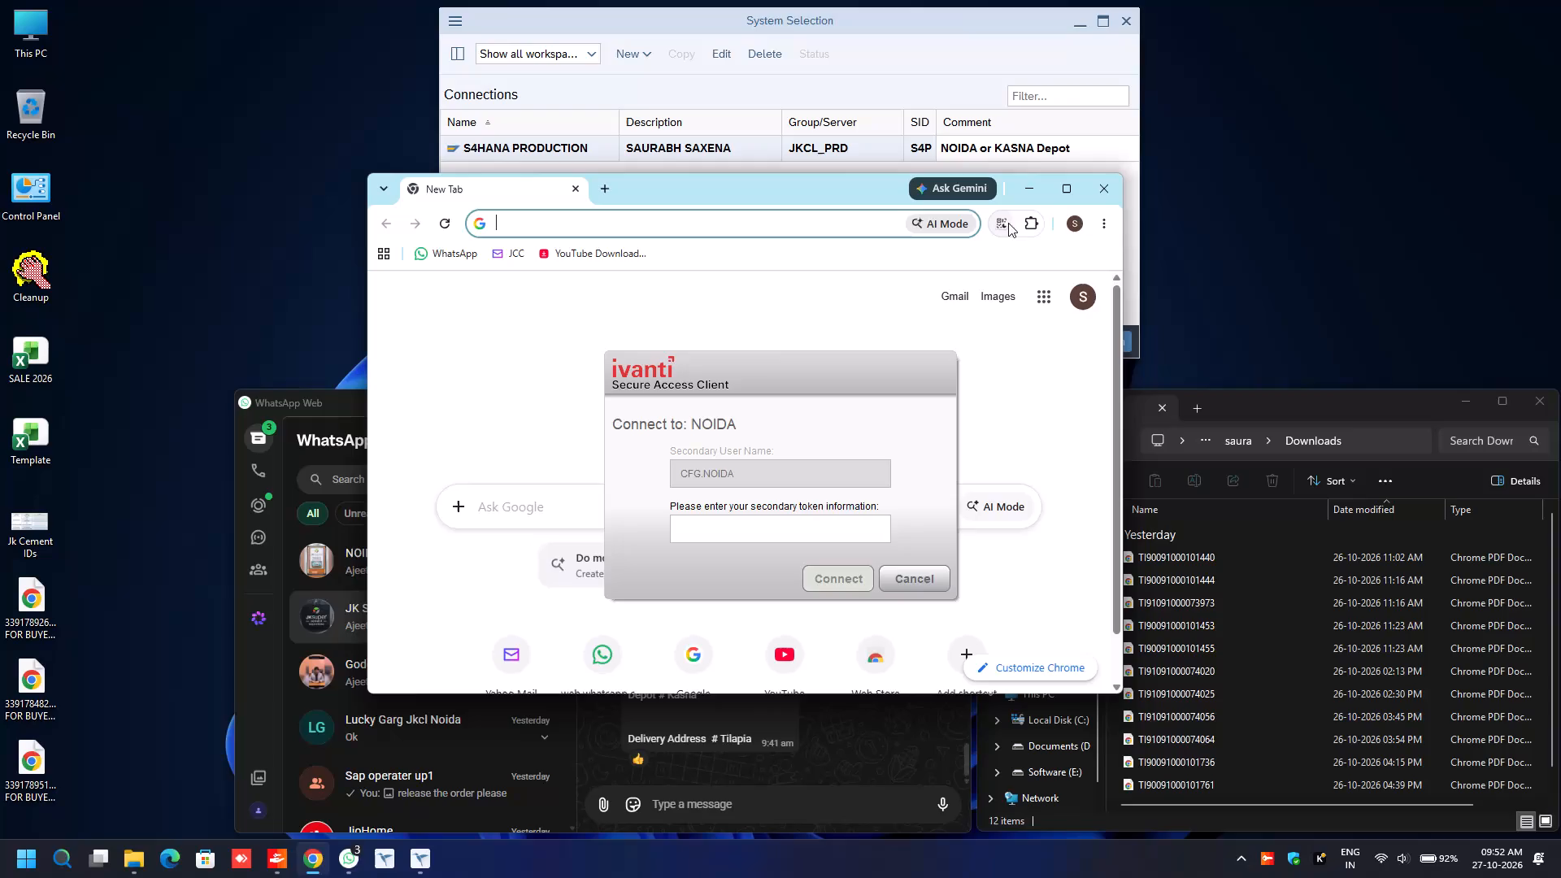
# Submit the browser authenticator's current one-time code as the secondary token for the NOIDA VPN connection and close the browser window.
pyautogui.click(1008, 222)
pyautogui.click(850, 316)
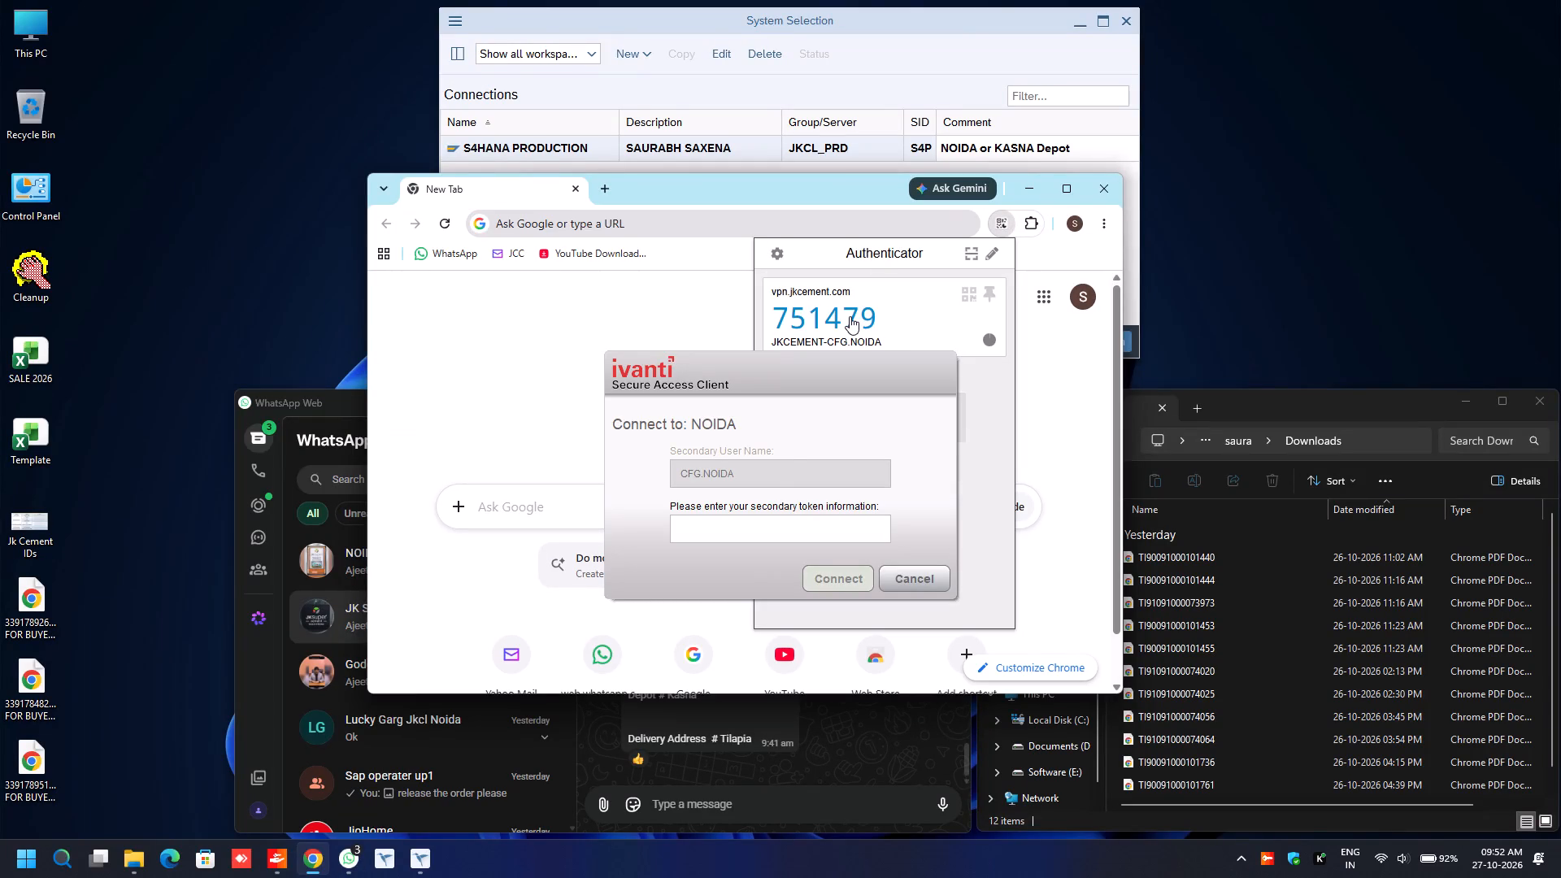
pyautogui.click(759, 536)
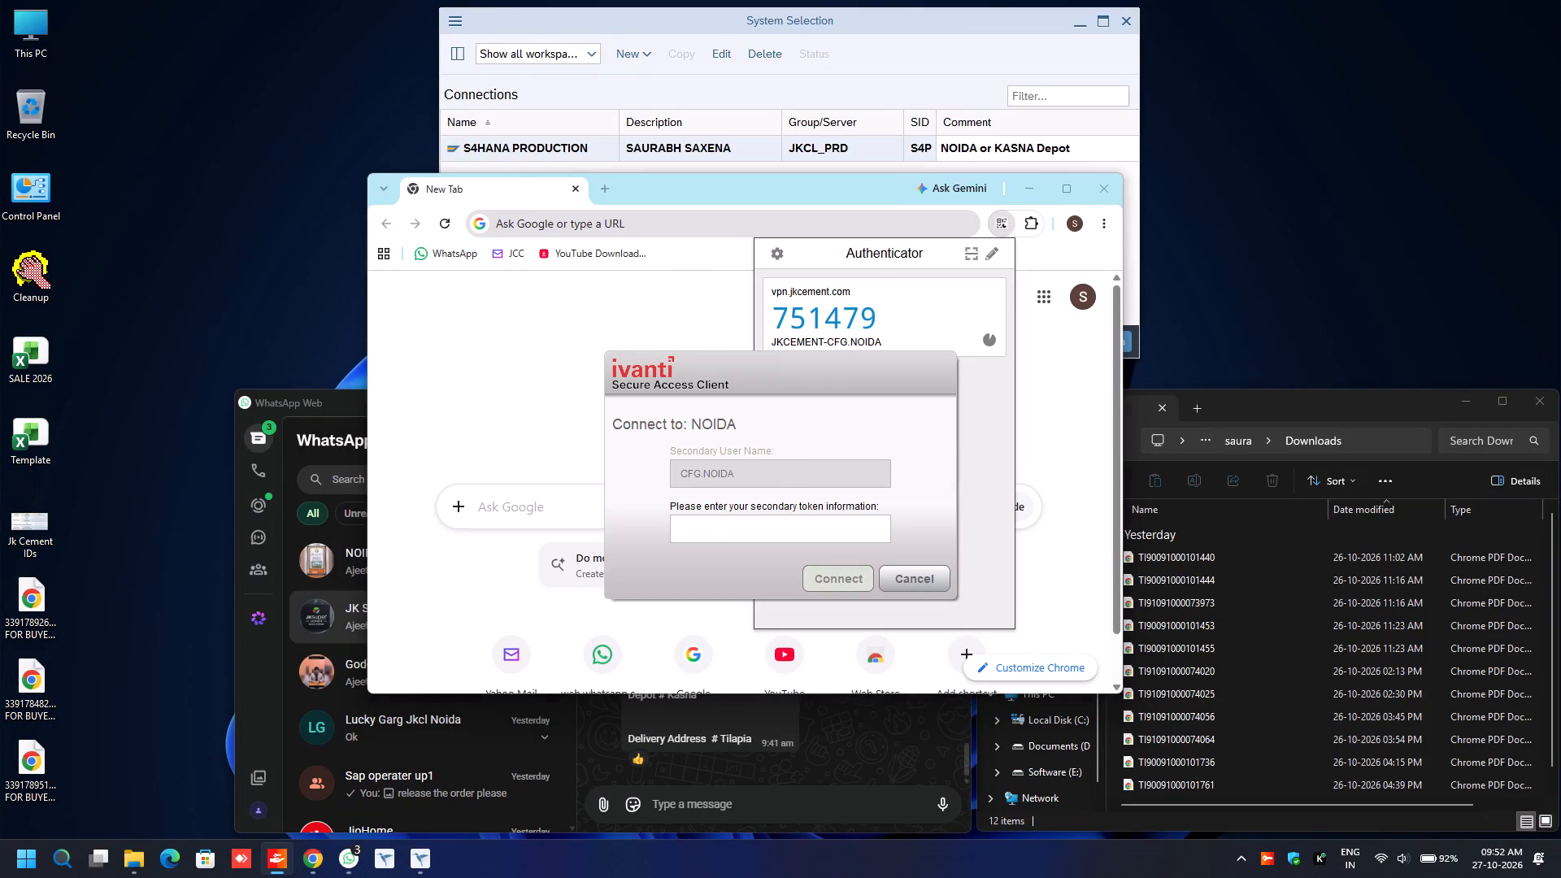
pyautogui.hotkey('ctrl', 'v')
pyautogui.press('Return')
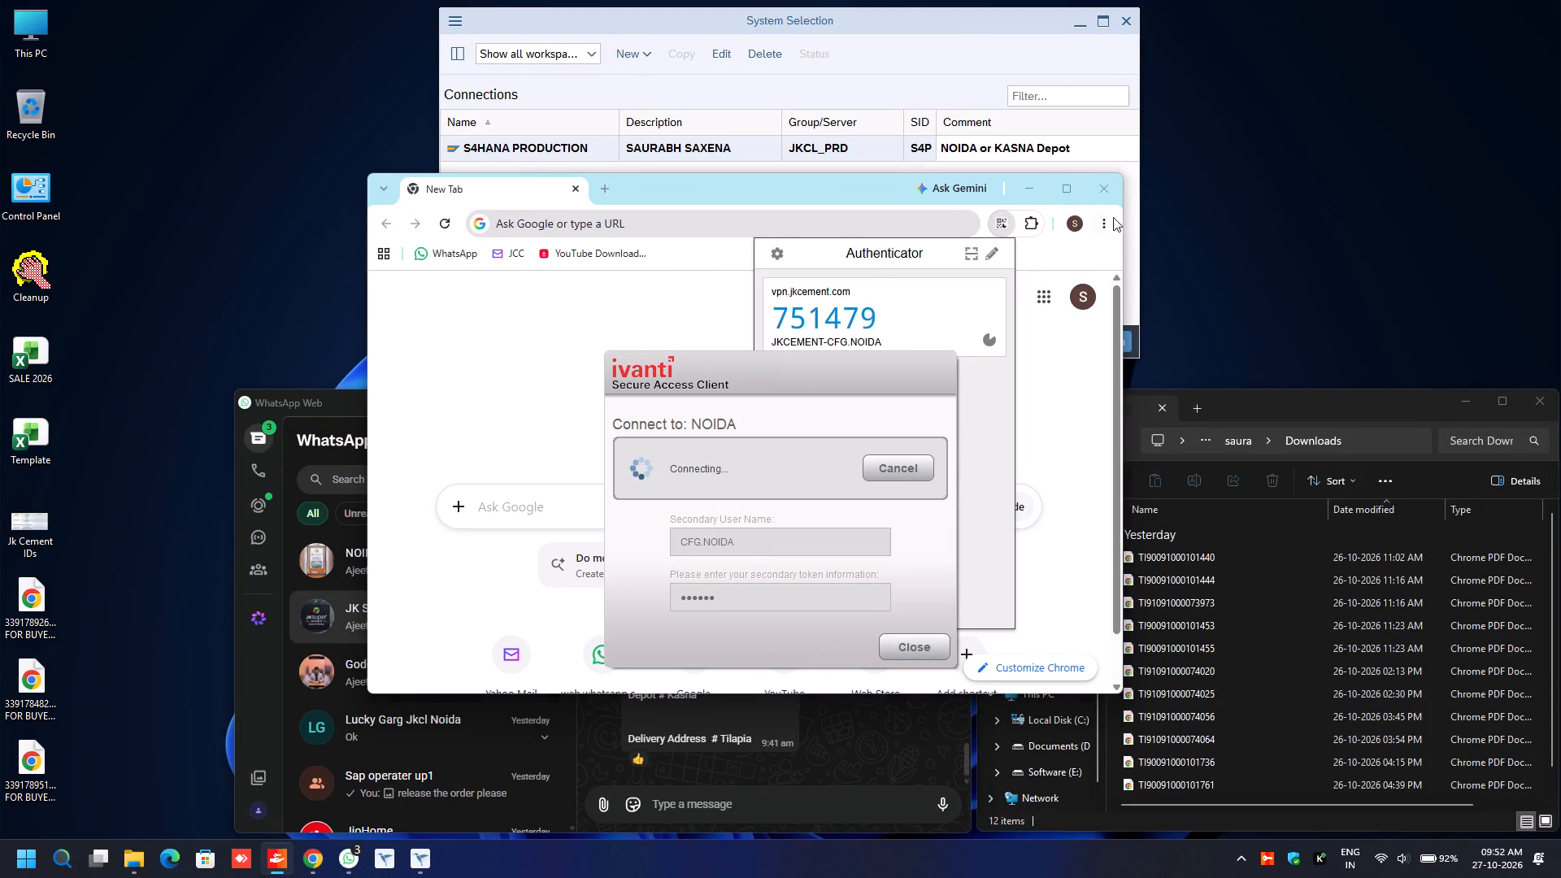
pyautogui.click(1111, 196)
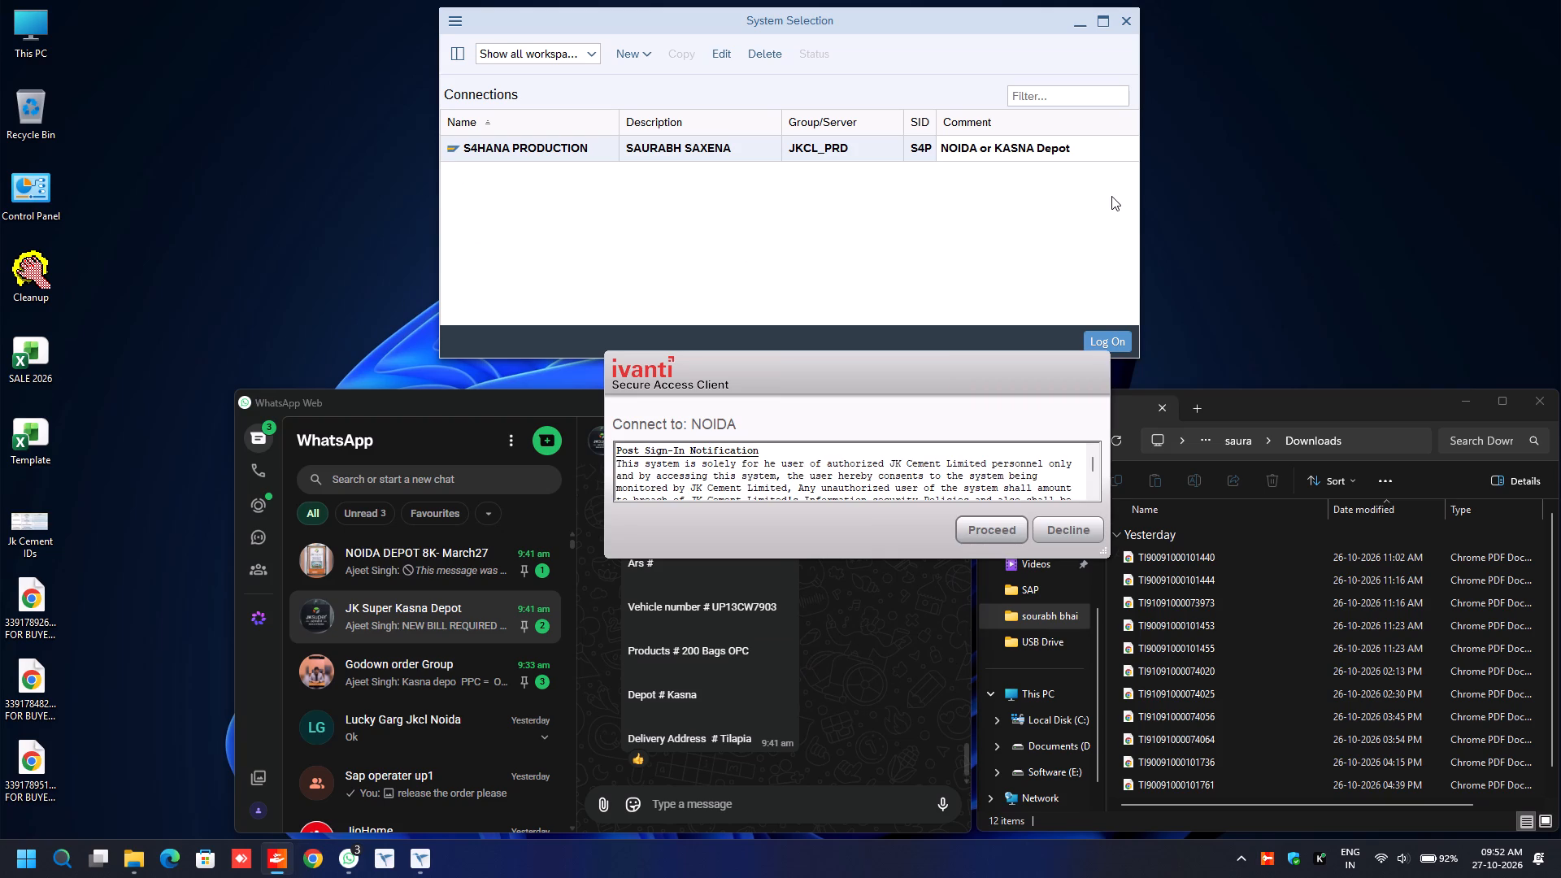
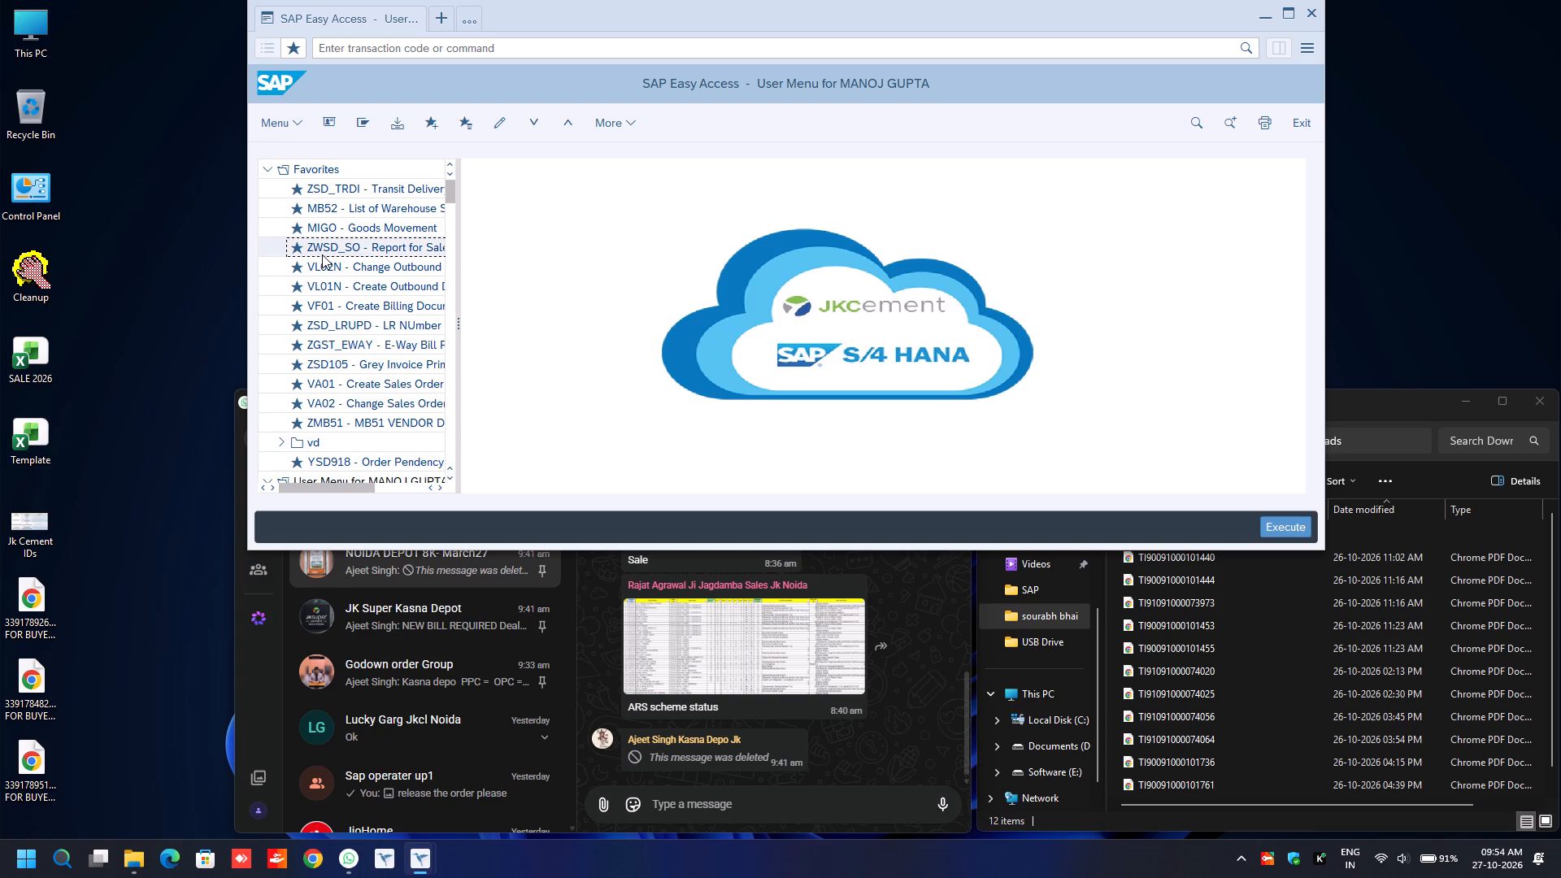
# Open the ZSD_TRDI Transit Delivery Report from the favorites.
pyautogui.press('Up')
pyautogui.press('Up')
pyautogui.press('Down')
pyautogui.press('Down')
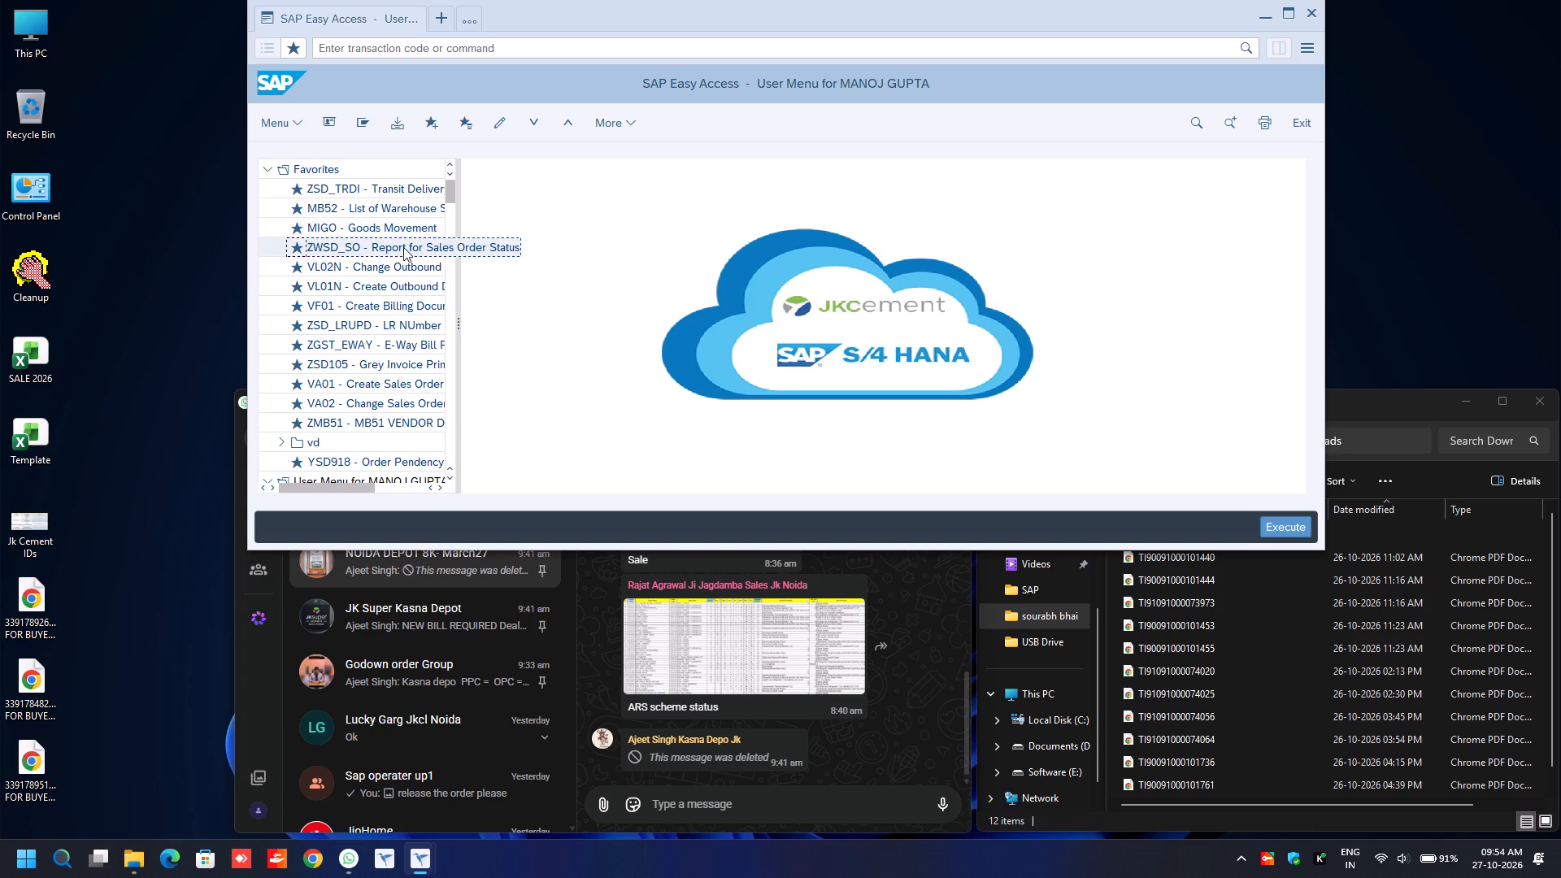
pyautogui.press('Up')
pyautogui.press('Up')
pyautogui.press('Up')
pyautogui.press('Return')
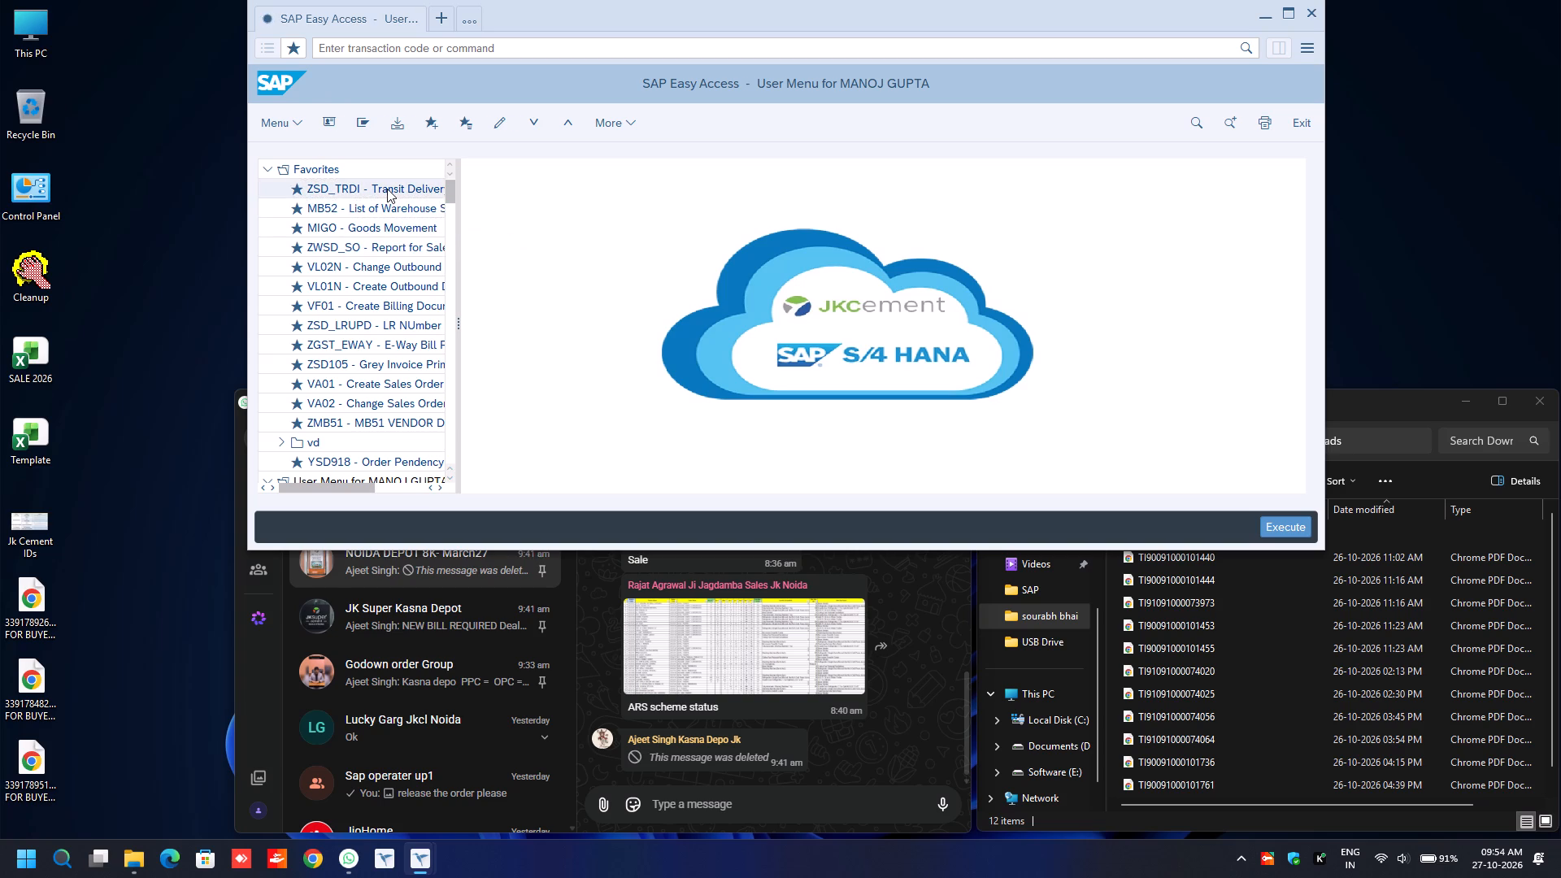
# Set the report's sales organization to 1000 and its division range to 00 through 99.
pyautogui.press('BackSpace')
pyautogui.press('Down')
pyautogui.press('Return')
pyautogui.press('Down')
pyautogui.press('Down')
pyautogui.press('BackSpace')
pyautogui.press('Down')
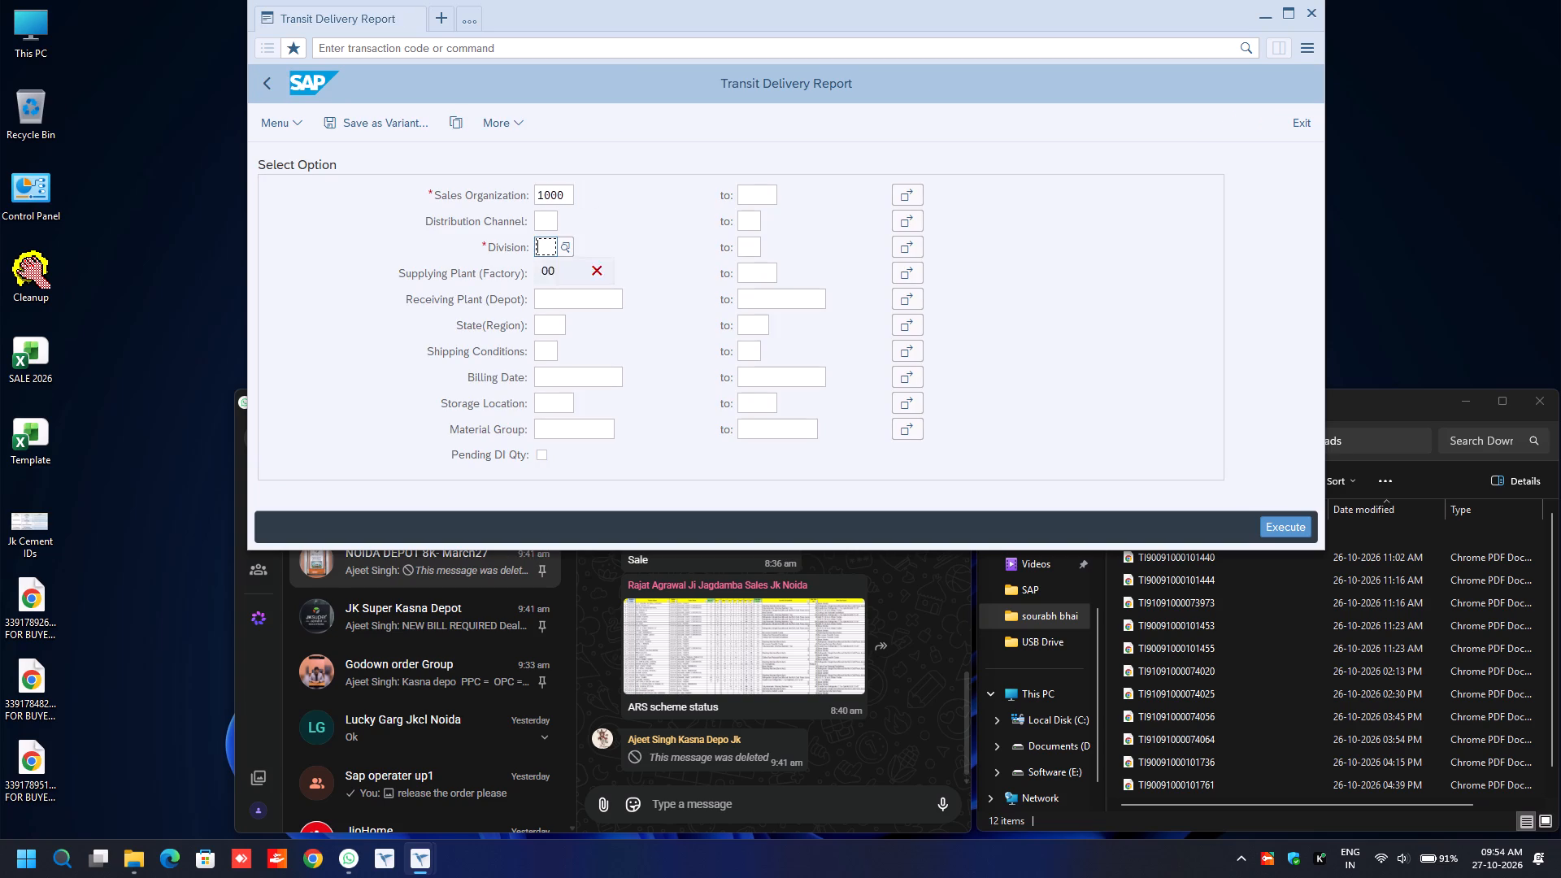
pyautogui.press('Return')
pyautogui.press('Tab')
pyautogui.press('BackSpace')
pyautogui.press('Down')
pyautogui.press('Return')
# Enter receiving plants (depots) 8134, 8135 and 8136 as single values in a multiple selection and apply it.
pyautogui.press('Down')
pyautogui.press('Down')
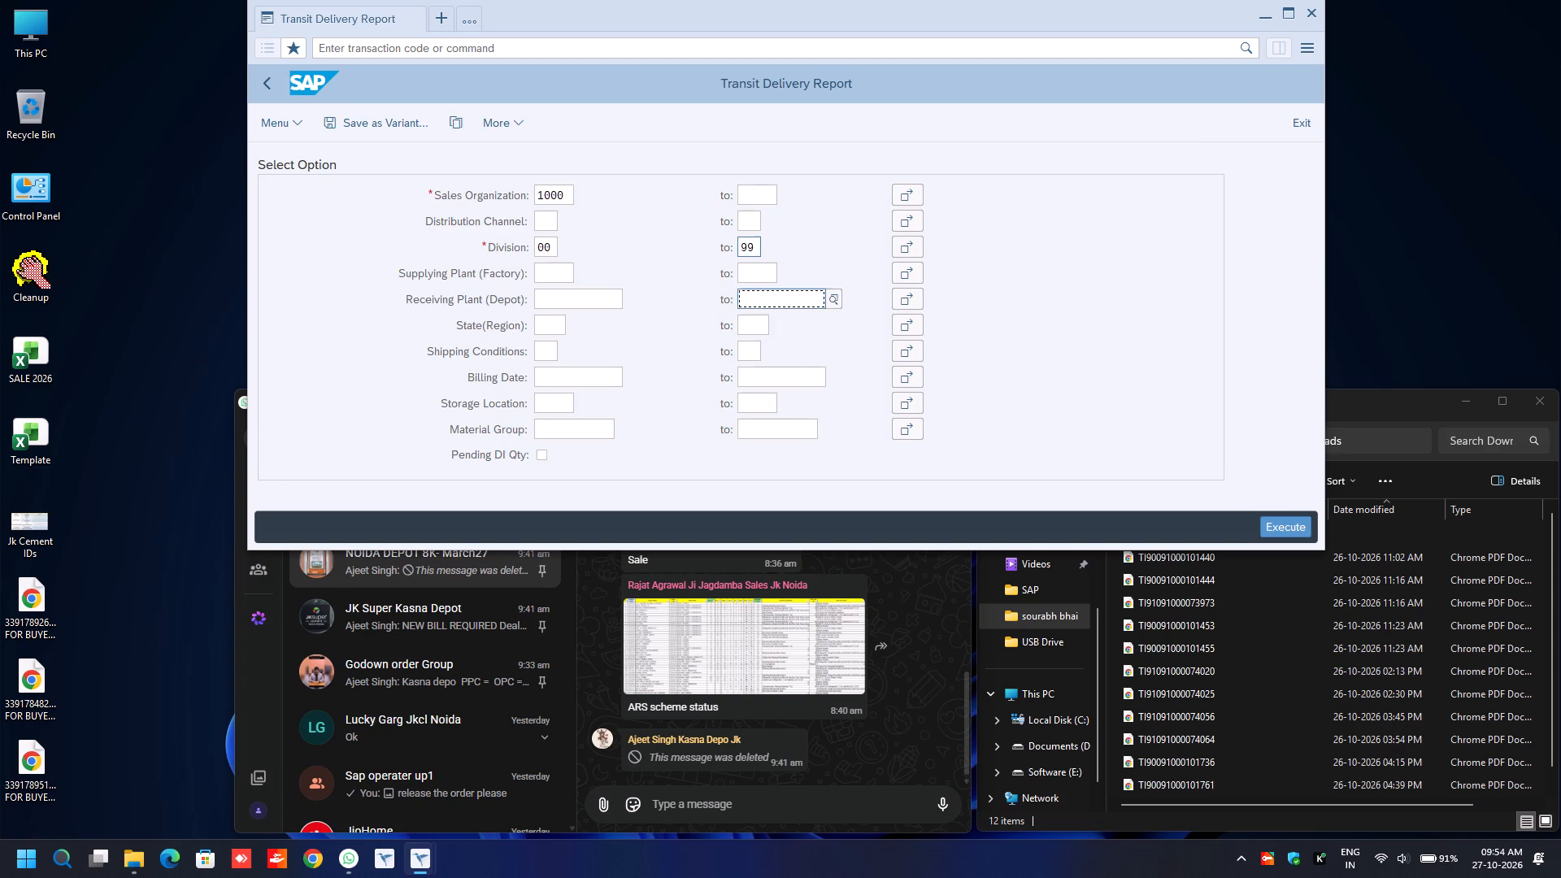
pyautogui.press('Tab')
pyautogui.press('Return')
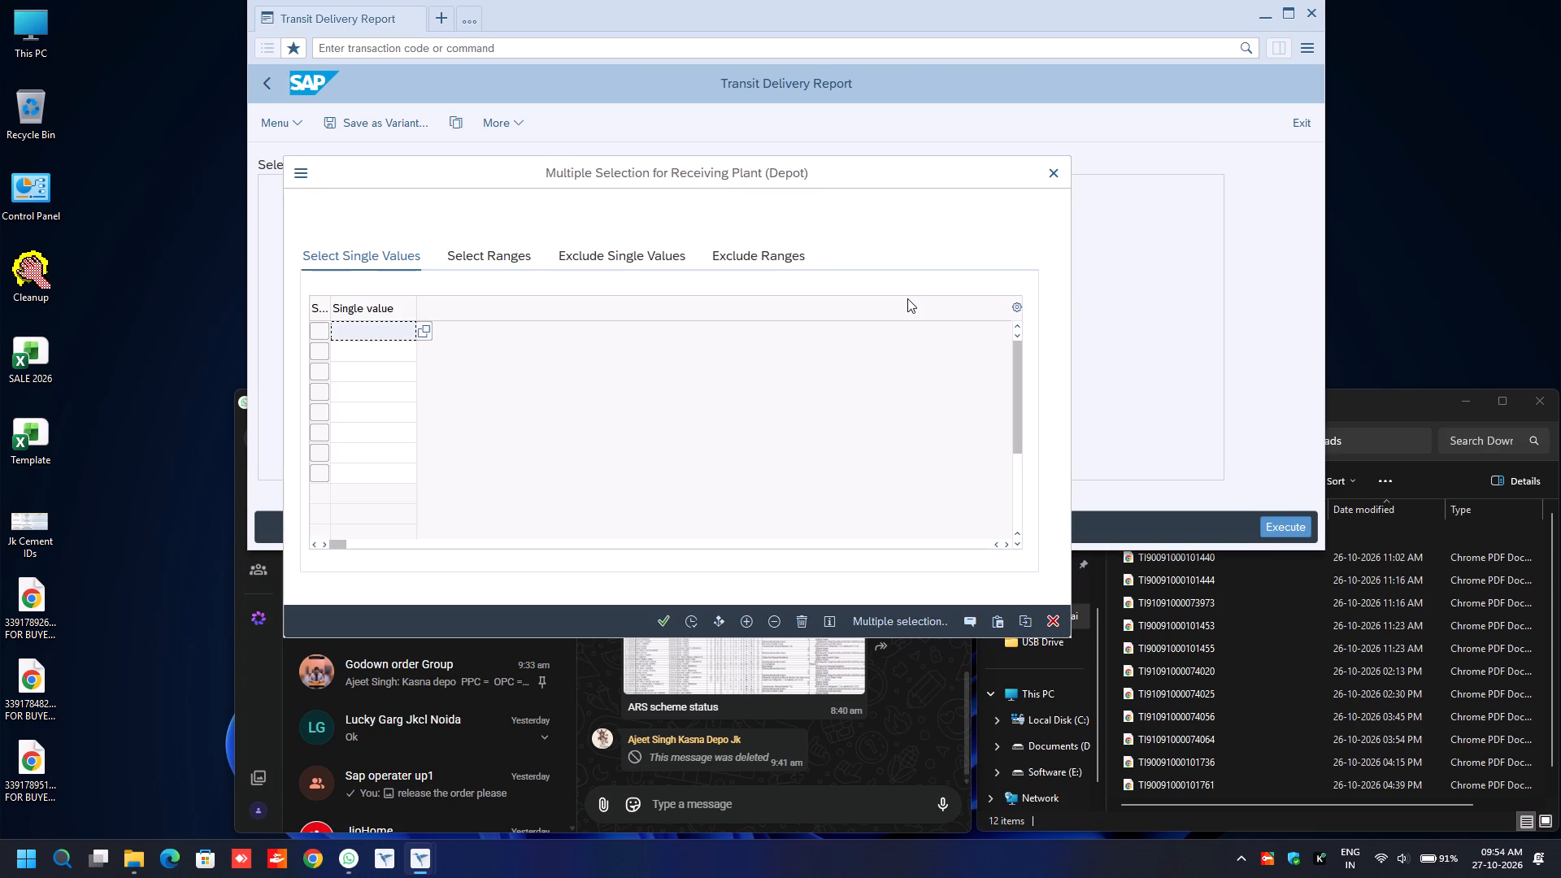
pyautogui.write('8134')
pyautogui.press('Tab')
pyautogui.press('Tab')
pyautogui.write('8135')
pyautogui.press('Tab')
pyautogui.press('Tab')
pyautogui.write('8136')
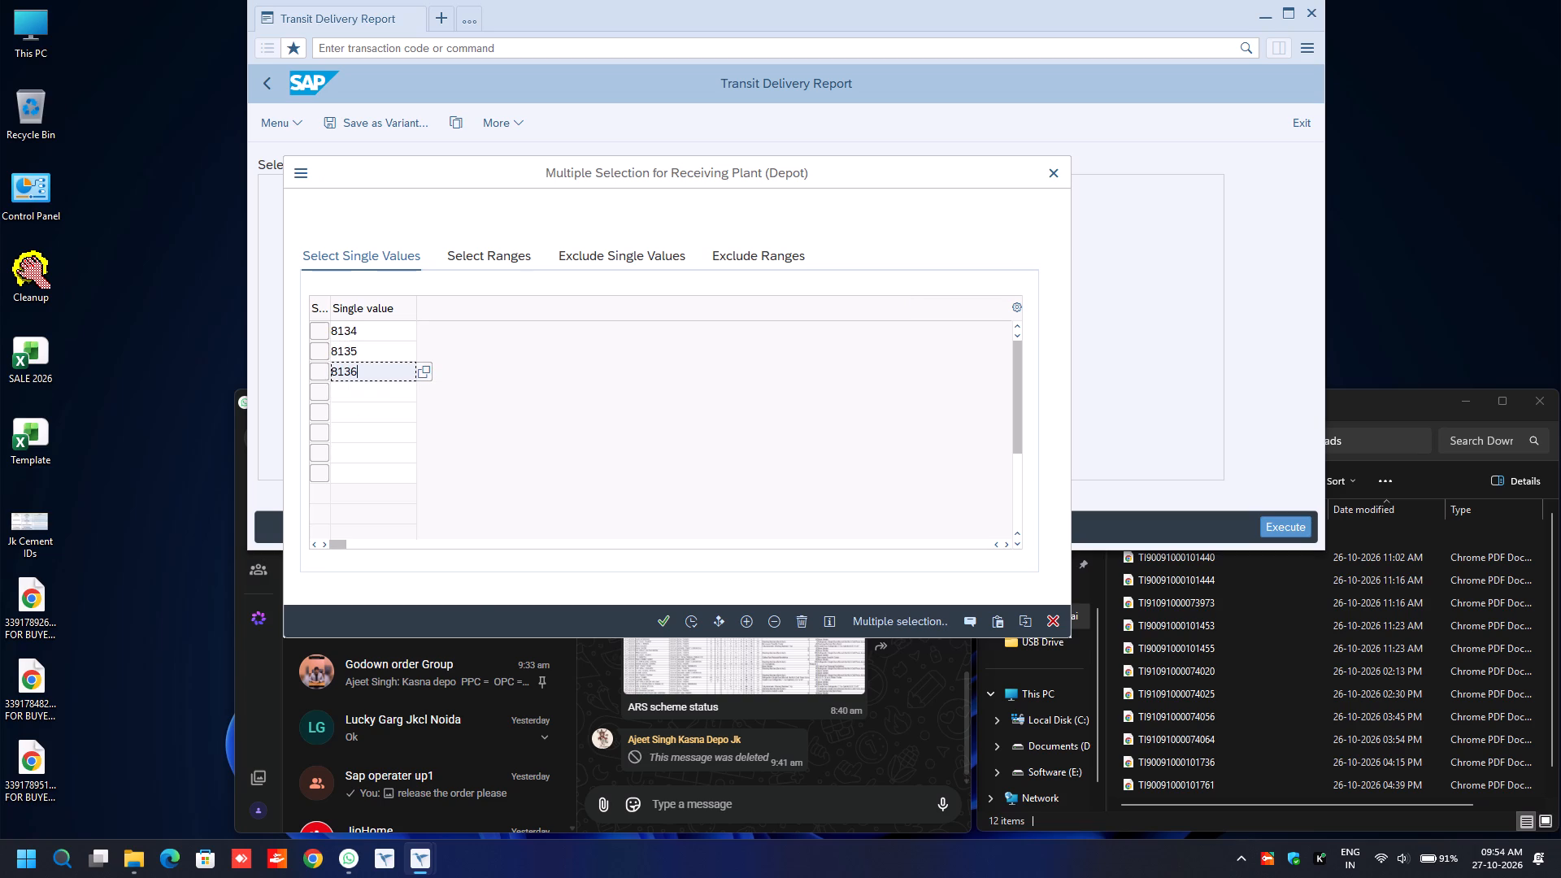
pyautogui.press('F8')
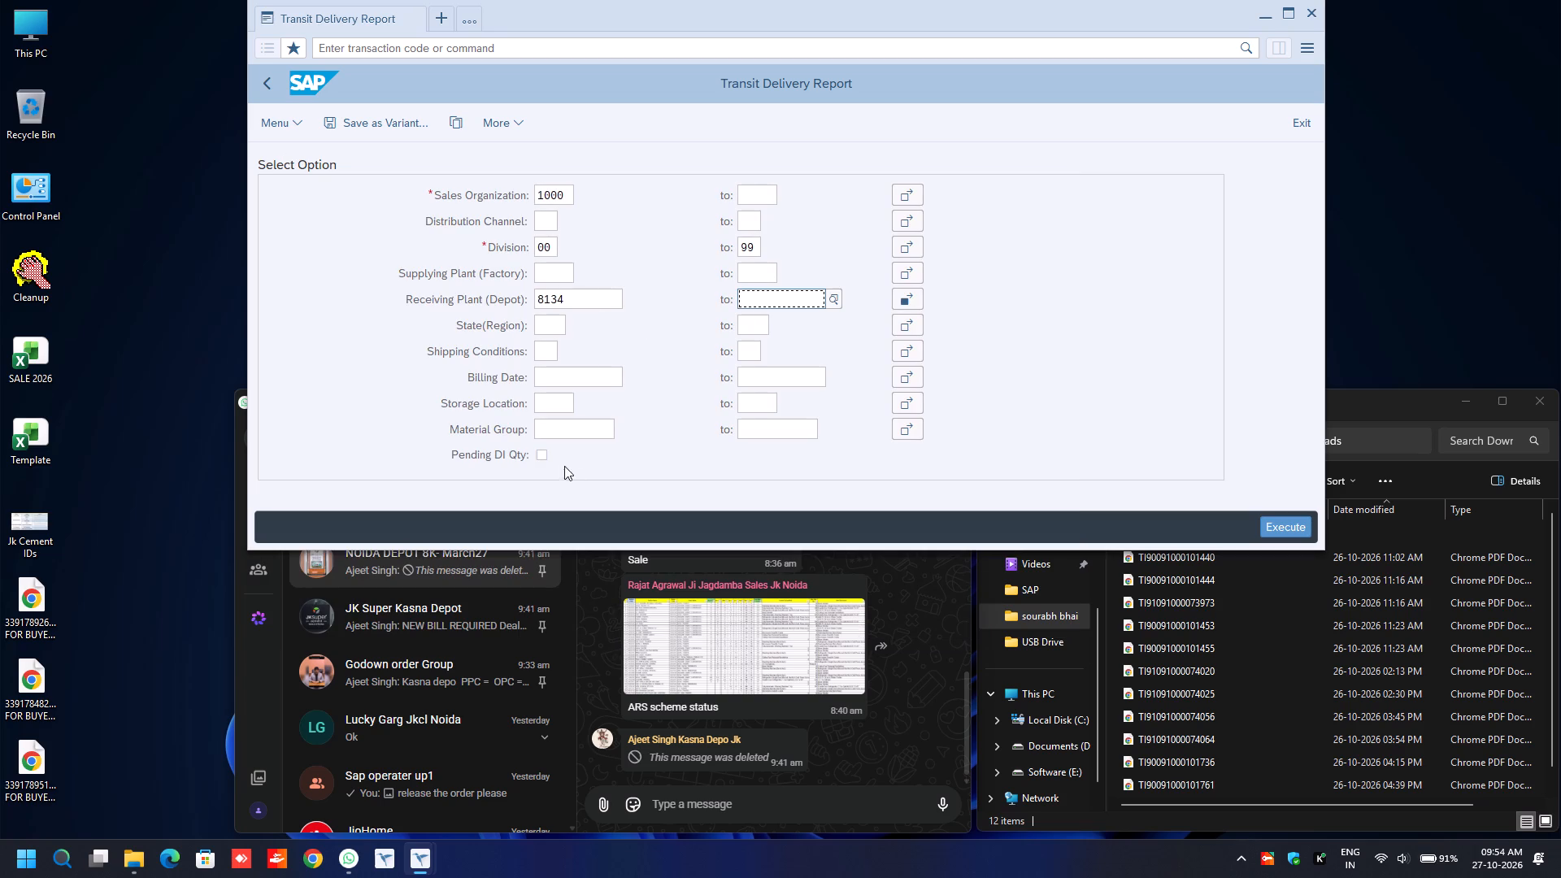
# Enable Pending DI Qty and run the Transit Delivery Report for the chosen depots.
pyautogui.click(544, 457)
pyautogui.press('F8')
# Start a second SAP session alongside the running report and open the ZSD_TRDI Transit Delivery Report in it.
pyautogui.click(441, 15)
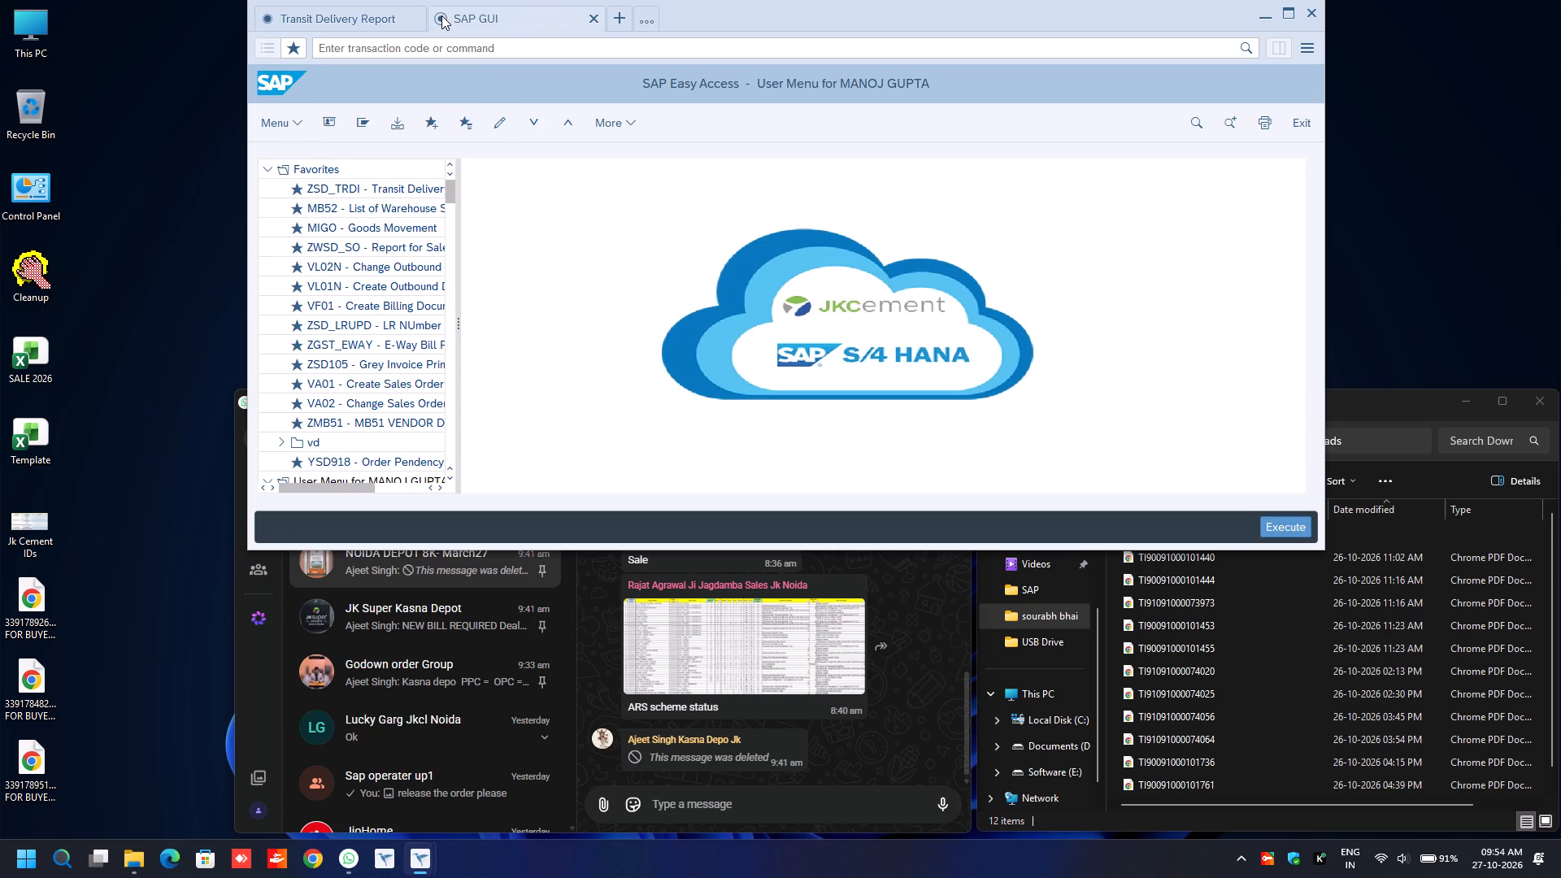
pyautogui.click(363, 250)
pyautogui.press('Up')
pyautogui.press('Up')
pyautogui.press('Up')
pyautogui.press('Return')
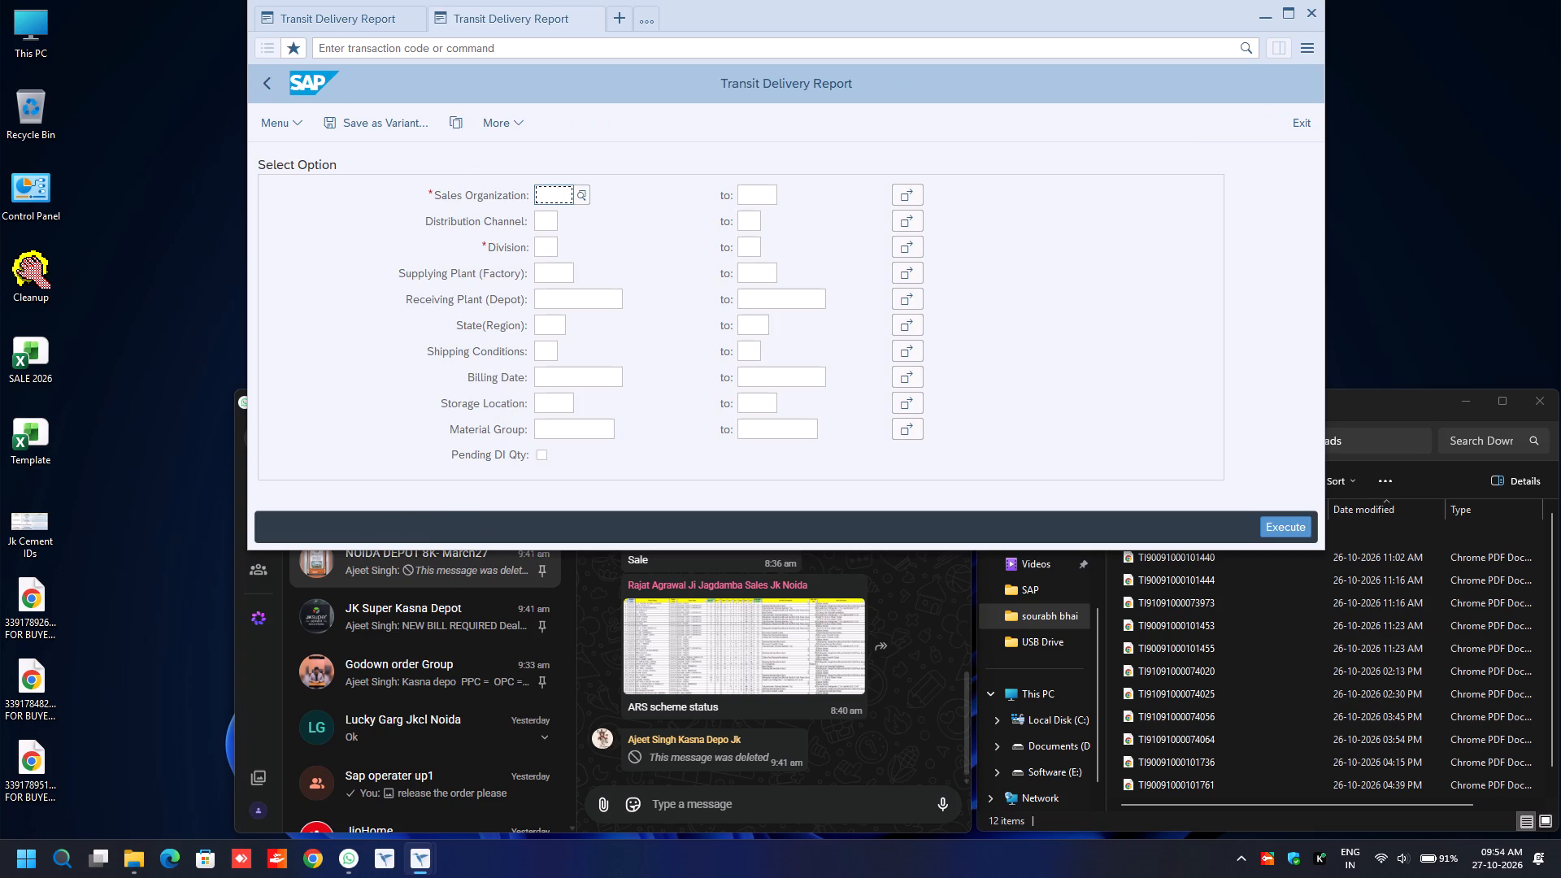
# Set sales organization 1000 and division range 00 to 99 in the second session's report.
pyautogui.press('BackSpace')
pyautogui.press('Down')
pyautogui.press('Return')
pyautogui.press('Down')
pyautogui.press('Down')
pyautogui.press('BackSpace')
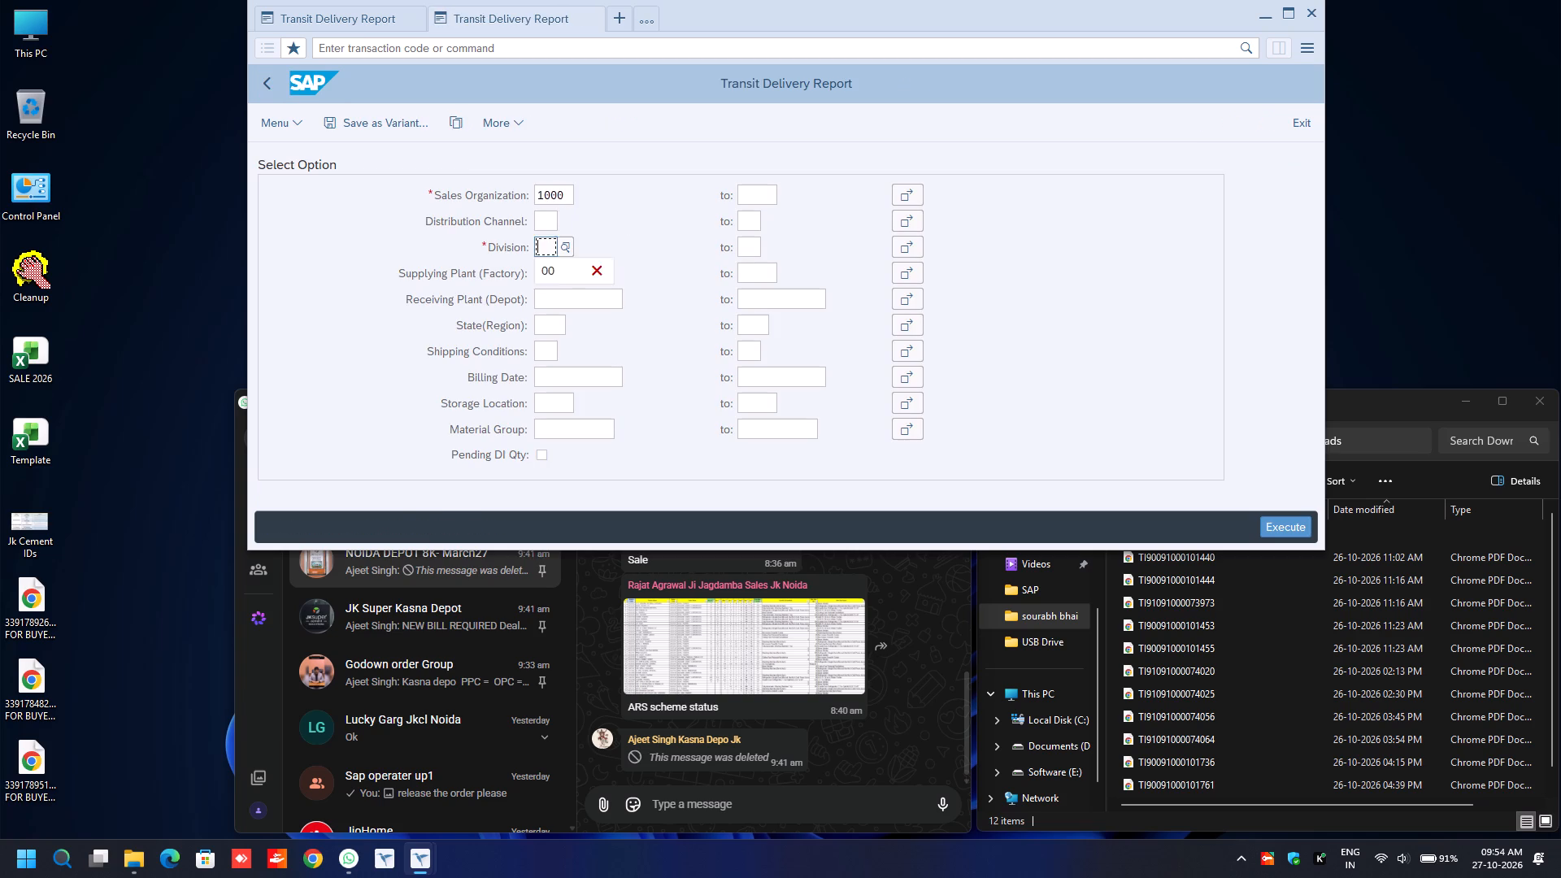
pyautogui.press('Down')
pyautogui.press('Return')
pyautogui.press('Tab')
pyautogui.press('Down')
pyautogui.press('Up')
pyautogui.press('BackSpace')
pyautogui.press('Down')
pyautogui.press('Return')
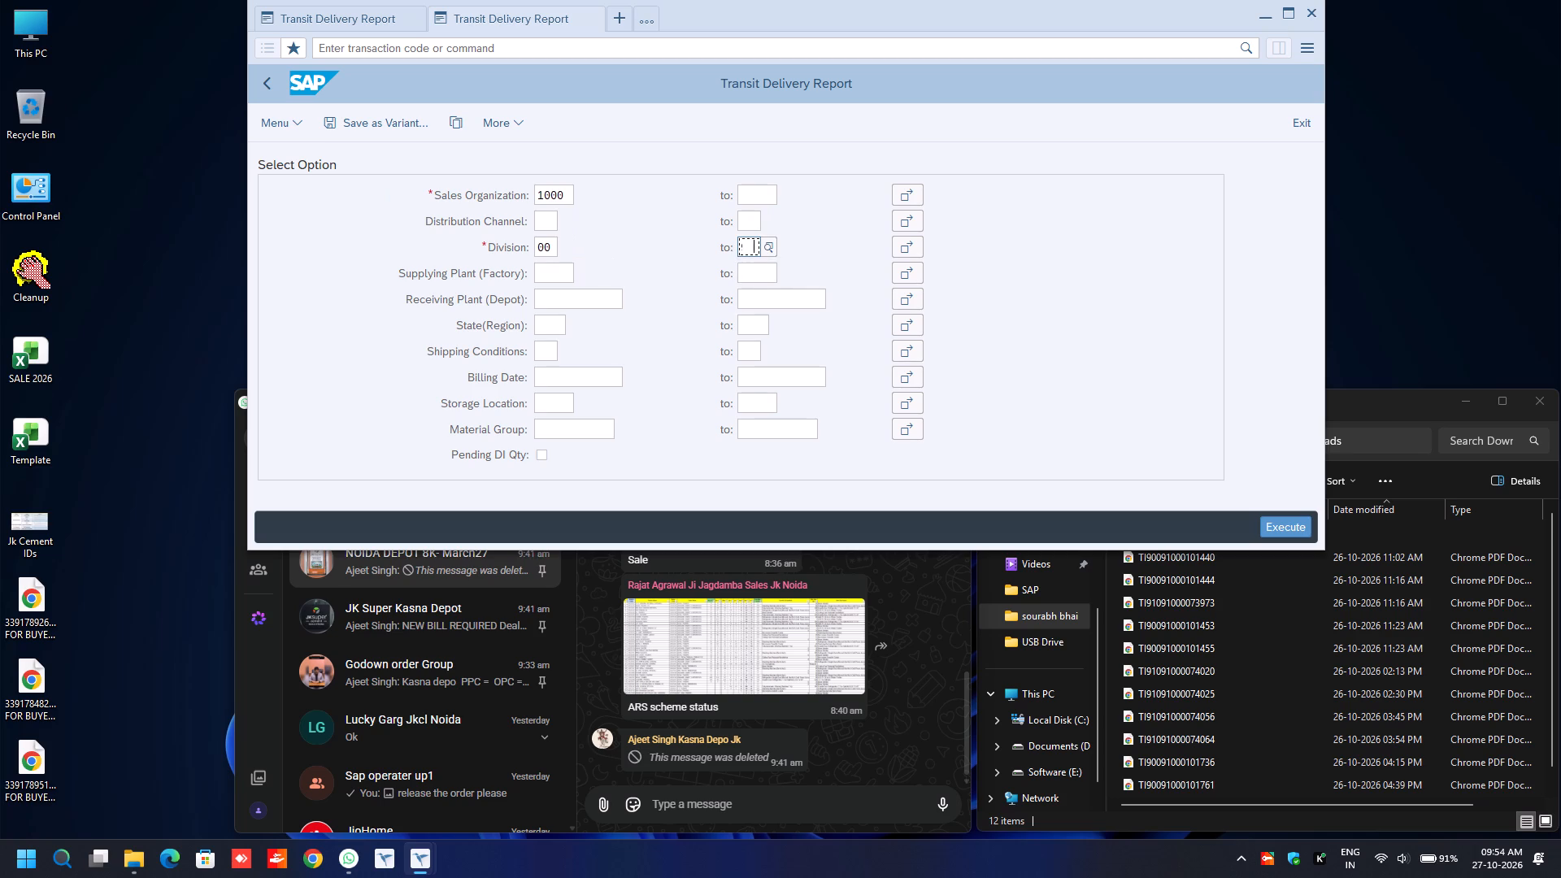
# Enter receiving plants (depots) 1071, 1492 and 8068 as single values in the second report's multiple selection and apply it.
pyautogui.press('Down')
pyautogui.press('Down')
pyautogui.press('Tab')
pyautogui.press('Return')
pyautogui.write('1071')
pyautogui.press('Tab')
pyautogui.press('Tab')
pyautogui.write('1492')
pyautogui.press('Tab')
pyautogui.press('Tab')
pyautogui.write('8068')
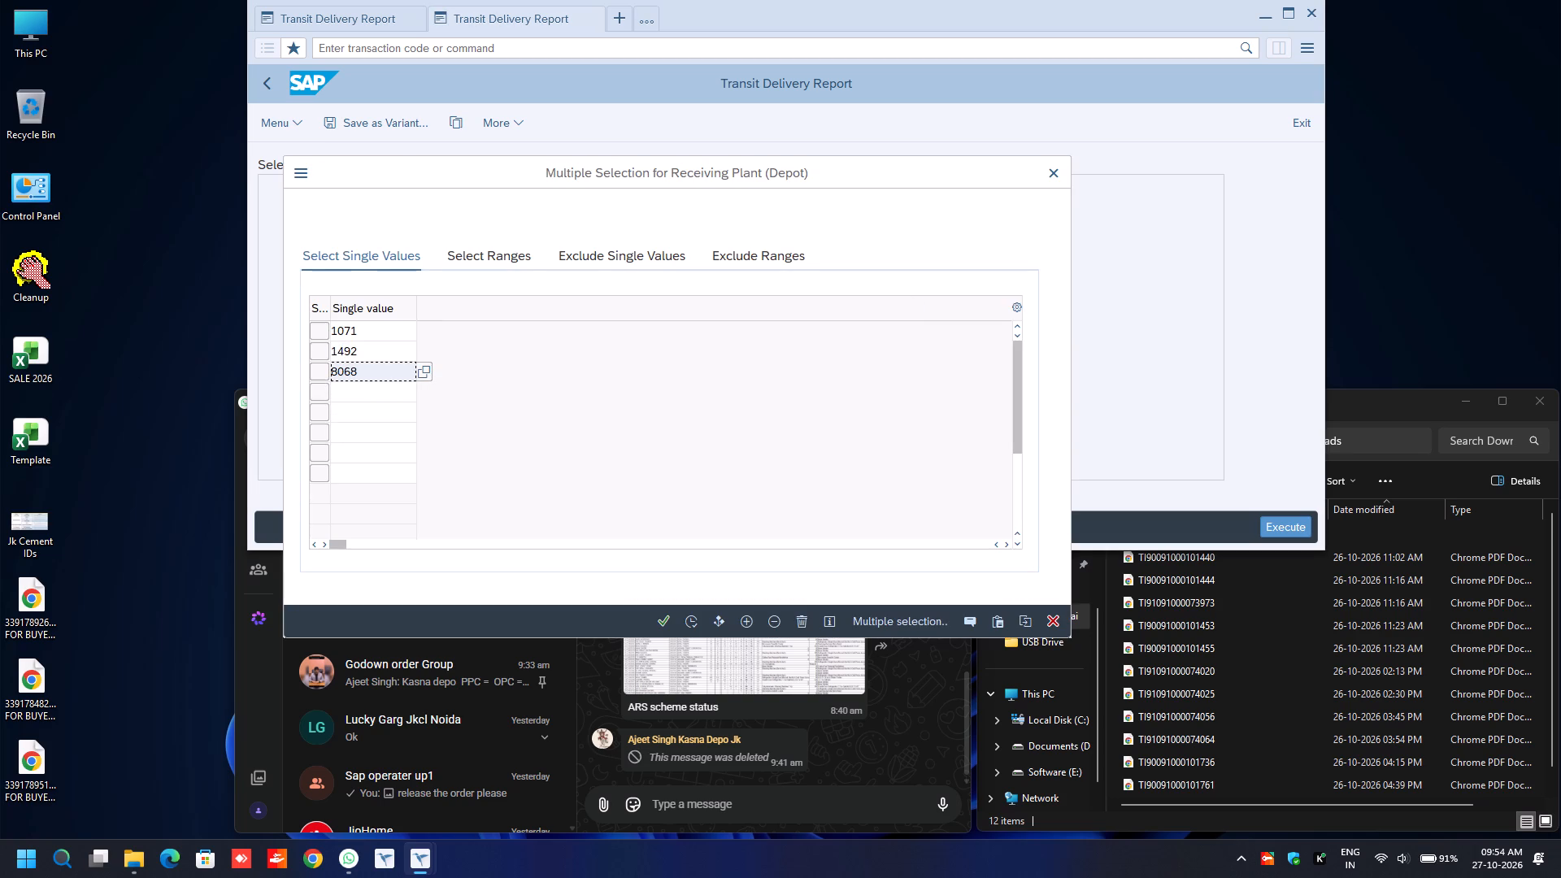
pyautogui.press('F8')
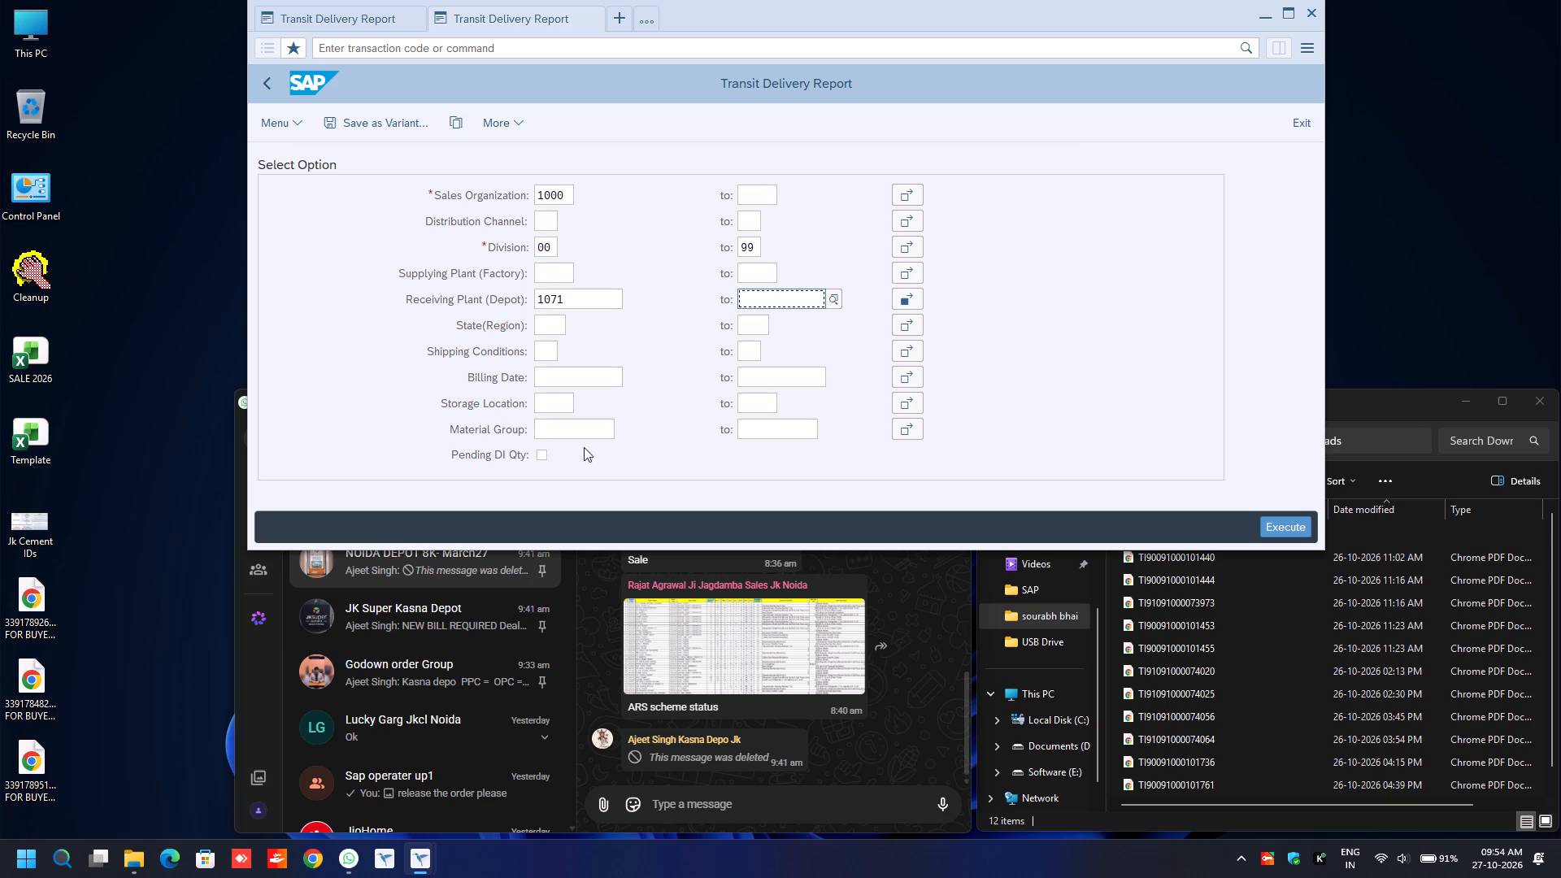
# Enable Pending DI Qty for the second Transit Delivery Report.
pyautogui.click(545, 459)
# Execute the second Transit Delivery Report with the entered depots and Pending DI Qty selection.
pyautogui.press('F8')
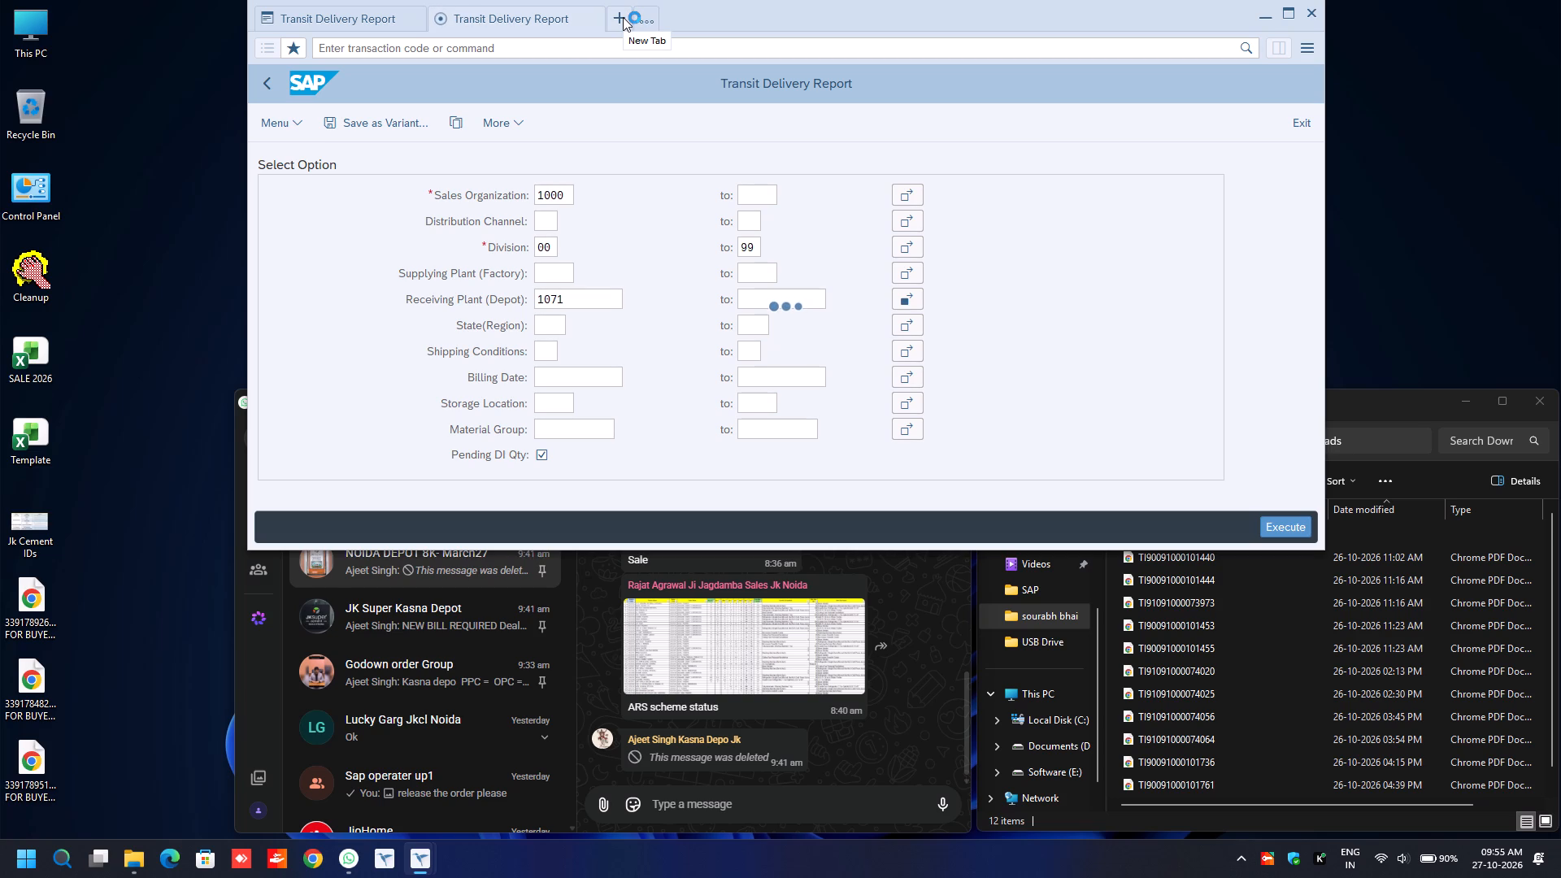
# Open a third SAP session alongside the two Transit Delivery Report sessions.
pyautogui.click(623, 17)
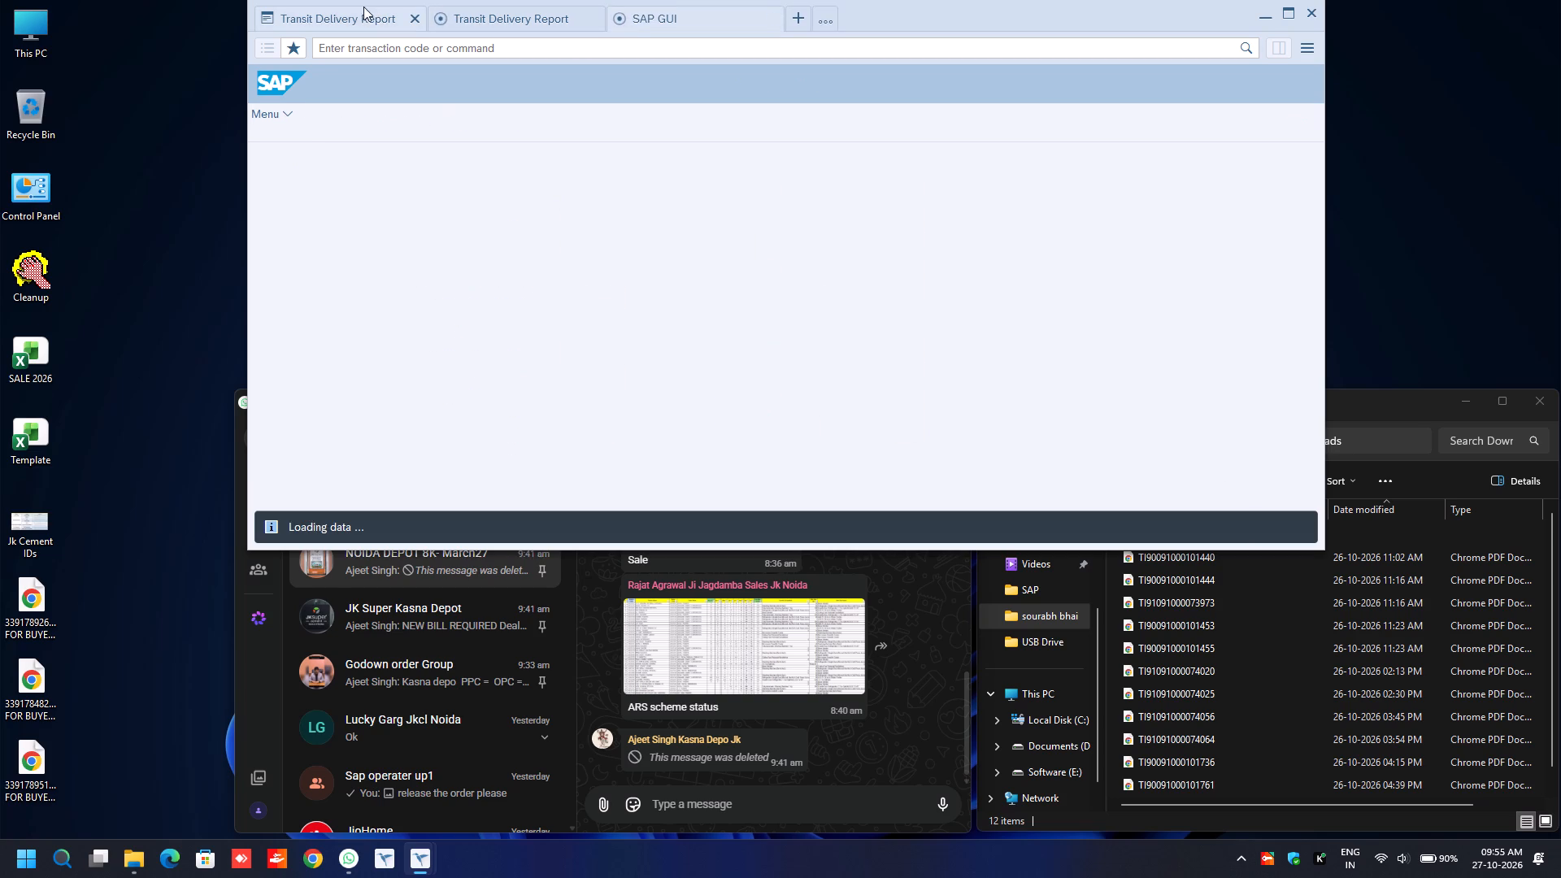
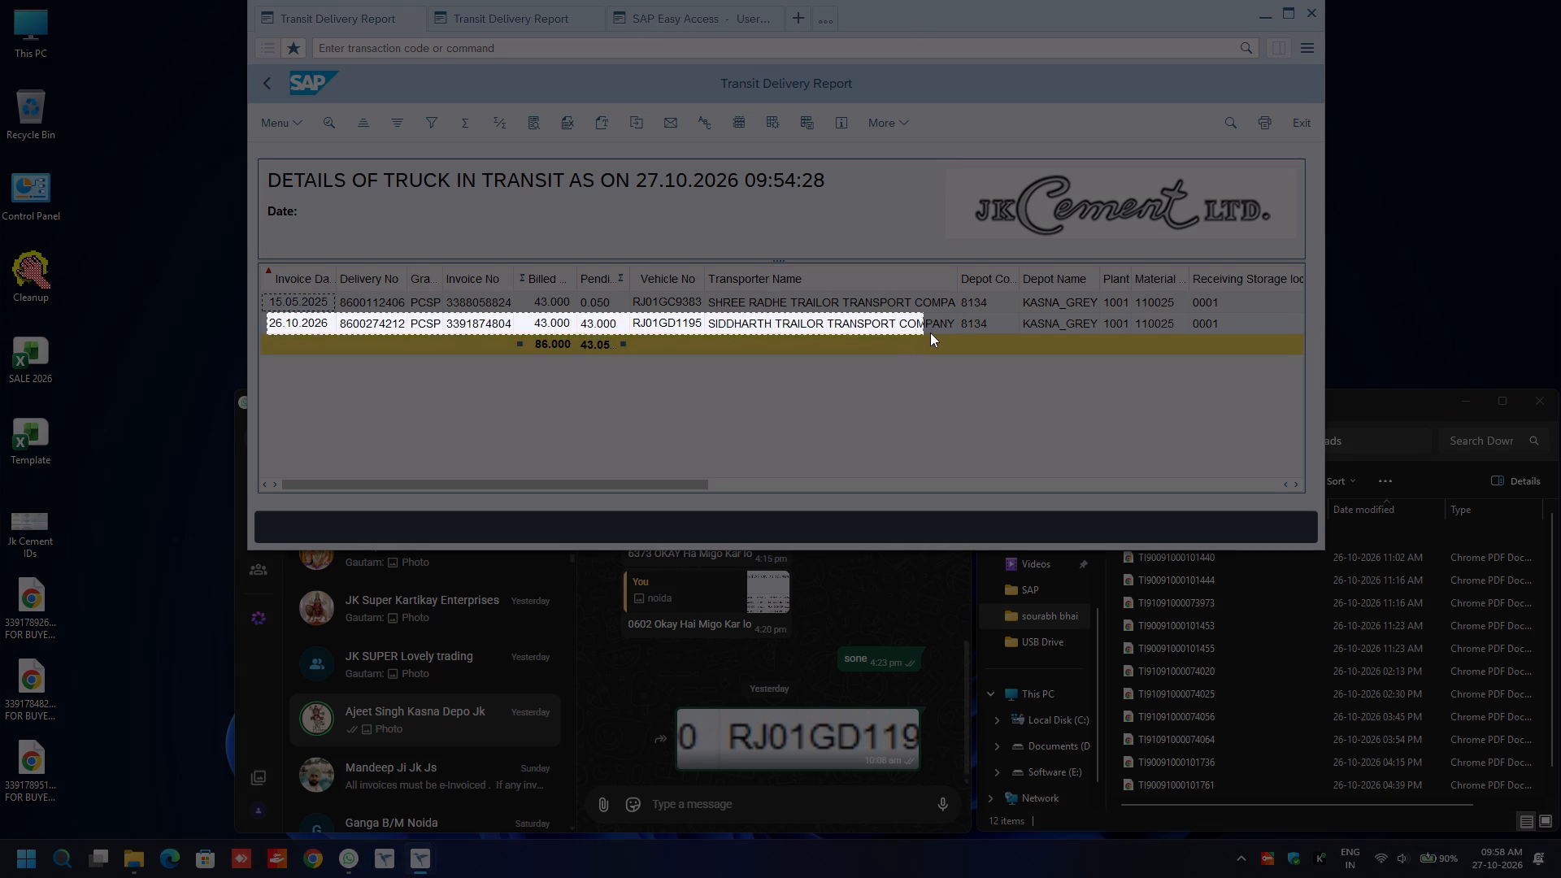
# Capture a screen snip of the 26.10.2026 delivery row, from invoice date through transporter name, in the first Transit Delivery Report.
pyautogui.moveTo(930, 333); pyautogui.dragTo(957, 331)
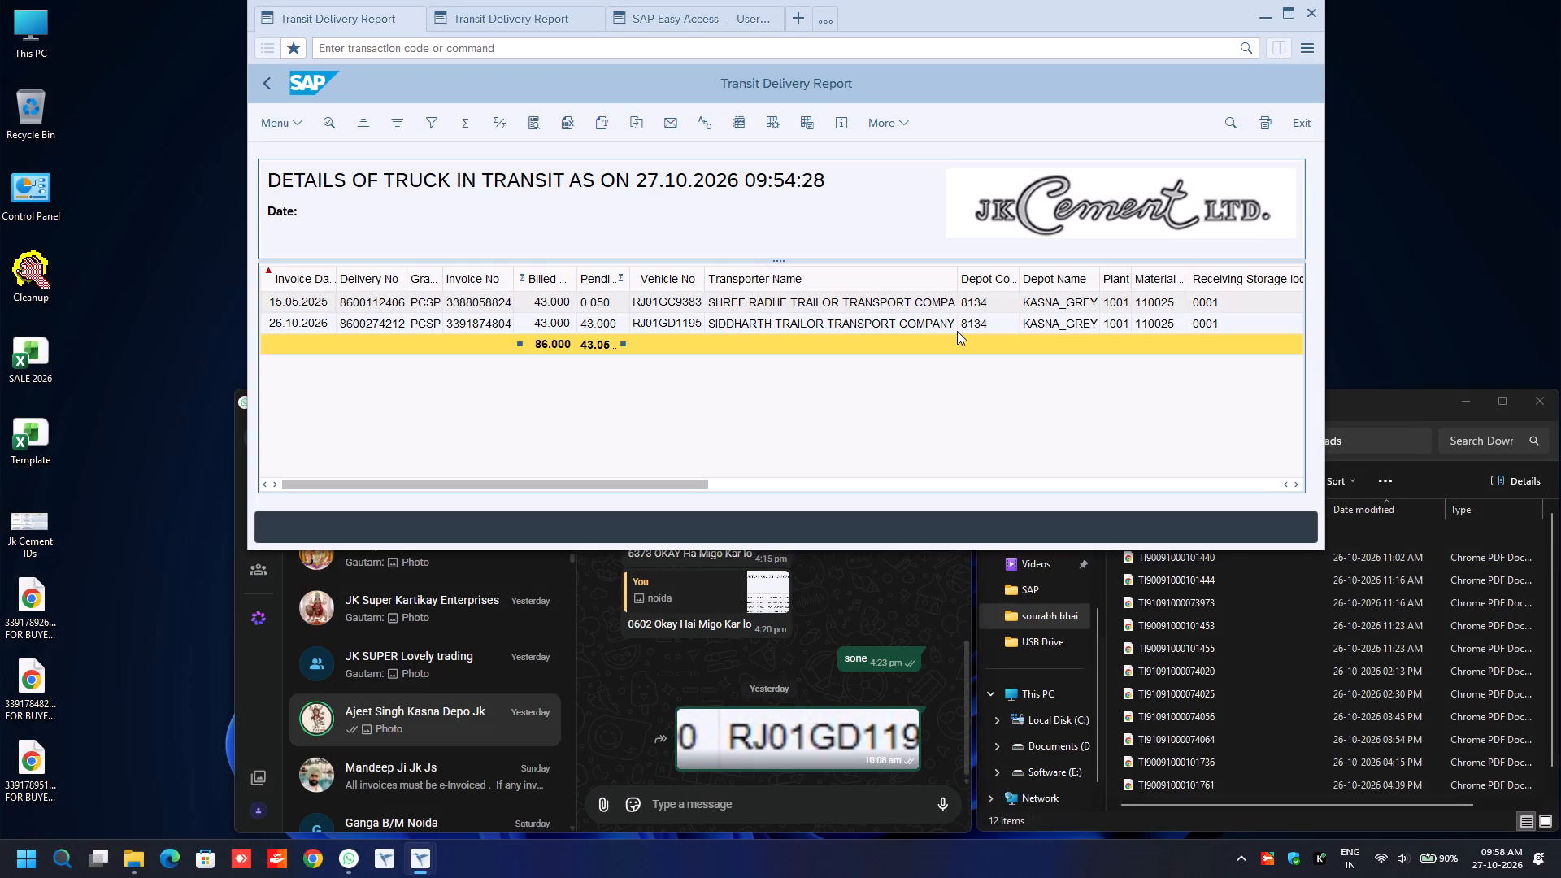
# In the second Transit Delivery Report, narrow the Pending DI column and capture a screen snip from the report heading down to the totals row.
pyautogui.click(533, 15)
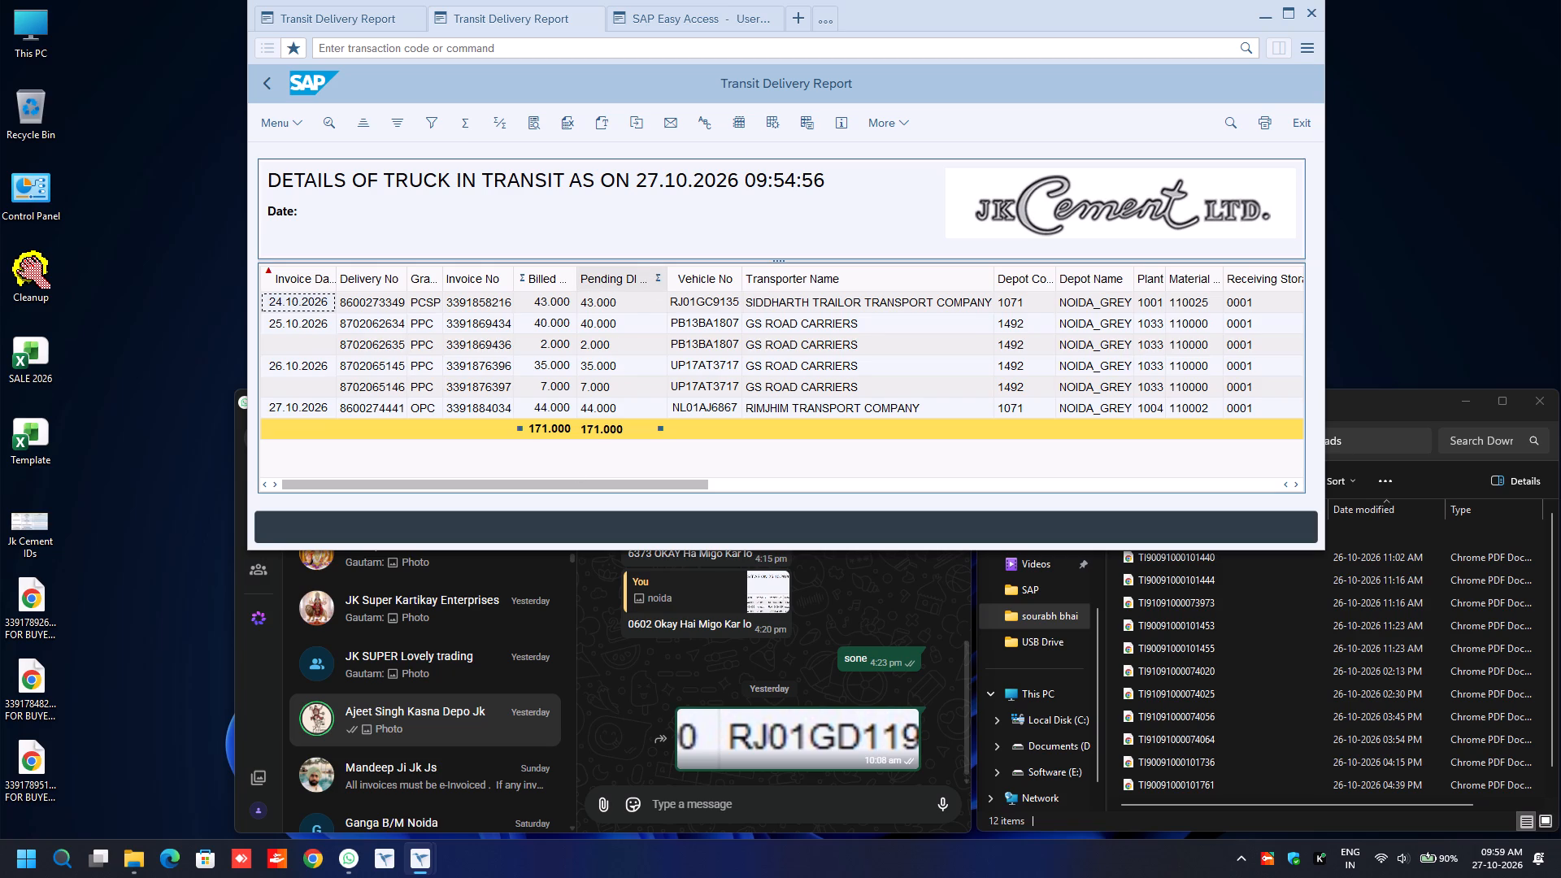
pyautogui.moveTo(666, 276); pyautogui.dragTo(632, 282)
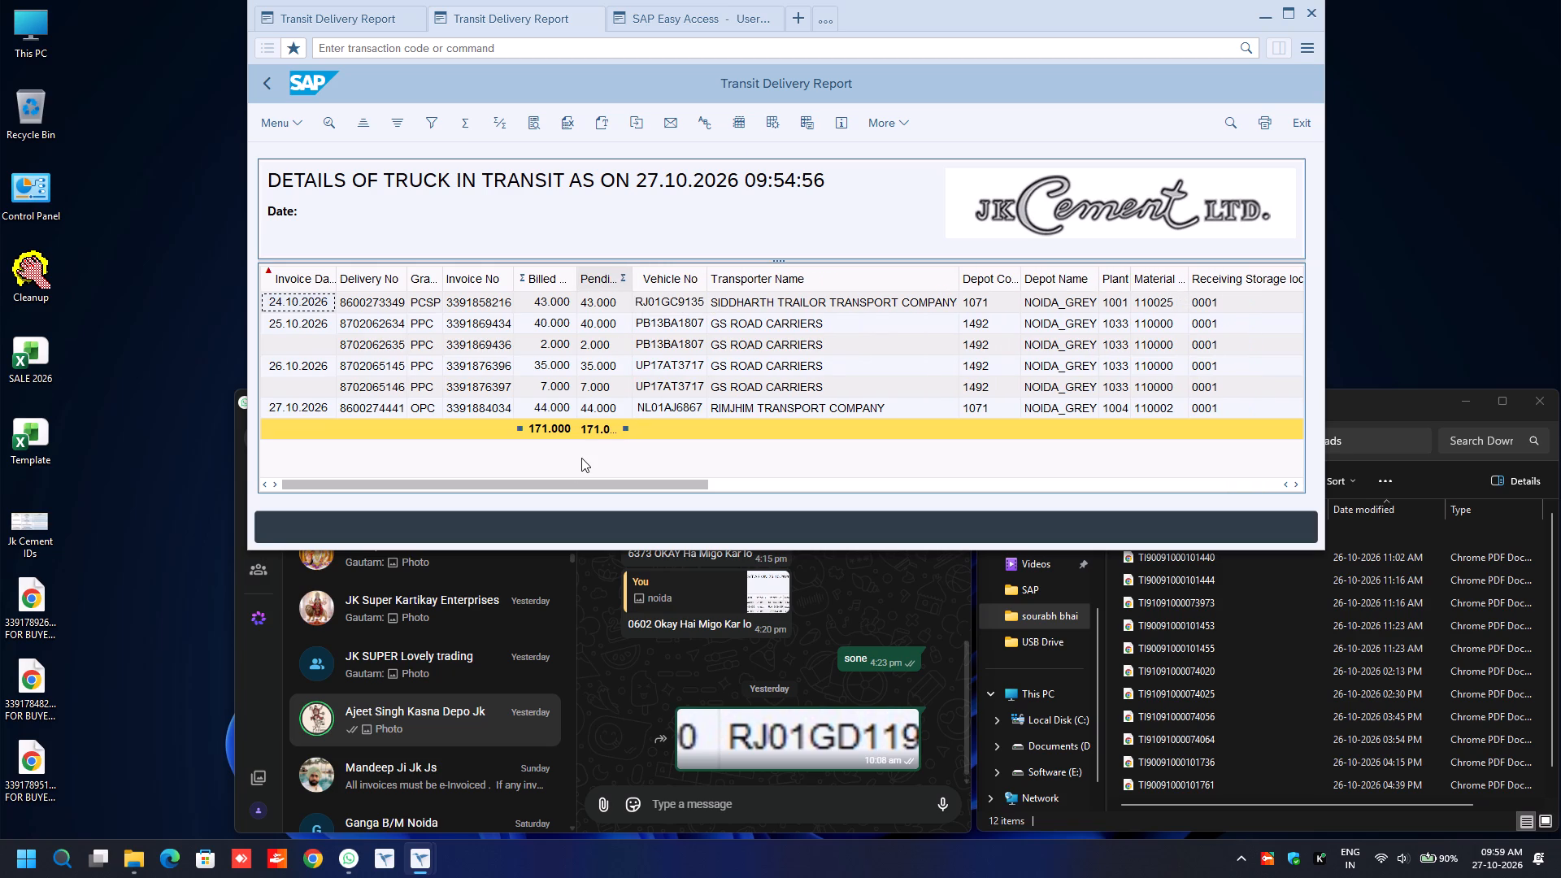
pyautogui.press('Print')
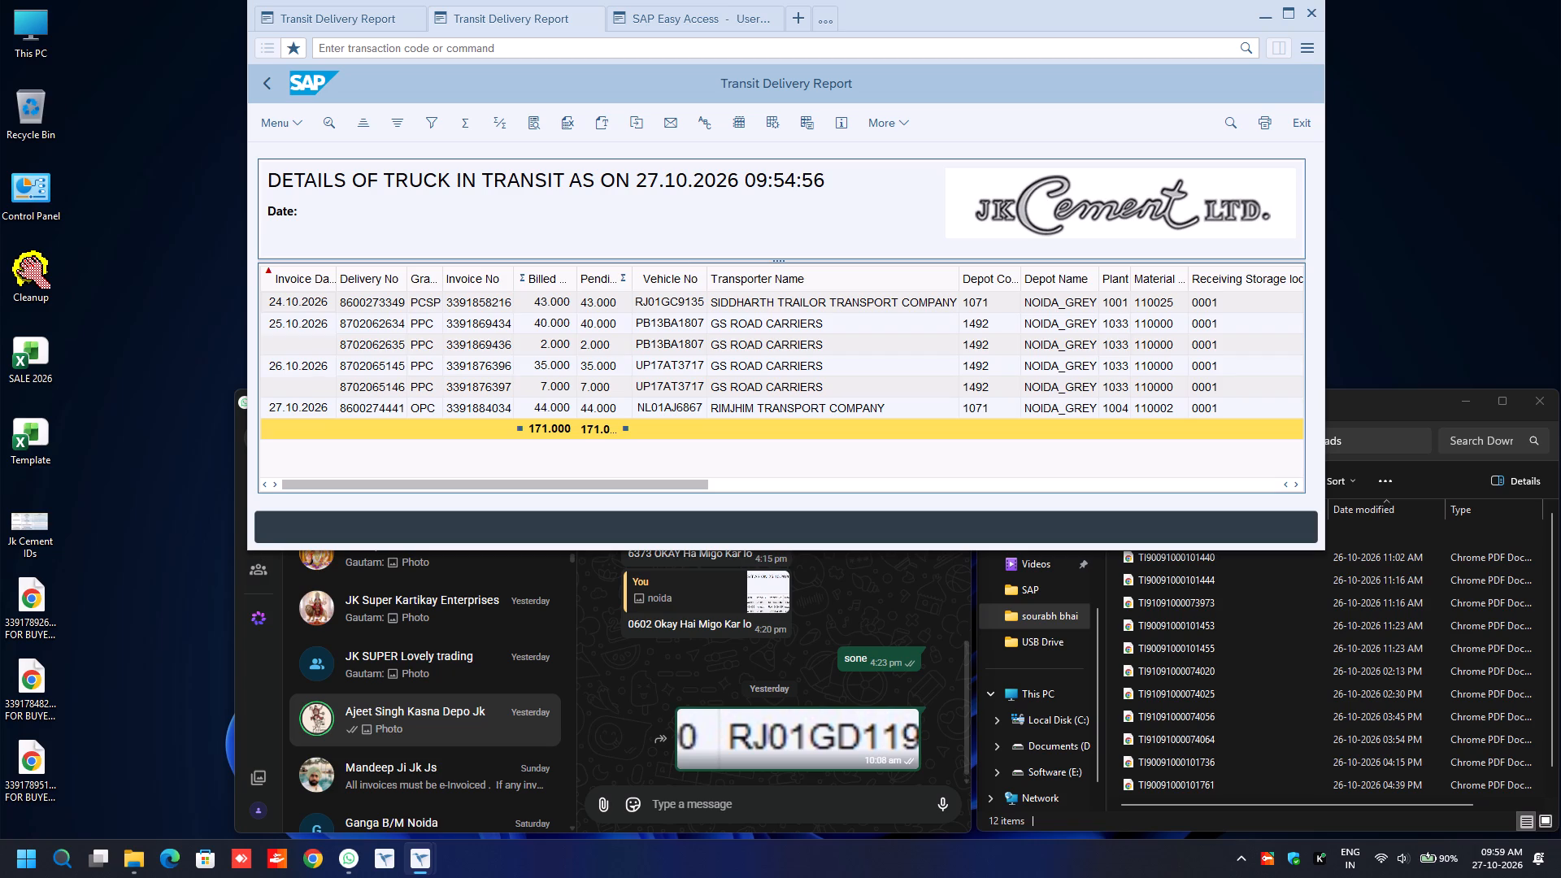
pyautogui.moveTo(254, 155); pyautogui.dragTo(1017, 441)
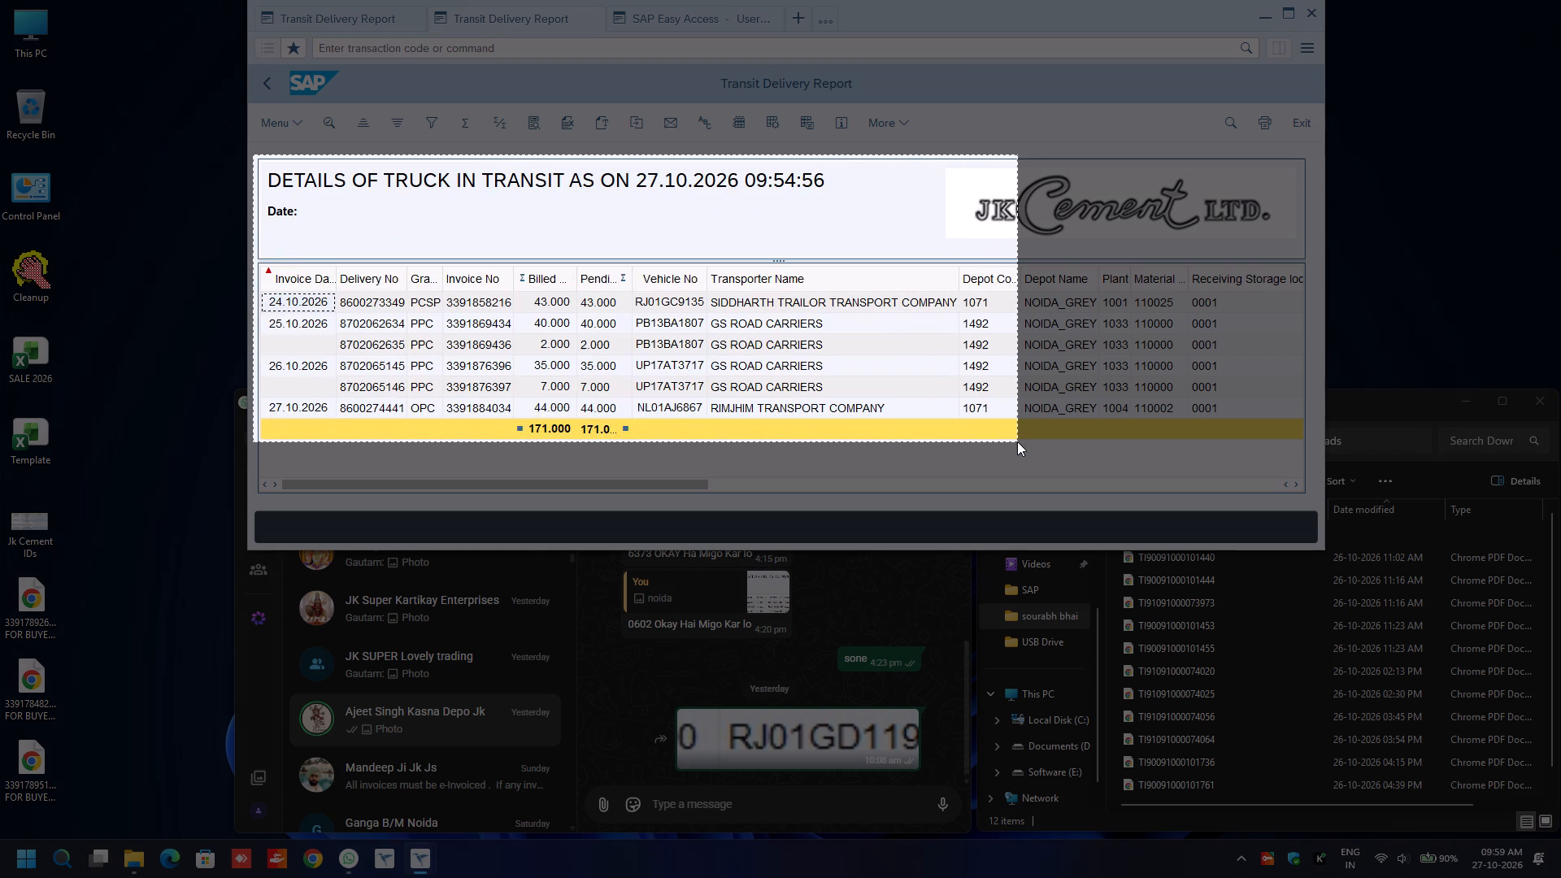
pyautogui.moveTo(1017, 441); pyautogui.dragTo(1254, 435)
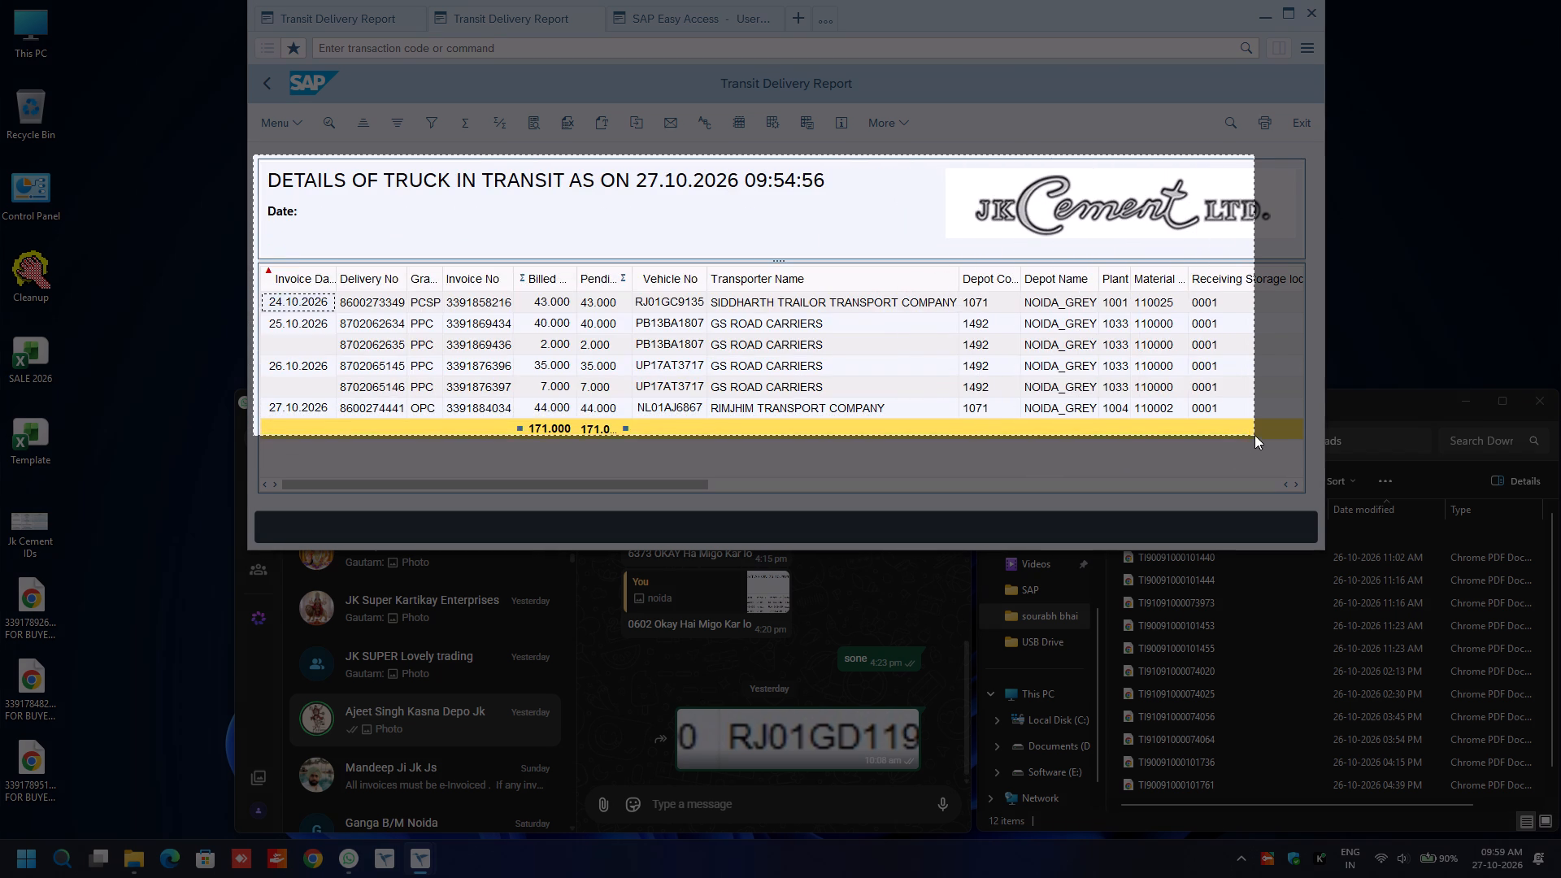
pyautogui.moveTo(1254, 435); pyautogui.dragTo(1272, 441)
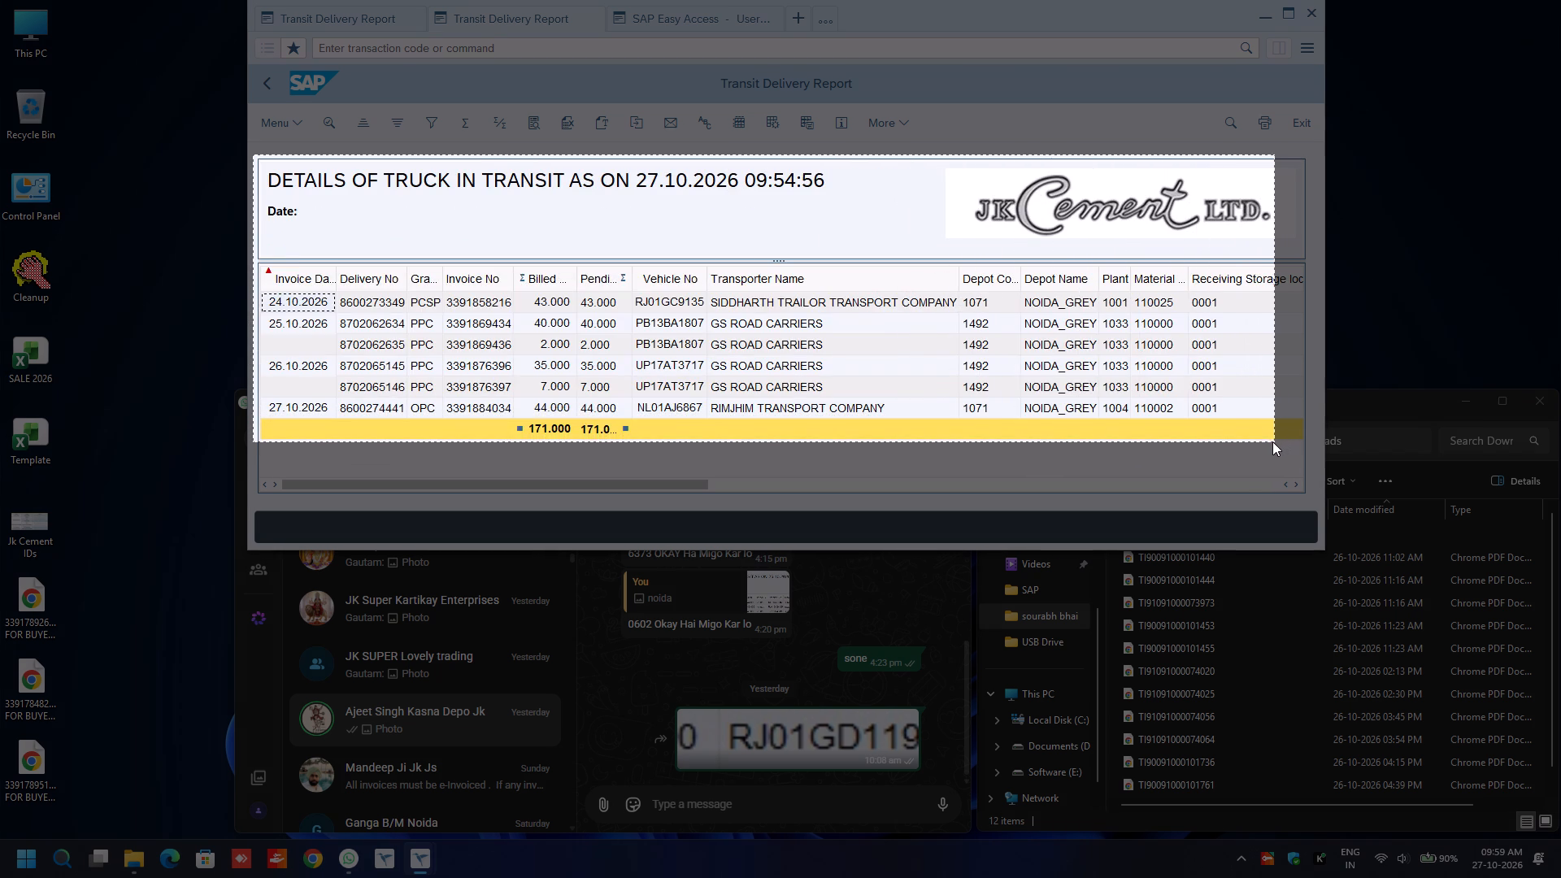
pyautogui.moveTo(1272, 441); pyautogui.dragTo(1272, 442)
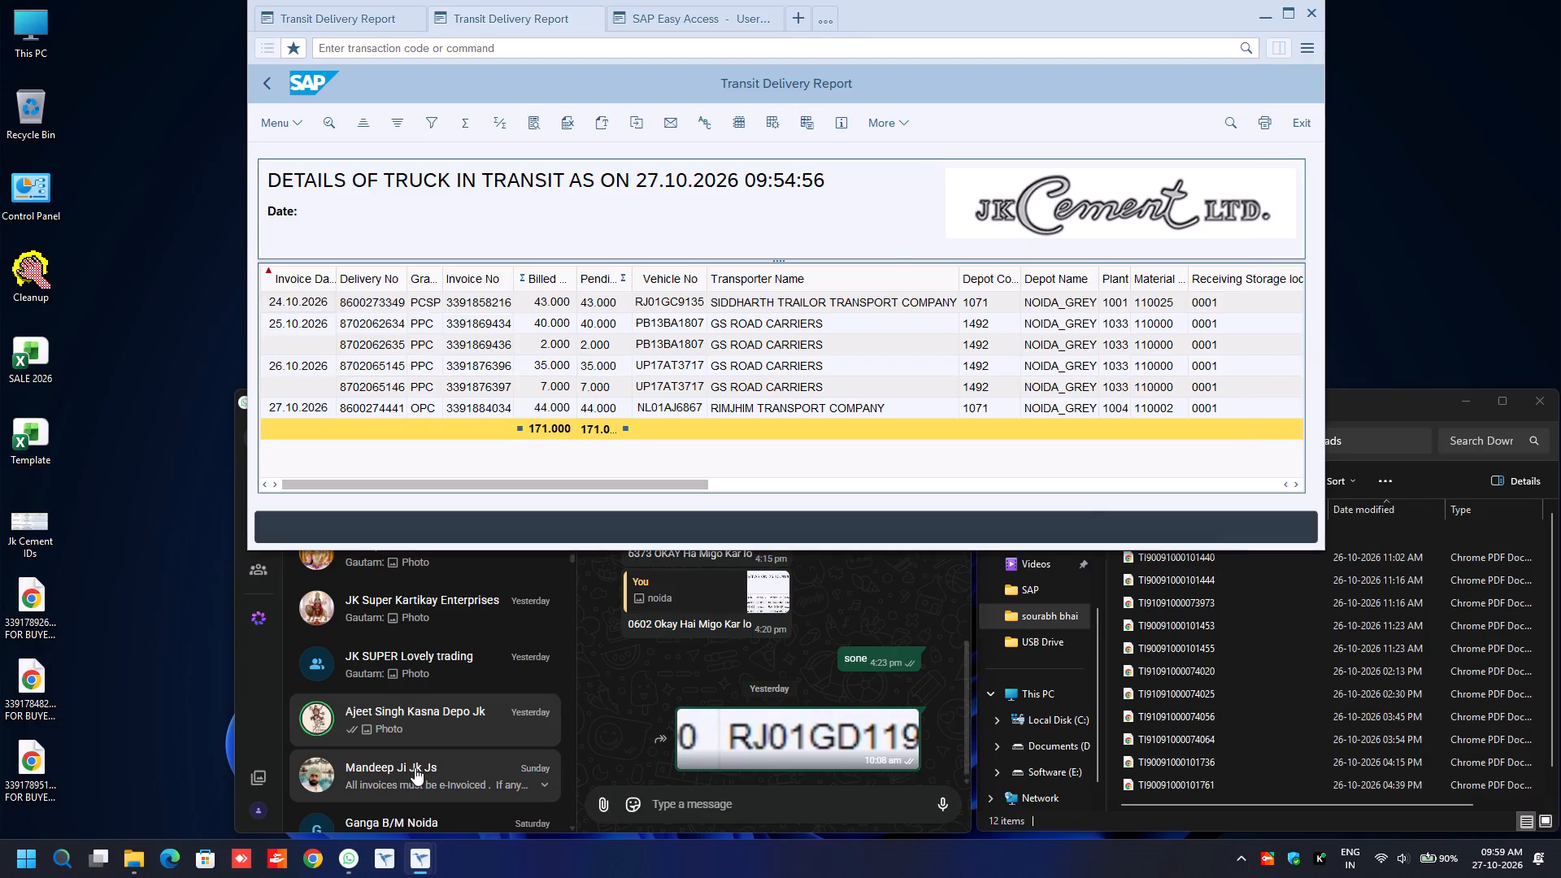
# Look through the WhatsApp chat list for the chat that should receive the captured report.
pyautogui.scroll(-12, 415, 760)
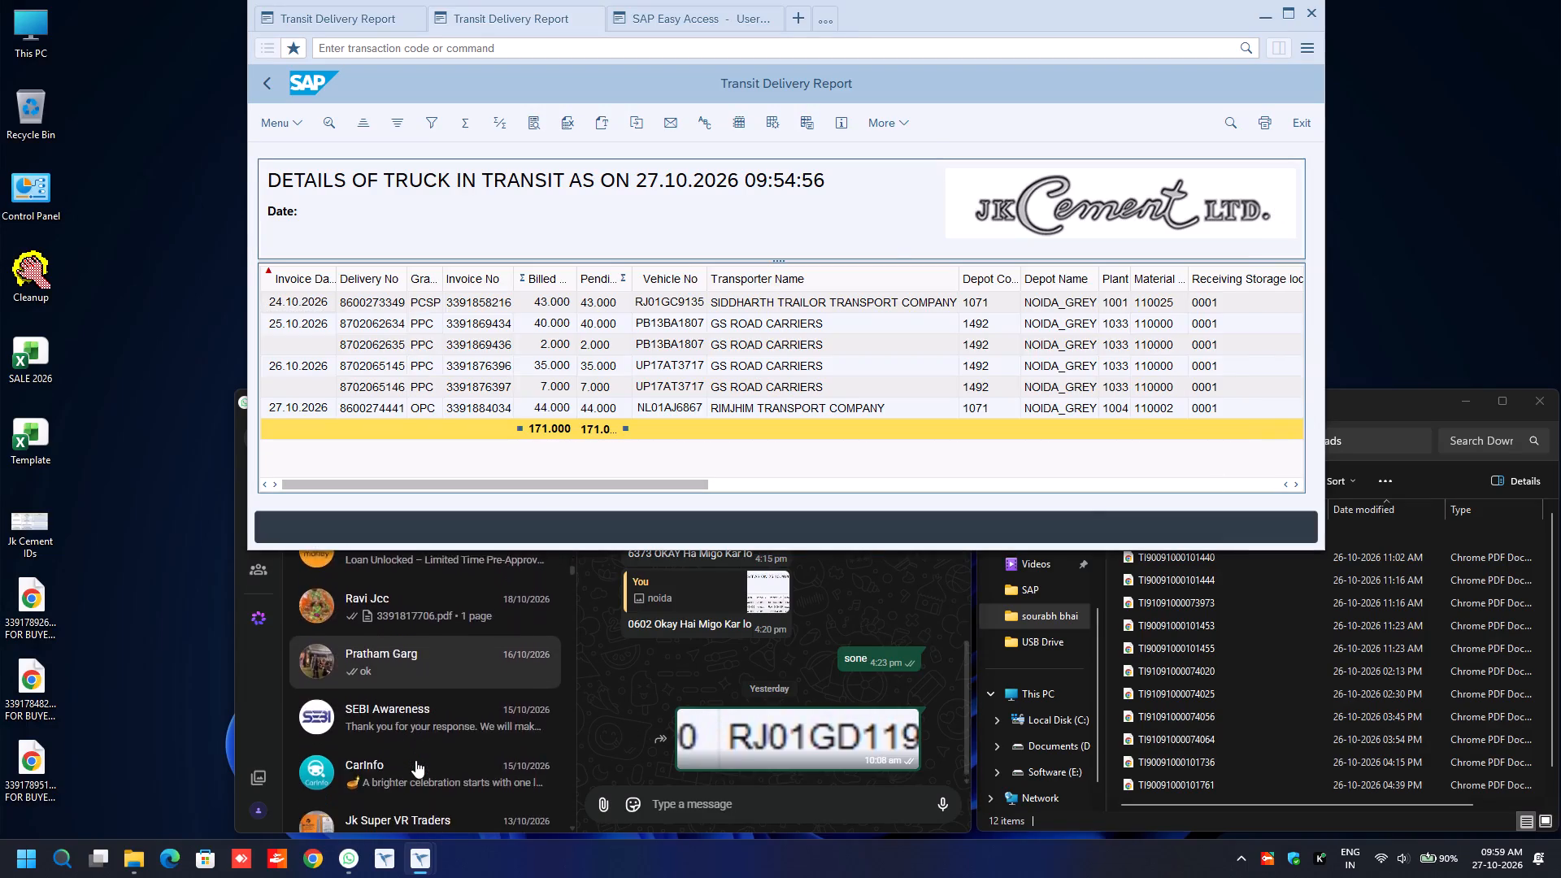
pyautogui.scroll(-2, 415, 760)
pyautogui.scroll(2, 415, 760)
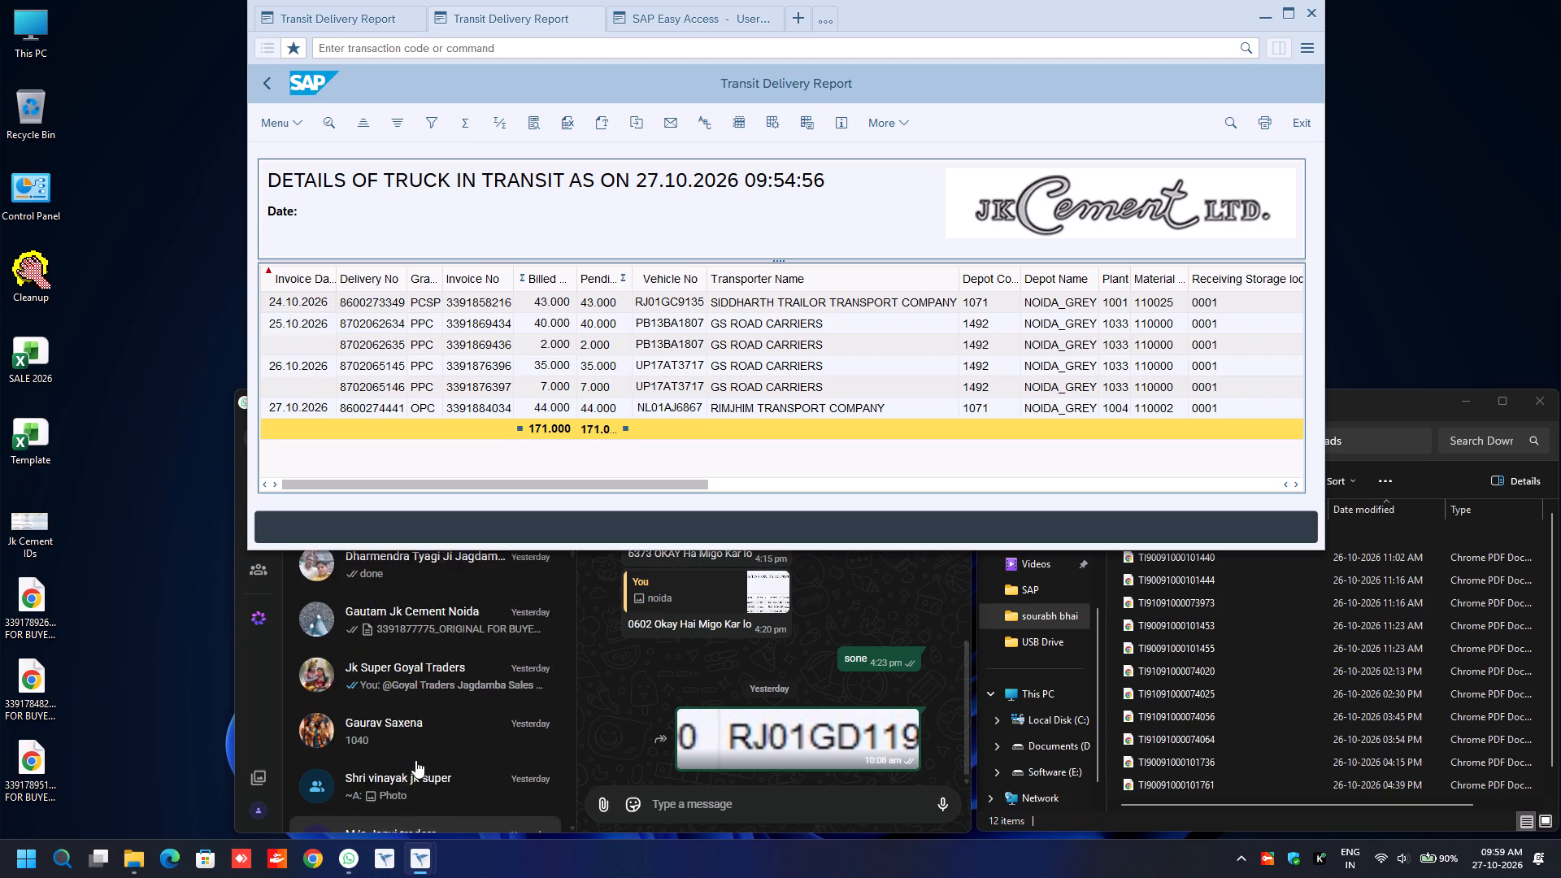
pyautogui.scroll(9, 415, 760)
pyautogui.scroll(-4, 415, 760)
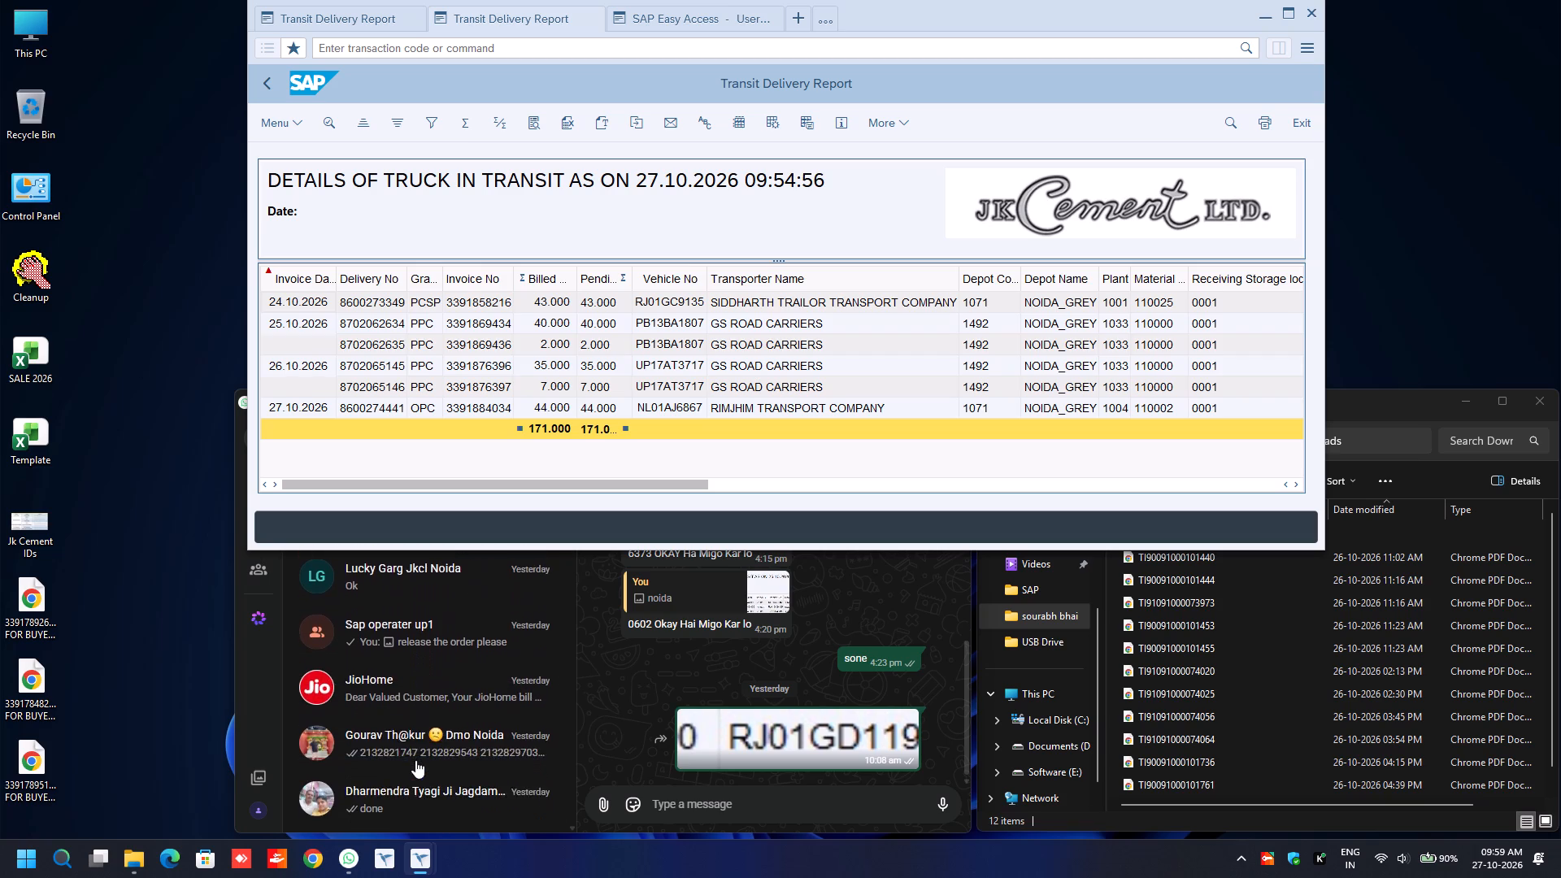
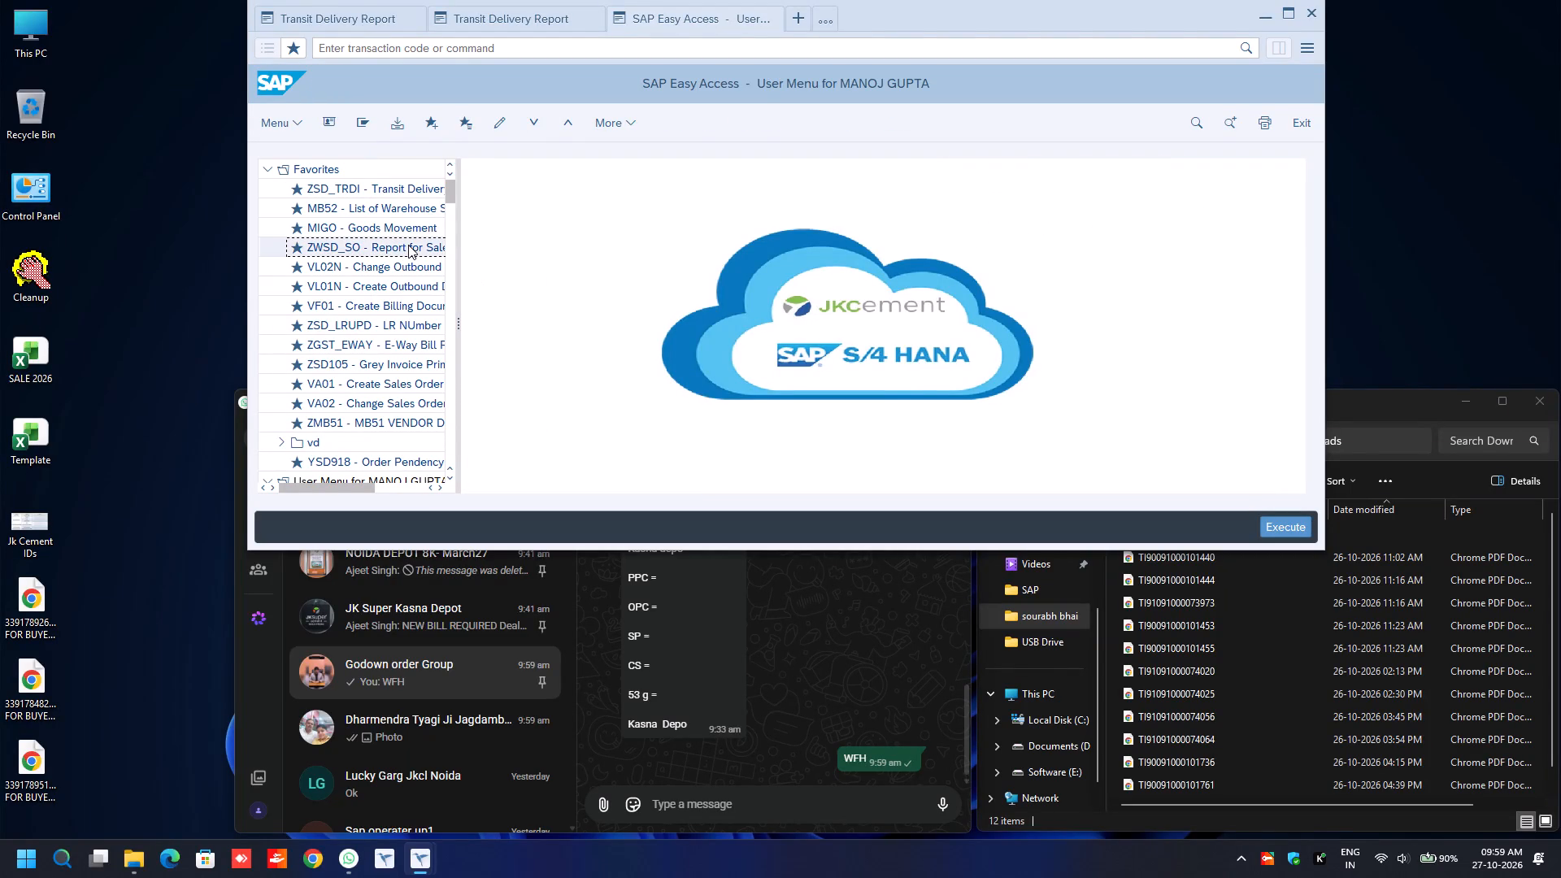
# Open the MB52 List of Warehouse Stocks transaction from the favorites in the third SAP session.
pyautogui.doubleClick(385, 210)
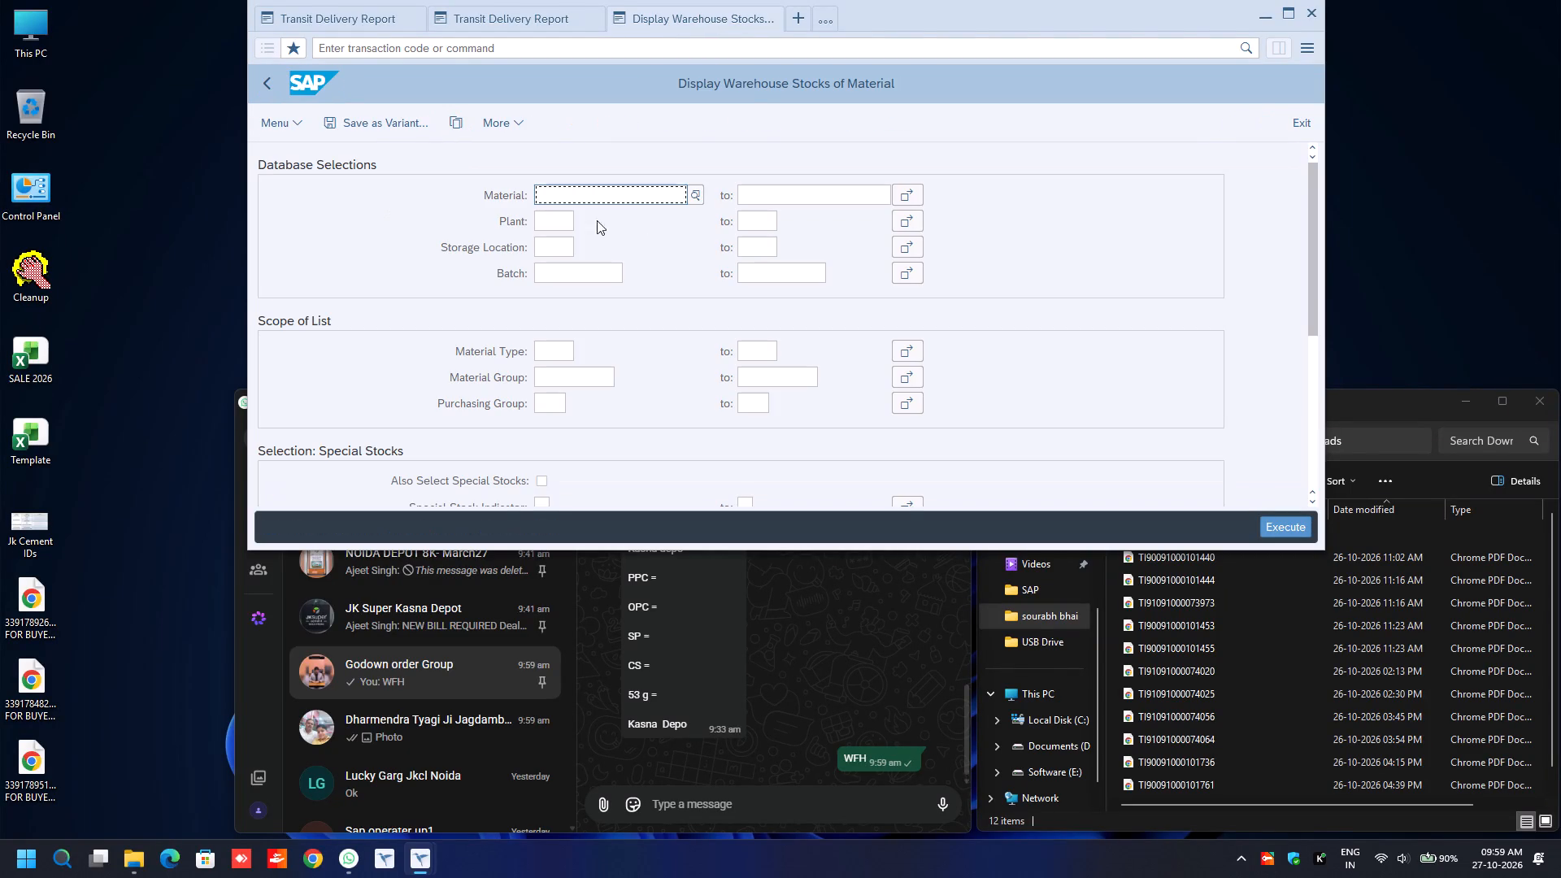
# Open the multiple selection for Plant in the warehouse stocks report.
pyautogui.click(911, 219)
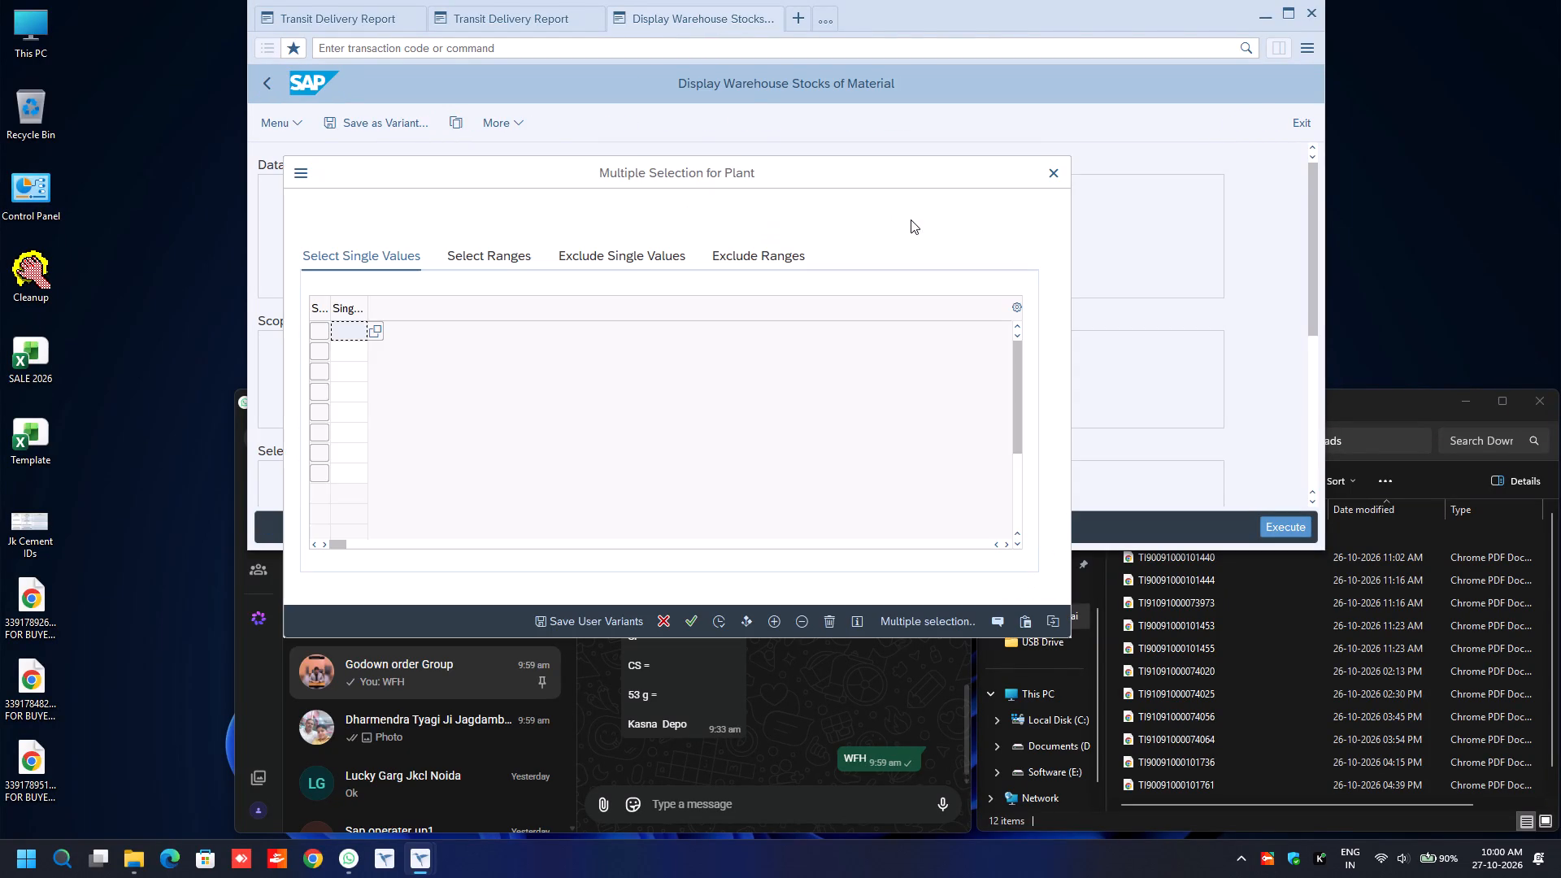
# Enter plants 8134, 8135 and 8136 as single values for the warehouse stocks report, apply the selection and run it.
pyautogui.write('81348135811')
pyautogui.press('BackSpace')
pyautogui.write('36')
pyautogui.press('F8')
pyautogui.click(911, 219)
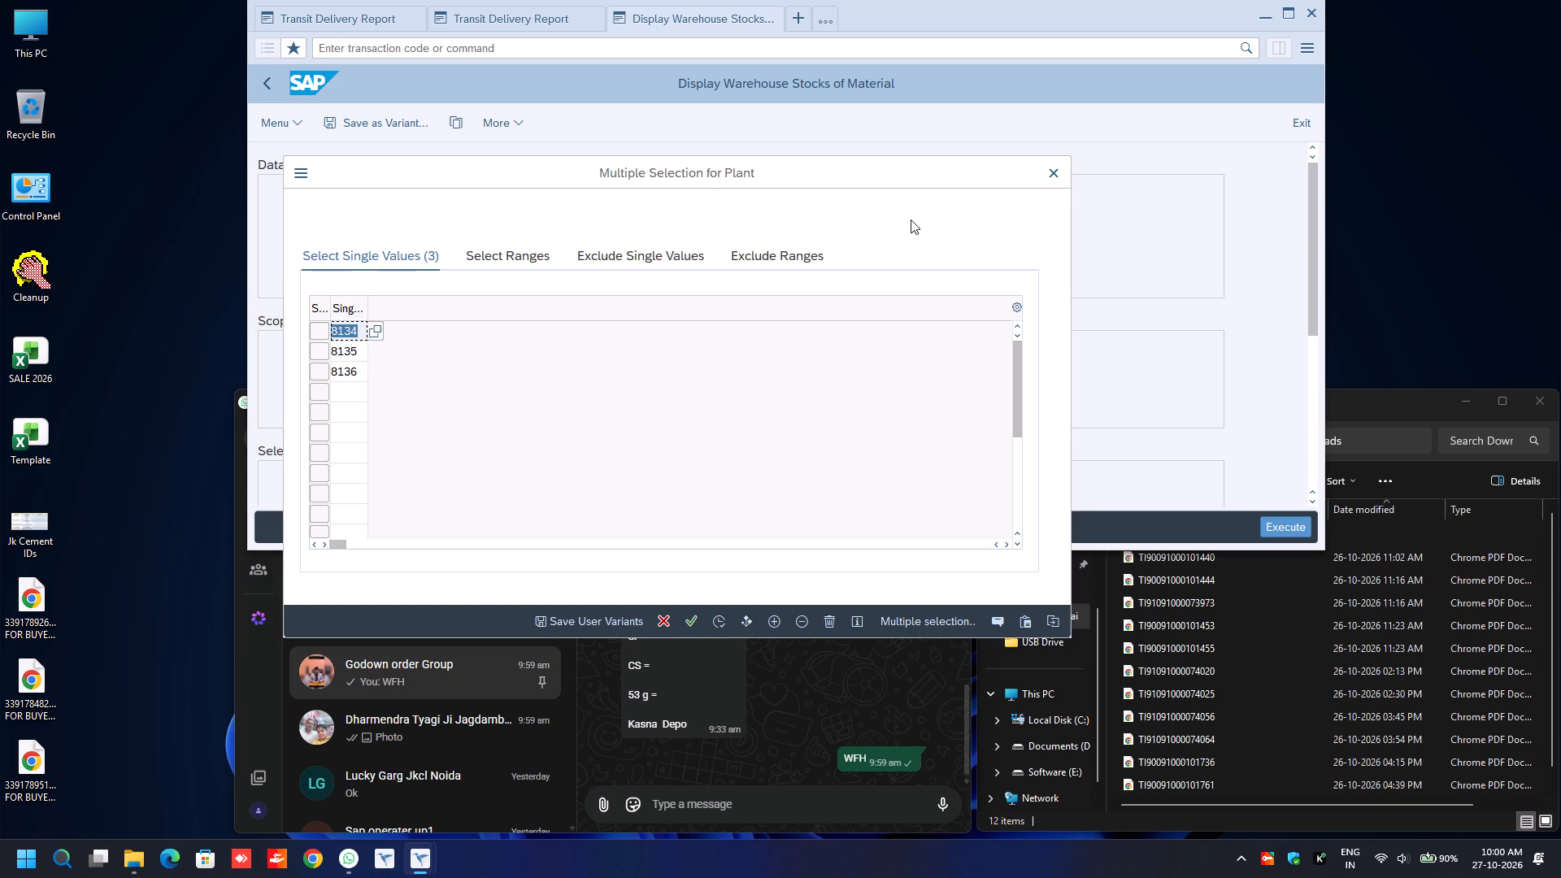
pyautogui.press('F8')
pyautogui.press('F8')
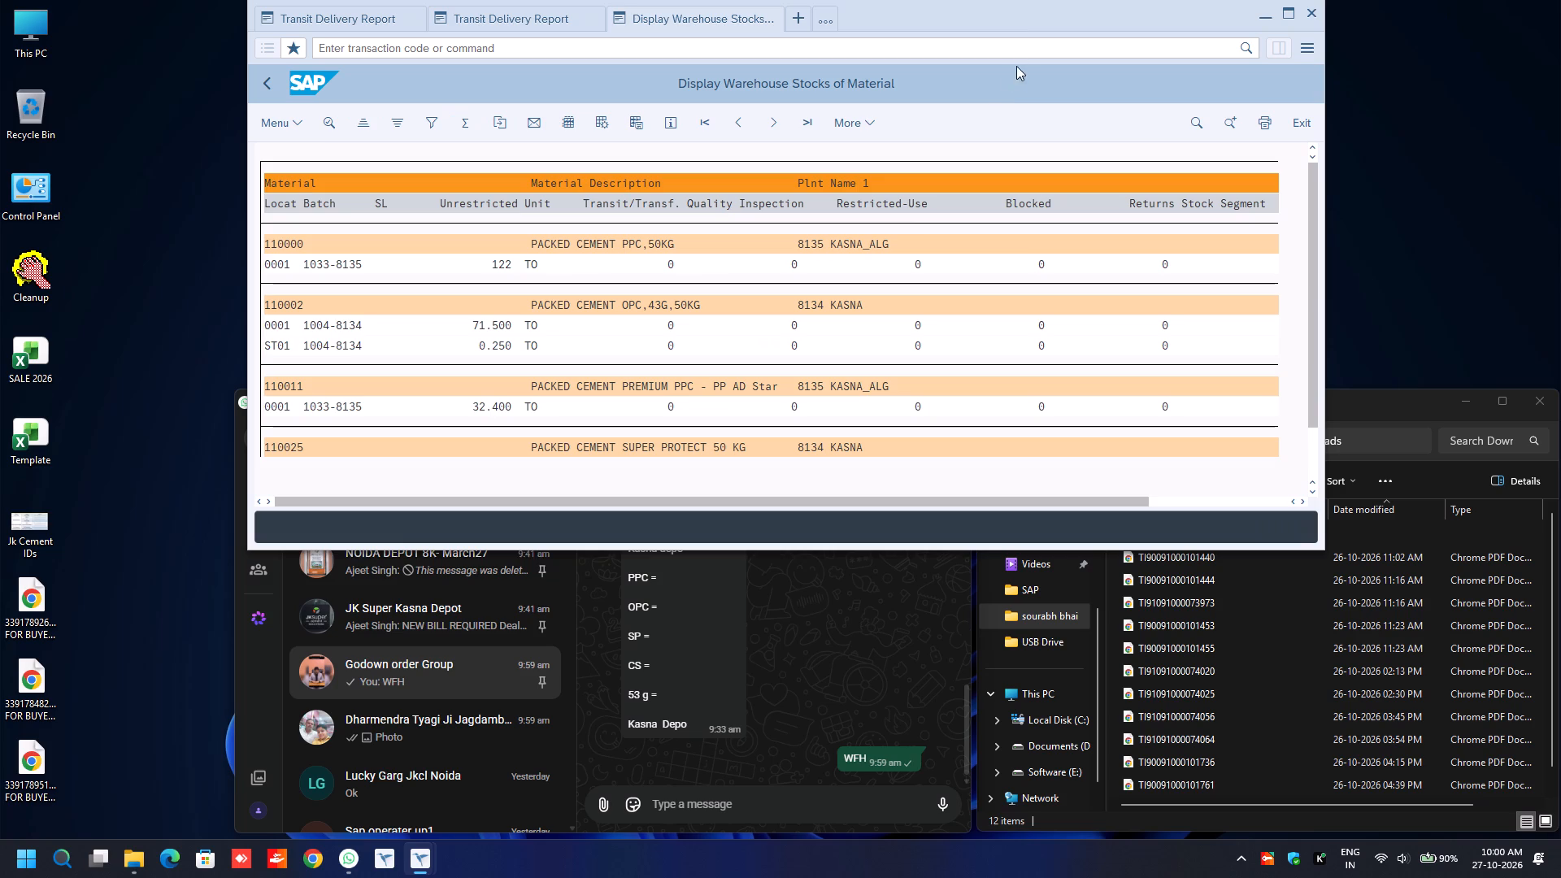
# Maximize the warehouse stocks report and snip the stock list from the Material column through Restricted-Use, covering all listed materials.
pyautogui.doubleClick(1019, 24)
pyautogui.press('Print')
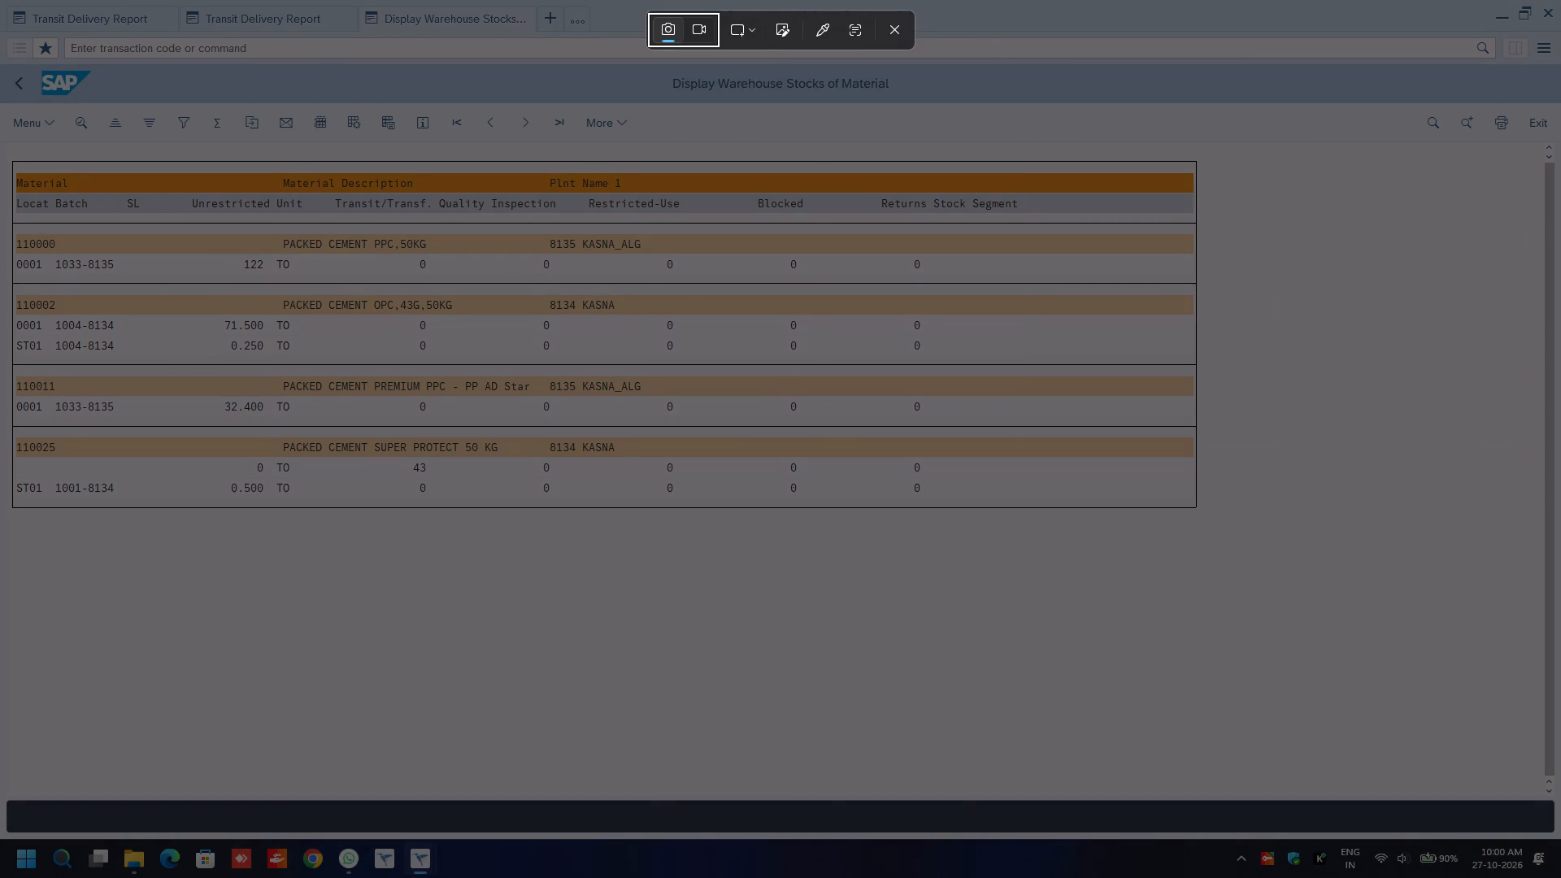
pyautogui.moveTo(9, 156); pyautogui.dragTo(770, 472)
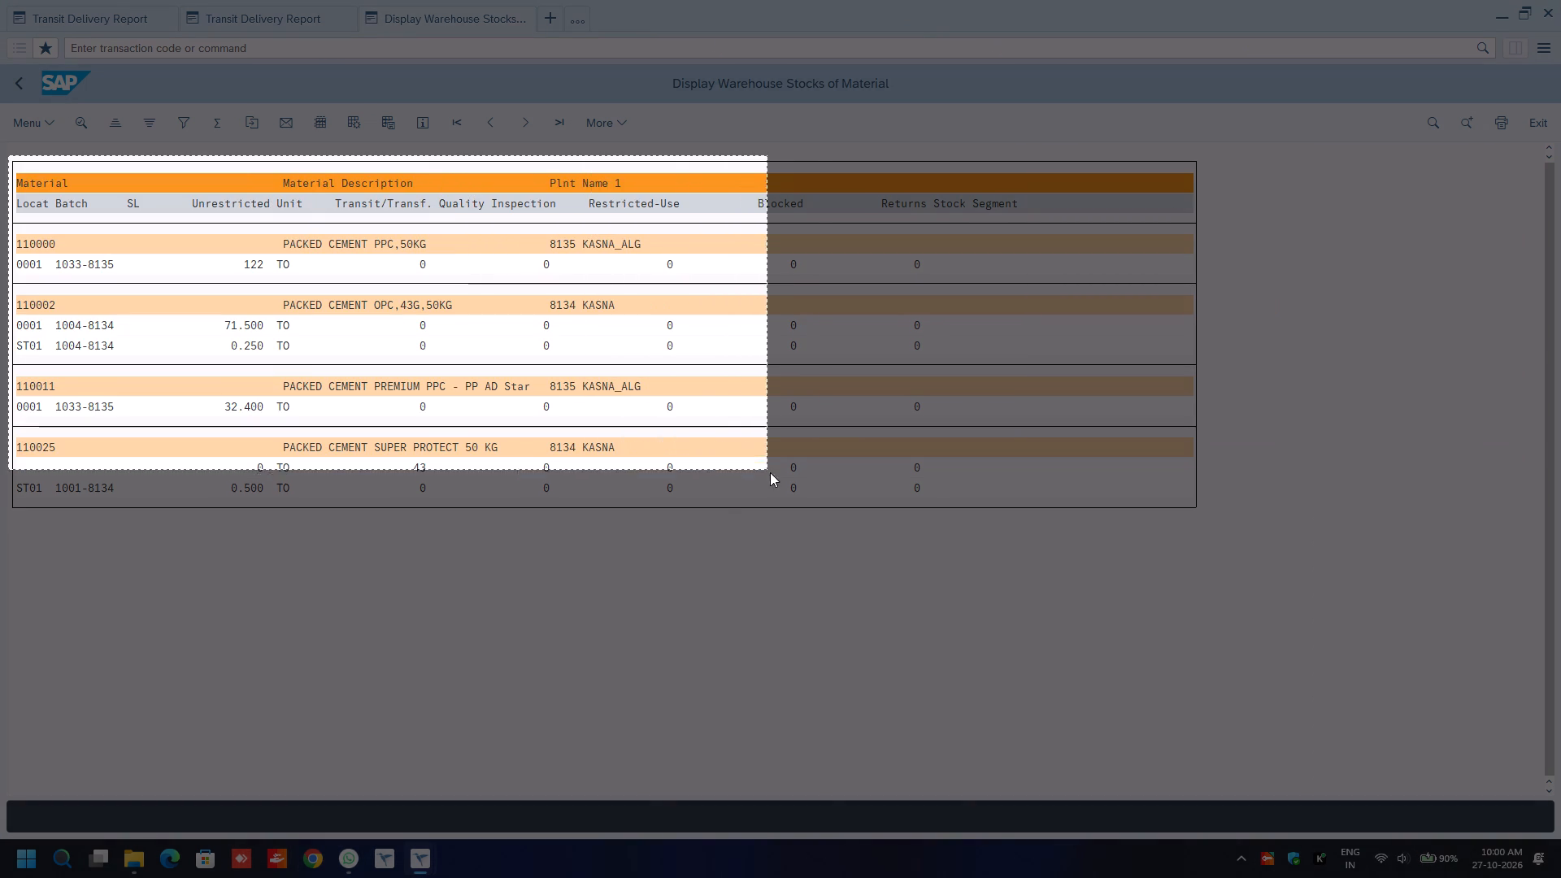
pyautogui.moveTo(770, 472); pyautogui.dragTo(690, 514)
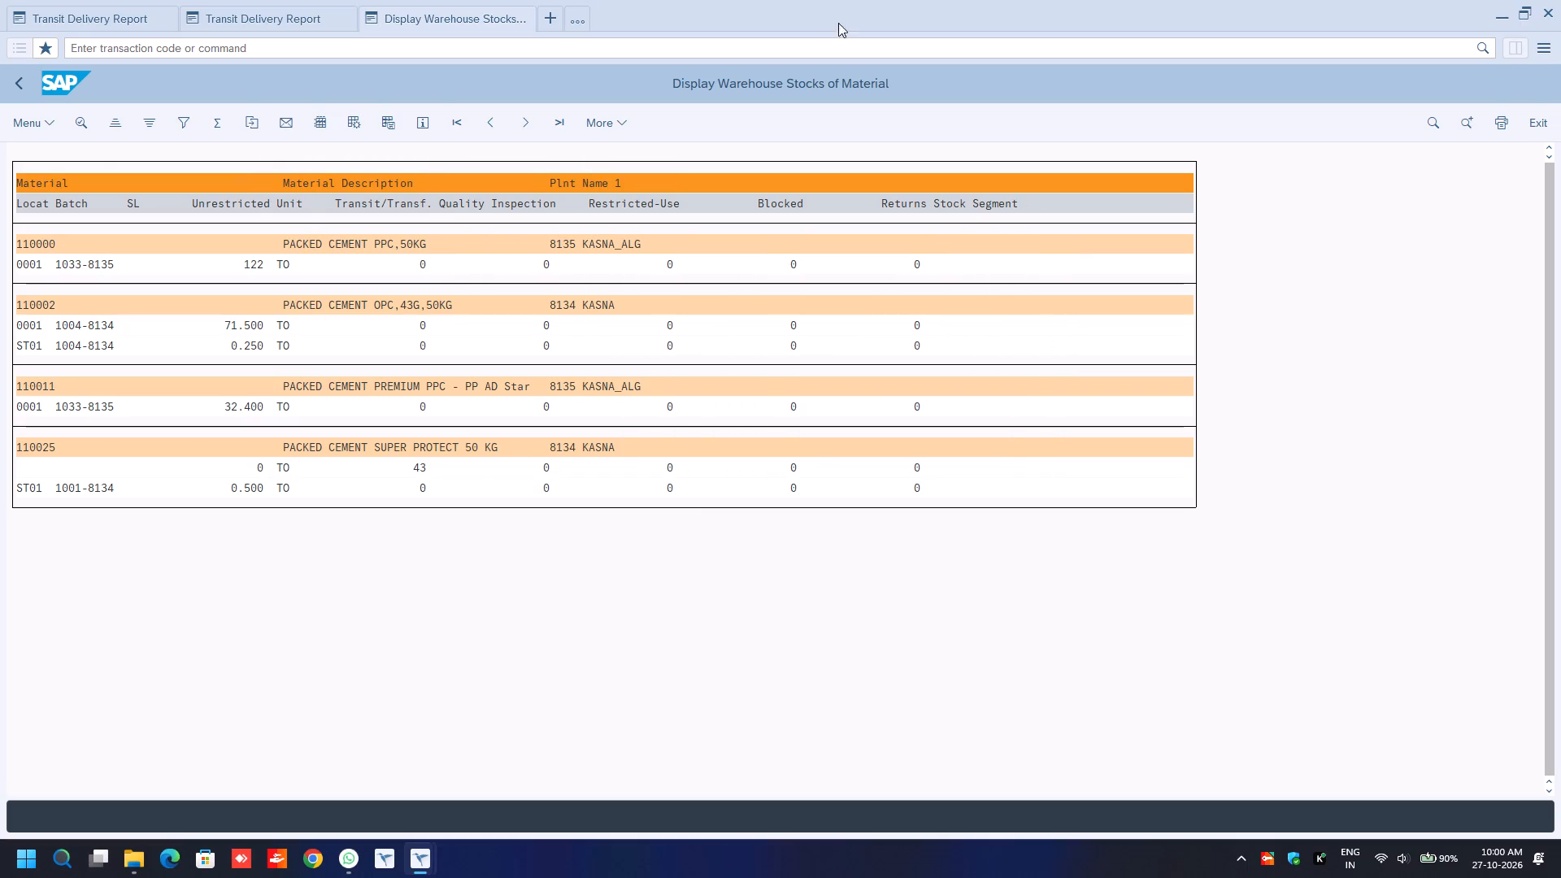
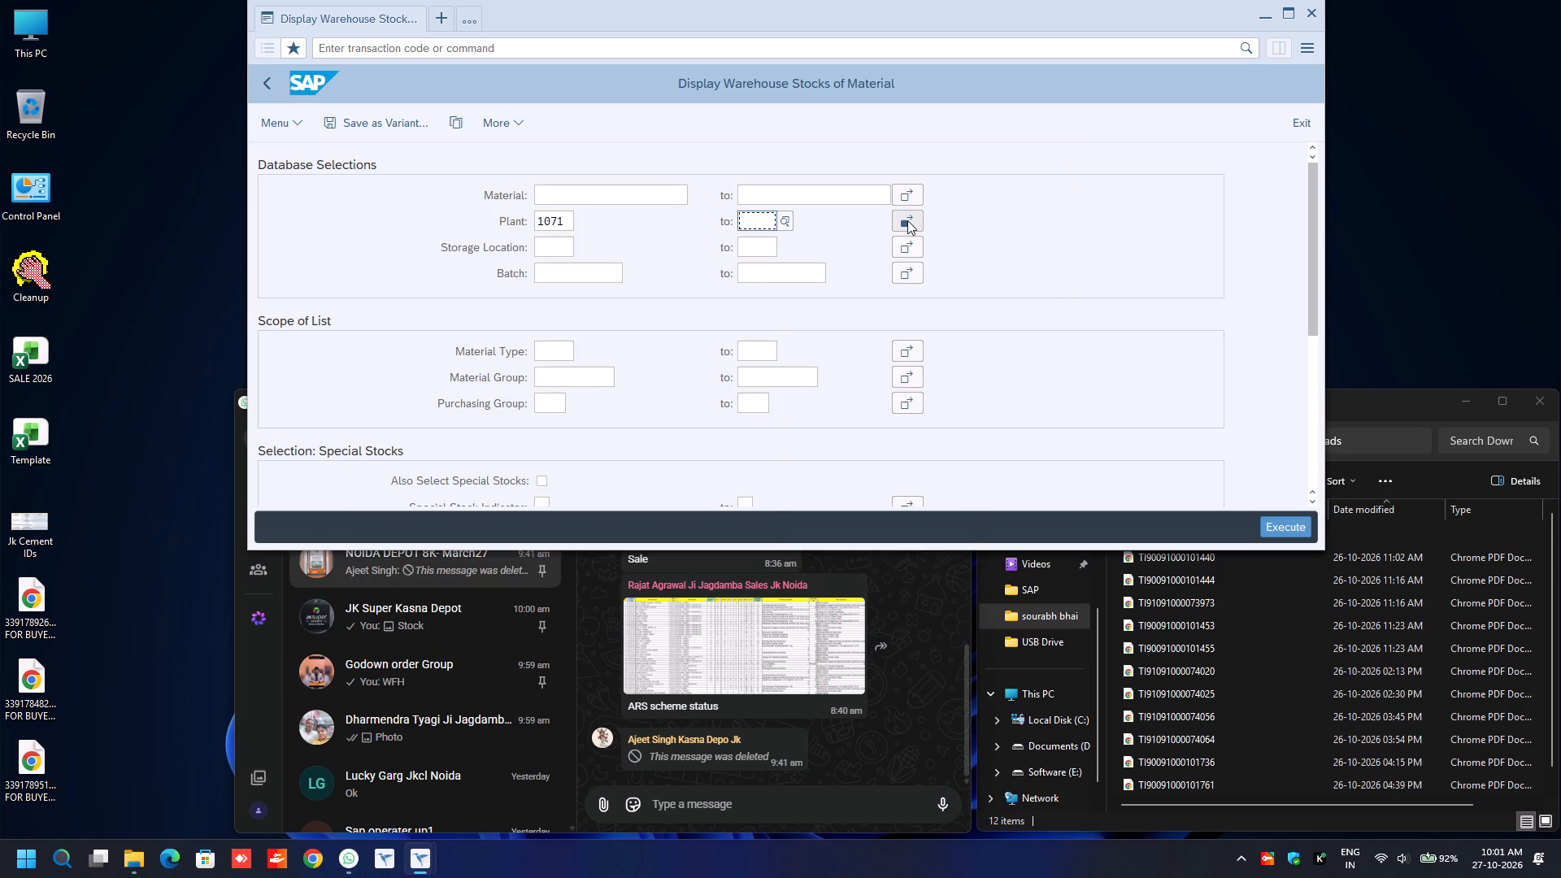
# Run the Display Warehouse Stocks of Material report for the plant selection that starts with 1071.
pyautogui.press('F8')
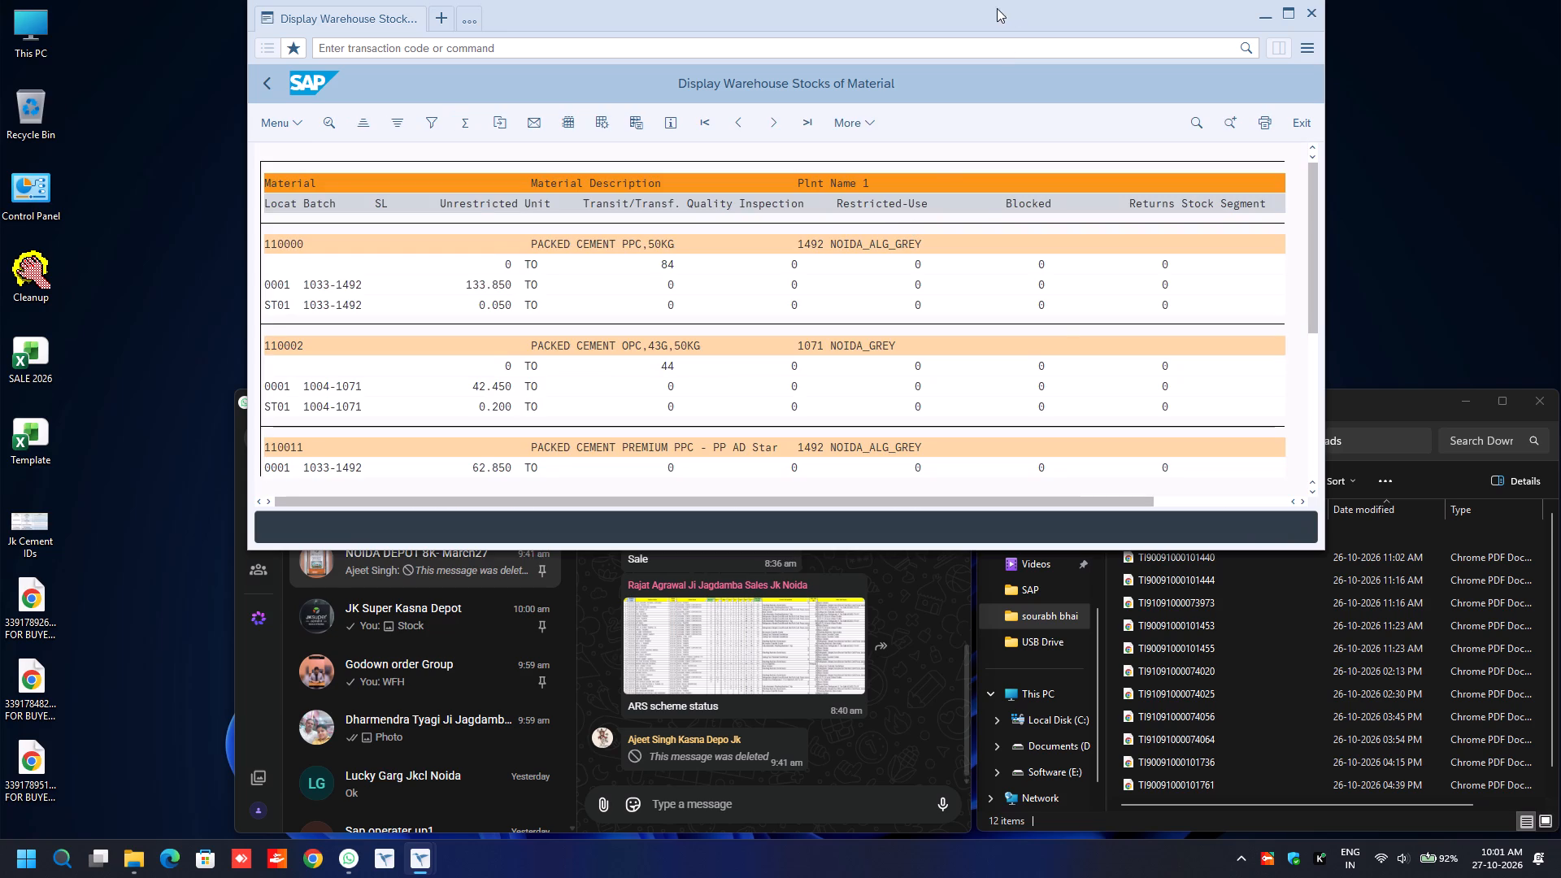
# Maximize the warehouse stocks report and snip all its material rows, from the Locat column through the Restricted-Use column.
pyautogui.doubleClick(979, 9)
pyautogui.press('Print')
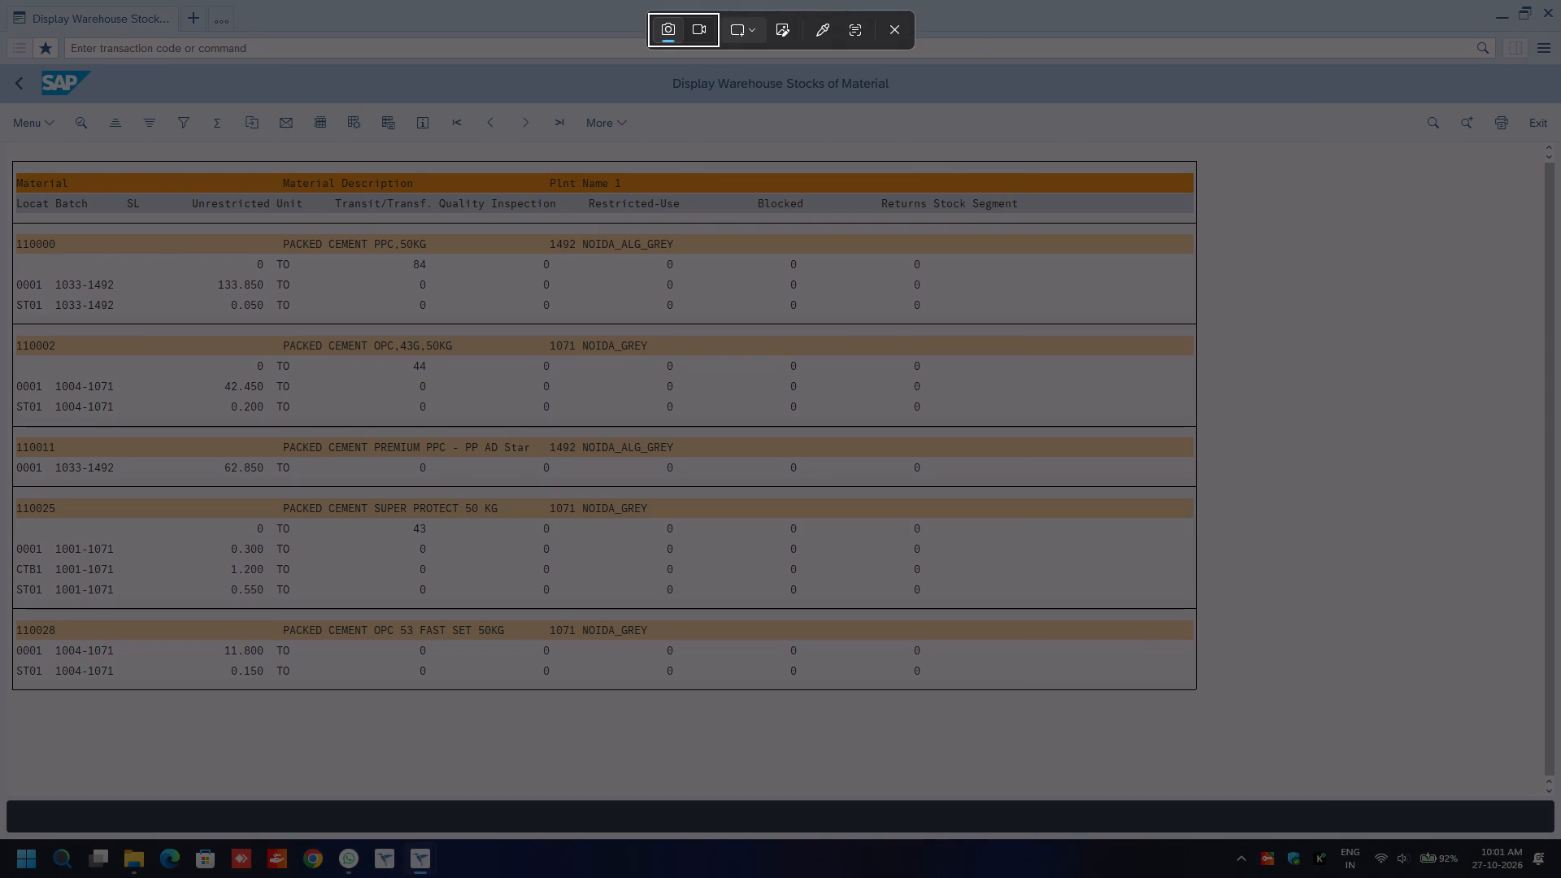
pyautogui.moveTo(7, 154); pyautogui.dragTo(706, 694)
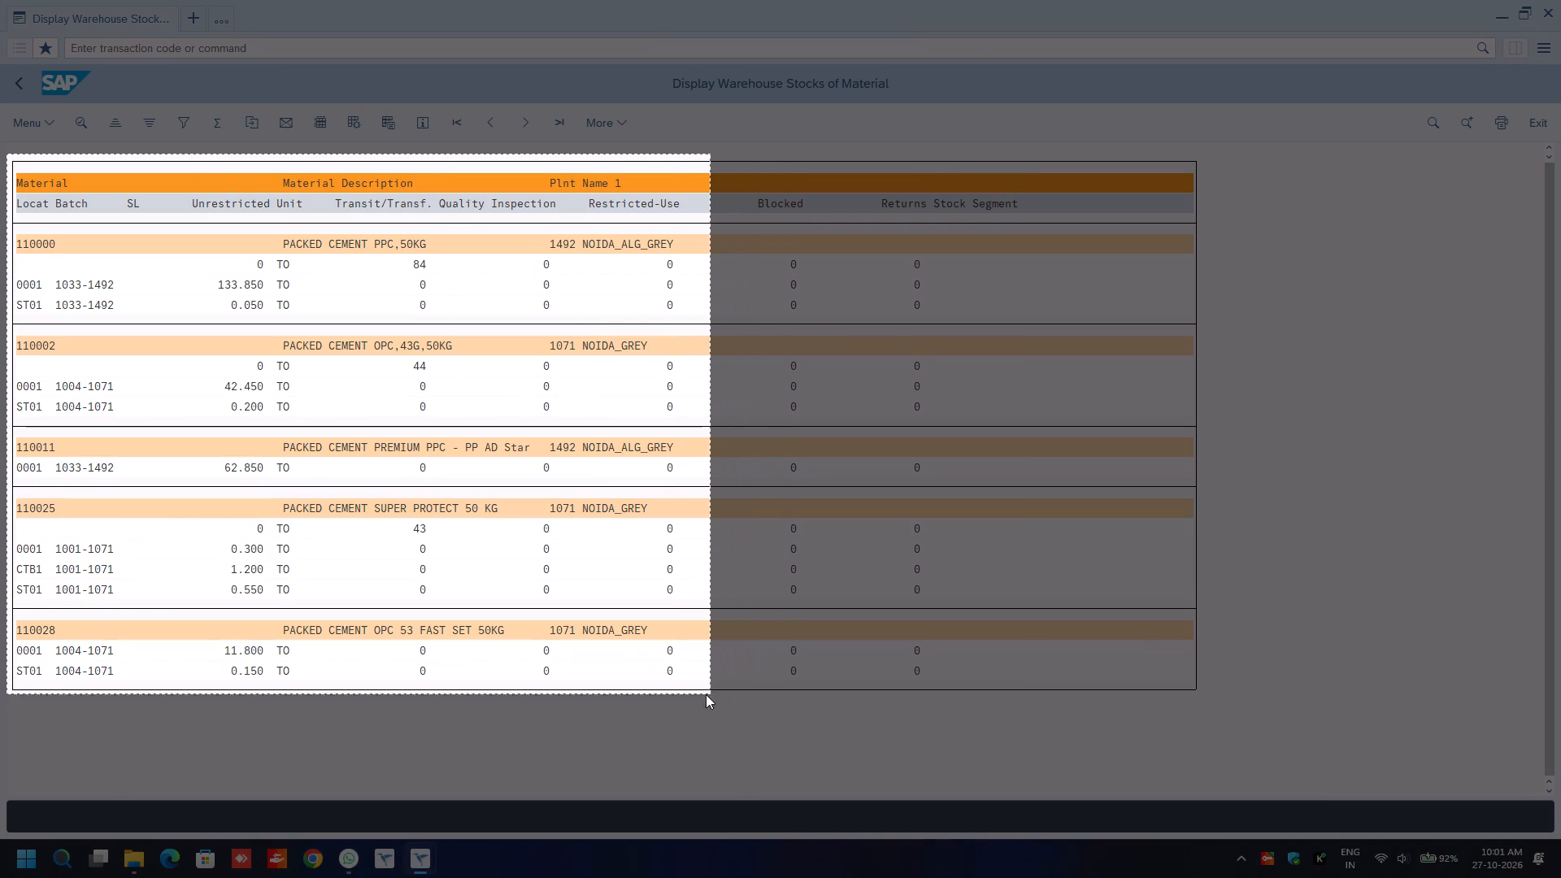
pyautogui.moveTo(706, 694); pyautogui.dragTo(686, 696)
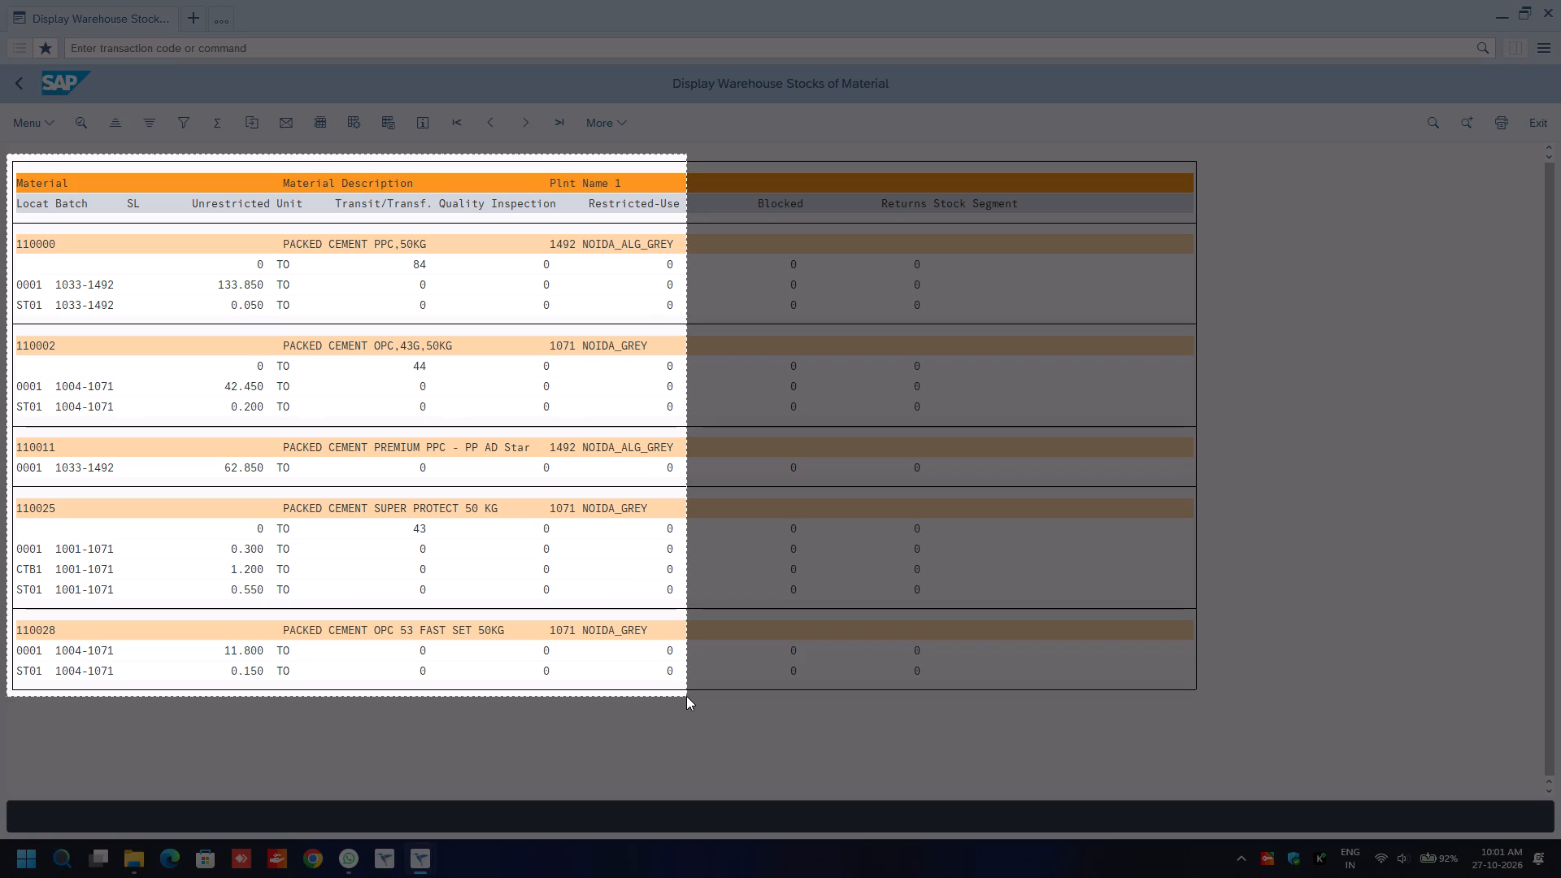
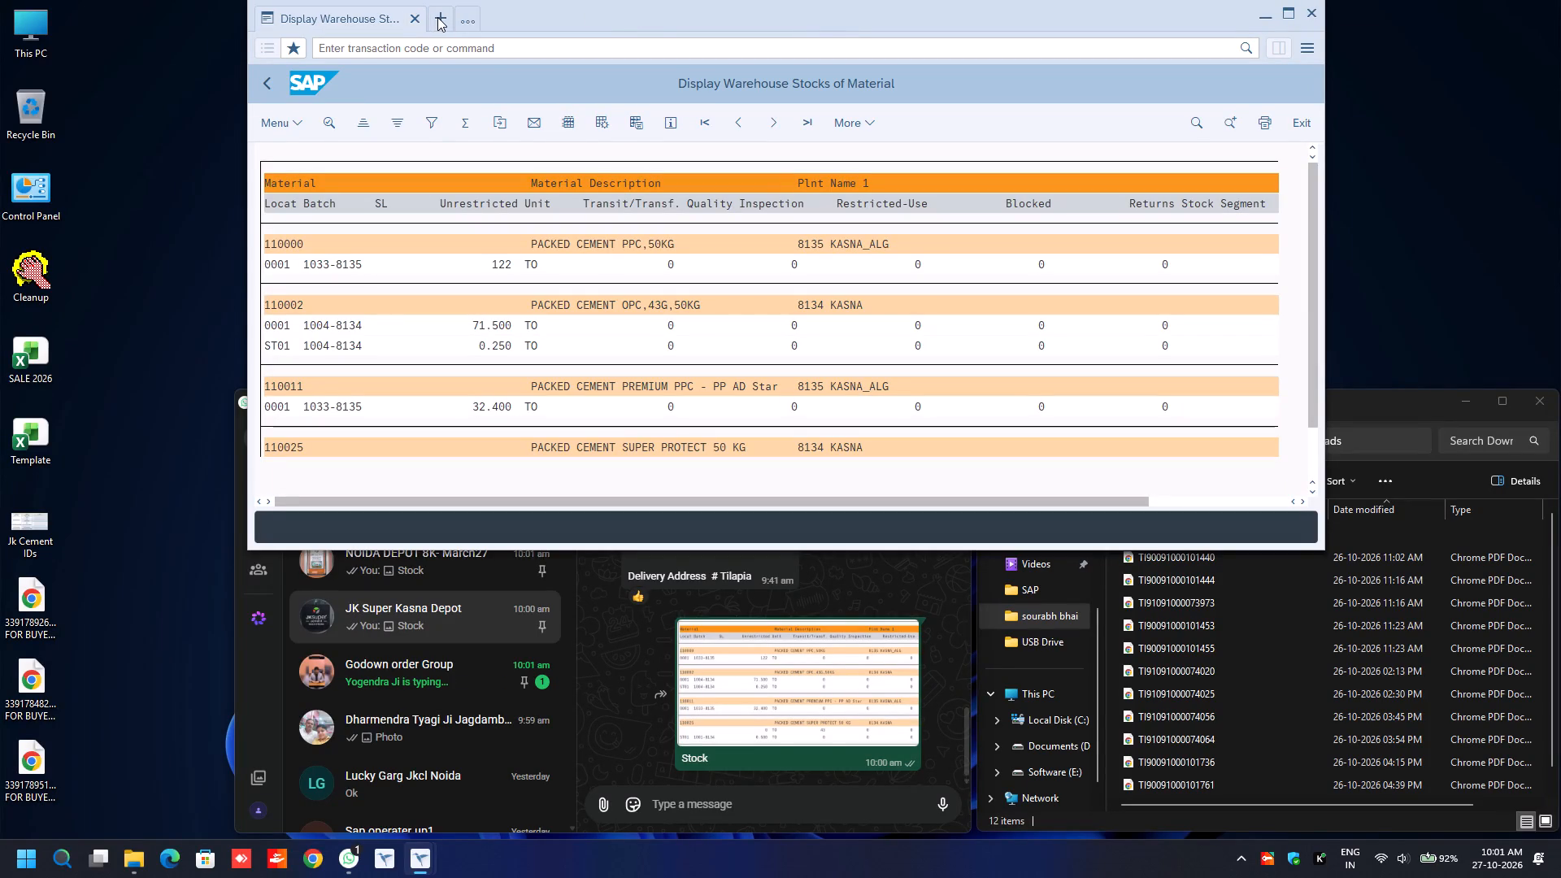
# Open a new SAP Easy Access session and close the Display Warehouse Stocks of Material session.
pyautogui.click(437, 17)
pyautogui.click(413, 17)
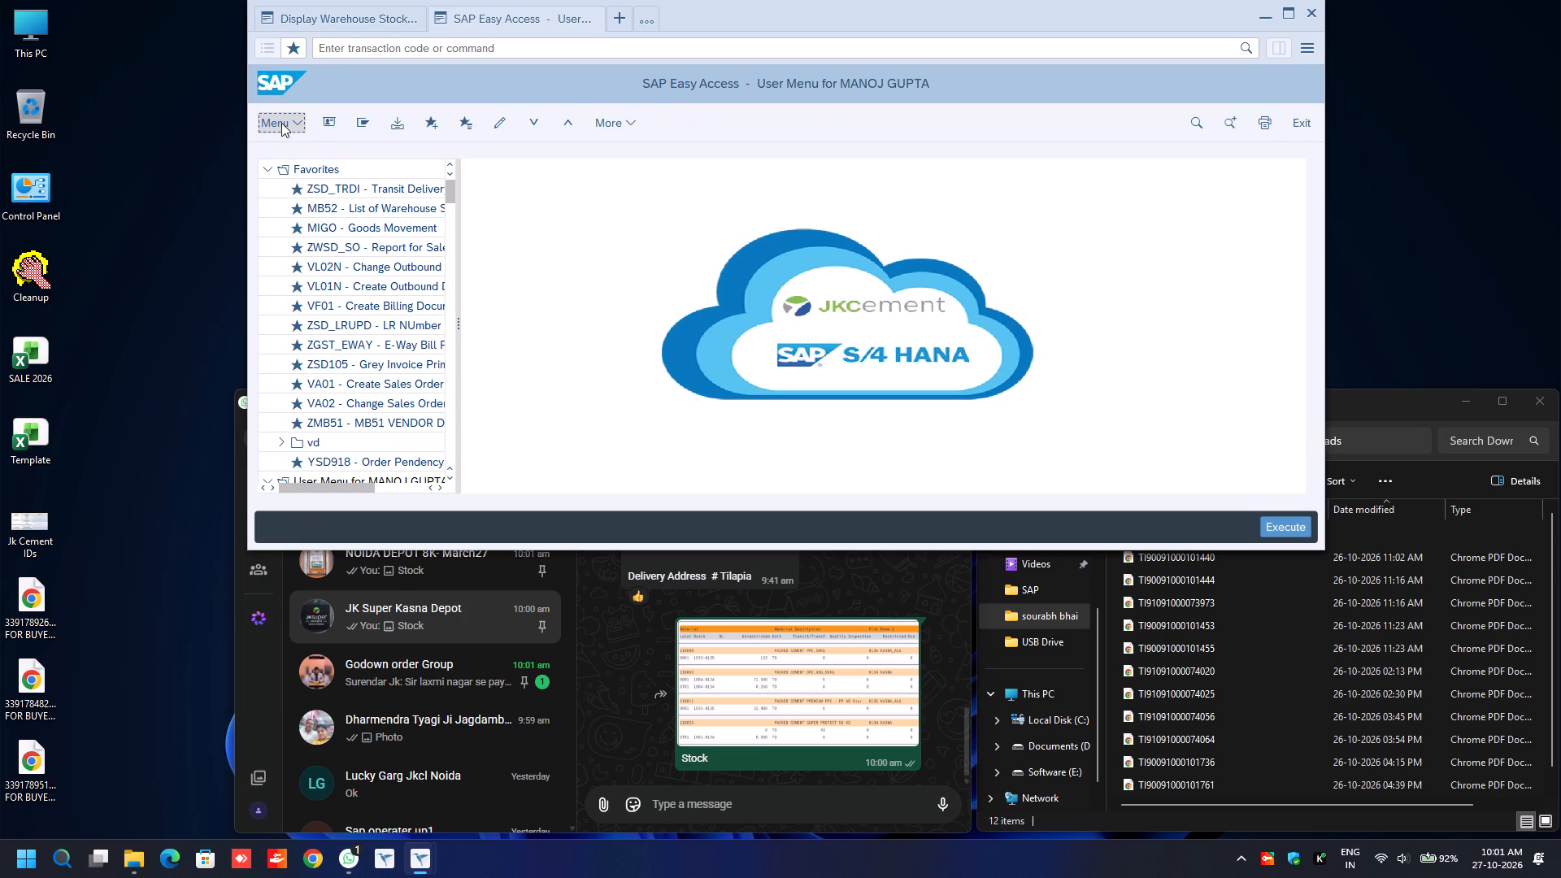
pyautogui.click(415, 13)
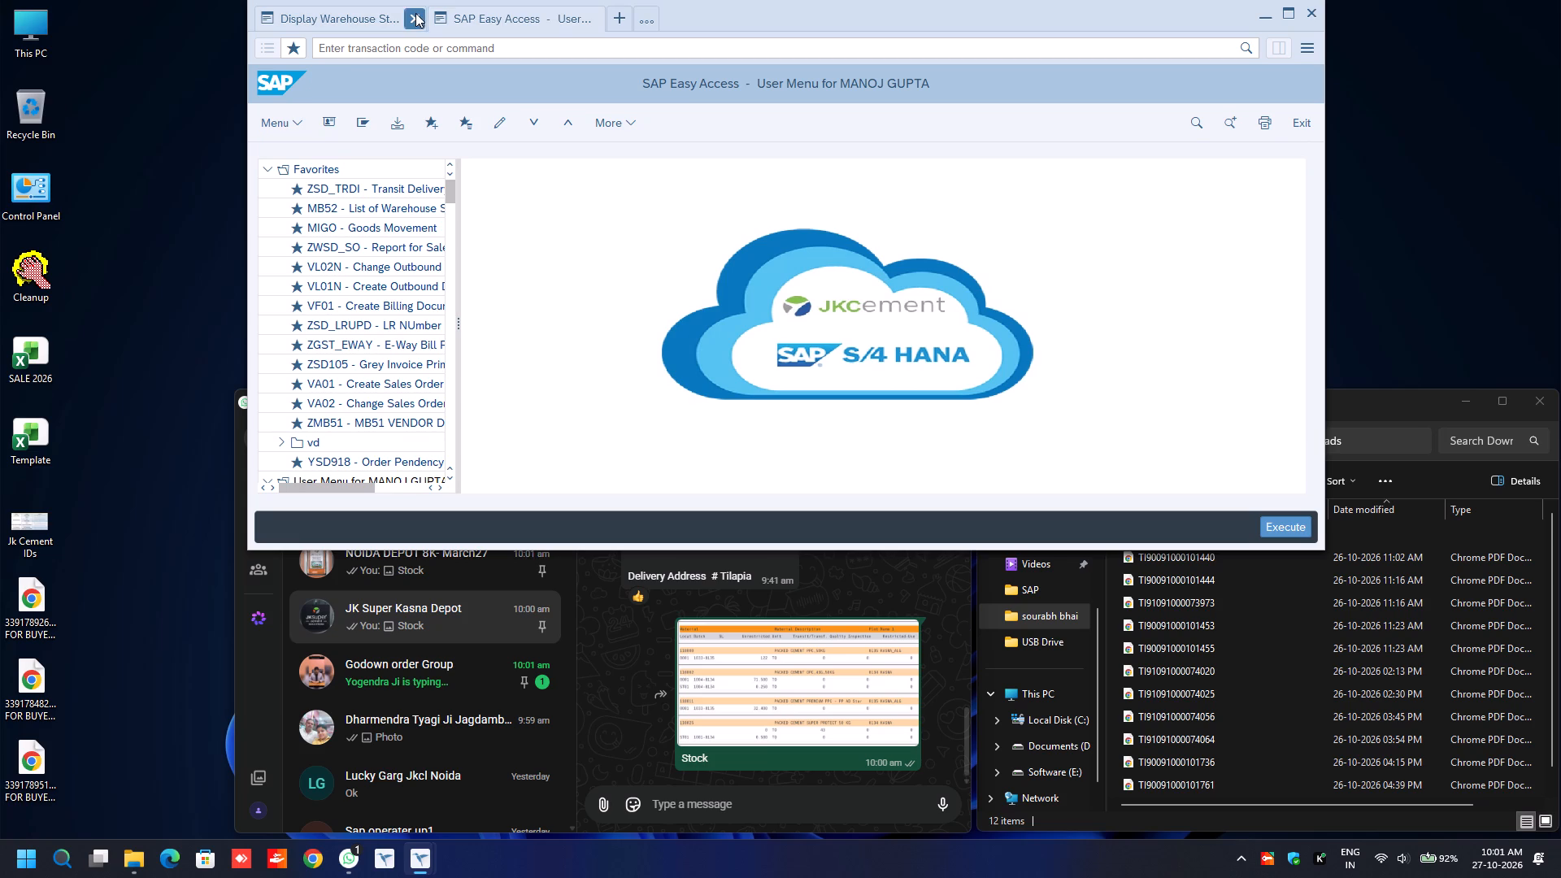
# Open the ZWSD_SO Report for Sales Order Status from the favorites.
pyautogui.click(383, 272)
pyautogui.press('Down')
pyautogui.press('Up')
pyautogui.press('Up')
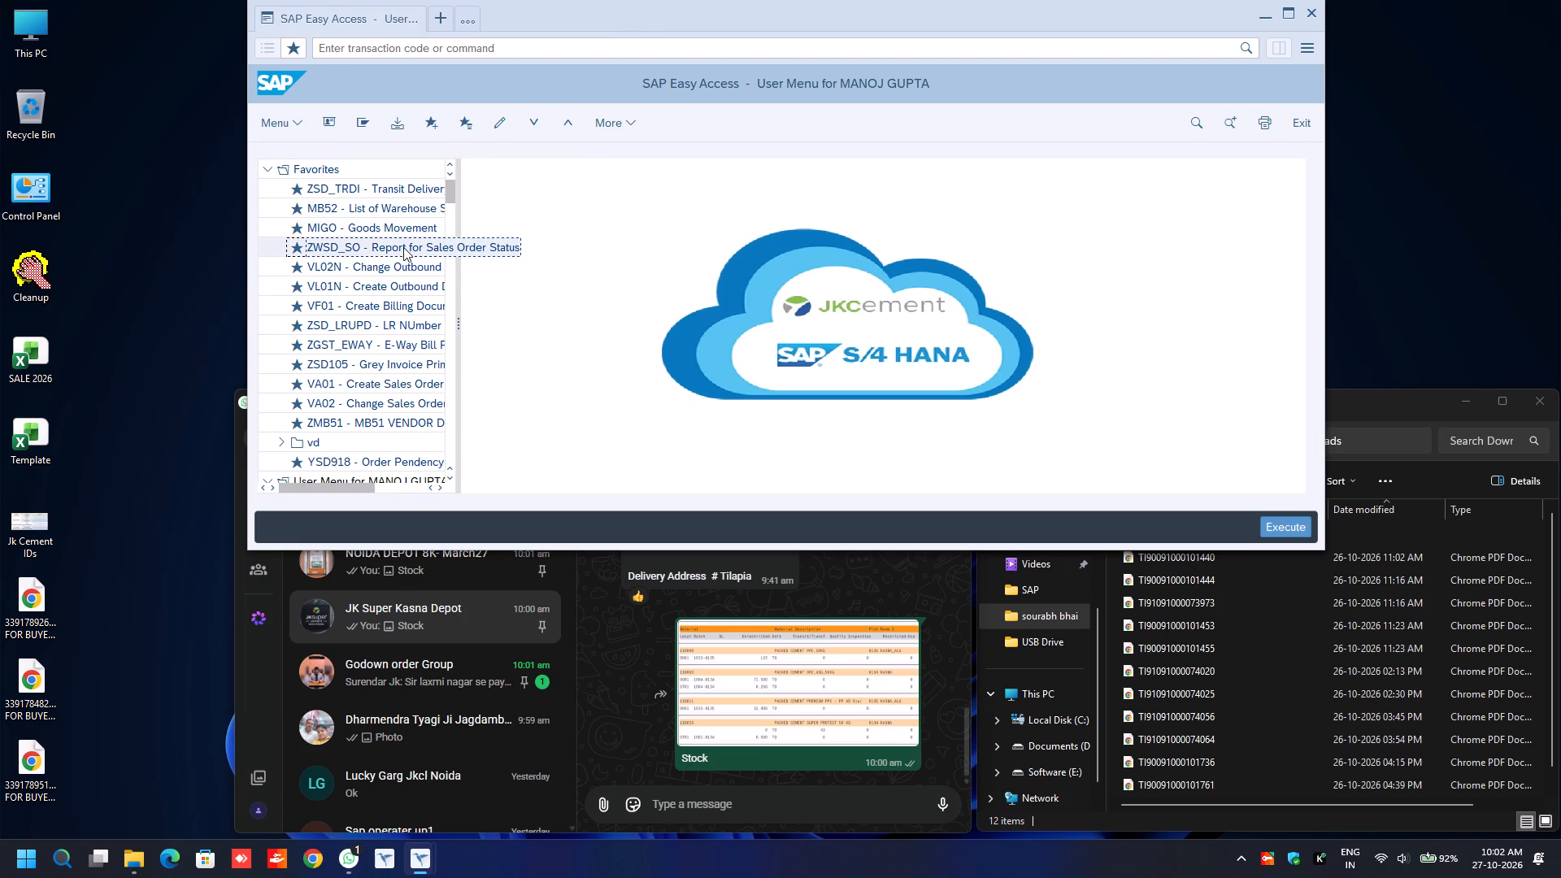
pyautogui.press('Return')
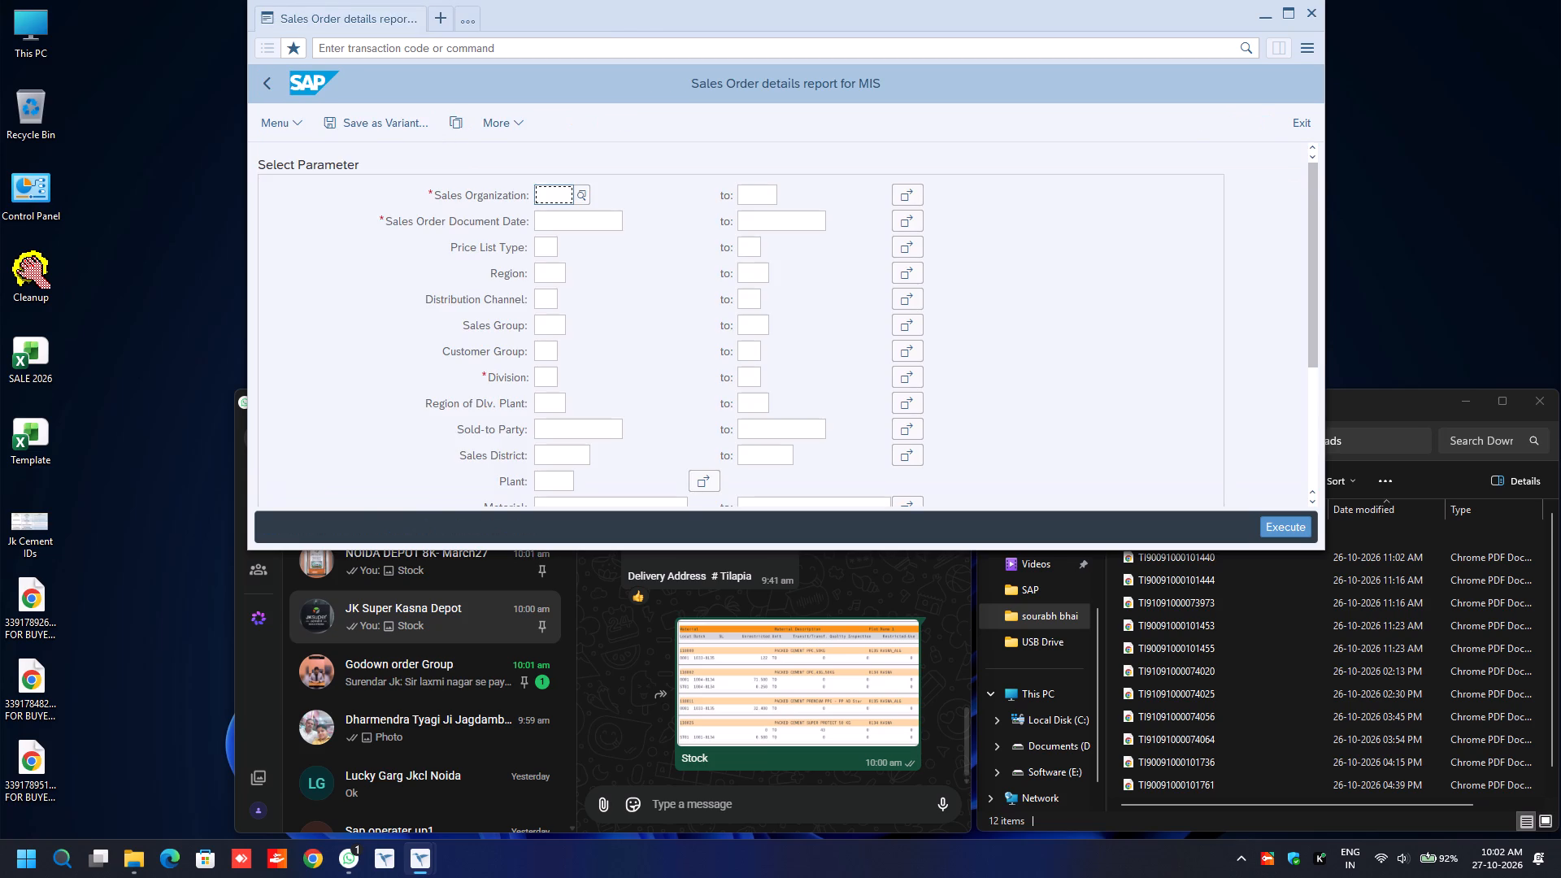
# Set the sales organization to 1000 and the sales order document date range to 26.10.2026 through 31.10.2026.
pyautogui.press('BackSpace')
pyautogui.press('Down')
pyautogui.press('Return')
pyautogui.press('Down')
pyautogui.press('BackSpace')
pyautogui.press('Down')
pyautogui.press('Return')
pyautogui.press('Tab')
pyautogui.press('BackSpace')
pyautogui.press('Down')
pyautogui.press('Return')
pyautogui.press('Return')
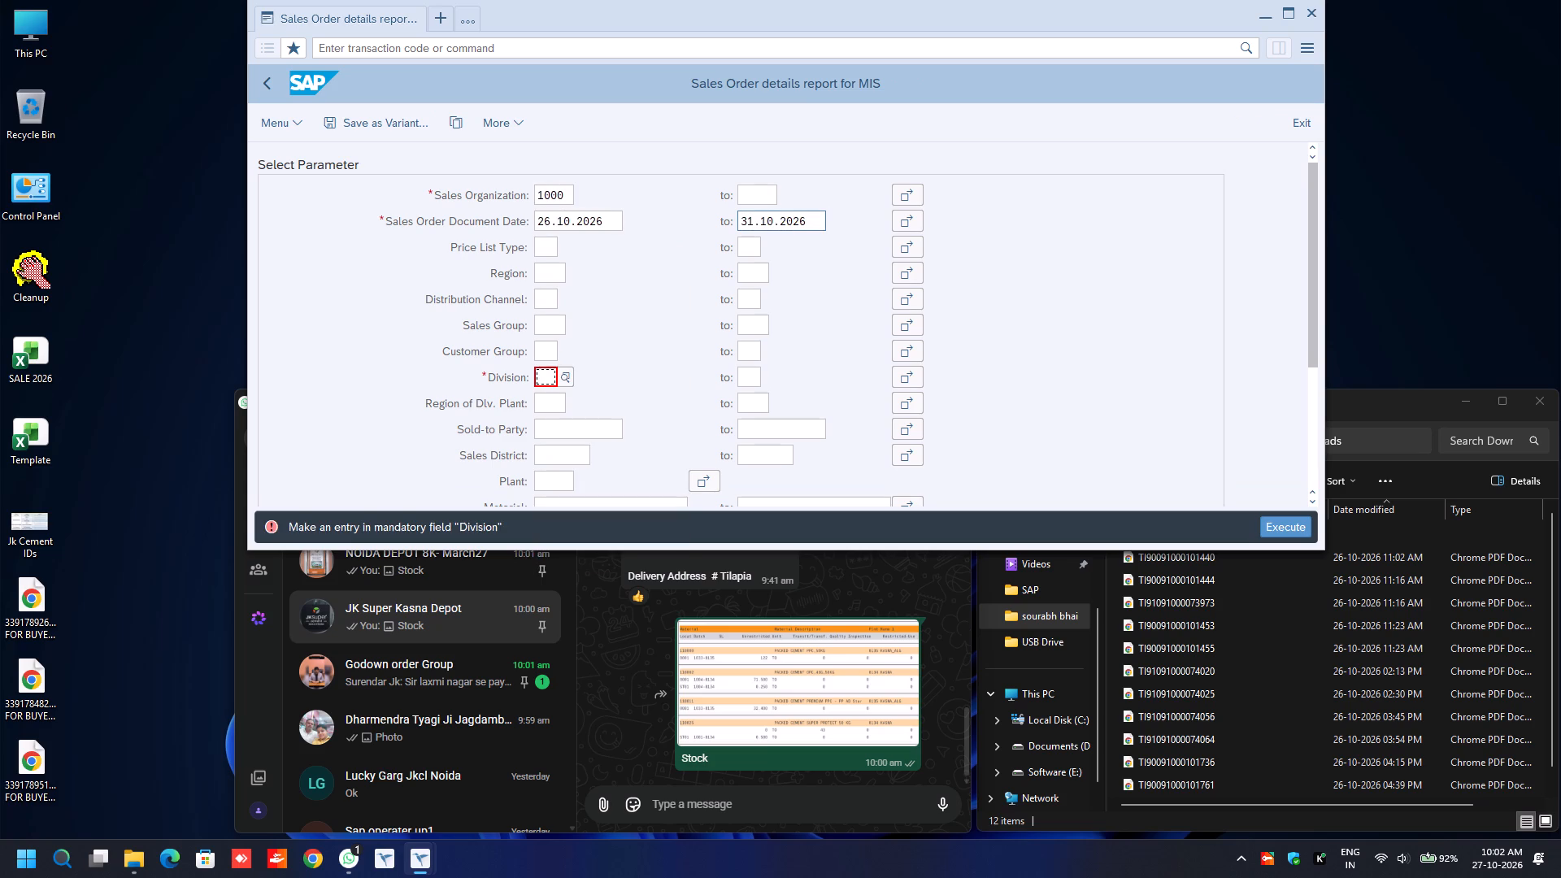
# Set the division range from 00 to 99 for the sales order report.
pyautogui.press('BackSpace')
pyautogui.press('Down')
pyautogui.press('Return')
pyautogui.press('Tab')
pyautogui.press('BackSpace')
pyautogui.press('Down')
pyautogui.press('Return')
# Enter plants 8134, 8135 and 8136 as single values in the sales order report's multiple selection for plant.
pyautogui.press('Down')
pyautogui.press('Down')
pyautogui.press('Down')
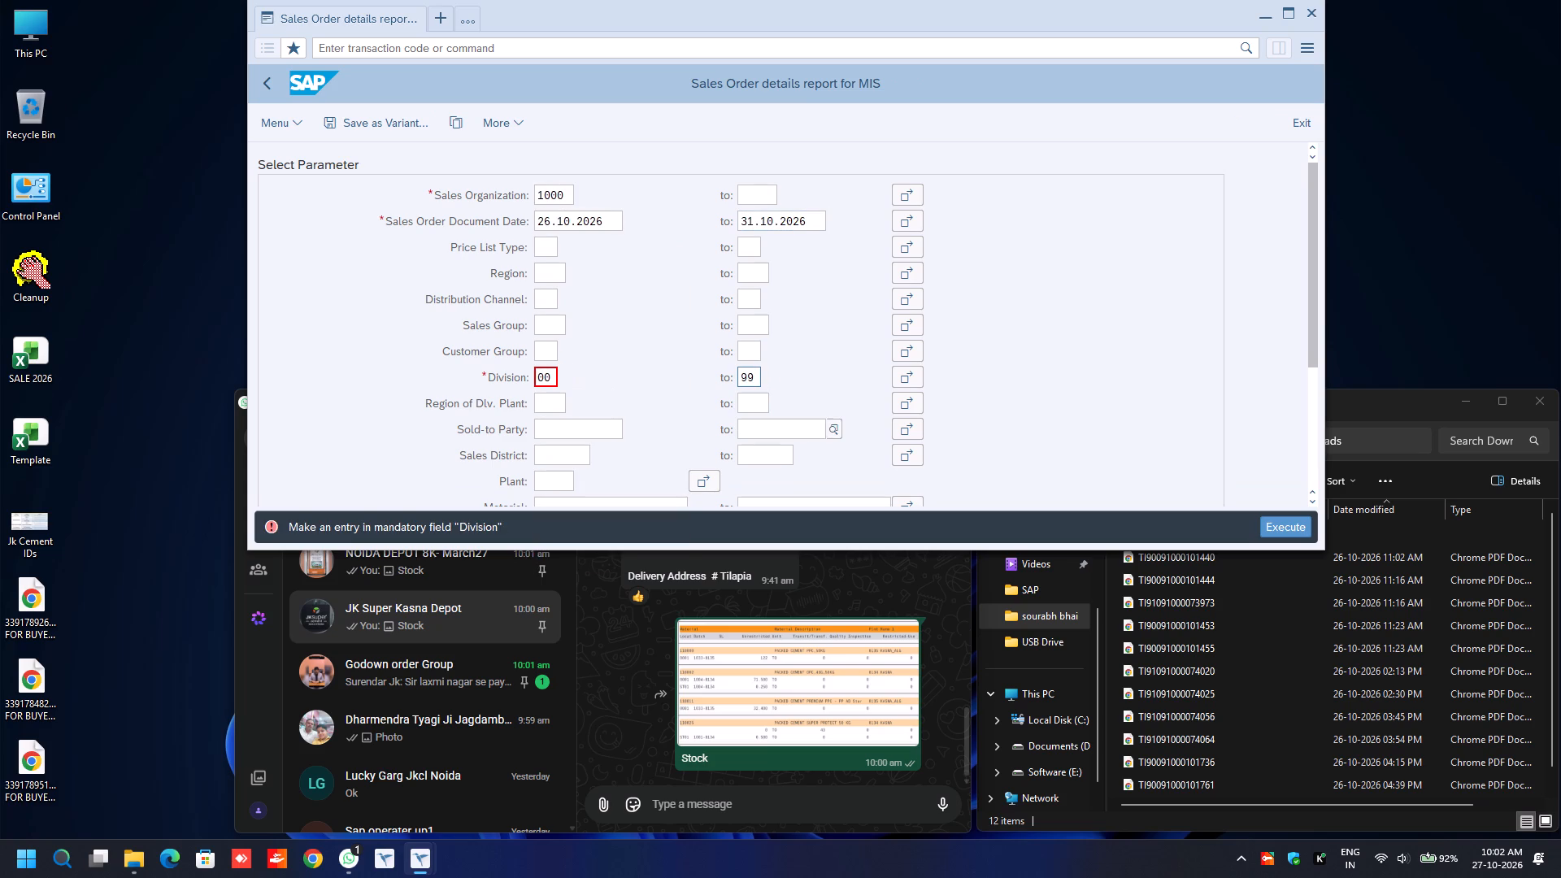
pyautogui.press('Down')
pyautogui.press('Tab')
pyautogui.press('Return')
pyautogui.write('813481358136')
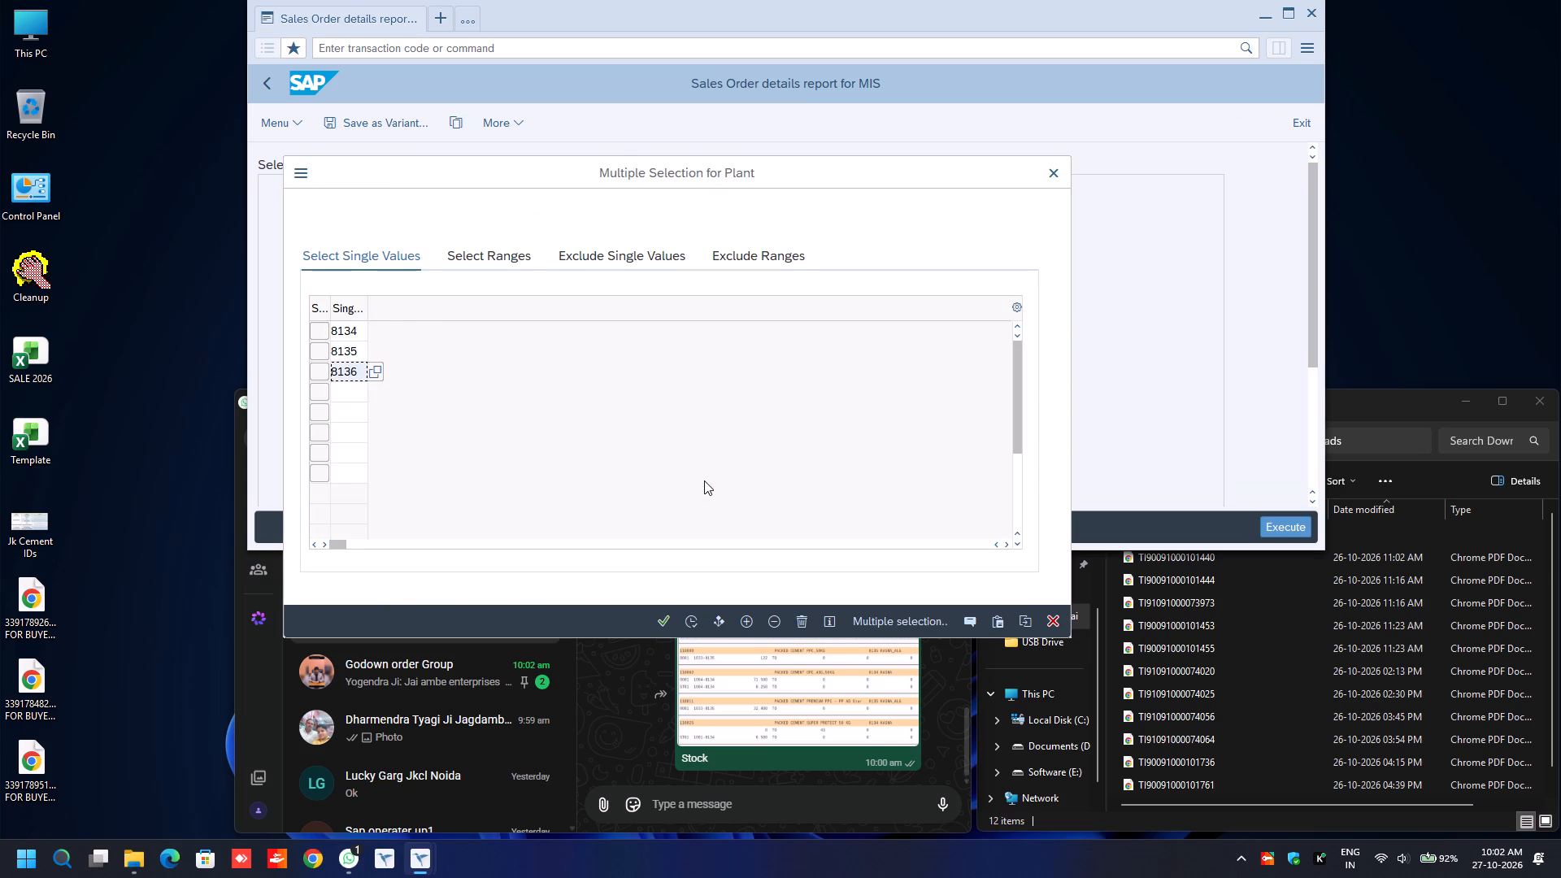
# Accept plants 8134, 8135 and 8136 in the multiple selection and run the Sales Order details report for MIS.
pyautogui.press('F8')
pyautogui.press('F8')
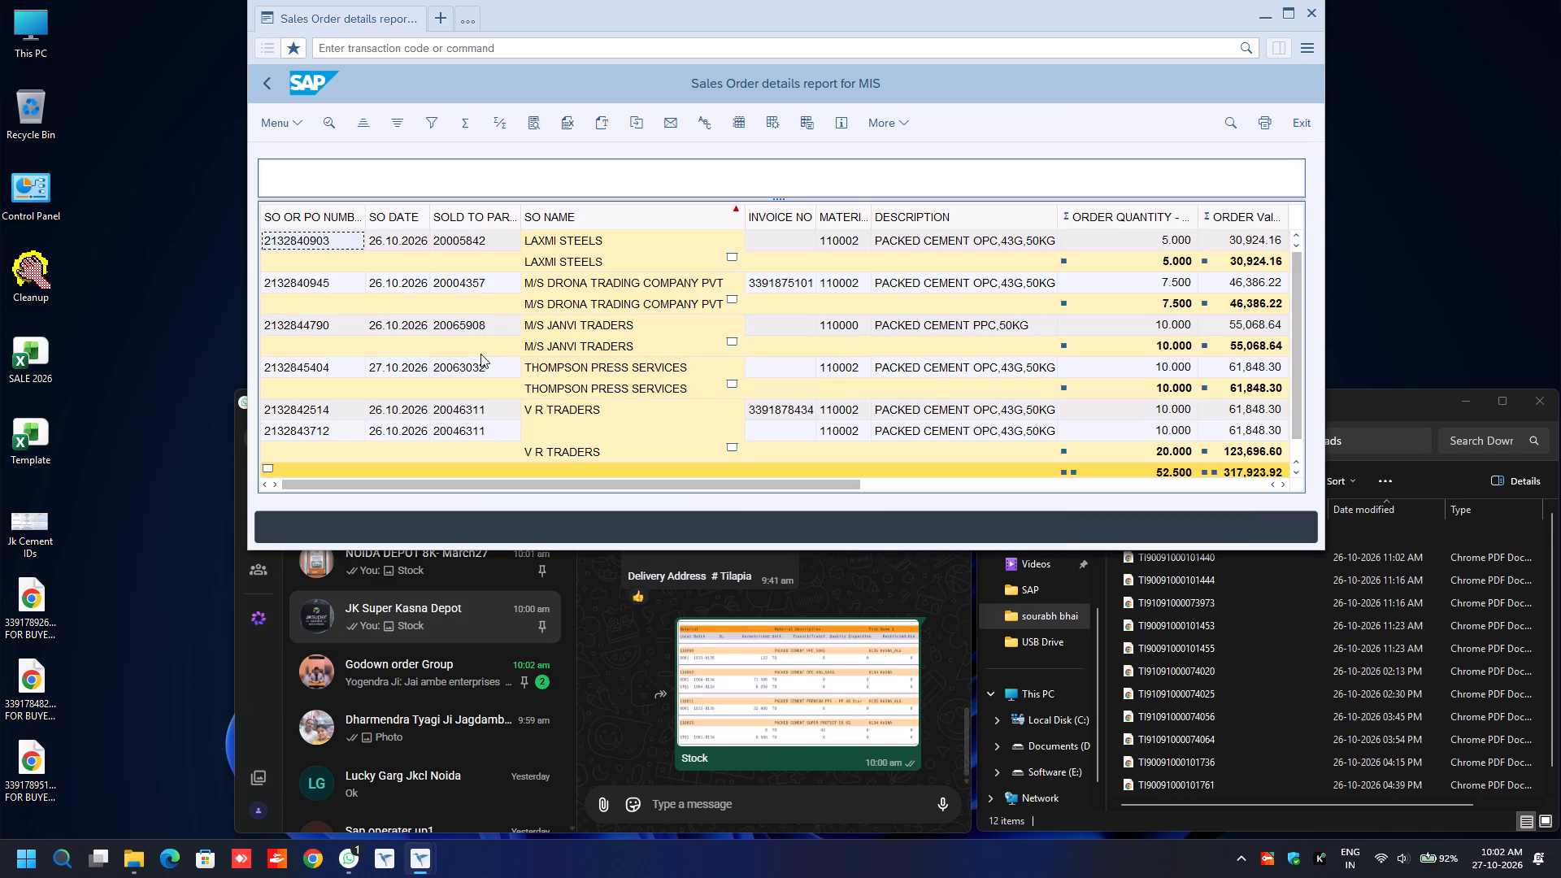
# Return to the report's selection parameters and open the starting Sales Order Document Date for editing.
pyautogui.click(270, 82)
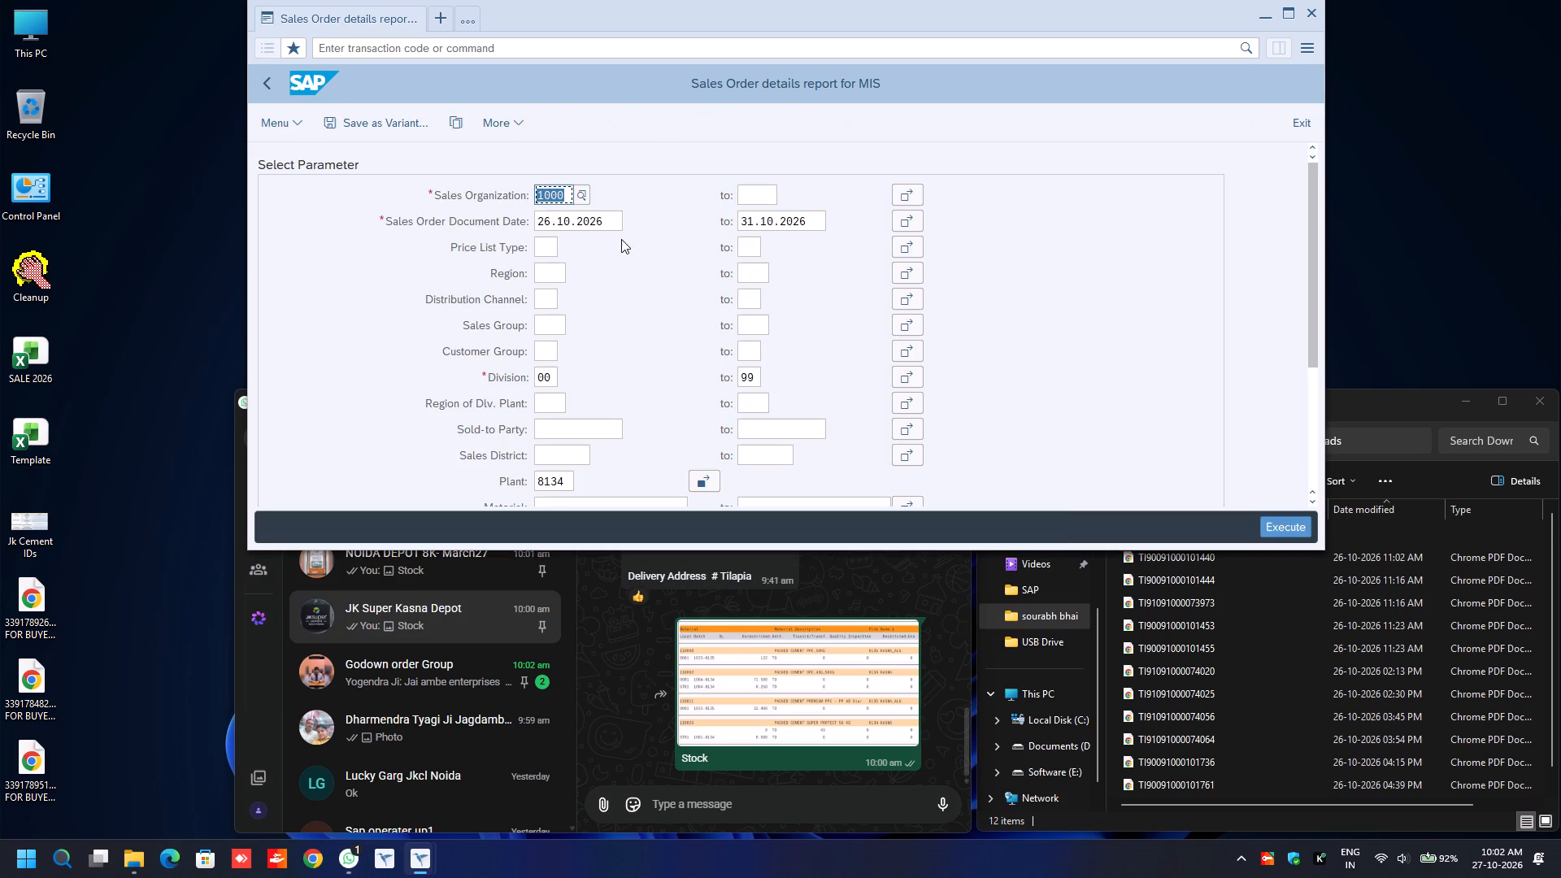
pyautogui.click(546, 215)
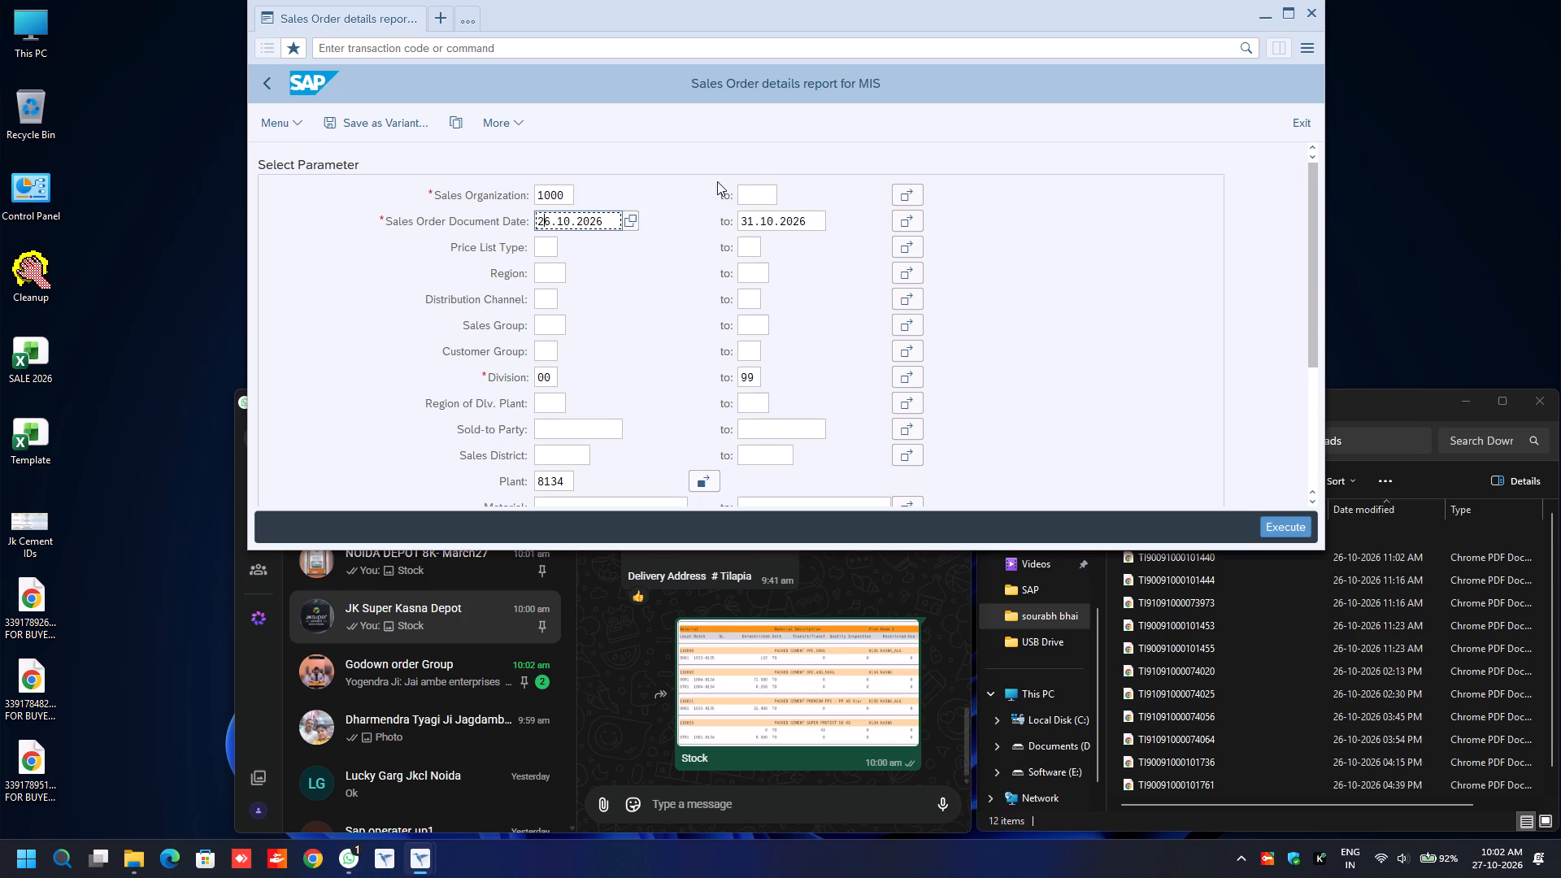
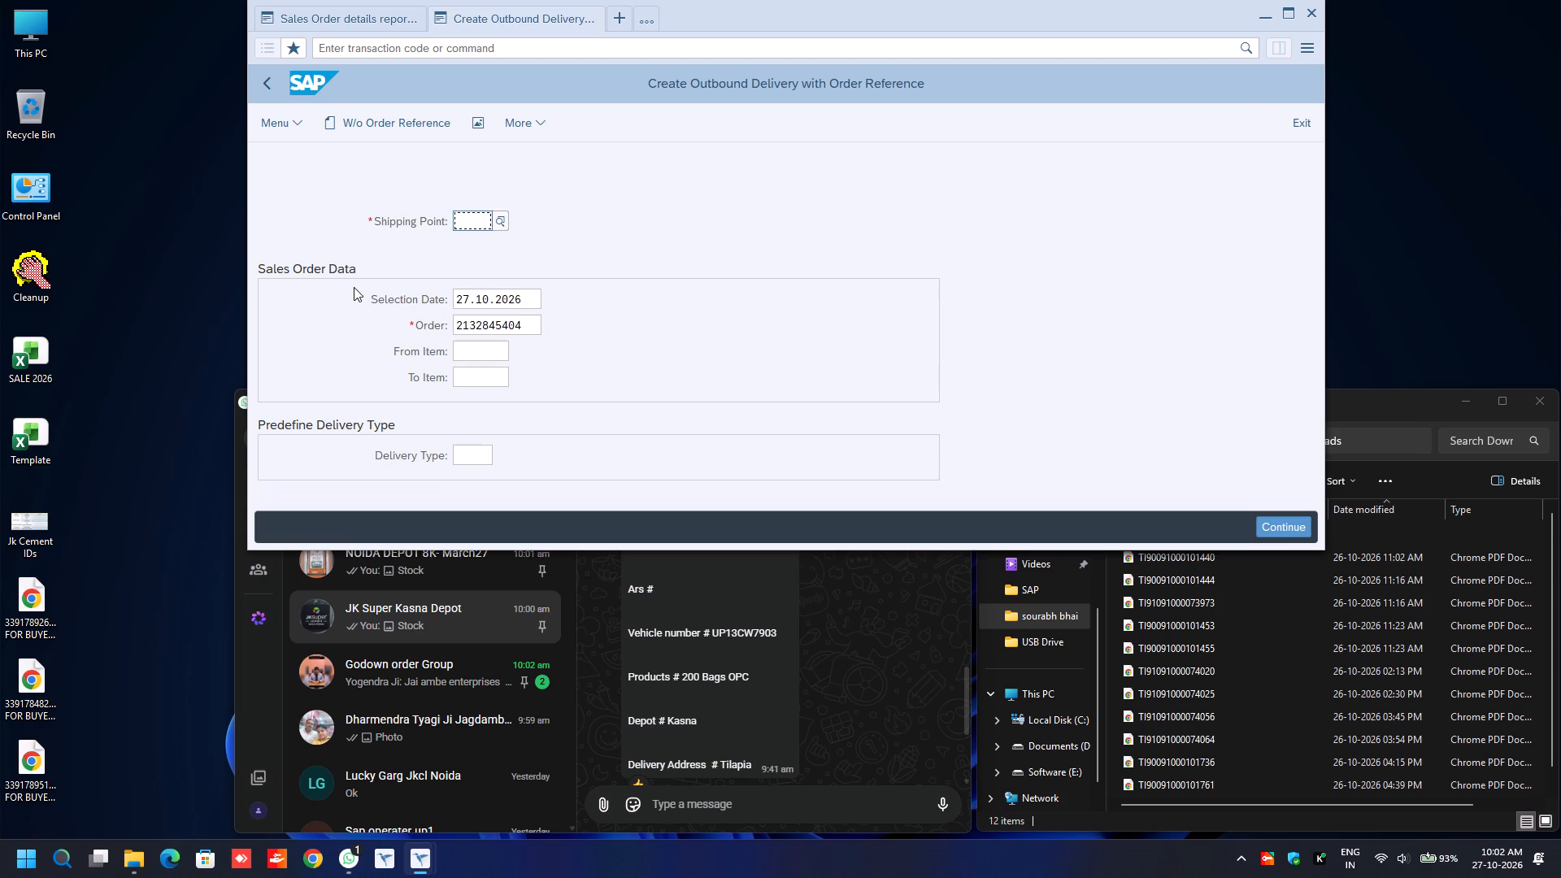
pyautogui.write('10')
pyautogui.press('BackSpace')
pyautogui.press('BackSpace')
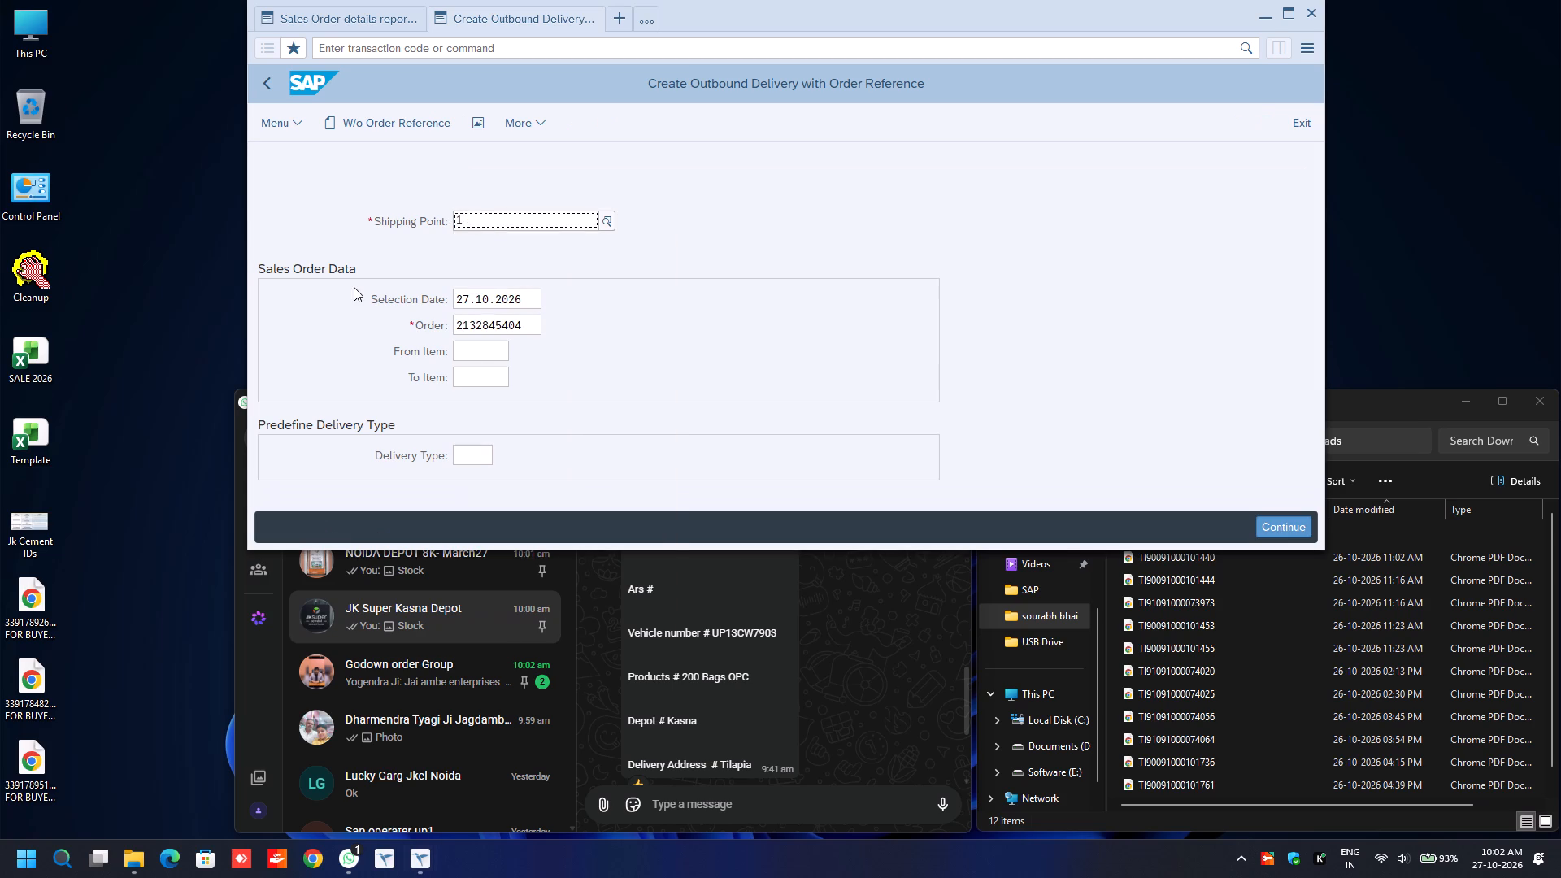
pyautogui.write('8134')
pyautogui.press('Return')
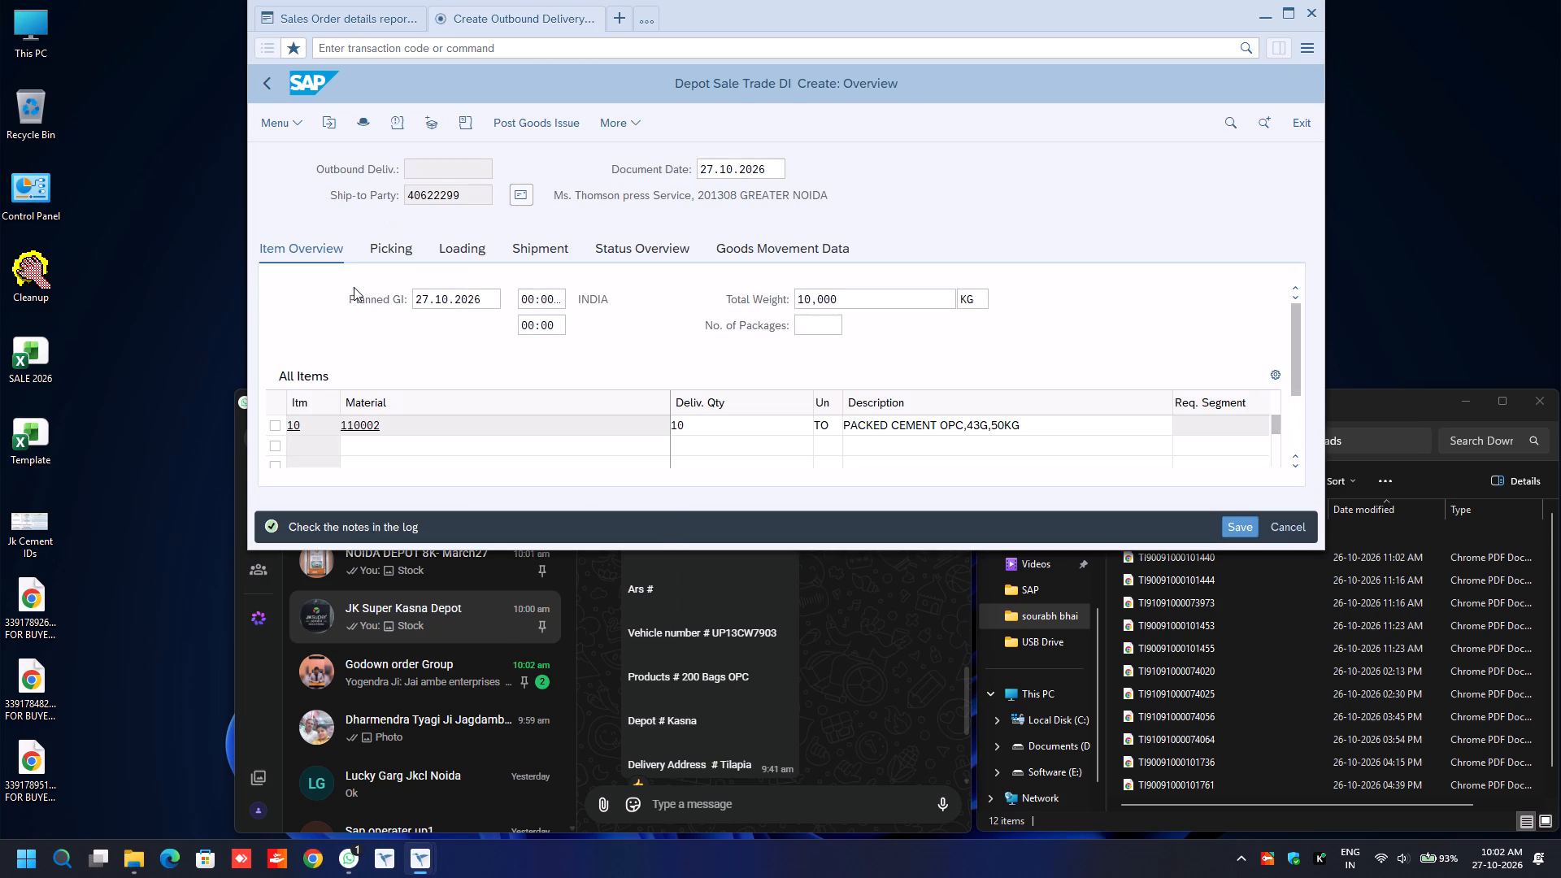
# In the delivery's picking data, enter picked quantity 10 and batch 1004-8134 for item 10, material 110002.
pyautogui.click(394, 250)
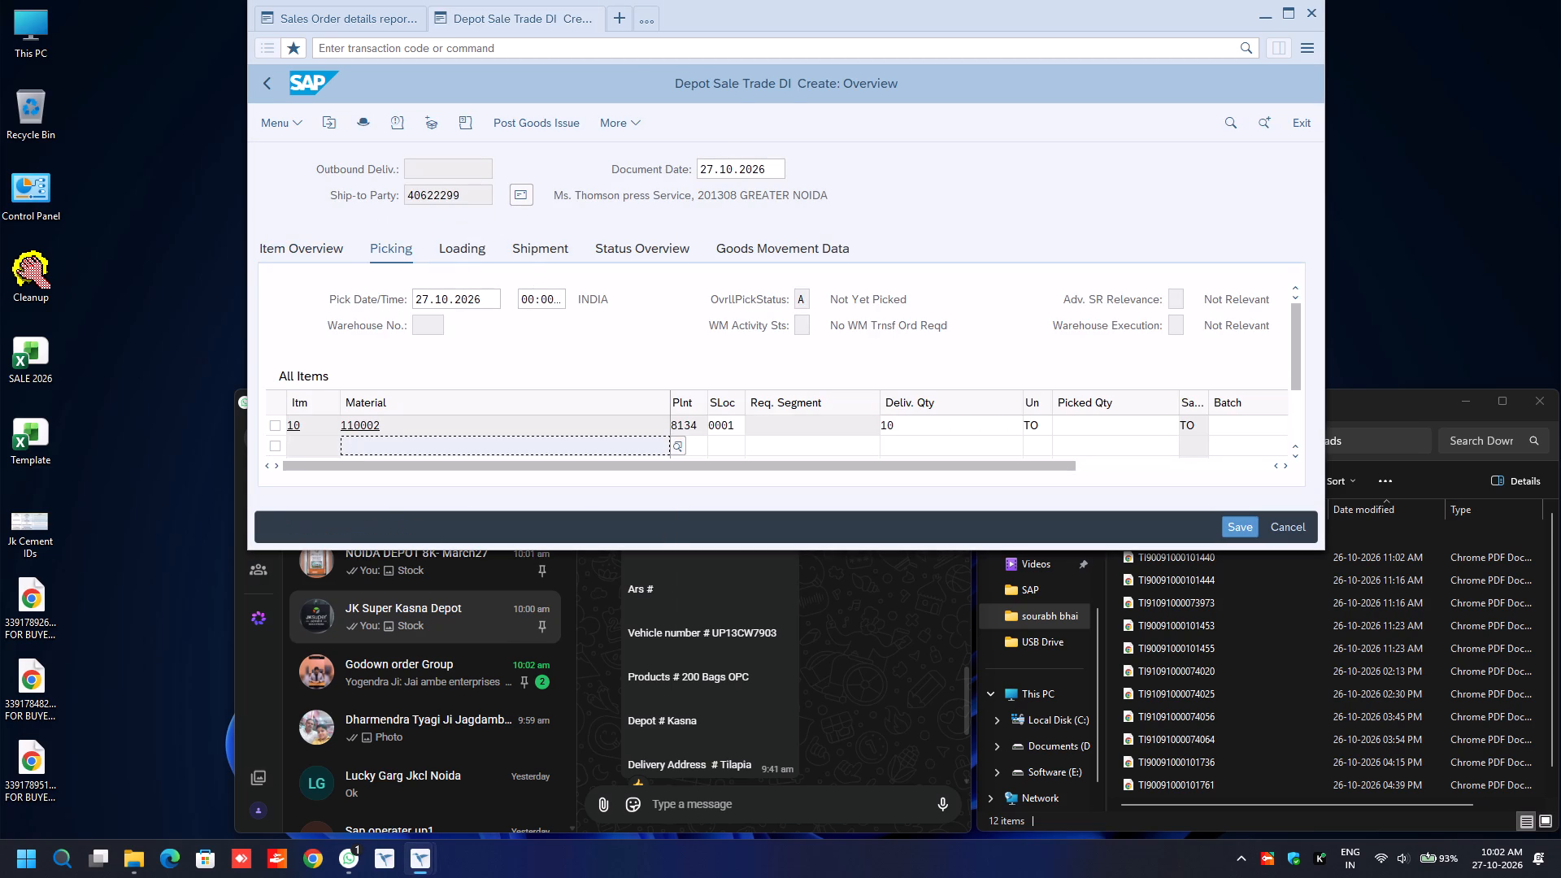
pyautogui.click(1078, 426)
pyautogui.write('10')
pyautogui.press('Tab')
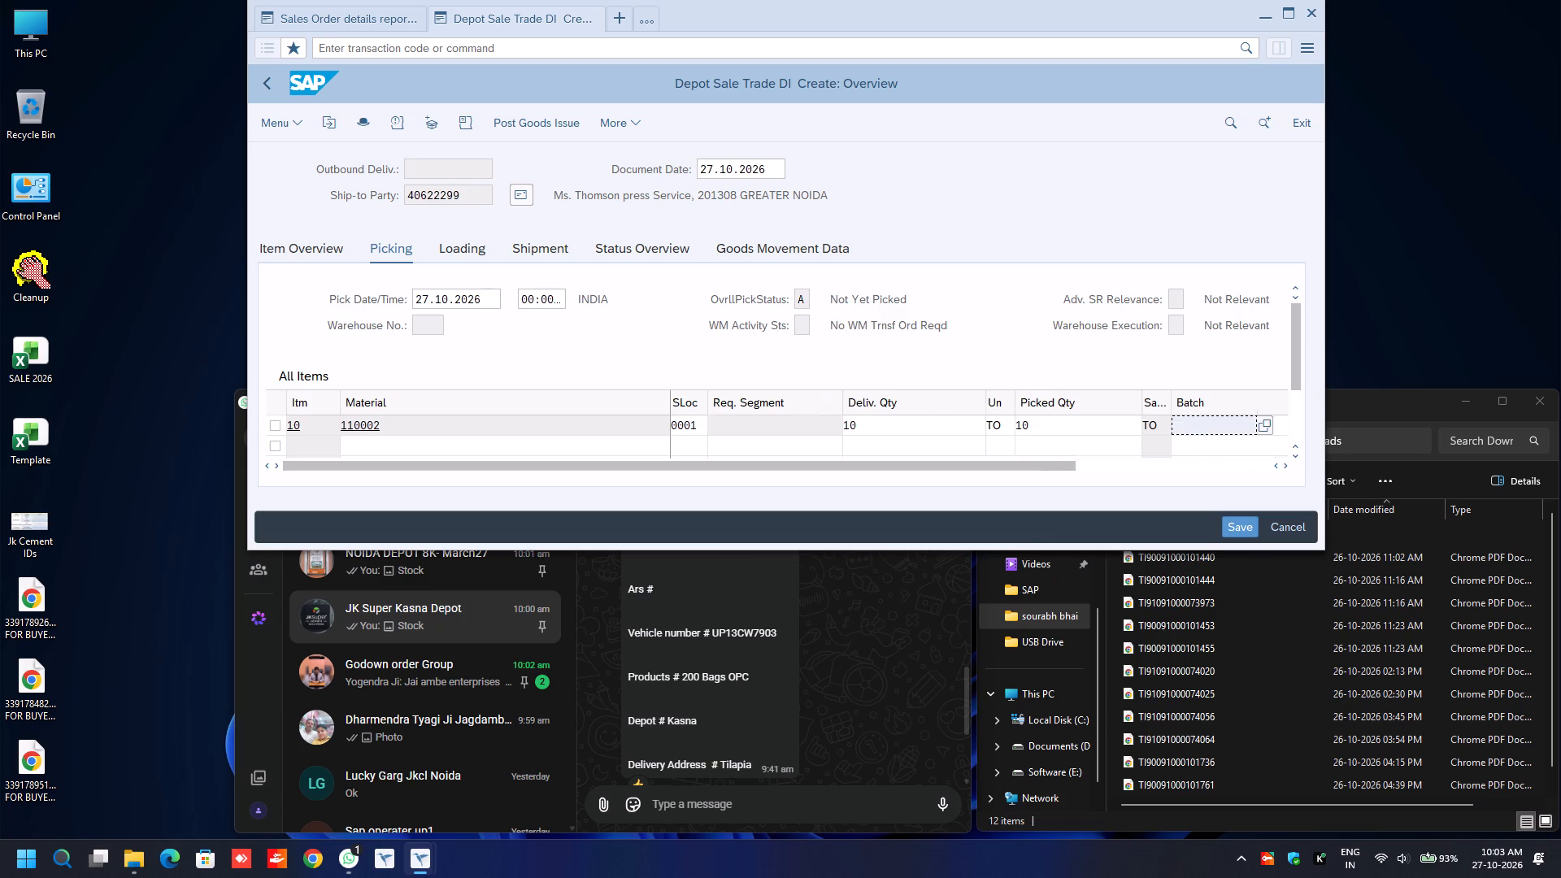
pyautogui.write('1004')
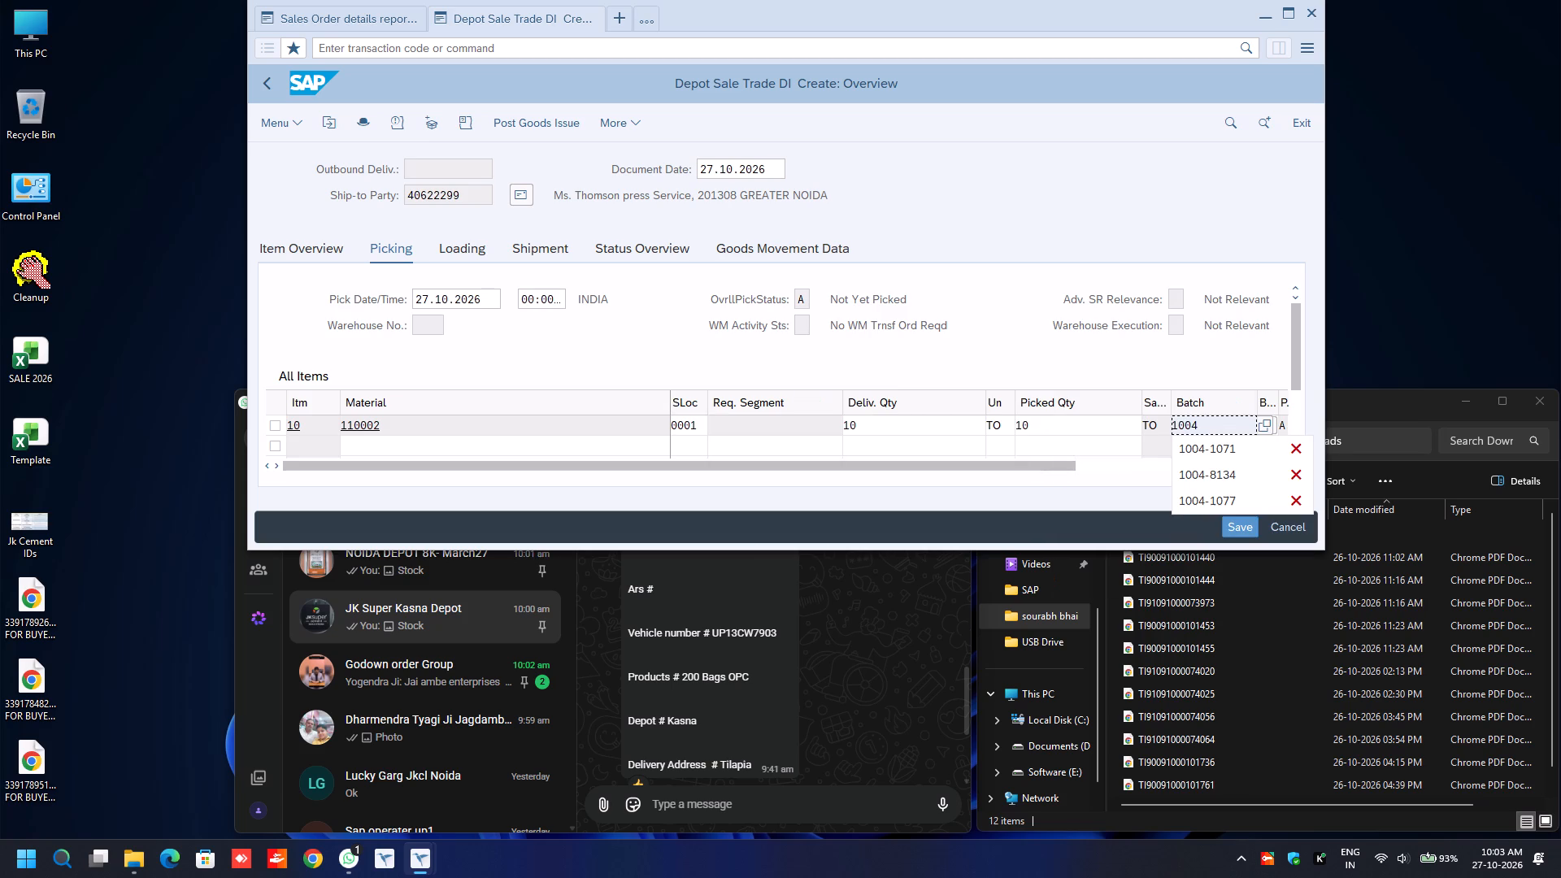
pyautogui.press('Down')
pyautogui.press('Return')
pyautogui.press('BackSpace')
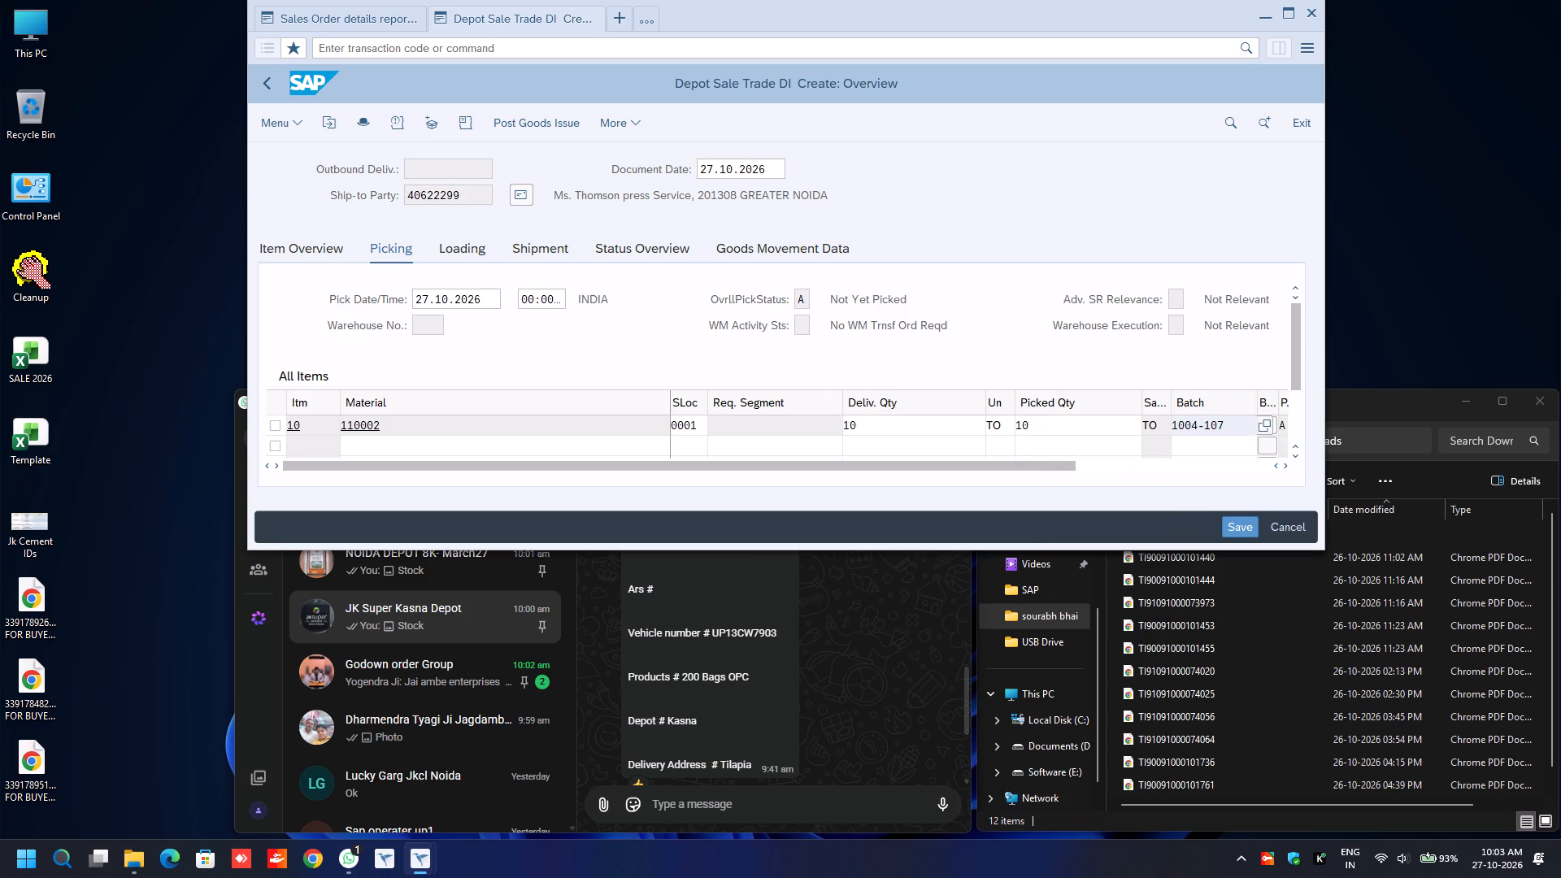
pyautogui.press('BackSpace')
pyautogui.press('BackSpace')
pyautogui.press('BackSpace')
pyautogui.press('Down')
pyautogui.press('Down')
pyautogui.press('Return')
# In the delivery header's additional data, set the transport mode to ROAD and fill in Road Transporter1 with a previously used code.
pyautogui.press('F8')
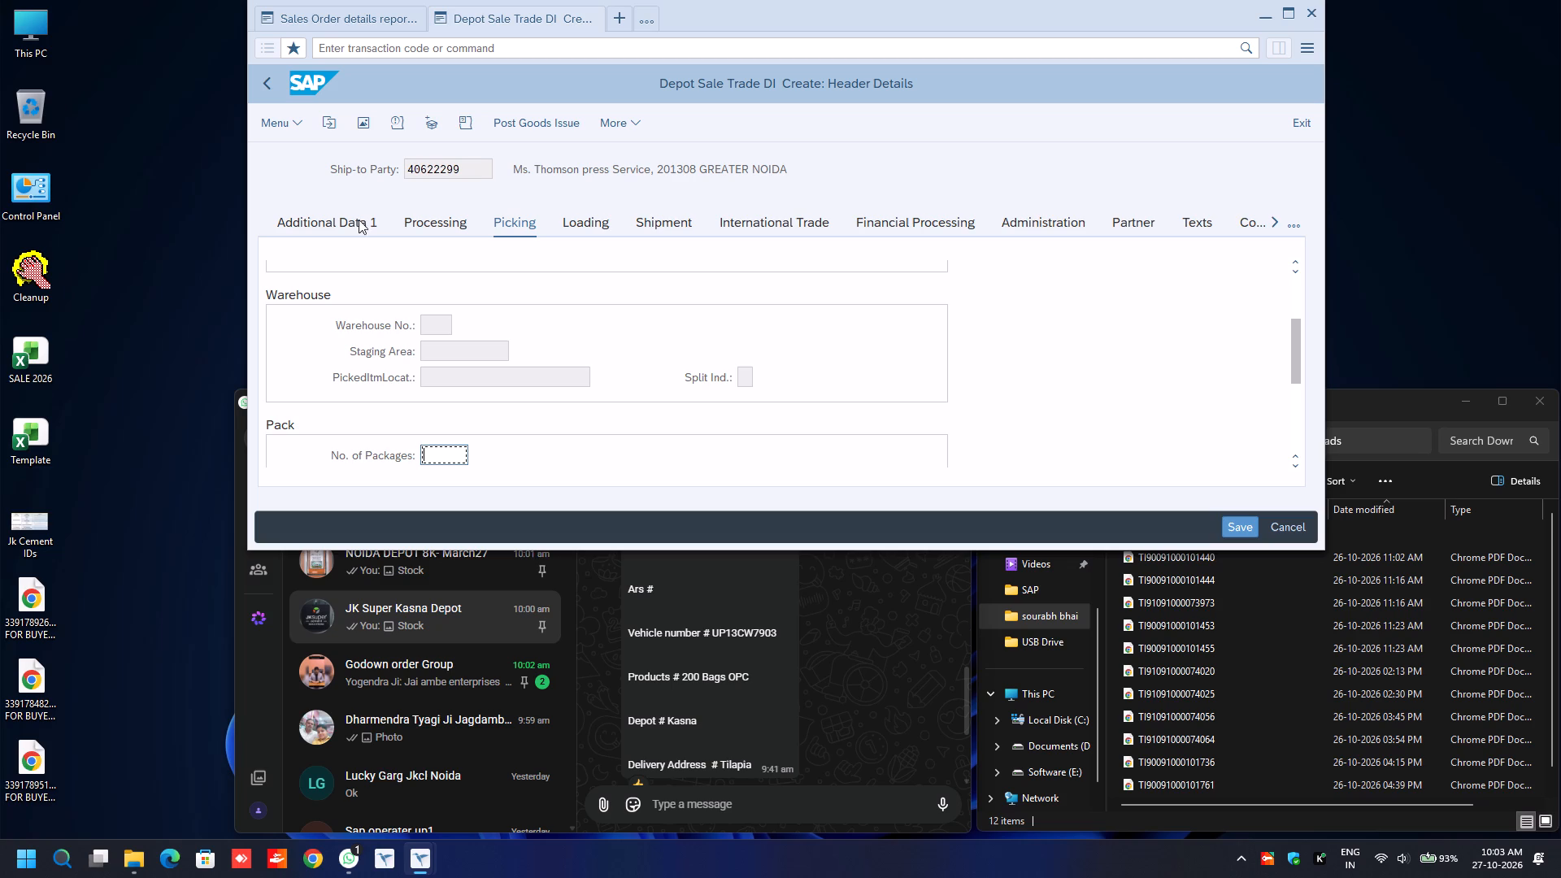
pyautogui.click(354, 220)
pyautogui.click(564, 323)
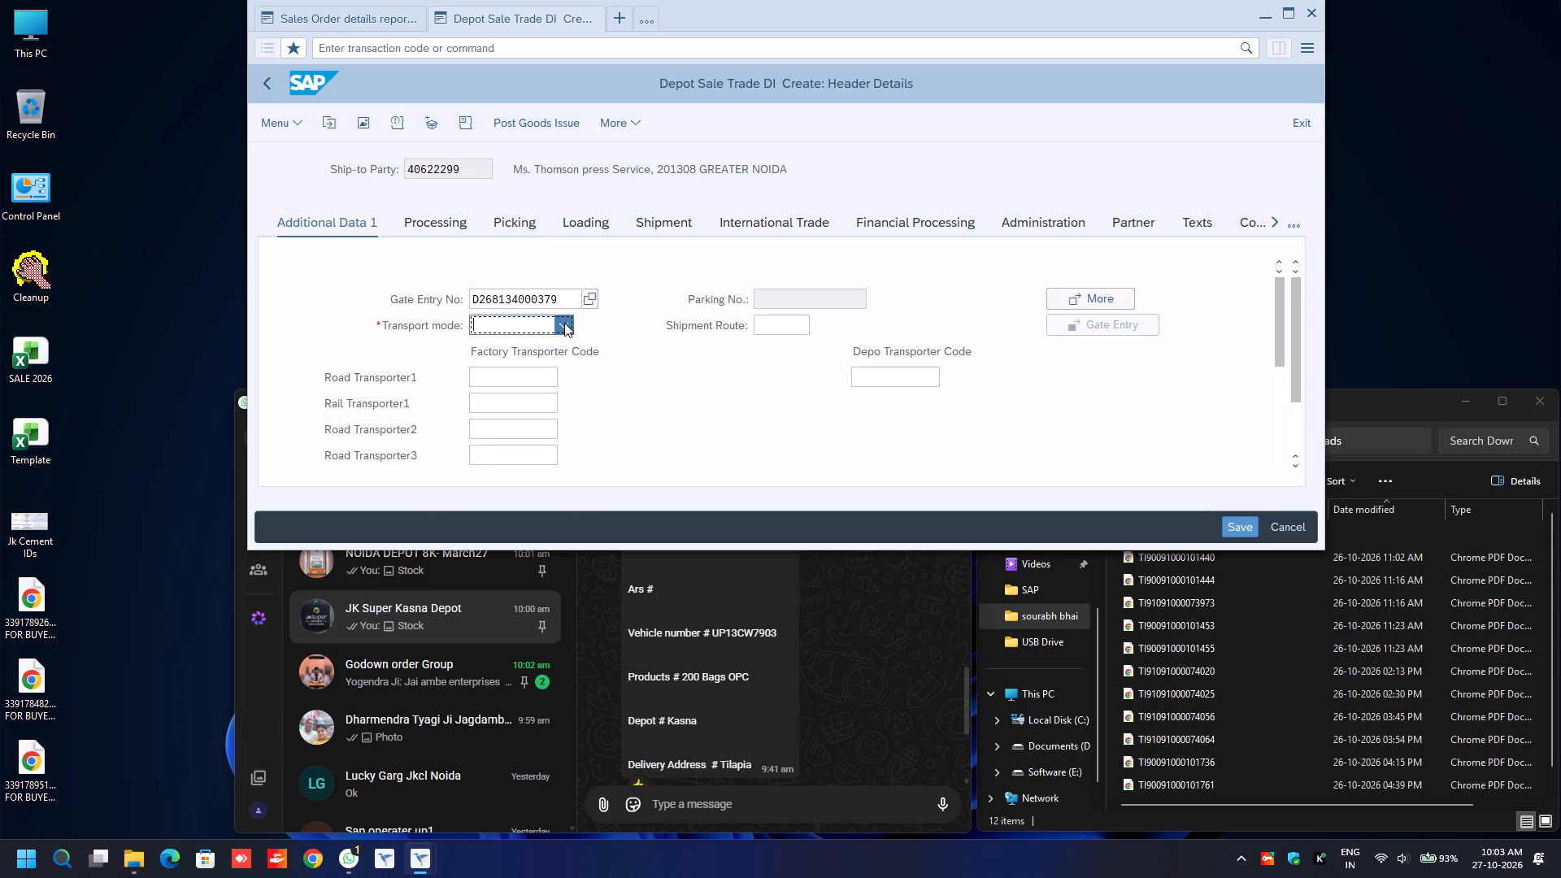
pyautogui.click(536, 392)
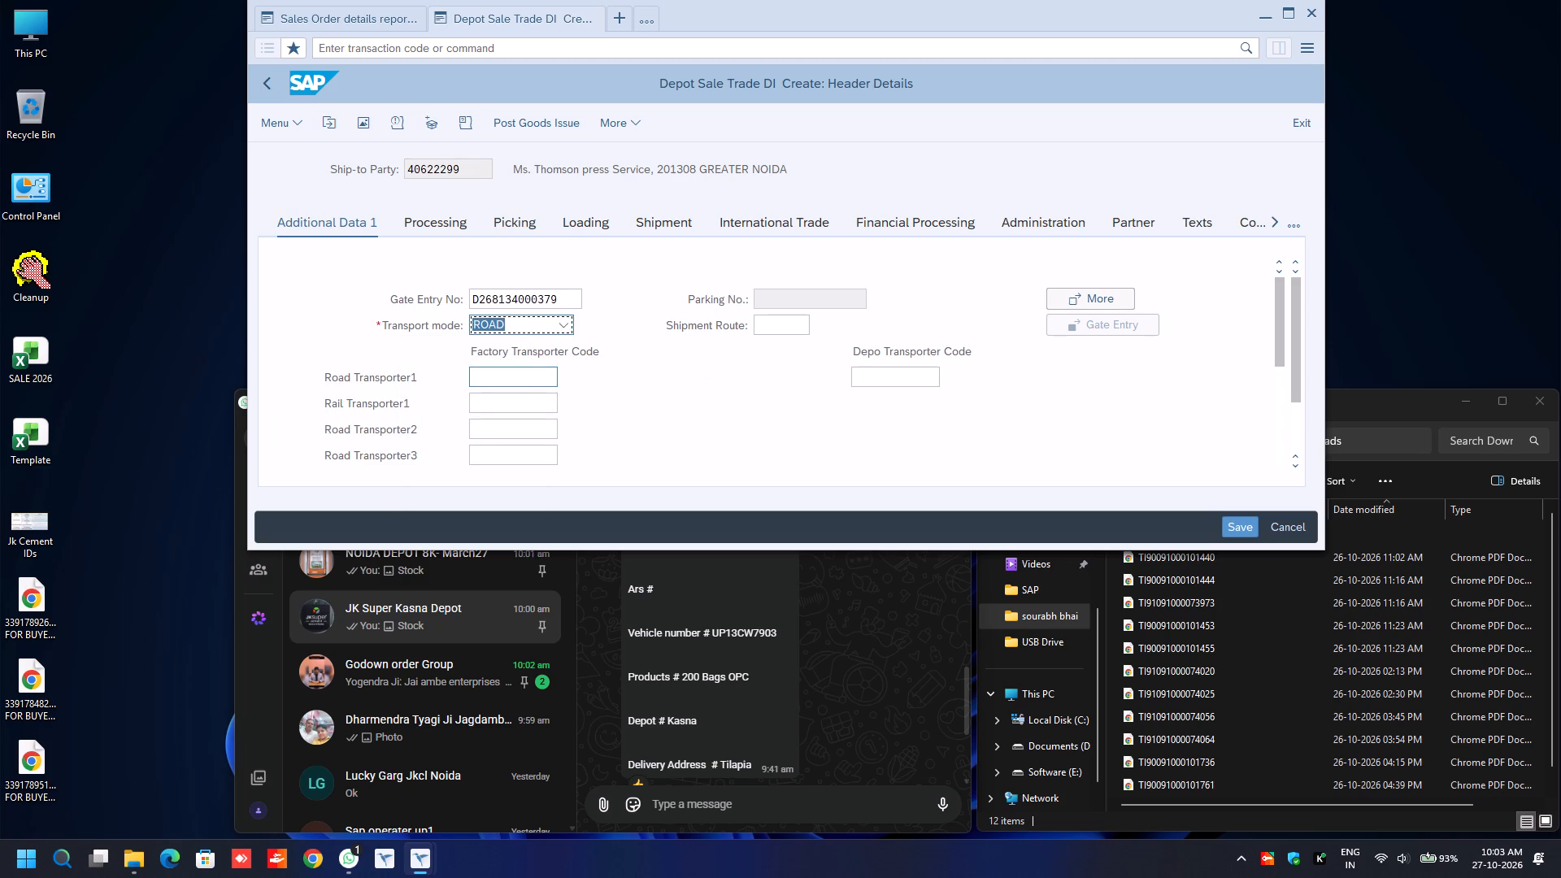
pyautogui.click(522, 379)
pyautogui.press('BackSpace')
pyautogui.press('Down')
pyautogui.press('Return')
pyautogui.press('Return')
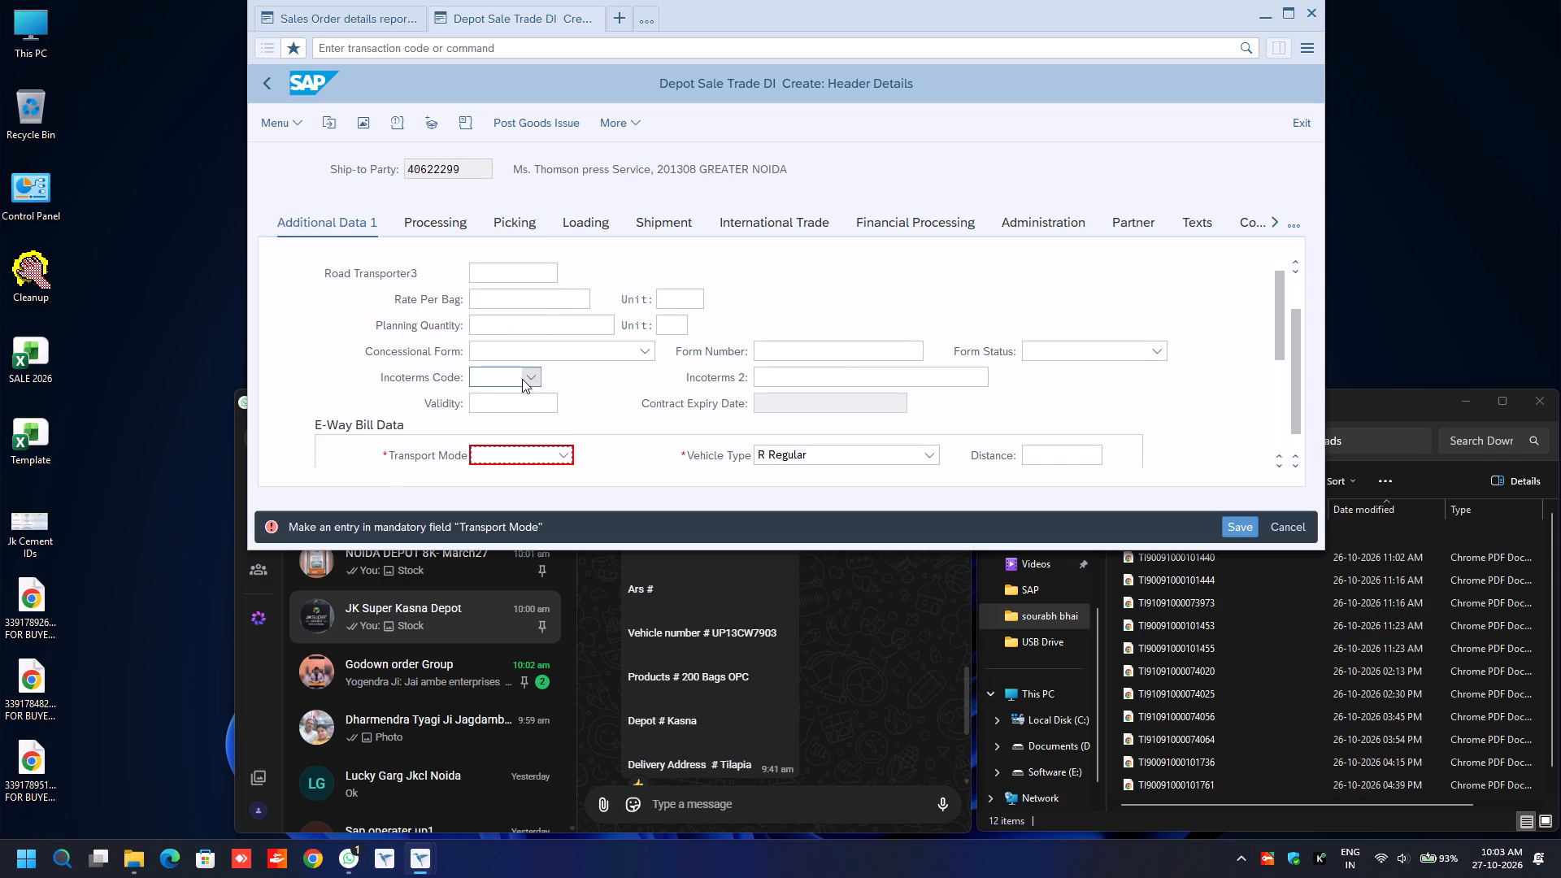
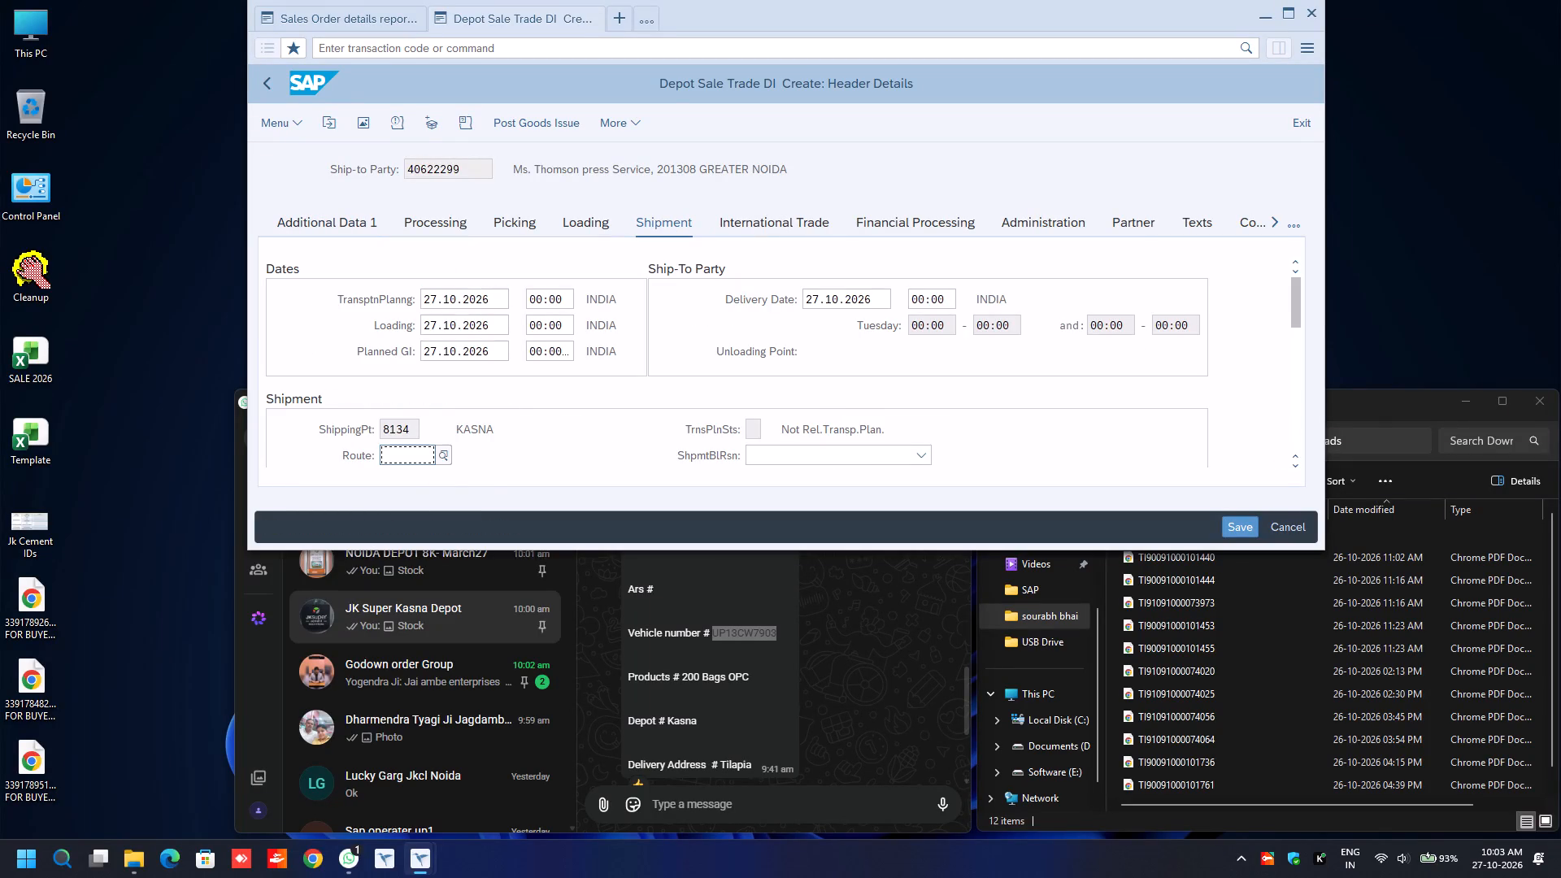
# Set the delivery's shipment route to ROUTE and post the goods issue.
pyautogui.press('BackSpace')
pyautogui.press('Down')
pyautogui.press('Return')
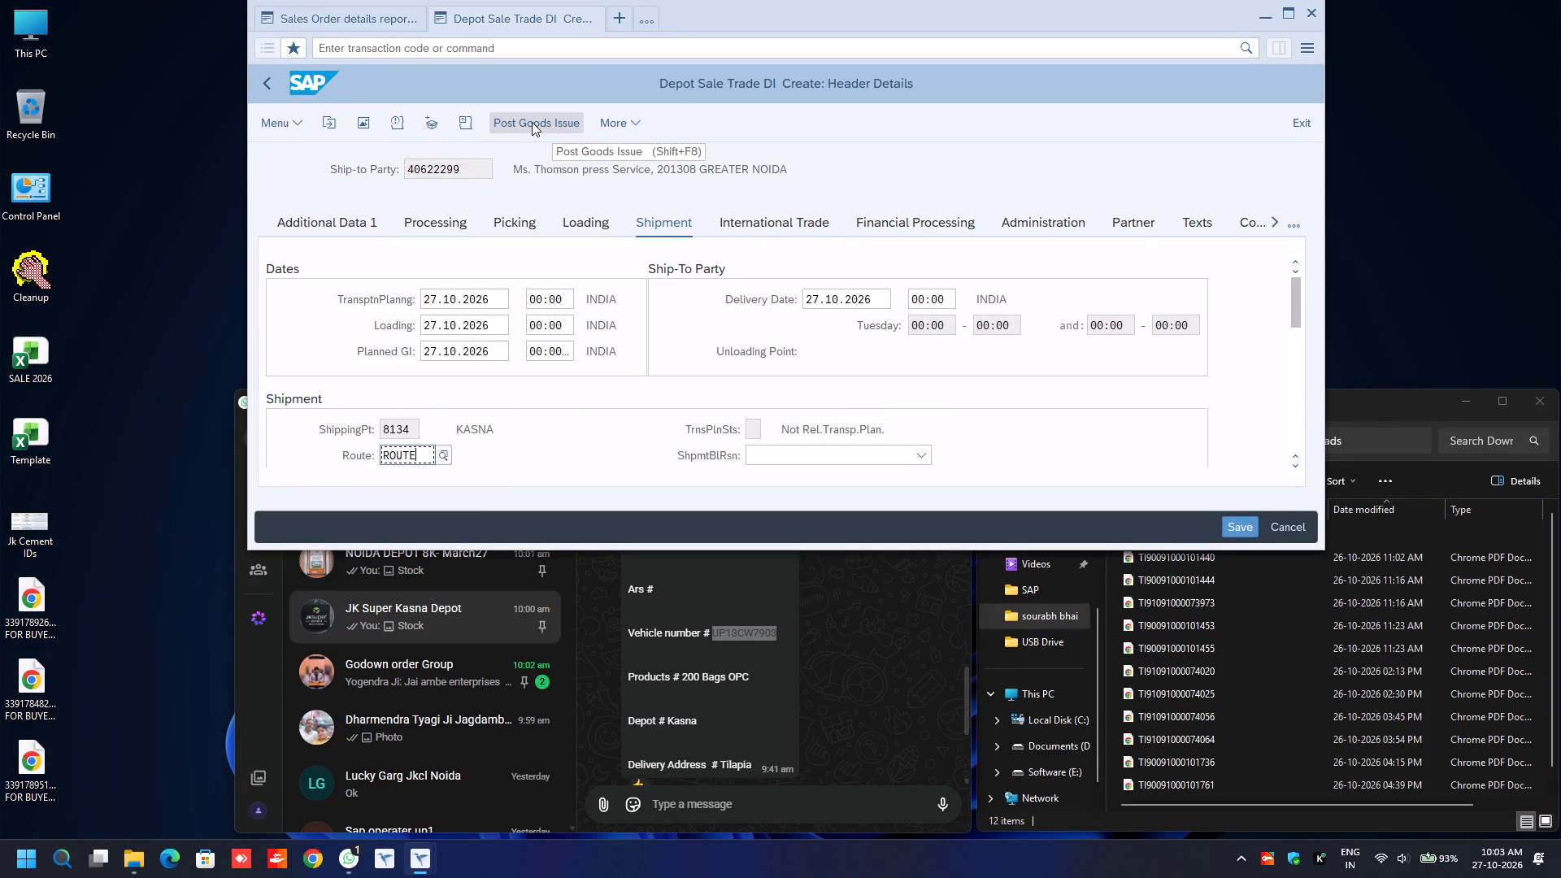
pyautogui.click(532, 122)
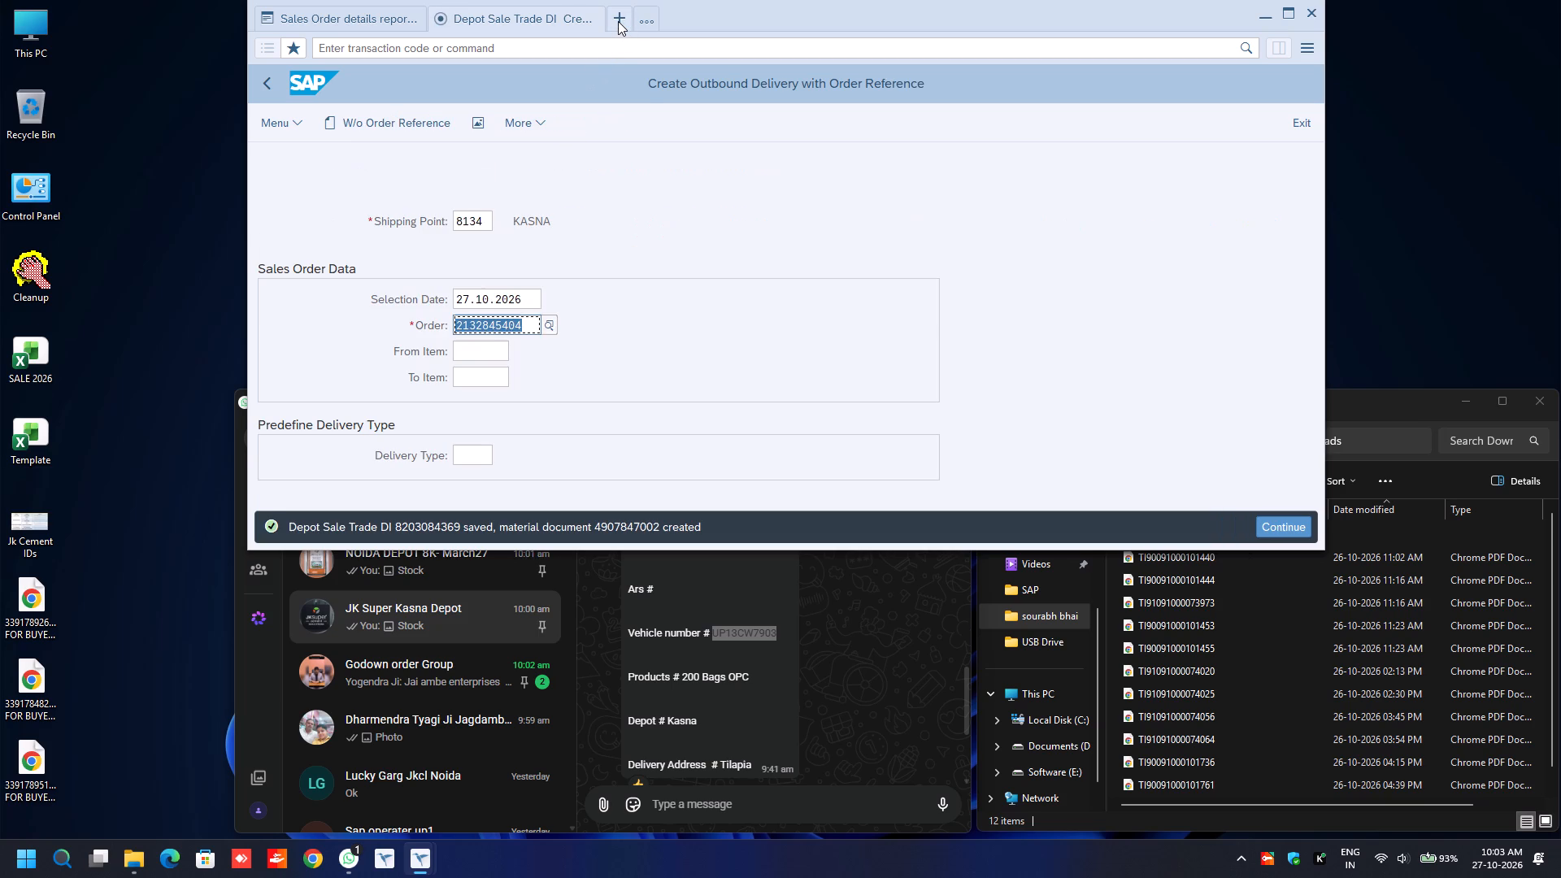
# Open the favorite ZGST_EWAY, the e-Document Cockpit, in a new session.
pyautogui.click(618, 21)
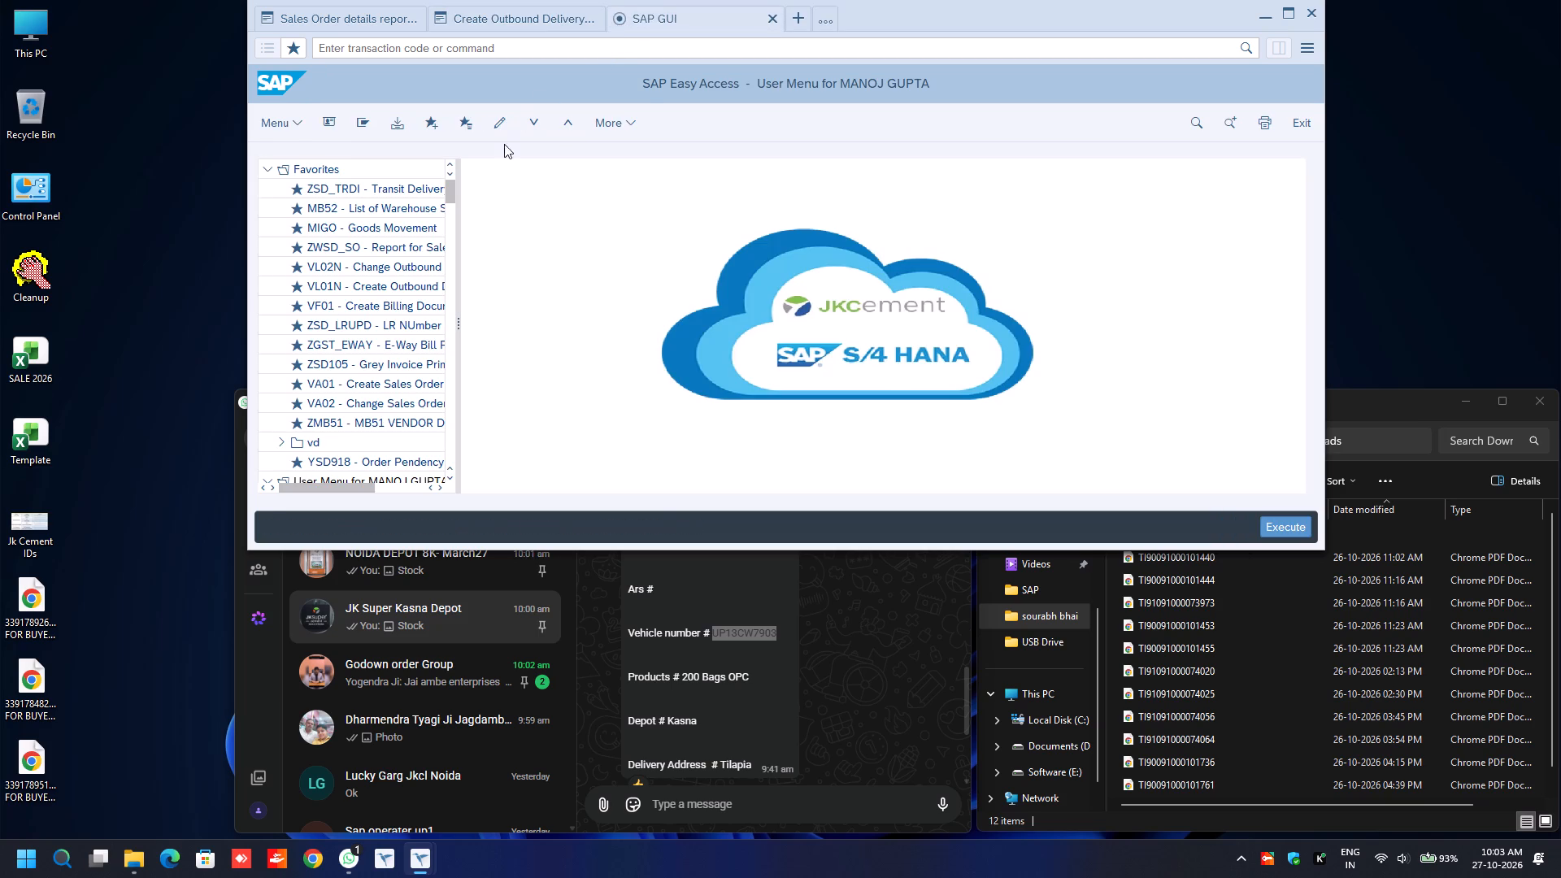
pyautogui.click(326, 273)
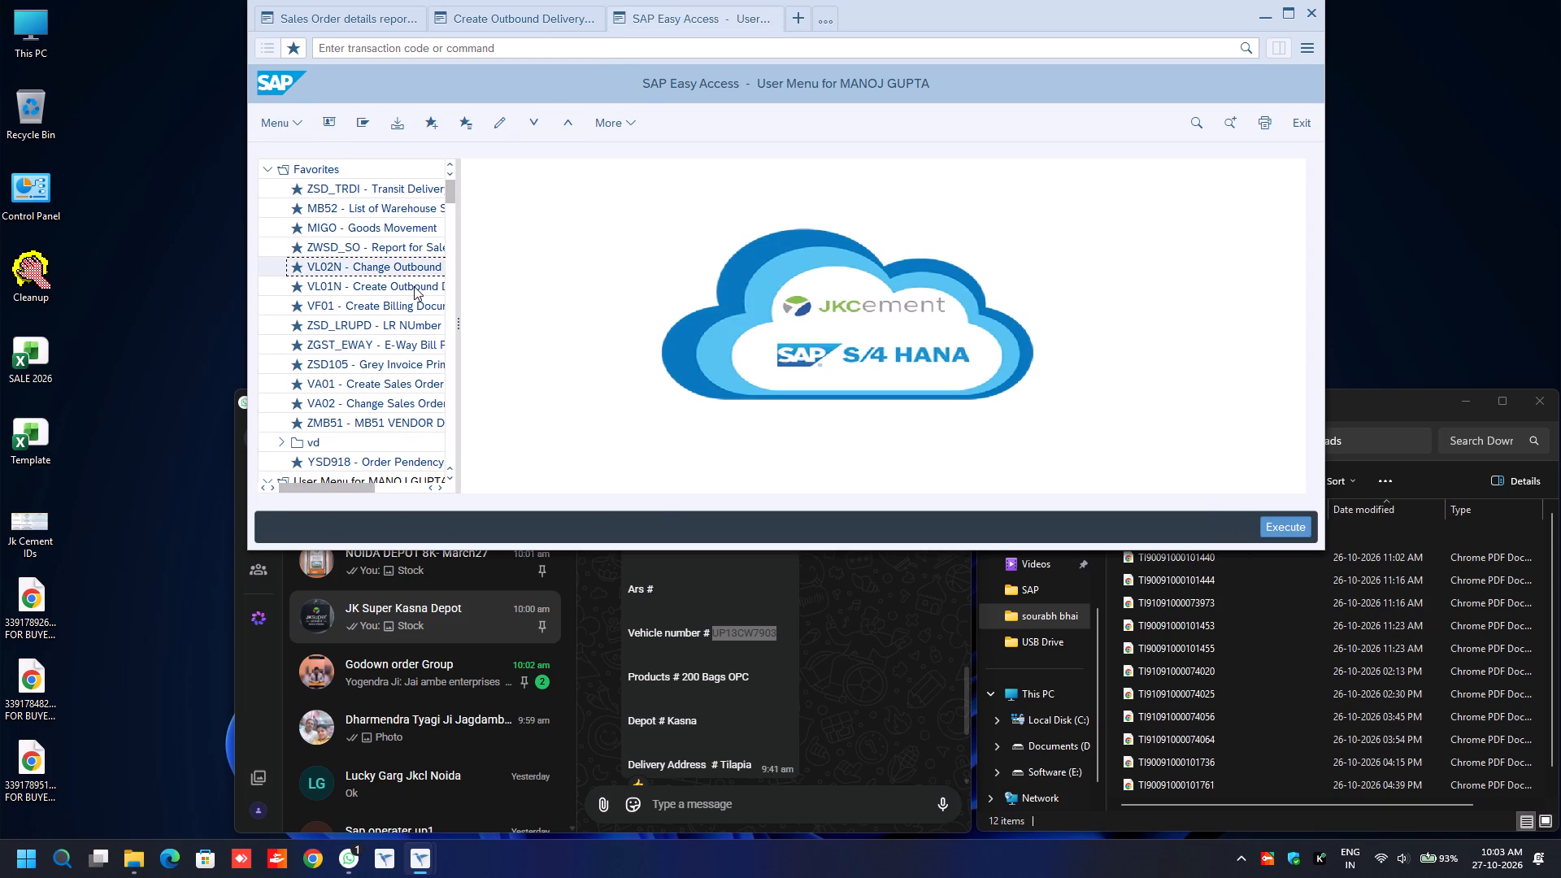
pyautogui.press('Down')
pyautogui.press('Down')
pyautogui.press('Down')
pyautogui.press('Down')
pyautogui.press('Return')
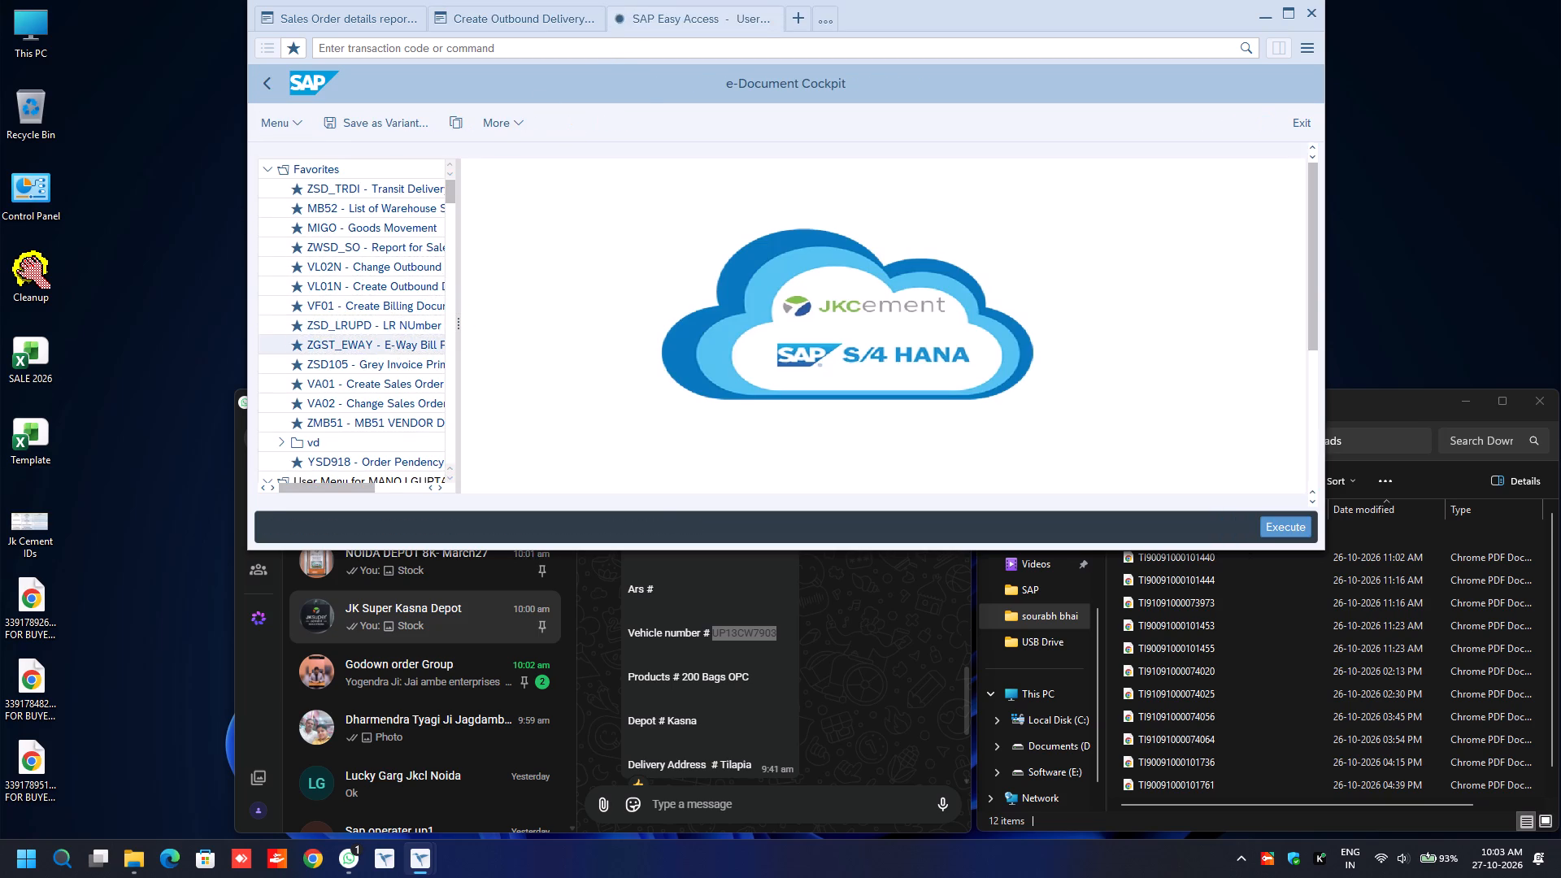
# Select e-Invoice as the document to generate, with process Sales and Distribution and sales organization 1000.
pyautogui.click(533, 223)
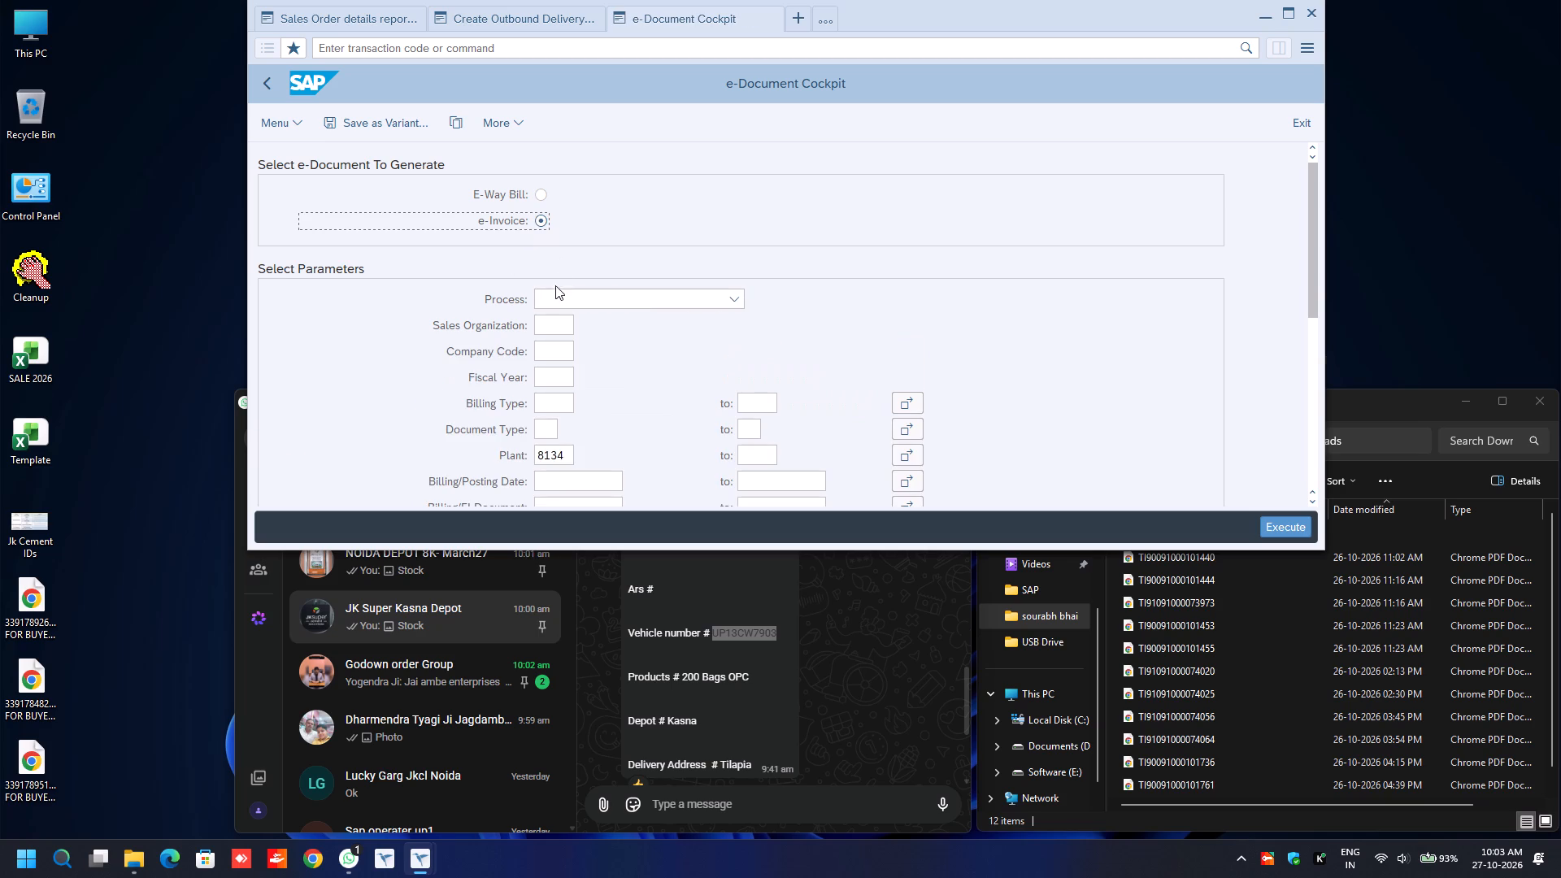
pyautogui.click(550, 296)
pyautogui.click(552, 323)
pyautogui.click(552, 323)
pyautogui.press('BackSpace')
pyautogui.press('Down')
pyautogui.press('Return')
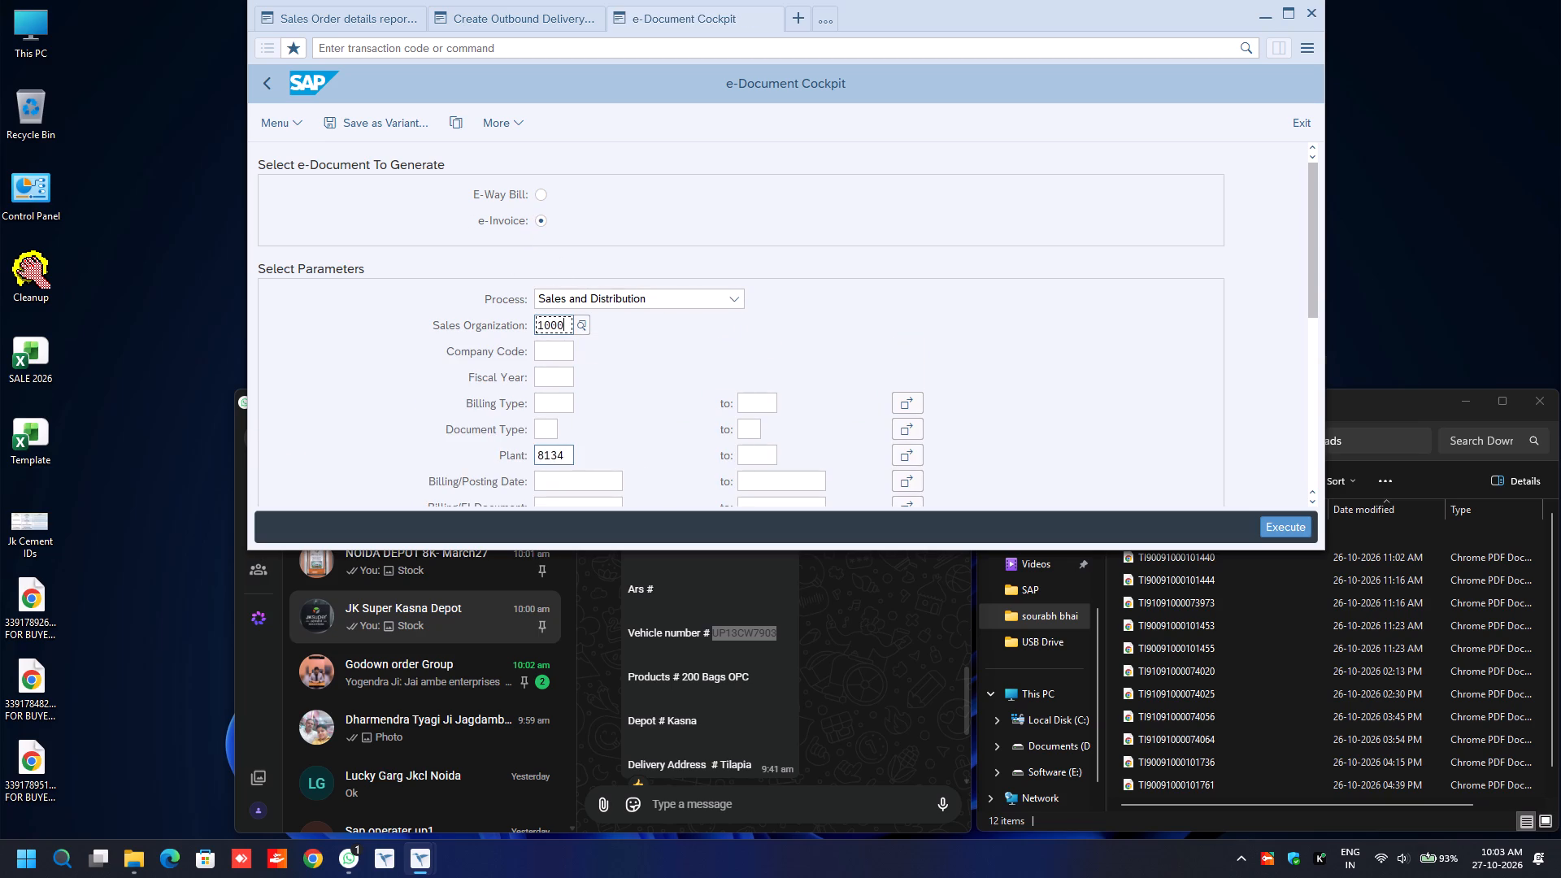
# Set the Billing/Posting Date to 27.10.2026.
pyautogui.click(563, 482)
pyautogui.press('BackSpace')
pyautogui.press('Down')
pyautogui.press('Return')
pyautogui.press('Home')
pyautogui.press('Delete')
pyautogui.press('Delete')
pyautogui.press('2')
pyautogui.press('7')
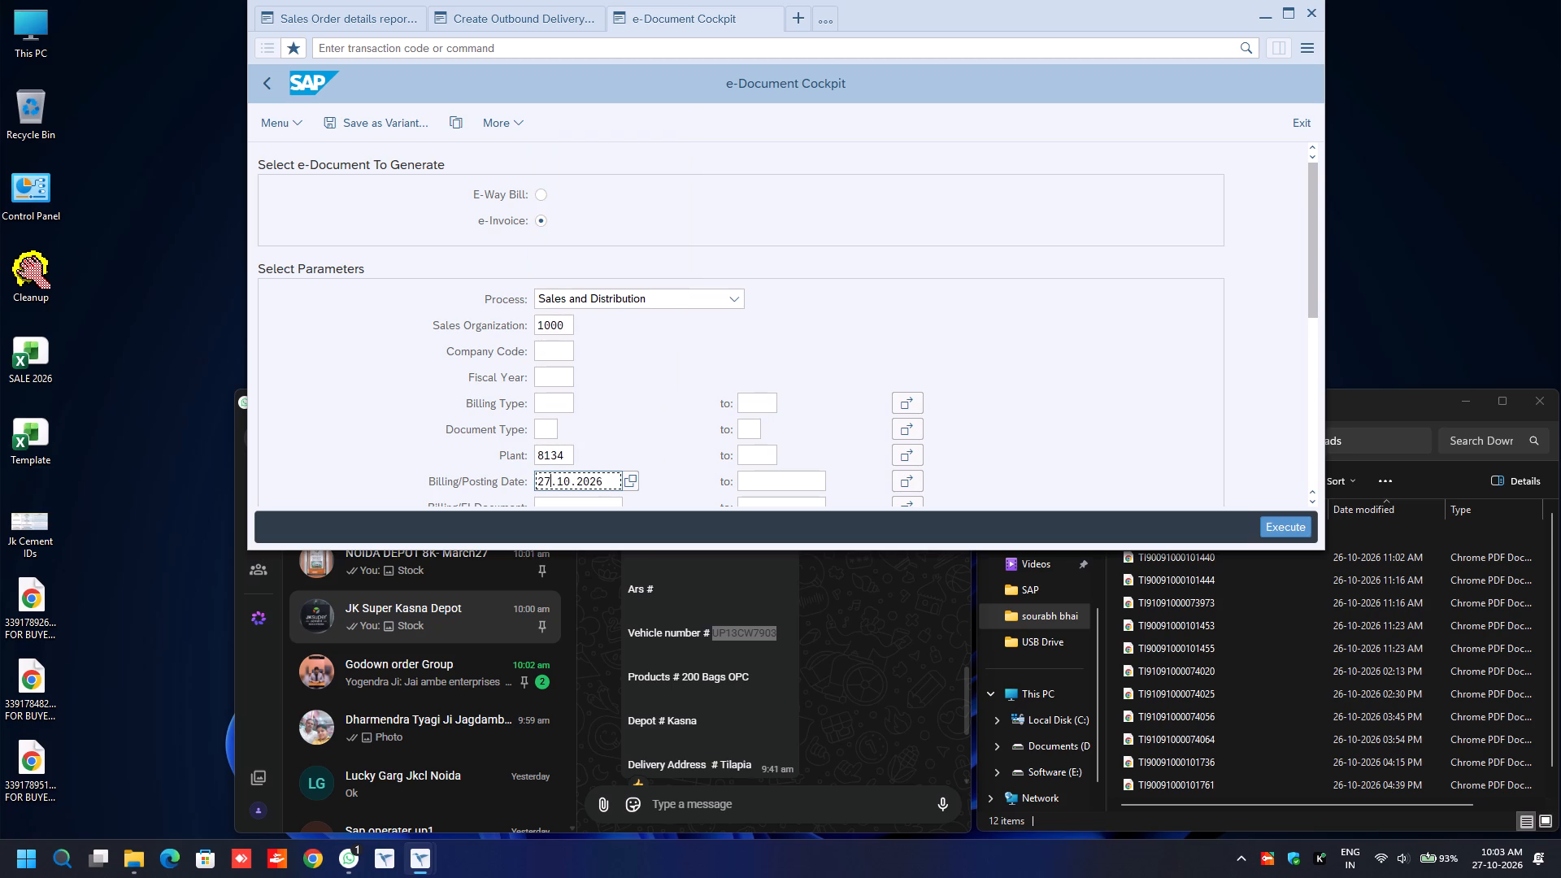
# Choose Status Report and e-Invoice with E-Way Bill, and execute the e-invoice report.
pyautogui.scroll(-9, 563, 482)
pyautogui.scroll(-9, 652, 418)
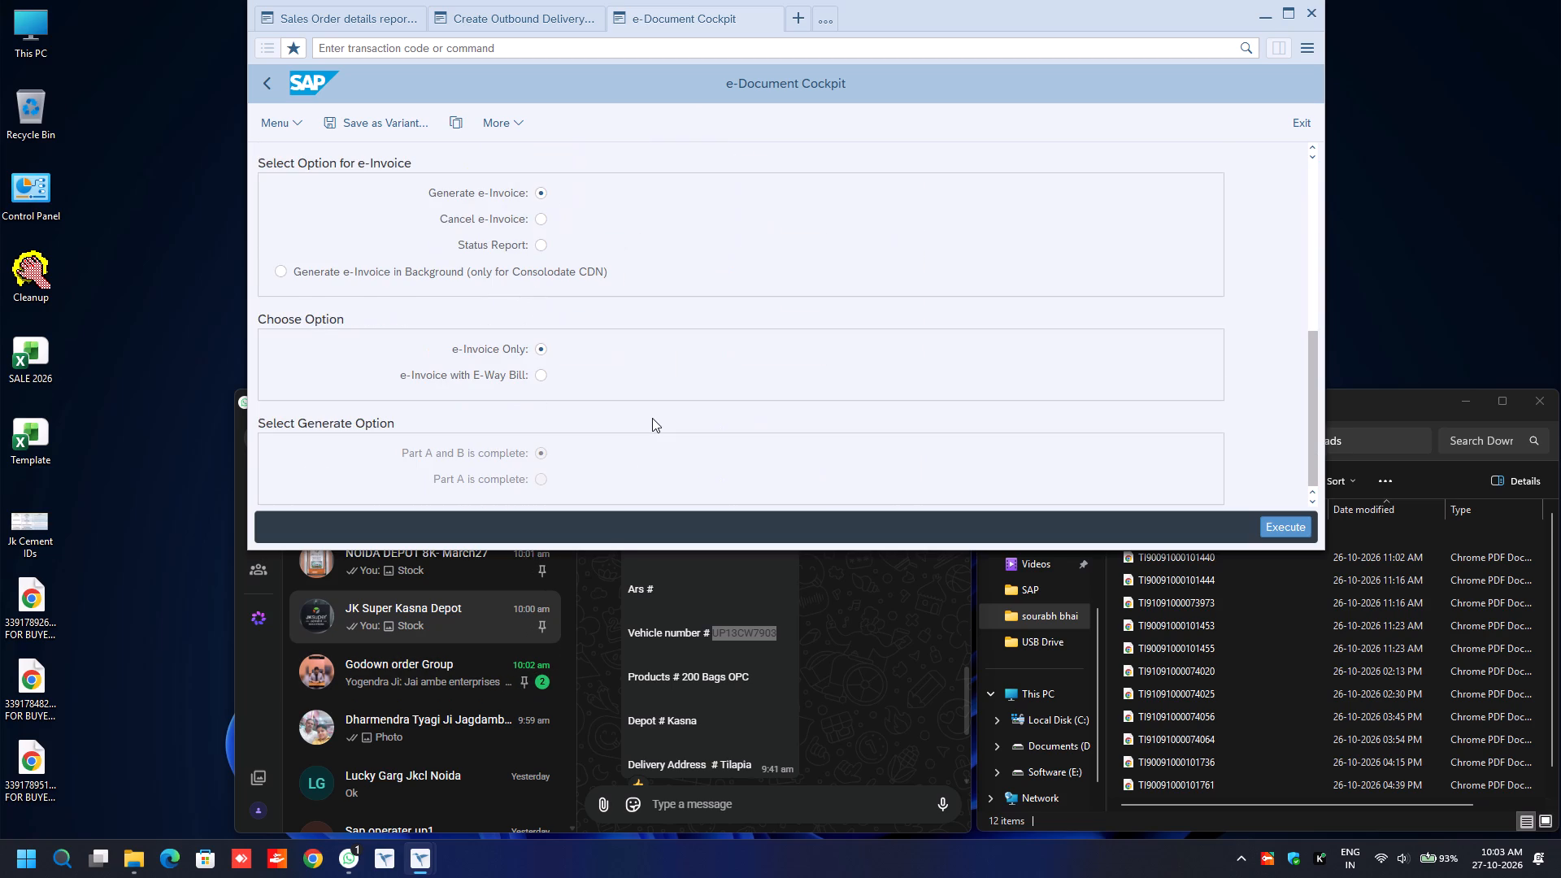
pyautogui.click(537, 254)
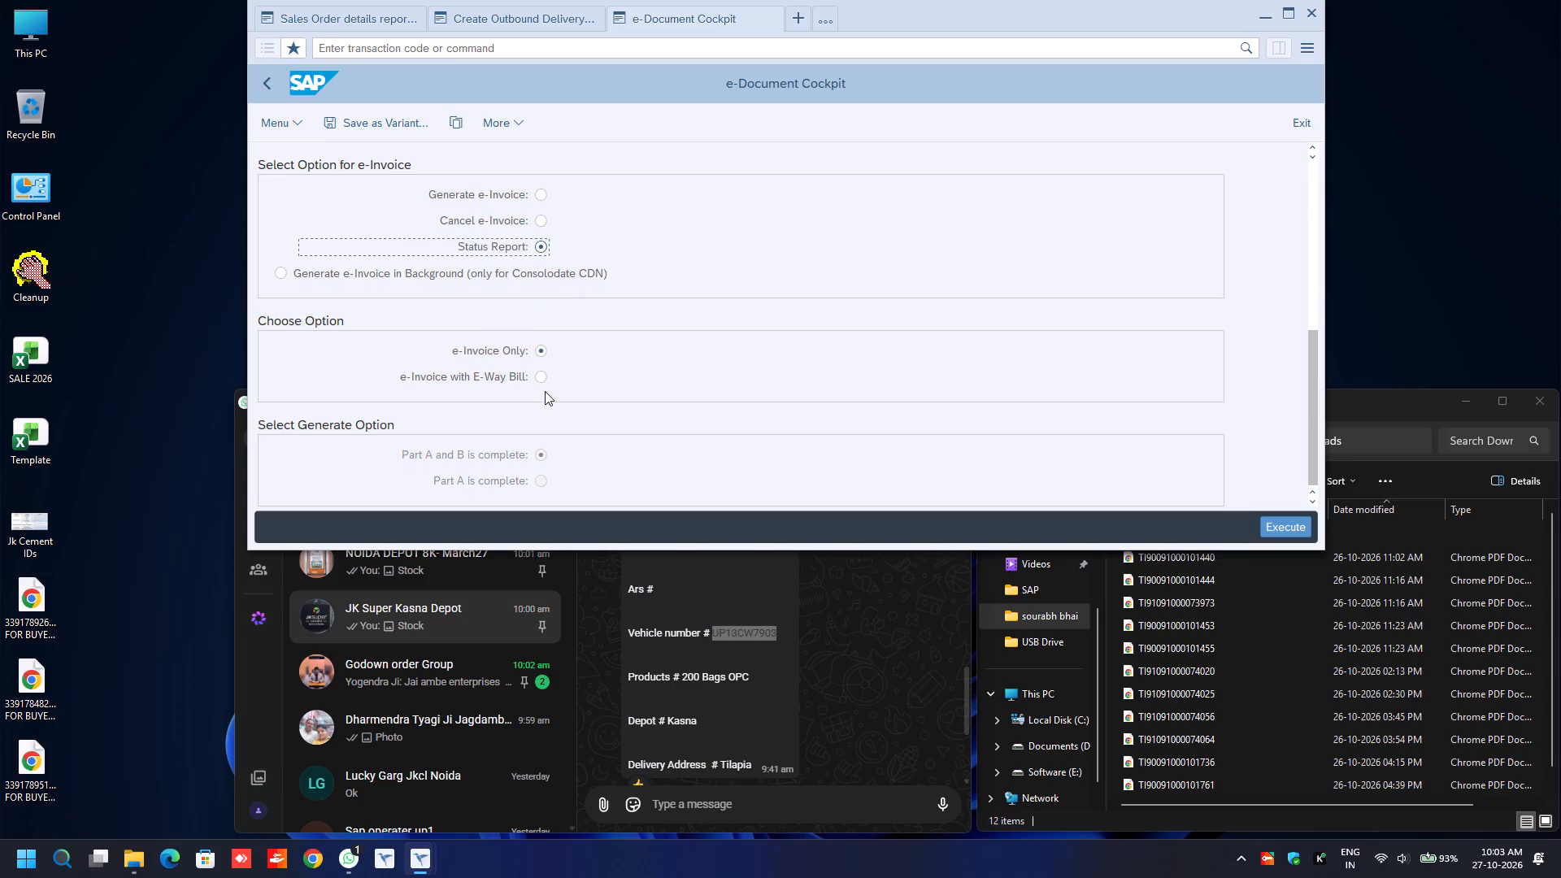
pyautogui.click(541, 379)
pyautogui.press('F8')
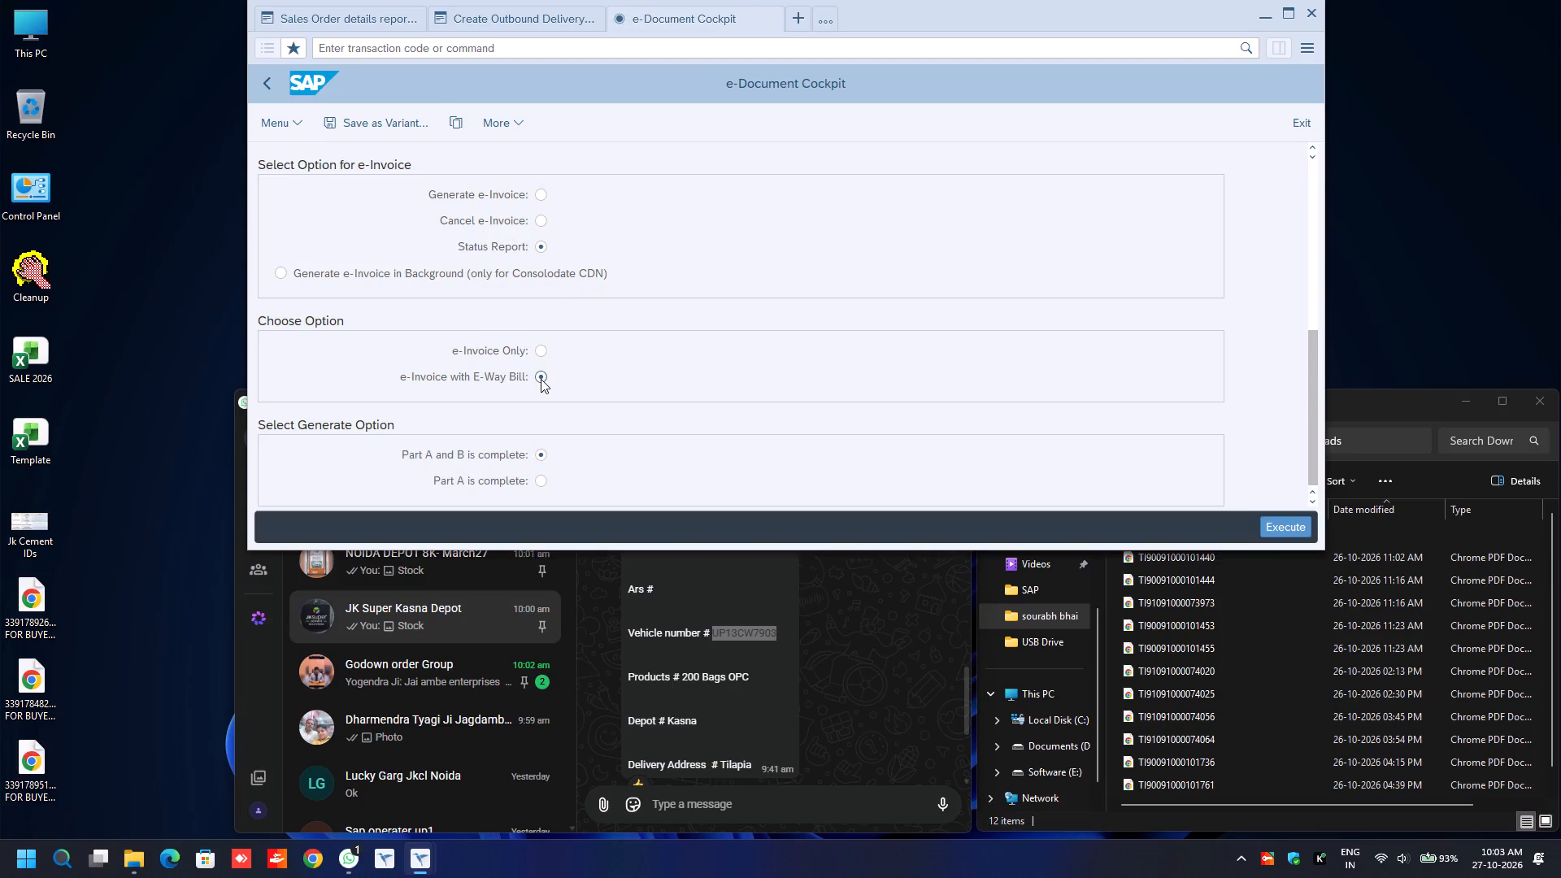
pyautogui.scroll(-3, 431, 368)
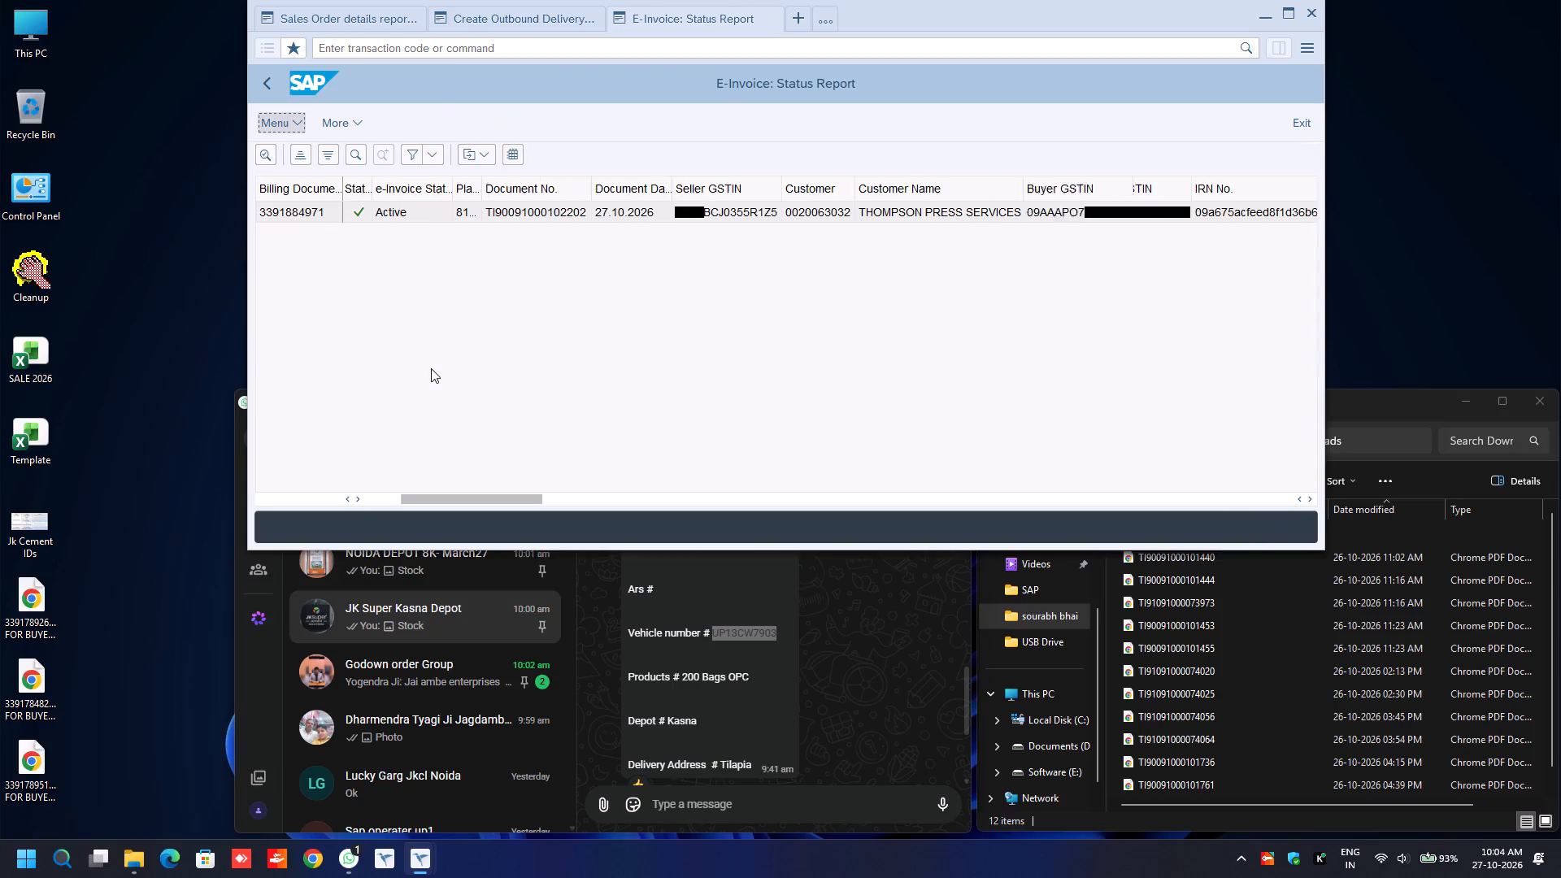
pyautogui.scroll(-6, 431, 368)
pyautogui.click(289, 213)
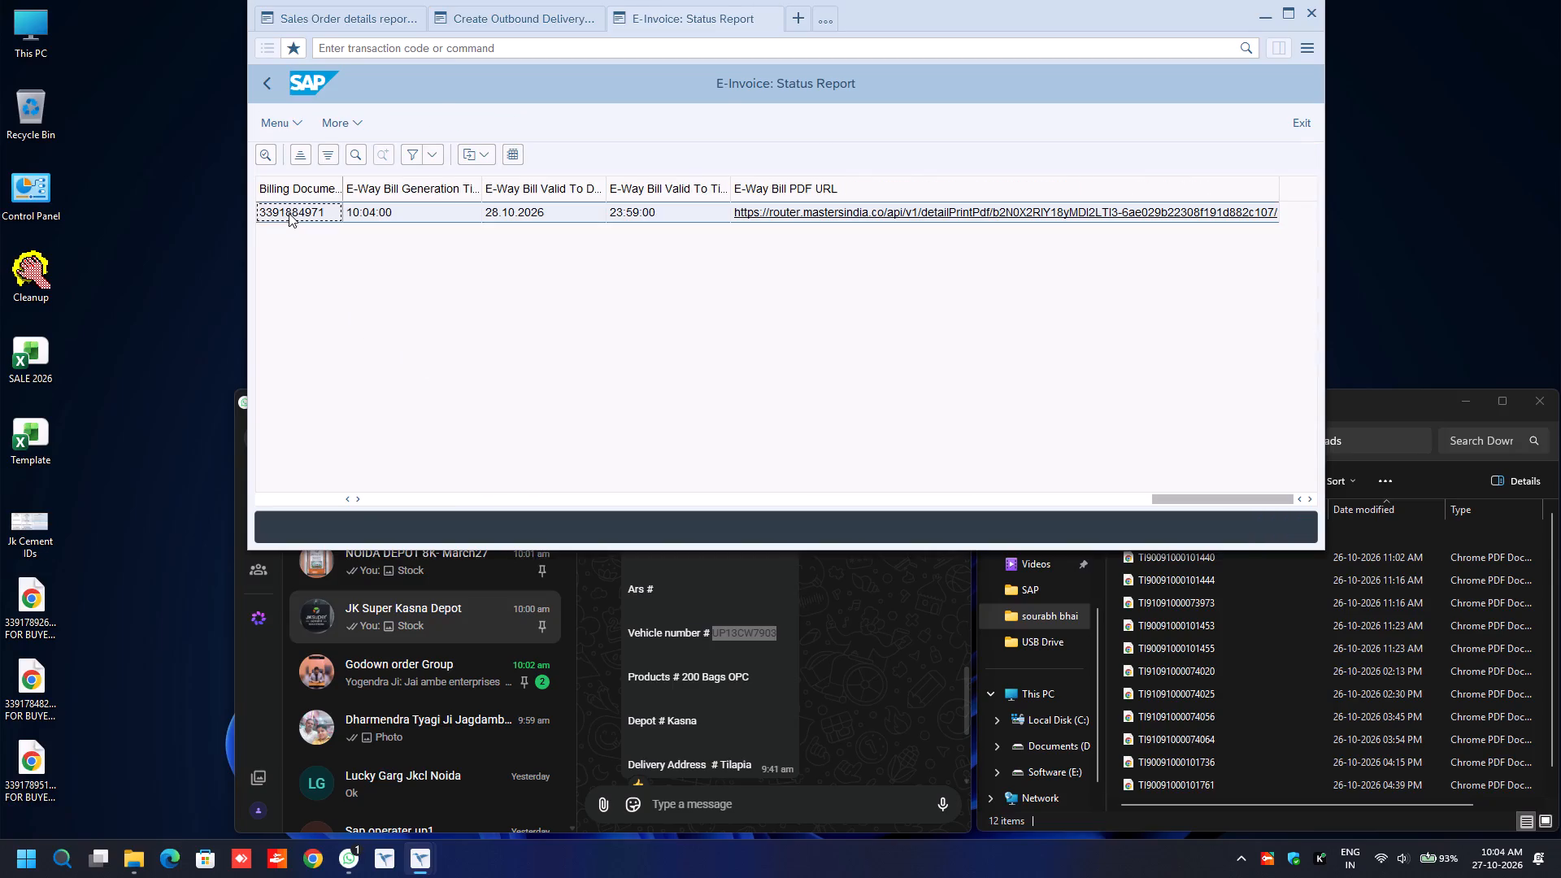
pyautogui.hotkey('ctrl', 'y')
pyautogui.hotkey('ctrl', 'c')
# Open ZSD105, the grey invoice print, in a new session and enter the copied billing document number.
pyautogui.hotkey('ctrl', 'n')
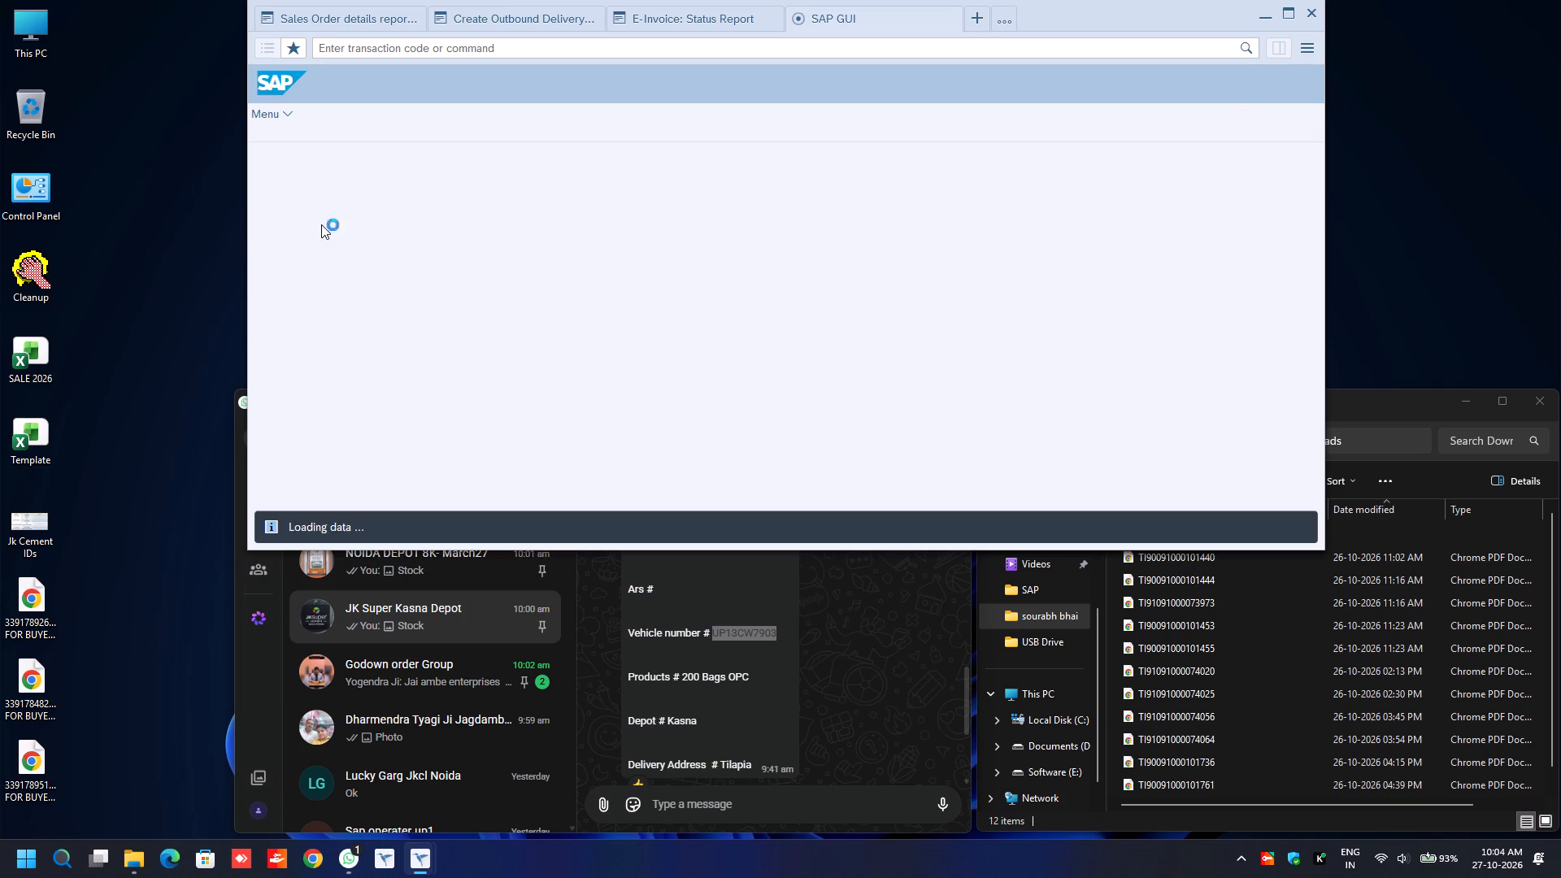
pyautogui.click(367, 337)
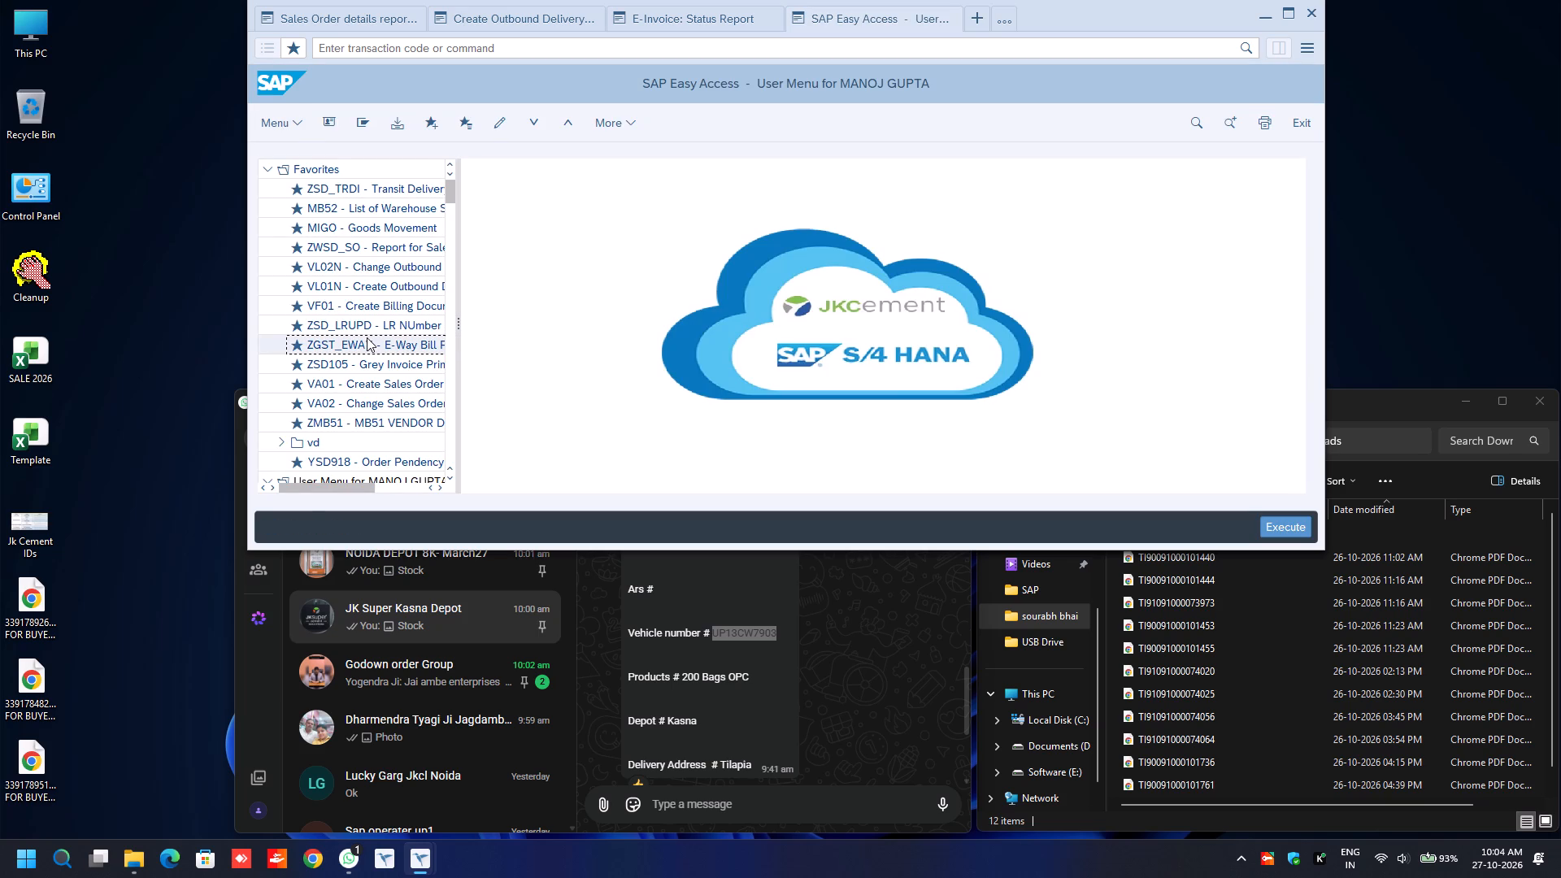
pyautogui.press('Down')
pyautogui.press('Return')
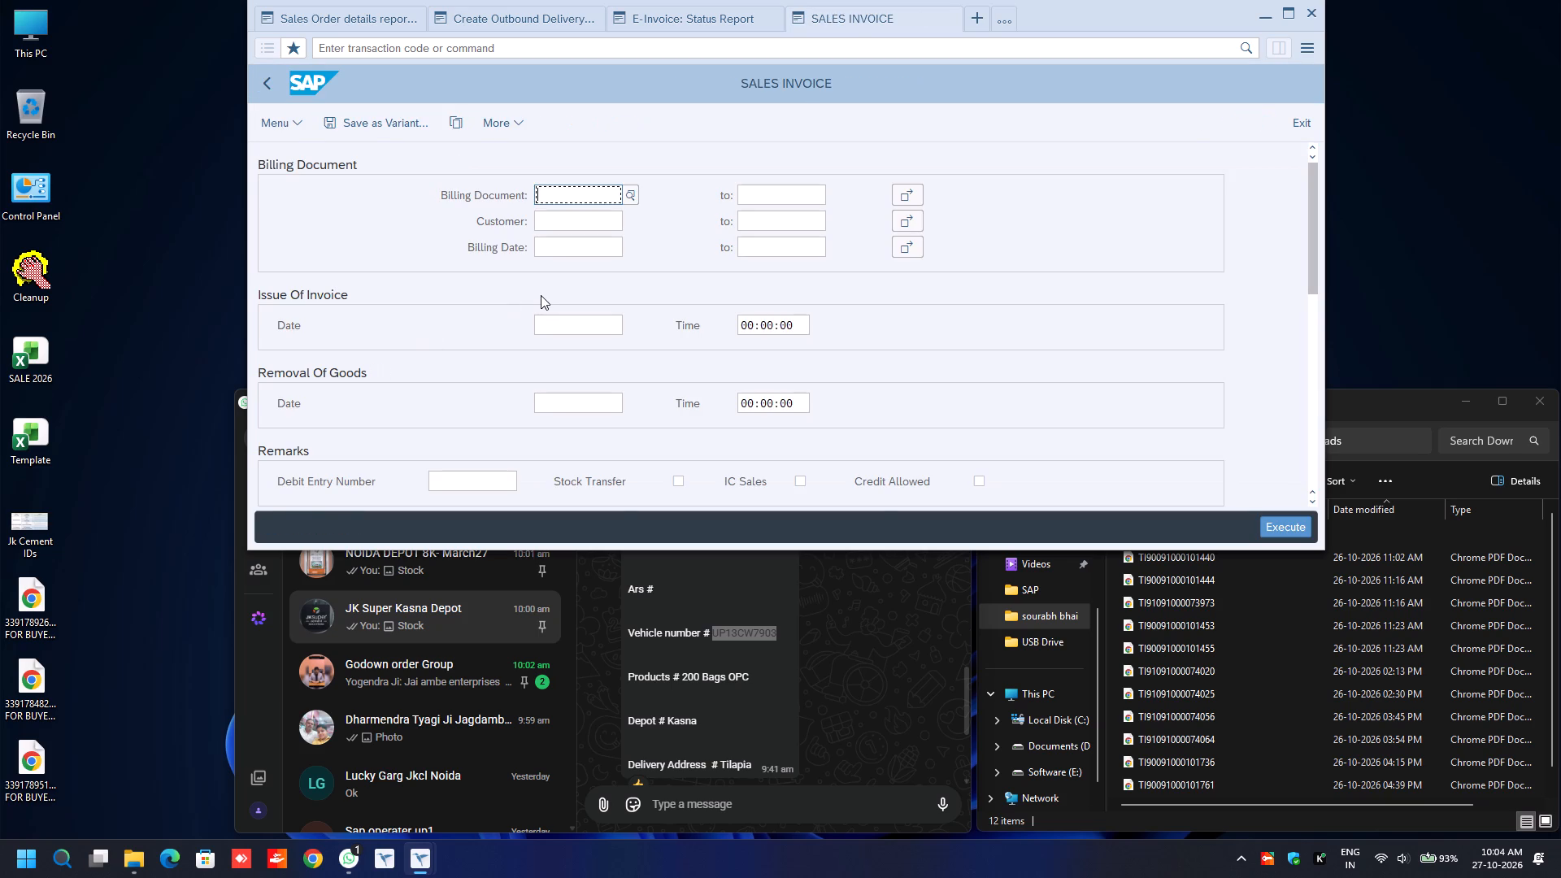
pyautogui.hotkey('ctrl', 'v')
# Execute the sales invoice with A4 Page Print, Digitally Signed, Add New Signature and the Download option selected.
pyautogui.scroll(-9, 541, 295)
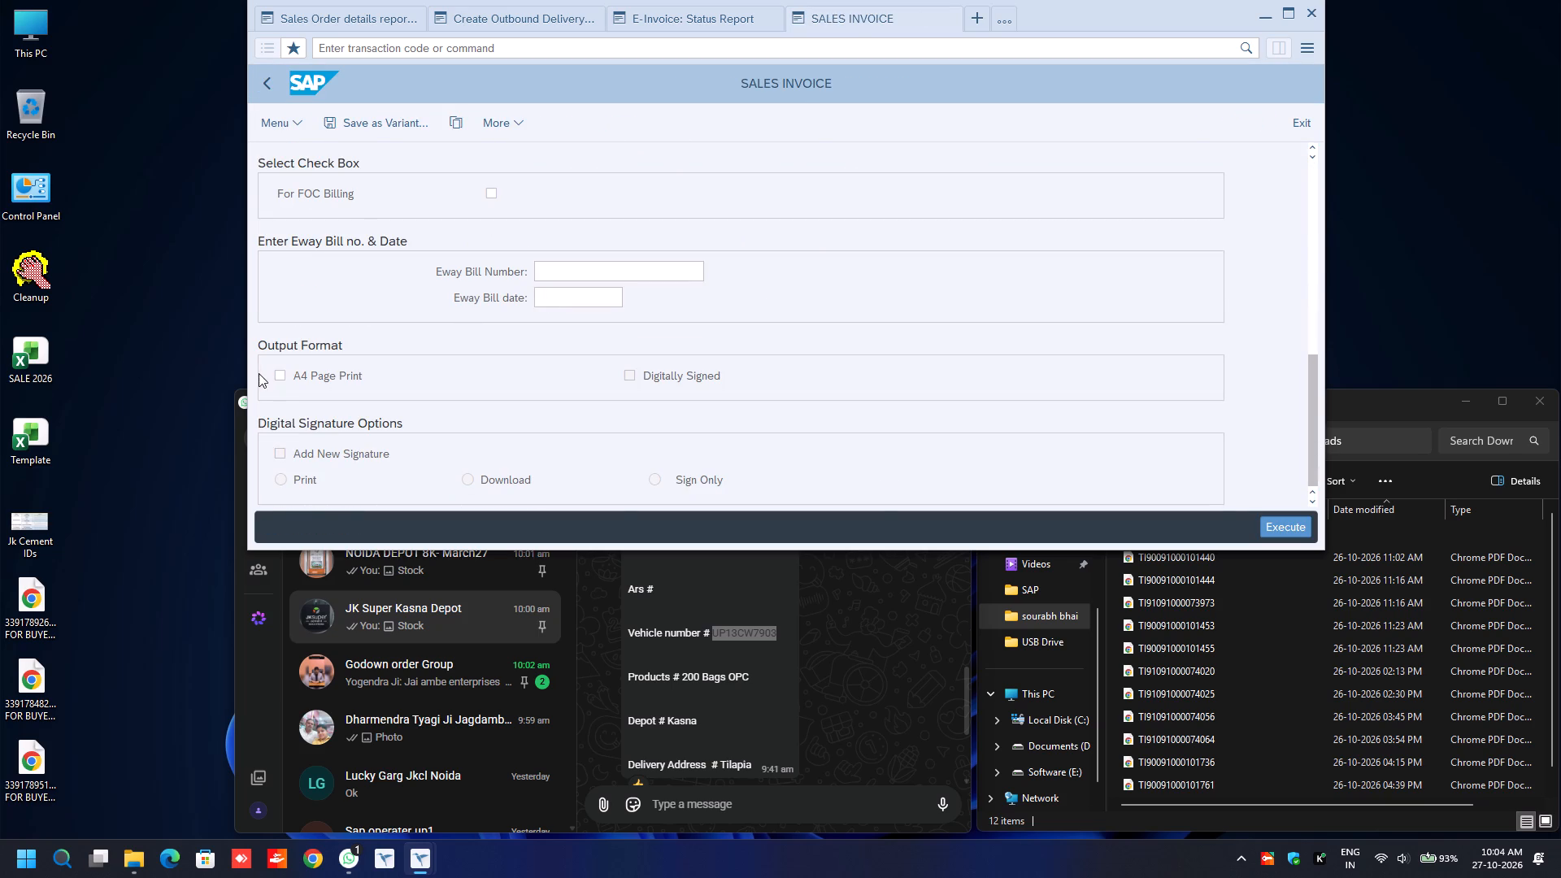
pyautogui.click(276, 377)
pyautogui.press('Tab')
pyautogui.press('space')
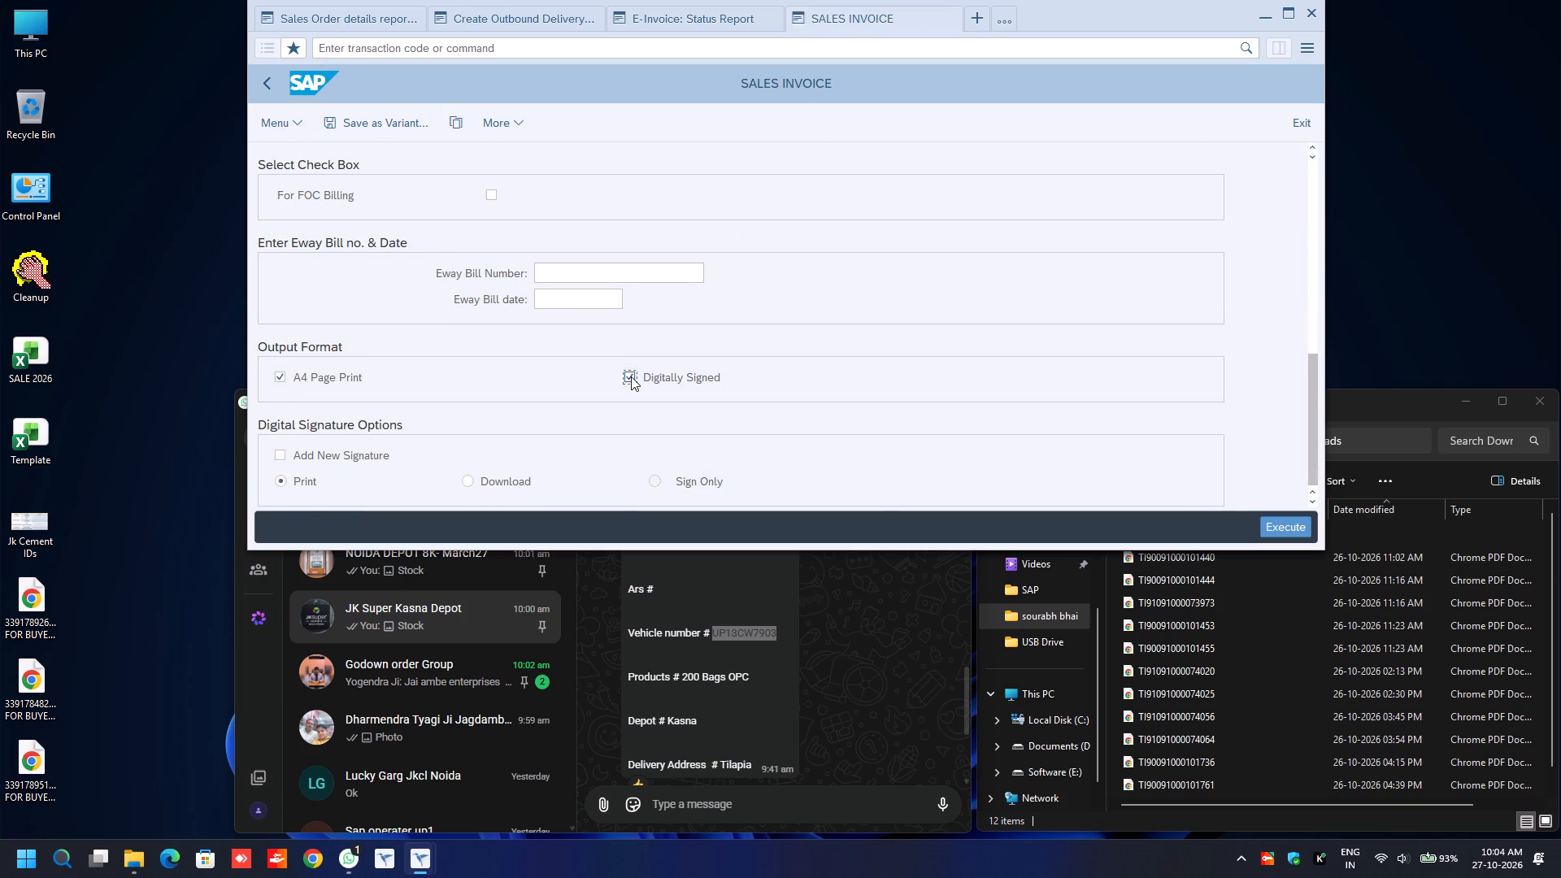
pyautogui.press('Tab')
pyautogui.press('space')
pyautogui.press('Tab')
pyautogui.press('Right')
pyautogui.press('F8')
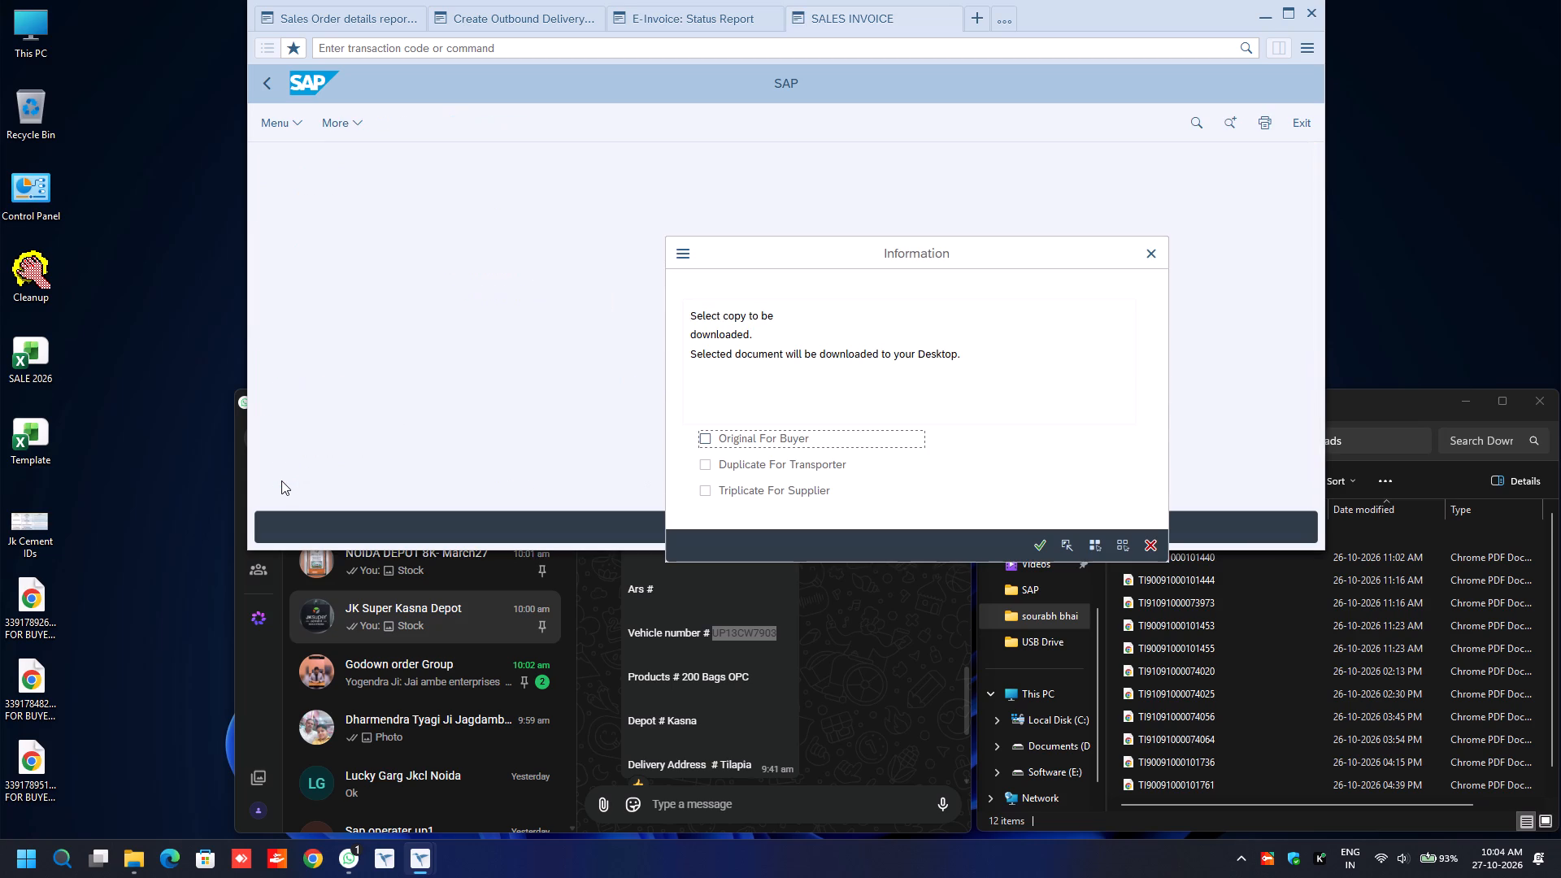
# Choose the Original For Buyer copy and start its download to the desktop.
pyautogui.press('space')
pyautogui.press('Return')
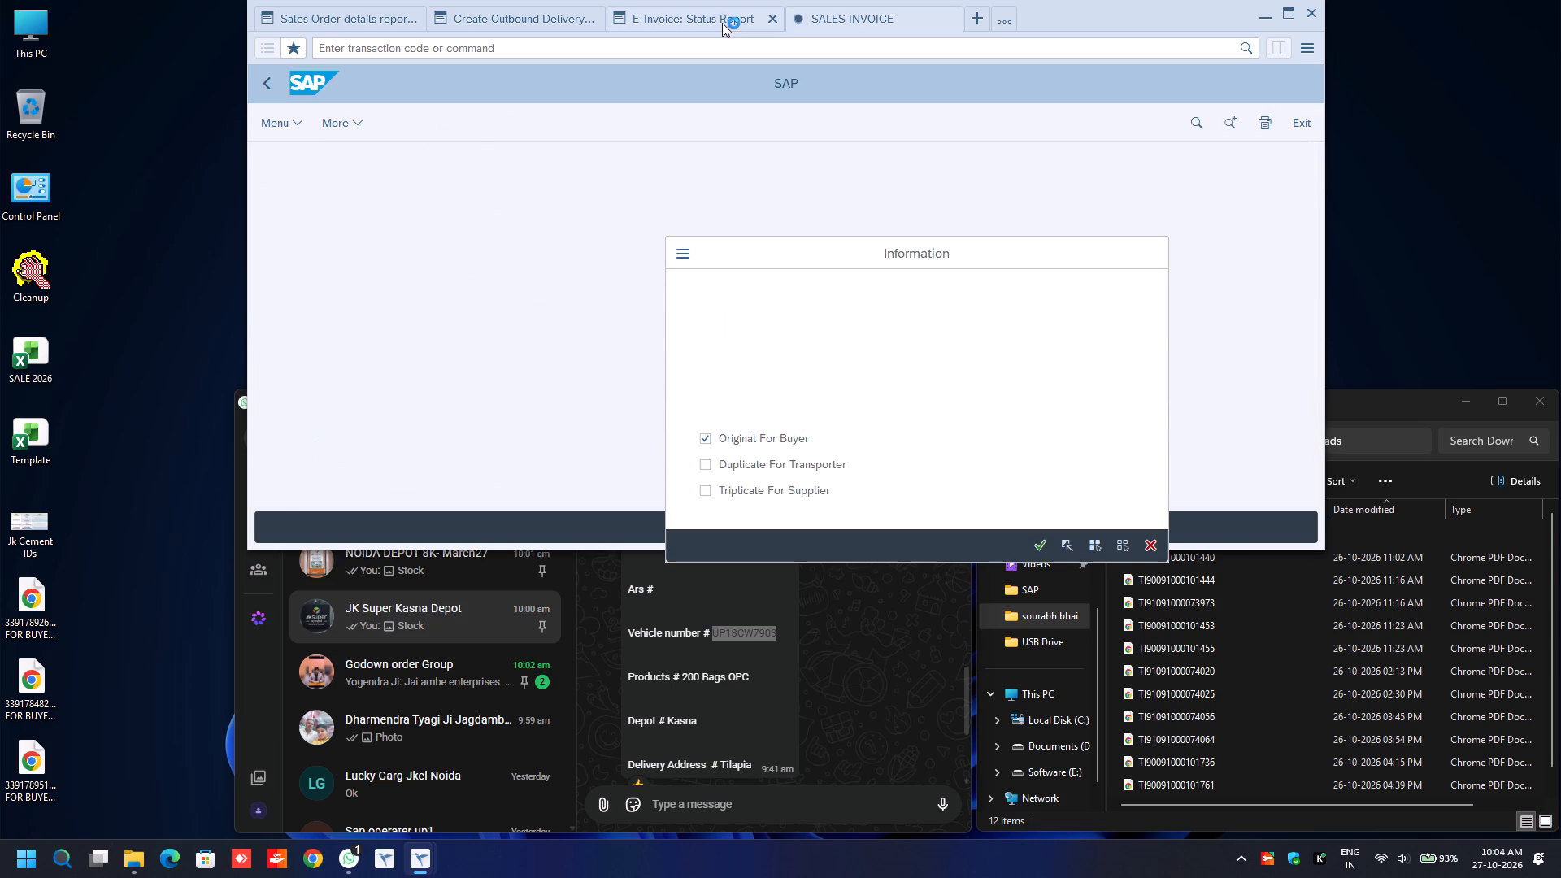
# Download the e-way bill PDF from its URL in the e-invoice status report and show the file in its folder.
pyautogui.click(722, 20)
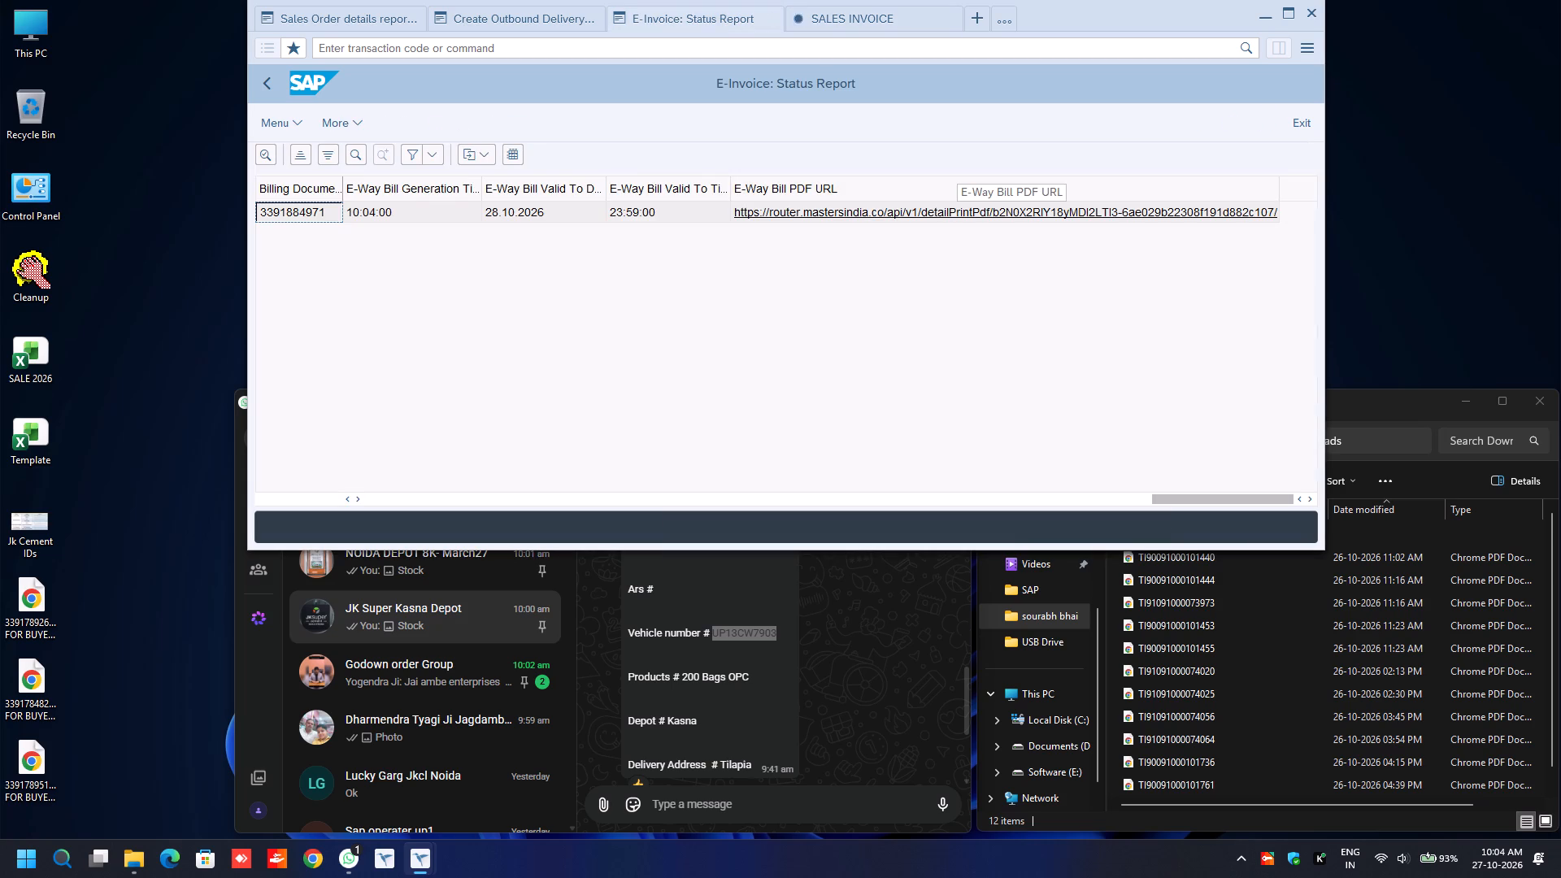
pyautogui.click(941, 211)
pyautogui.press('Left')
pyautogui.press('Return')
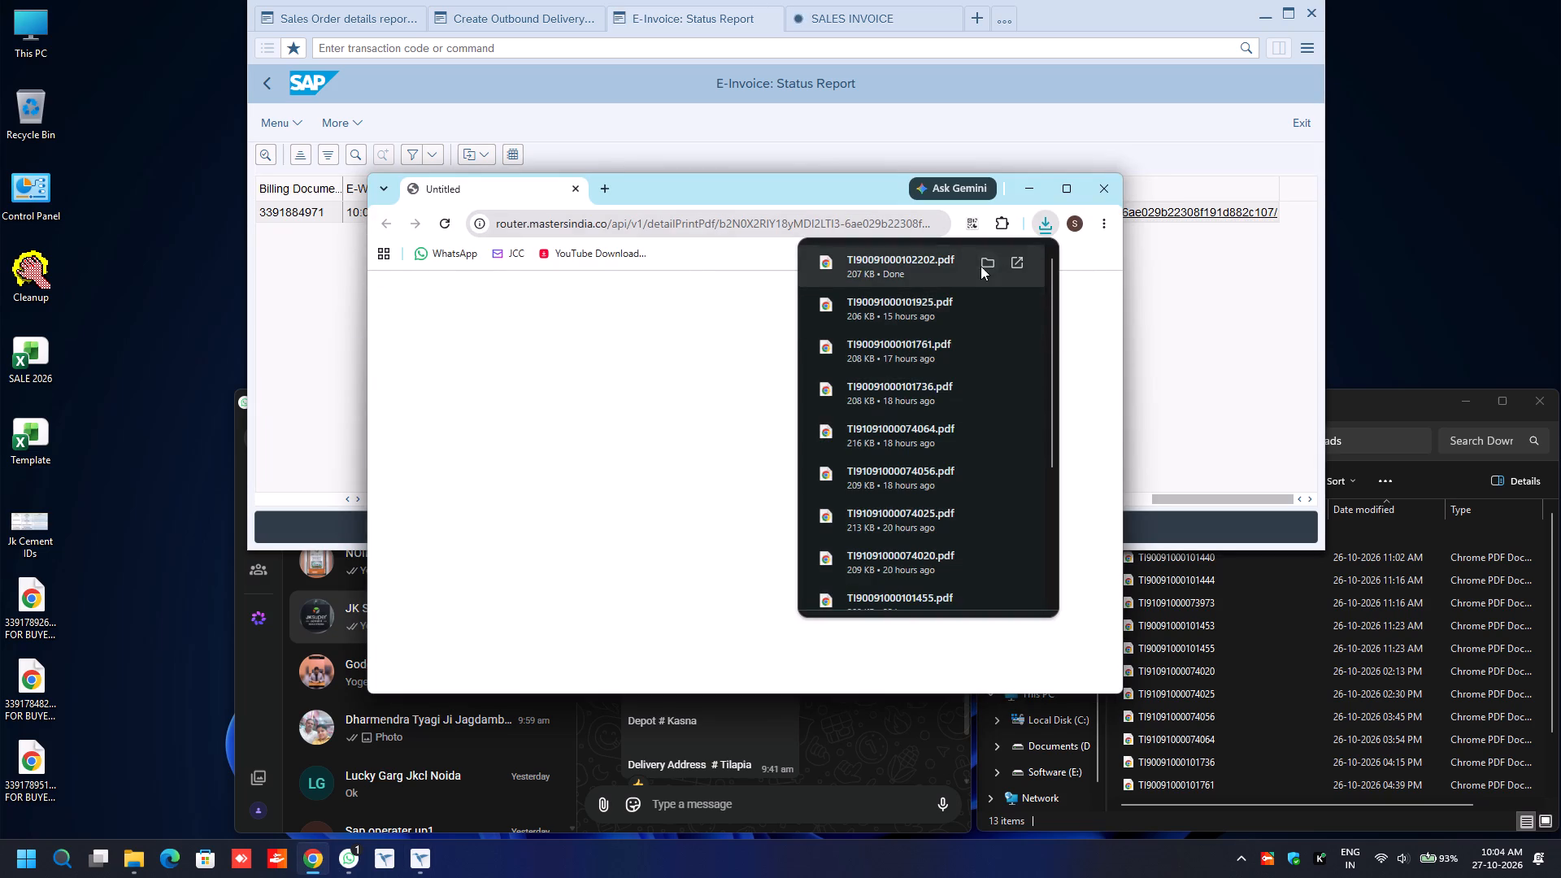
pyautogui.click(990, 259)
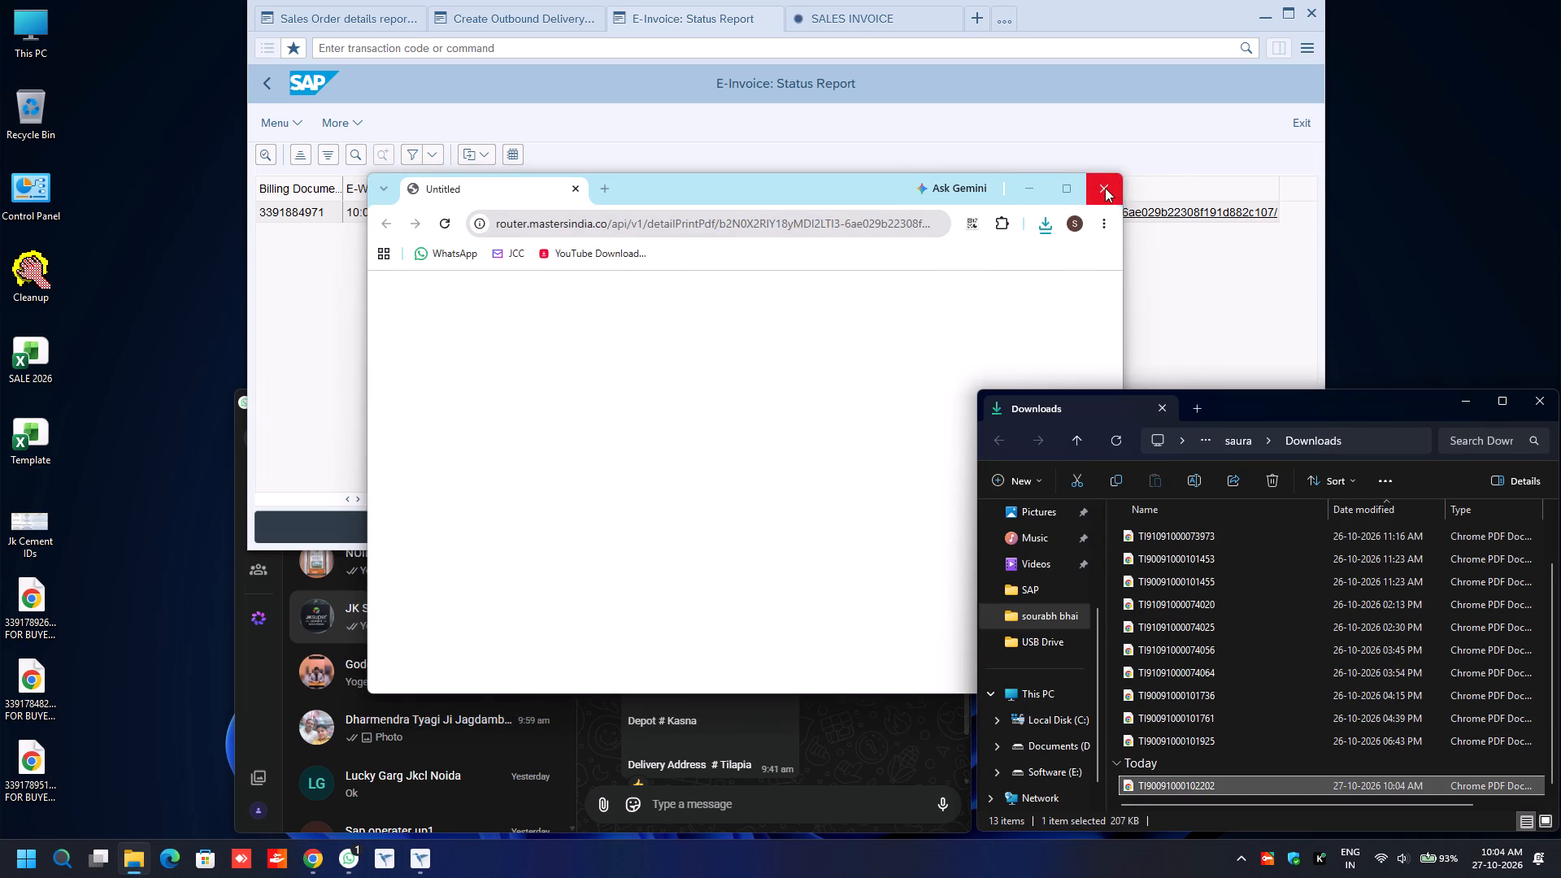
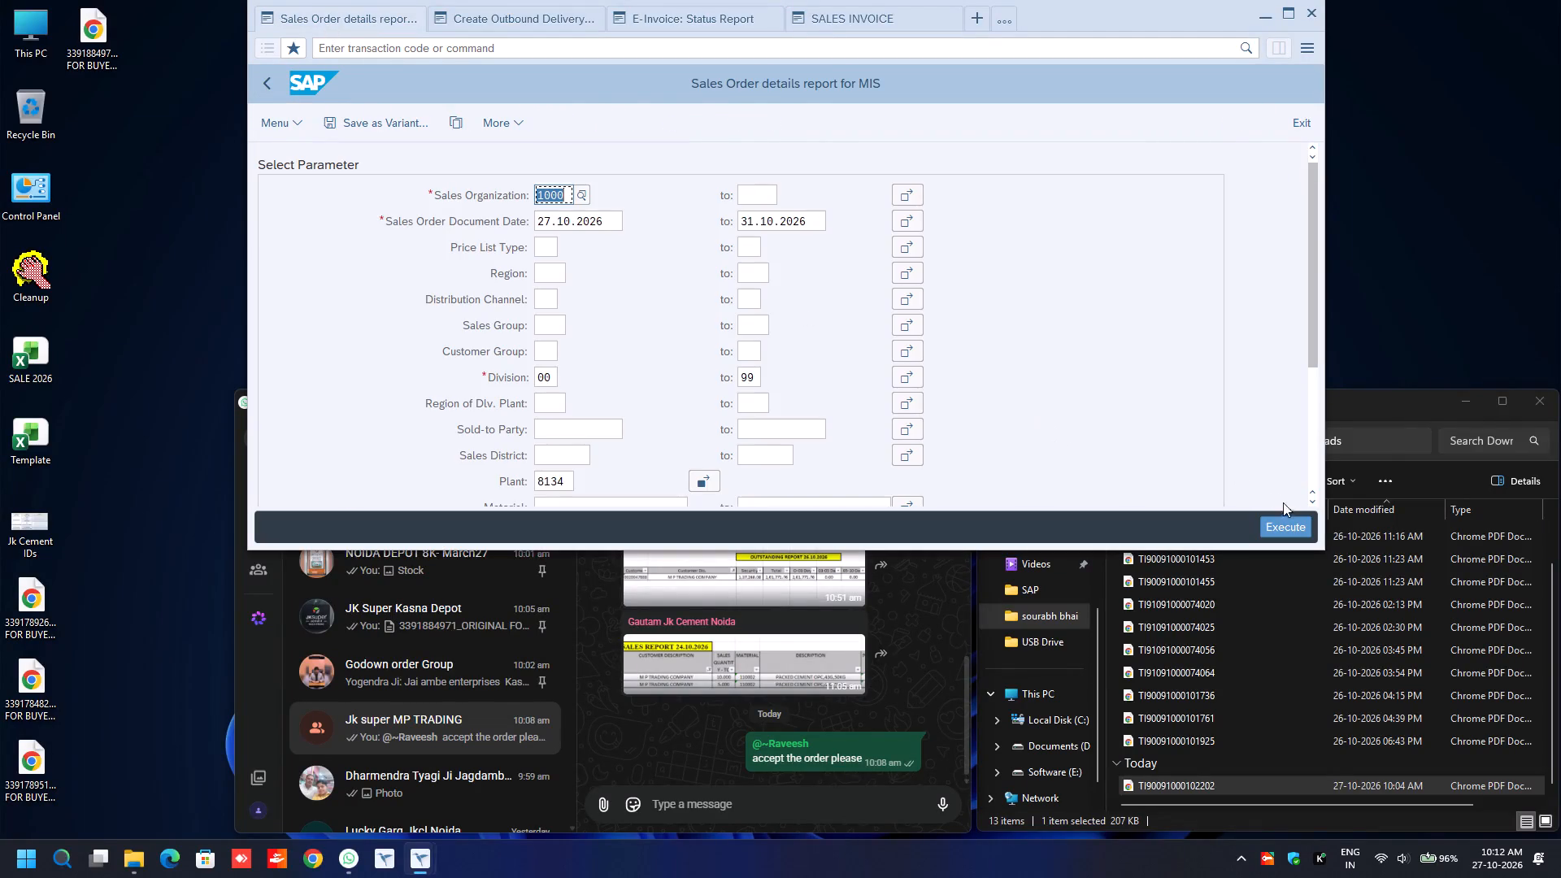
# Run the sales order details report for plant 8134, sales organization 1000, with document dates 27.10.2026 to 31.10.2026.
pyautogui.click(1284, 522)
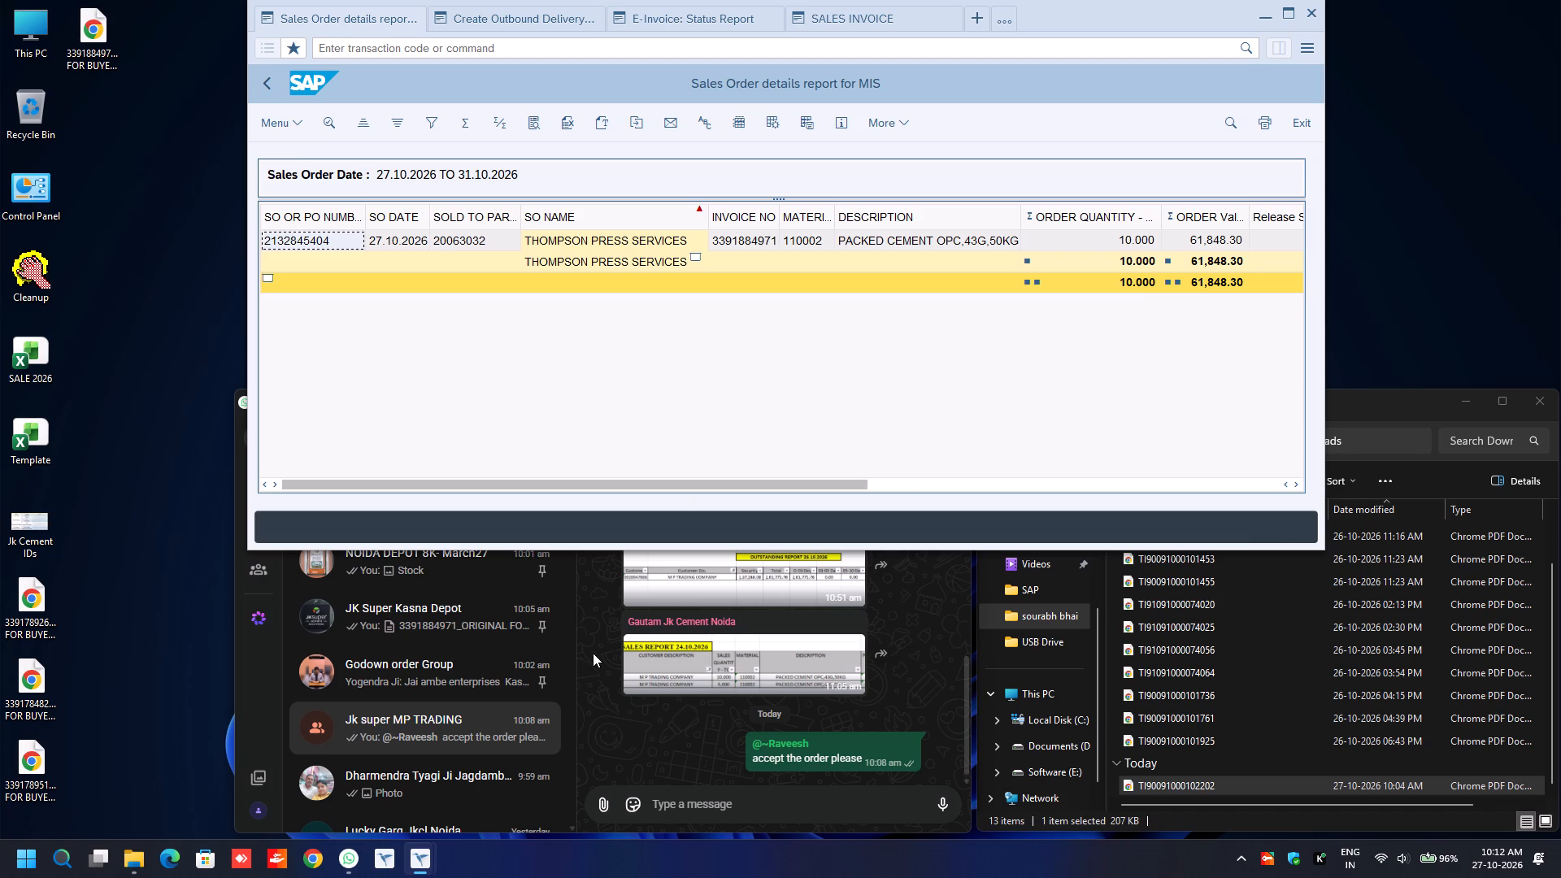
# Switch to Windows Settings and open the Windows Update page.
pyautogui.click(13, 863)
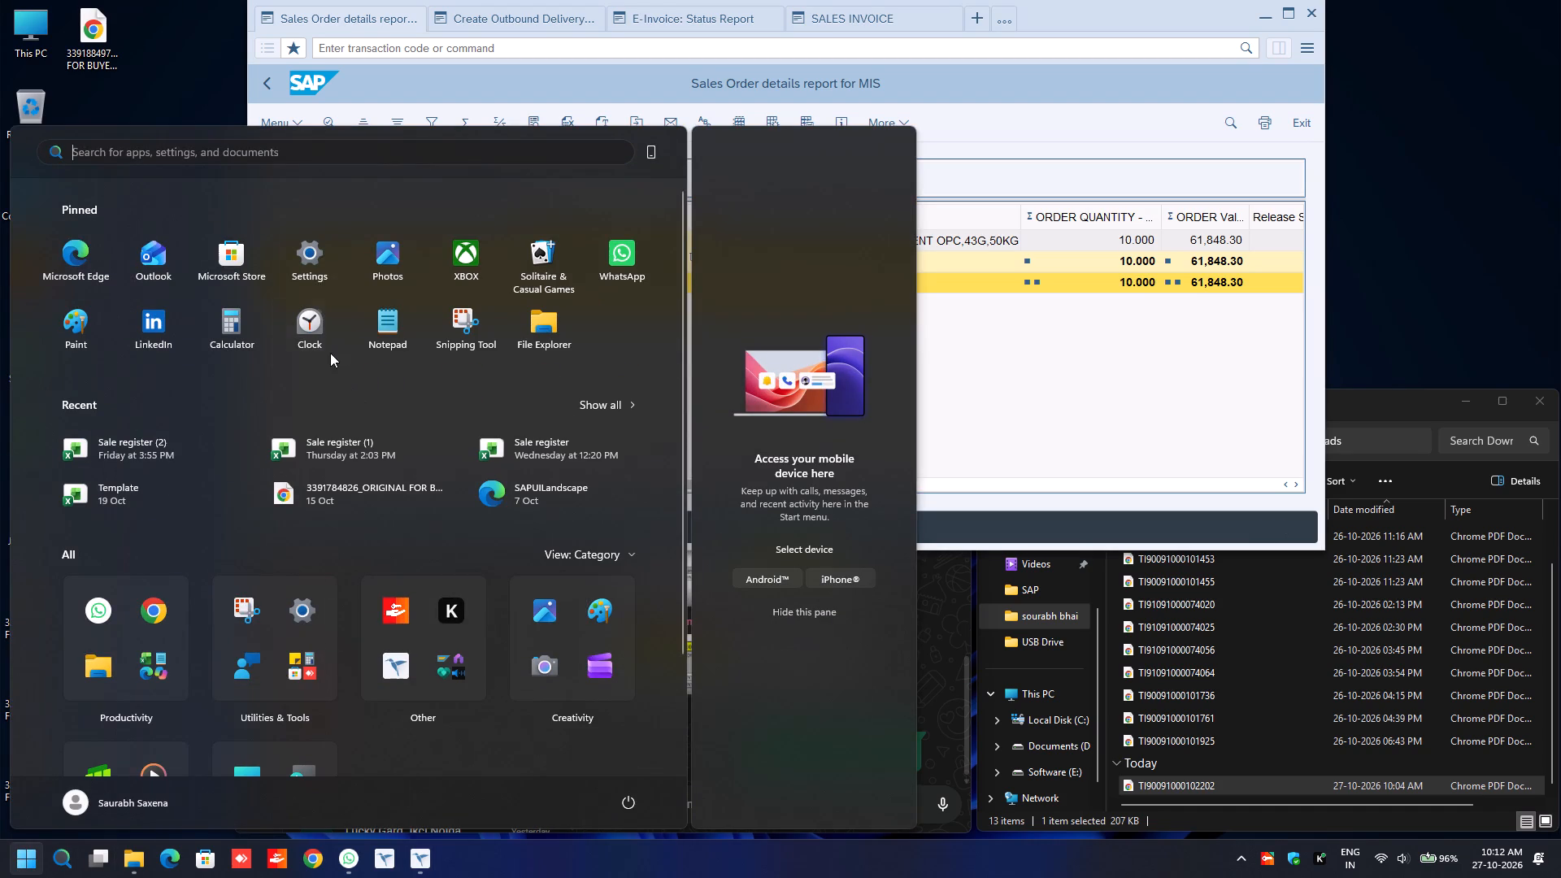
pyautogui.click(315, 278)
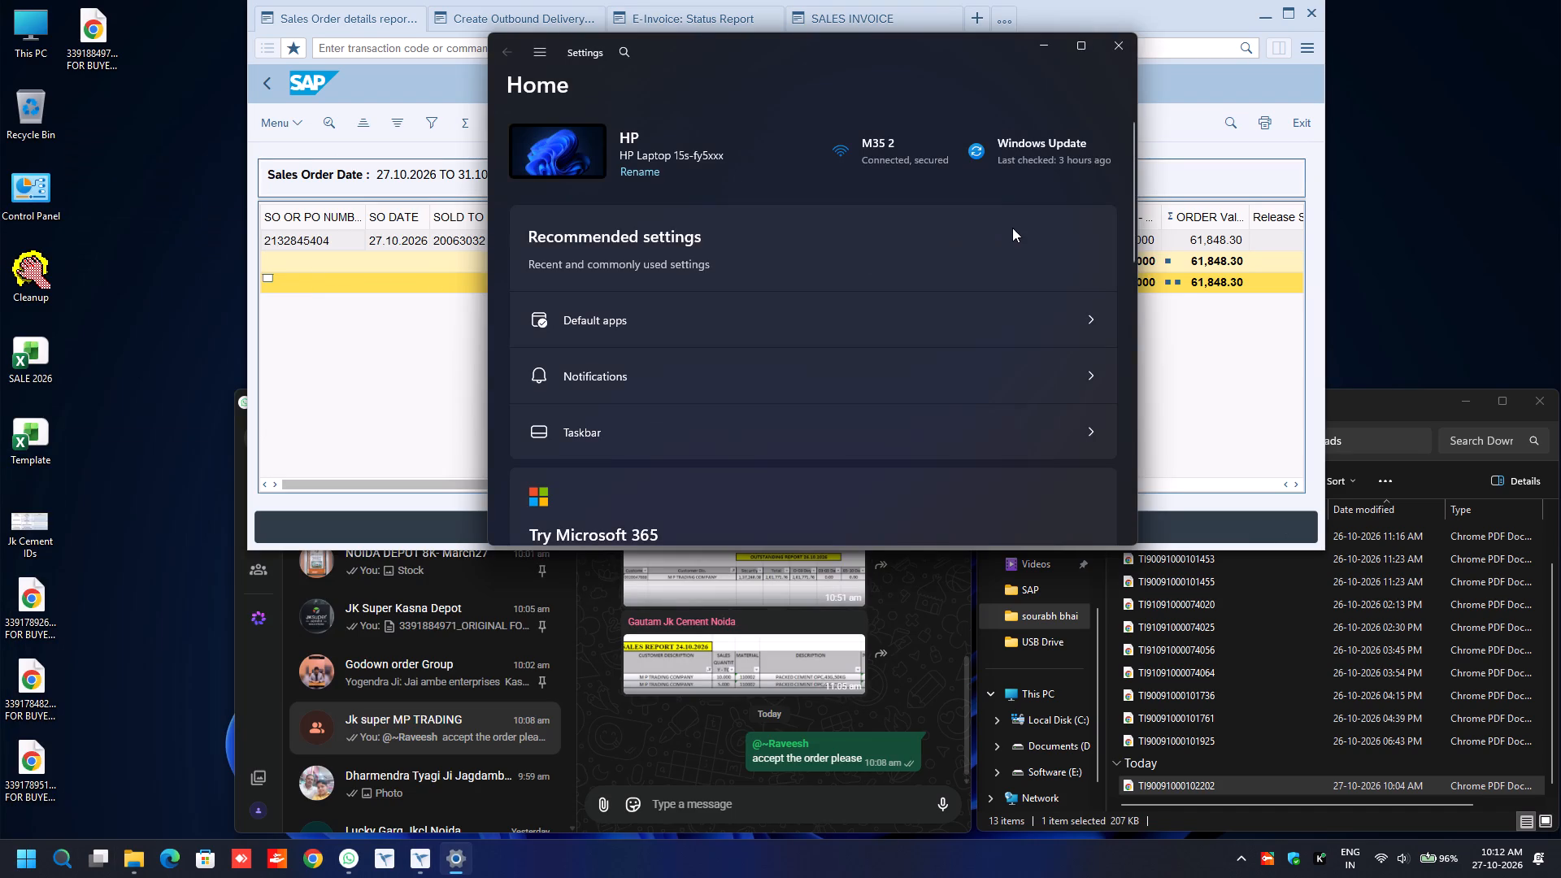
pyautogui.click(1028, 147)
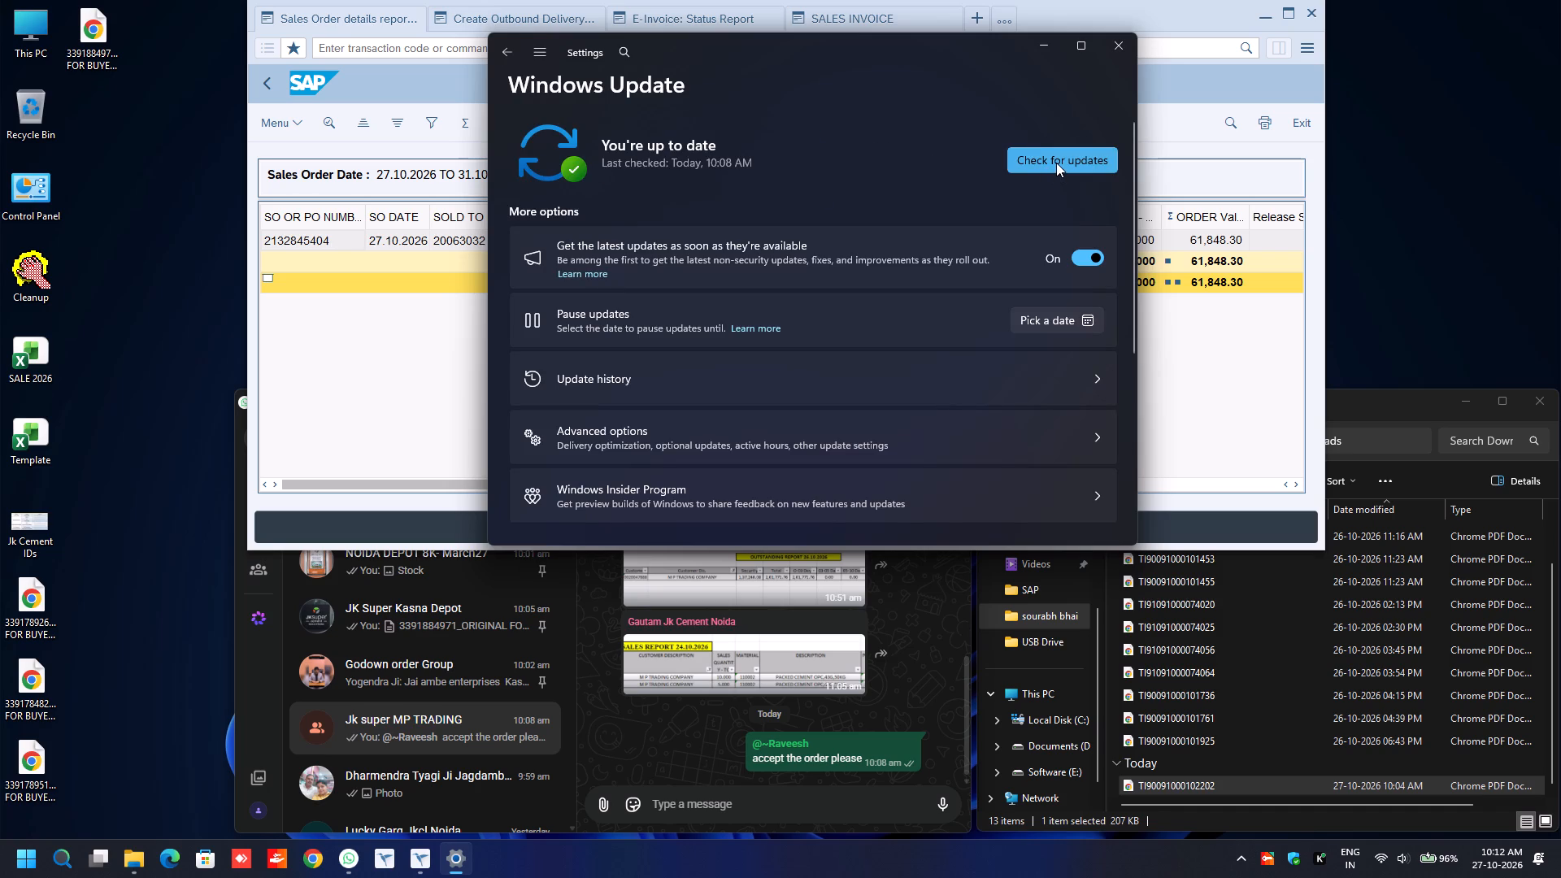
# Start a check for new Windows updates.
pyautogui.click(1056, 163)
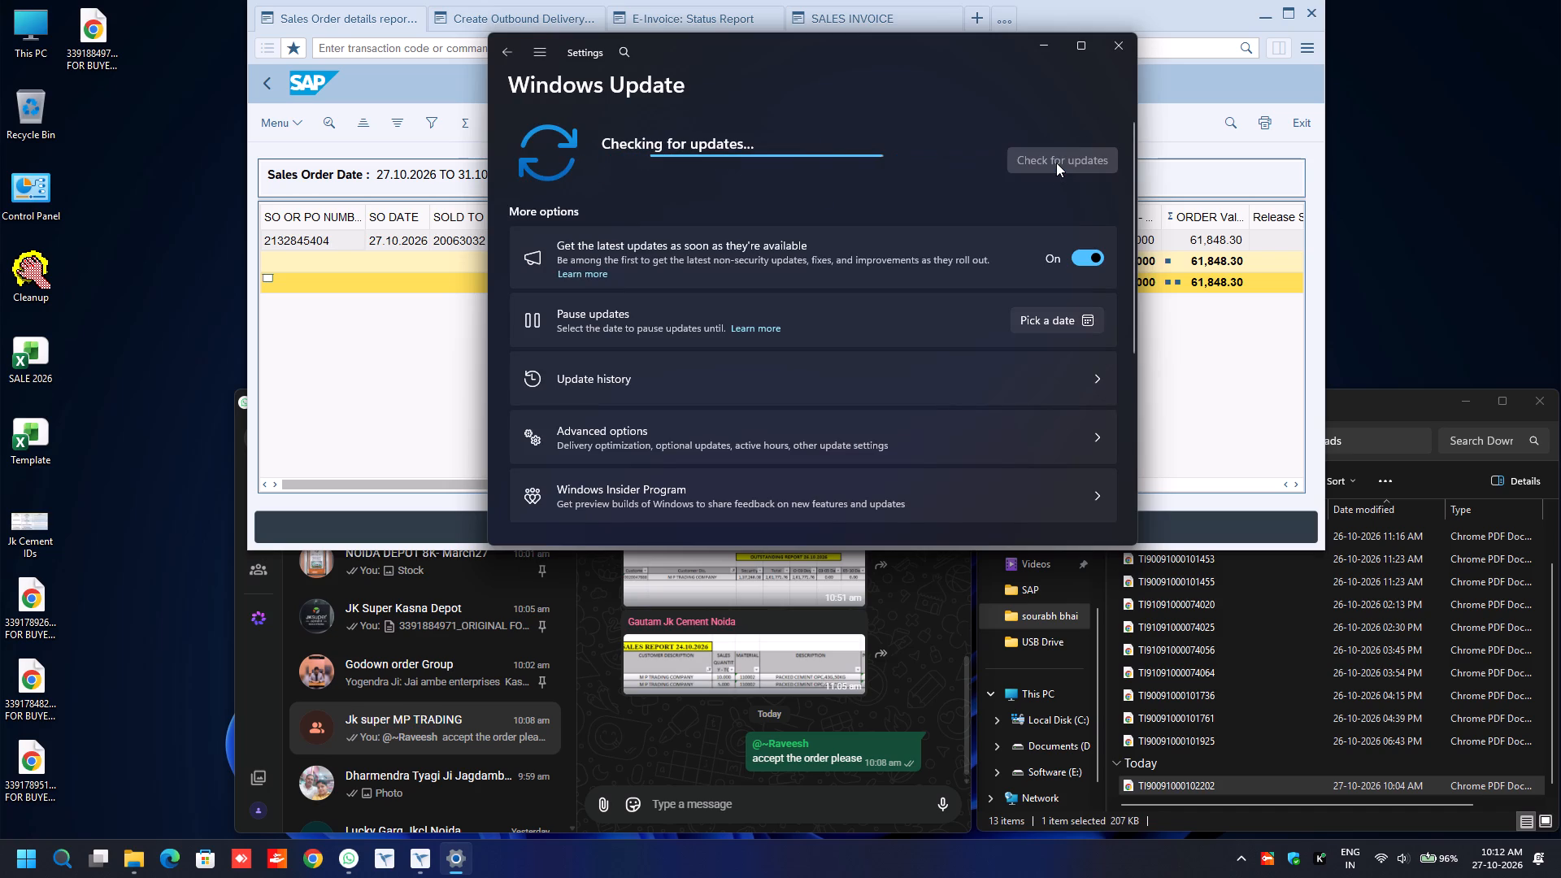
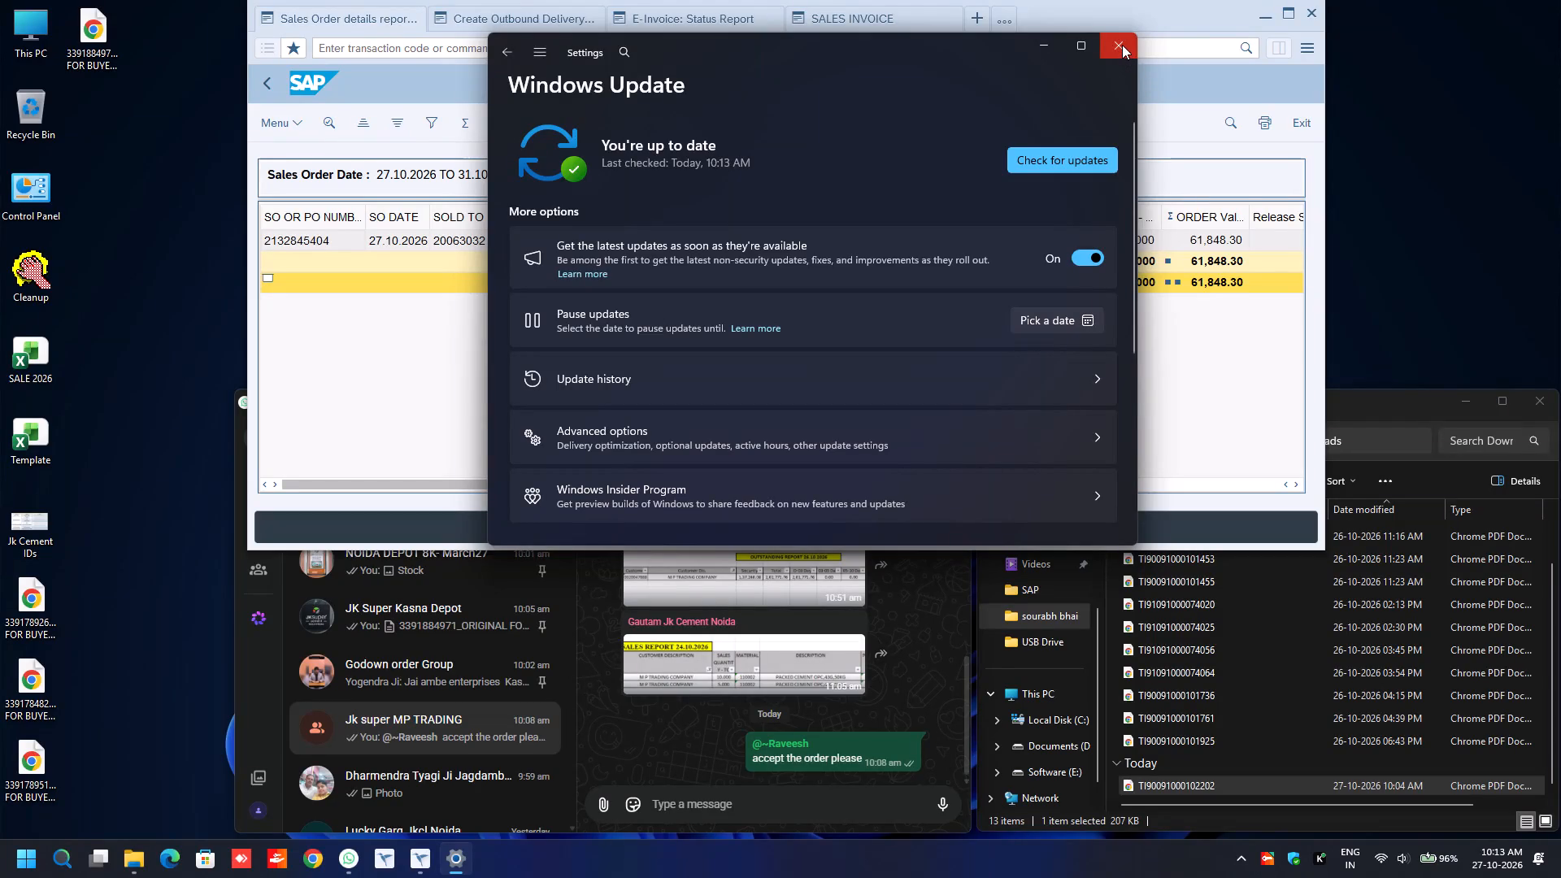
# Close the Windows Update settings window and return to the SAP sales order details report.
pyautogui.click(1122, 45)
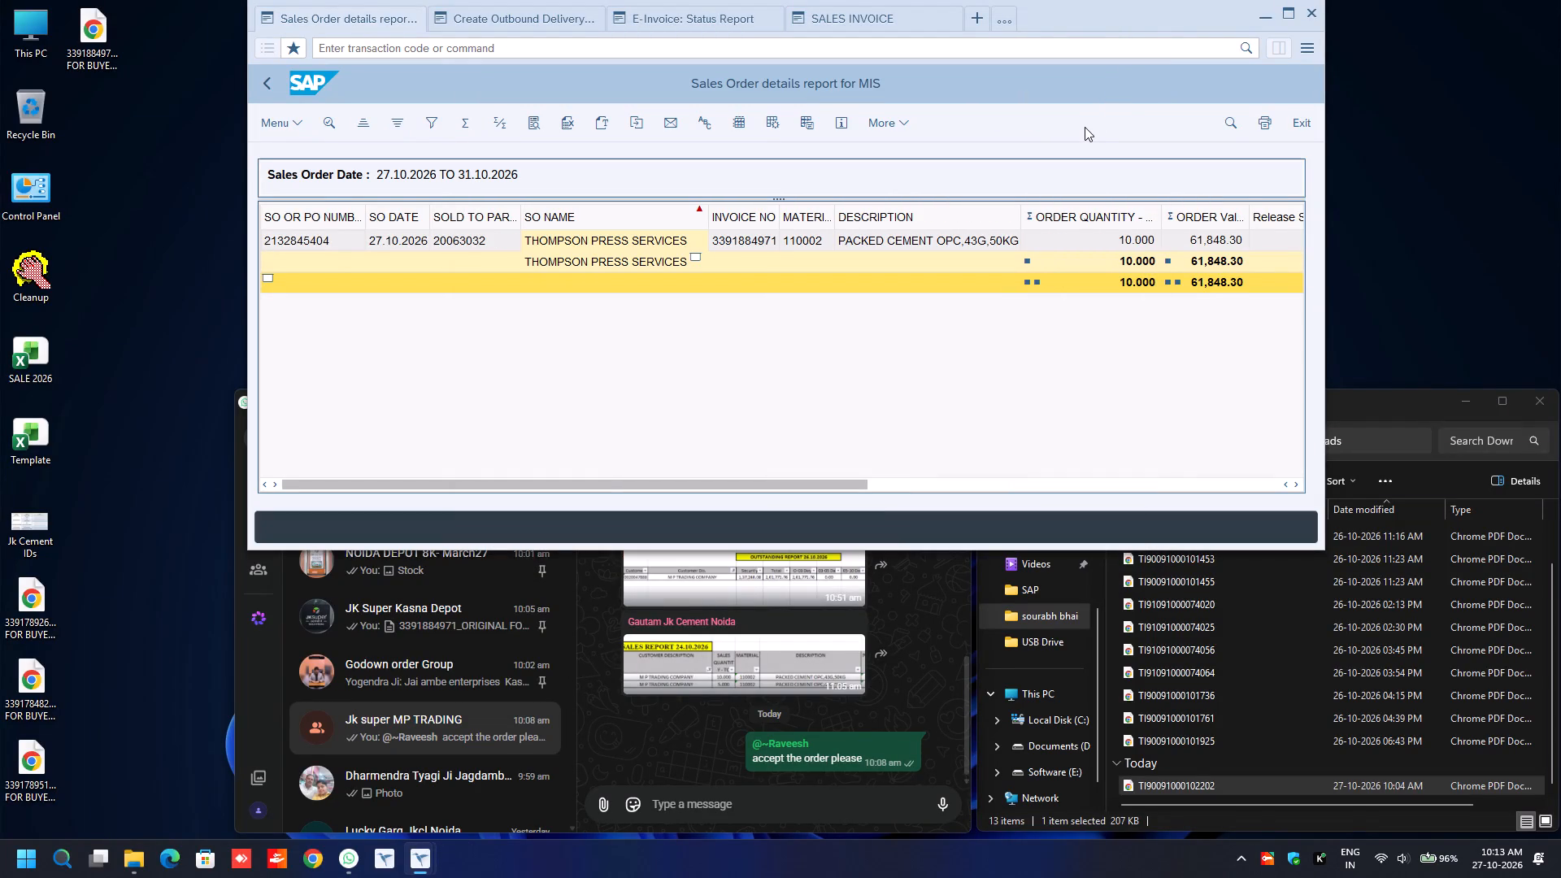
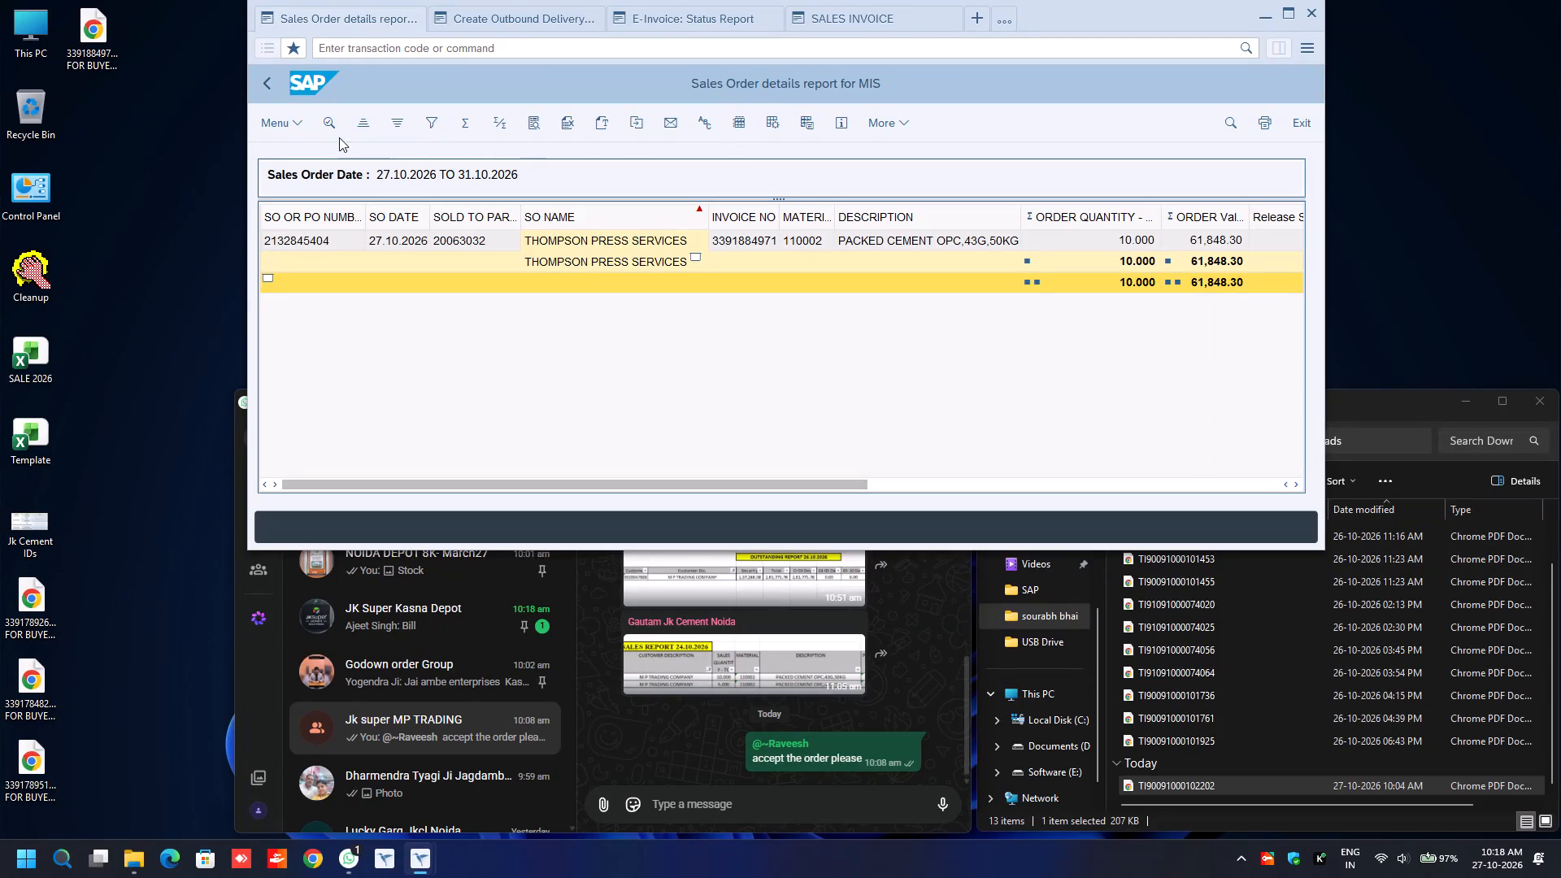
# Leave the sales order details results and return to the report's selection parameters.
pyautogui.click(267, 85)
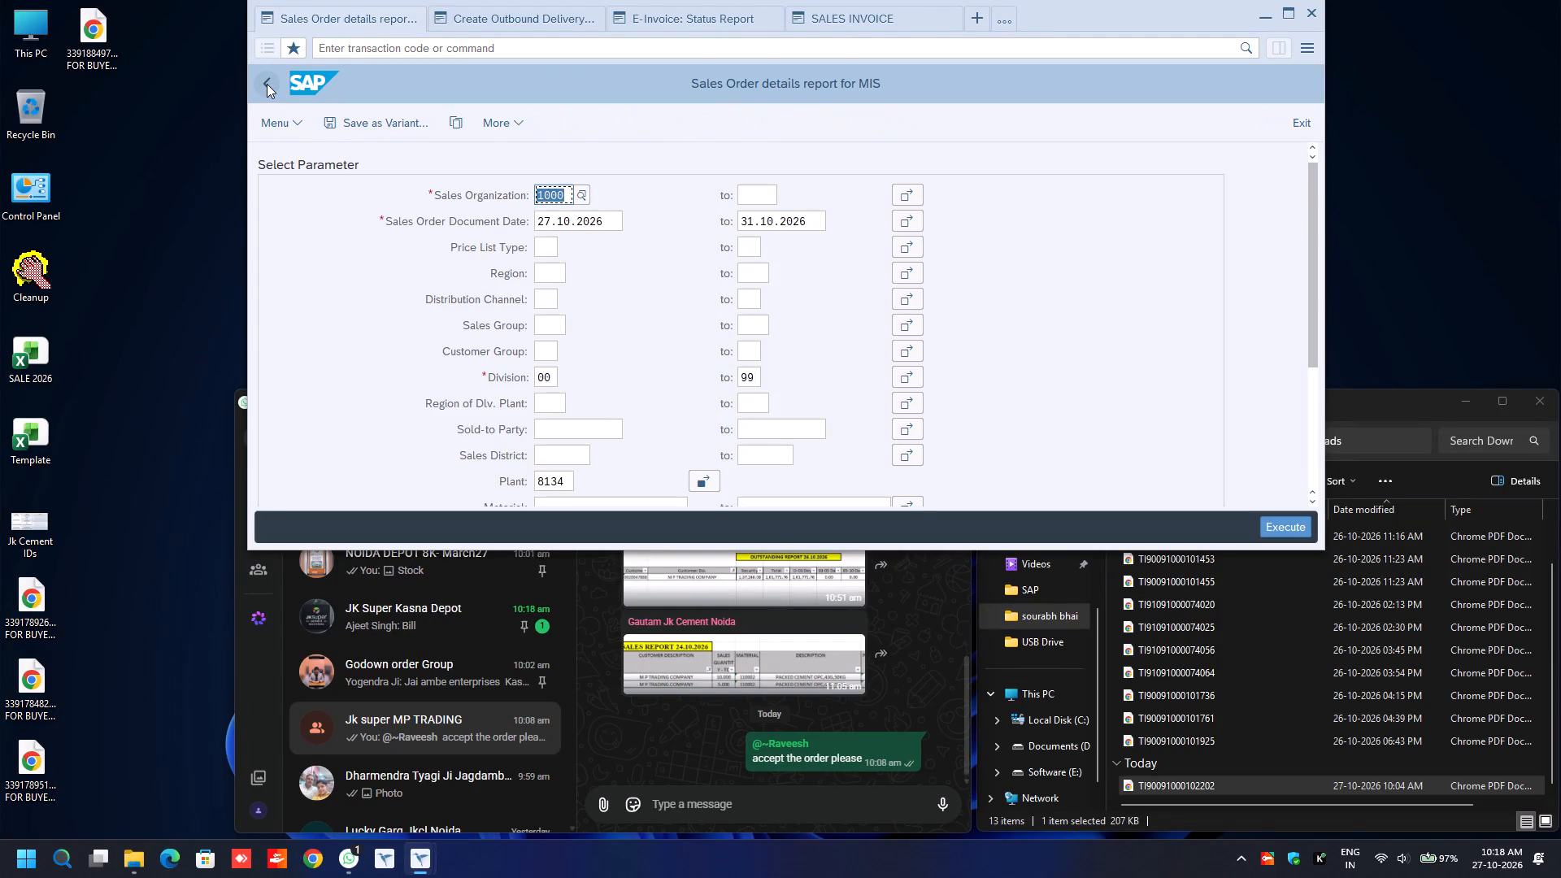
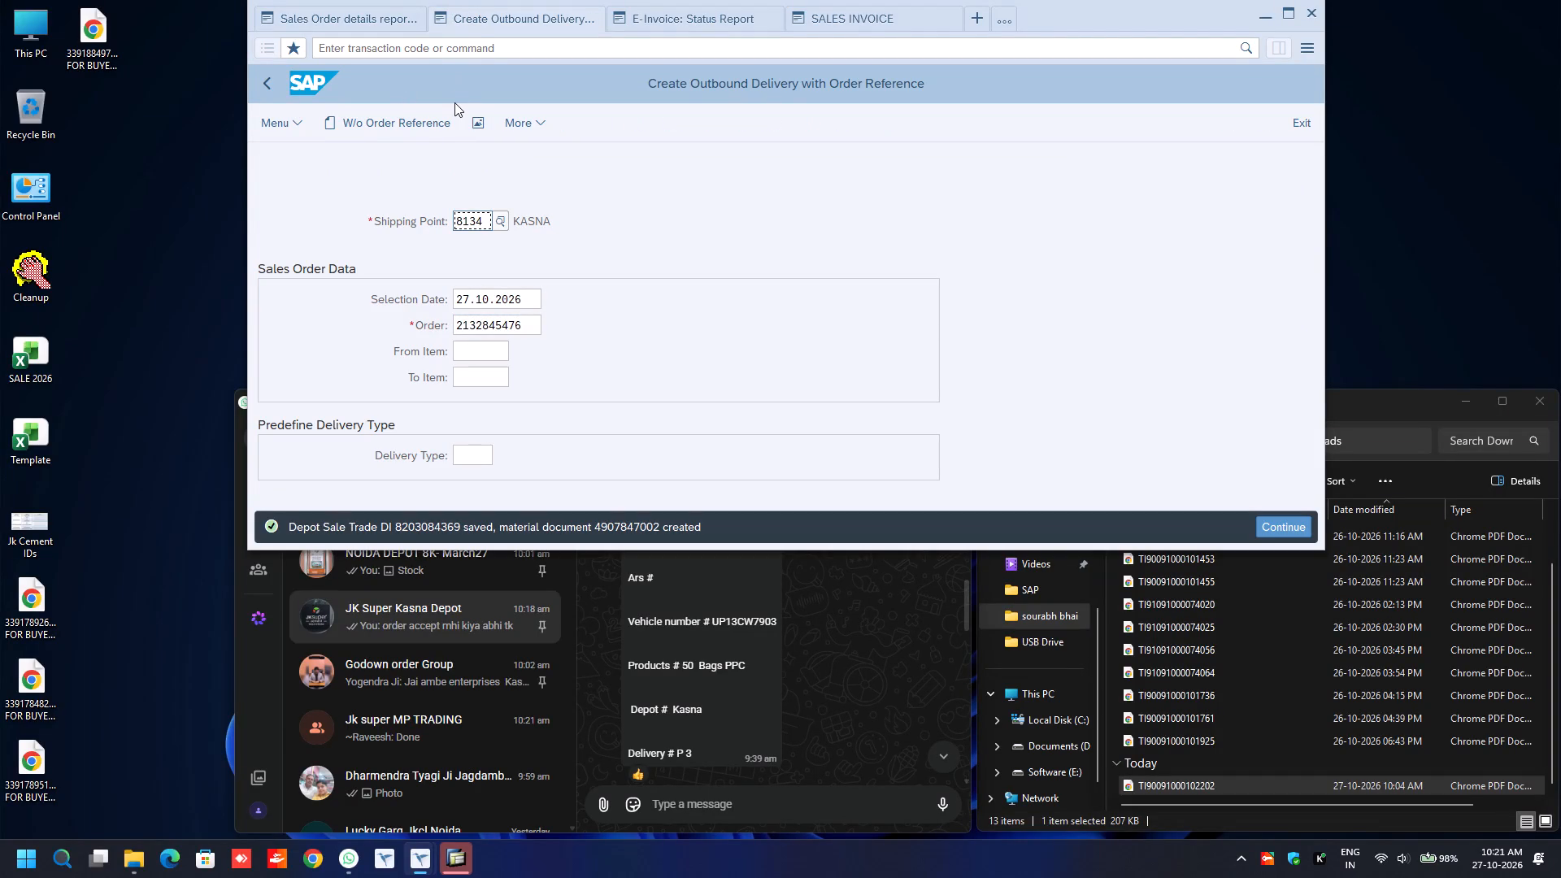
# Change the sales order number's last digit to 5 and open its new outbound delivery for shipping point 8134, selection date 27.10.2026.
pyautogui.press('BackSpace')
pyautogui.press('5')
pyautogui.press('Return')
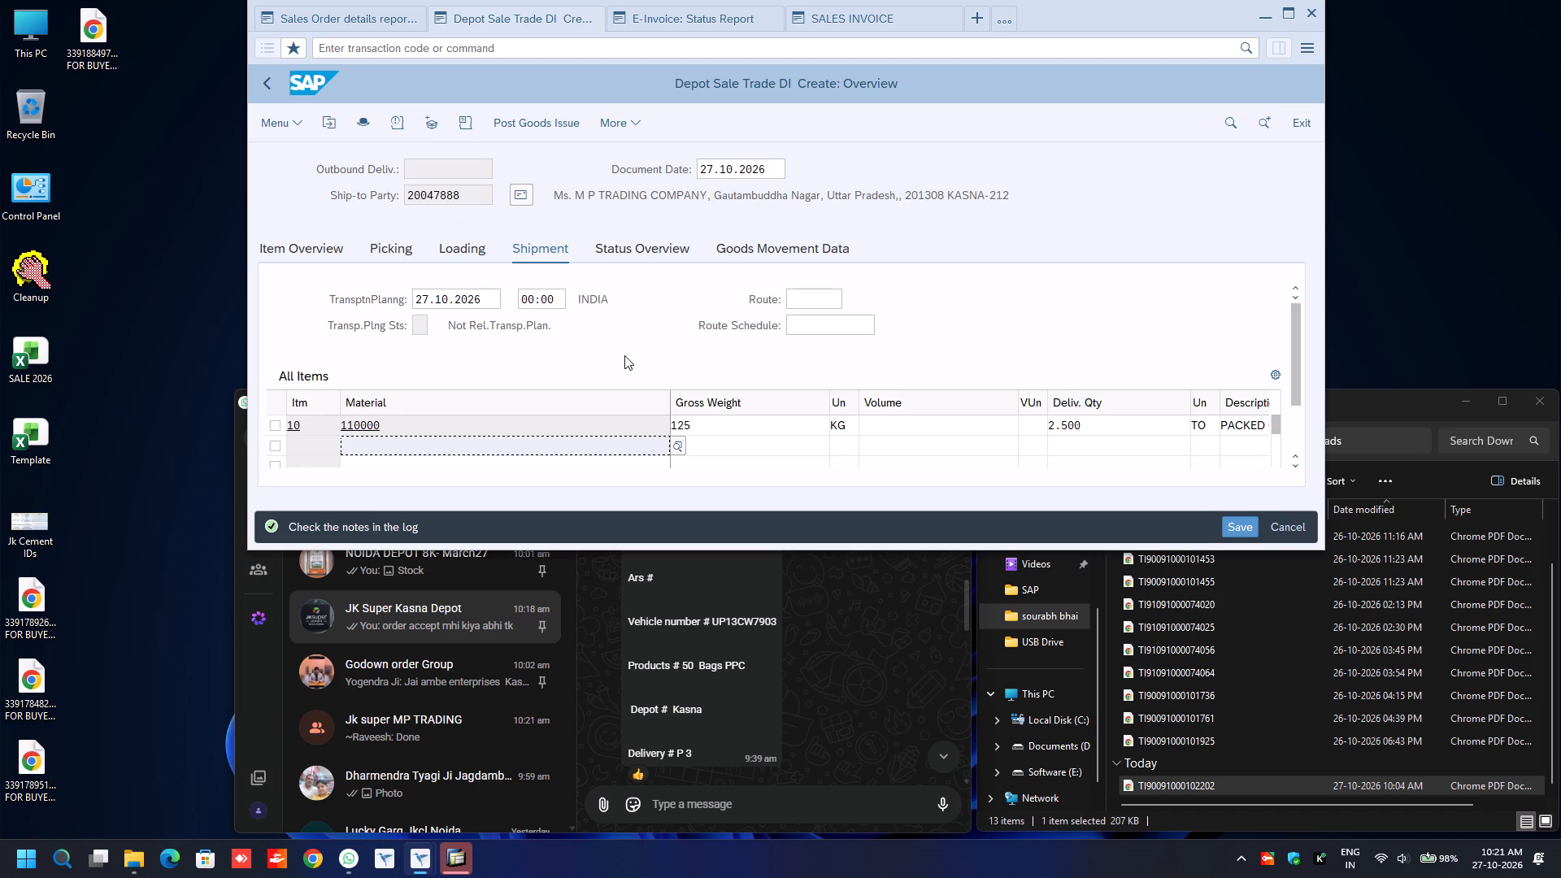
# Set the delivery's shipment route to ROUTE.
pyautogui.click(806, 298)
pyautogui.press('BackSpace')
pyautogui.press('Down')
pyautogui.press('Return')
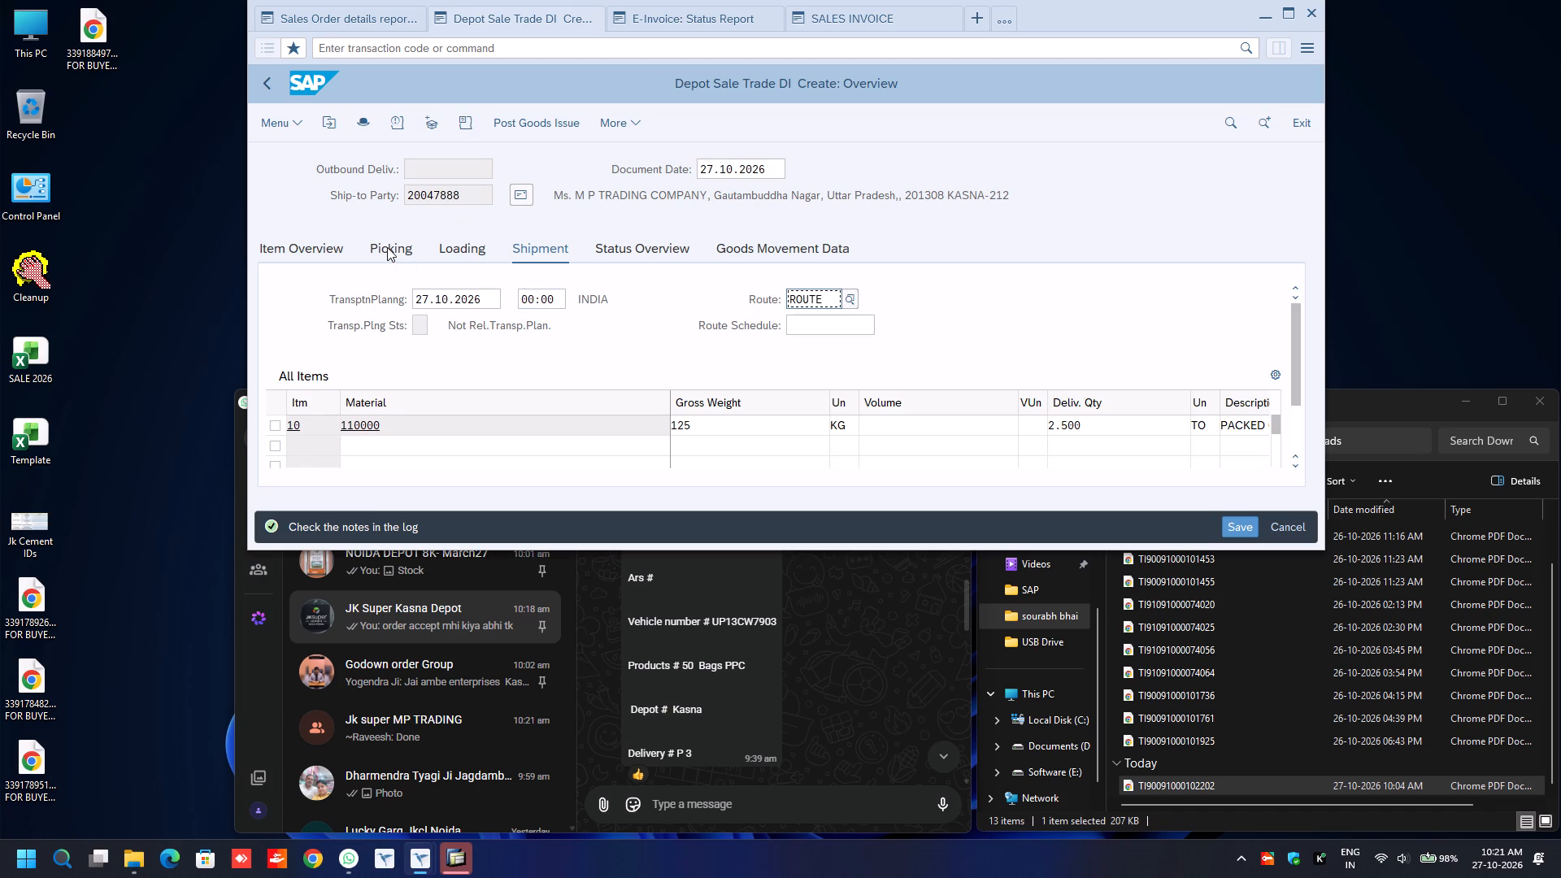
# In the delivery's picking data, enter picked quantity 2.500 and batch 1033-1492 for item 10, material 110000.
pyautogui.click(387, 247)
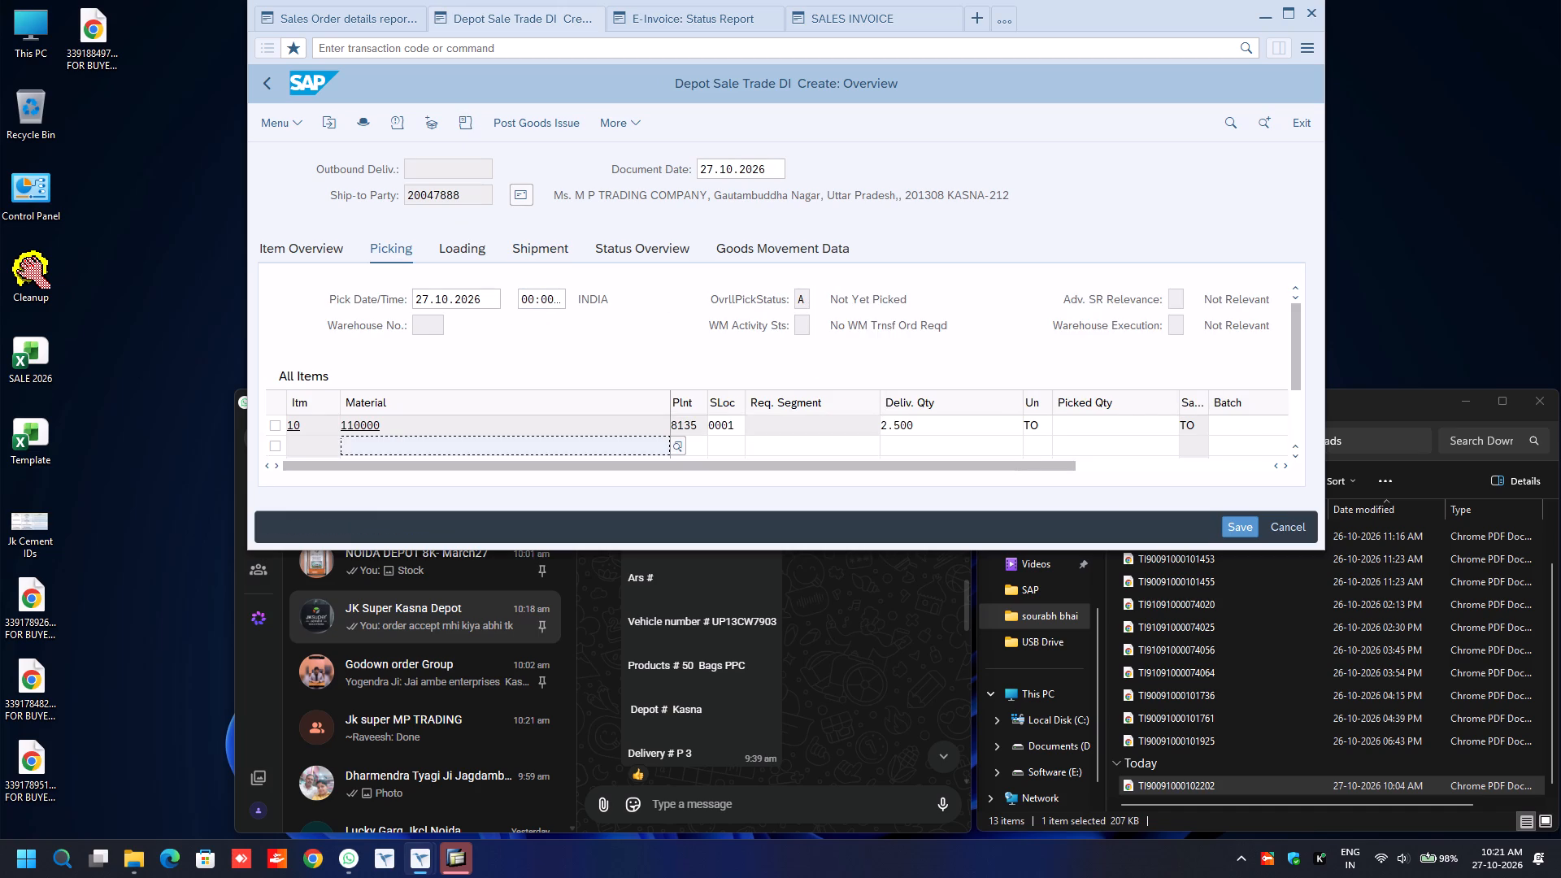
pyautogui.click(1125, 419)
pyautogui.write('2.500')
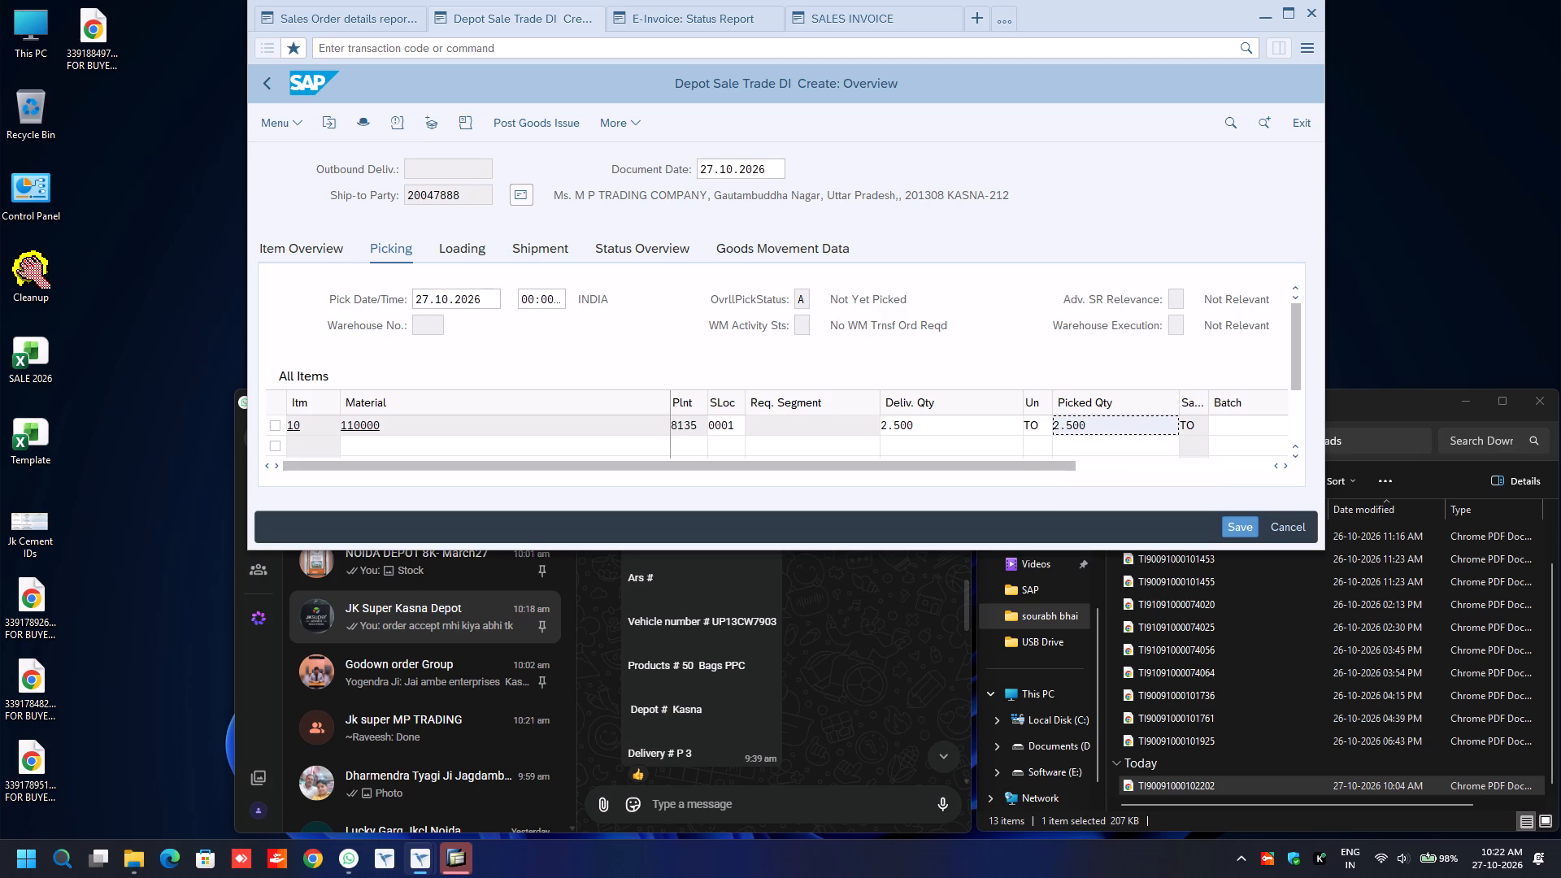
pyautogui.press('Tab')
pyautogui.write('1033')
pyautogui.press('Down')
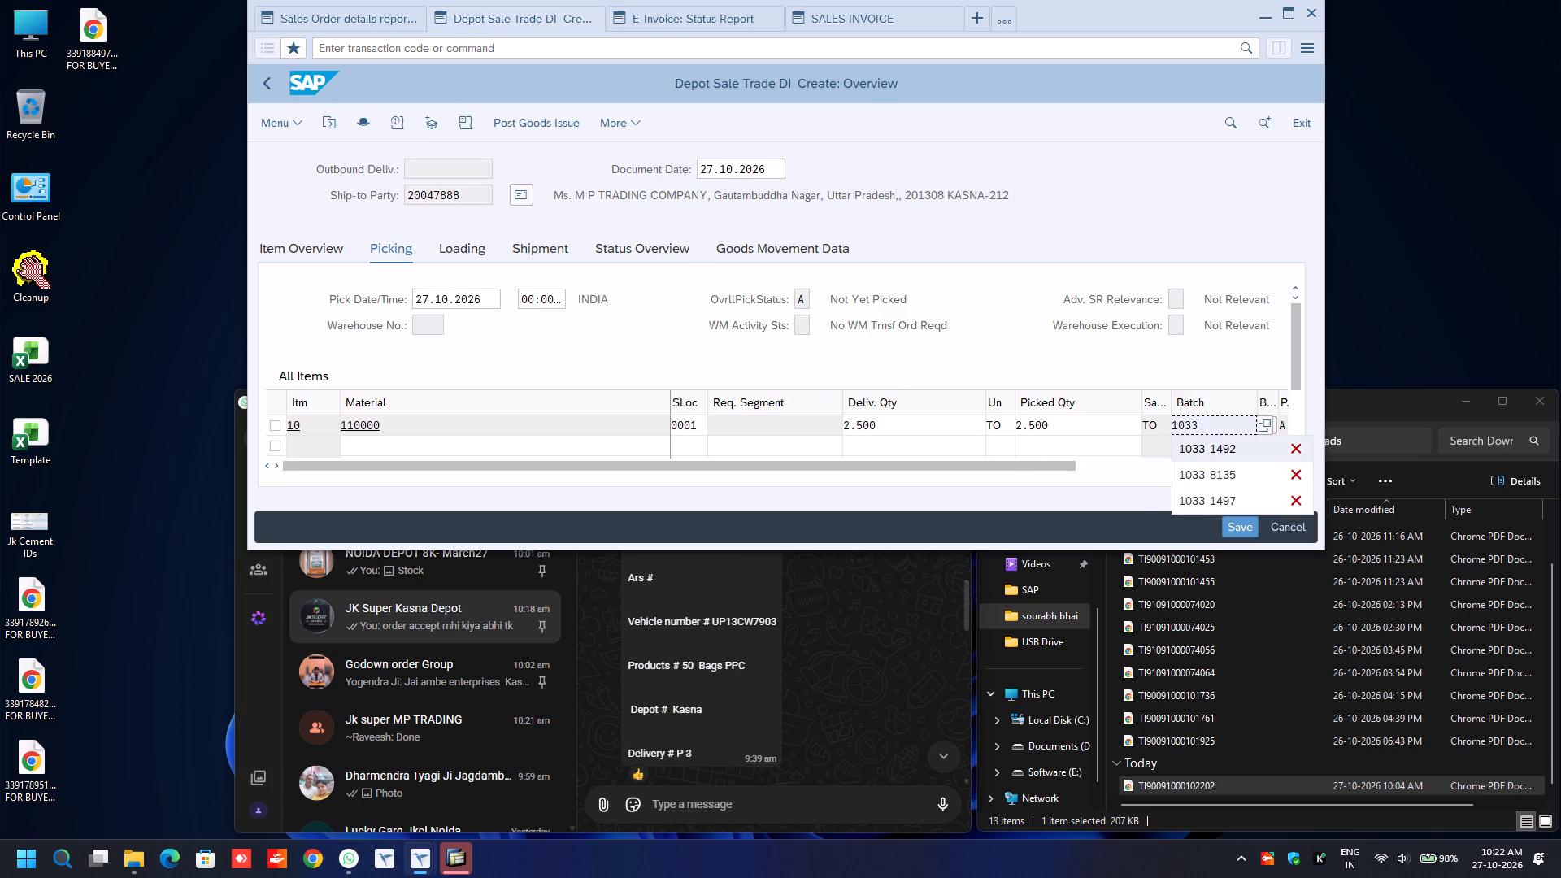
pyautogui.press('Return')
# In the delivery header's additional data, set the transport mode to ROAD and fill Road Transporter1 with the previously used code.
pyautogui.press('F8')
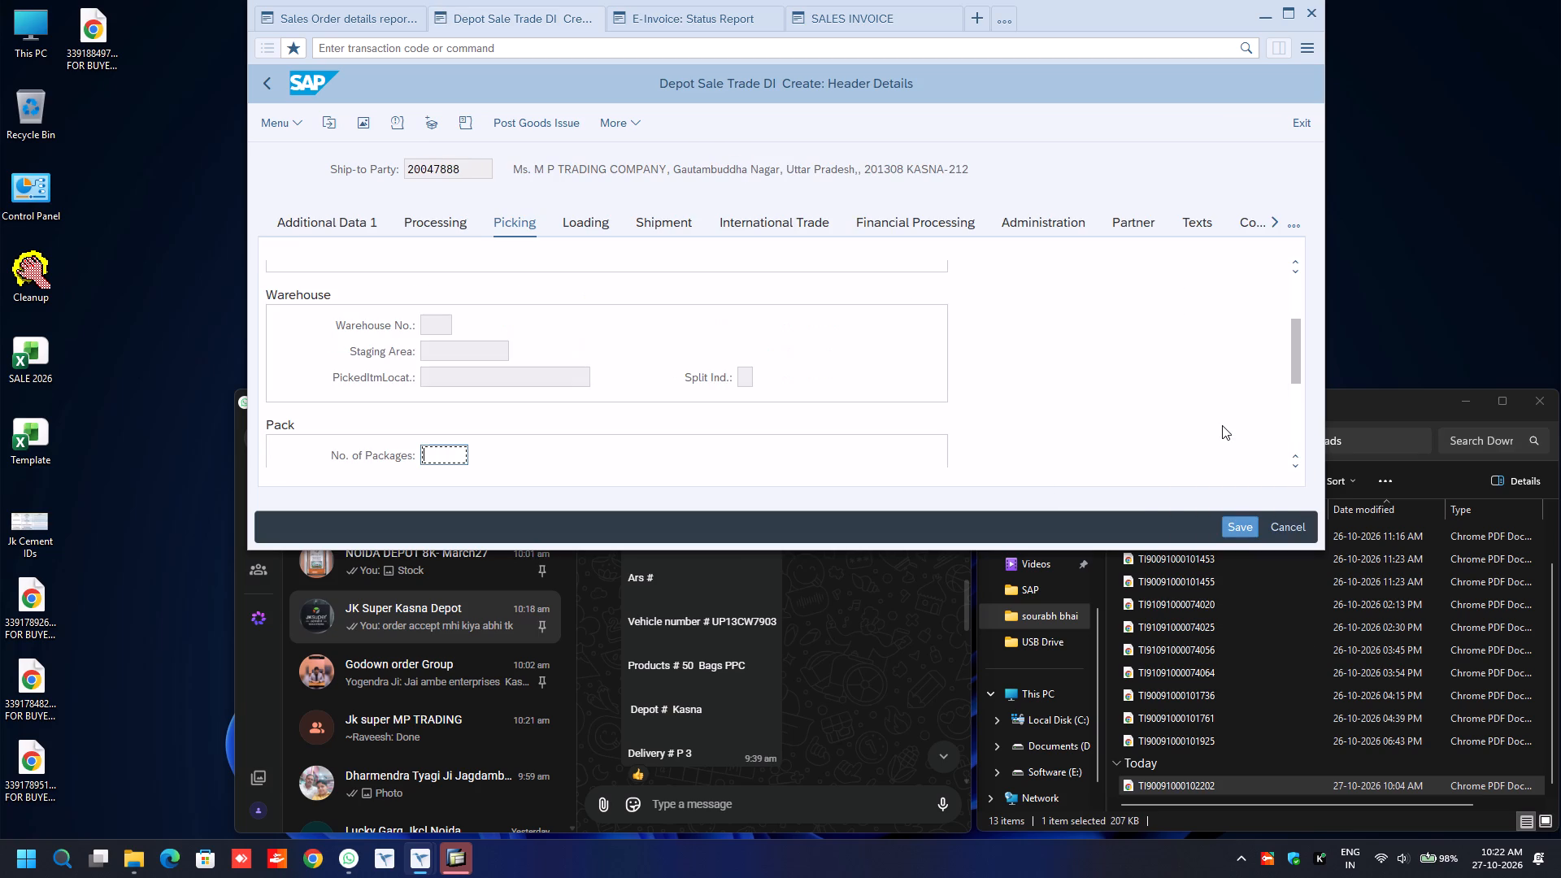
pyautogui.click(352, 222)
pyautogui.click(563, 329)
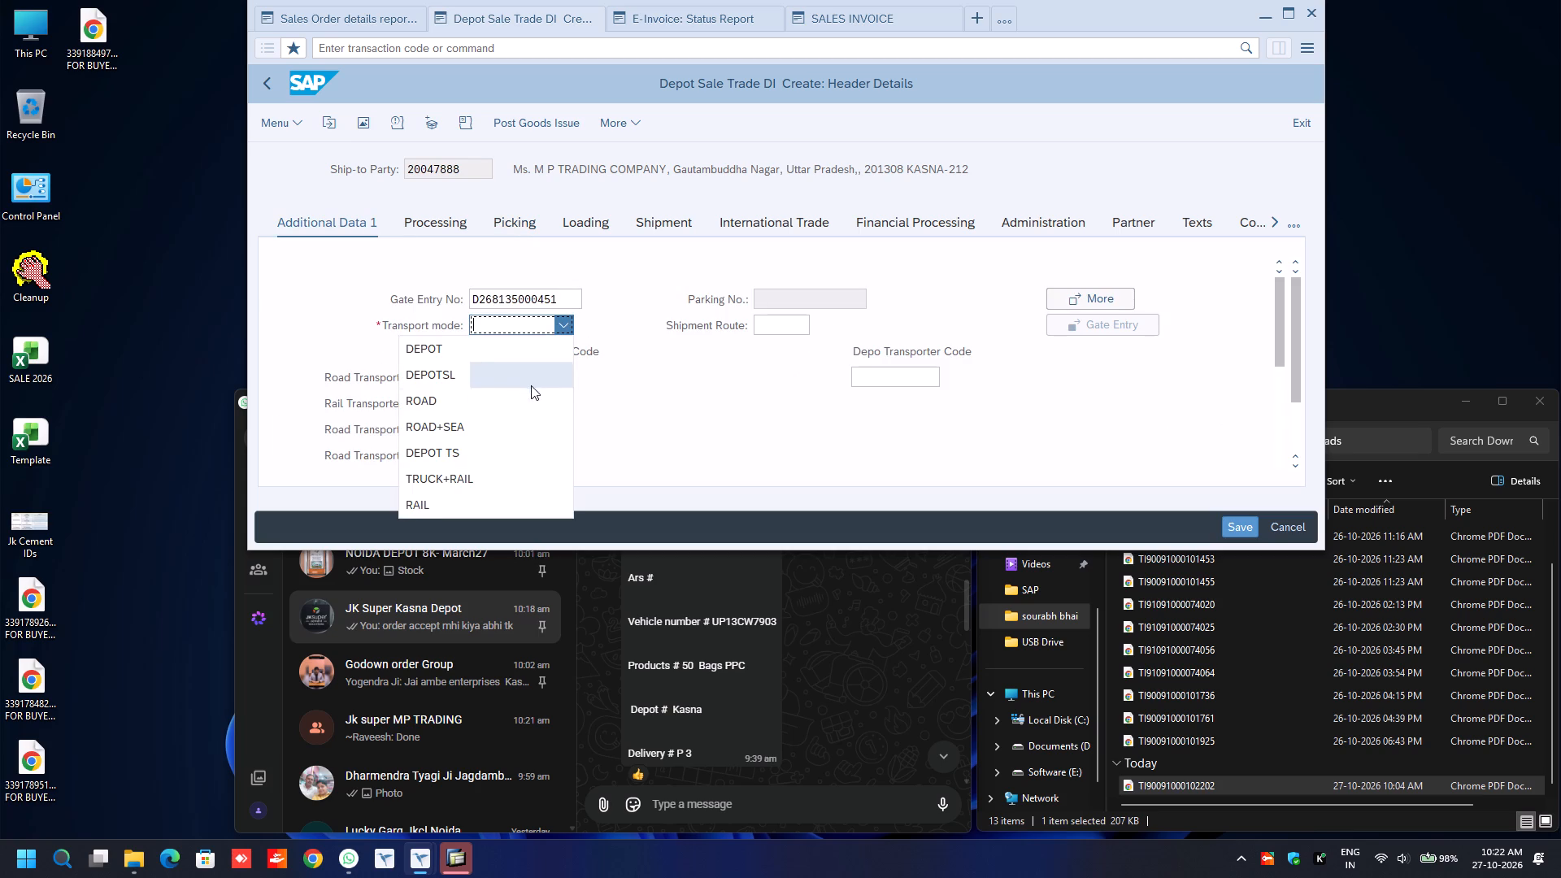
pyautogui.click(522, 397)
pyautogui.click(507, 369)
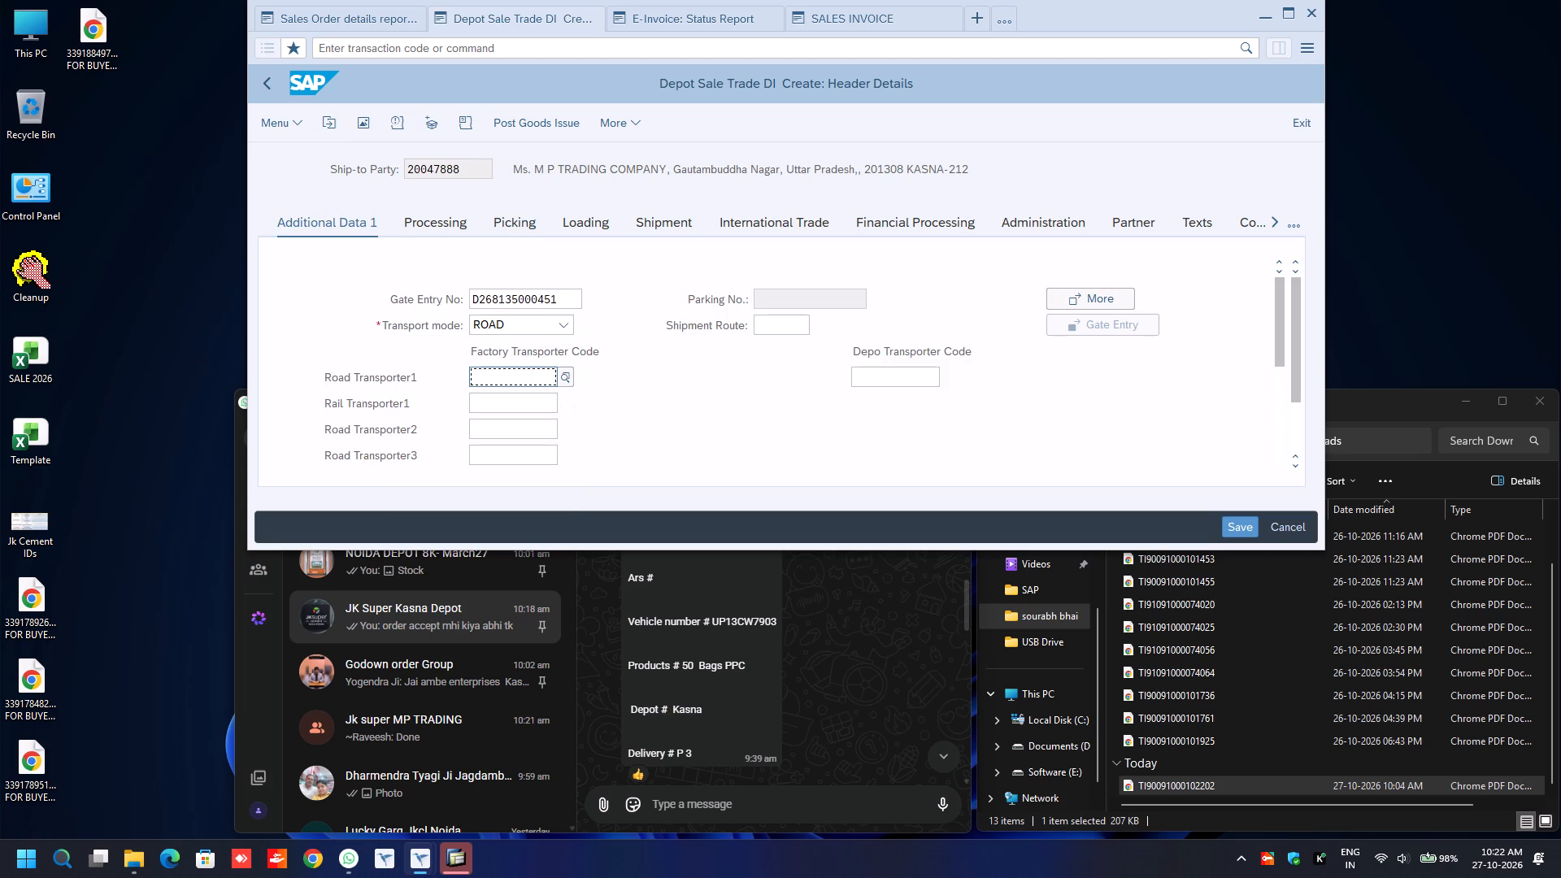
pyautogui.press('BackSpace')
pyautogui.press('Down')
pyautogui.press('Return')
pyautogui.press('Return')
# In the header's e-way bill data, set the transport mode to Road and the distance to 30.
pyautogui.write('ro')
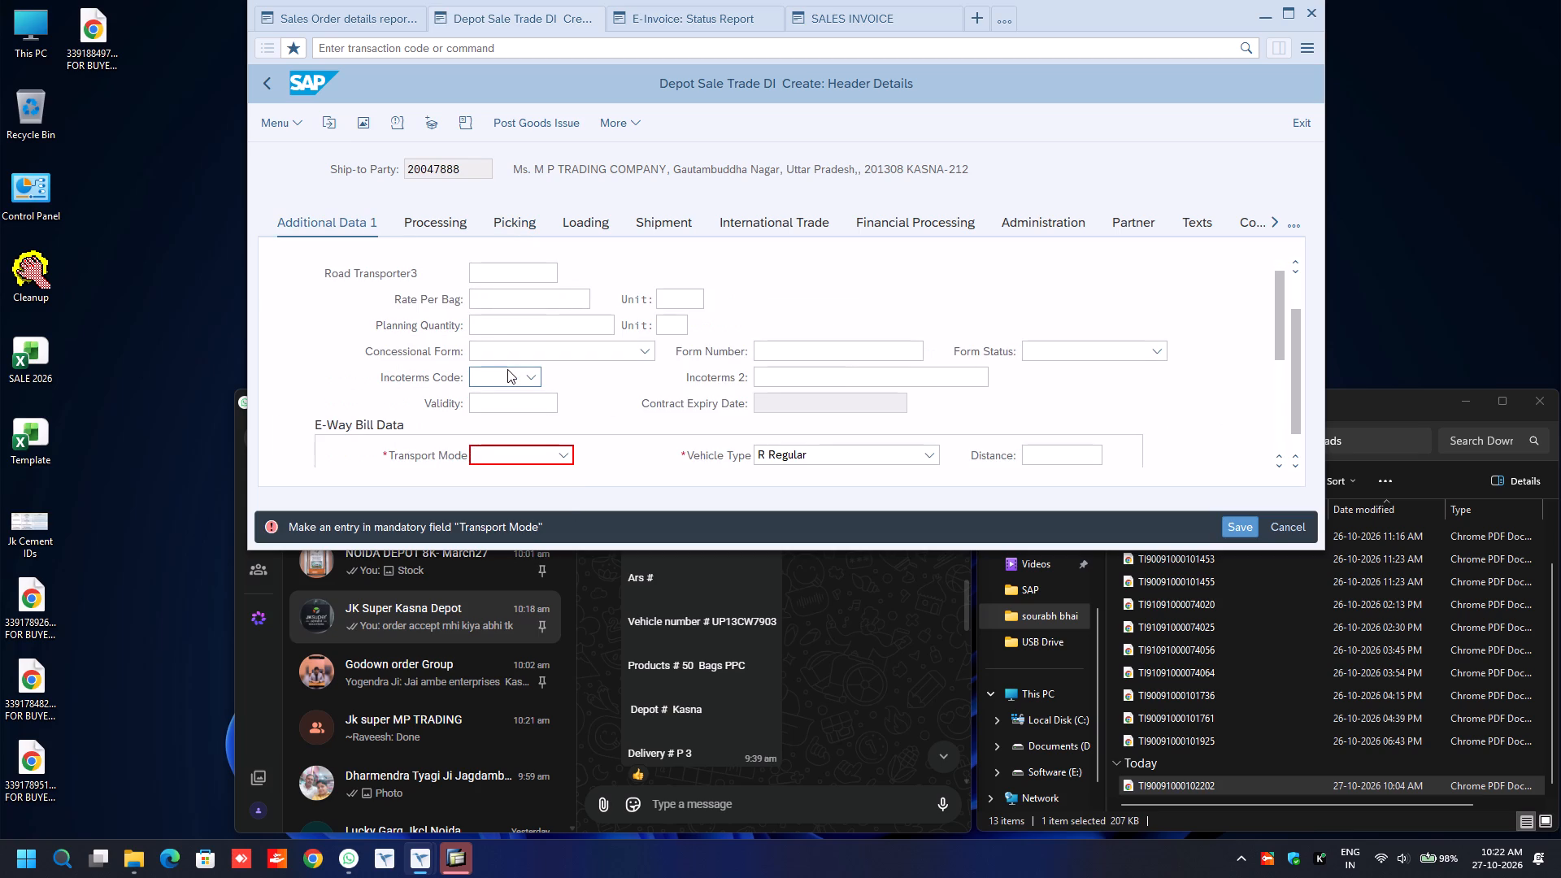
pyautogui.press('Tab')
pyautogui.press('Tab')
pyautogui.press('BackSpace')
pyautogui.press('Down')
pyautogui.press('Return')
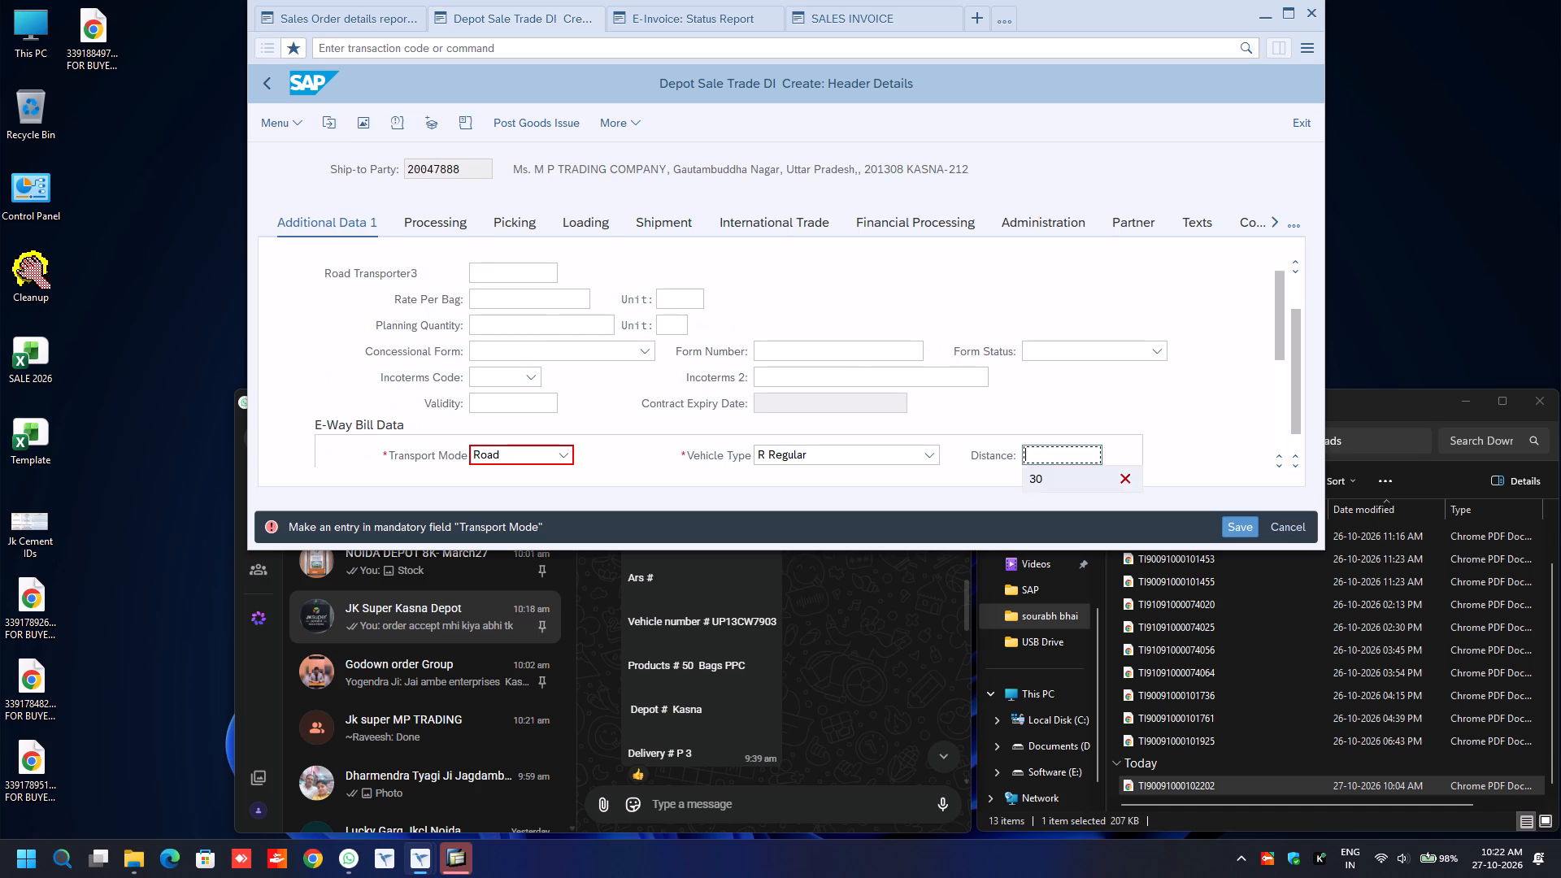
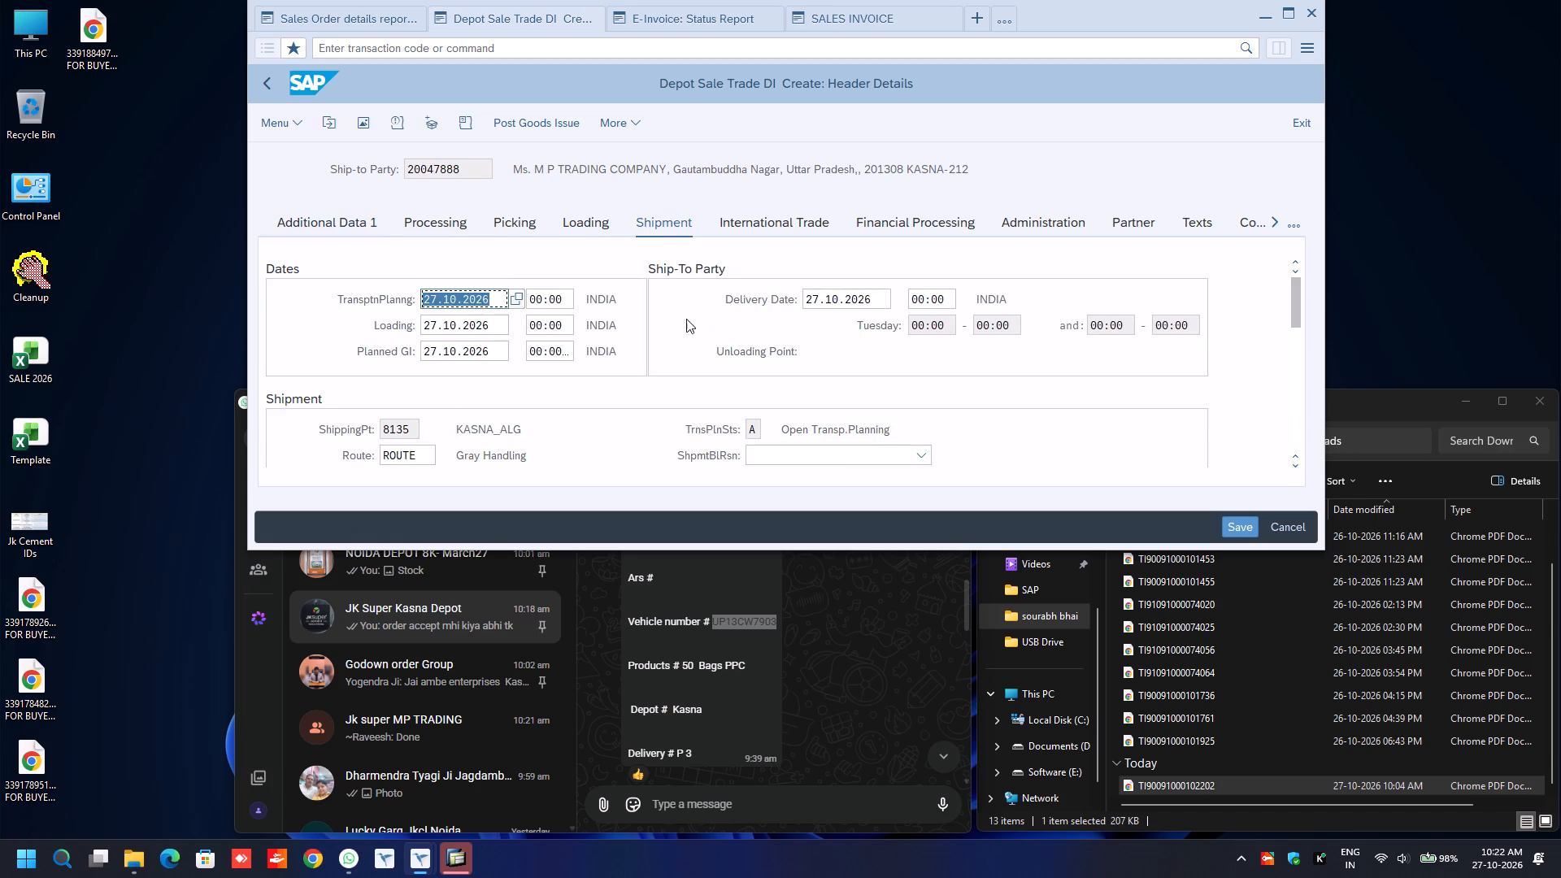
# Start a screen capture while the delivery's shipment header details are displayed.
pyautogui.press('Print')
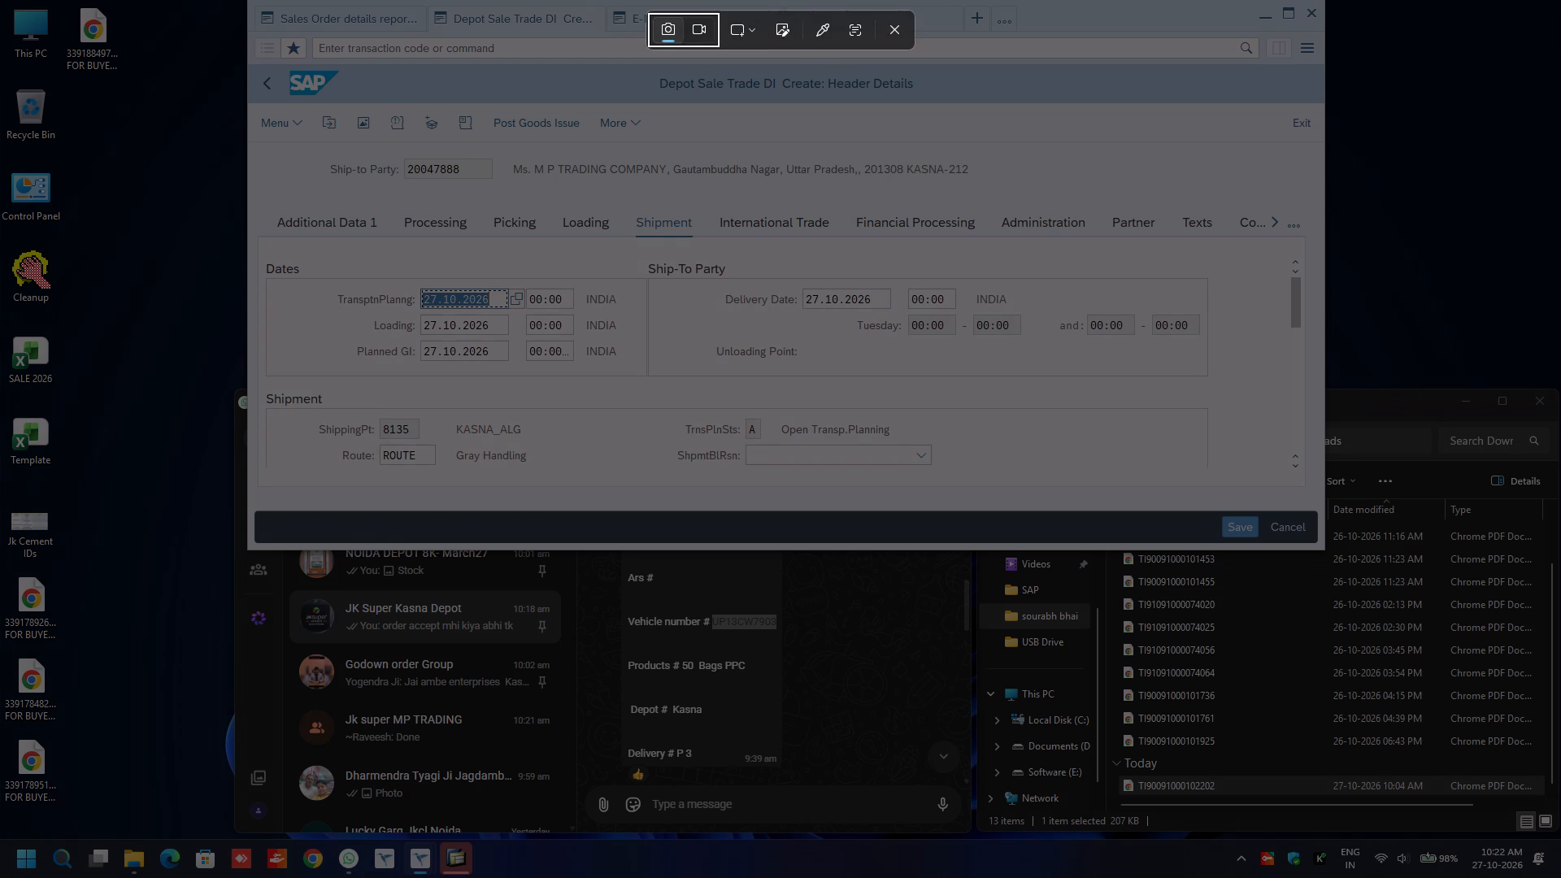
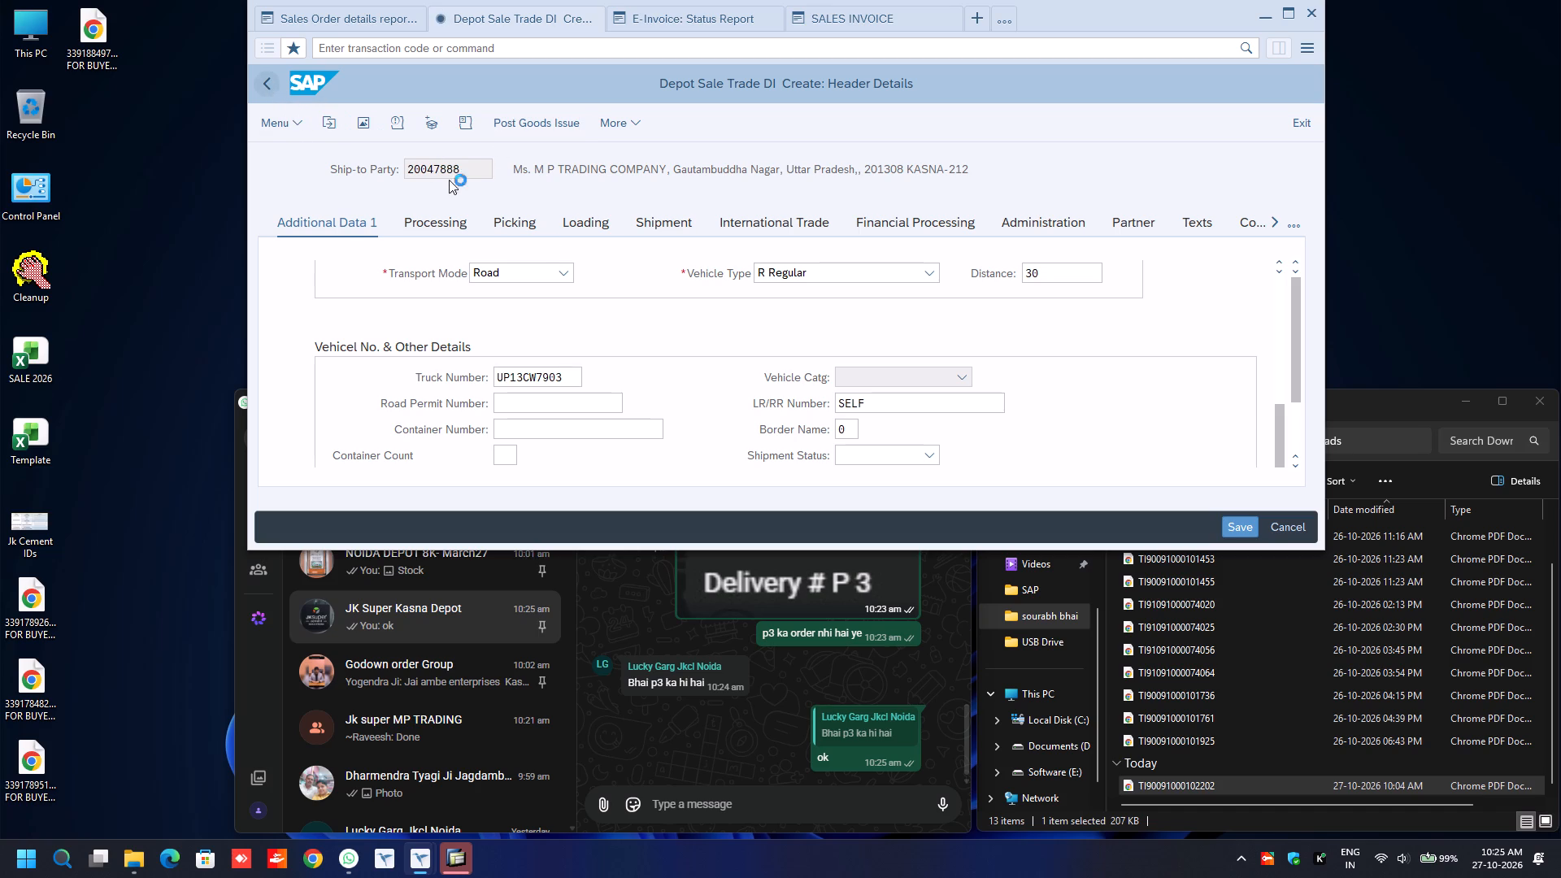
# Review the earlier messages about the MP Trading company order in the JK Super Kasna Depot WhatsApp chat.
pyautogui.scroll(1, 855, 673)
pyautogui.scroll(2, 769, 592)
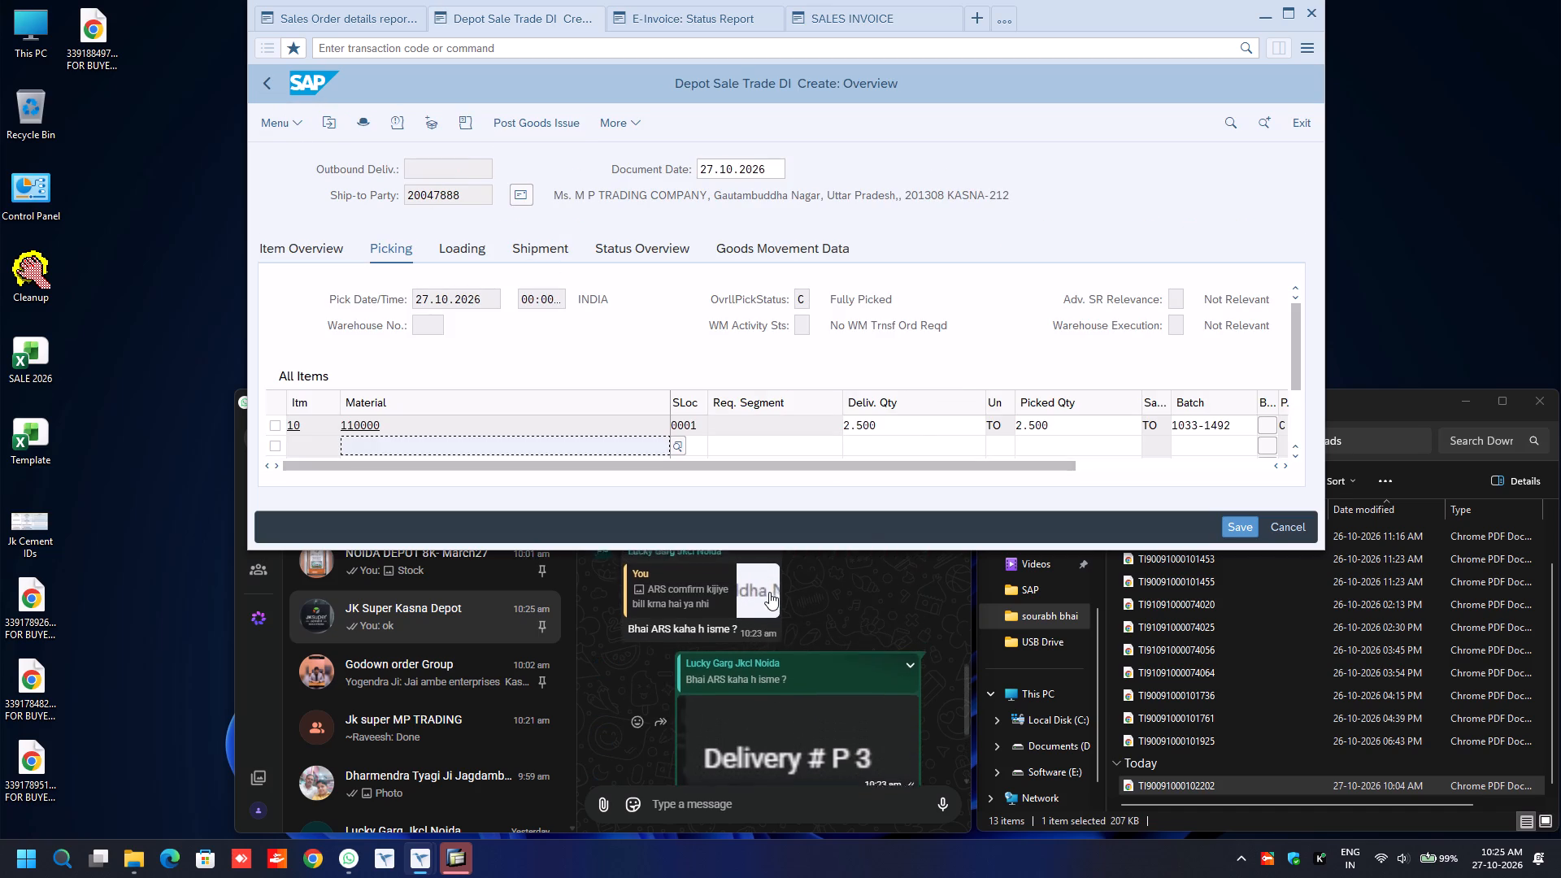
pyautogui.scroll(4, 769, 592)
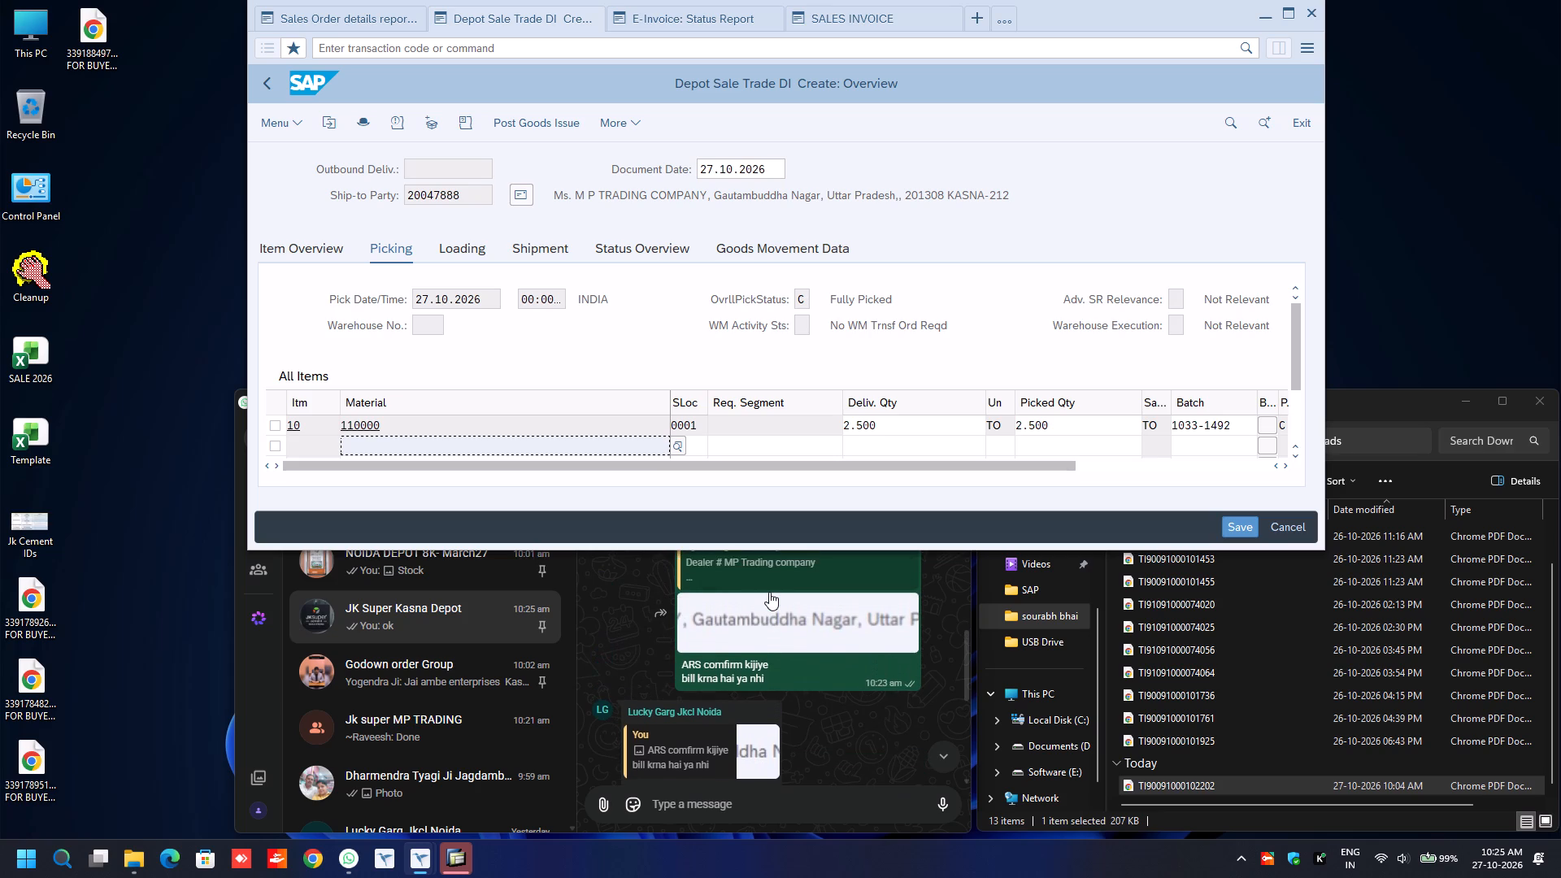
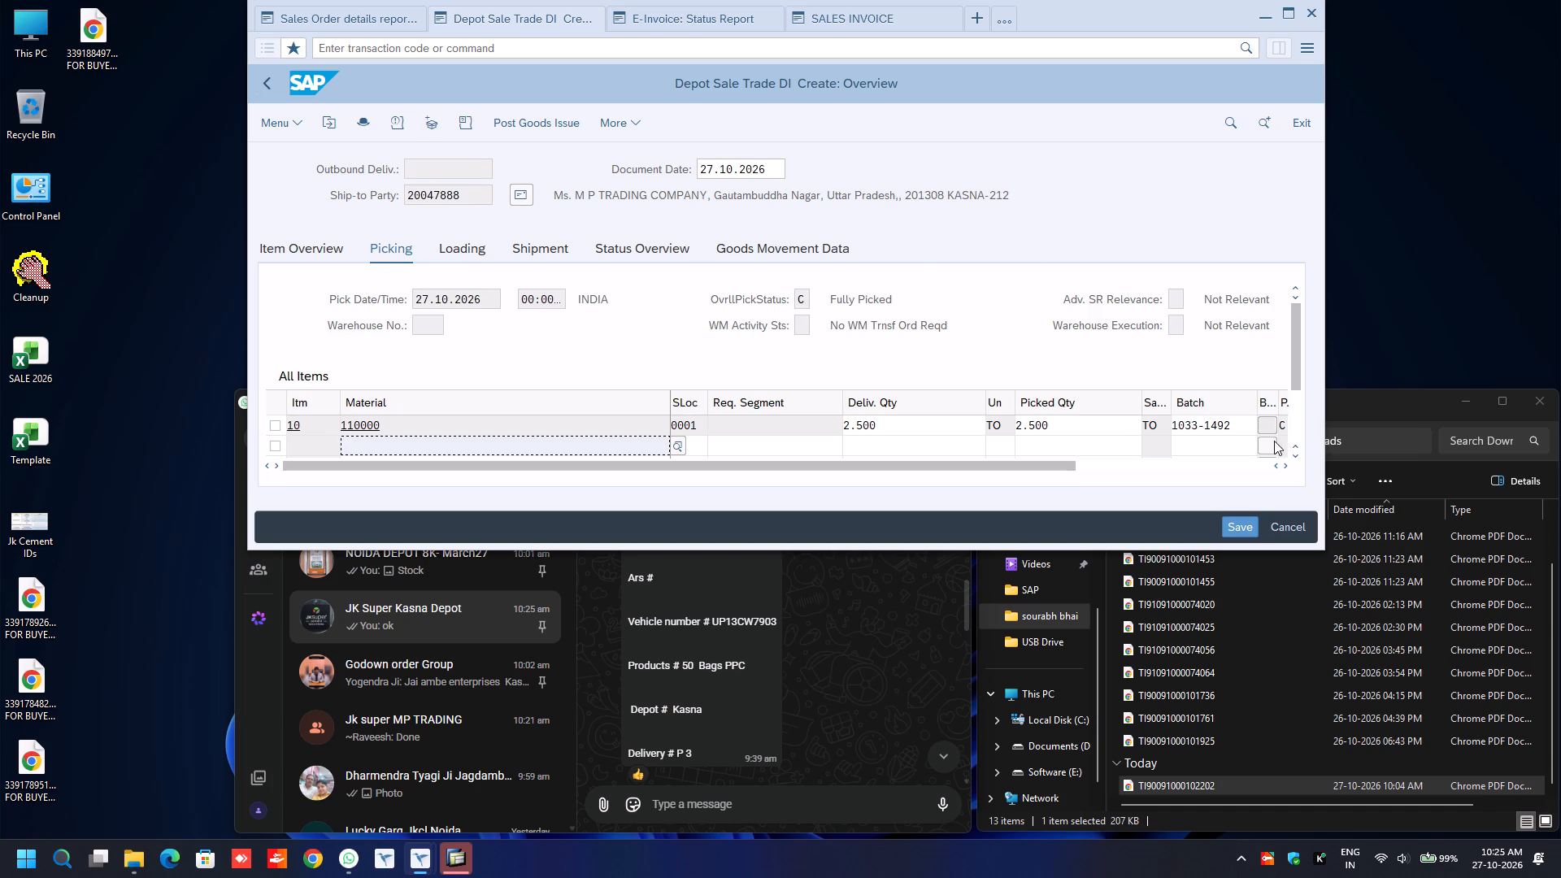
# Set the batch of item 10 to 1033-8135 and post goods issue for the M P Trading Company delivery.
pyautogui.click(1233, 420)
pyautogui.press('BackSpace')
pyautogui.press('BackSpace')
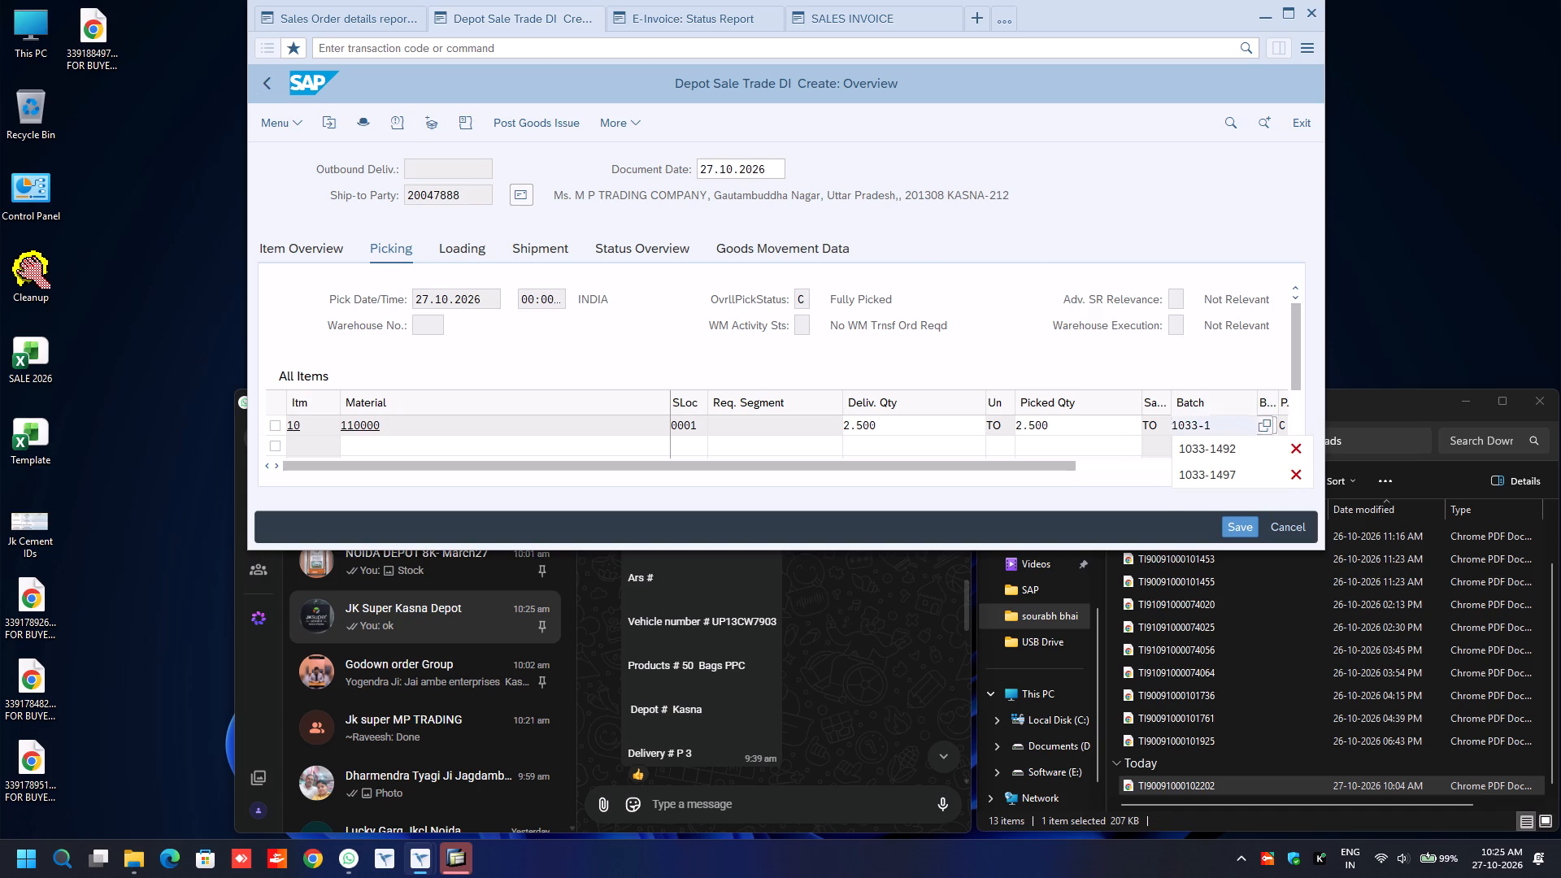
pyautogui.press('BackSpace')
pyautogui.press('BackSpace')
pyautogui.write('8135')
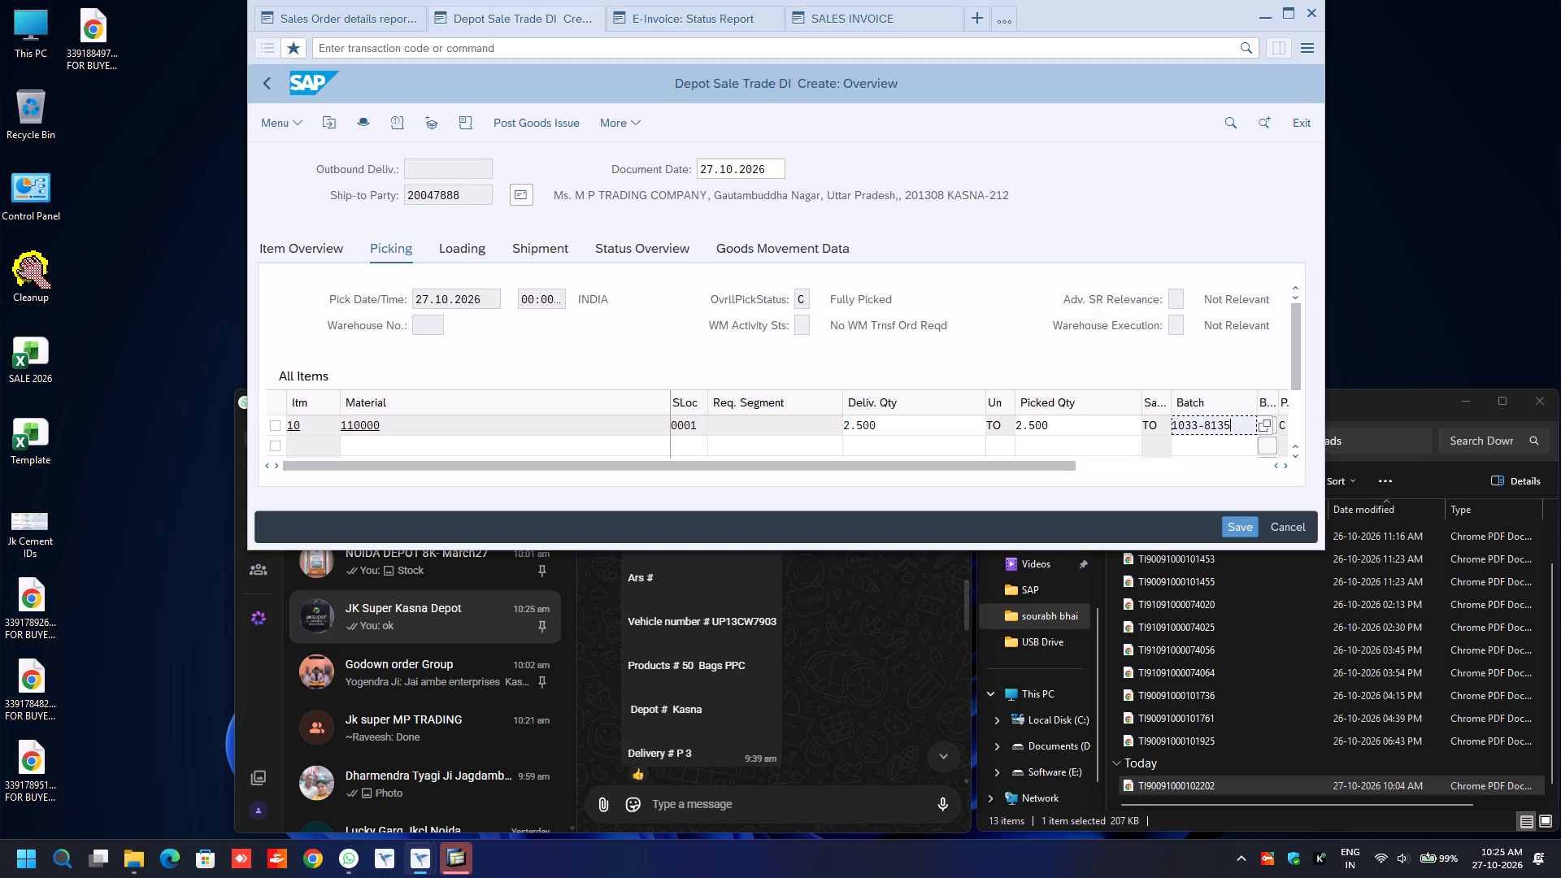
pyautogui.hotkey('shift', 'F8')
# Add plant 8135 alongside 8134 in the e-Document Cockpit's plant selection and run the e-Invoice status report.
pyautogui.click(721, 21)
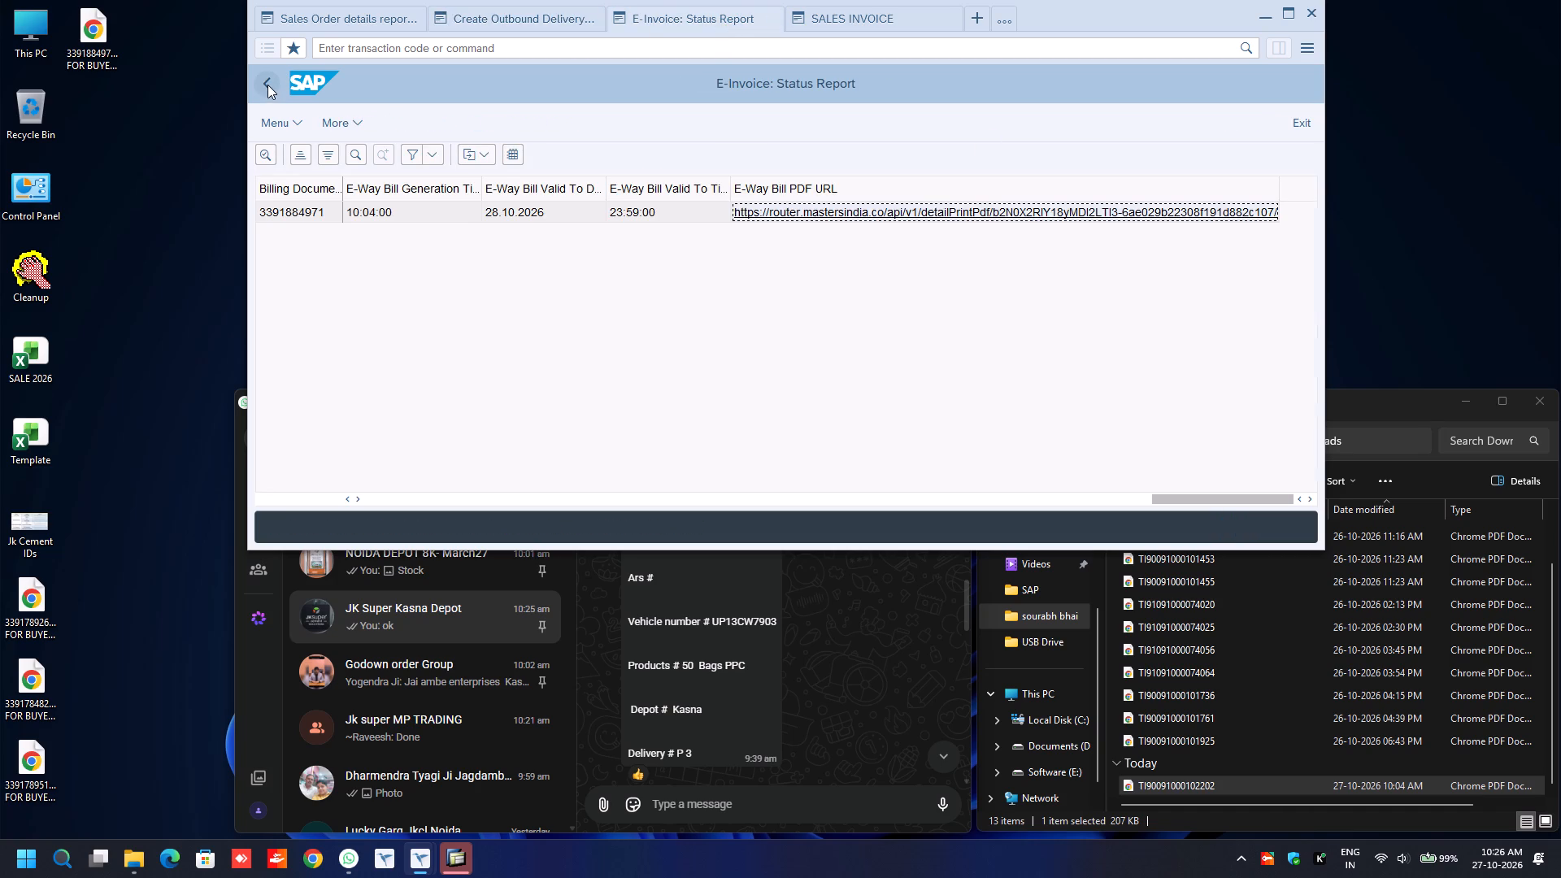
pyautogui.click(267, 85)
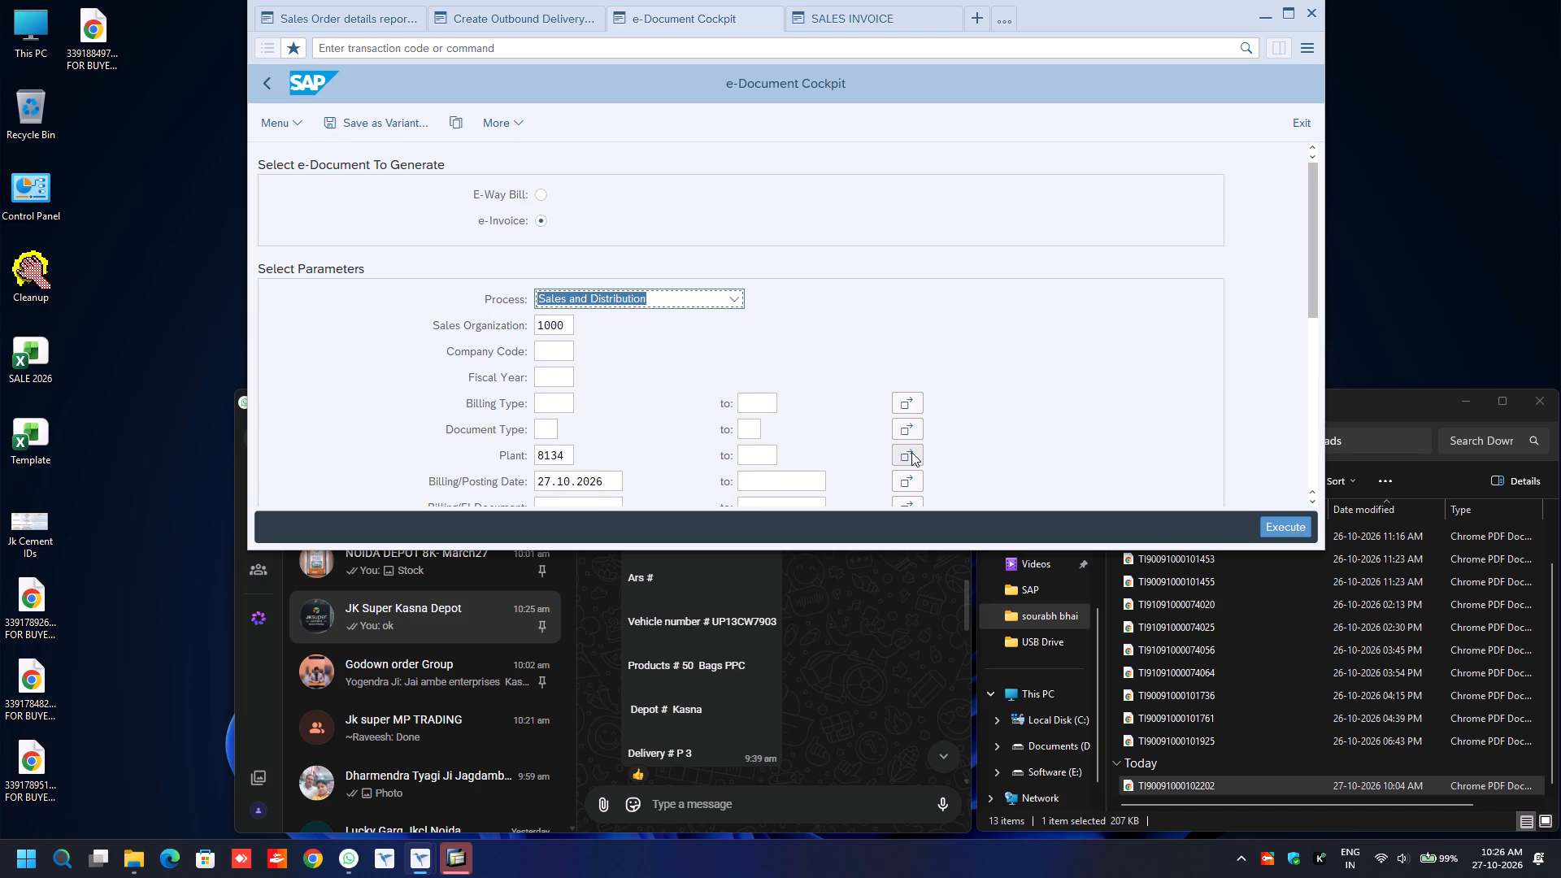
pyautogui.click(911, 452)
pyautogui.press('Down')
pyautogui.write('8135')
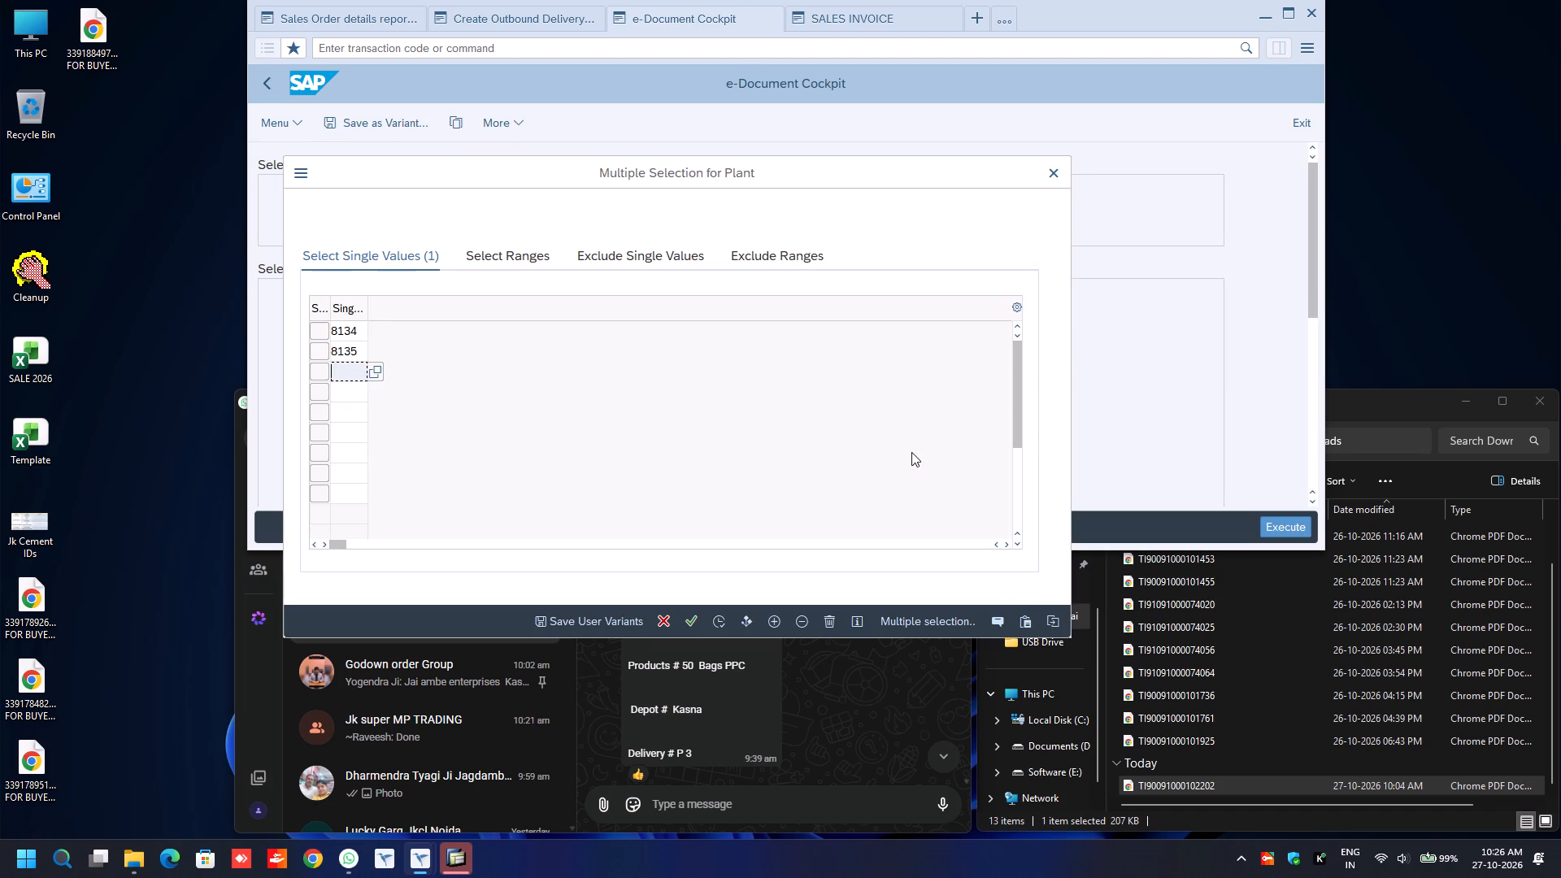
pyautogui.hotkey('shift', 'F8')
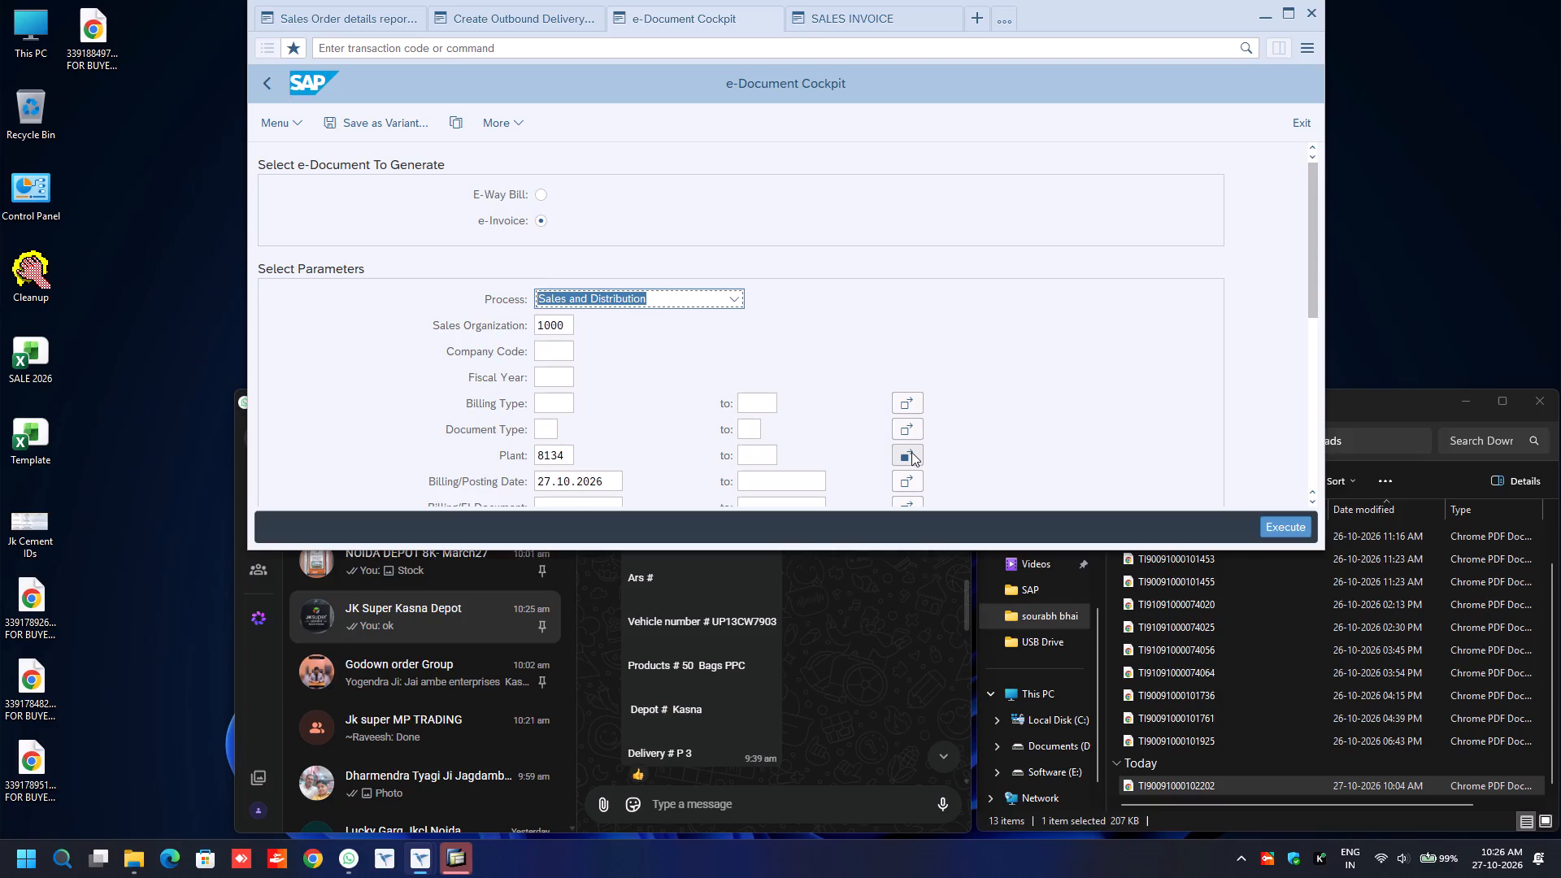
pyautogui.press('F8')
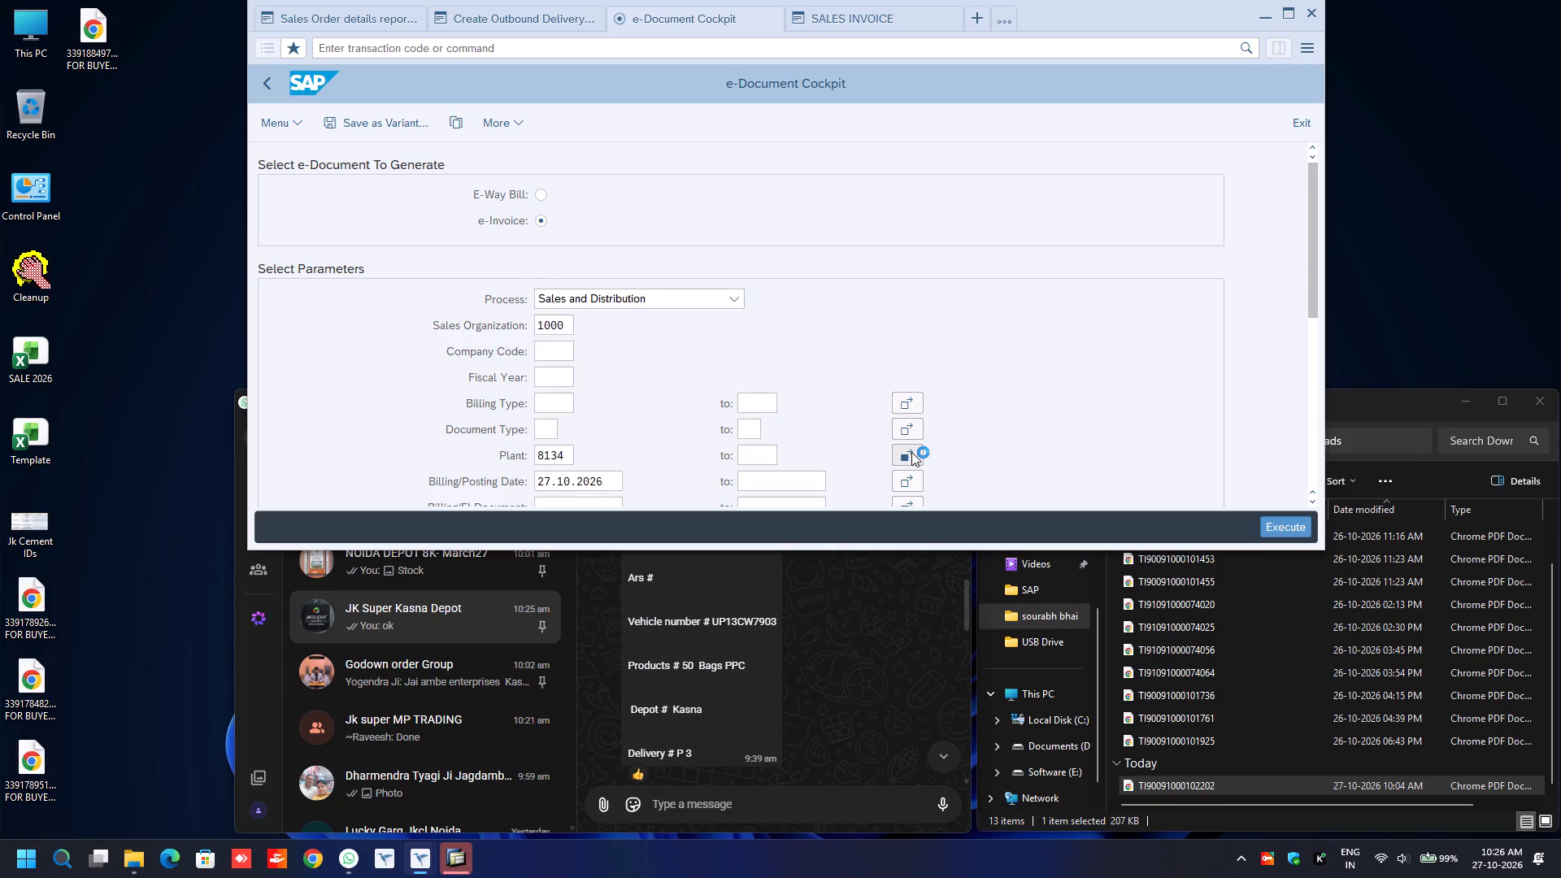
# Rerun the e-Invoice status report with the same selection to refresh its entries.
pyautogui.click(262, 84)
pyautogui.press('F8')
pyautogui.scroll(-12, 633, 362)
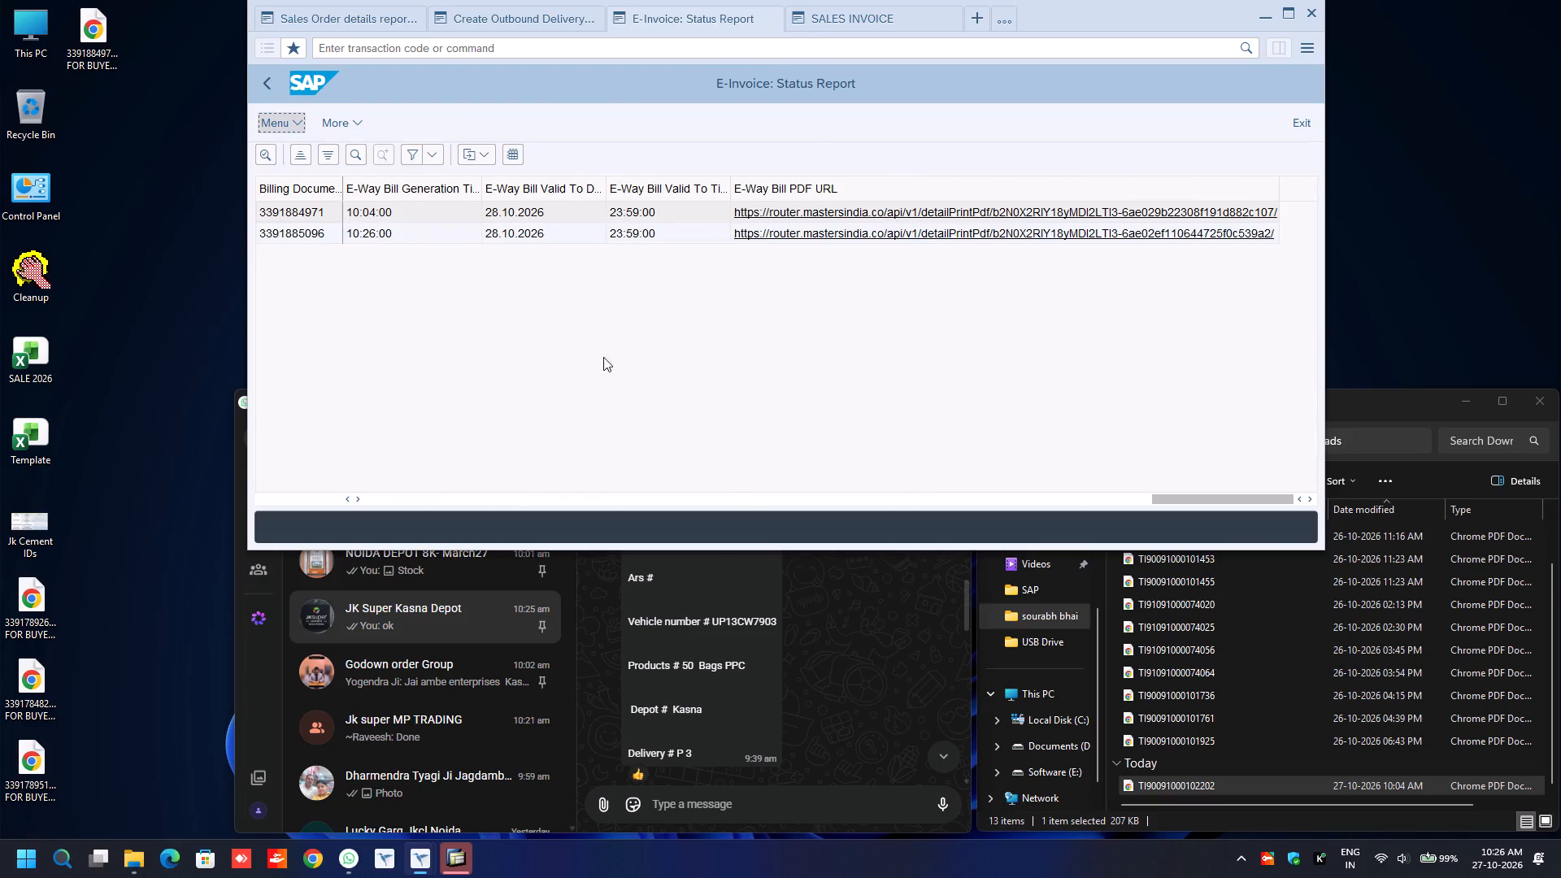
pyautogui.click(315, 233)
pyautogui.hotkey('ctrl', 'y')
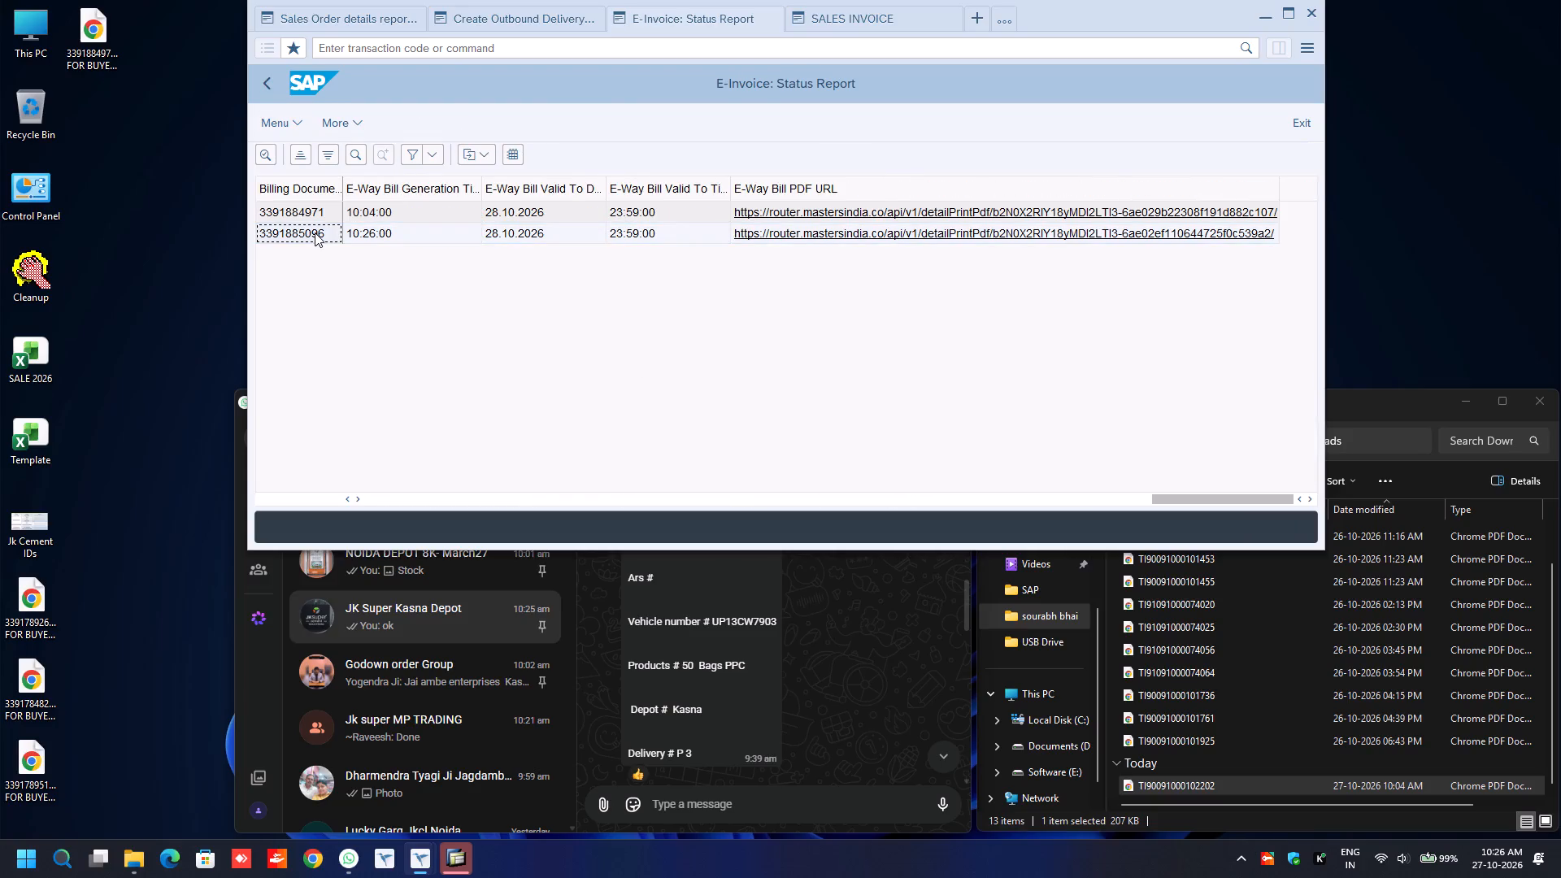
pyautogui.hotkey('ctrl', 'c')
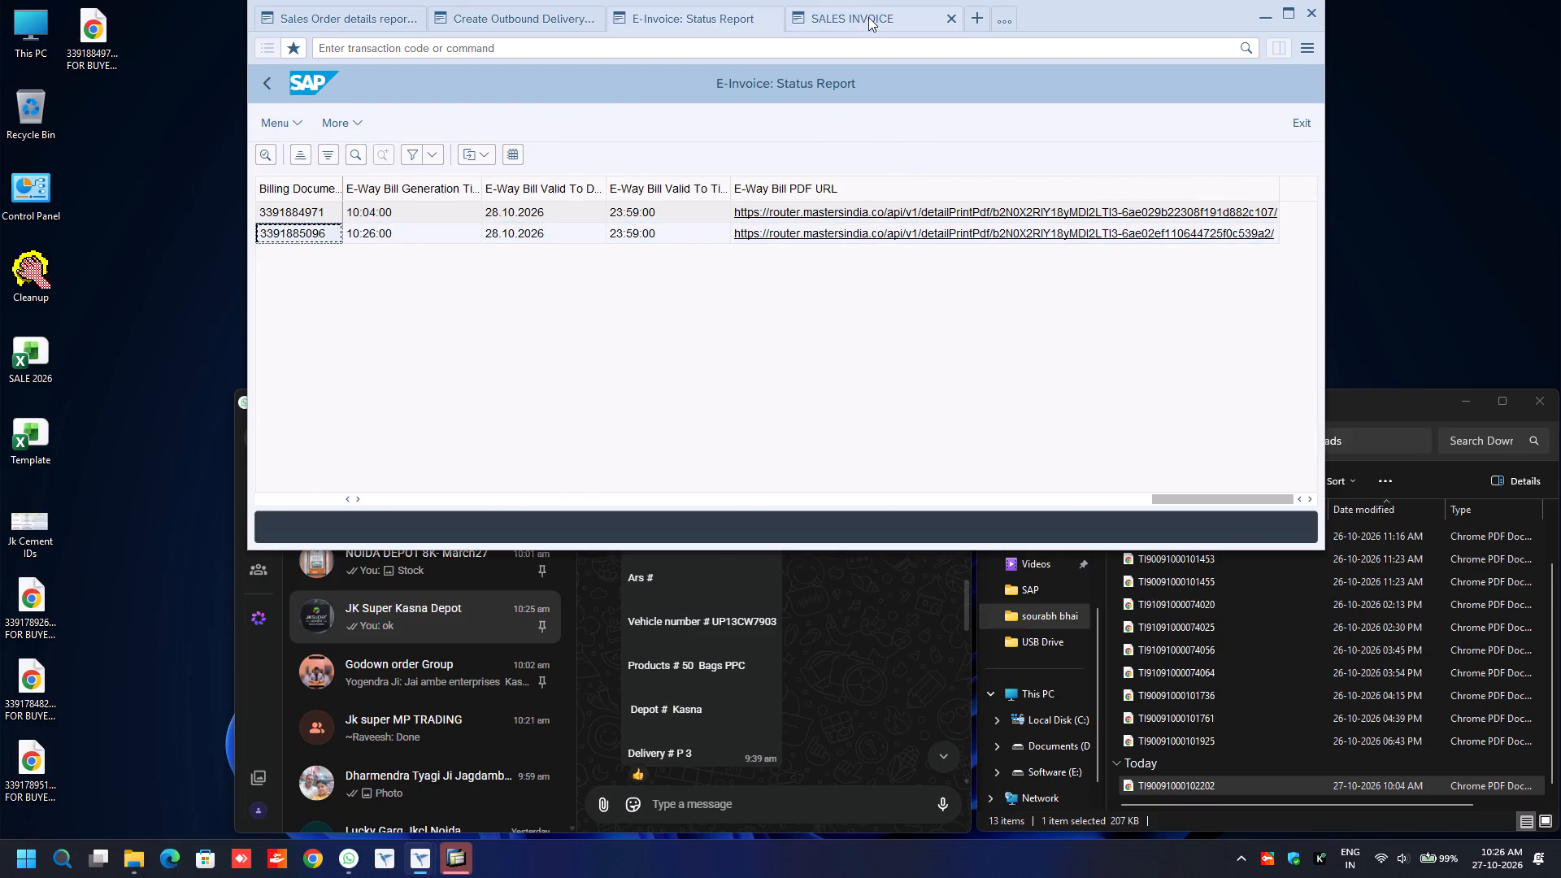
pyautogui.click(868, 17)
pyautogui.click(265, 87)
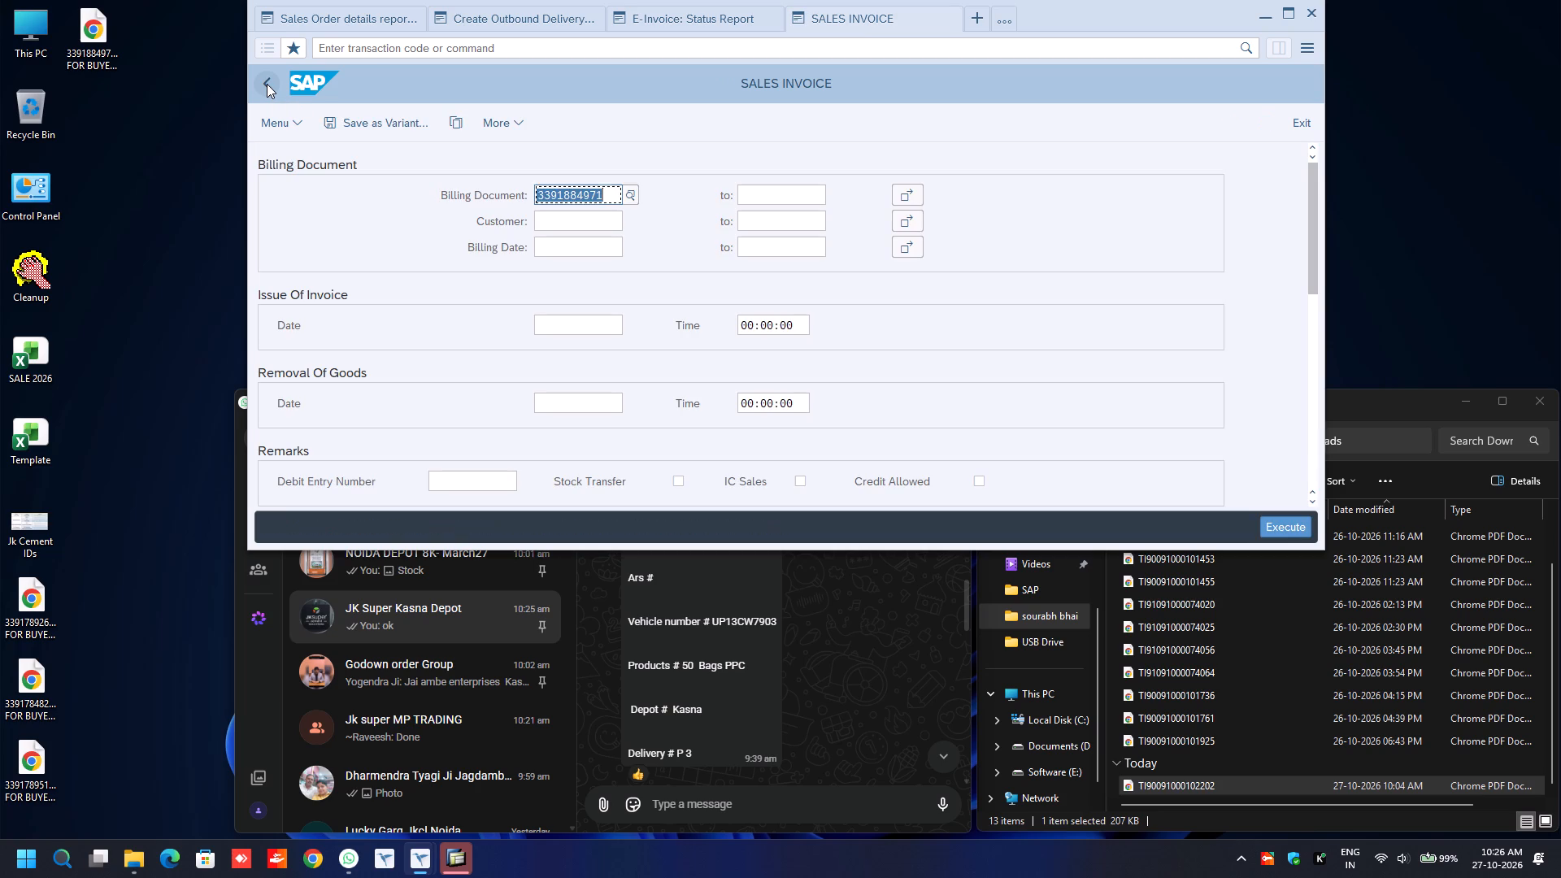
pyautogui.hotkey('ctrl', 'v')
pyautogui.press('F8')
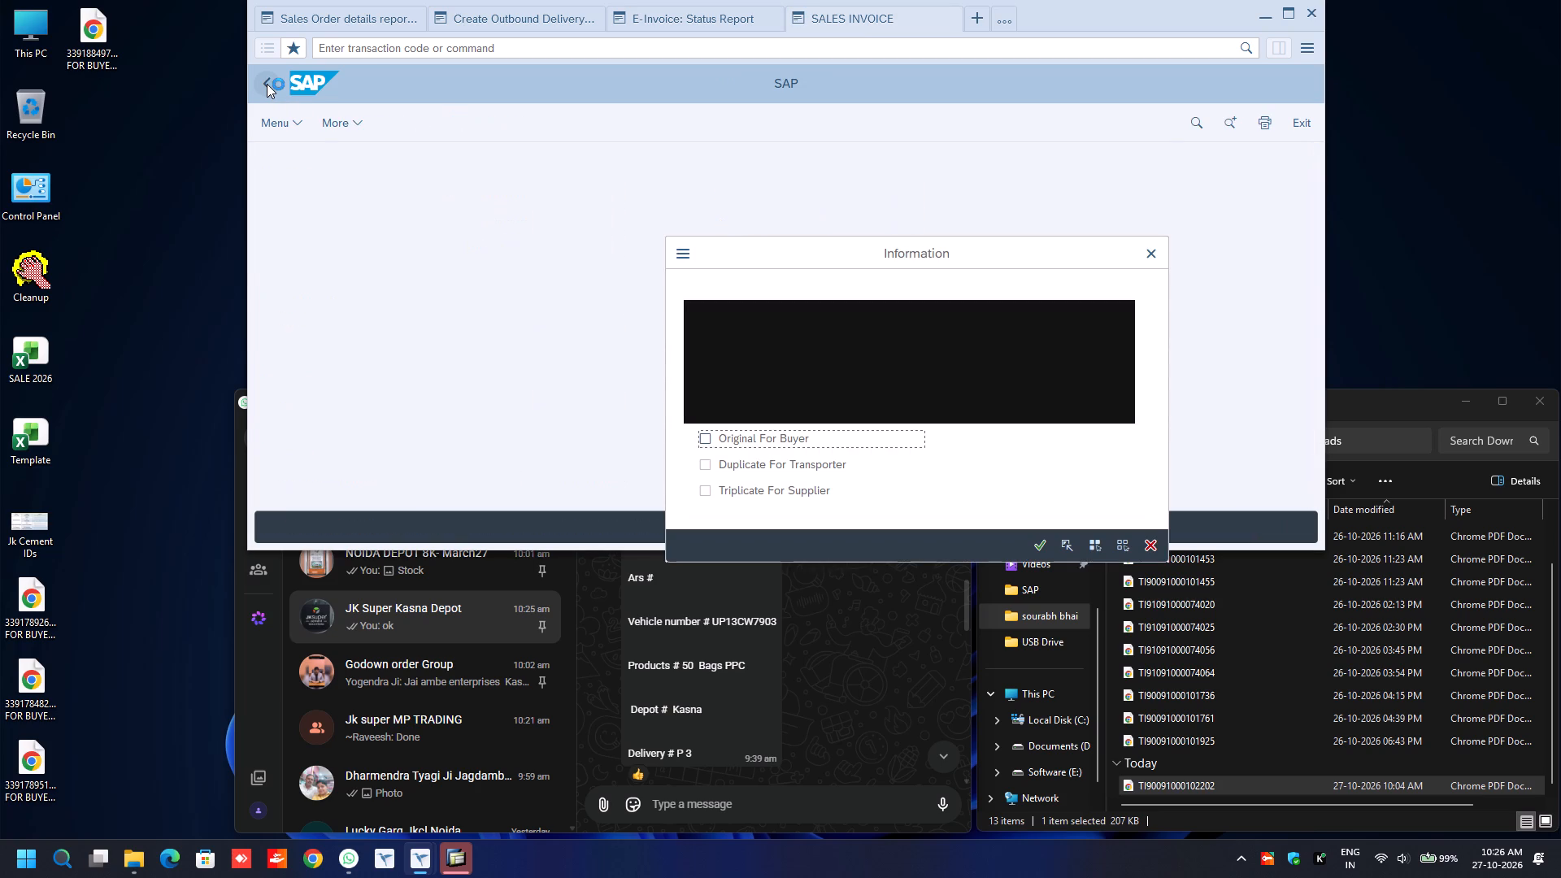
pyautogui.press('space')
pyautogui.press('Return')
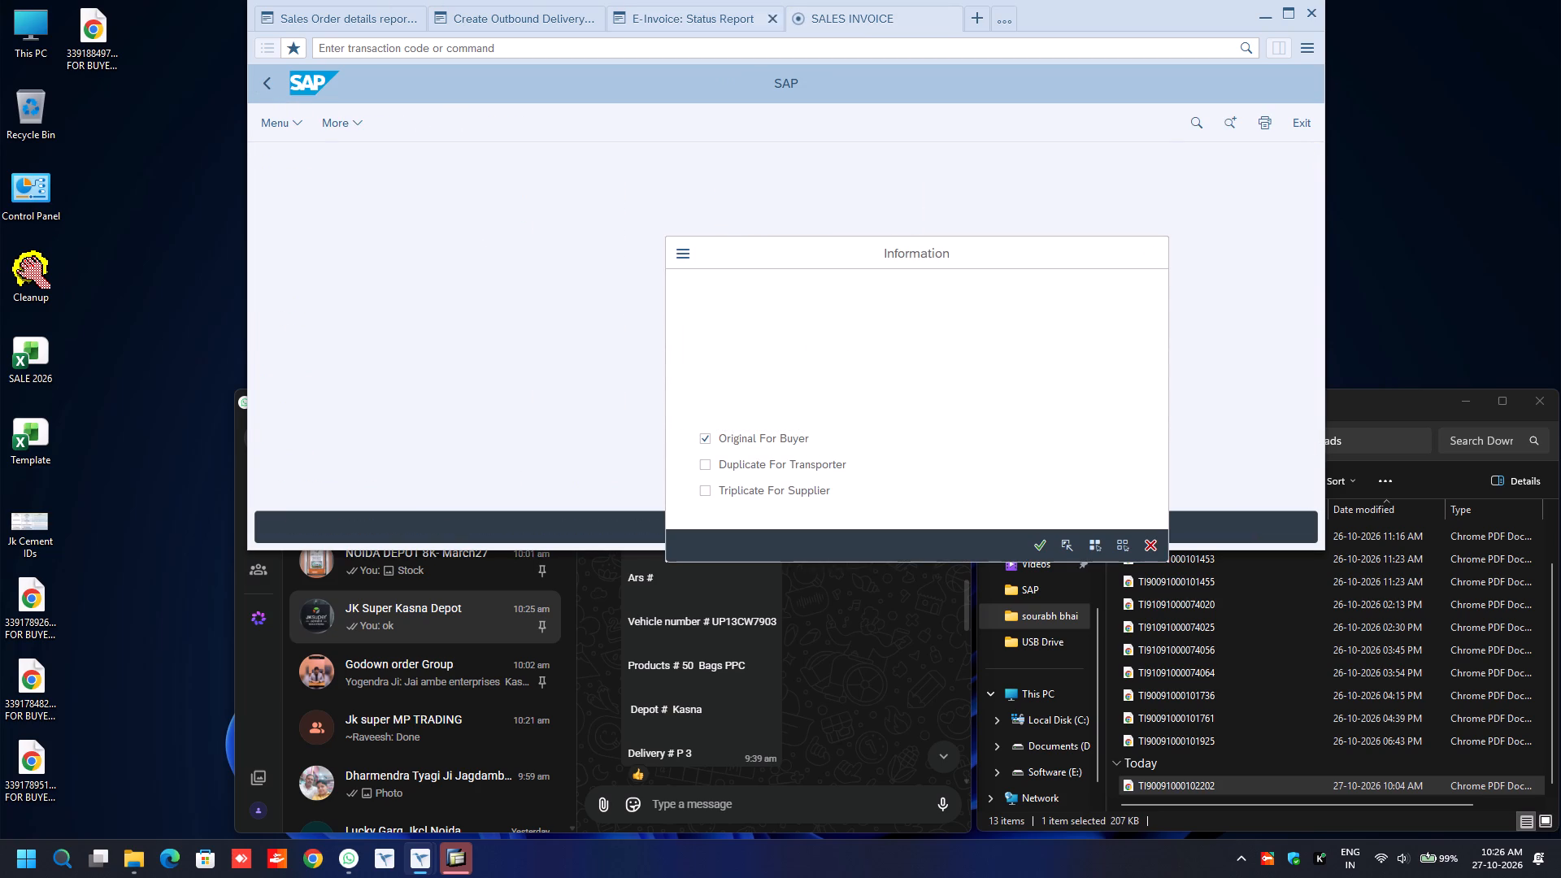
pyautogui.click(723, 19)
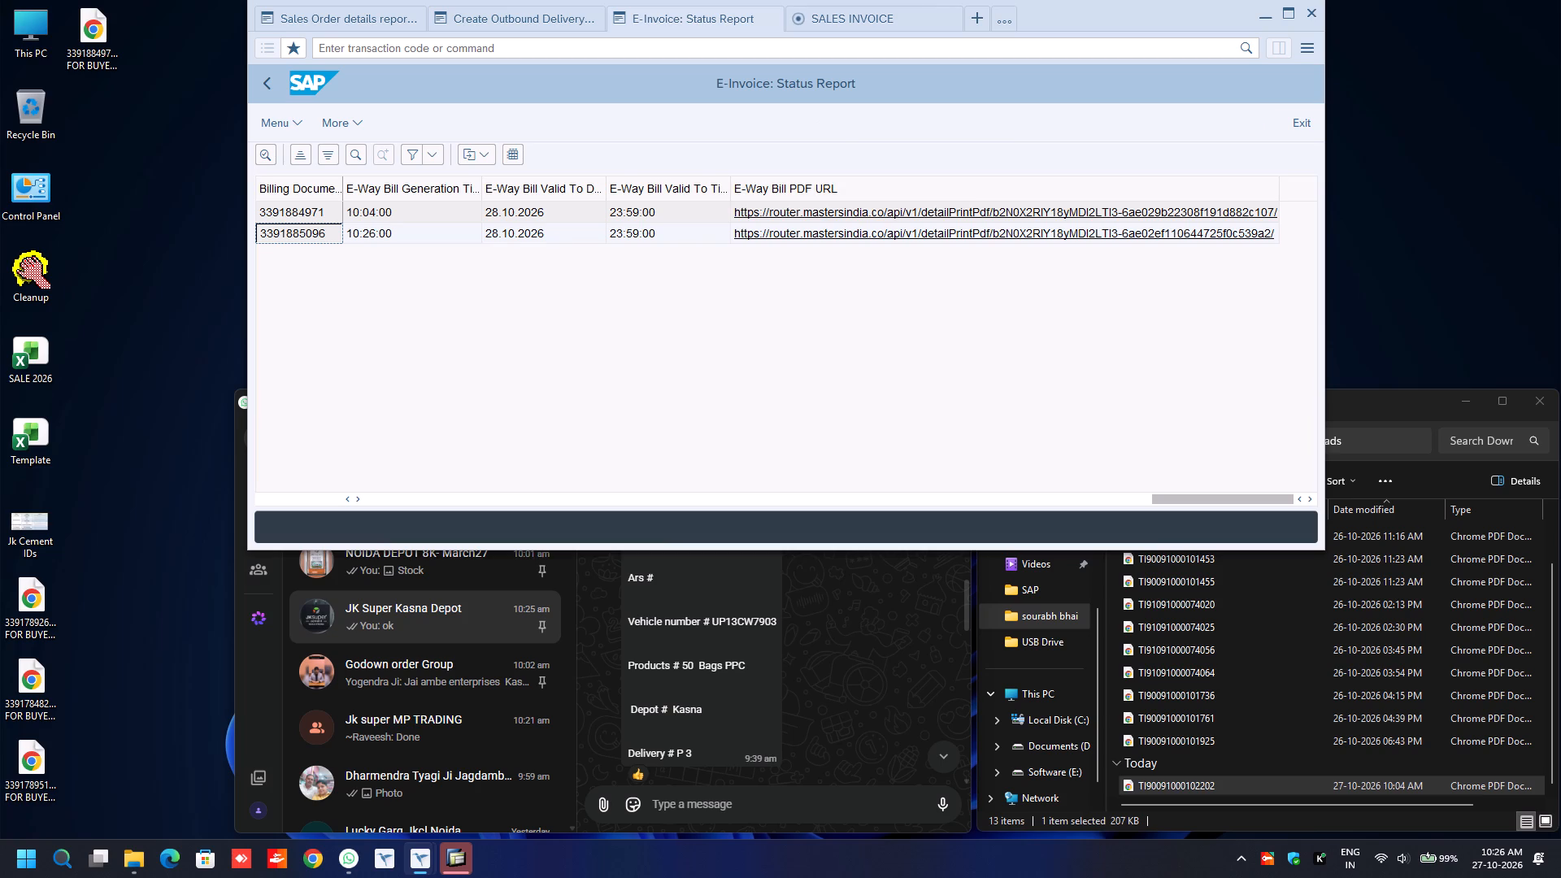
pyautogui.click(926, 229)
pyautogui.press('Left')
pyautogui.press('Return')
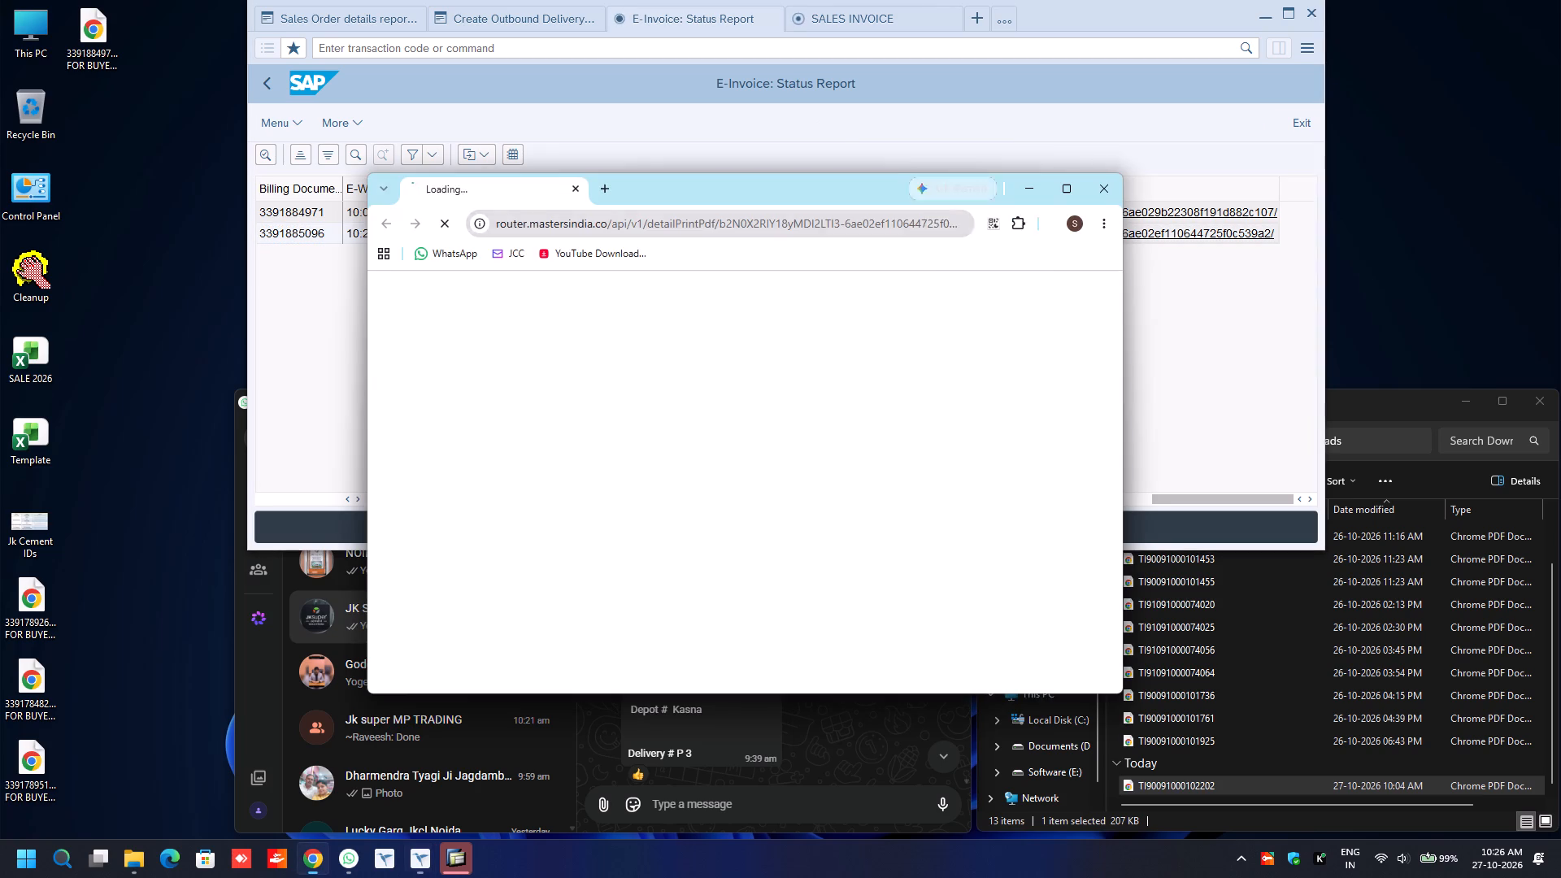
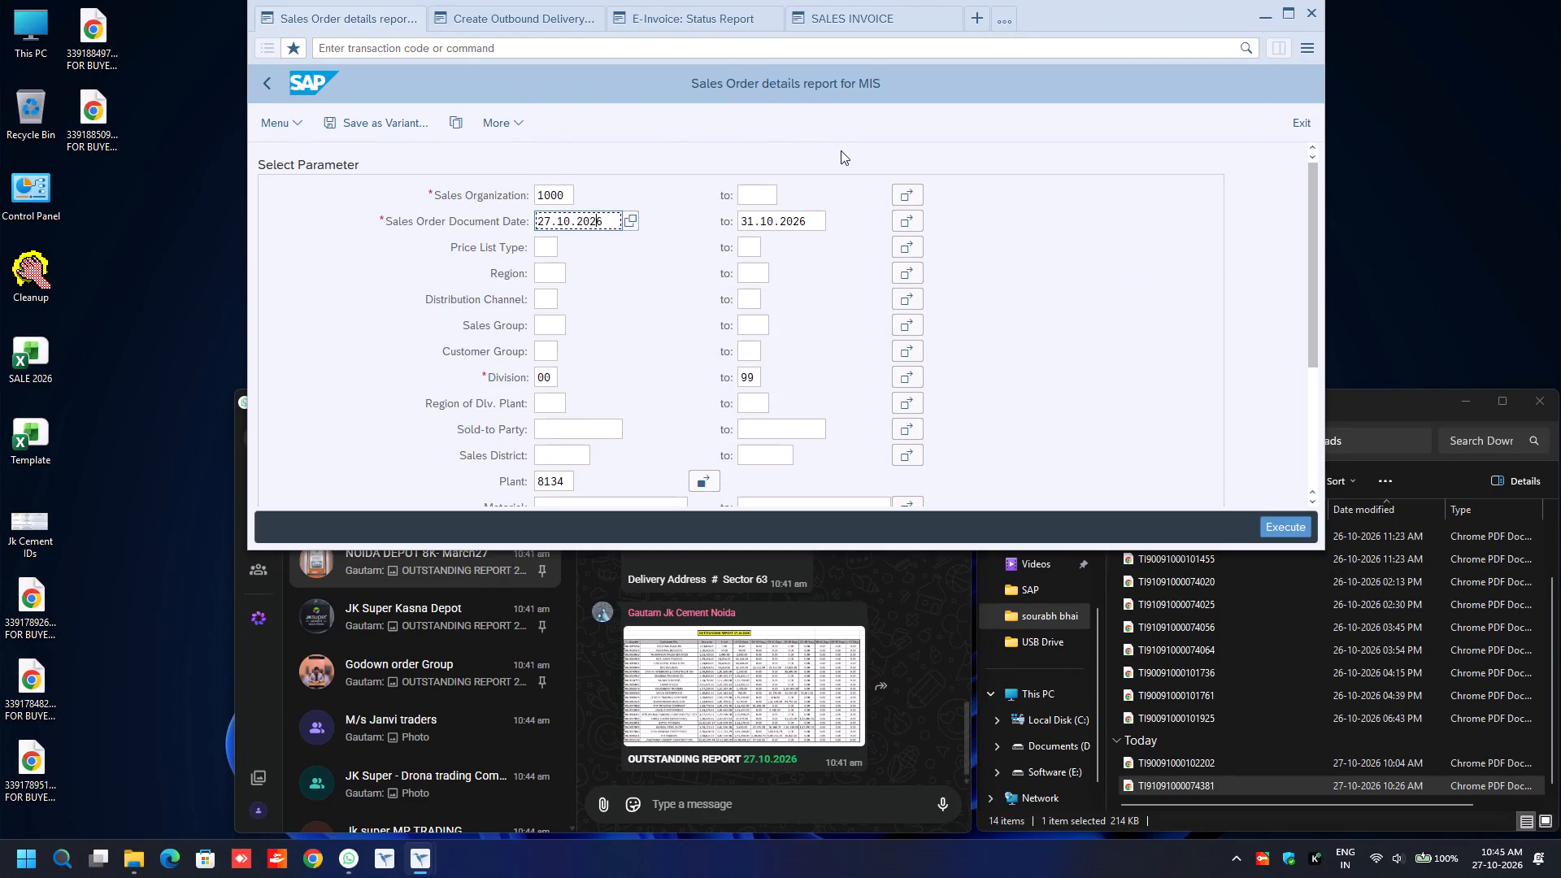
# Set the start of the sales order document date range to 26.10.2026 and run the Sales Order details report.
pyautogui.press('Left')
pyautogui.press('Left')
pyautogui.press('Left')
pyautogui.press('Left')
pyautogui.press('Left')
pyautogui.press('Left')
pyautogui.press('Left')
pyautogui.press('Left')
pyautogui.press('Left')
pyautogui.press('Right')
pyautogui.press('Delete')
pyautogui.press('6')
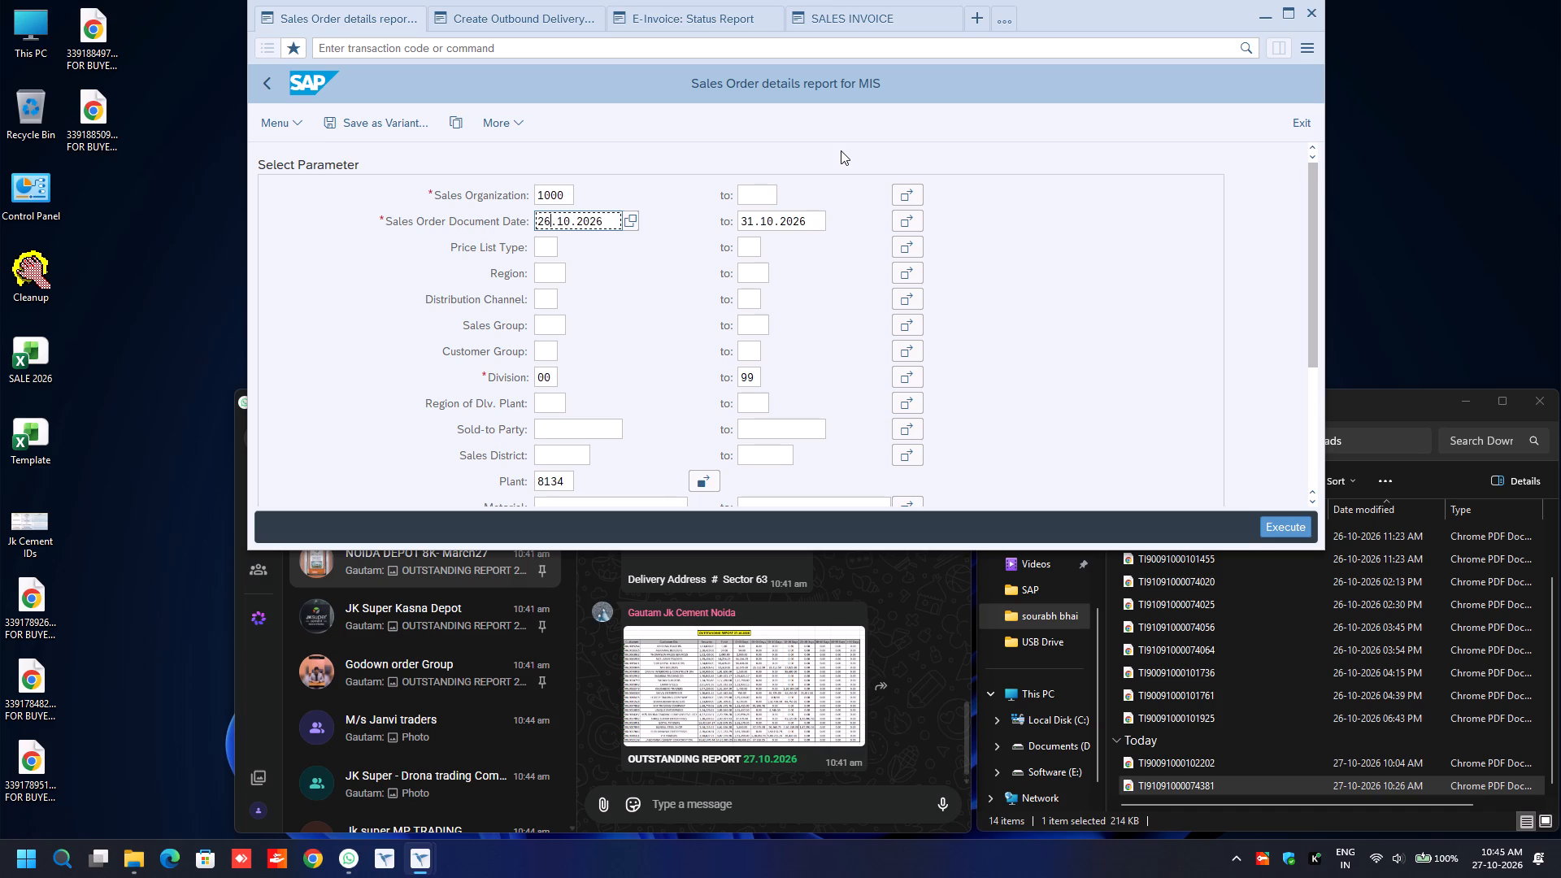
pyautogui.press('F8')
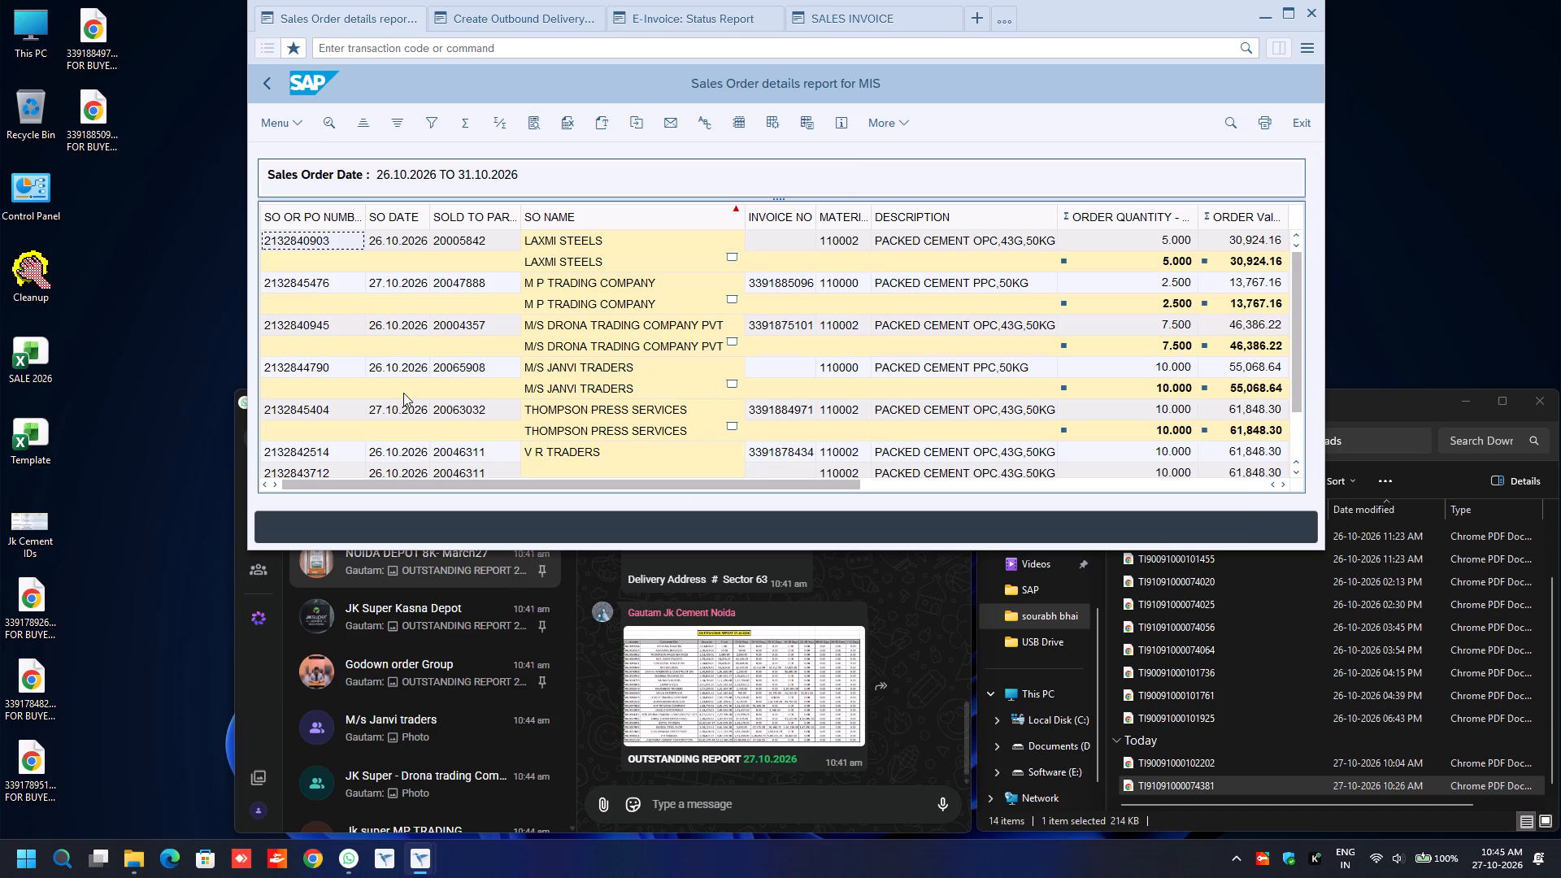
pyautogui.click(311, 368)
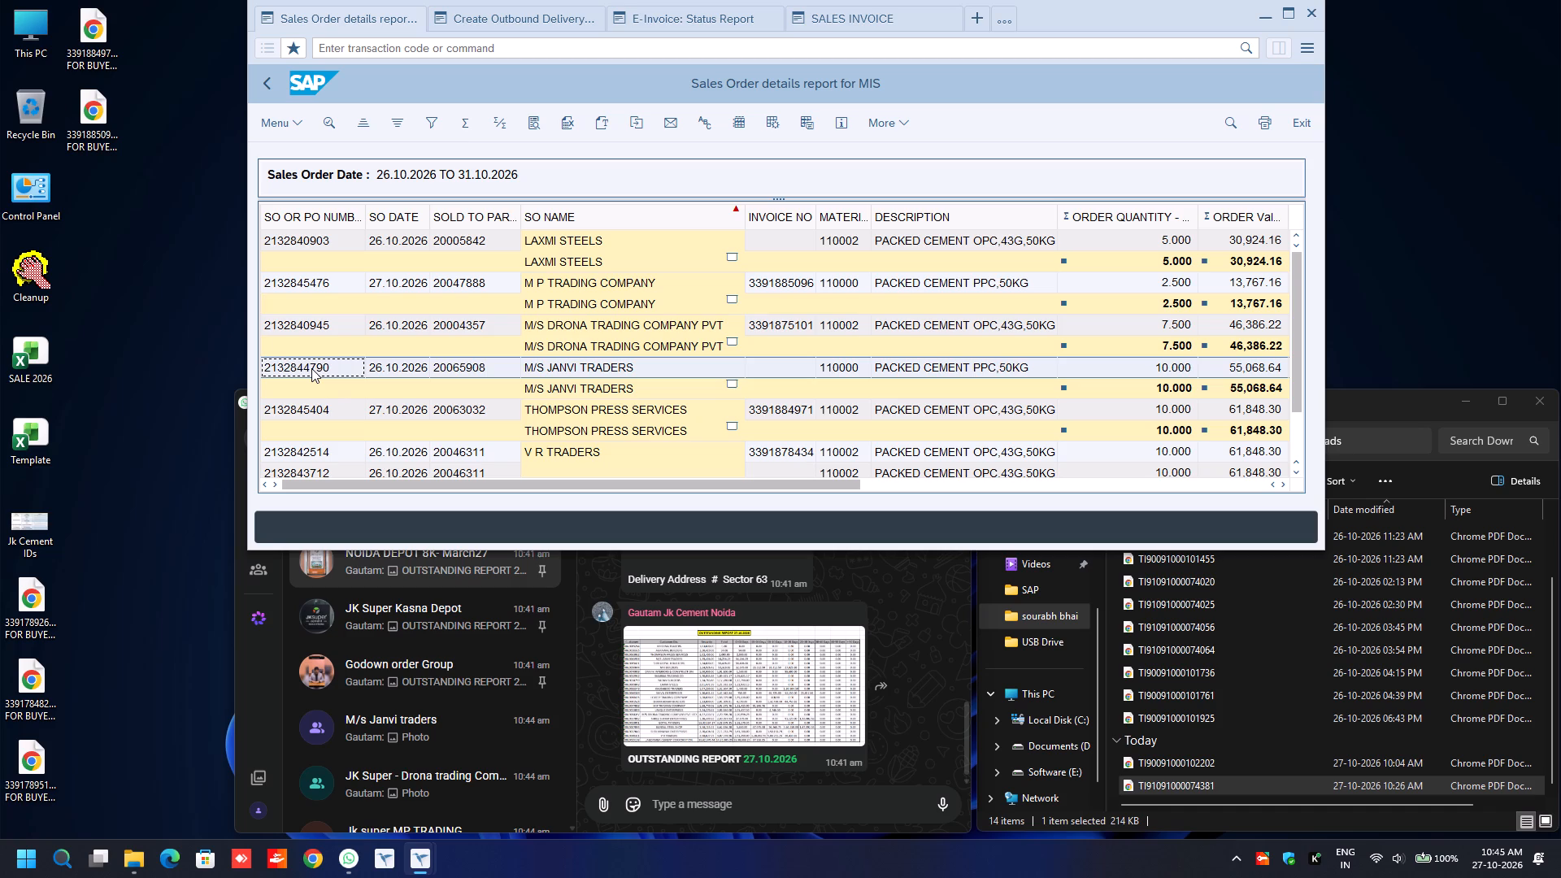
pyautogui.hotkey('ctrl', 'y')
pyautogui.hotkey('ctrl', 'c')
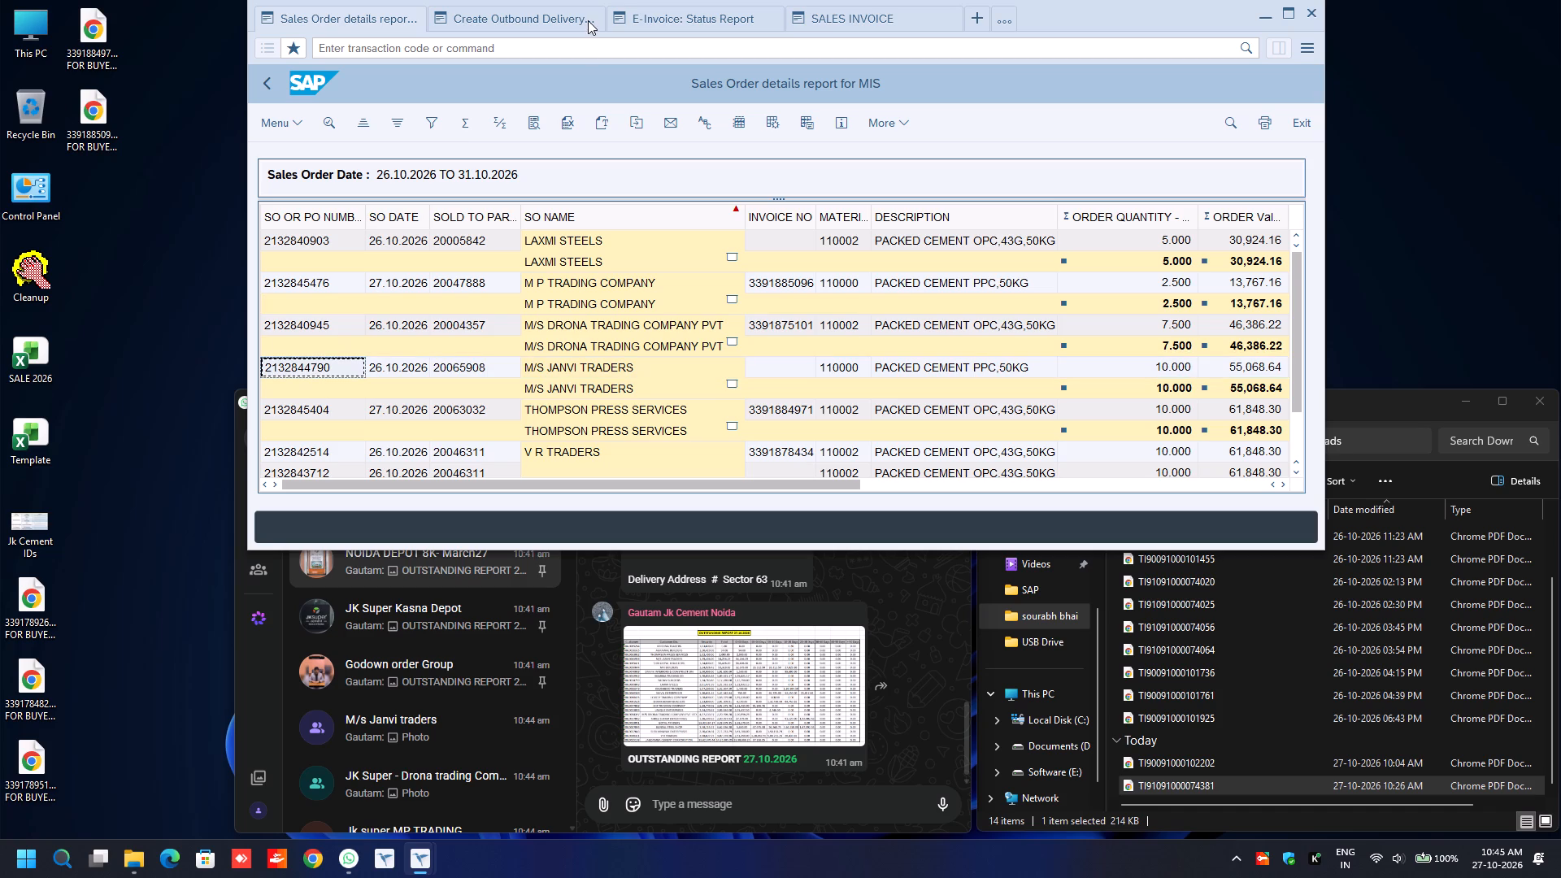
pyautogui.click(527, 11)
pyautogui.hotkey('ctrl', 'a')
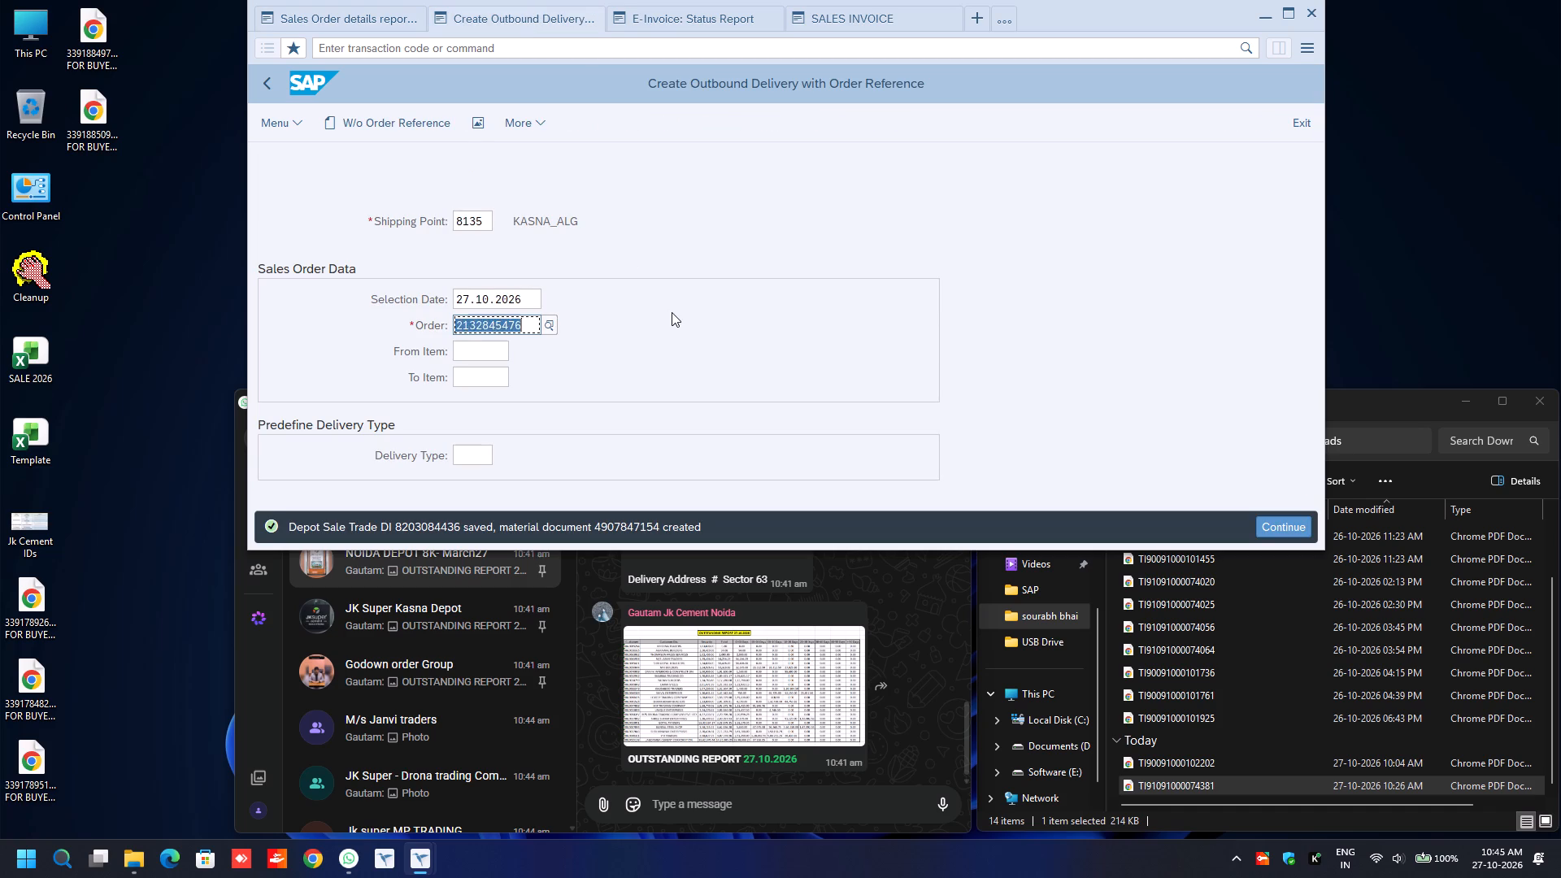
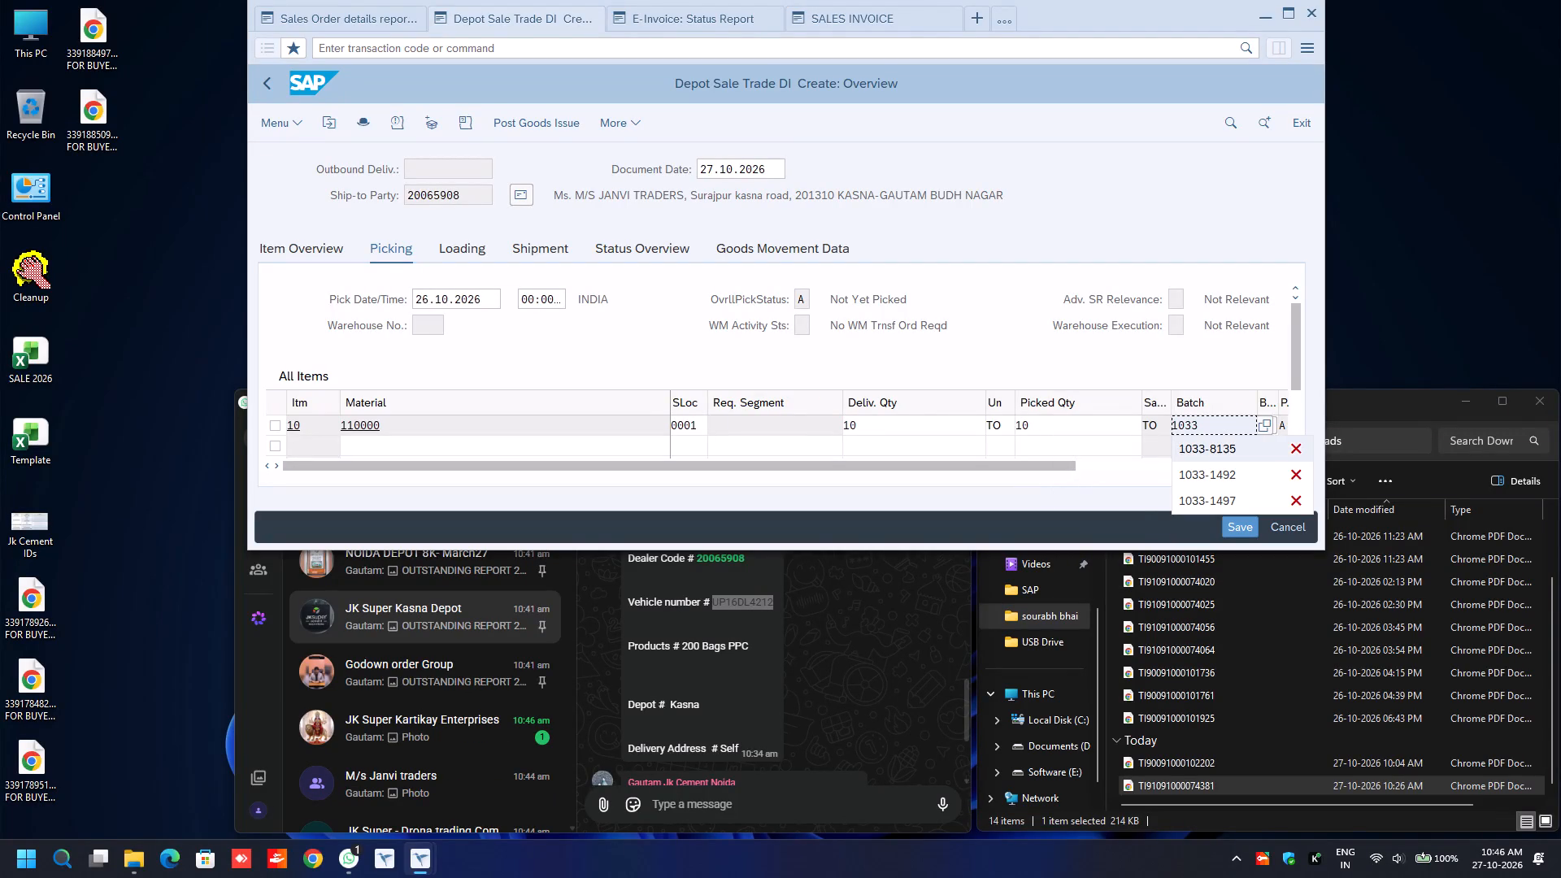
# Assign batch 1033-8135 to item 10, material 110000, in the delivery's picking data.
pyautogui.press('Return')
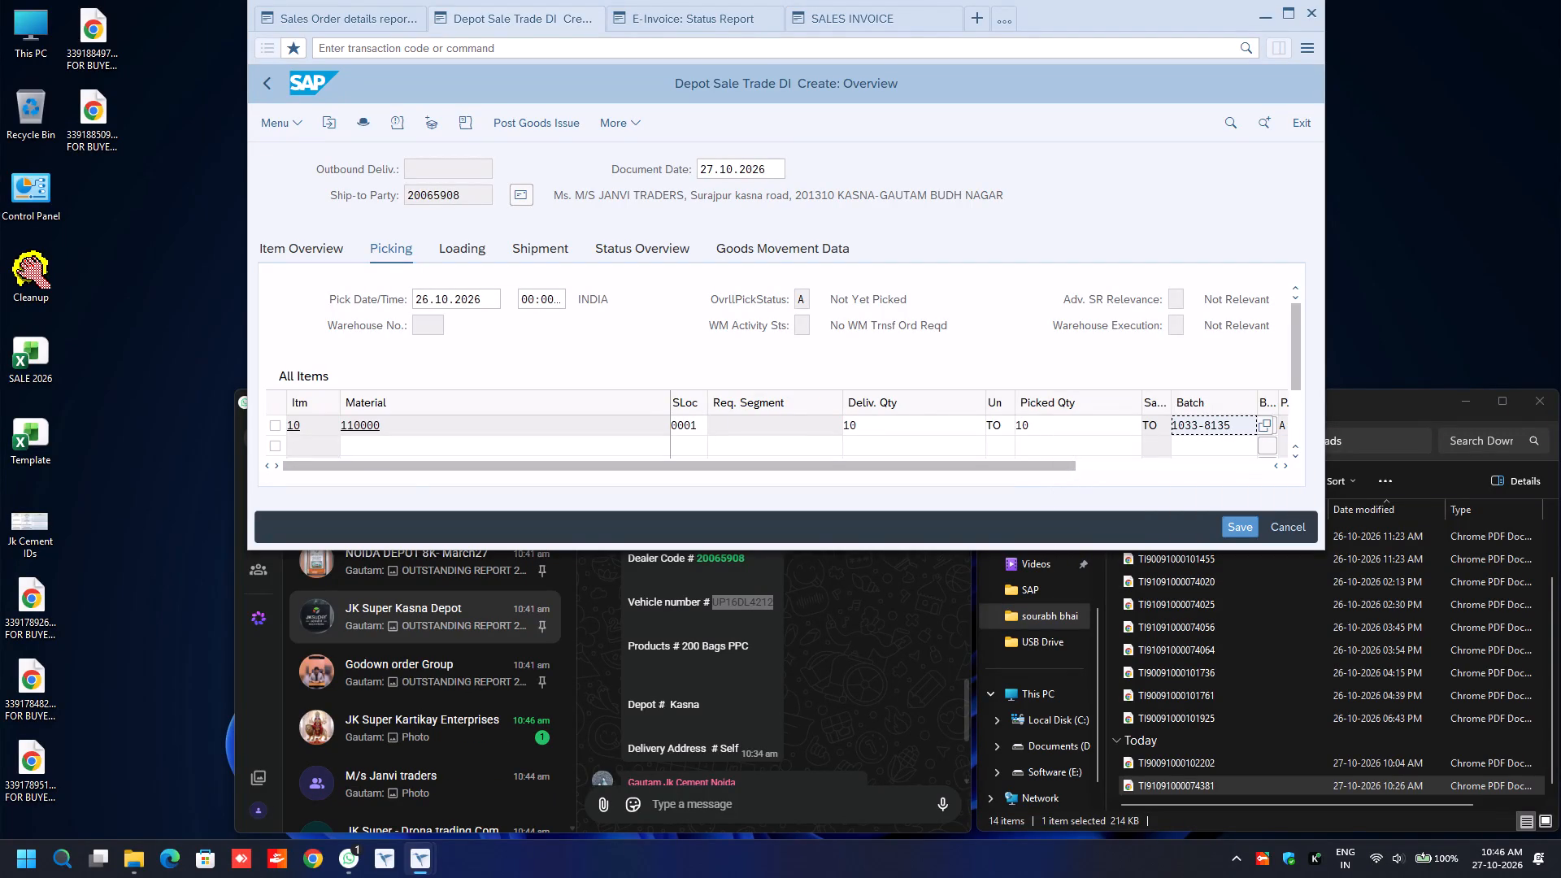
# In the delivery header's additional data, set the transport mode to ROAD and fill Road Transporter1 with the previously used entry.
pyautogui.press('F8')
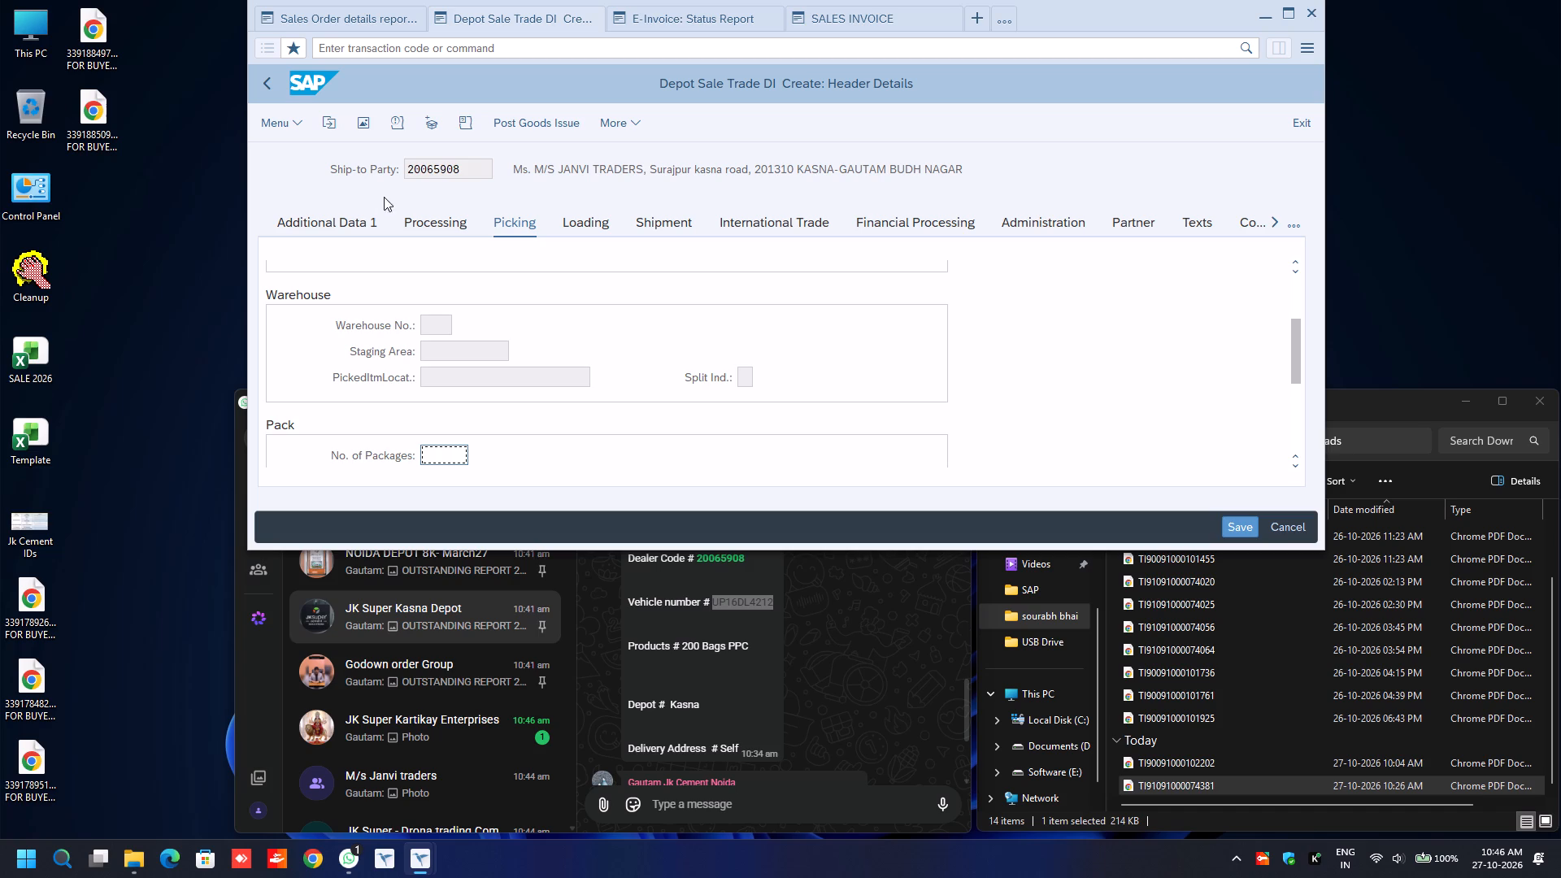
pyautogui.click(359, 224)
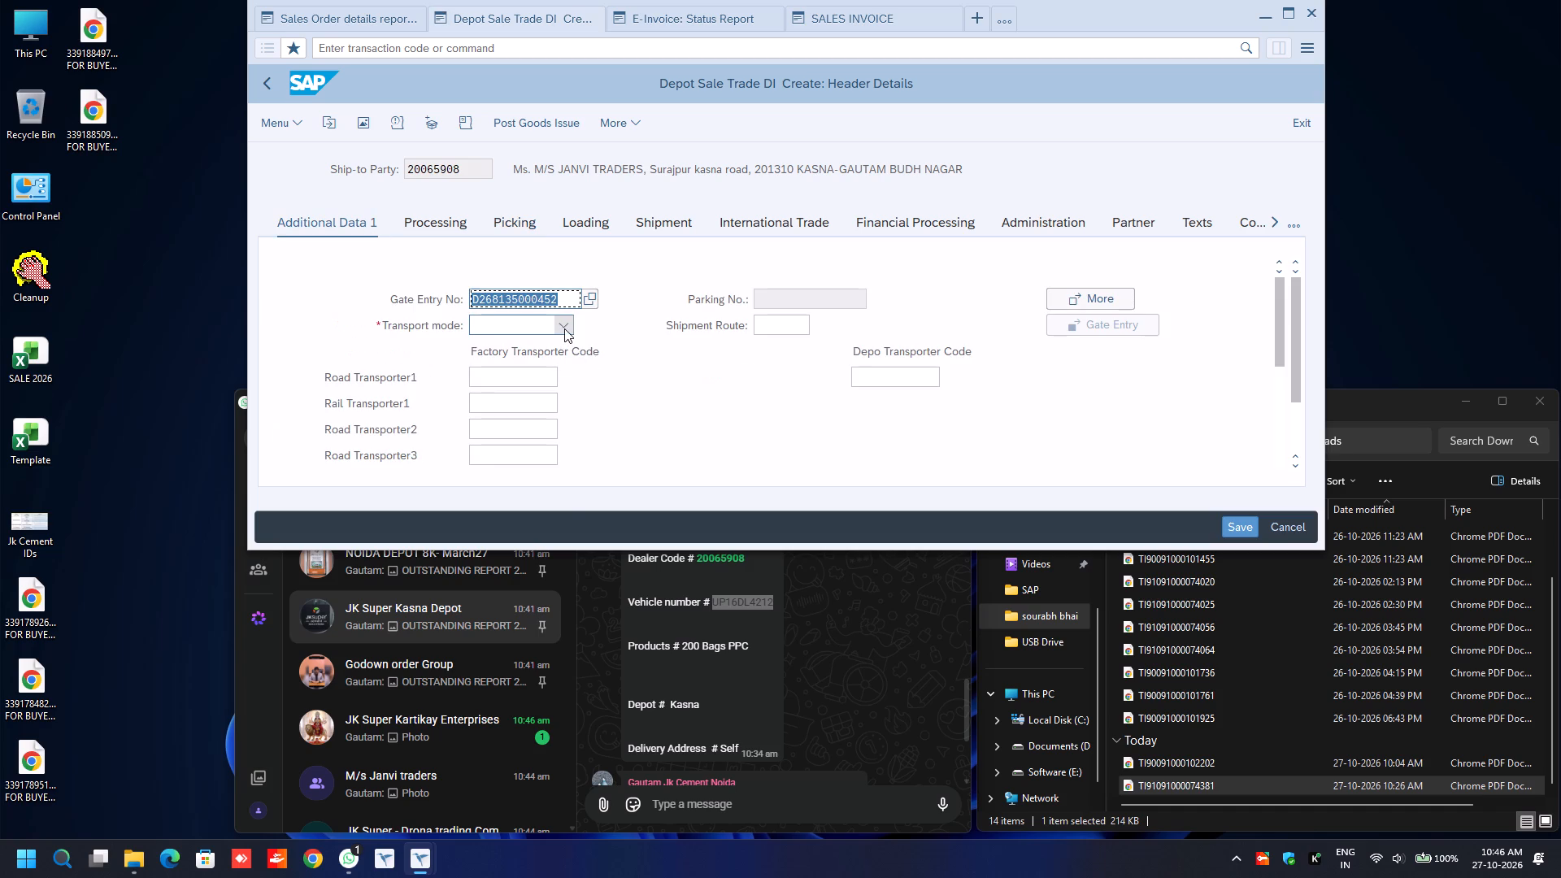
pyautogui.click(564, 328)
pyautogui.click(522, 406)
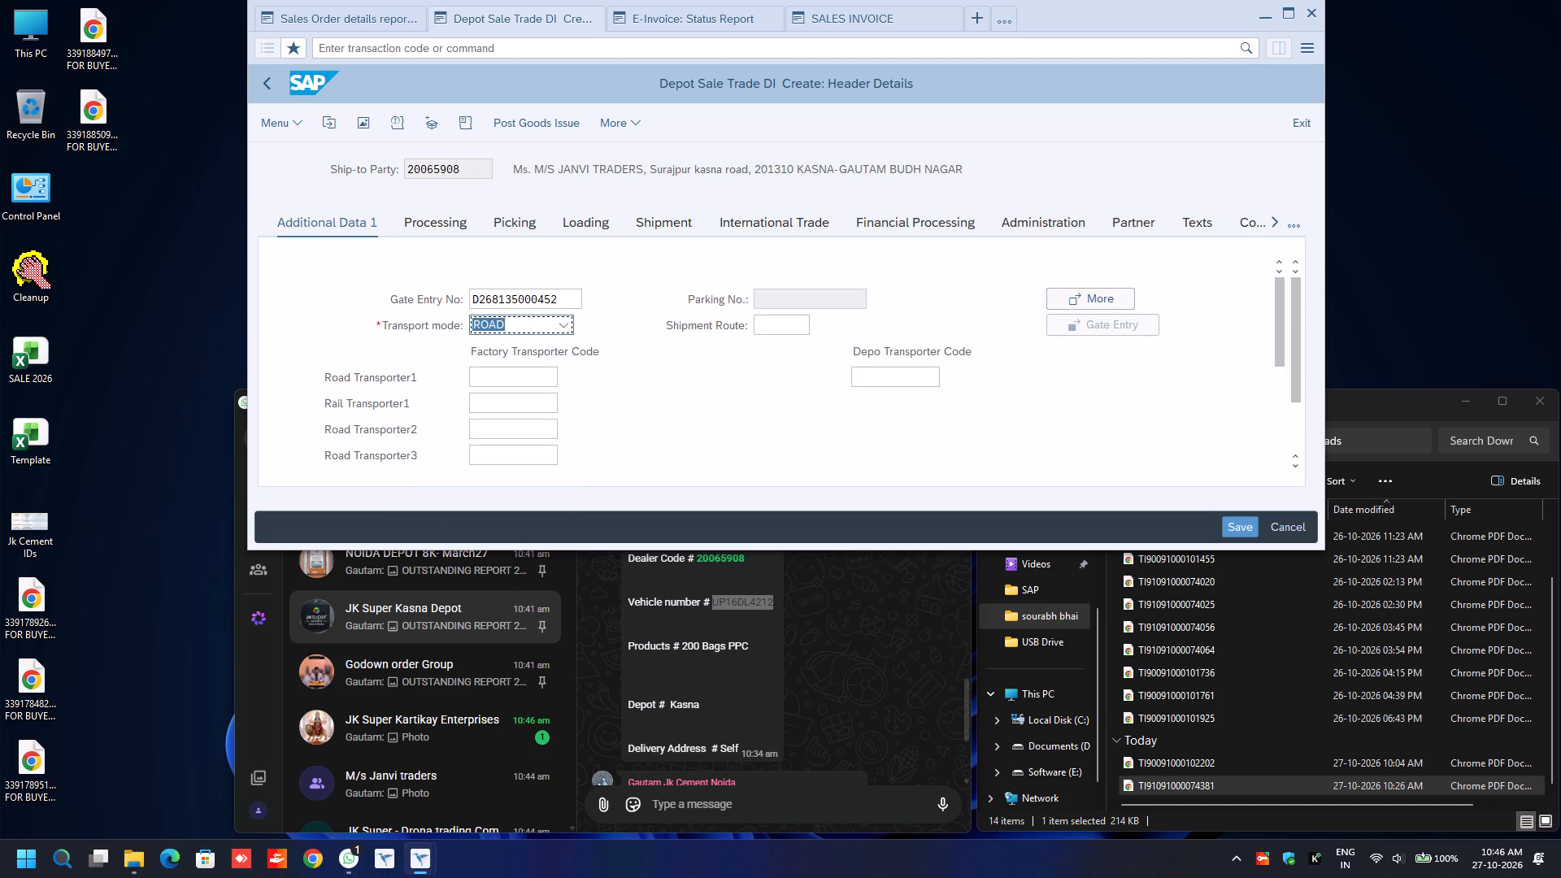
pyautogui.click(516, 376)
pyautogui.press('BackSpace')
pyautogui.press('Down')
pyautogui.press('Return')
pyautogui.press('Return')
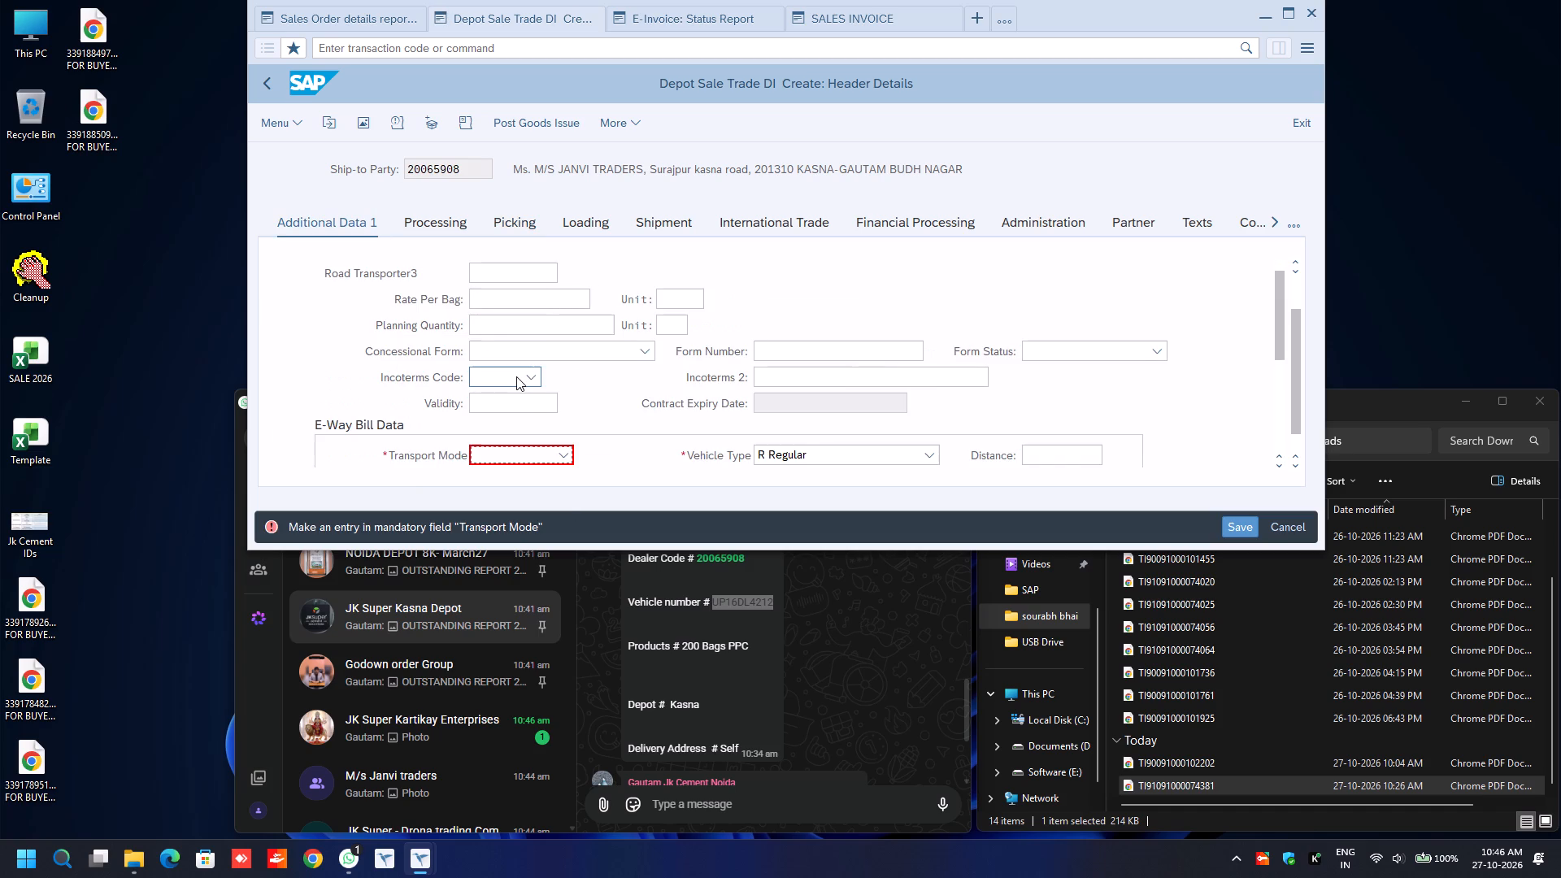
# Set the e-way bill transport mode to Road and the distance to 30.
pyautogui.write('ro')
pyautogui.press('Tab')
pyautogui.press('Tab')
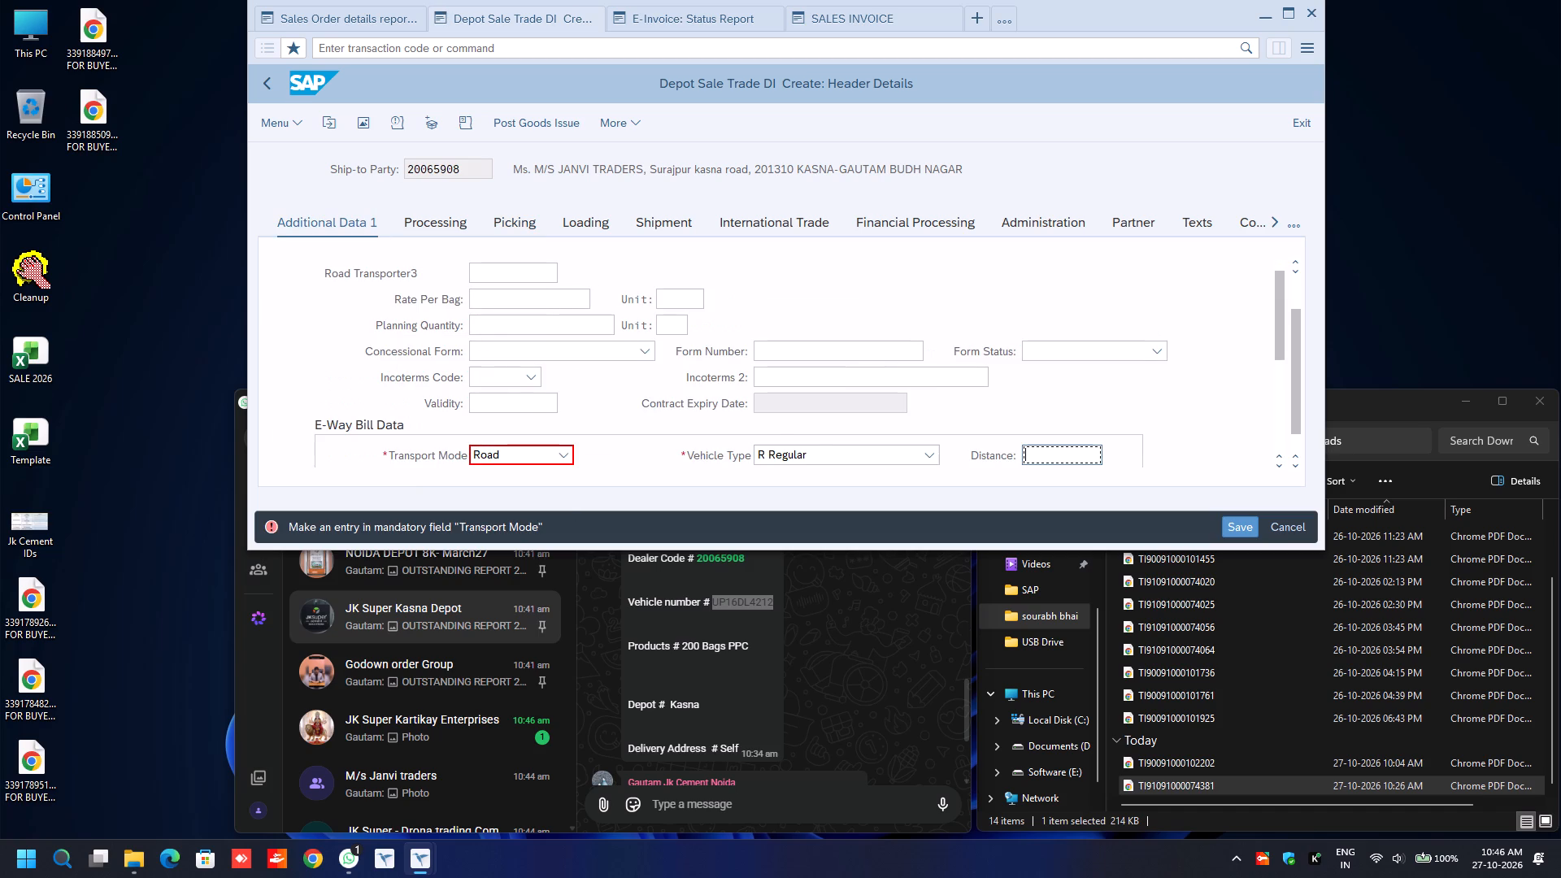
pyautogui.press('BackSpace')
pyautogui.press('Down')
pyautogui.press('Return')
pyautogui.press('Down')
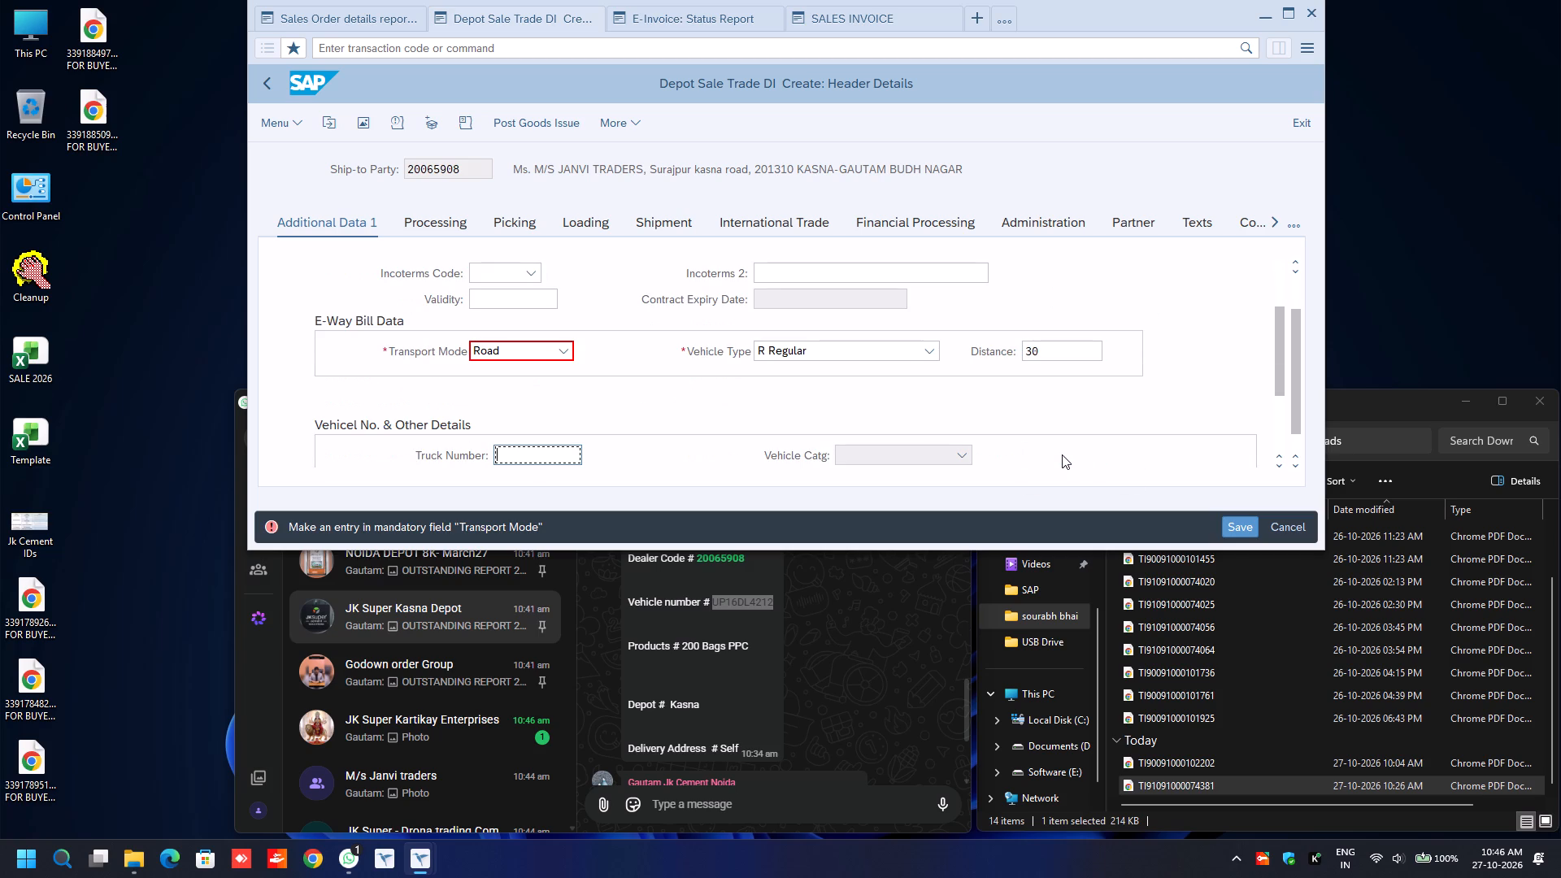
pyautogui.hotkey('ctrl', 'v')
pyautogui.press('Tab')
pyautogui.press('Tab')
pyautogui.press('BackSpace')
pyautogui.press('Down')
pyautogui.press('Return')
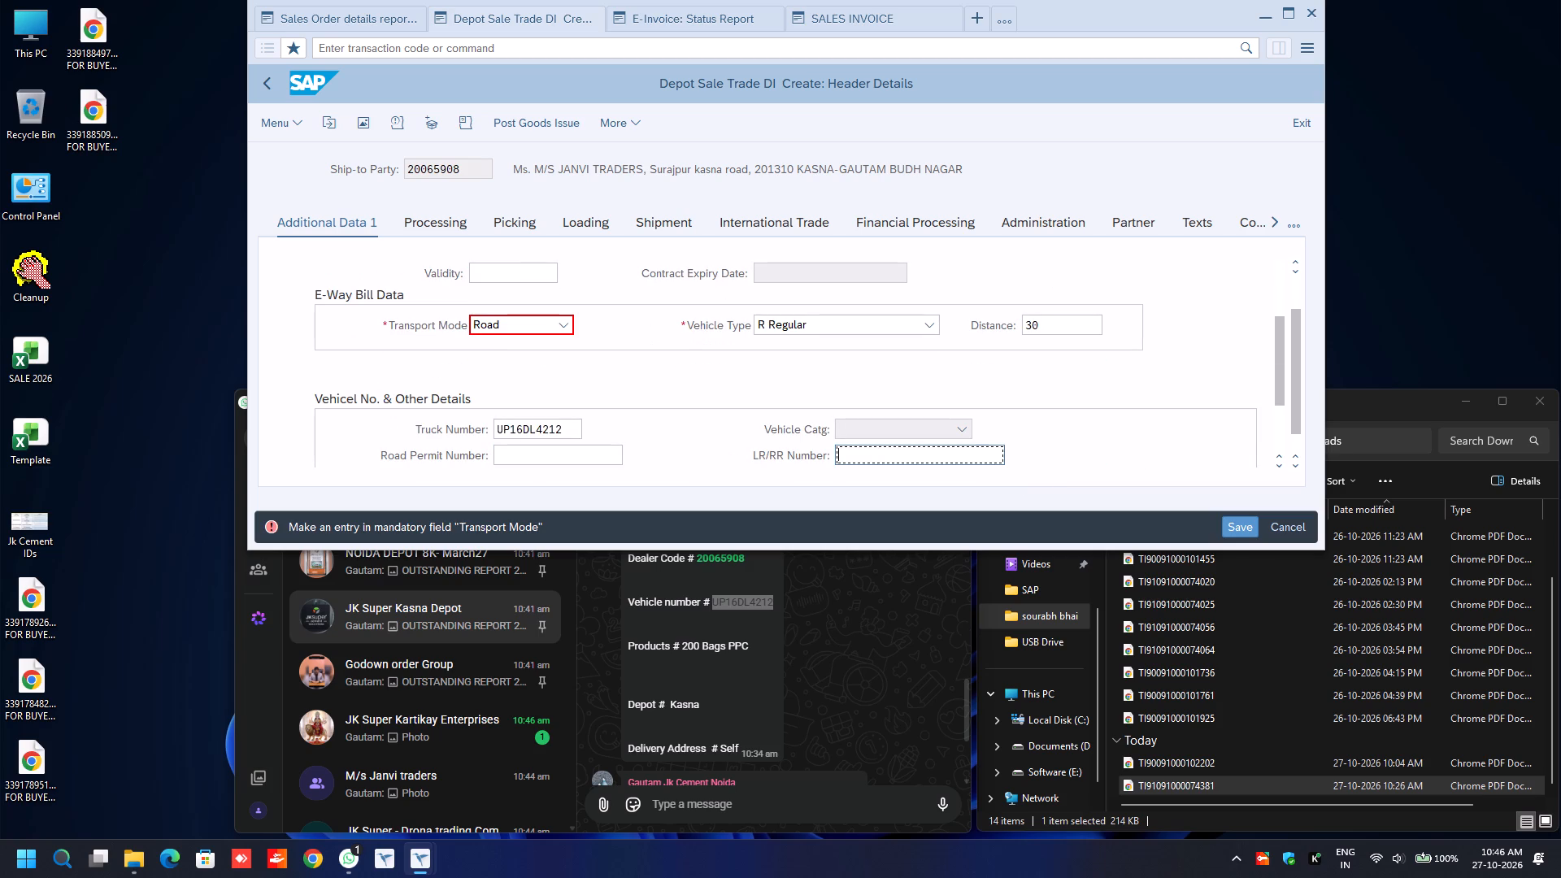
# Set the route to ROUTE in the delivery header's shipment data.
pyautogui.click(664, 226)
pyautogui.click(422, 454)
pyautogui.press('BackSpace')
pyautogui.press('Down')
pyautogui.press('Return')
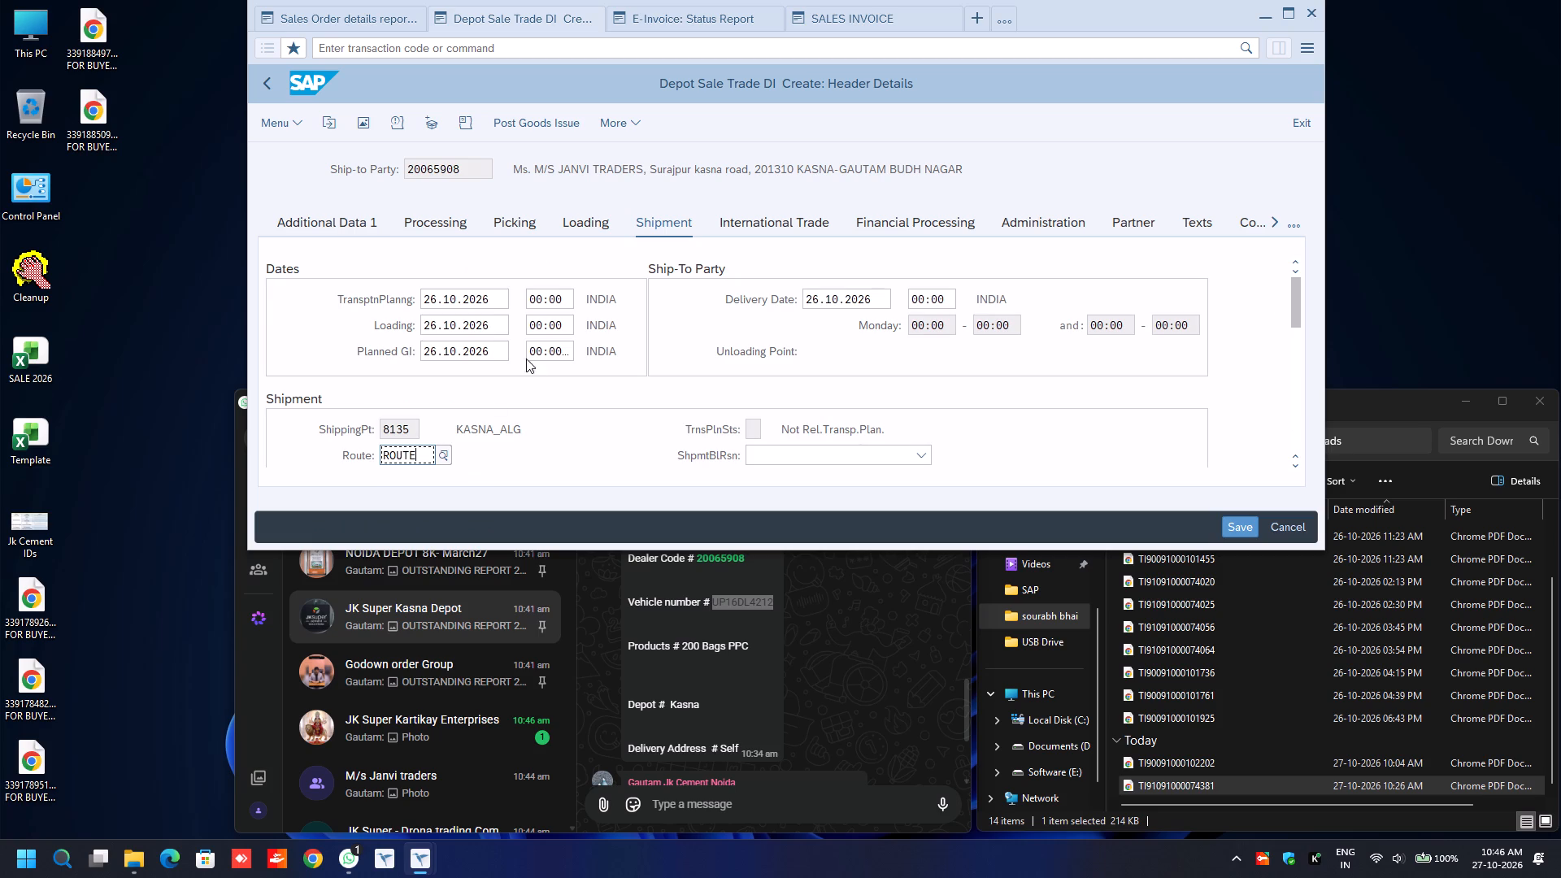
# Return to the delivery overview and post the goods issue for M/s Janvi Traders' delivery.
pyautogui.click(268, 78)
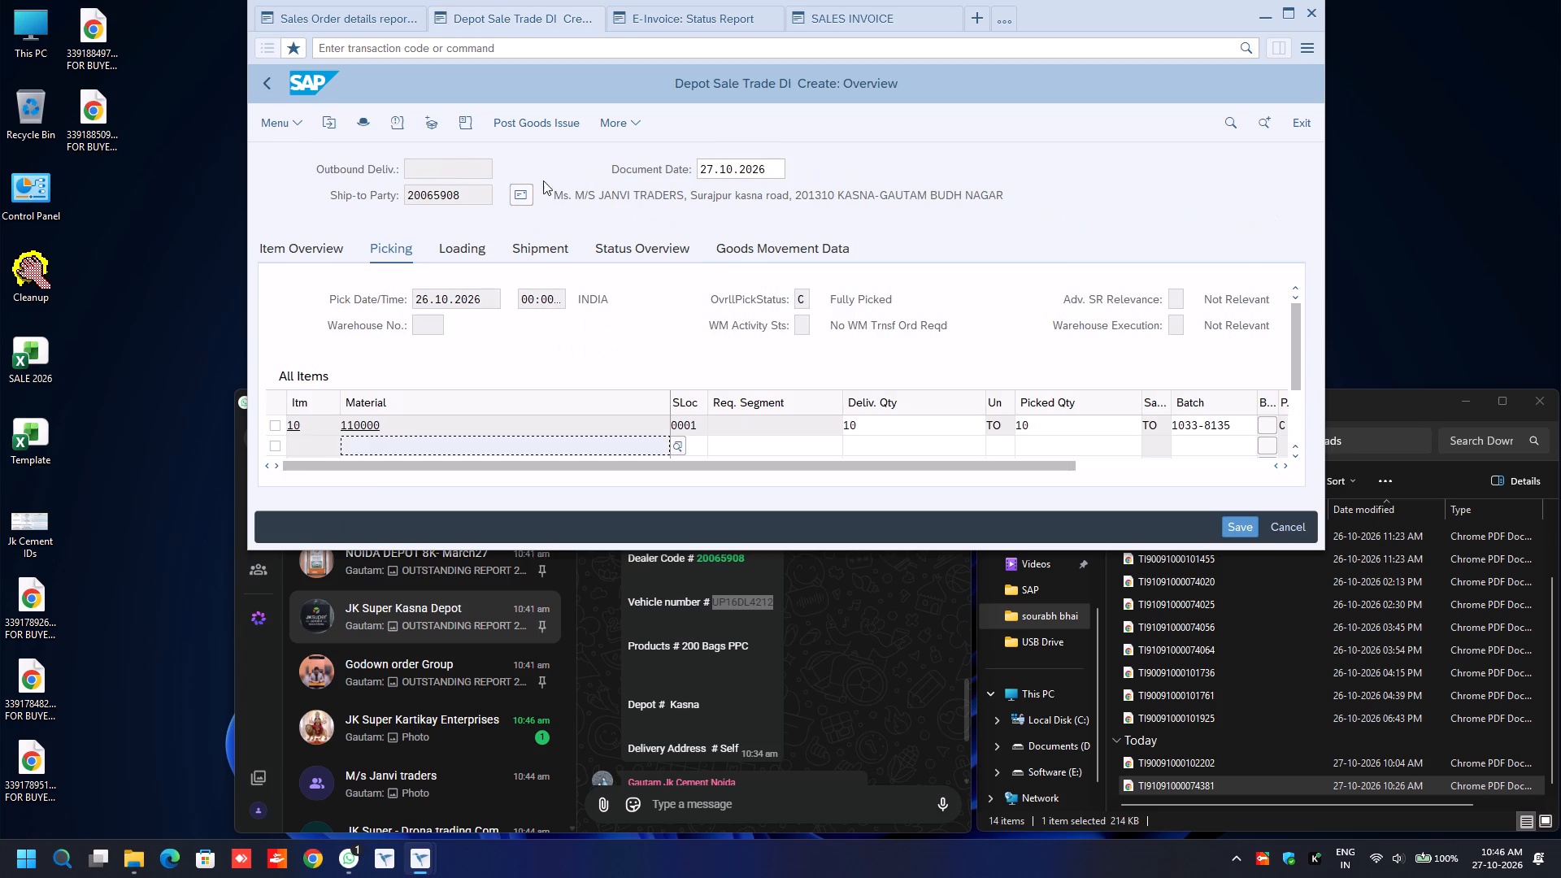
pyautogui.click(543, 121)
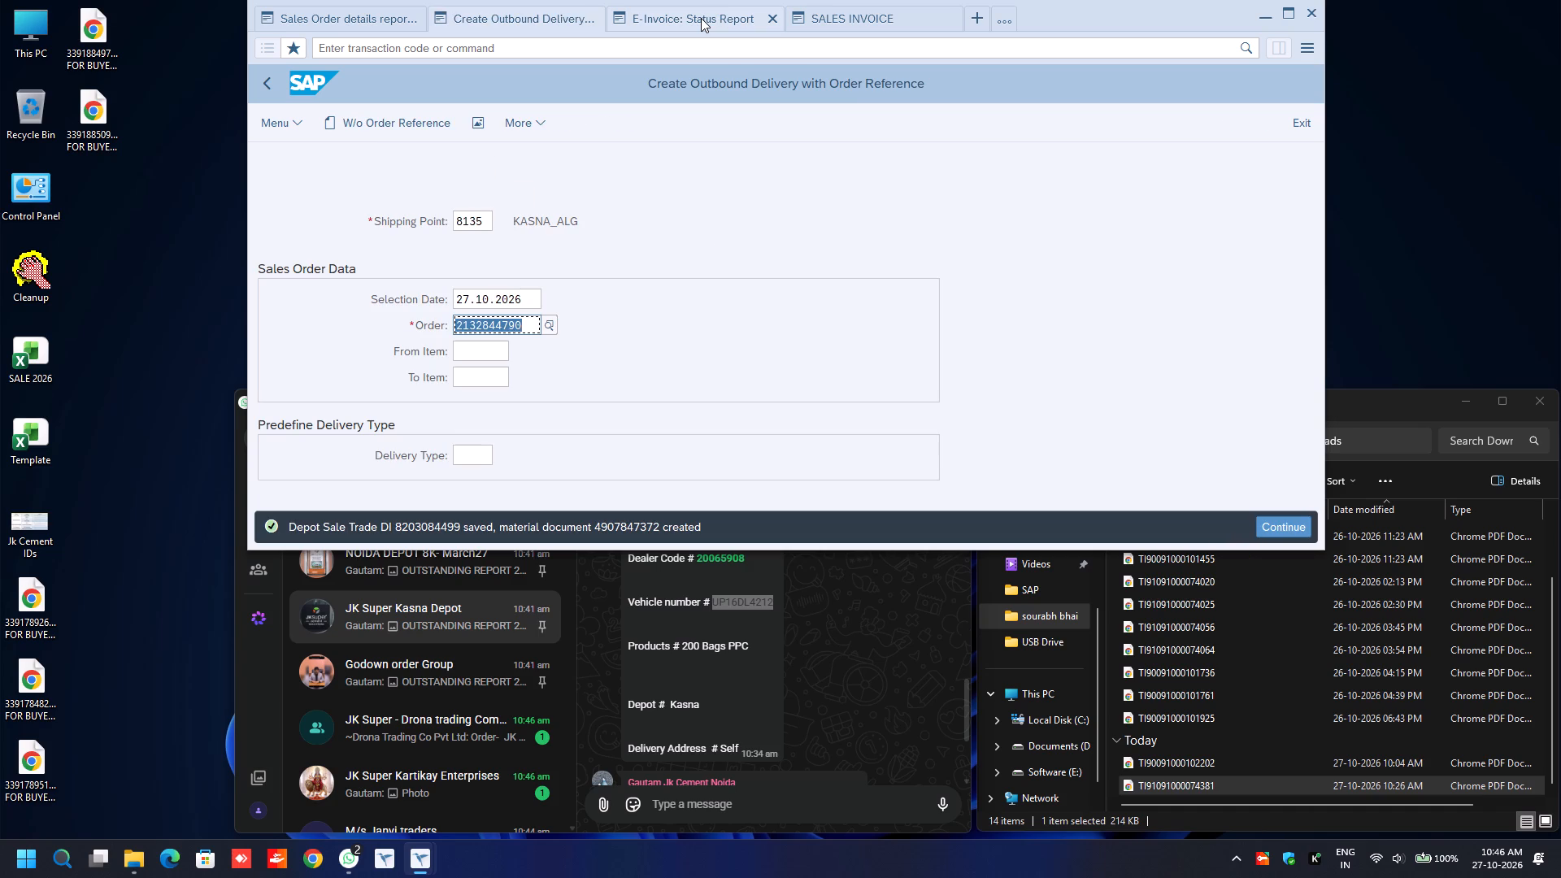
# Return to the e-Document Cockpit selection, check the multiple plant values 8134 and 8135, and execute the e-Invoice selection for 27.10.2026.
pyautogui.click(701, 18)
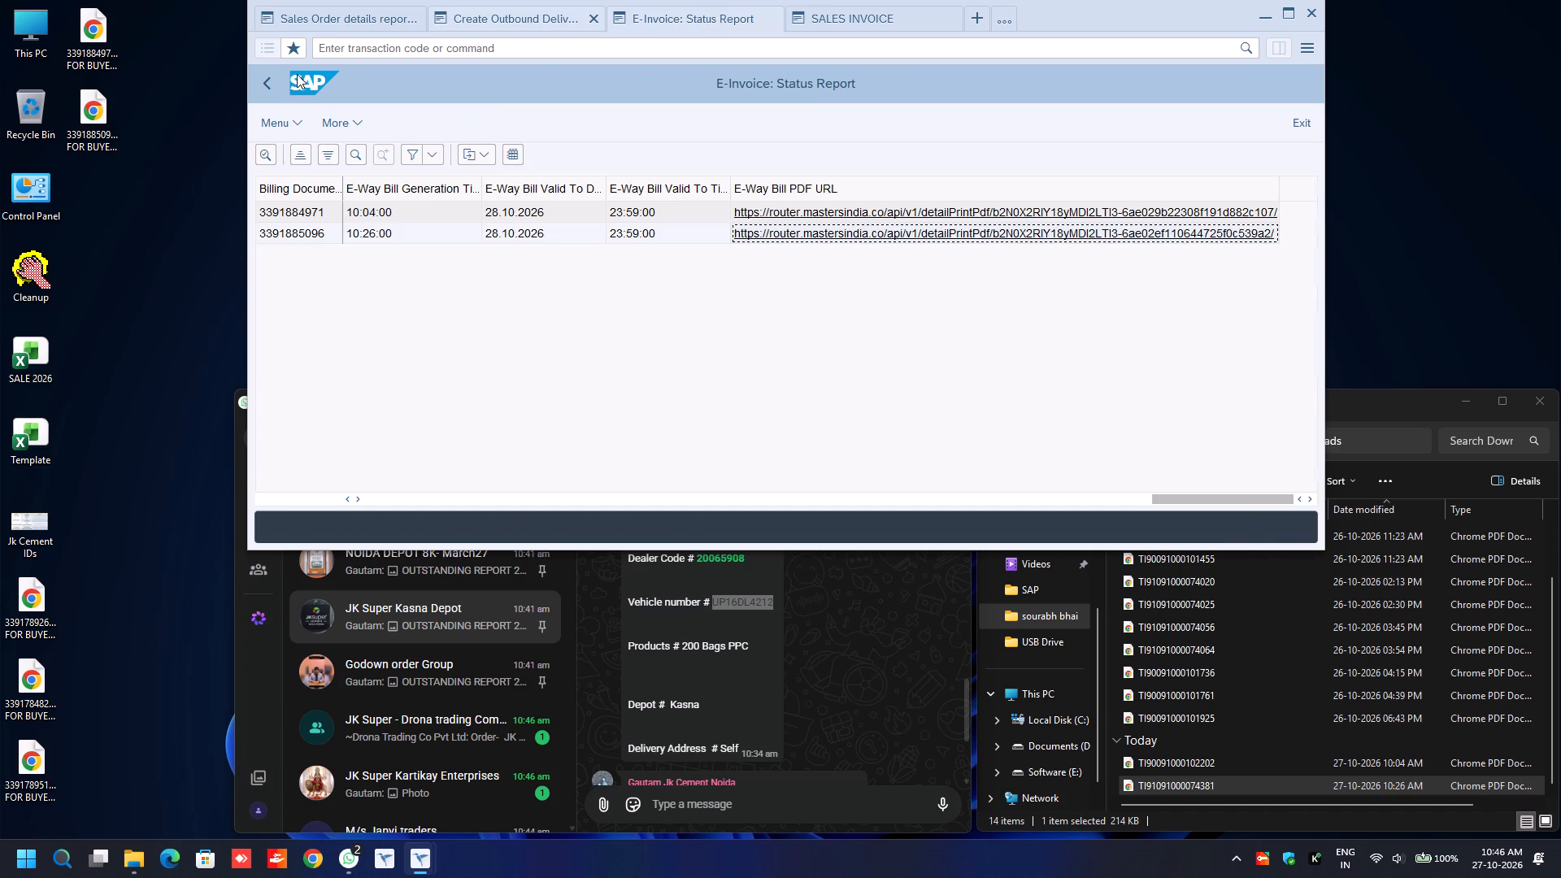
pyautogui.click(267, 80)
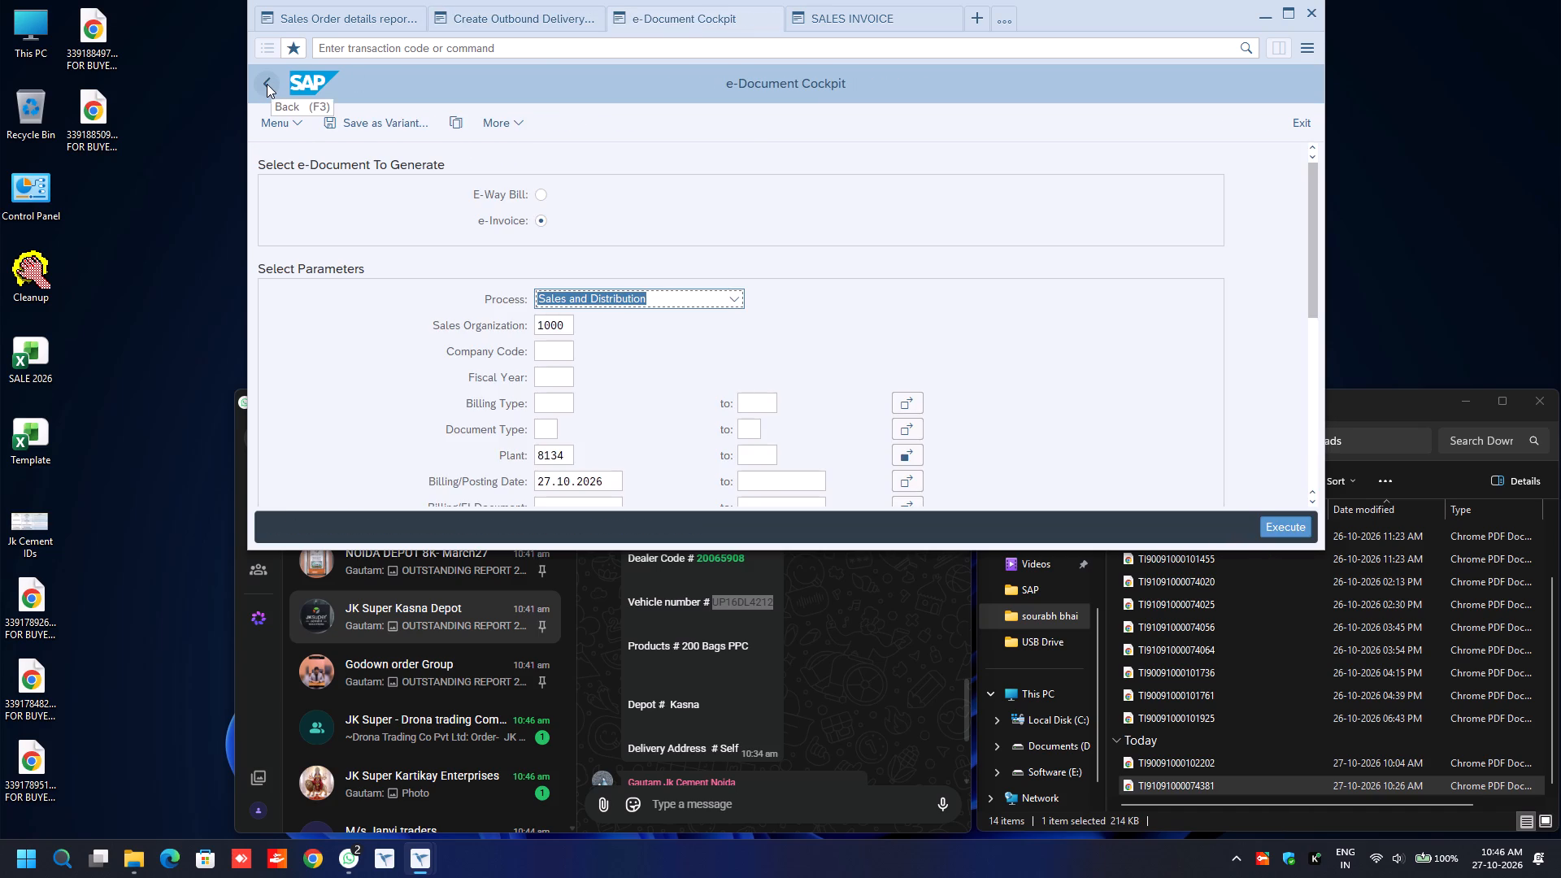
pyautogui.click(907, 459)
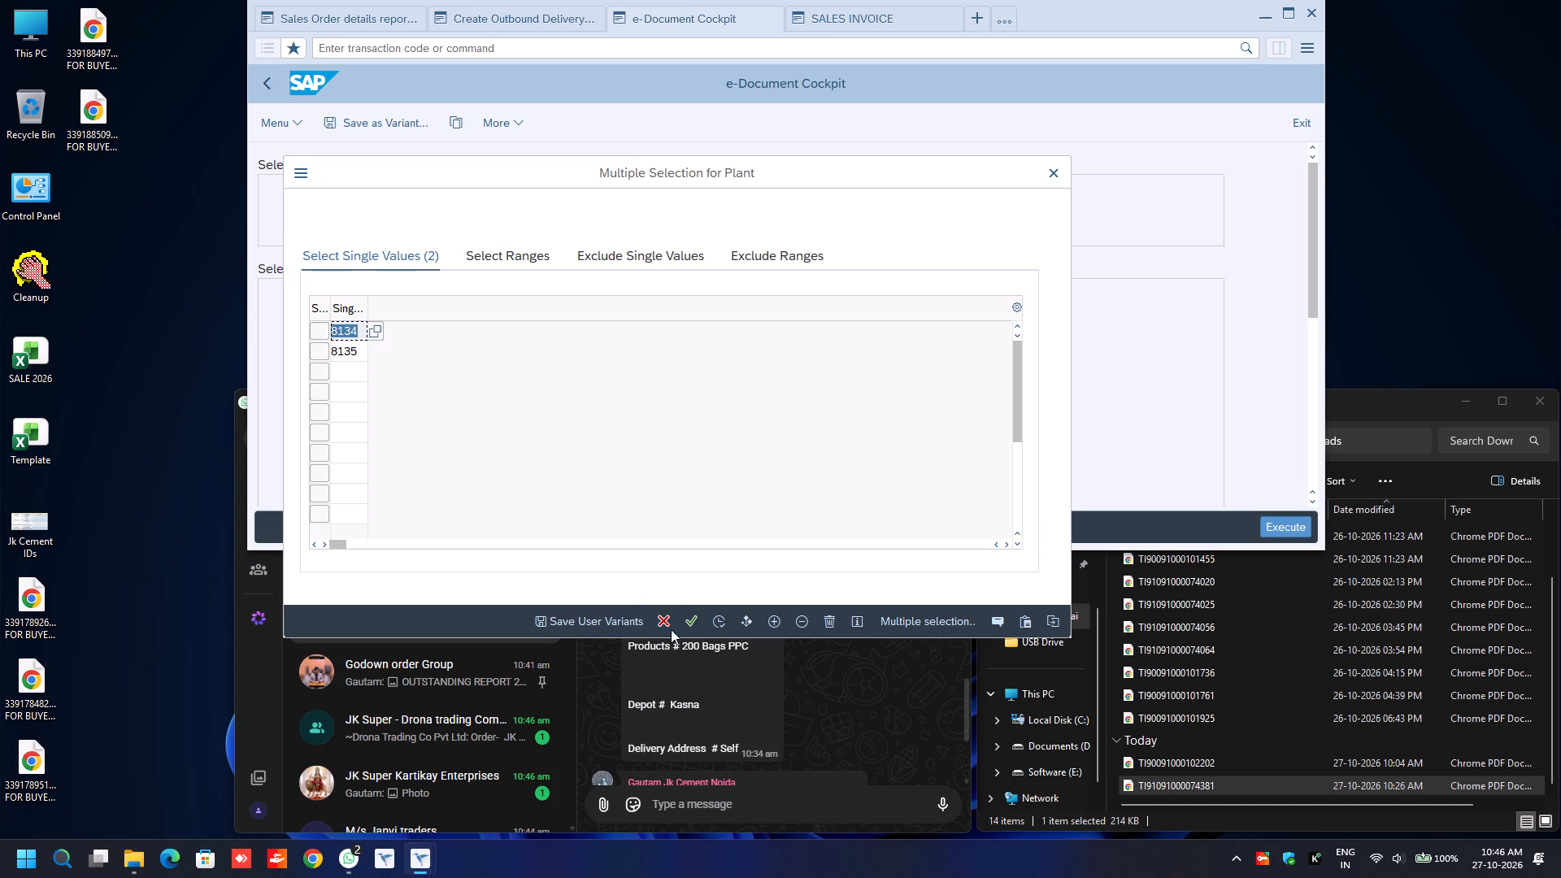
pyautogui.click(724, 621)
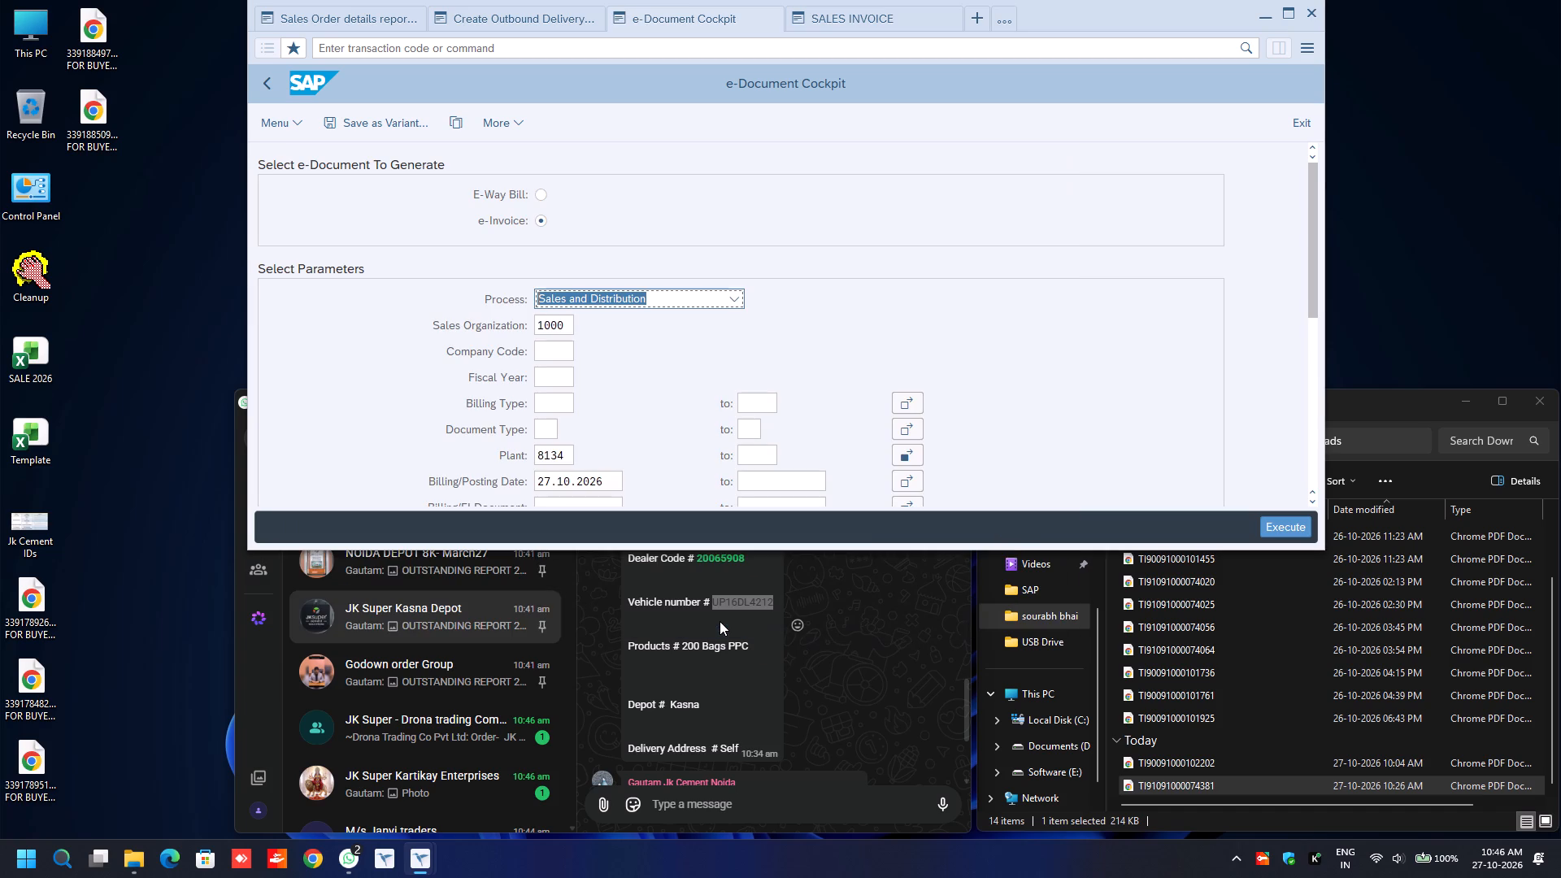
pyautogui.click(1284, 522)
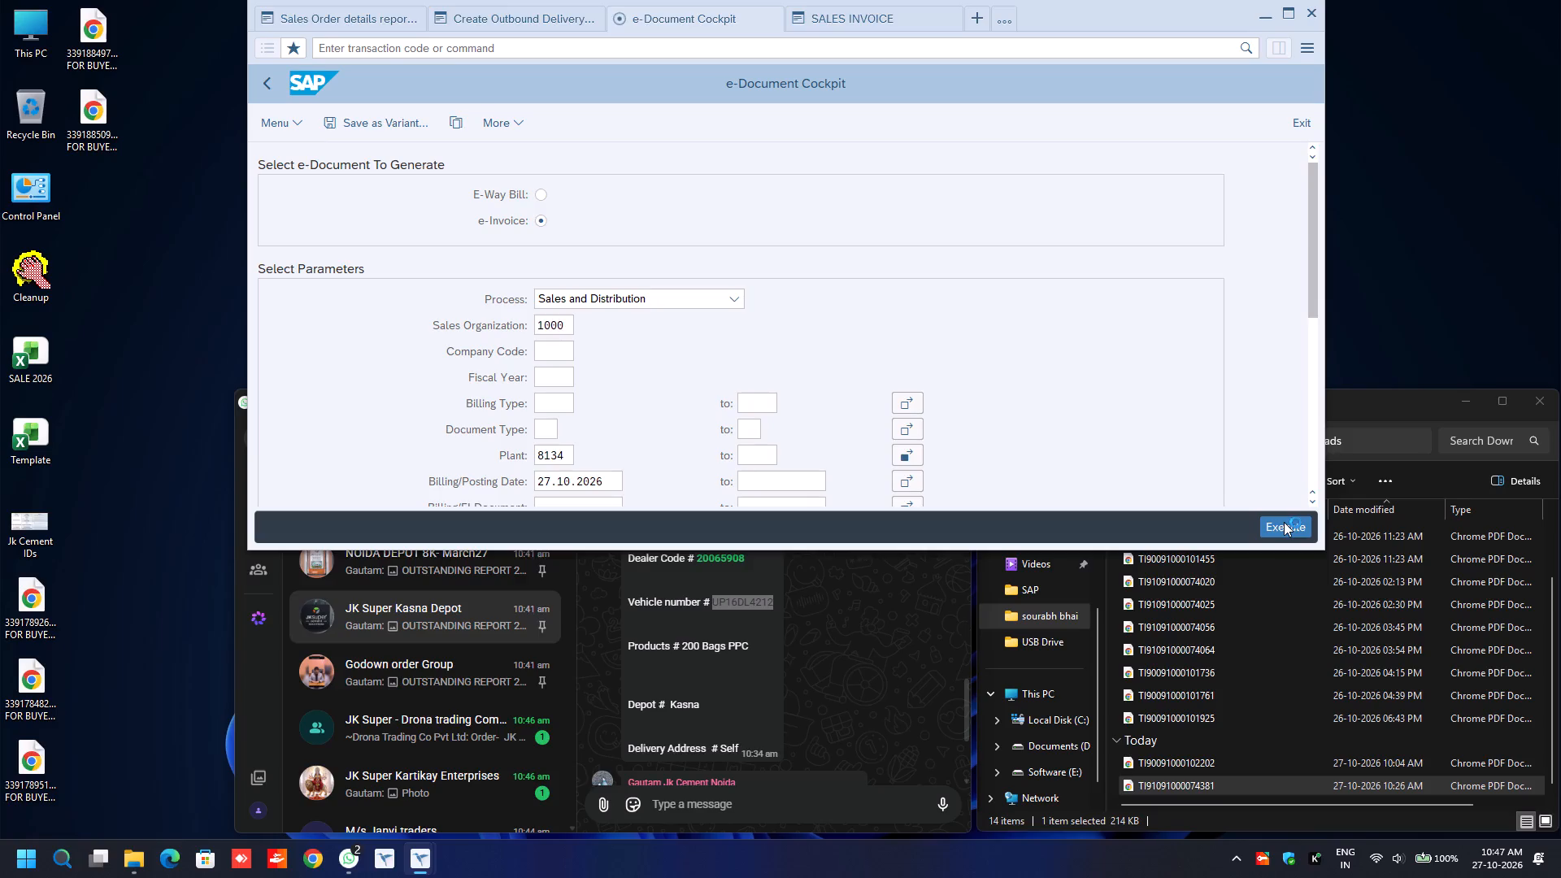
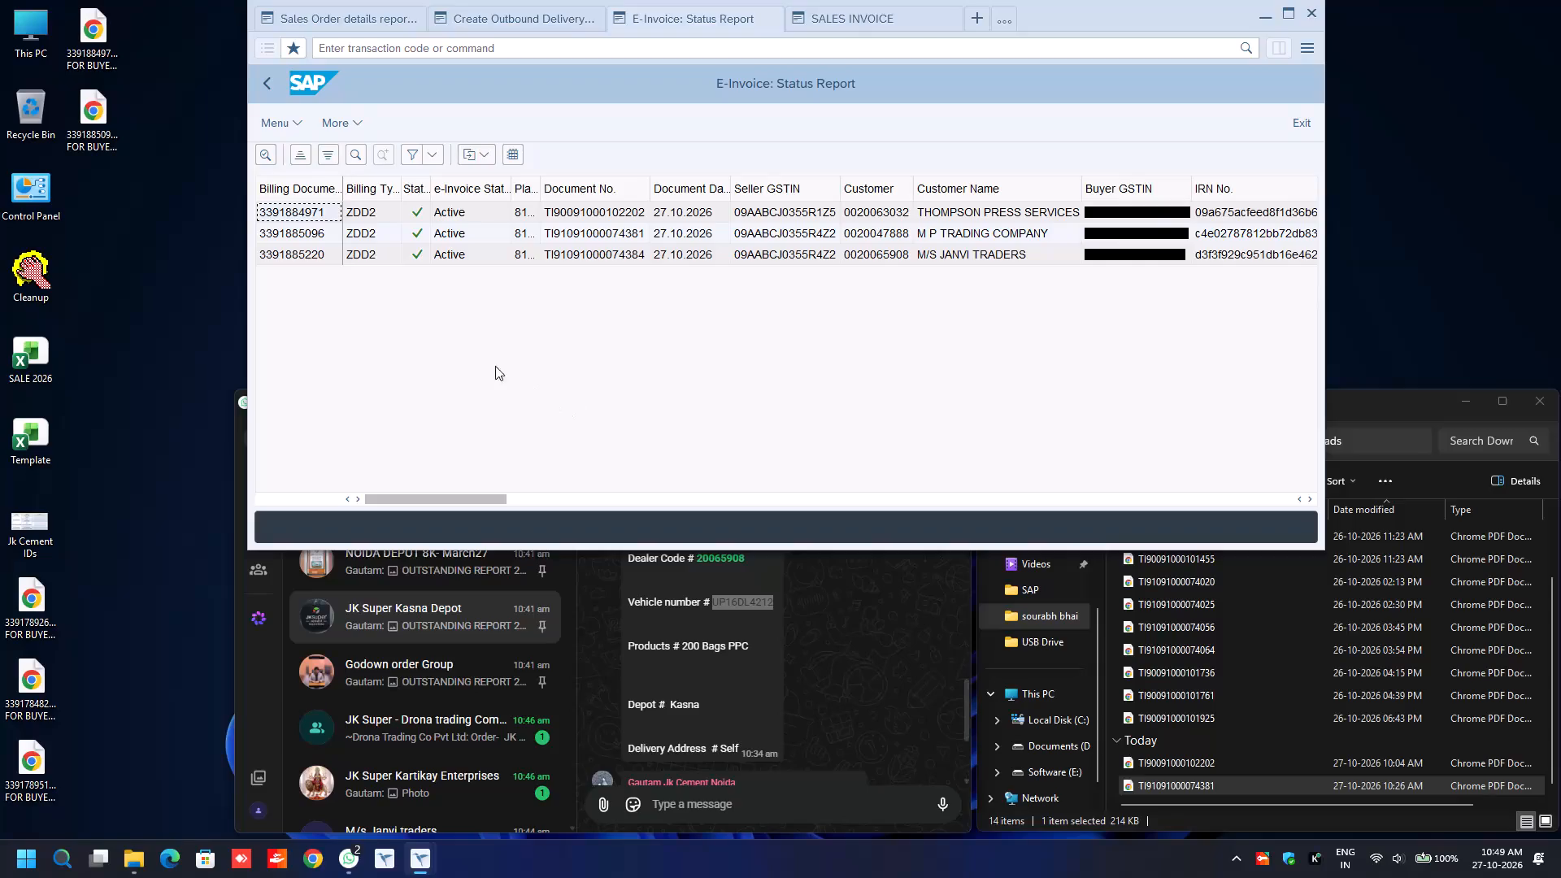
pyautogui.scroll(-7, 394, 313)
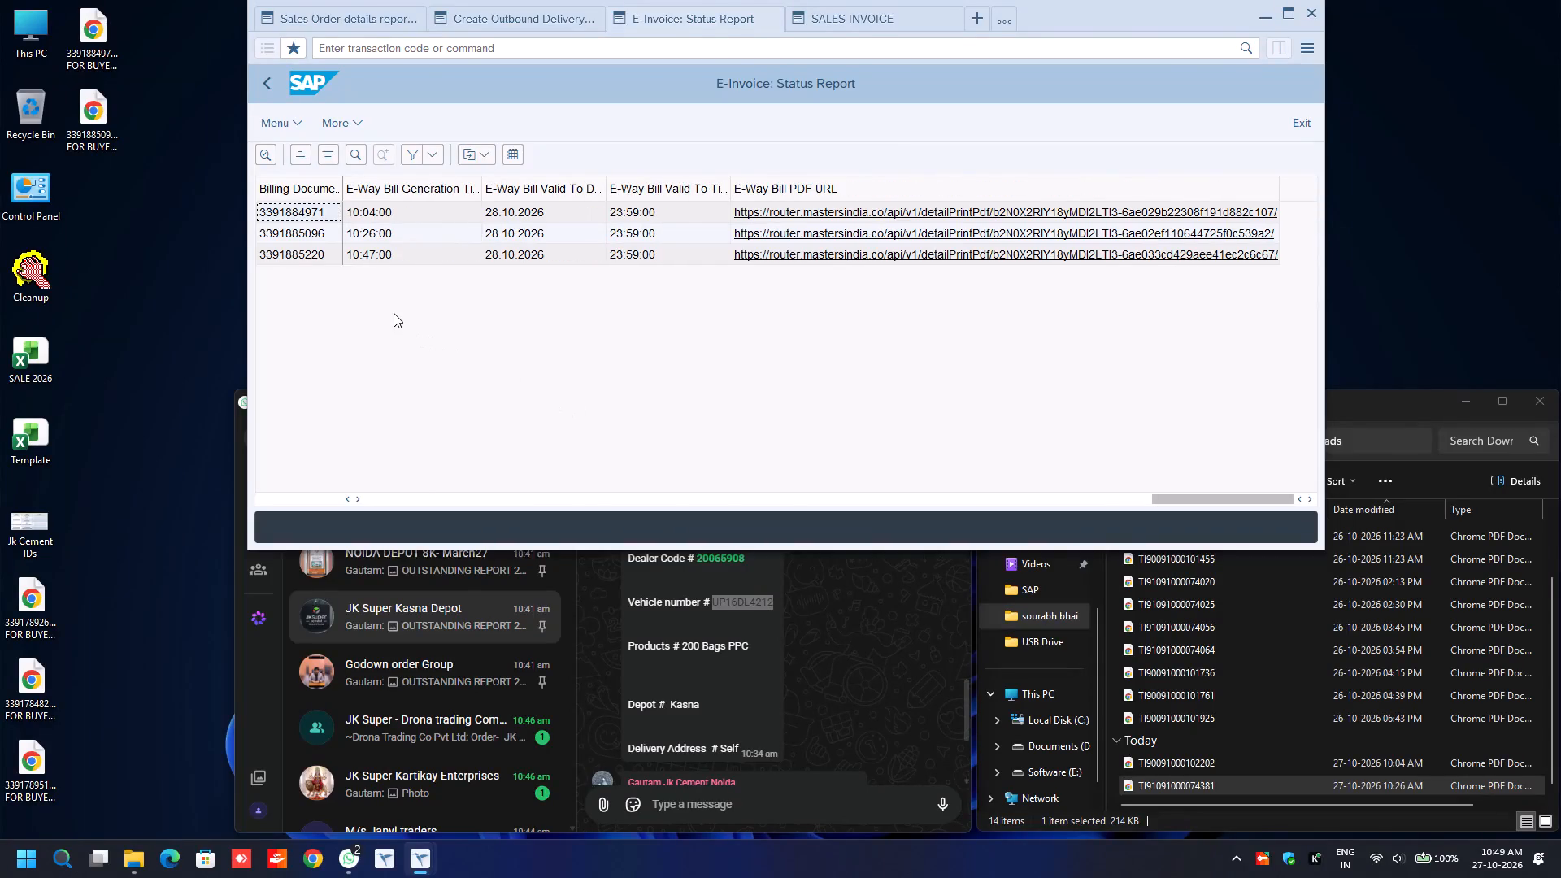
pyautogui.click(286, 246)
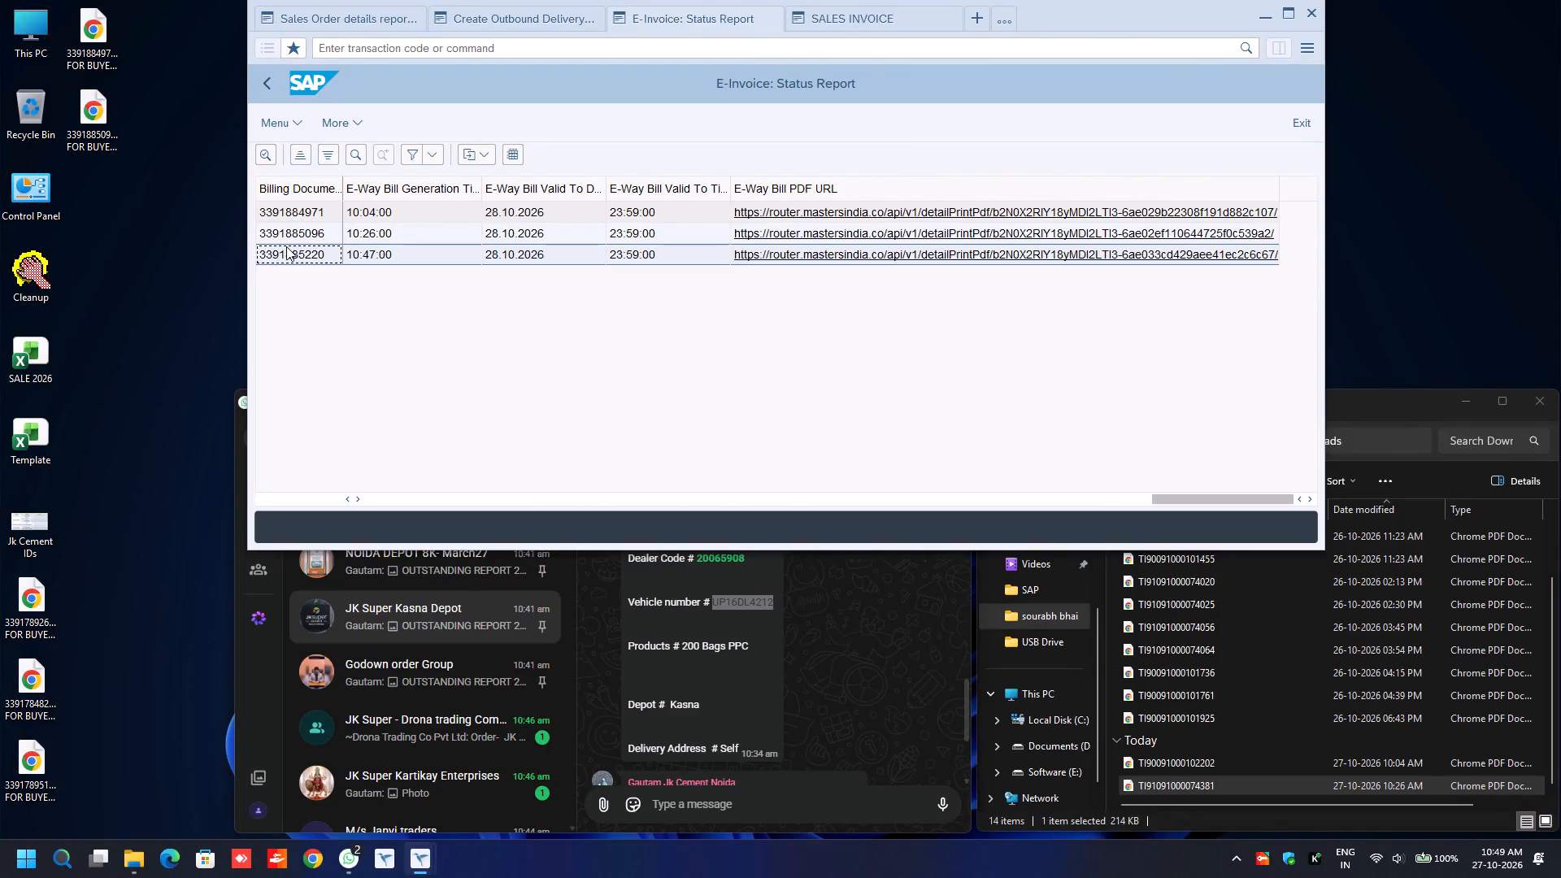
pyautogui.hotkey('ctrl', 'y')
pyautogui.hotkey('ctrl', 'c')
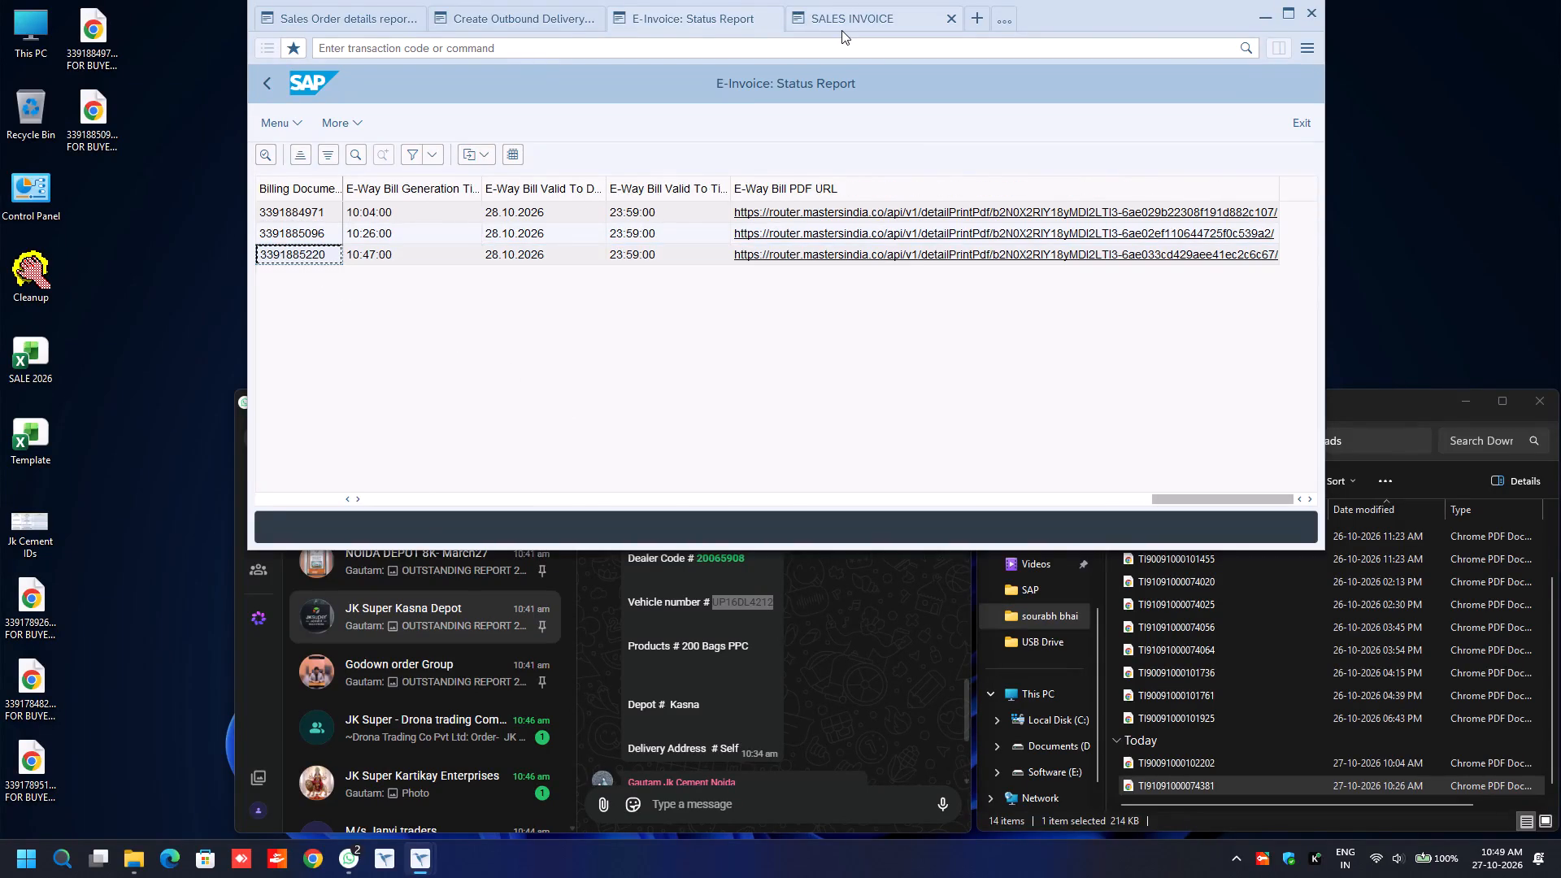
pyautogui.click(841, 30)
pyautogui.press('Escape')
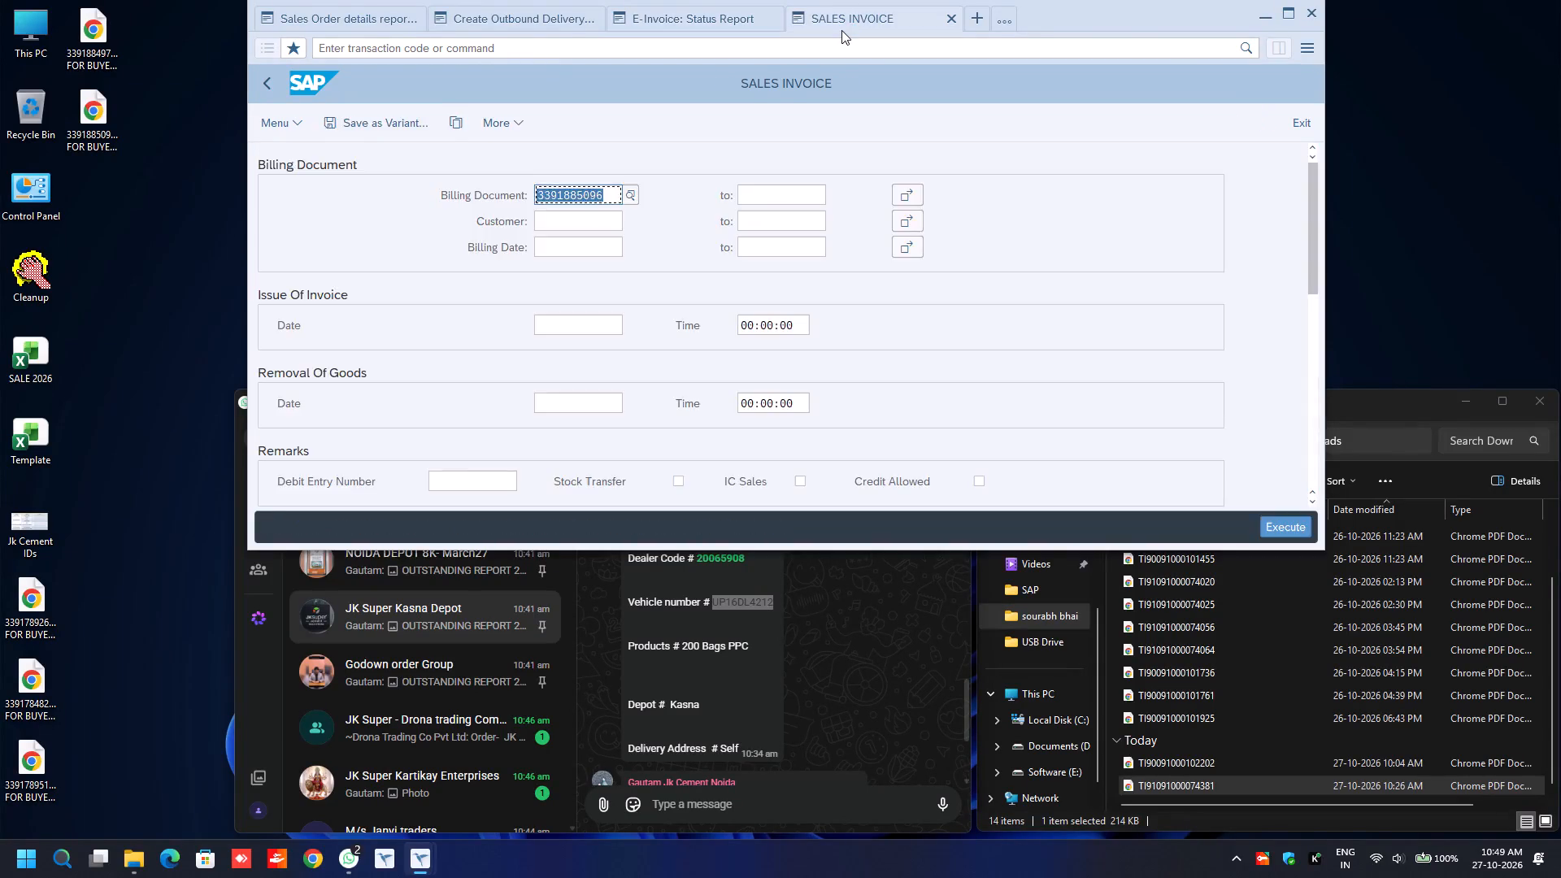
pyautogui.hotkey('ctrl', 'v')
pyautogui.press('F8')
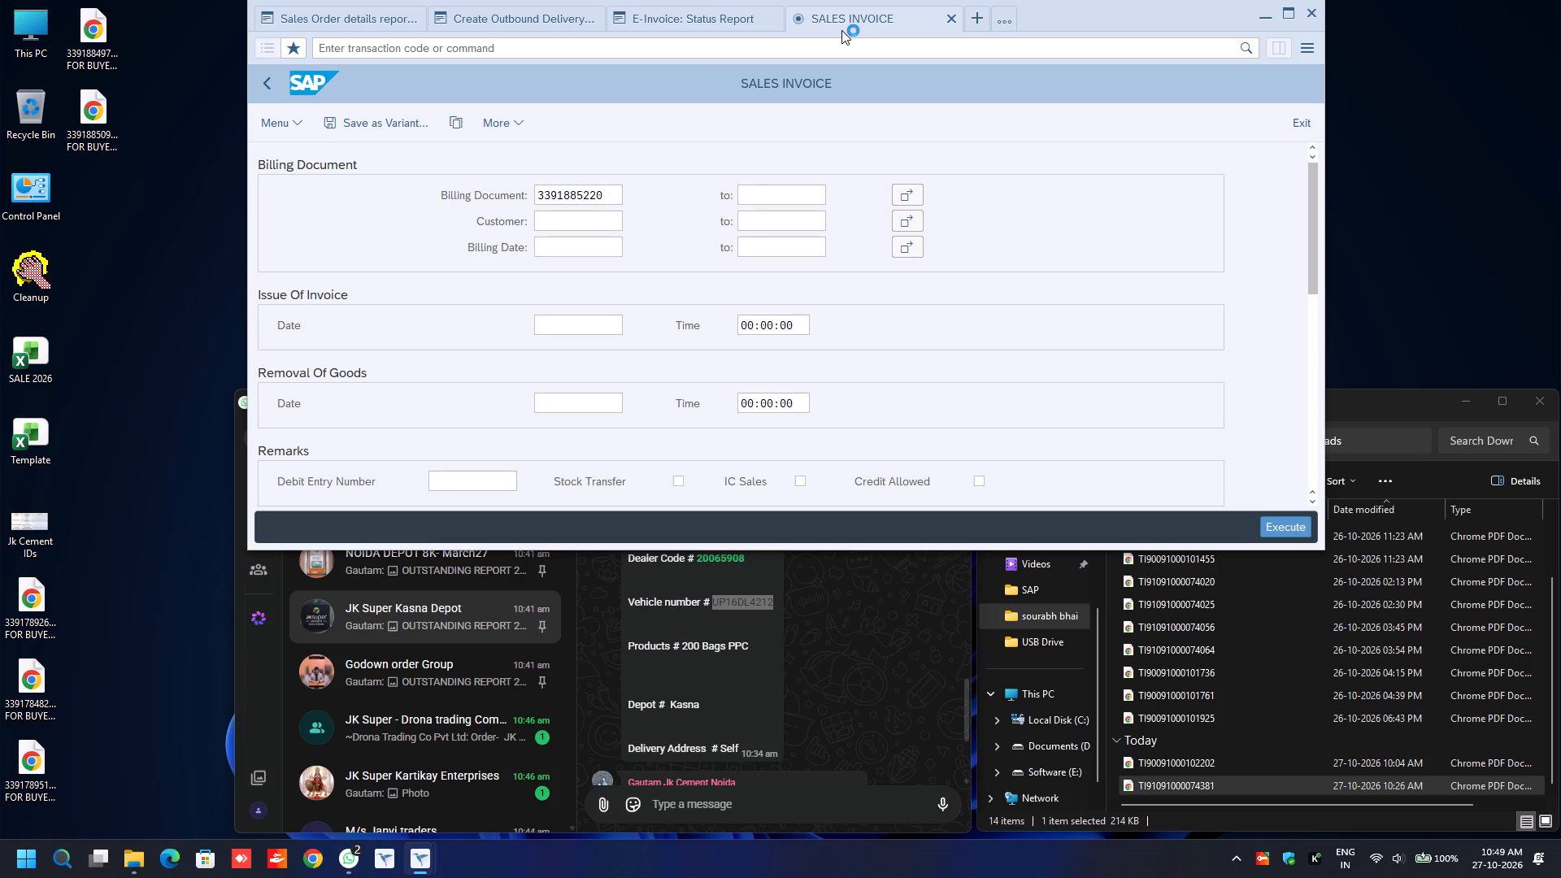
# Select the Original For Buyer copy and generate the sales invoice.
pyautogui.press('space')
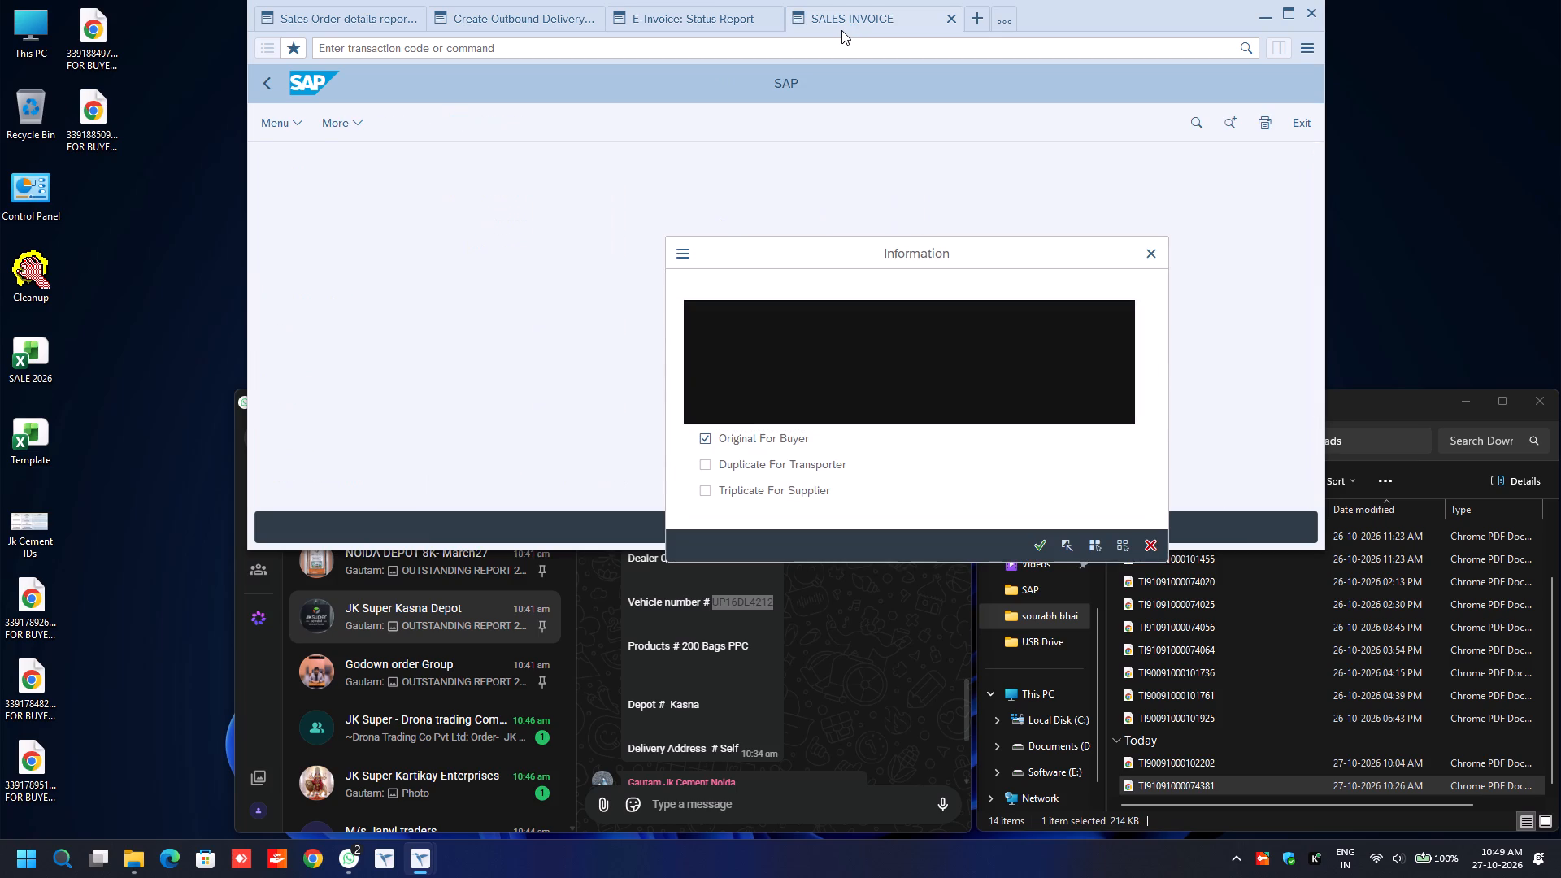
pyautogui.press('Return')
# Return to the e-Invoice status report with the e-way bill PDF links.
pyautogui.click(720, 13)
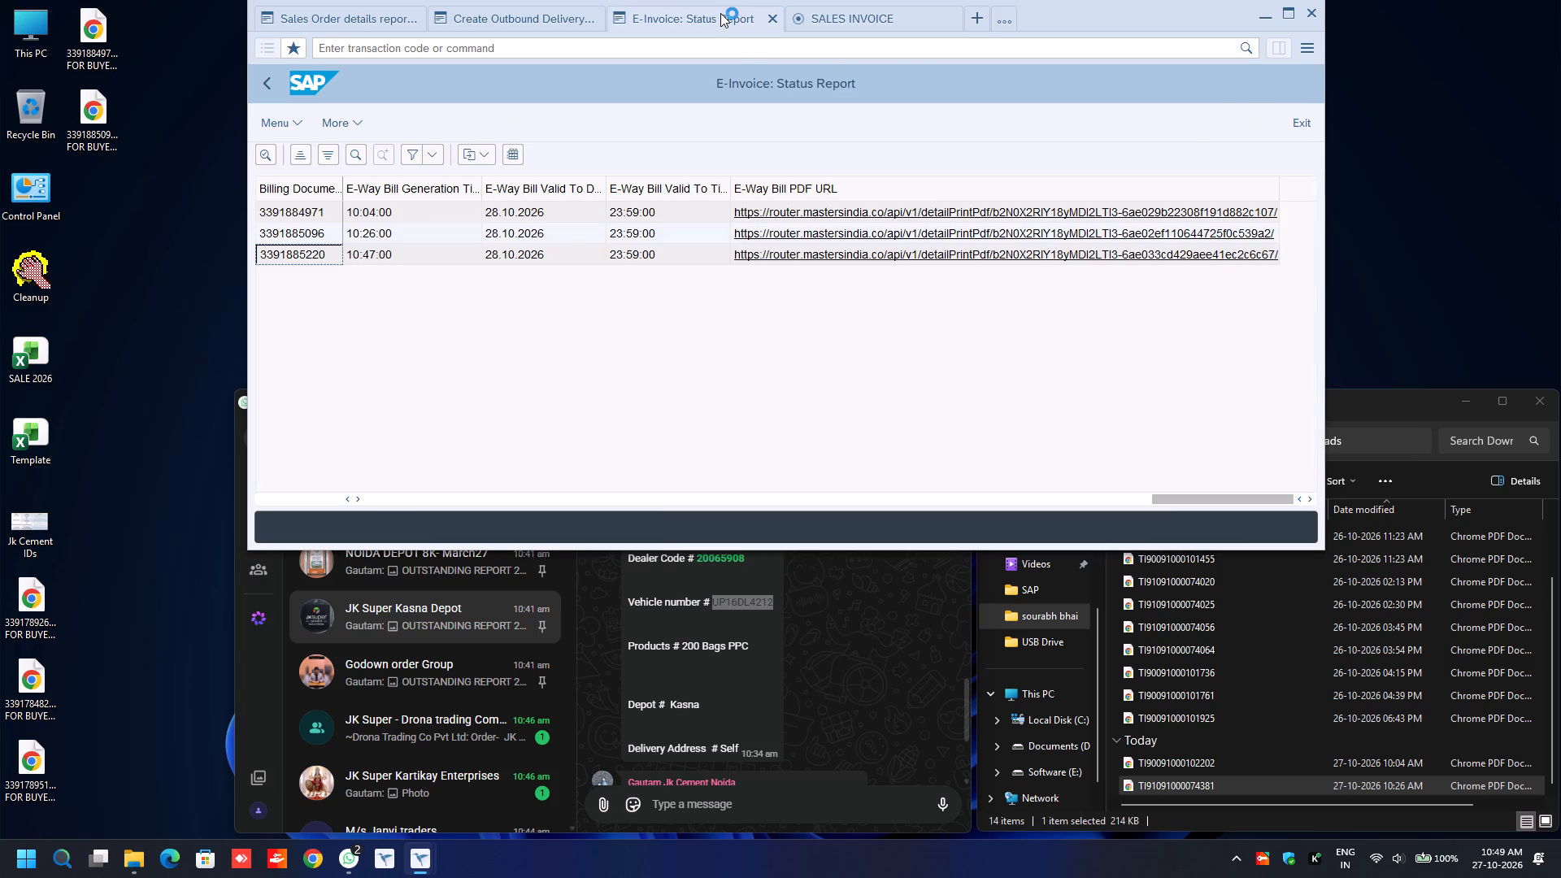
pyautogui.click(917, 258)
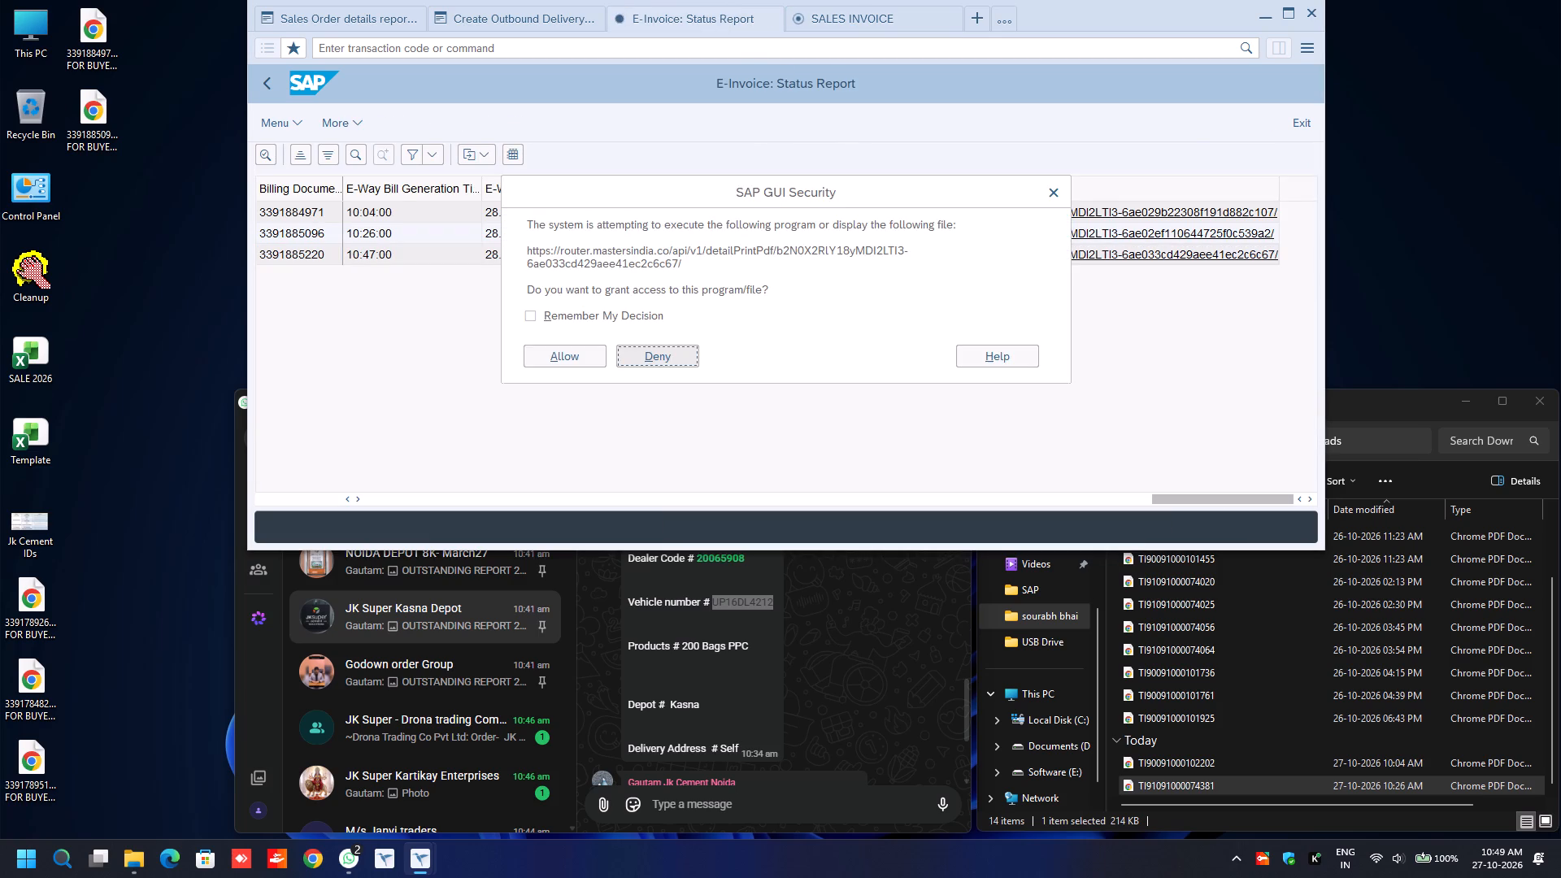
pyautogui.press('Left')
pyautogui.press('Return')
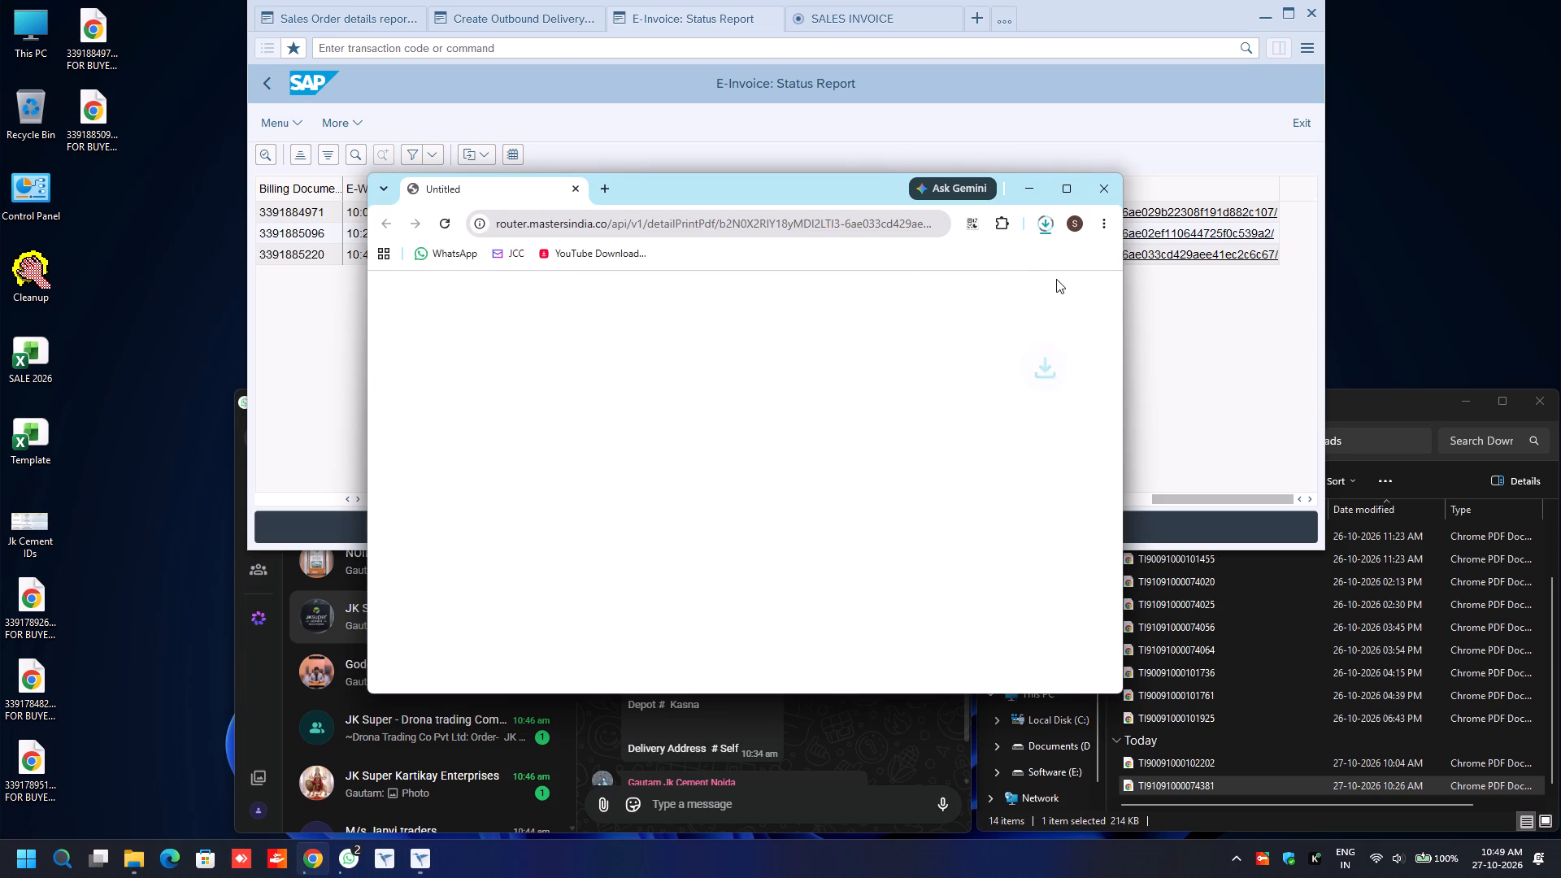
pyautogui.click(988, 261)
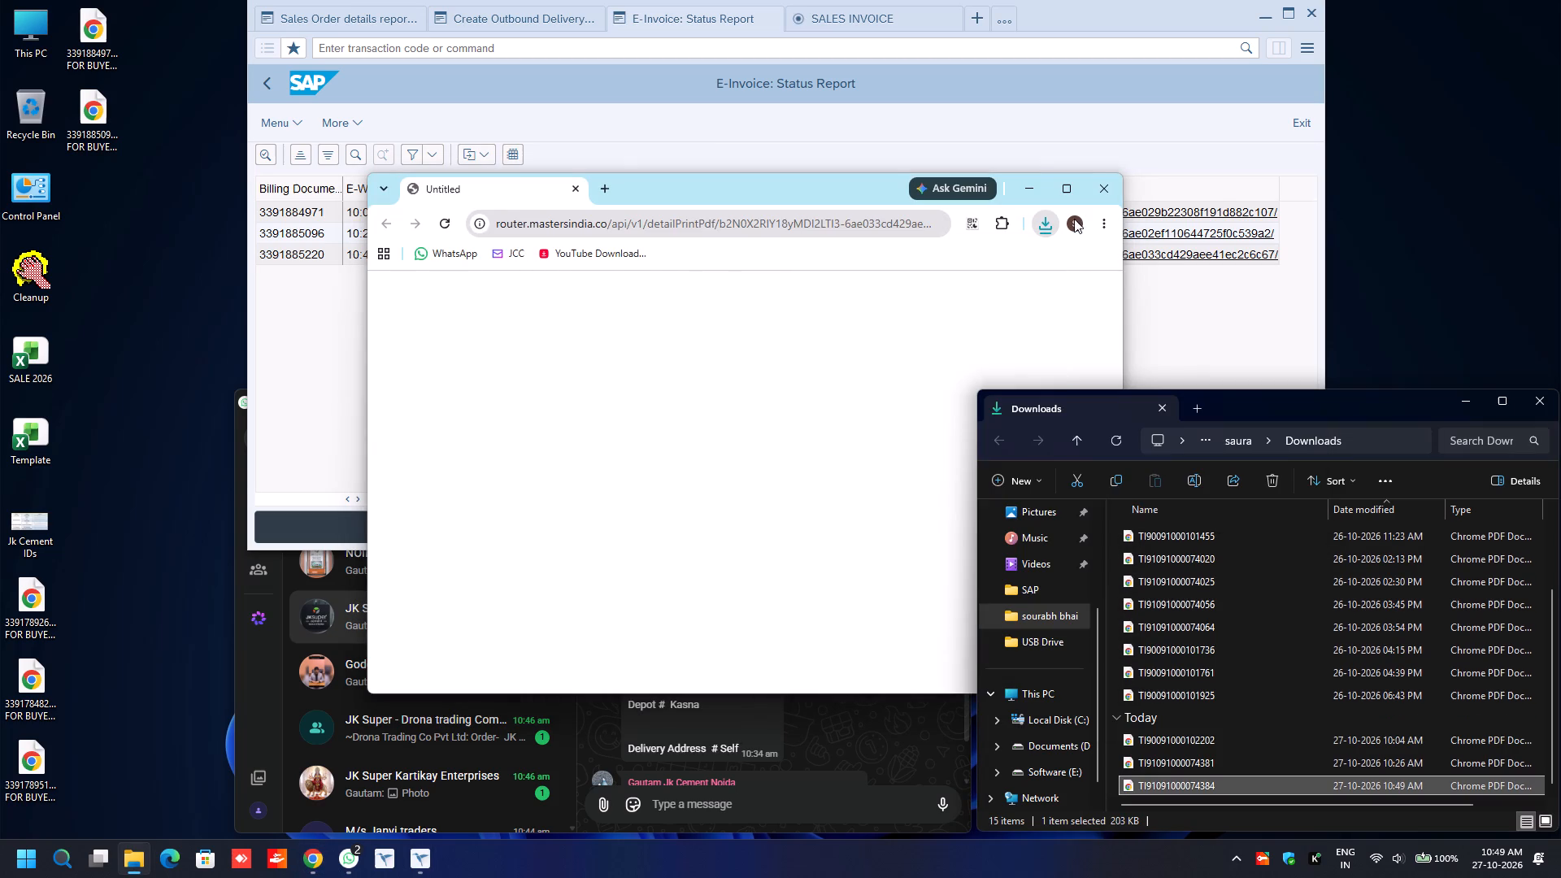
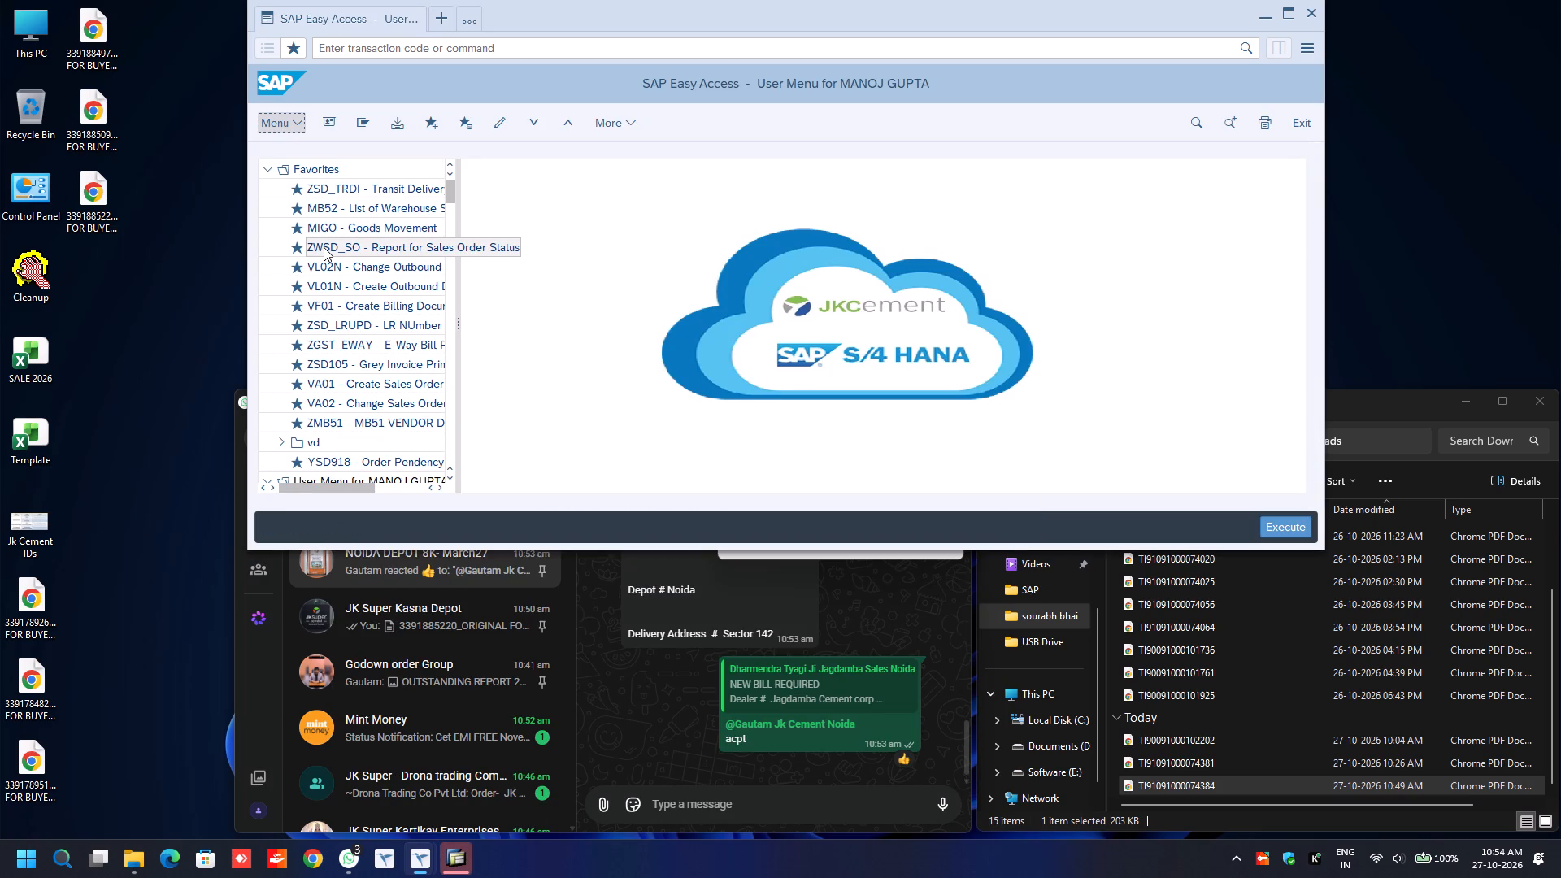
# Clear the closed SAP sessions, including the Sales Order details report, and get back to the SAP Easy Access screen.
pyautogui.click(461, 863)
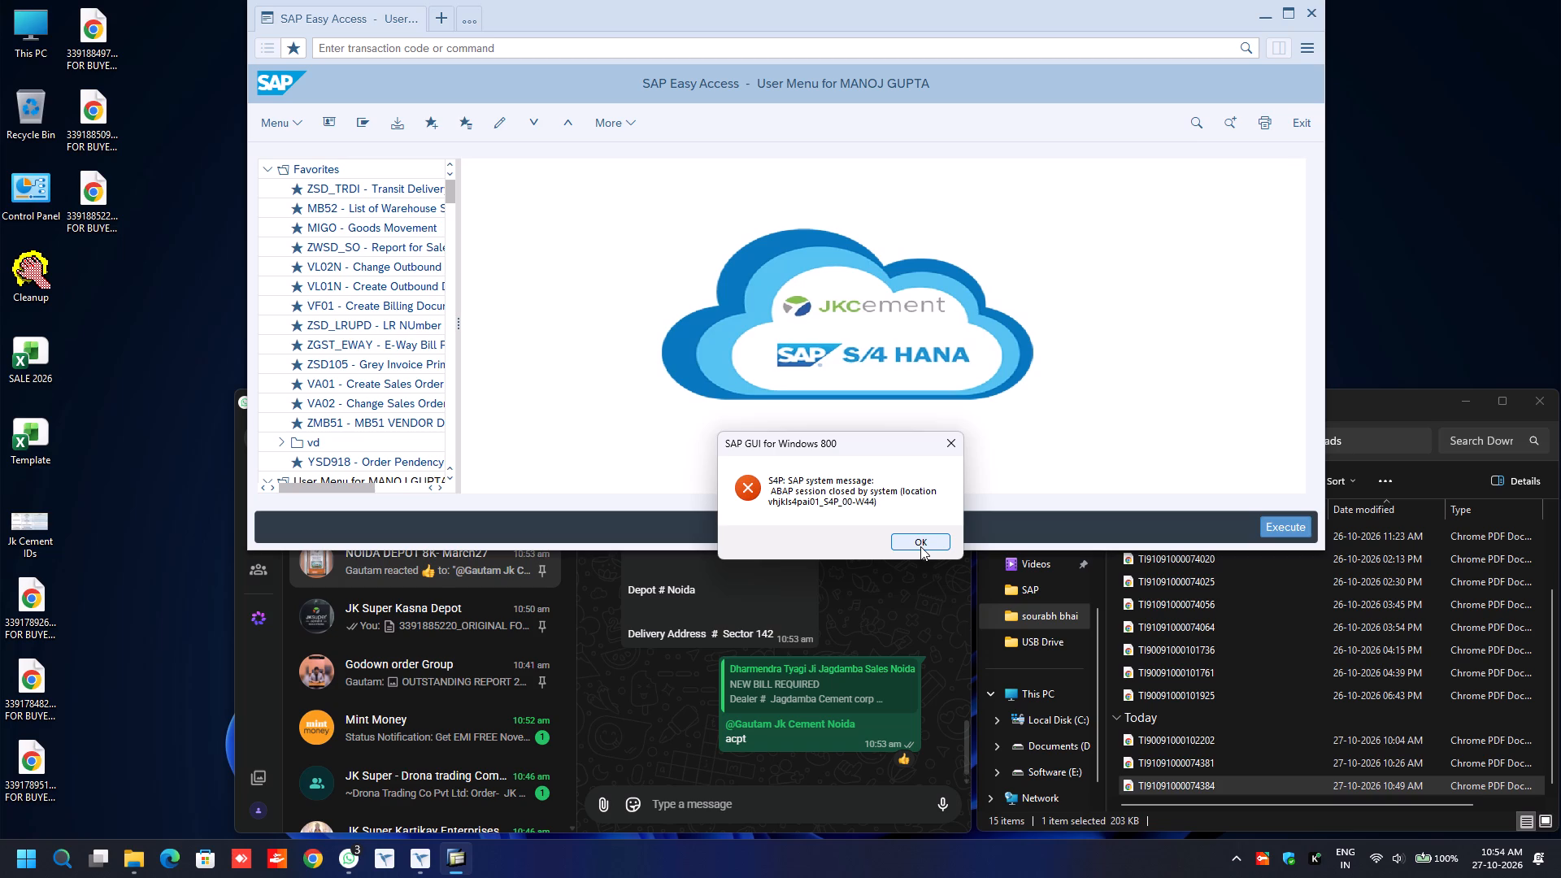
pyautogui.click(920, 546)
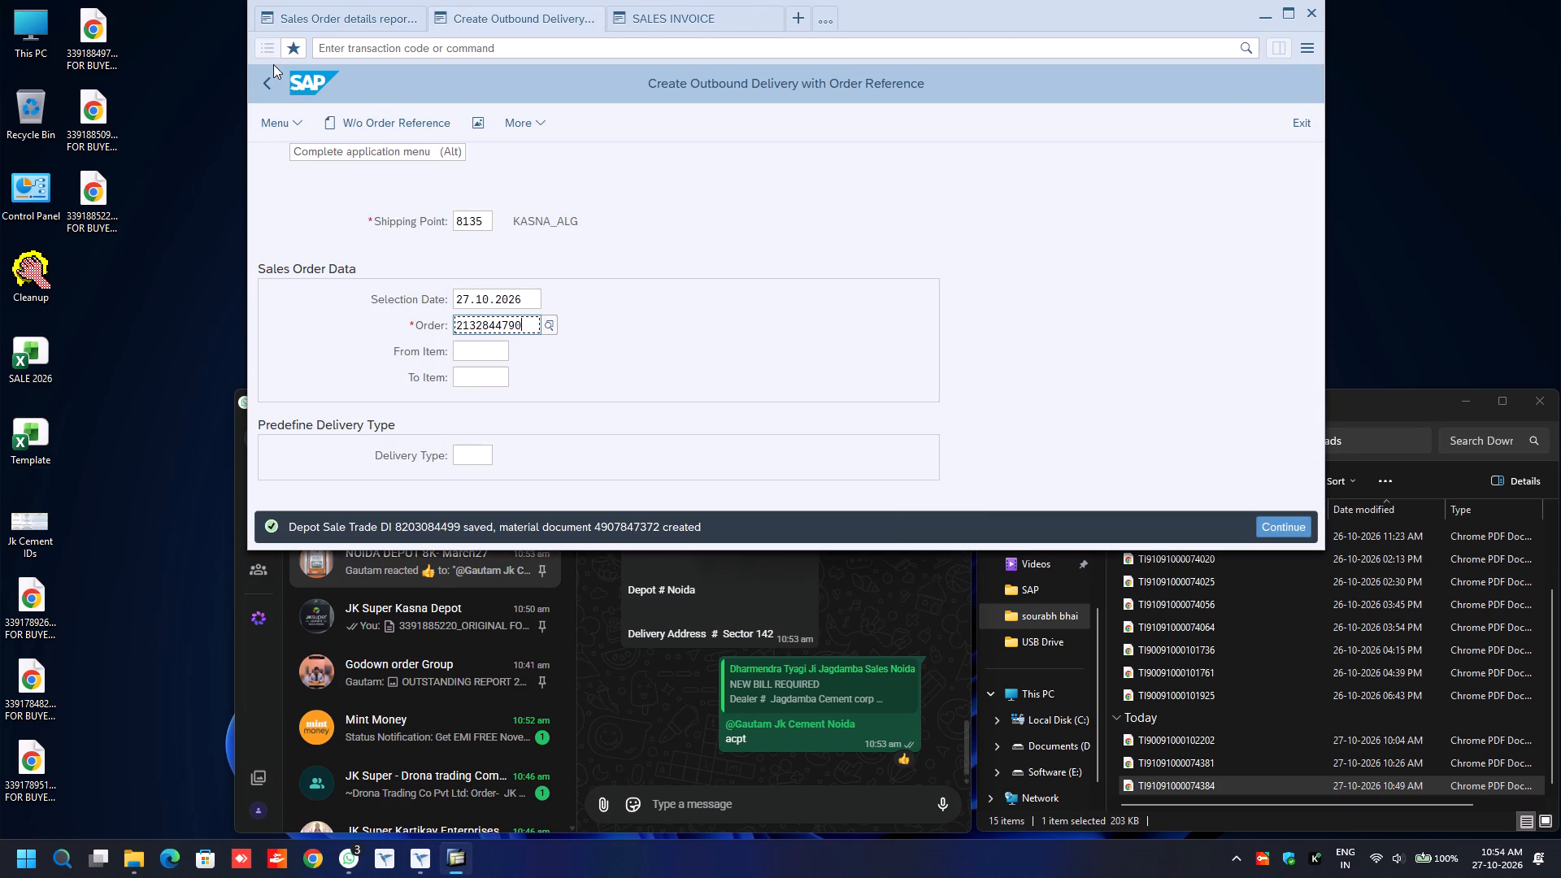
pyautogui.click(286, 24)
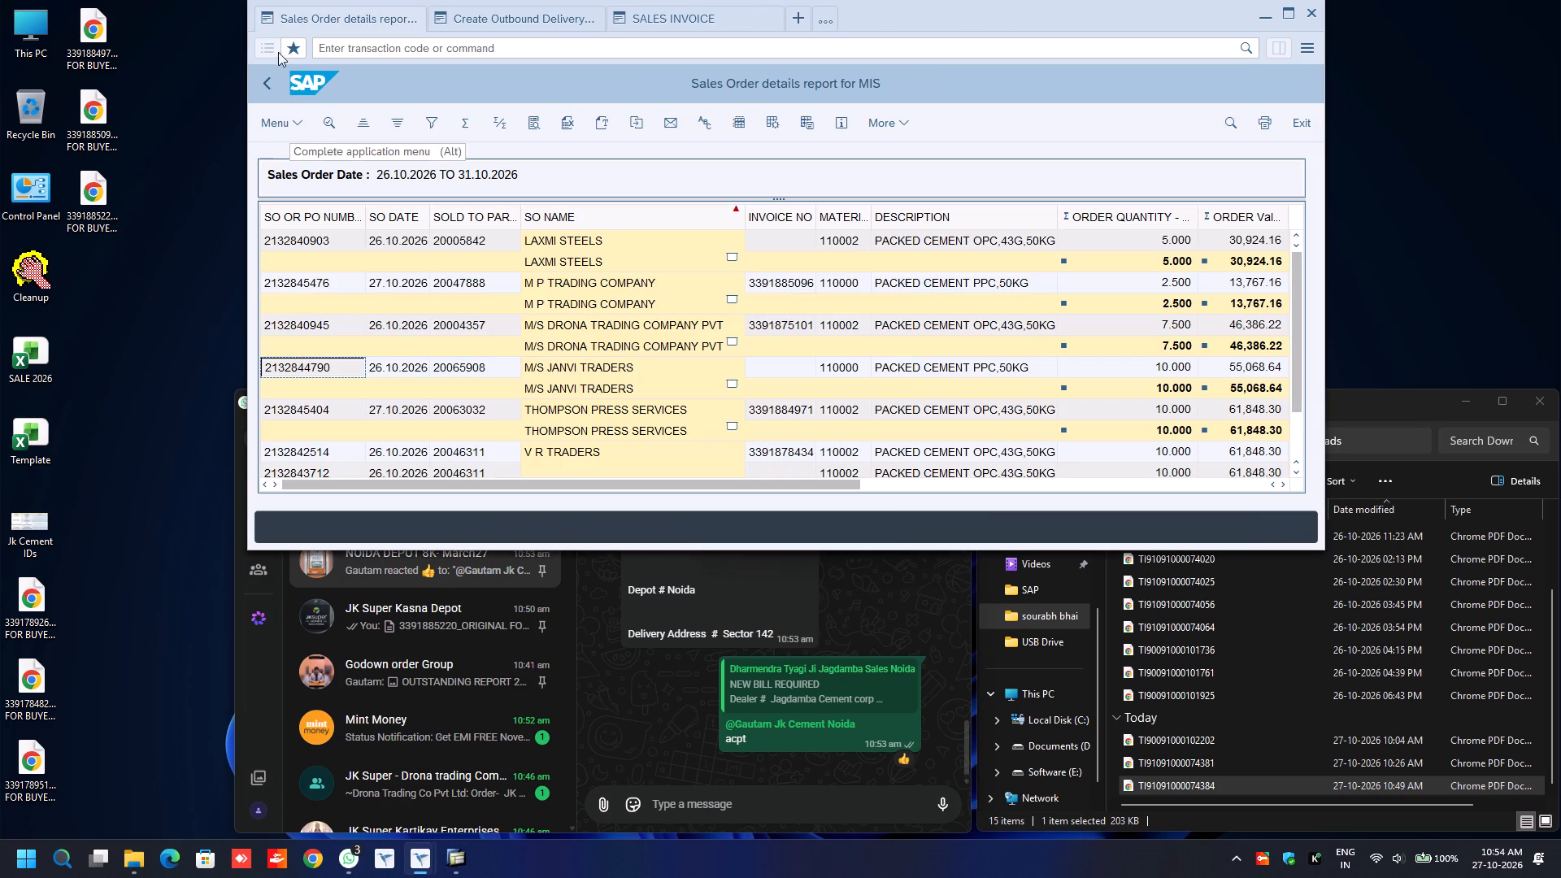
pyautogui.click(267, 81)
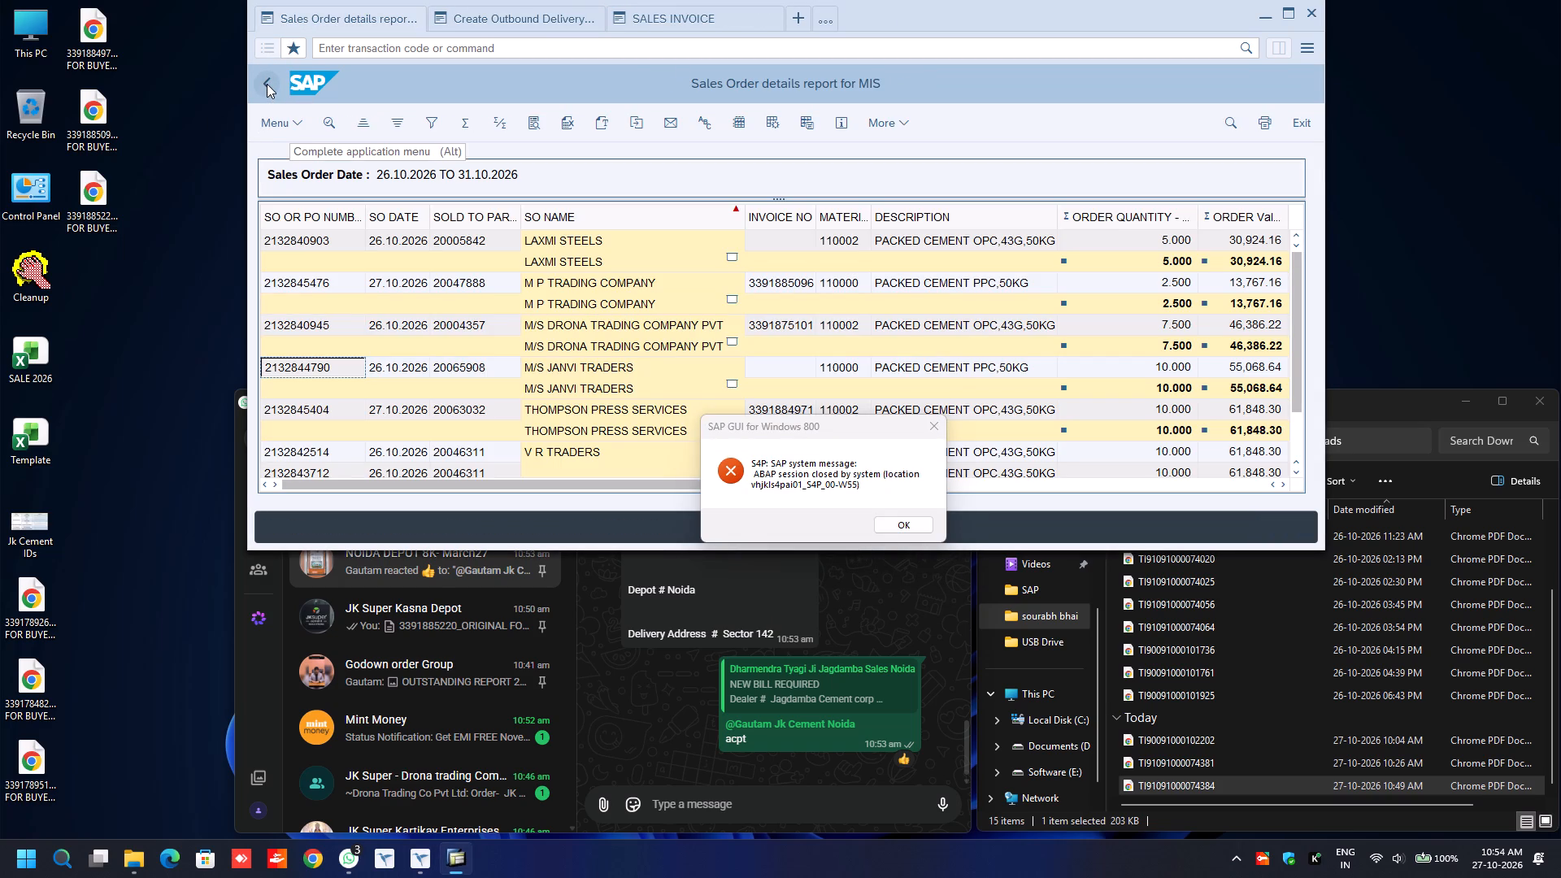
pyautogui.press('Return')
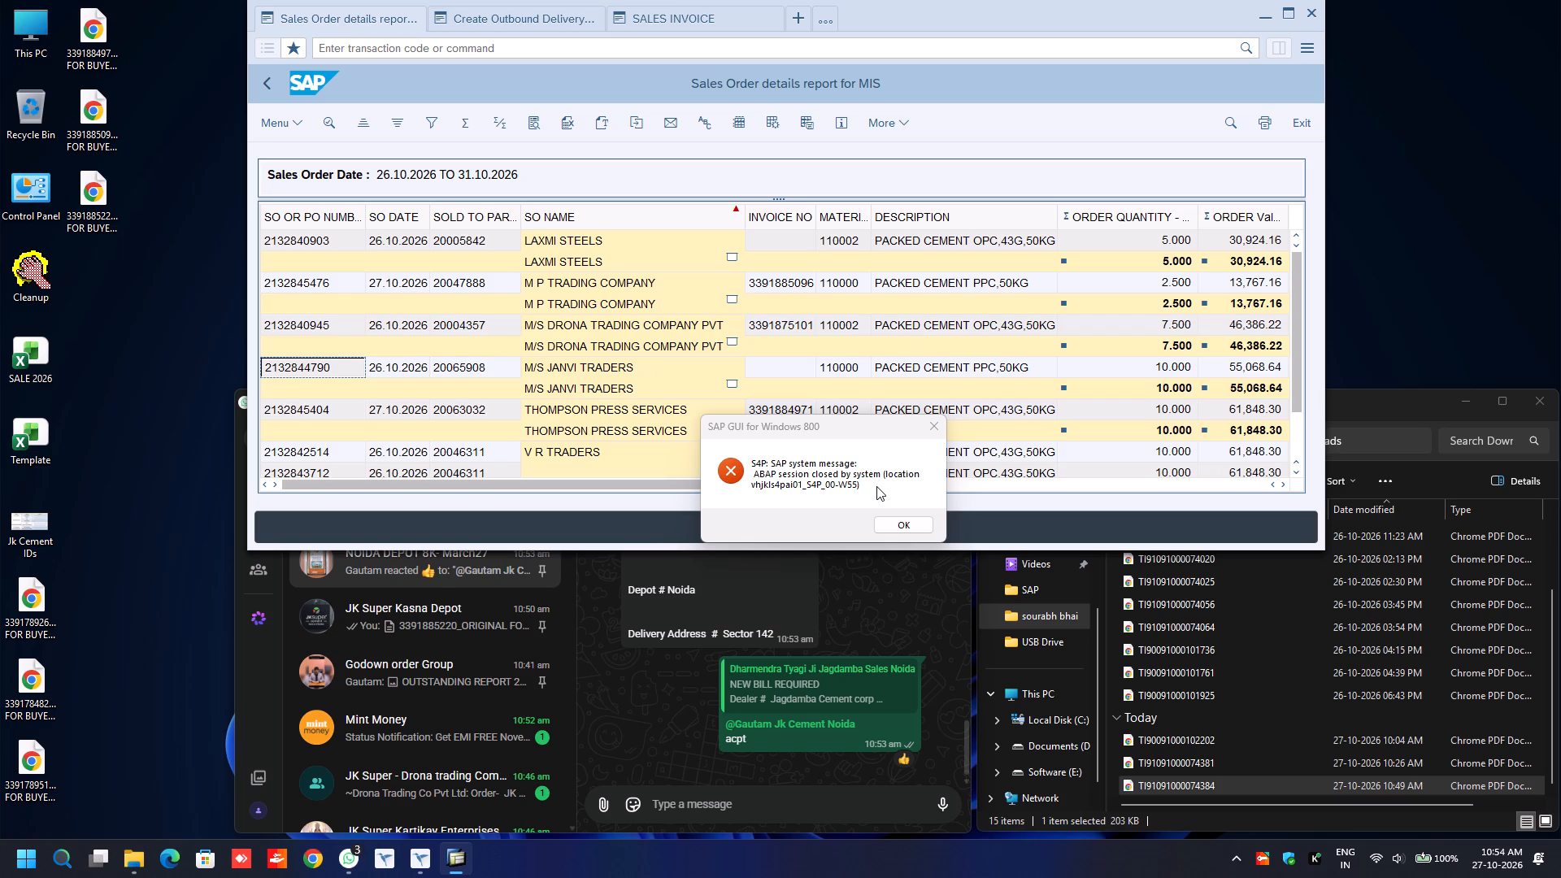
pyautogui.click(900, 523)
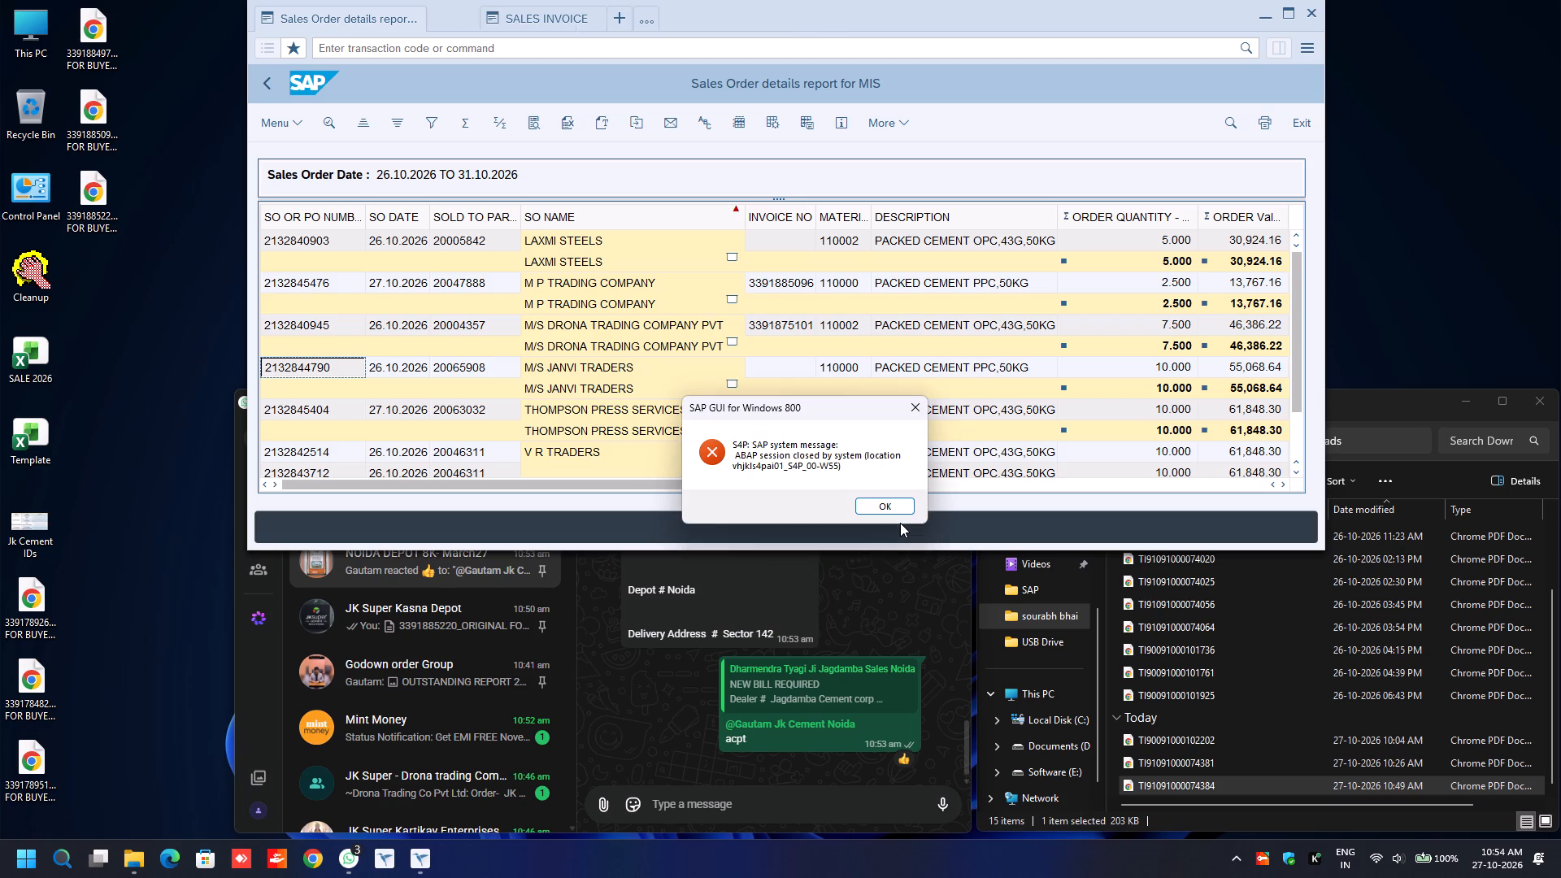
pyautogui.click(891, 502)
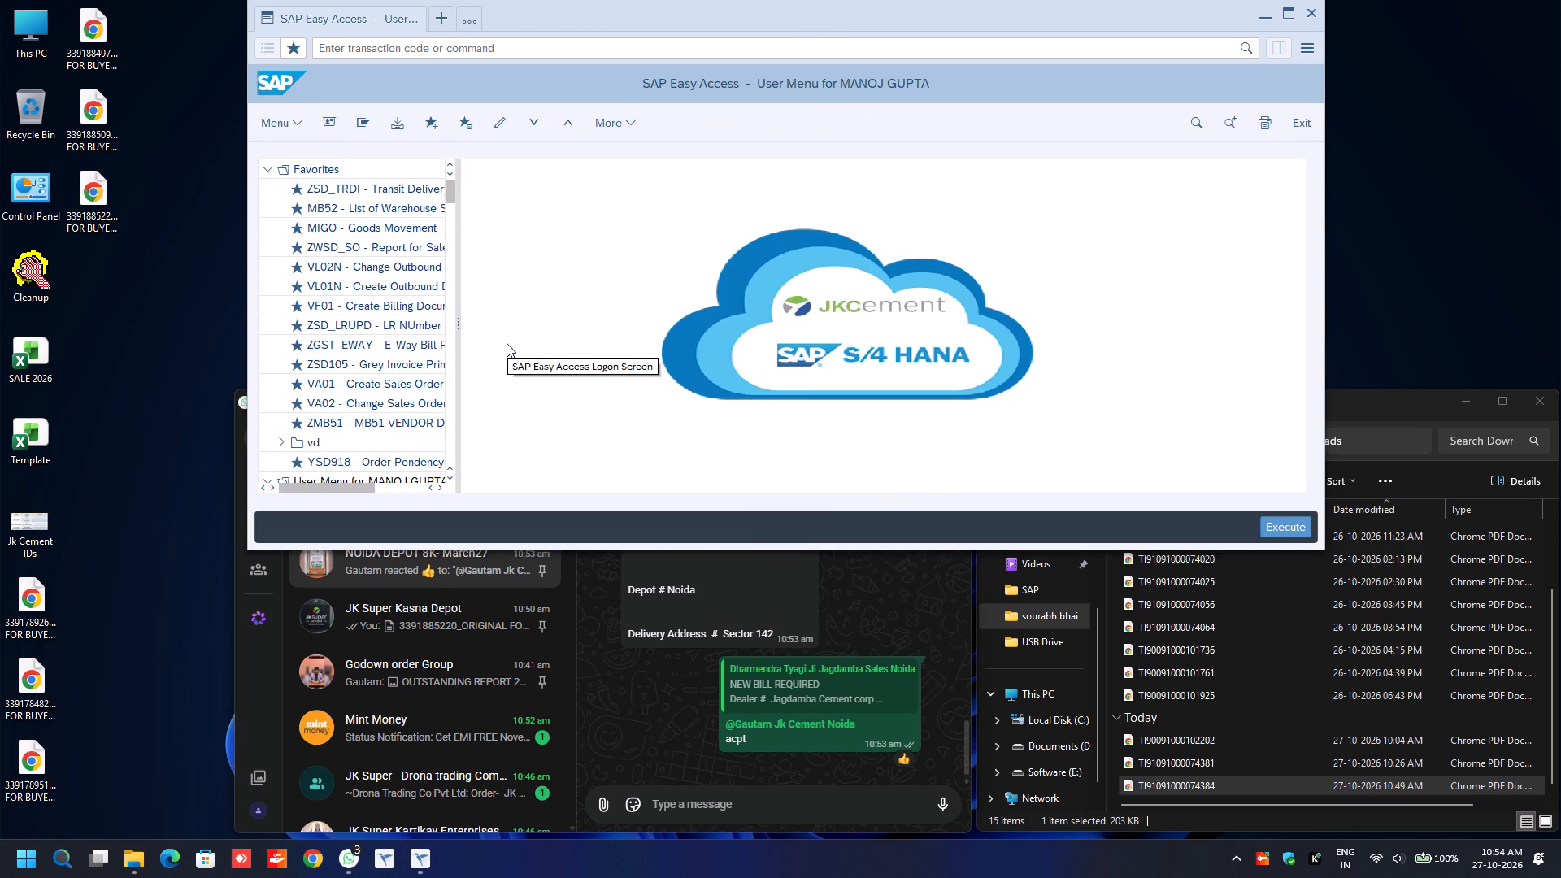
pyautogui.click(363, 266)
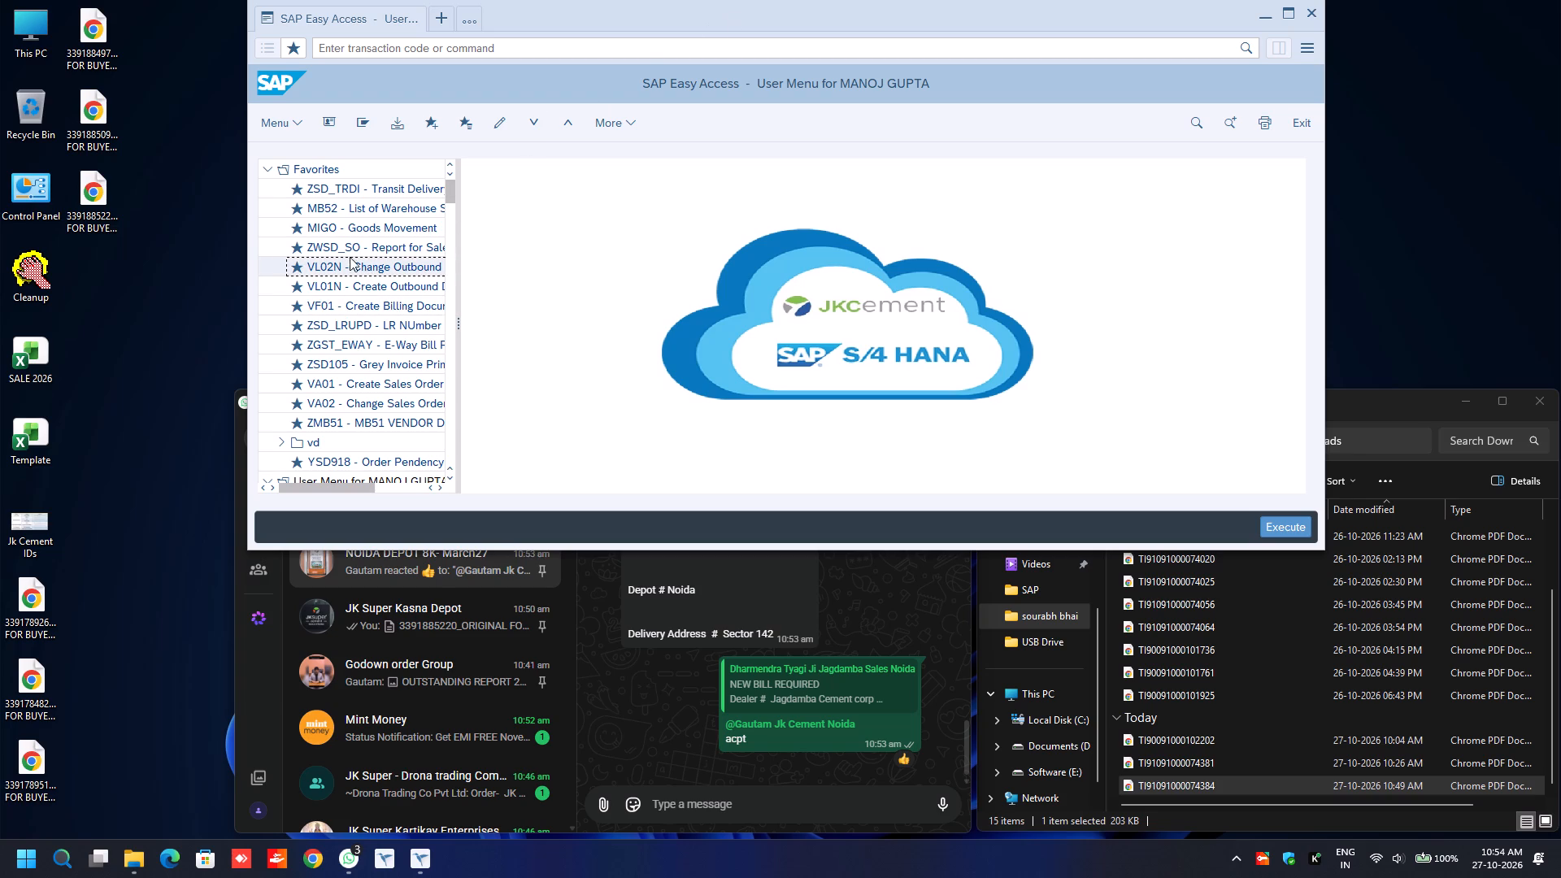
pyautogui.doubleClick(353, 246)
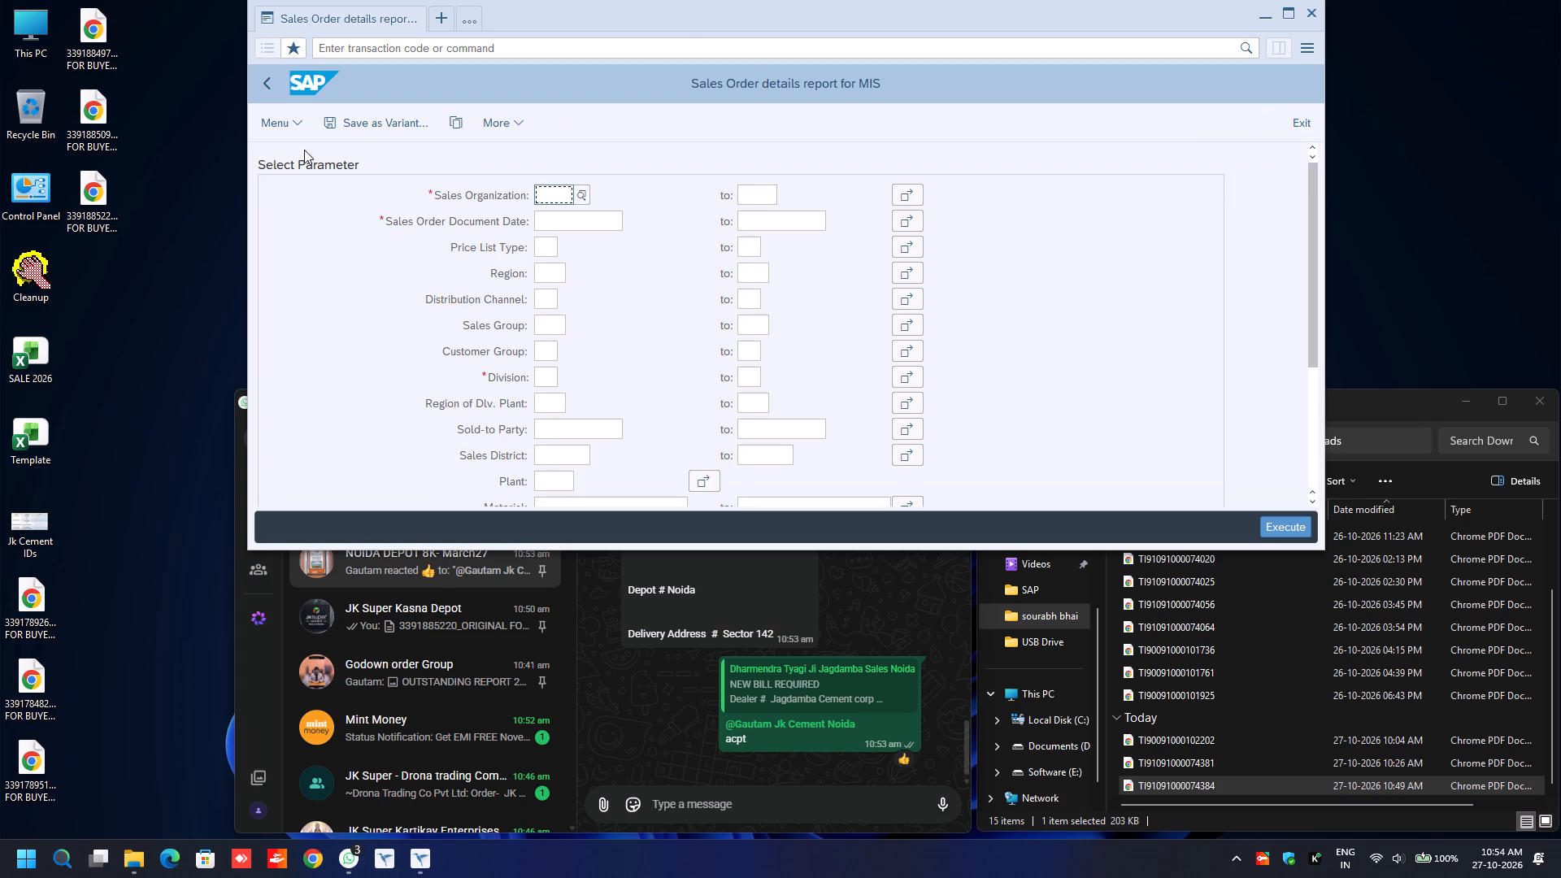
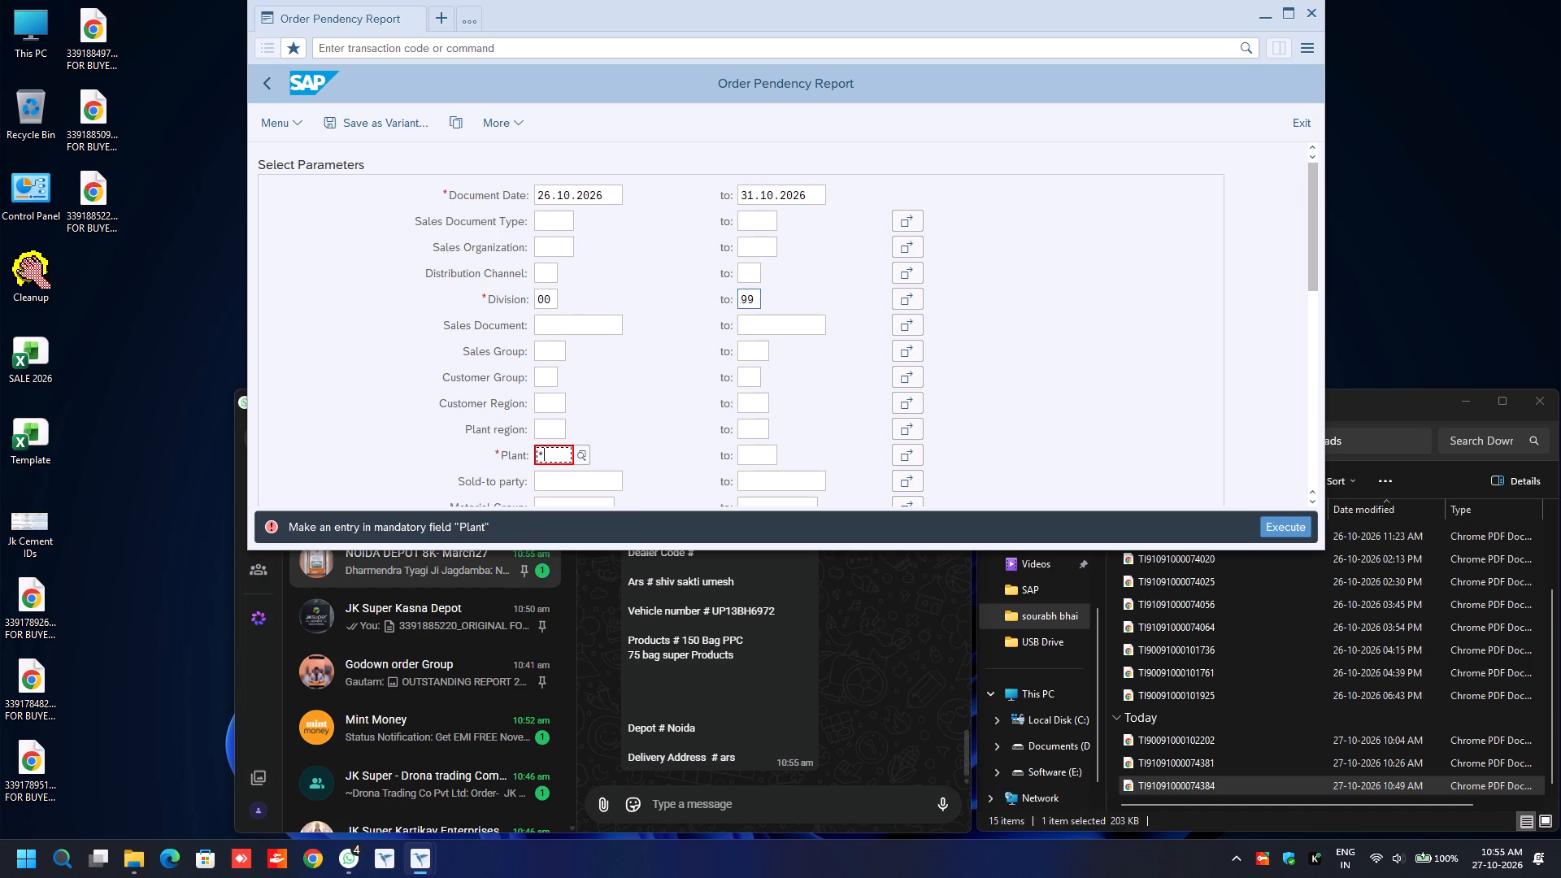
# Apply the wildcard * as the Plant selection for the Order Pendency Report.
pyautogui.press('Return')
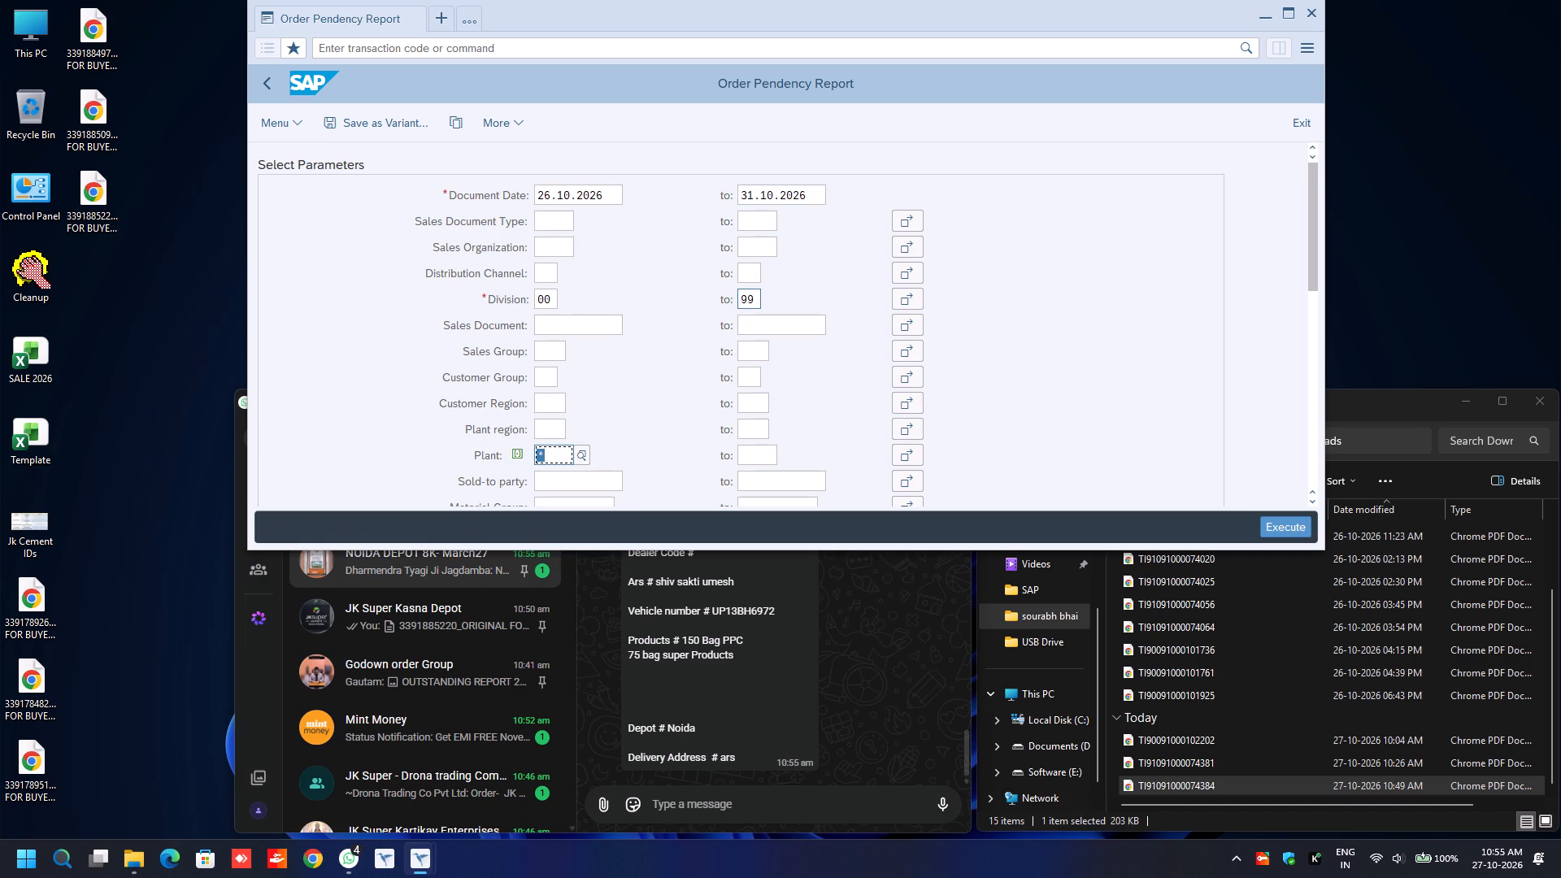
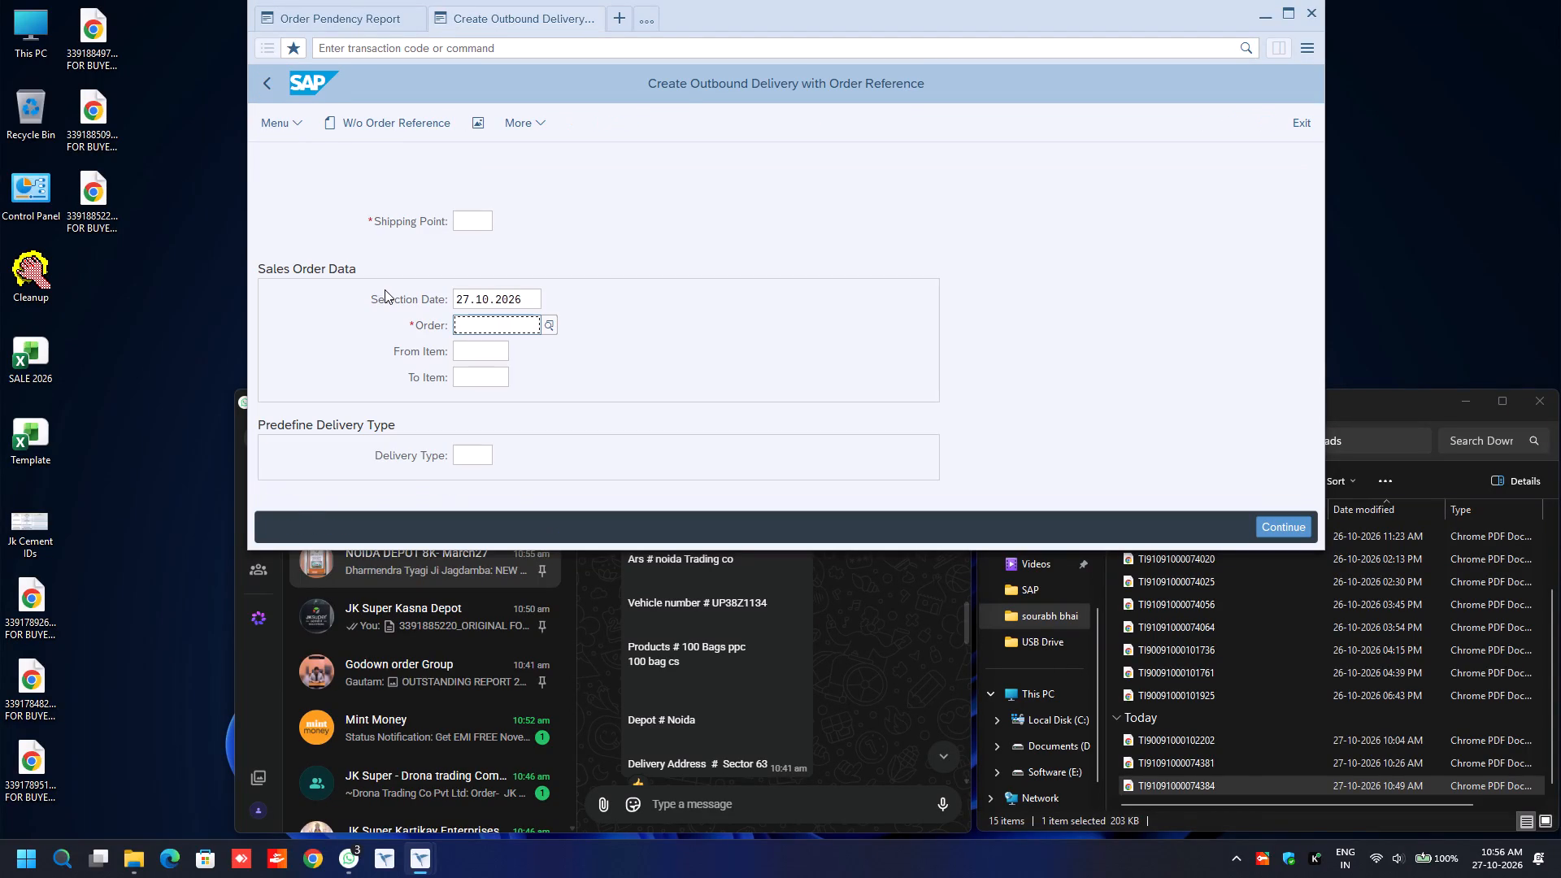
# Start an outbound delivery with shipping point 1492 and the copied sales order number, and continue to the delivery overview.
pyautogui.hotkey('ctrl', 'v')
pyautogui.press('Up')
pyautogui.press('Up')
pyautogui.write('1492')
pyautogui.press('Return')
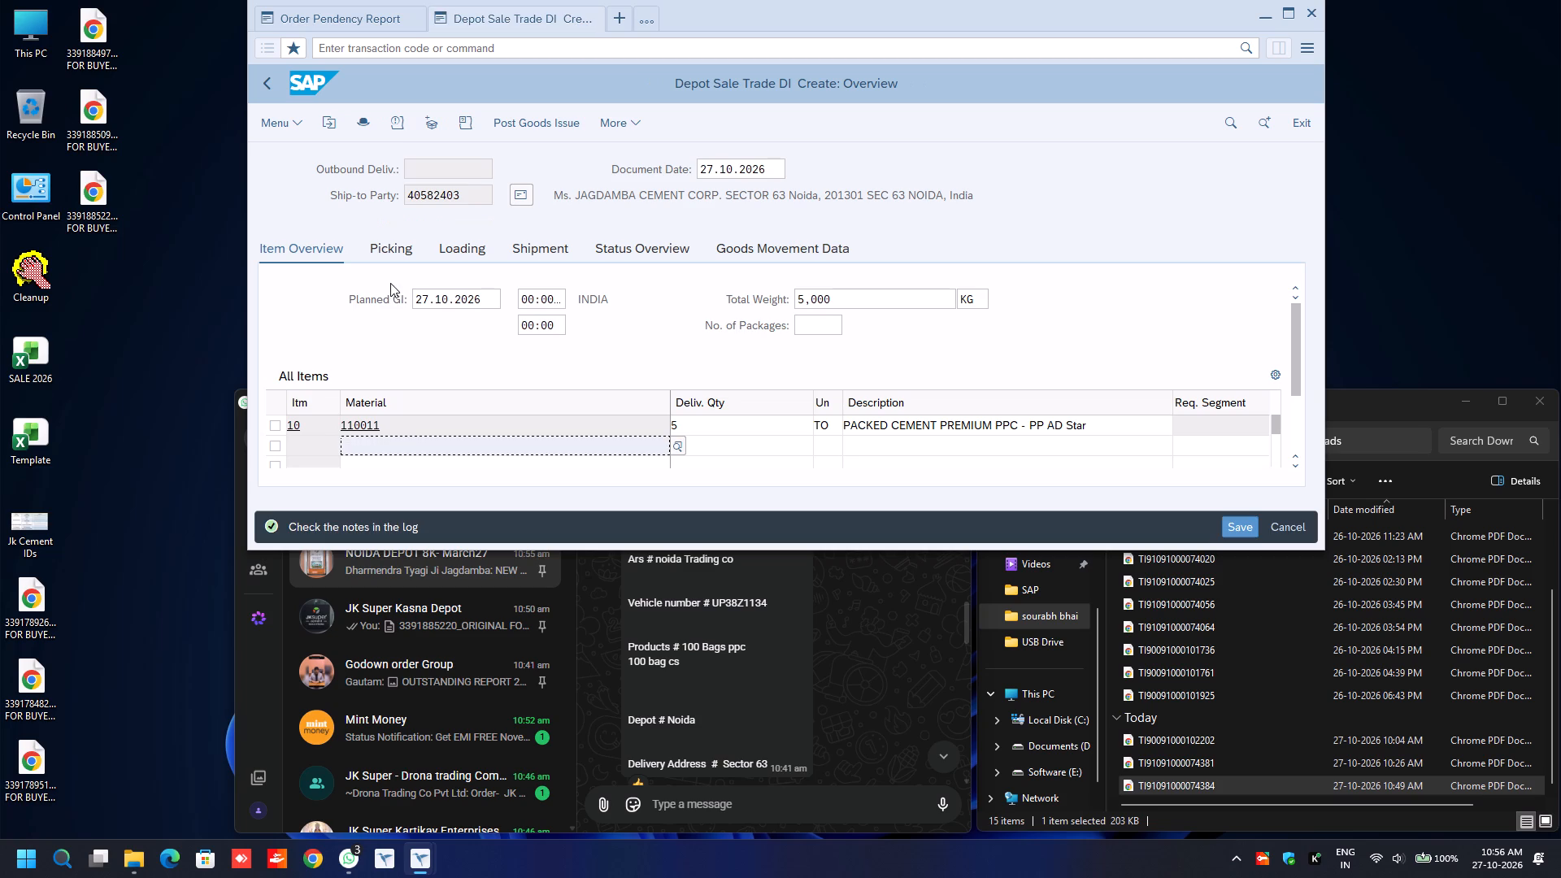
# Enter the picking data for item 10, material 110011: picked quantity 5 and batch 1033-1492.
pyautogui.click(395, 245)
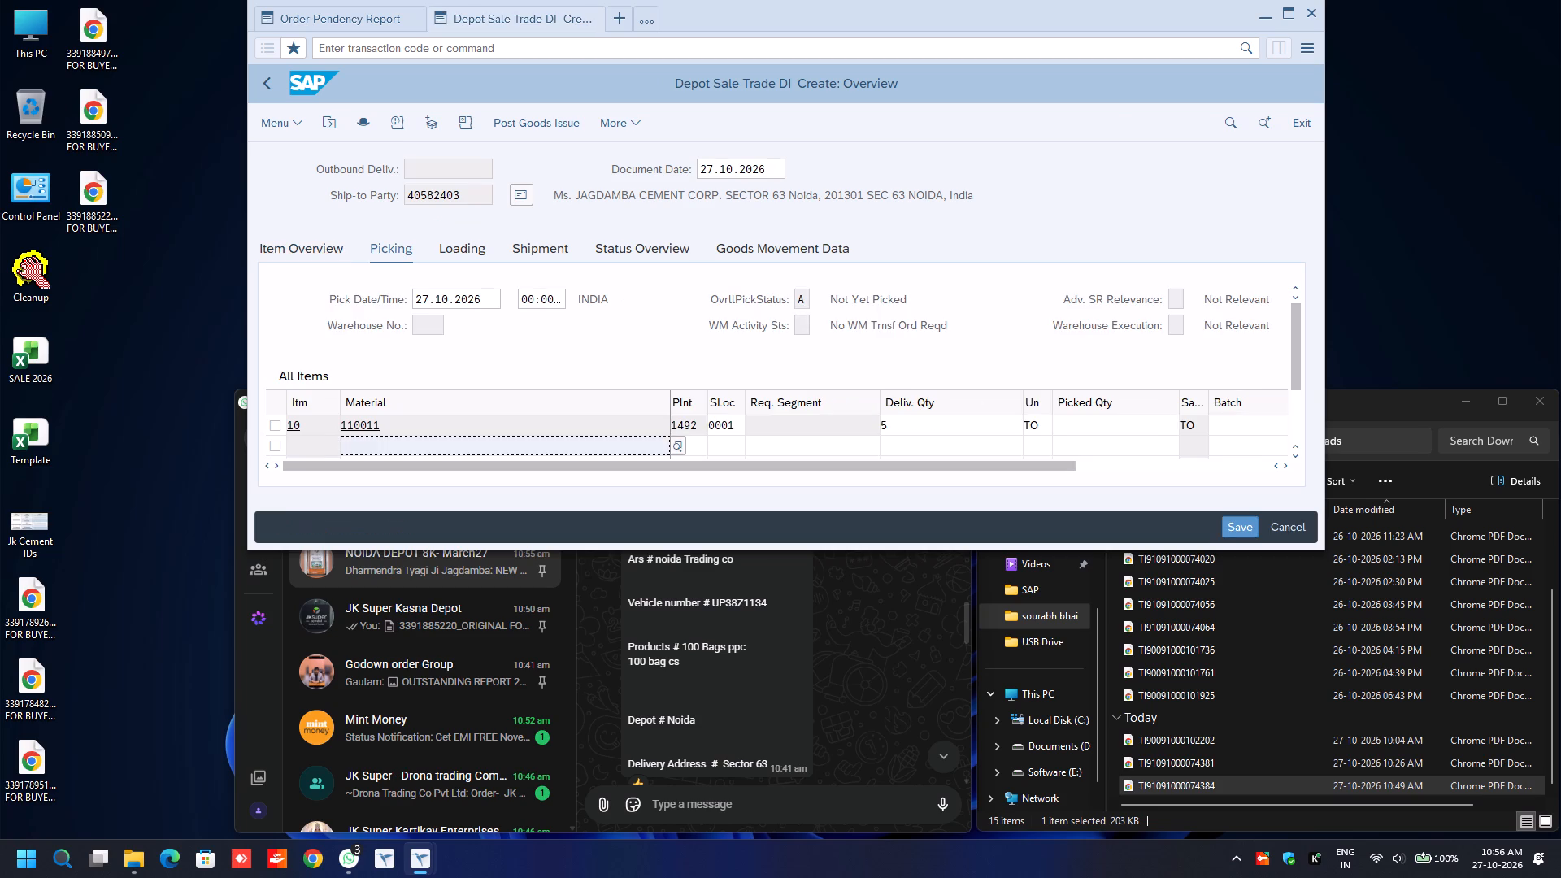
pyautogui.click(1065, 423)
pyautogui.press('5')
pyautogui.press('Tab')
pyautogui.write('1033')
pyautogui.press('Down')
pyautogui.press('Down')
pyautogui.press('Return')
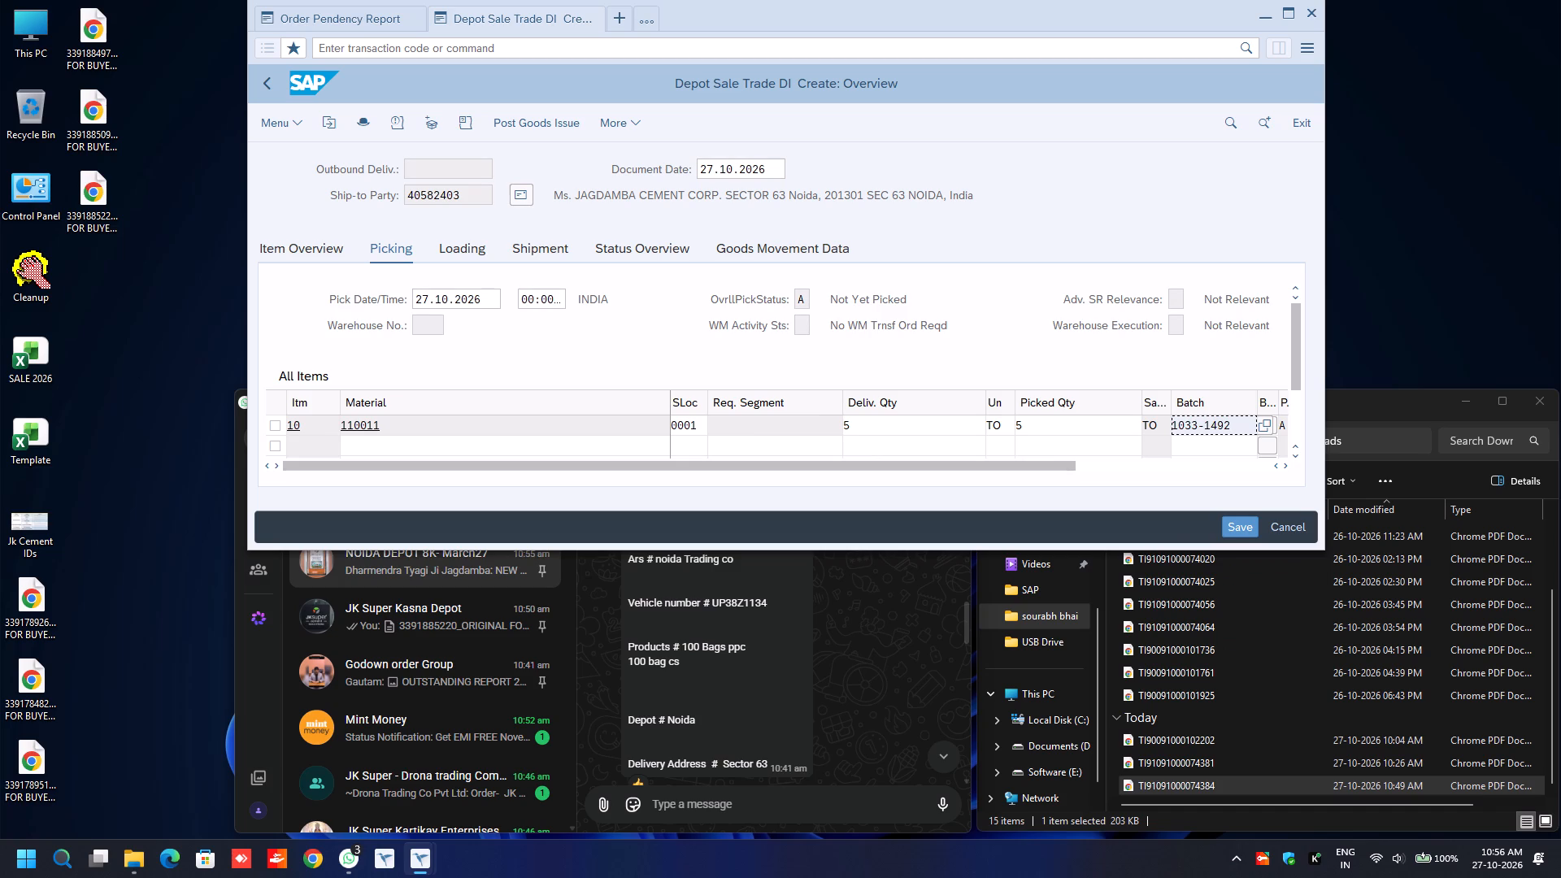
# In the delivery header's additional data, set the transport mode to ROAD and fill Road Transporter1 with the suggested factory transporter code.
pyautogui.press('F8')
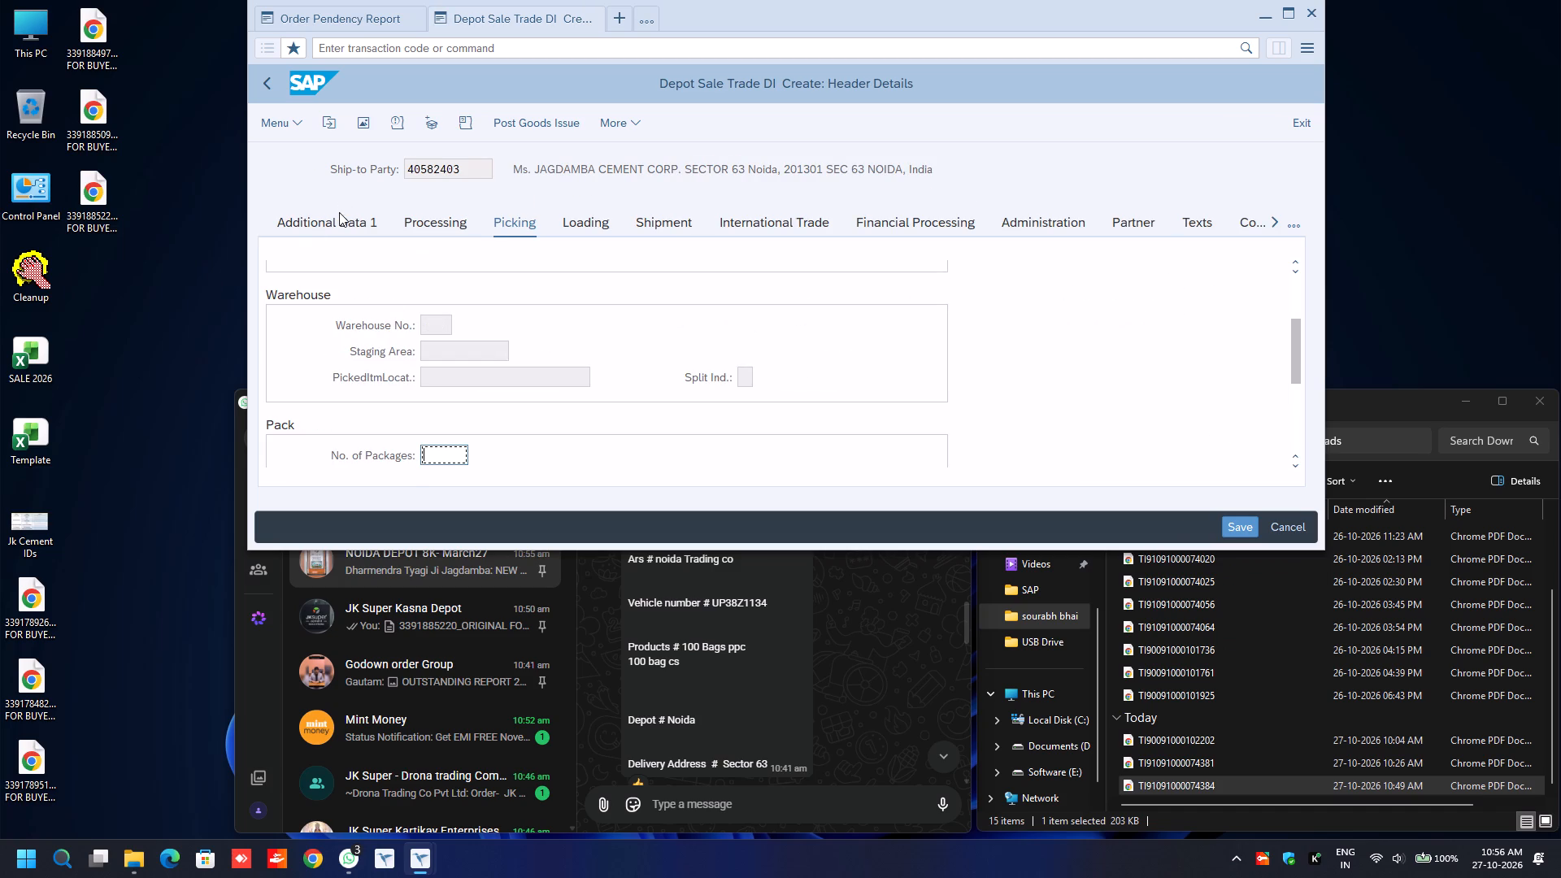
pyautogui.click(339, 217)
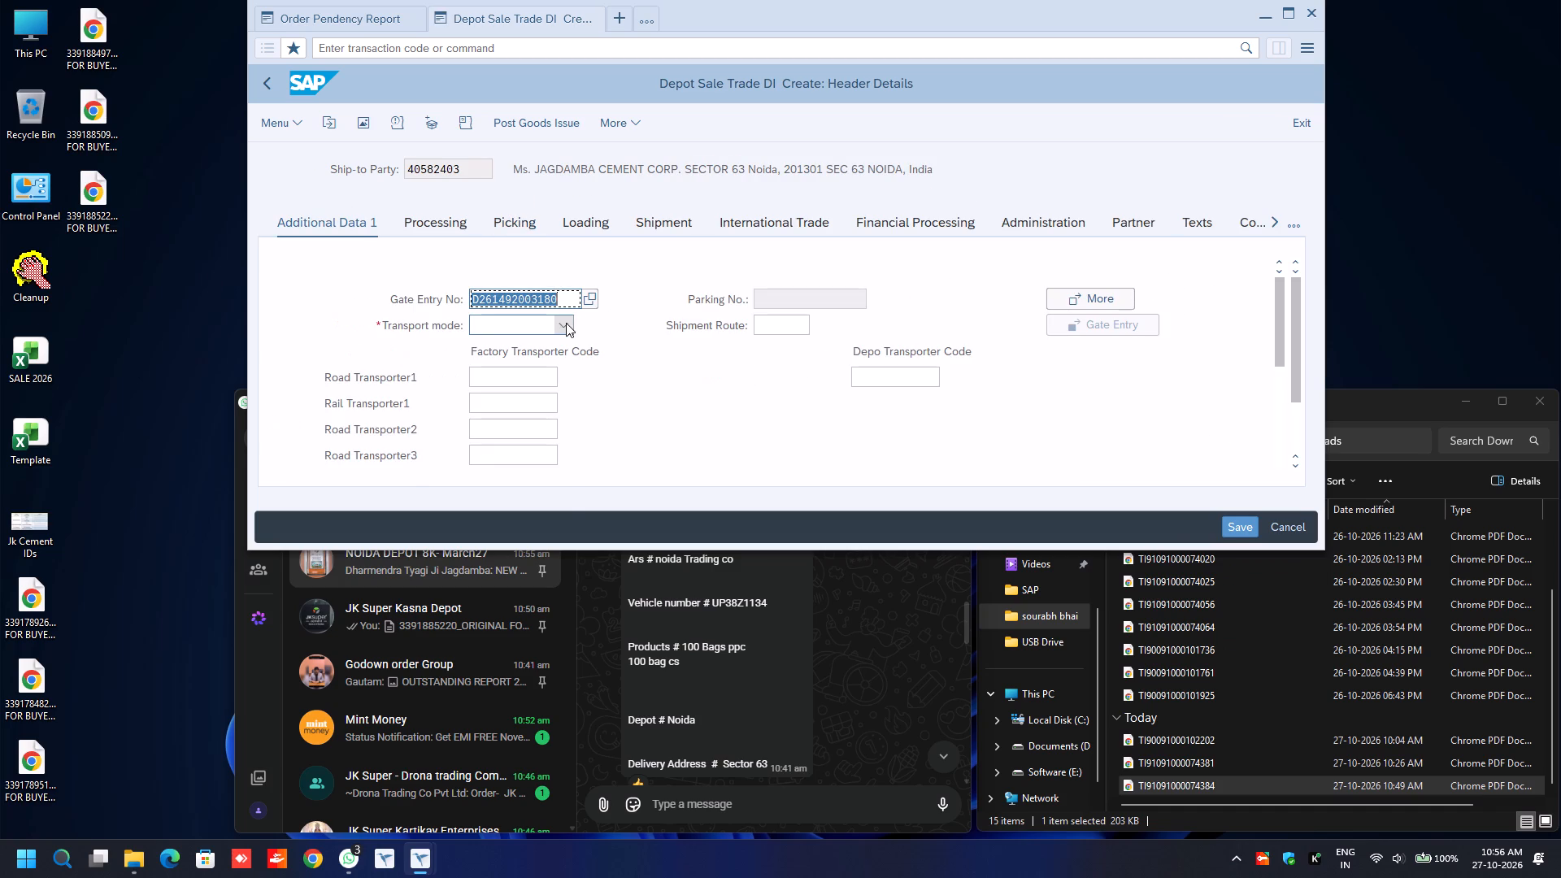
pyautogui.click(566, 323)
pyautogui.click(515, 402)
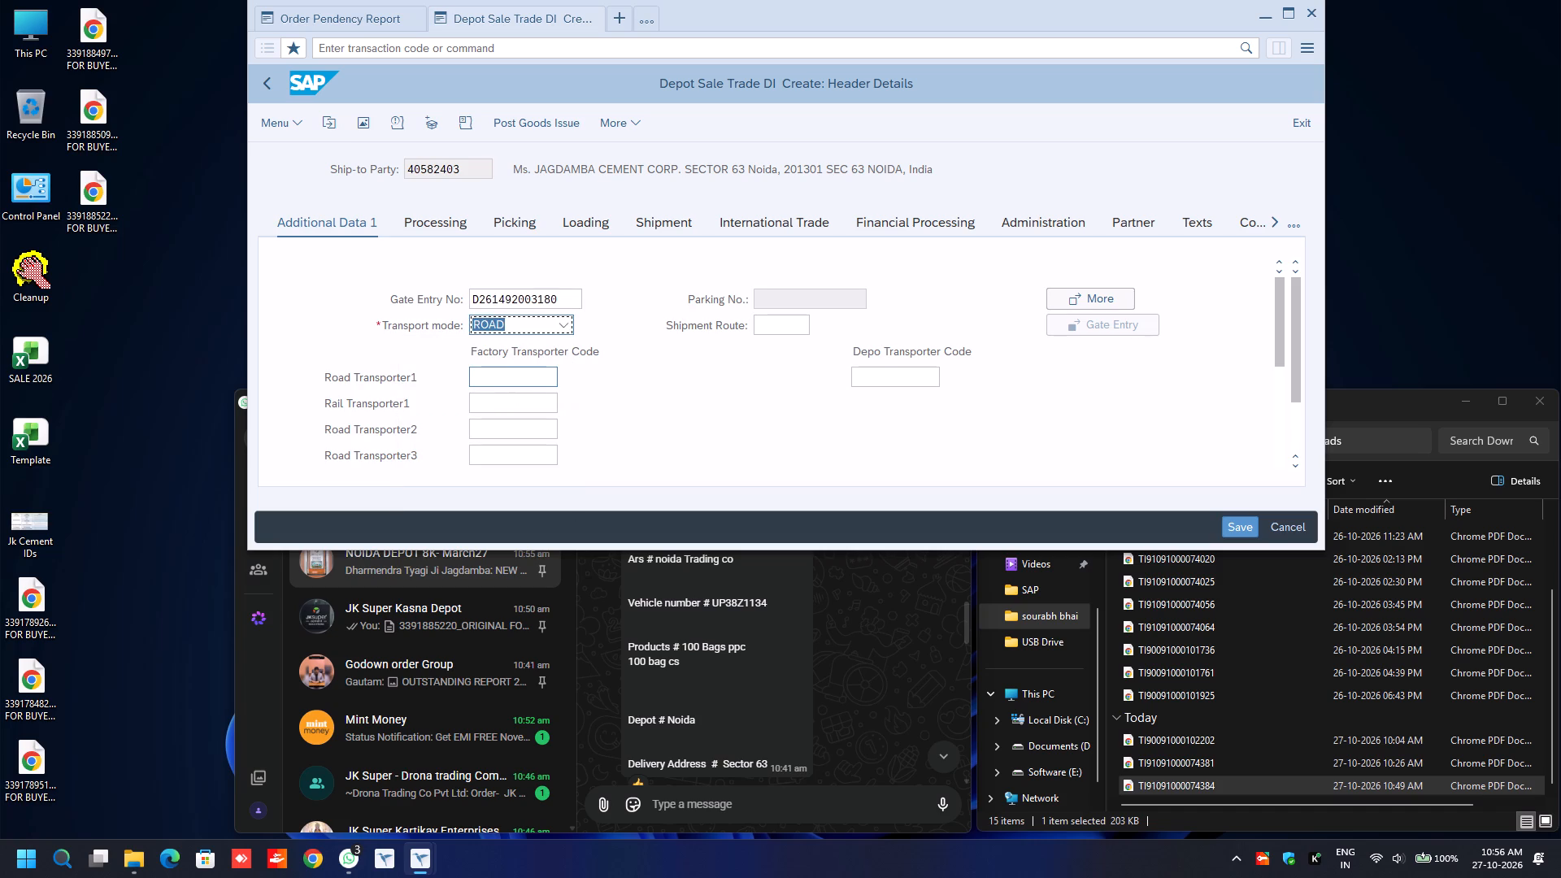
pyautogui.click(513, 379)
pyautogui.press('BackSpace')
pyautogui.press('Down')
pyautogui.press('Return')
pyautogui.press('Return')
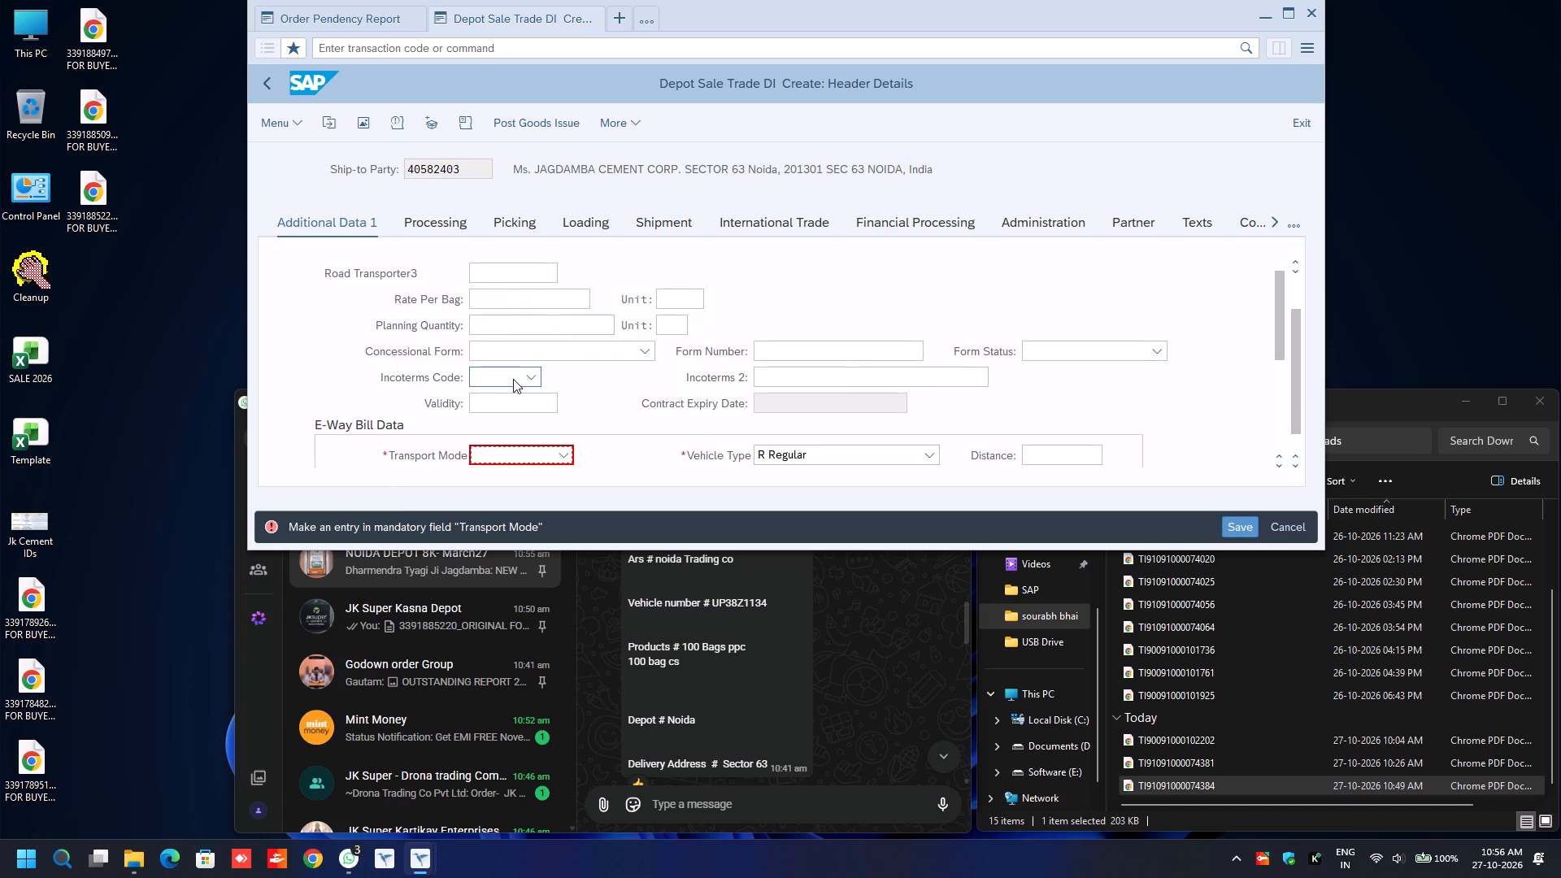
# Set the mandatory Transport Mode in the E-Way Bill data to Road.
pyautogui.write('ro')
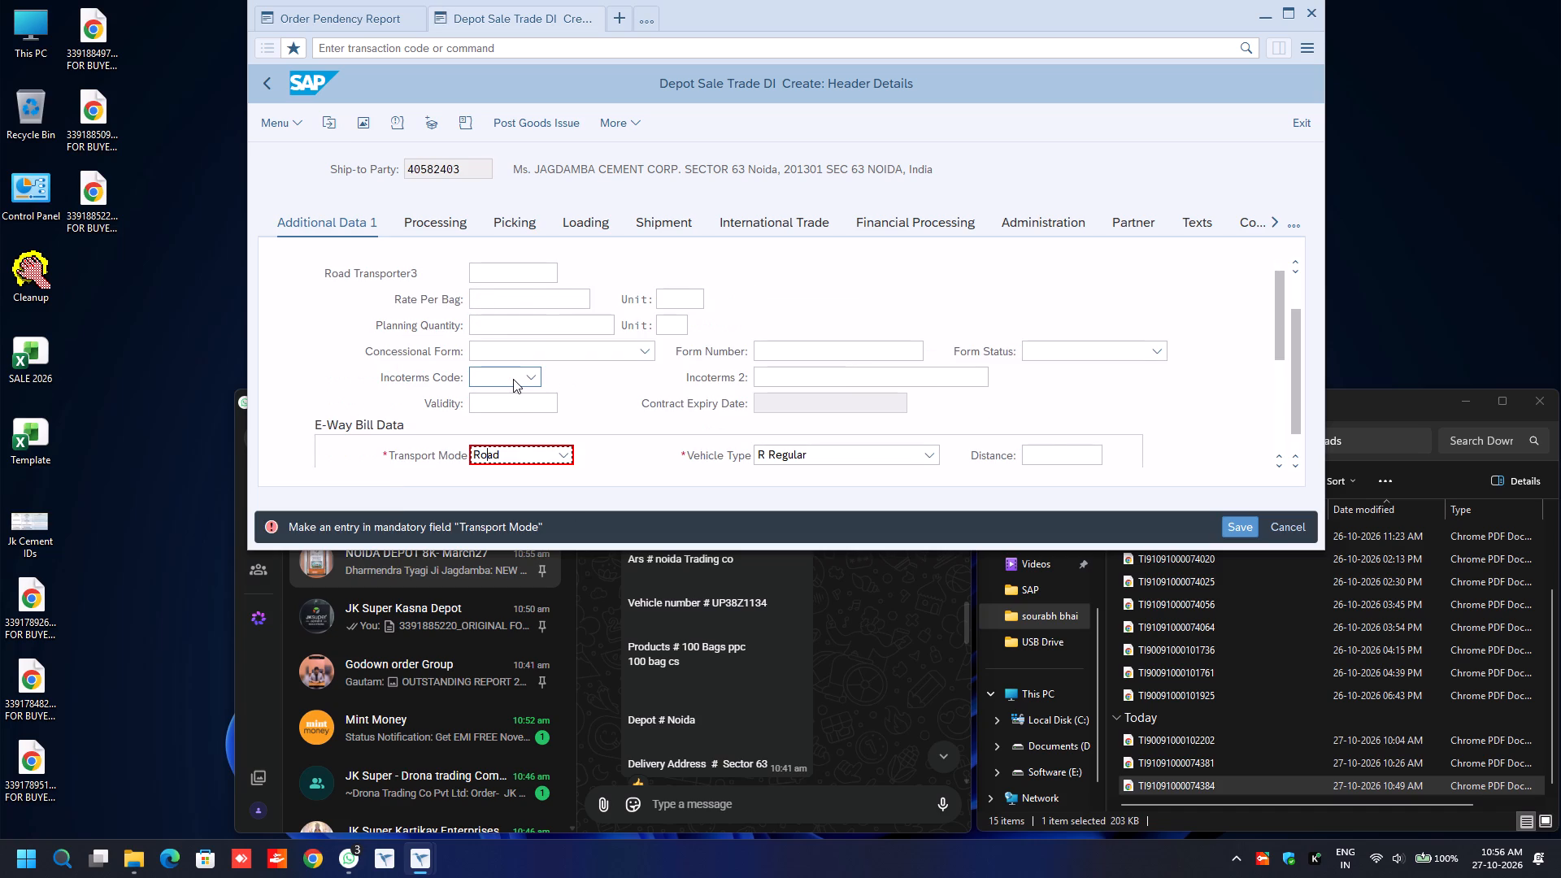
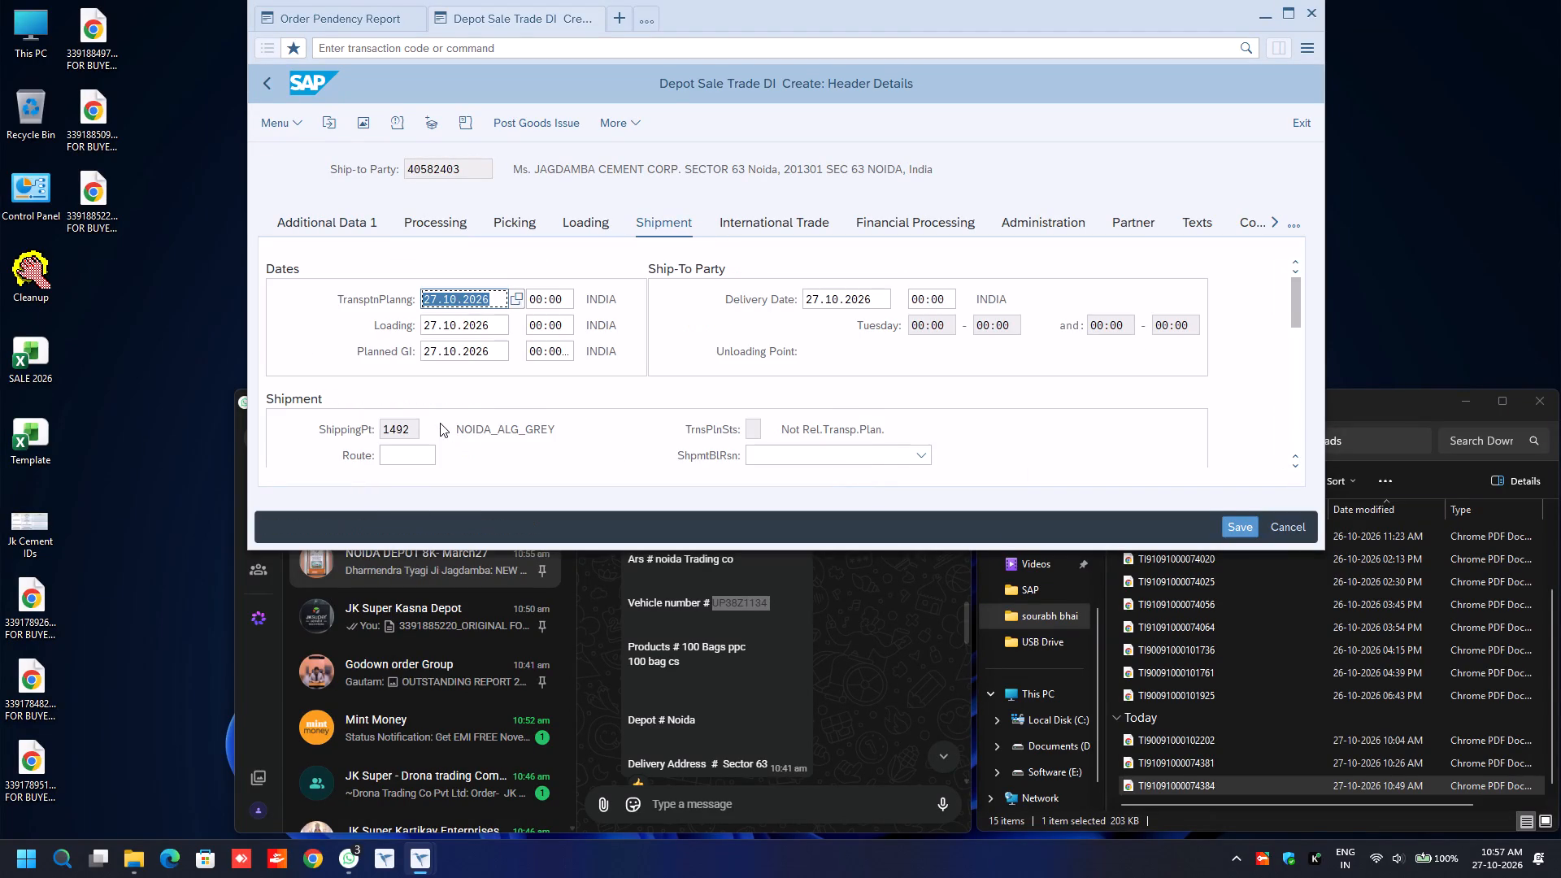
# Set the delivery's shipment route to ROUTE in the header's Shipment data.
pyautogui.click(415, 457)
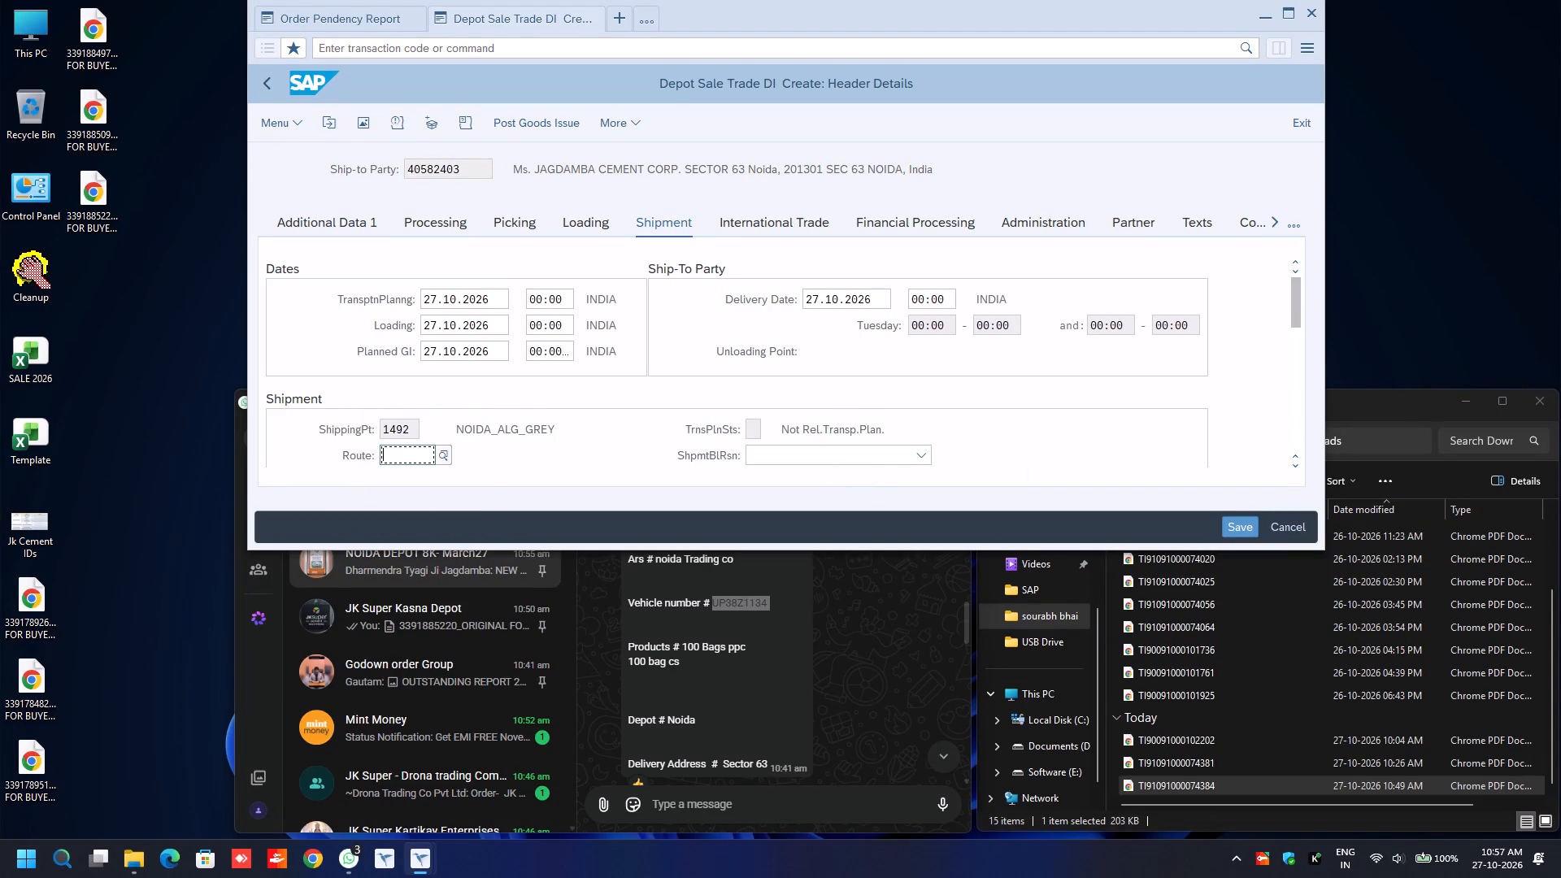
pyautogui.press('BackSpace')
pyautogui.press('Down')
pyautogui.press('BackSpace')
pyautogui.press('Down')
pyautogui.press('Return')
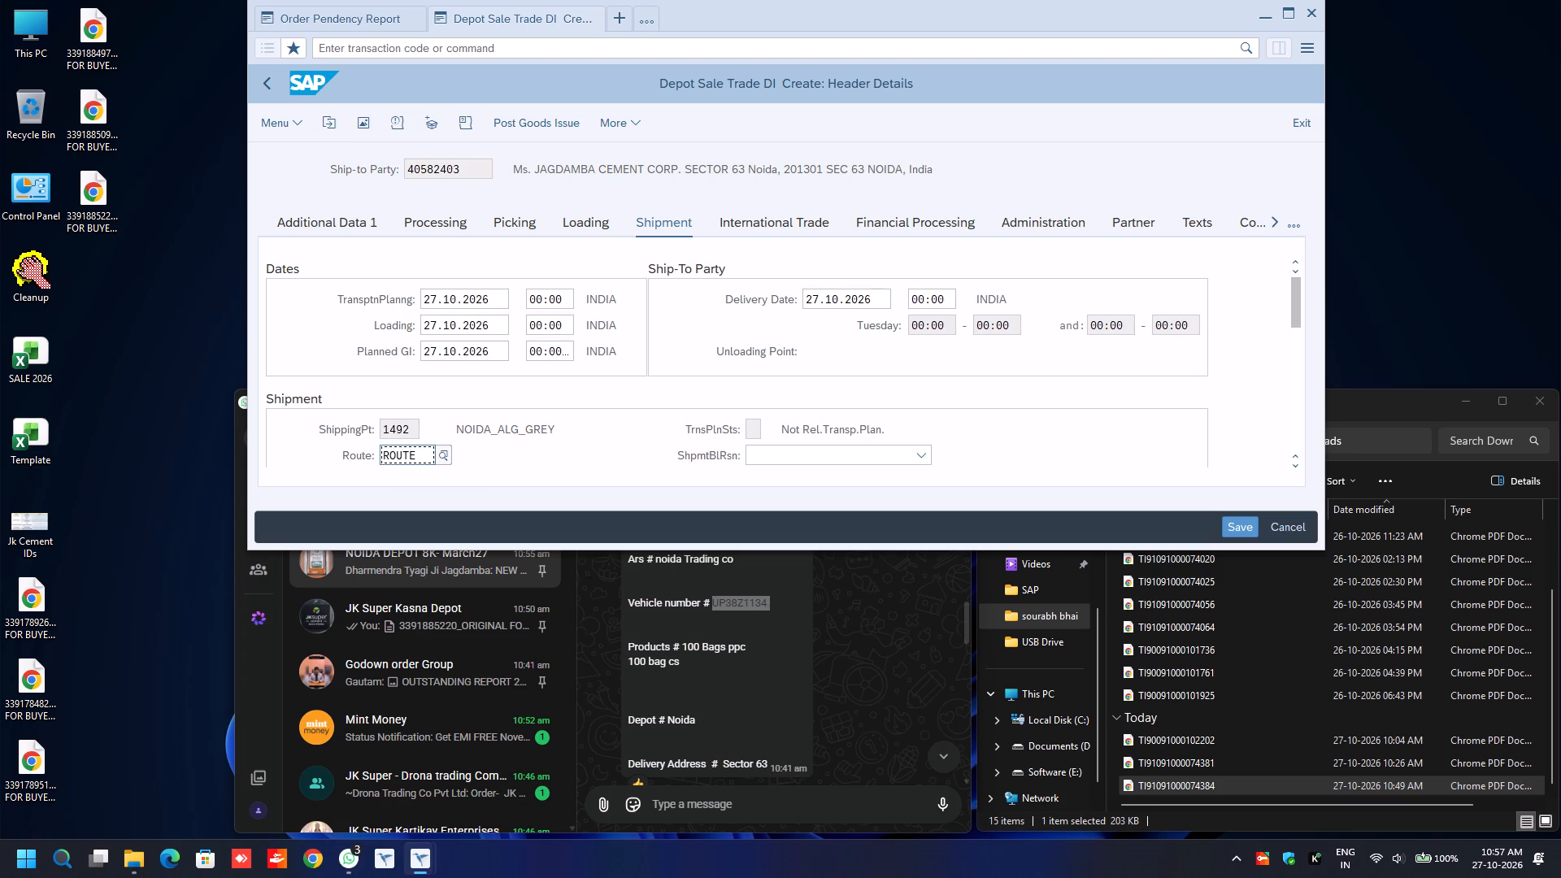
# Check the transporter and truck details in the header's additional data and post the goods issue for the delivery.
pyautogui.click(345, 226)
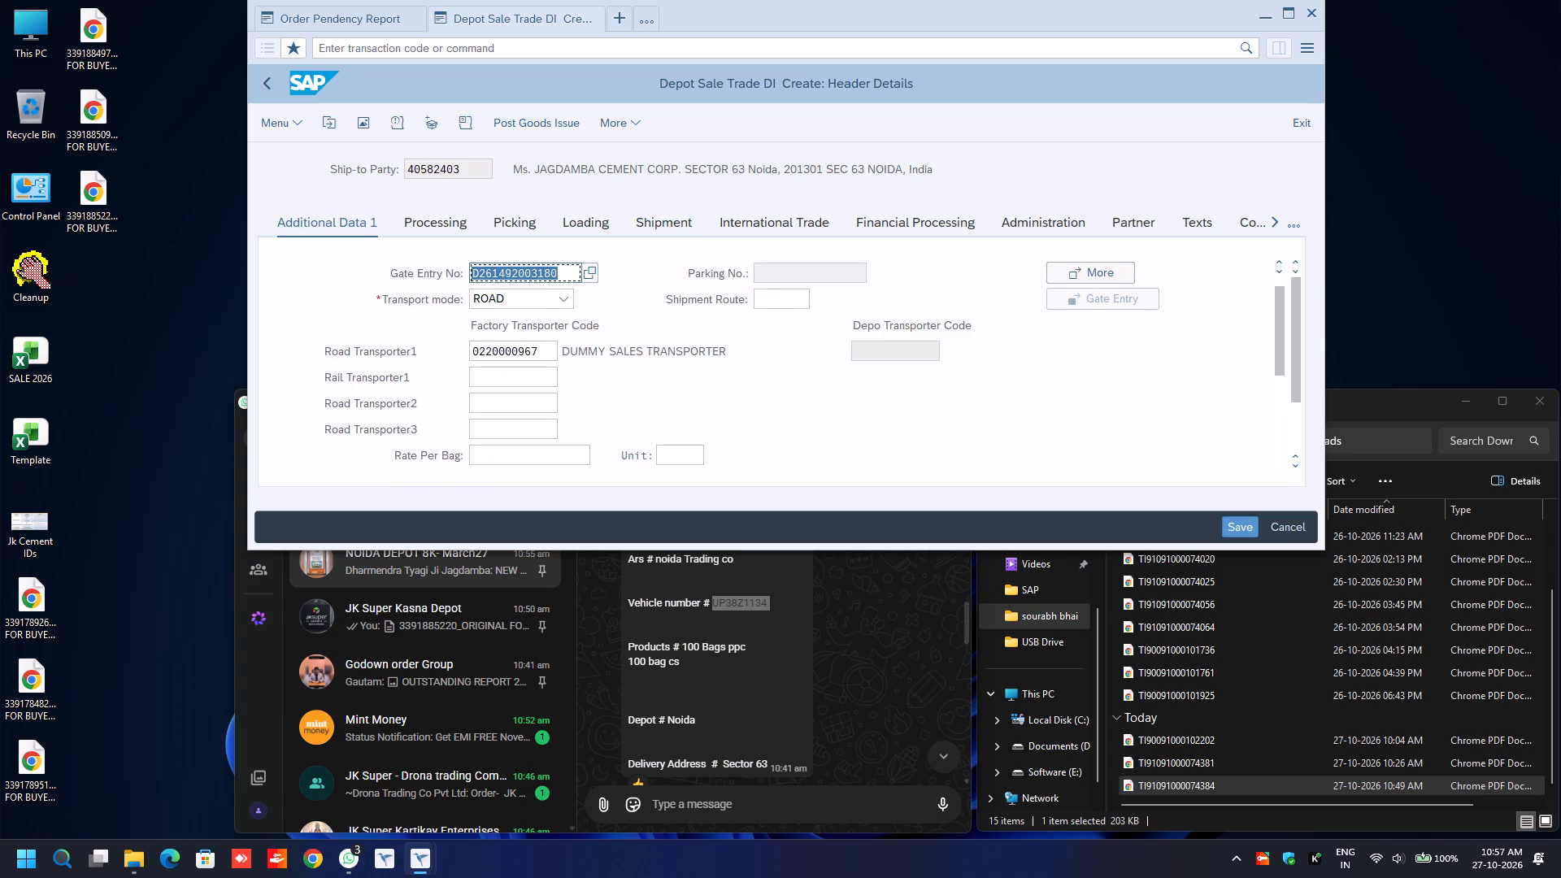
pyautogui.scroll(-1, 741, 387)
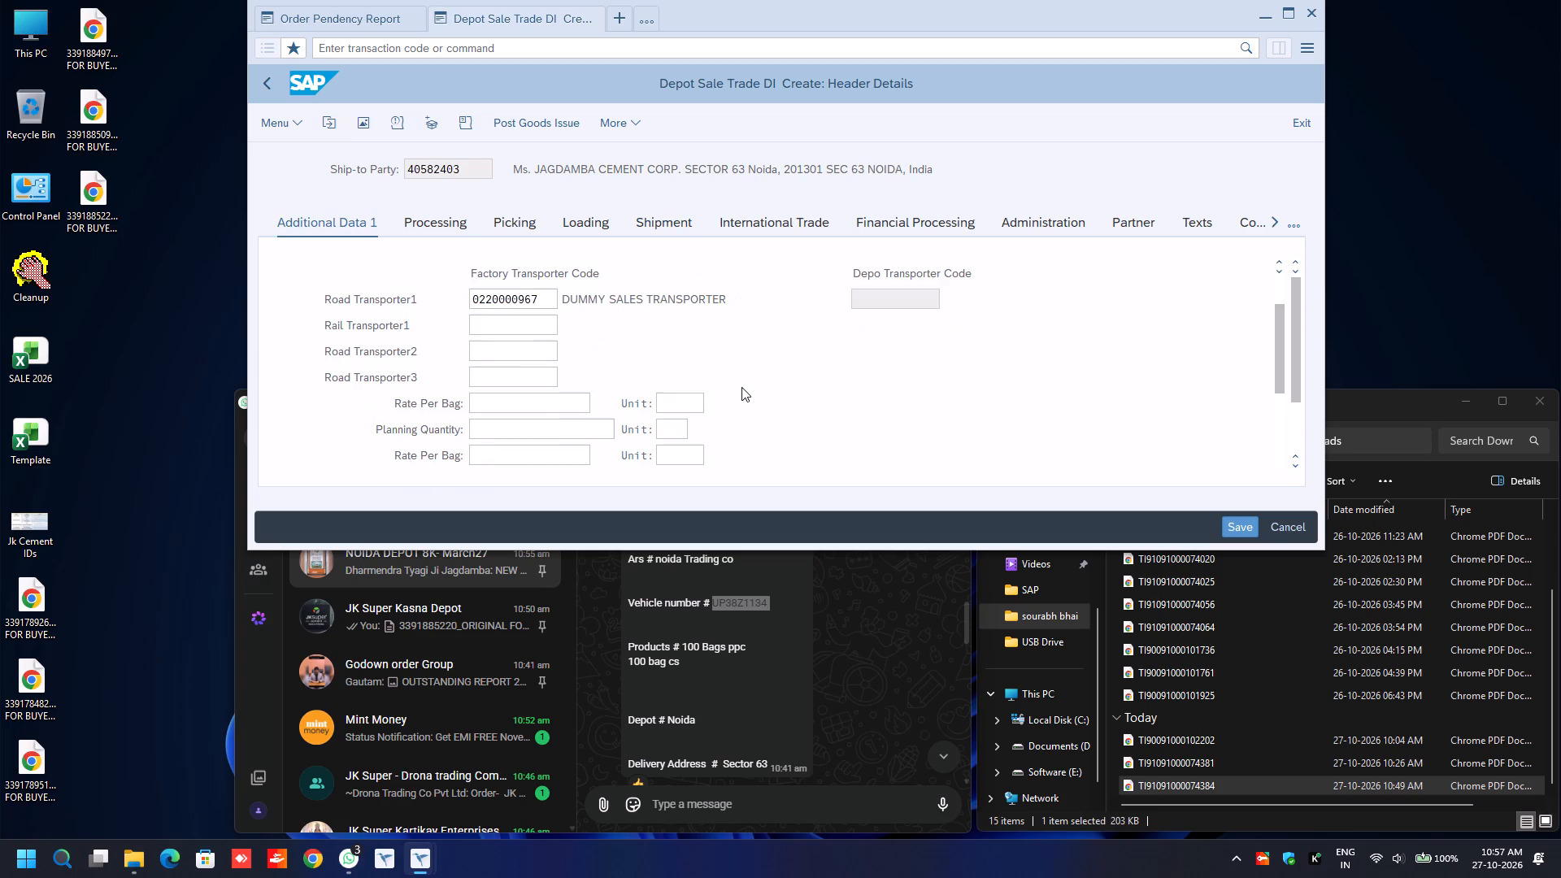
pyautogui.scroll(-2, 741, 387)
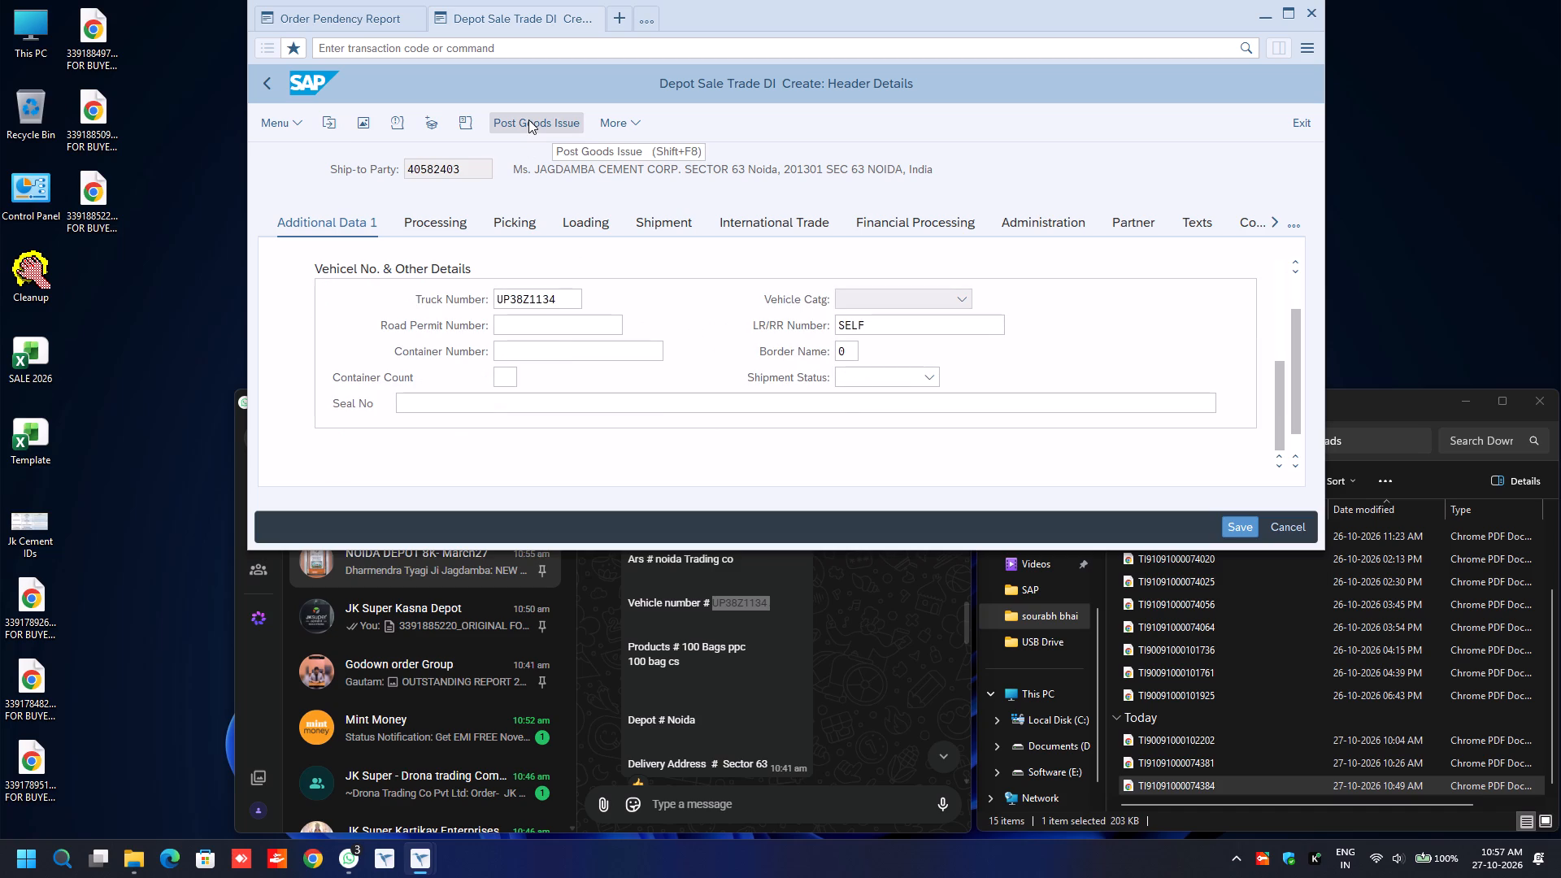
pyautogui.moveTo(528, 120); pyautogui.dragTo(537, 123)
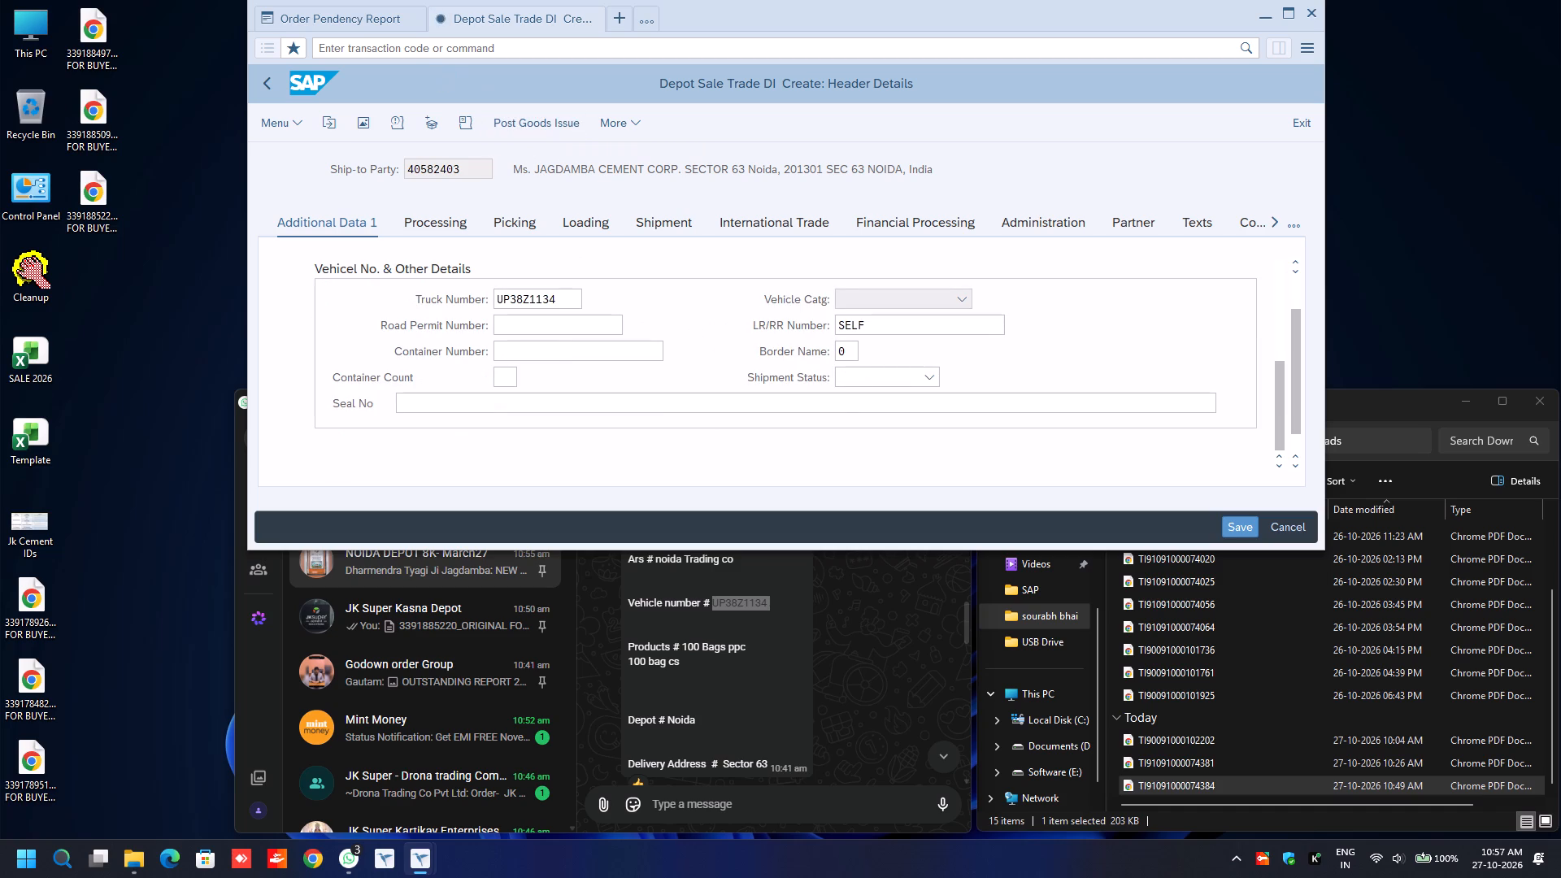
# Return to the Order Pendency Report's selection parameters to rerun it, clearing the stray 8 from the start document date and its saved entries.
pyautogui.moveTo(359, 24); pyautogui.dragTo(267, 84)
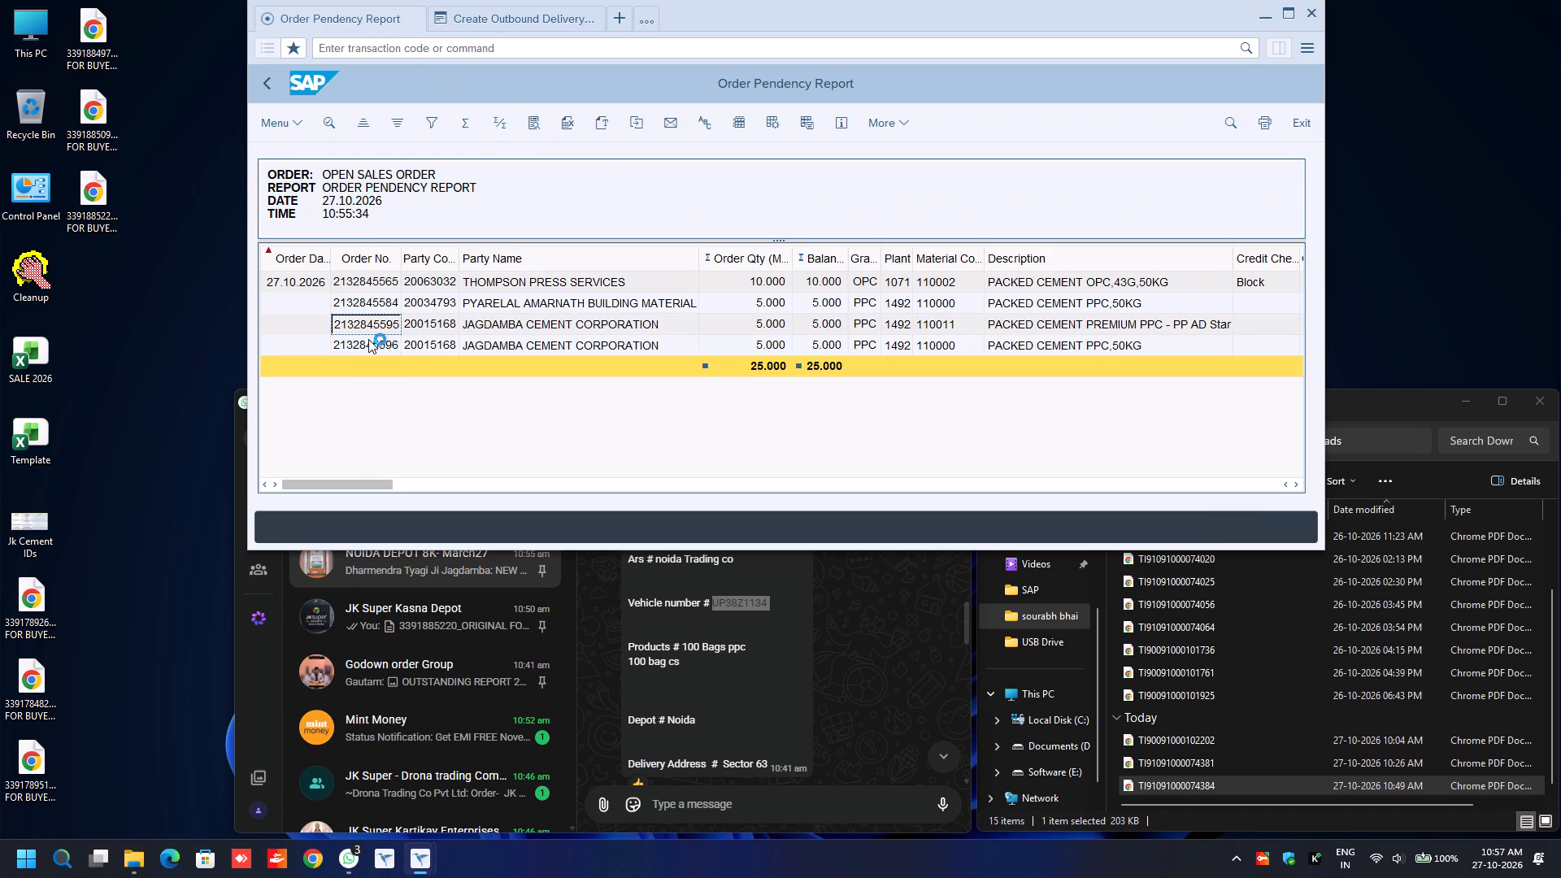
pyautogui.click(369, 344)
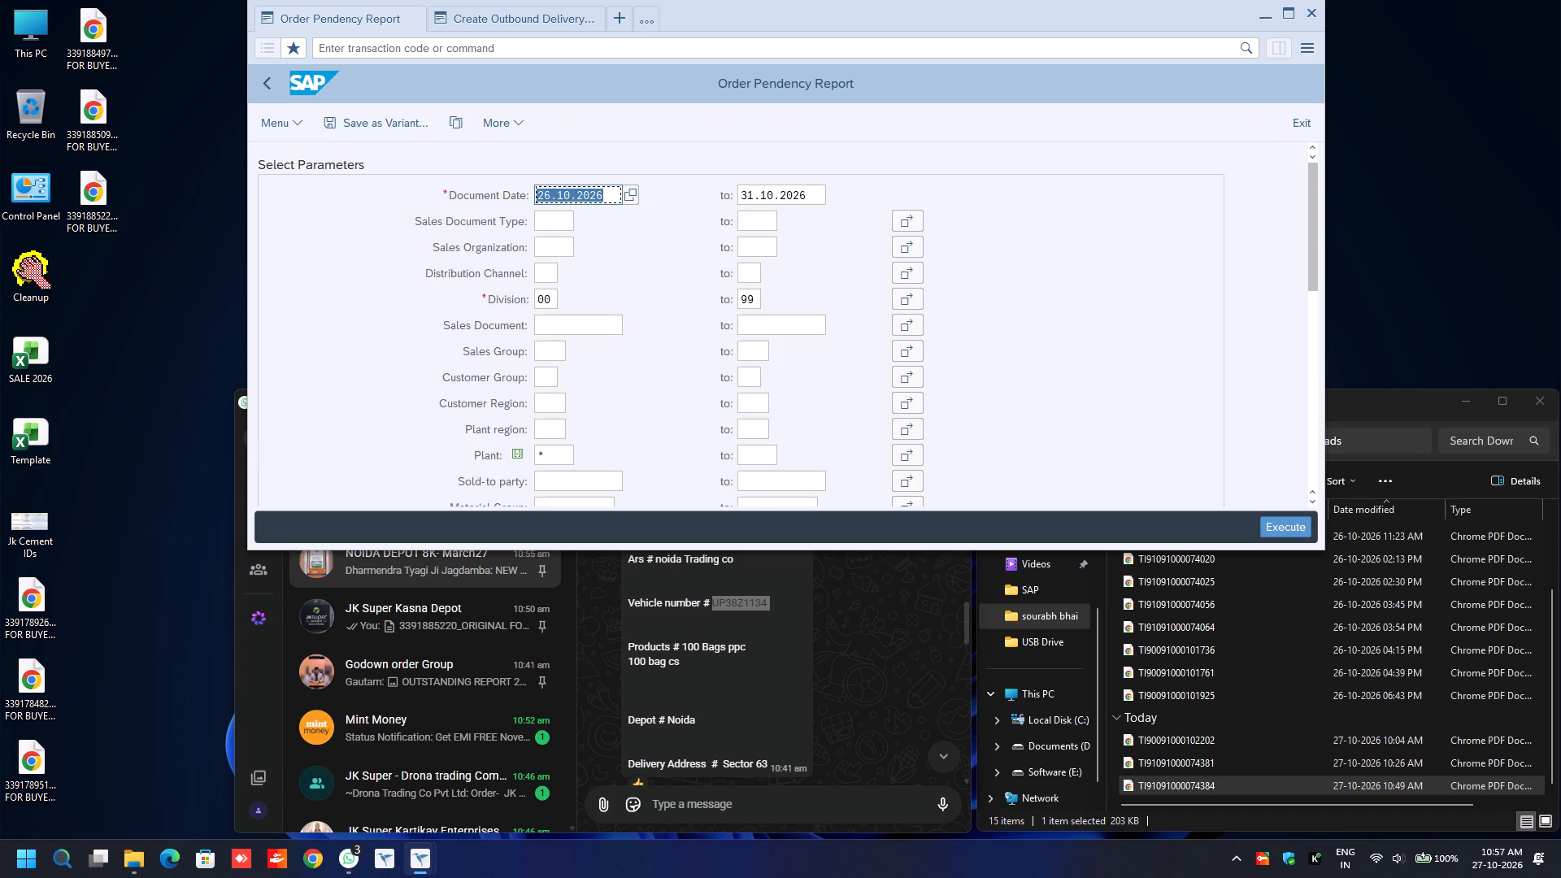
pyautogui.press('8')
pyautogui.press('F8')
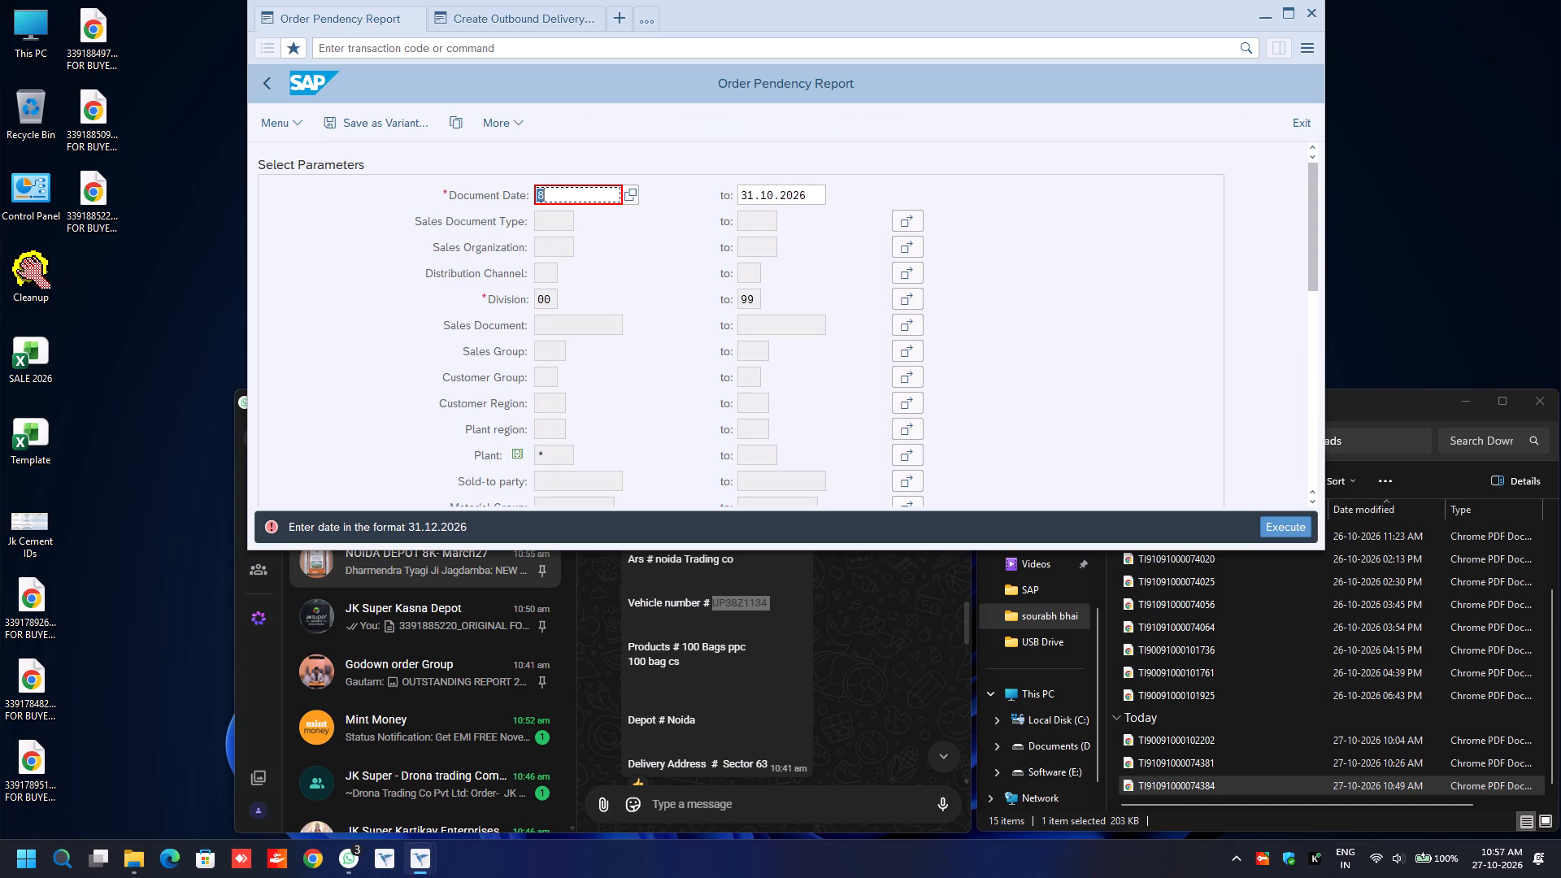
pyautogui.press('BackSpace')
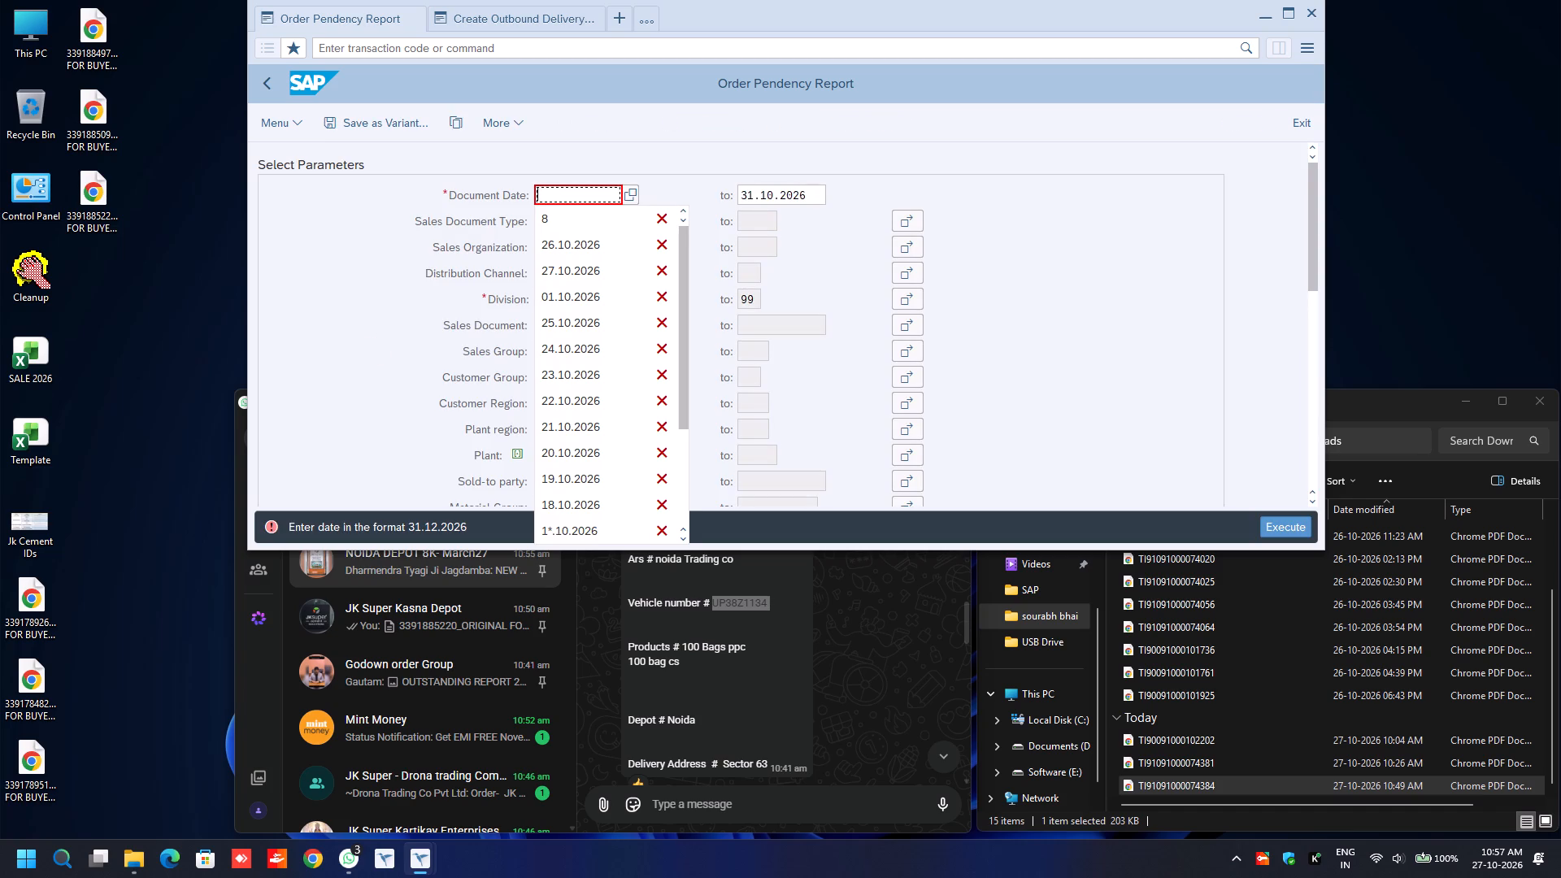
pyautogui.click(658, 215)
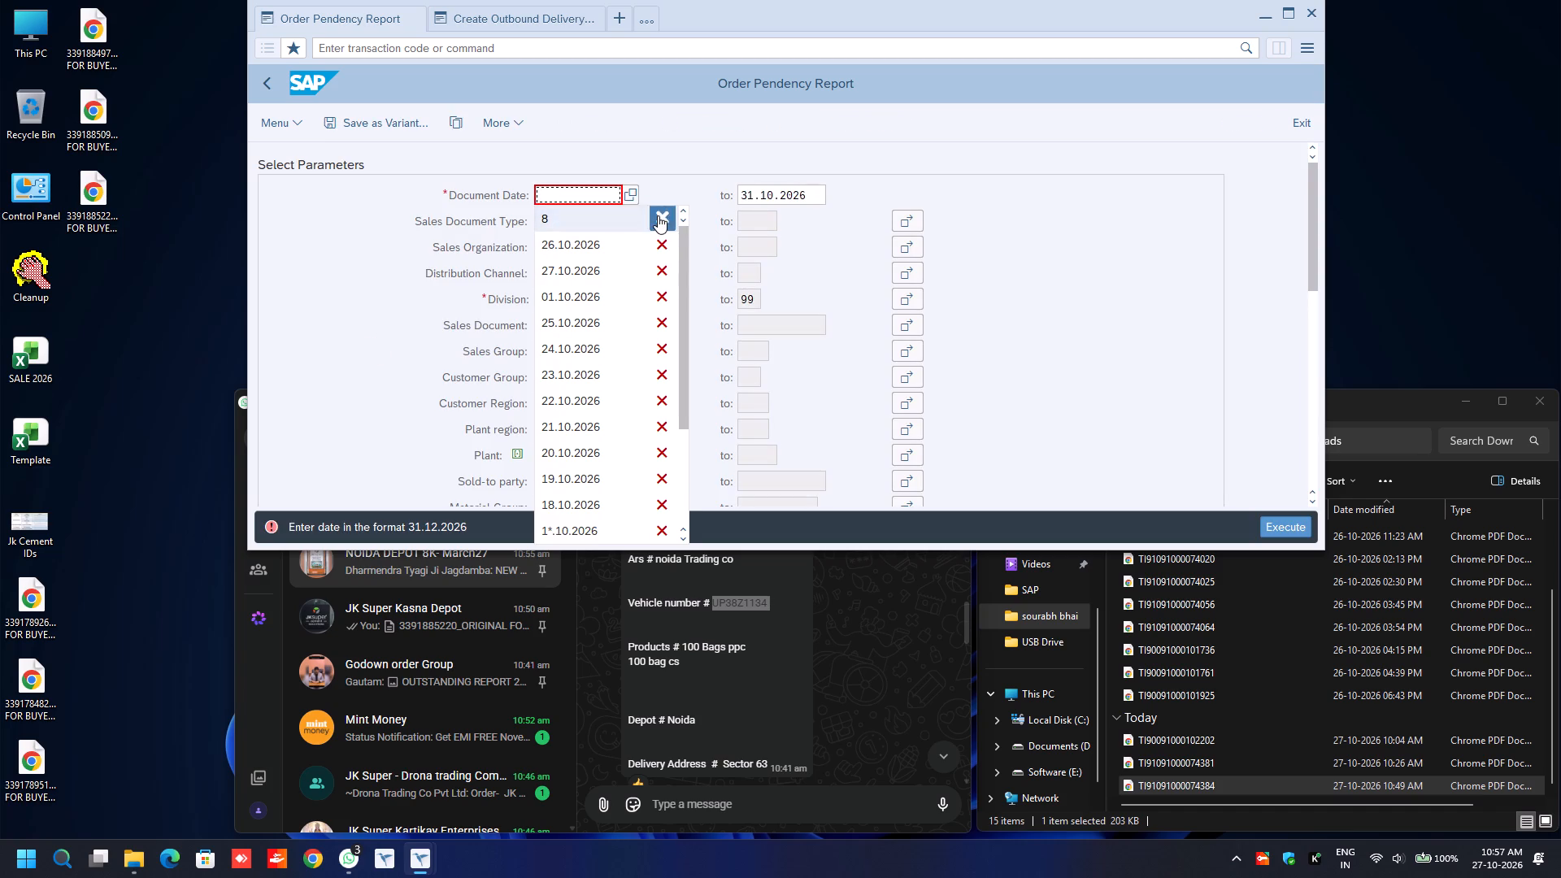
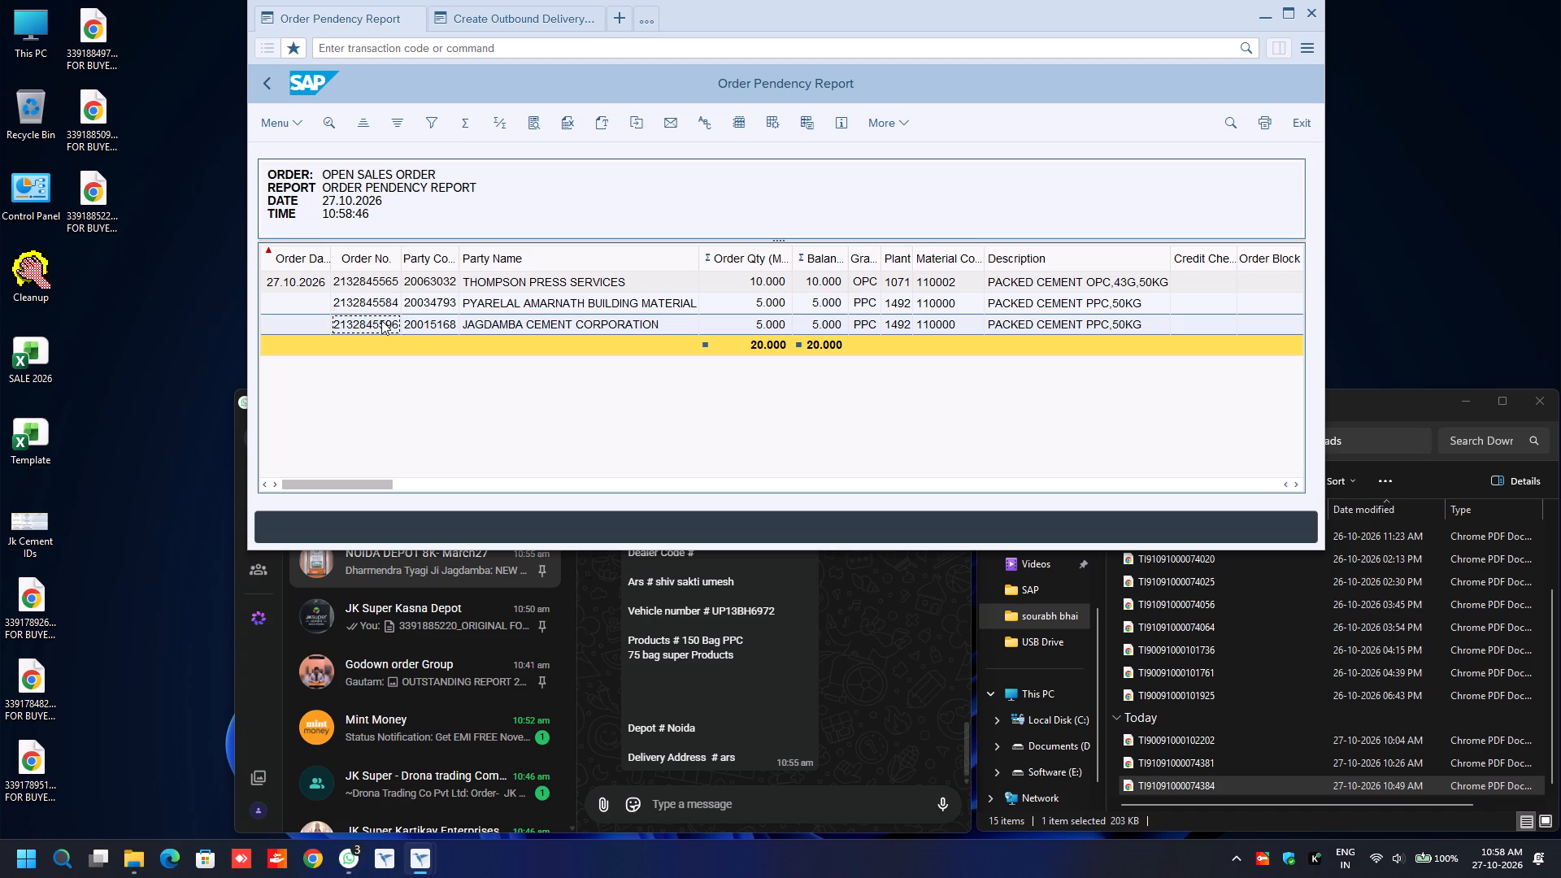
pyautogui.hotkey('ctrl', 'y')
pyautogui.hotkey('ctrl', 'c')
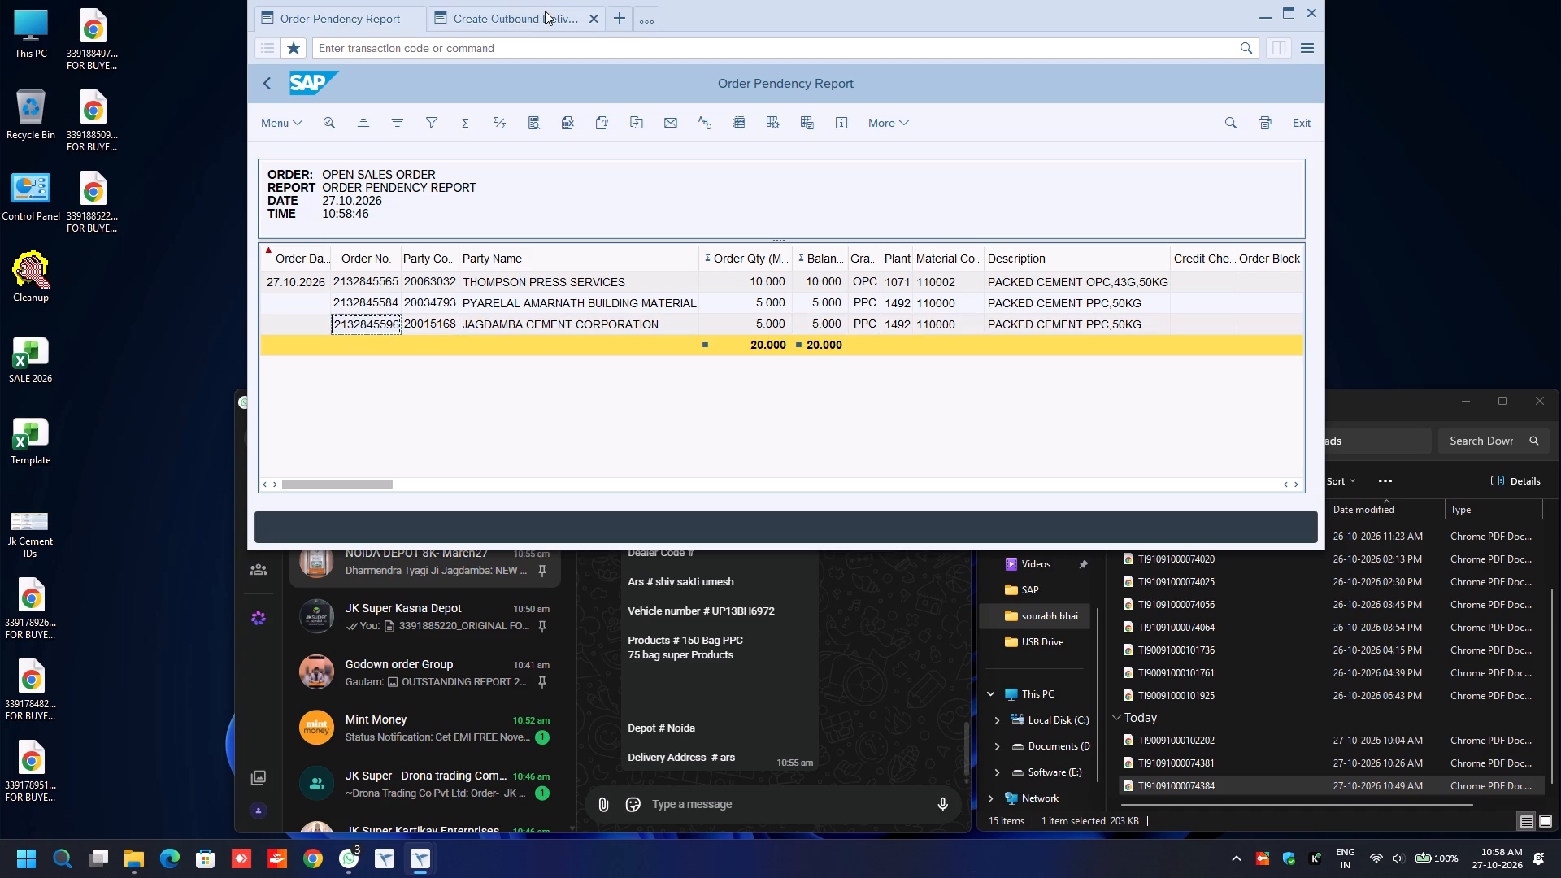
pyautogui.click(544, 11)
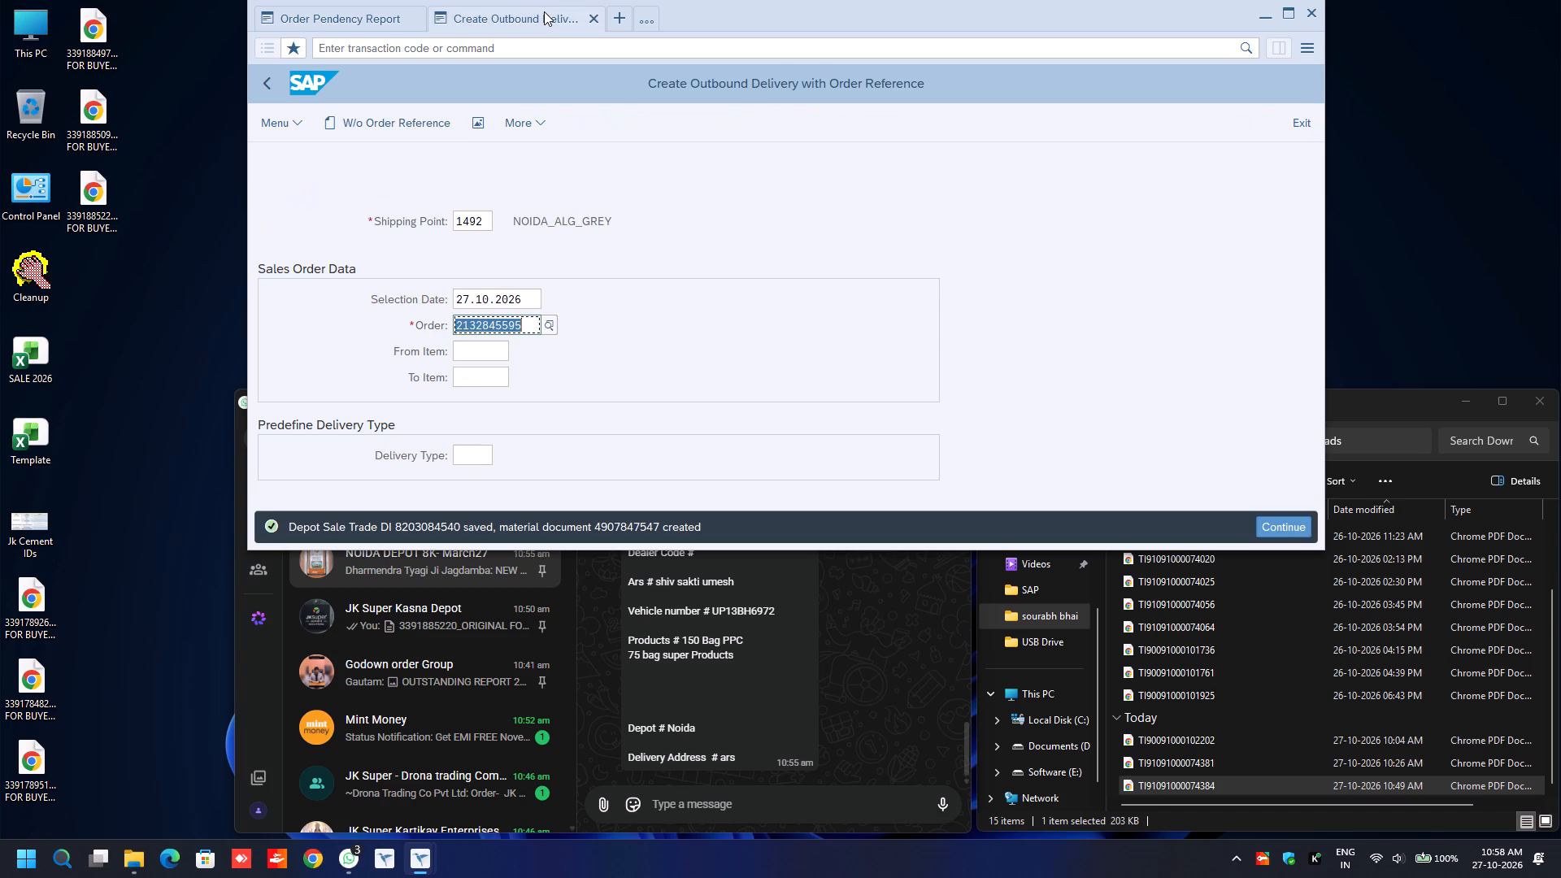
pyautogui.hotkey('ctrl', 'v')
pyautogui.press('Return')
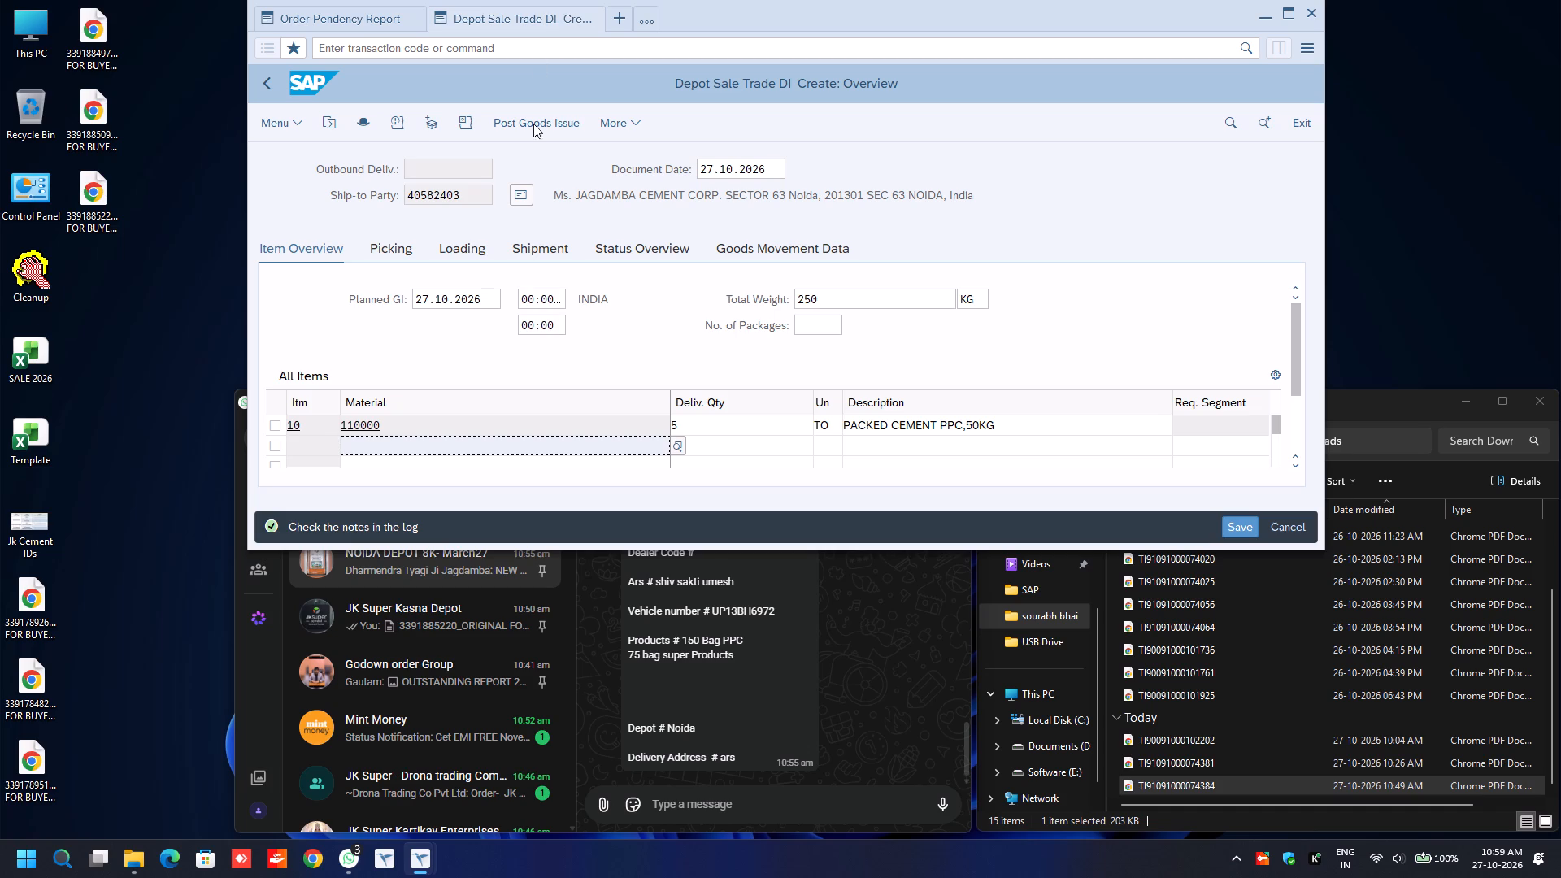
# Enter a picked quantity of 5 and batch 1033-1492 for the delivery's PPC cement item.
pyautogui.click(394, 250)
pyautogui.click(1096, 425)
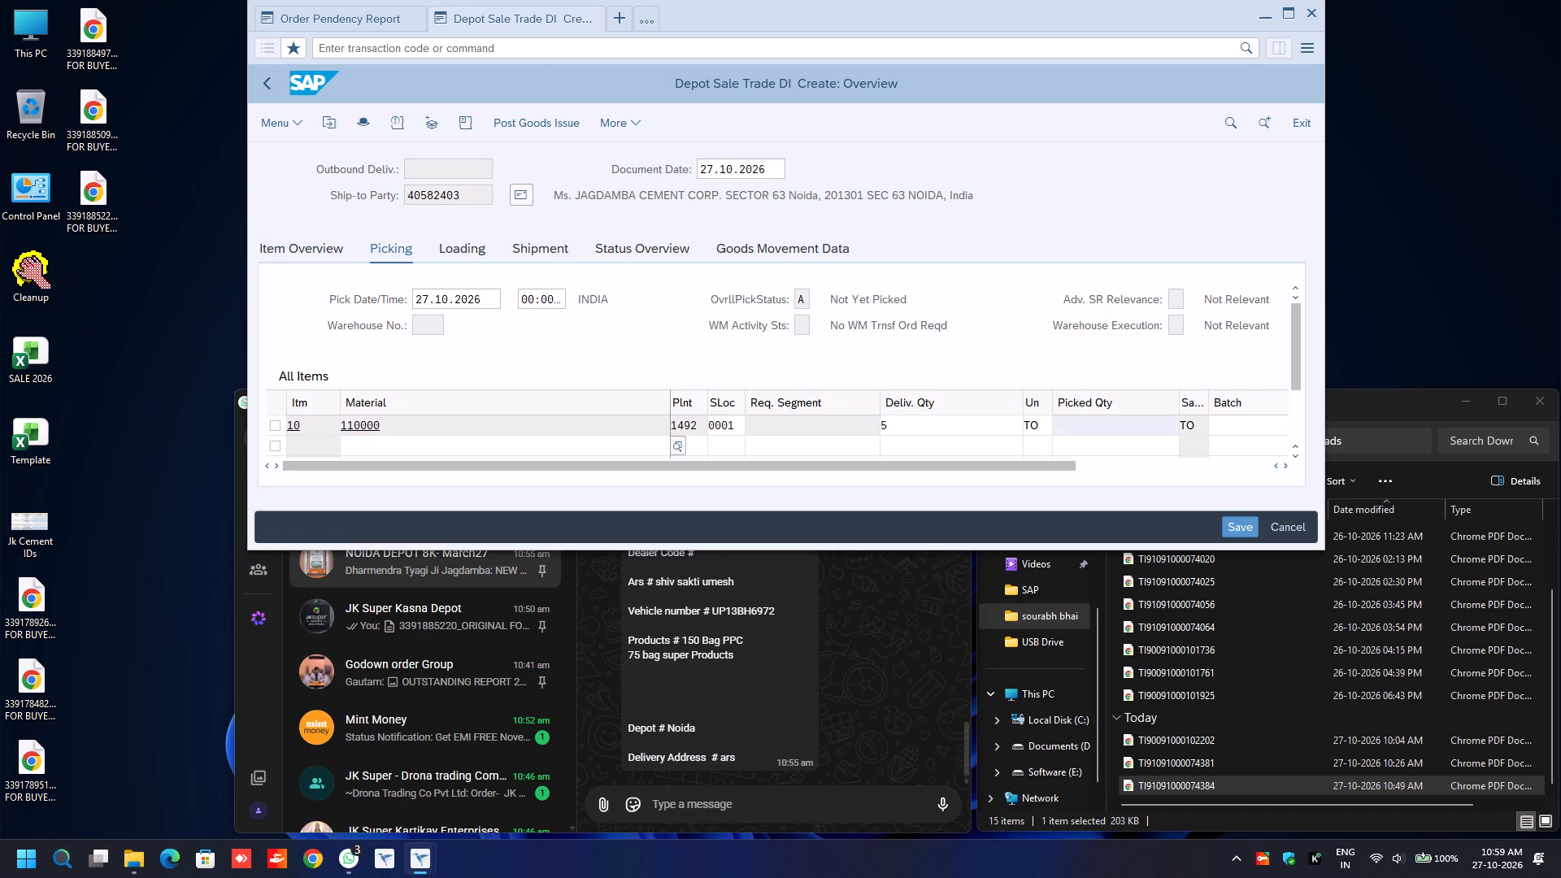
pyautogui.press('5')
pyautogui.press('Tab')
pyautogui.write('1033')
pyautogui.press('Down')
pyautogui.press('Return')
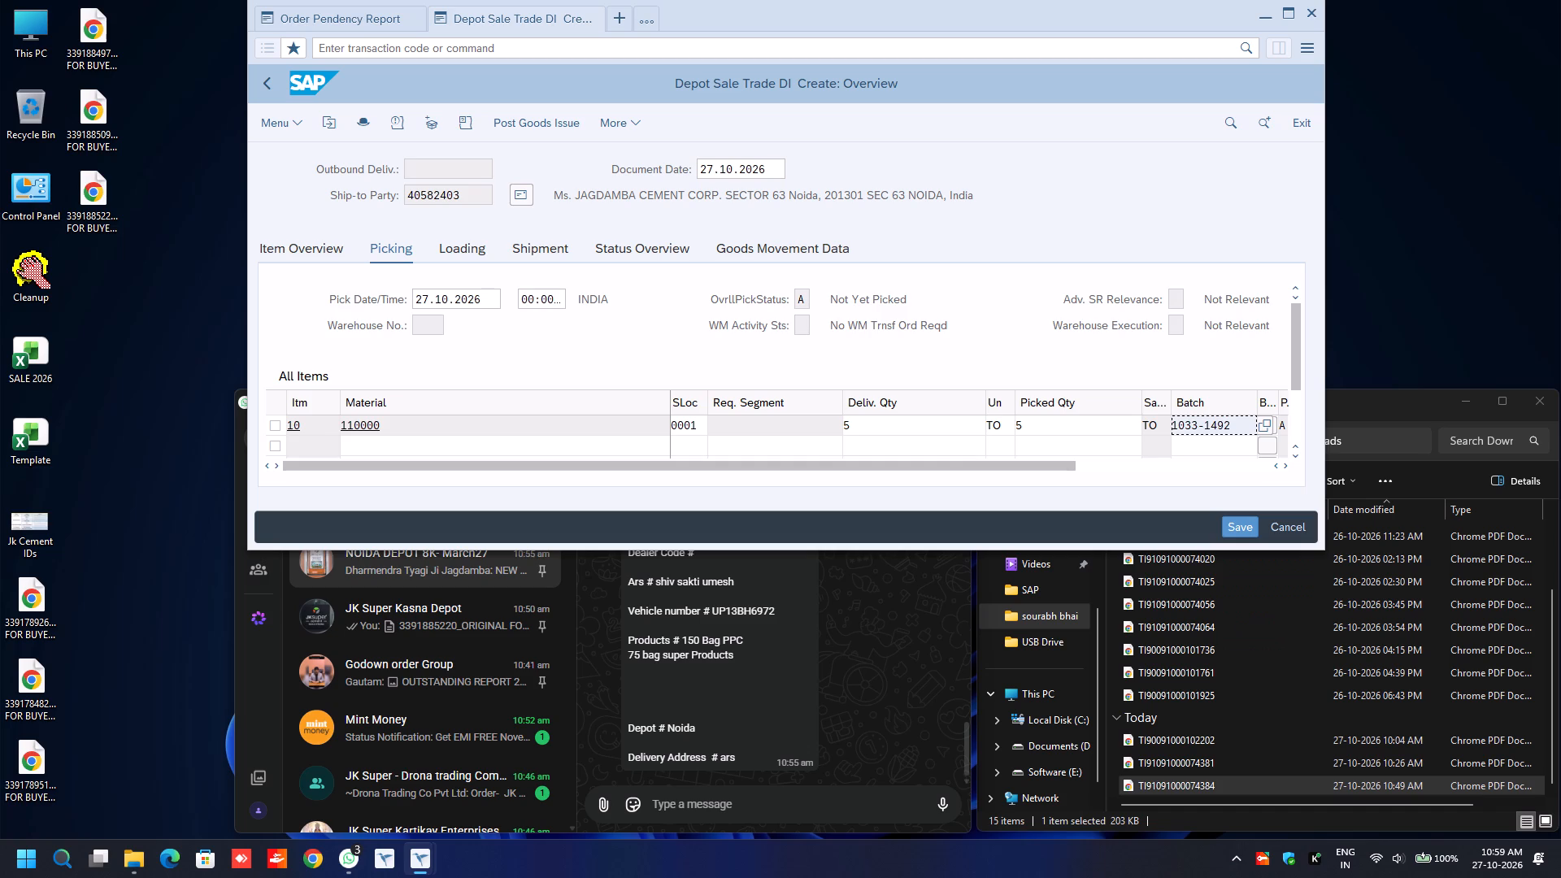
# In the delivery header's additional data, set the transport mode to ROAD and fill Road Transporter1 from its saved entries.
pyautogui.press('F8')
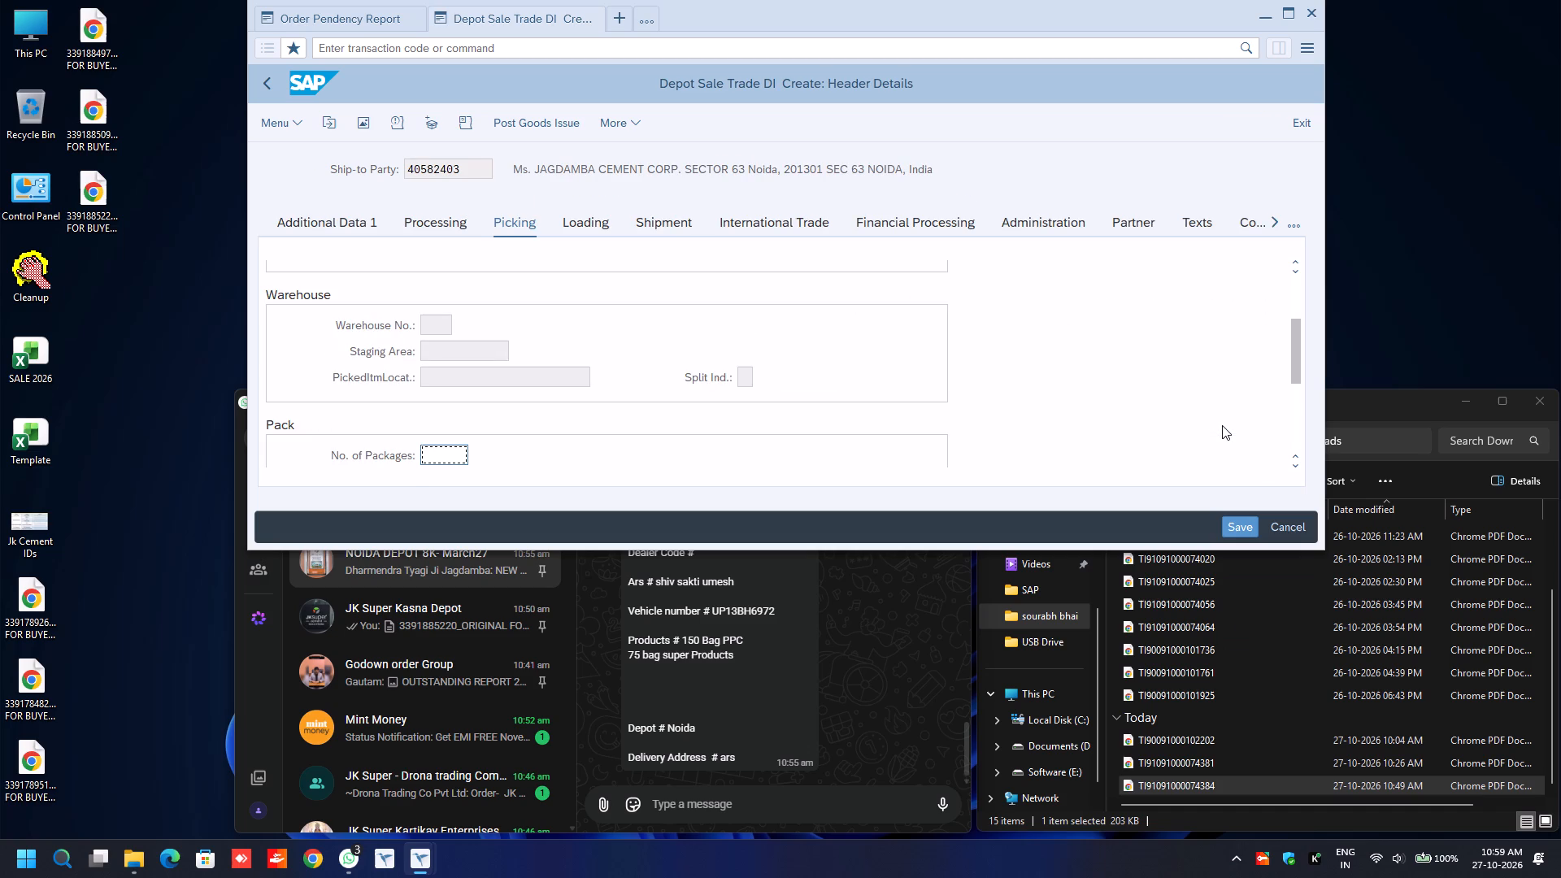
pyautogui.click(285, 227)
pyautogui.click(572, 327)
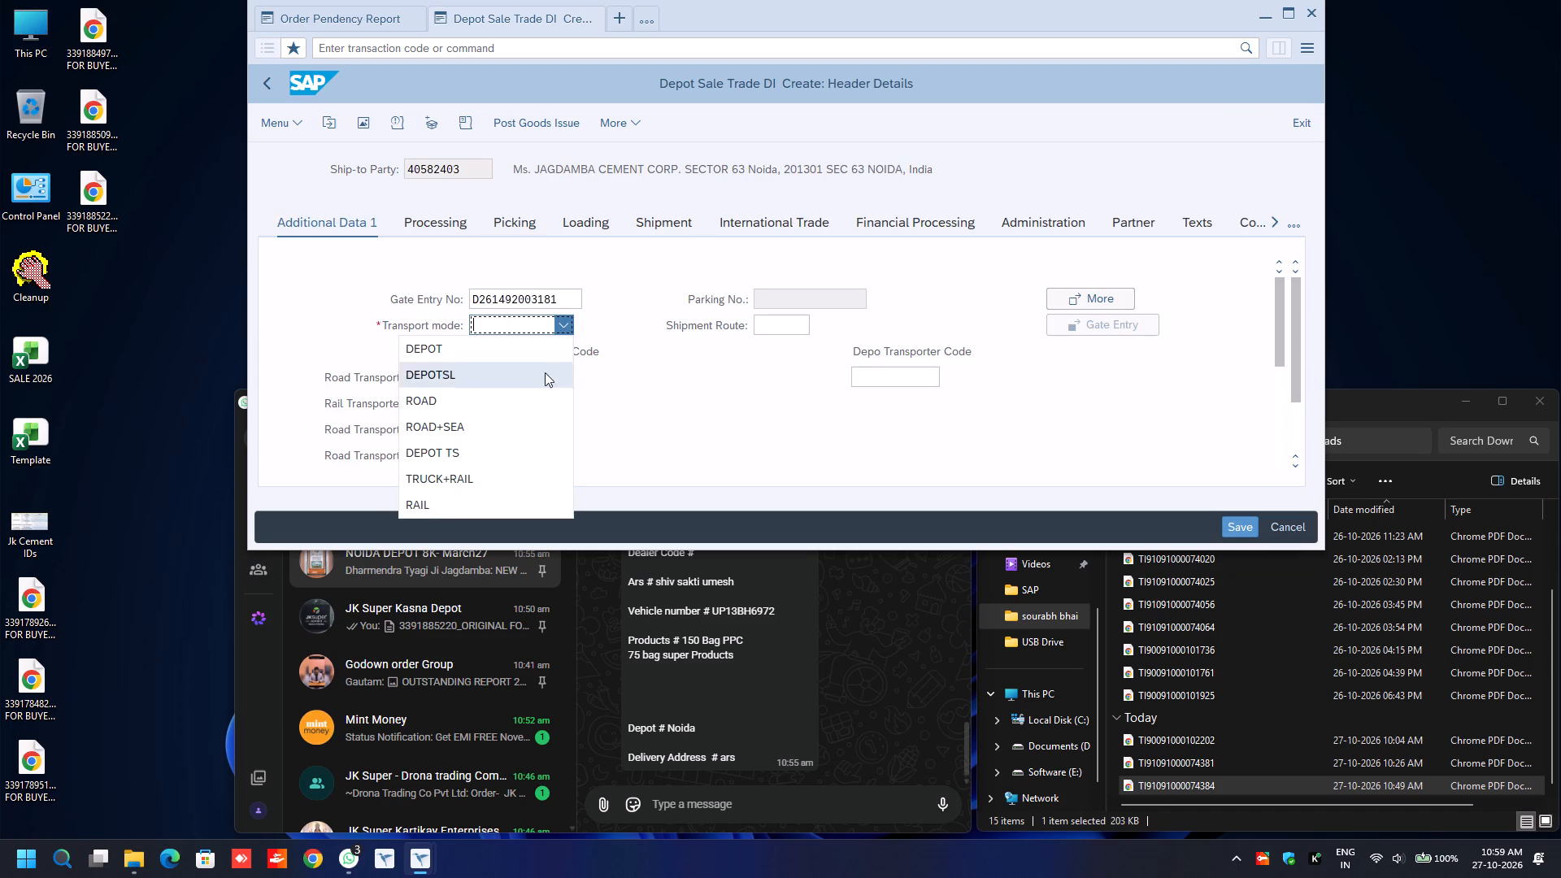
pyautogui.click(529, 397)
pyautogui.click(530, 371)
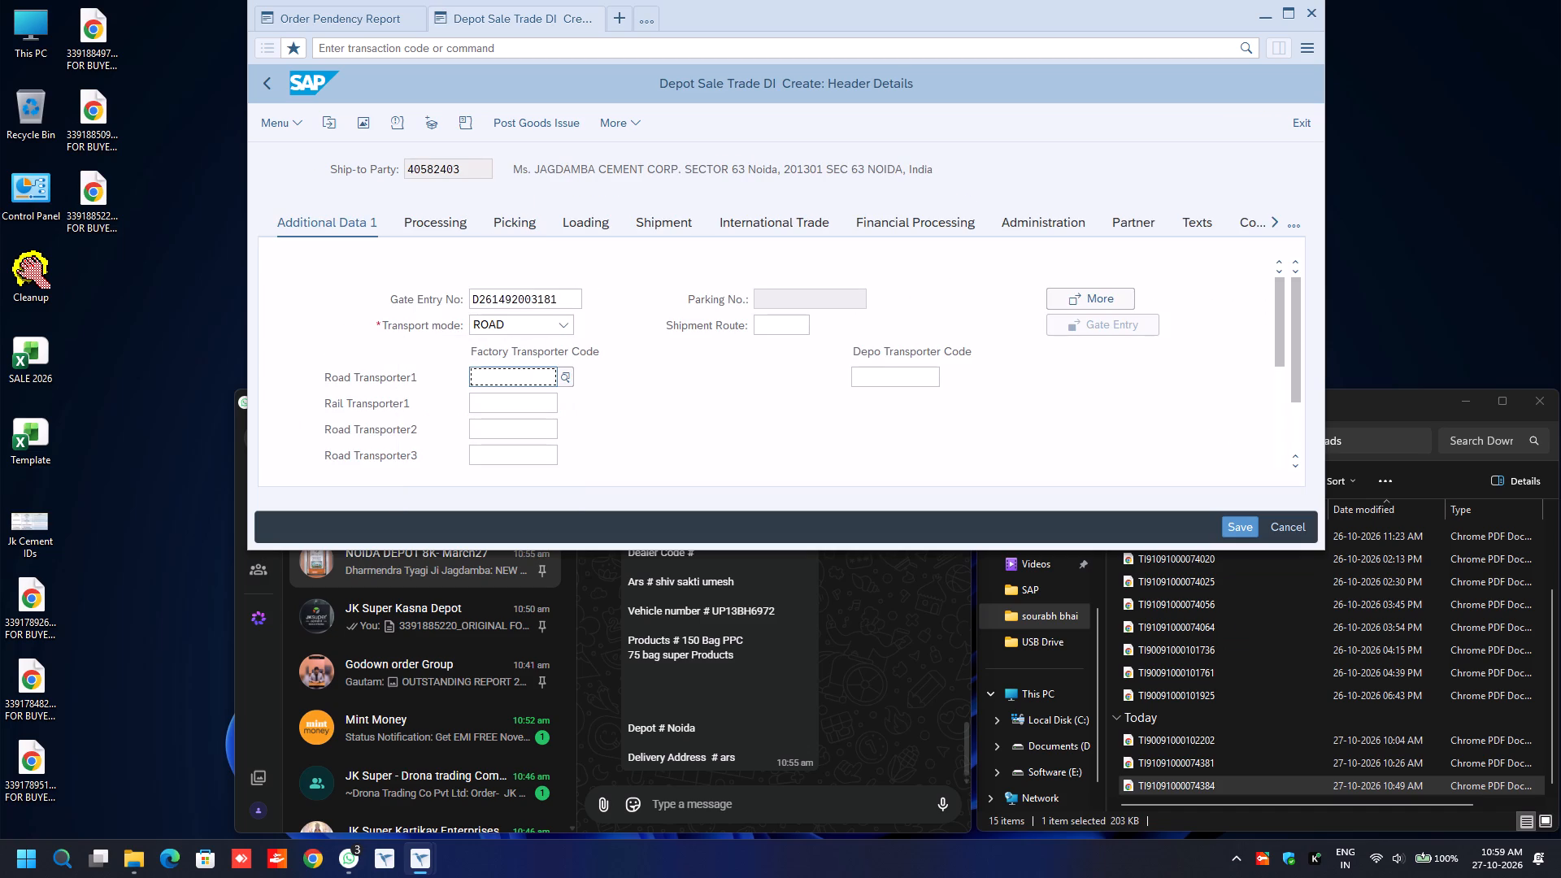
pyautogui.press('BackSpace')
pyautogui.press('Down')
pyautogui.press('Return')
pyautogui.press('Return')
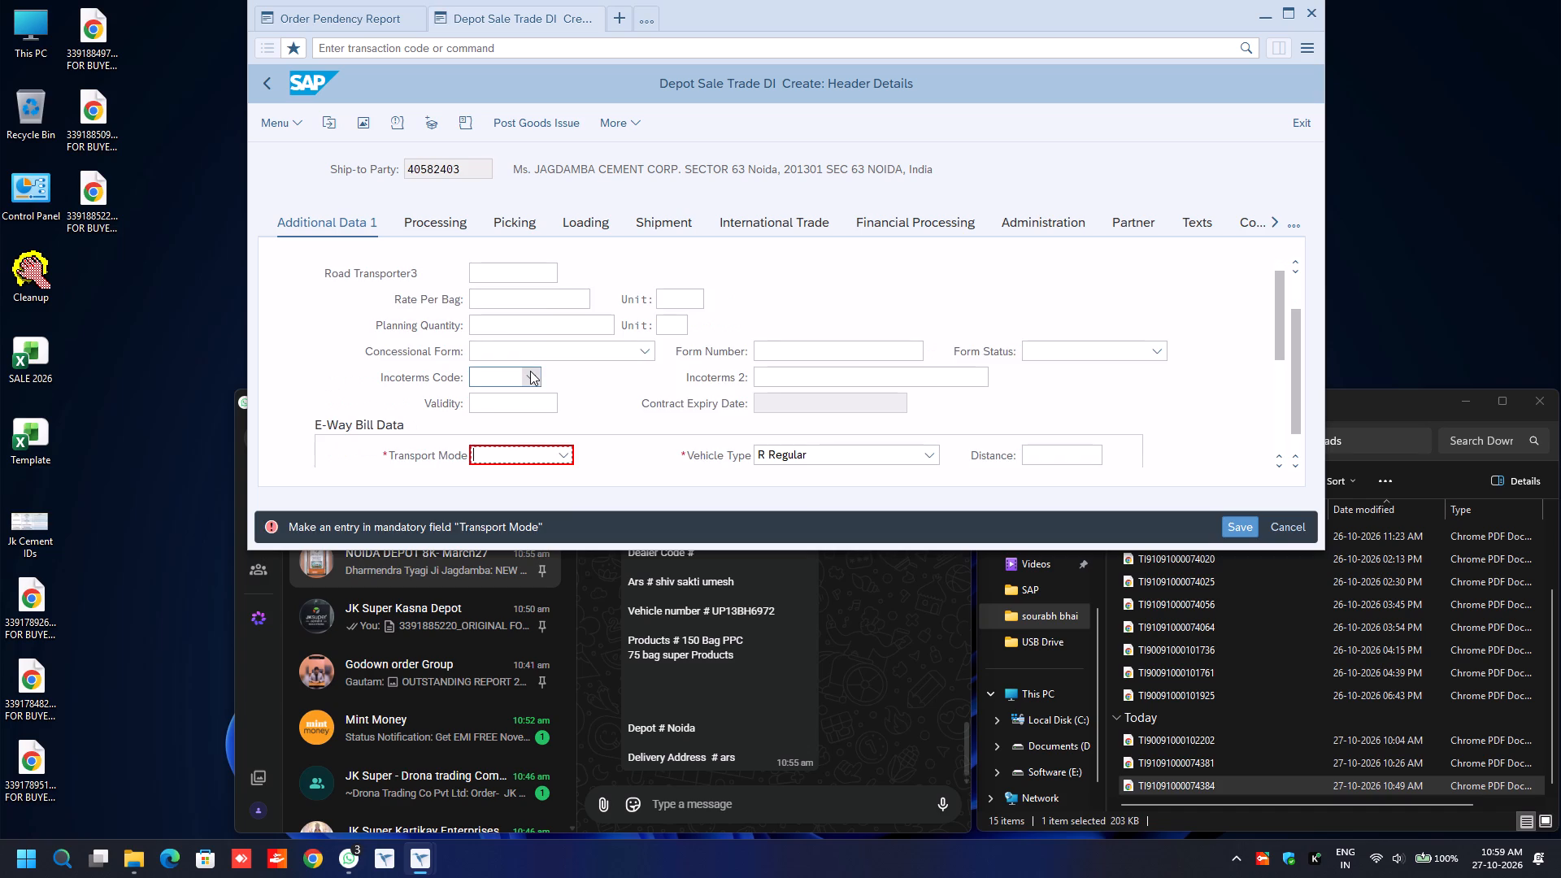
# Set the e-way bill transport mode to Road and the distance to 30.
pyautogui.write('ro')
pyautogui.press('Tab')
pyautogui.press('Tab')
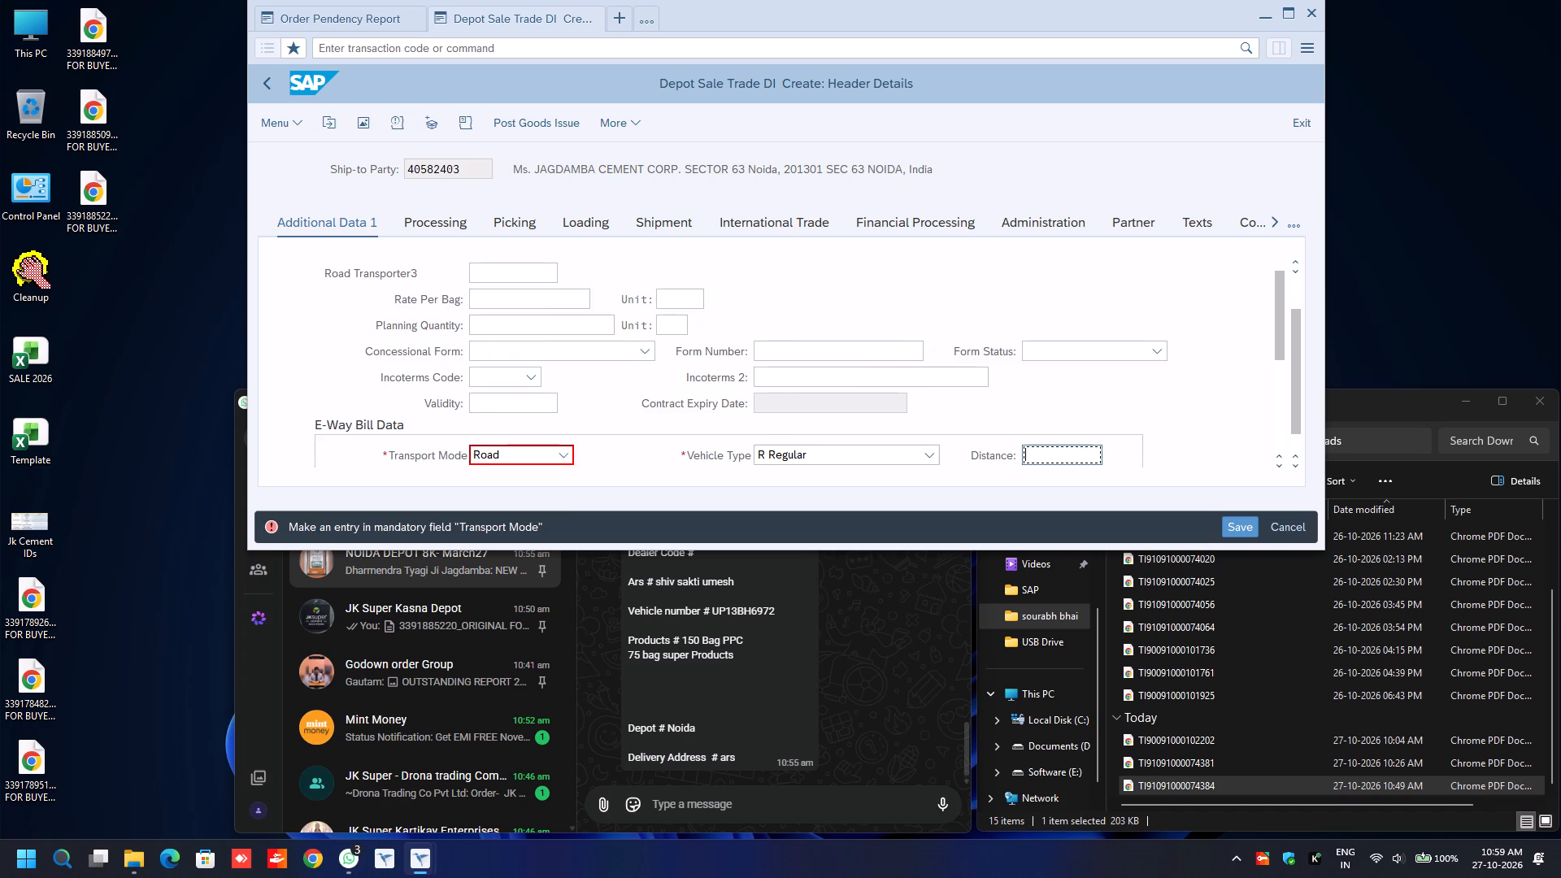
pyautogui.press('BackSpace')
pyautogui.press('Down')
pyautogui.press('Return')
# Open the saved entries for the truck number in the delivery's vehicle details.
pyautogui.press('Down')
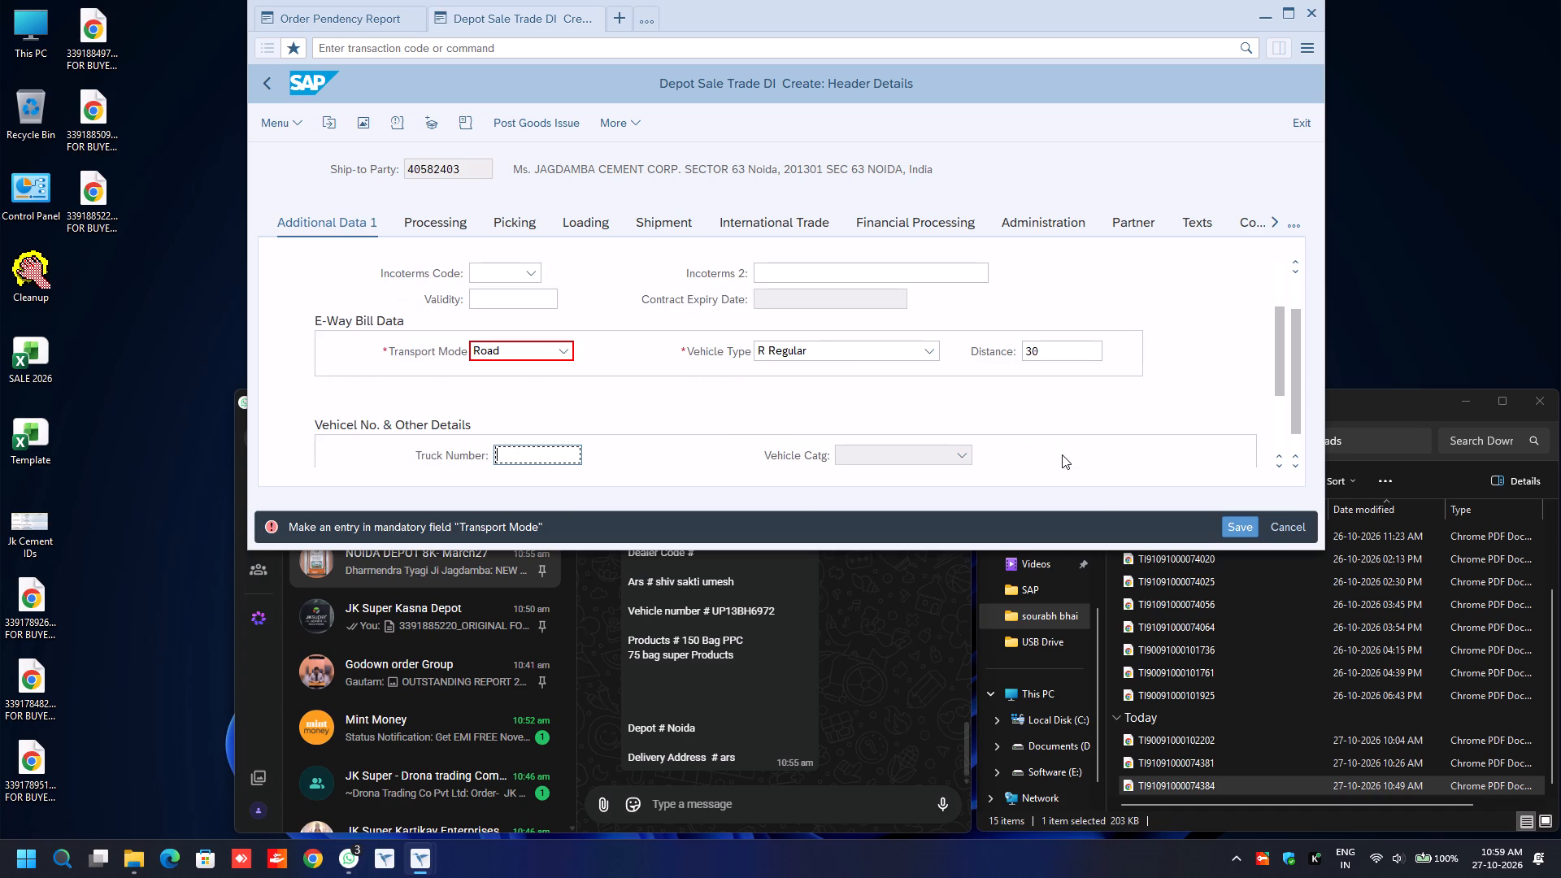
pyautogui.press('BackSpace')
pyautogui.press('Down')
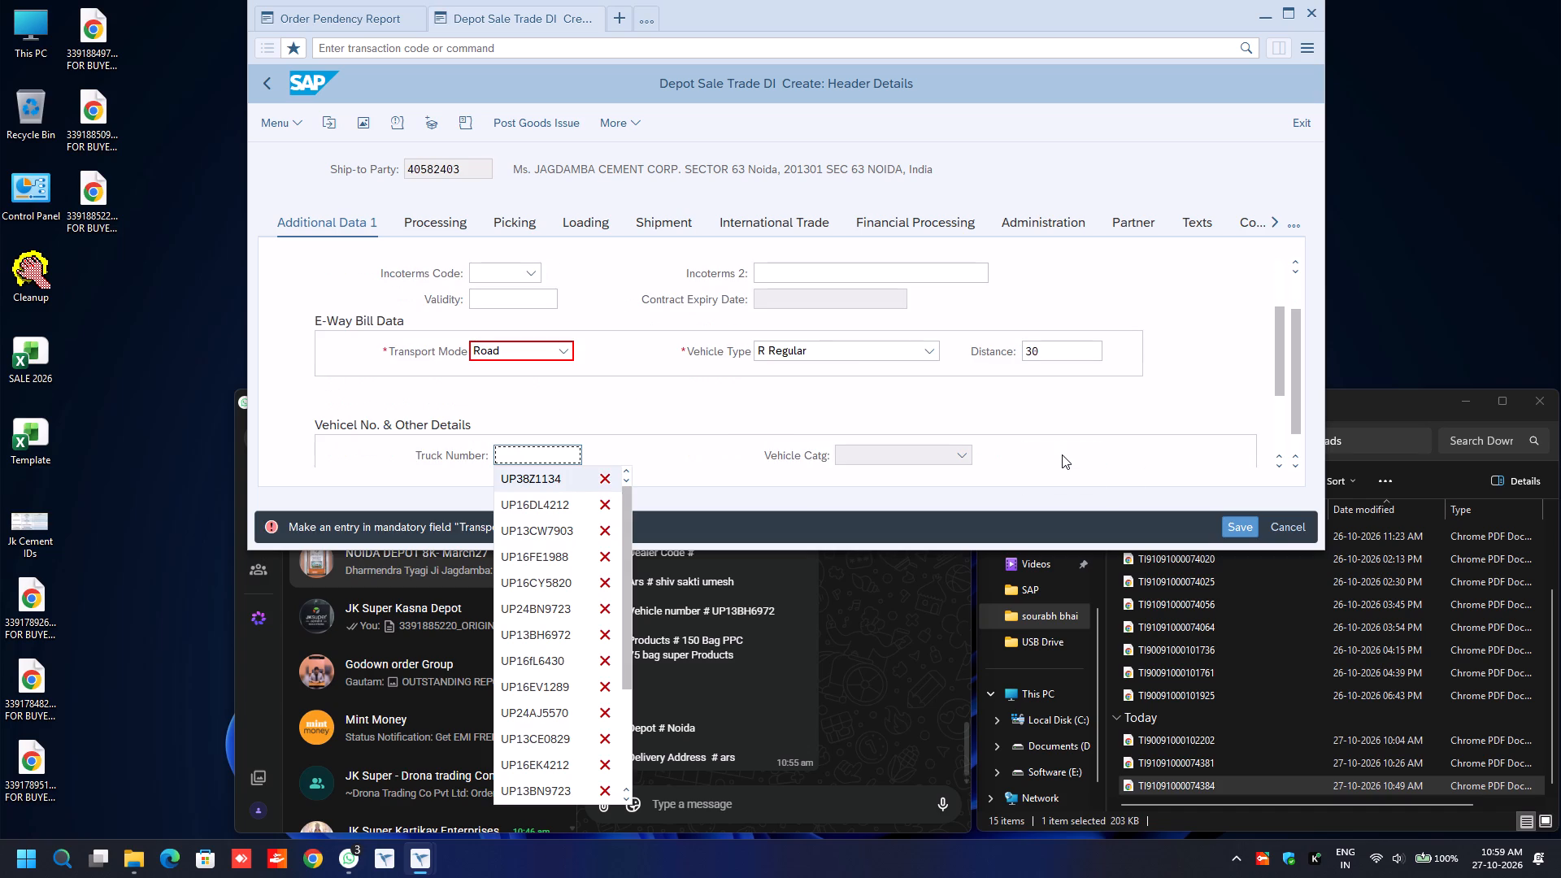
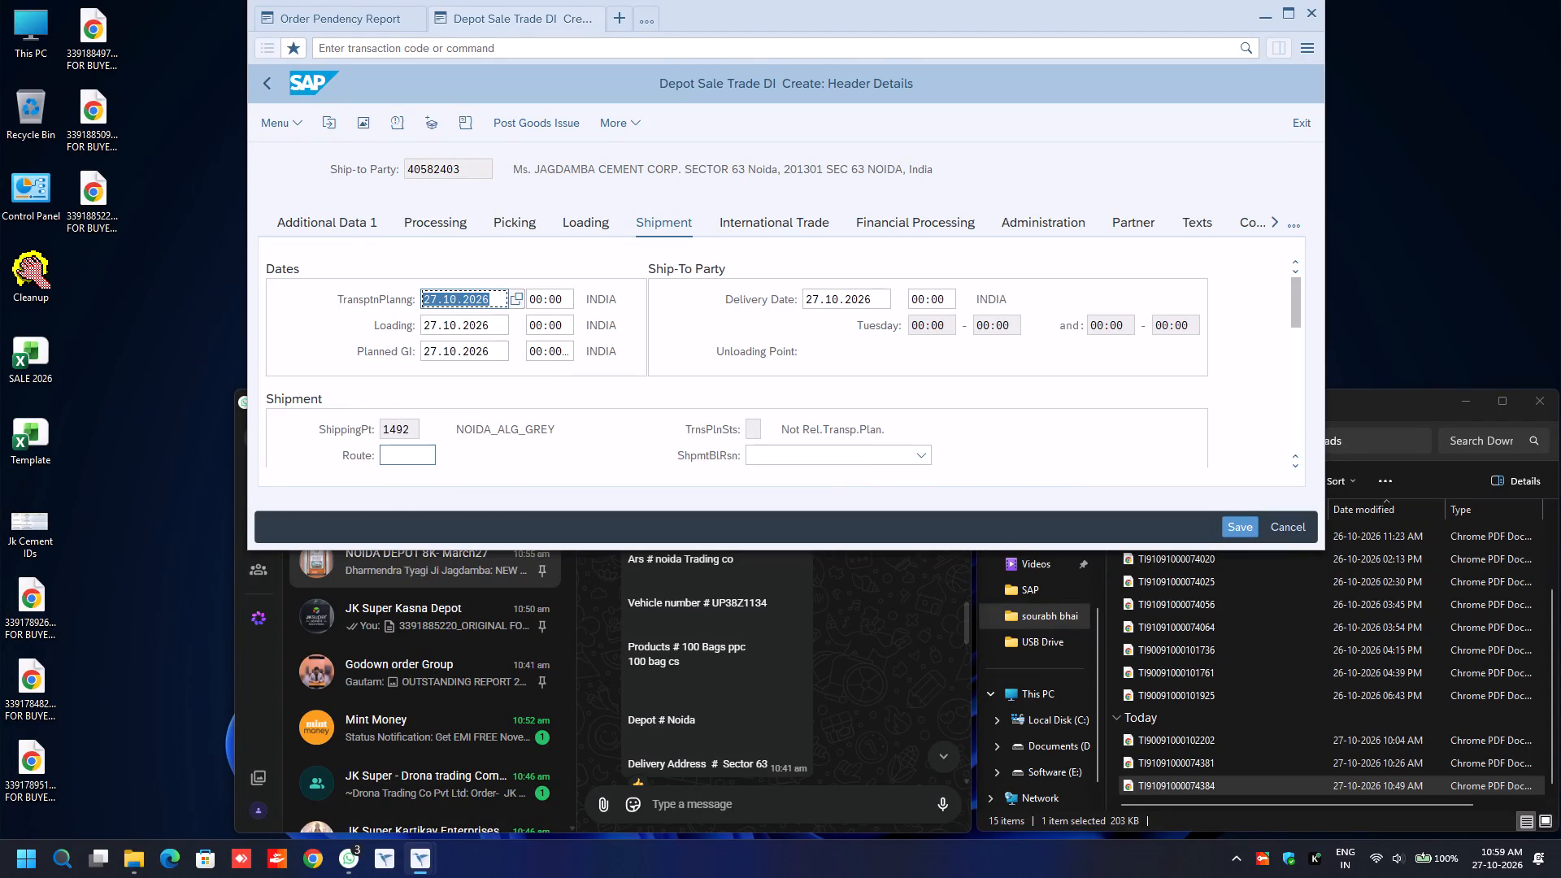
# Set the route to ROUTE in the delivery header's shipment details using its saved entry.
pyautogui.click(400, 450)
pyautogui.press('BackSpace')
pyautogui.press('Down')
pyautogui.press('Return')
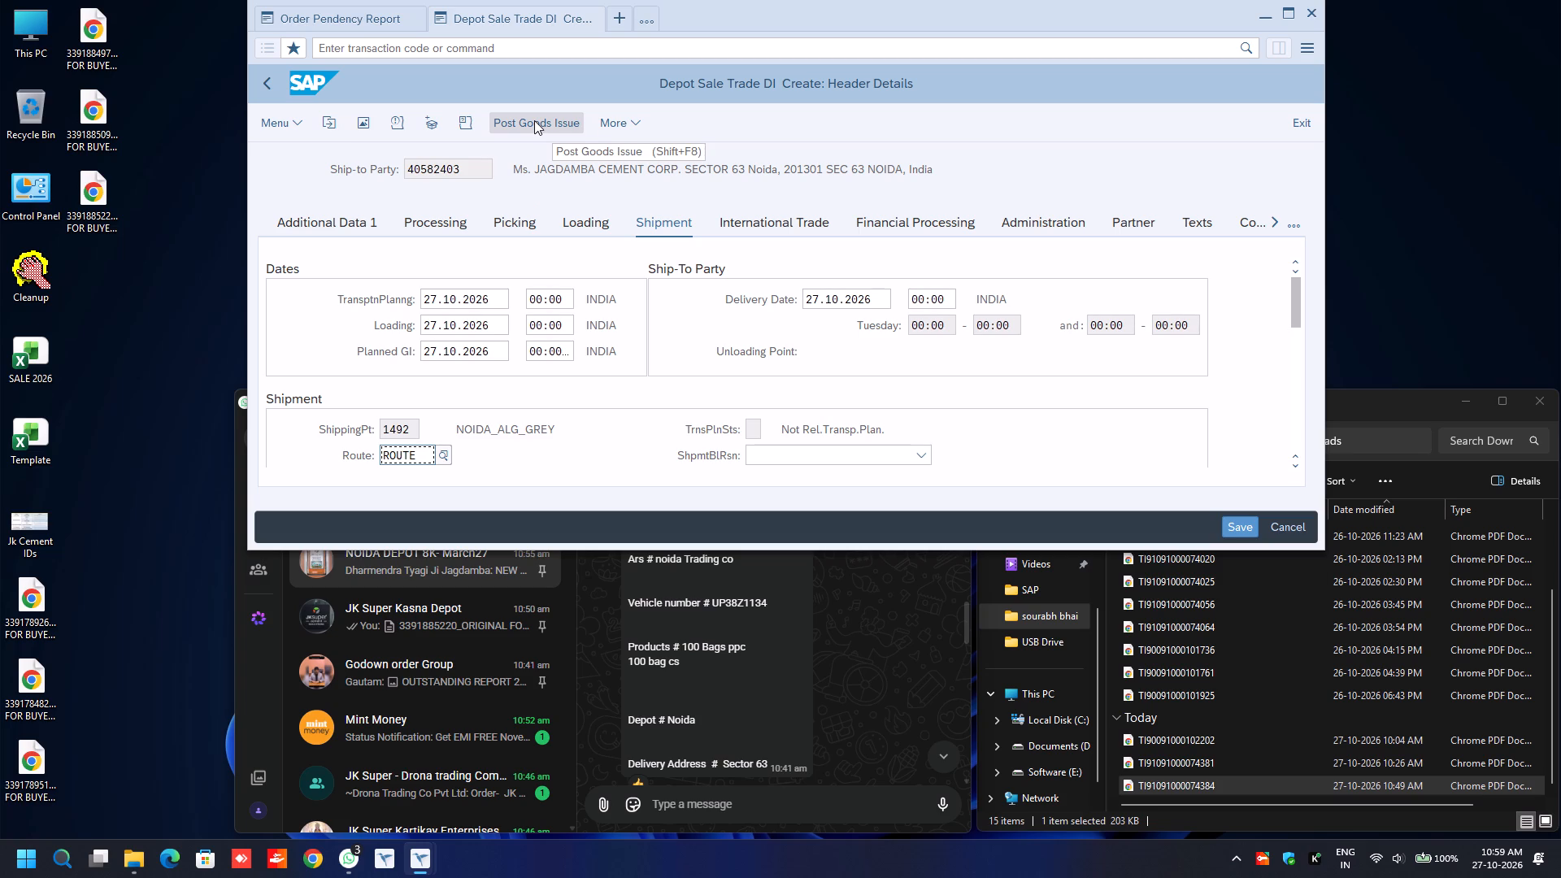
# Return to the delivery overview and post the goods issue for the delivery.
pyautogui.click(262, 85)
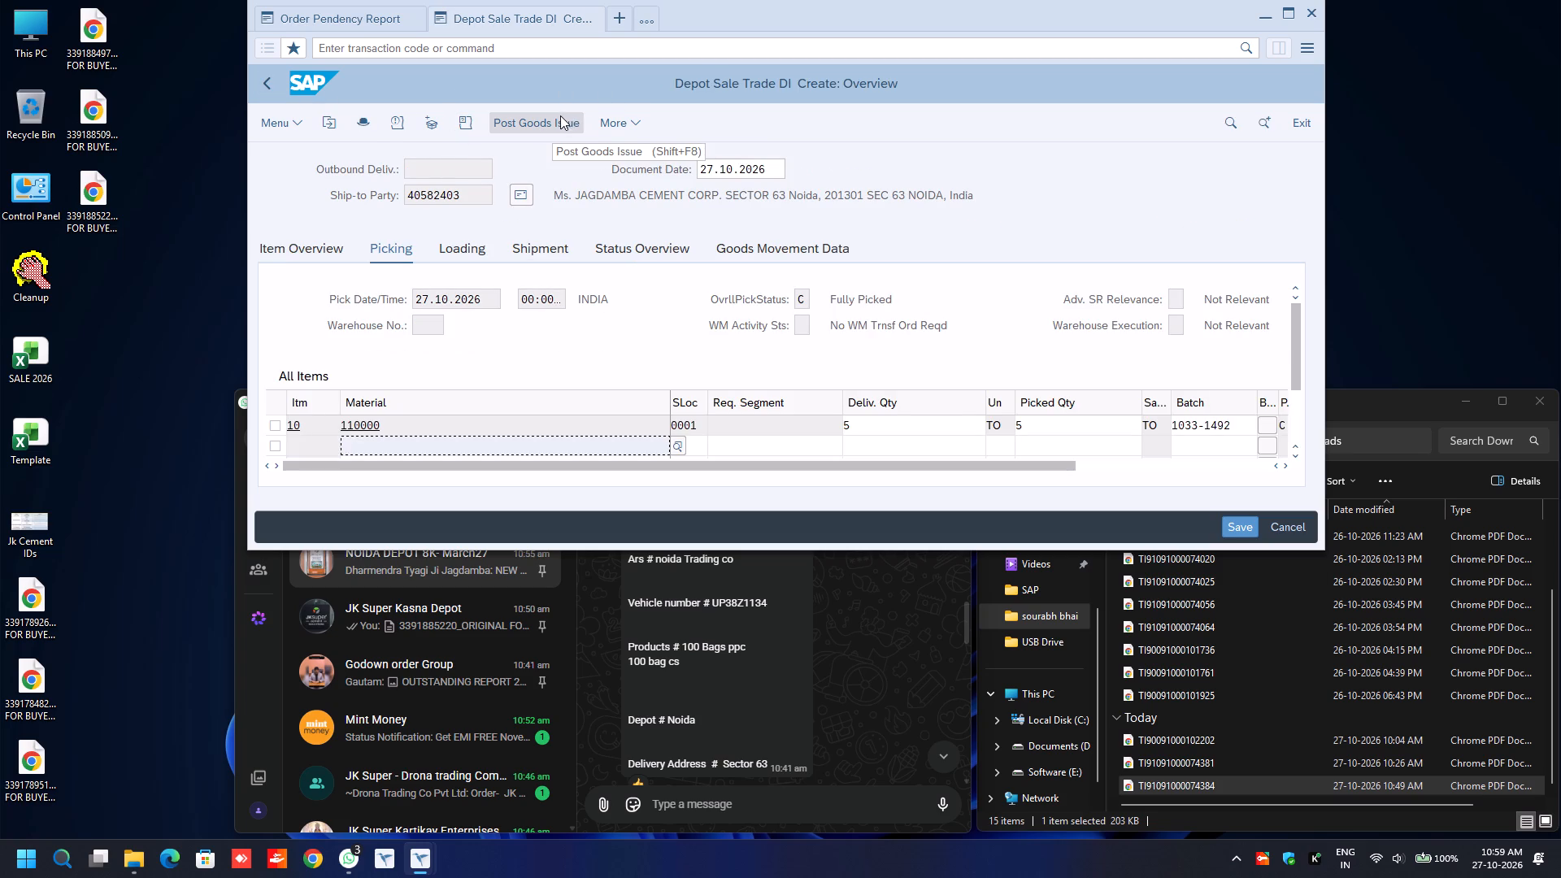
pyautogui.moveTo(556, 122); pyautogui.dragTo(537, 123)
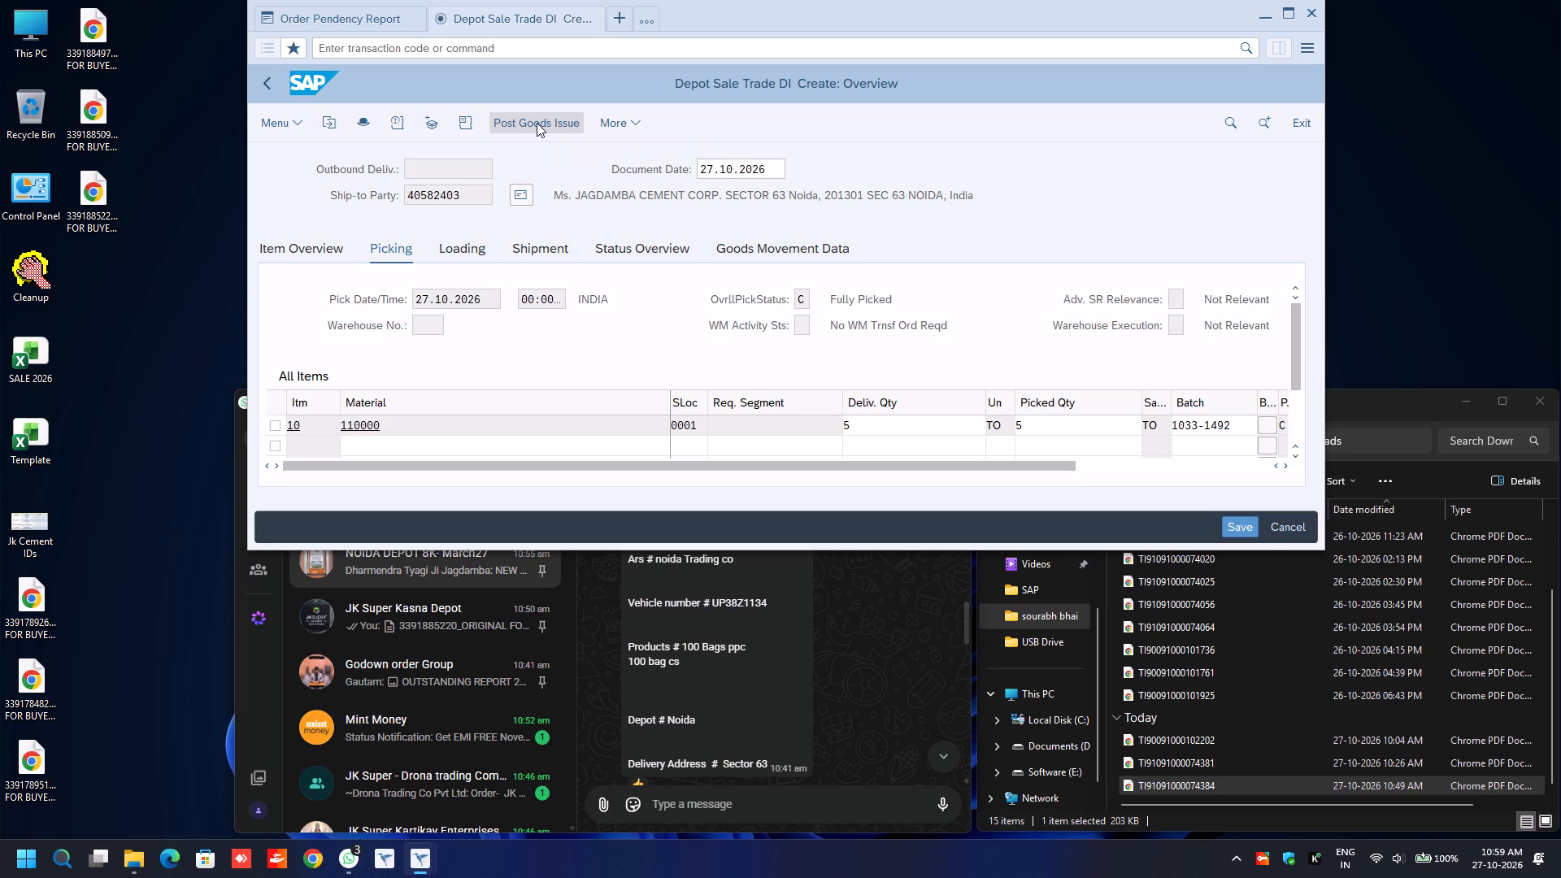
# Open E-Way Bill Processing in a new session and select e-Invoice, process Sales and Distribution and sales organization 1000.
pyautogui.click(626, 15)
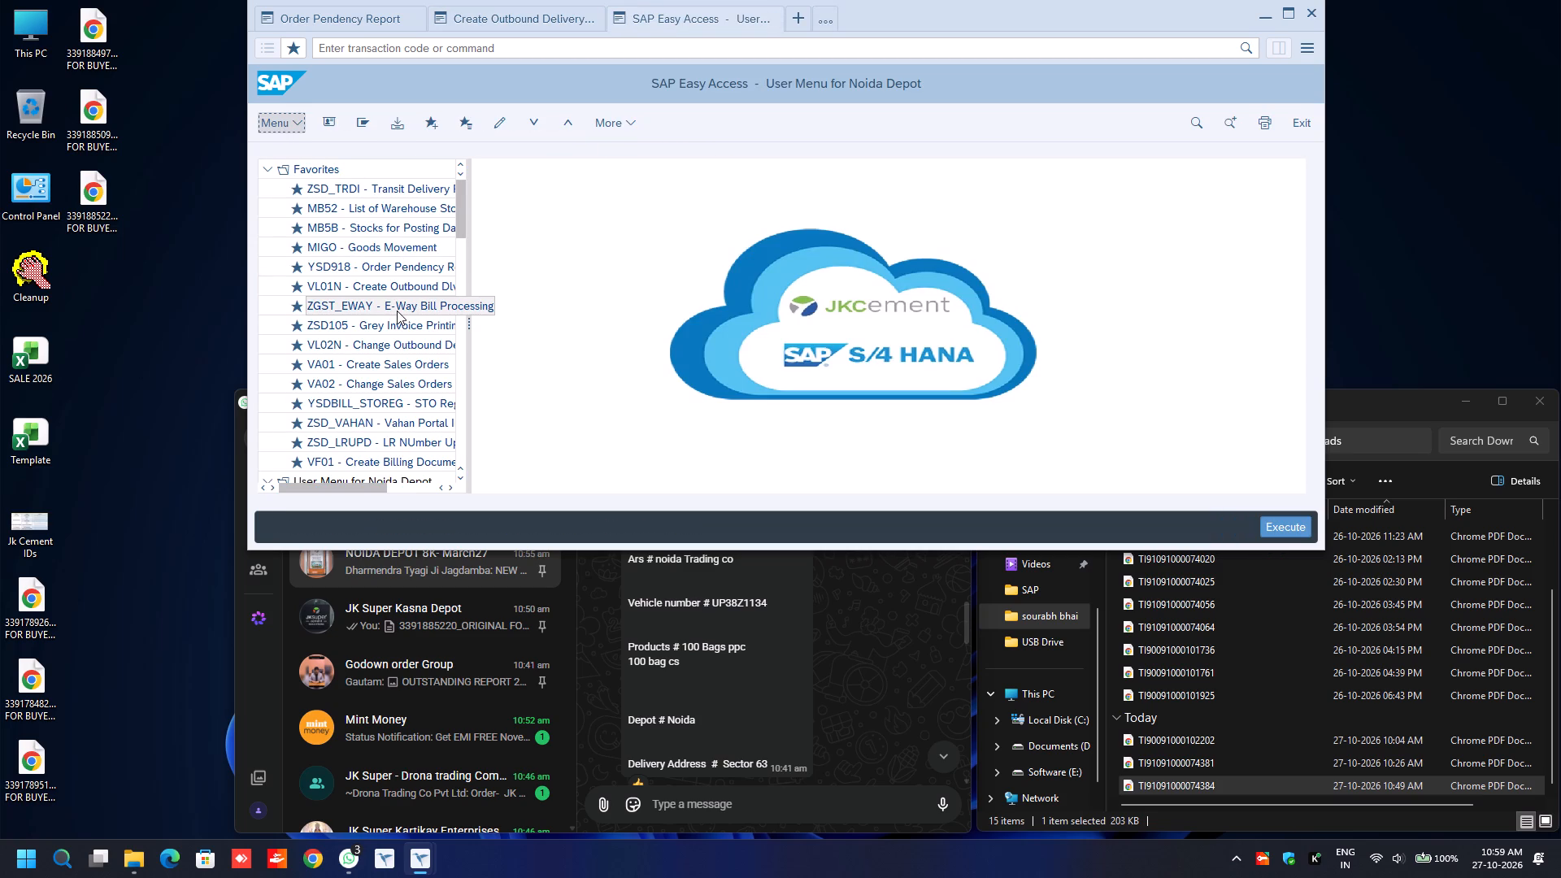
pyautogui.doubleClick(397, 311)
pyautogui.click(526, 219)
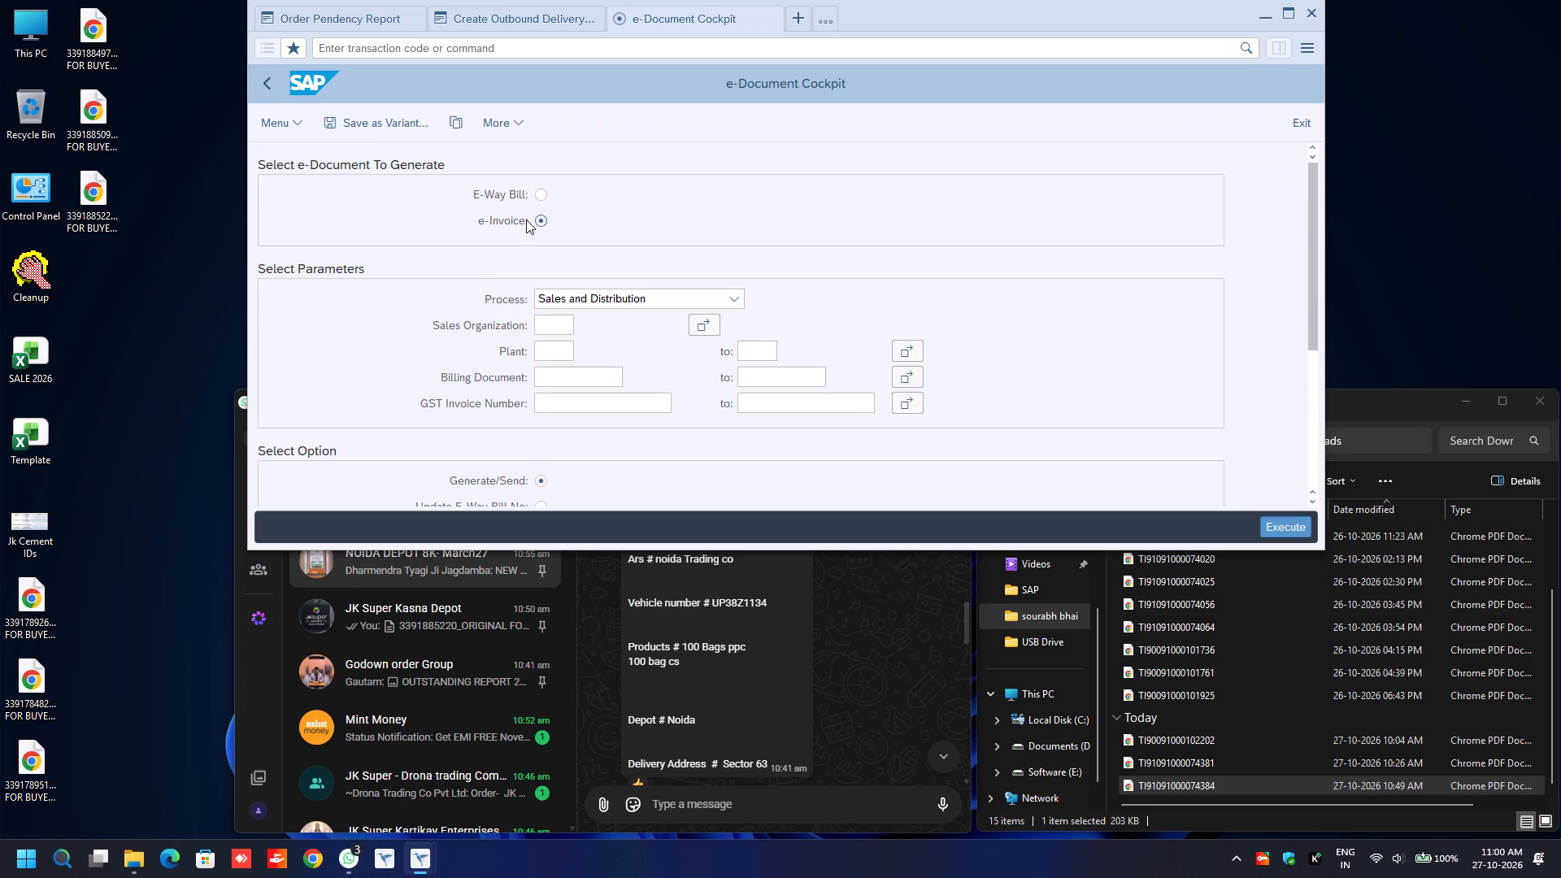
pyautogui.click(554, 298)
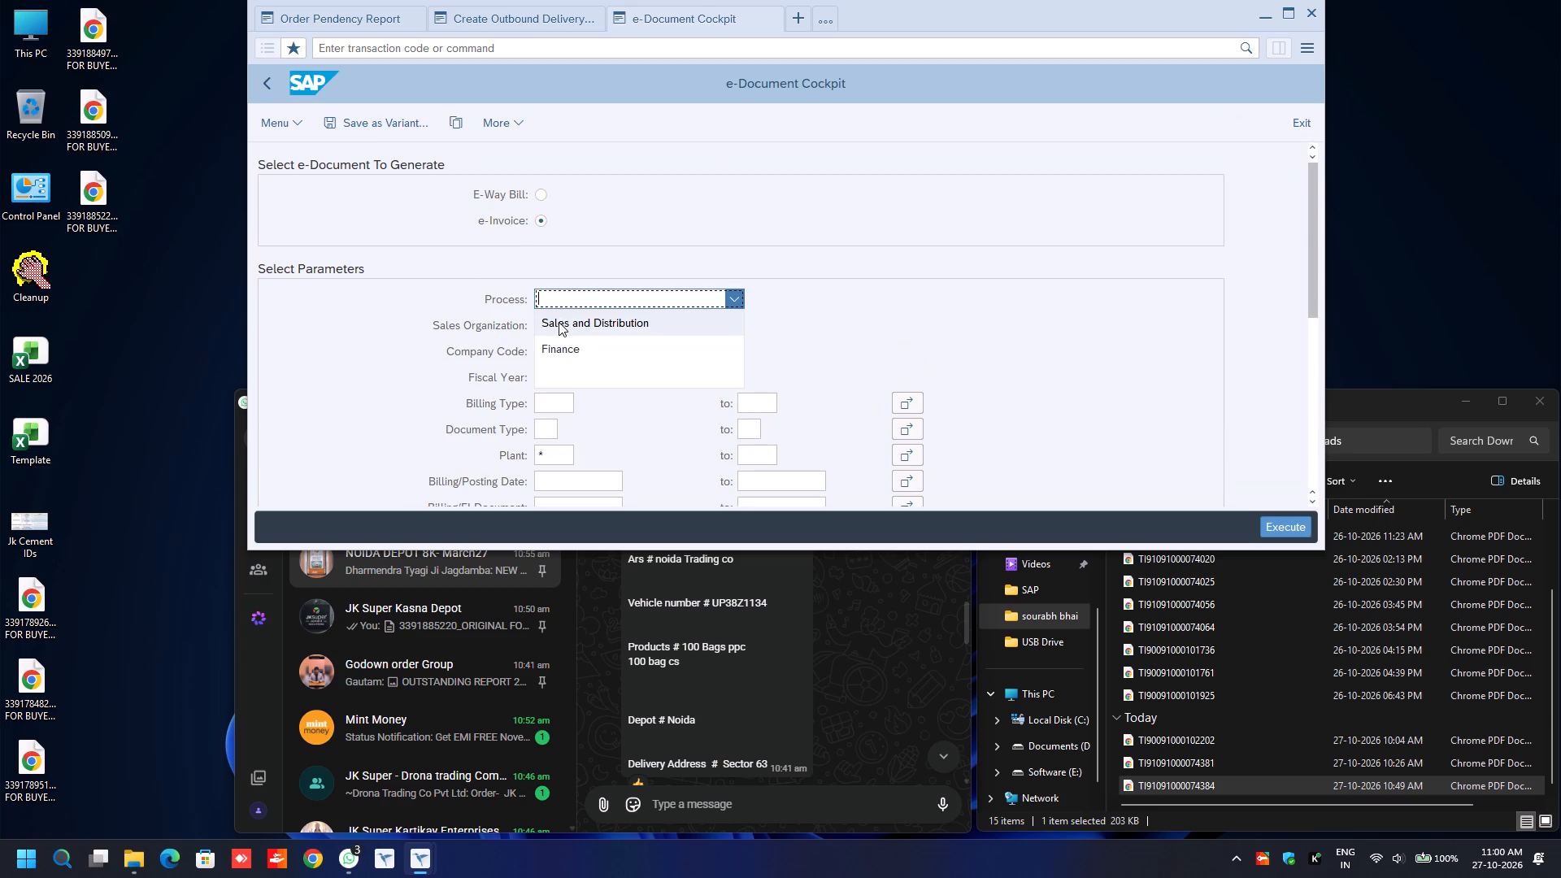
pyautogui.click(559, 322)
pyautogui.click(559, 322)
pyautogui.press('BackSpace')
pyautogui.press('Down')
pyautogui.press('Return')
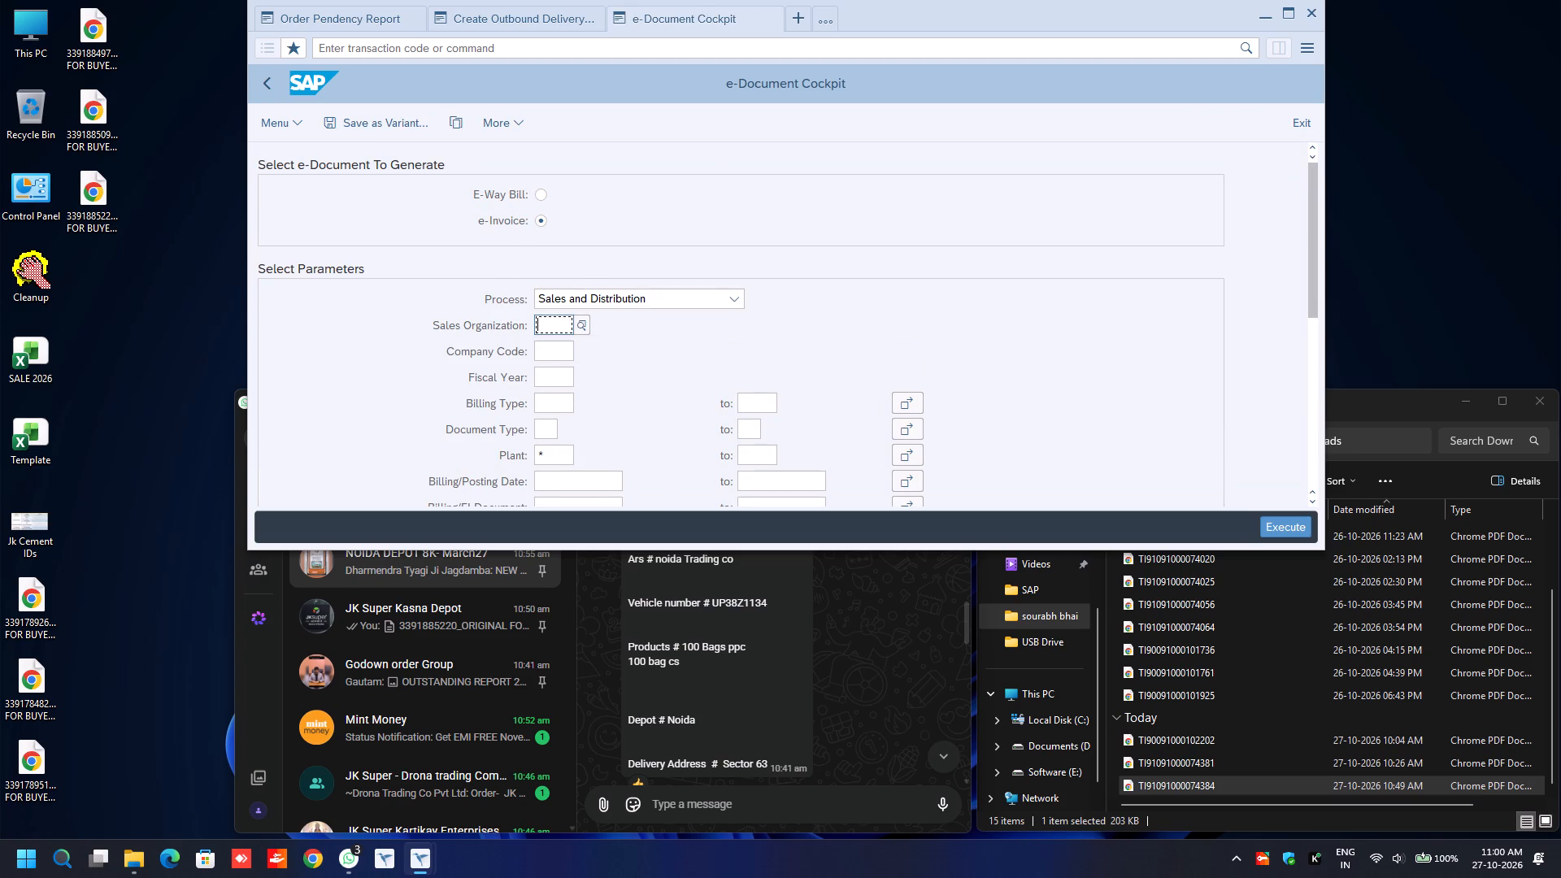
# Set the plant to 1492 and the billing/posting date to 27.10.2026 in the e-Document Cockpit.
pyautogui.click(550, 455)
pyautogui.press('BackSpace')
pyautogui.write('1492')
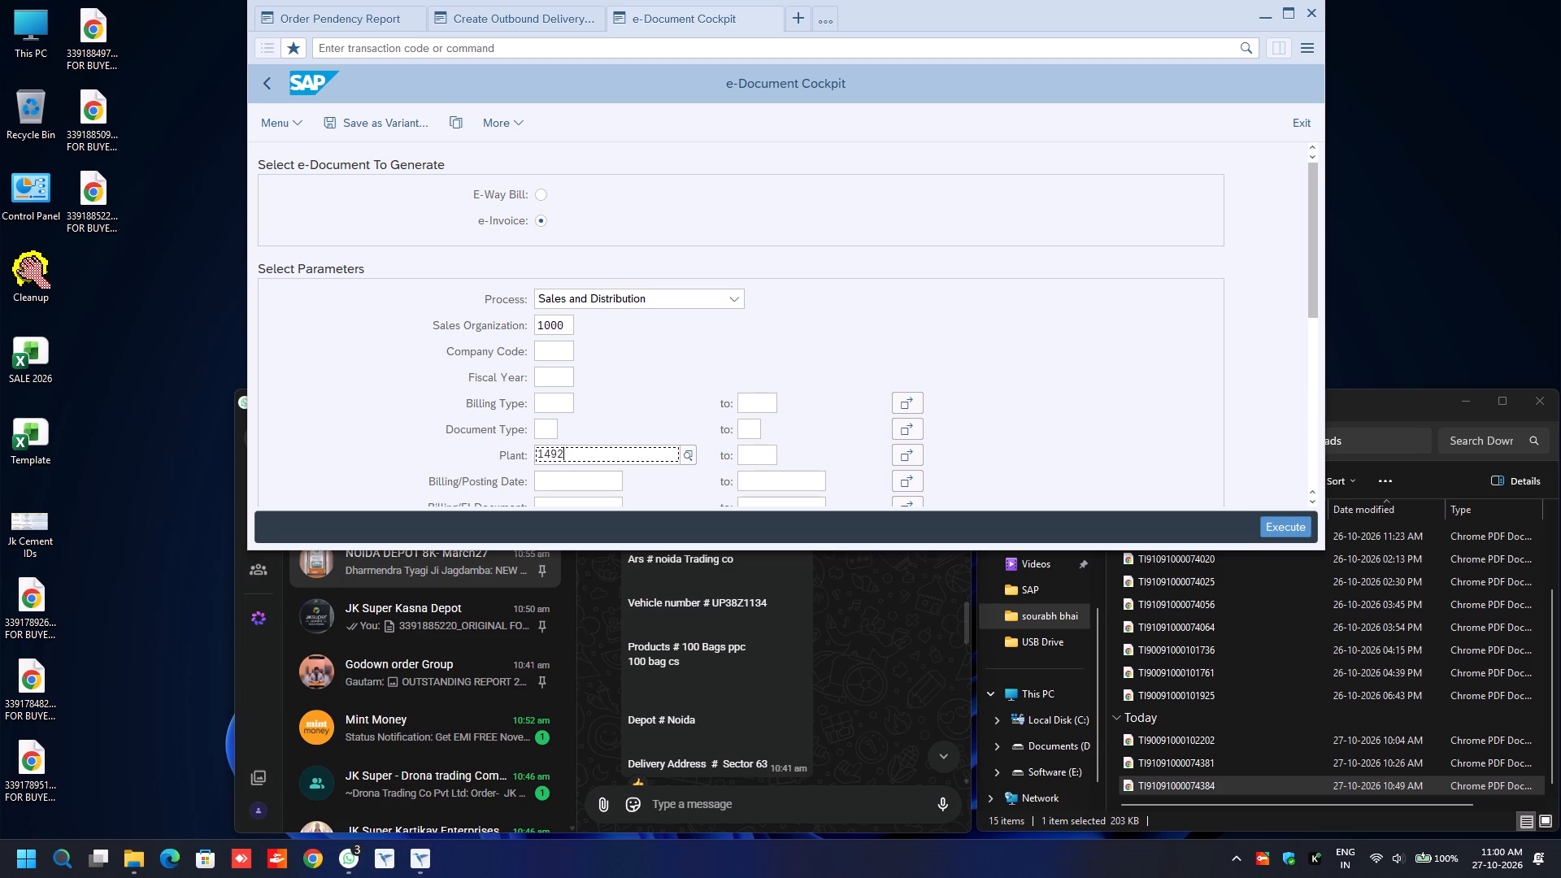
pyautogui.press('Return')
pyautogui.press('Down')
pyautogui.press('BackSpace')
pyautogui.press('Down')
pyautogui.press('Return')
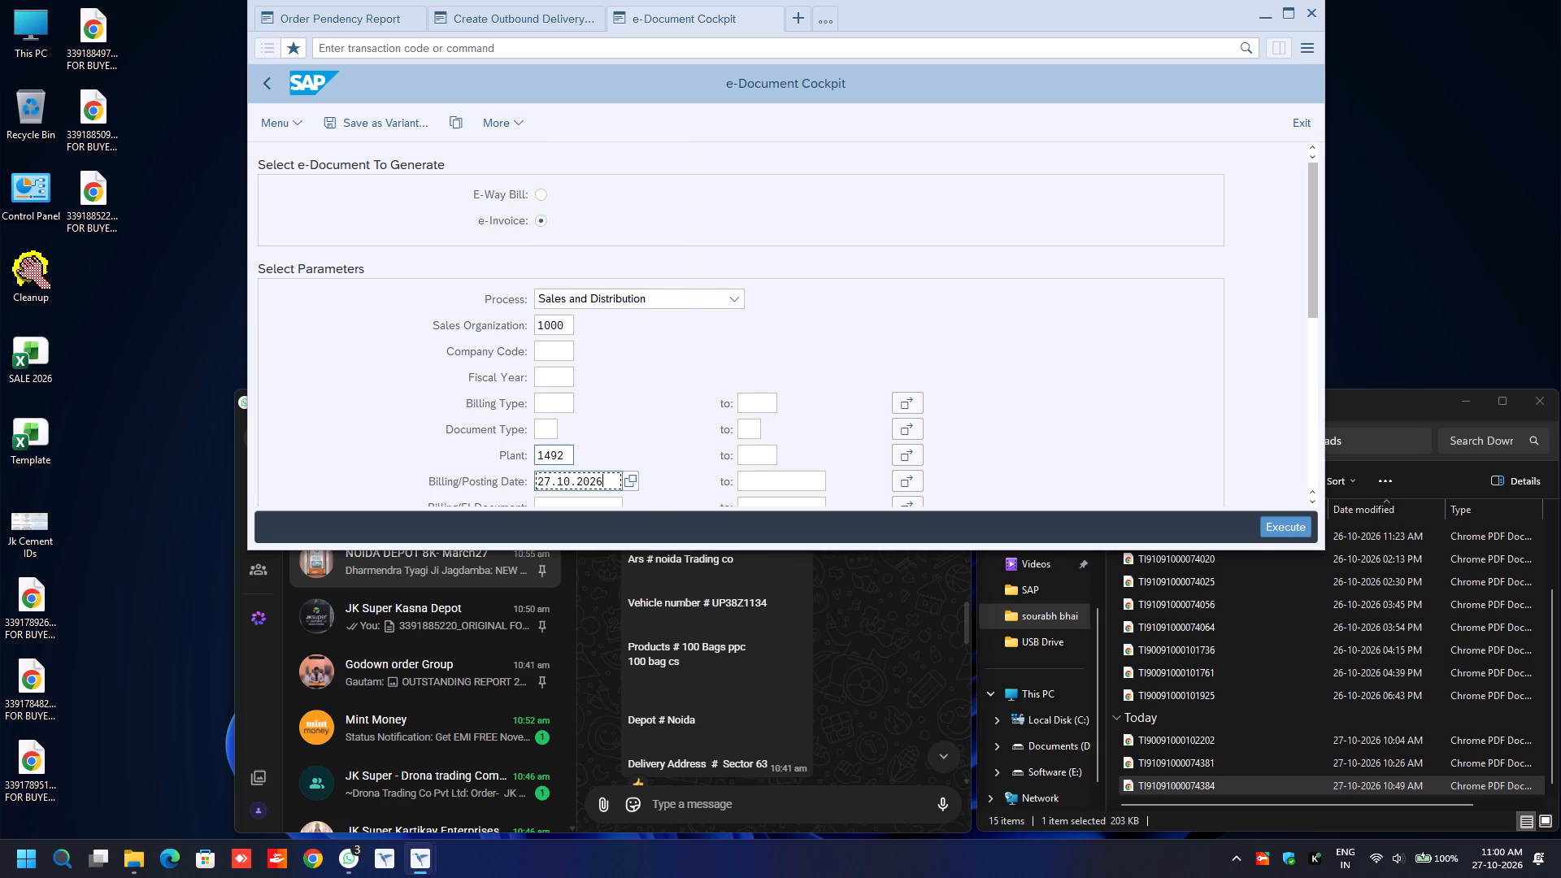
# Run the e-invoice Status Report with the e-Invoice with E-Way Bill option.
pyautogui.scroll(-8, 550, 455)
pyautogui.click(541, 246)
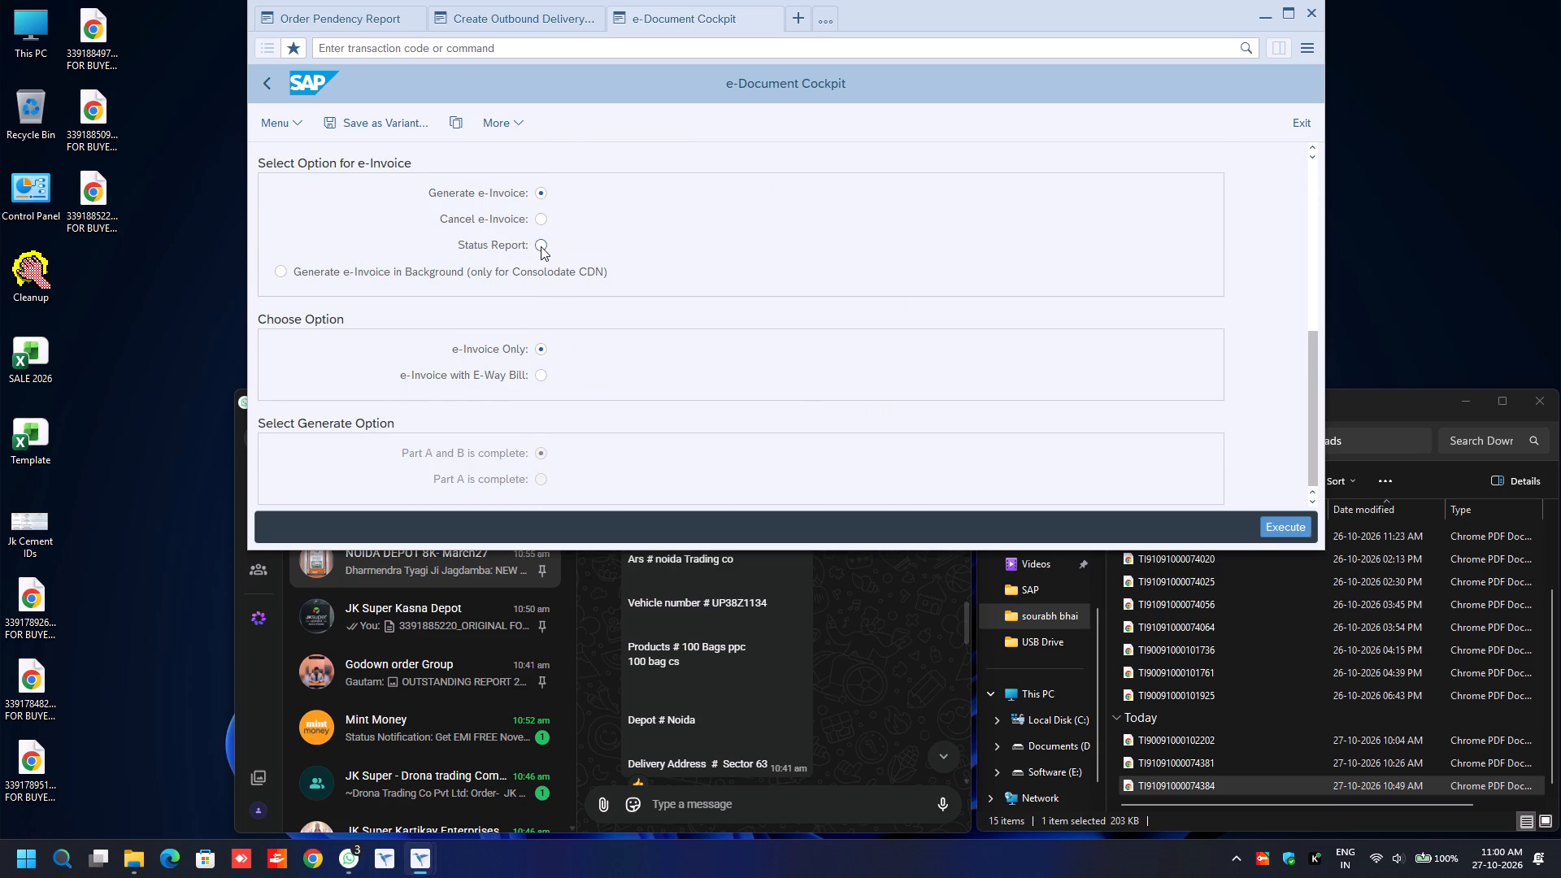
pyautogui.click(538, 371)
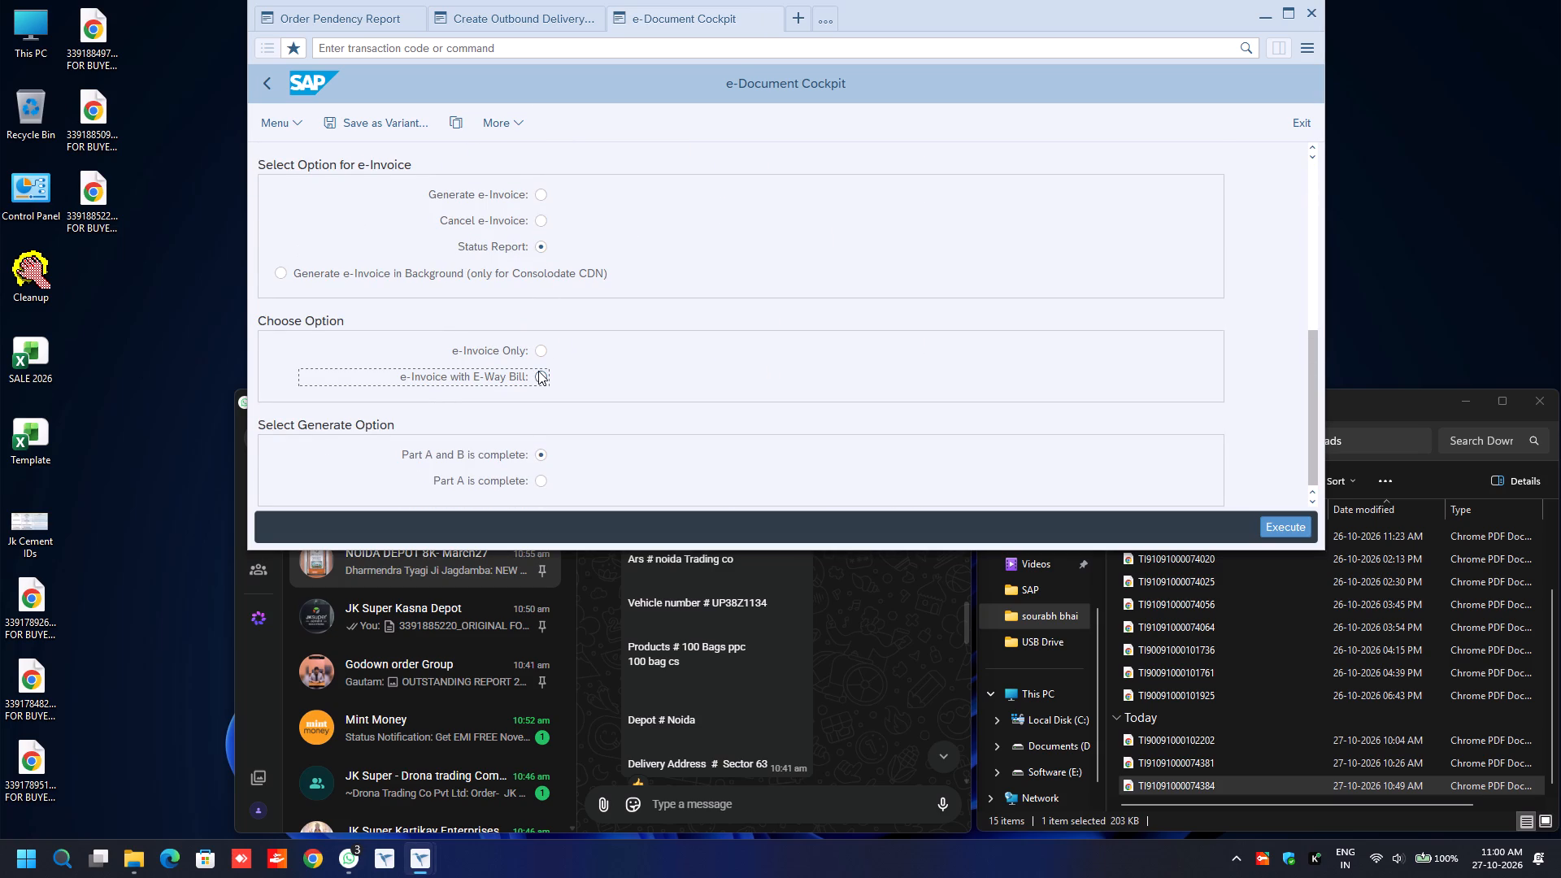
pyautogui.press('F8')
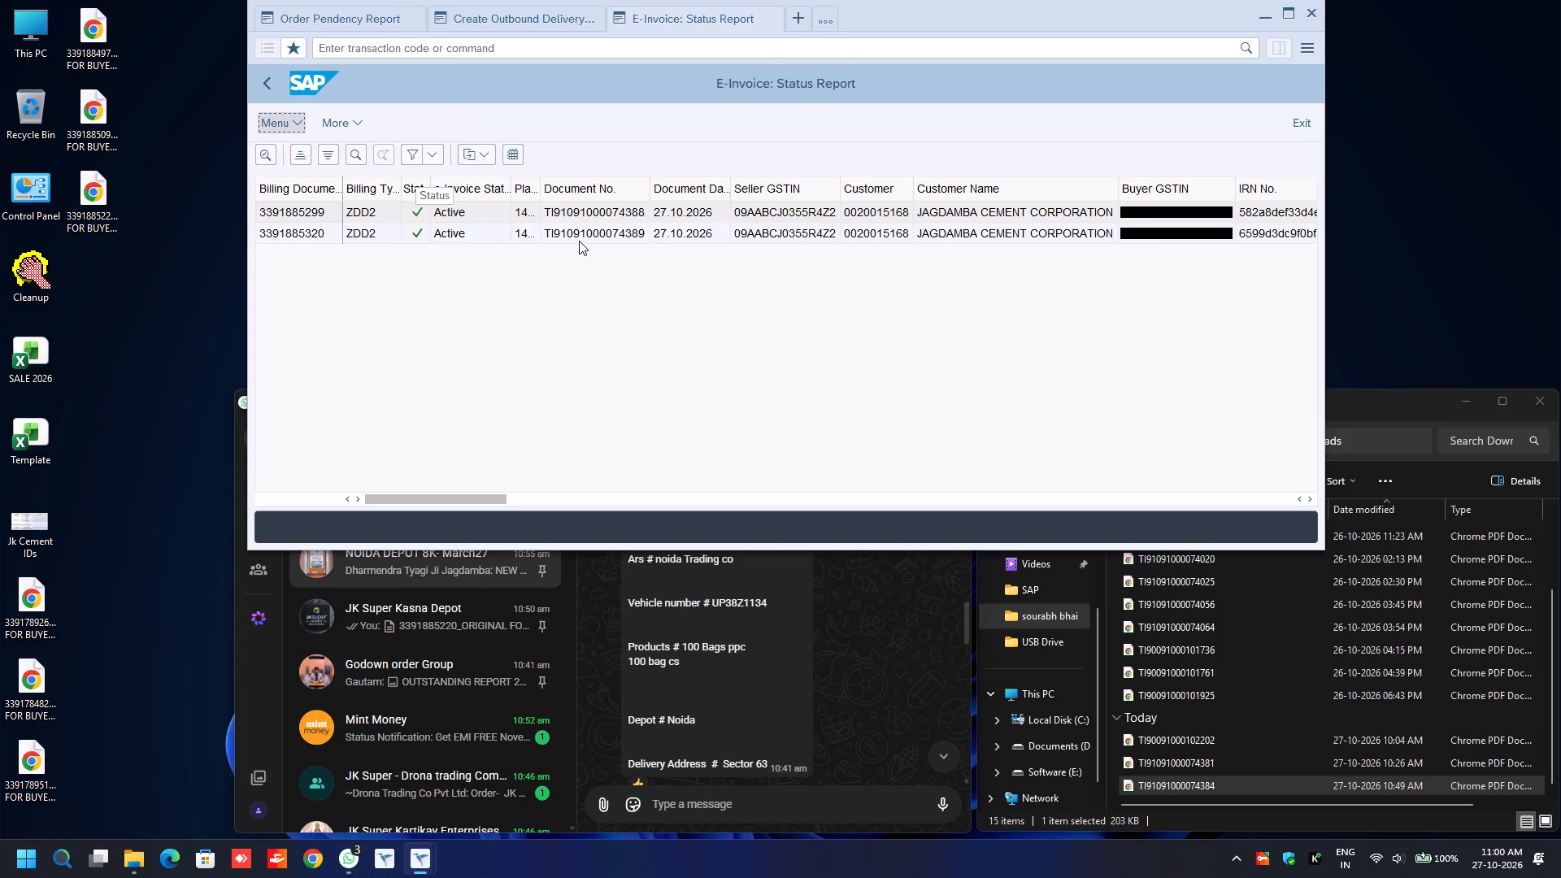
pyautogui.scroll(-1, 579, 241)
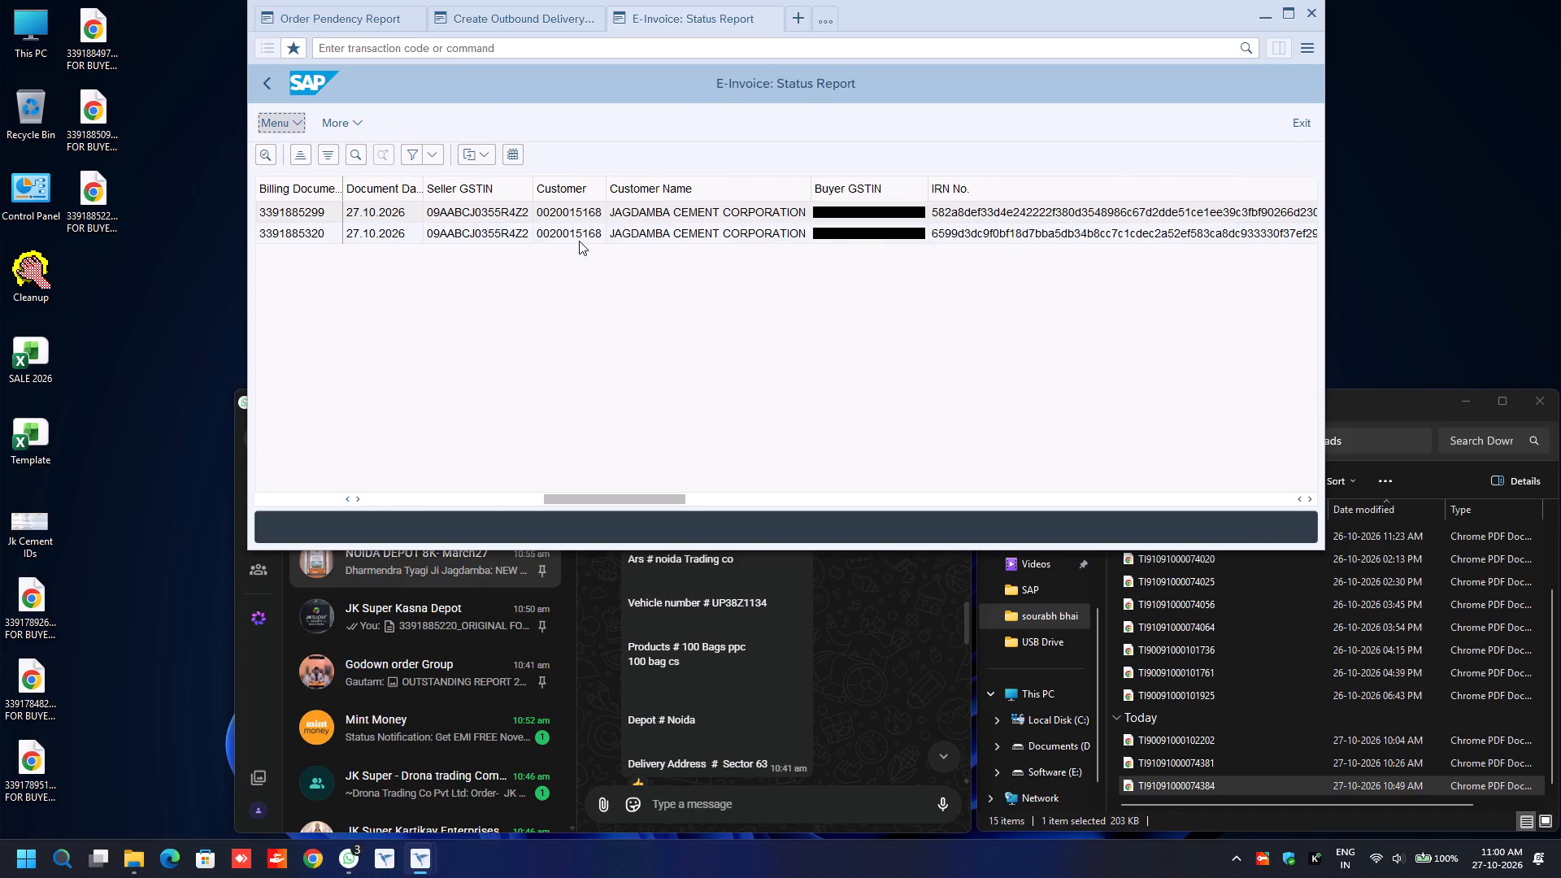
pyautogui.scroll(-8, 579, 241)
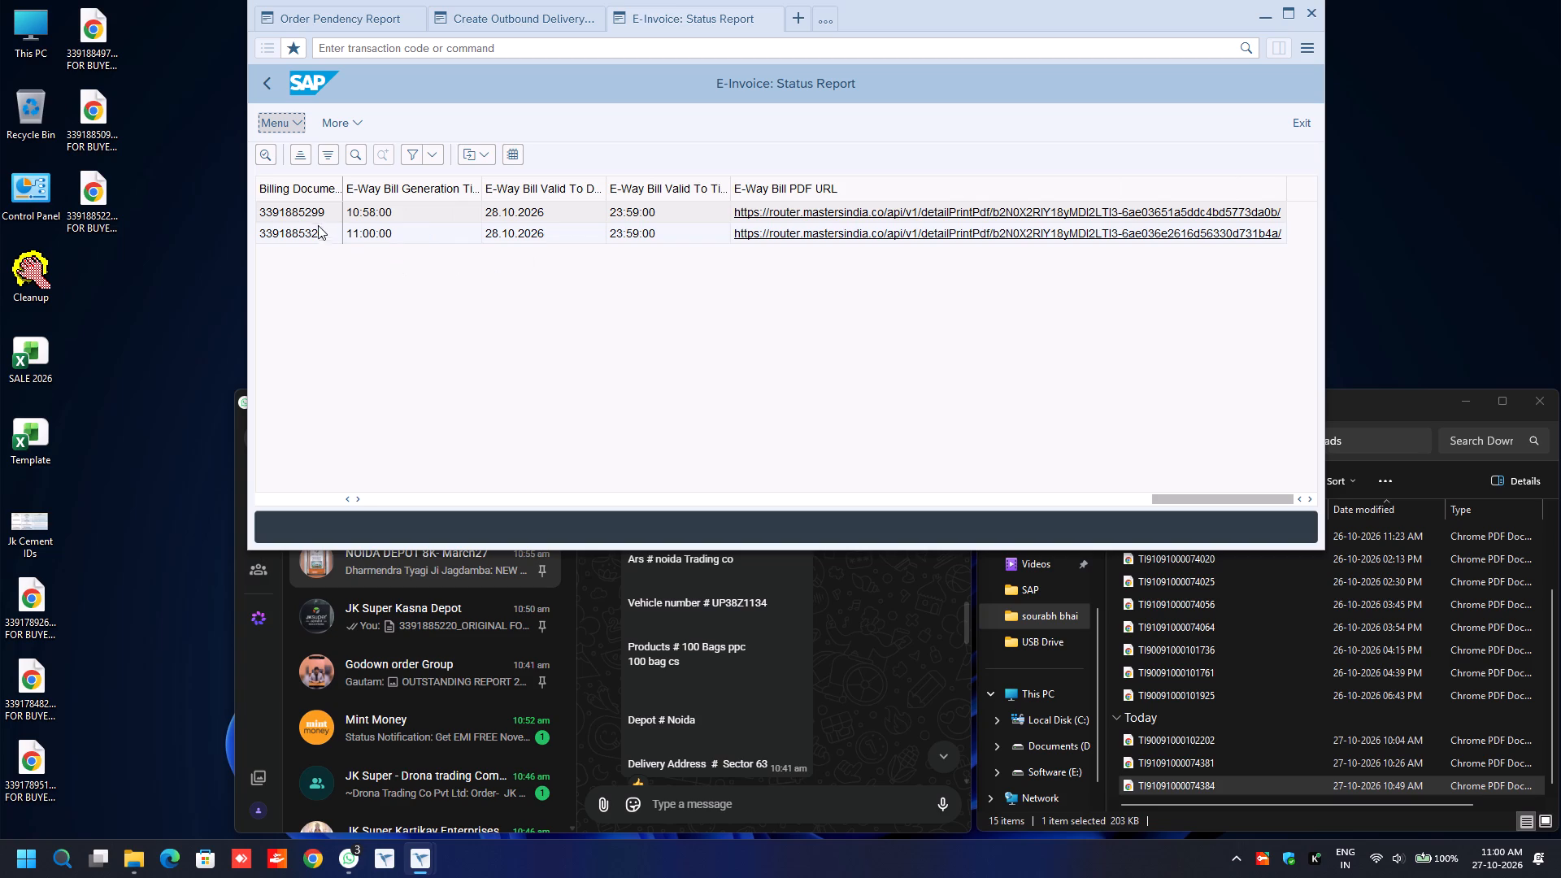
pyautogui.click(305, 214)
pyautogui.hotkey('ctrl', 'y')
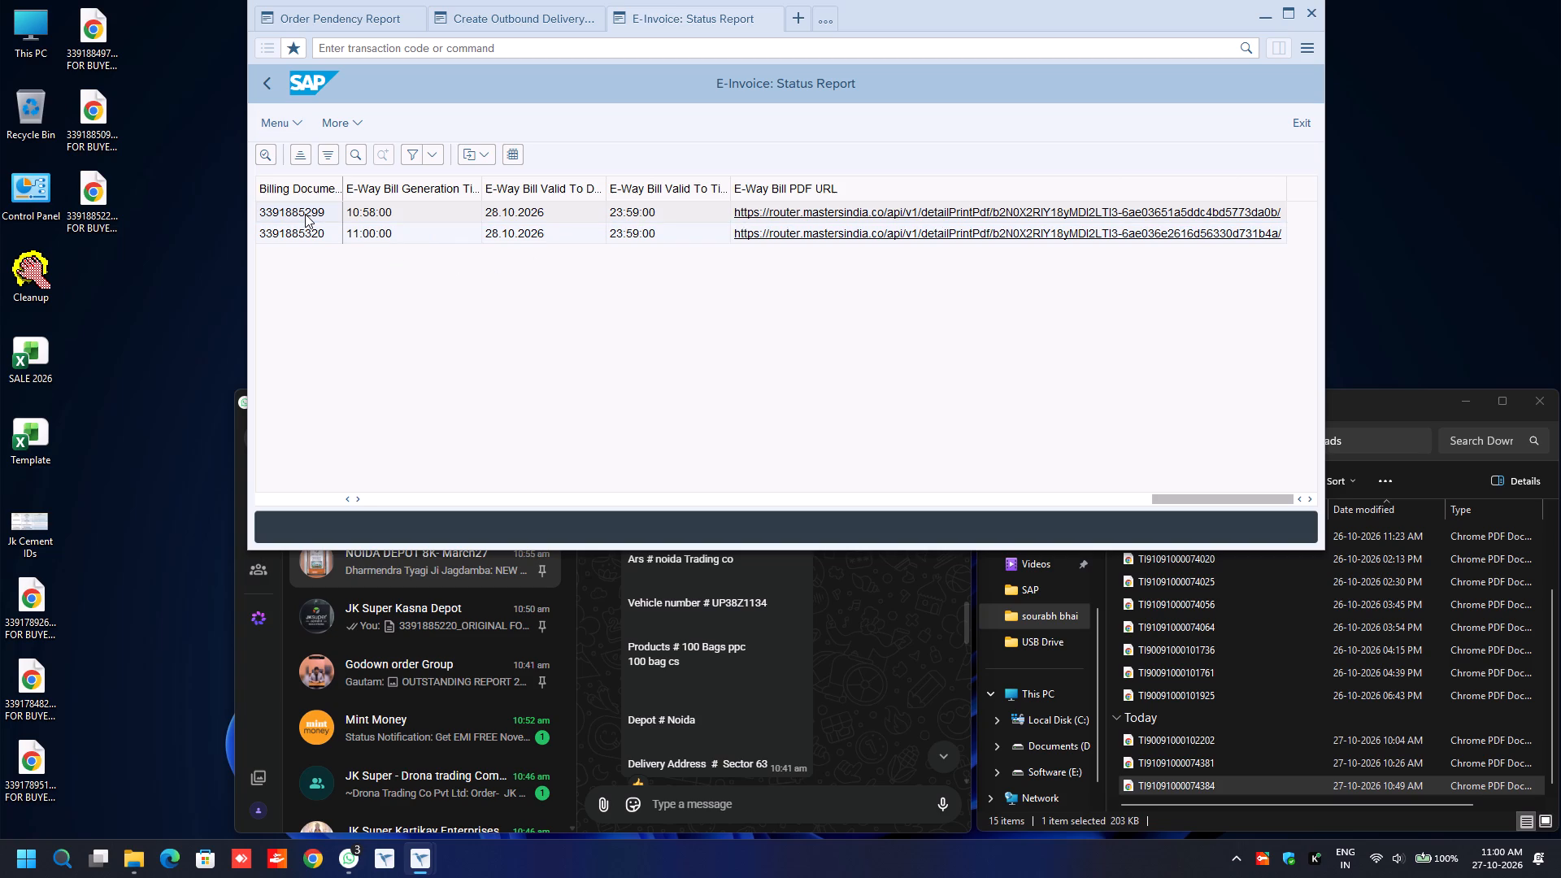
pyautogui.hotkey('shift', 'Down')
pyautogui.hotkey('ctrl', 'c')
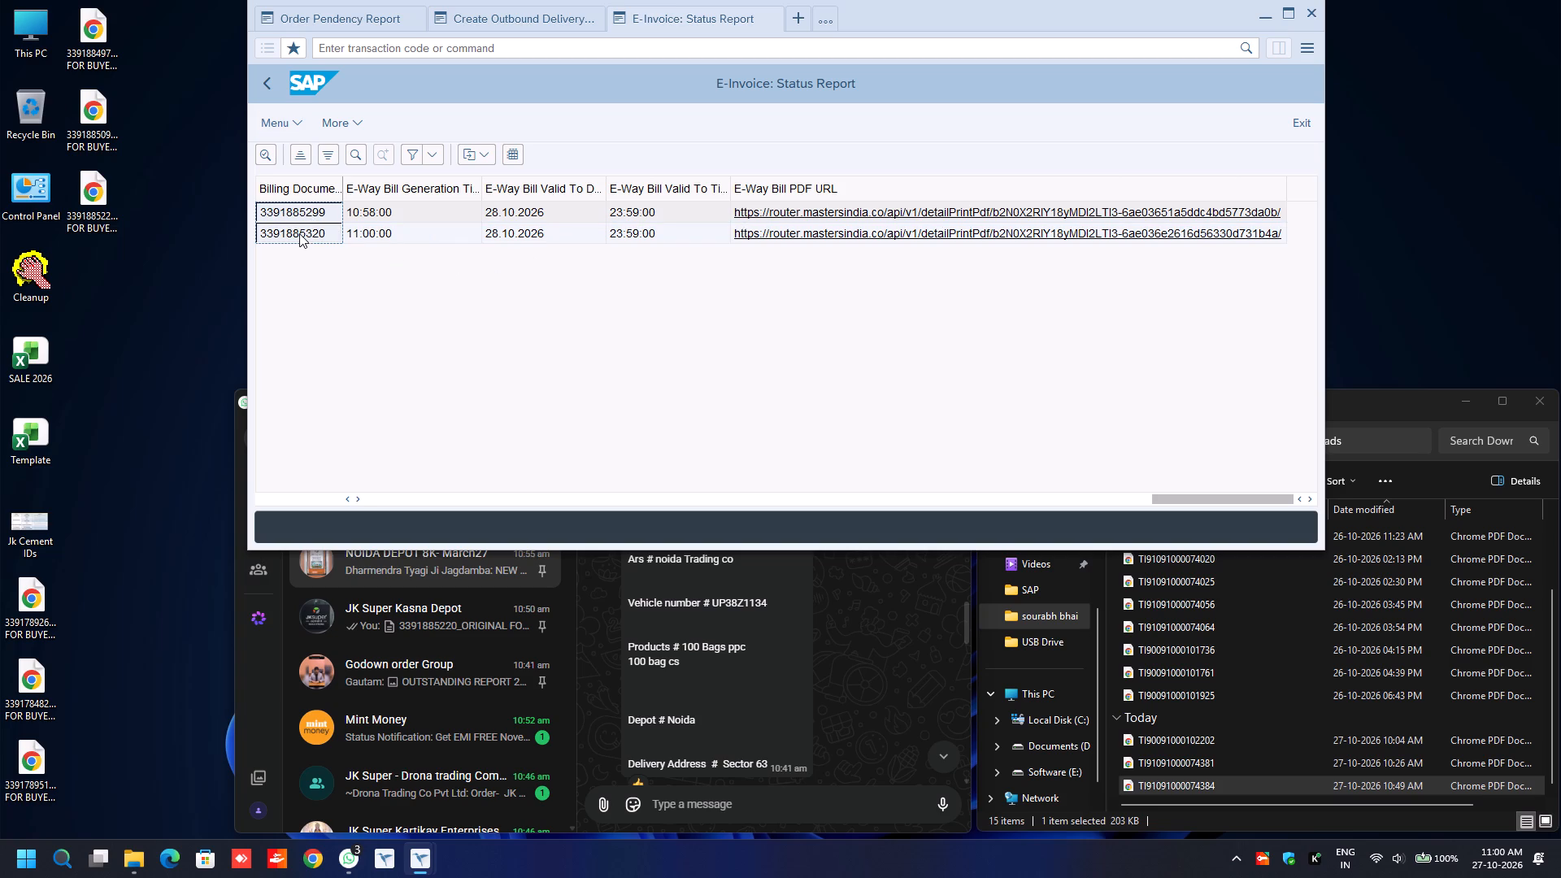
# Open Grey Invoice Printing in a new session and paste the two copied numbers as the billing document selection.
pyautogui.hotkey('ctrl', 'n')
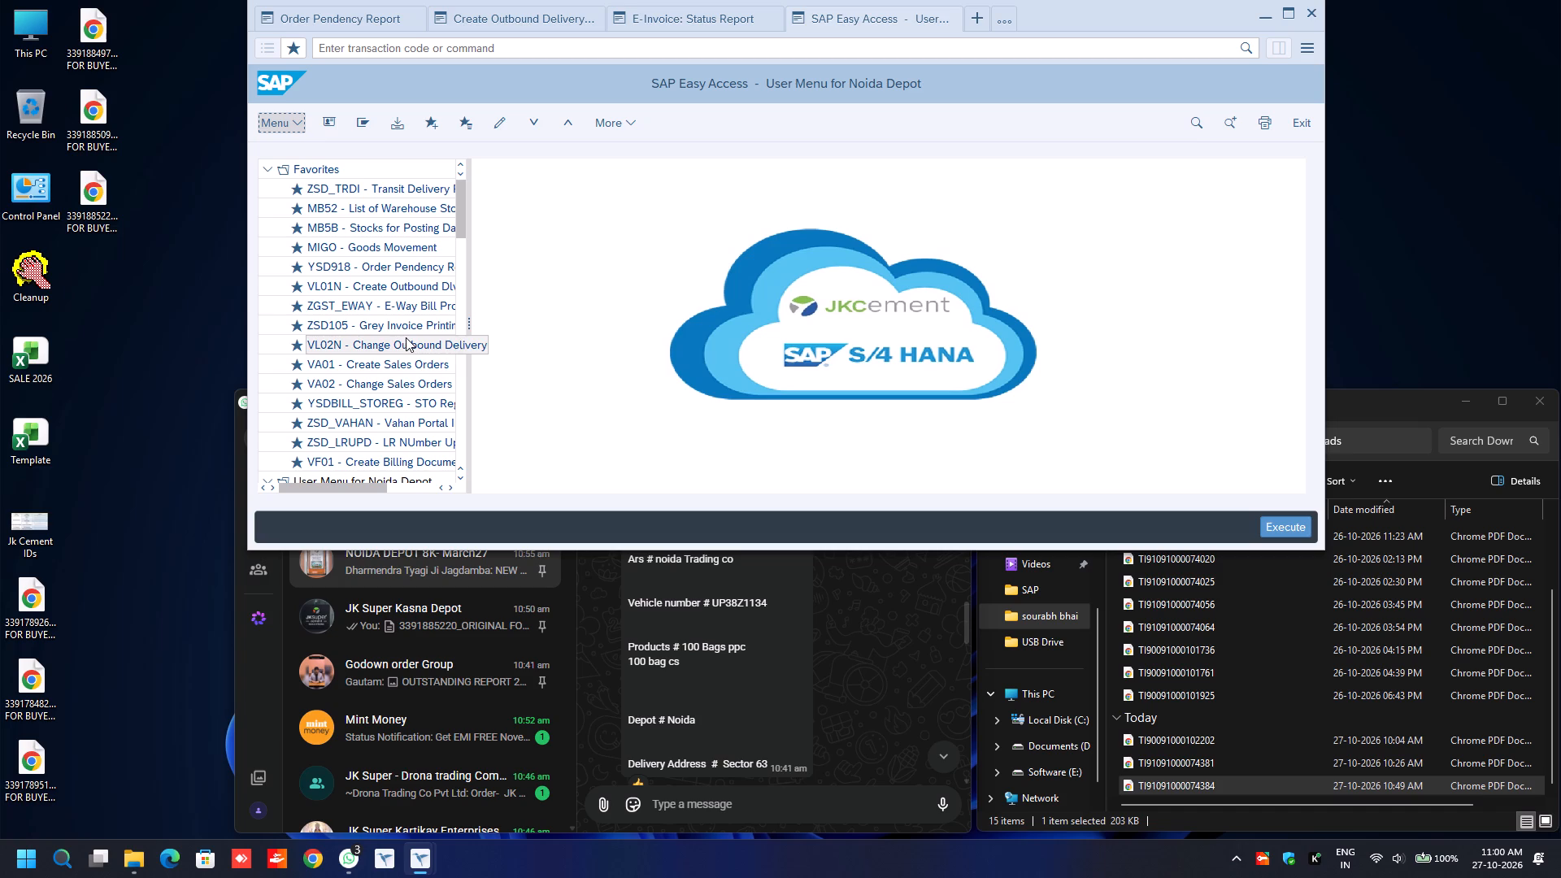
pyautogui.doubleClick(396, 321)
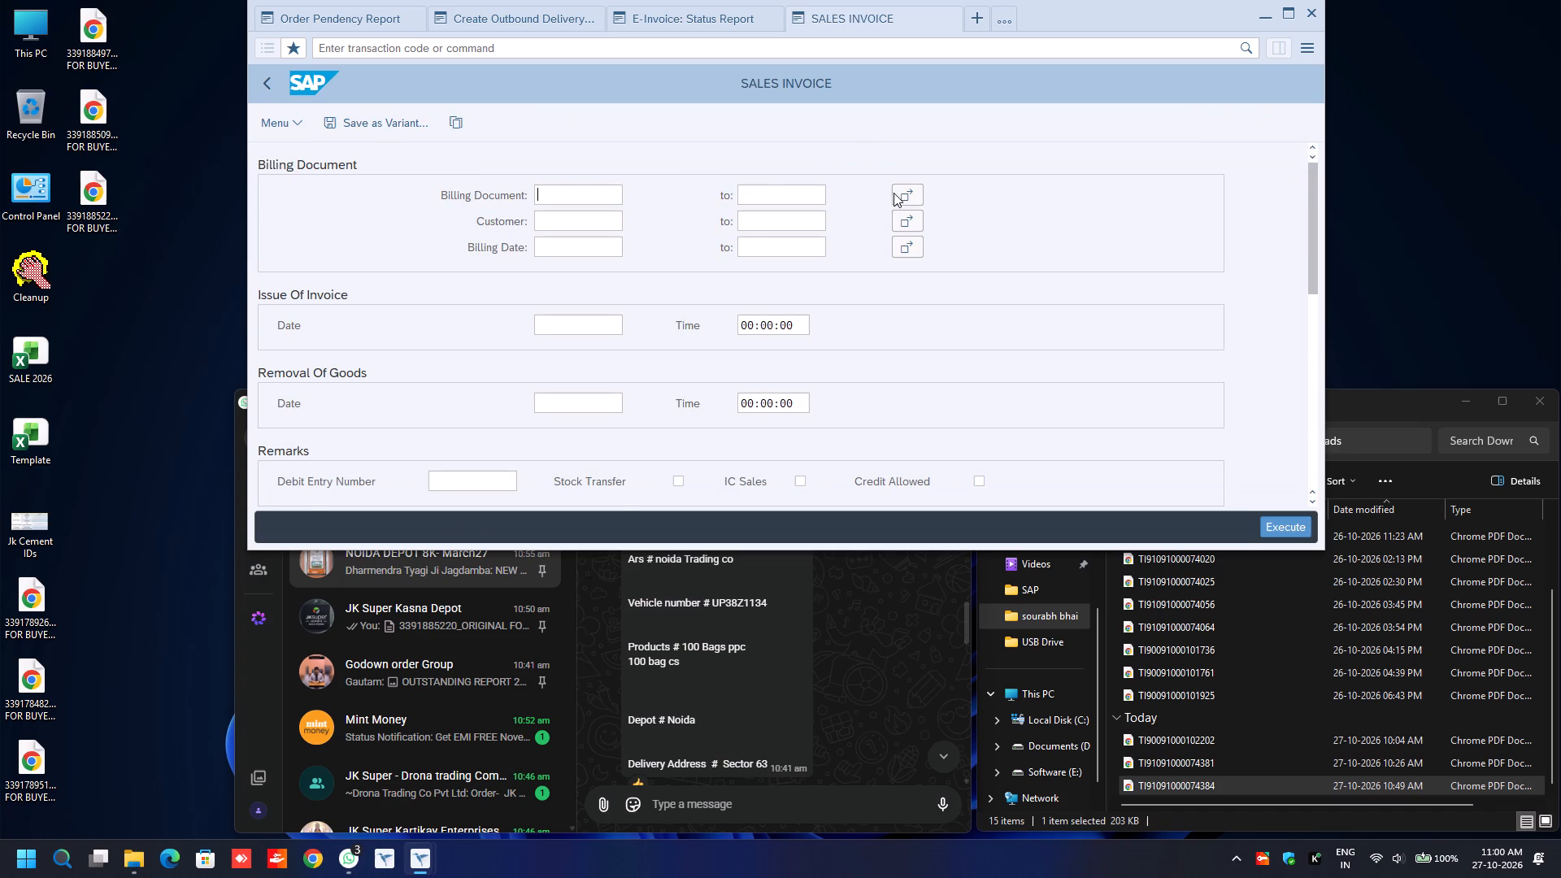
pyautogui.click(911, 195)
pyautogui.hotkey('ctrl', 'v')
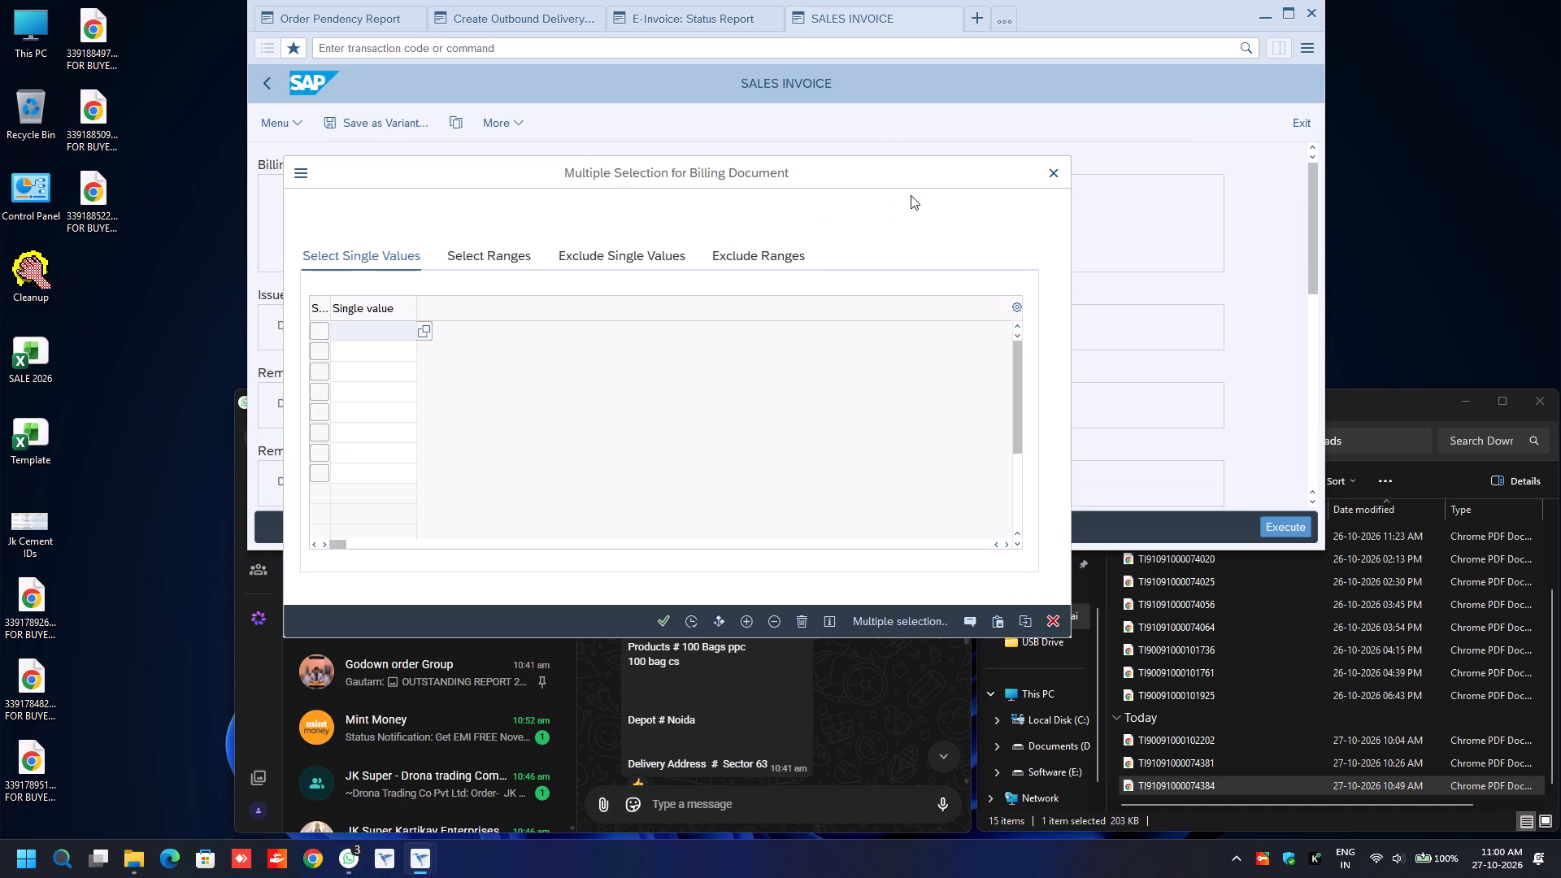
pyautogui.press('F8')
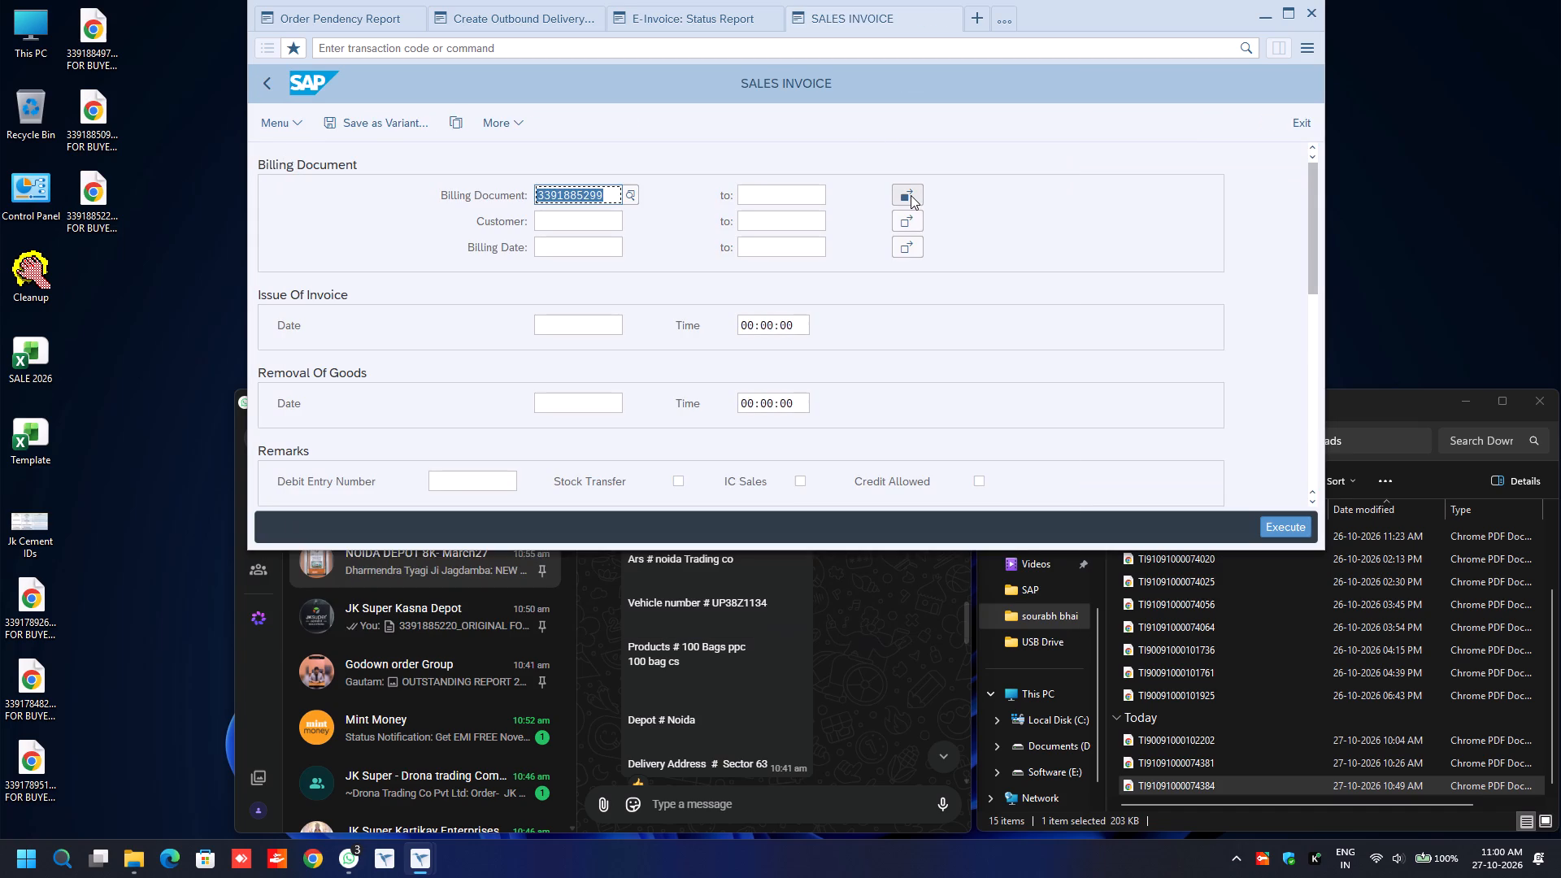
# Run the sales invoice output with A4 Page Print, Digitally Signed, Add New Signature and the Download option.
pyautogui.scroll(-8, 752, 369)
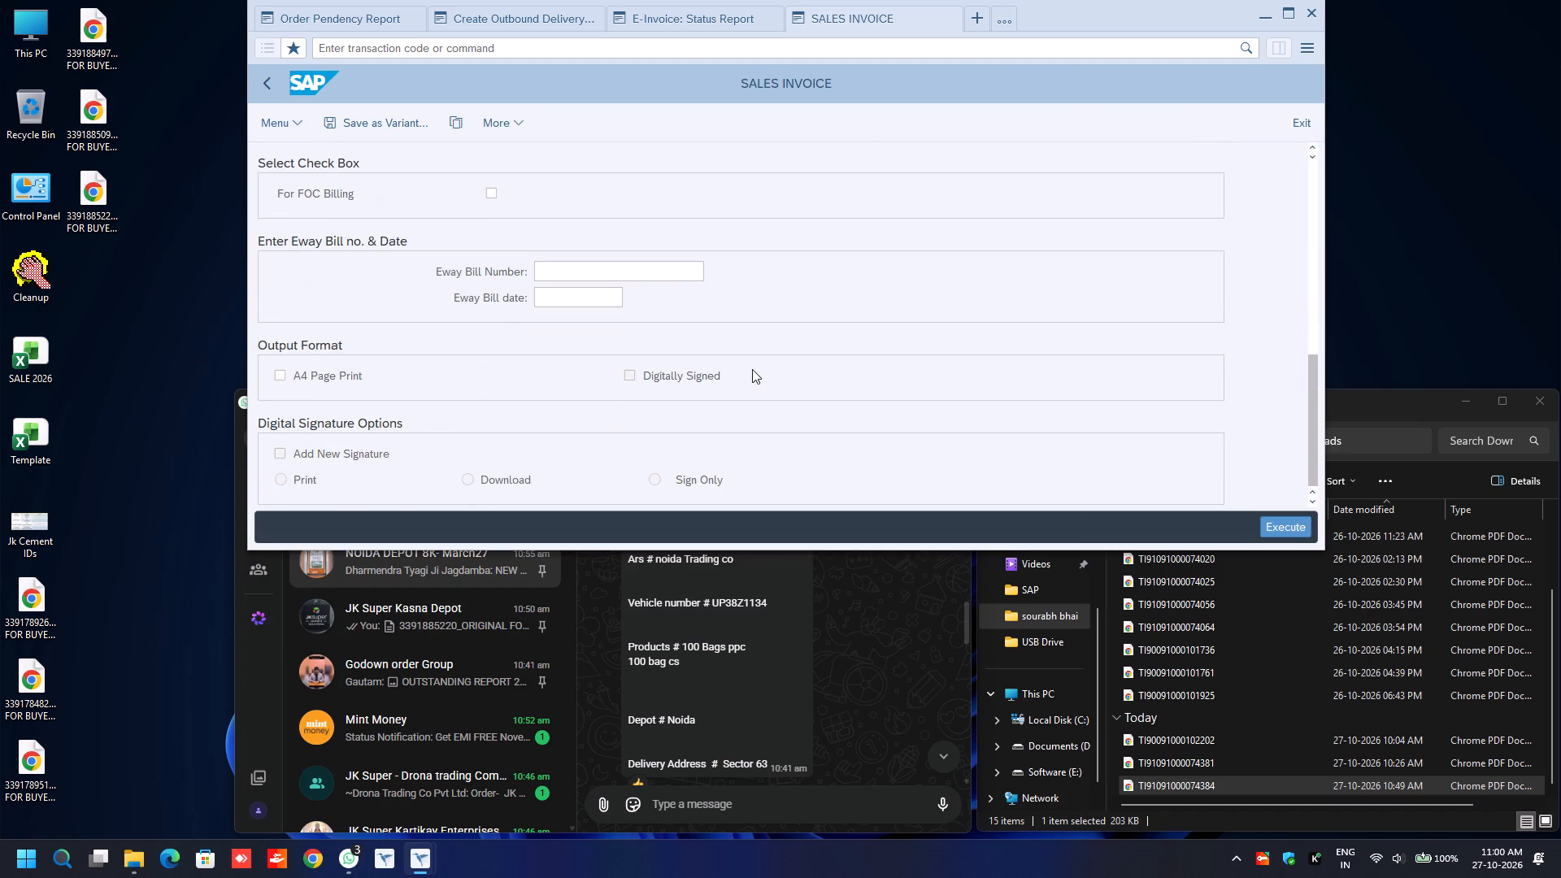
pyautogui.scroll(-6, 752, 369)
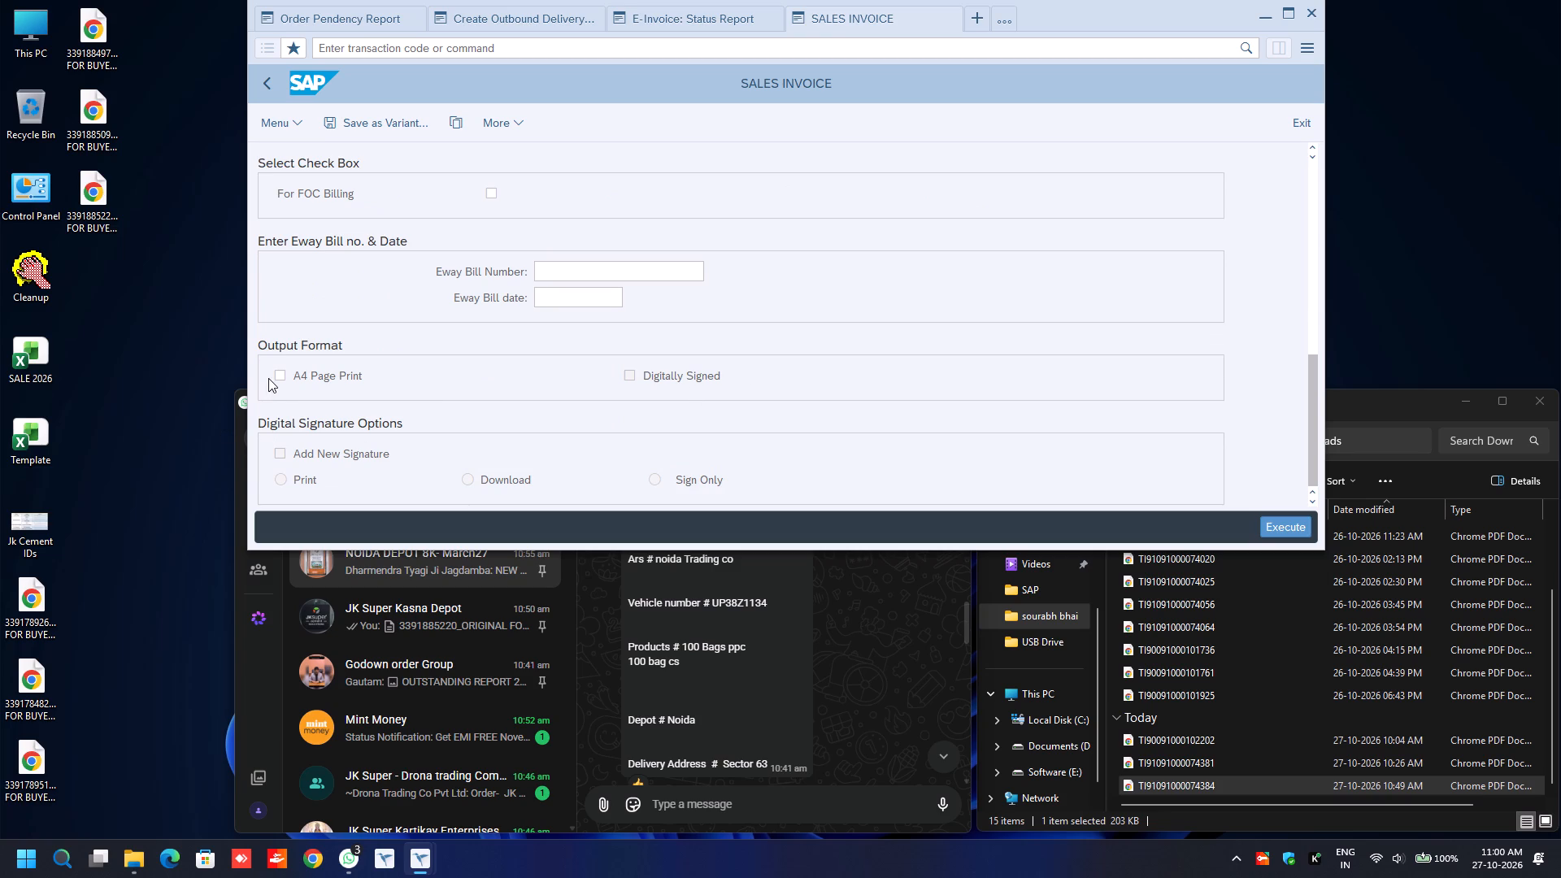
pyautogui.click(280, 374)
pyautogui.press('Tab')
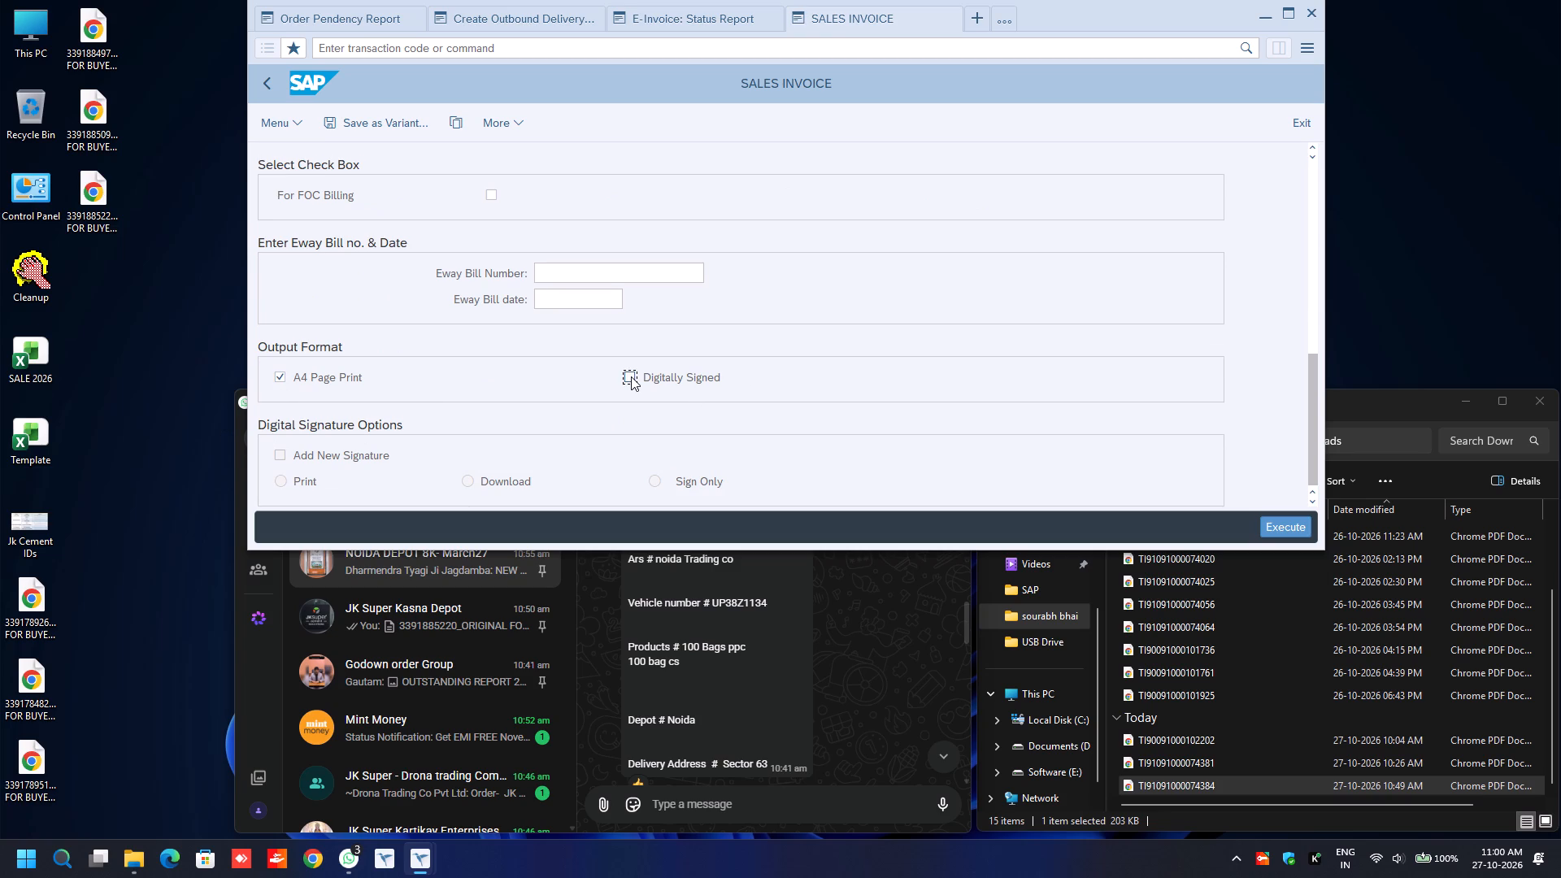
pyautogui.press('space')
pyautogui.press('Tab')
pyautogui.press('space')
pyautogui.press('Tab')
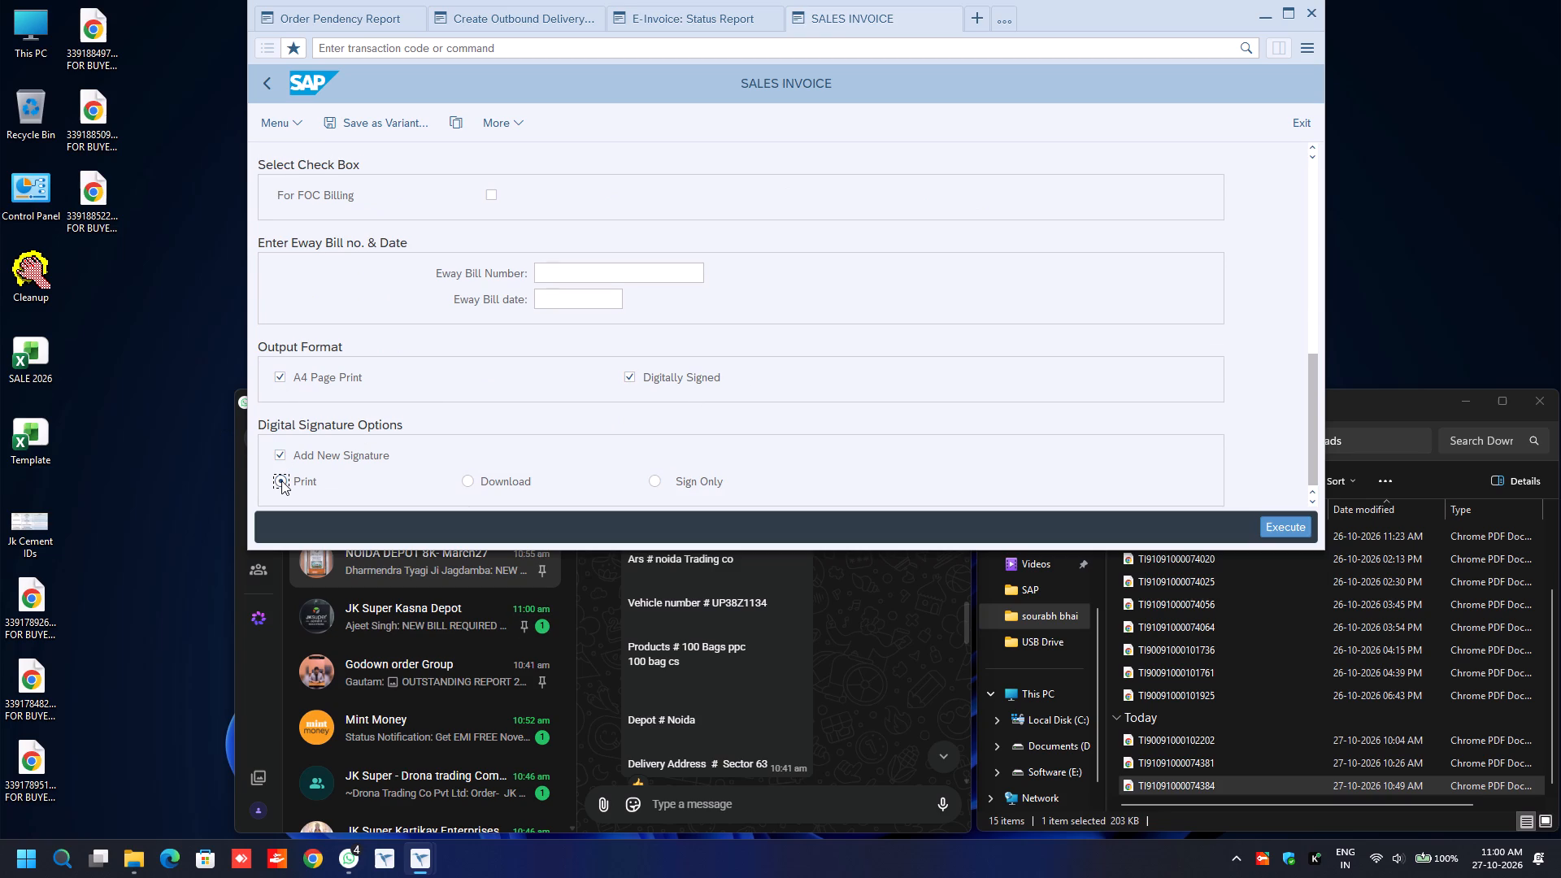
pyautogui.press('Right')
pyautogui.press('F8')
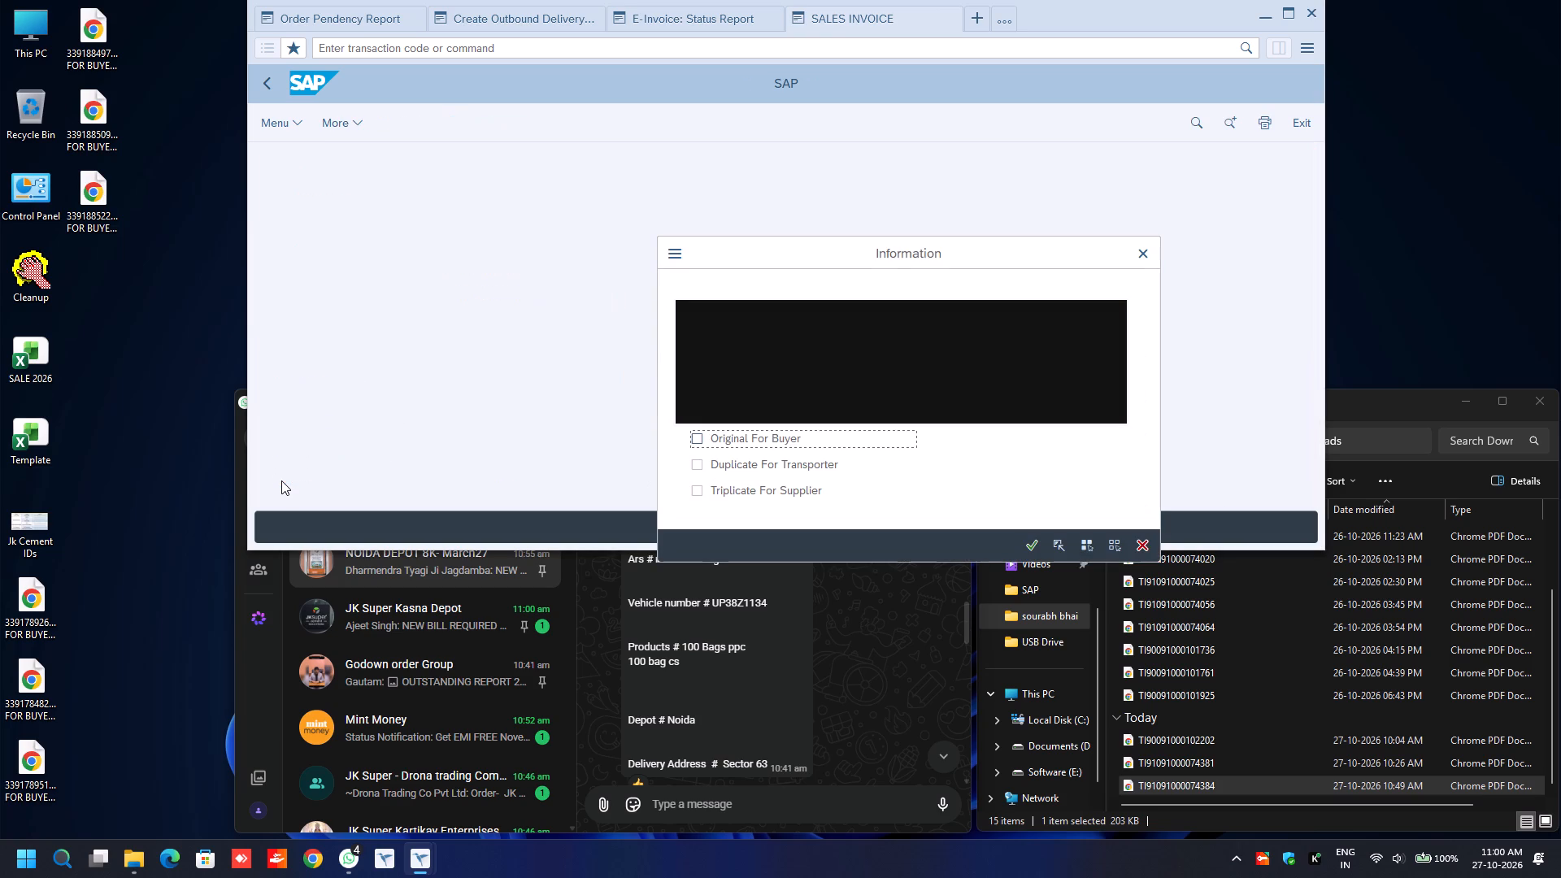
# Choose the Original For Buyer copy for the signed invoice and proceed.
pyautogui.press('space')
pyautogui.press('Return')
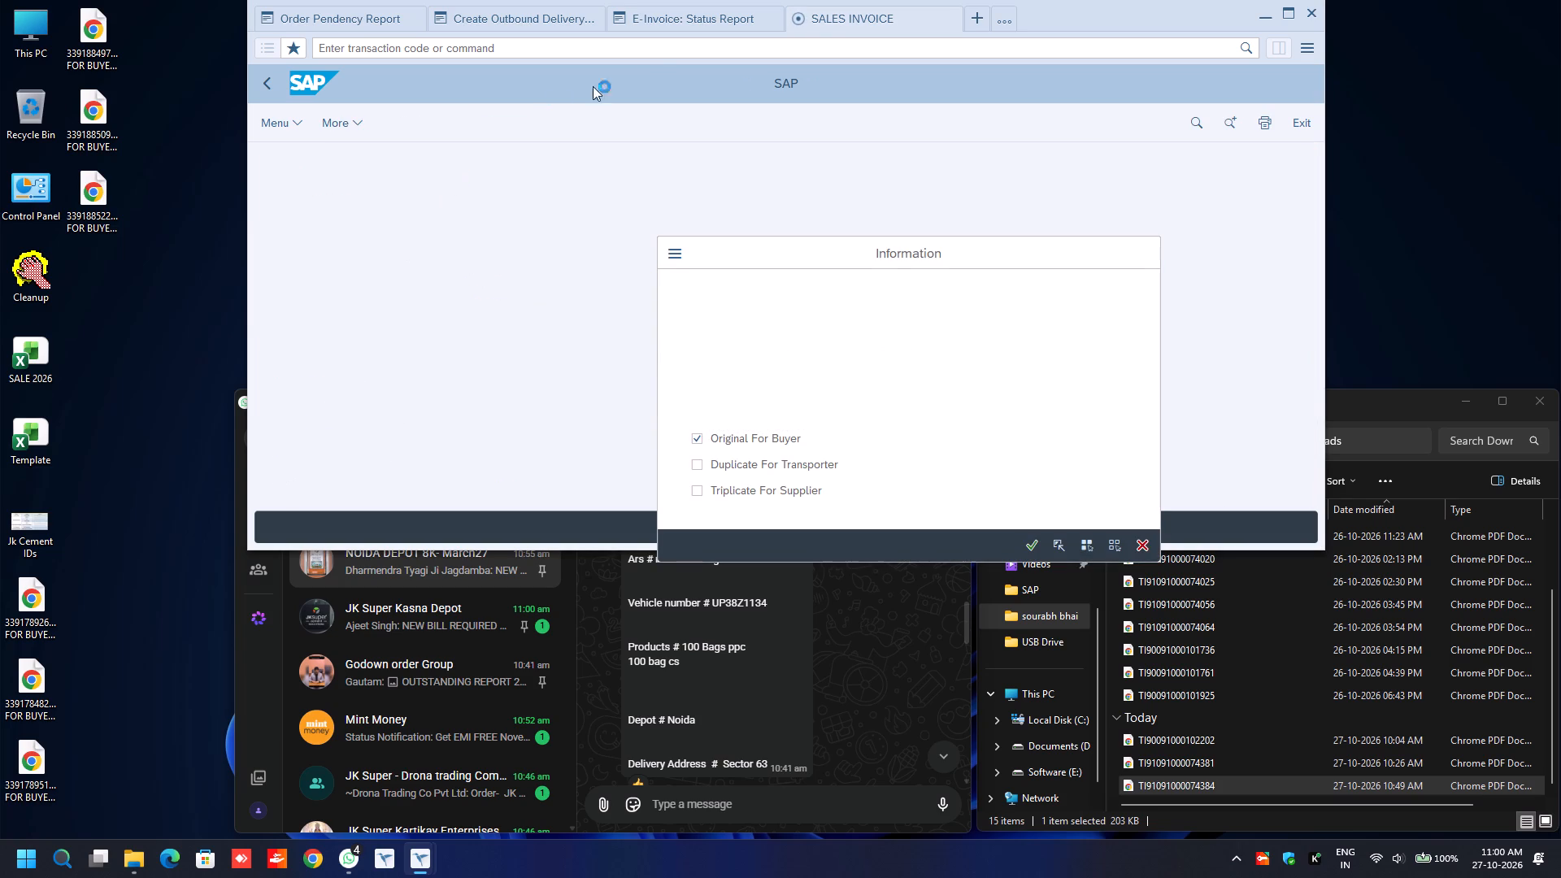
pyautogui.click(710, 19)
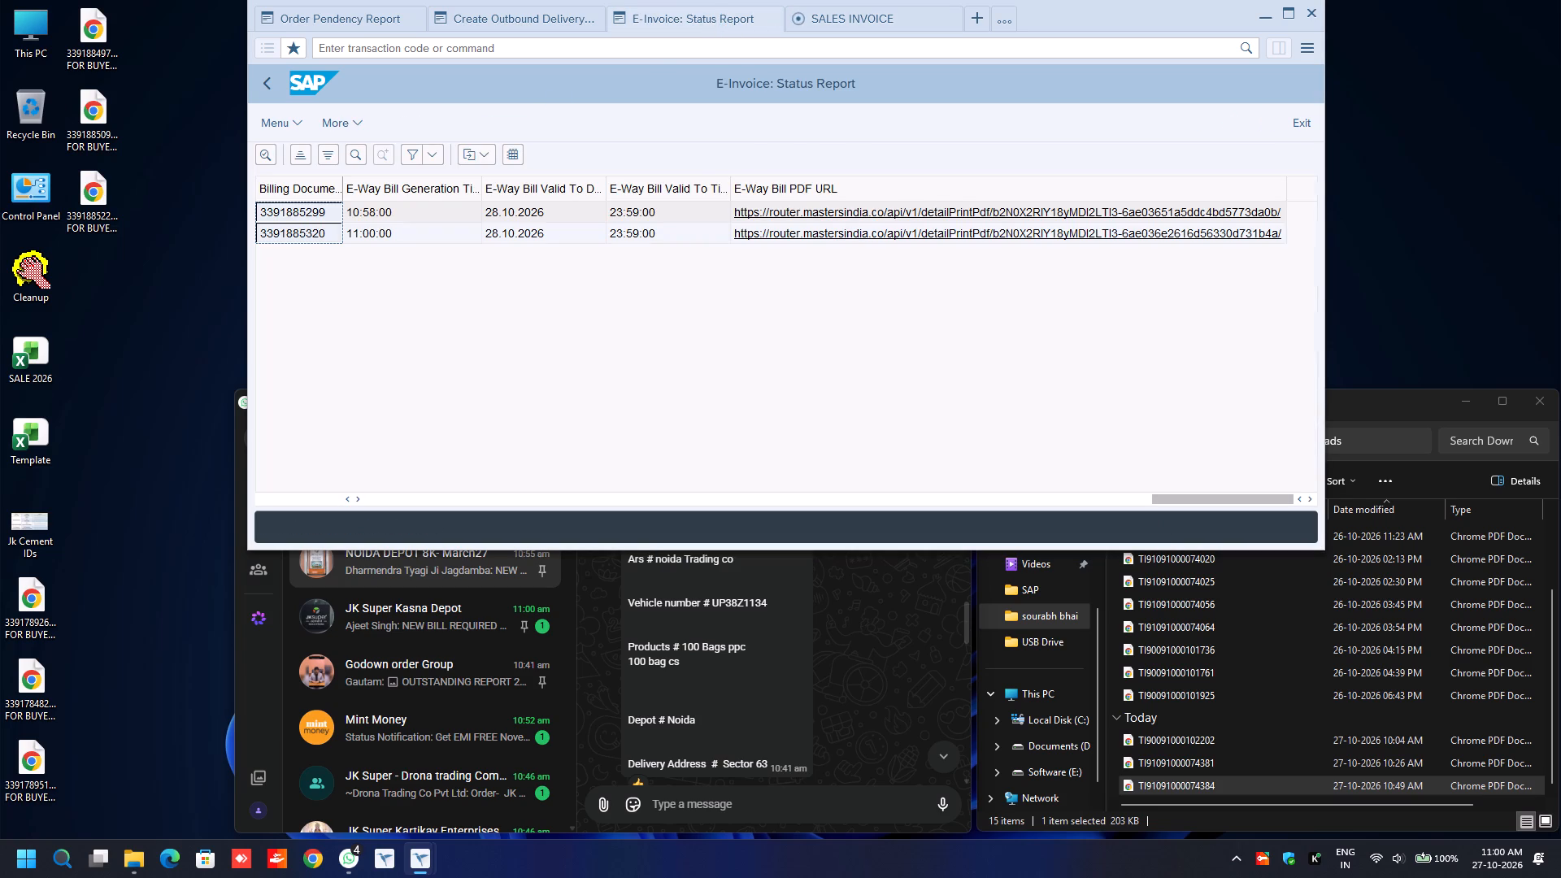
pyautogui.click(885, 208)
pyautogui.press('Left')
pyautogui.press('Return')
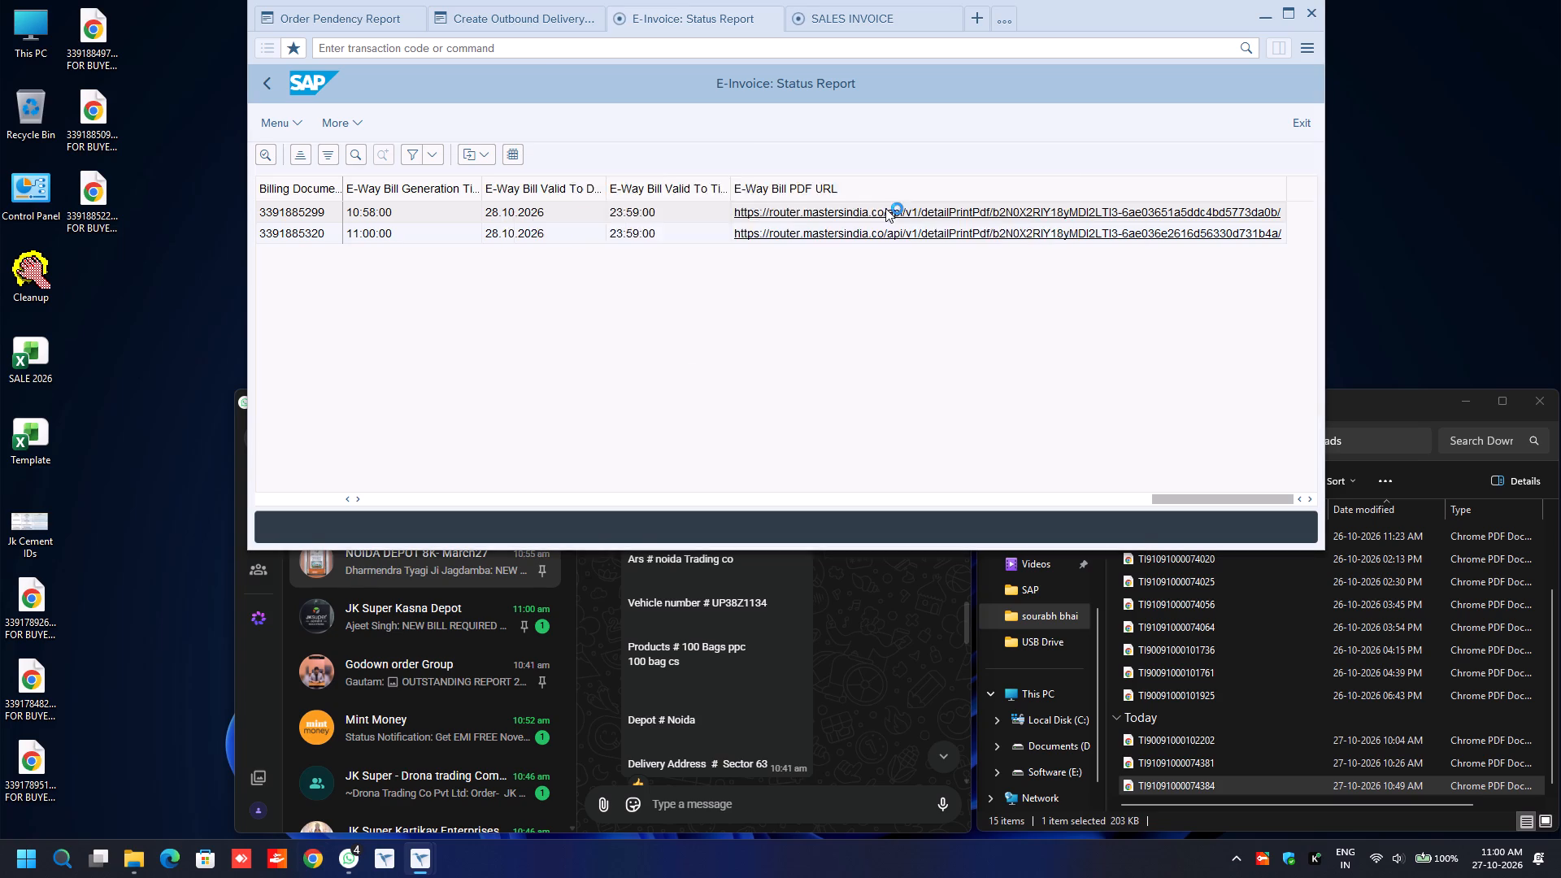
pyautogui.click(1138, 237)
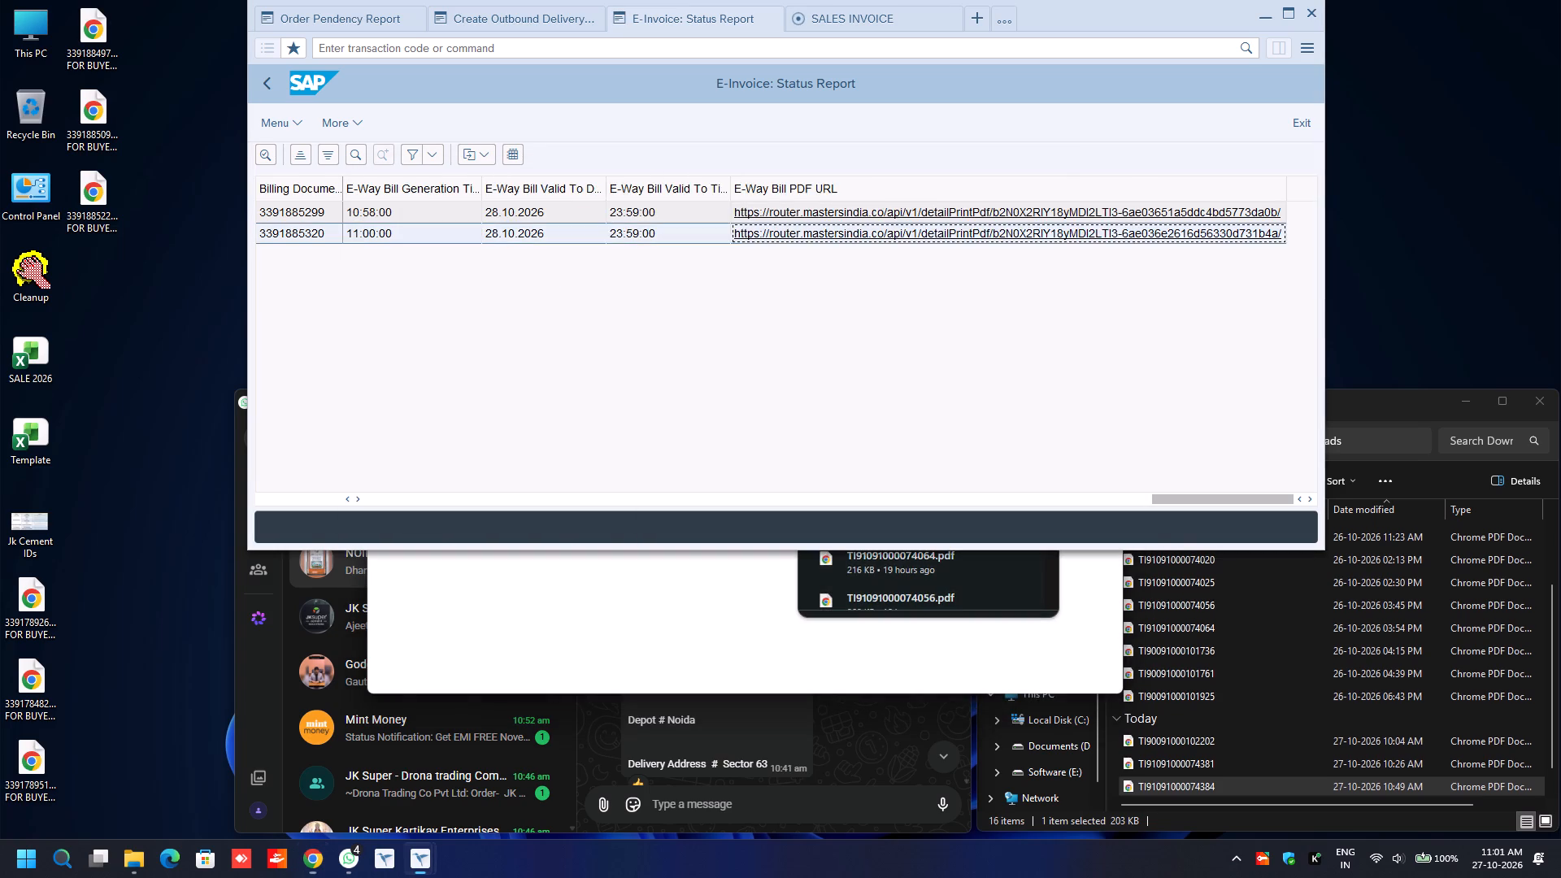
pyautogui.press('Left')
pyautogui.press('Return')
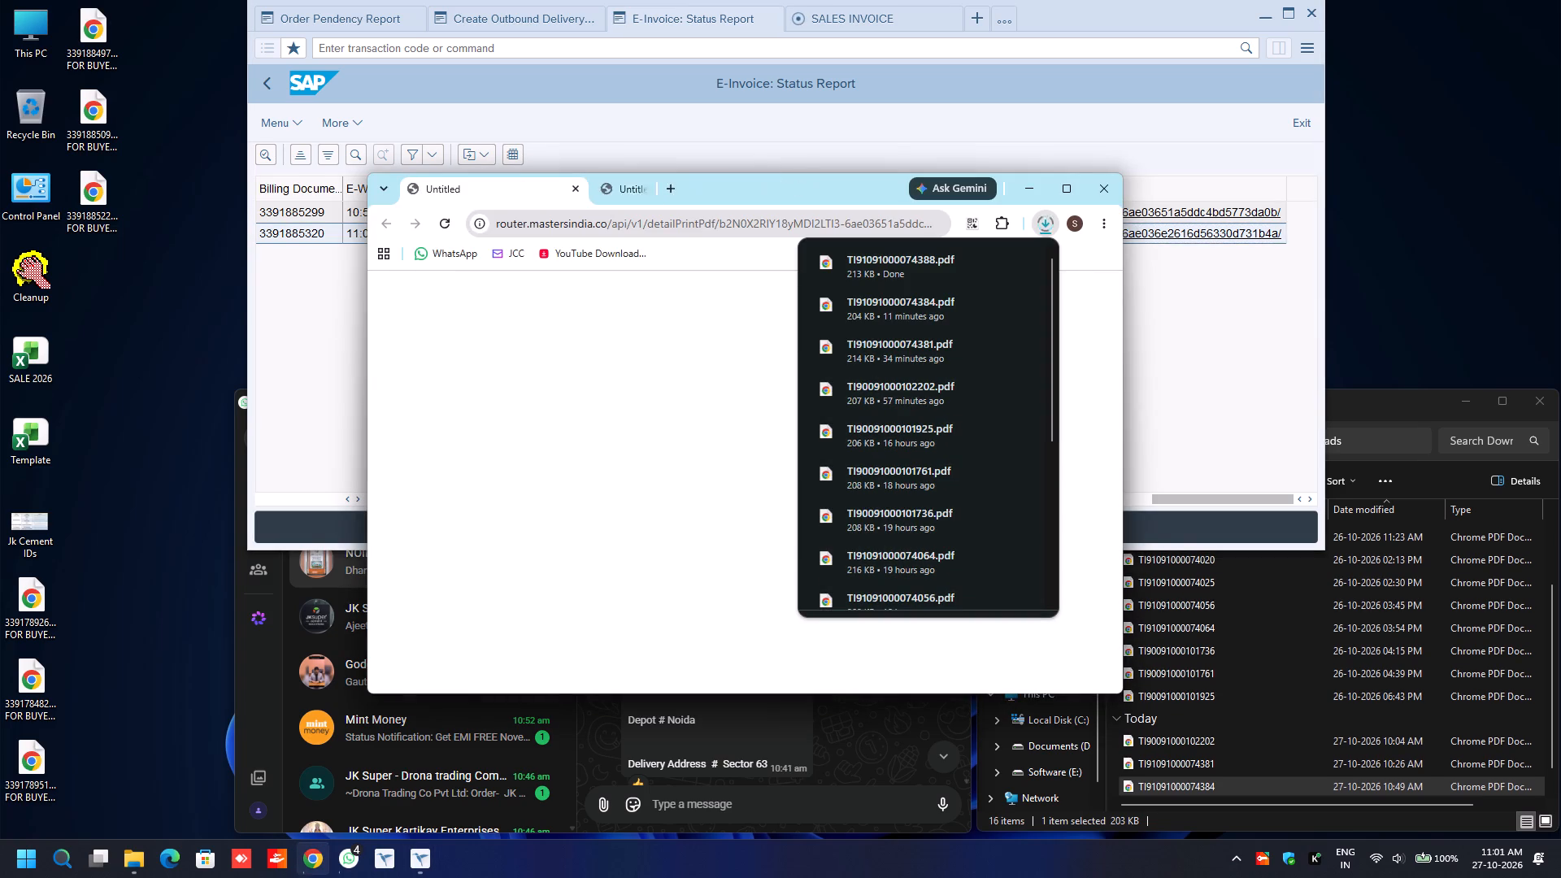
# Show the downloaded TI91091000074388.pdf in its folder and close the browser window.
pyautogui.click(982, 263)
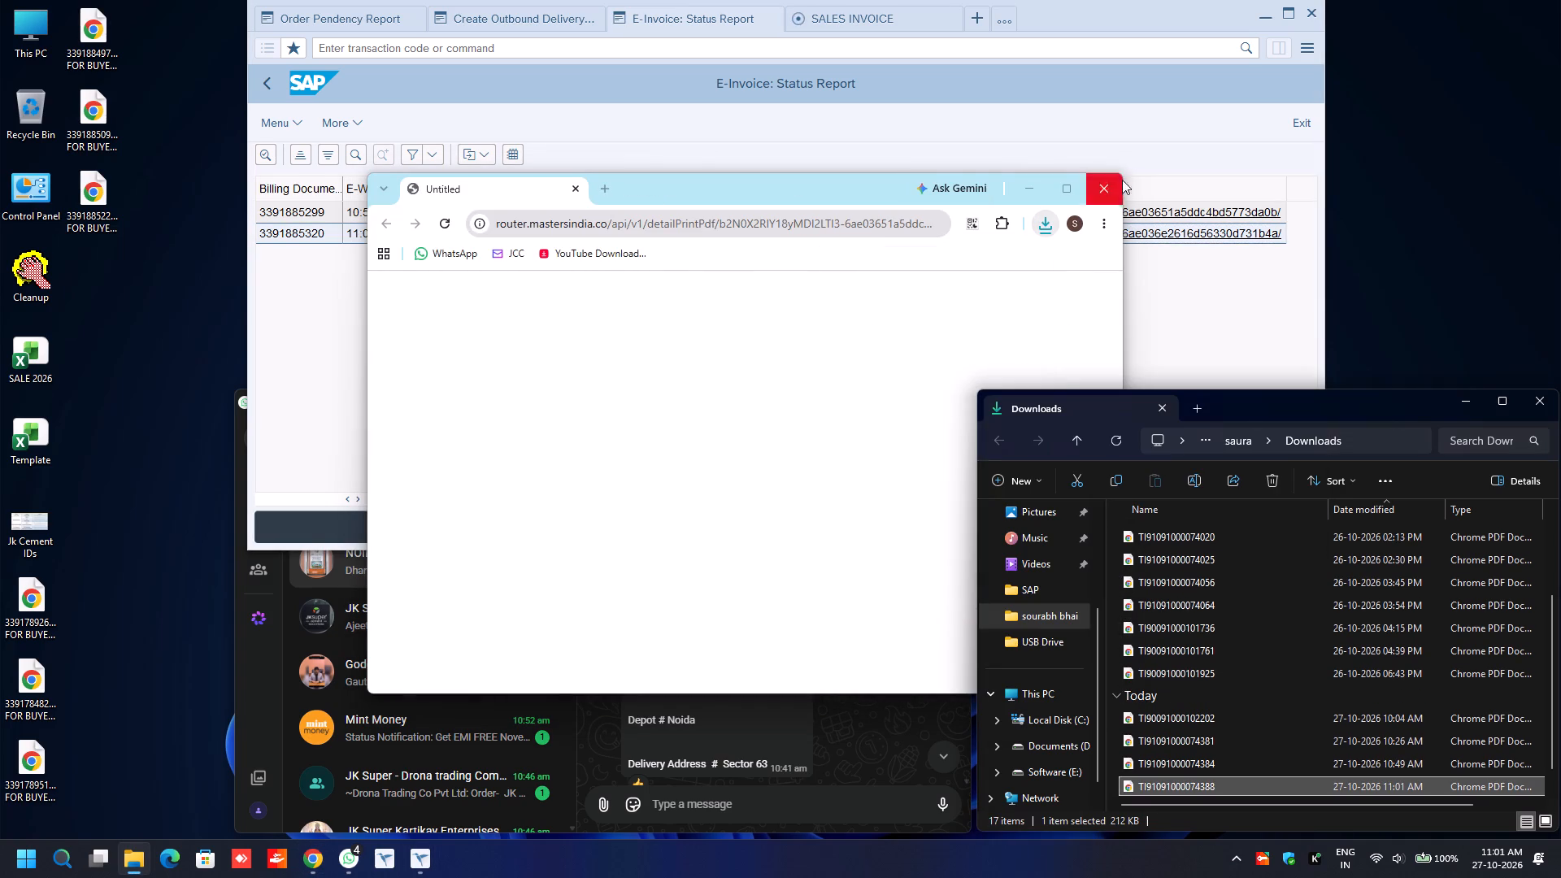
pyautogui.click(1105, 188)
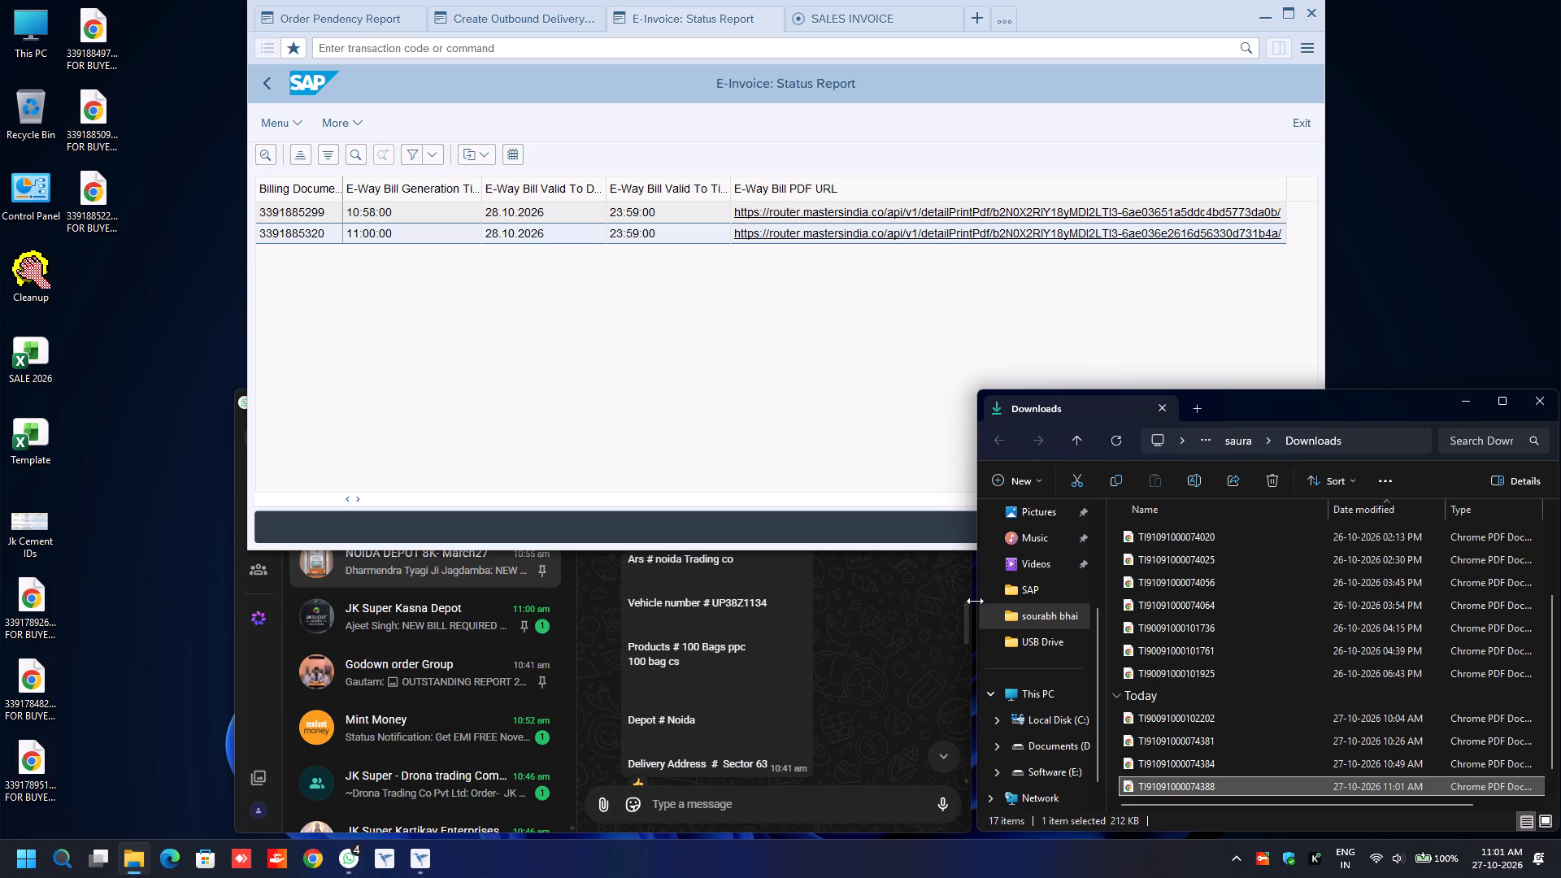
pyautogui.click(1195, 783)
pyautogui.hotkey('shift', 'Down')
pyautogui.press('Return')
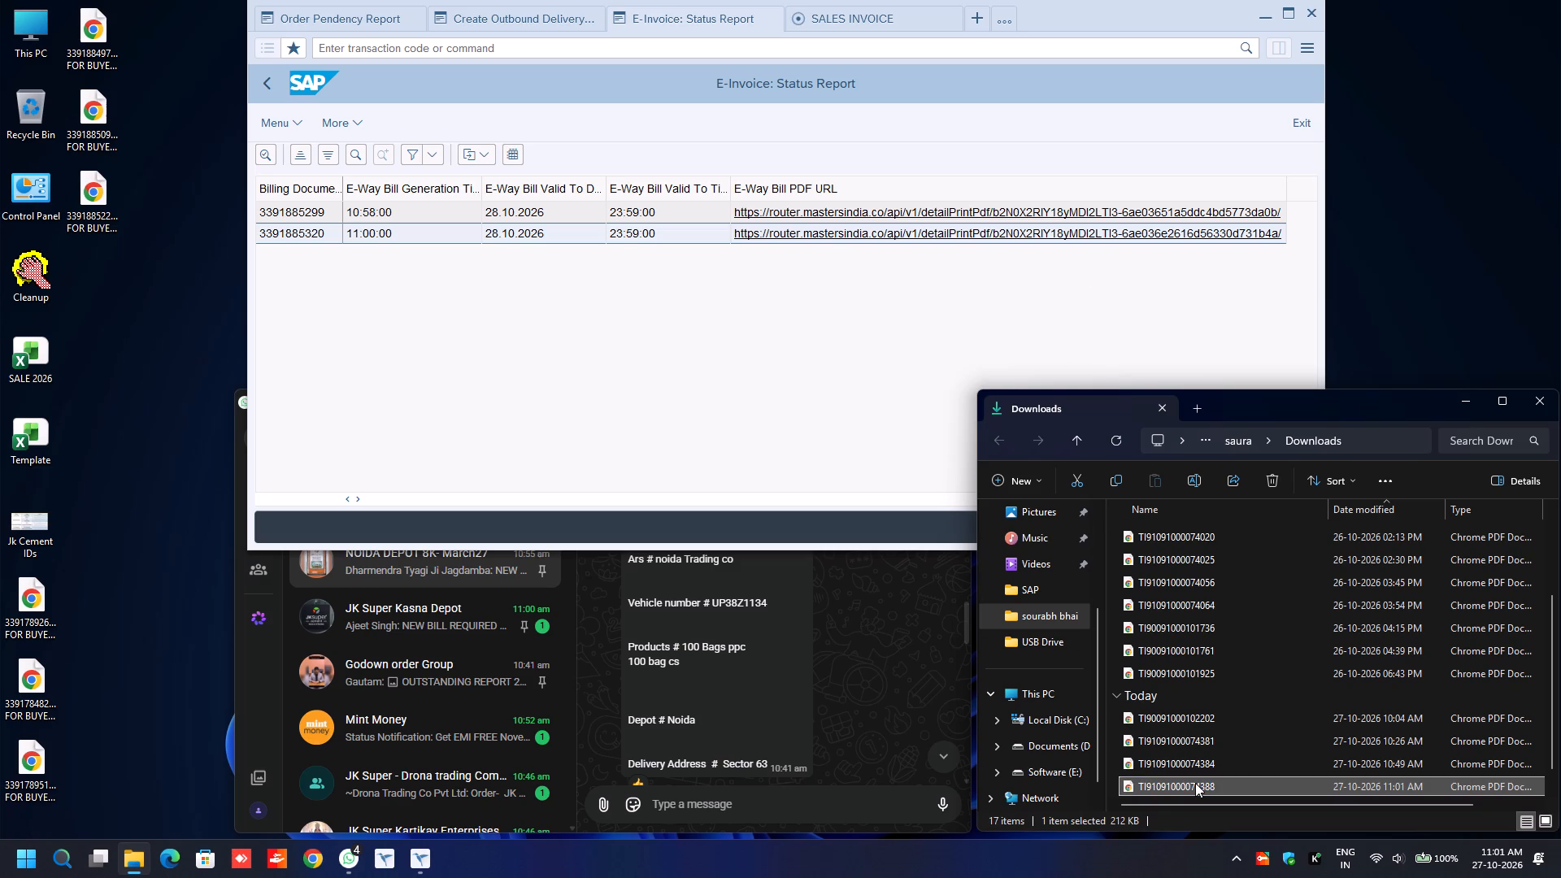
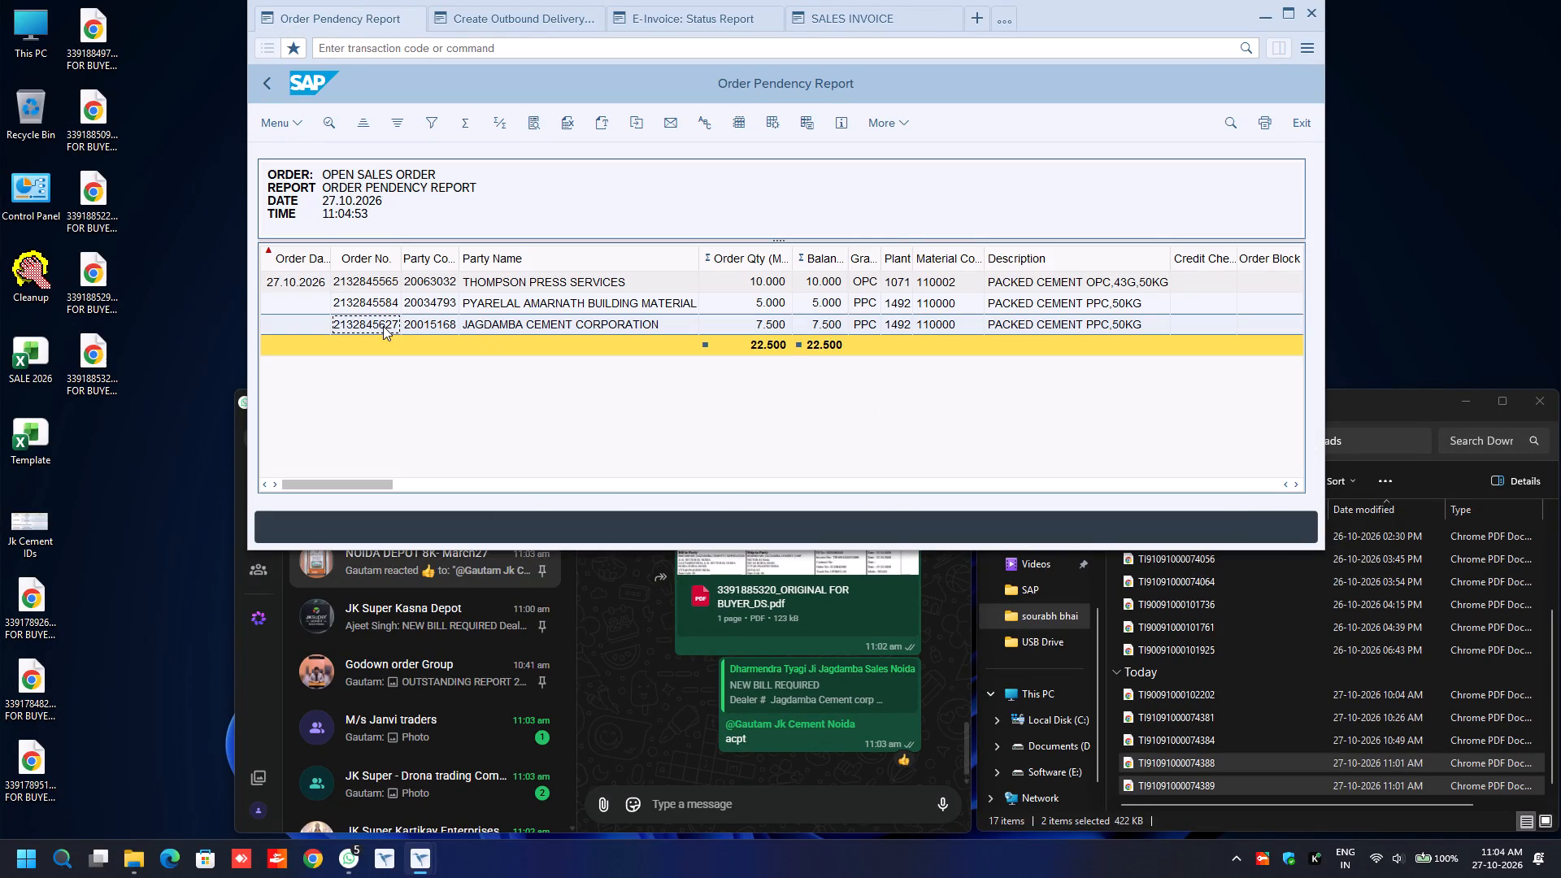
pyautogui.hotkey('ctrl', 'y')
pyautogui.hotkey('ctrl', 'c')
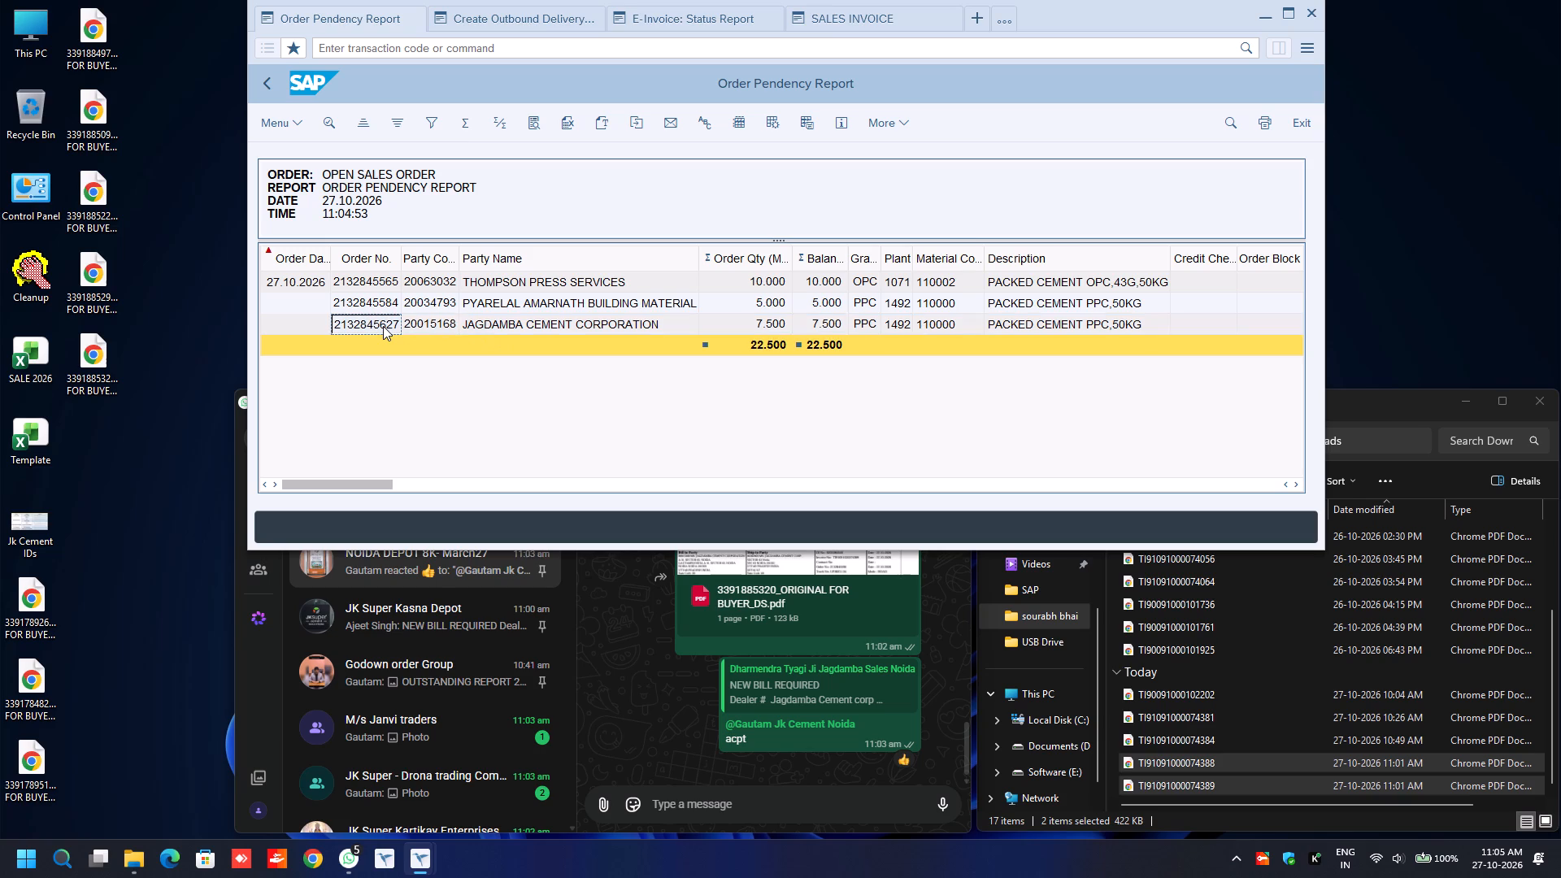
pyautogui.click(517, 20)
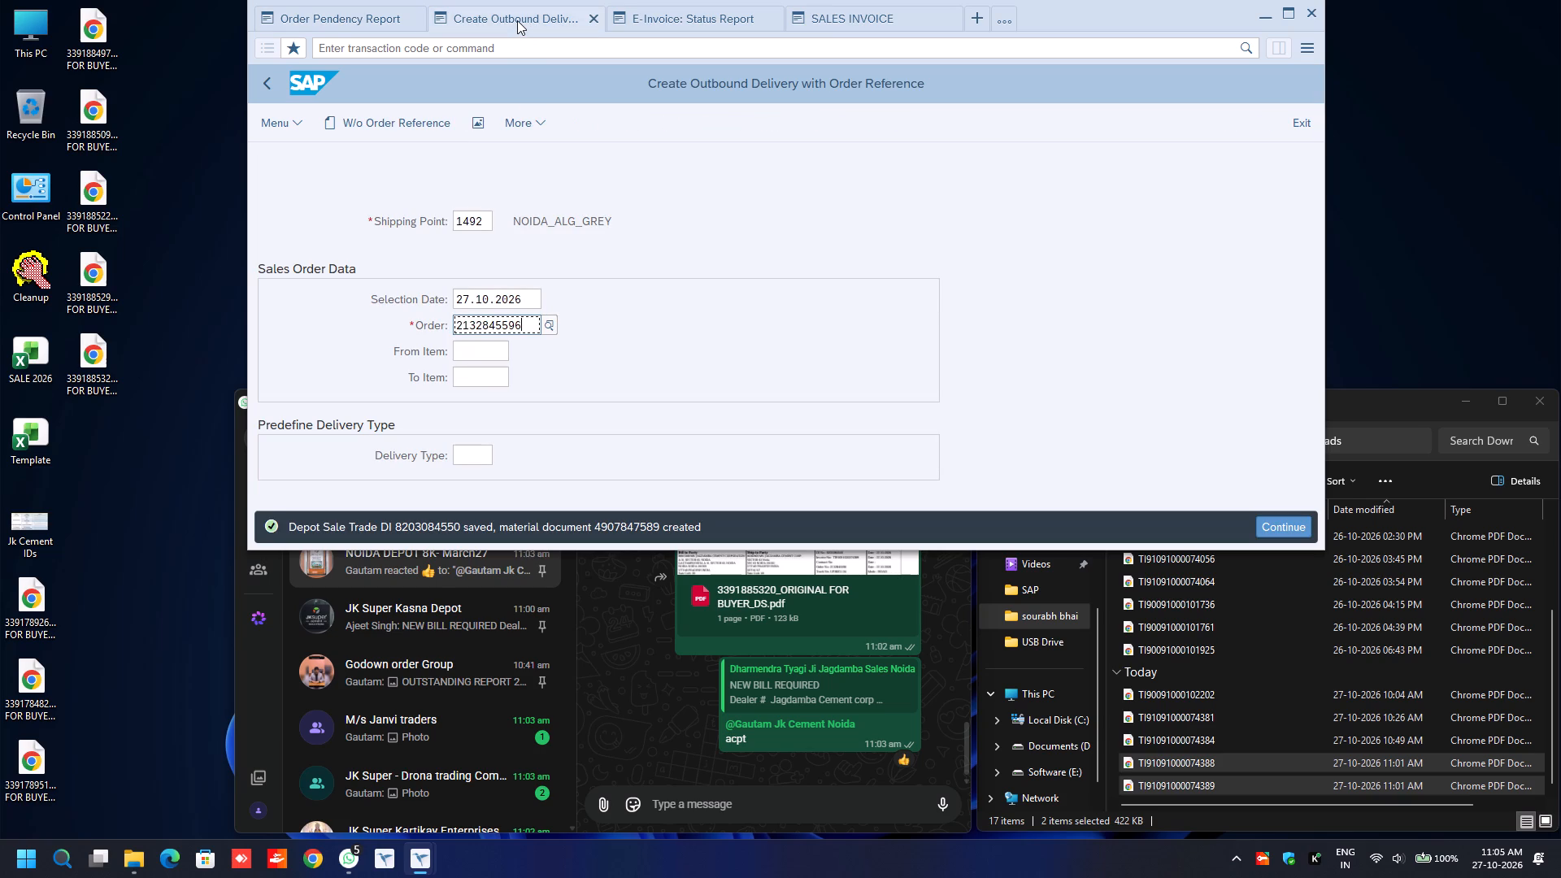
pyautogui.hotkey('ctrl', 'a')
pyautogui.hotkey('ctrl', 'v')
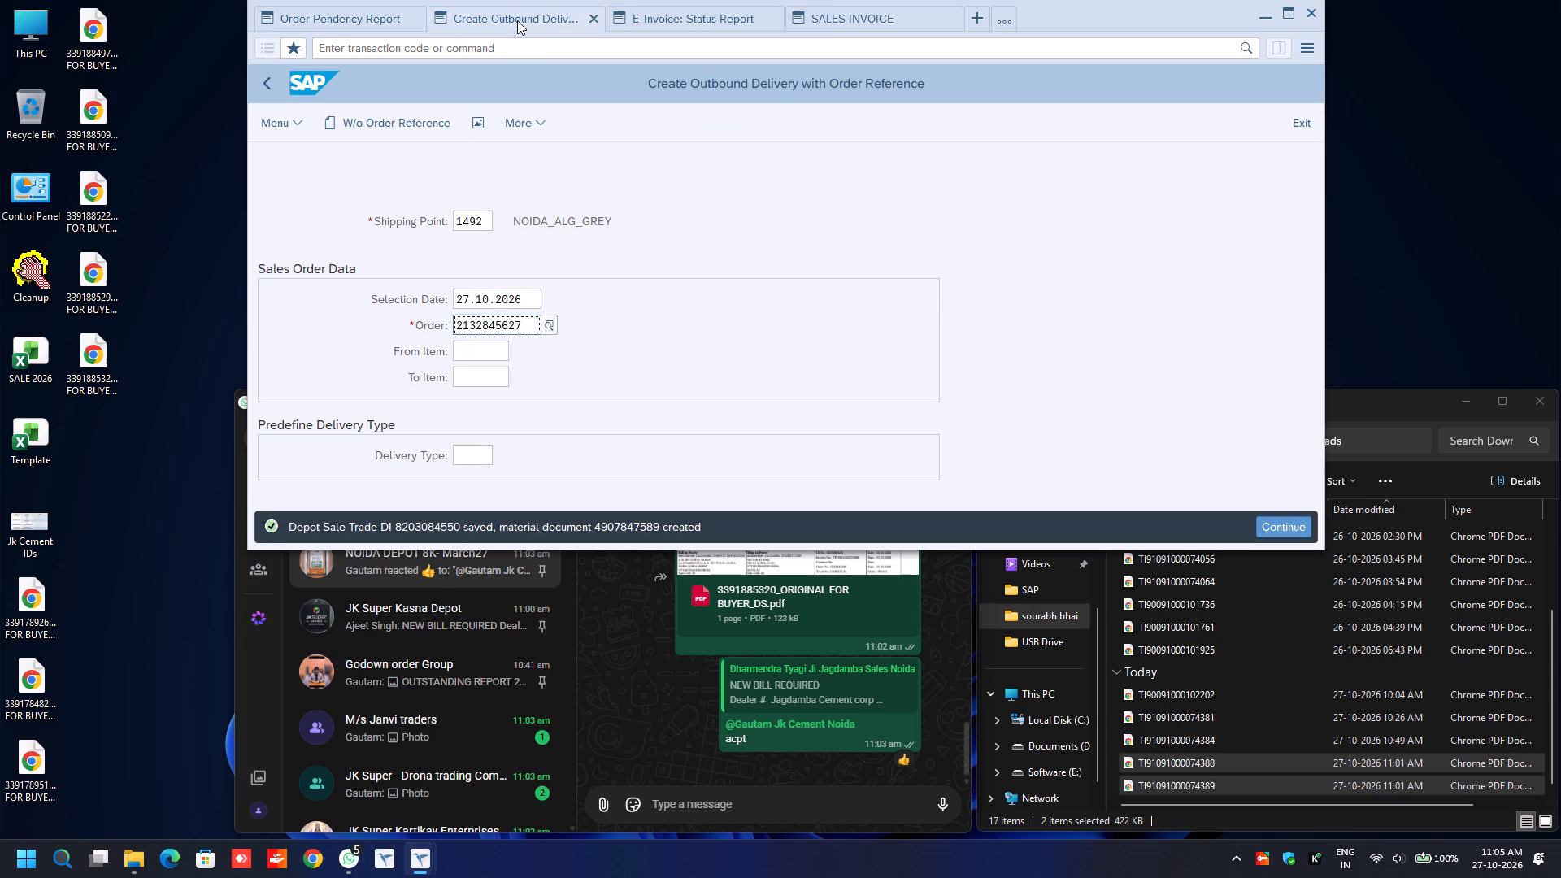
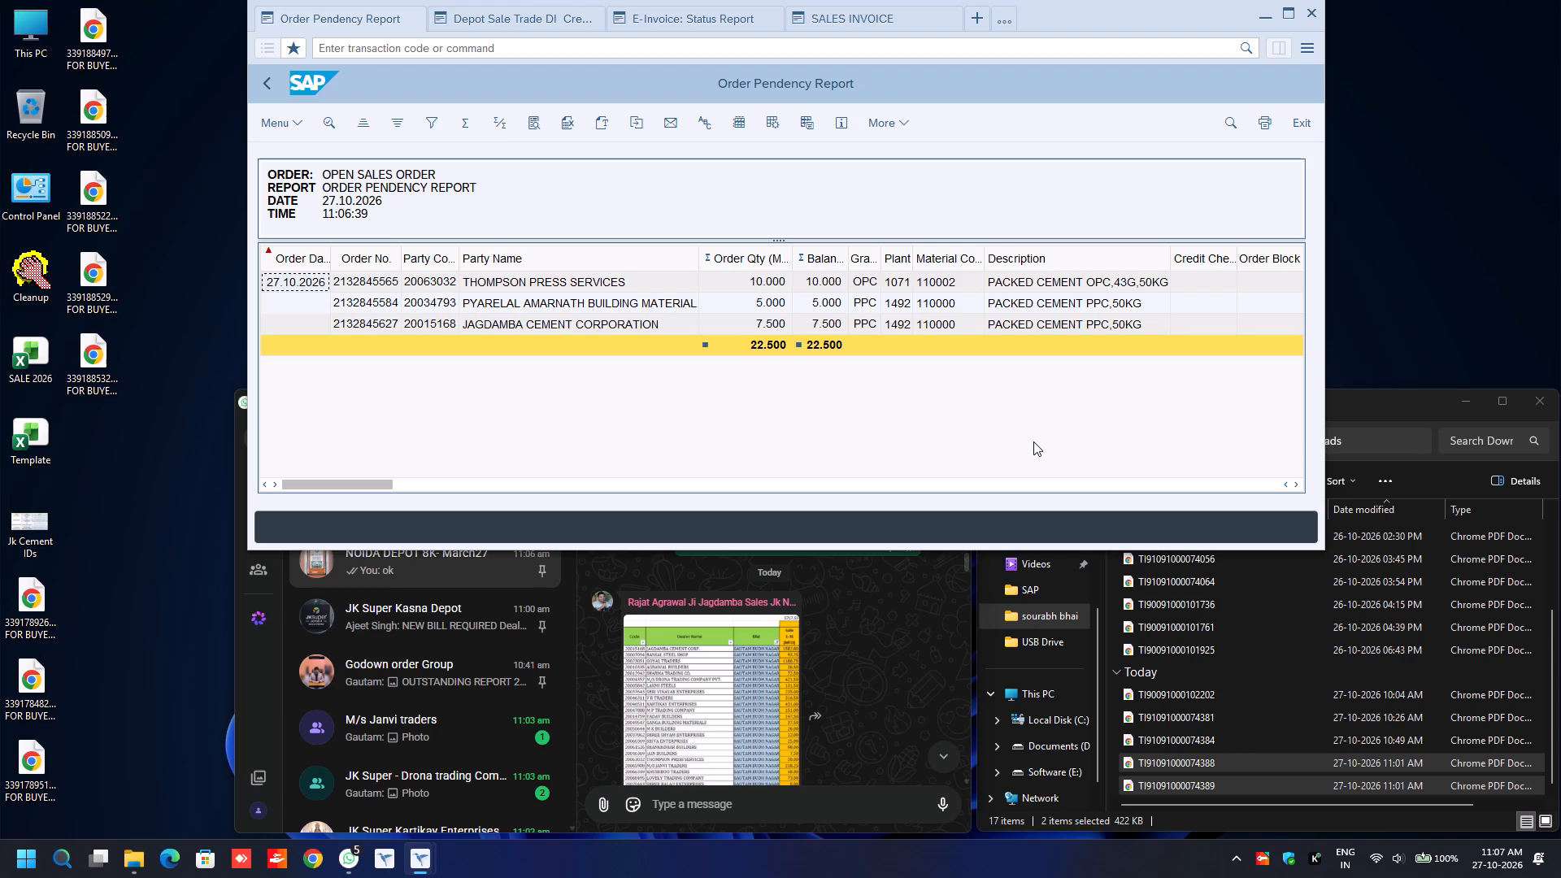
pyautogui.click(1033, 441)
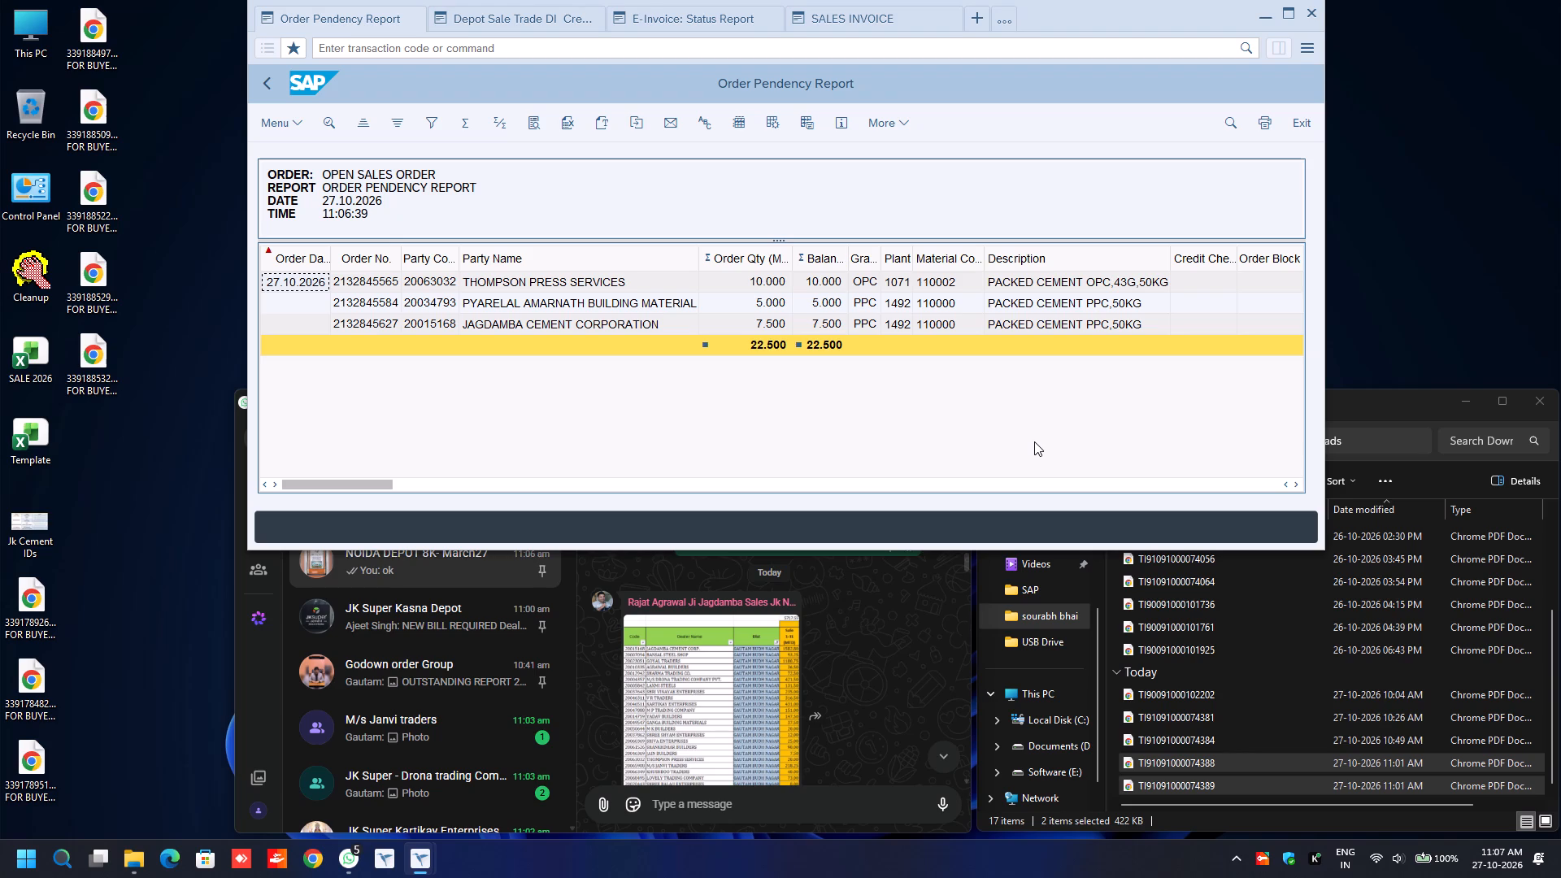
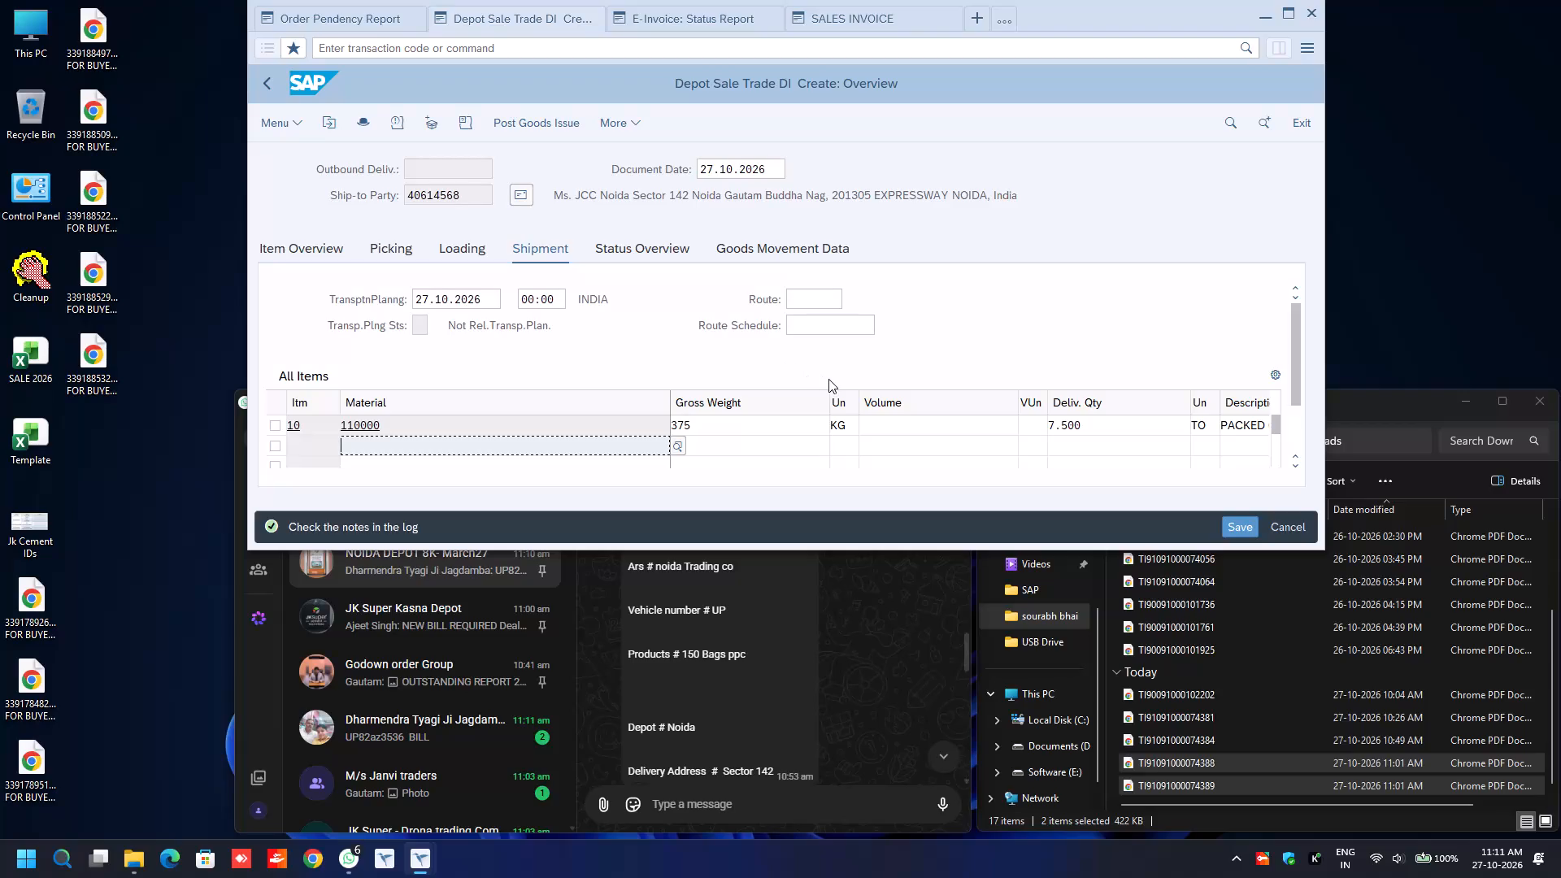
# Set the shipment route of the delivery to ROUTE.
pyautogui.click(811, 294)
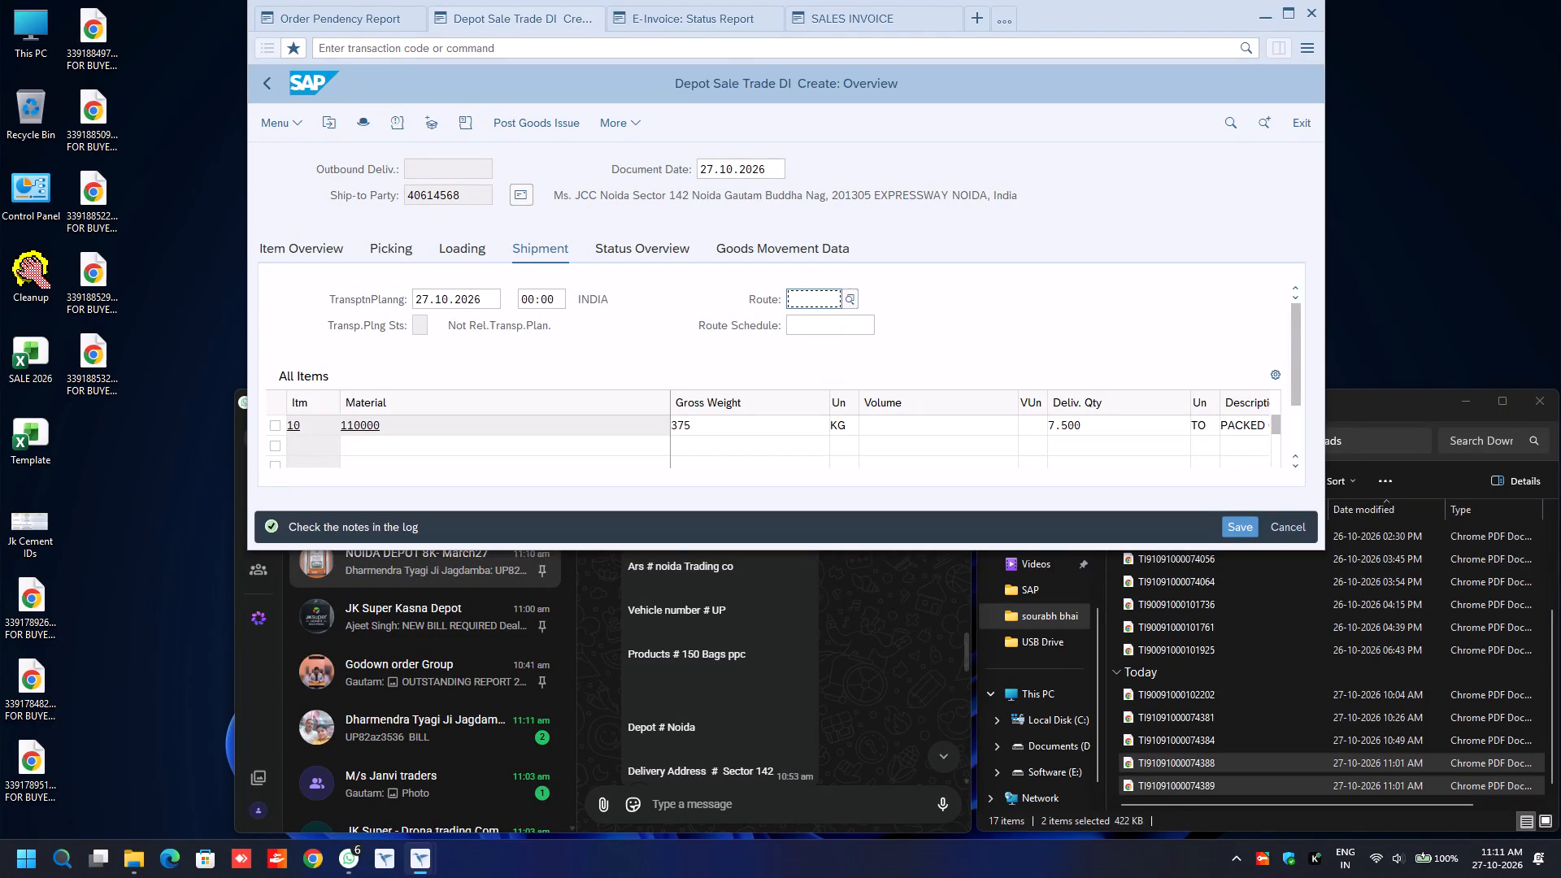
pyautogui.press('BackSpace')
pyautogui.press('Down')
pyautogui.press('Return')
# Enter picked quantity 7.500 and batch 1033-1492 for item 10 in the picking data.
pyautogui.click(395, 248)
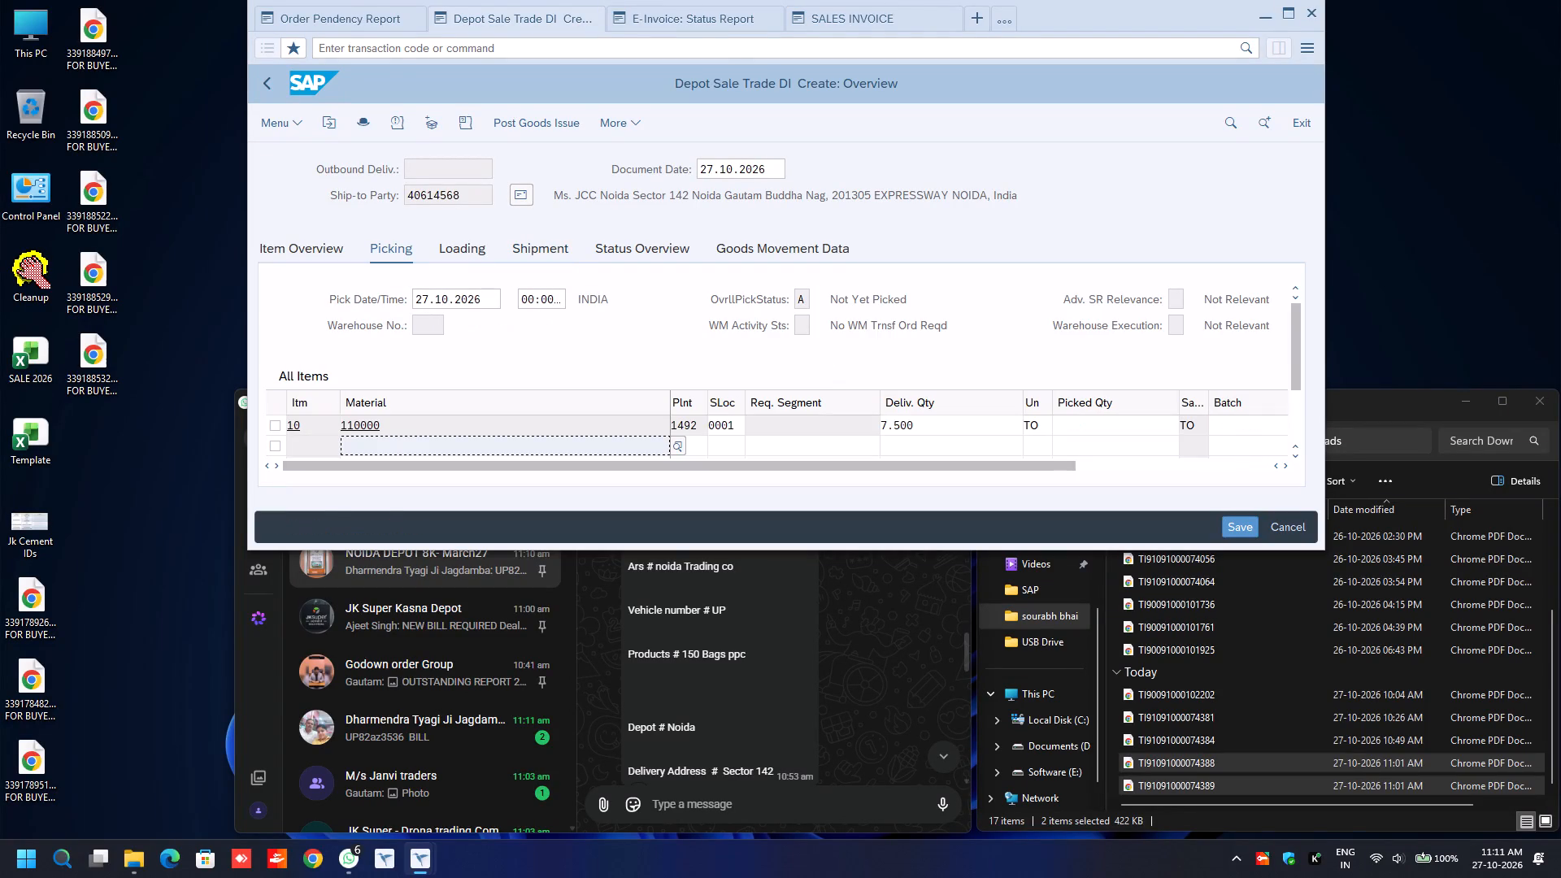
pyautogui.click(1064, 424)
pyautogui.press('7')
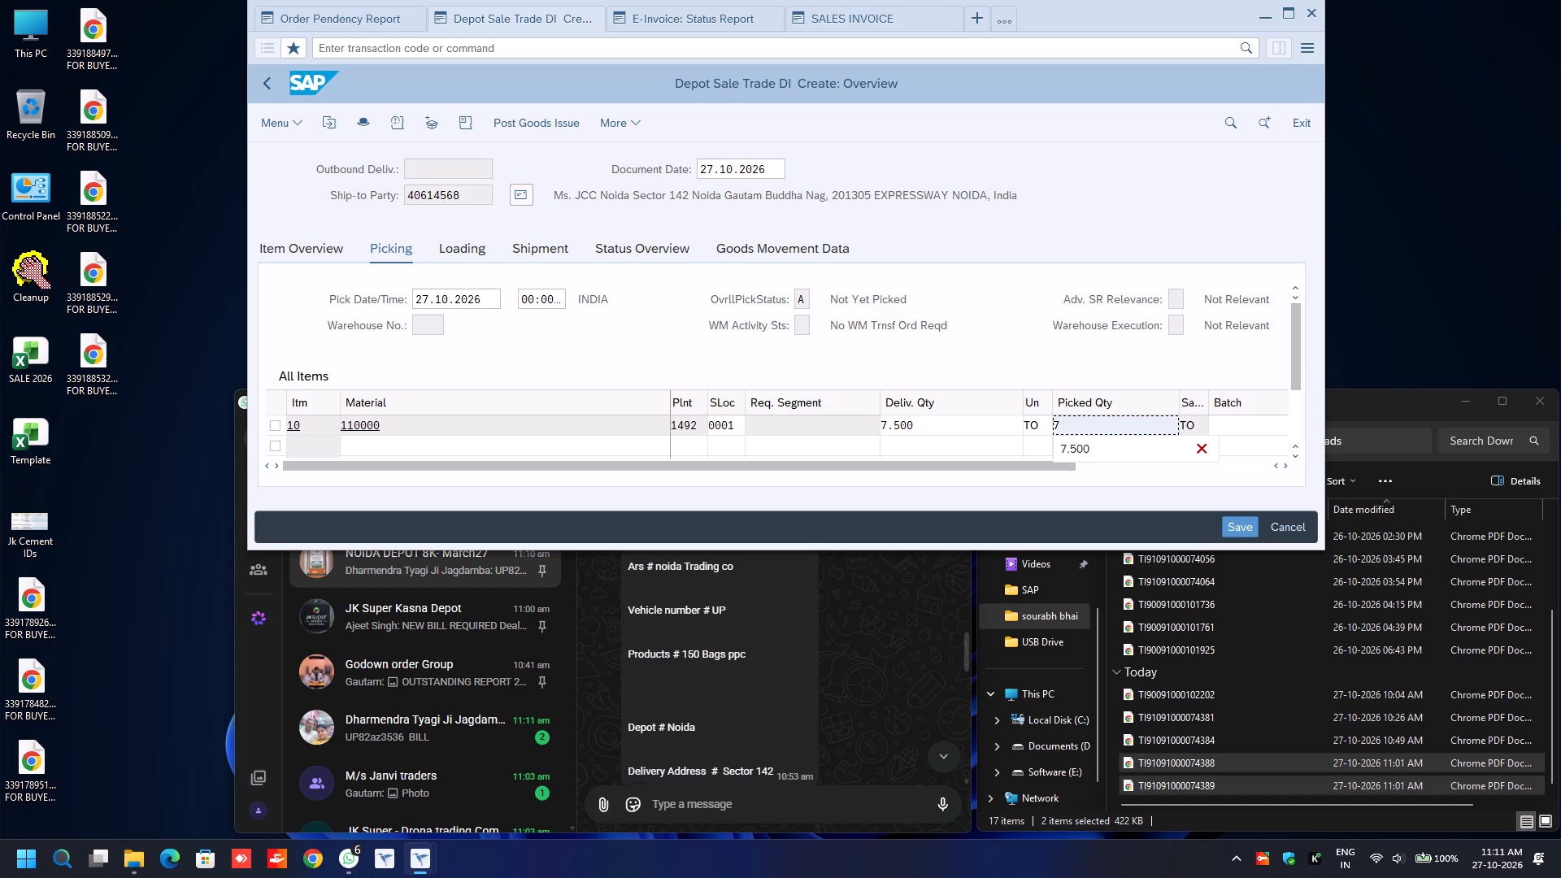
pyautogui.write('.500')
pyautogui.press('Tab')
pyautogui.write('1033')
pyautogui.press('Down')
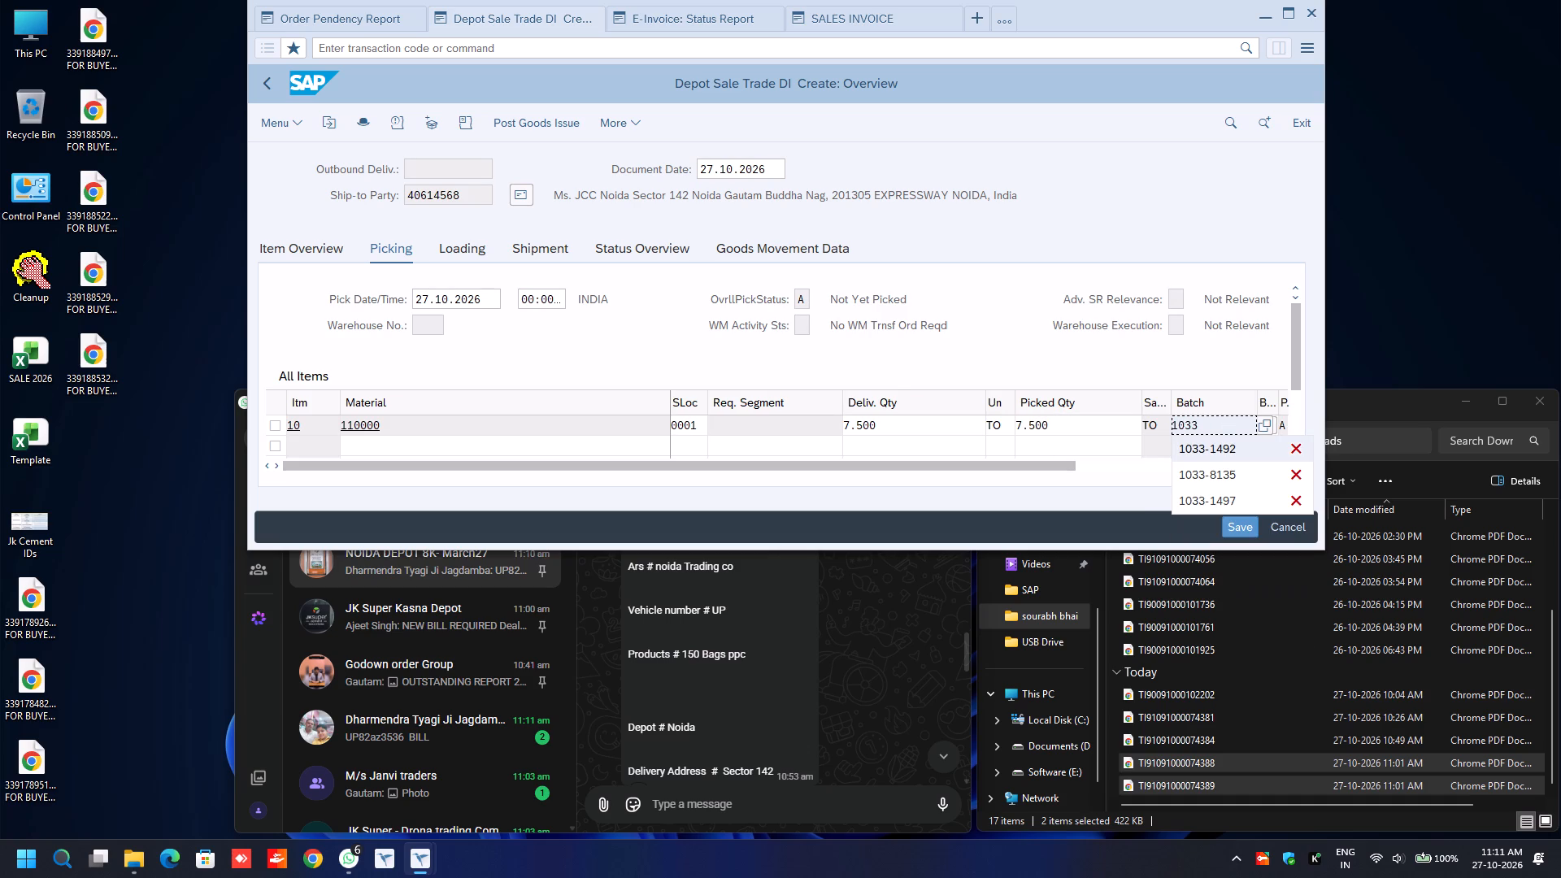
pyautogui.press('Return')
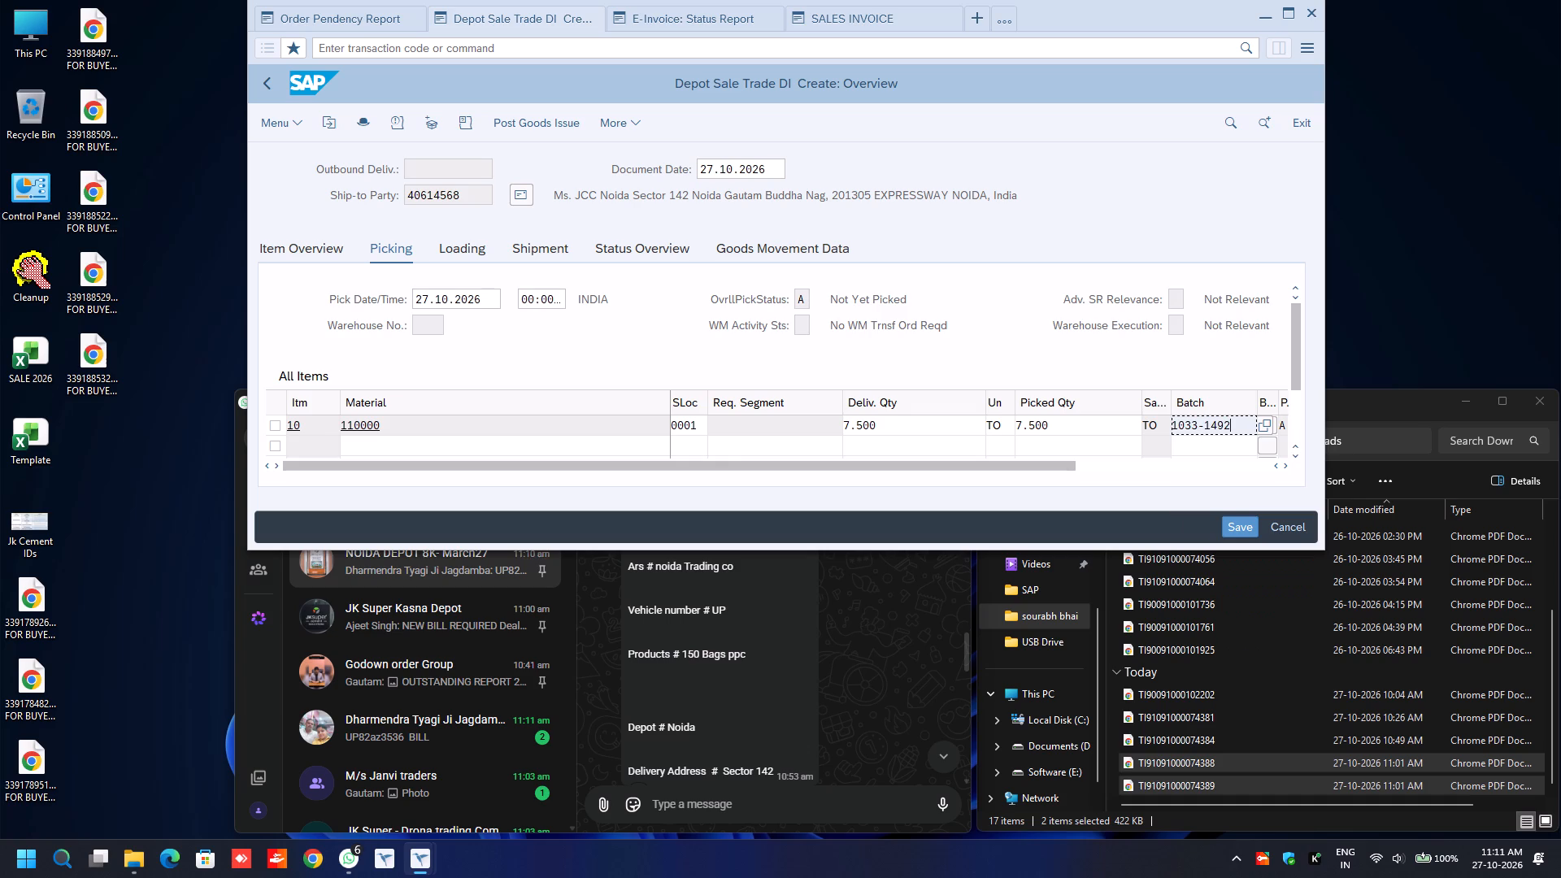
# In the delivery header's additional data, set the transport mode to ROAD and fill in the Road Transporter1 code from its previous entry.
pyautogui.press('F8')
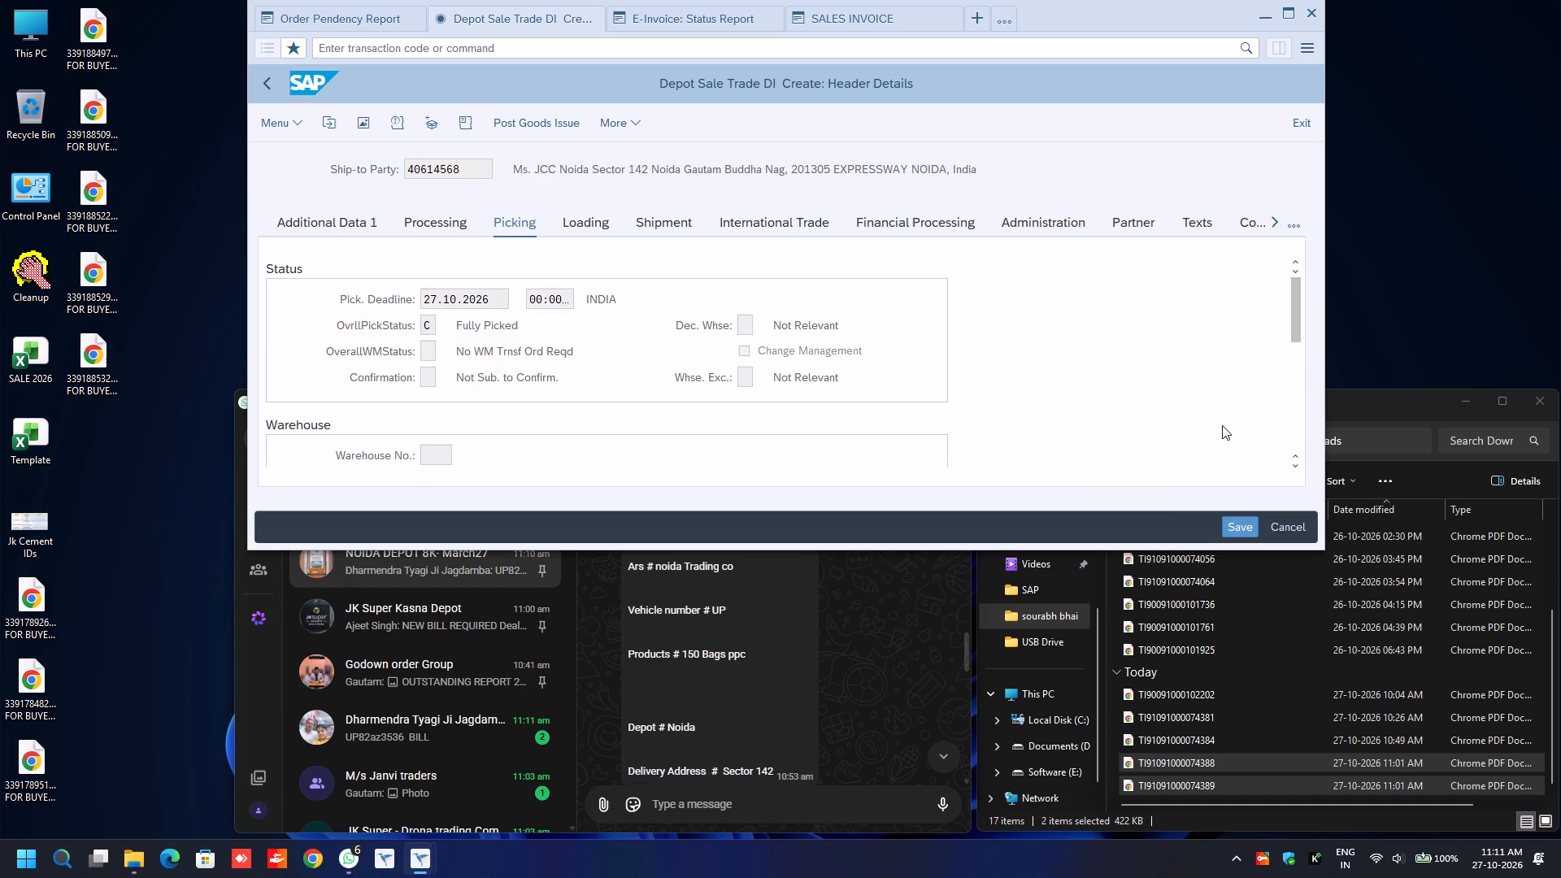
pyautogui.click(346, 228)
pyautogui.click(563, 319)
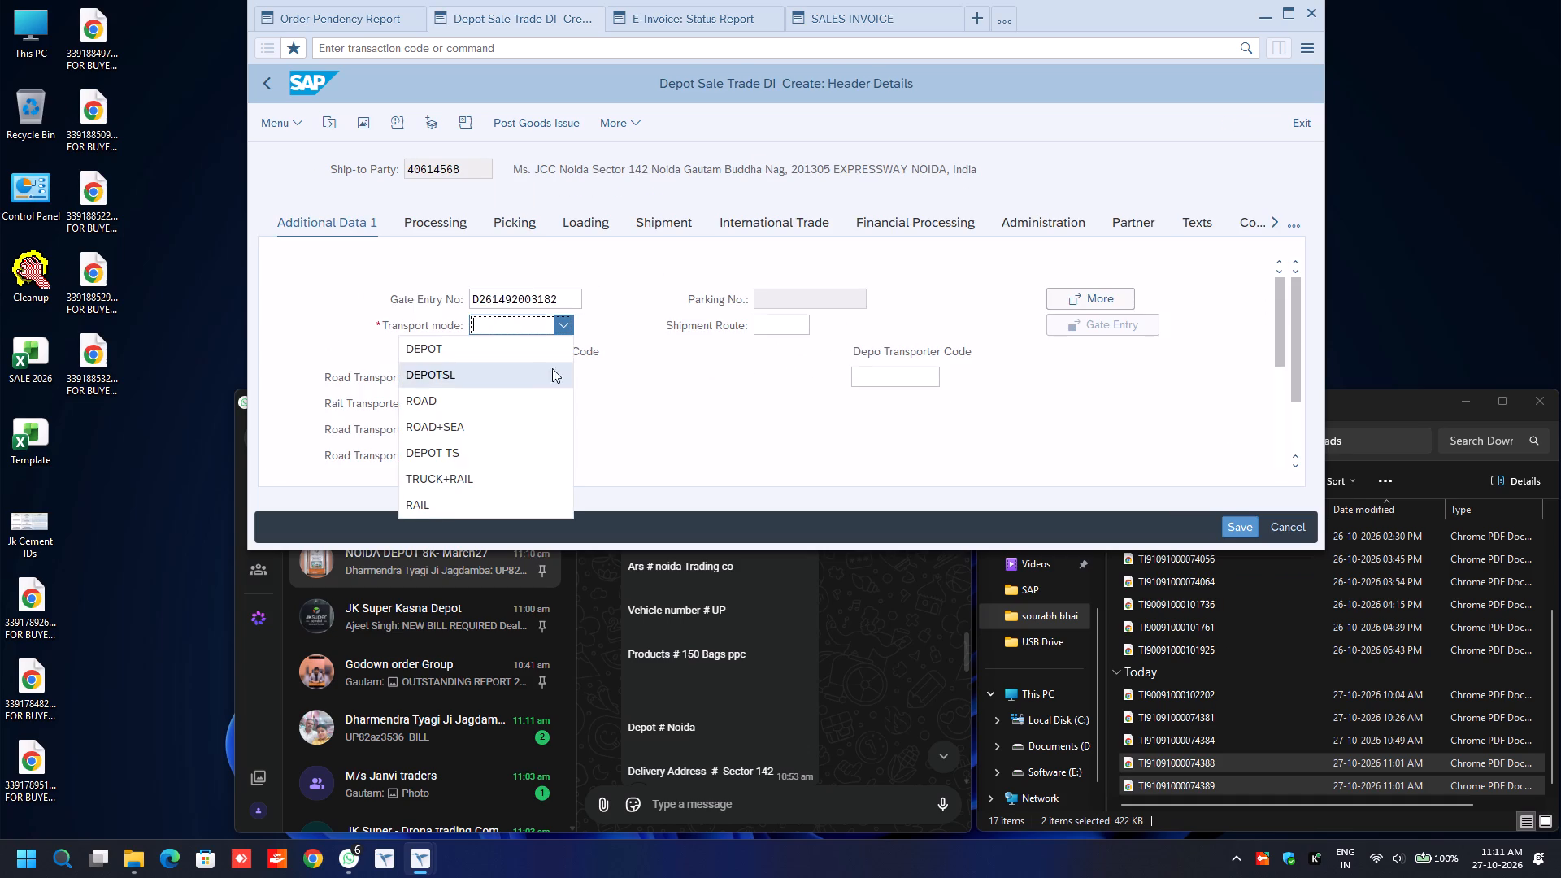
pyautogui.click(536, 395)
pyautogui.click(530, 377)
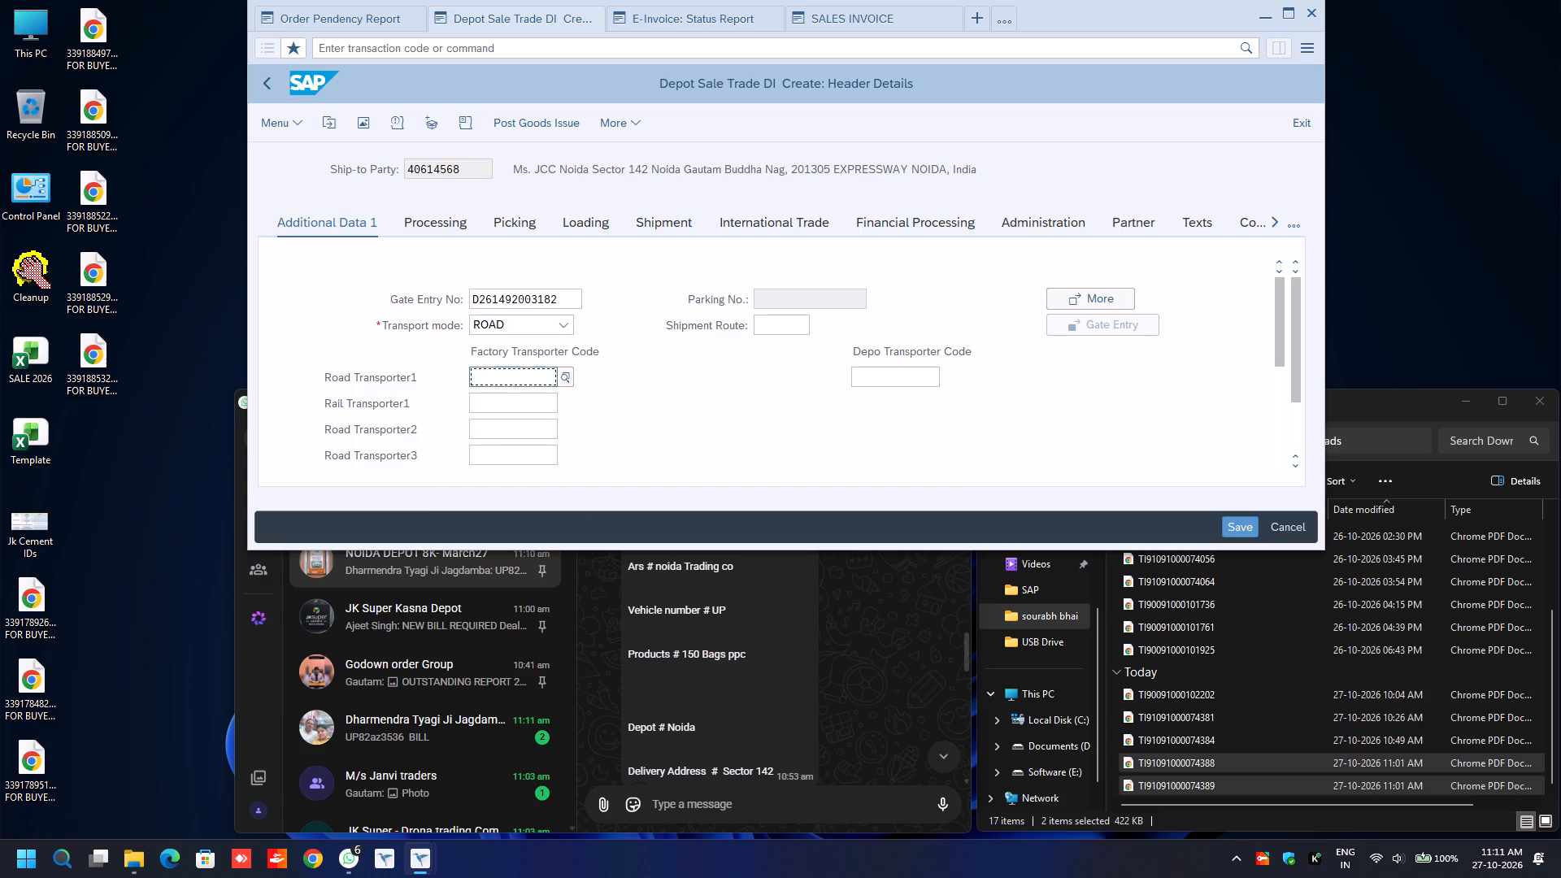
pyautogui.press('BackSpace')
pyautogui.press('Down')
pyautogui.press('Return')
pyautogui.press('Return')
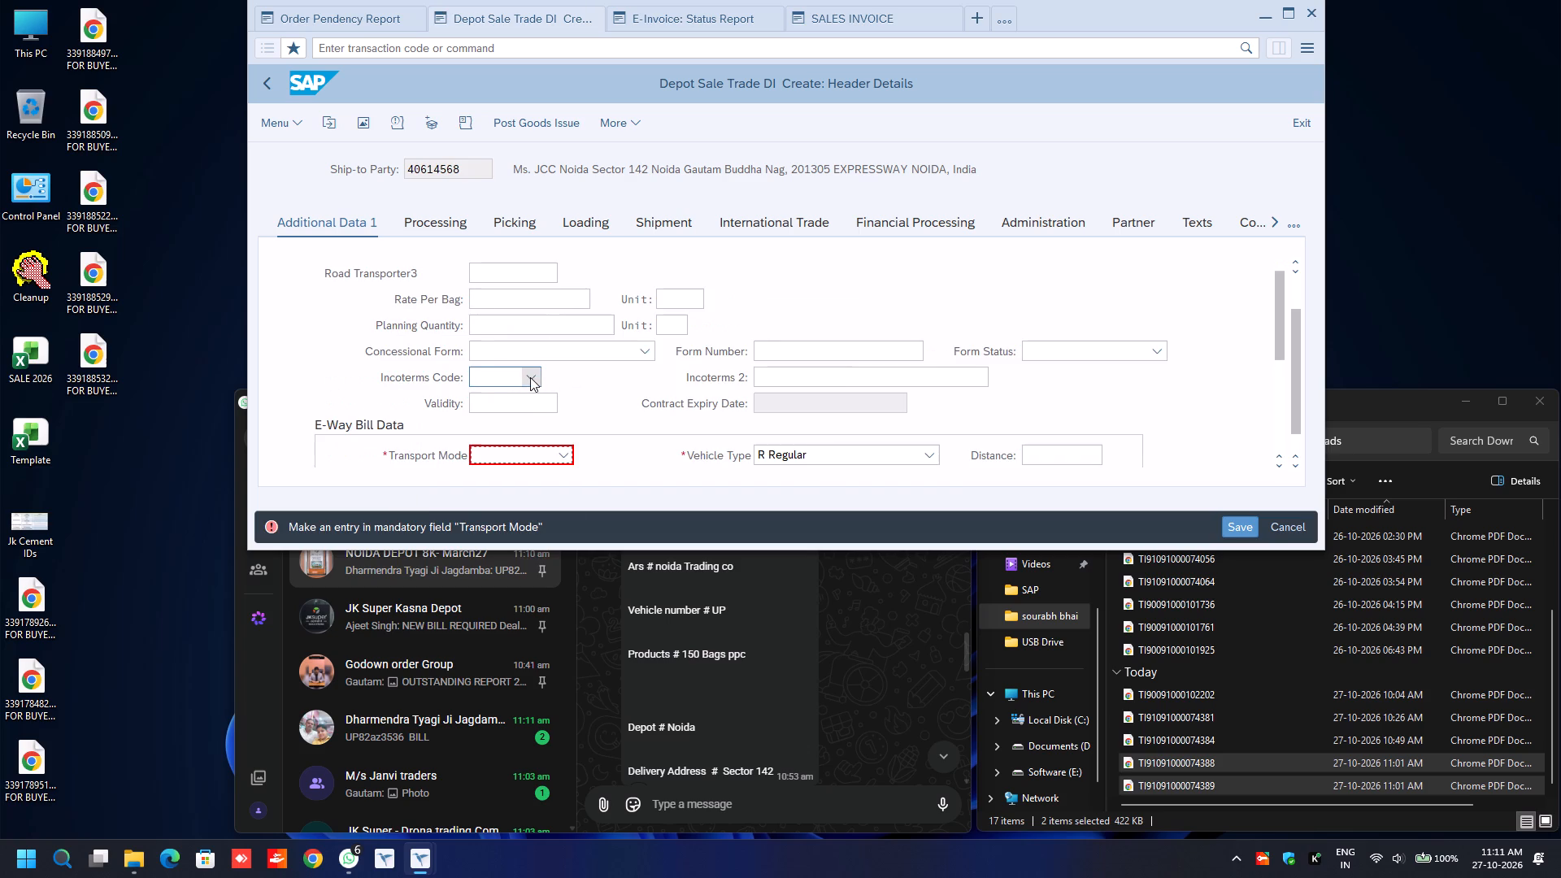
# Complete the e-way bill data with transport mode Road and distance 30.
pyautogui.write('ro')
pyautogui.press('Tab')
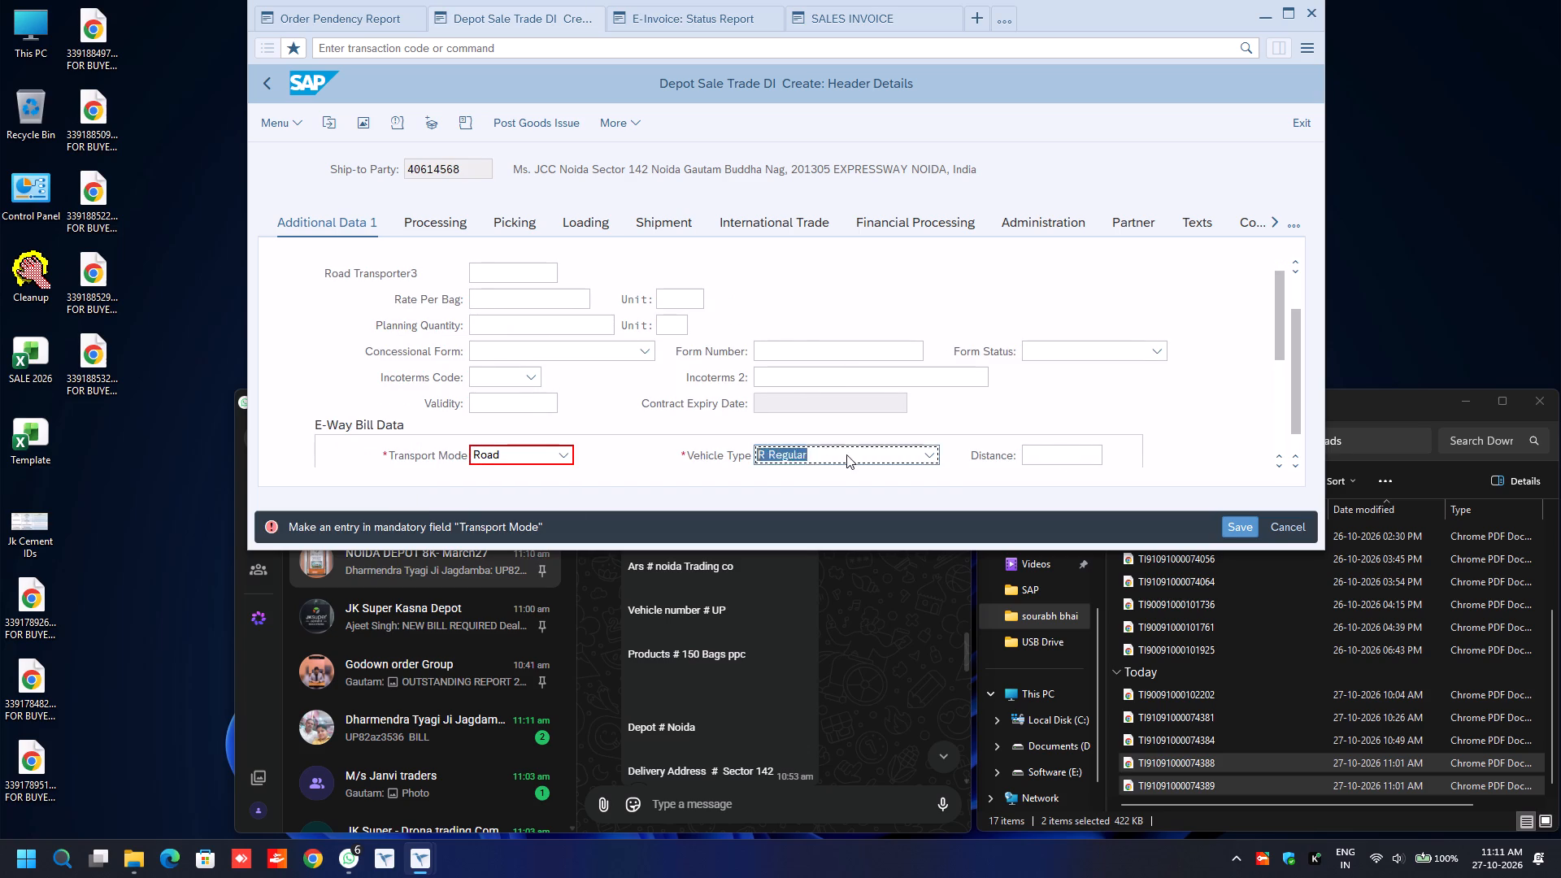
pyautogui.press('Tab')
pyautogui.press('BackSpace')
pyautogui.press('Down')
pyautogui.press('Return')
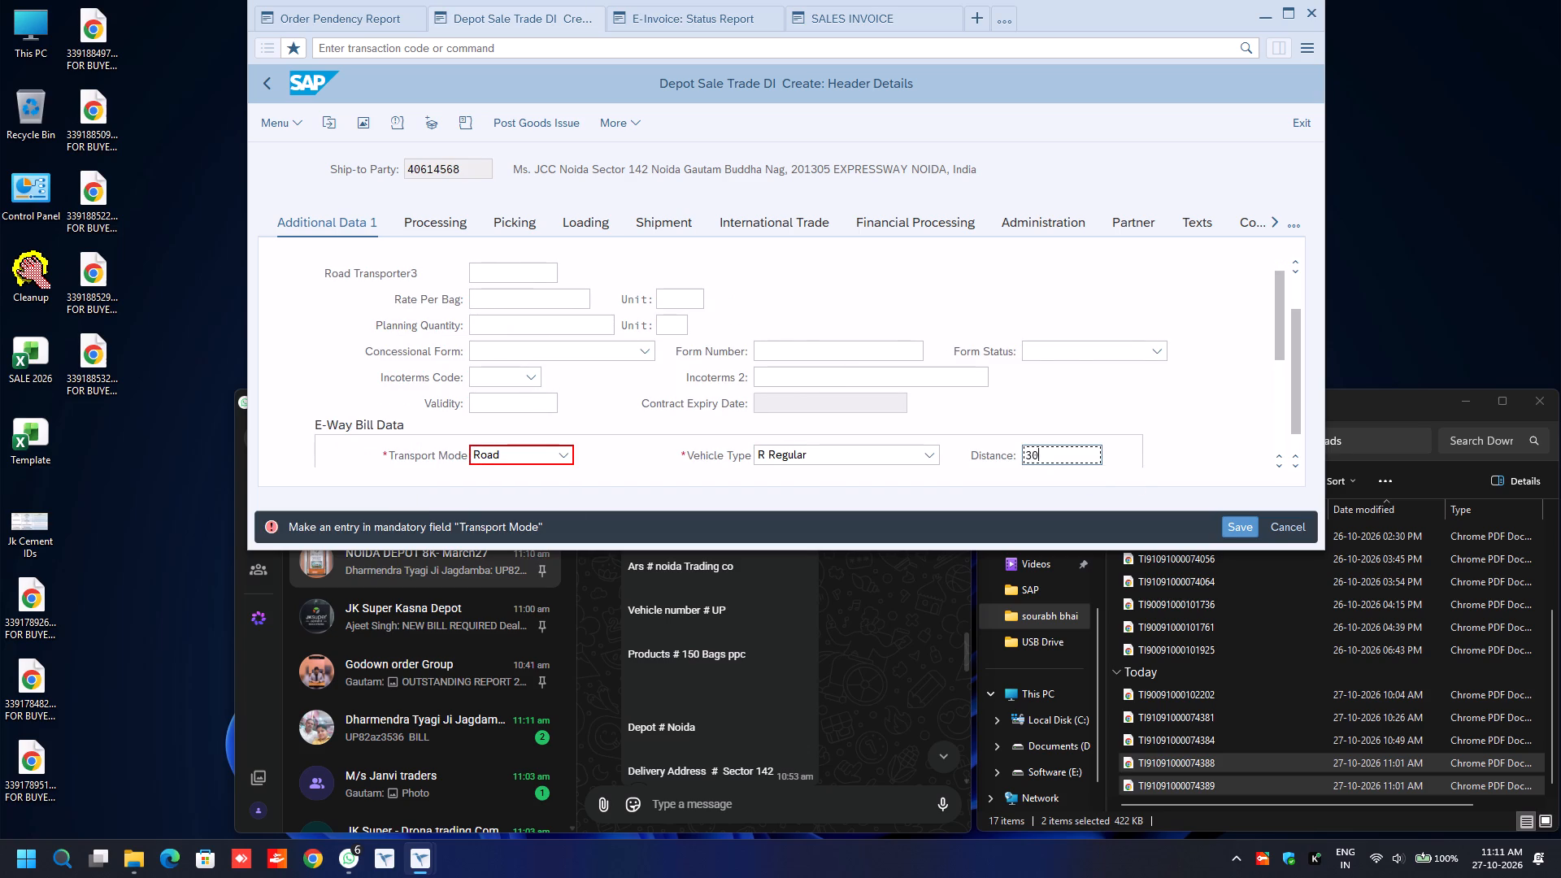
pyautogui.press('Down')
pyautogui.hotkey('ctrl', 'v')
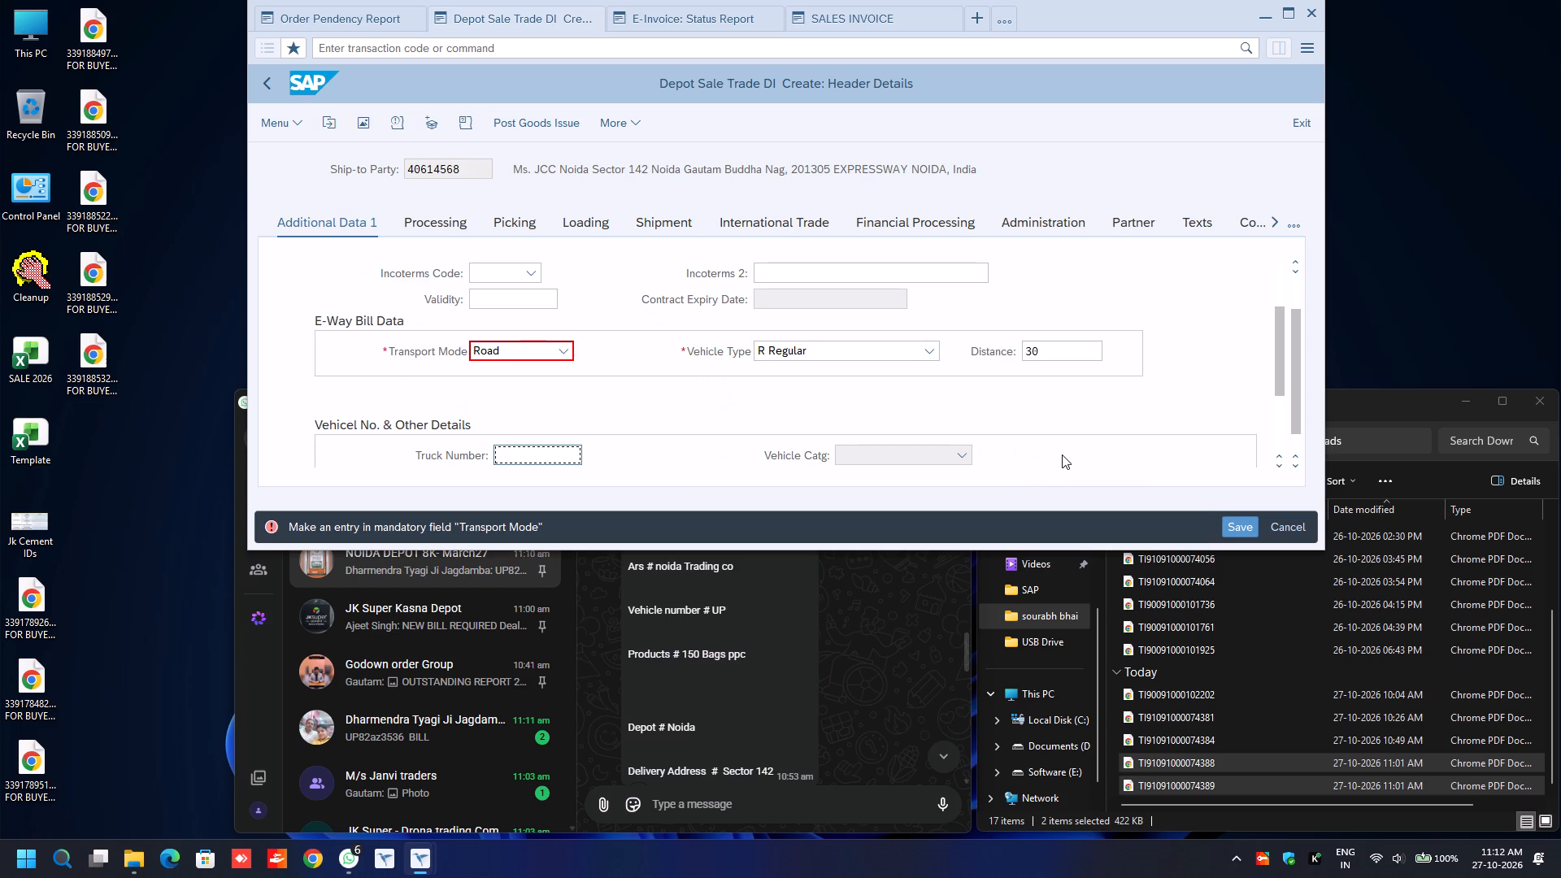
pyautogui.press('Tab')
pyautogui.press('Tab')
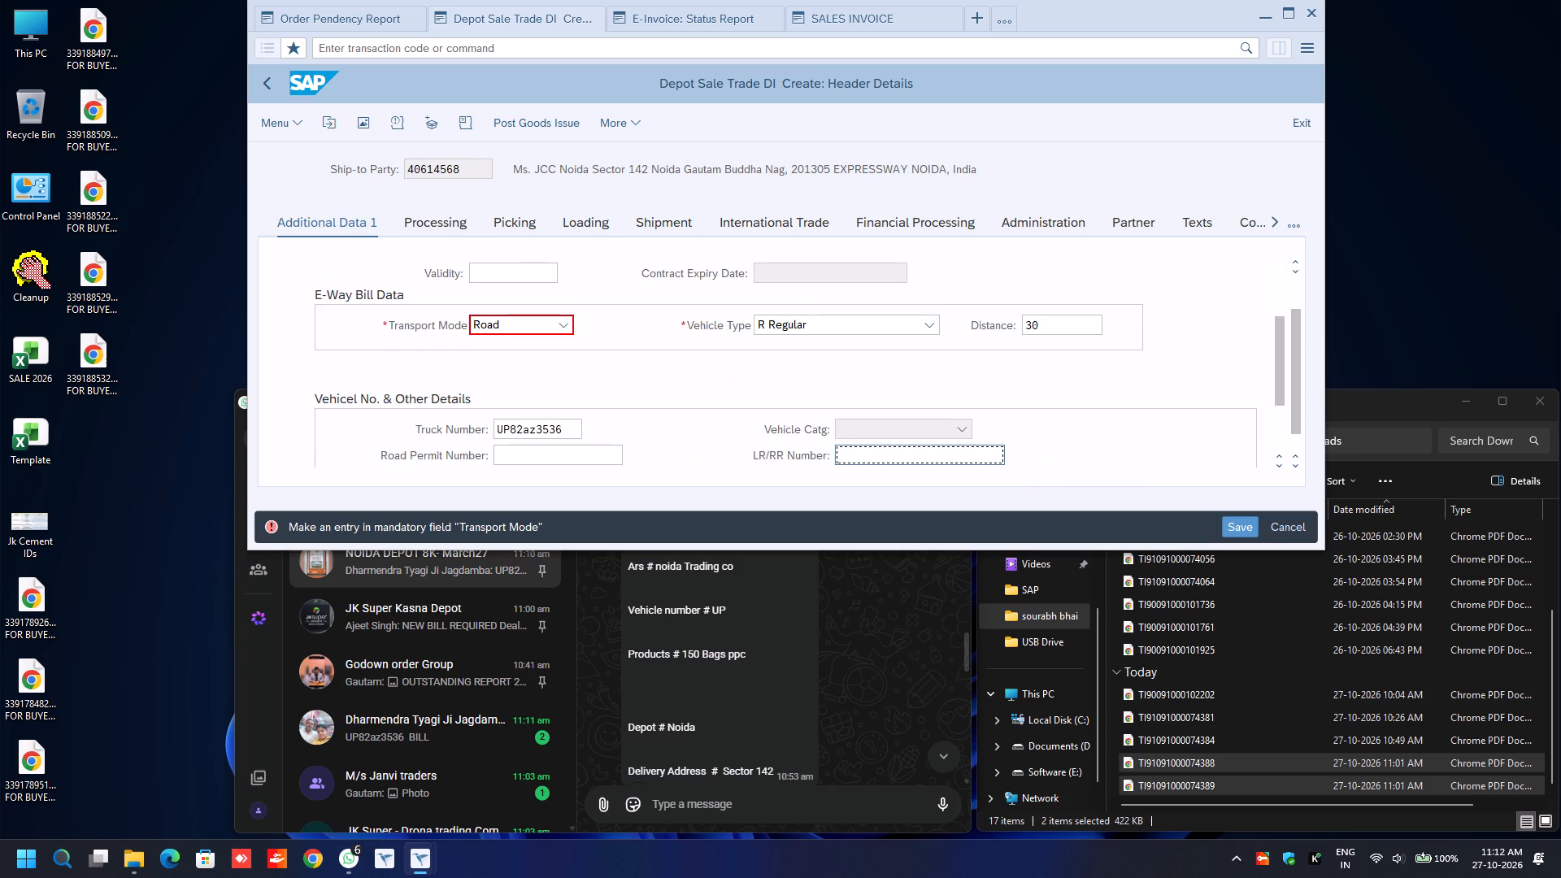
pyautogui.press('BackSpace')
pyautogui.press('Down')
pyautogui.press('Return')
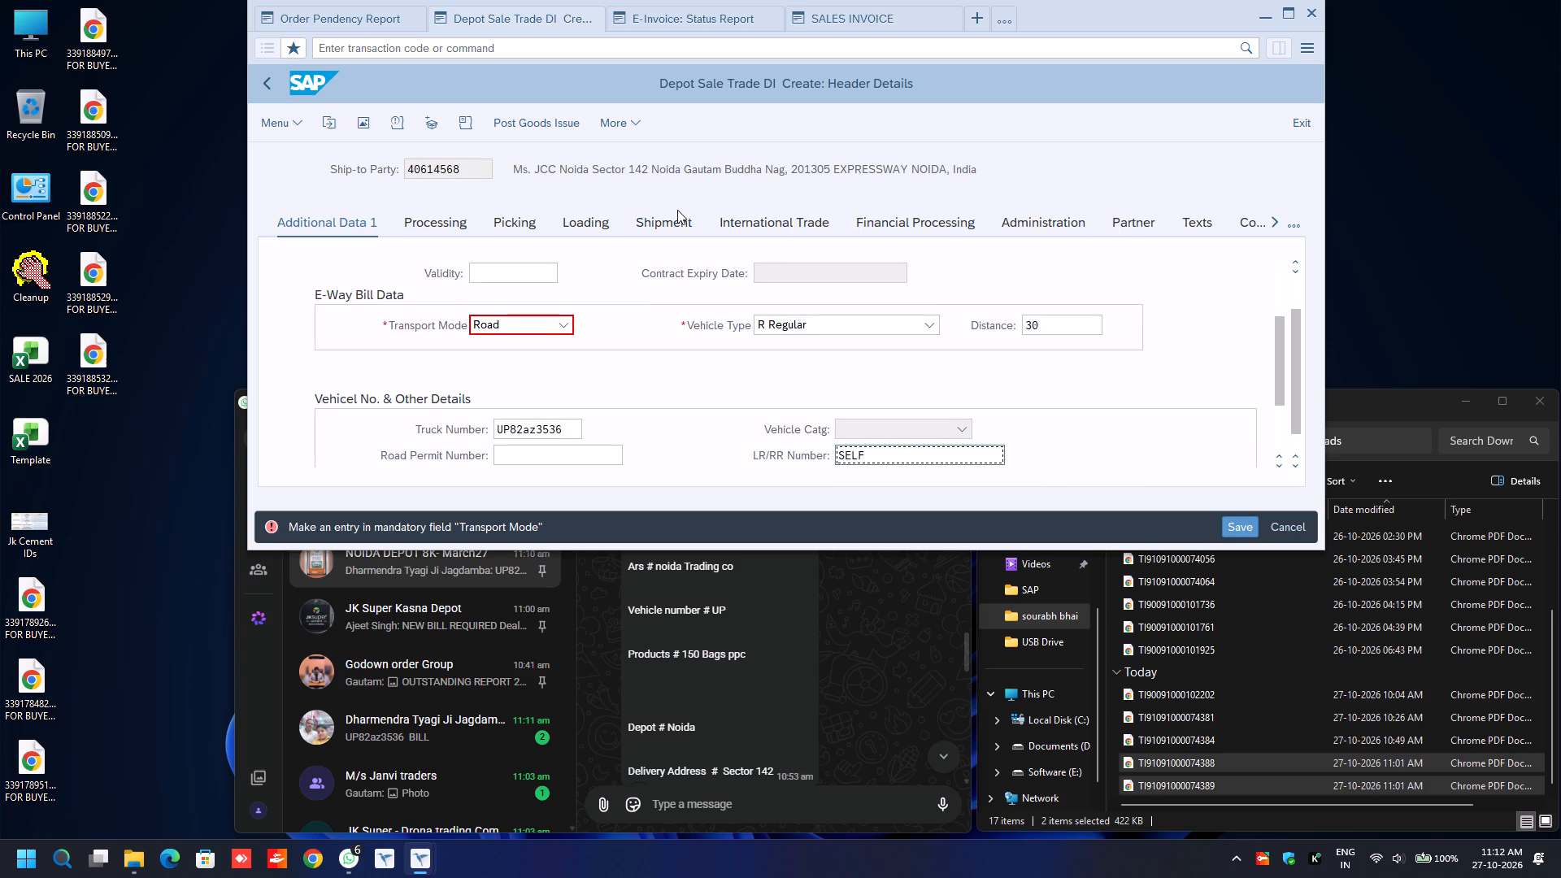
# Open the header's shipment data and post the goods issue for the delivery.
pyautogui.click(670, 219)
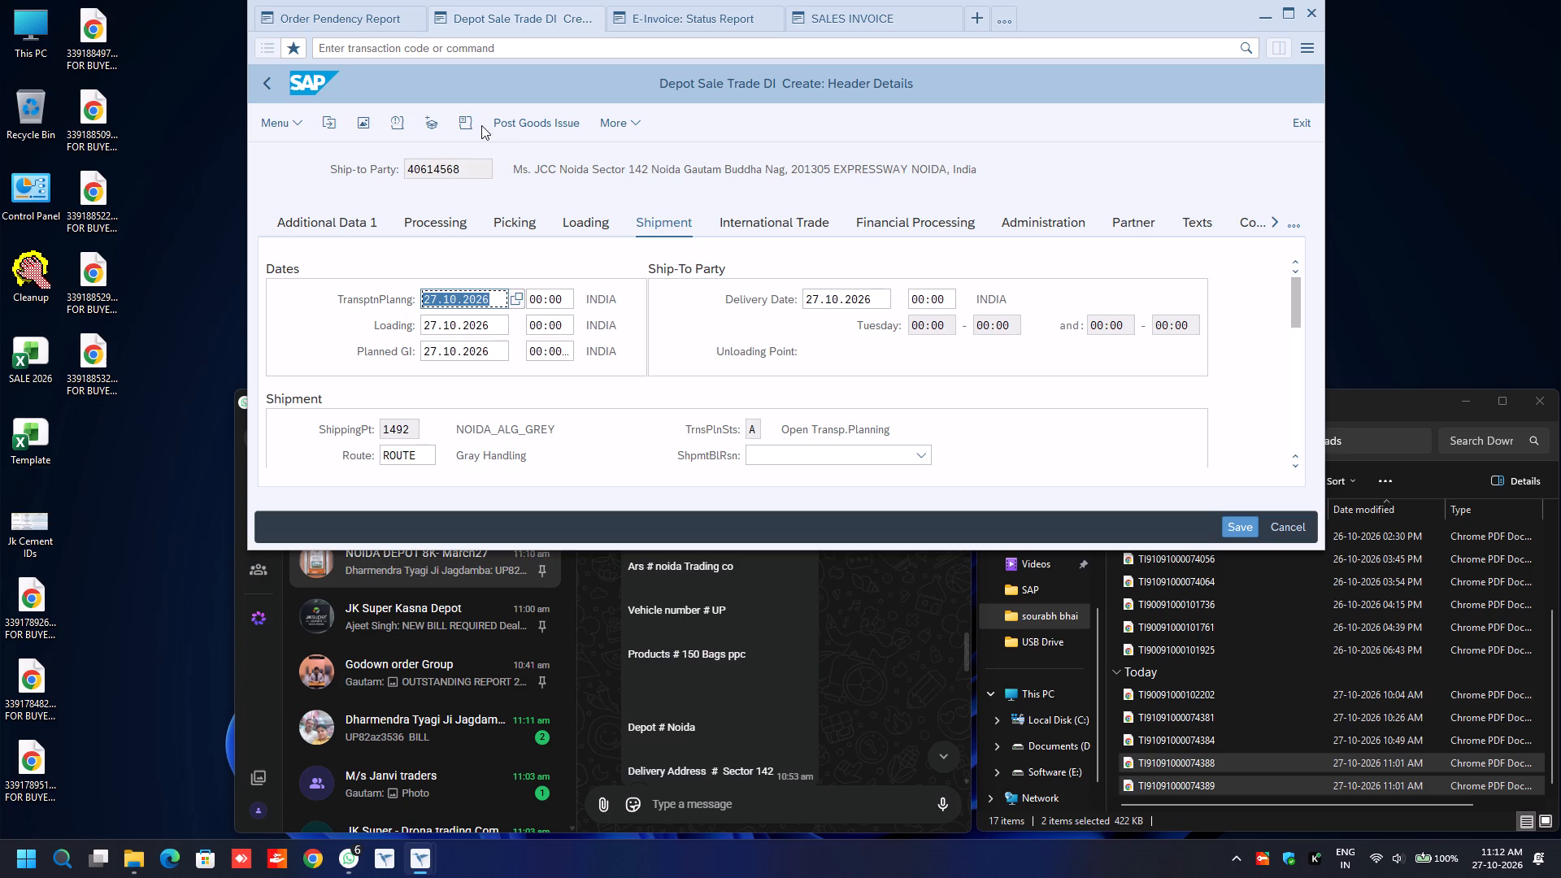
pyautogui.click(532, 122)
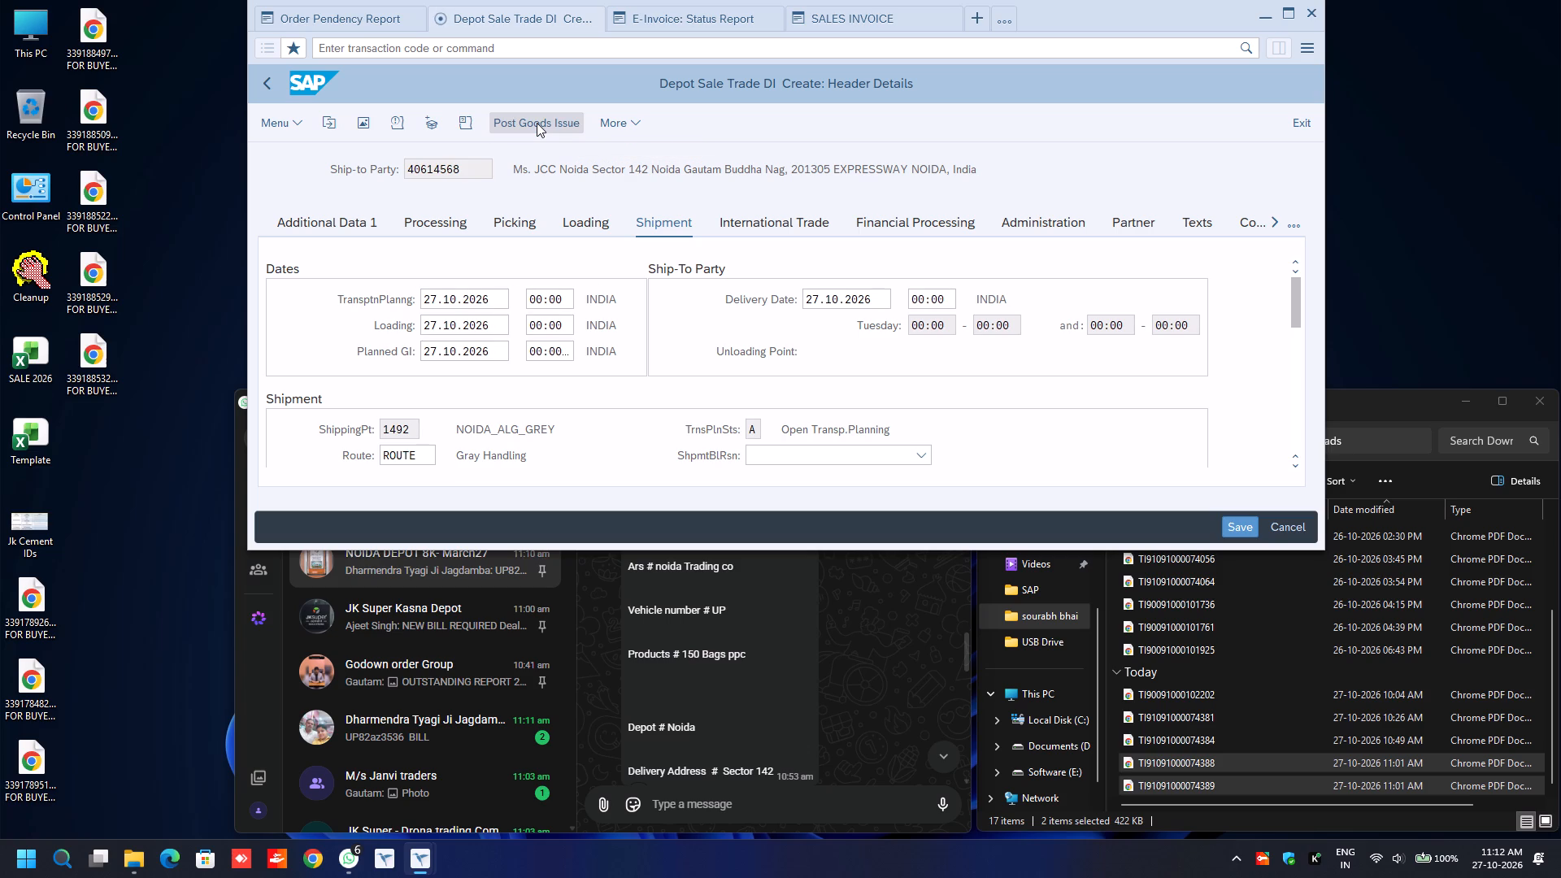
# Rerun the e-Invoice status report for plant 1492 and billing date 27.10.2026 until the new delivery's billing document is listed.
pyautogui.click(663, 18)
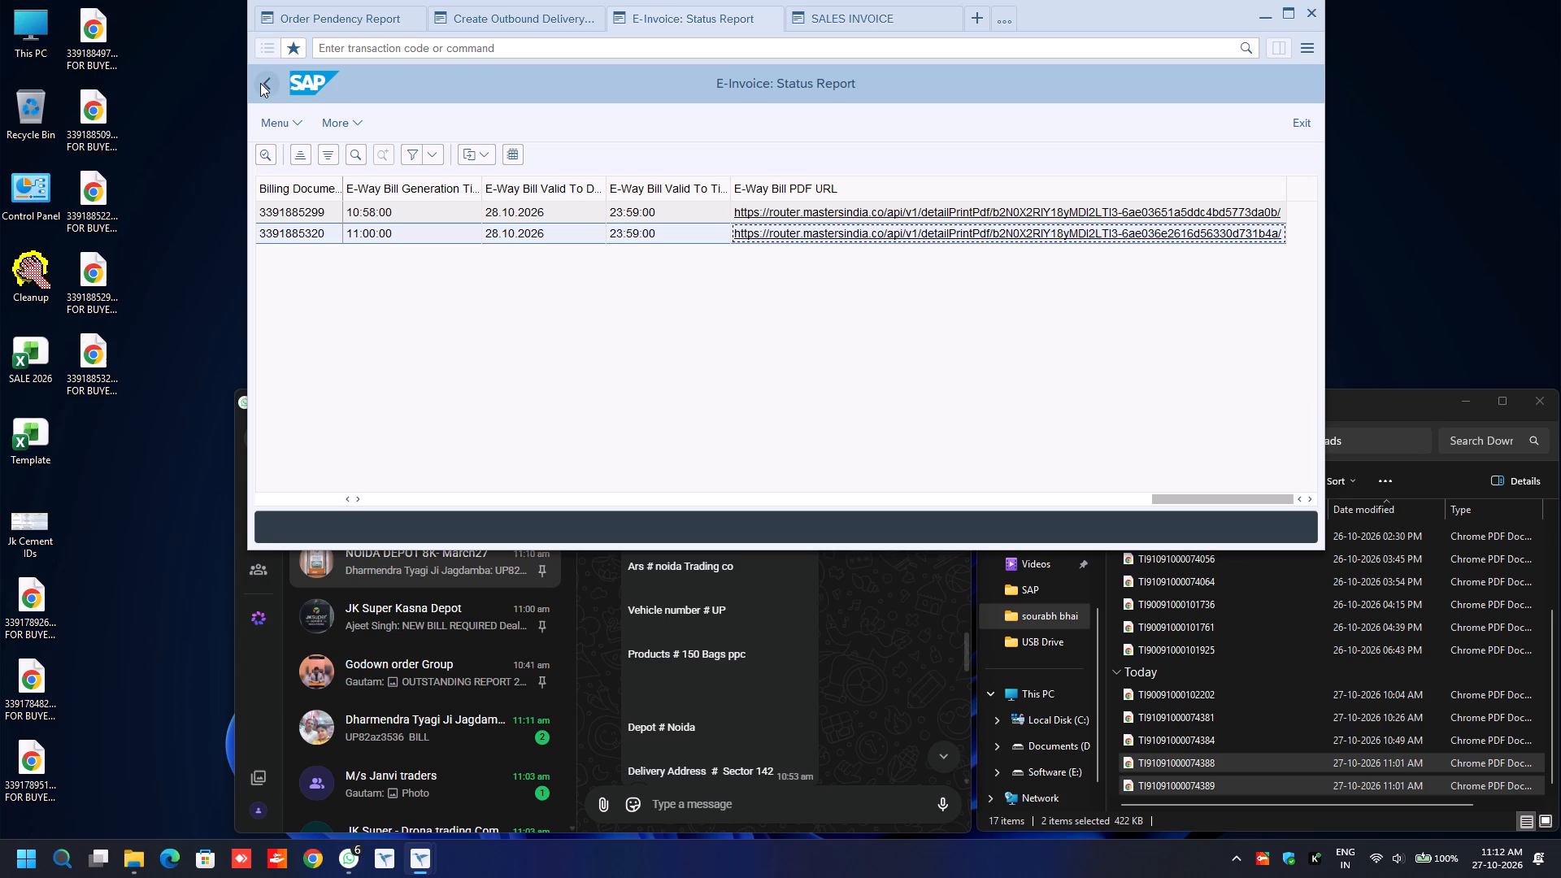
pyautogui.click(260, 84)
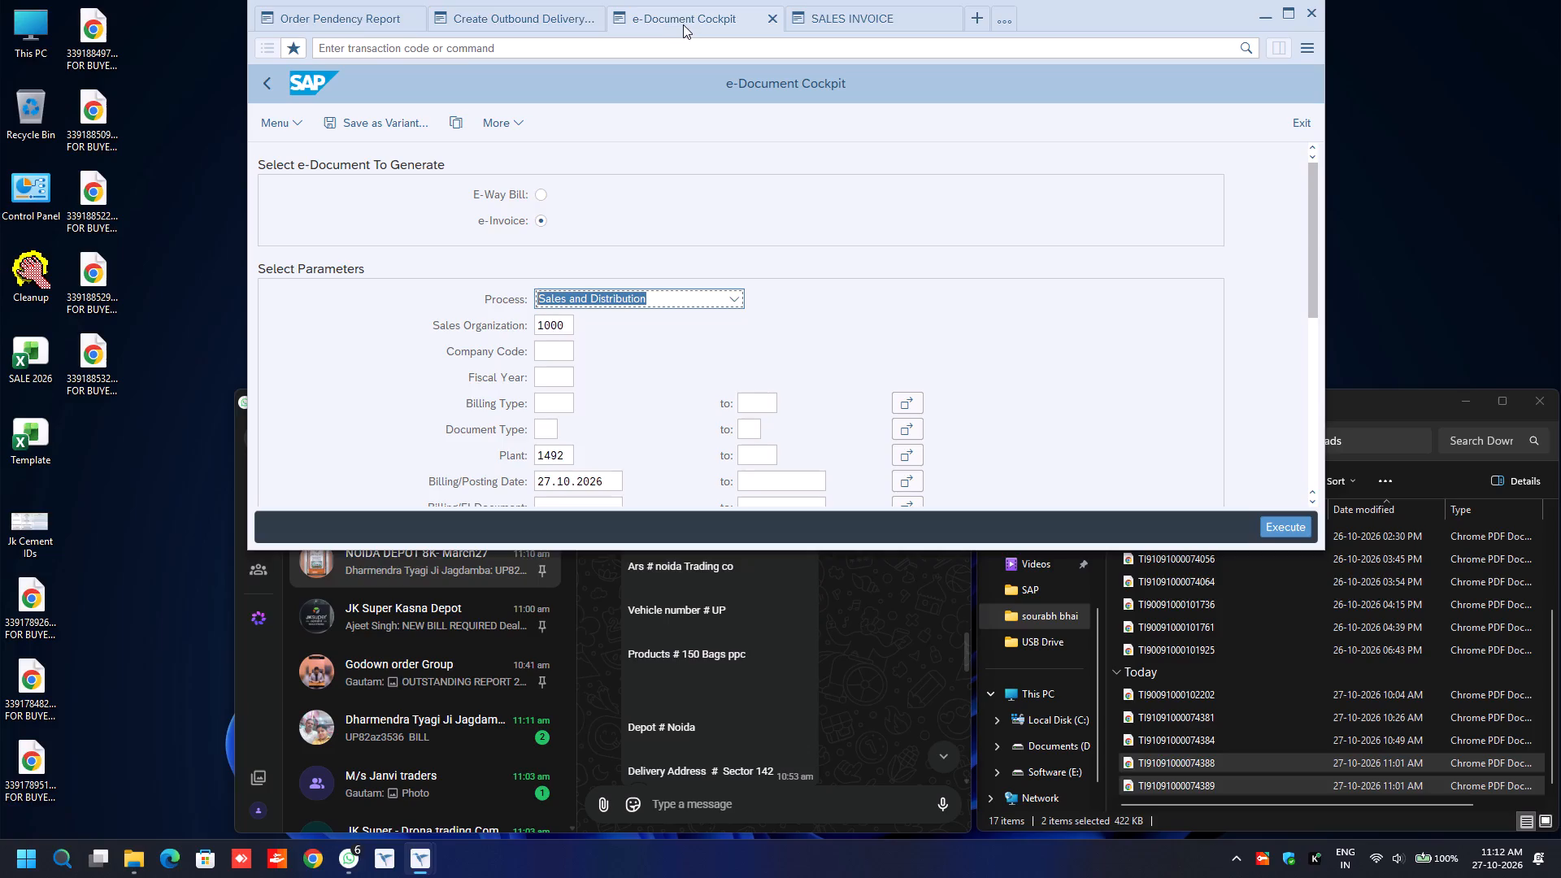
pyautogui.click(1288, 528)
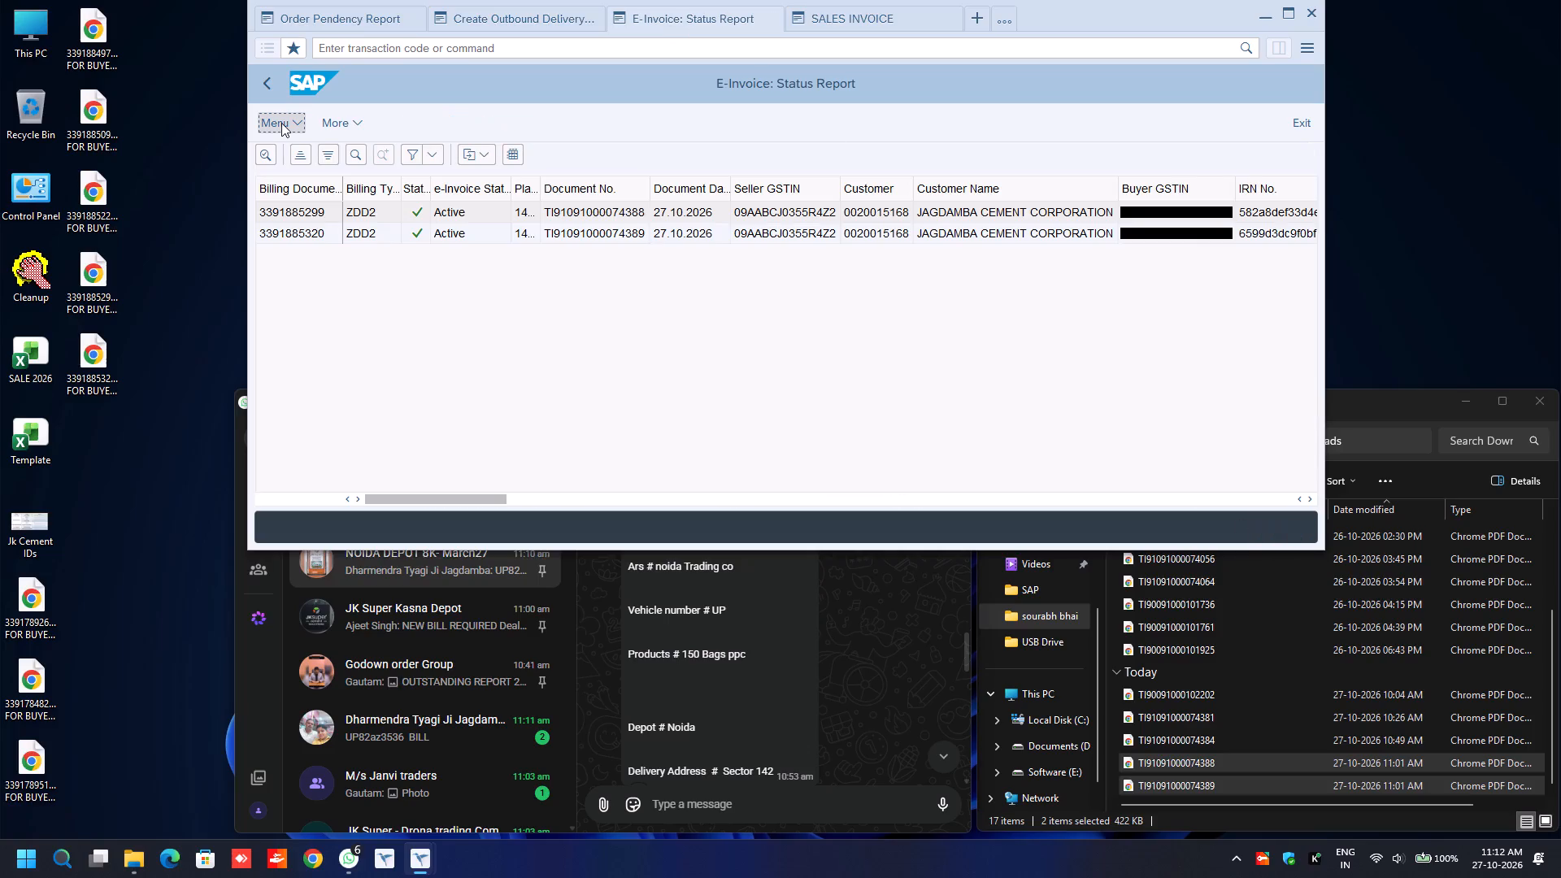
pyautogui.click(267, 84)
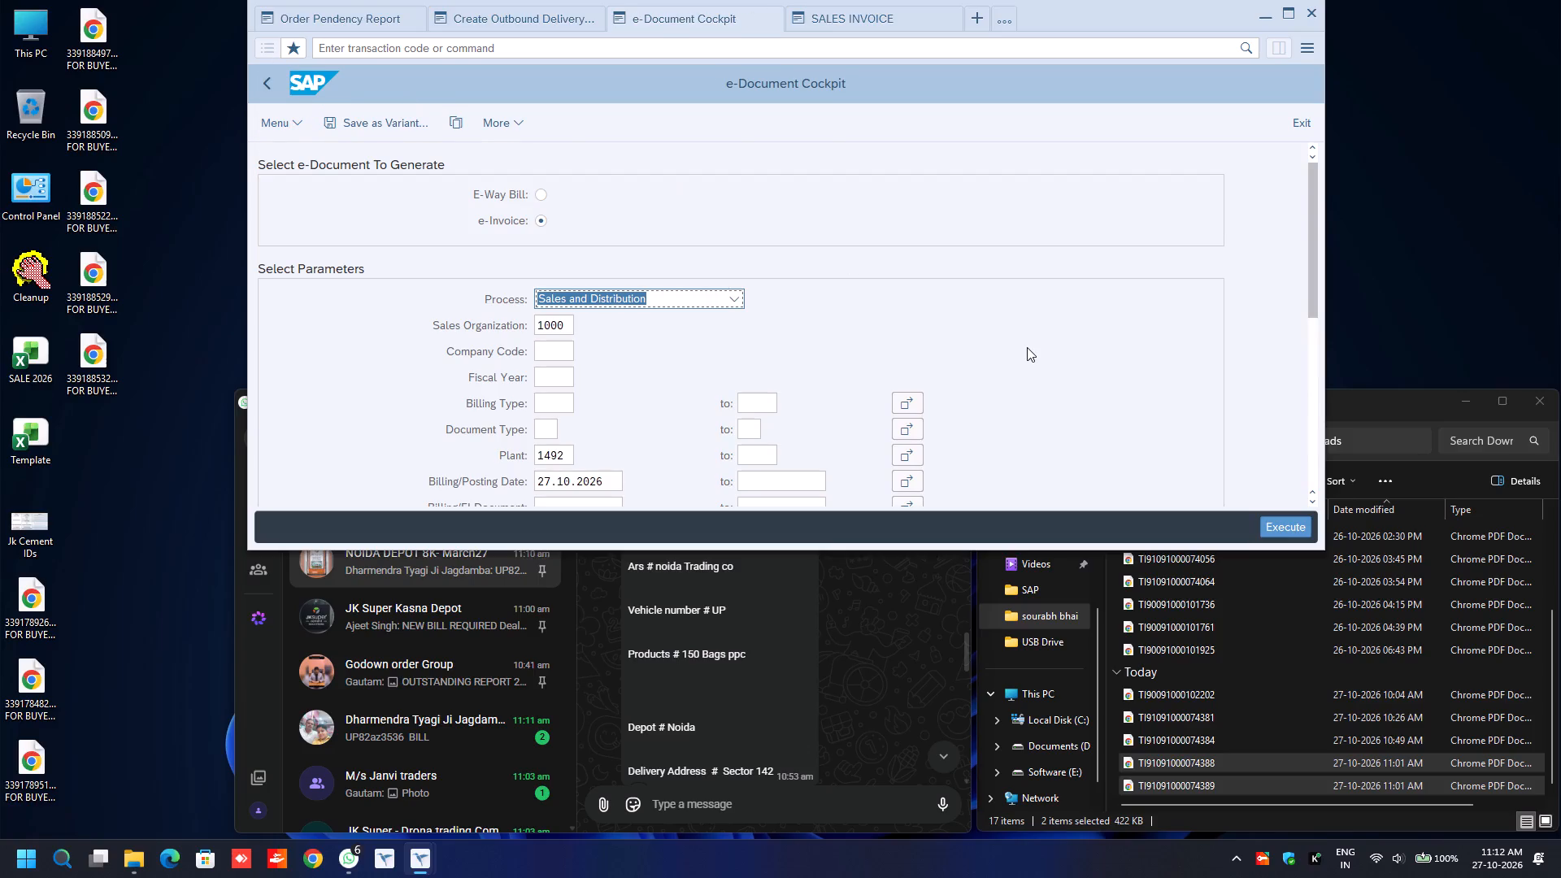
pyautogui.click(1280, 528)
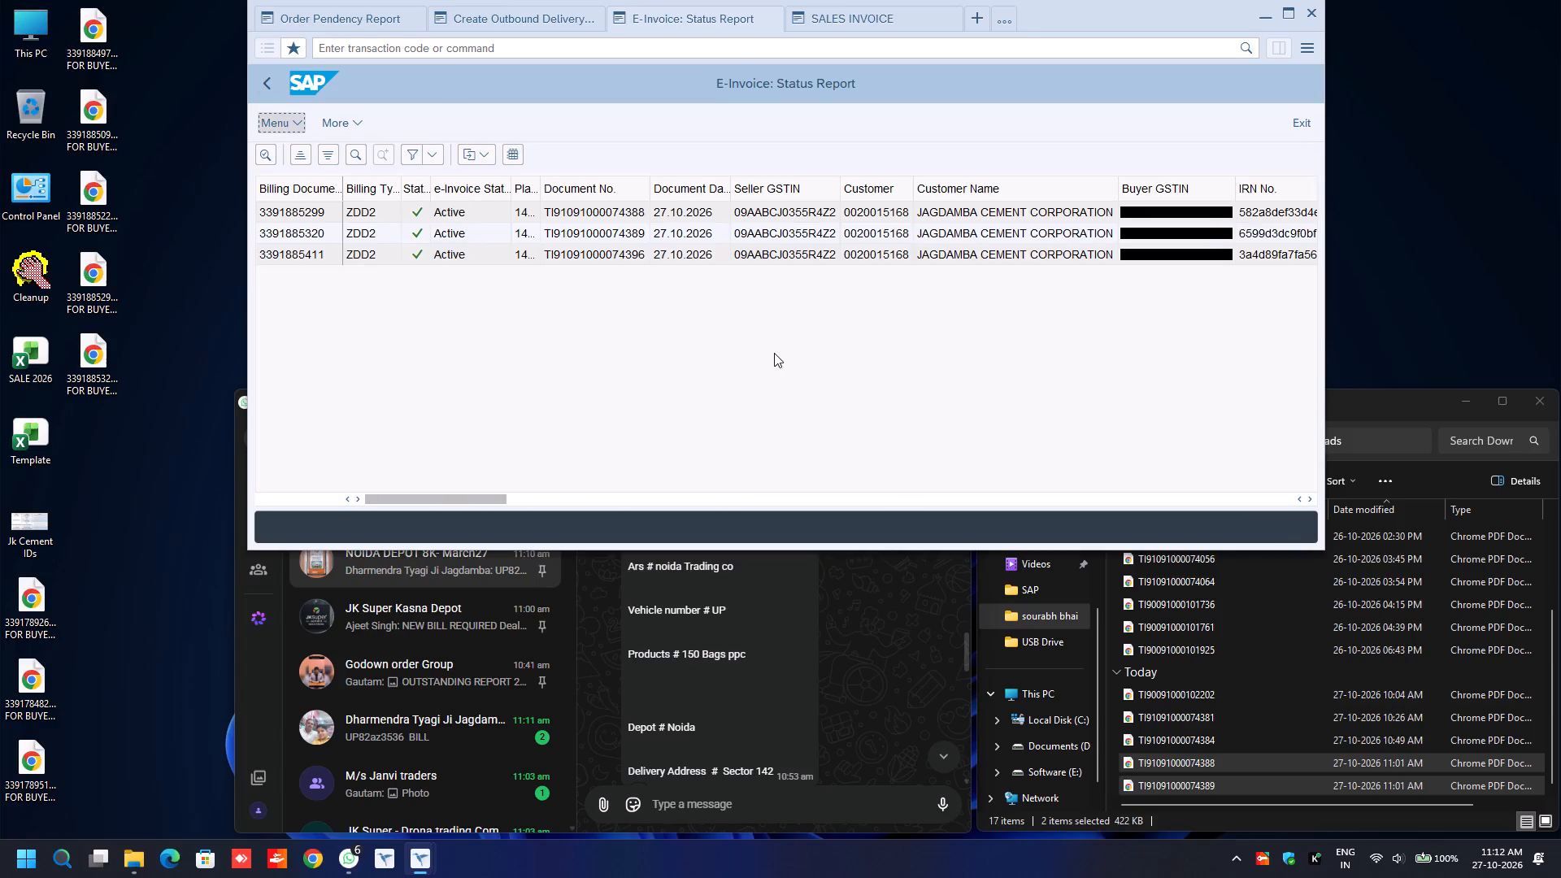
pyautogui.scroll(-13, 774, 353)
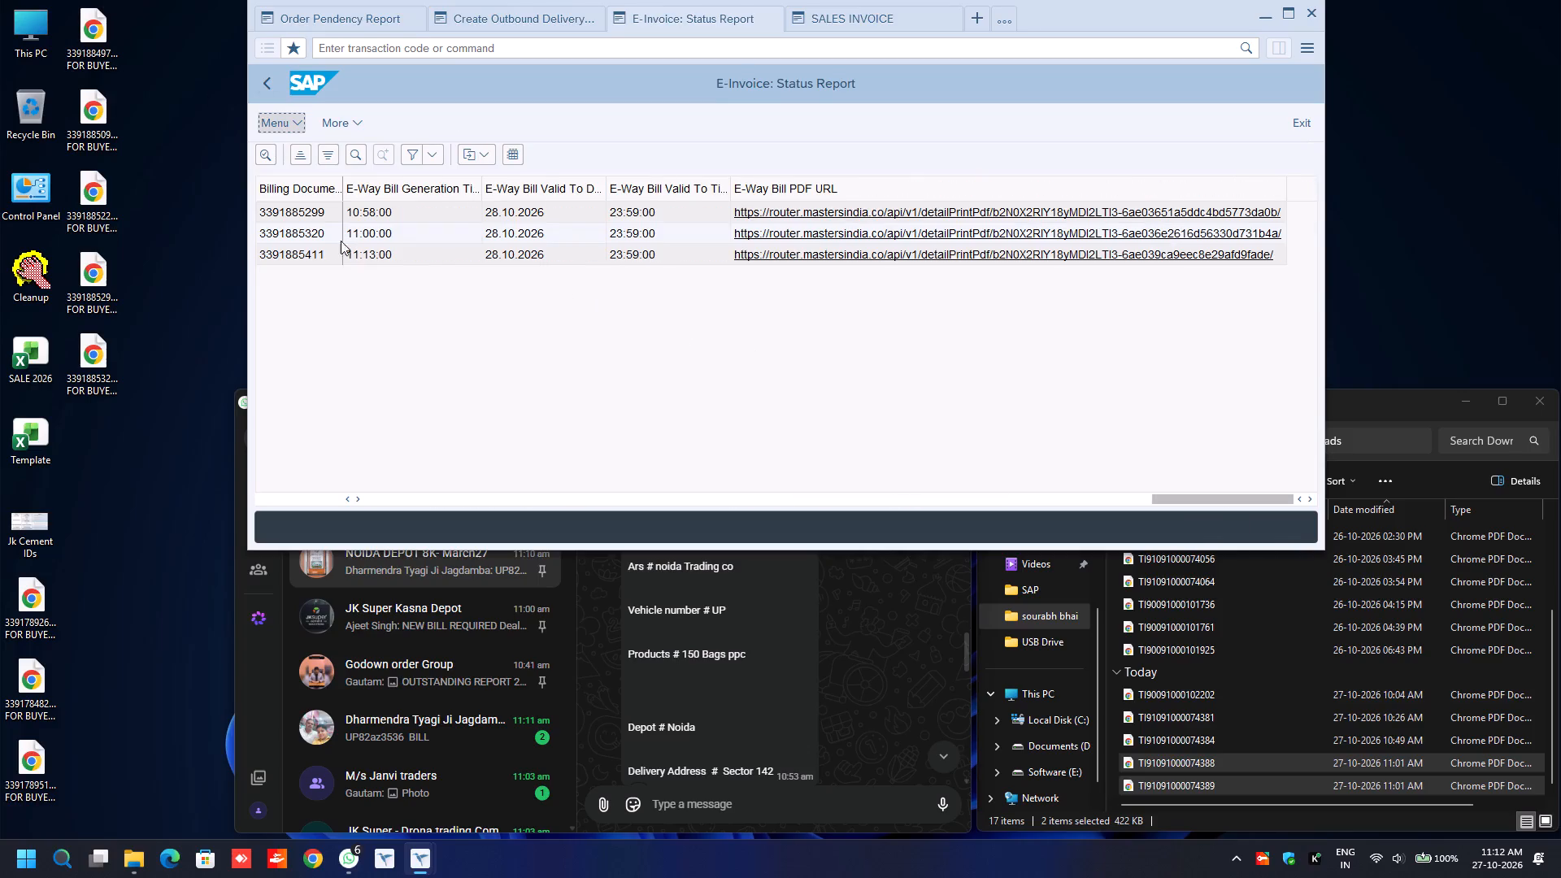
pyautogui.click(314, 254)
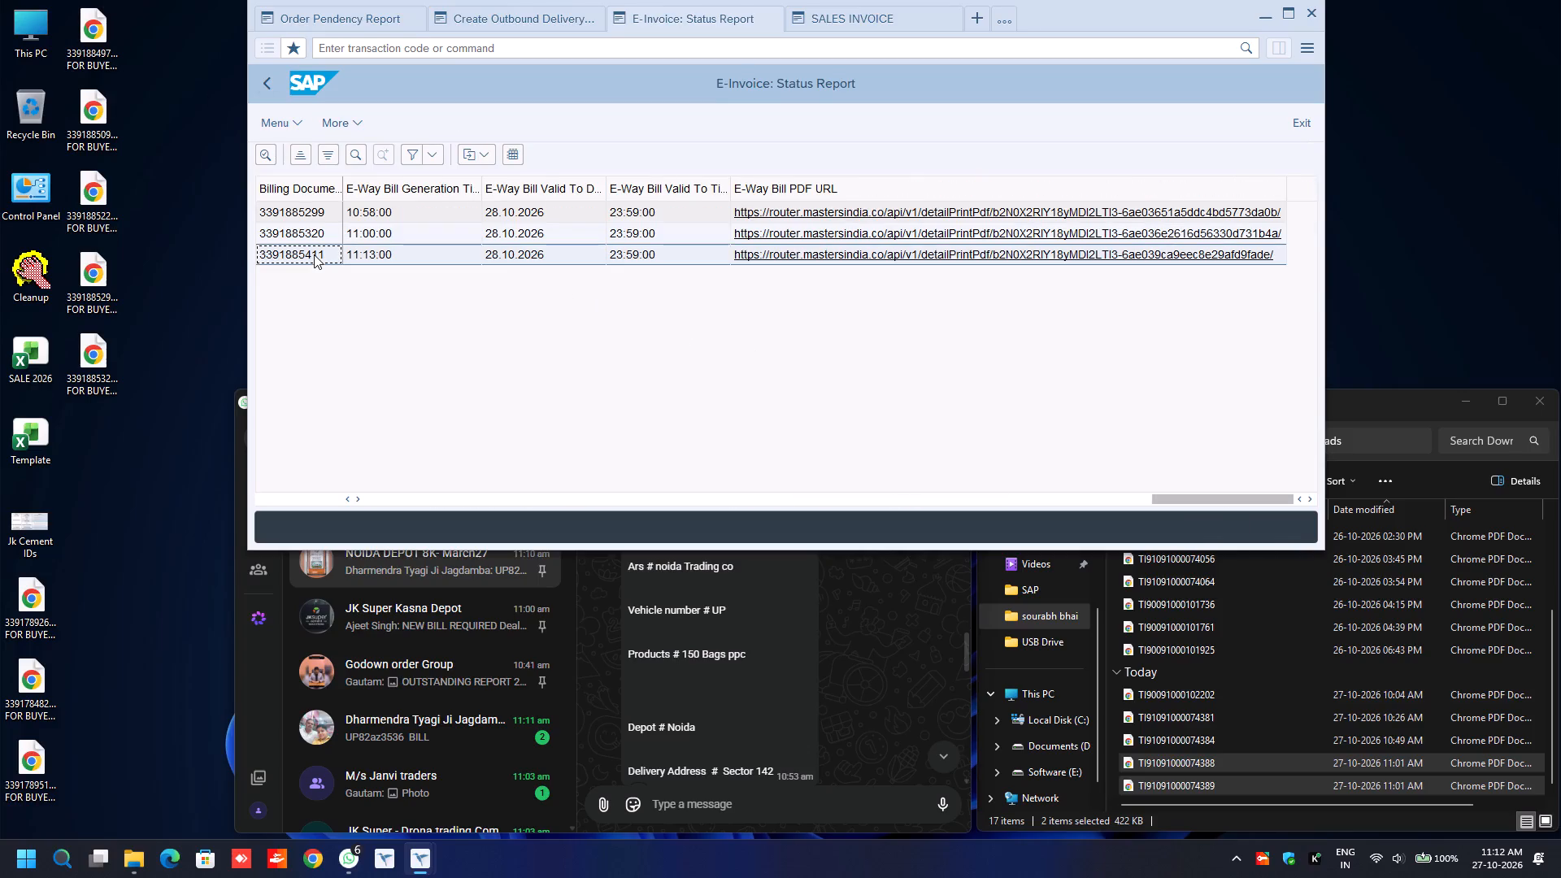
pyautogui.hotkey('ctrl', 'y')
pyautogui.hotkey('ctrl', 'c')
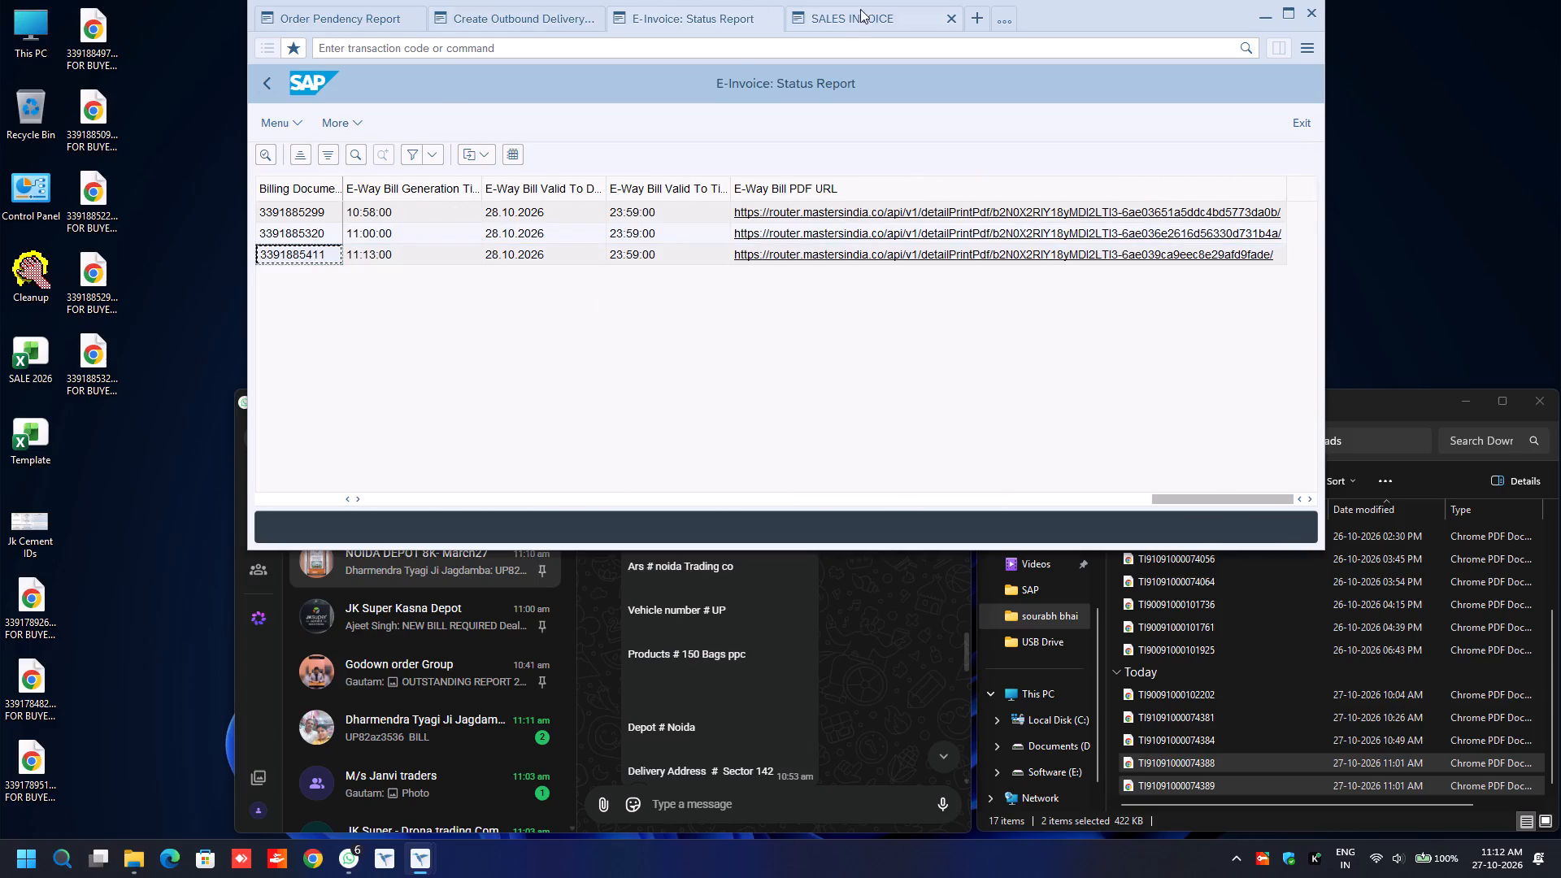
pyautogui.click(858, 13)
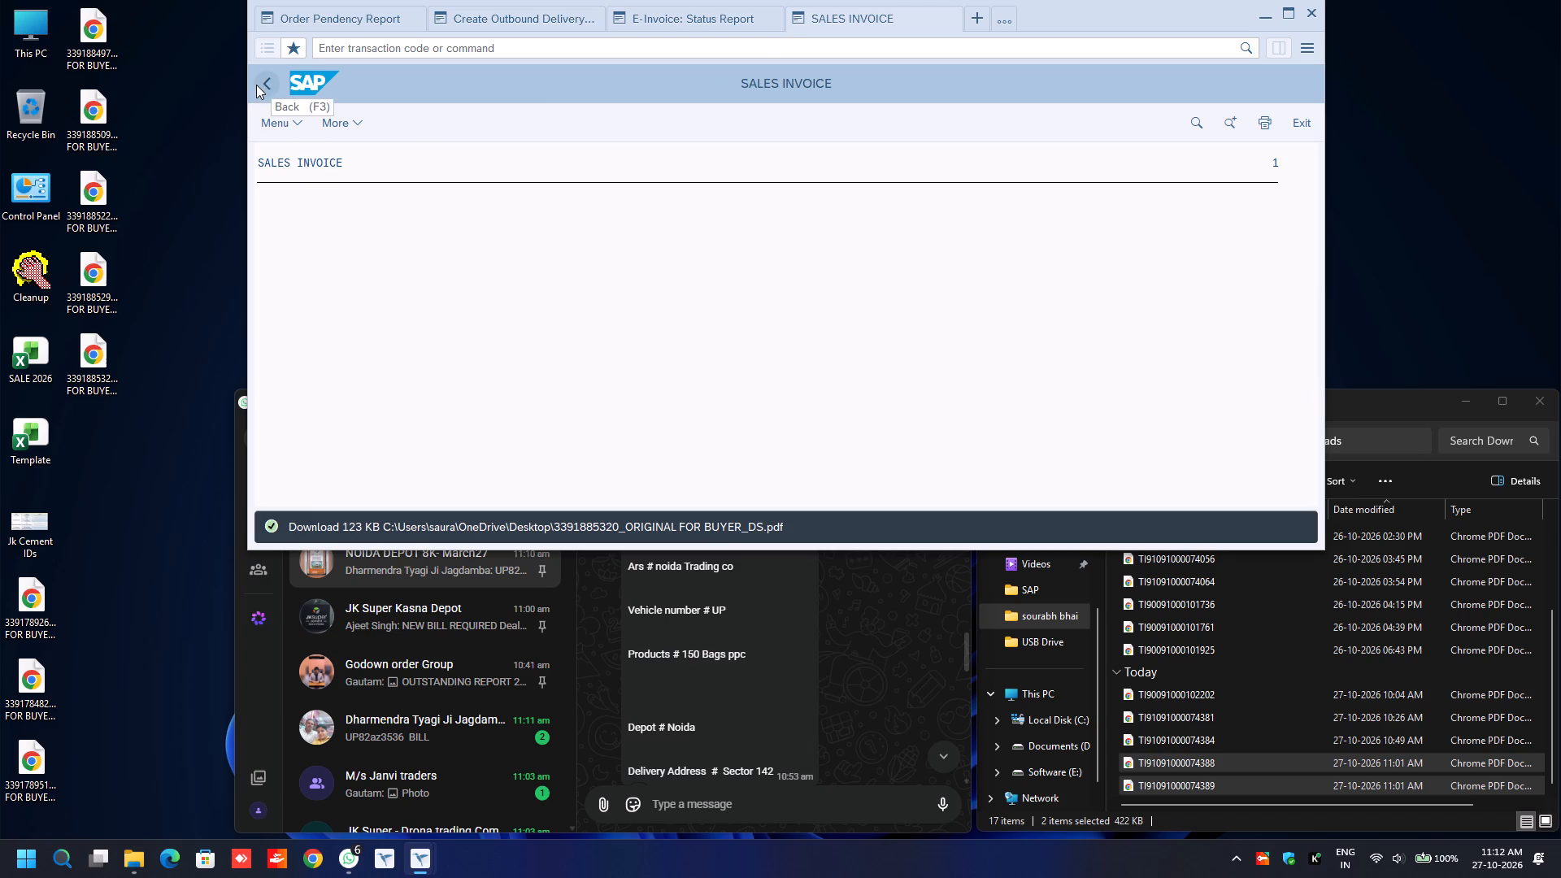
pyautogui.moveTo(256, 85); pyautogui.dragTo(267, 84)
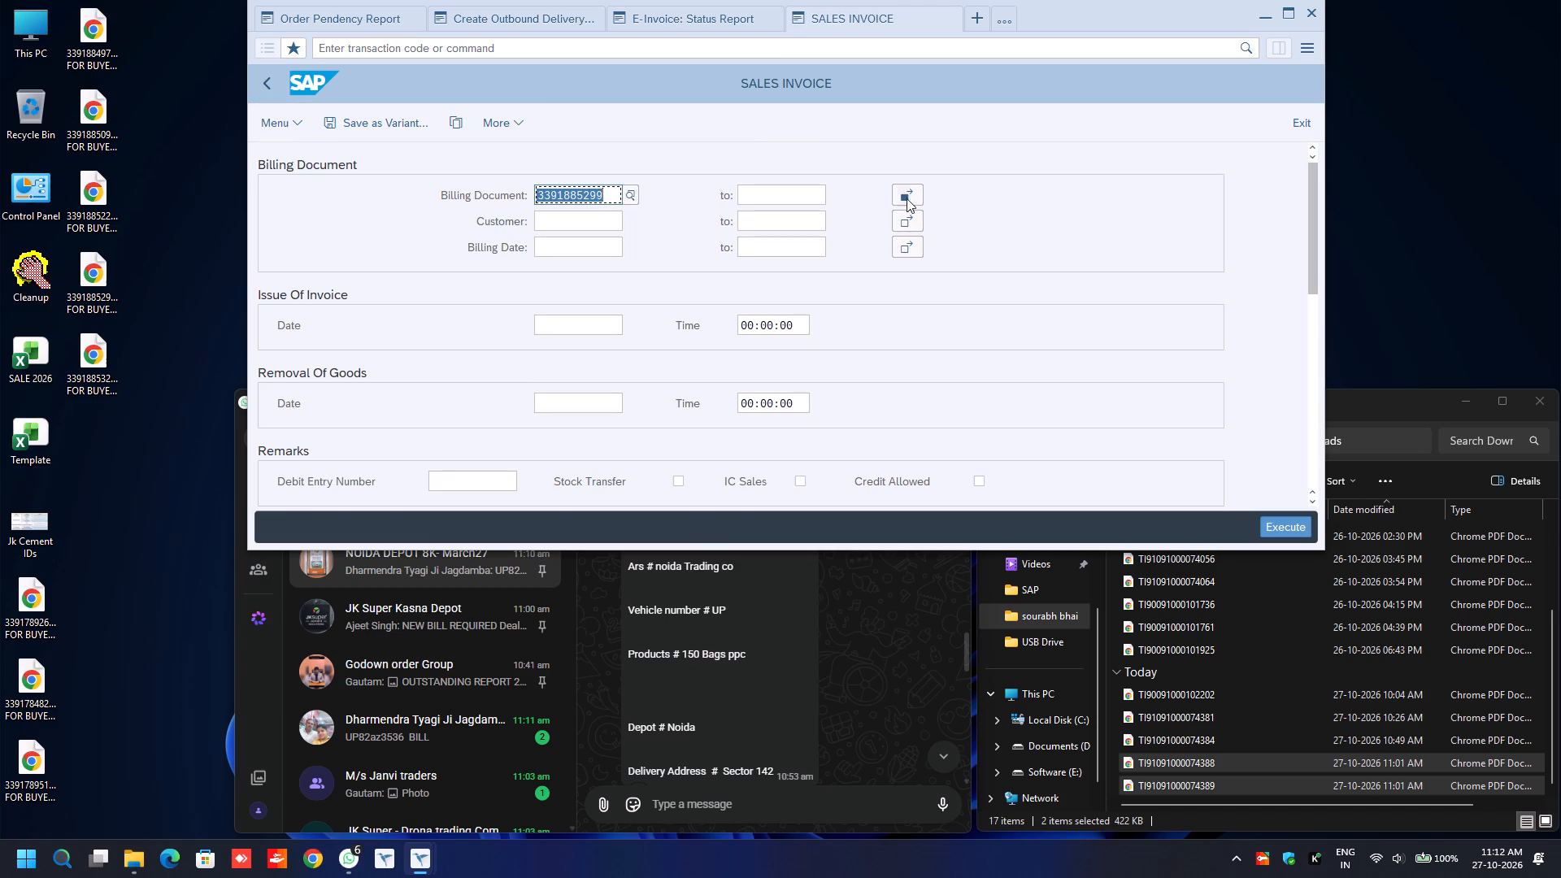
pyautogui.click(907, 197)
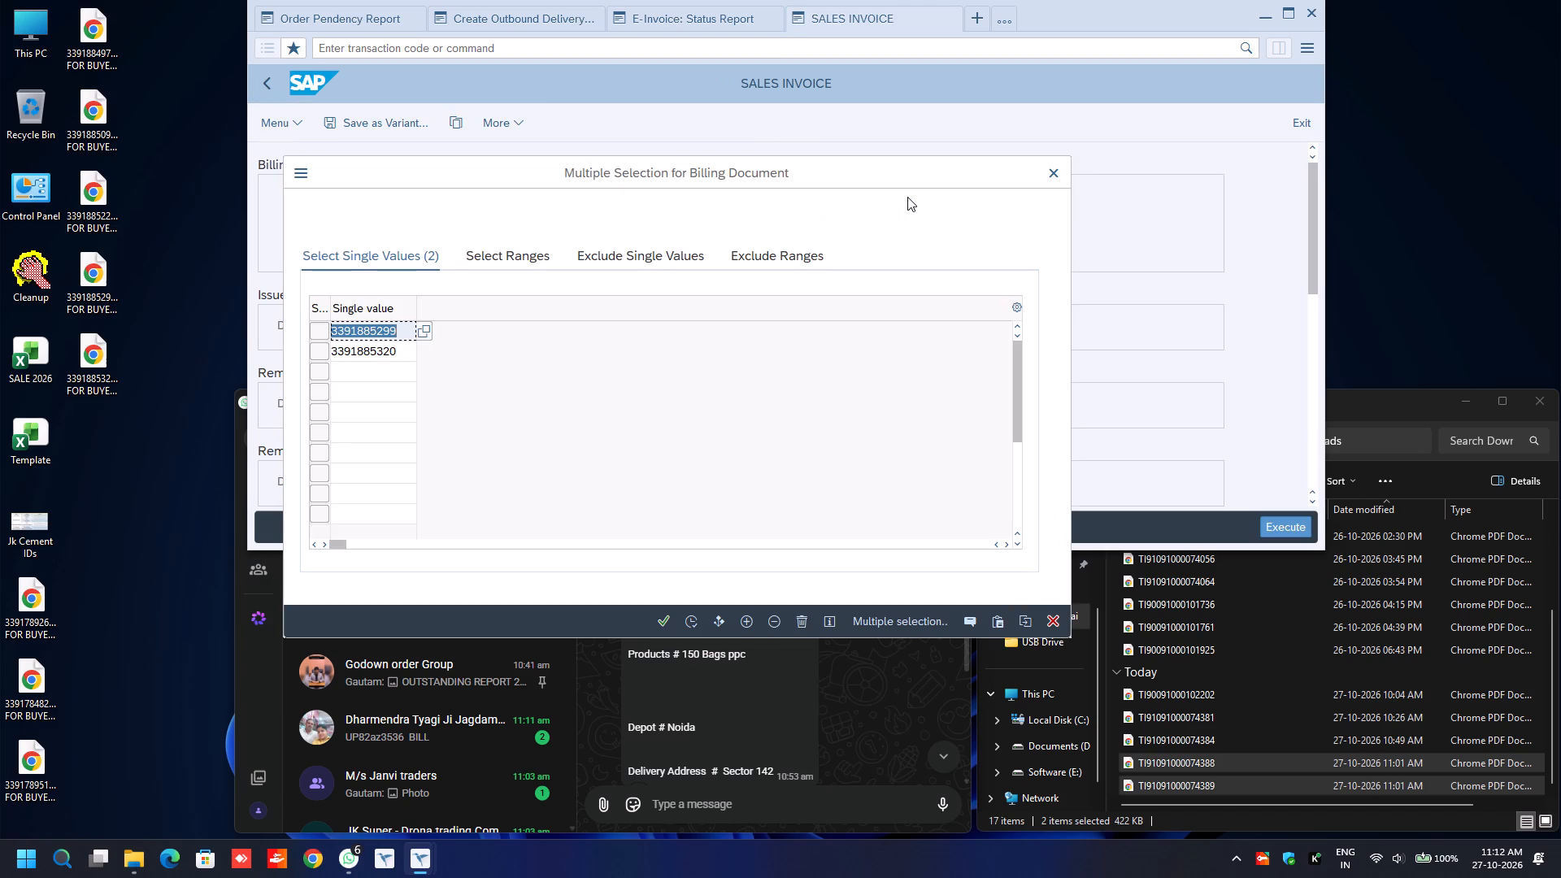
pyautogui.hotkey('ctrl', 'v')
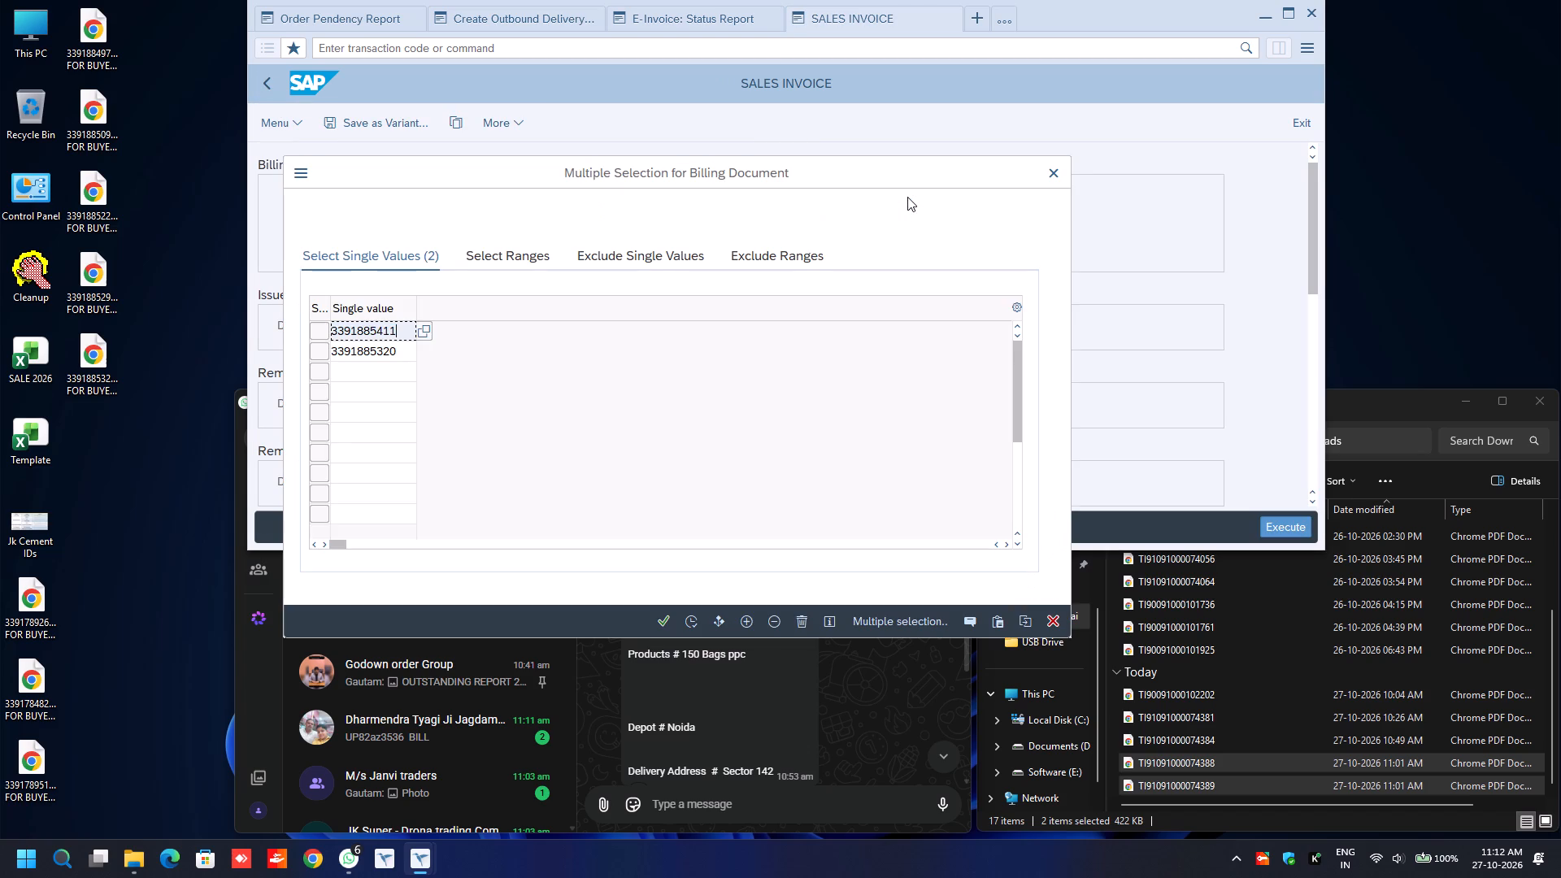
pyautogui.press('Down')
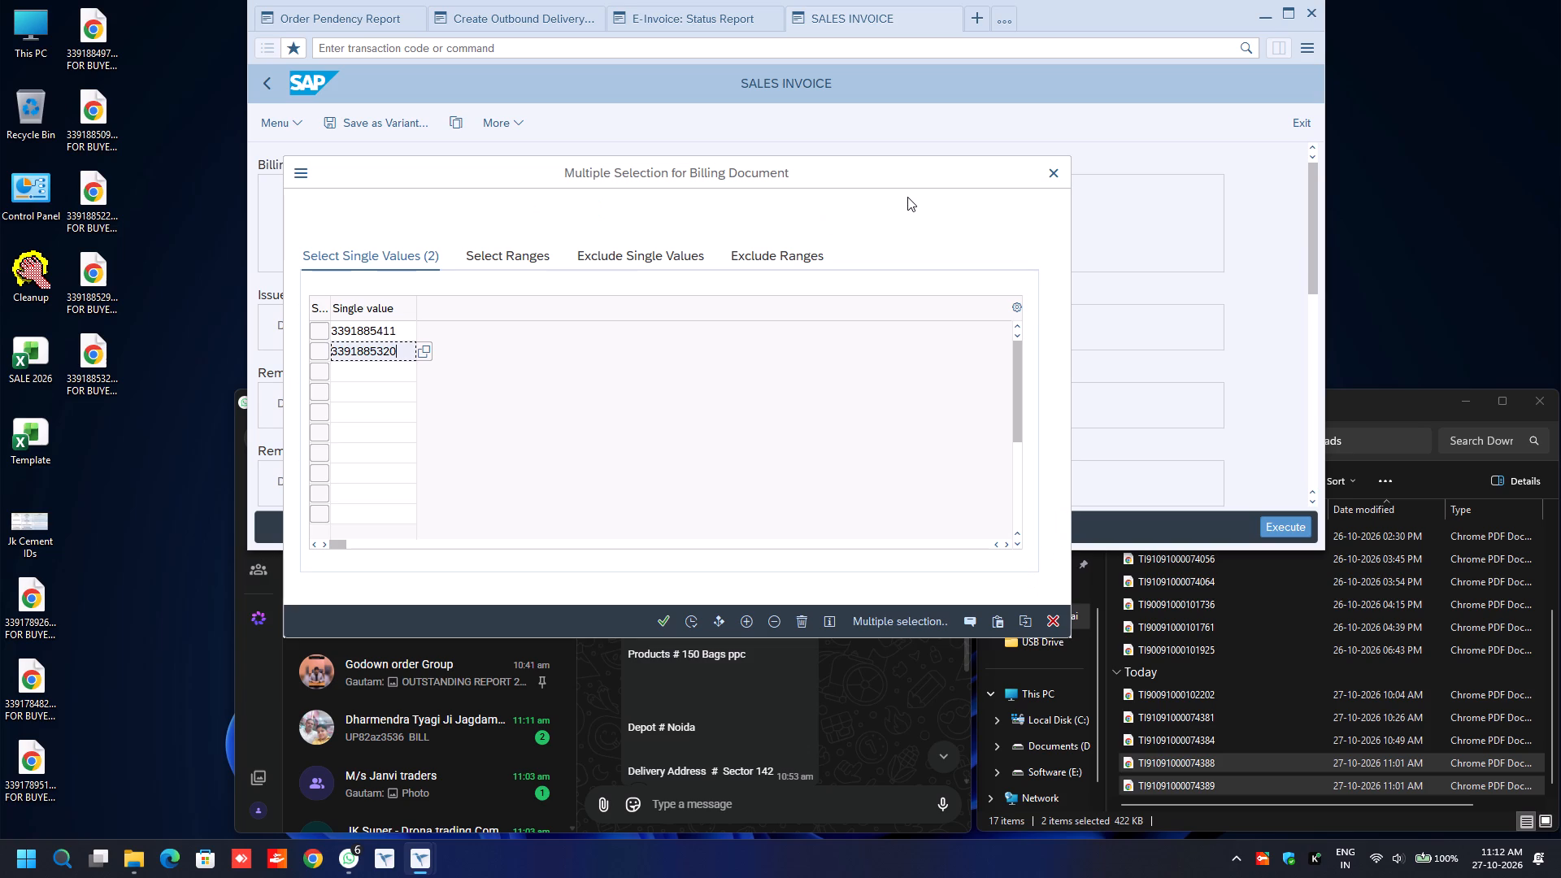
pyautogui.hotkey('ctrl', 'a')
pyautogui.press('Delete')
pyautogui.press('F8')
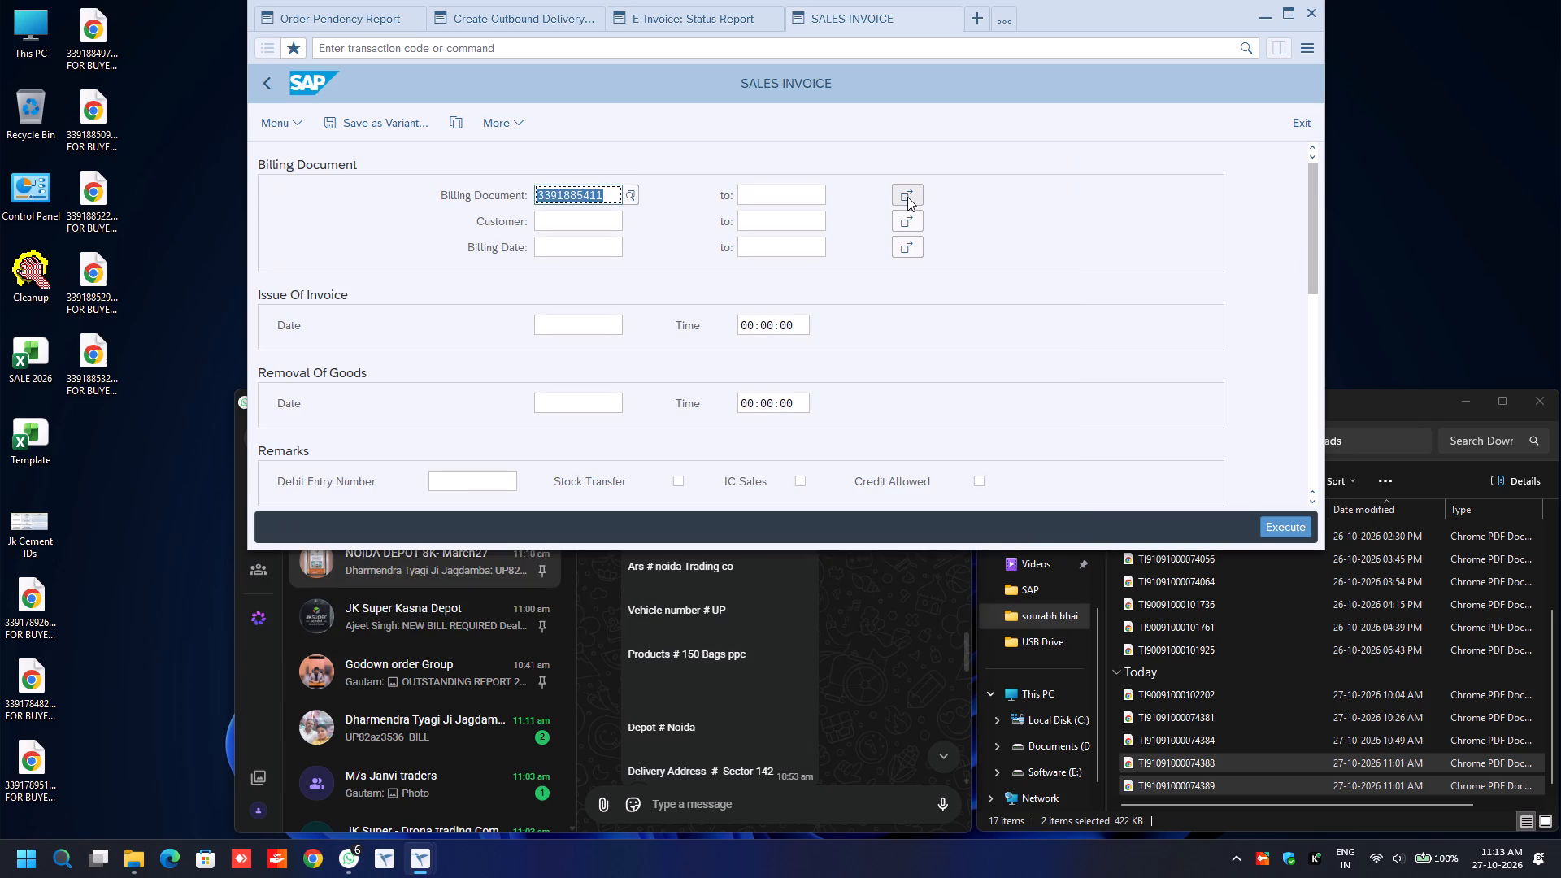
# Execute the sales invoice output with only the Original For Buyer copy selected.
pyautogui.press('F8')
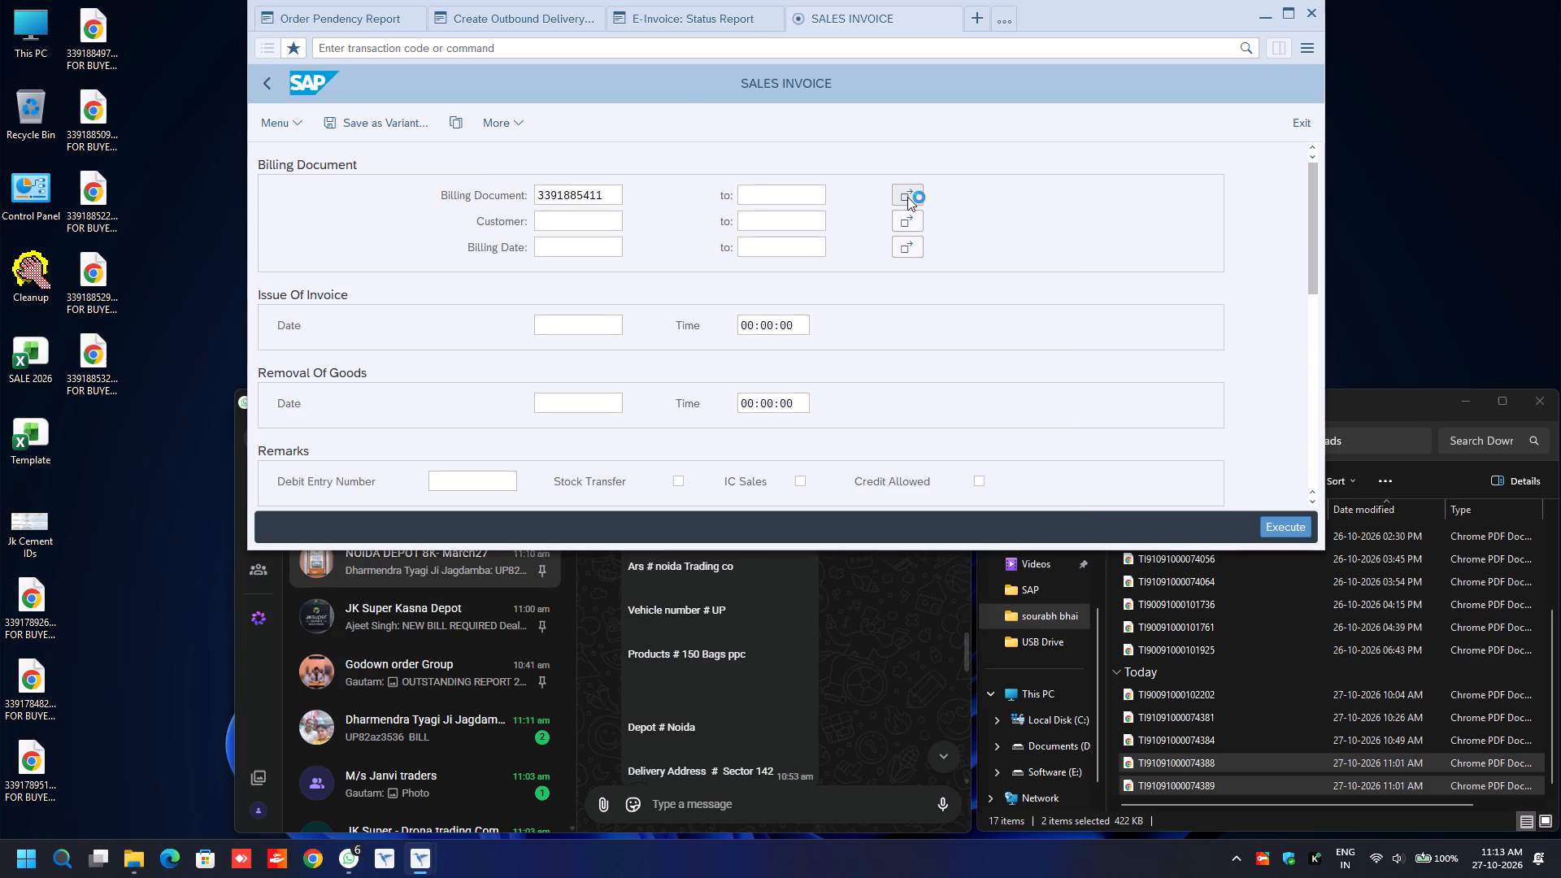
pyautogui.press('space')
pyautogui.press('Return')
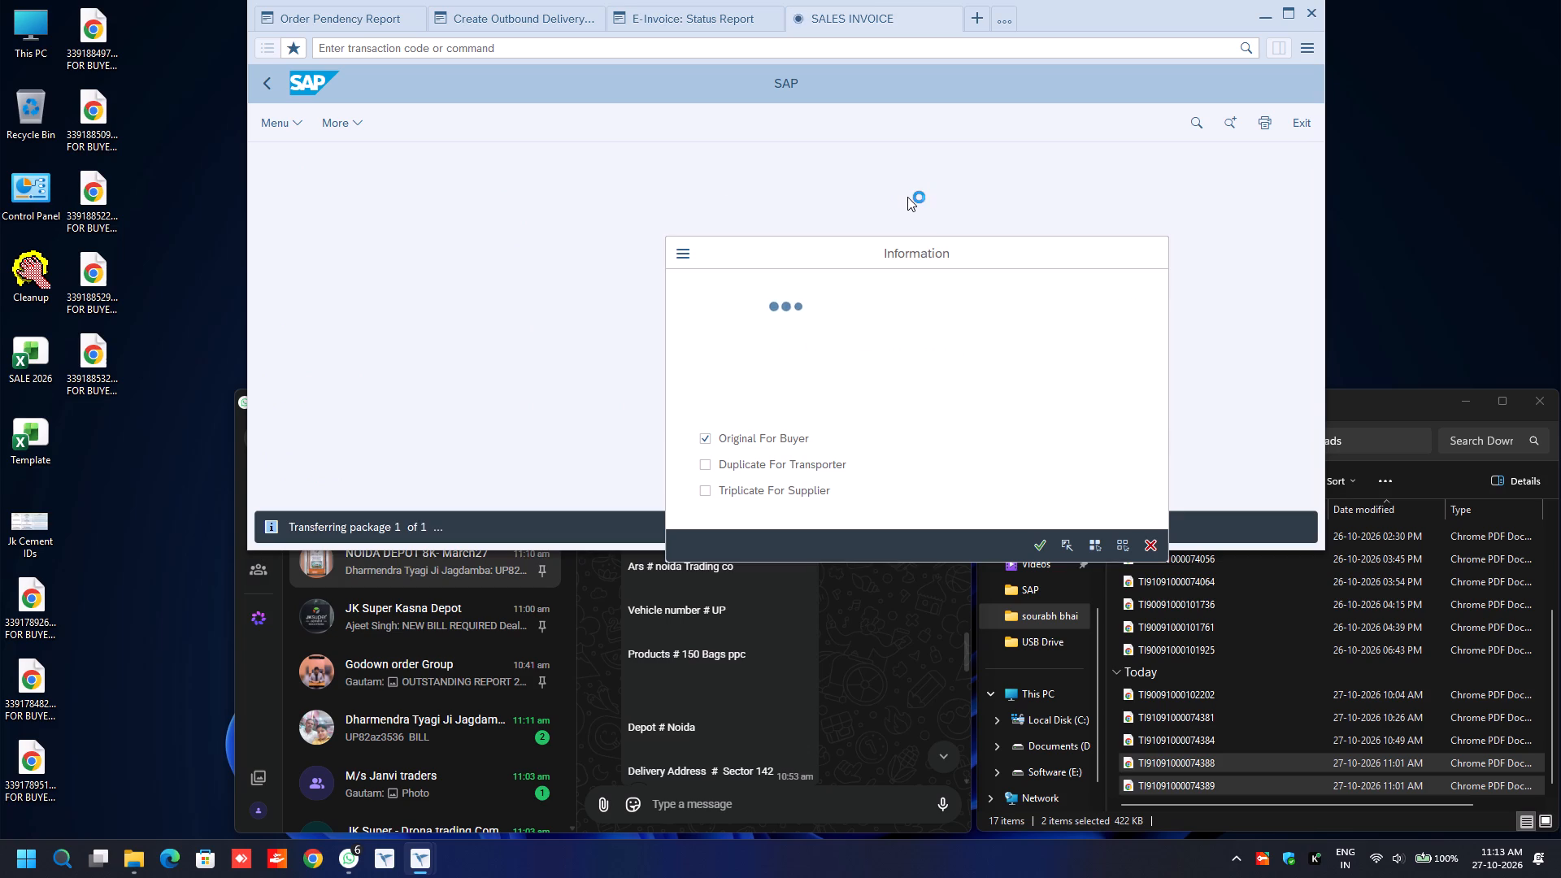
pyautogui.click(704, 15)
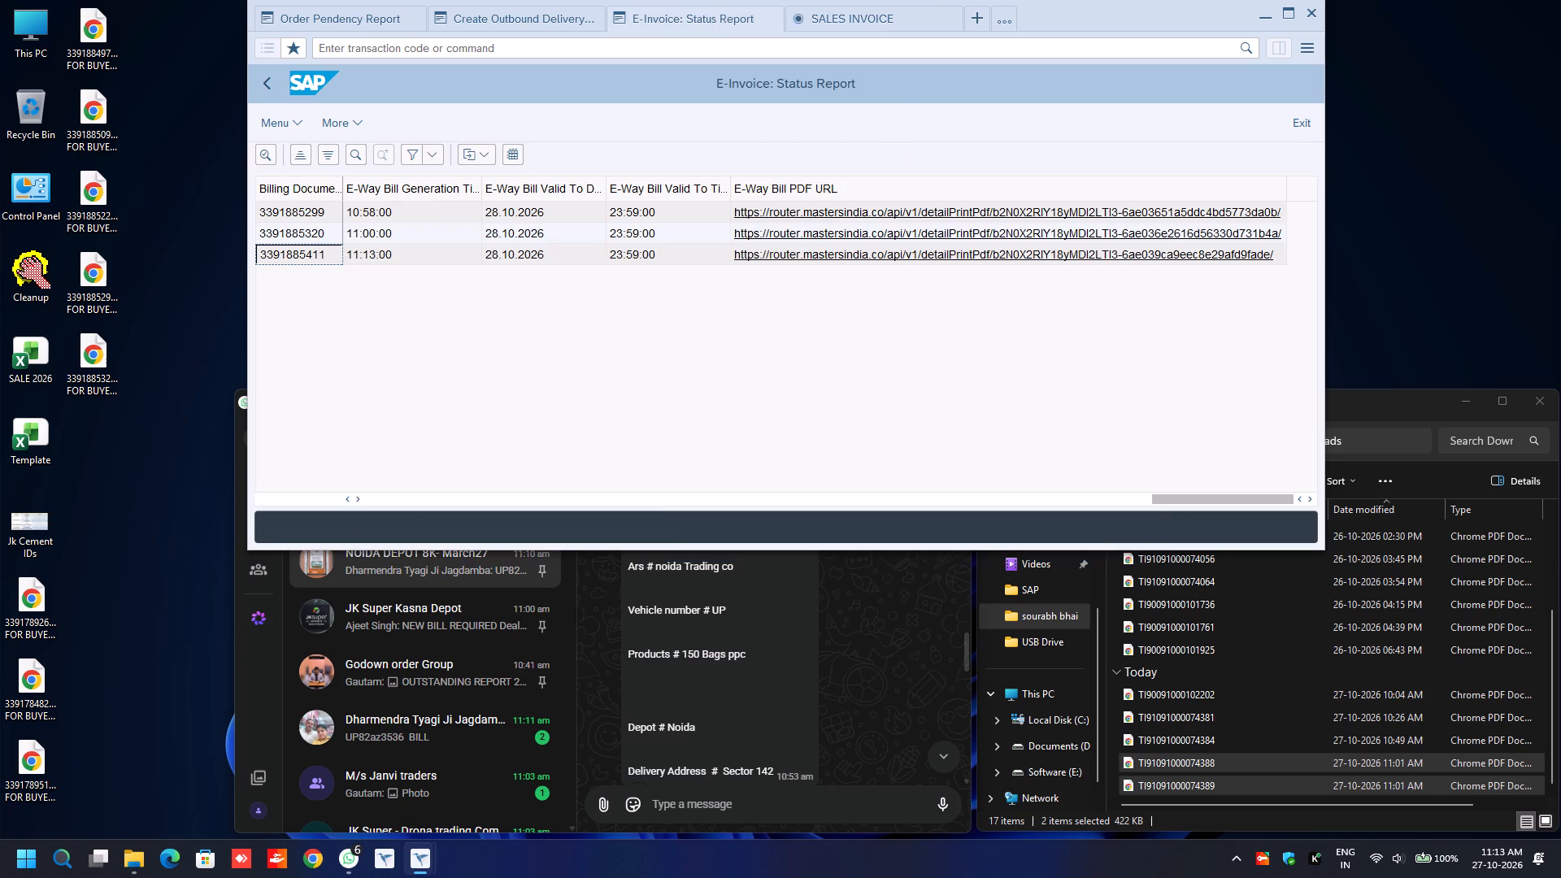
pyautogui.click(981, 248)
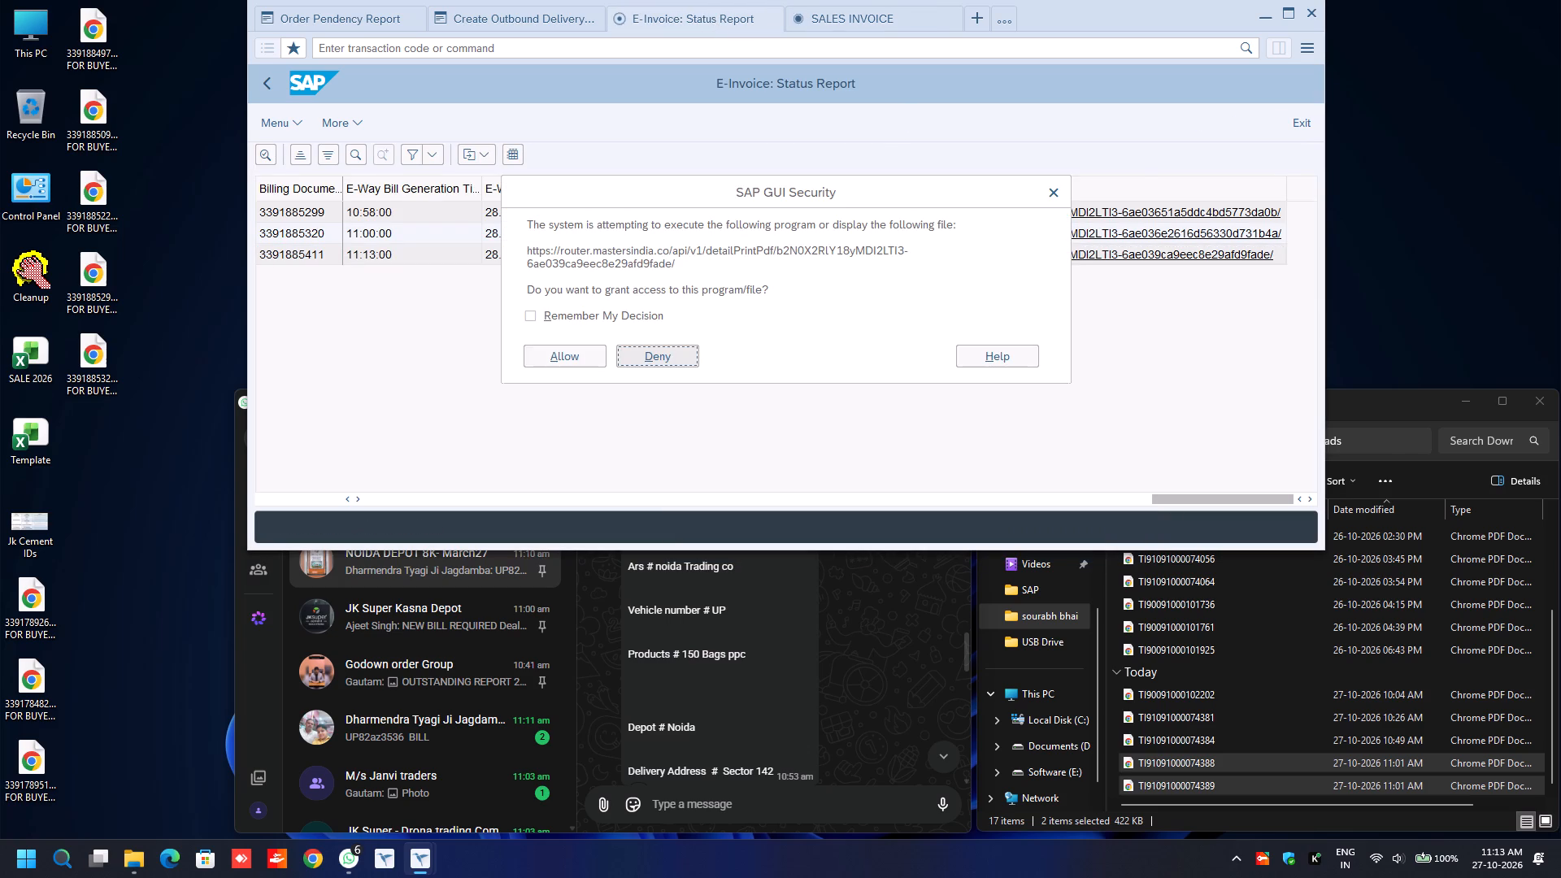
pyautogui.press('Left')
pyautogui.press('Return')
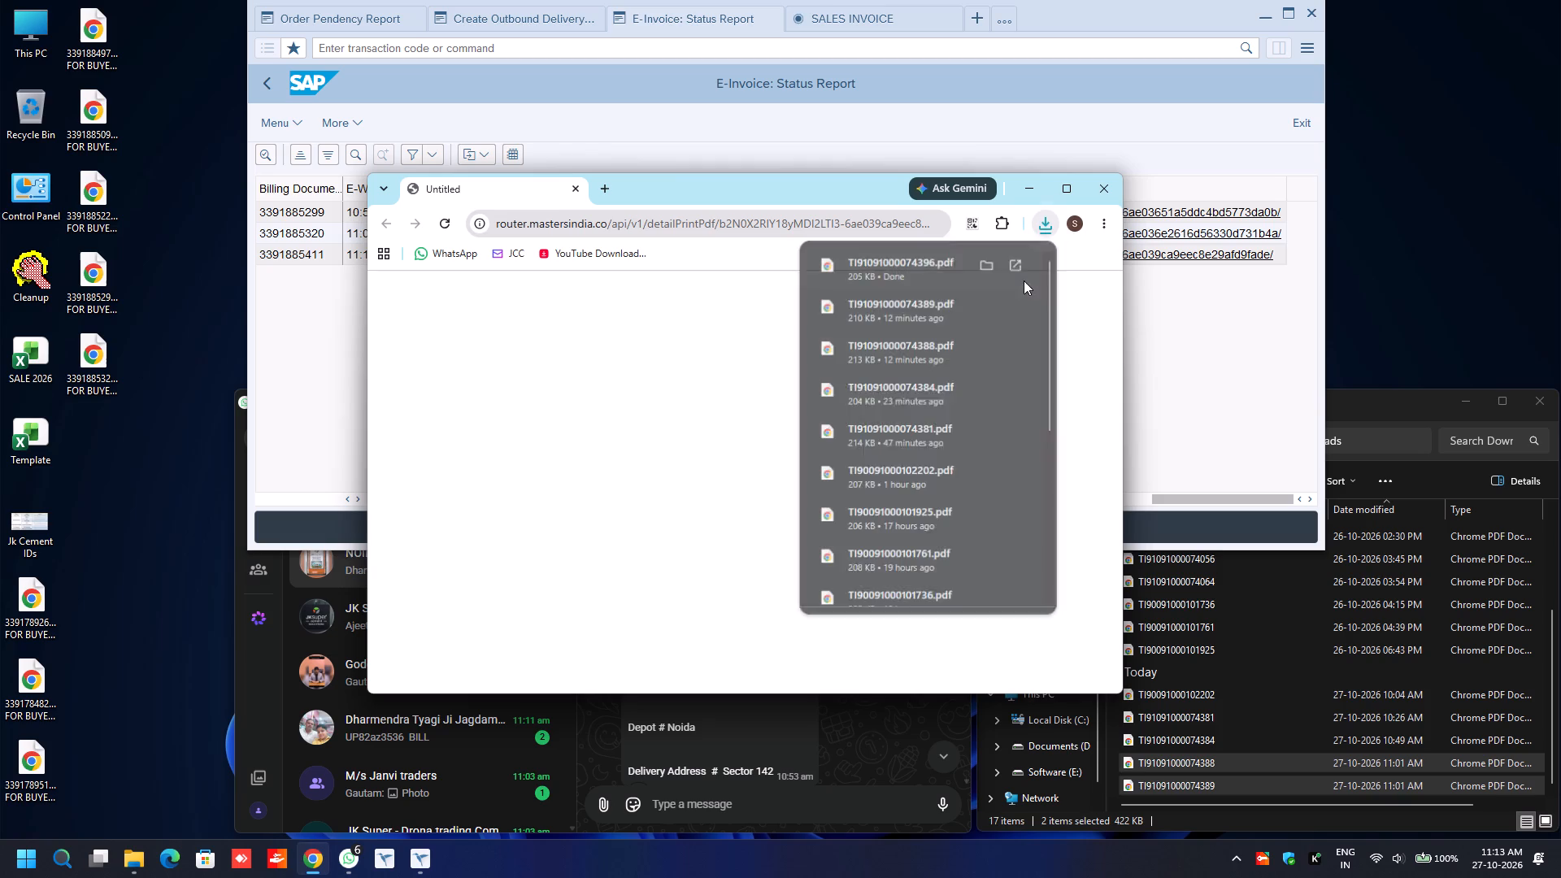
pyautogui.click(986, 258)
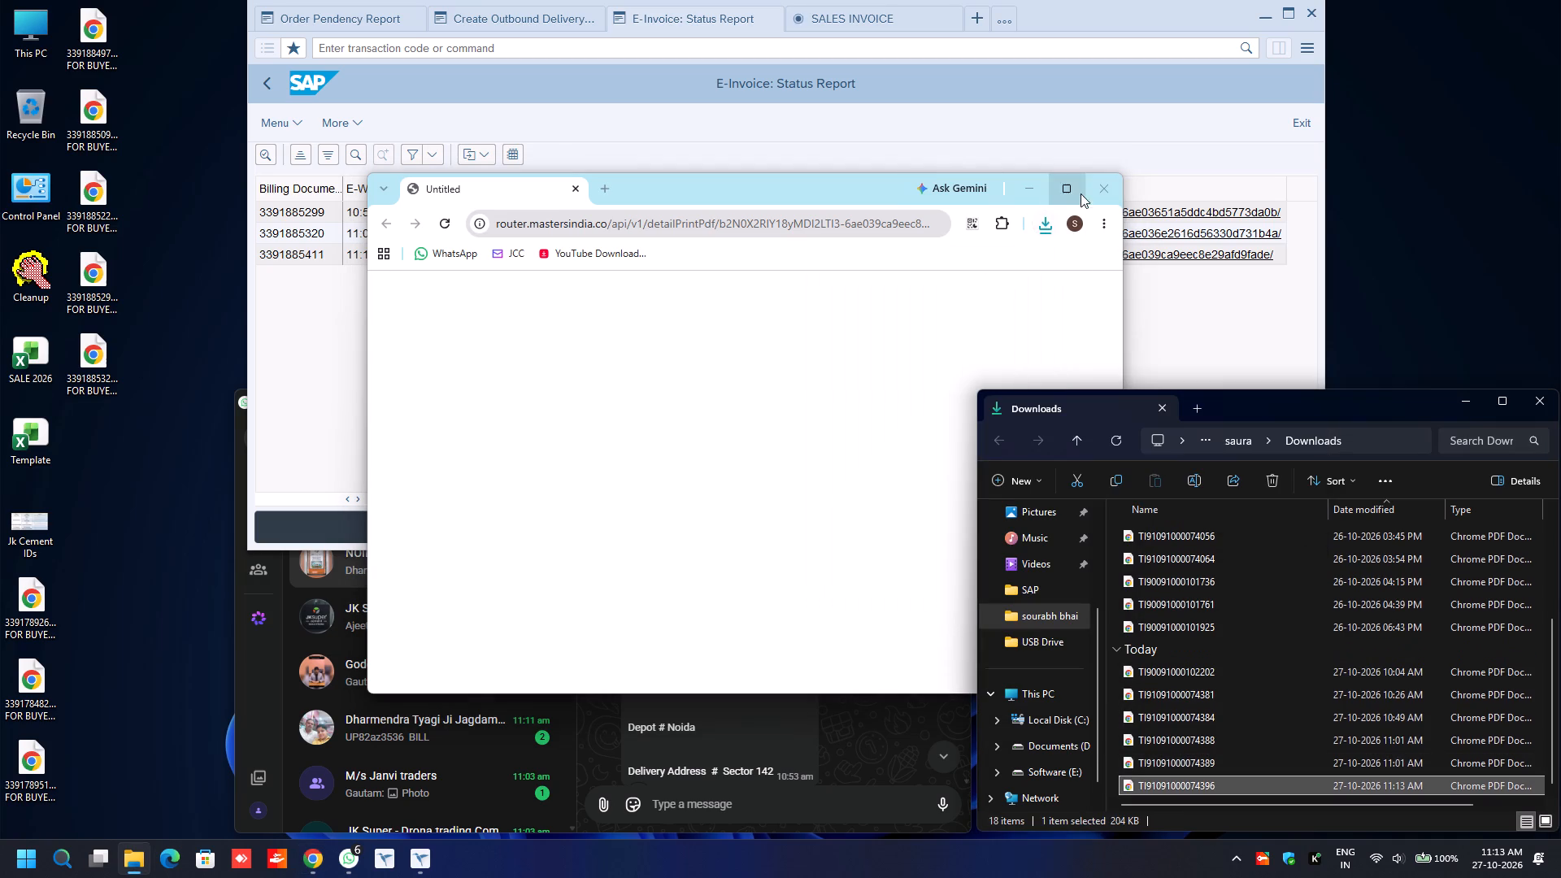
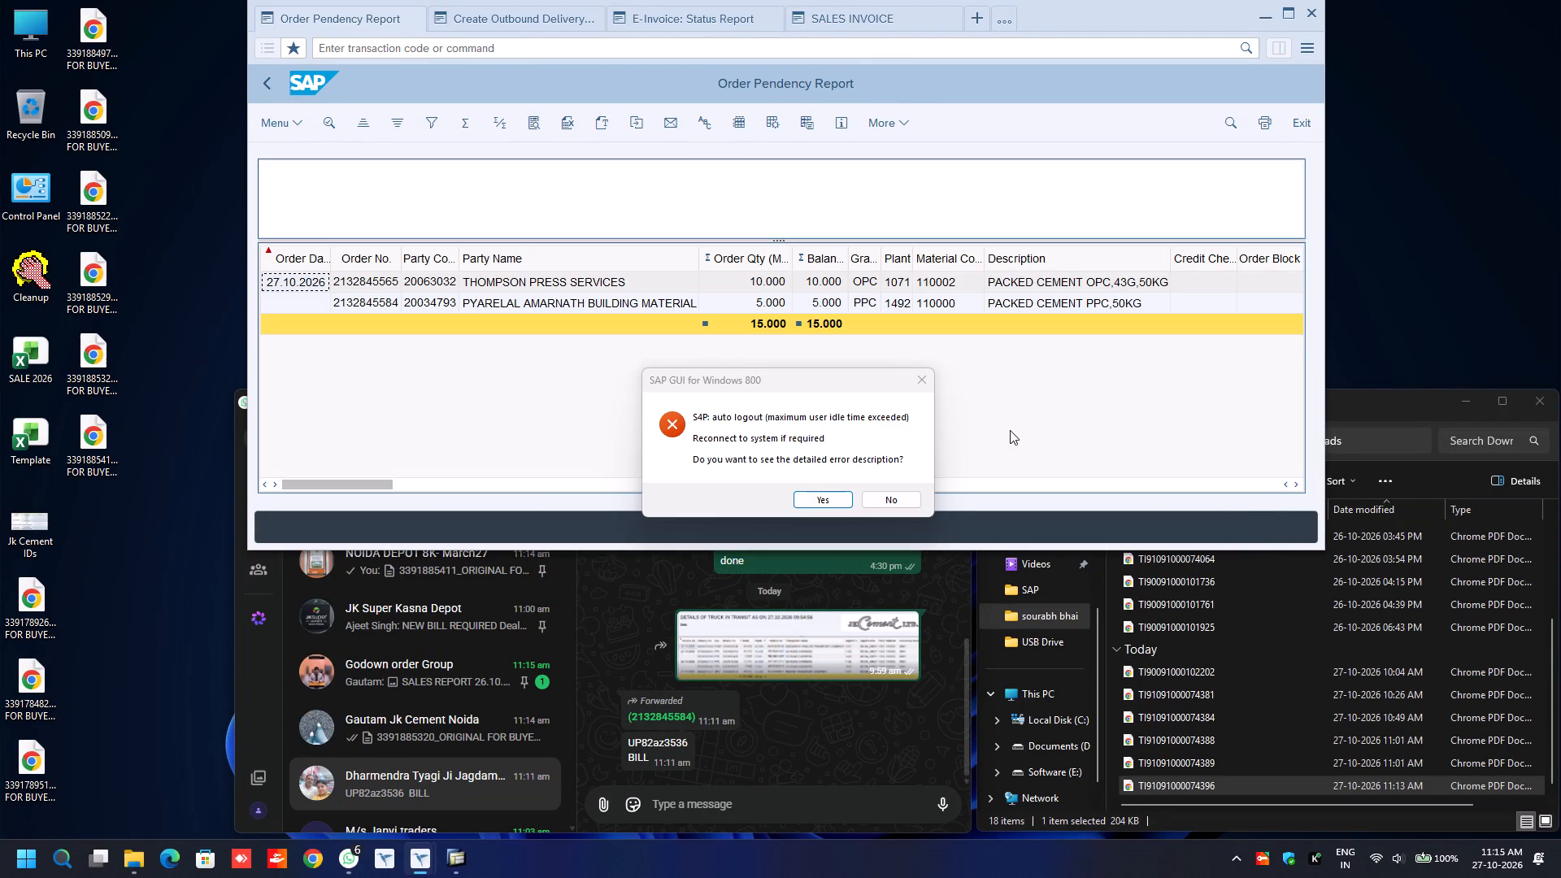
# Dismiss the auto-logout error without viewing its detailed description.
pyautogui.click(895, 501)
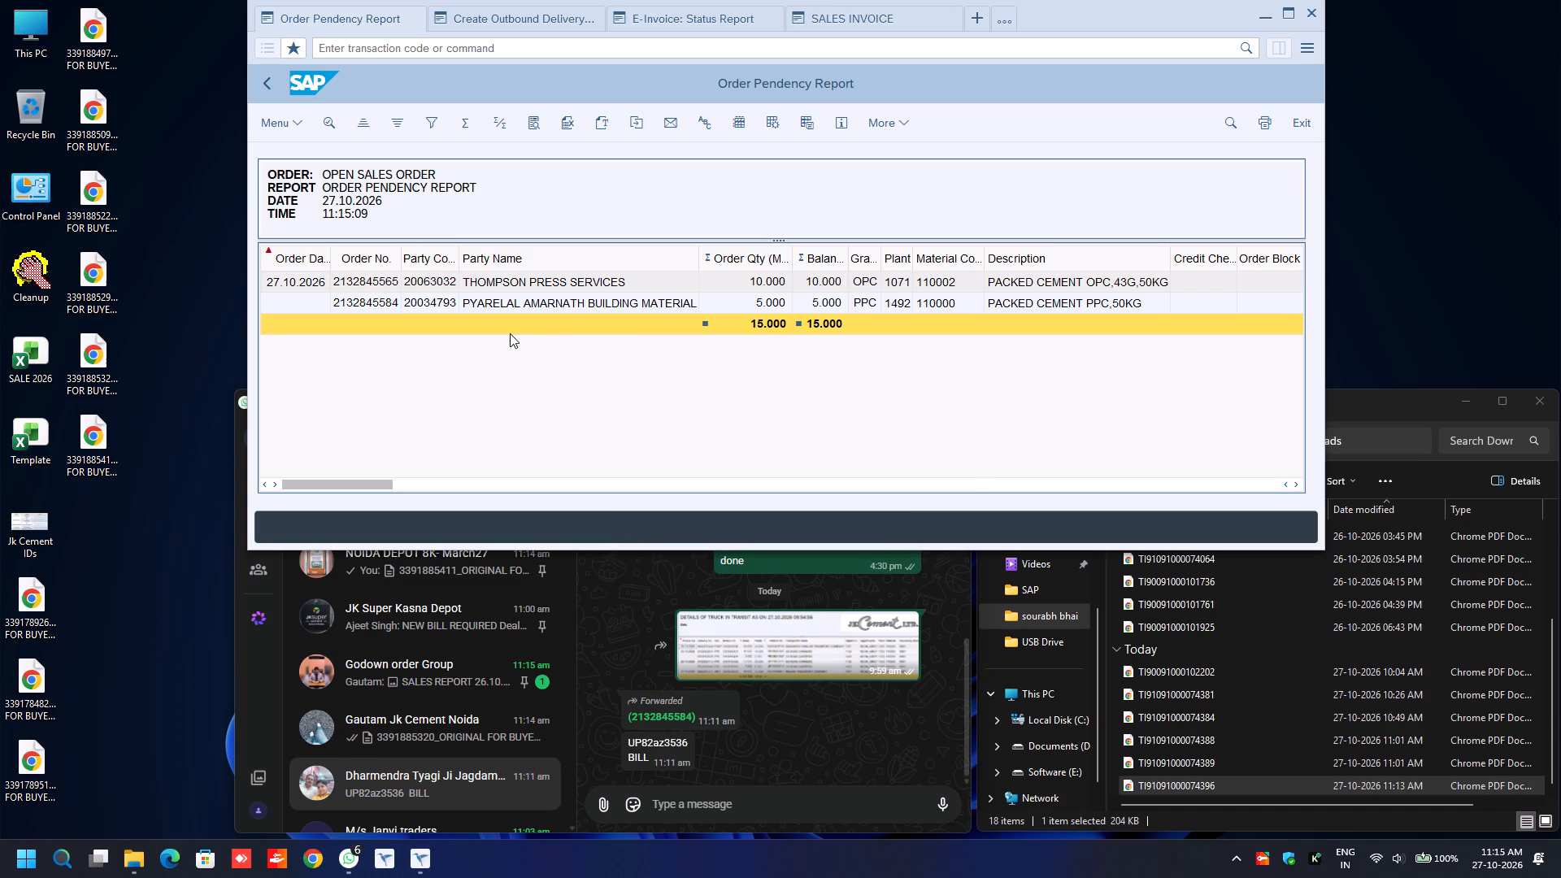
pyautogui.click(382, 298)
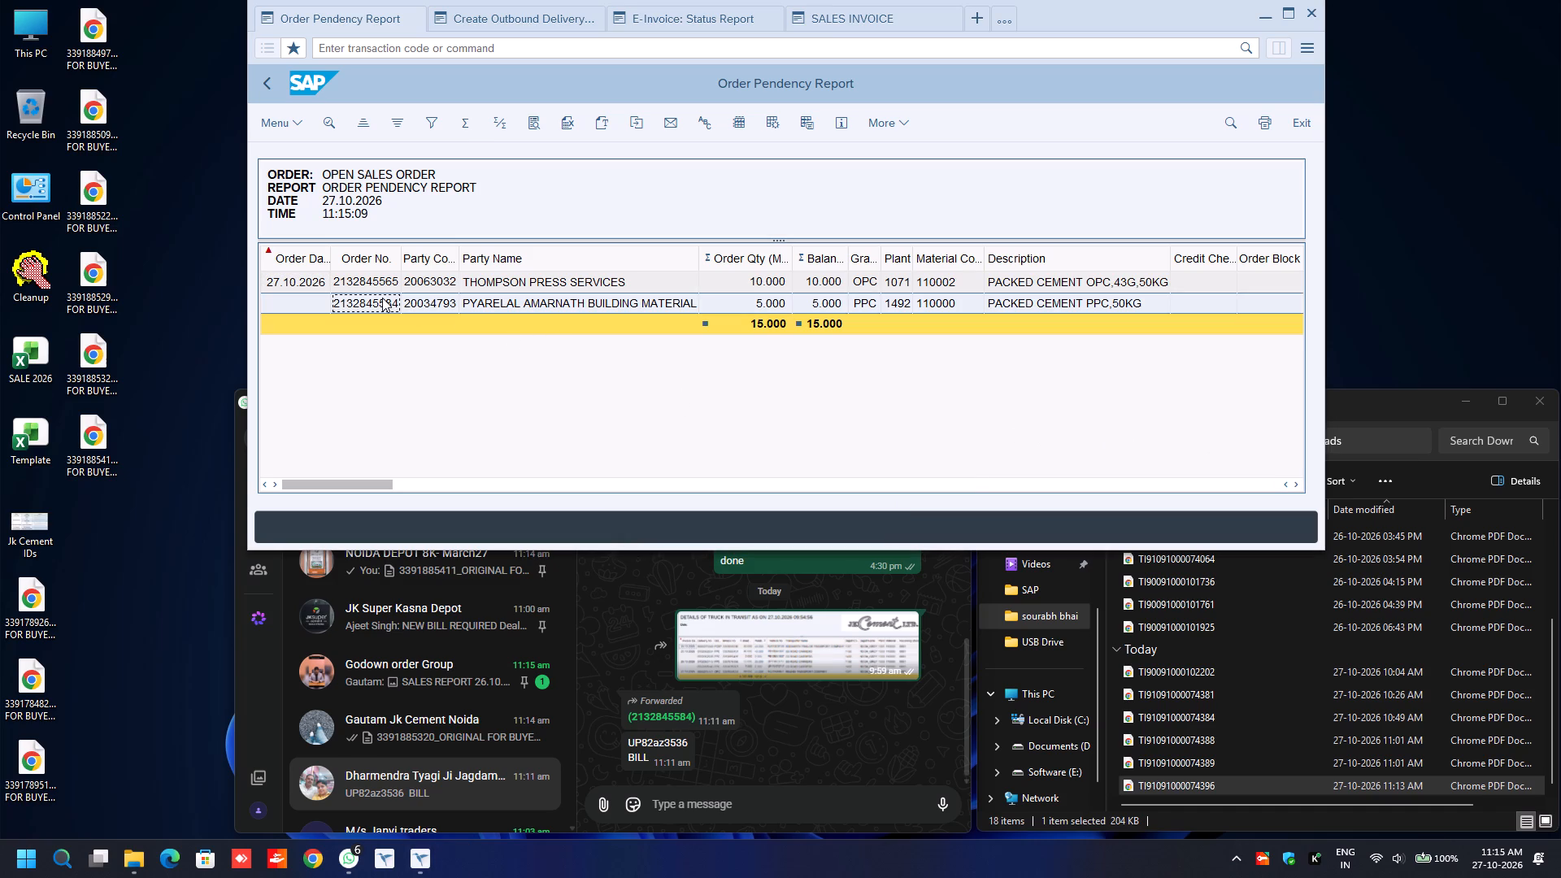
pyautogui.hotkey('ctrl', 'y')
pyautogui.hotkey('ctrl', 'c')
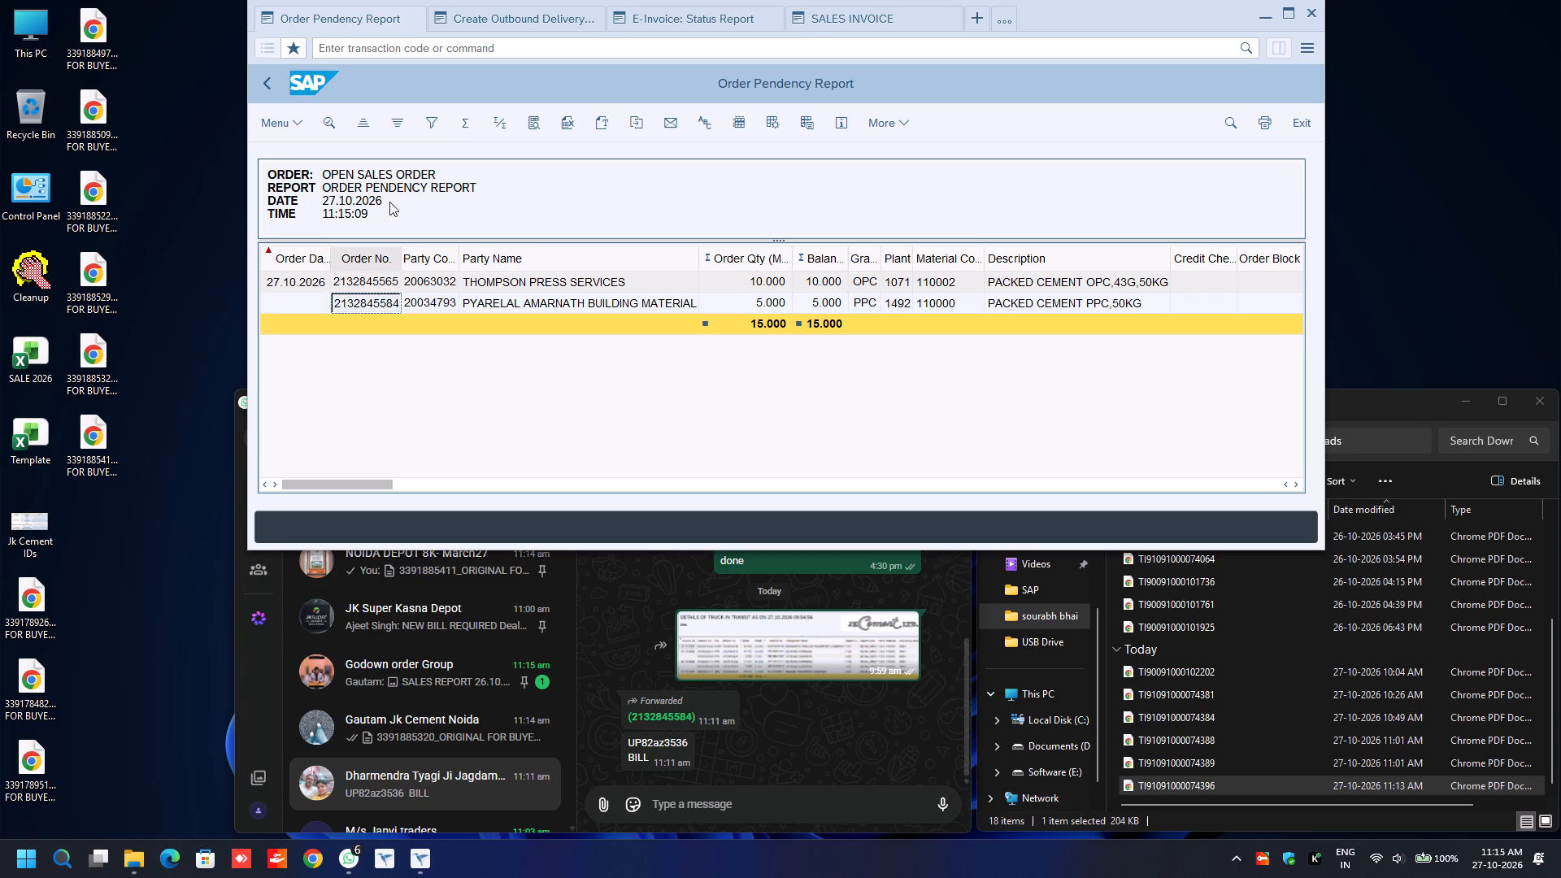
pyautogui.click(480, 13)
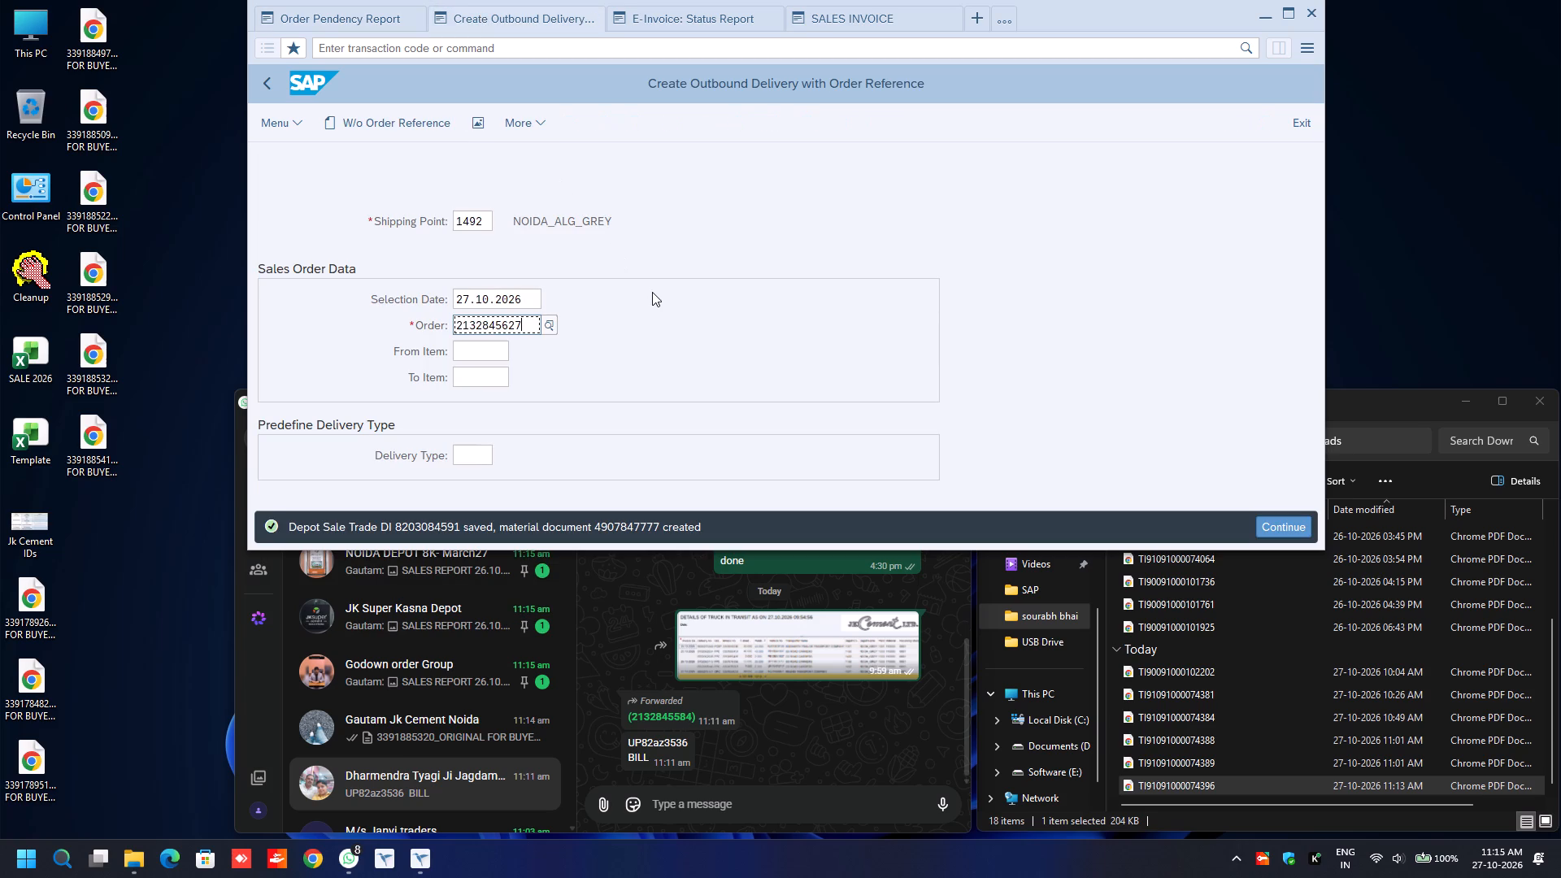
pyautogui.hotkey('ctrl', 'a')
pyautogui.hotkey('ctrl', 'v')
pyautogui.press('Return')
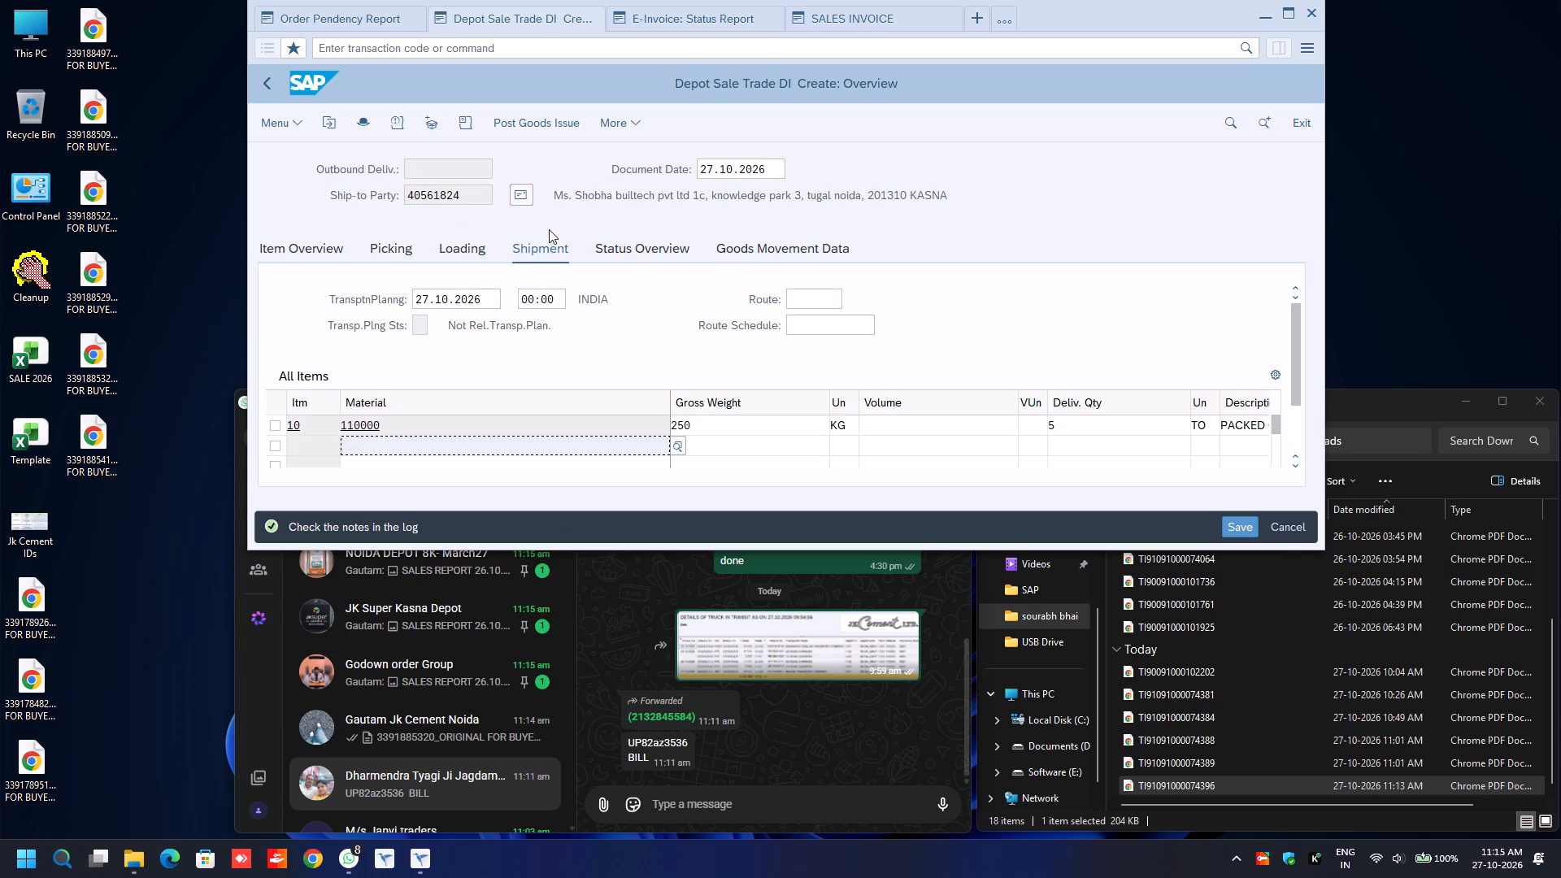
# Set the new delivery's shipment route to ROUTE.
pyautogui.click(805, 306)
pyautogui.press('BackSpace')
pyautogui.press('Down')
pyautogui.press('Return')
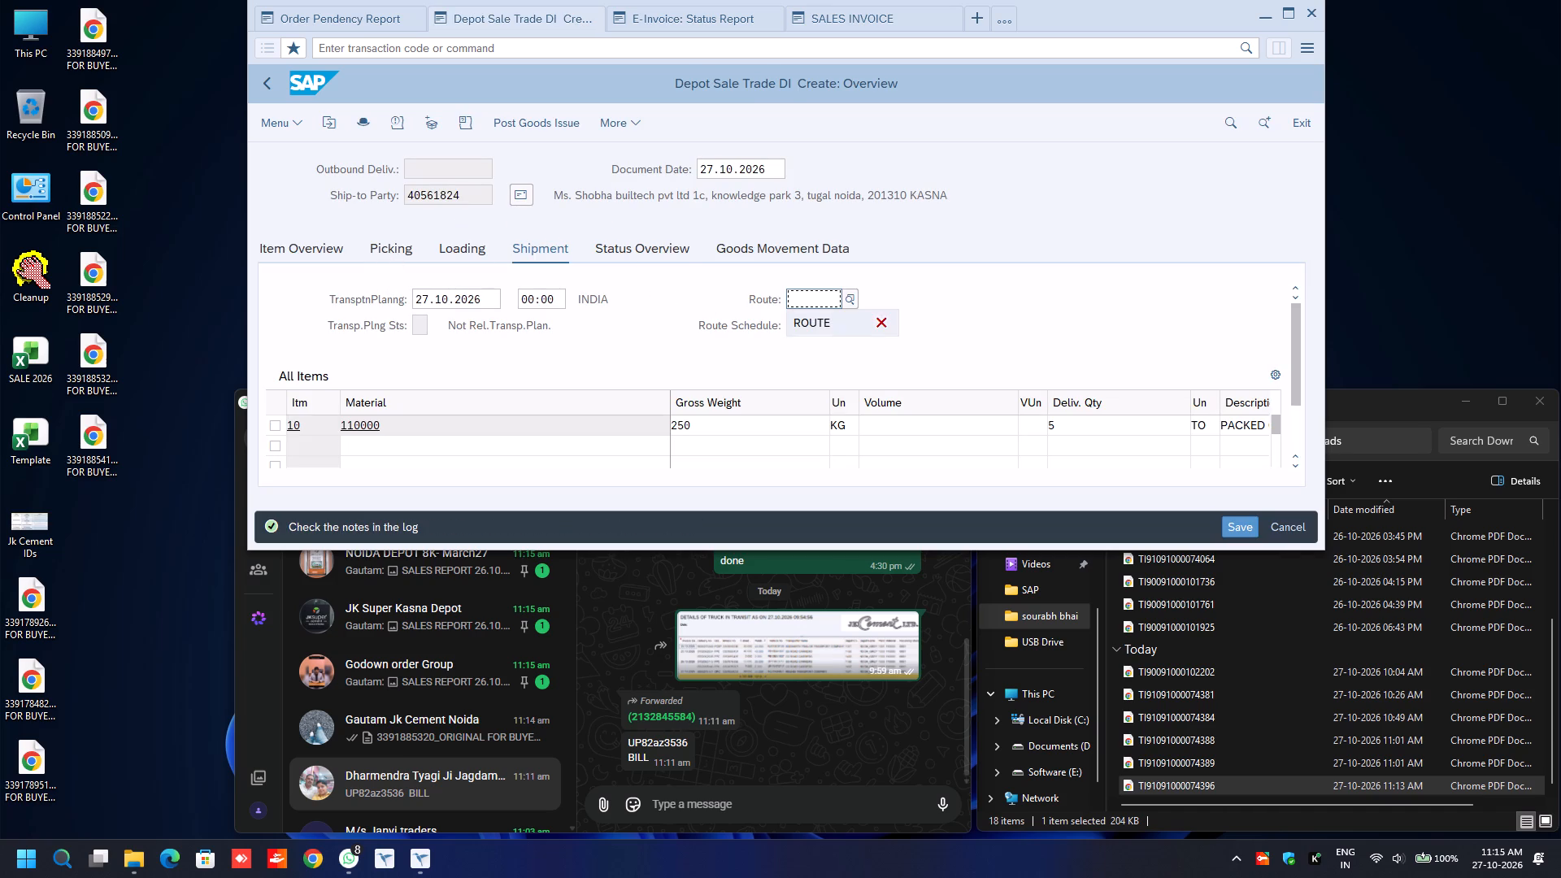
# In the picking data, set item 10's picked quantity to 5 and its batch to 1033-1492, moving the Ivanti timeout notice out of the way.
pyautogui.click(383, 255)
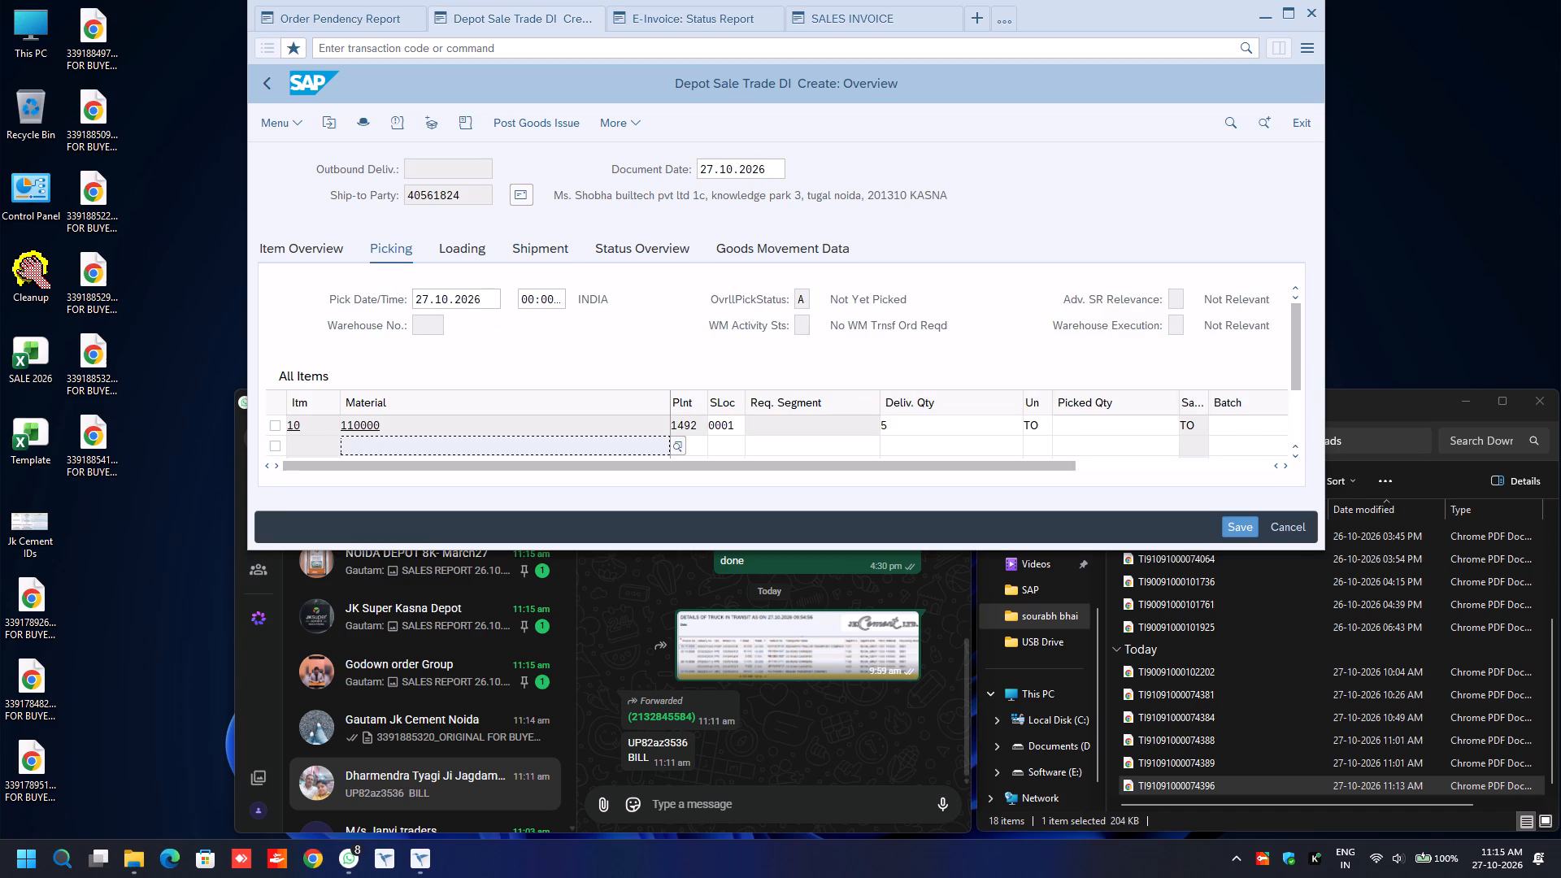
pyautogui.click(1098, 432)
pyautogui.press('5')
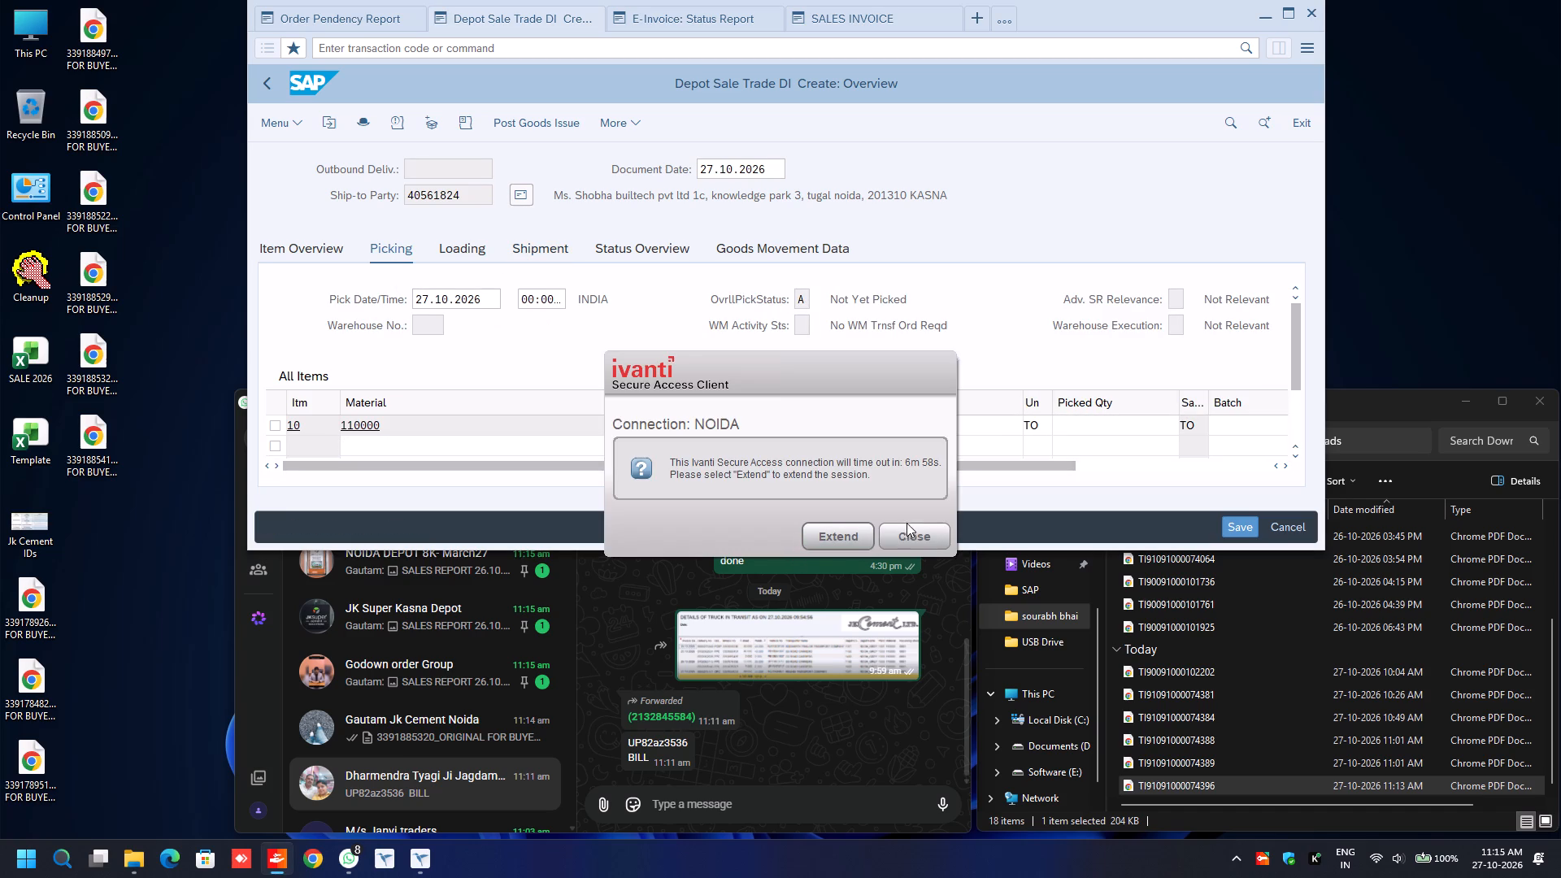
pyautogui.moveTo(856, 374); pyautogui.dragTo(1388, 248)
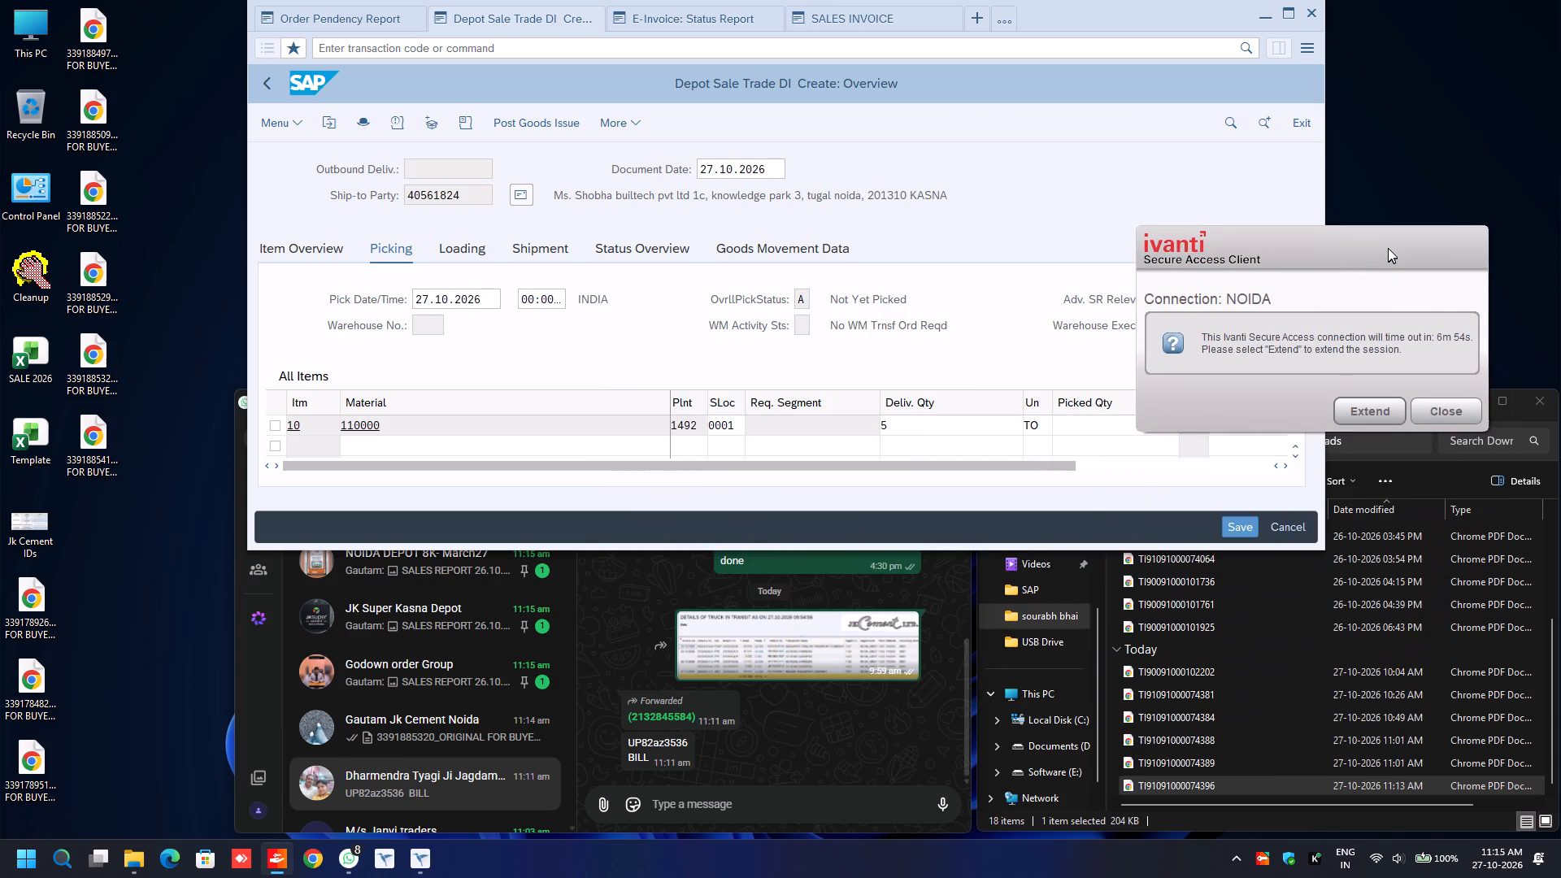
pyautogui.moveTo(1388, 248); pyautogui.dragTo(1389, 228)
pyautogui.moveTo(1389, 228); pyautogui.dragTo(1438, 62)
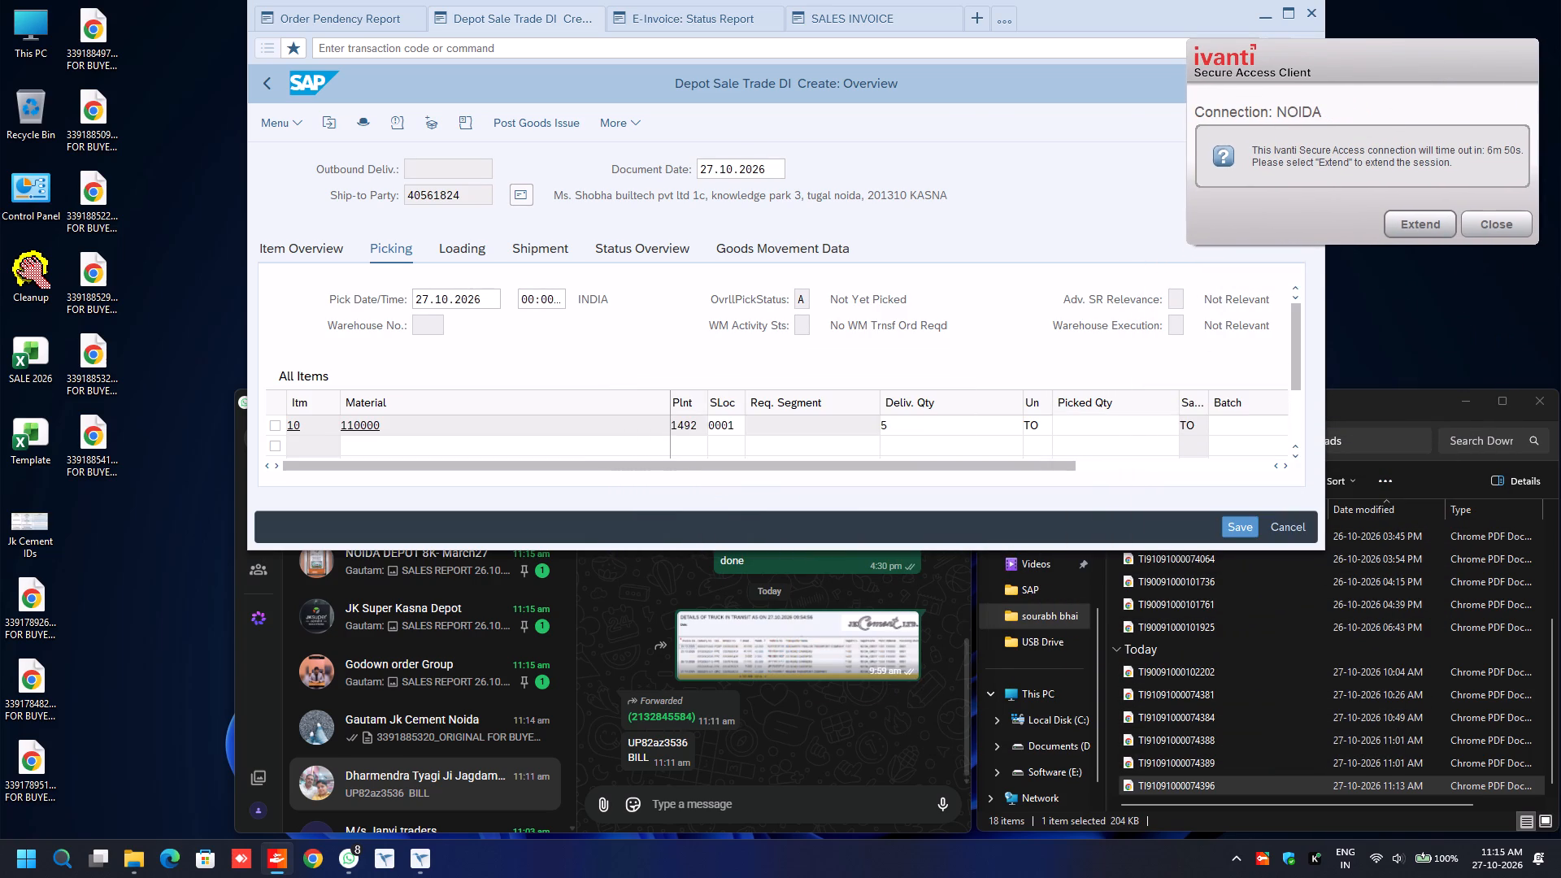
pyautogui.click(1085, 428)
pyautogui.press('5')
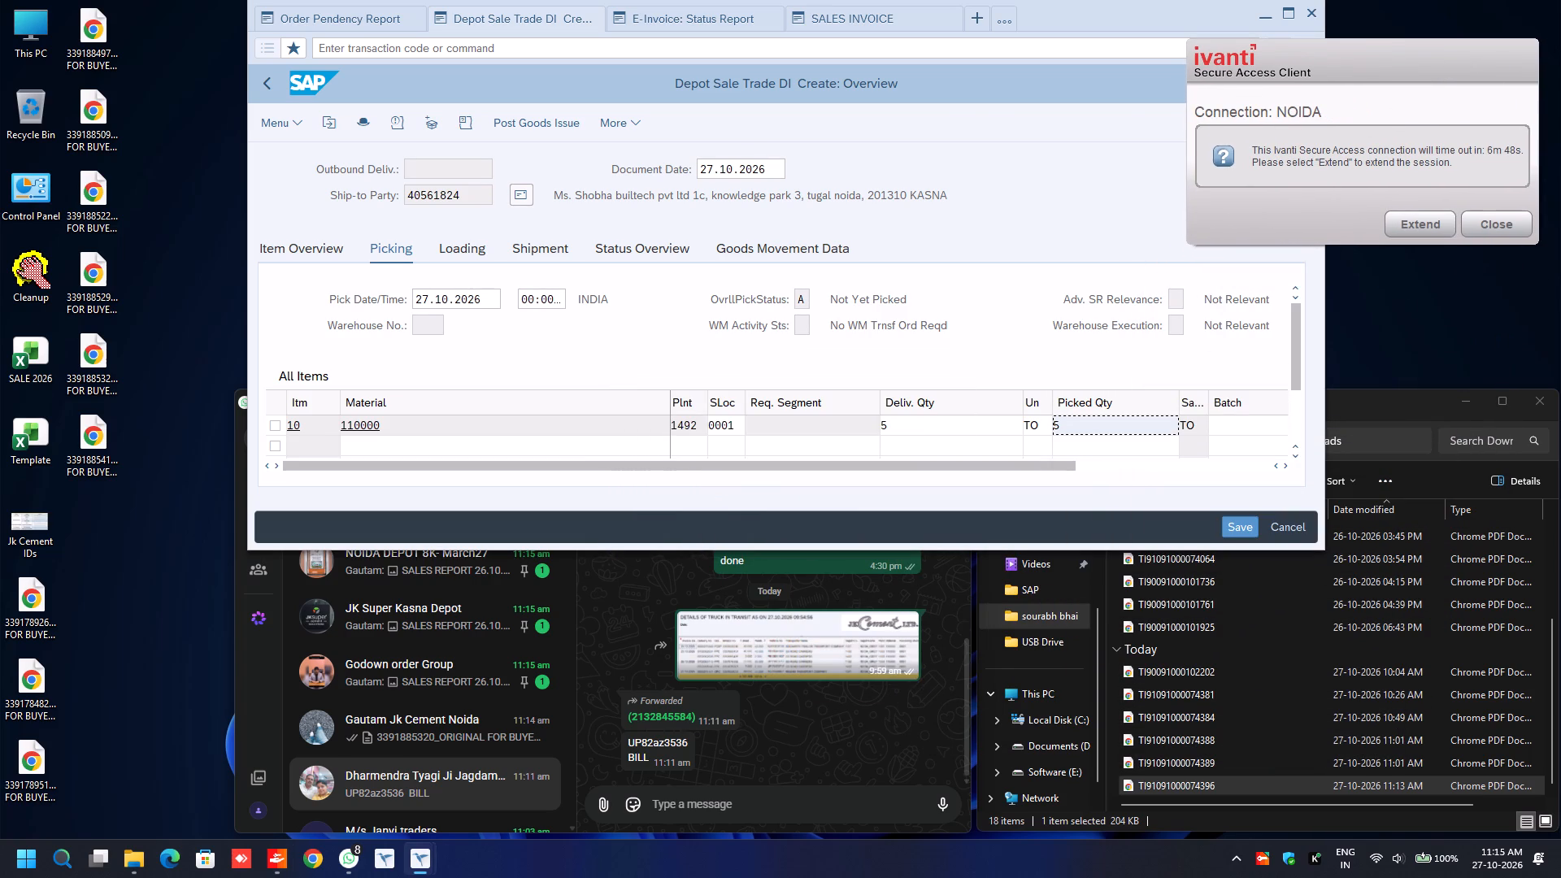
pyautogui.press('Tab')
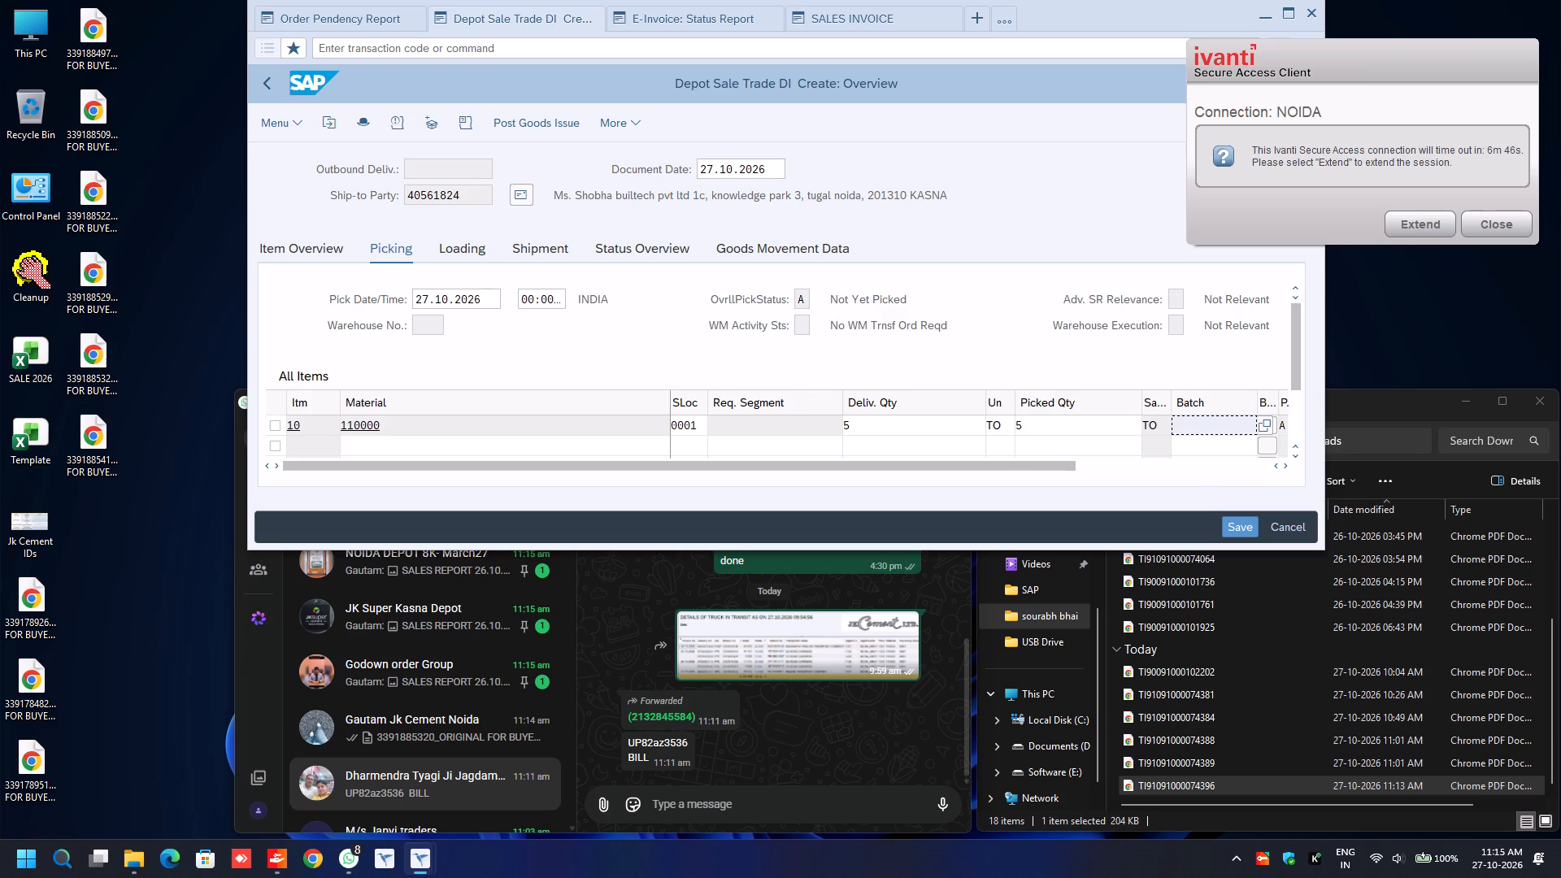
pyautogui.write('1033')
pyautogui.press('Down')
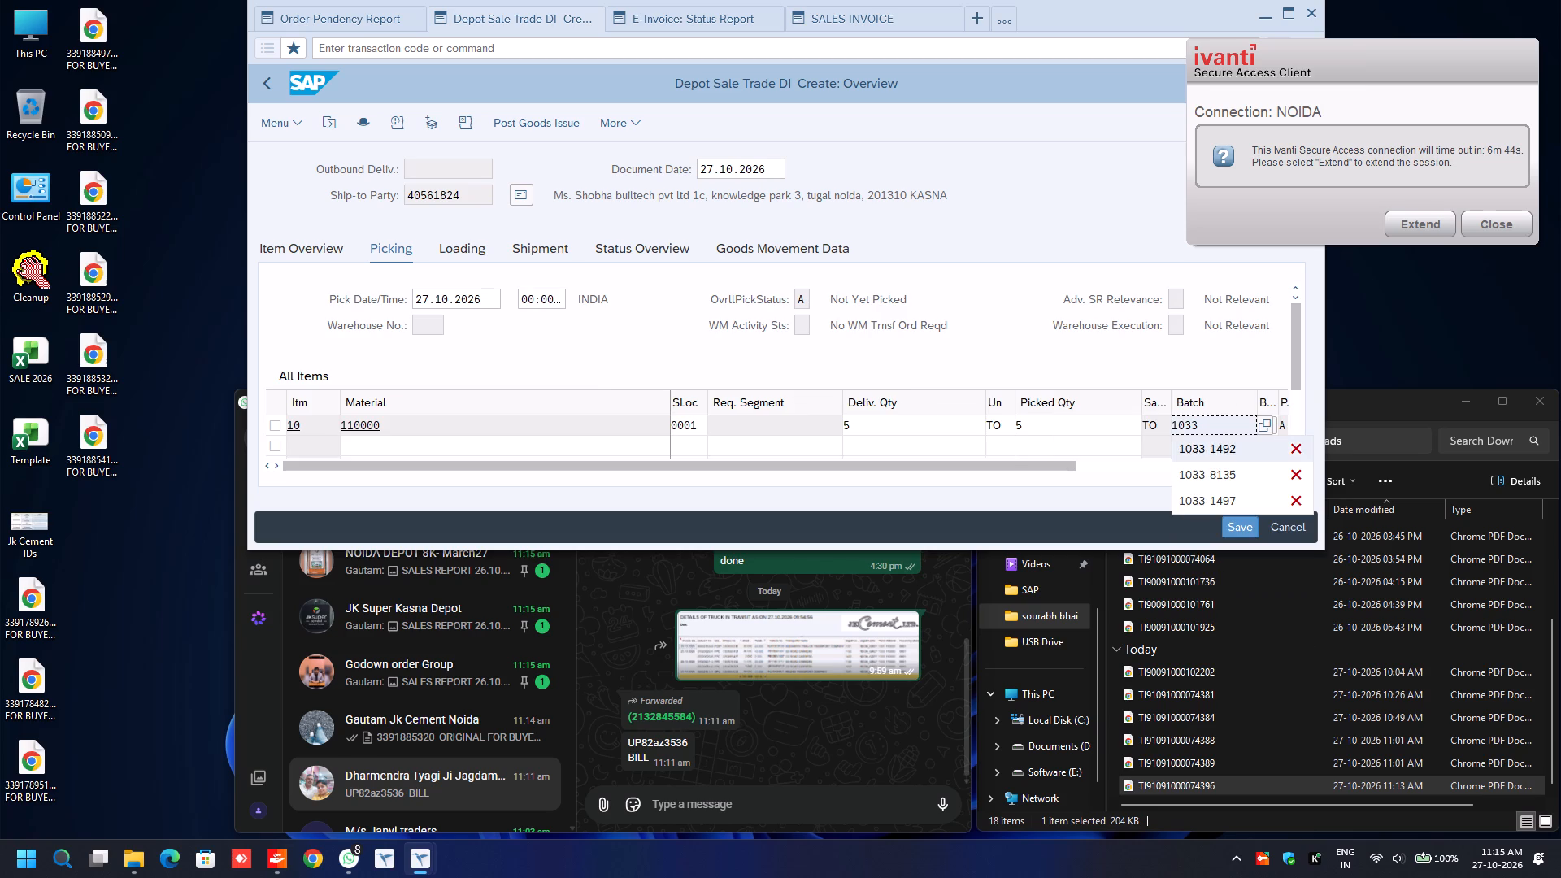
pyautogui.press('Return')
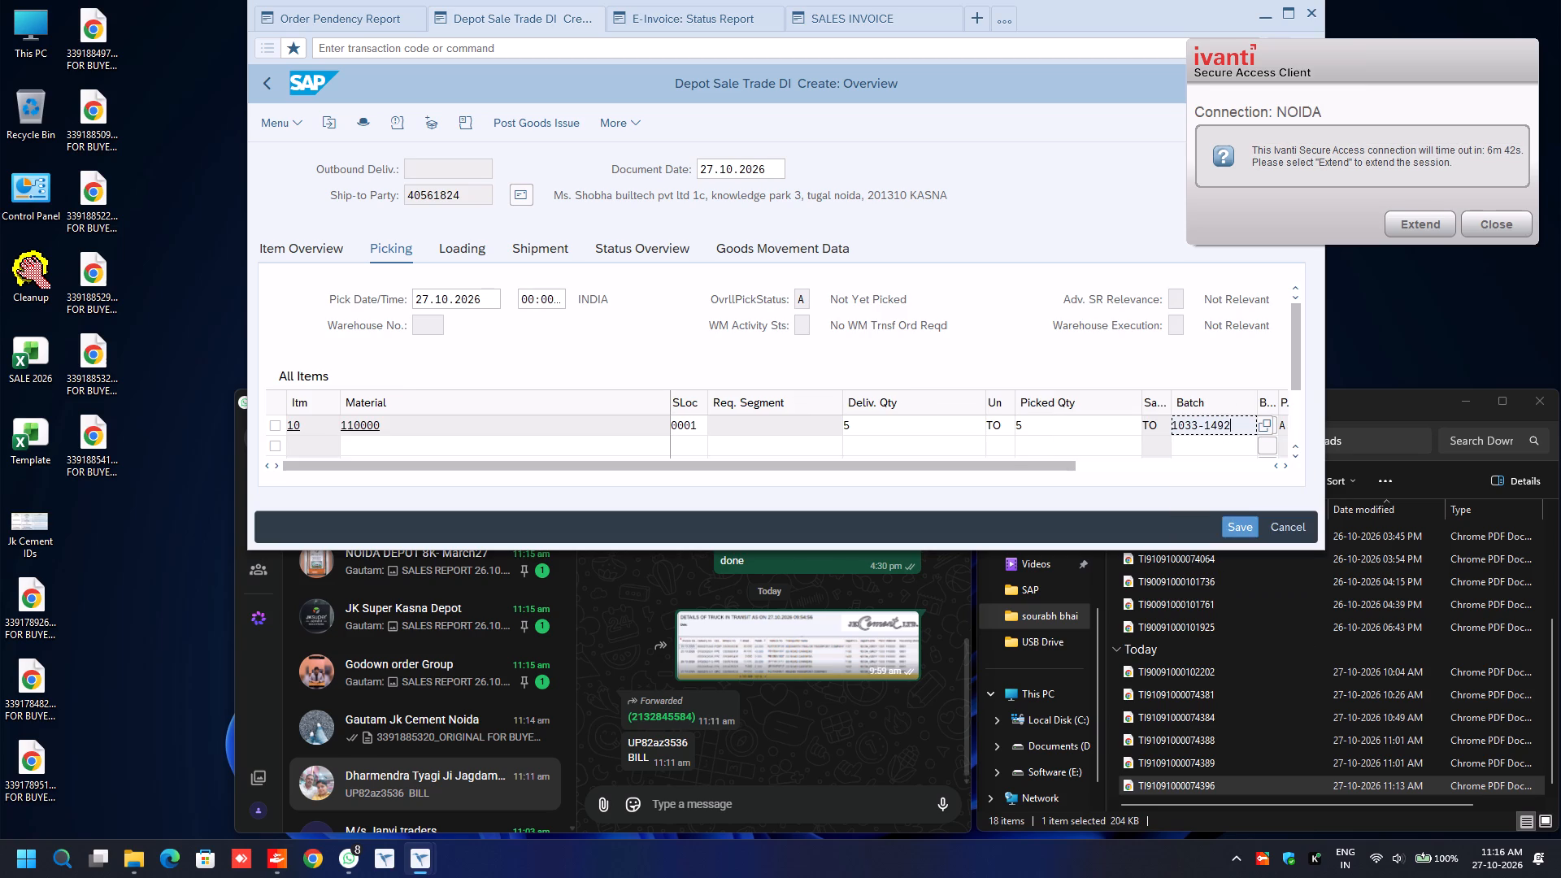
# In the delivery header's additional data, set the transport mode to ROAD and fill Road Transporter1 with the previously used code.
pyautogui.press('F8')
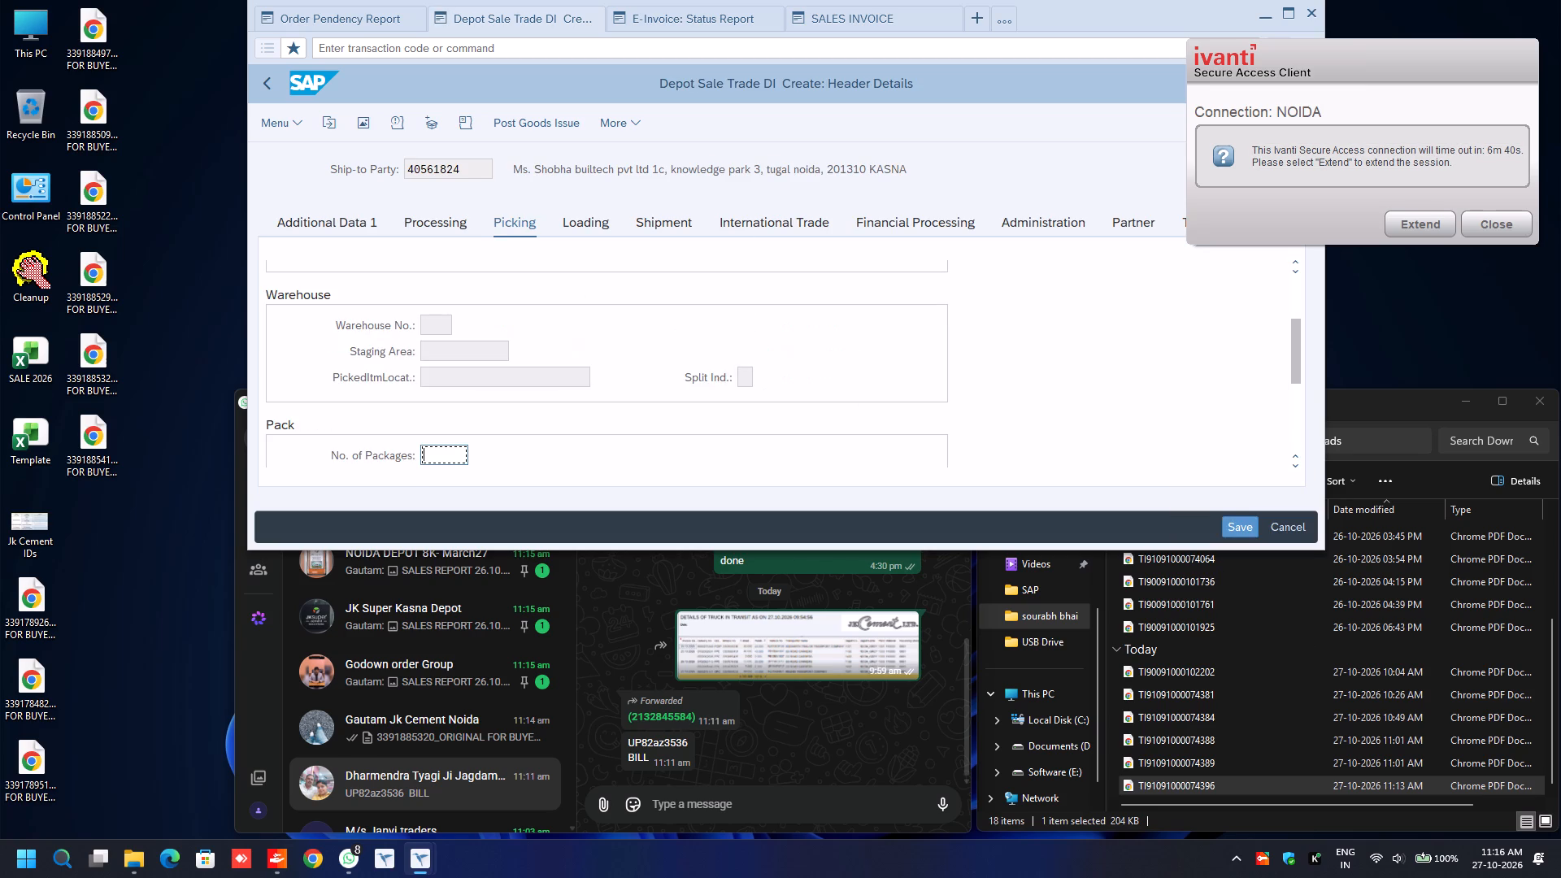
pyautogui.click(324, 218)
pyautogui.click(558, 321)
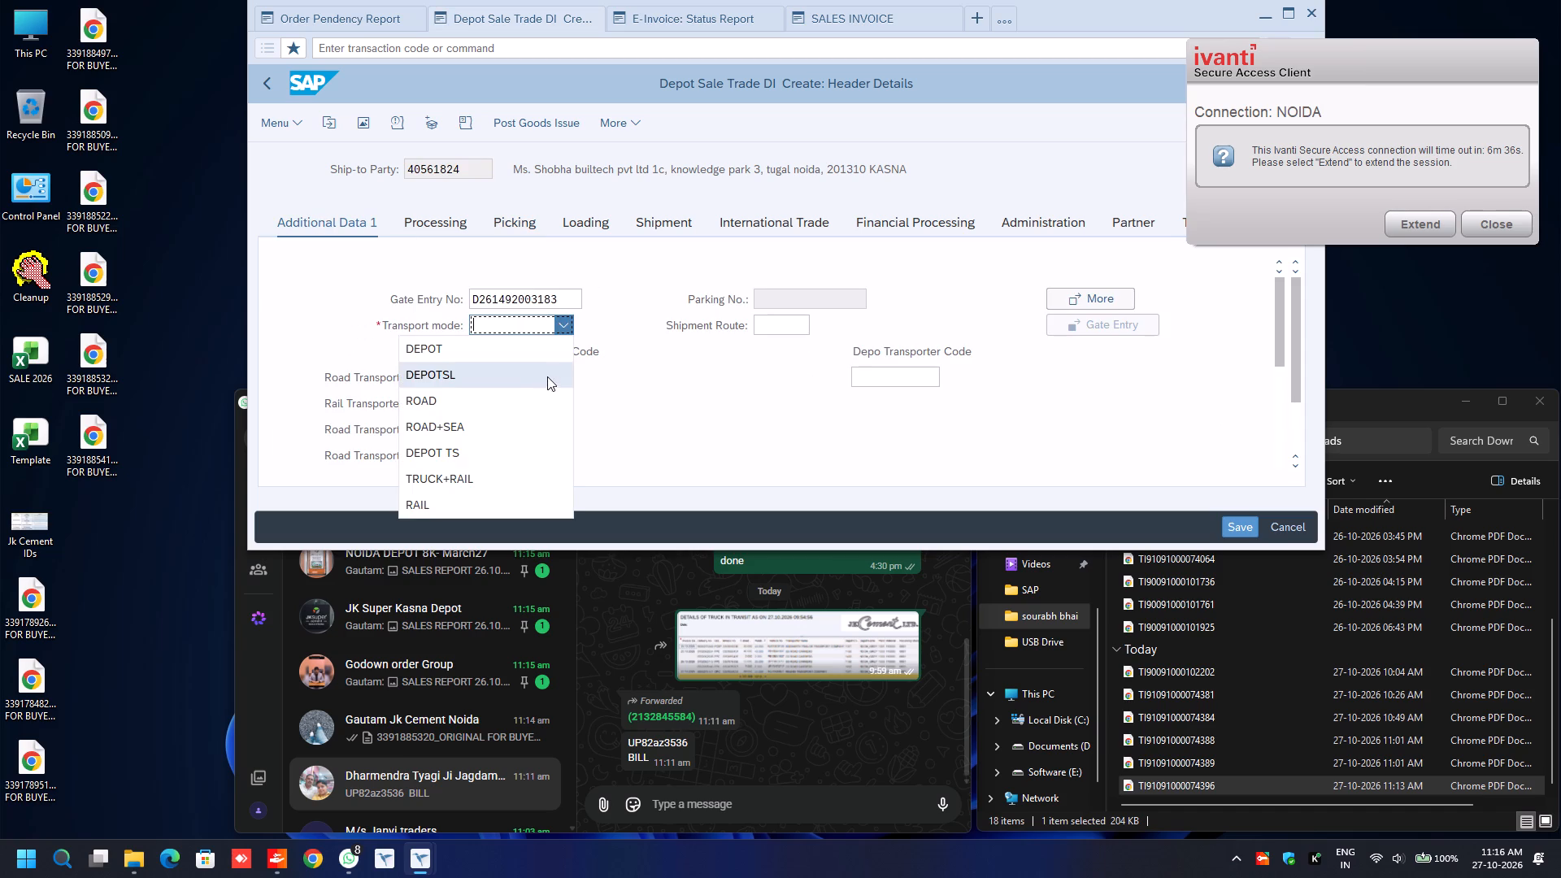
pyautogui.click(529, 391)
pyautogui.click(515, 369)
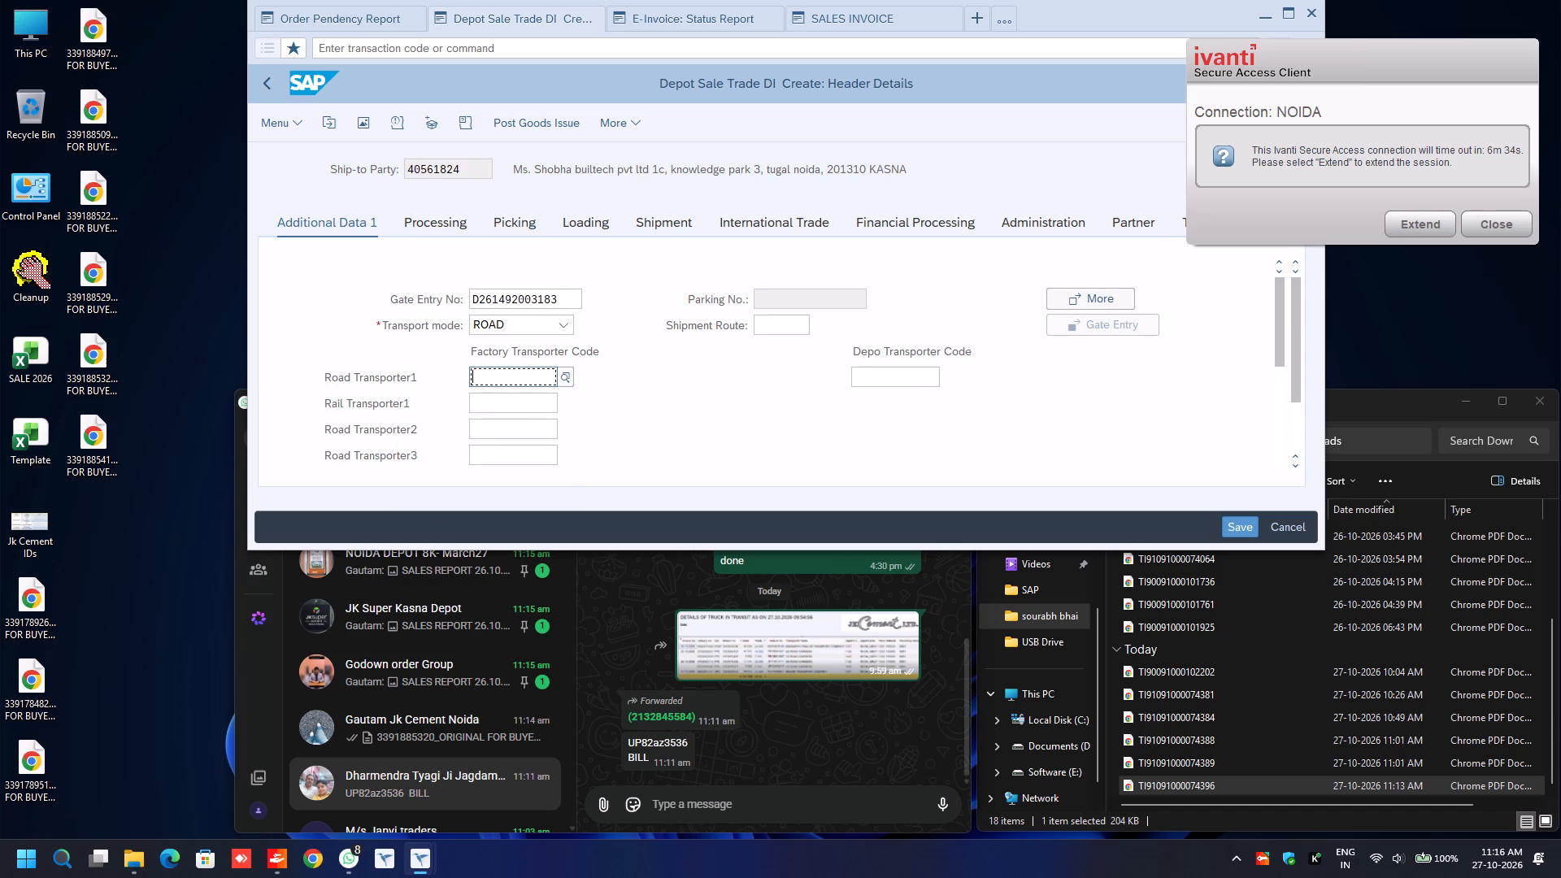
pyautogui.press('BackSpace')
pyautogui.press('Down')
pyautogui.press('Return')
pyautogui.press('Return')
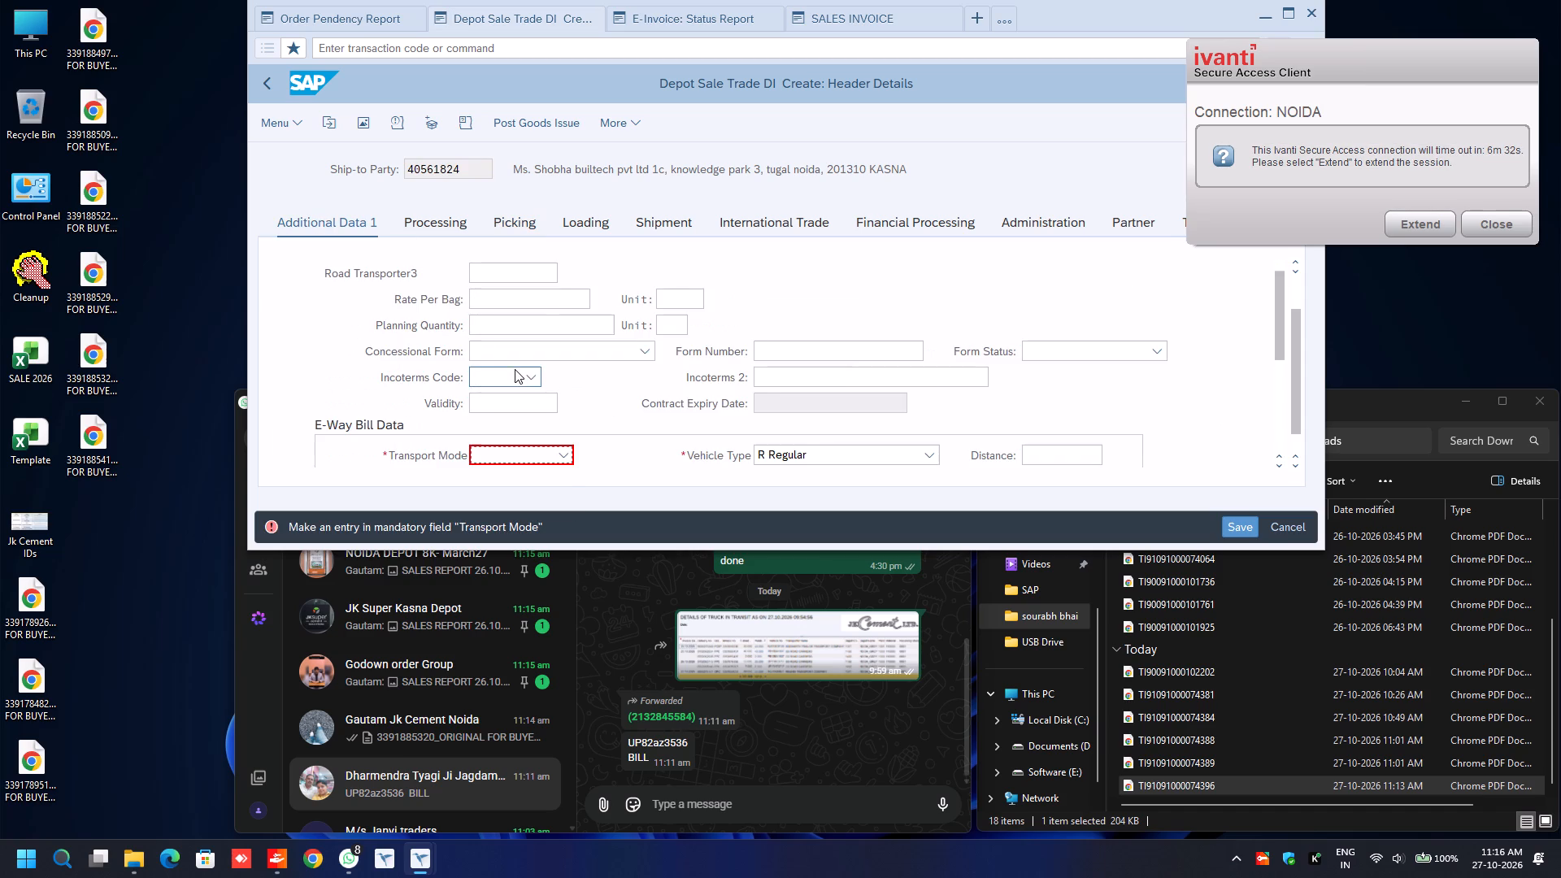
# In the E-Way Bill data, set the transport mode to Road and the distance to 30.
pyautogui.write('ro')
pyautogui.press('Tab')
pyautogui.press('Tab')
pyautogui.press('BackSpace')
pyautogui.press('Down')
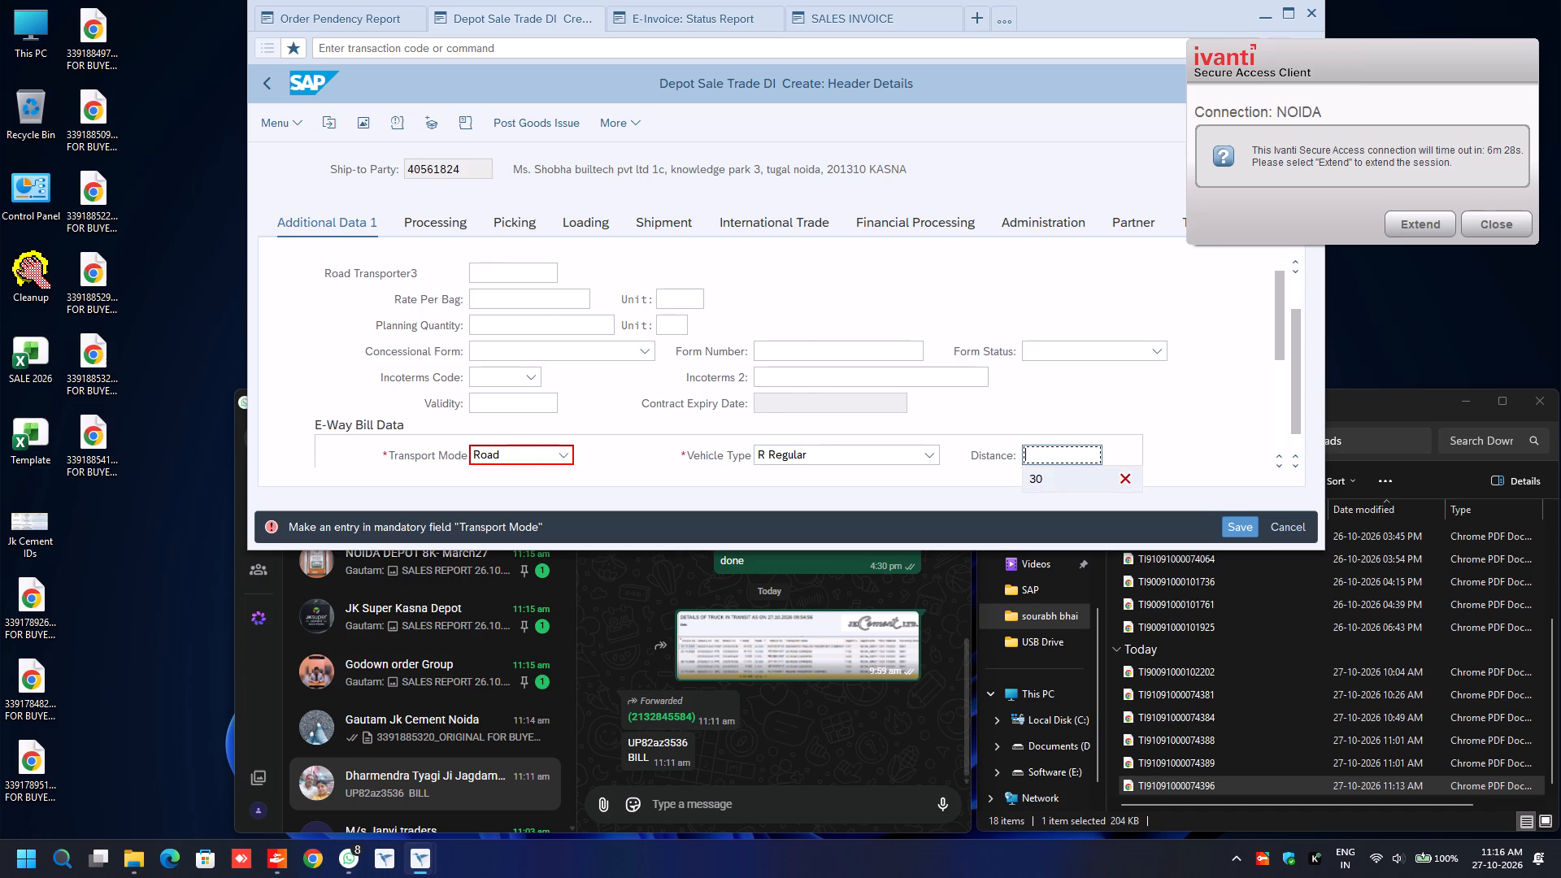
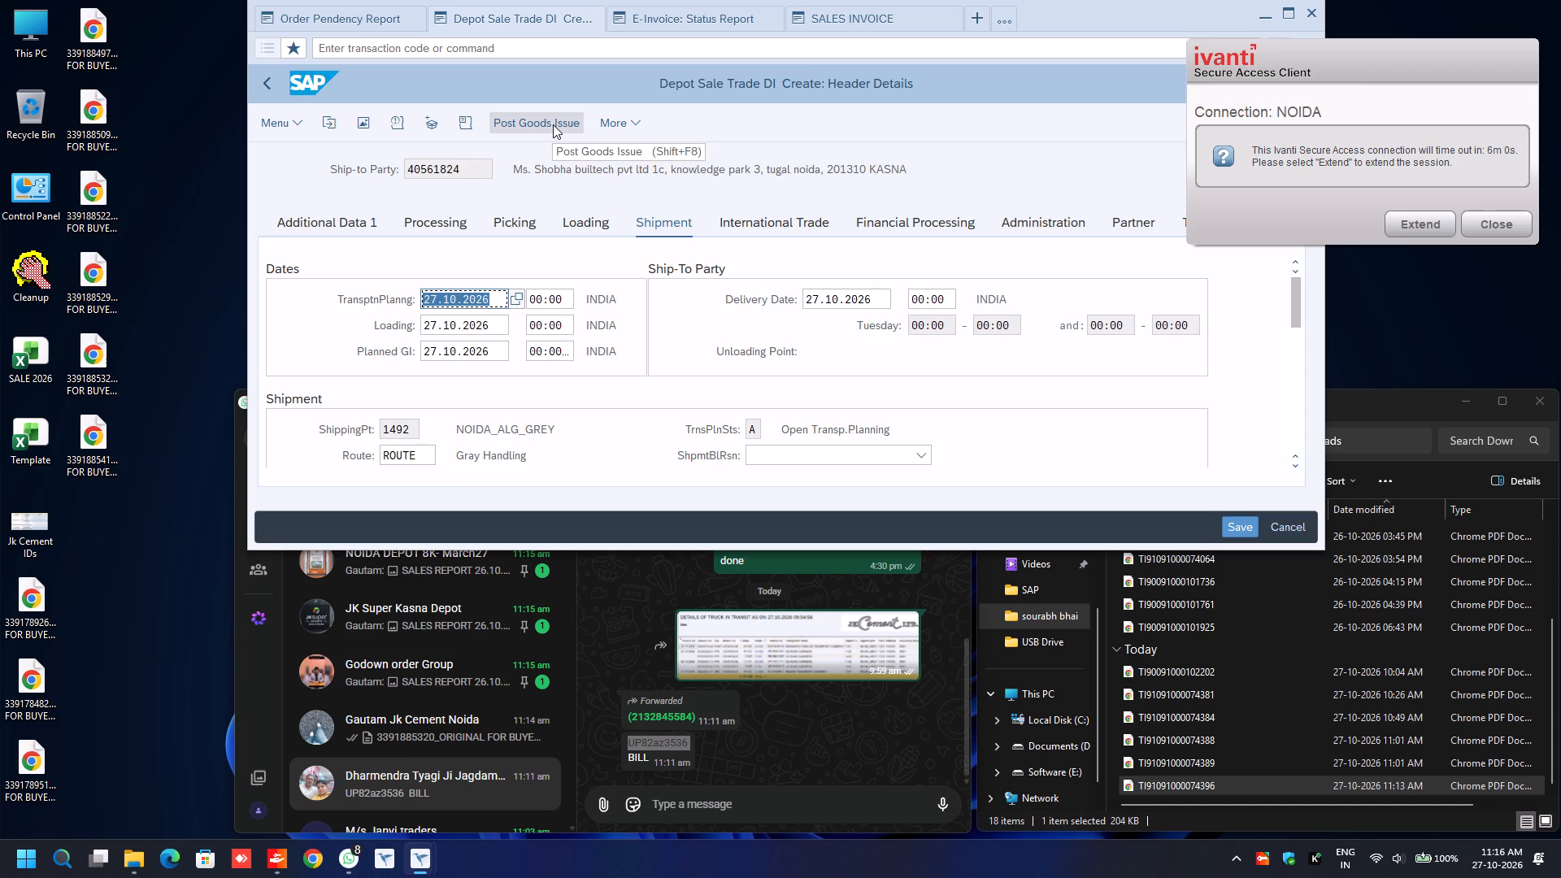
pyautogui.moveTo(553, 124); pyautogui.dragTo(537, 123)
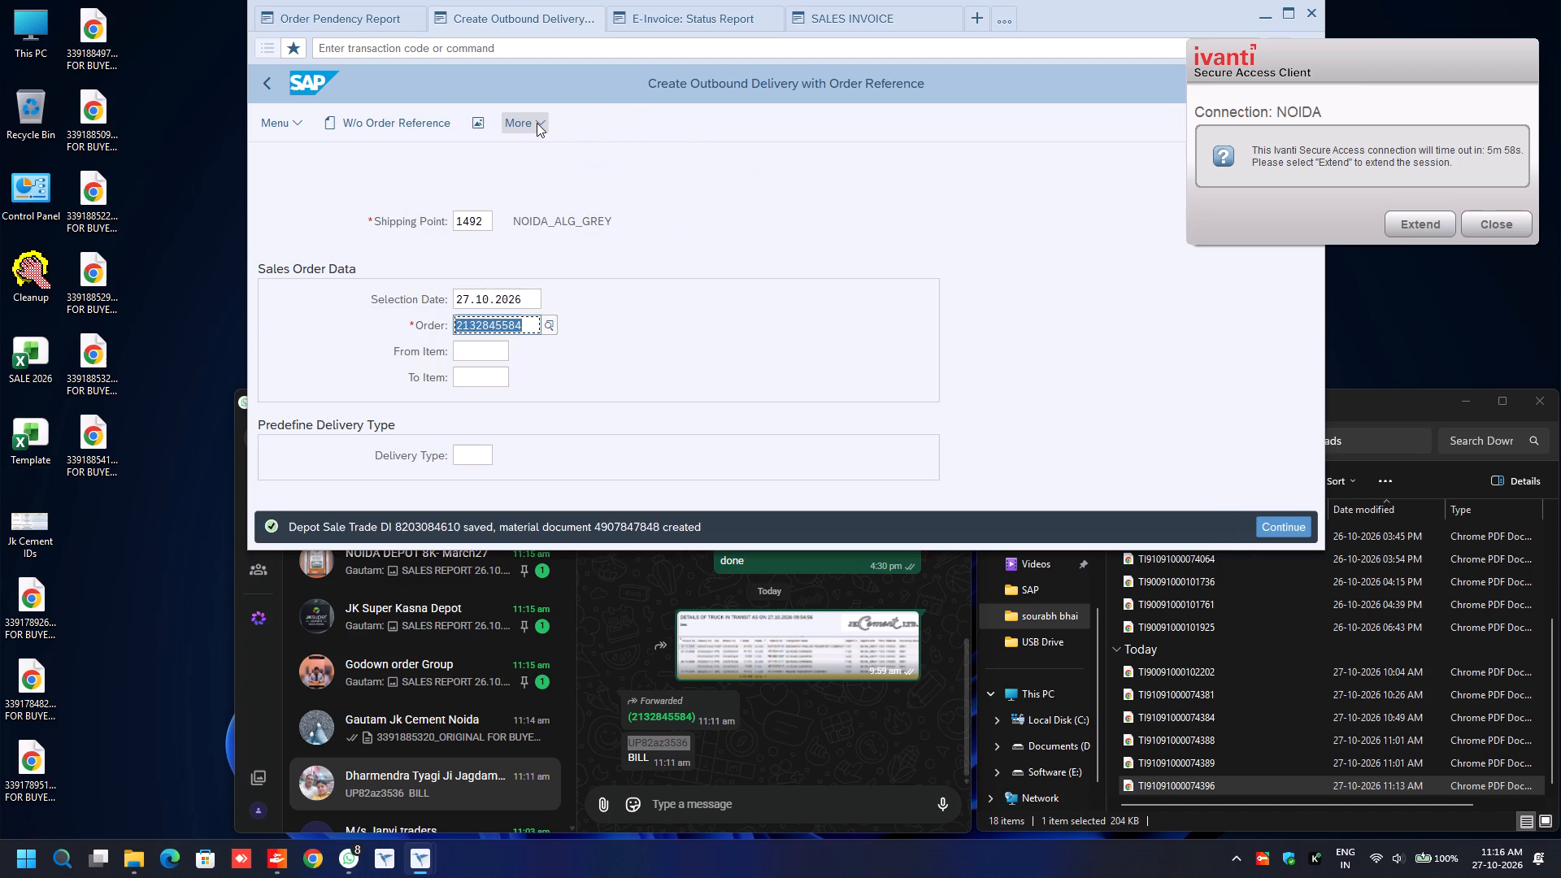
# Rerun the e-Document Cockpit e-invoice report for plant 1492 and billing date 27.10.2026.
pyautogui.click(676, 17)
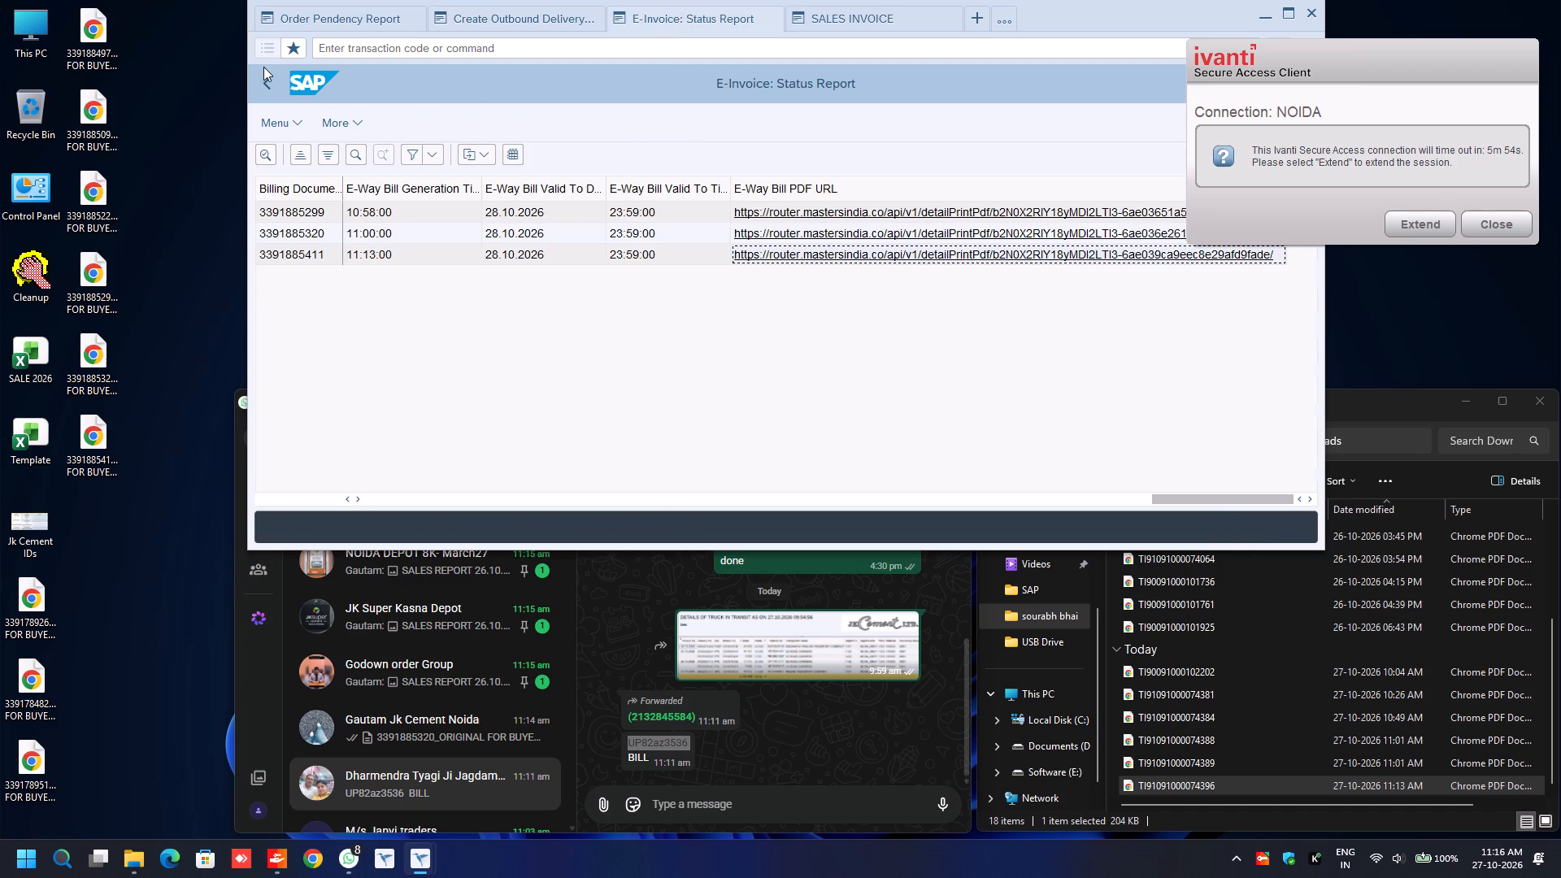
pyautogui.click(272, 79)
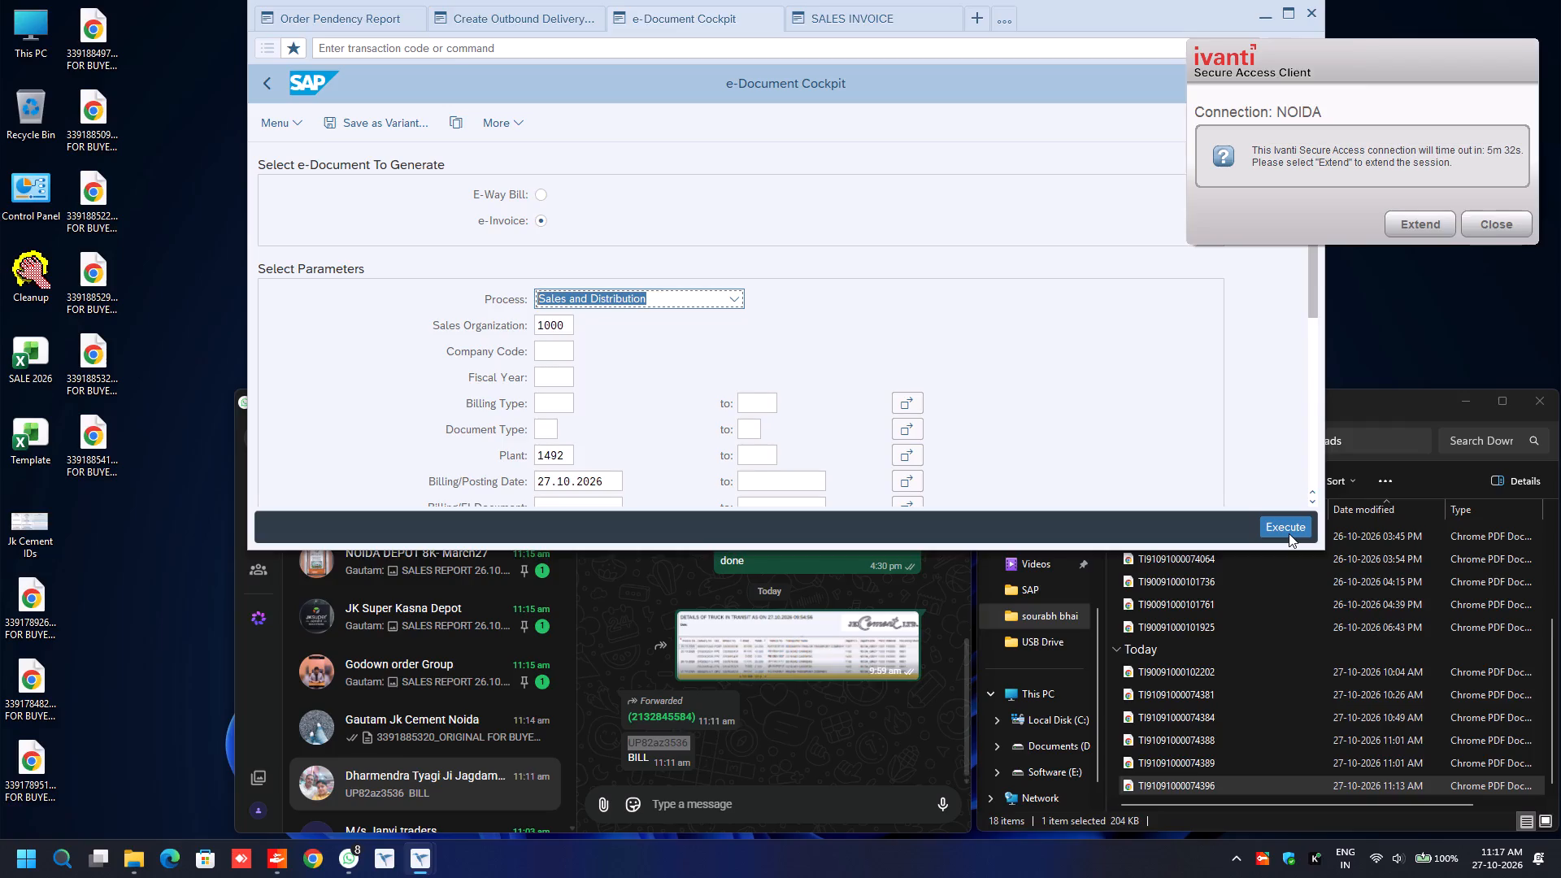
pyautogui.click(1289, 533)
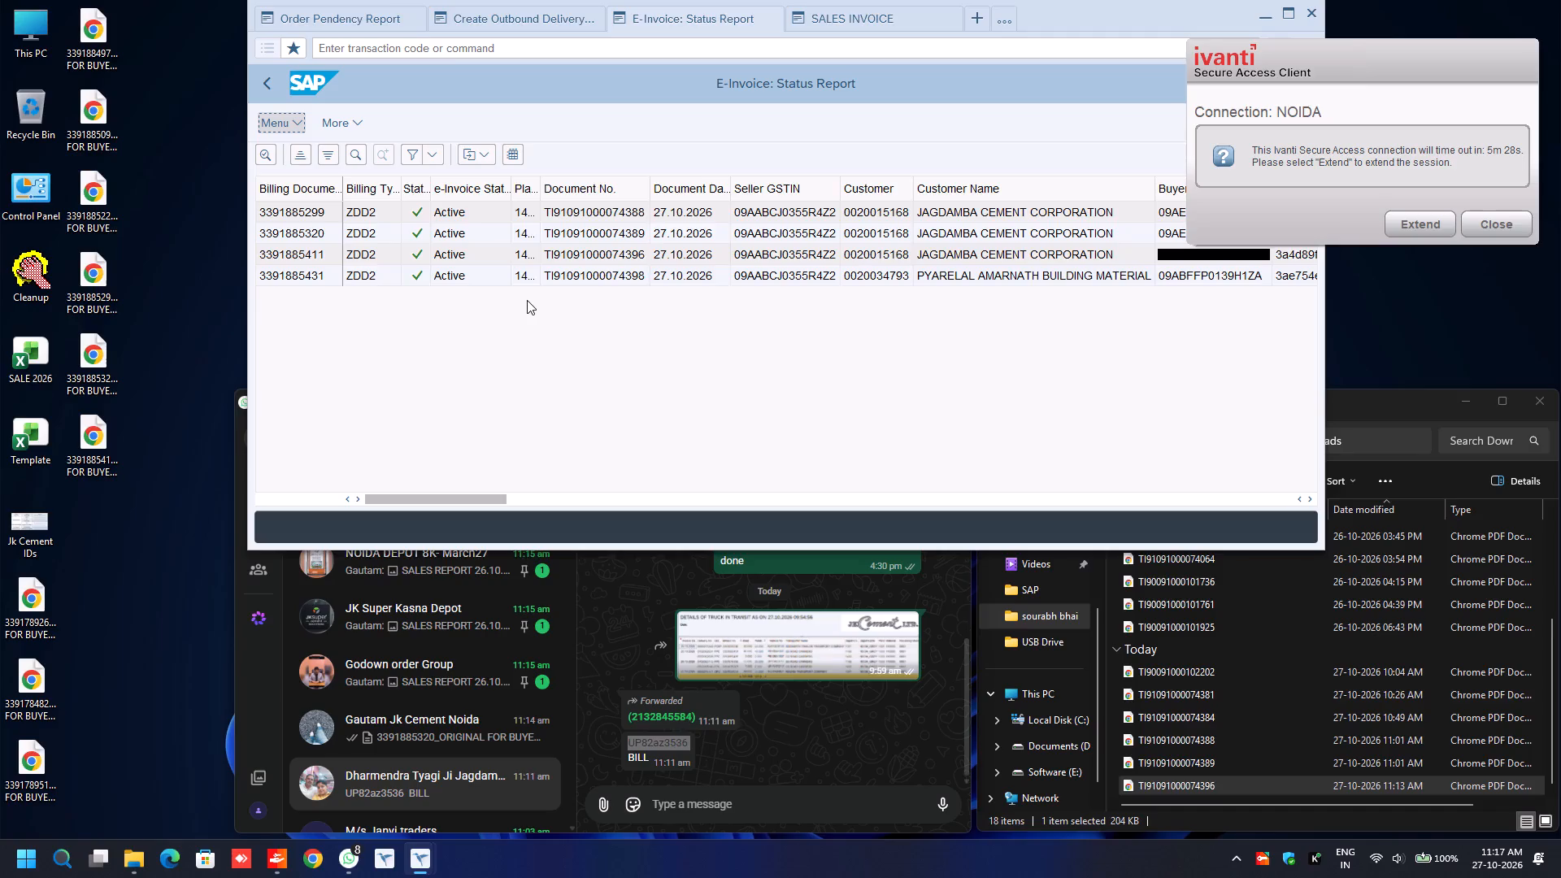
pyautogui.scroll(-15, 527, 300)
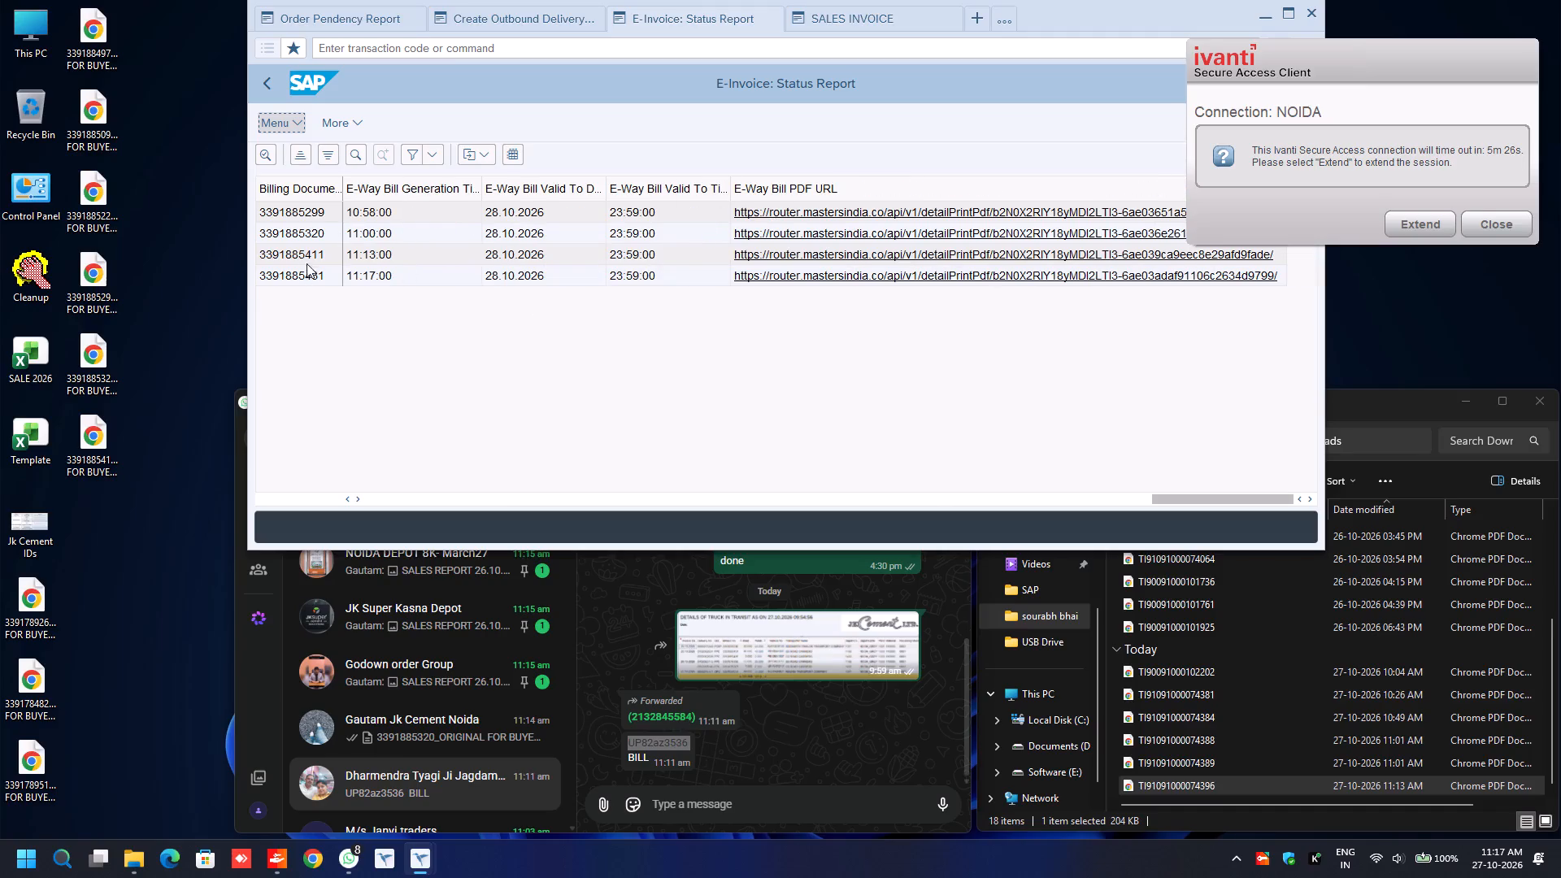
pyautogui.click(298, 275)
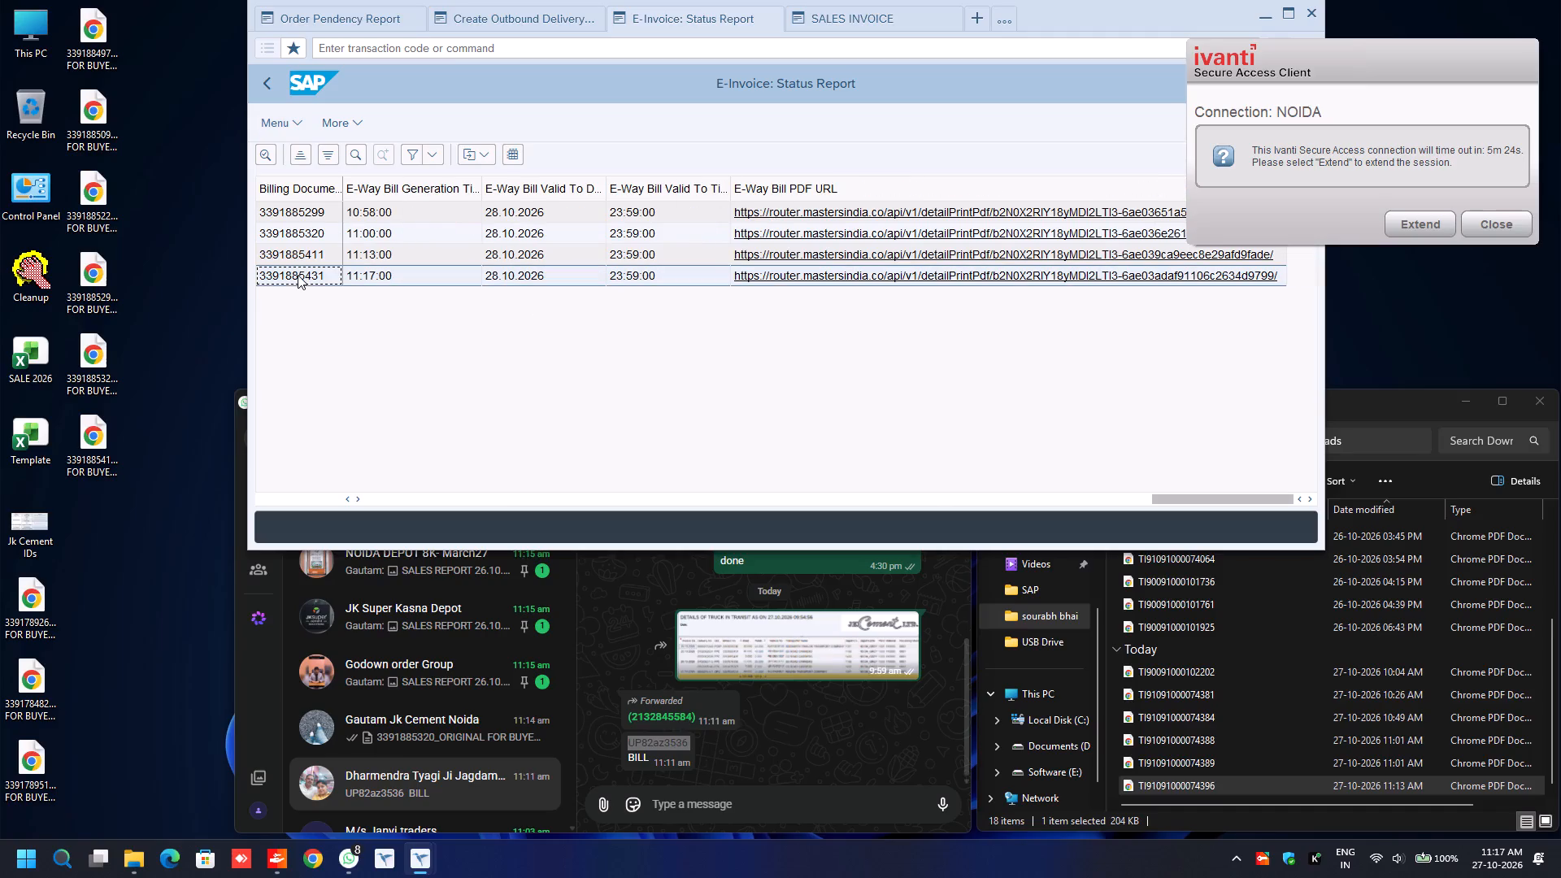
pyautogui.hotkey('ctrl', 'y')
pyautogui.hotkey('ctrl', 'c')
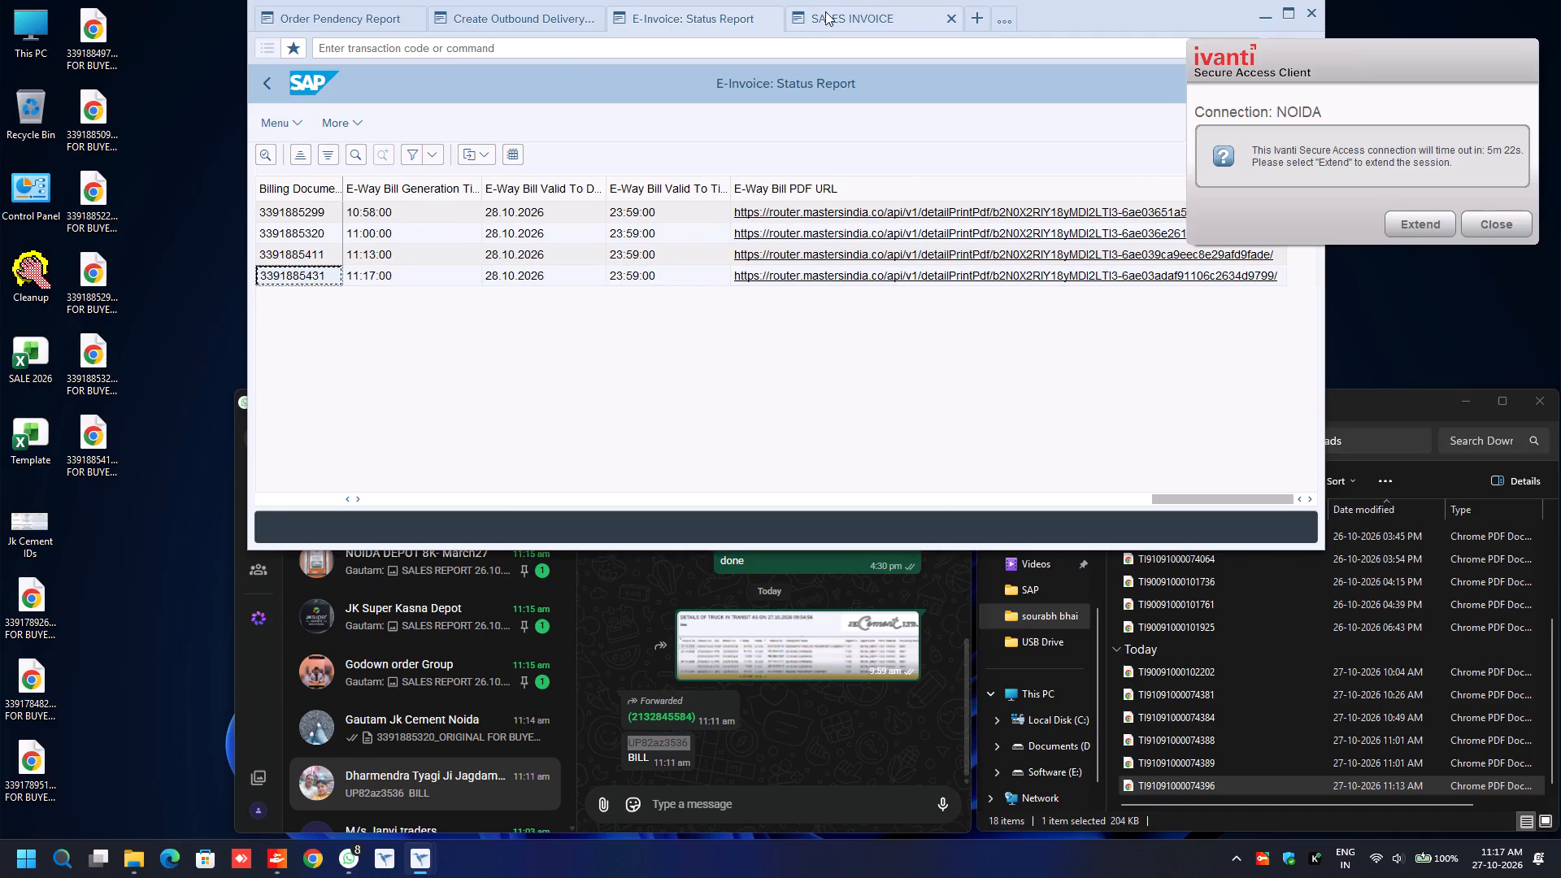
pyautogui.click(825, 17)
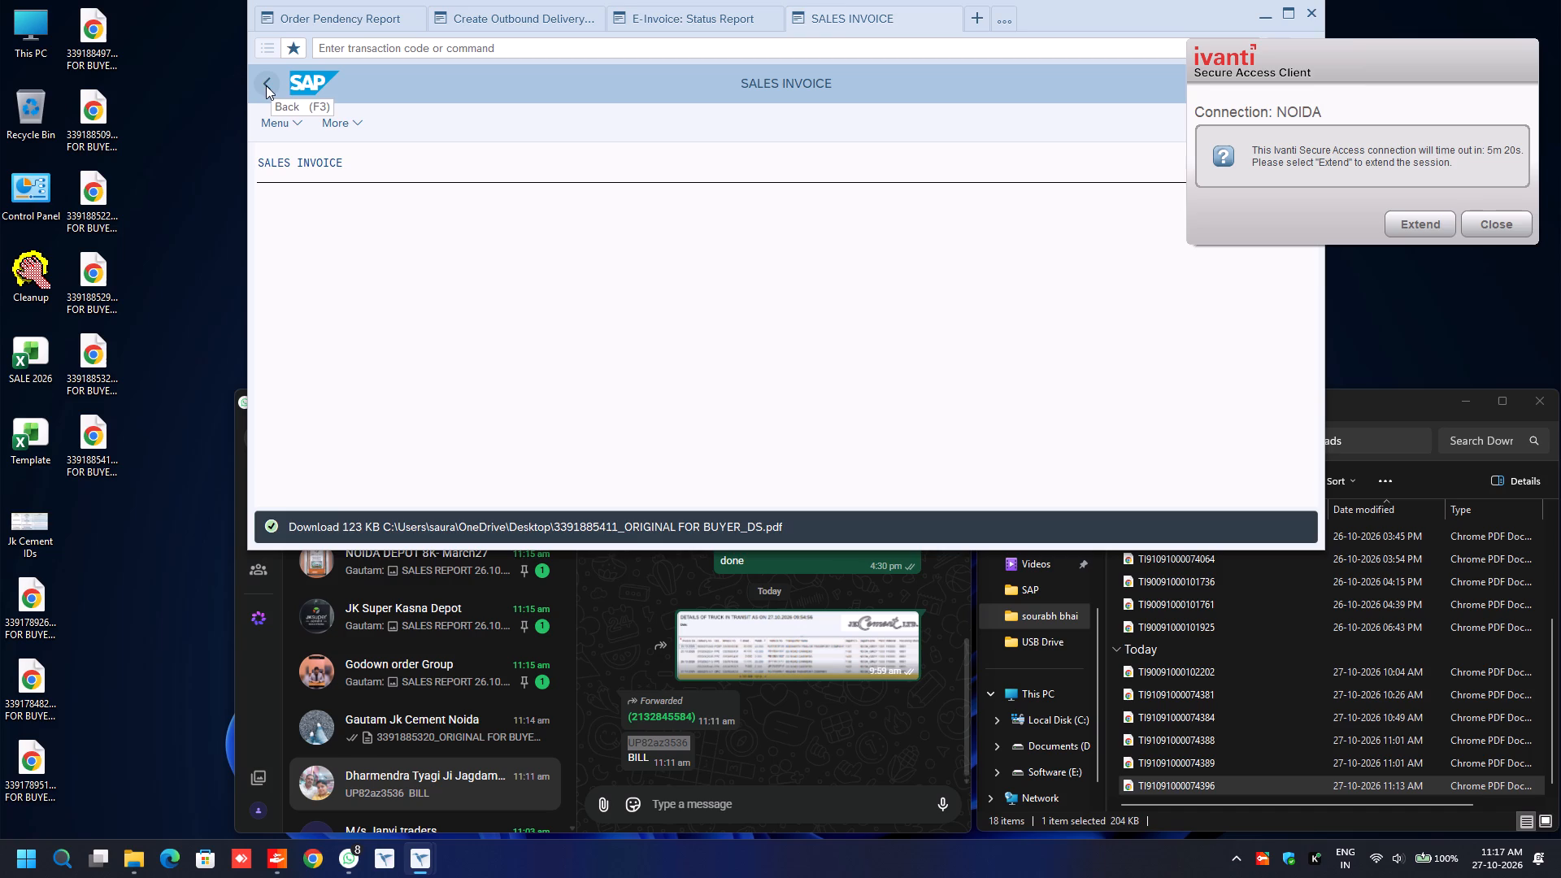
pyautogui.click(266, 85)
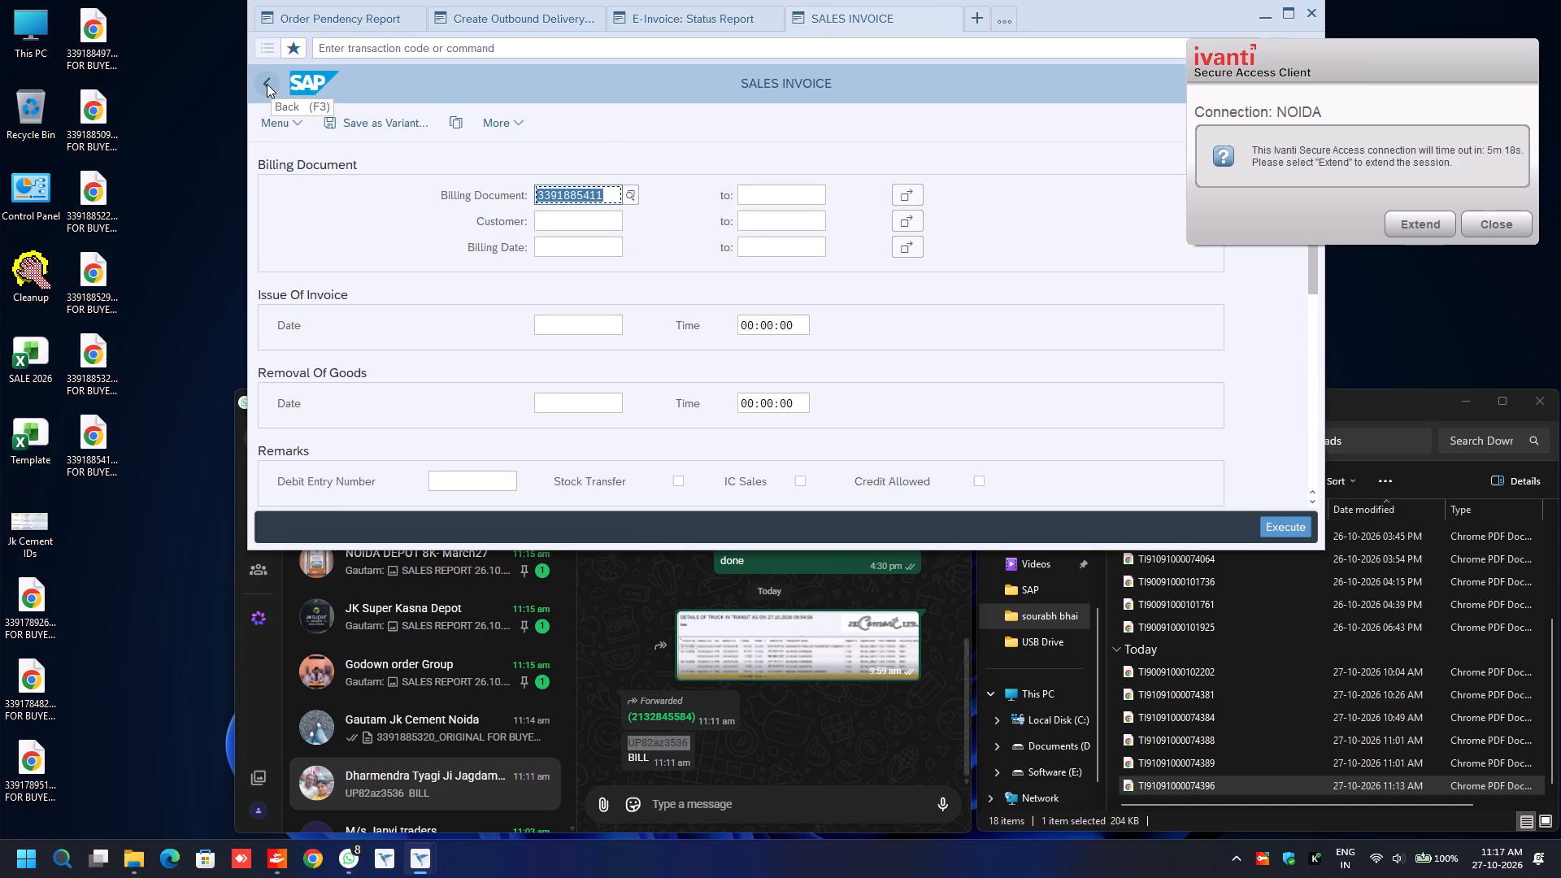
pyautogui.hotkey('ctrl', 'v')
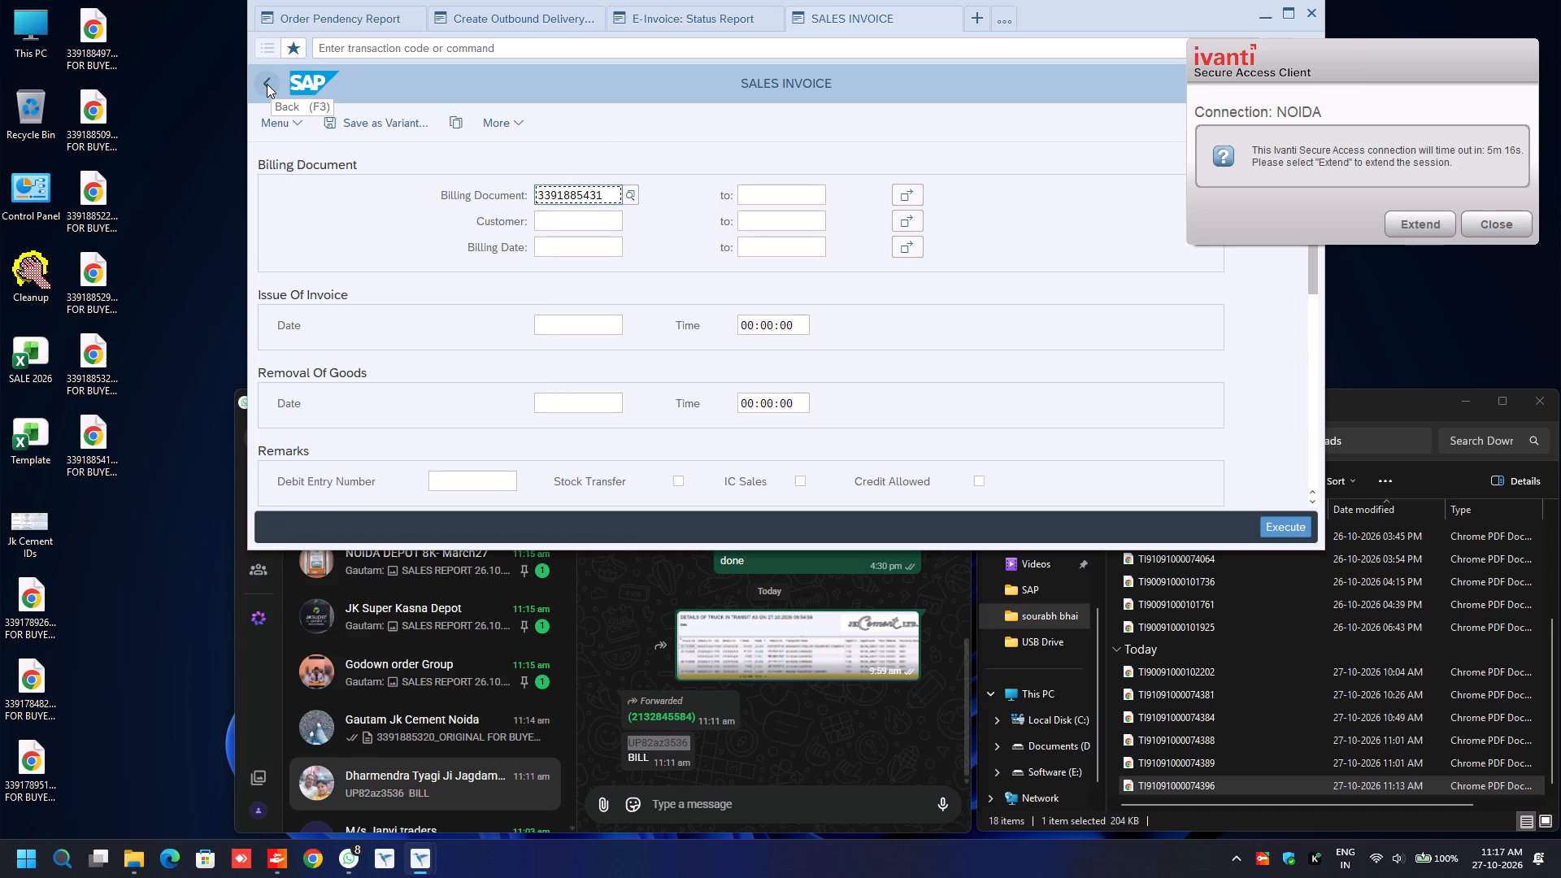
pyautogui.press('F8')
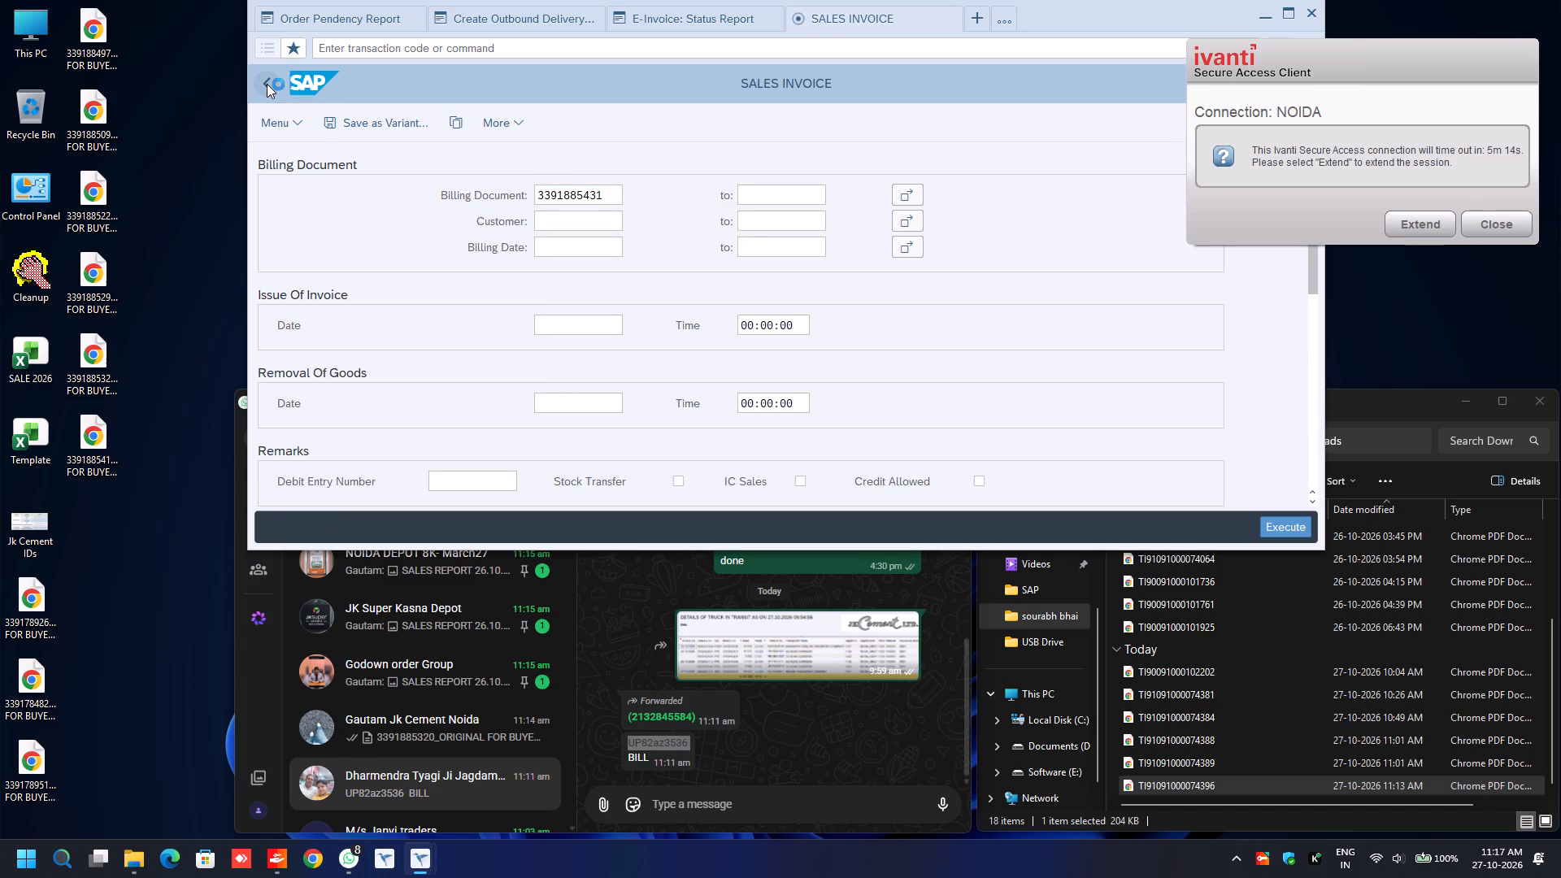
pyautogui.press('space')
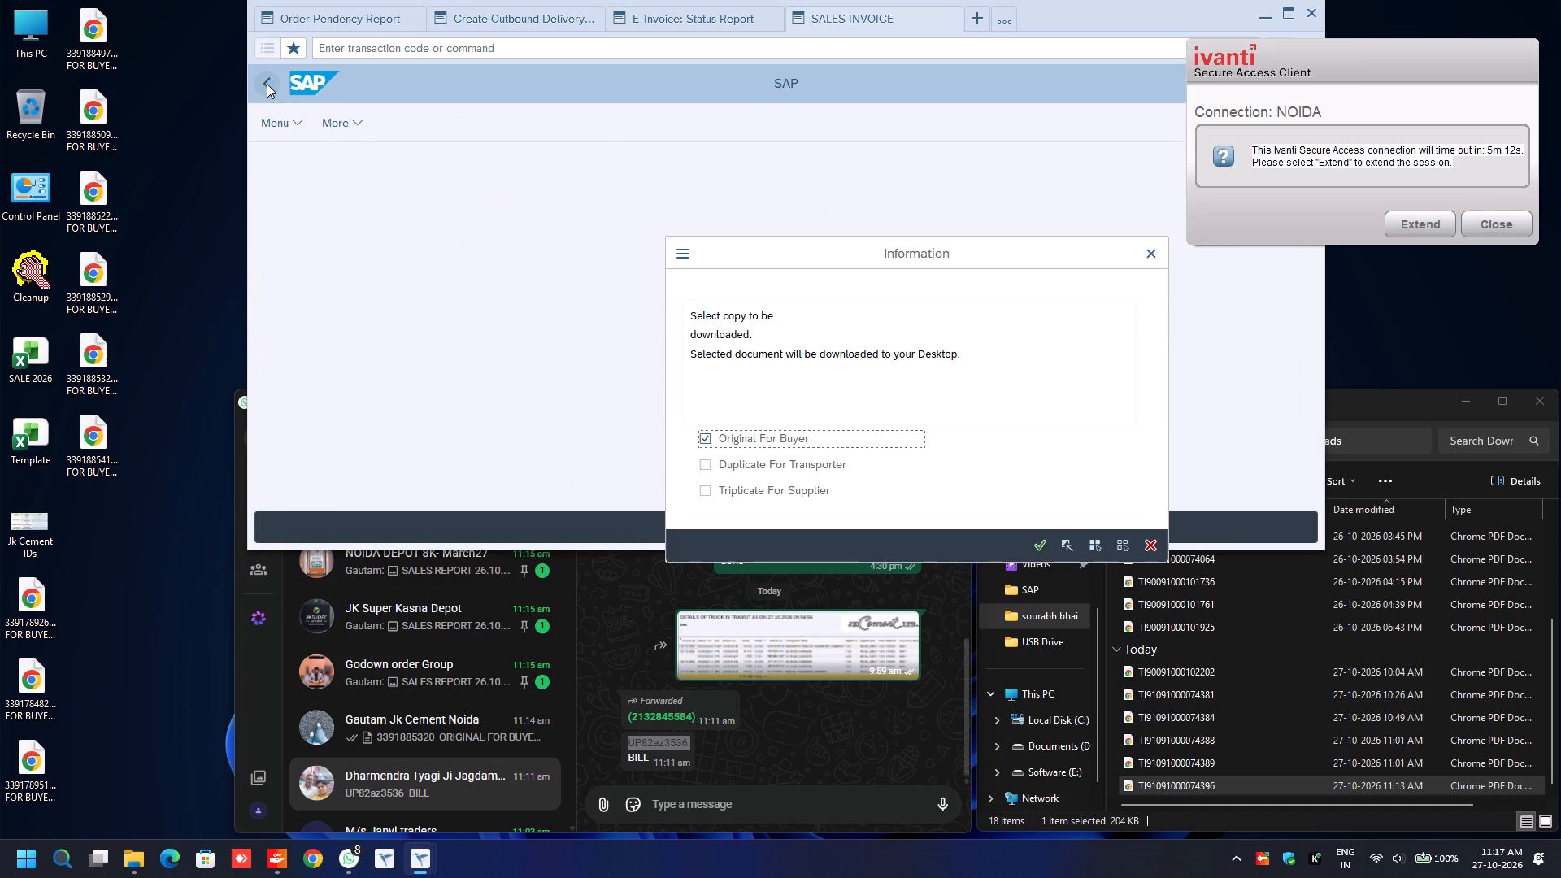
pyautogui.press('Return')
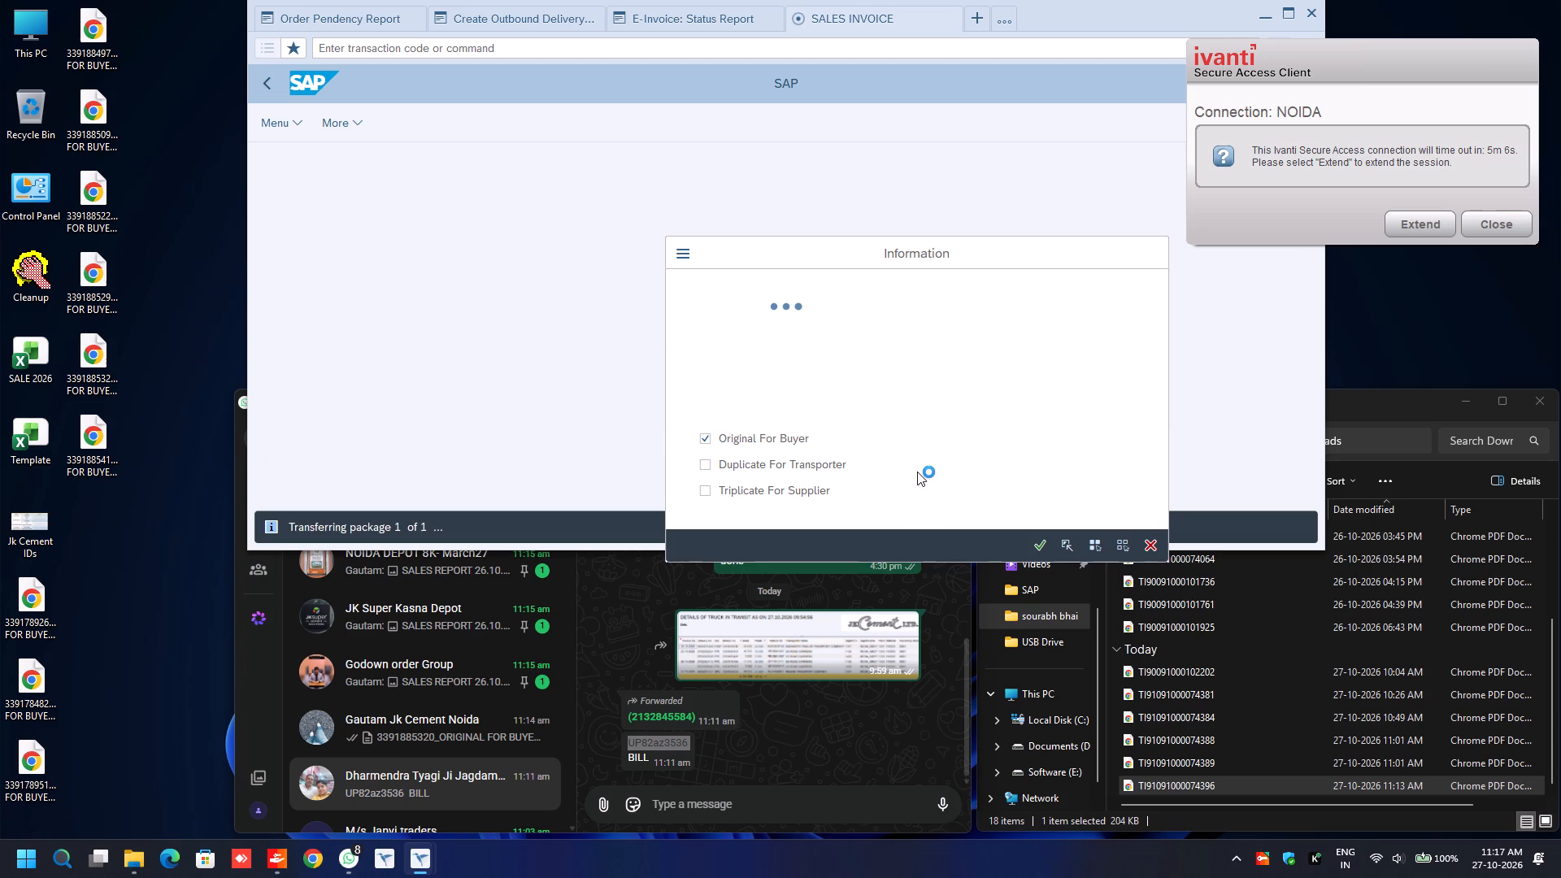
pyautogui.click(728, 15)
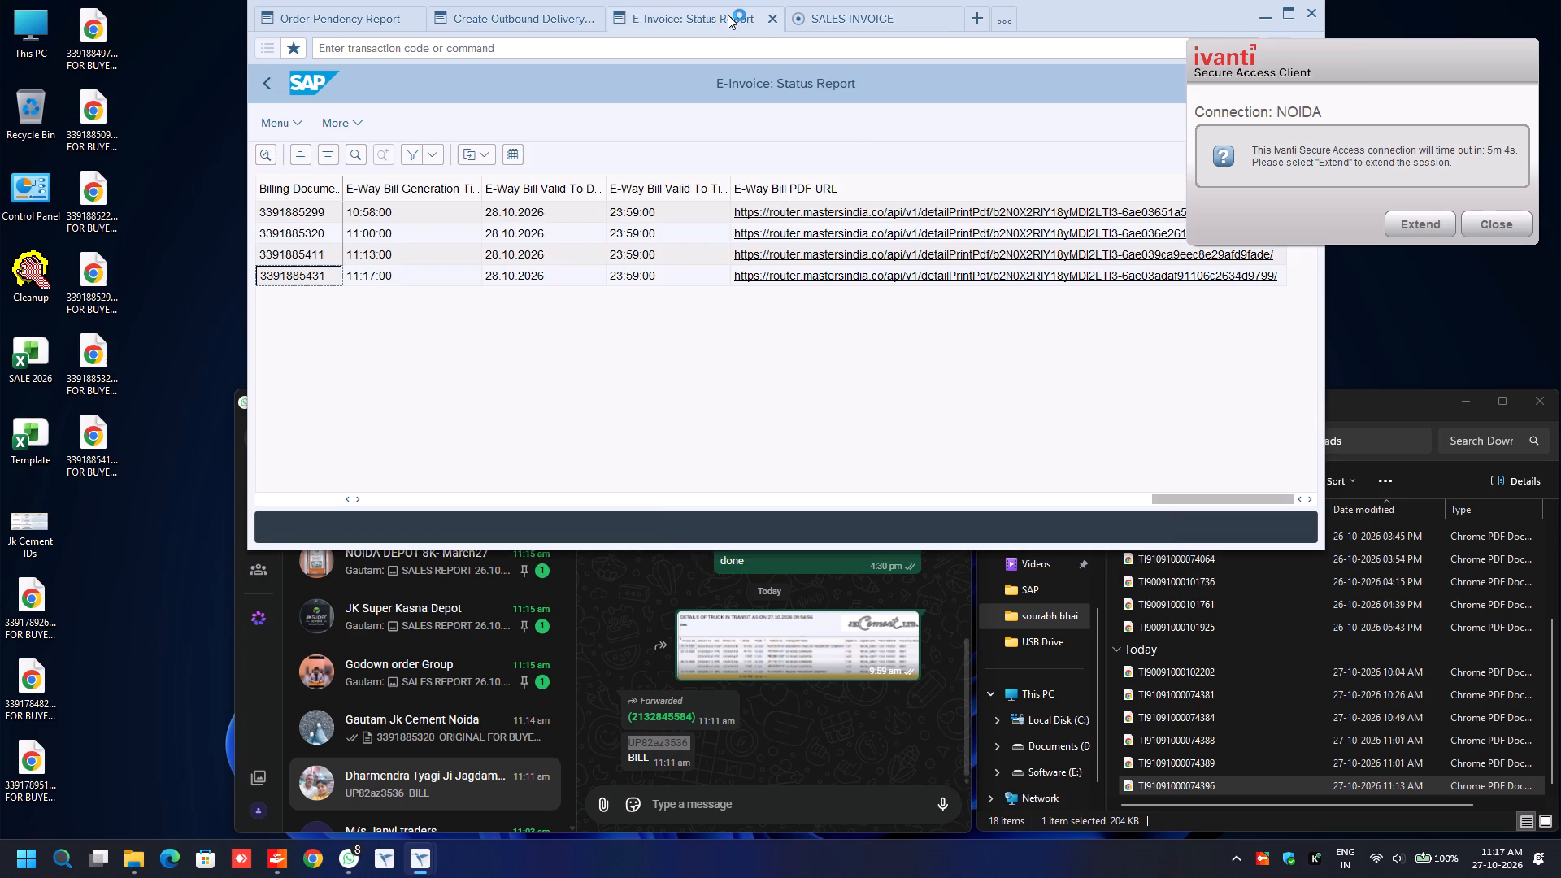
pyautogui.click(960, 268)
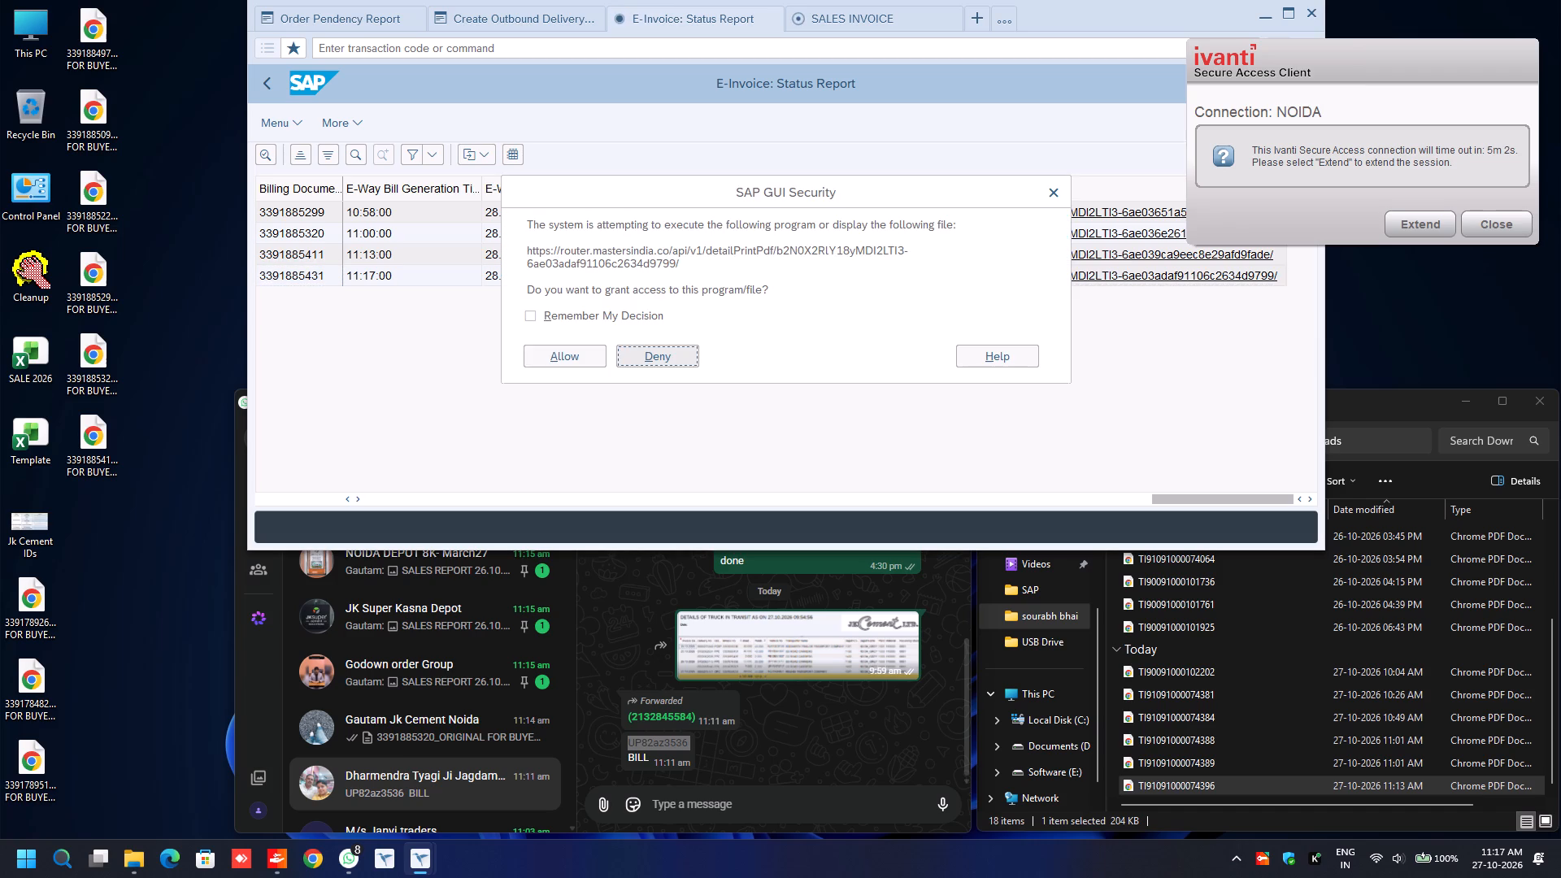
pyautogui.press('Left')
pyautogui.press('Return')
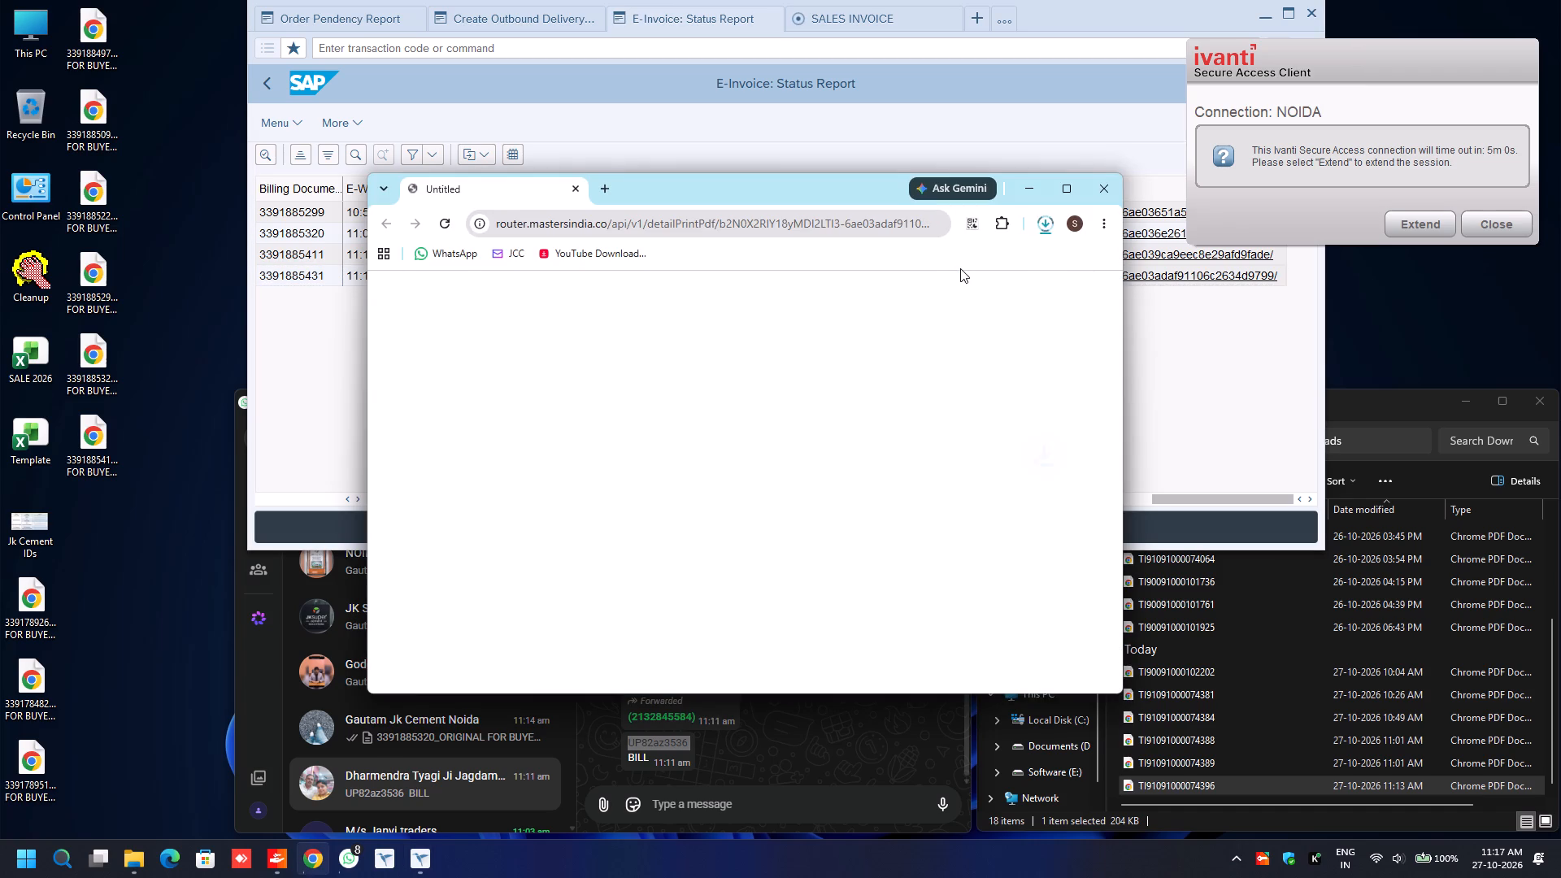
pyautogui.click(991, 262)
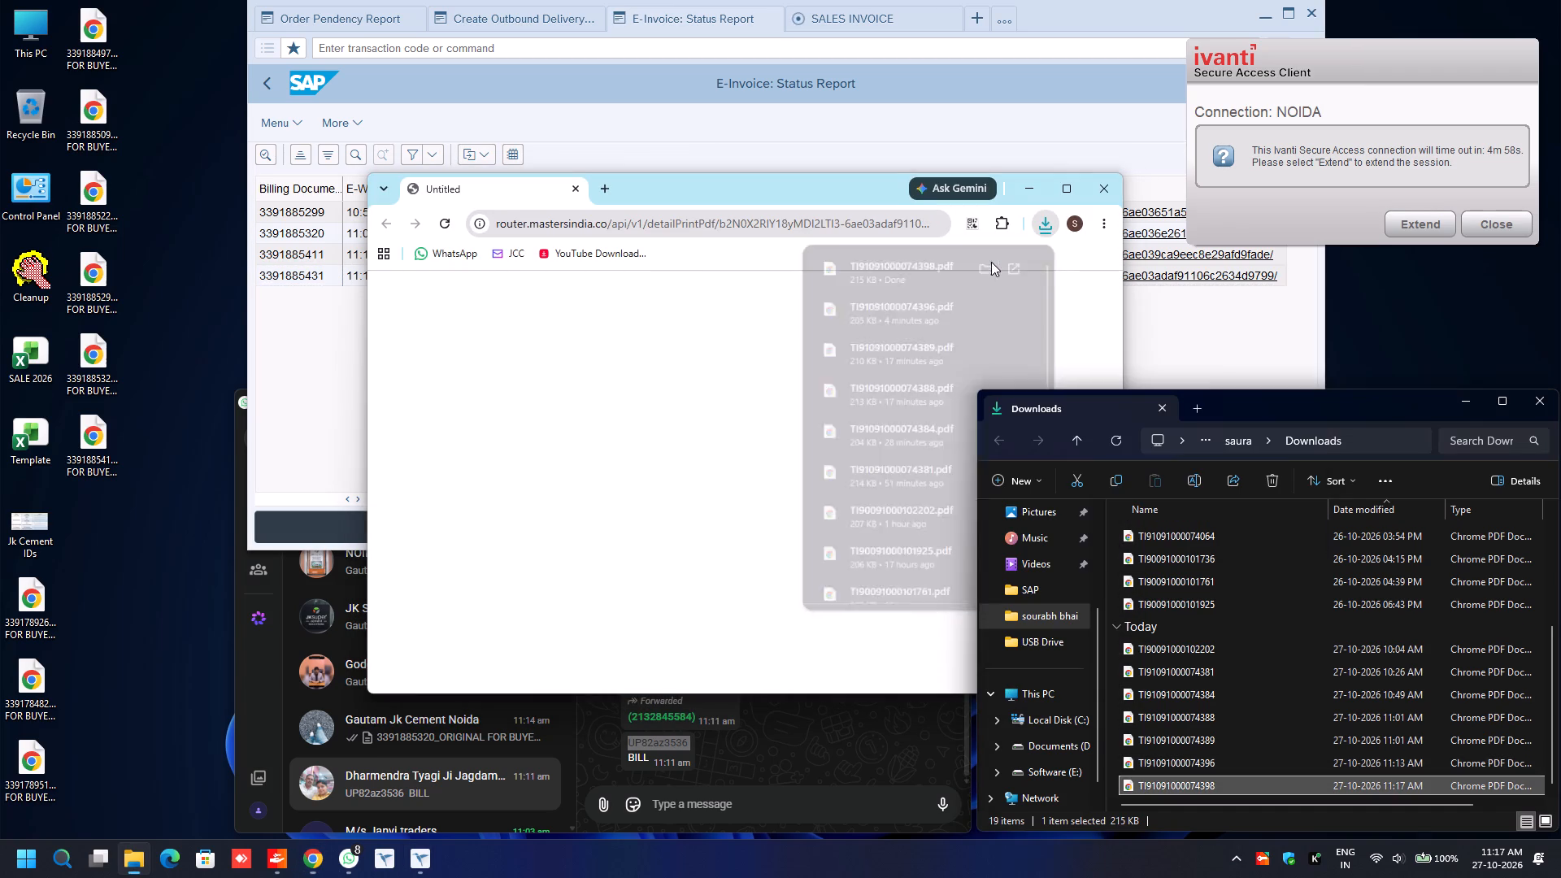
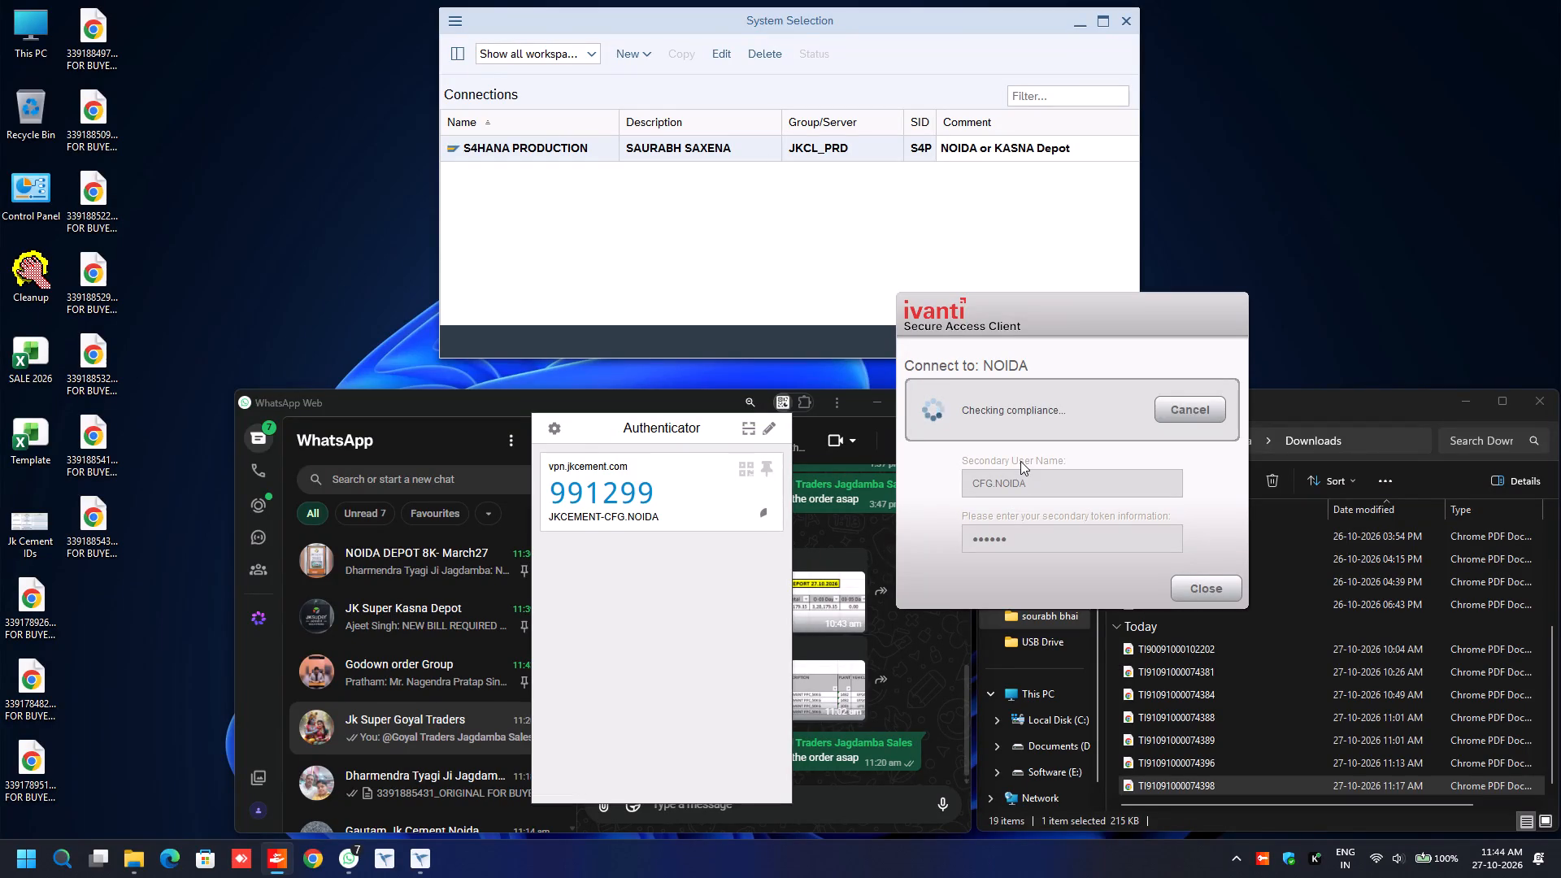
# Continue the Ivanti Secure Access connection to NOIDA, terminating the VPN session already running.
pyautogui.press('Return')
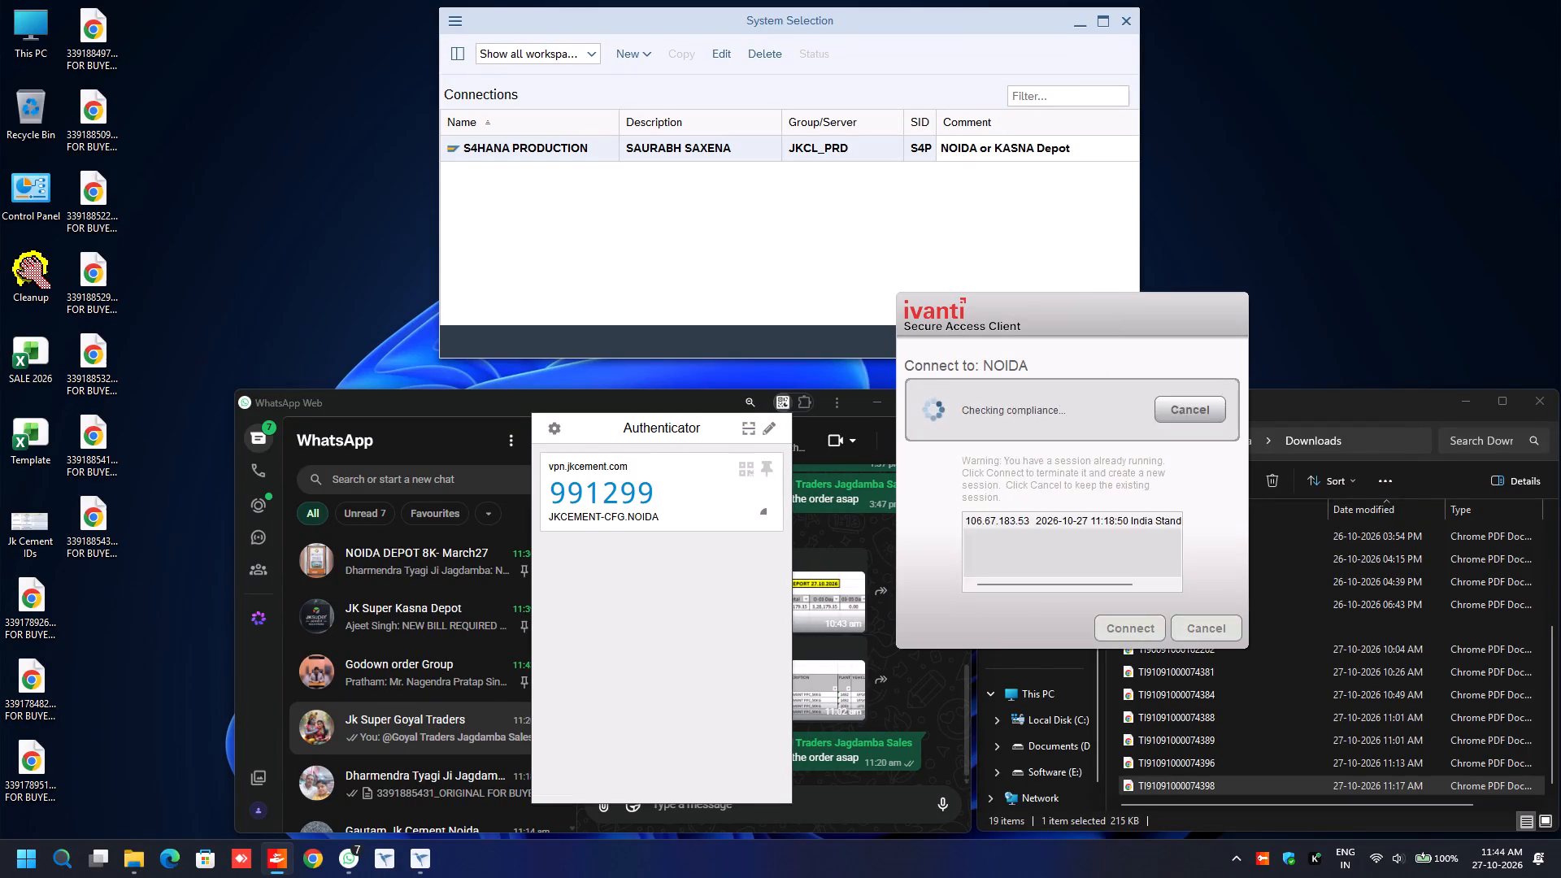
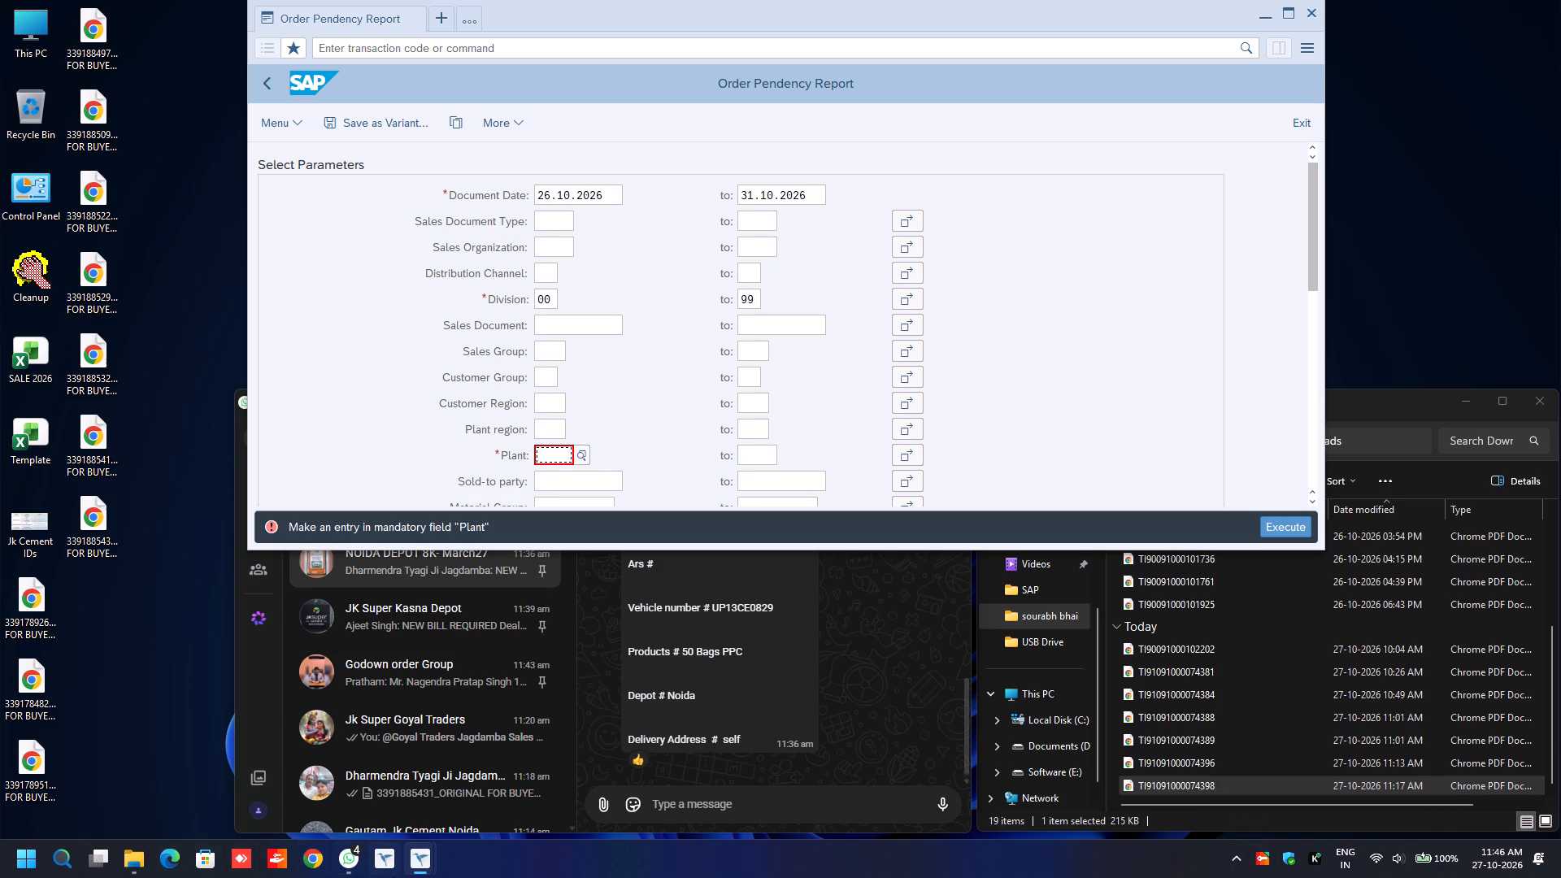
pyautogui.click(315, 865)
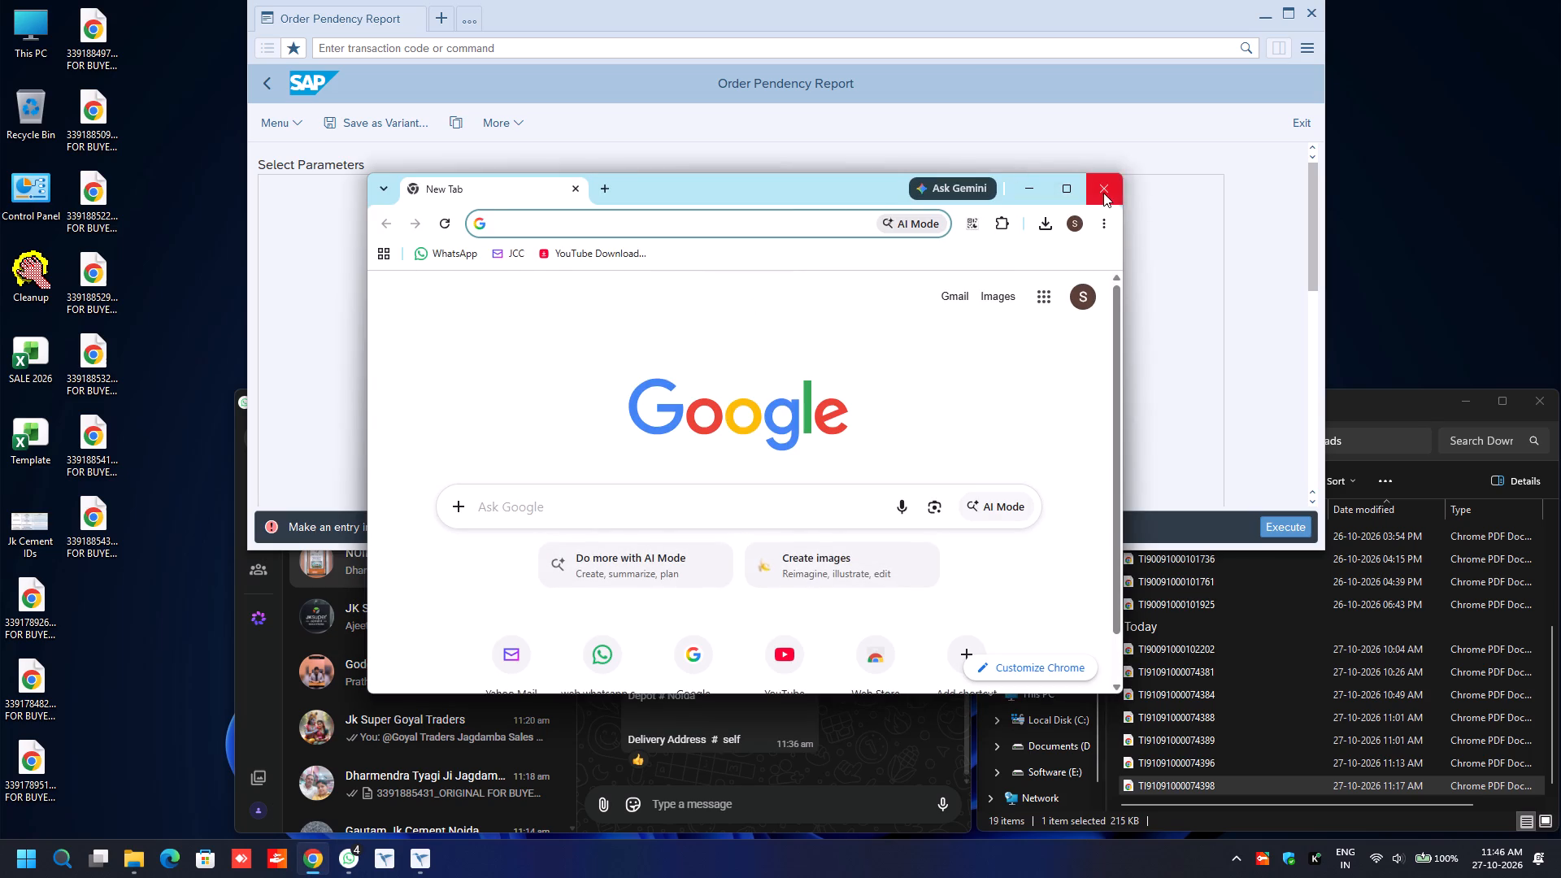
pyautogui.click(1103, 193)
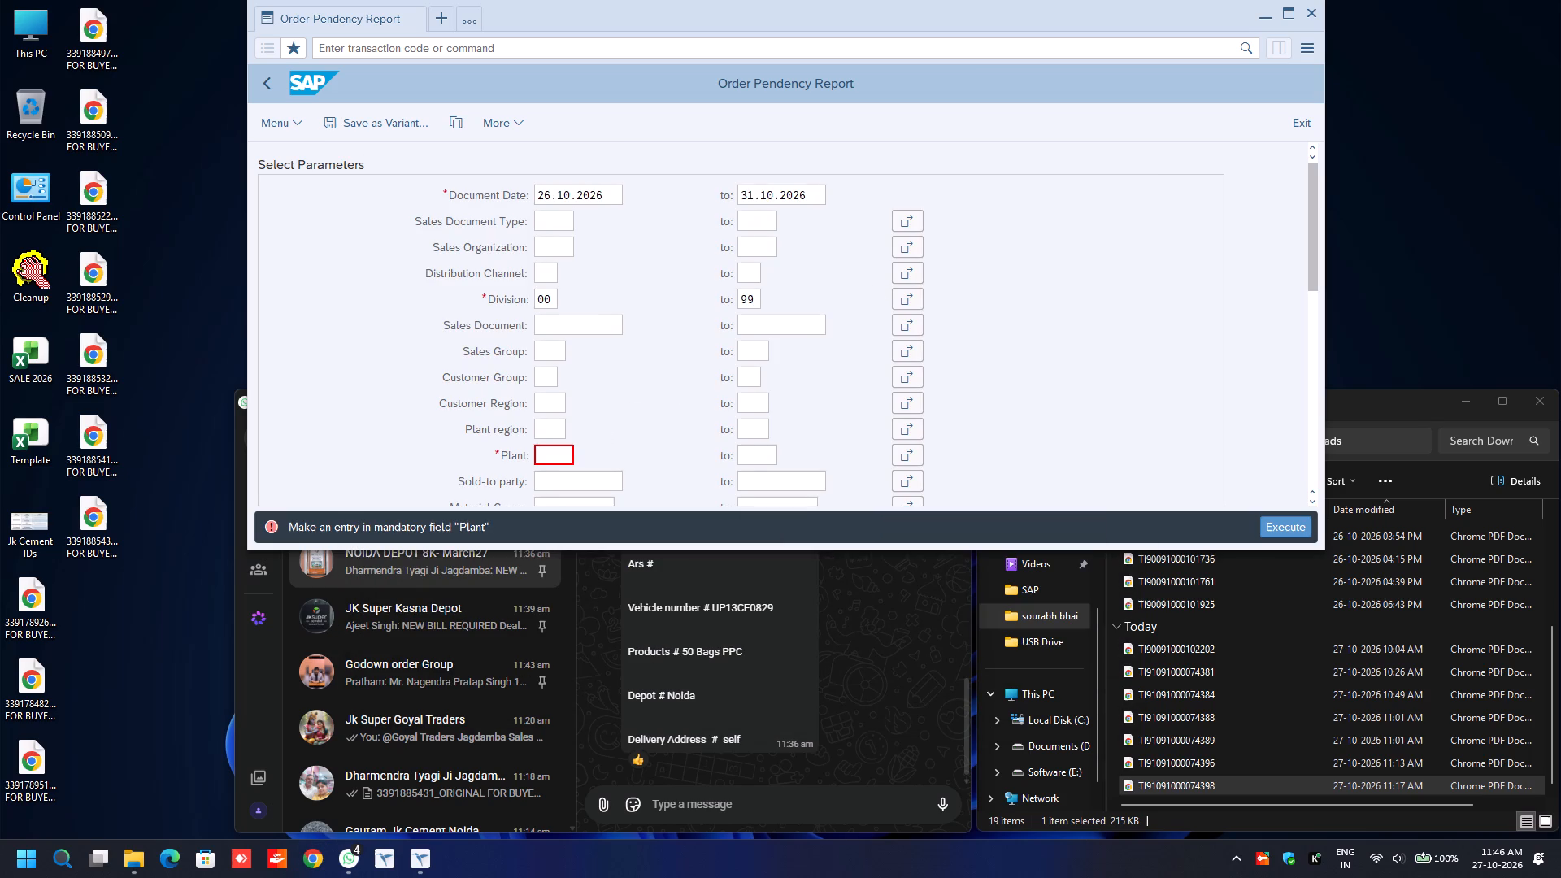
# Set the mandatory Plant selection of the order pendency report to the previously used entry *.
pyautogui.click(566, 451)
pyautogui.press('BackSpace')
pyautogui.press('Down')
pyautogui.press('Return')
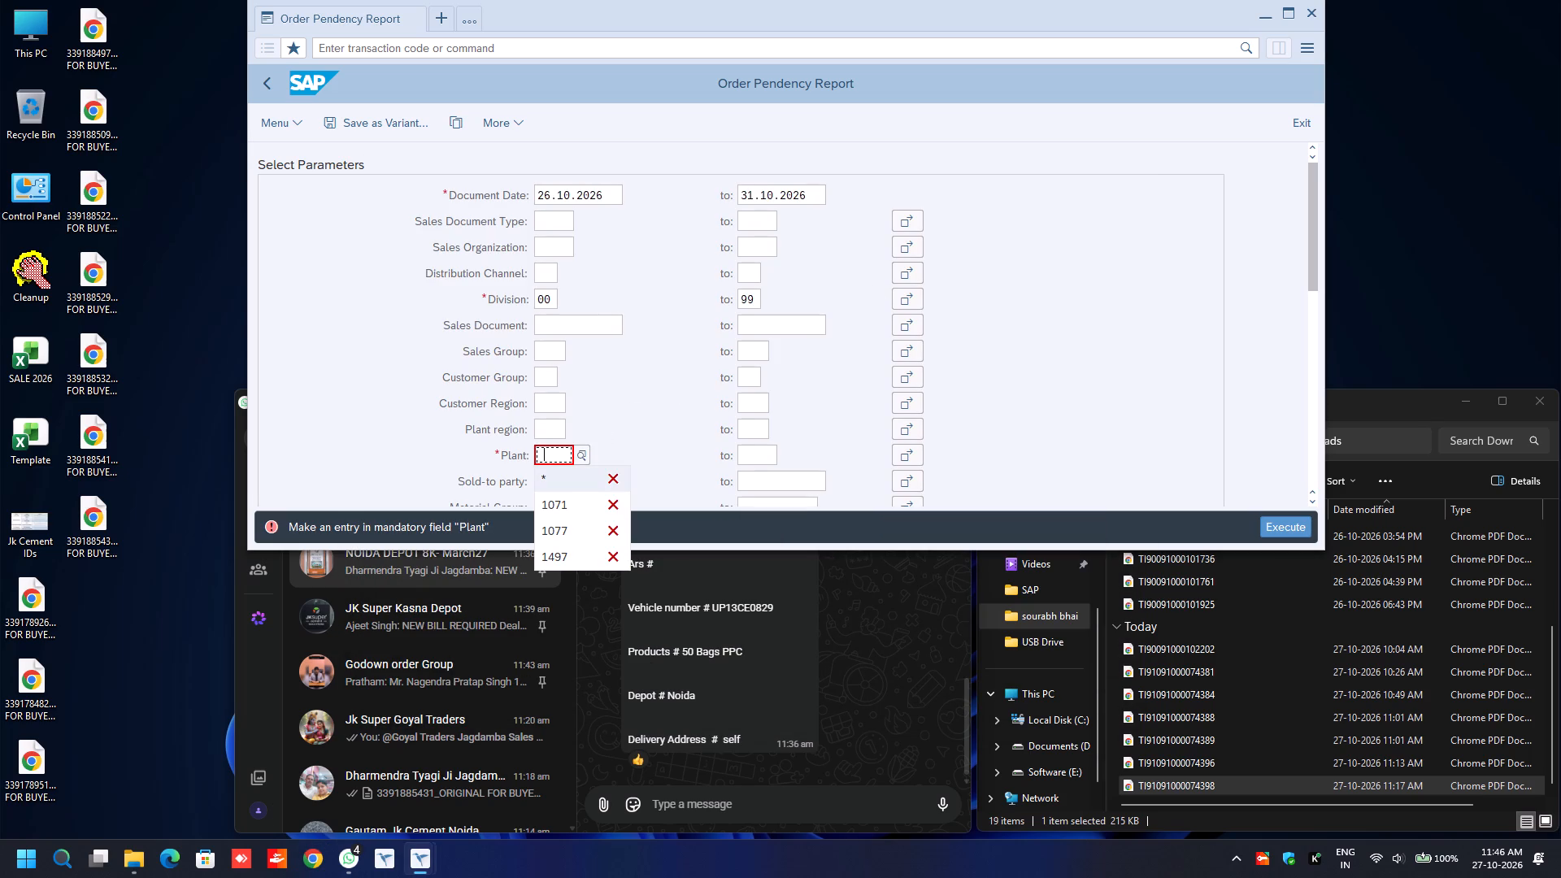
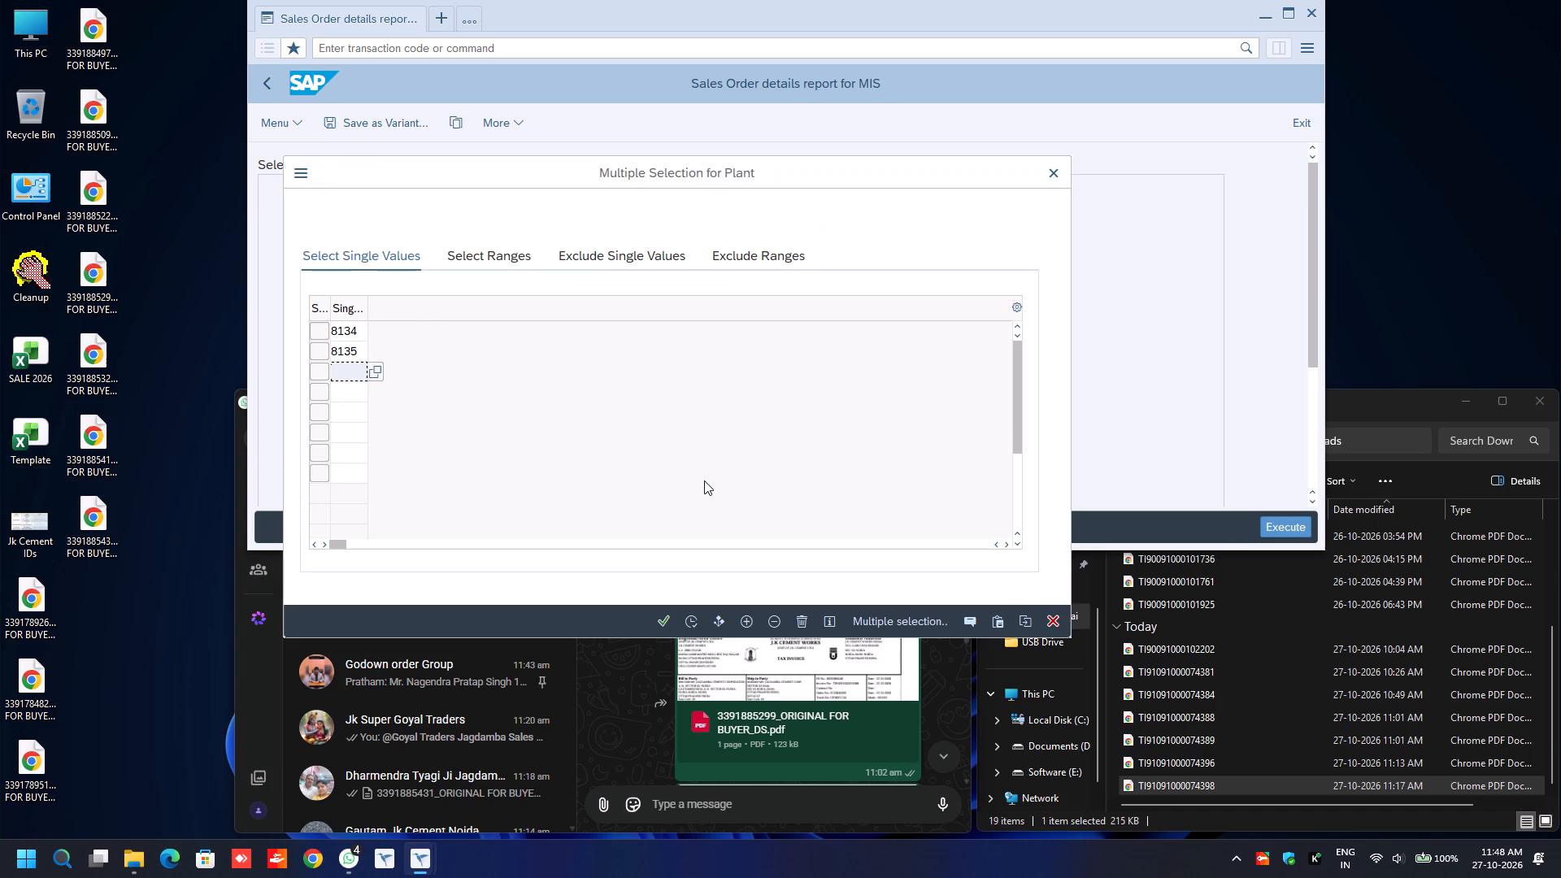
# Apply the single values 8134 and 8135 as the Plant selection of the sales order details report.
pyautogui.press('F8')
# Run the sales order details report for plants 8134 and 8135, then return to its selection criteria.
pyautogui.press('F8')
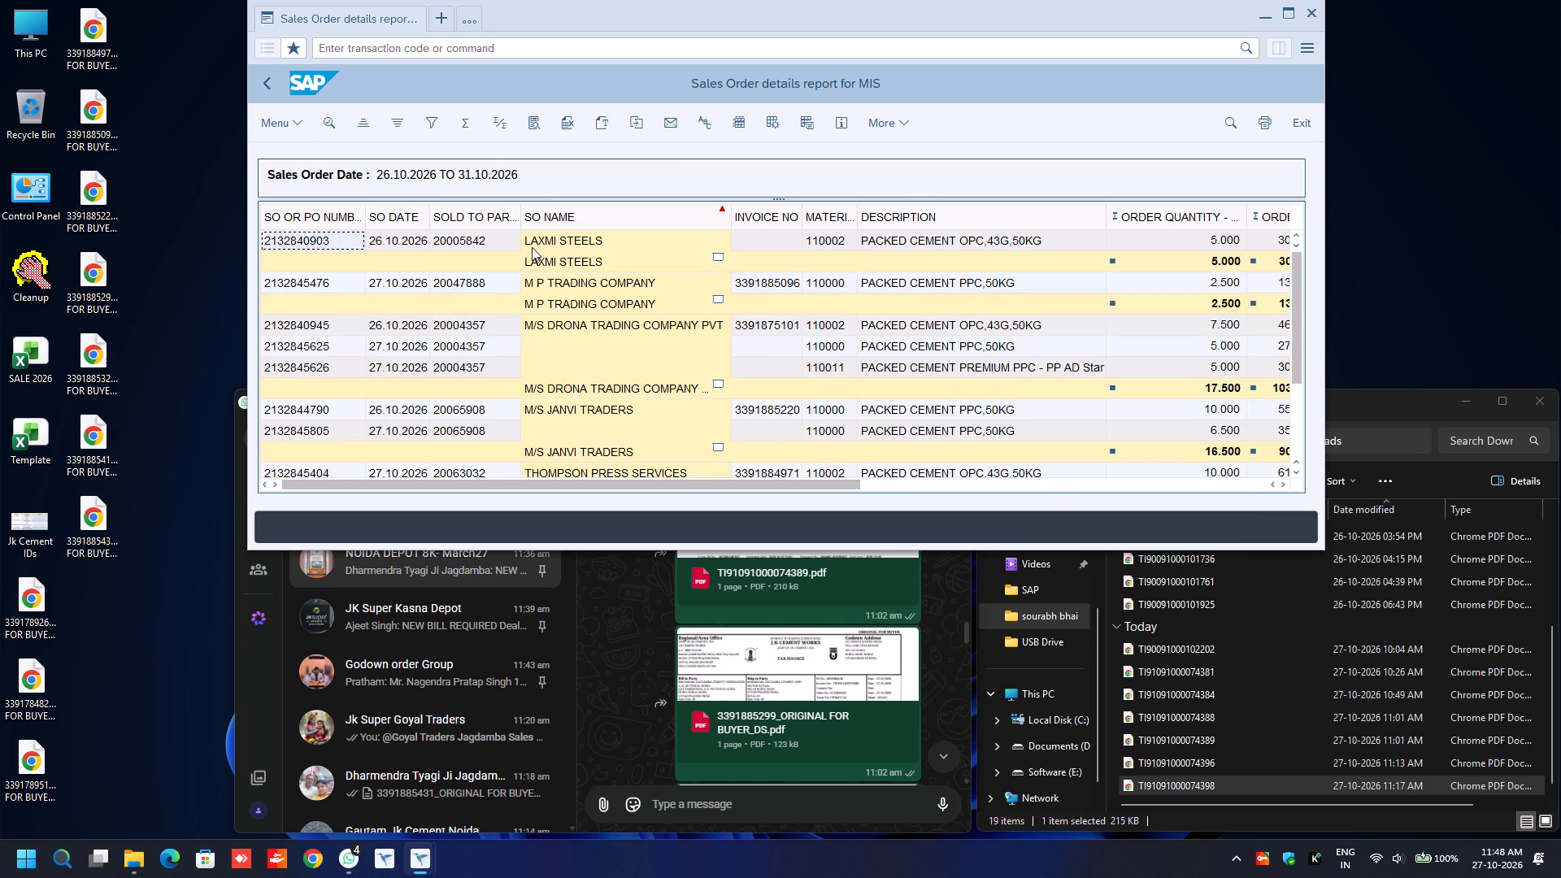
pyautogui.click(271, 89)
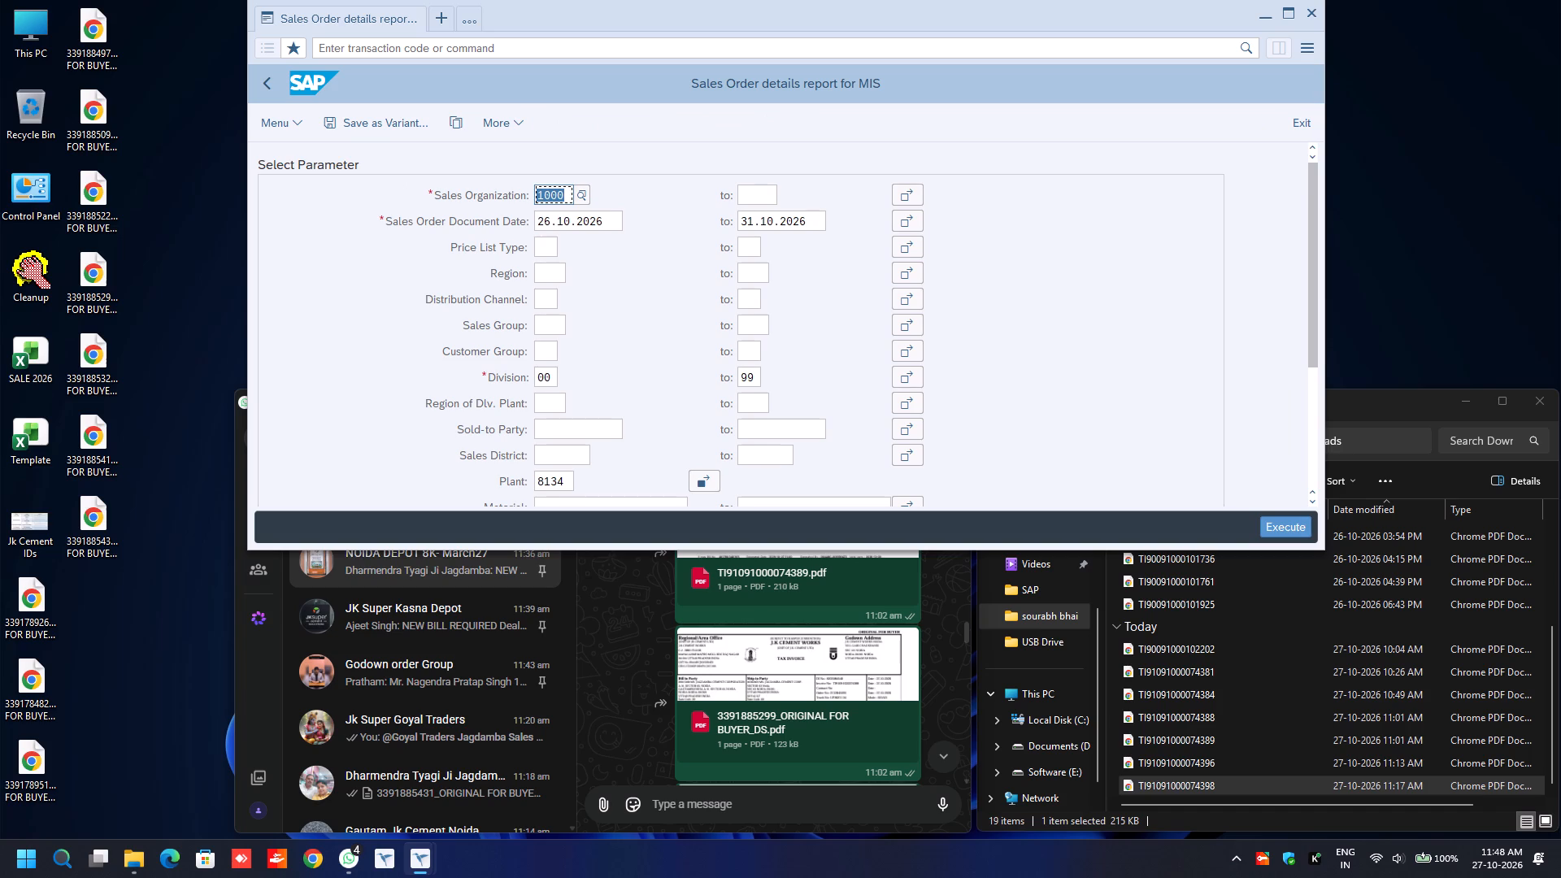
# Set the start of the Sales Order Document Date range to 27.10.2026 in the sales order details report.
pyautogui.click(541, 219)
pyautogui.press('Delete')
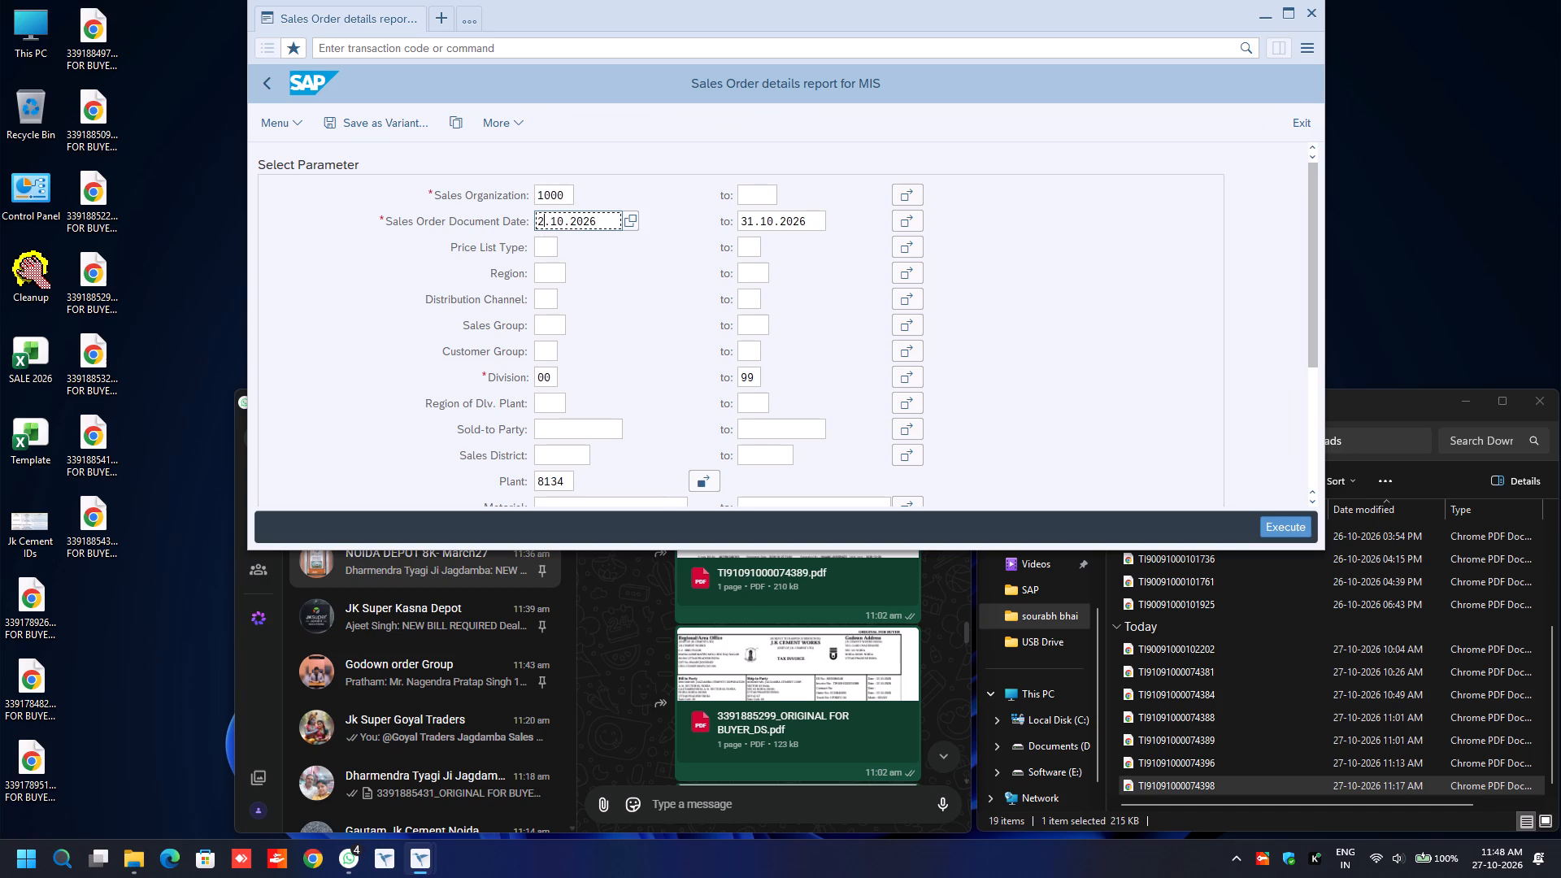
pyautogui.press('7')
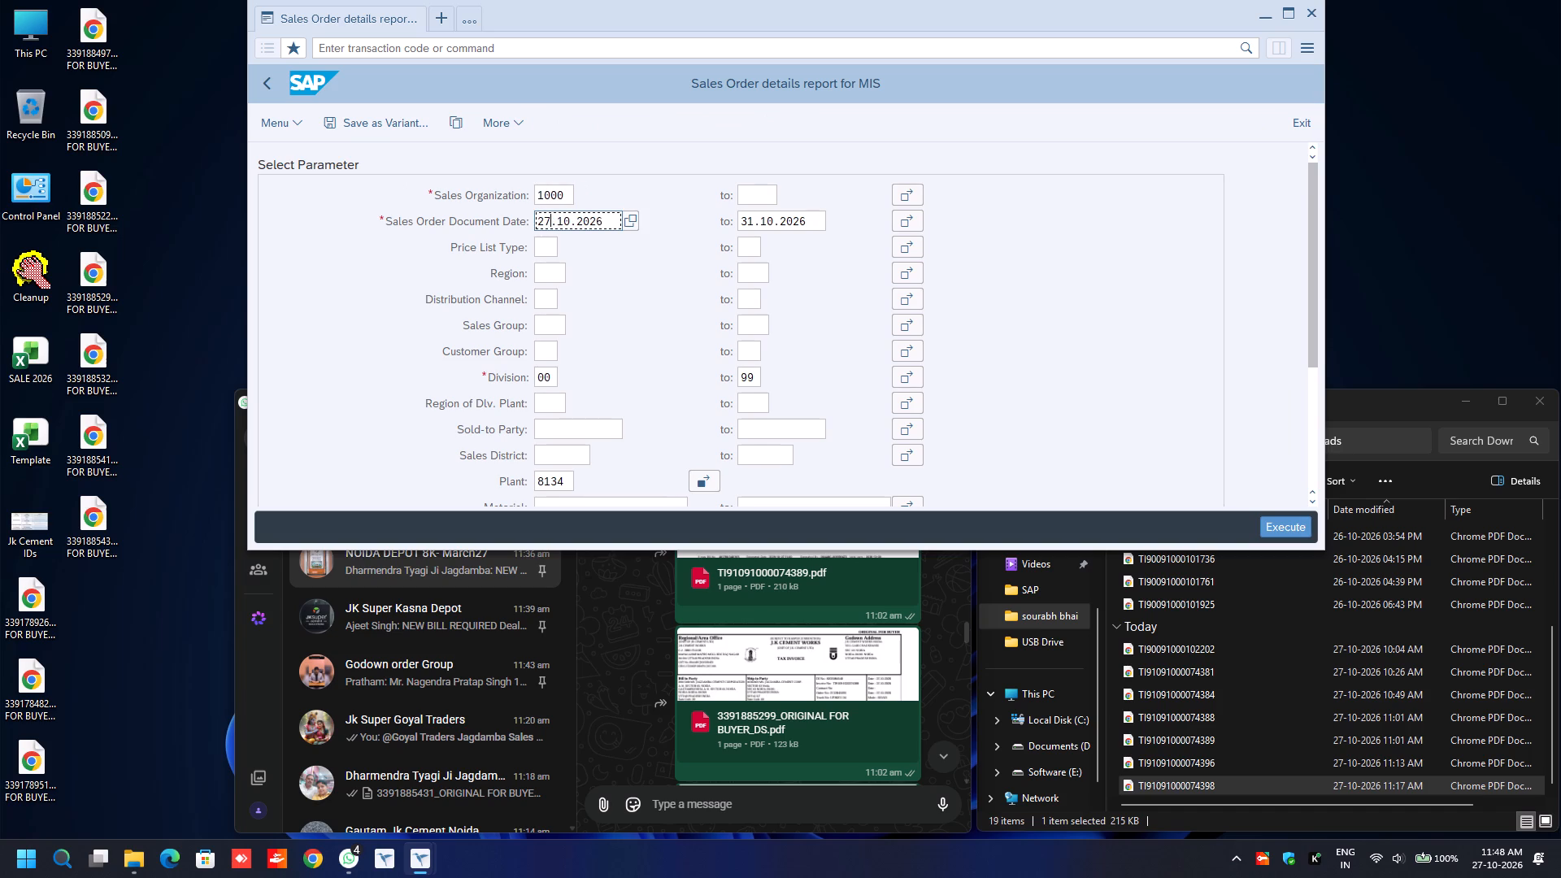
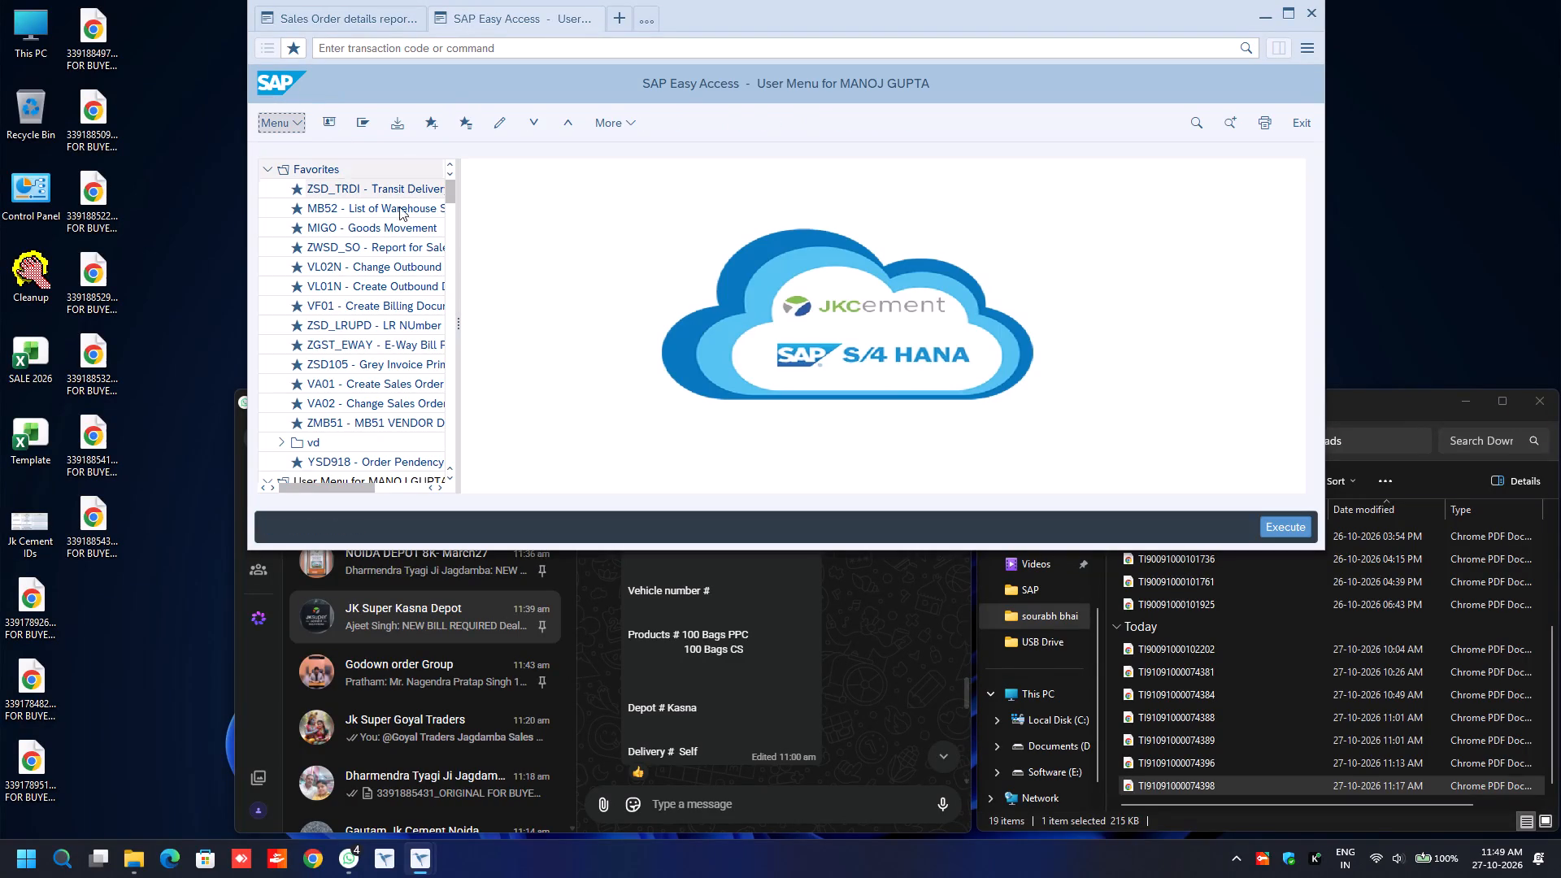
pyautogui.doubleClick(367, 282)
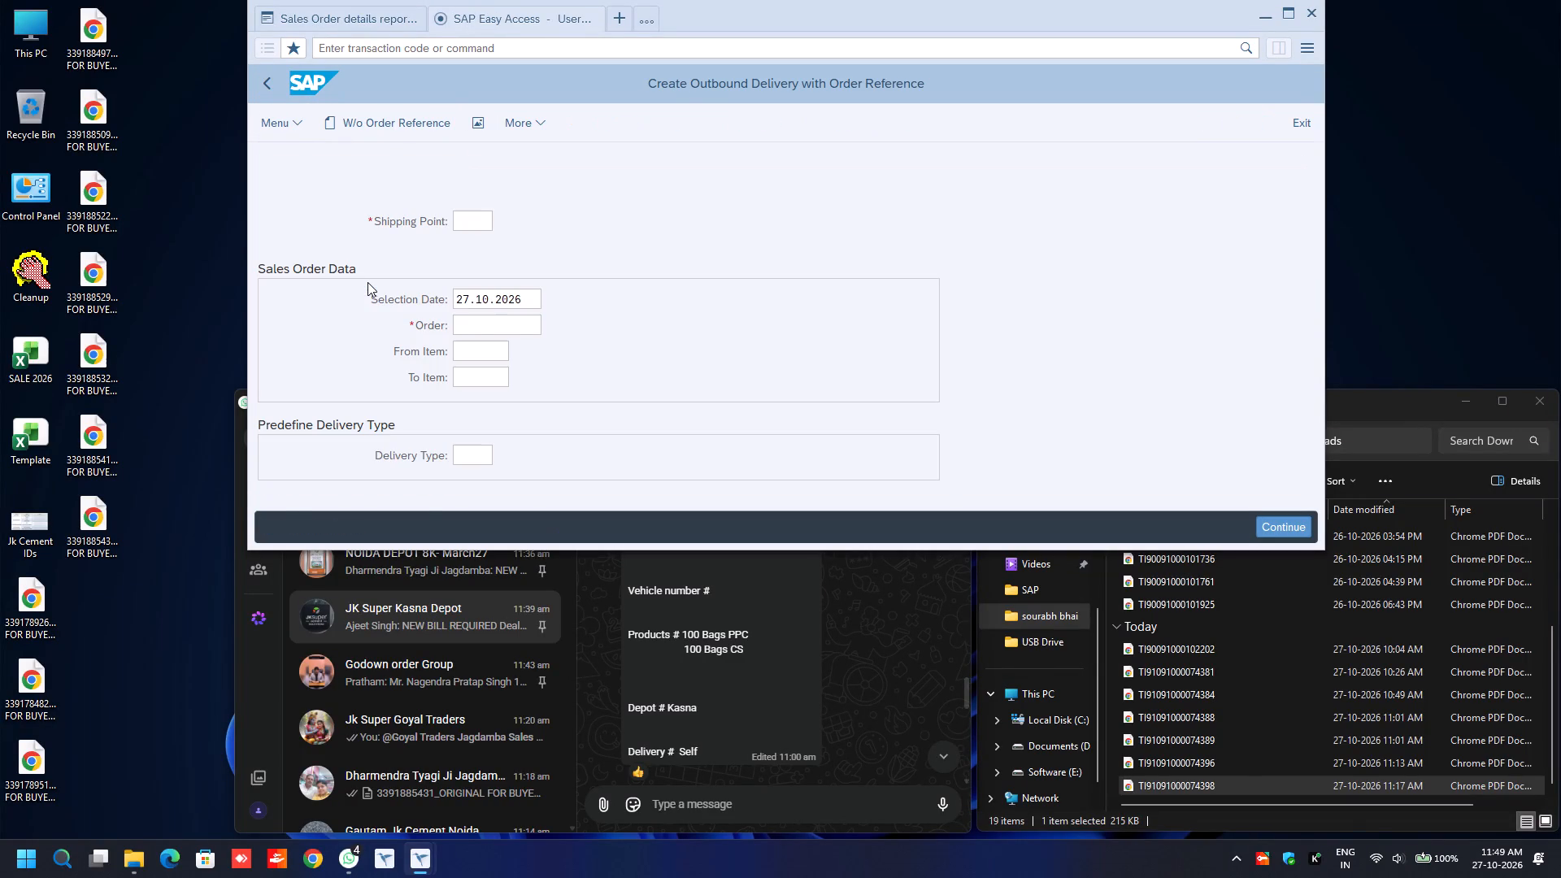
pyautogui.hotkey('ctrl', 'v')
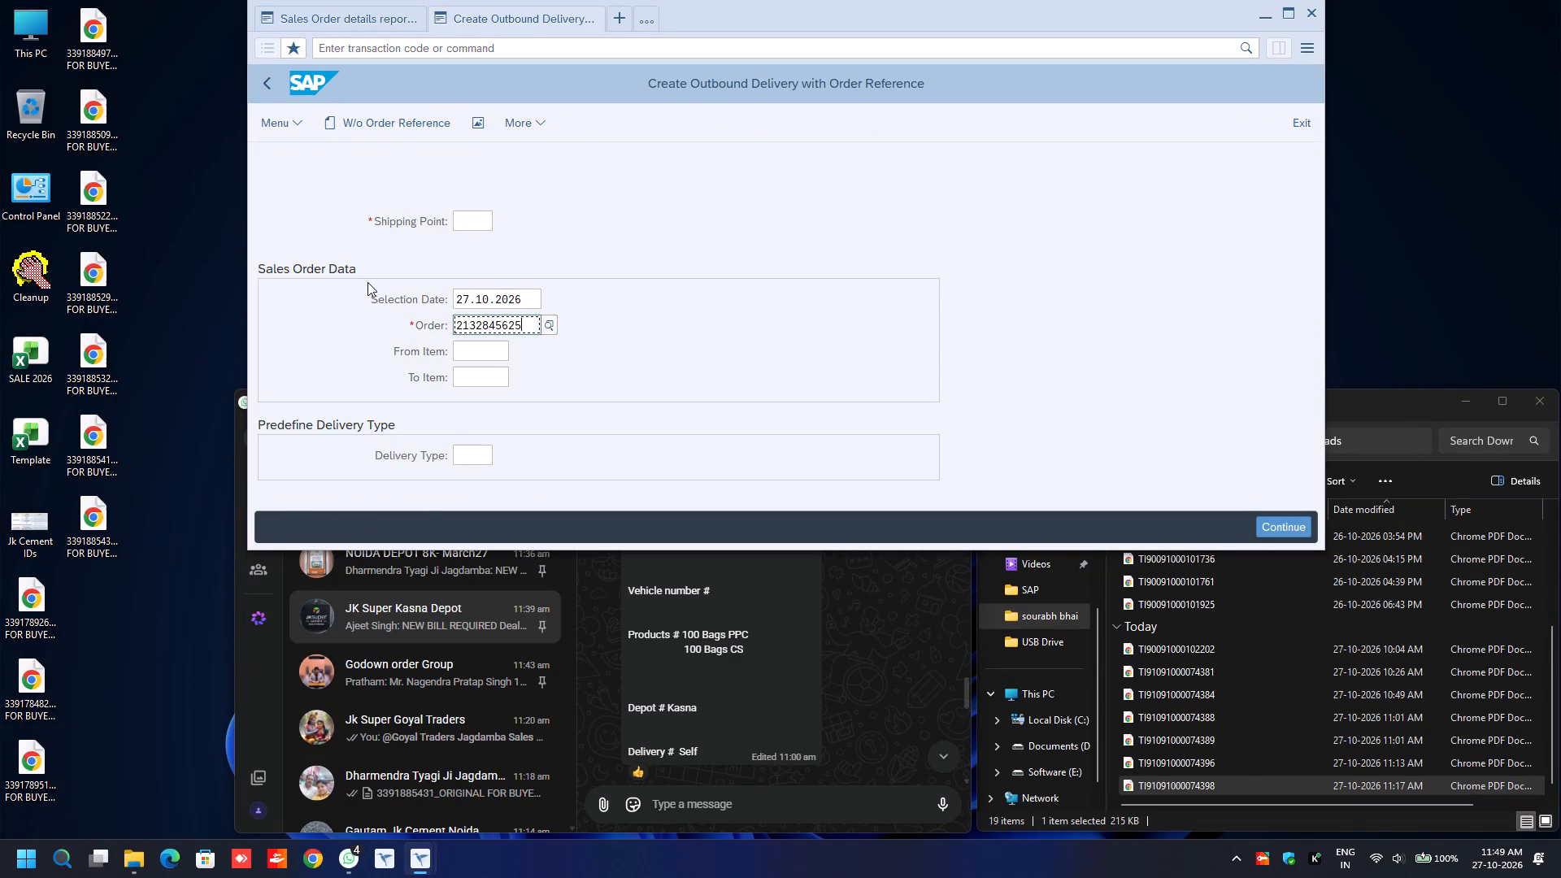
pyautogui.press('Up')
pyautogui.press('Up')
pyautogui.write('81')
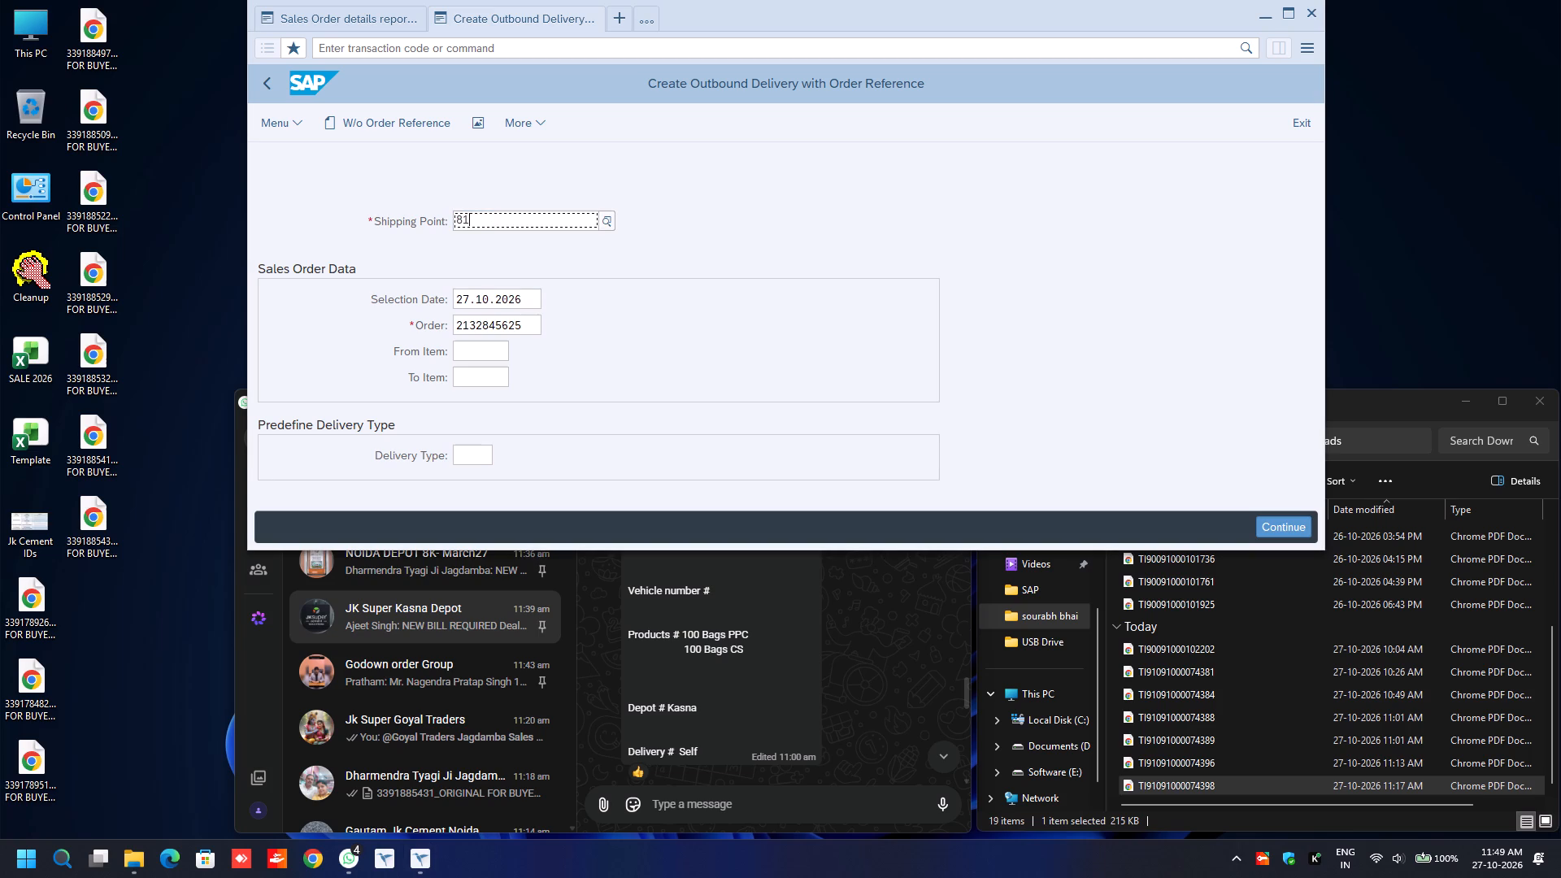
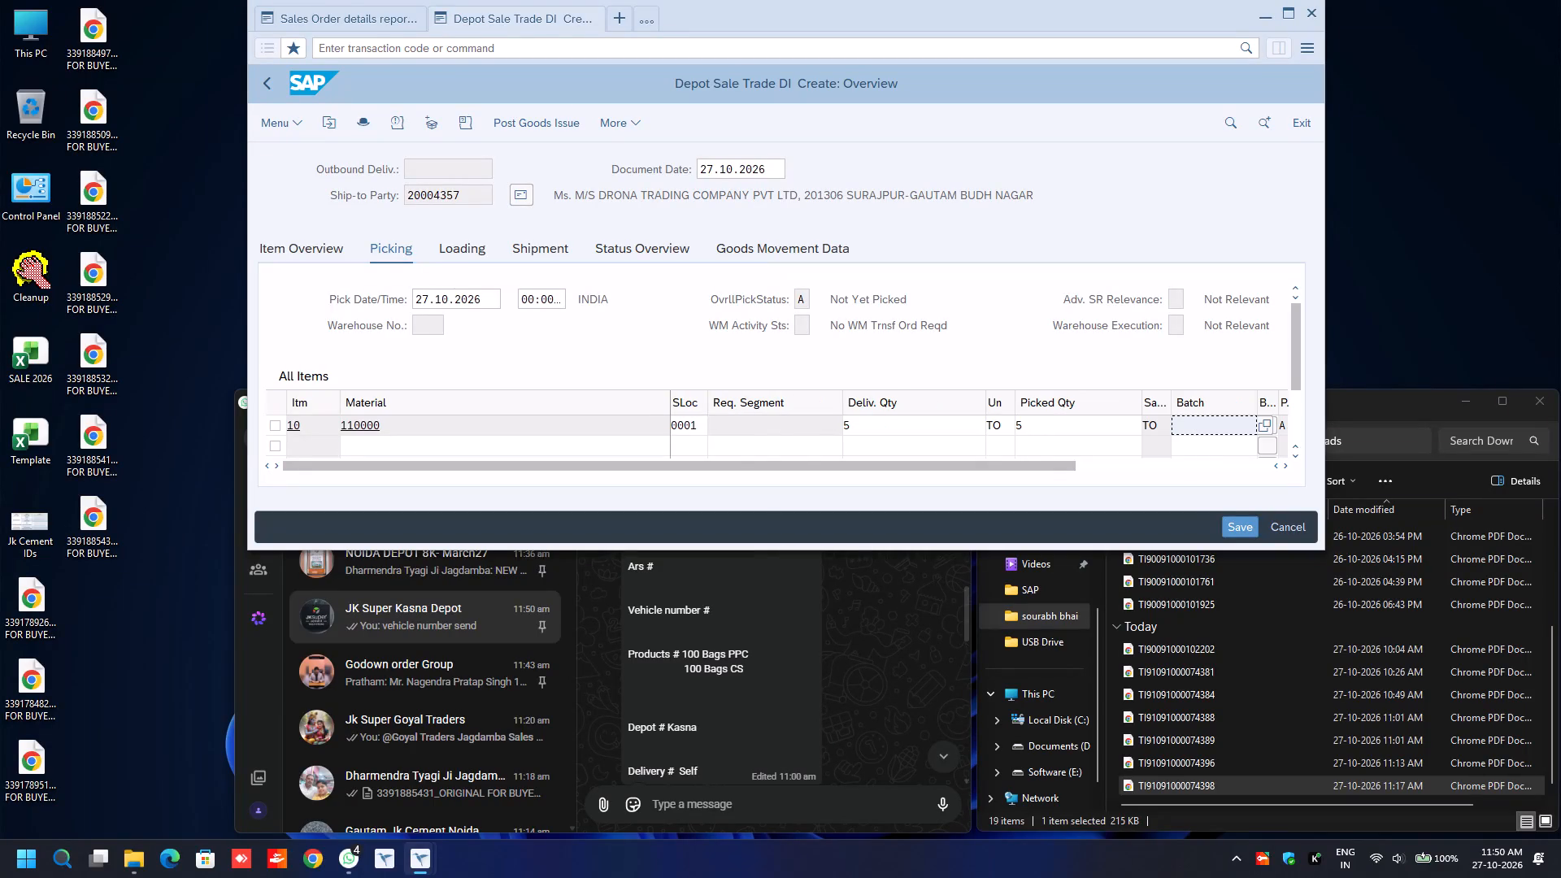
# Enter batch 1033-8135 for item 10, material 110000, in the delivery's picking data.
pyautogui.write('1033')
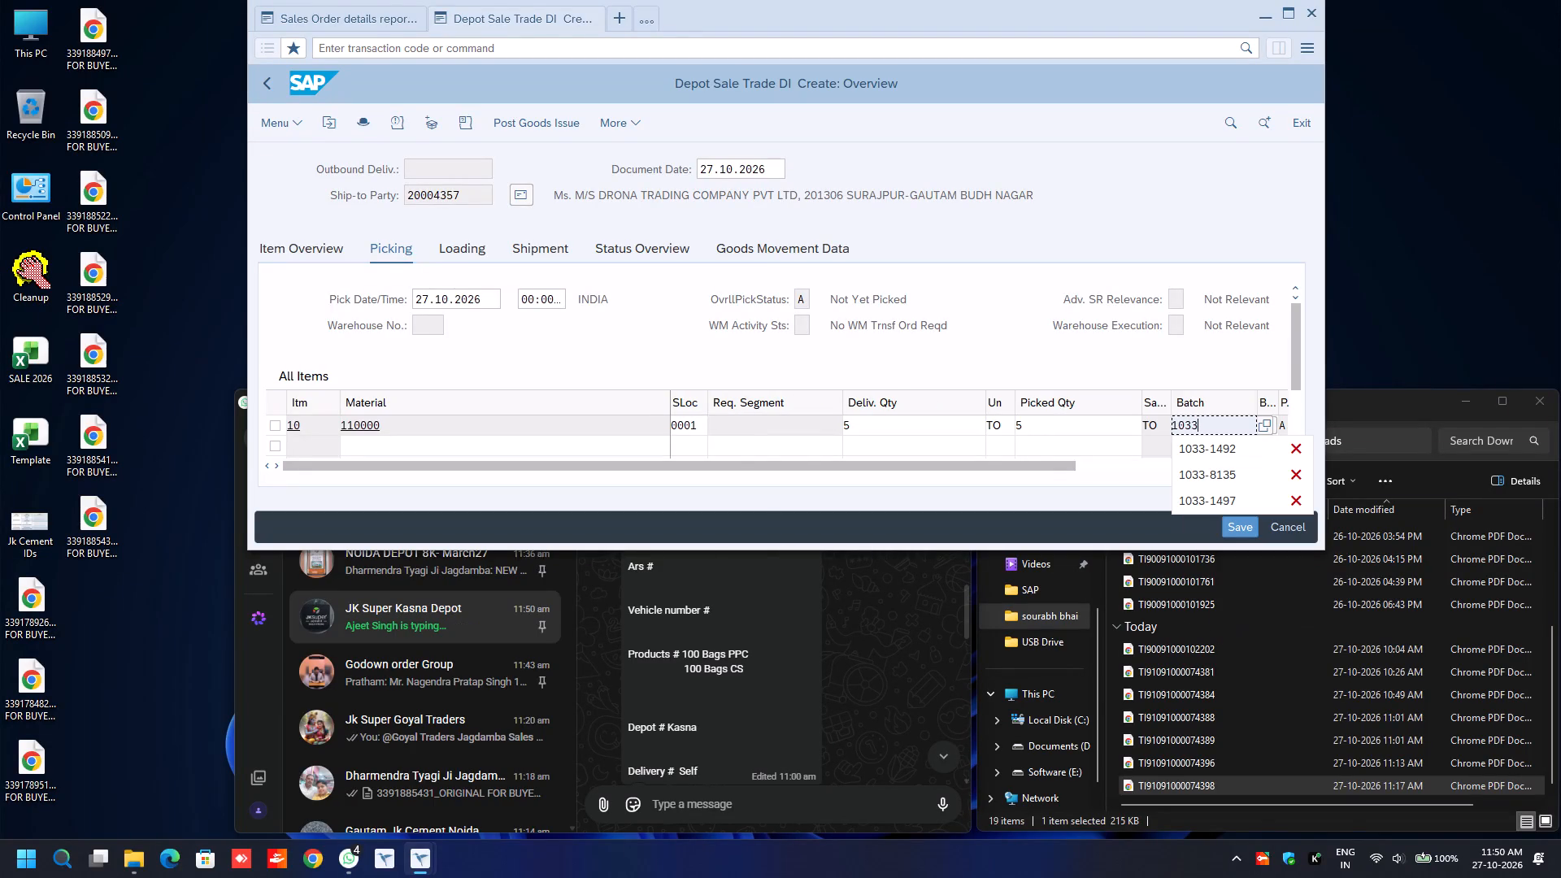
pyautogui.press('Down')
pyautogui.press('Down')
pyautogui.press('Return')
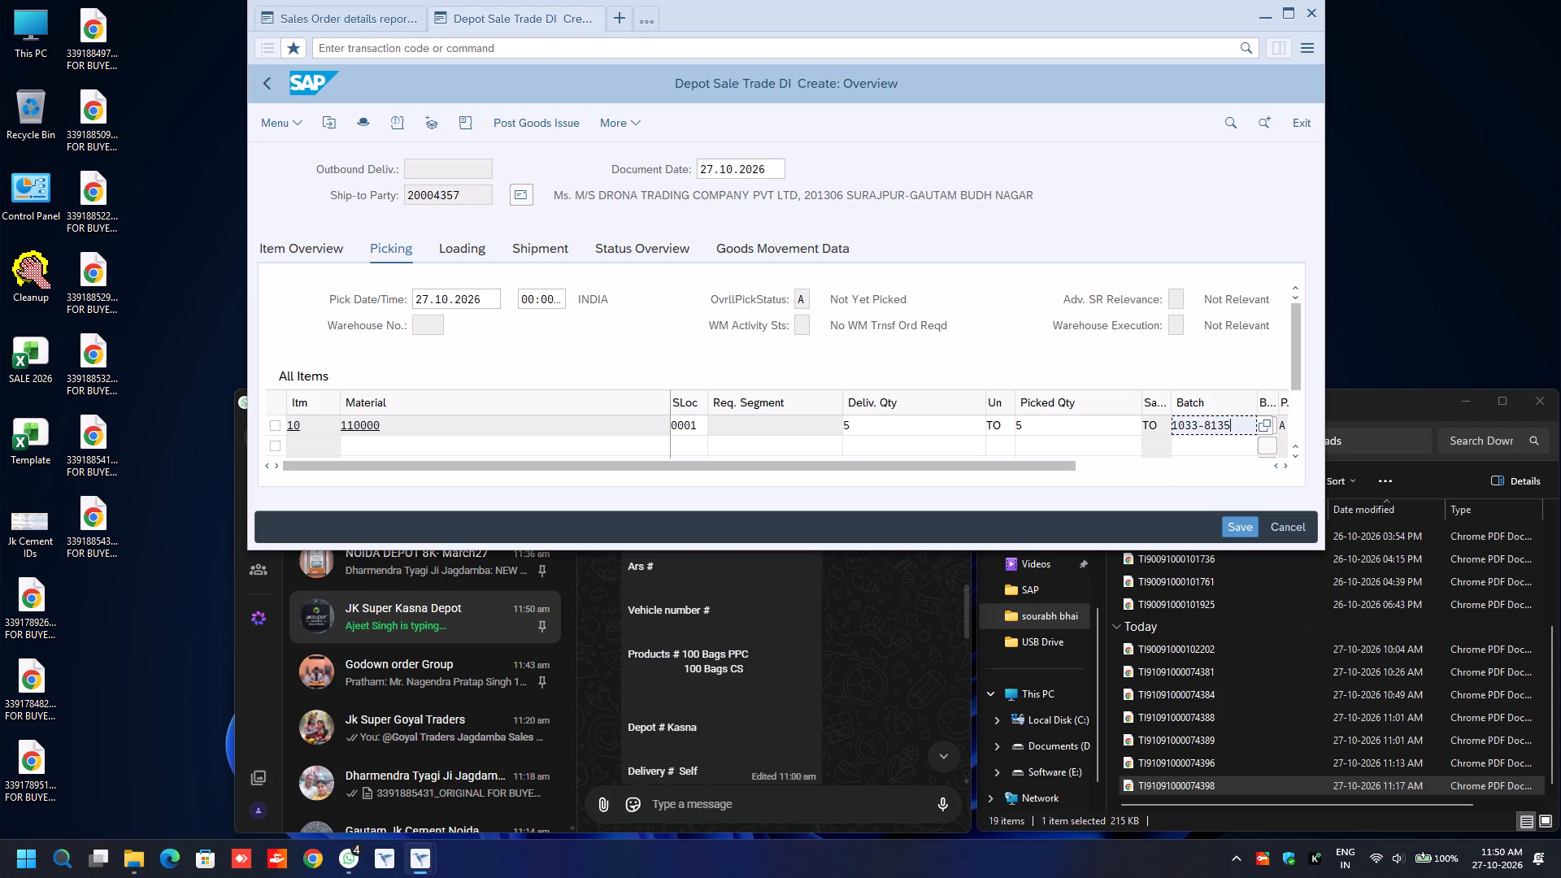
# In the delivery header's additional data, set the transport mode to ROAD and enter the Road Transporter1 factory code.
pyautogui.press('F8')
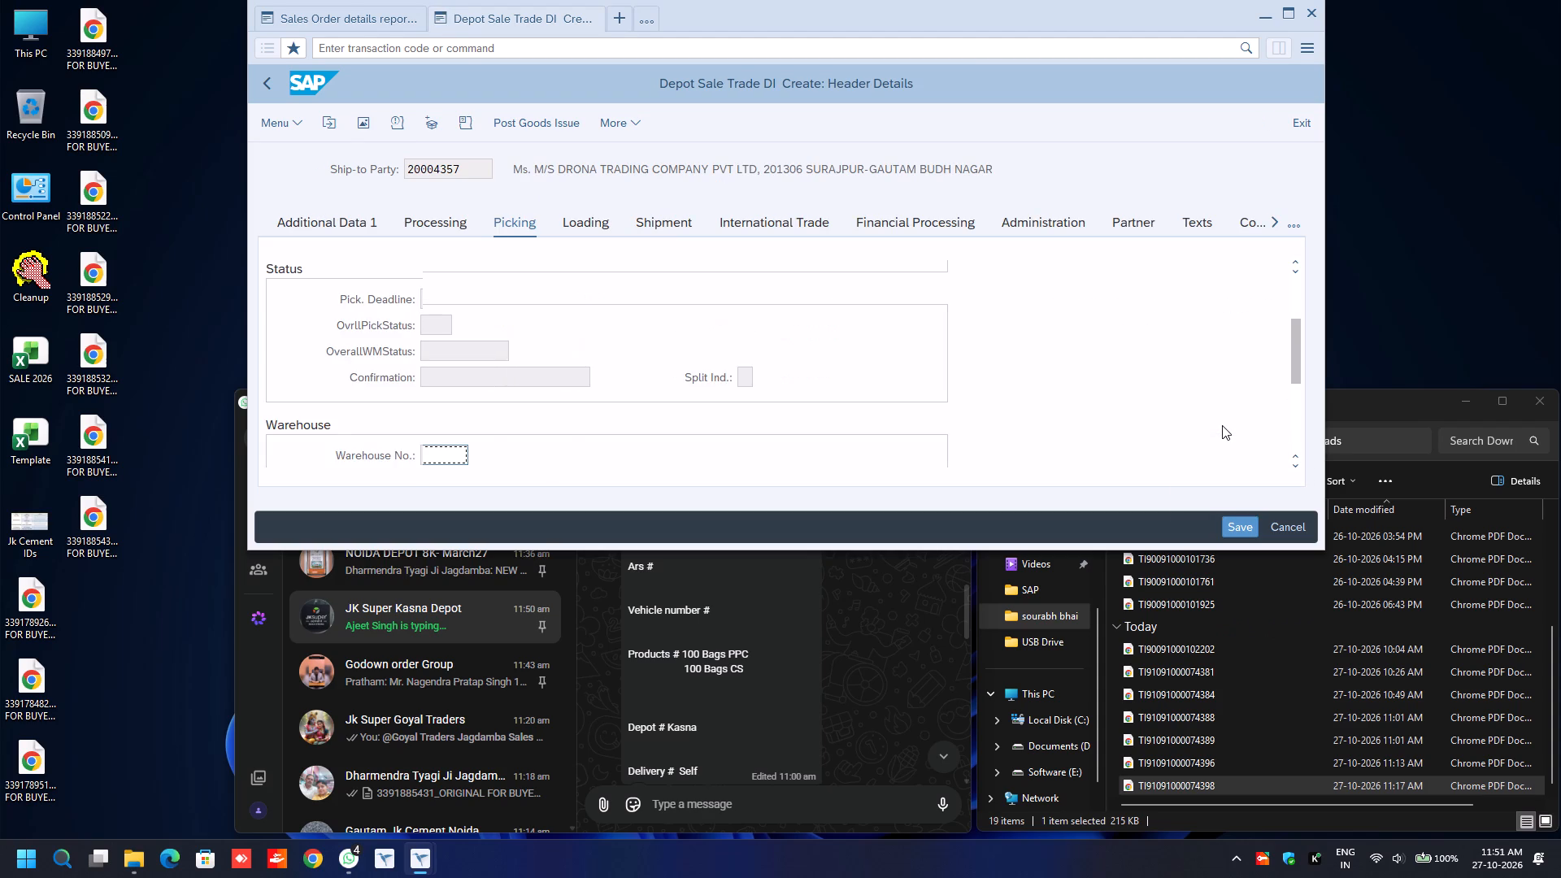
pyautogui.click(351, 221)
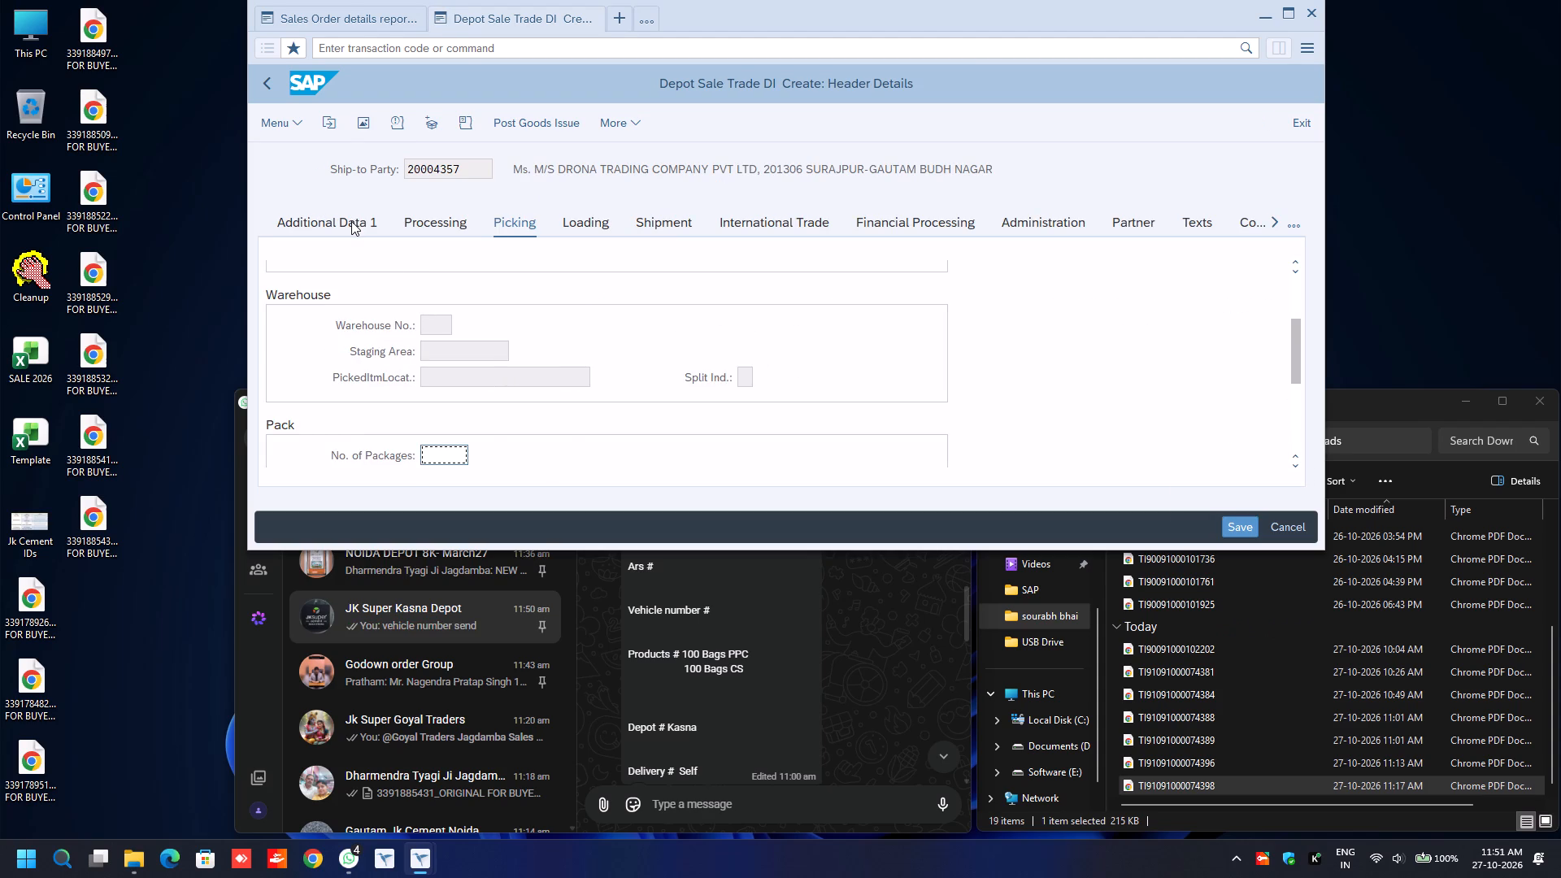
pyautogui.click(559, 326)
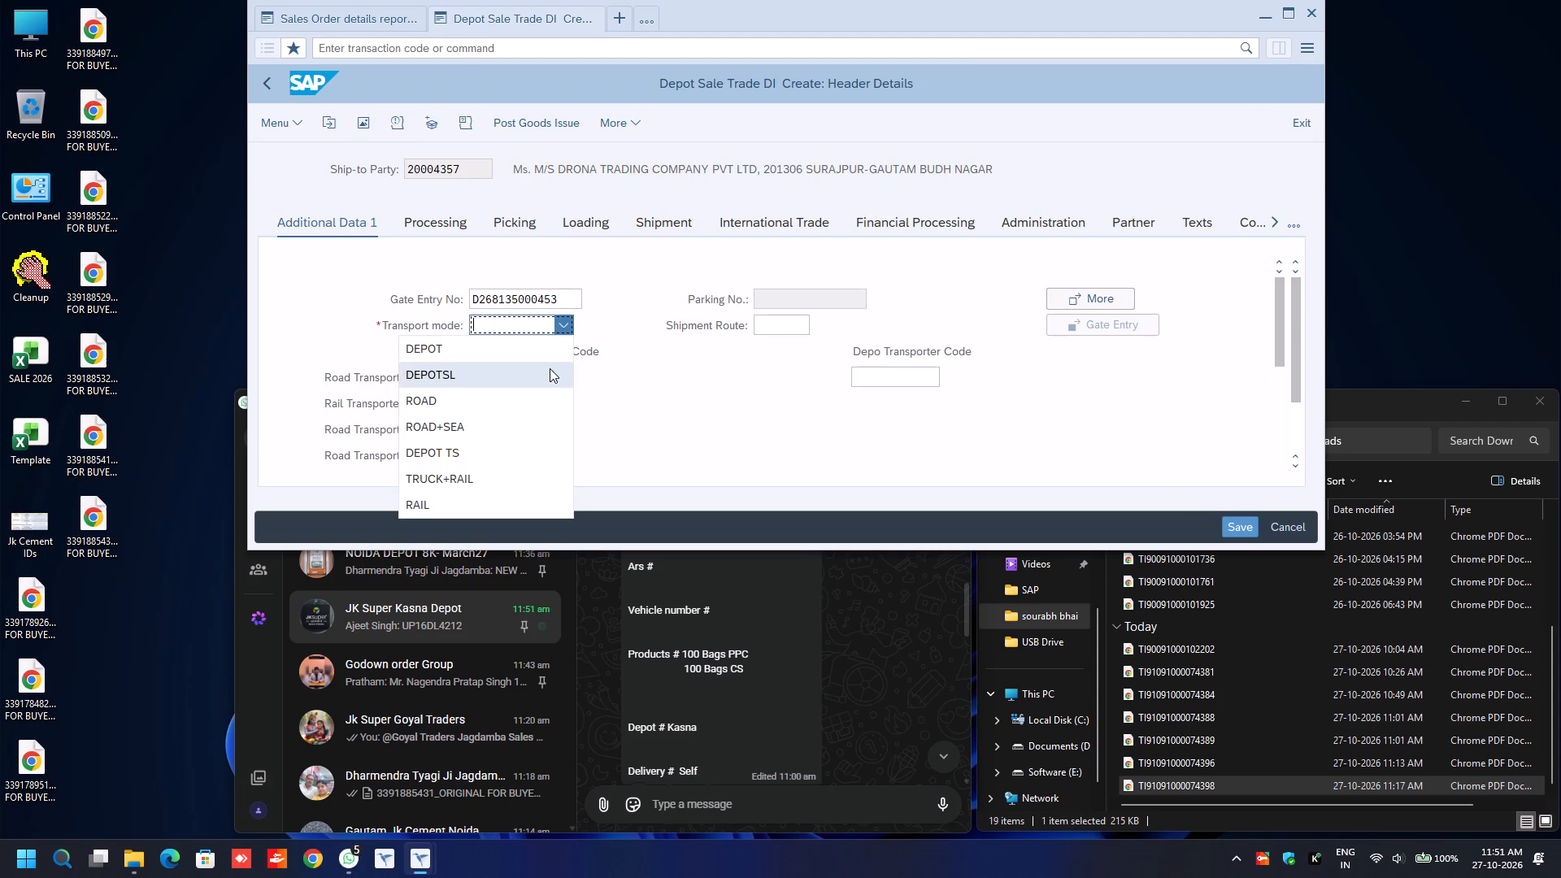
pyautogui.click(549, 393)
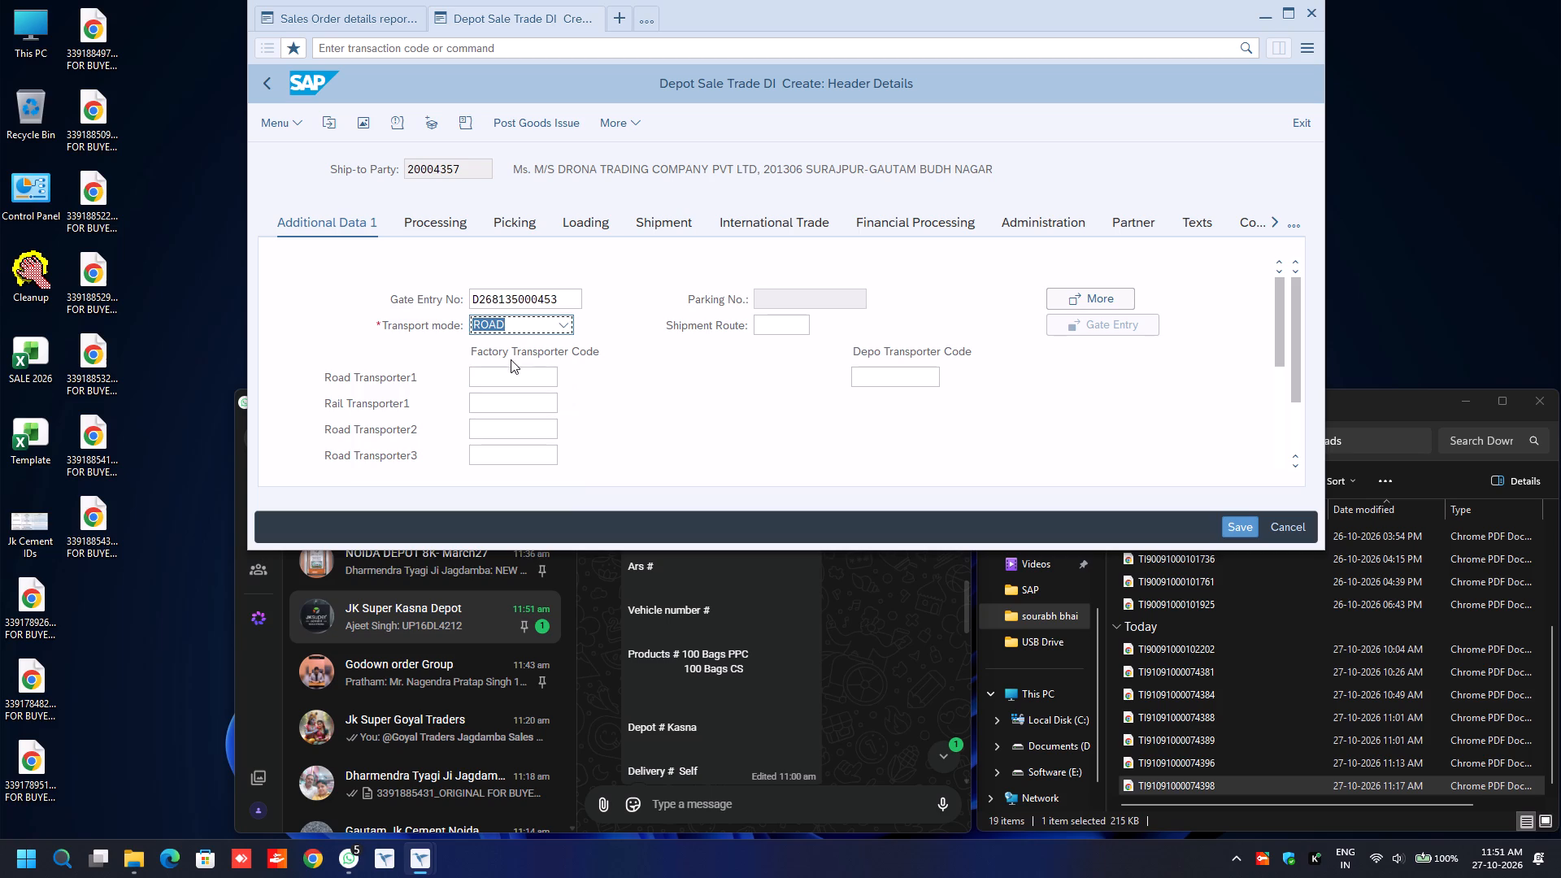
pyautogui.click(515, 368)
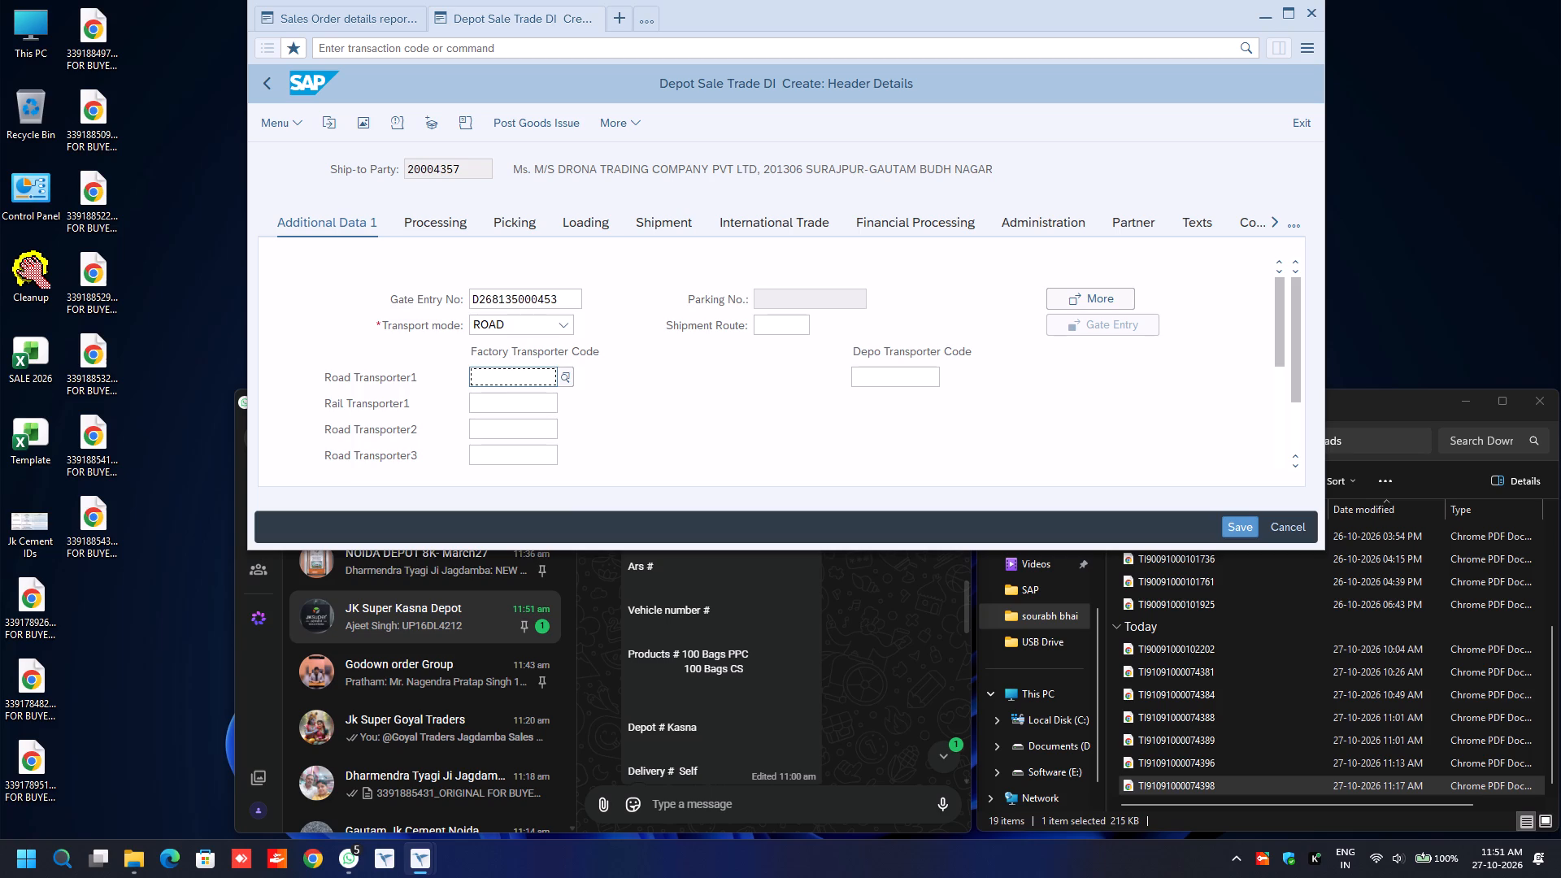
pyautogui.press('BackSpace')
pyautogui.press('Down')
pyautogui.press('Return')
pyautogui.press('Return')
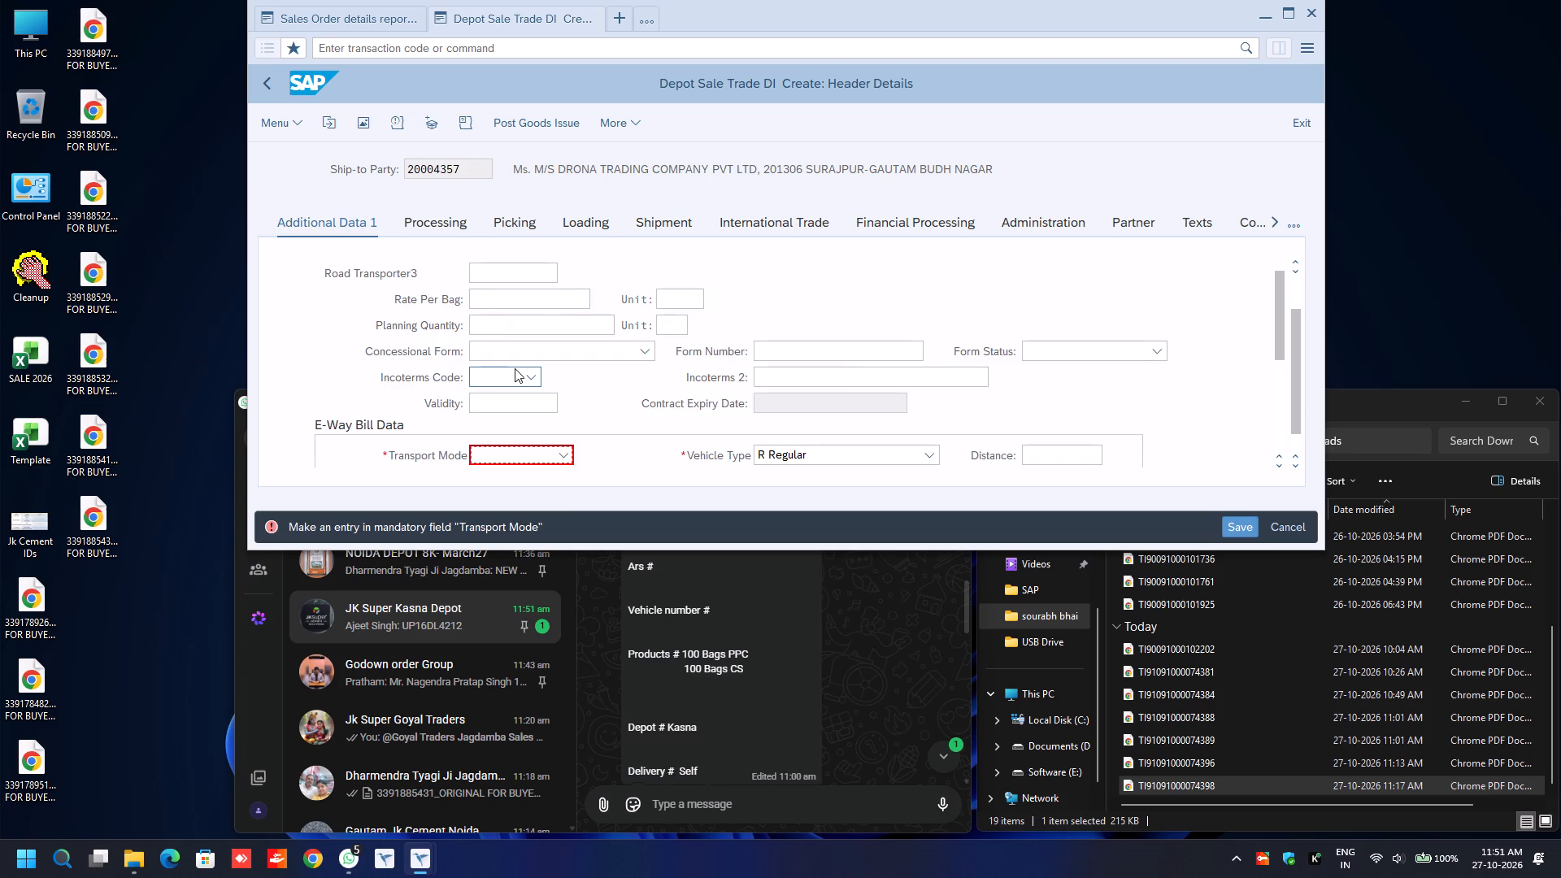
# Set the e-way bill transport mode to Road and the distance to 30.
pyautogui.write('ro')
pyautogui.press('Tab')
pyautogui.press('Tab')
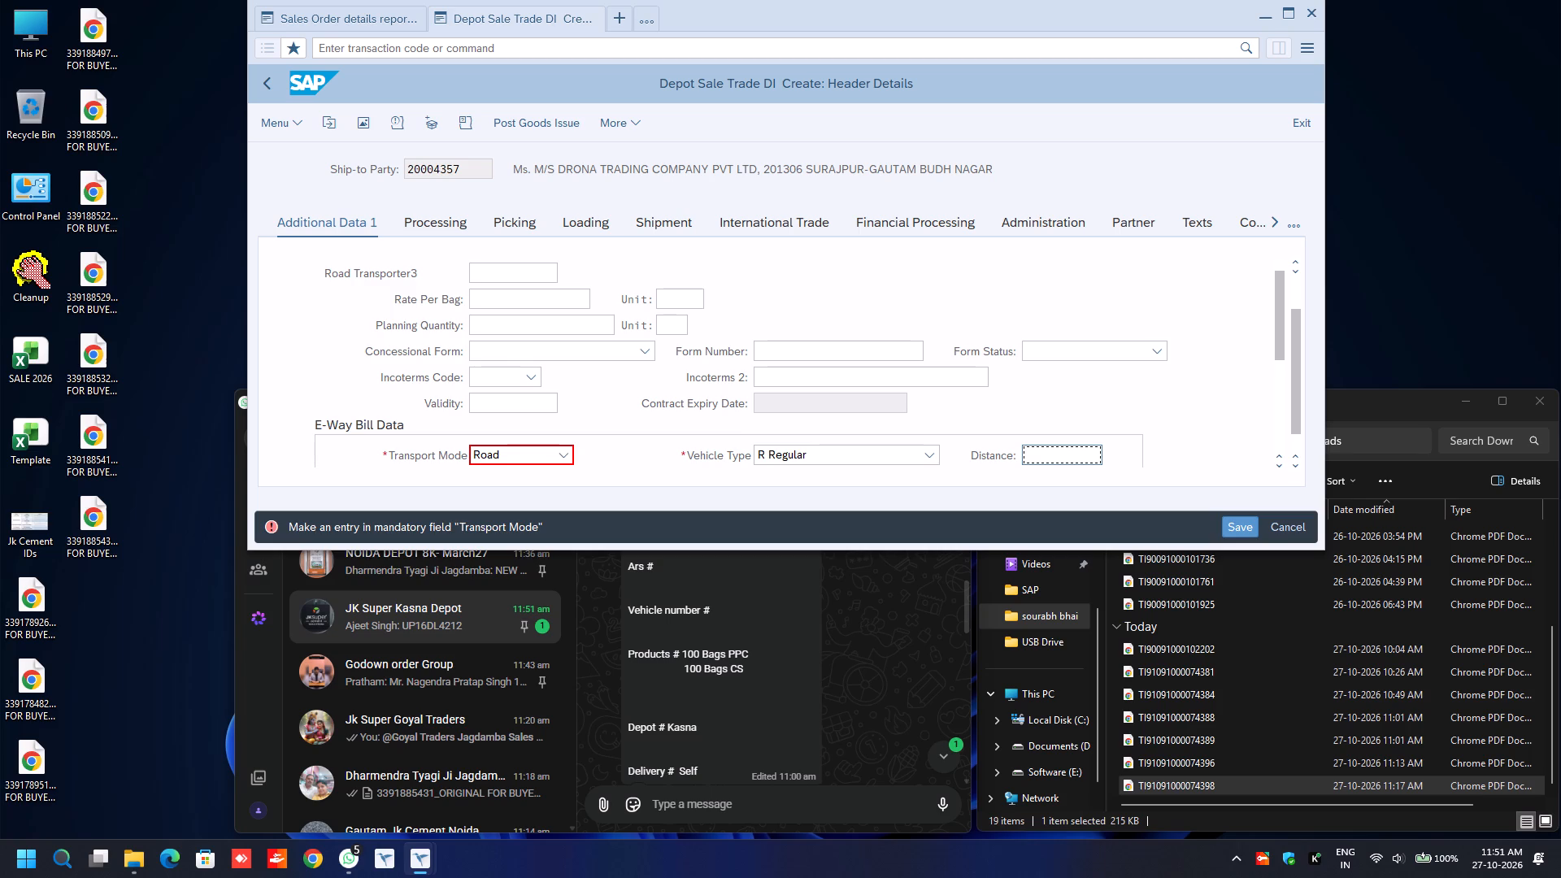
pyautogui.press('BackSpace')
pyautogui.press('Down')
pyautogui.press('Return')
pyautogui.press('Down')
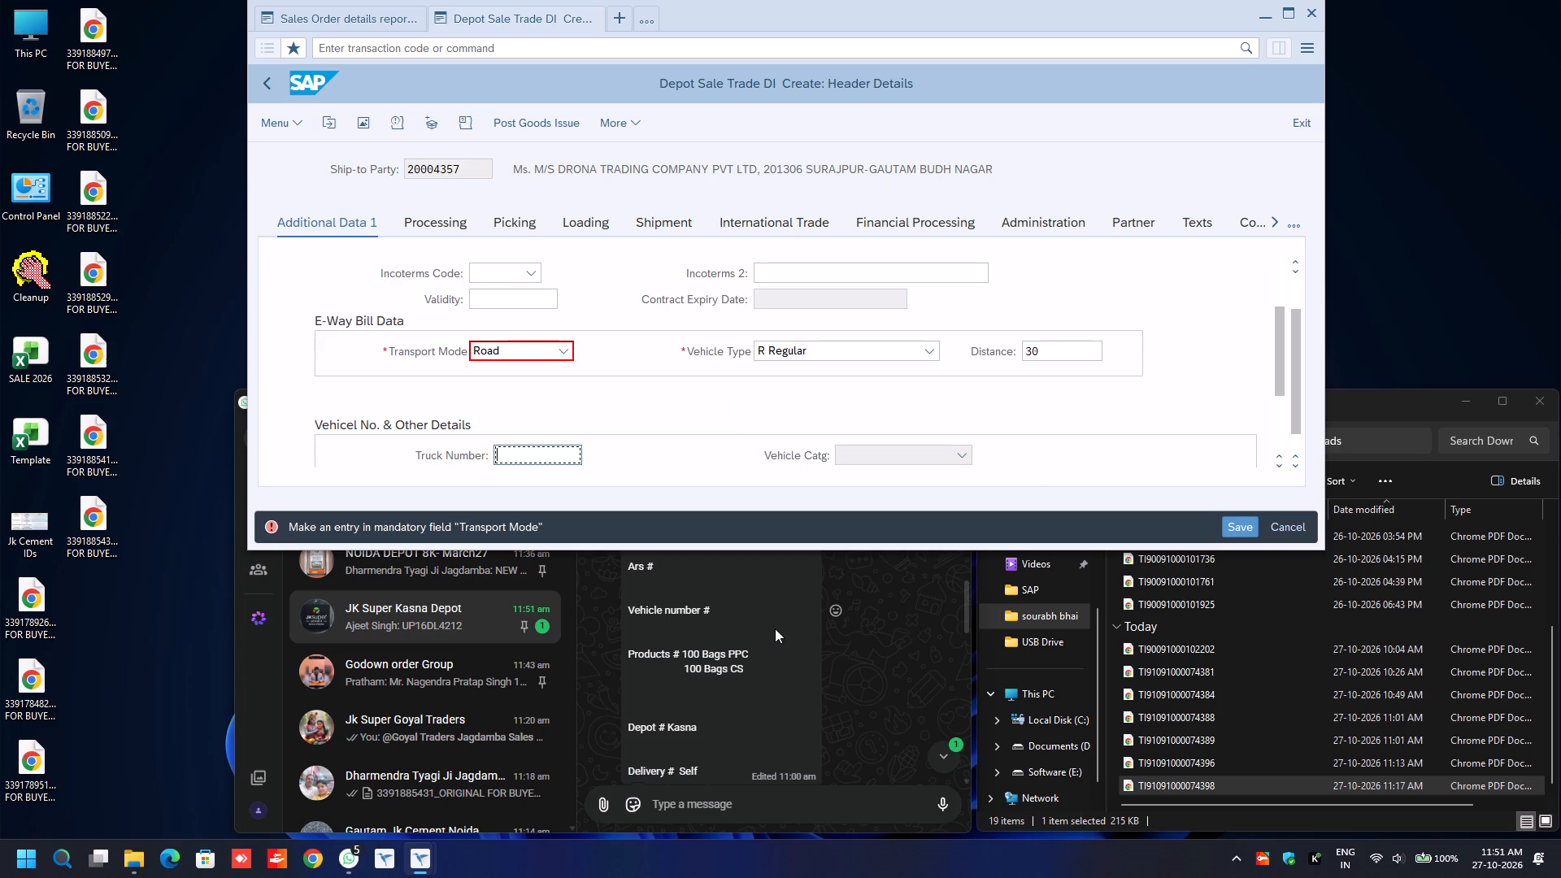
pyautogui.write('up')
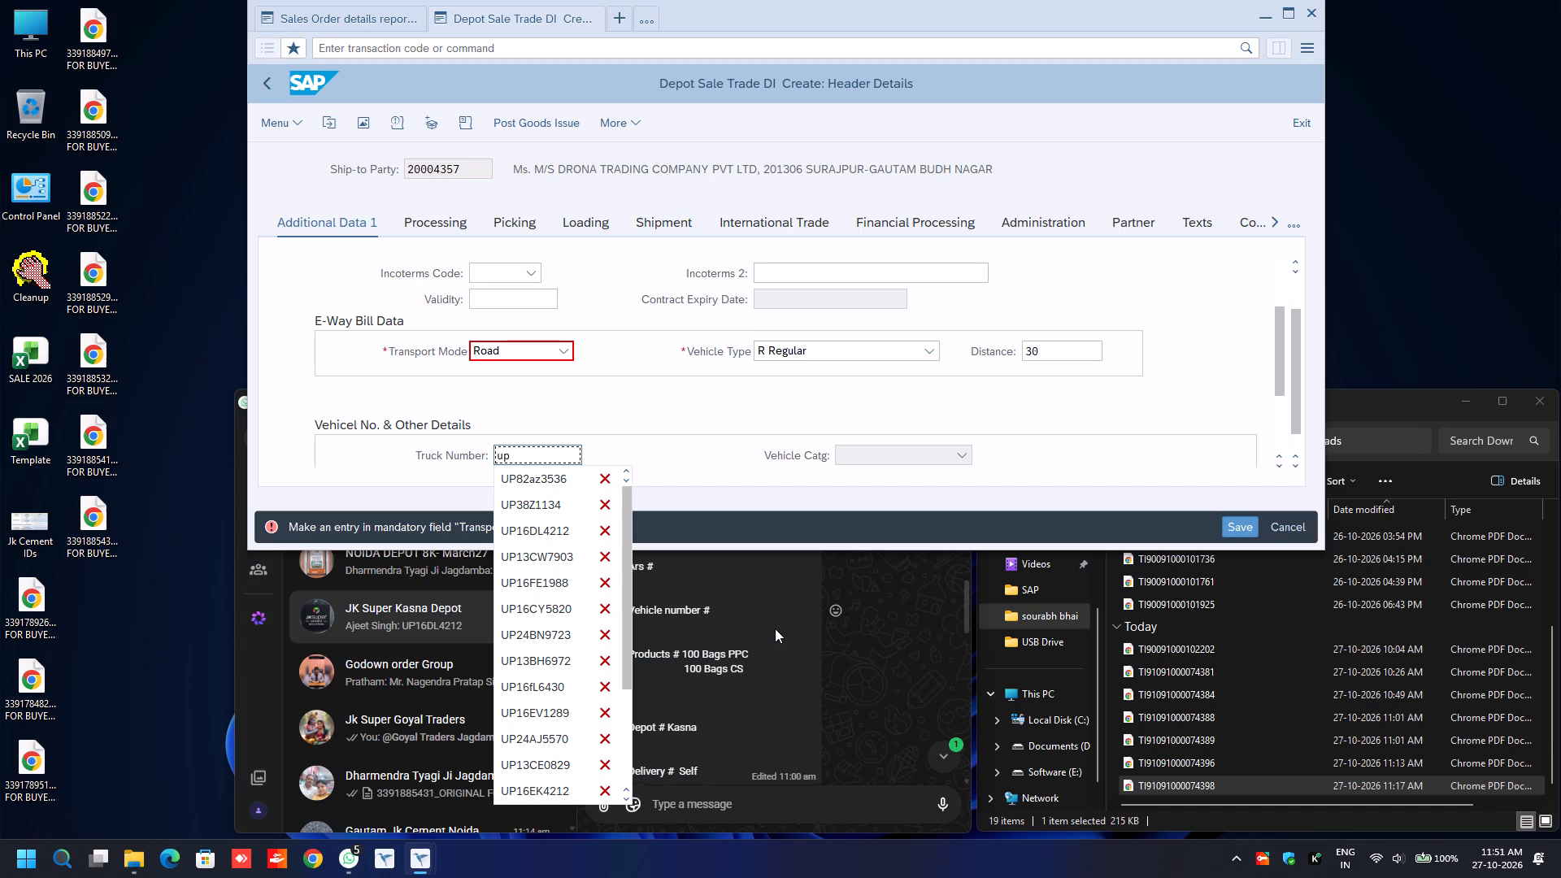
pyautogui.write('16')
pyautogui.press('d')
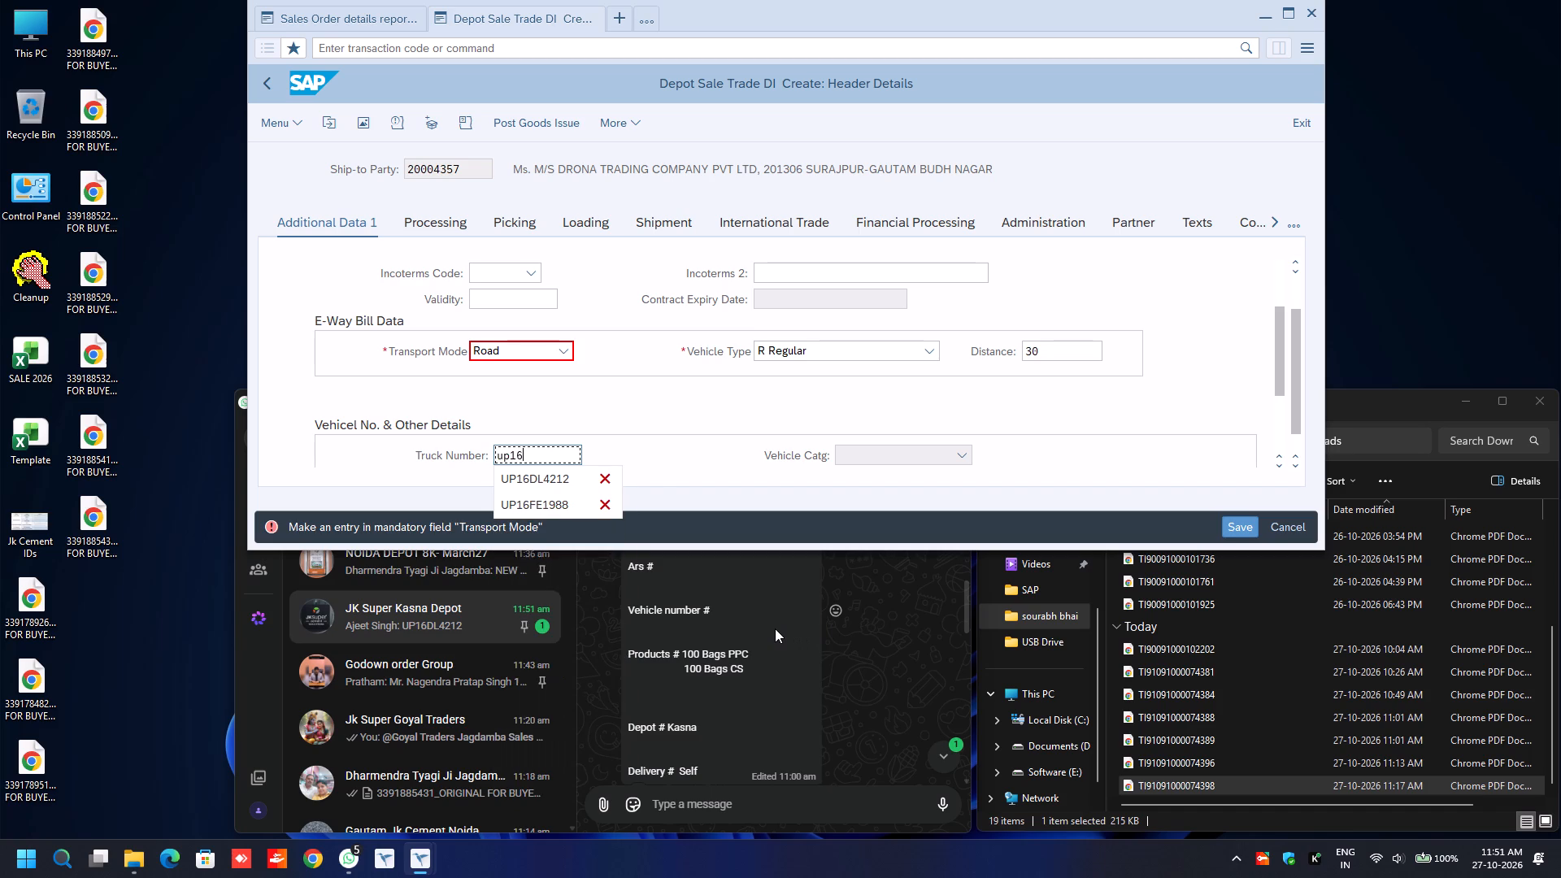
pyautogui.press('l')
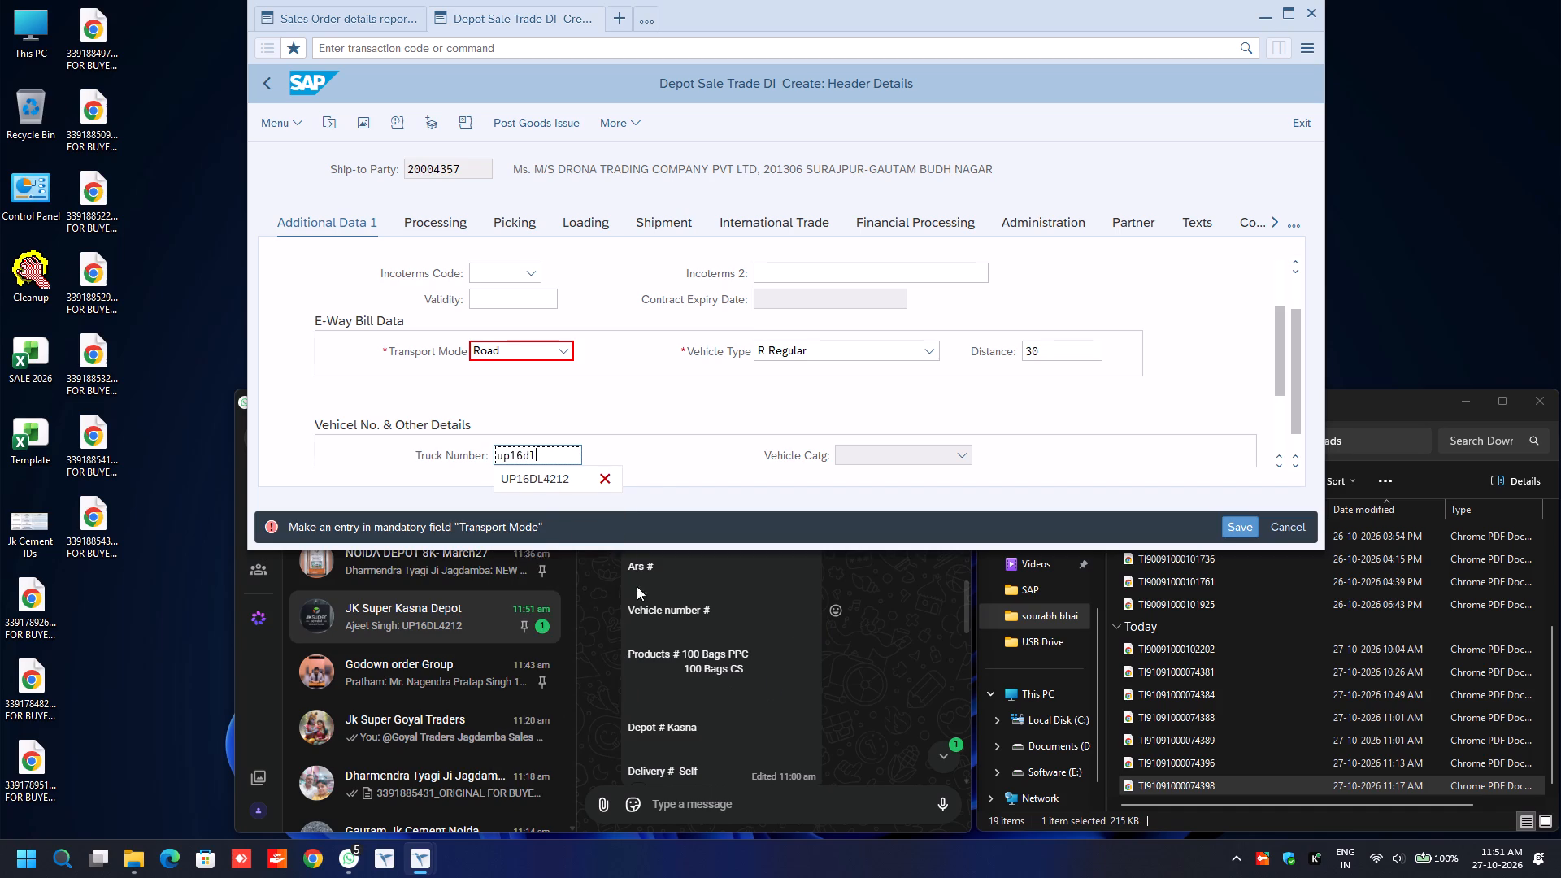
pyautogui.click(536, 480)
pyautogui.press('Tab')
pyautogui.press('Tab')
pyautogui.press('BackSpace')
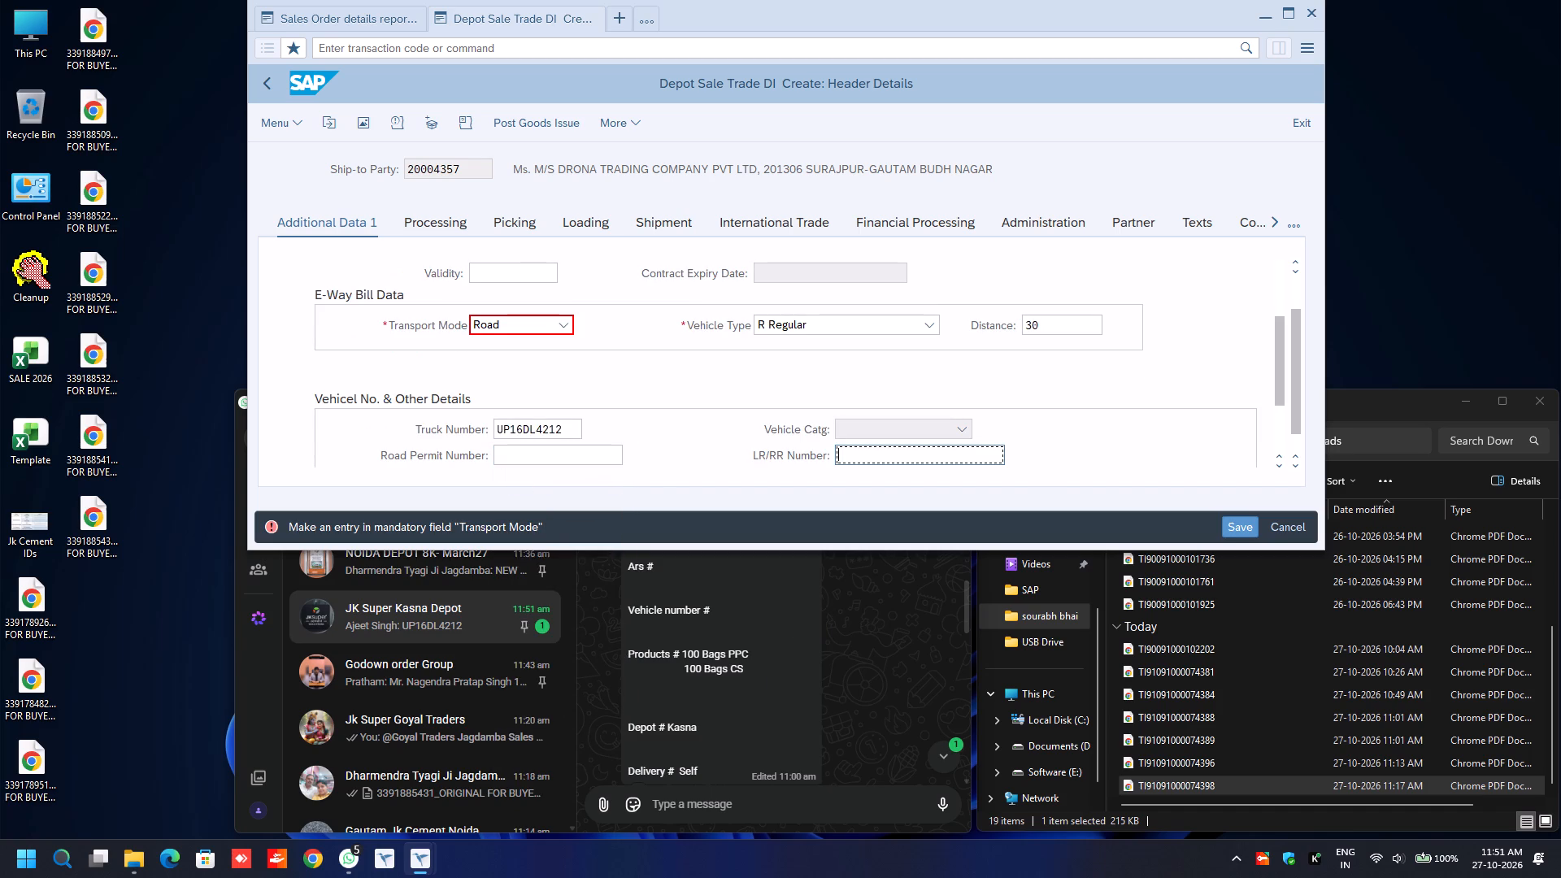
pyautogui.press('Down')
pyautogui.press('Return')
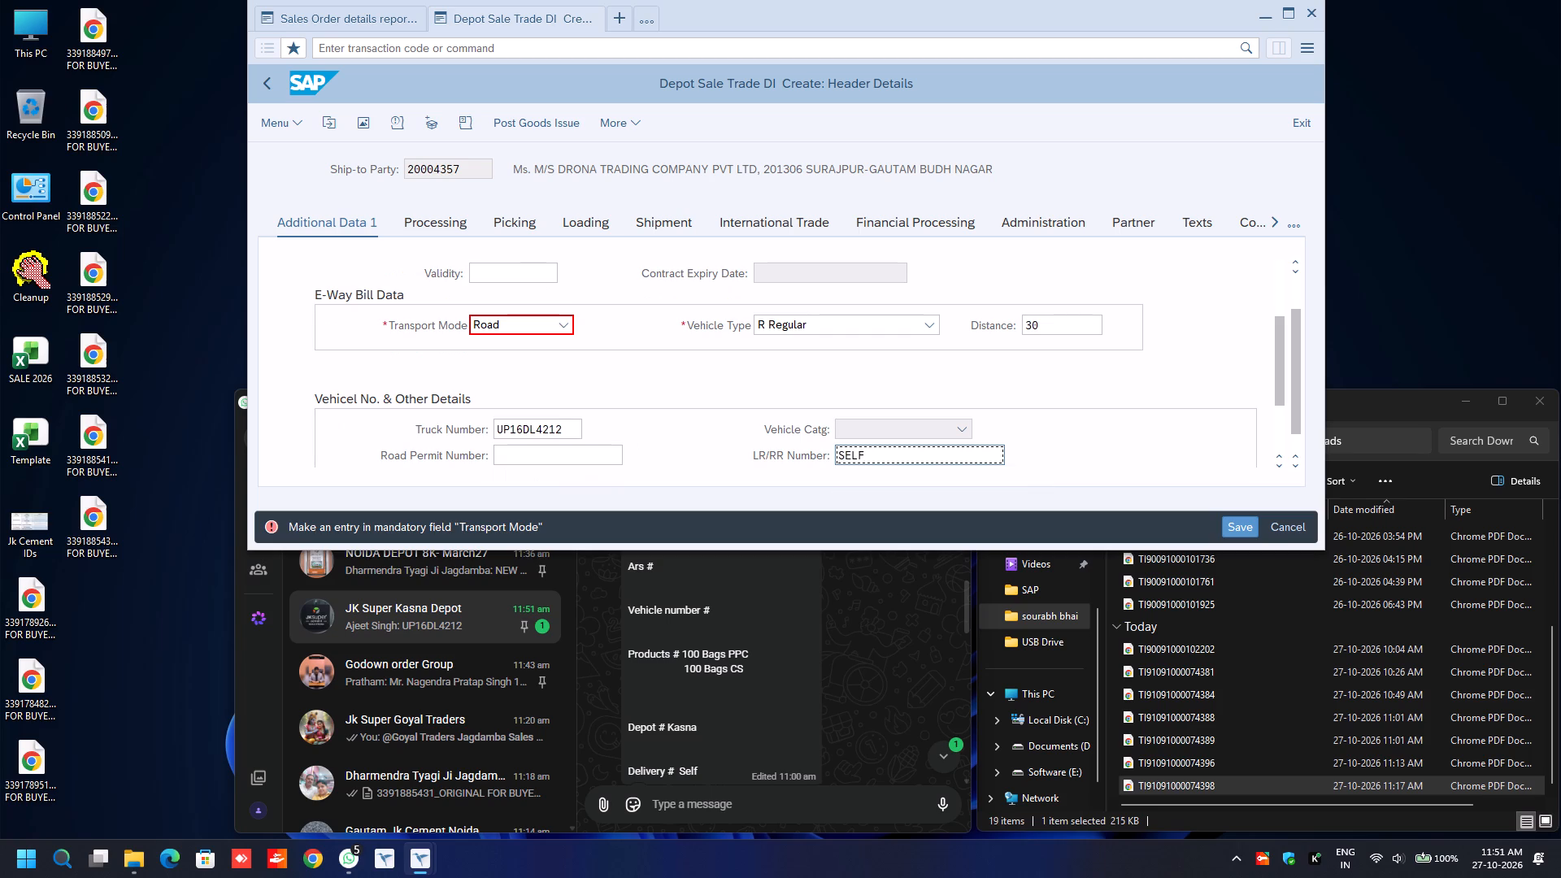
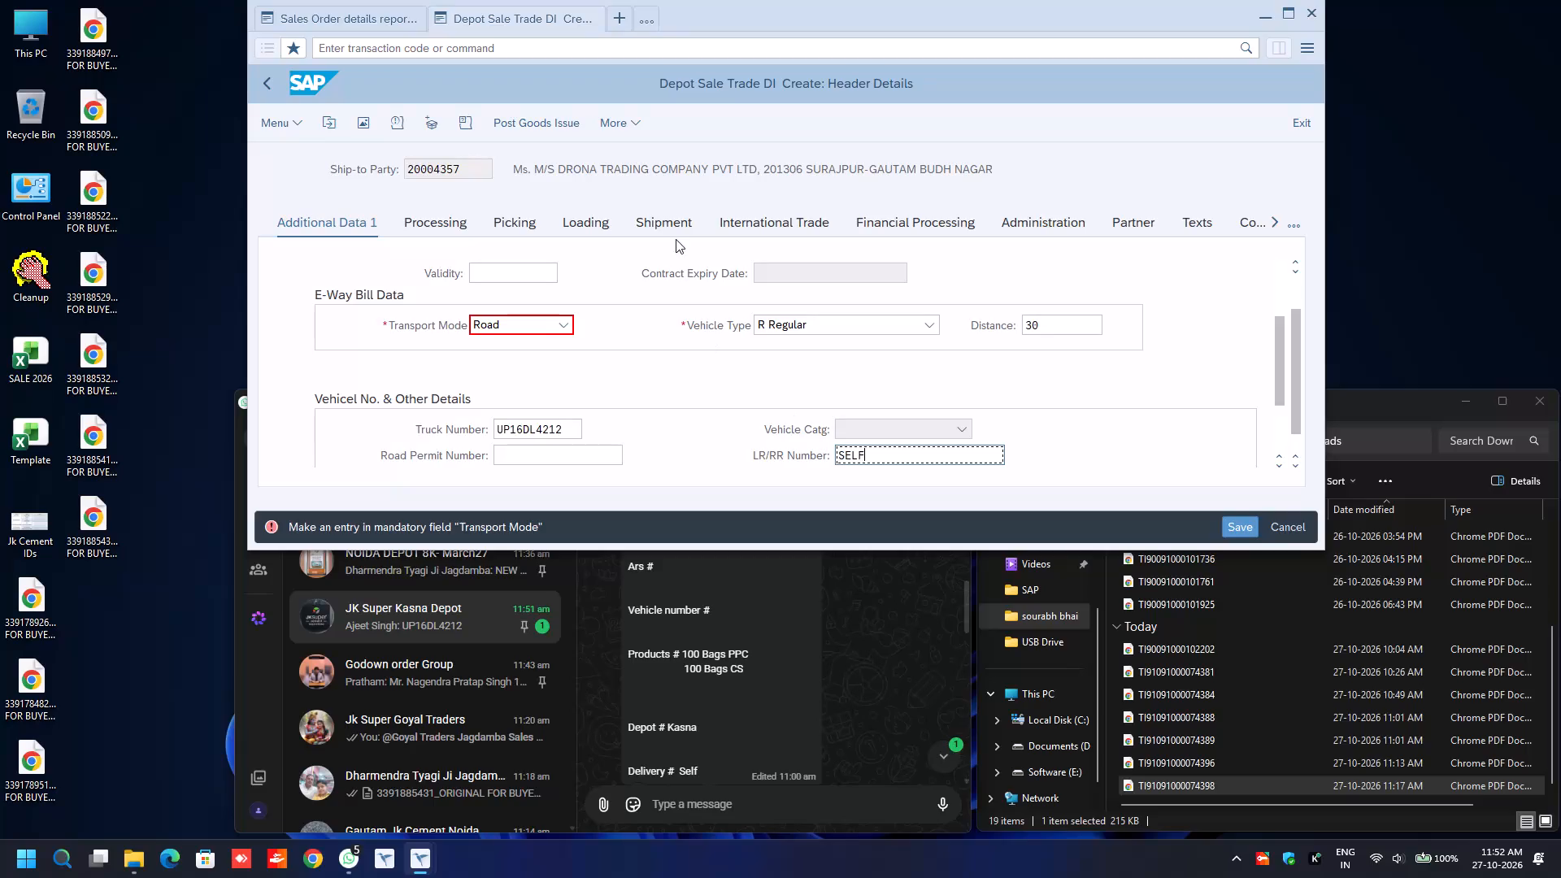
# In the delivery header's shipment data, set the route to ROUTE and post the goods issue.
pyautogui.click(661, 222)
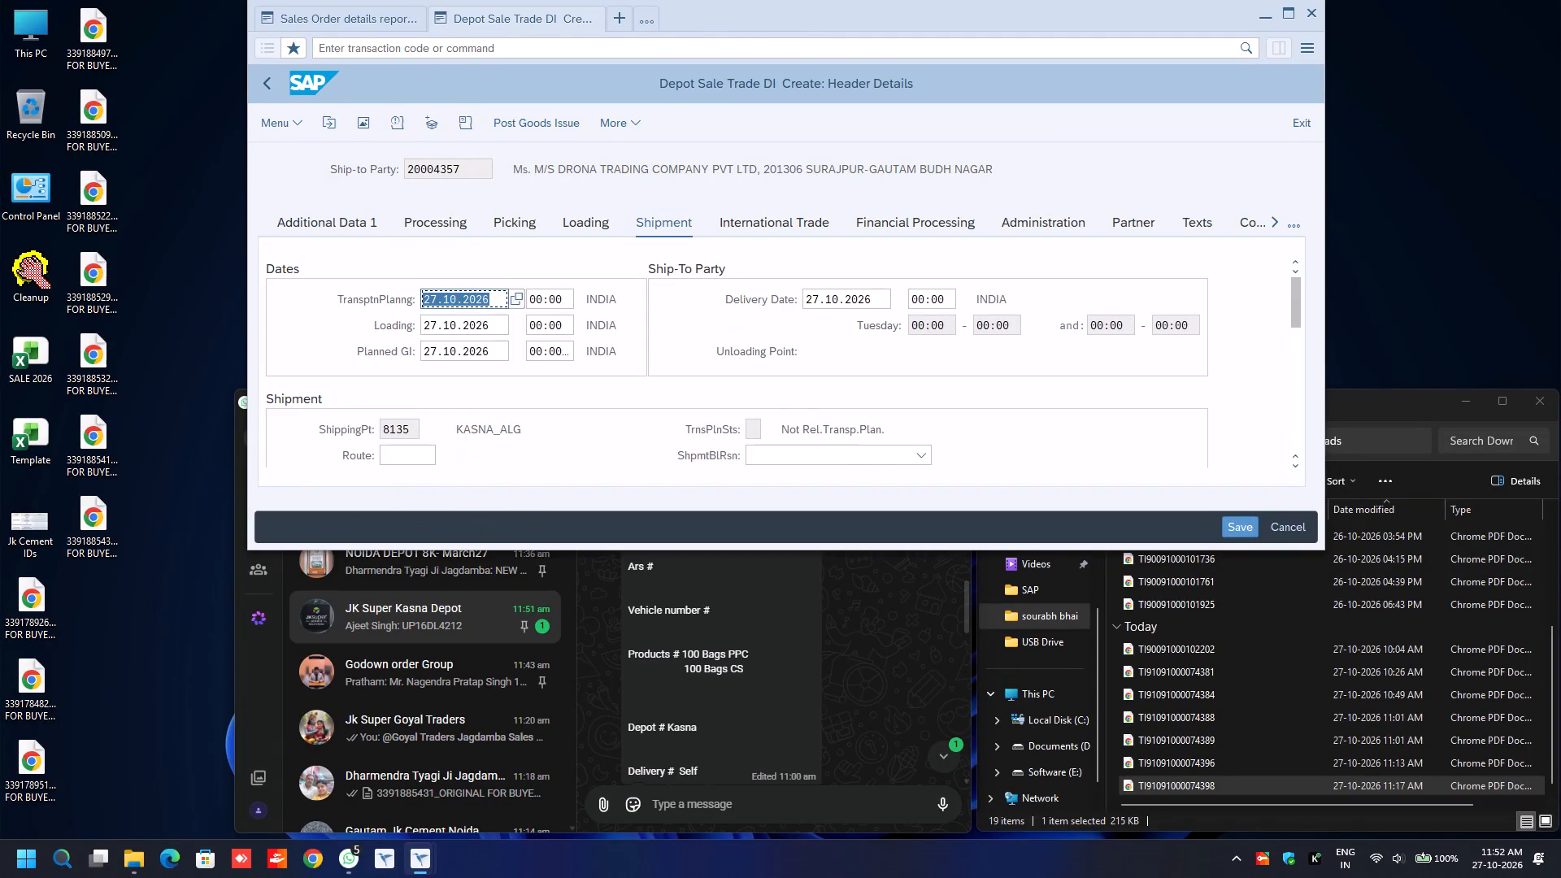
pyautogui.click(387, 453)
pyautogui.press('BackSpace')
pyautogui.press('Down')
pyautogui.press('Return')
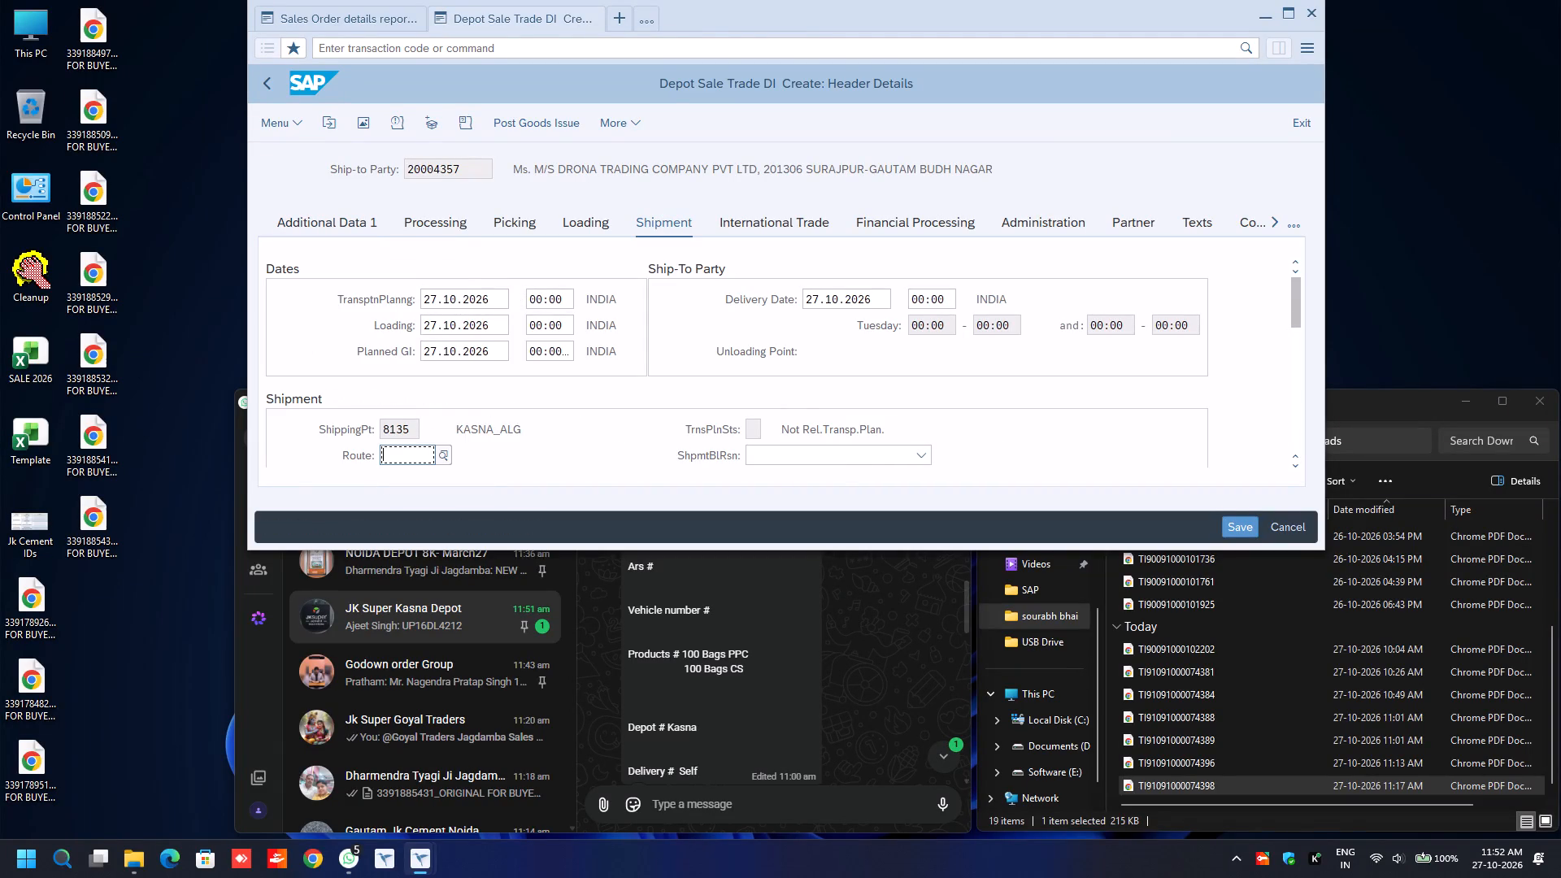
pyautogui.click(536, 117)
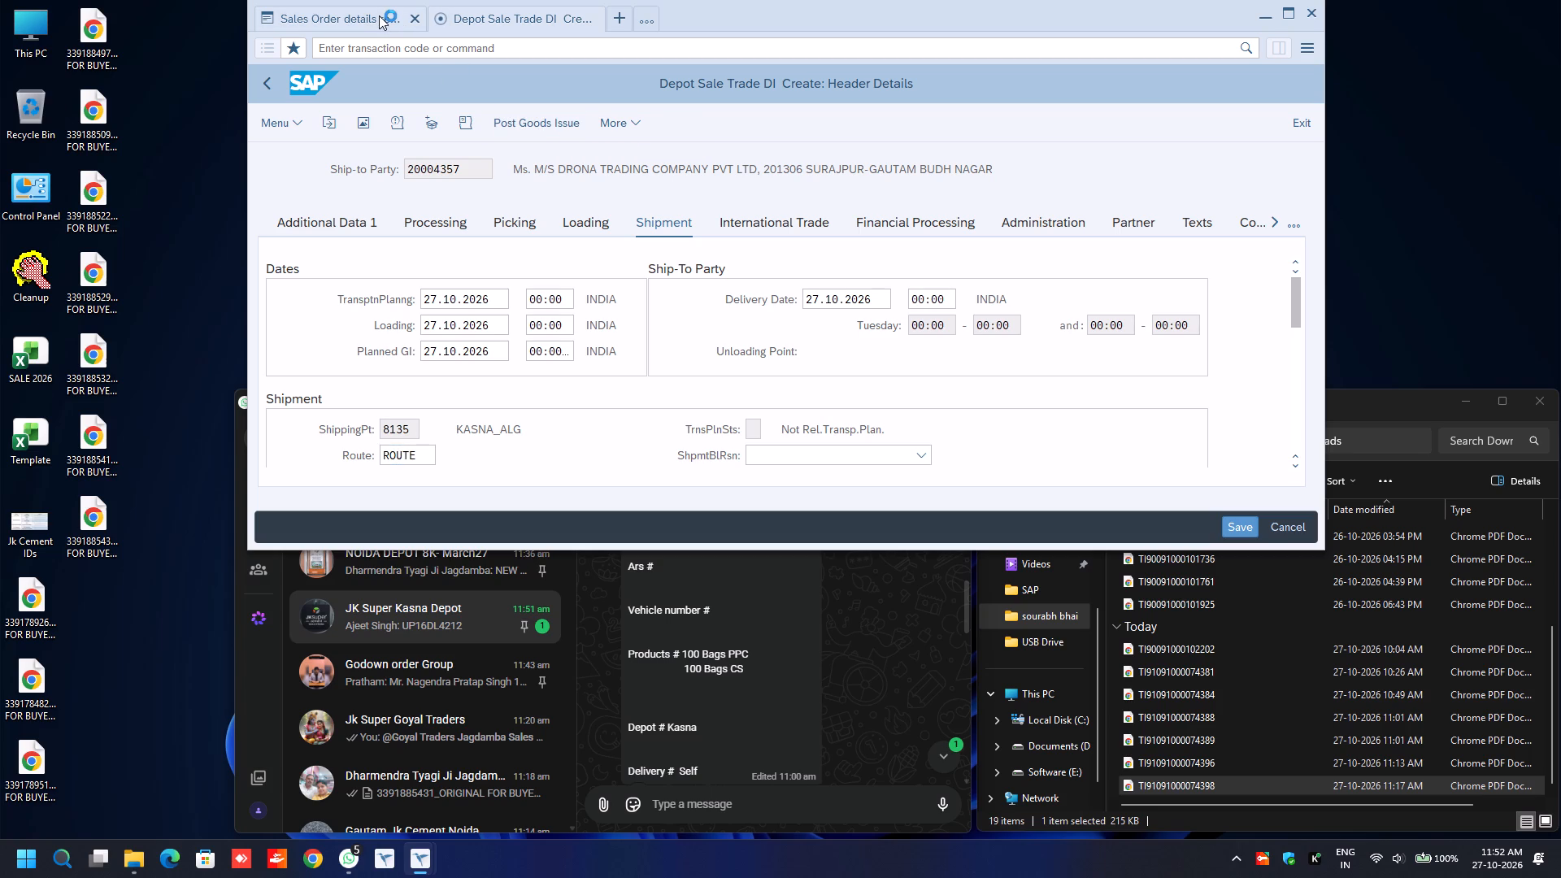
pyautogui.moveTo(379, 15); pyautogui.dragTo(267, 84)
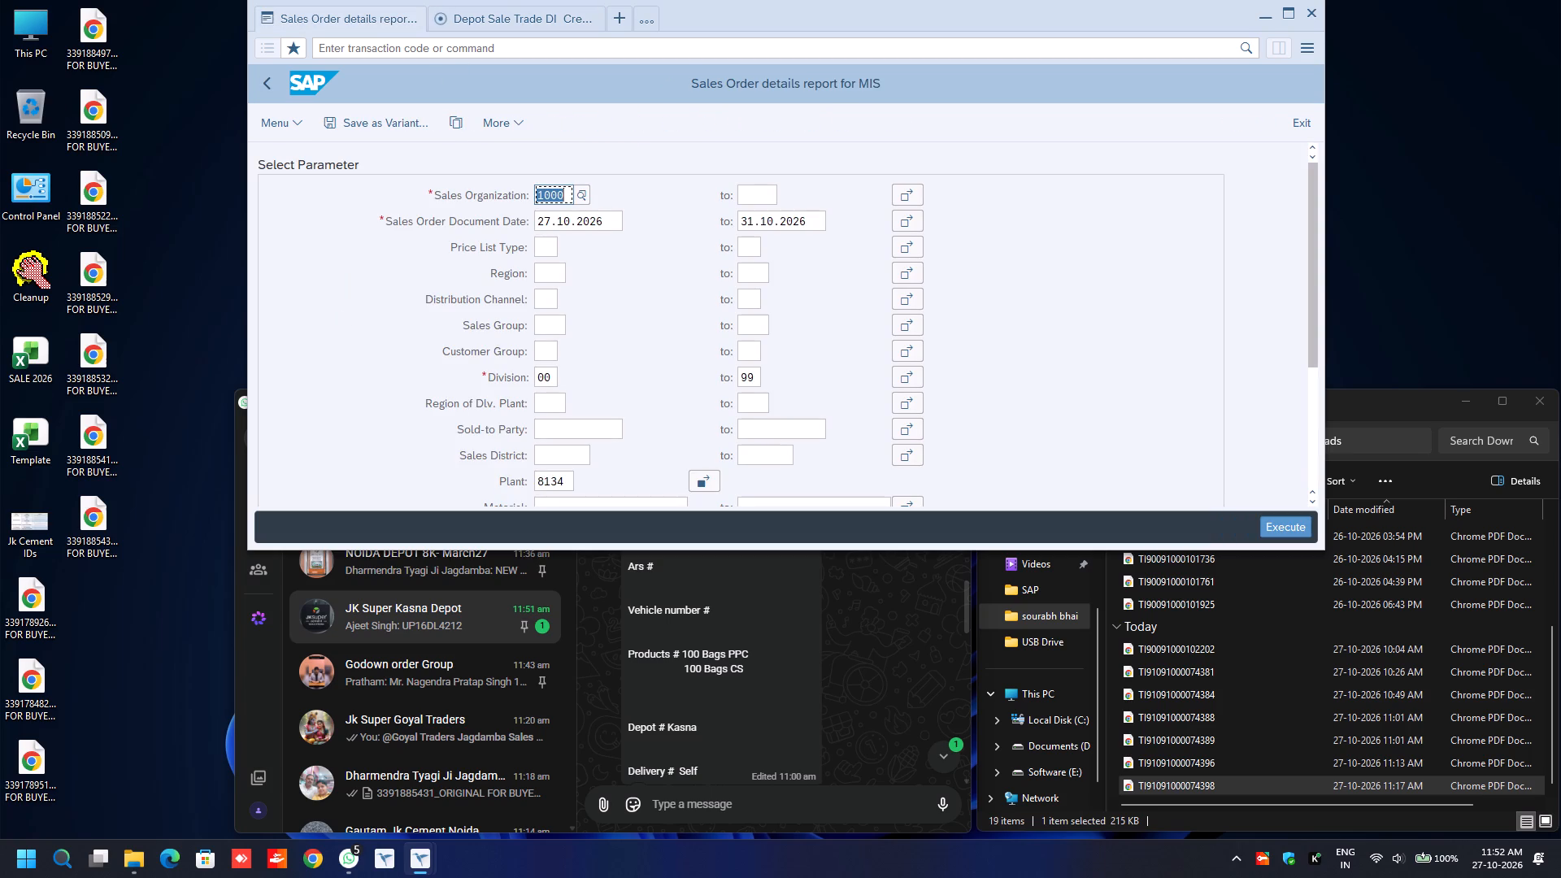
pyautogui.press('F8')
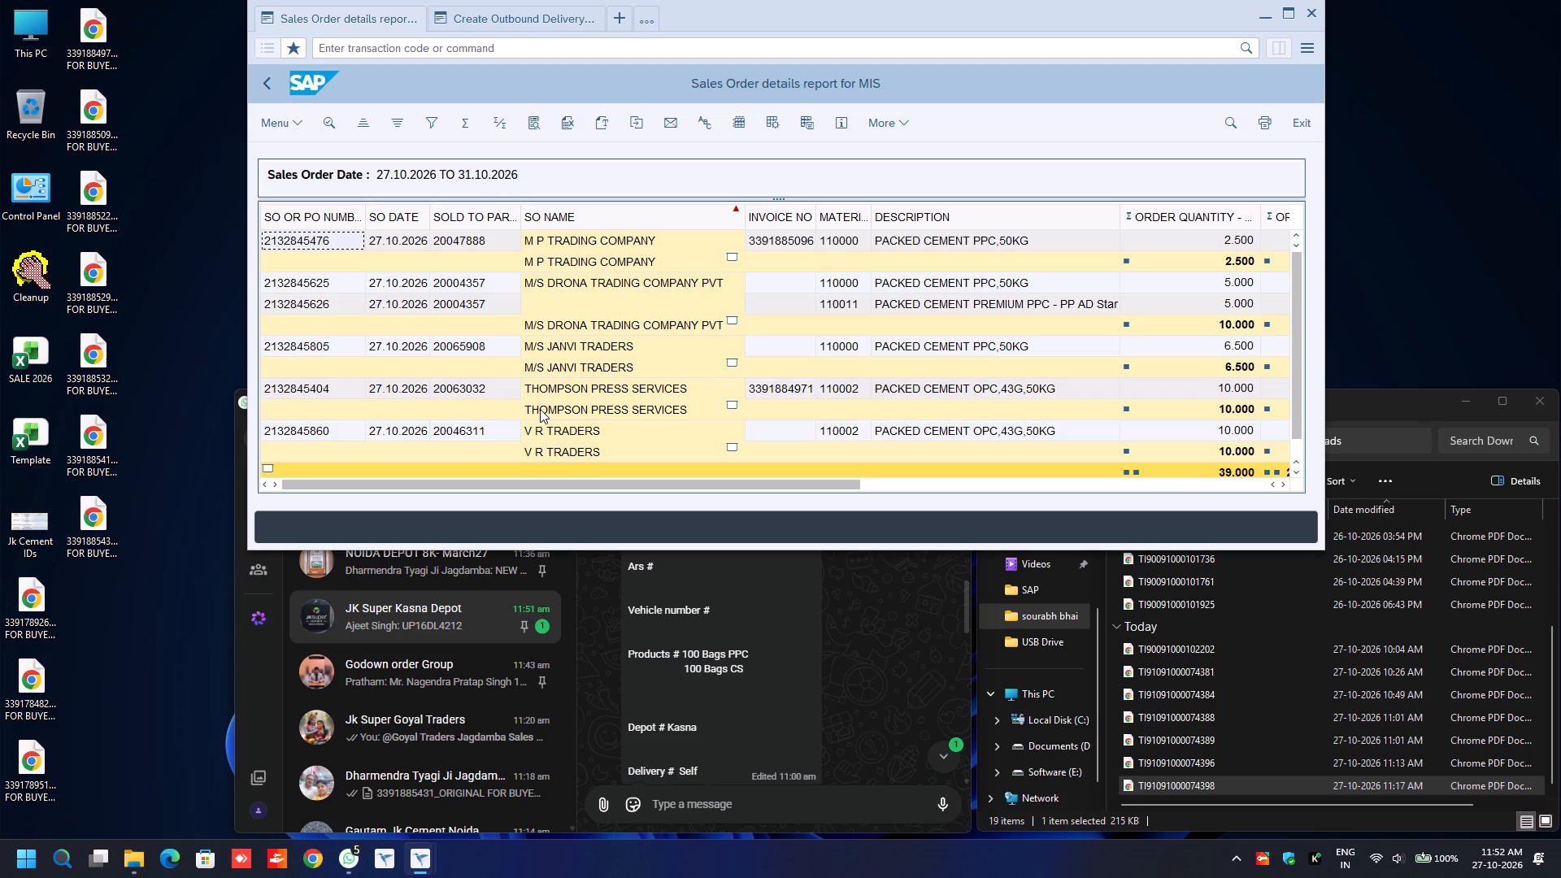
pyautogui.click(289, 299)
pyautogui.hotkey('ctrl', 'y')
pyautogui.hotkey('ctrl', 'c')
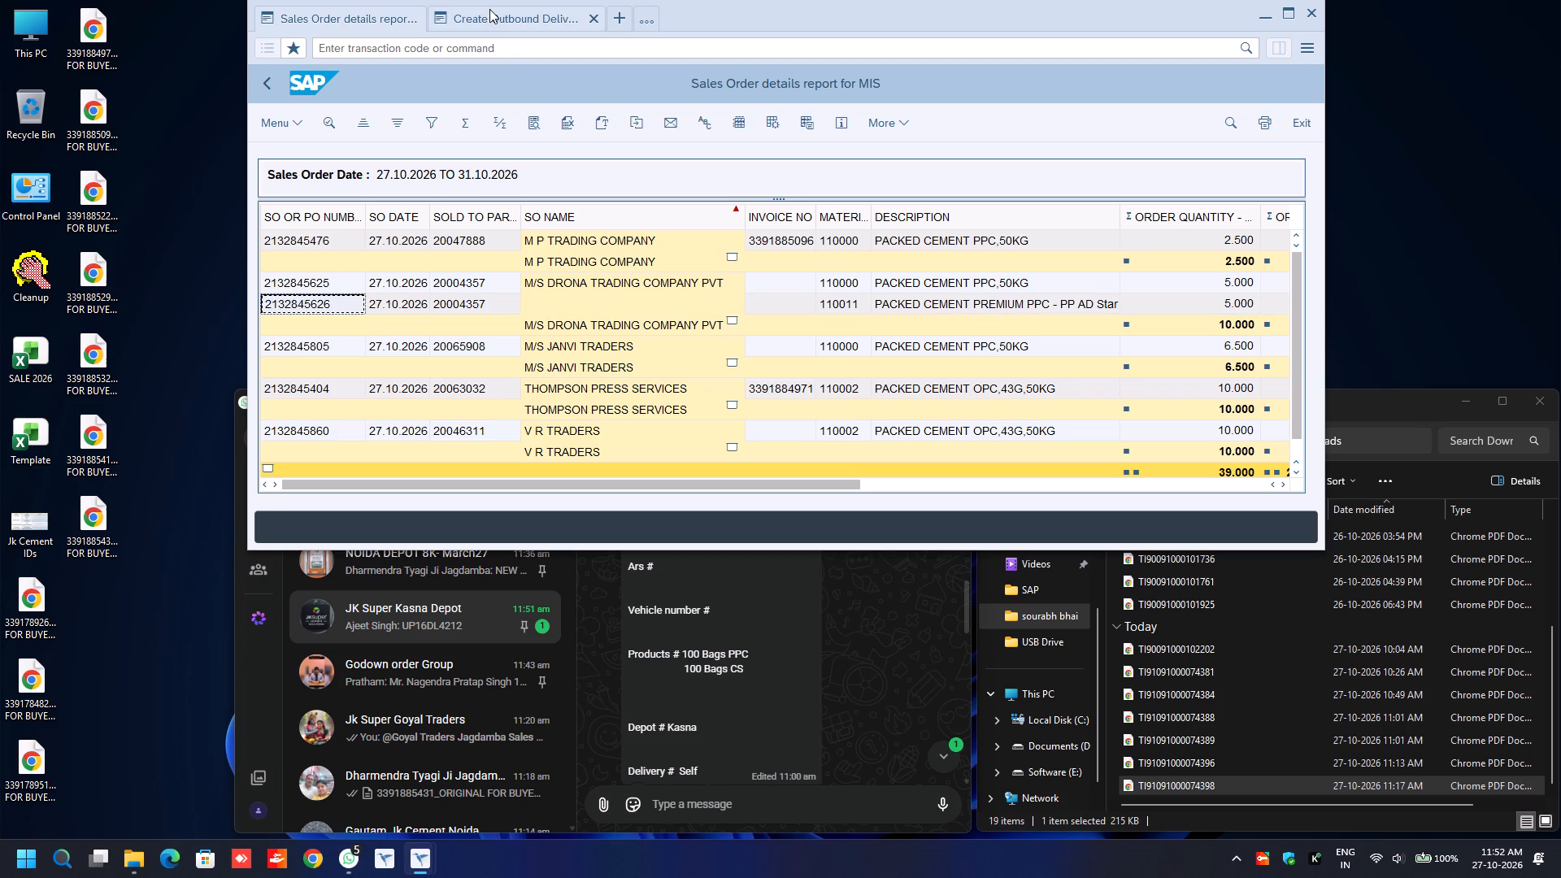
pyautogui.click(489, 9)
pyautogui.hotkey('ctrl', 'v')
pyautogui.press('Return')
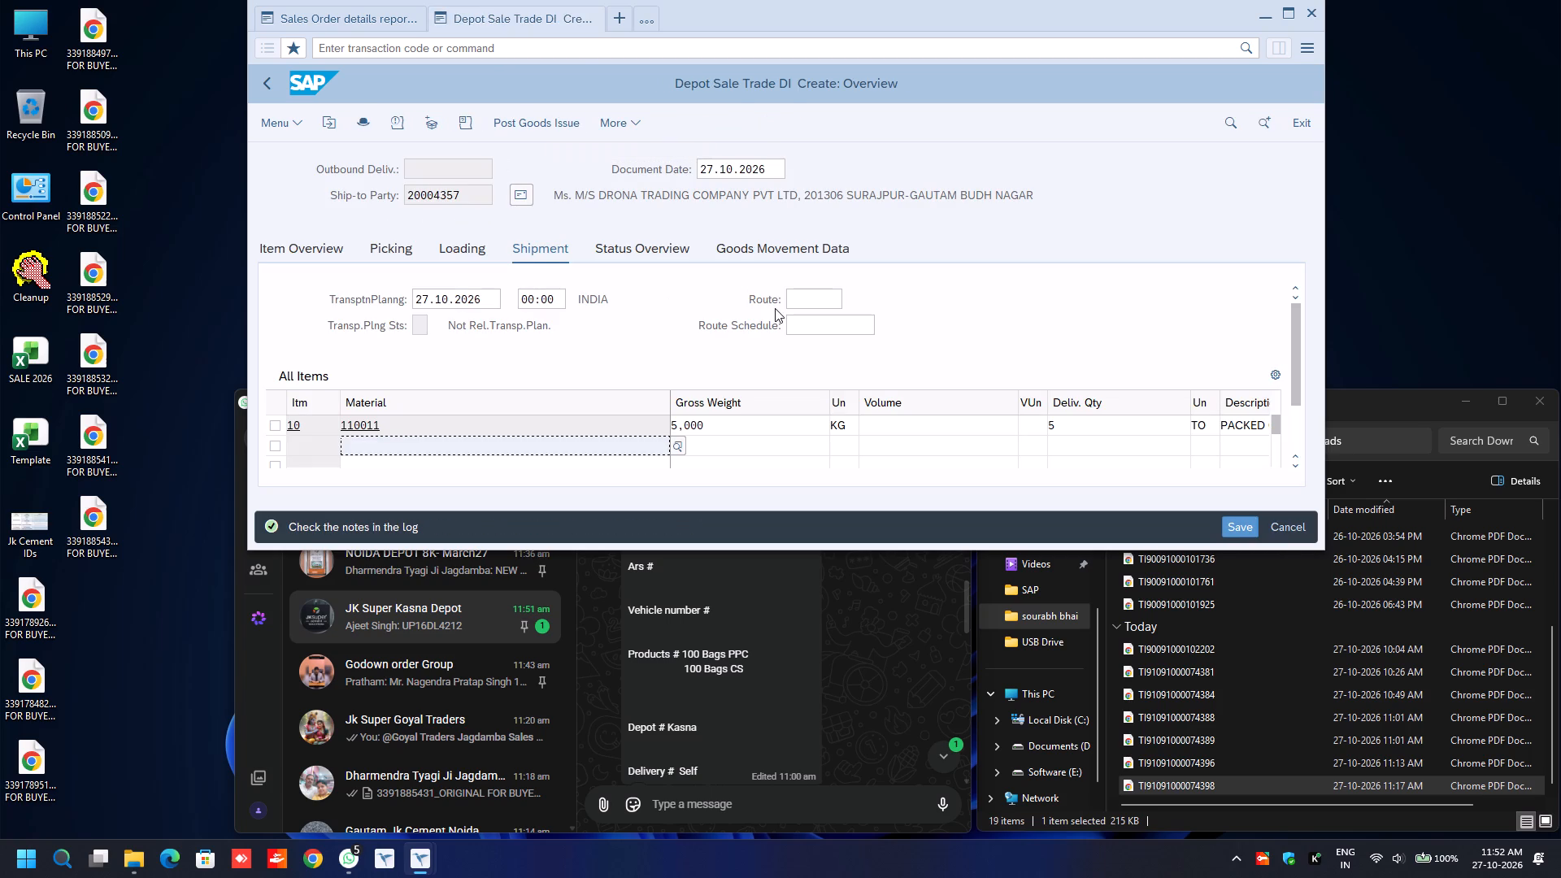
pyautogui.click(821, 303)
pyautogui.press('BackSpace')
pyautogui.press('Down')
pyautogui.press('Return')
# In the picking data of item 10, material 110011, enter picked quantity 5 and batch 1033-8135.
pyautogui.click(393, 250)
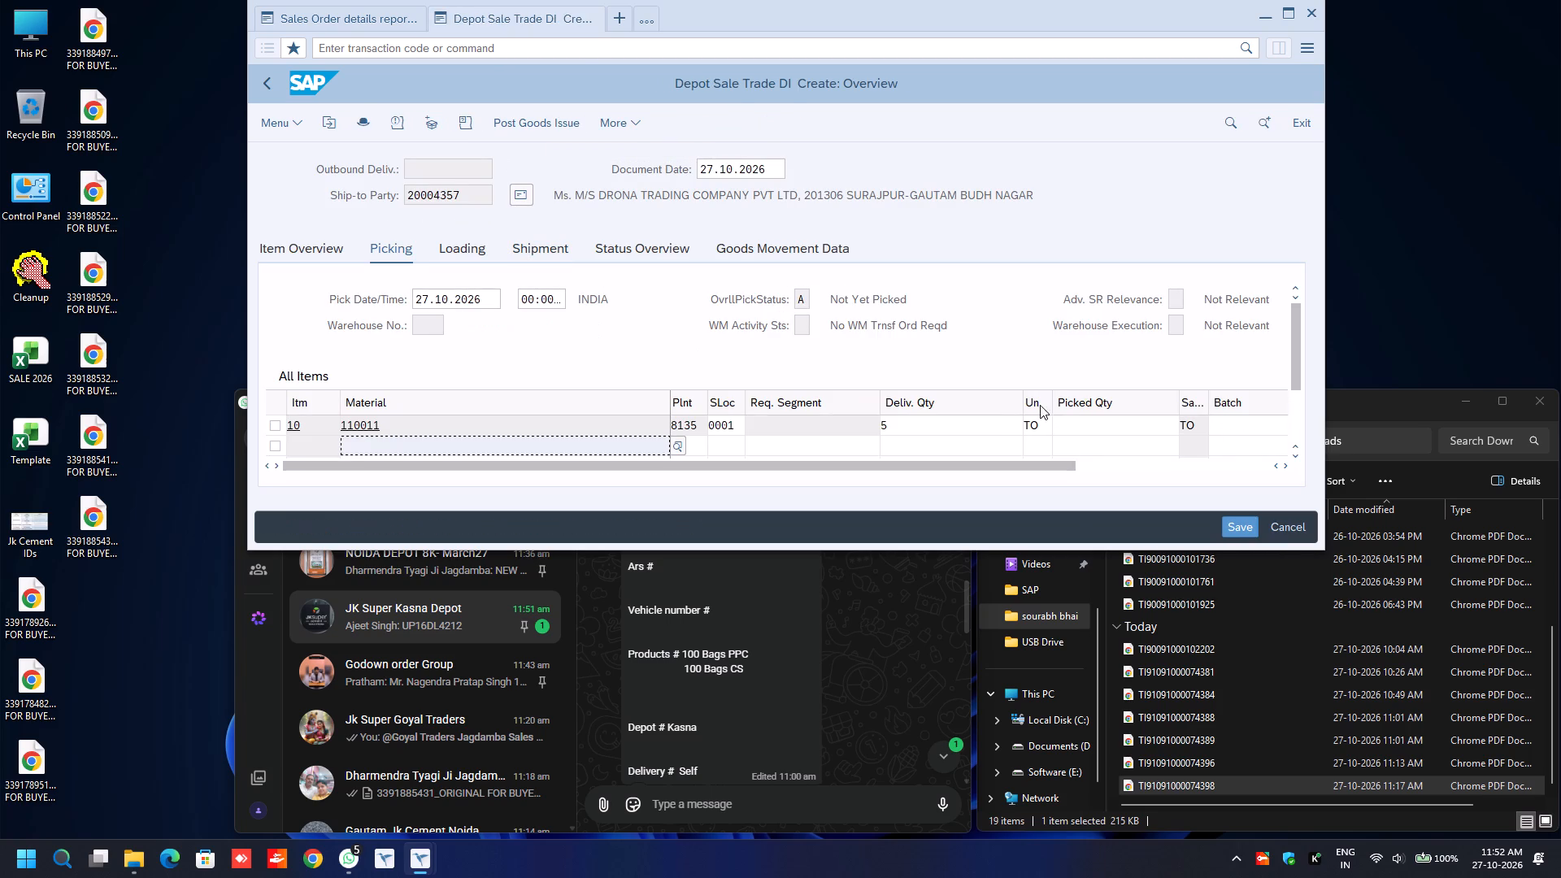
pyautogui.click(1104, 426)
pyautogui.press('5')
pyautogui.press('Tab')
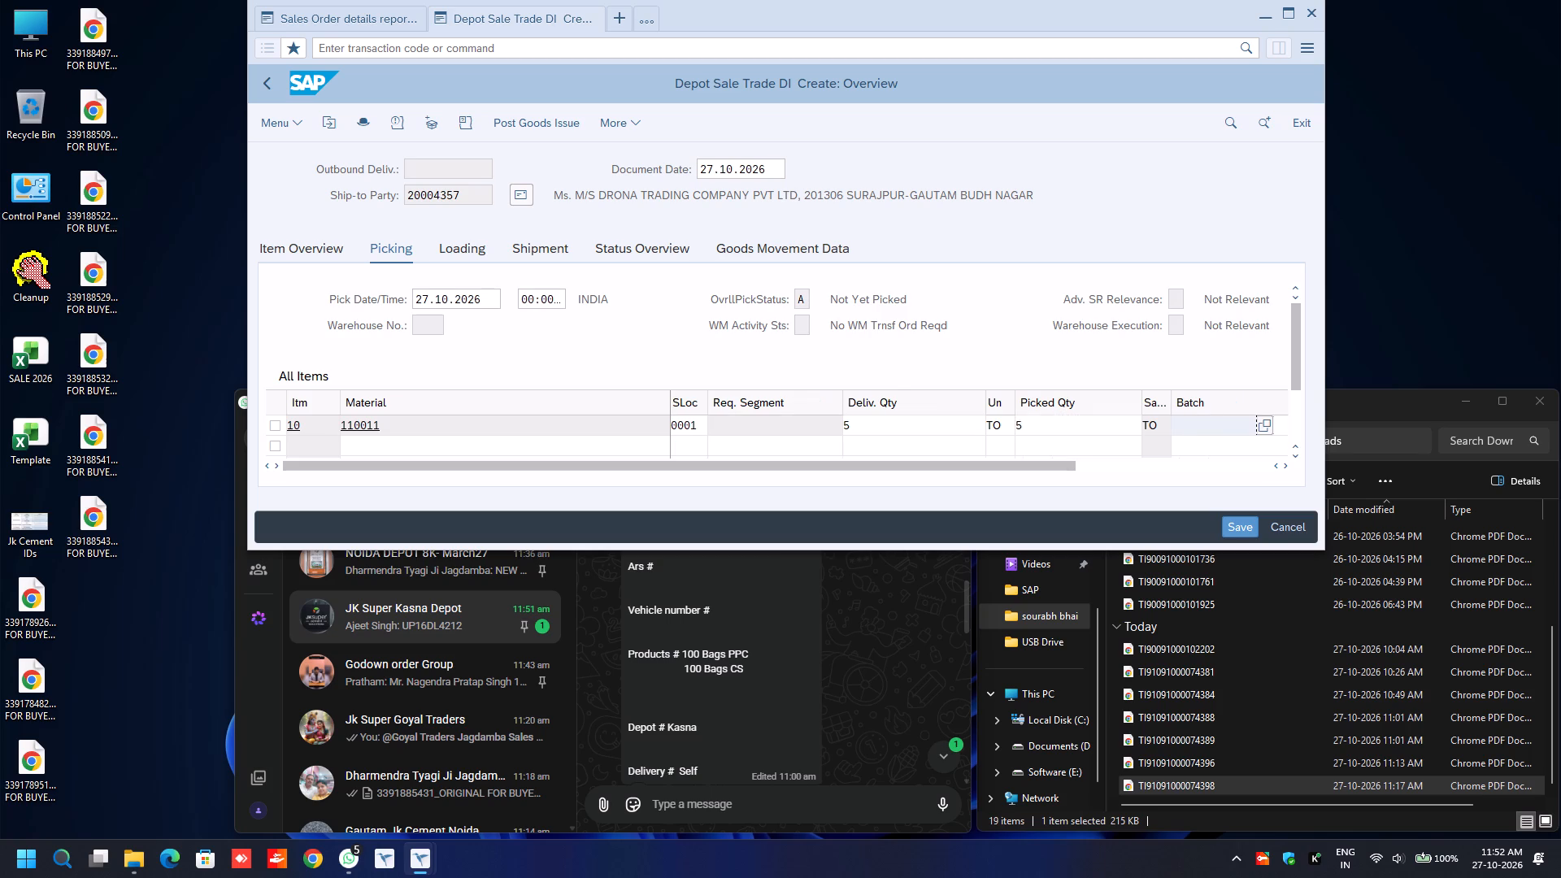
pyautogui.write('1033')
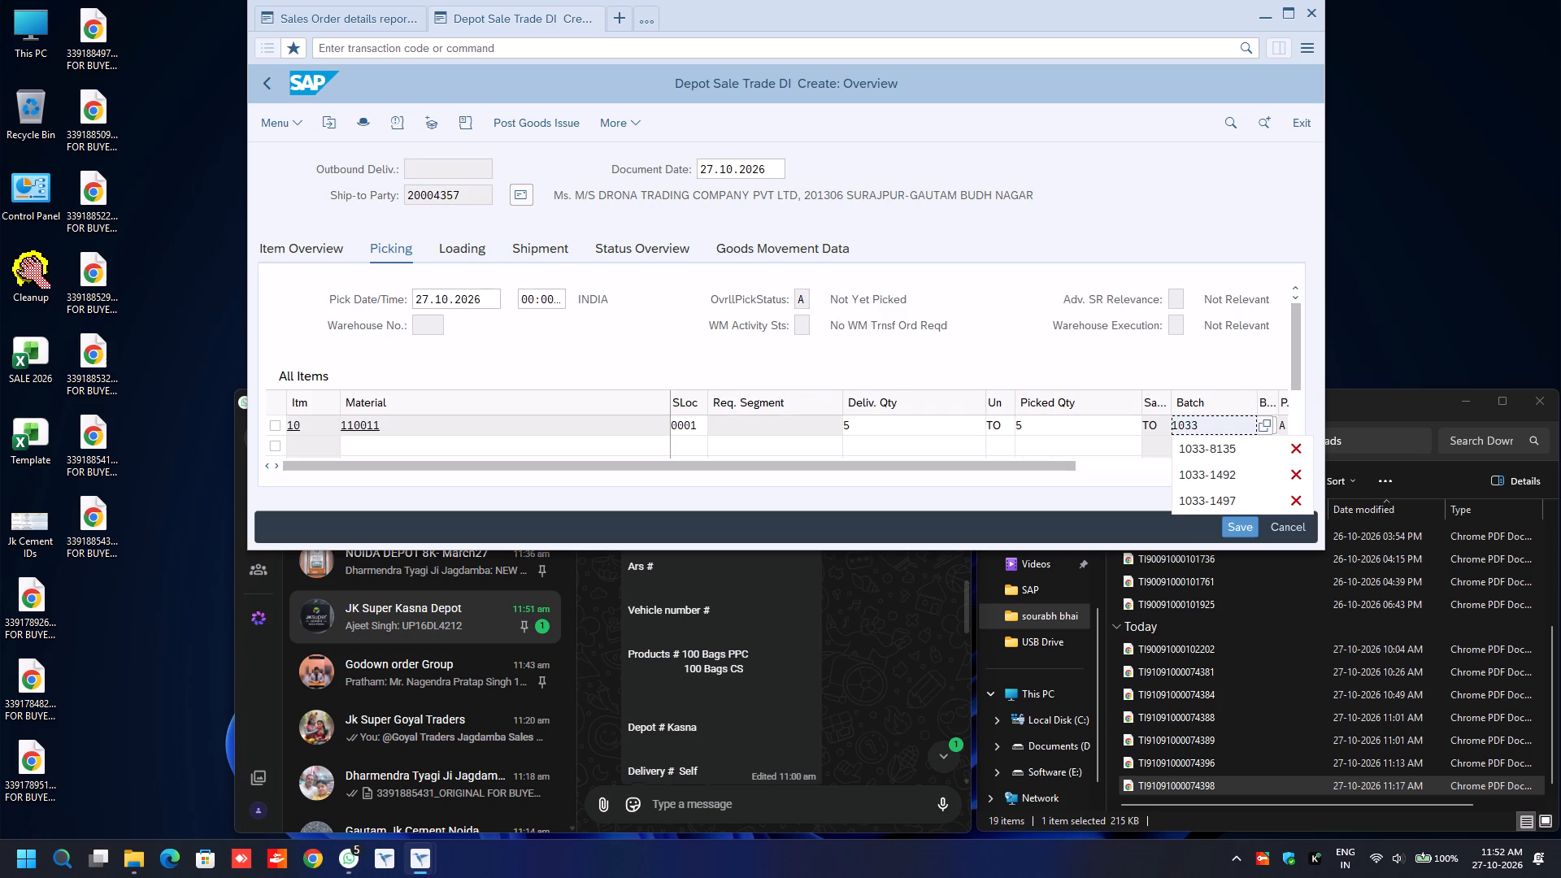
pyautogui.press('Down')
pyautogui.press('Return')
# In the delivery header's additional data, set the transport mode to ROAD and enter the Road Transporter1 factory code.
pyautogui.press('F8')
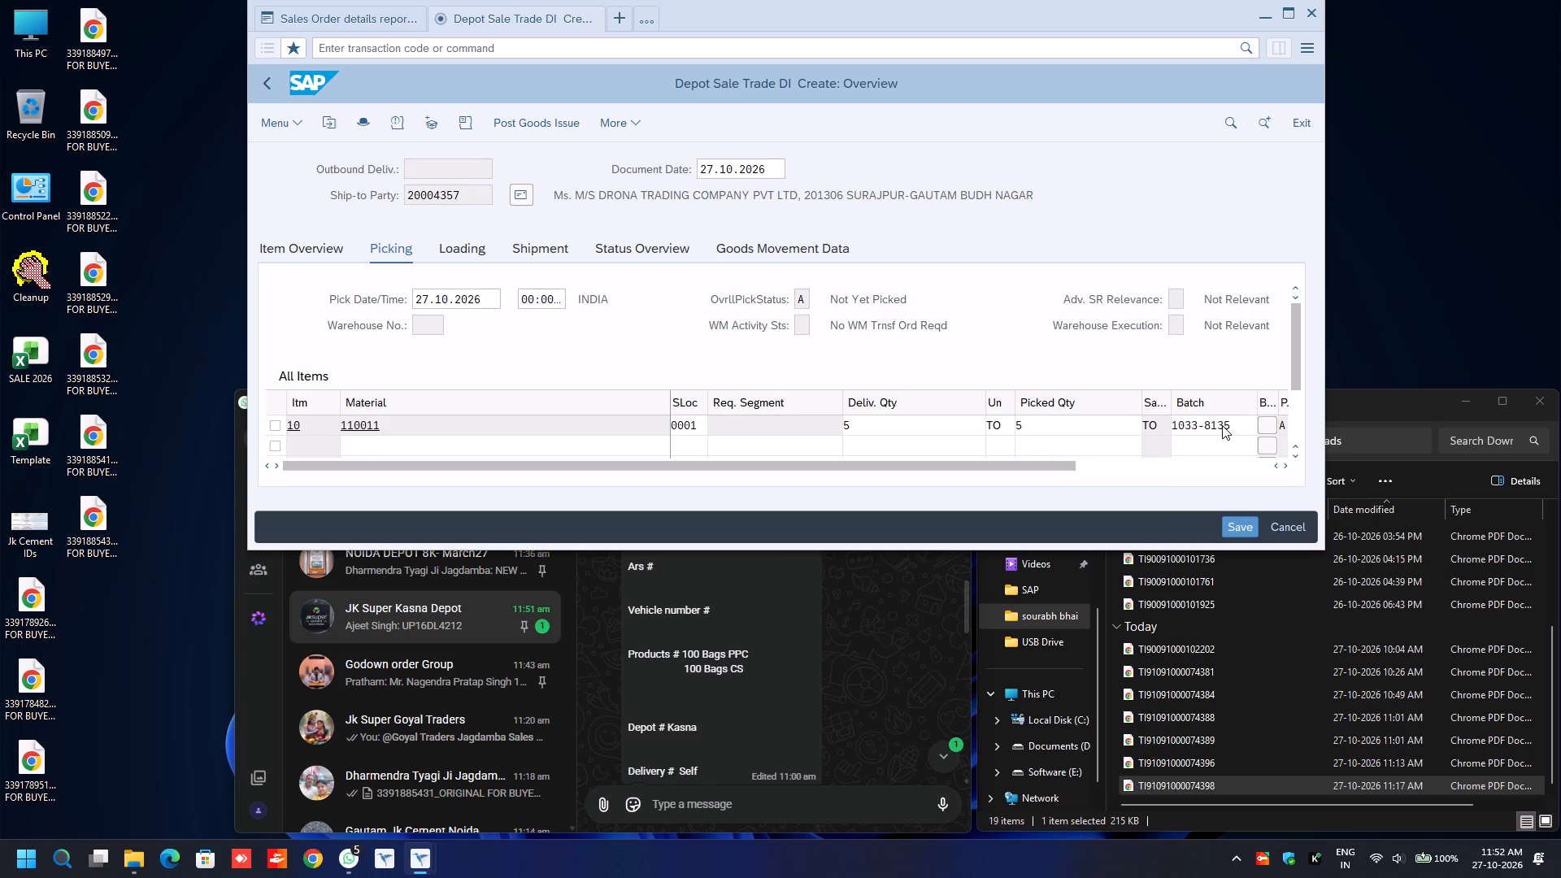
pyautogui.click(330, 220)
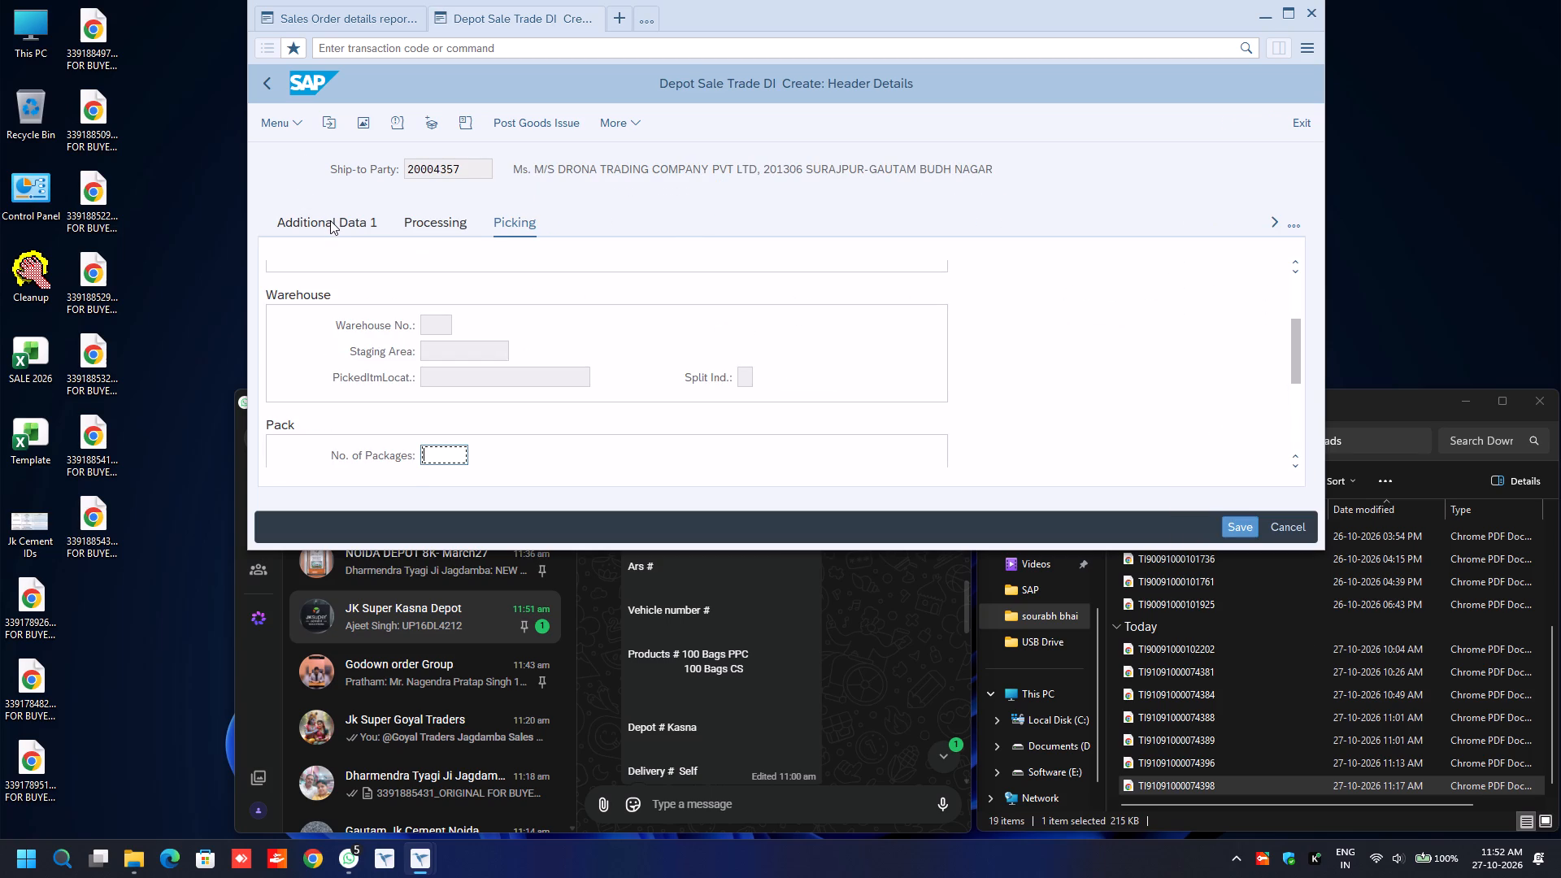
pyautogui.click(559, 324)
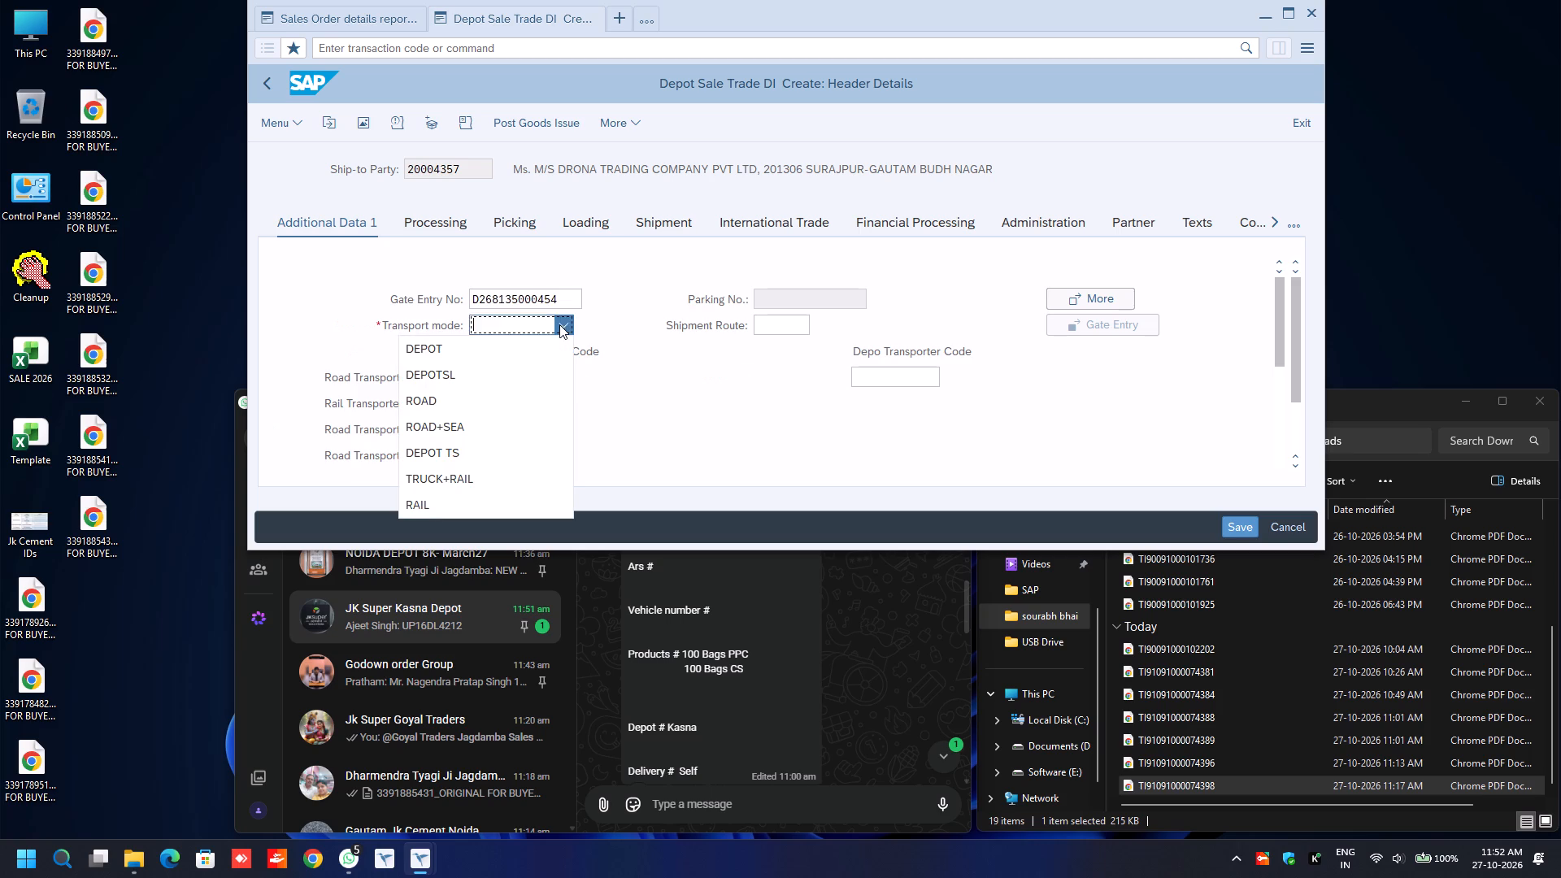
pyautogui.click(510, 395)
pyautogui.click(500, 380)
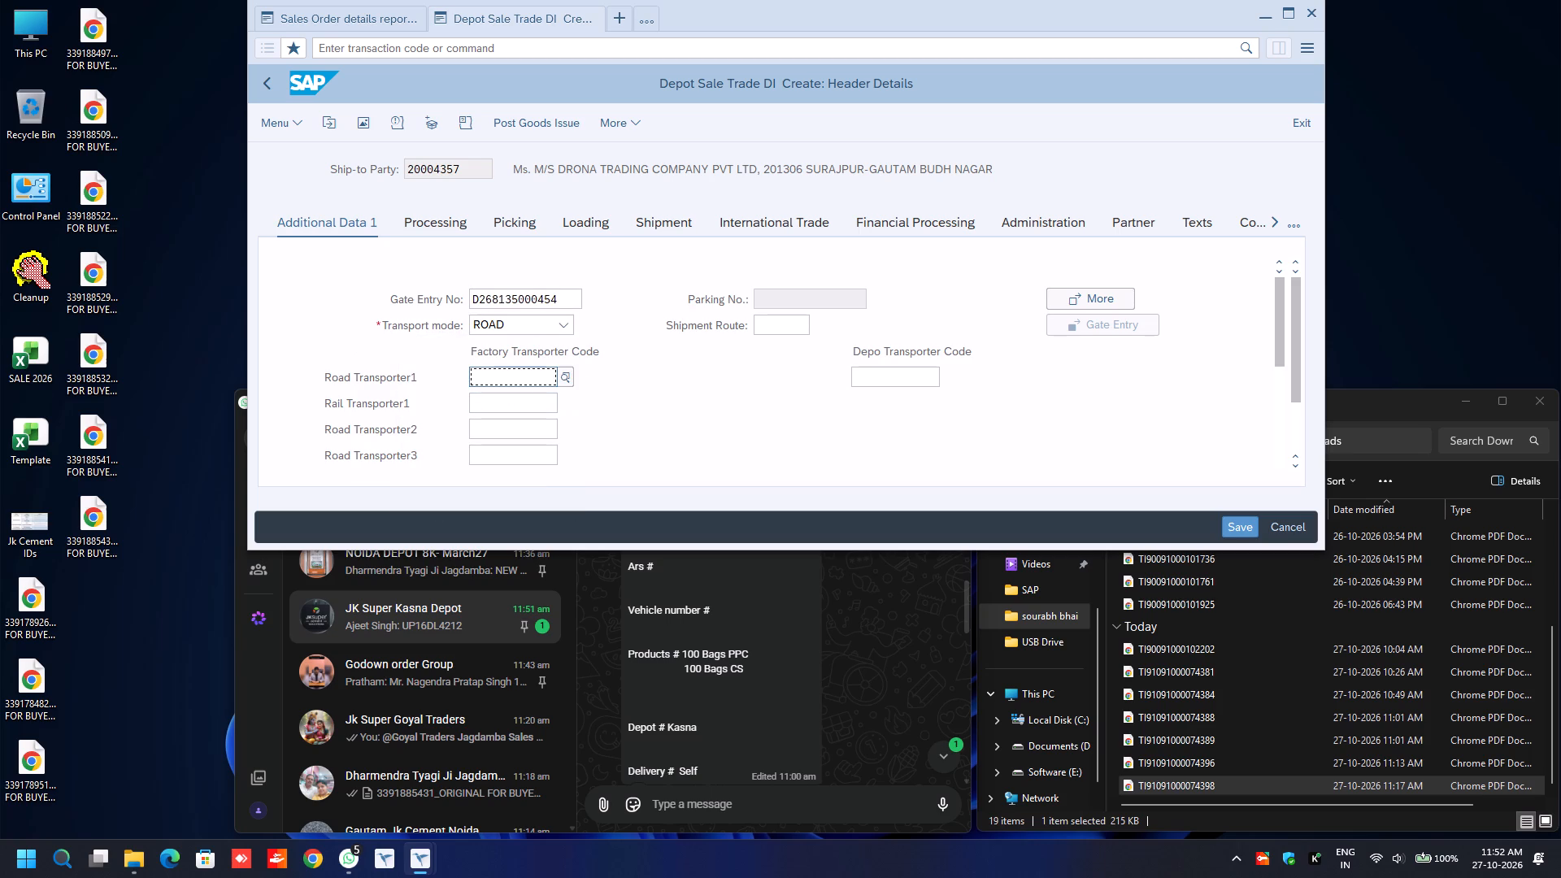
pyautogui.press('BackSpace')
pyautogui.press('Down')
pyautogui.press('Return')
pyautogui.press('Return')
# Set the e-way bill transport mode to Road and the distance to 30.
pyautogui.write('ro')
pyautogui.press('Tab')
pyautogui.press('Tab')
pyautogui.press('BackSpace')
pyautogui.press('Down')
pyautogui.press('Return')
pyautogui.press('Down')
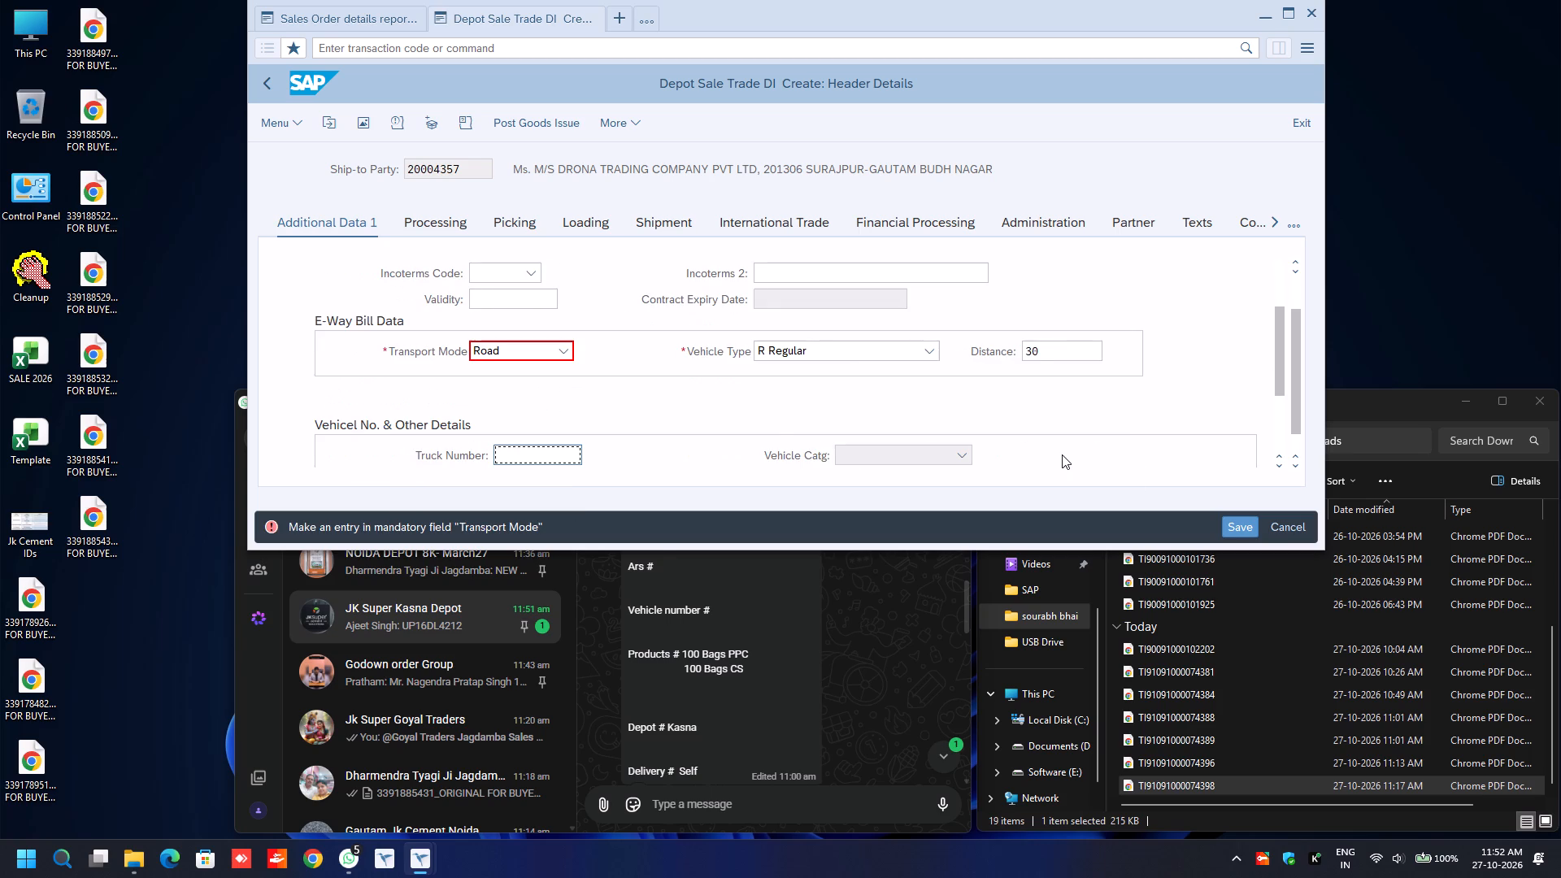
pyautogui.press('BackSpace')
pyautogui.press('Down')
pyautogui.press('Return')
pyautogui.press('Tab')
pyautogui.press('Tab')
pyautogui.press('BackSpace')
pyautogui.press('Down')
pyautogui.press('Return')
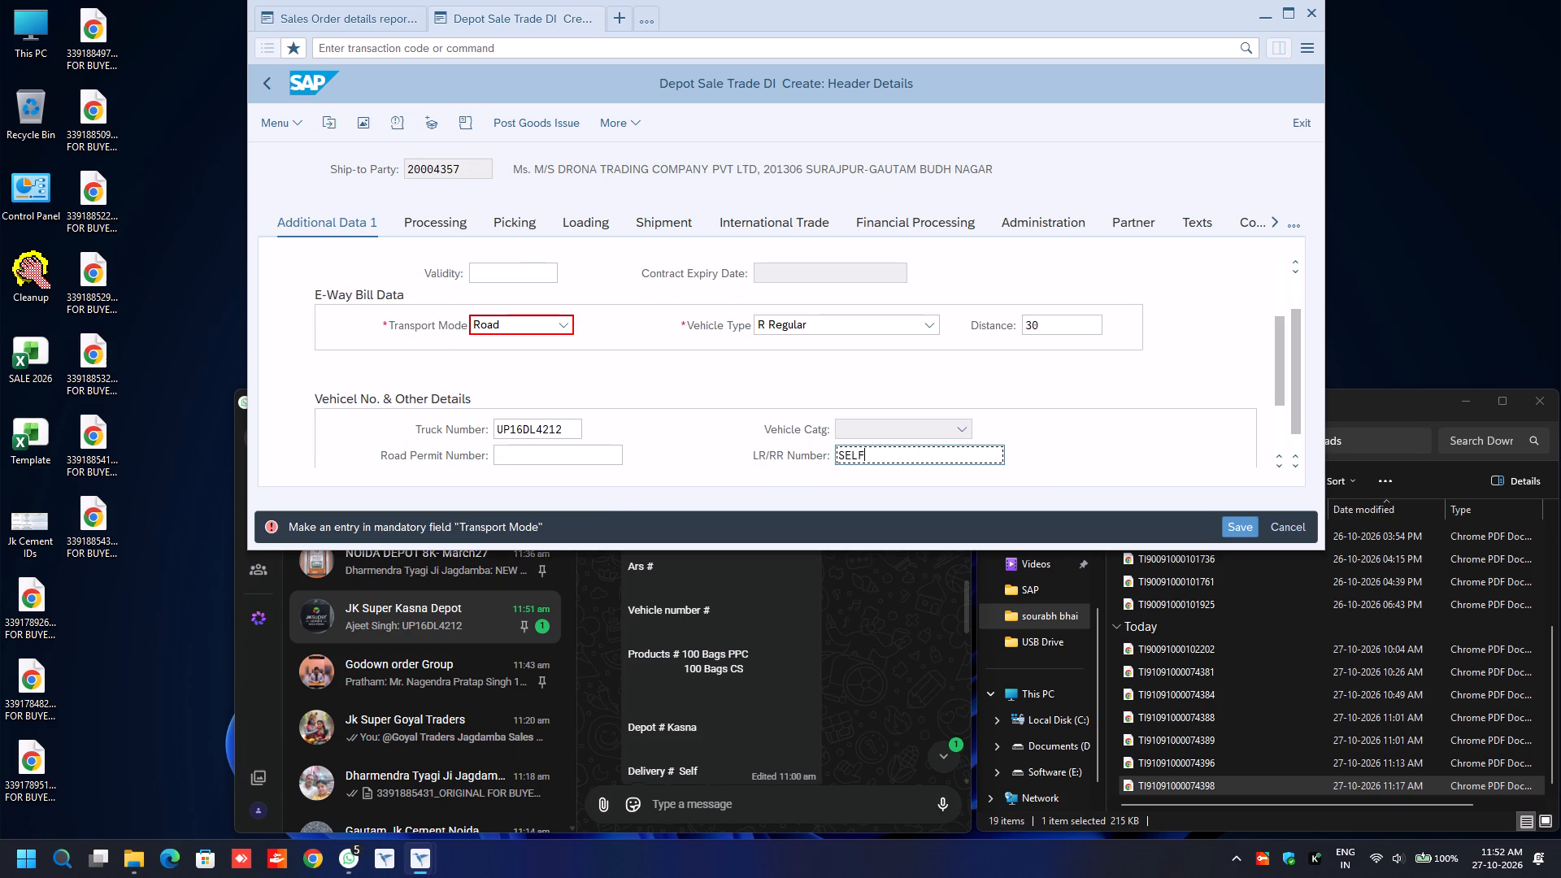
# Check the header's shipment data and post the goods issue for the material 110011 delivery.
pyautogui.click(671, 223)
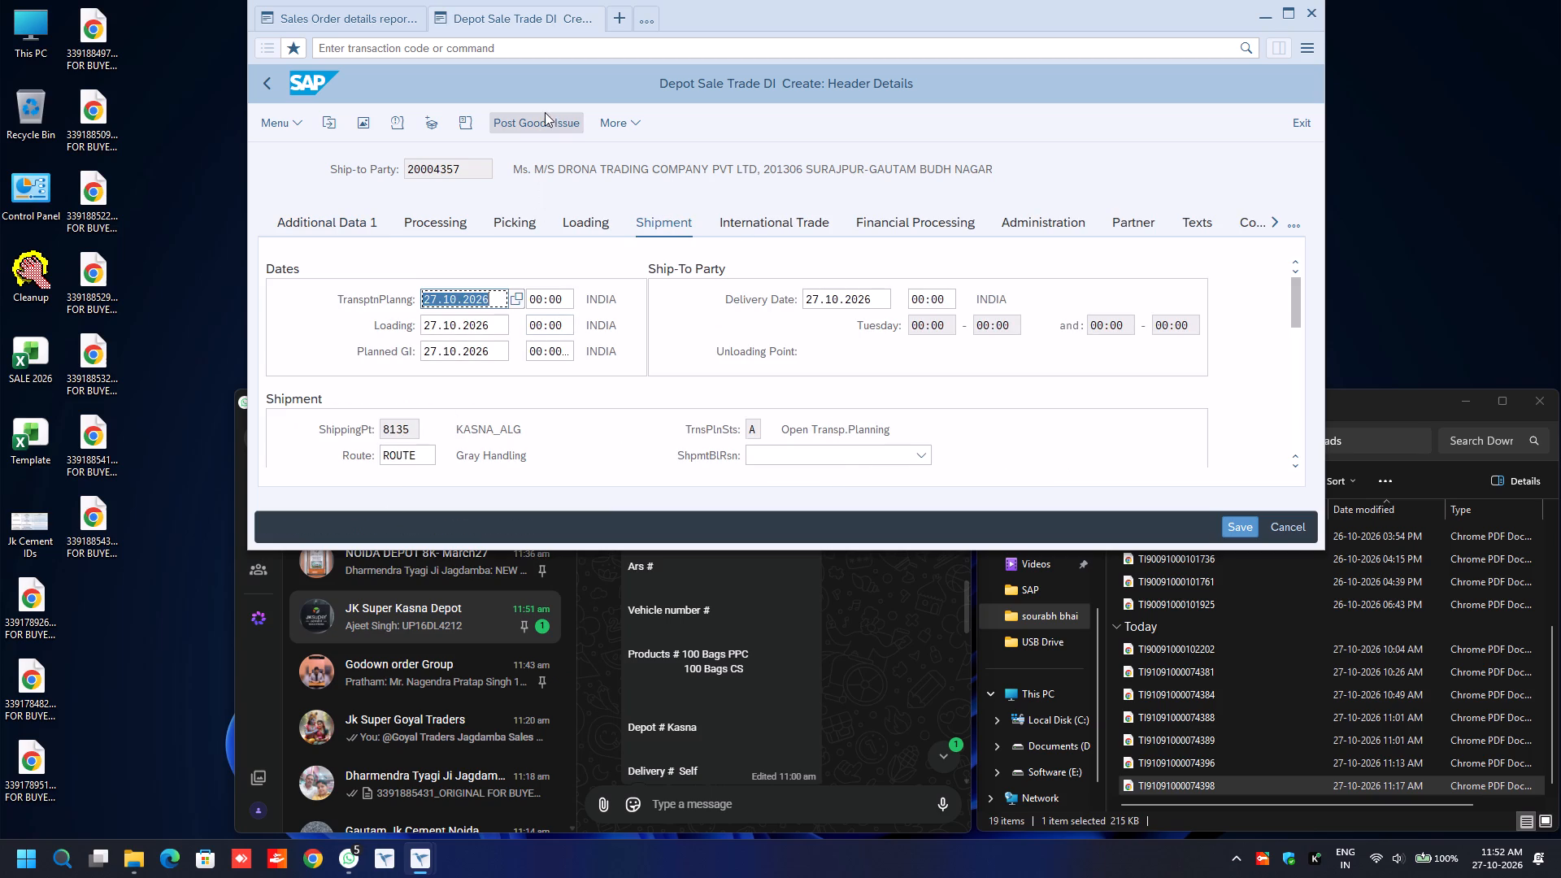
pyautogui.moveTo(545, 126); pyautogui.dragTo(537, 123)
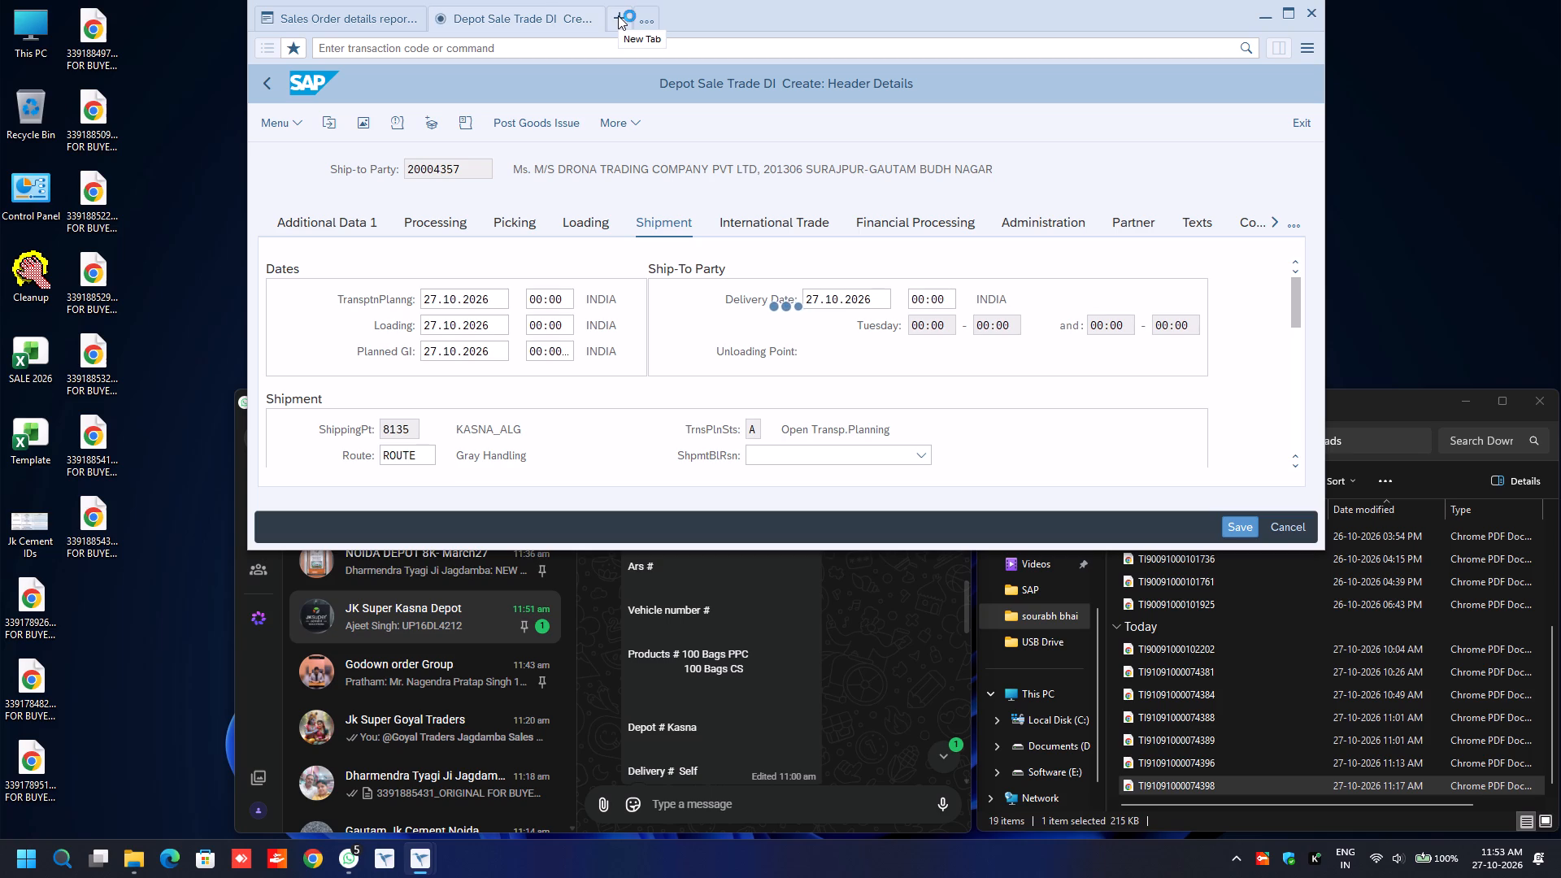
# Open the ZGST_EWAY e-Document Cockpit in a new session and choose e-Invoice as the document to generate.
pyautogui.click(618, 15)
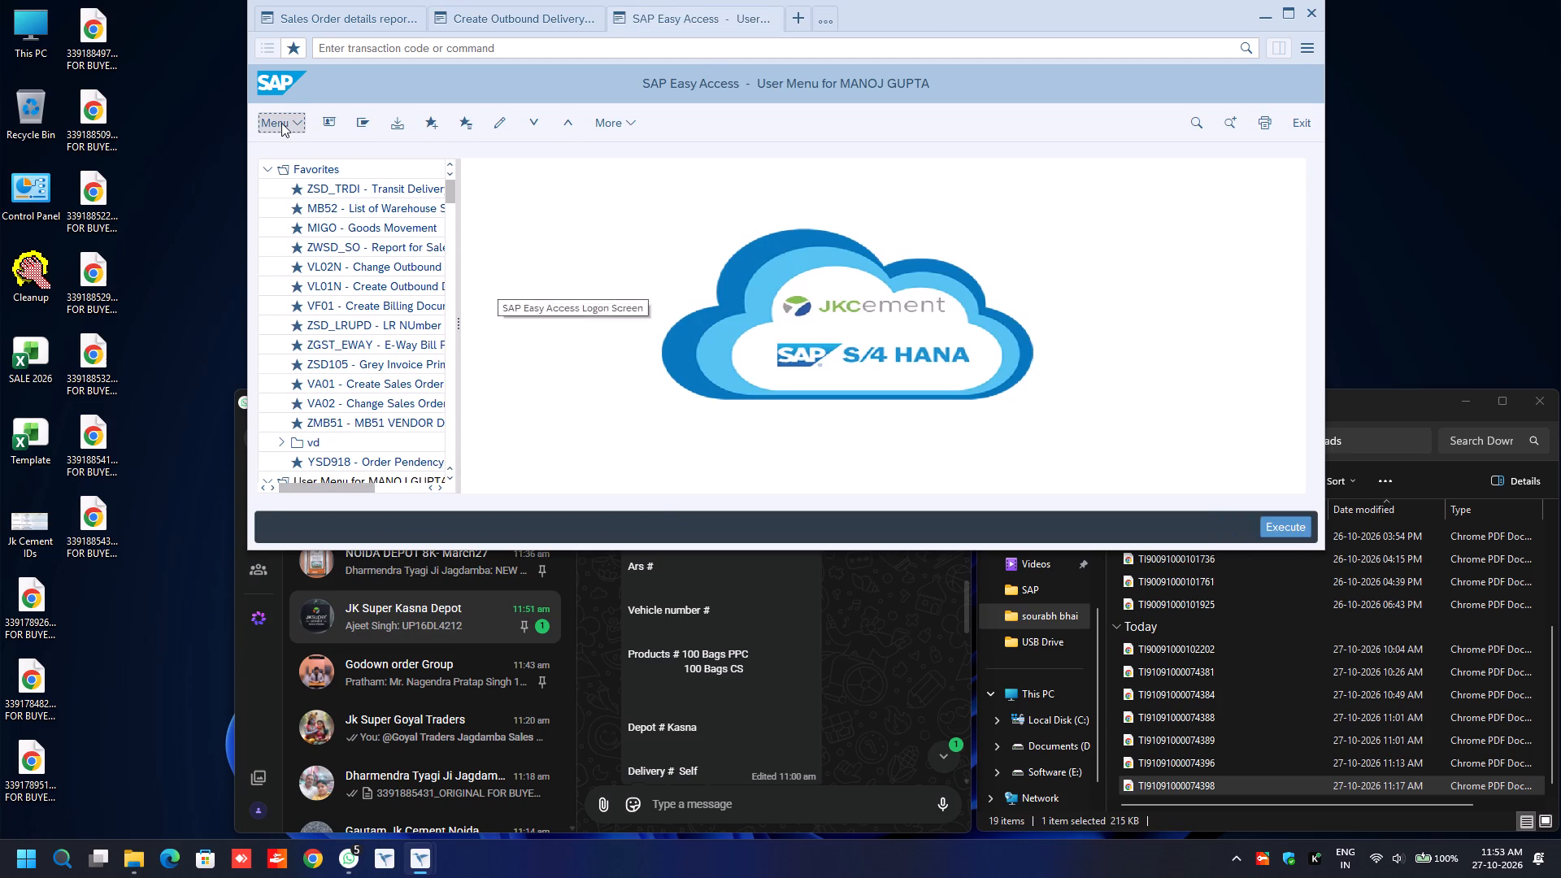
pyautogui.doubleClick(354, 342)
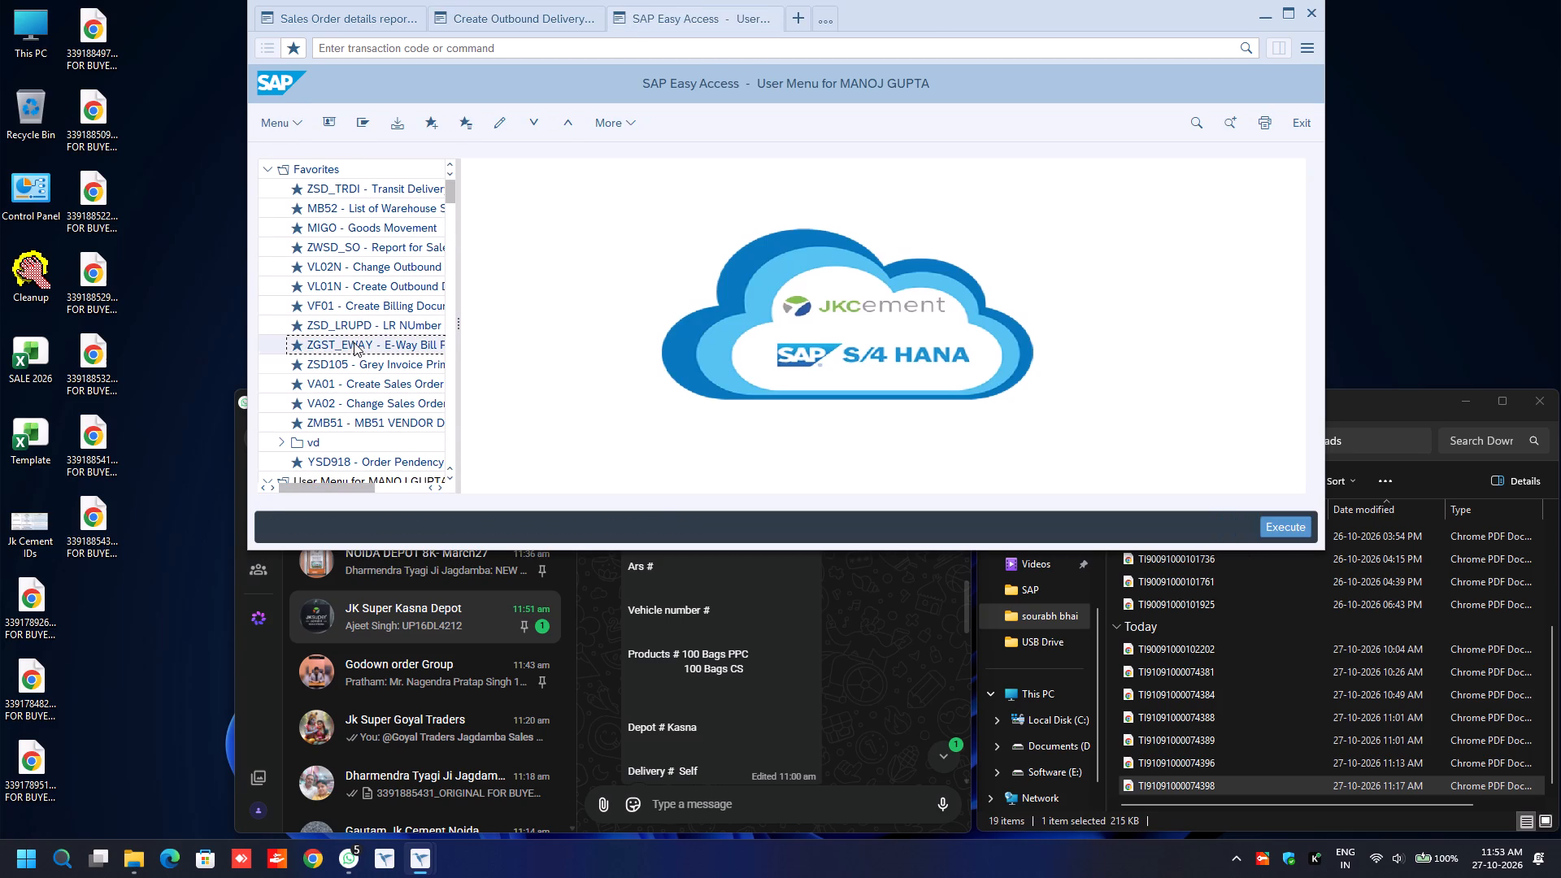
pyautogui.click(538, 221)
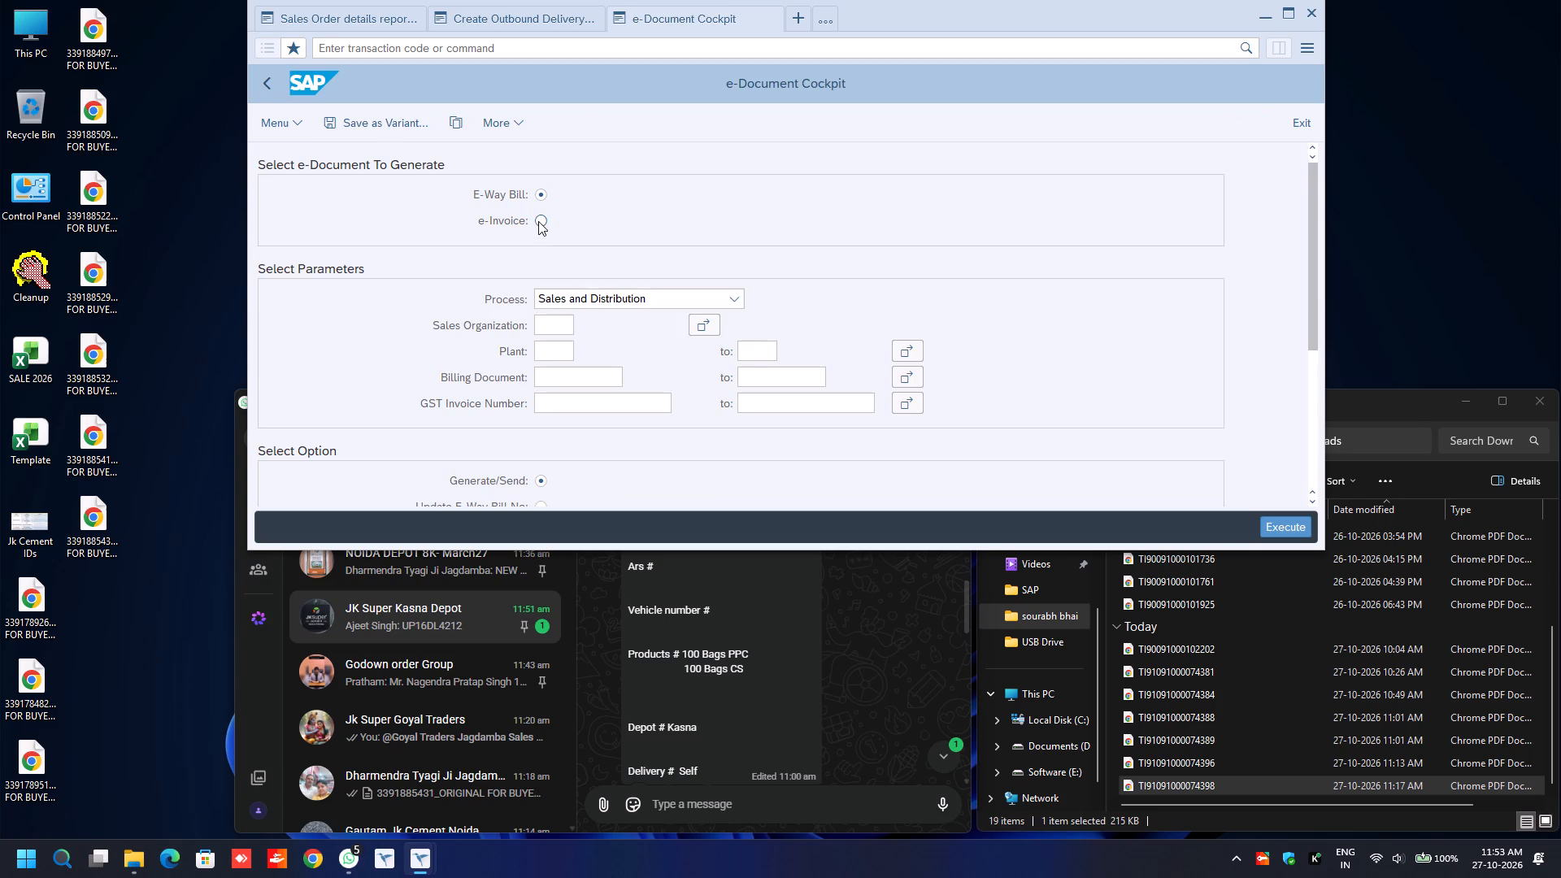
# Set the e-invoice selection's sales organization to 1000, keeping the Sales and Distribution process.
pyautogui.moveTo(546, 298); pyautogui.dragTo(553, 326)
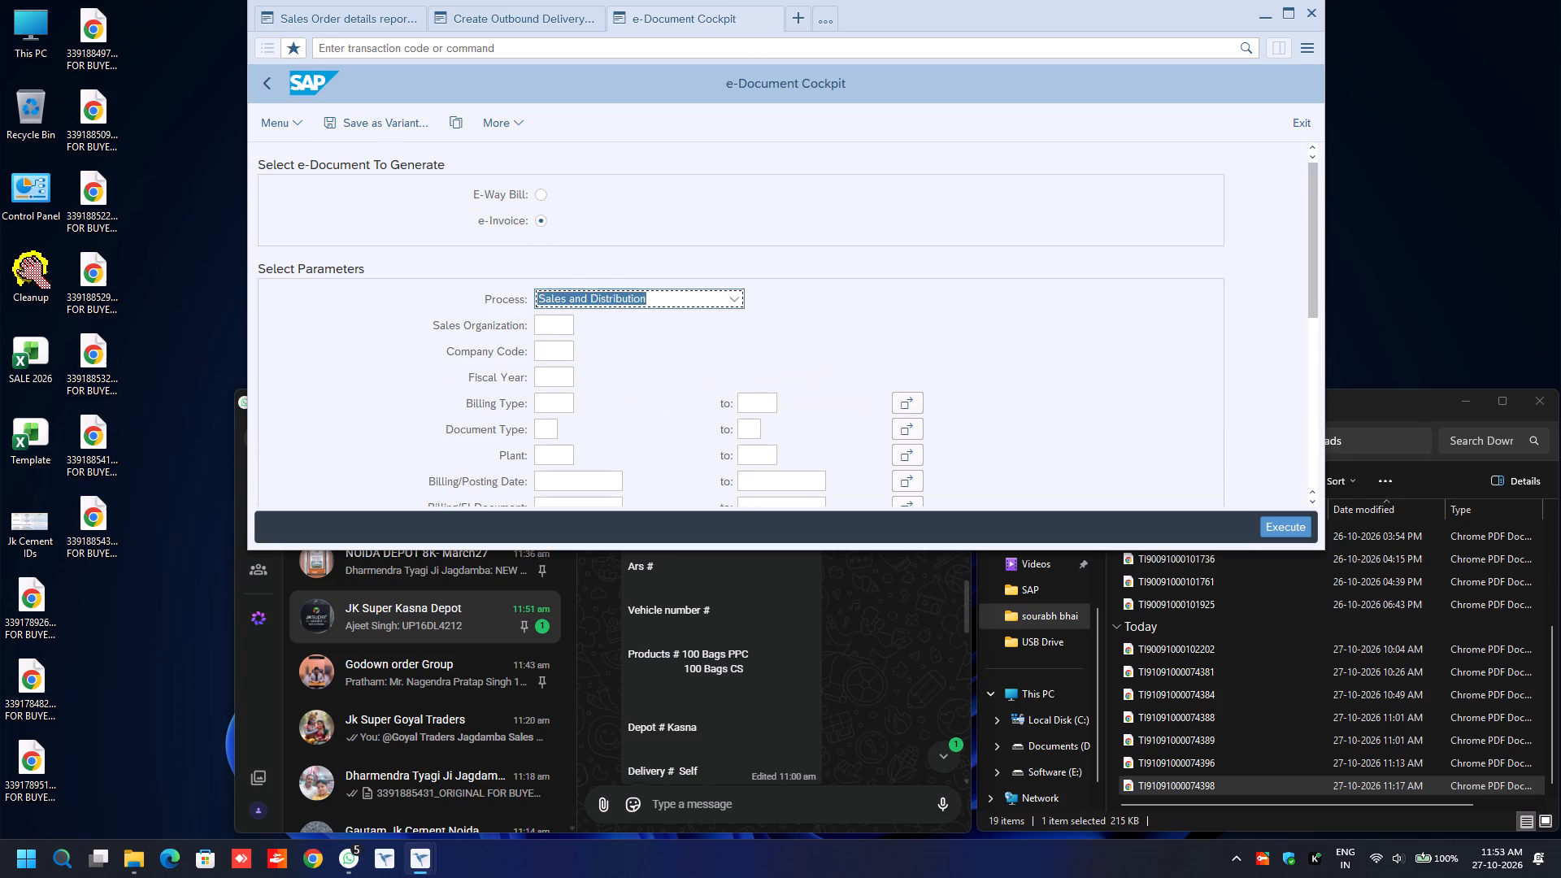
pyautogui.click(553, 326)
pyautogui.click(553, 326)
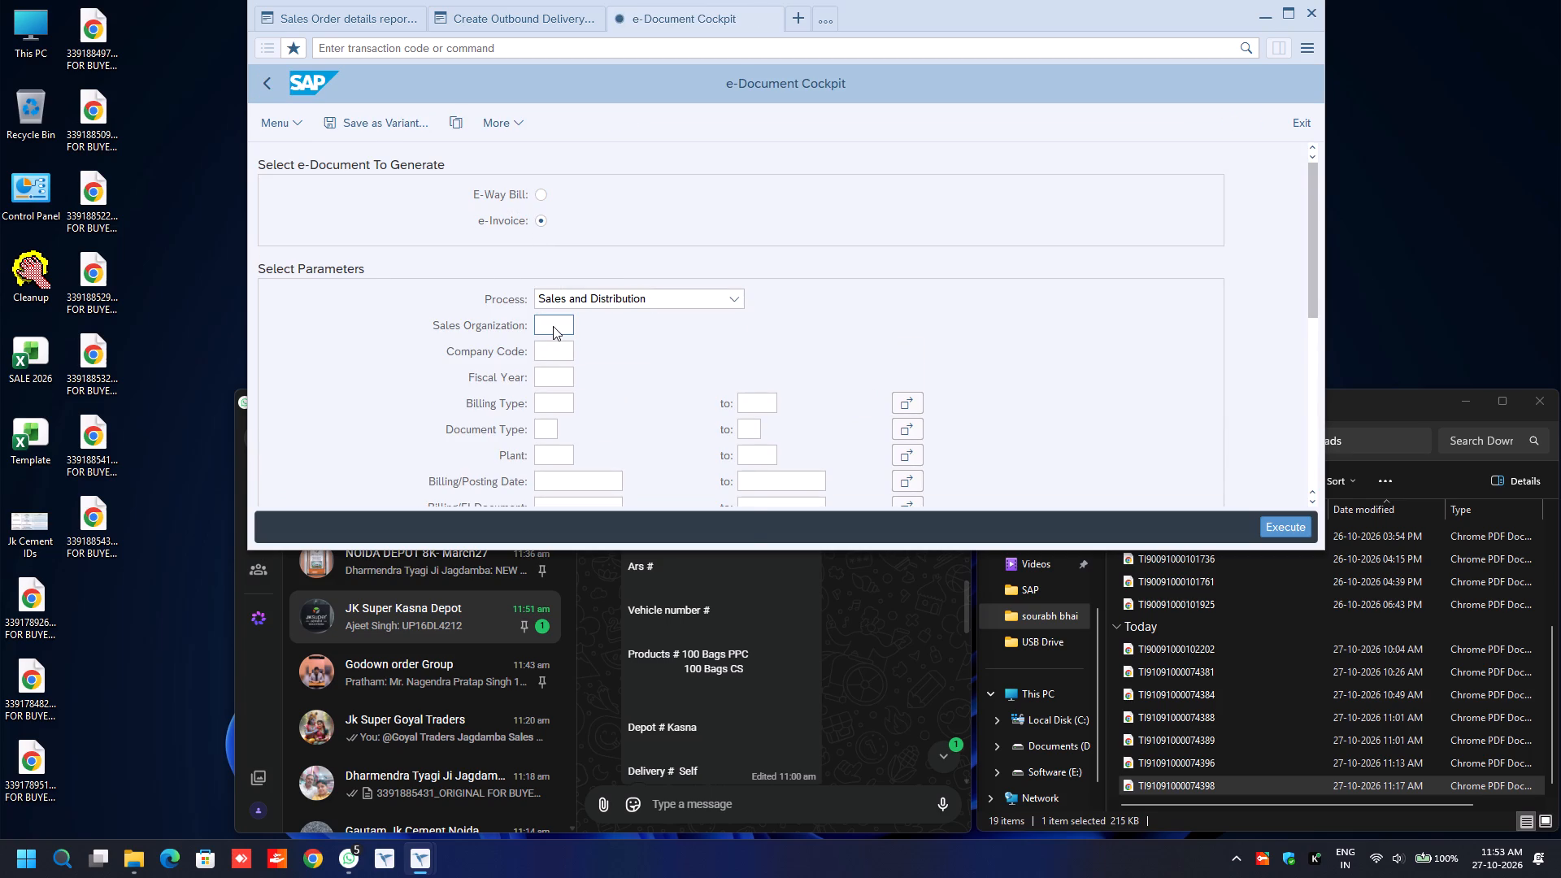
pyautogui.press('Escape')
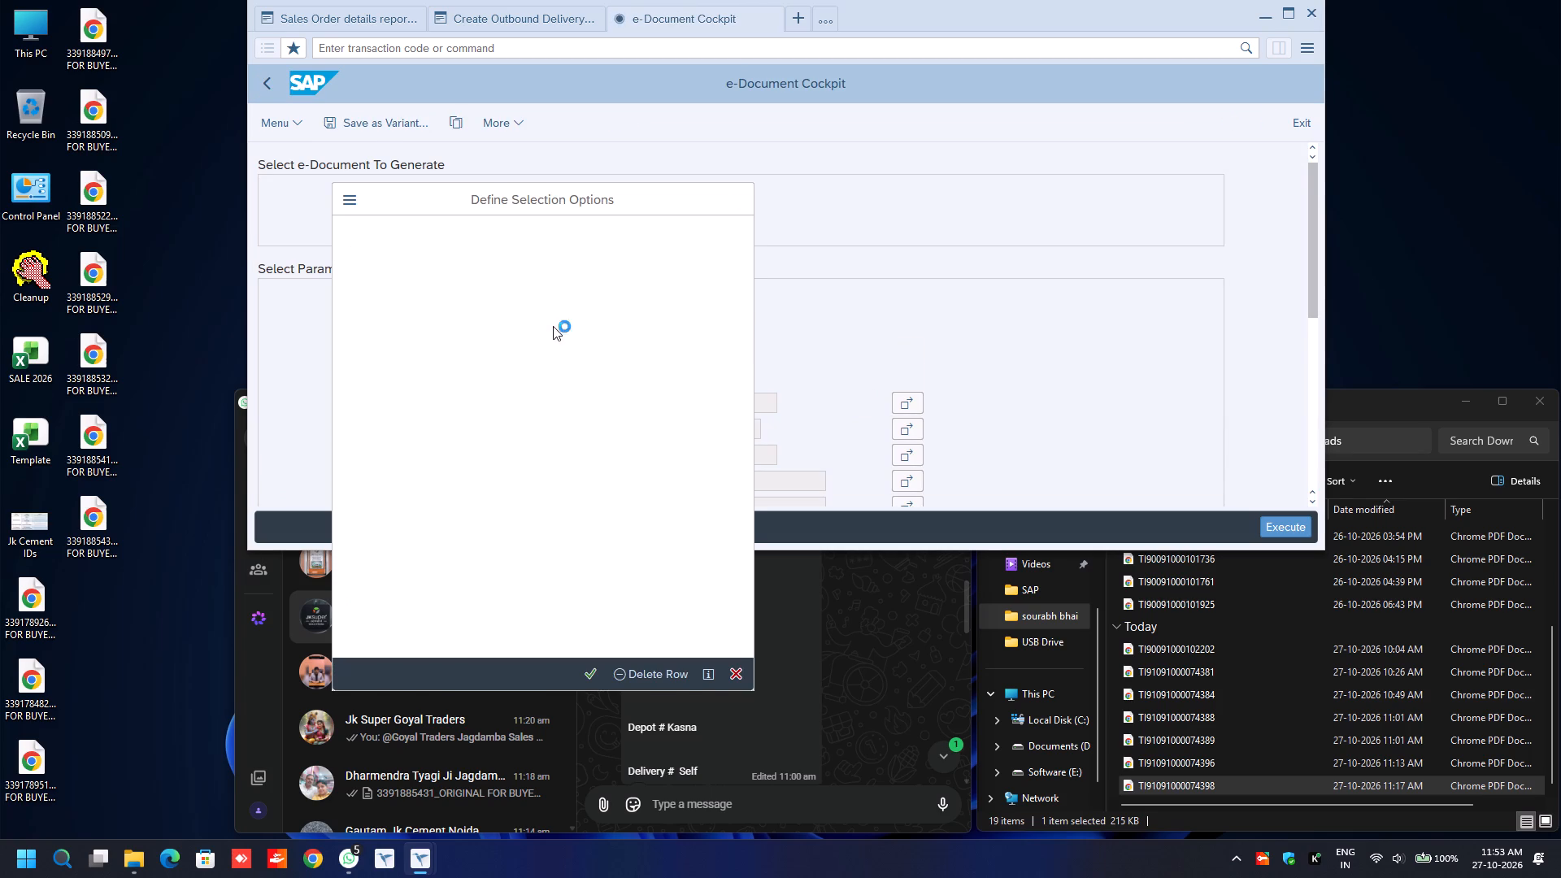
pyautogui.press('BackSpace')
pyautogui.press('Down')
pyautogui.press('Return')
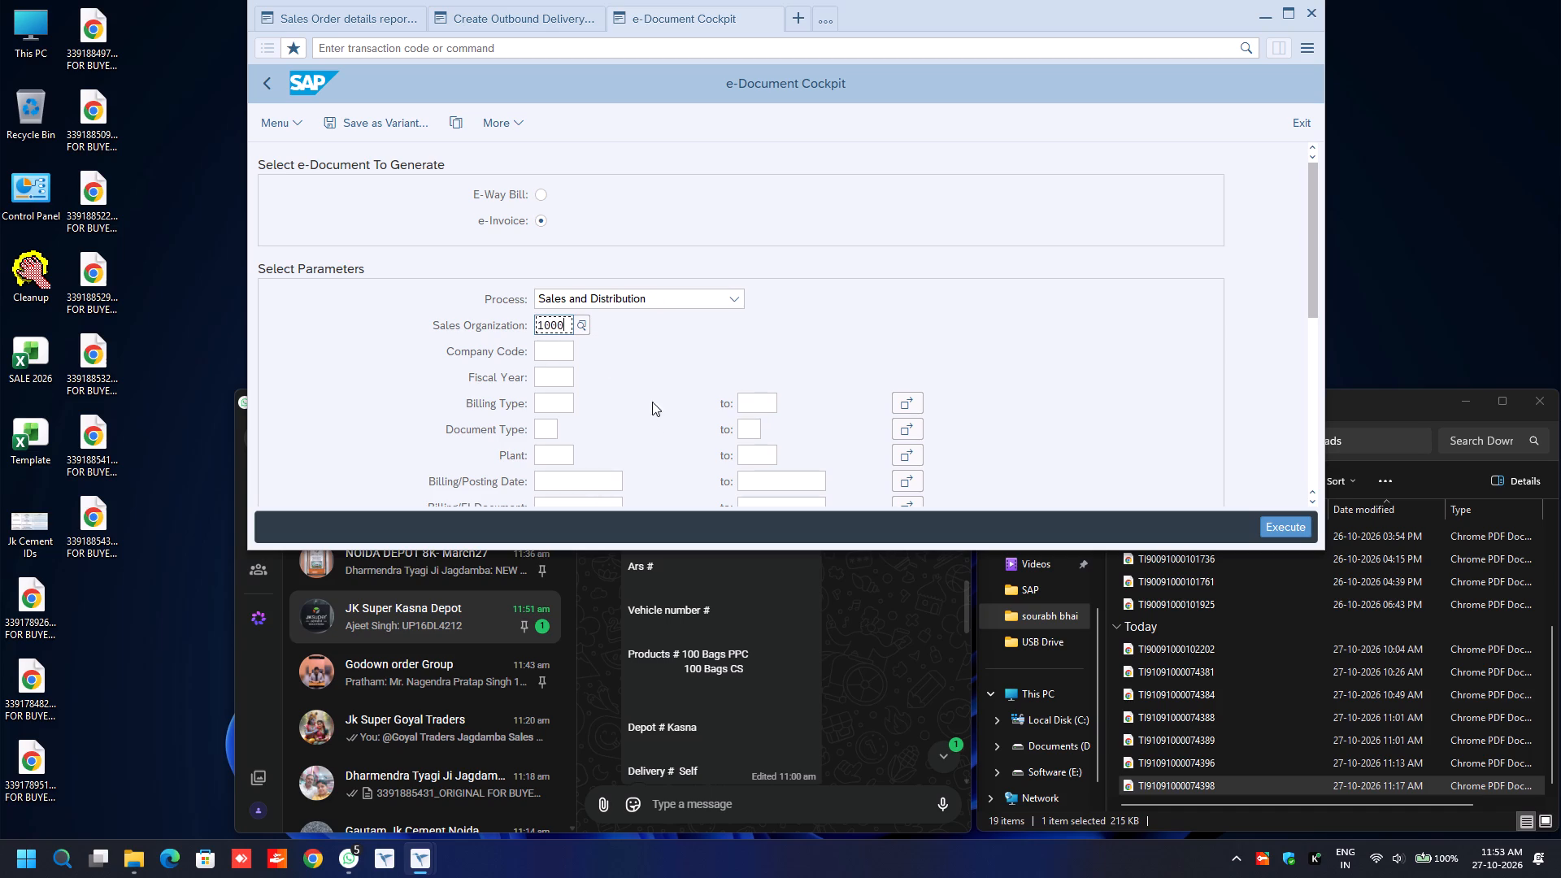
# Set the plant in the e-invoice selection parameters to 8135.
pyautogui.scroll(-4, 663, 421)
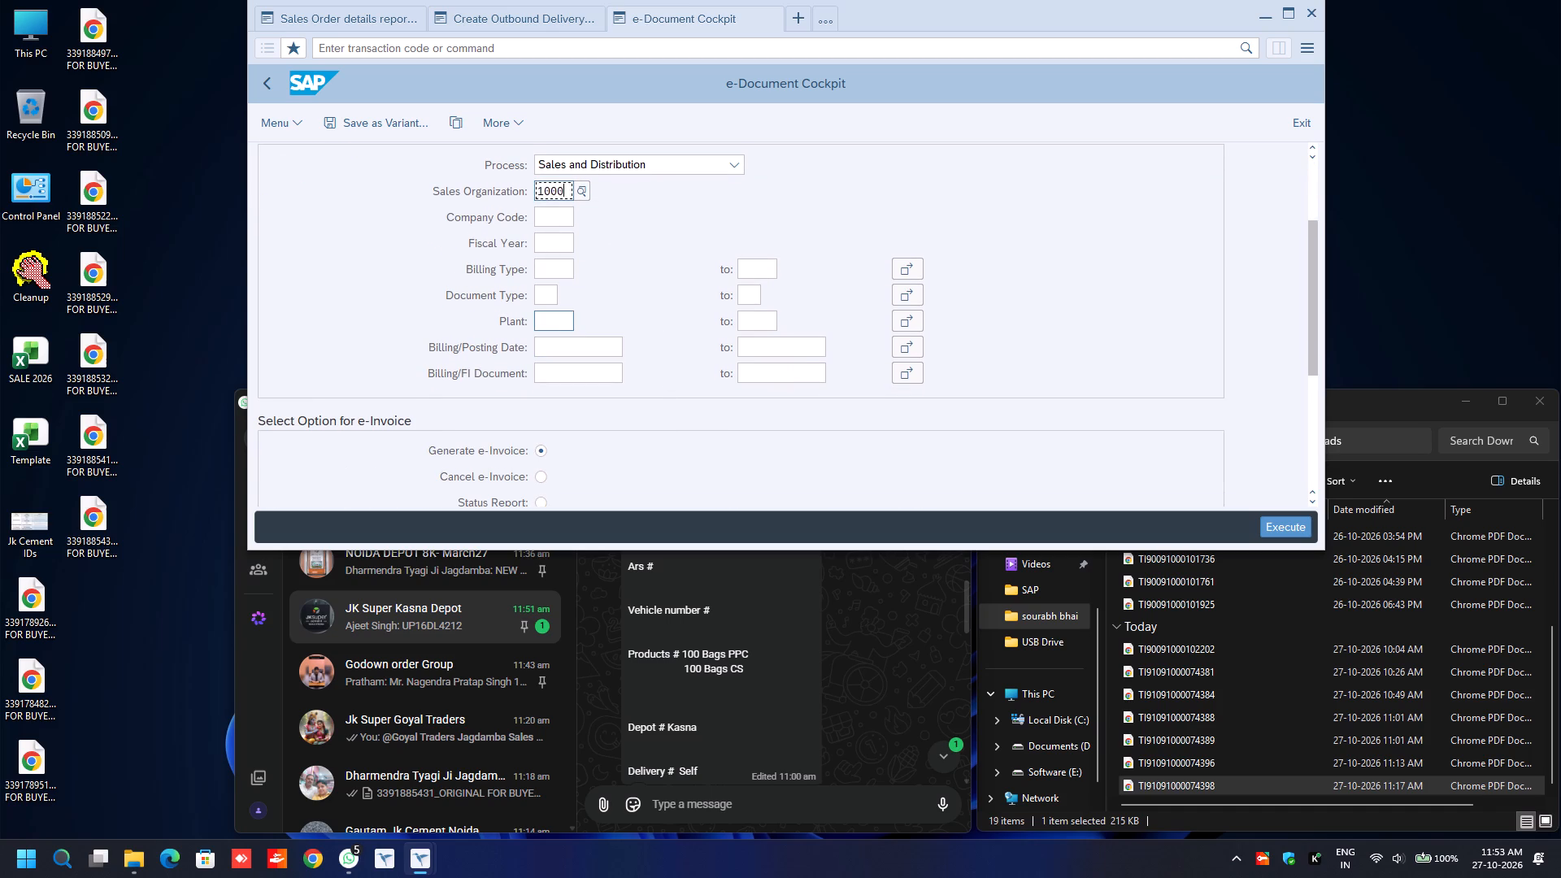
pyautogui.click(562, 320)
pyautogui.press('BackSpace')
pyautogui.press('Down')
pyautogui.press('Return')
pyautogui.press('BackSpace')
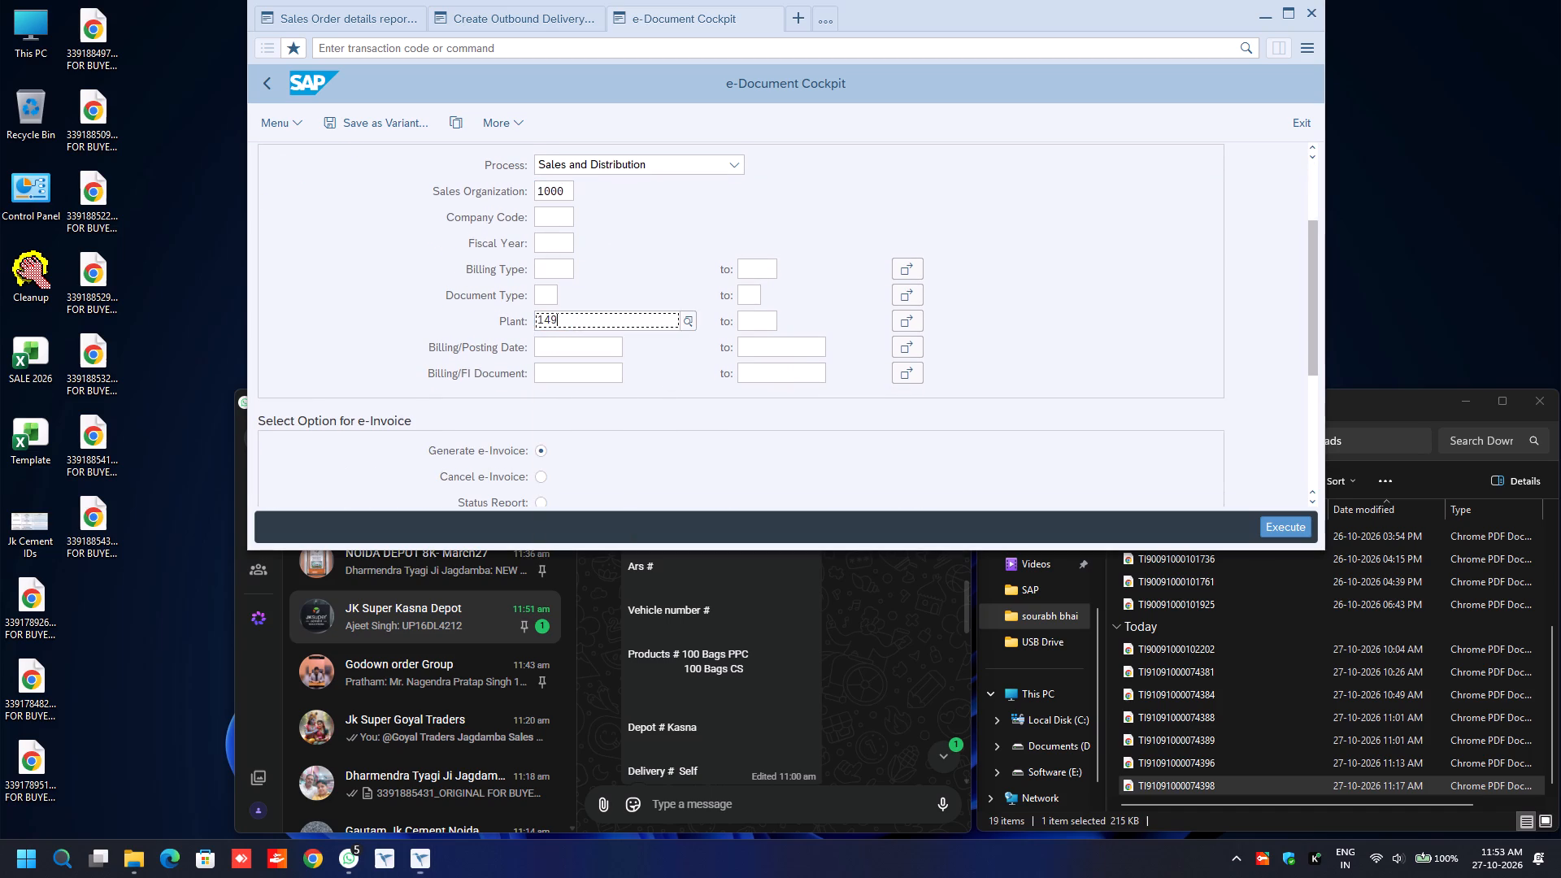
pyautogui.press('BackSpace')
pyautogui.press('BackSpace')
pyautogui.press('BackSpace')
pyautogui.write('8135')
pyautogui.press('Return')
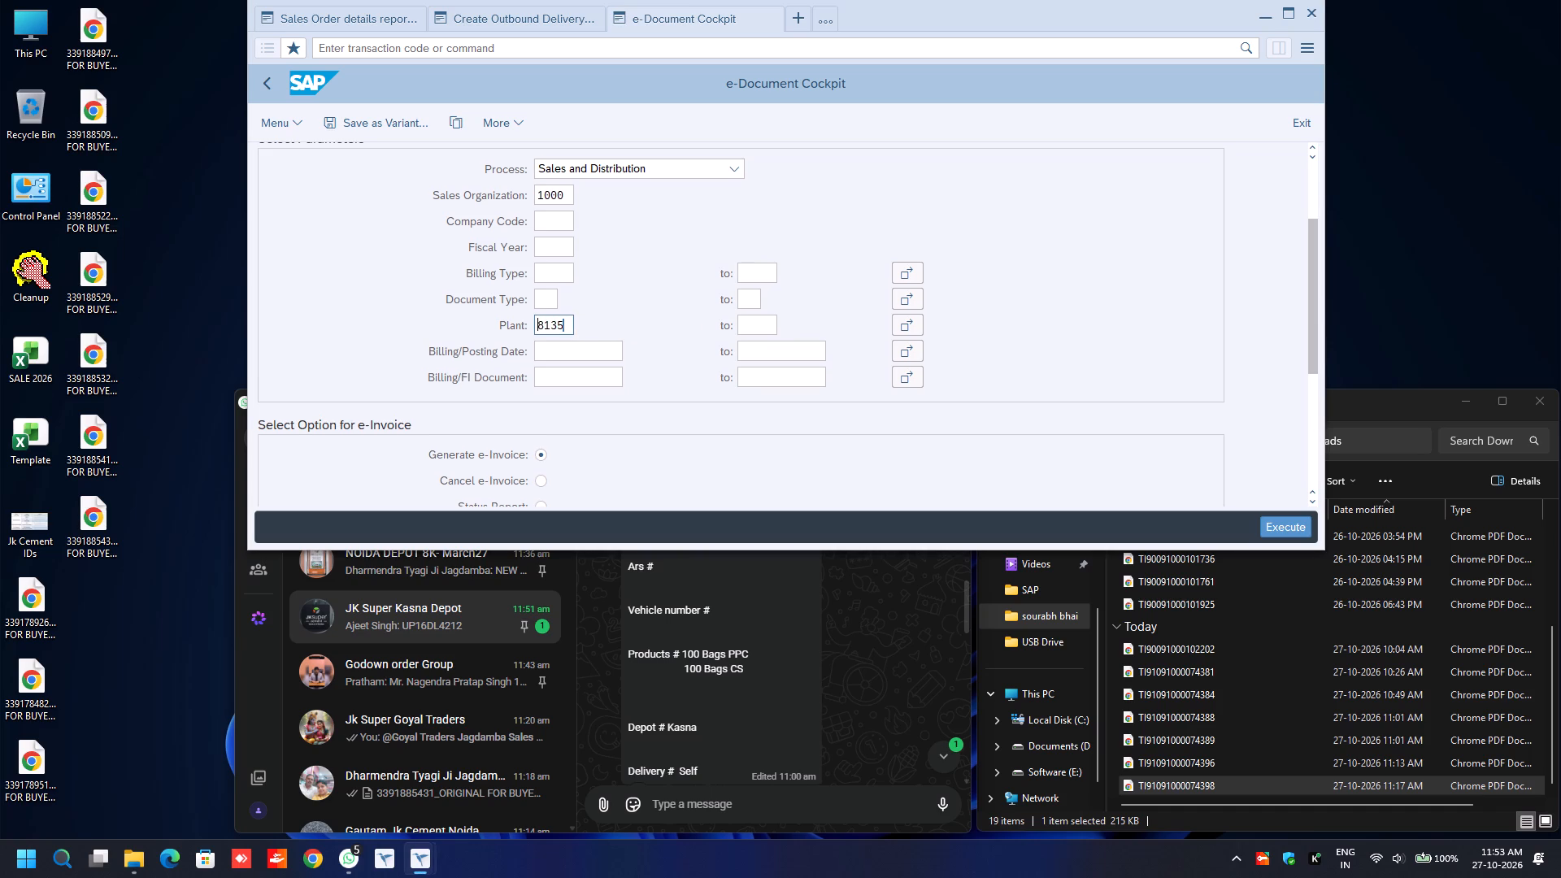
# Set the billing/posting date in the e-invoice selection to 27.10.2026.
pyautogui.press('Down')
pyautogui.press('BackSpace')
pyautogui.press('Down')
pyautogui.press('Return')
# Choose Status Report as the e-invoice option.
pyautogui.scroll(-8, 761, 343)
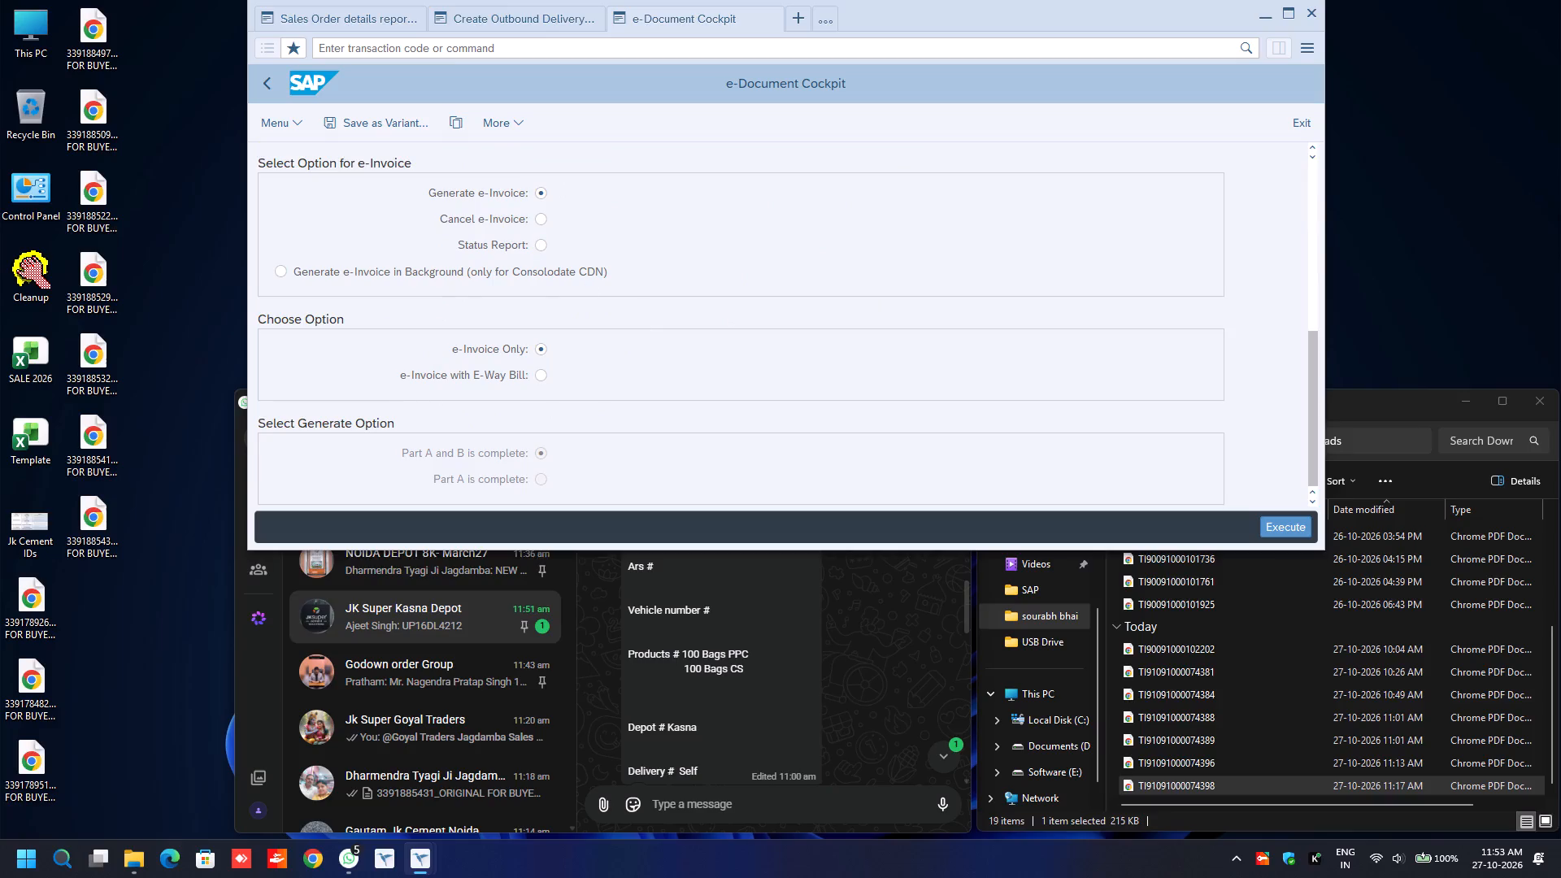
pyautogui.click(541, 246)
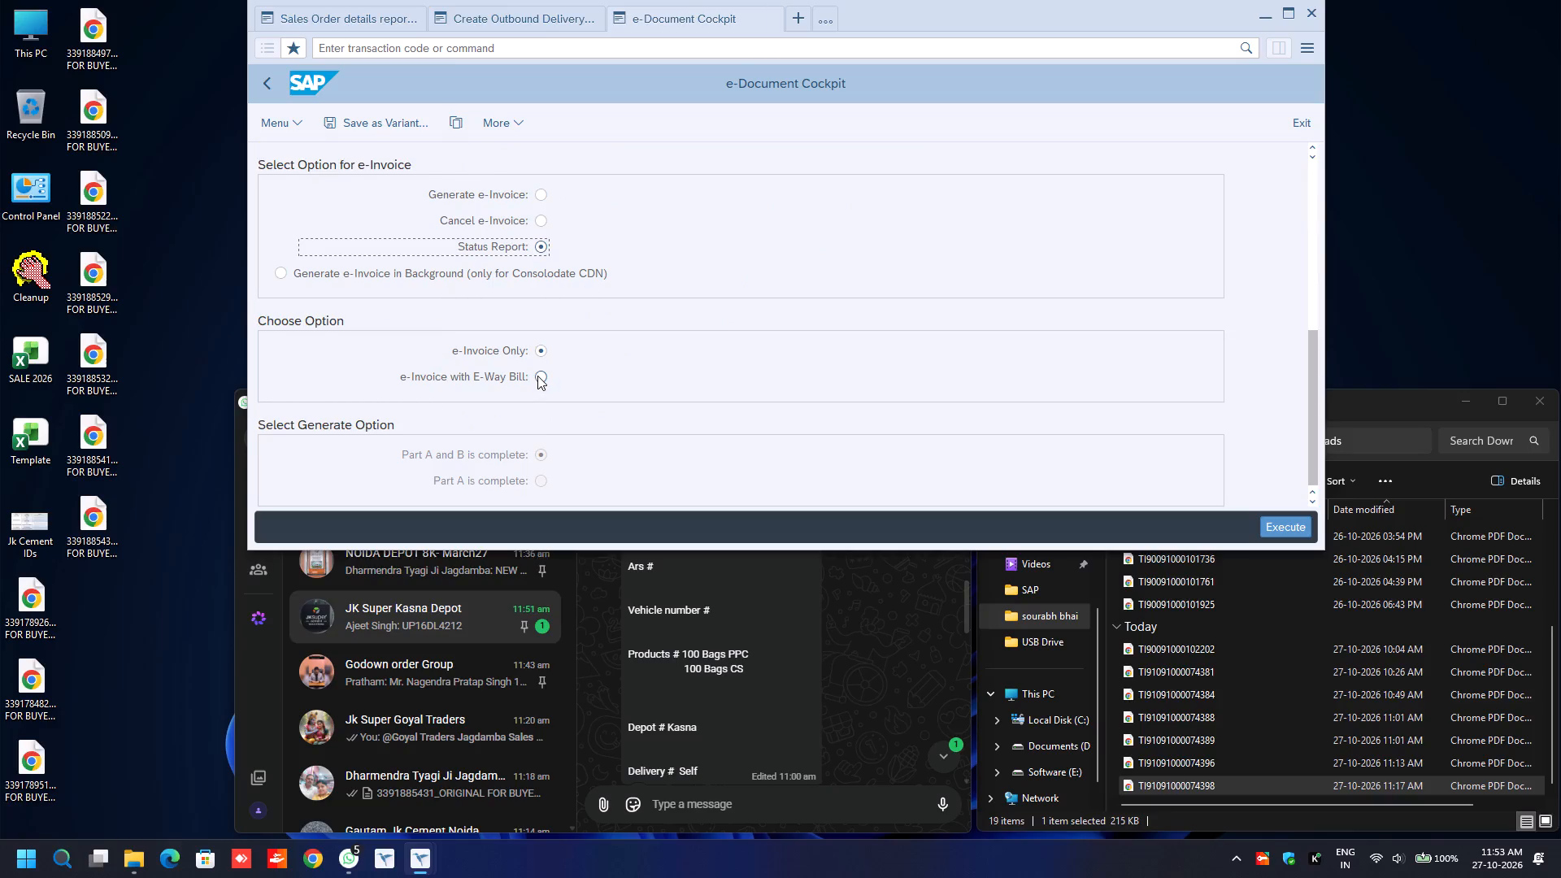
# Choose e-Invoice with E-Way Bill and run the status report.
pyautogui.click(537, 376)
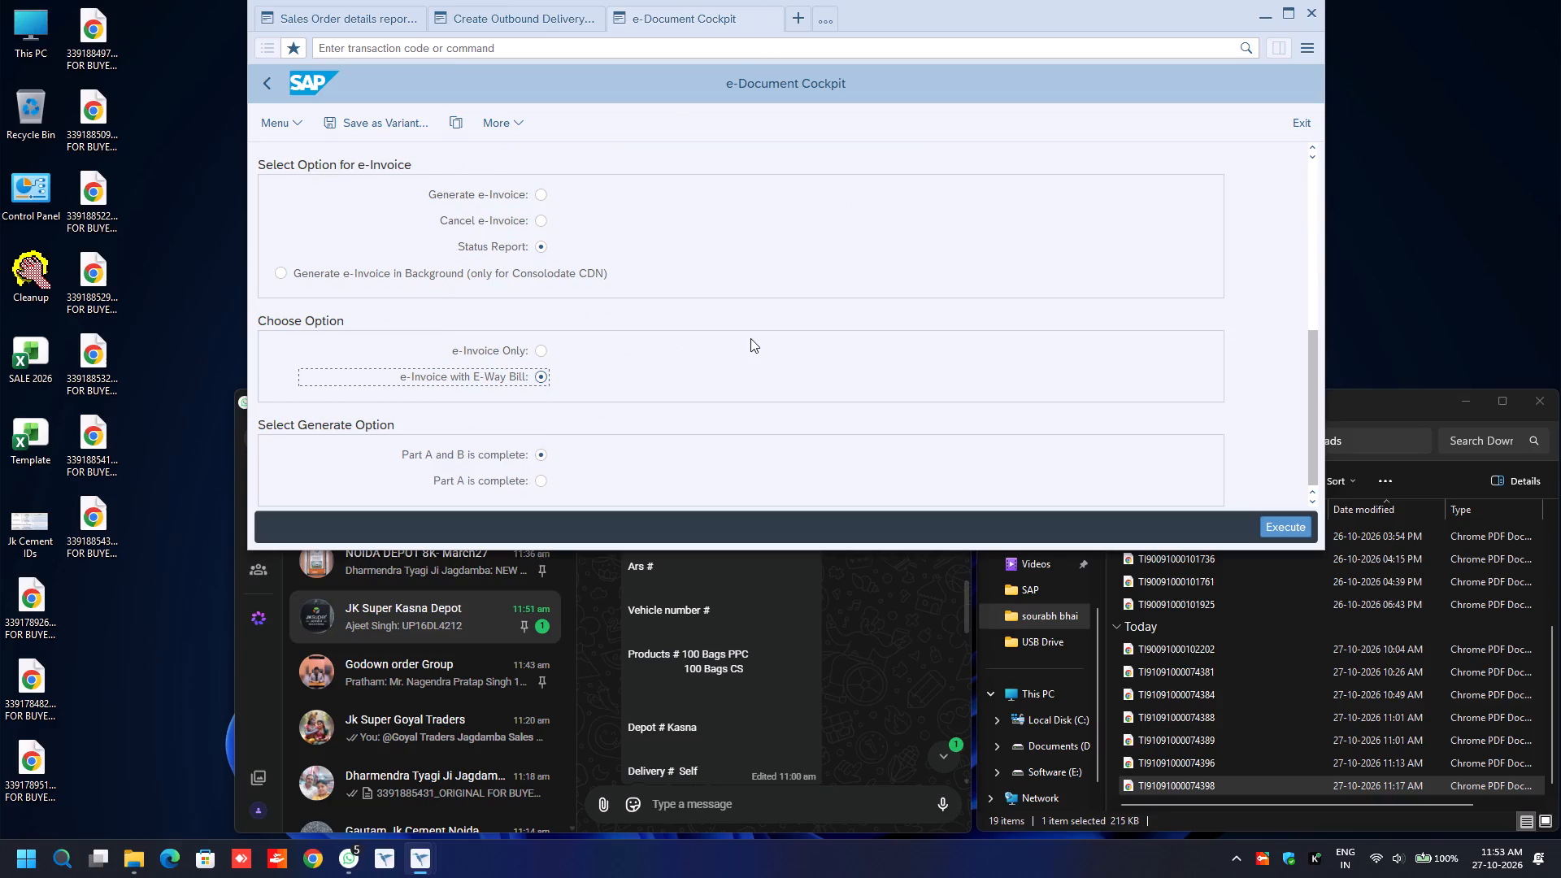
pyautogui.press('F8')
pyautogui.scroll(-8, 537, 331)
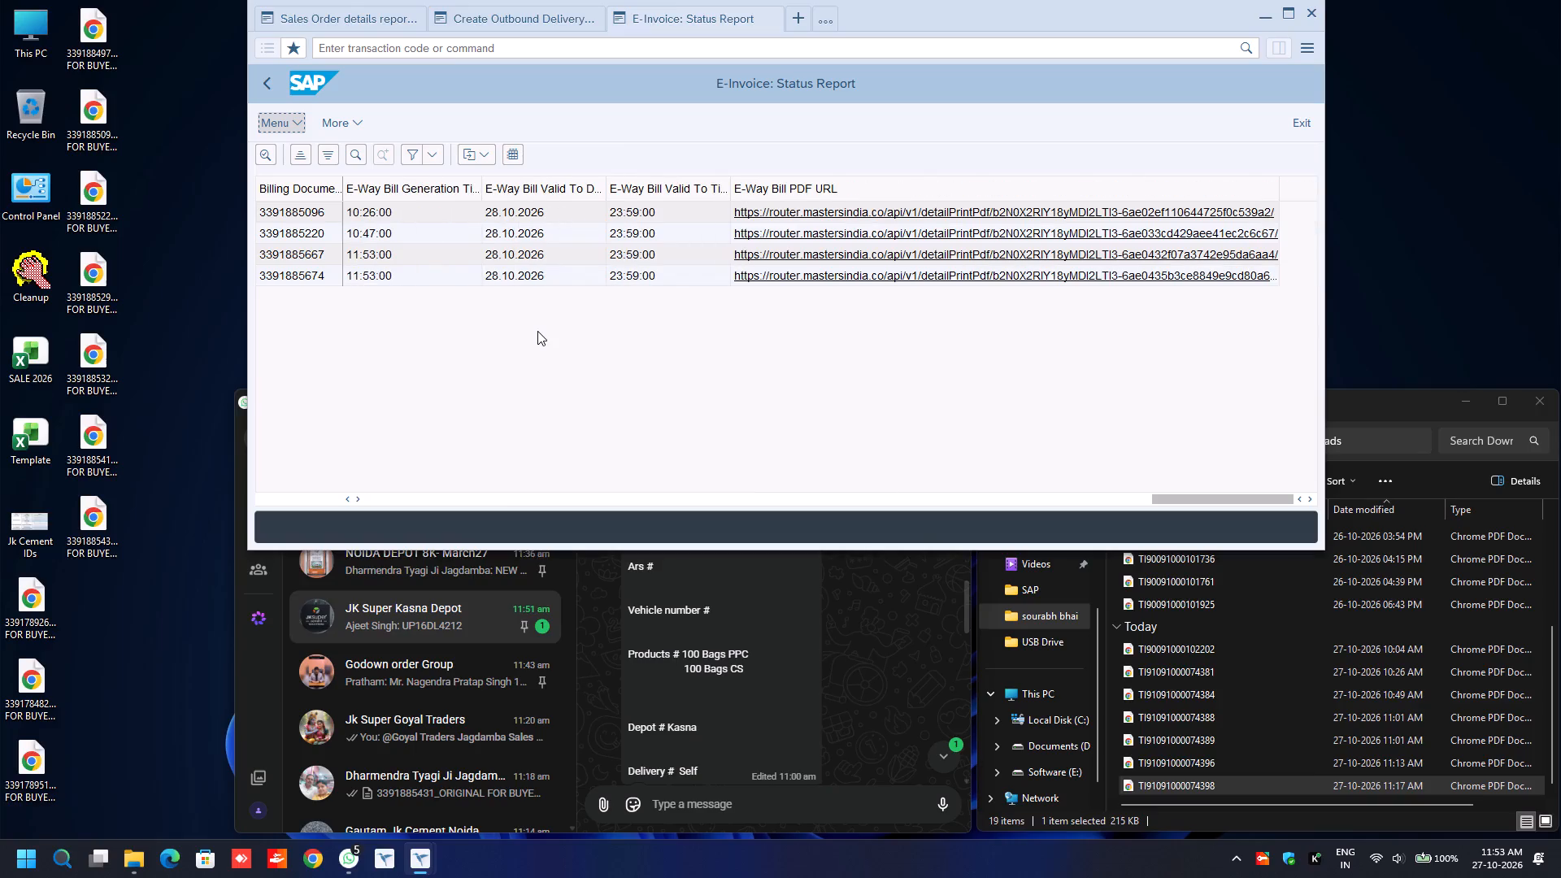
pyautogui.click(315, 250)
pyautogui.hotkey('ctrl', 'y')
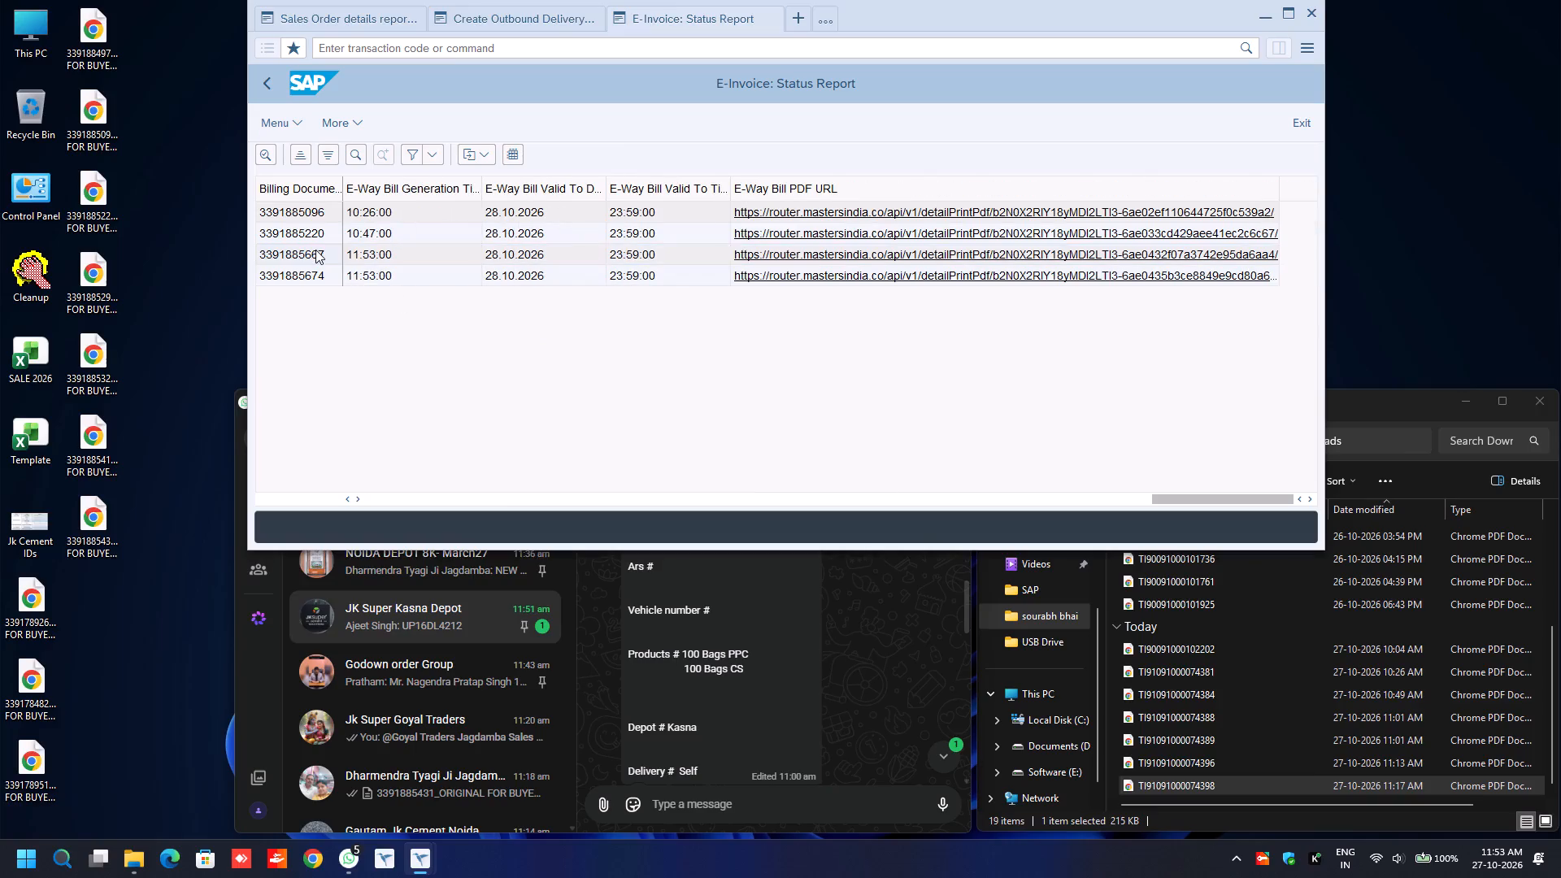
pyautogui.hotkey('shift', 'Down')
pyautogui.hotkey('ctrl', 'c')
# Open the ZSD105 grey invoice print in a new session and paste the two copied numbers as its billing document selection.
pyautogui.hotkey('ctrl', 'n')
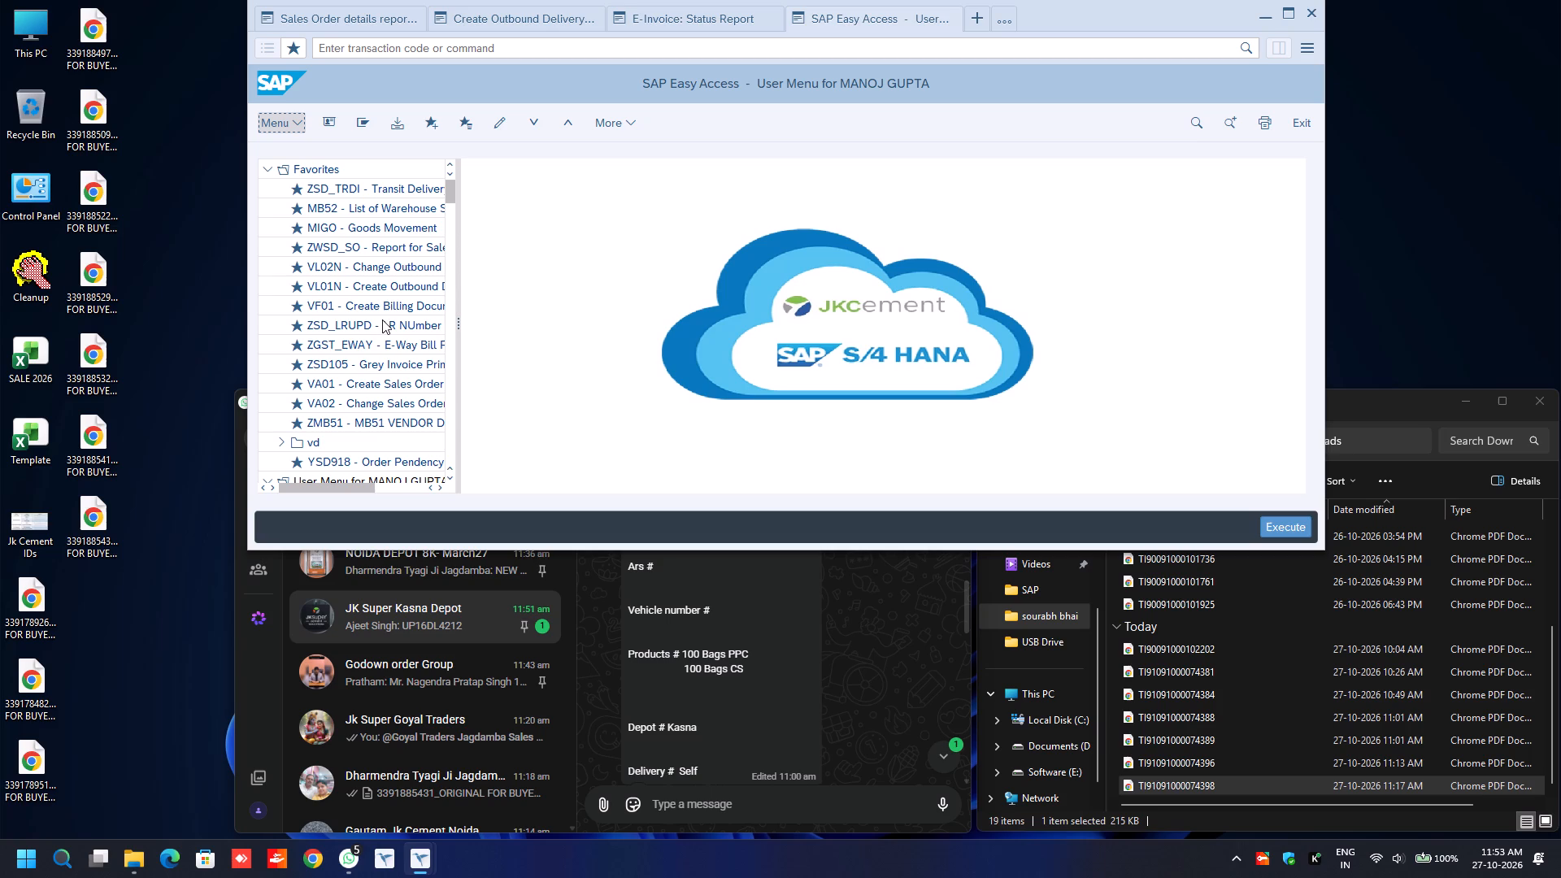
pyautogui.doubleClick(377, 361)
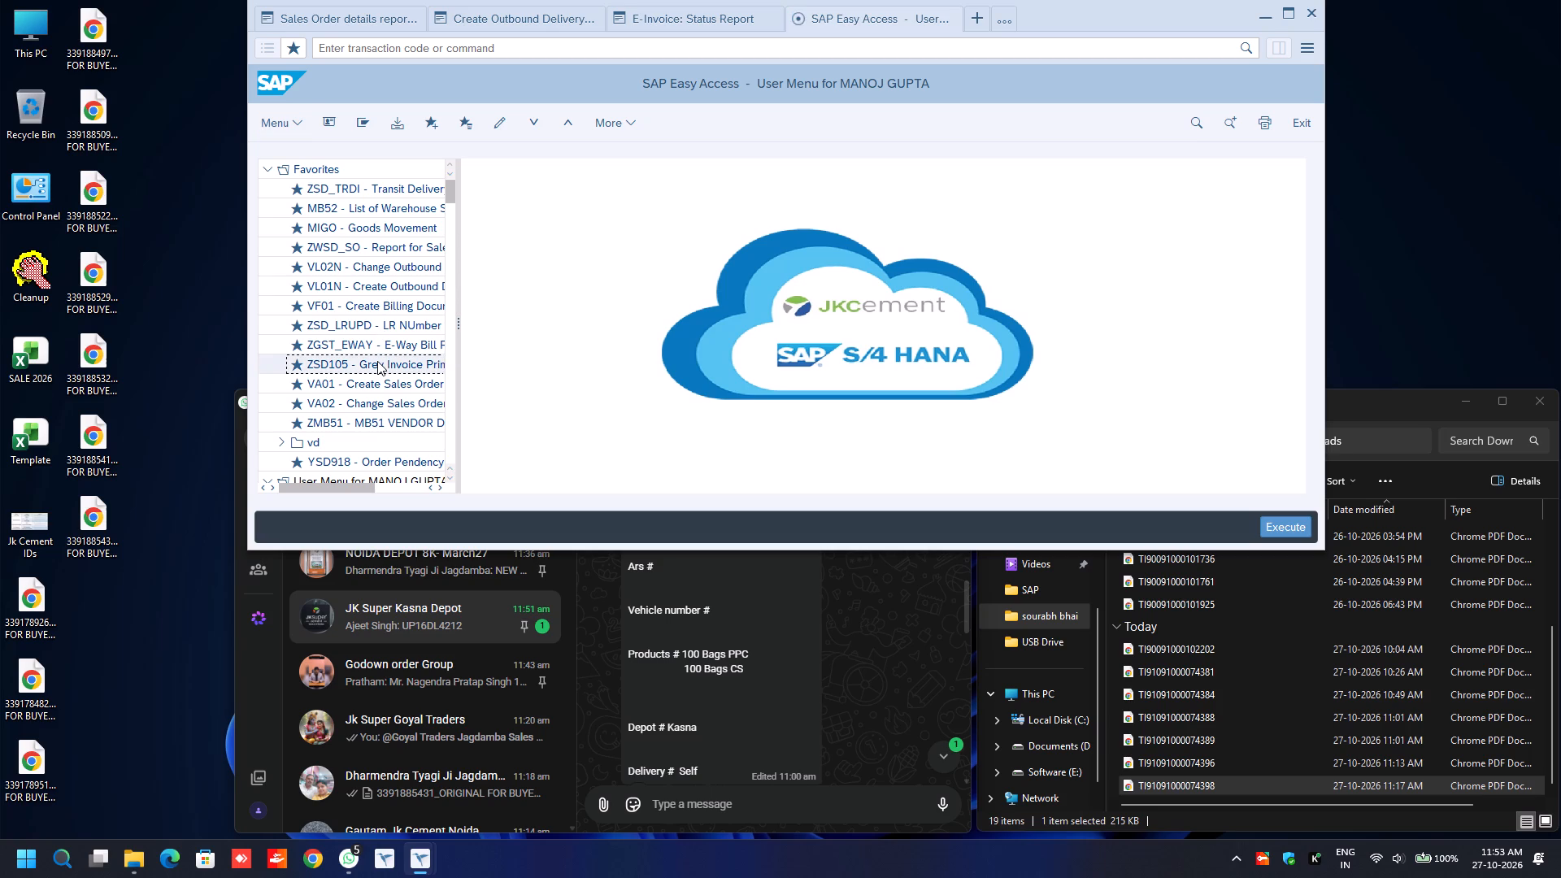
pyautogui.press('Tab')
pyautogui.press('Tab')
pyautogui.press('space')
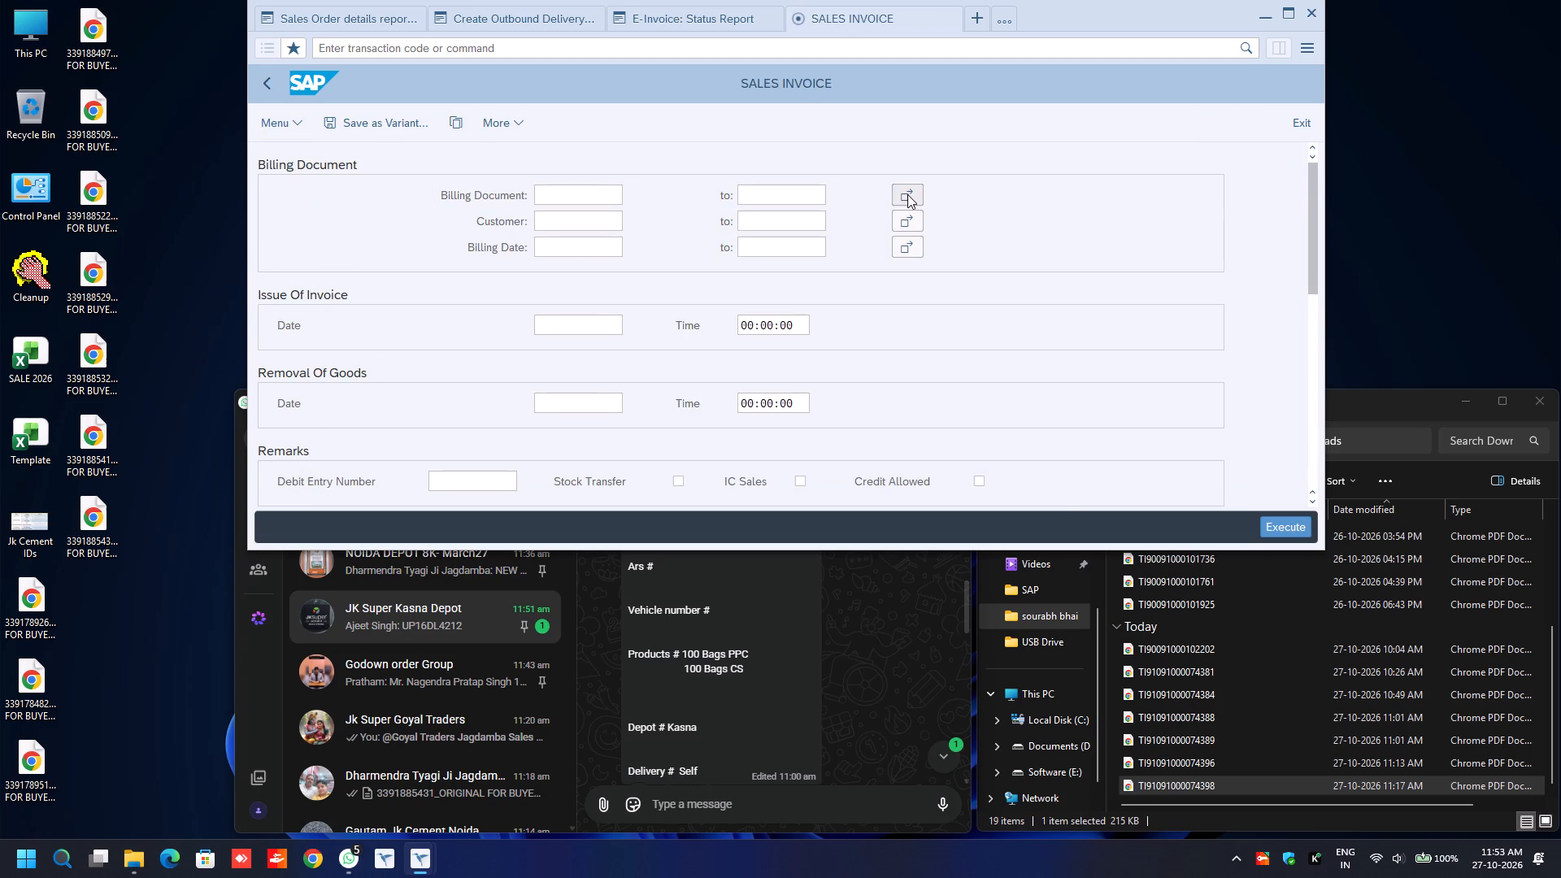
pyautogui.hotkey('ctrl', 'v')
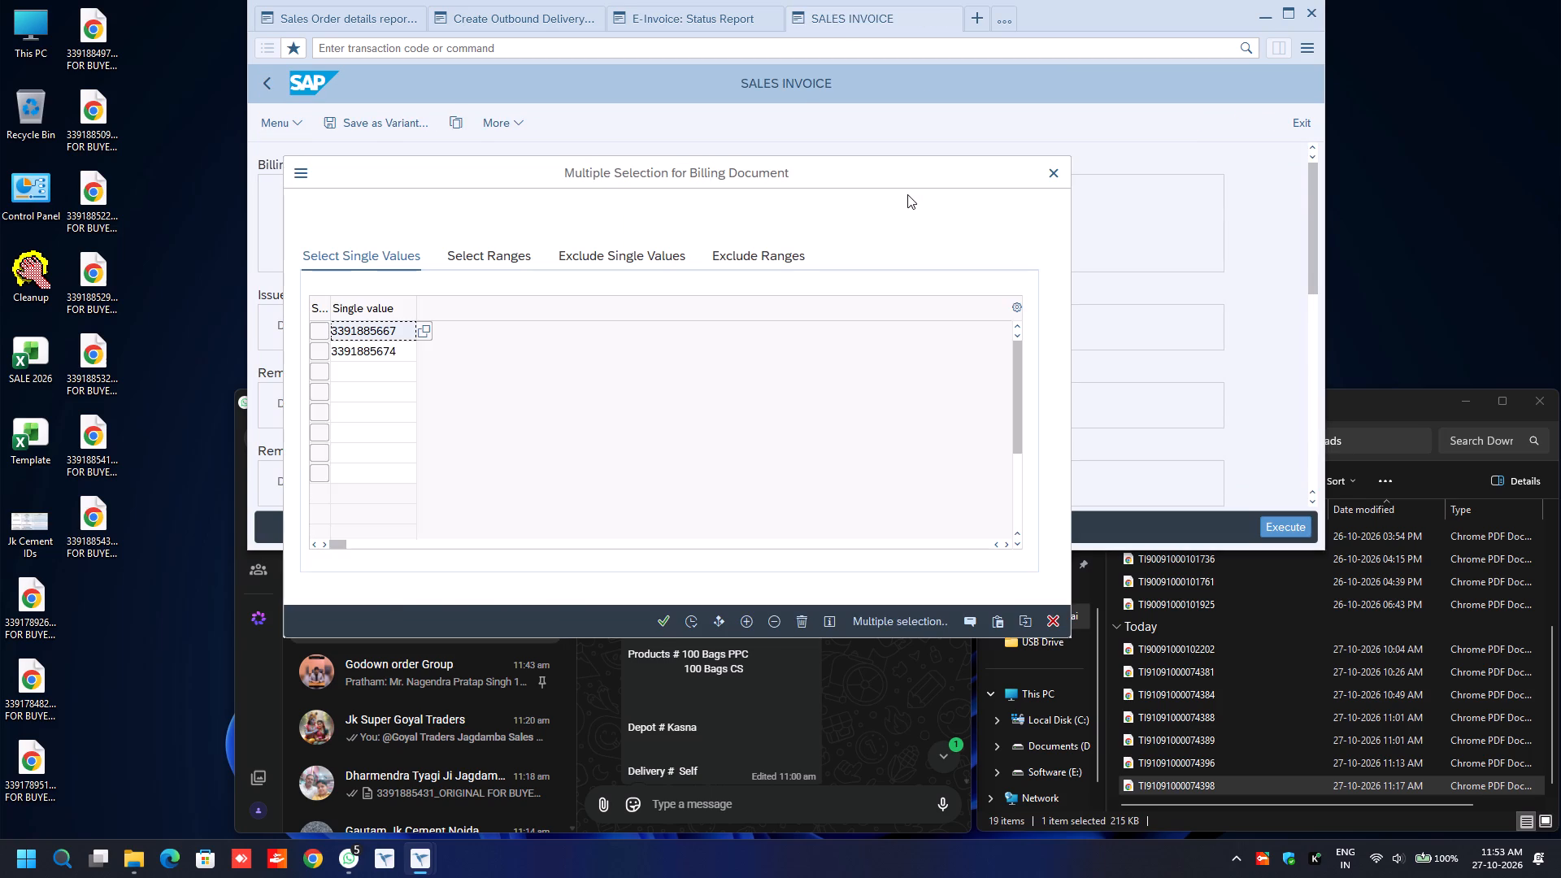
pyautogui.press('F8')
# Run the sales invoice output with A4 Page Print, Digitally Signed and Add New Signature enabled and Download as the signature option.
pyautogui.scroll(-6, 859, 326)
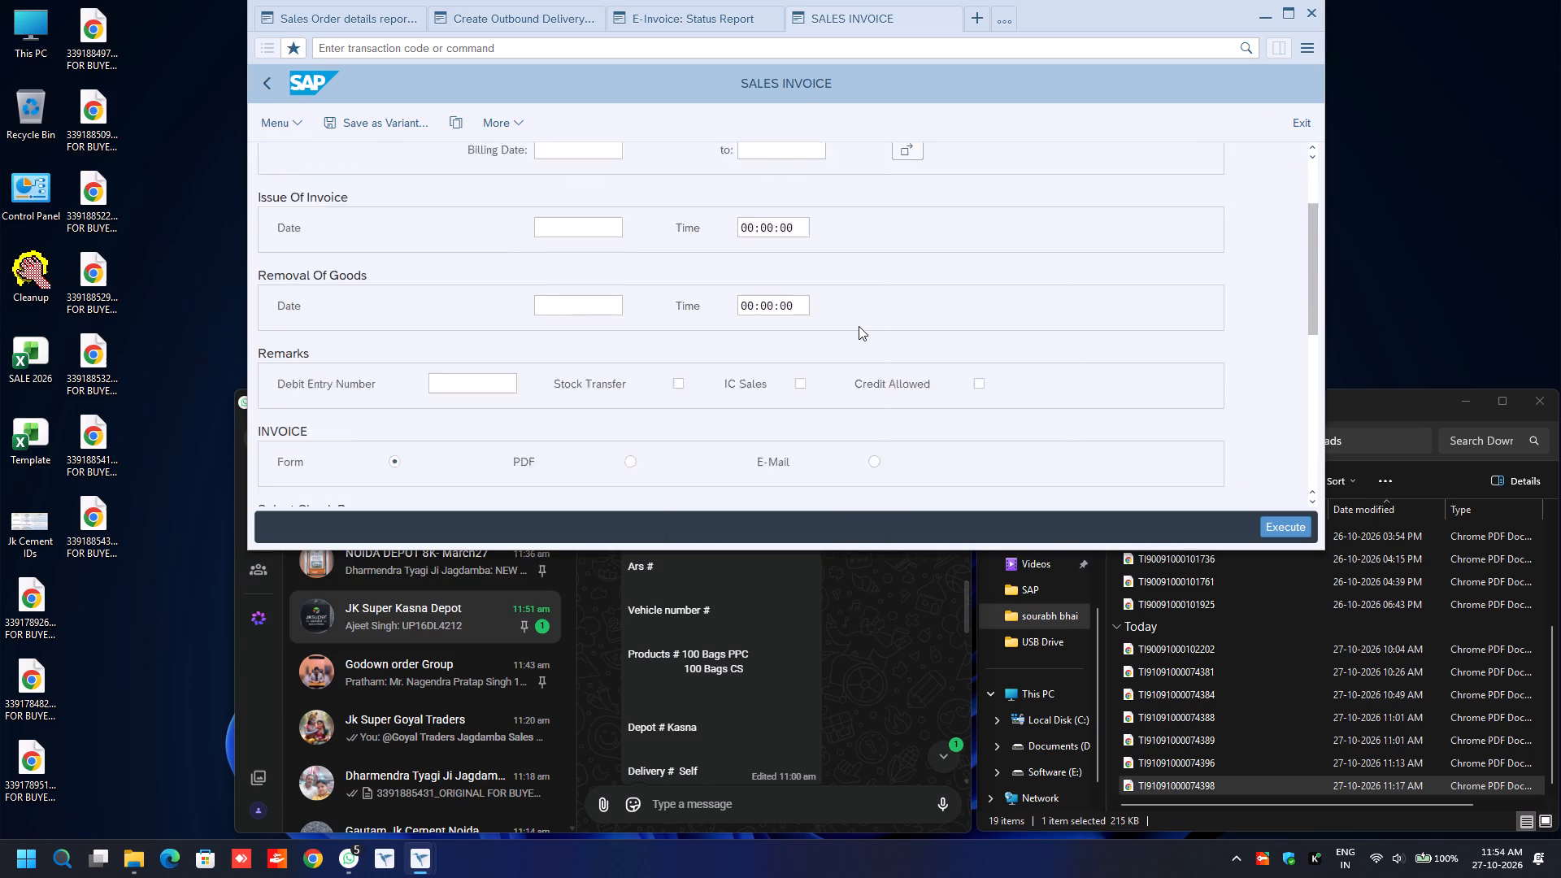
pyautogui.scroll(-5, 859, 326)
pyautogui.click(280, 375)
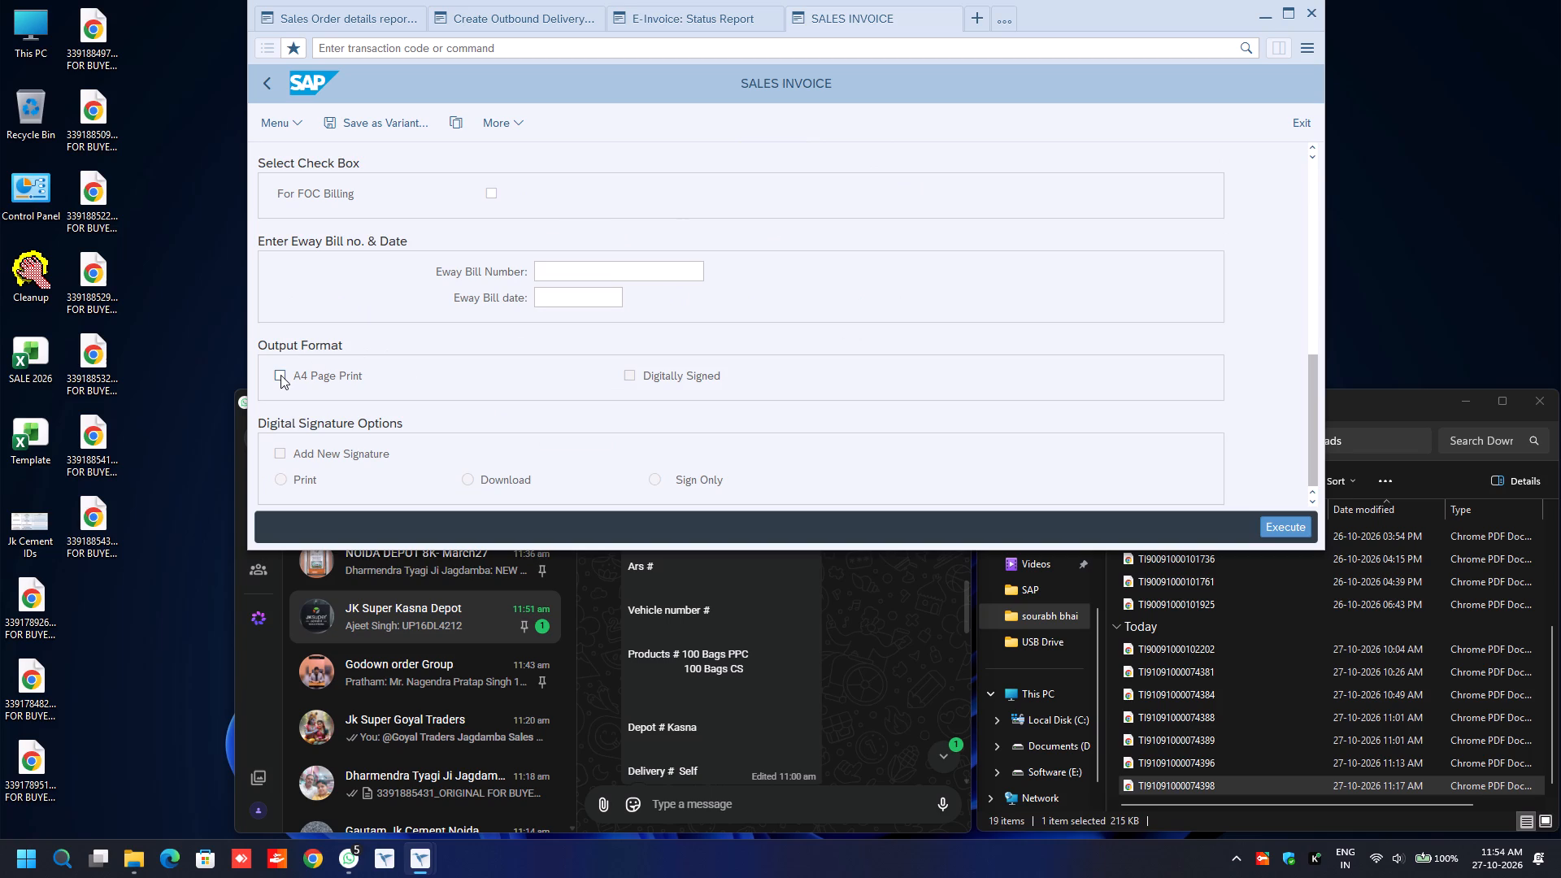
pyautogui.press('Tab')
pyautogui.press('space')
pyautogui.press('Tab')
pyautogui.press('space')
pyautogui.press('Tab')
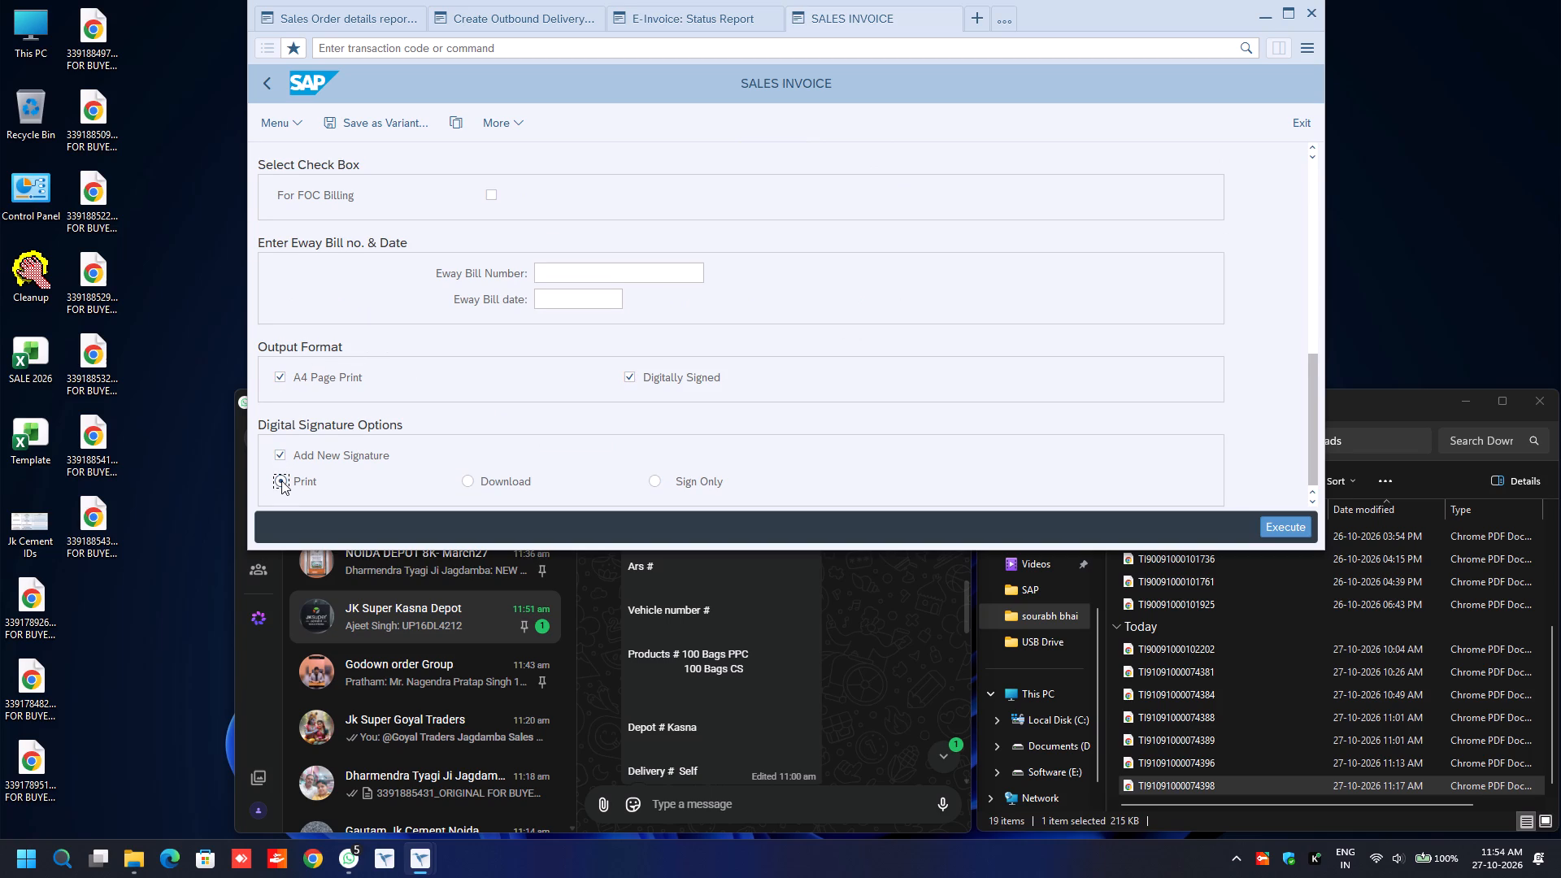
pyautogui.press('Right')
pyautogui.press('F8')
# Select the Original For Buyer copy for the invoice download and confirm.
pyautogui.press('space')
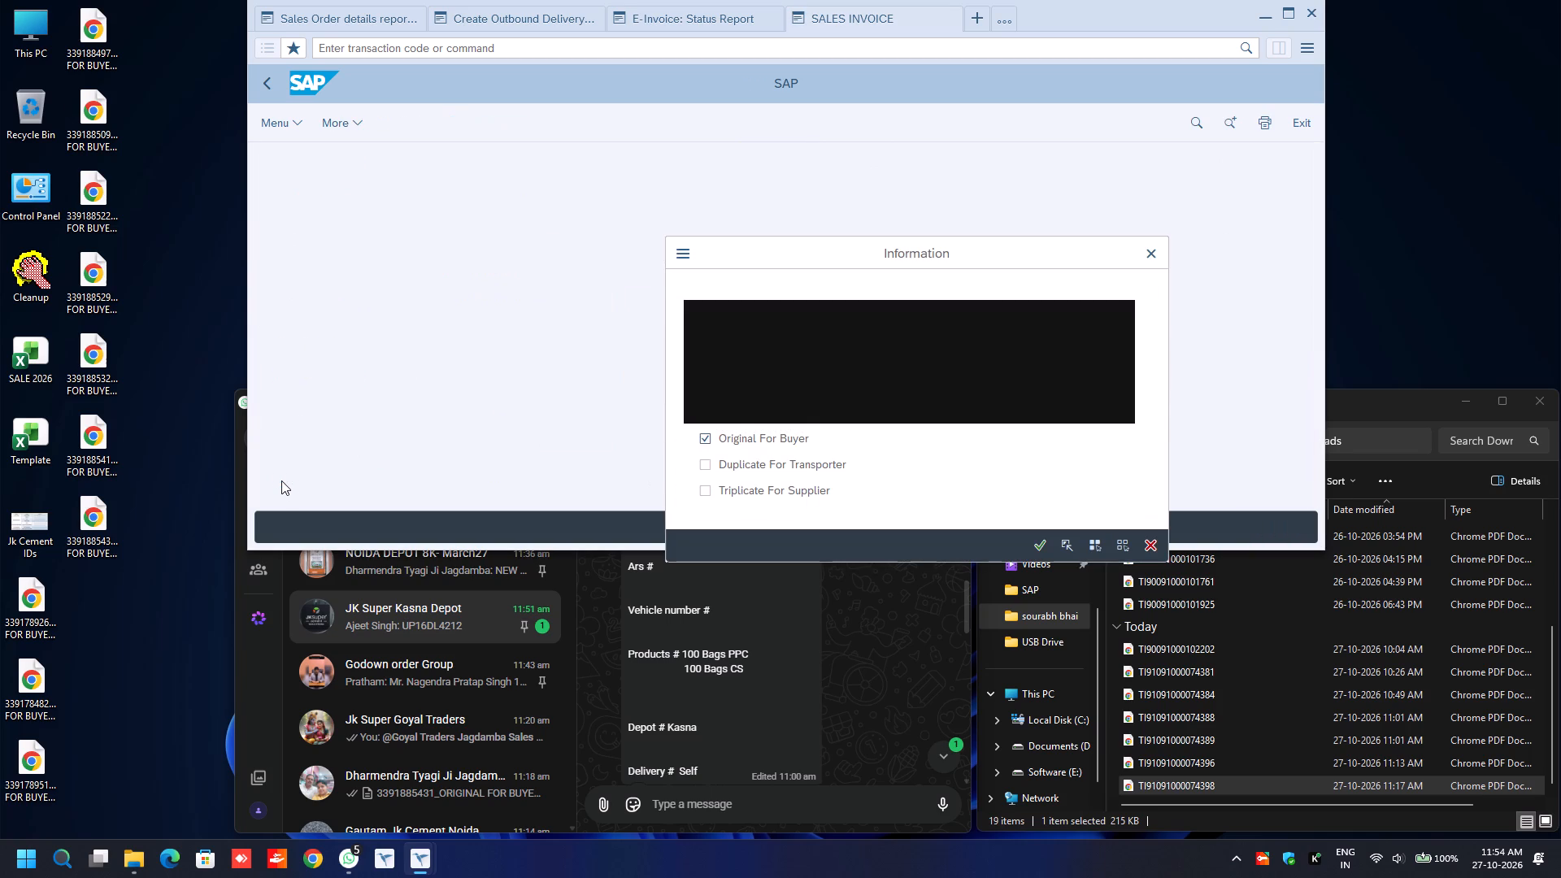
pyautogui.press('Return')
pyautogui.click(715, 18)
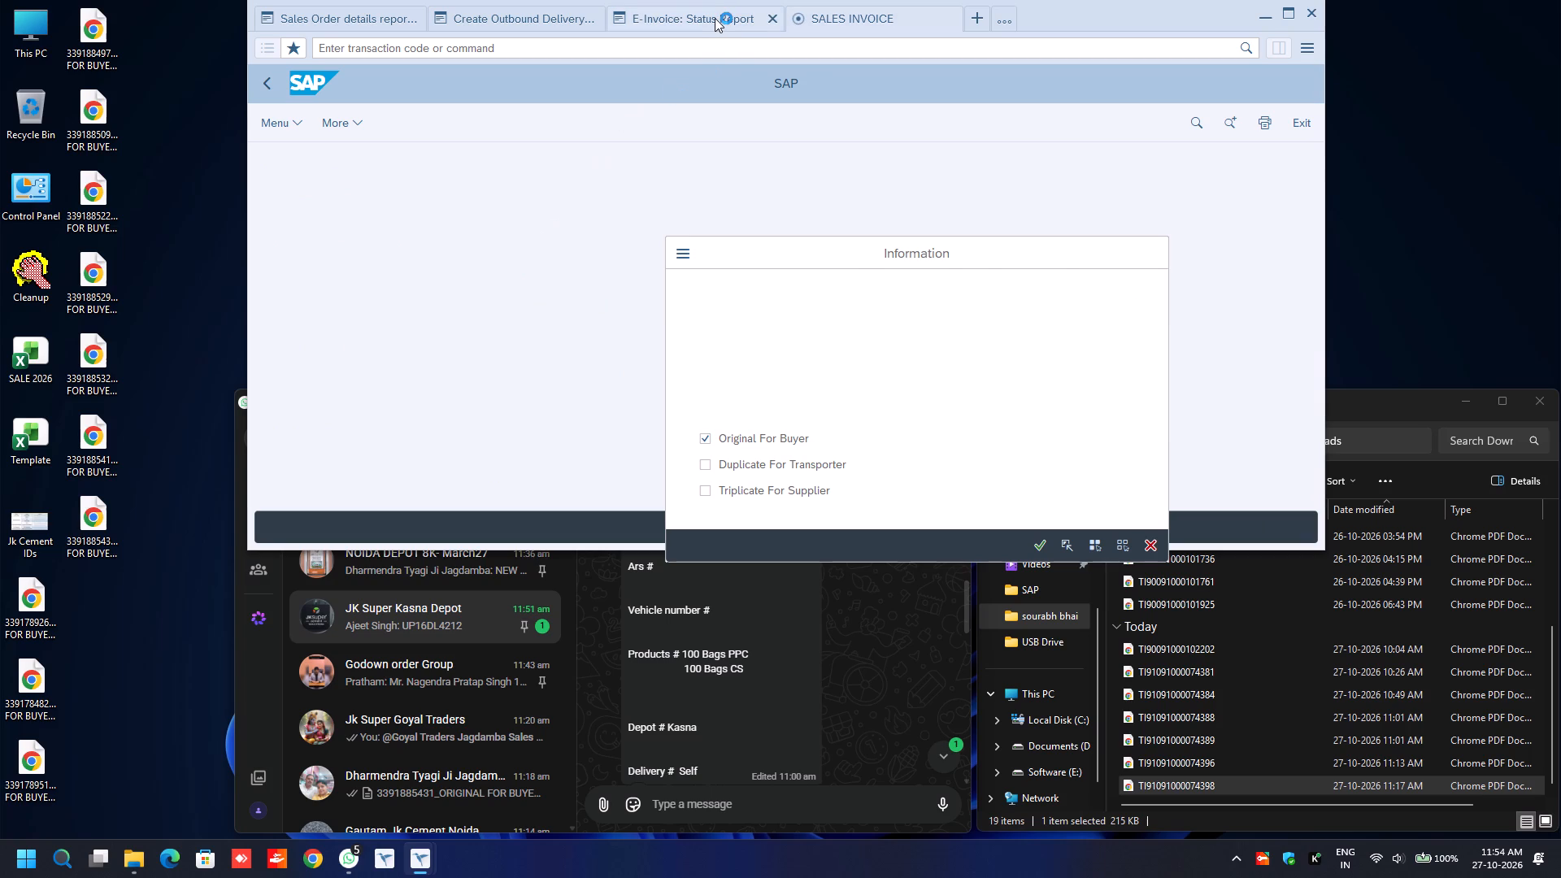
pyautogui.click(907, 251)
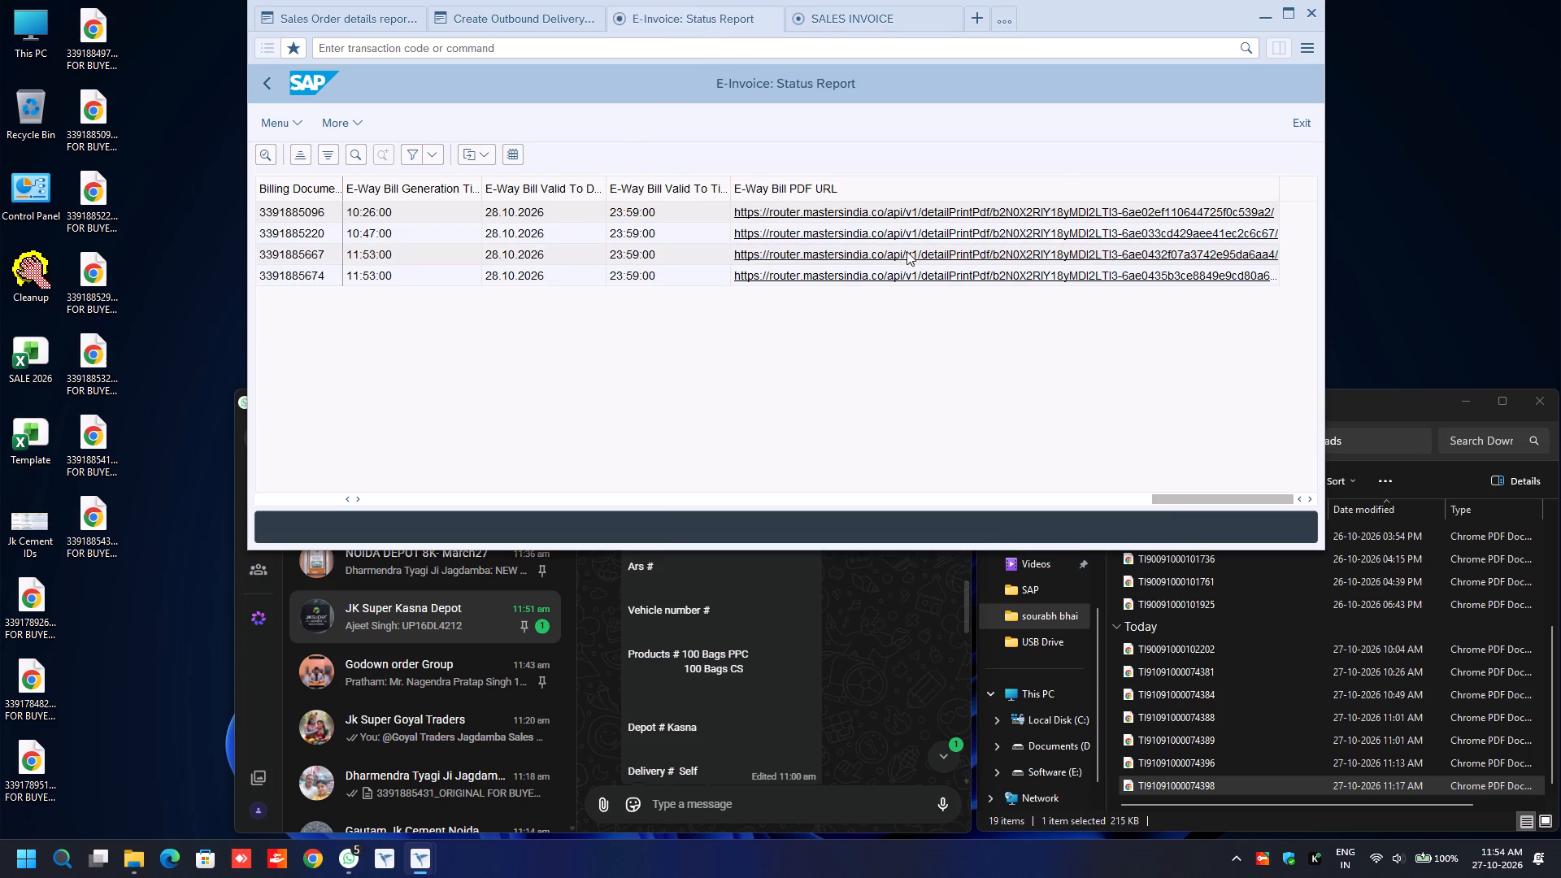
pyautogui.press('Left')
pyautogui.press('Return')
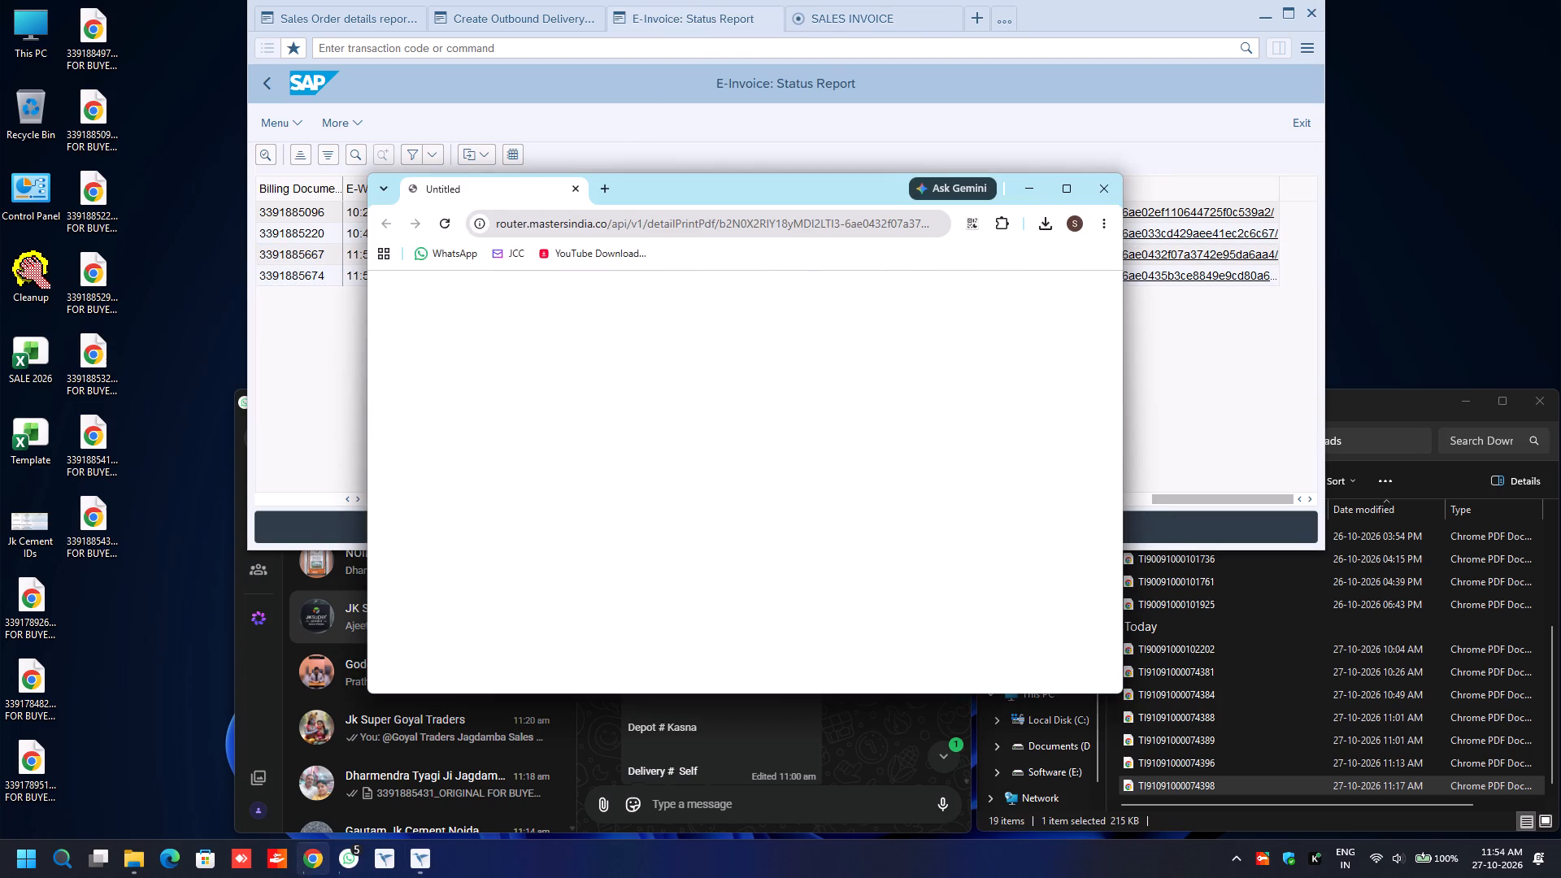
pyautogui.click(1182, 278)
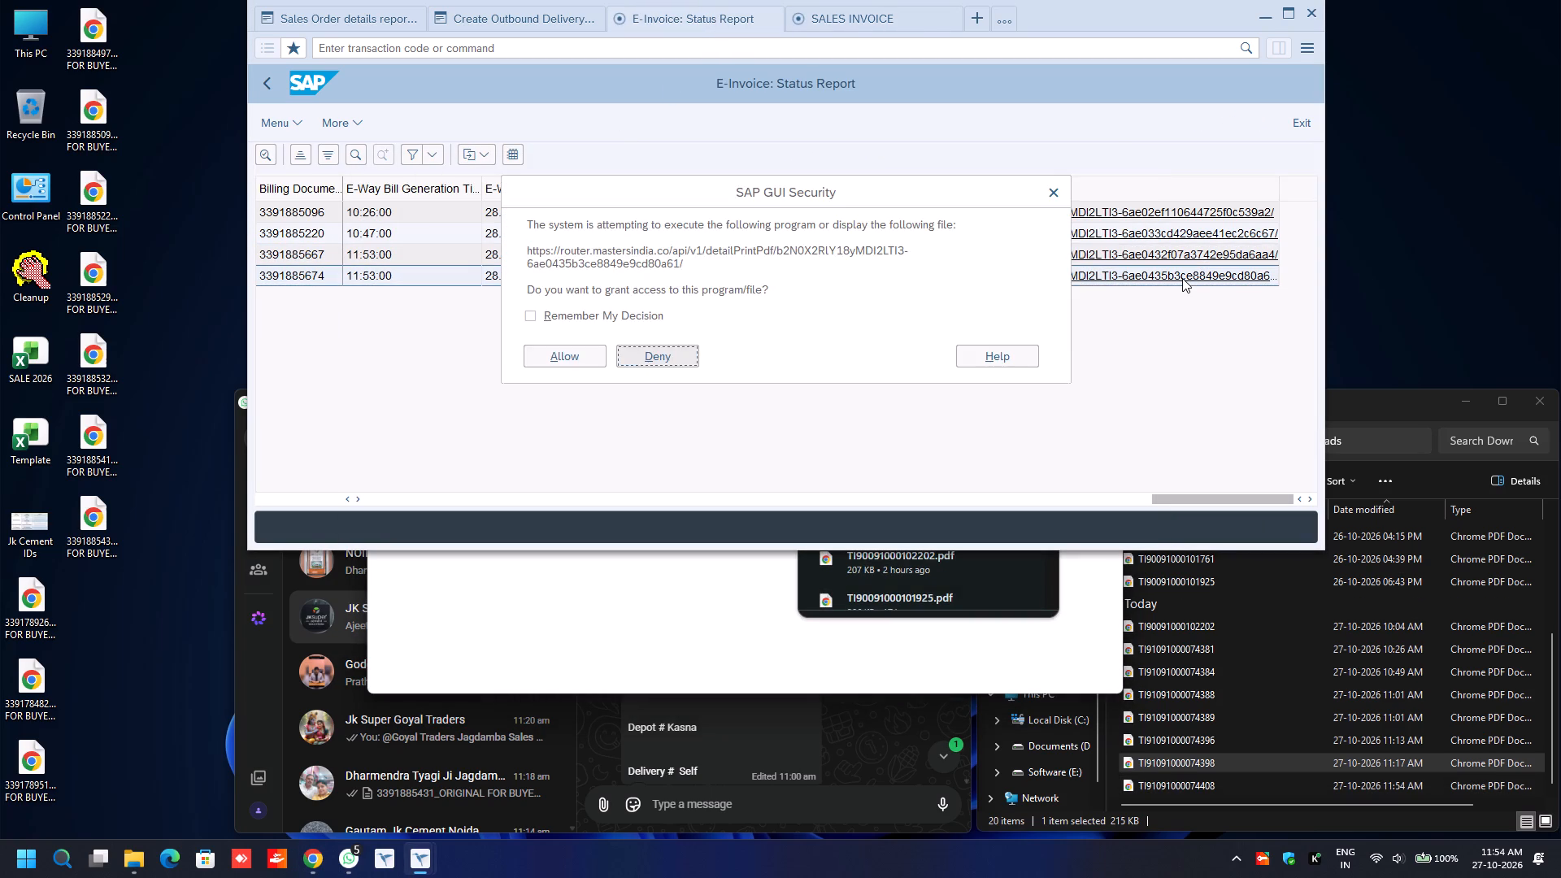
pyautogui.press('Left')
pyautogui.press('Return')
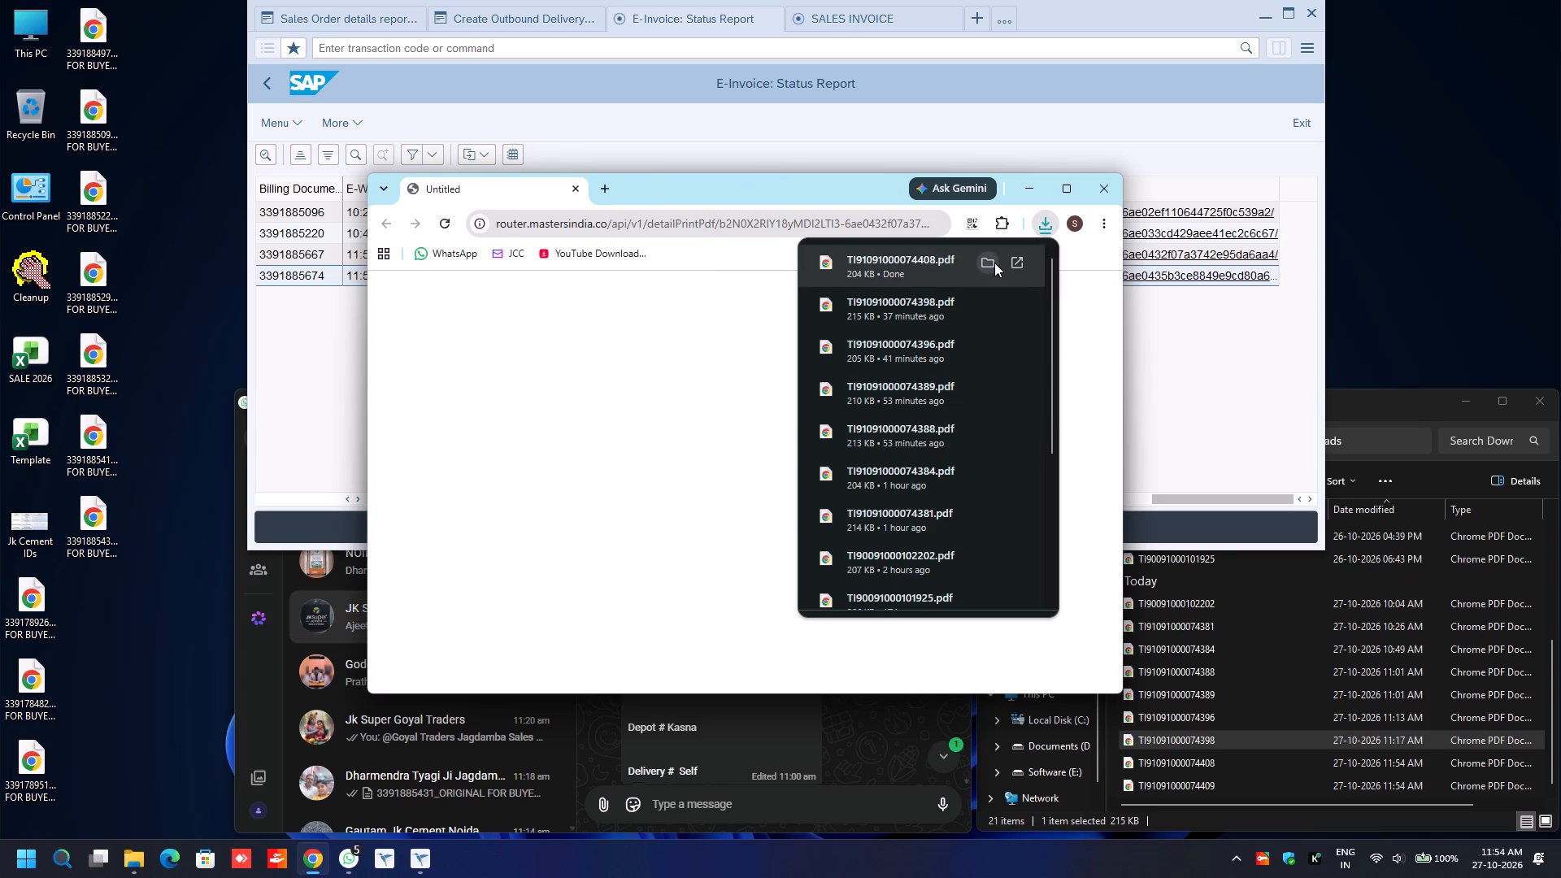
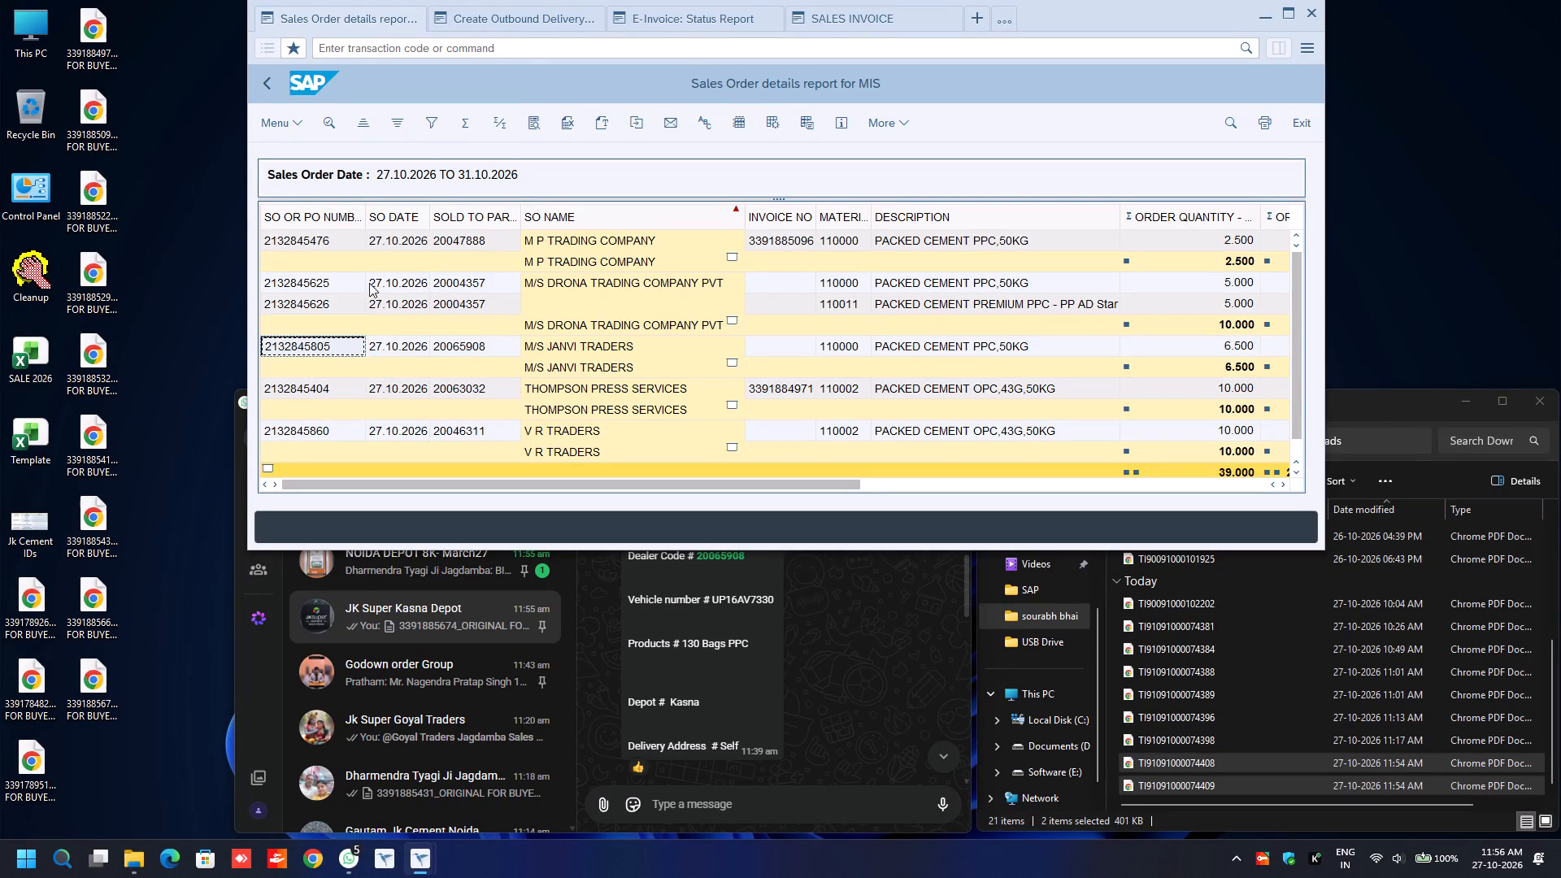
pyautogui.click(529, 16)
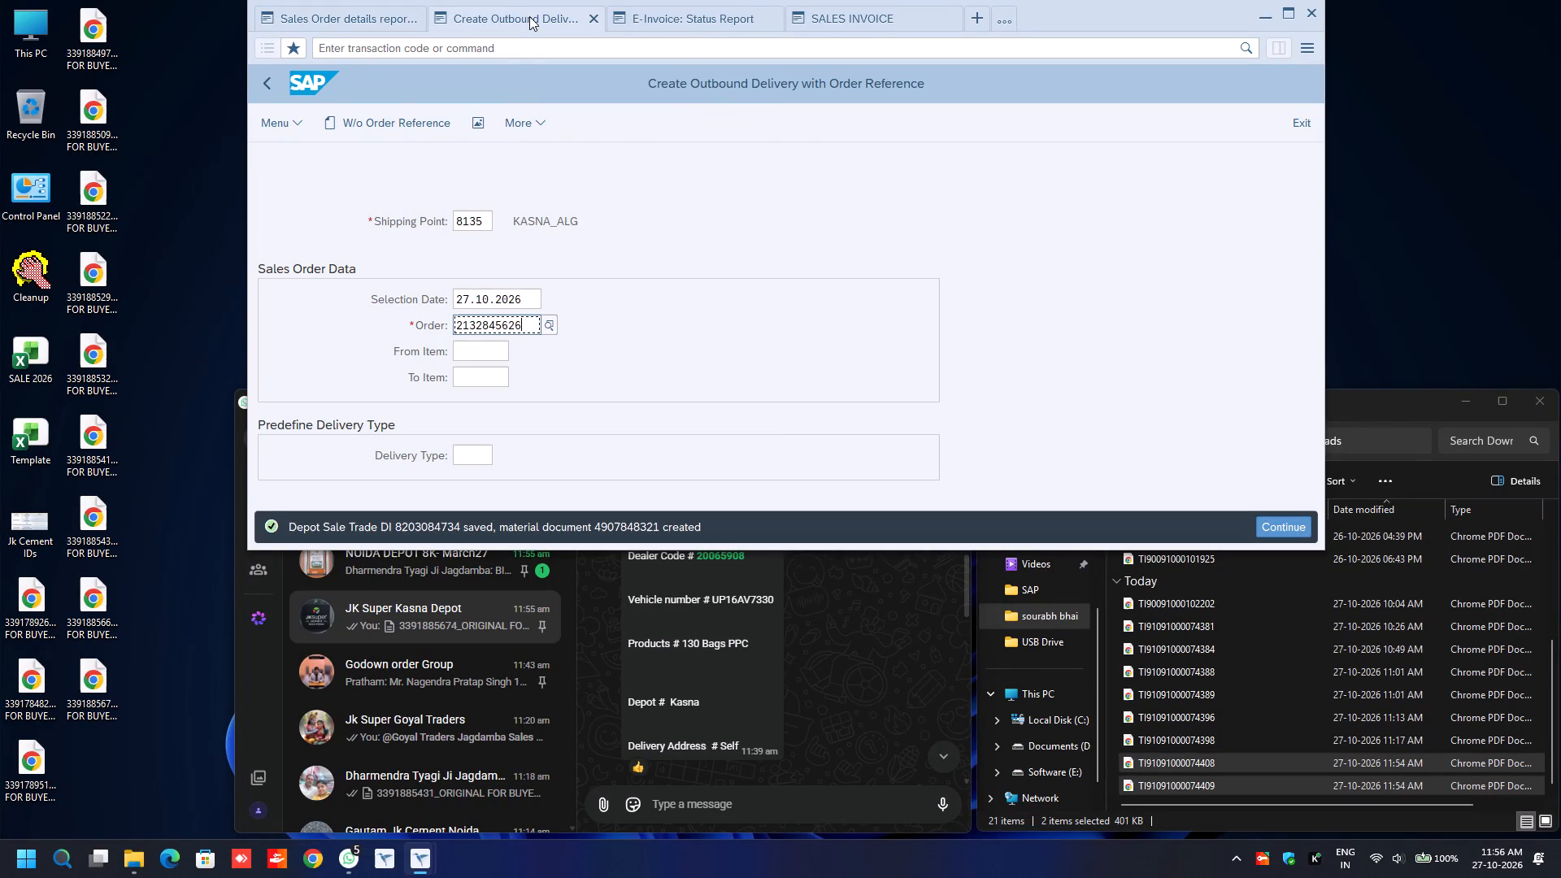
pyautogui.hotkey('ctrl', 'a')
pyautogui.hotkey('ctrl', 'v')
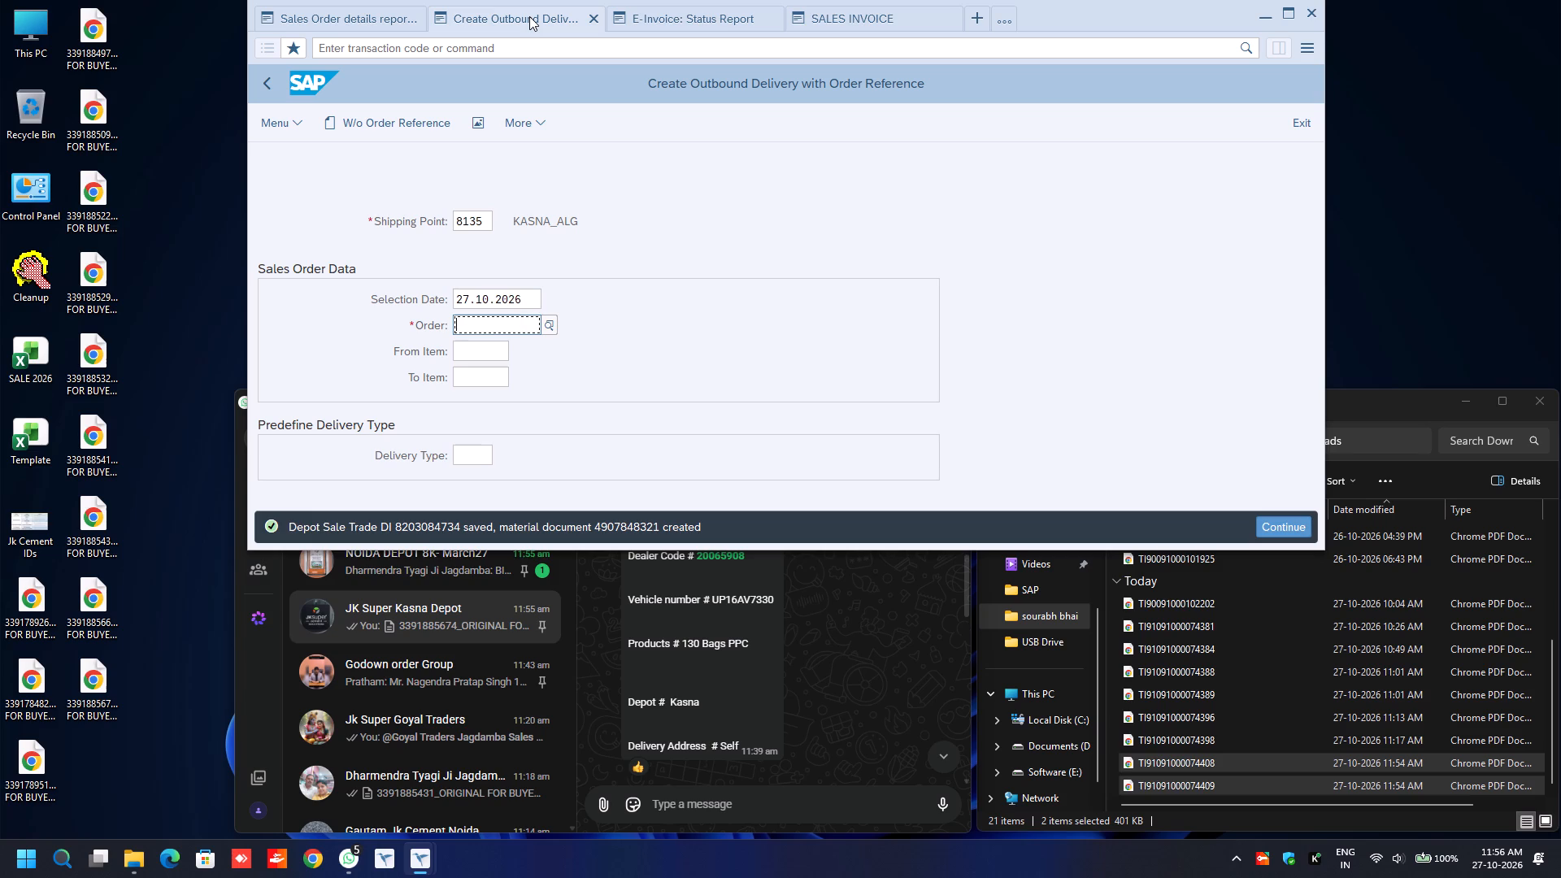
pyautogui.press('Return')
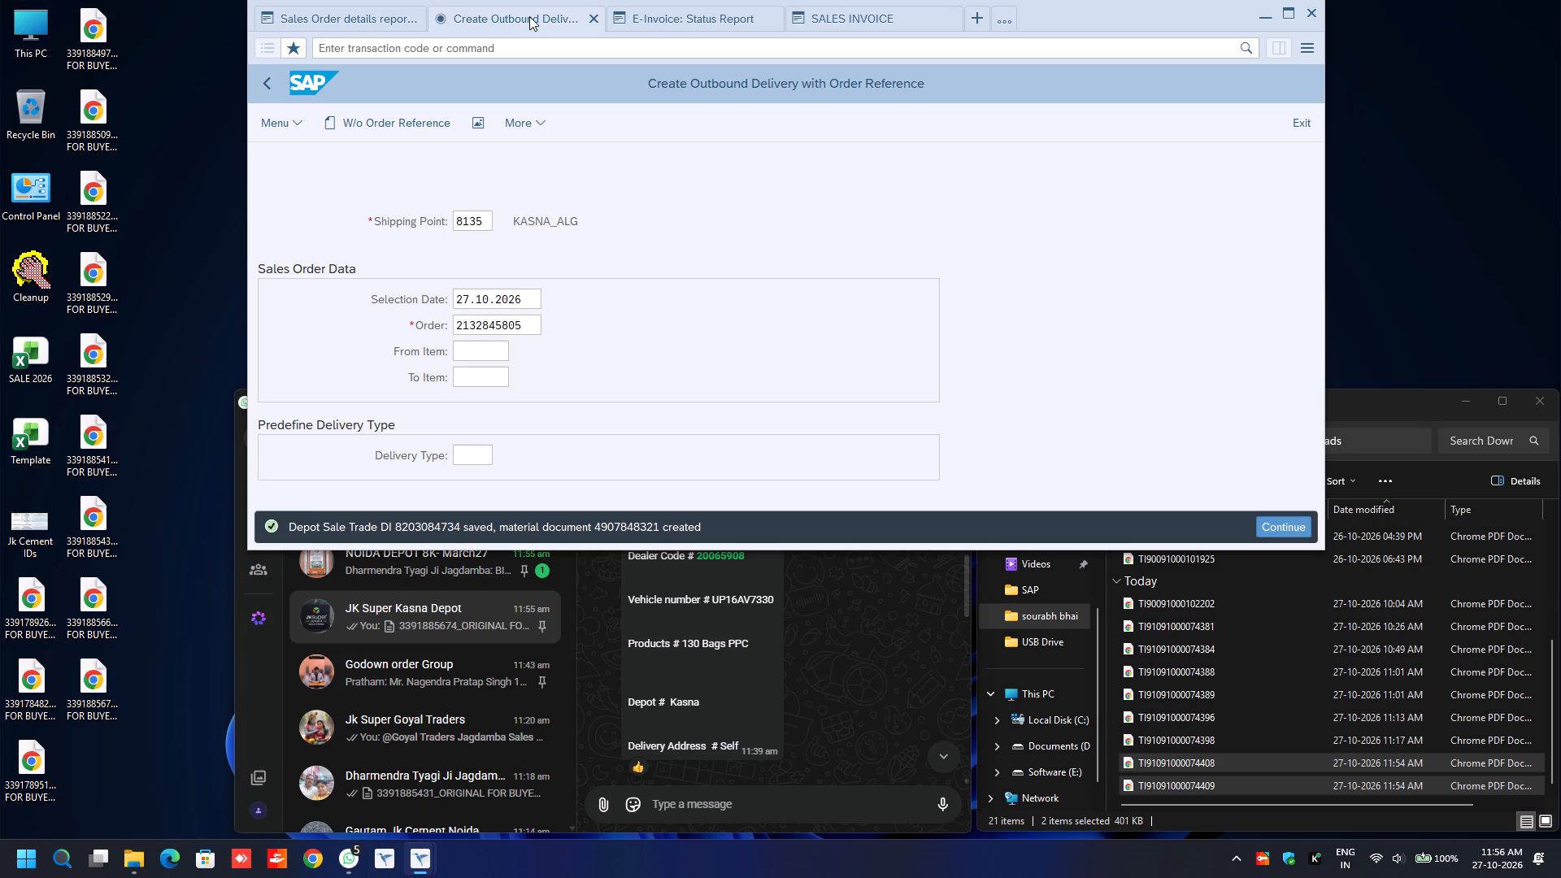
pyautogui.press('Print')
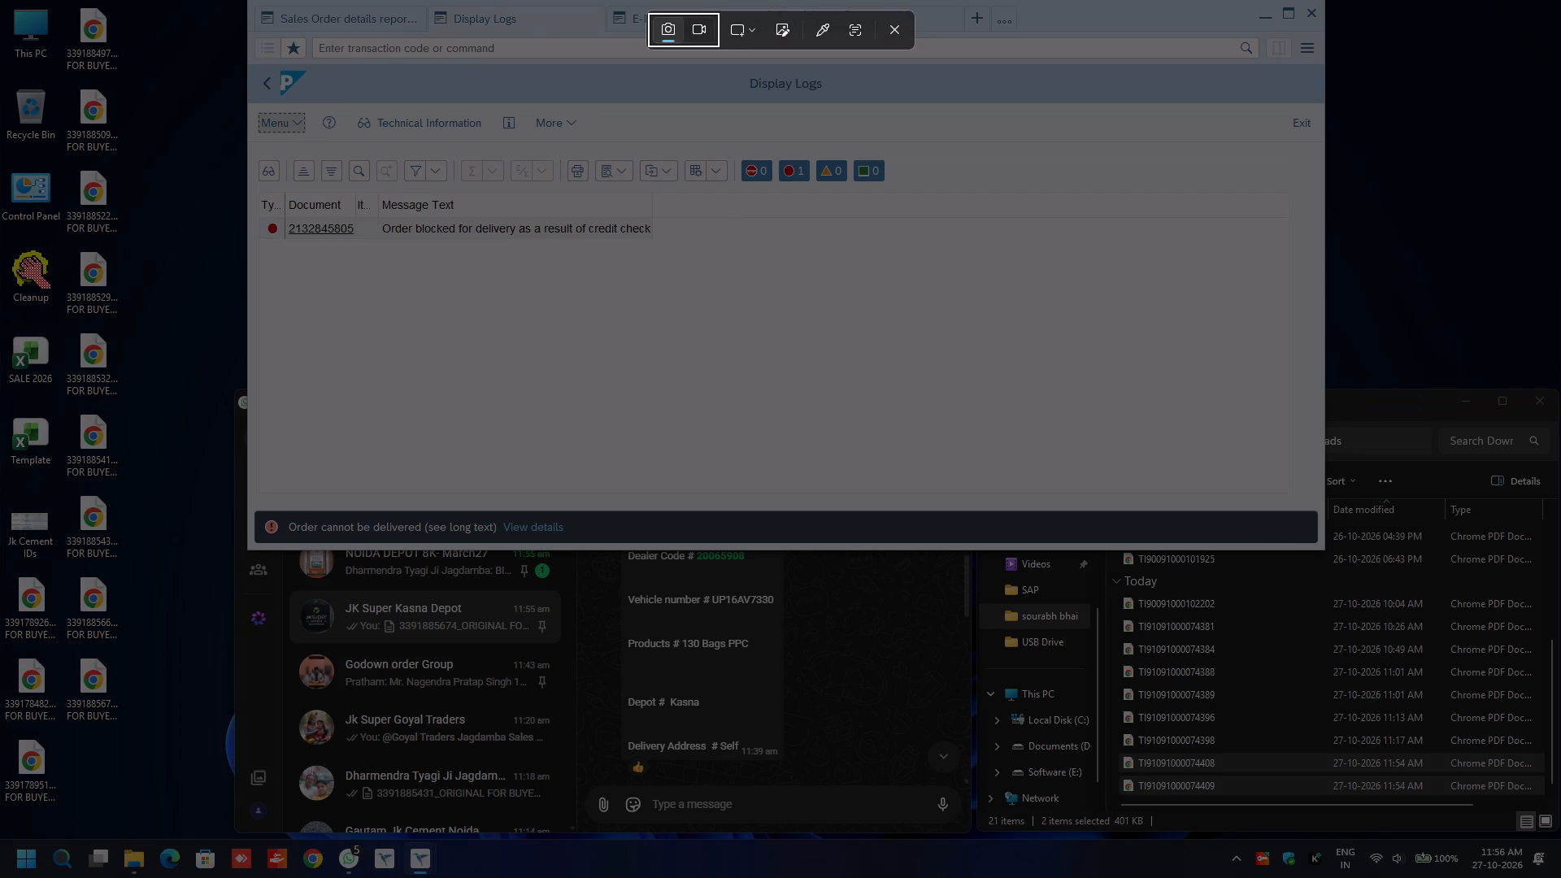
pyautogui.moveTo(251, 155); pyautogui.dragTo(685, 243)
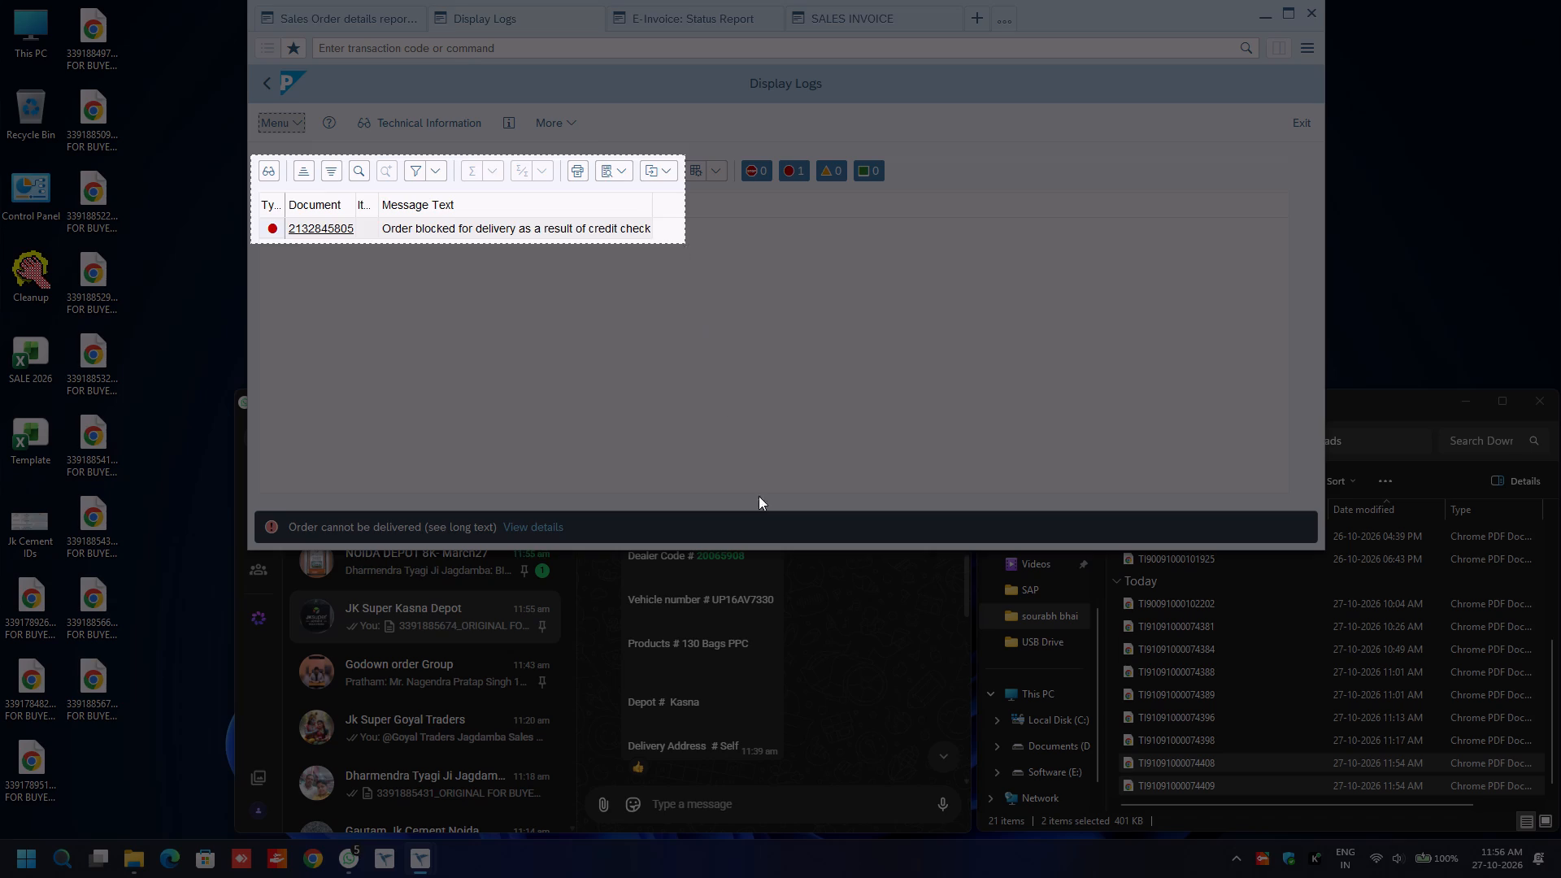
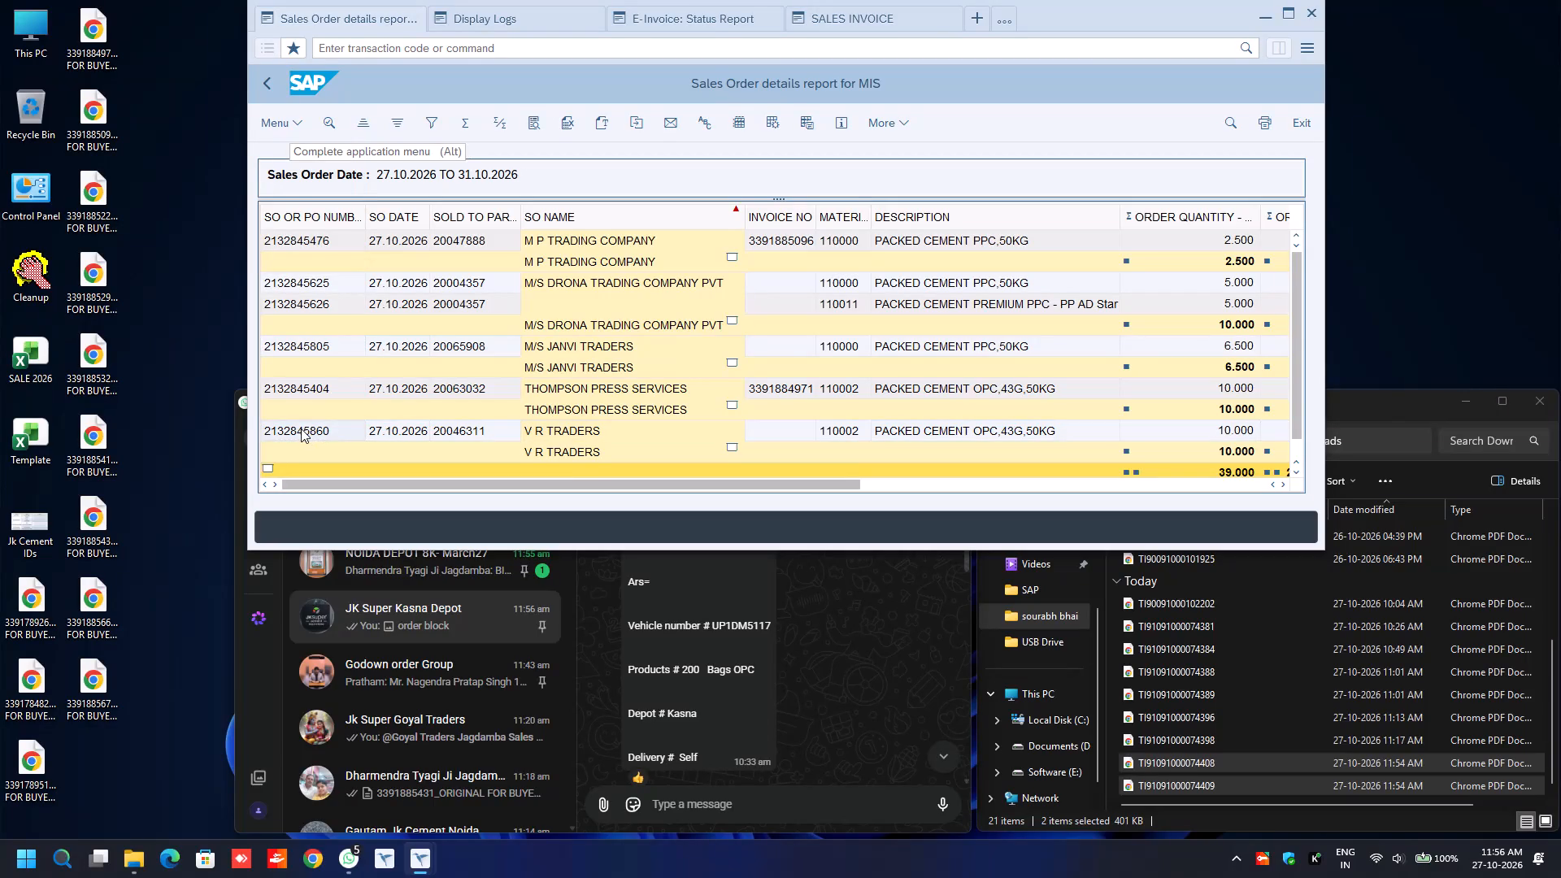
pyautogui.hotkey('ctrl', 'c')
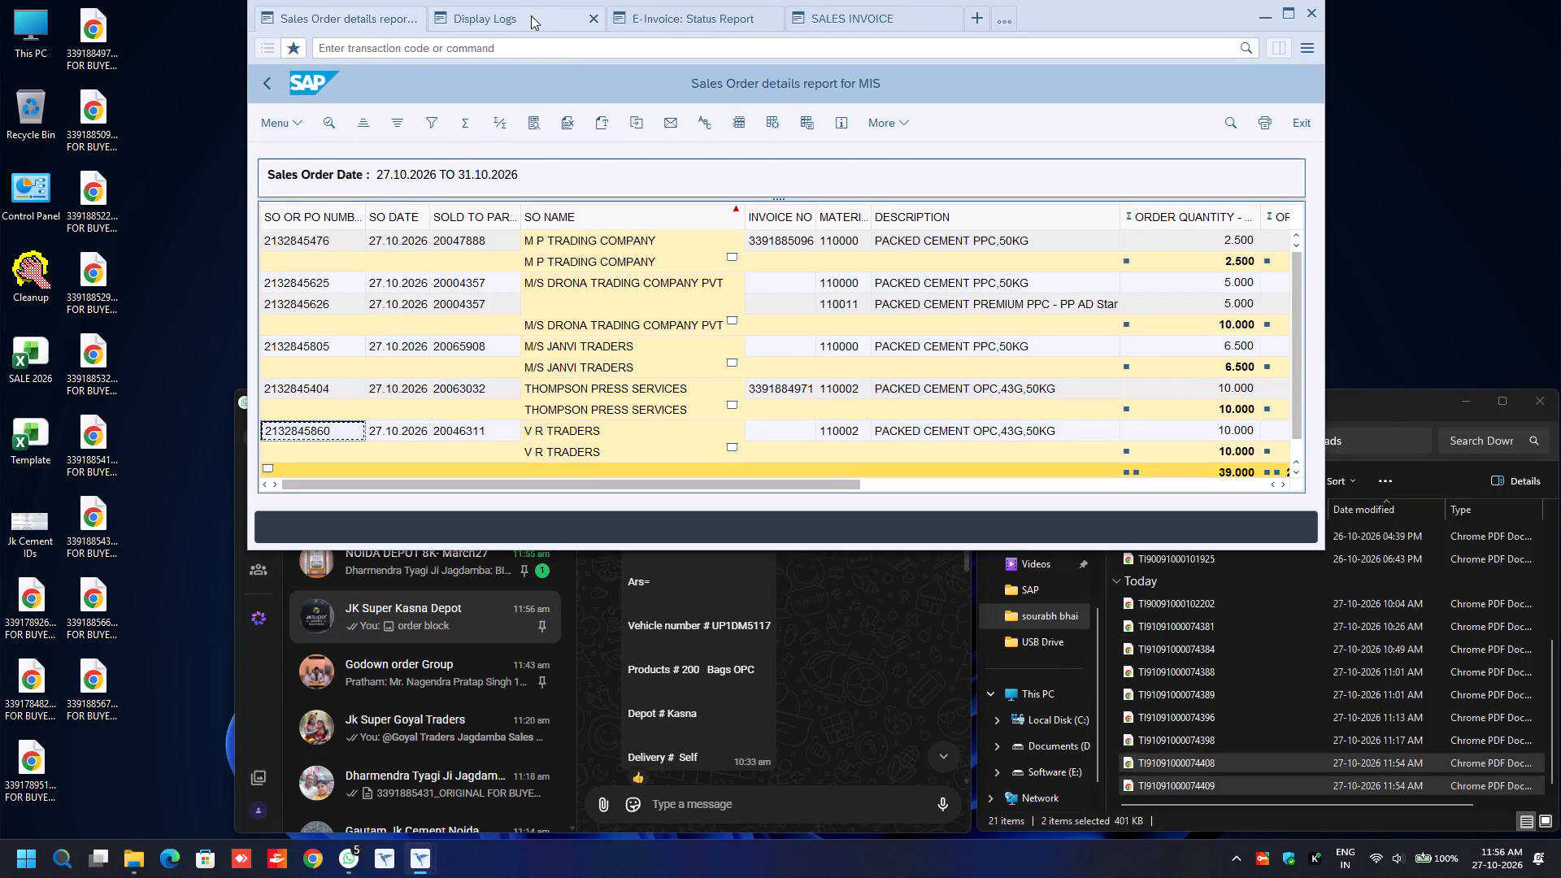
pyautogui.click(531, 15)
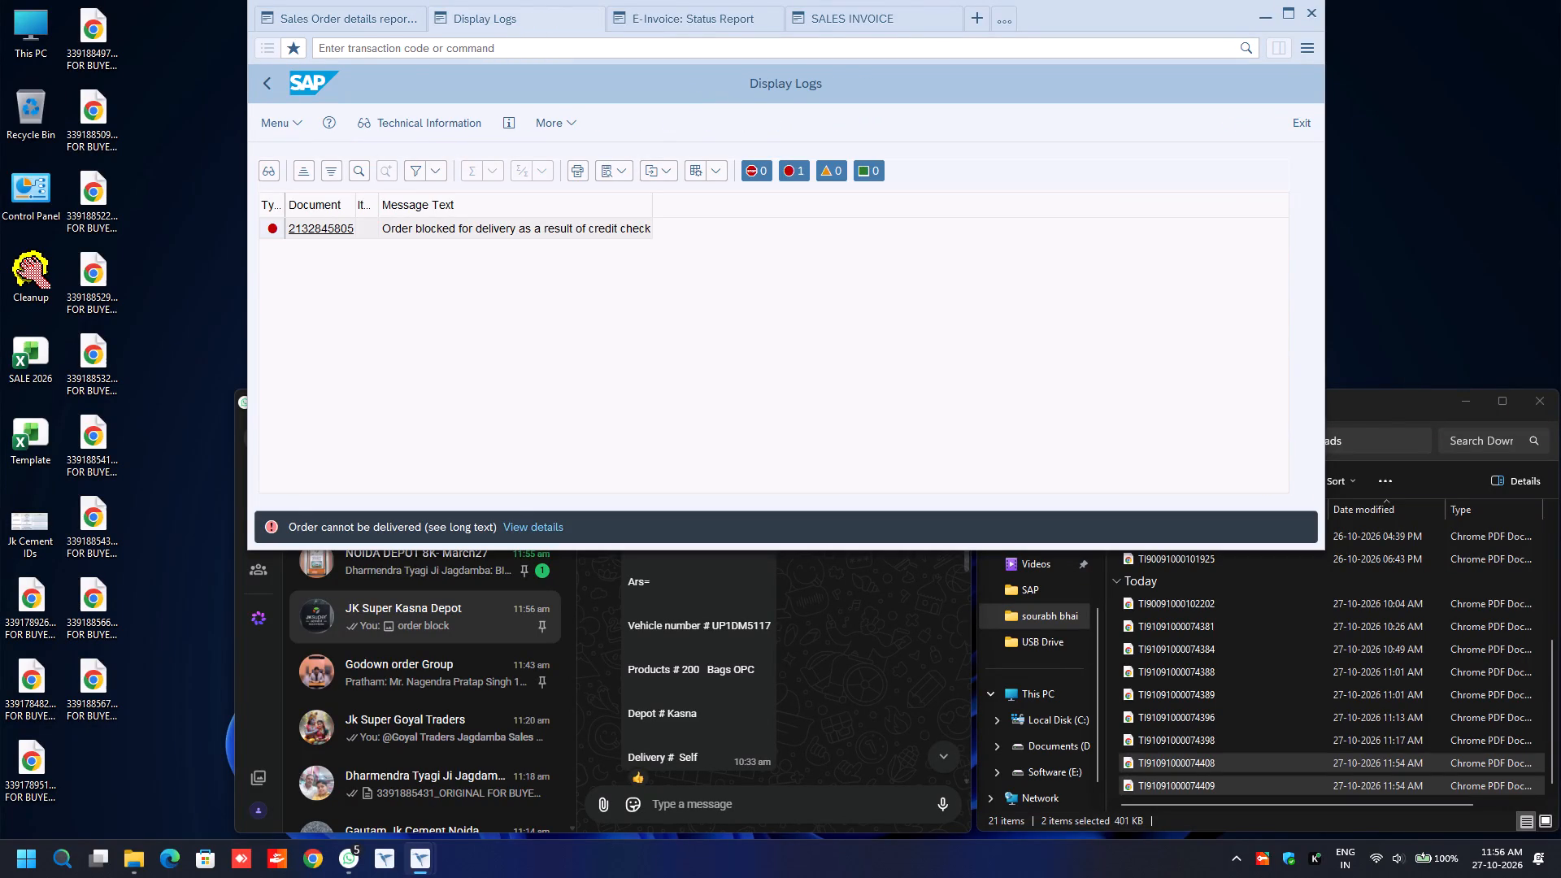
pyautogui.press('Escape')
pyautogui.hotkey('ctrl', 'v')
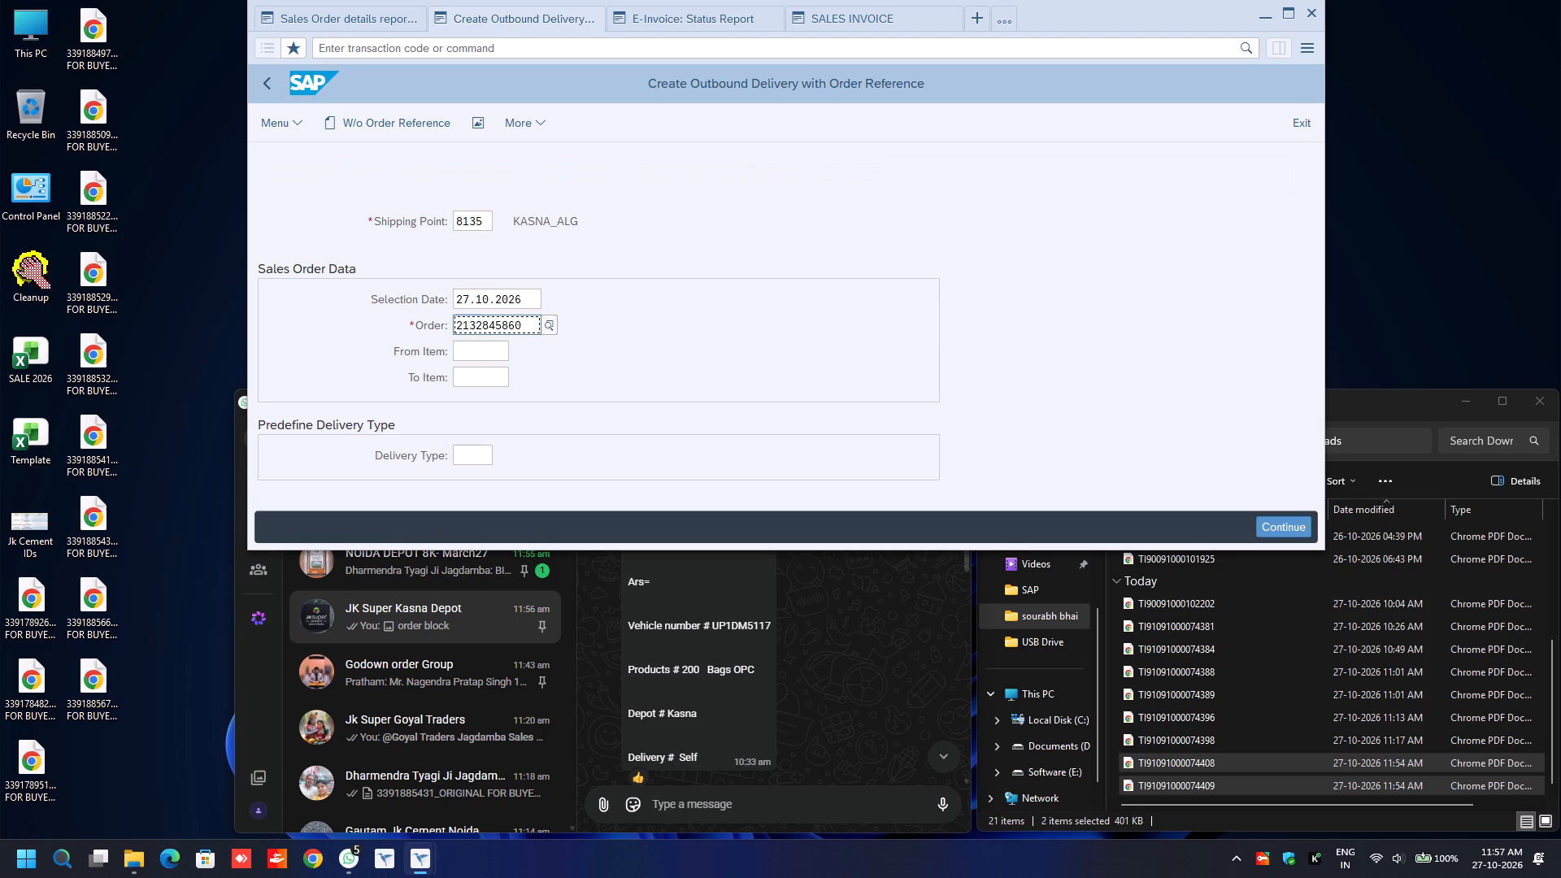
pyautogui.press('Return')
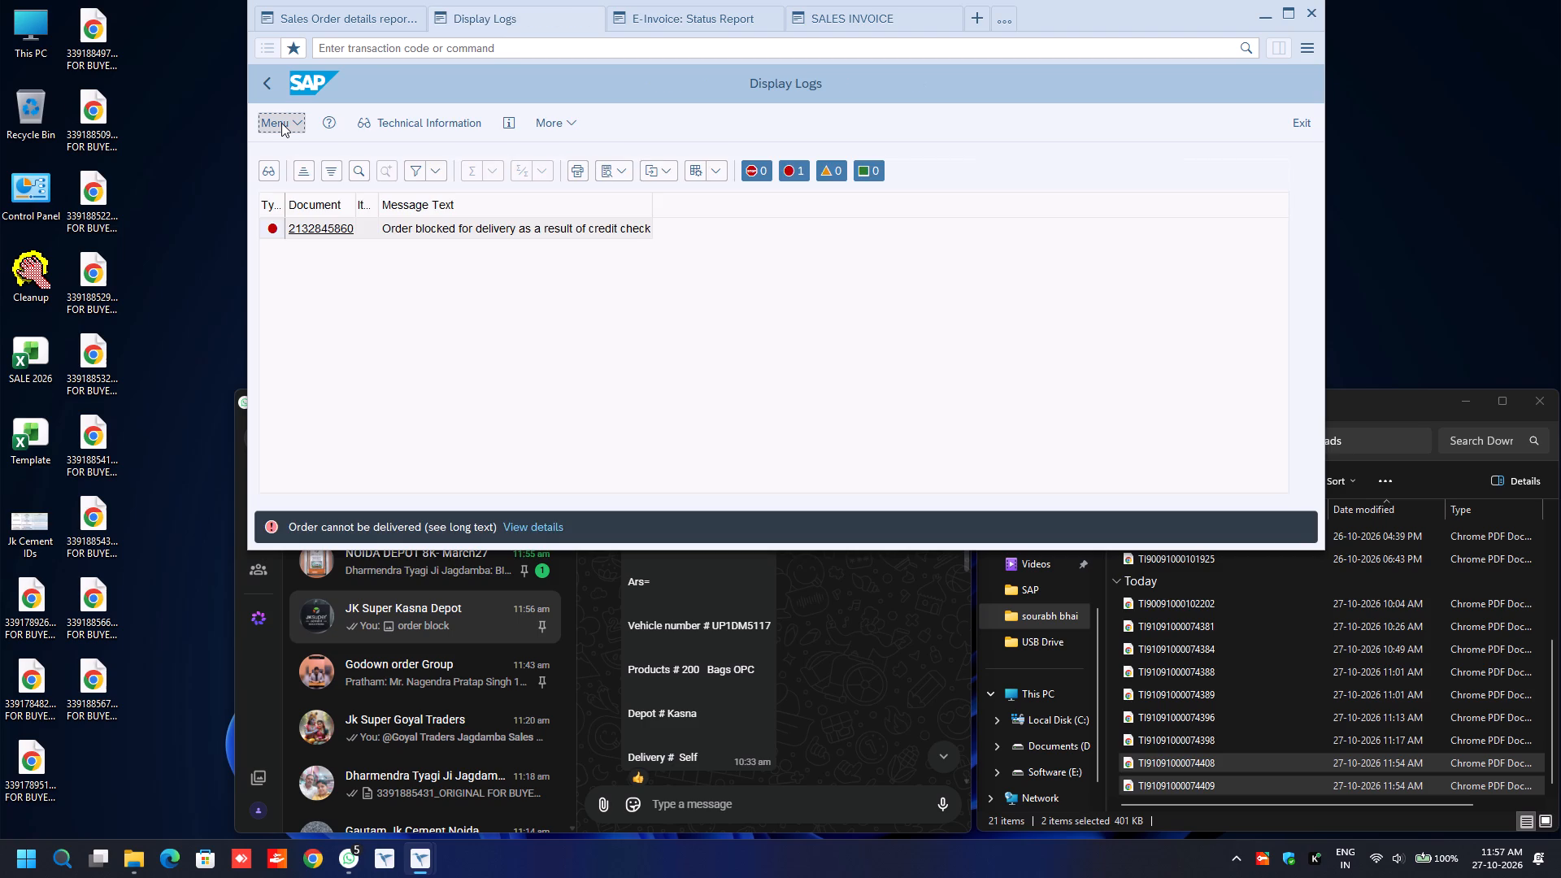
pyautogui.press('Print')
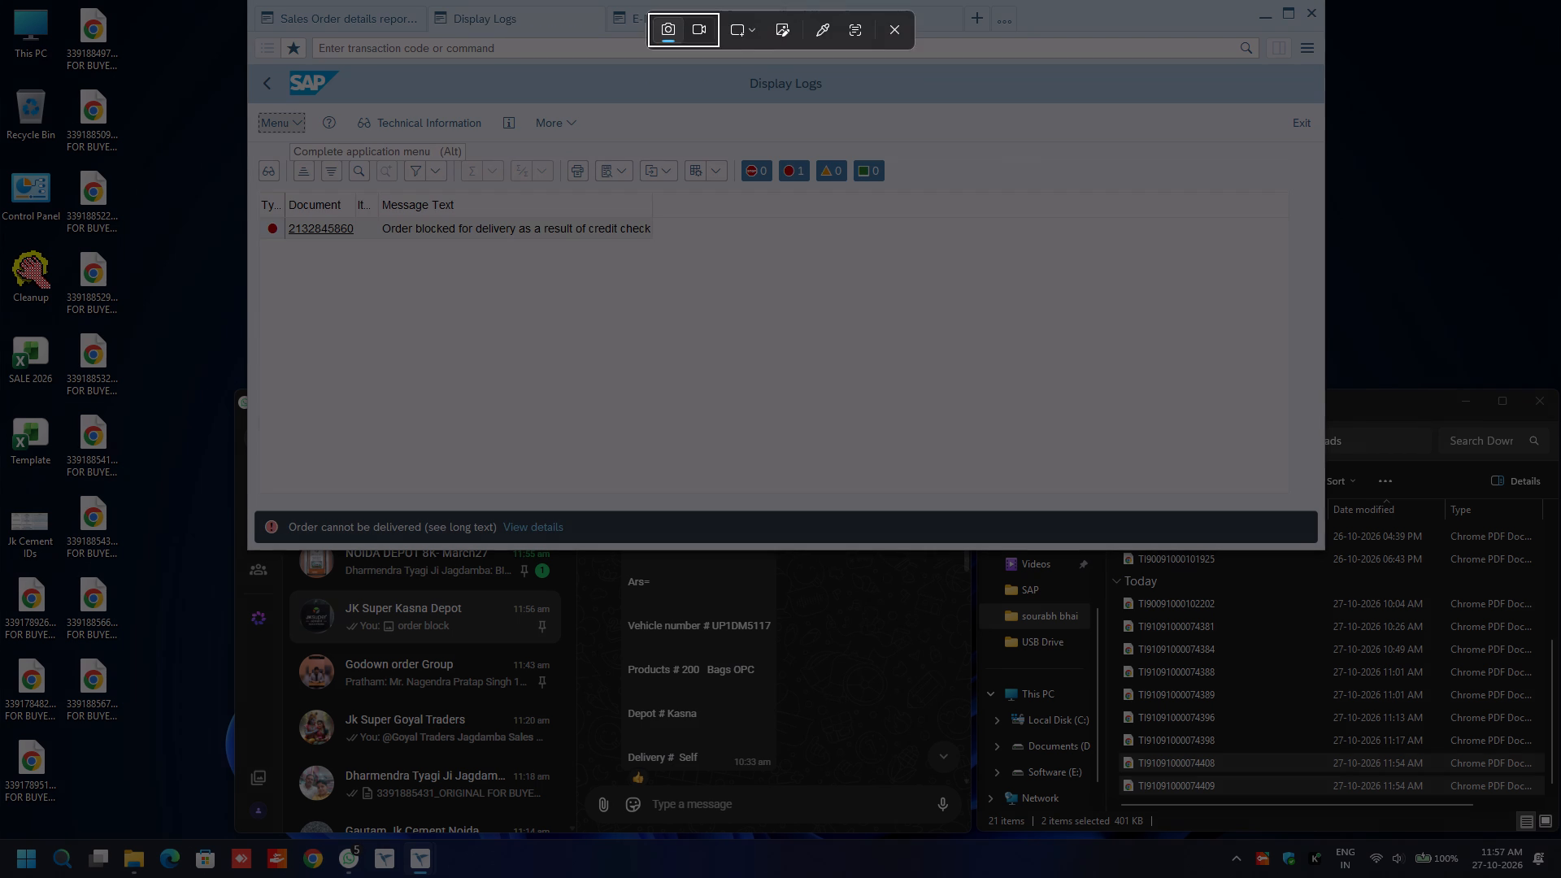
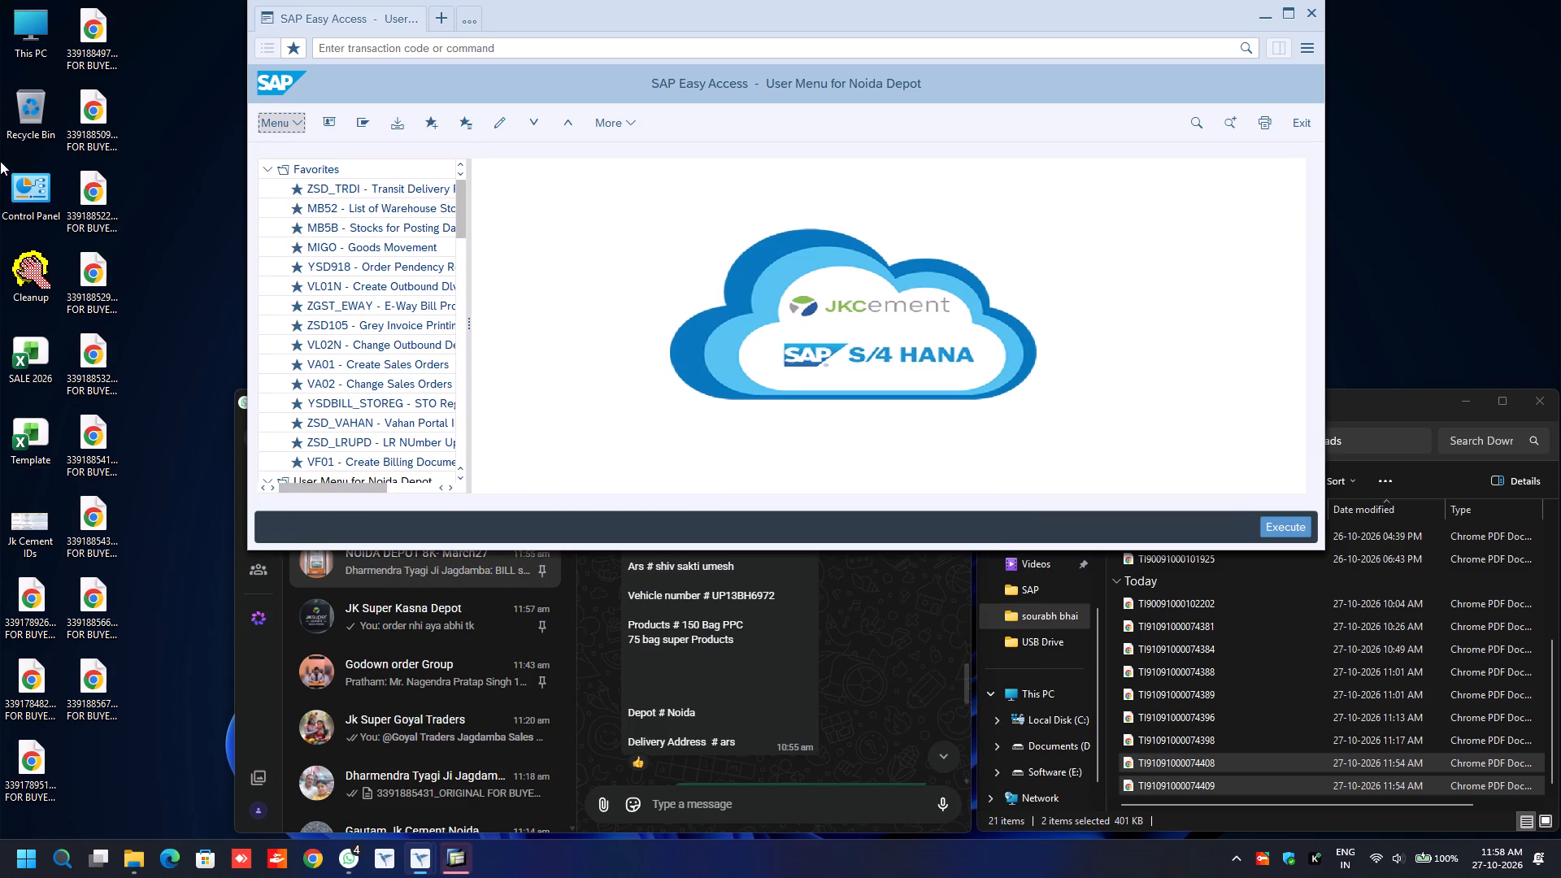
# Bring up and dismiss the SAP GUI system message about the closed session.
pyautogui.click(463, 852)
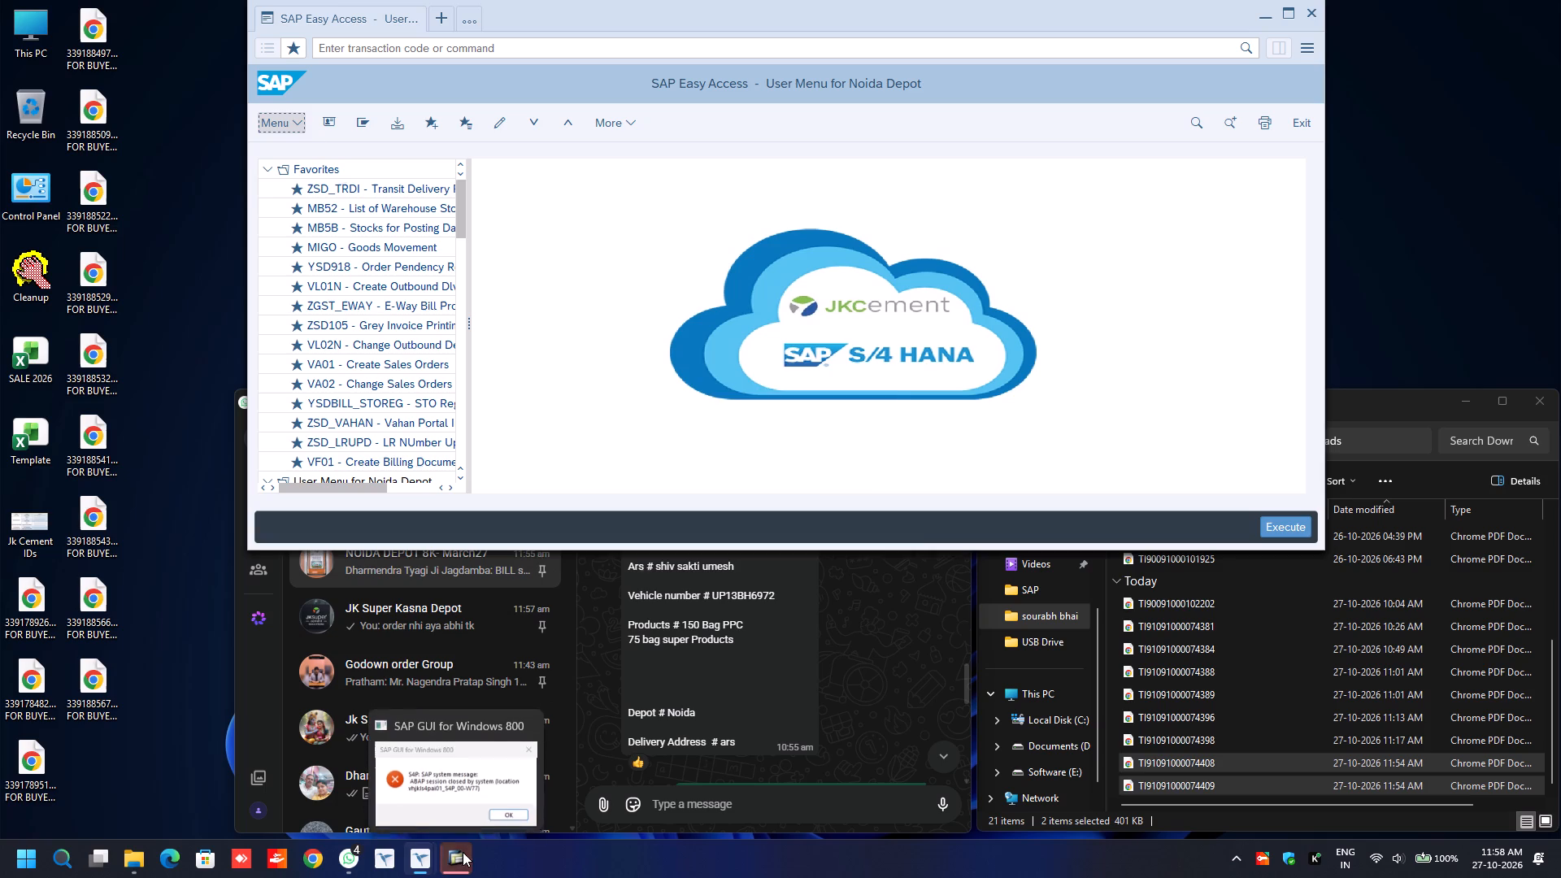
pyautogui.click(871, 491)
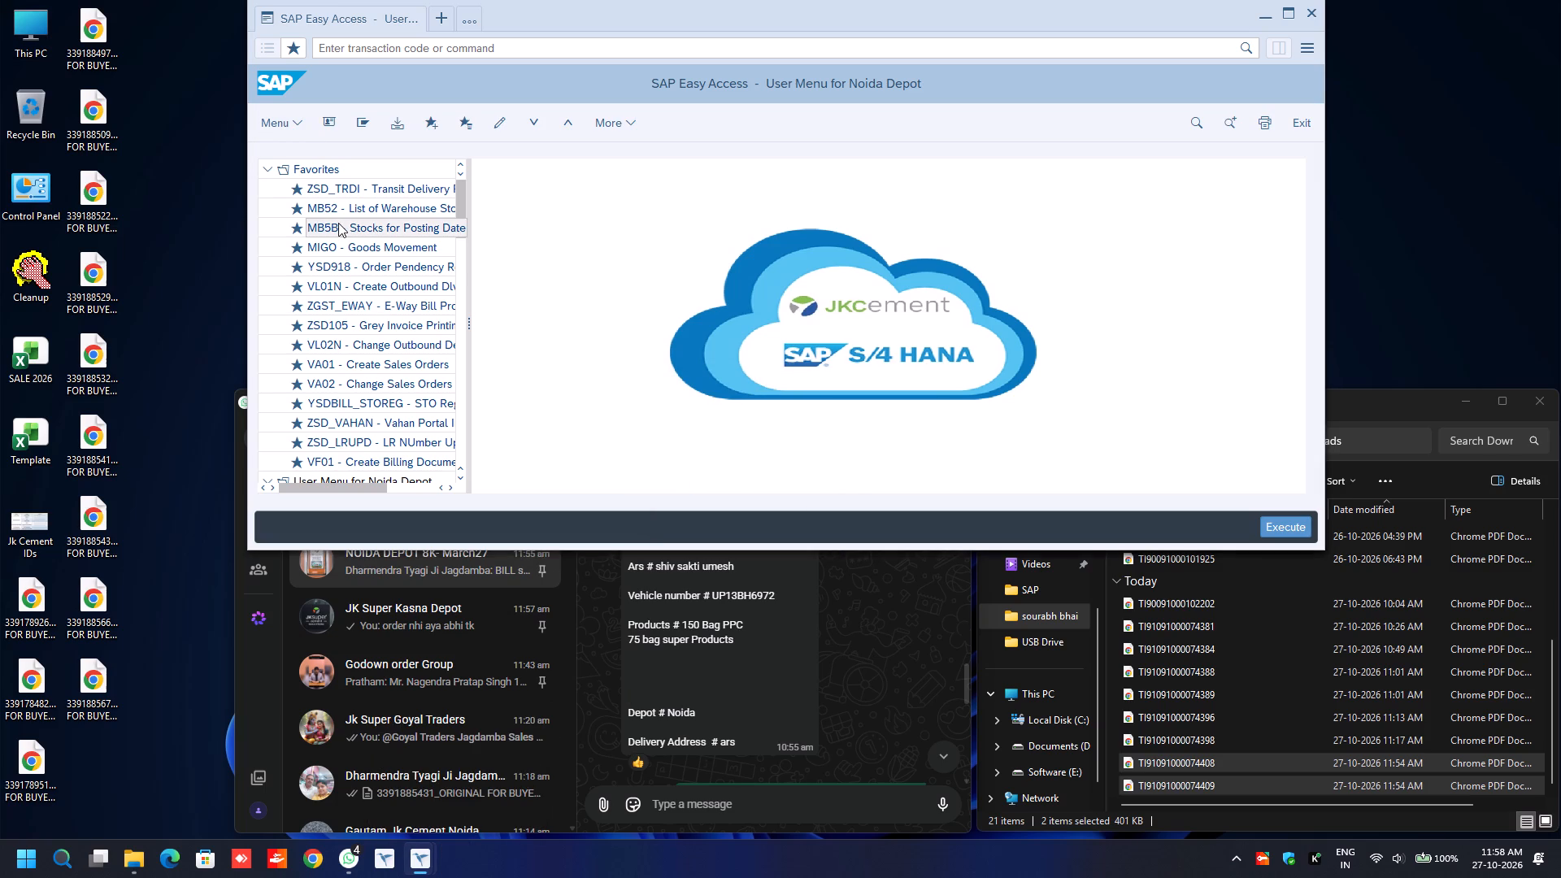
# Open the YSD918 order pendency report and set the document date range from 27.10.2026 to 31.10.2026.
pyautogui.doubleClick(363, 271)
pyautogui.press('BackSpace')
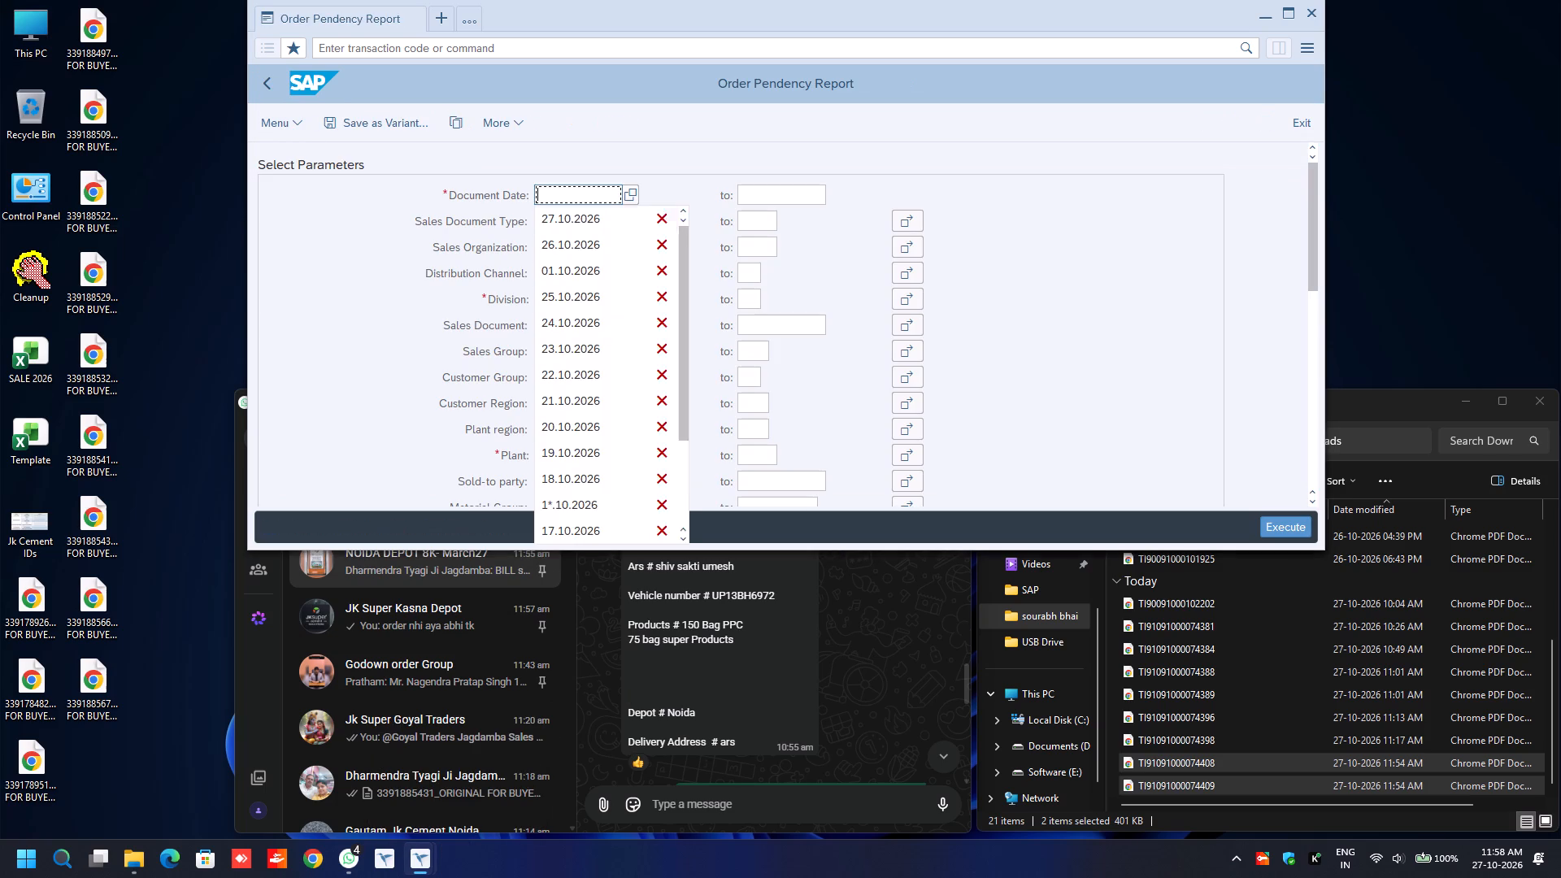
pyautogui.press('Down')
pyautogui.press('Return')
pyautogui.press('Tab')
pyautogui.press('BackSpace')
pyautogui.press('Down')
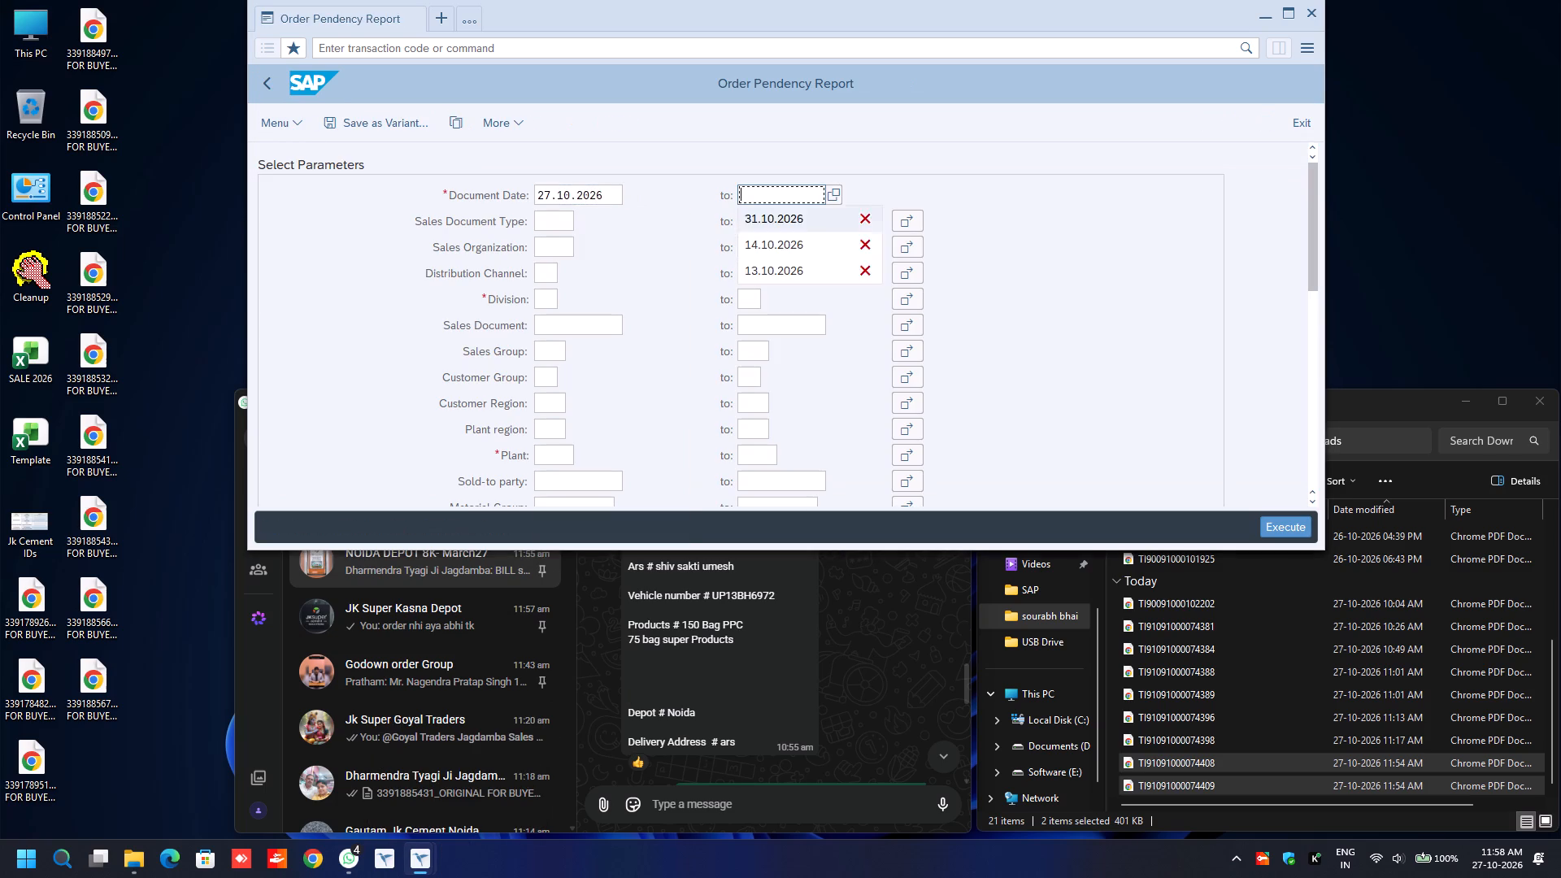
pyautogui.press('Return')
pyautogui.press('Return')
# Set the division range from 00 to 99 and the plant to *, and run the order pendency report.
pyautogui.press('BackSpace')
pyautogui.press('Down')
pyautogui.press('Return')
pyautogui.press('Tab')
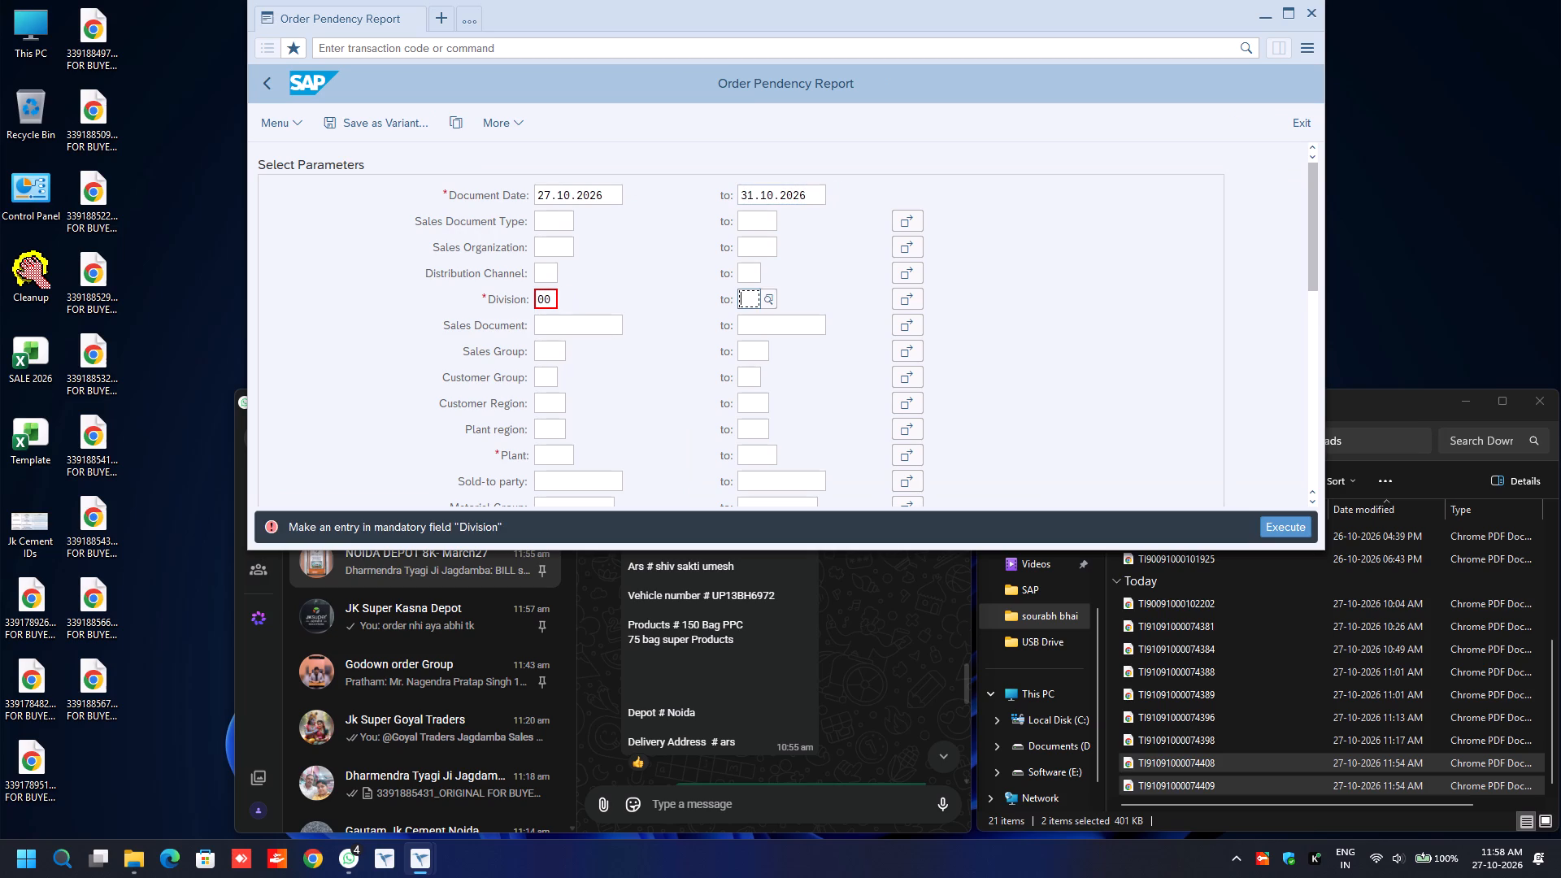
pyautogui.press('BackSpace')
pyautogui.press('Down')
pyautogui.press('Return')
pyautogui.press('Return')
pyautogui.press('BackSpace')
pyautogui.press('Down')
pyautogui.press('Return')
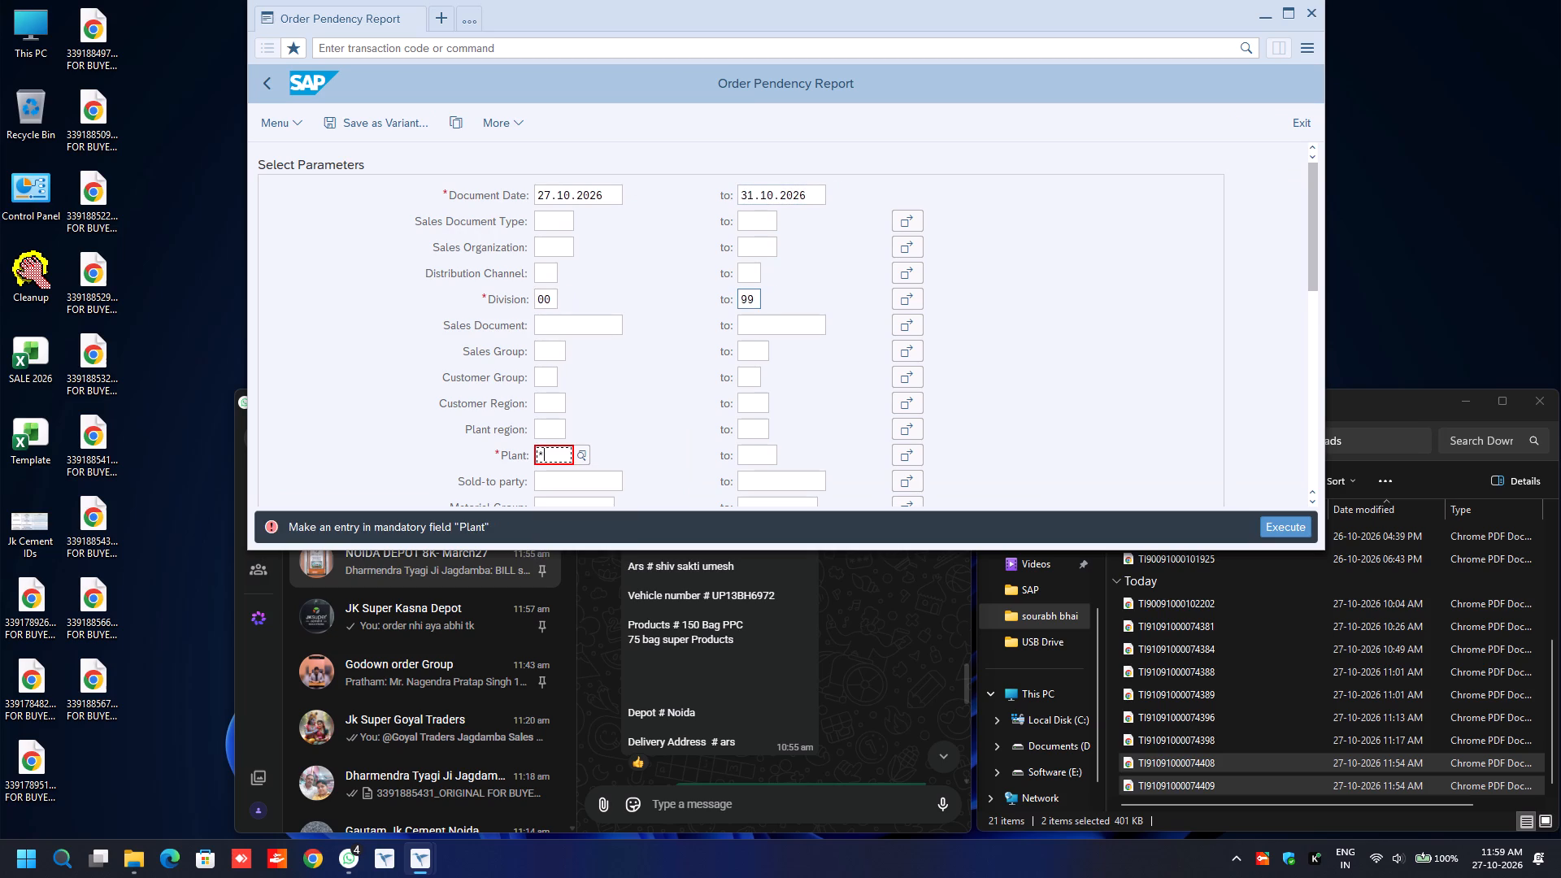
pyautogui.press('Return')
pyautogui.press('F8')
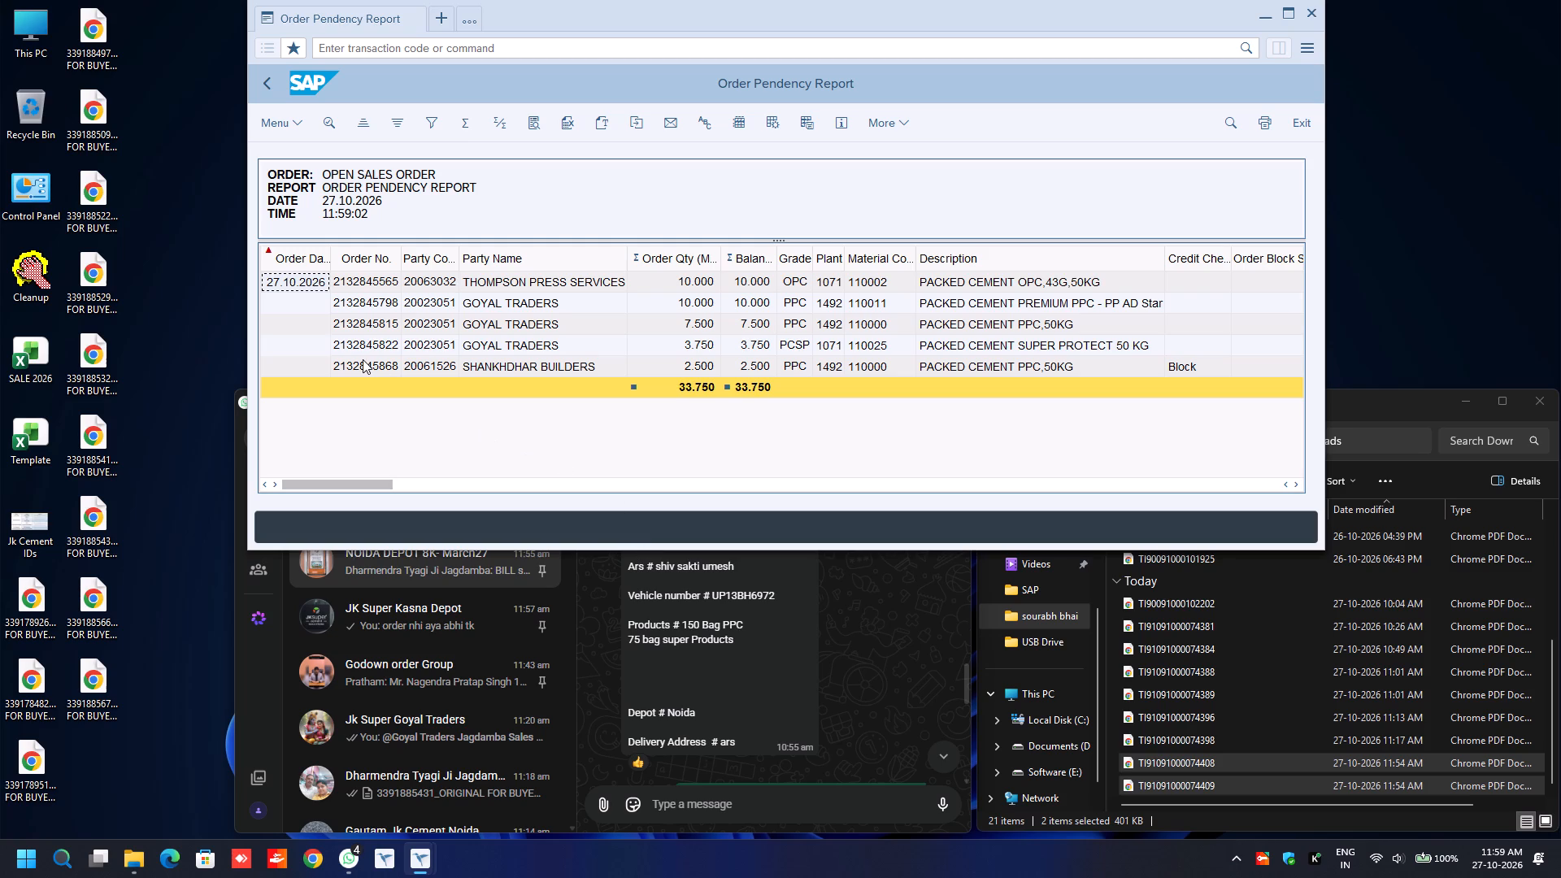
pyautogui.click(358, 320)
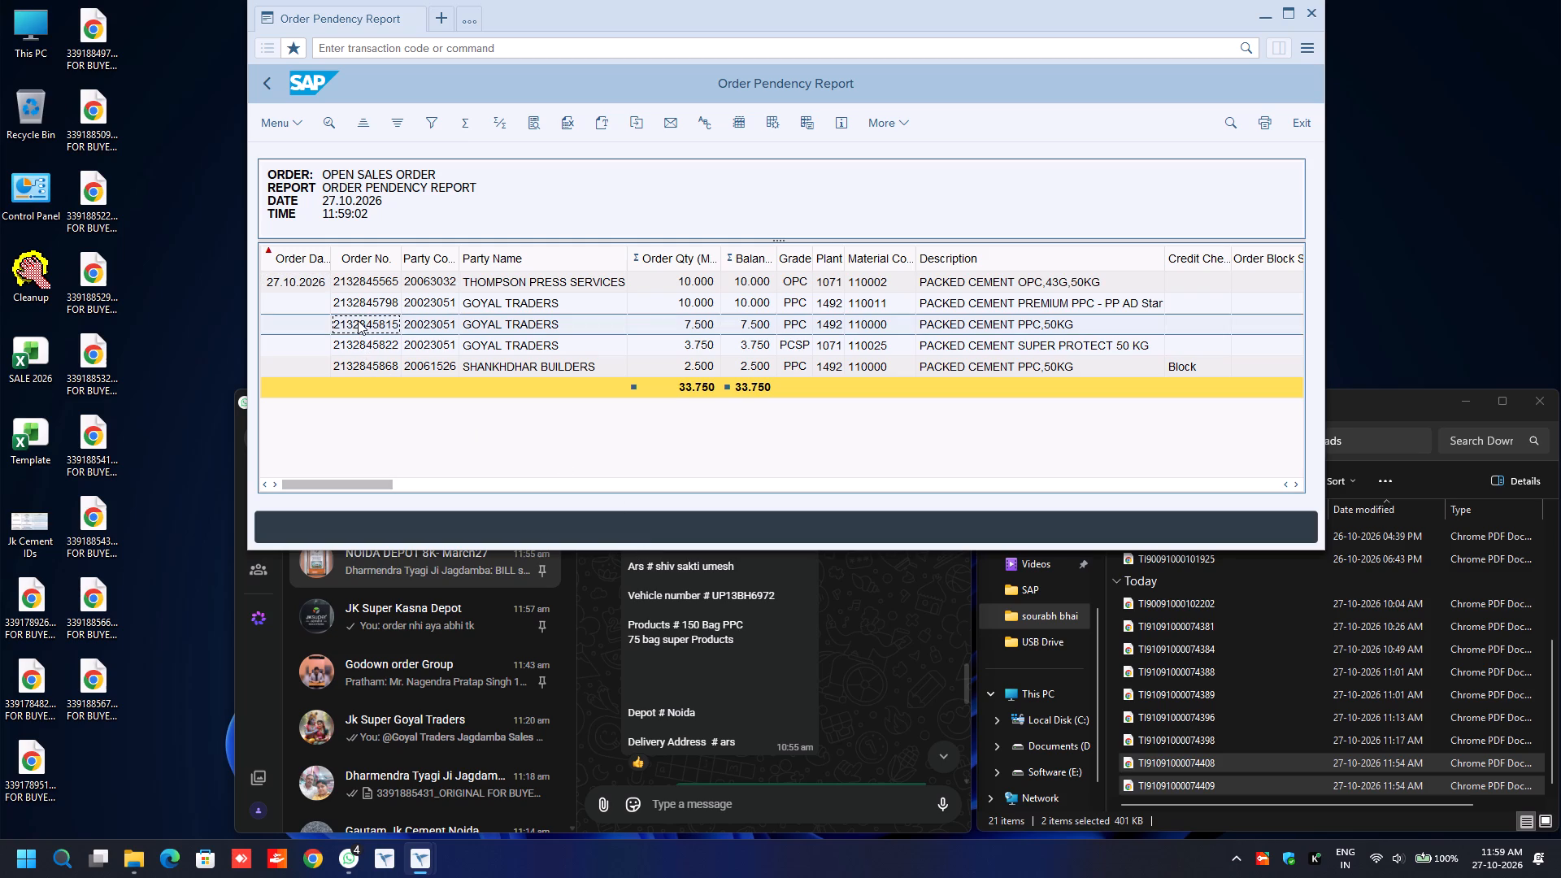
pyautogui.hotkey('ctrl', 'y')
pyautogui.hotkey('ctrl', 'c')
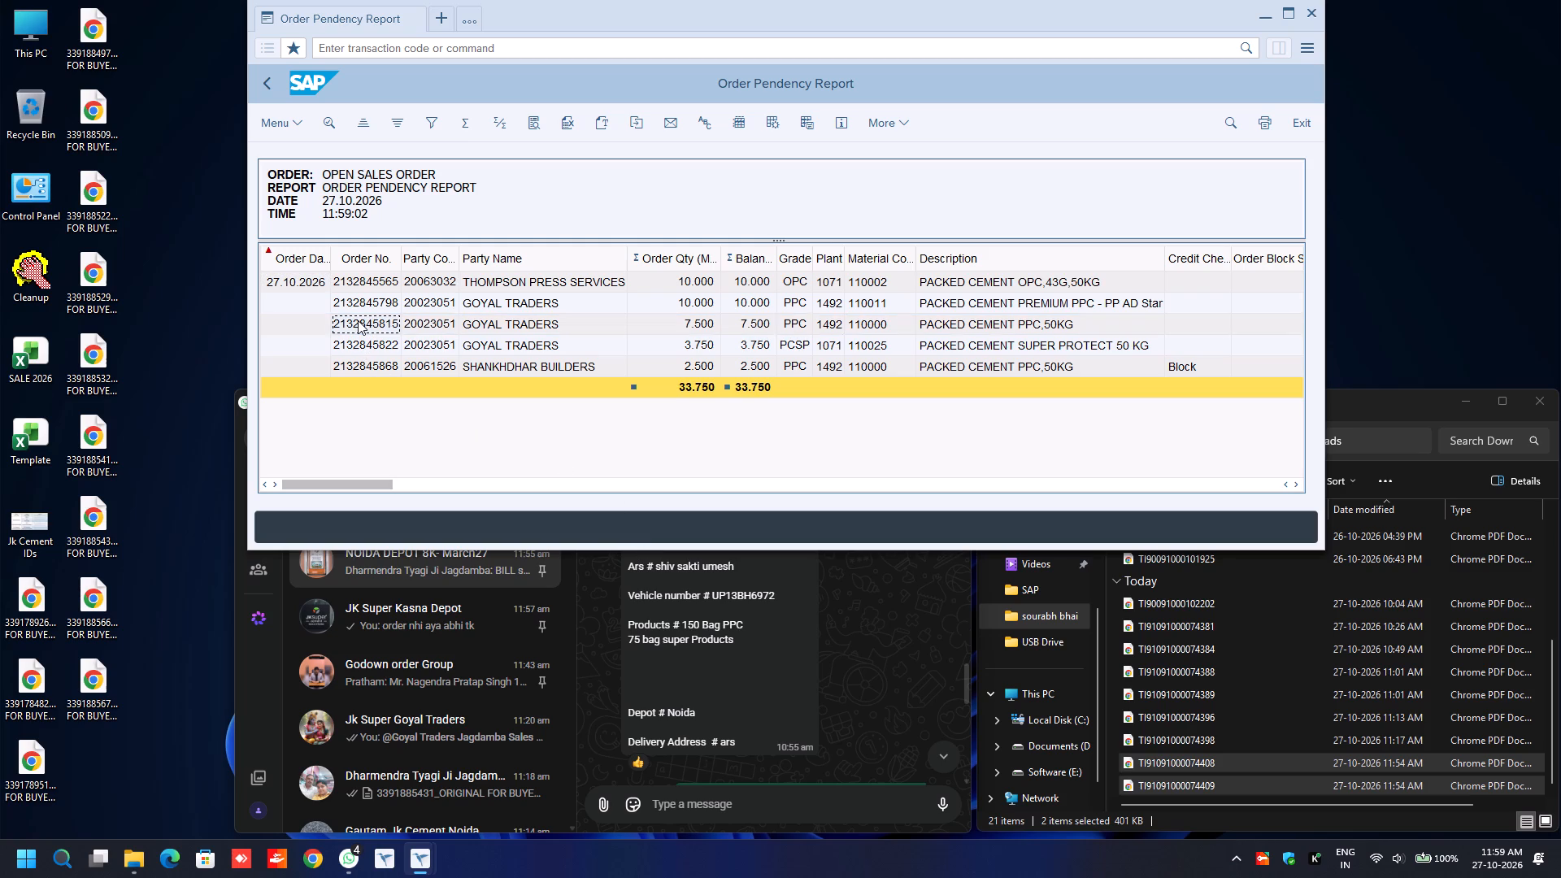
pyautogui.hotkey('ctrl', 'n')
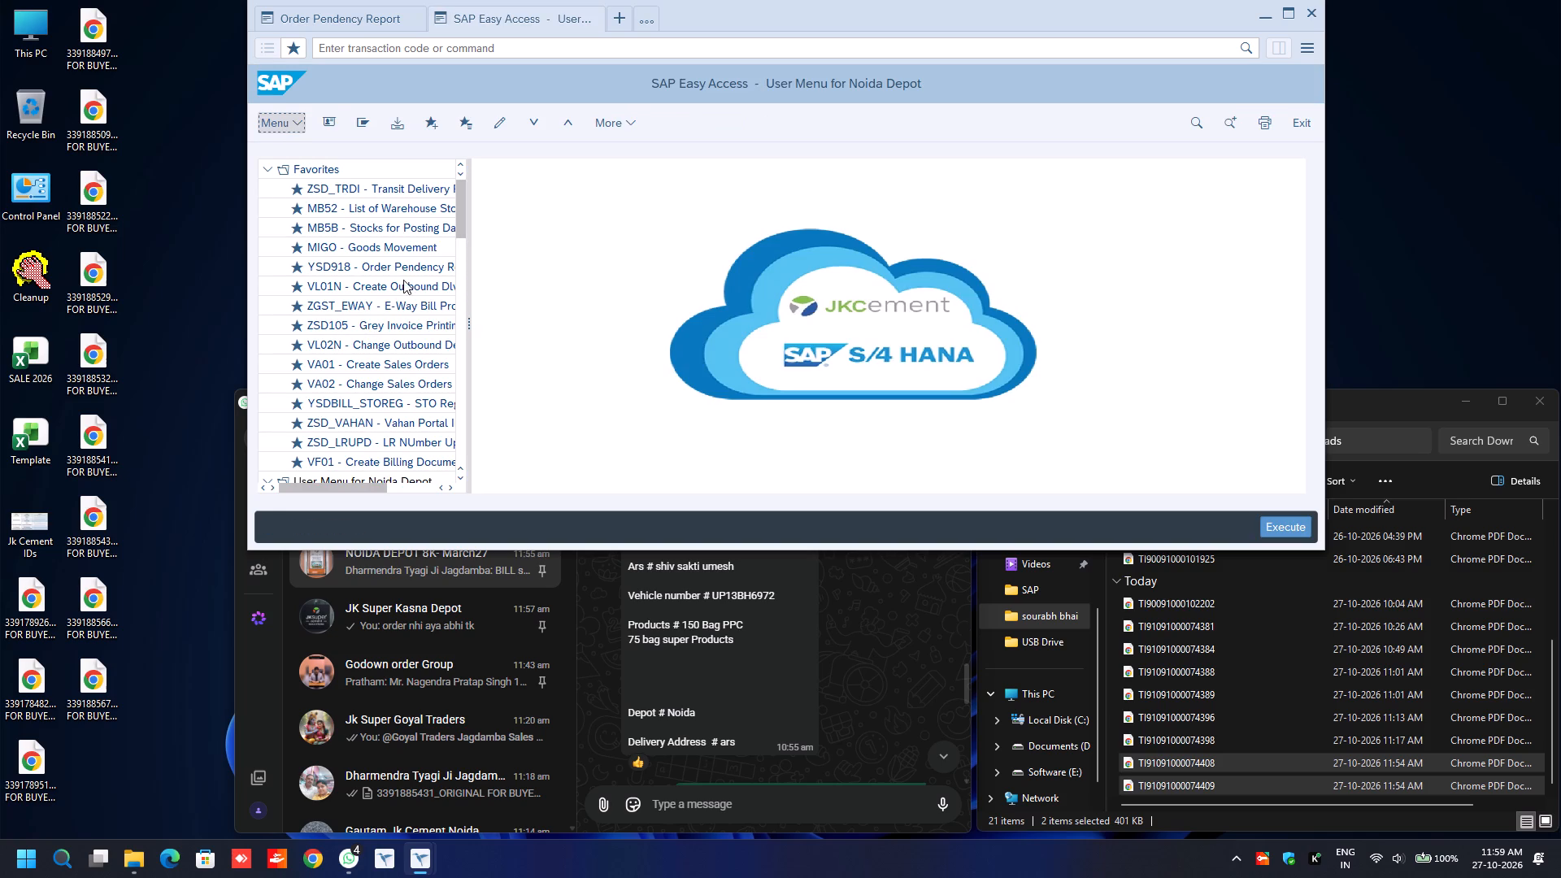
pyautogui.doubleClick(383, 287)
pyautogui.hotkey('ctrl', 'v')
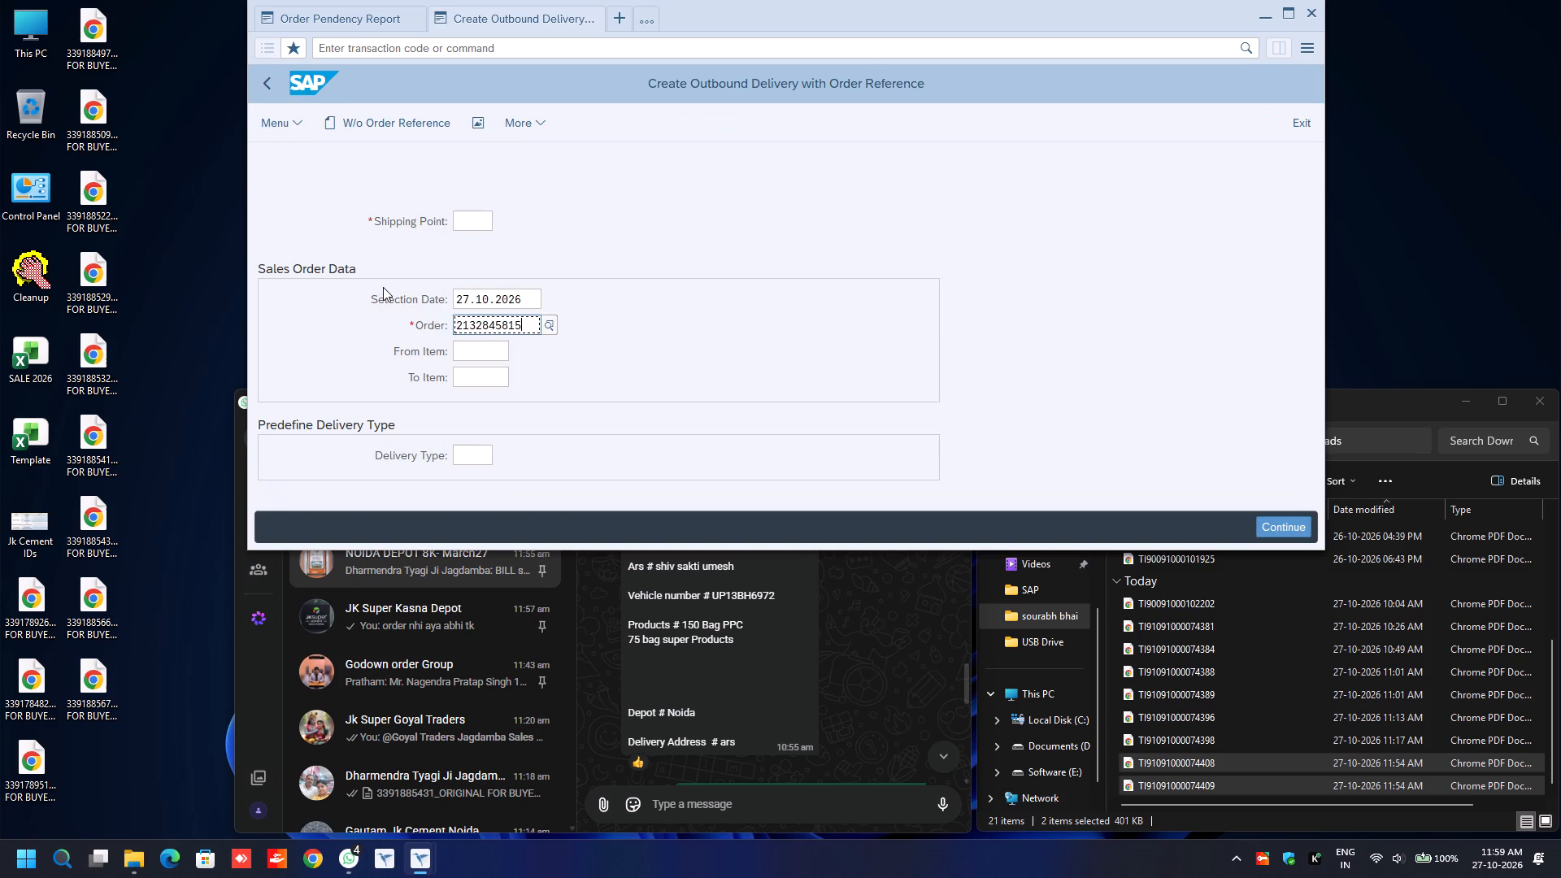
pyautogui.press('Up')
pyautogui.press('Up')
pyautogui.write('1492')
pyautogui.press('Return')
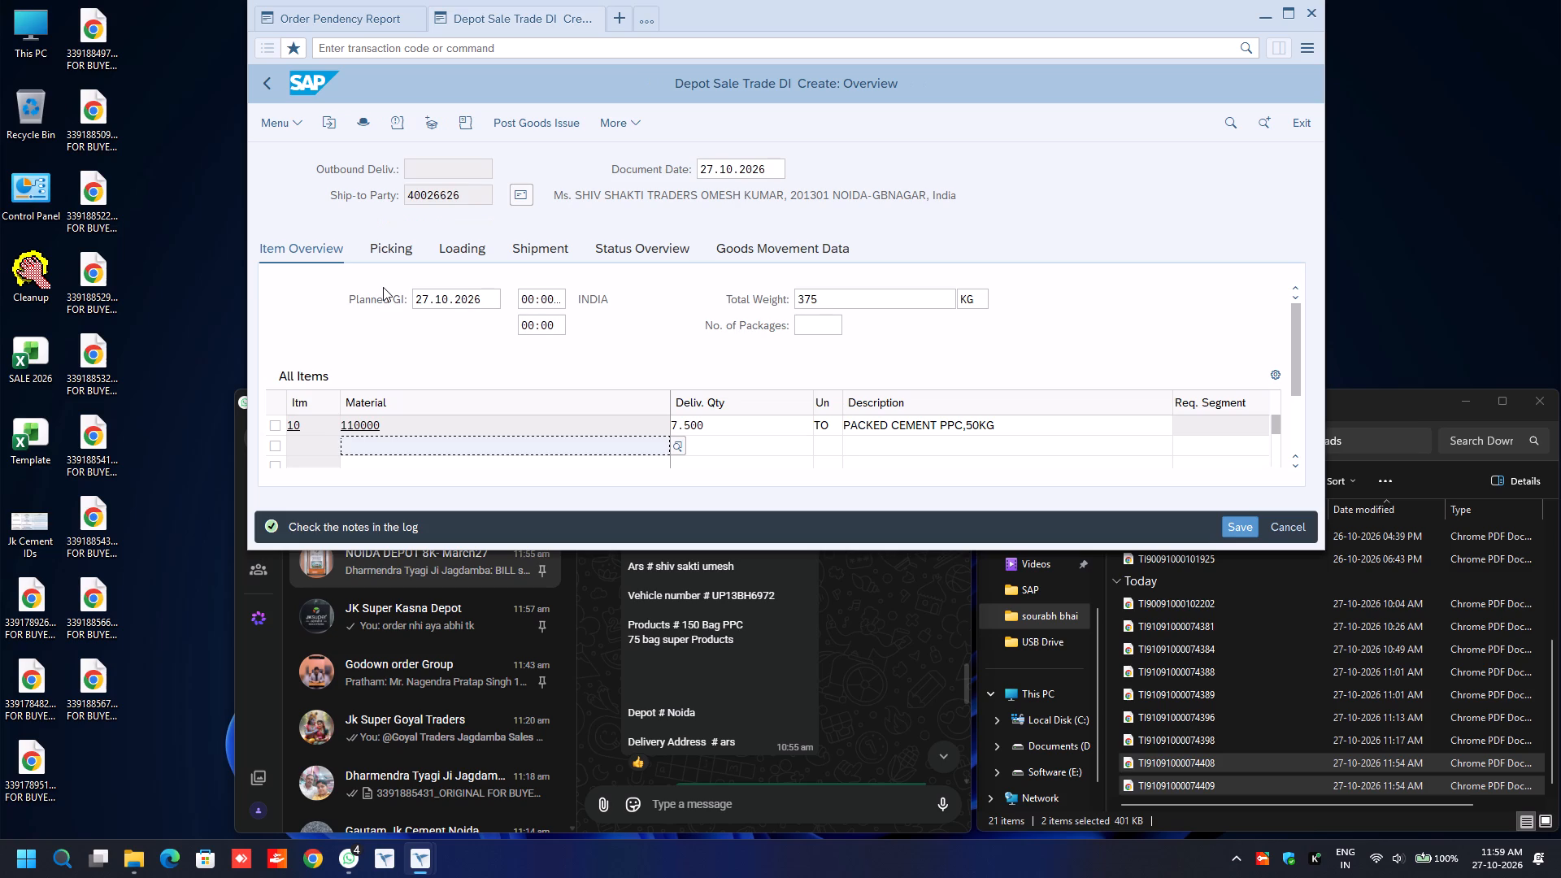
# Enter a picked quantity of 7.500 and batch 1033-1492 for item 10 of the delivery.
pyautogui.click(395, 241)
pyautogui.click(1065, 423)
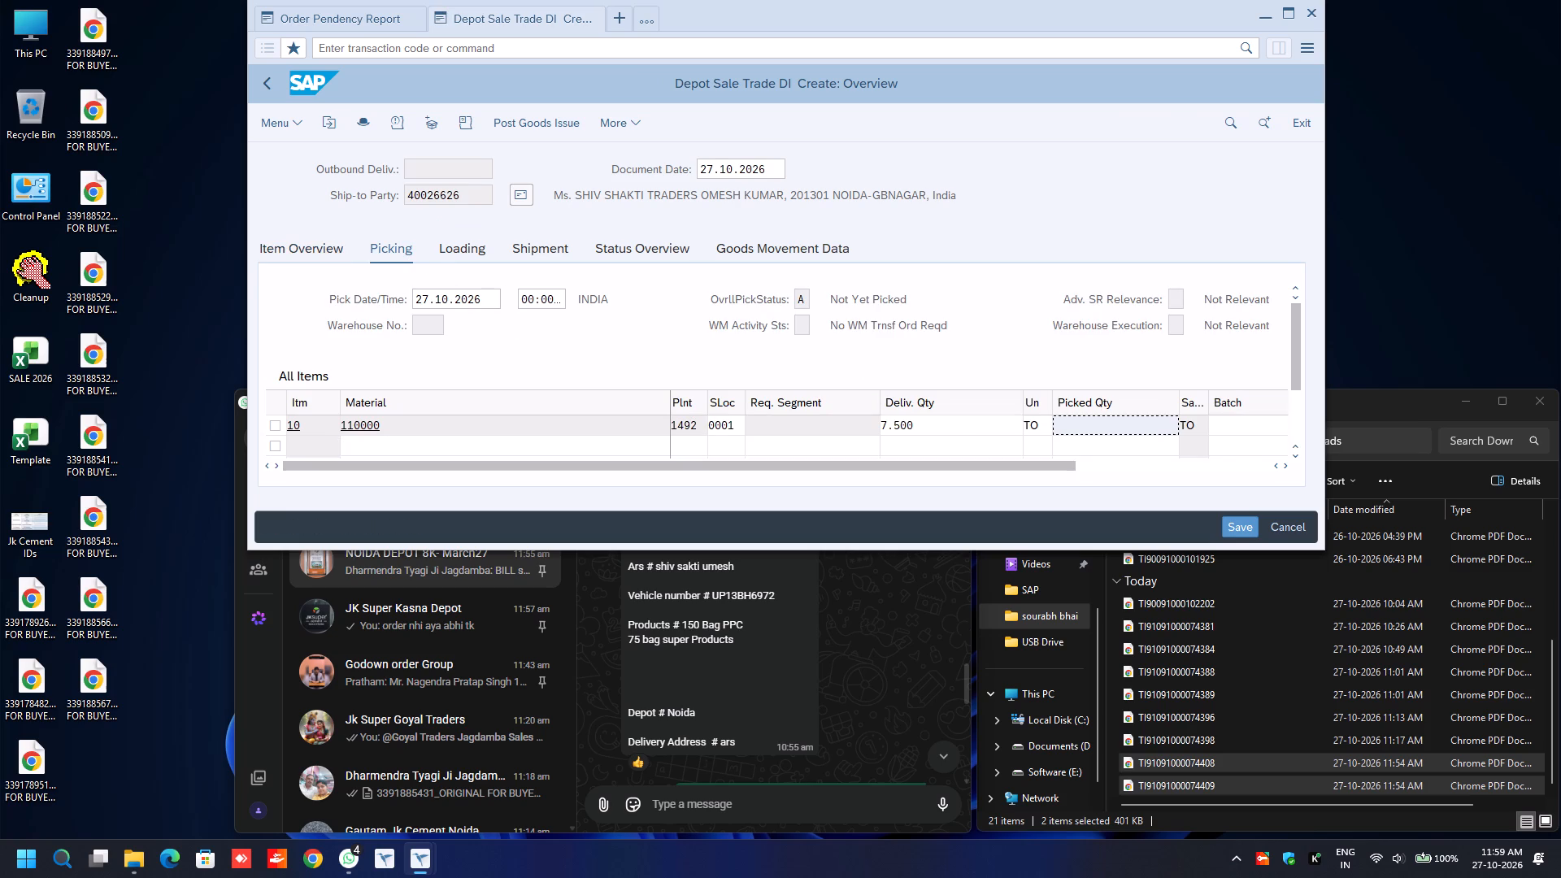
pyautogui.write('7.500')
pyautogui.press('Tab')
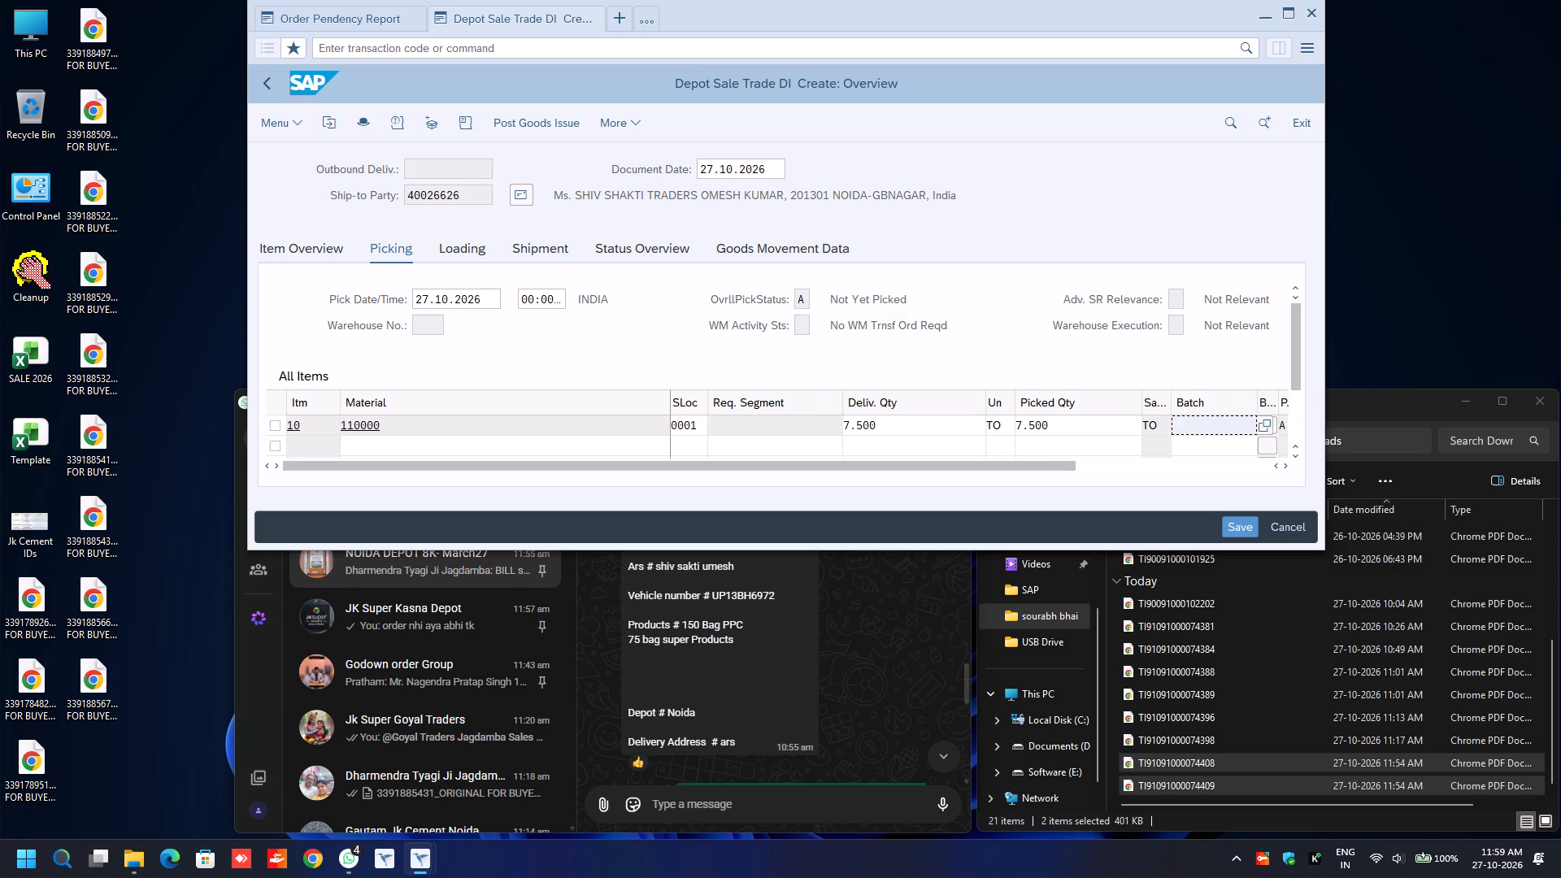
pyautogui.press('BackSpace')
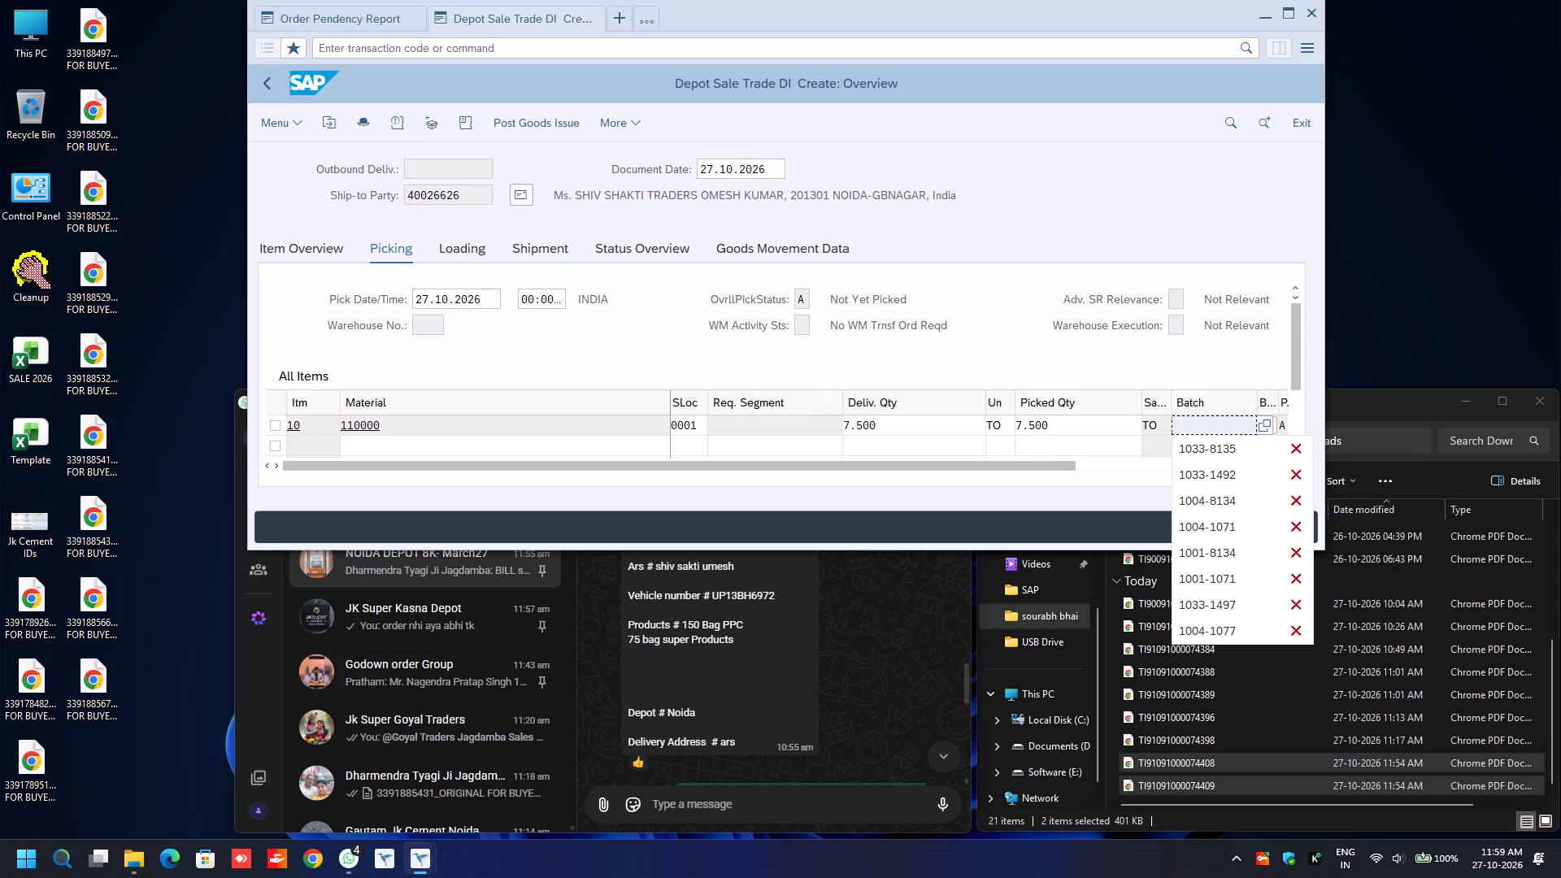
pyautogui.click(1201, 480)
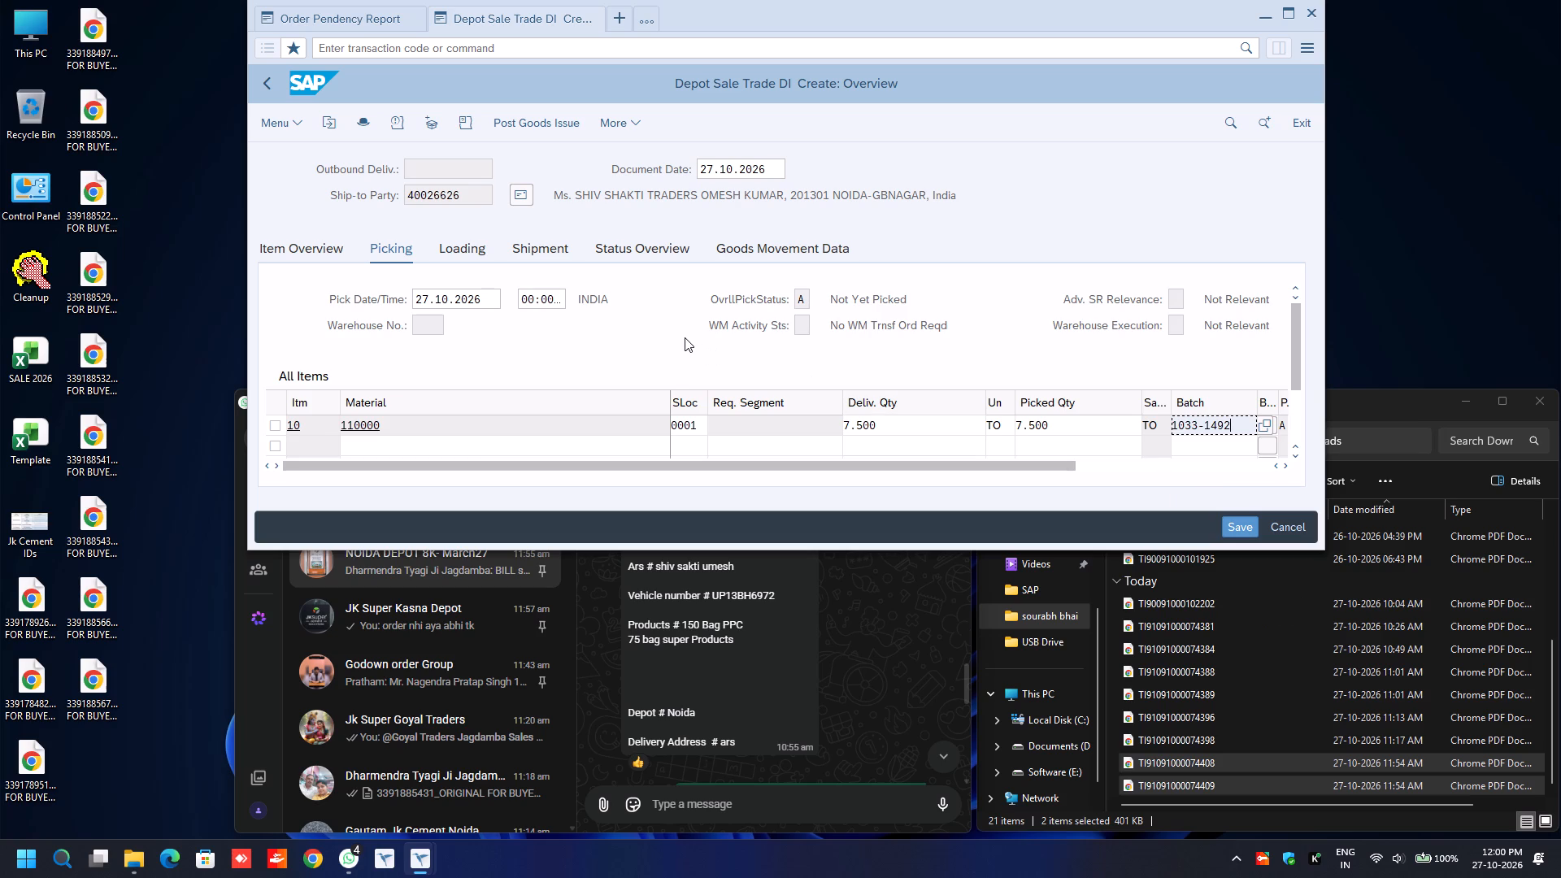
# In the delivery header's additional data, set the transport mode to ROAD and fill in the Road Transporter1 code.
pyautogui.press('F8')
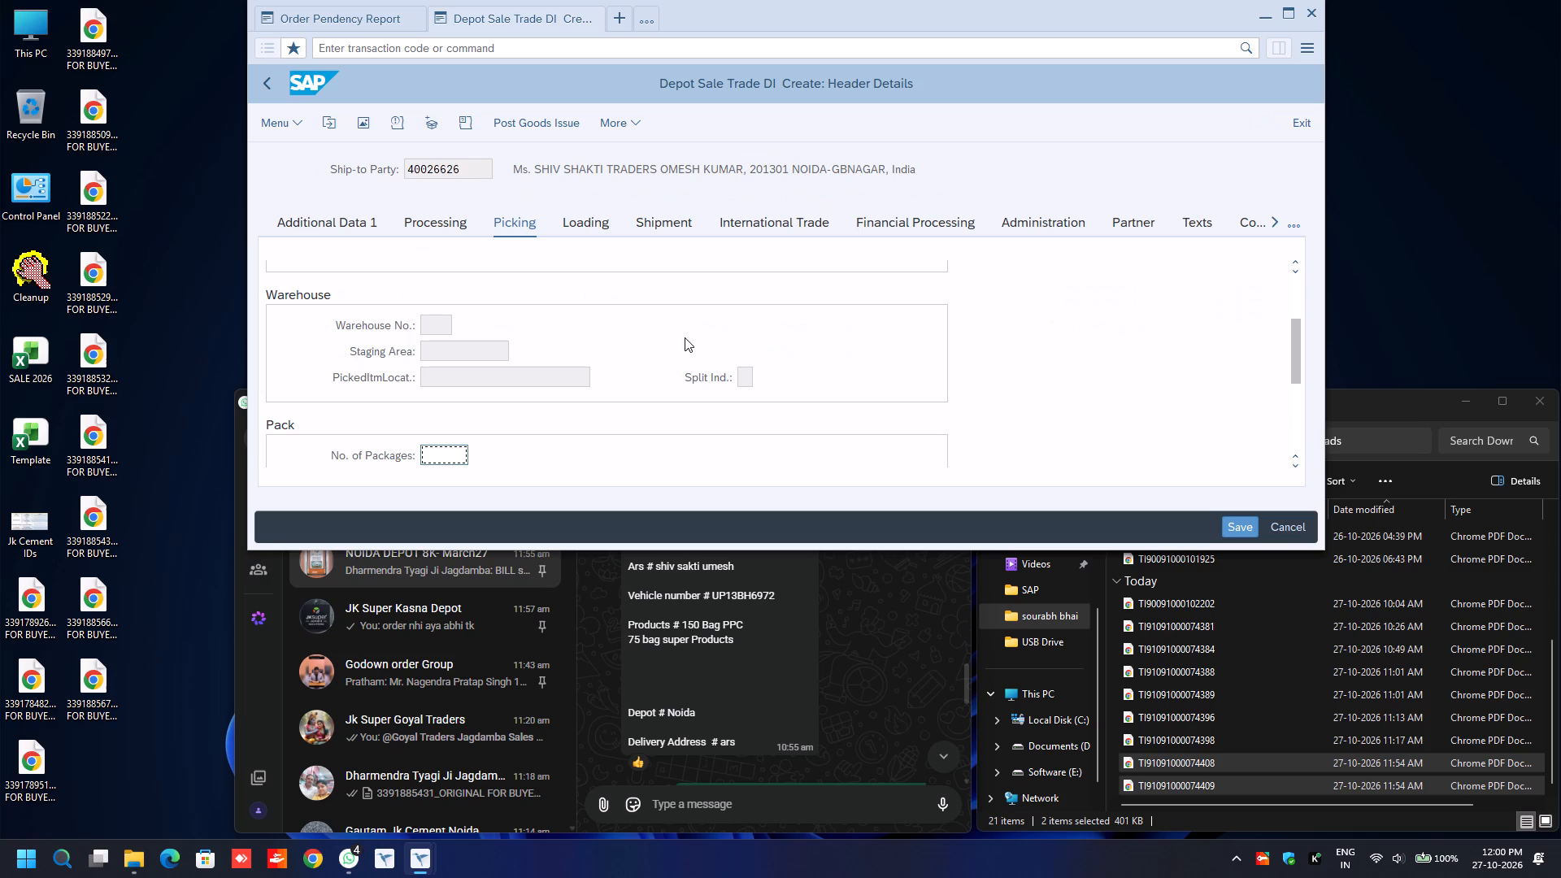
pyautogui.click(359, 222)
pyautogui.click(565, 327)
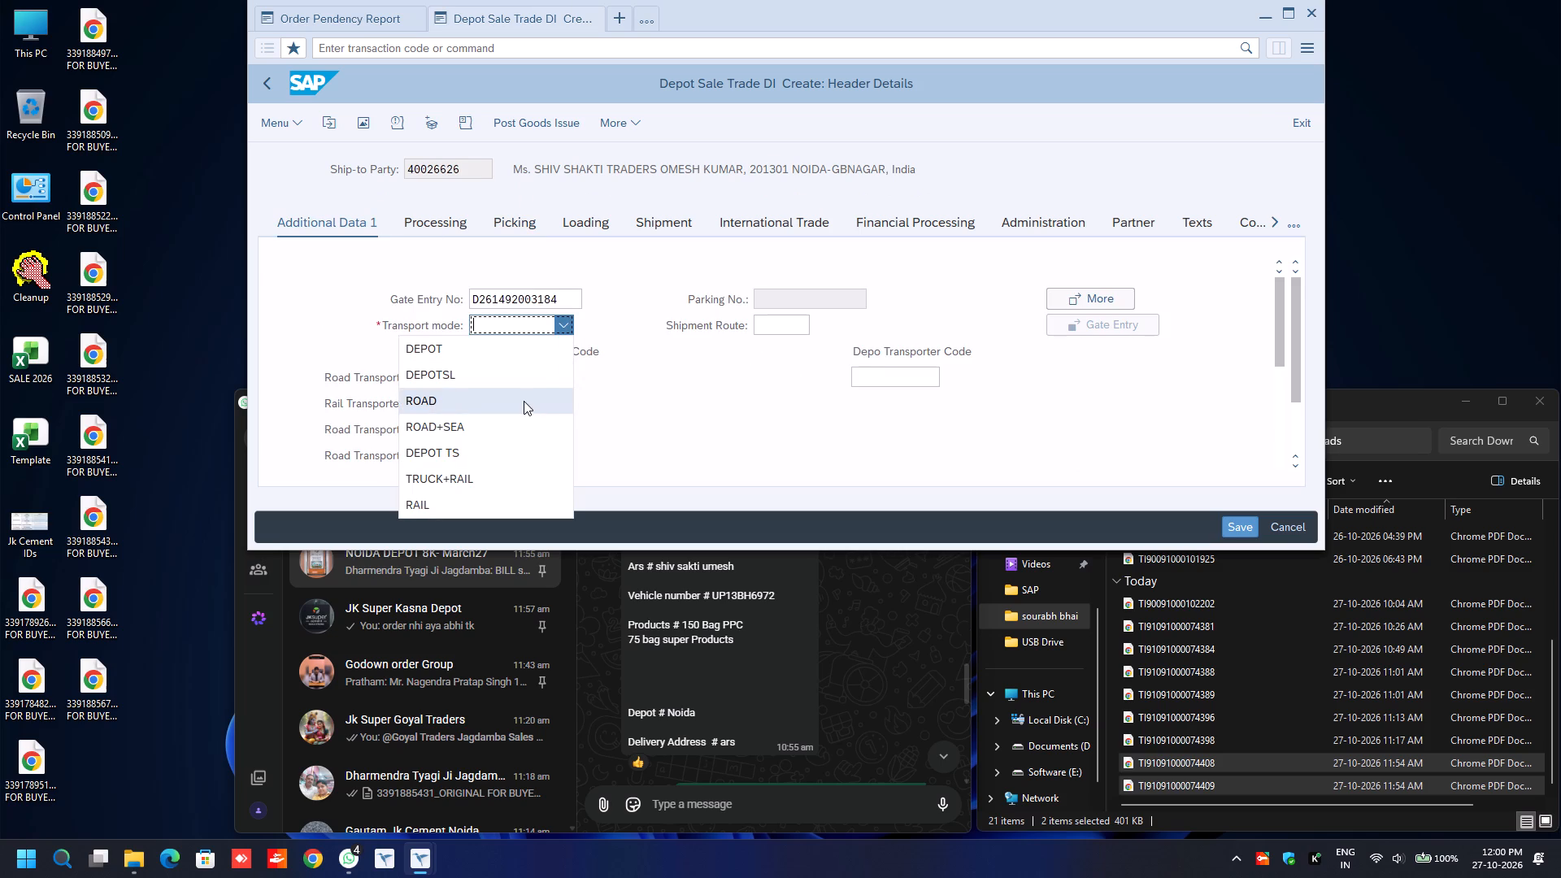
pyautogui.click(523, 402)
pyautogui.click(501, 372)
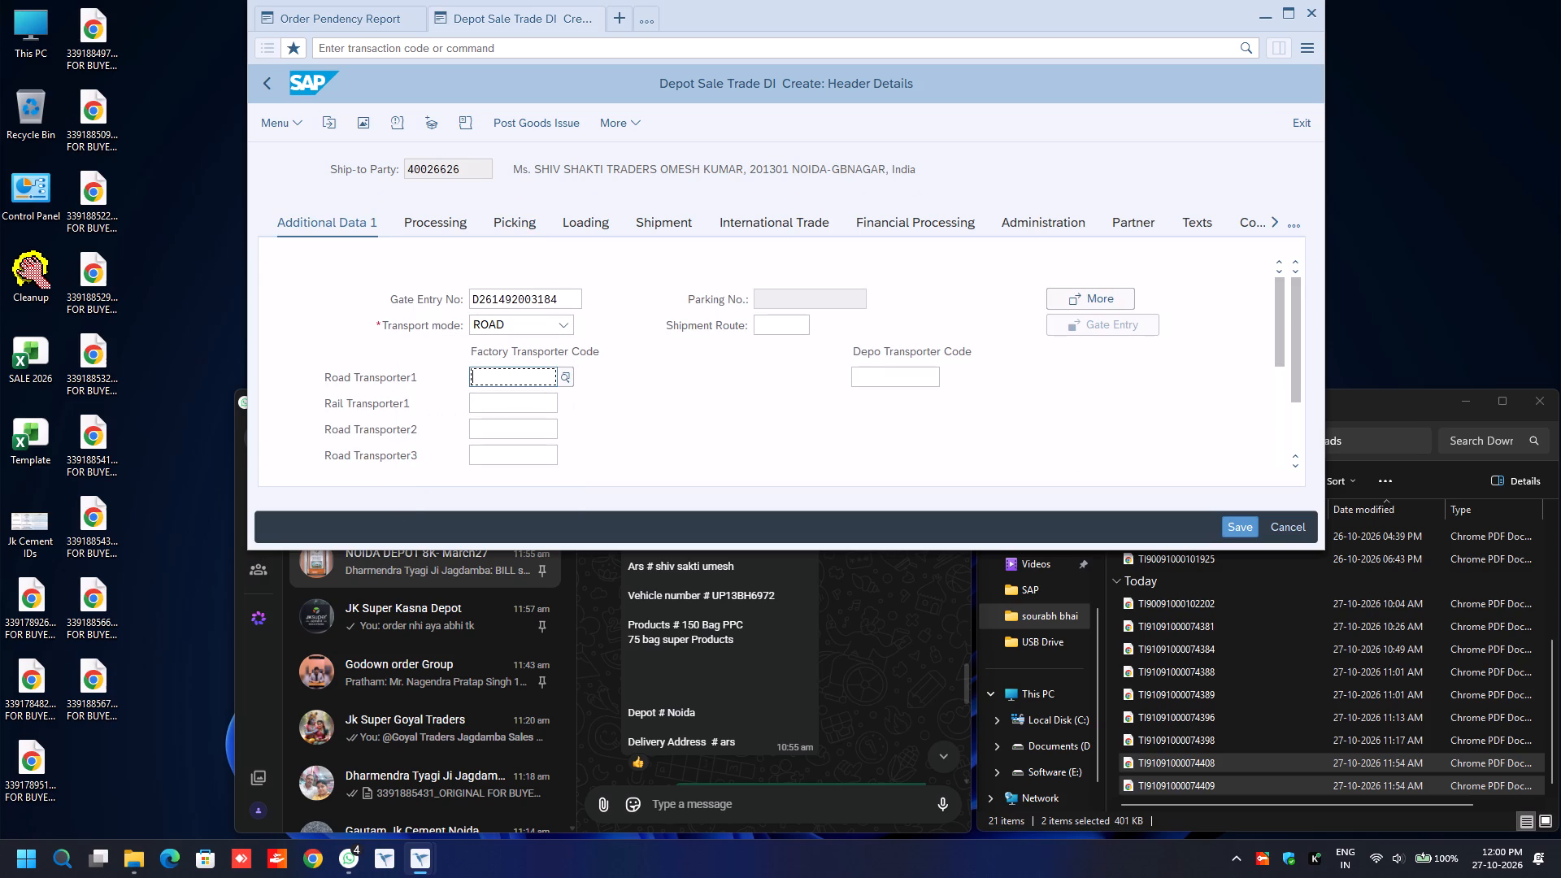
pyautogui.press('BackSpace')
pyautogui.press('Down')
pyautogui.press('Return')
pyautogui.press('Return')
# Set the e-way bill transport mode to Road and the distance to 30.
pyautogui.write('ro')
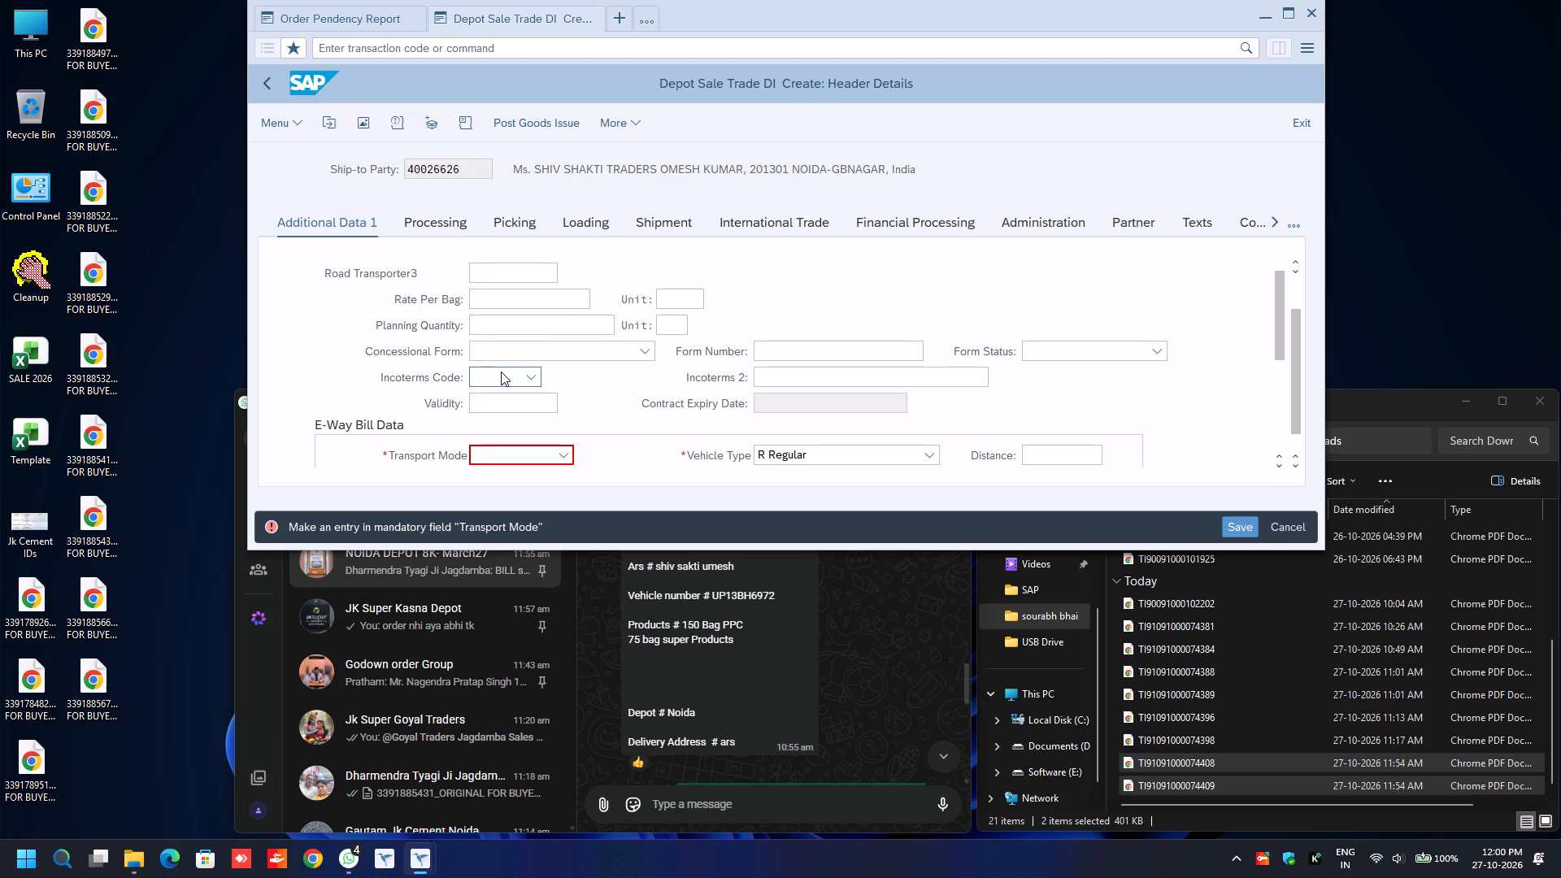
pyautogui.press('Tab')
pyautogui.press('Tab')
pyautogui.press('BackSpace')
pyautogui.press('Down')
pyautogui.press('Return')
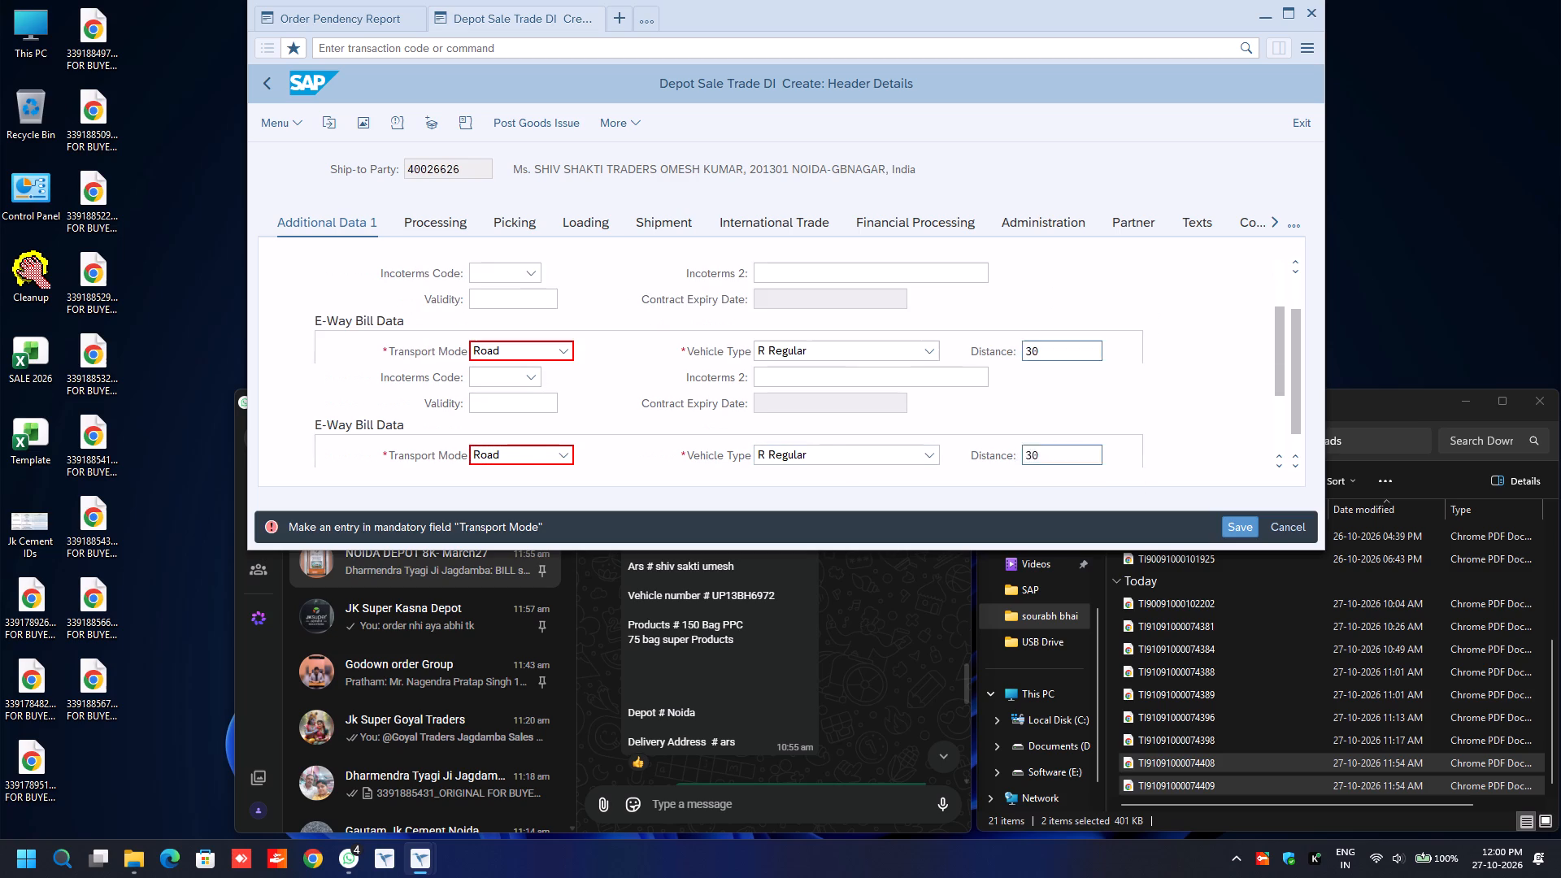
pyautogui.press('Down')
pyautogui.press('BackSpace')
pyautogui.press('Down')
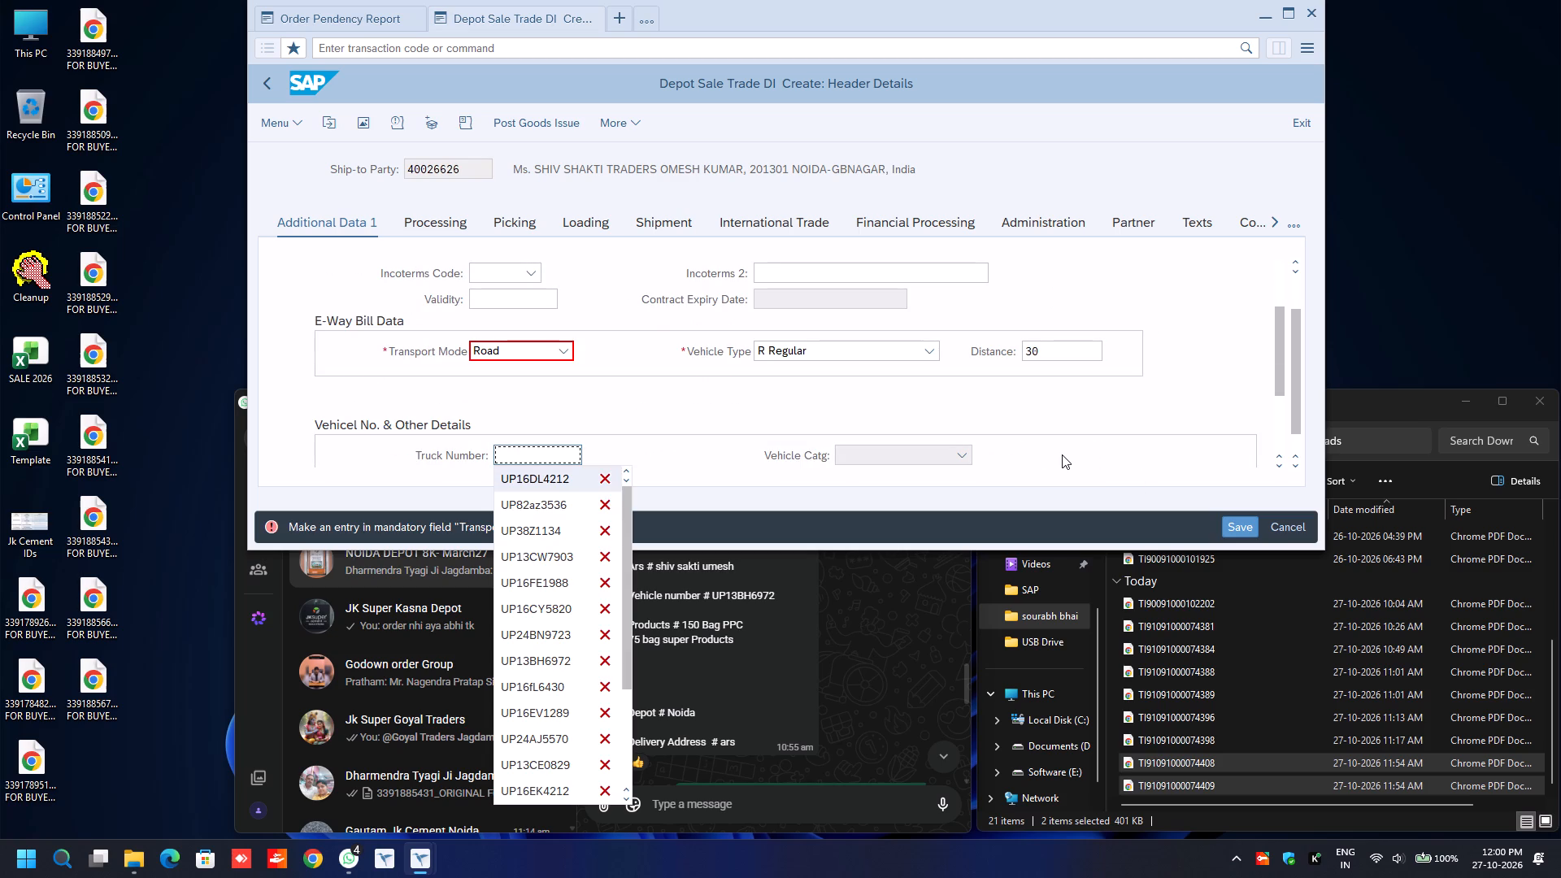
pyautogui.press('Down')
pyautogui.press('Down')
pyautogui.press('Down')
pyautogui.press('Down')
pyautogui.press('Down')
pyautogui.press('Down')
pyautogui.press('Down')
pyautogui.press('Return')
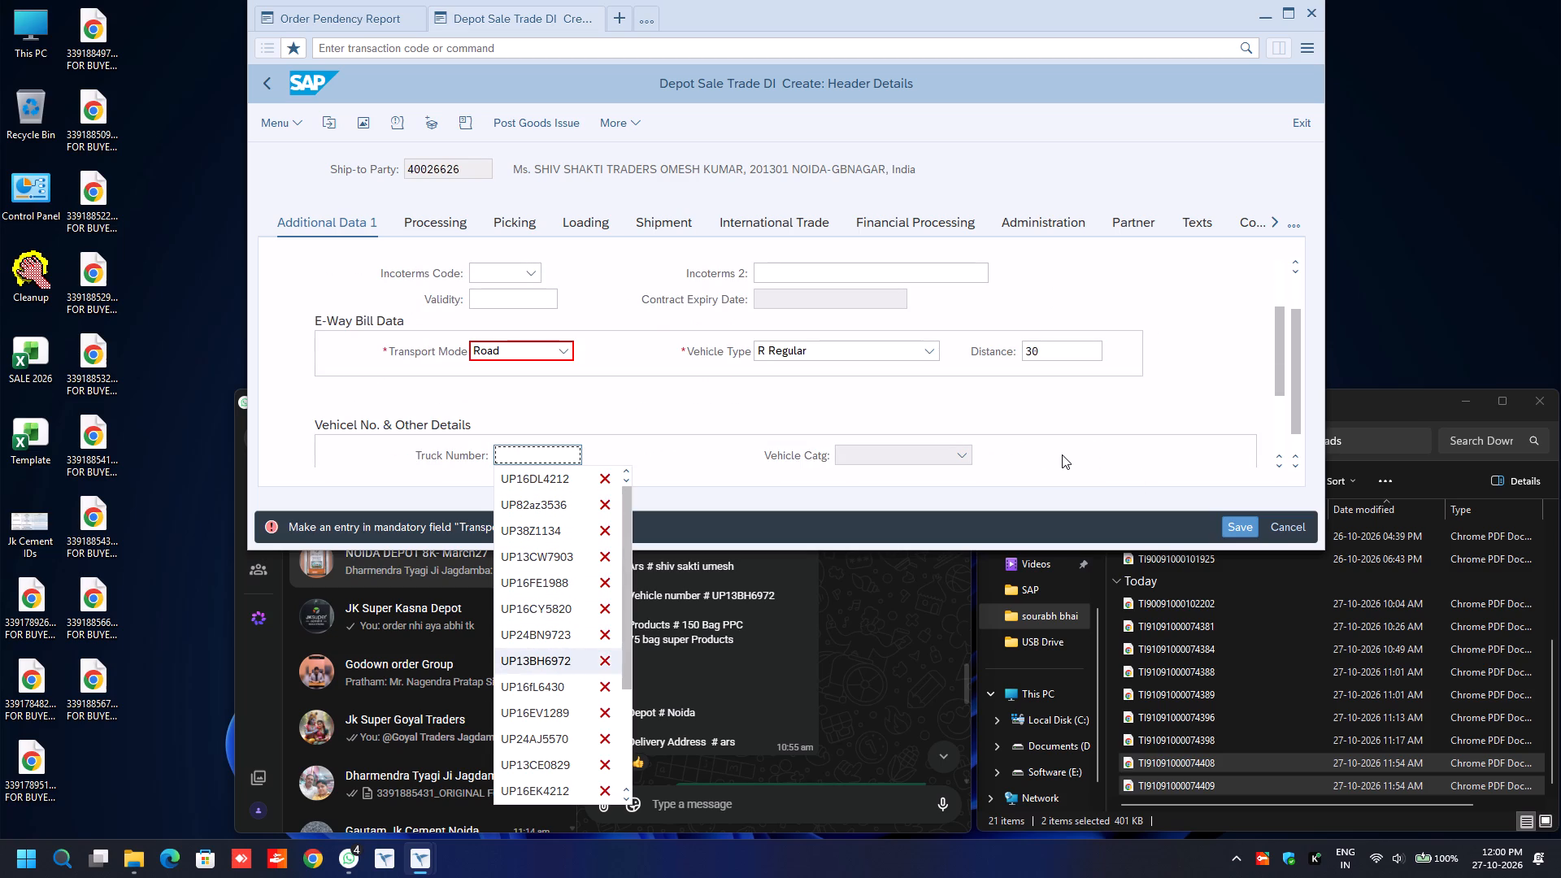
pyautogui.press('Tab')
pyautogui.press('Tab')
pyautogui.press('BackSpace')
pyautogui.press('Down')
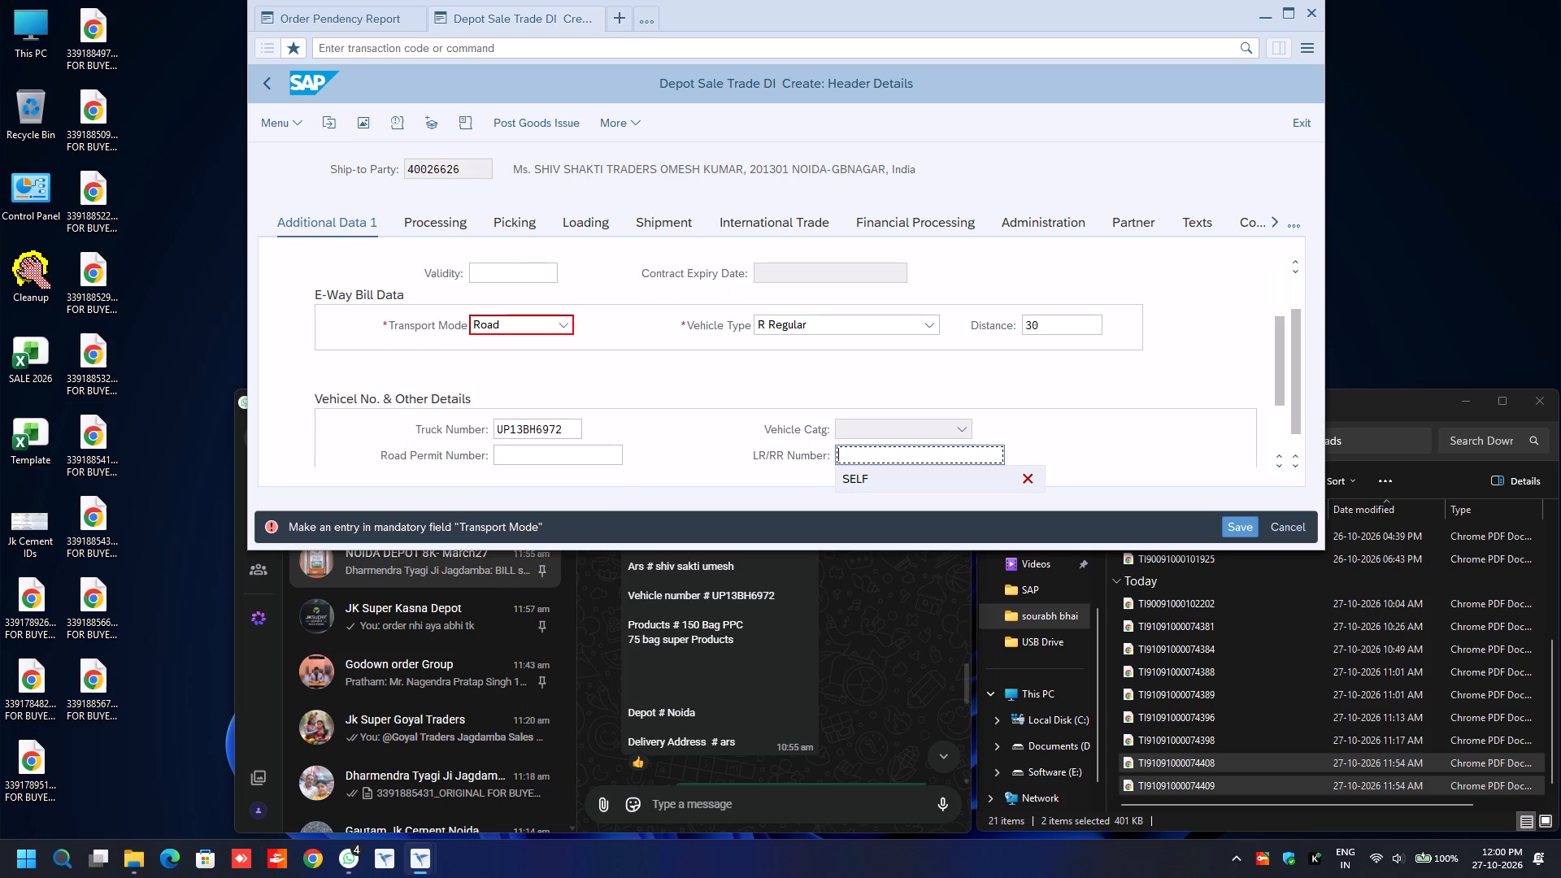
pyautogui.press('Return')
# Set the shipment route to ROUTE and post the goods issue for the delivery.
pyautogui.click(667, 227)
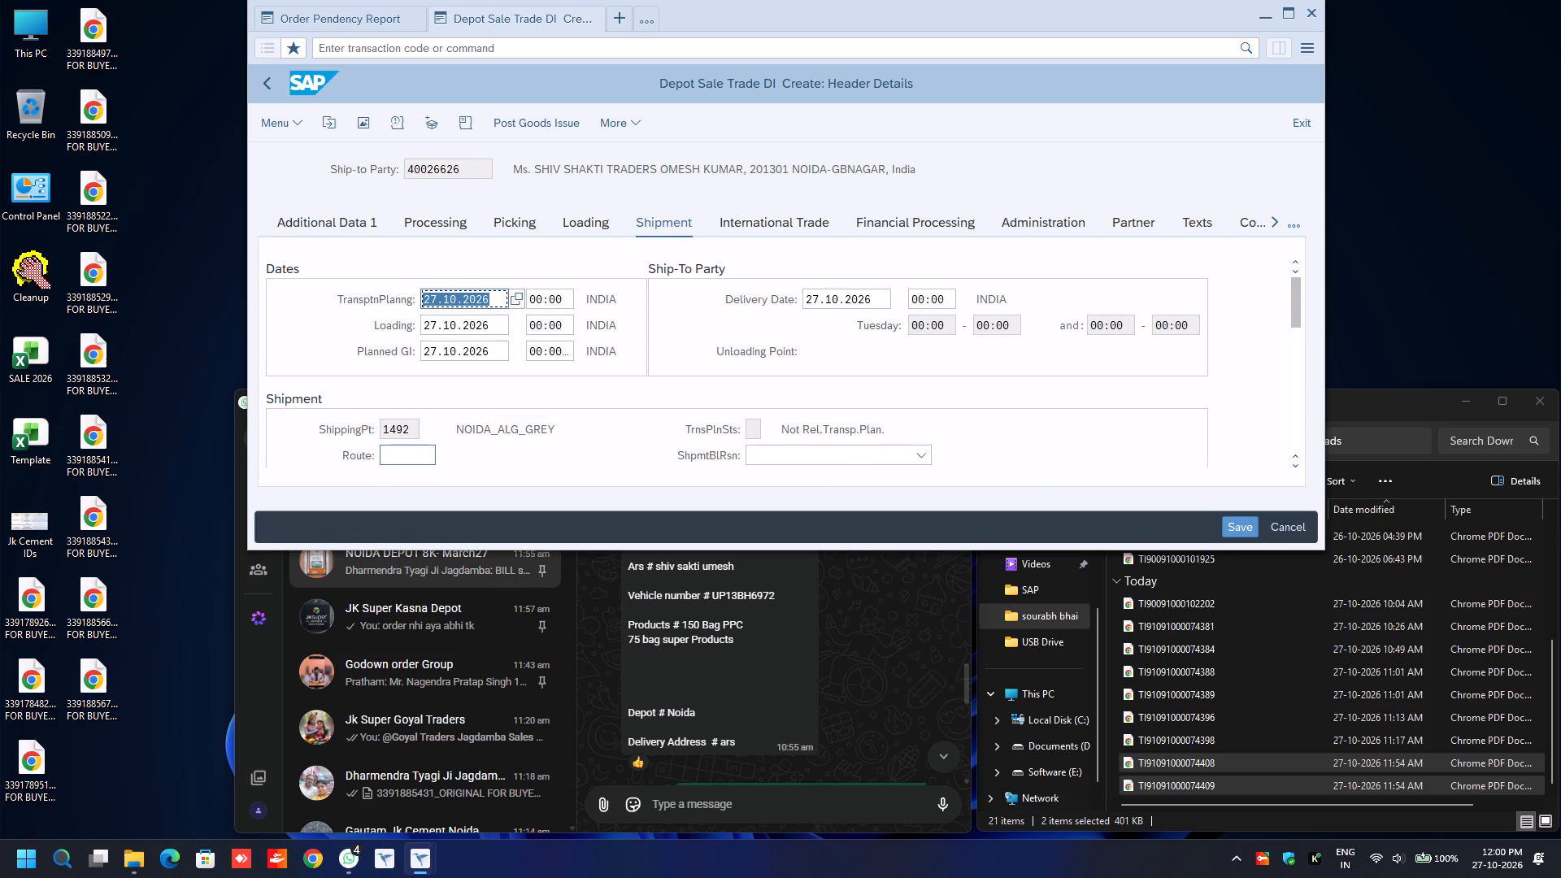
pyautogui.click(398, 455)
pyautogui.press('BackSpace')
pyautogui.press('Down')
pyautogui.press('Return')
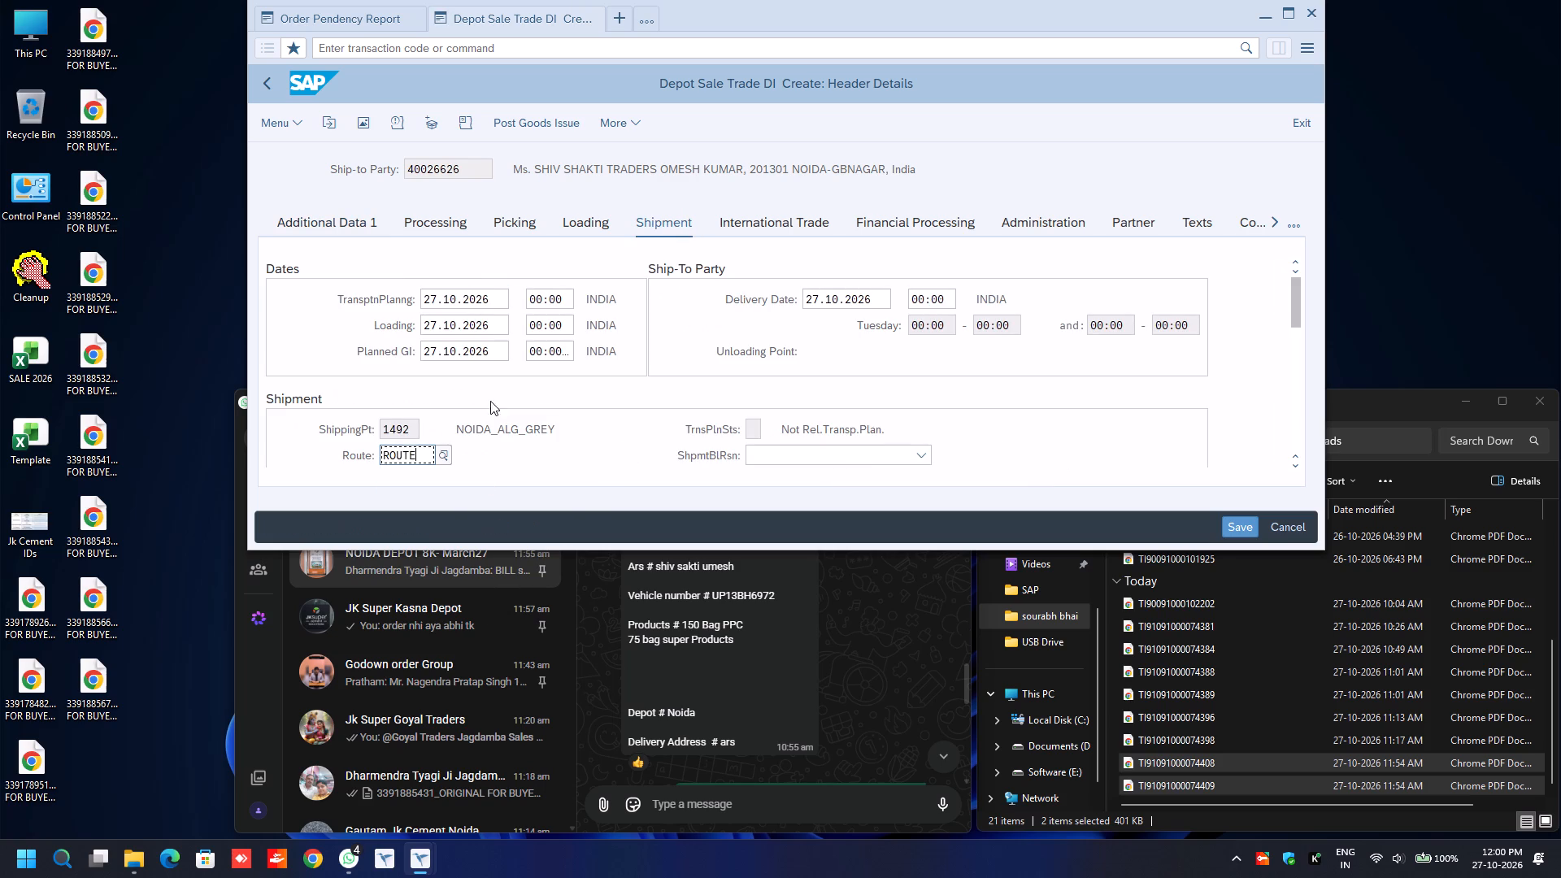
pyautogui.click(539, 120)
pyautogui.click(372, 17)
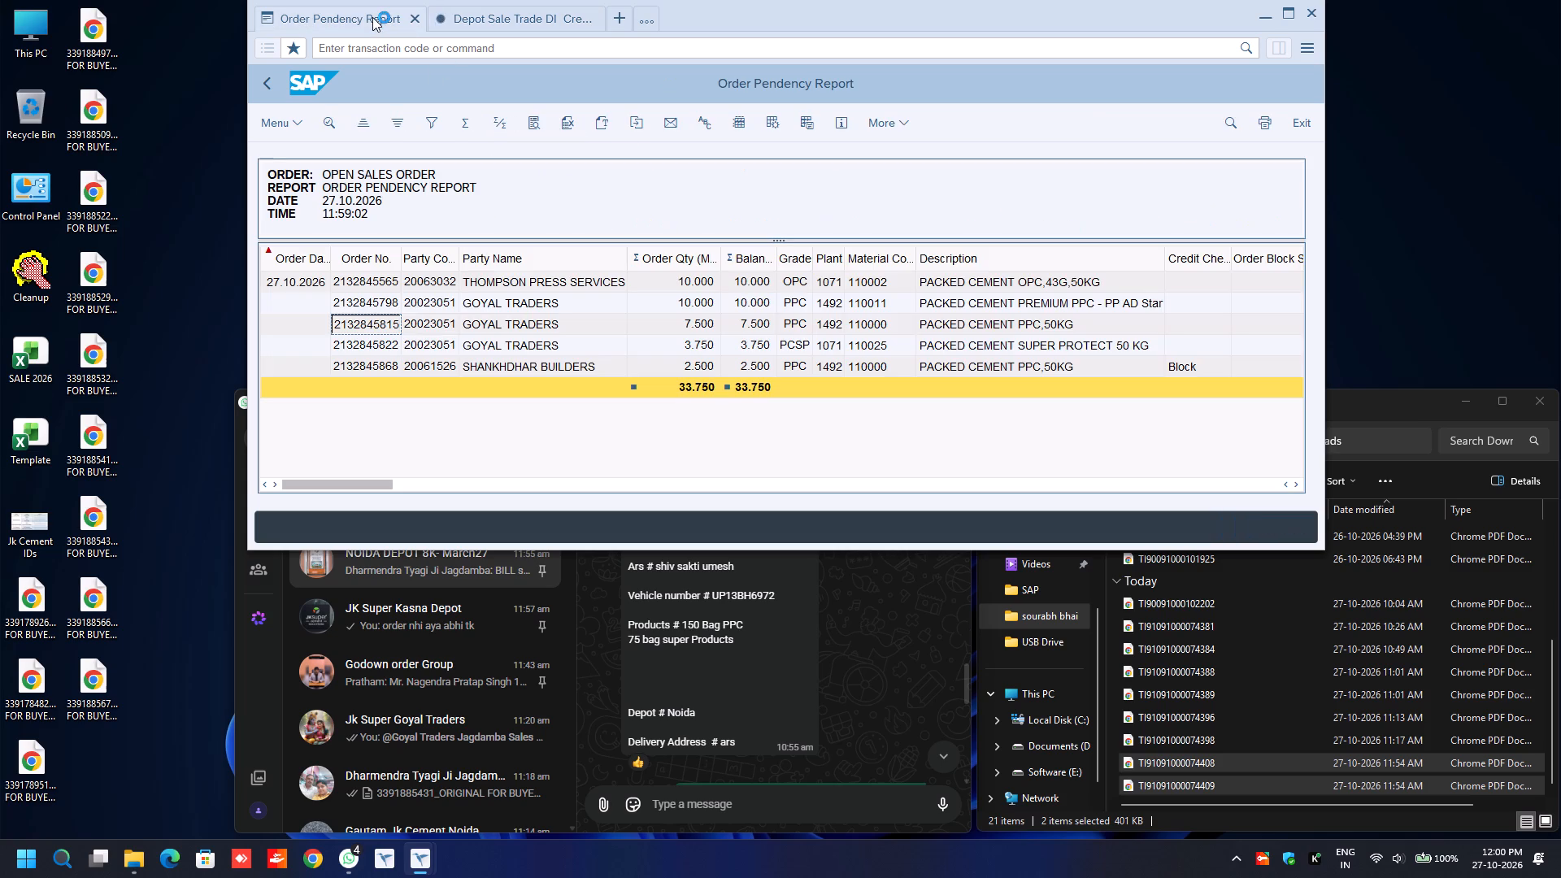
pyautogui.click(367, 346)
pyautogui.hotkey('ctrl', 'c')
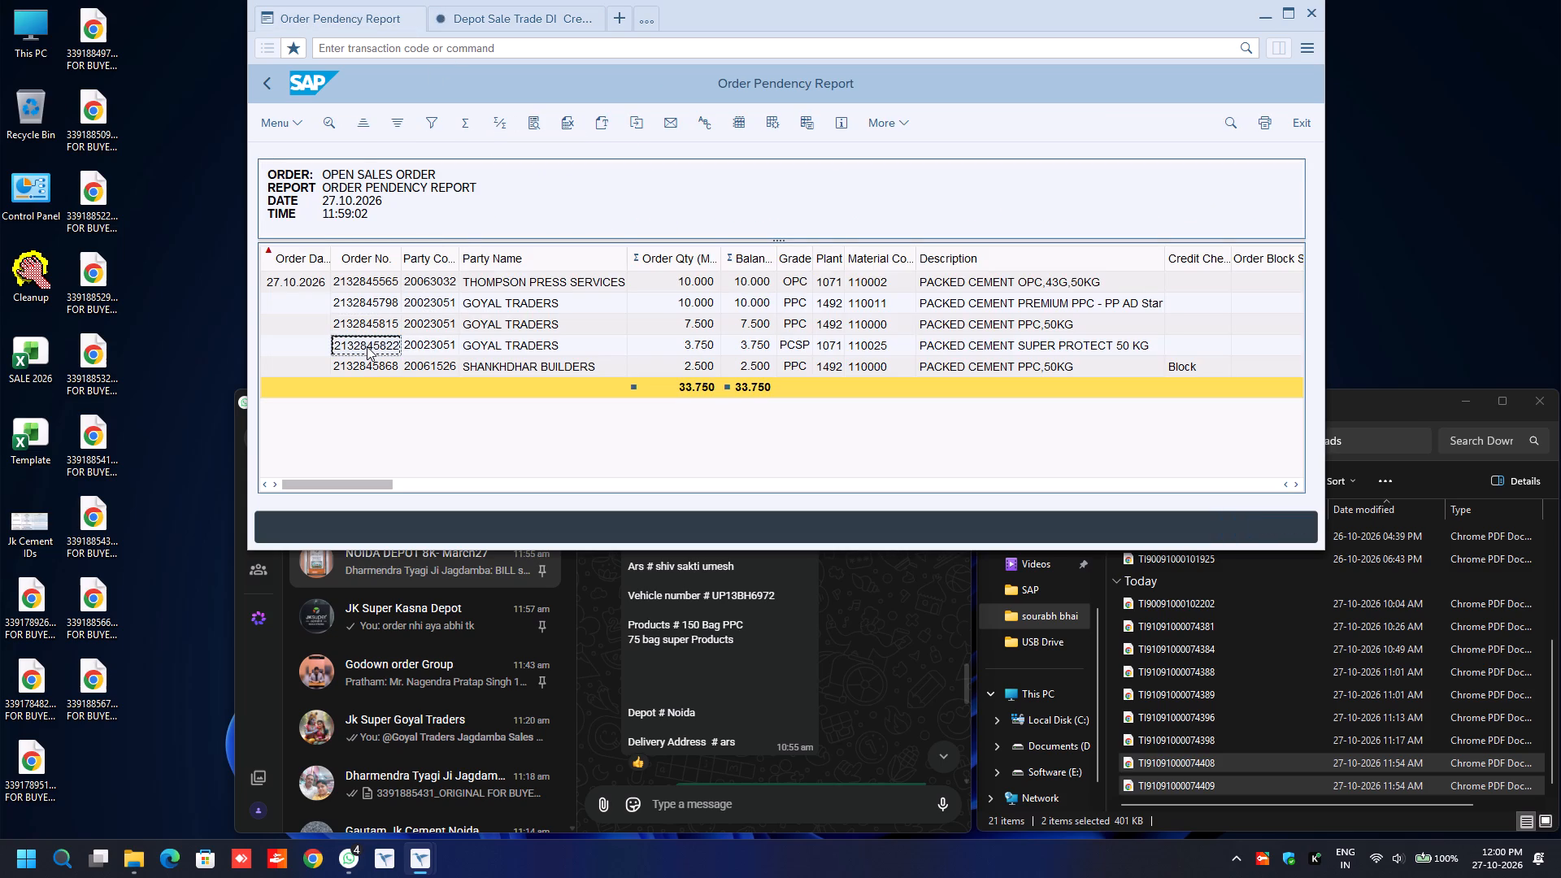
pyautogui.click(534, 11)
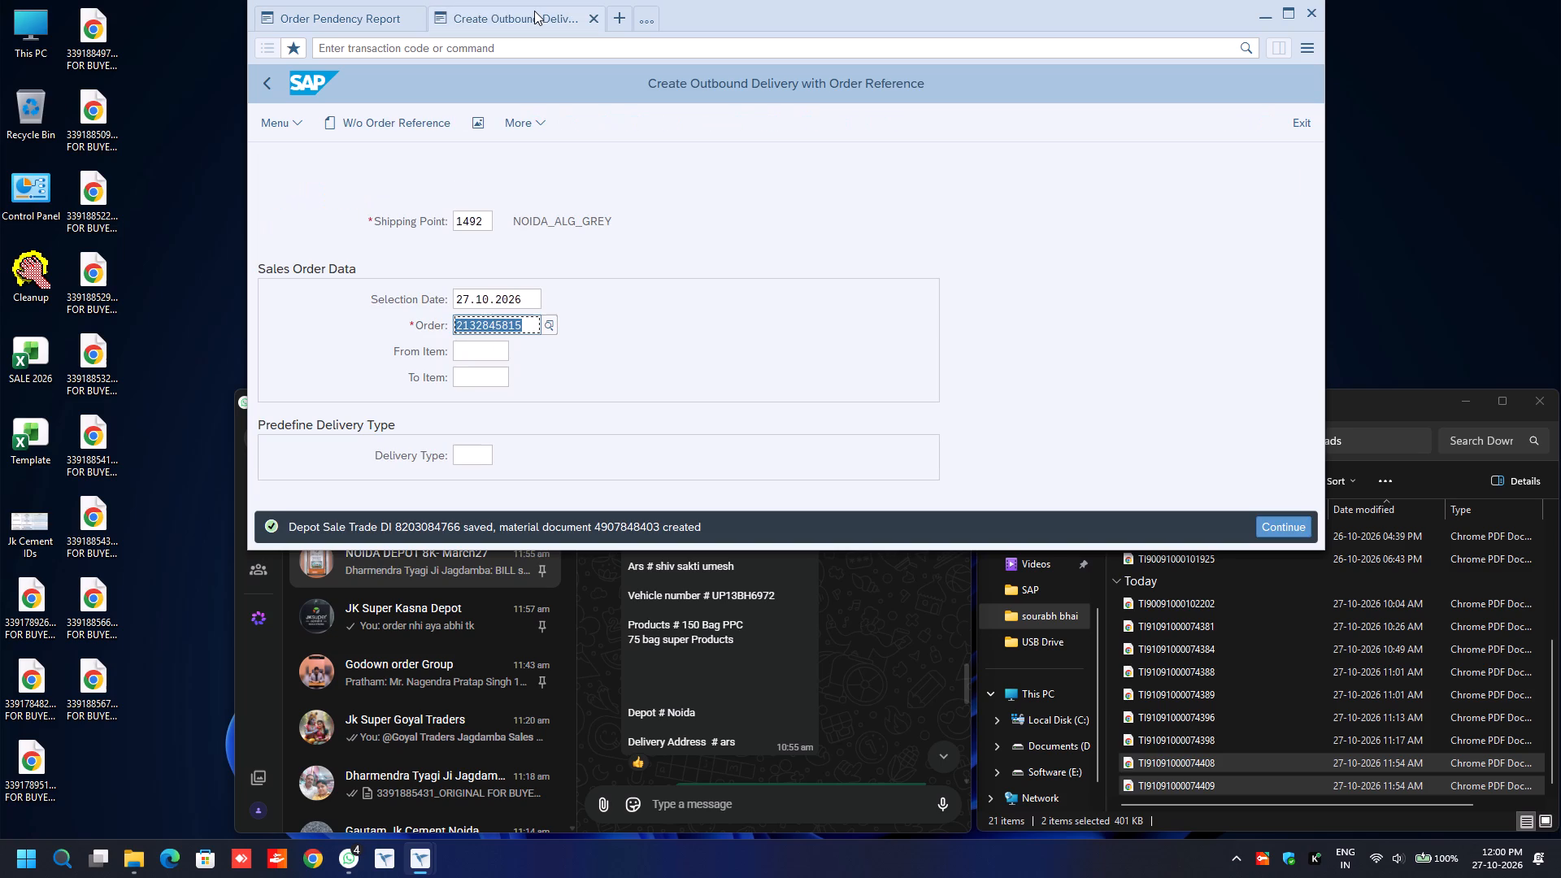
pyautogui.hotkey('ctrl', 'v')
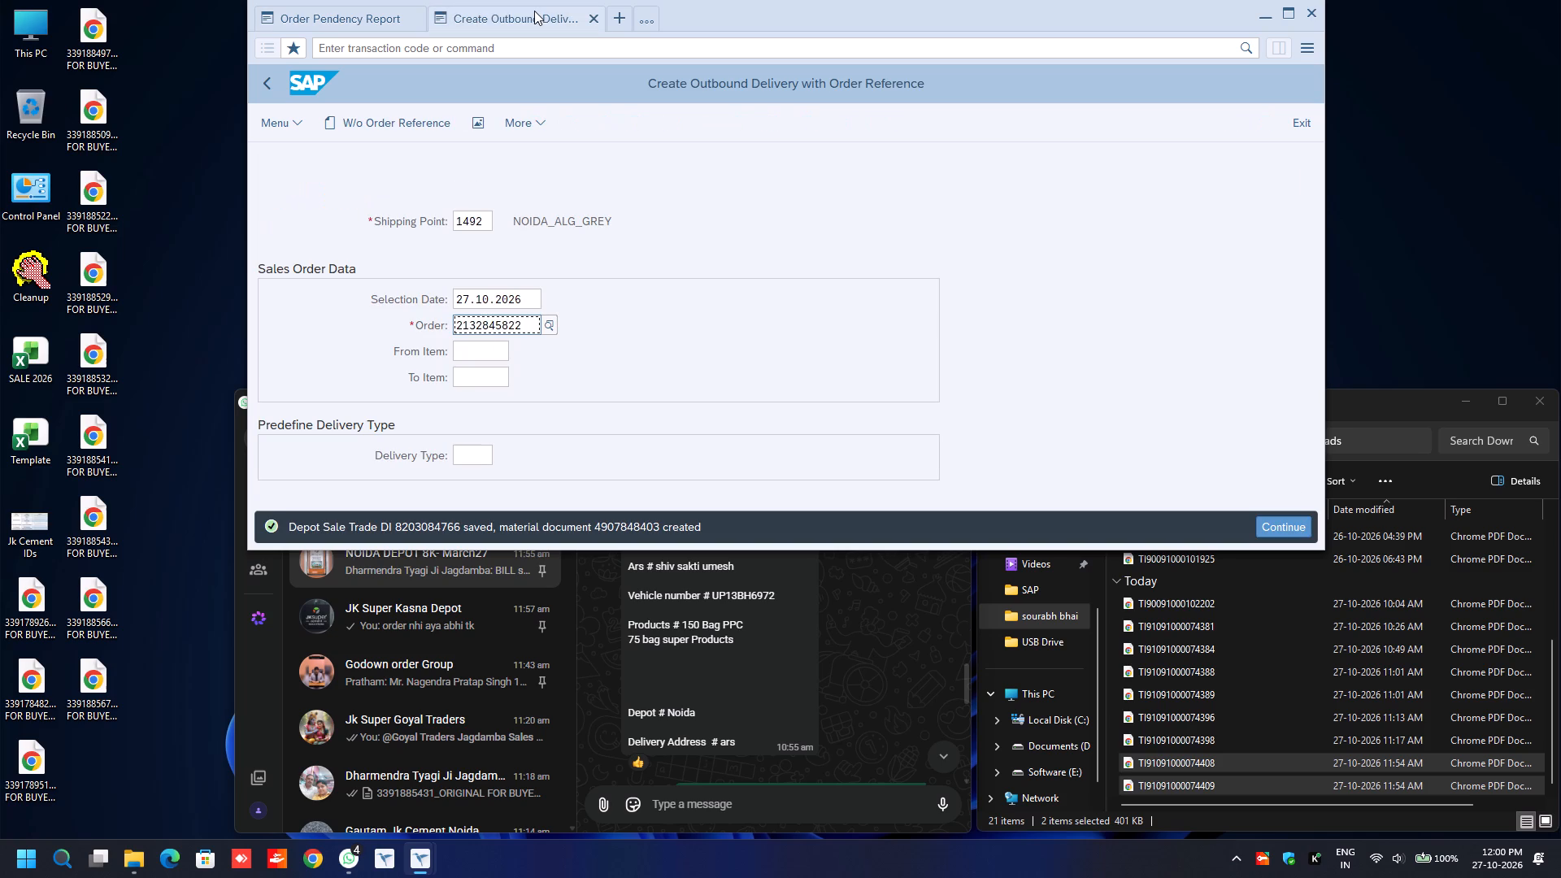
pyautogui.press('Up')
pyautogui.press('Up')
pyautogui.hotkey('ctrl', 'a')
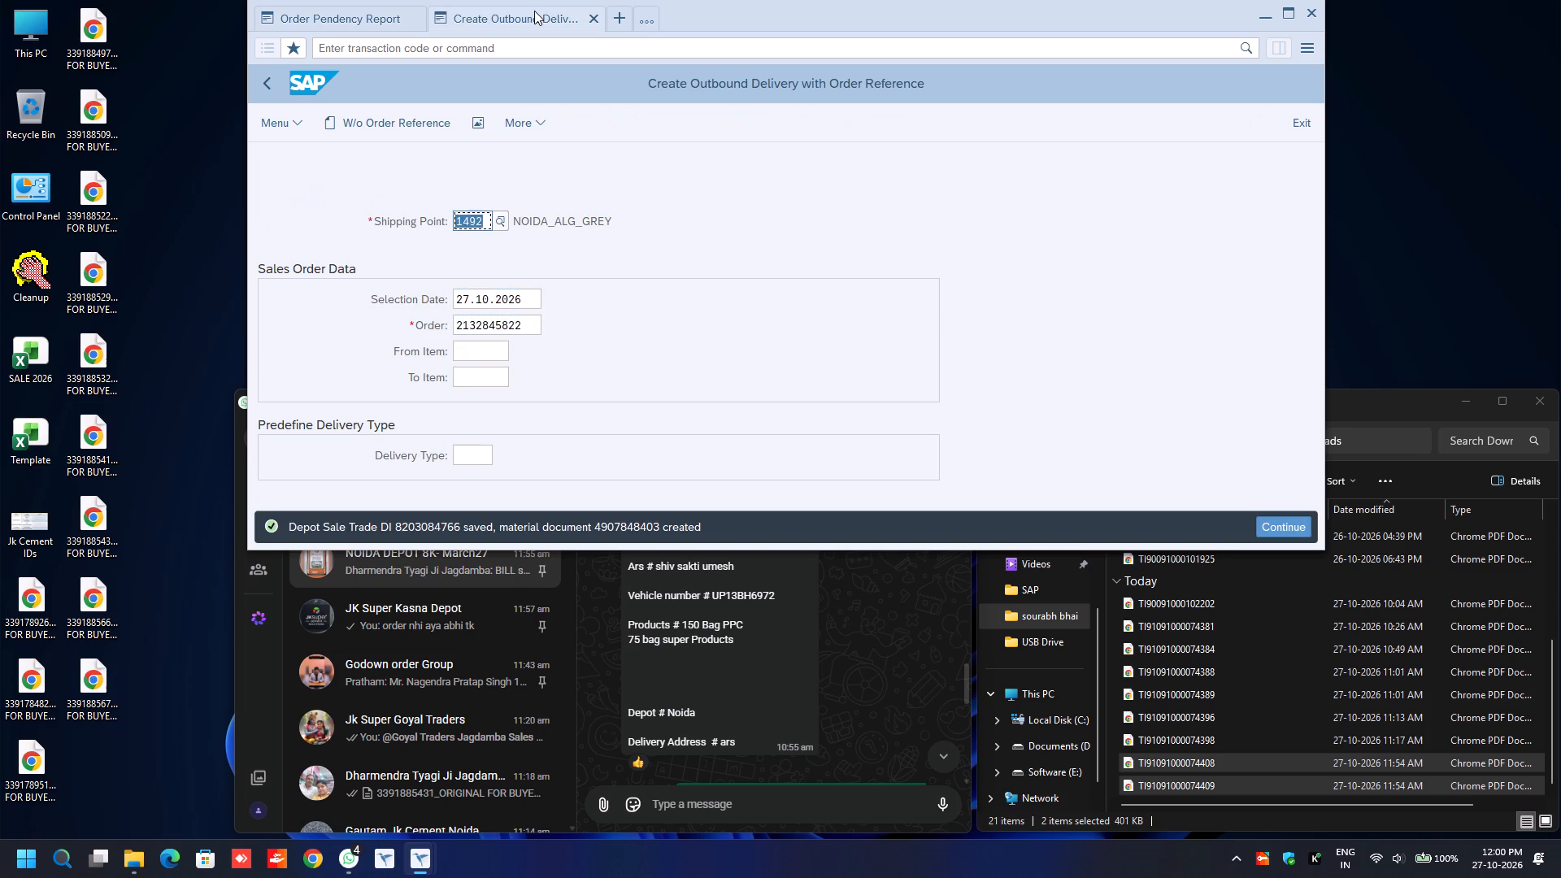
pyautogui.write('1071')
pyautogui.press('Return')
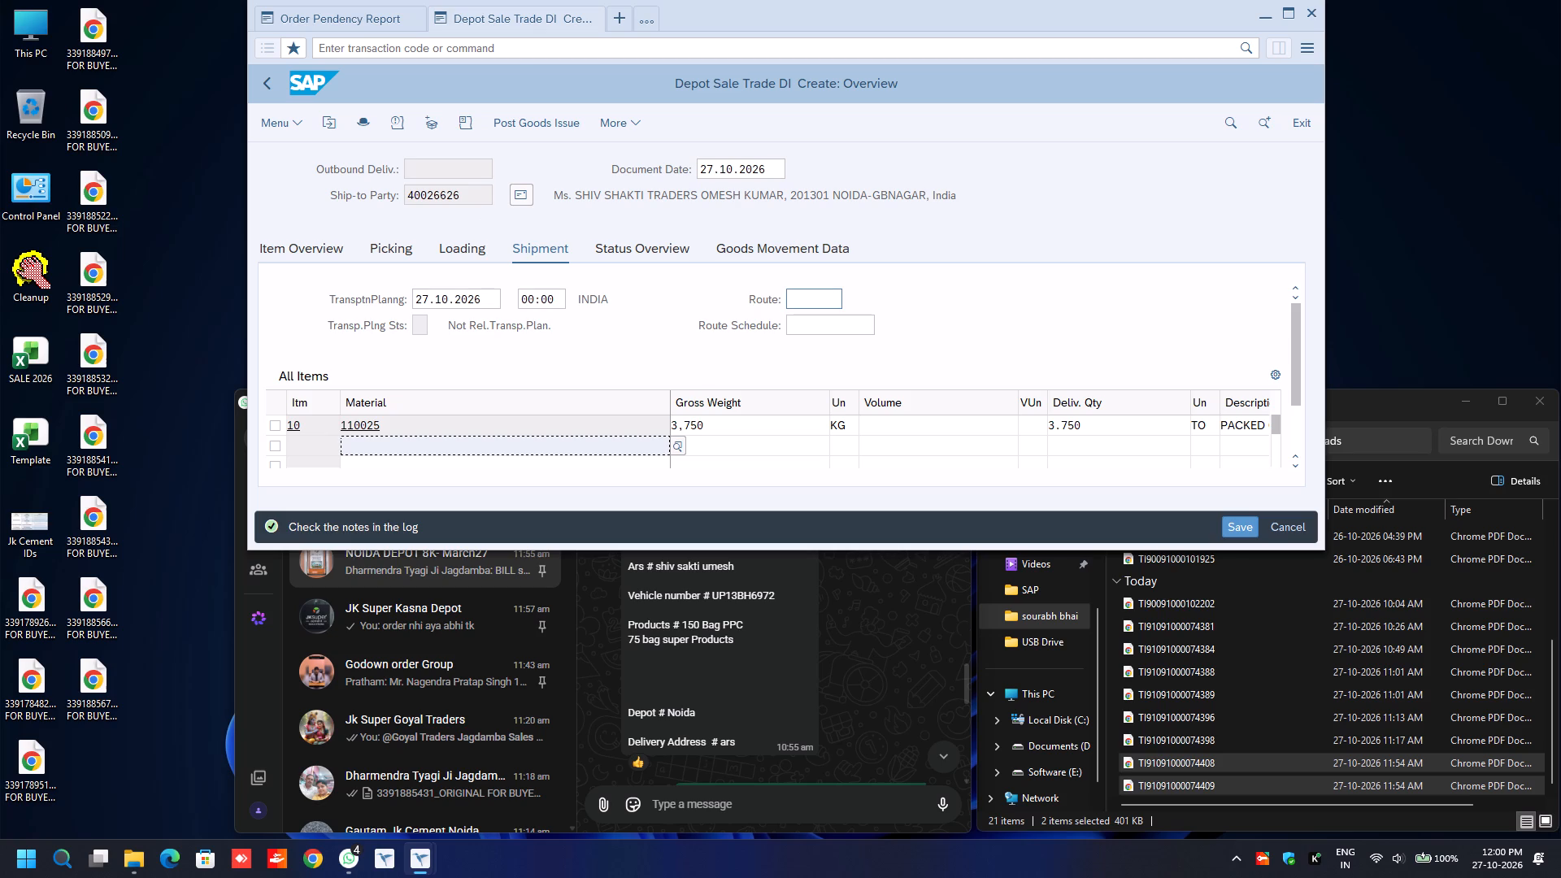
# Set the shipment route of the new delivery to ROUTE.
pyautogui.click(811, 296)
pyautogui.press('BackSpace')
pyautogui.press('Down')
pyautogui.press('Return')
# Enter picked quantity 3.750 and batch 1001-1071 for item 10, material 110025.
pyautogui.click(378, 244)
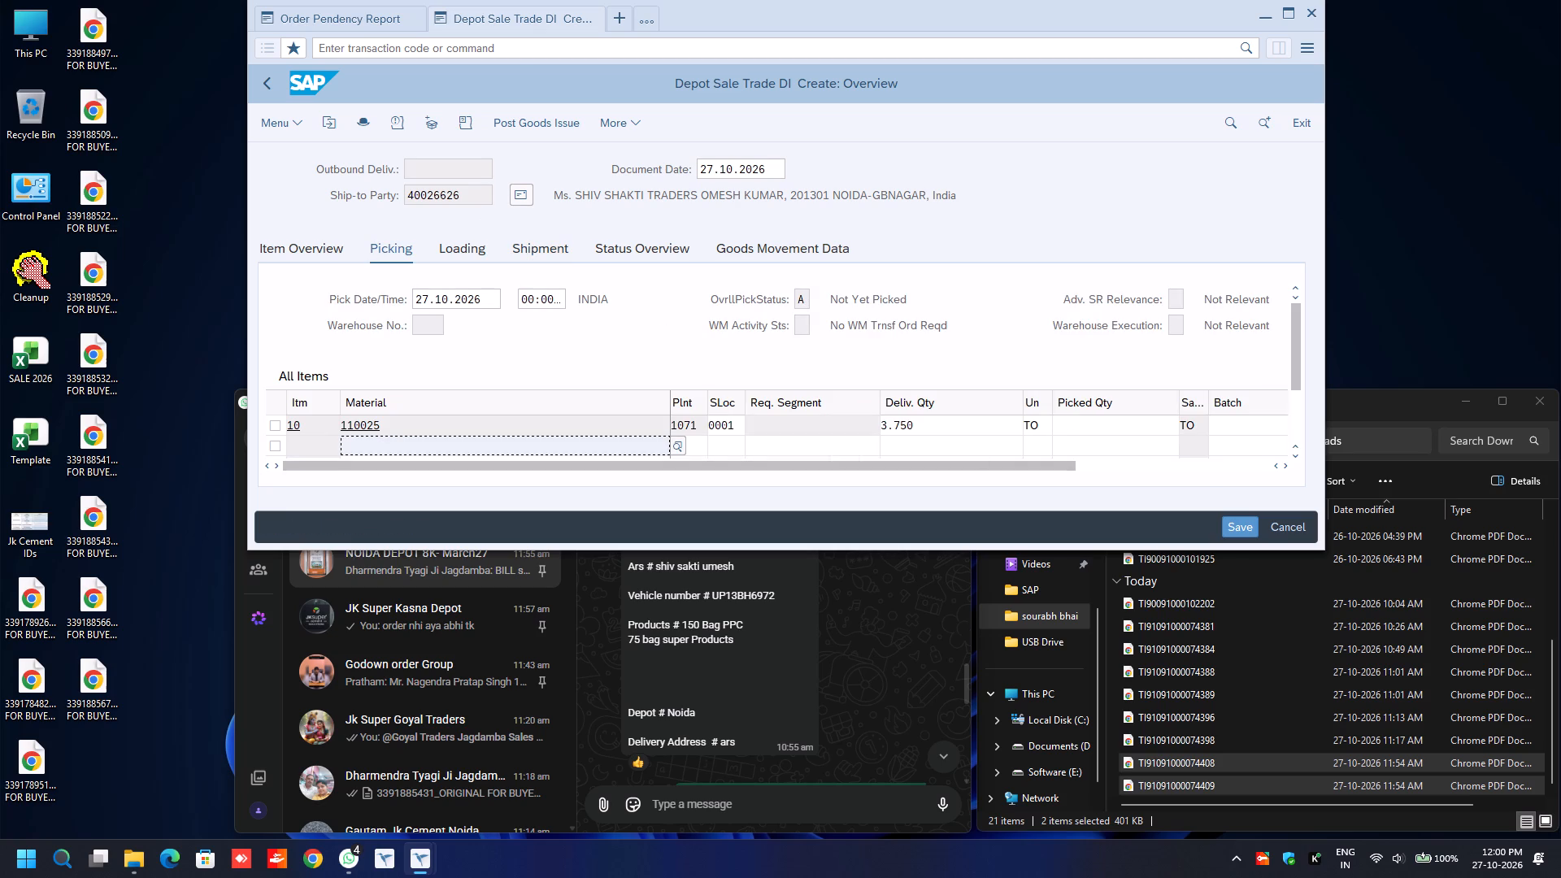
pyautogui.click(1105, 428)
pyautogui.write('3.750')
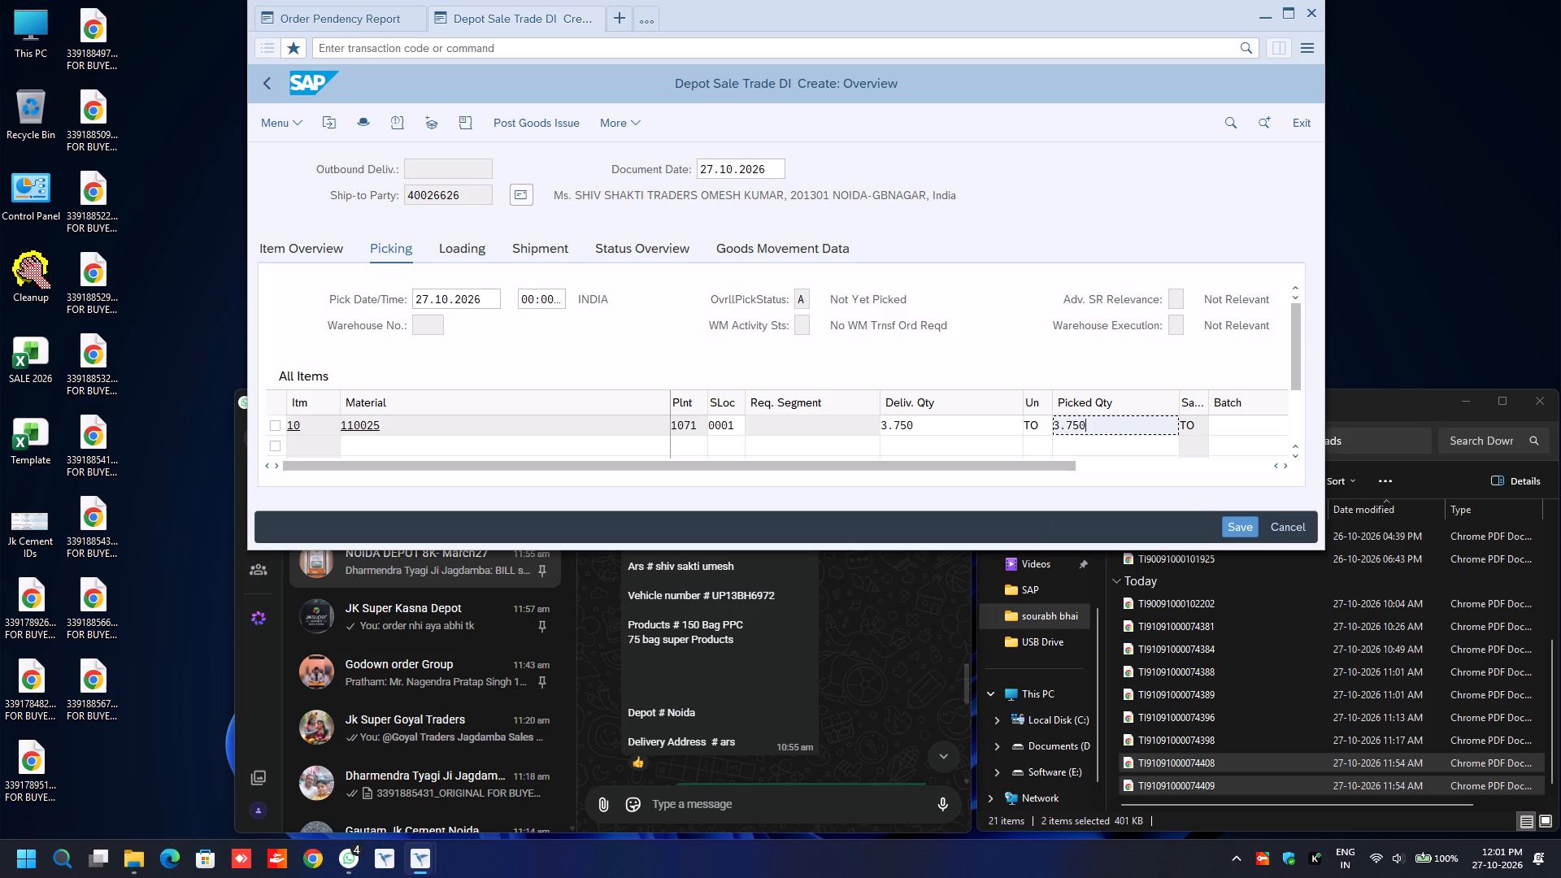
pyautogui.press('Tab')
pyautogui.write('100')
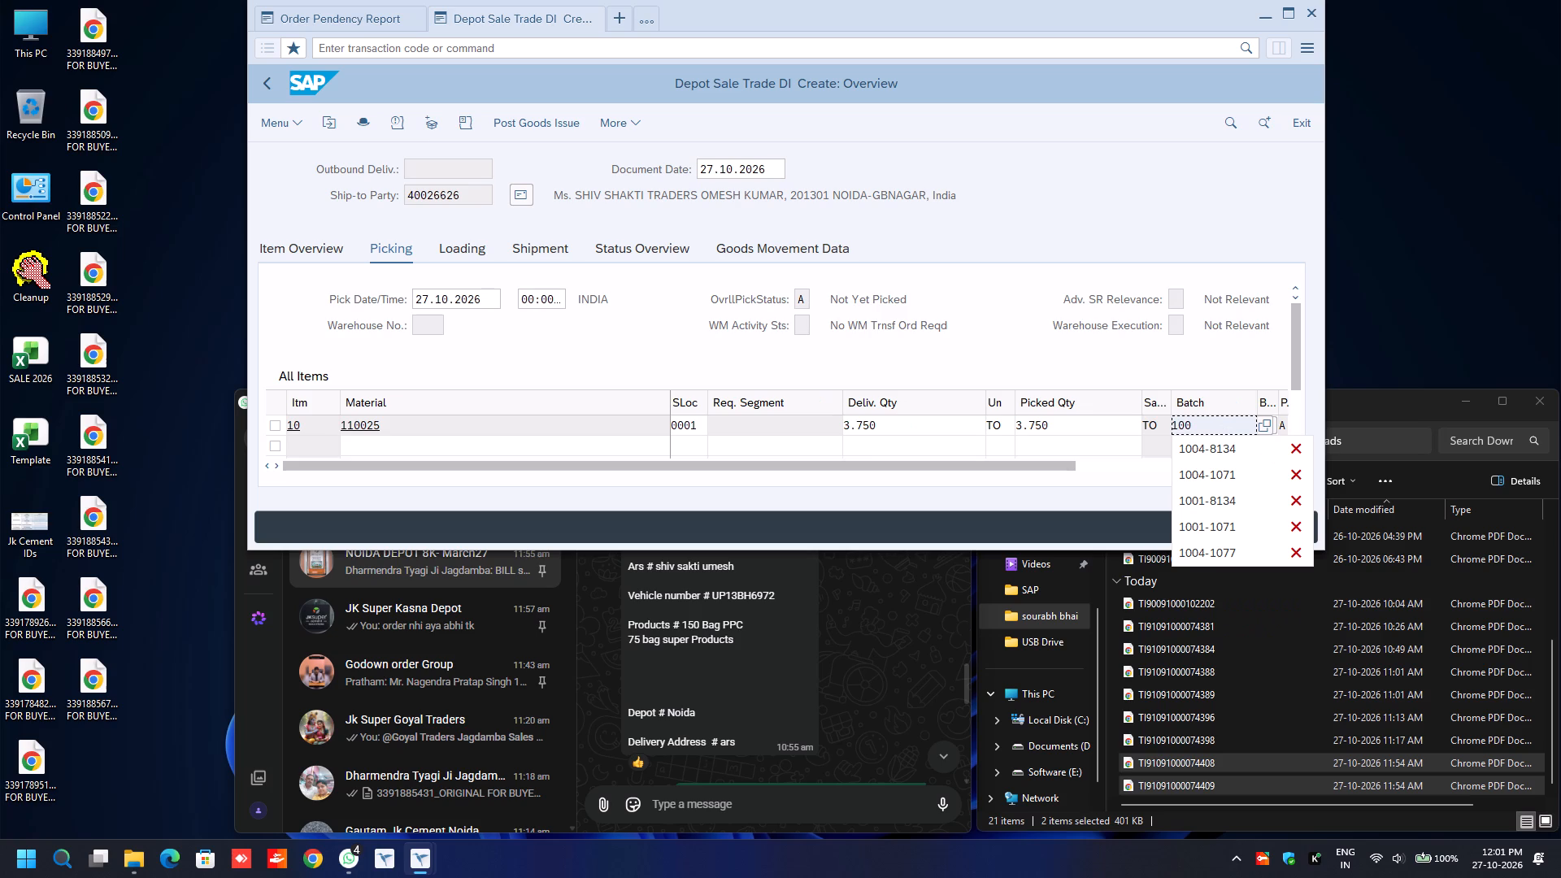
pyautogui.press('1')
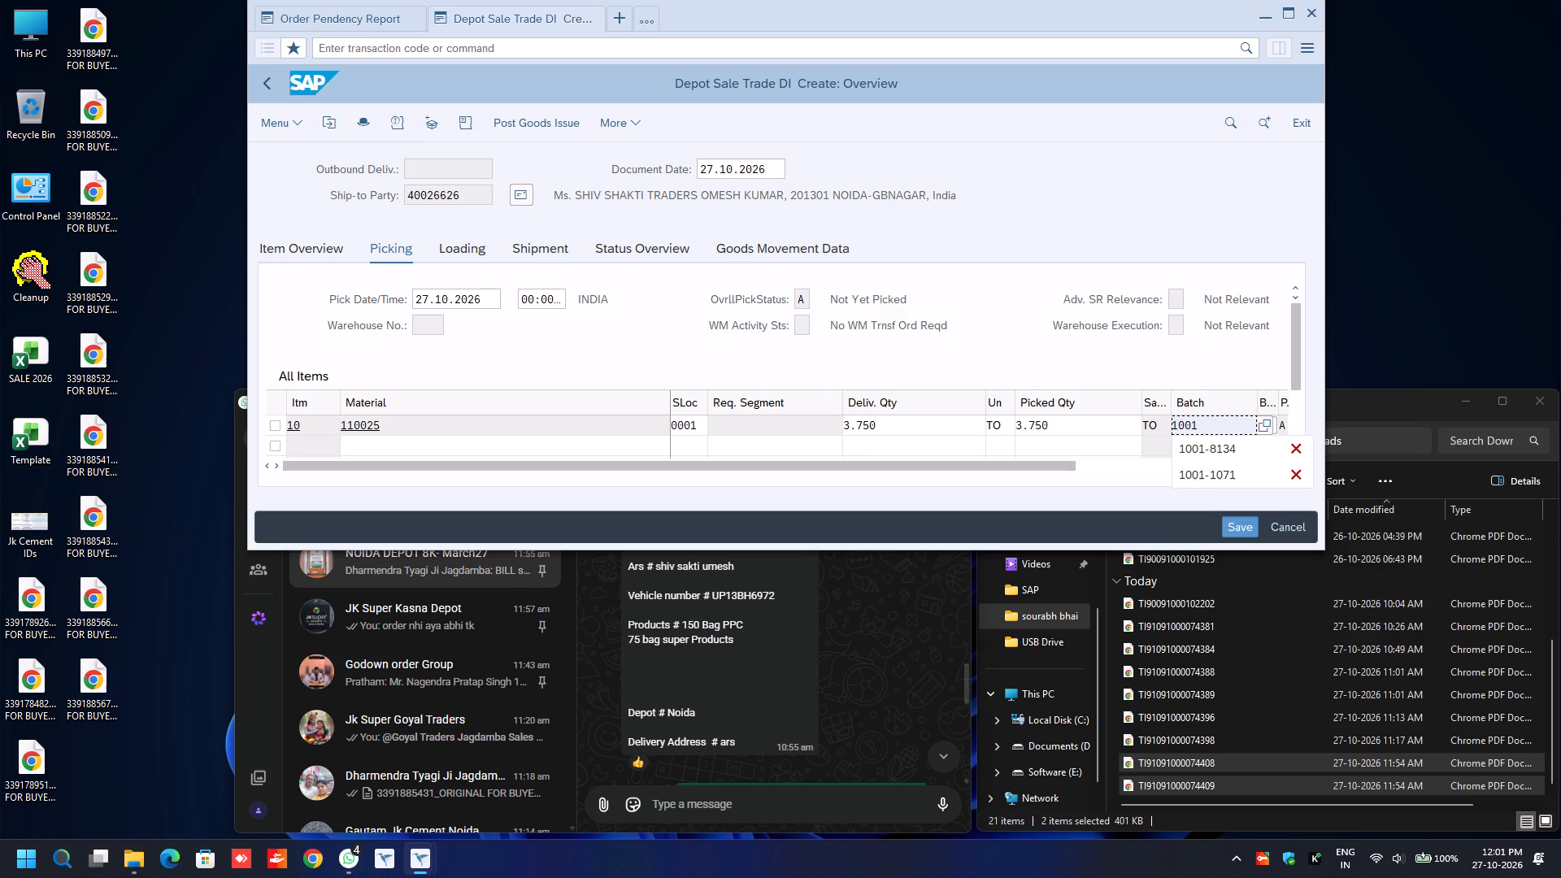
pyautogui.press('Down')
pyautogui.press('Down')
pyautogui.press('Return')
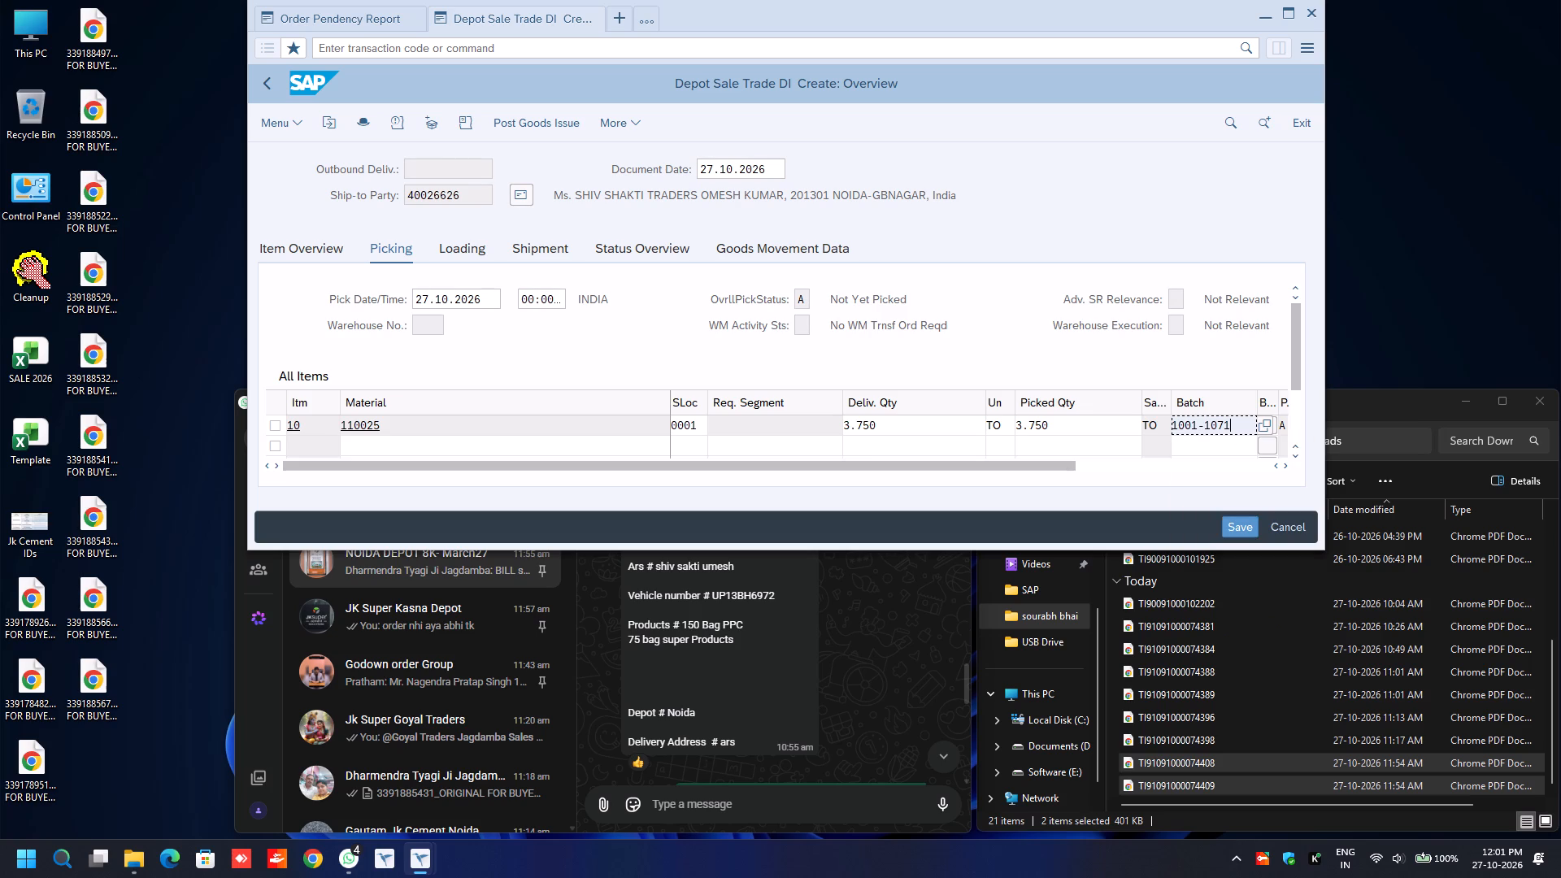
# In the header's additional data, set the transport mode to ROAD and fill the factory Road Transporter1 code from its earlier entries.
pyautogui.press('F8')
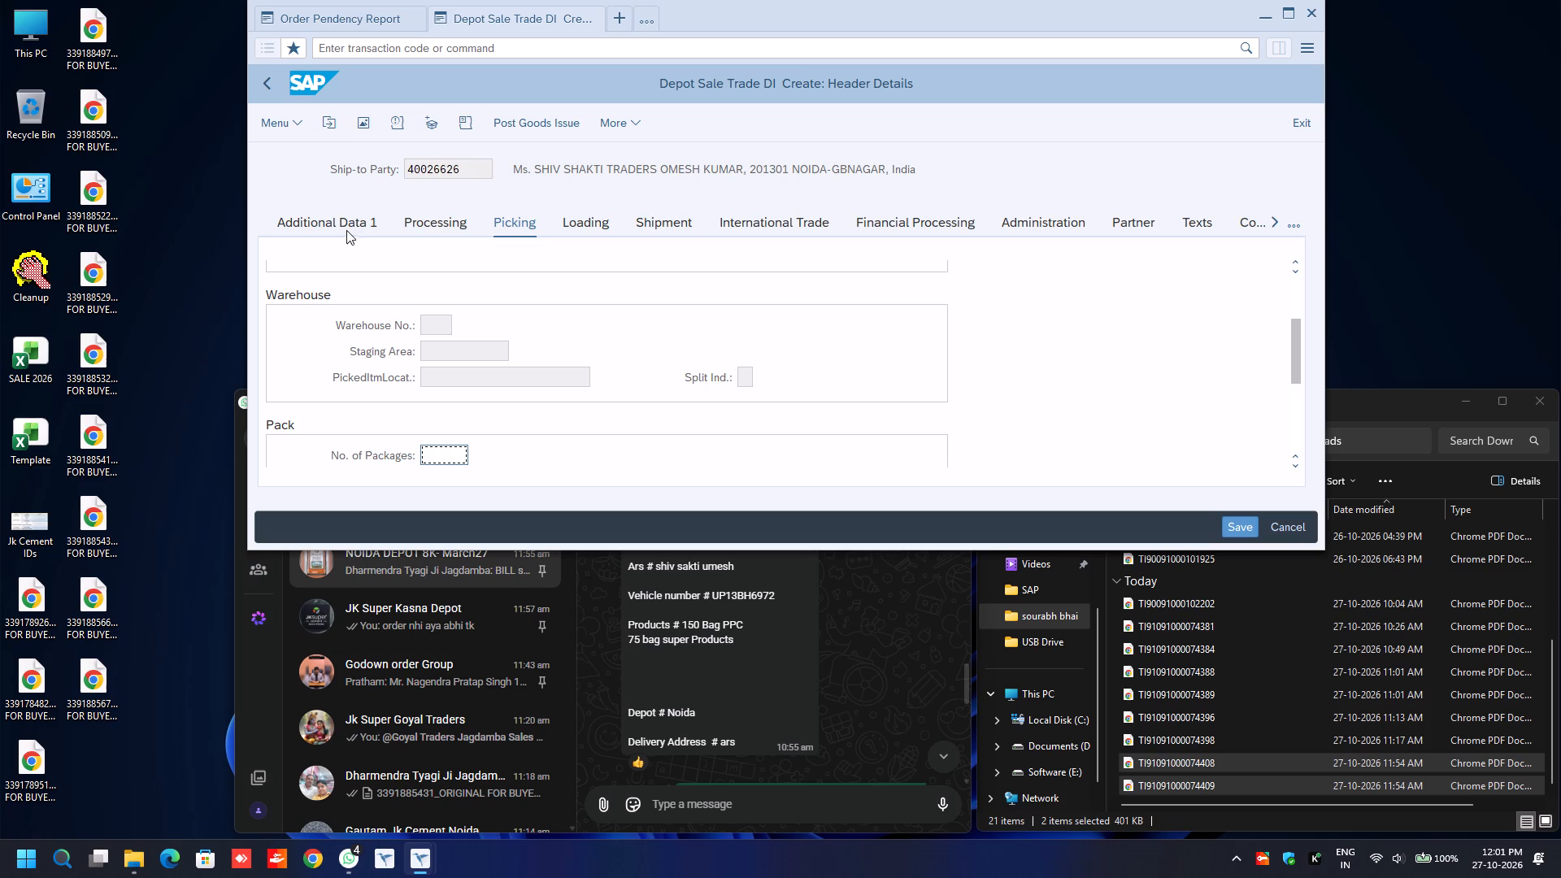
pyautogui.click(346, 219)
pyautogui.click(563, 326)
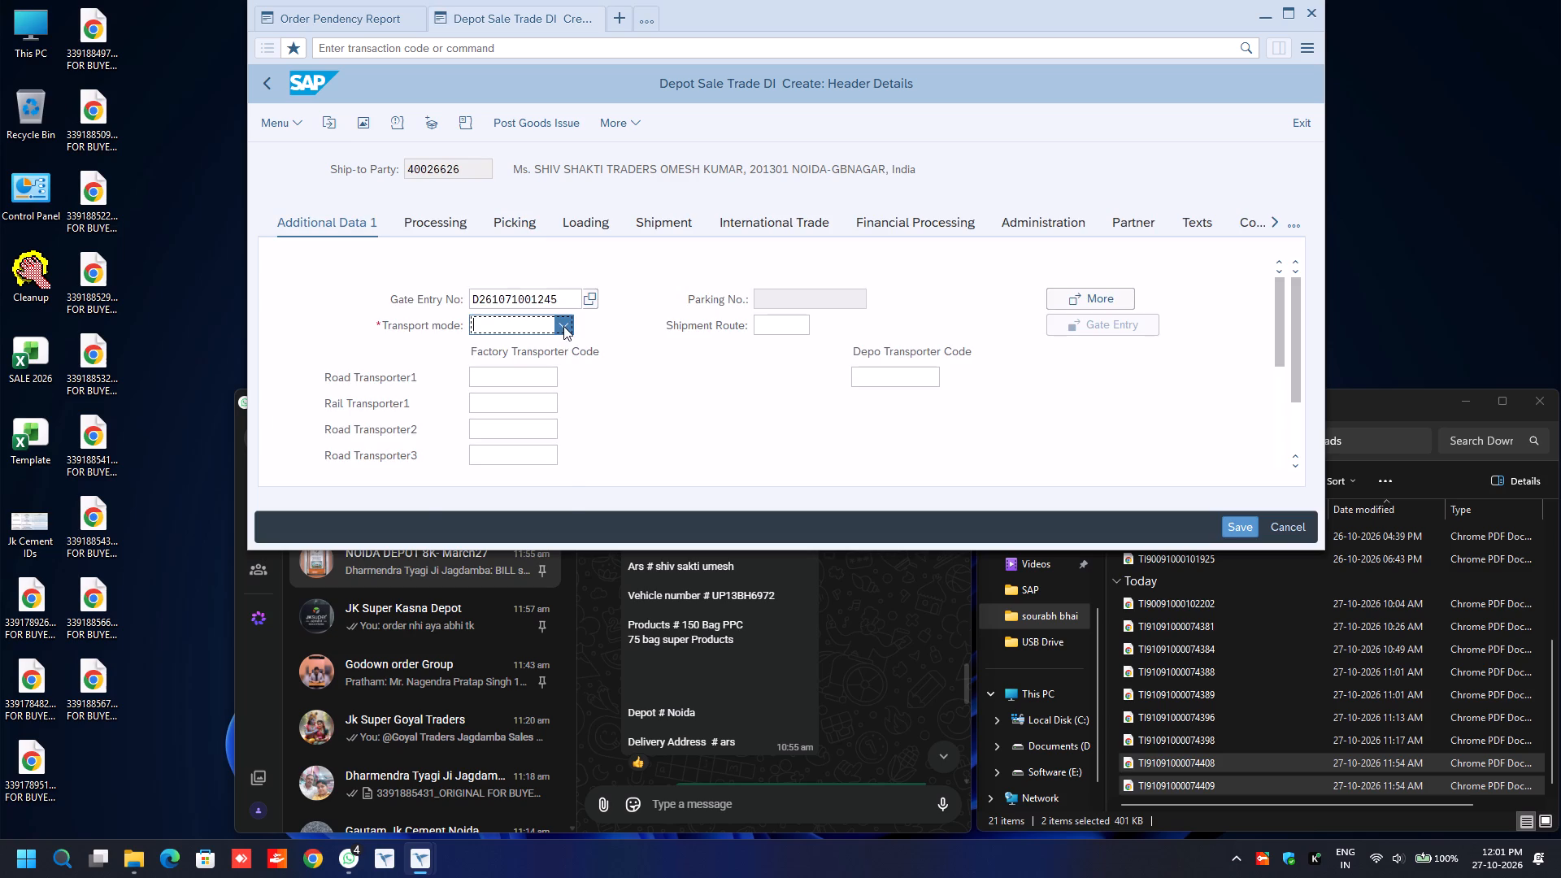
pyautogui.click(523, 405)
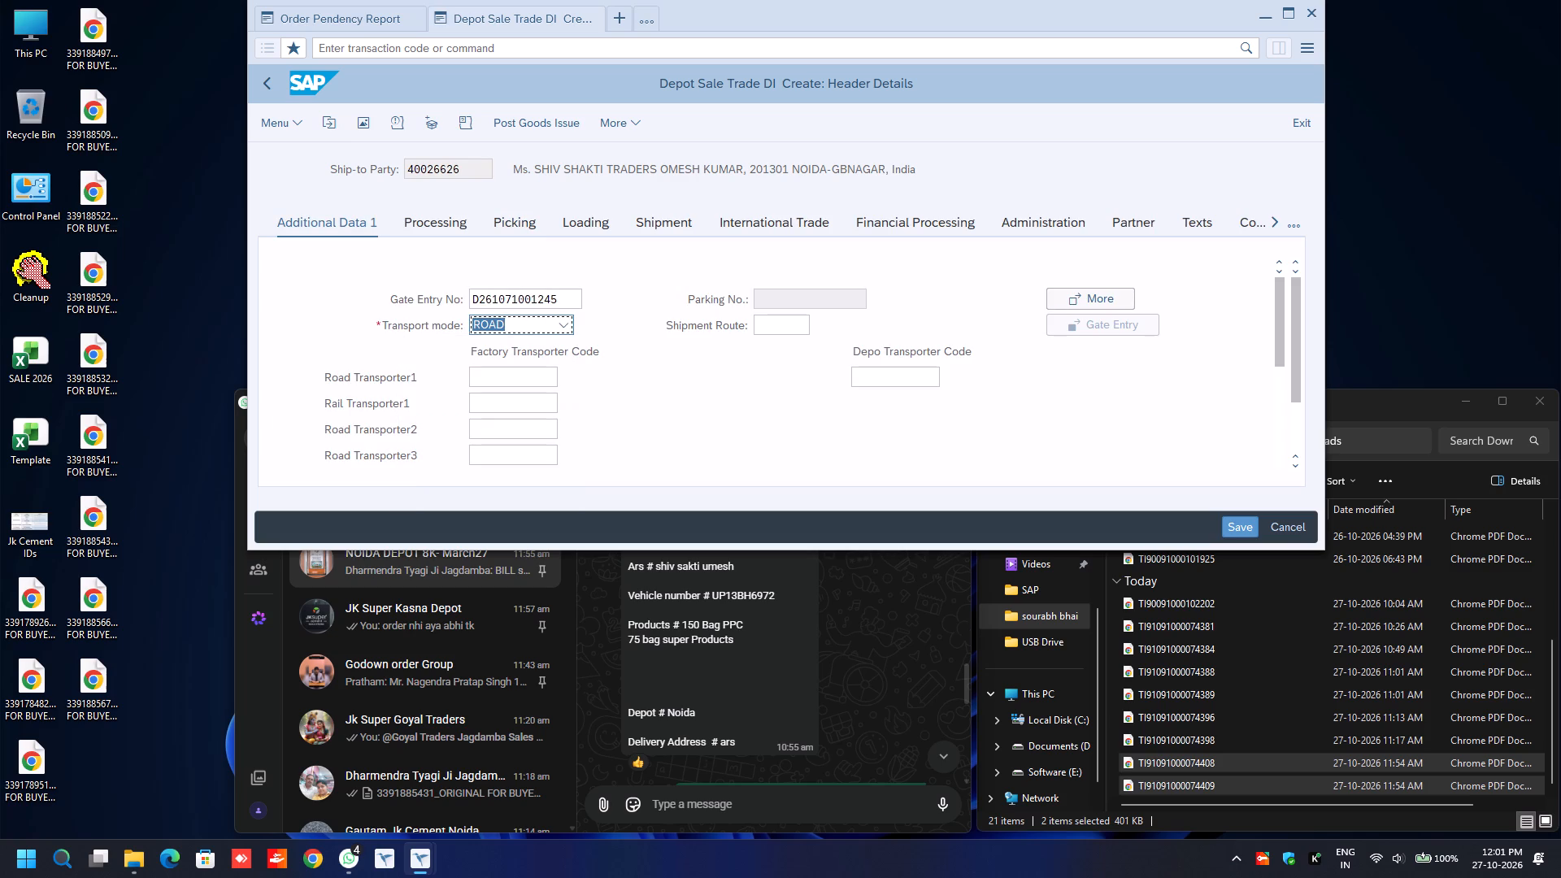
pyautogui.click(533, 375)
pyautogui.press('BackSpace')
pyautogui.press('Down')
pyautogui.press('Return')
pyautogui.press('Return')
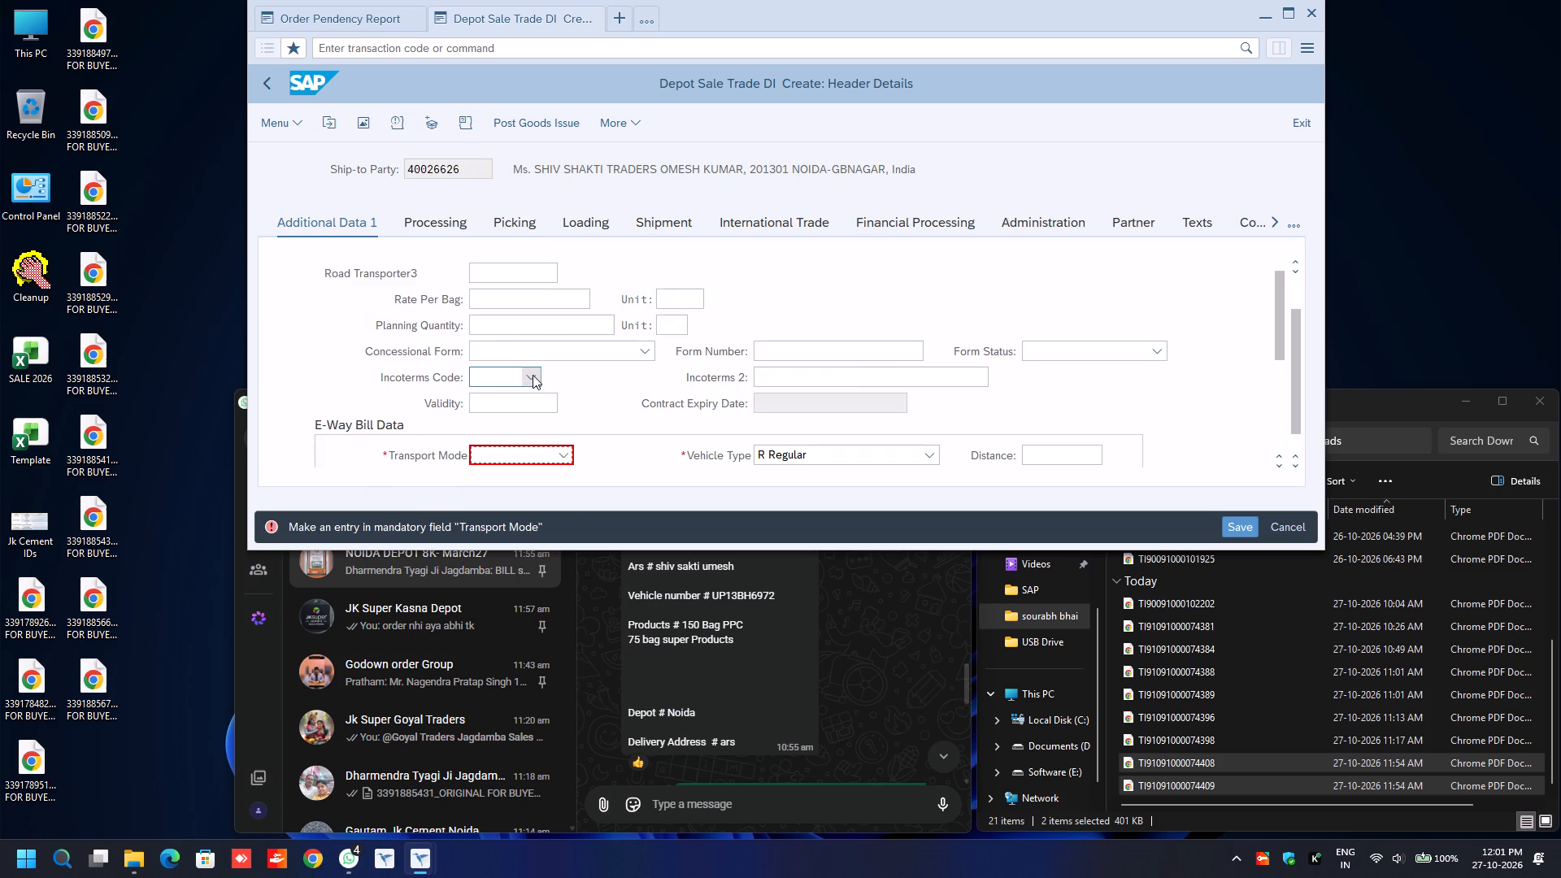
# Set the e-way bill transport mode to Road and the distance to 30.
pyautogui.write('ro')
pyautogui.press('Tab')
pyautogui.press('Tab')
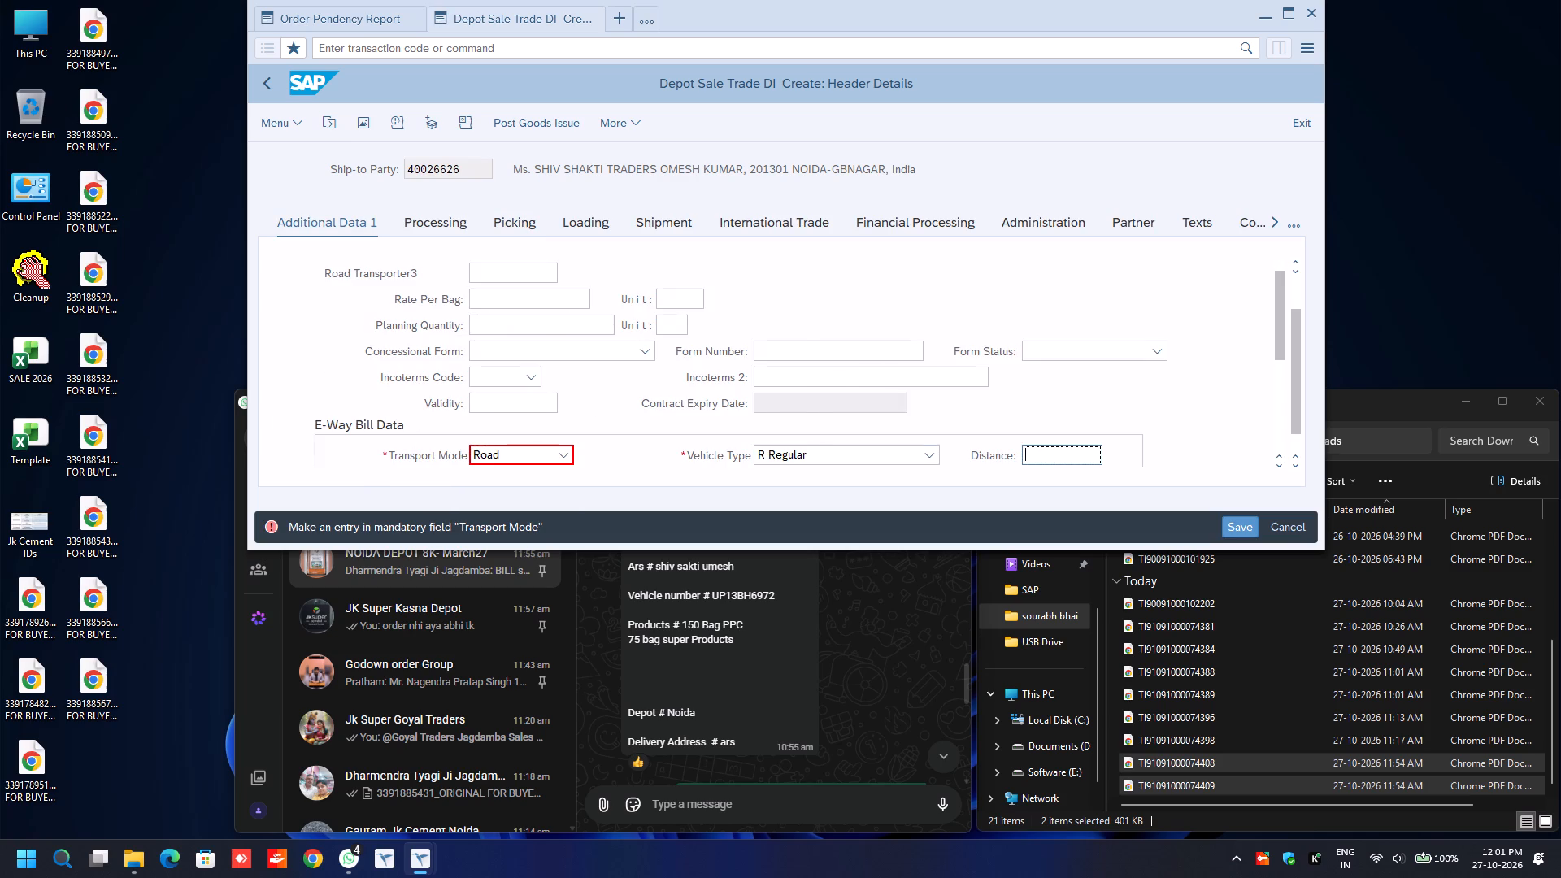
pyautogui.press('BackSpace')
pyautogui.press('Down')
pyautogui.press('Return')
pyautogui.press('Down')
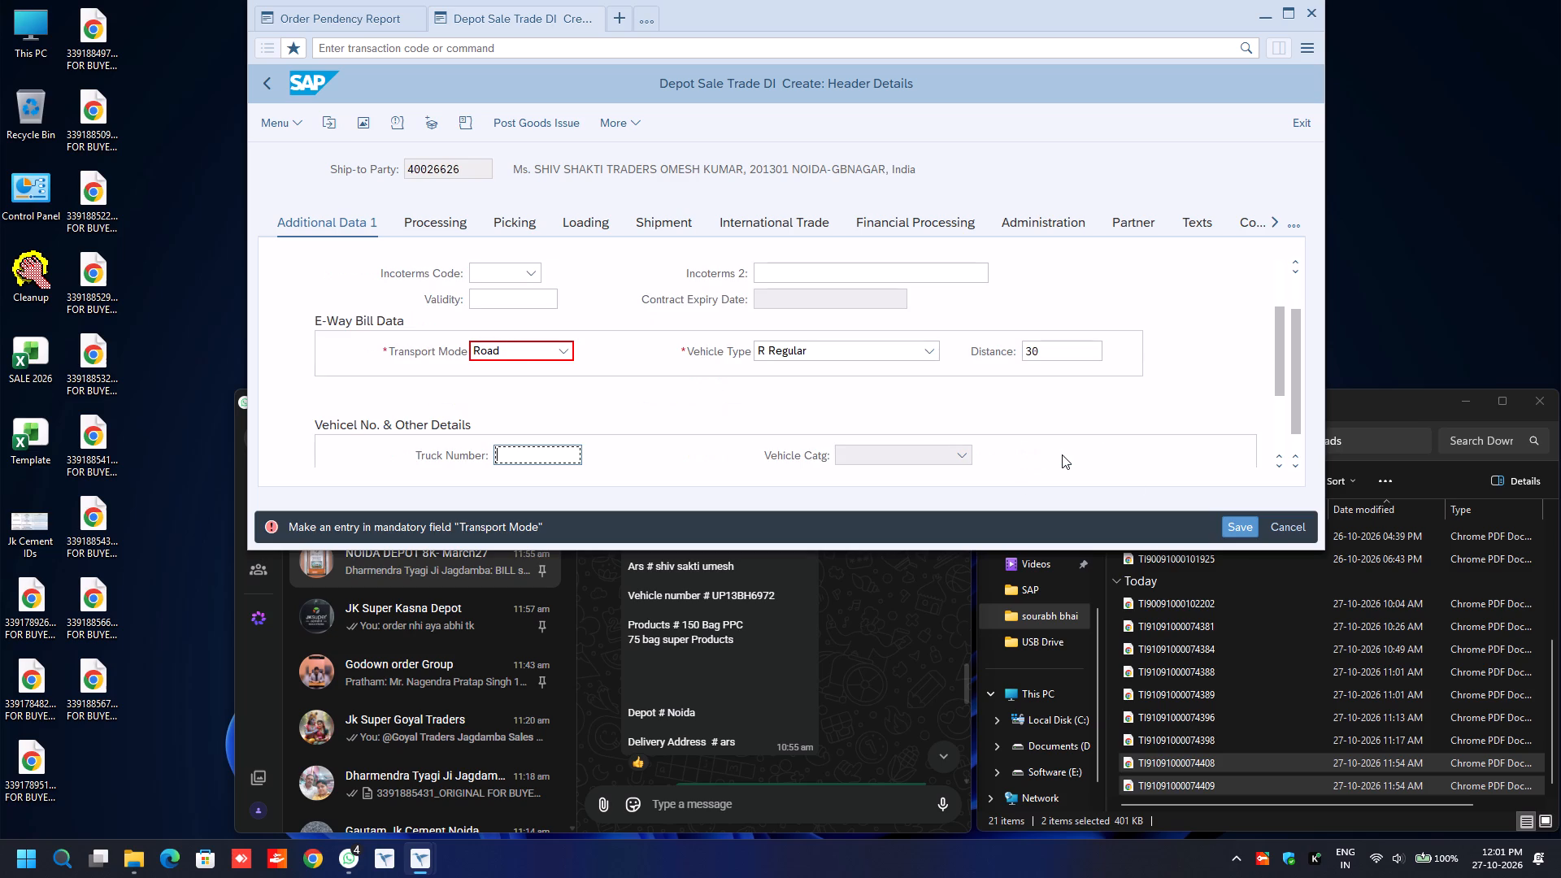
pyautogui.press('BackSpace')
pyautogui.press('Down')
pyautogui.press('Return')
pyautogui.press('Down')
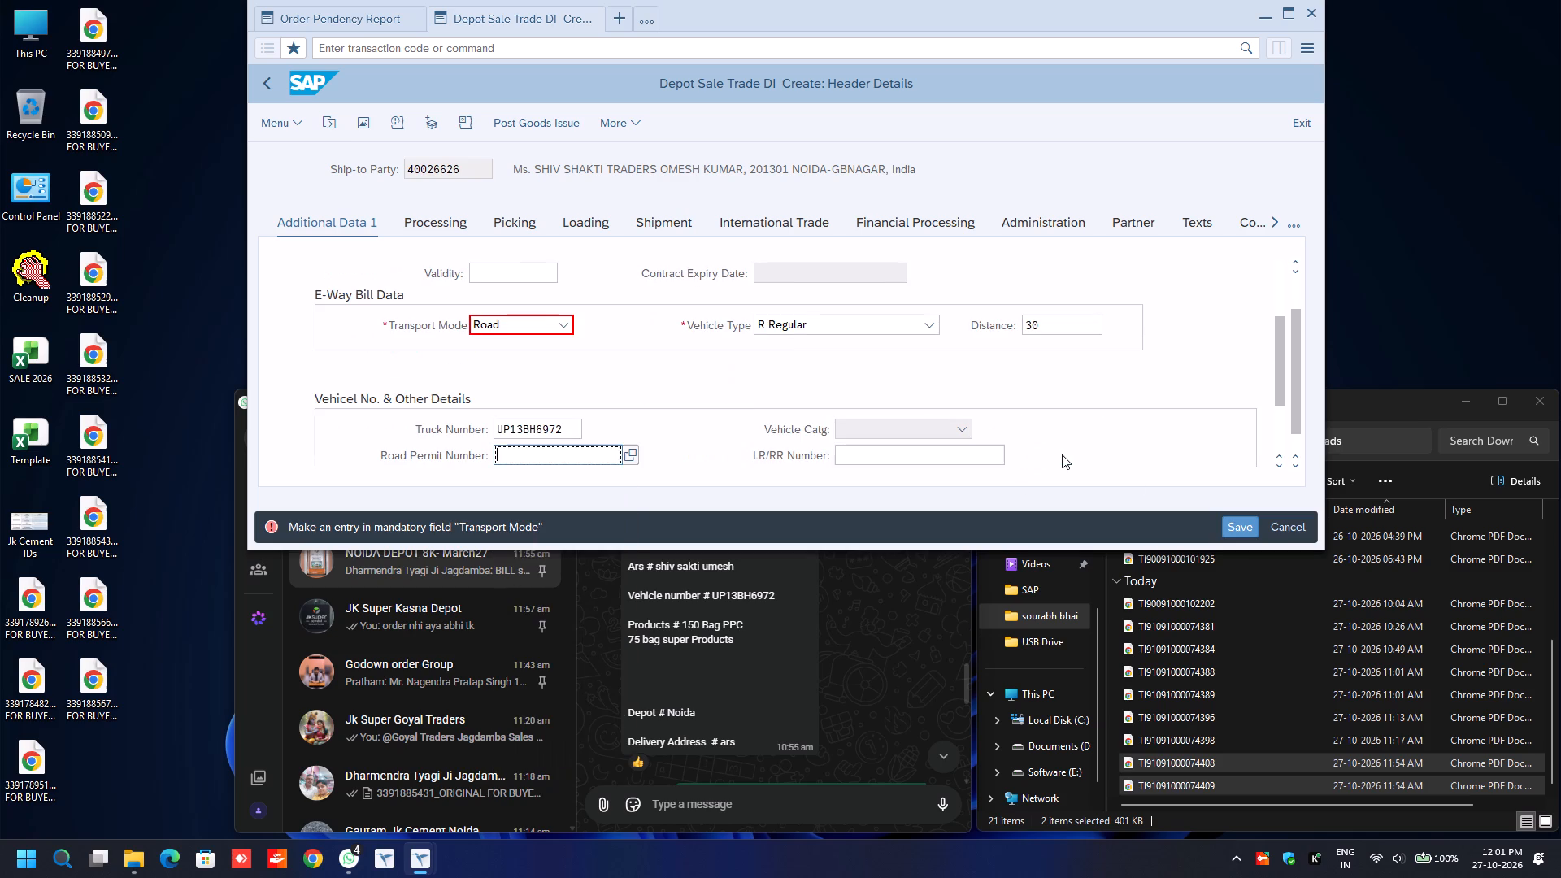
pyautogui.press('Tab')
pyautogui.press('BackSpace')
pyautogui.press('Down')
pyautogui.press('Return')
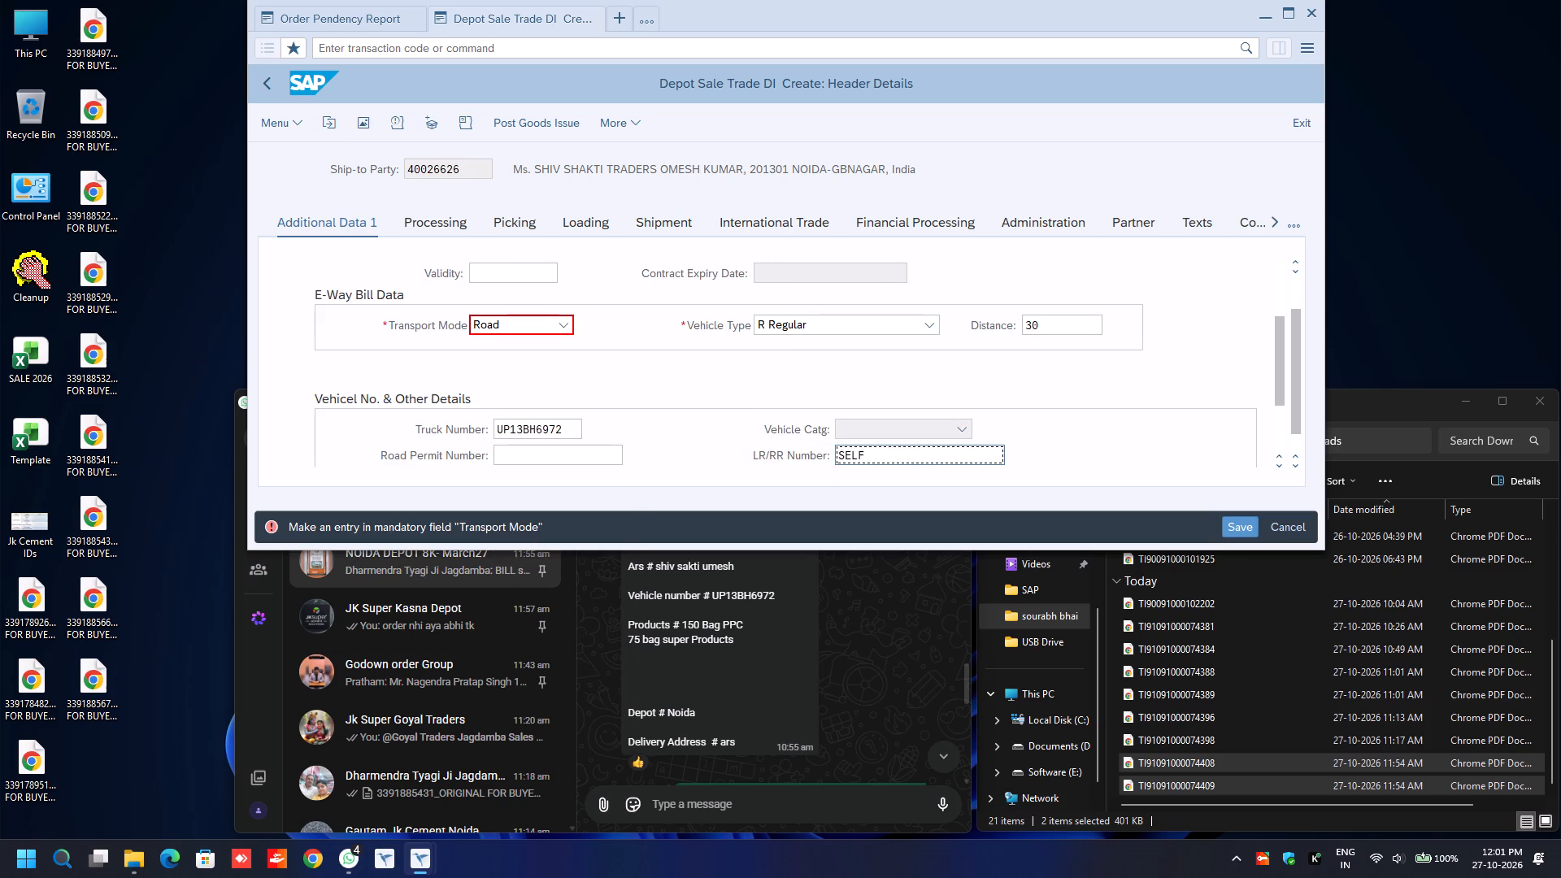
# Check the route in the header's shipment data and try to post the goods issue for the delivery.
pyautogui.click(666, 224)
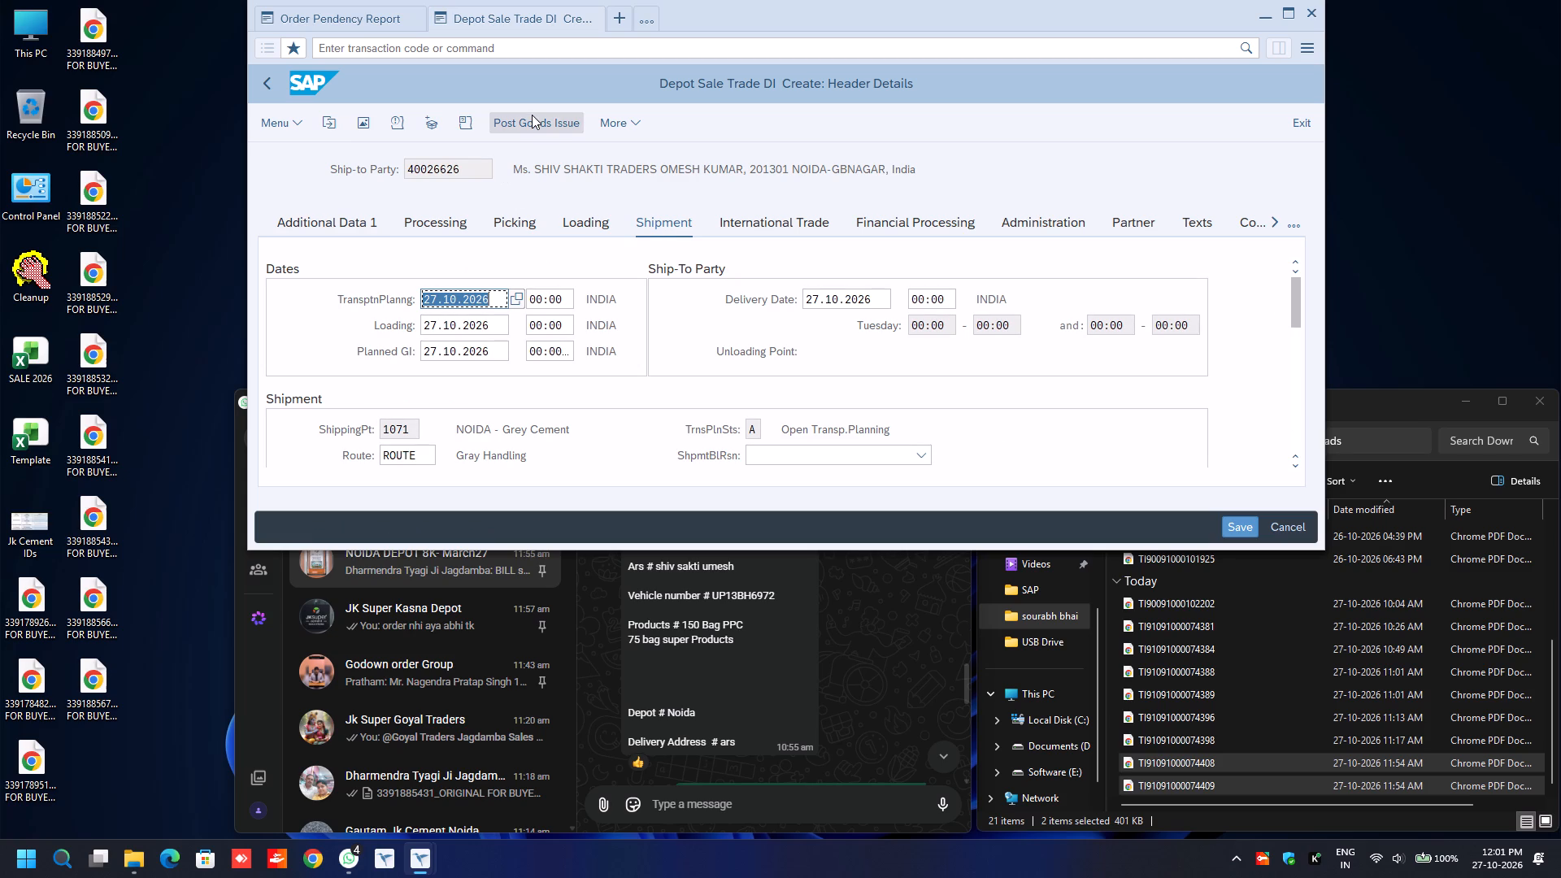
pyautogui.moveTo(532, 115); pyautogui.dragTo(537, 123)
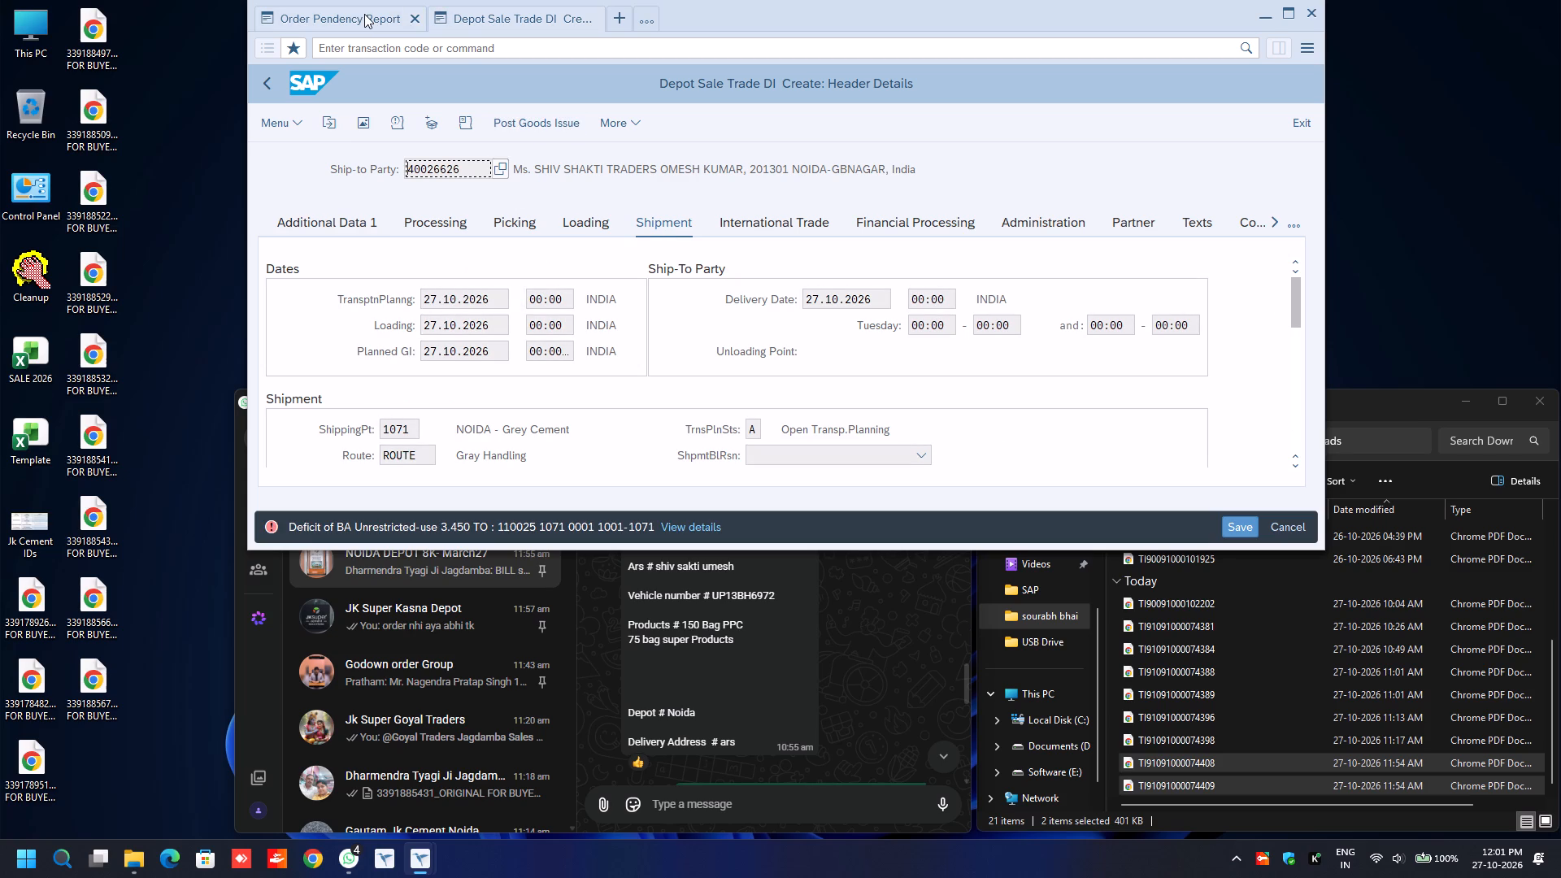
# Open the MB52 warehouse stock list in a new session and replace the plant selection with plant 1071.
pyautogui.click(620, 20)
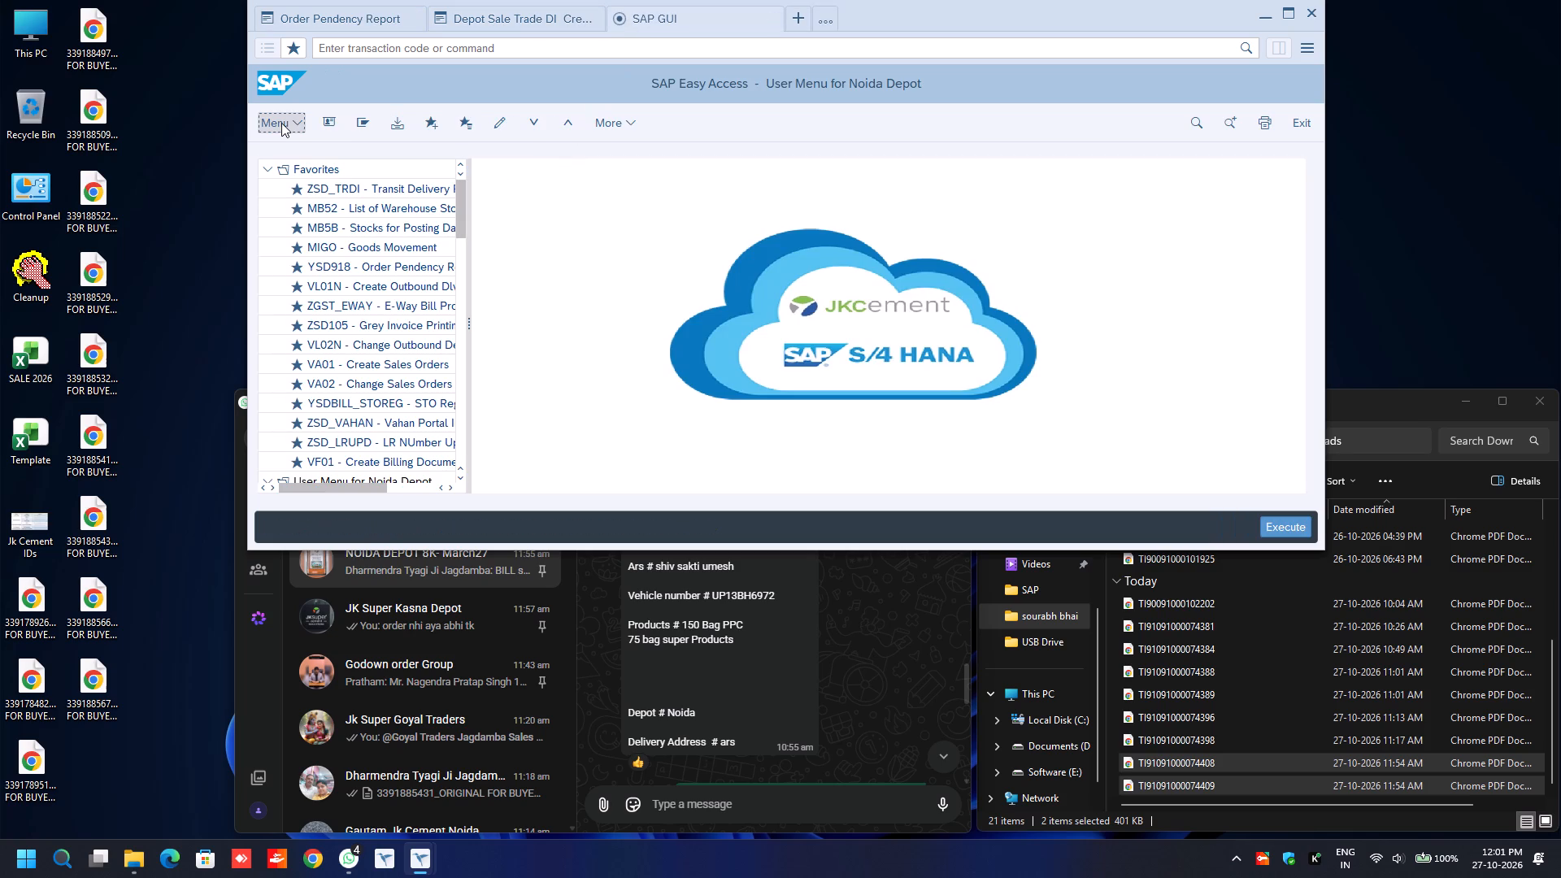
pyautogui.click(382, 220)
pyautogui.doubleClick(380, 208)
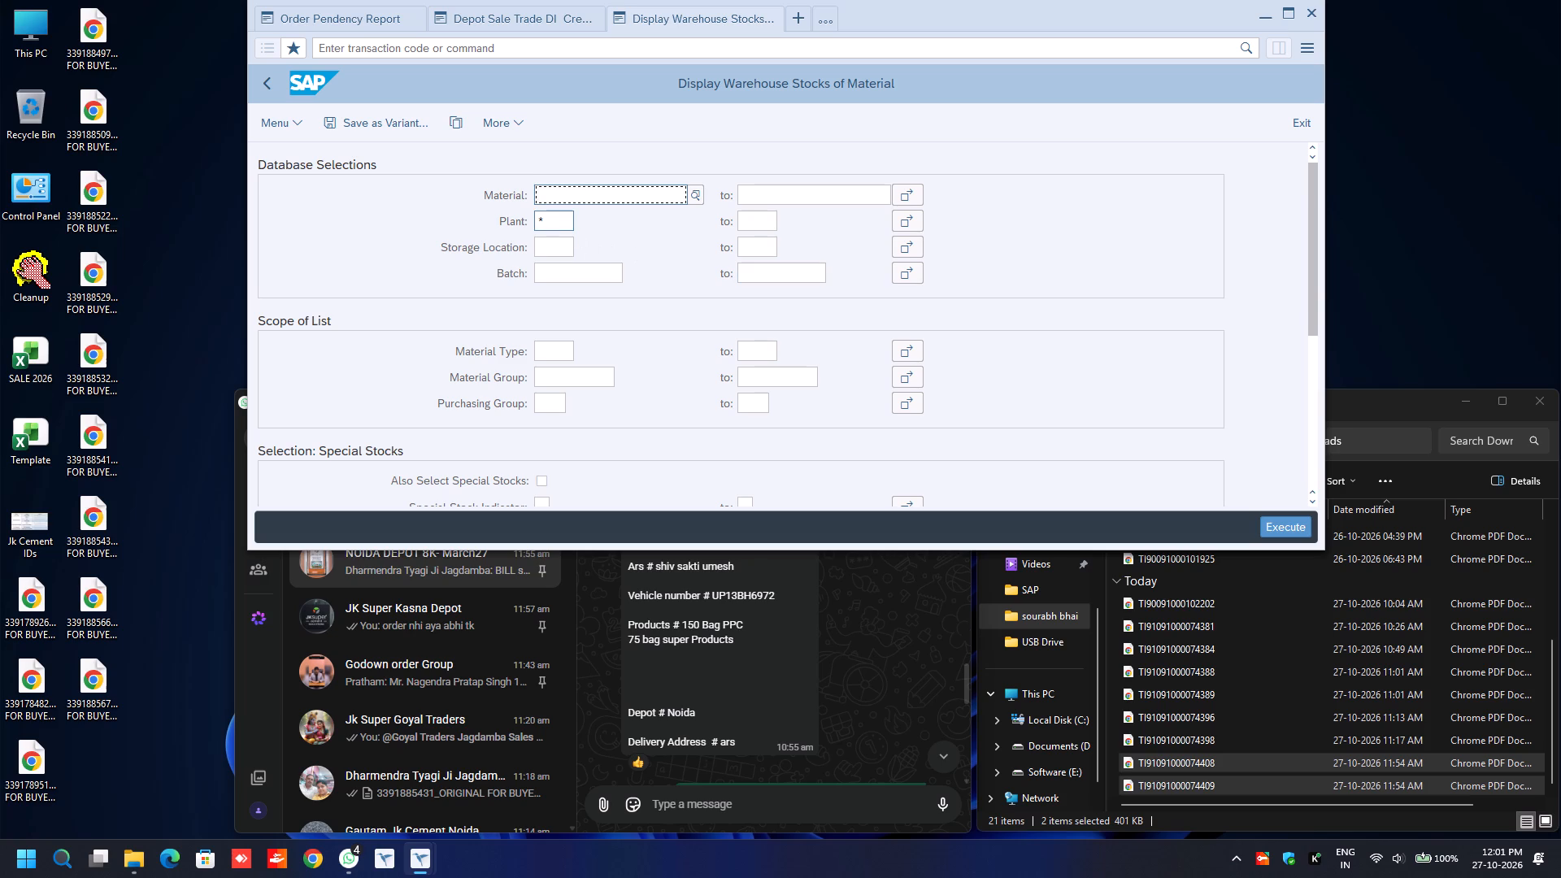
pyautogui.click(563, 221)
pyautogui.press('BackSpace')
pyautogui.write('107')
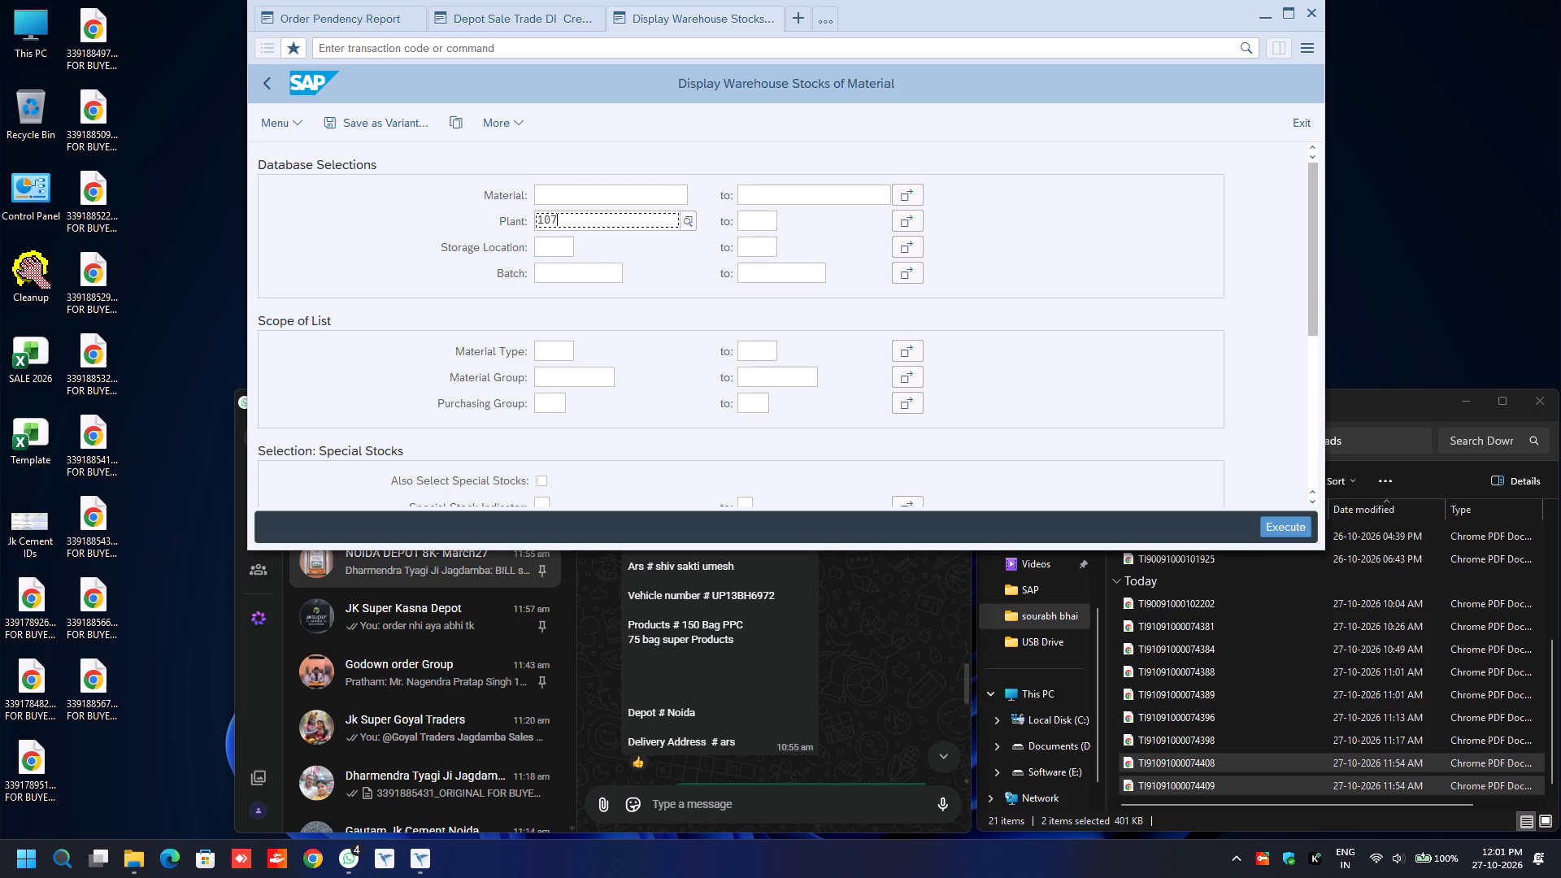
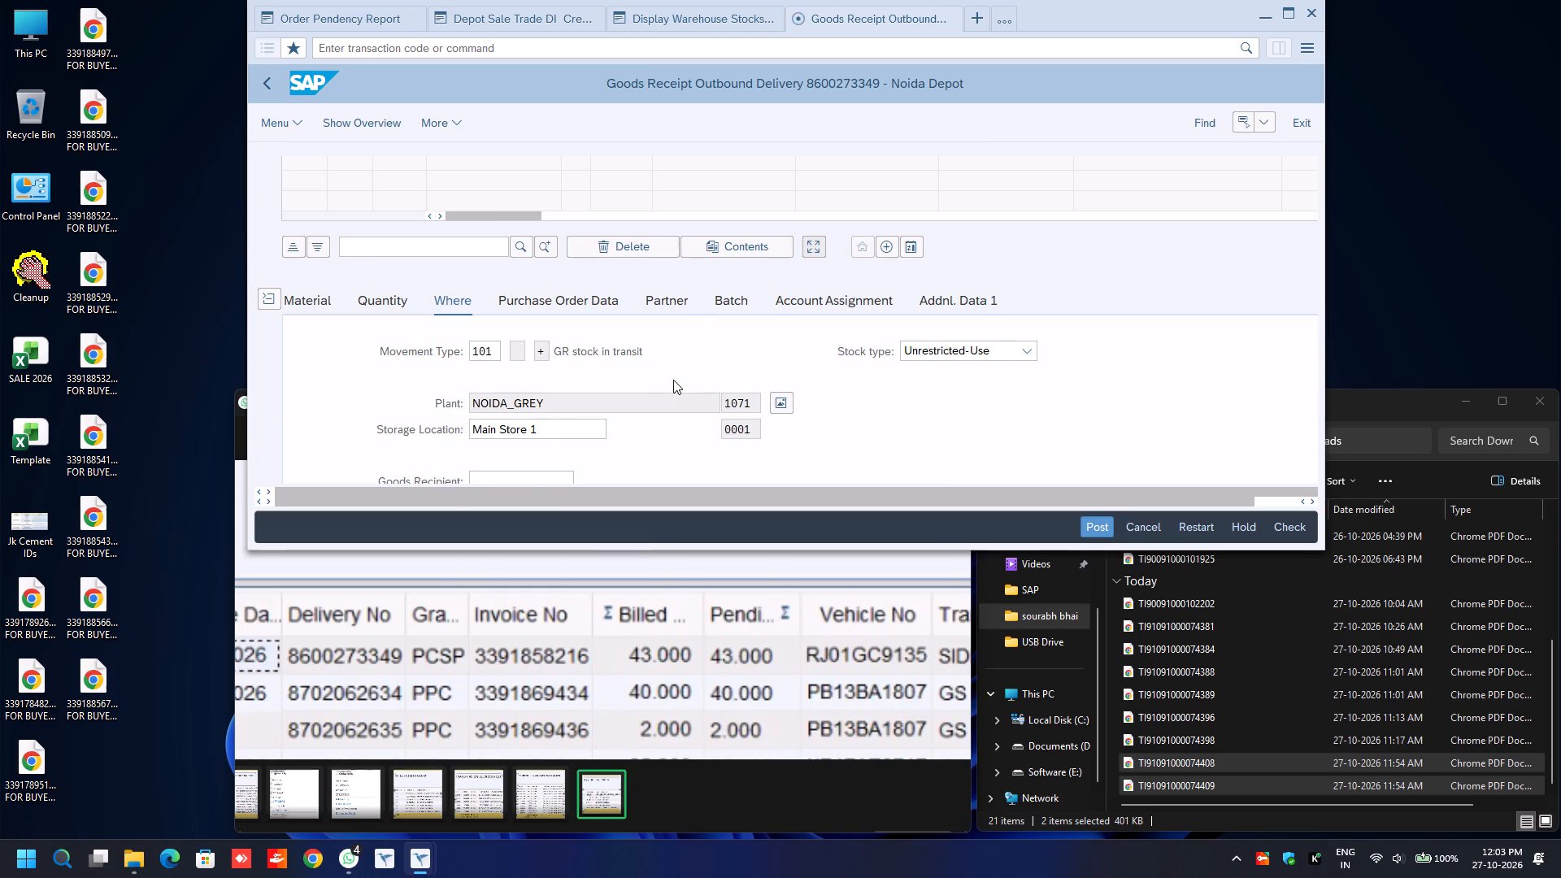
pyautogui.write('40')
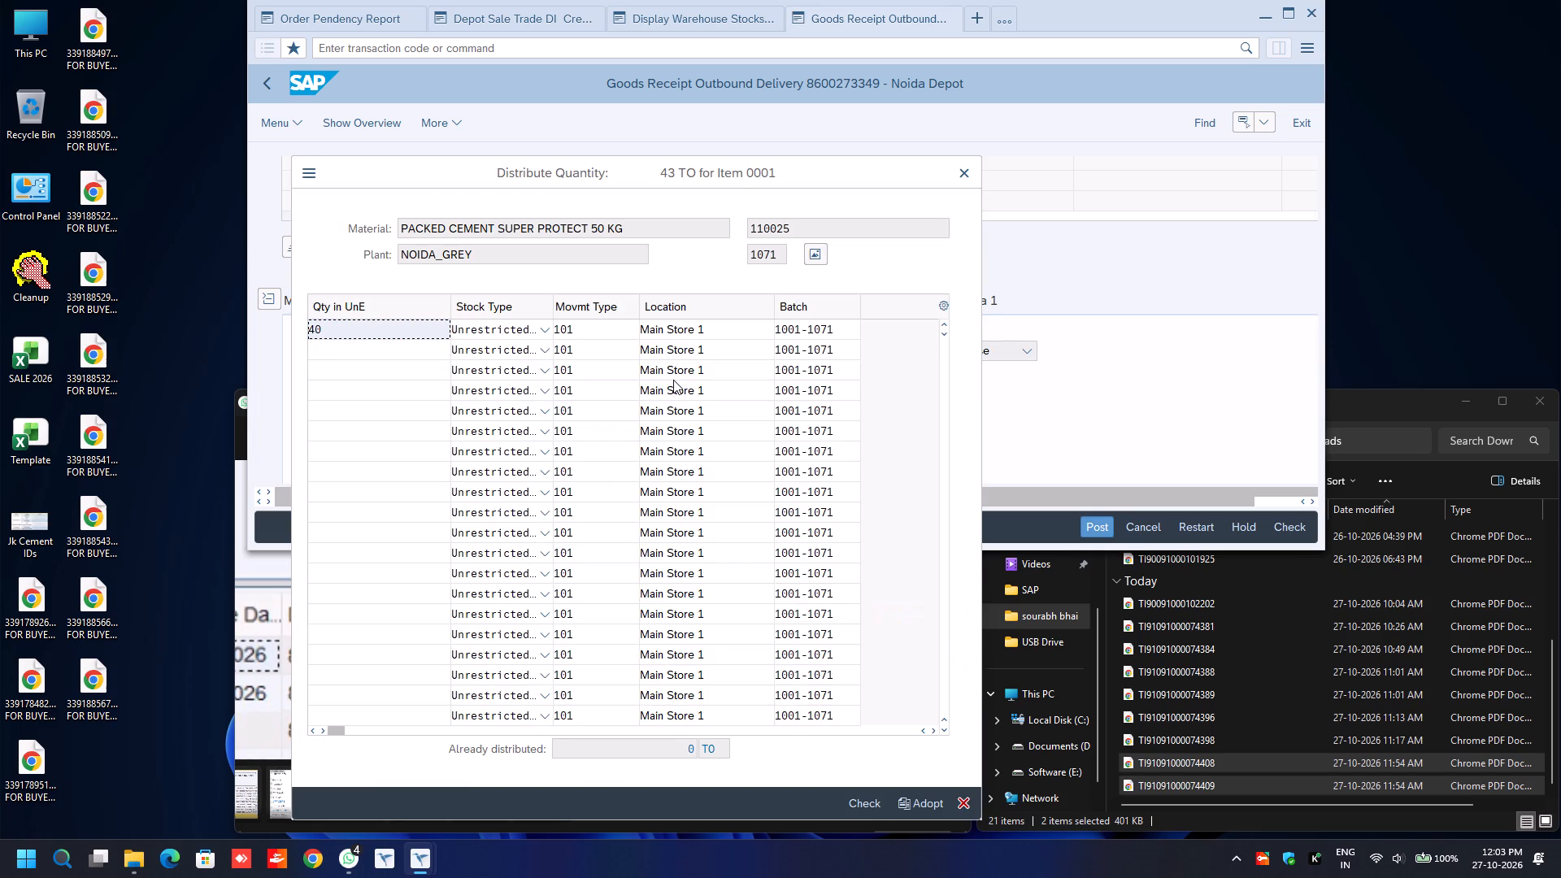
pyautogui.moveTo(931, 798); pyautogui.dragTo(920, 803)
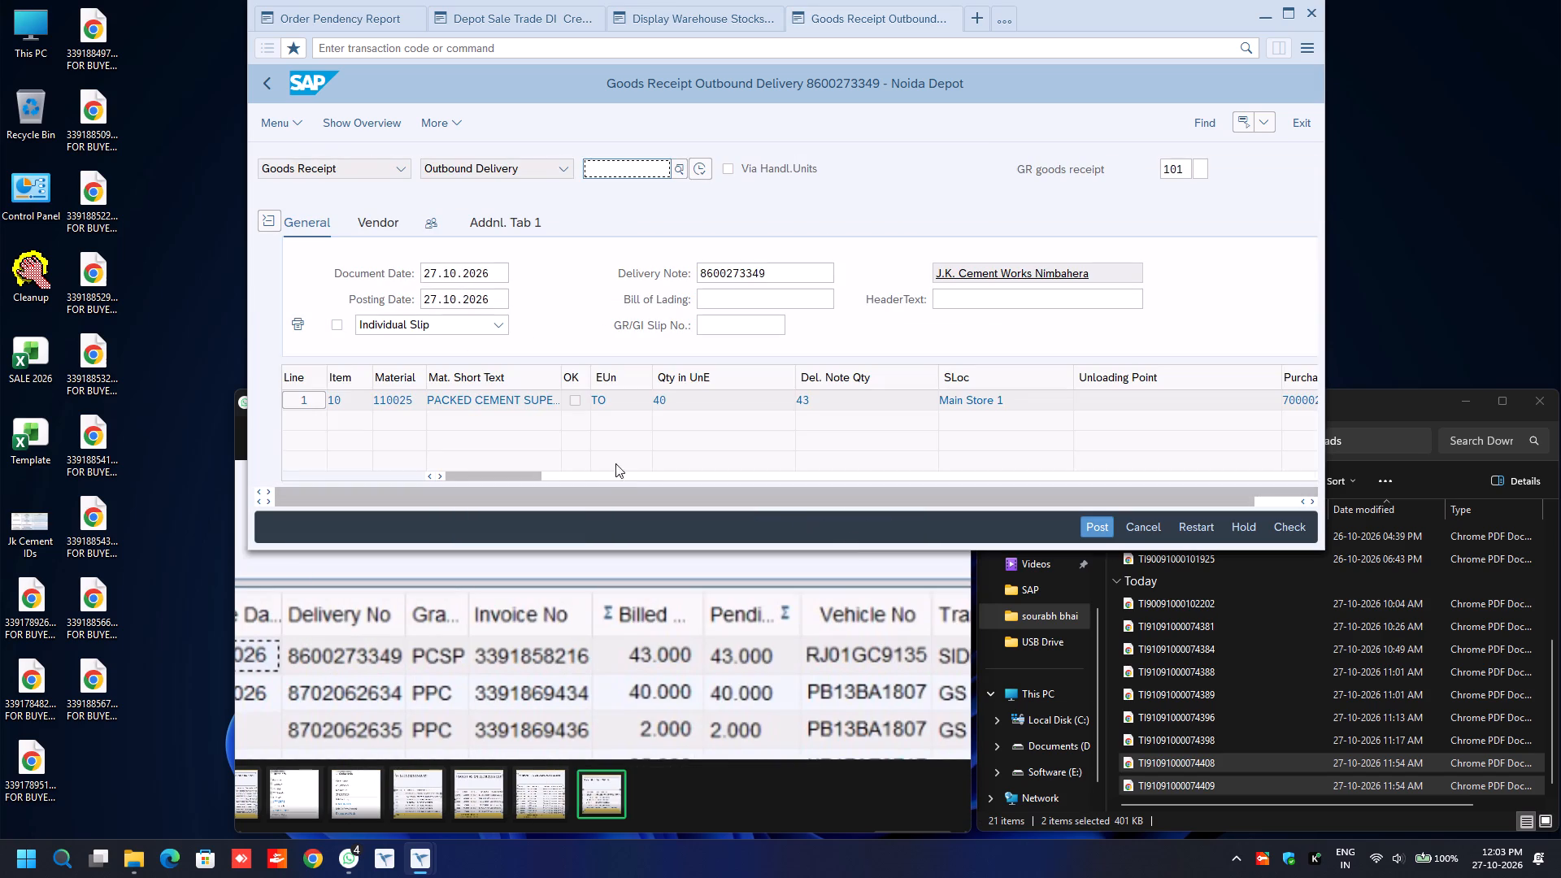
pyautogui.scroll(-1, 626, 405)
pyautogui.scroll(-1, 463, 424)
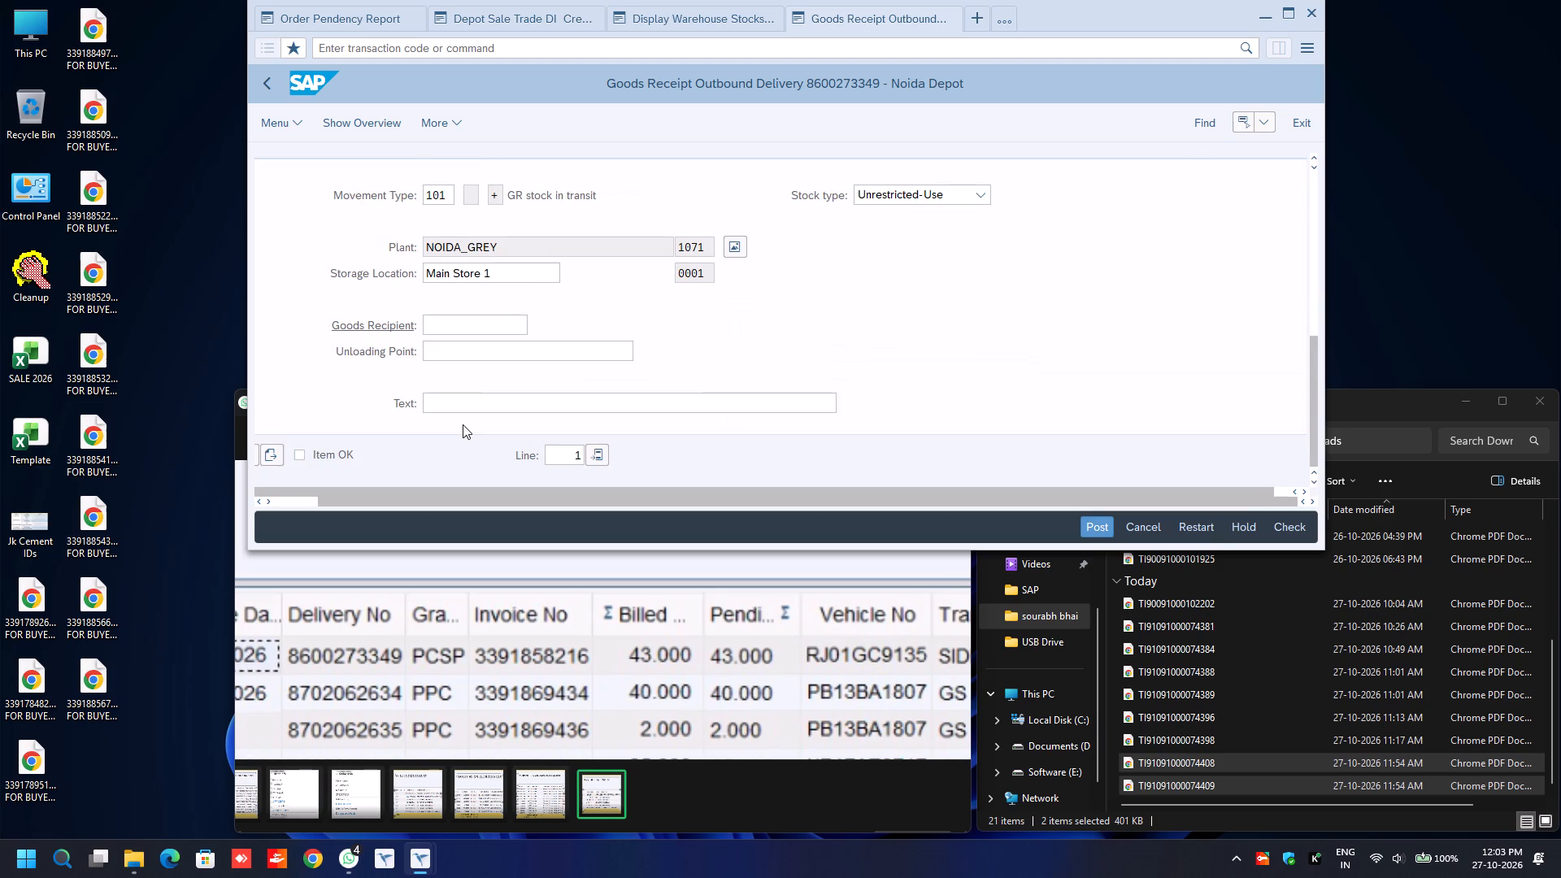
pyautogui.click(298, 452)
pyautogui.click(267, 454)
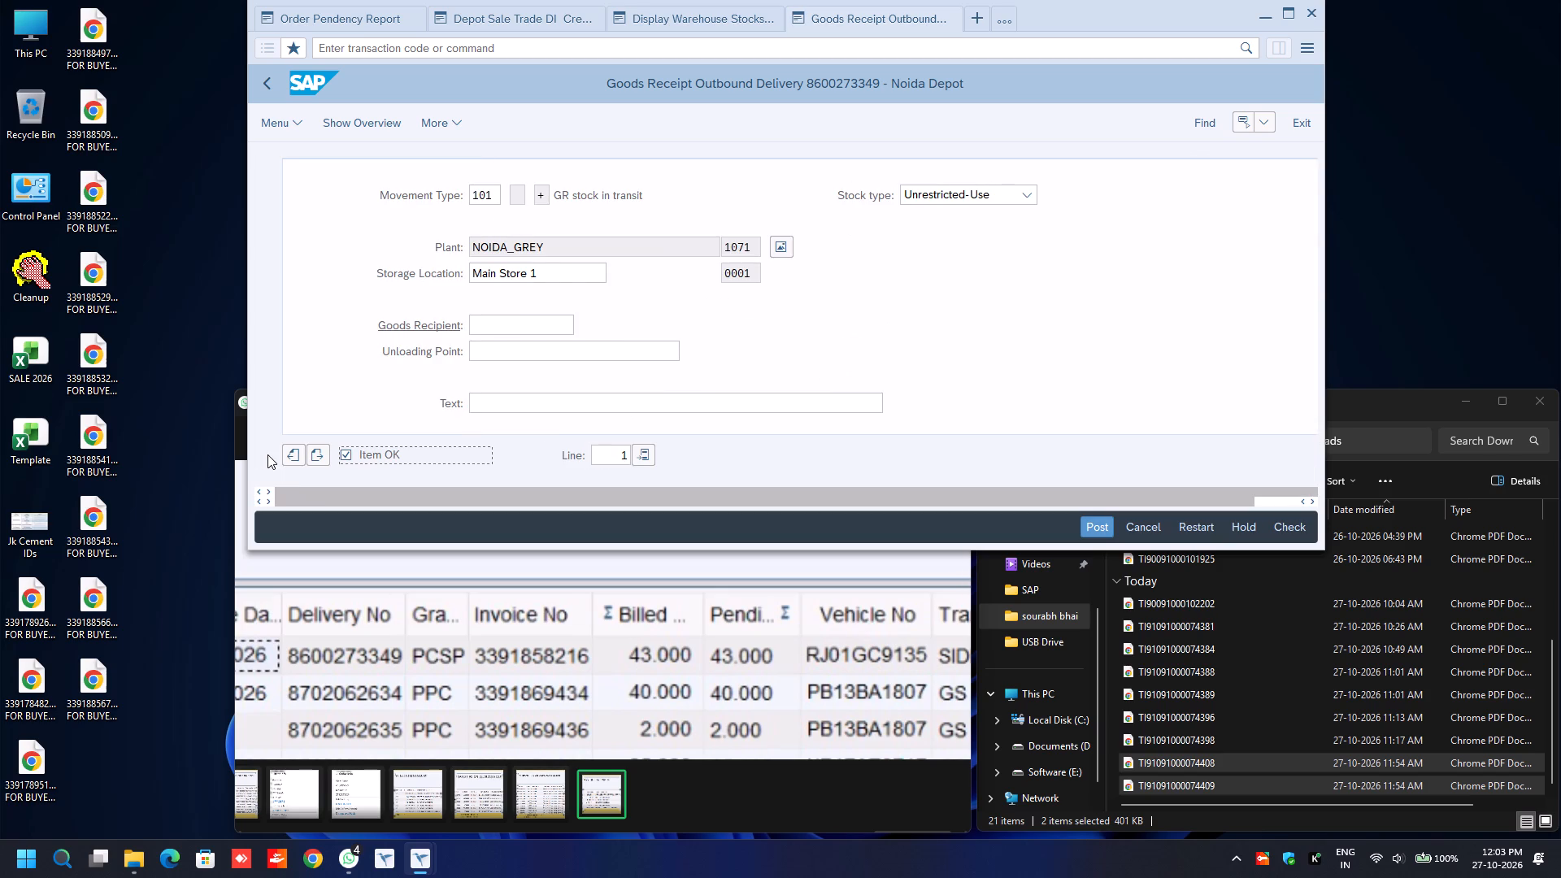
pyautogui.hotkey('ctrl', 's')
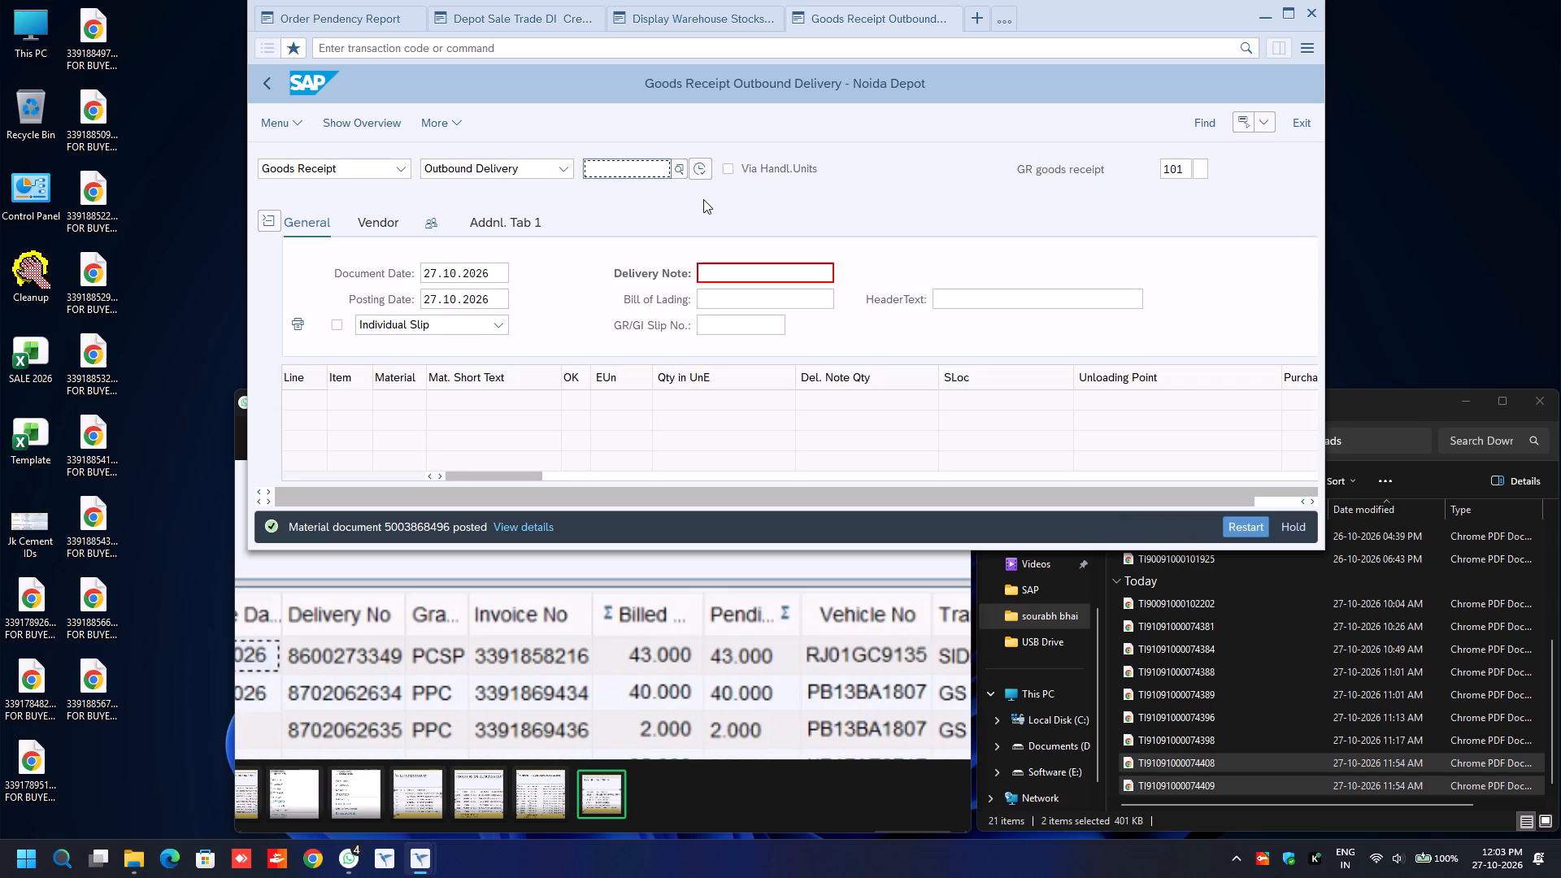
pyautogui.hotkey('ctrl', 'w')
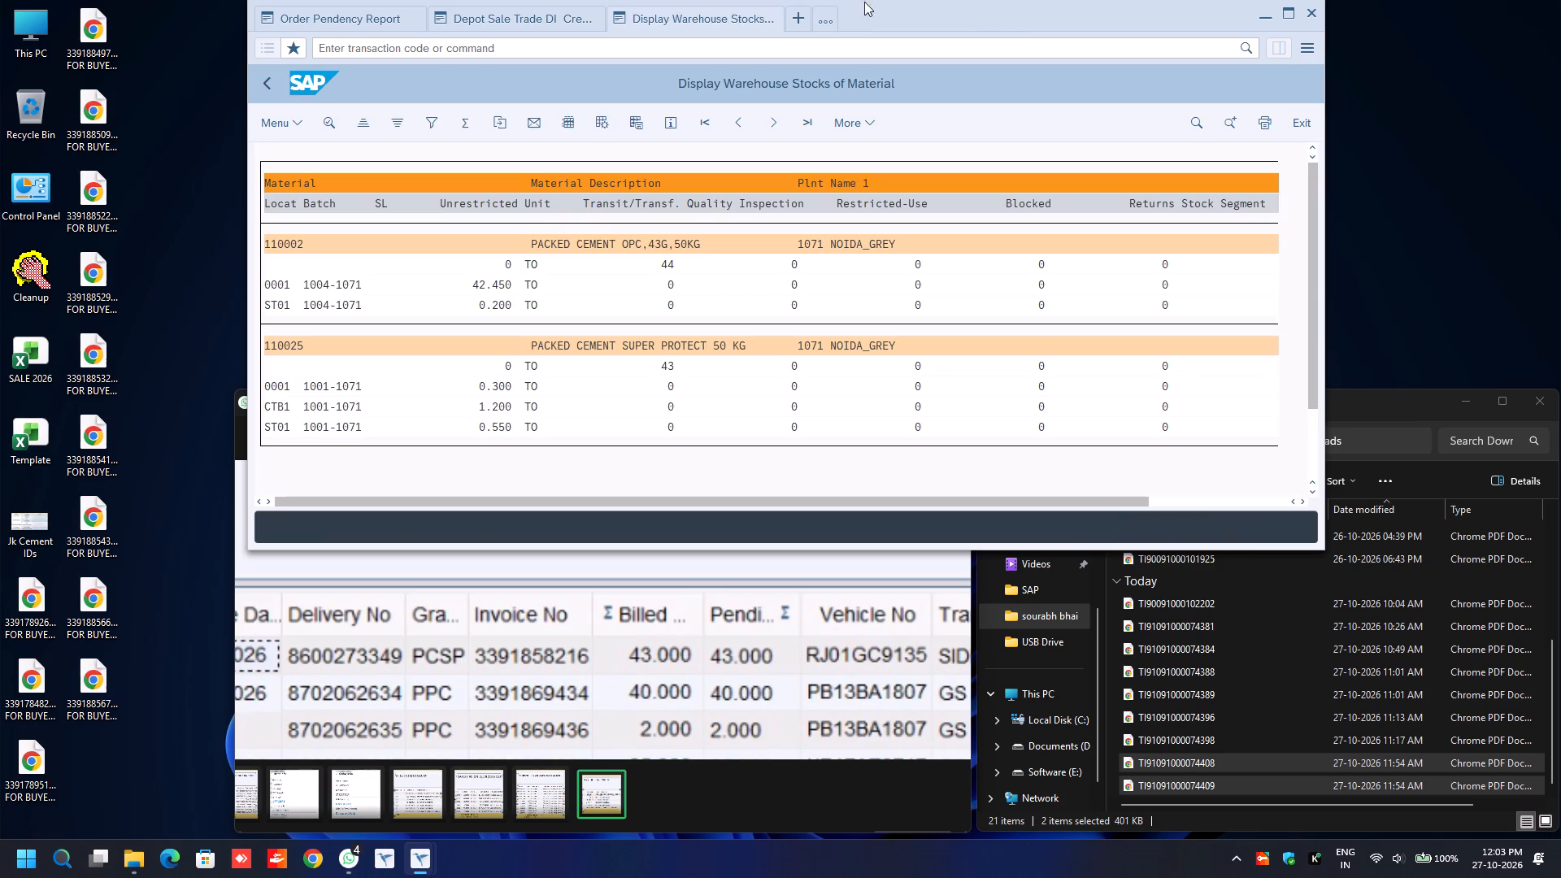
# Rerun the MB52 warehouse stock list for plant 1071 to check the stock, and close its session.
pyautogui.click(262, 81)
pyautogui.press('F8')
pyautogui.click(773, 16)
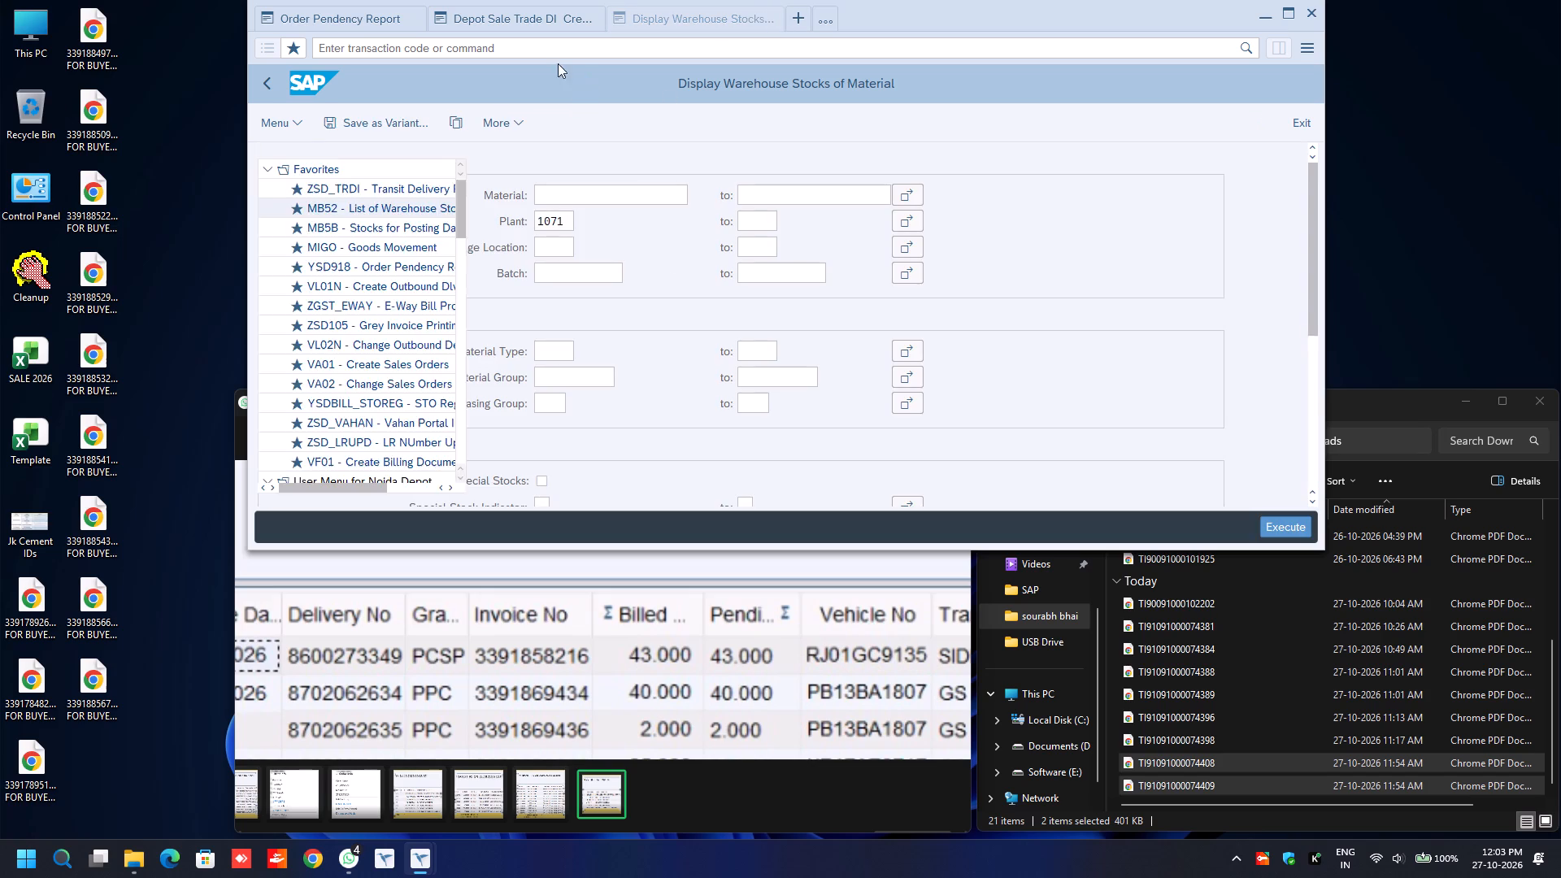
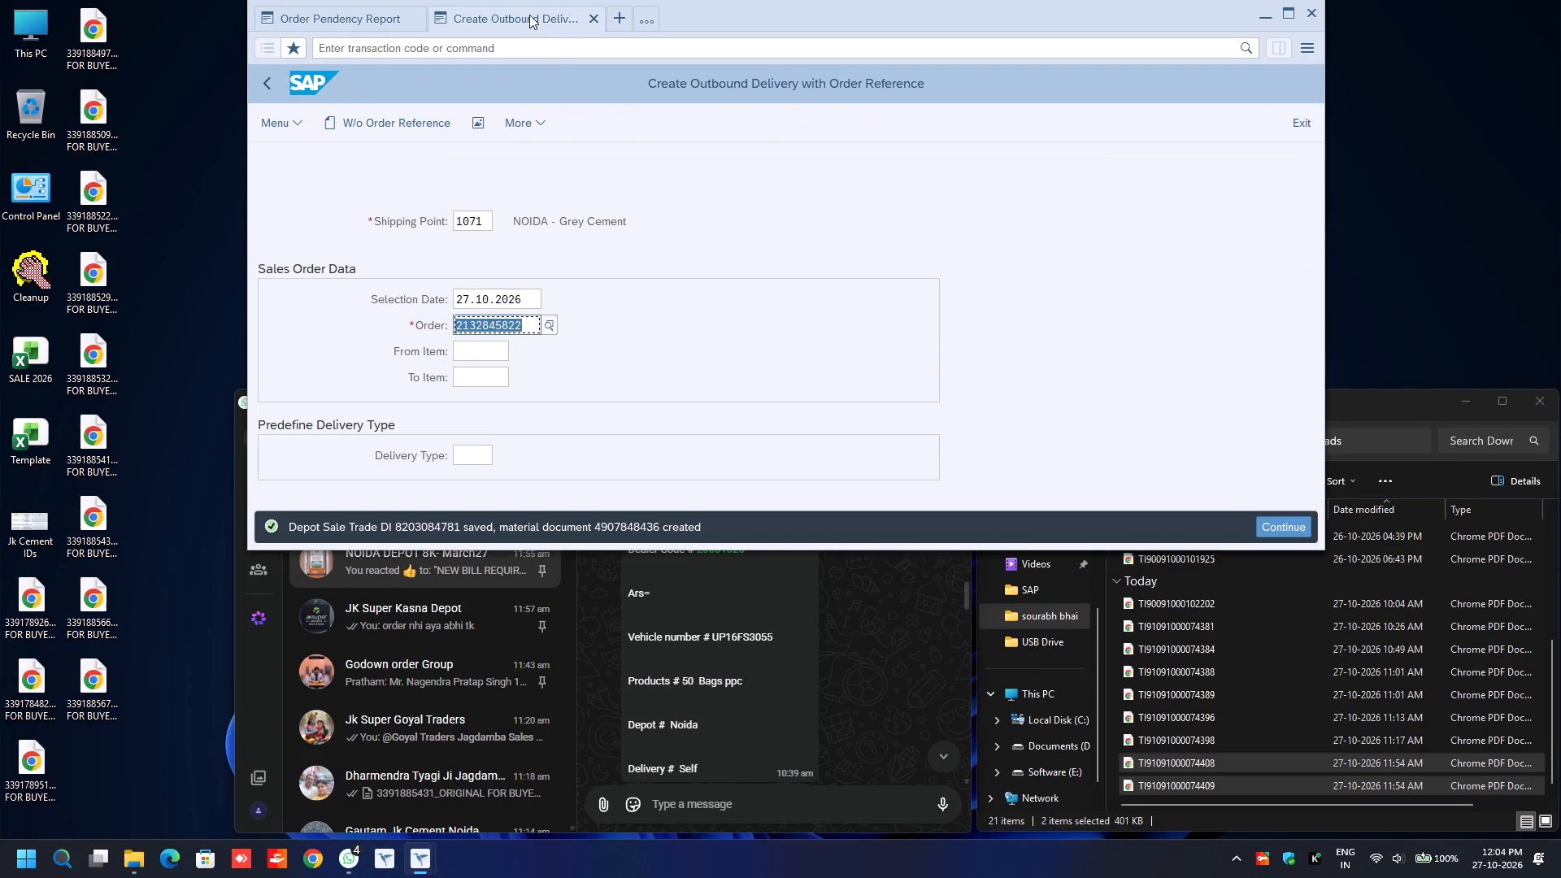
pyautogui.hotkey('ctrl', 'v')
pyautogui.press('Return')
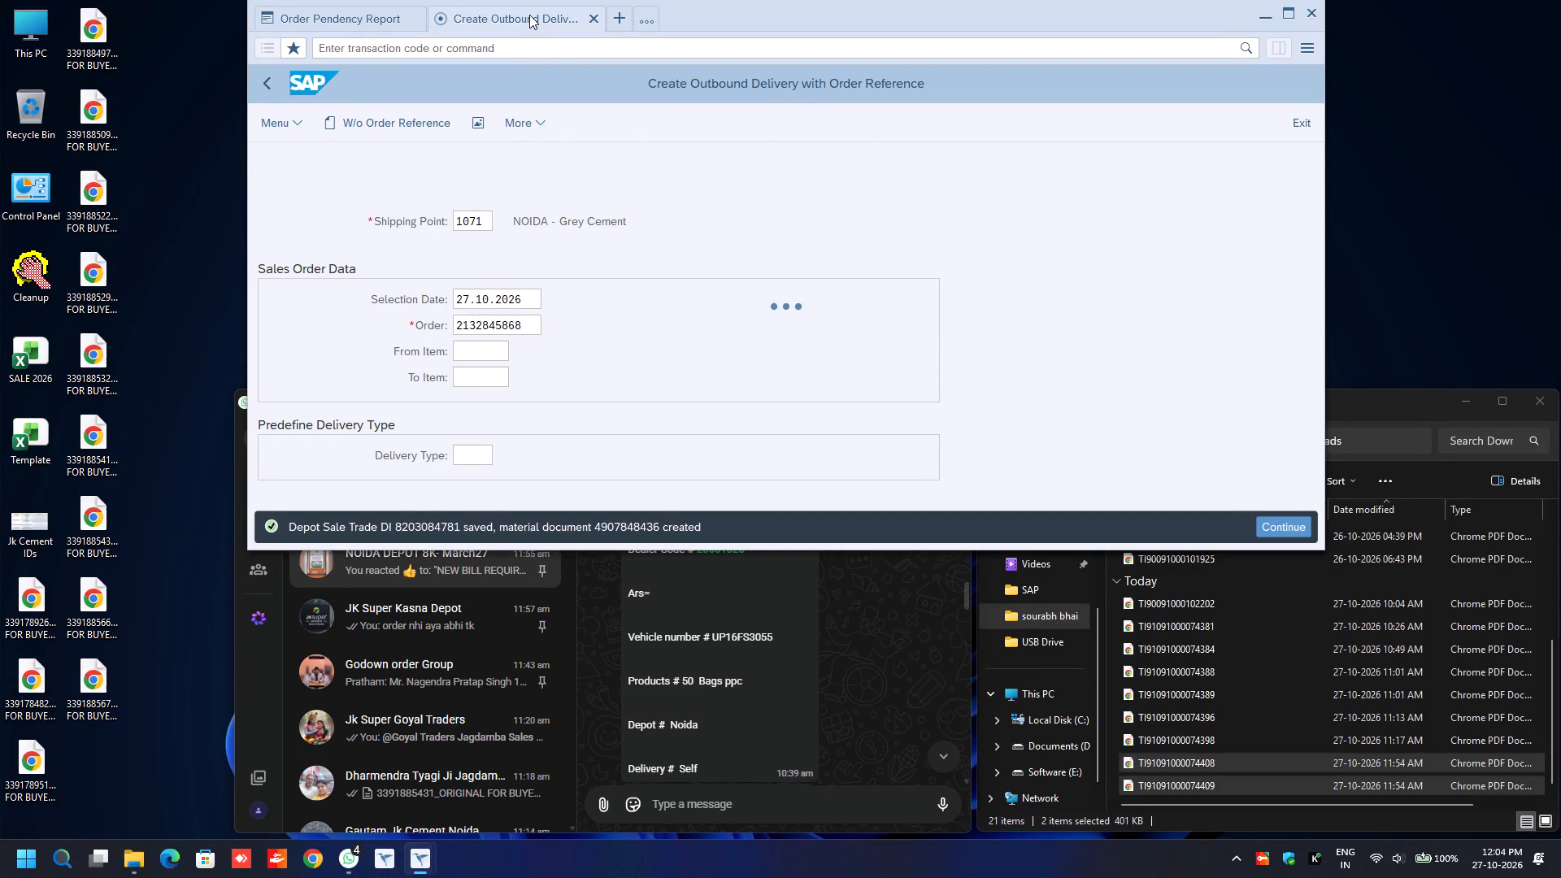
pyautogui.press('Print')
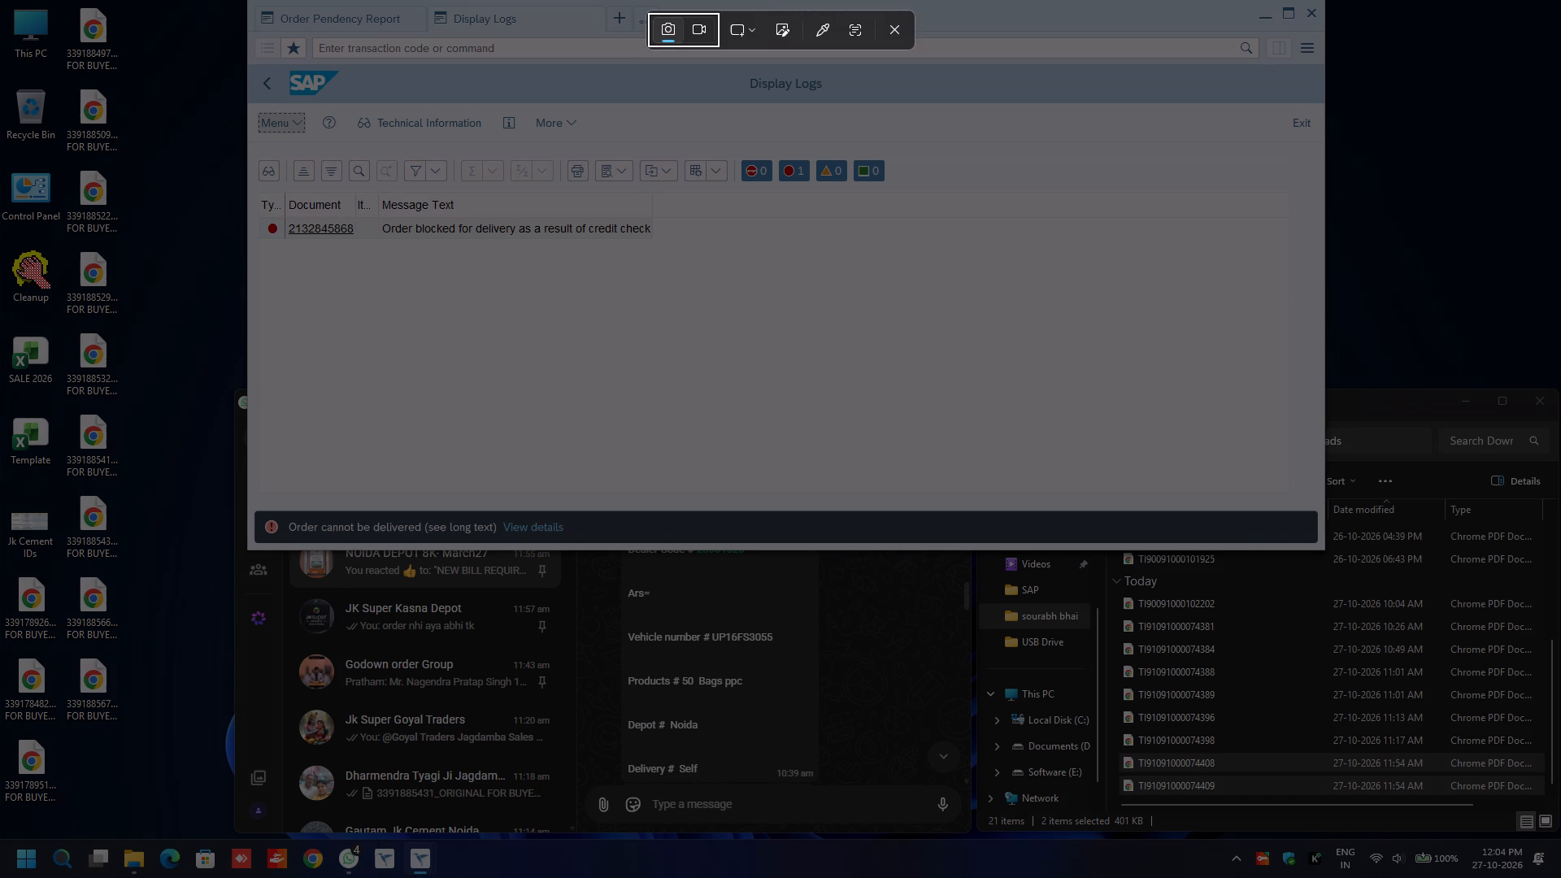
pyautogui.moveTo(254, 154); pyautogui.dragTo(620, 253)
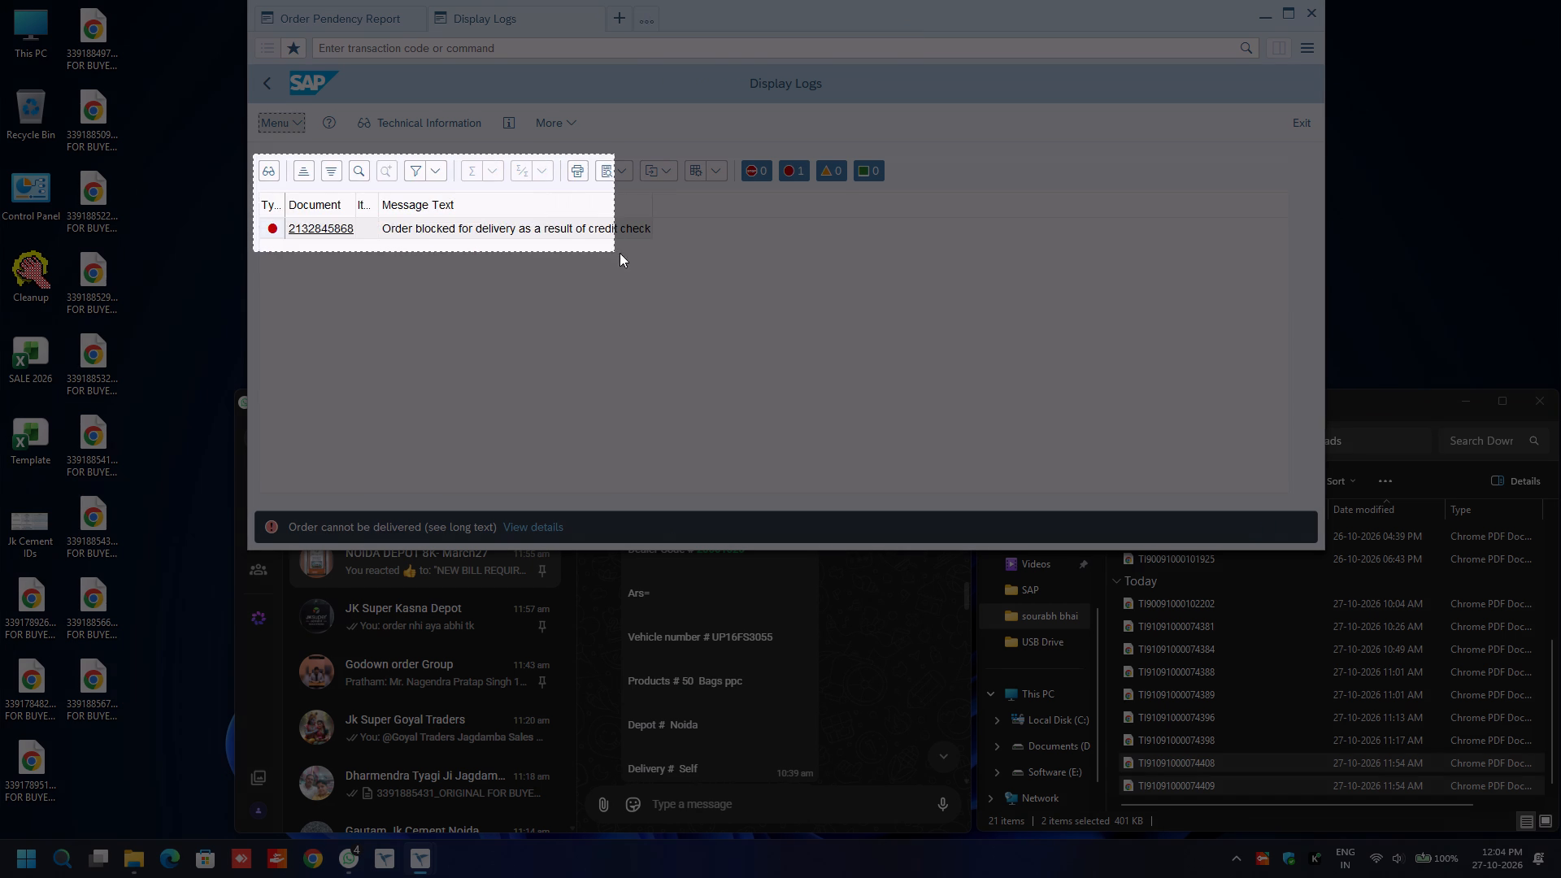
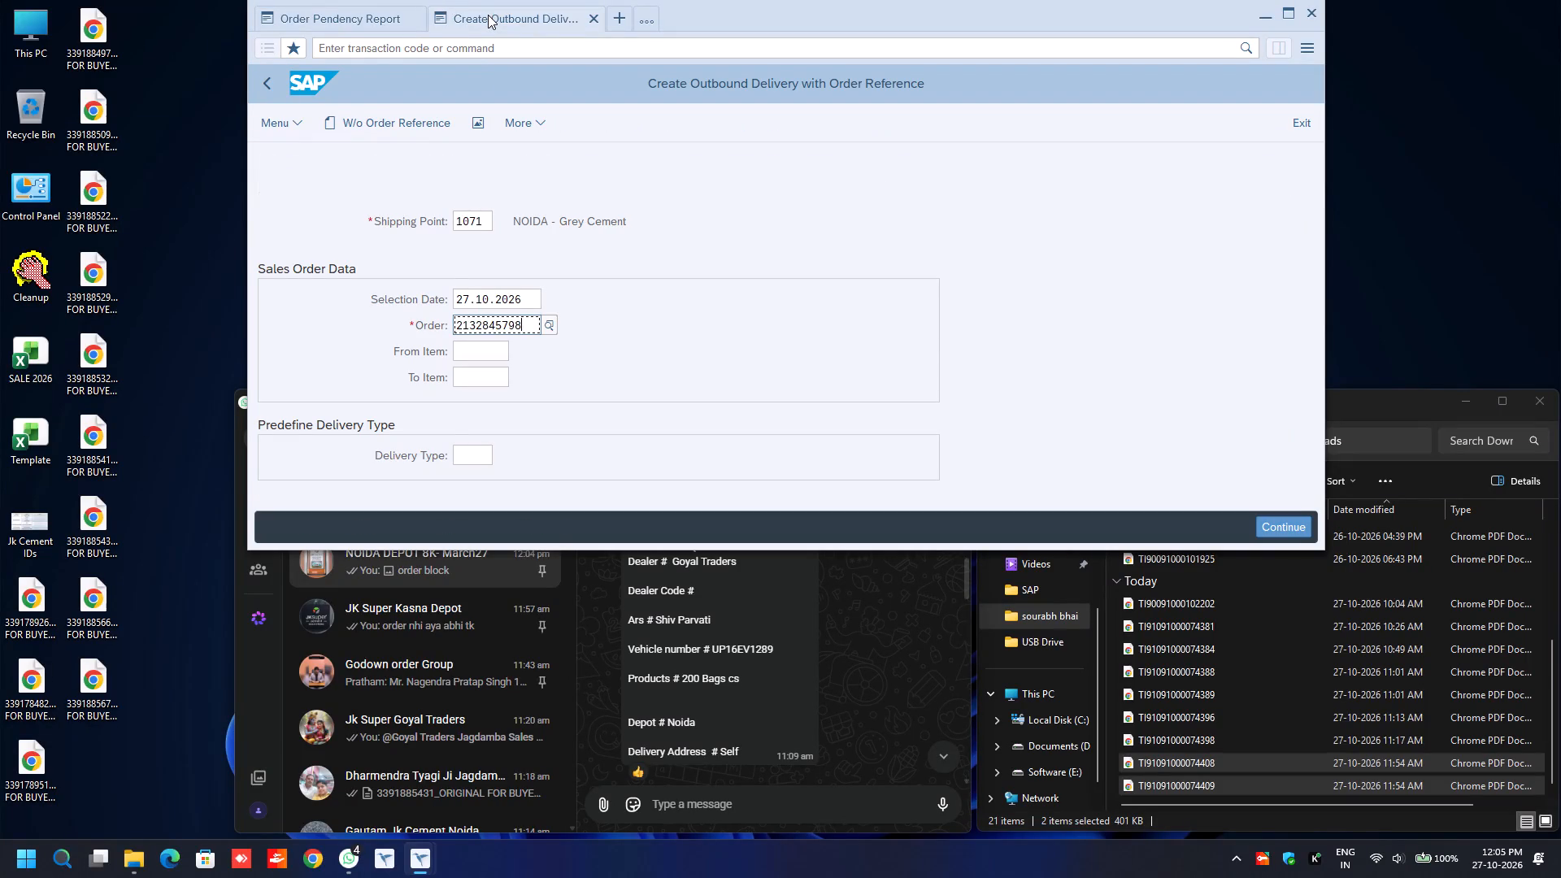
pyautogui.press('Up')
pyautogui.press('Up')
pyautogui.hotkey('ctrl', 'a')
pyautogui.write('1492')
pyautogui.press('Return')
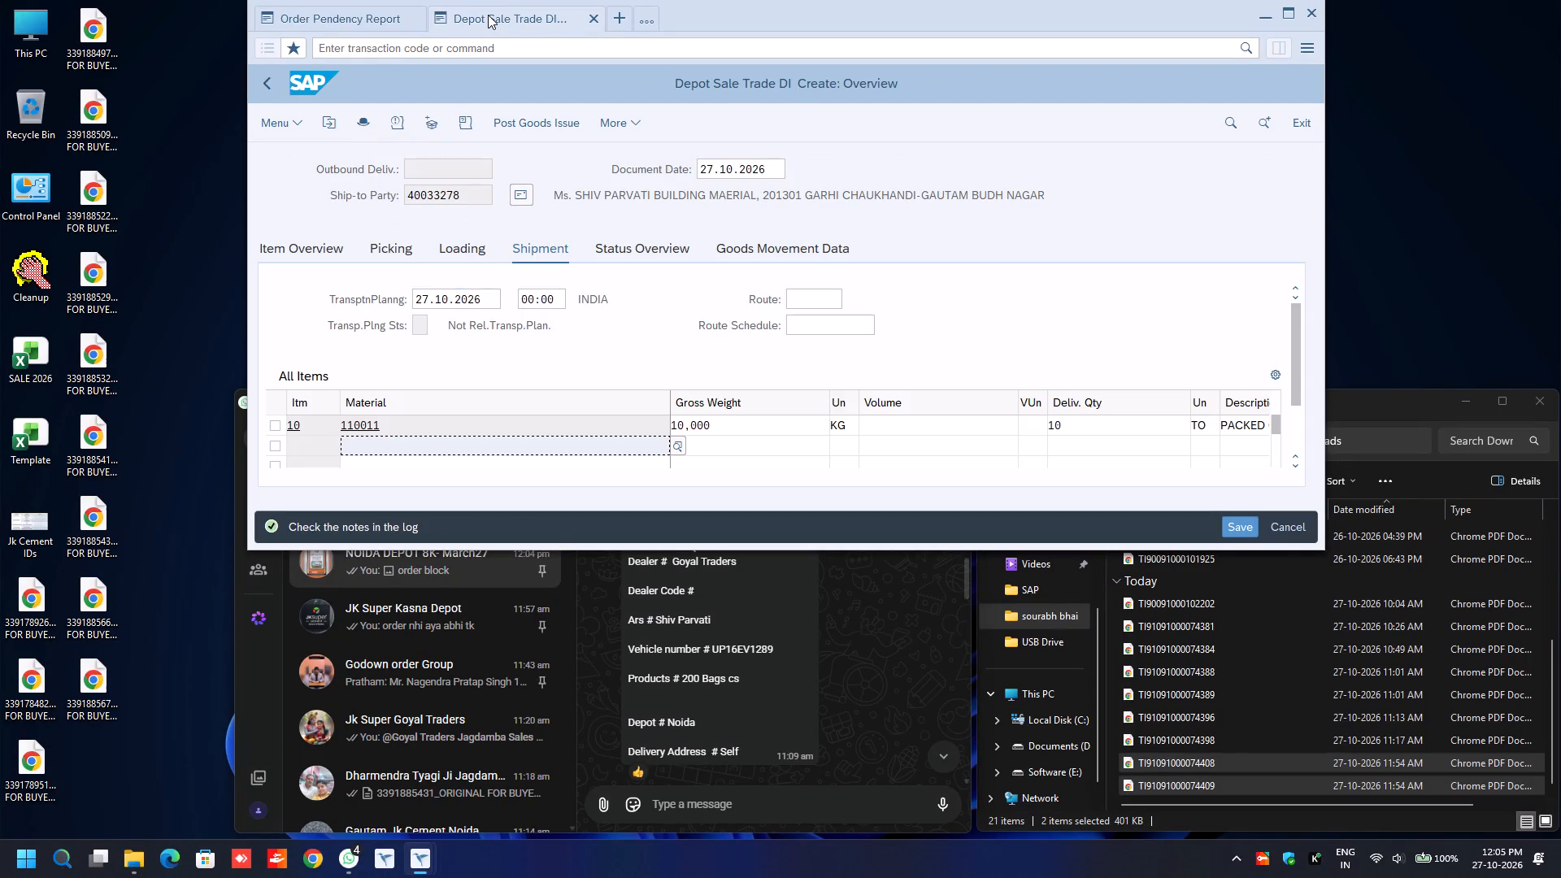
# Set the delivery's shipment route to ROUTE.
pyautogui.click(815, 300)
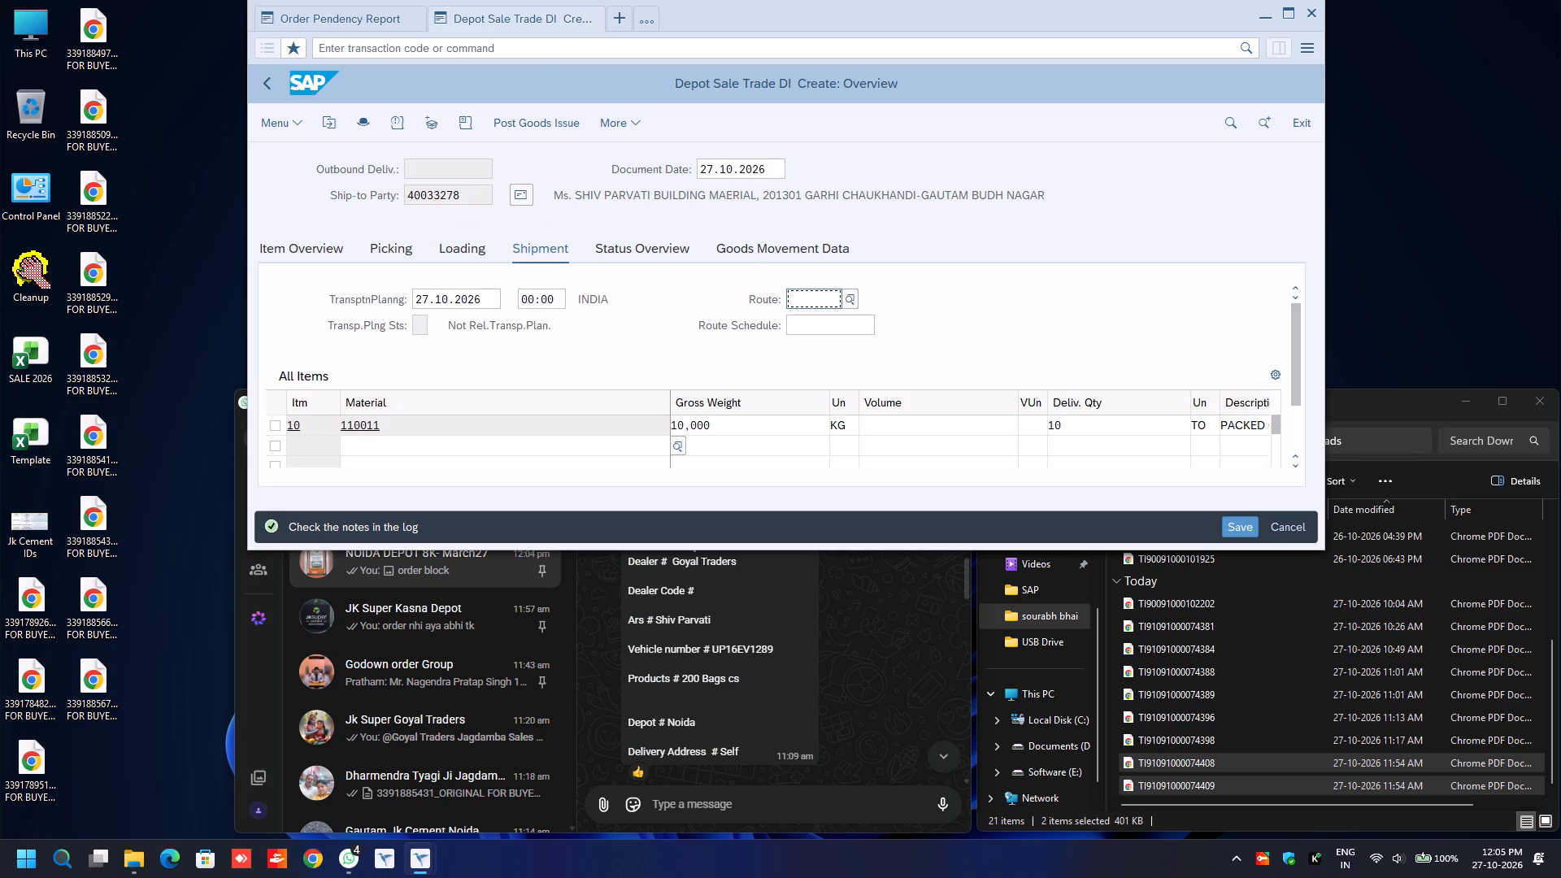
pyautogui.press('BackSpace')
pyautogui.press('Down')
pyautogui.press('Return')
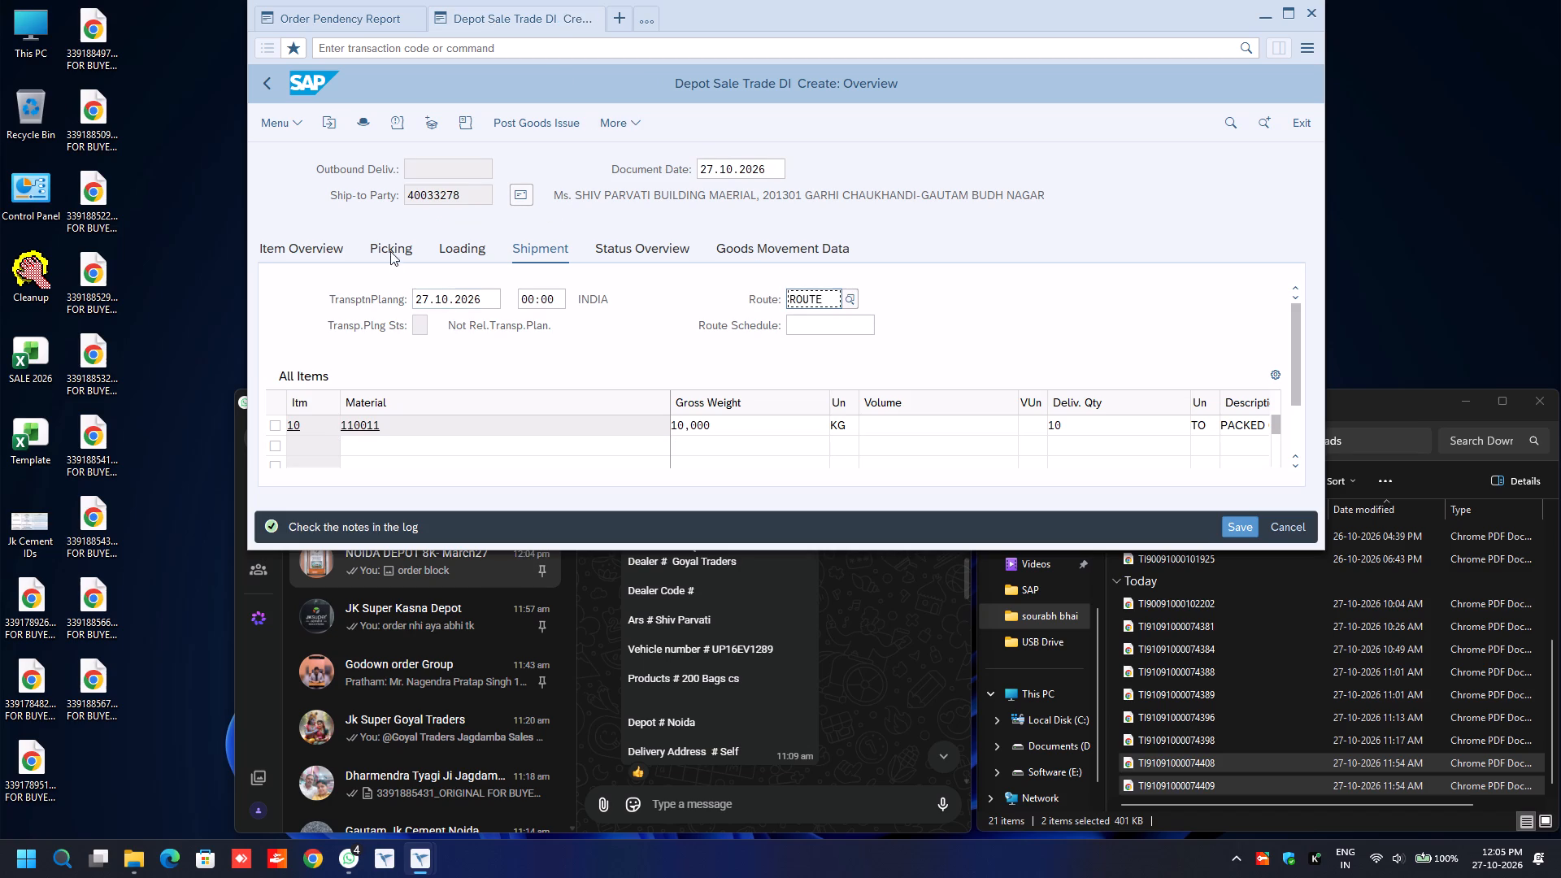
# Enter a picked quantity of 10 and batch 1033-1492 for item 10, material 110011.
pyautogui.click(381, 240)
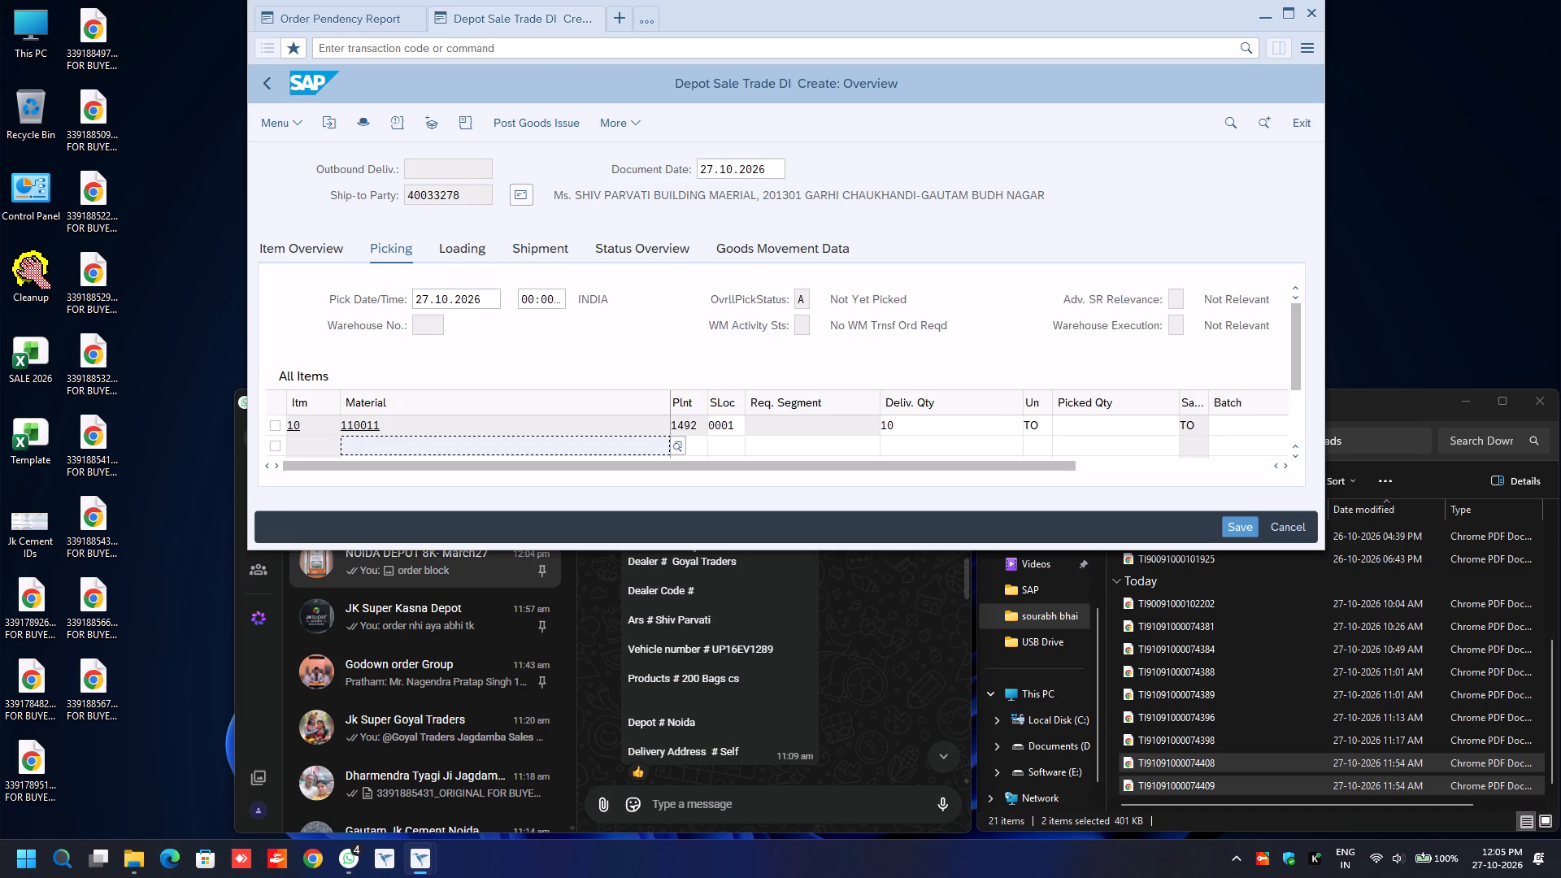
pyautogui.click(1078, 427)
pyautogui.write('10')
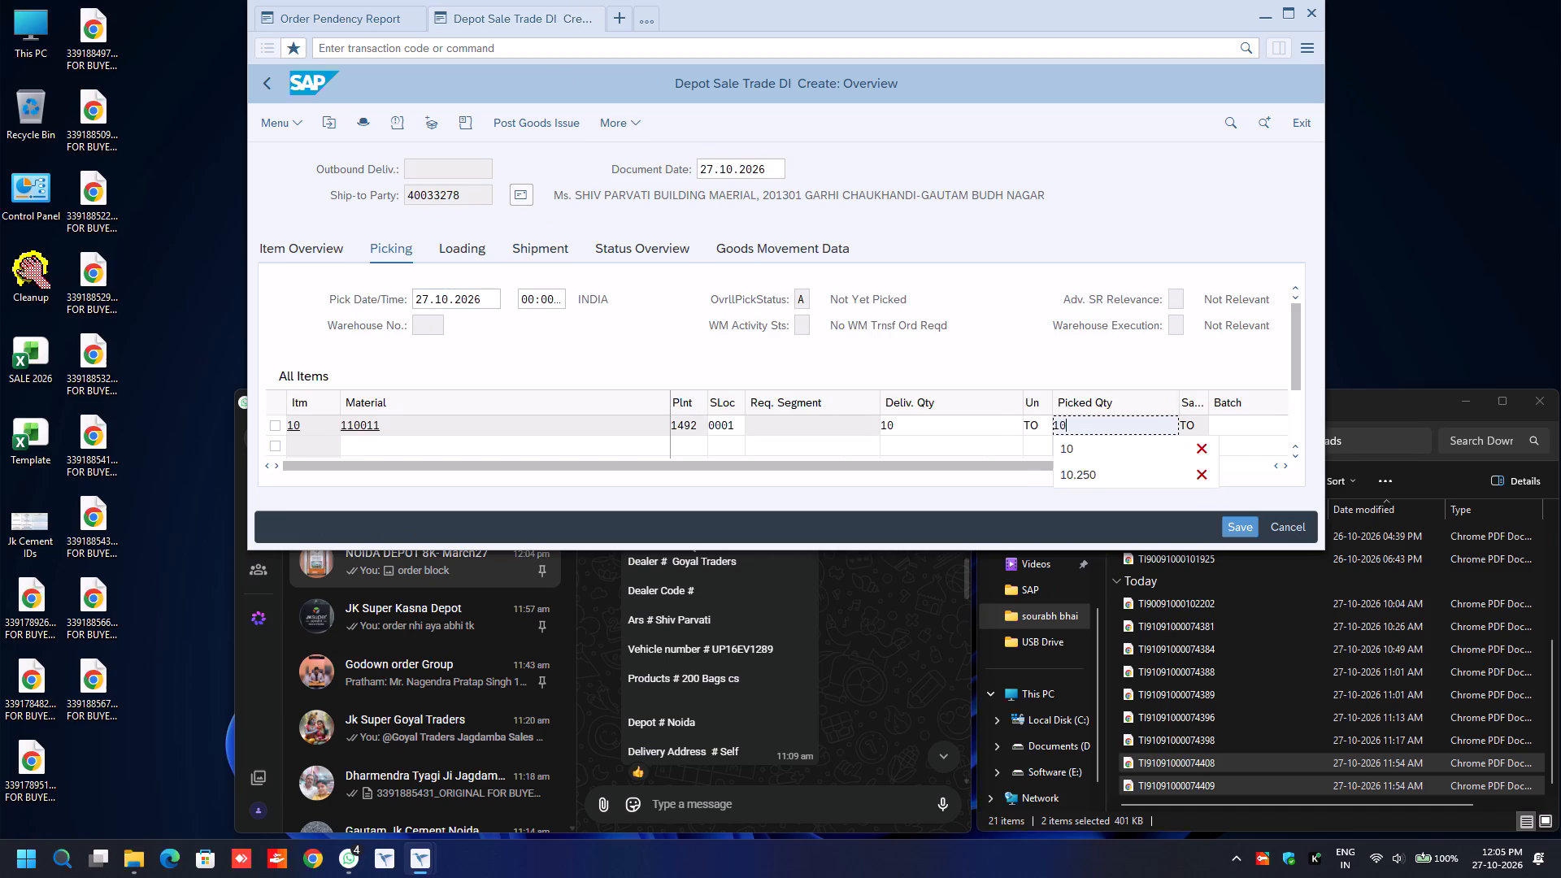
pyautogui.press('Tab')
pyautogui.write('1033')
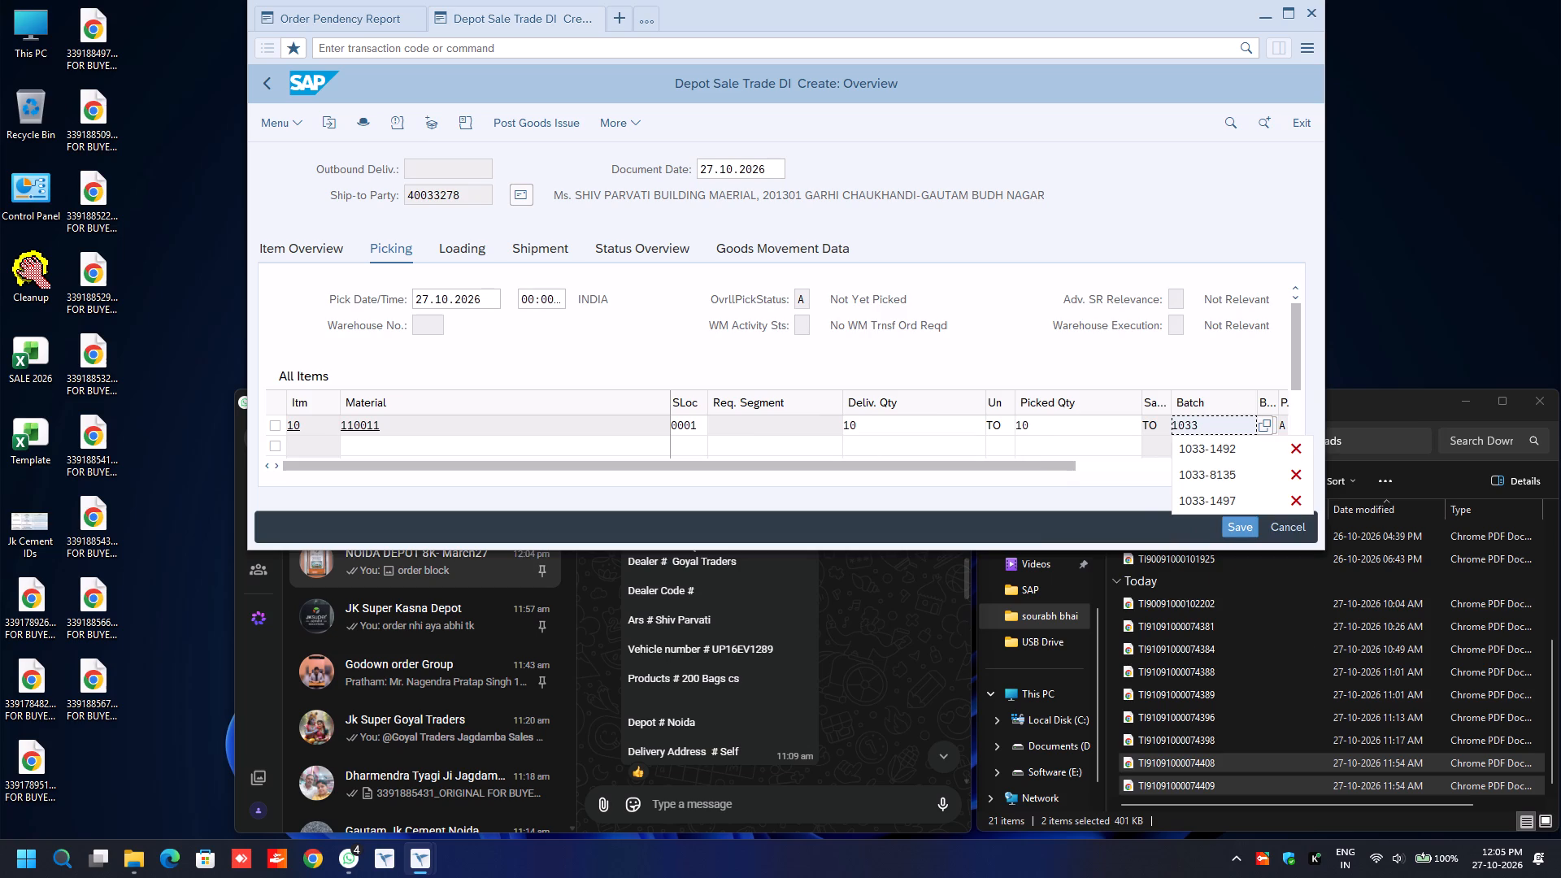
pyautogui.press('Down')
pyautogui.press('Return')
# In the delivery header's additional data, set the transport mode to ROAD and fill in Road Transporter1 with the remembered factory transporter code.
pyautogui.press('F8')
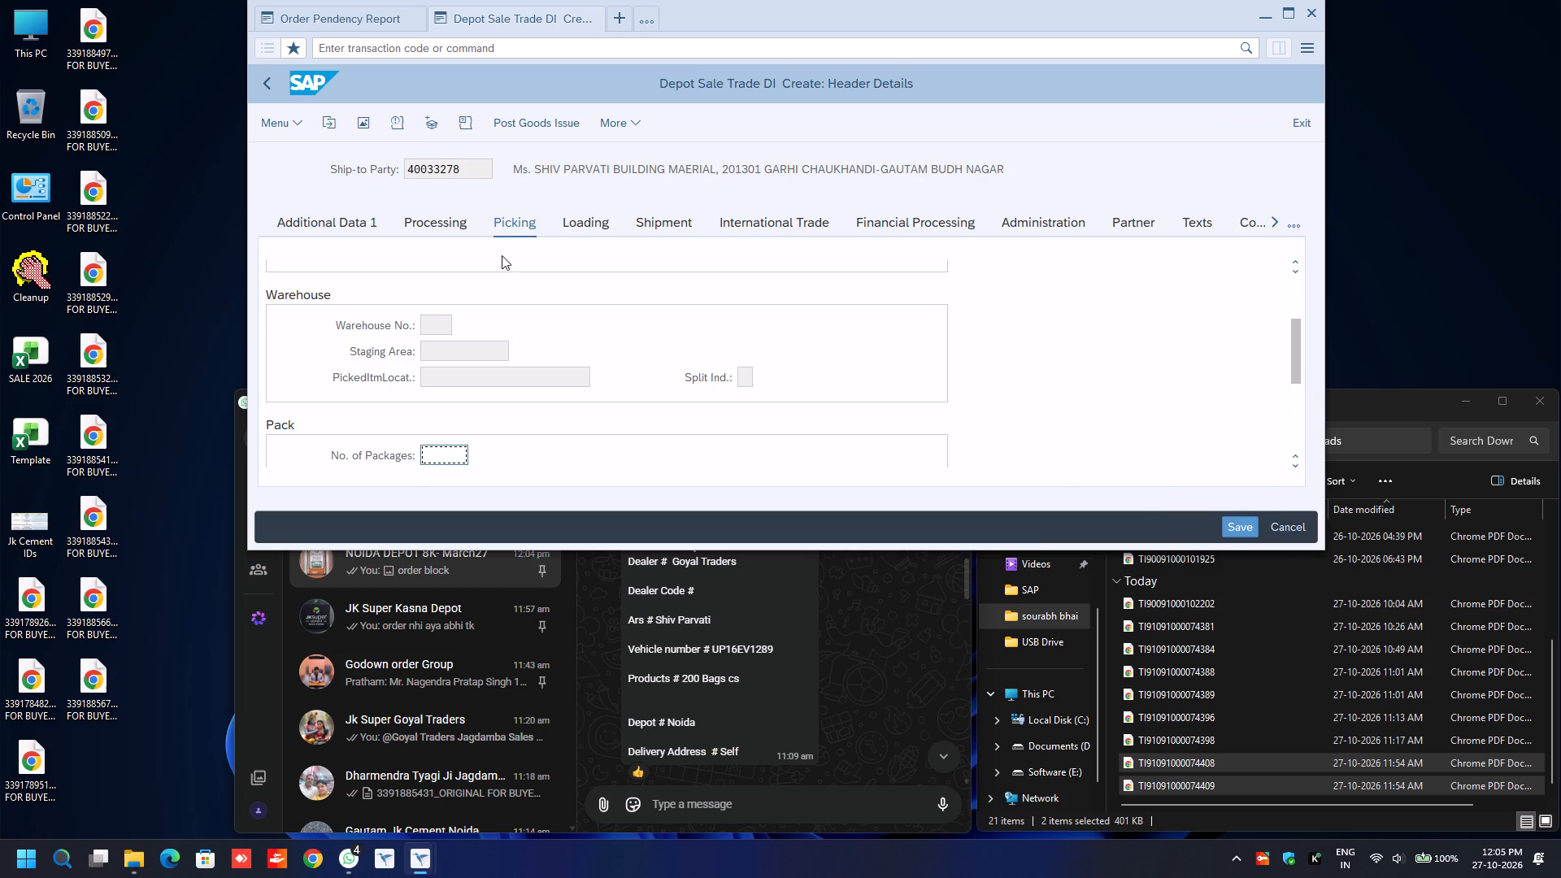
pyautogui.click(341, 218)
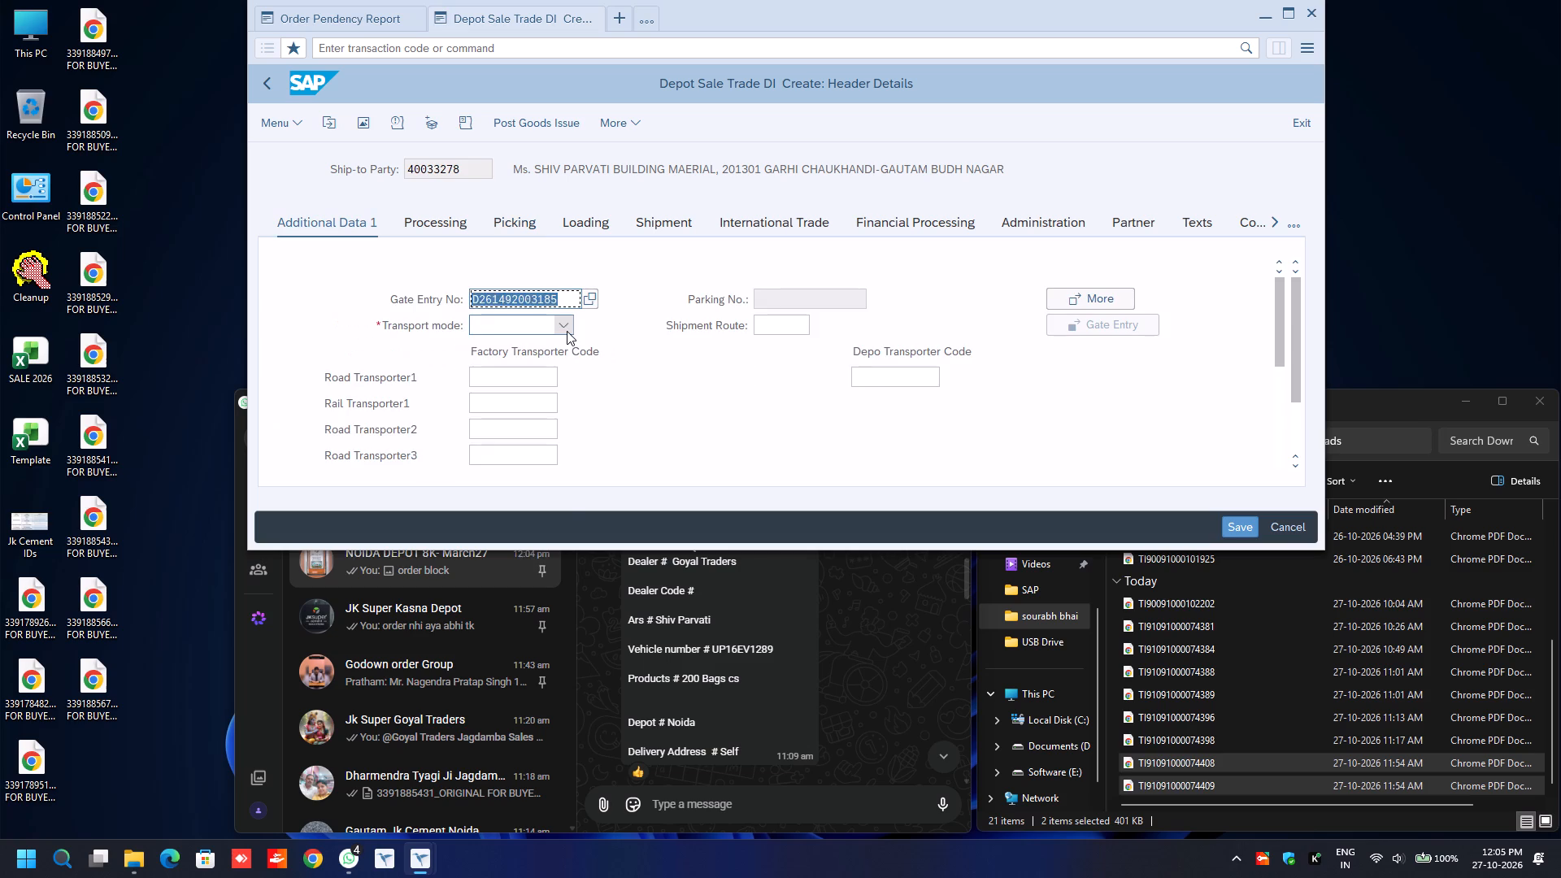
pyautogui.click(567, 331)
pyautogui.click(528, 402)
pyautogui.click(517, 371)
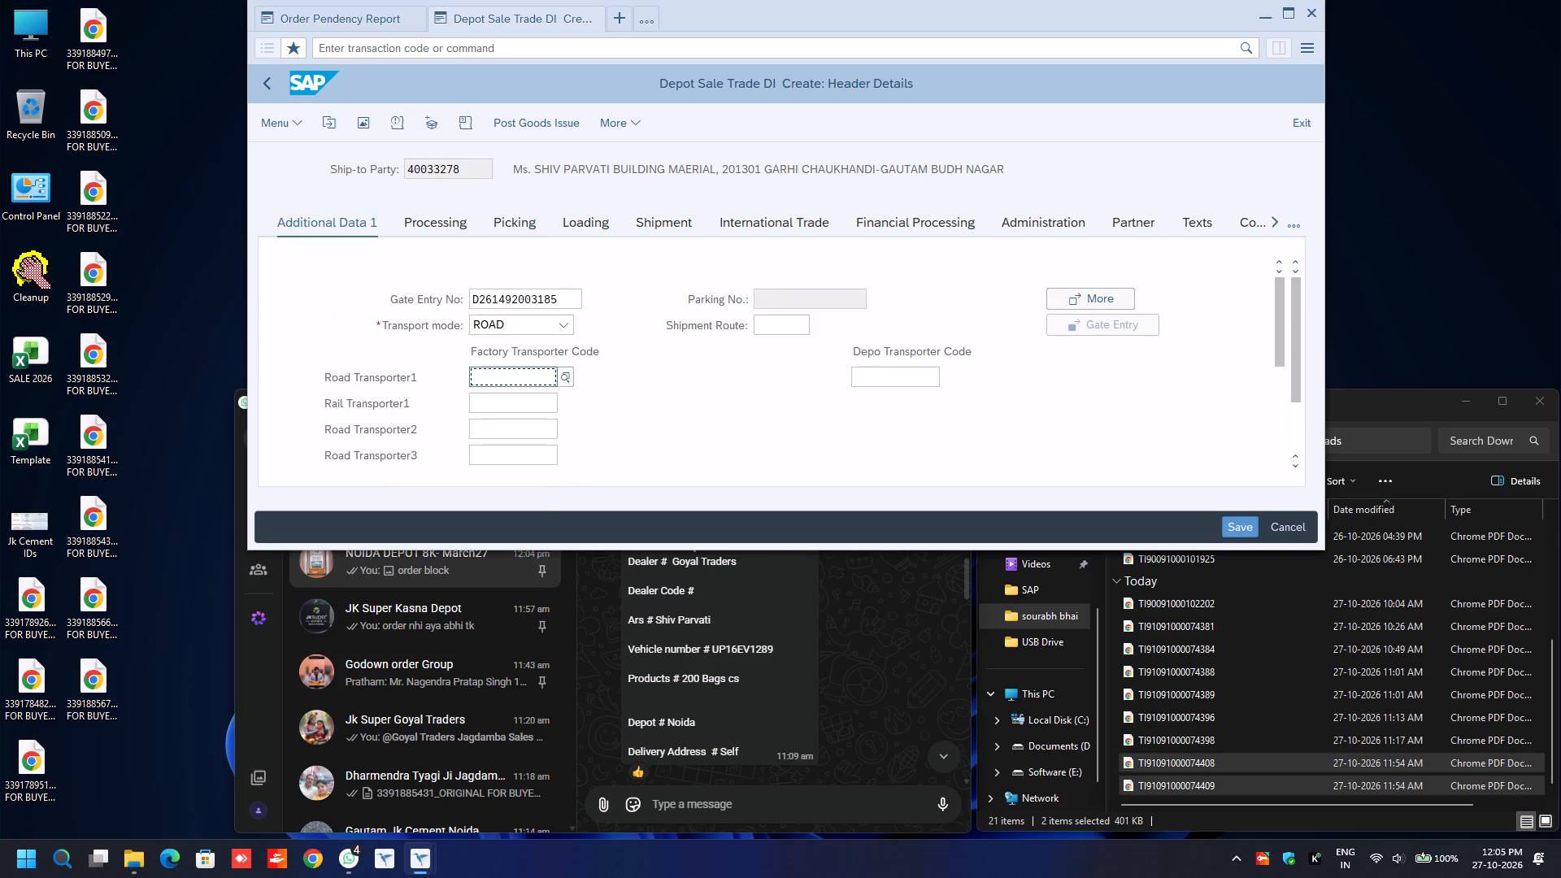
pyautogui.press('BackSpace')
pyautogui.press('Down')
pyautogui.press('Return')
pyautogui.press('Return')
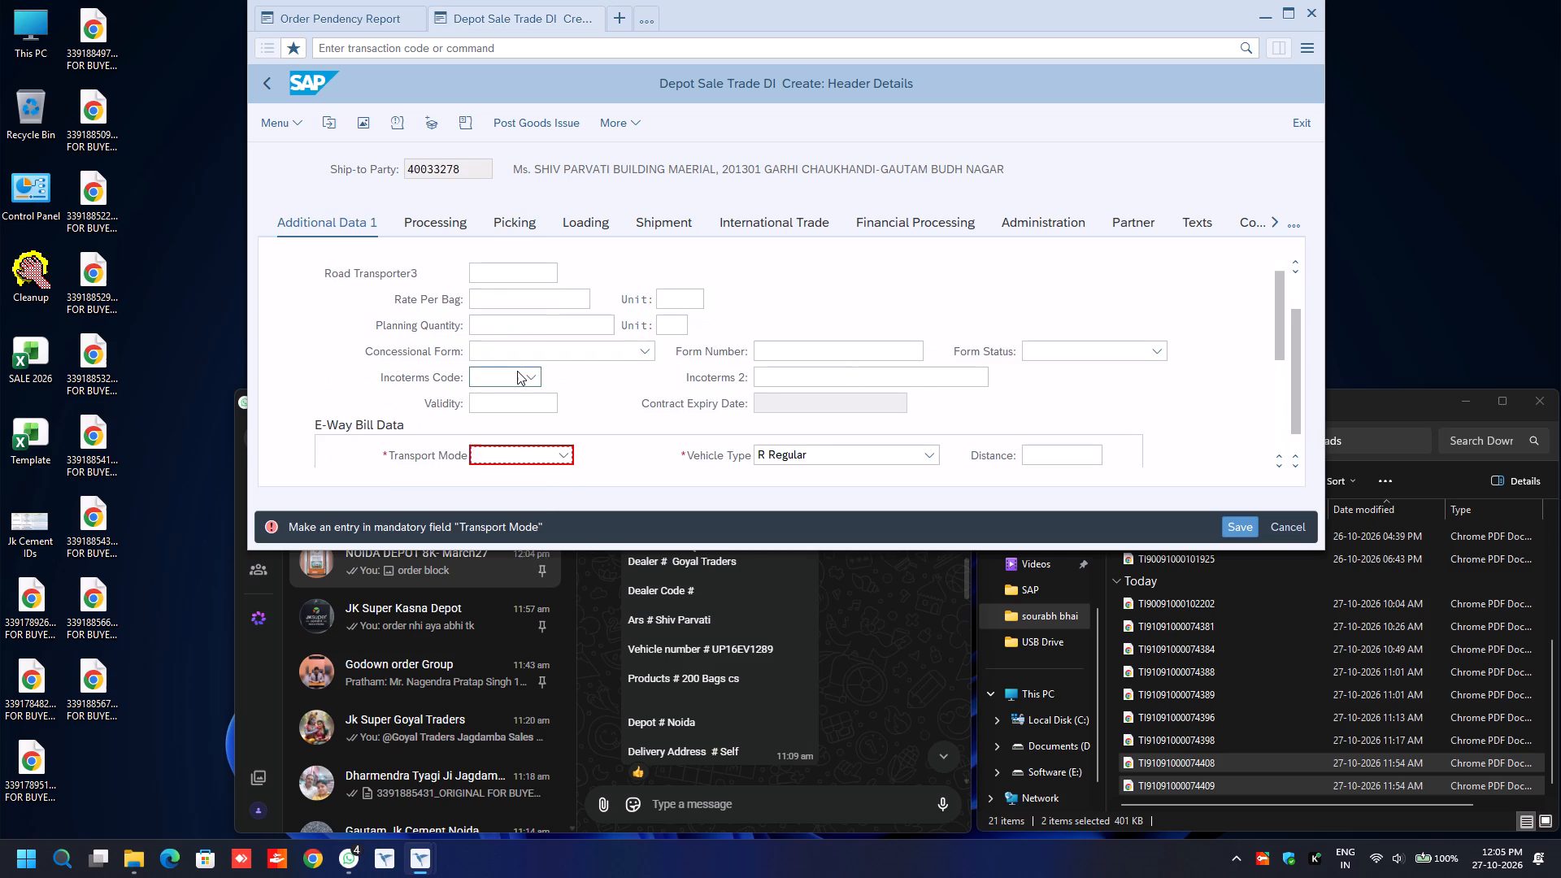
# Set the e-way bill transport mode to Road and proceed to the distance entry.
pyautogui.write('ro')
pyautogui.press('Tab')
pyautogui.press('Tab')
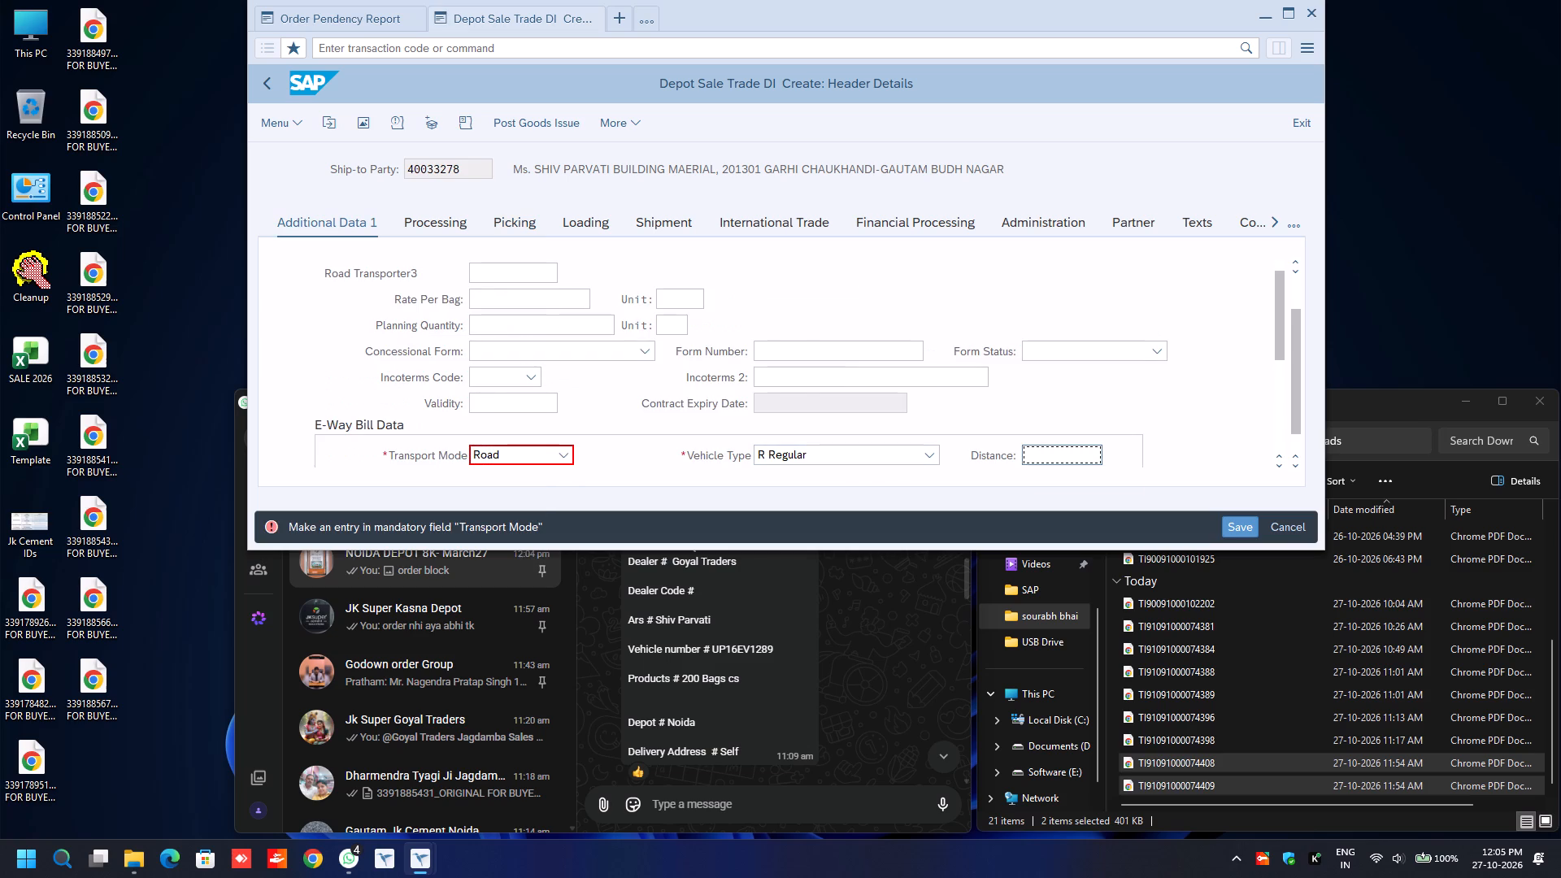
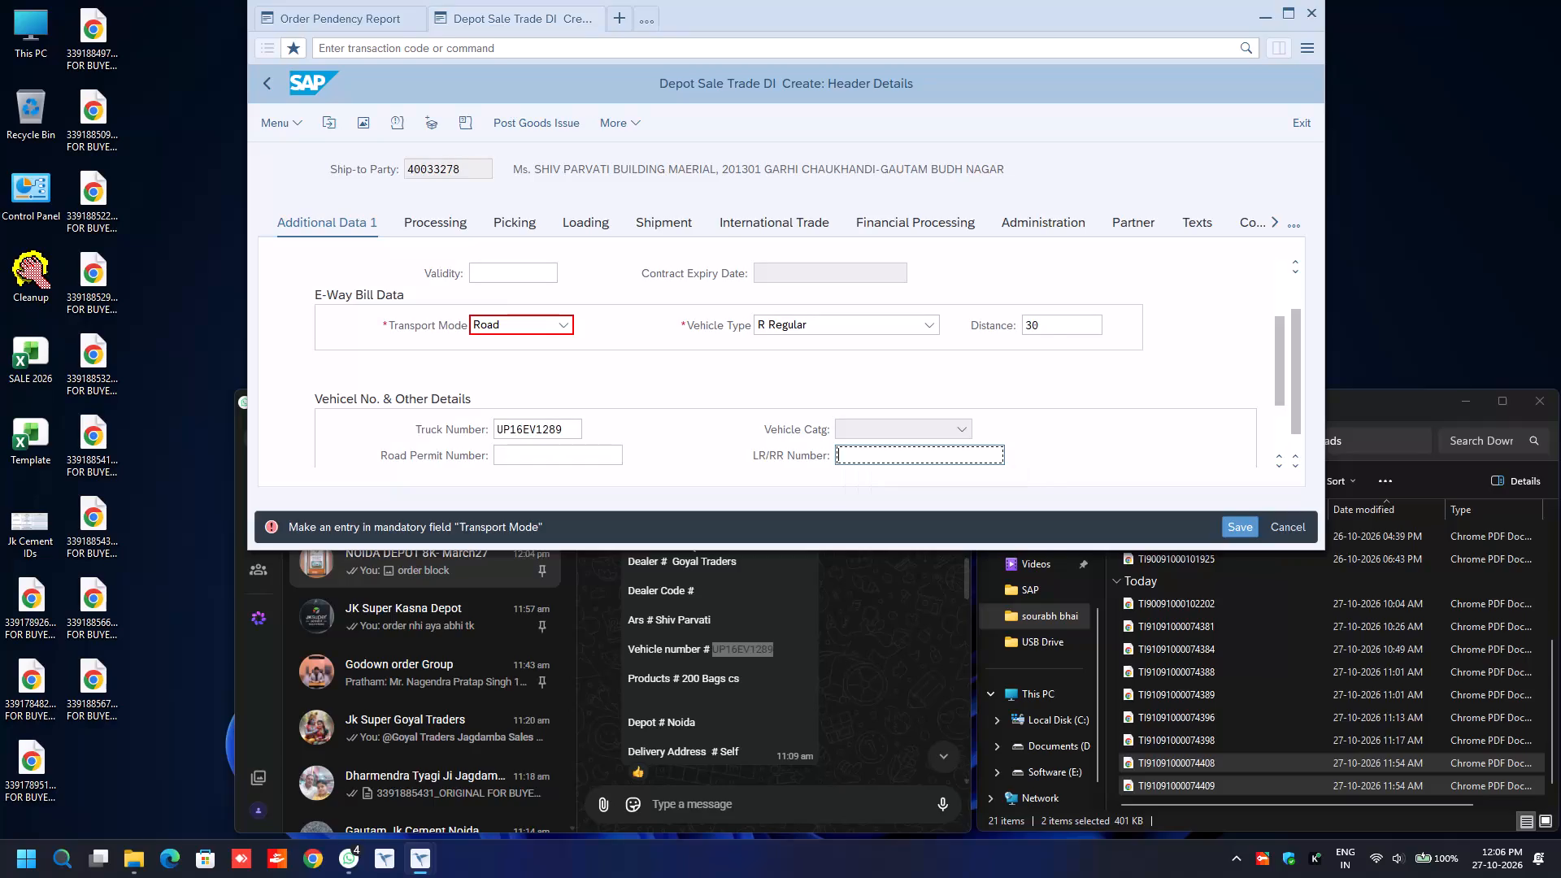
# Leave the header details for the delivery overview and post the goods issue.
pyautogui.click(675, 220)
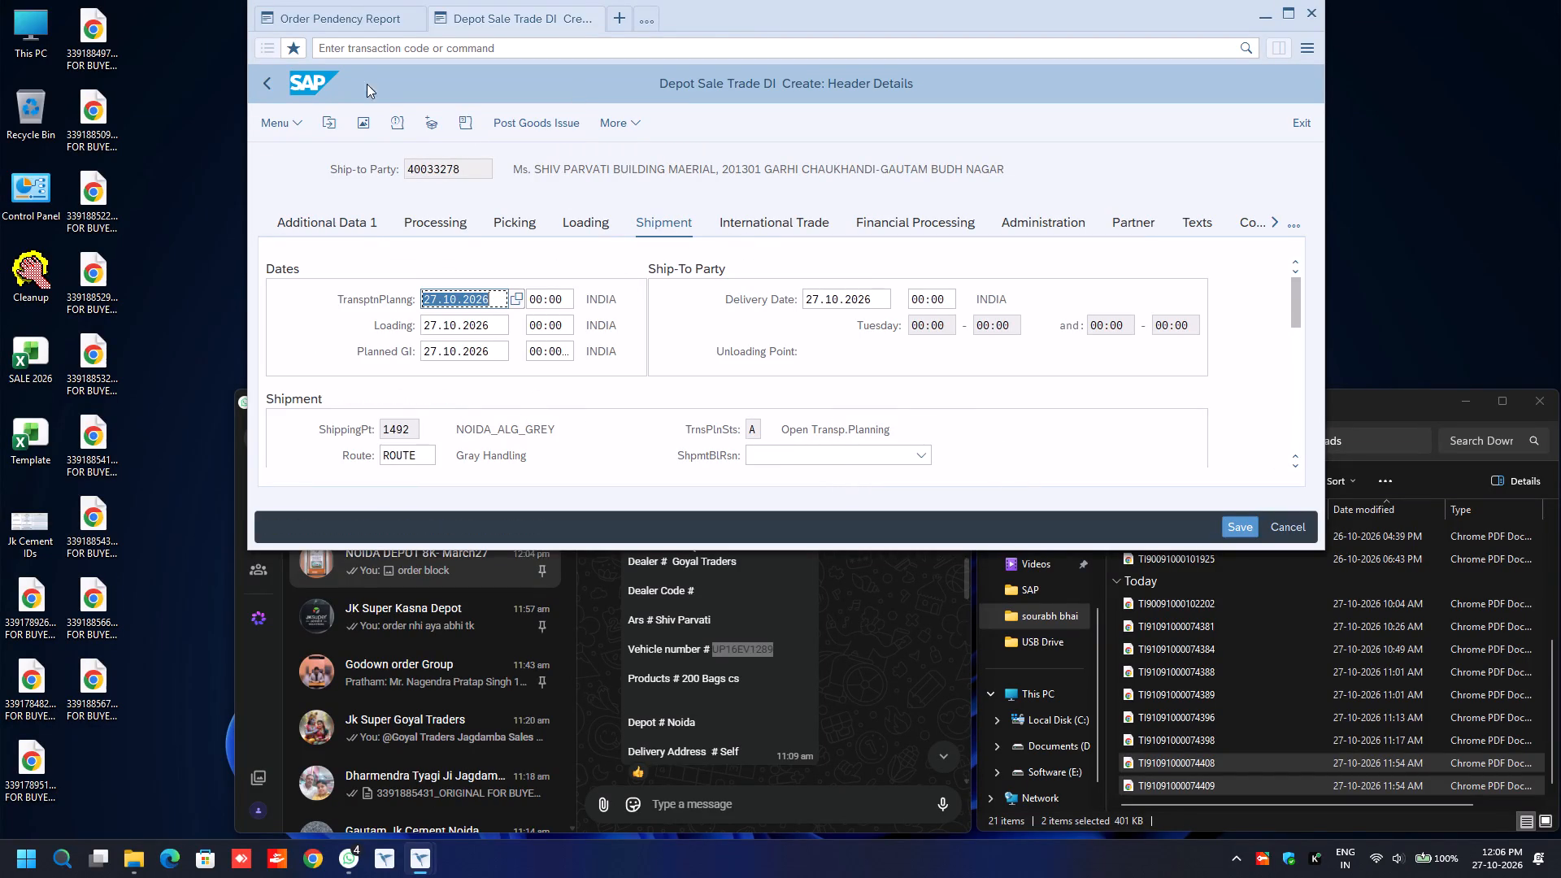
pyautogui.click(267, 77)
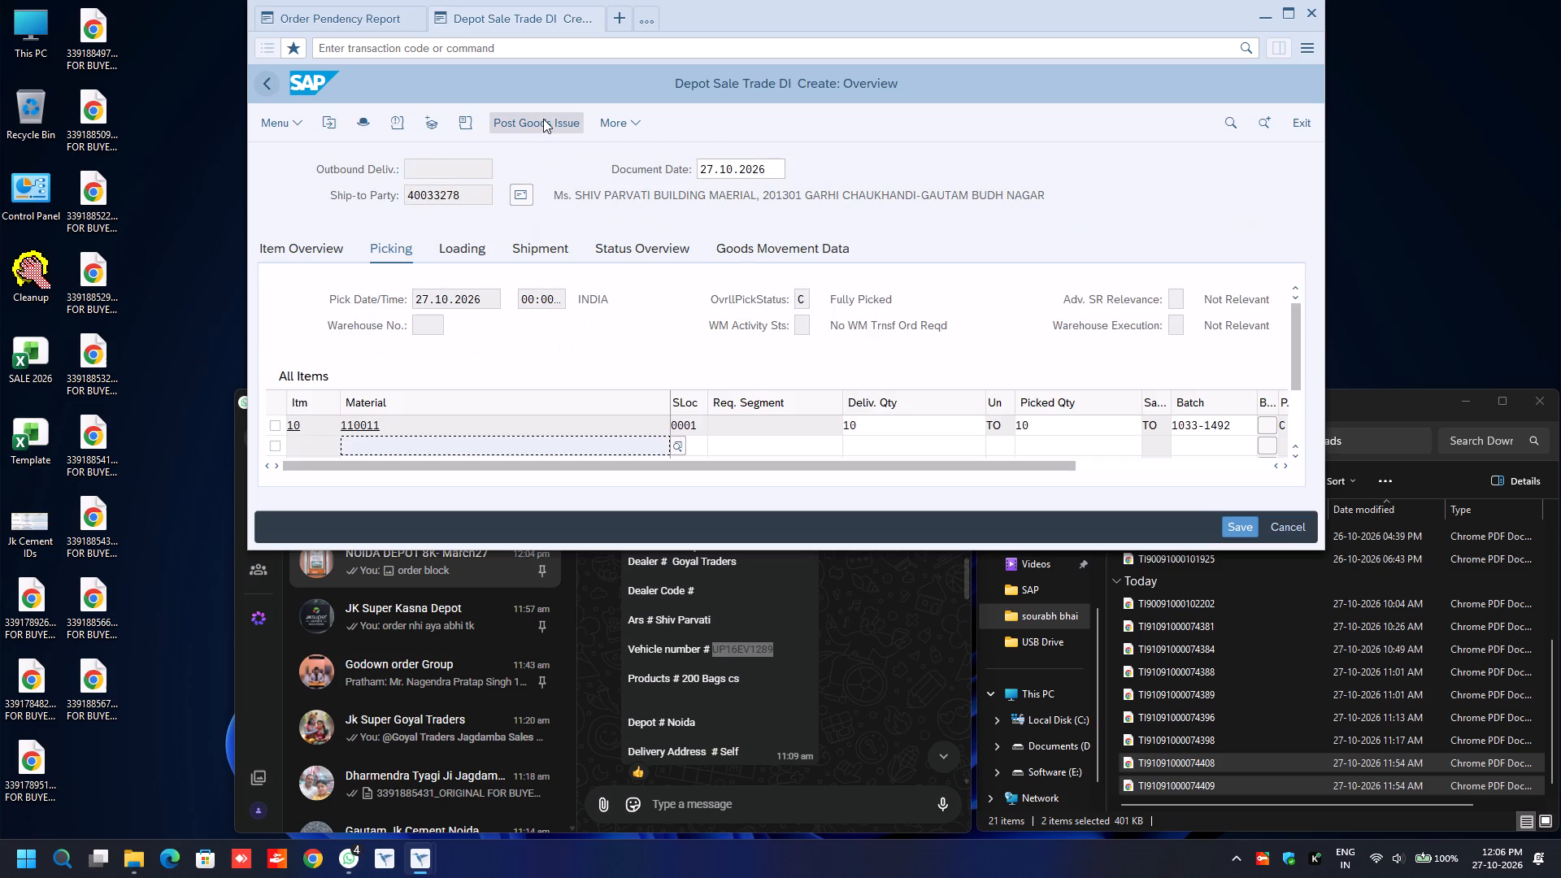
pyautogui.click(543, 119)
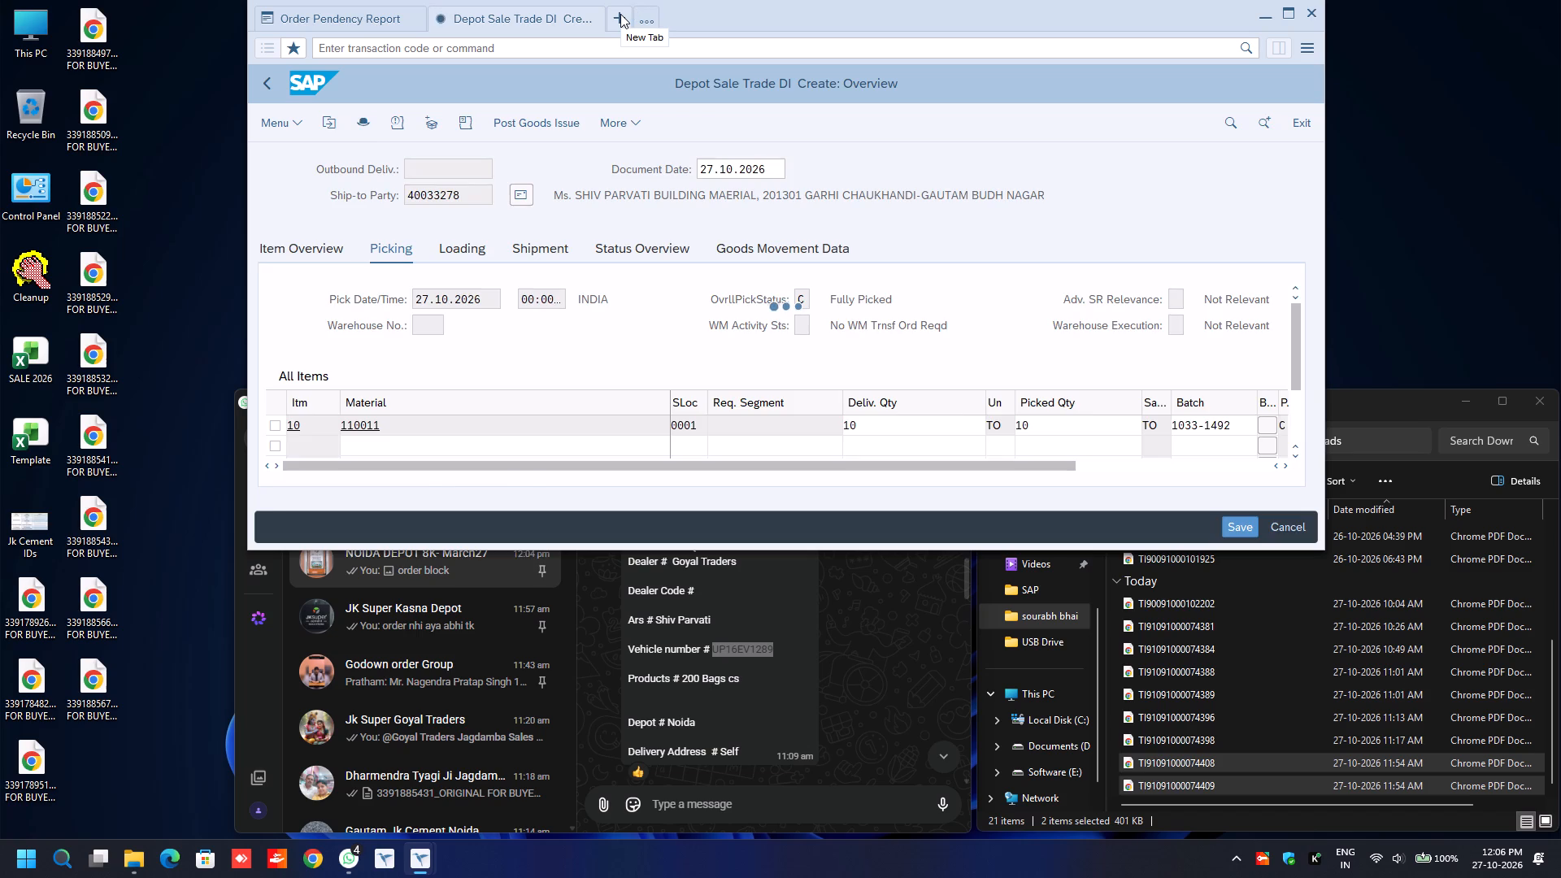
# Start the e-Document Cockpit in a new session and set it to e-Invoice, process Sales and Distribution, sales organization 1000.
pyautogui.click(620, 14)
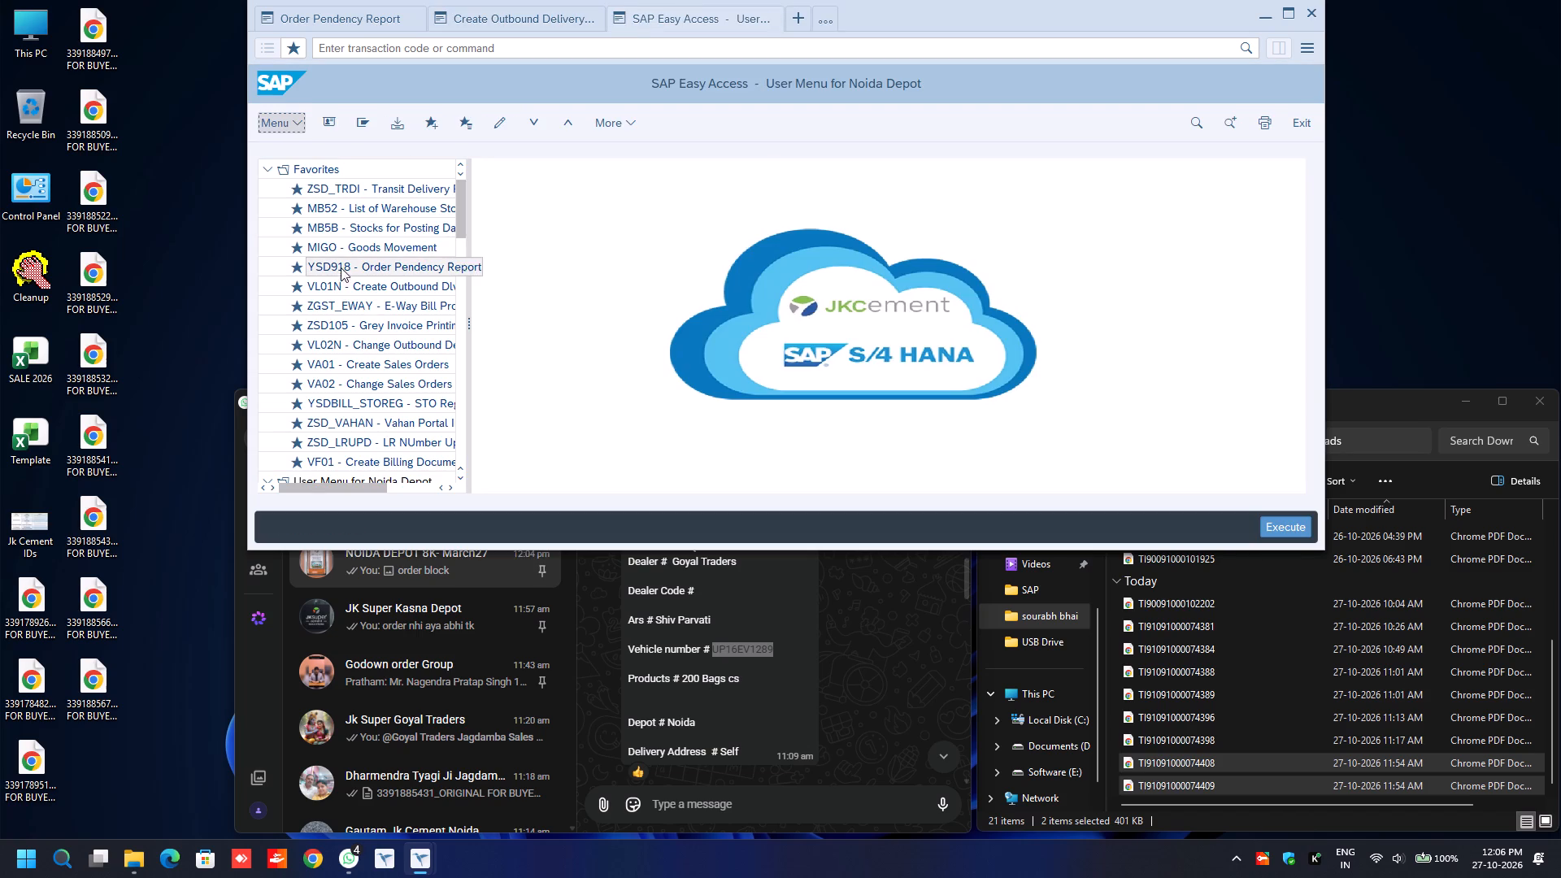
pyautogui.doubleClick(341, 314)
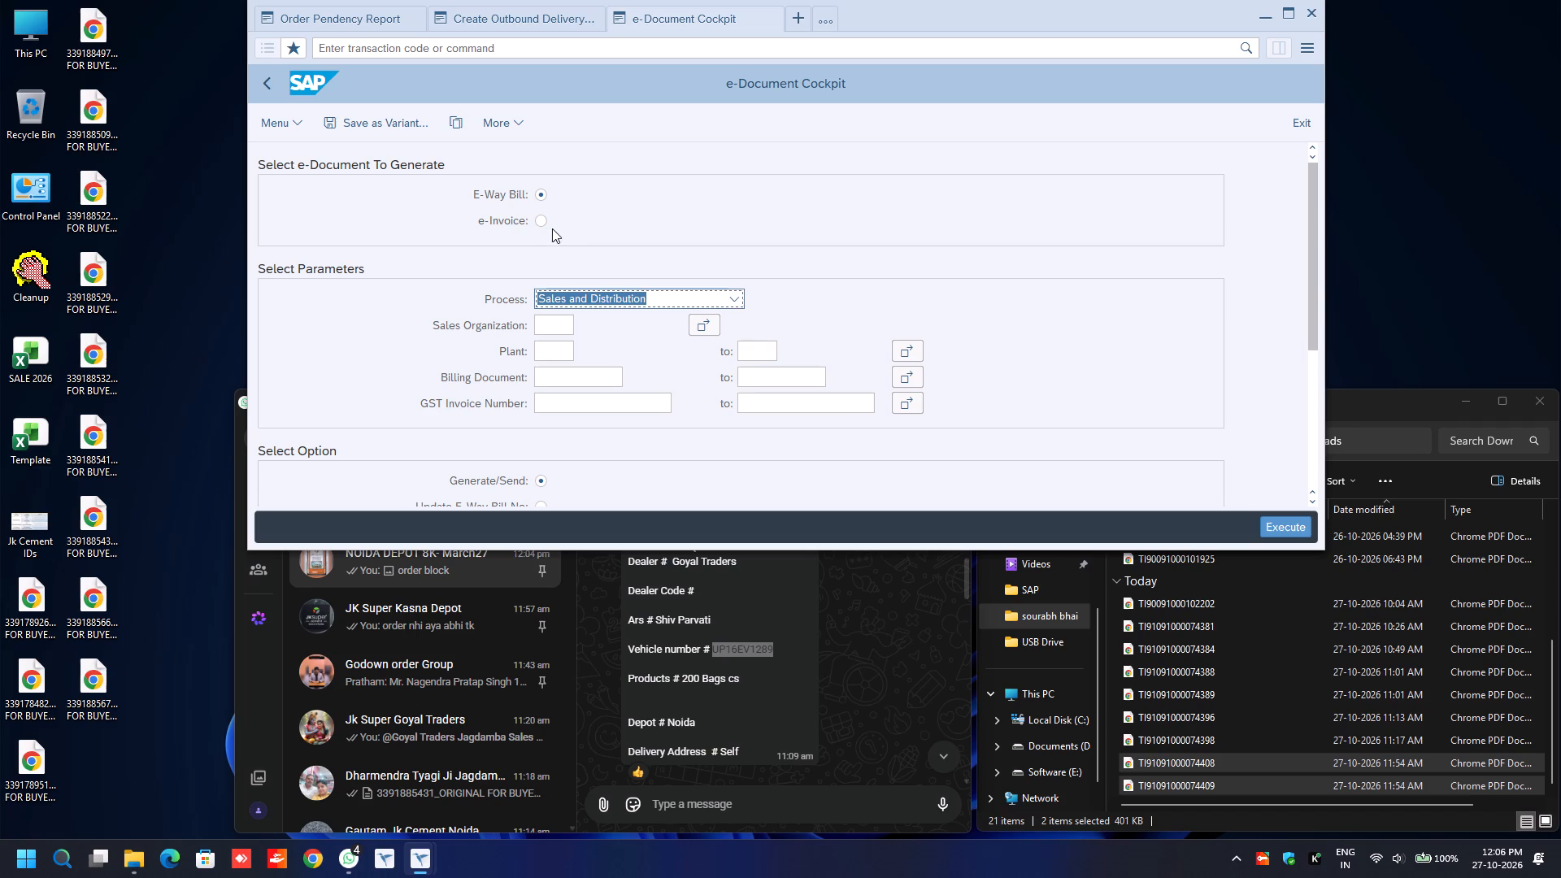
pyautogui.click(541, 221)
pyautogui.click(557, 300)
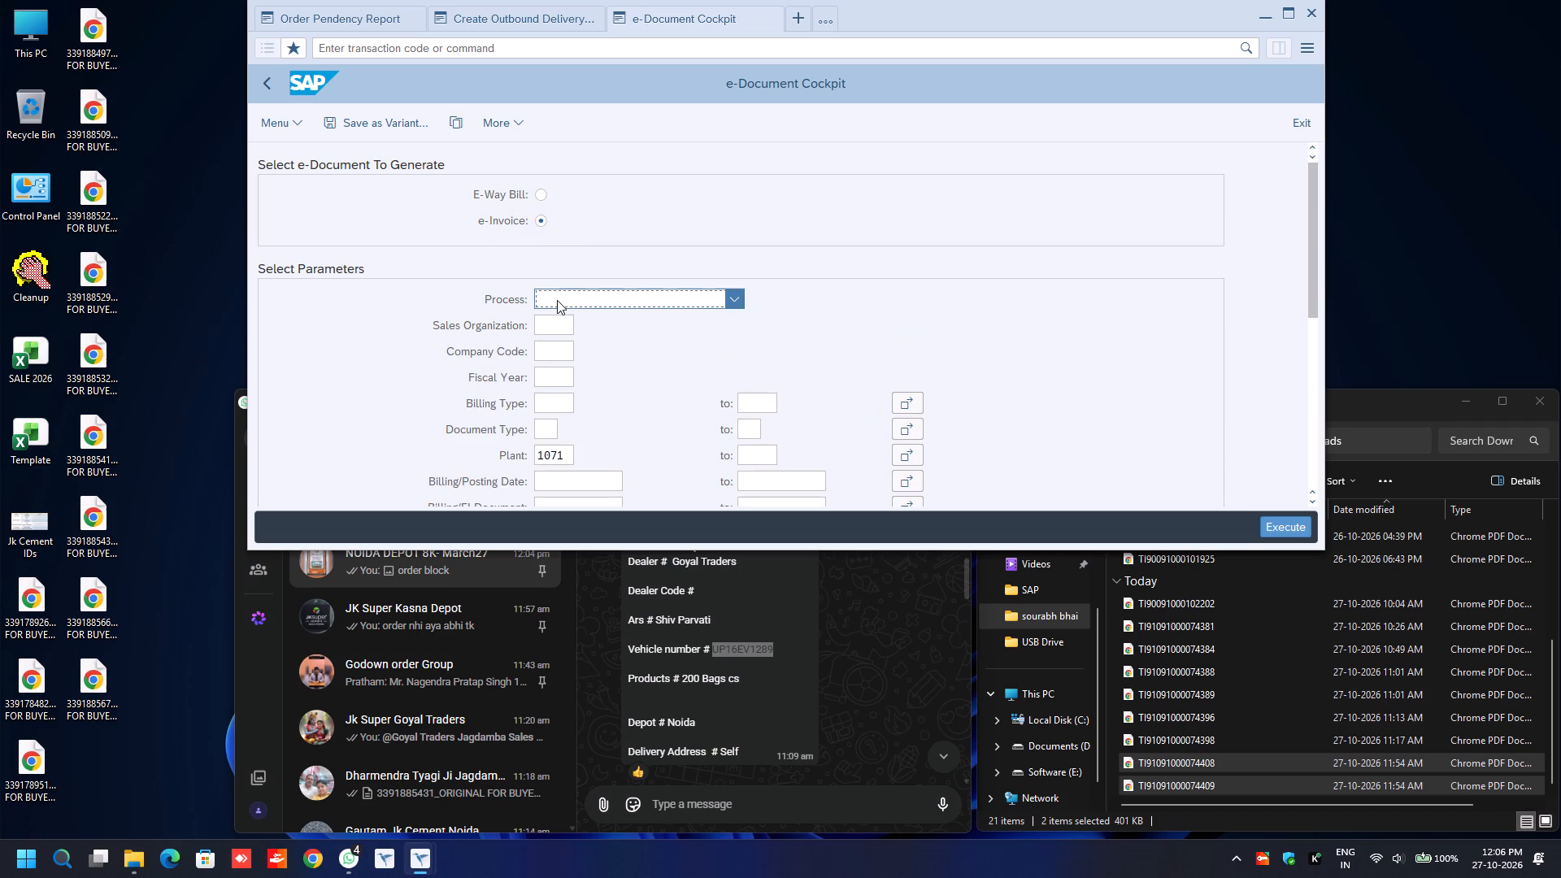
pyautogui.click(561, 326)
pyautogui.click(561, 326)
pyautogui.press('BackSpace')
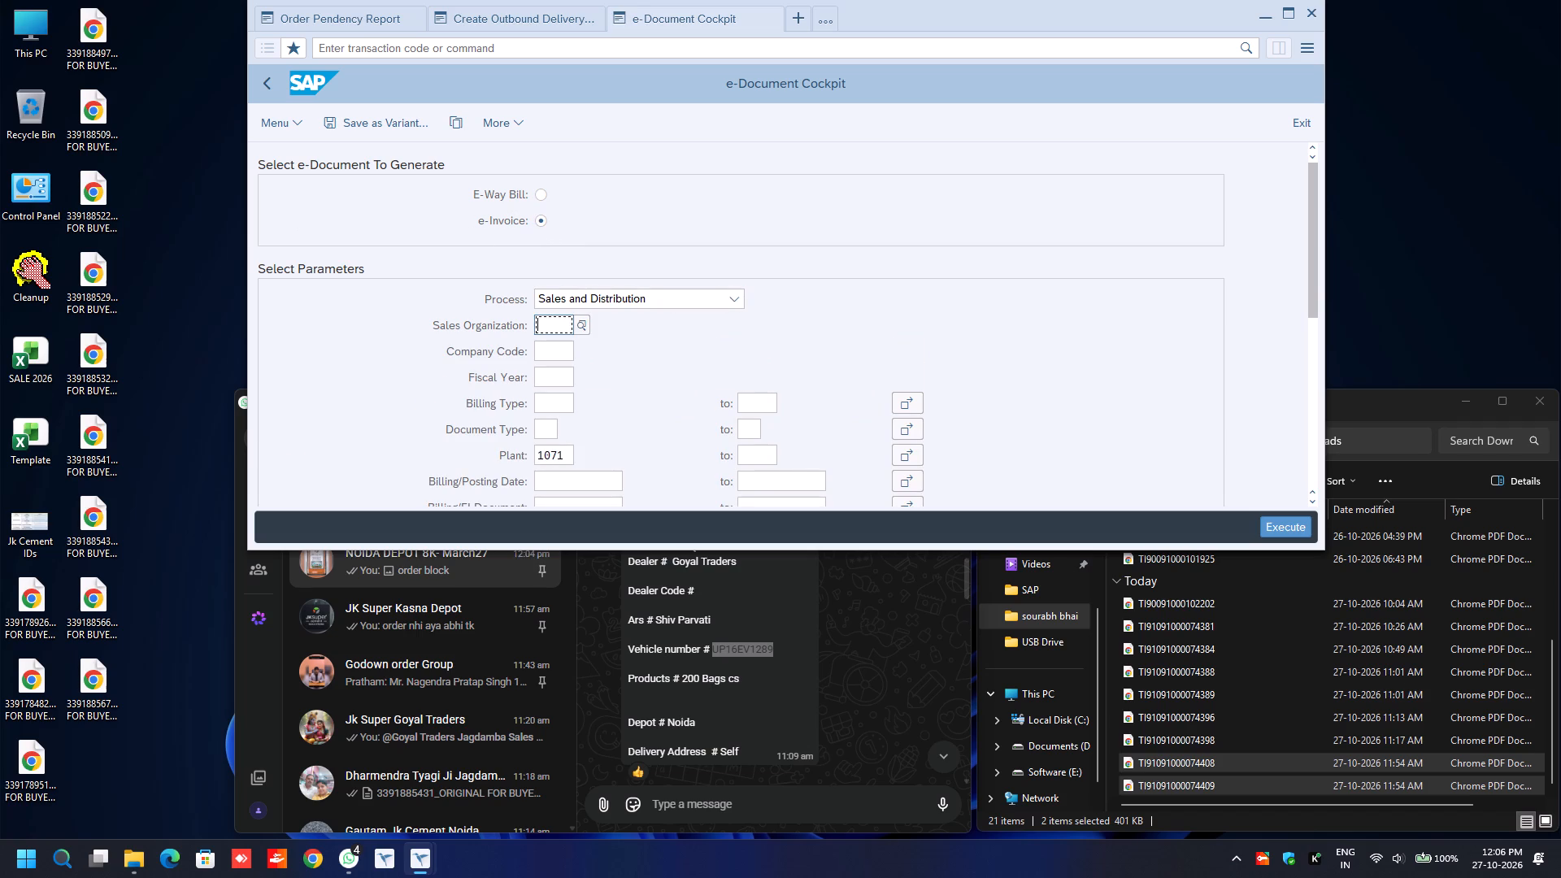
pyautogui.press('Down')
pyautogui.press('Return')
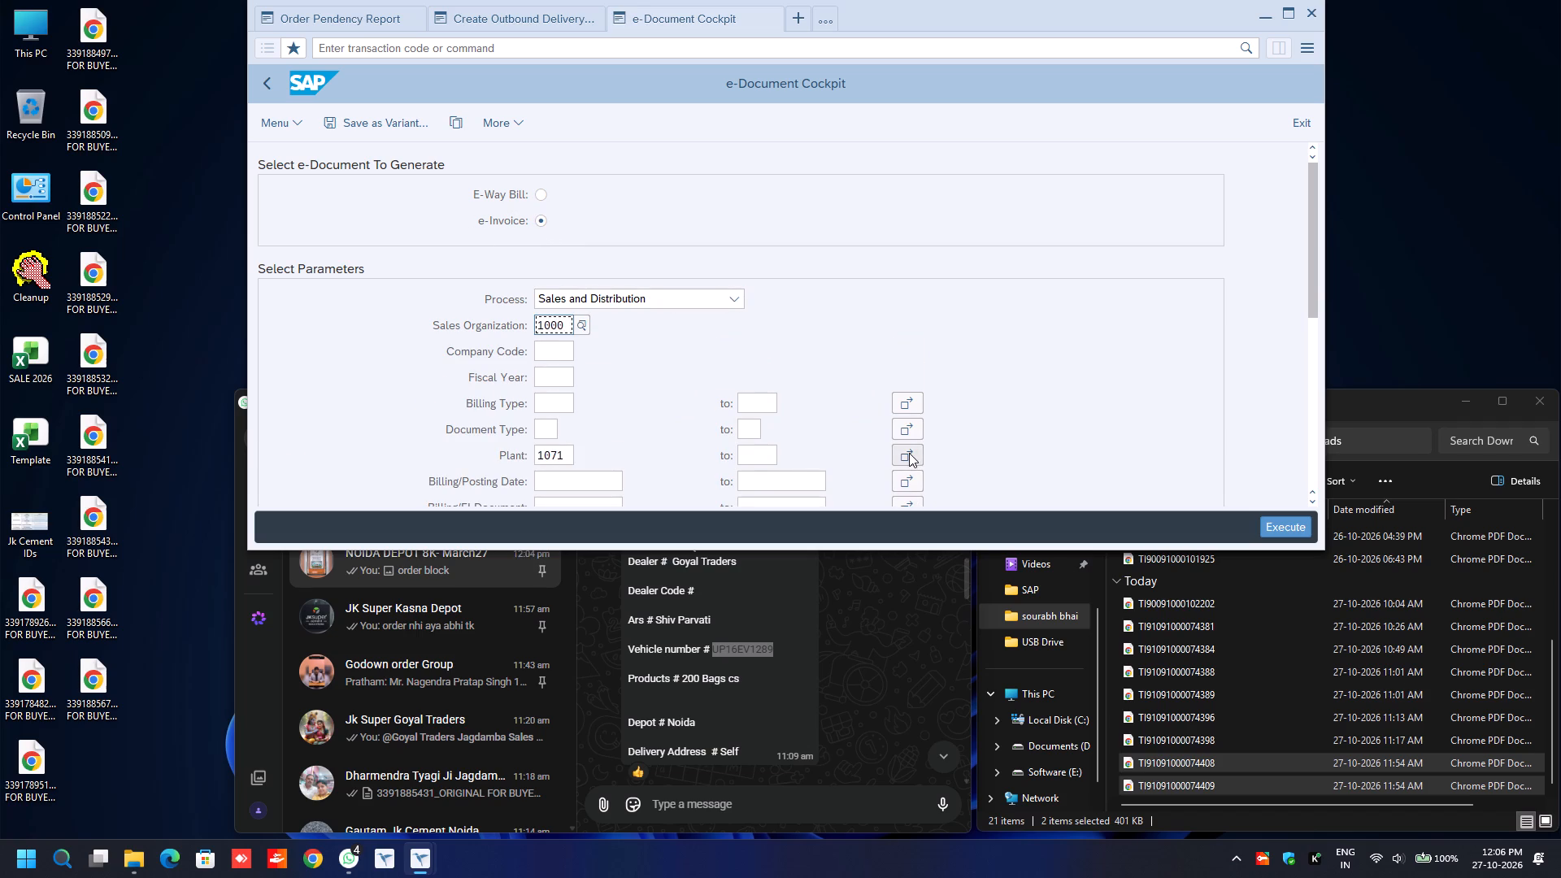
# Add plant 1492 to the cockpit's multiple plant selection, alongside plant 1071.
pyautogui.click(909, 453)
pyautogui.press('Down')
pyautogui.write('1492')
pyautogui.press('F8')
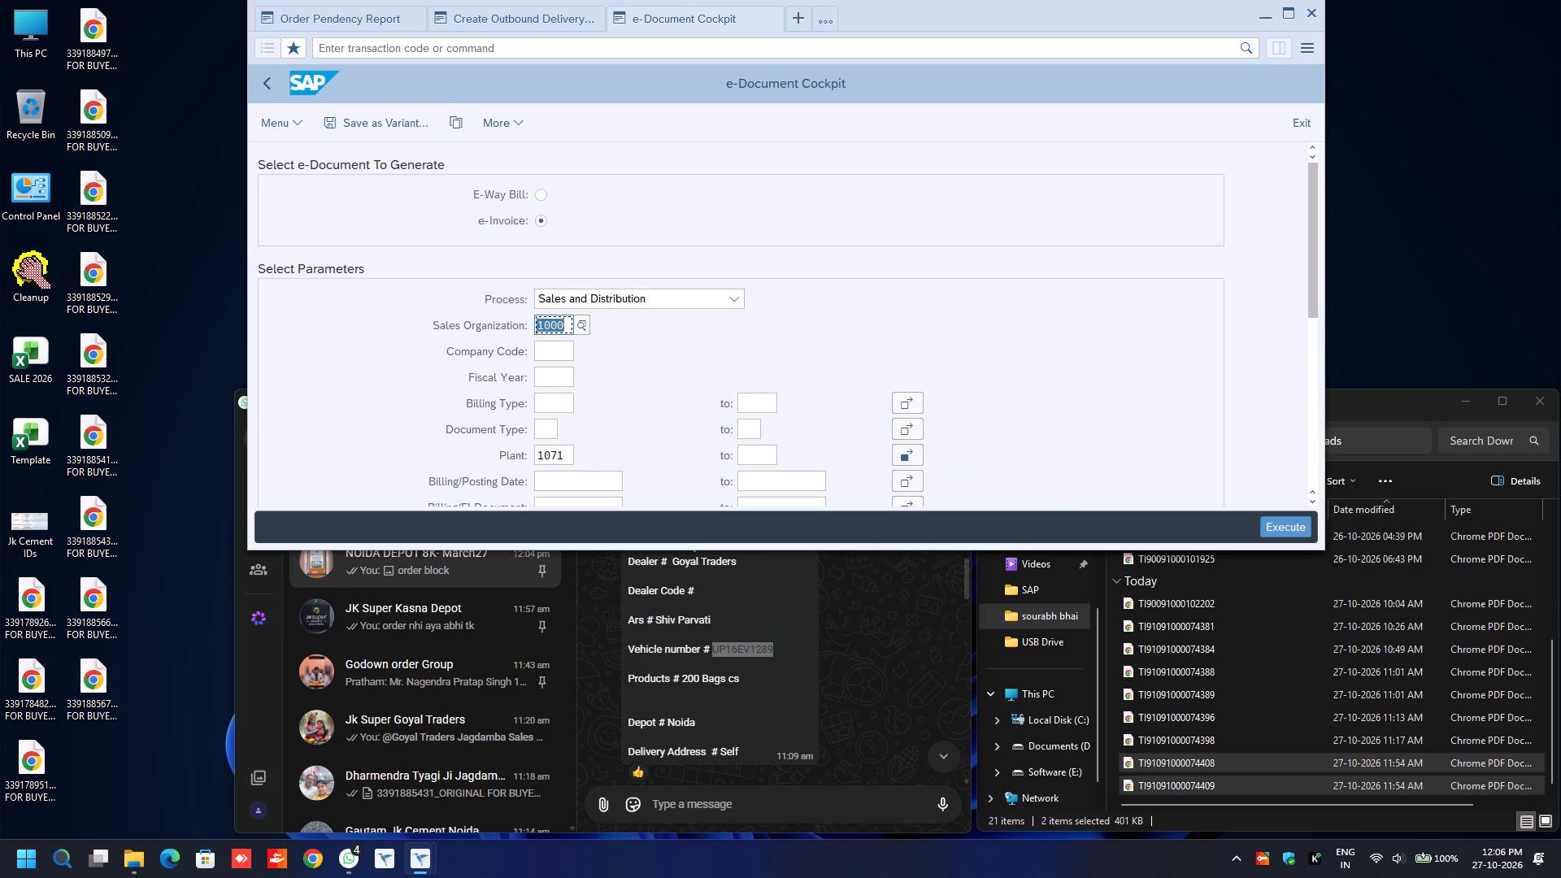
# Set the billing date to 27.10.2026 and run the Status Report for e-Invoice with E-Way Bill.
pyautogui.click(600, 477)
pyautogui.press('BackSpace')
pyautogui.press('Down')
pyautogui.press('Return')
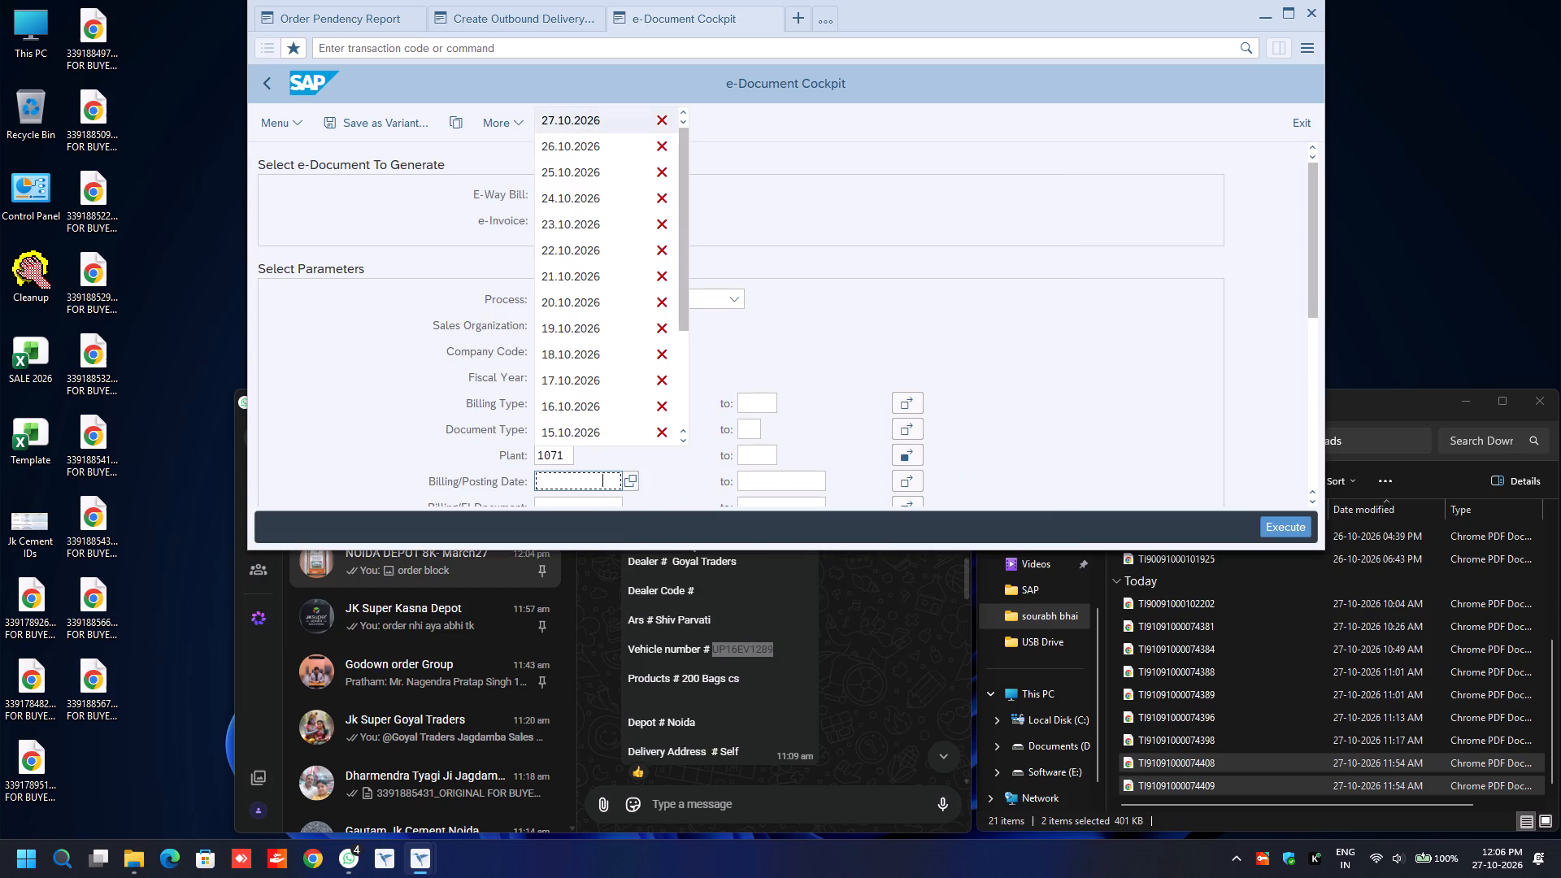
pyautogui.scroll(-8, 600, 477)
pyautogui.click(511, 237)
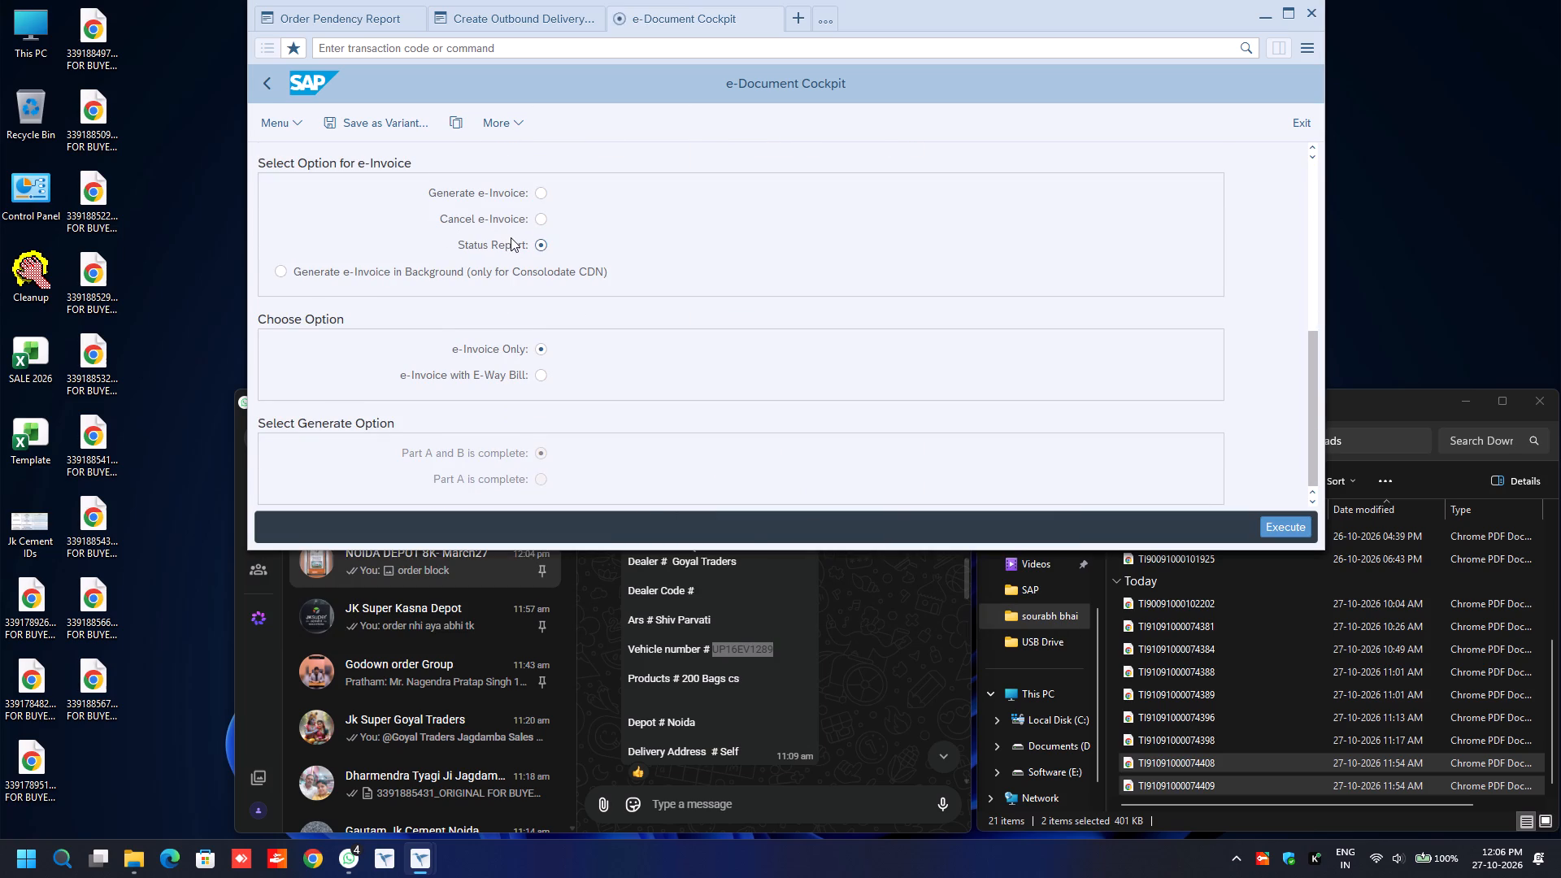
pyautogui.click(534, 375)
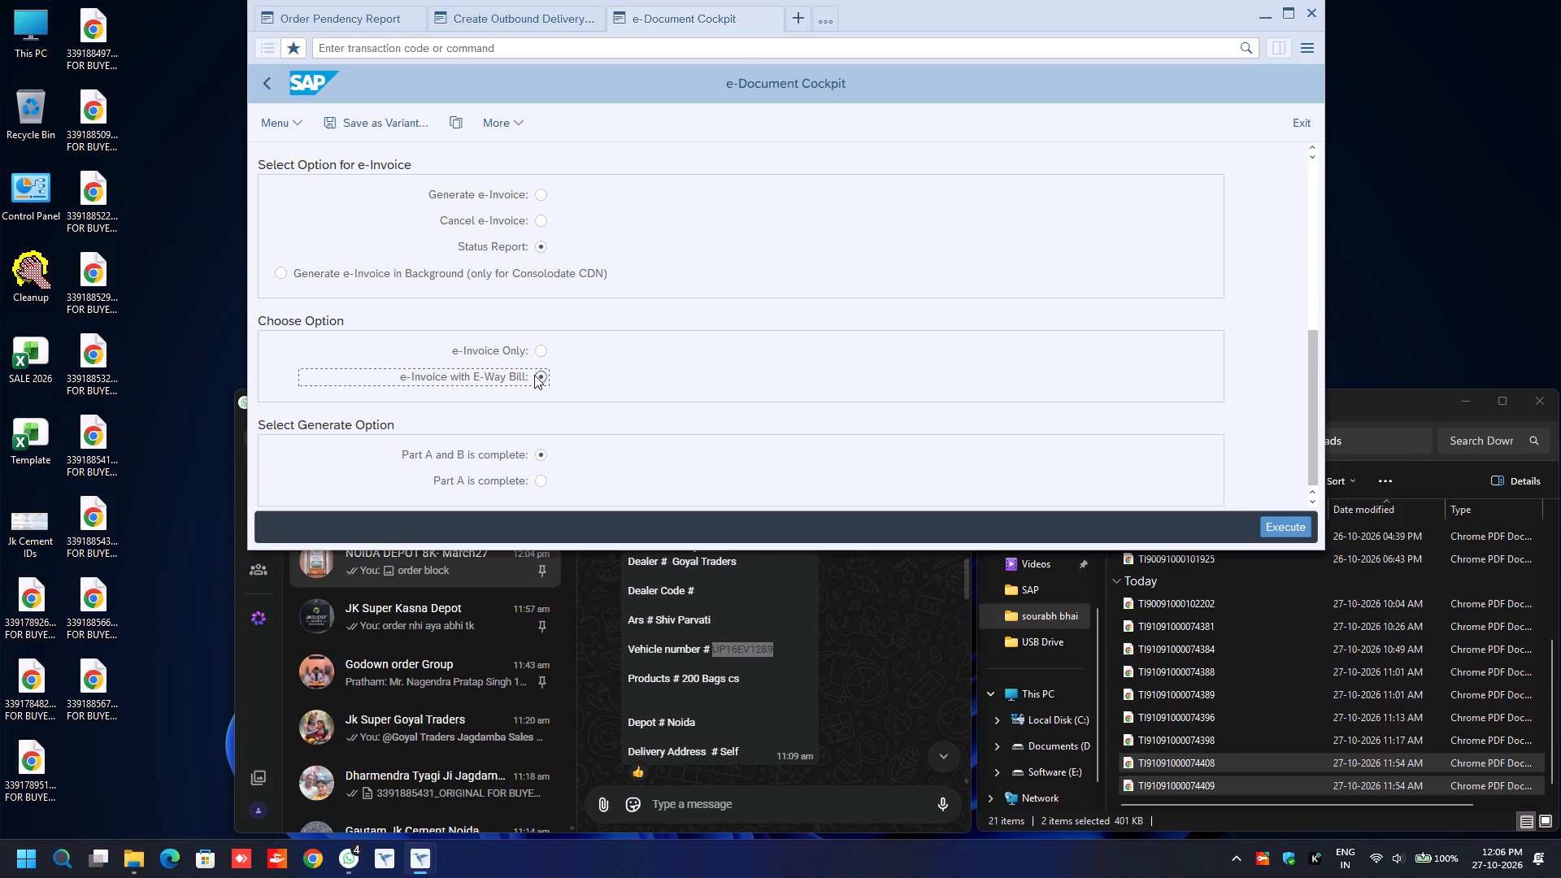
pyautogui.press('F8')
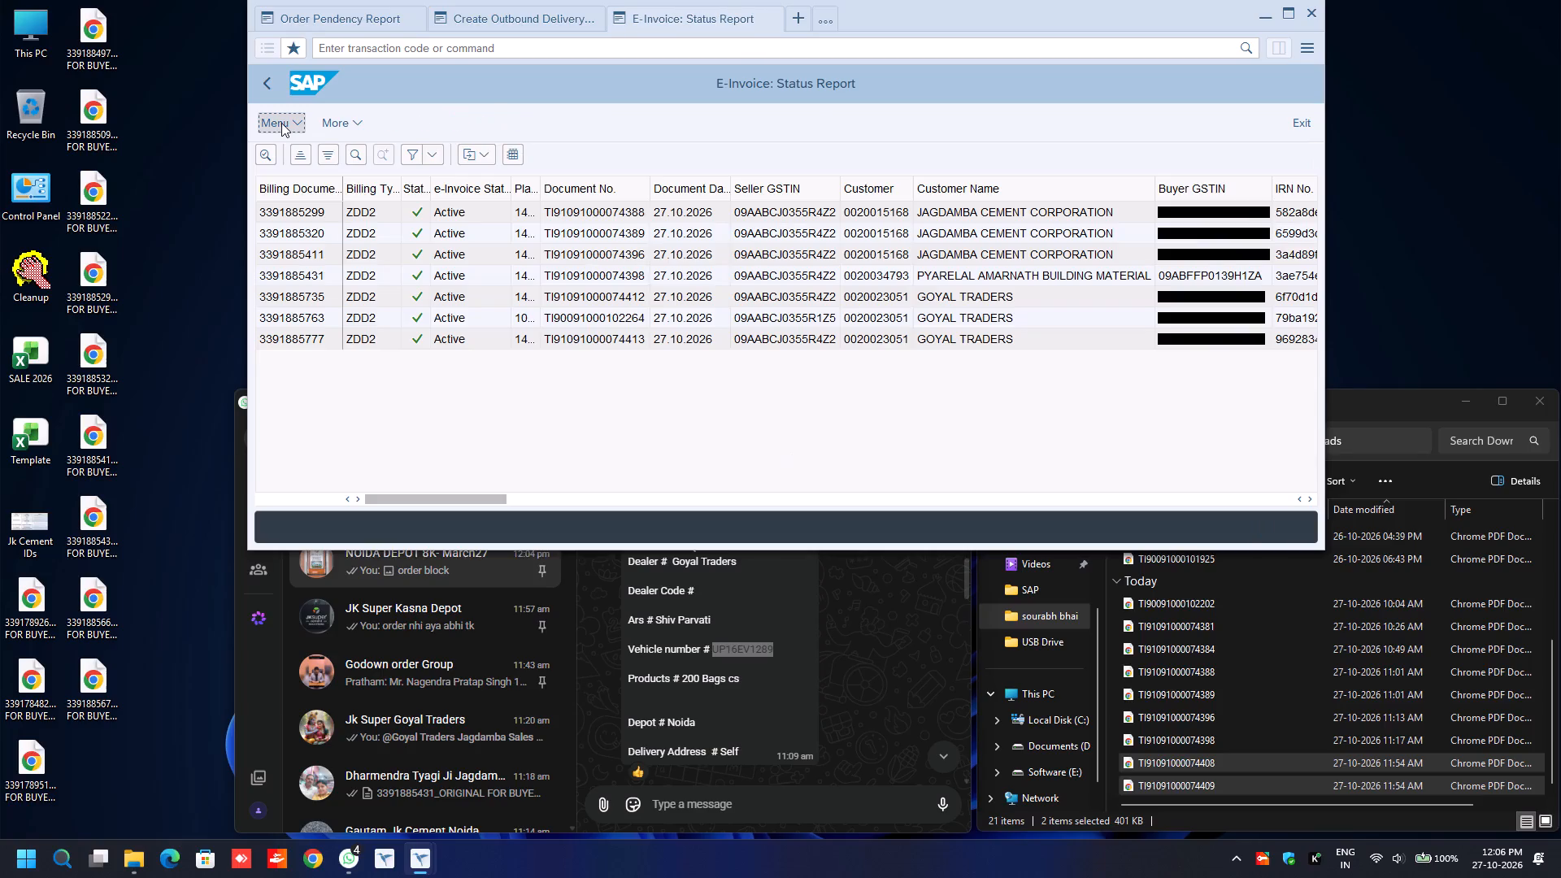
pyautogui.scroll(-8, 547, 361)
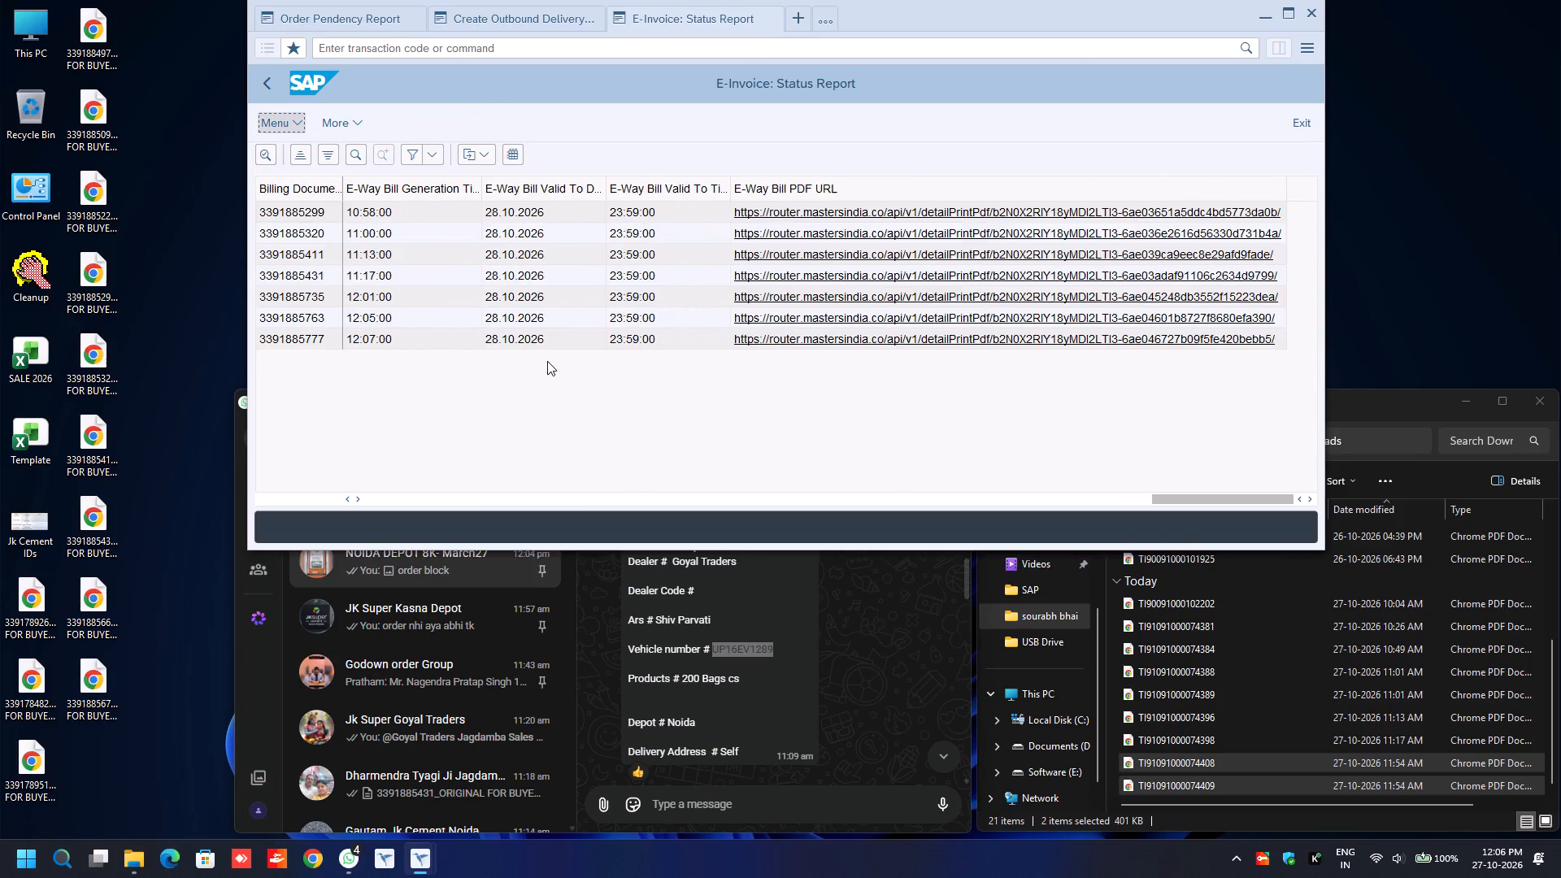
pyautogui.click(319, 298)
pyautogui.hotkey('ctrl', 'y')
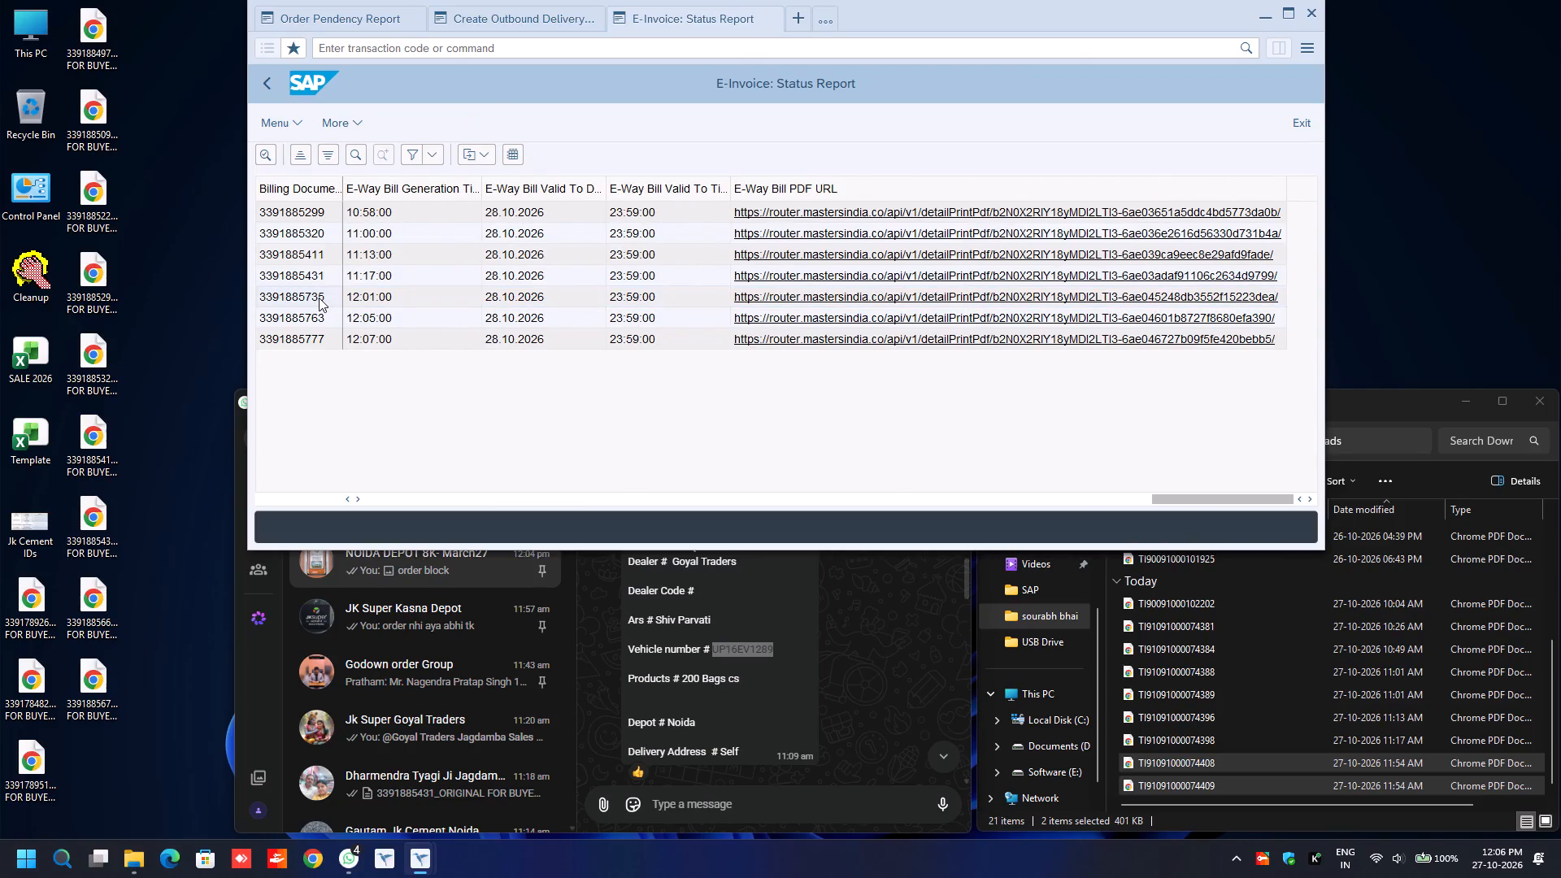
pyautogui.hotkey('shift', 'Down')
pyautogui.hotkey('shift', 'Down')
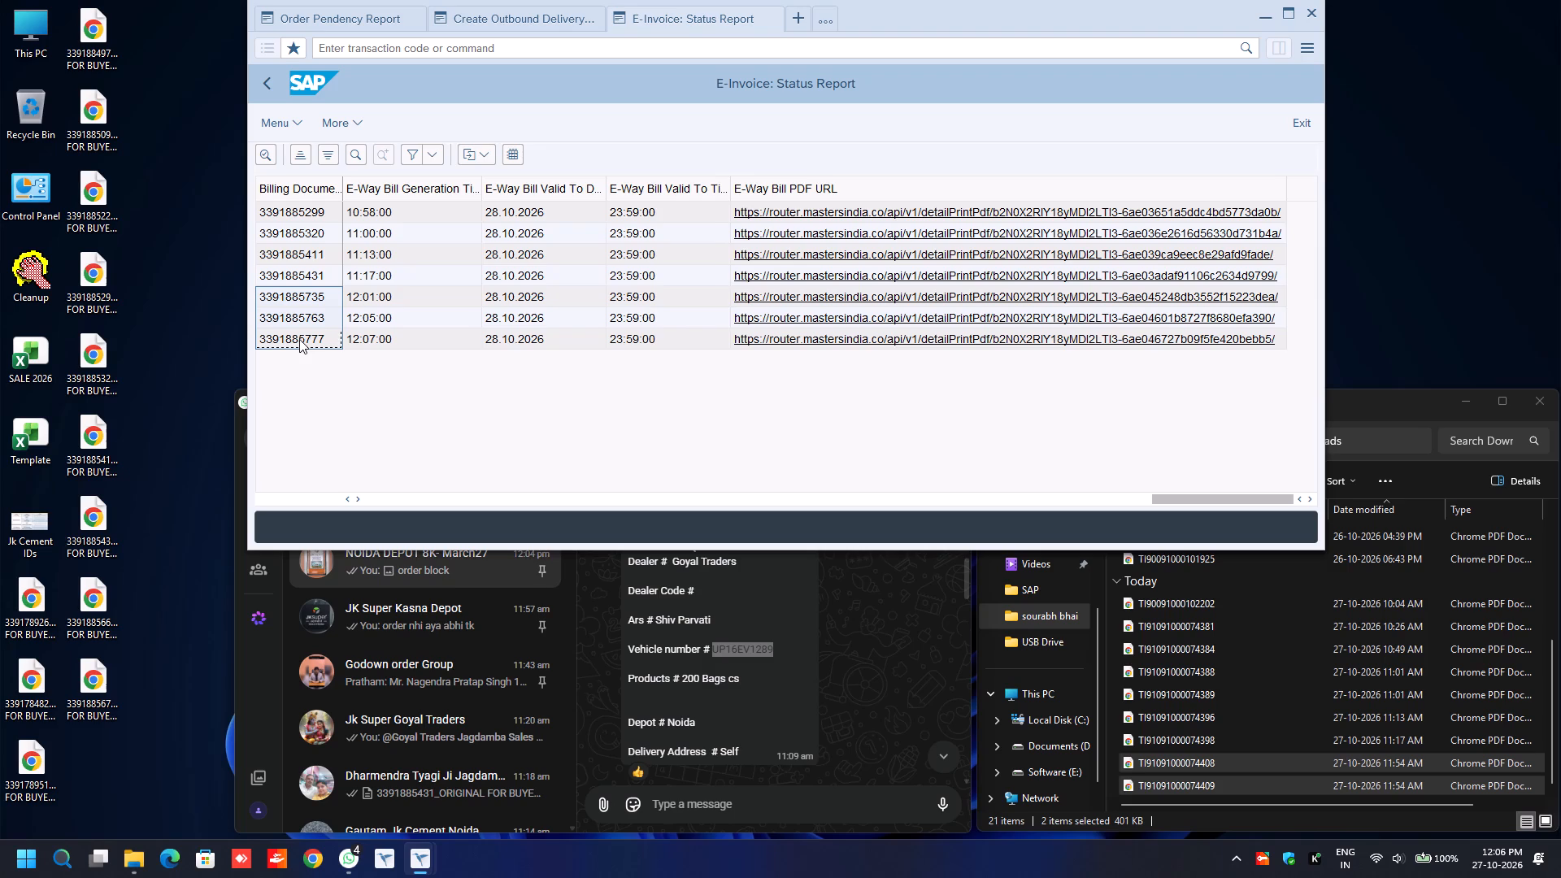
pyautogui.hotkey('ctrl', 'c')
# Open ZSD105 Grey Invoice Printing in a new session and paste the copied numbers into the multiple selection for Billing Document.
pyautogui.hotkey('ctrl', 'n')
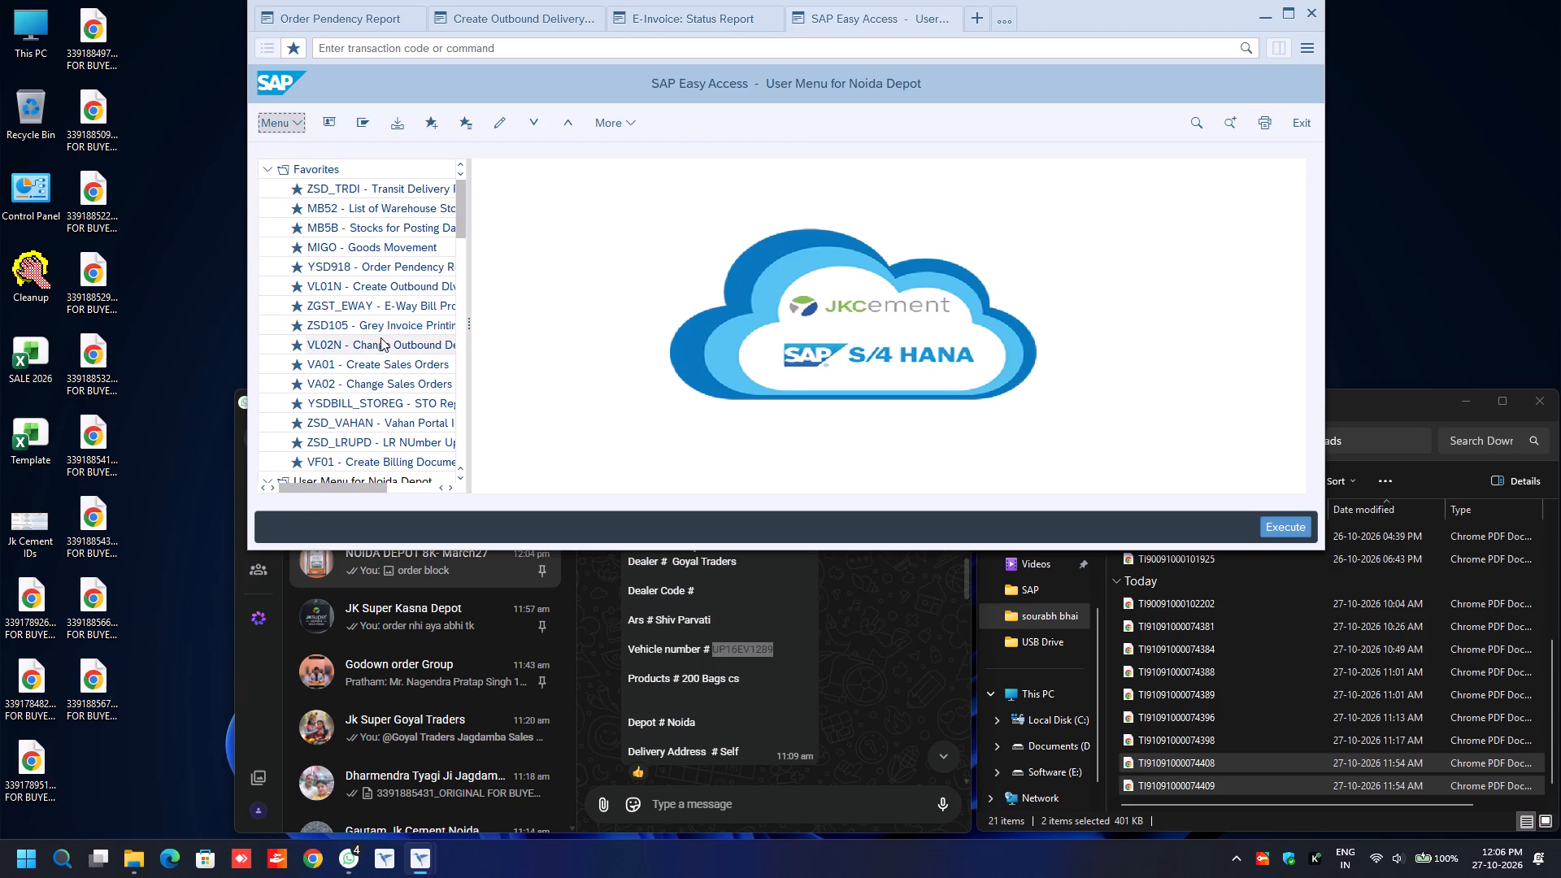
pyautogui.doubleClick(380, 330)
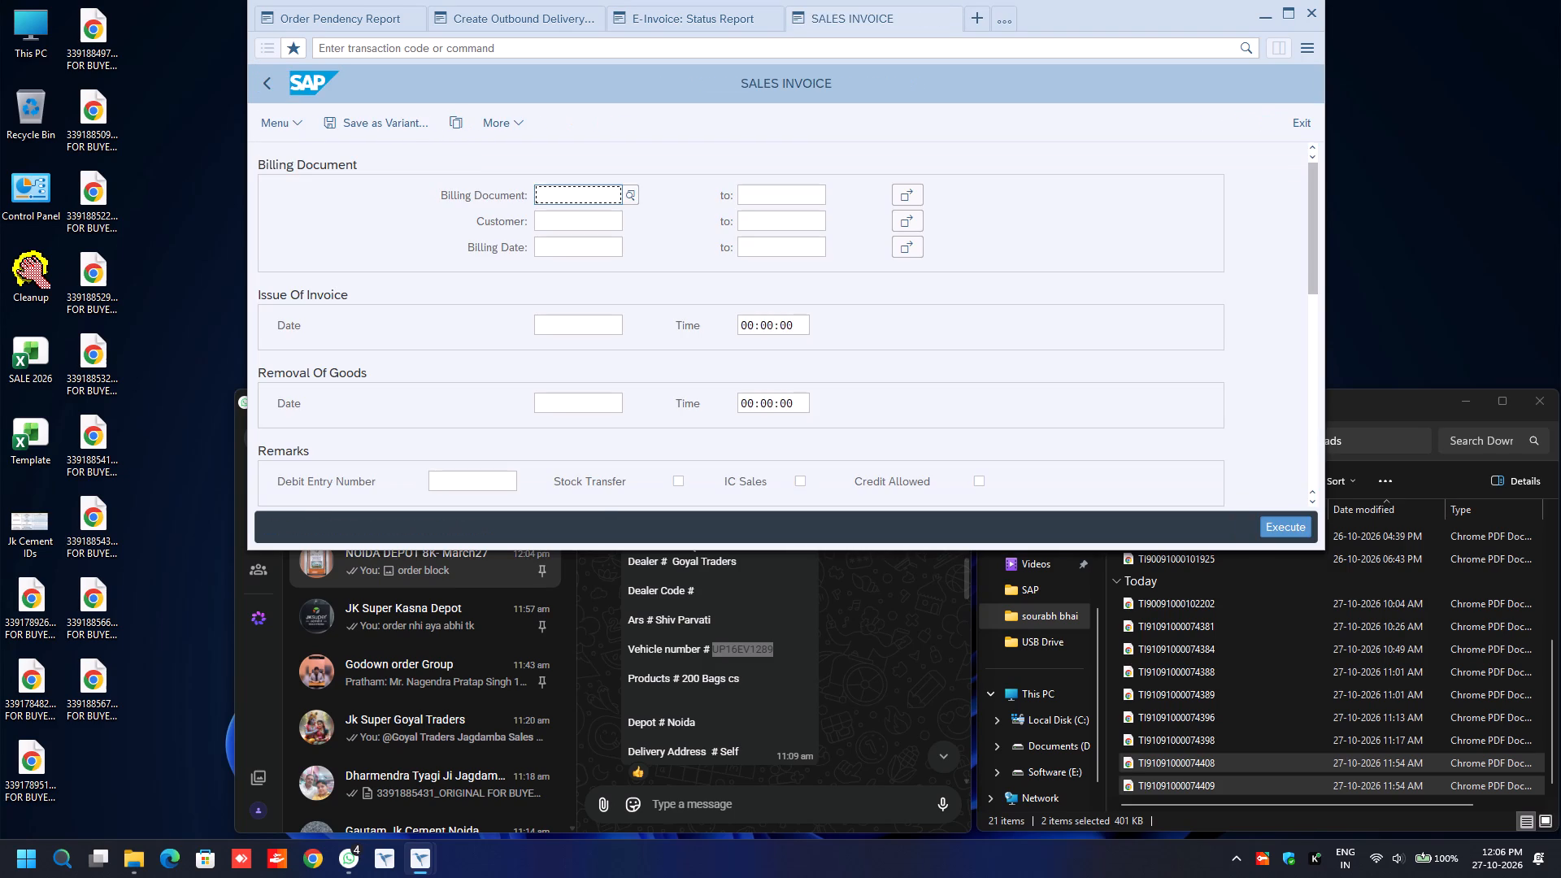
pyautogui.press('Tab')
pyautogui.press('Tab')
pyautogui.press('space')
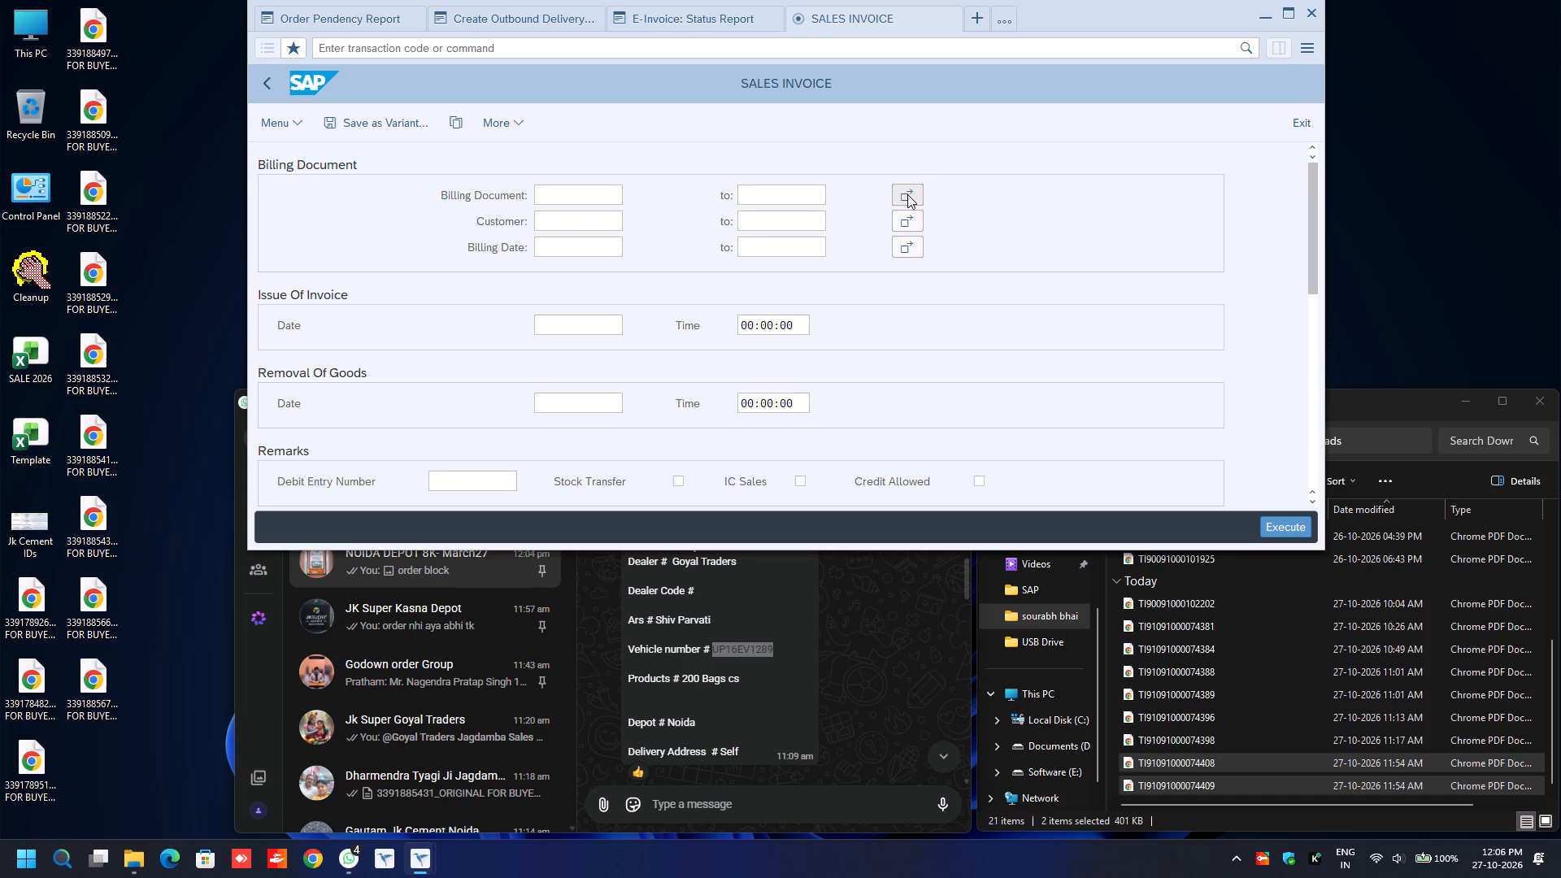
pyautogui.hotkey('ctrl', 'v')
pyautogui.hotkey('ctrl', 'v')
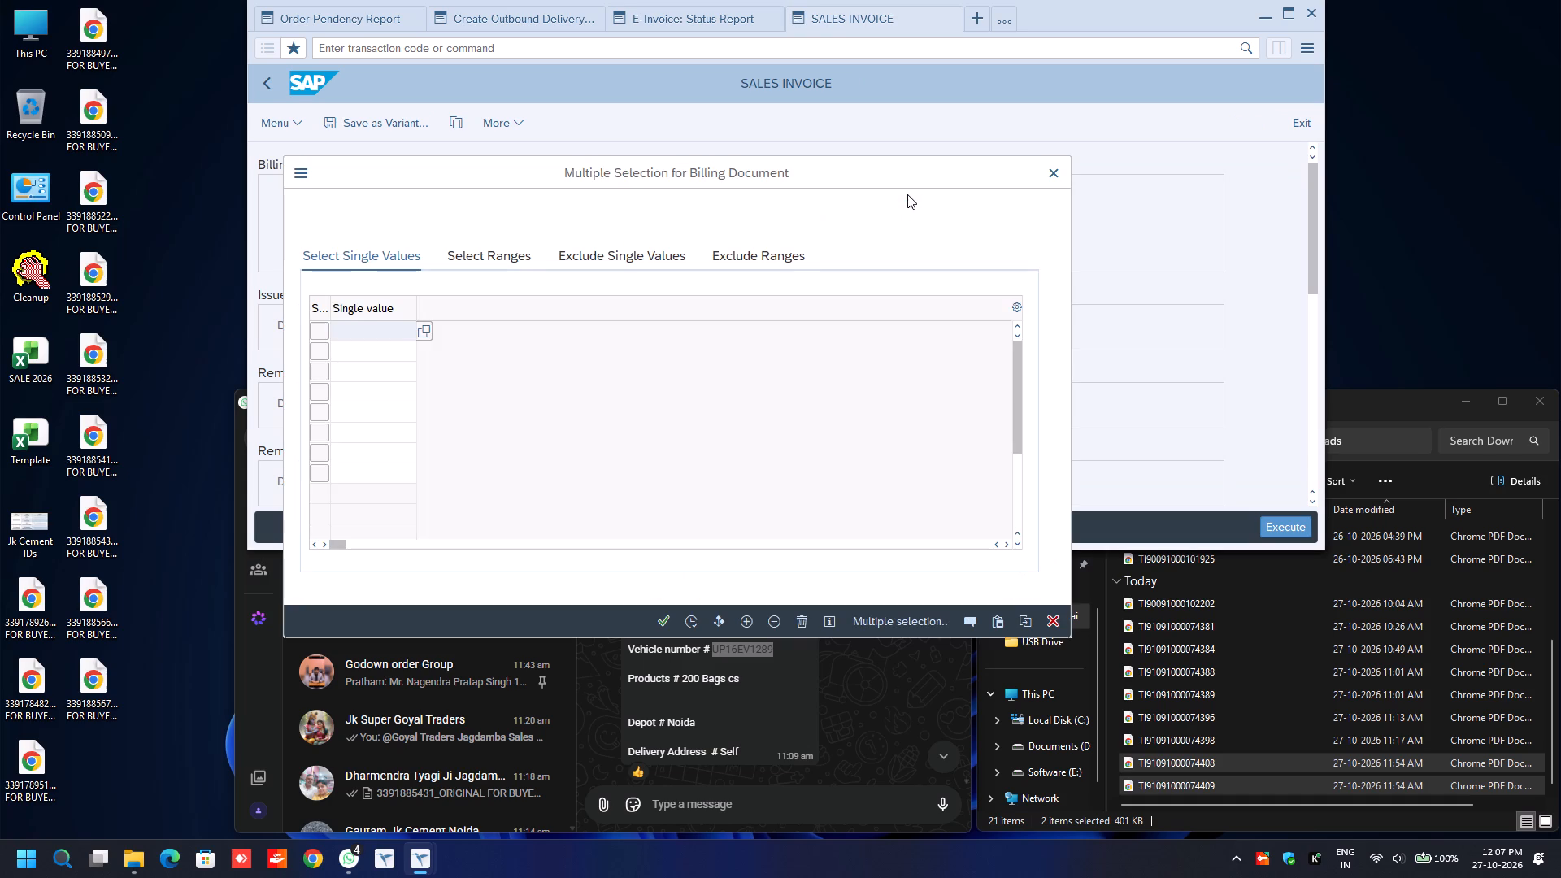
pyautogui.press('F8')
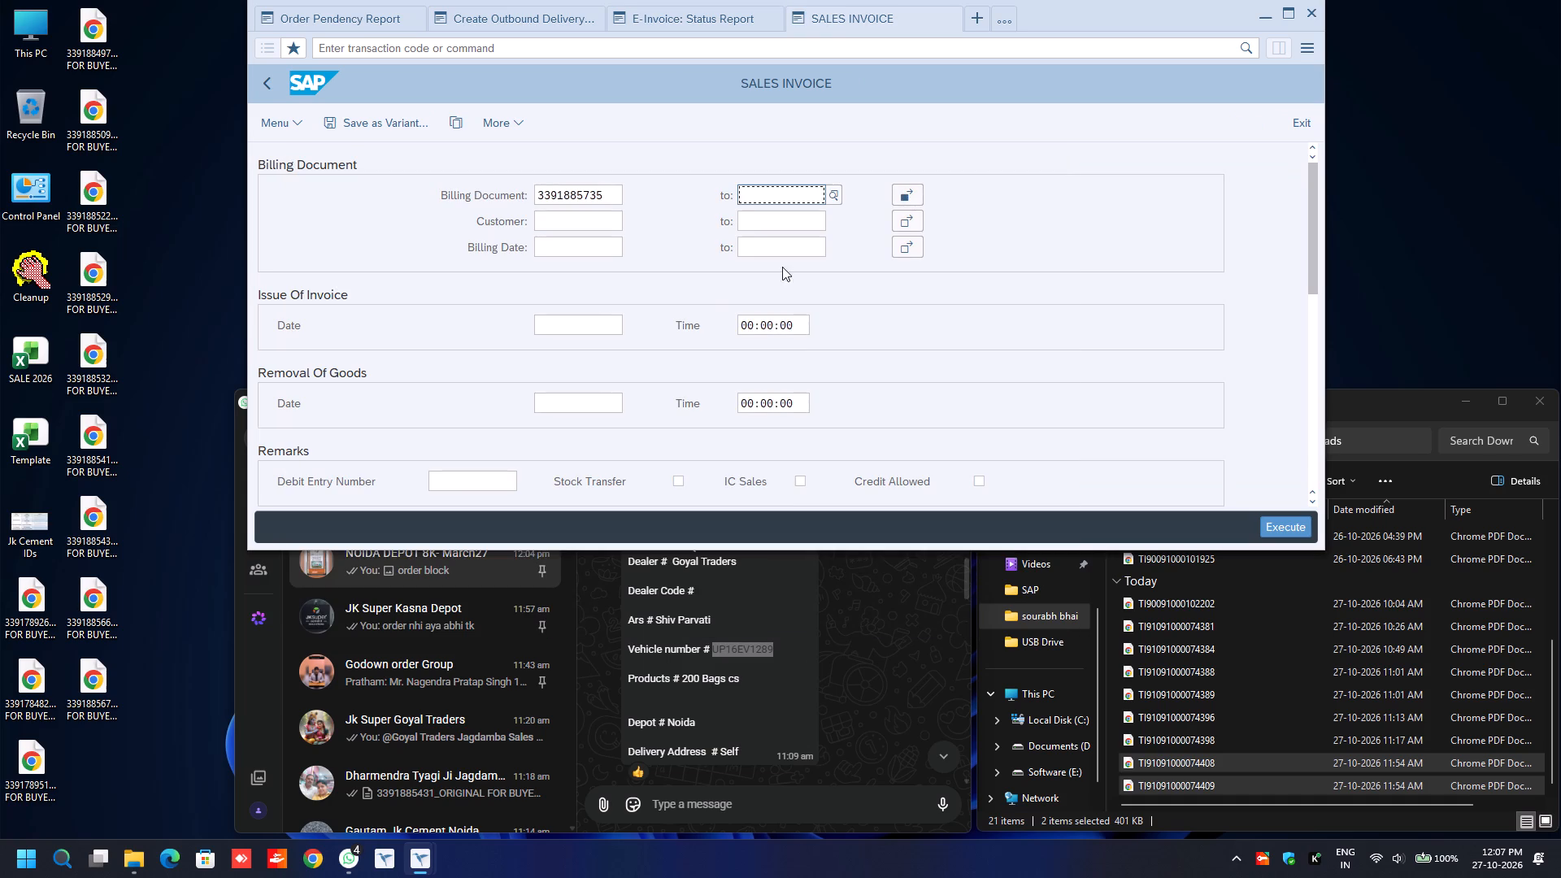
# Enable A4 Page Print, Digitally Signed and Add New Signature, choose the Download option, and execute the sales invoice output.
pyautogui.scroll(-9, 672, 339)
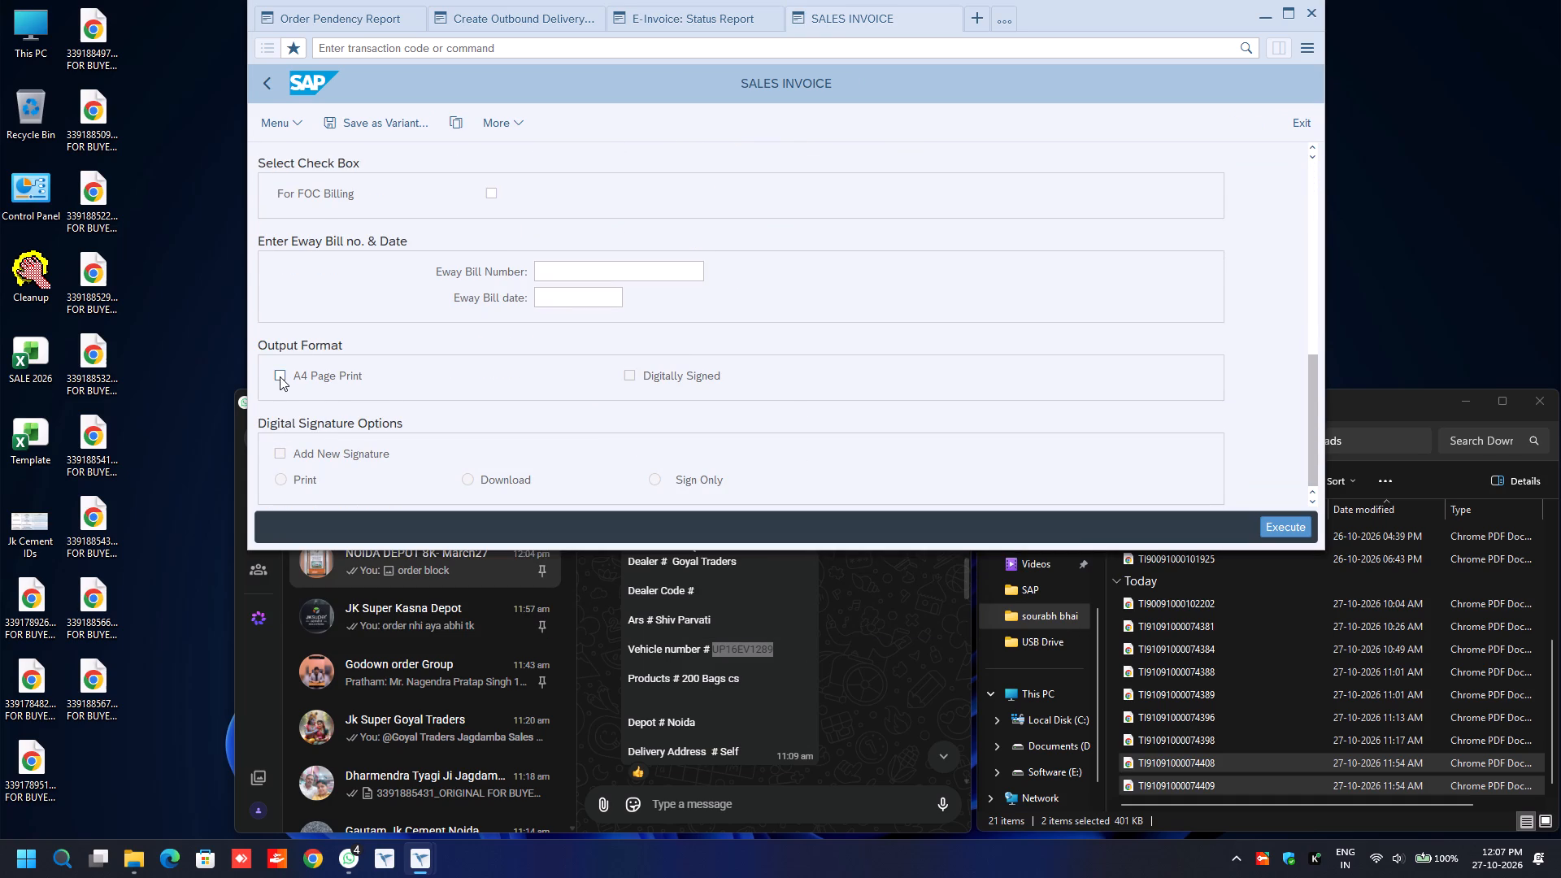
pyautogui.moveTo(280, 376); pyautogui.dragTo(628, 375)
pyautogui.press('space')
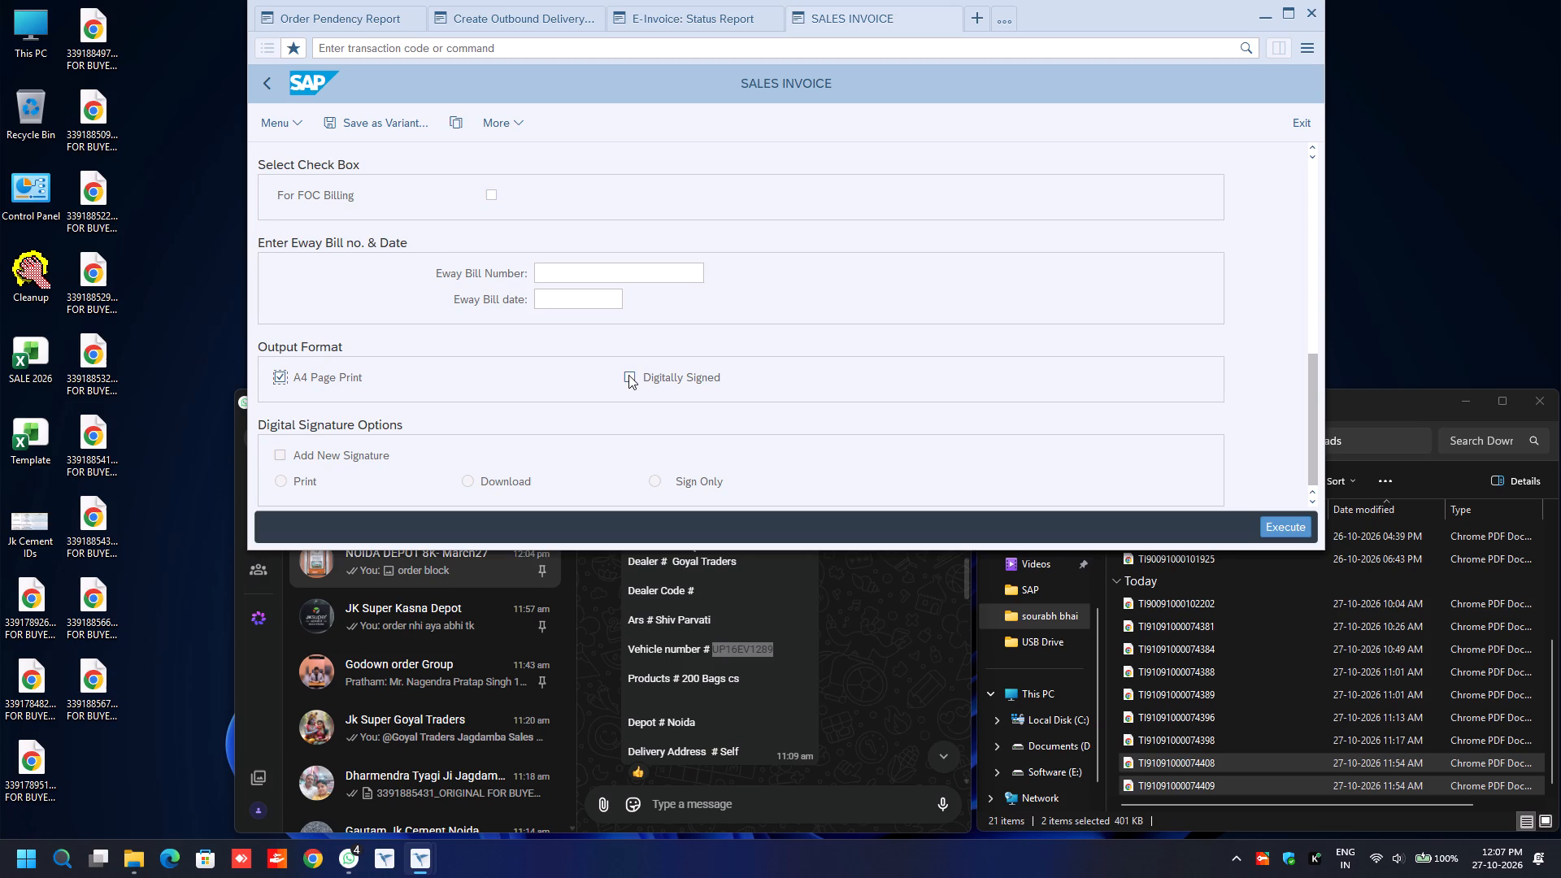
pyautogui.press('space')
pyautogui.press('space')
pyautogui.press('Tab')
pyautogui.press('space')
pyautogui.press('Tab')
pyautogui.press('space')
pyautogui.press('space')
pyautogui.press('Tab')
pyautogui.press('space')
pyautogui.press('Tab')
pyautogui.press('Right')
pyautogui.press('F8')
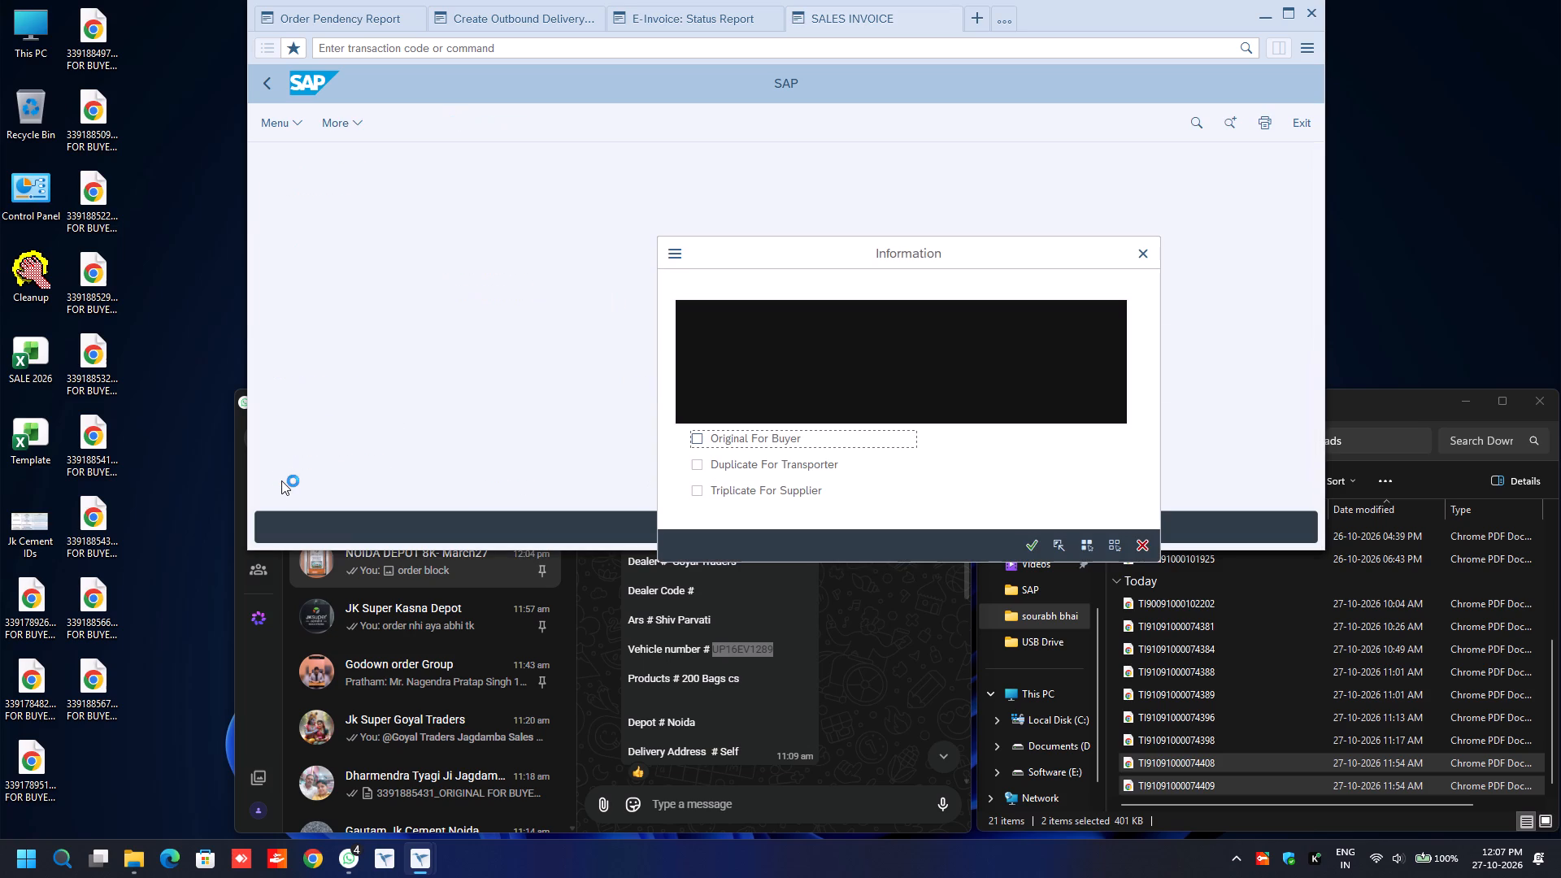
# Select only the Original For Buyer copy for the invoice output and confirm.
pyautogui.press('space')
pyautogui.press('Return')
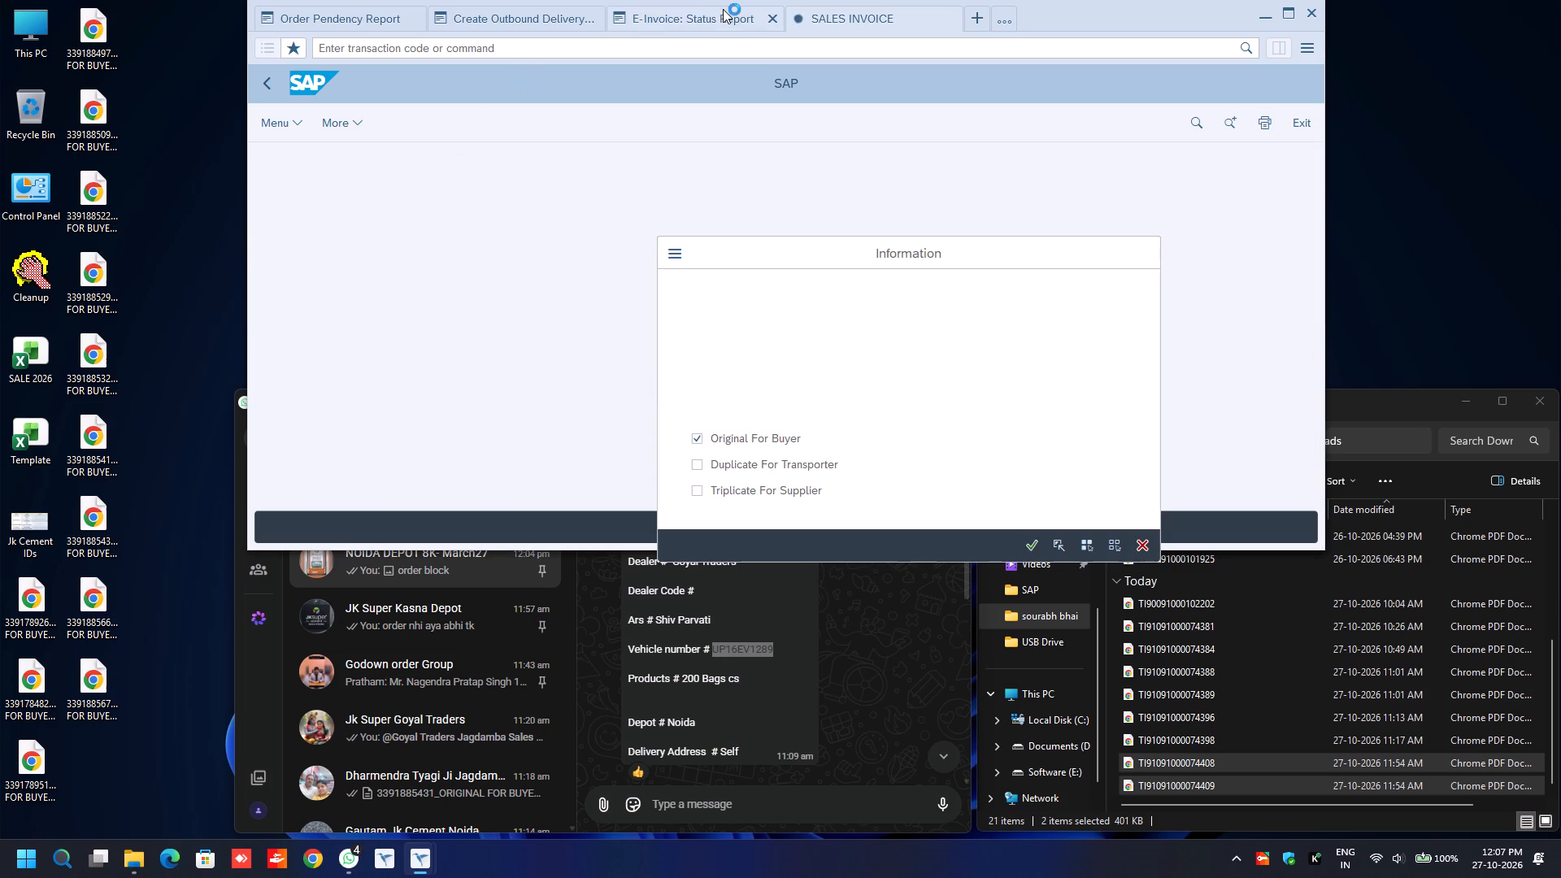
pyautogui.click(693, 17)
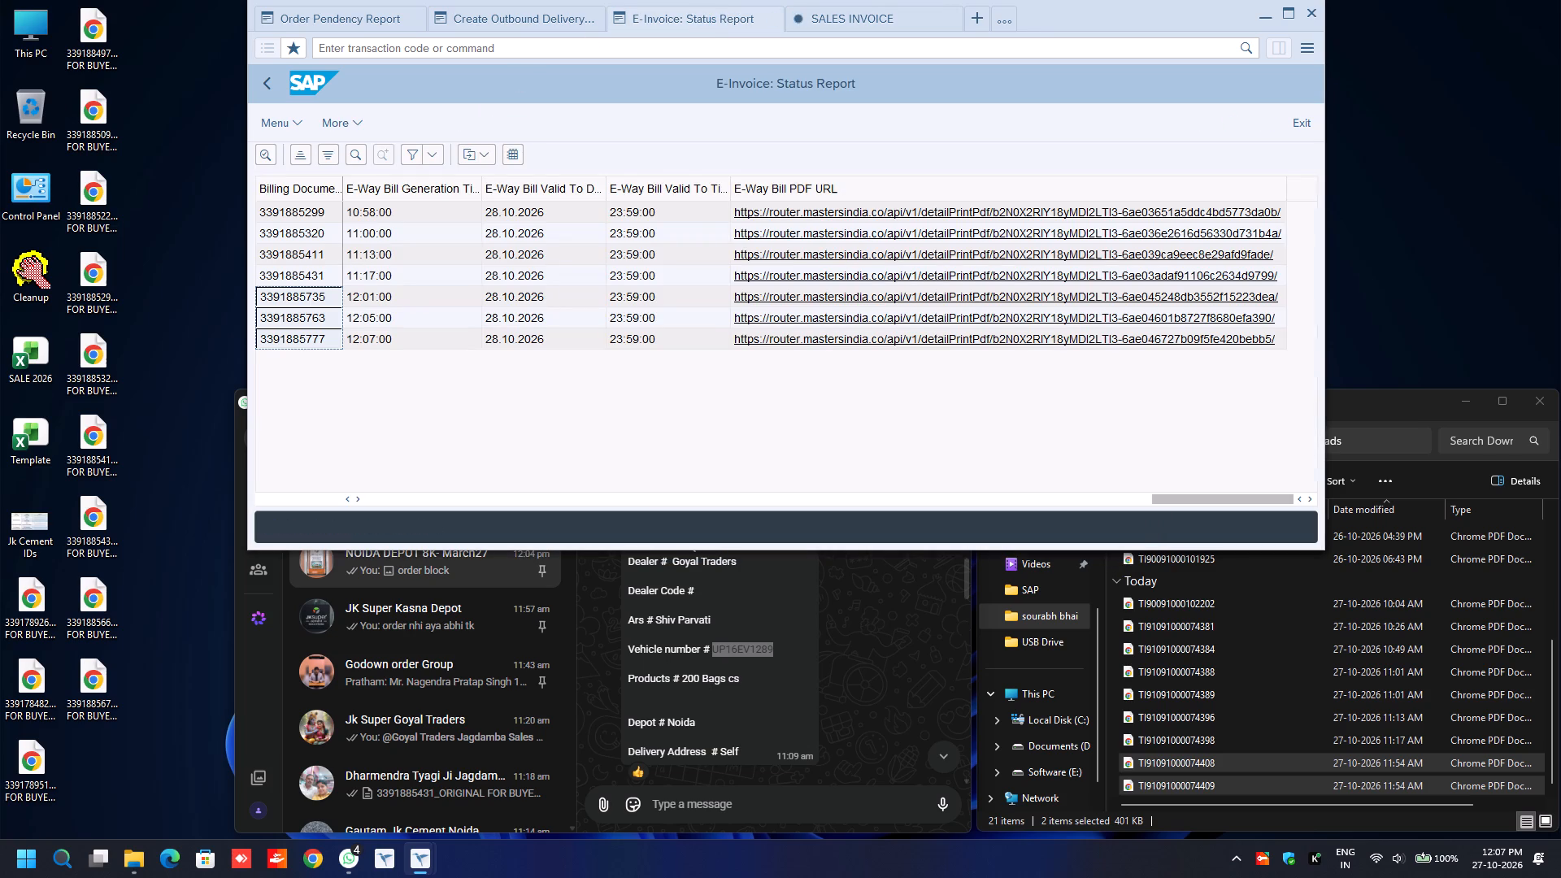
pyautogui.click(879, 297)
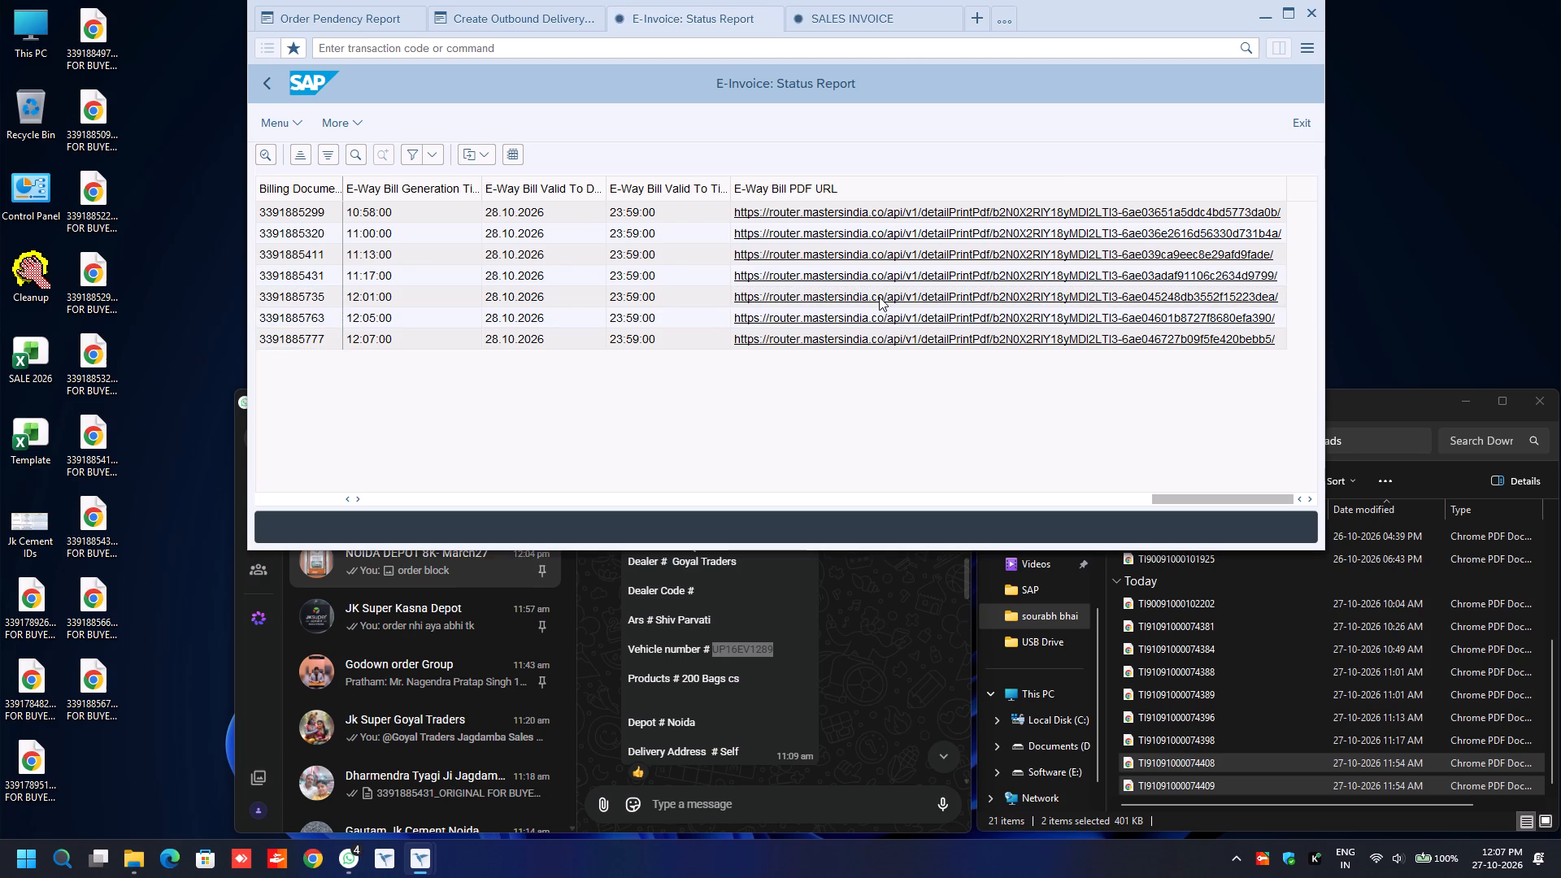
pyautogui.press('Left')
pyautogui.press('Return')
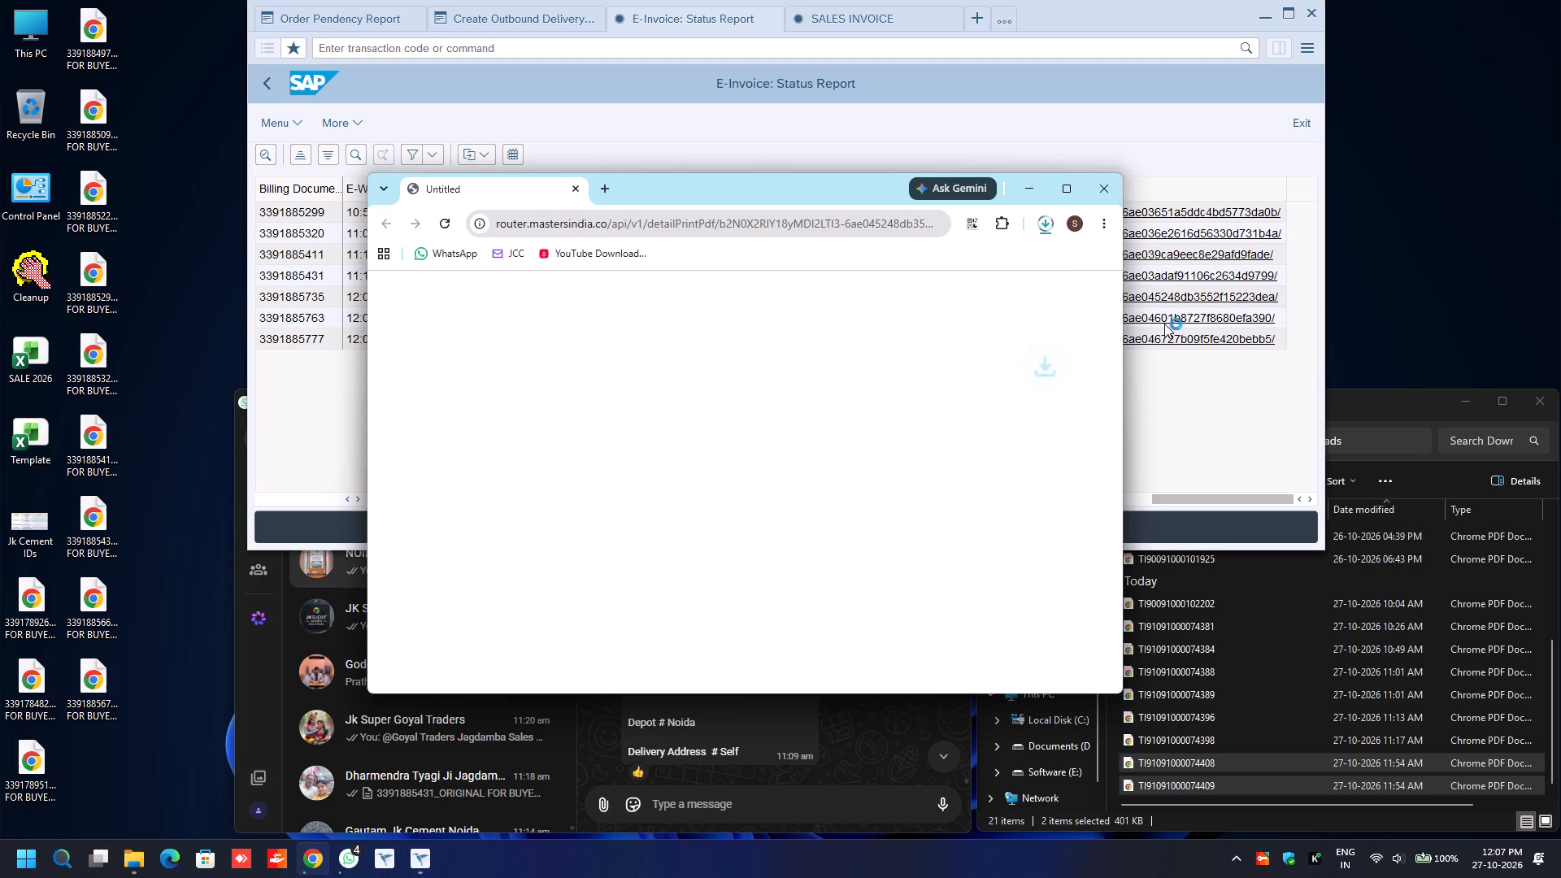
pyautogui.click(1163, 321)
pyautogui.press('Left')
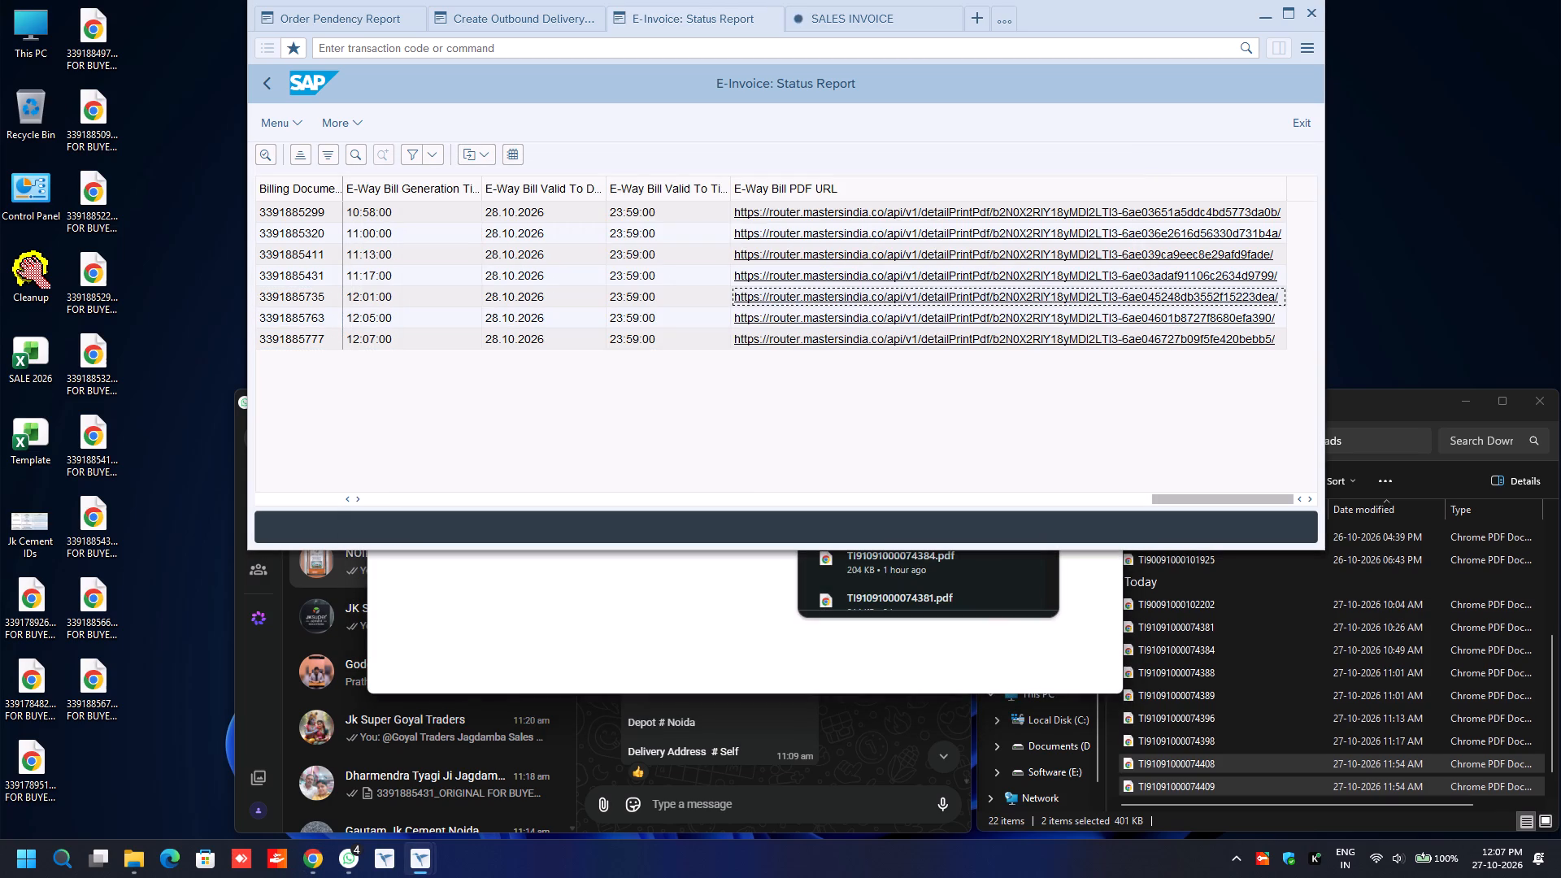
pyautogui.click(1163, 321)
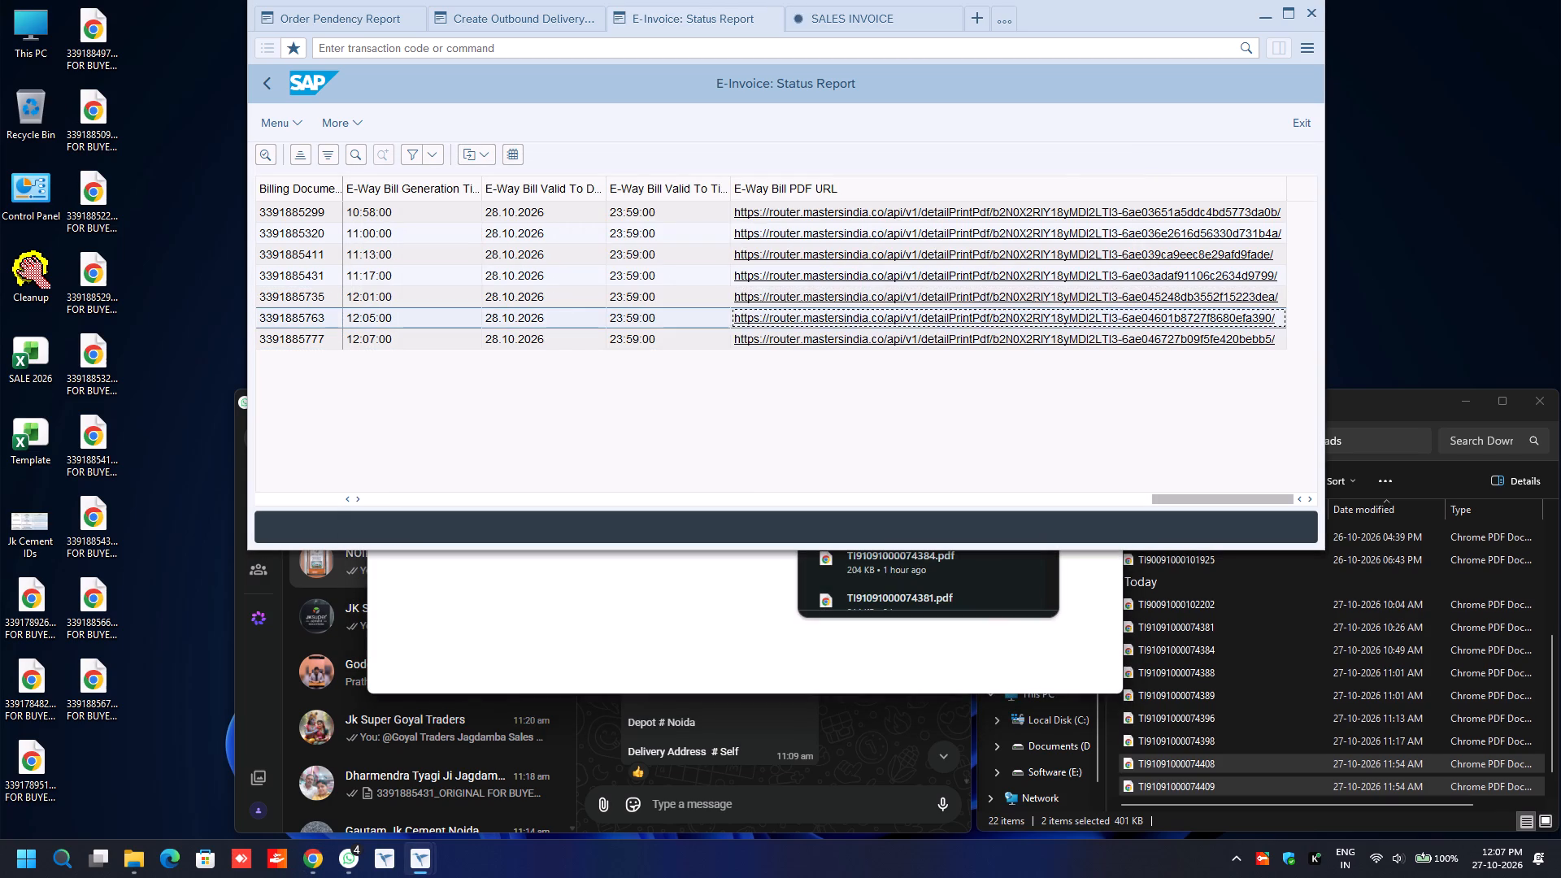
pyautogui.press('Left')
pyautogui.press('Return')
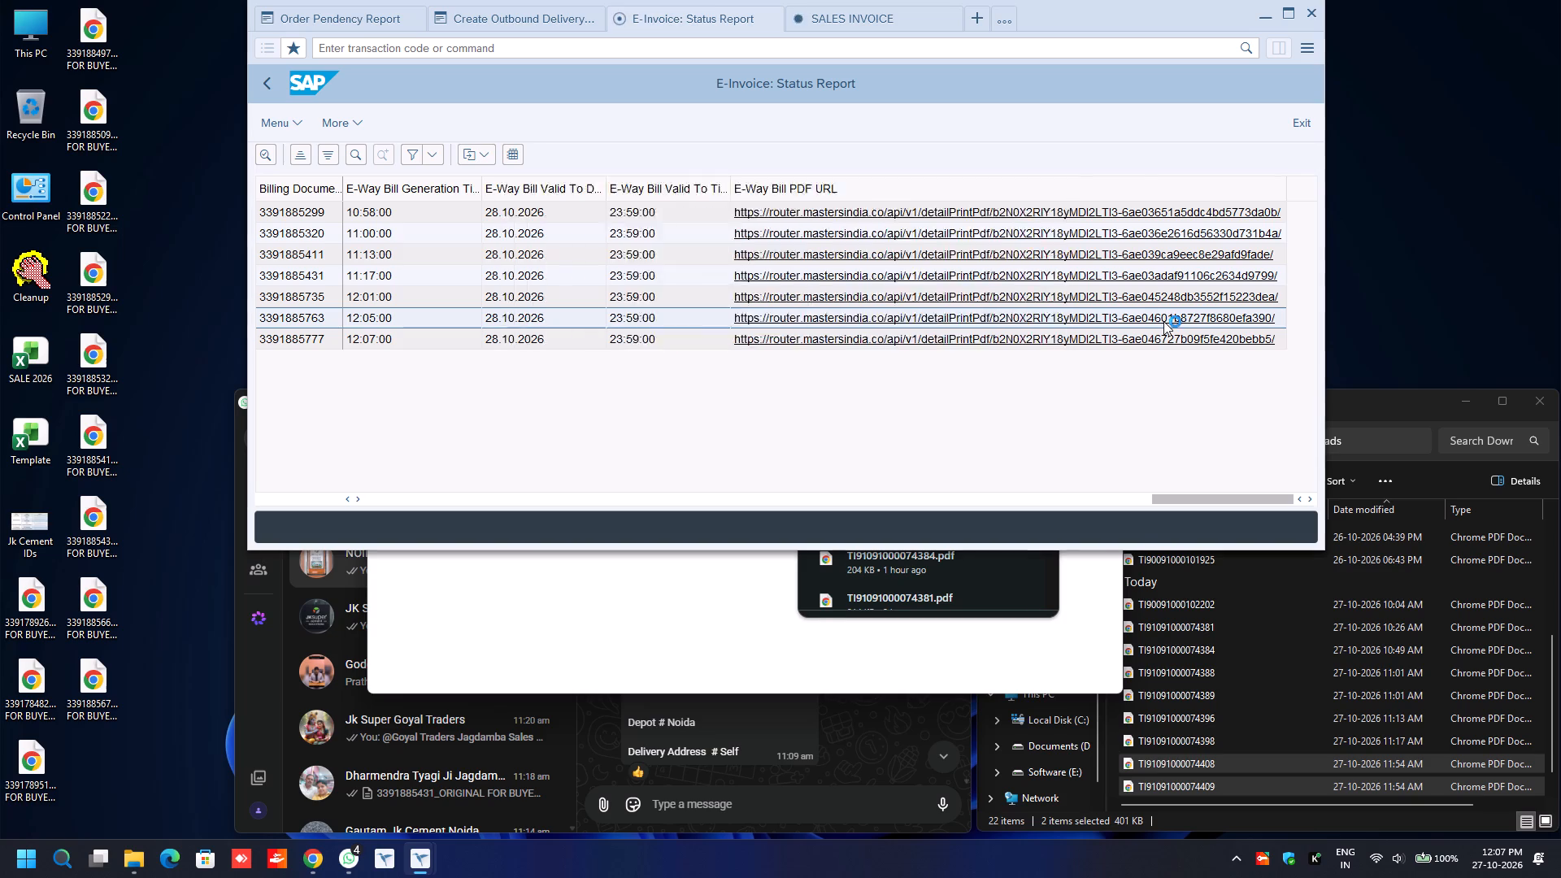
pyautogui.click(1171, 335)
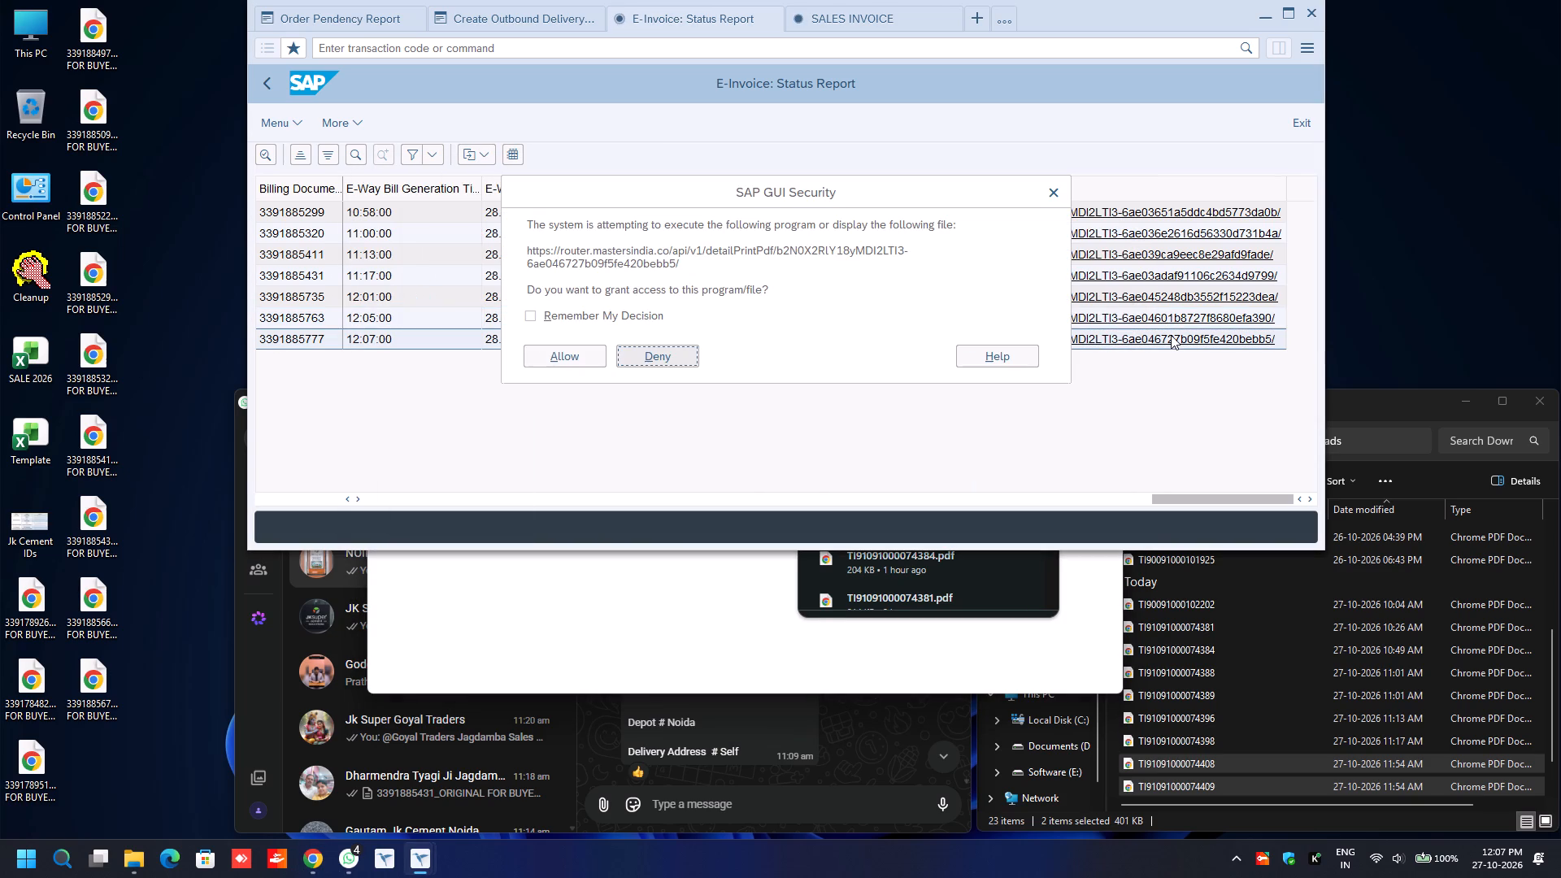
pyautogui.press('Left')
pyautogui.press('Return')
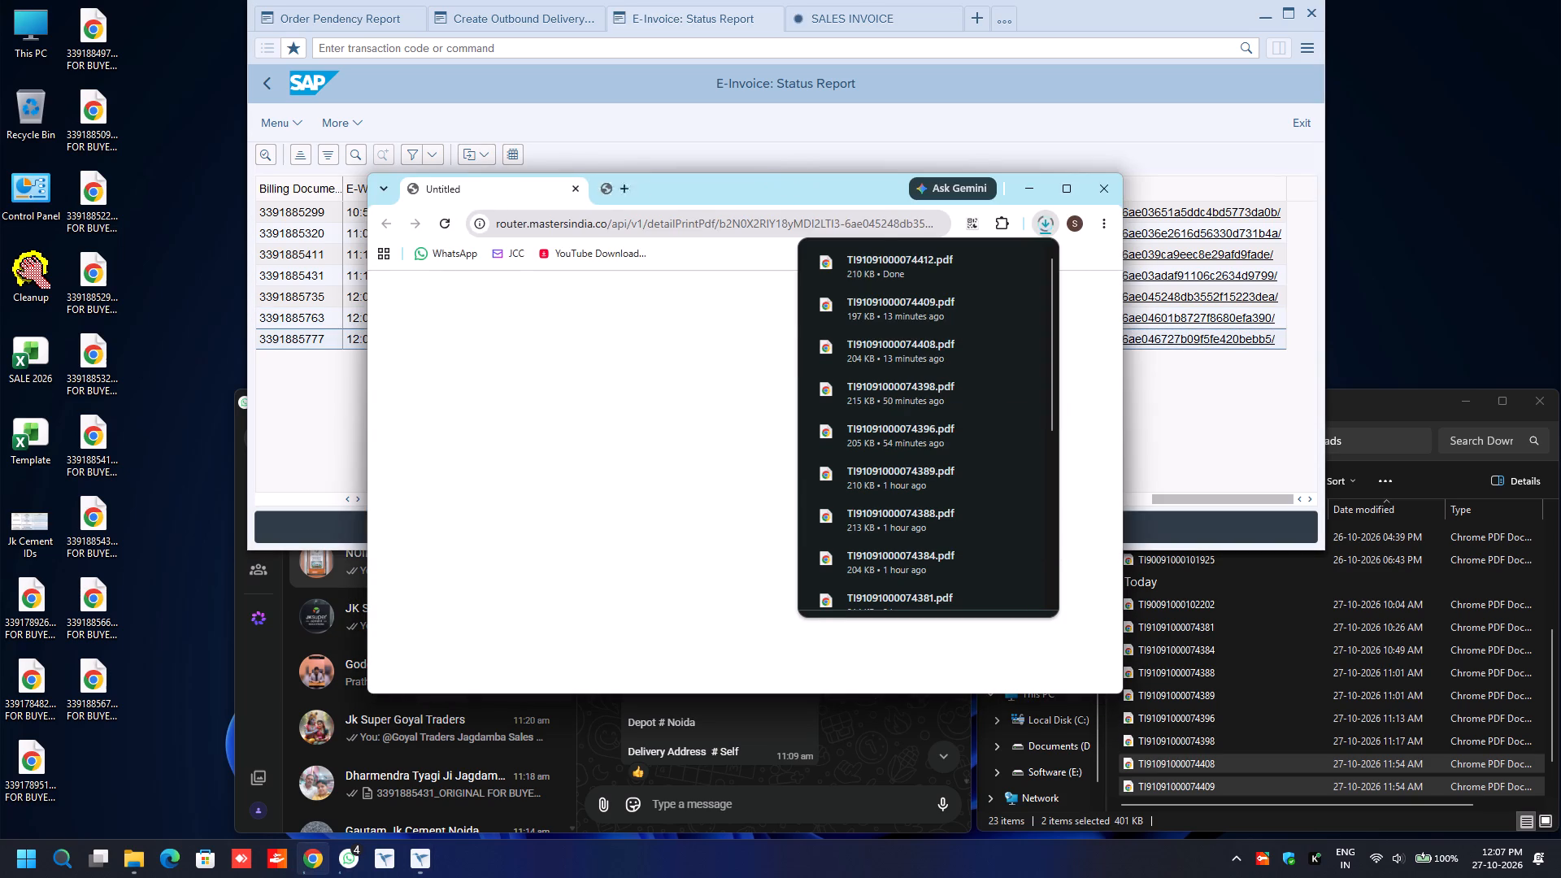
# Show the downloaded TI91091000074412.pdf in the Downloads folder and close the blank browser window.
pyautogui.click(989, 261)
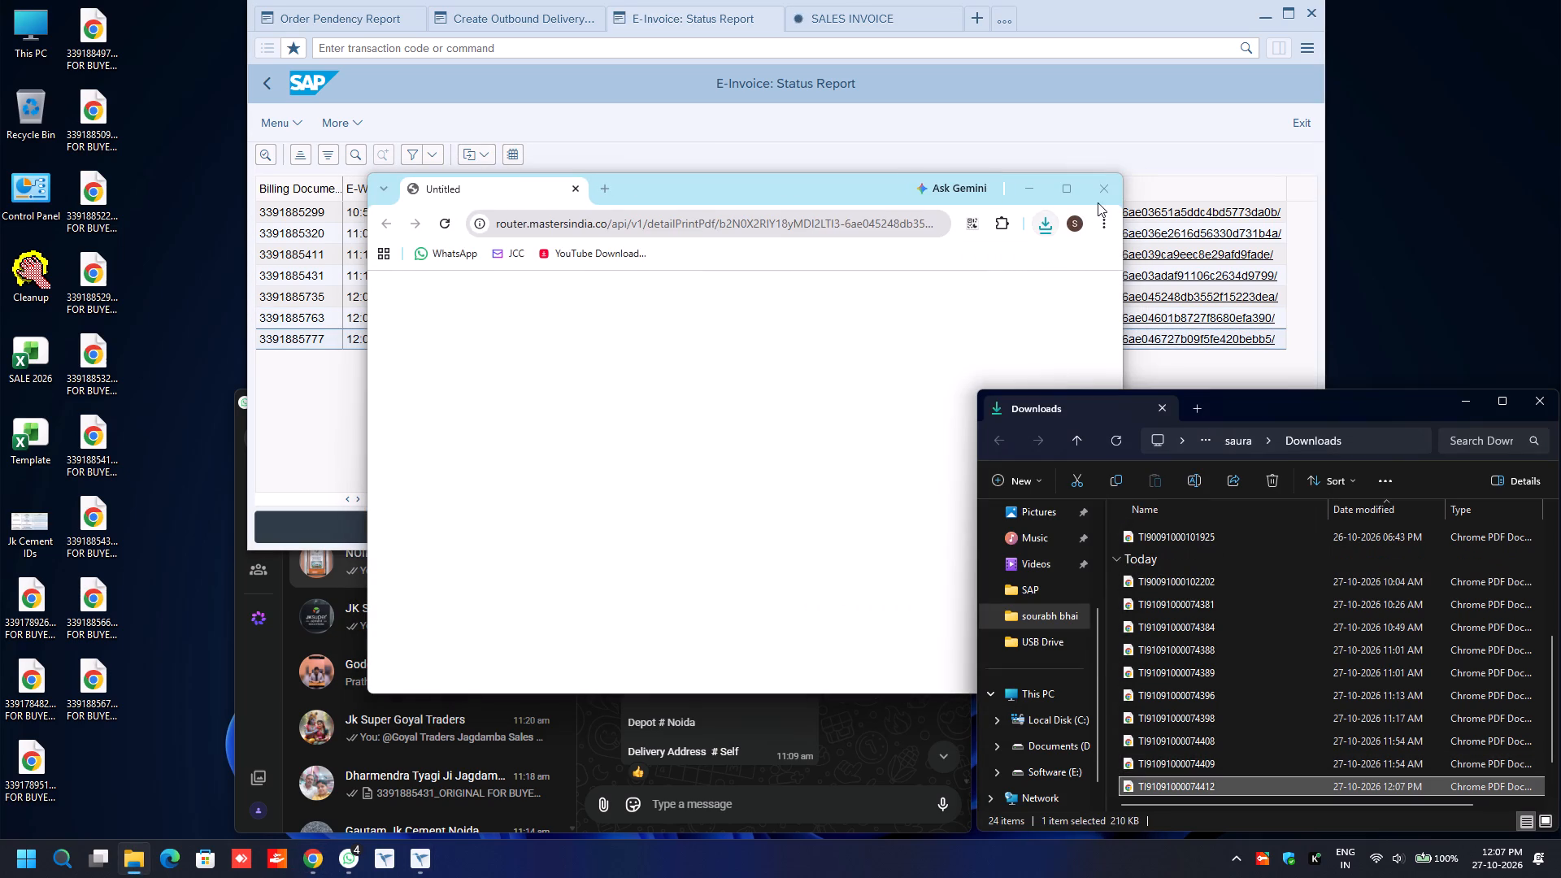
pyautogui.click(1102, 190)
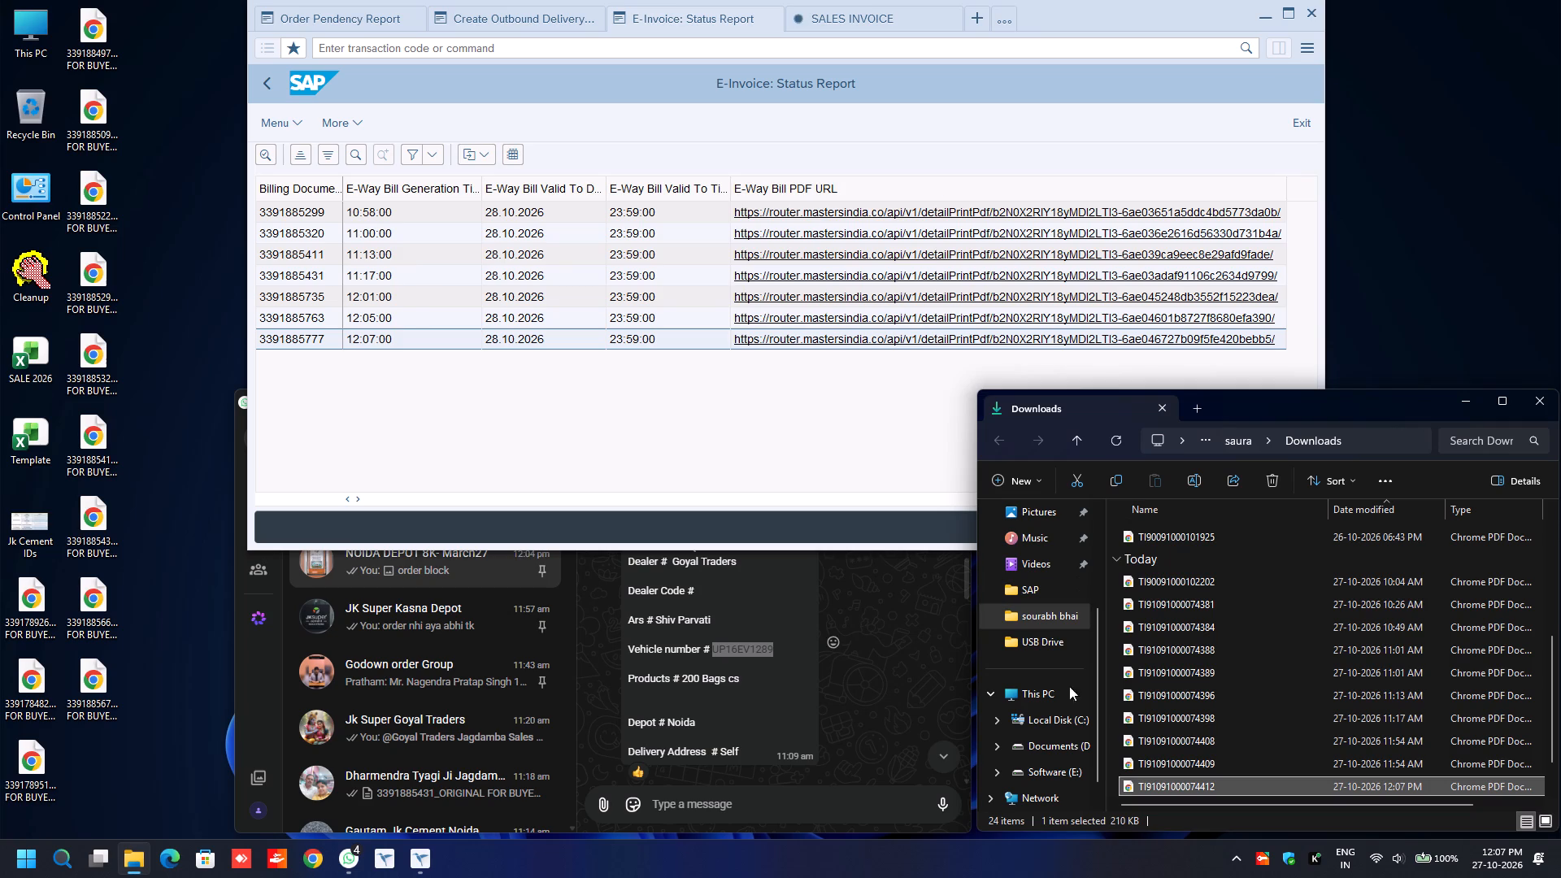
pyautogui.scroll(-7, 1151, 735)
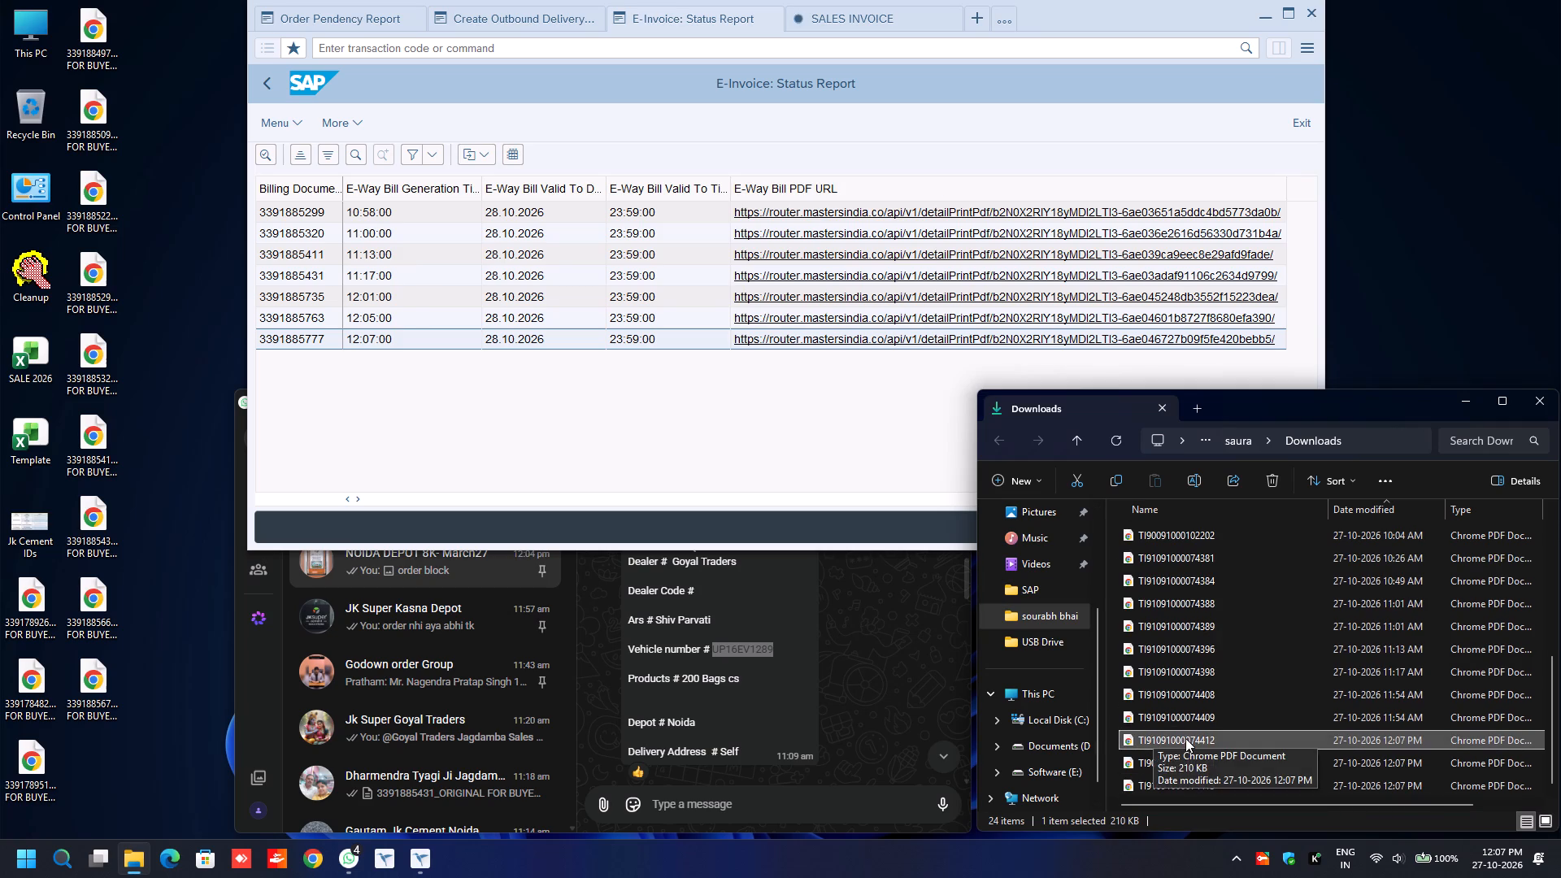
pyautogui.click(1185, 738)
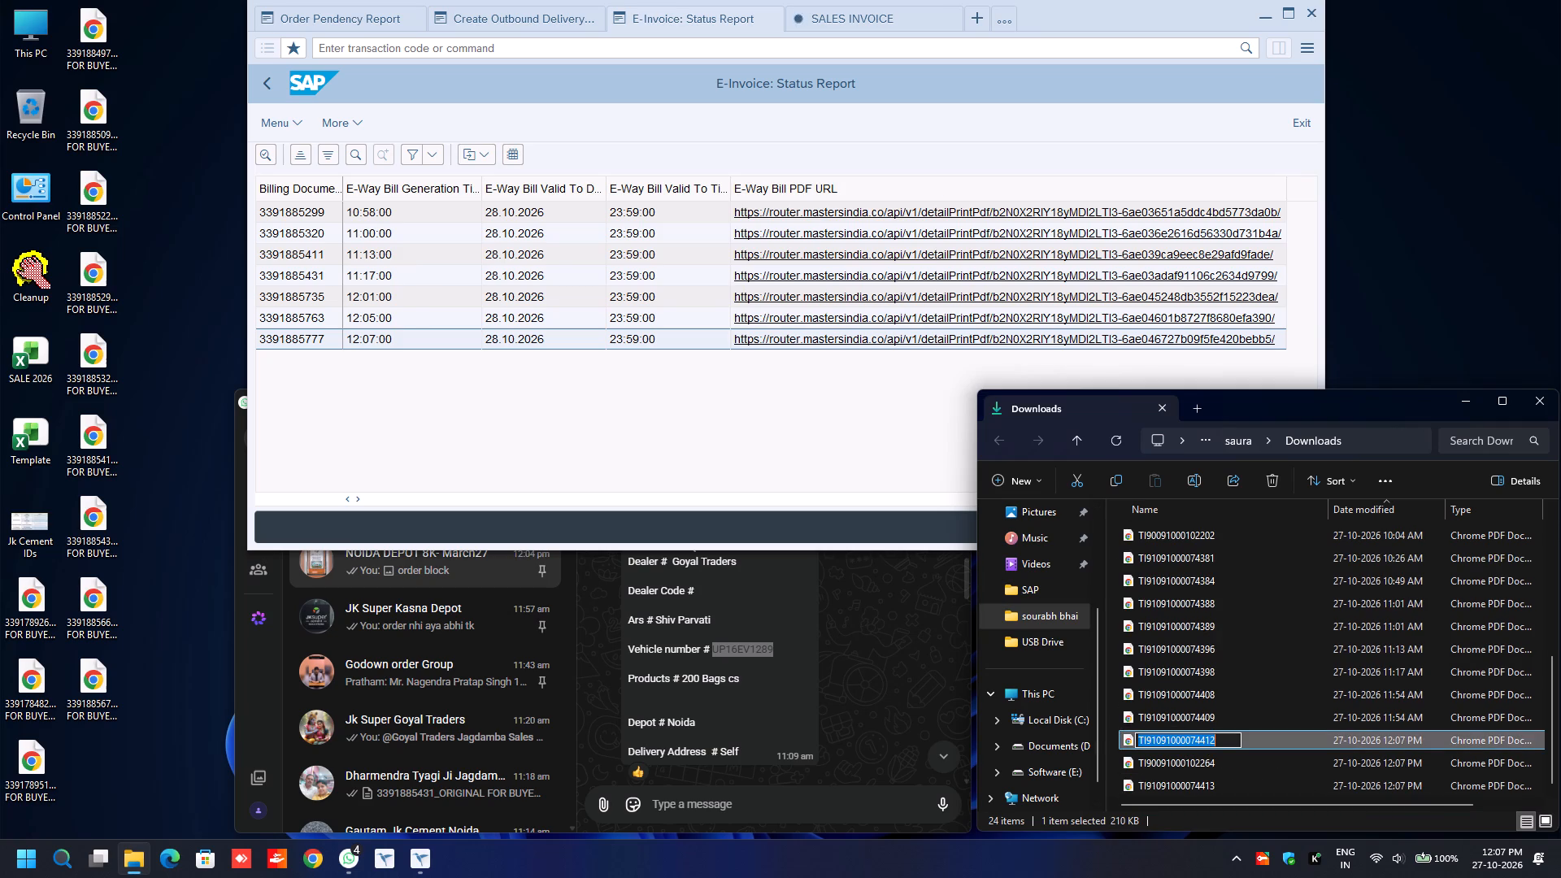
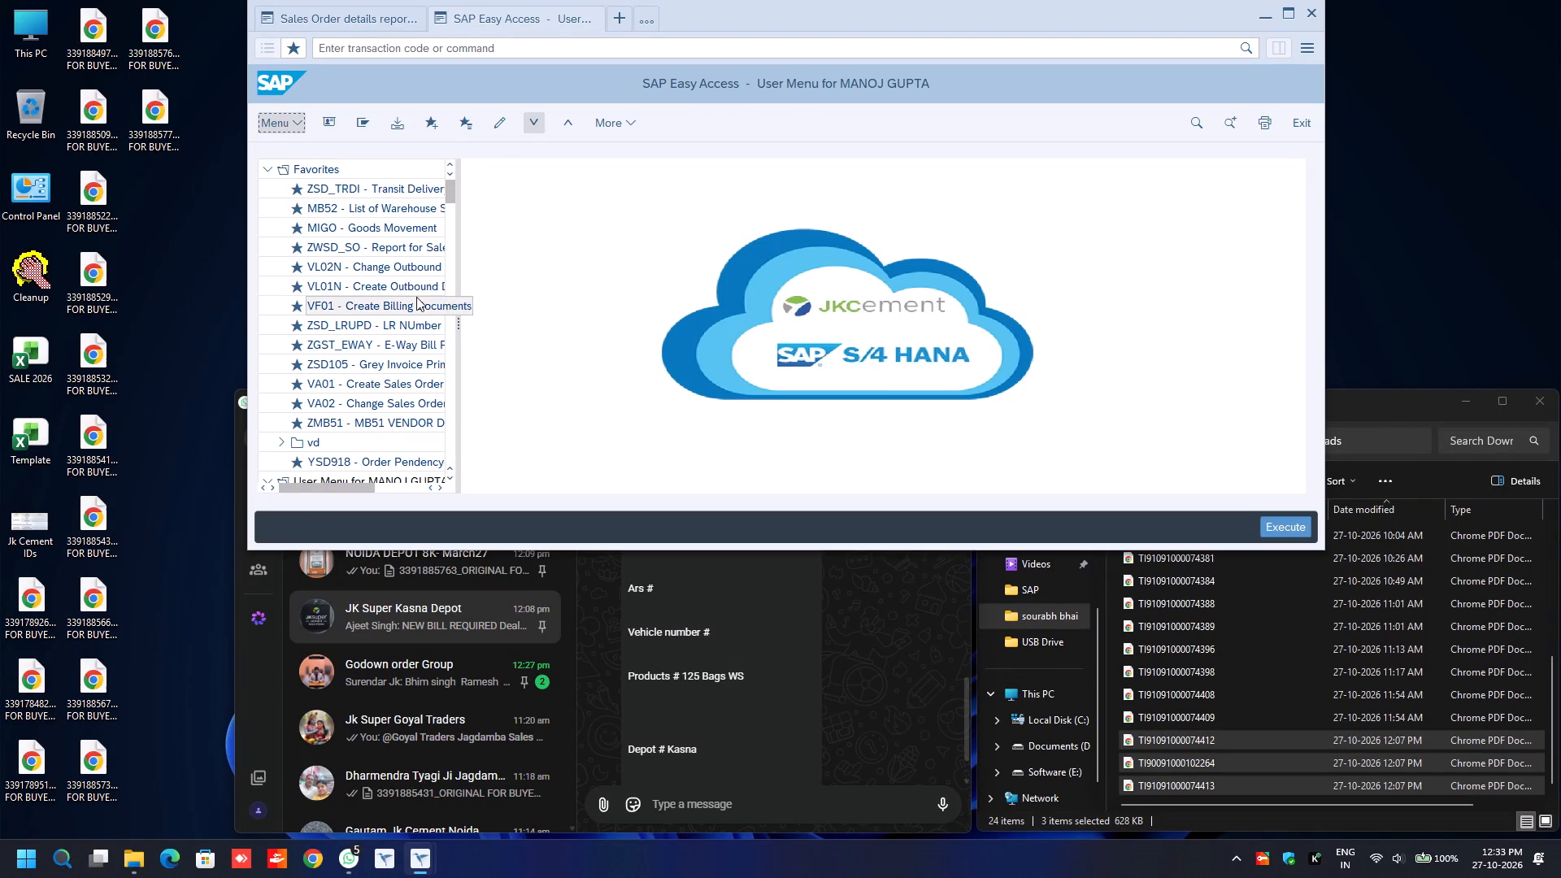
pyautogui.doubleClick(375, 289)
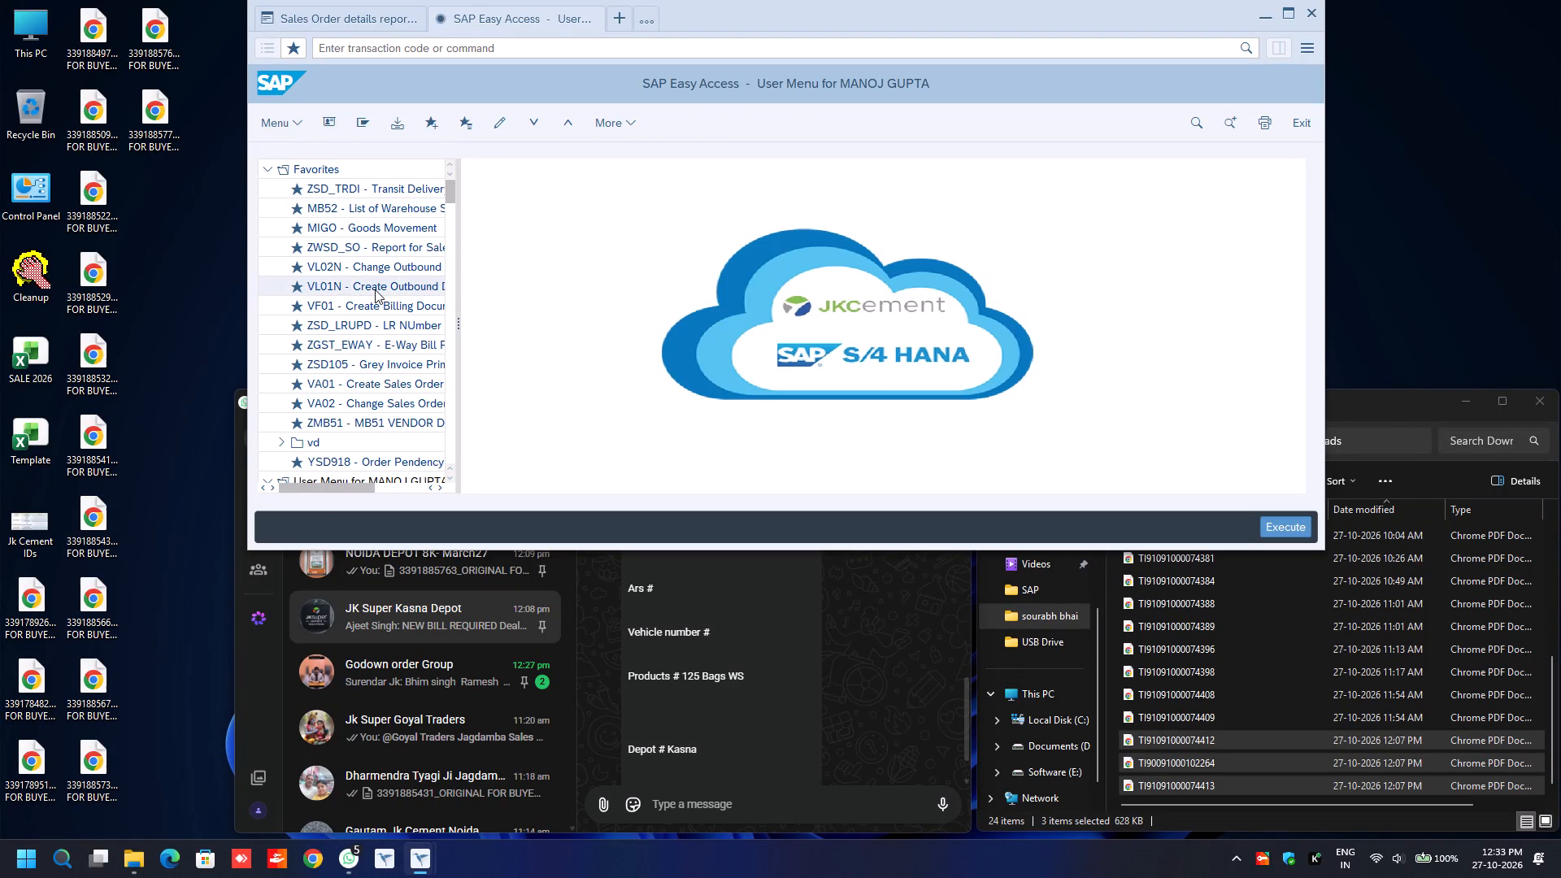
pyautogui.hotkey('ctrl', 'v')
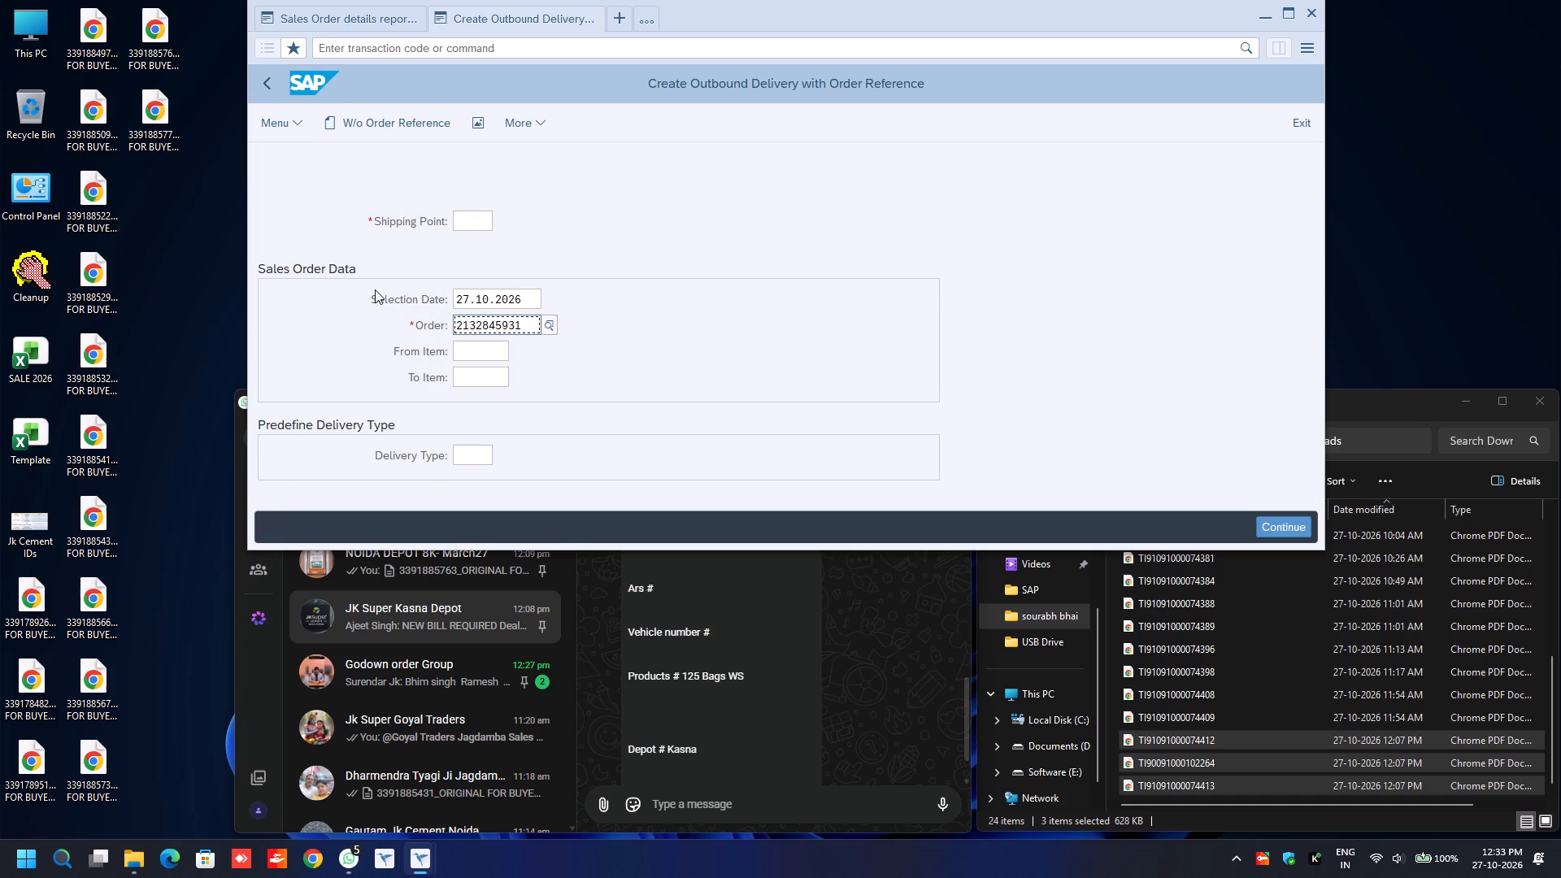
pyautogui.press('Up')
pyautogui.press('Up')
pyautogui.write('81')
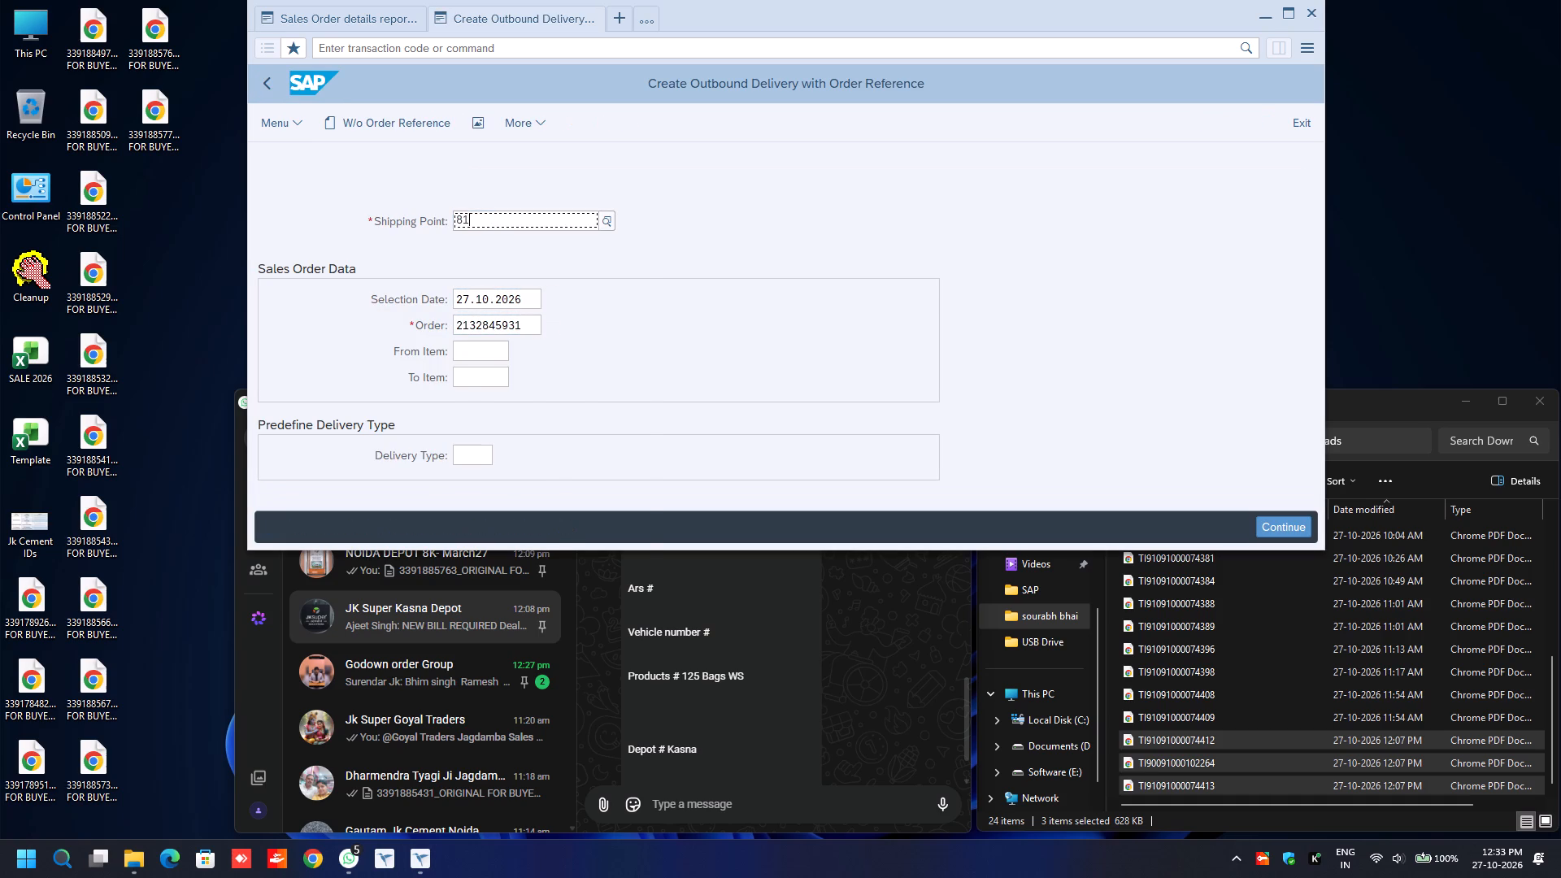
pyautogui.press('BackSpace')
pyautogui.press('BackSpace')
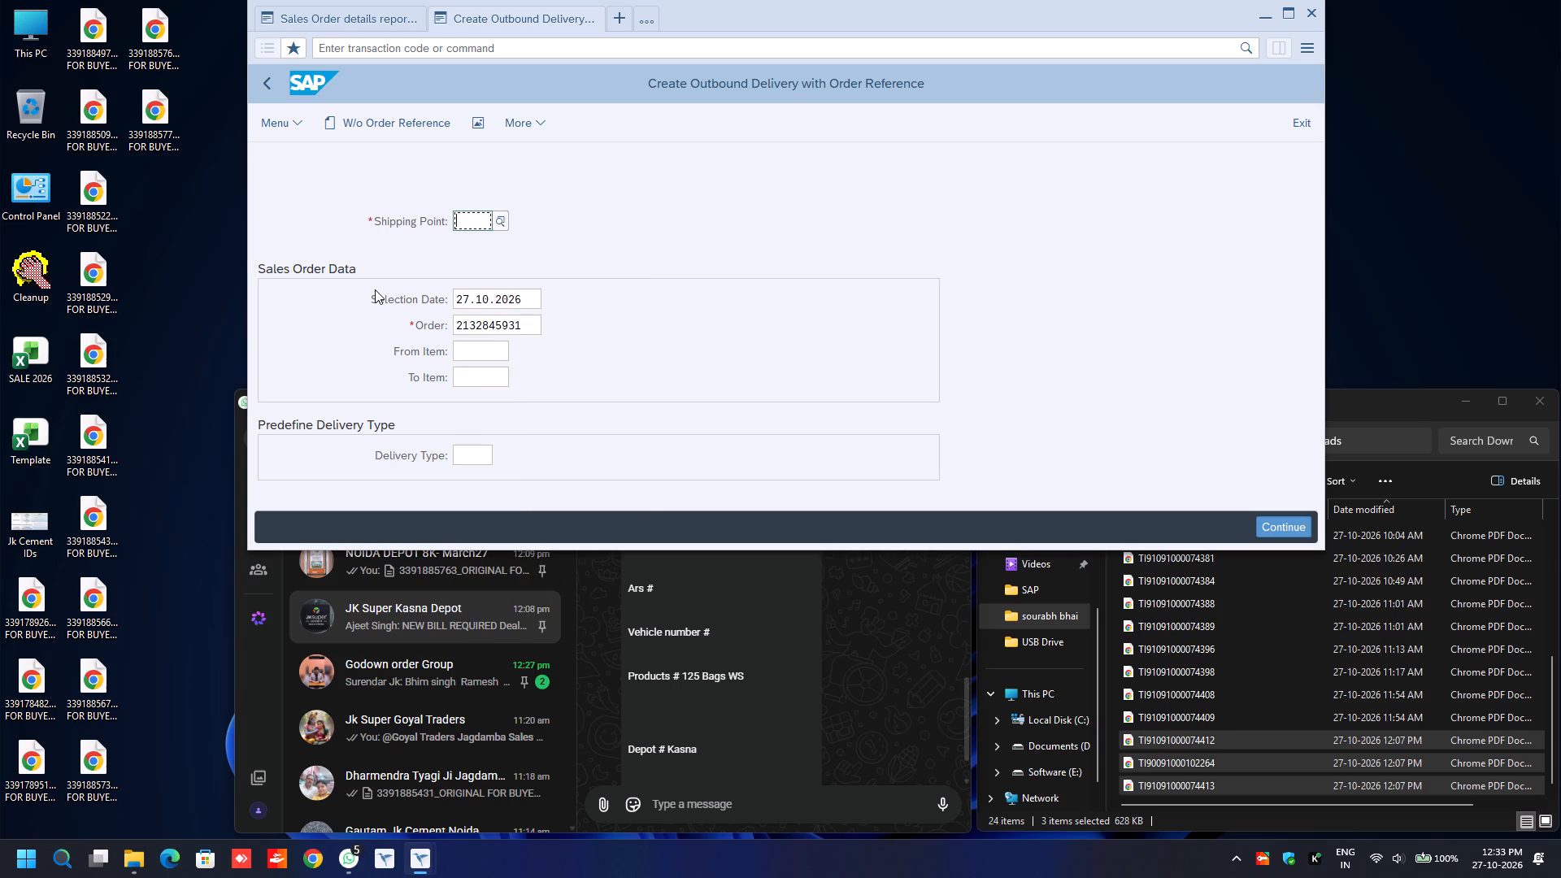
pyautogui.write('8134')
pyautogui.press('Return')
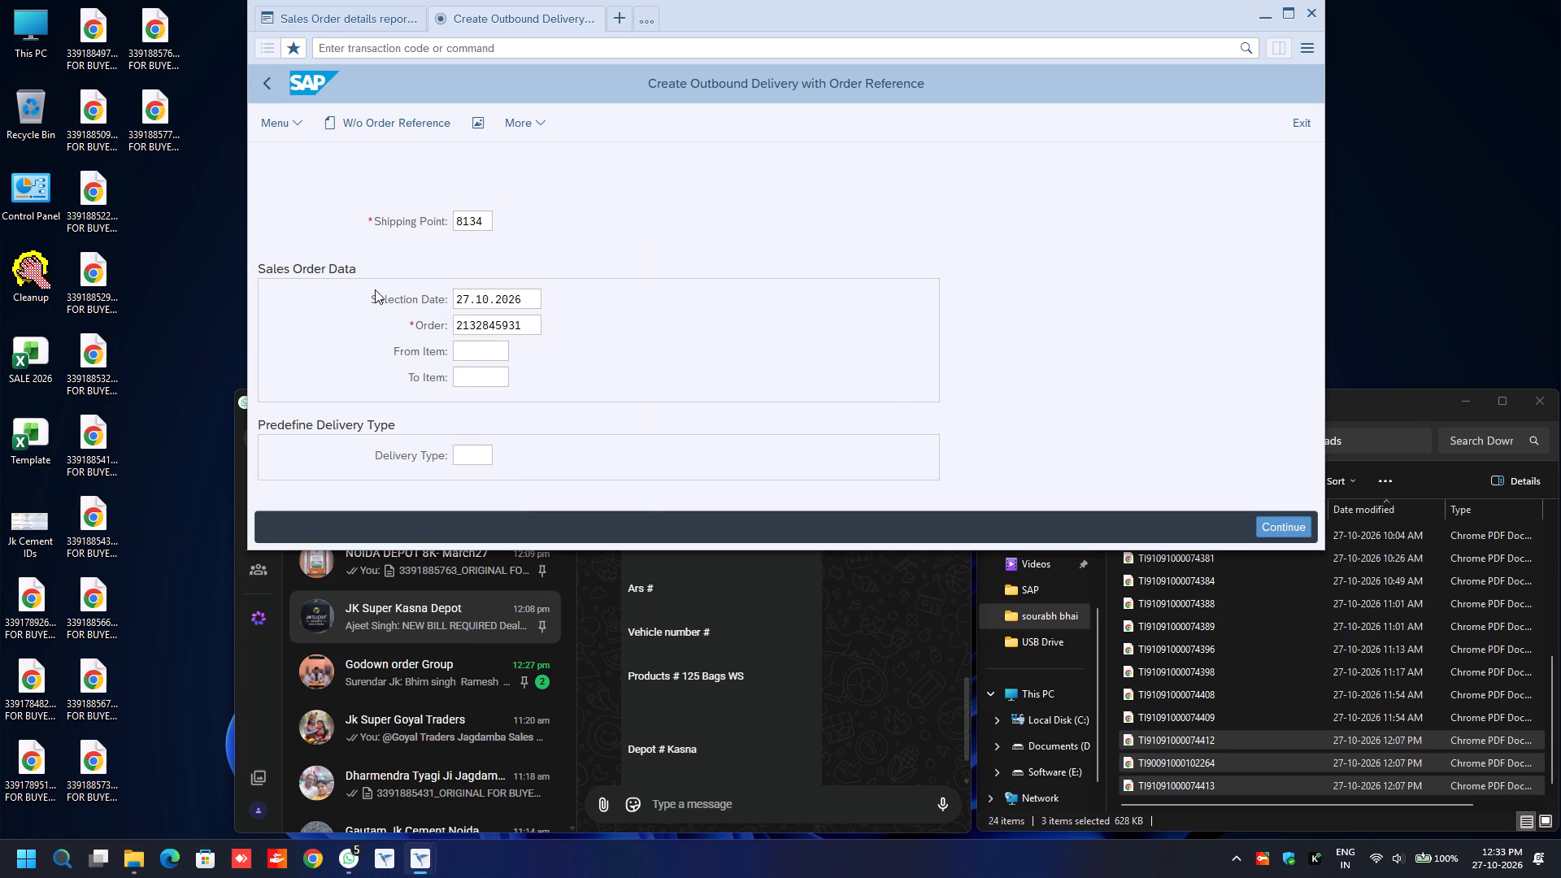
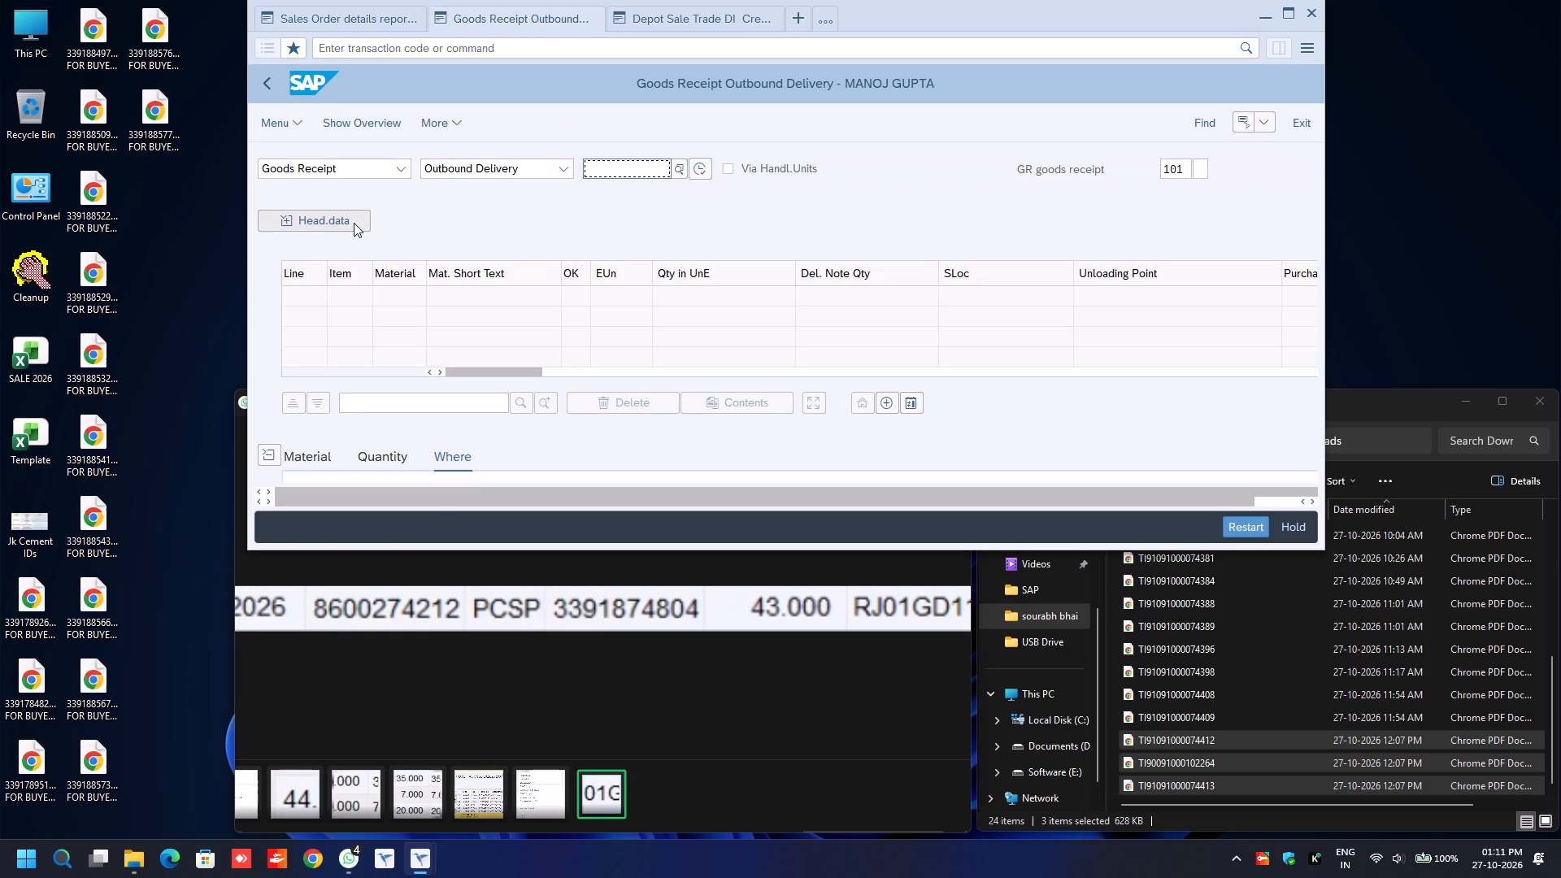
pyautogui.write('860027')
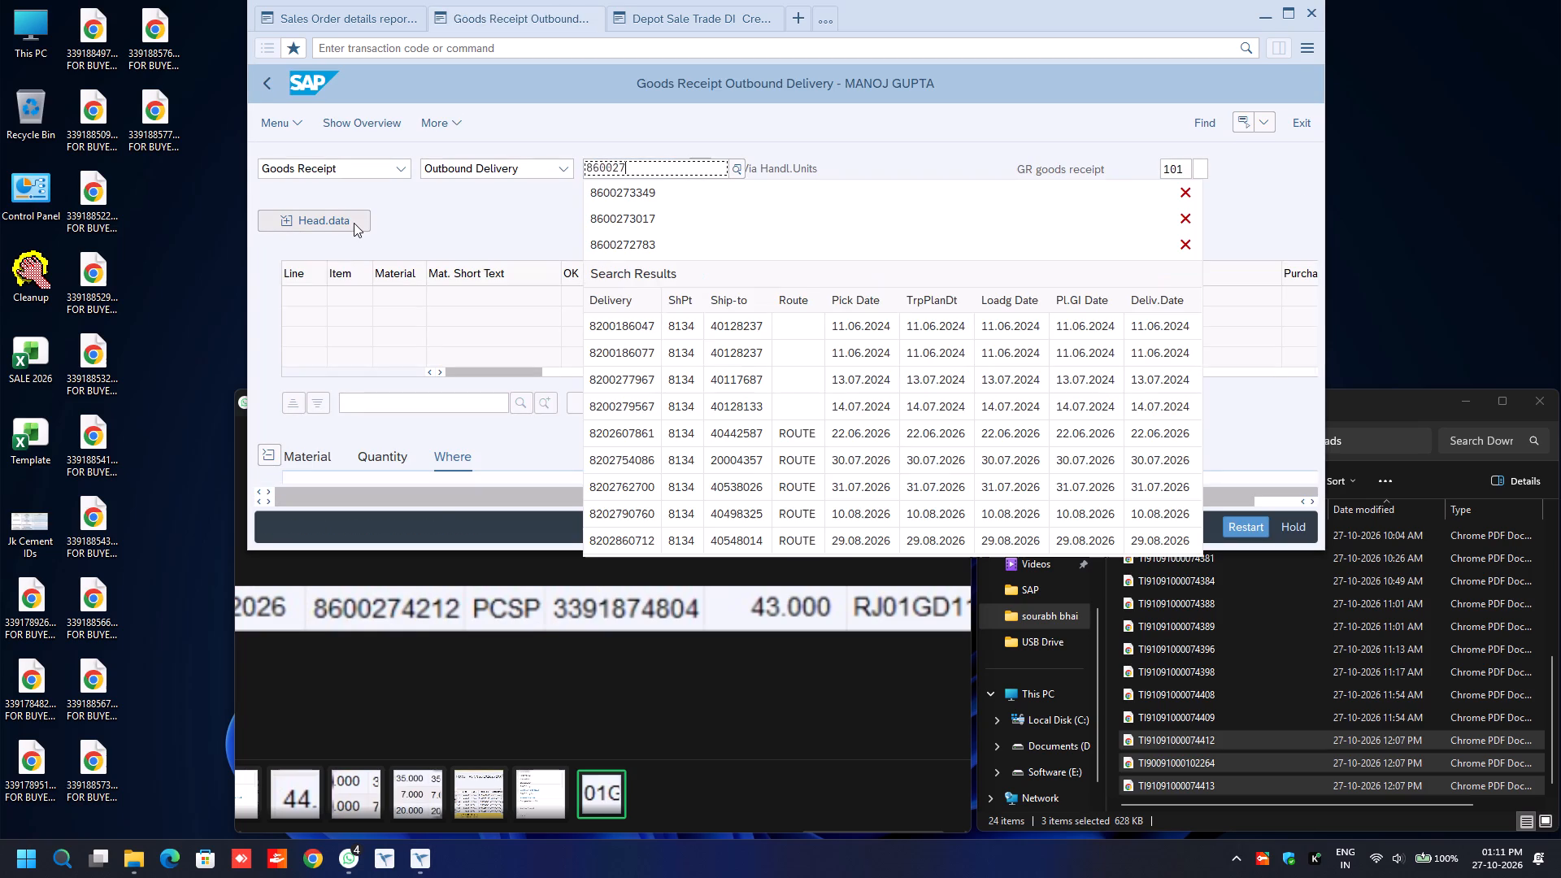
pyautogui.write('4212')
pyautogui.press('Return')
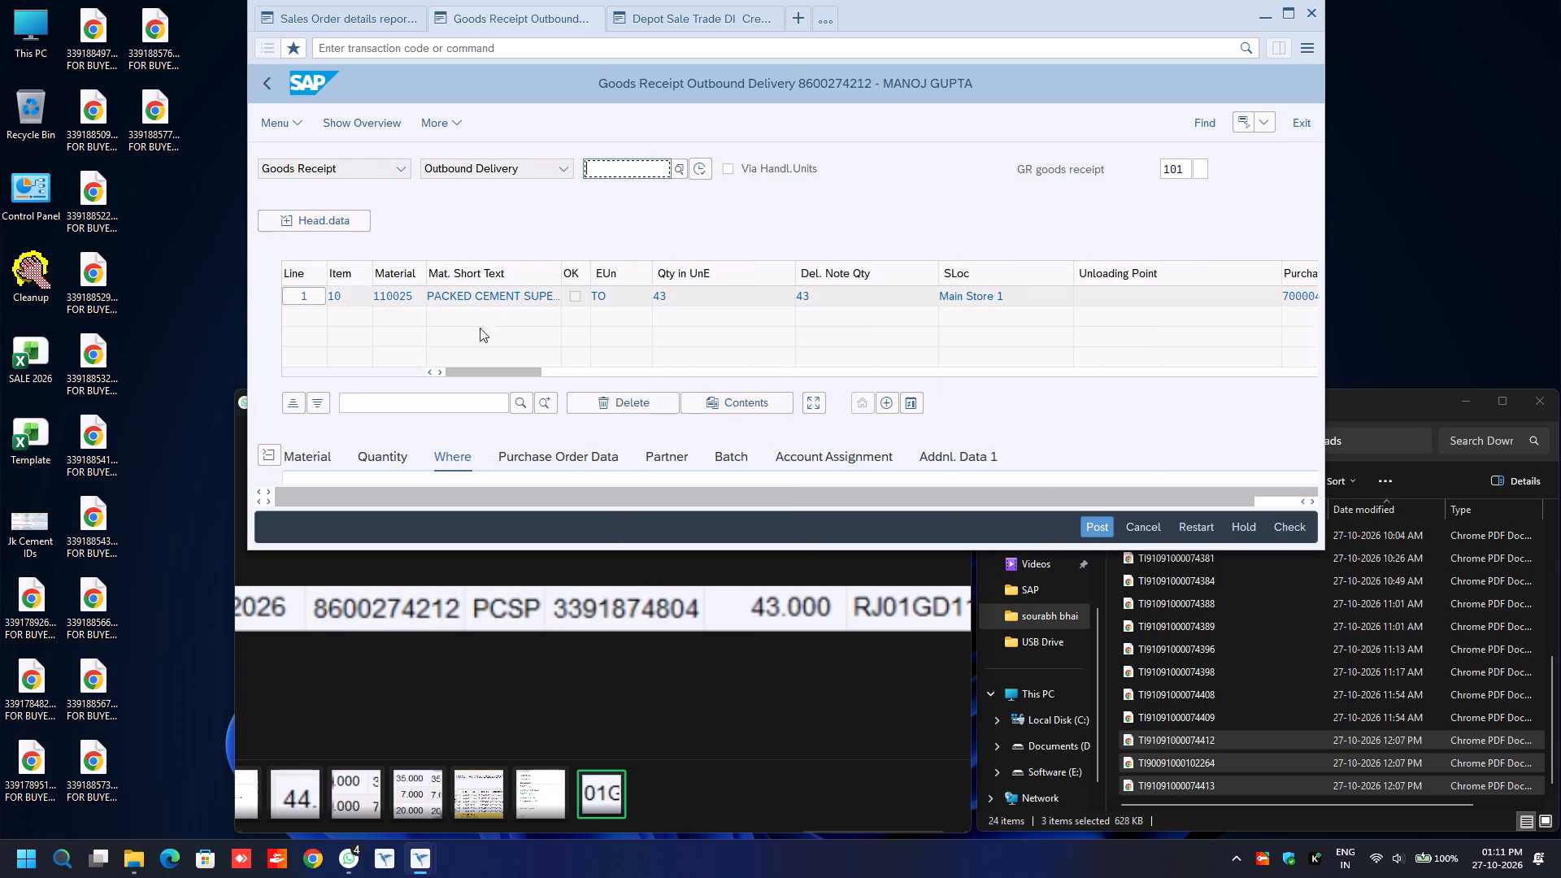
# Distribute a quantity of 40 TO for the packed cement item and adopt it.
pyautogui.click(818, 400)
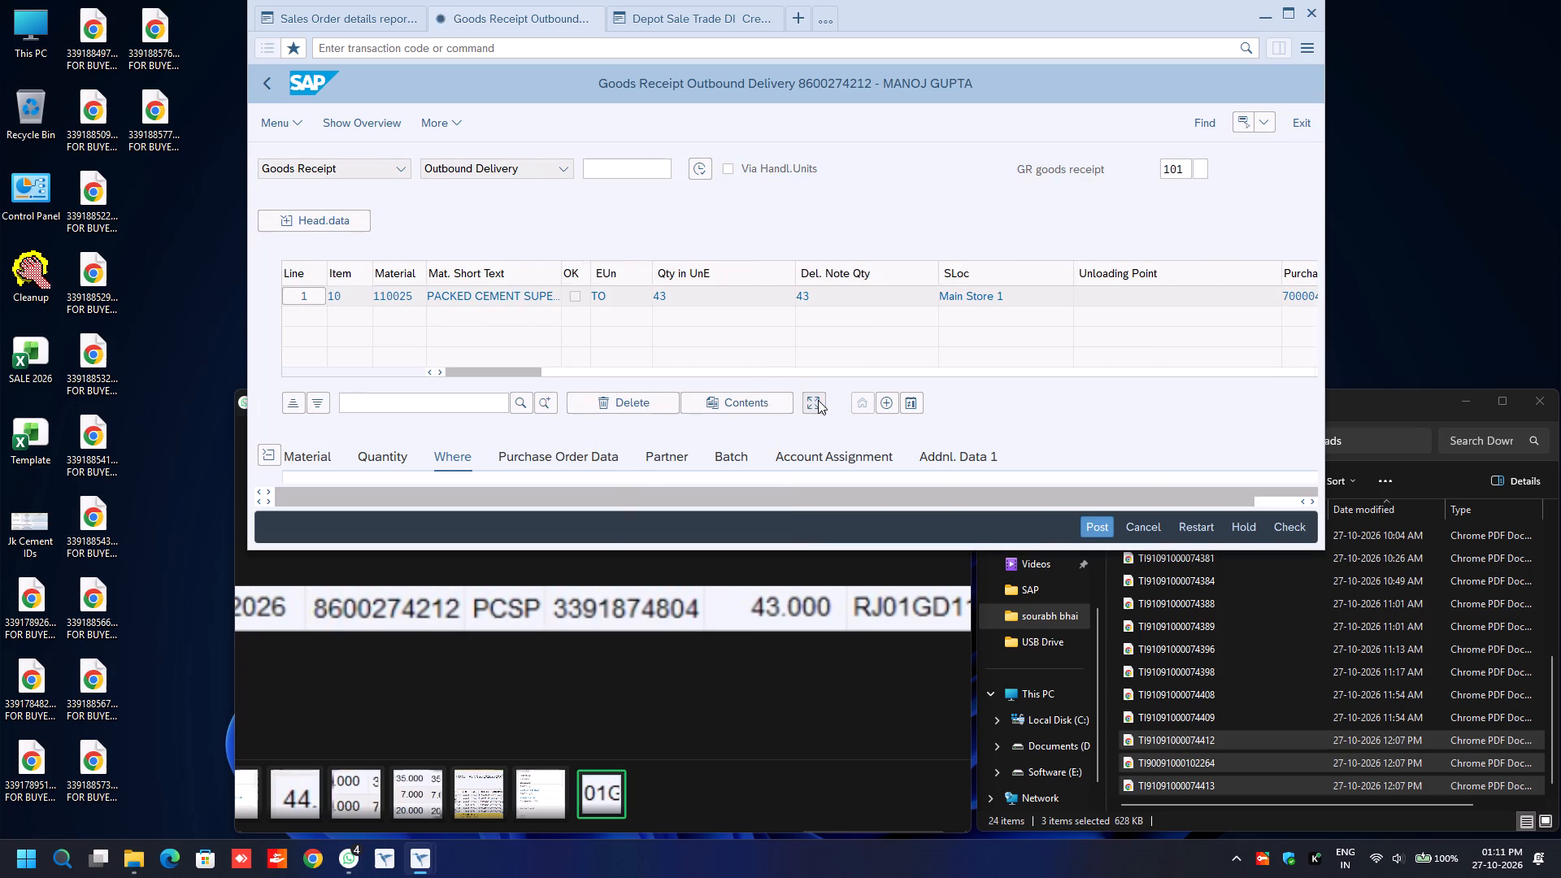
pyautogui.write('40')
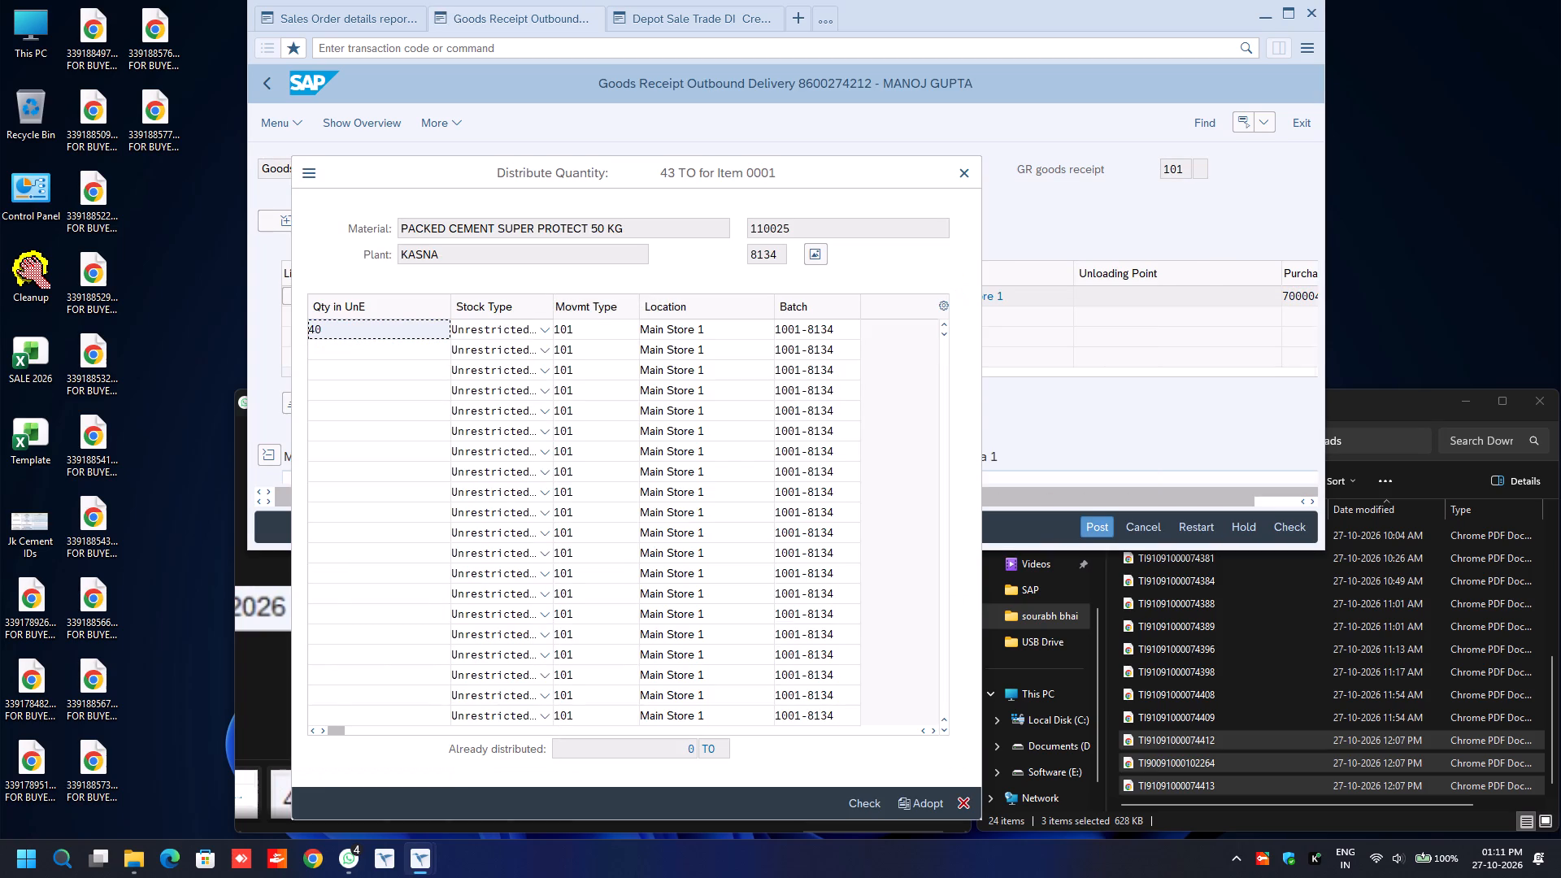
pyautogui.moveTo(908, 806); pyautogui.dragTo(920, 803)
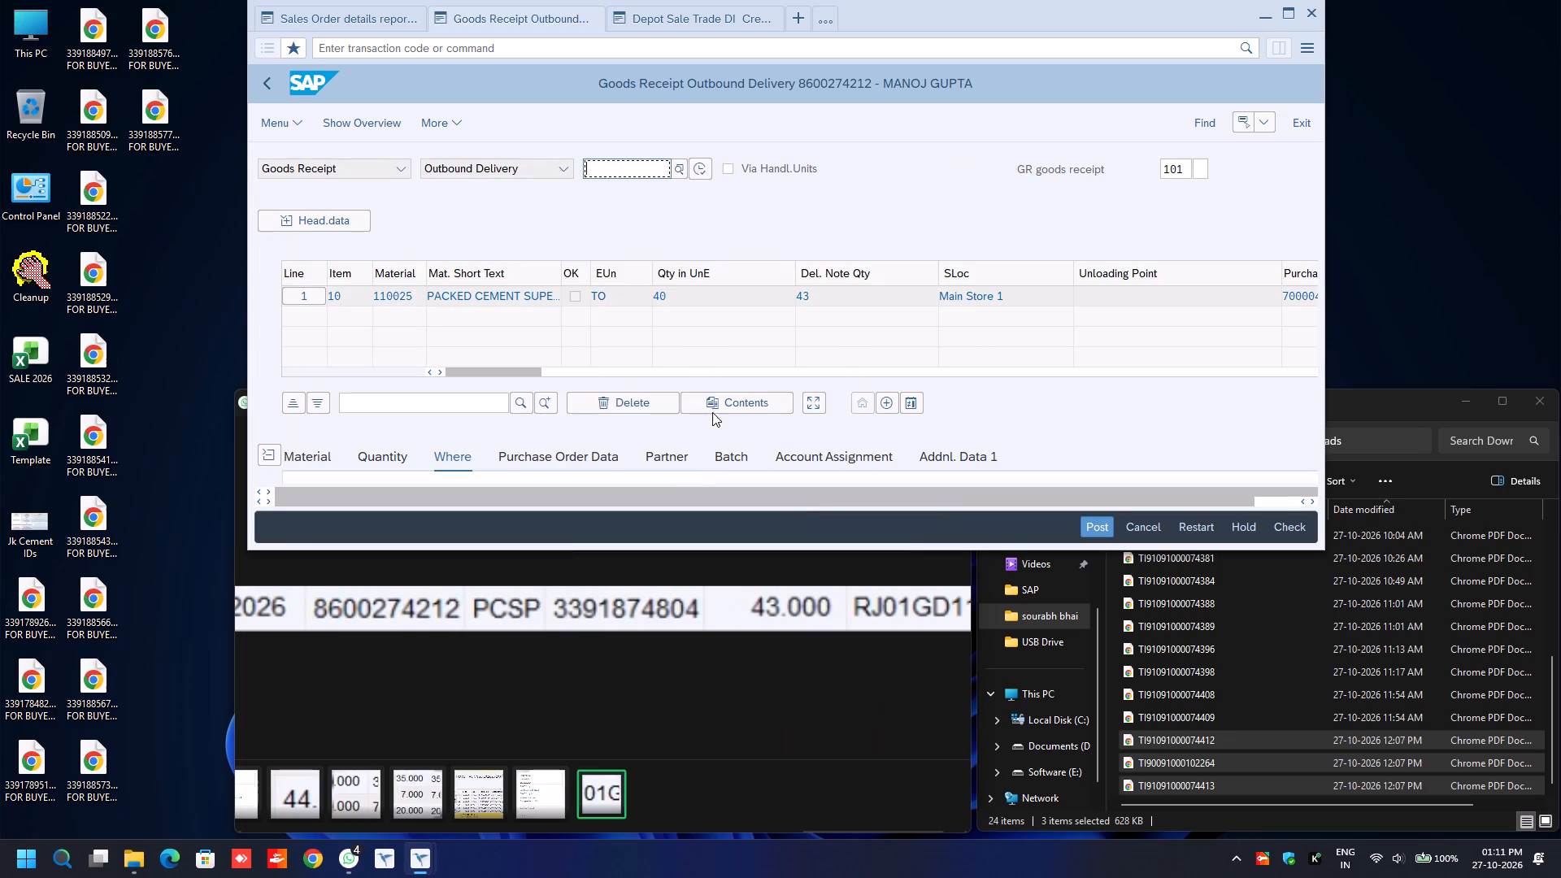
# Mark the cement line as Item OK and post the goods receipt for the outbound delivery.
pyautogui.scroll(-8, 703, 393)
pyautogui.click(296, 451)
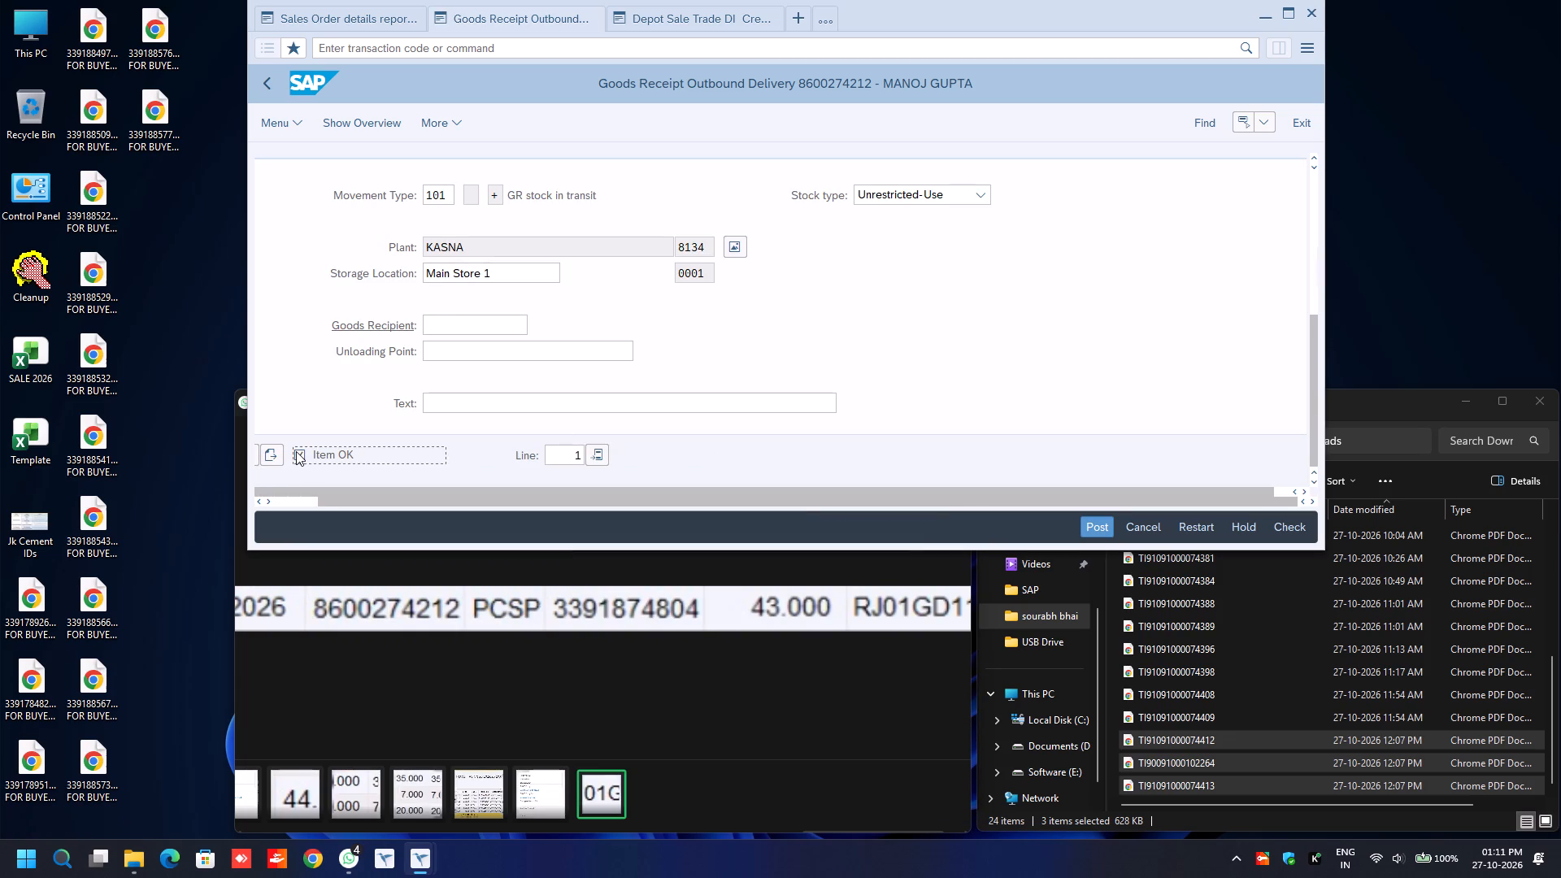
pyautogui.click(273, 457)
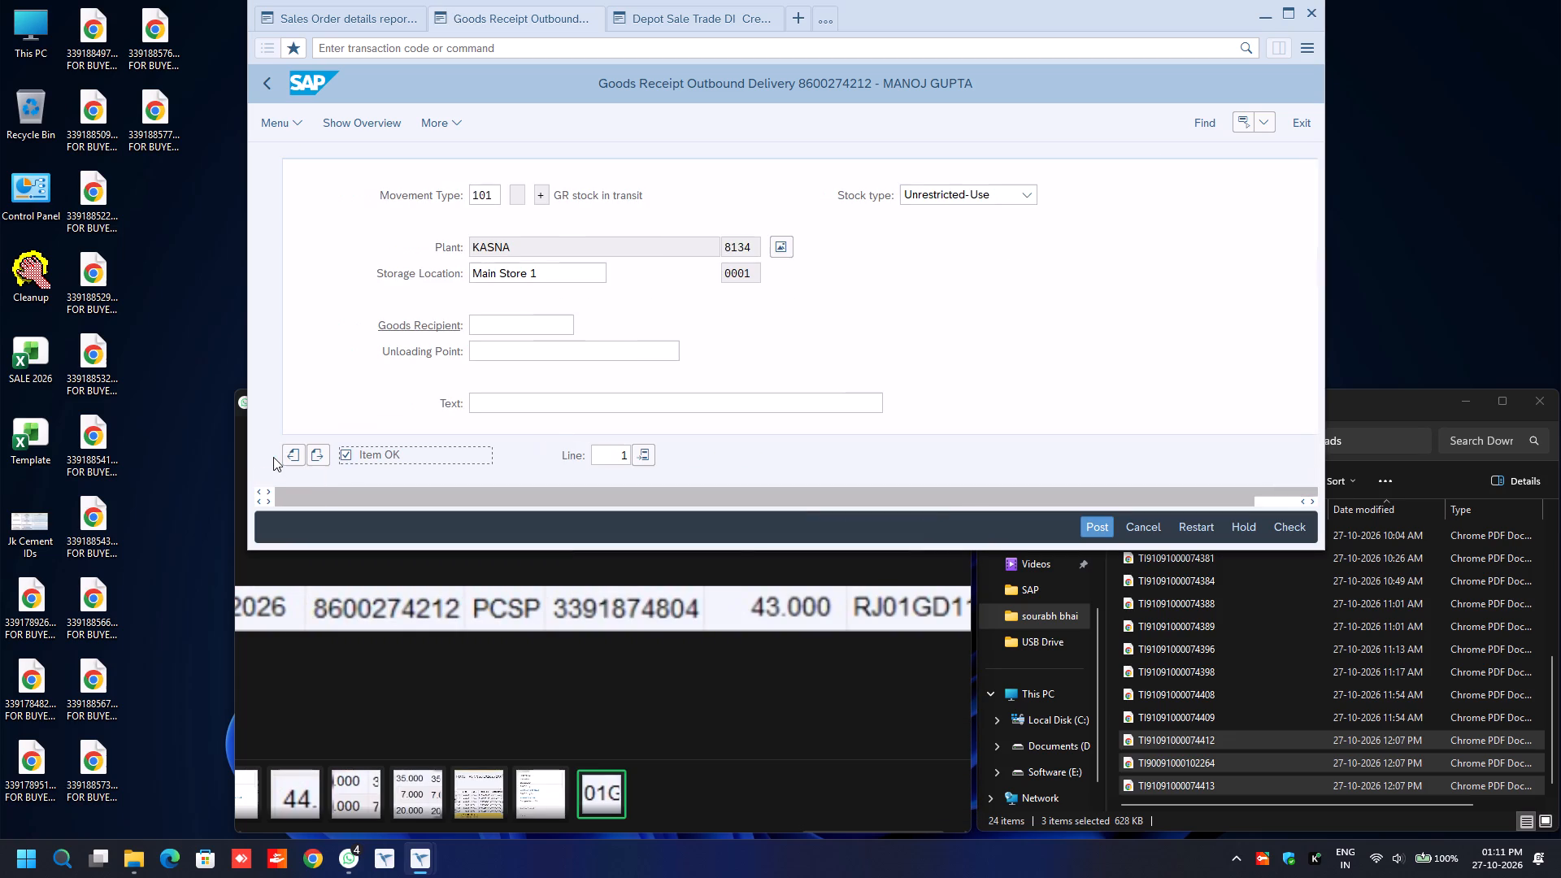
pyautogui.hotkey('ctrl', 's')
# Close the whole SAP window and exit the open Depot Sale Trade DI delivery without saving its data.
pyautogui.click(1317, 15)
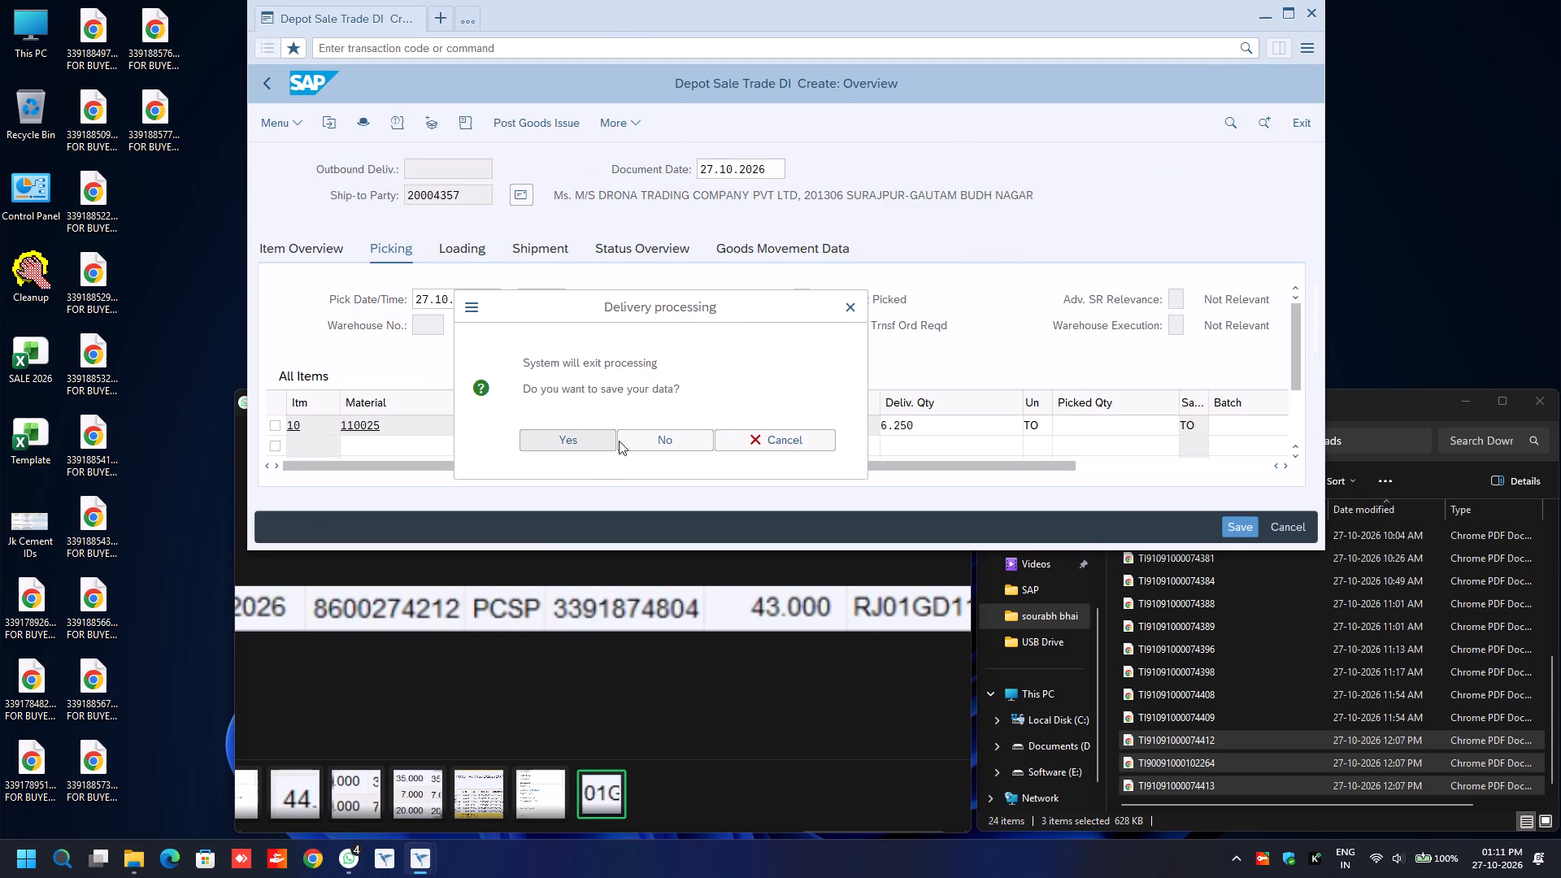
pyautogui.click(664, 441)
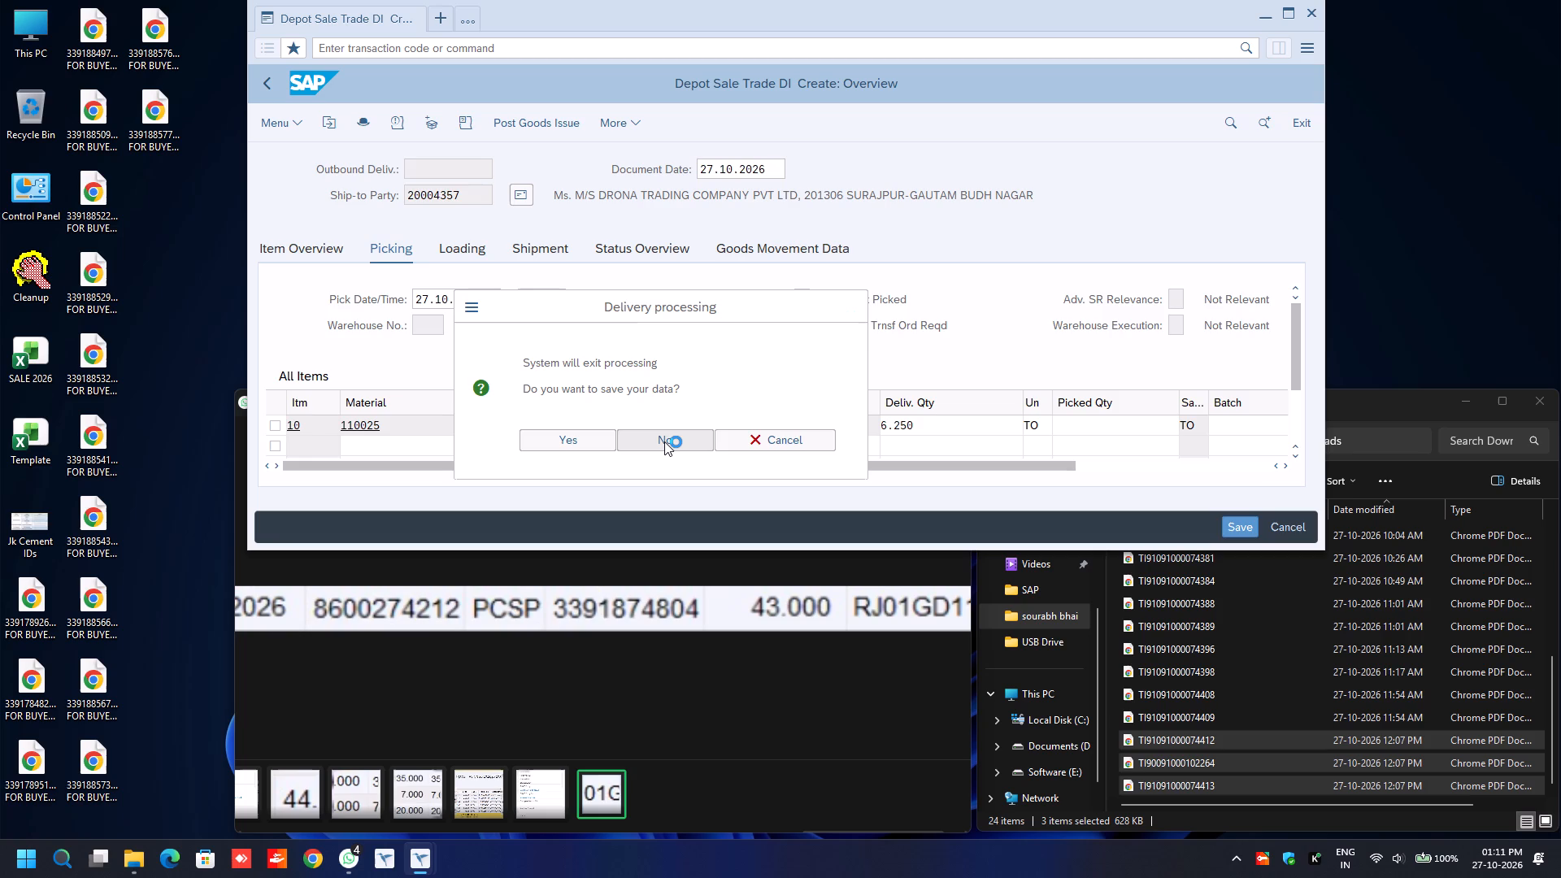
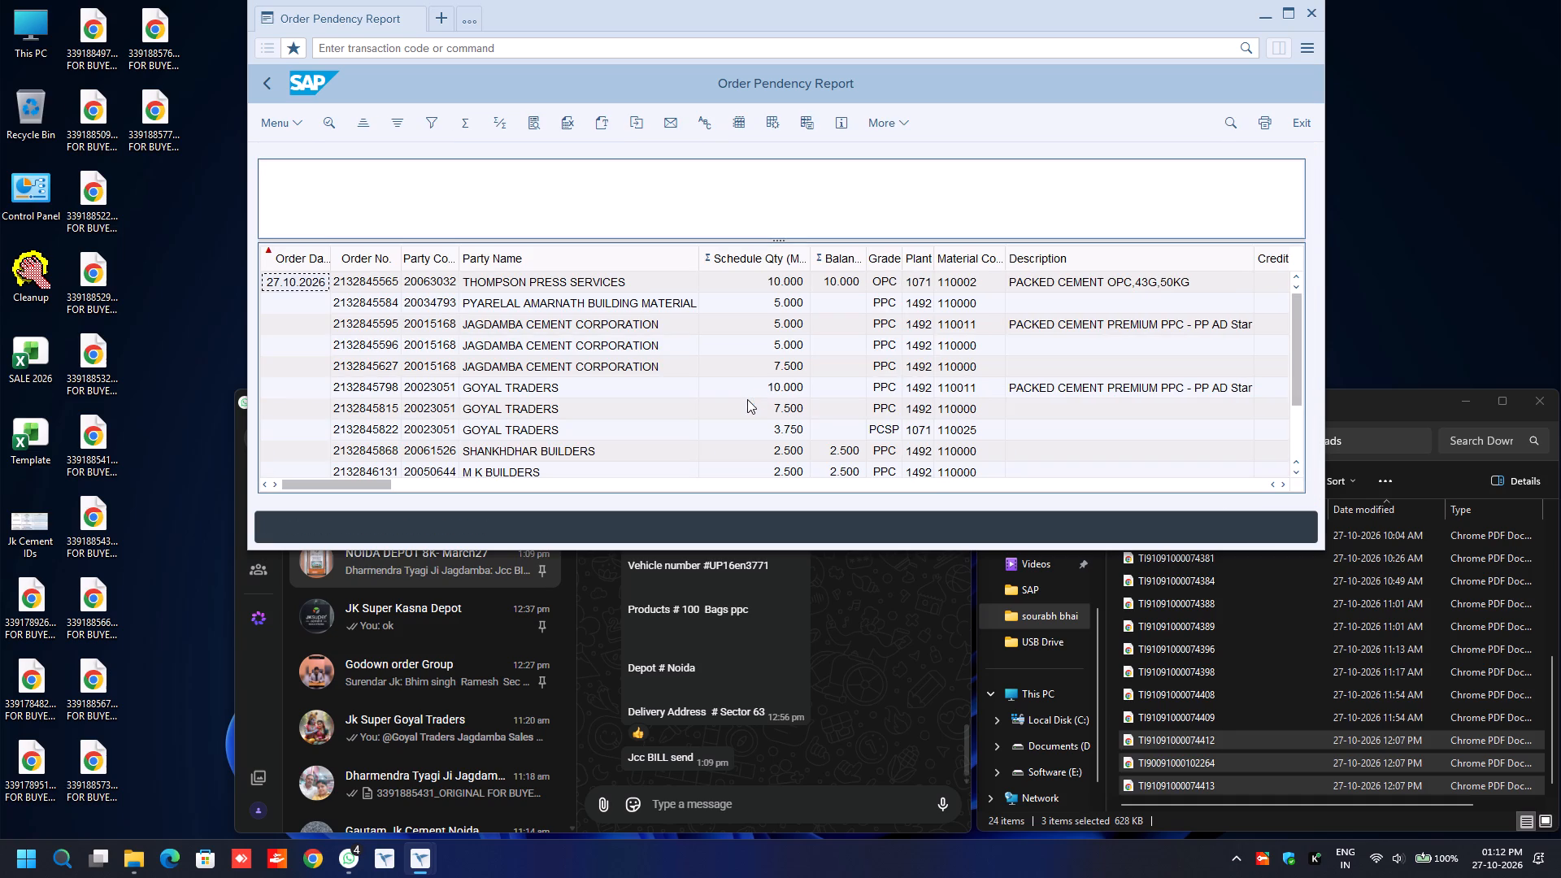
# Review the remaining orders down to the end of the Order Pendency Report and minimize its window.
pyautogui.scroll(-2, 747, 399)
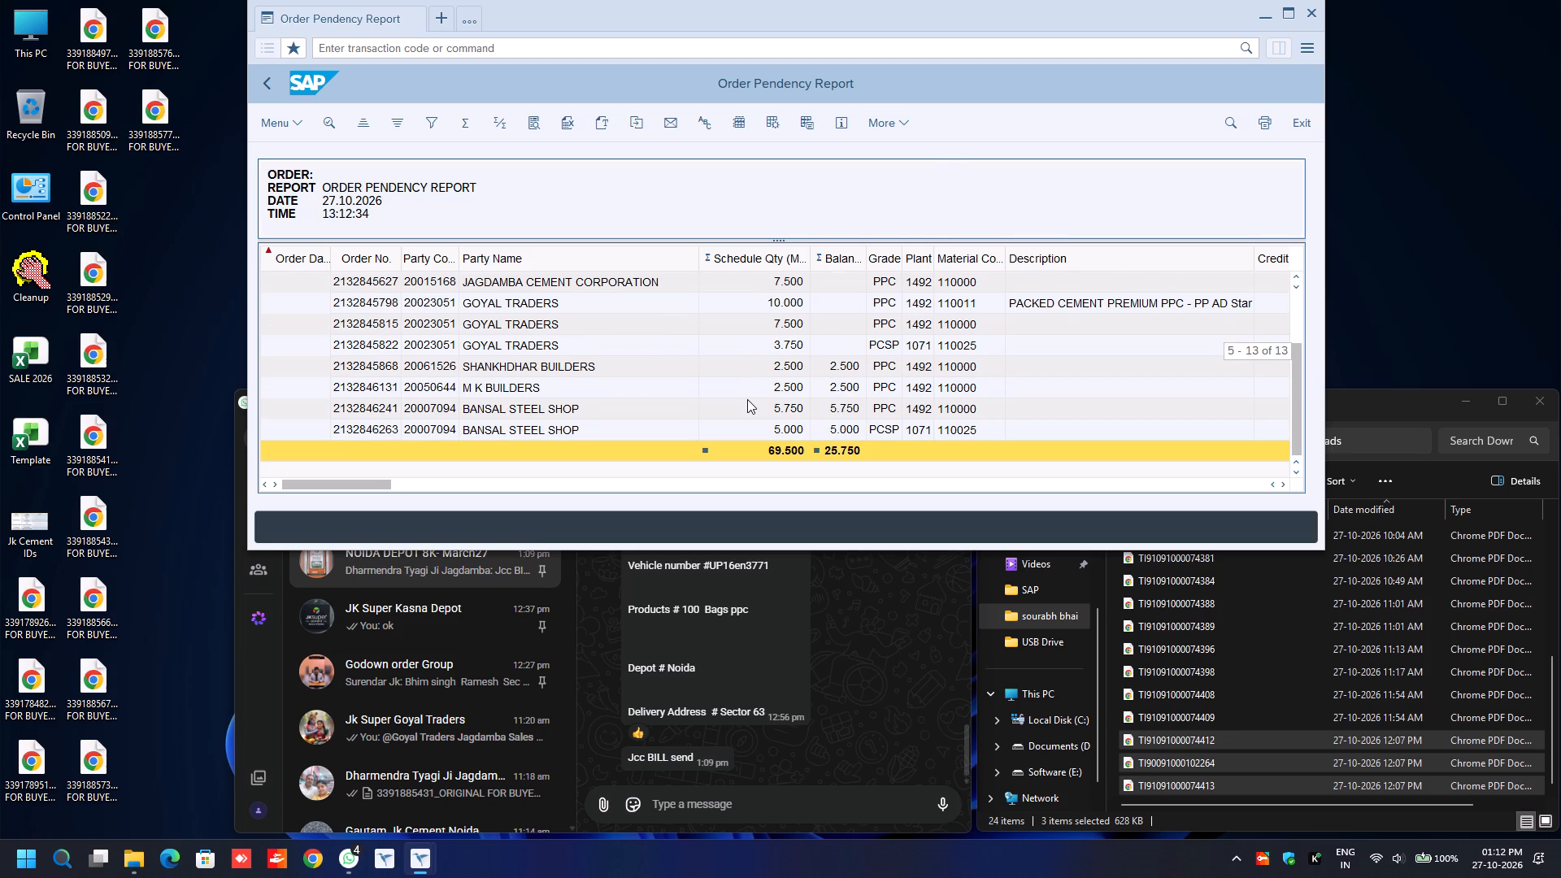
pyautogui.click(1277, 15)
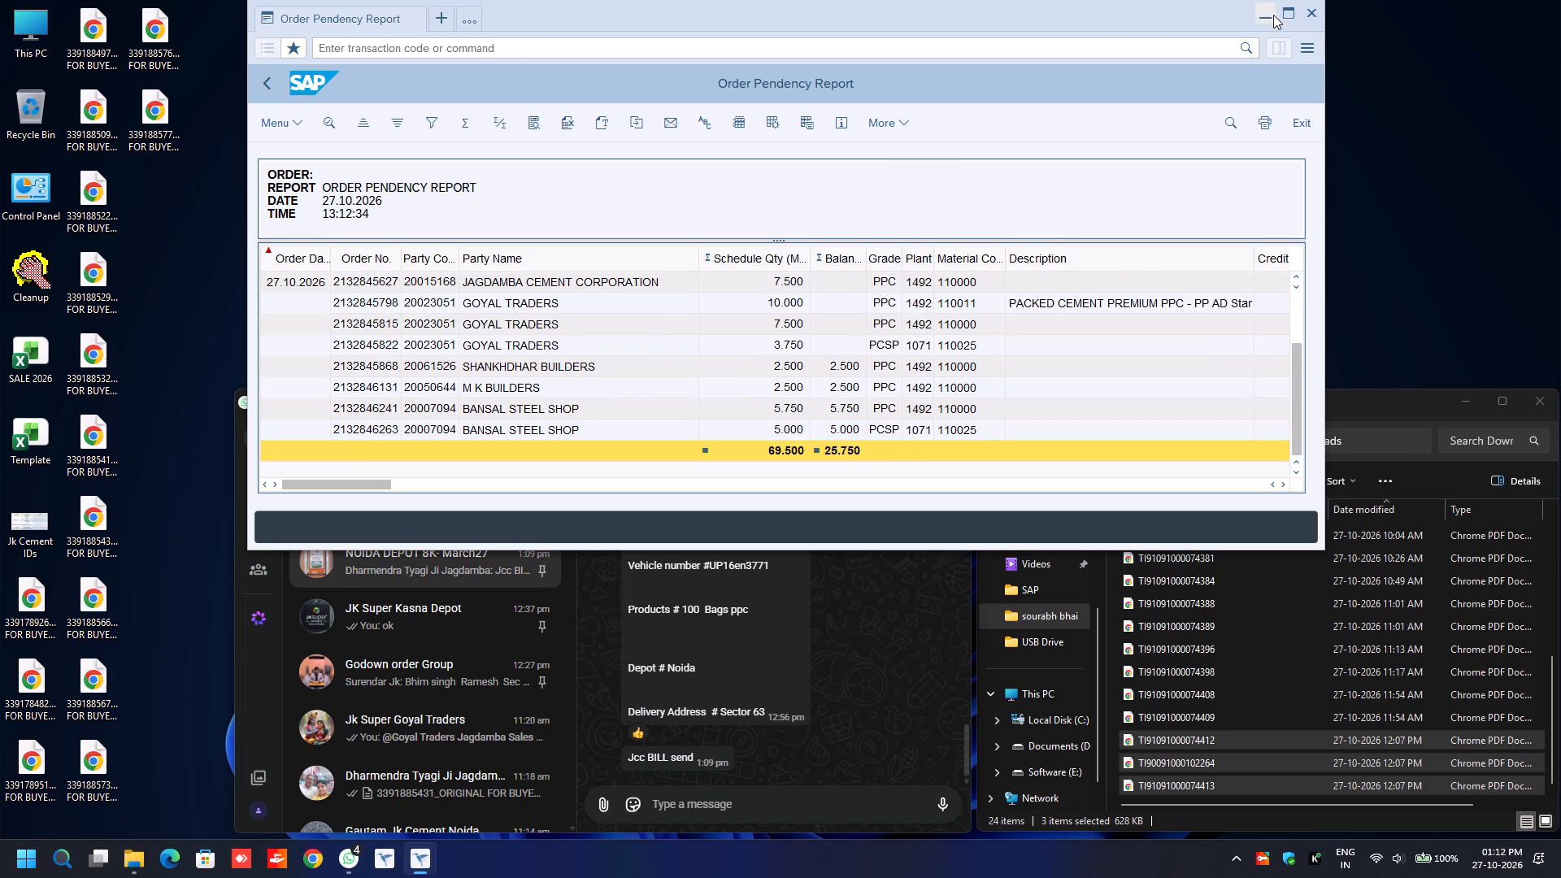
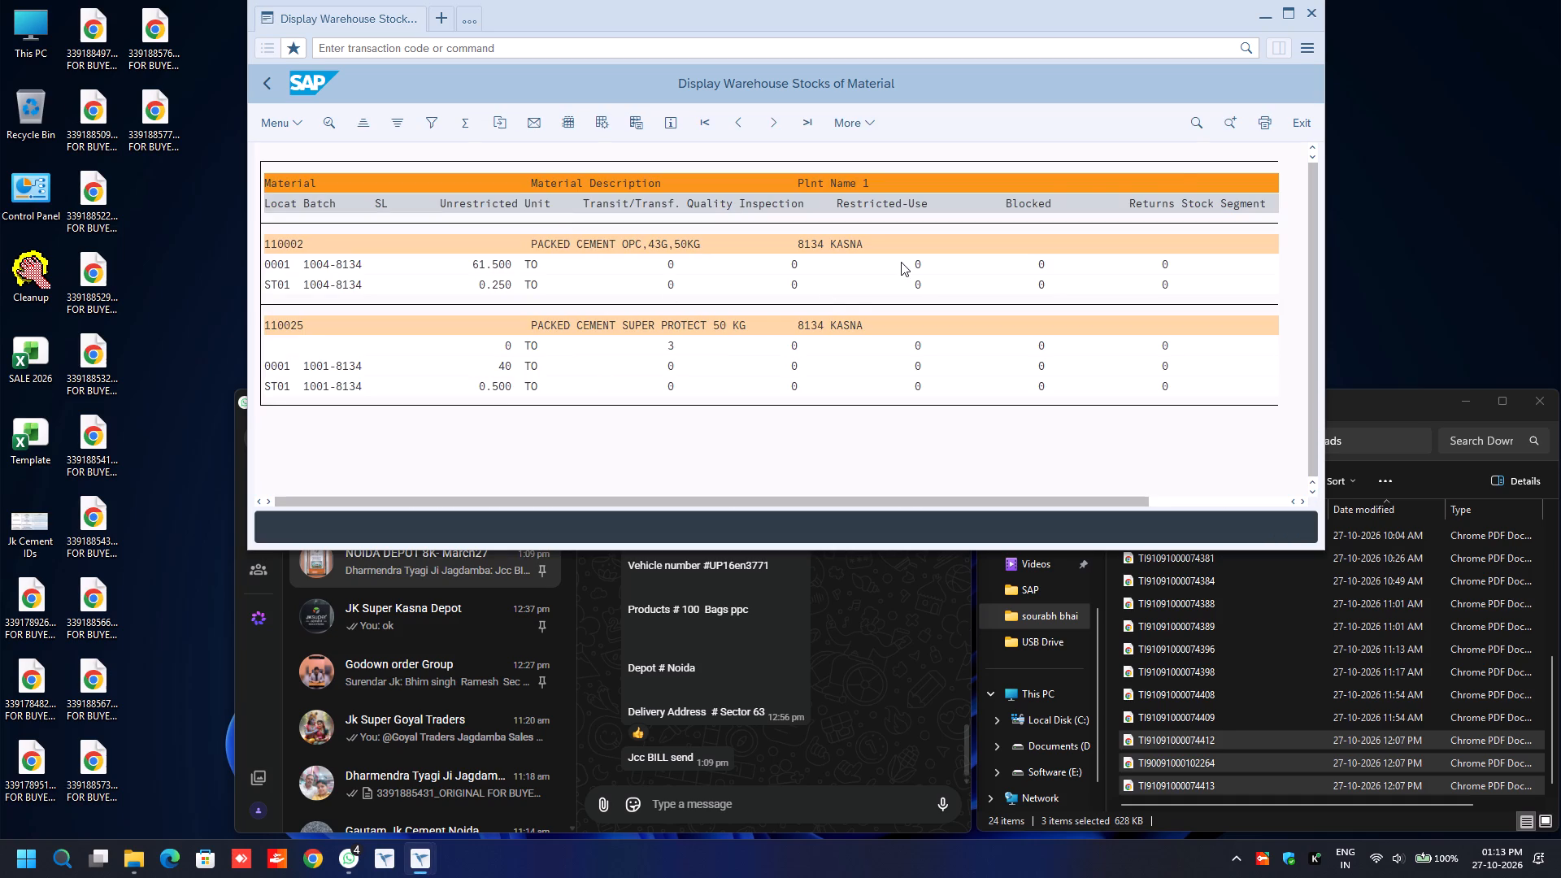
# Close the SAP window showing the warehouse stocks of material for the Kasna plant.
pyautogui.click(1316, 13)
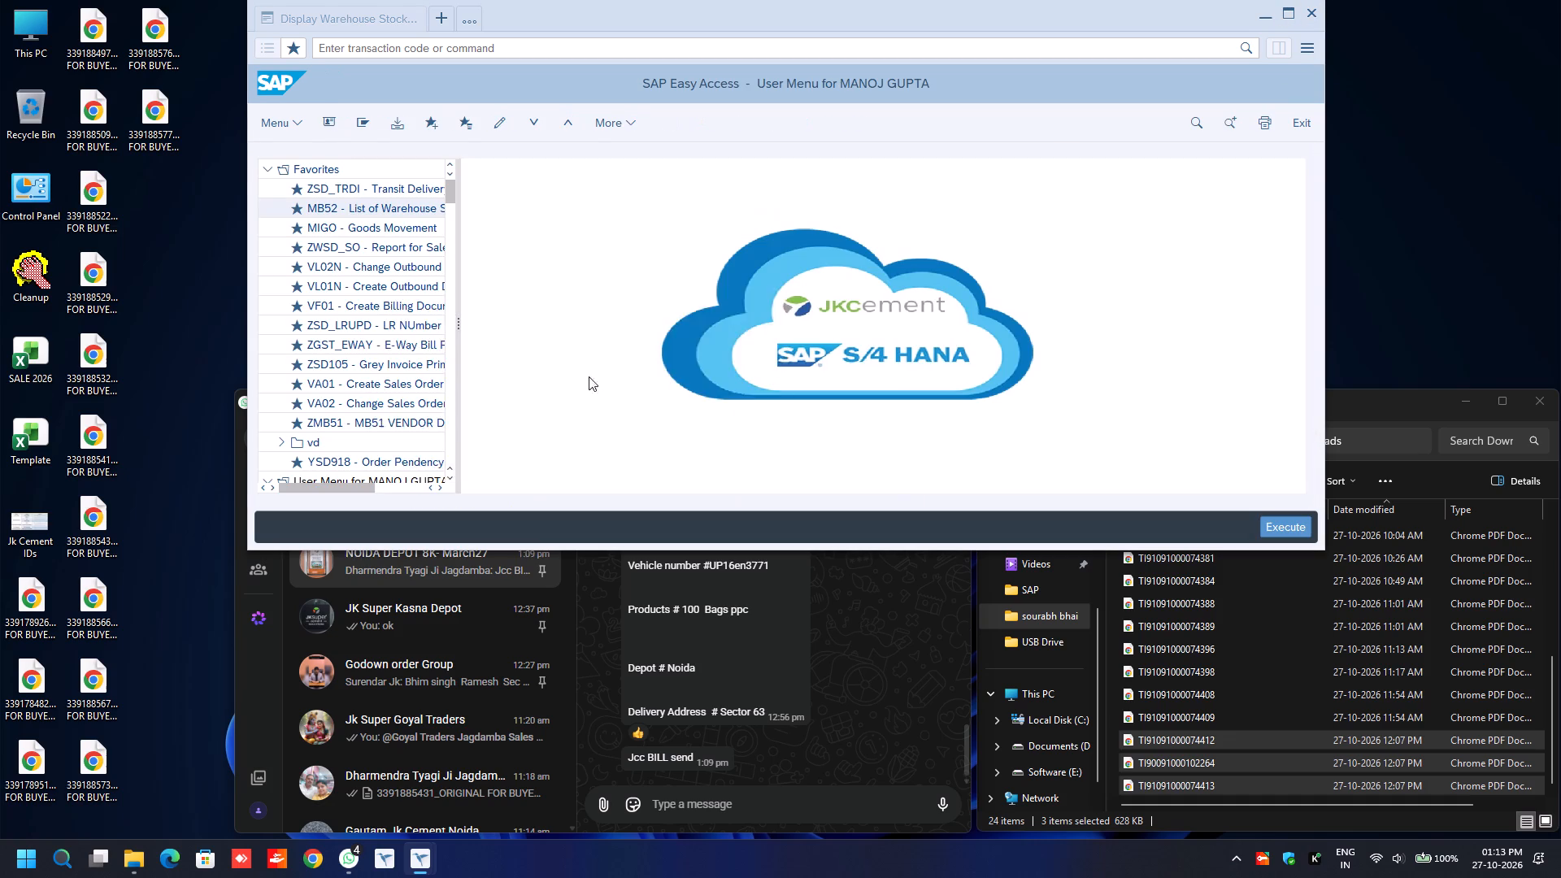
pyautogui.click(492, 437)
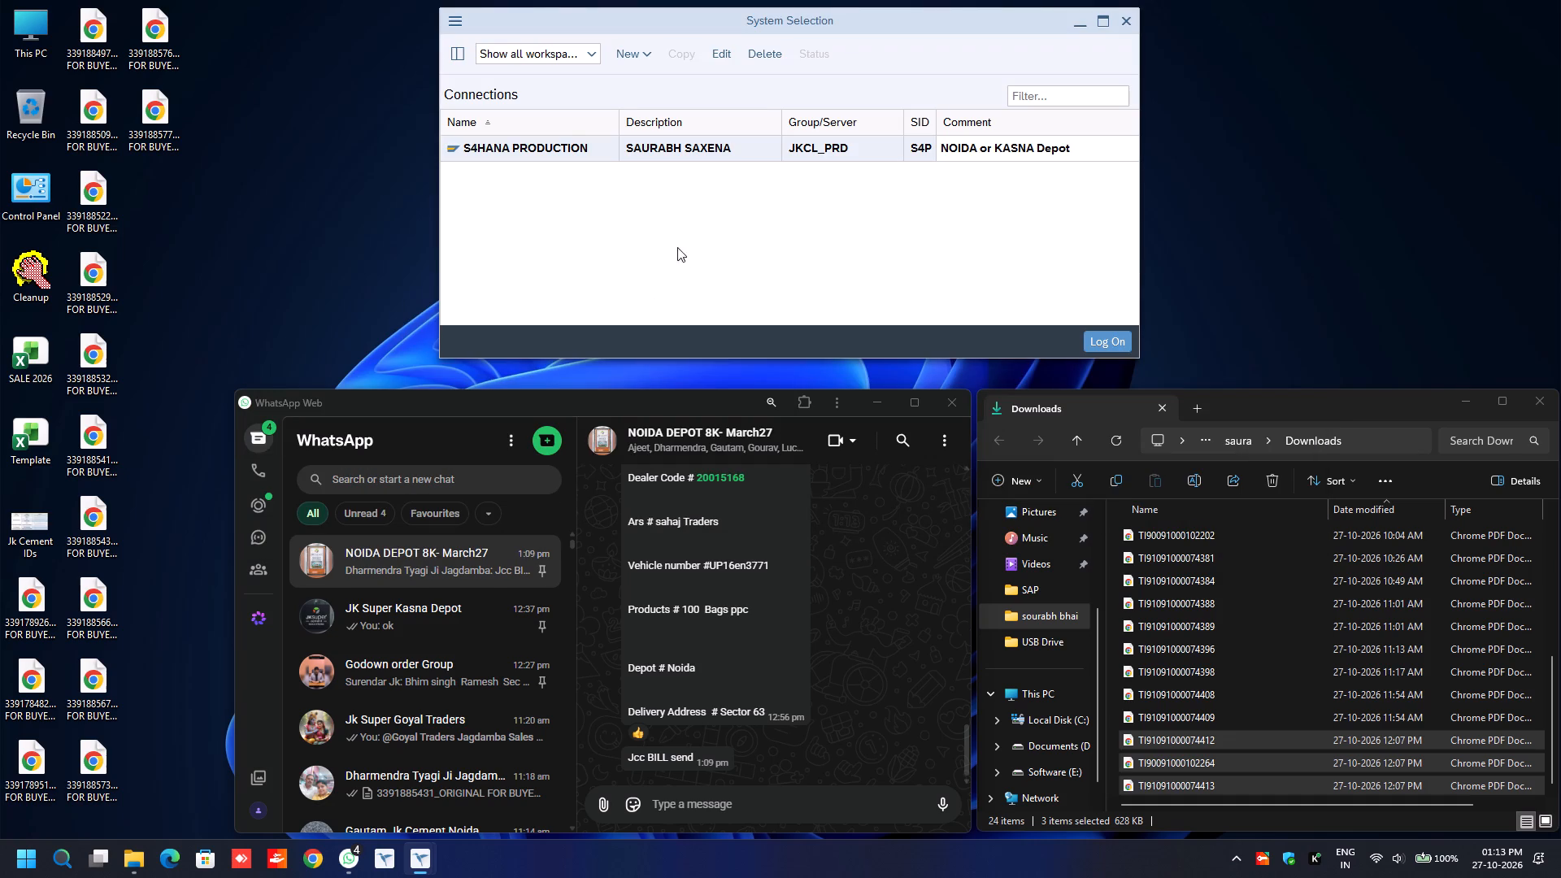
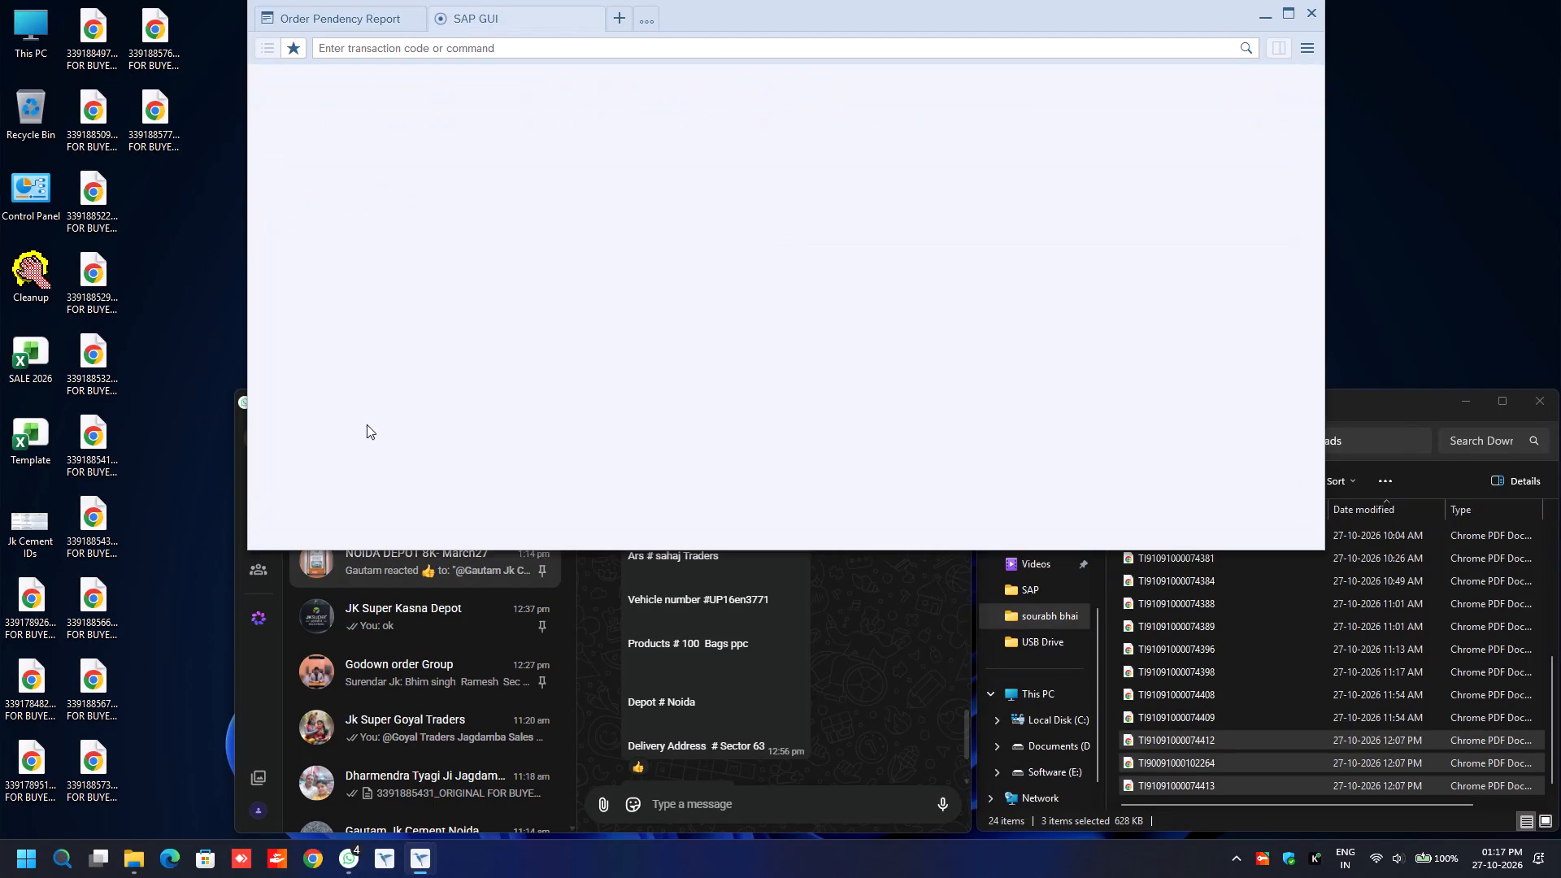
pyautogui.doubleClick(350, 282)
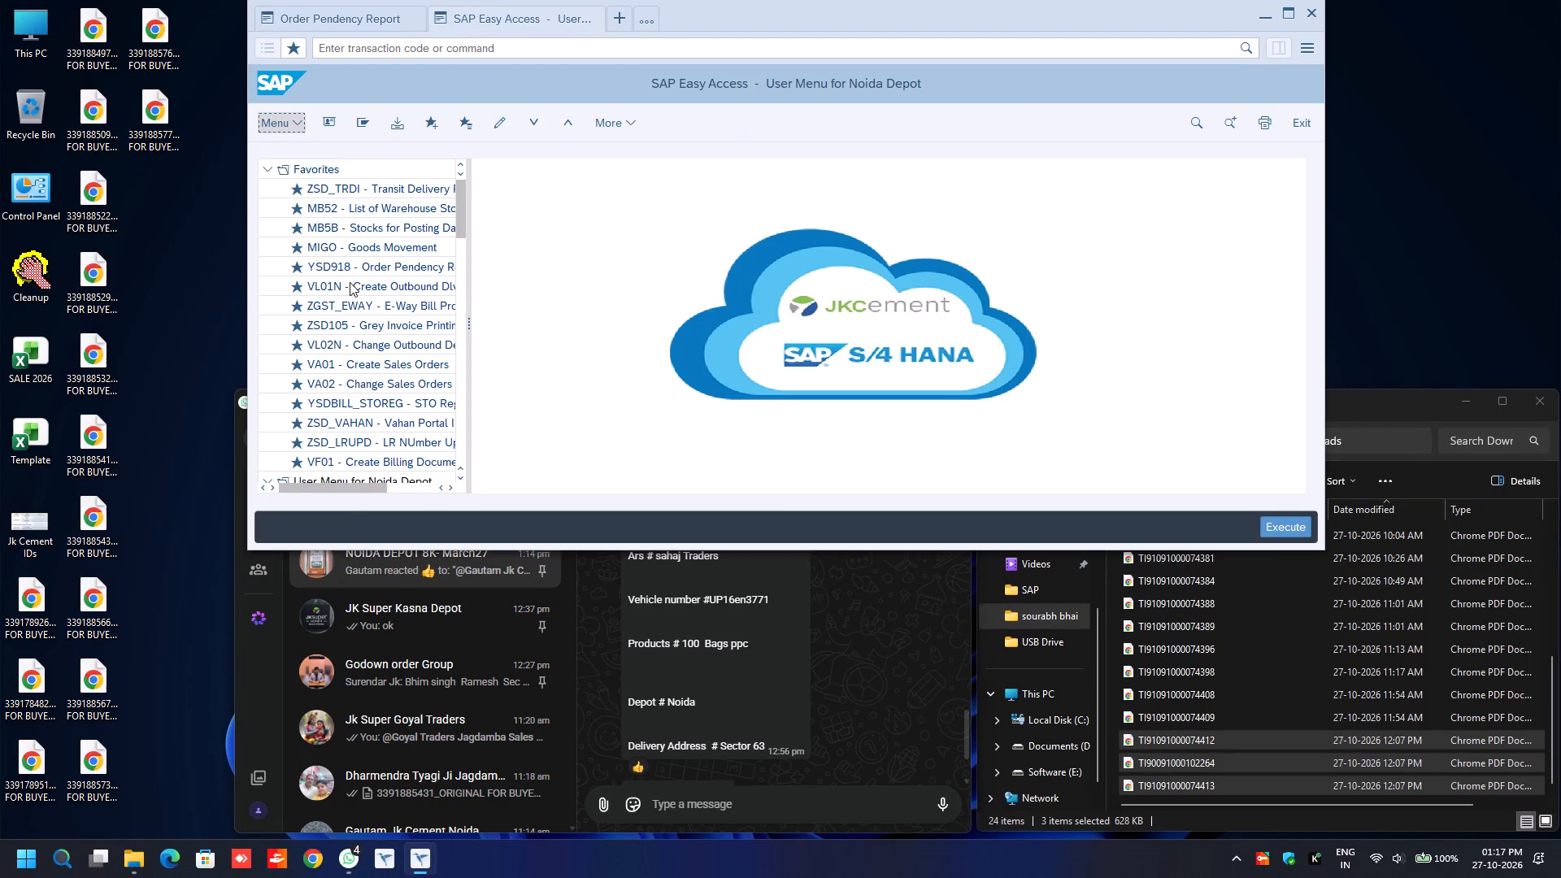
pyautogui.hotkey('ctrl', 'v')
pyautogui.press('Up')
pyautogui.press('Up')
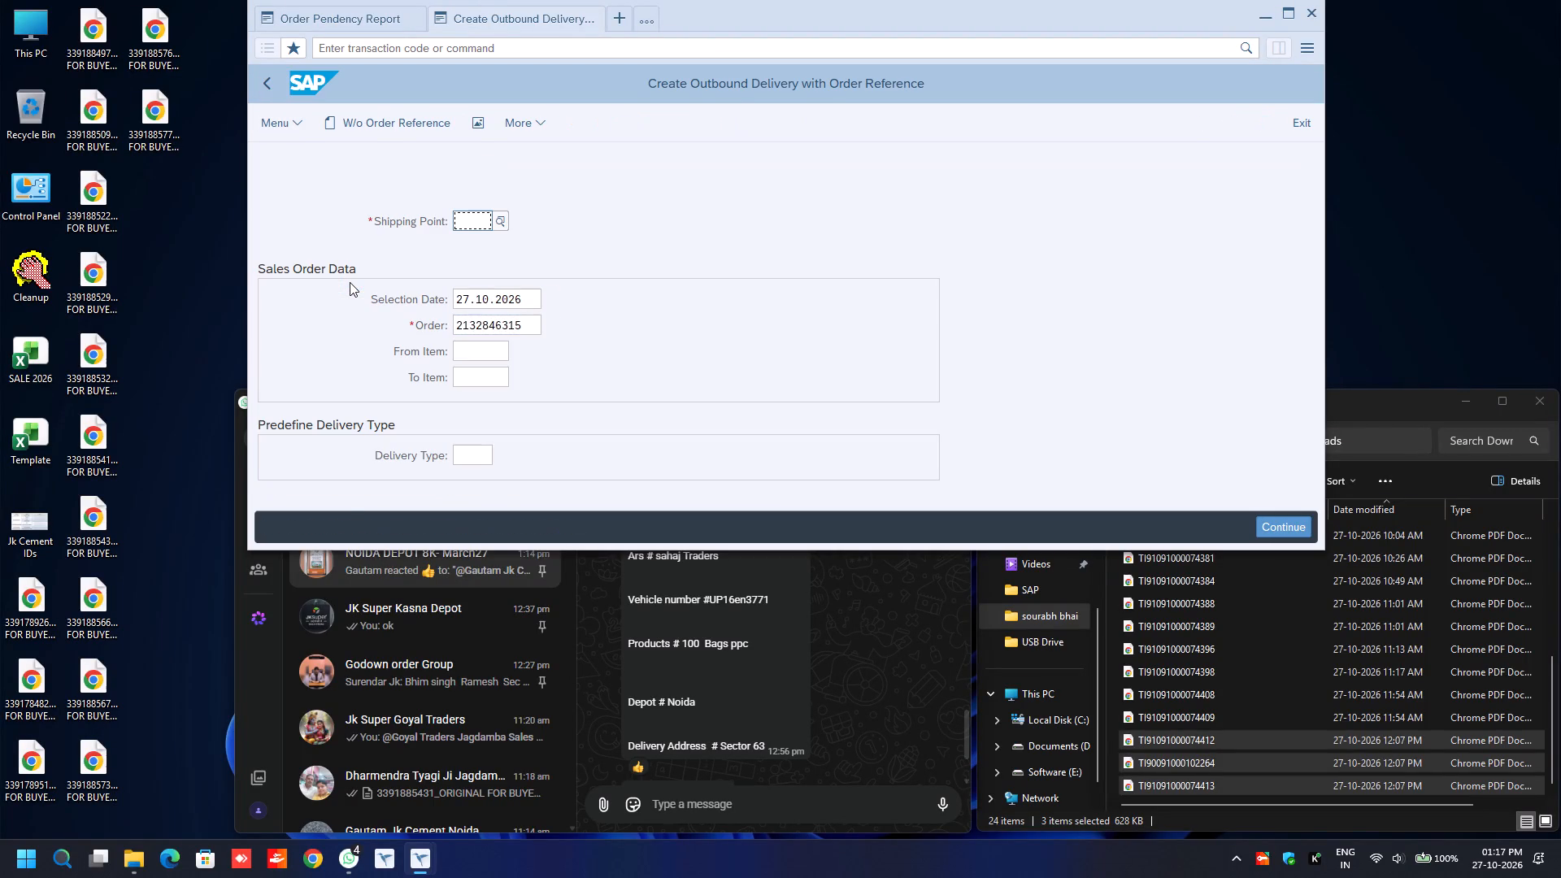
pyautogui.write('1492')
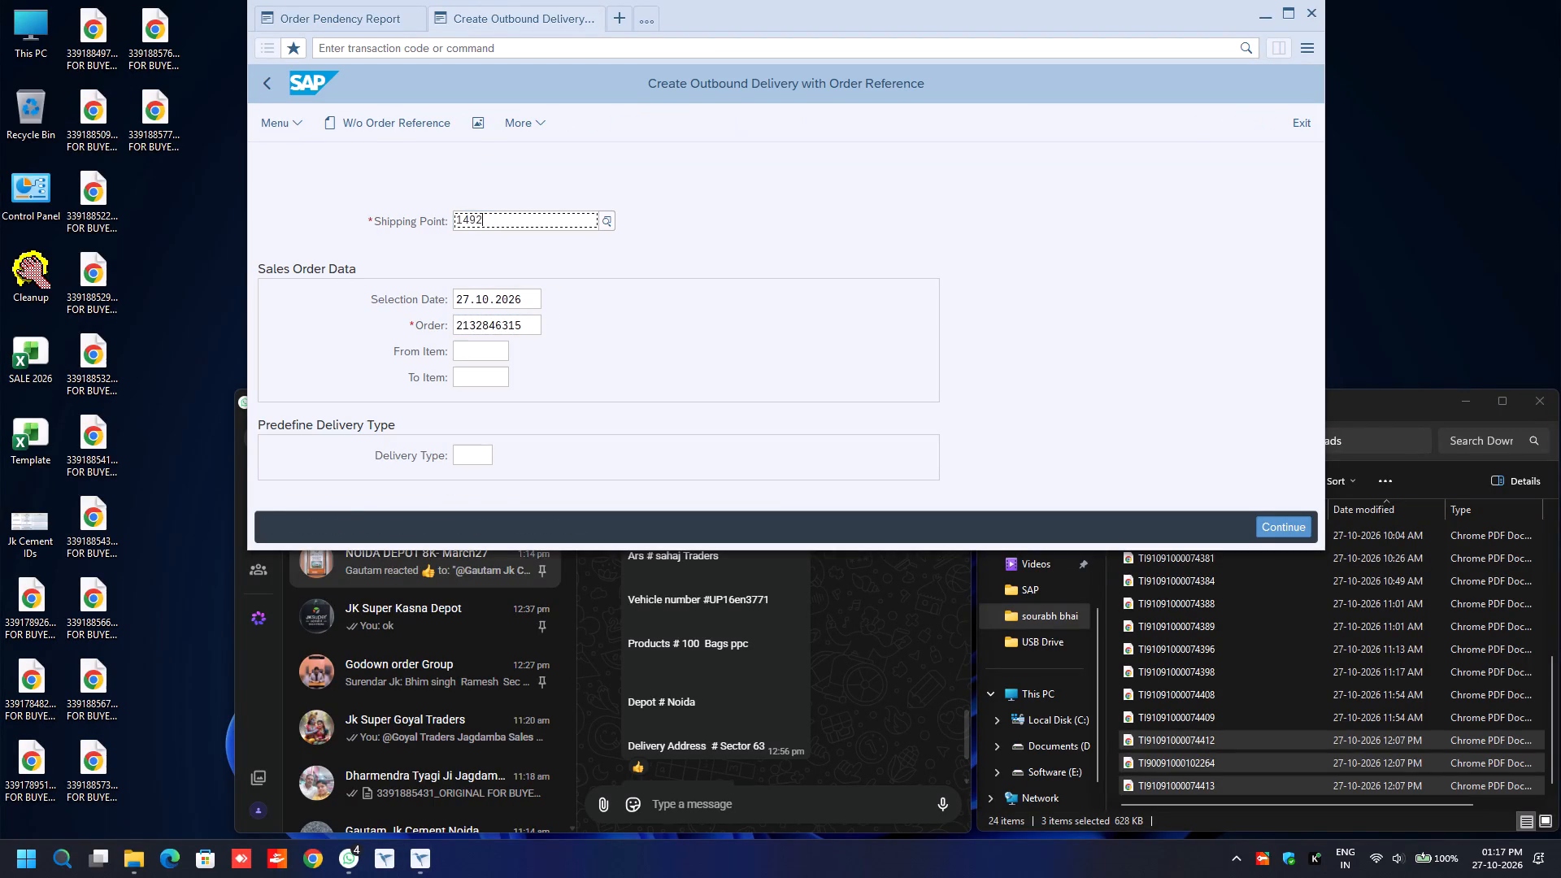
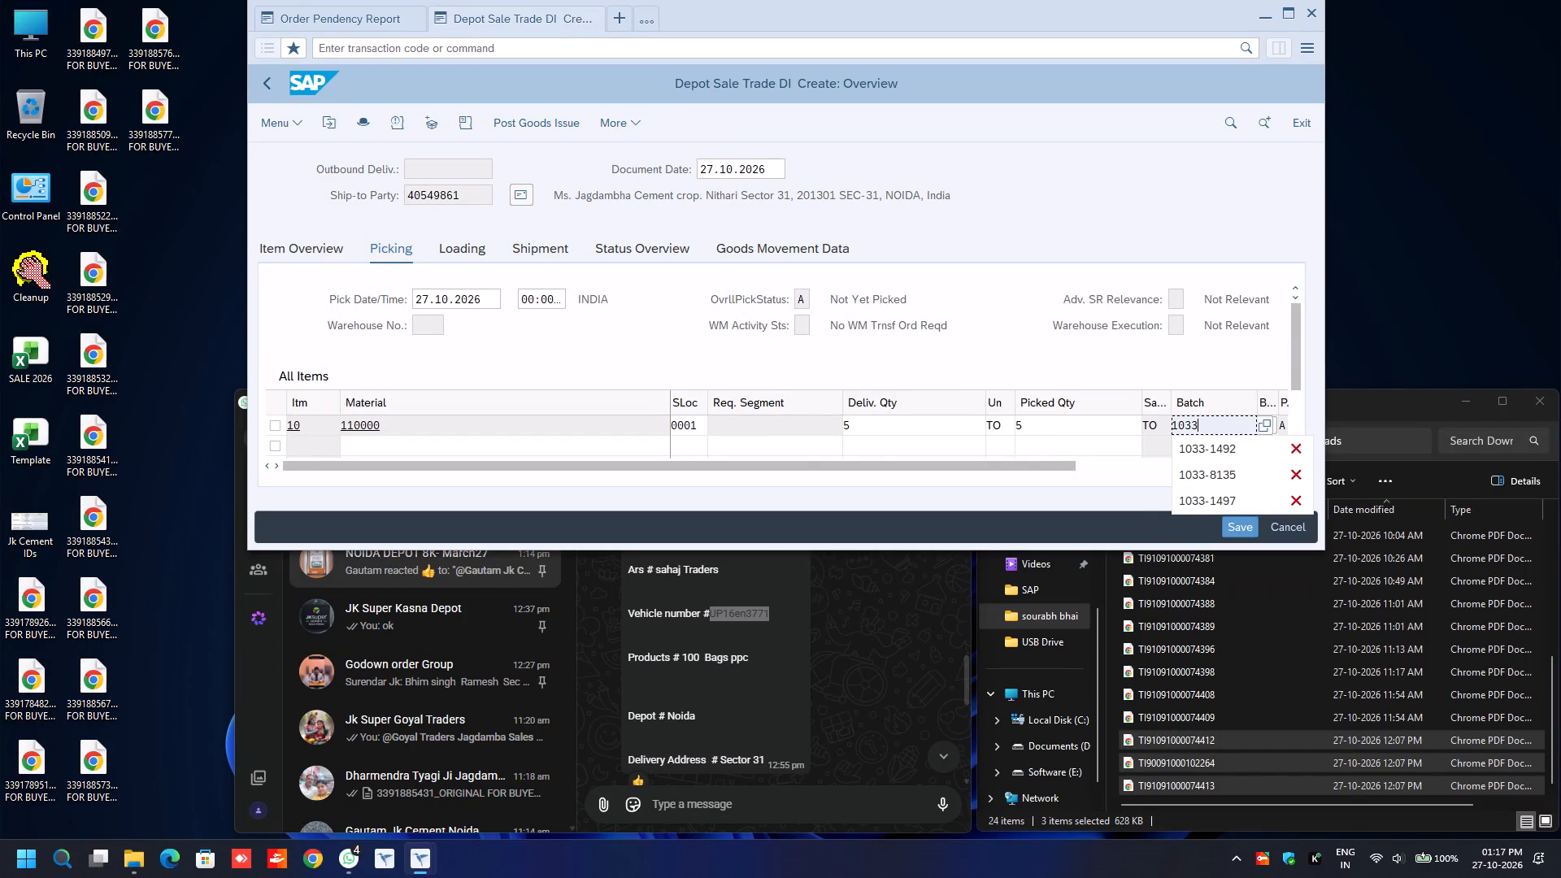
# Complete the batch entry beginning with 1033 for item 10, material 110000, in the picking data.
pyautogui.press('Return')
# In the header's additional data, set the transport mode to ROAD and fill in the Road Transporter1 code with a previously used entry.
pyautogui.press('F8')
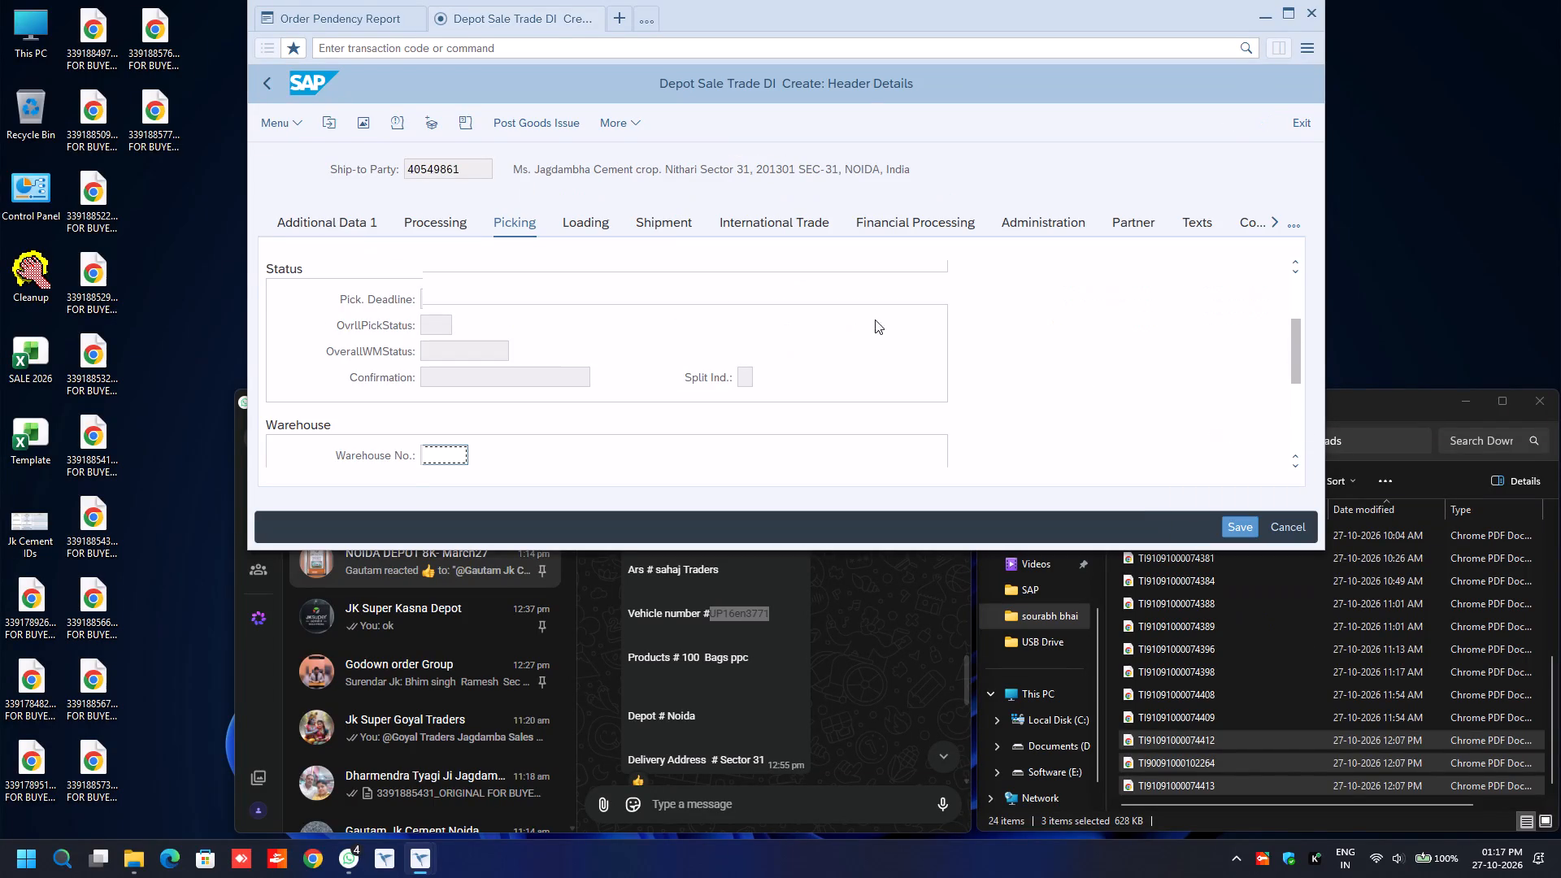
pyautogui.click(351, 219)
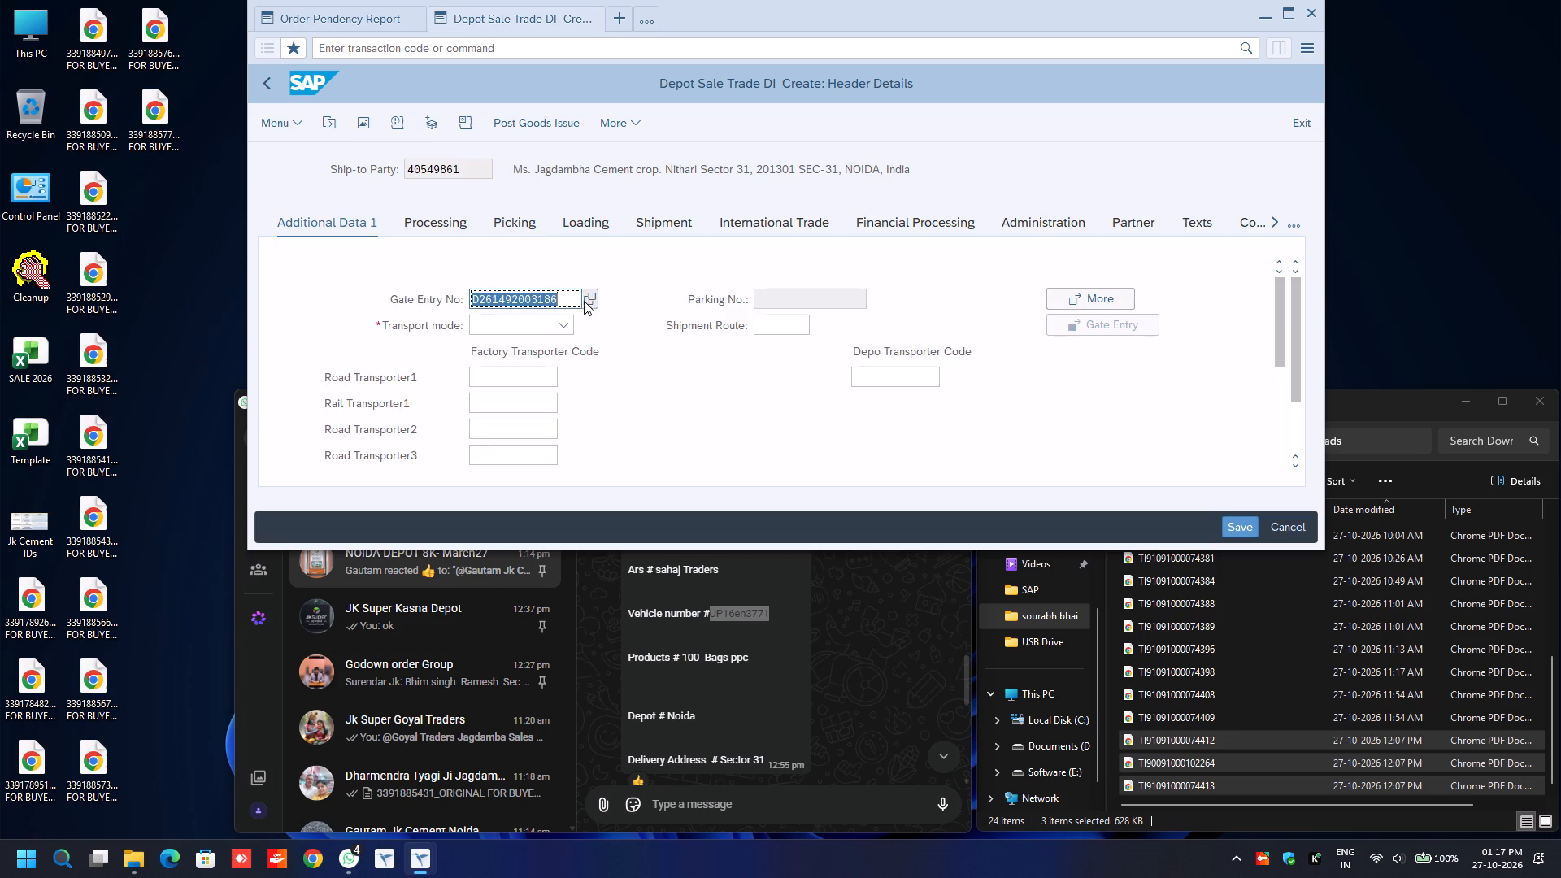
pyautogui.click(568, 324)
pyautogui.click(534, 406)
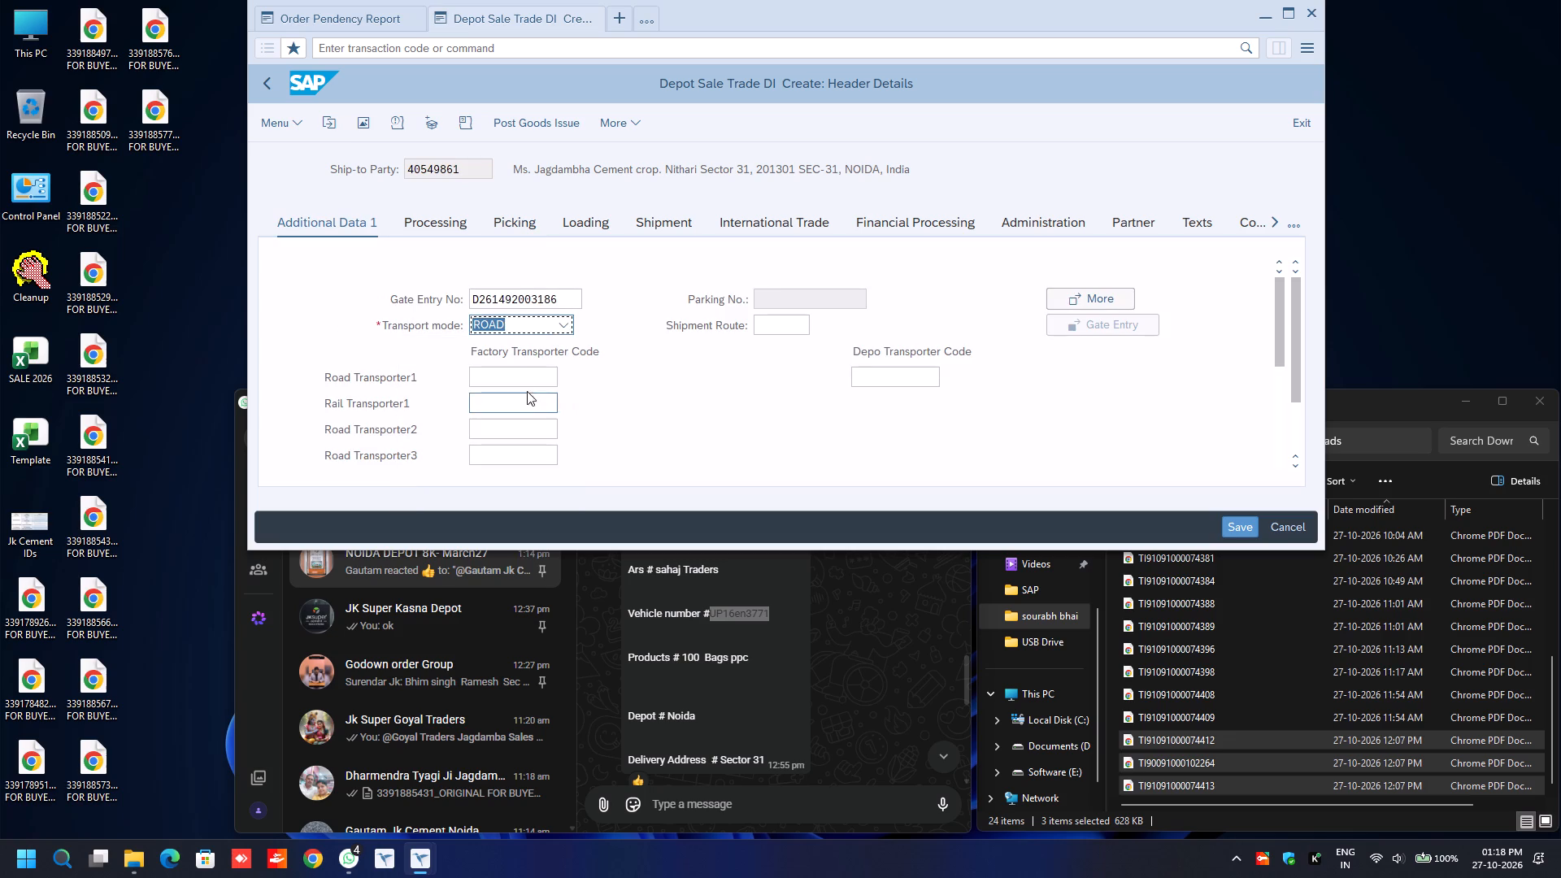
pyautogui.click(519, 376)
pyautogui.press('BackSpace')
pyautogui.press('Down')
pyautogui.press('Return')
pyautogui.press('Return')
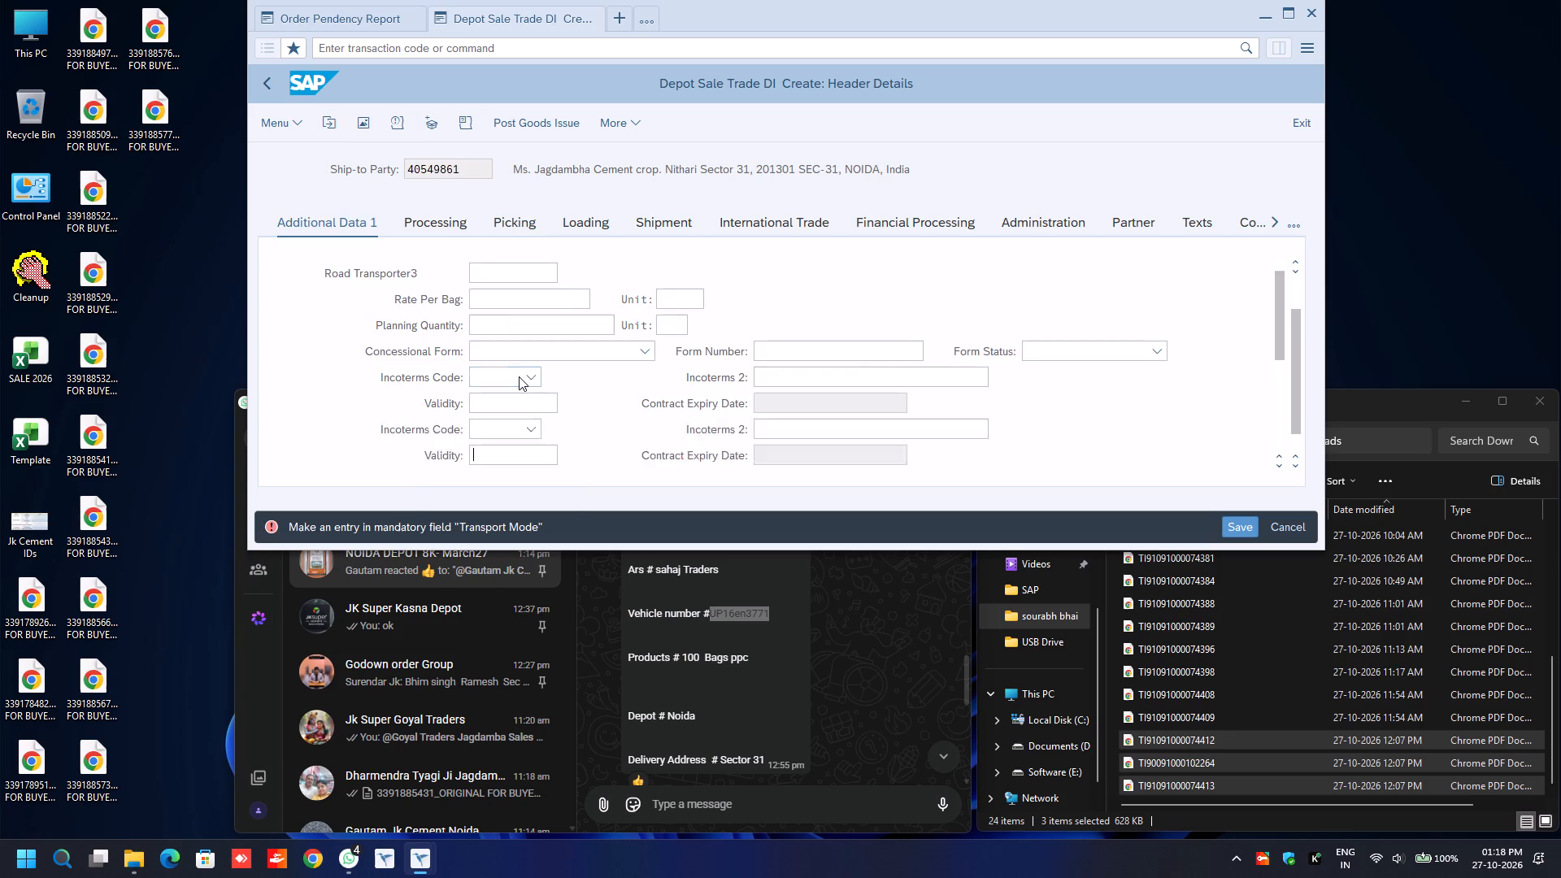
# In the e-way bill data, set the transport mode to Road and the distance to 30.
pyautogui.write('ro')
pyautogui.press('Tab')
pyautogui.press('Tab')
pyautogui.press('BackSpace')
pyautogui.press('Down')
pyautogui.press('Return')
pyautogui.press('Down')
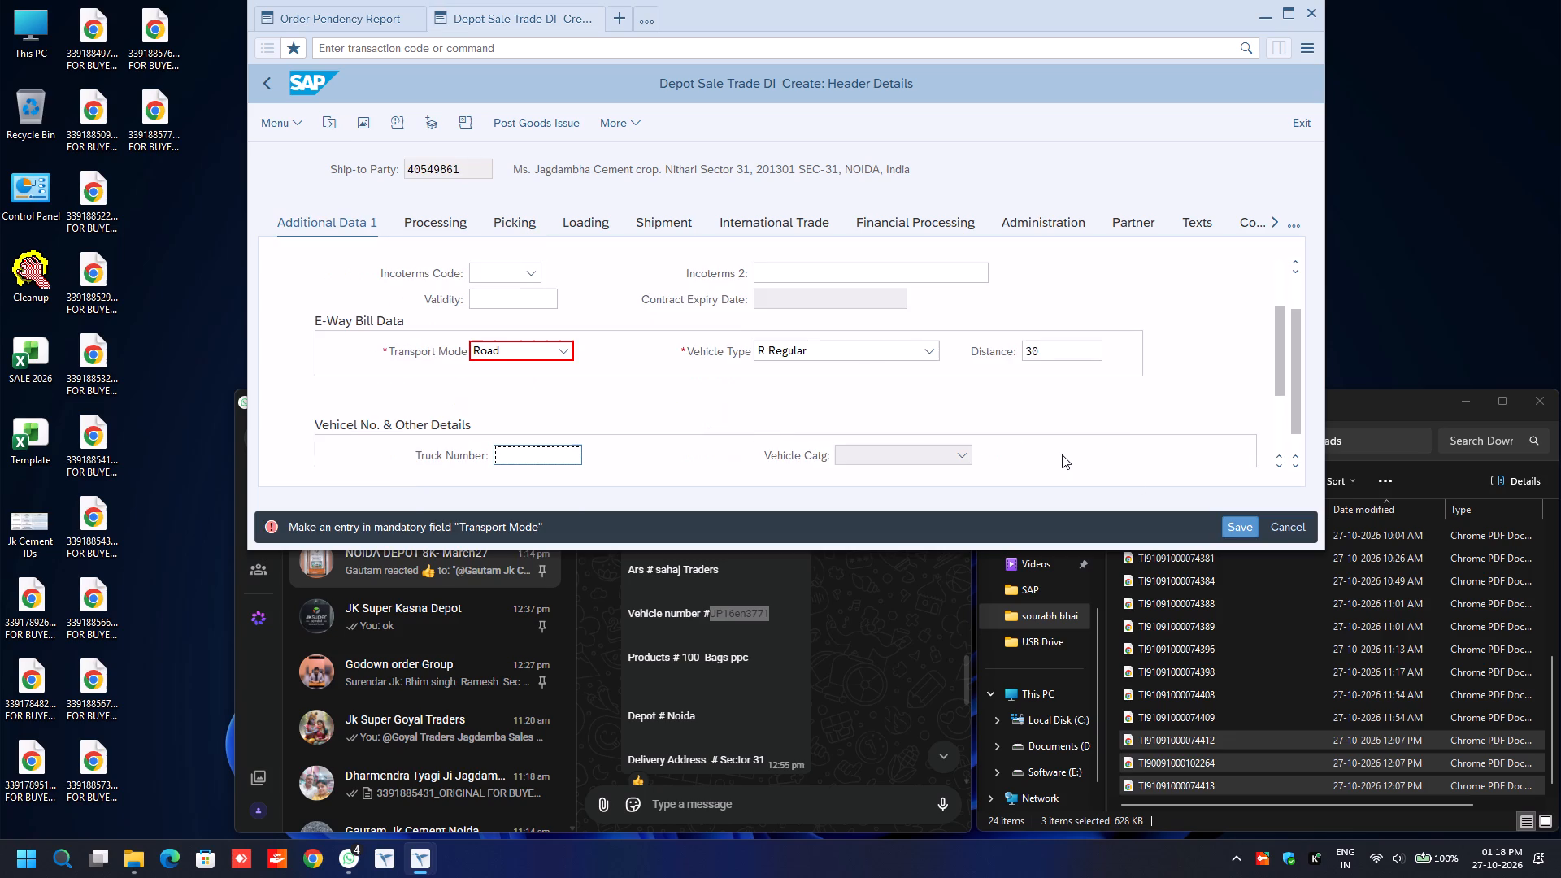
pyautogui.hotkey('ctrl', 'v')
pyautogui.press('Tab')
pyautogui.press('Tab')
pyautogui.press('BackSpace')
pyautogui.press('Down')
pyautogui.press('Return')
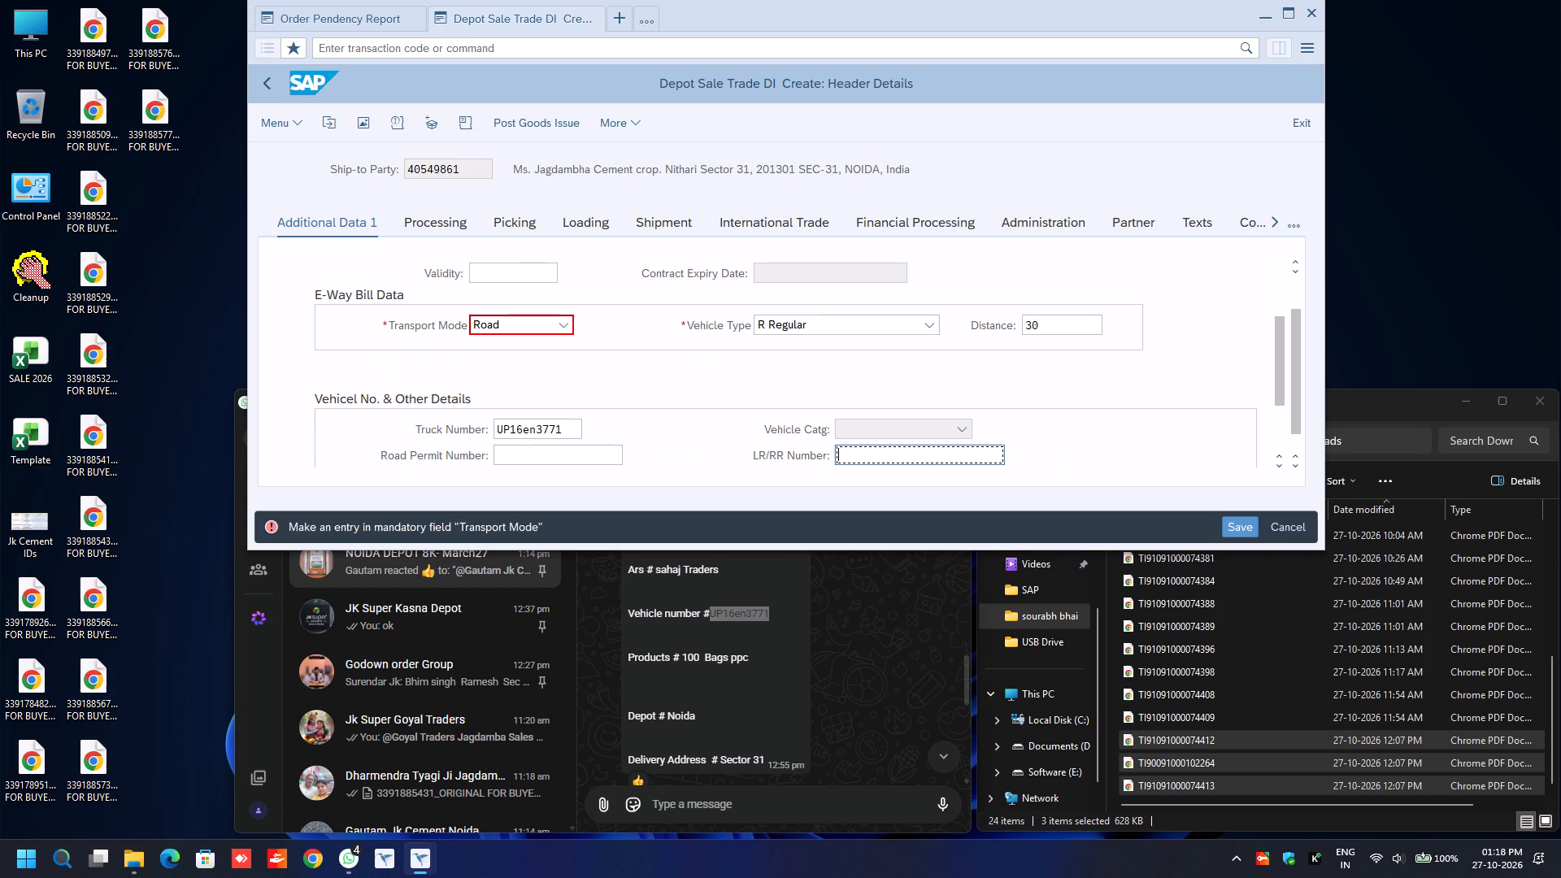
# Fill in the route in the delivery header's shipment data with a previously used entry.
pyautogui.click(680, 215)
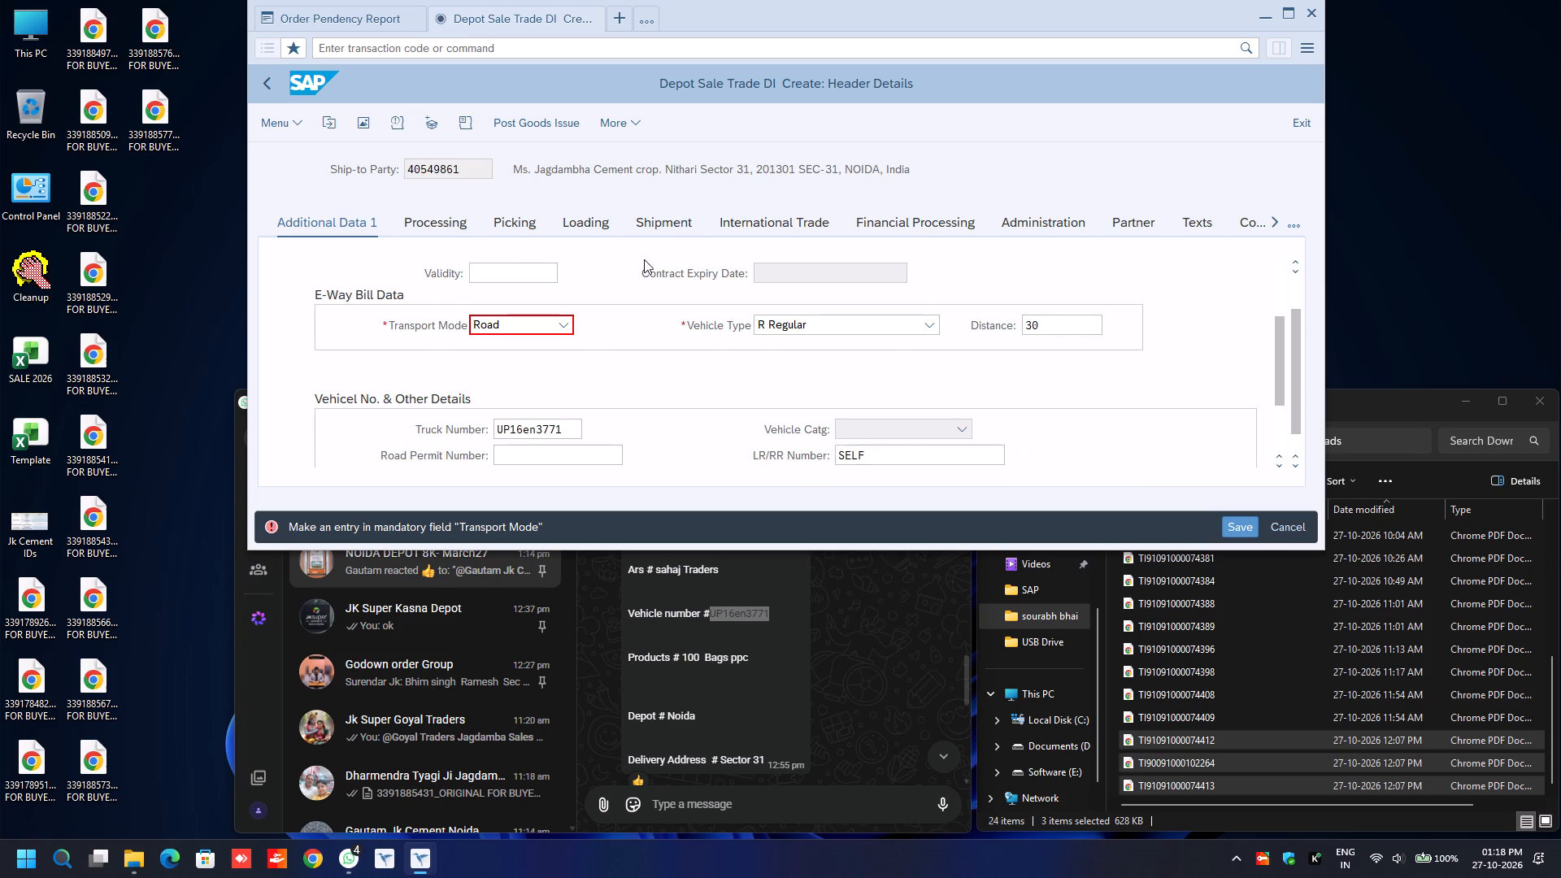
pyautogui.click(402, 446)
pyautogui.press('BackSpace')
pyautogui.press('Down')
pyautogui.press('Return')
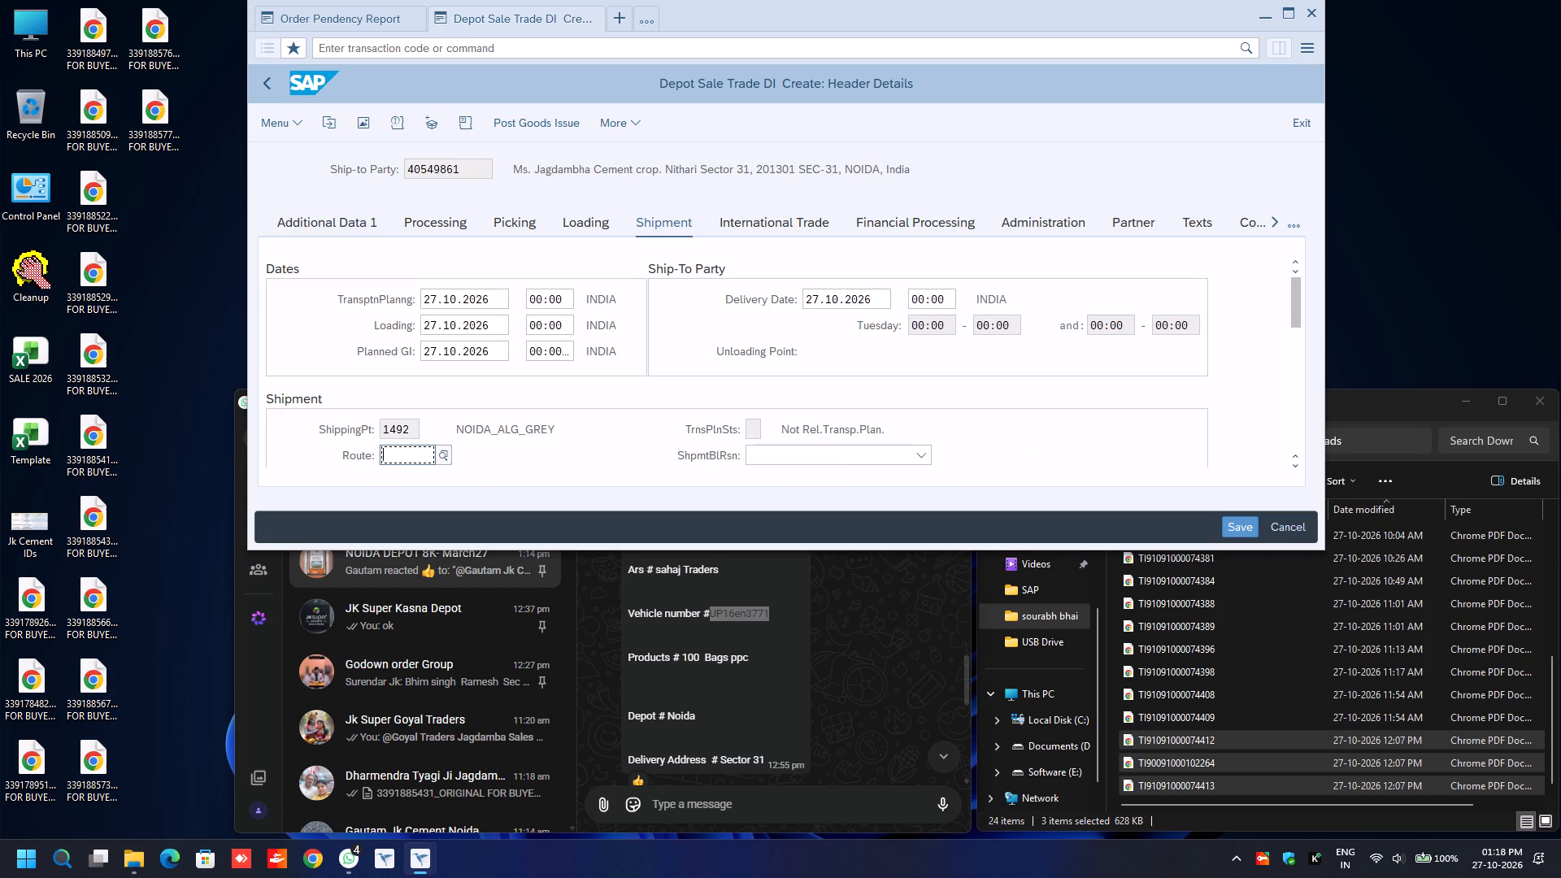
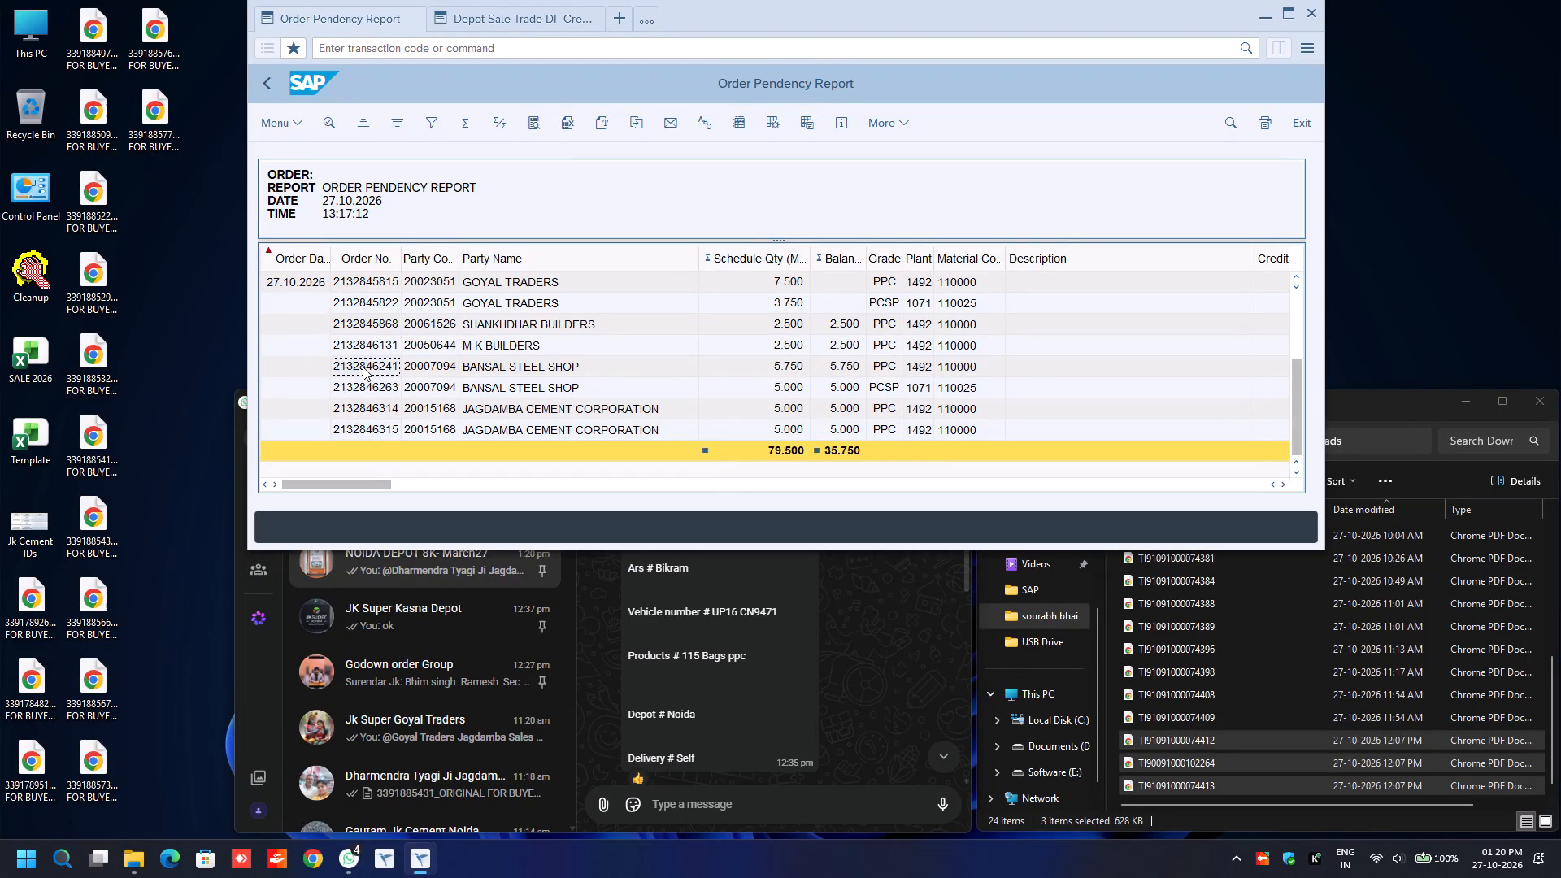
pyautogui.click(501, 17)
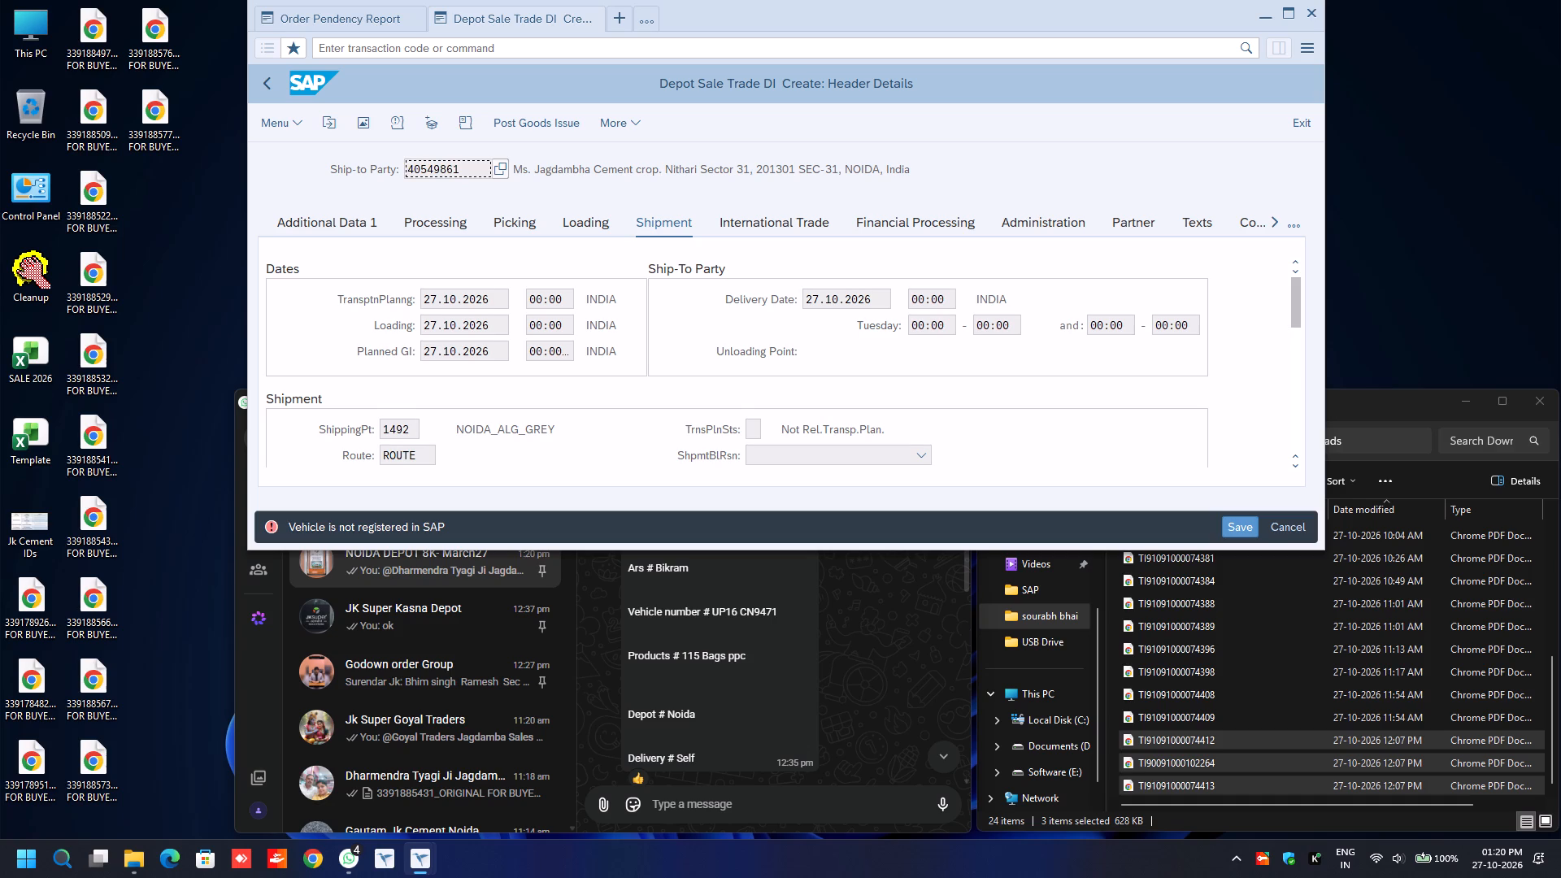
pyautogui.press('Return')
pyautogui.press('Return')
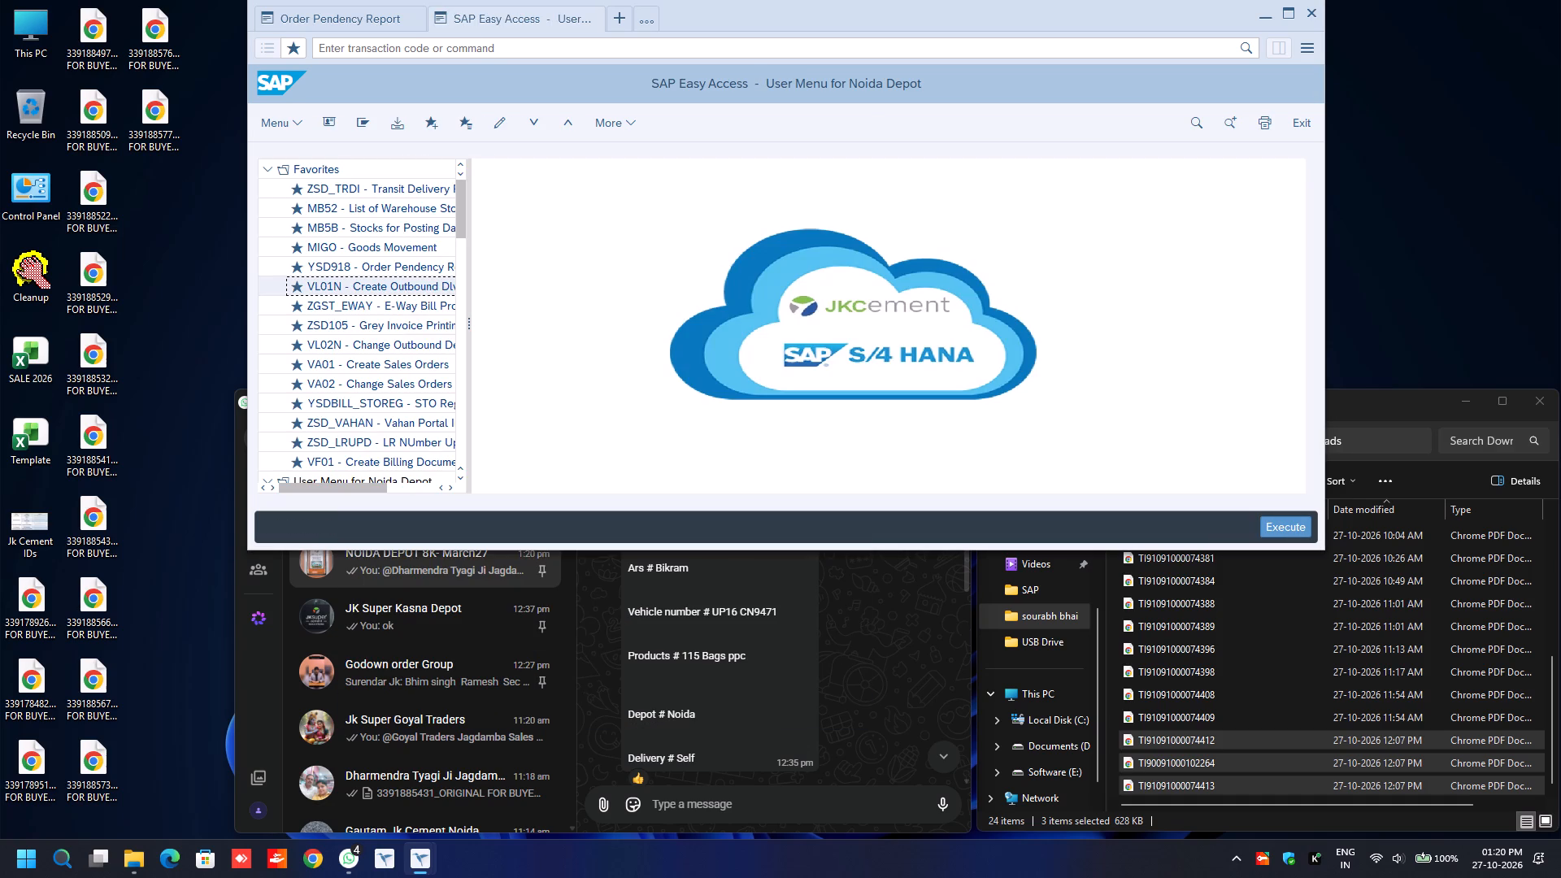
pyautogui.press('Return')
pyautogui.hotkey('ctrl', 'v')
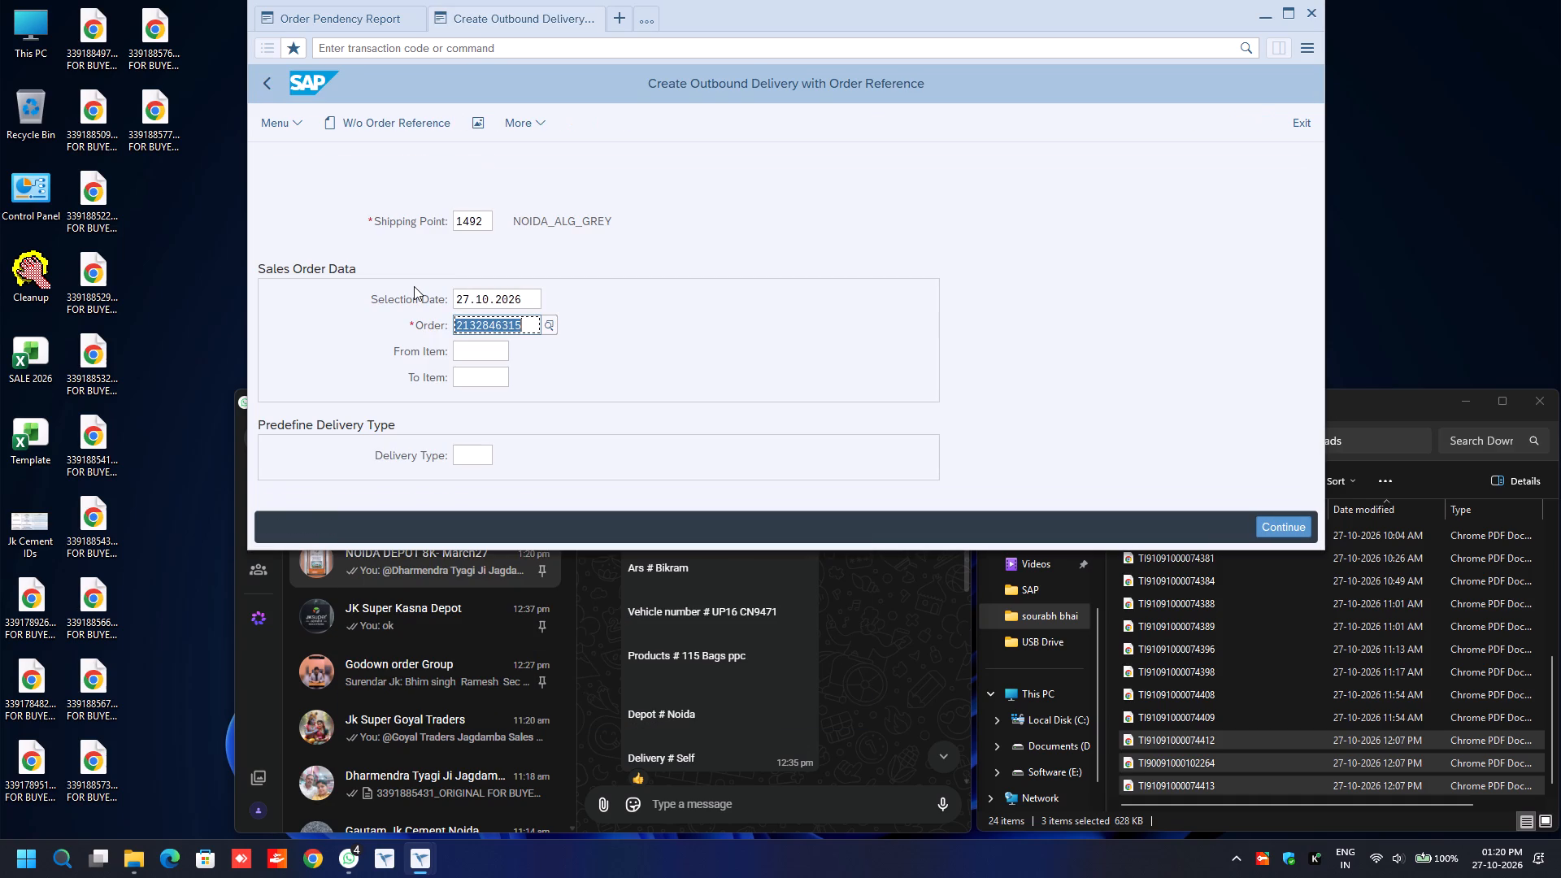
pyautogui.press('Return')
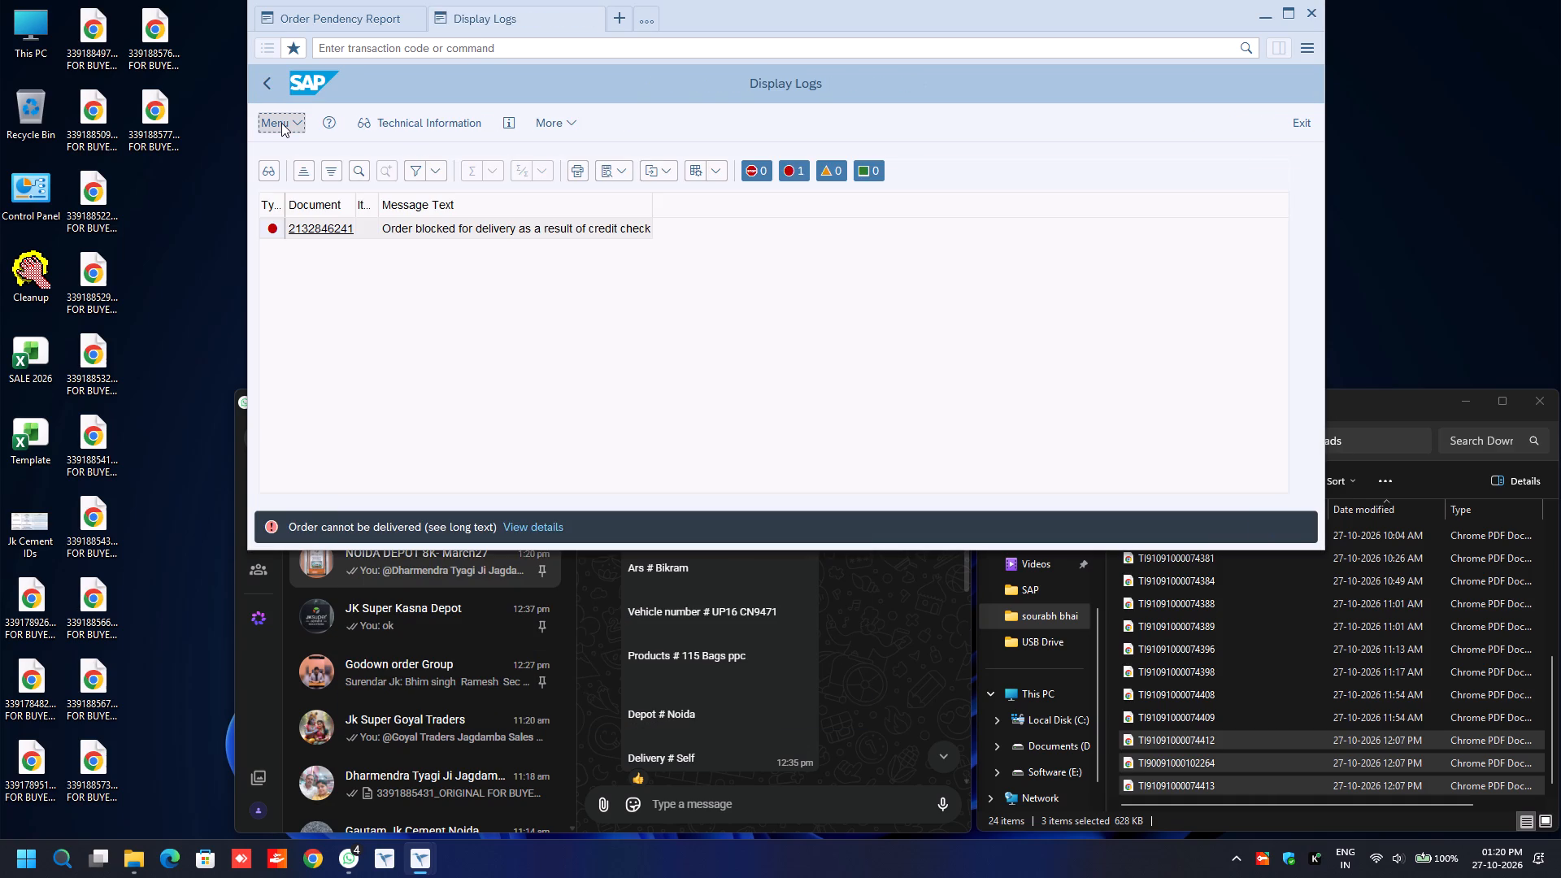
pyautogui.press('Print')
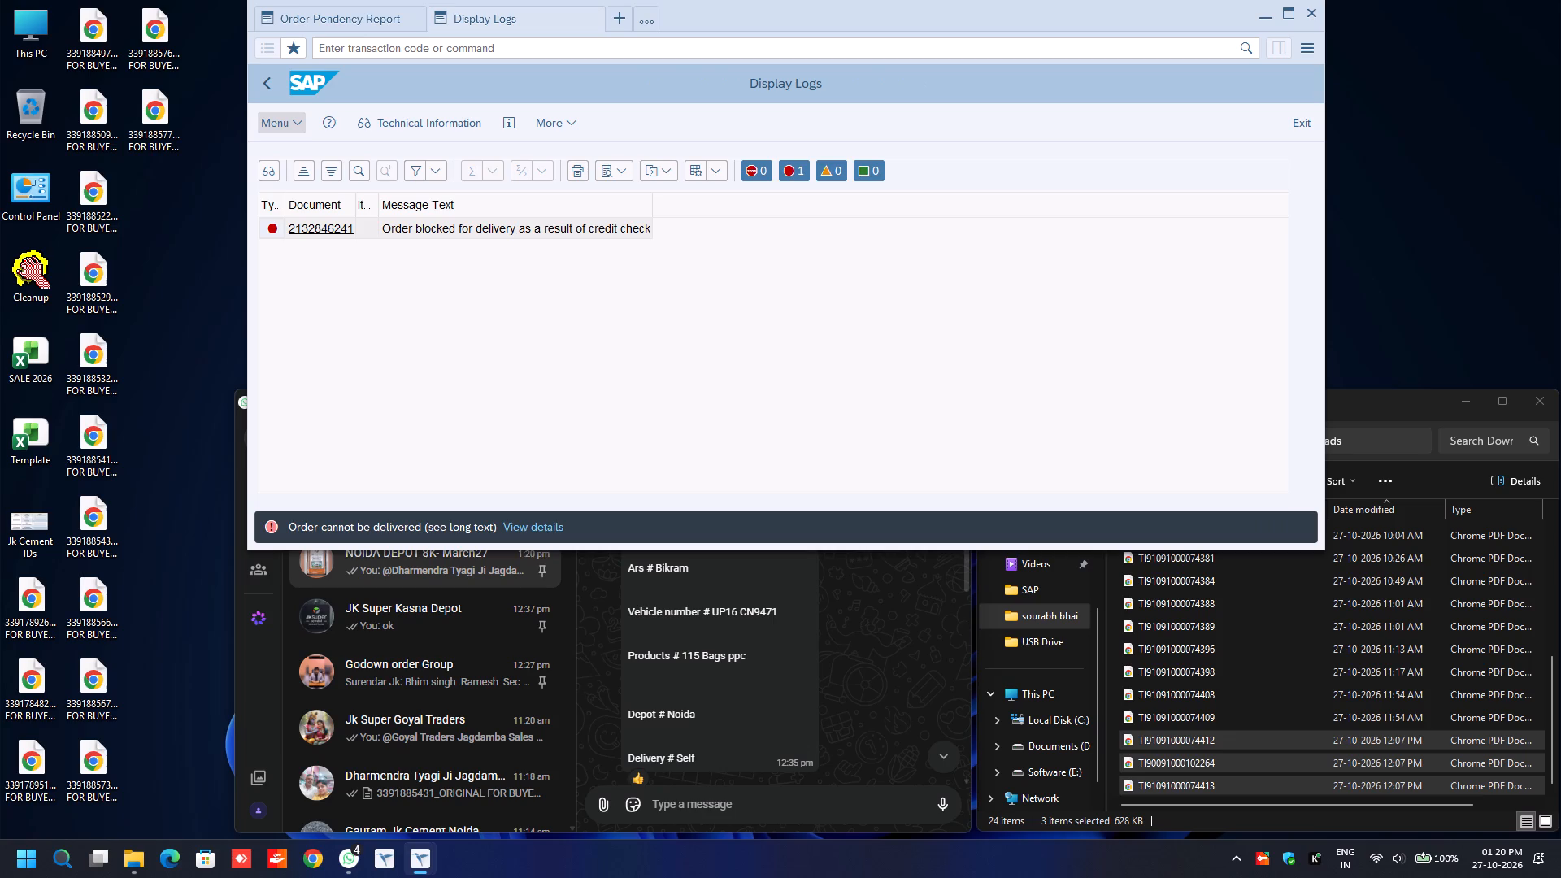
pyautogui.moveTo(255, 155); pyautogui.dragTo(577, 211)
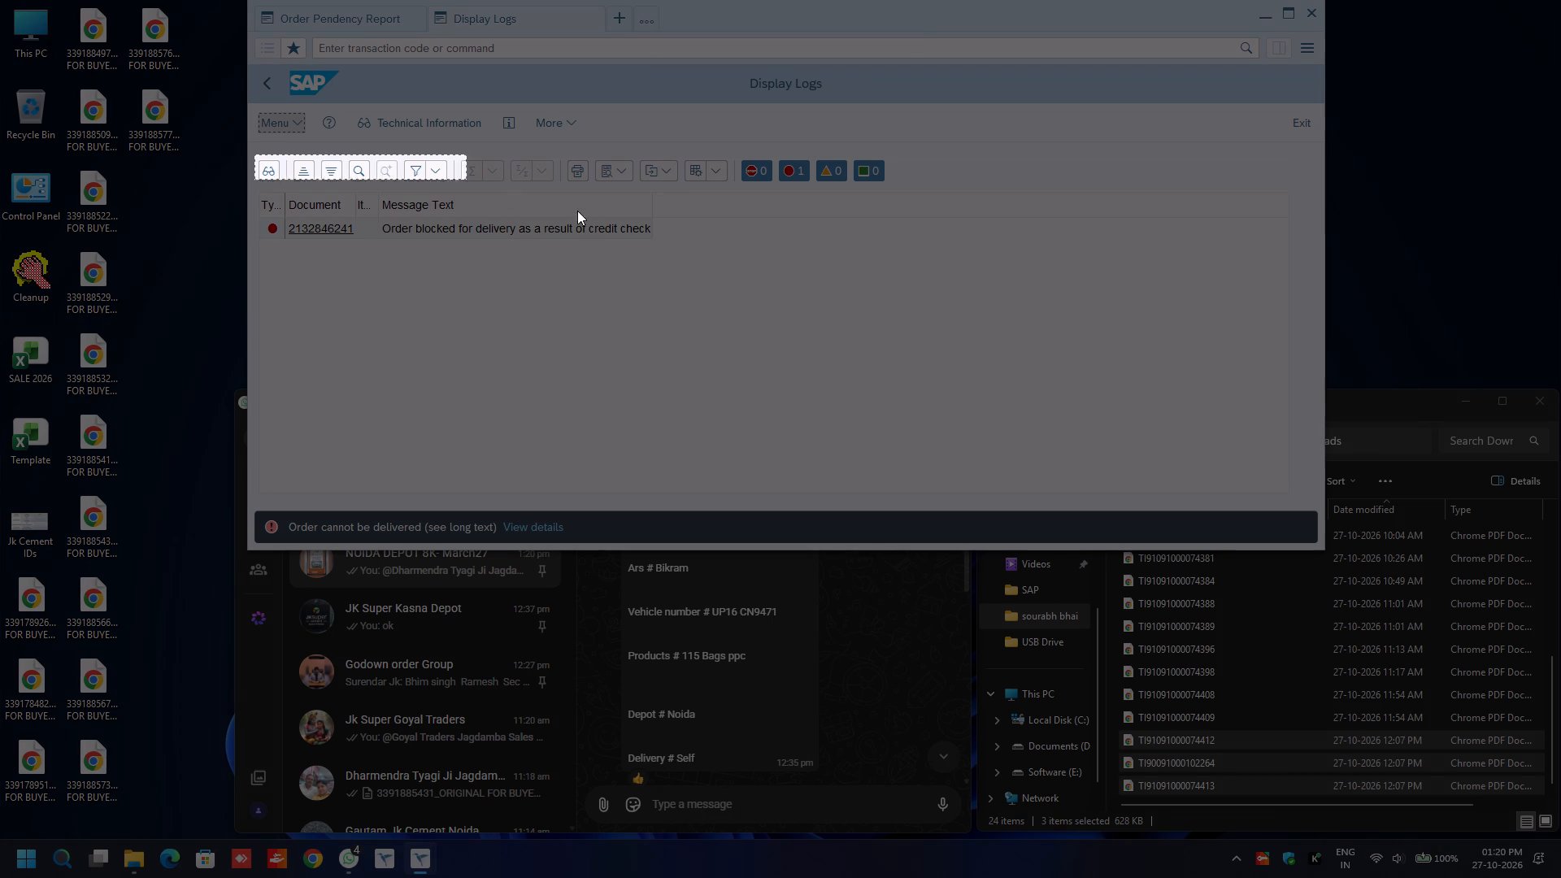
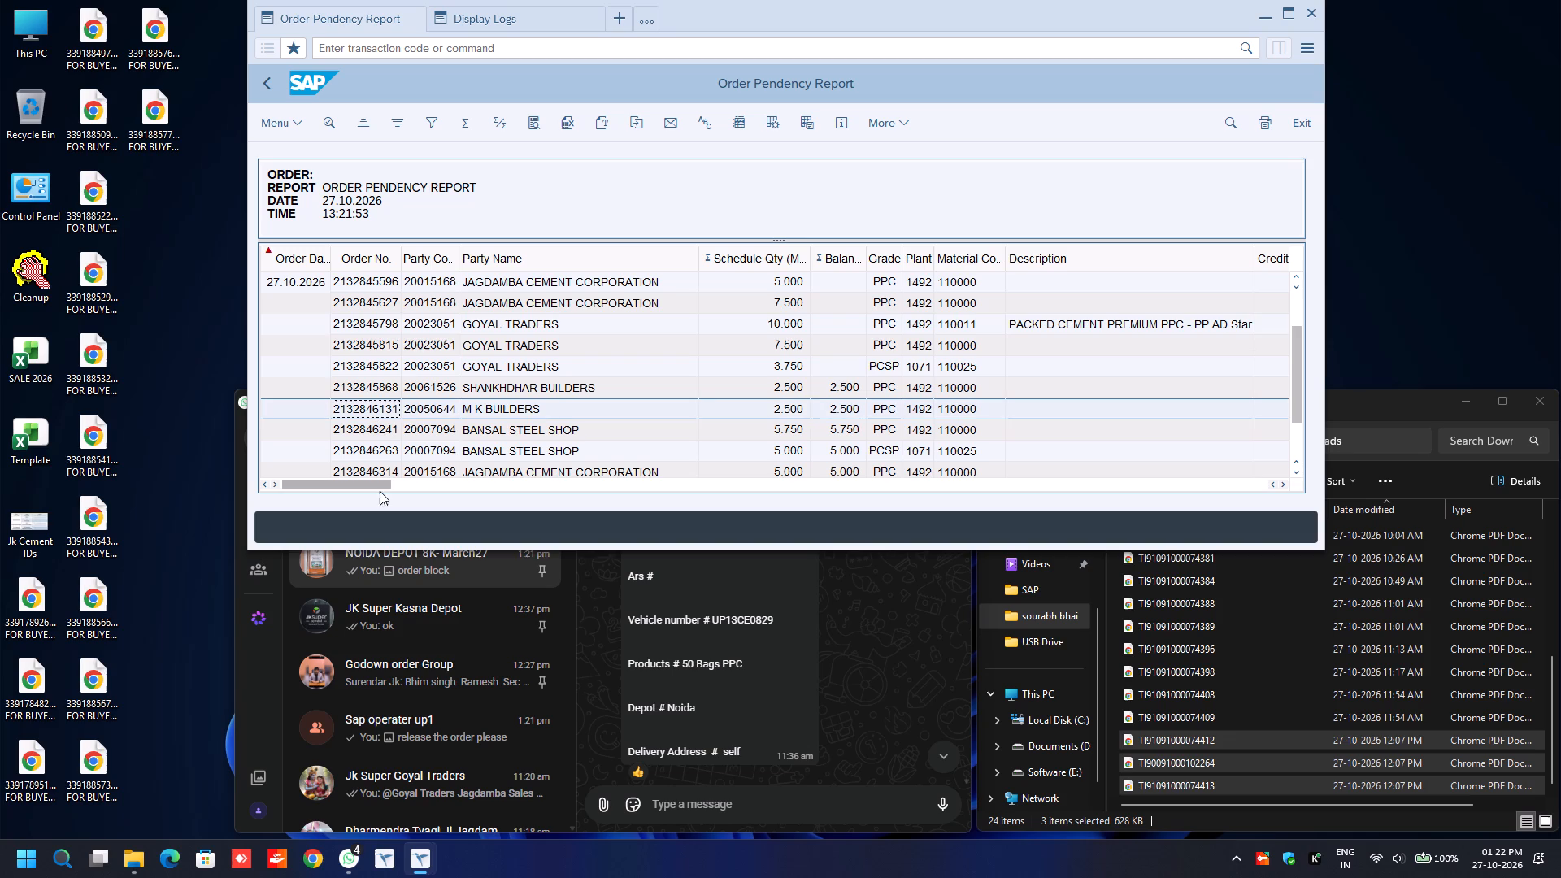
pyautogui.moveTo(372, 480); pyautogui.dragTo(401, 479)
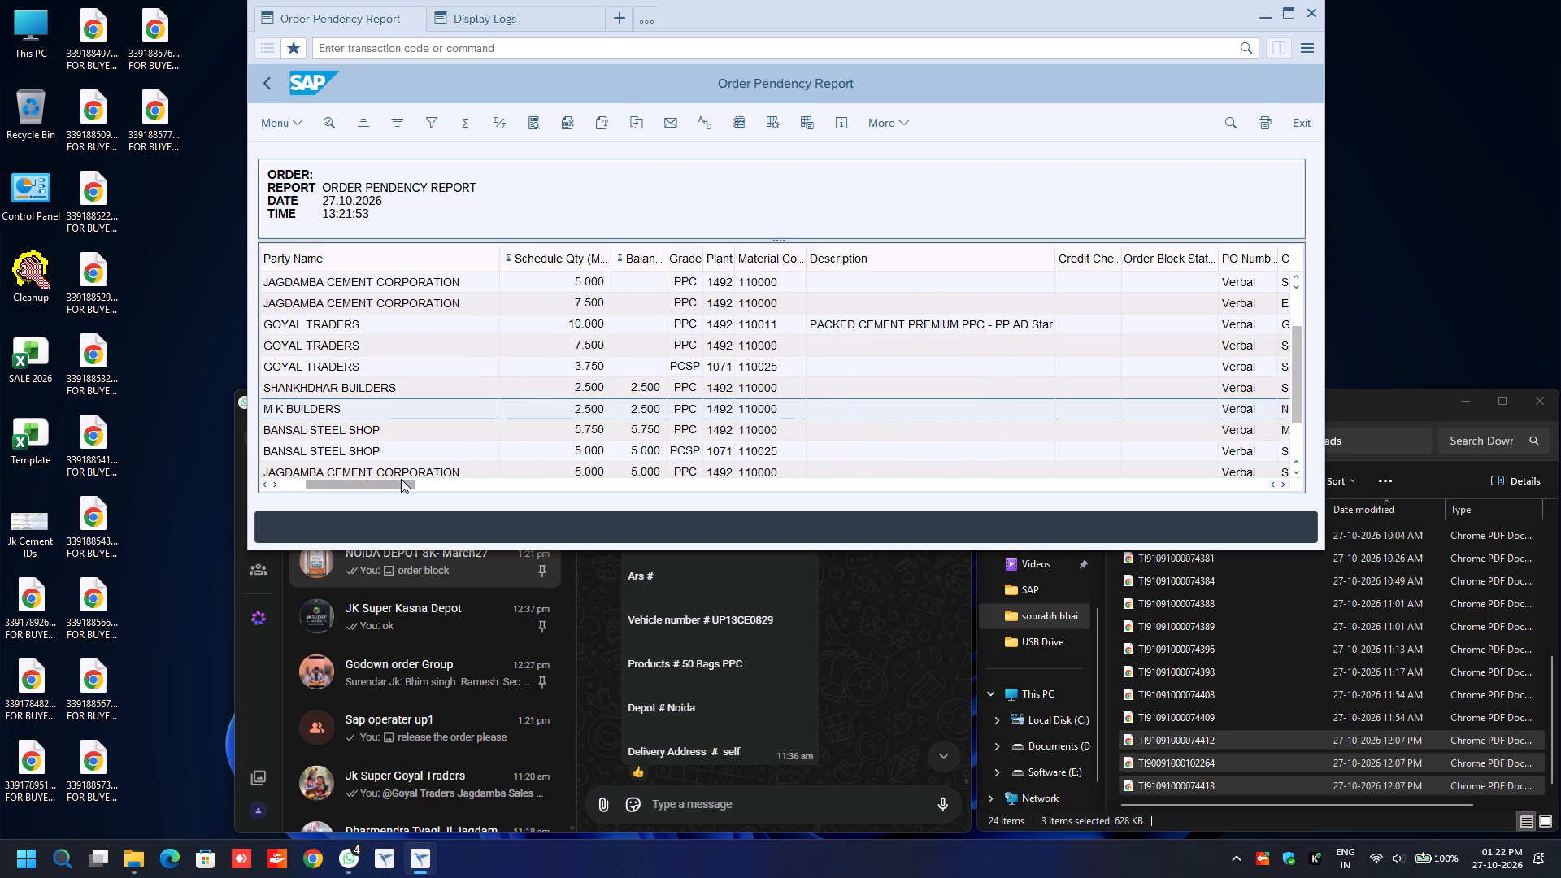
pyautogui.moveTo(389, 482); pyautogui.dragTo(237, 476)
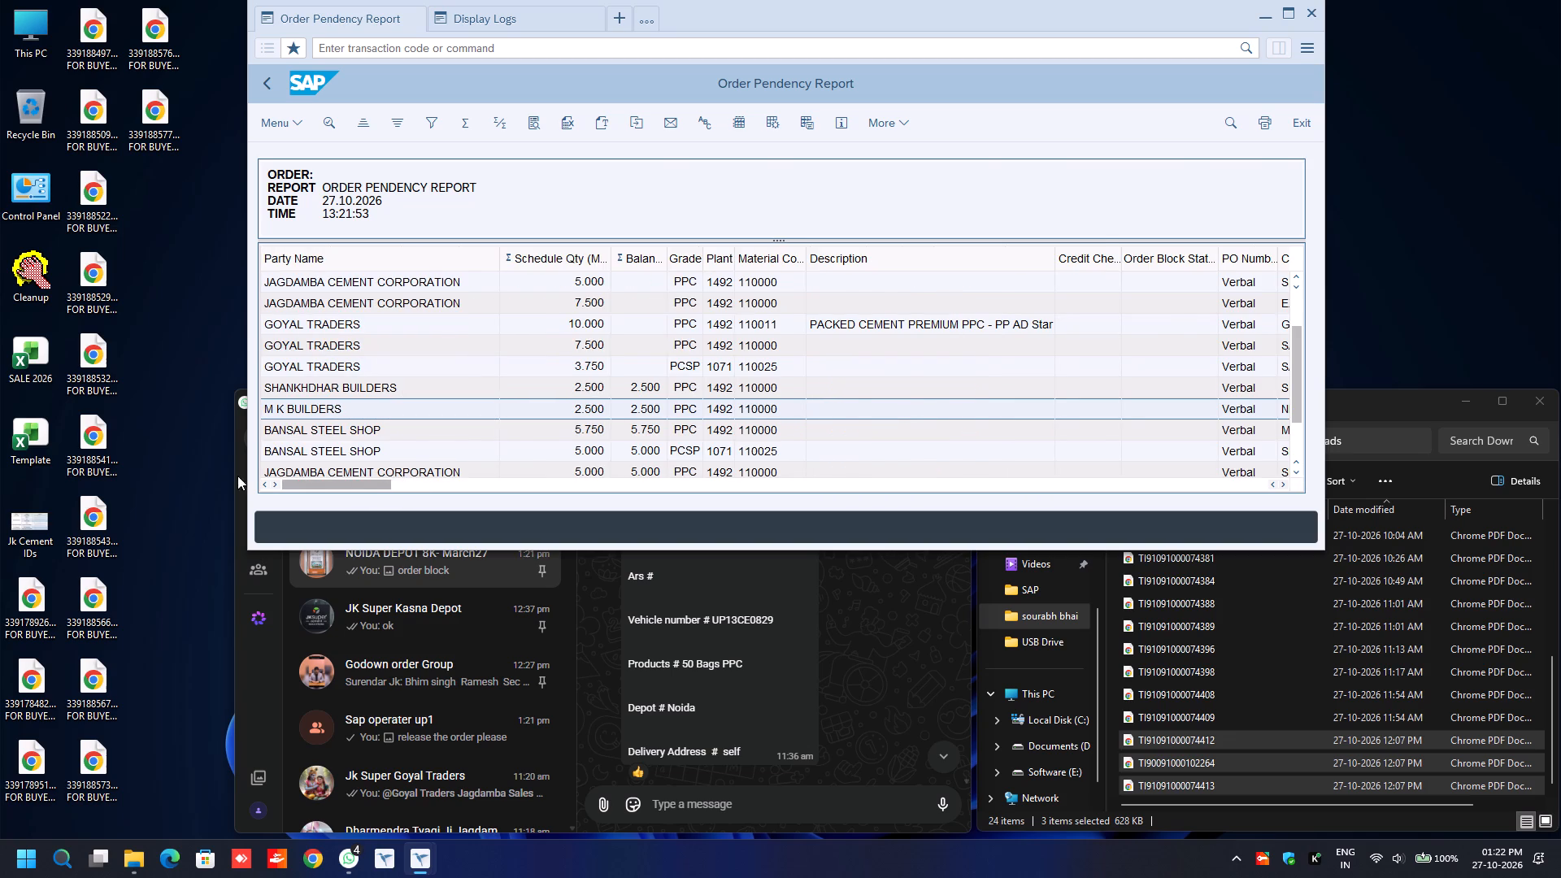
pyautogui.moveTo(237, 476); pyautogui.dragTo(230, 476)
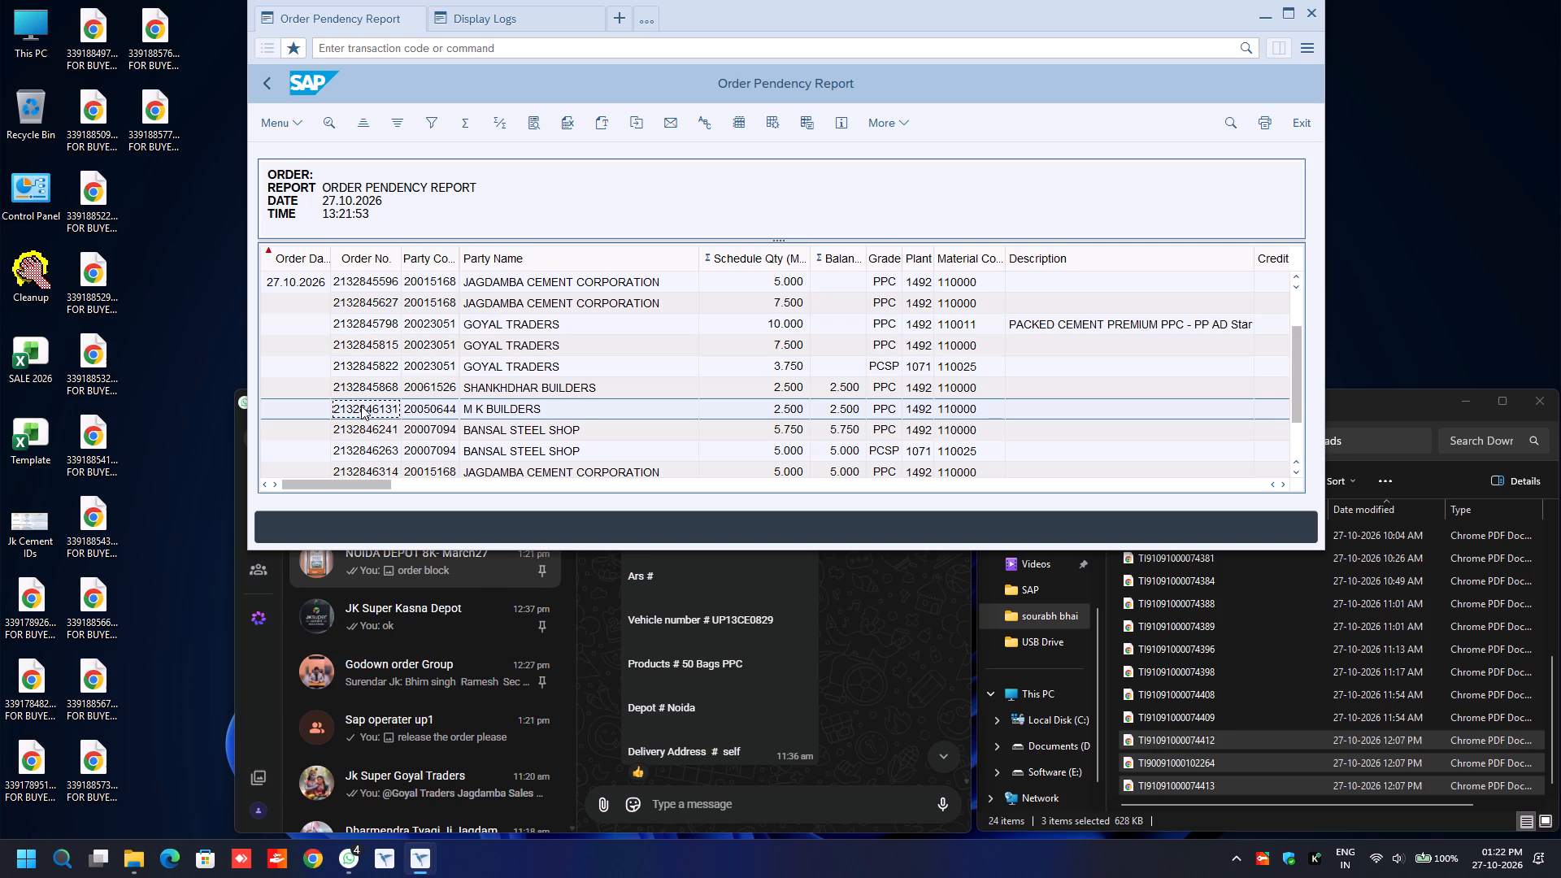
pyautogui.click(361, 406)
pyautogui.hotkey('ctrl', 'y')
pyautogui.hotkey('ctrl', 'c')
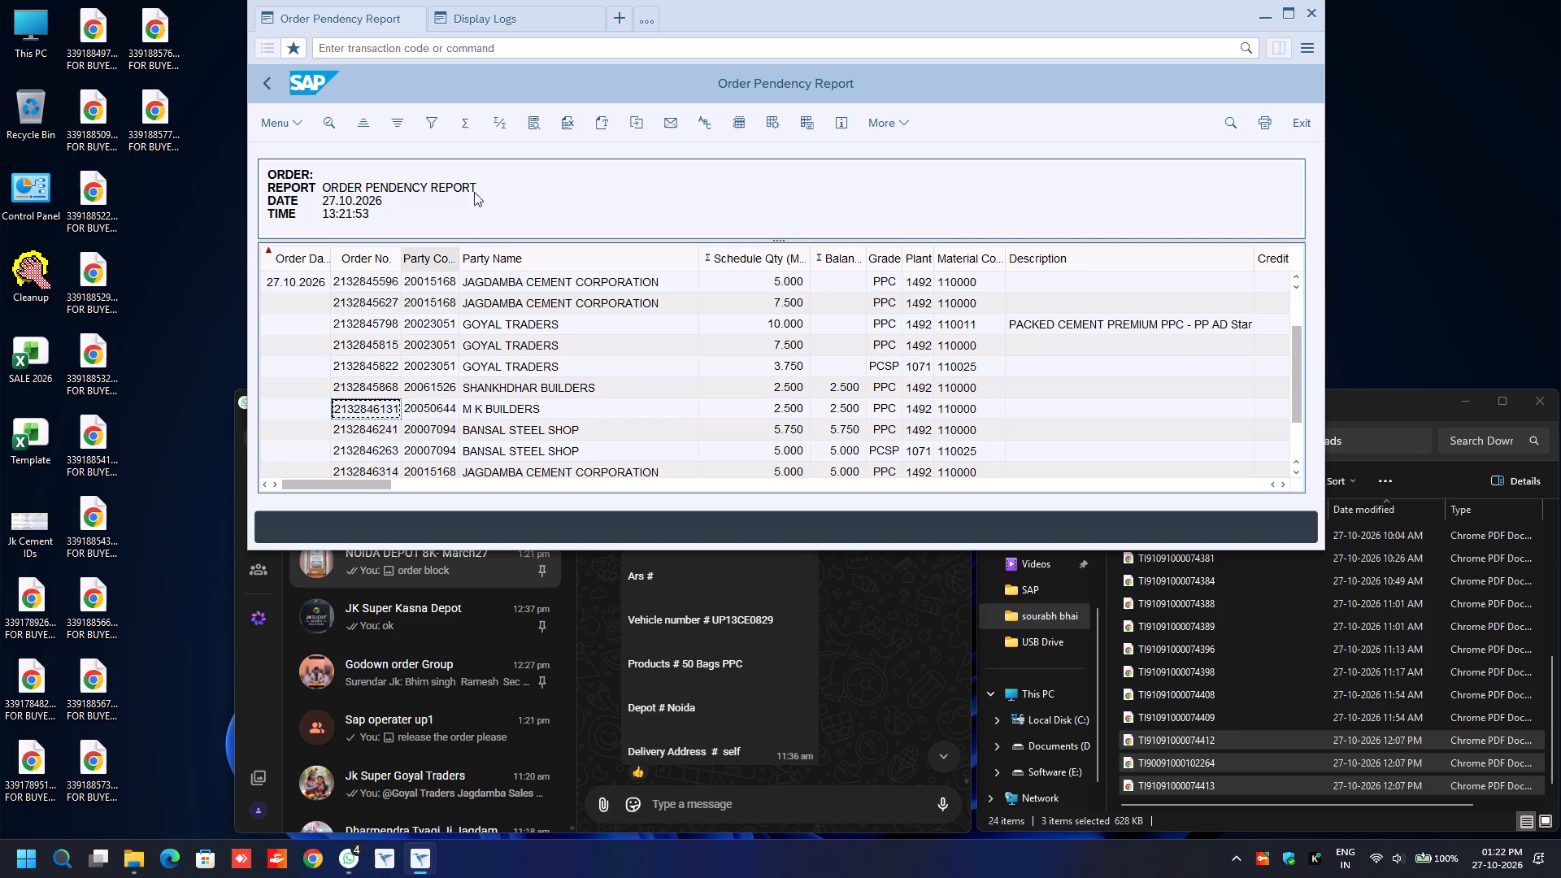
pyautogui.moveTo(483, 12); pyautogui.dragTo(391, 527)
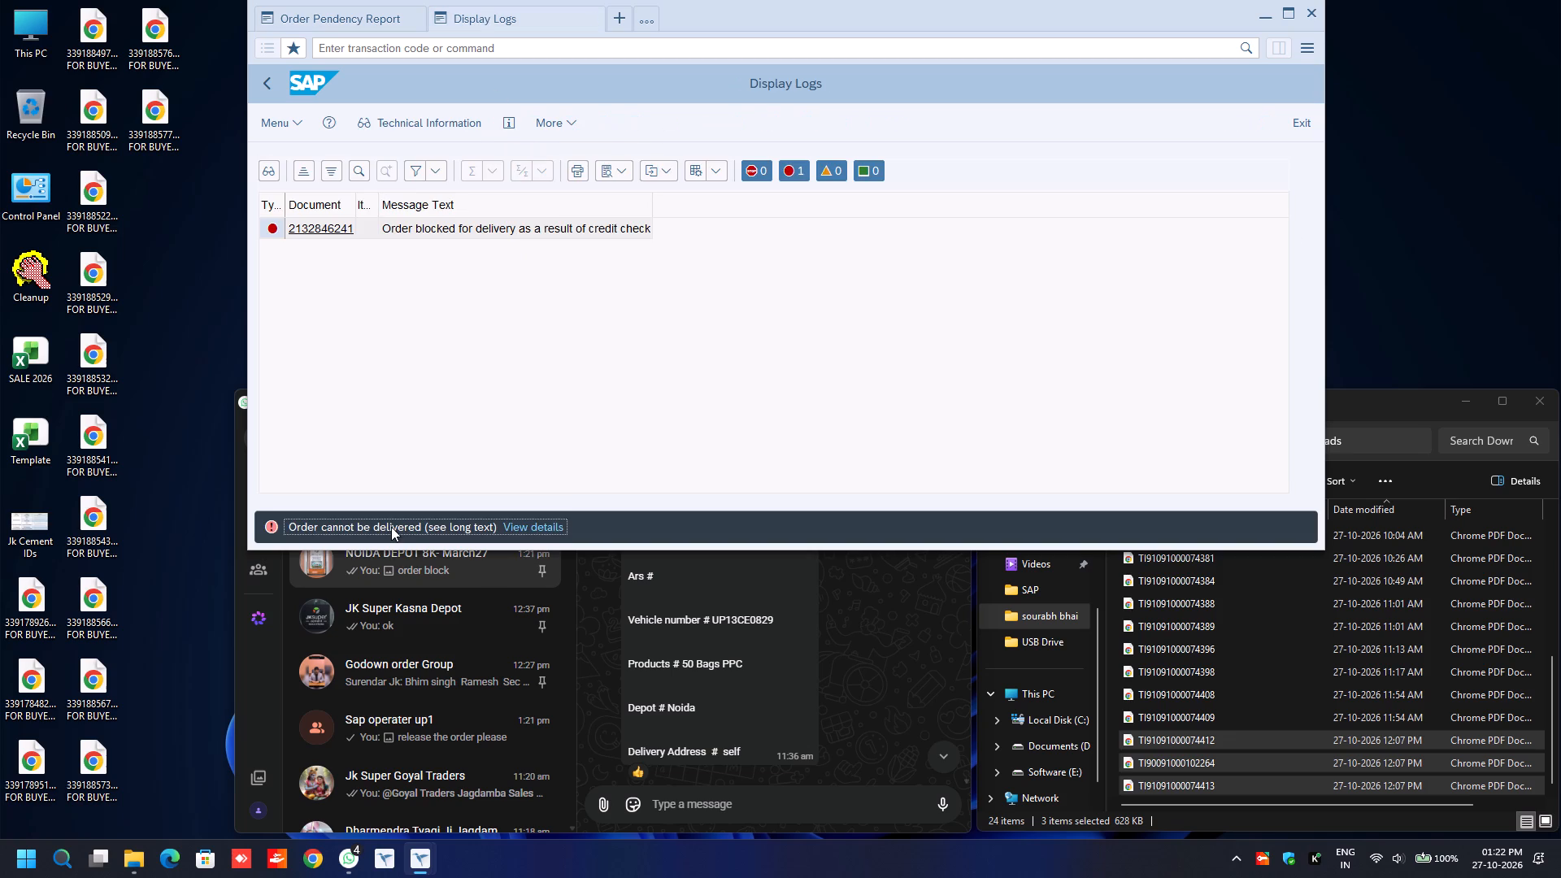
pyautogui.press('Escape')
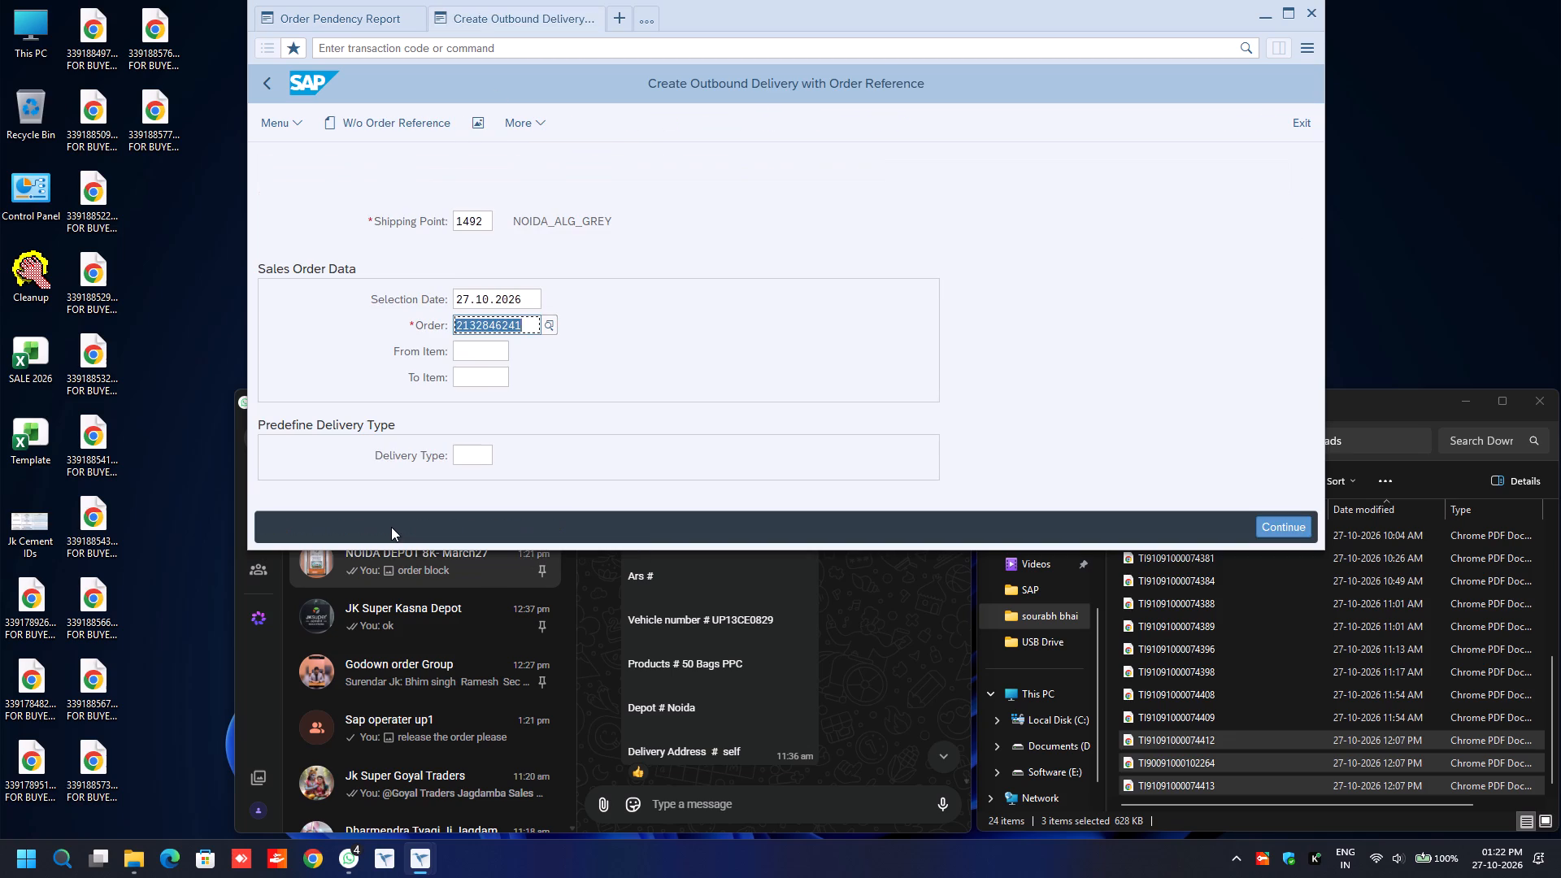
pyautogui.hotkey('ctrl', 'v')
pyautogui.press('Return')
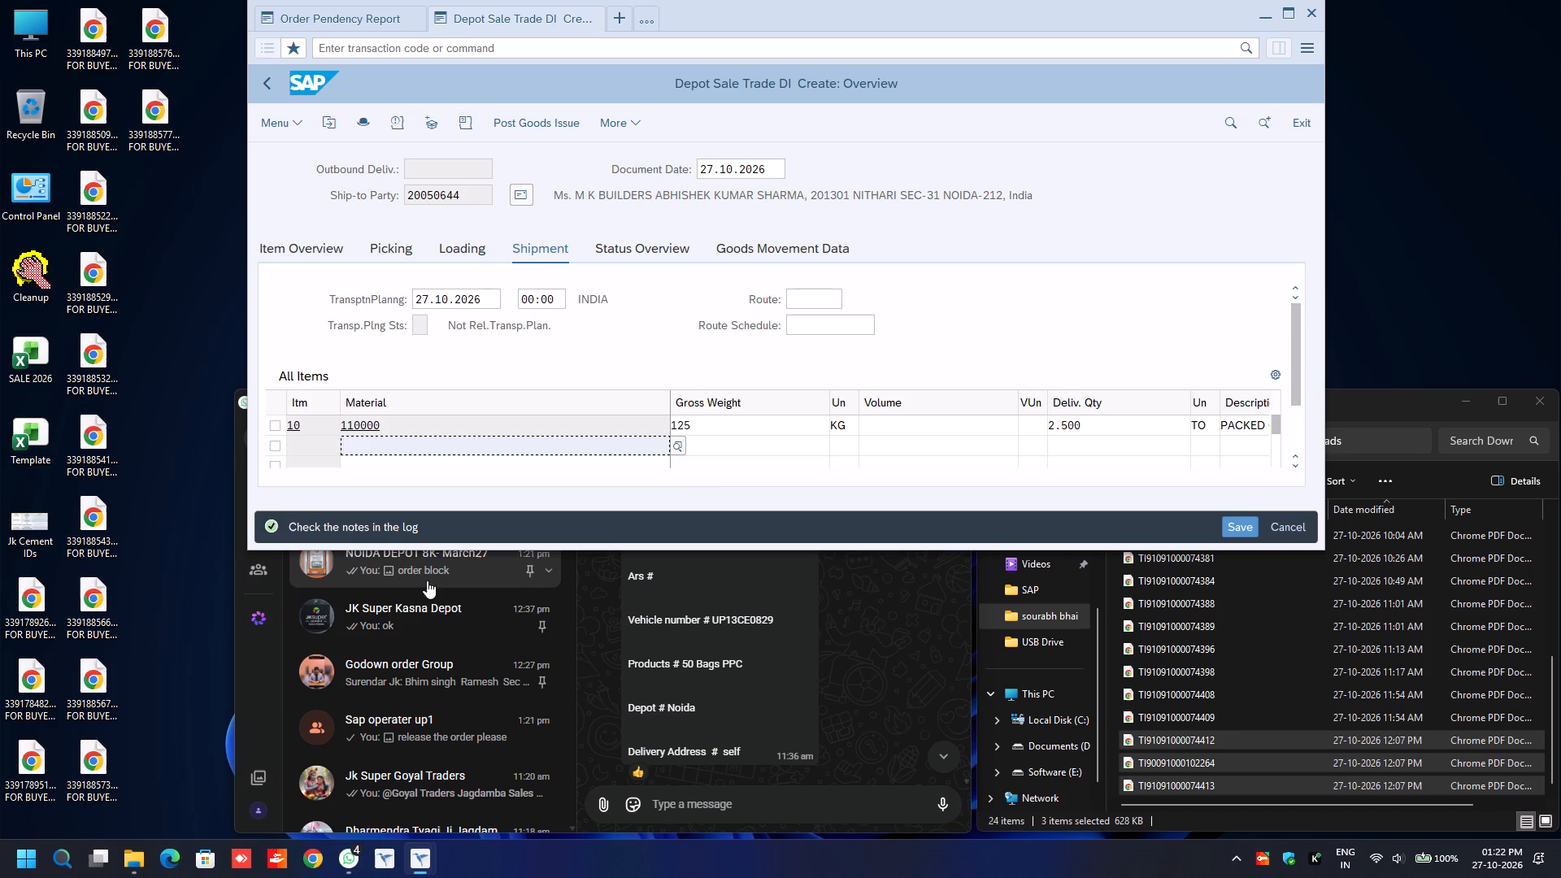
# Set the delivery's shipment route to ROUTE.
pyautogui.click(811, 291)
pyautogui.press('BackSpace')
pyautogui.press('Down')
pyautogui.press('Up')
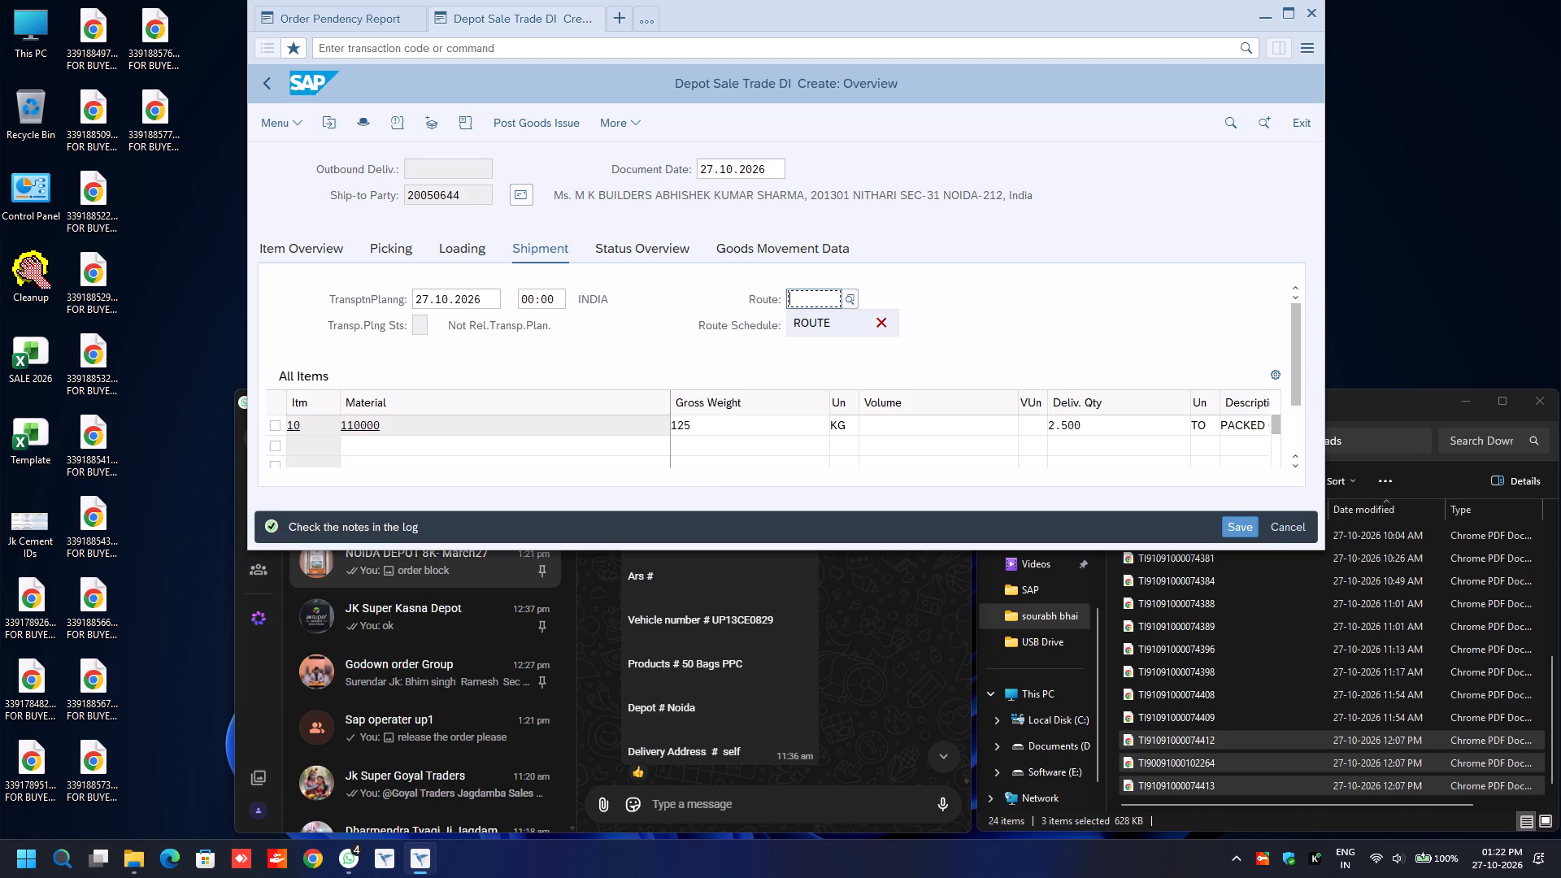
pyautogui.press('Return')
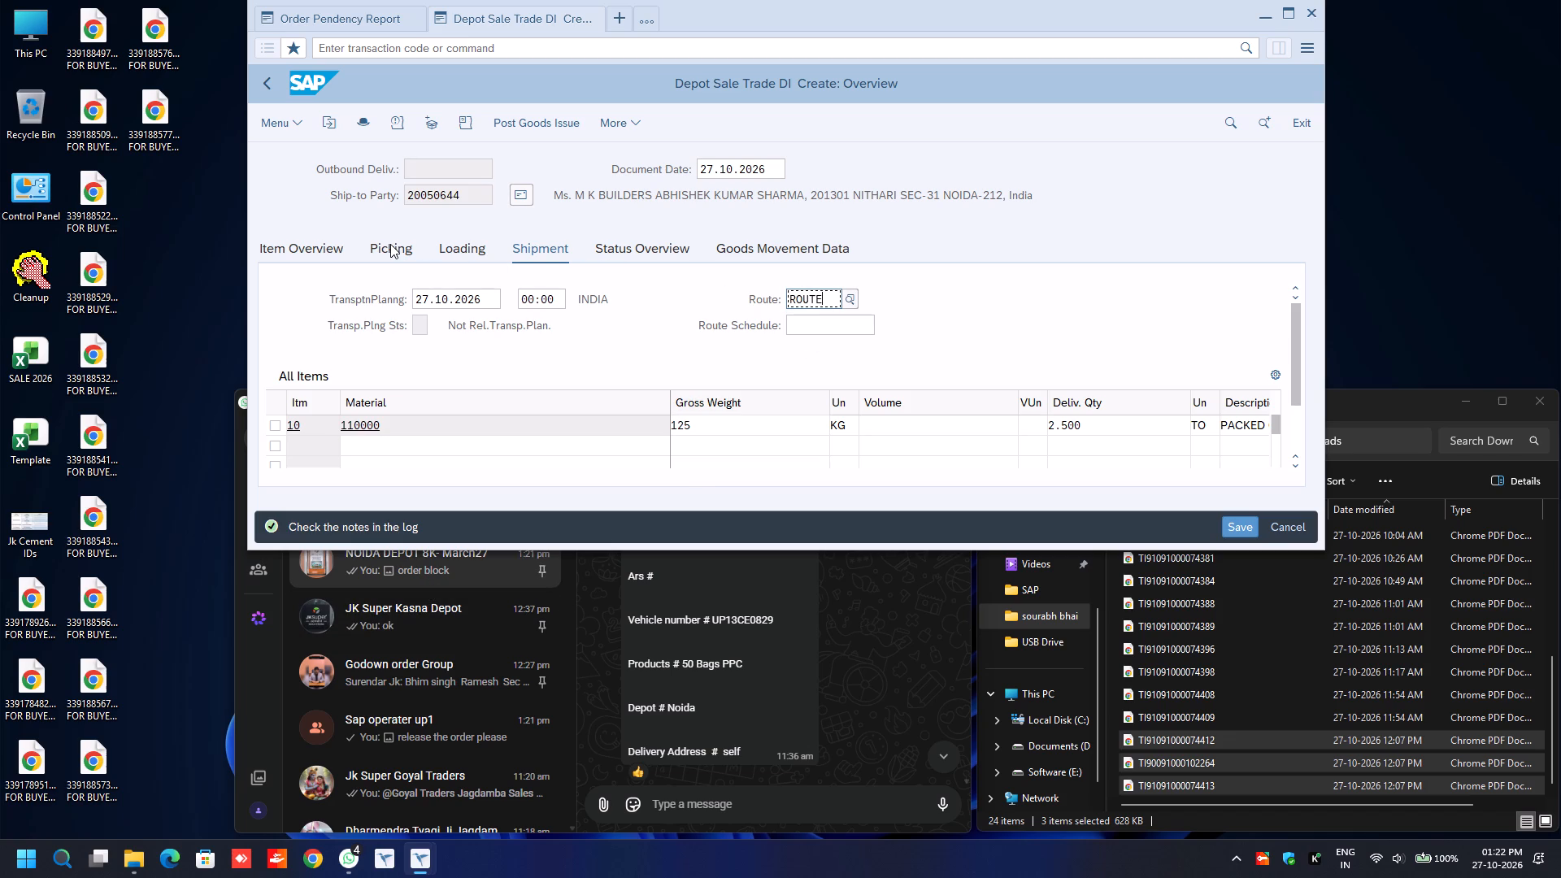
# Enter picked quantity 2.500 and batch 1033-1492 for item 10, material 110000.
pyautogui.click(390, 244)
pyautogui.click(1109, 424)
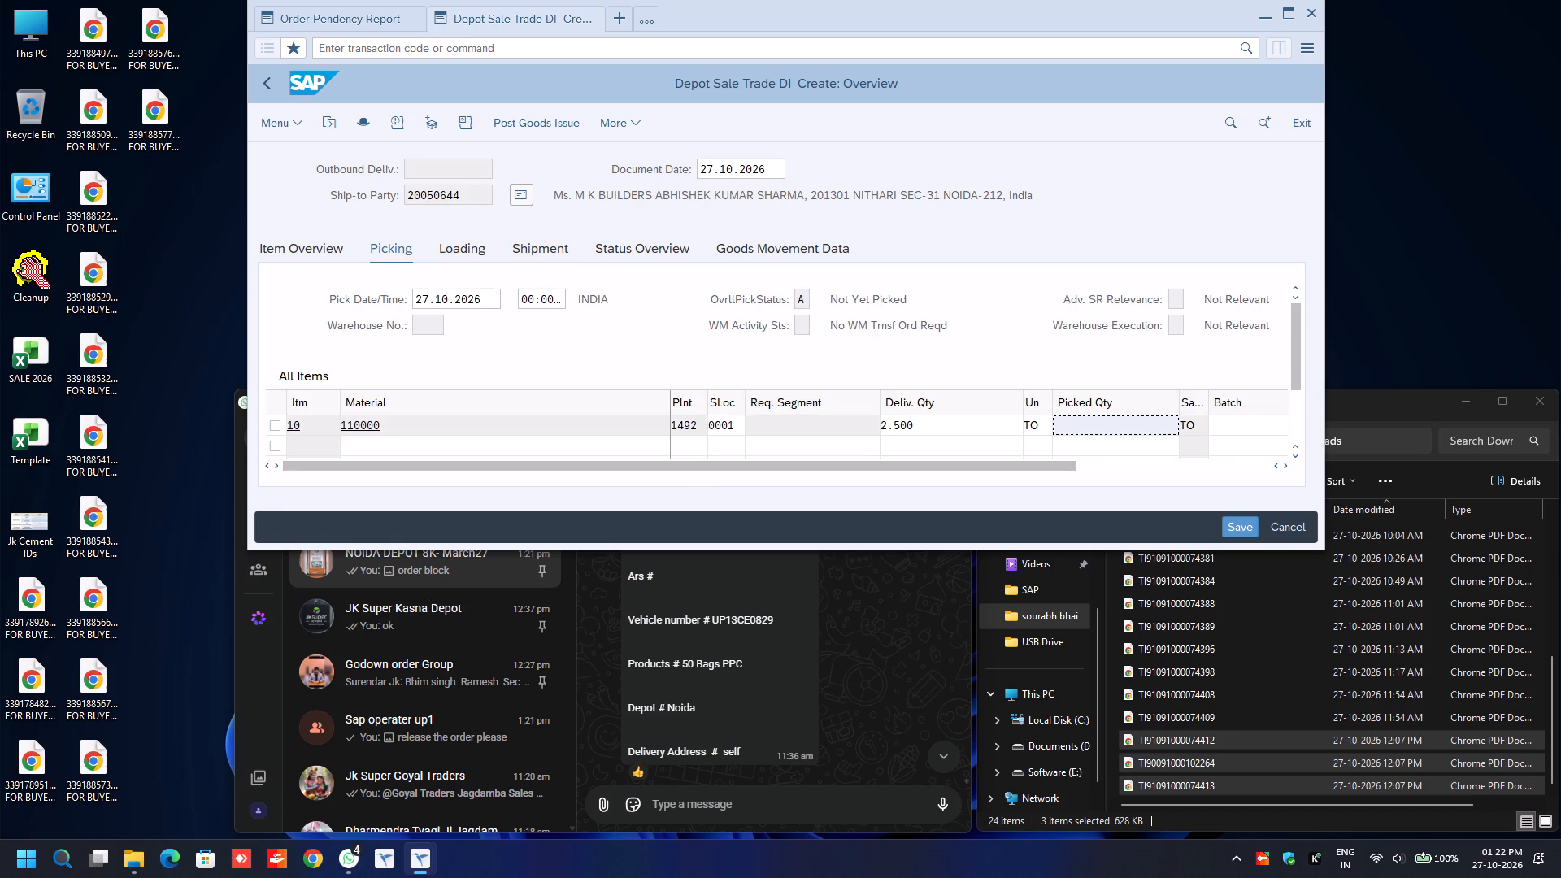
pyautogui.write('2.500')
pyautogui.press('Tab')
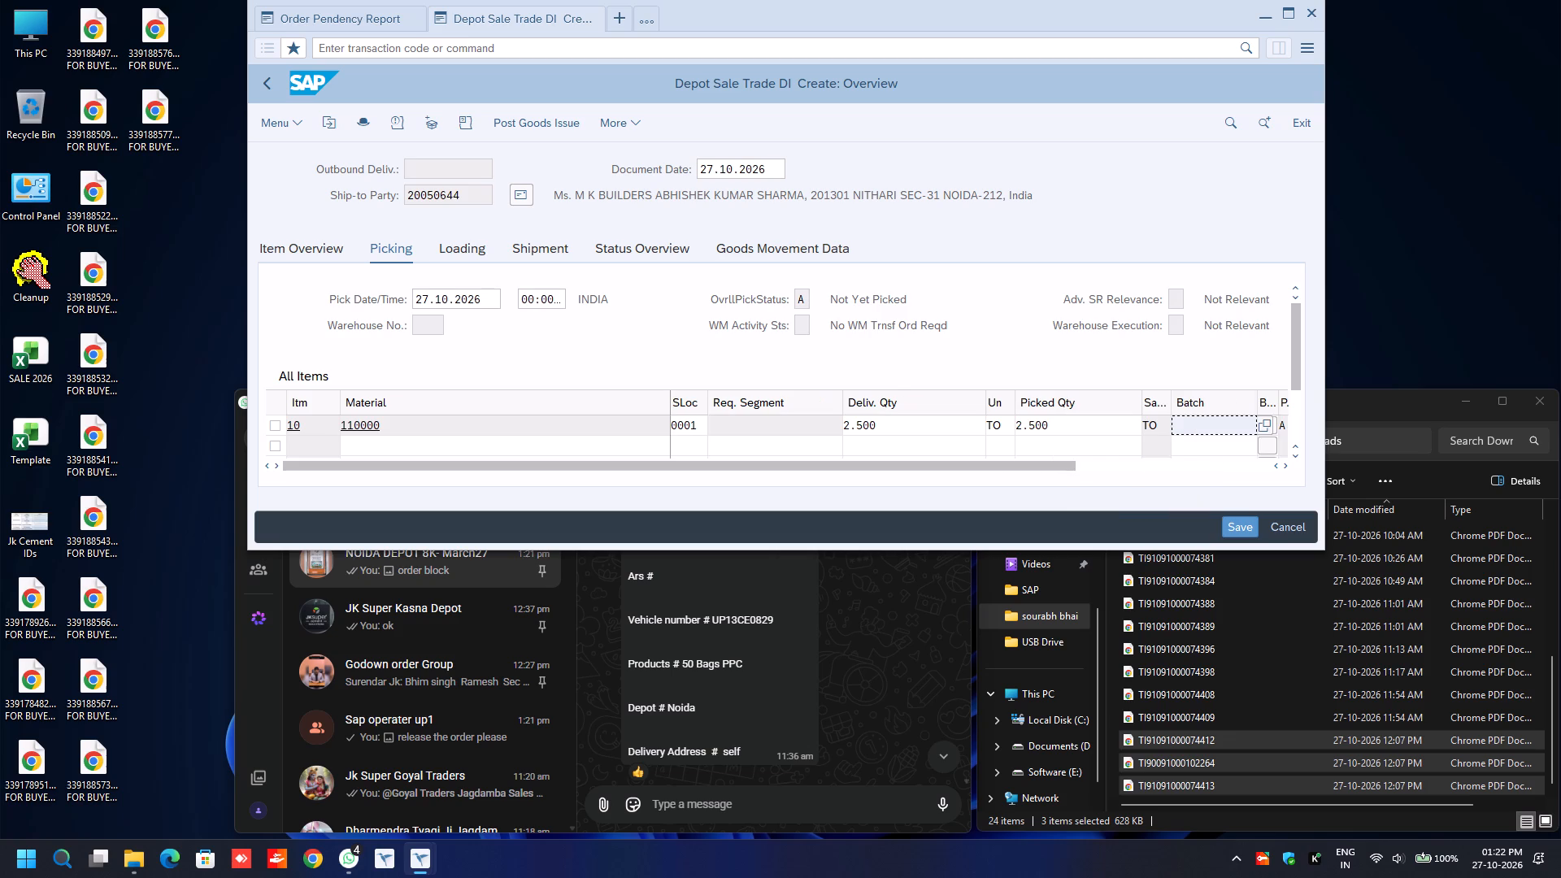
pyautogui.write('1033')
pyautogui.press('Down')
pyautogui.press('Return')
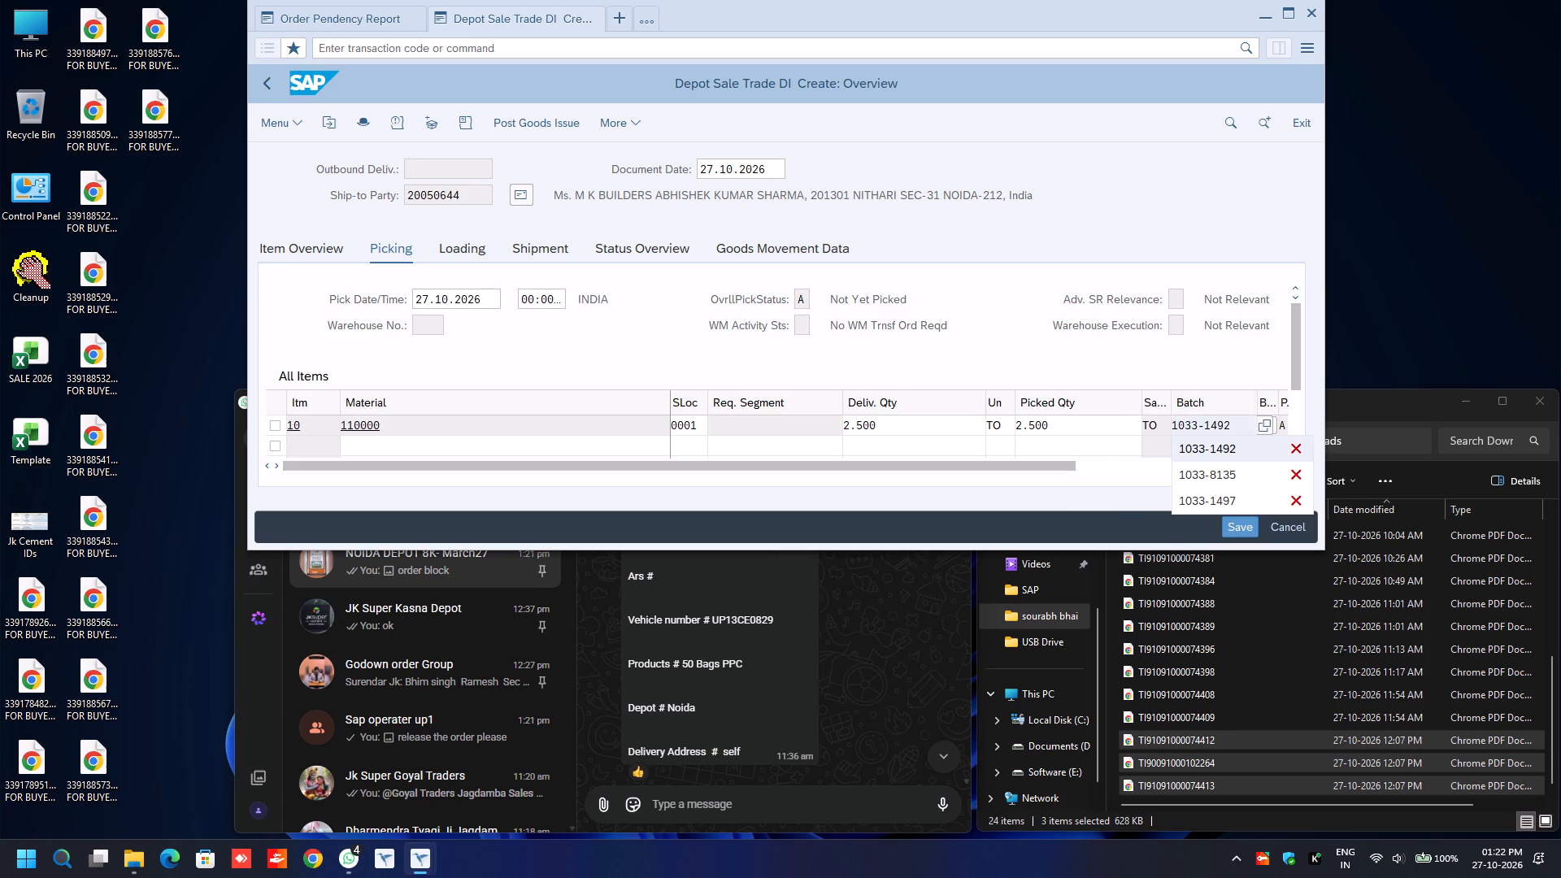
# In the delivery header's additional data, set the transport mode to ROAD and Road Transporter1 to 220000967.
pyautogui.press('F8')
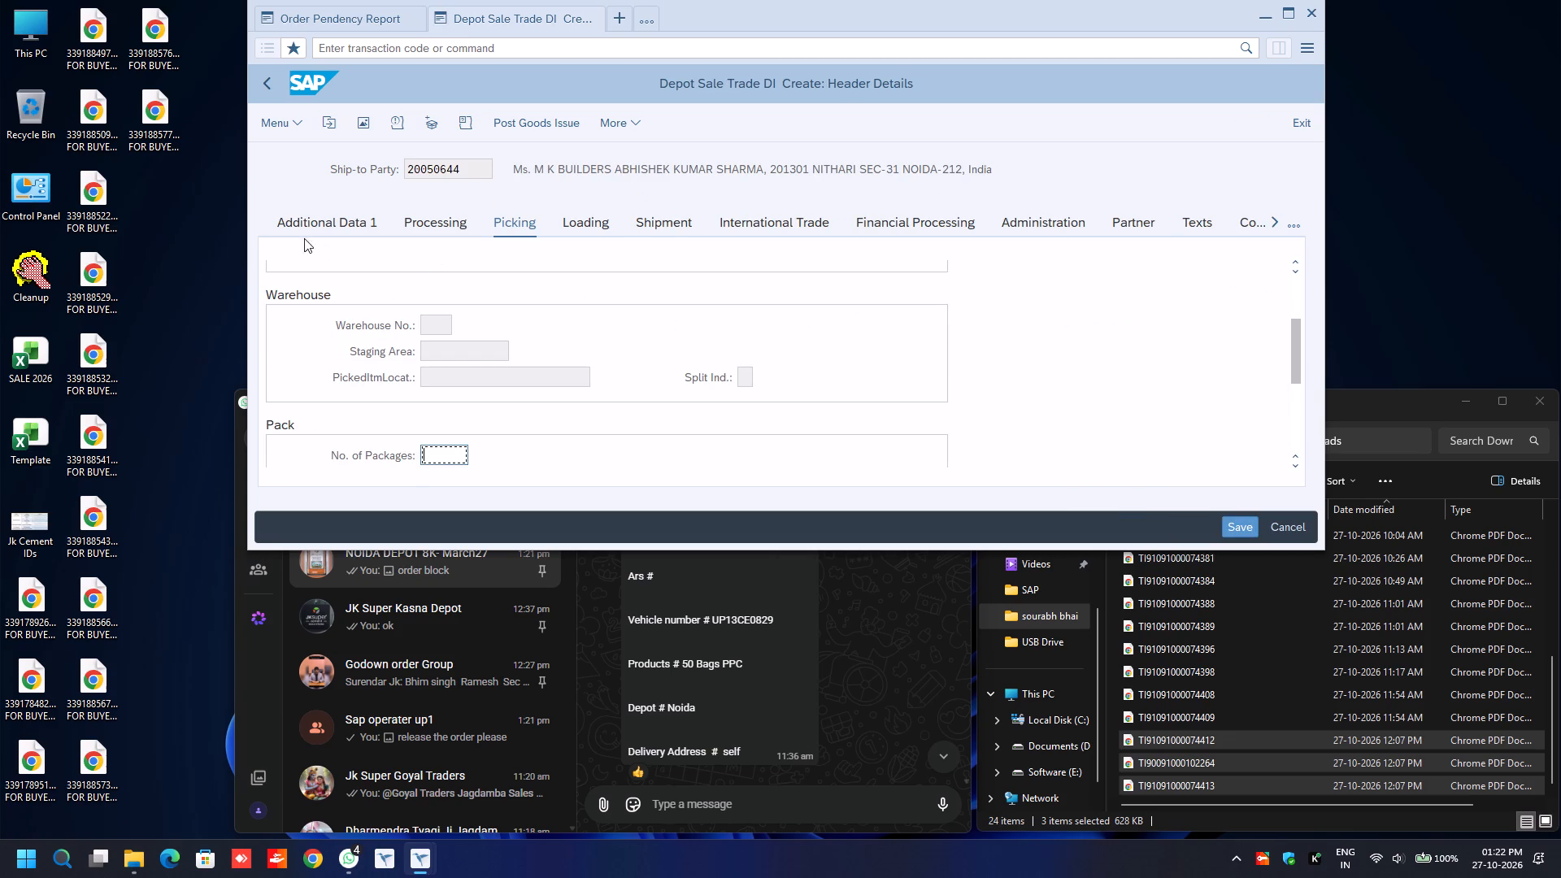
pyautogui.click(297, 219)
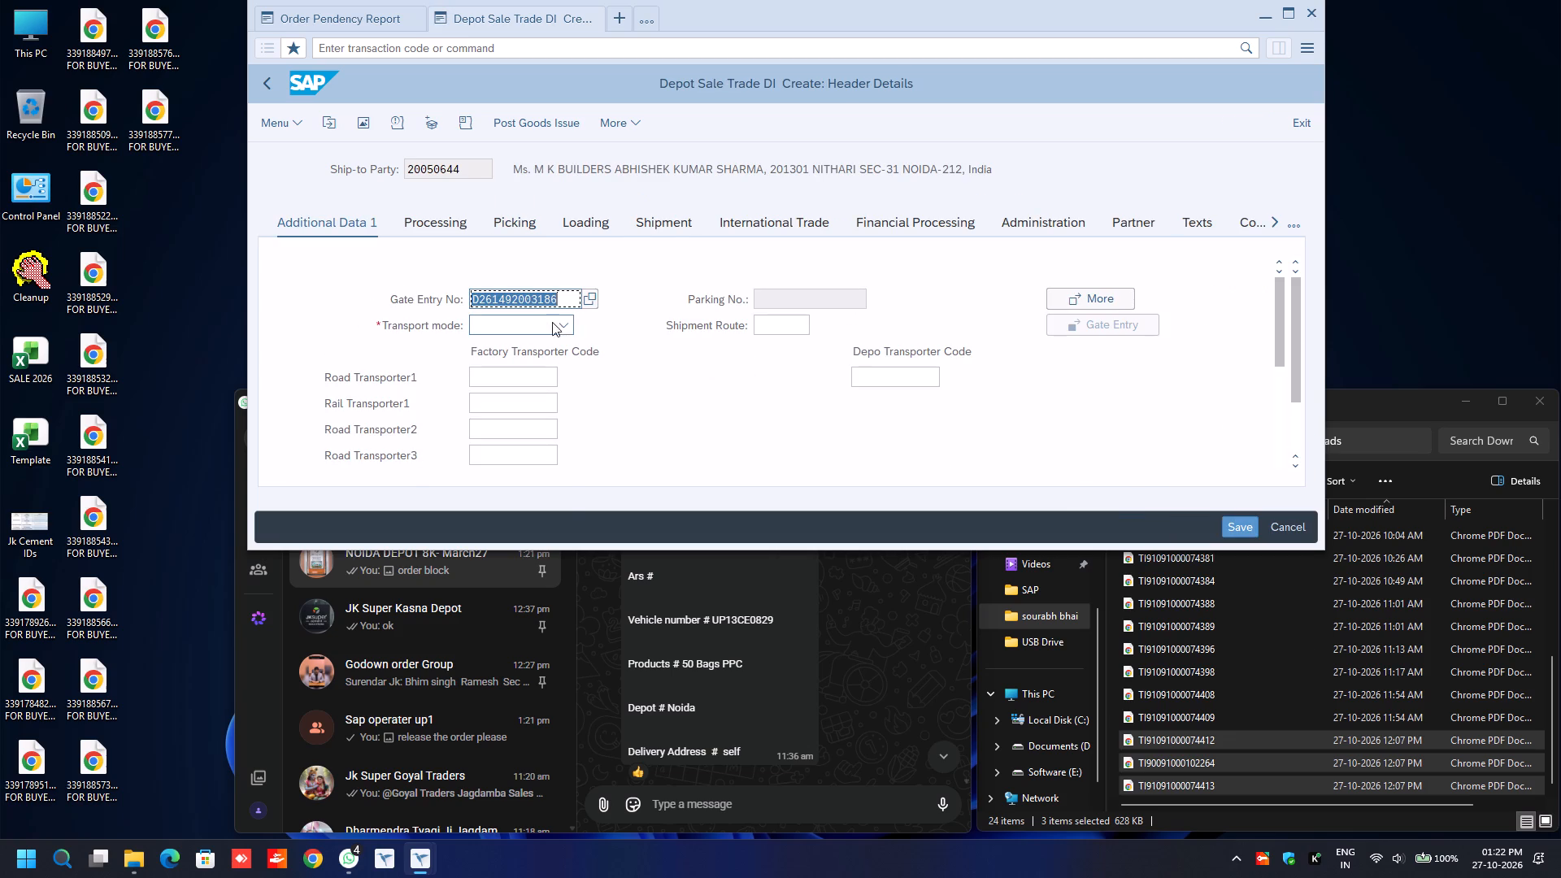
pyautogui.click(559, 327)
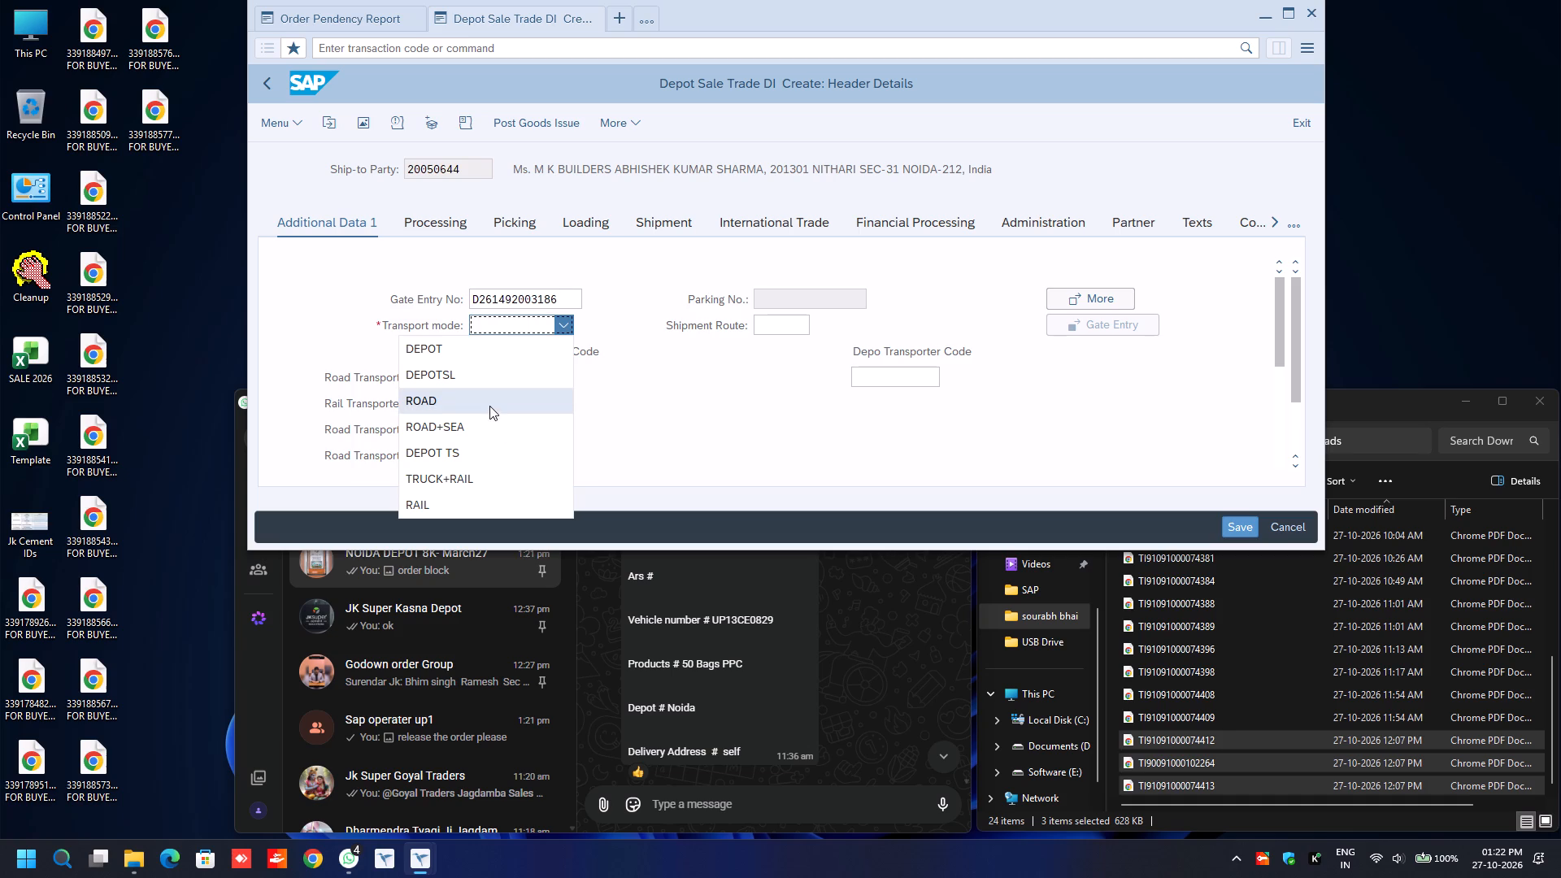
pyautogui.click(489, 406)
pyautogui.click(520, 378)
pyautogui.press('BackSpace')
pyautogui.press('Down')
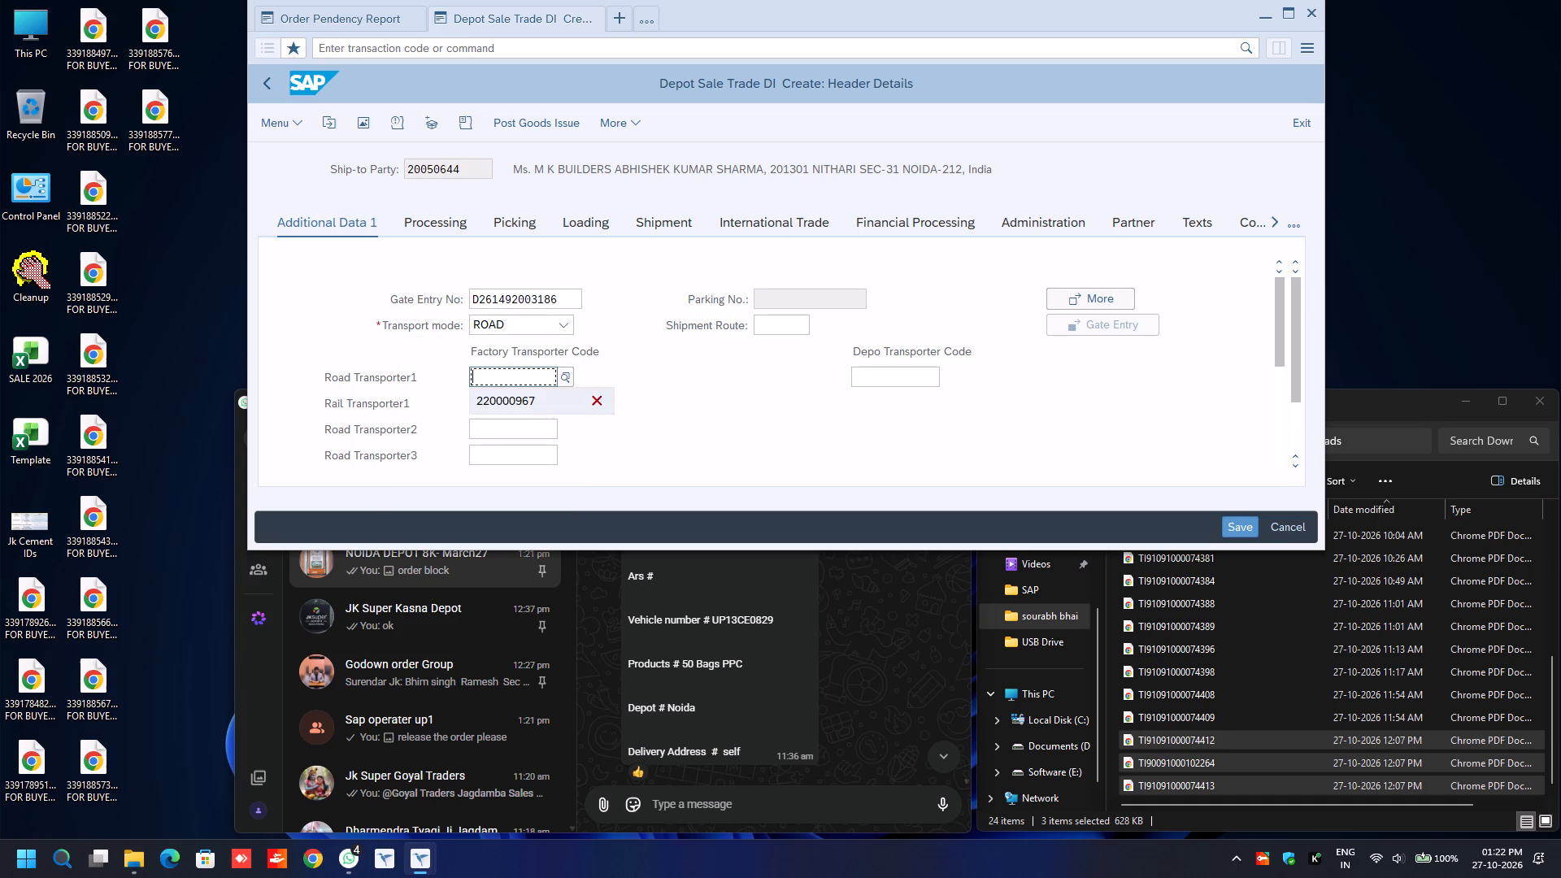
pyautogui.press('Return')
pyautogui.press('Return')
# Set the transport mode in the e-way bill data to Road.
pyautogui.write('ro')
pyautogui.press('Tab')
pyautogui.press('Tab')
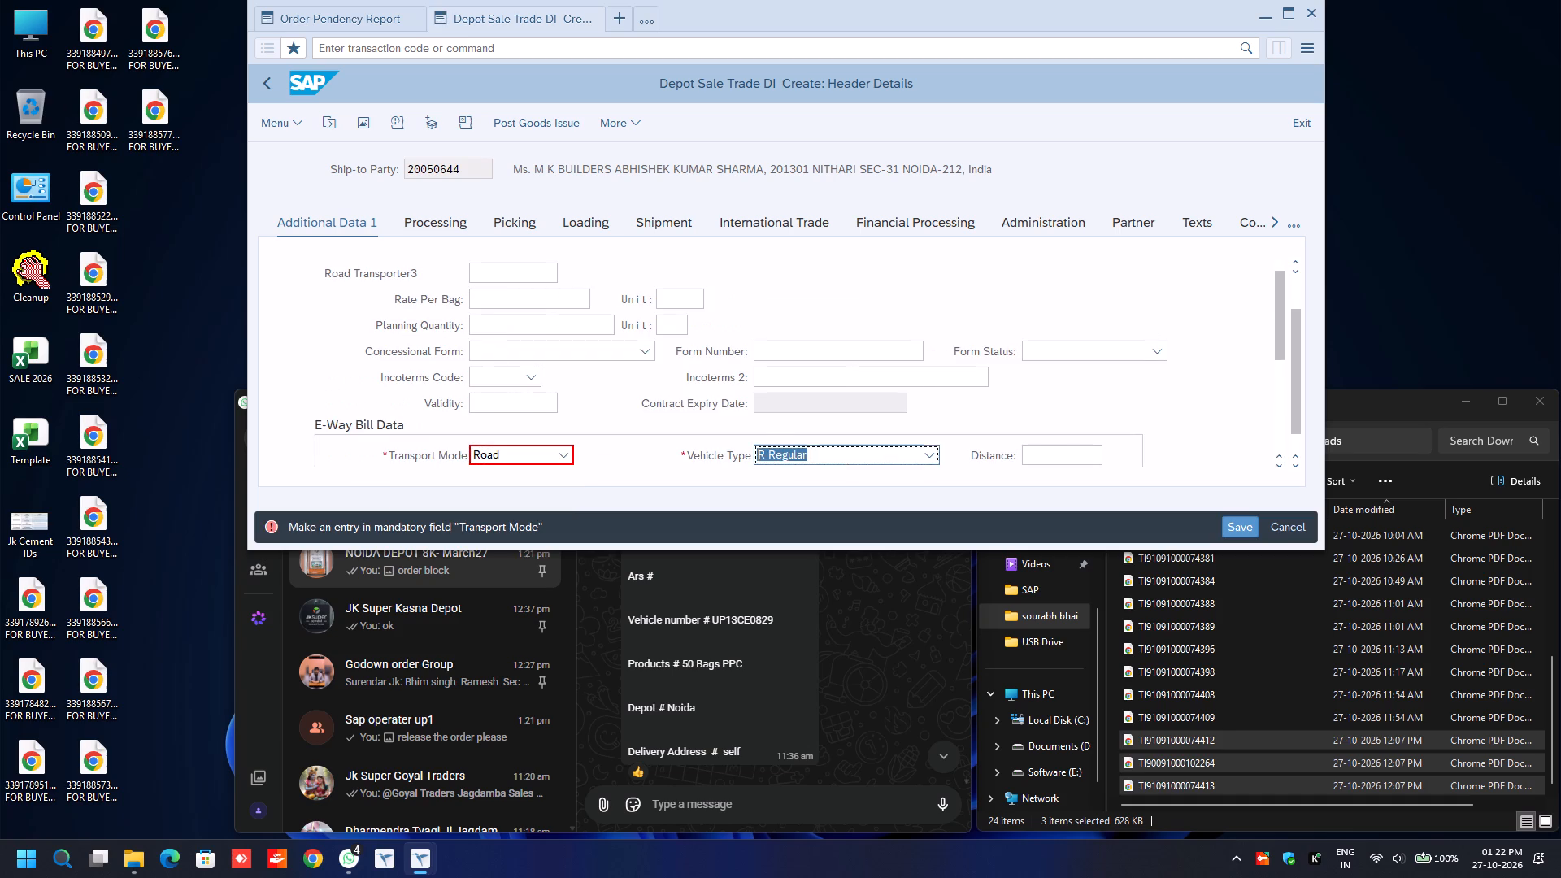
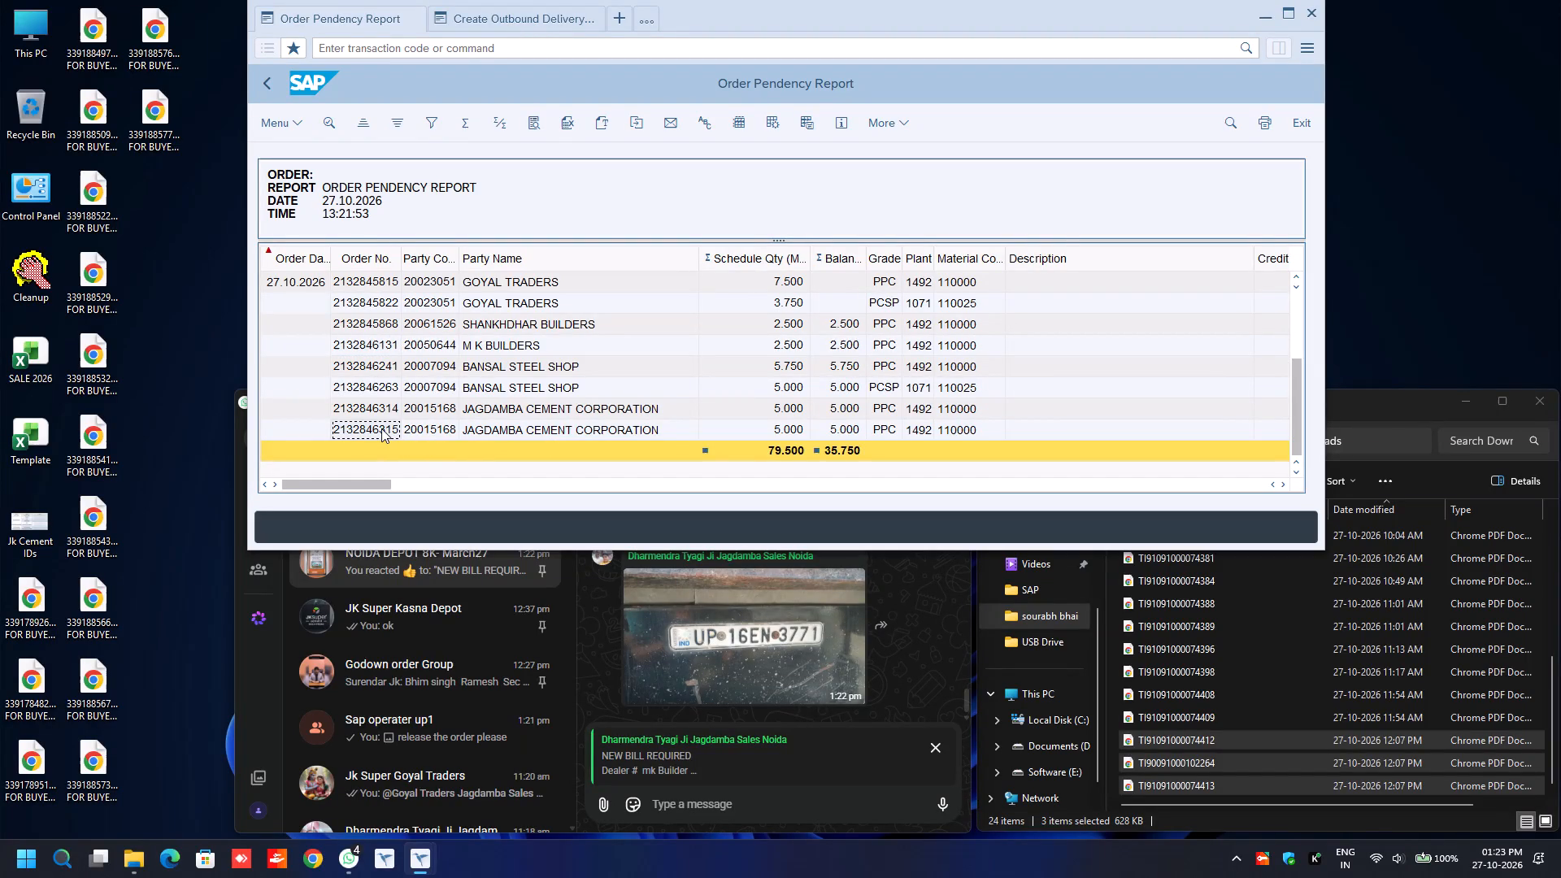
pyautogui.hotkey('ctrl', 'c')
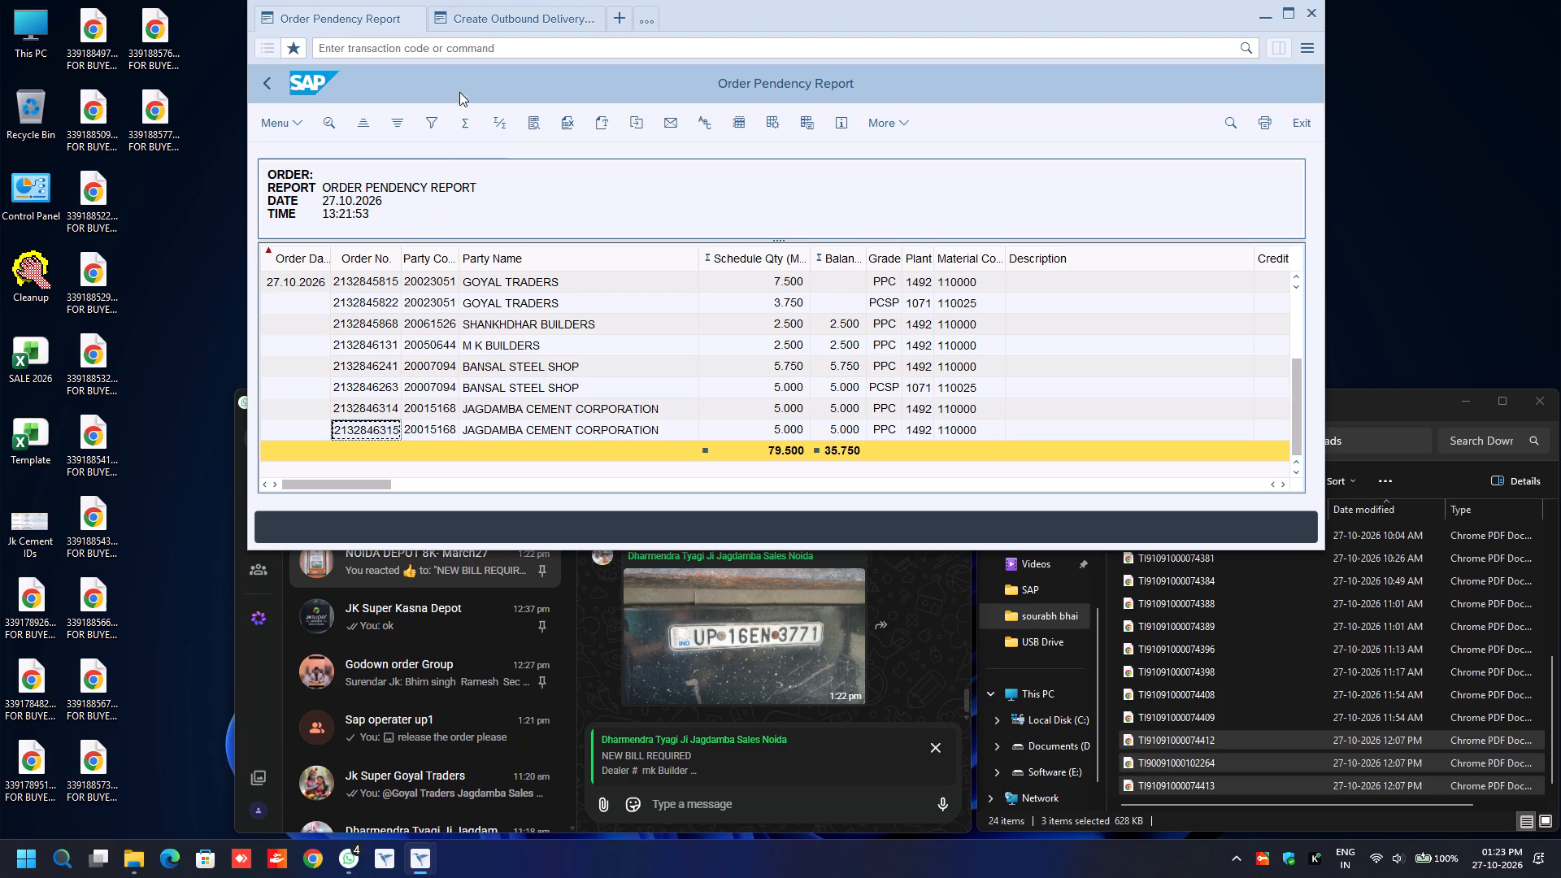
pyautogui.click(467, 16)
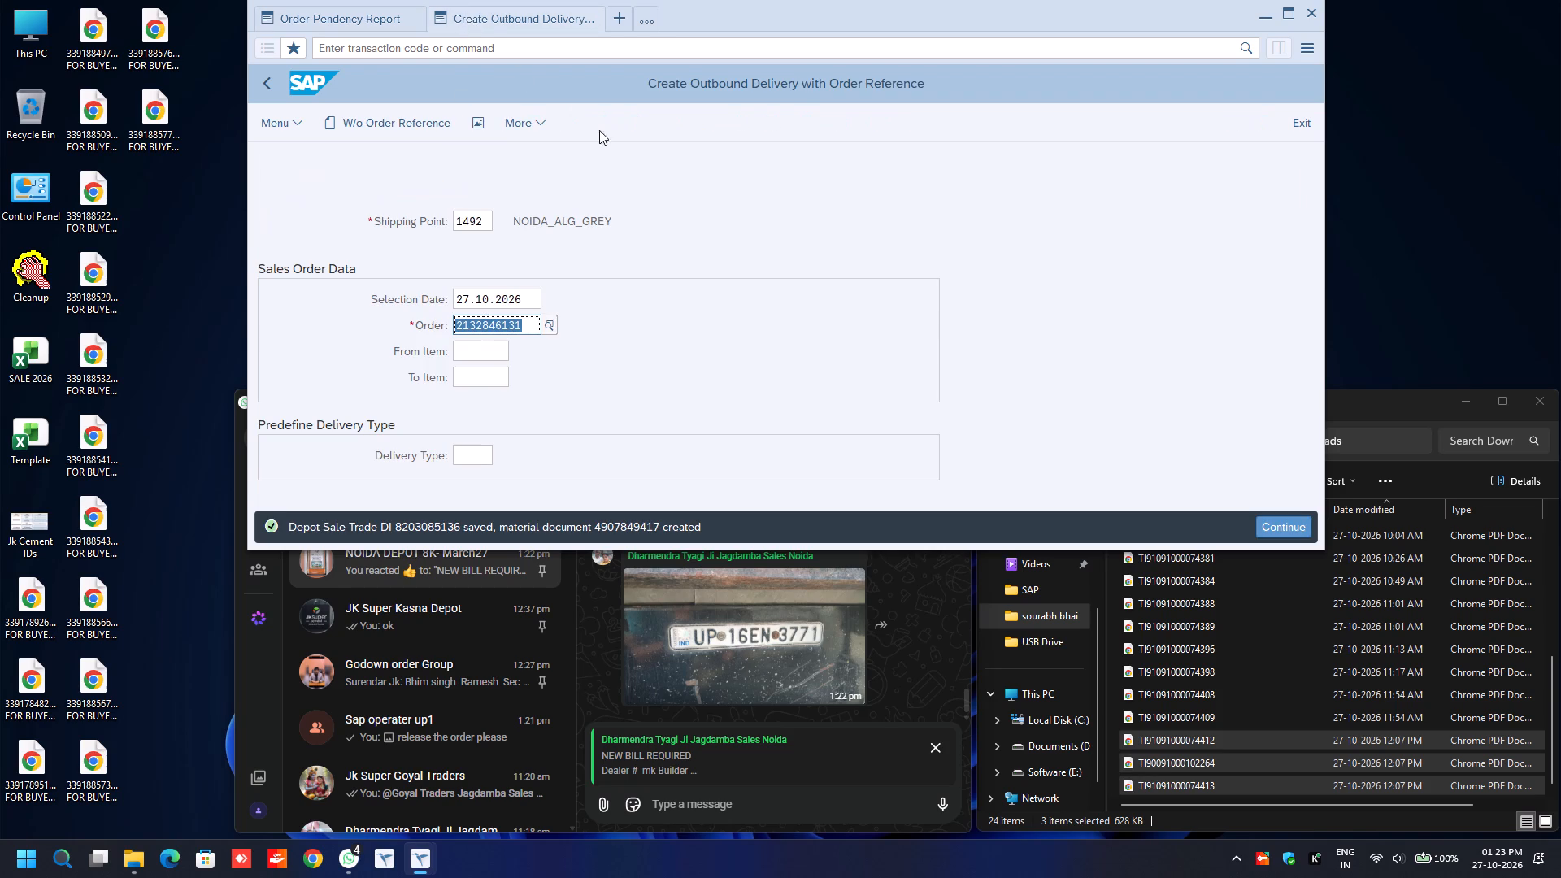
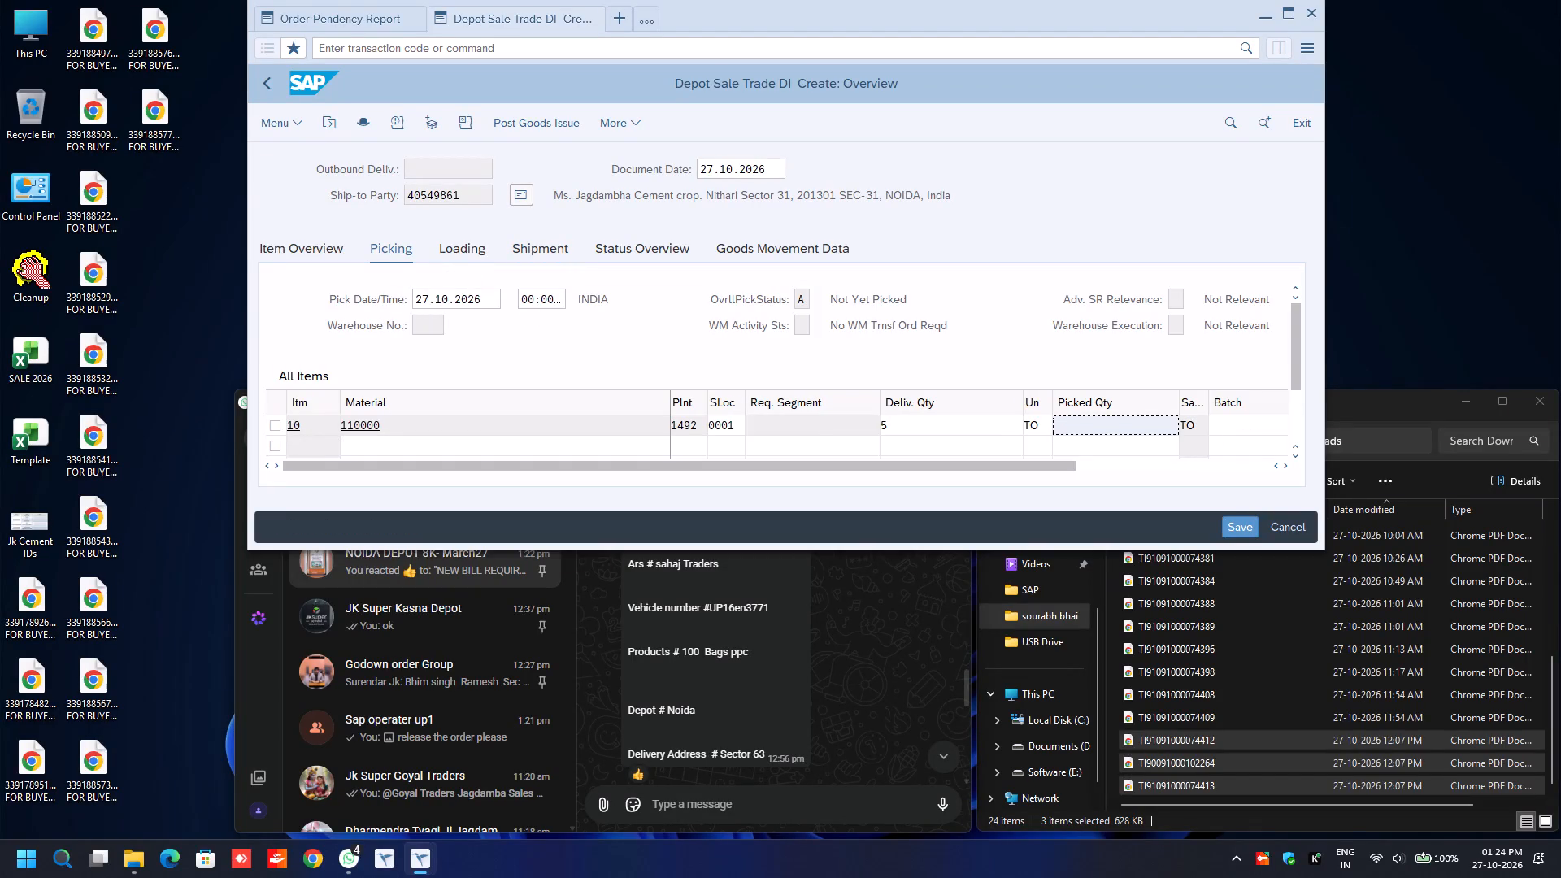
# Enter picked quantity 5 and batch 1033-1492 for item 10, material 110000.
pyautogui.press('5')
pyautogui.press('Tab')
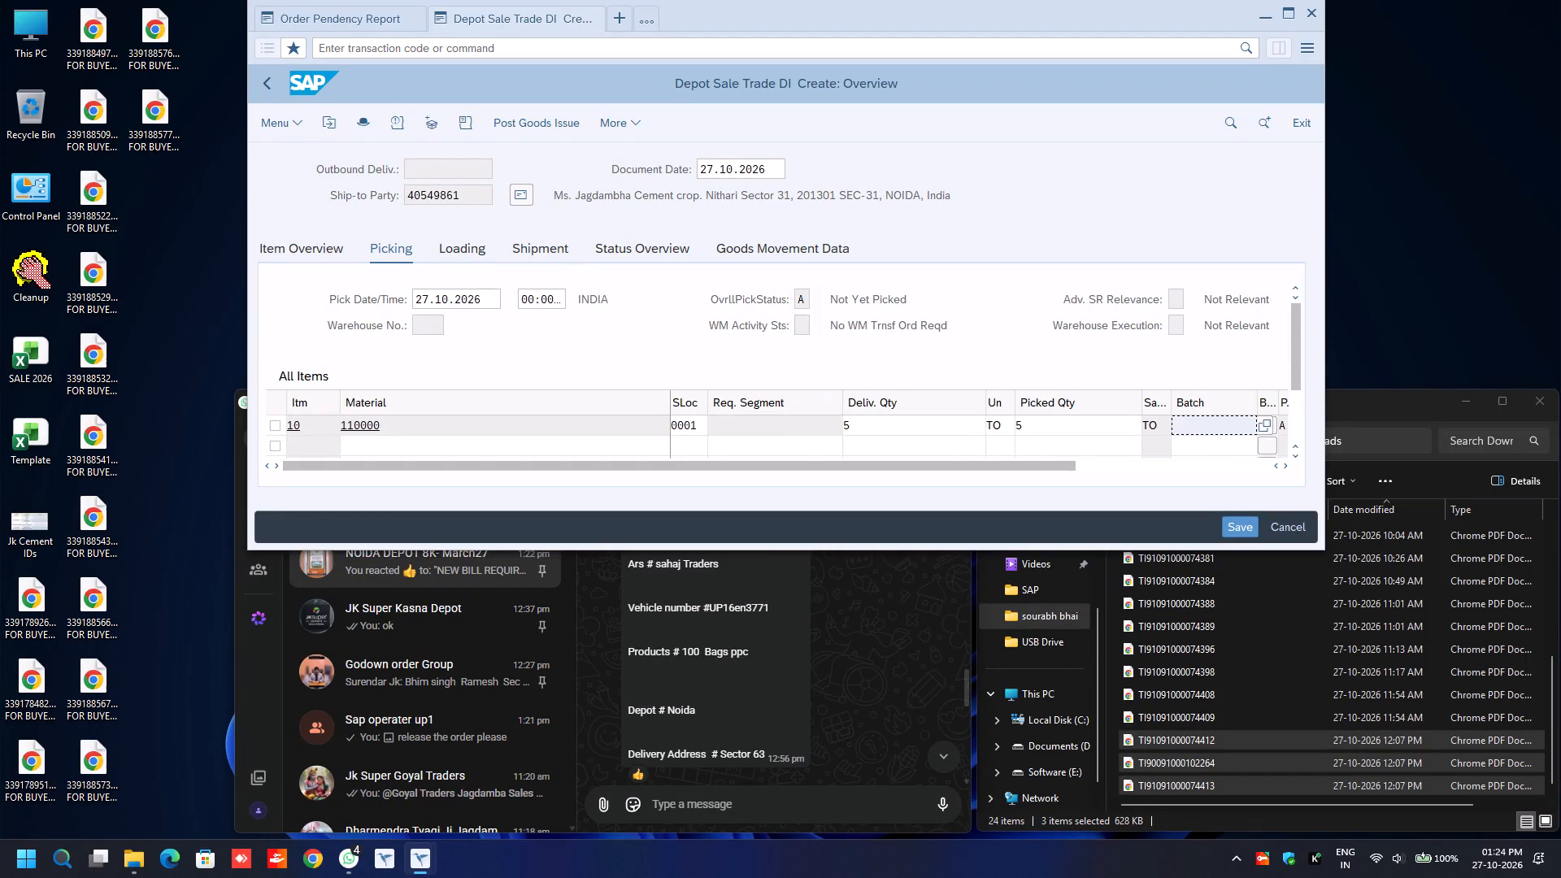
pyautogui.write('1033')
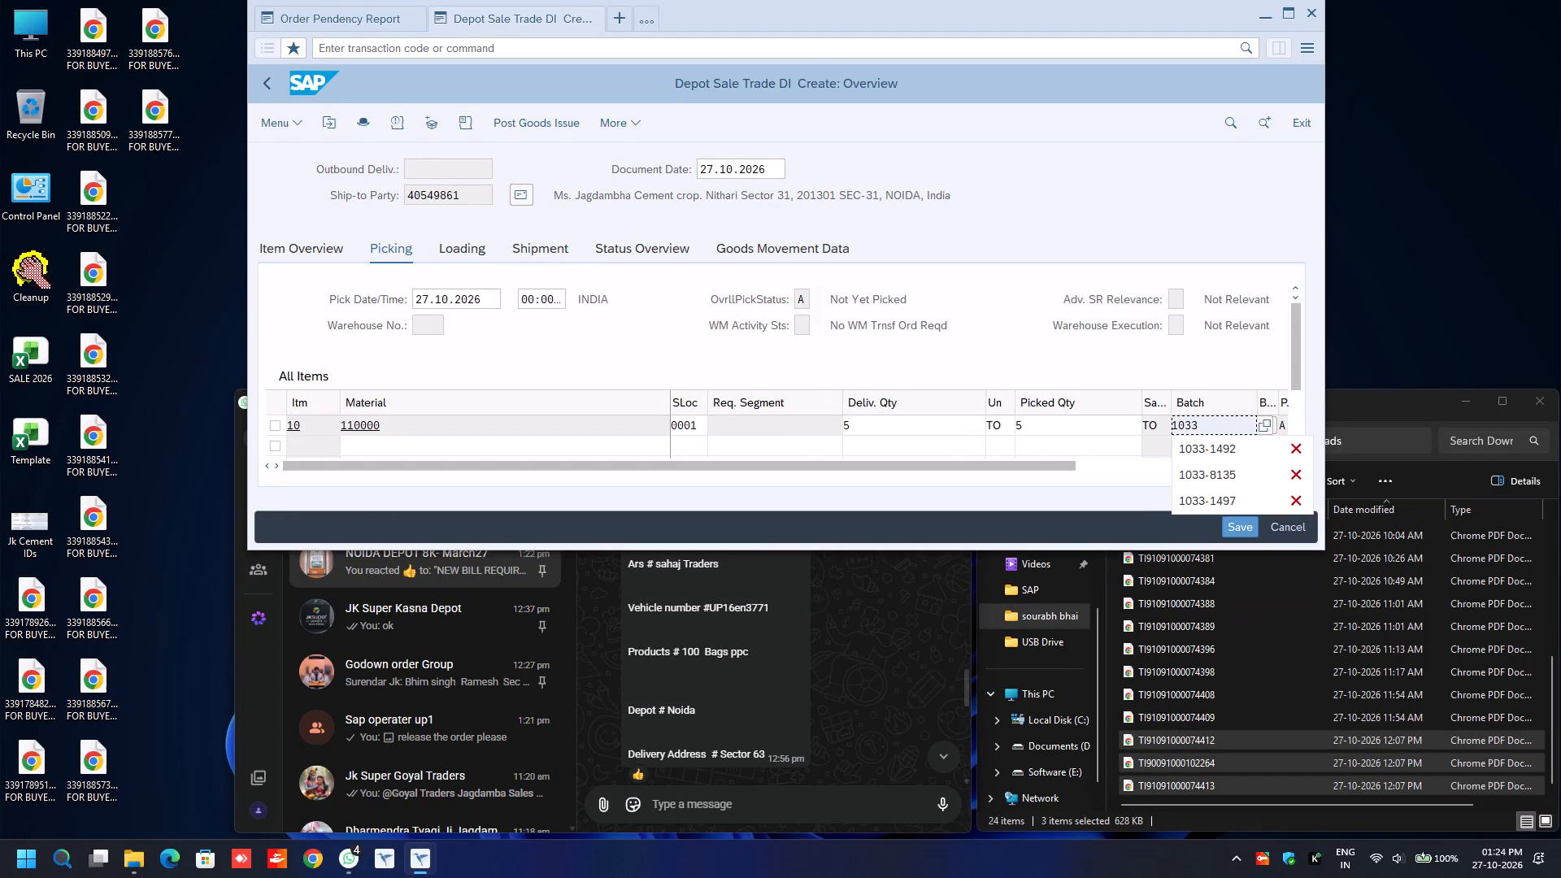
pyautogui.press('Down')
pyautogui.press('Return')
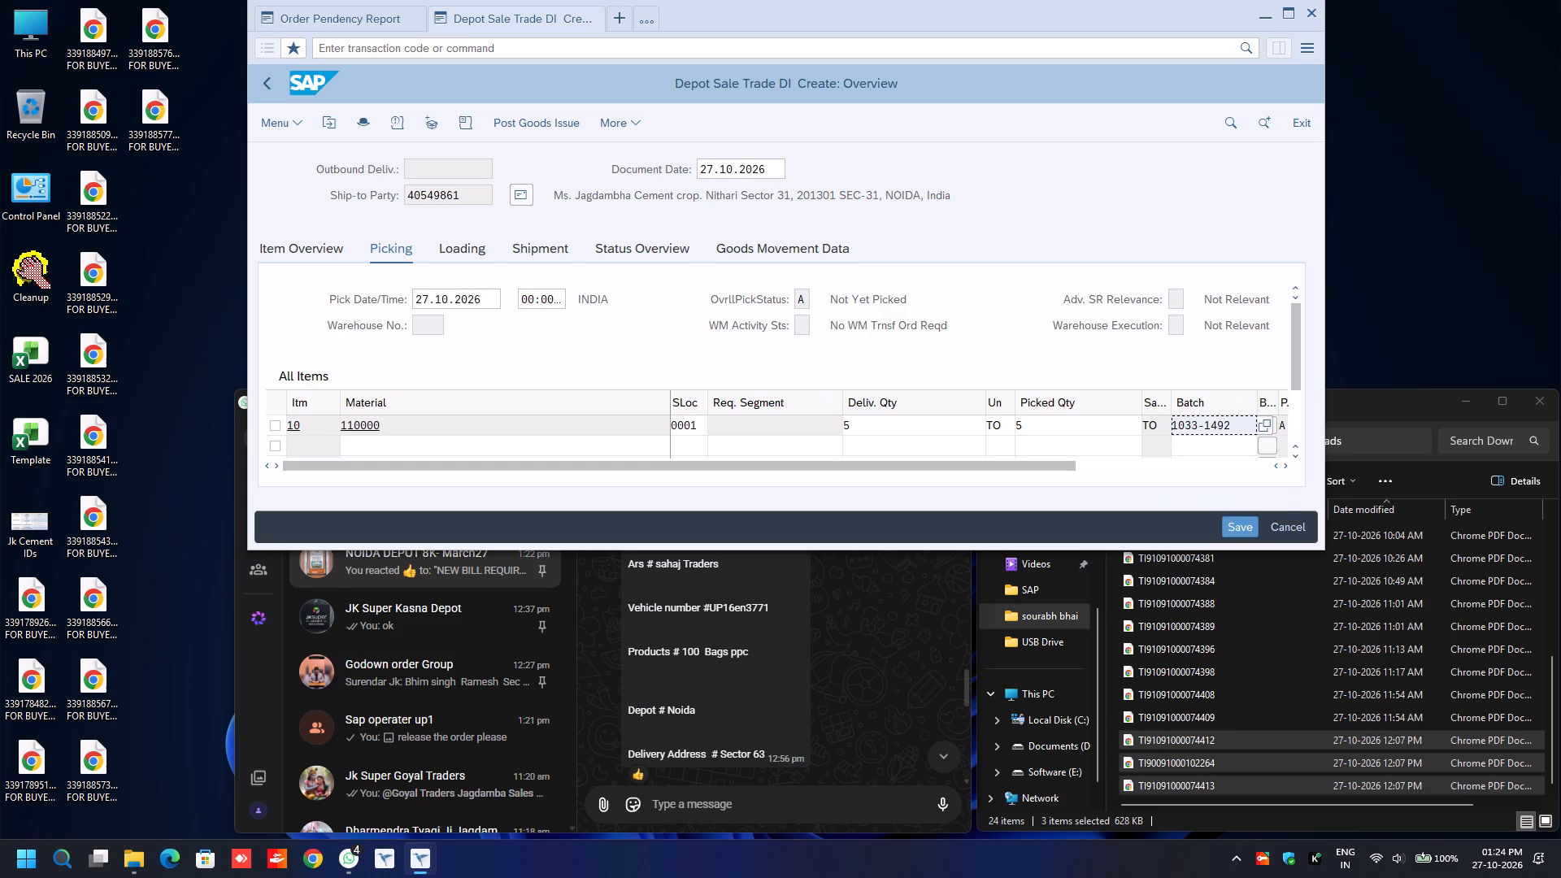
# In the delivery header's additional data, set the transport mode to ROAD and fill Road Transporter1 with the previously used factory transporter code.
pyautogui.press('F8')
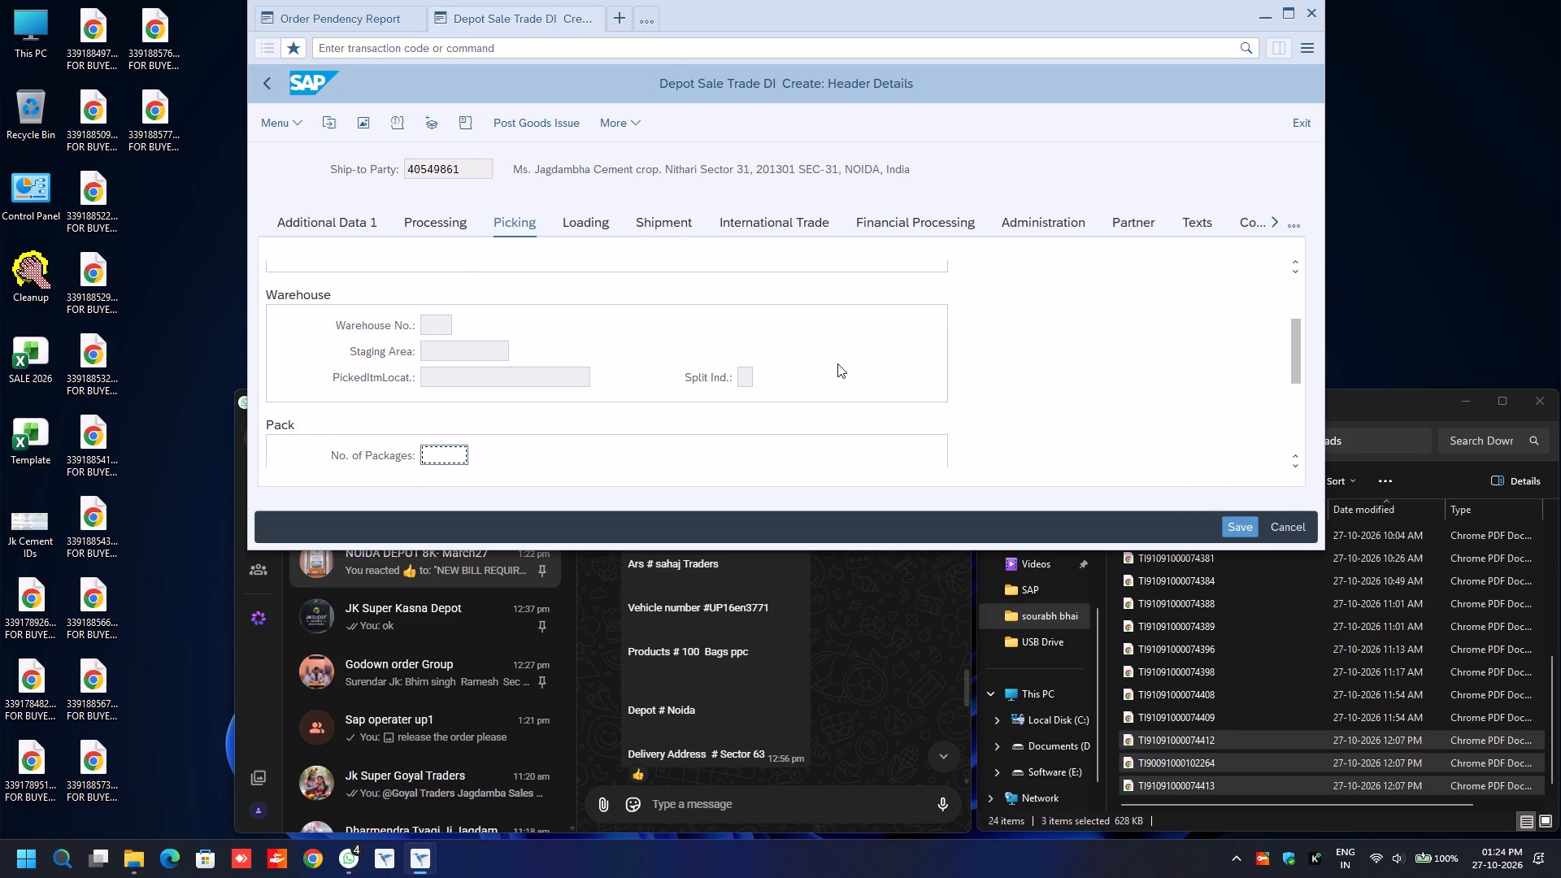
pyautogui.click(329, 222)
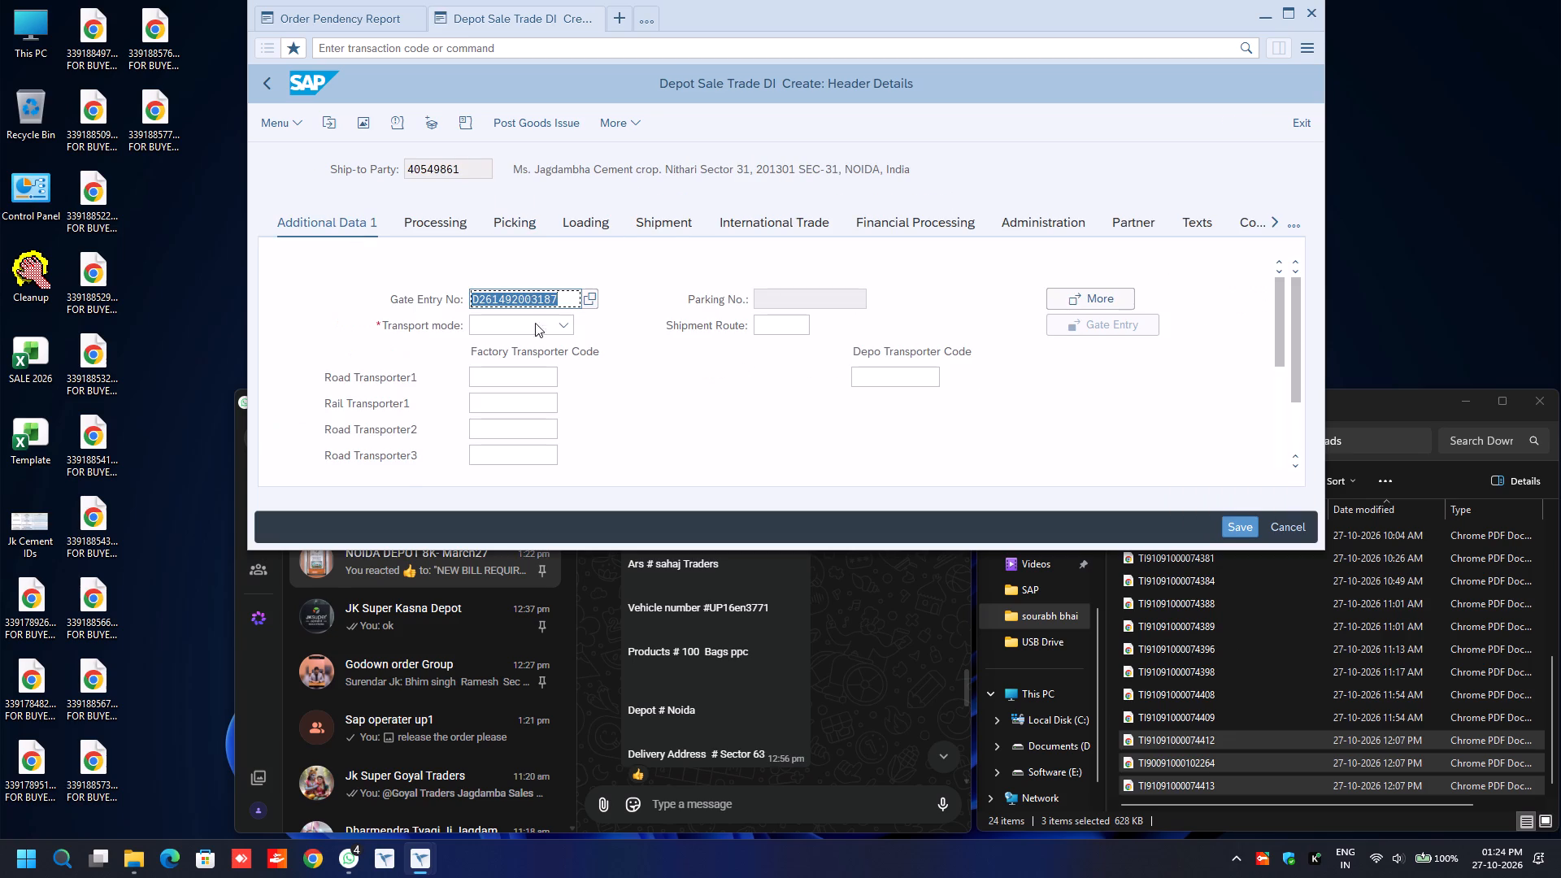
pyautogui.click(561, 324)
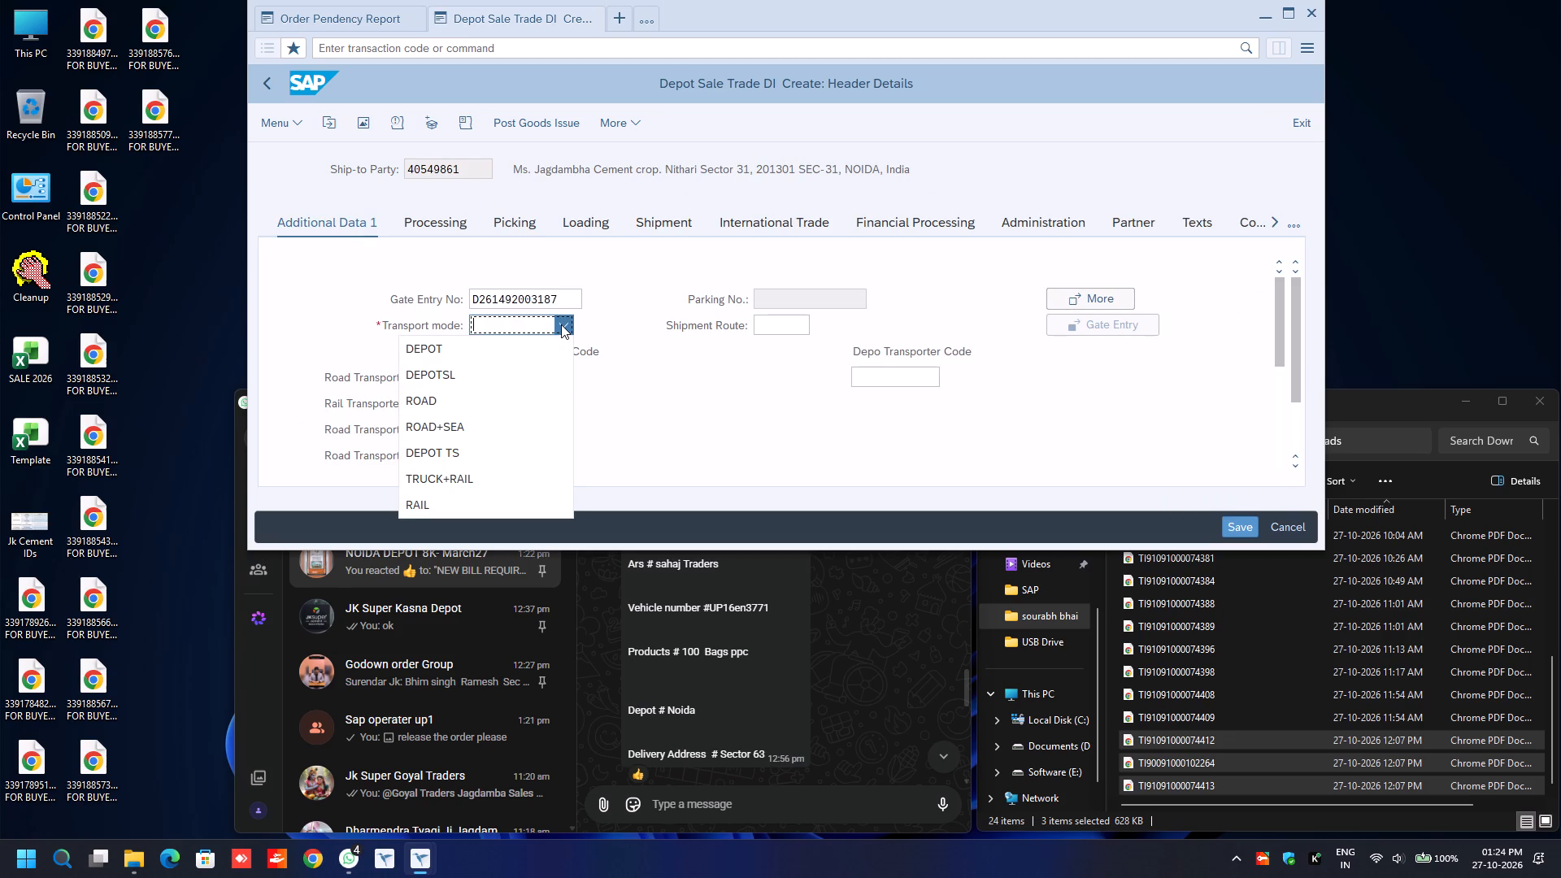
pyautogui.click(531, 405)
pyautogui.click(523, 375)
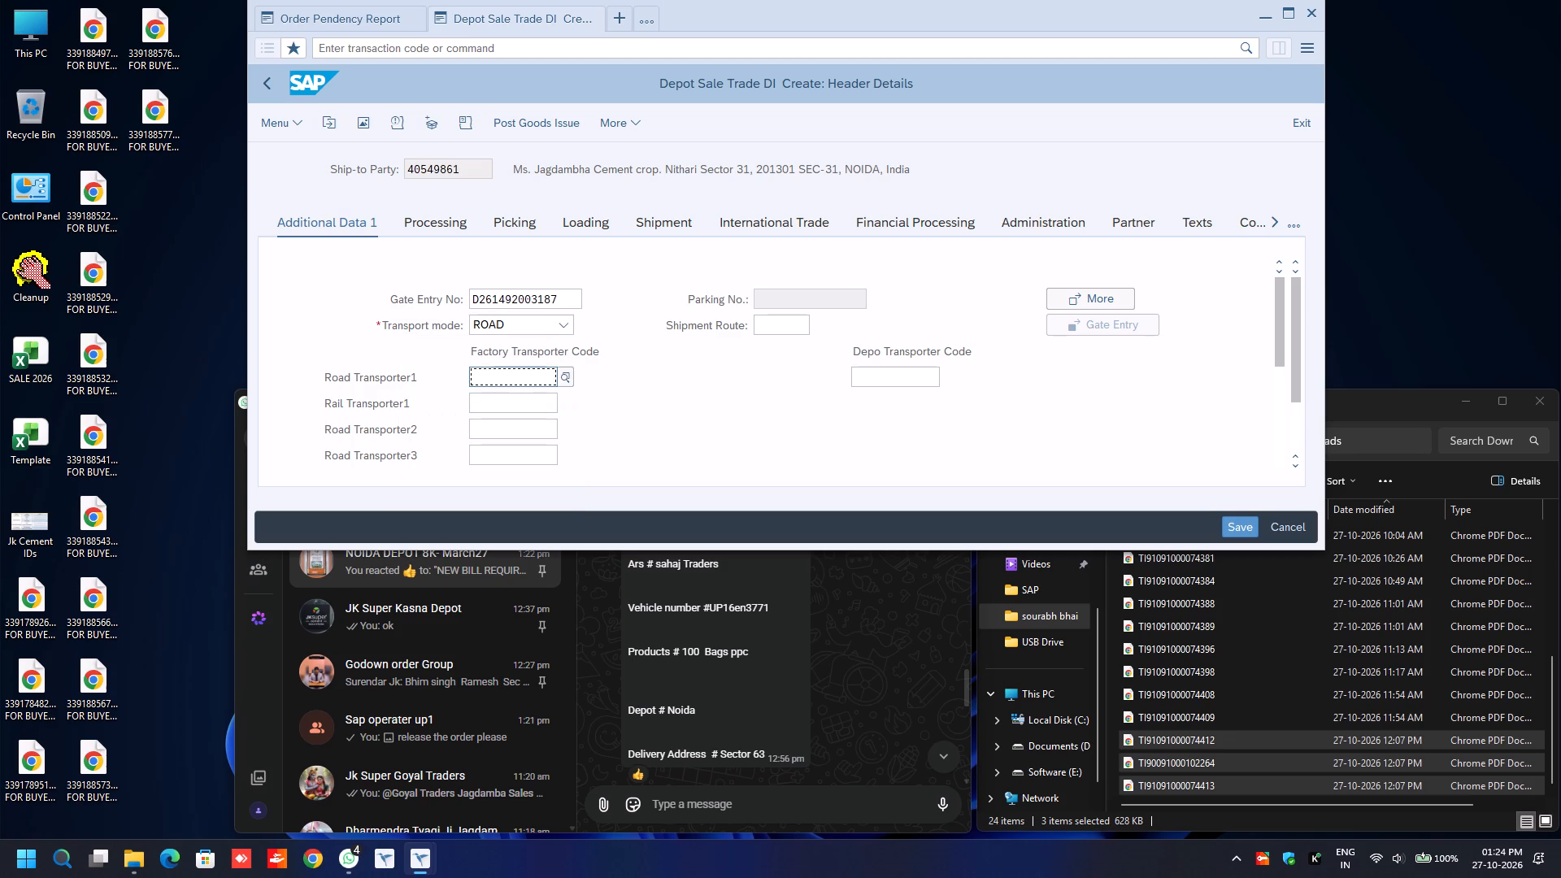
pyautogui.press('BackSpace')
pyautogui.press('Down')
pyautogui.press('Return')
pyautogui.press('Down')
pyautogui.press('Return')
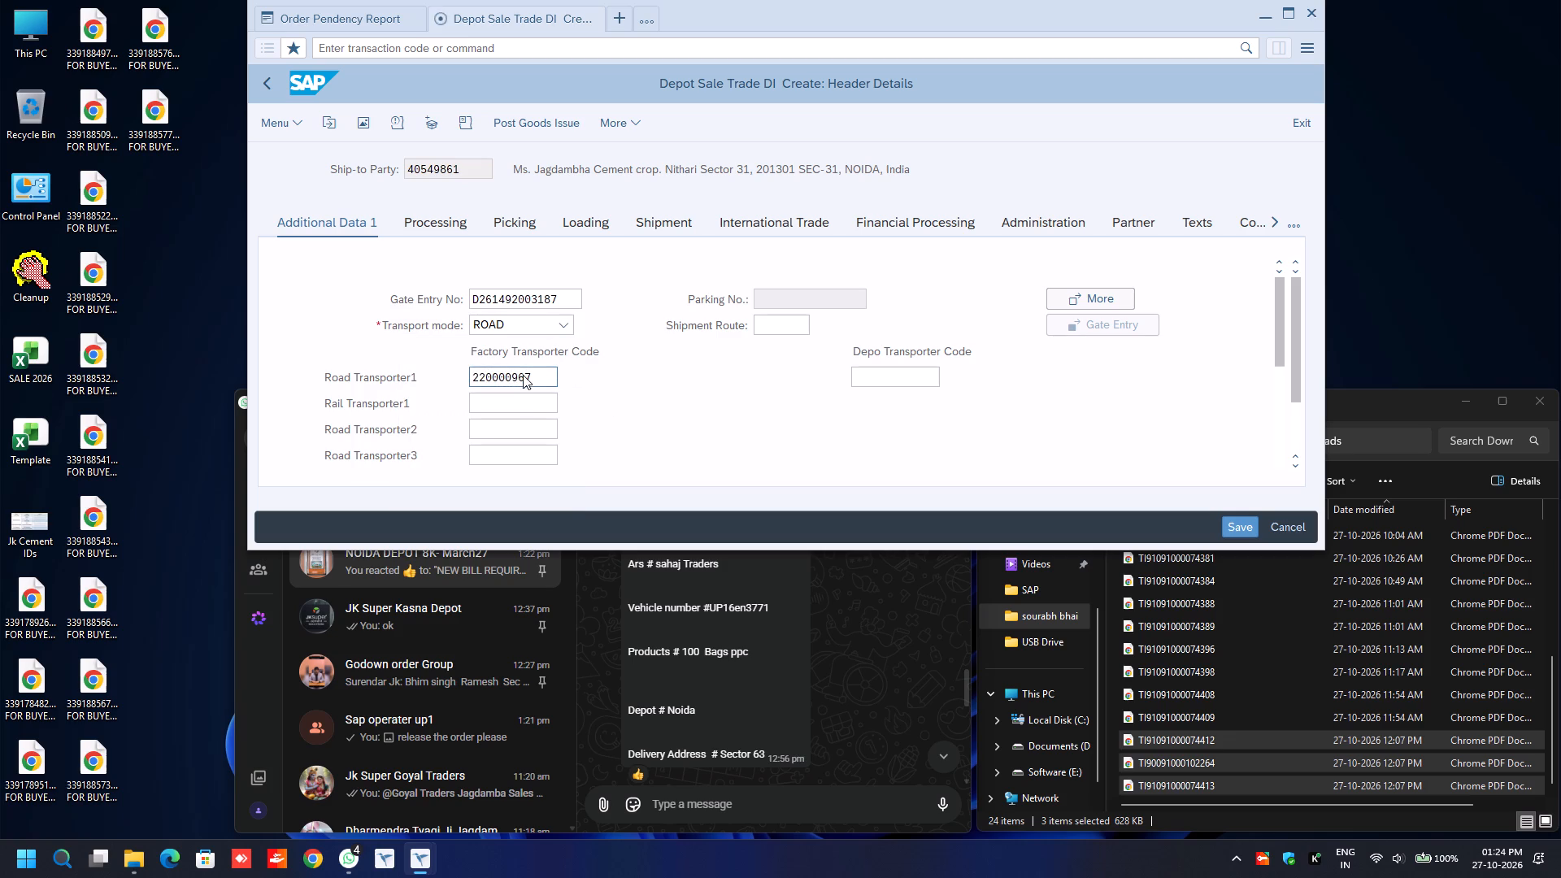
# In the e-way bill data, set the transport mode to Road and fill in the distance from the earlier entries.
pyautogui.write('ro')
pyautogui.press('Tab')
pyautogui.press('Tab')
pyautogui.press('BackSpace')
pyautogui.press('Down')
pyautogui.press('Return')
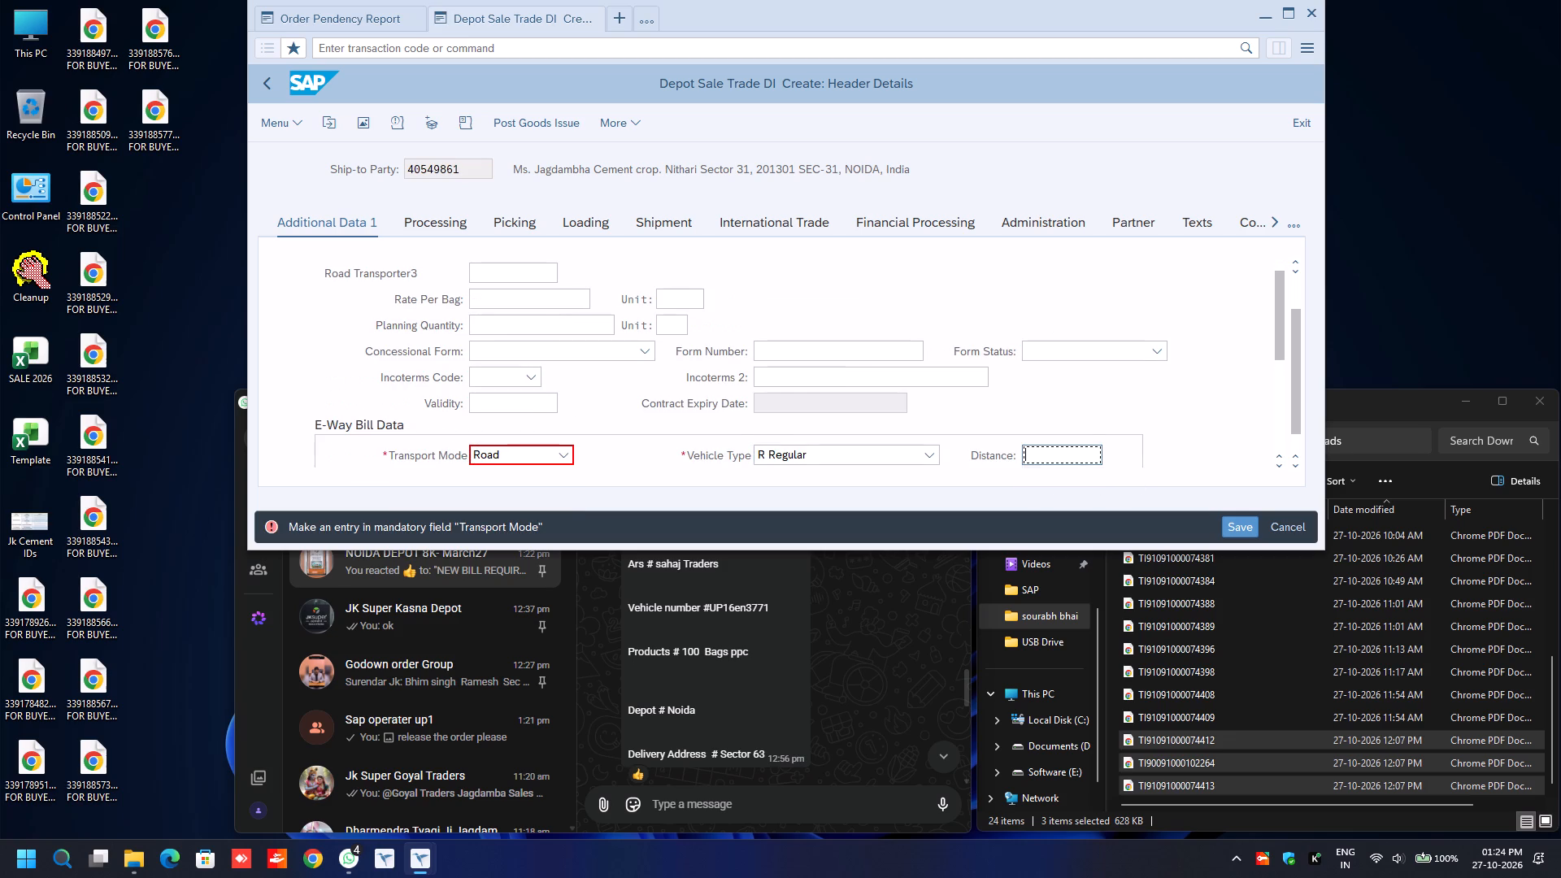
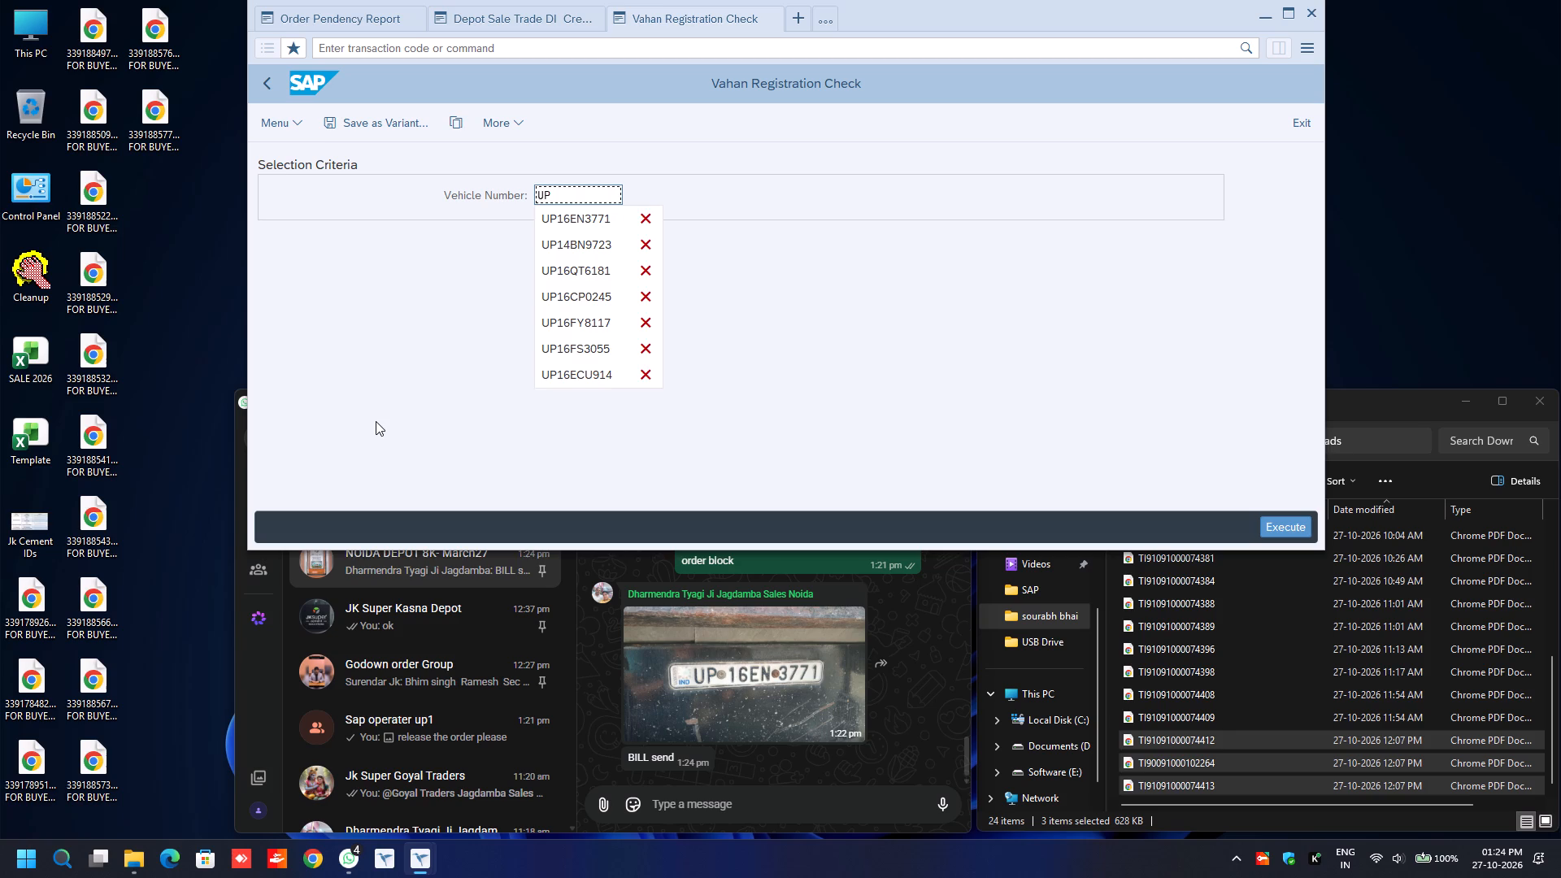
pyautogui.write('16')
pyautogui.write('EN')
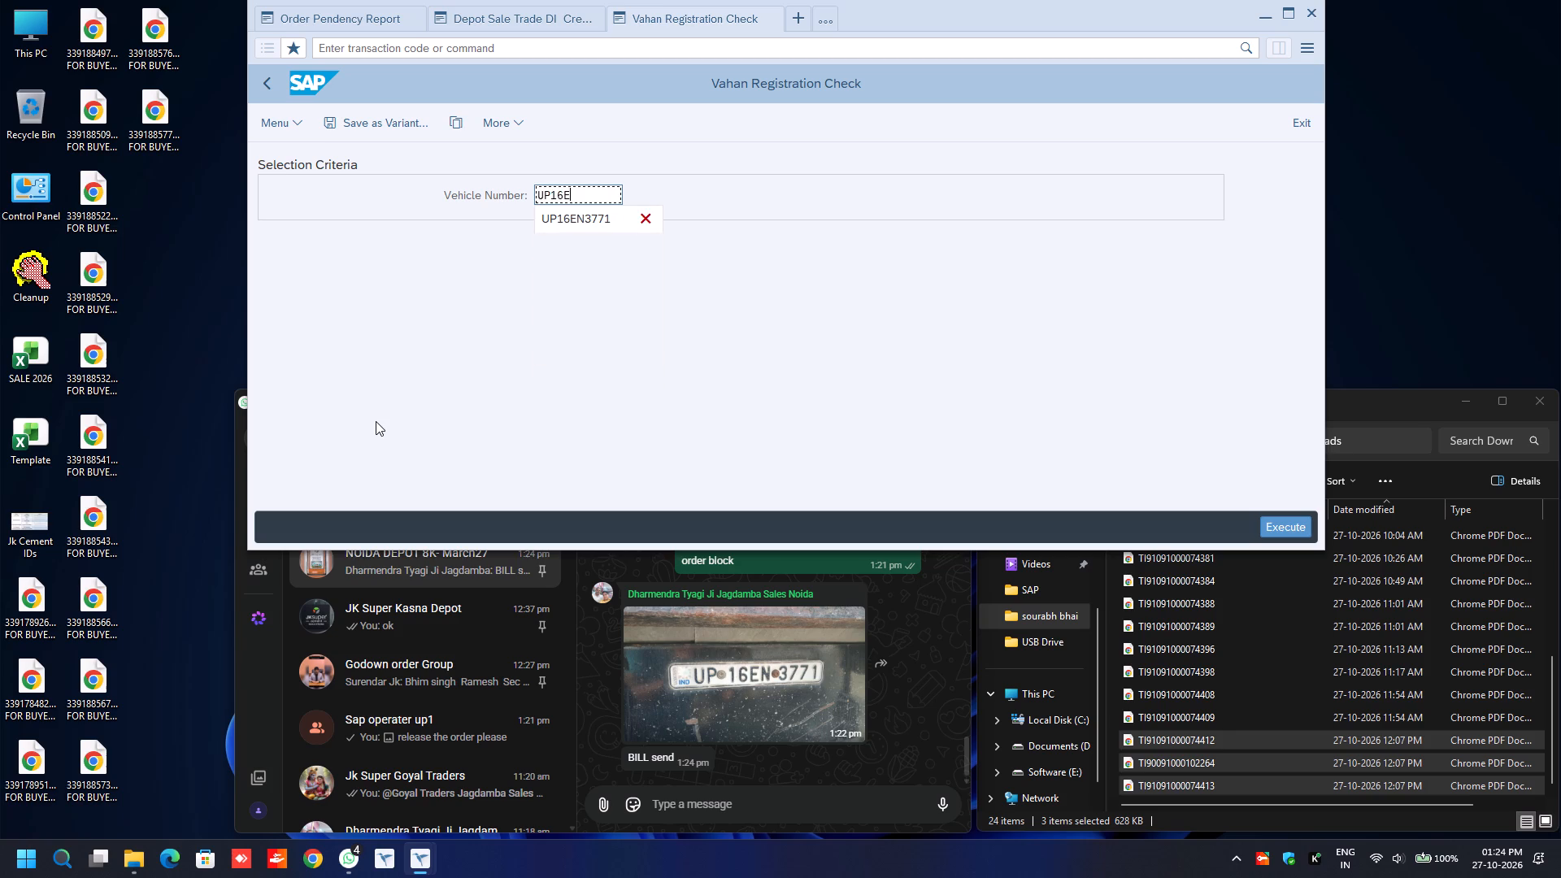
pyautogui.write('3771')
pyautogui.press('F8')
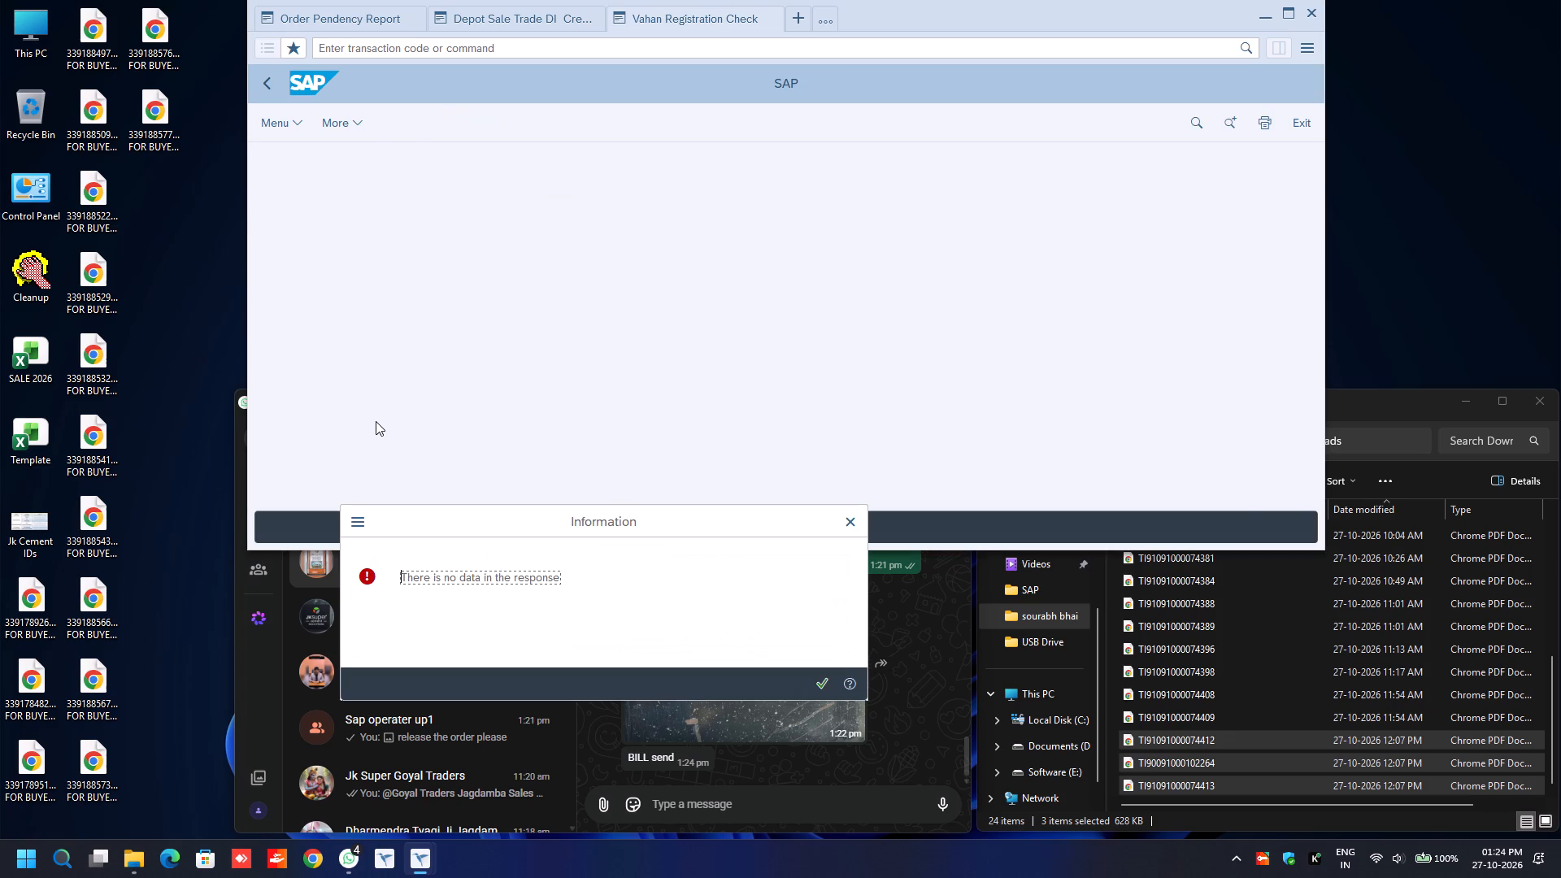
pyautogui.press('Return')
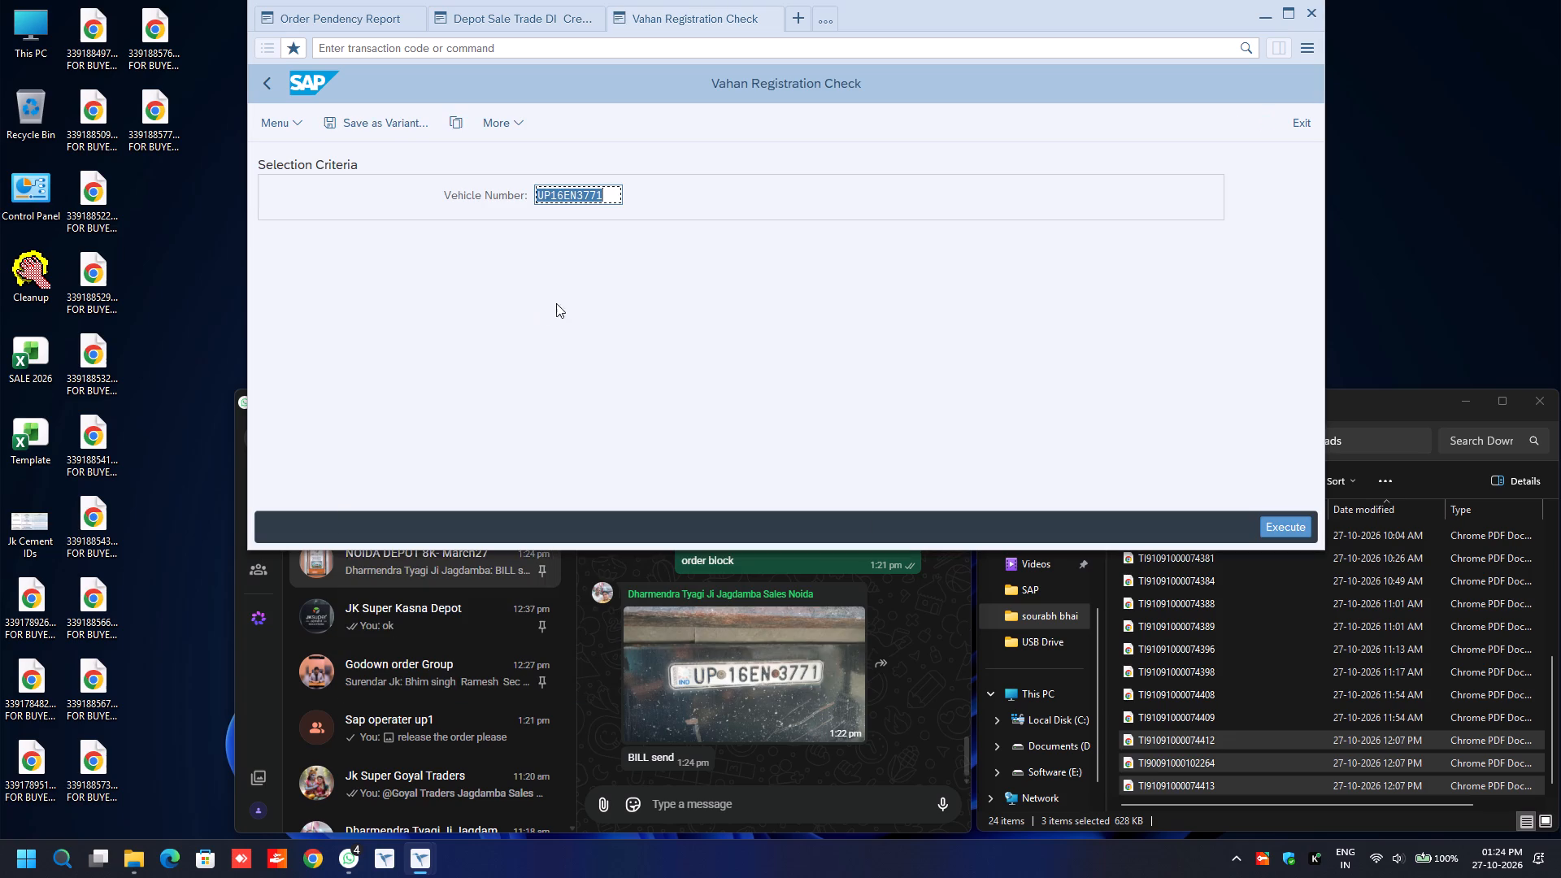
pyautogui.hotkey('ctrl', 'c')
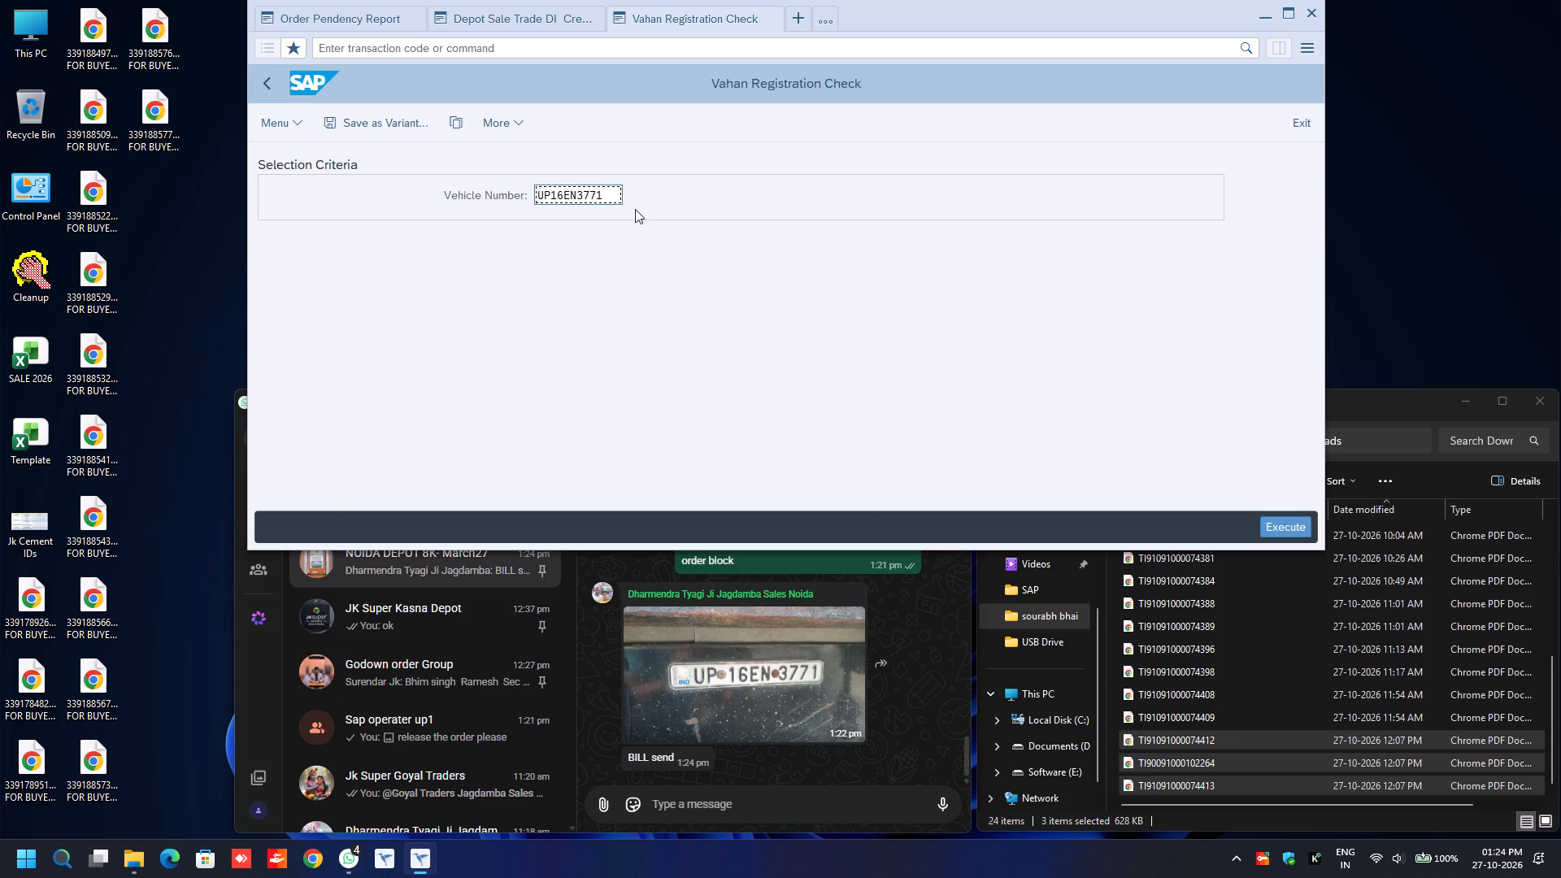
pyautogui.click(533, 15)
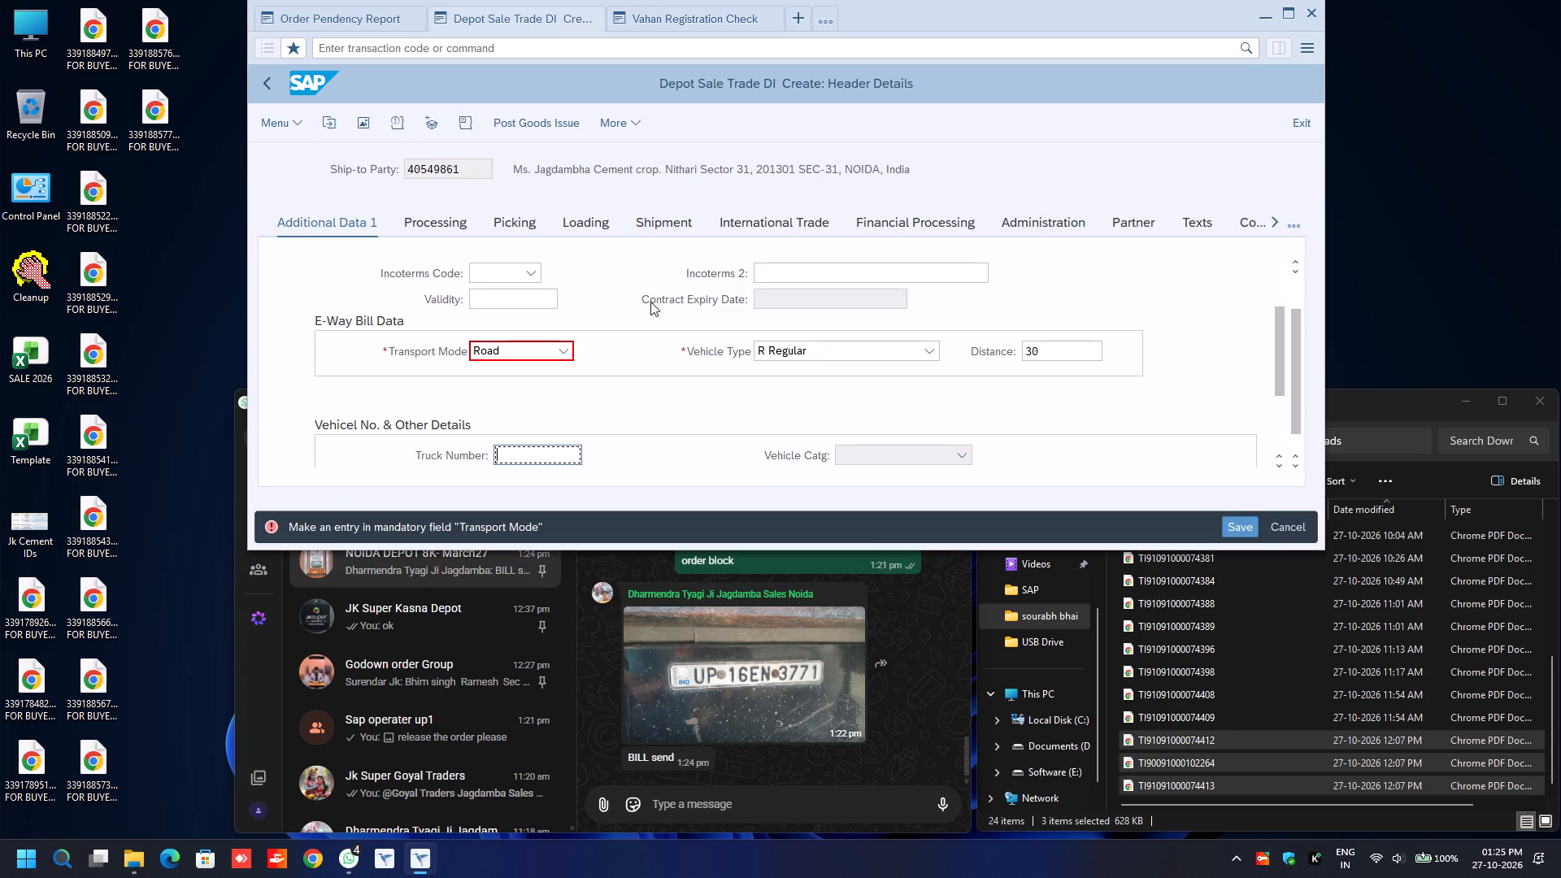
pyautogui.hotkey('ctrl', 'v')
pyautogui.press('Tab')
pyautogui.press('Tab')
pyautogui.press('BackSpace')
pyautogui.press('Down')
pyautogui.press('Return')
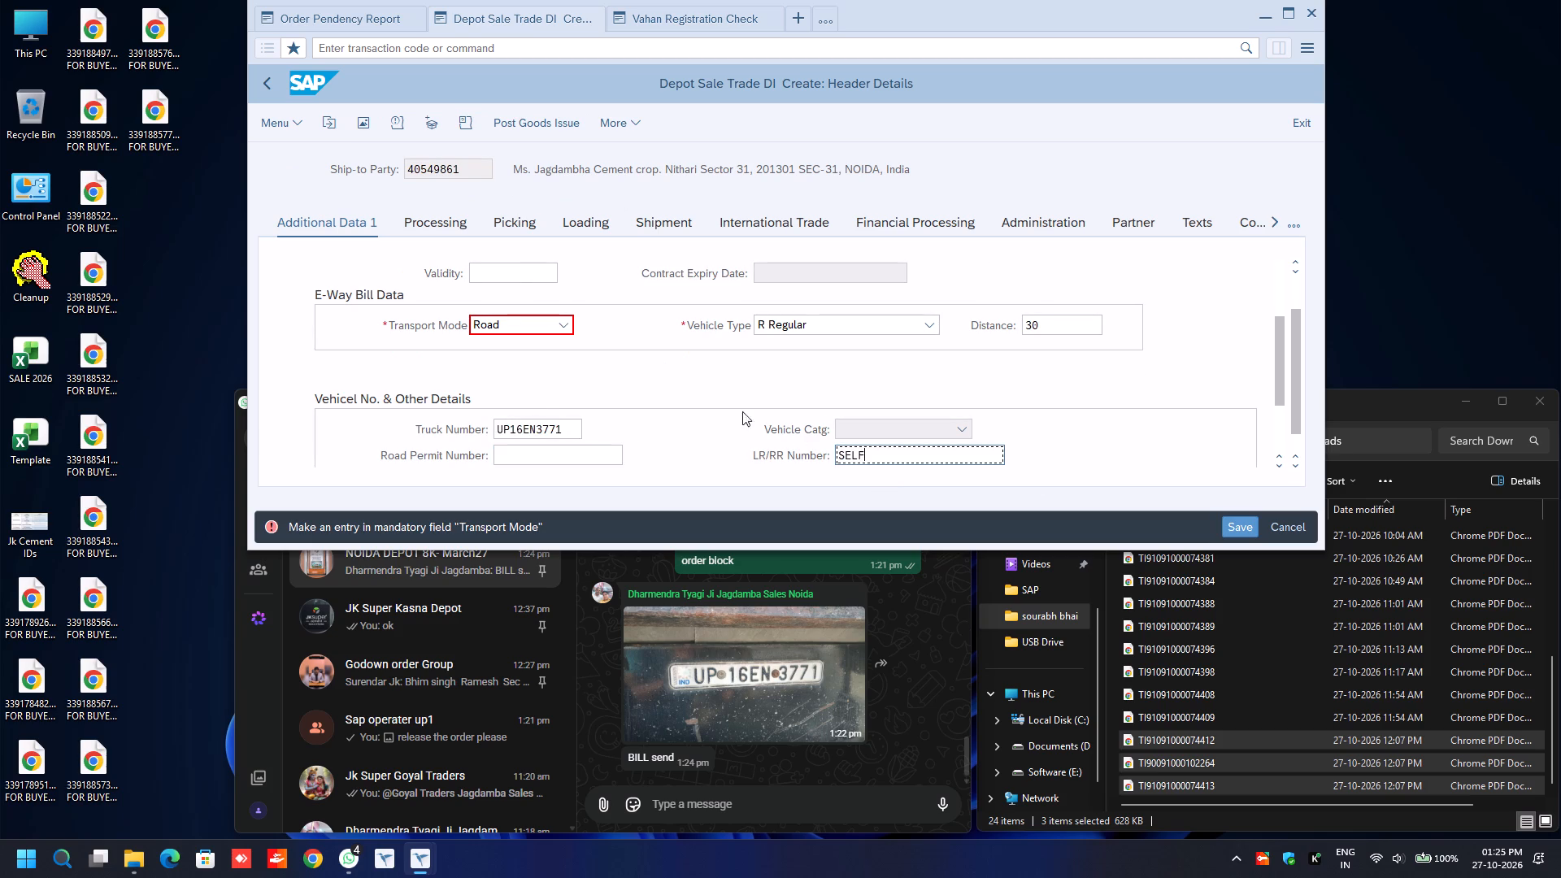
# Open the delivery header's shipment details and try to post the goods issue.
pyautogui.click(670, 220)
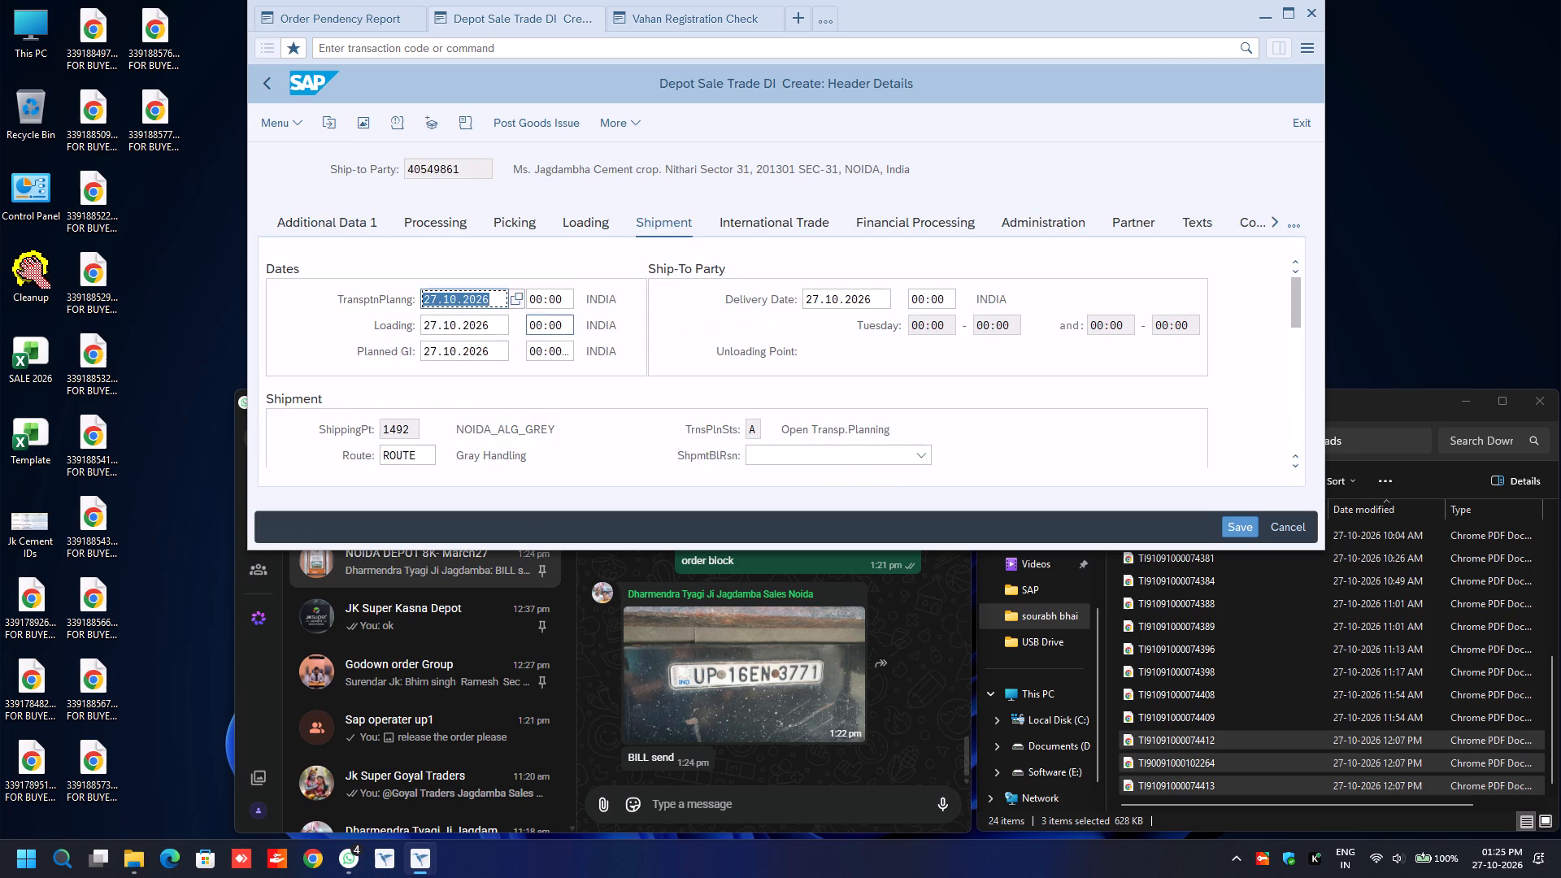
pyautogui.click(540, 119)
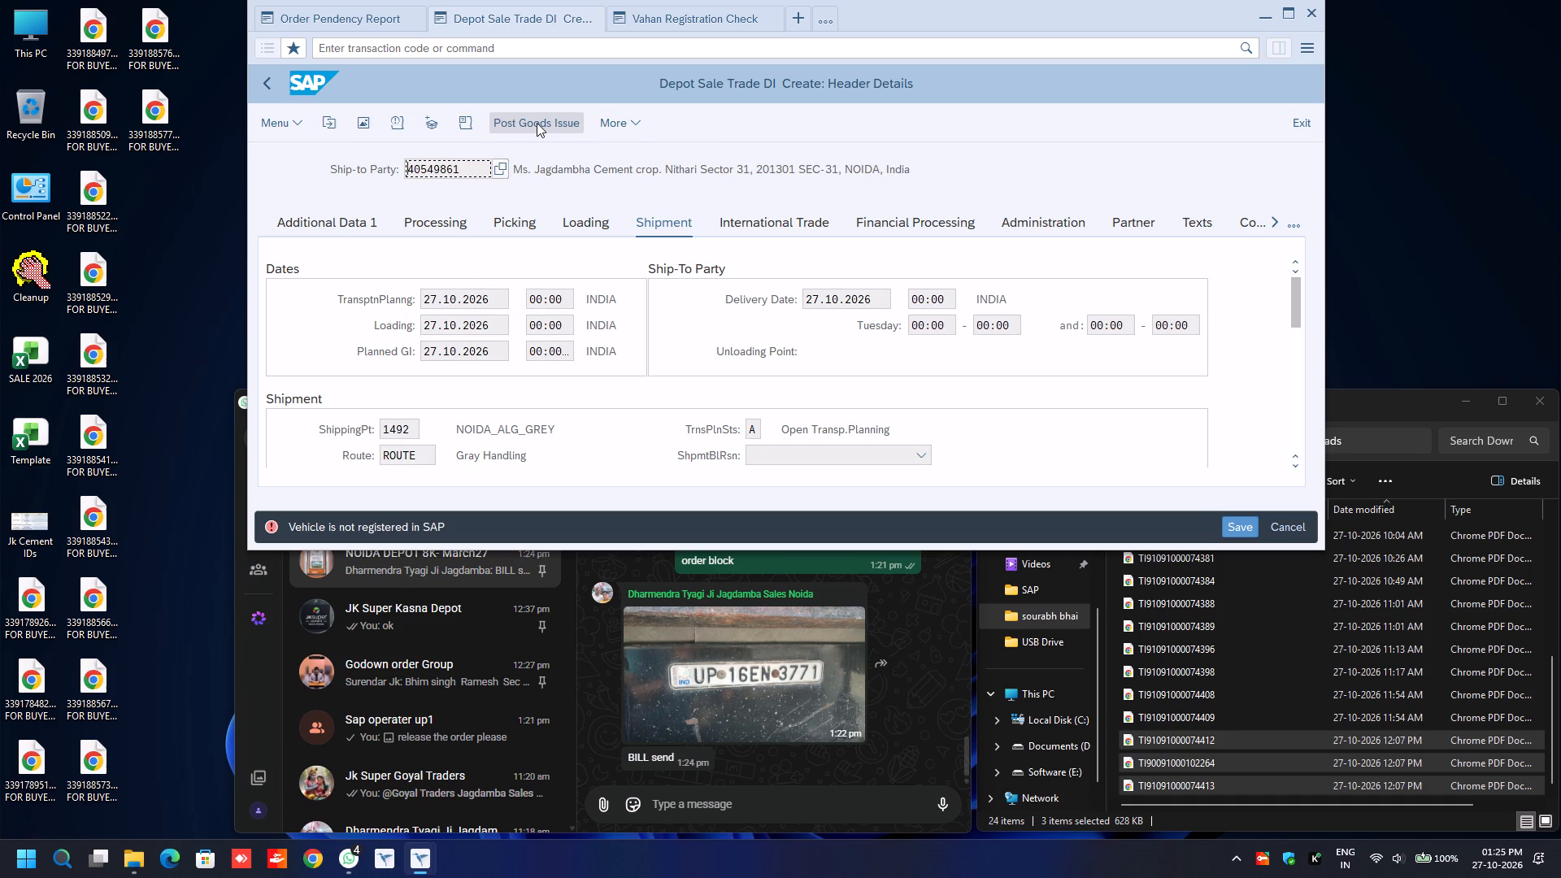
# Capture a screen snip of the delivery's status message about the vehicle.
pyautogui.press('Print')
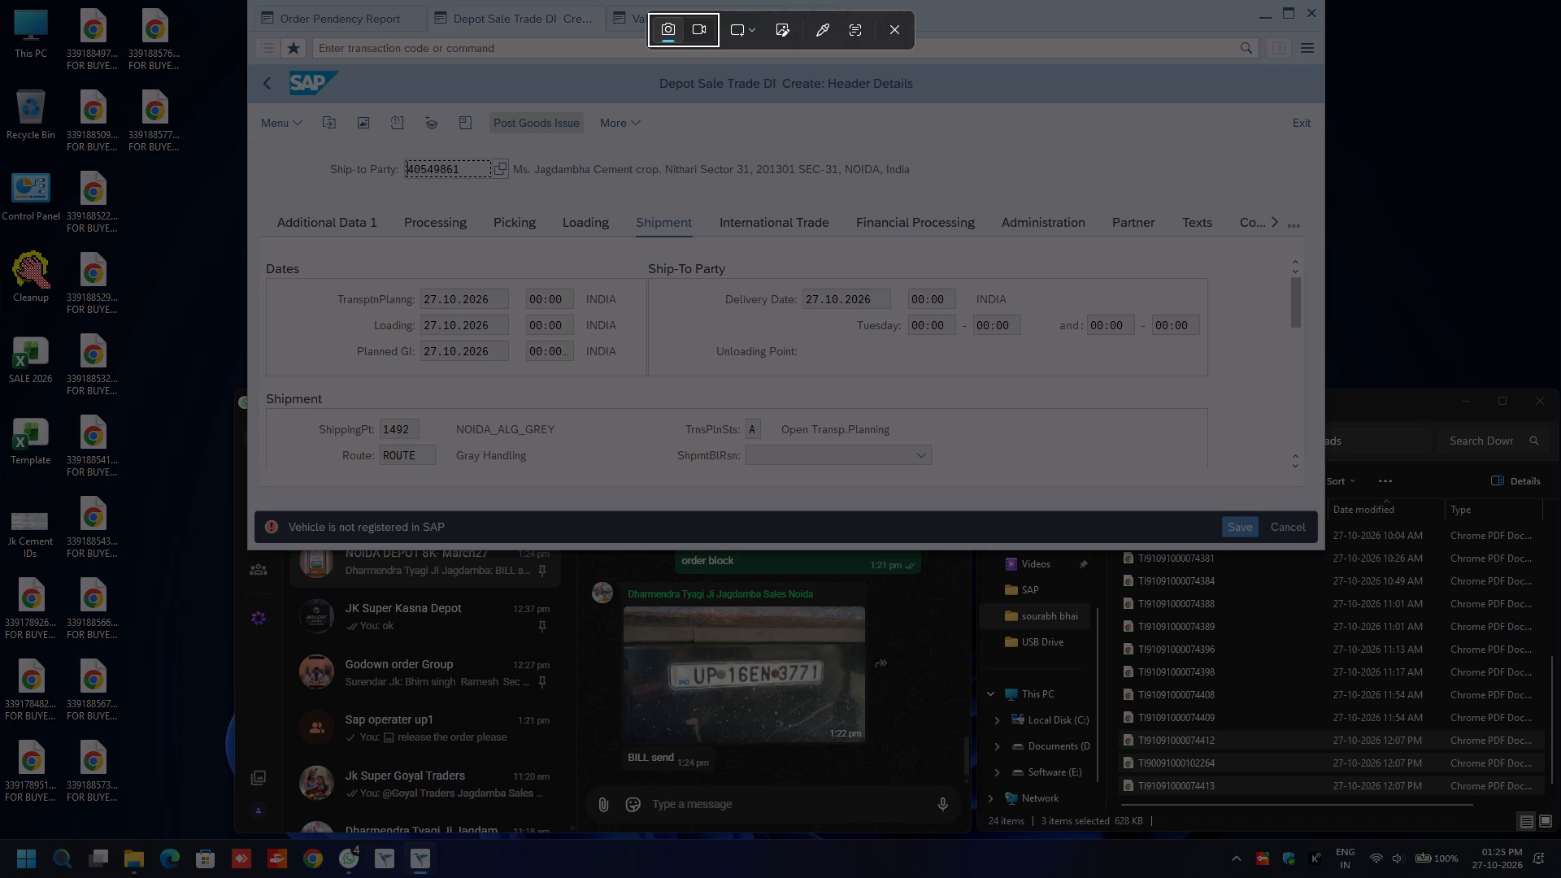
pyautogui.moveTo(261, 511); pyautogui.dragTo(451, 540)
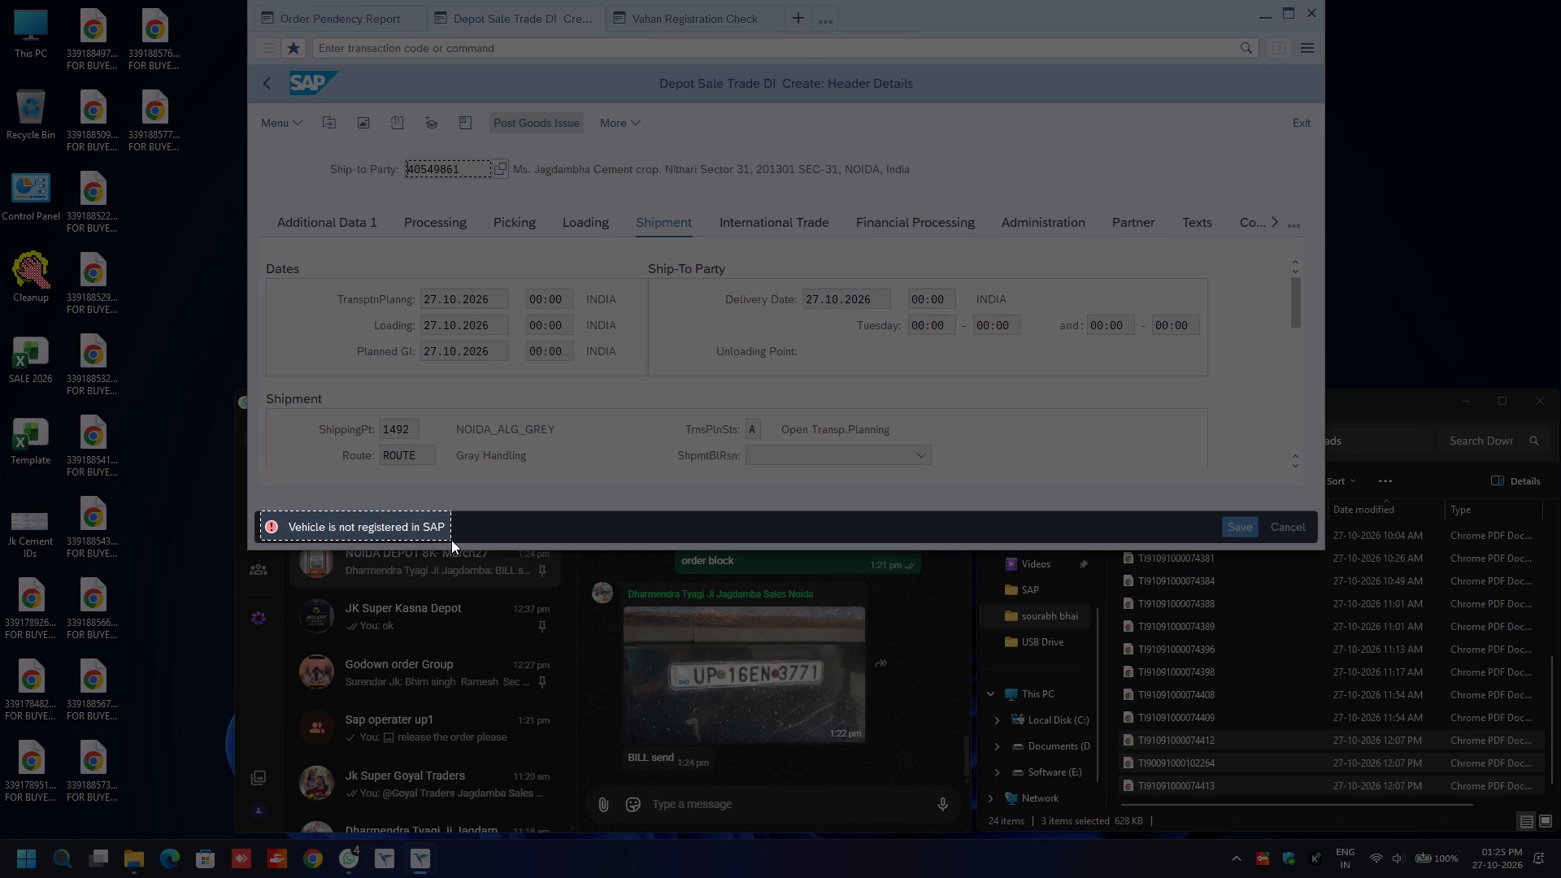
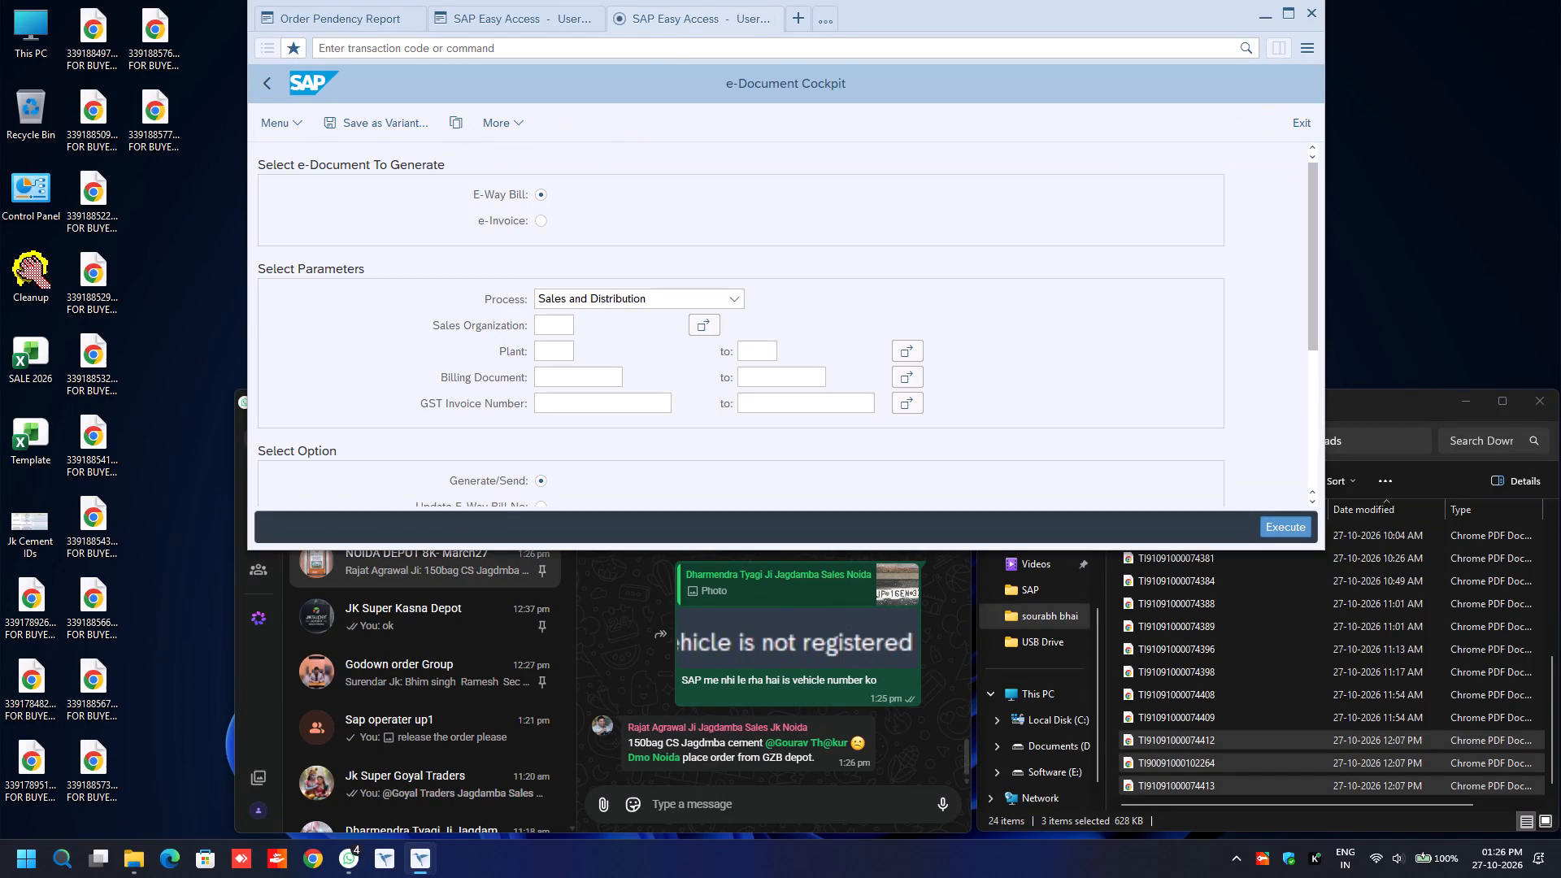
# In the e-Document Cockpit, select e-Invoice and enter sales organization 1000, plant 1492 and billing/posting date 27.10.2026.
pyautogui.click(533, 221)
pyautogui.moveTo(546, 298); pyautogui.dragTo(552, 322)
pyautogui.click(552, 322)
pyautogui.press('BackSpace')
pyautogui.press('Down')
pyautogui.press('Return')
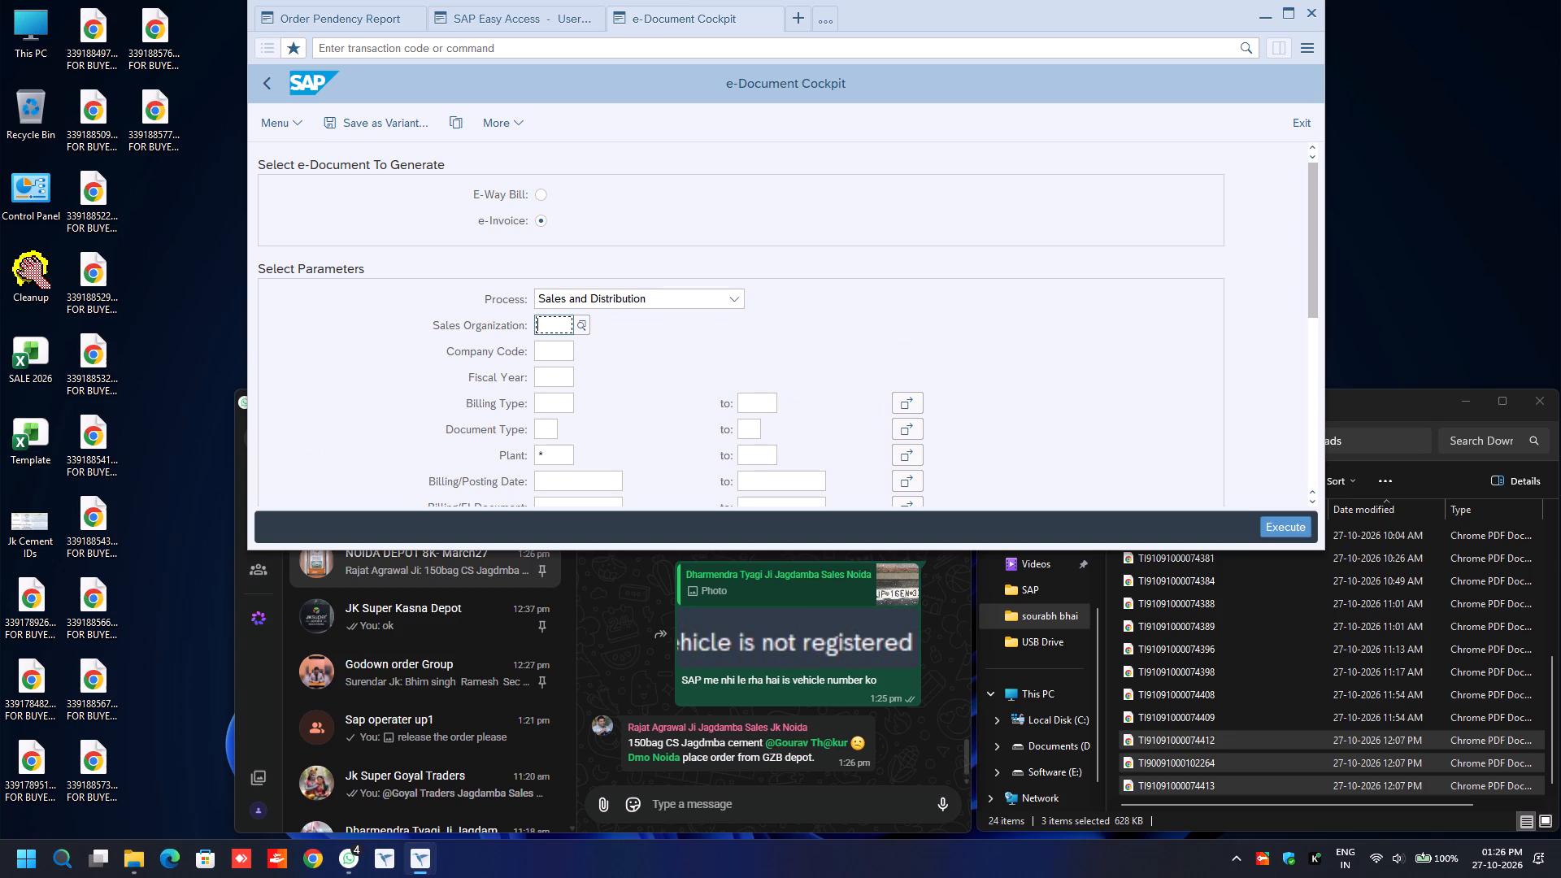
pyautogui.click(550, 453)
pyautogui.press('BackSpace')
pyautogui.write('1492')
pyautogui.press('Return')
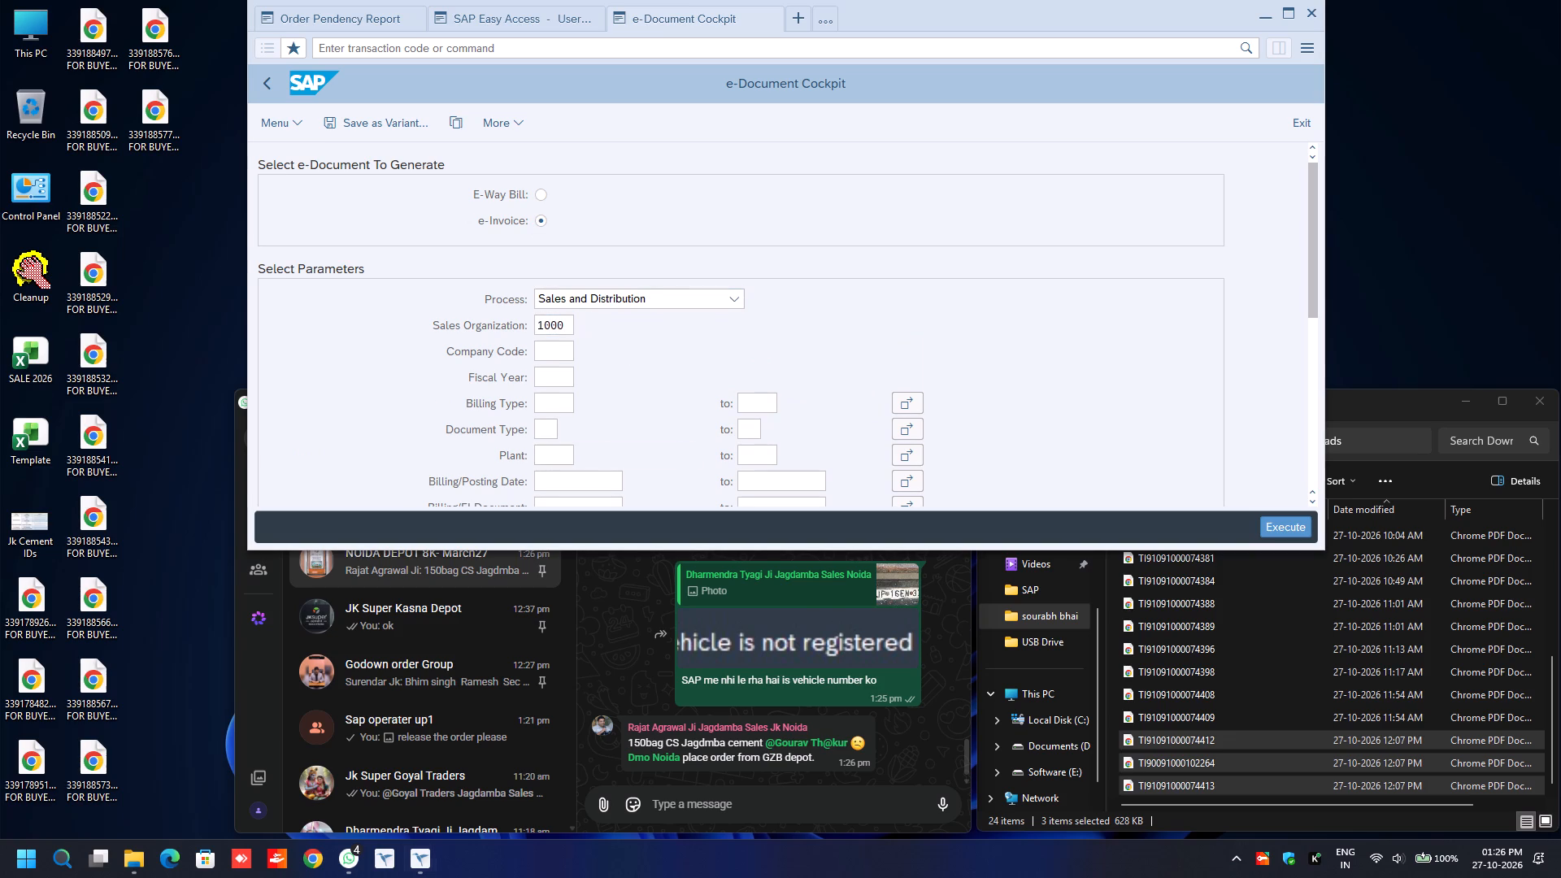
pyautogui.press('Down')
pyautogui.press('BackSpace')
pyautogui.press('Down')
pyautogui.press('Return')
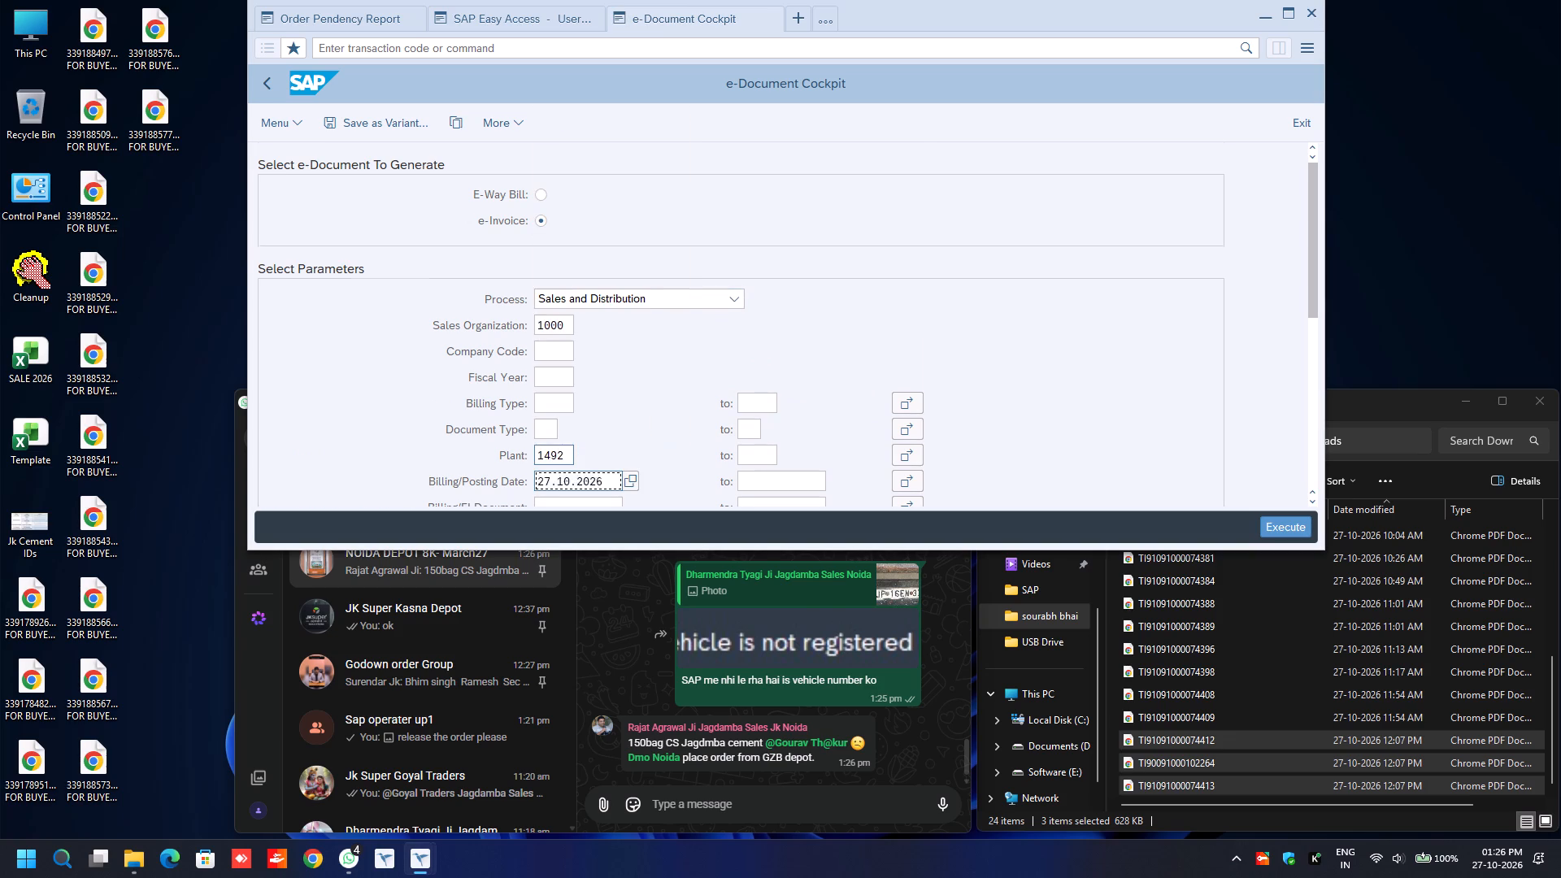
# Choose Status Report and e-Invoice with E-Way Bill, and run the e-invoice report.
pyautogui.scroll(-10, 550, 453)
pyautogui.click(529, 235)
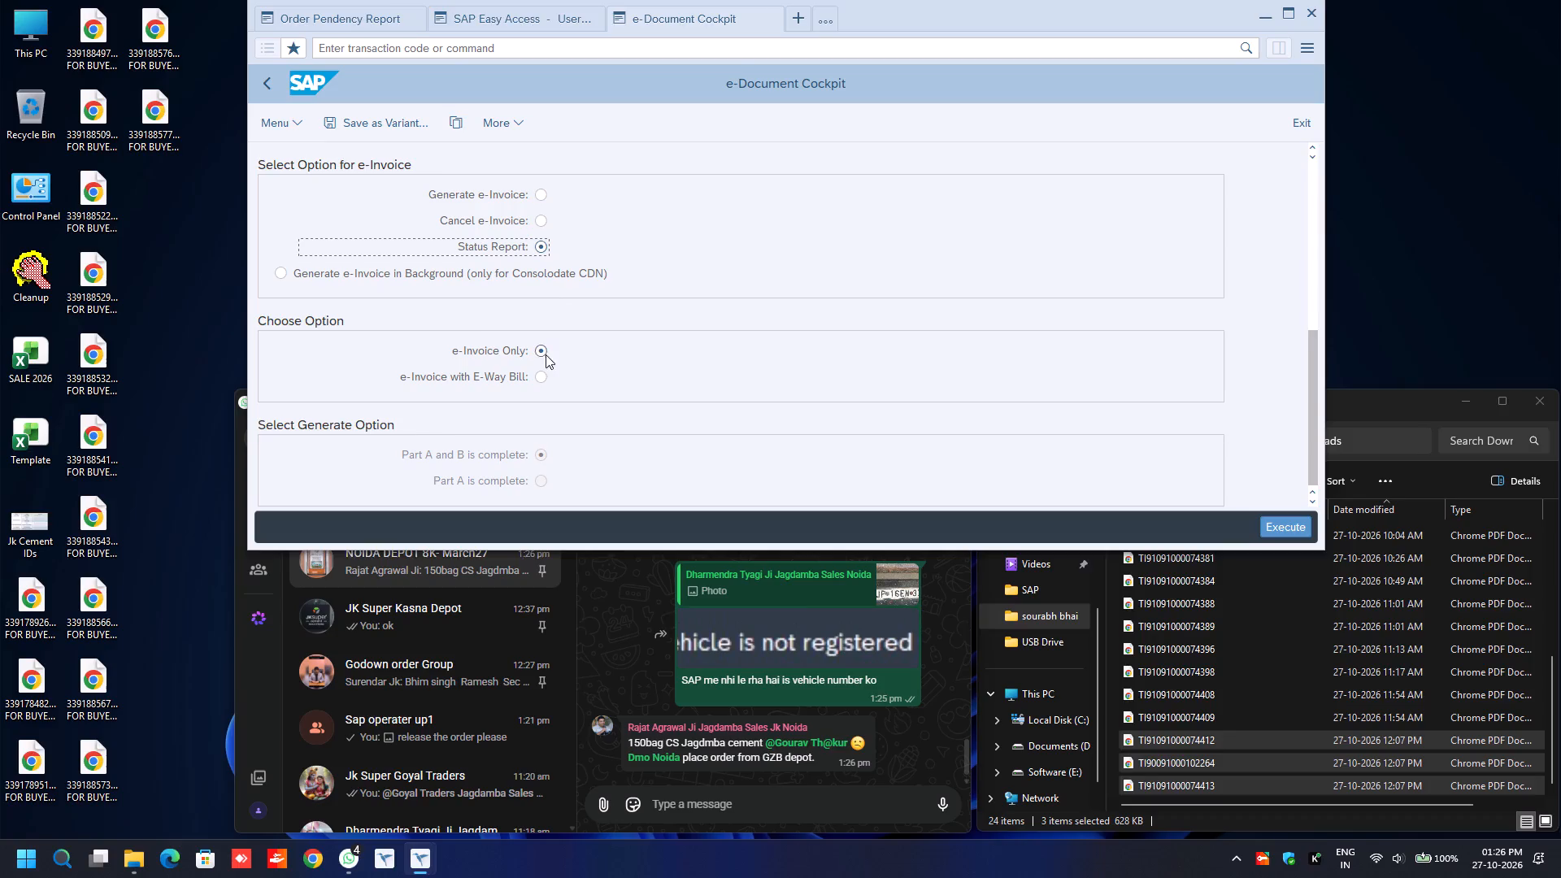
pyautogui.click(541, 381)
pyautogui.press('F8')
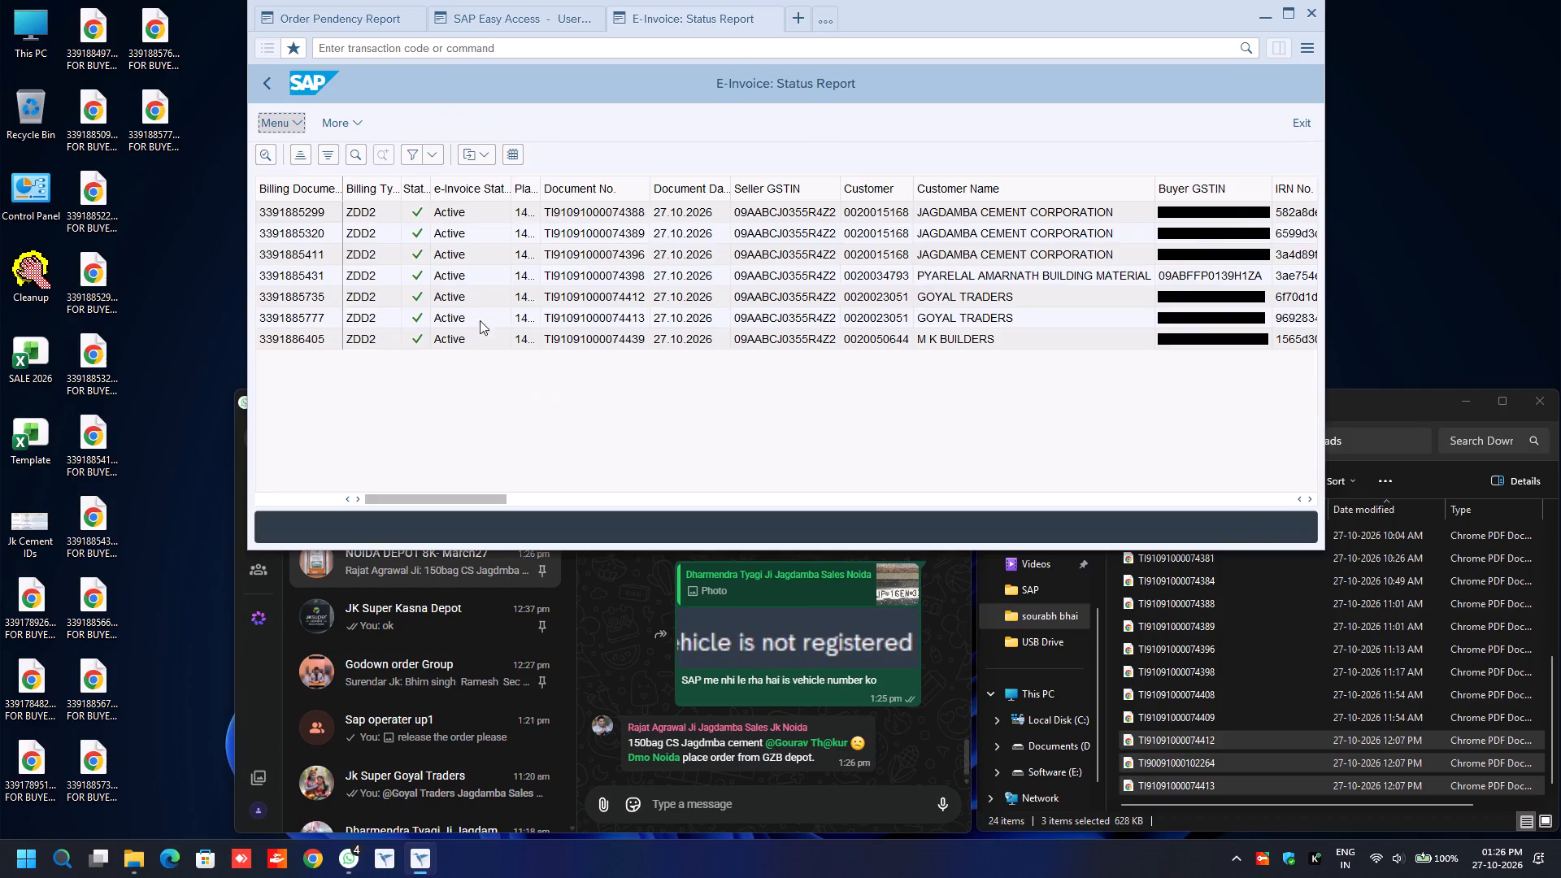
pyautogui.scroll(-11, 480, 327)
pyautogui.click(294, 333)
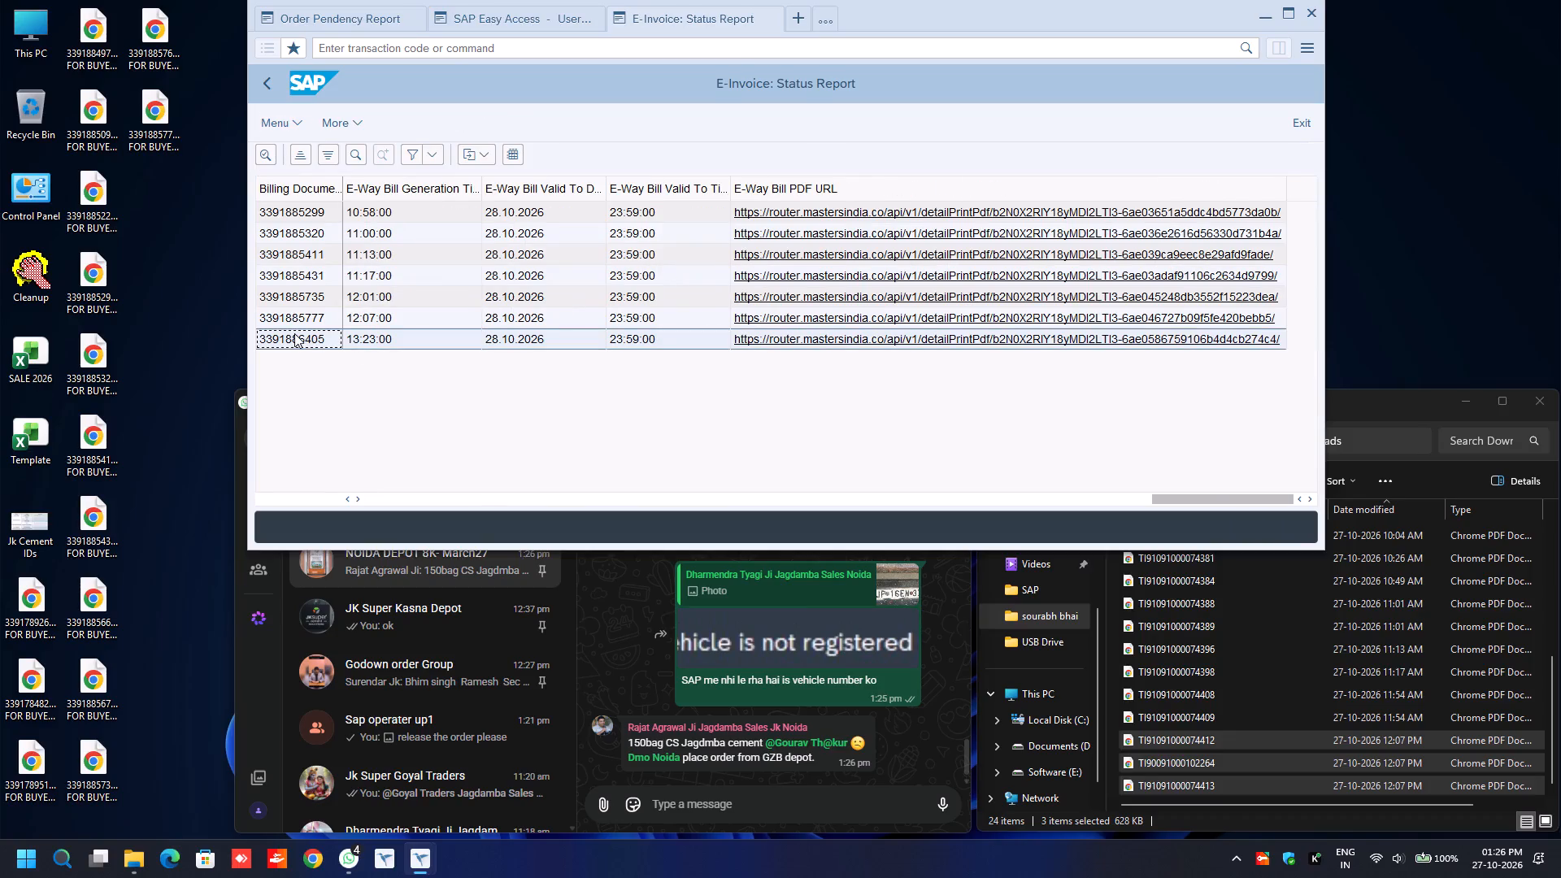
pyautogui.hotkey('ctrl', 'y')
pyautogui.hotkey('ctrl', 'c')
pyautogui.hotkey('ctrl', 'n')
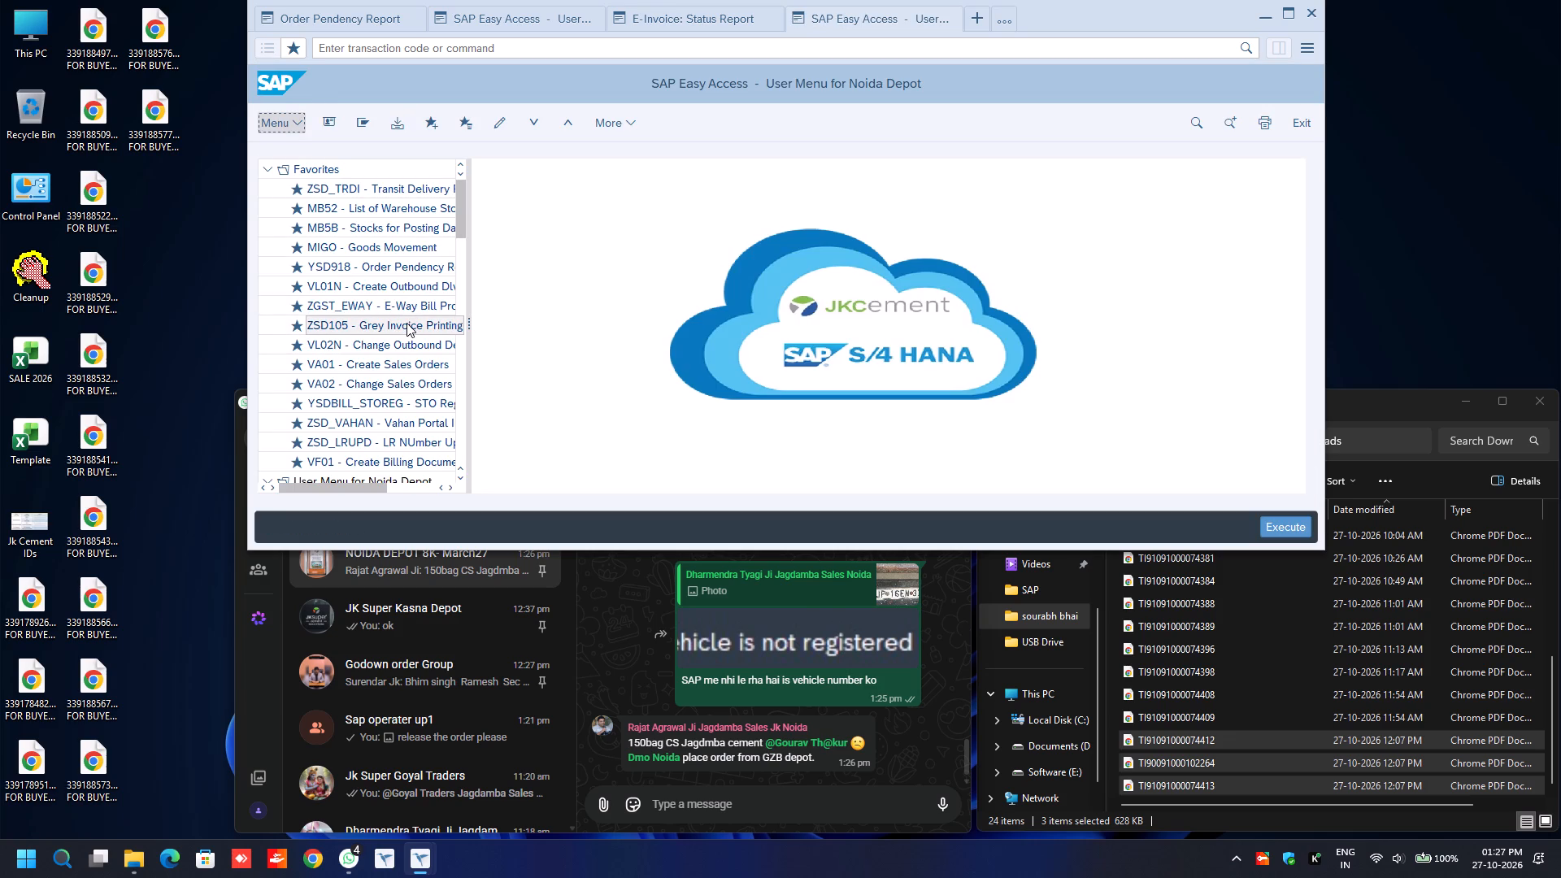
pyautogui.doubleClick(406, 324)
pyautogui.hotkey('ctrl', 'v')
# Set the sales invoice output to A4 Page Print and Digitally Signed, with Add New Signature enabled, and set the signature output option.
pyautogui.scroll(-9, 406, 324)
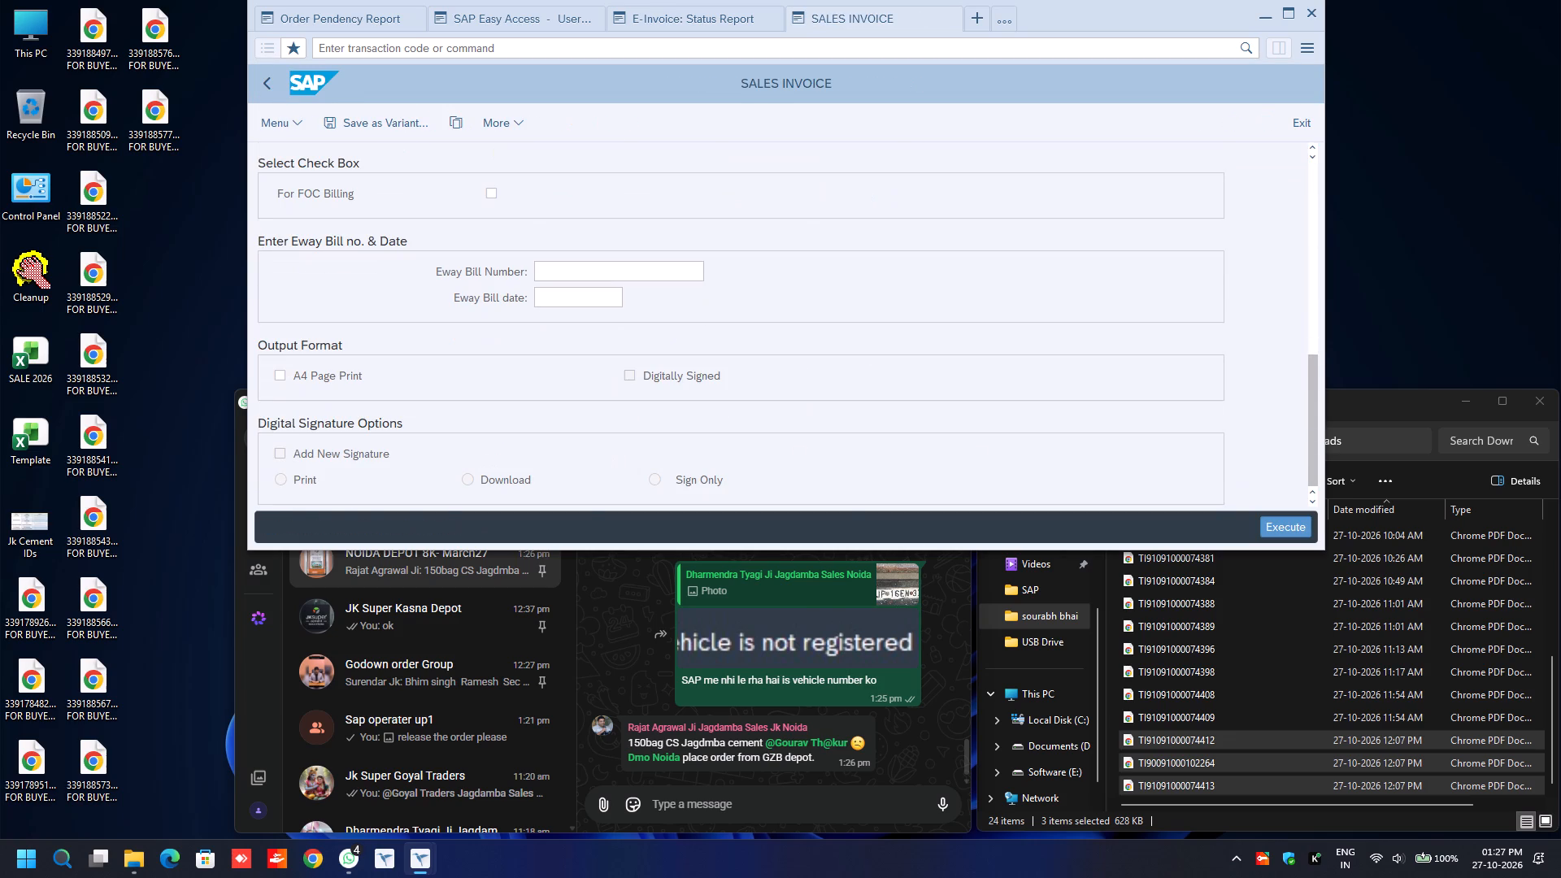
pyautogui.click(278, 376)
pyautogui.press('Tab')
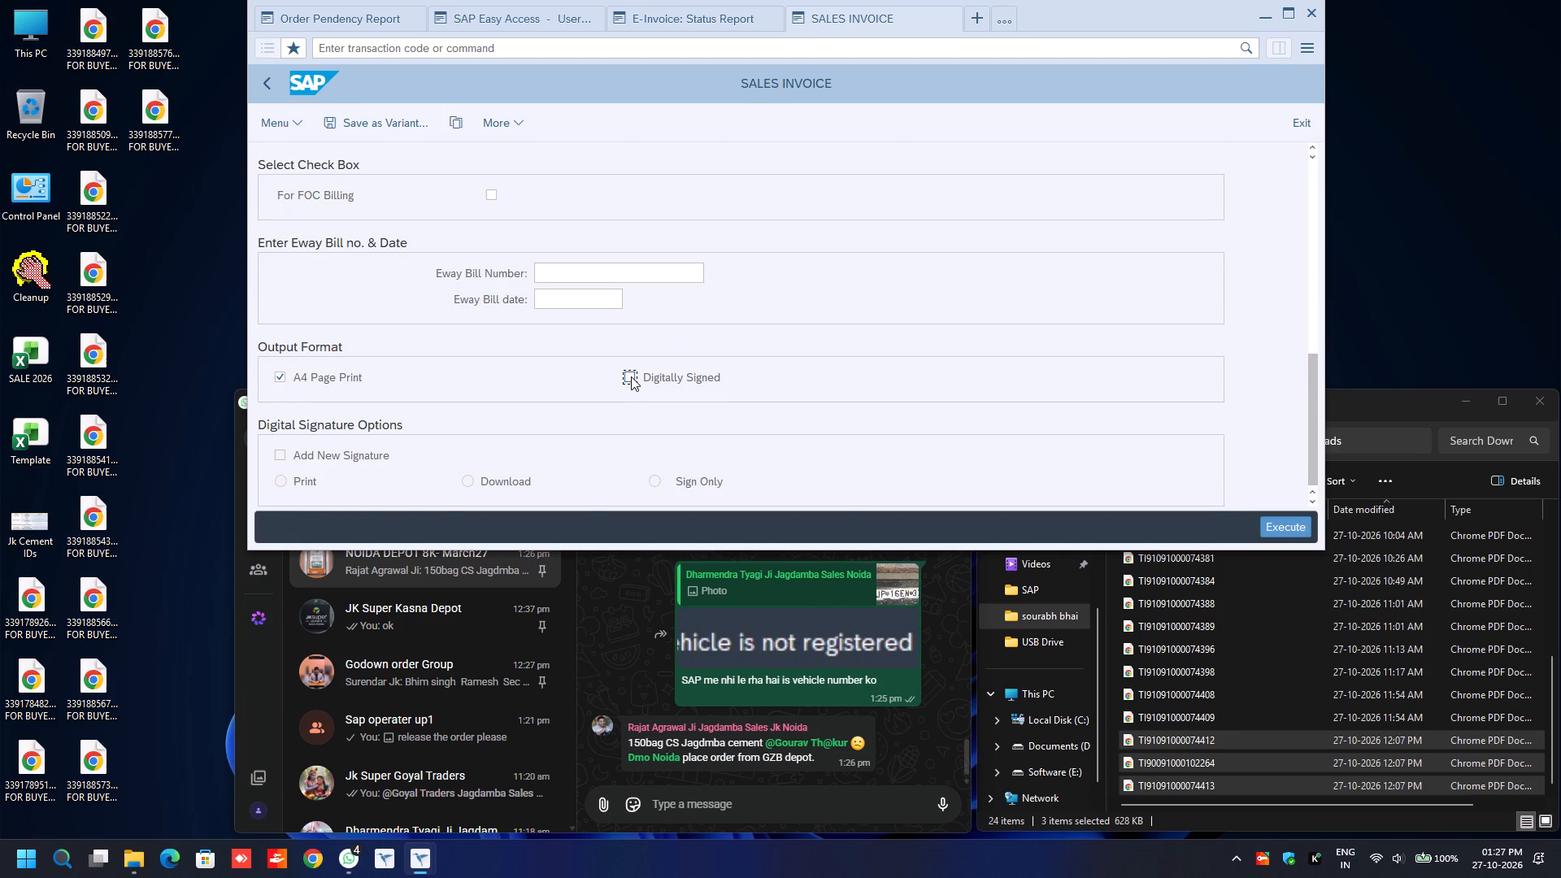
pyautogui.press('Tab')
pyautogui.hotkey('shift', 'Tab')
pyautogui.press('space')
pyautogui.press('Tab')
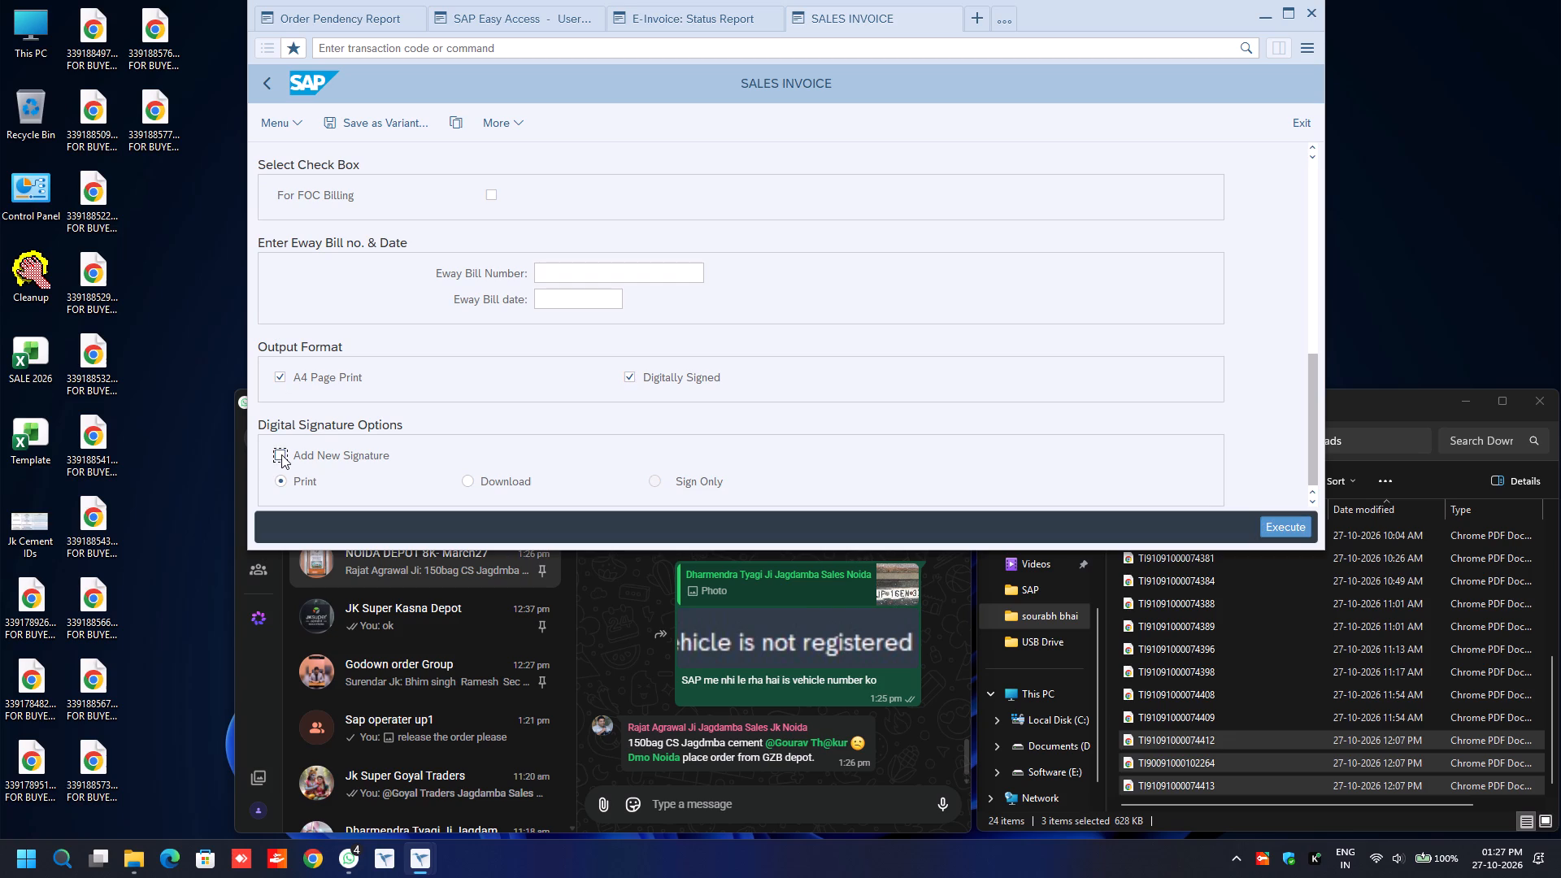
pyautogui.press('space')
pyautogui.press('Tab')
pyautogui.press('Right')
# Execute the sales invoice output for the Original For Buyer copy only.
pyautogui.press('F8')
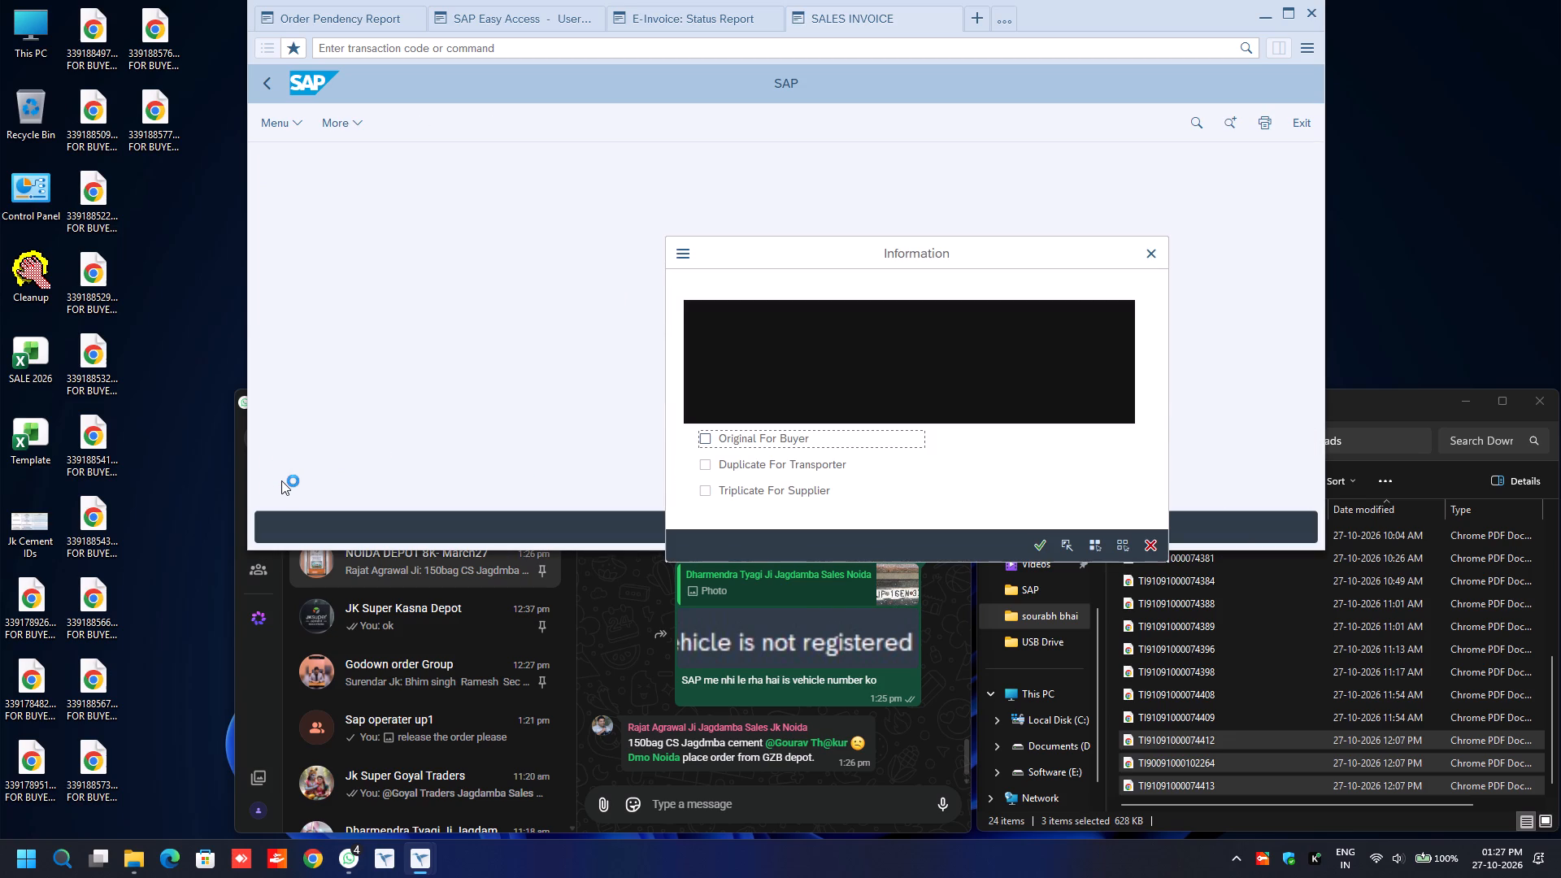
pyautogui.press('space')
pyautogui.press('Return')
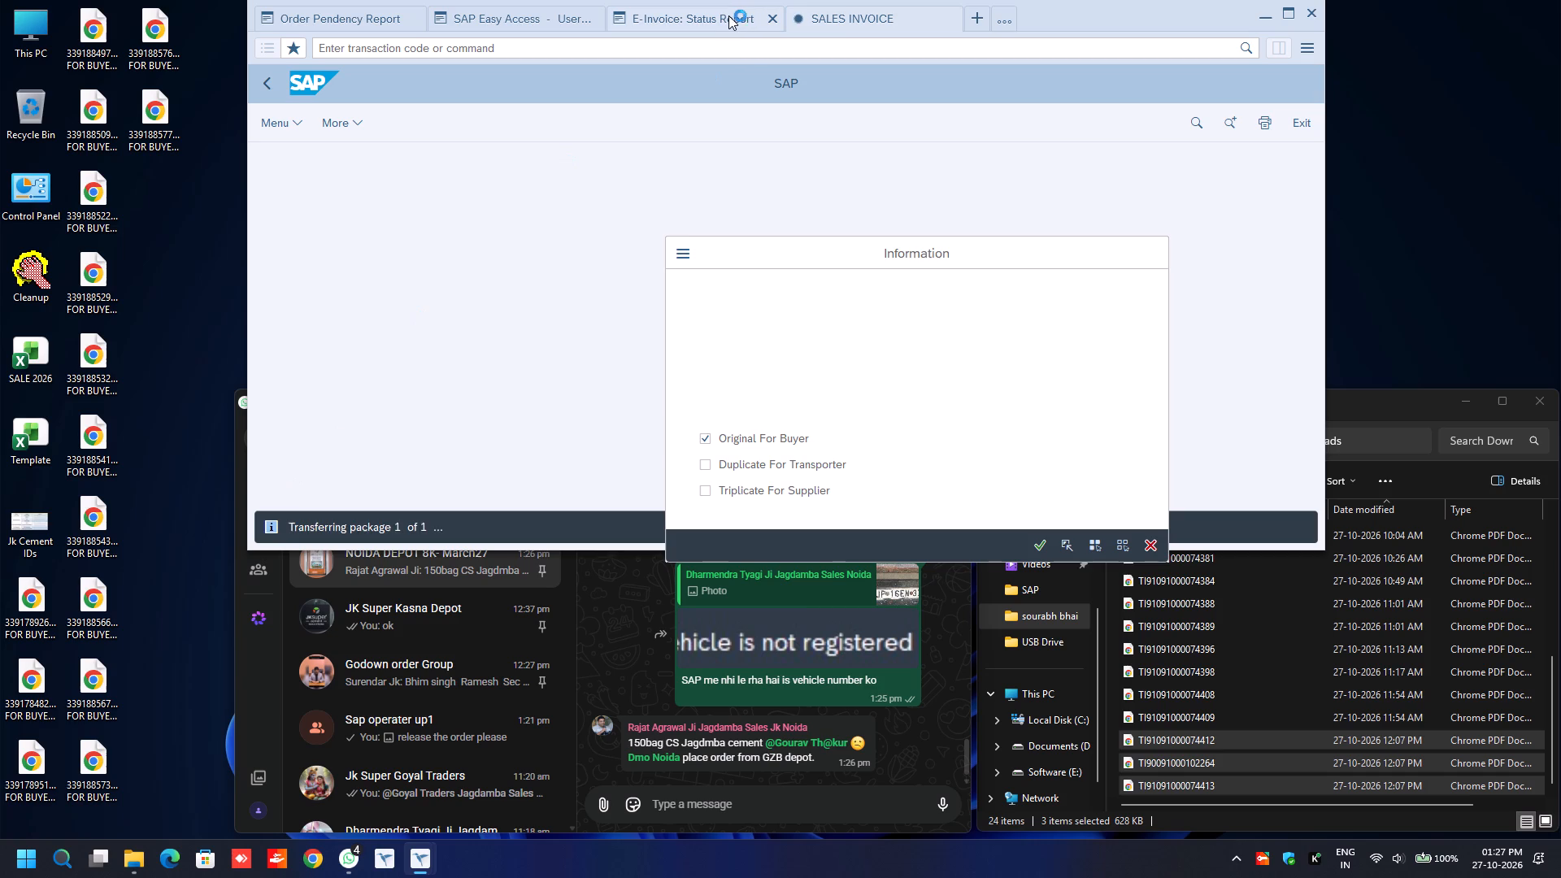
# Return to the E-Invoice Status Report session while the invoice is being processed.
pyautogui.click(724, 15)
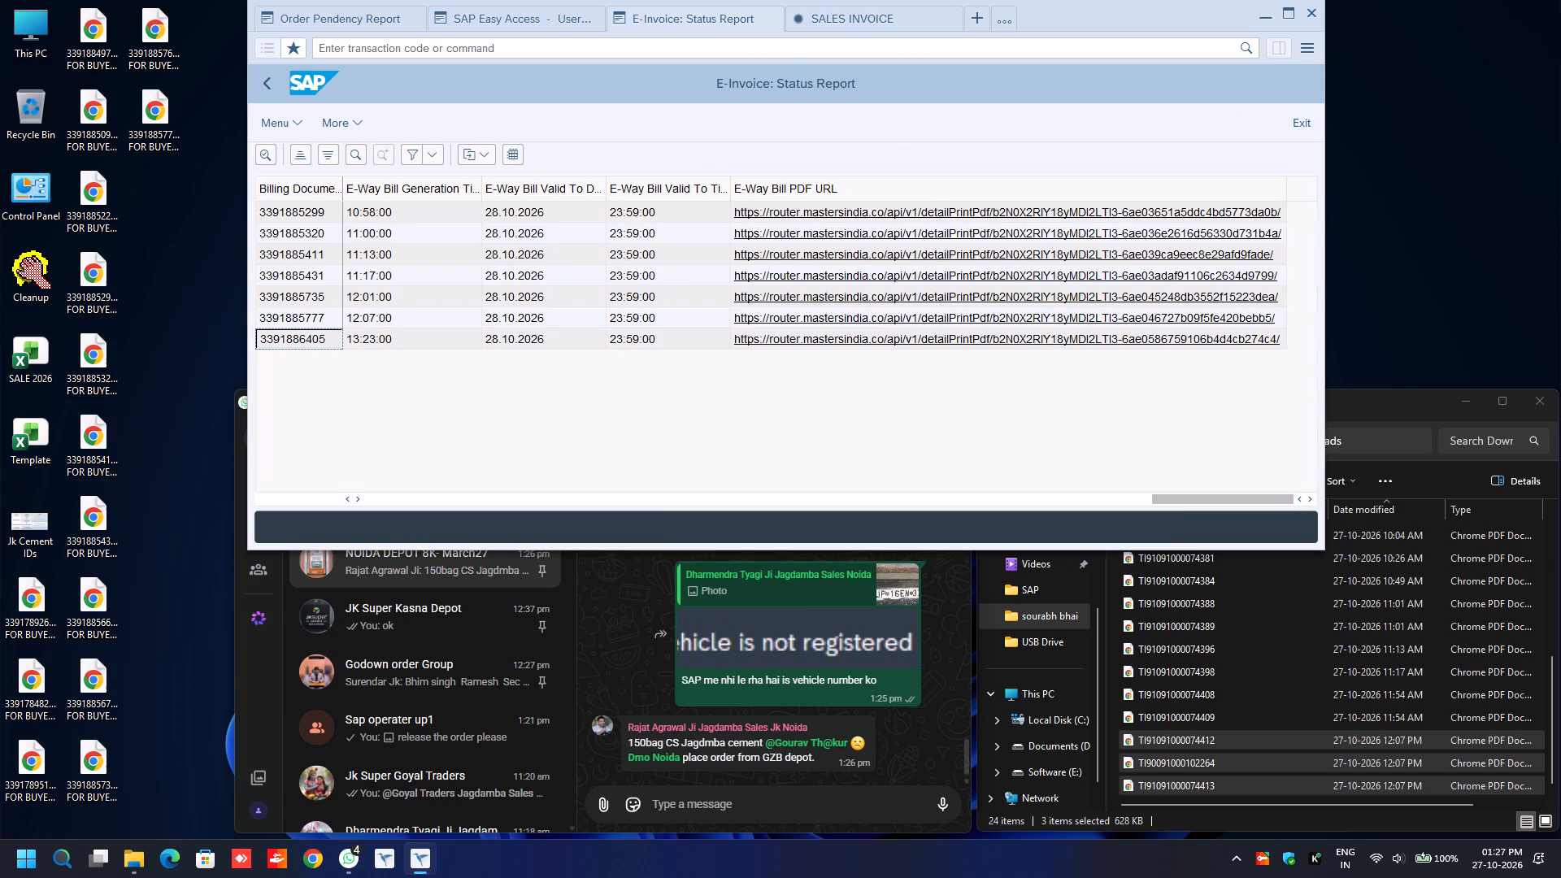
pyautogui.click(825, 331)
pyautogui.press('Left')
pyautogui.press('Return')
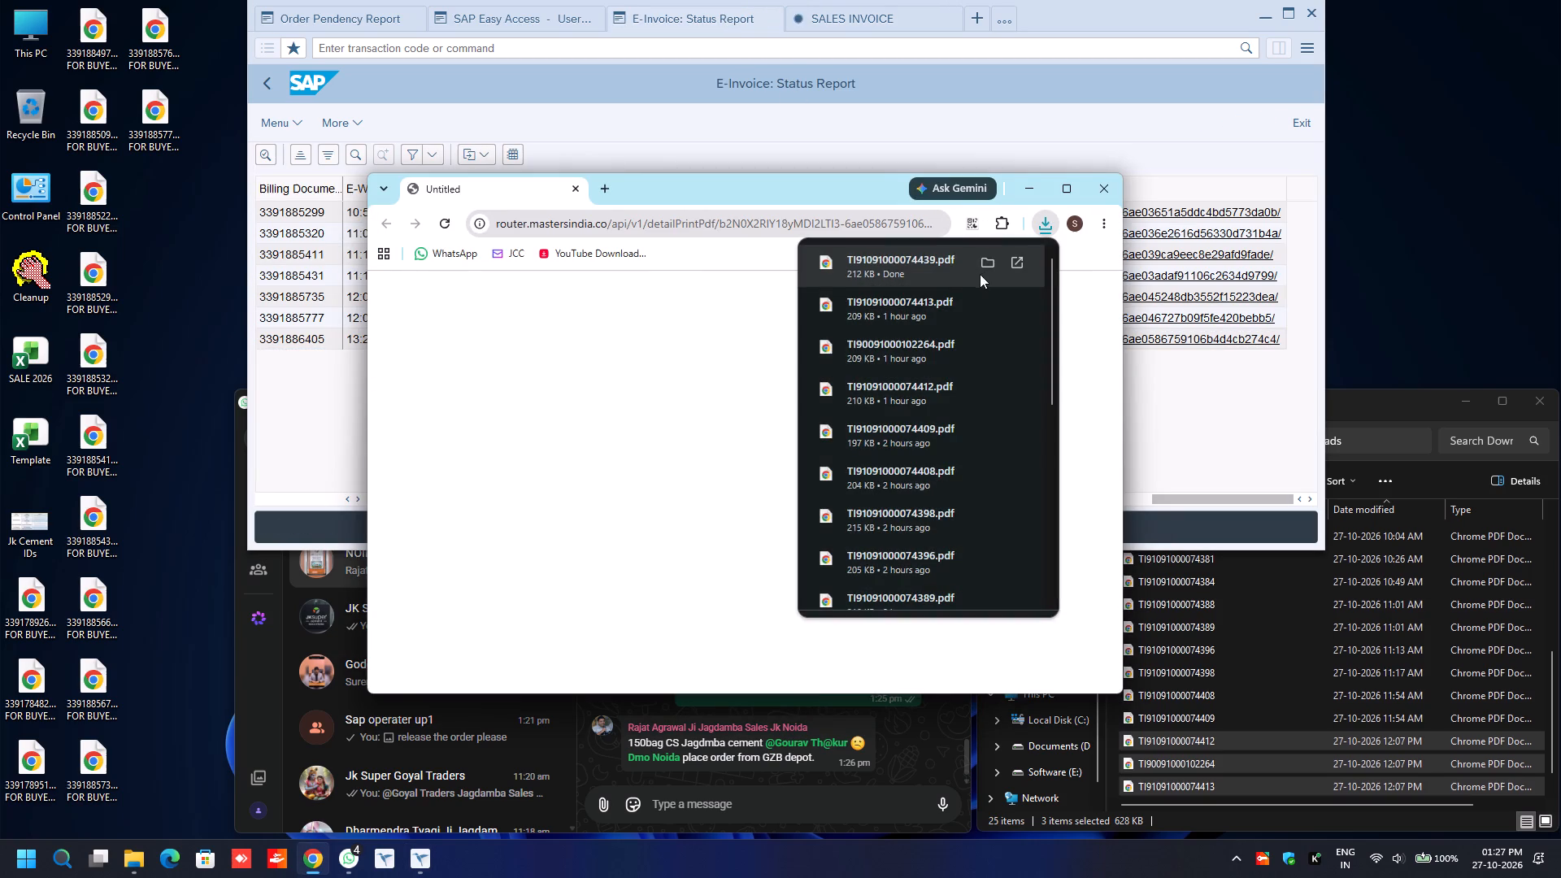
pyautogui.click(988, 256)
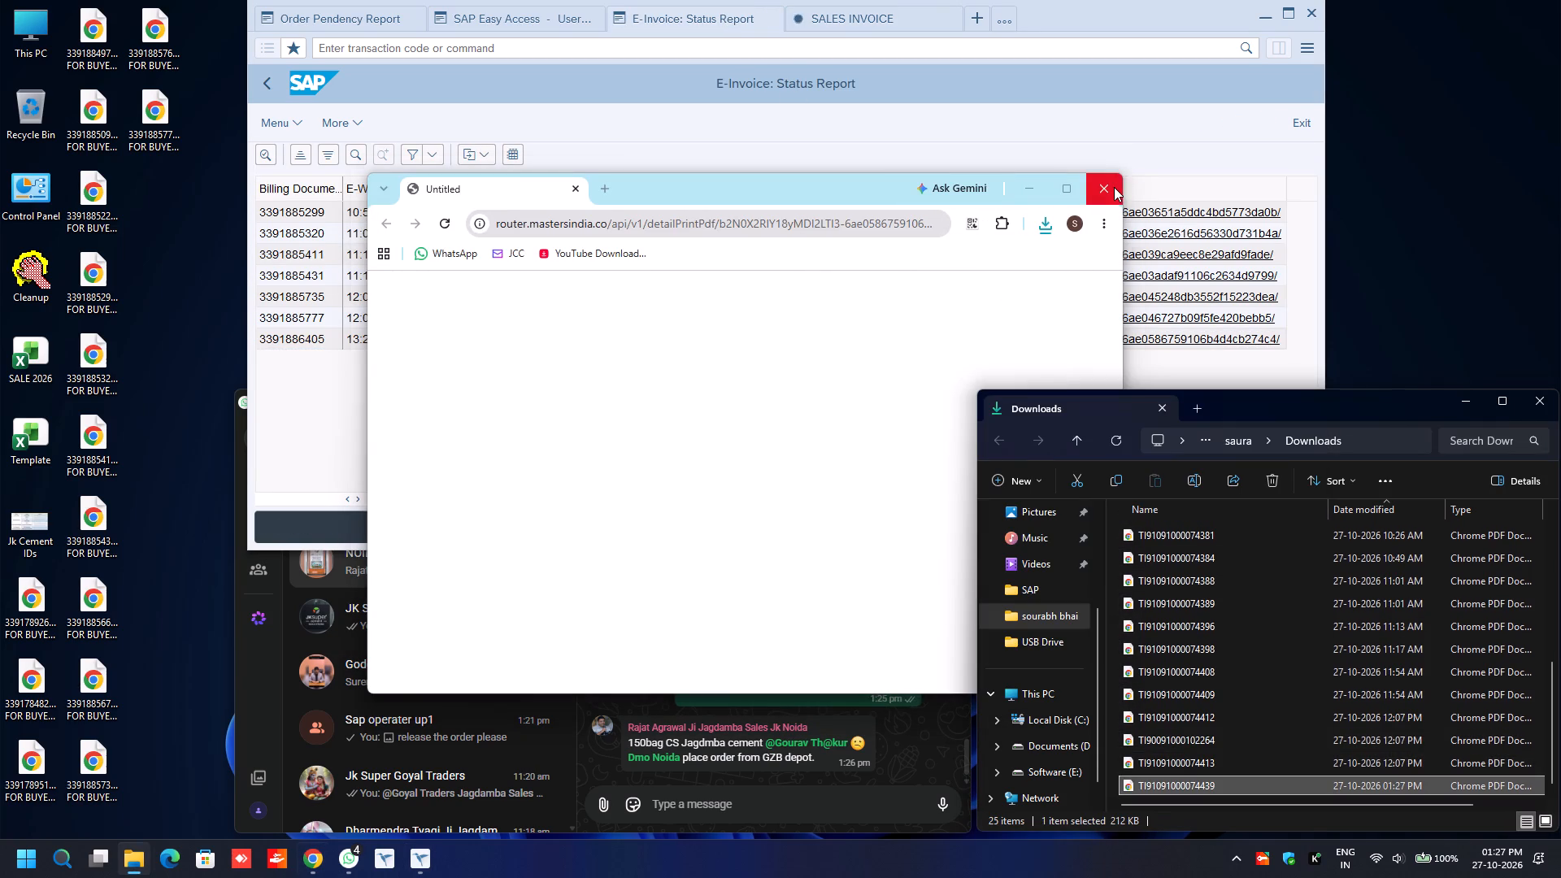
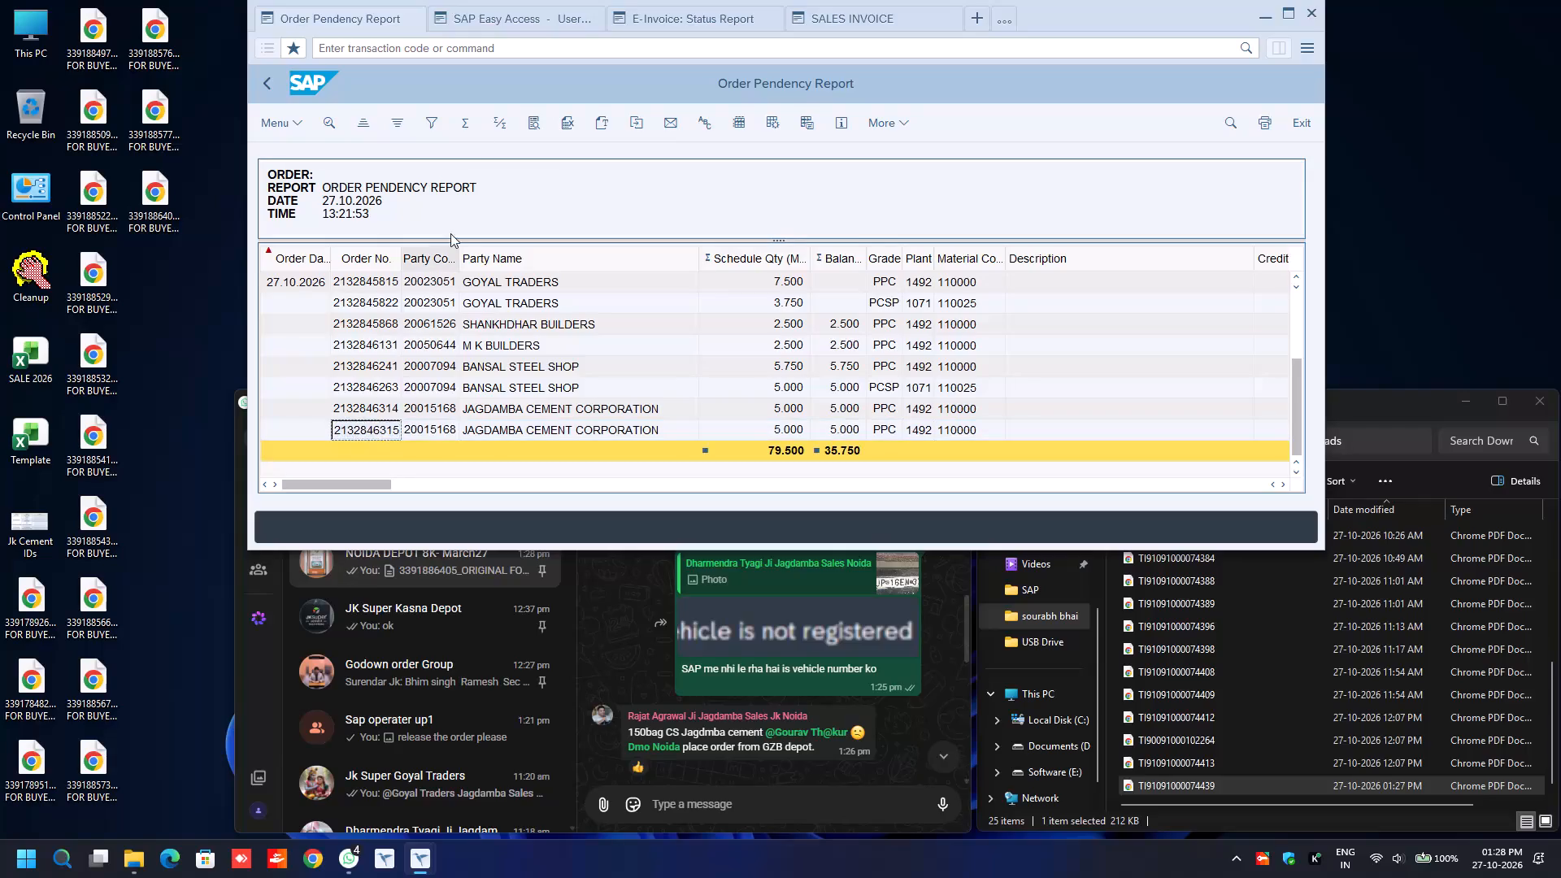
pyautogui.click(489, 14)
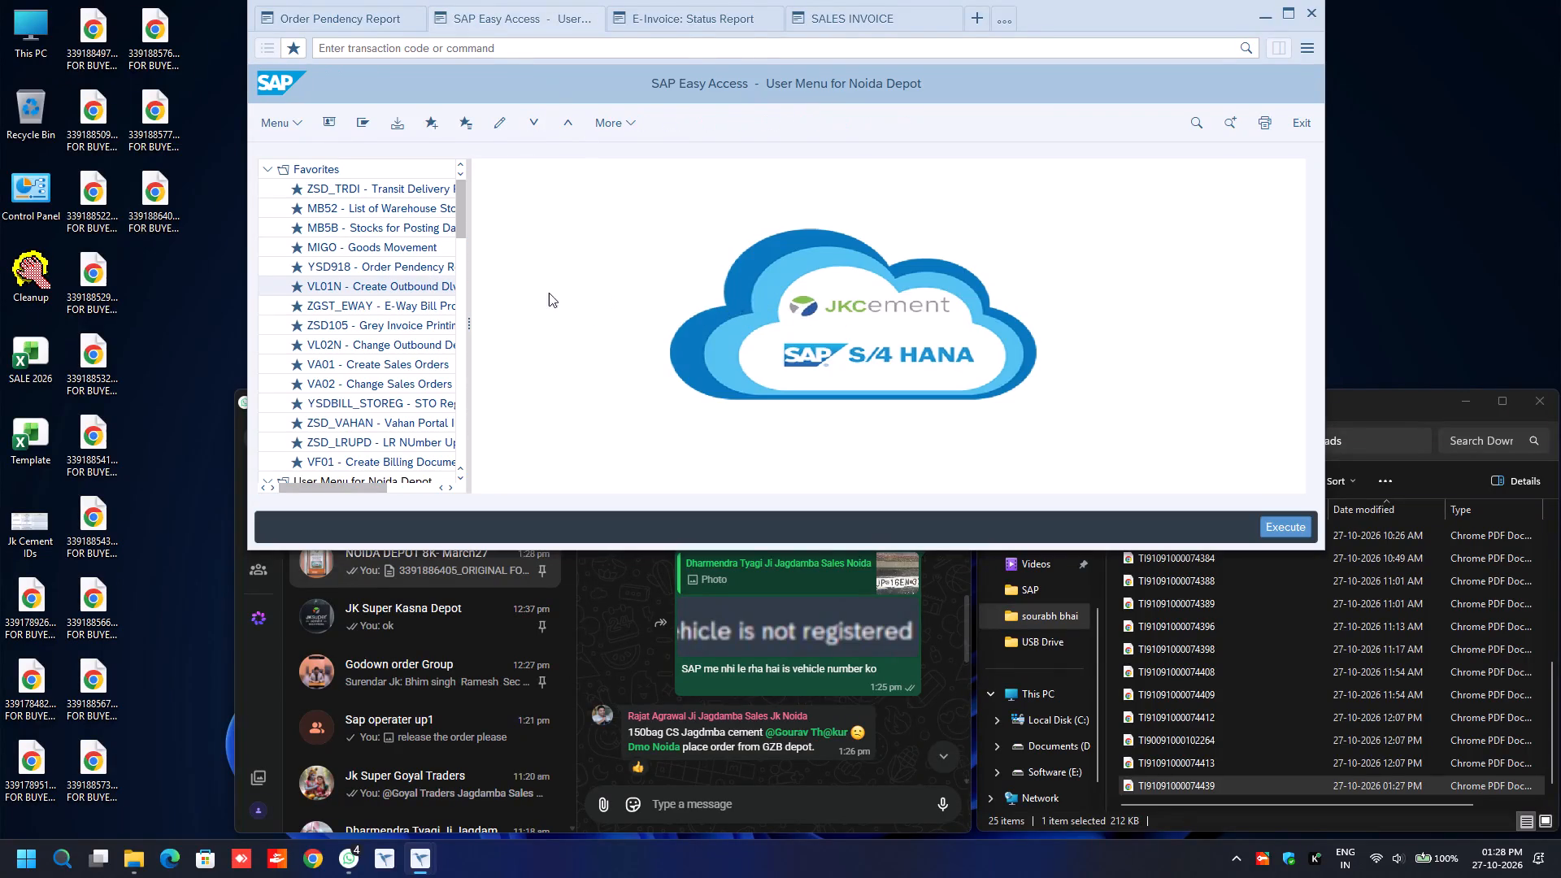
pyautogui.press('Return')
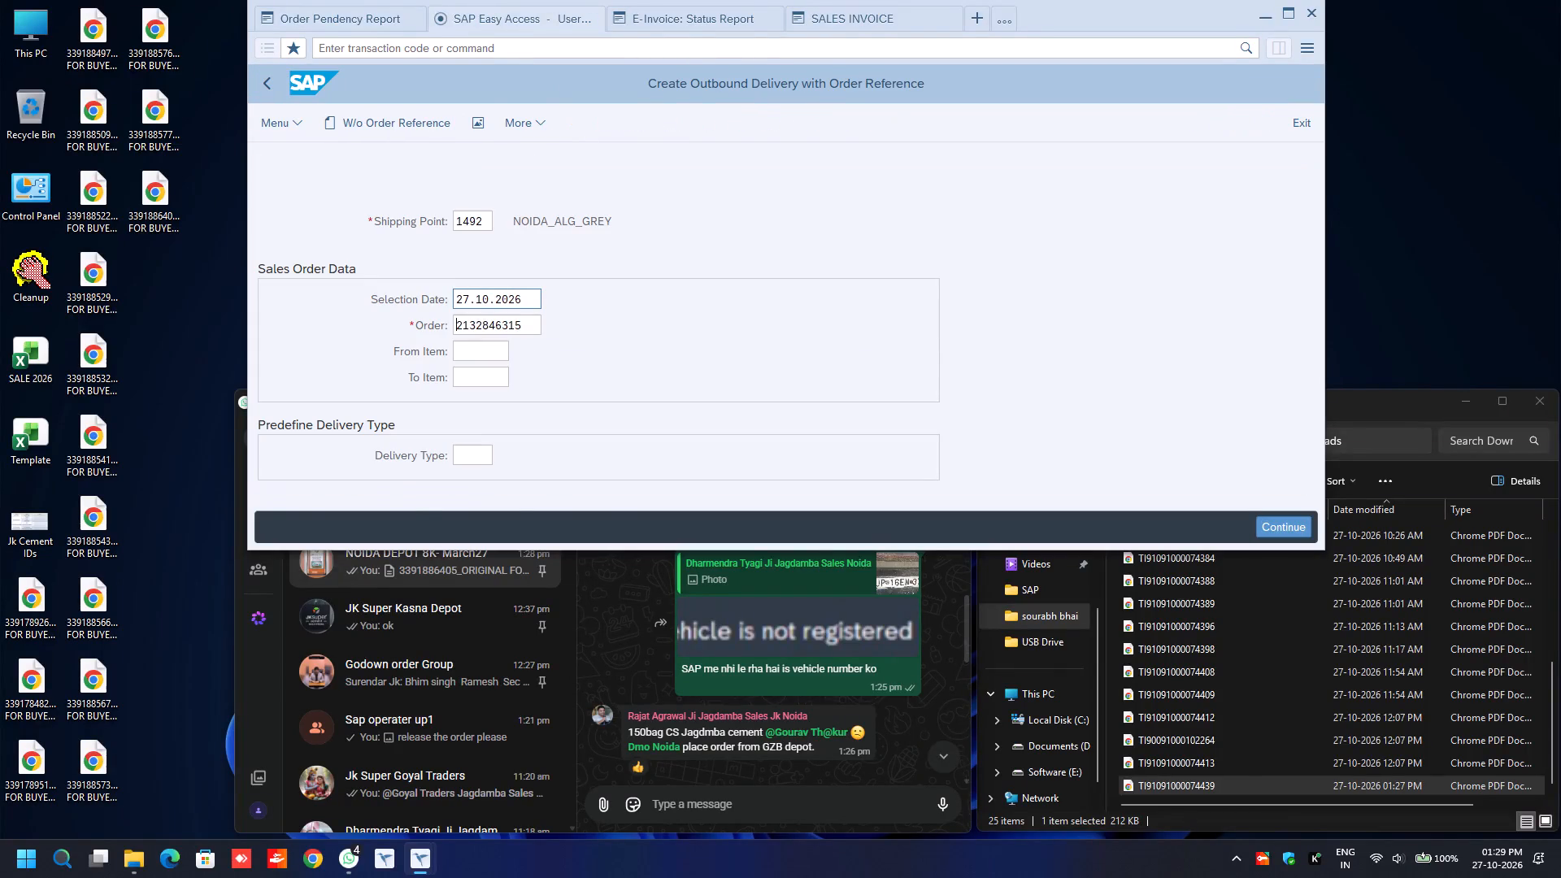
pyautogui.hotkey('ctrl', 'v')
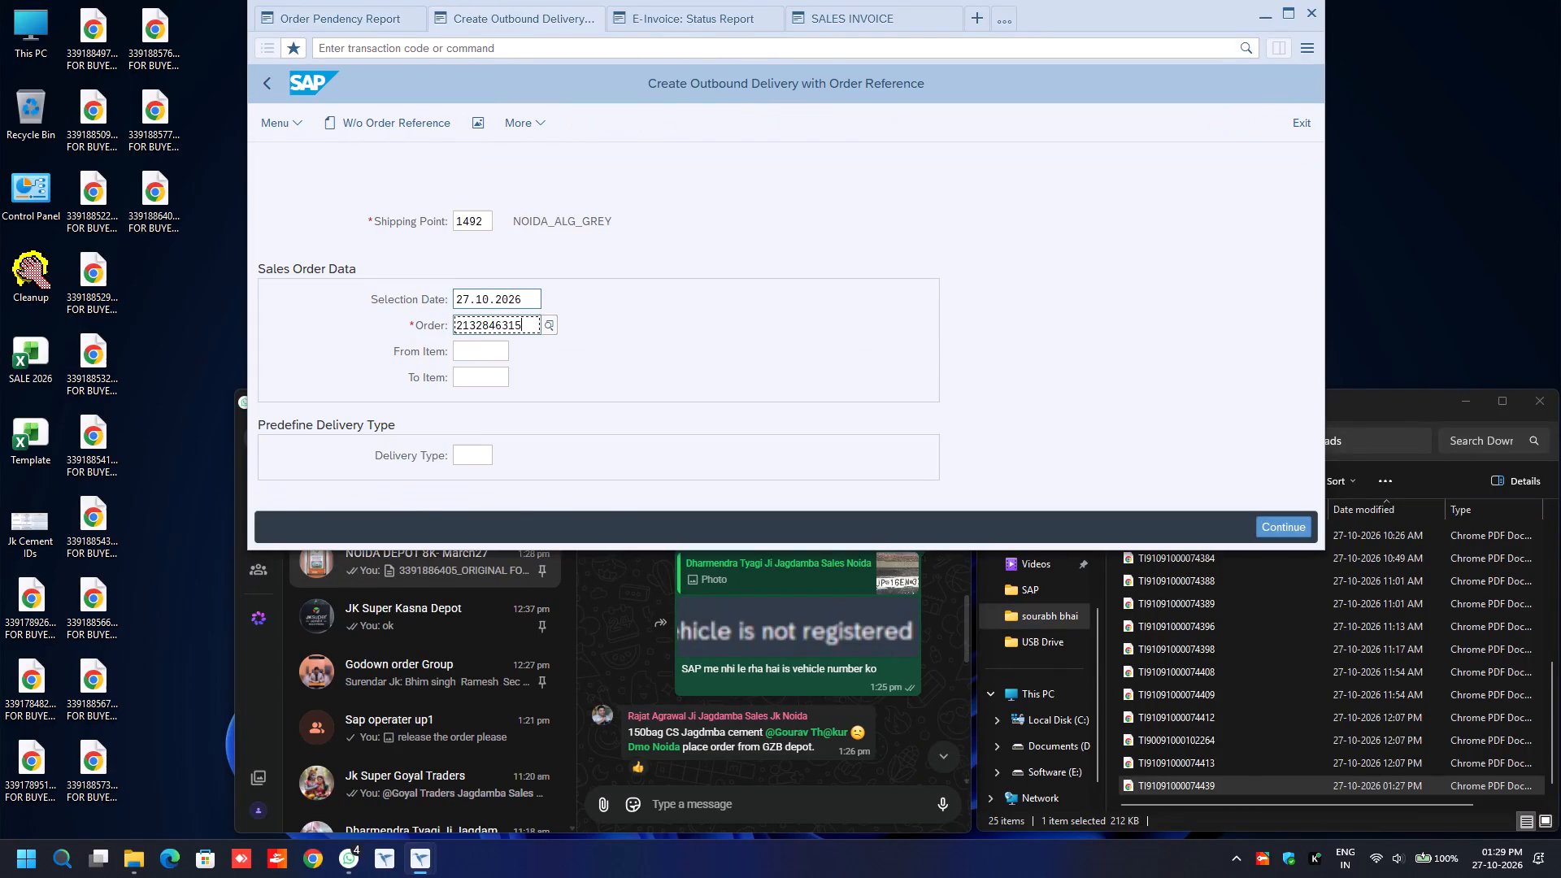
pyautogui.press('Return')
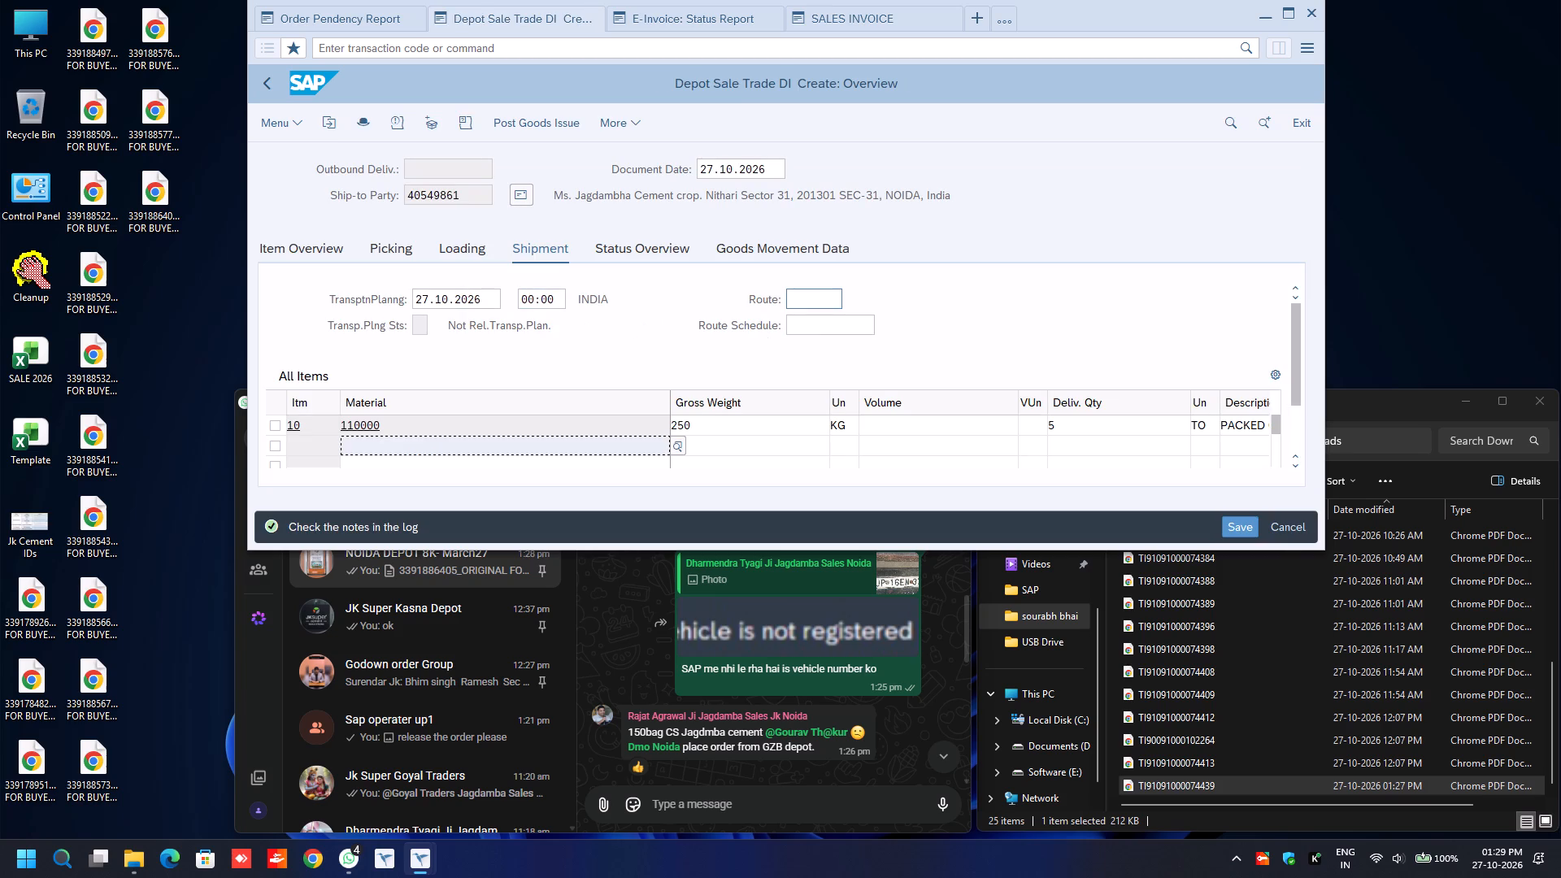
# Set the delivery's shipment route to ROUTE.
pyautogui.click(812, 298)
pyautogui.press('BackSpace')
pyautogui.press('Down')
pyautogui.press('Return')
# Enter picked quantity 5 and batch 1033-1492 for material 110000 in the delivery's picking data.
pyautogui.click(398, 249)
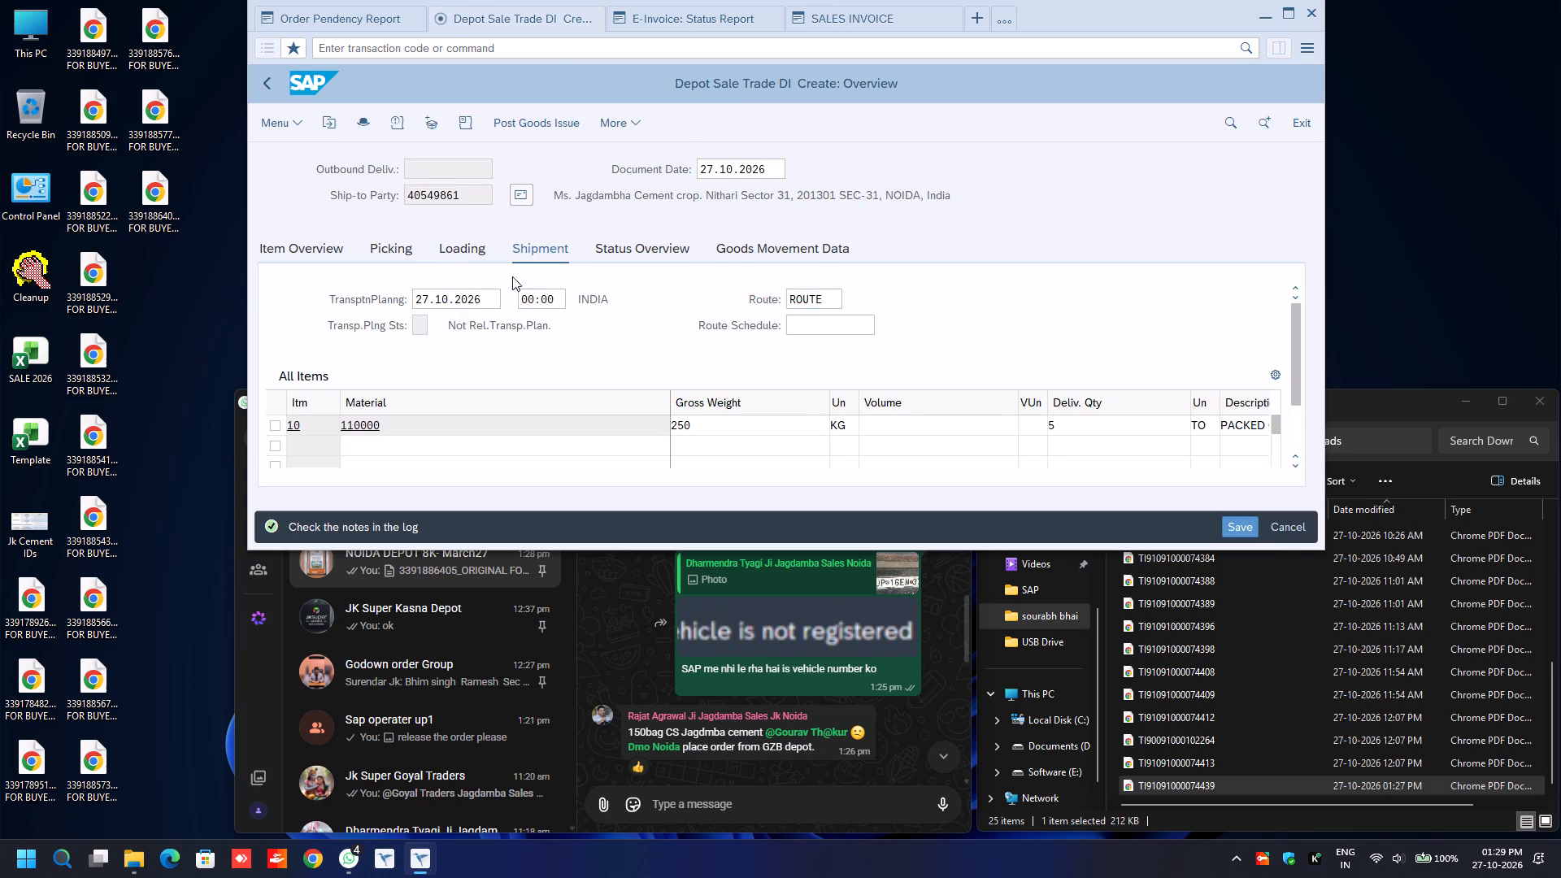
pyautogui.click(1088, 420)
pyautogui.press('5')
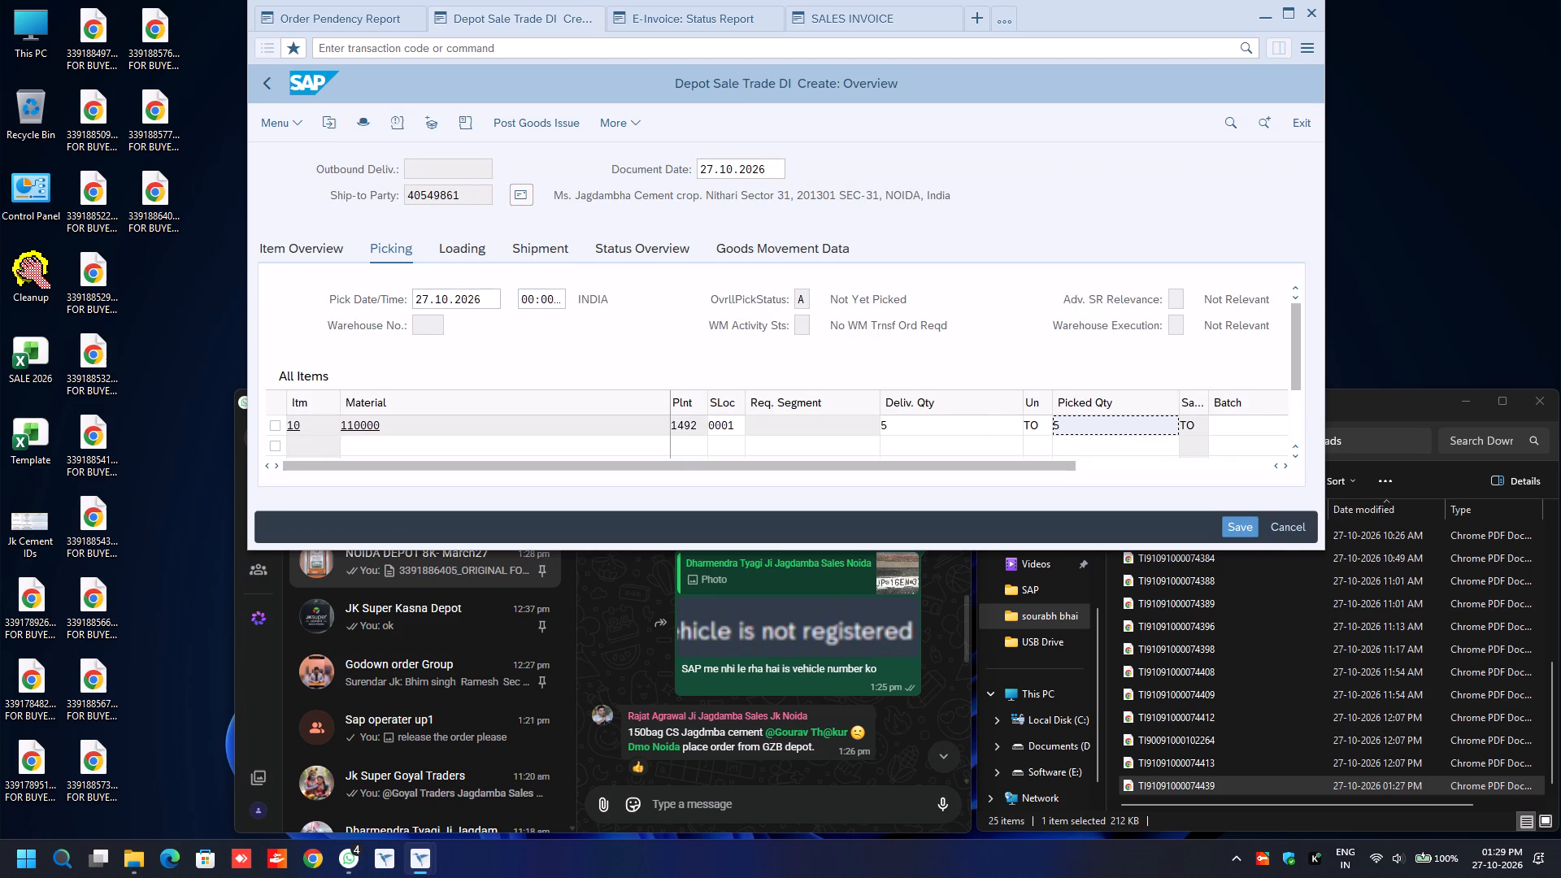
pyautogui.press('Tab')
pyautogui.write('1033')
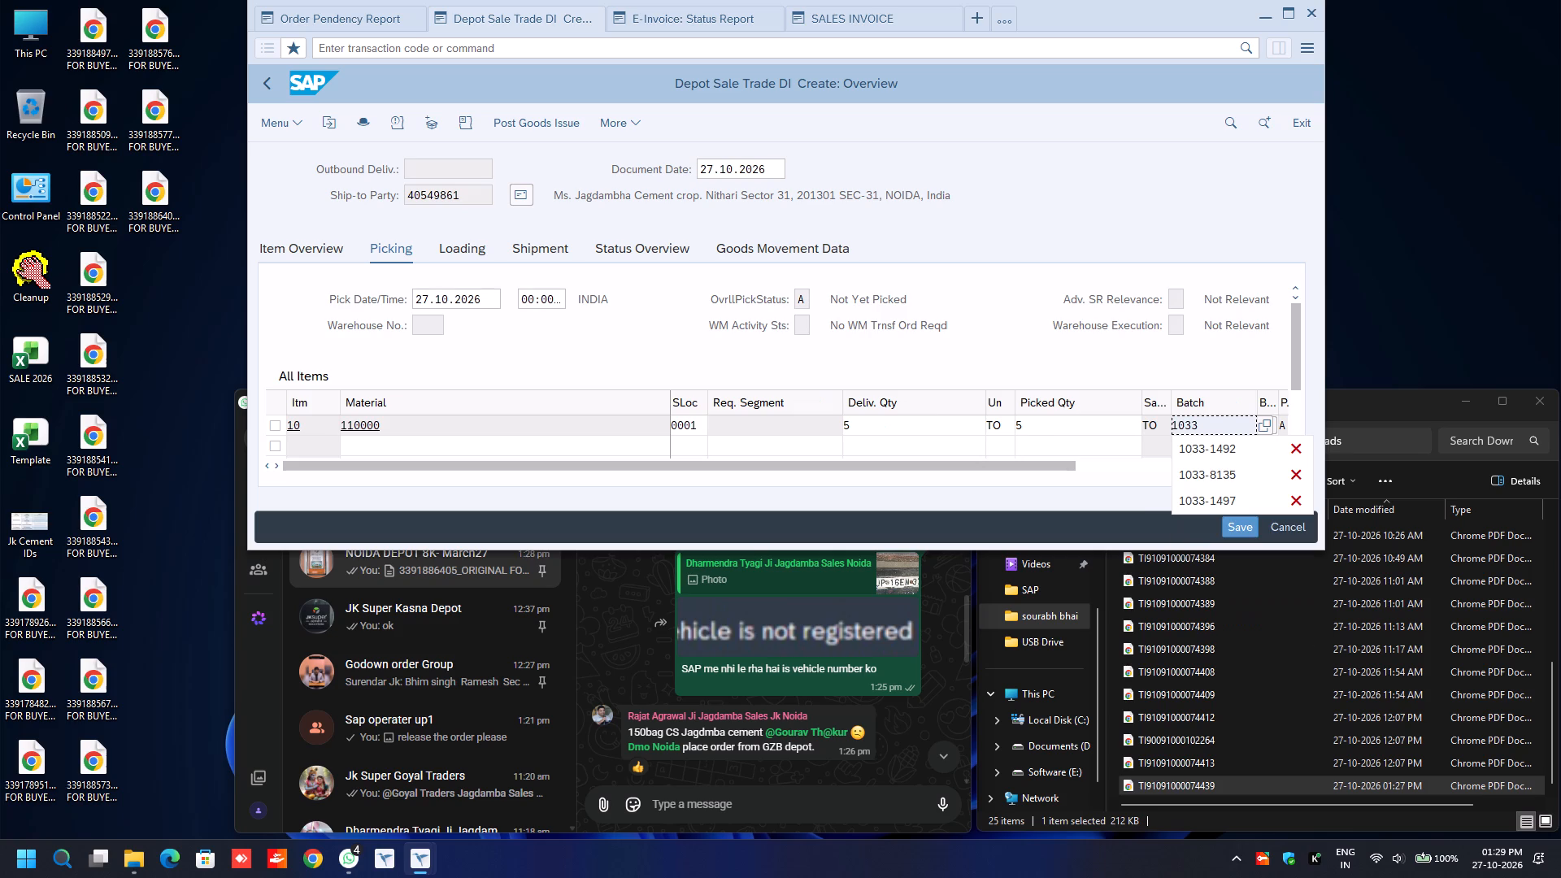
pyautogui.press('Down')
pyautogui.press('Return')
# In the delivery header's additional data, set the transport mode to ROAD and fill Road Transporter1 with the previously used code.
pyautogui.press('F8')
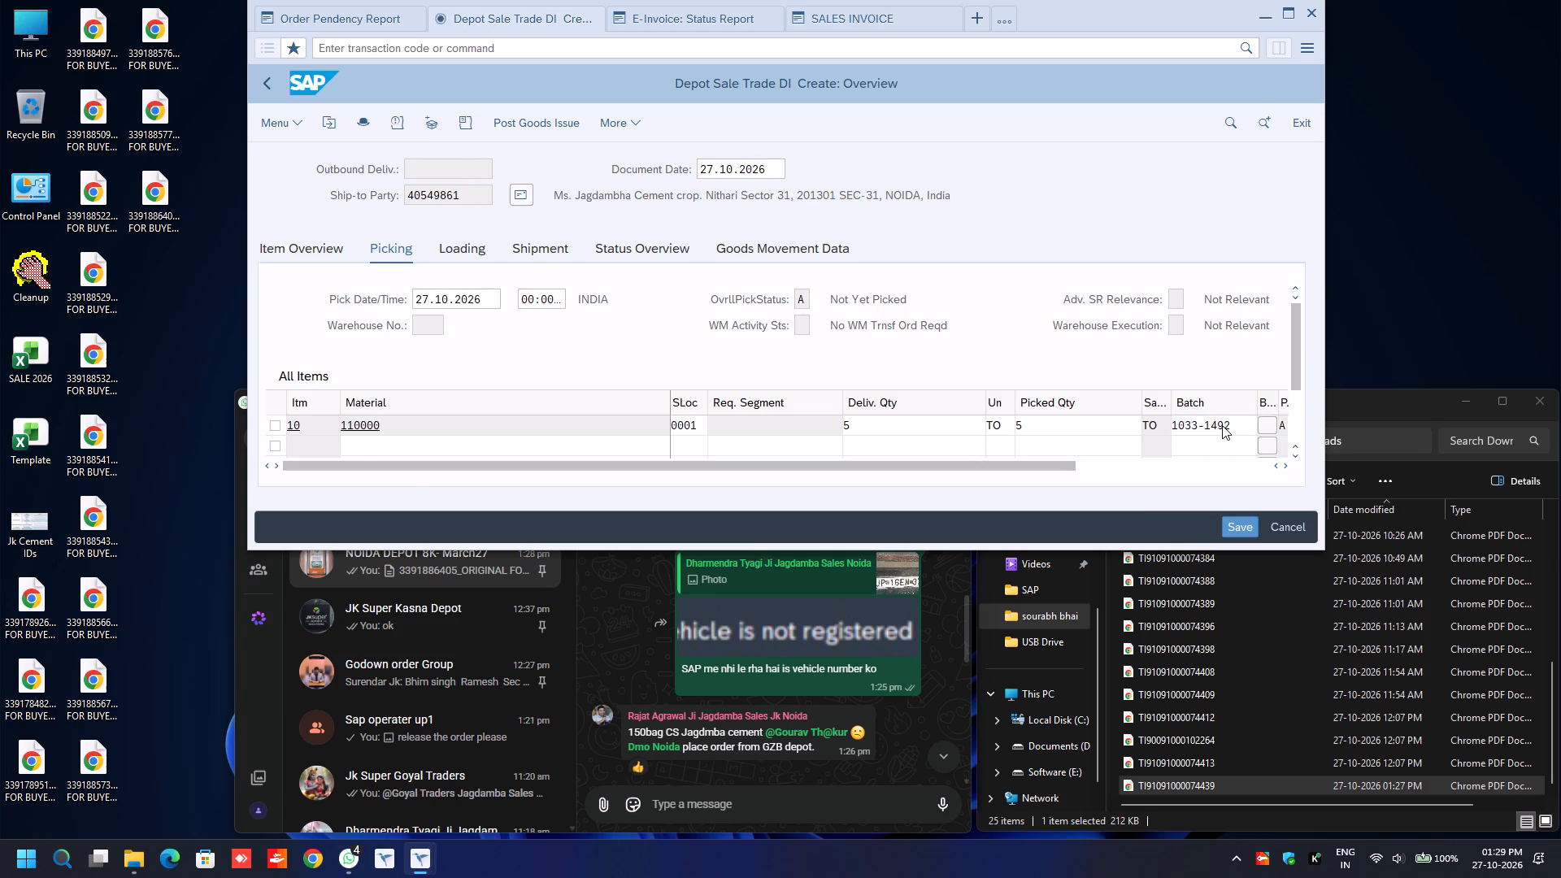
pyautogui.click(333, 222)
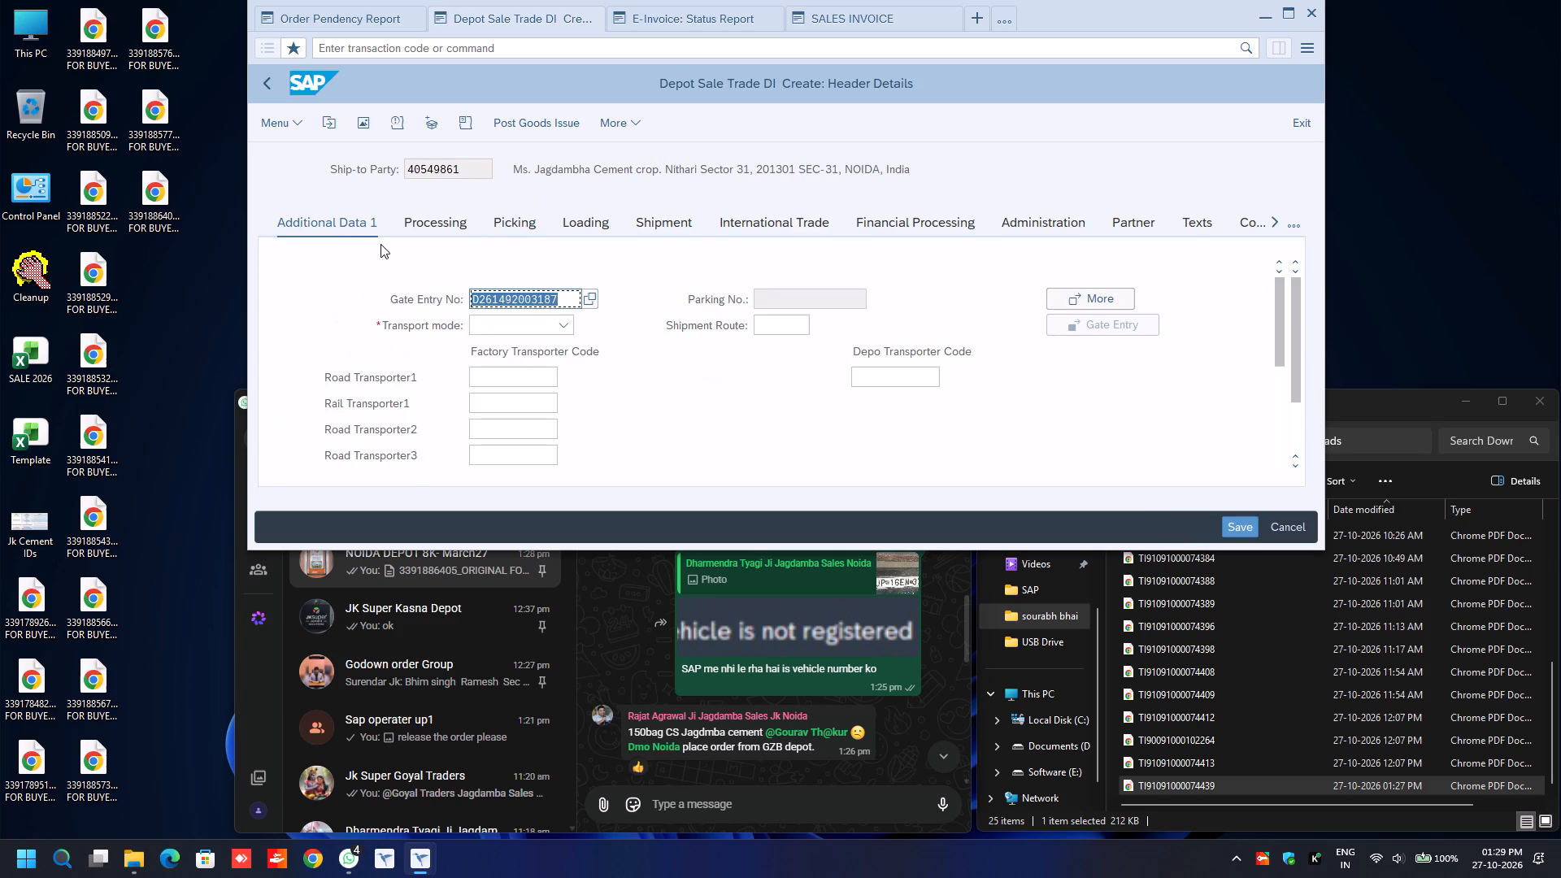
pyautogui.moveTo(563, 318); pyautogui.dragTo(530, 393)
pyautogui.click(530, 393)
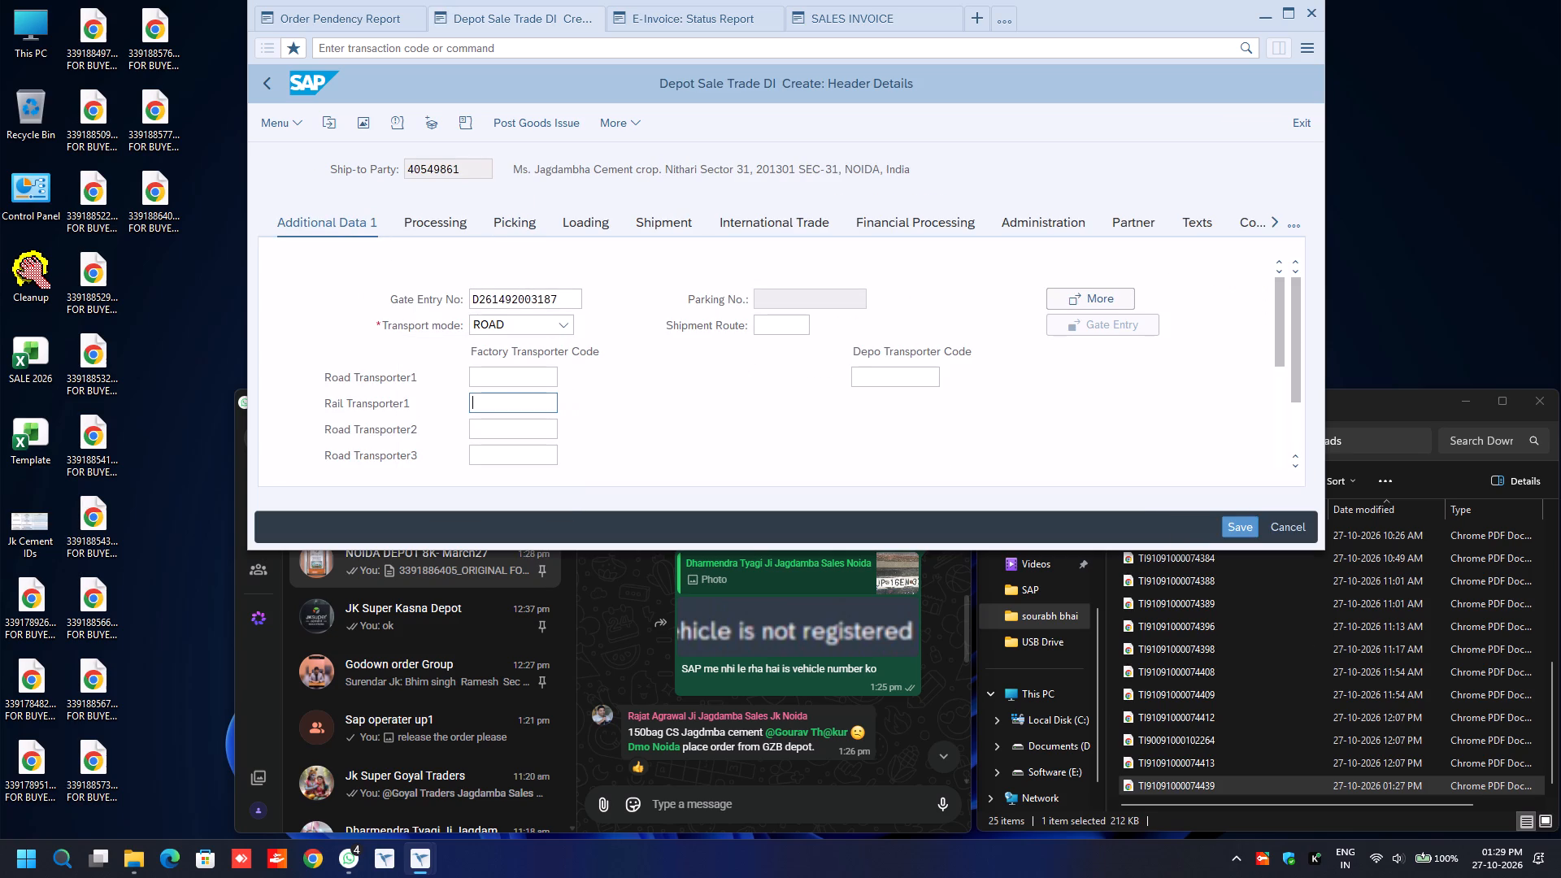
pyautogui.click(505, 371)
pyautogui.press('BackSpace')
pyautogui.press('Down')
pyautogui.press('Return')
pyautogui.press('Return')
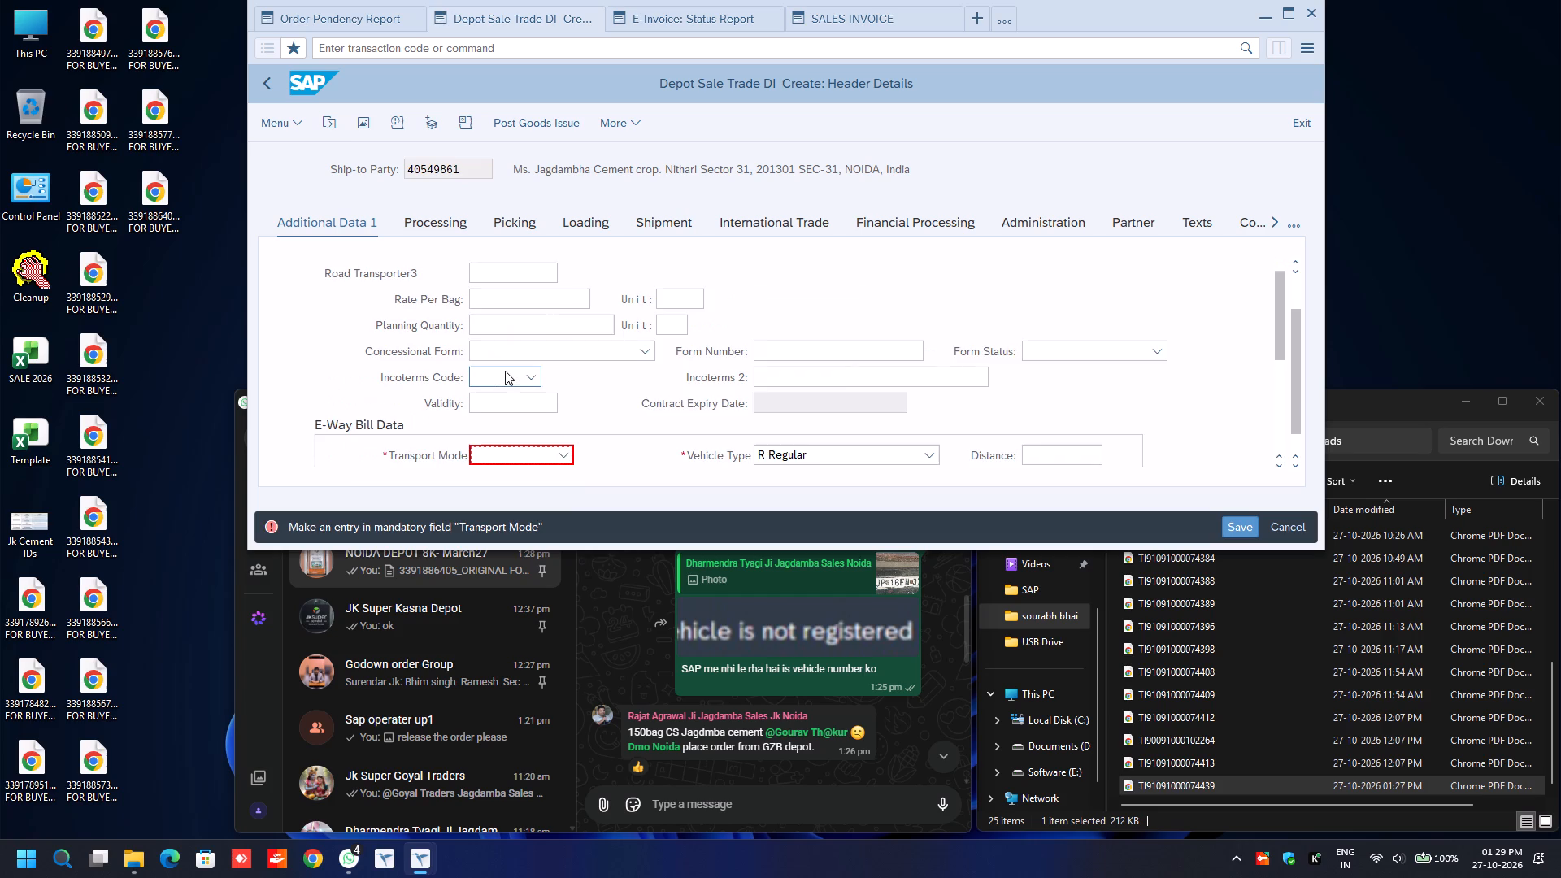
# Set the E-Way Bill transport mode to Road and fill its distance from the earlier entries.
pyautogui.write('ro')
pyautogui.press('Tab')
pyautogui.press('Tab')
pyautogui.press('BackSpace')
pyautogui.press('Down')
pyautogui.press('Return')
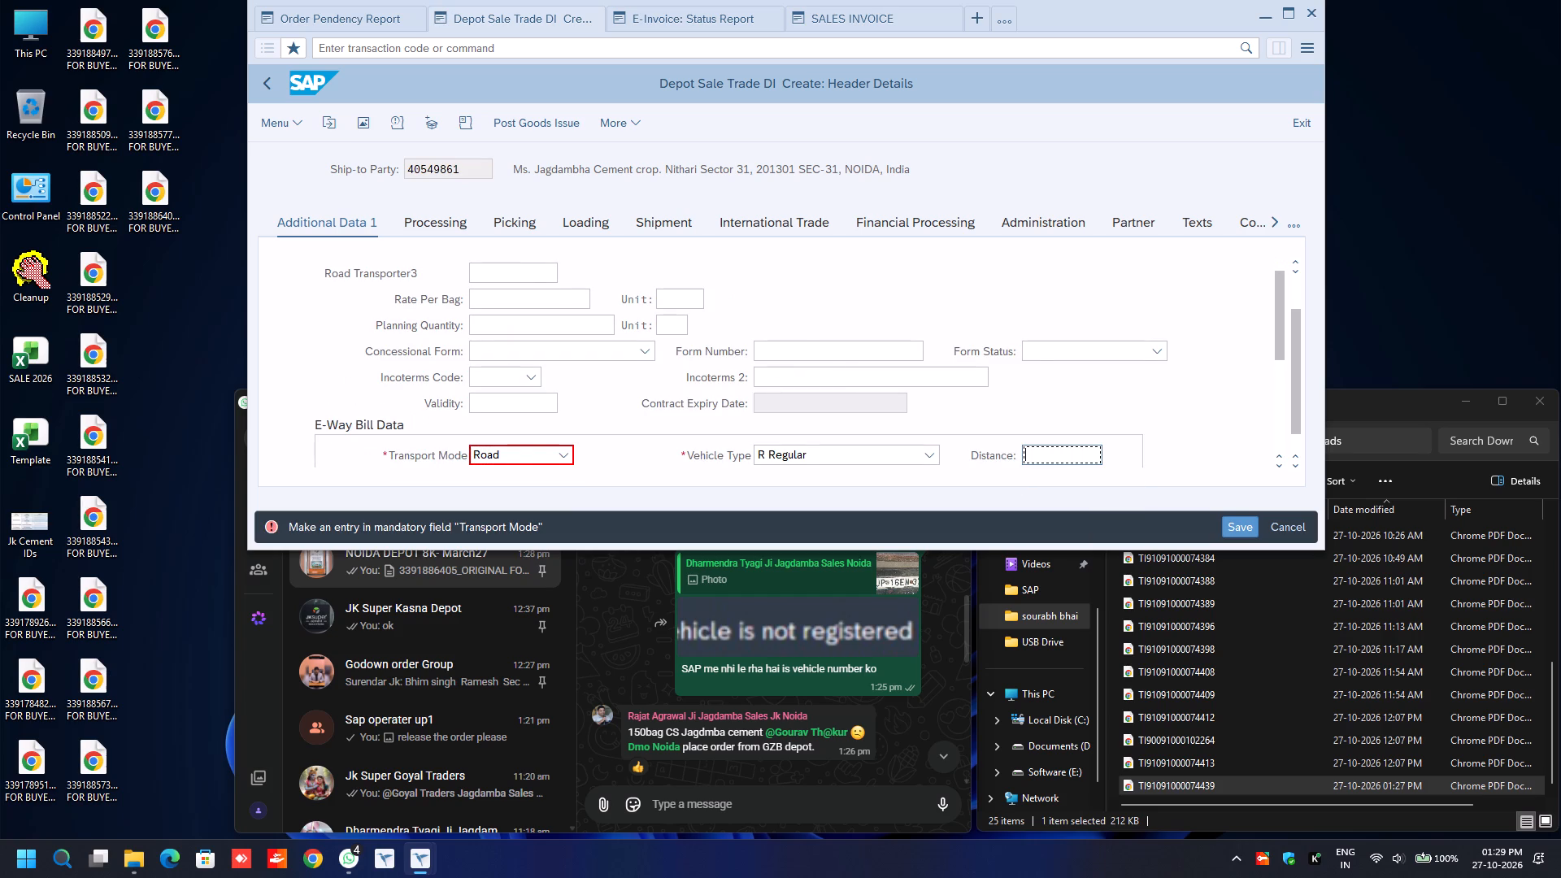
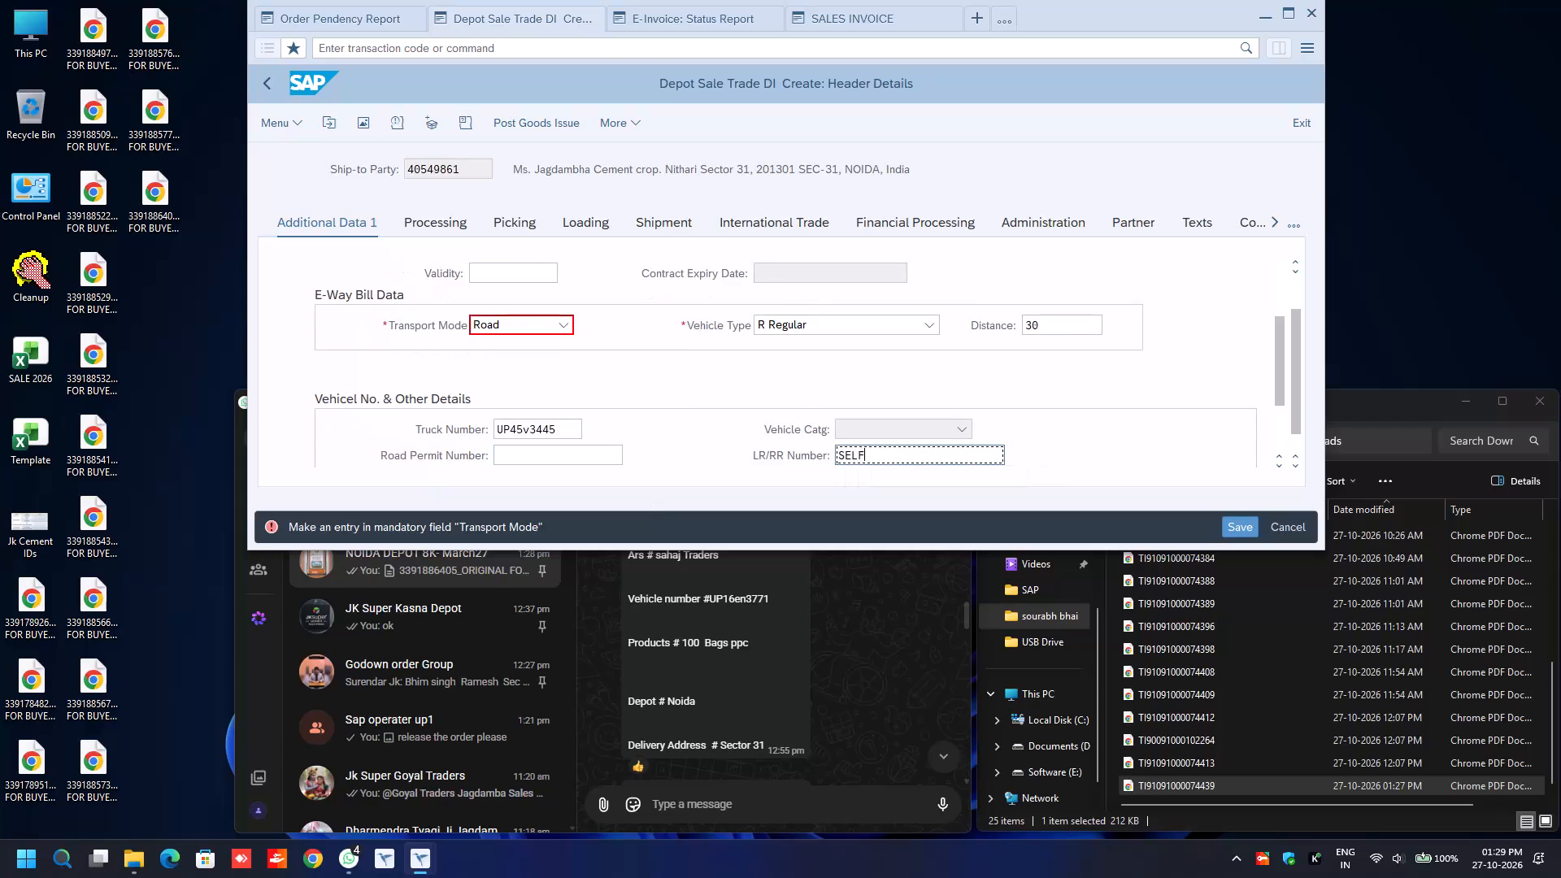
# Open the shipment details of the Sector 31 delivery header and post the delivery's goods issue.
pyautogui.click(650, 221)
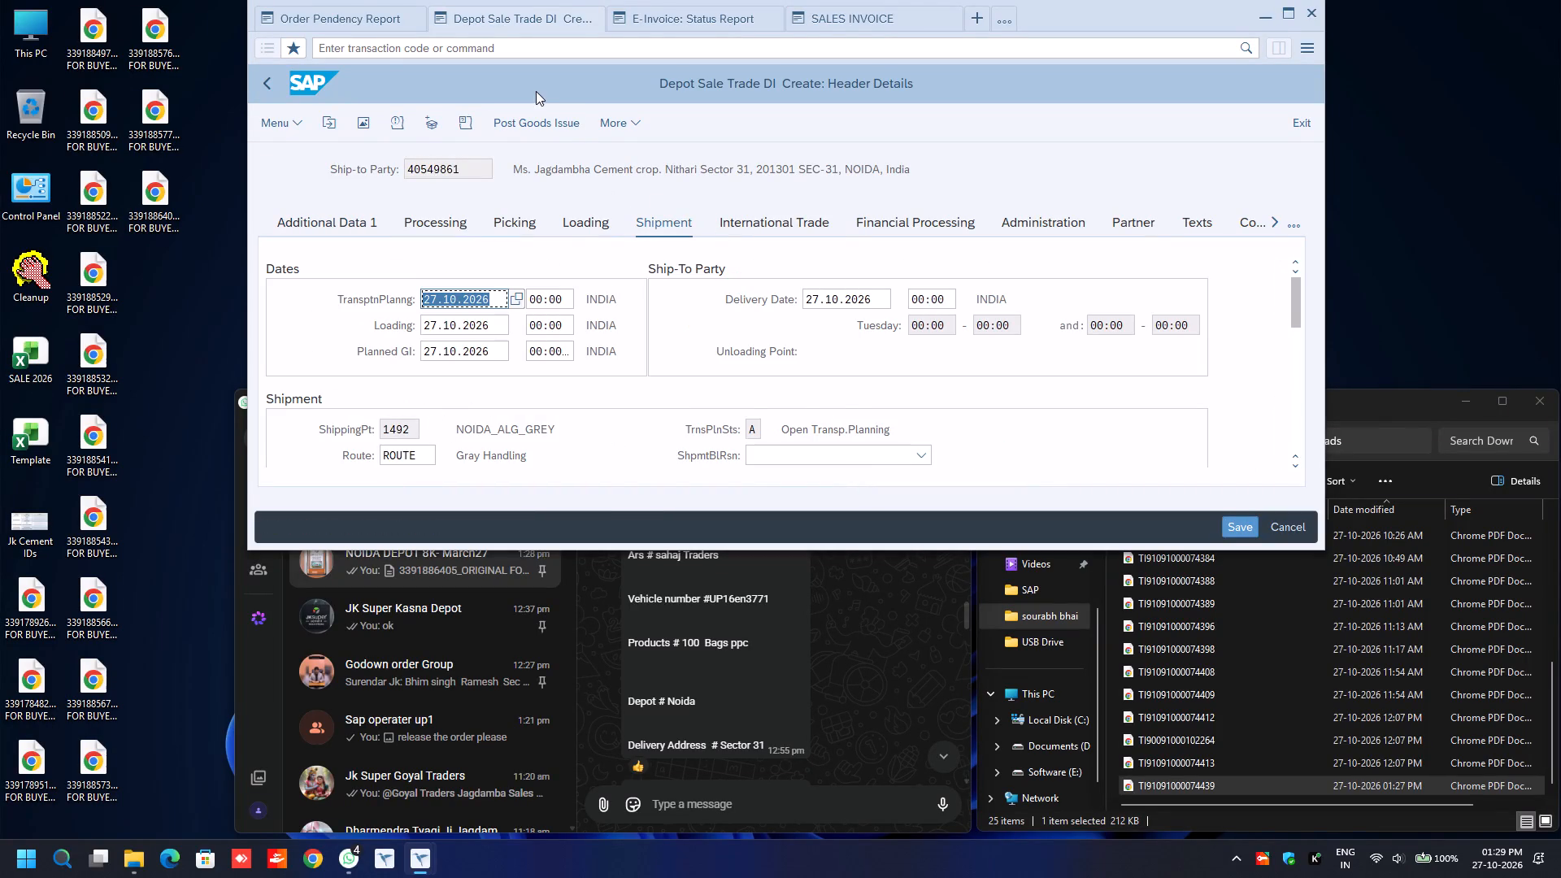
pyautogui.click(534, 124)
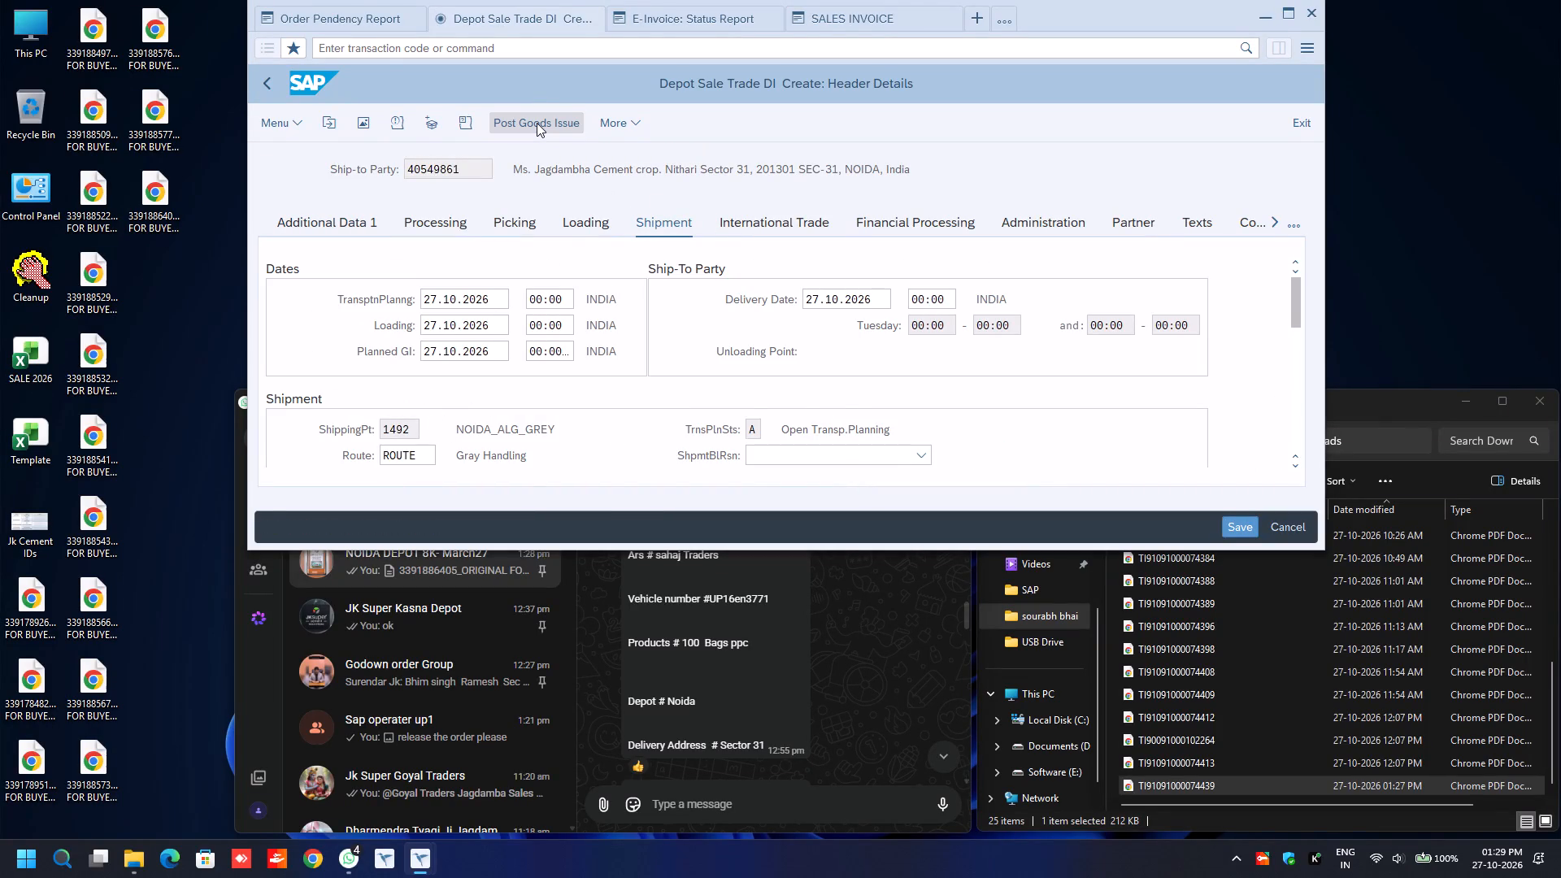
pyautogui.click(355, 19)
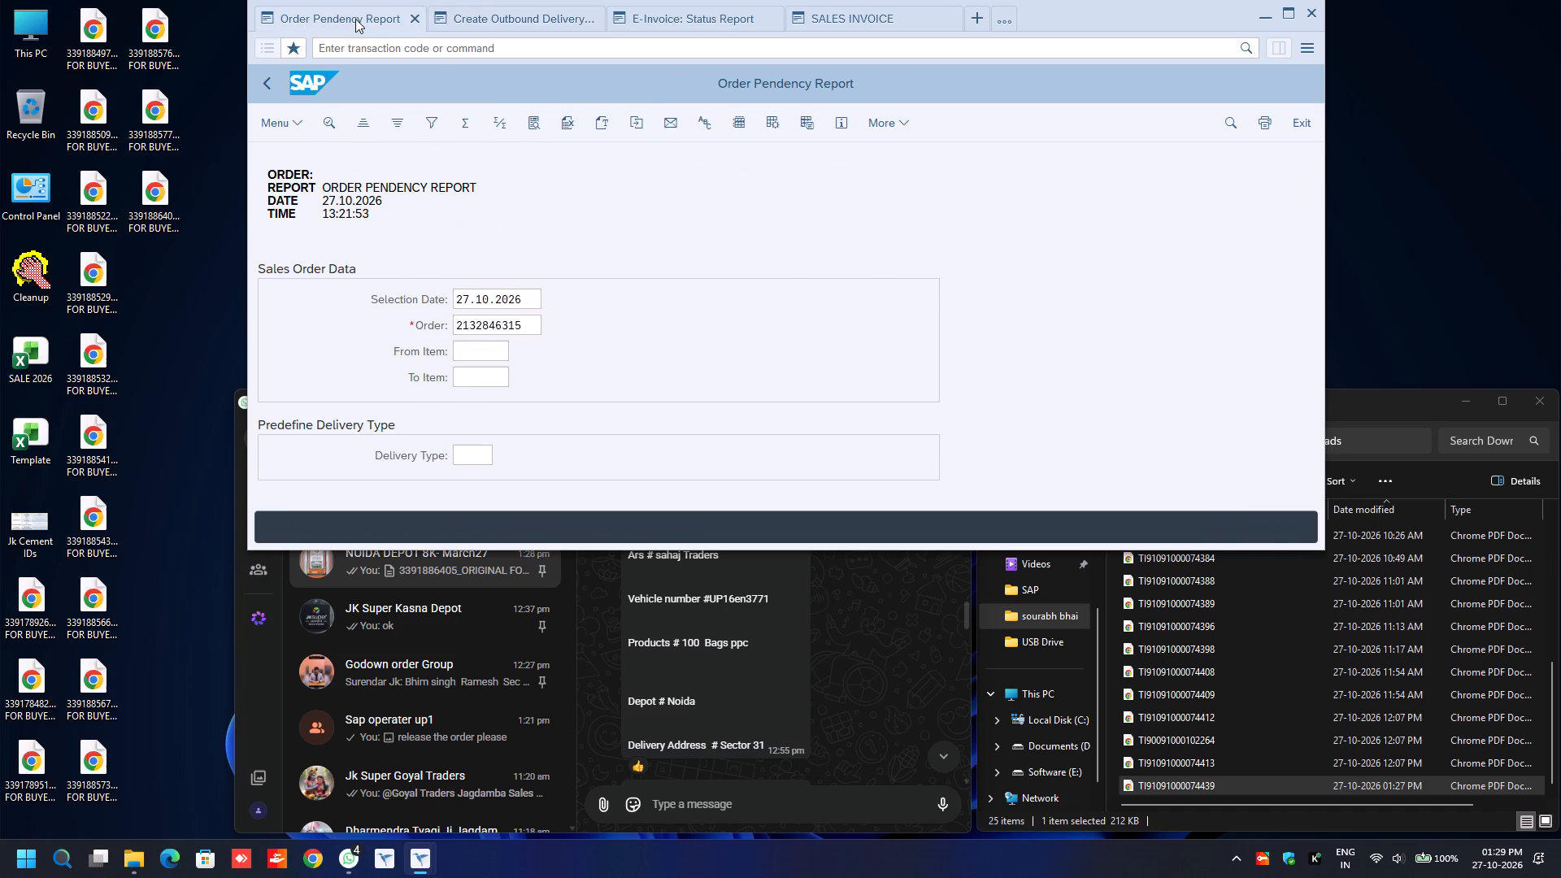
pyautogui.click(371, 405)
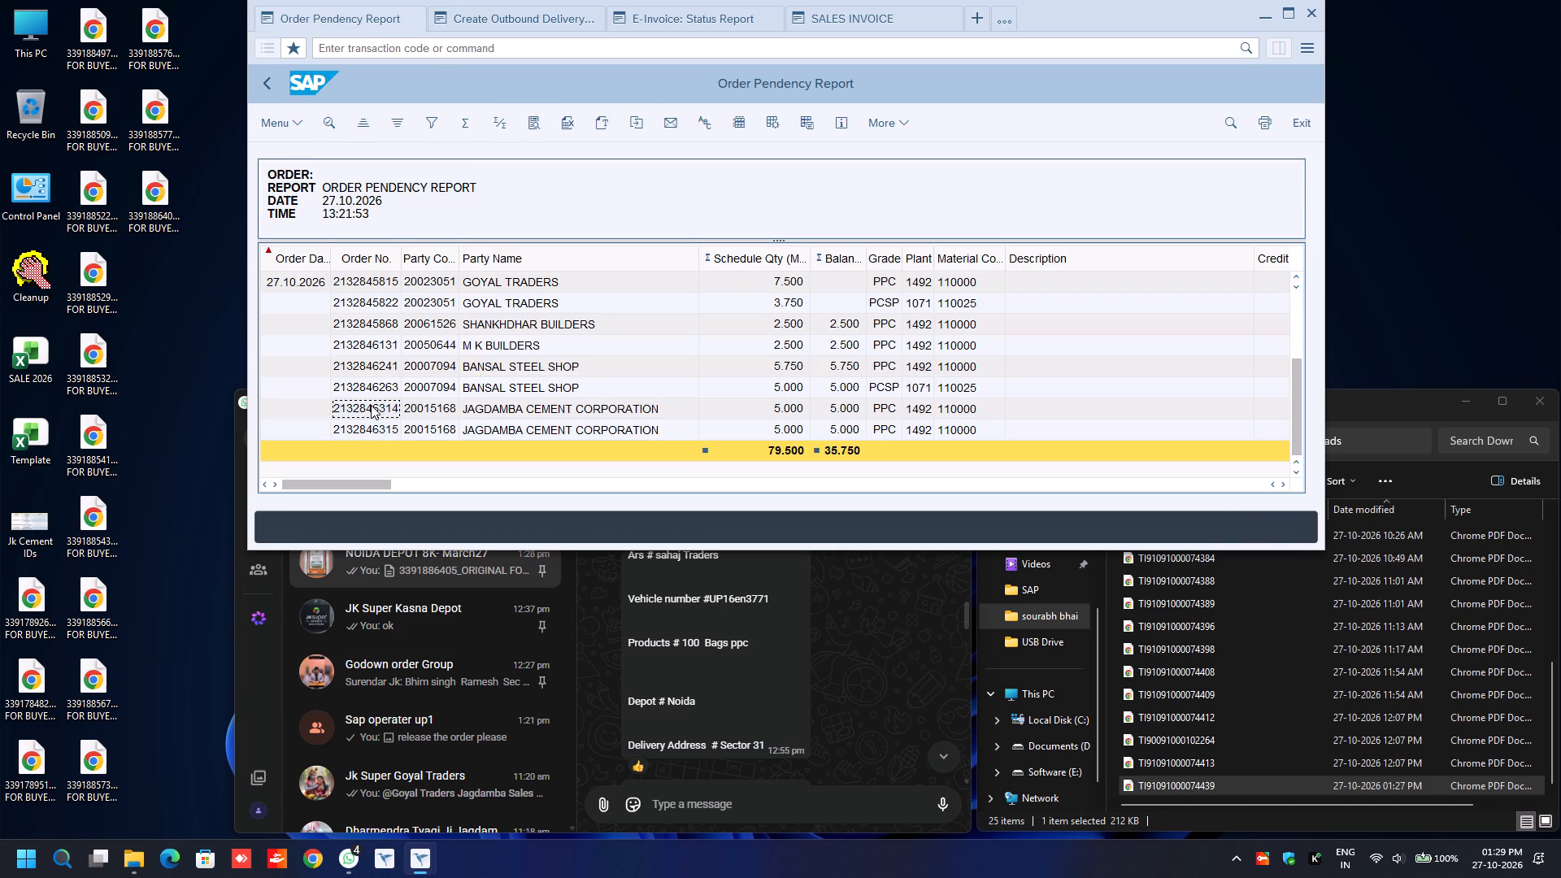
pyautogui.hotkey('ctrl', 'c')
pyautogui.click(520, 24)
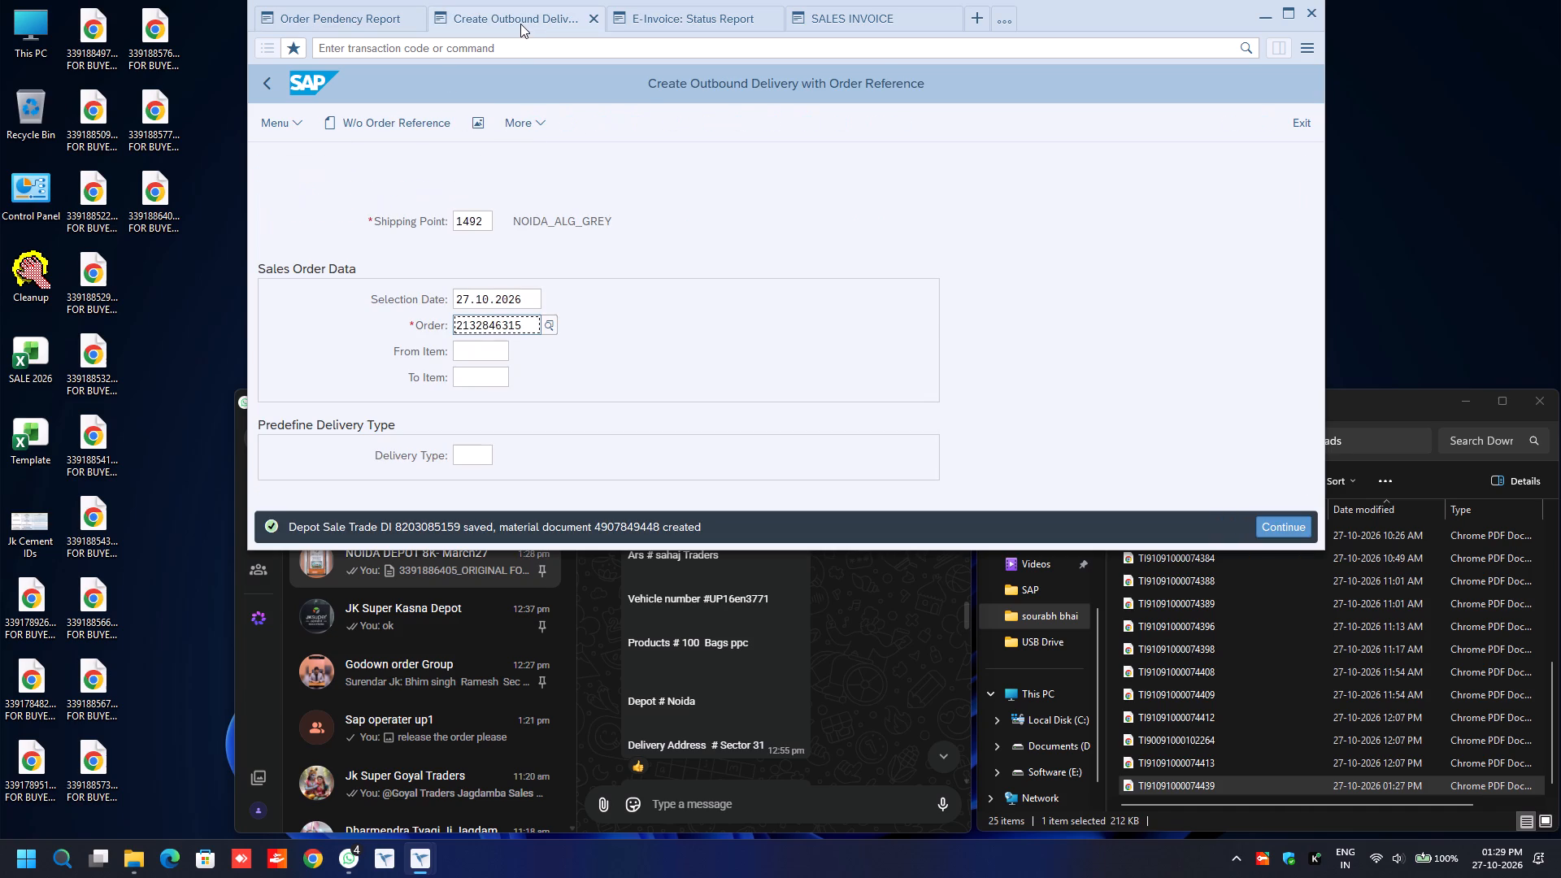
pyautogui.hotkey('ctrl', 'a')
pyautogui.hotkey('ctrl', 'v')
pyautogui.press('Return')
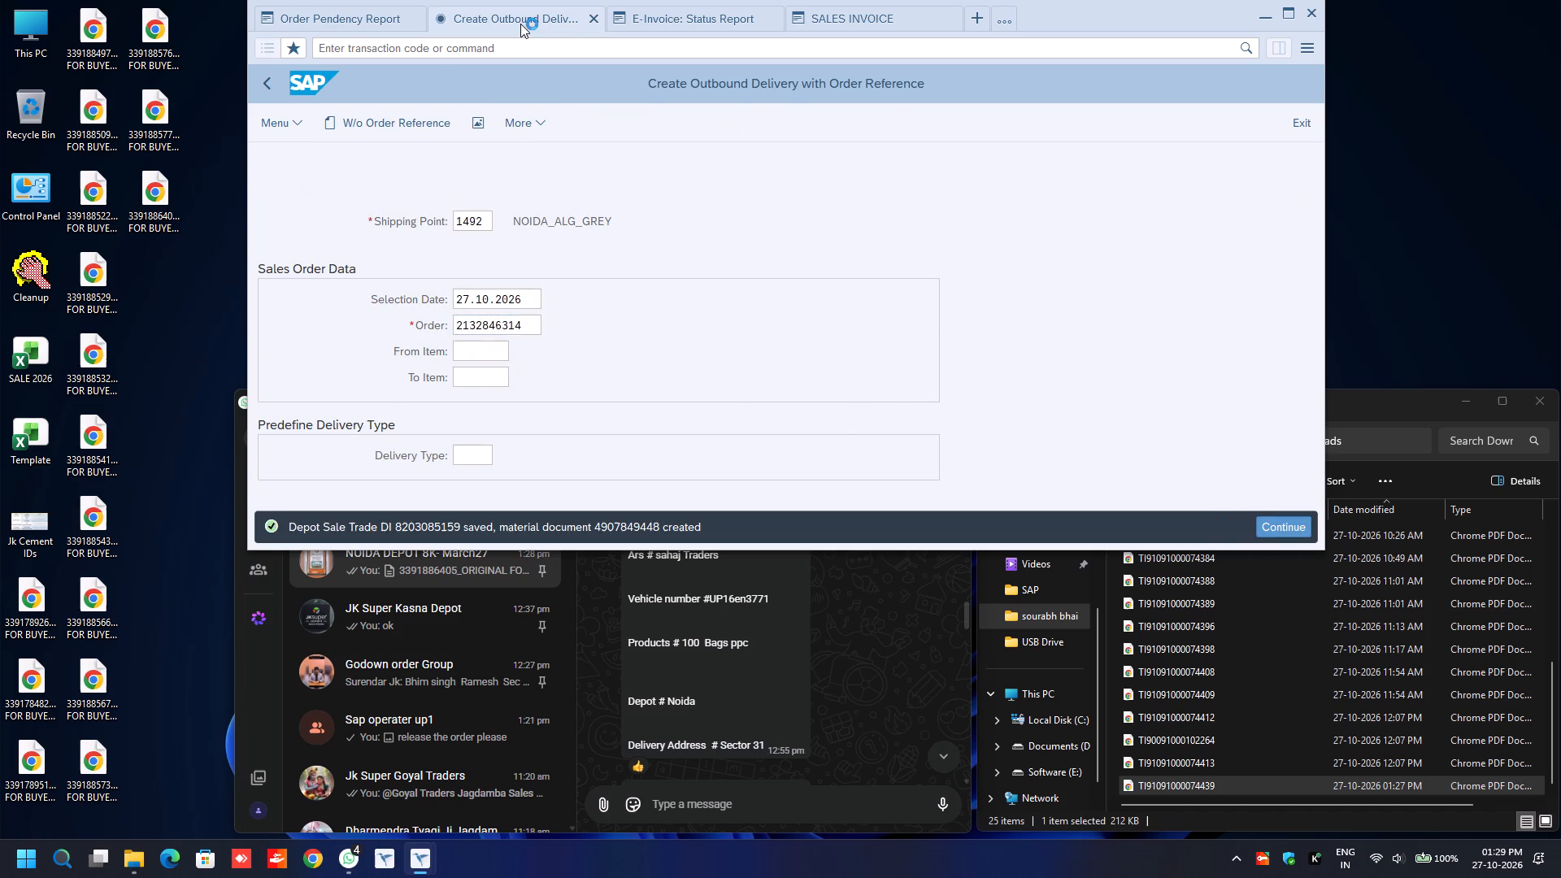
# Set the new delivery's shipment route to ROUTE.
pyautogui.click(811, 288)
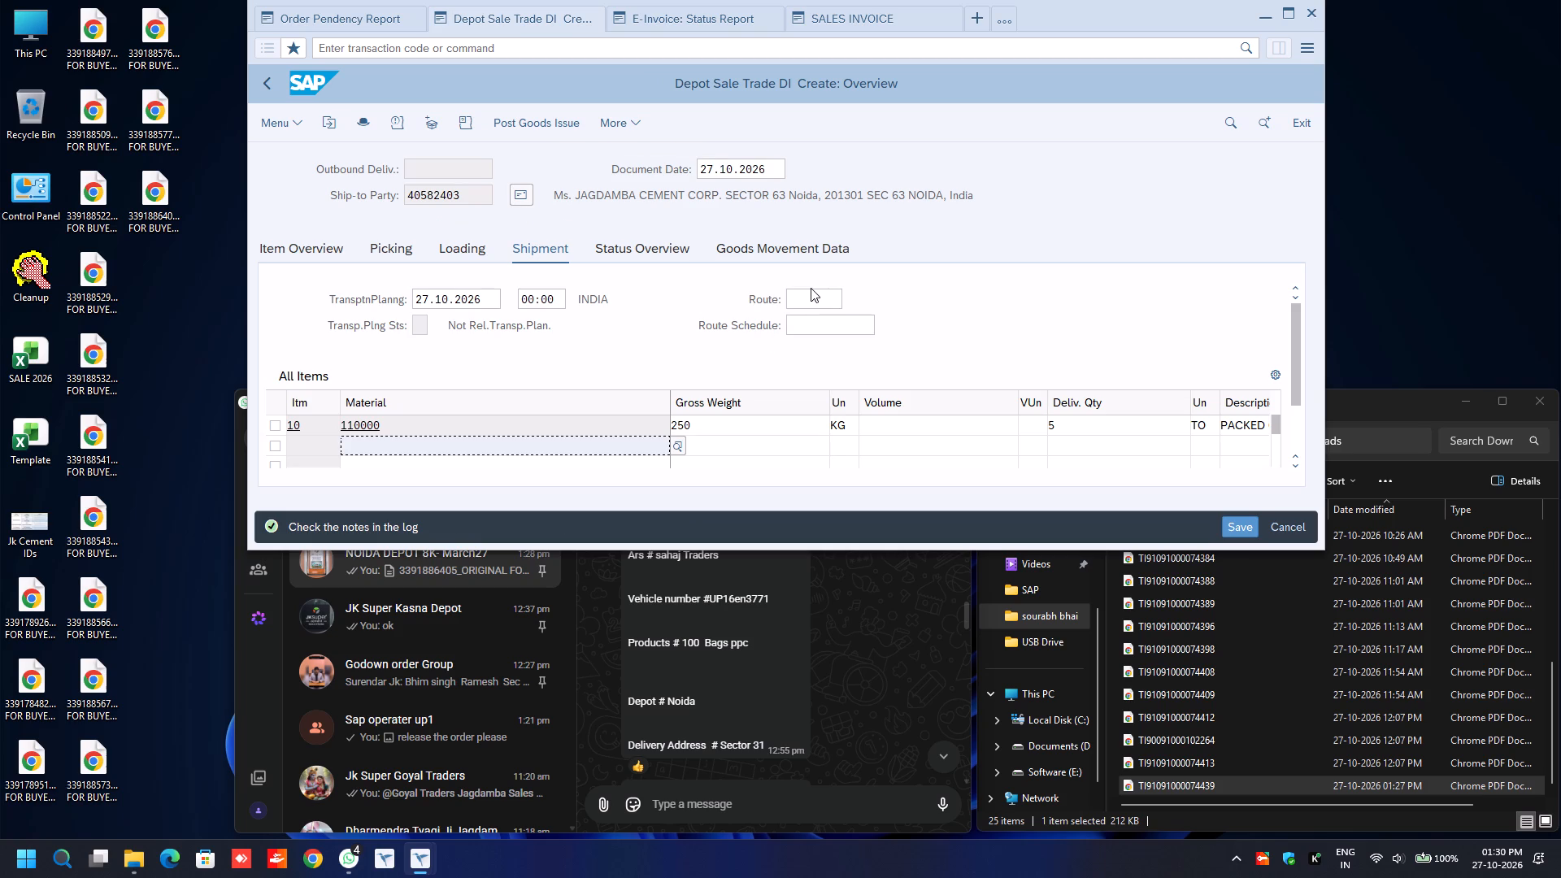
pyautogui.click(813, 298)
pyautogui.press('BackSpace')
pyautogui.press('Down')
pyautogui.press('Return')
# Enter picked quantity 5 and batch 1033-1492 for material 110000 in the delivery's picking data.
pyautogui.click(383, 247)
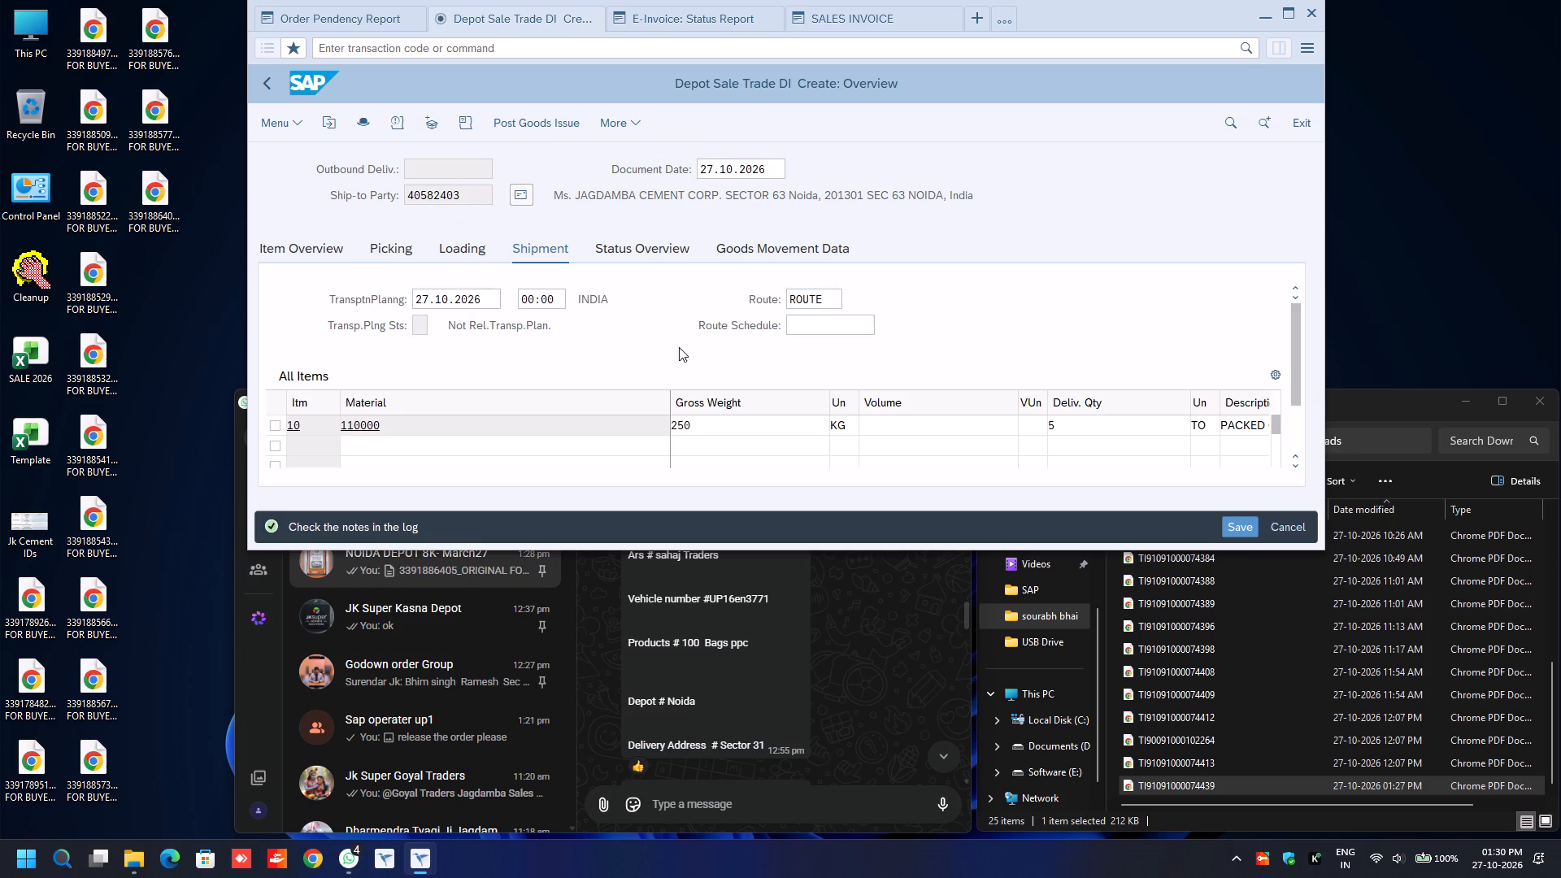
pyautogui.click(1088, 428)
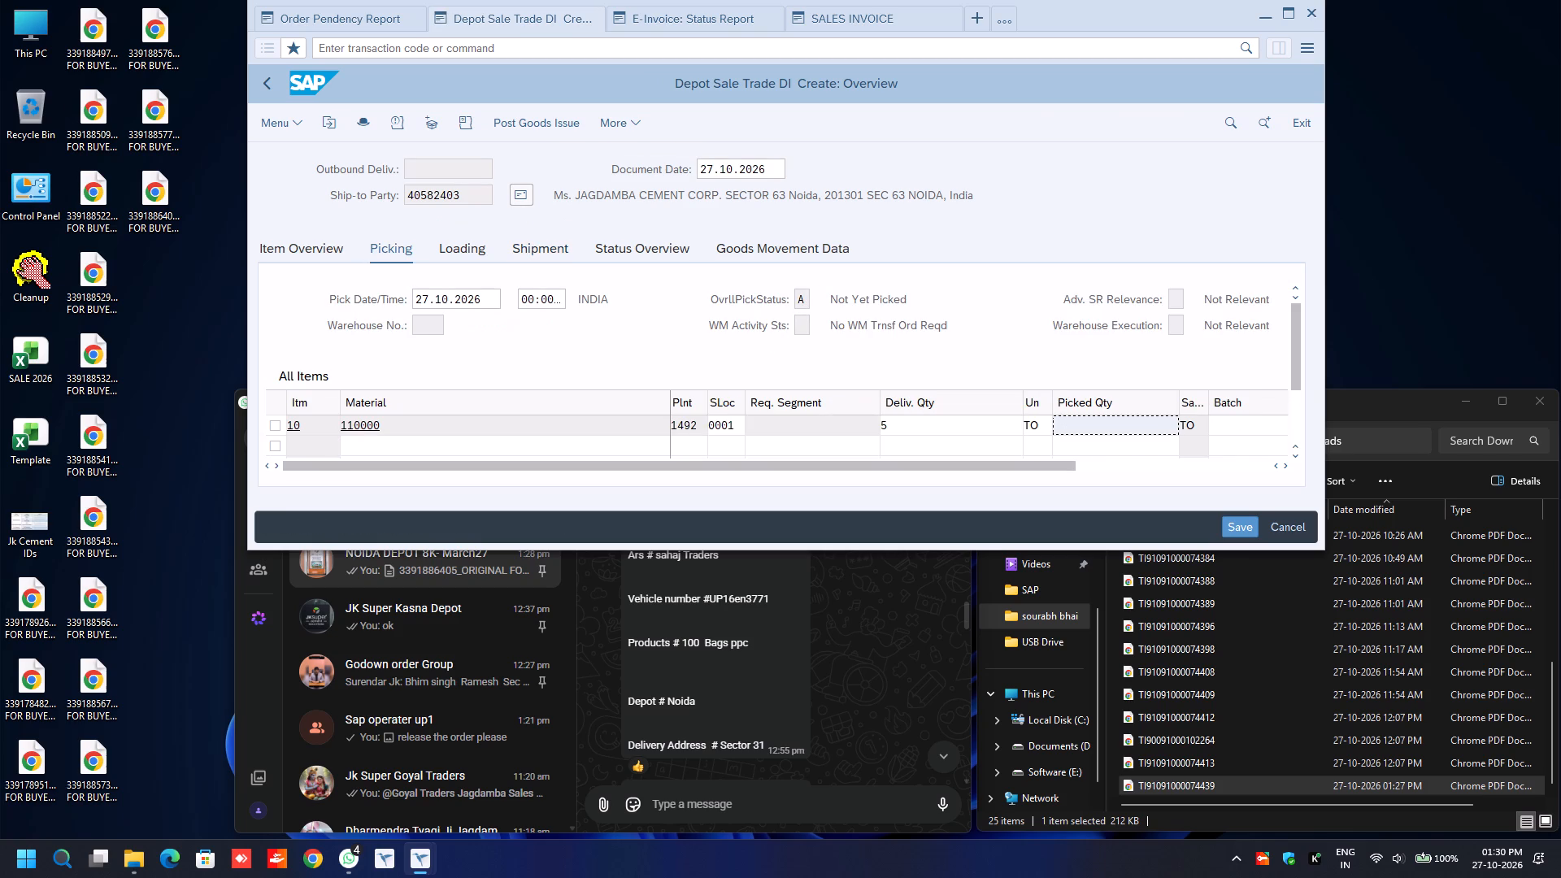
pyautogui.press('5')
pyautogui.press('Tab')
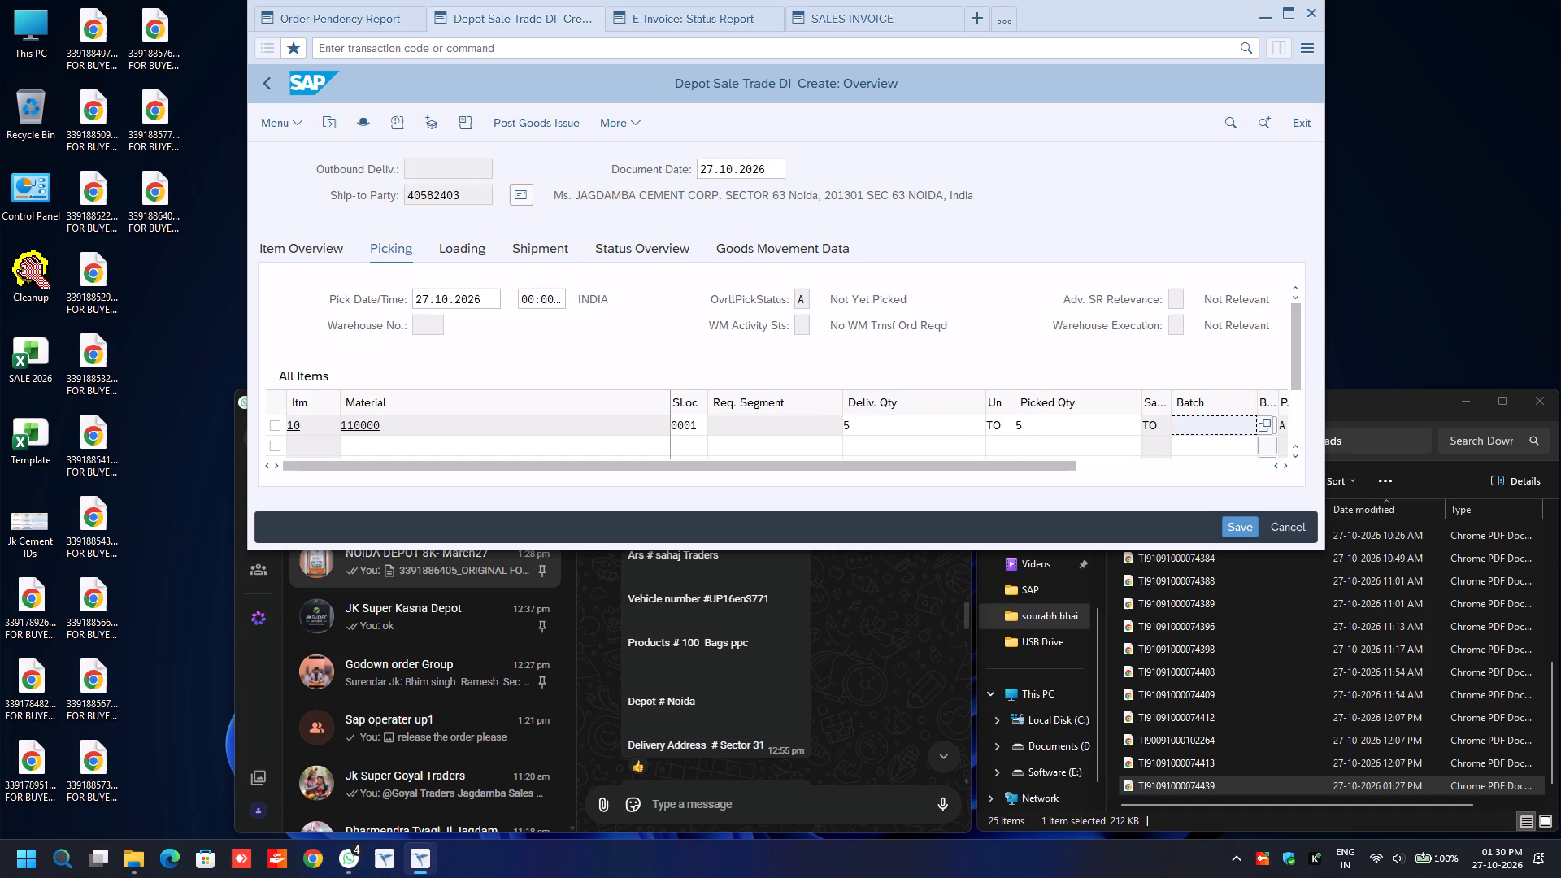
pyautogui.press('BackSpace')
pyautogui.press('Down')
pyautogui.press('Return')
# In the delivery header's additional data, set the transport mode to ROAD and fill Road Transporter1 with the previously used code.
pyautogui.press('F8')
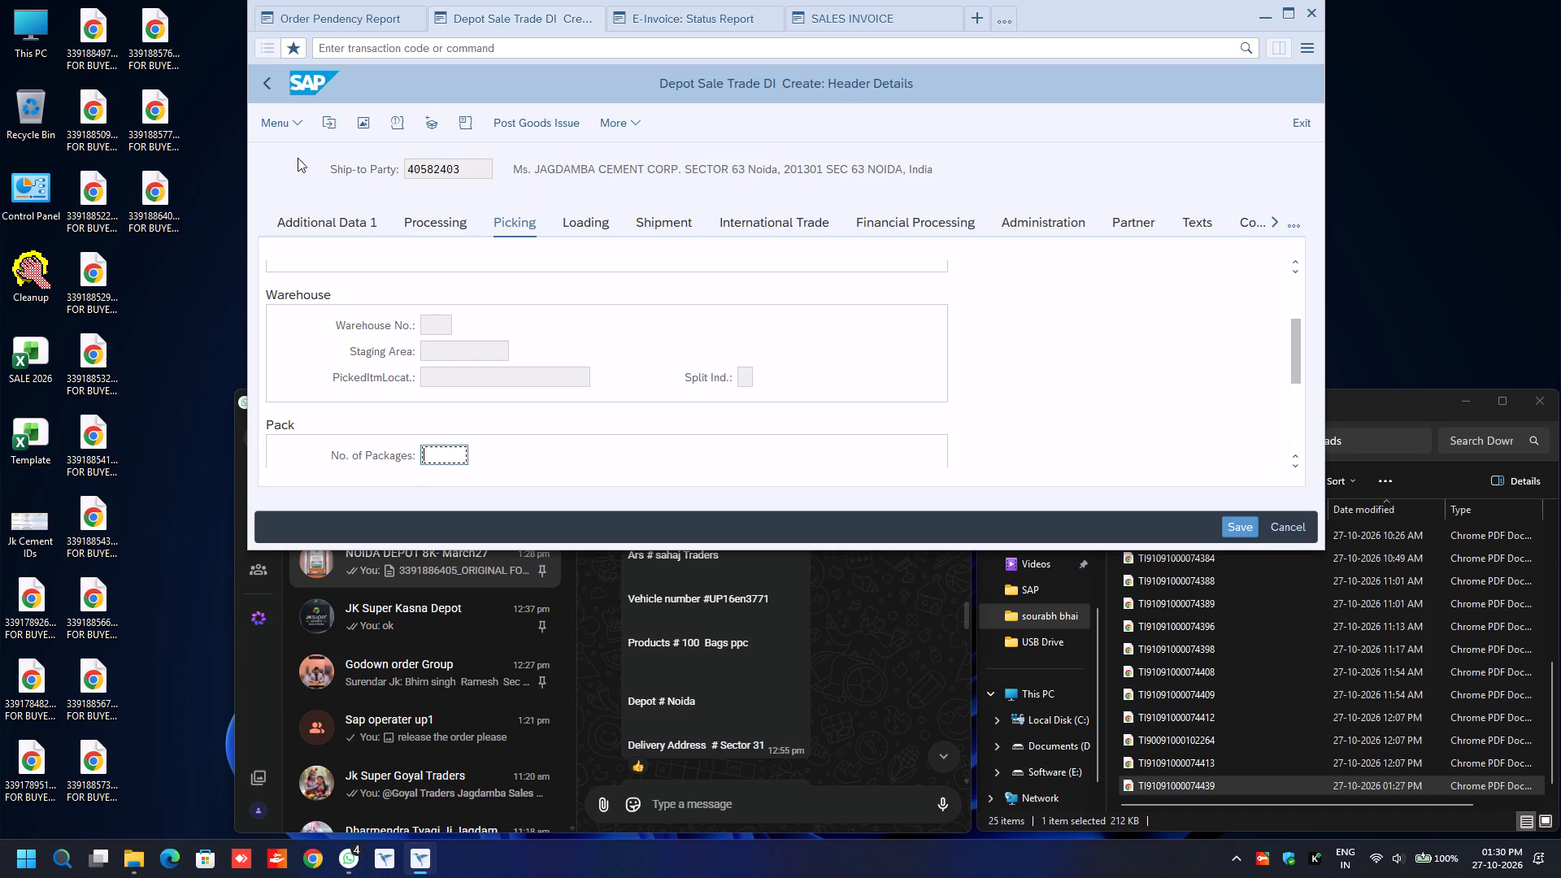
pyautogui.click(321, 224)
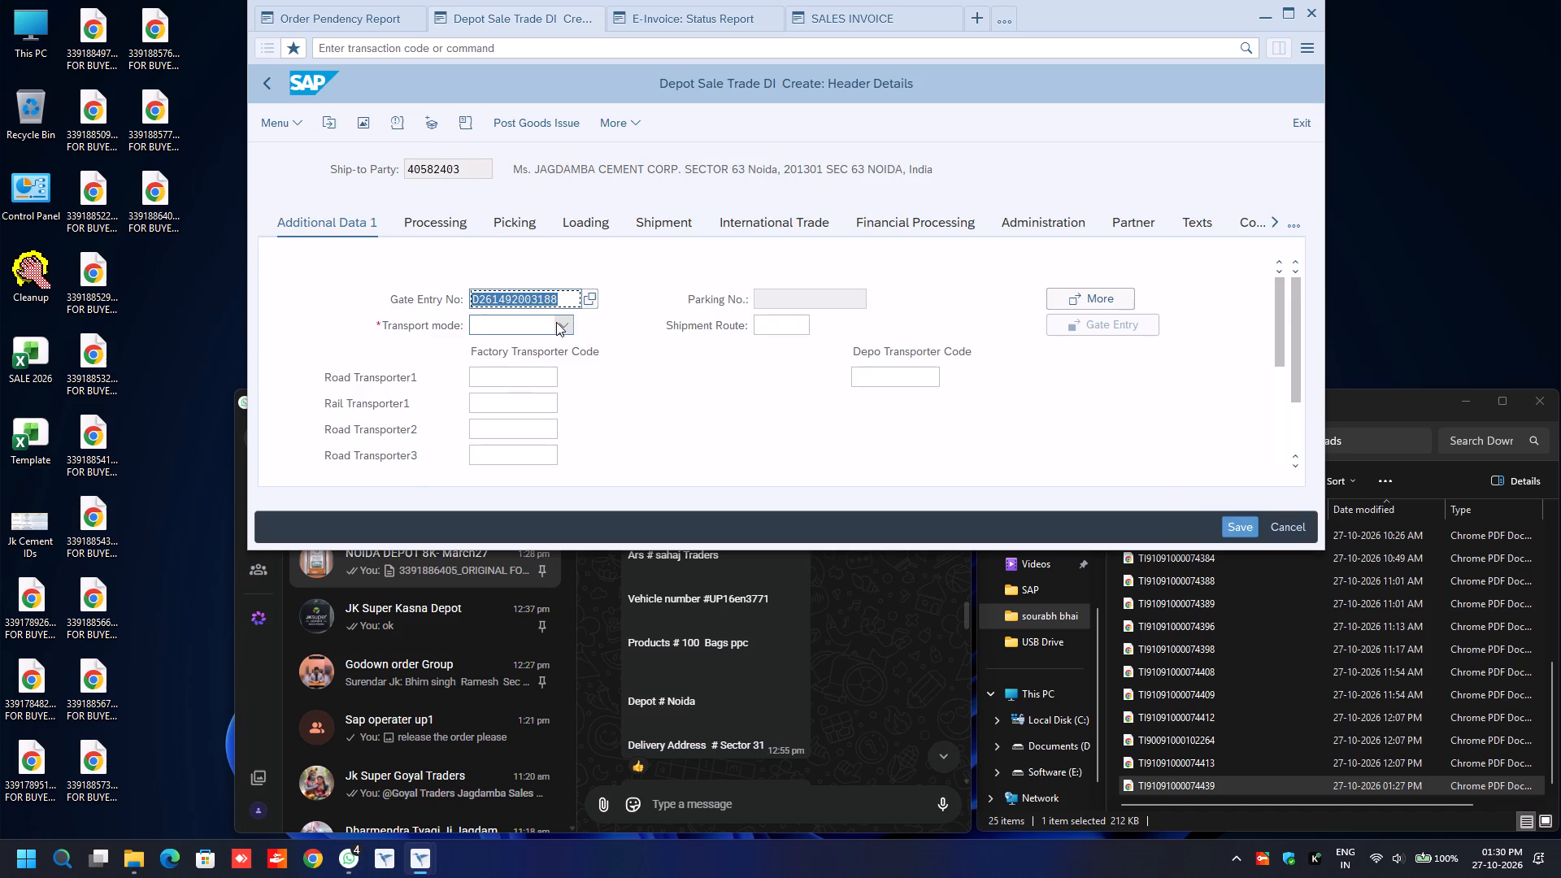
pyautogui.click(556, 322)
pyautogui.click(535, 404)
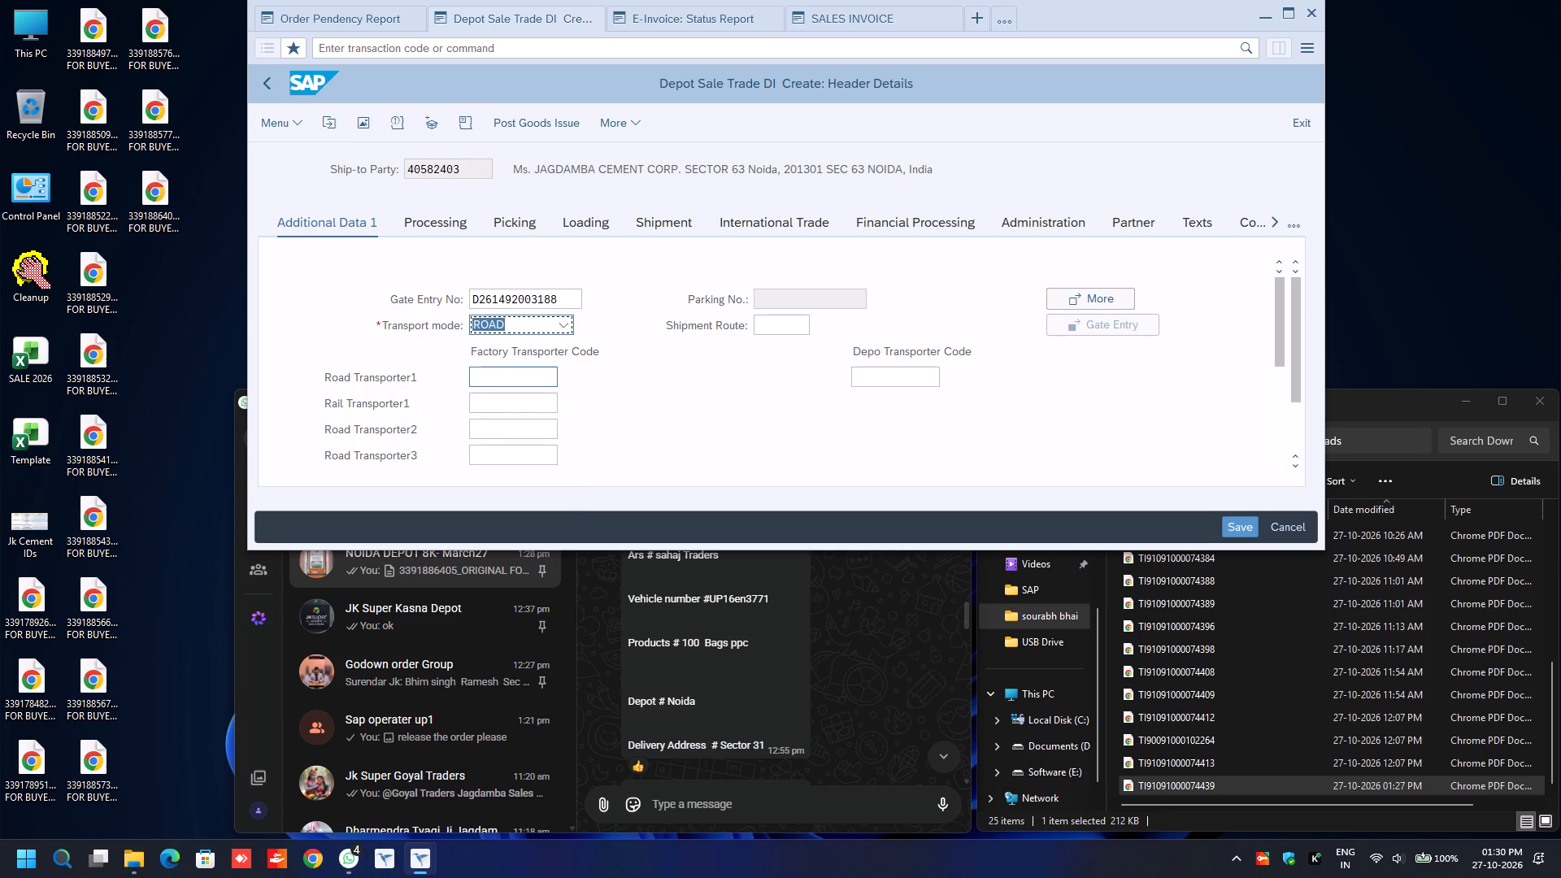
pyautogui.click(520, 384)
pyautogui.press('BackSpace')
pyautogui.press('Down')
pyautogui.press('Return')
pyautogui.press('Return')
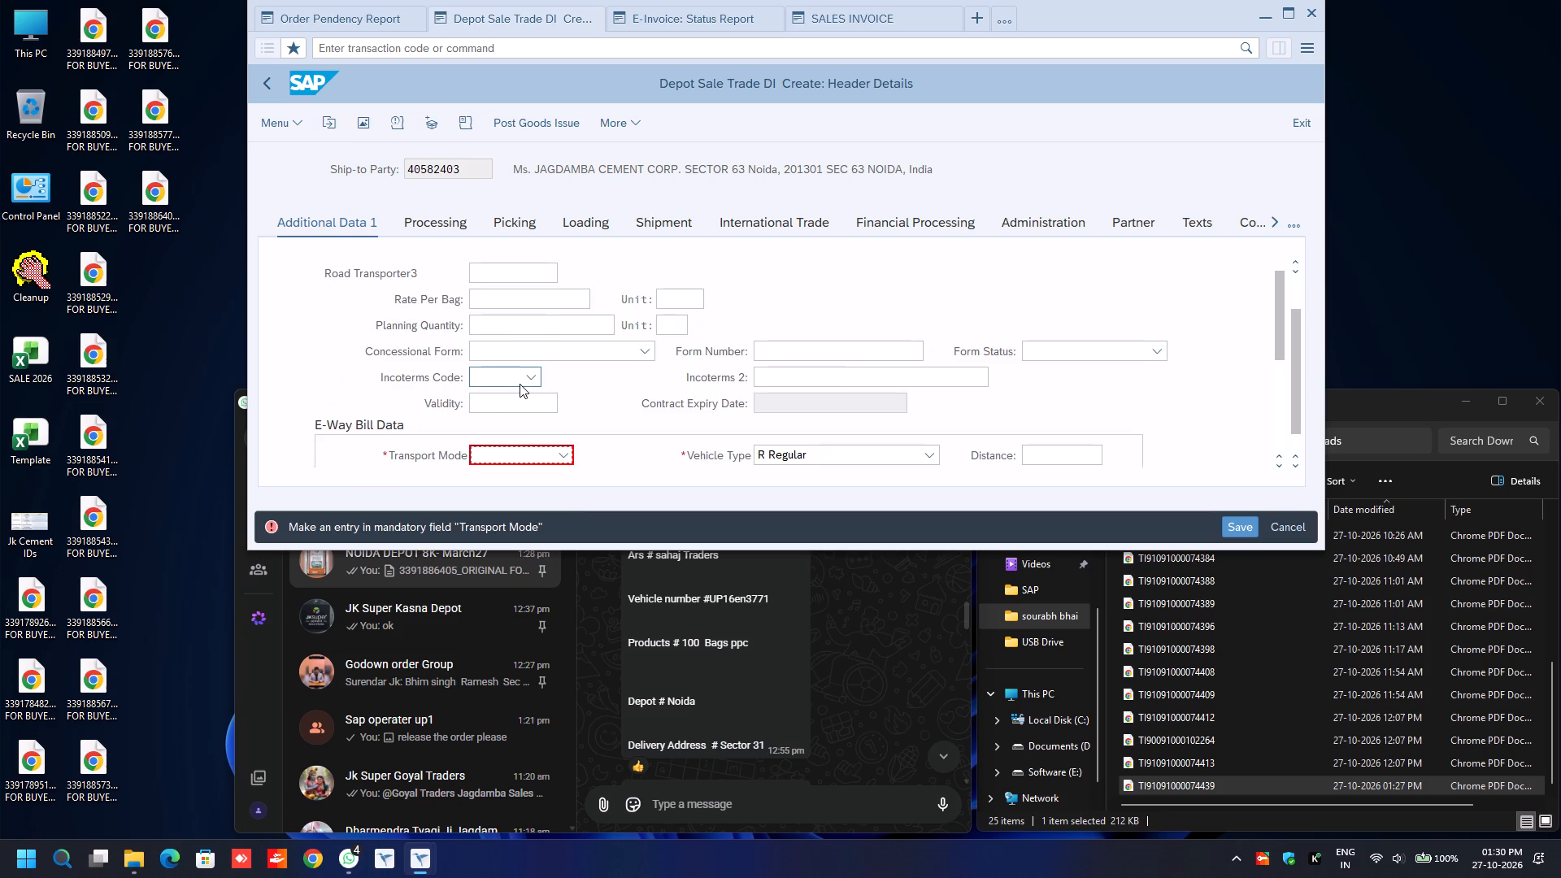
# Set the E-Way Bill transport mode to Road and the distance to 30.
pyautogui.write('ro')
pyautogui.press('Tab')
pyautogui.press('Tab')
pyautogui.press('BackSpace')
pyautogui.press('Down')
pyautogui.press('Return')
pyautogui.press('Down')
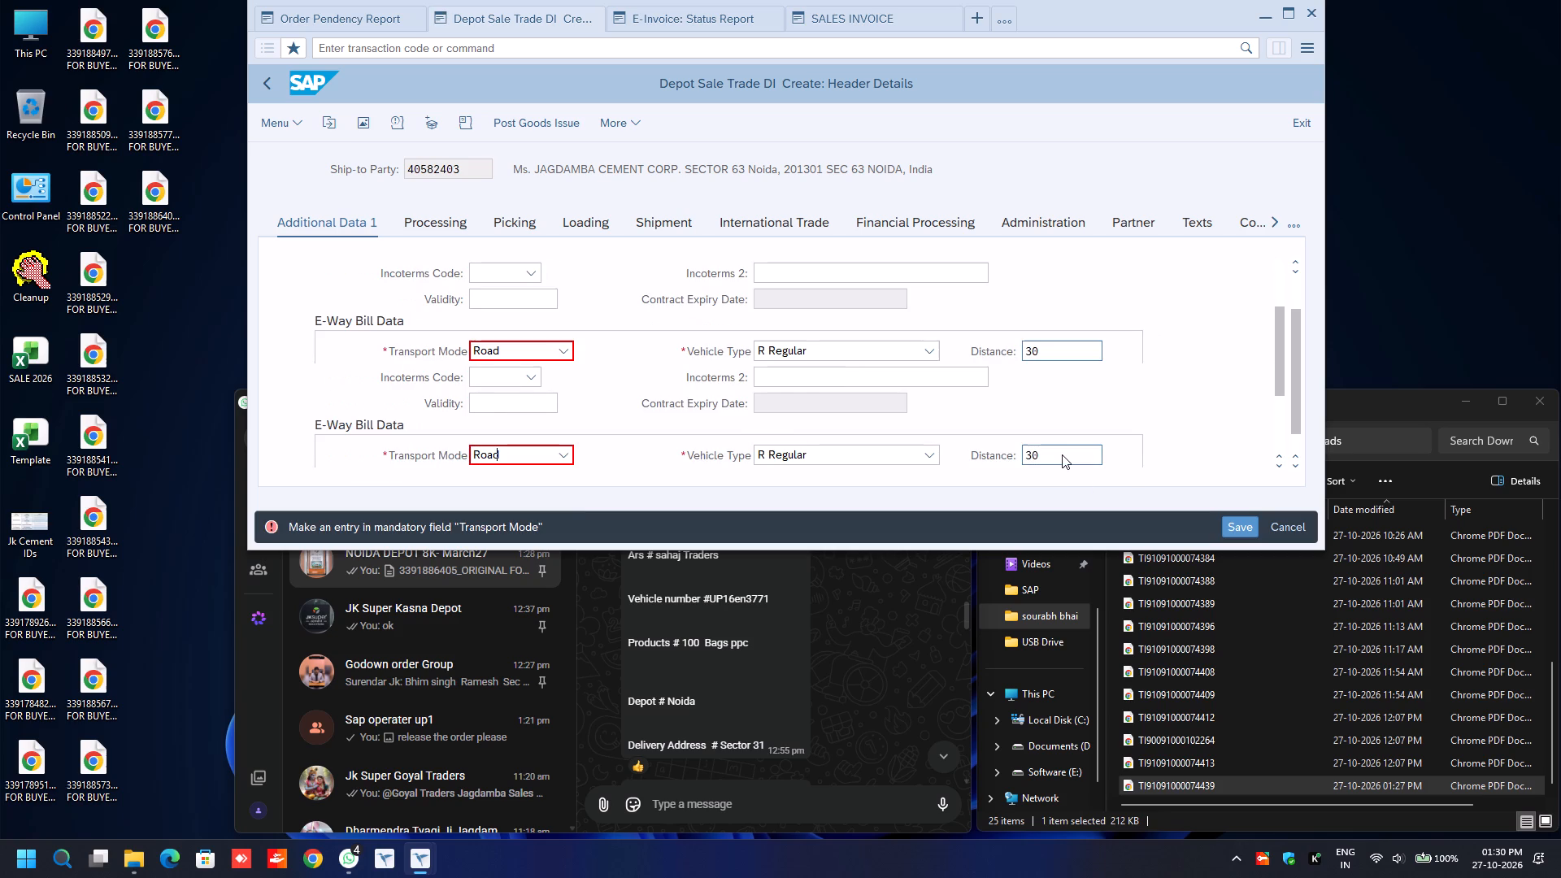
pyautogui.press('BackSpace')
pyautogui.press('Down')
pyautogui.press('Return')
pyautogui.press('Tab')
pyautogui.press('BackSpace')
pyautogui.press('Tab')
pyautogui.press('BackSpace')
pyautogui.press('Down')
pyautogui.press('Return')
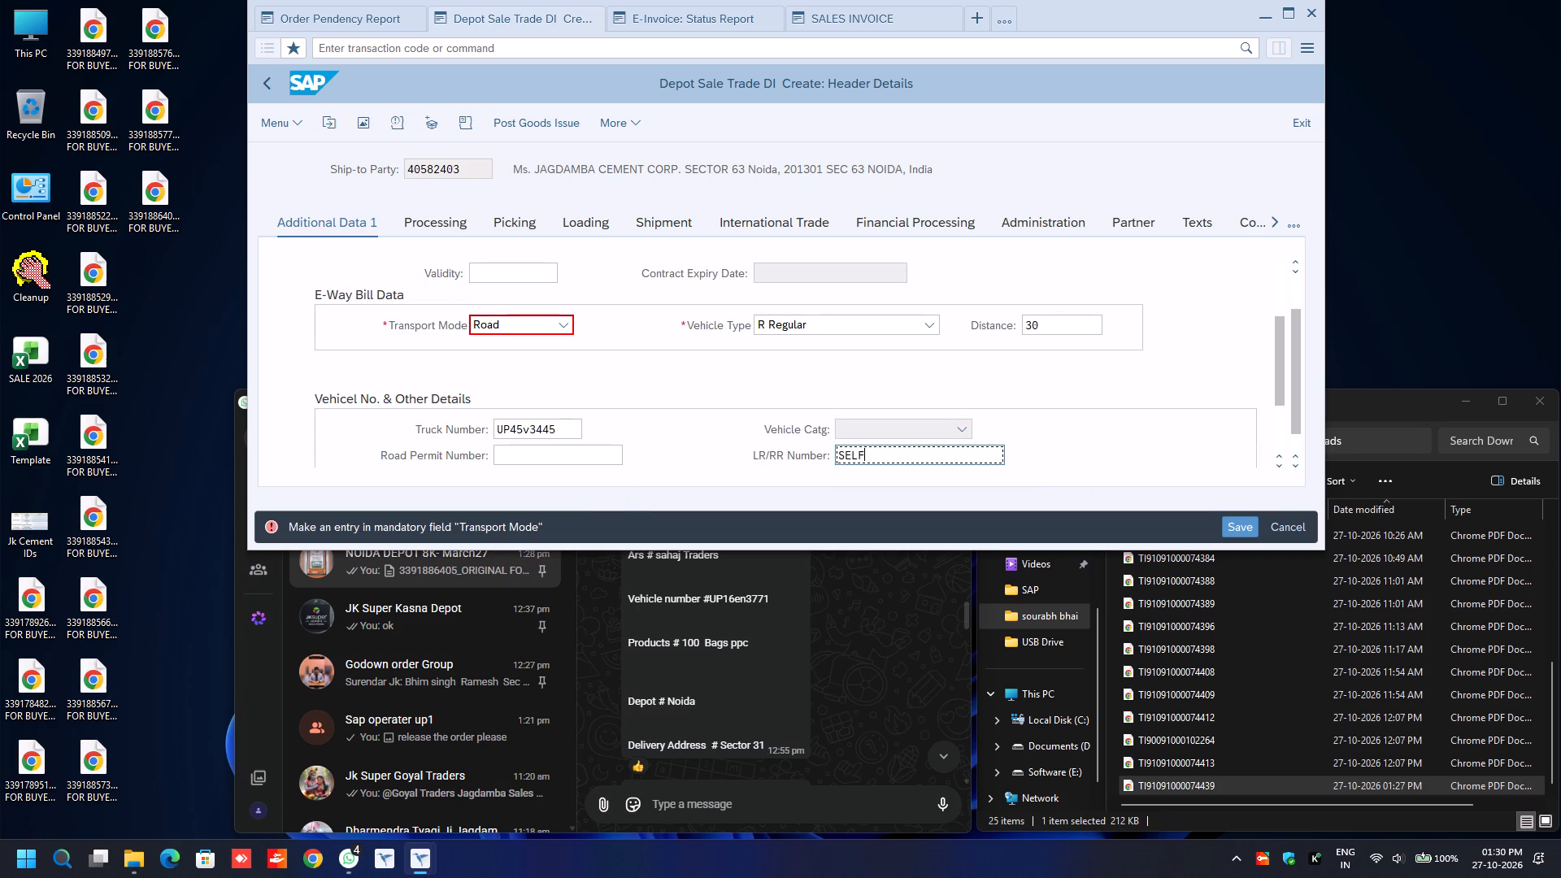
# Check the Sector 63 bill request in the chat and open the delivery header's shipment details.
pyautogui.scroll(-2, 852, 656)
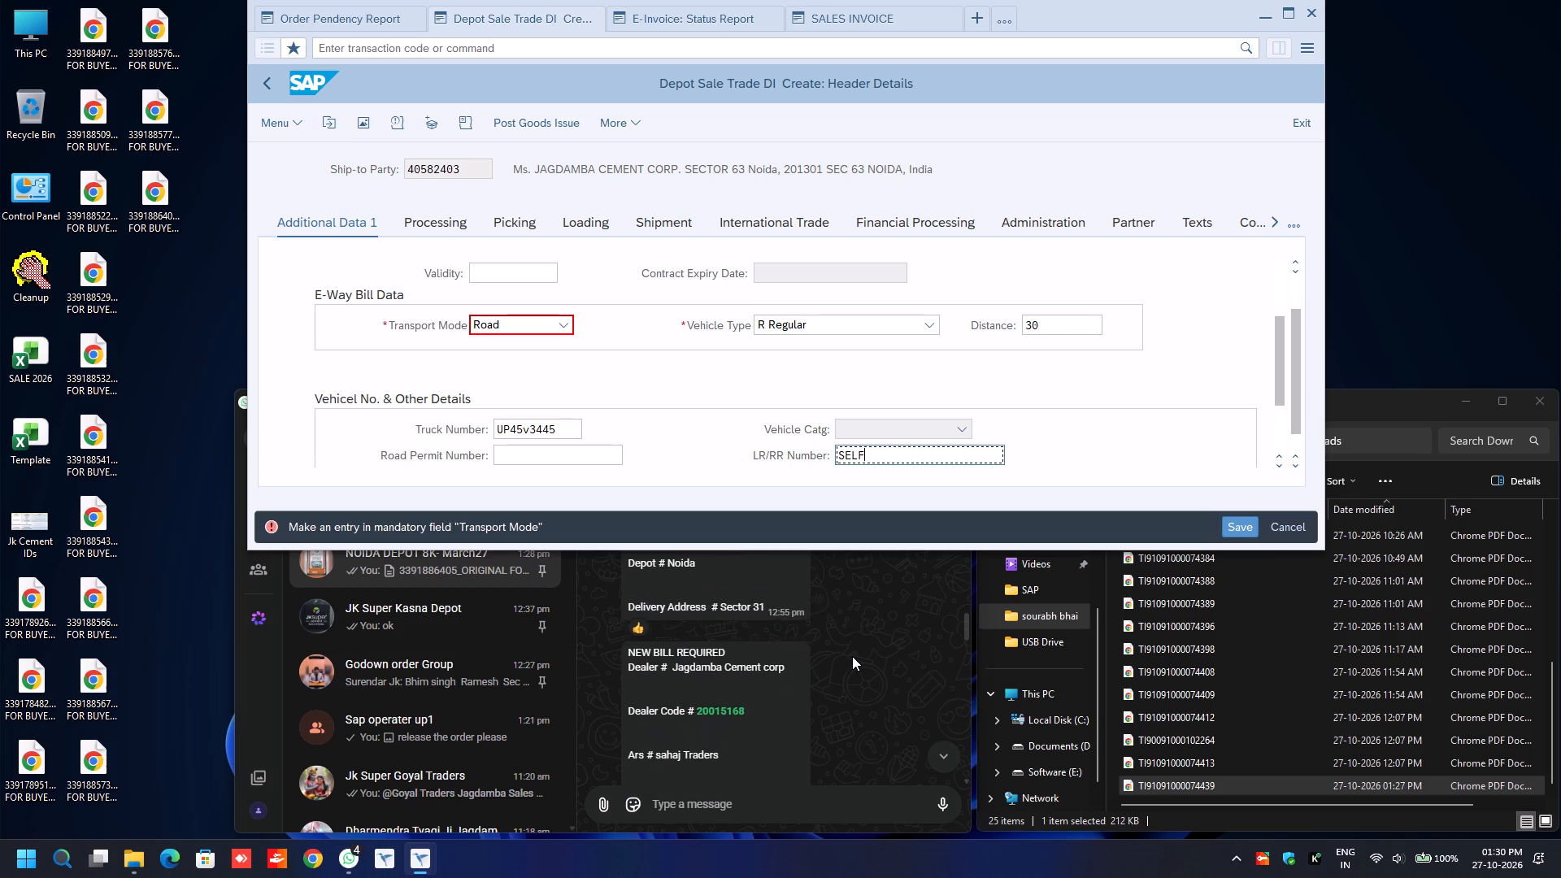
pyautogui.scroll(-4, 852, 656)
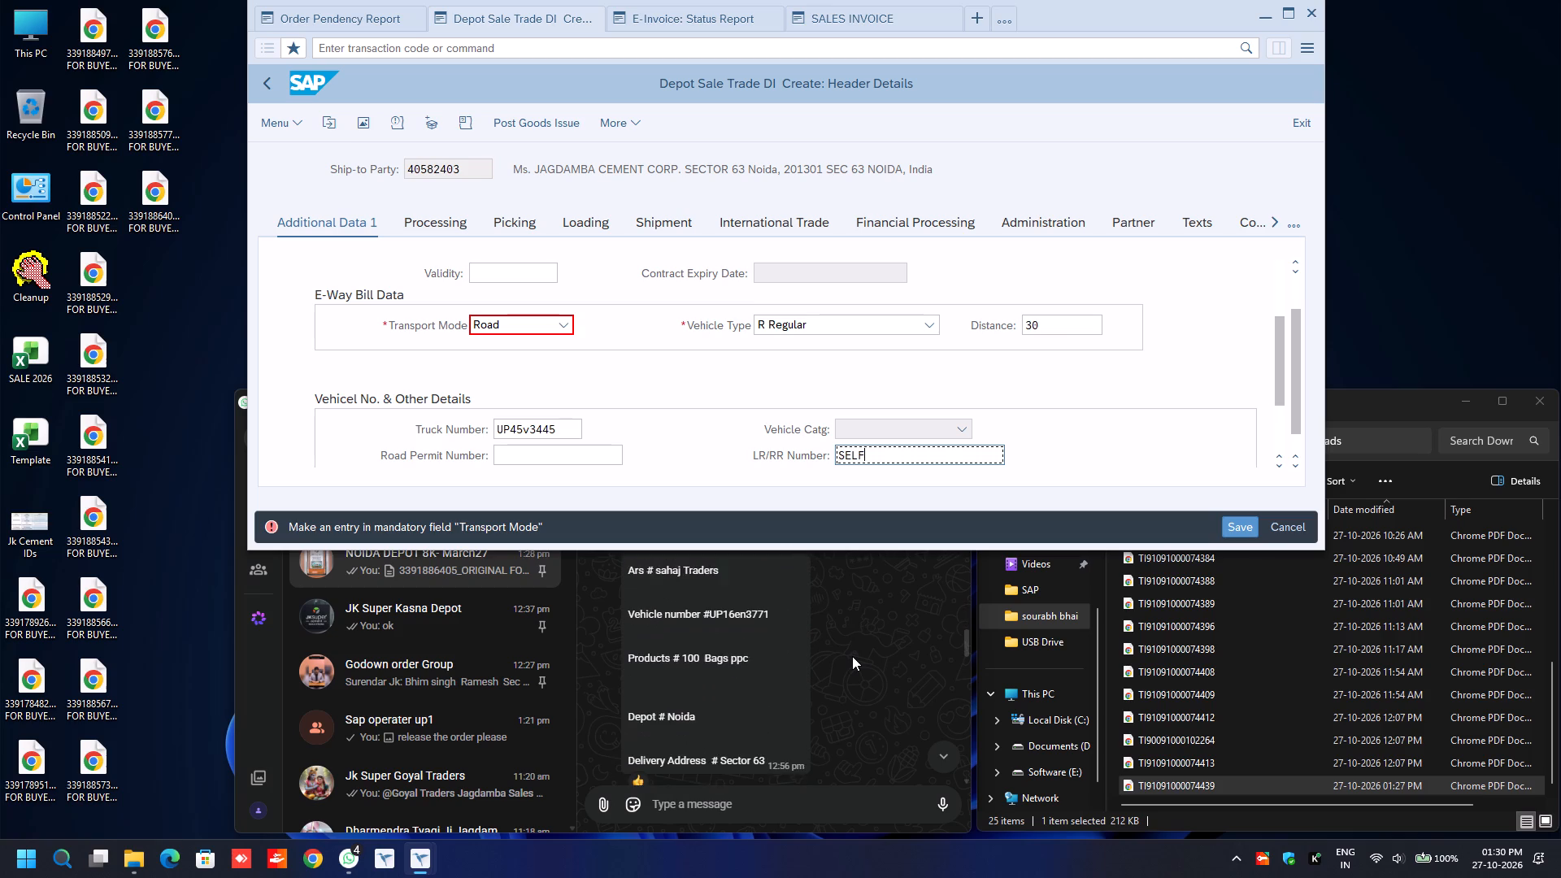
pyautogui.scroll(-1, 852, 656)
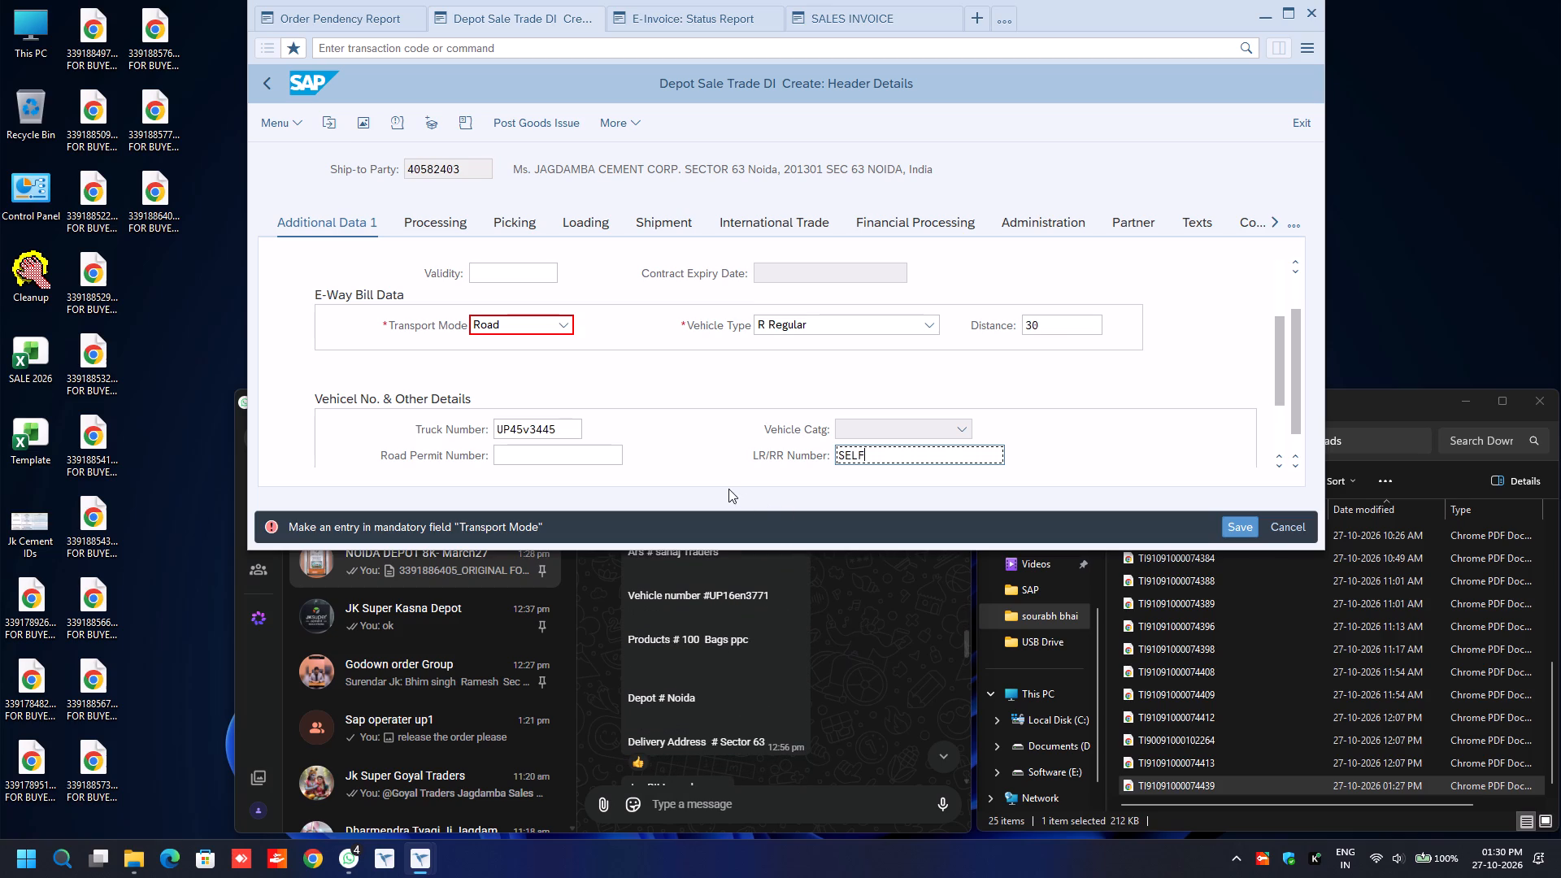
pyautogui.click(664, 220)
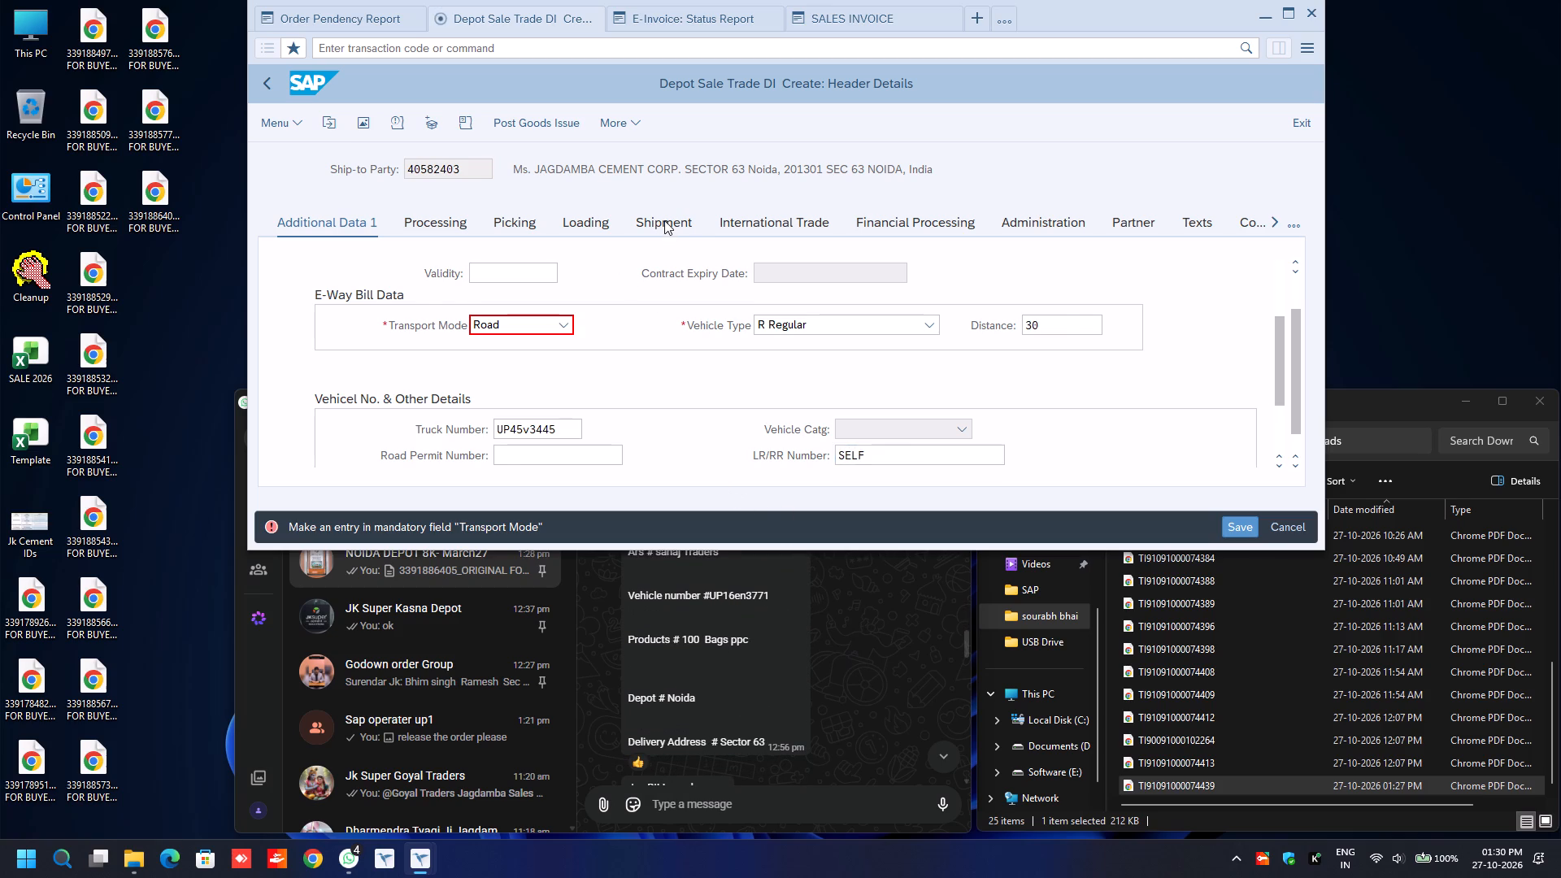
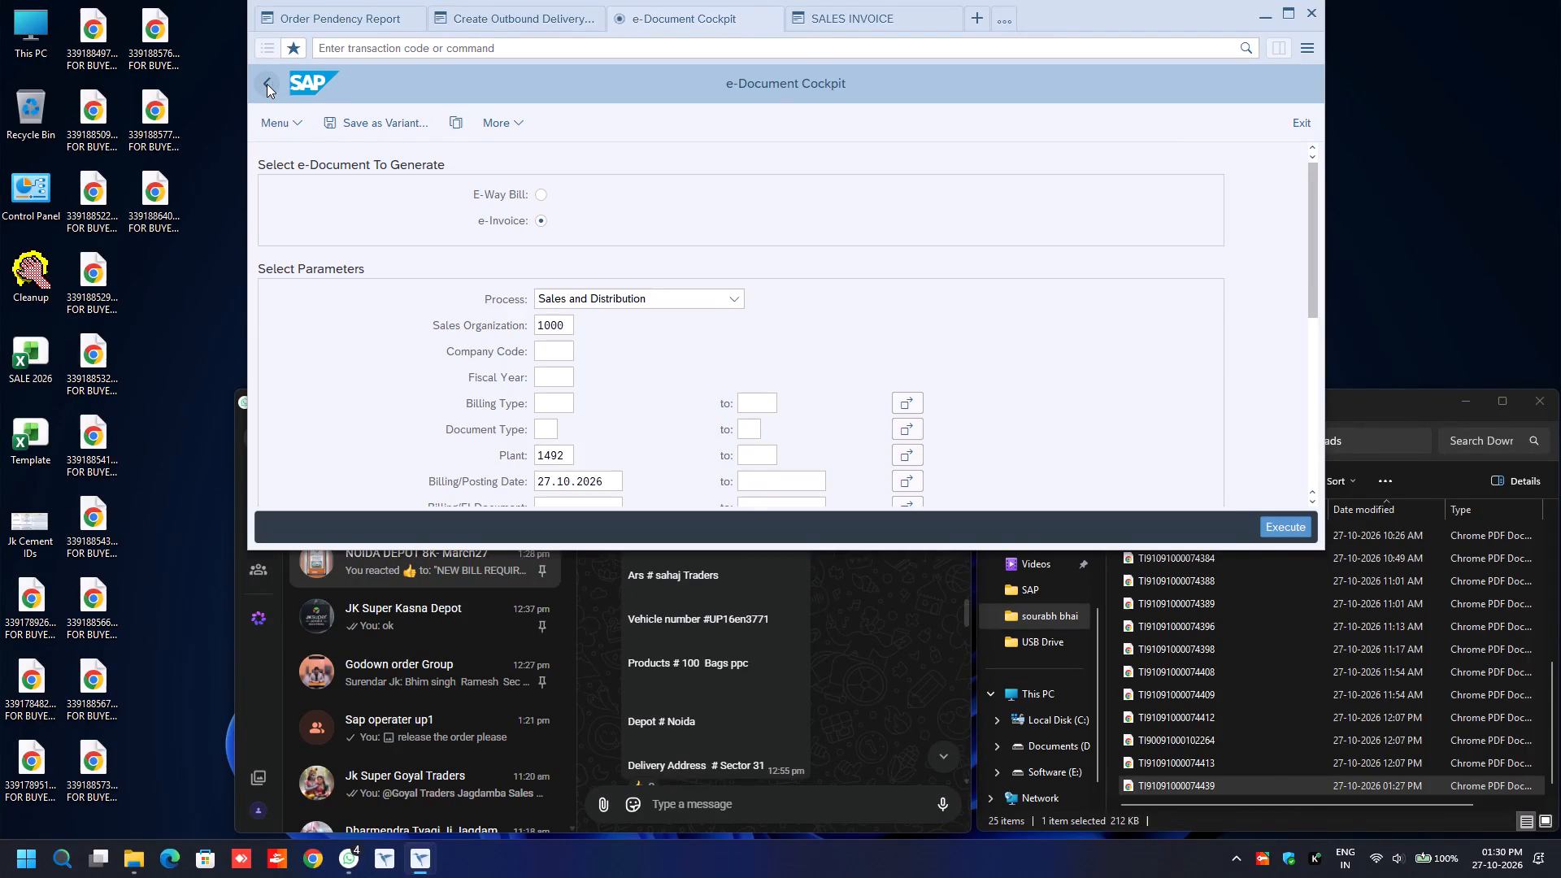
pyautogui.scroll(-10, 430, 322)
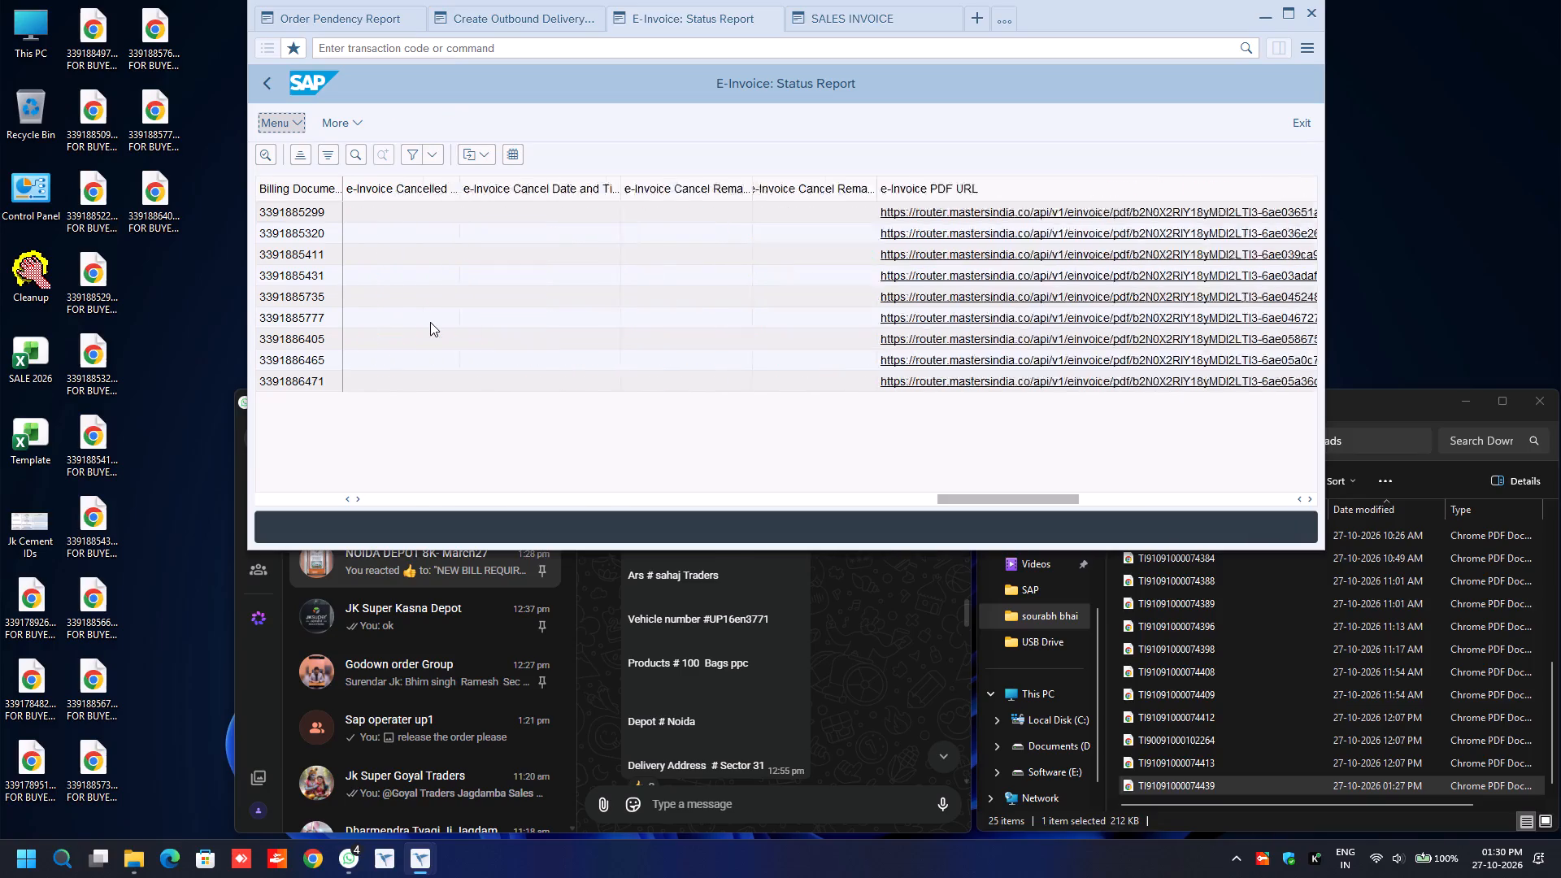
pyautogui.click(307, 363)
pyautogui.hotkey('ctrl', 'y')
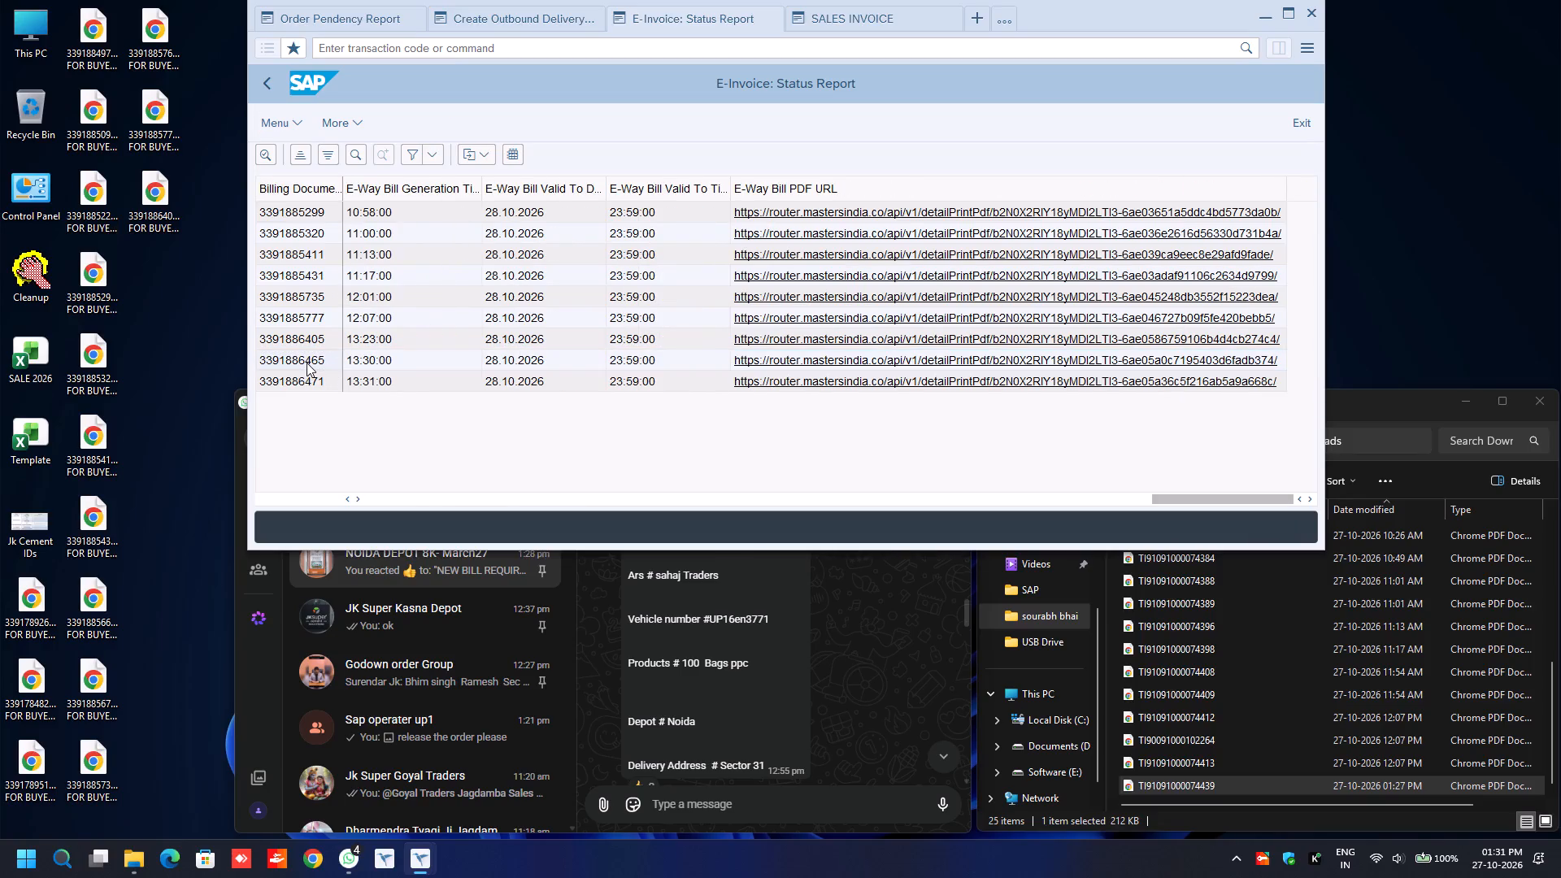
pyautogui.hotkey('shift', 'Down')
pyautogui.hotkey('ctrl', 'c')
pyautogui.hotkey('ctrl', 'n')
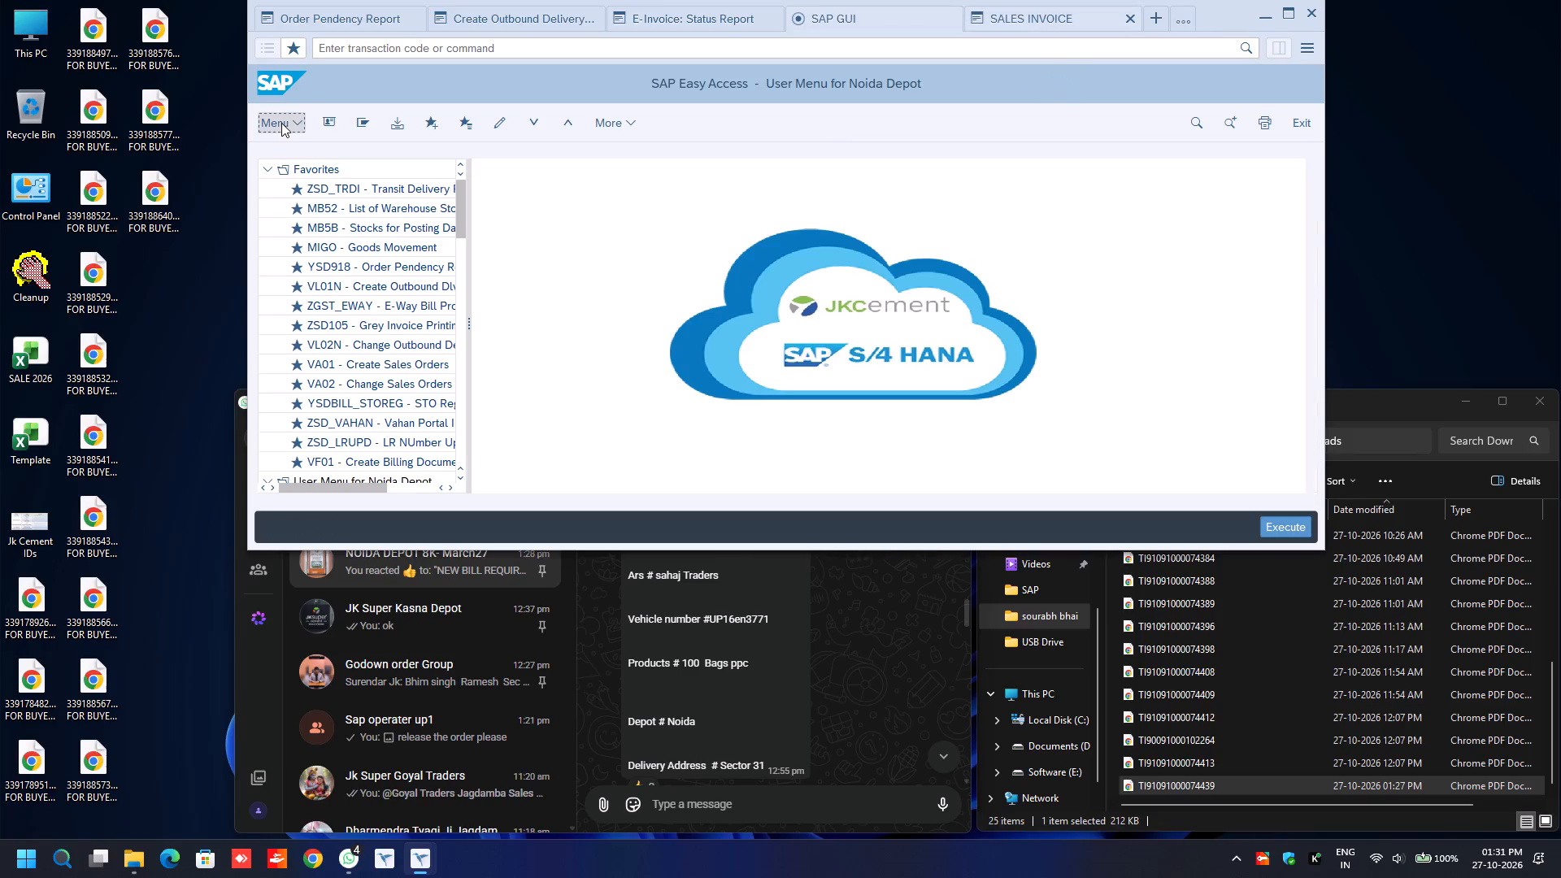
pyautogui.hotkey('ctrl', 'w')
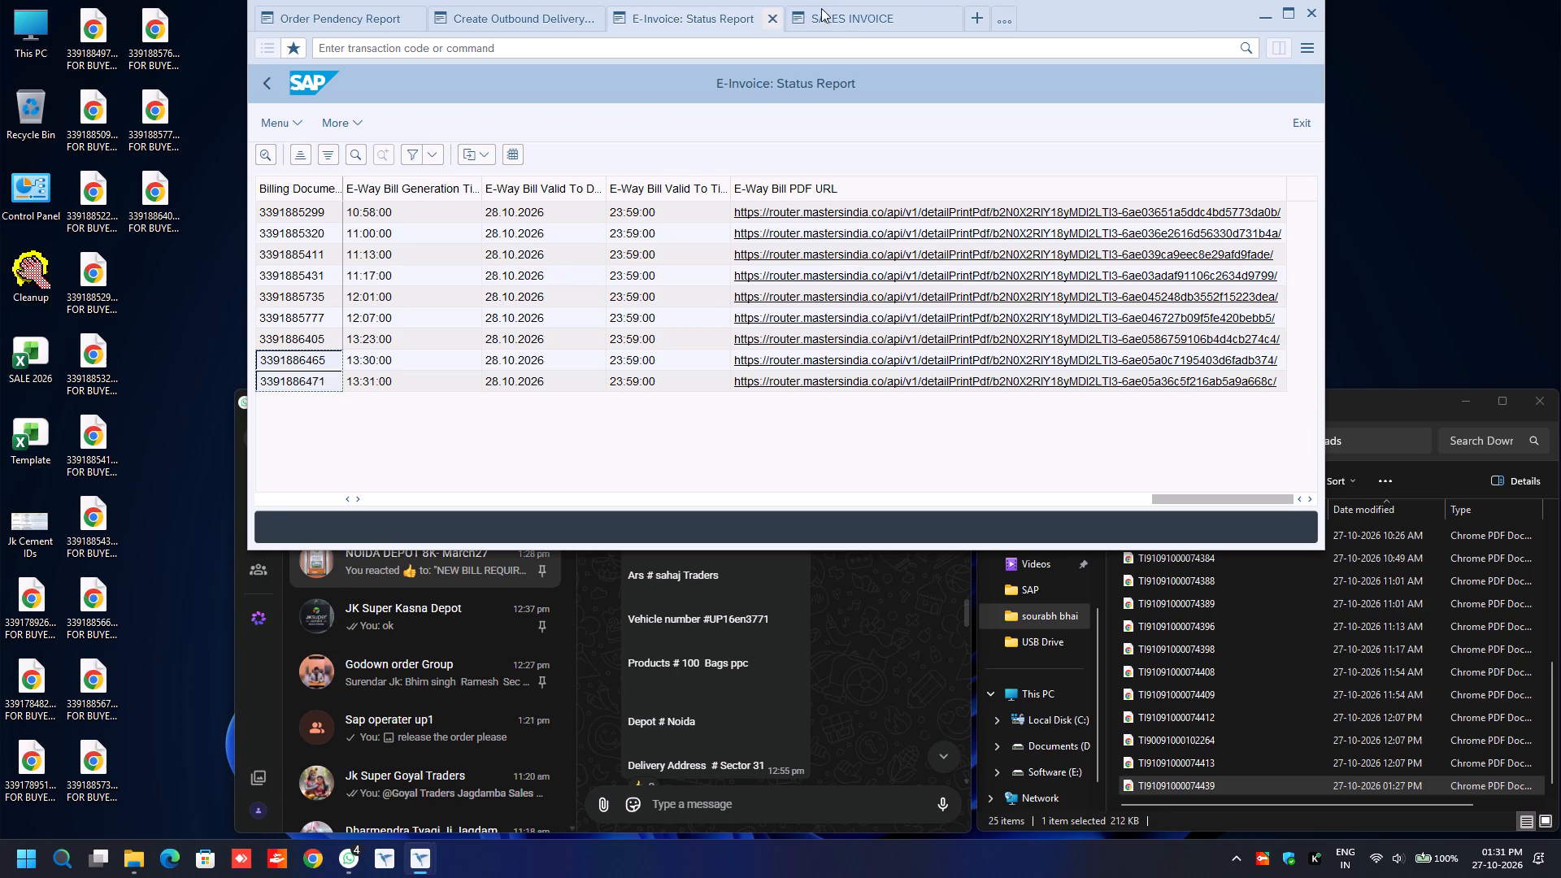
pyautogui.click(845, 15)
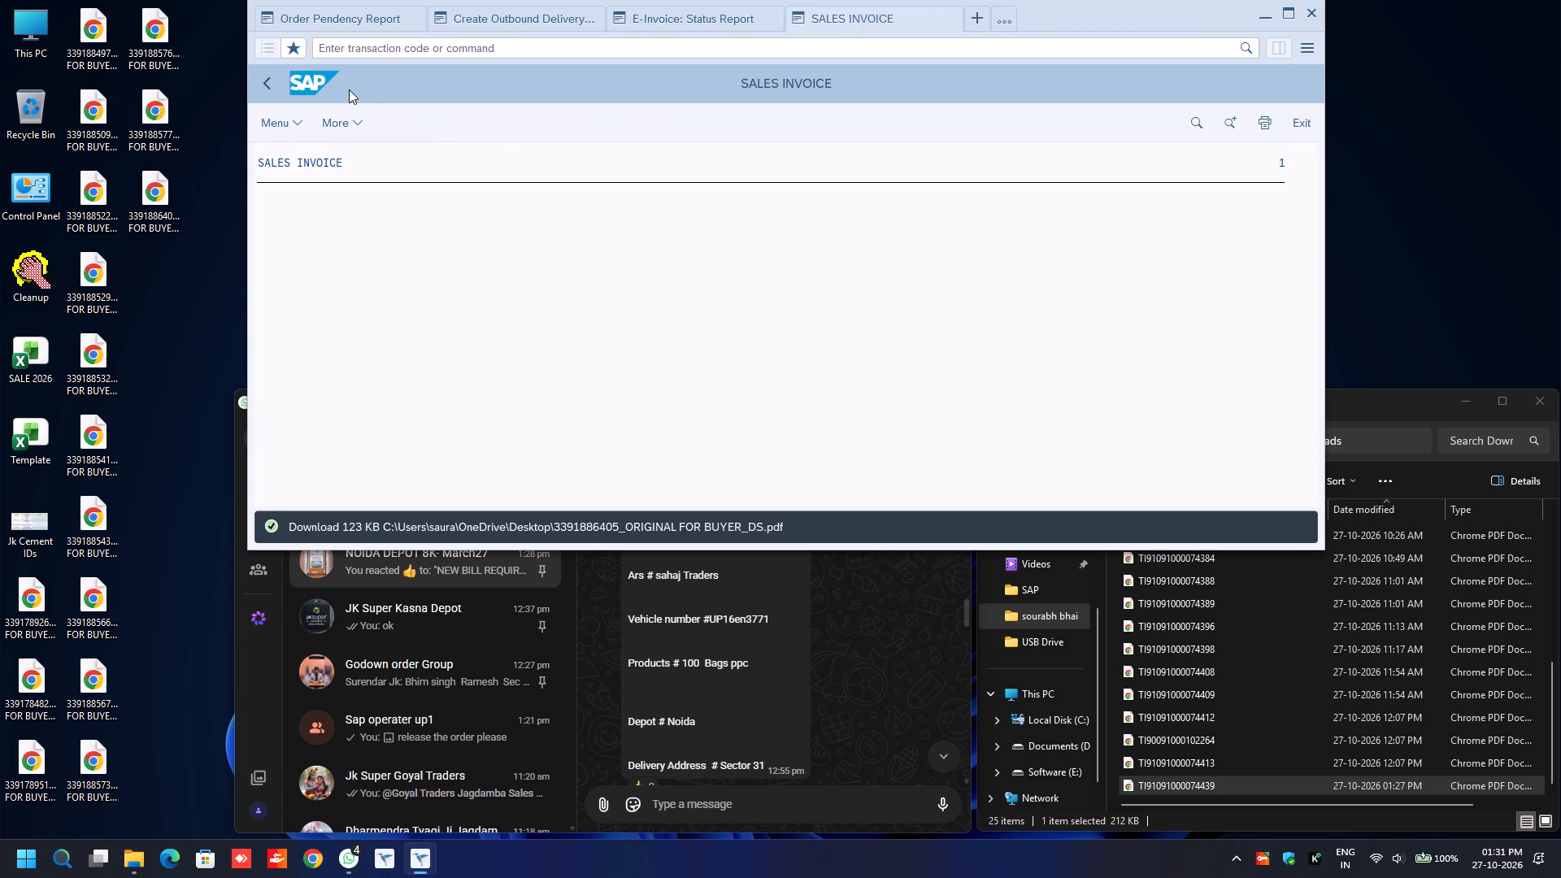
pyautogui.press('Escape')
pyautogui.press('Tab')
pyautogui.press('Tab')
pyautogui.press('space')
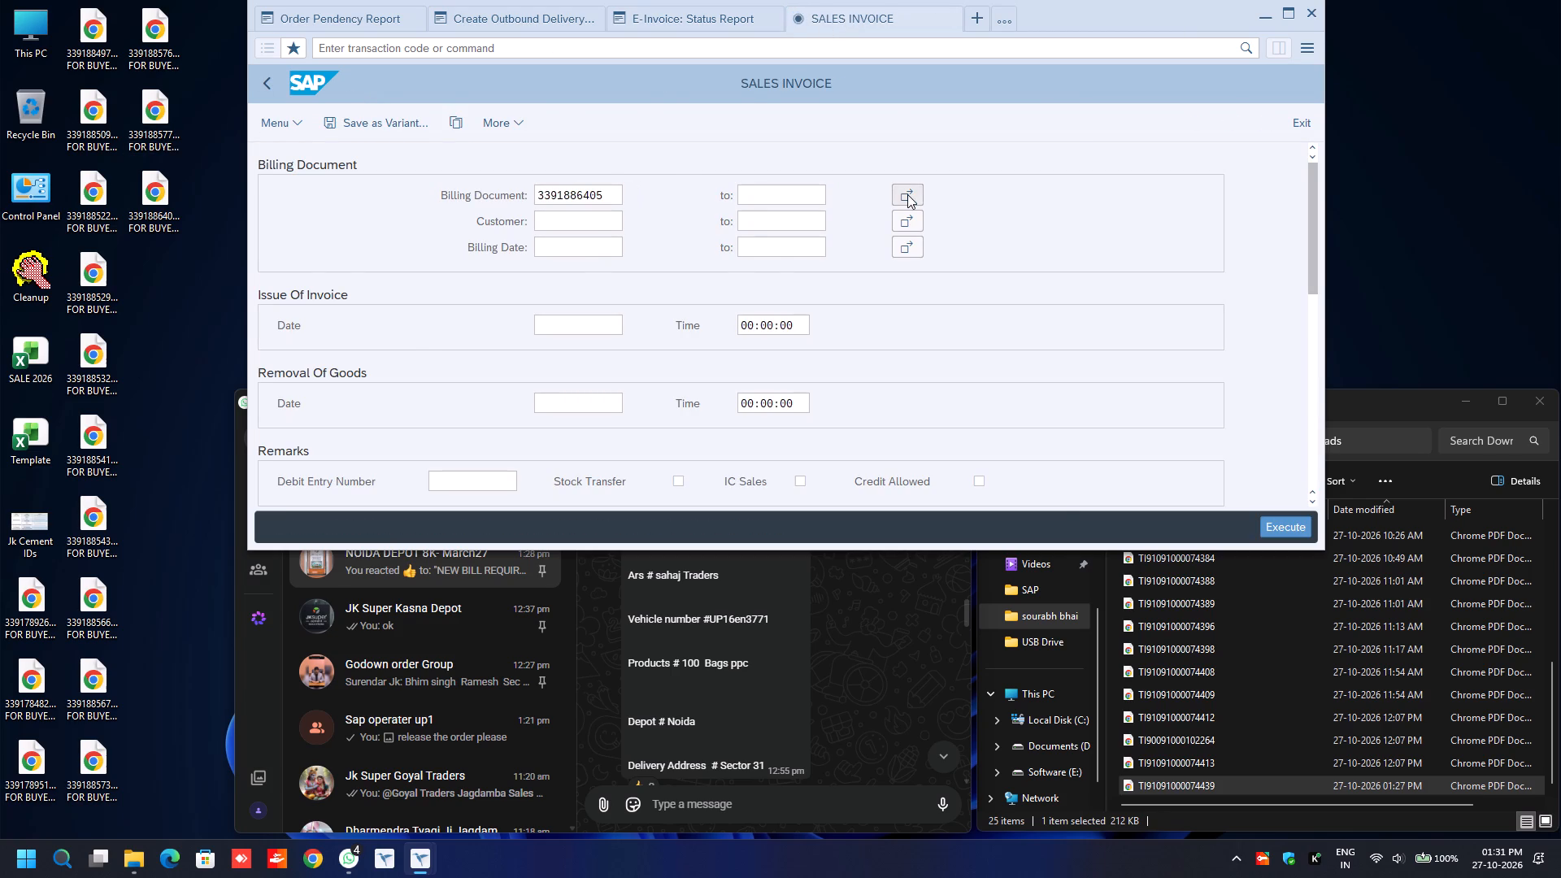
pyautogui.hotkey('ctrl', 'v')
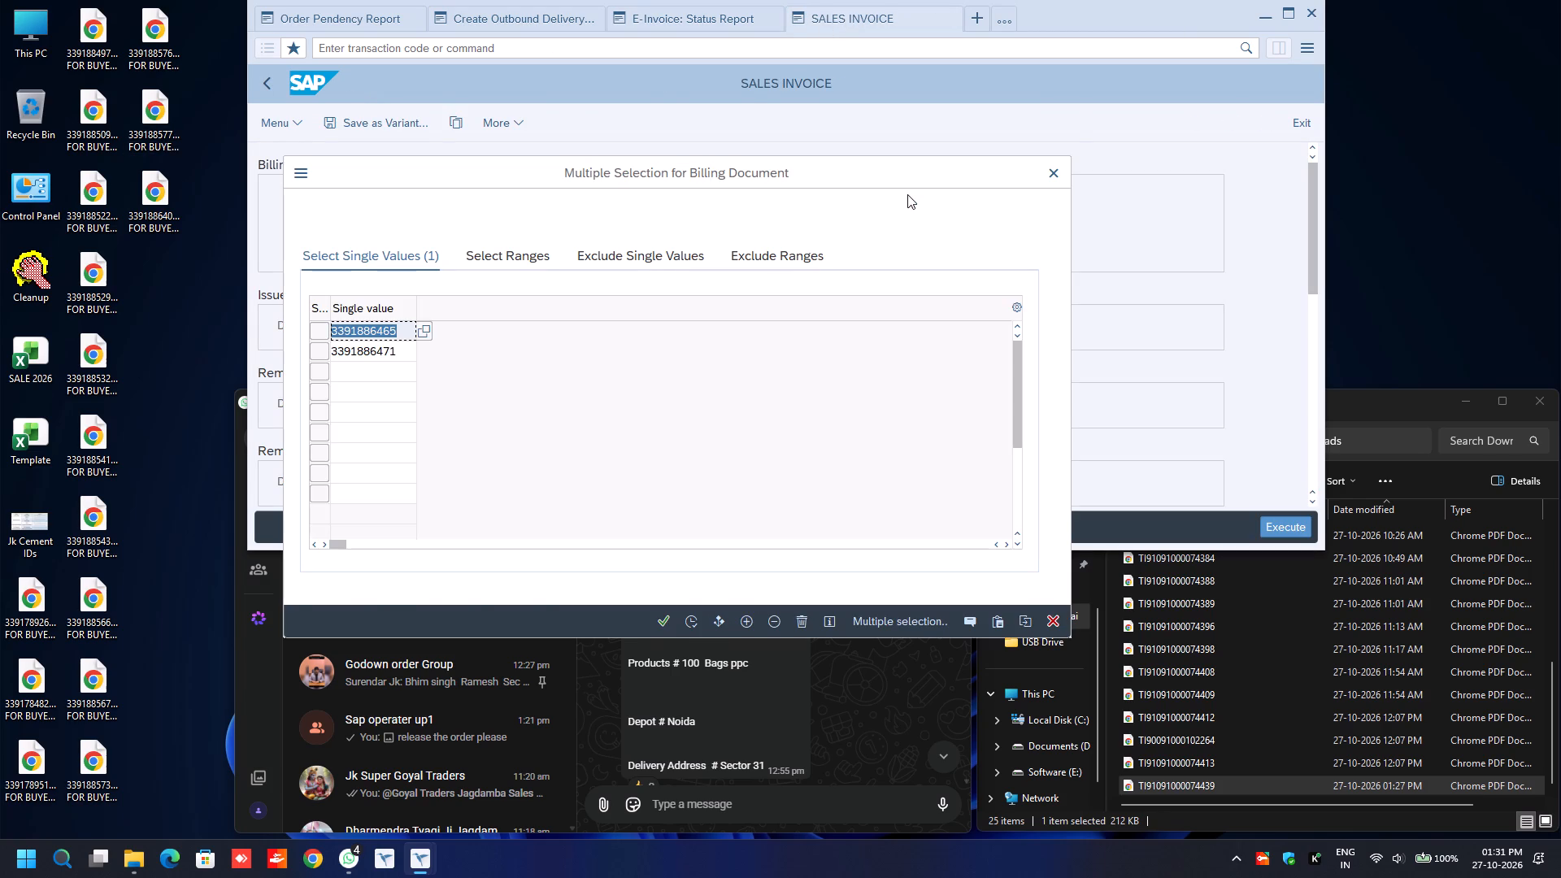
pyautogui.press('F8')
pyautogui.press('F8')
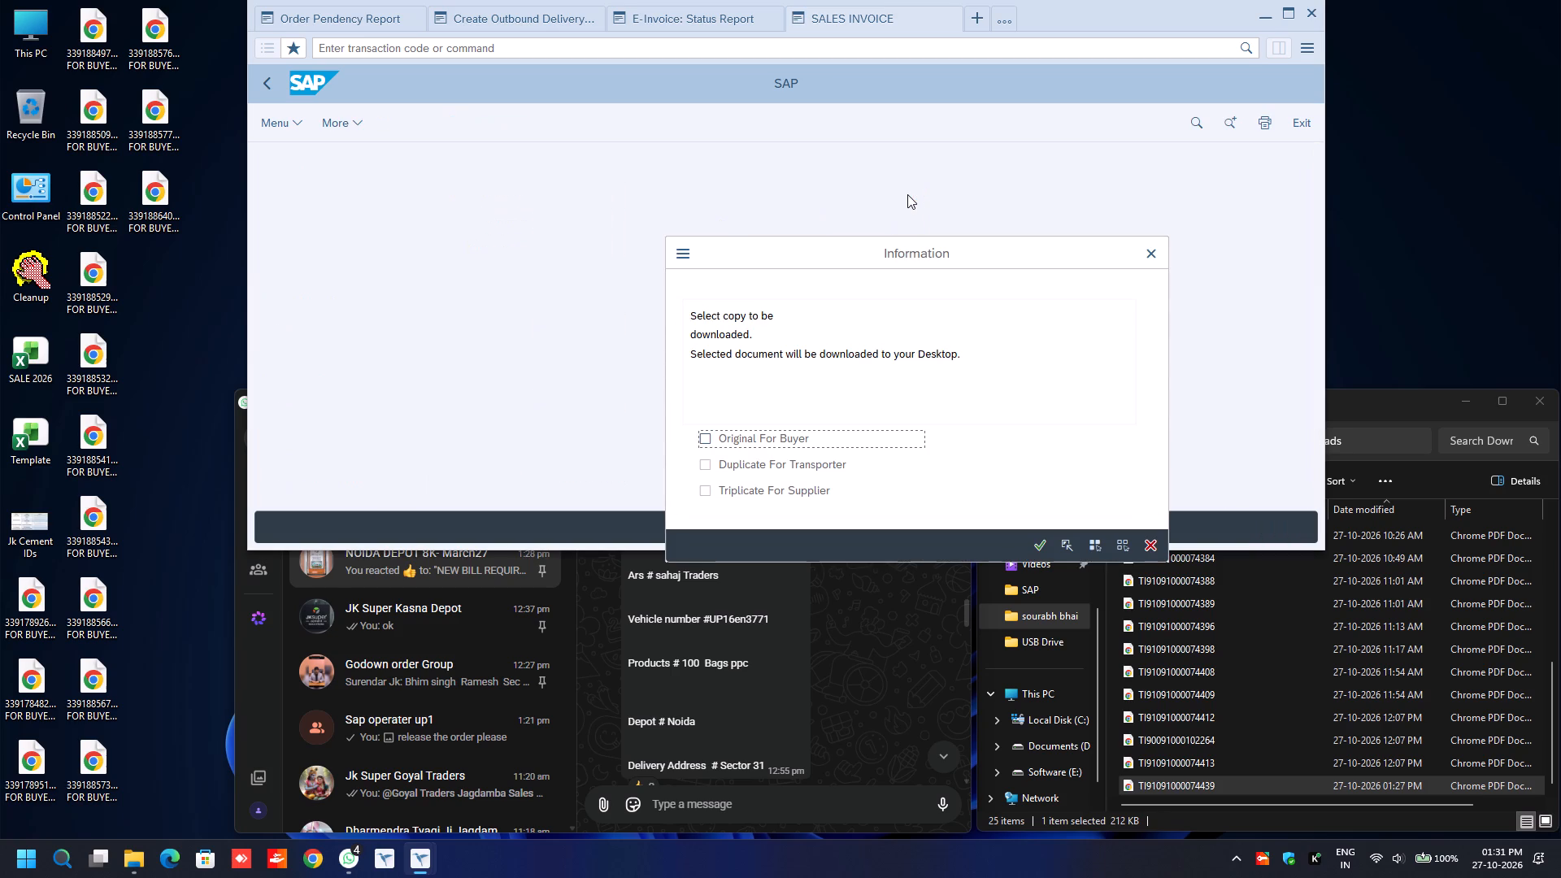
# Download only the Original For Buyer copy of the selected invoices to the desktop.
pyautogui.press('space')
pyautogui.press('Return')
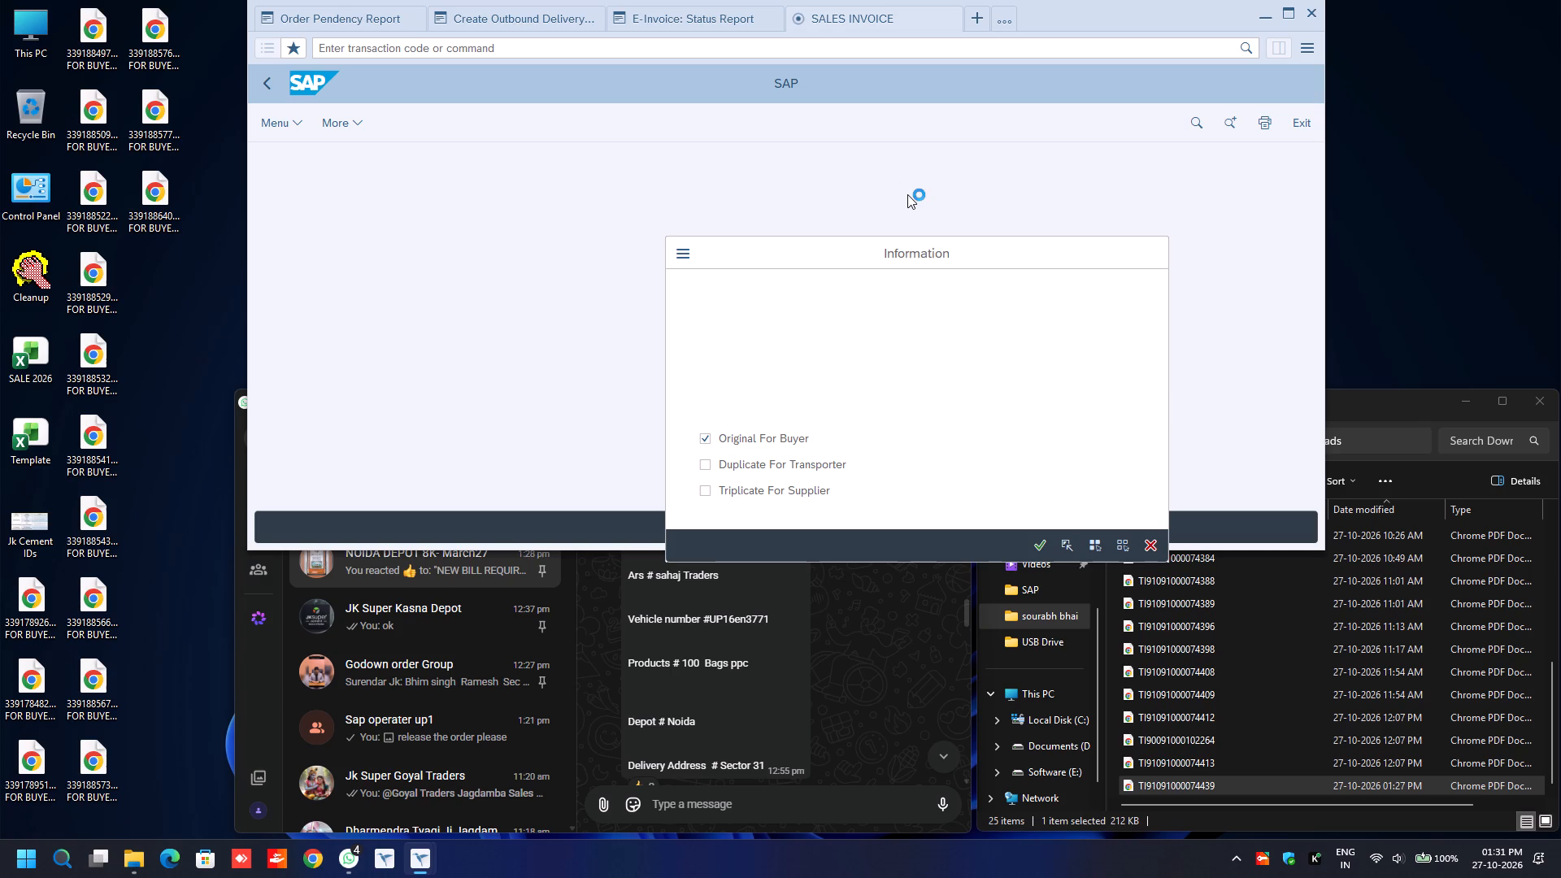
pyautogui.click(719, 12)
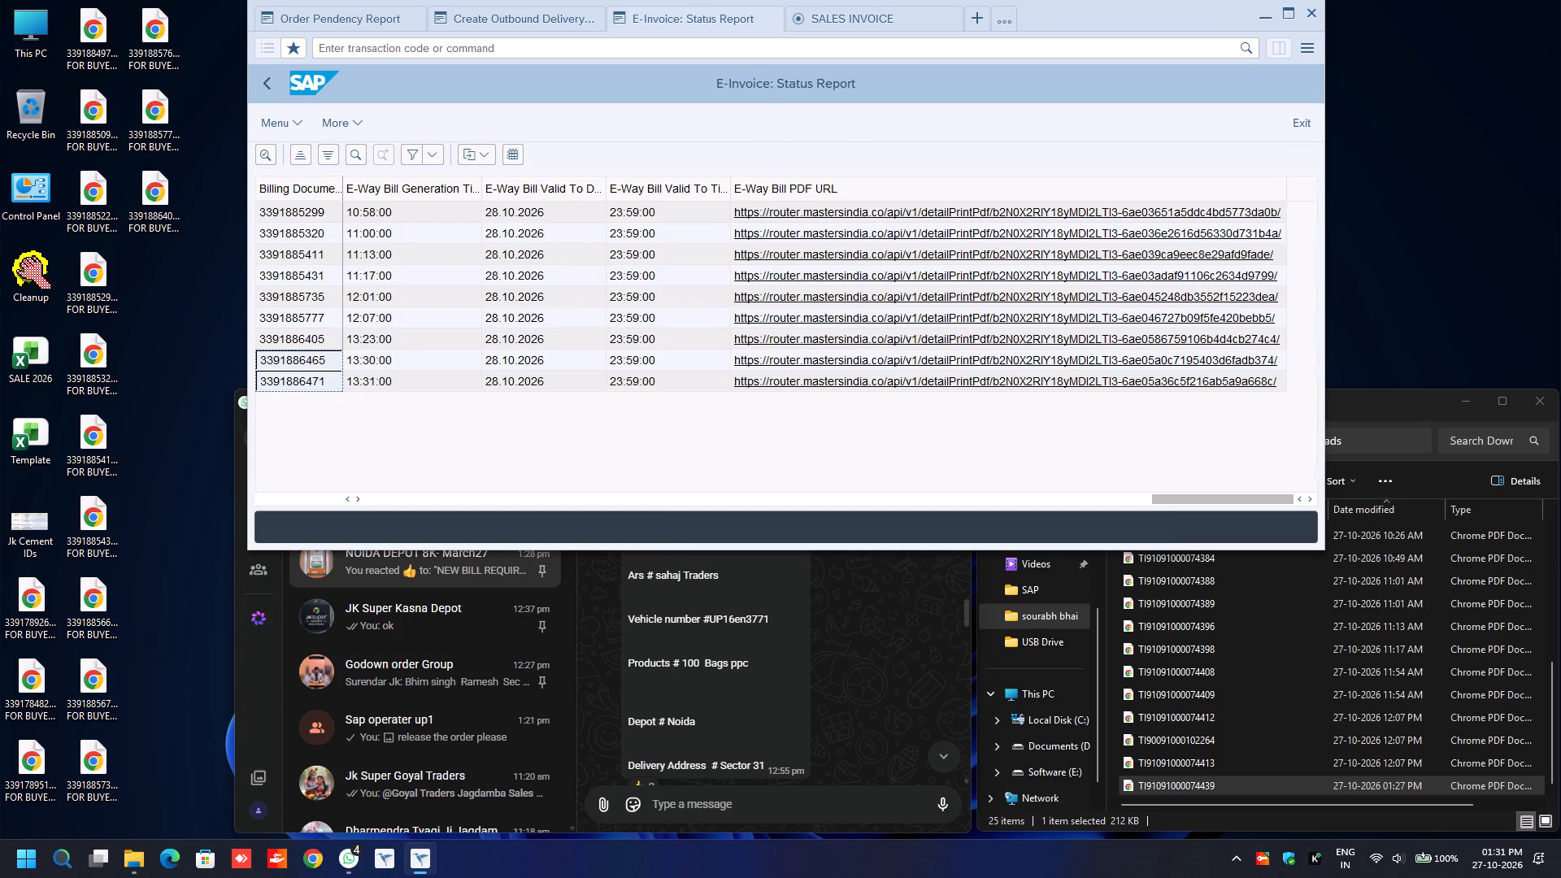
pyautogui.click(850, 359)
pyautogui.press('Left')
pyautogui.press('Return')
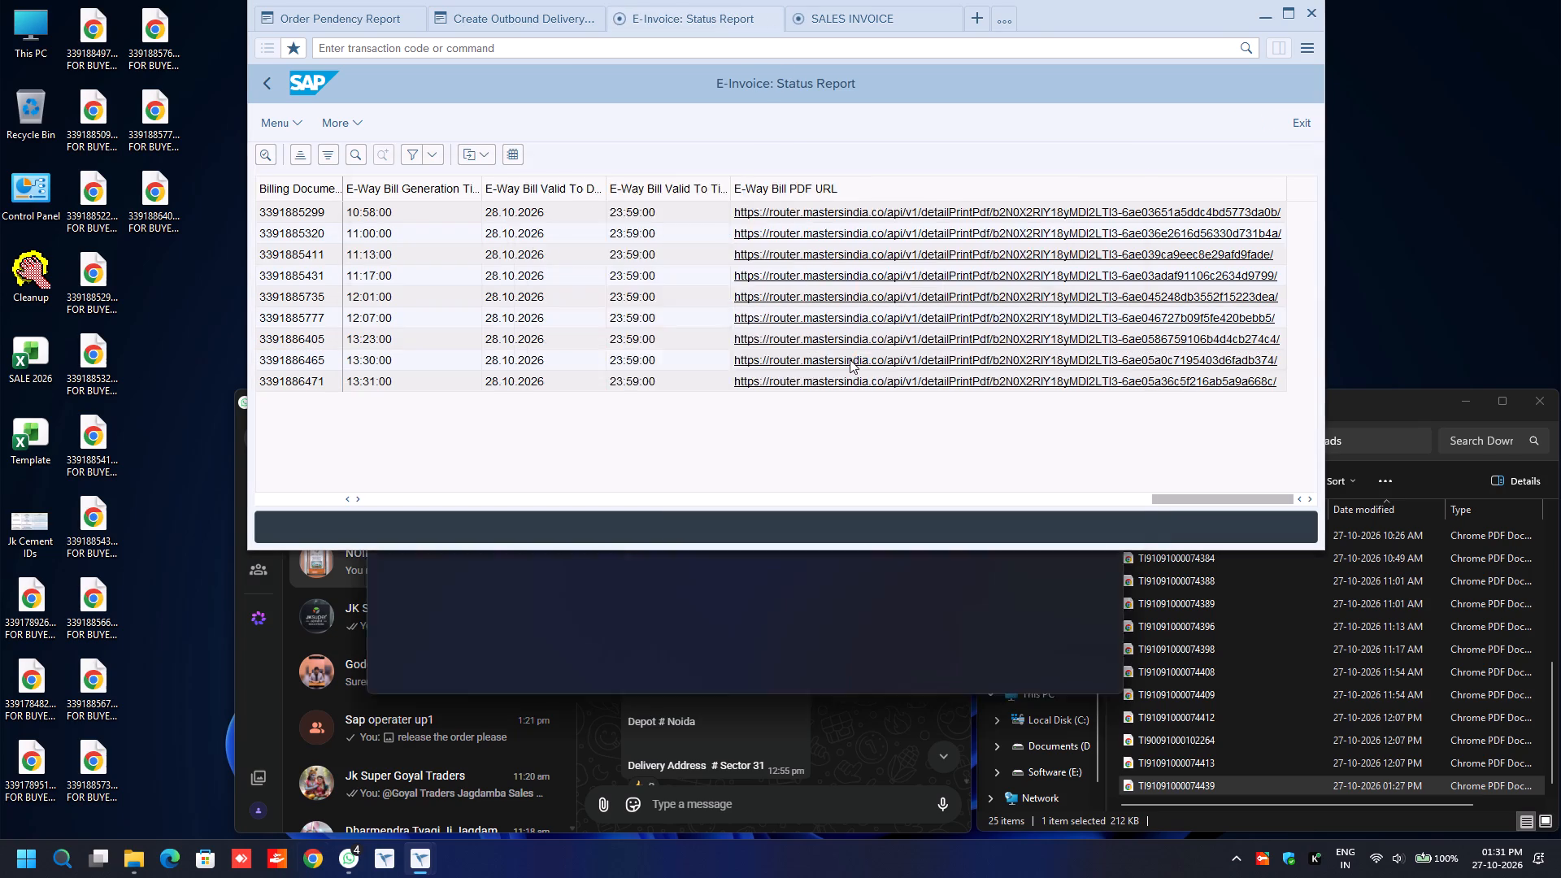
pyautogui.click(1140, 378)
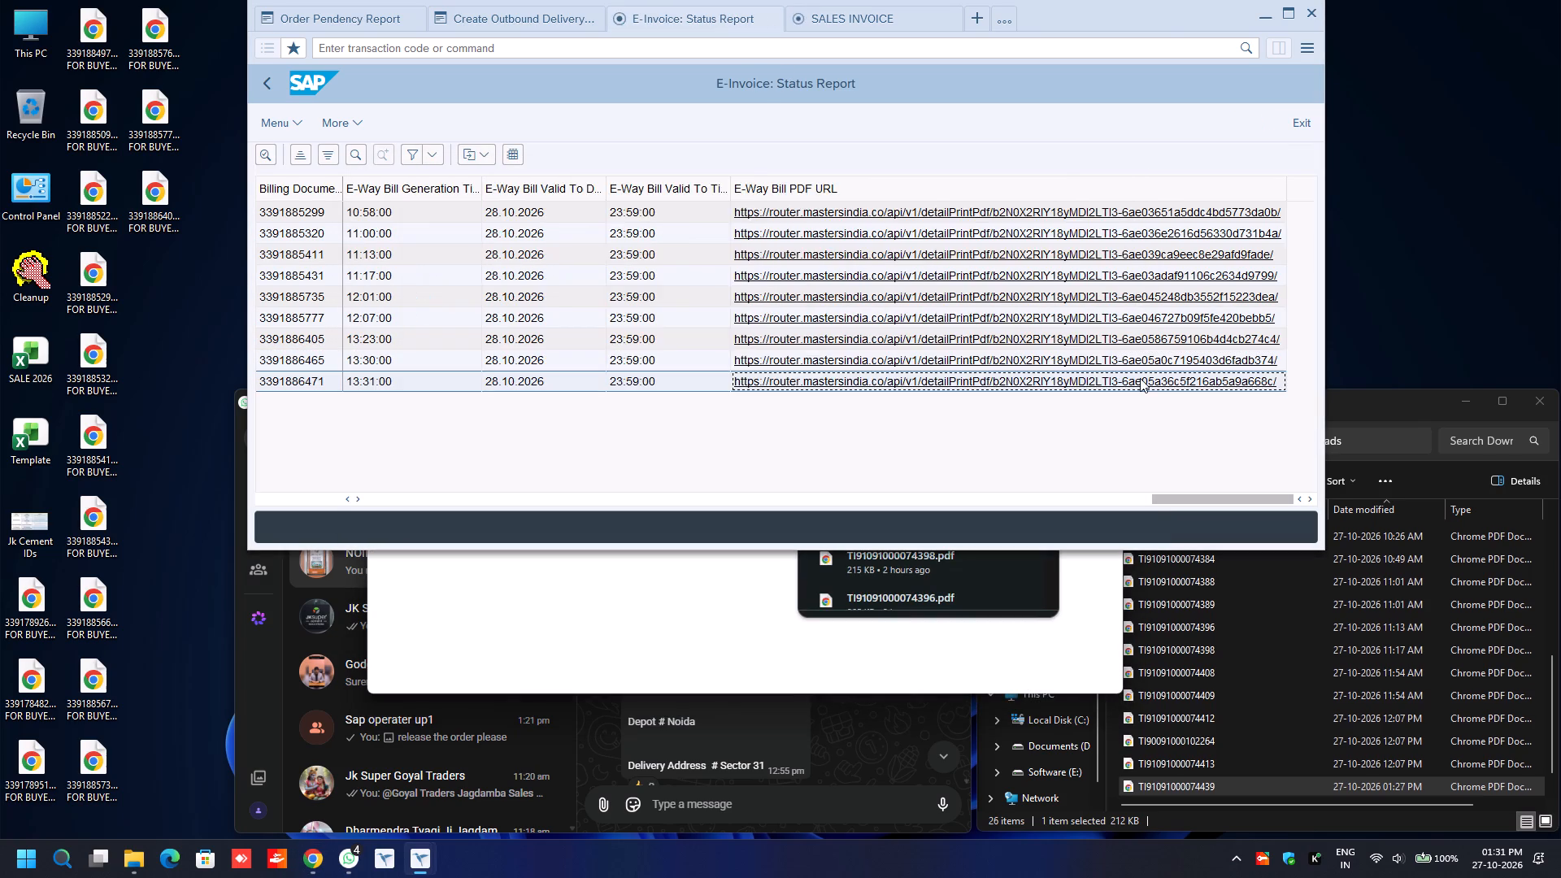
pyautogui.press('Left')
pyautogui.press('Return')
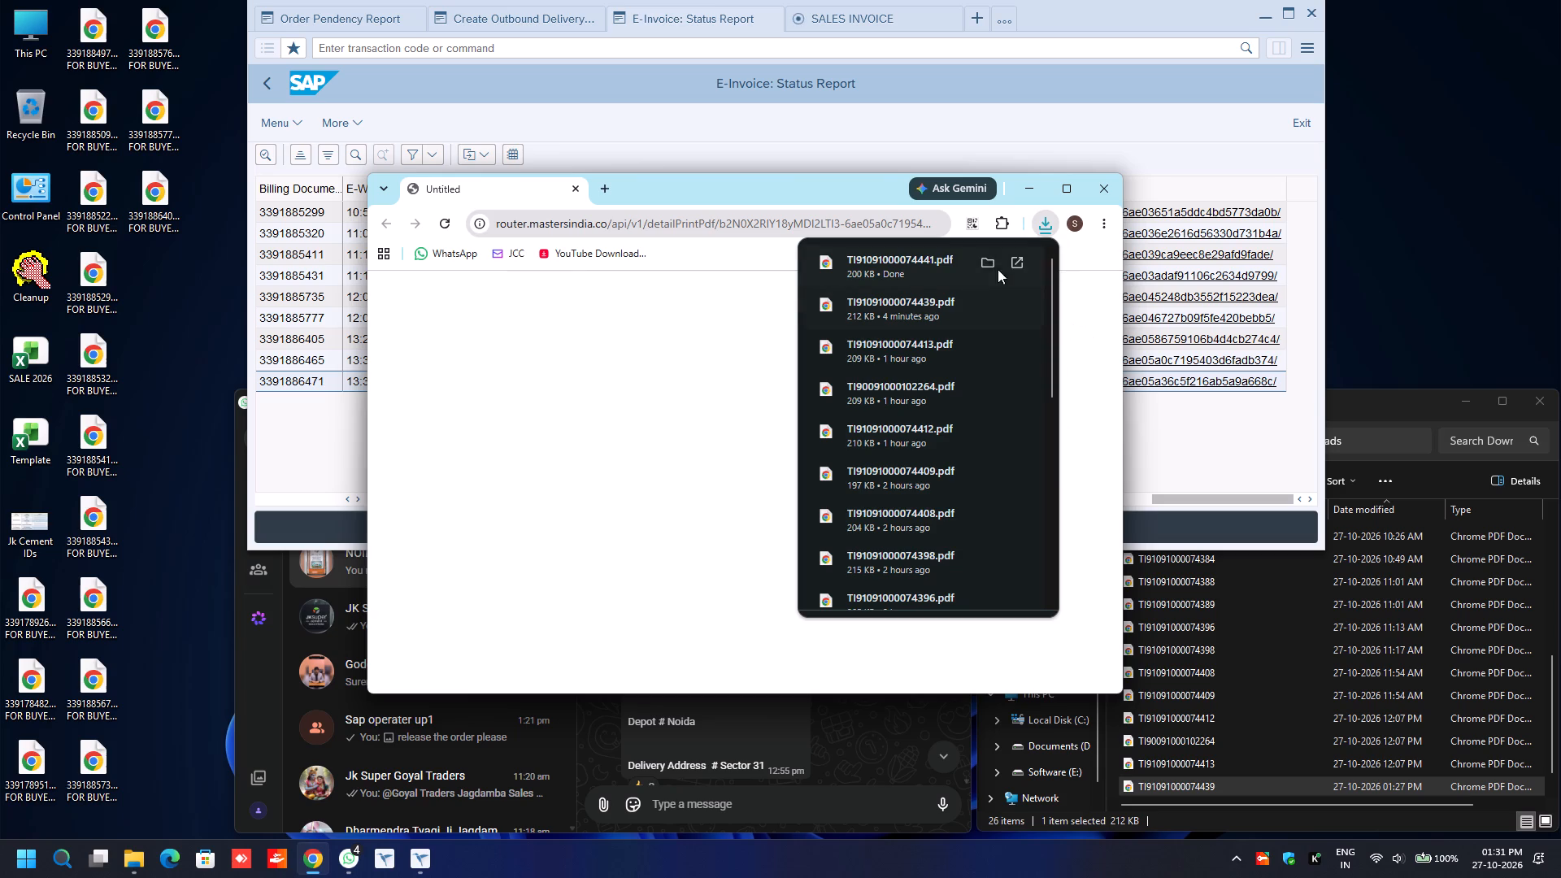
pyautogui.click(989, 257)
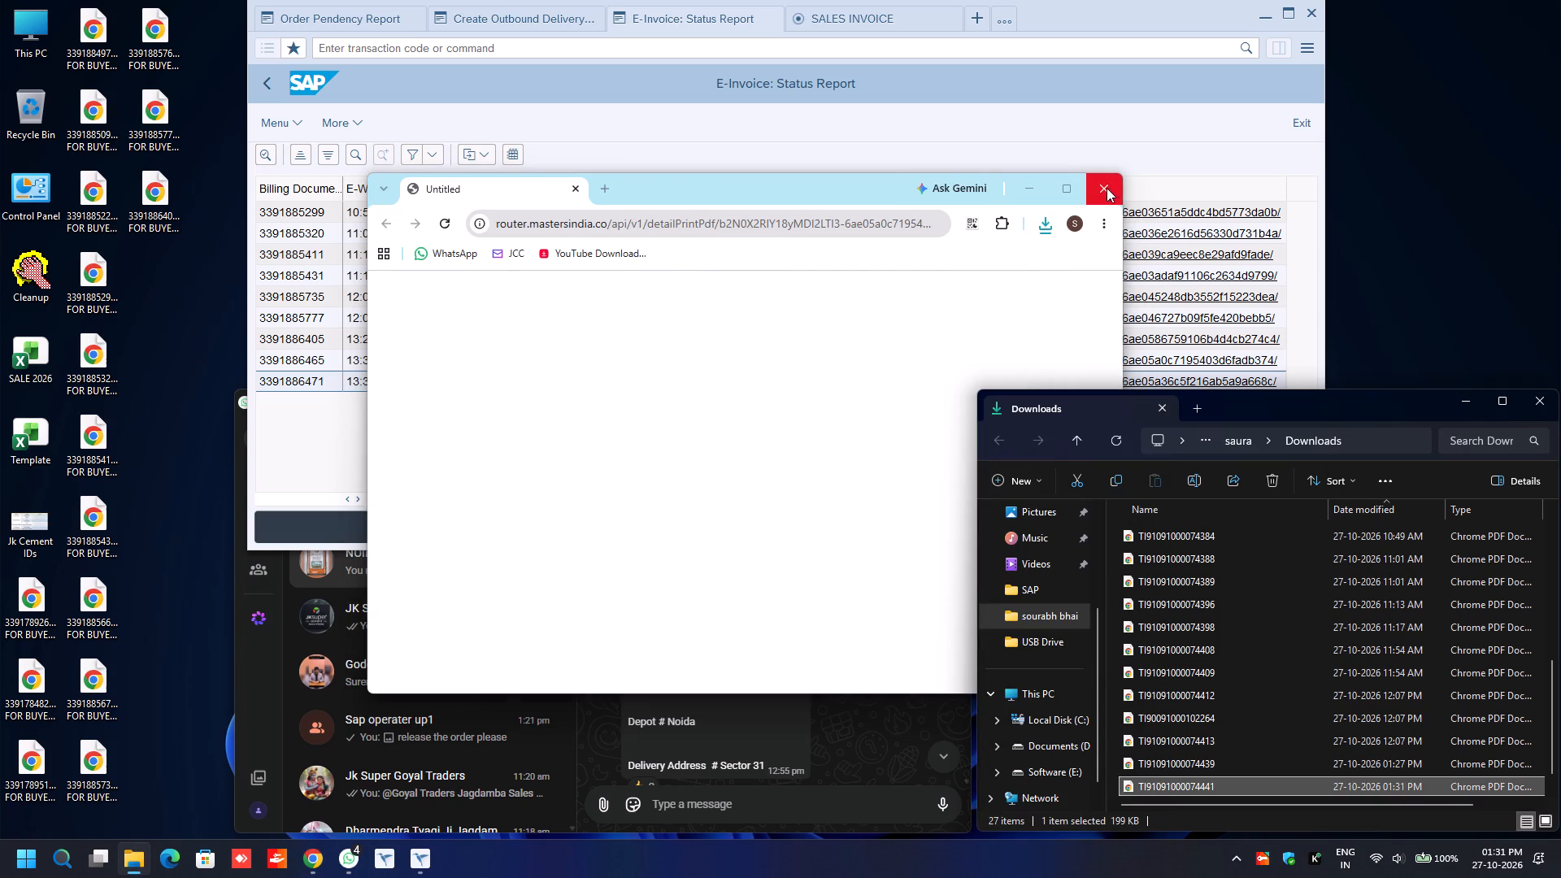
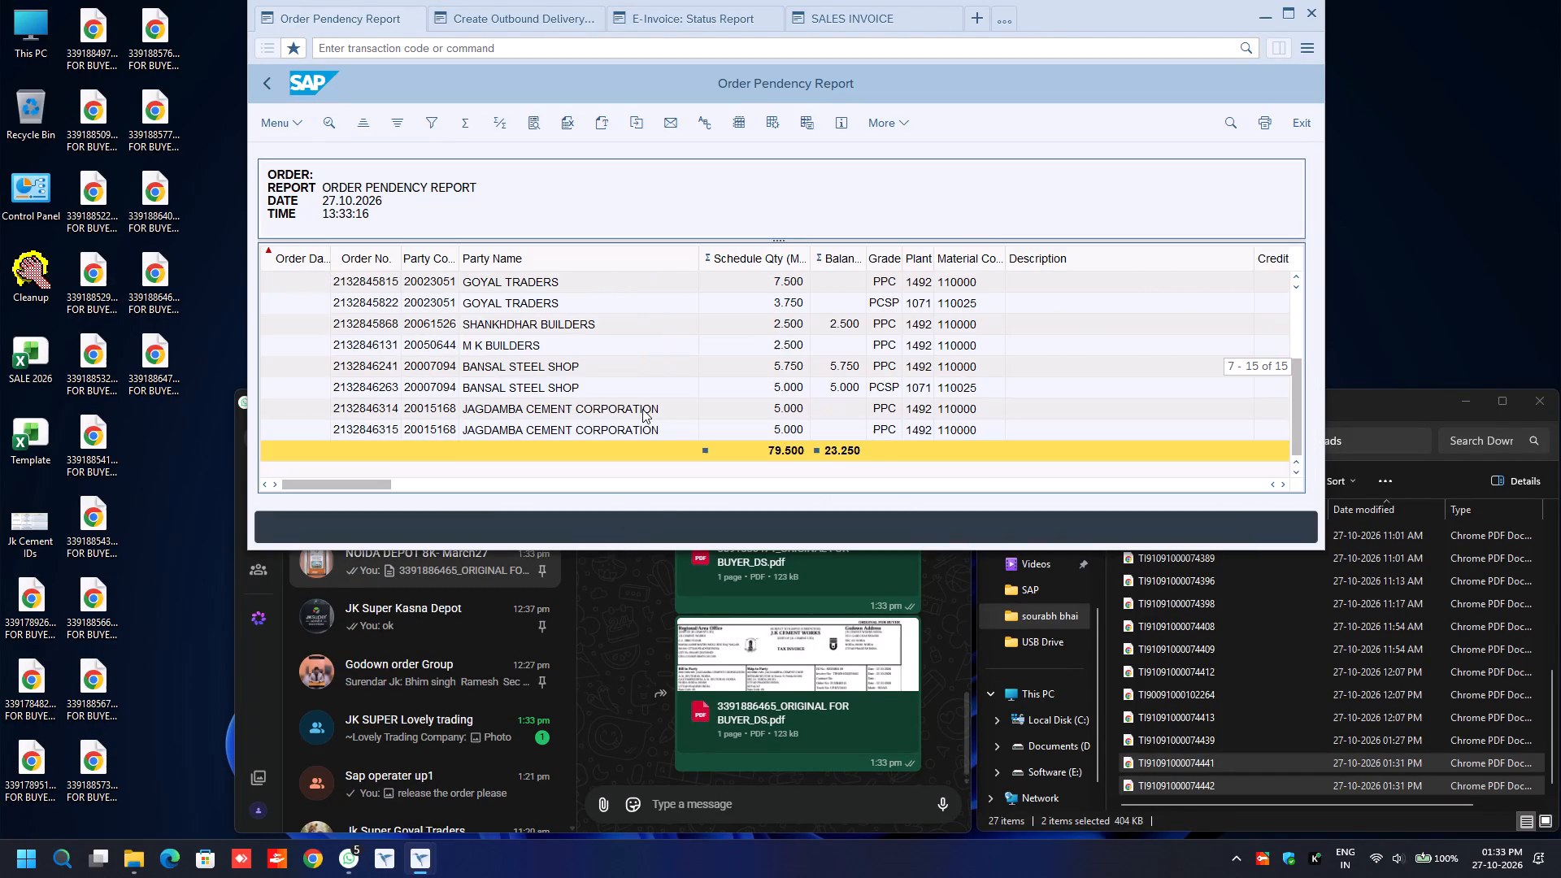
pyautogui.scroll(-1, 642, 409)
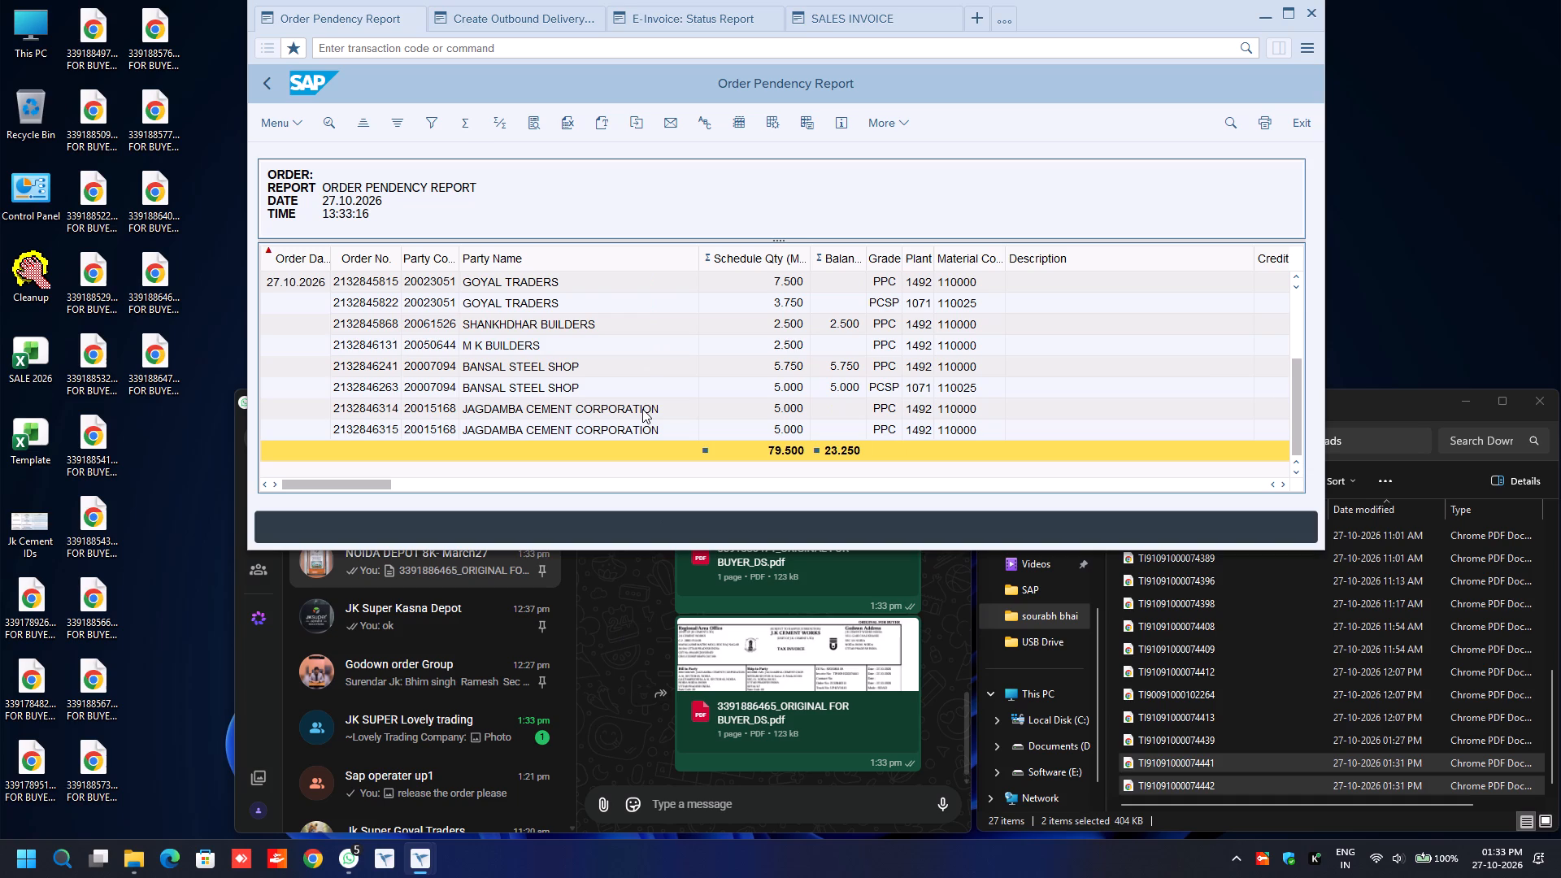
# Rerun the Order Pendency Report with the order category set to Schedule Open Orders and review the open orders.
pyautogui.scroll(-1, 642, 409)
pyautogui.moveTo(260, 75); pyautogui.dragTo(267, 84)
pyautogui.scroll(-8, 548, 362)
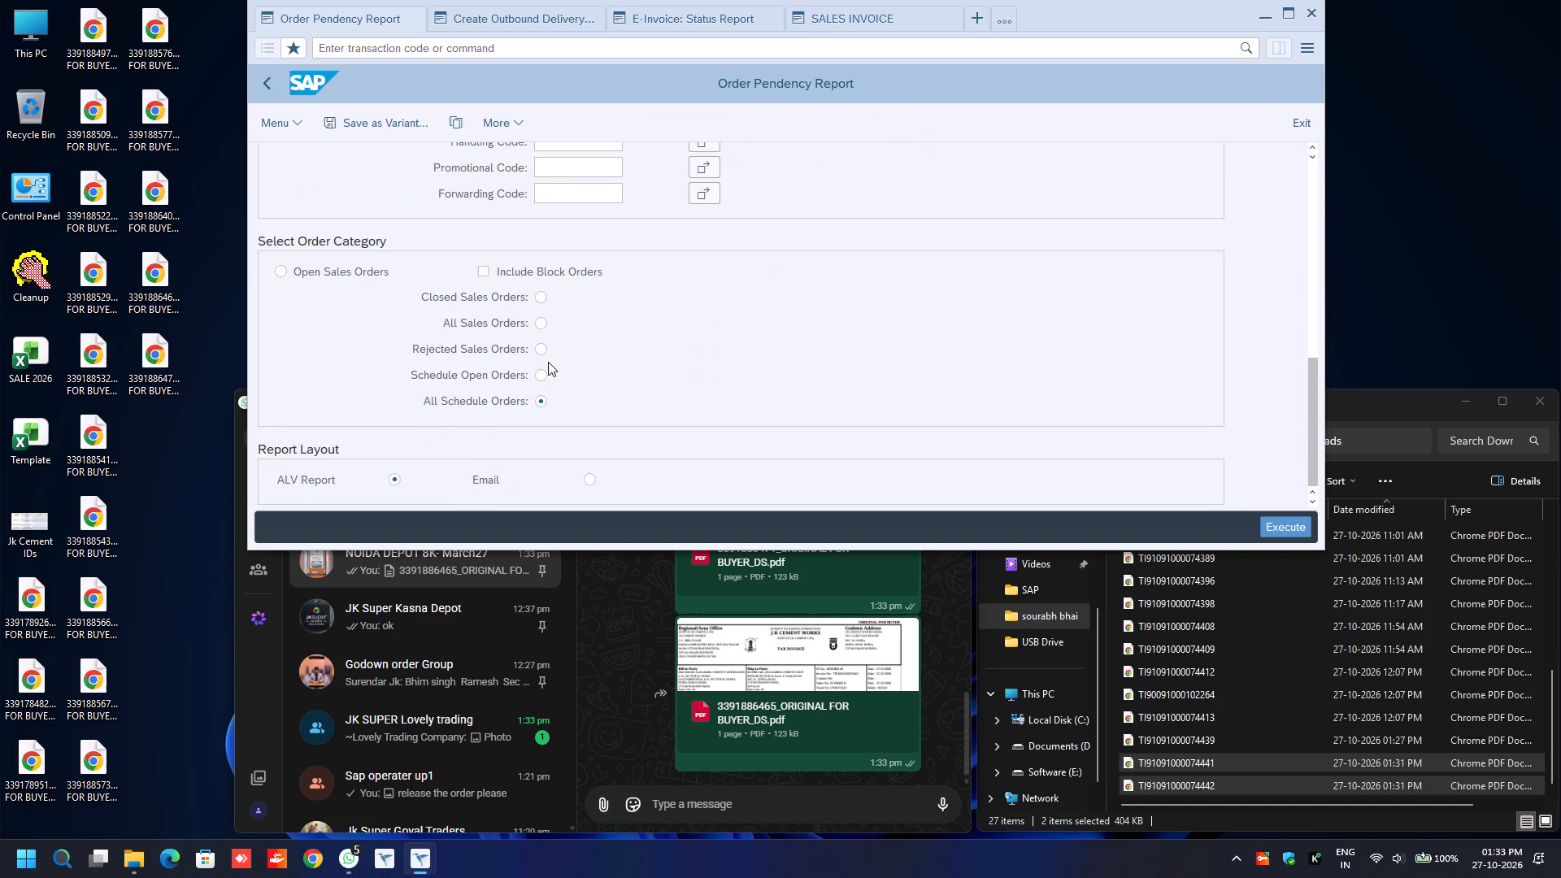
pyautogui.click(541, 377)
pyautogui.press('F8')
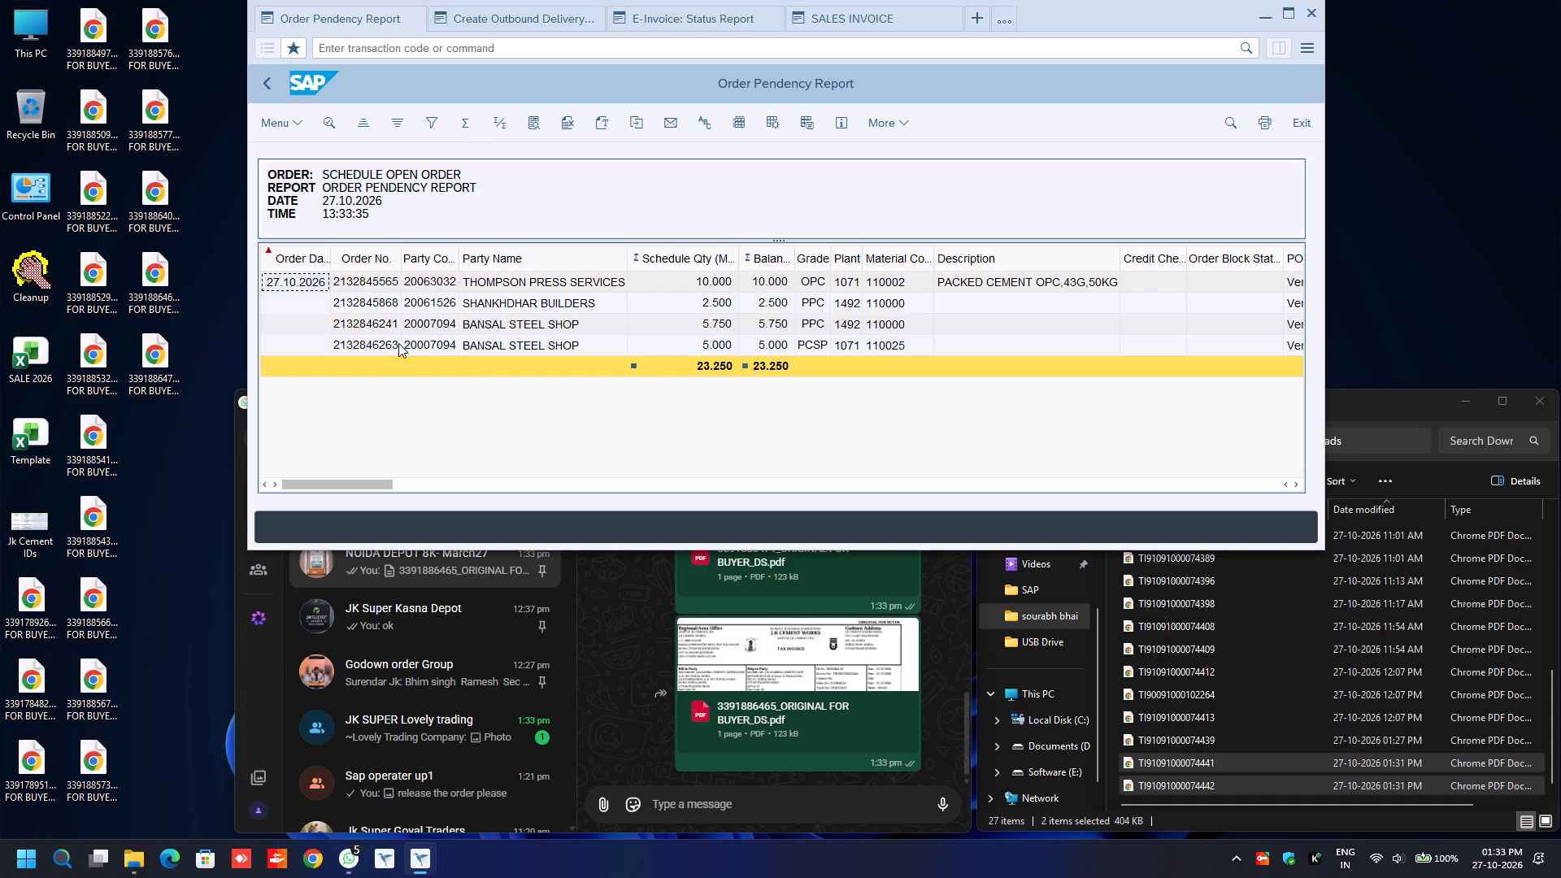
pyautogui.scroll(-2, 525, 398)
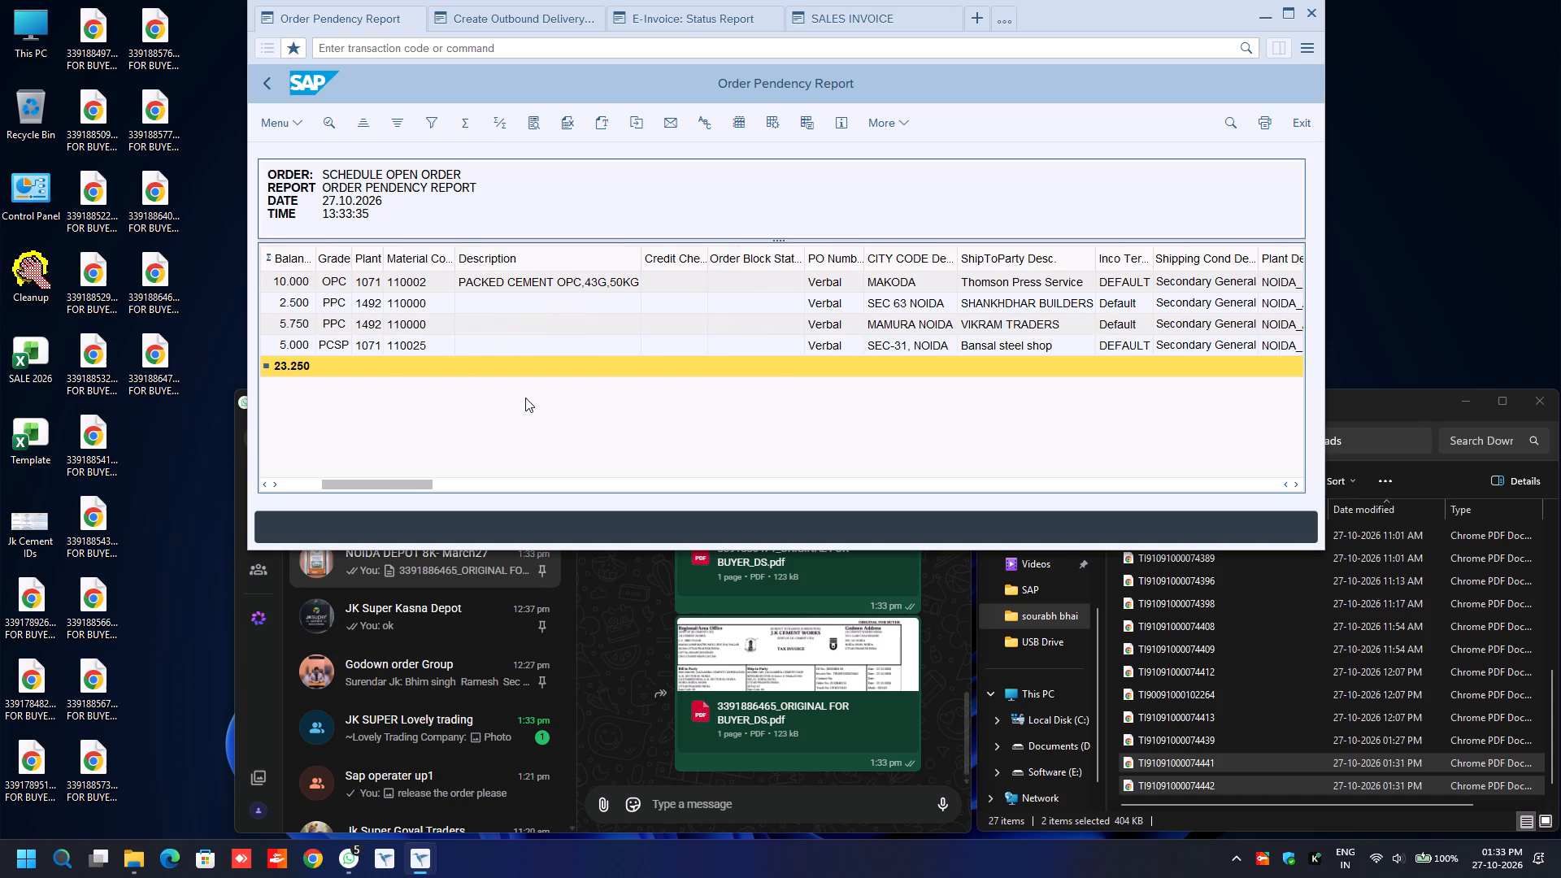
pyautogui.scroll(3, 525, 398)
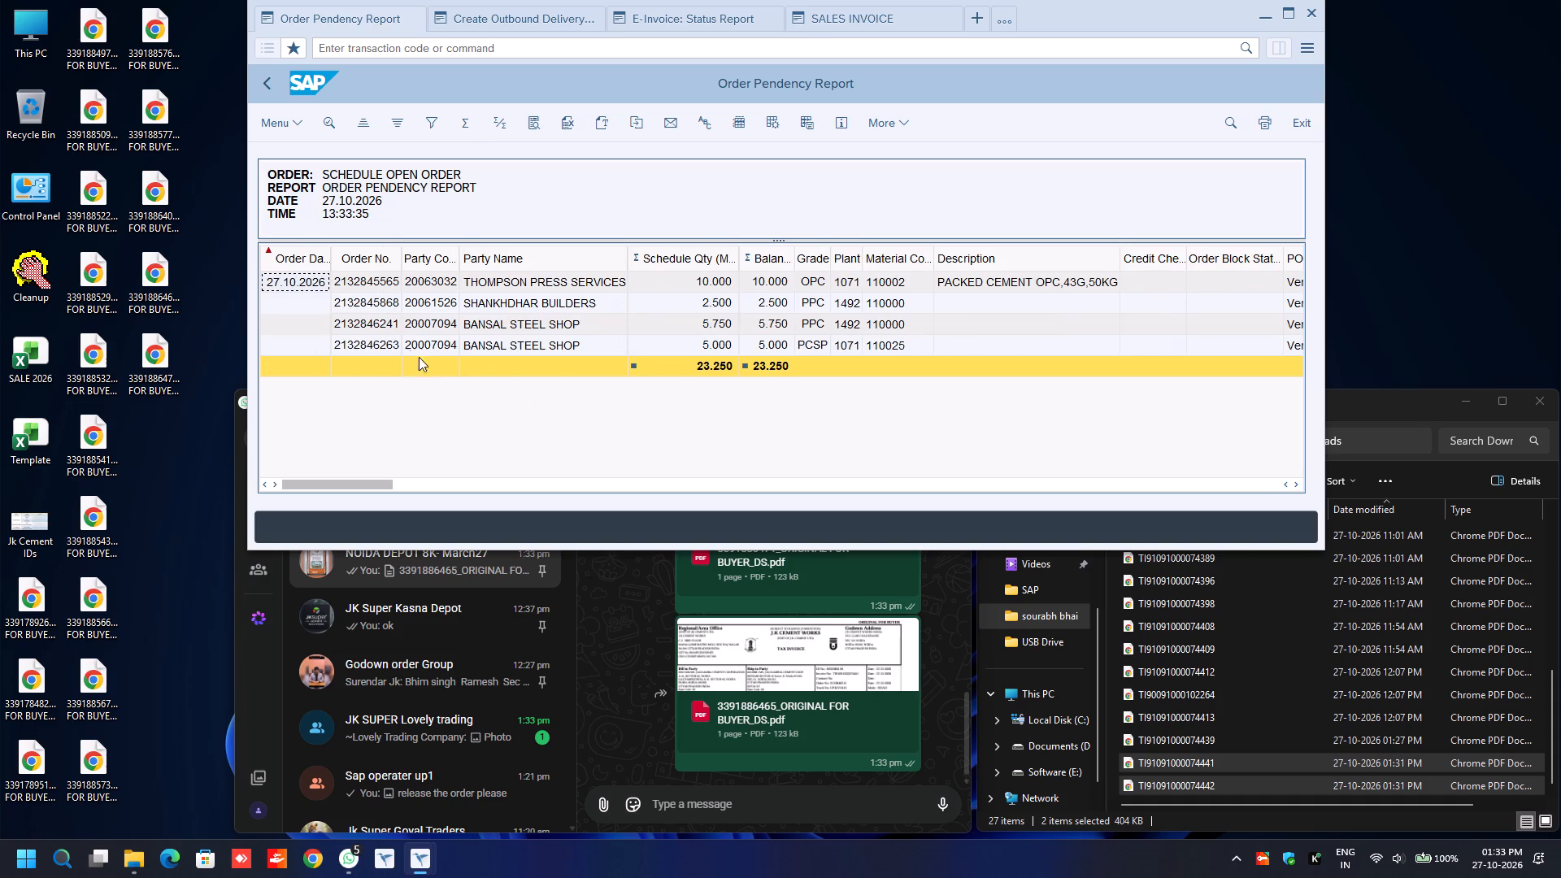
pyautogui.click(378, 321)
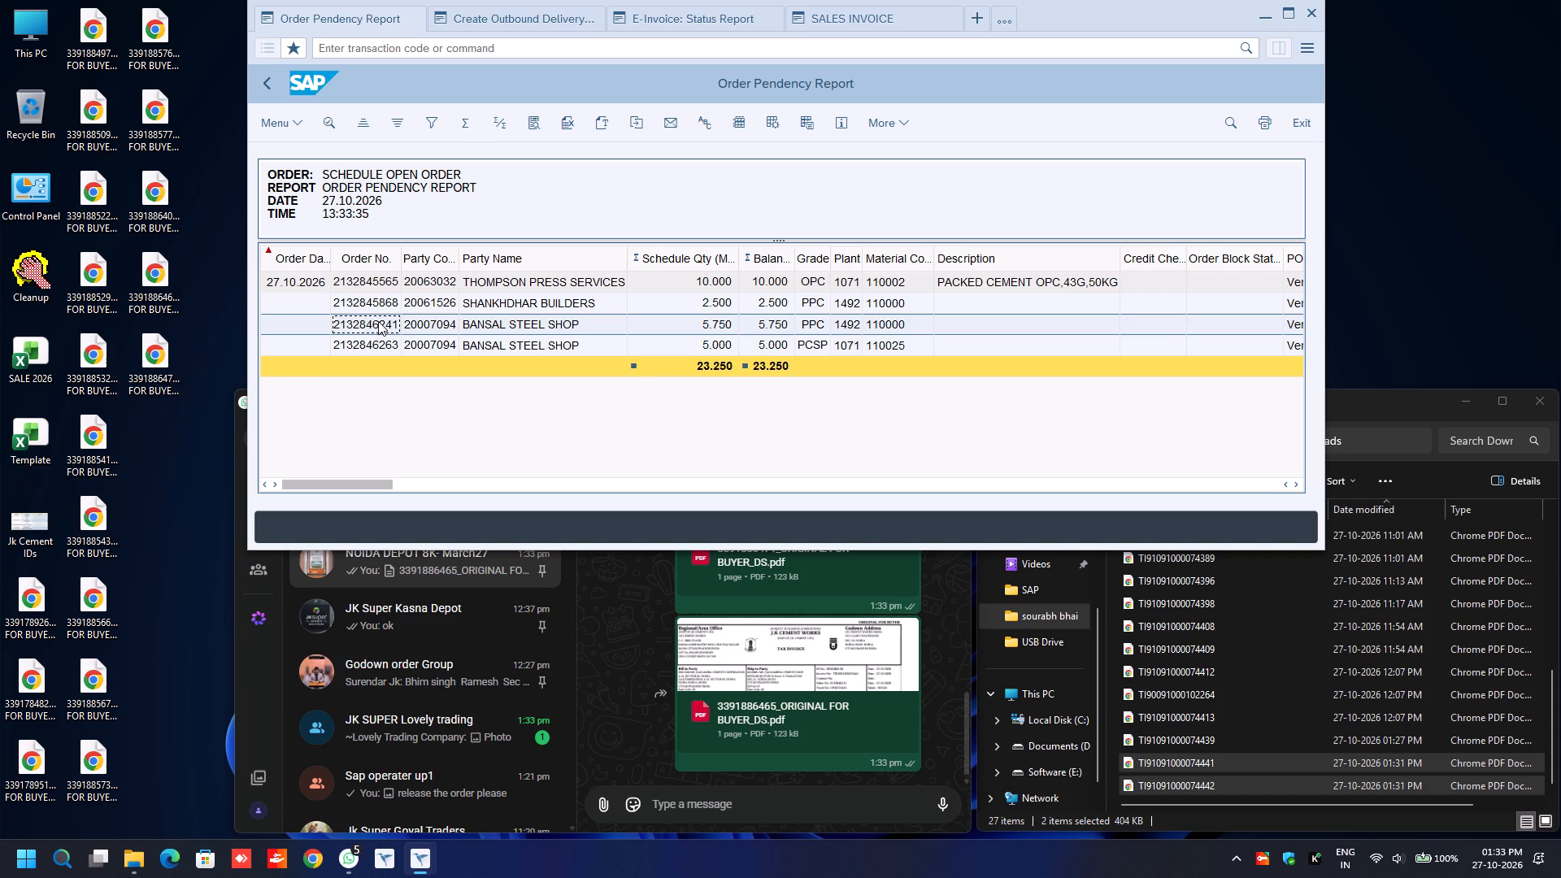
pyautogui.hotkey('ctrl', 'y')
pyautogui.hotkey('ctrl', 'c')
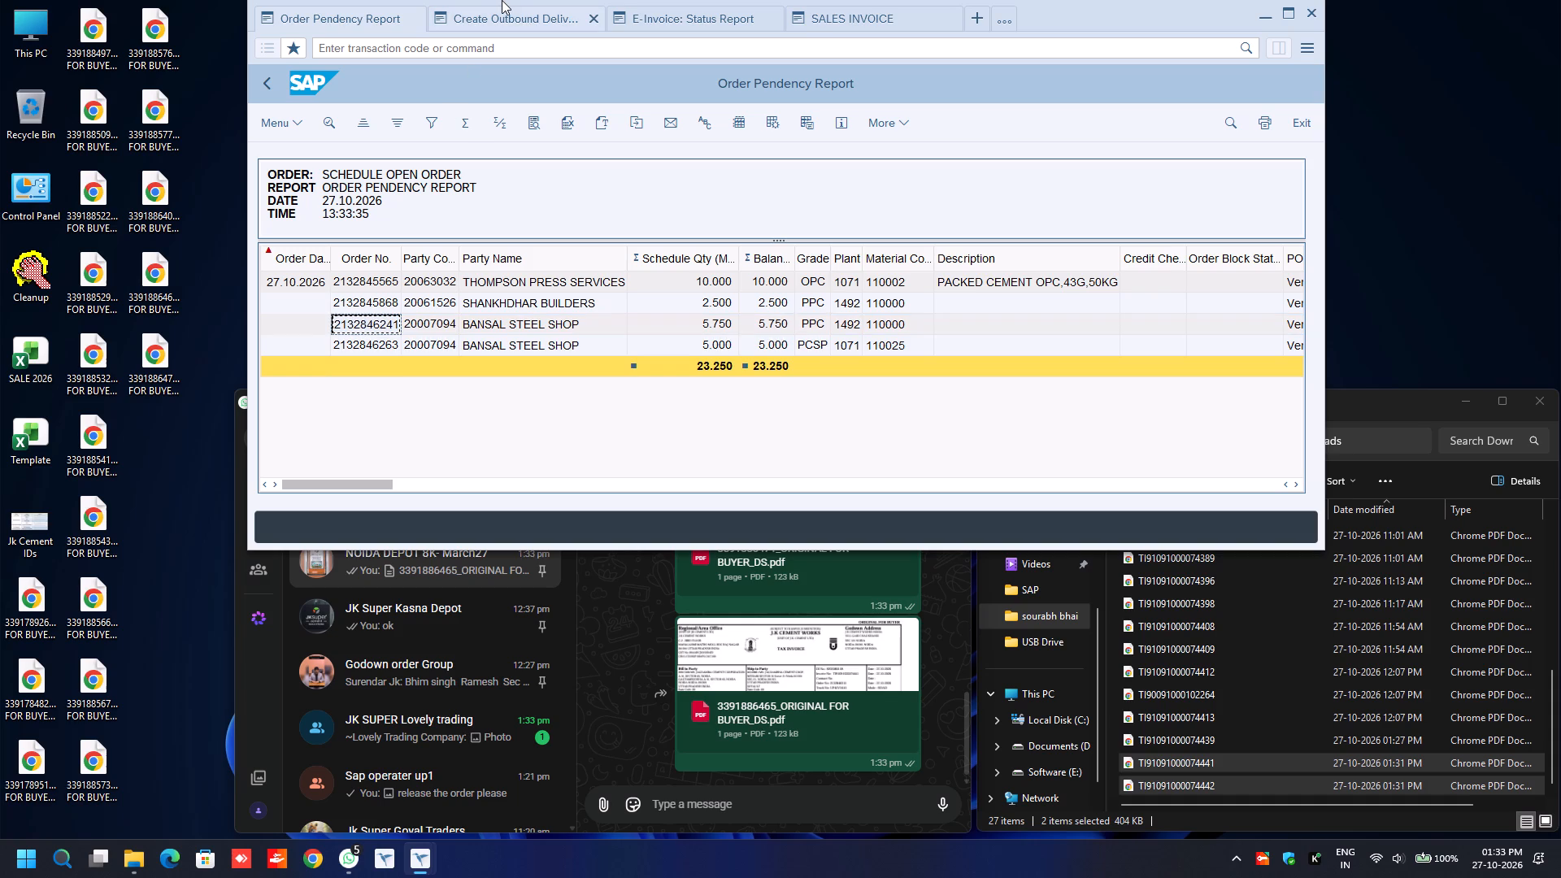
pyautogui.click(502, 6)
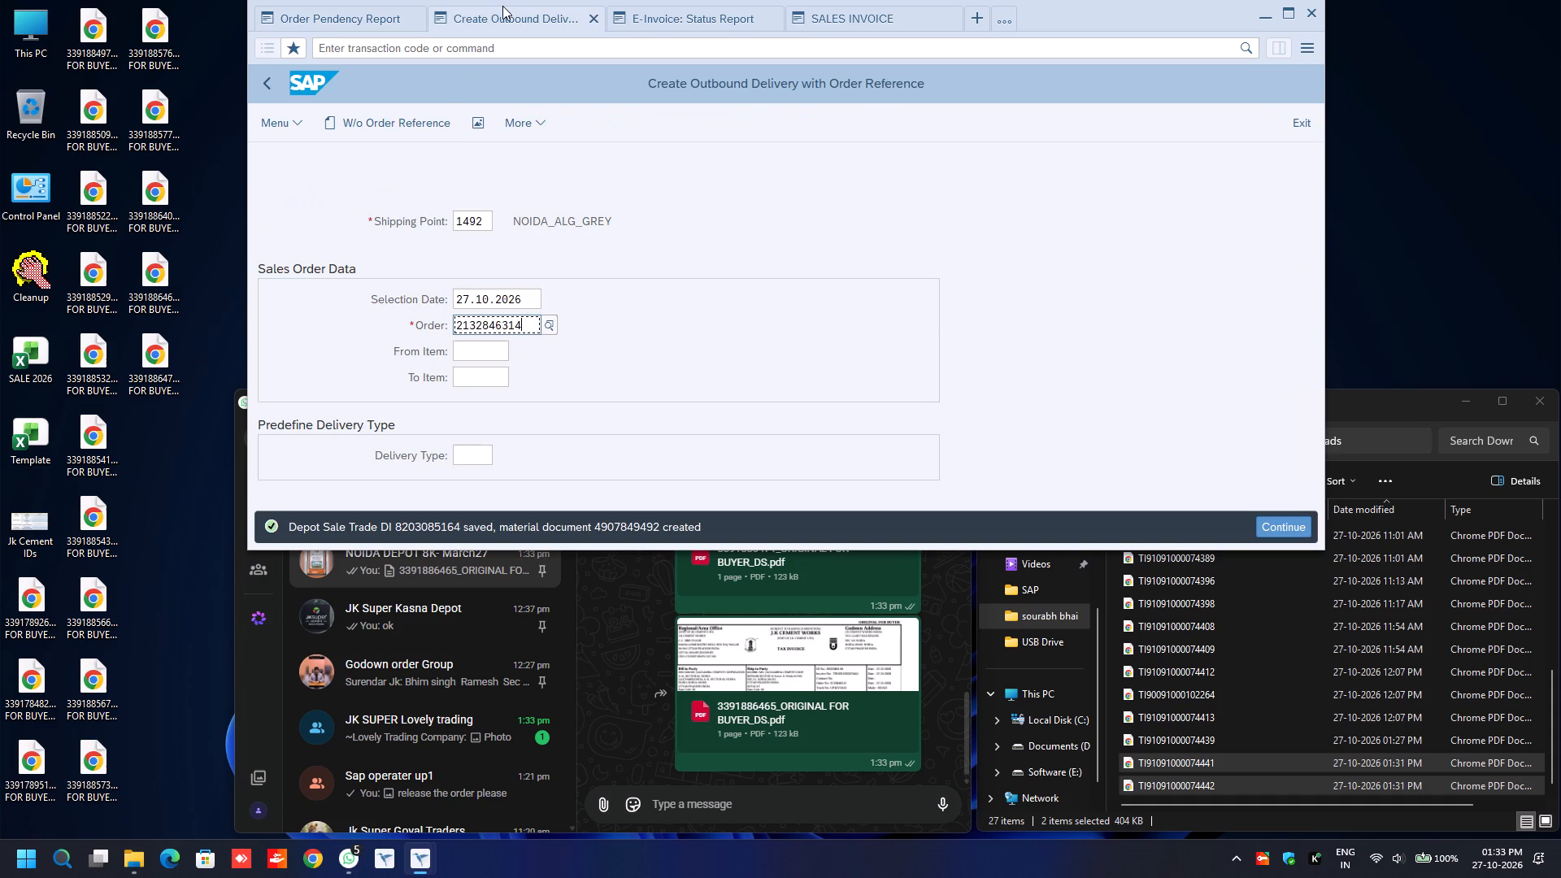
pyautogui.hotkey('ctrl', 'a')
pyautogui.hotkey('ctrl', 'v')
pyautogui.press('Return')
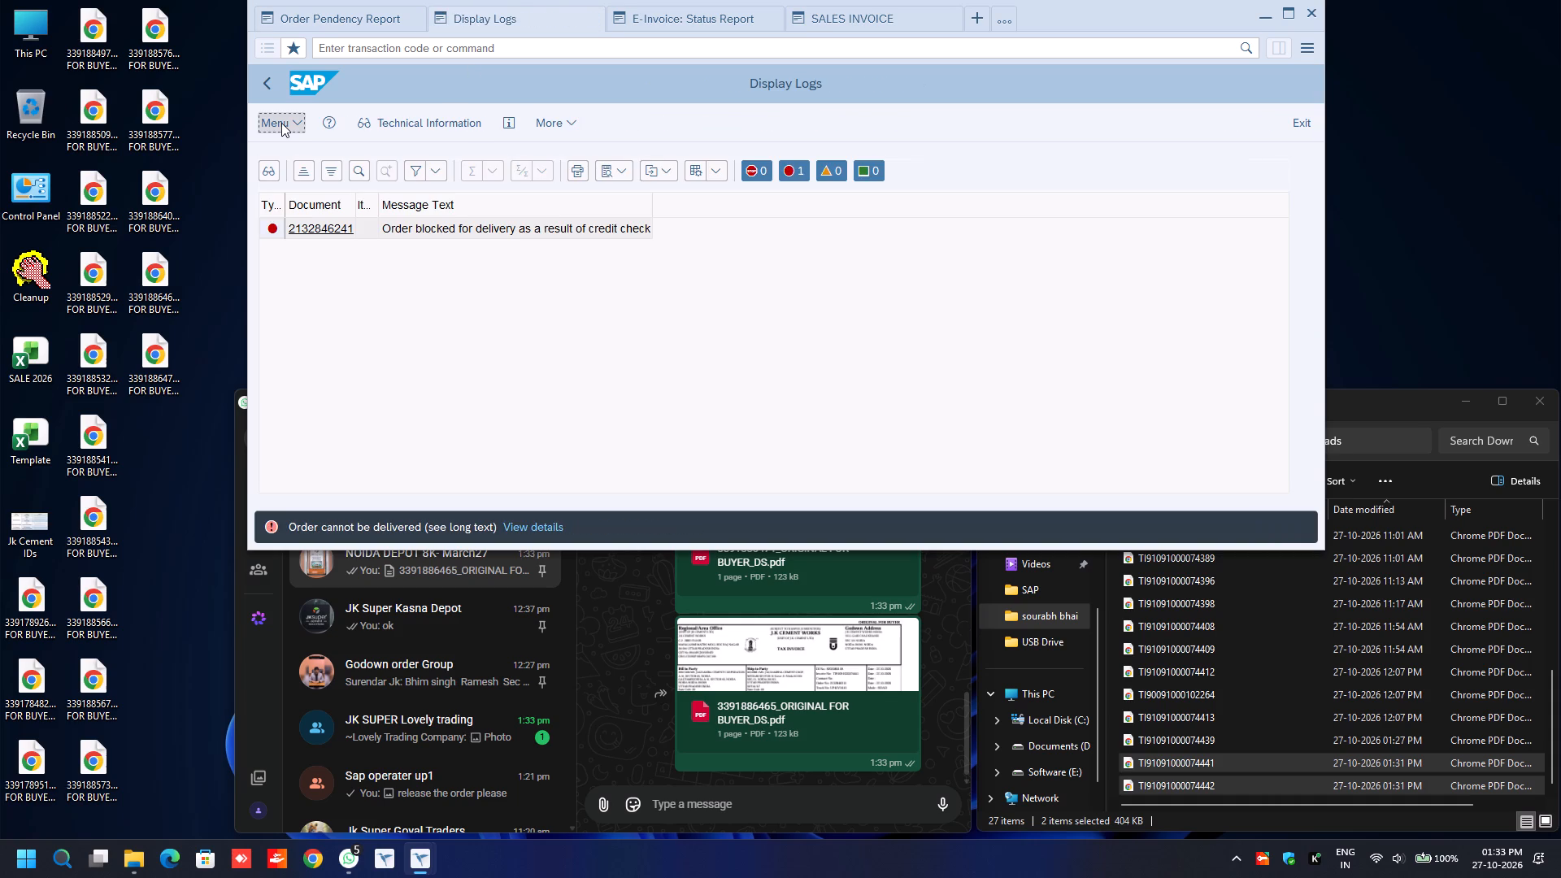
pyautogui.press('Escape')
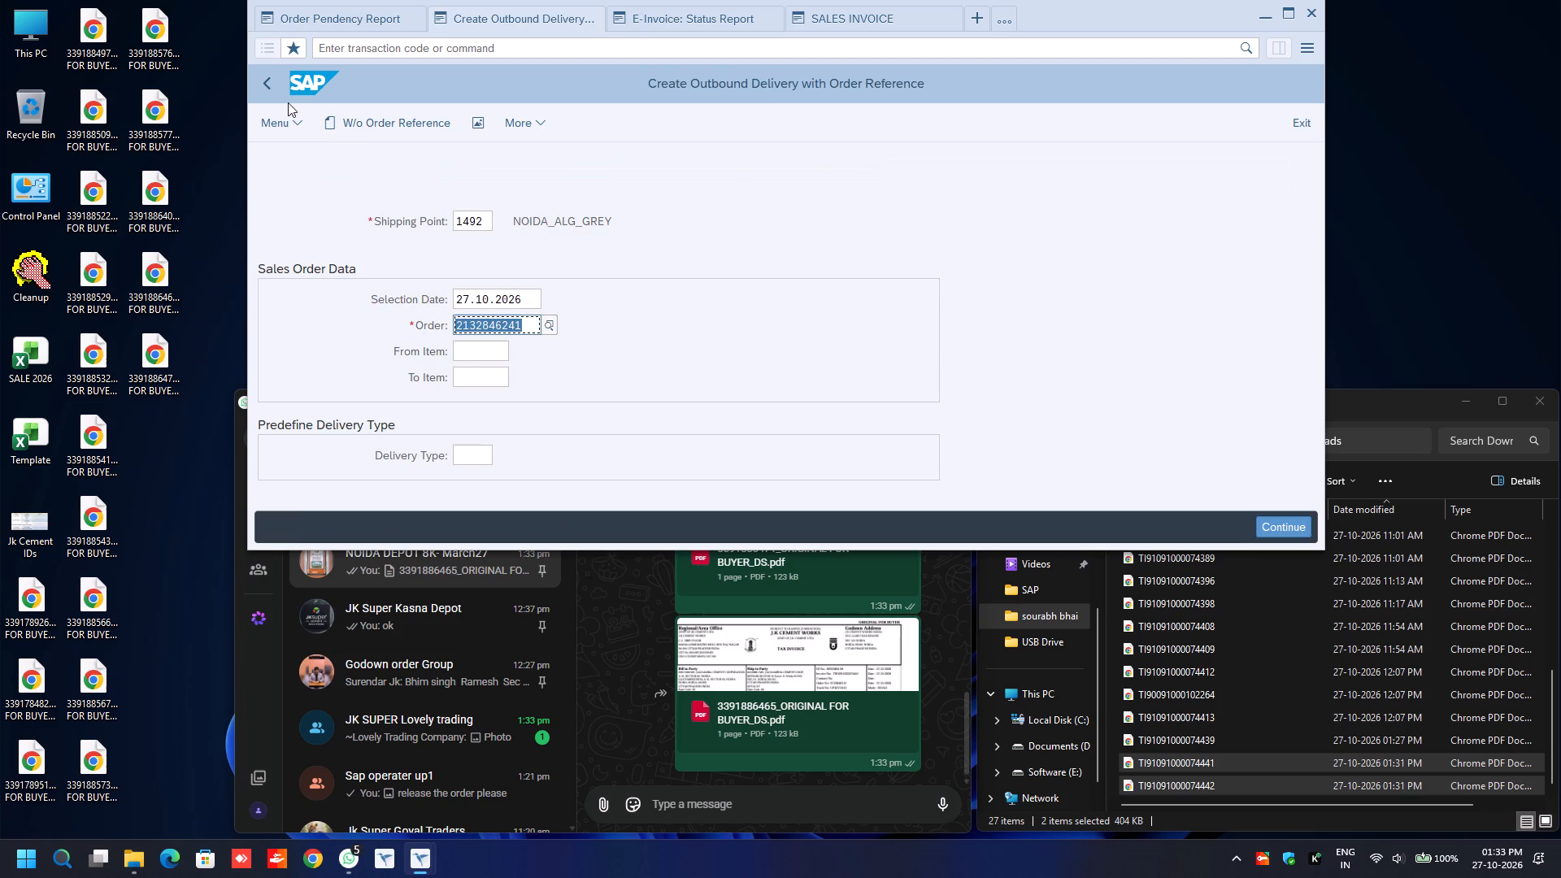
pyautogui.click(337, 18)
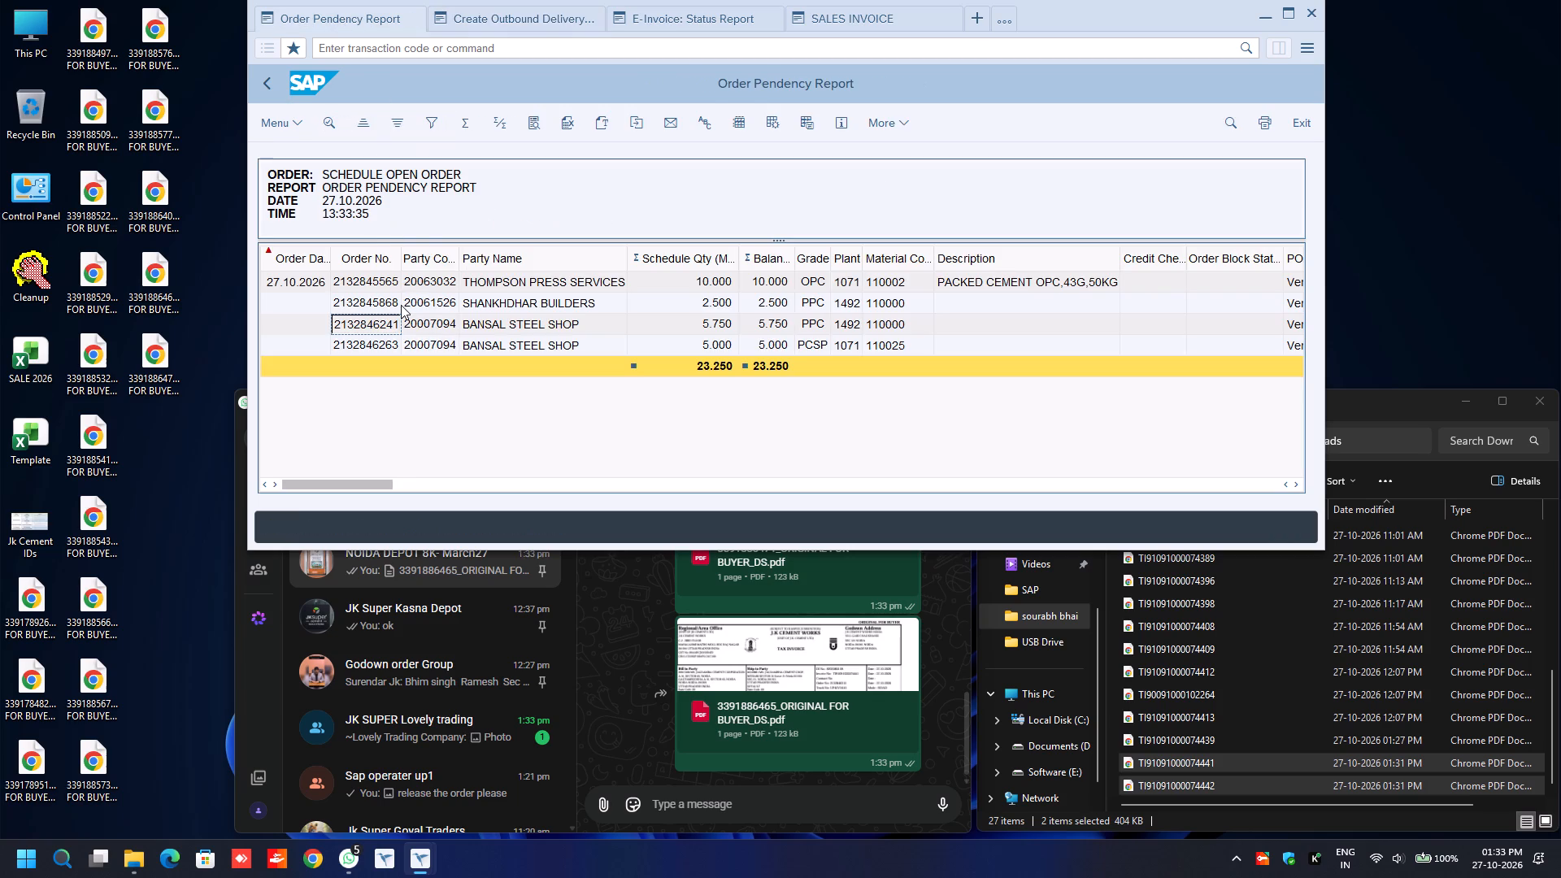
pyautogui.click(361, 346)
pyautogui.hotkey('ctrl', 'c')
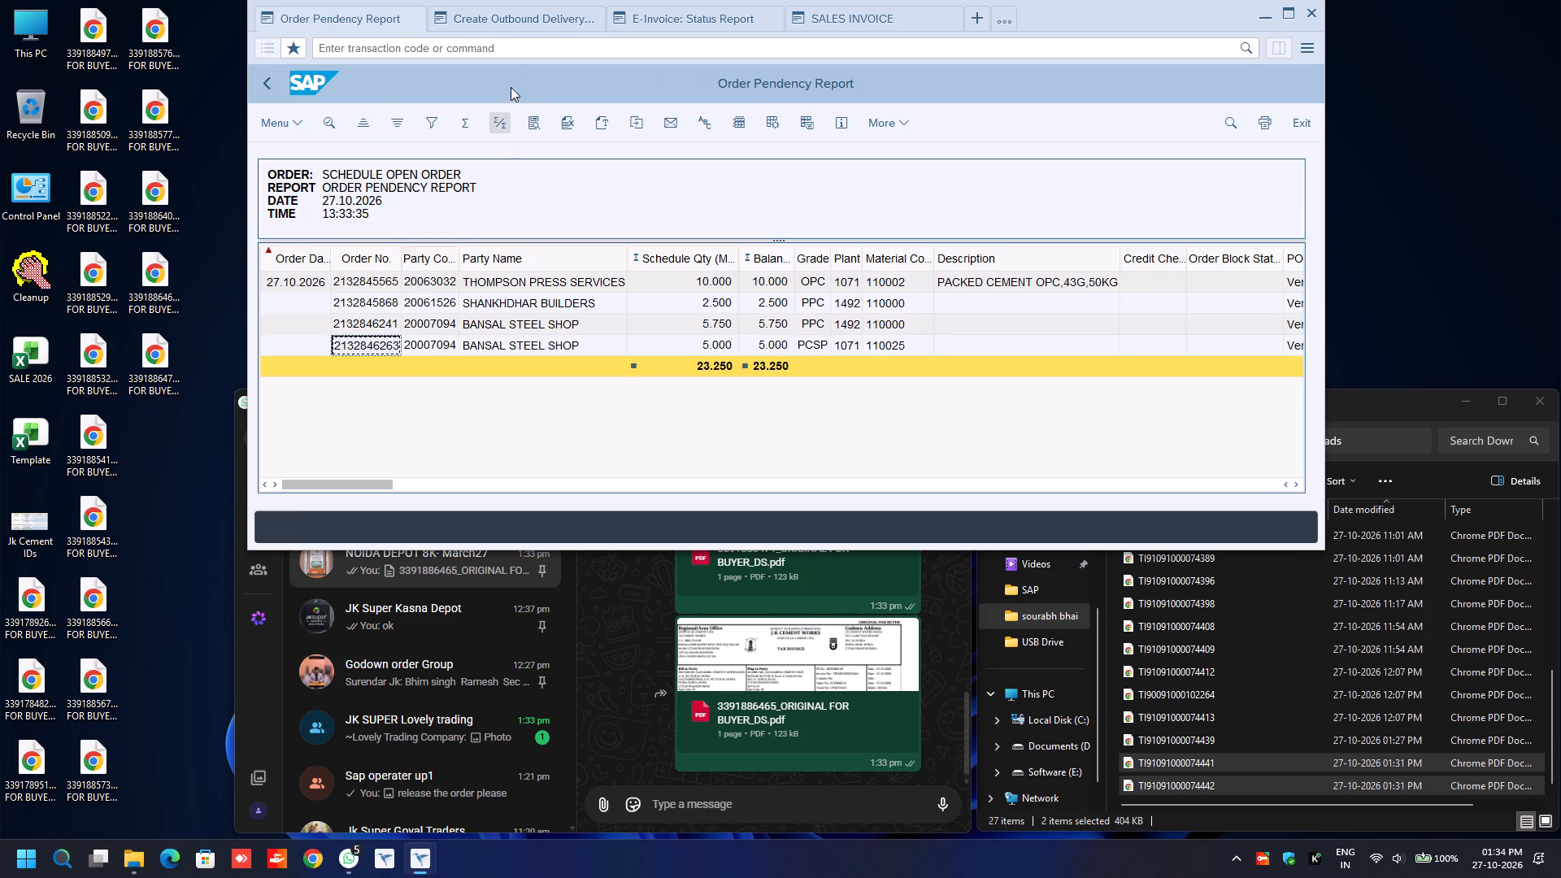
pyautogui.click(500, 16)
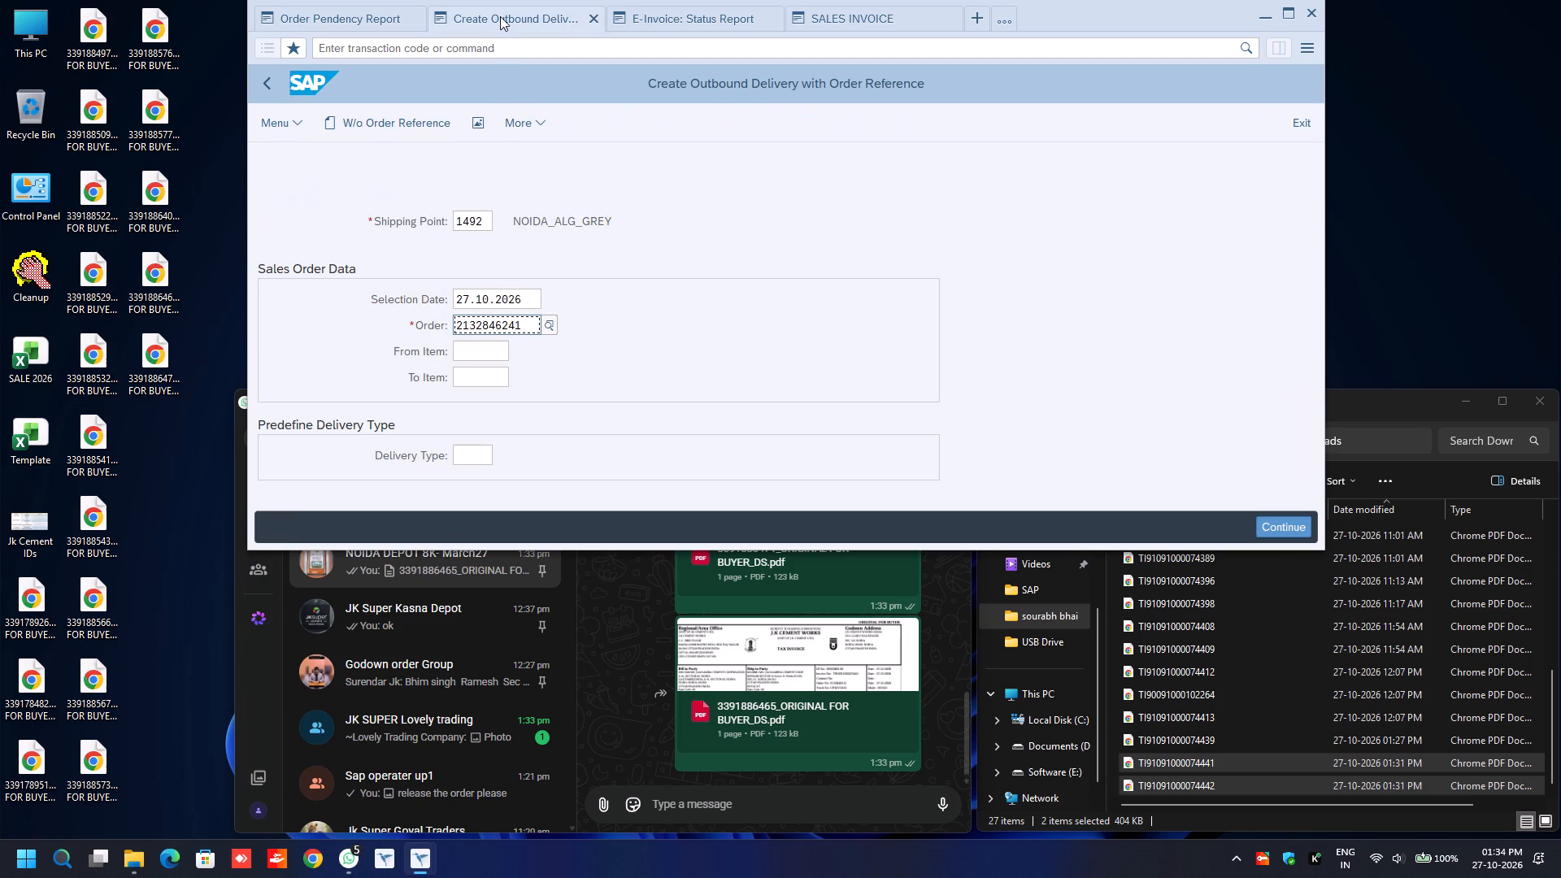
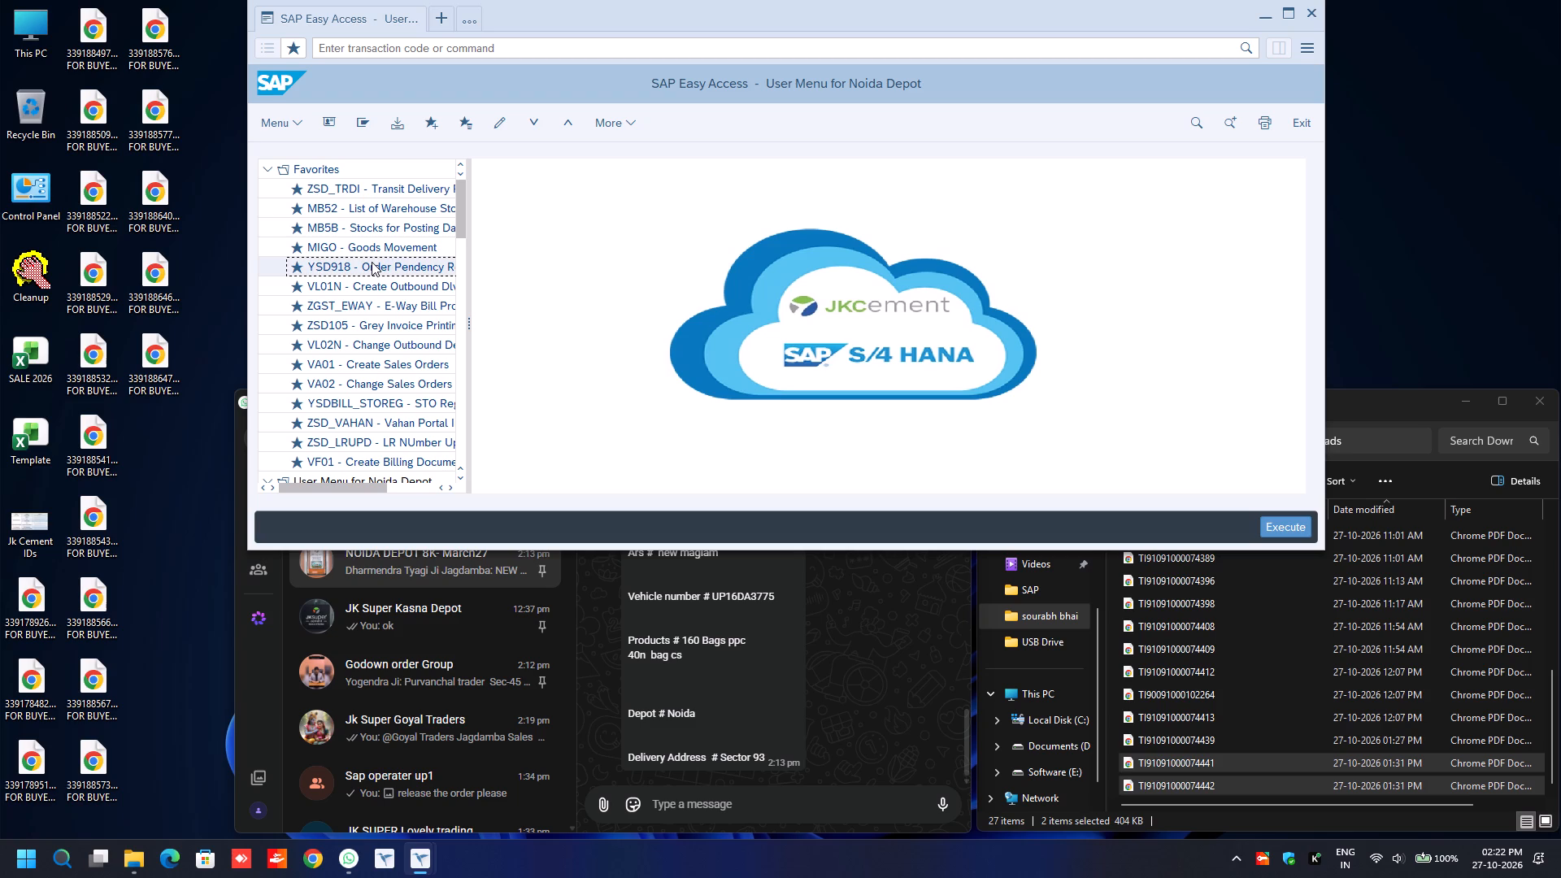
# Open the Order Pendency Report and set the document date range from 27.10.2026 to 31.10.2026.
pyautogui.press('Return')
pyautogui.press('BackSpace')
pyautogui.press('Down')
pyautogui.press('Return')
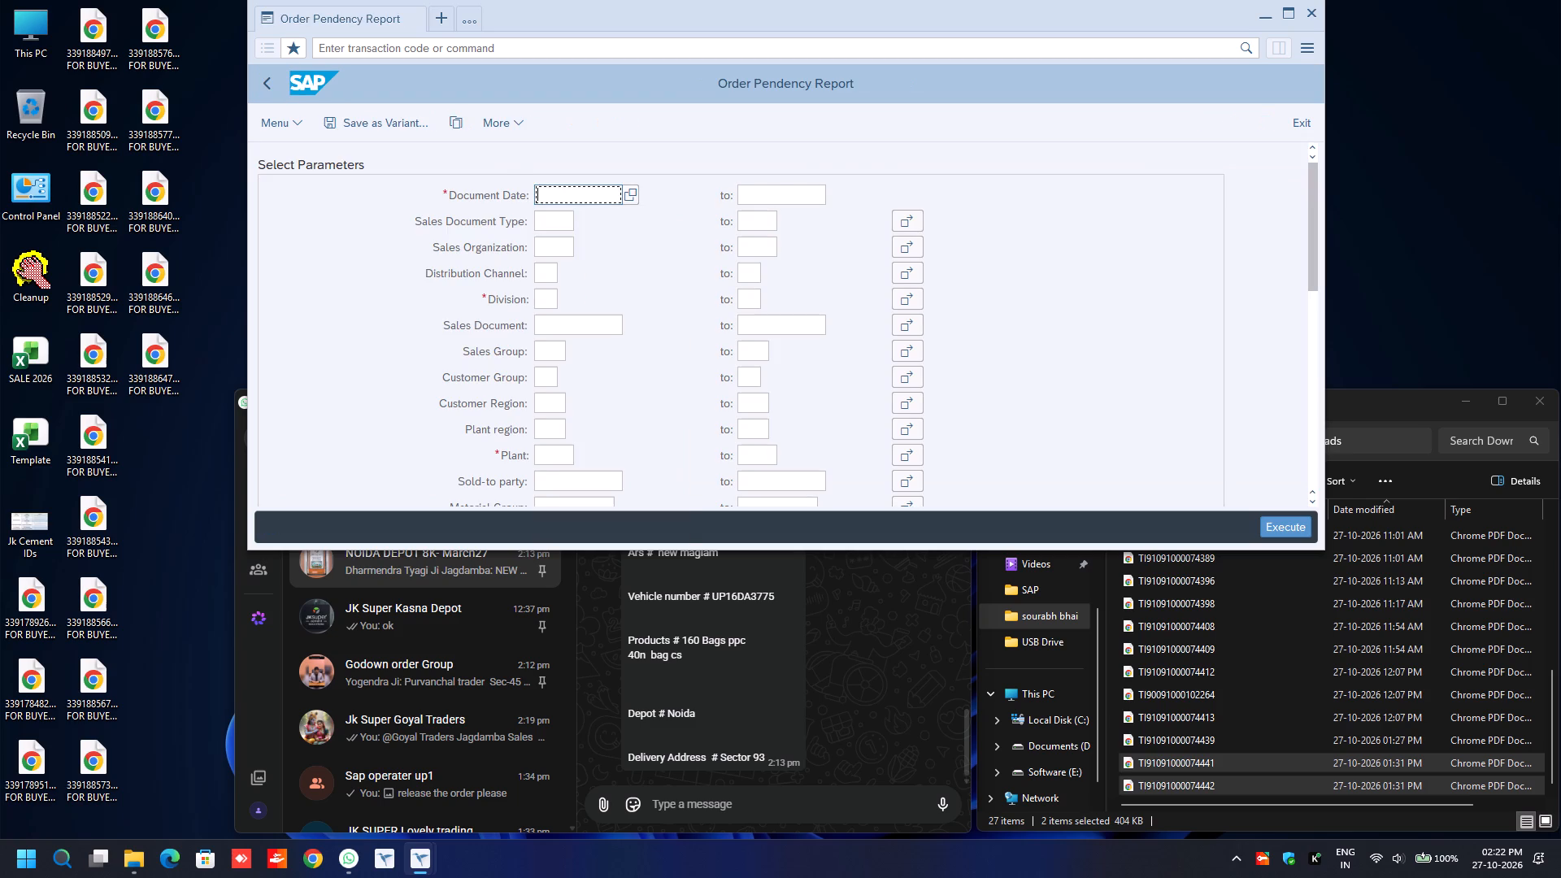
pyautogui.press('Tab')
pyautogui.press('BackSpace')
pyautogui.press('Down')
pyautogui.press('Return')
pyautogui.press('Return')
# Set the report's division range from 00 to 99 and the plant to *.
pyautogui.press('BackSpace')
pyautogui.press('Down')
pyautogui.press('Return')
pyautogui.press('Tab')
pyautogui.press('BackSpace')
pyautogui.press('Down')
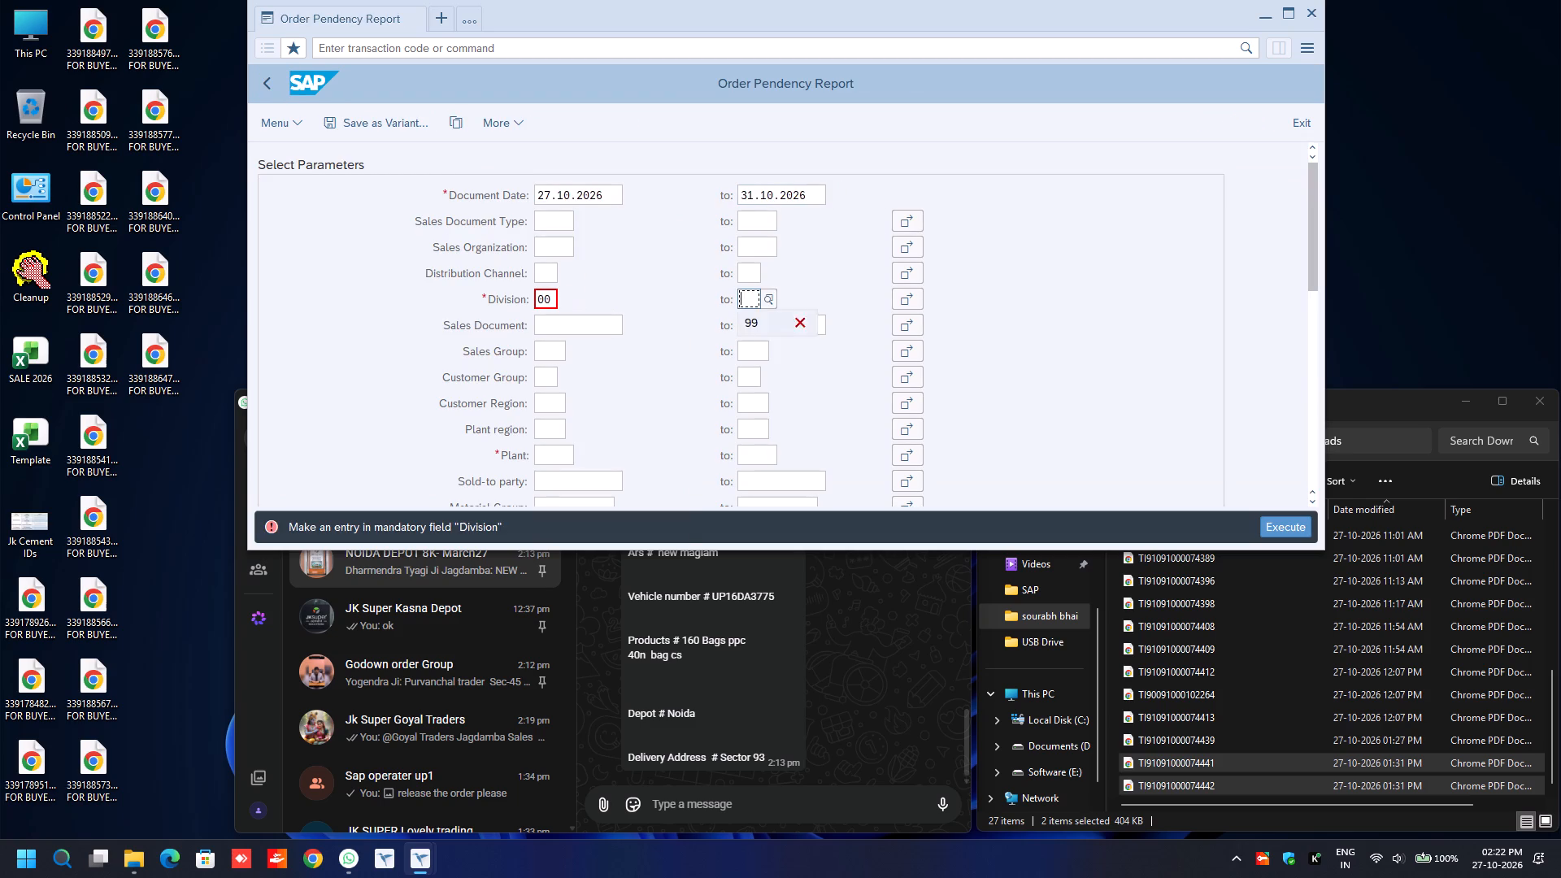
pyautogui.press('Return')
pyautogui.press('Return')
pyautogui.press('BackSpace')
pyautogui.press('Down')
pyautogui.press('Return')
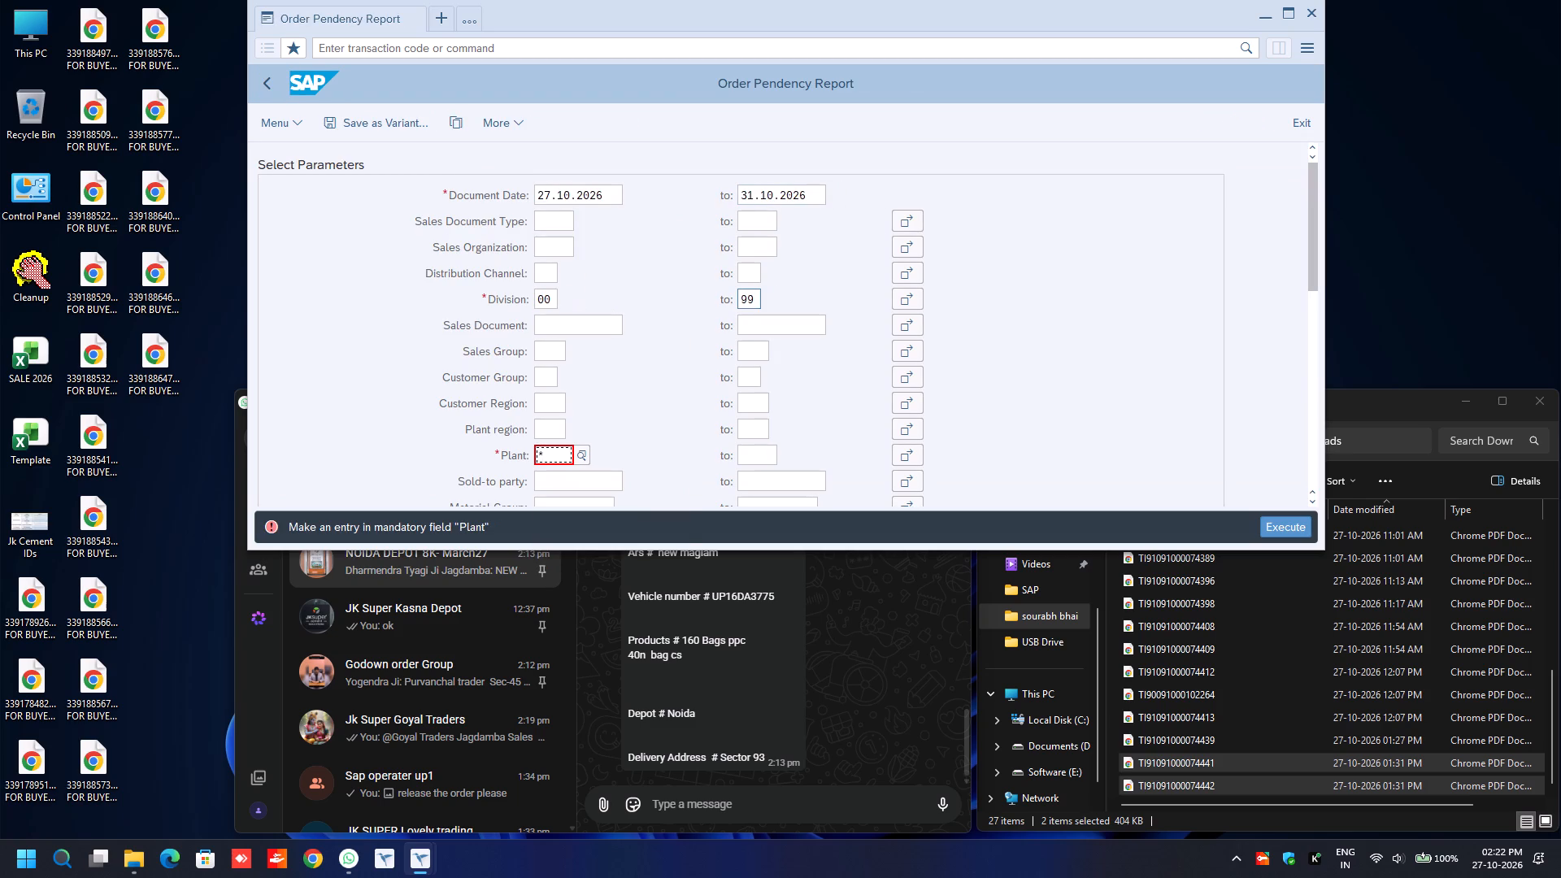
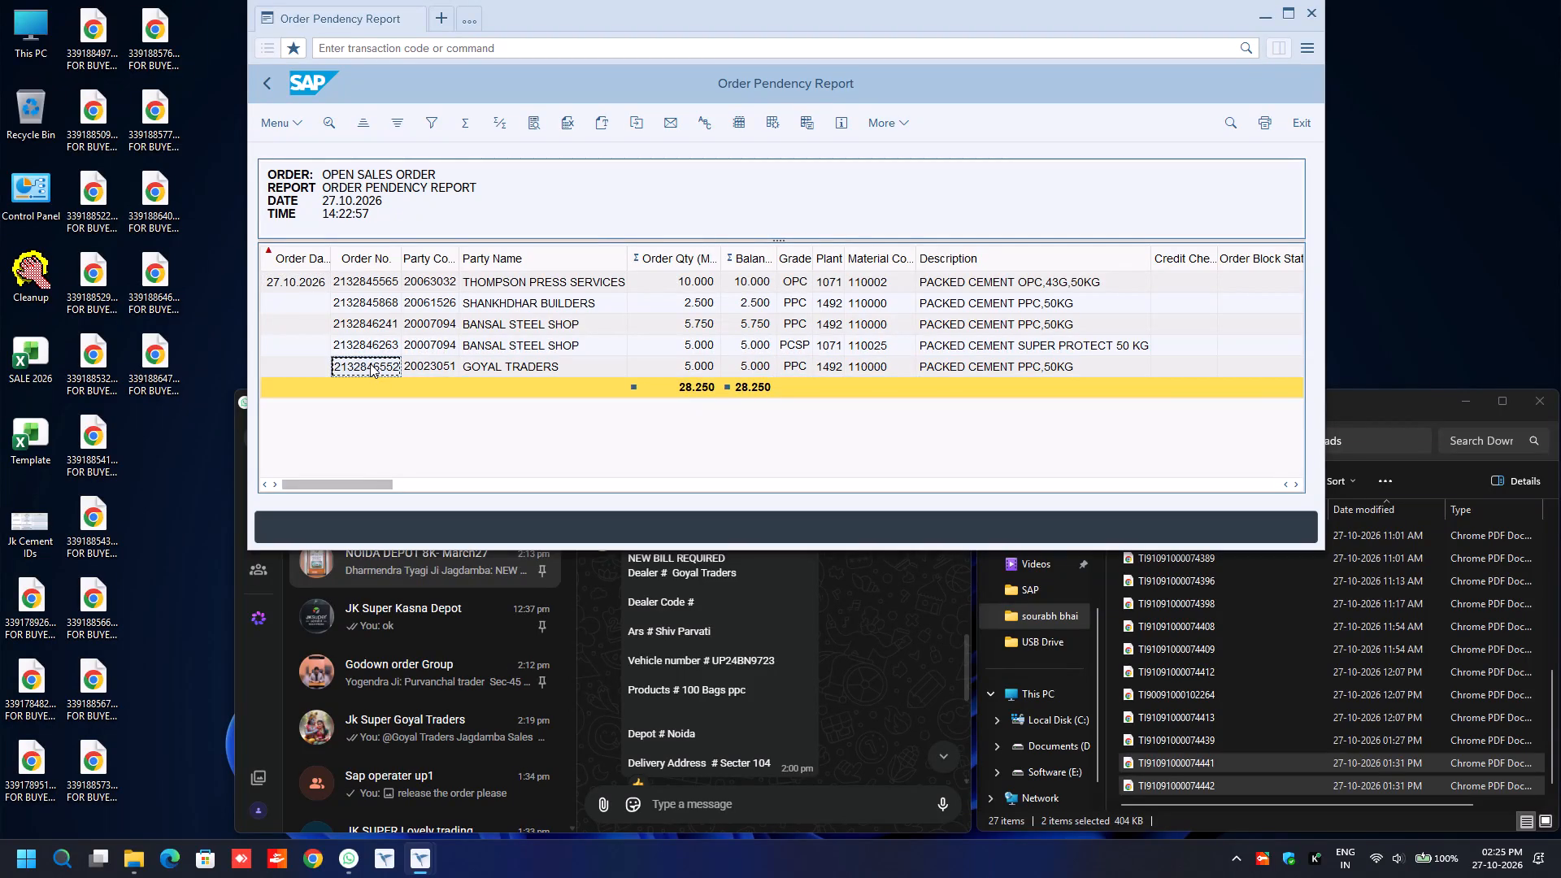
# Open a new SAP session alongside the Order Pendency Report.
pyautogui.hotkey('ctrl', 'n')
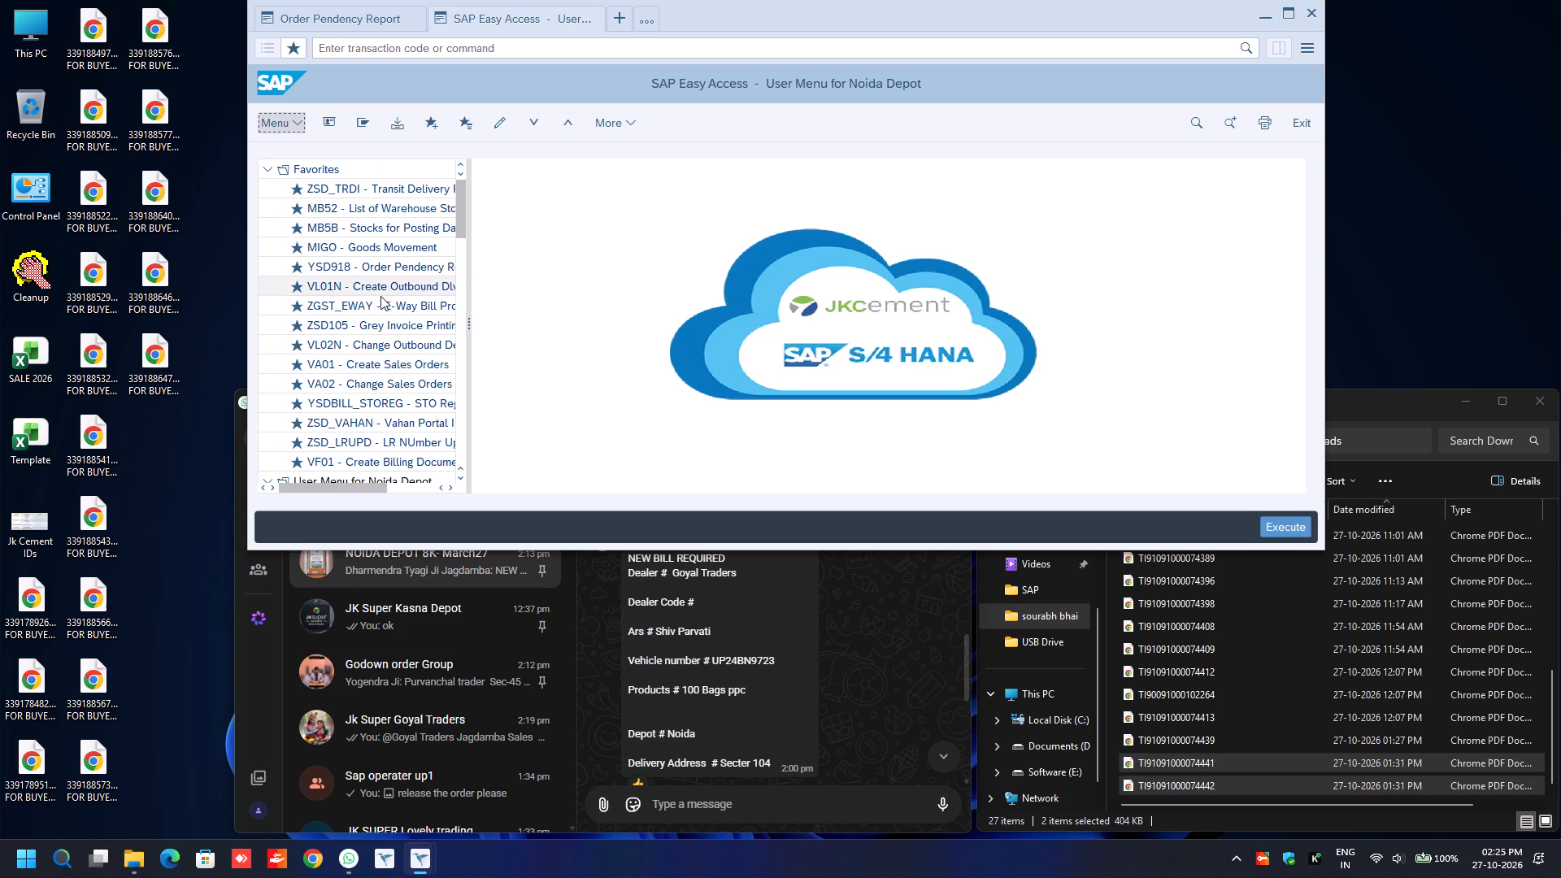
pyautogui.click(367, 264)
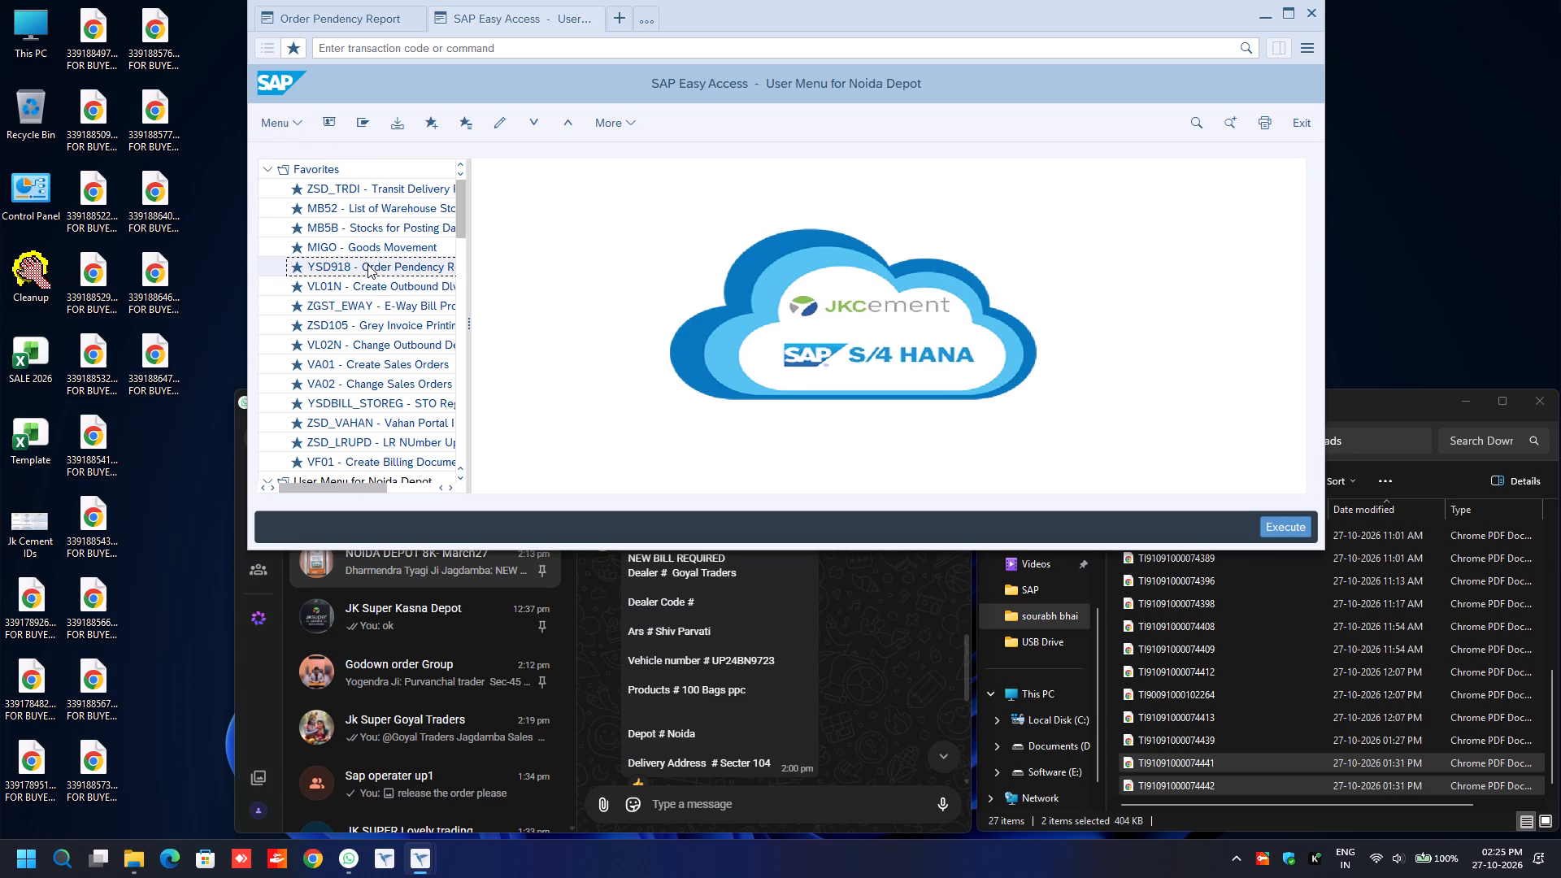
pyautogui.press('Up')
pyautogui.press('Down')
pyautogui.press('Down')
pyautogui.press('Return')
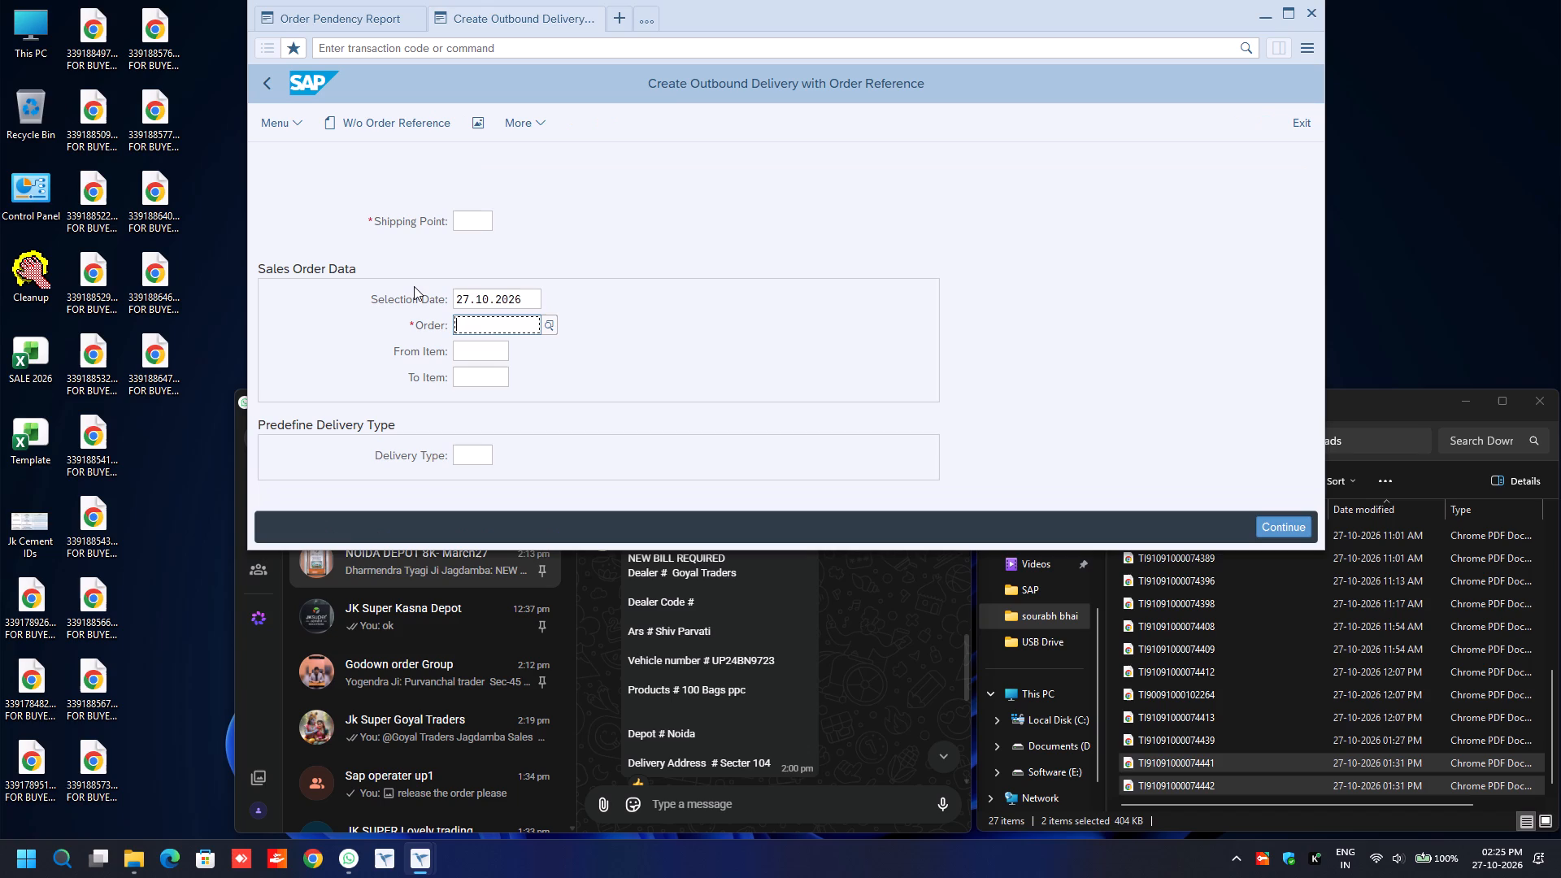
pyautogui.hotkey('ctrl', 'v')
pyautogui.press('Up')
pyautogui.press('Up')
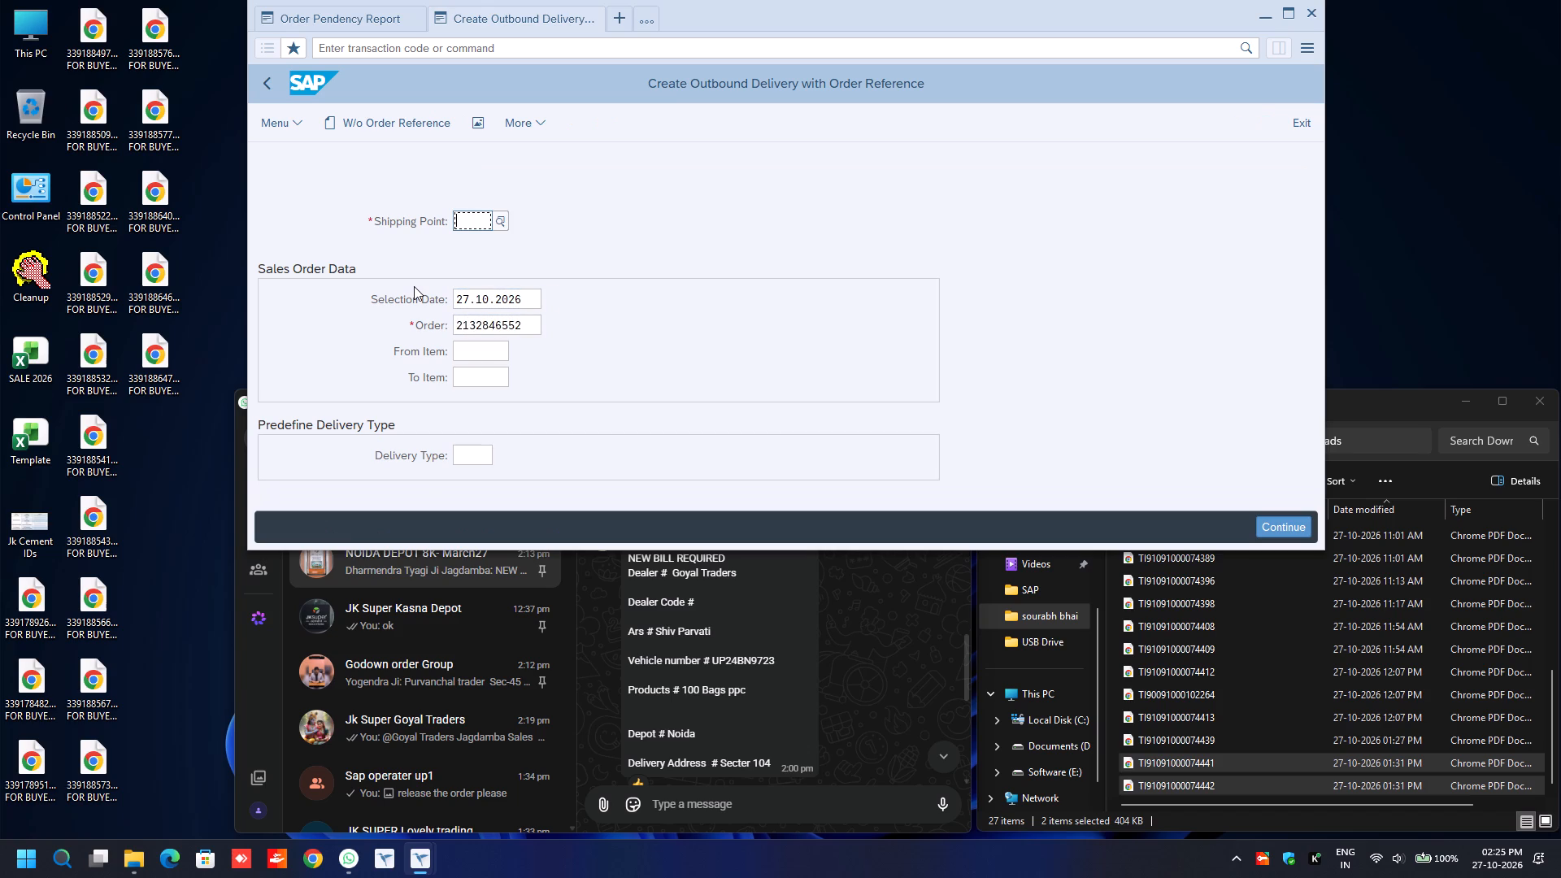
pyautogui.write('1492')
pyautogui.press('Return')
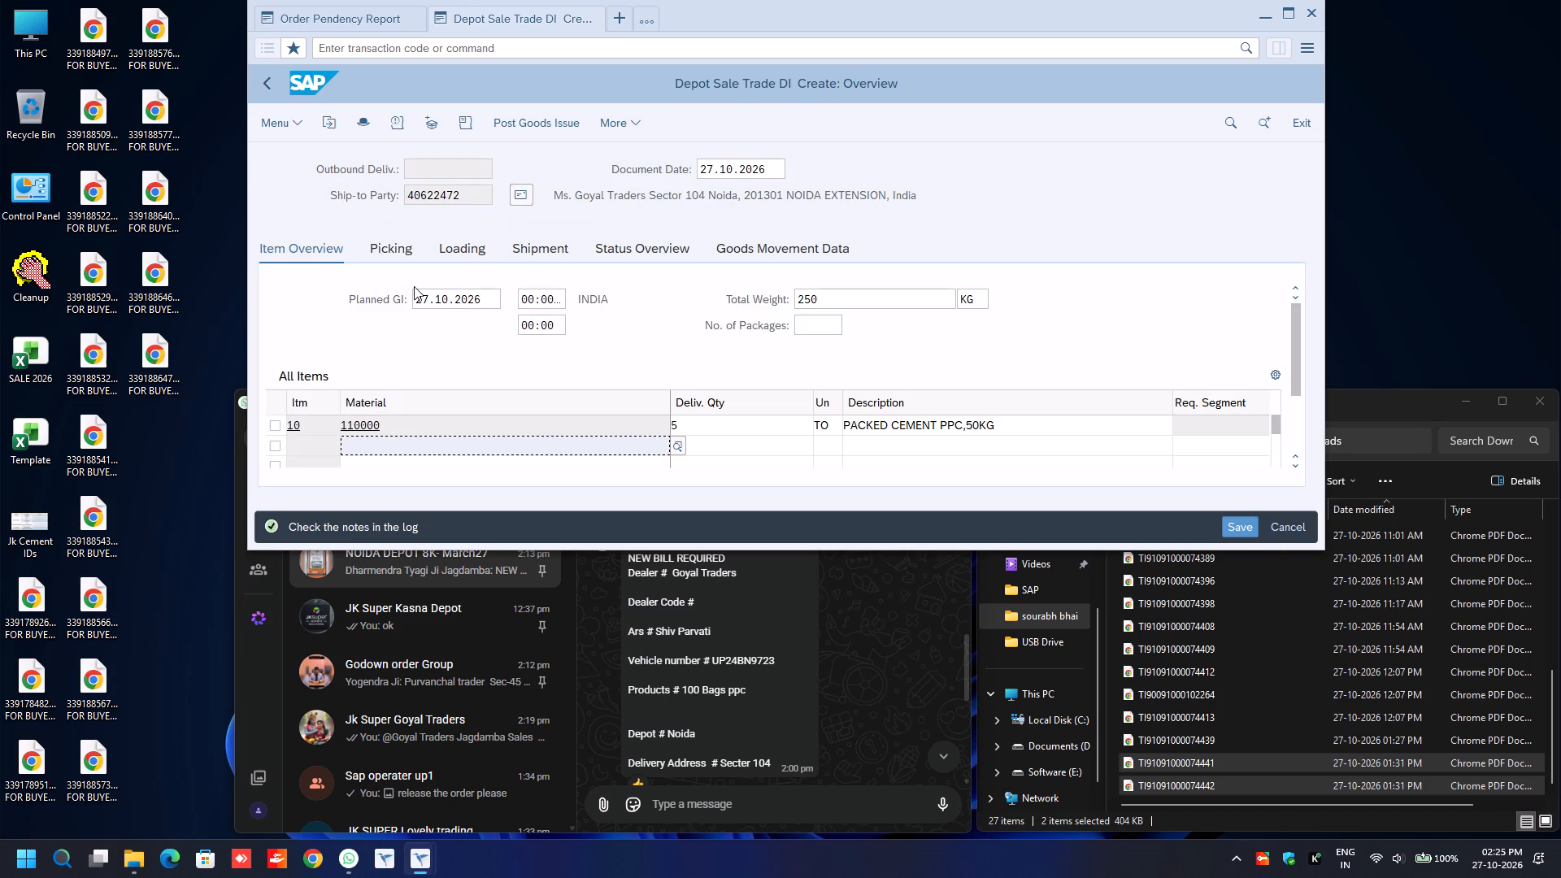
# In the picking data for the PPC cement item, set the picked quantity to 5 and the batch to 1033-1492.
pyautogui.click(392, 245)
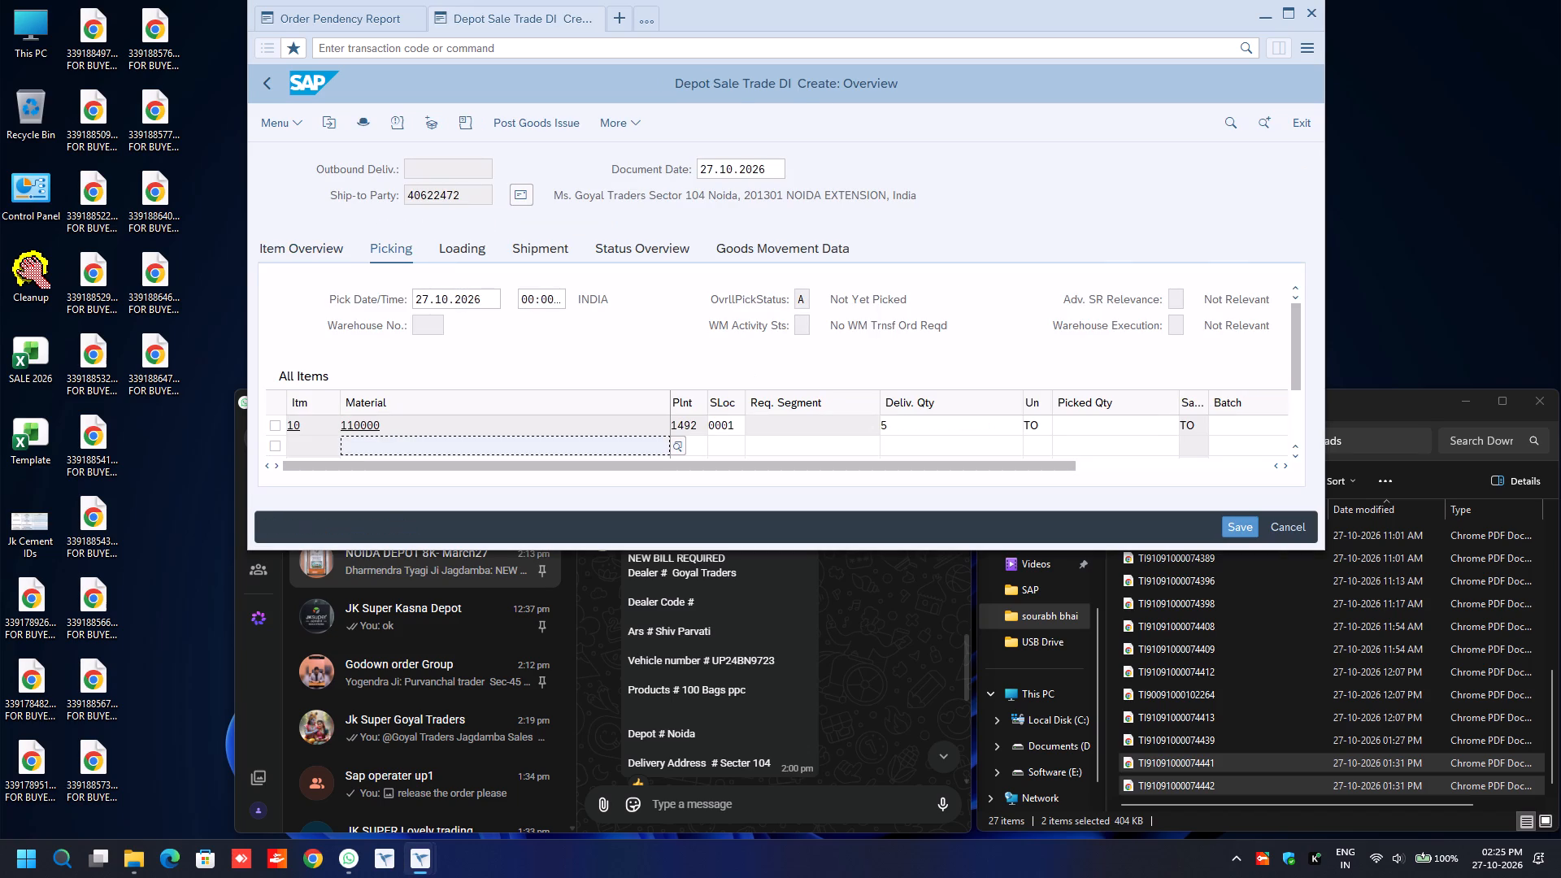
pyautogui.click(1093, 425)
pyautogui.press('5')
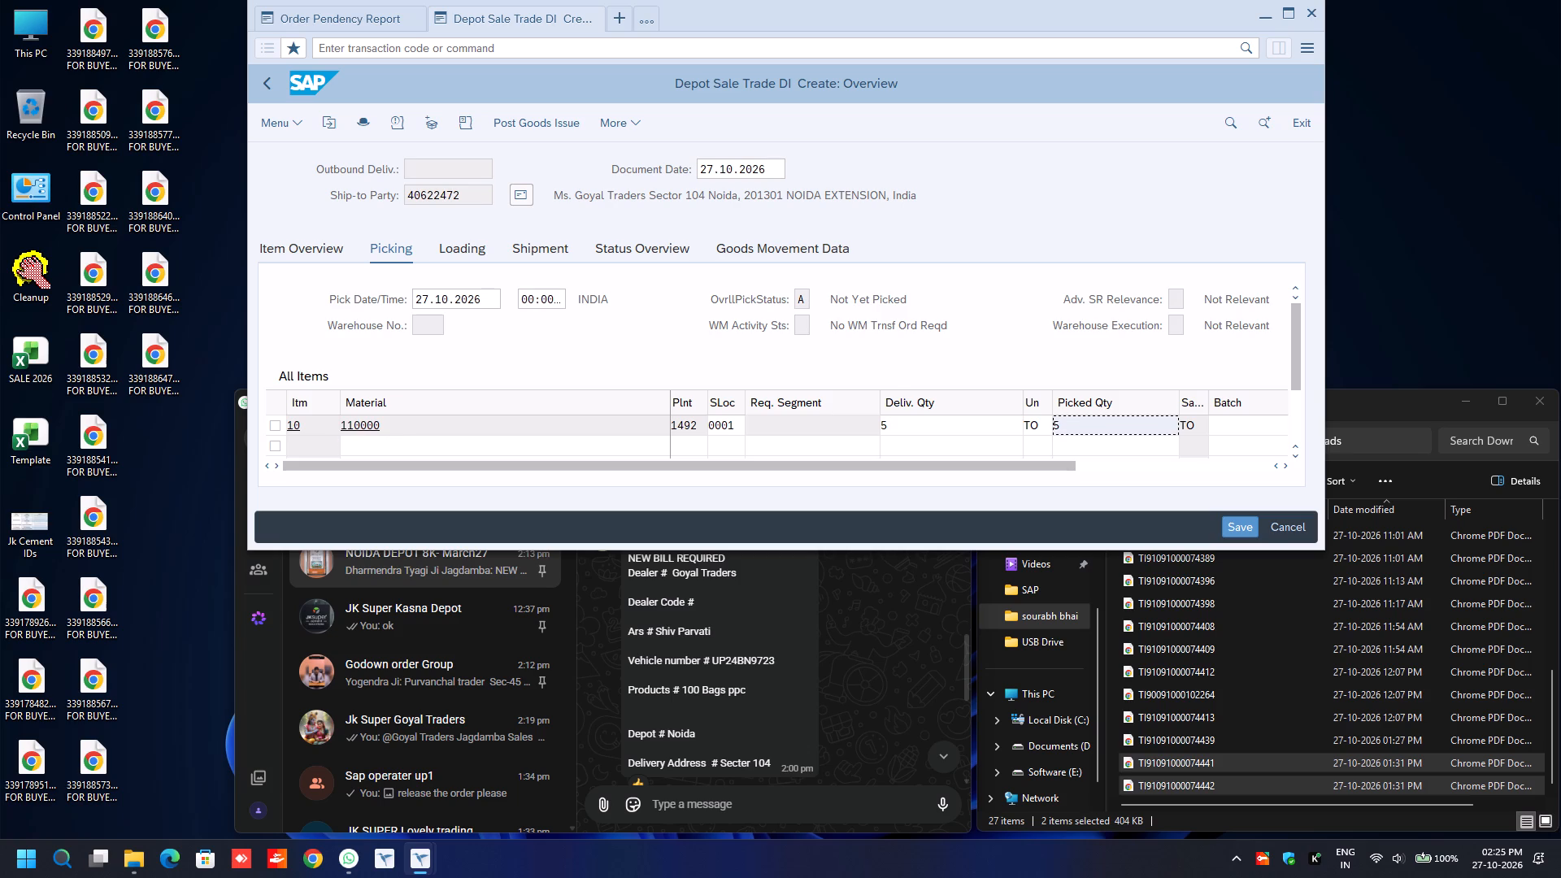
pyautogui.press('Tab')
pyautogui.write('1033')
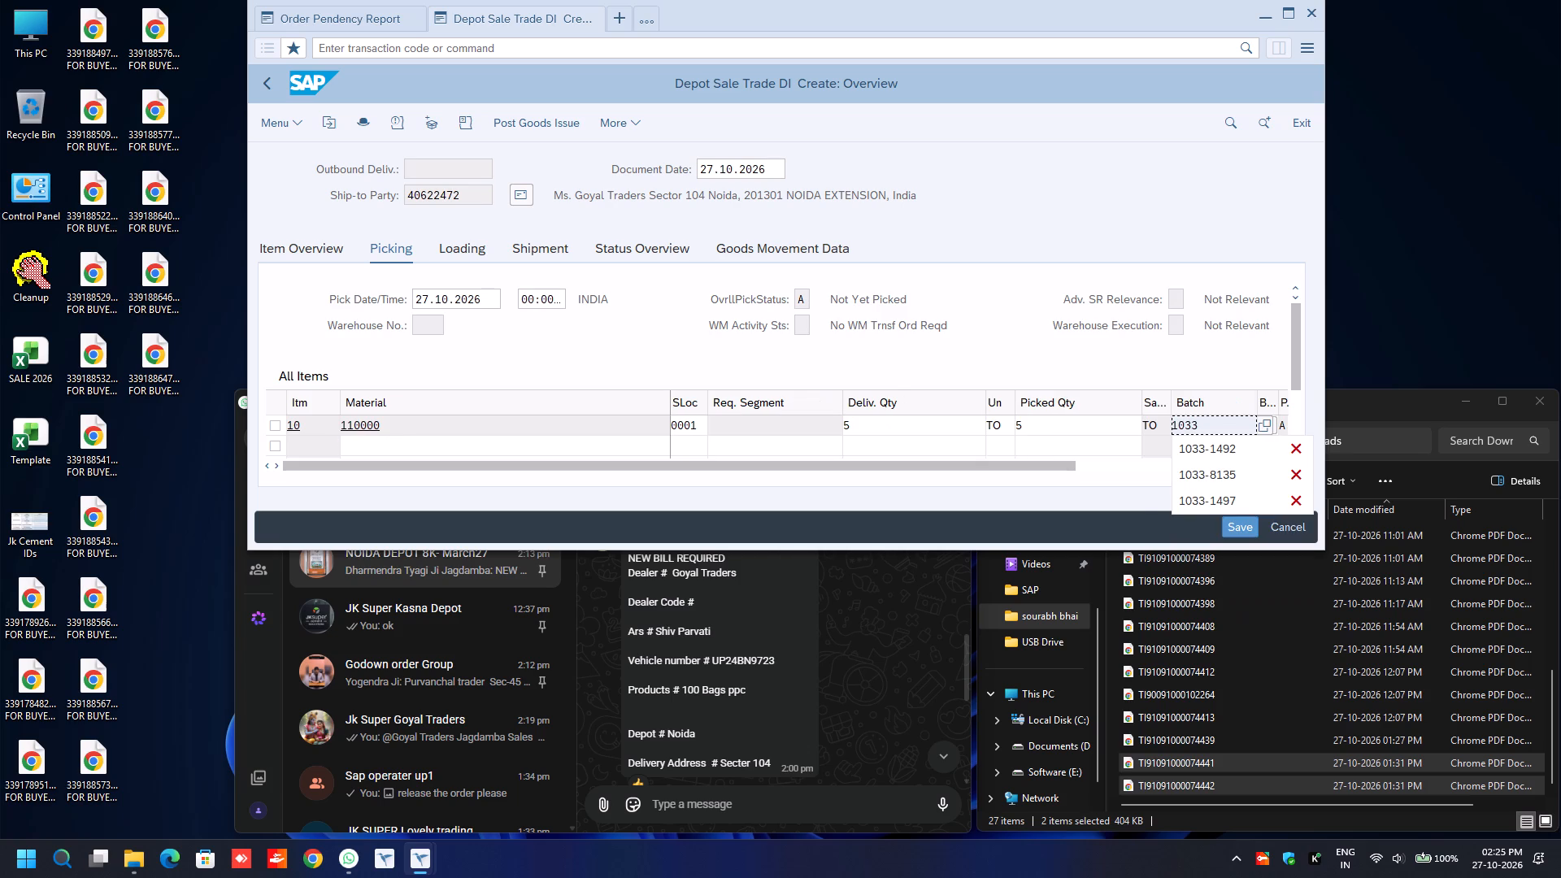
pyautogui.press('Down')
pyautogui.press('Return')
# In the delivery header's additional data, set the transport mode to ROAD and fill Road Transporter1 with the previously used code.
pyautogui.press('F8')
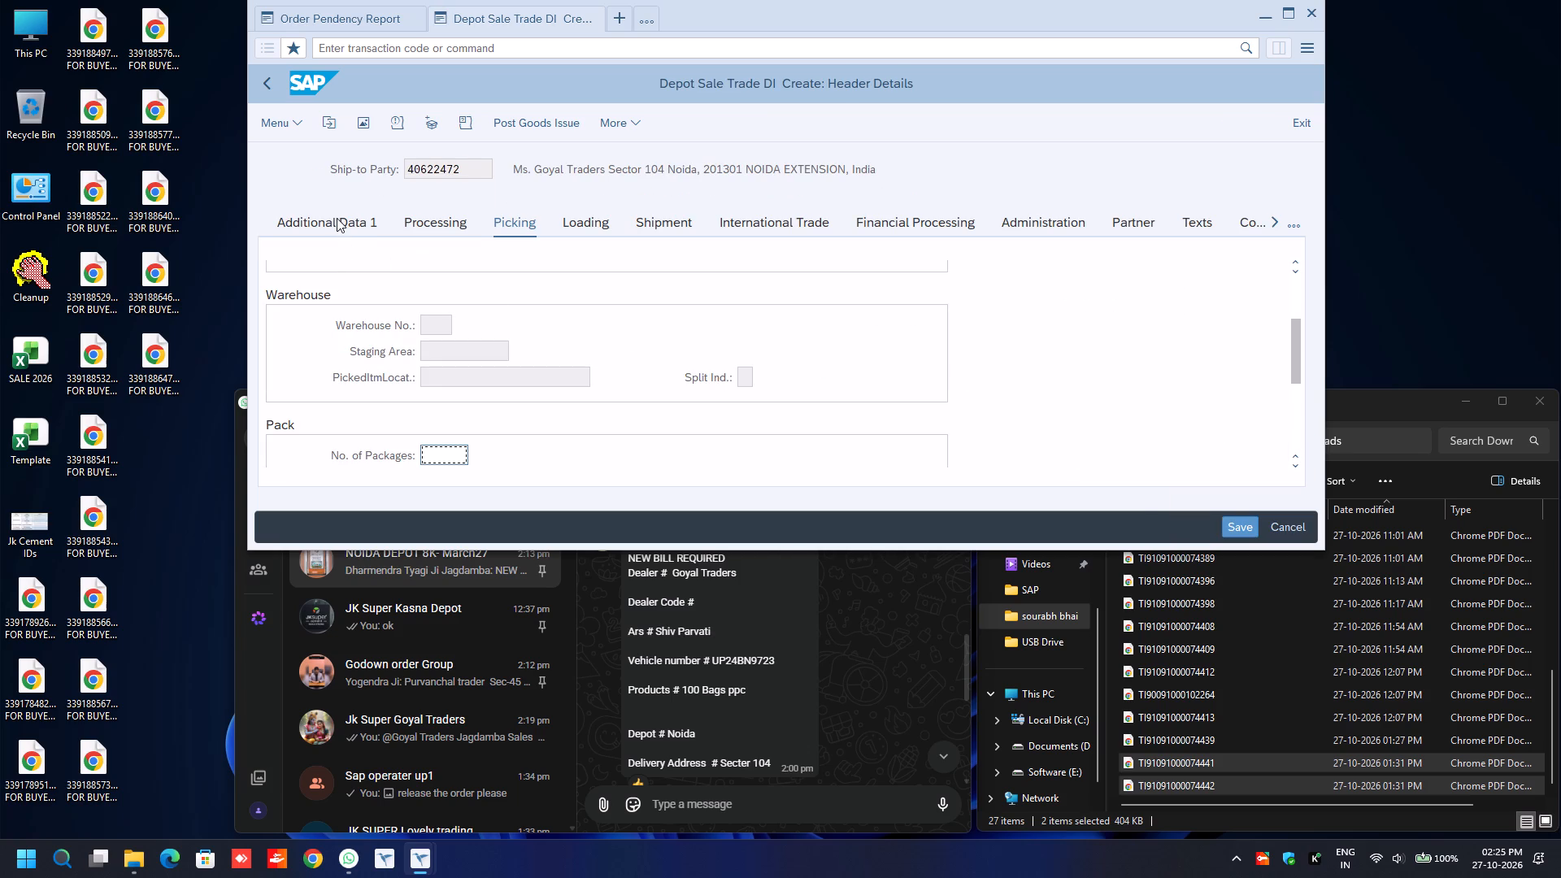
pyautogui.click(334, 220)
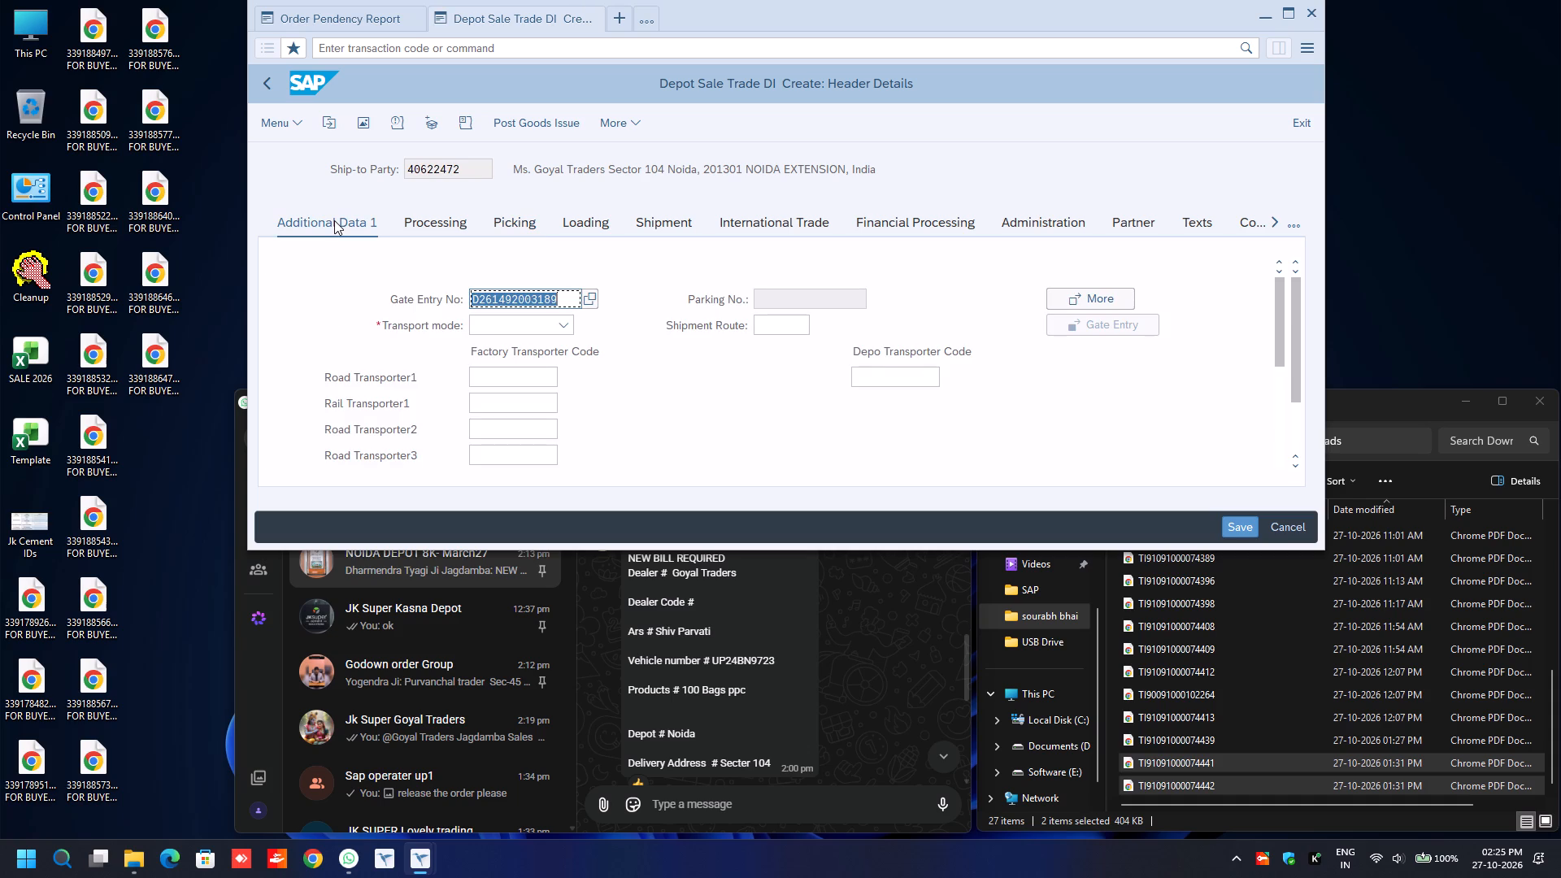
pyautogui.click(560, 328)
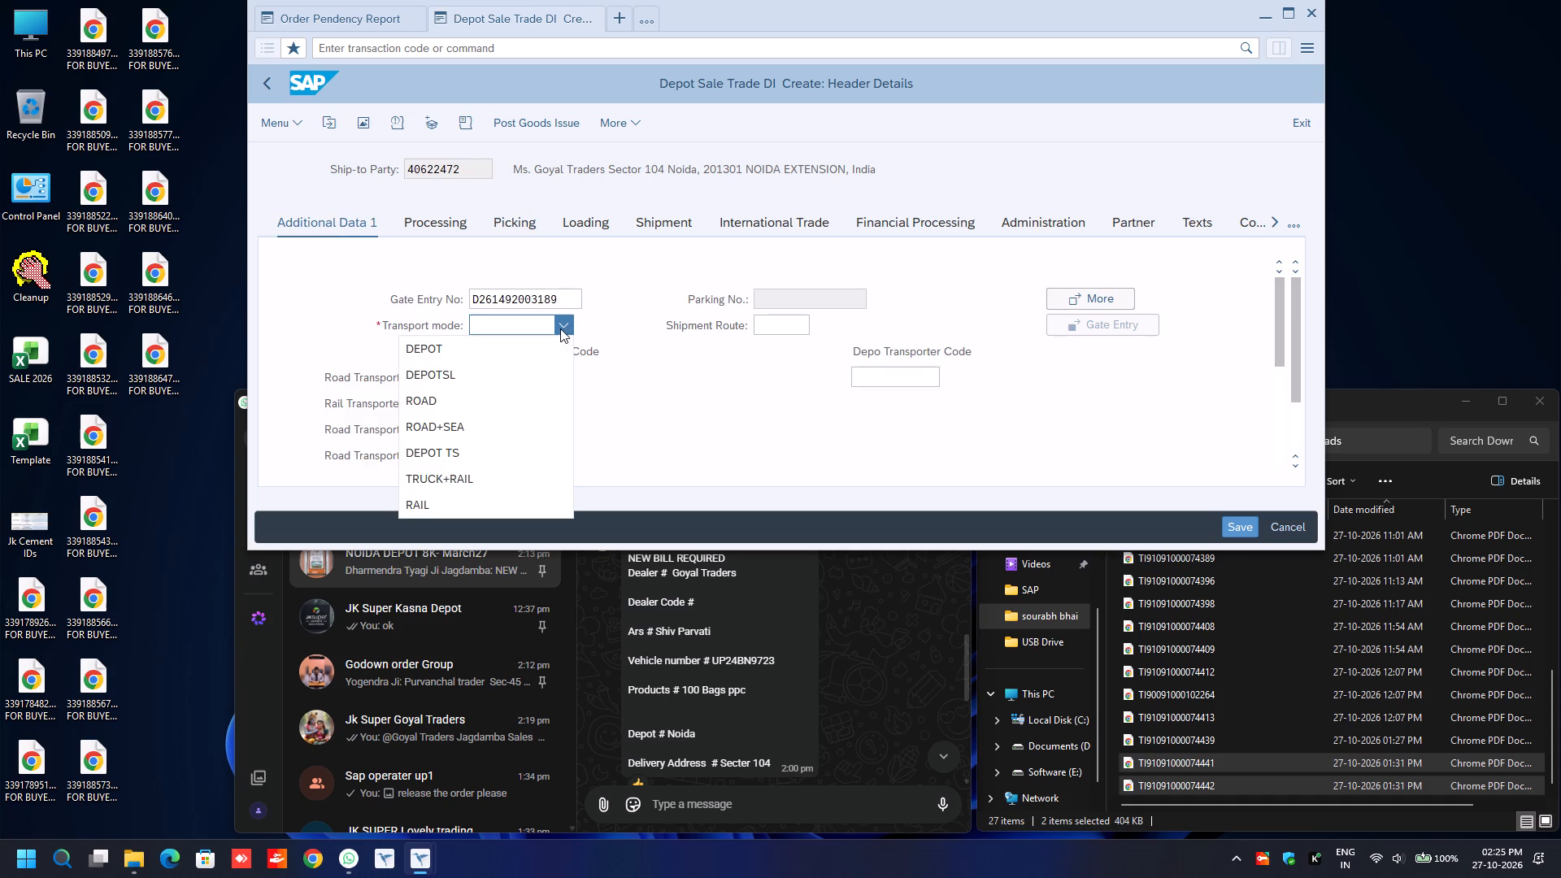
pyautogui.click(518, 394)
pyautogui.click(511, 375)
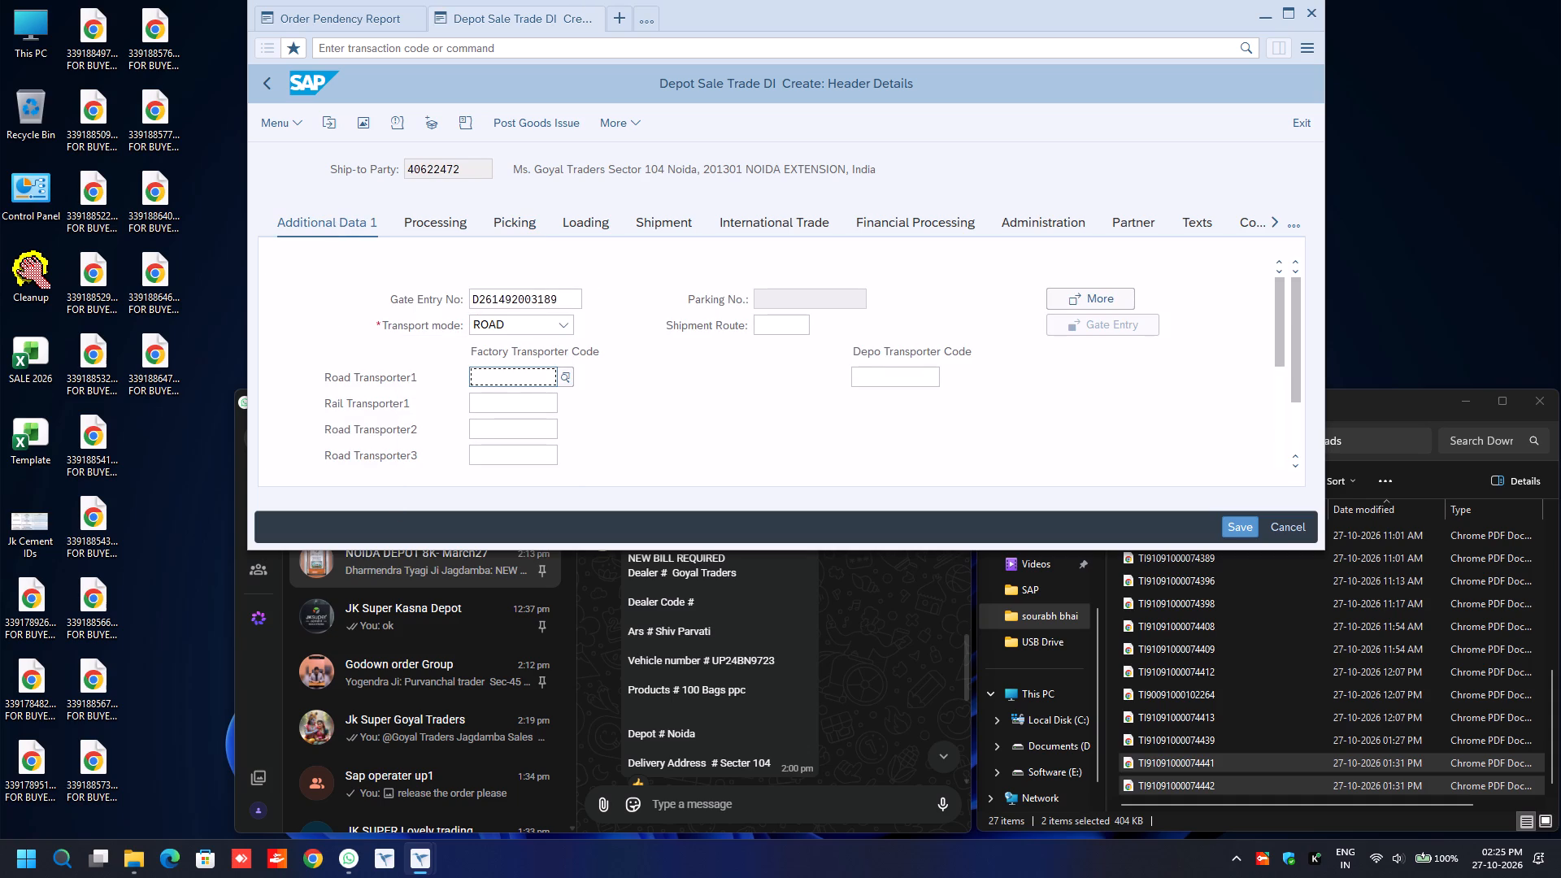
pyautogui.press('BackSpace')
pyautogui.press('Down')
pyautogui.press('Return')
pyautogui.press('Return')
# Set the e-way bill transport mode to Road and the distance to 30.
pyautogui.write('ro')
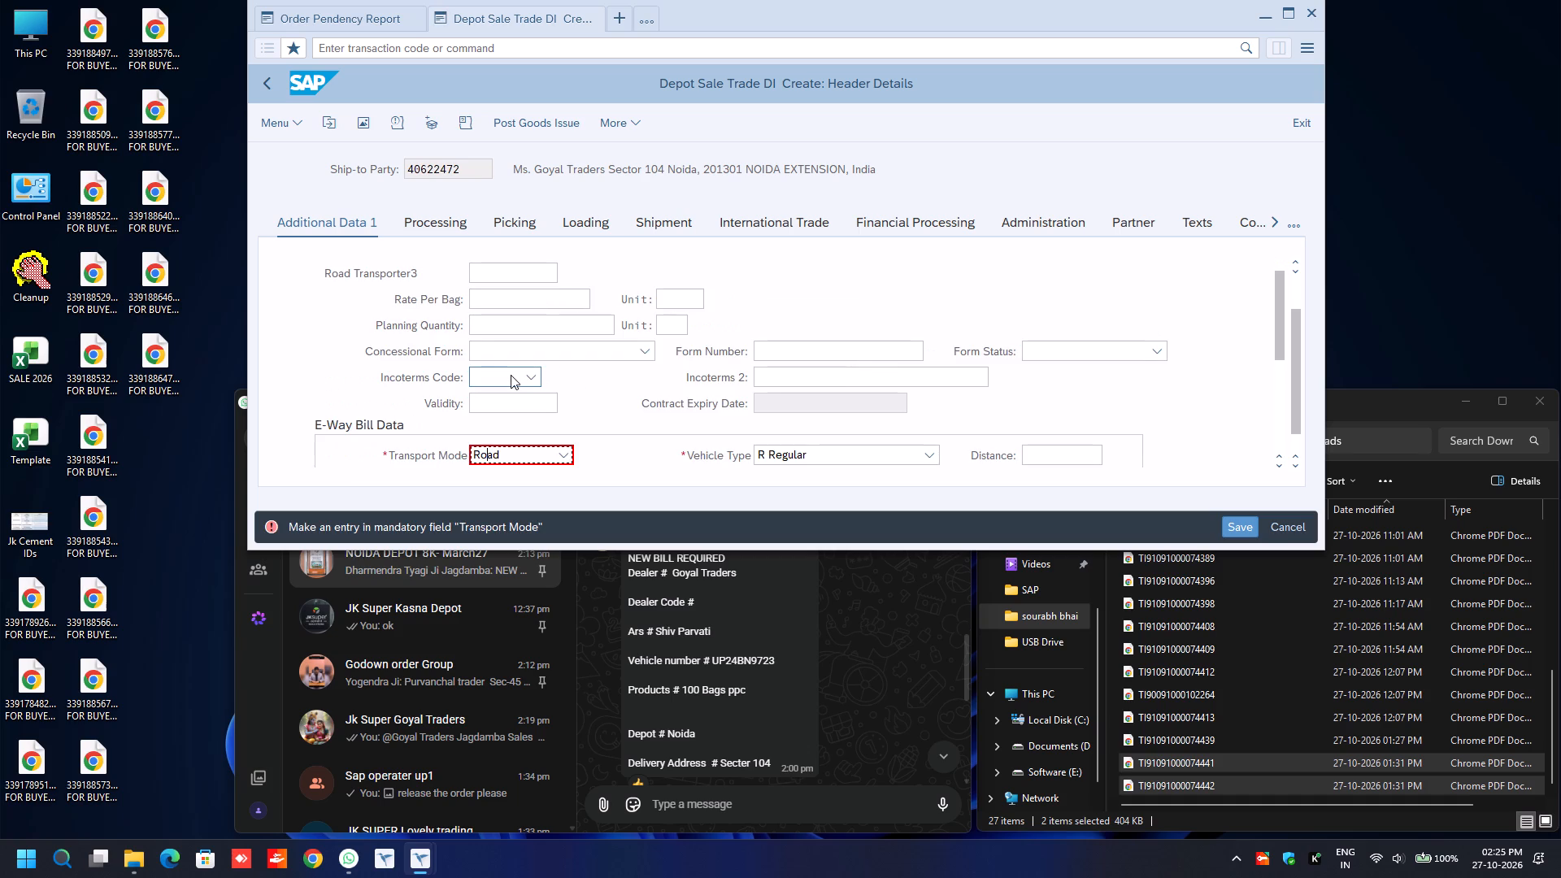
pyautogui.press('Tab')
pyautogui.press('Tab')
pyautogui.press('BackSpace')
pyautogui.press('Down')
pyautogui.press('Return')
pyautogui.press('Down')
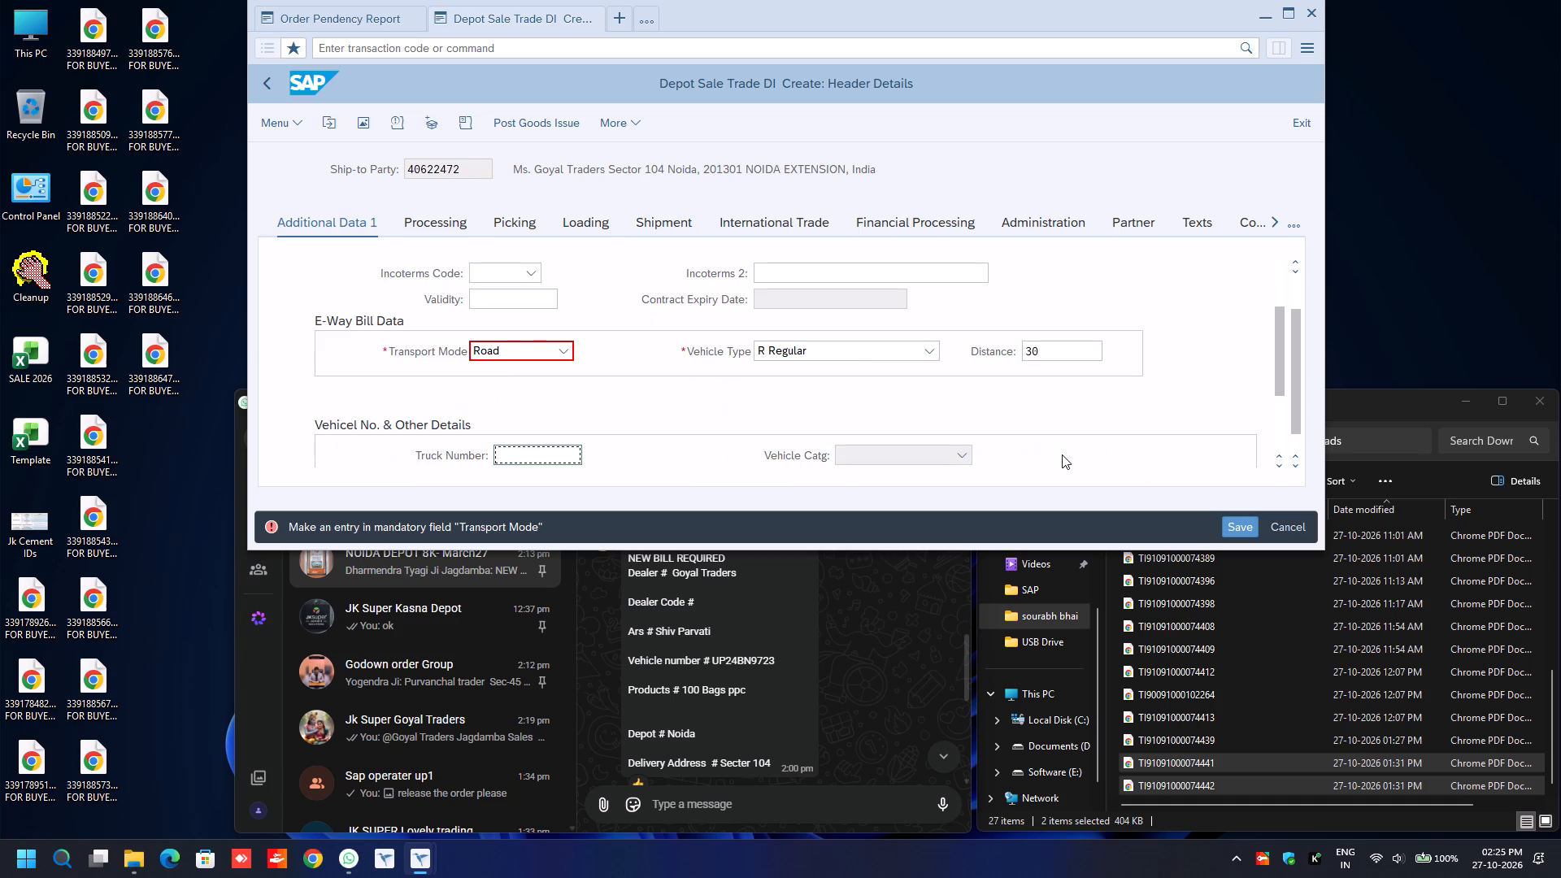
pyautogui.press('BackSpace')
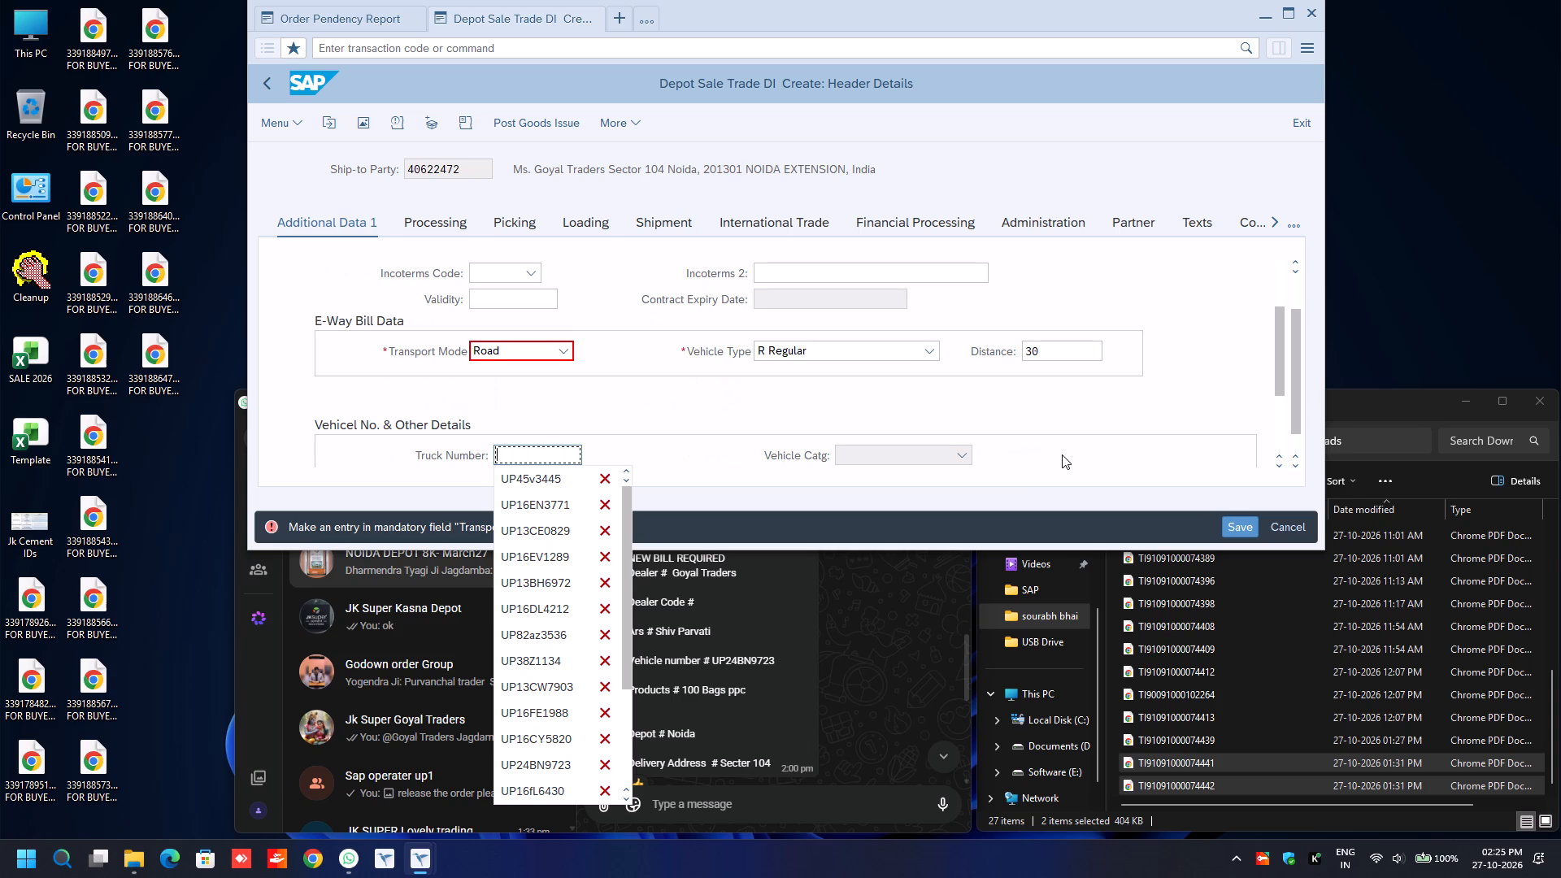
pyautogui.press('Down')
pyautogui.press('Down')
pyautogui.press('Down')
pyautogui.press('Down')
pyautogui.press('Down')
pyautogui.press('Down')
pyautogui.press('Down')
pyautogui.press('Down')
pyautogui.press('Down')
pyautogui.press('Down')
pyautogui.press('Down')
pyautogui.press('Down')
pyautogui.press('Return')
# Set the delivery's LR/RR number to SELF.
pyautogui.press('Tab')
pyautogui.press('Tab')
pyautogui.press('BackSpace')
pyautogui.press('Down')
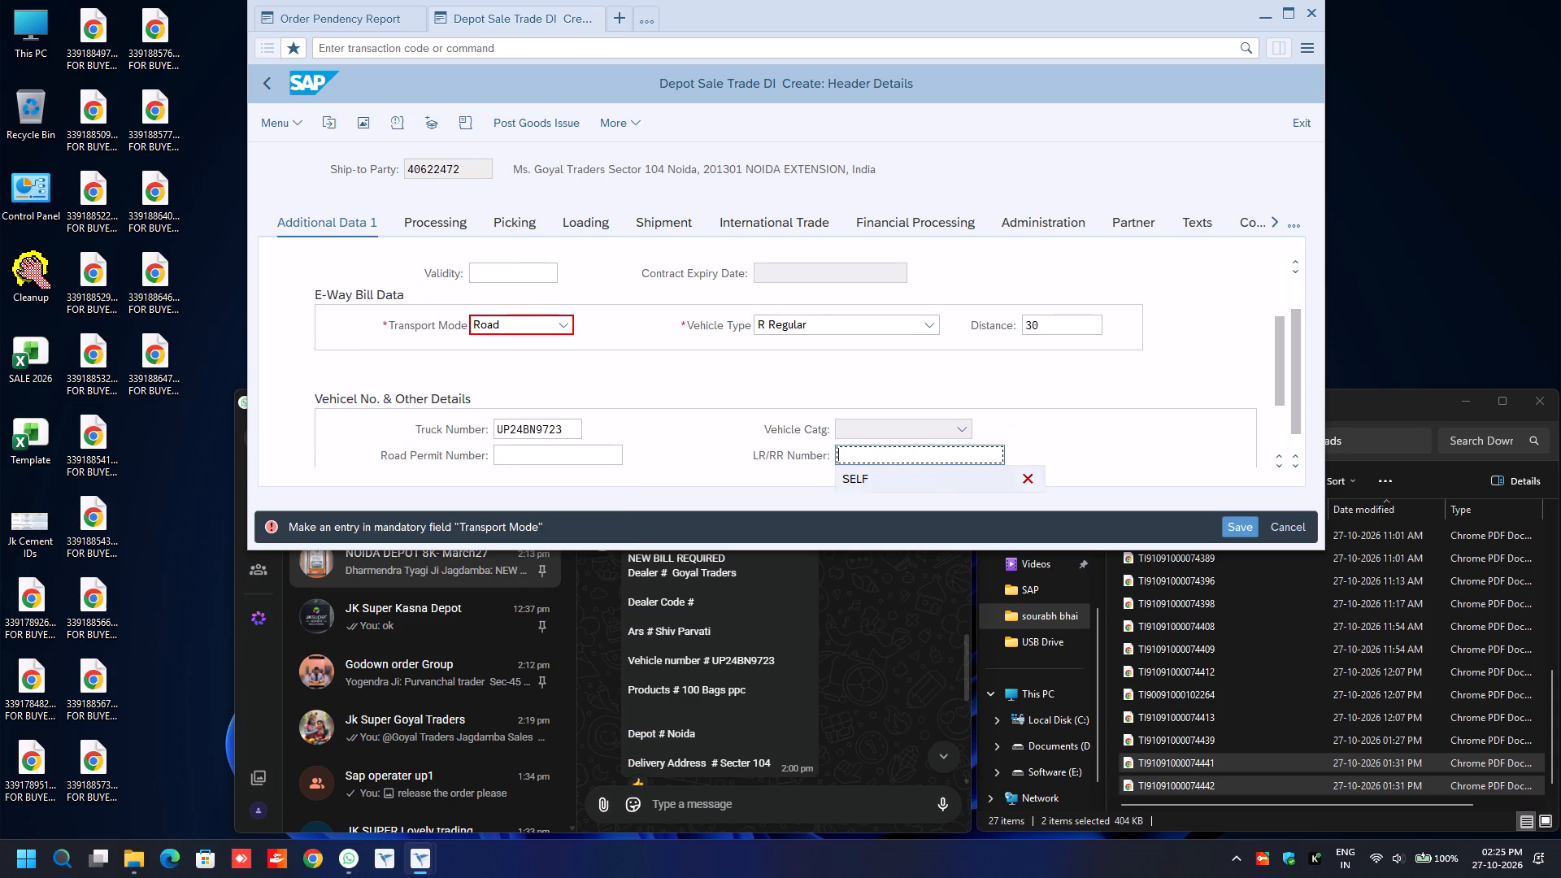
pyautogui.press('Return')
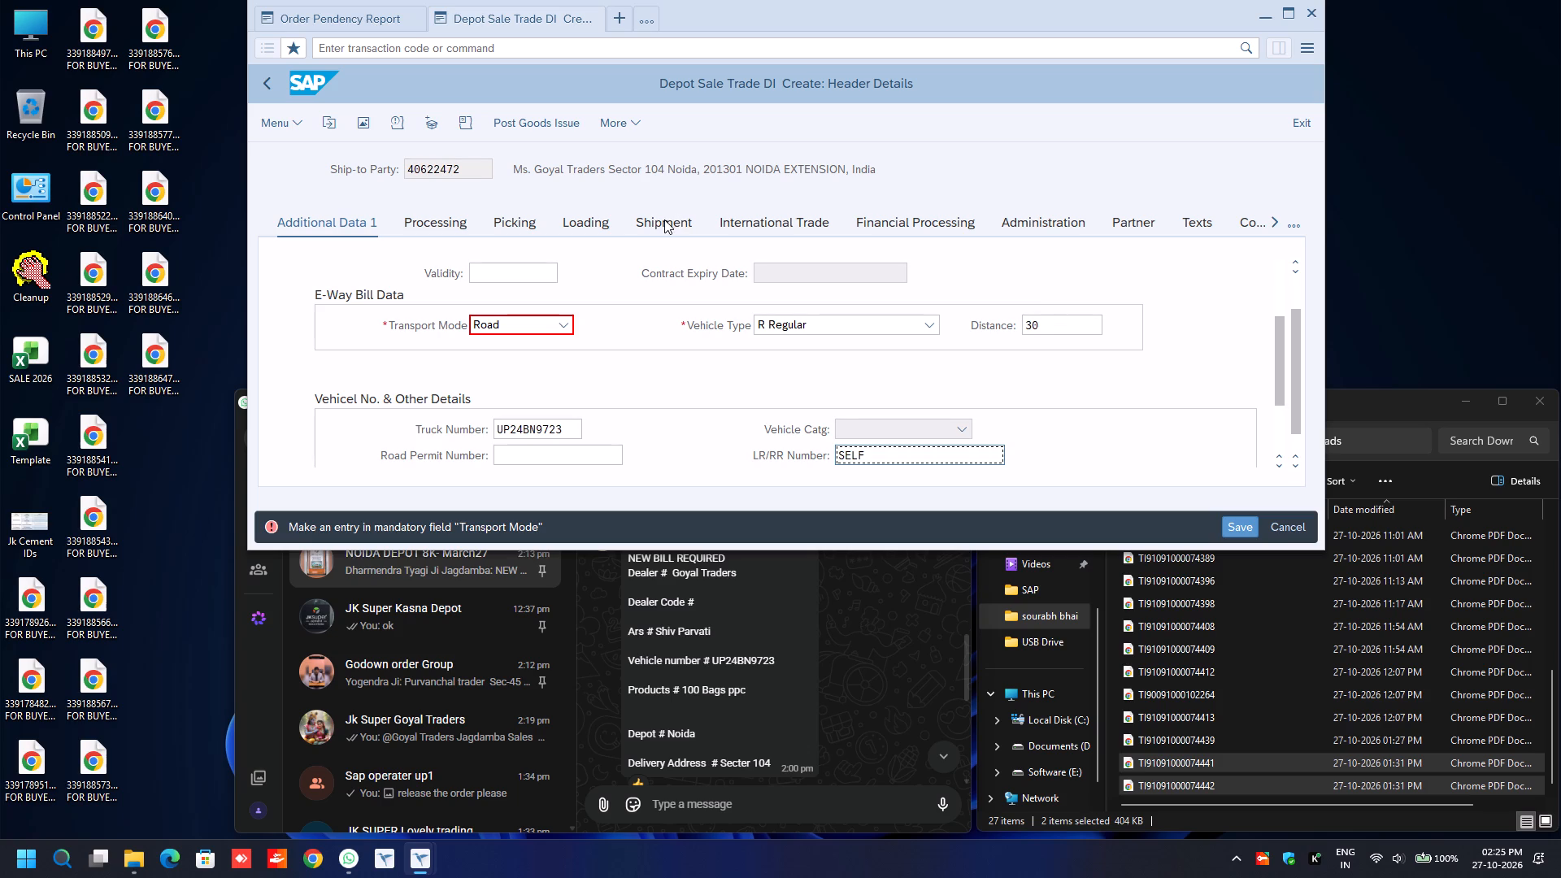
# Set the shipment route to ROUTE and post the goods issue for the delivery.
pyautogui.click(664, 219)
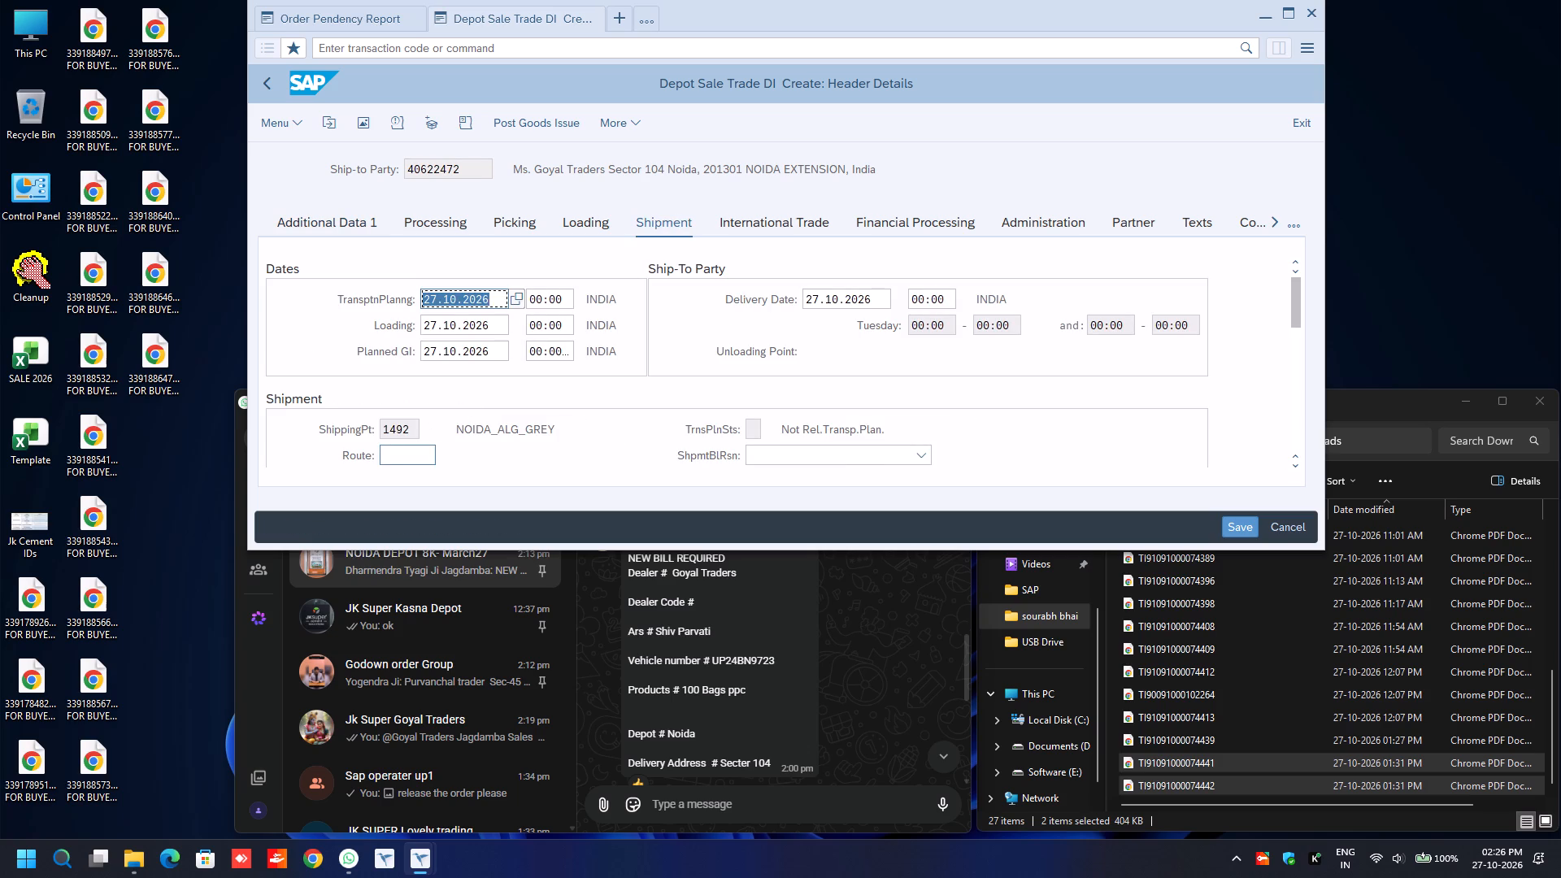
pyautogui.click(410, 451)
pyautogui.press('BackSpace')
pyautogui.press('Down')
pyautogui.press('Return')
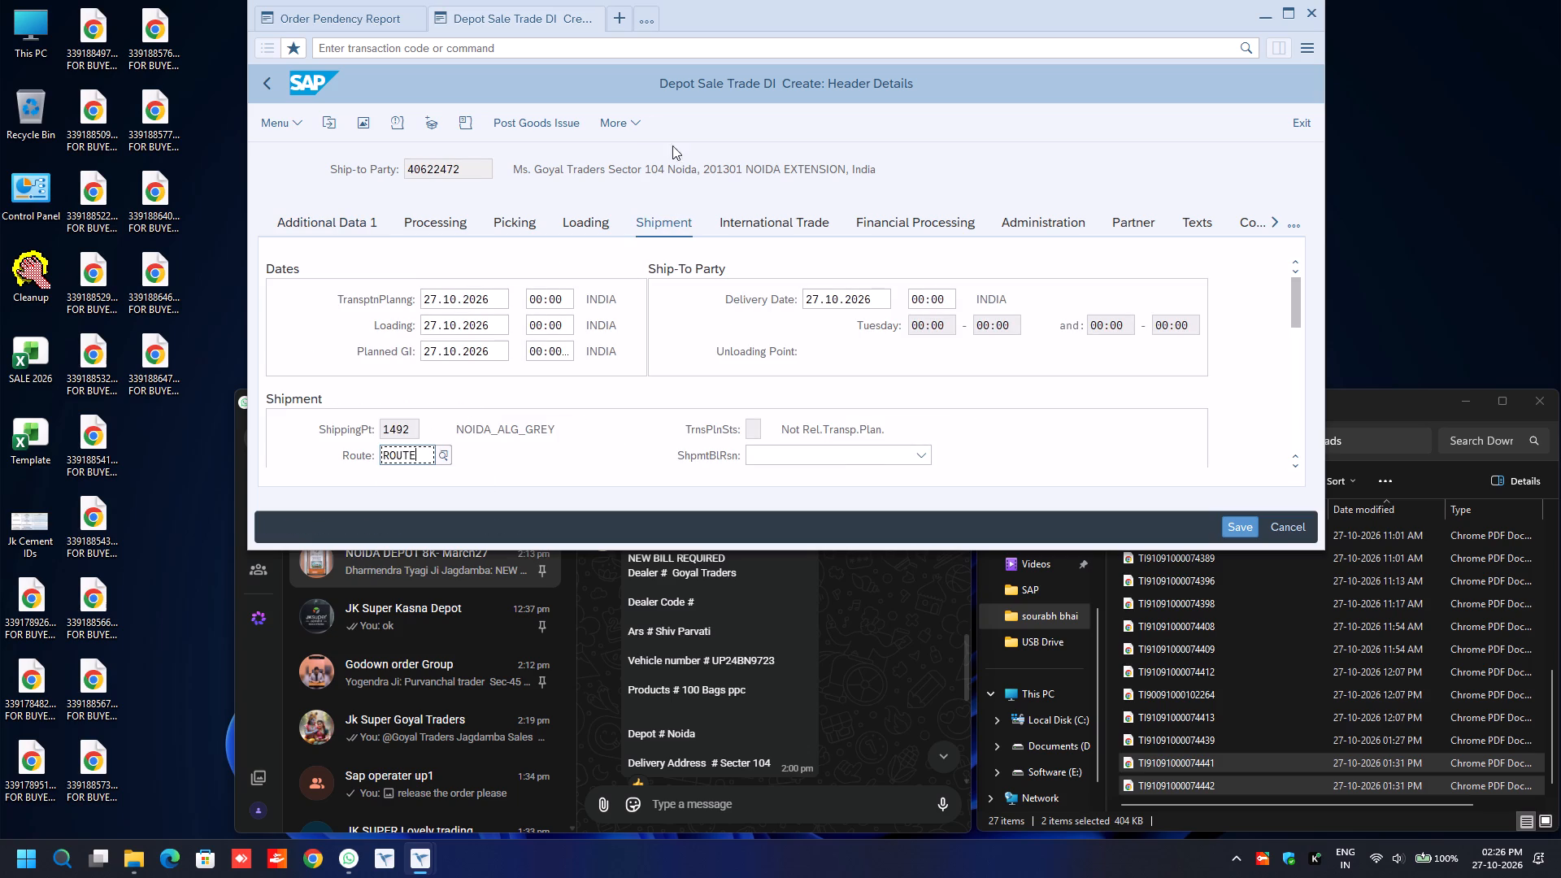
pyautogui.moveTo(546, 128); pyautogui.dragTo(537, 123)
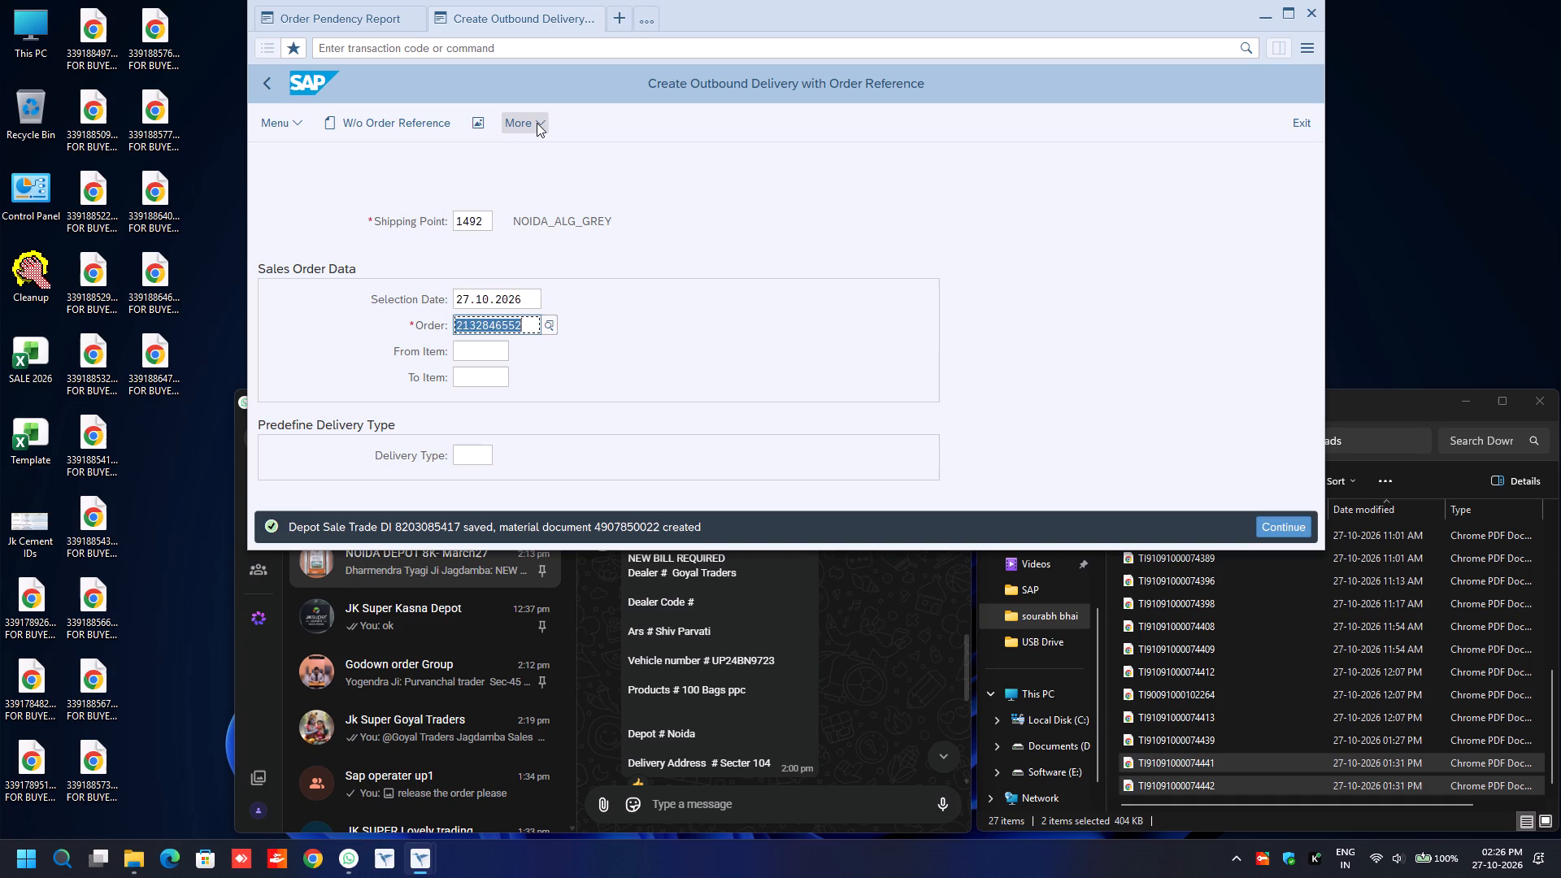
# Open E-Way Bill Processing in a new session and select e-Invoice, process Sales and Distribution and sales organization 1000.
pyautogui.click(620, 20)
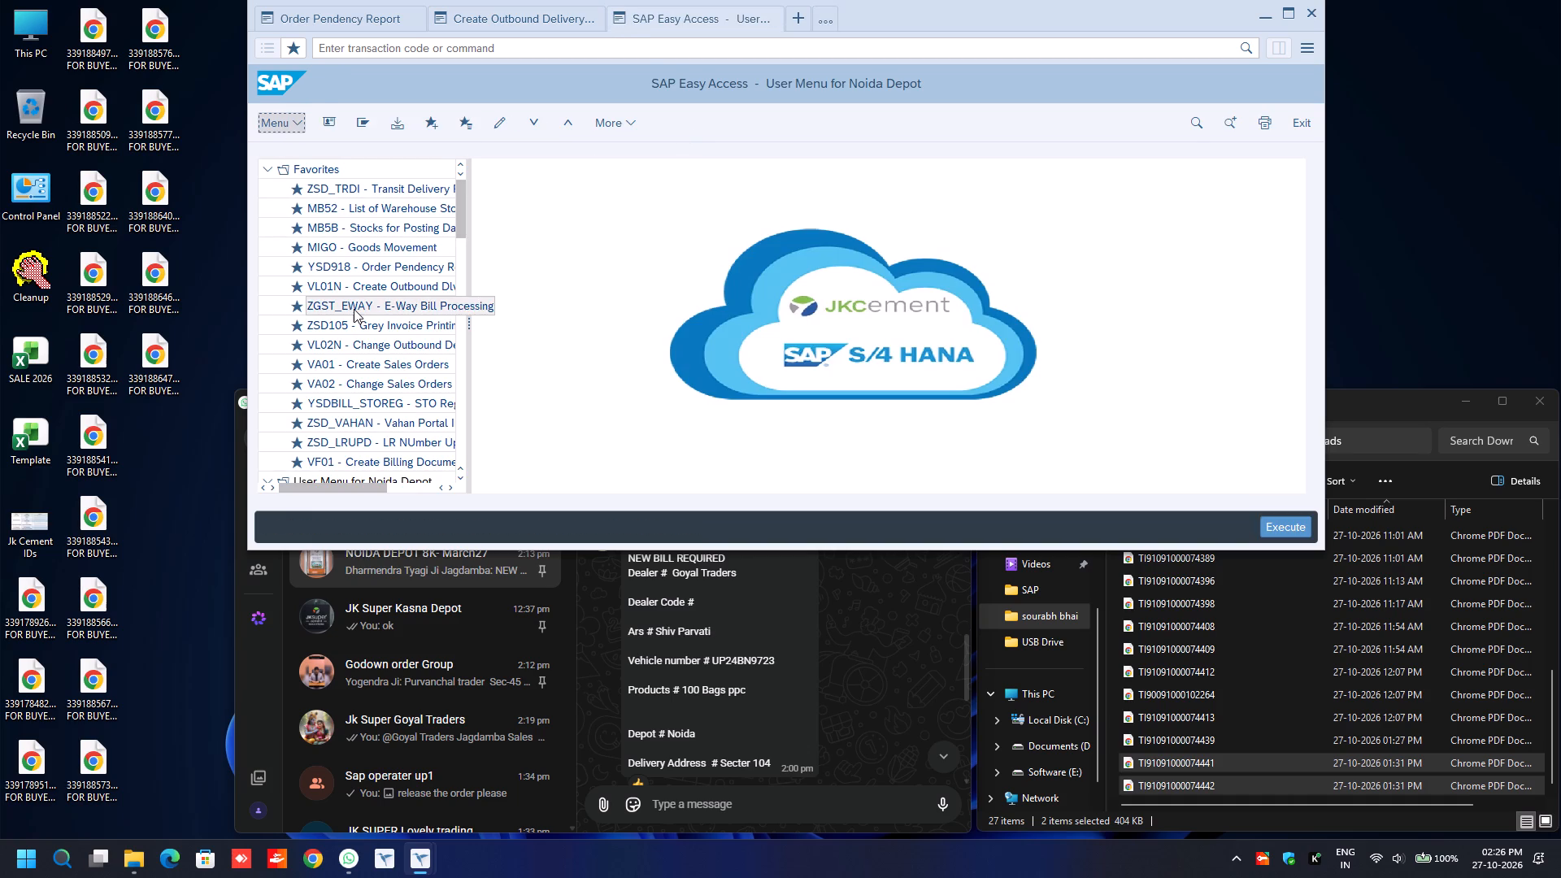
pyautogui.doubleClick(367, 304)
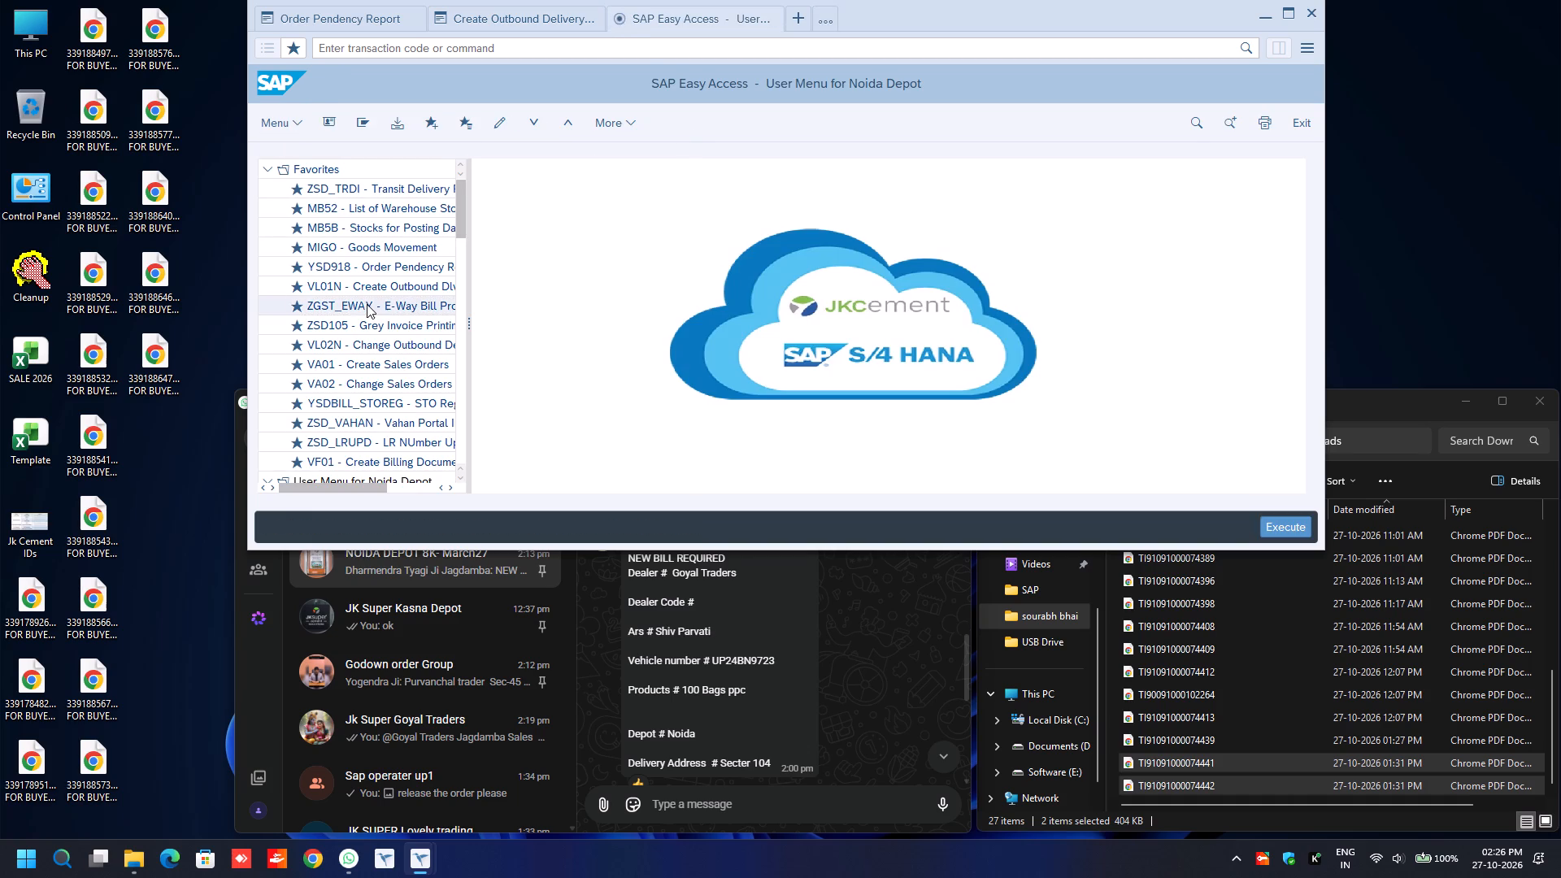
pyautogui.click(537, 220)
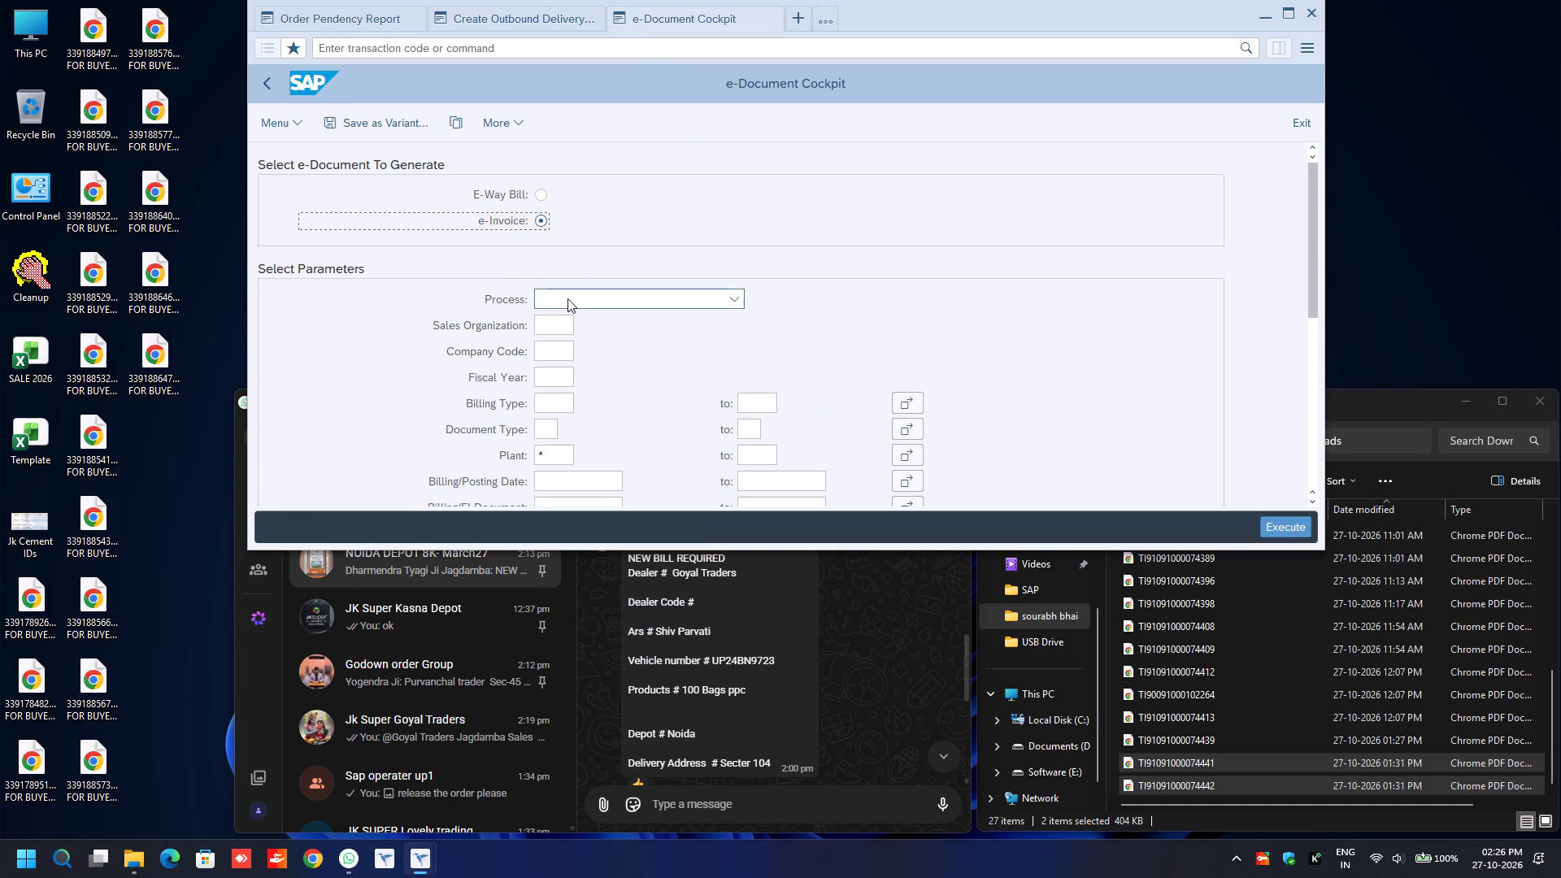
pyautogui.moveTo(565, 296); pyautogui.dragTo(550, 323)
pyautogui.click(550, 323)
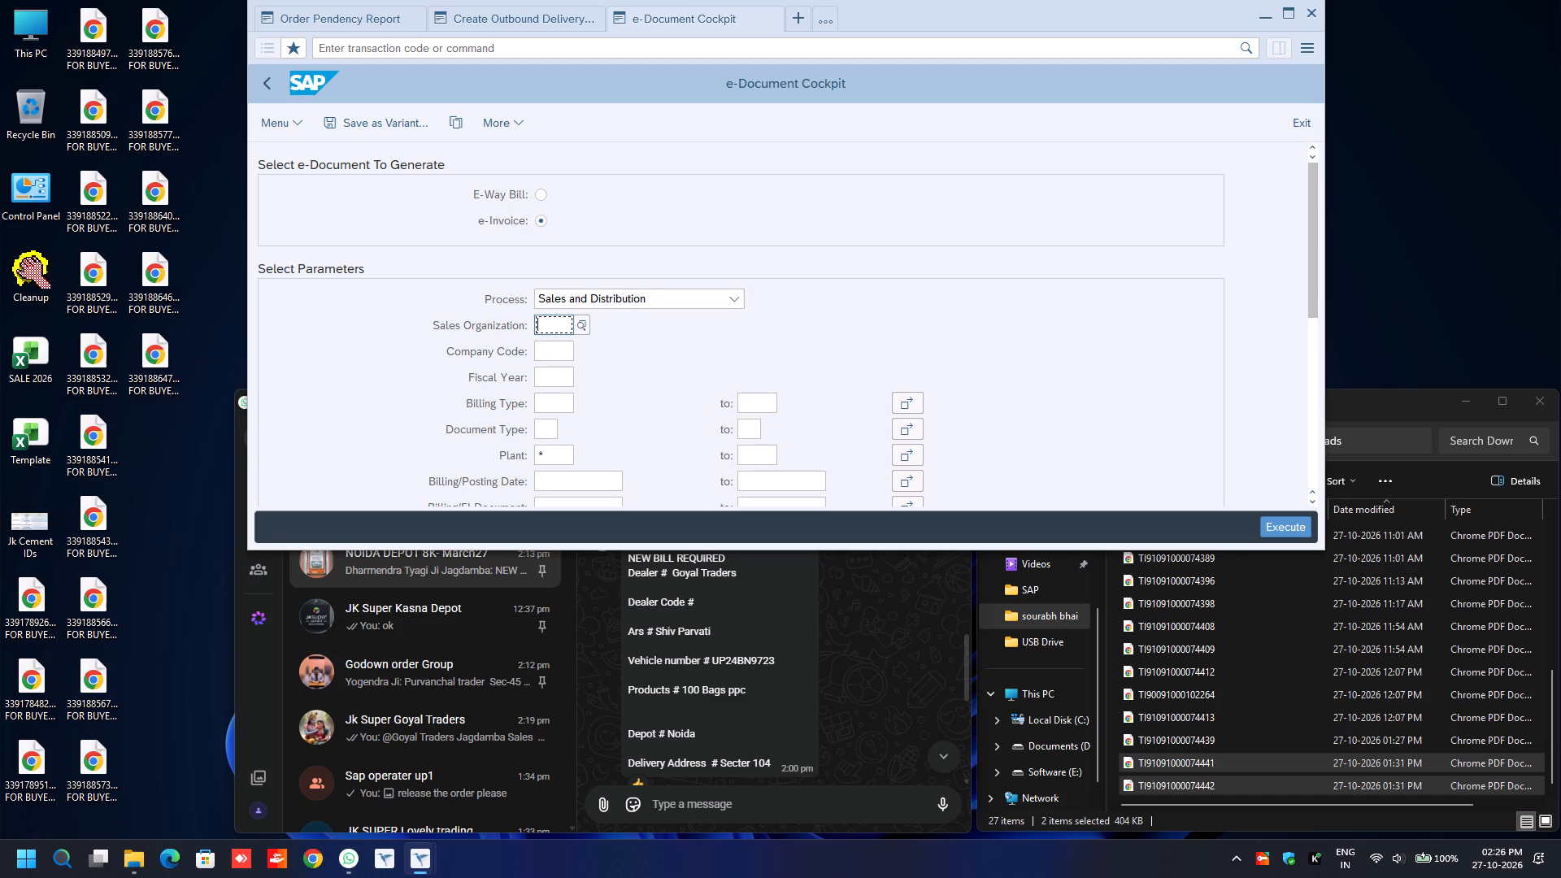
pyautogui.press('BackSpace')
pyautogui.press('Down')
pyautogui.press('Return')
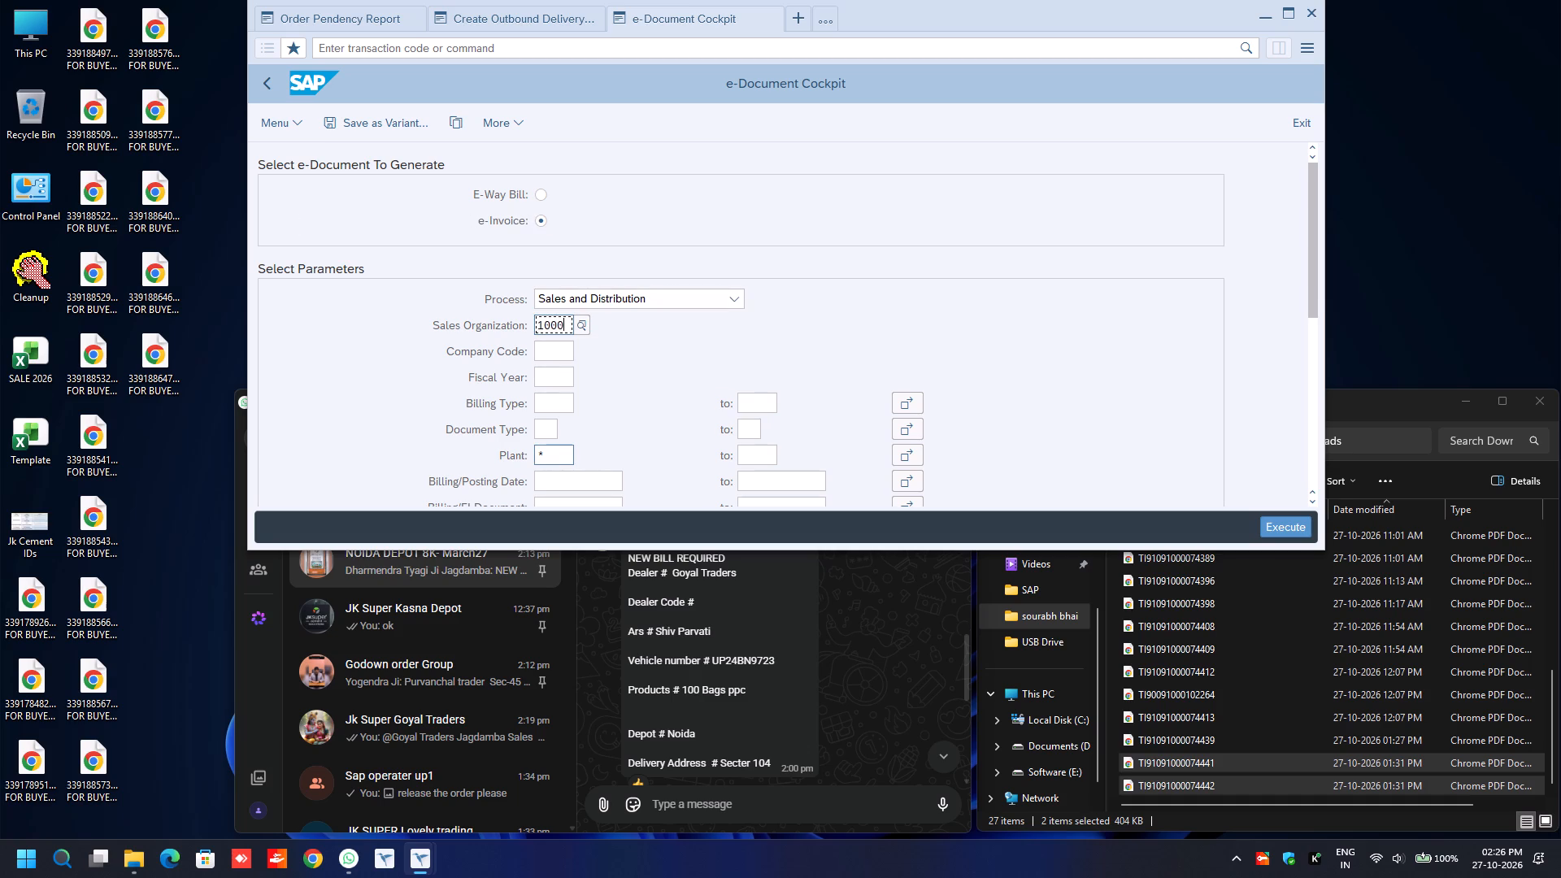
# Set the e-document selection to plant 1492 and billing/posting date 27.10.2026.
pyautogui.click(558, 454)
pyautogui.press('BackSpace')
pyautogui.write('1492')
pyautogui.press('Return')
pyautogui.press('Down')
pyautogui.press('BackSpace')
pyautogui.press('Down')
pyautogui.press('Return')
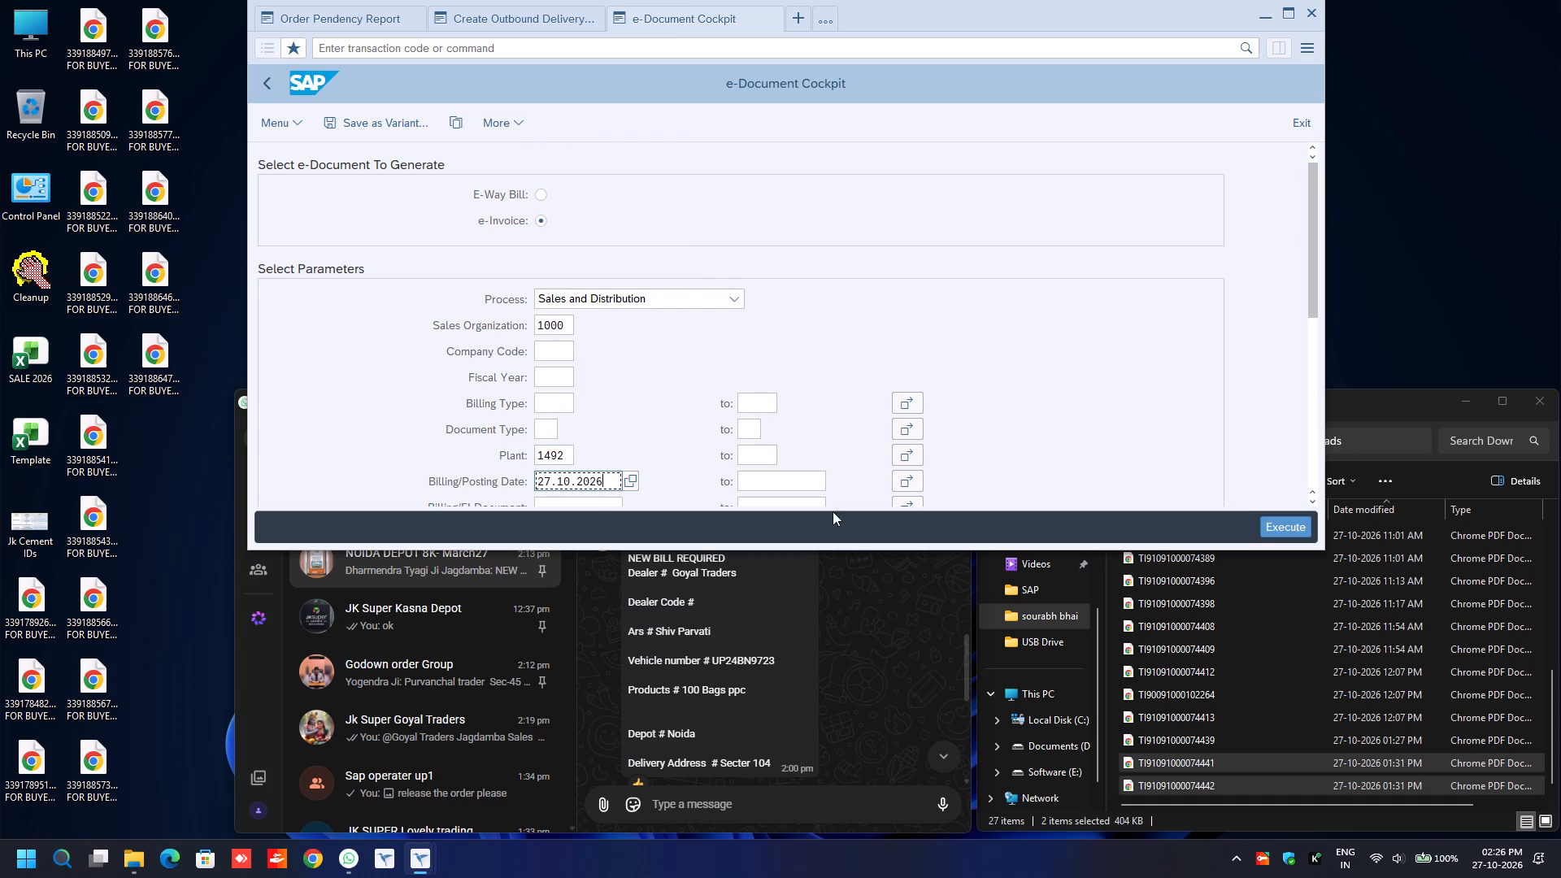
# Run the e-invoice Status Report with the e-Invoice with E-Way Bill option.
pyautogui.scroll(-12, 837, 408)
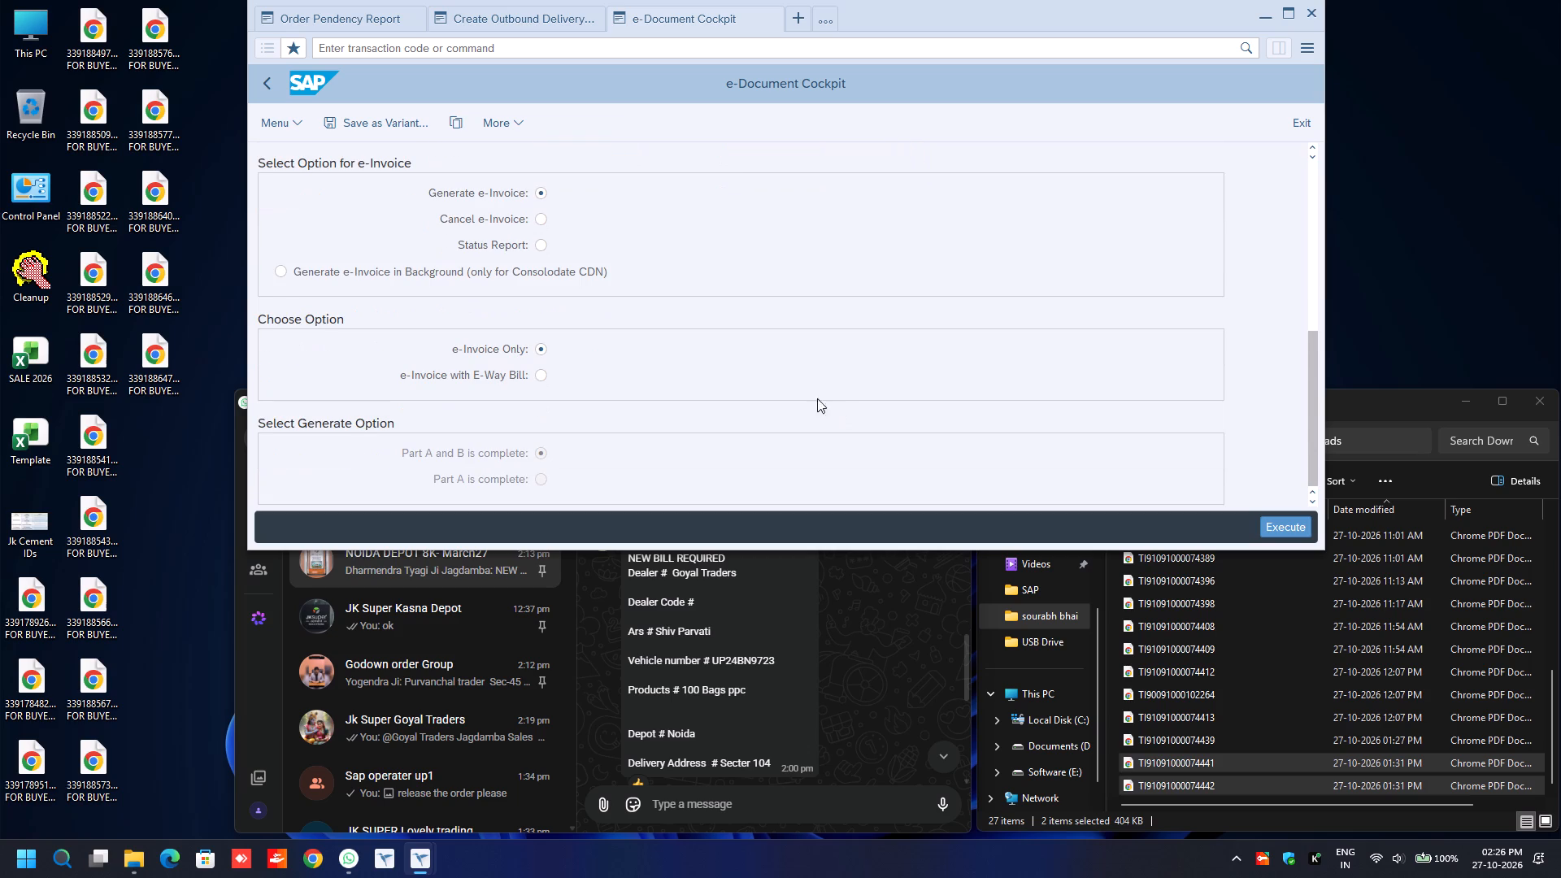
pyautogui.click(534, 248)
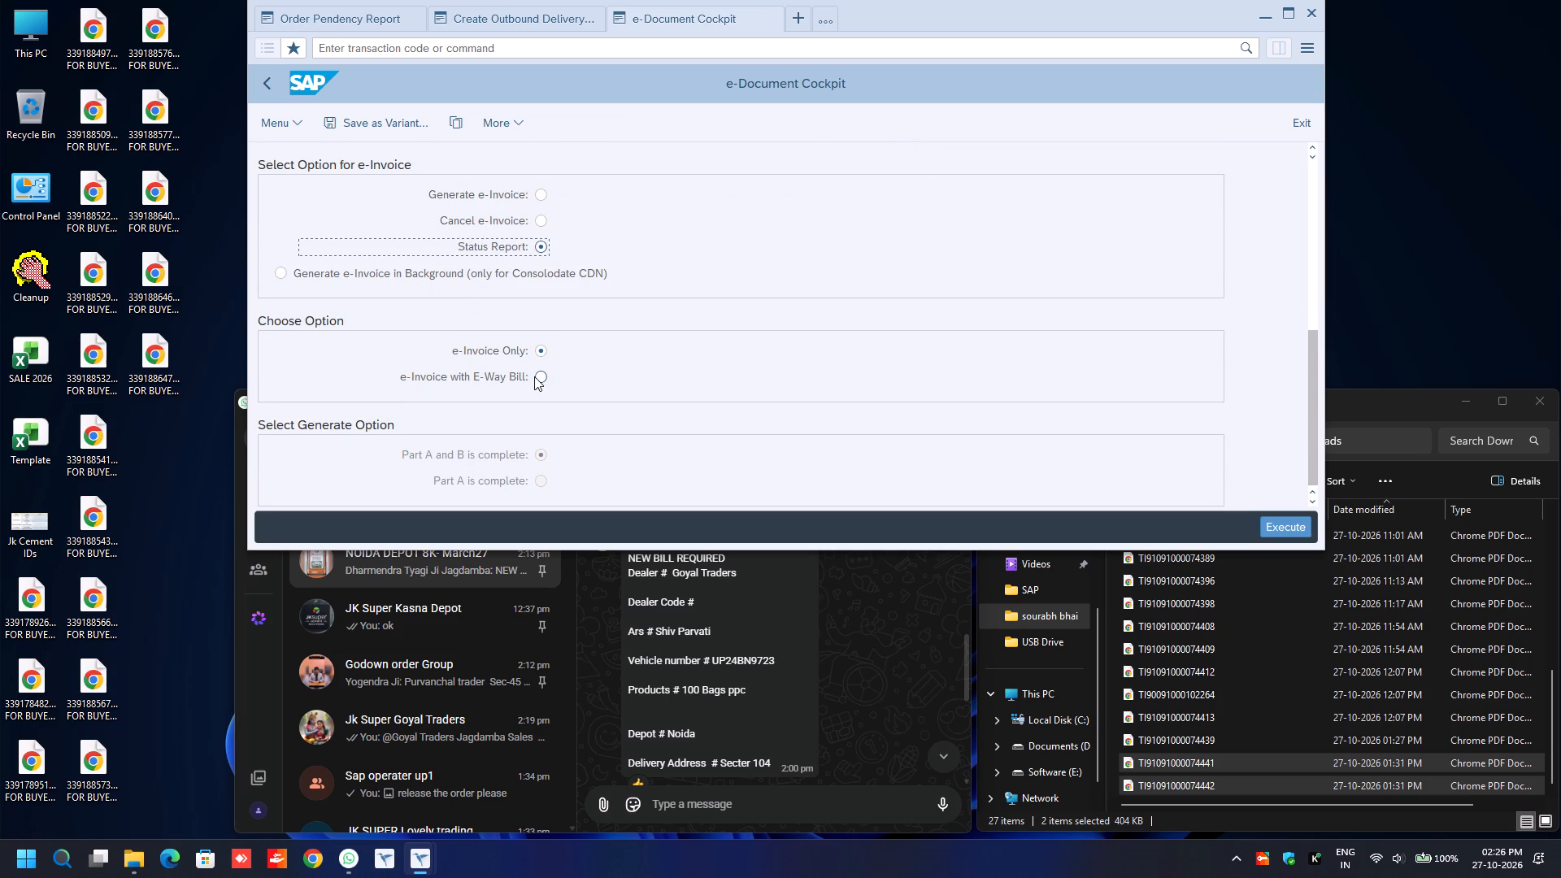
pyautogui.click(534, 376)
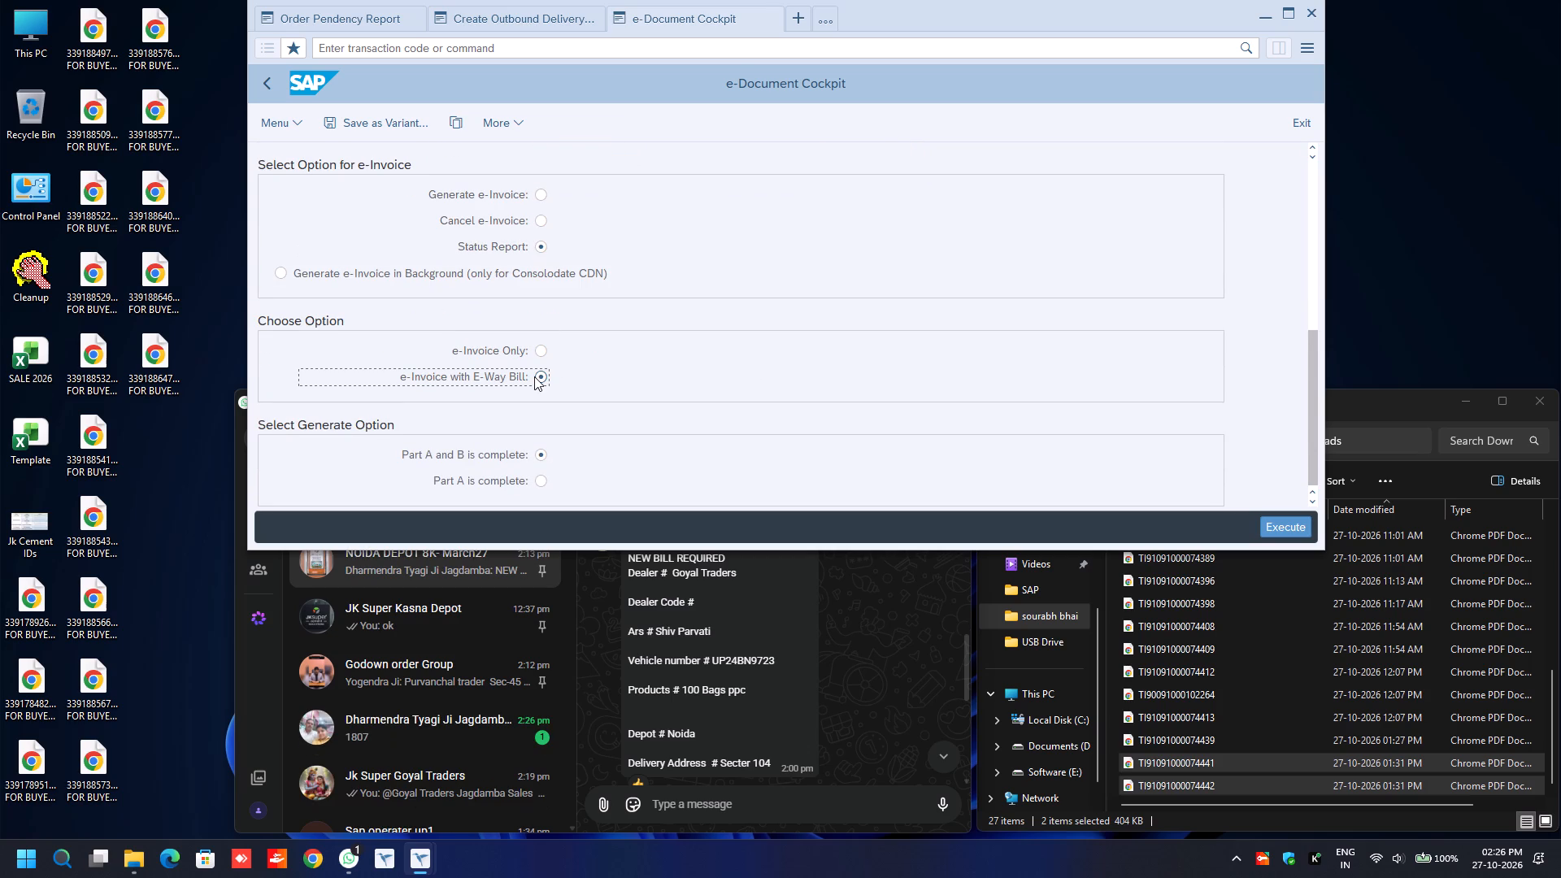
pyautogui.press('F8')
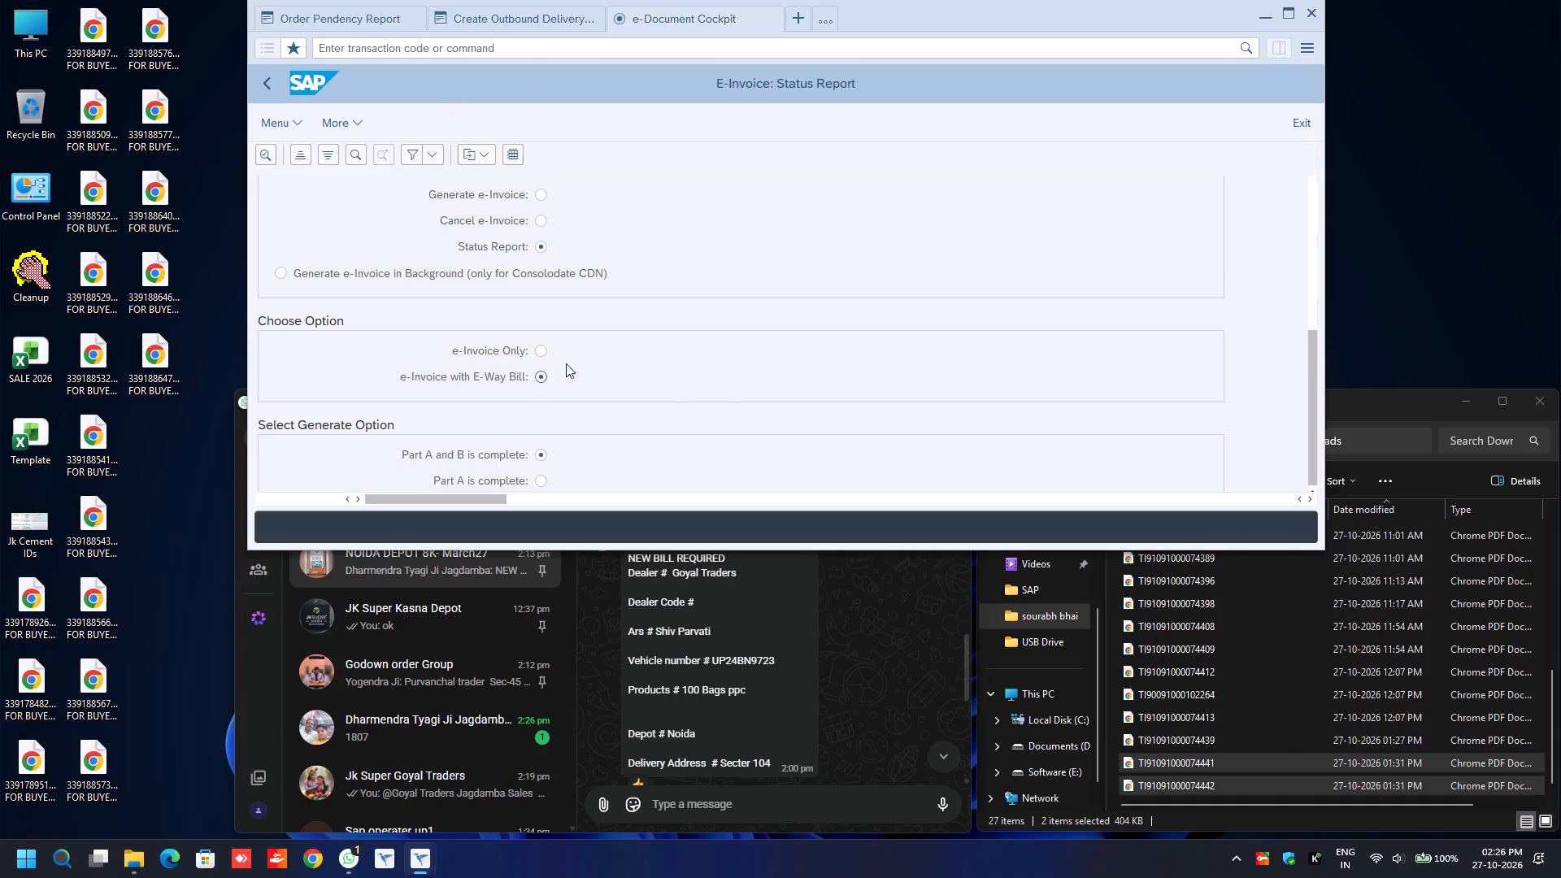
pyautogui.scroll(-12, 443, 405)
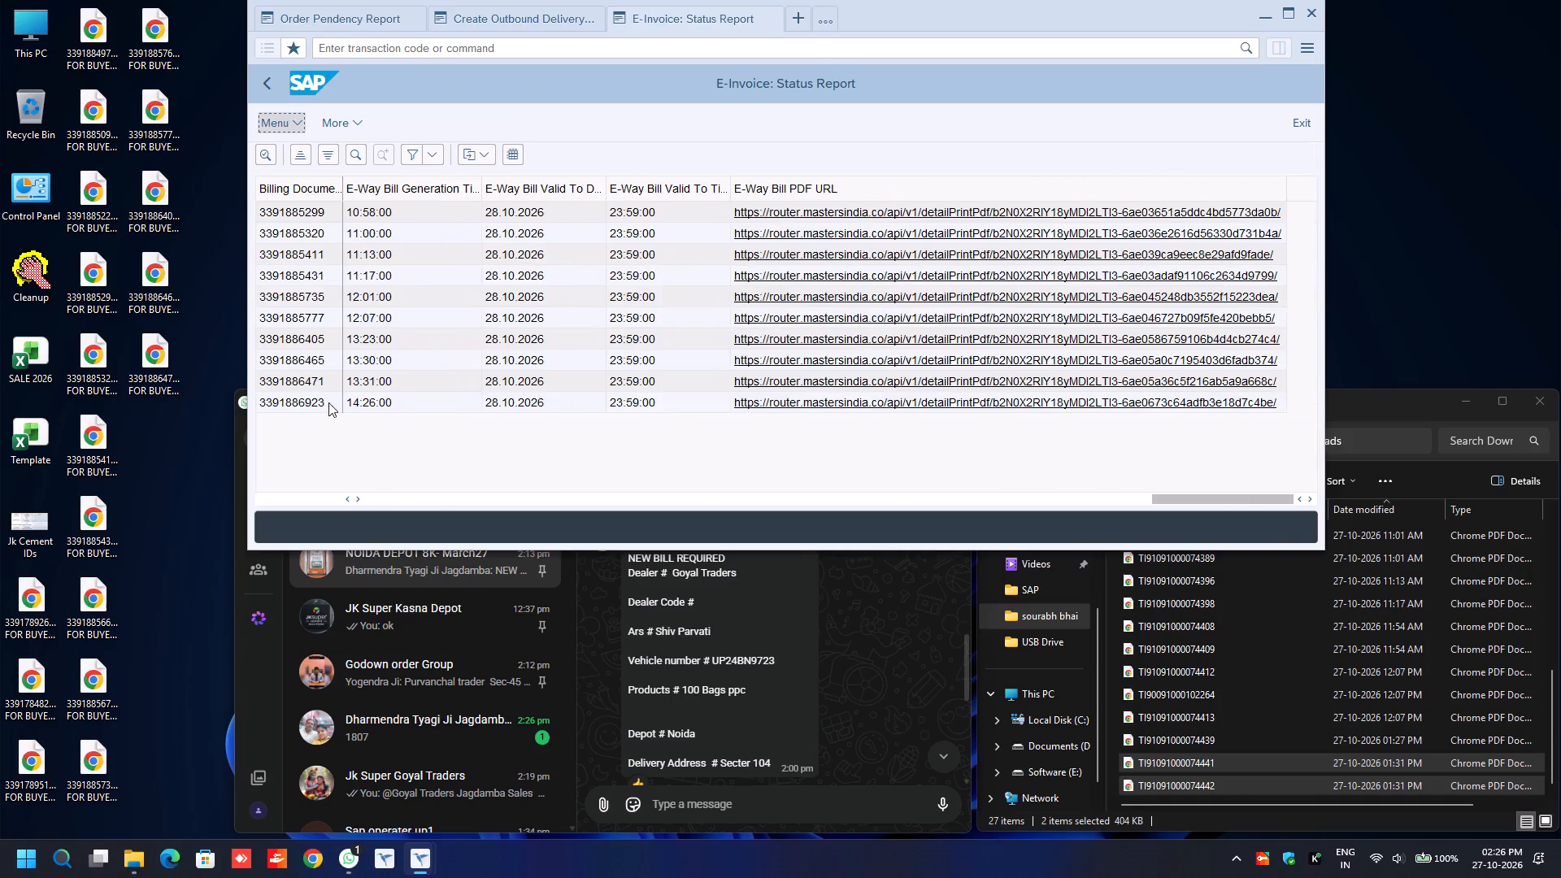
pyautogui.click(310, 400)
pyautogui.hotkey('ctrl', 'y')
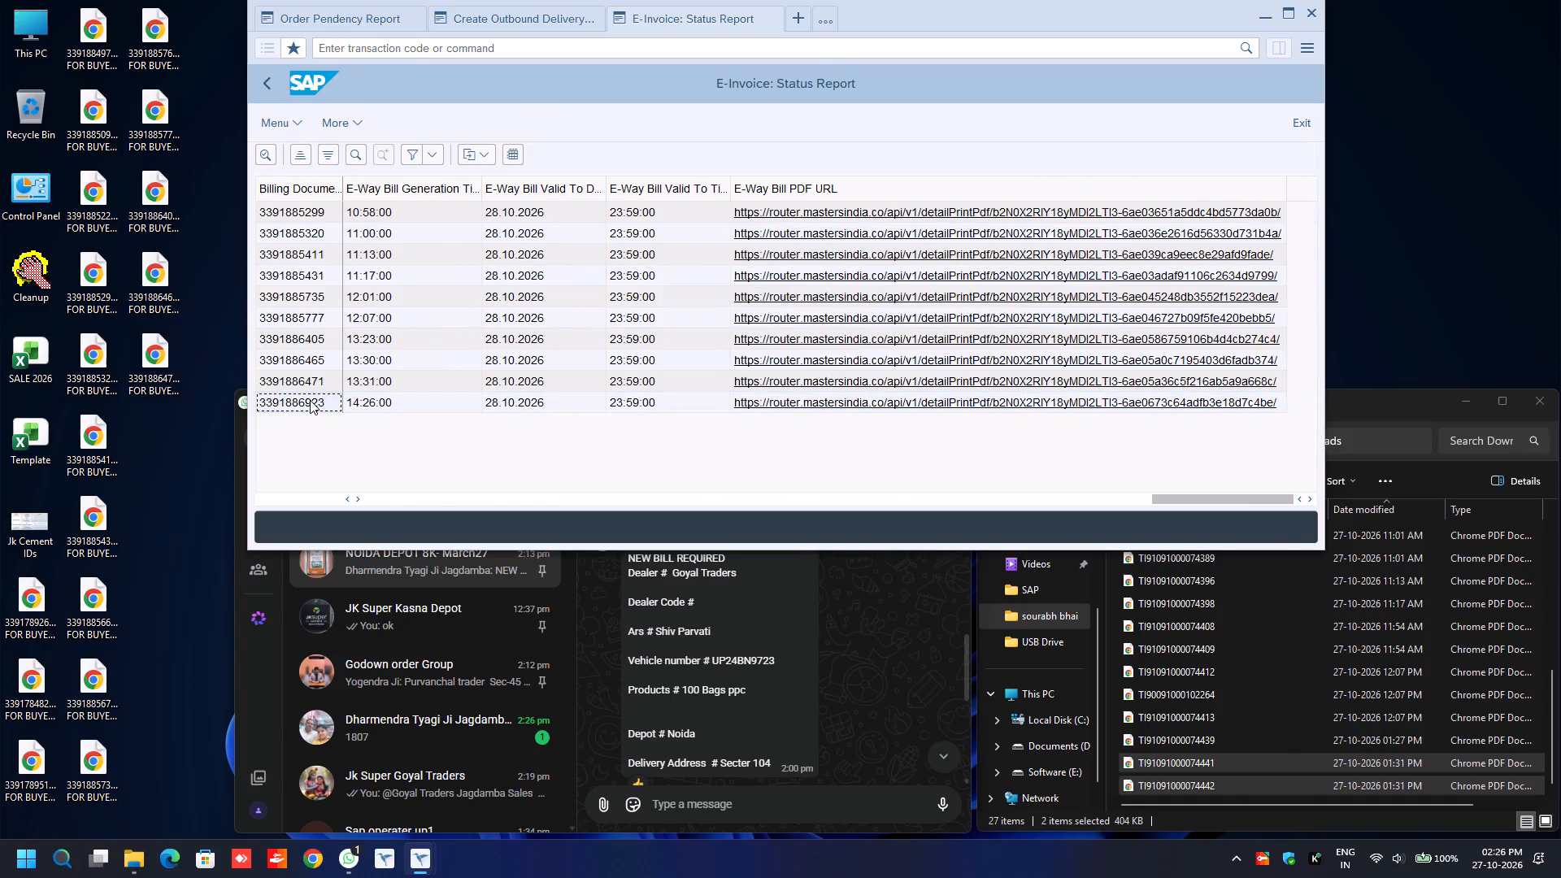
pyautogui.hotkey('ctrl', 'c')
pyautogui.hotkey('ctrl', 'n')
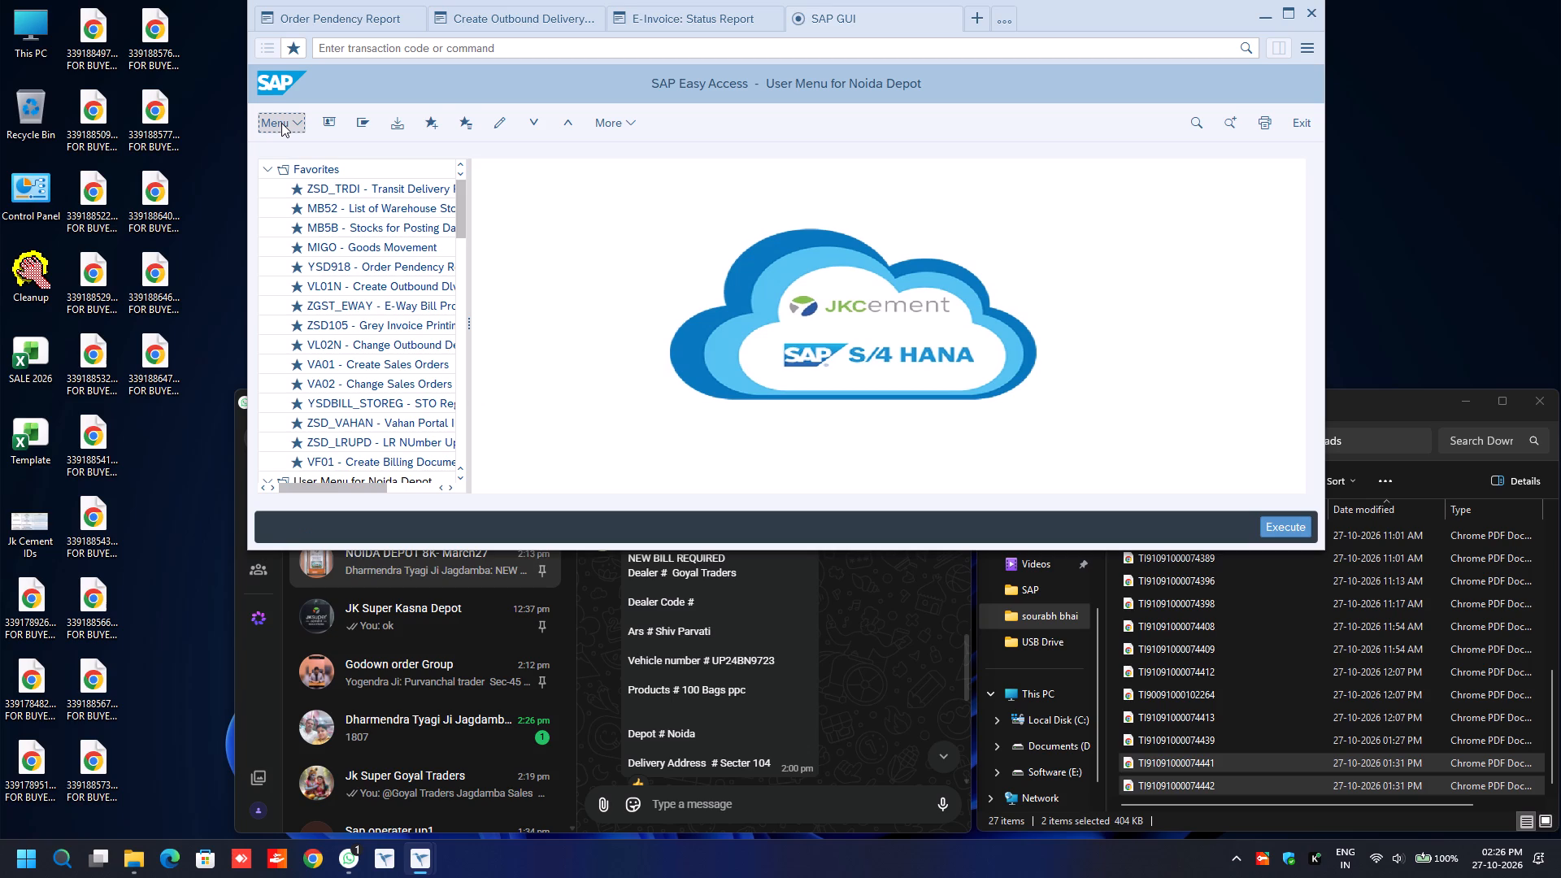
pyautogui.doubleClick(359, 328)
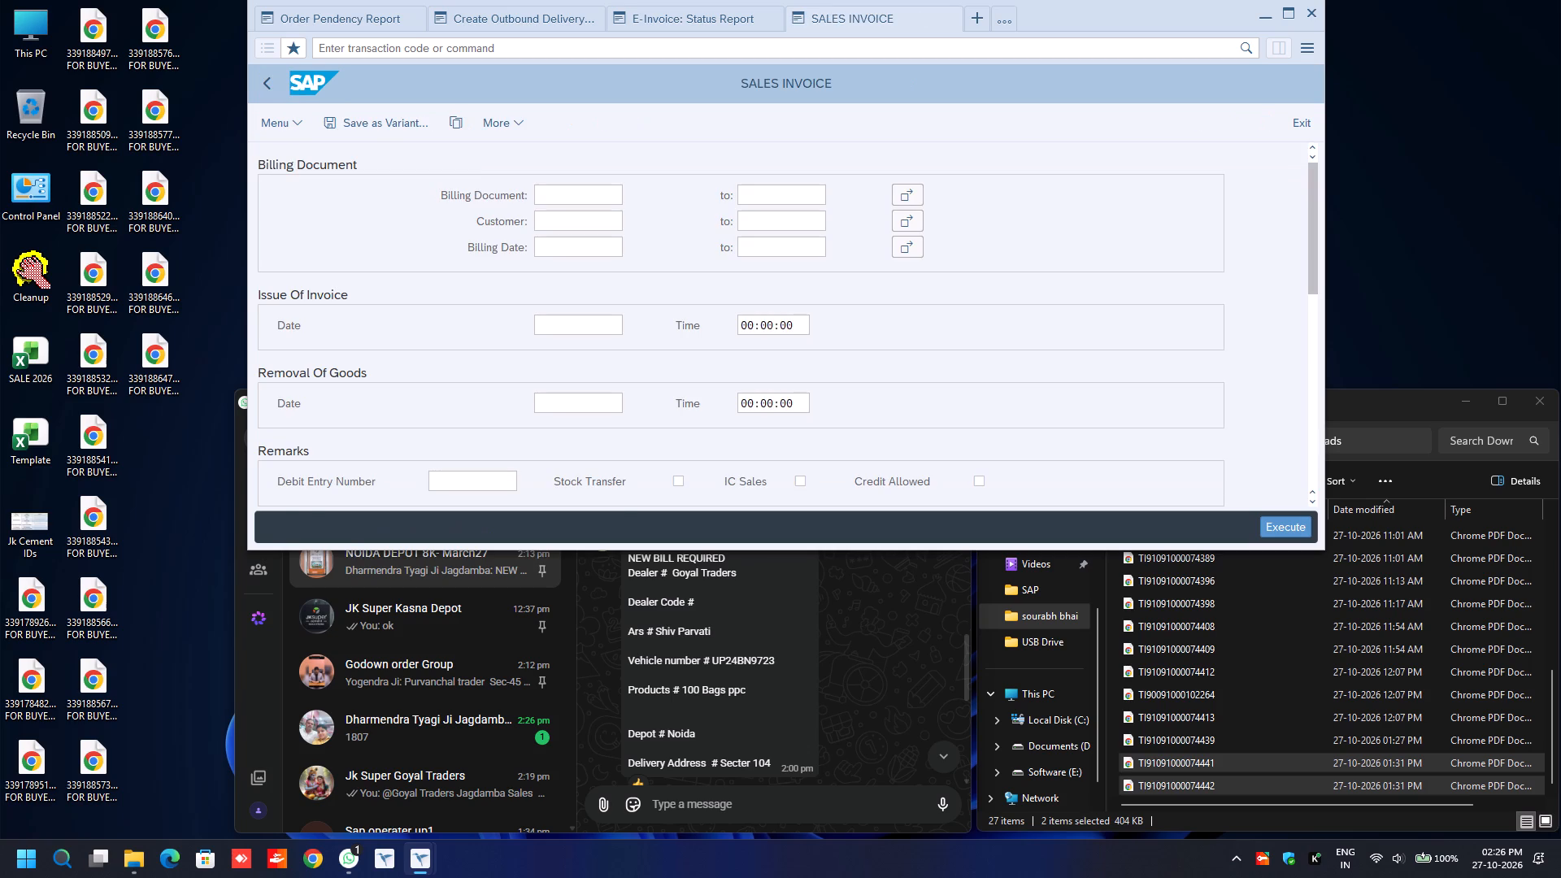
pyautogui.hotkey('ctrl', 'v')
# Run the sales invoice with A4 Page Print, Digitally Signed and Add New Signature enabled and the Download signature option selected.
pyautogui.scroll(-10, 359, 328)
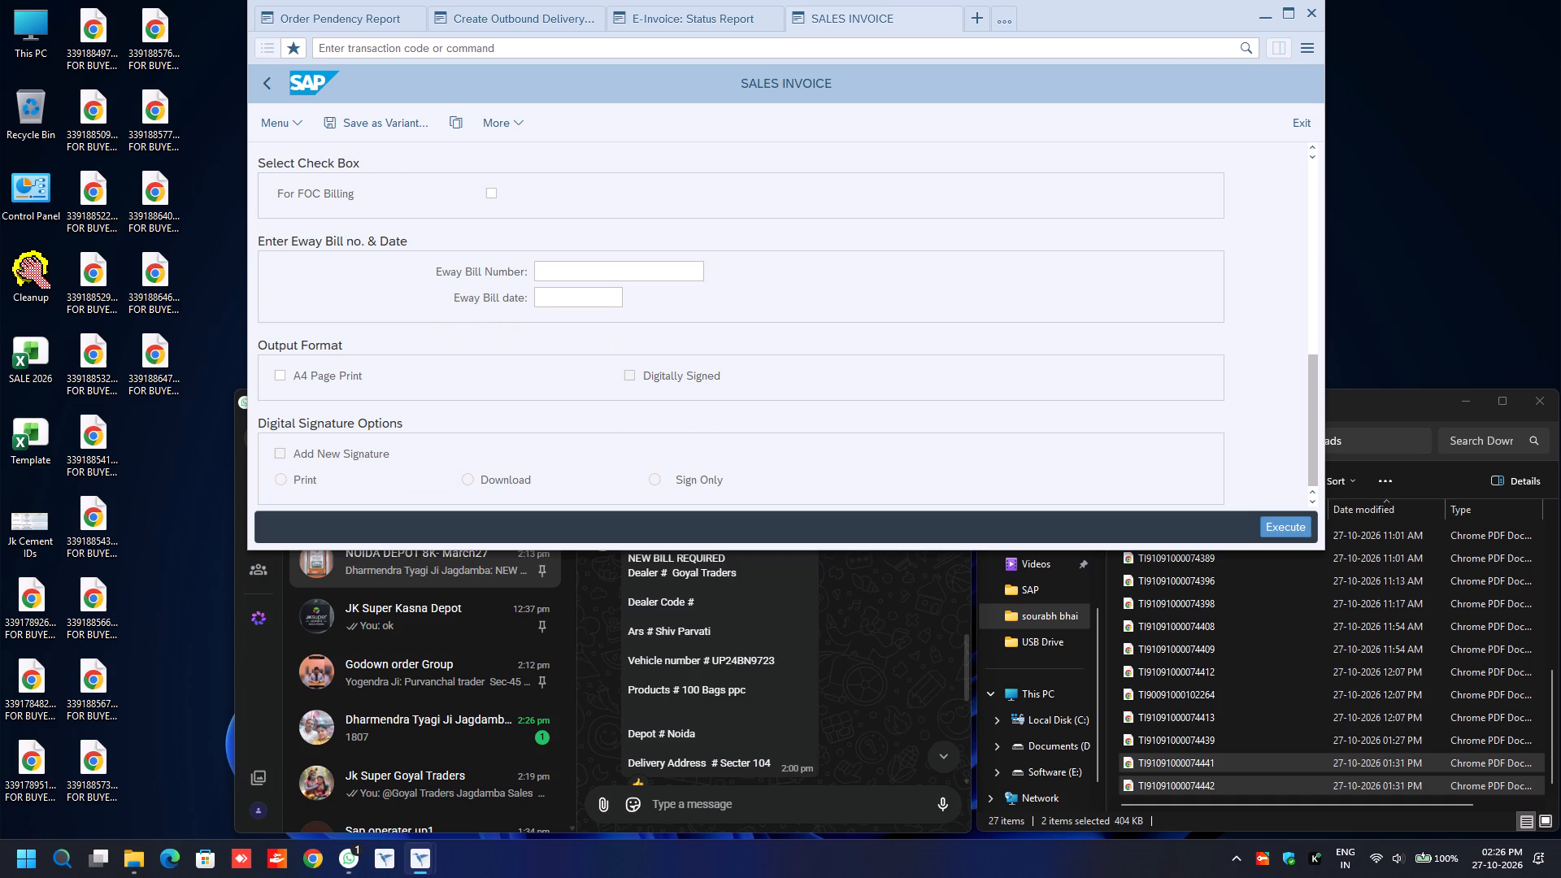
pyautogui.click(276, 379)
pyautogui.press('Tab')
pyautogui.press('space')
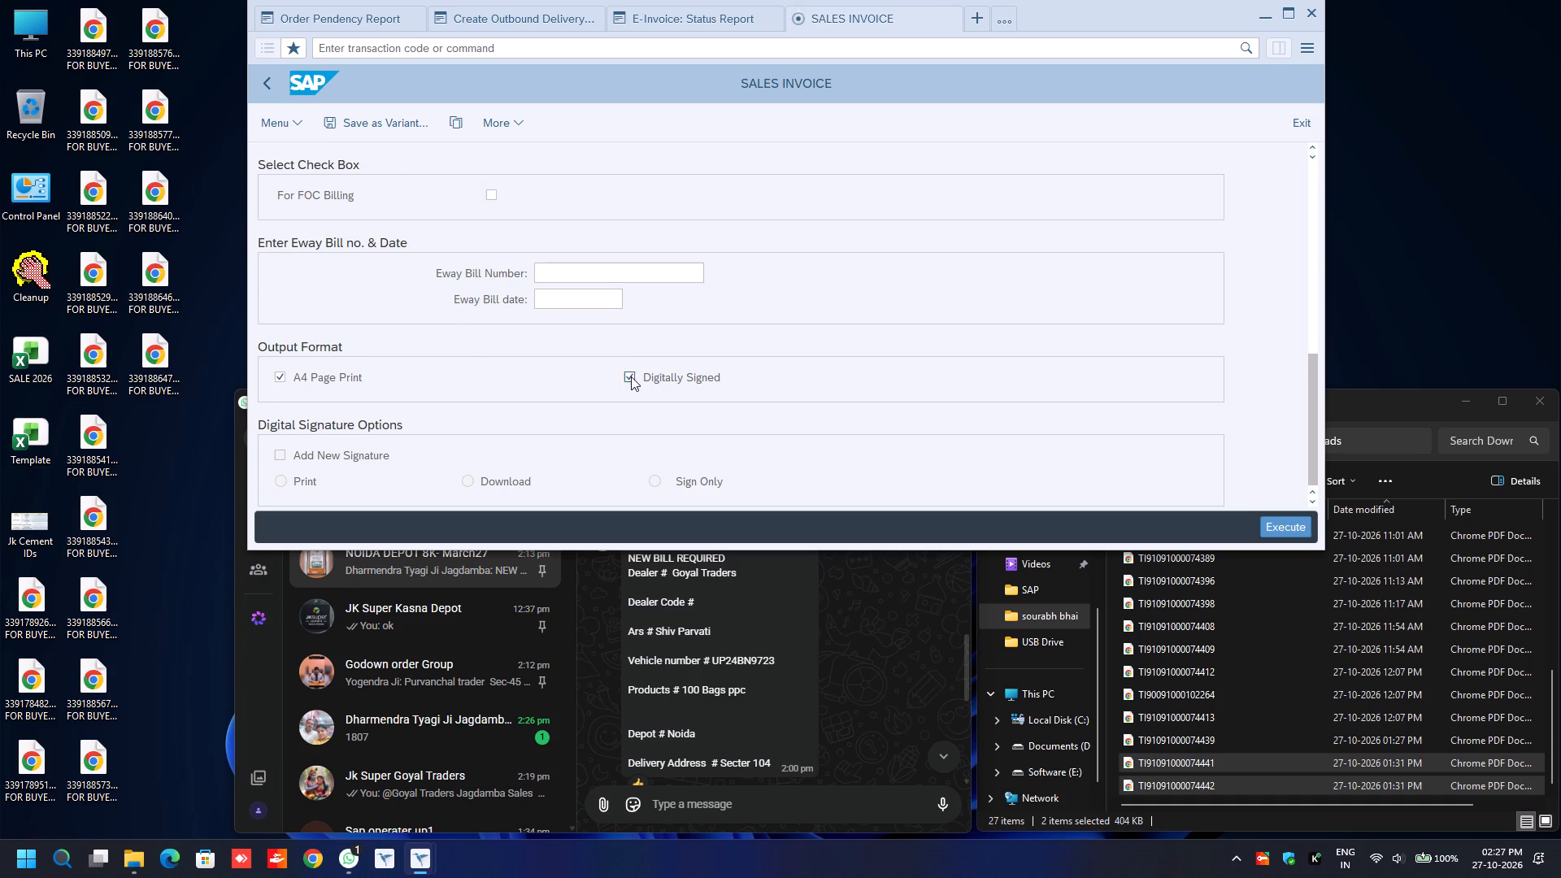
pyautogui.press('Tab')
pyautogui.press('space')
pyautogui.press('Tab')
pyautogui.press('Right')
pyautogui.press('F8')
# Choose the Original For Buyer copy for the signed invoice and confirm.
pyautogui.press('space')
pyautogui.press('Return')
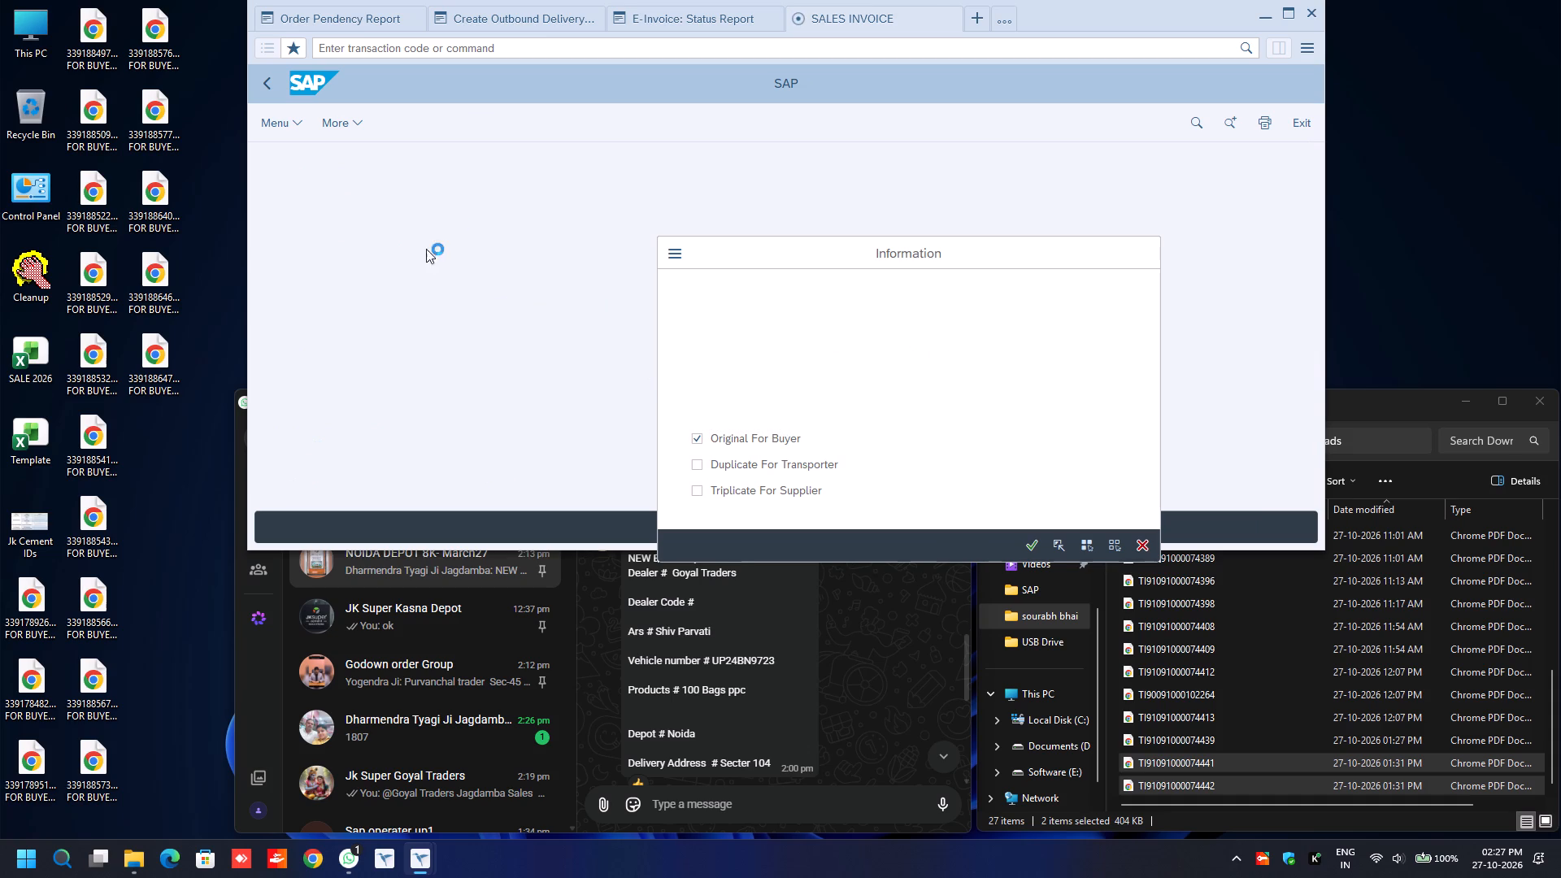
pyautogui.click(695, 27)
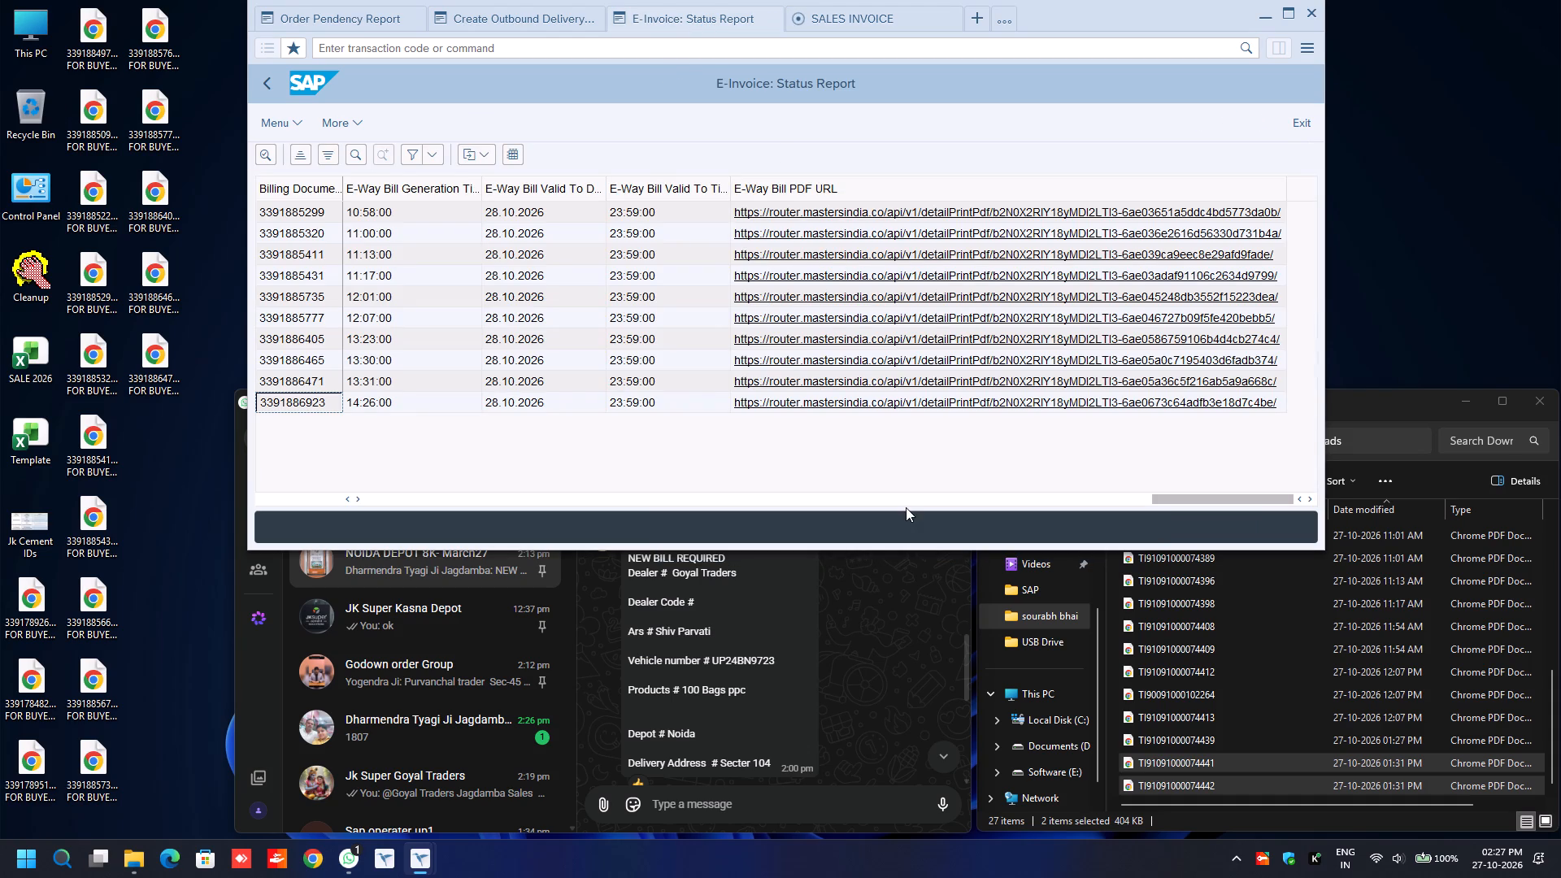
pyautogui.click(895, 397)
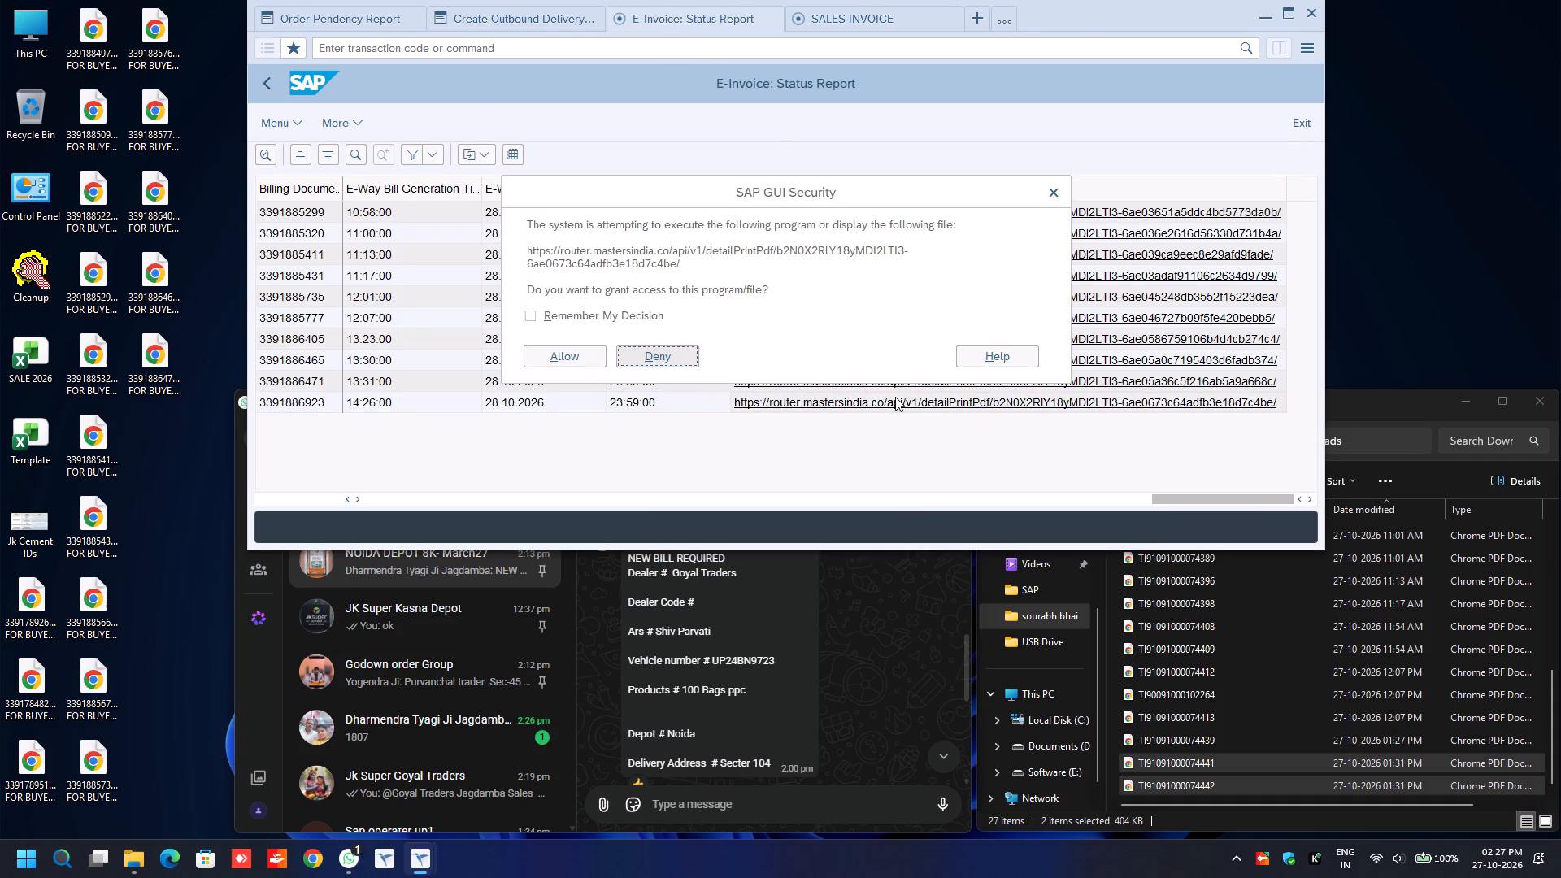
pyautogui.press('Left')
pyautogui.press('Return')
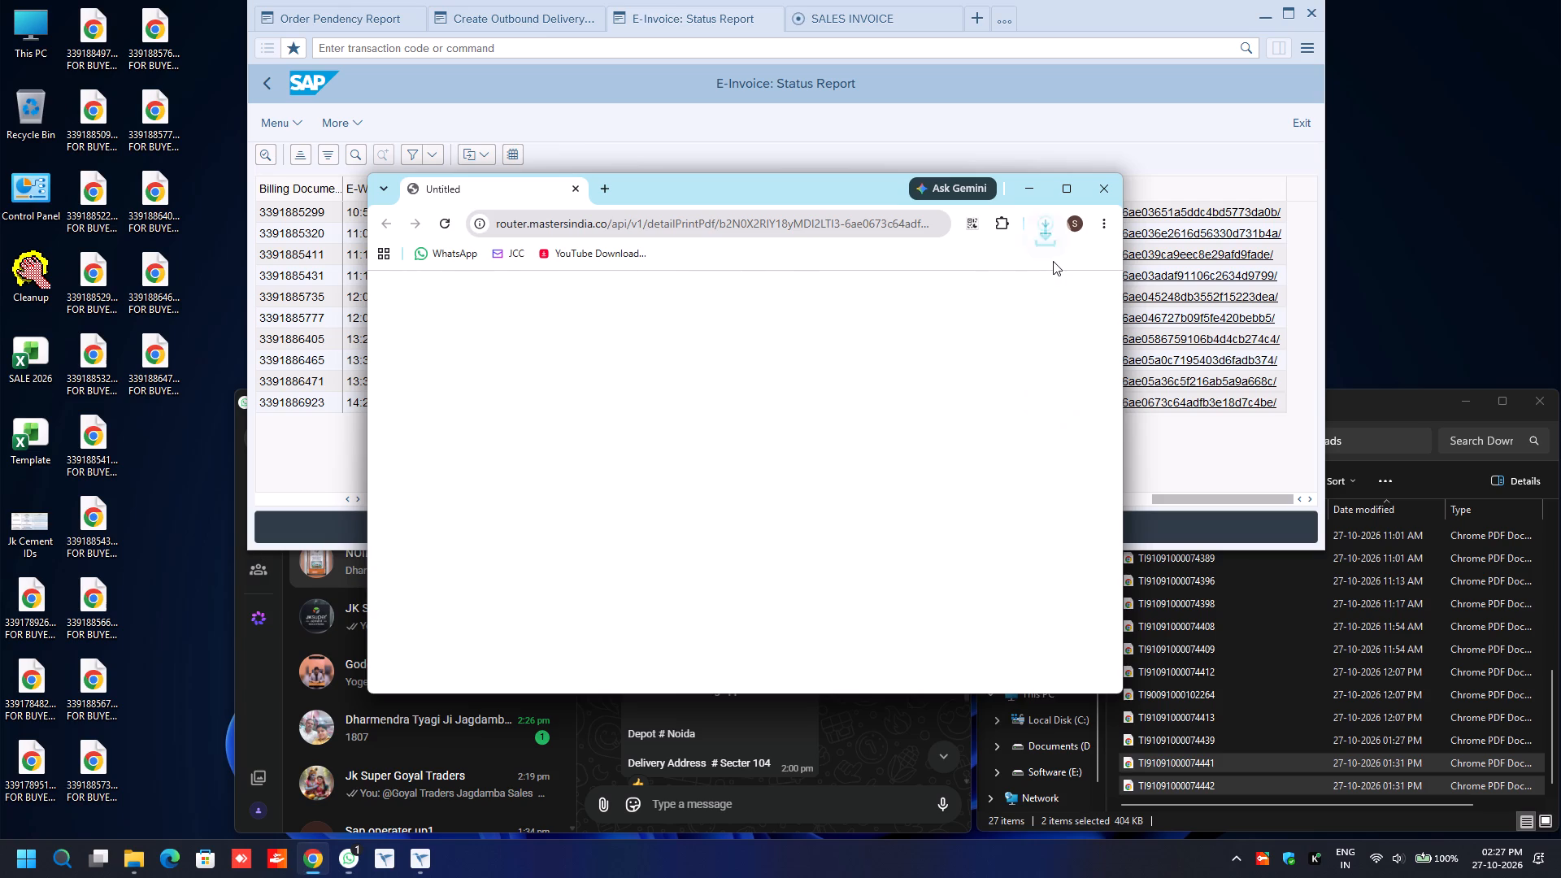
pyautogui.click(987, 262)
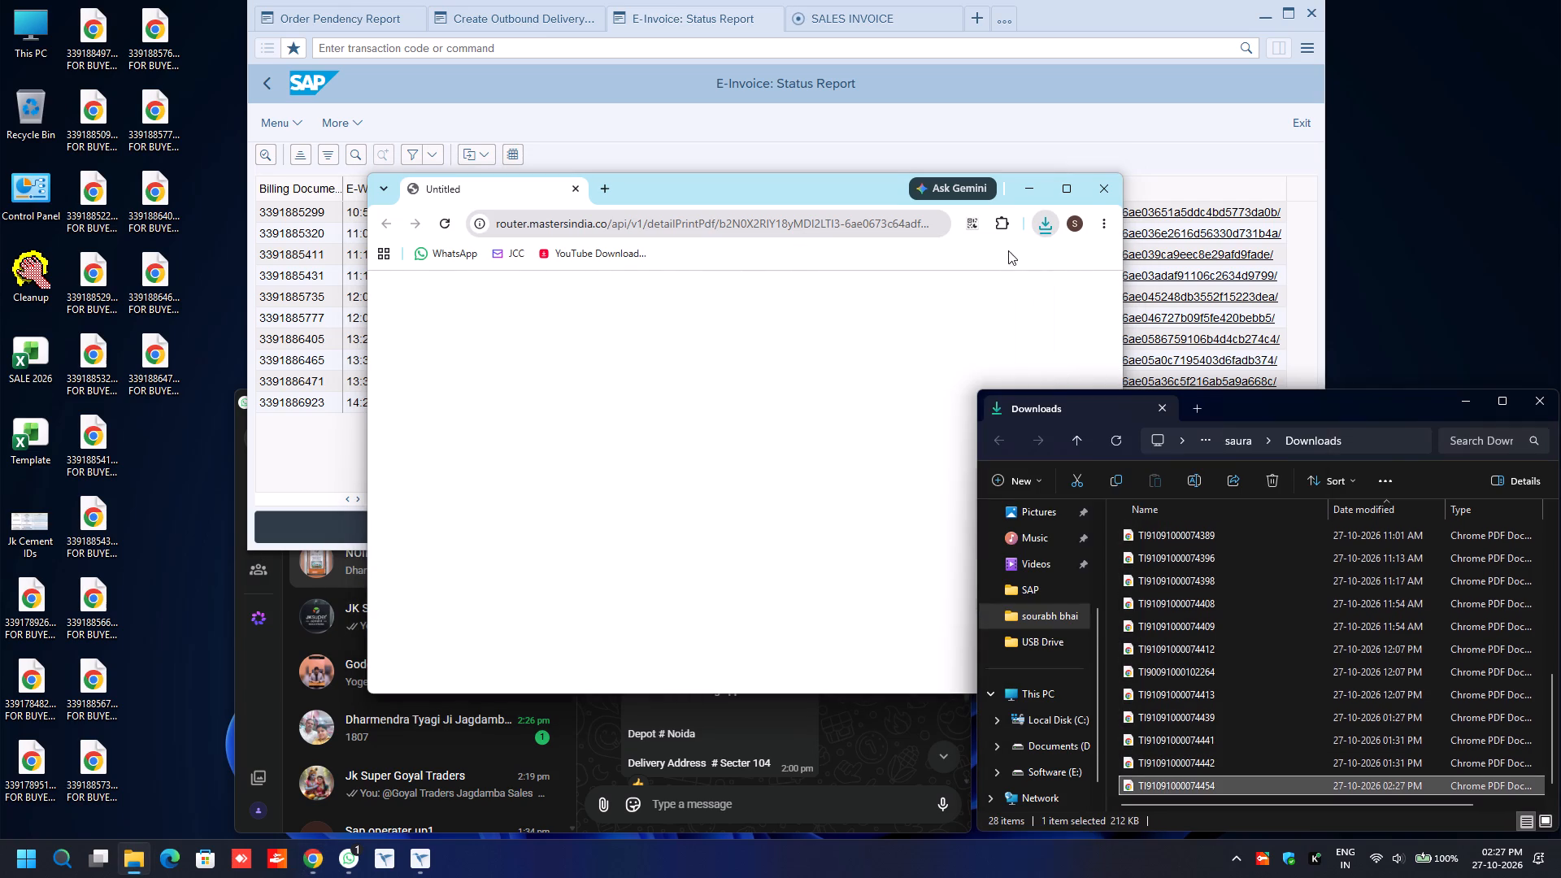
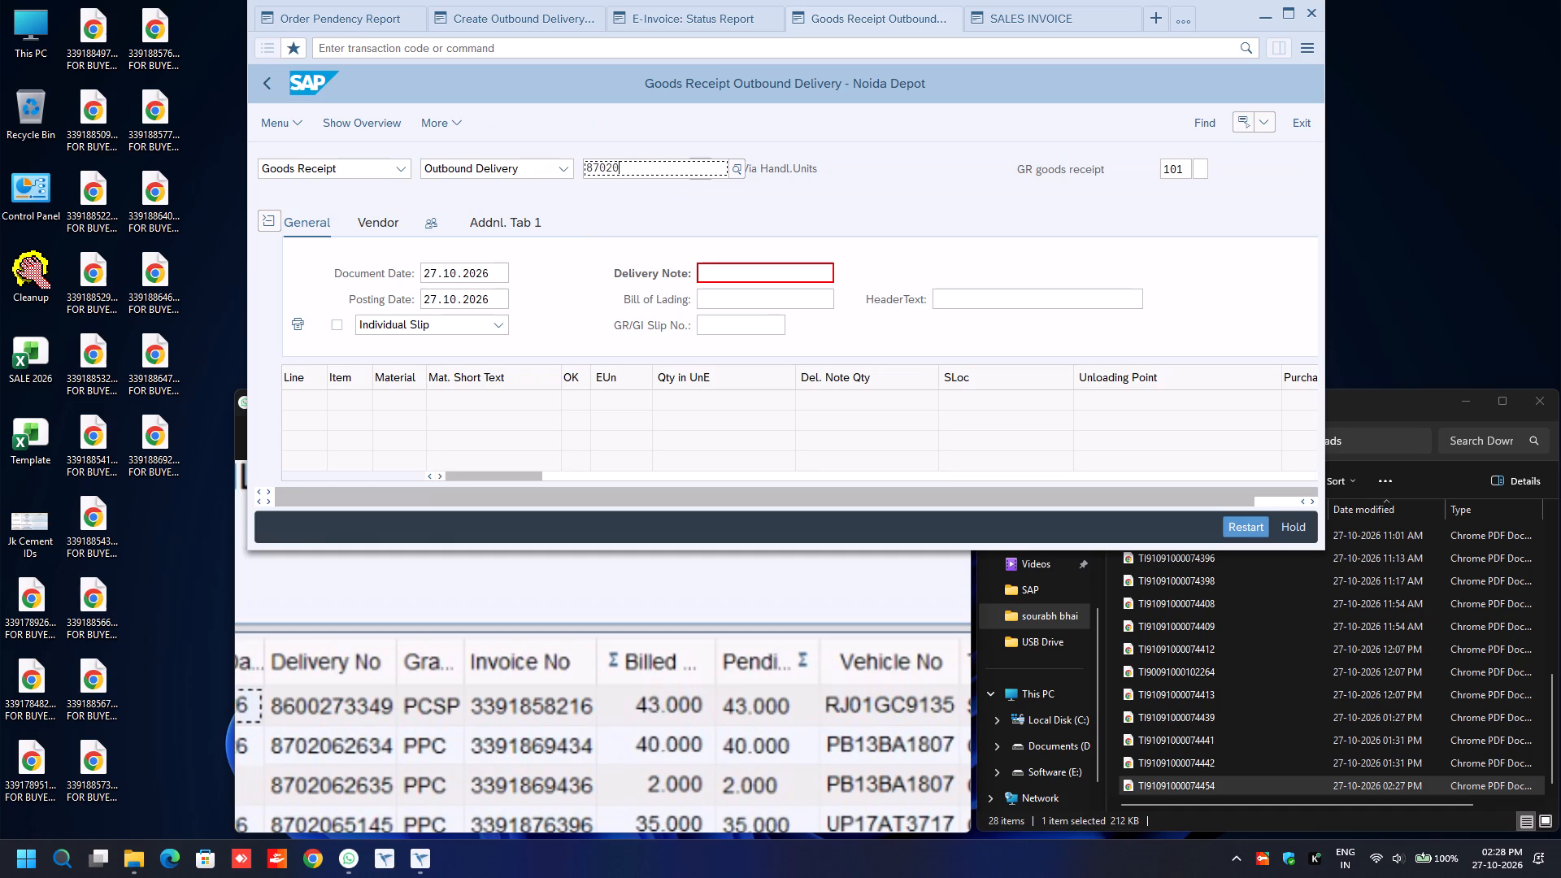
pyautogui.write('62634')
pyautogui.press('Return')
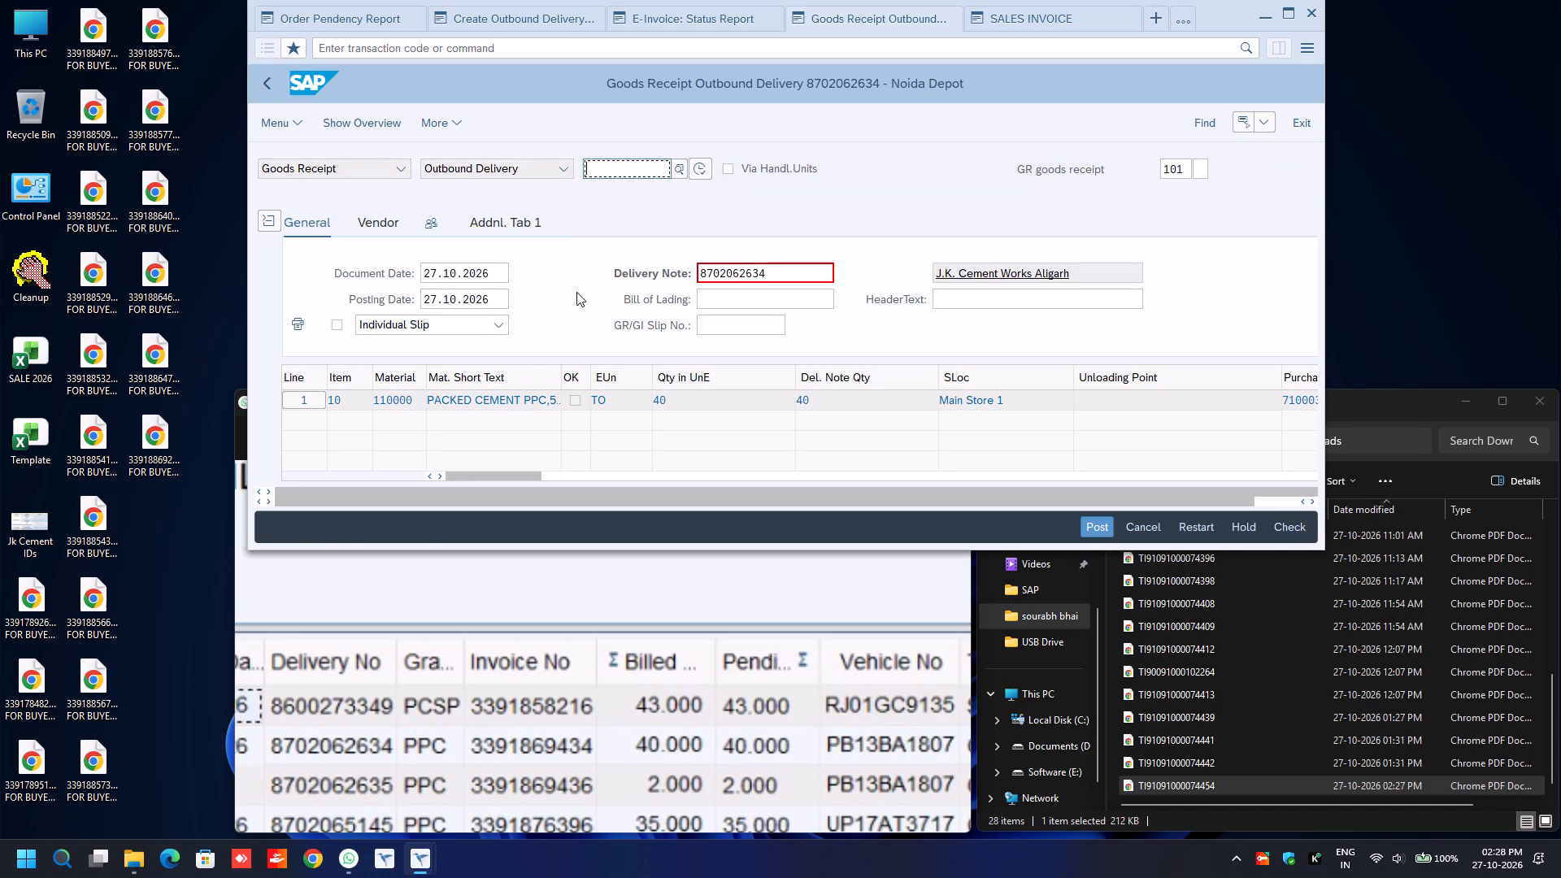
pyautogui.scroll(-4, 576, 292)
pyautogui.click(301, 449)
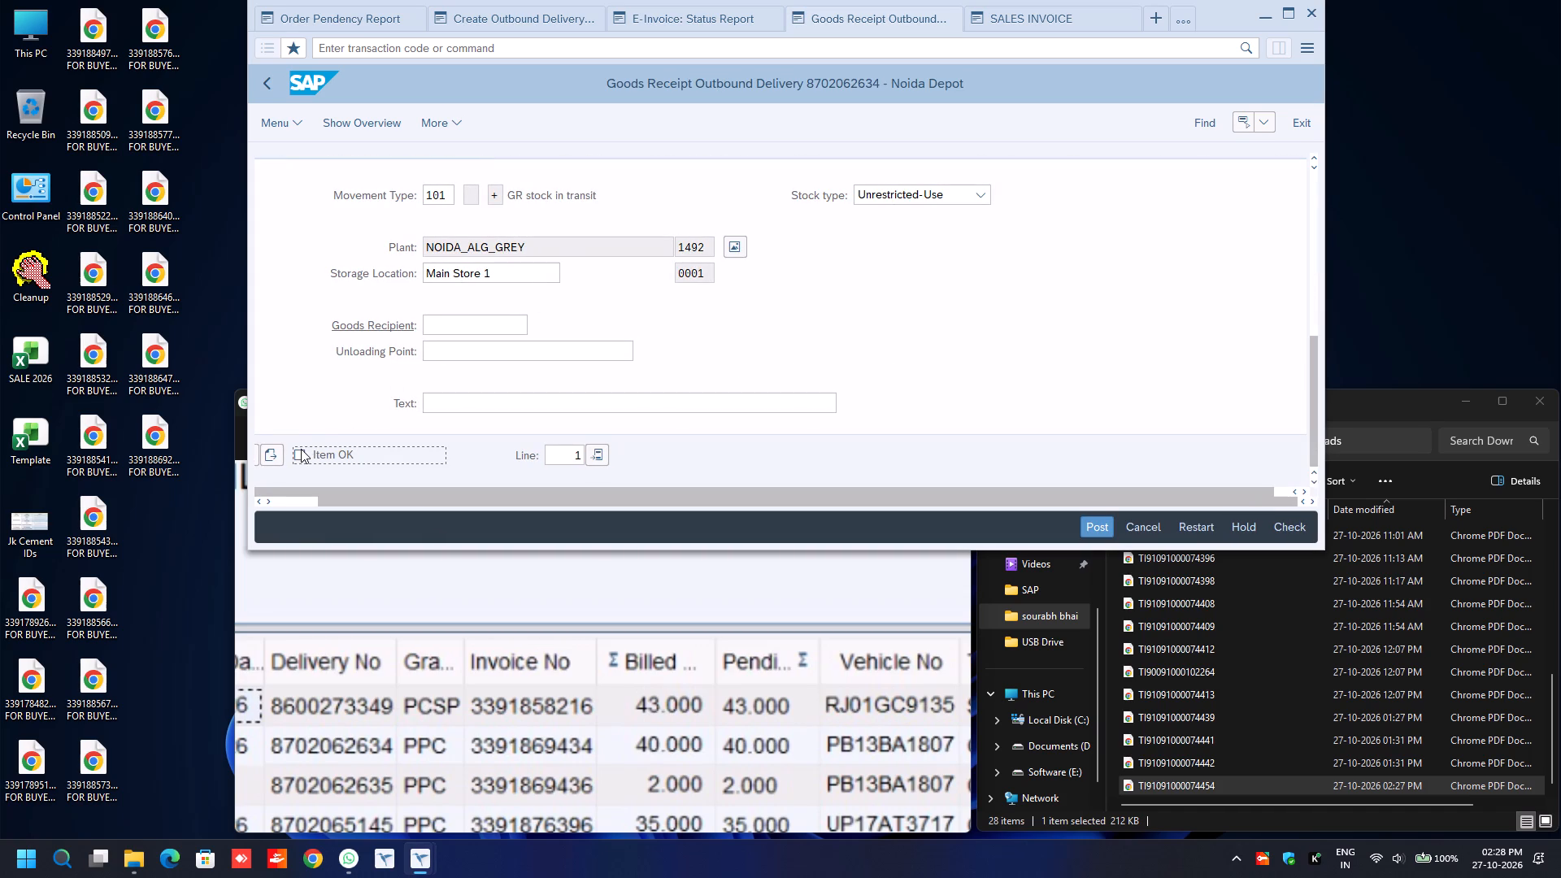
pyautogui.click(270, 451)
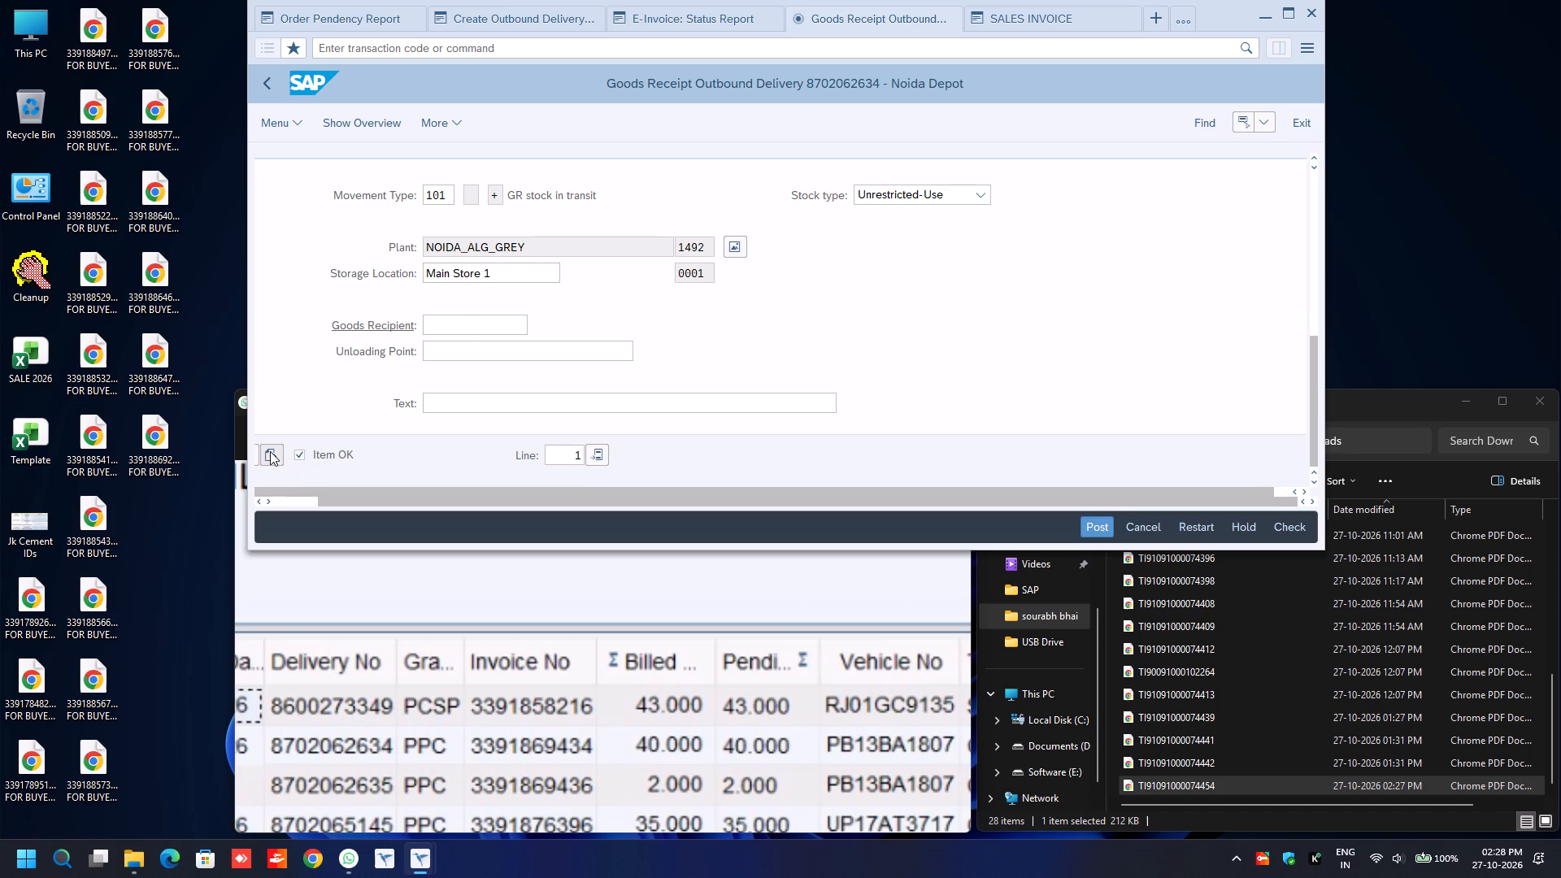
pyautogui.hotkey('ctrl', 's')
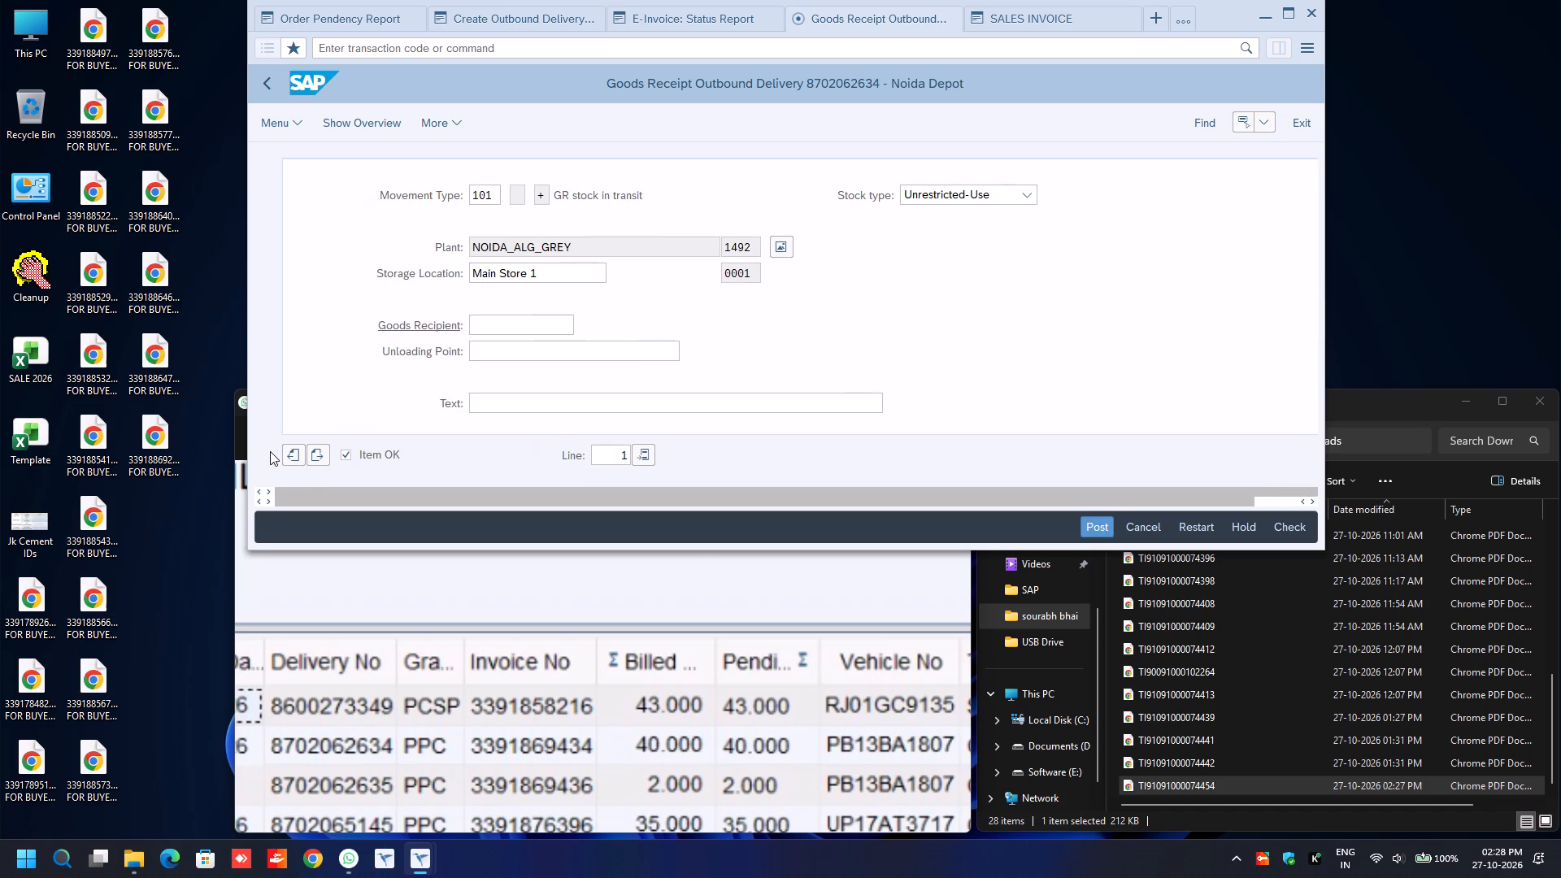
pyautogui.press('BackSpace')
pyautogui.press('Down')
pyautogui.press('Return')
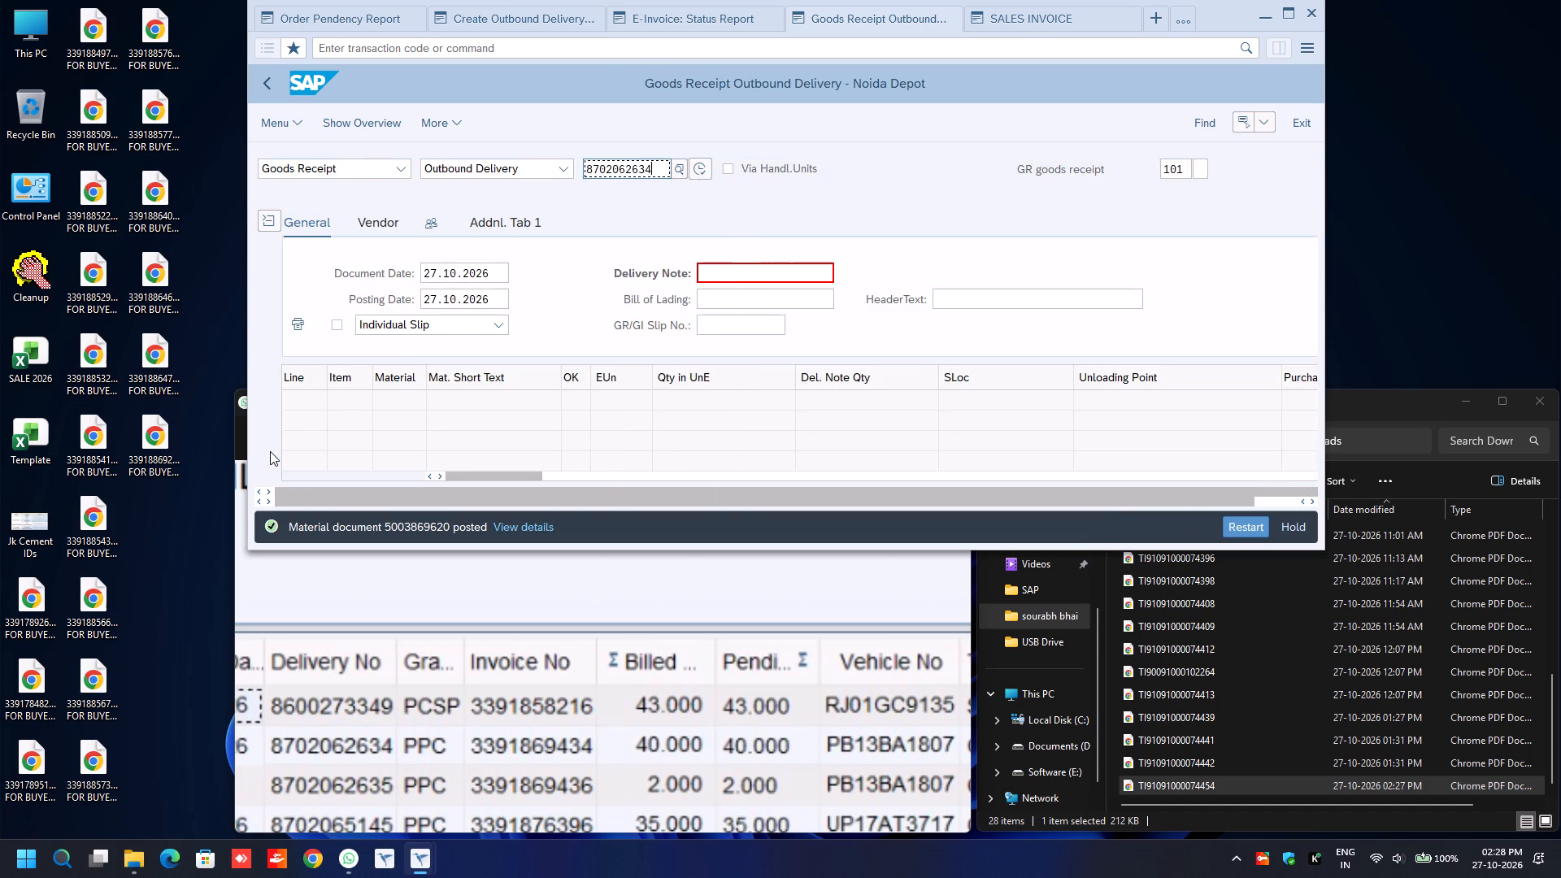
pyautogui.press('BackSpace')
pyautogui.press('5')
pyautogui.press('Return')
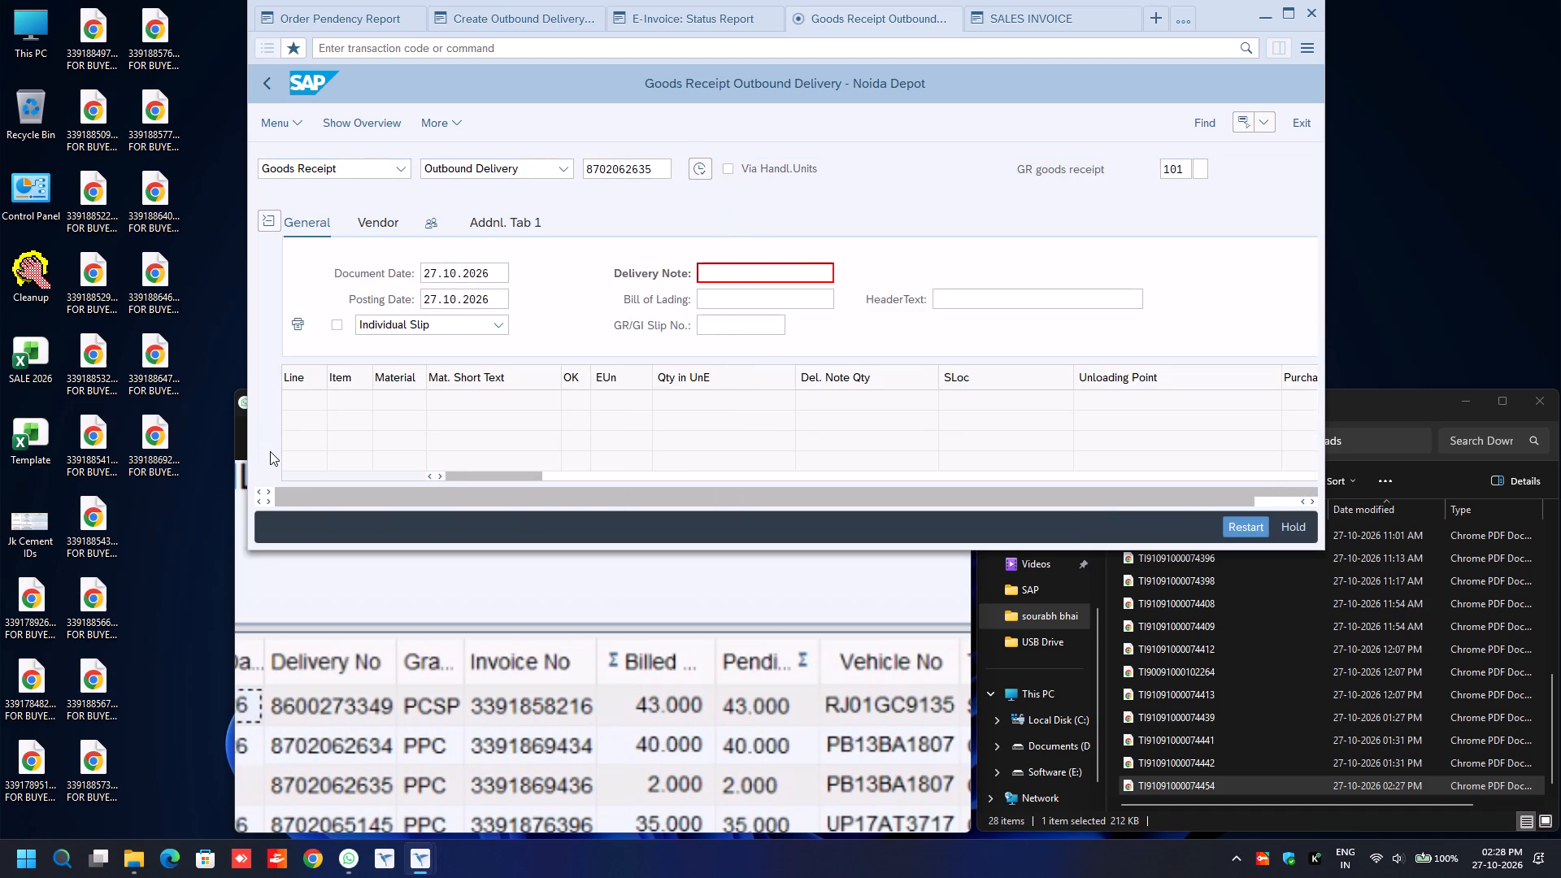
pyautogui.scroll(-3, 472, 413)
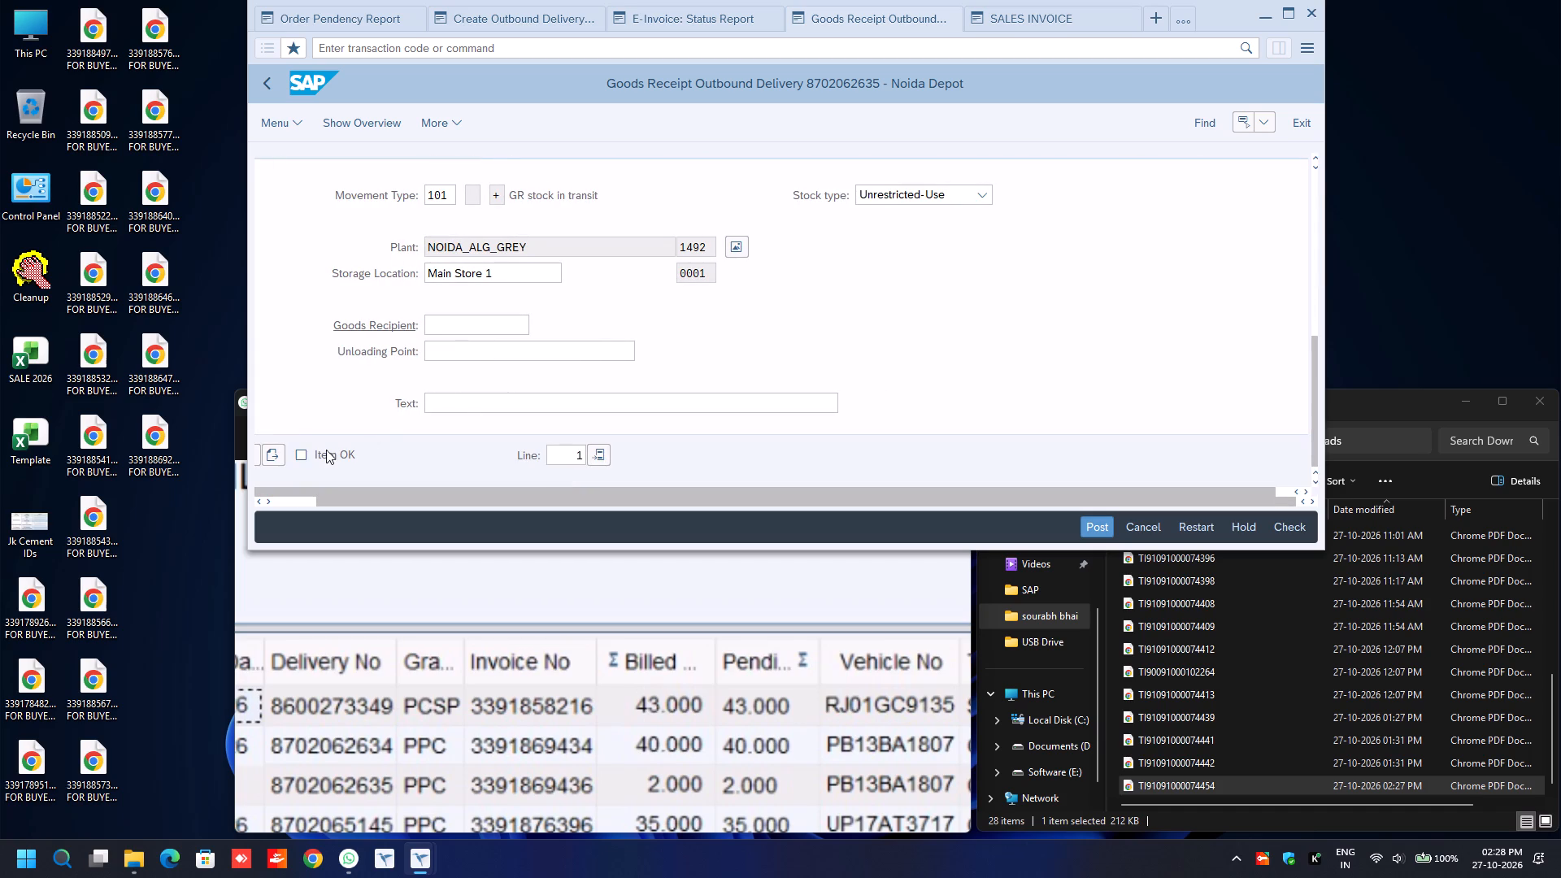
pyautogui.click(304, 452)
pyautogui.click(275, 454)
pyautogui.hotkey('ctrl', 's')
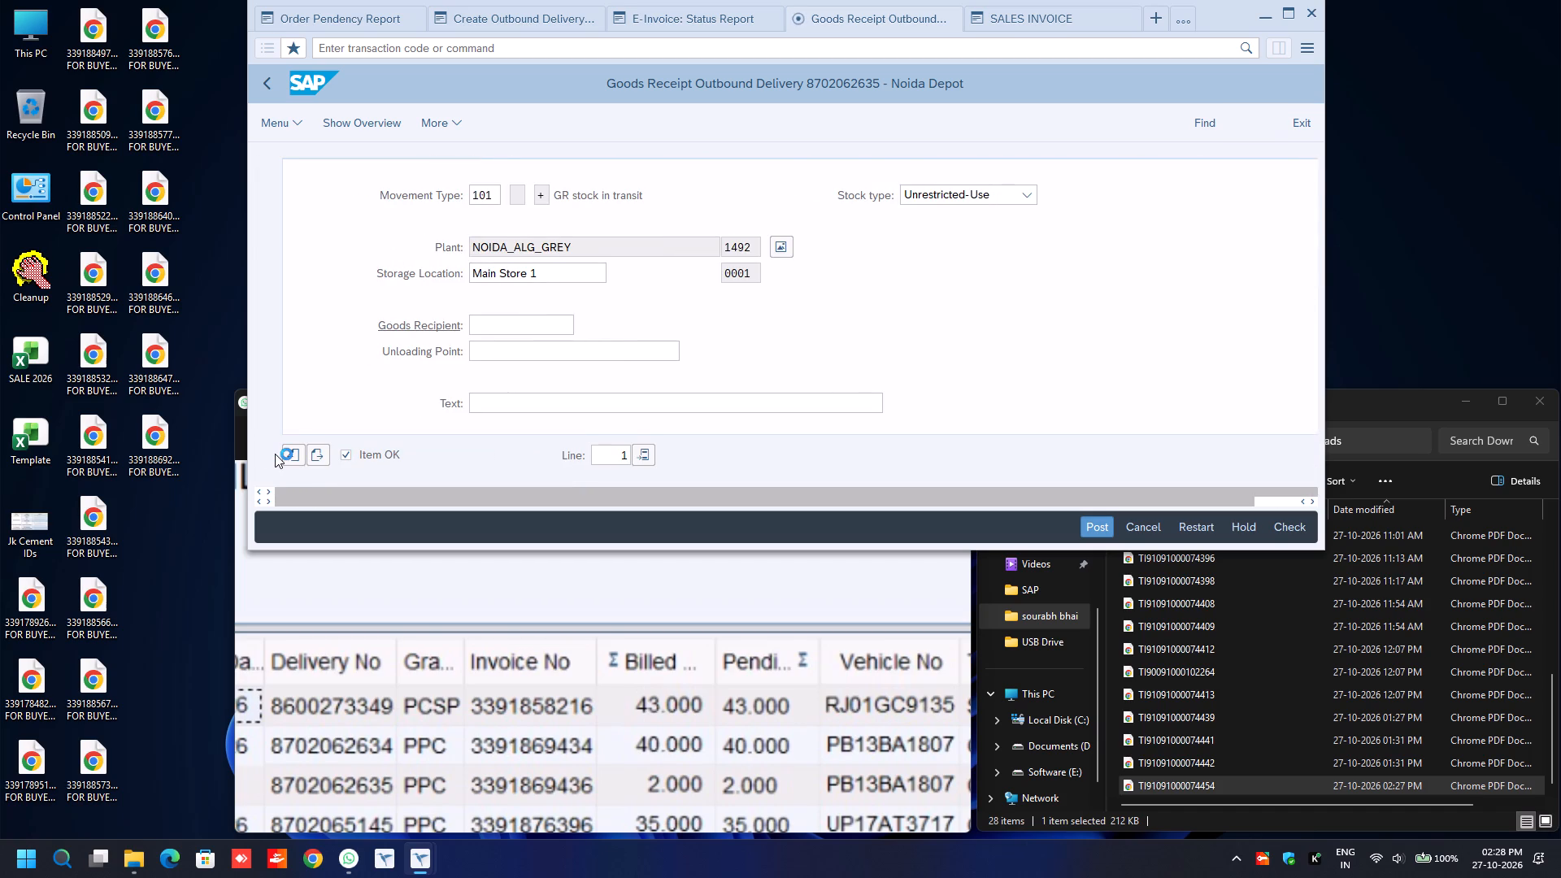
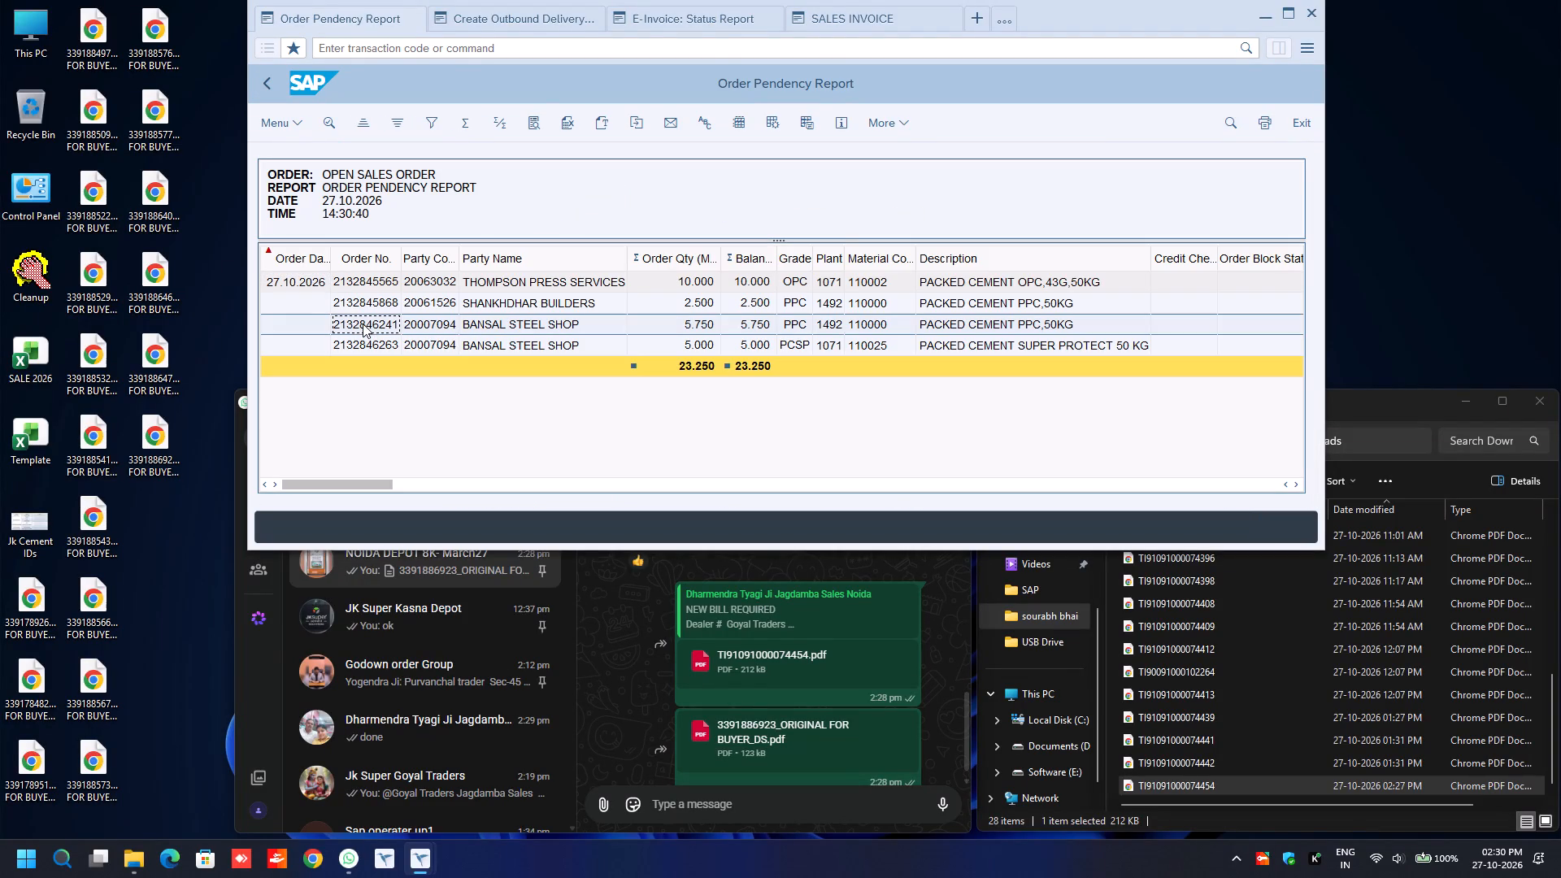
pyautogui.hotkey('ctrl', 'y')
pyautogui.hotkey('ctrl', 'c')
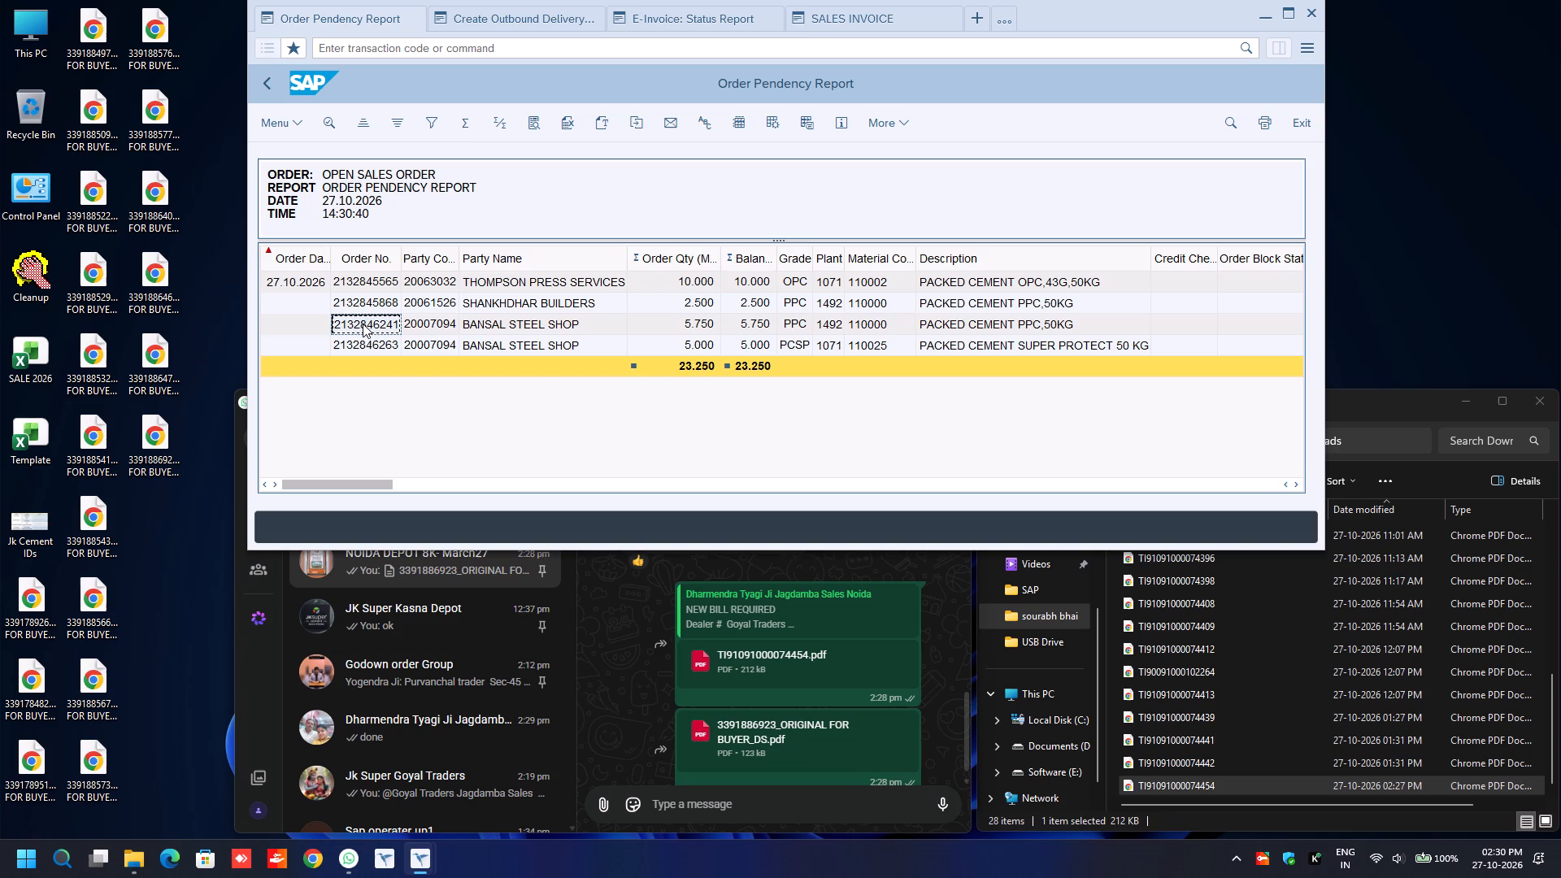
pyautogui.click(531, 15)
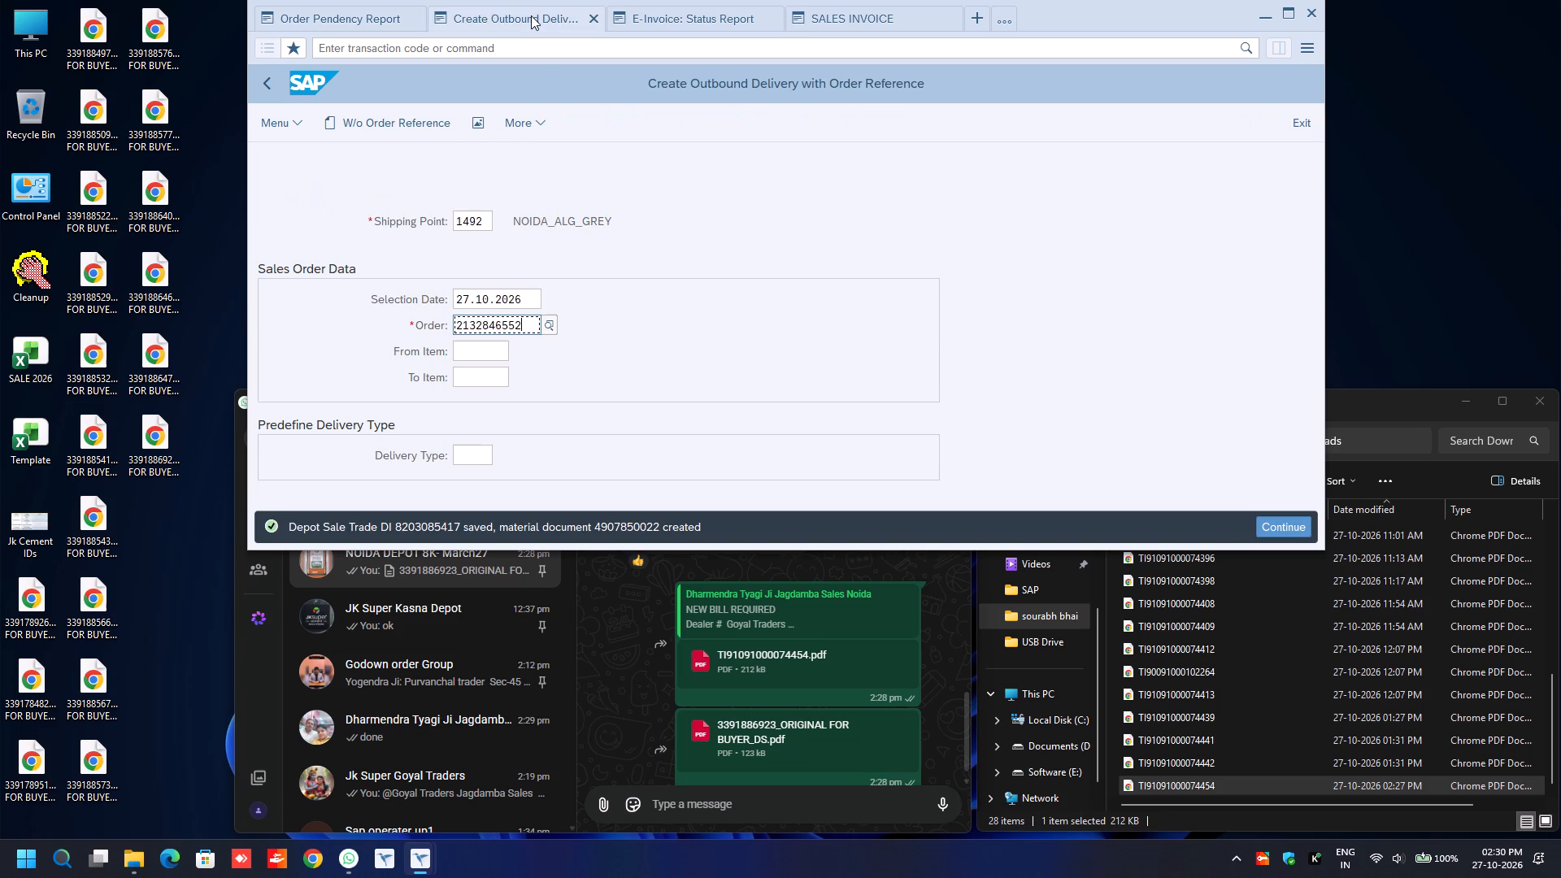
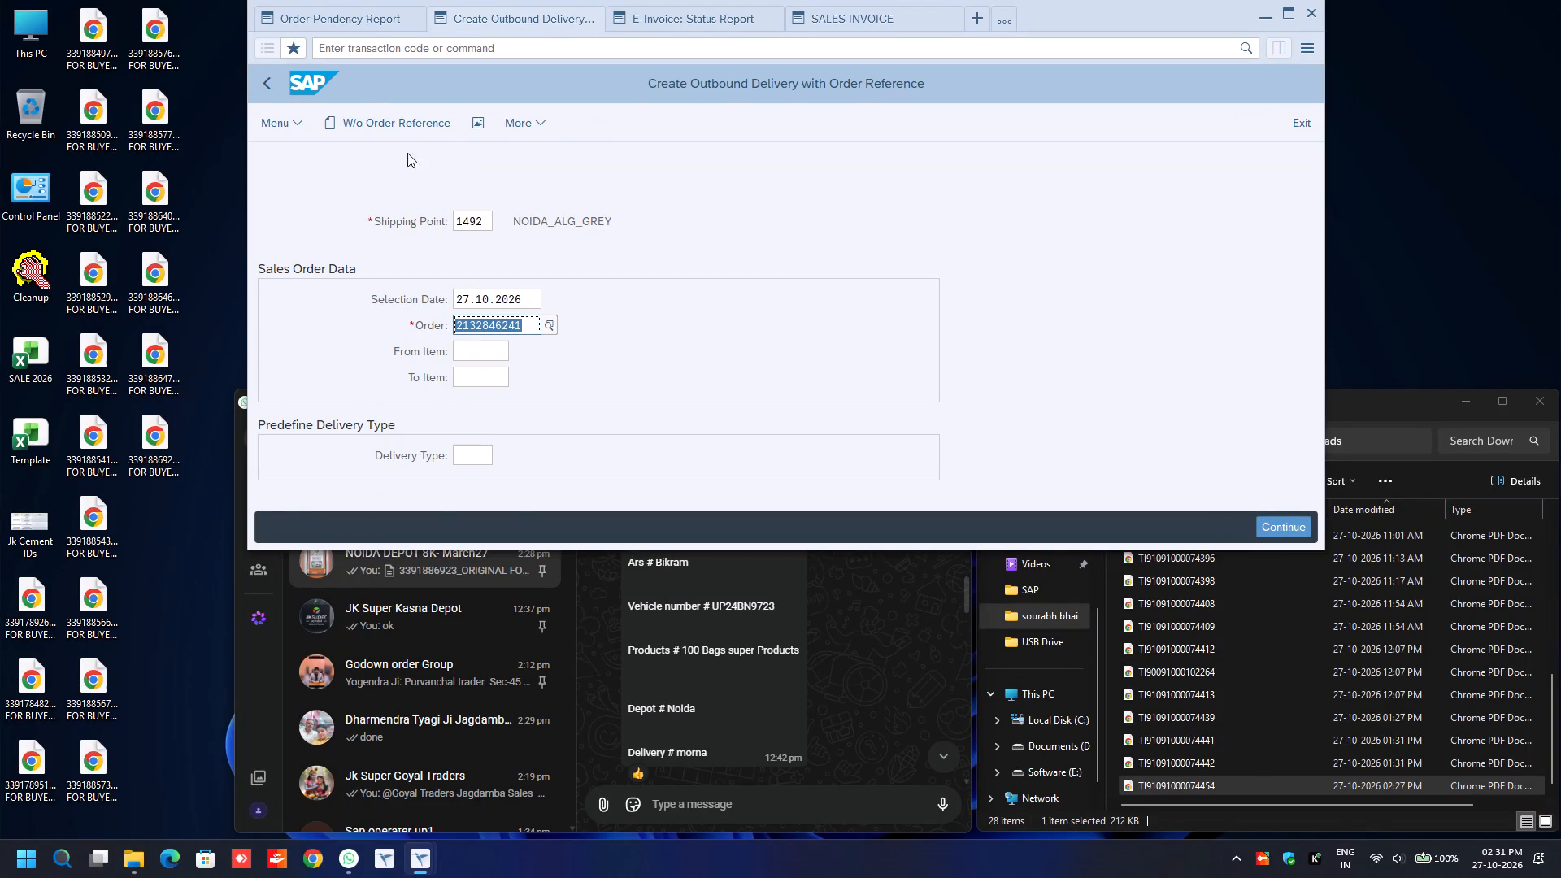
pyautogui.click(351, 12)
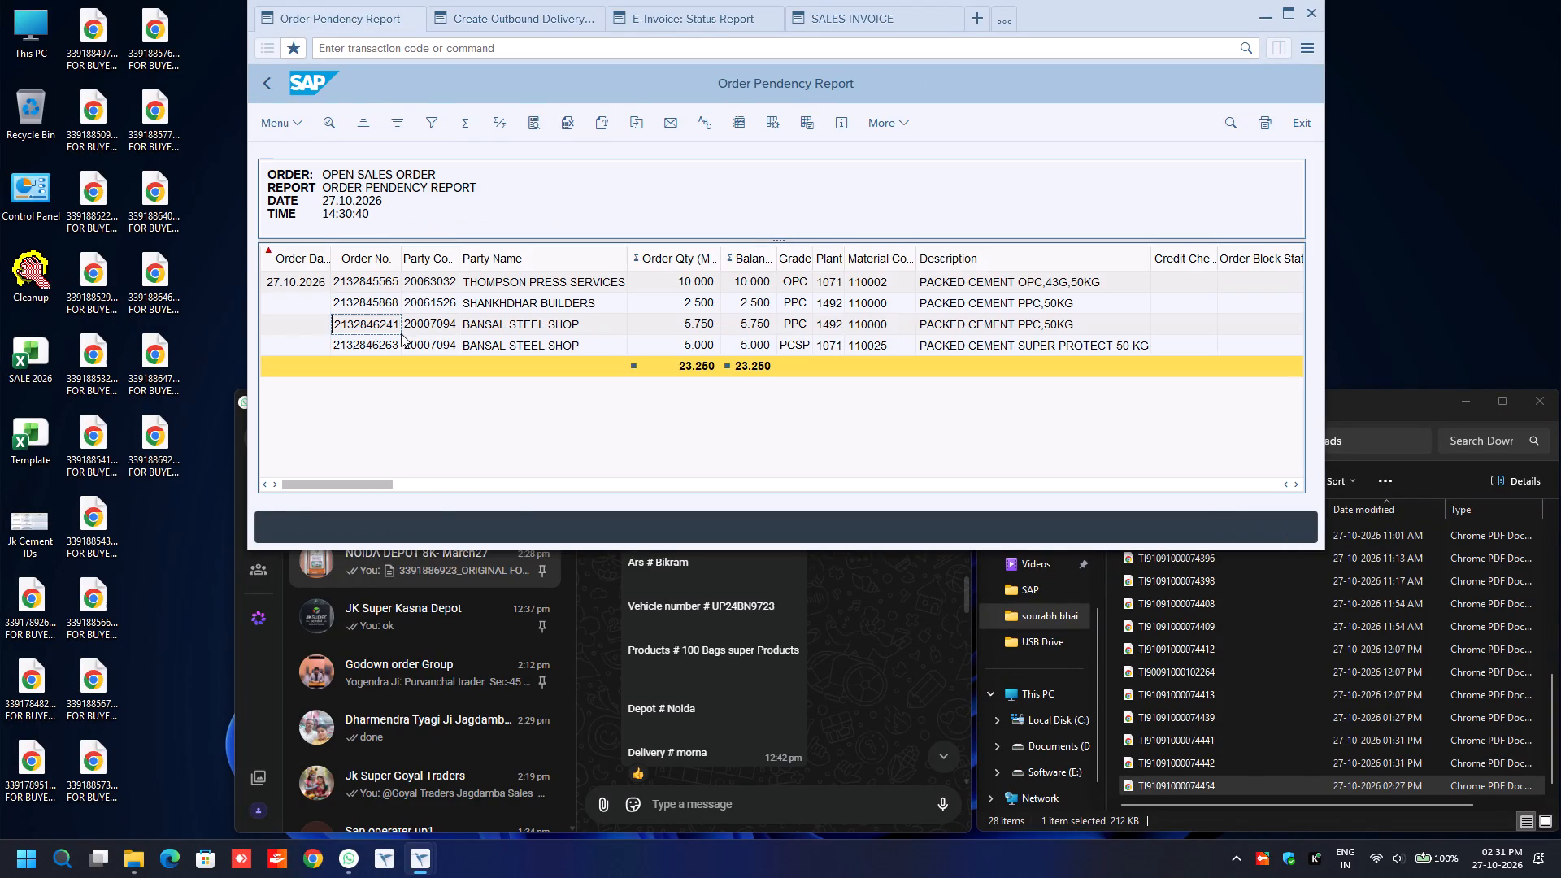
pyautogui.click(373, 339)
pyautogui.hotkey('ctrl', 'c')
pyautogui.click(533, 15)
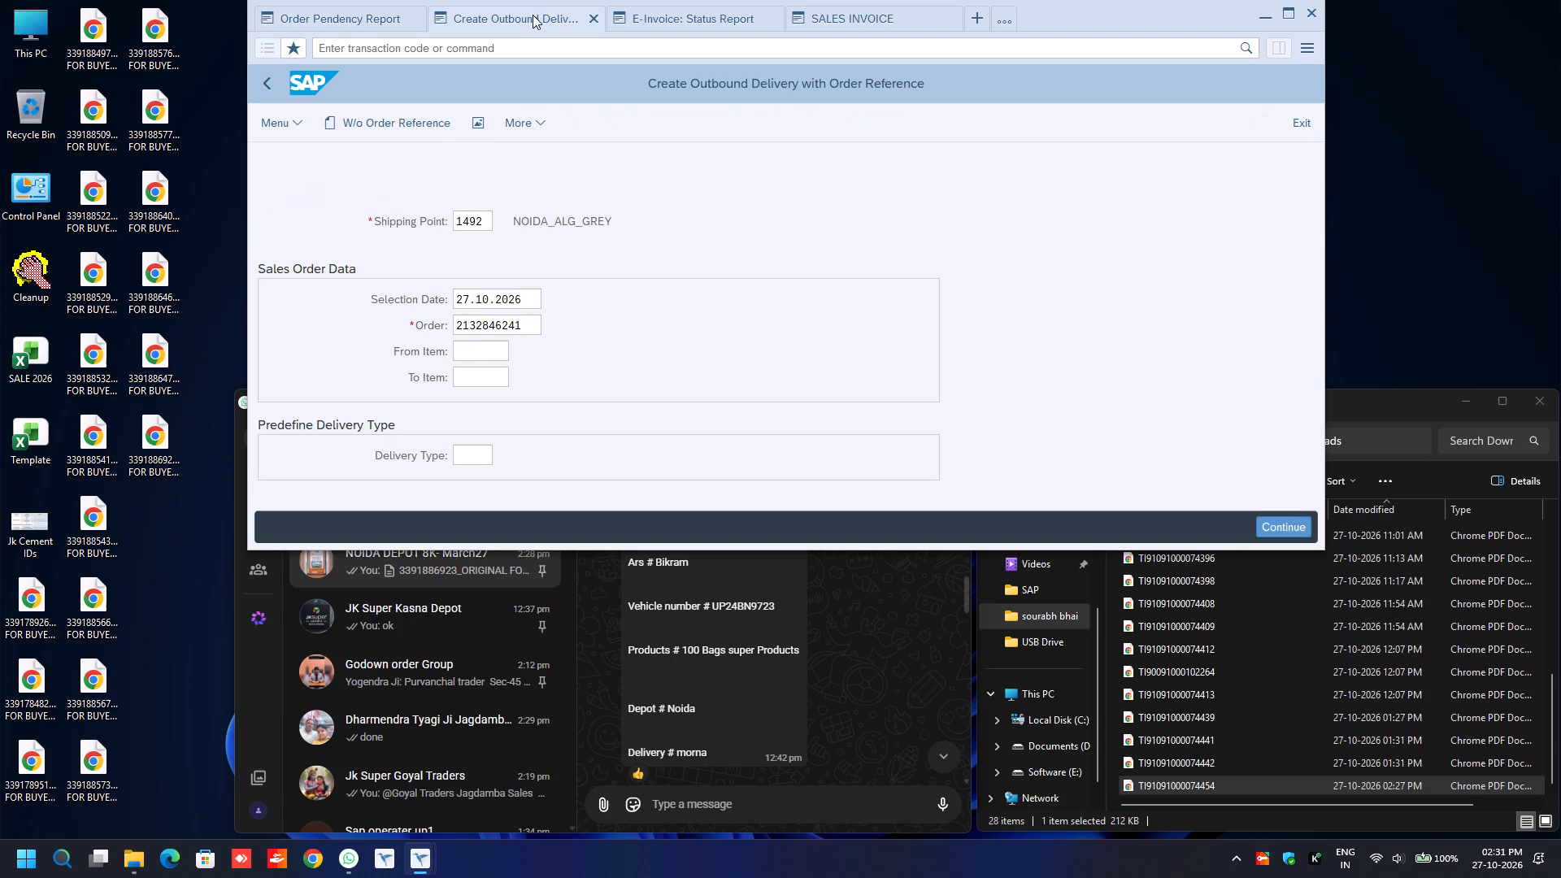
pyautogui.hotkey('ctrl', 'a')
pyautogui.hotkey('ctrl', 'v')
pyautogui.press('Up')
pyautogui.press('Up')
pyautogui.hotkey('ctrl', 'a')
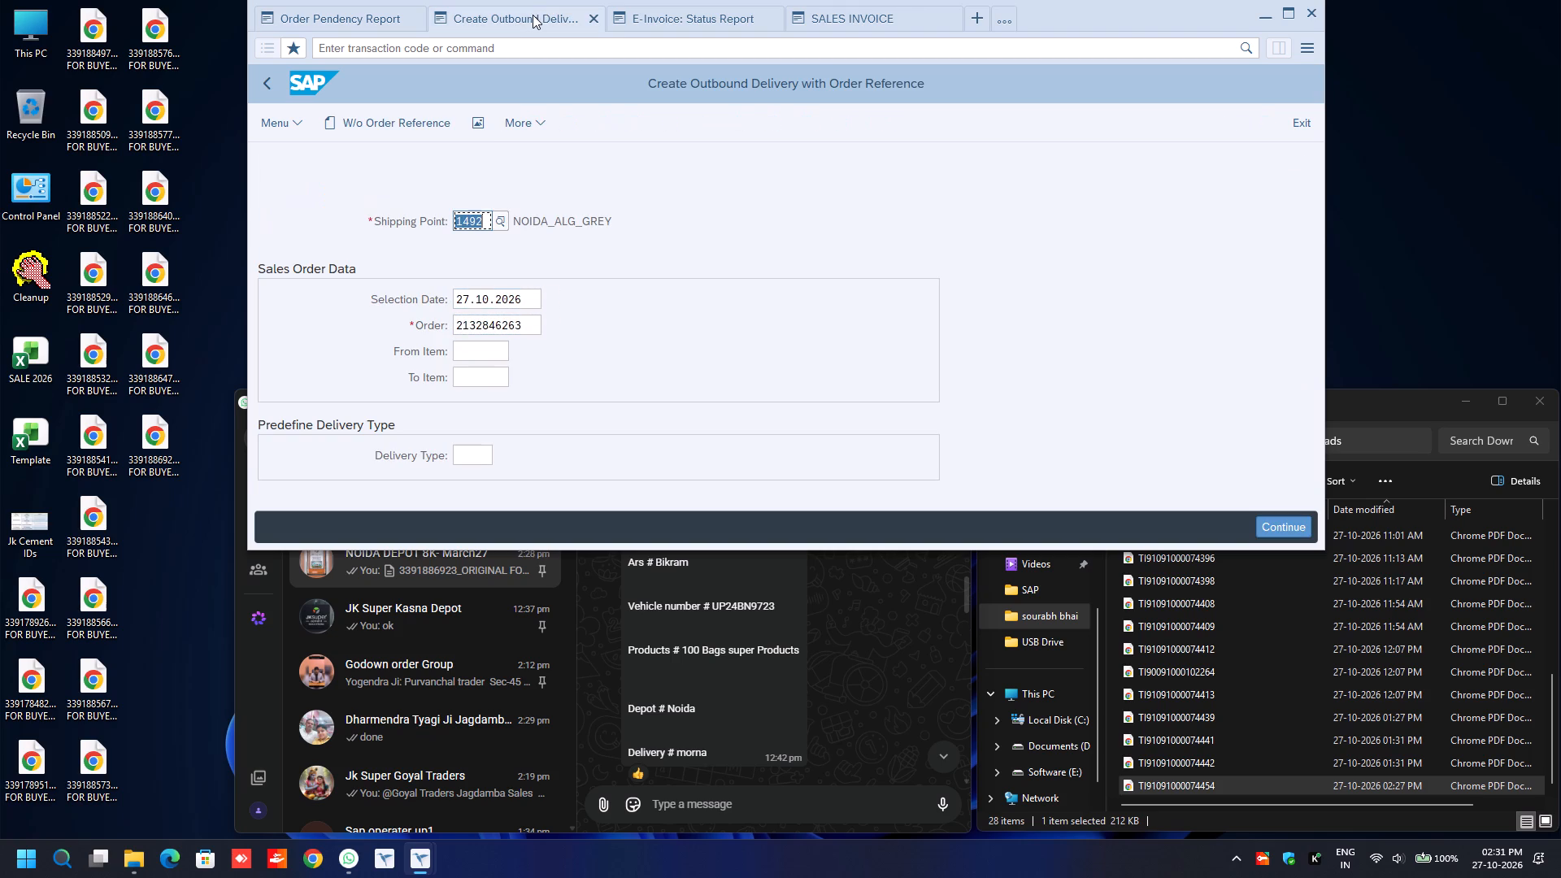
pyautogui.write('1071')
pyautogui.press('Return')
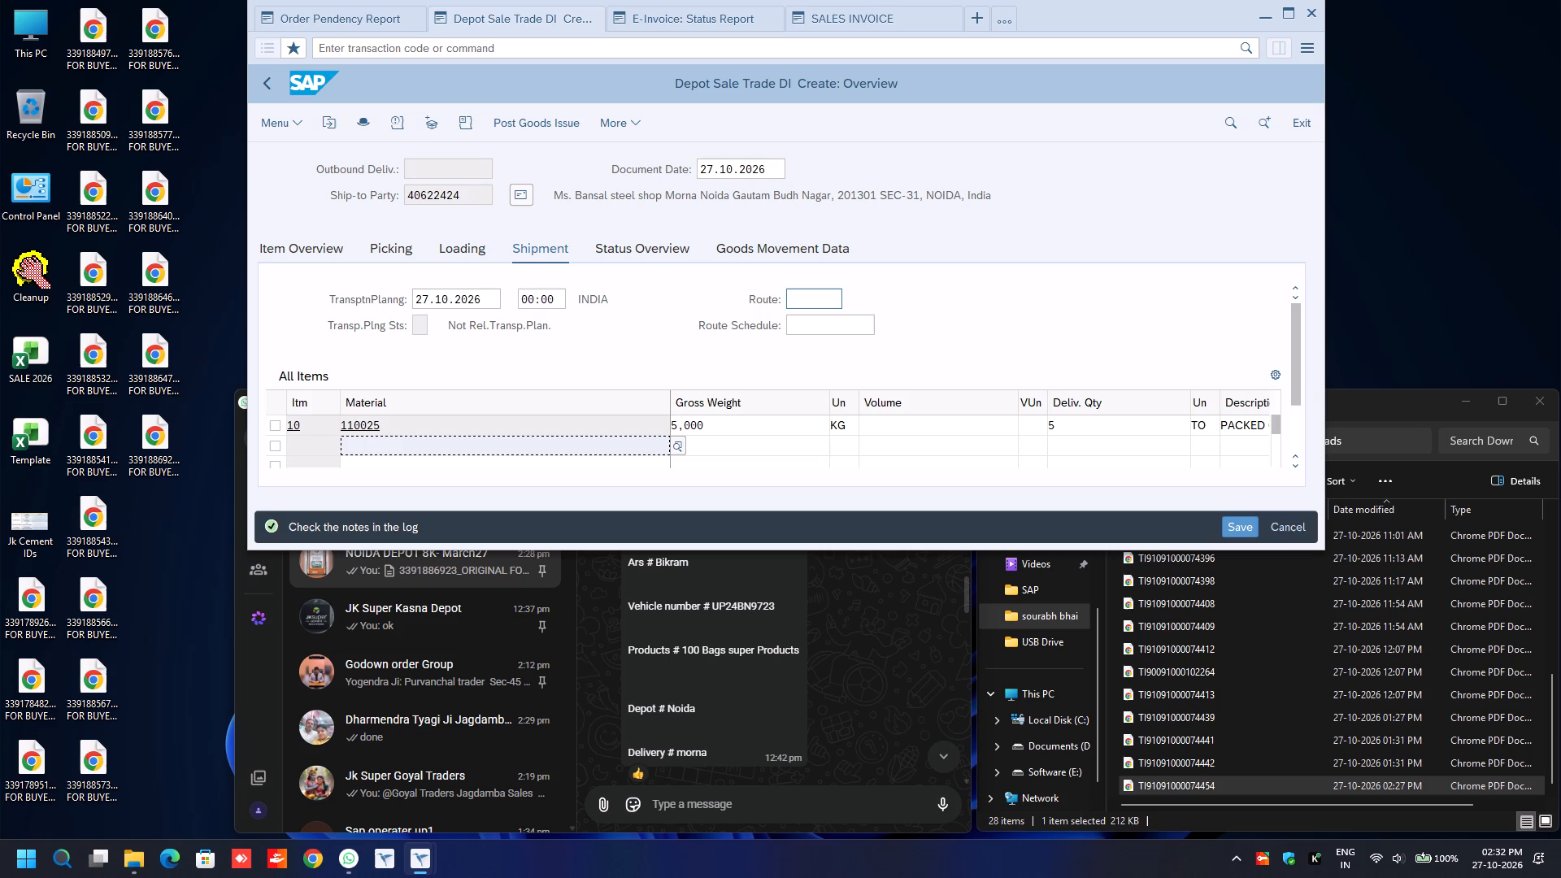
# Fill the delivery's shipment Route field with the previously used value ROUTE.
pyautogui.click(806, 295)
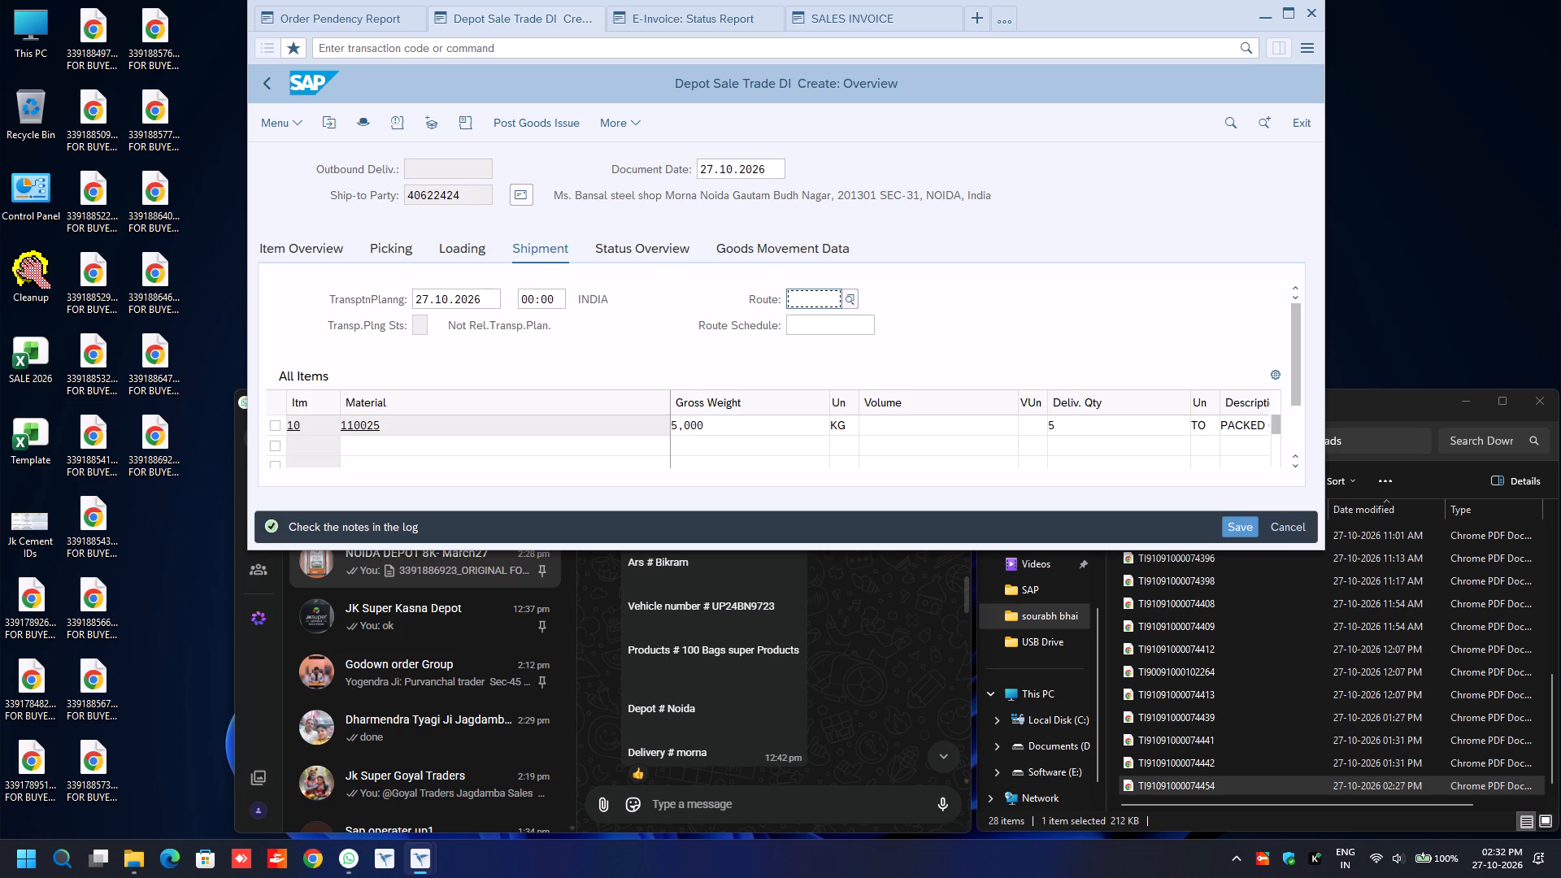
pyautogui.click(806, 295)
pyautogui.press('BackSpace')
pyautogui.press('Down')
pyautogui.press('Return')
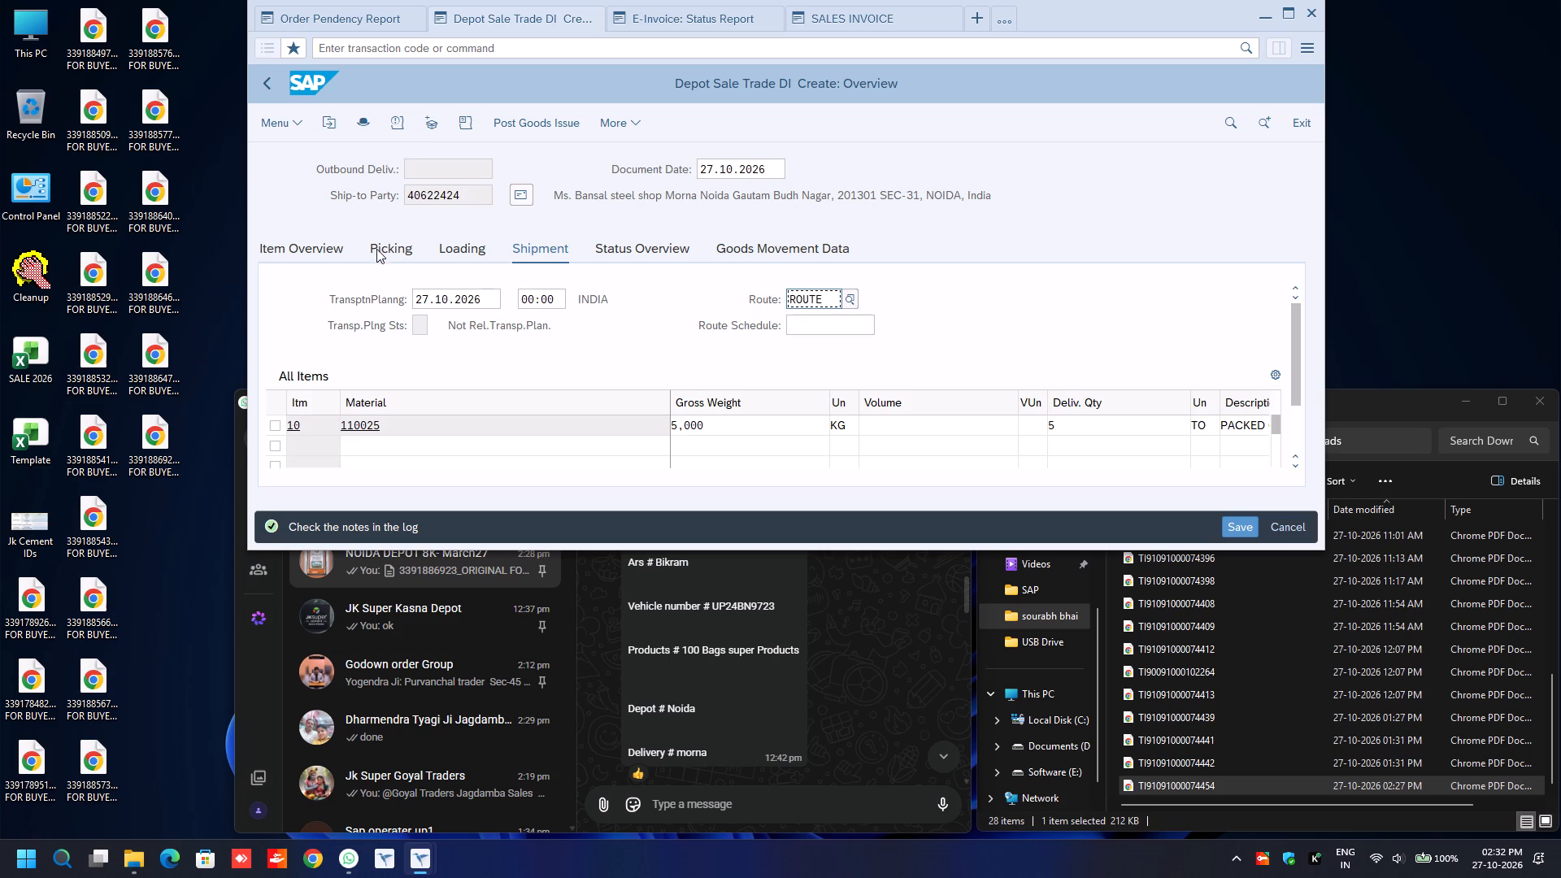
# In the picking data for material 110025, enter picked quantity 5 and select batch 1001-1071.
pyautogui.click(377, 248)
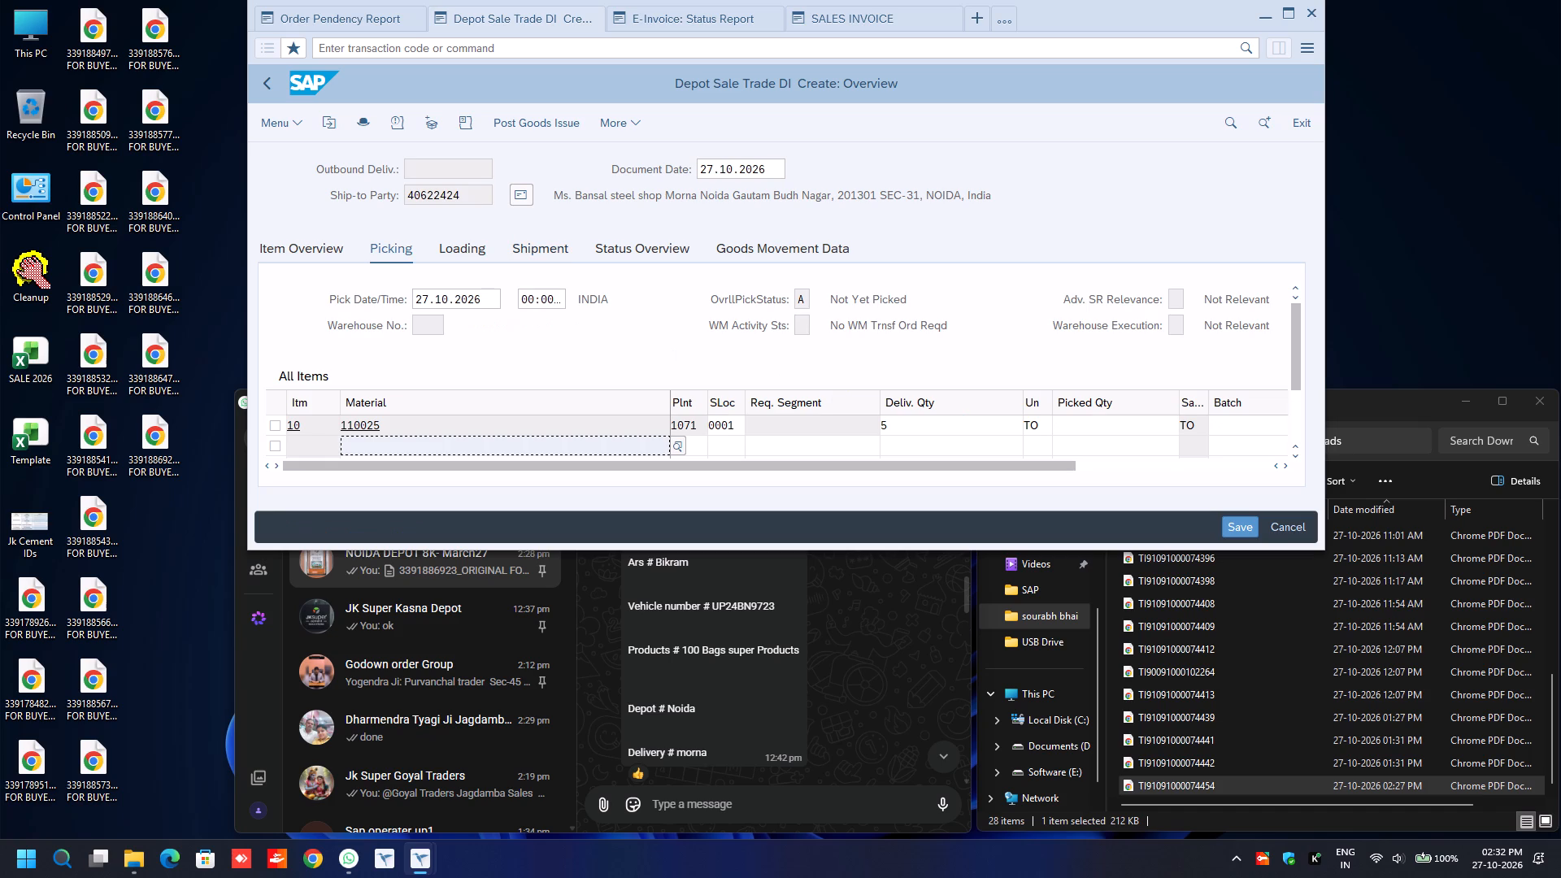
pyautogui.click(1089, 424)
pyautogui.press('5')
pyautogui.press('Tab')
pyautogui.write('1001')
pyautogui.press('Down')
pyautogui.press('Down')
pyautogui.press('Up')
pyautogui.press('Return')
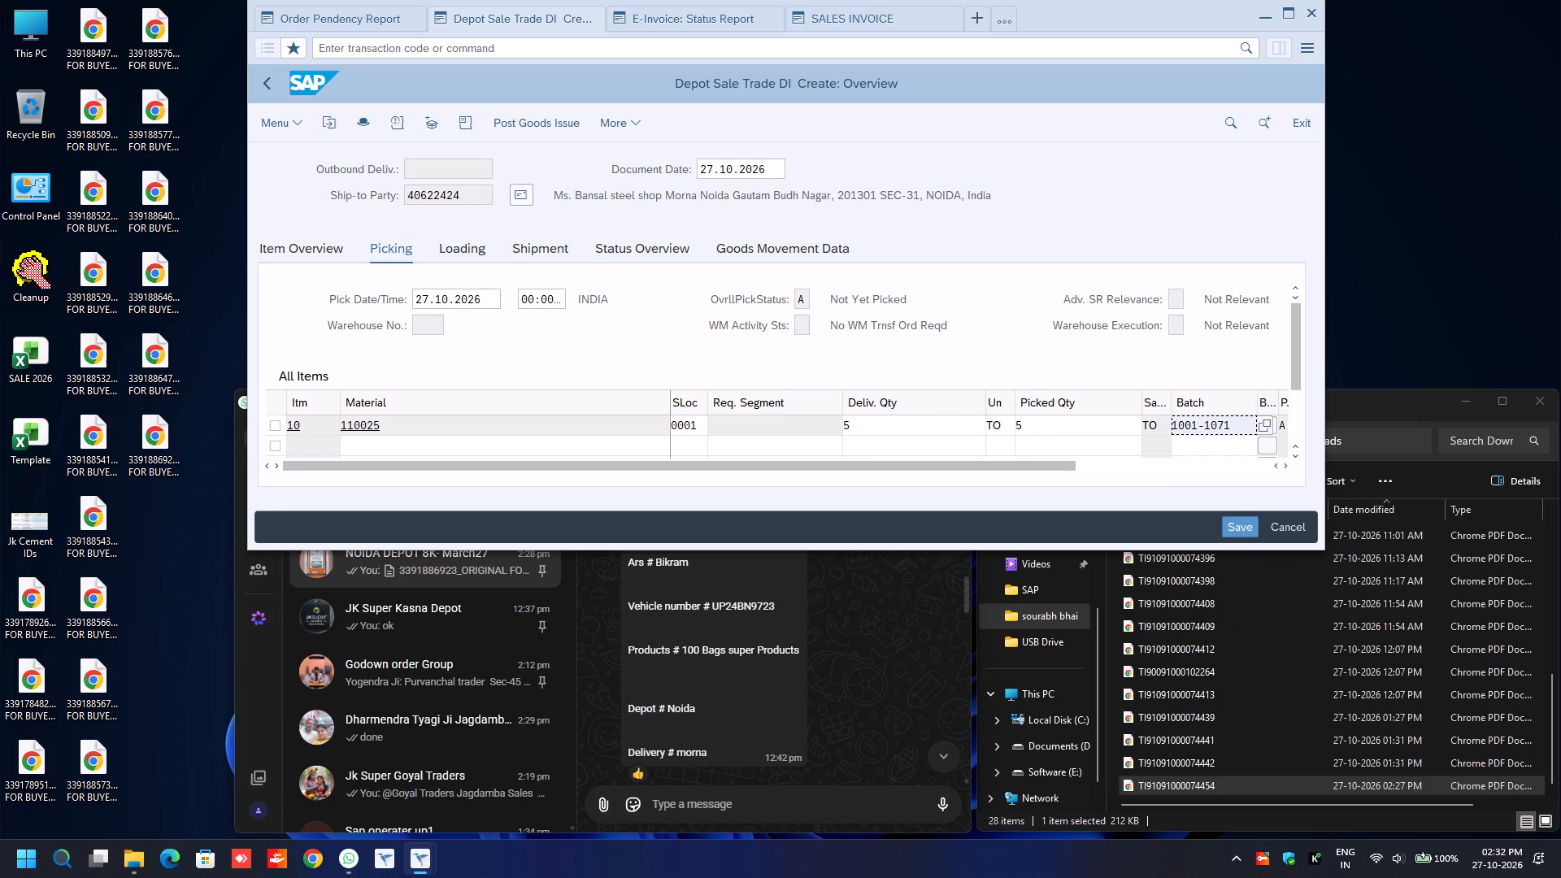
# In the delivery header's additional data, set the transport mode to ROAD and fill Road Transporter1 with the previously used code.
pyautogui.press('F8')
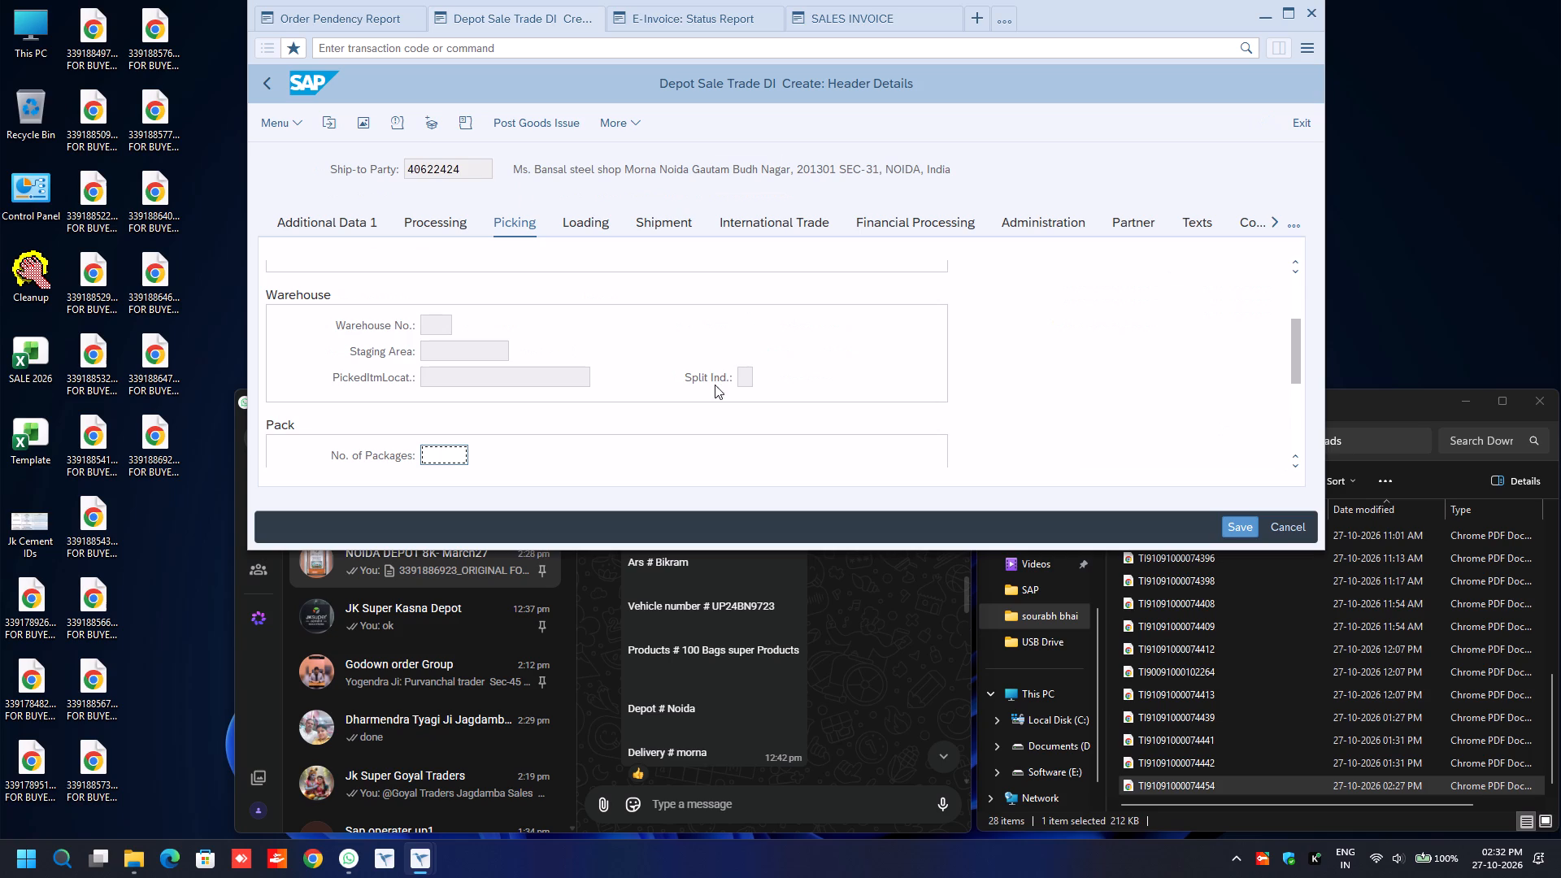
pyautogui.click(355, 224)
pyautogui.click(559, 323)
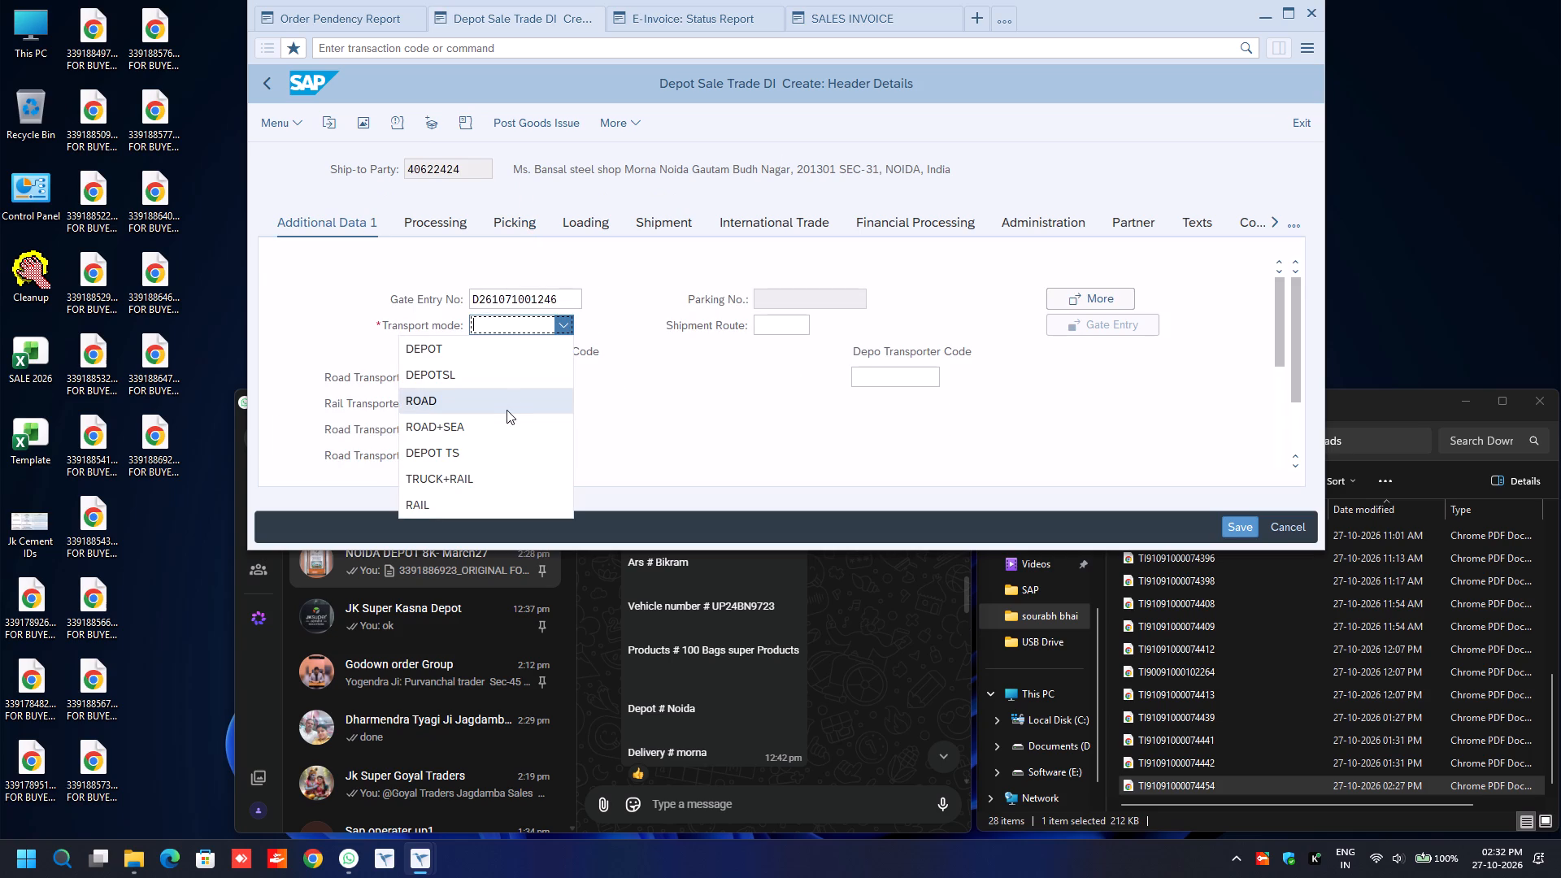
pyautogui.click(507, 409)
pyautogui.click(501, 371)
pyautogui.press('BackSpace')
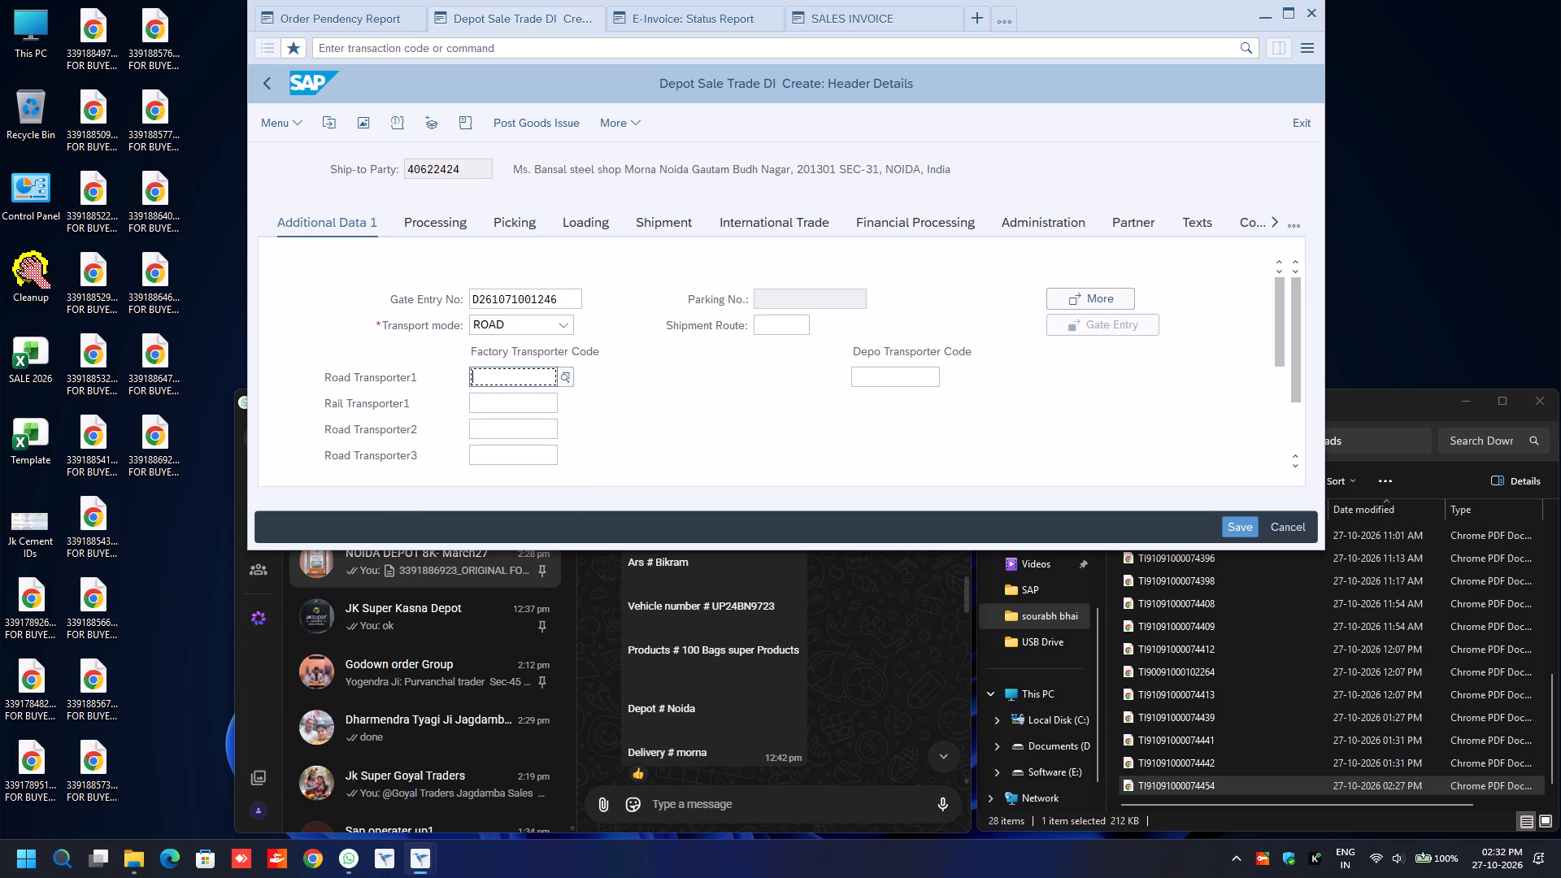
pyautogui.press('Down')
pyautogui.press('Return')
pyautogui.press('Return')
# Set the Transport Mode in the E-Way Bill Data to Road.
pyautogui.write('ro')
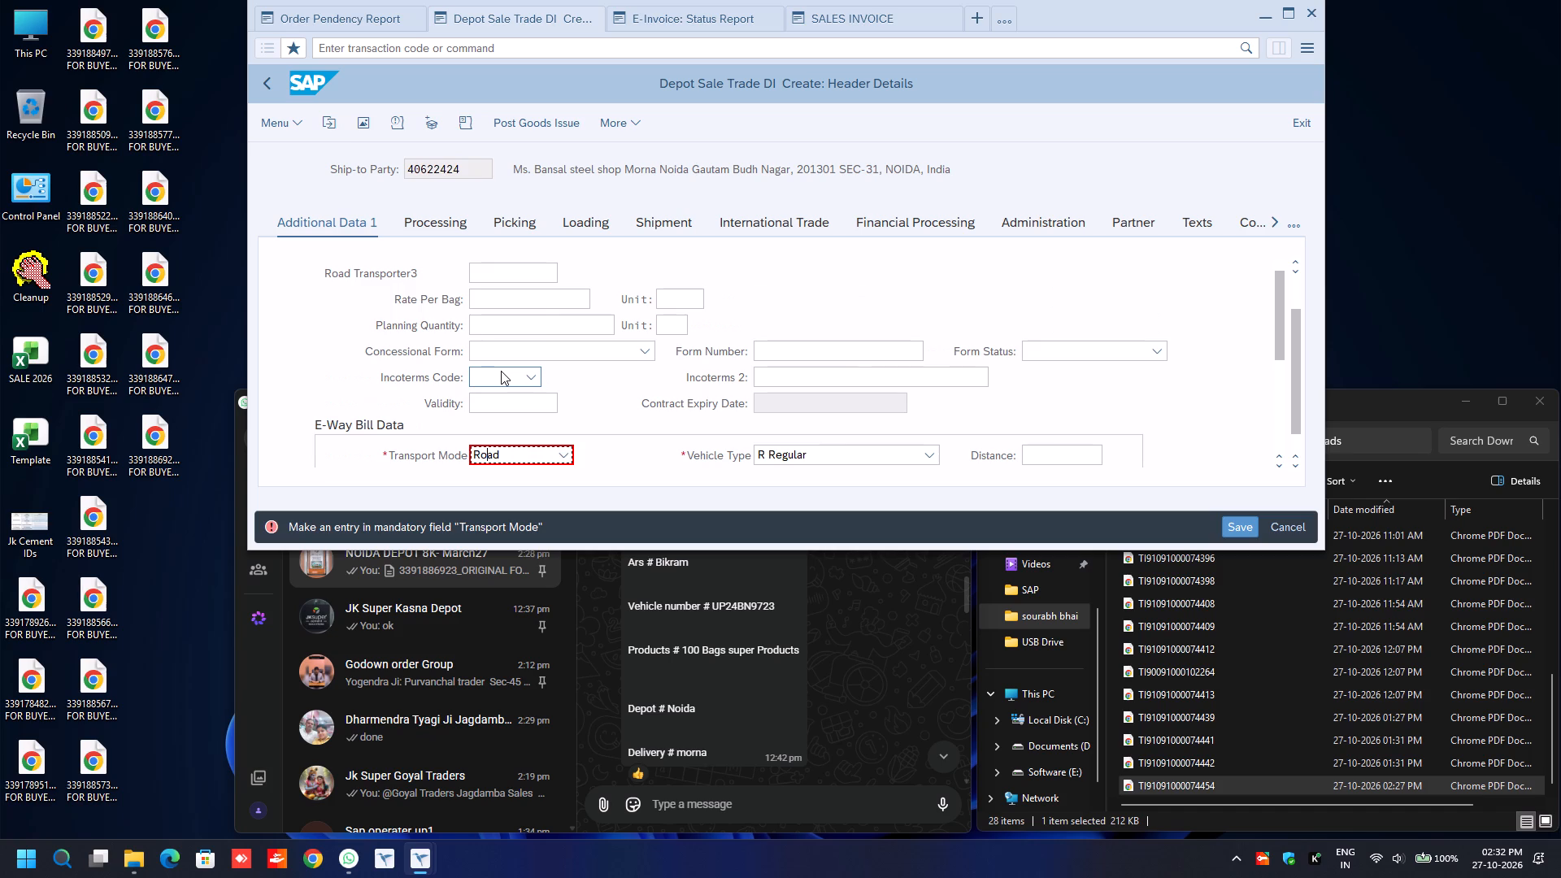
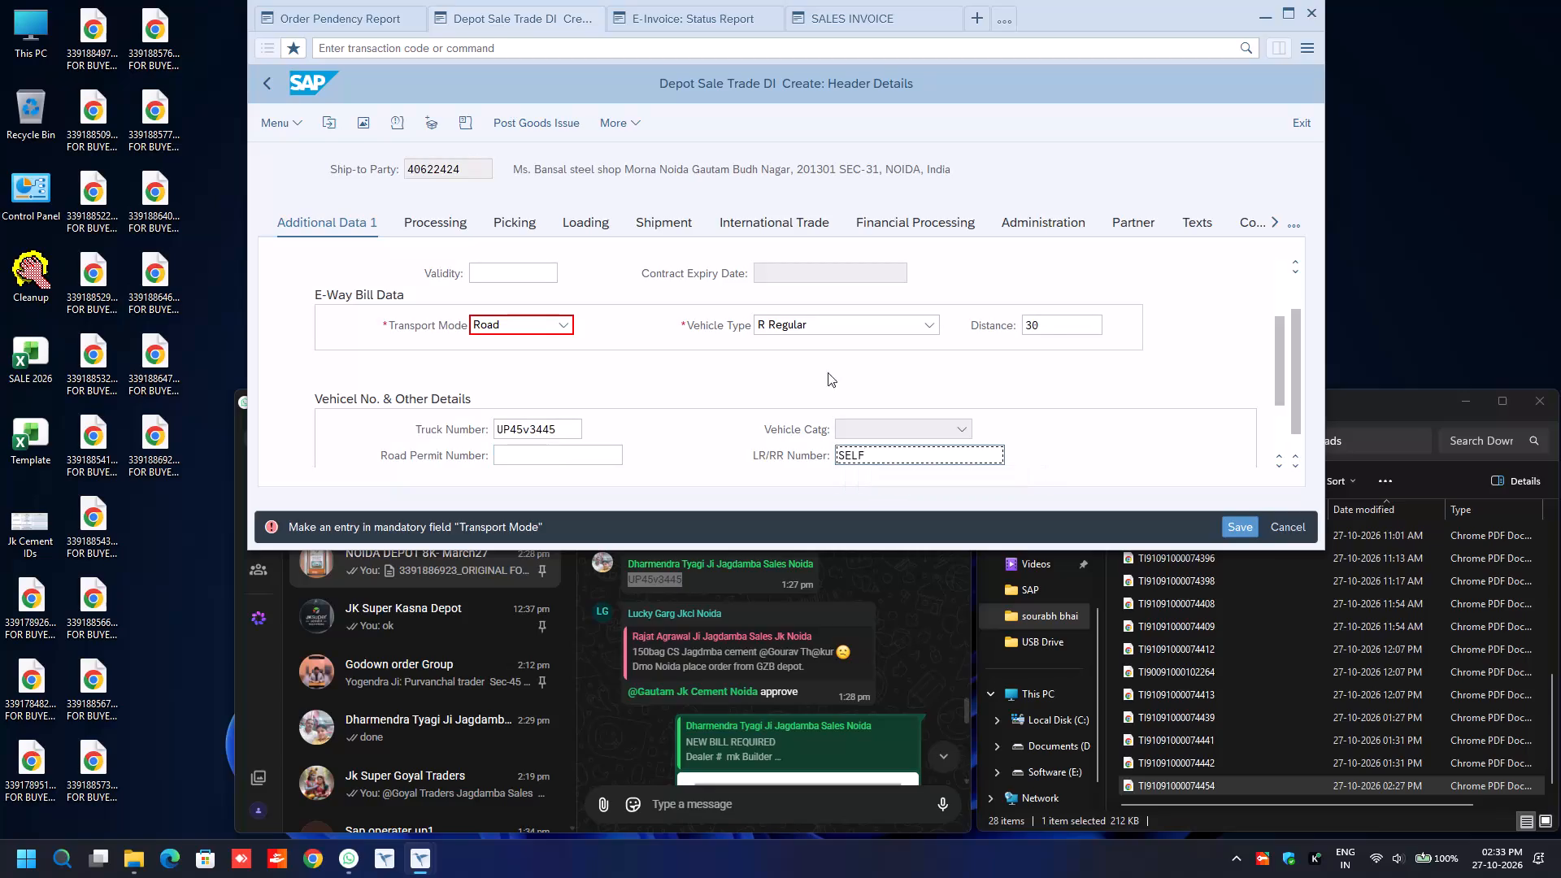
# Review the delivery header's shipment details and return to the delivery overview.
pyautogui.click(678, 220)
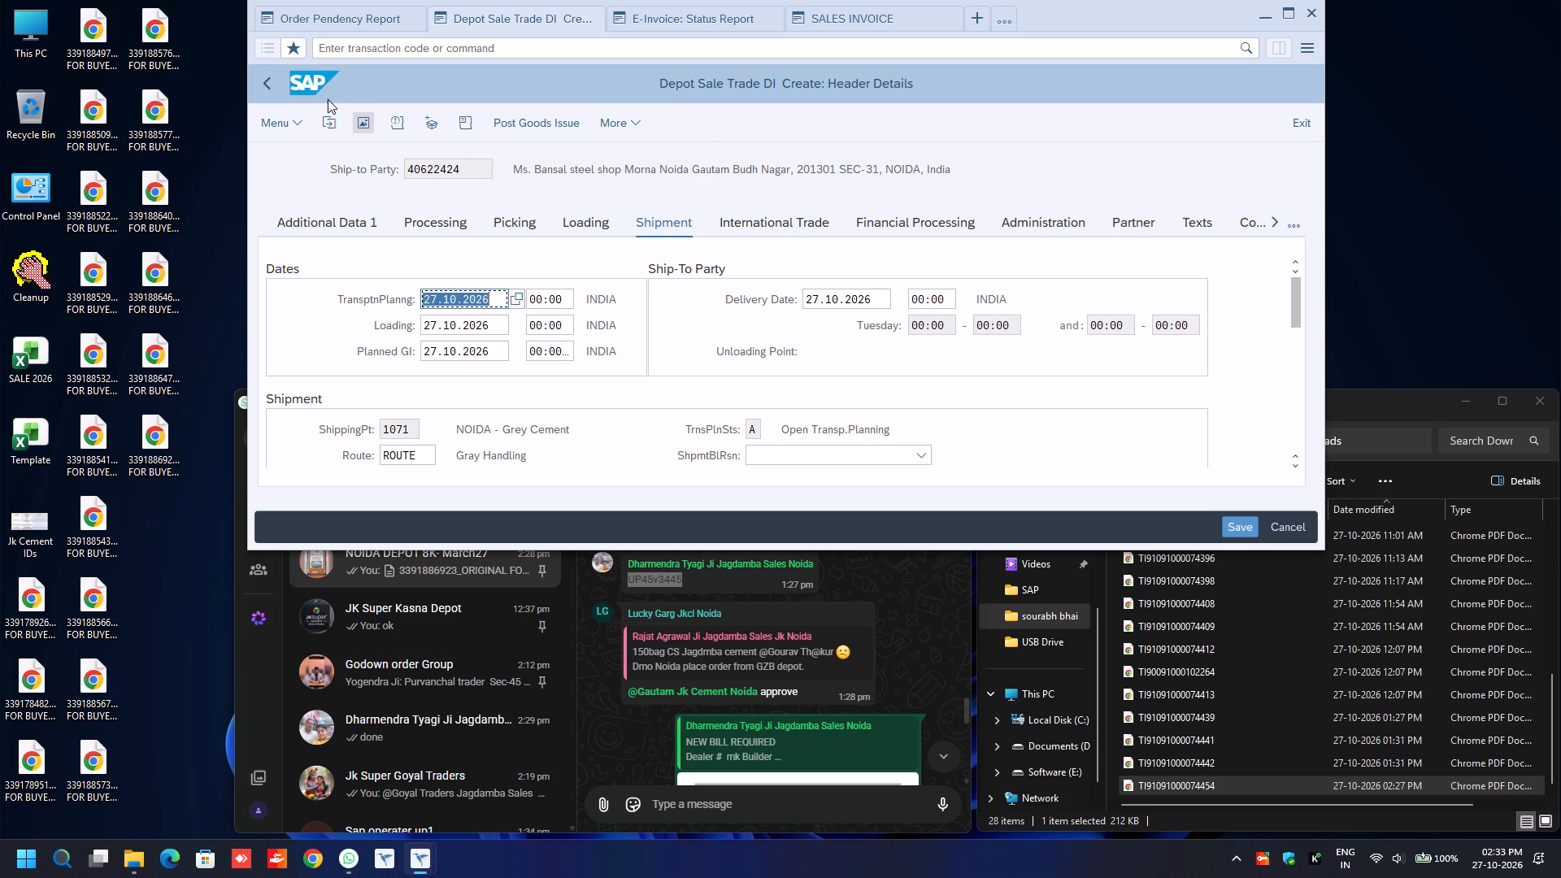
pyautogui.click(263, 85)
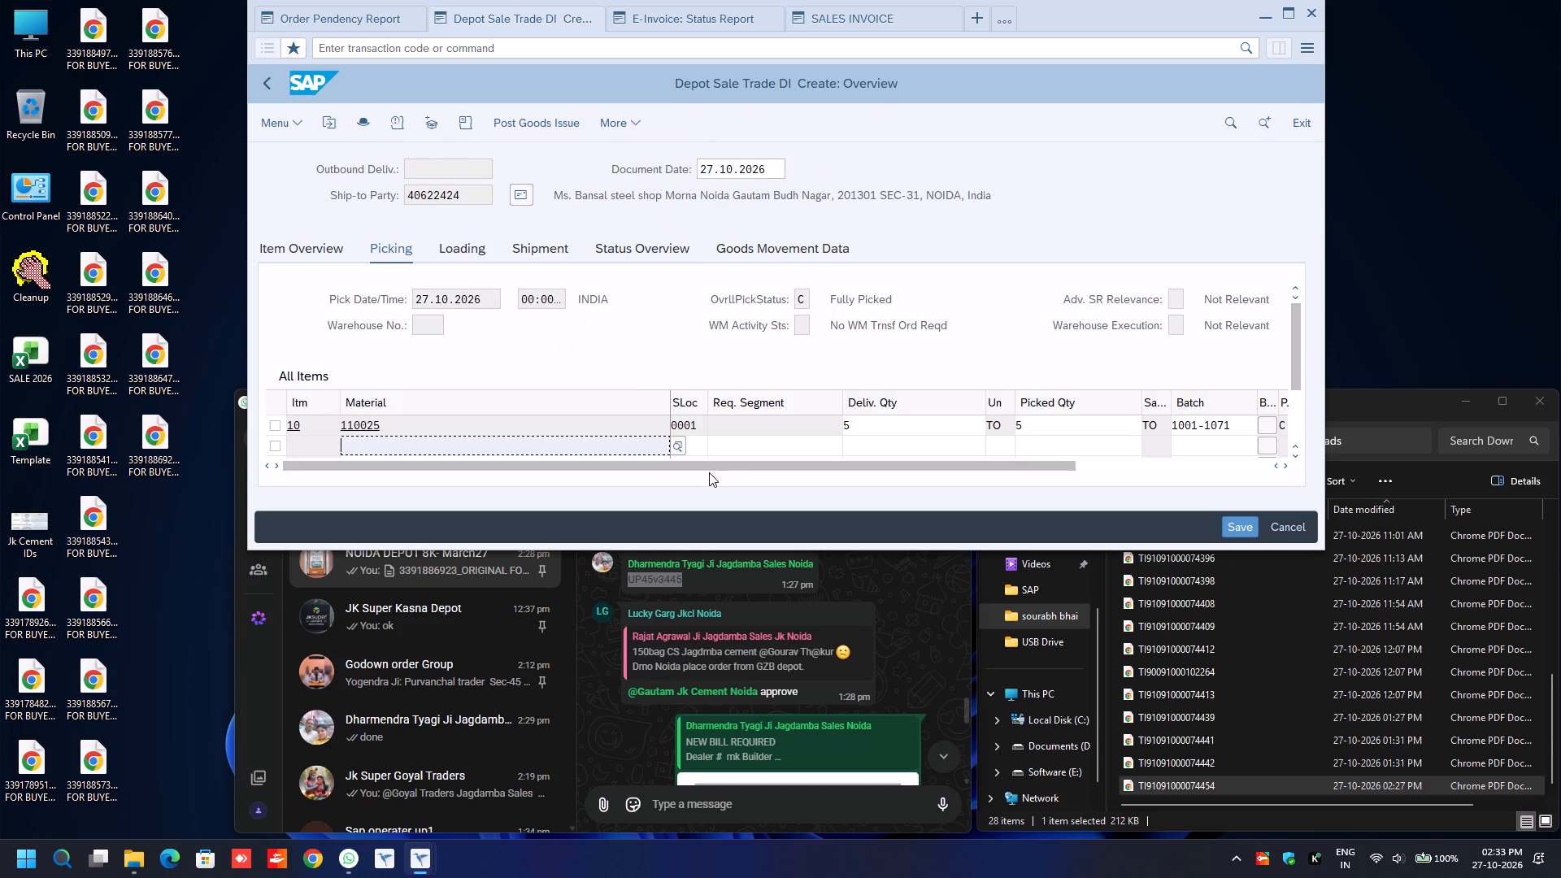
# Look back through the WhatsApp group chat for the Bansal Steel shop order message to check its vehicle, product and delivery address details.
pyautogui.scroll(3, 746, 637)
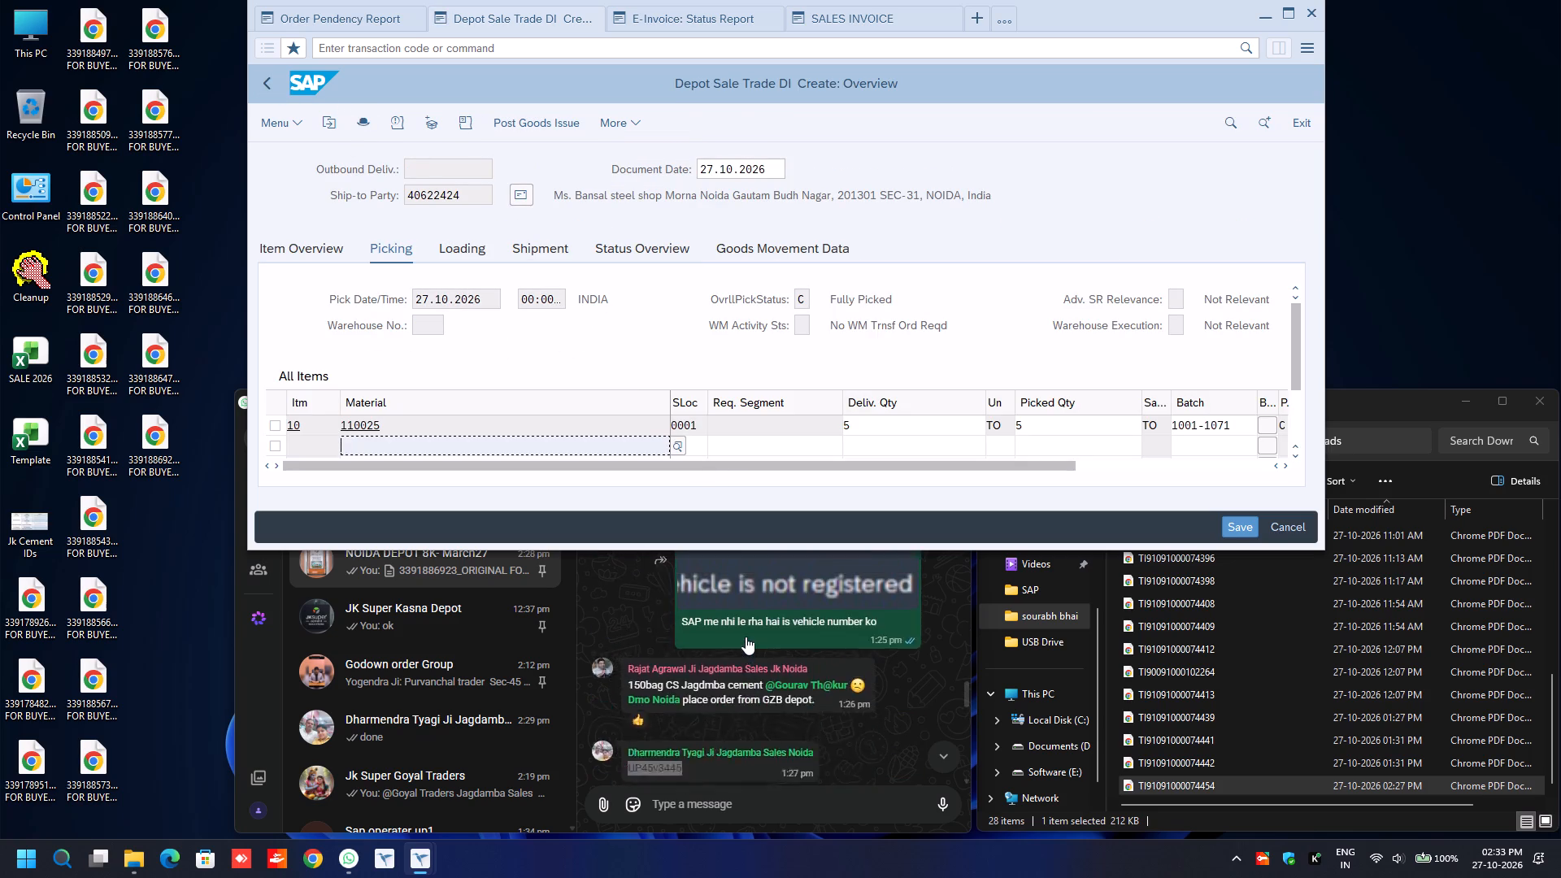
pyautogui.scroll(6, 746, 637)
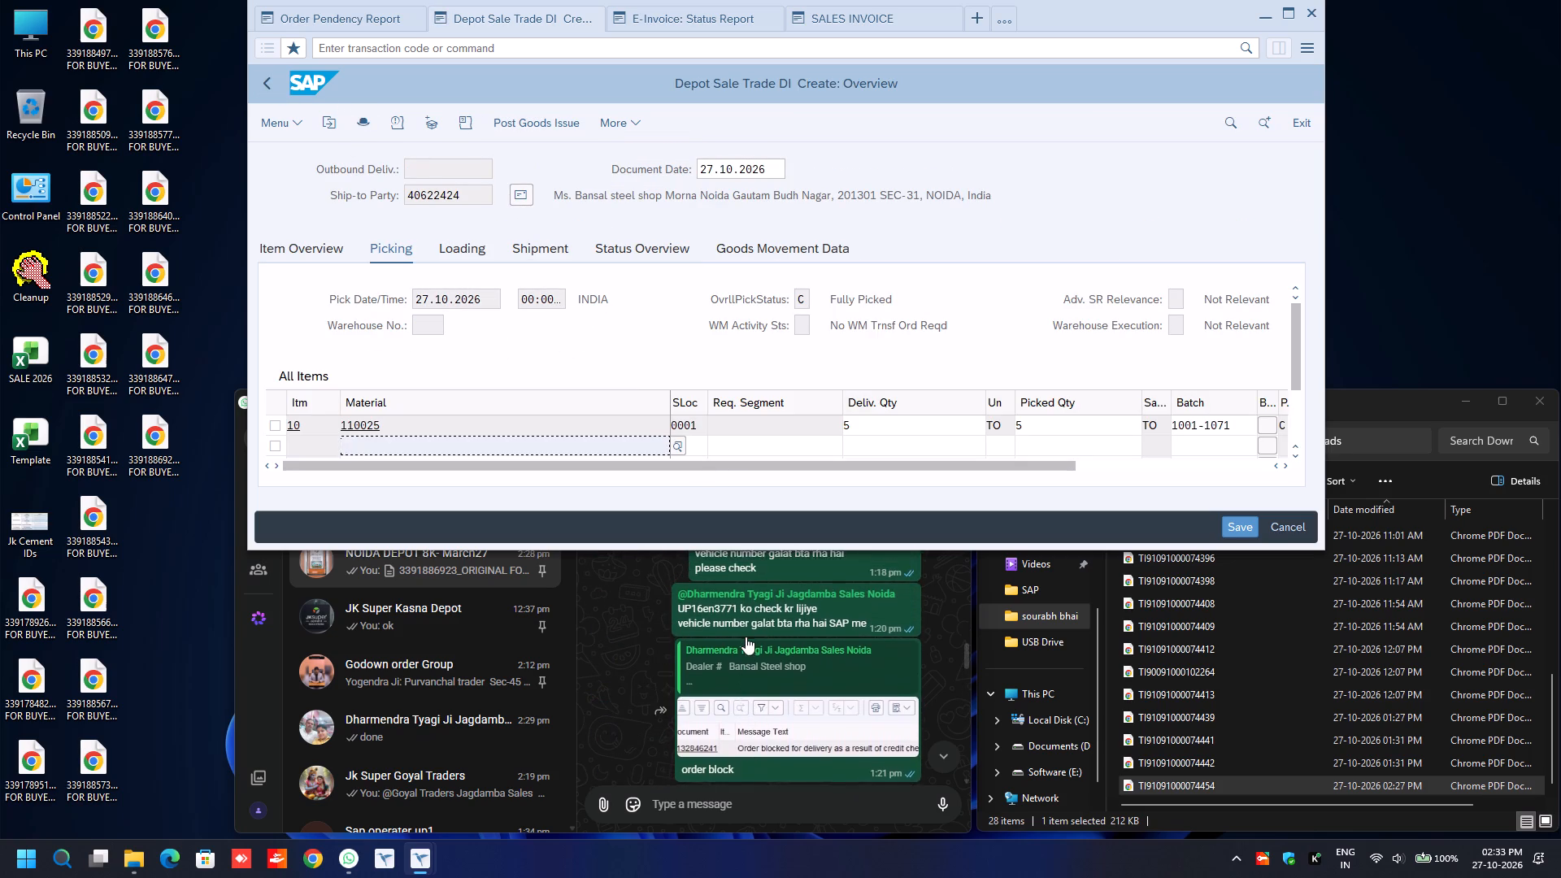
pyautogui.scroll(7, 746, 637)
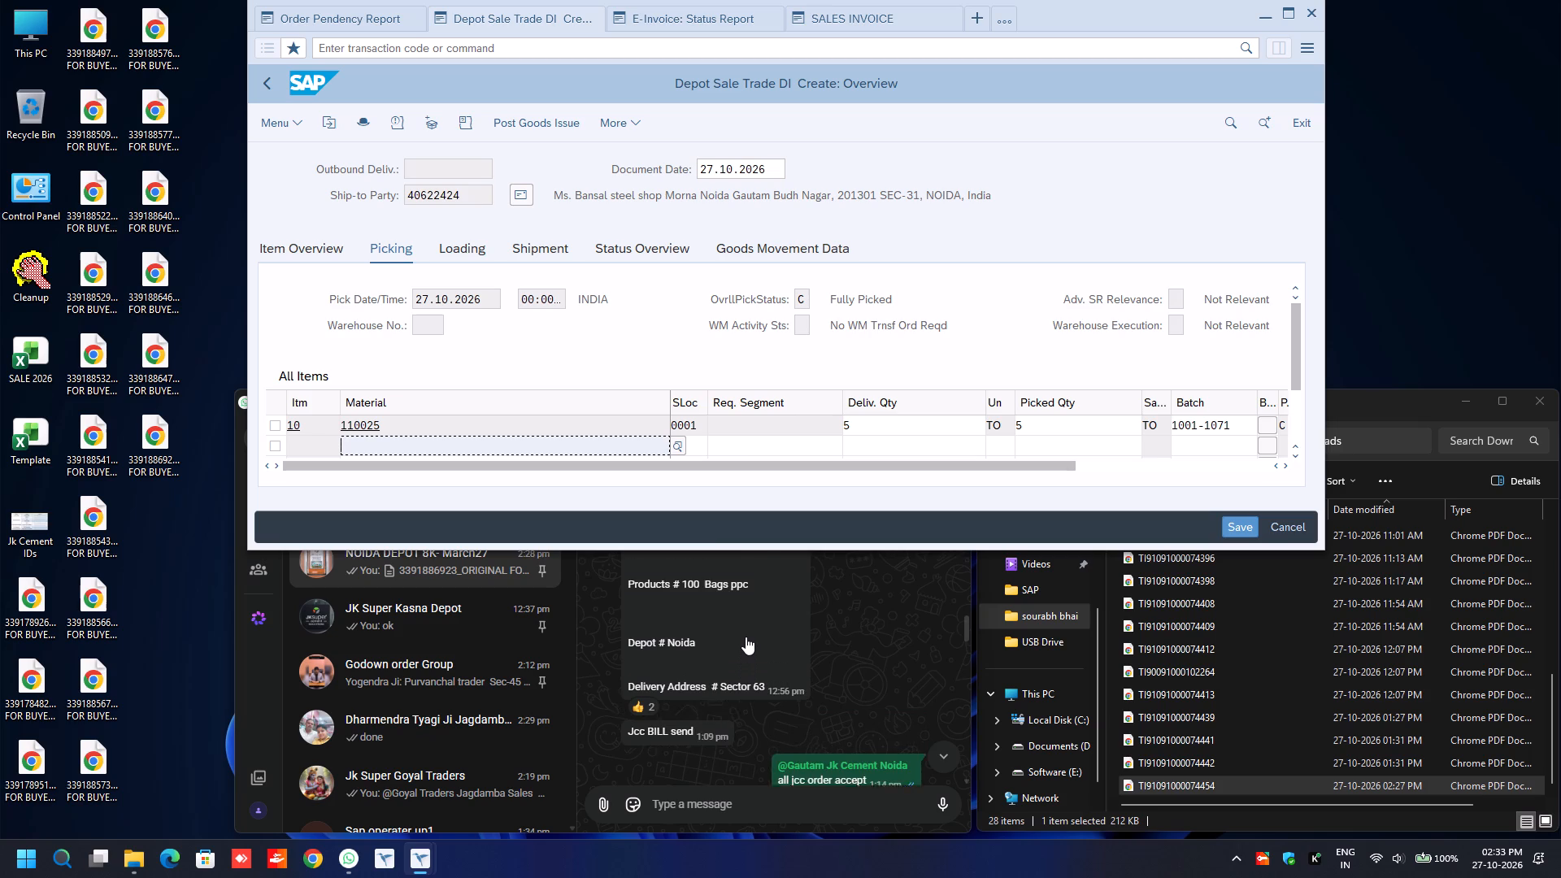
pyautogui.scroll(8, 746, 637)
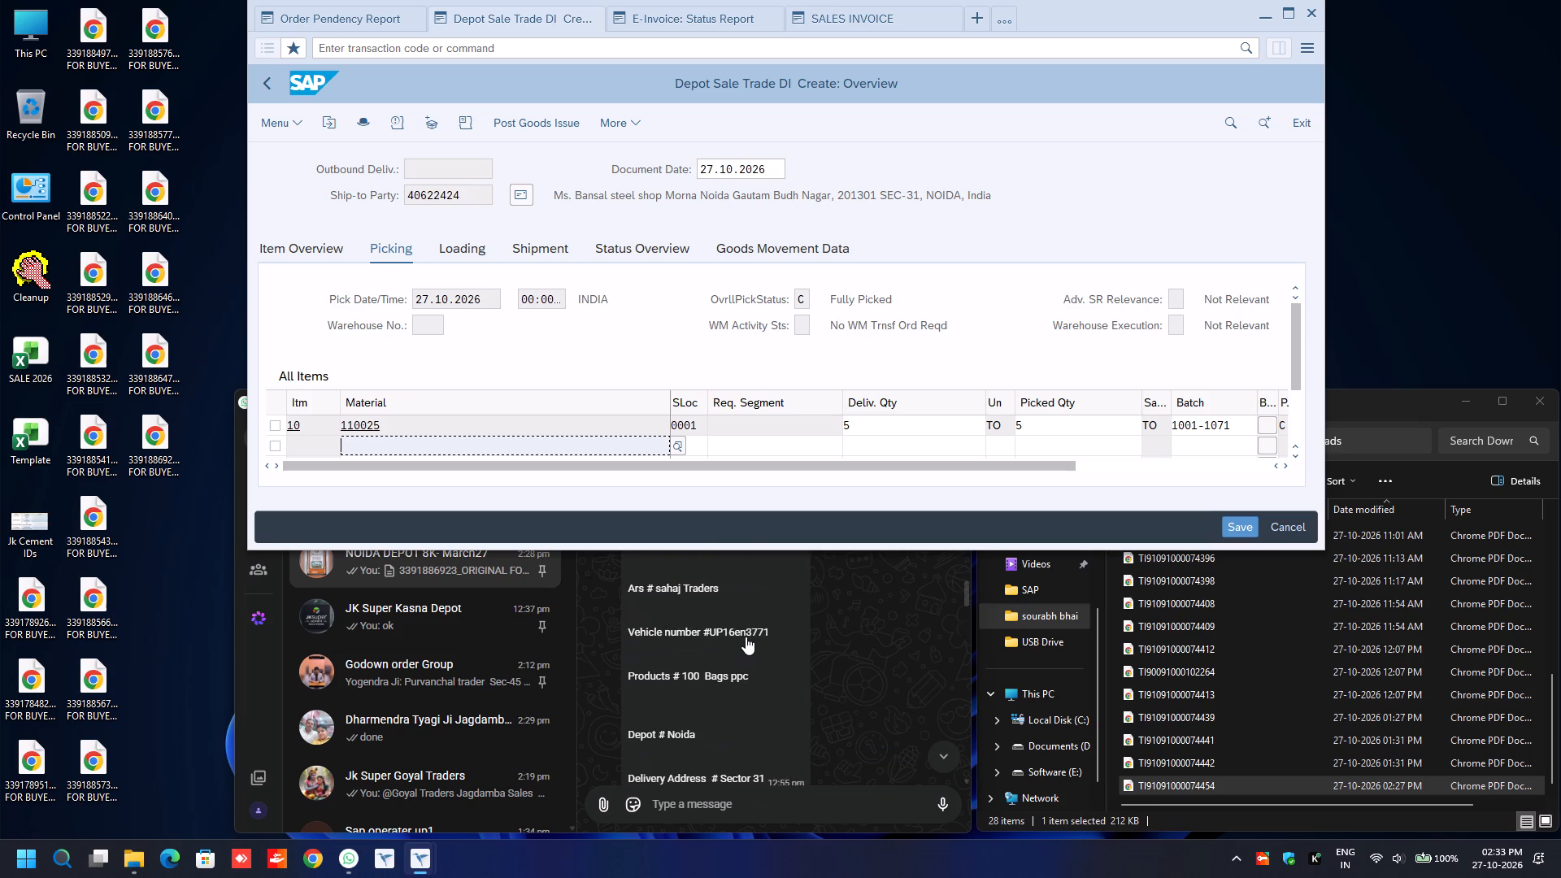
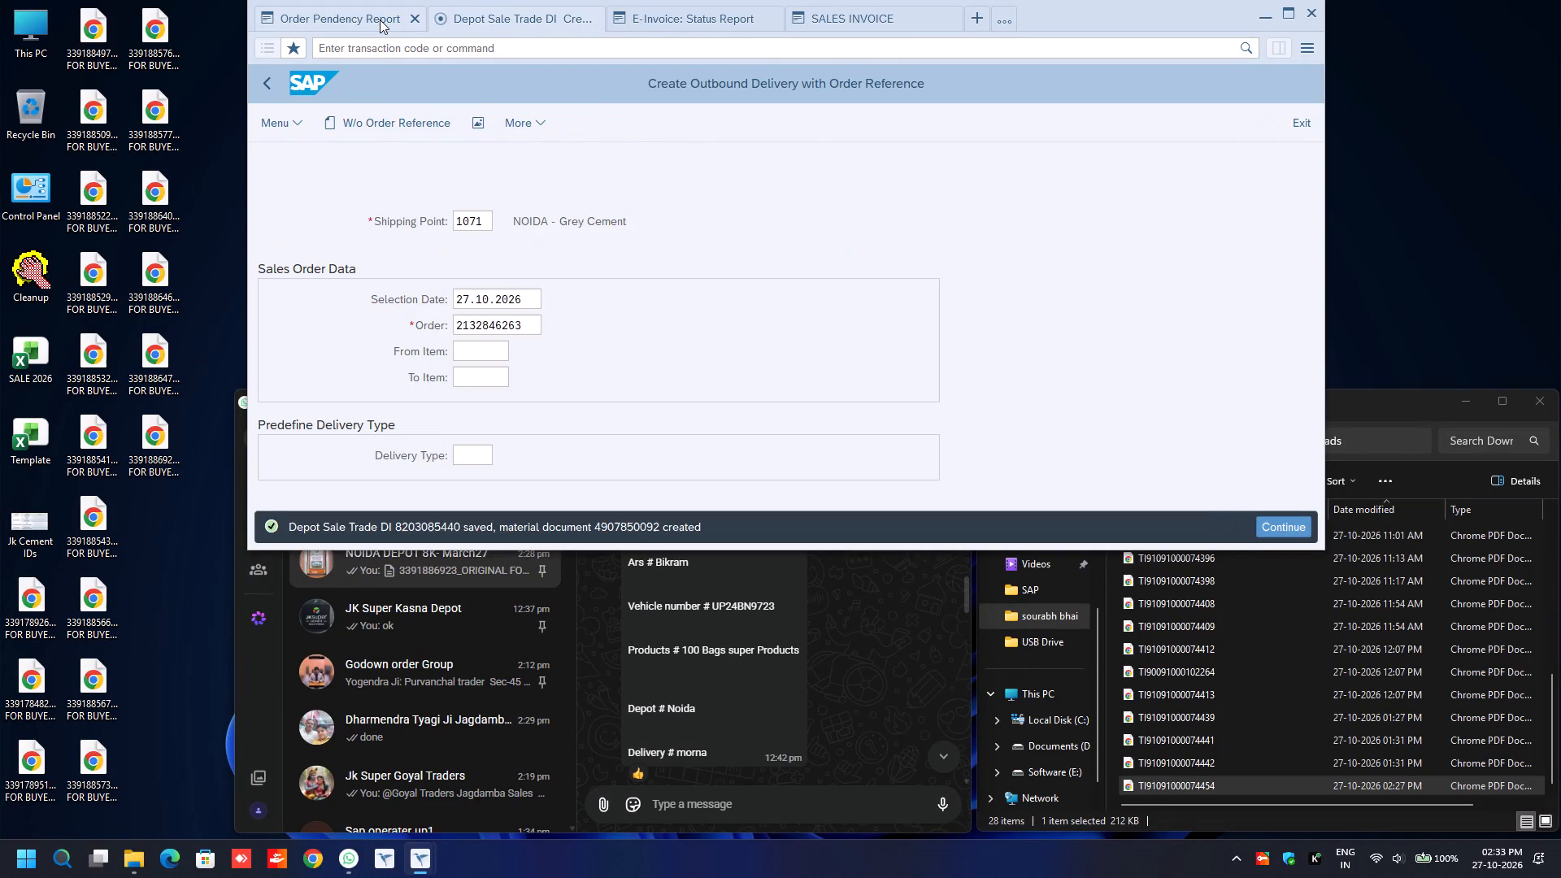
pyautogui.click(380, 20)
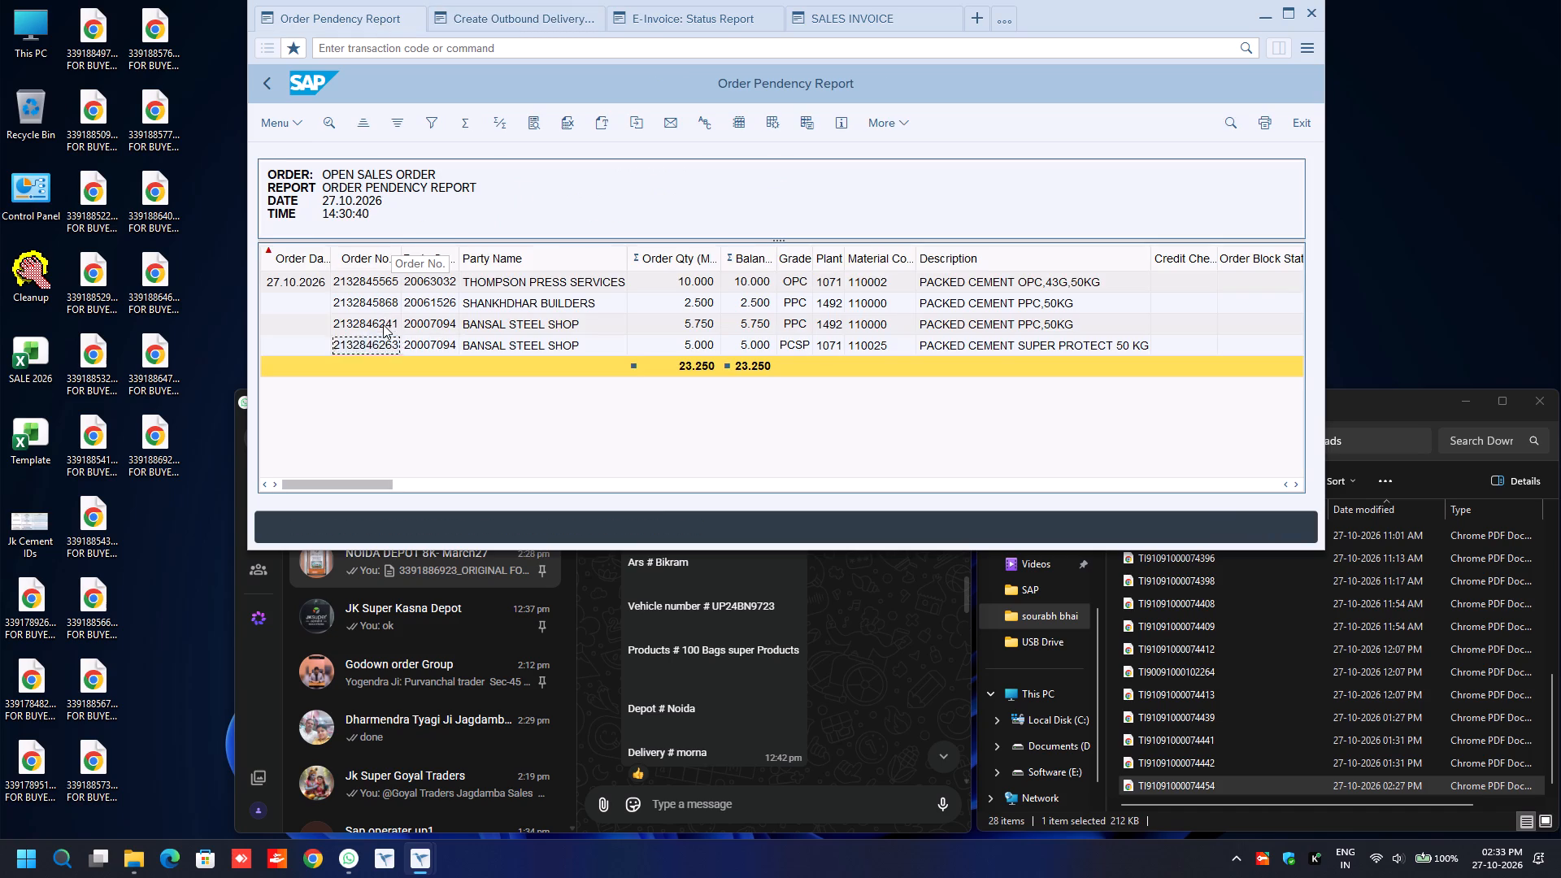
pyautogui.click(383, 324)
pyautogui.hotkey('ctrl', 'y')
pyautogui.hotkey('ctrl', 'c')
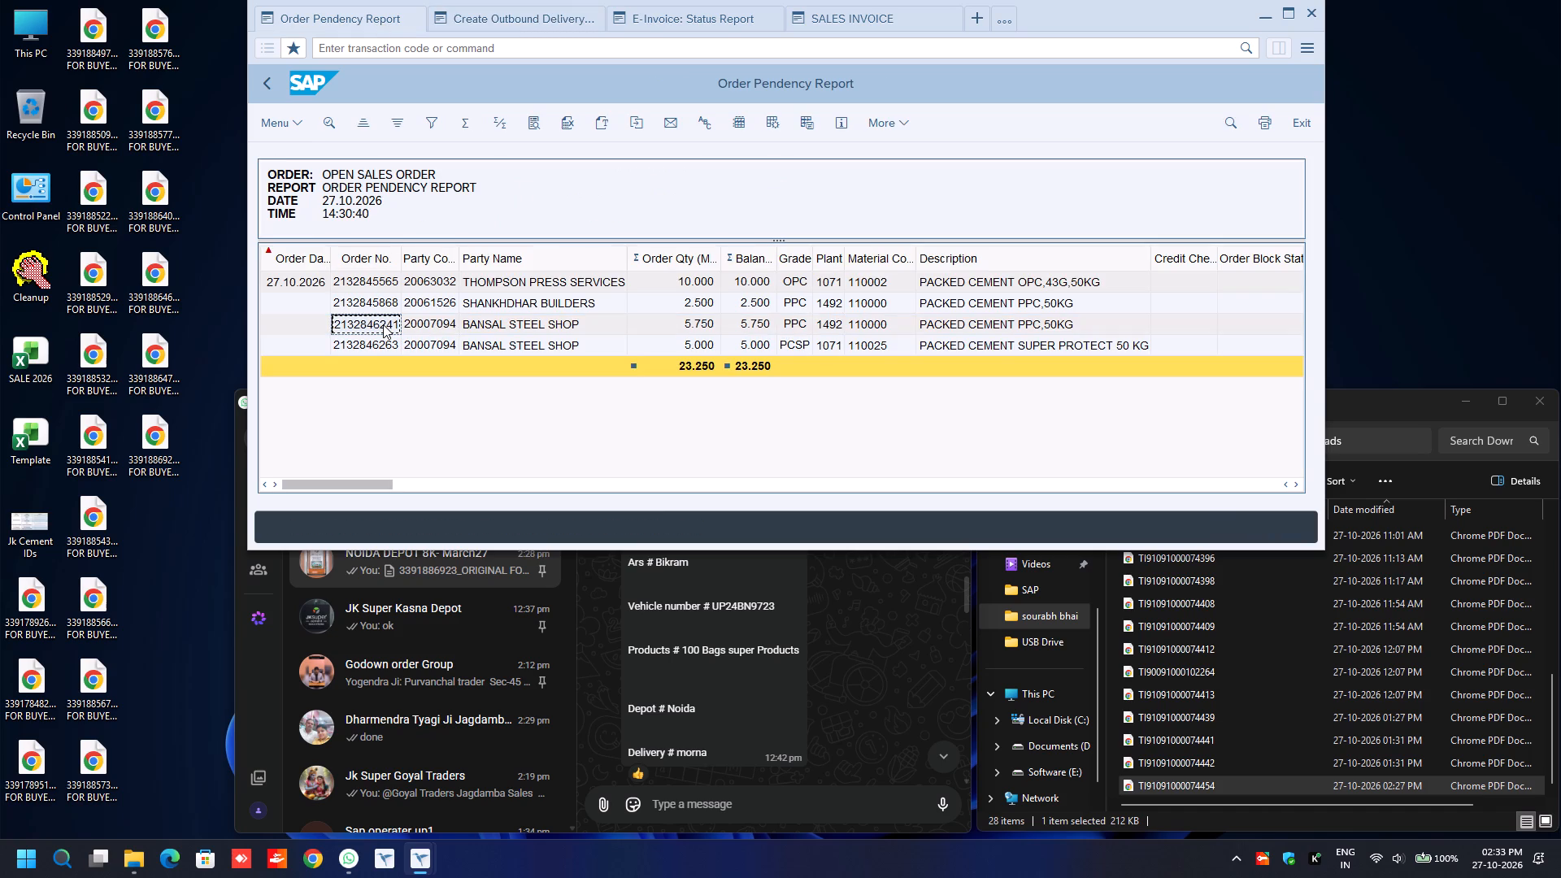
pyautogui.click(515, 22)
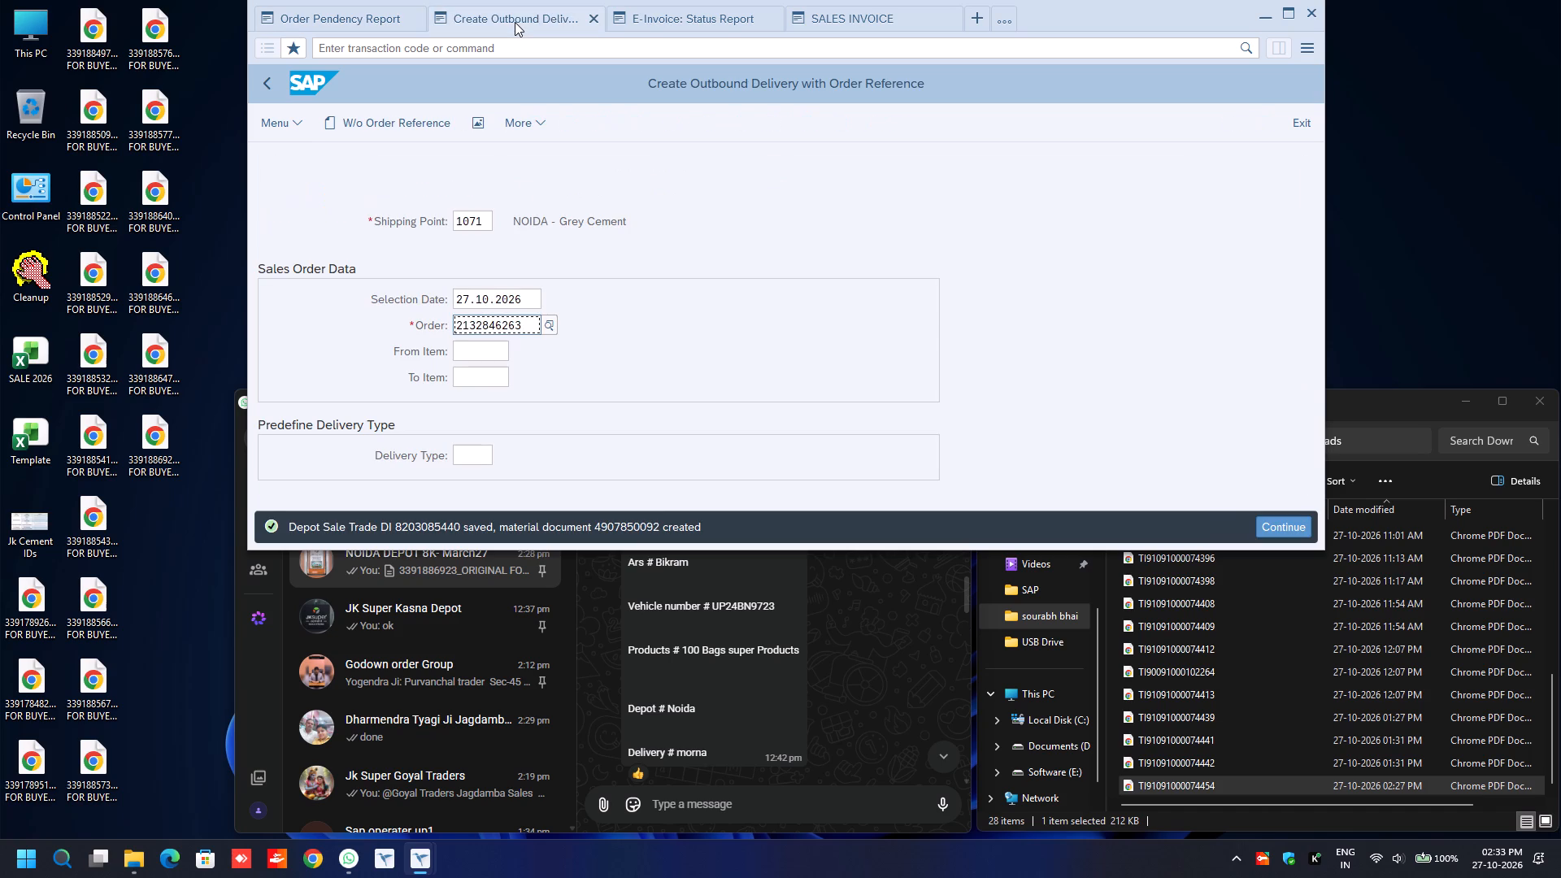
pyautogui.hotkey('ctrl', 'a')
pyautogui.hotkey('ctrl', 'v')
pyautogui.press('Return')
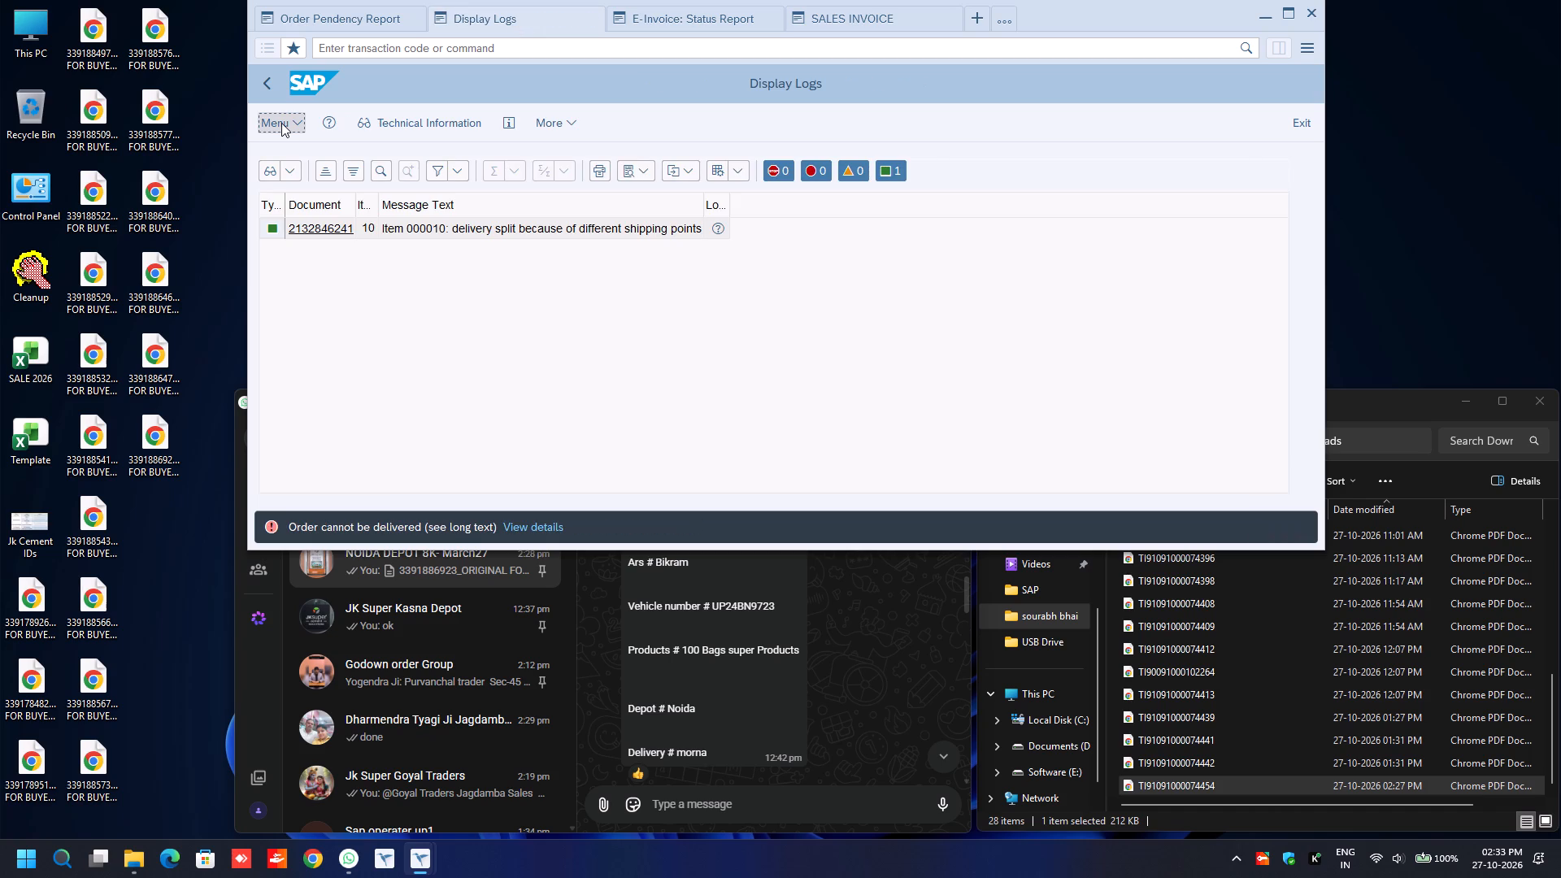
pyautogui.press('Escape')
pyautogui.press('Up')
pyautogui.press('Up')
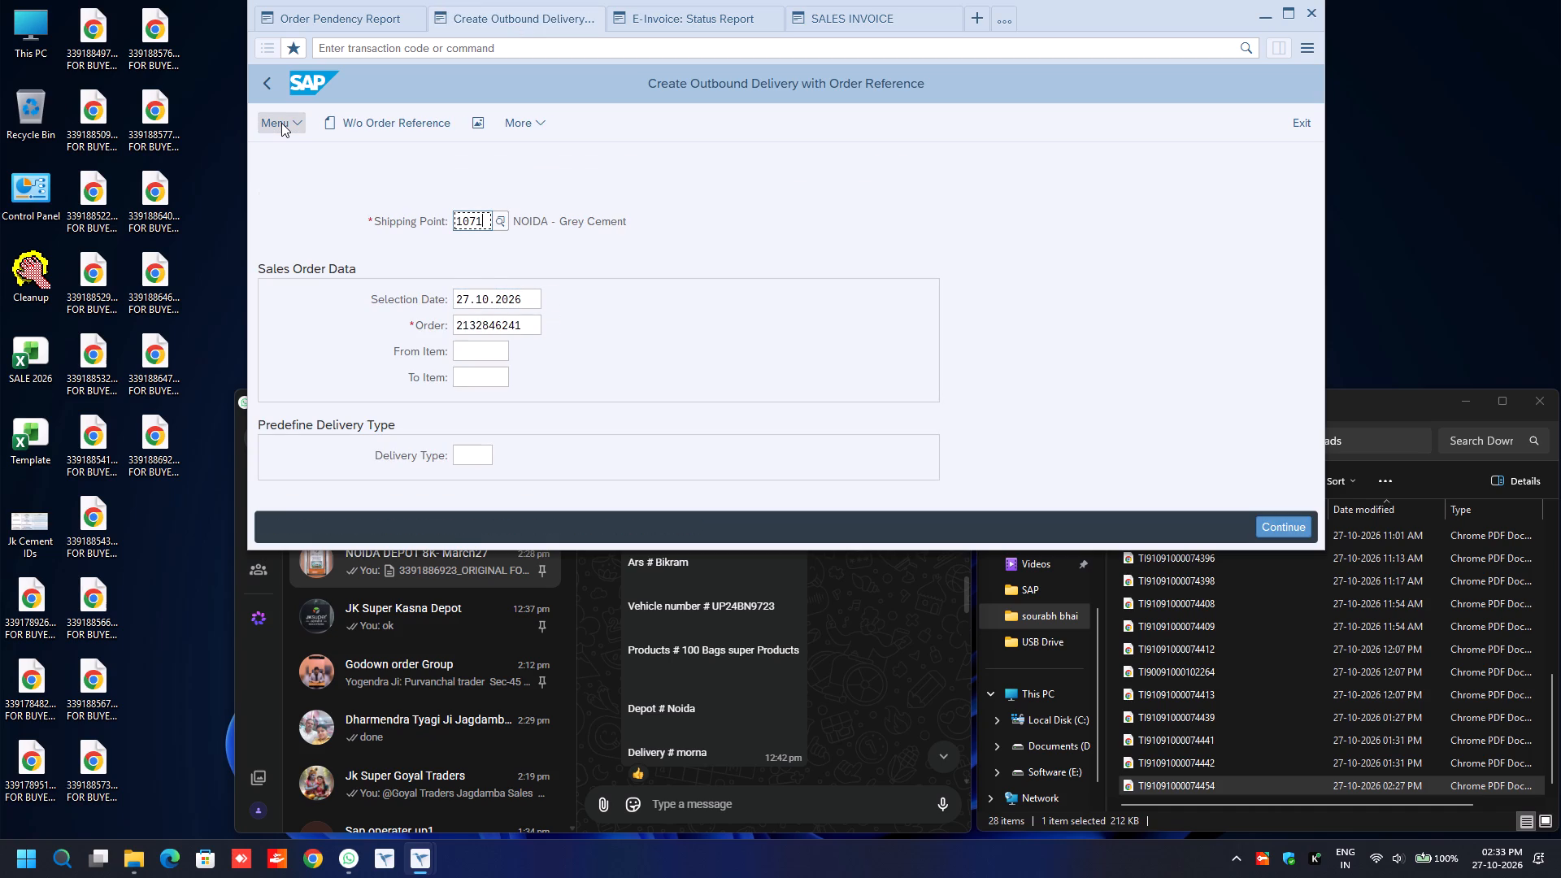
pyautogui.hotkey('ctrl', 'a')
pyautogui.write('1492')
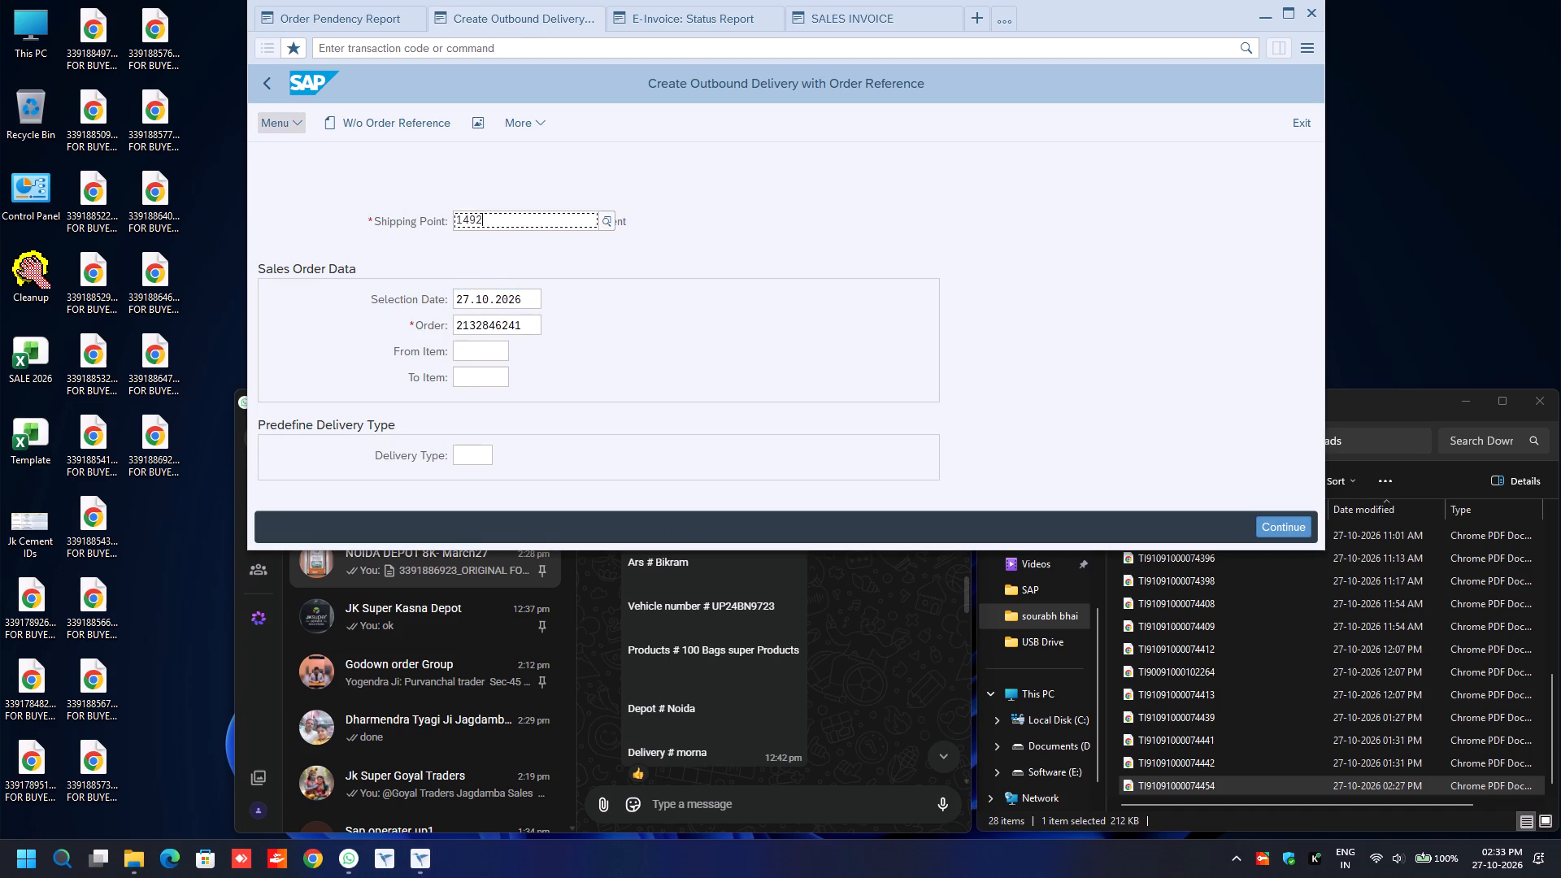
pyautogui.press('Return')
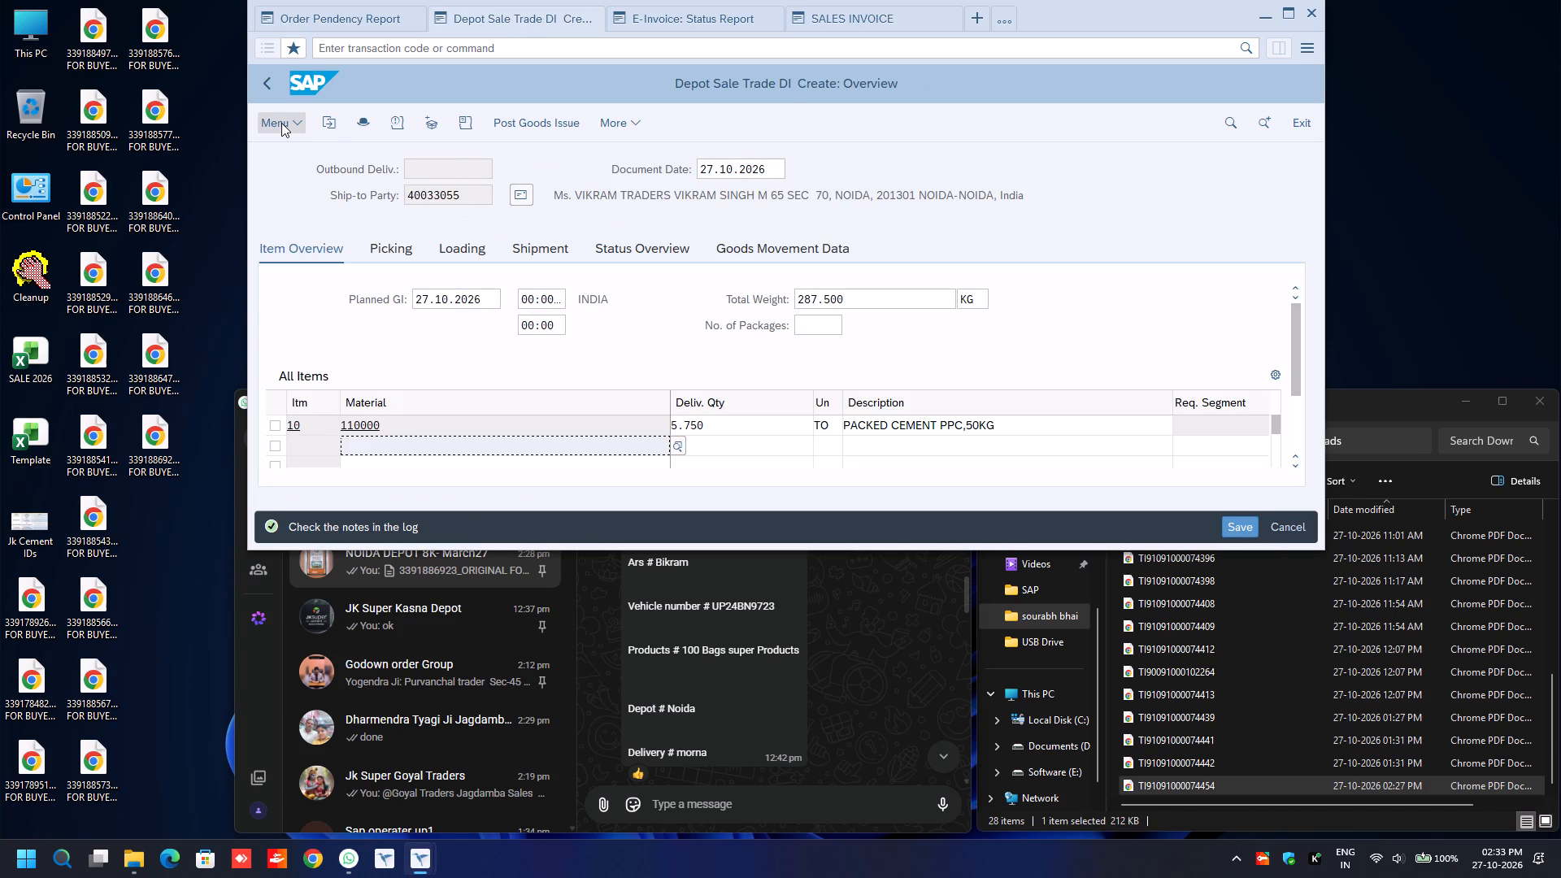
# Enter picked quantity 5.750 and batch 1033-1492 for the material 110000 item of the delivery.
pyautogui.click(387, 244)
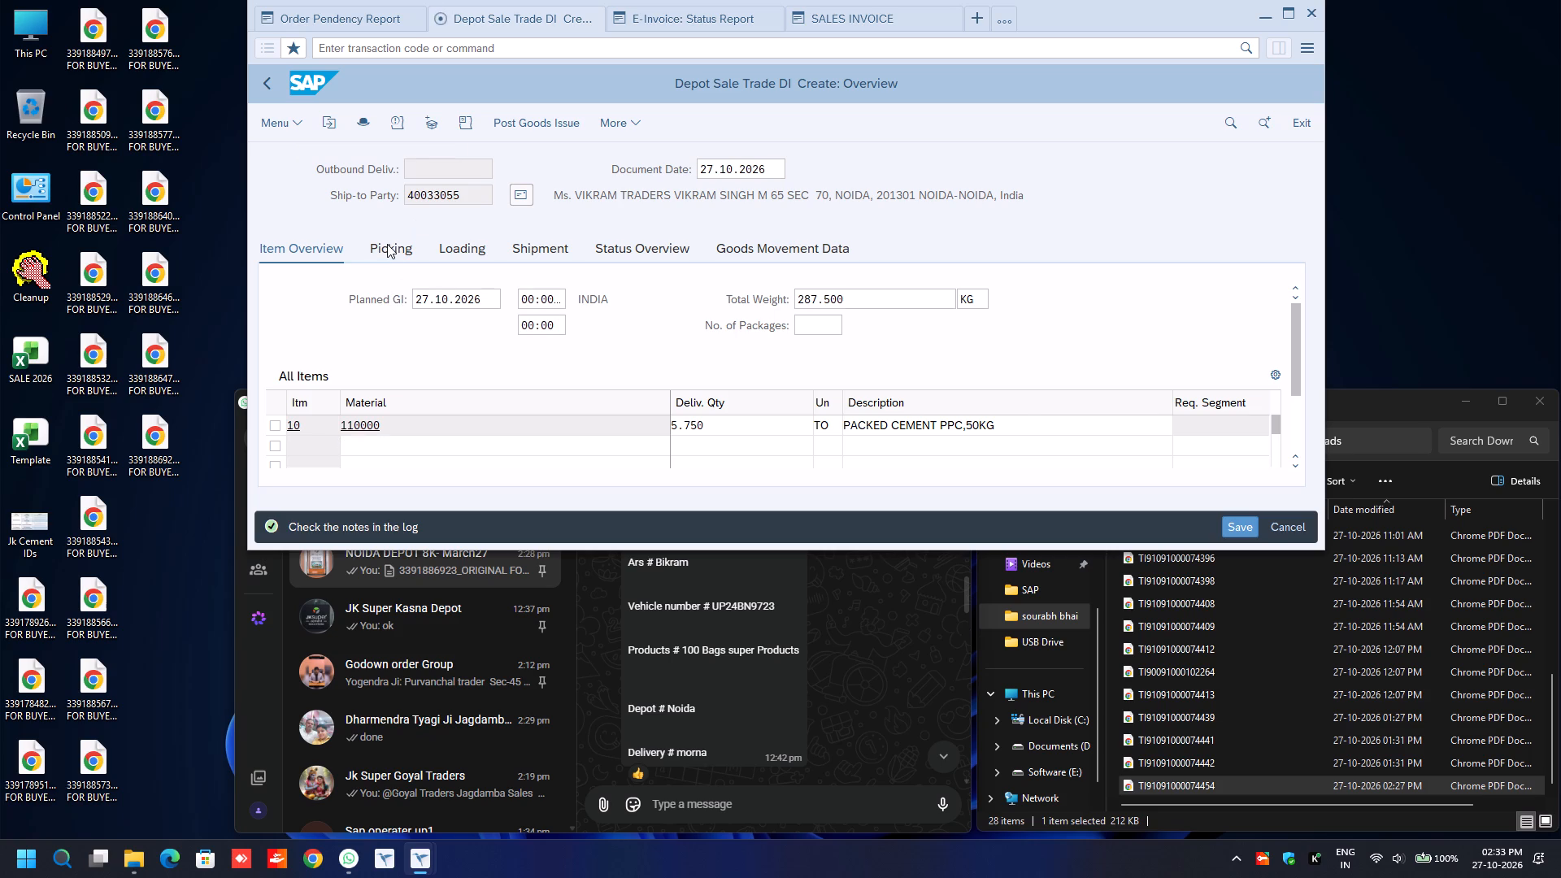
pyautogui.click(1081, 426)
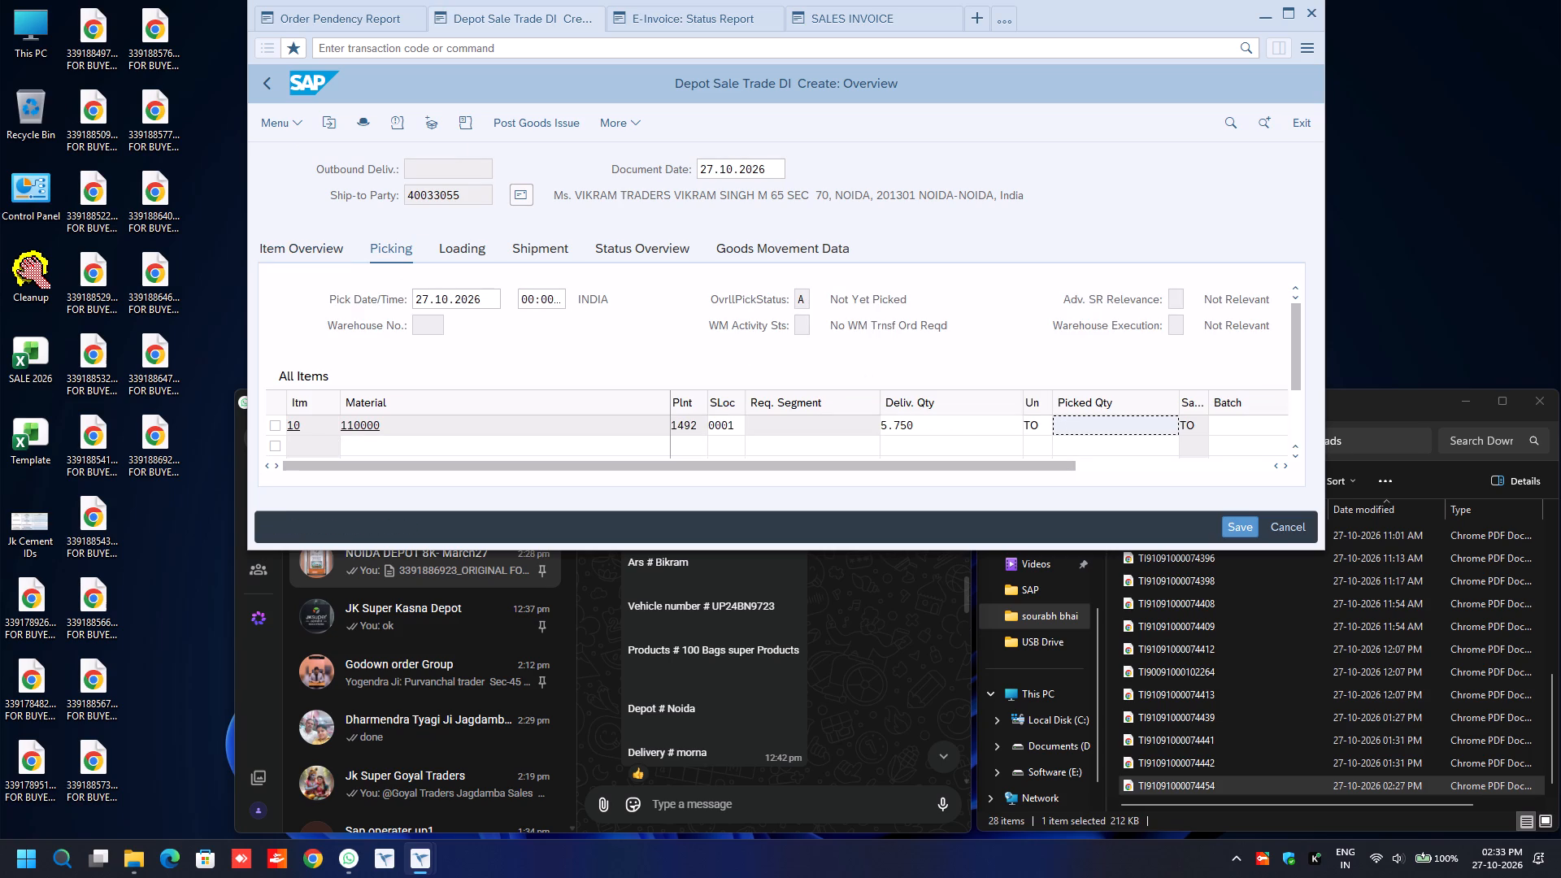
pyautogui.write('5.750')
pyautogui.press('Tab')
pyautogui.write('1033')
pyautogui.press('Down')
pyautogui.press('Return')
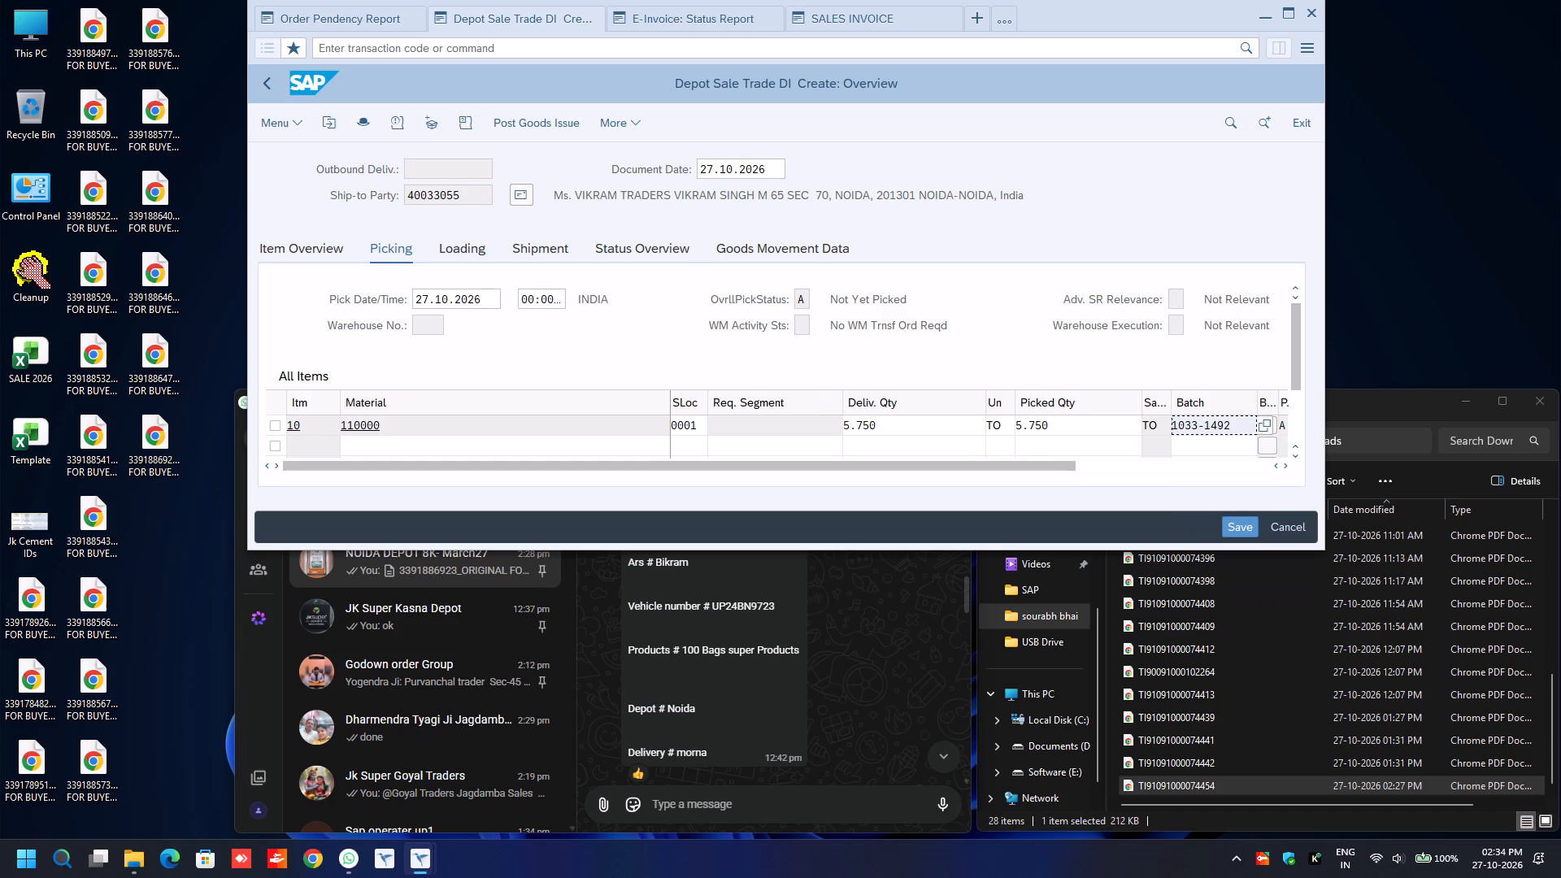
# In the delivery header's additional data, set the transport mode to ROAD and the factory Road Transporter1 code to 220000967.
pyautogui.press('F8')
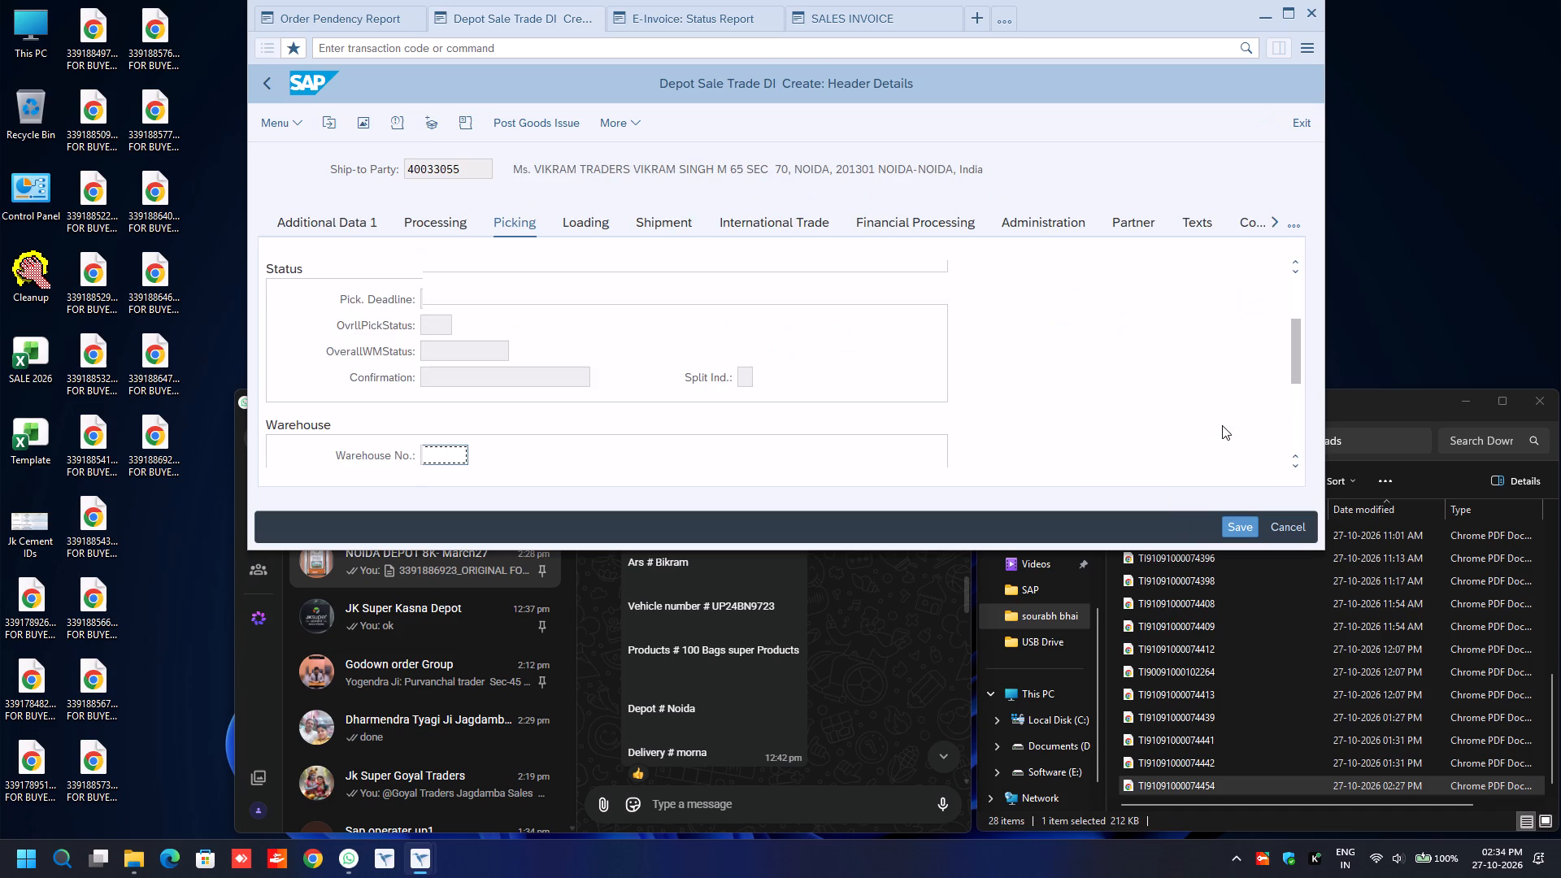
pyautogui.click(331, 223)
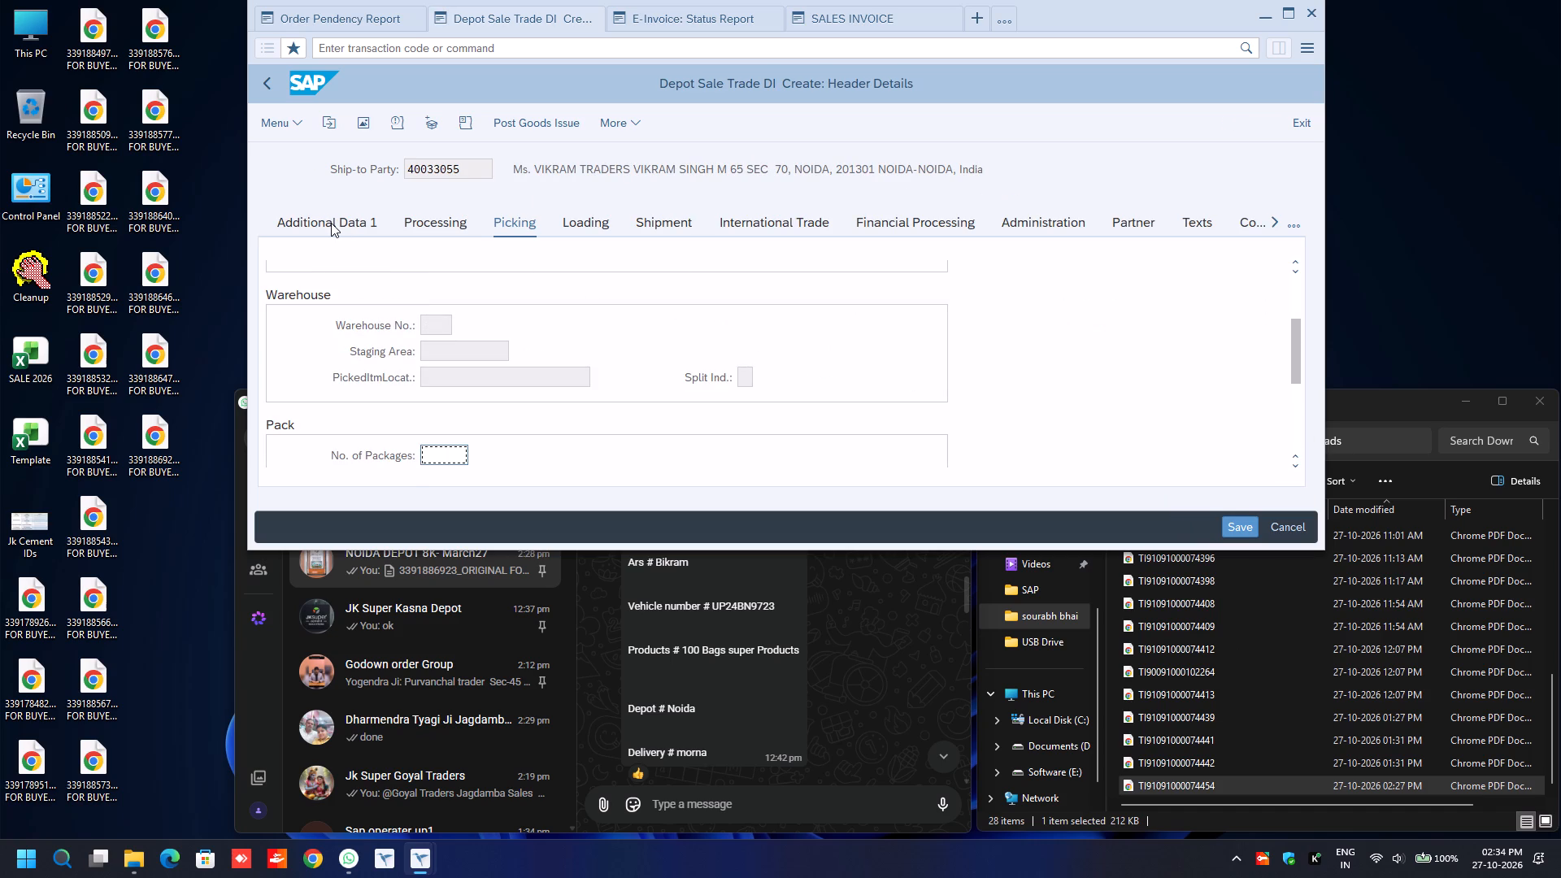
pyautogui.click(557, 332)
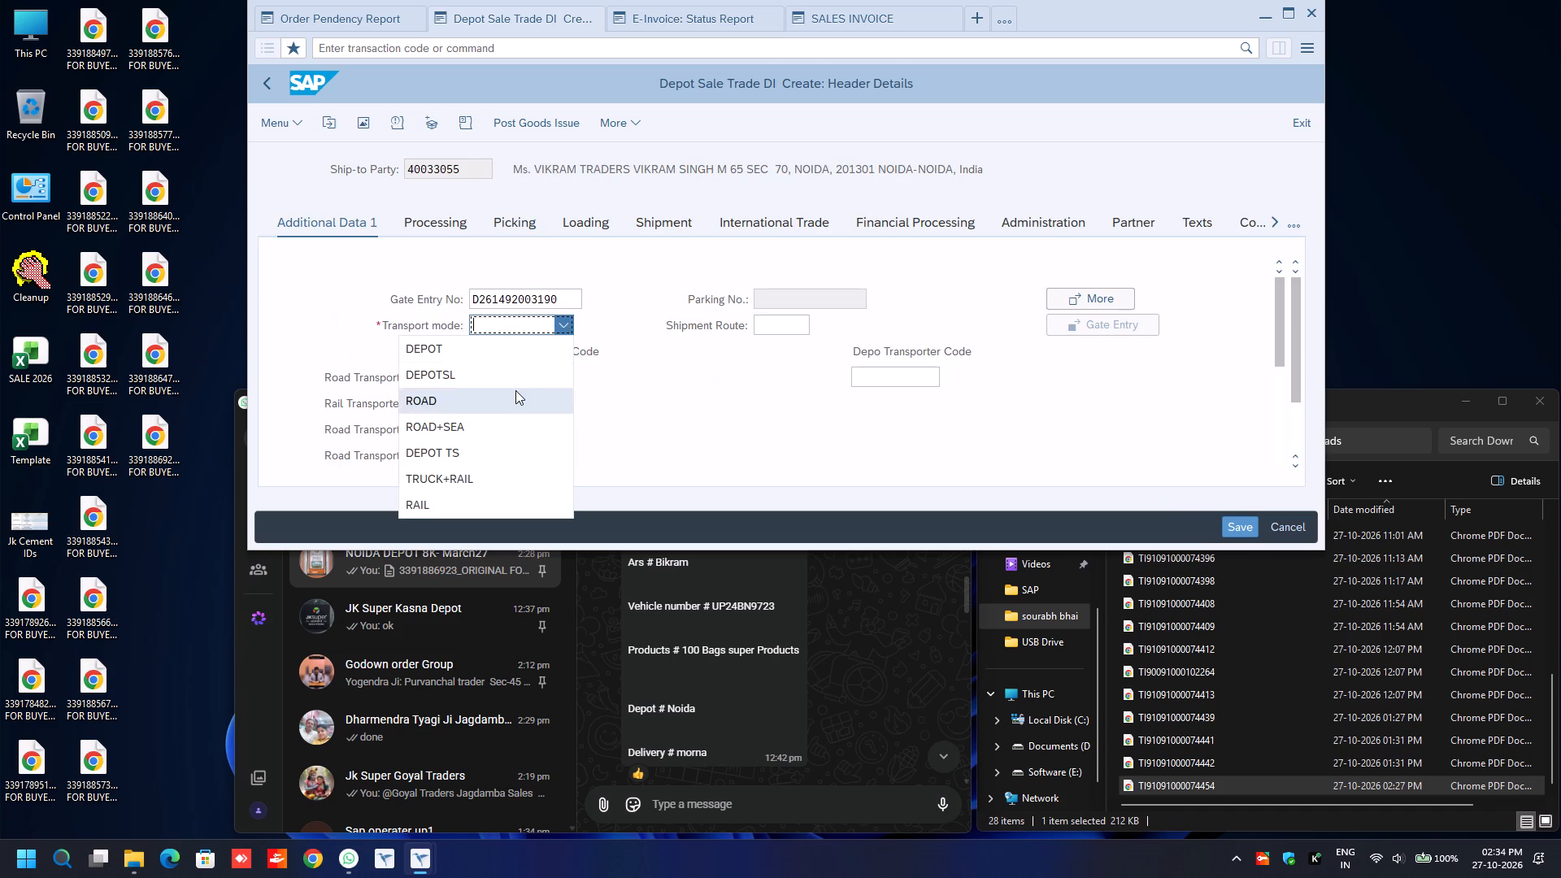
pyautogui.click(515, 390)
pyautogui.click(504, 372)
pyautogui.press('BackSpace')
pyautogui.press('Down')
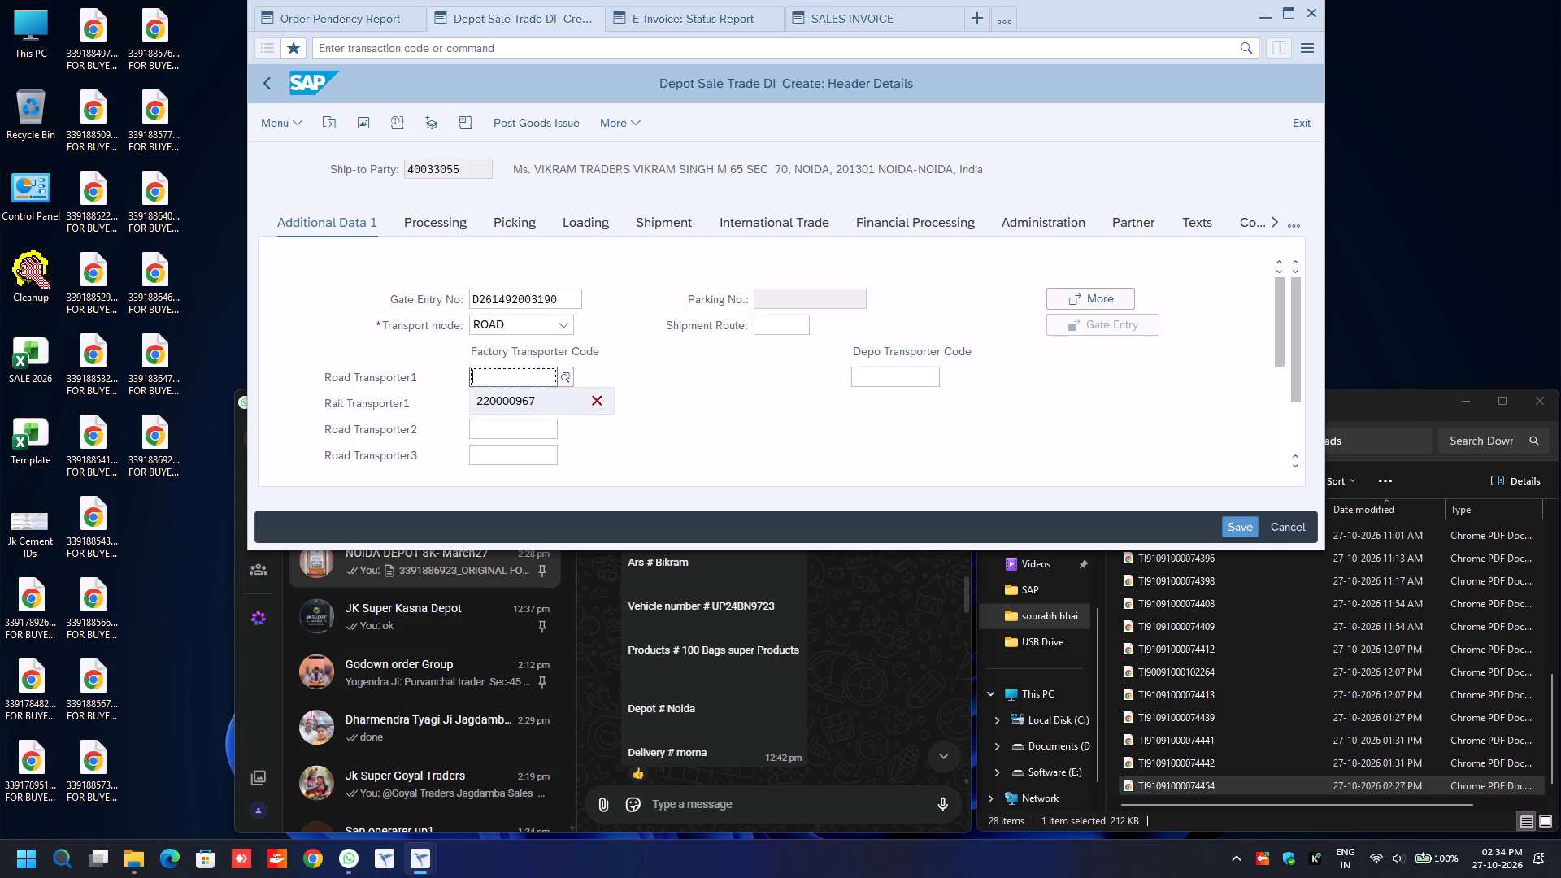
pyautogui.press('Return')
pyautogui.press('Return')
# Fill in the e-way bill data with transport mode Road.
pyautogui.write('ro')
pyautogui.press('Tab')
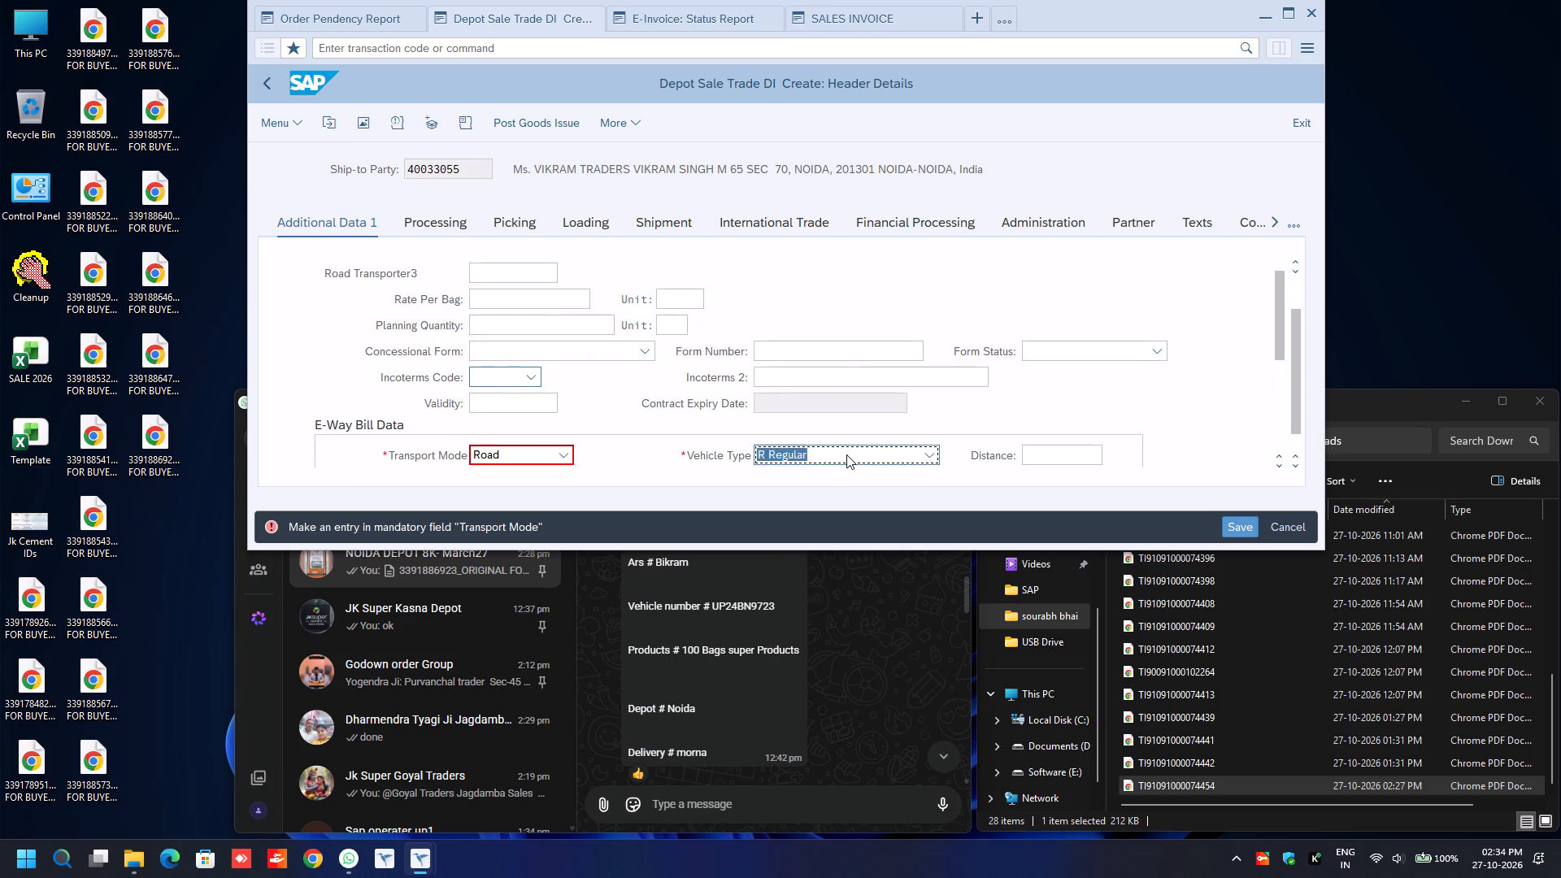
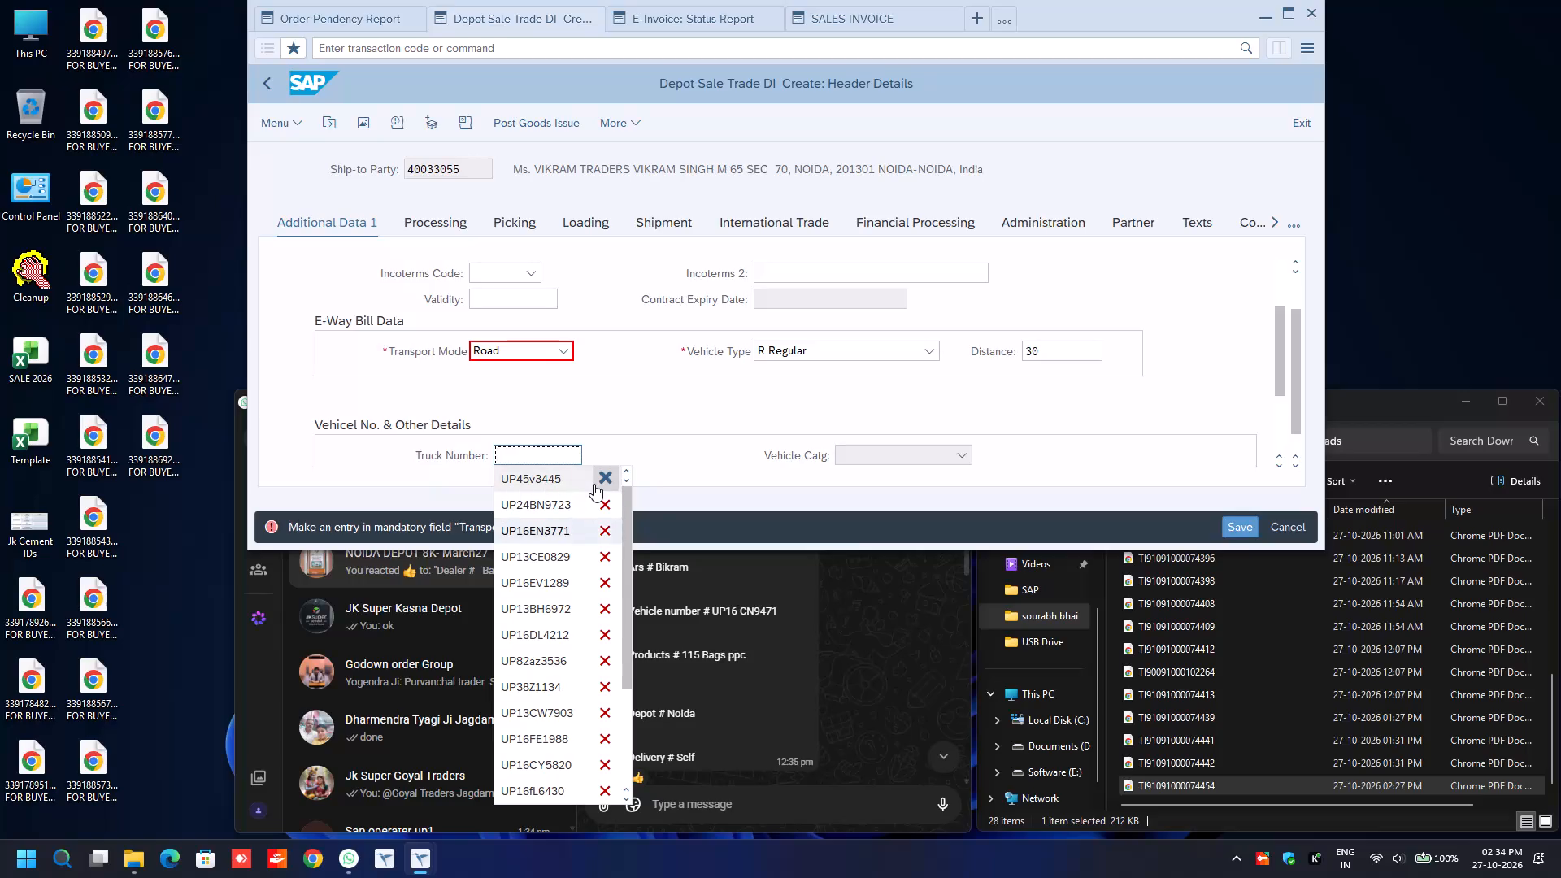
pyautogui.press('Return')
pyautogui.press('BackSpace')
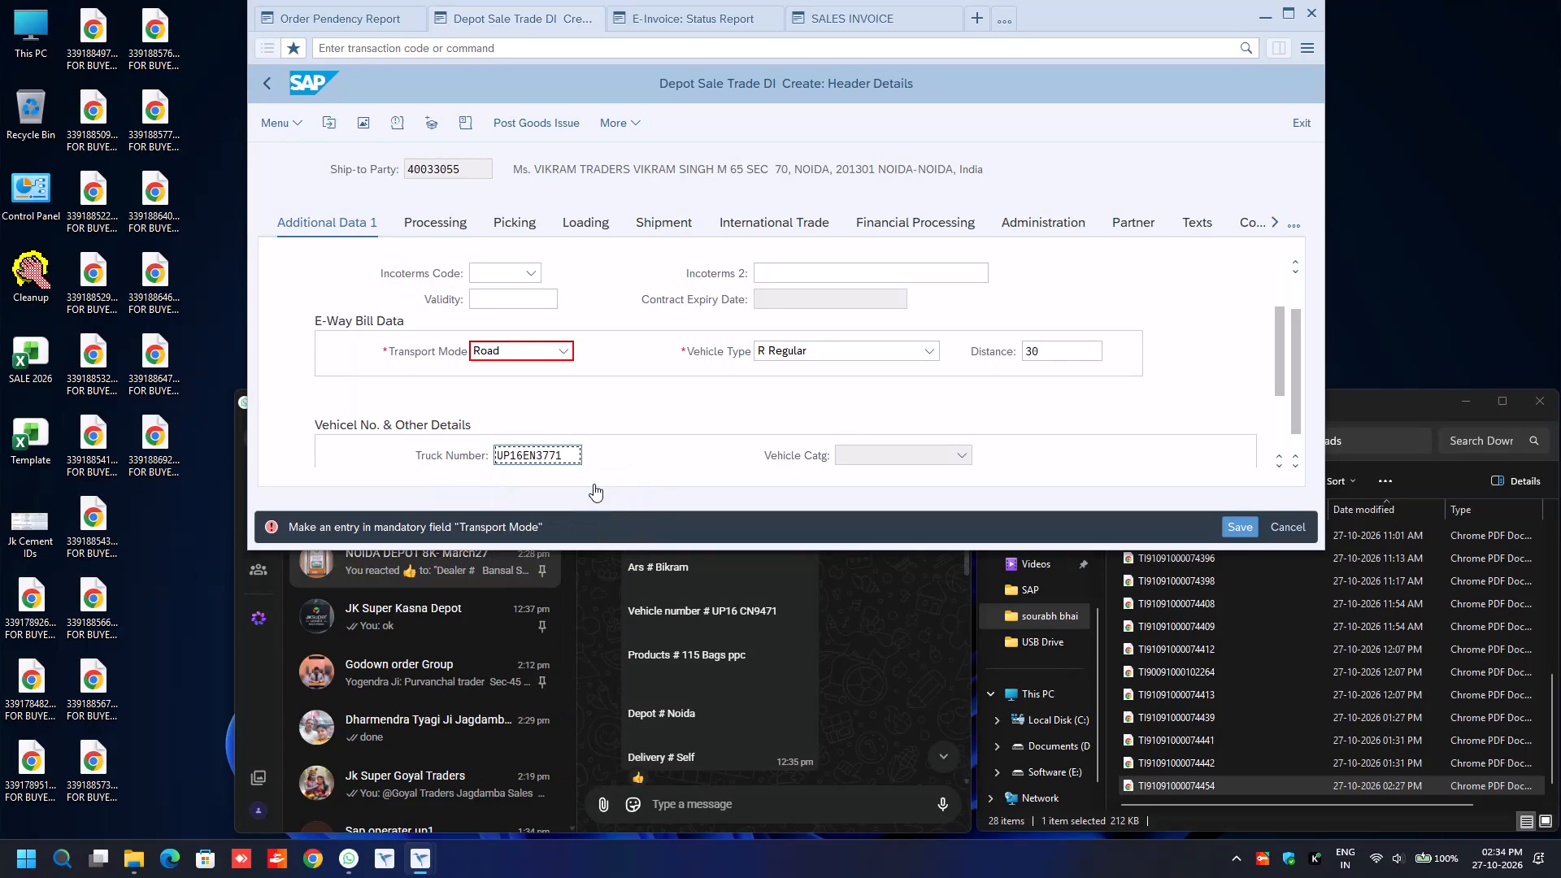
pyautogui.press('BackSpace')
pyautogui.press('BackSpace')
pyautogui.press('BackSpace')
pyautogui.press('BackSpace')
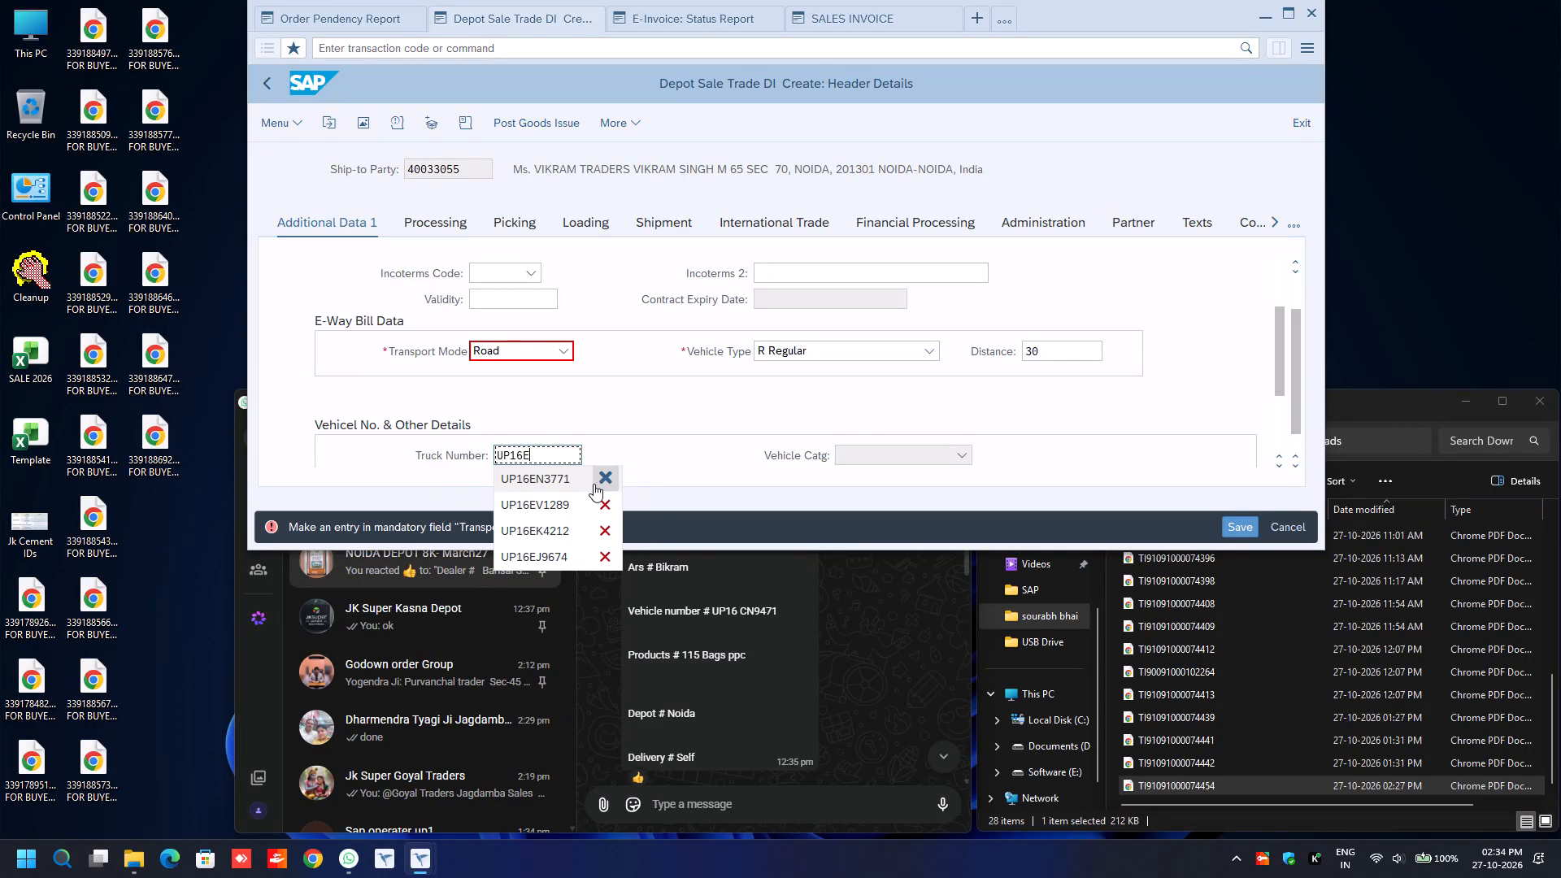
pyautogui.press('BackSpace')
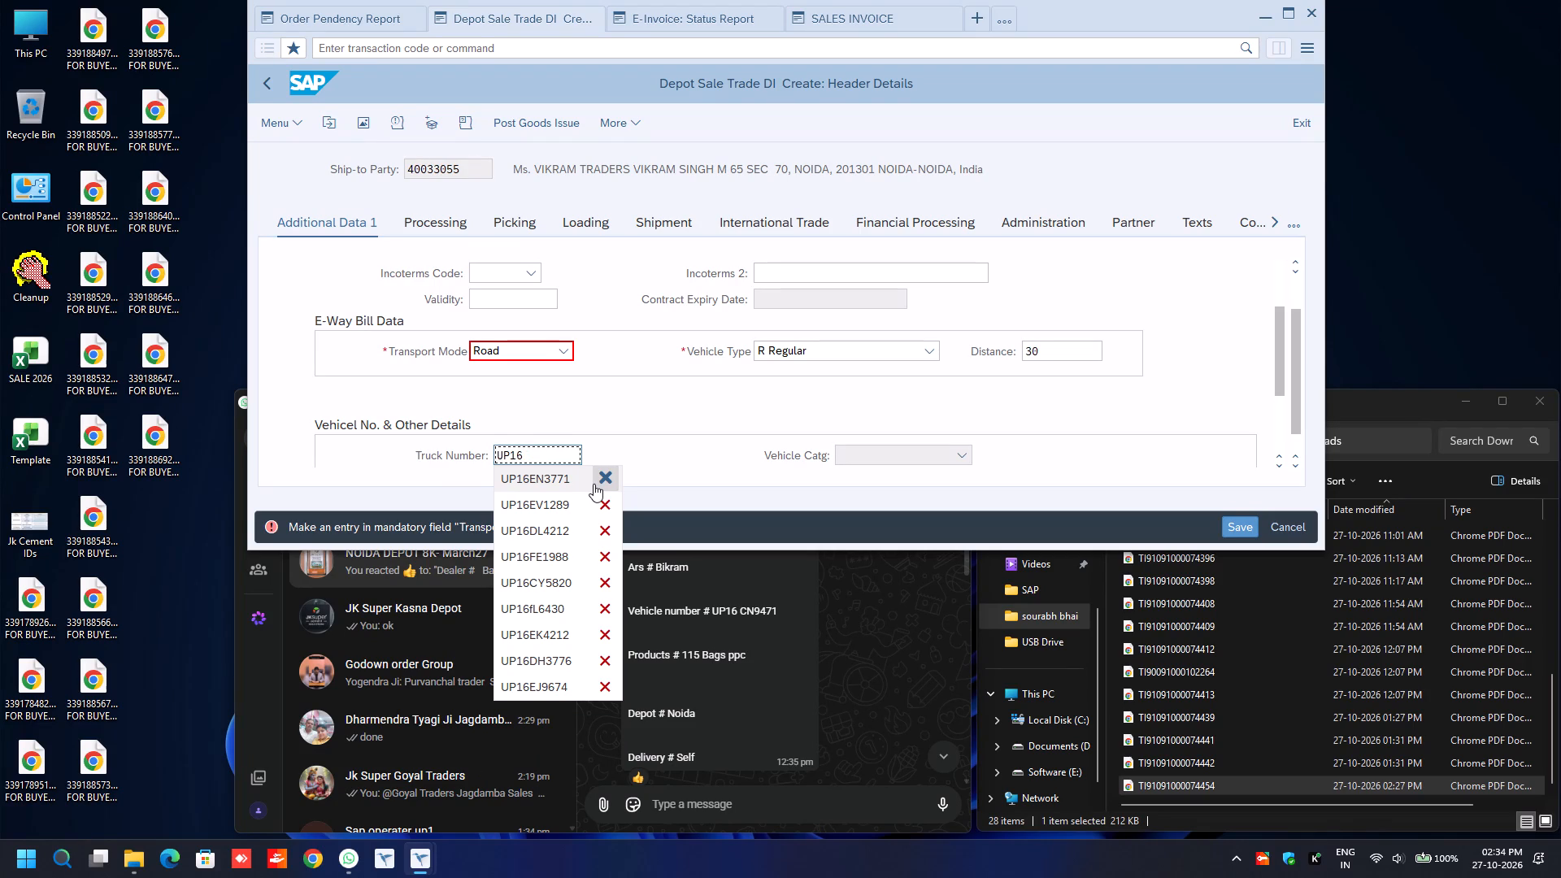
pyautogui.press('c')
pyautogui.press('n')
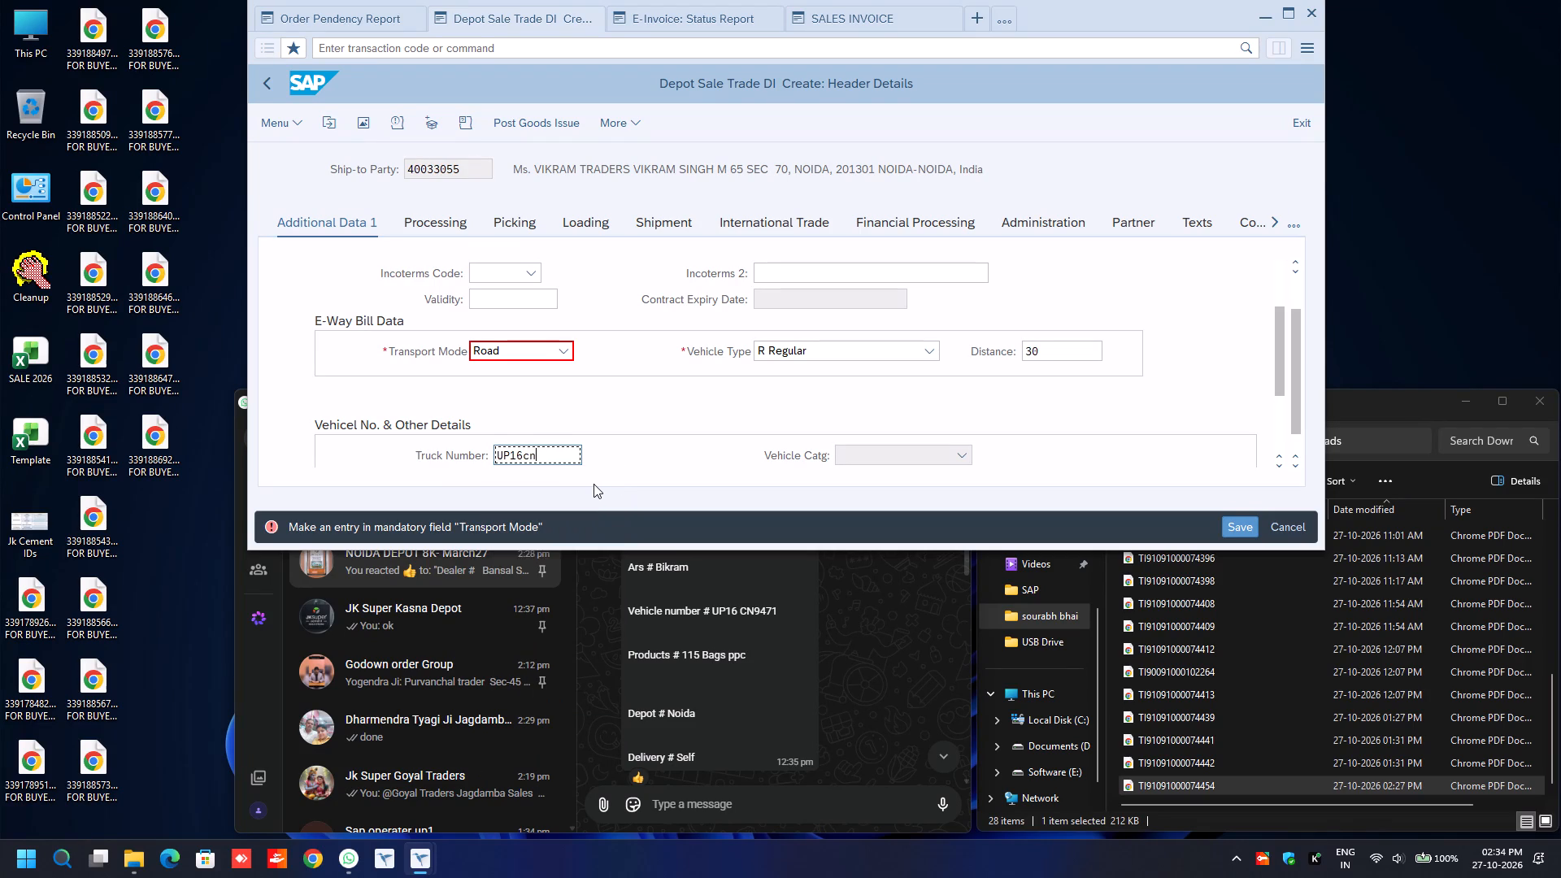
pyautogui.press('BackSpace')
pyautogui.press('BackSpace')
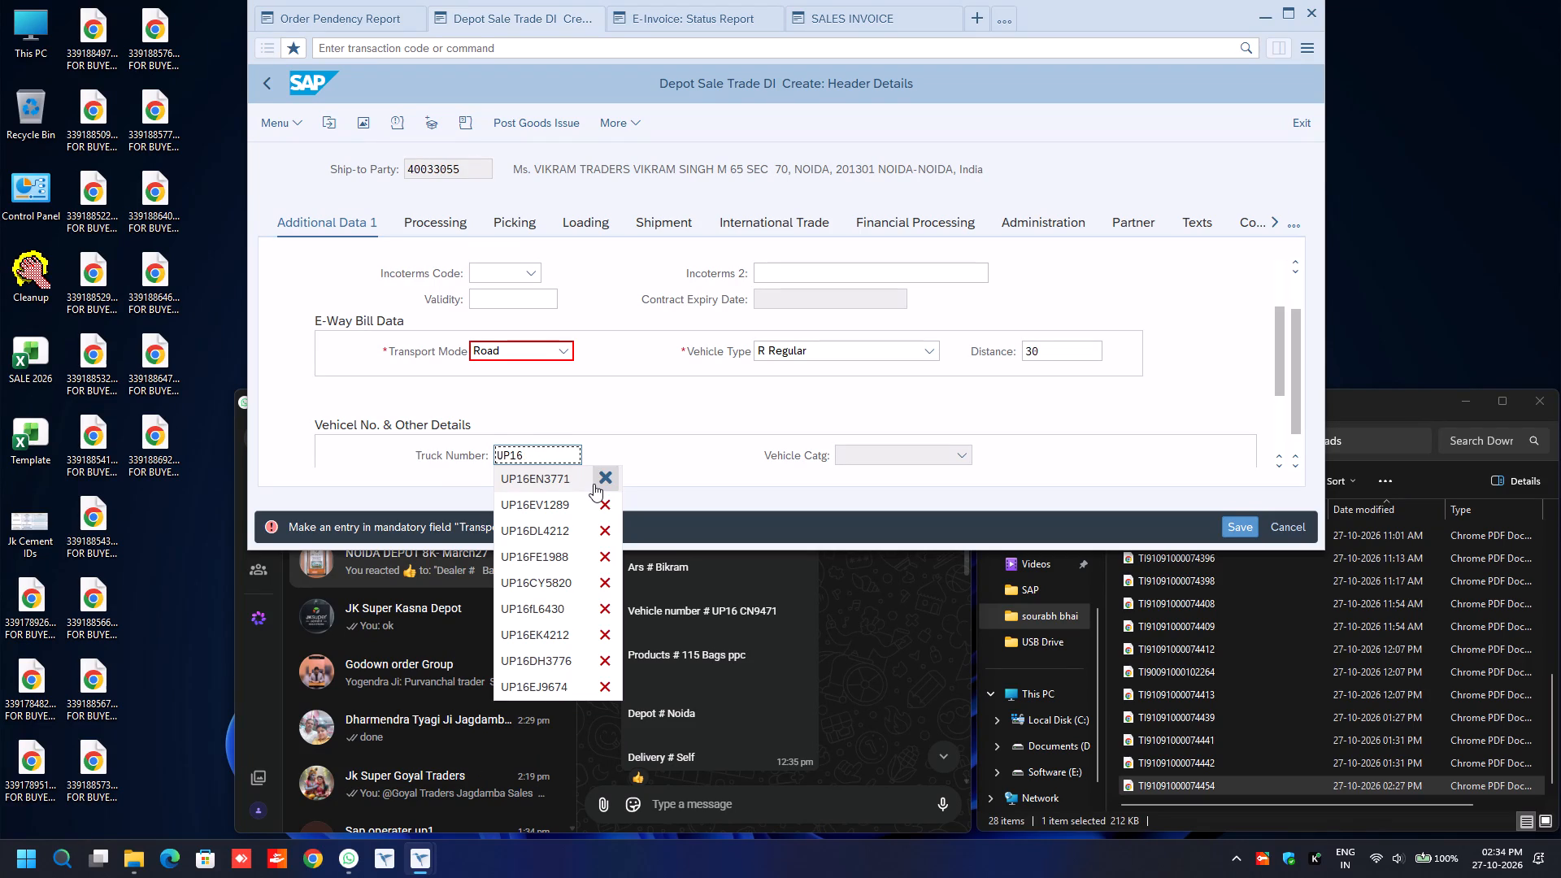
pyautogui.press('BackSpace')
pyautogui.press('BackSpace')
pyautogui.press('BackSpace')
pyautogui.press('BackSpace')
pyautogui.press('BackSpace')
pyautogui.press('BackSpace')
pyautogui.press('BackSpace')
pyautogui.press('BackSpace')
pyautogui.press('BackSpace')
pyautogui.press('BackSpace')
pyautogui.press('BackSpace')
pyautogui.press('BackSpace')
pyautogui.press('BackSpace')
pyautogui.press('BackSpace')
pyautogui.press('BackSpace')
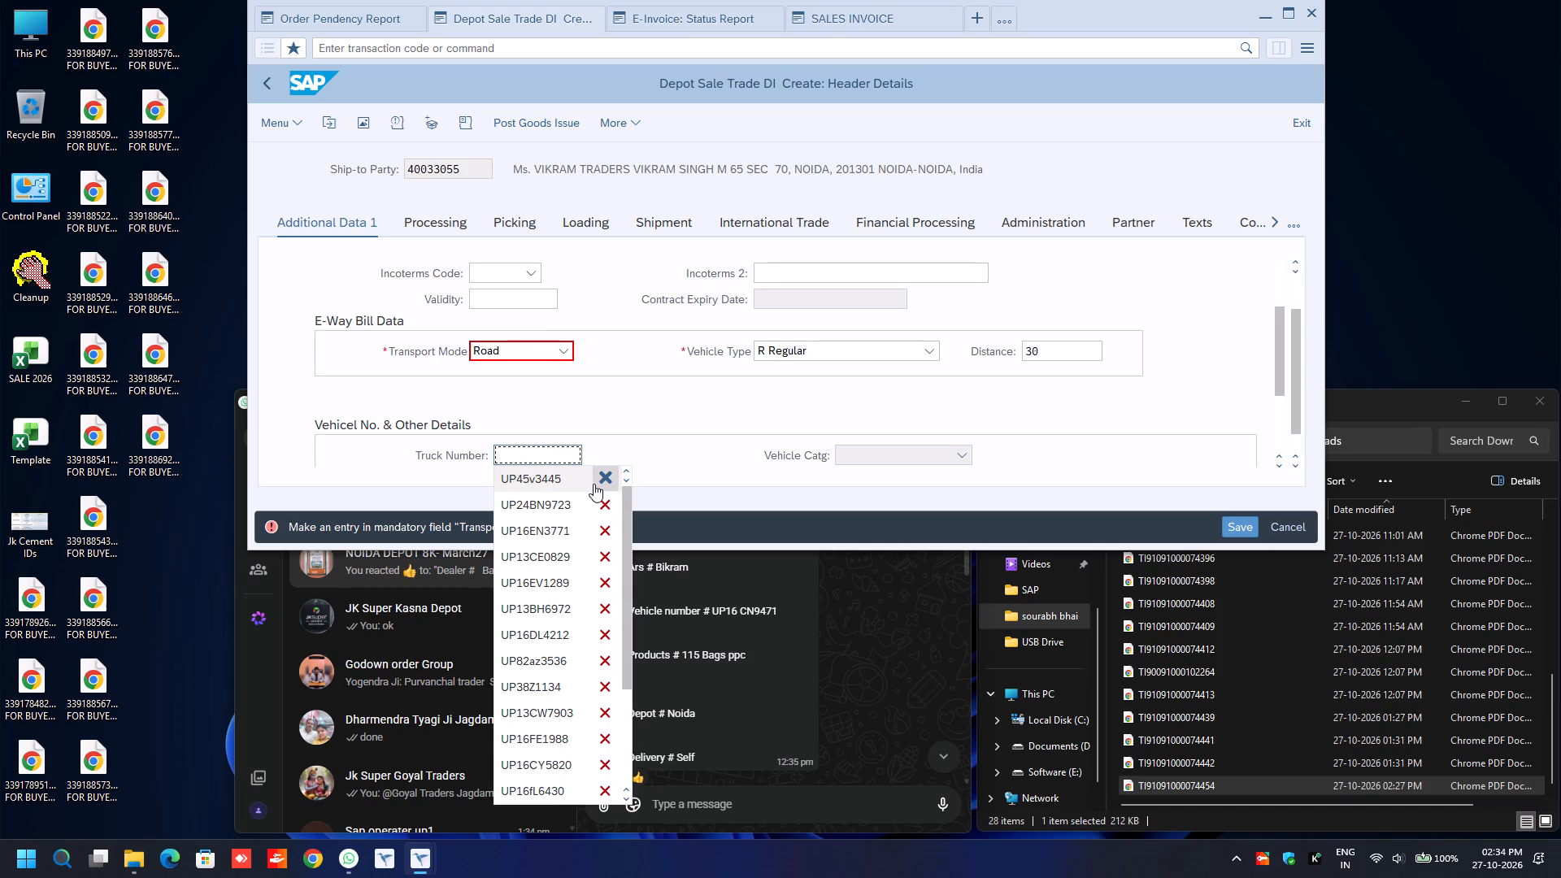
pyautogui.press('Down')
pyautogui.press('Down')
pyautogui.press('Down')
pyautogui.press('Down')
pyautogui.press('Down')
pyautogui.press('Down')
pyautogui.press('Down')
pyautogui.press('Down')
pyautogui.press('Down')
pyautogui.press('Down')
pyautogui.press('Down')
pyautogui.press('Down')
pyautogui.press('Down')
pyautogui.press('Down')
pyautogui.press('Down')
pyautogui.press('Down')
pyautogui.press('Down')
pyautogui.press('Down')
pyautogui.press('Down')
pyautogui.press('Down')
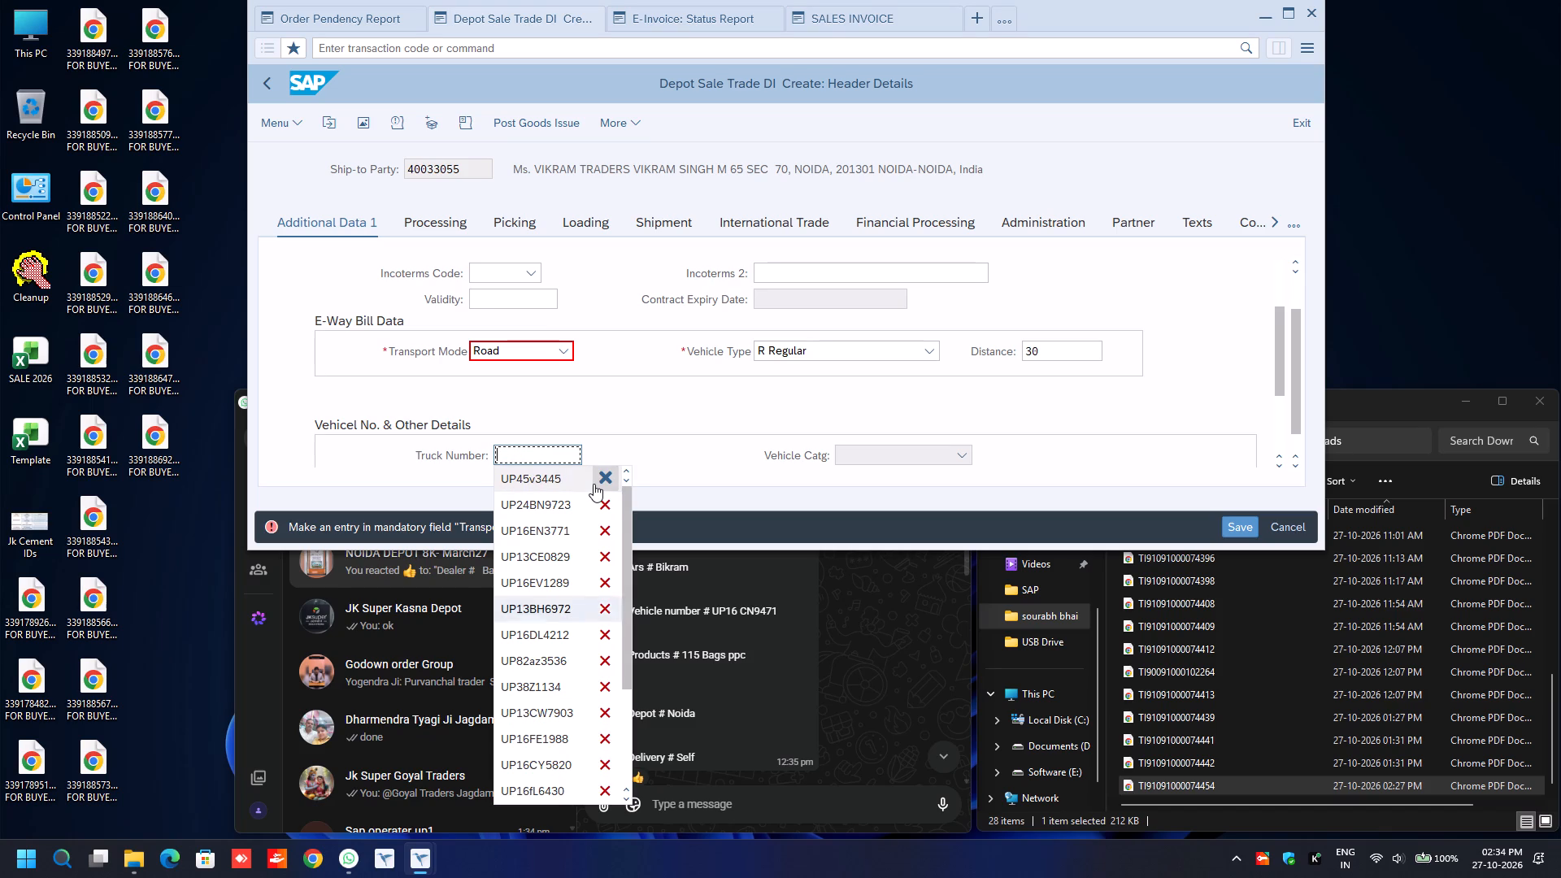
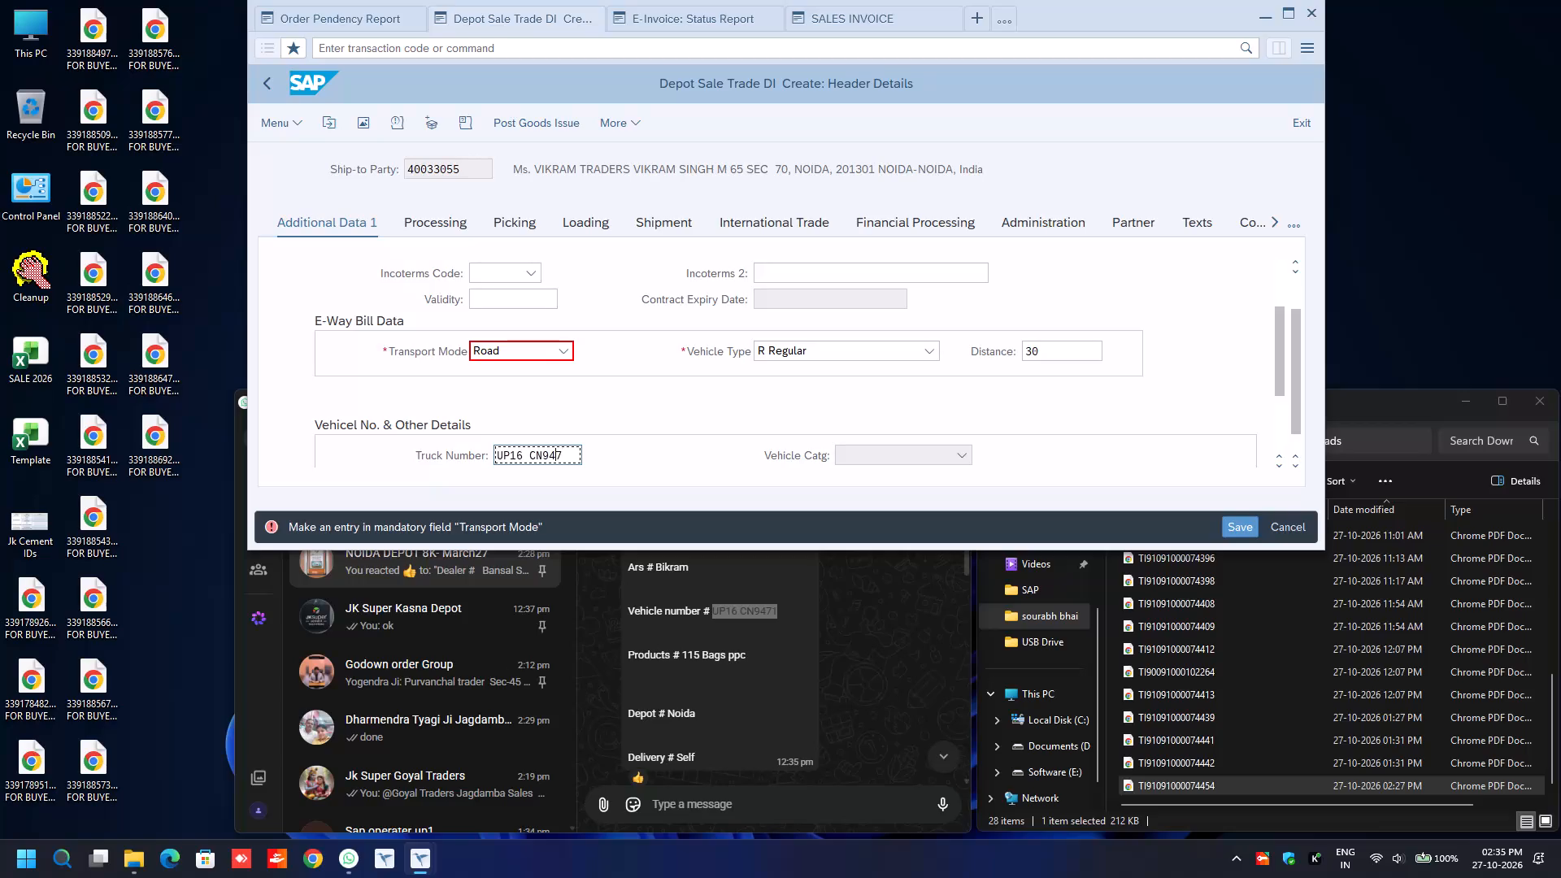
pyautogui.press('Left')
pyautogui.press('BackSpace')
pyautogui.press('End')
pyautogui.press('1')
pyautogui.press('Tab')
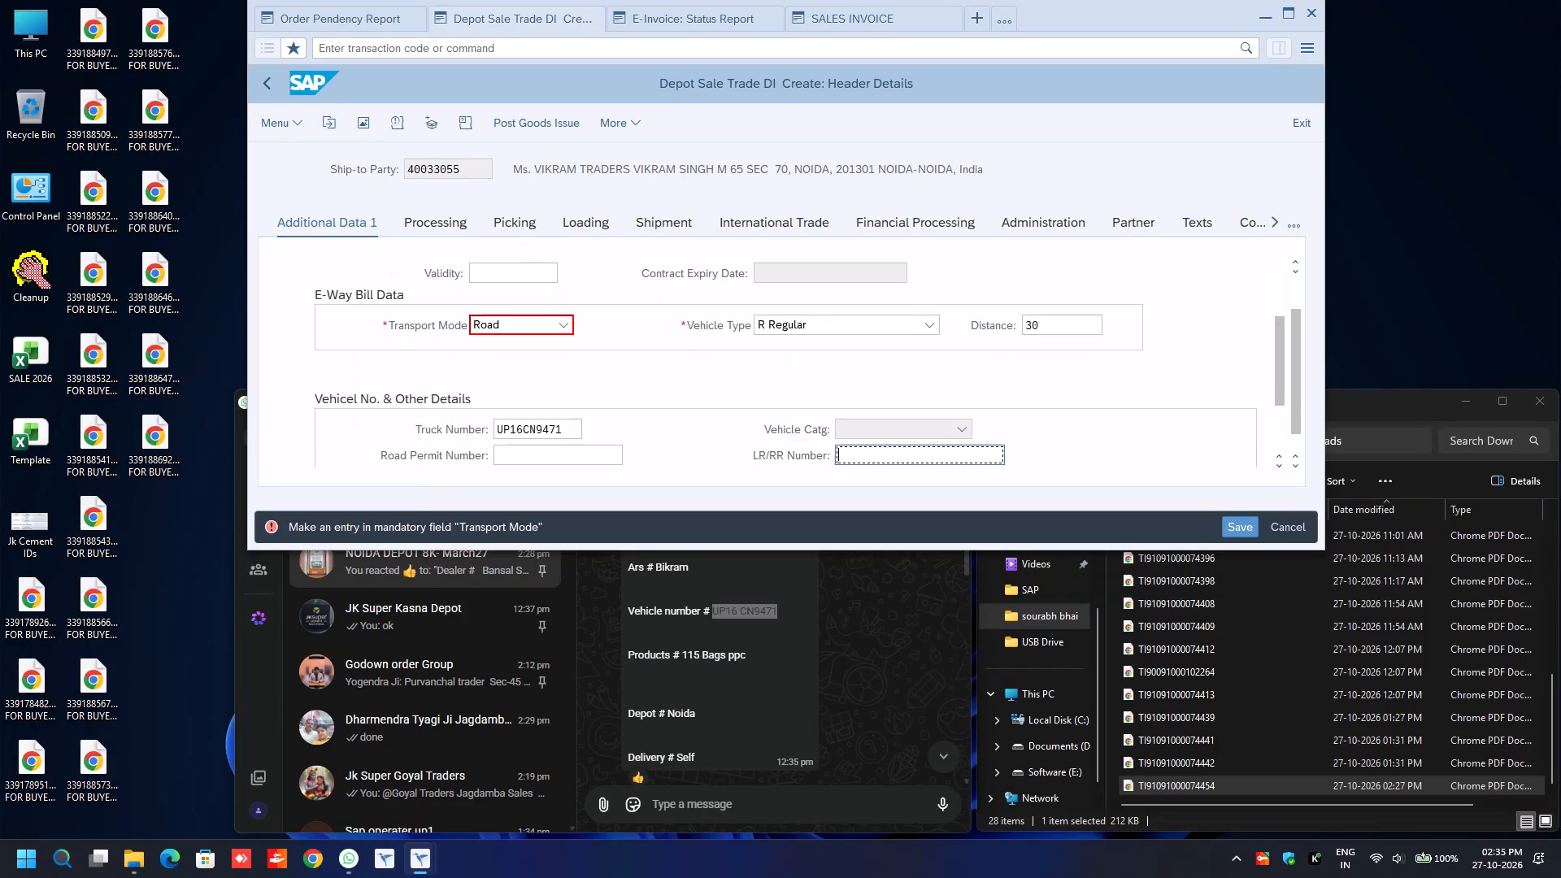
pyautogui.press('BackSpace')
pyautogui.press('Down')
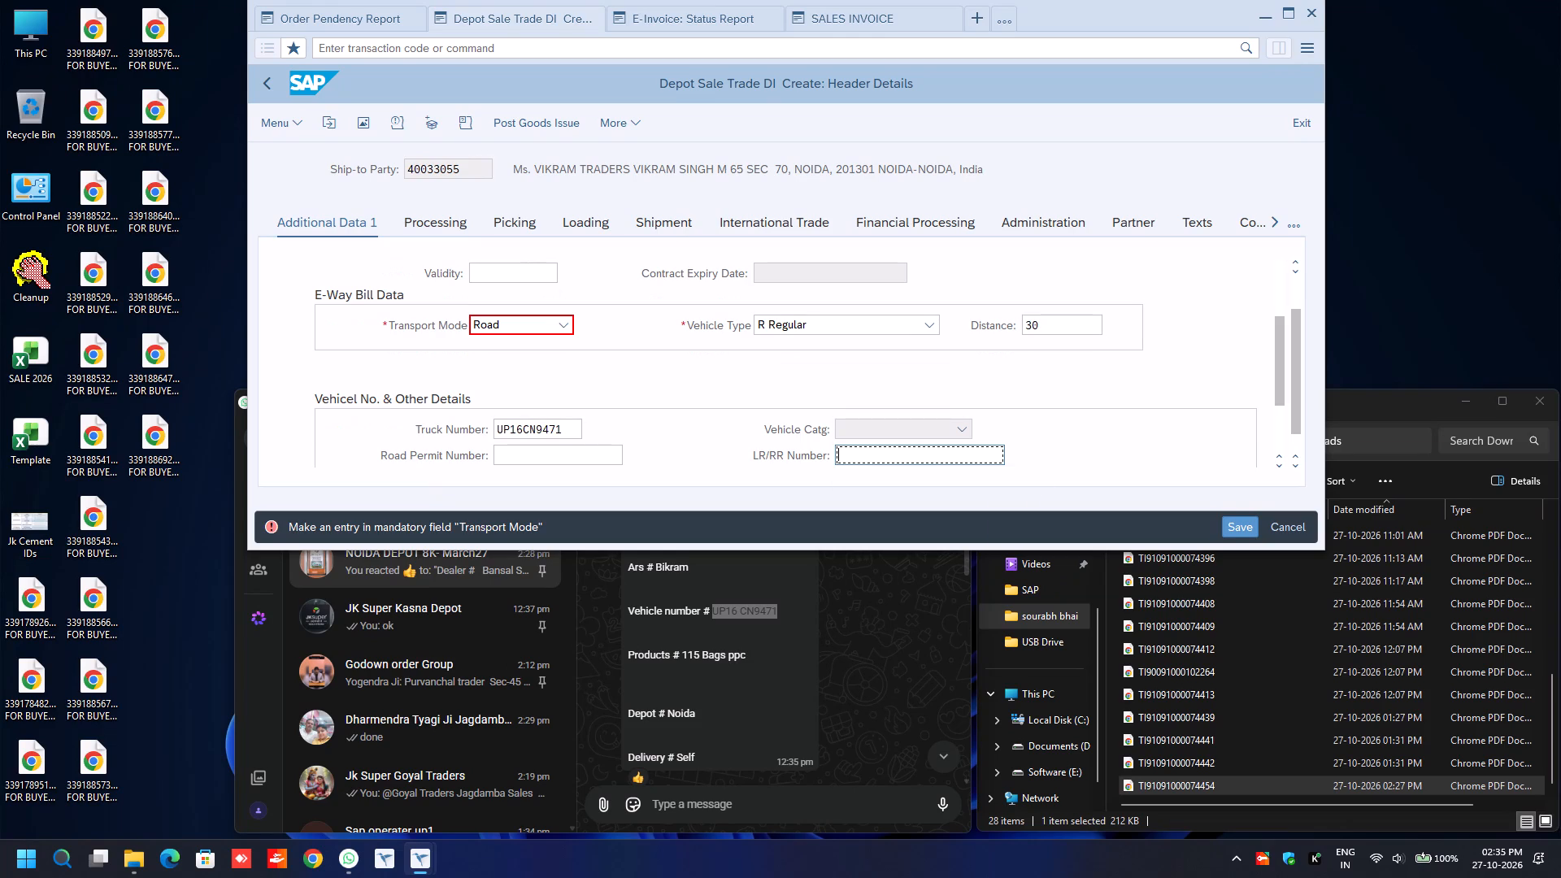
pyautogui.press('Return')
# Fill the route in the delivery header's shipment details from its previously used entries.
pyautogui.click(671, 226)
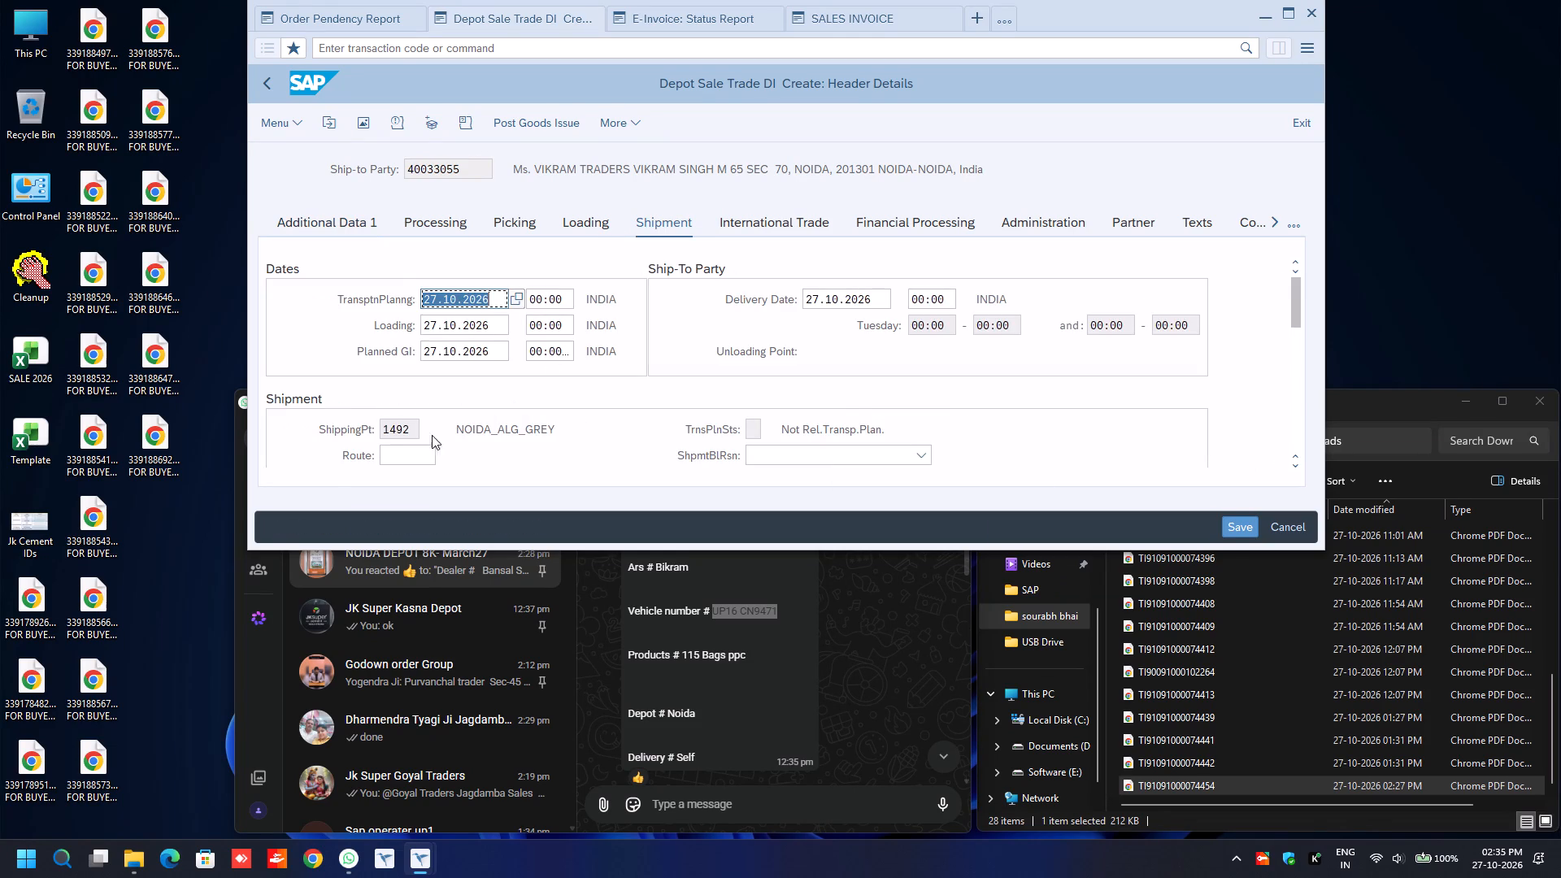
pyautogui.click(407, 450)
pyautogui.press('BackSpace')
pyautogui.press('Down')
pyautogui.press('Return')
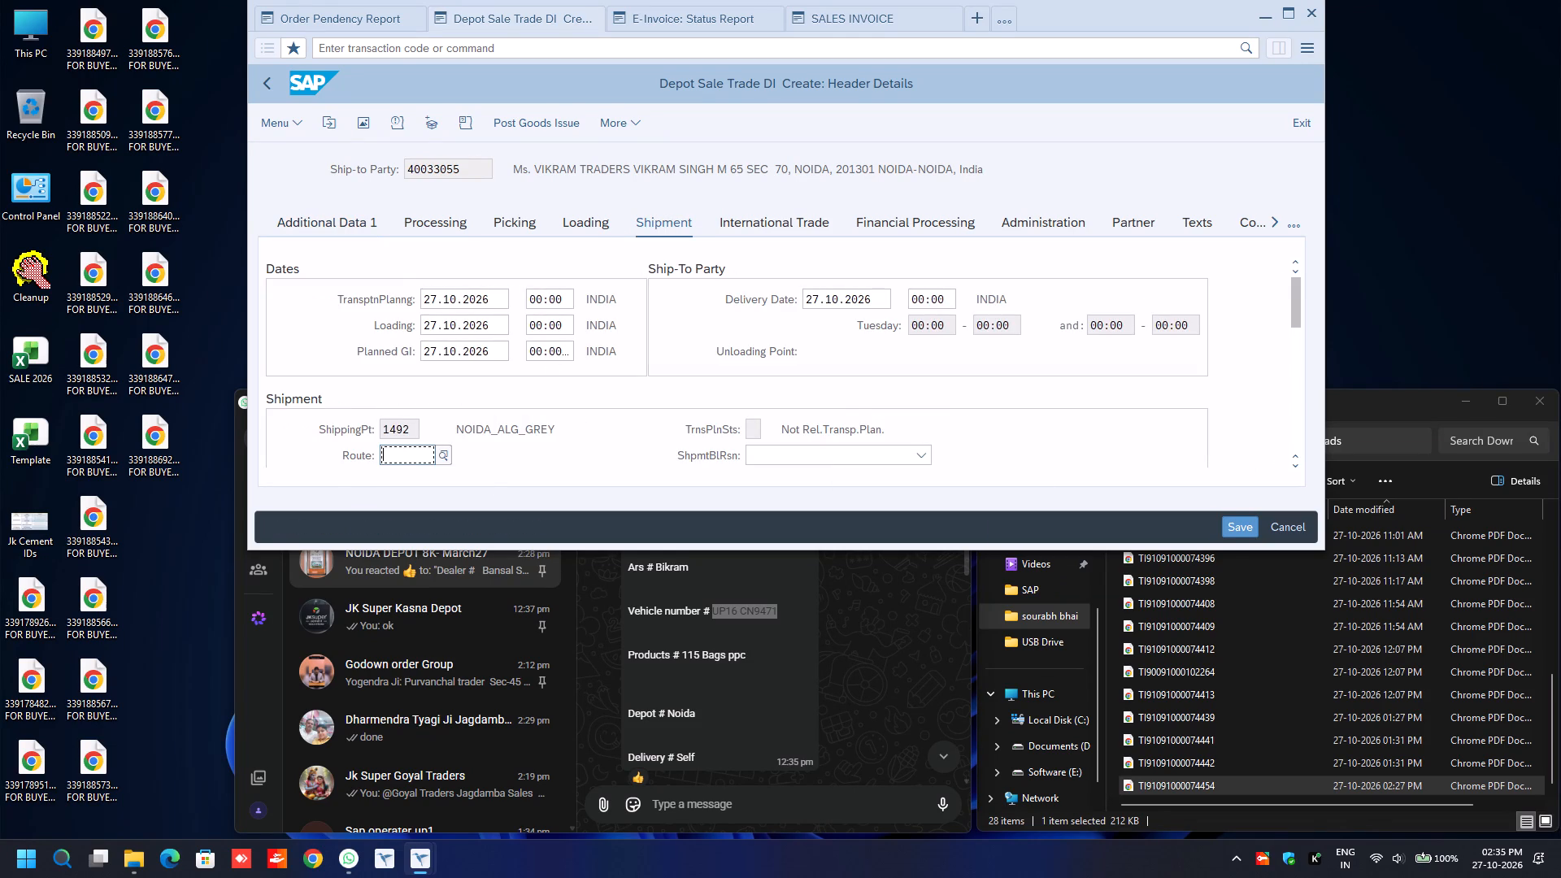
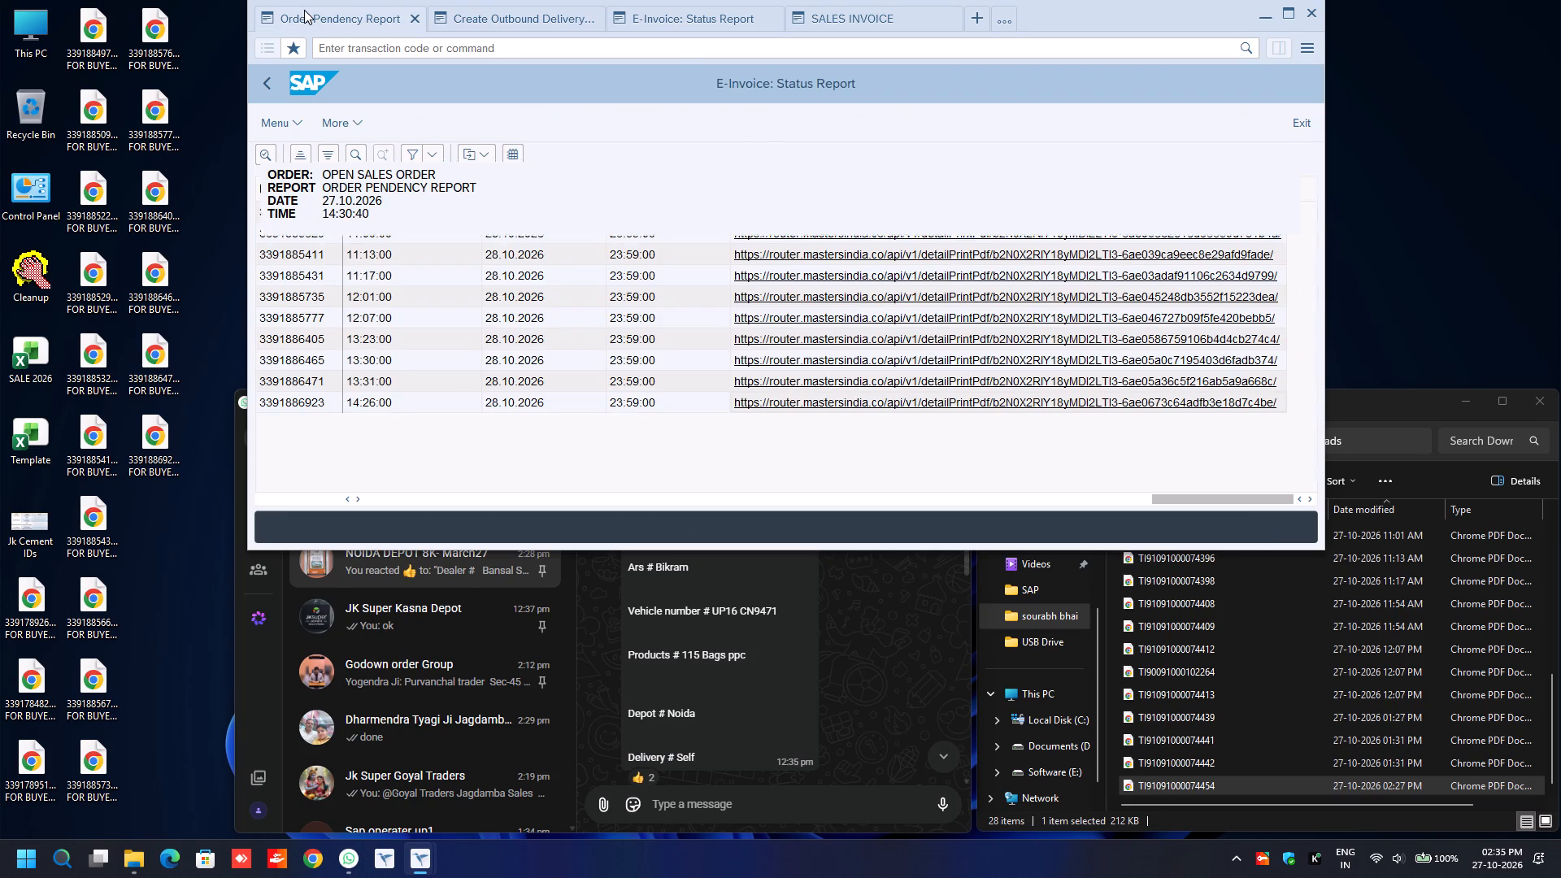
pyautogui.click(371, 298)
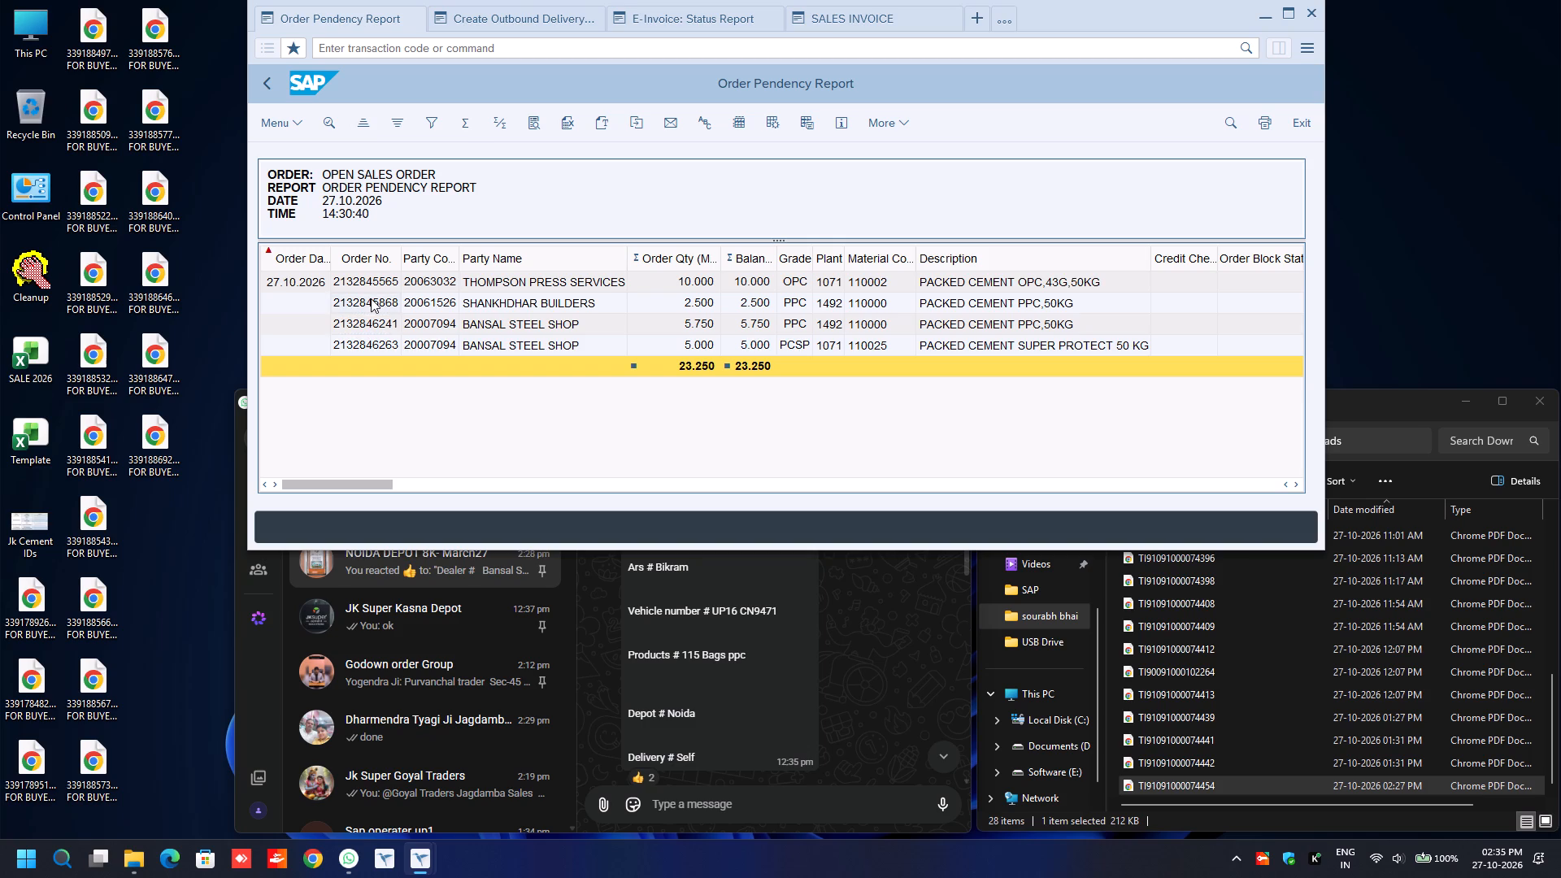
pyautogui.hotkey('ctrl', 'c')
pyautogui.click(528, 20)
pyautogui.hotkey('ctrl', 'a')
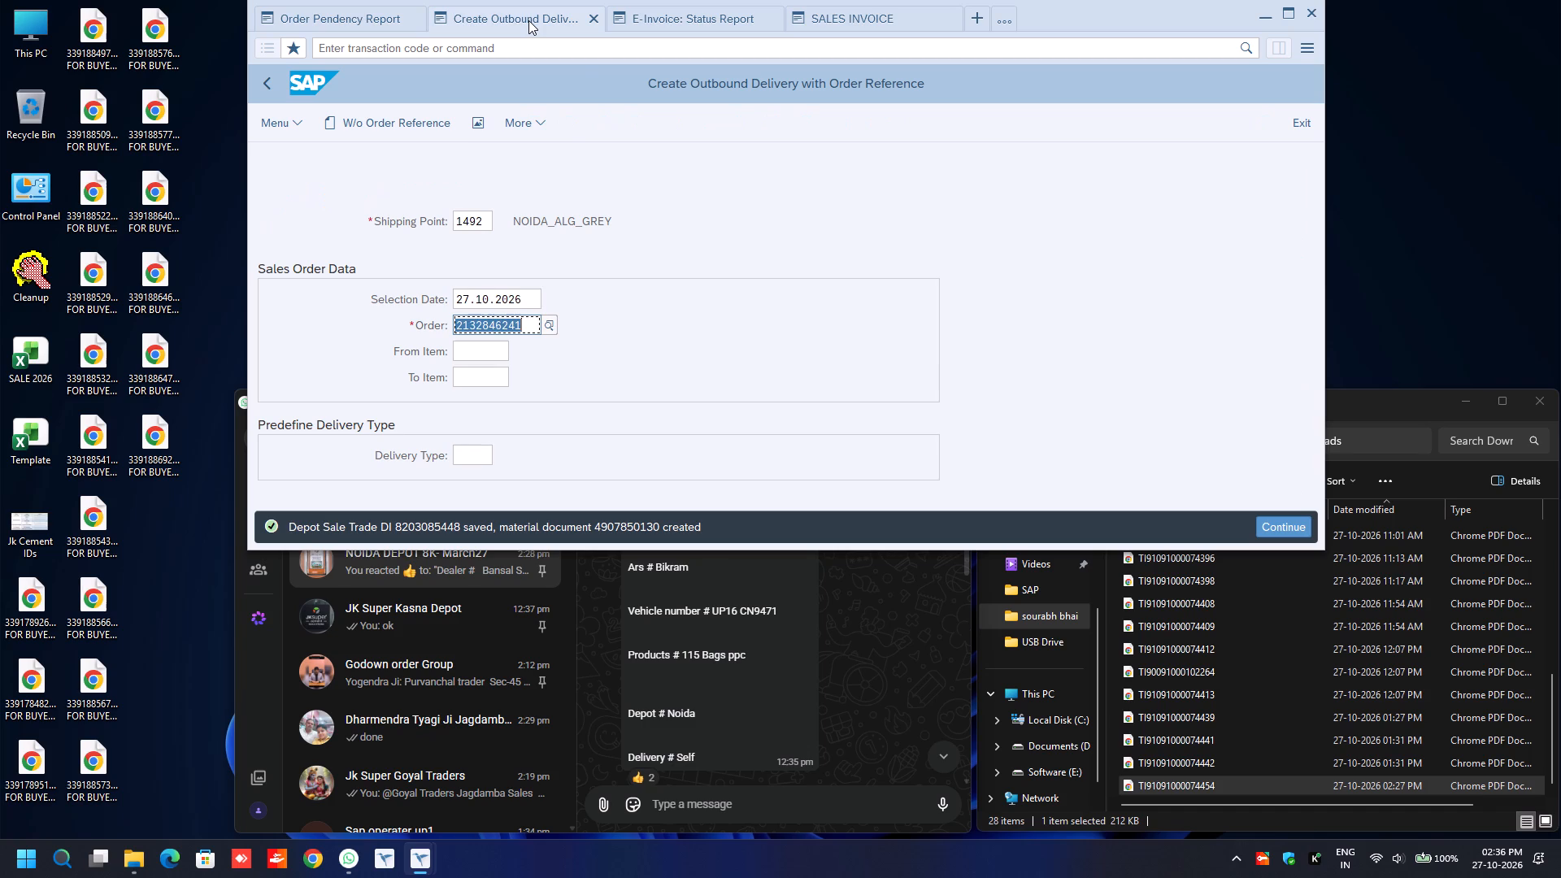
pyautogui.hotkey('ctrl', 'v')
pyautogui.press('Return')
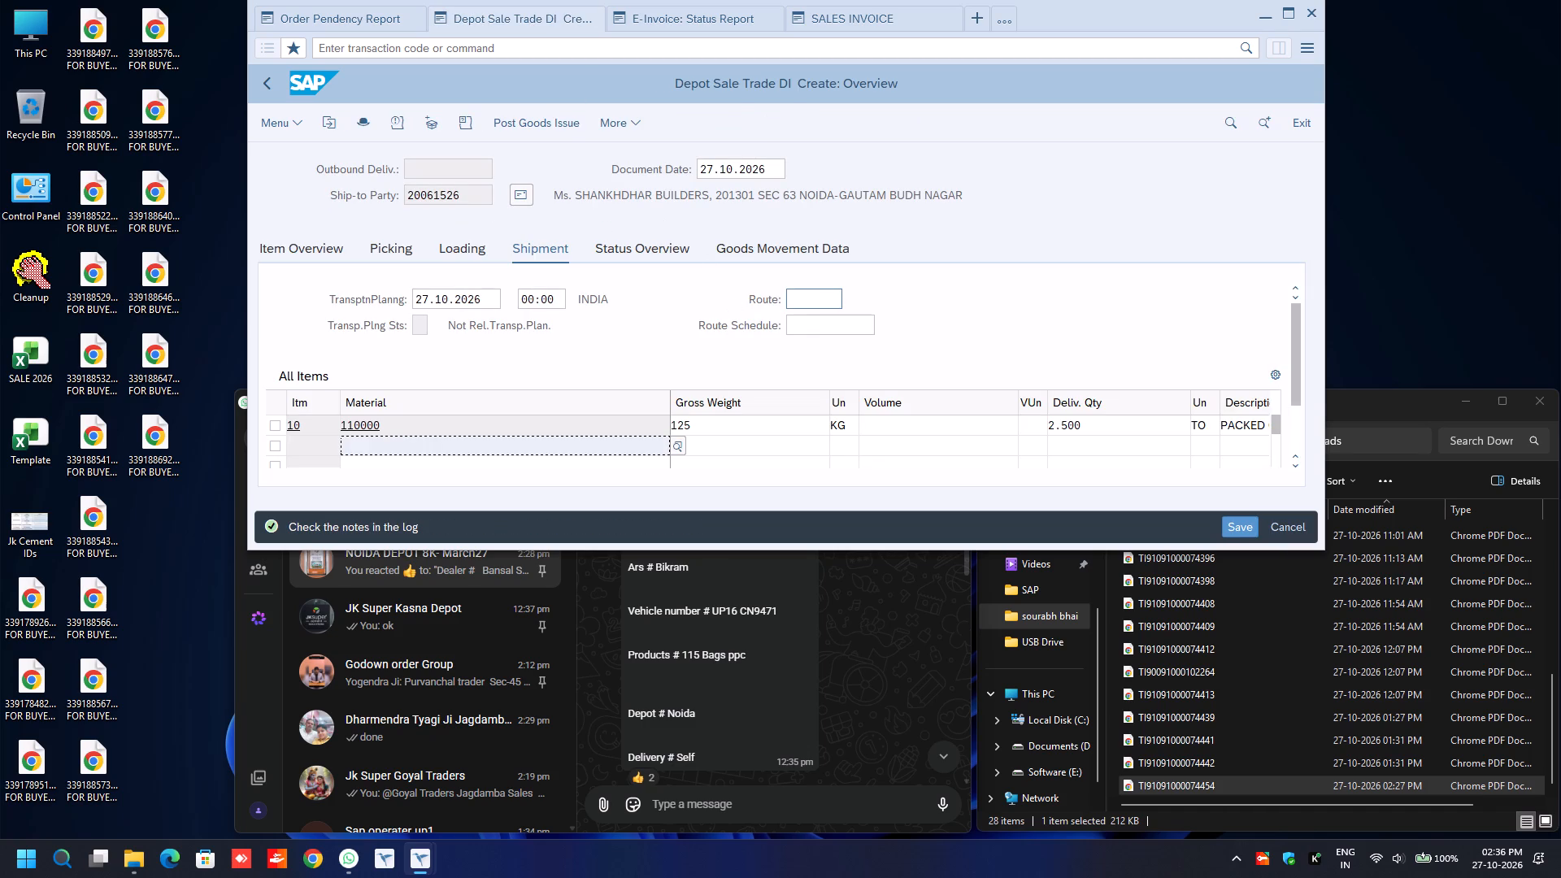
# Fill the delivery's shipment route with the previously used entry ROUTE.
pyautogui.click(802, 299)
pyautogui.press('BackSpace')
pyautogui.press('Down')
pyautogui.press('Return')
# Enter a picked quantity of 2.500 TO and batch 1033-1492 for item 10, material 110000.
pyautogui.click(376, 250)
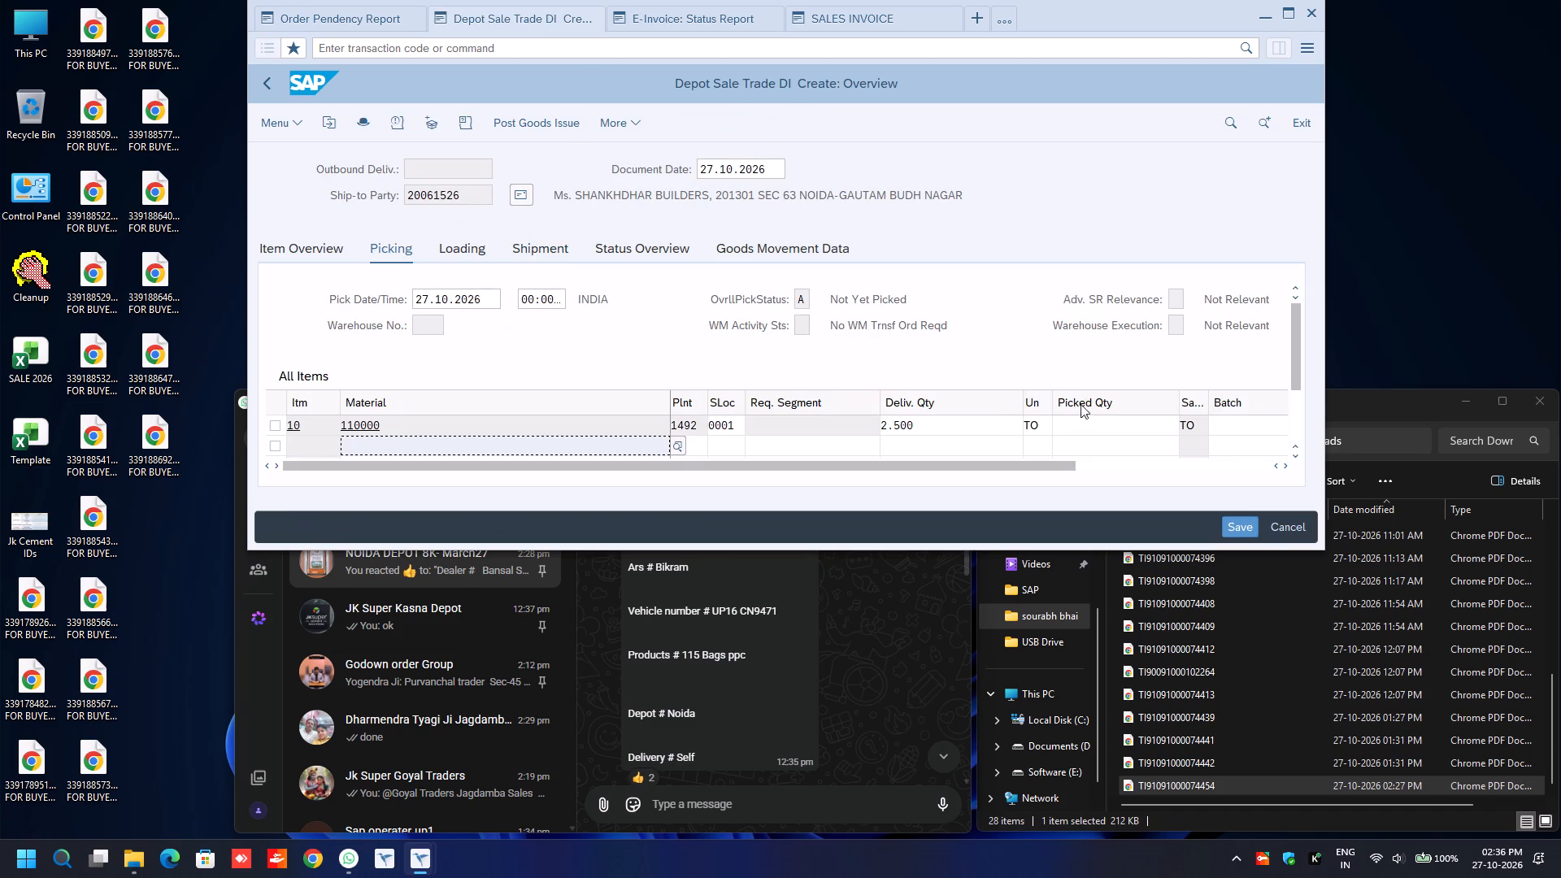
pyautogui.click(1093, 432)
pyautogui.write('2.500')
pyautogui.press('Tab')
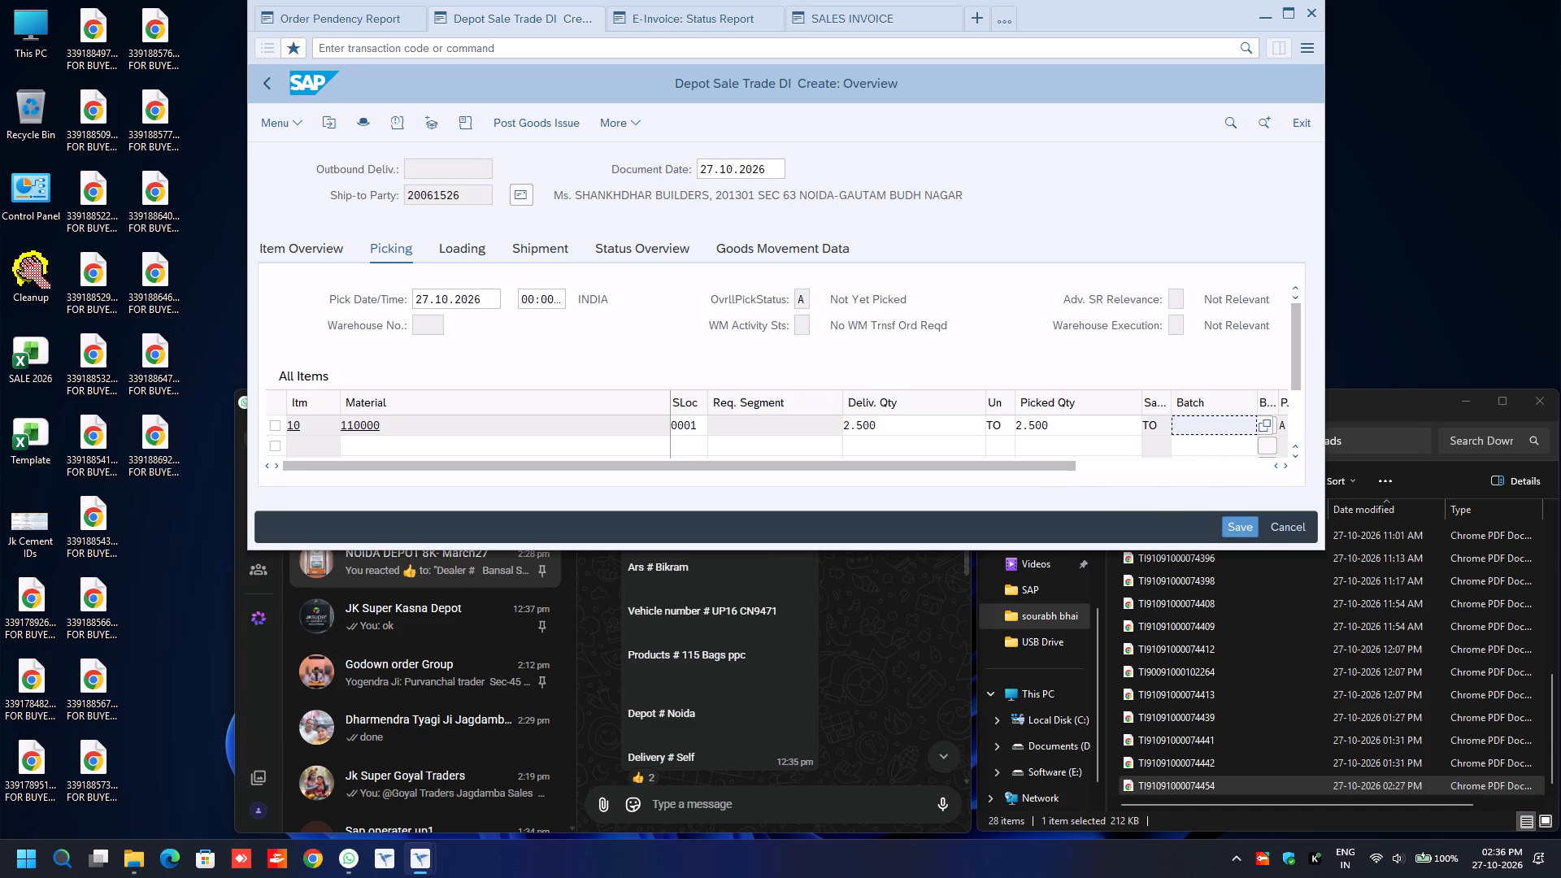
pyautogui.write('1033')
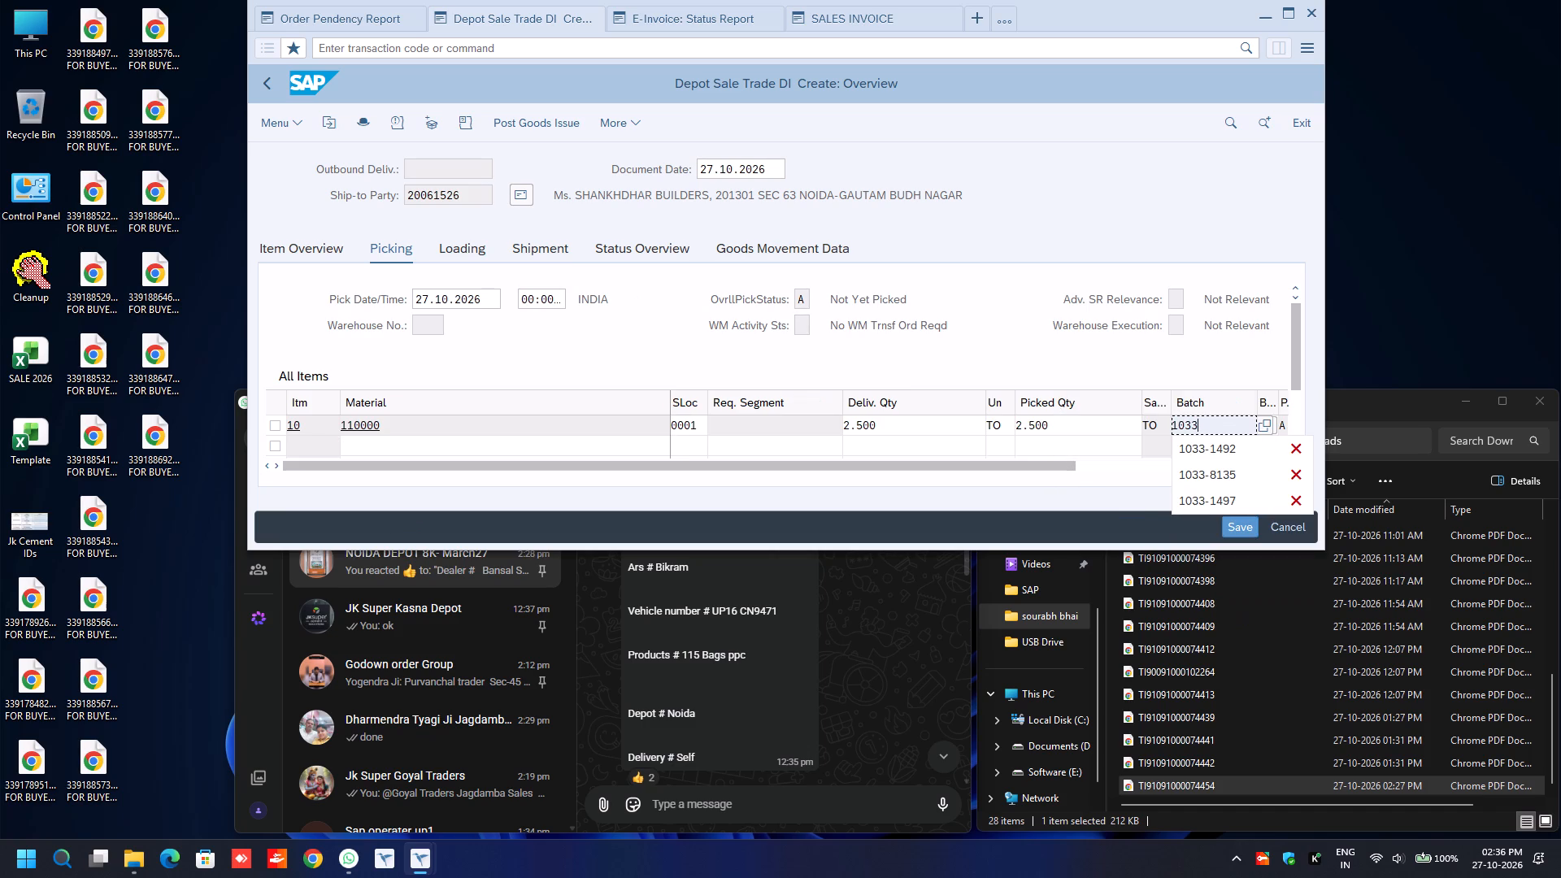
pyautogui.press('Down')
pyautogui.press('Return')
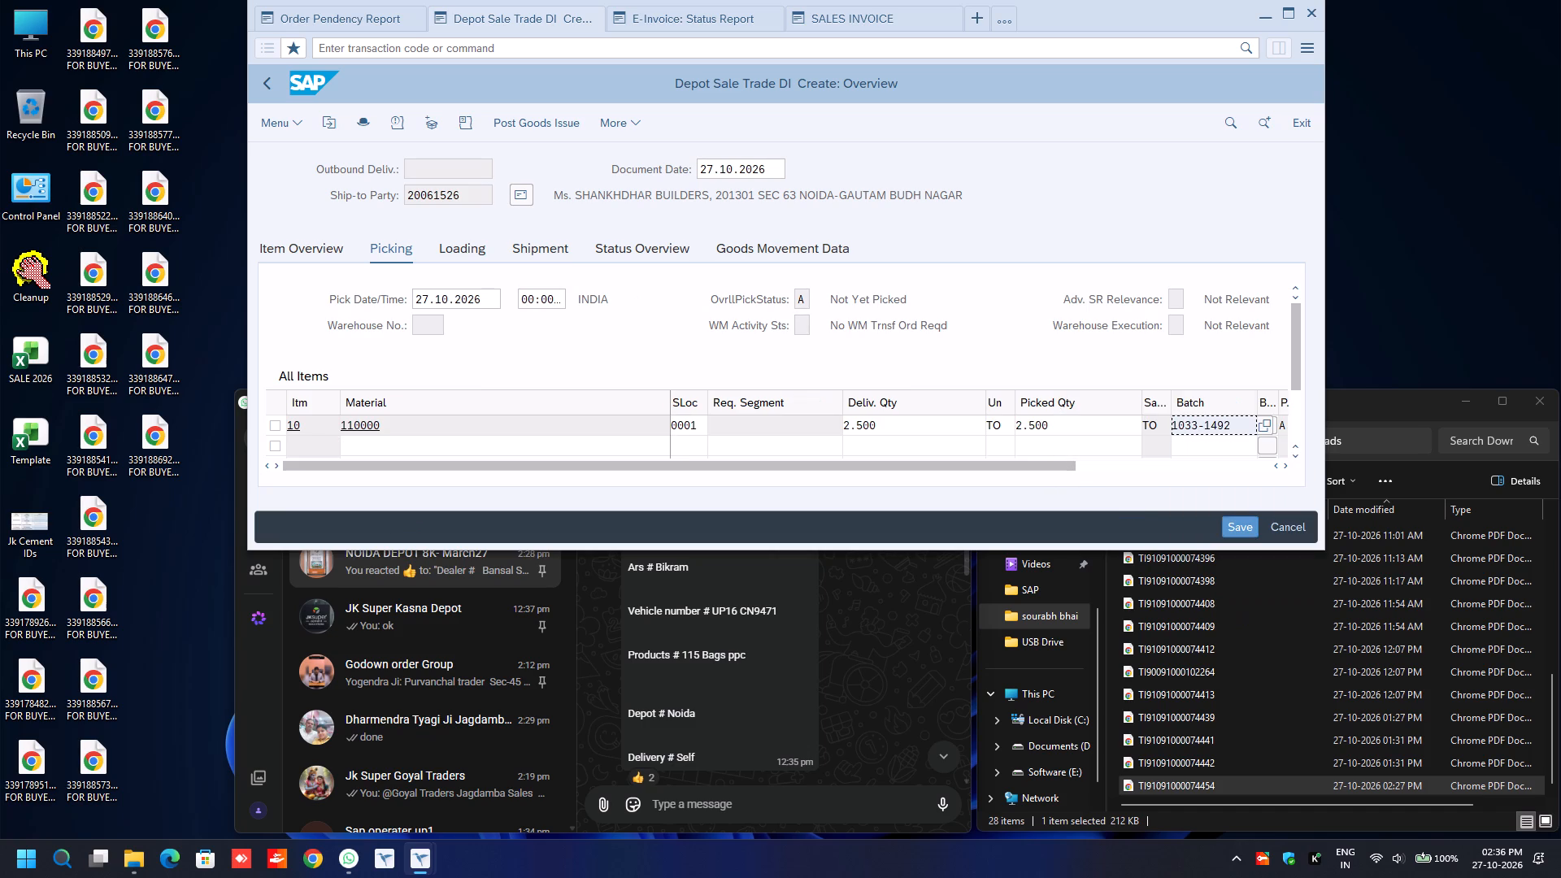
# In the delivery header's additional data, set the transport mode to ROAD and fill Road Transporter1 from its previously used entries.
pyautogui.press('F8')
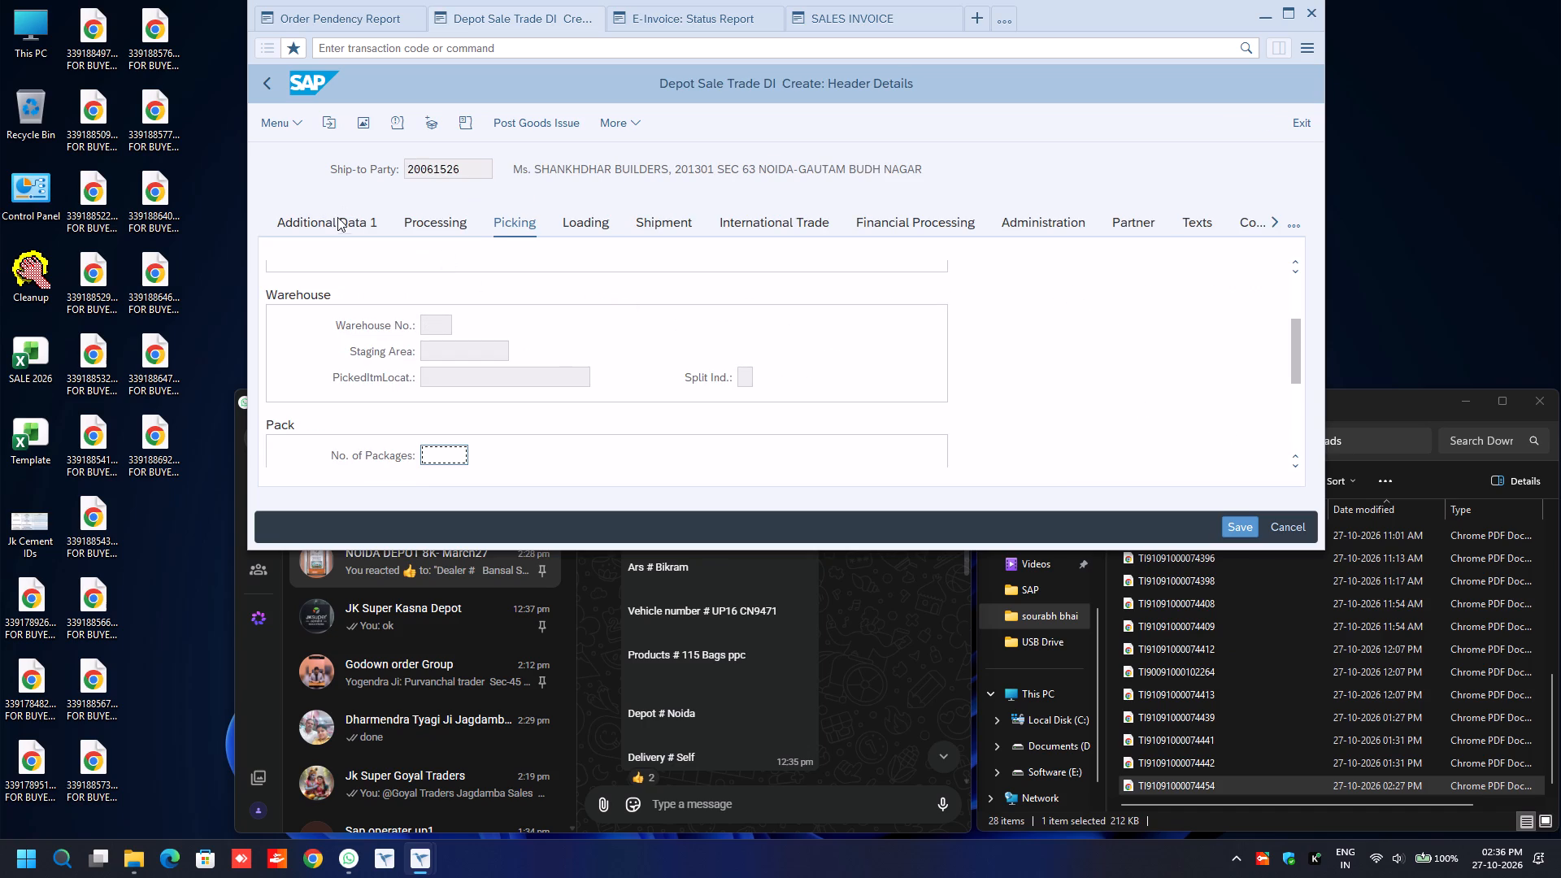
pyautogui.click(336, 220)
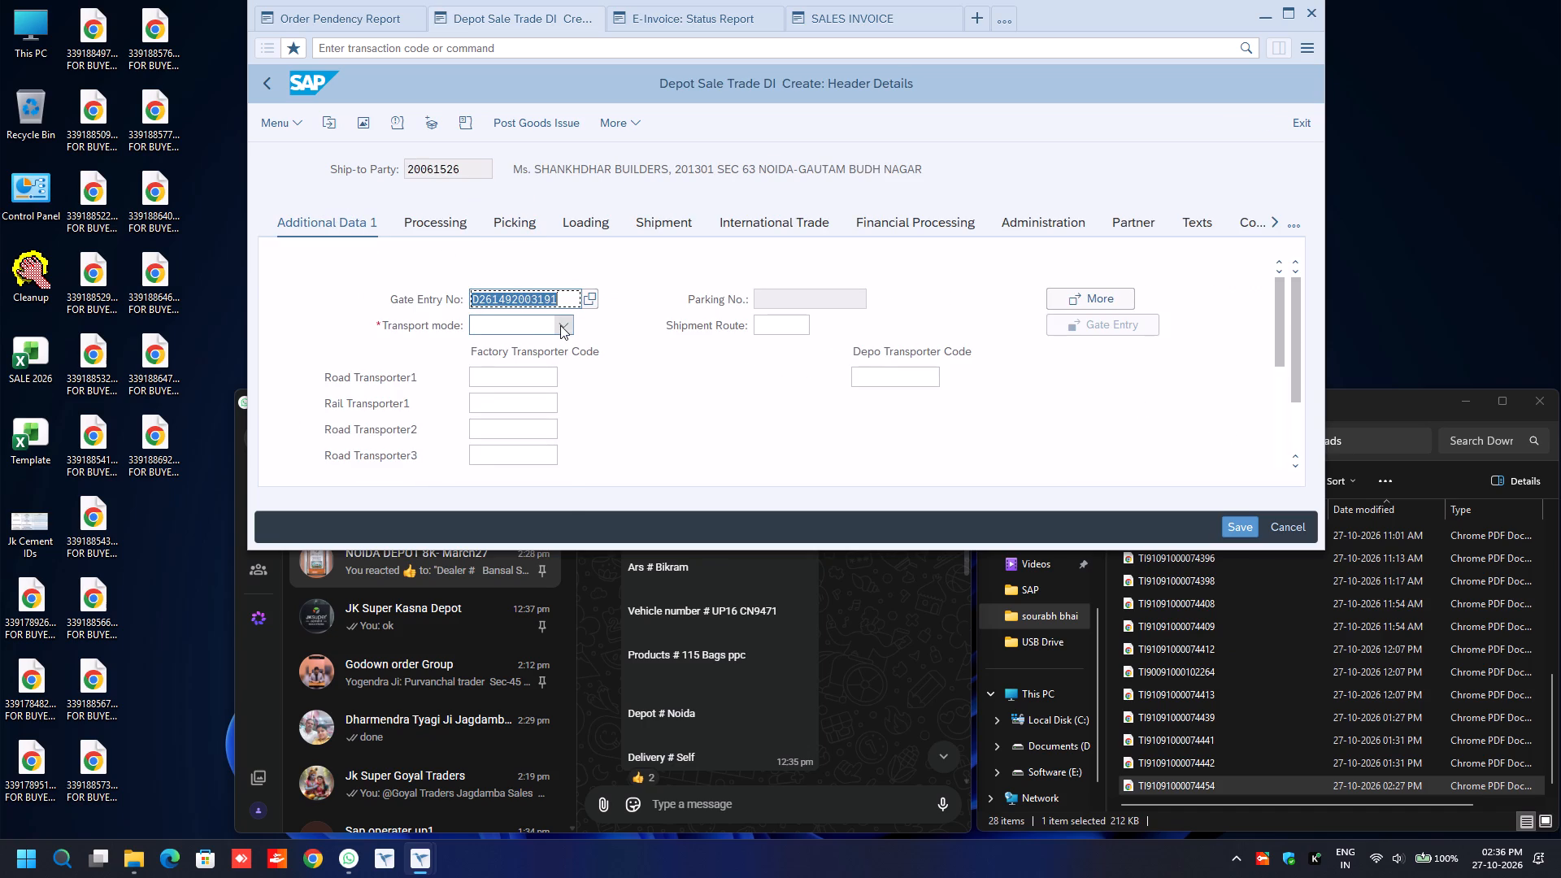
pyautogui.click(560, 325)
pyautogui.click(514, 406)
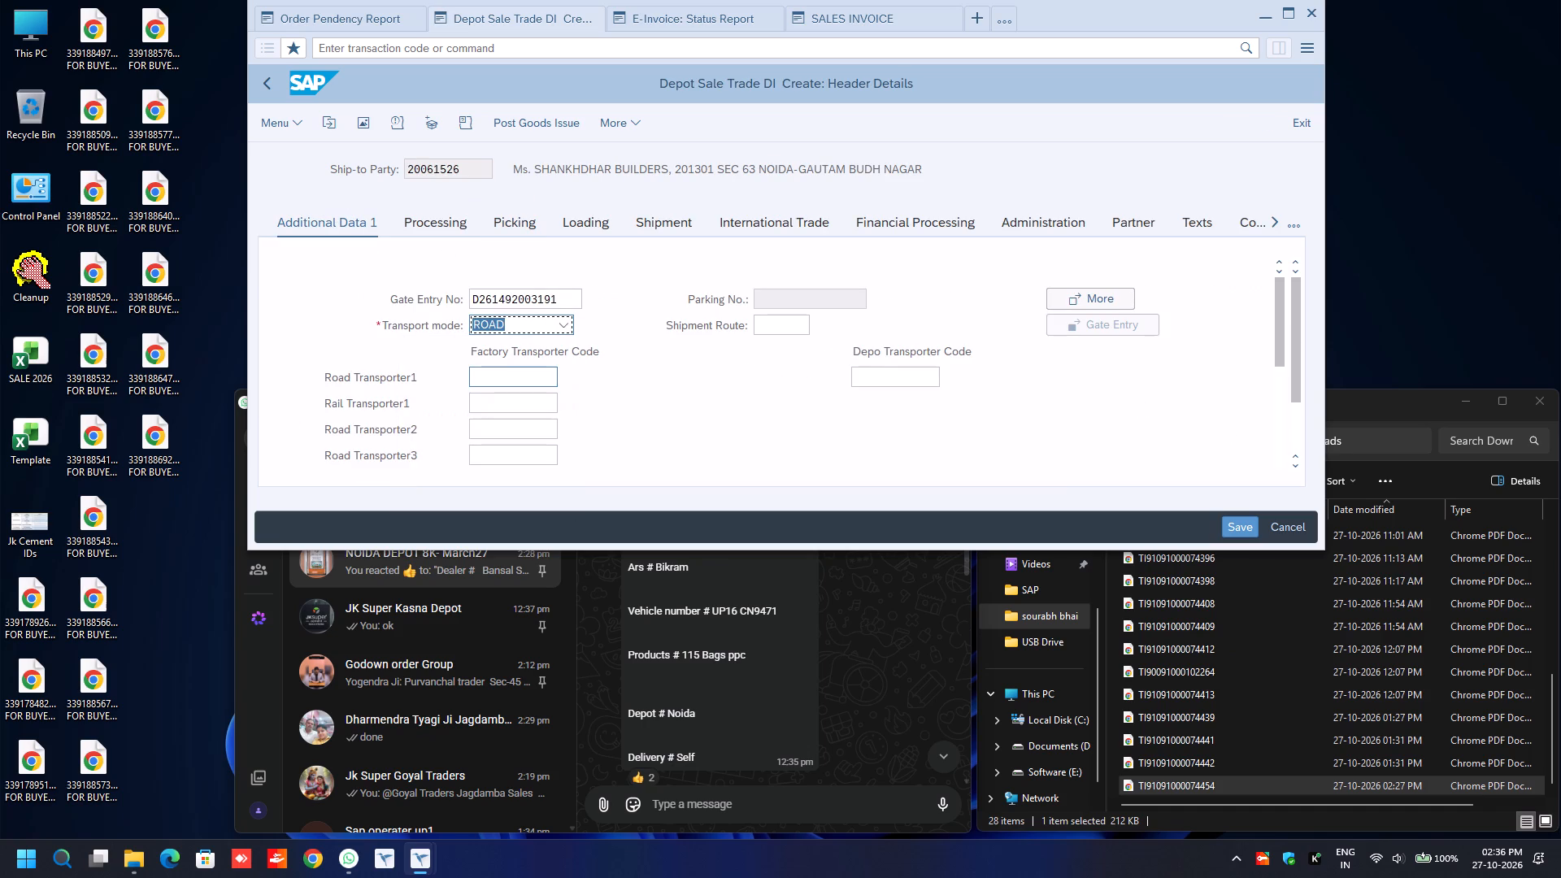
pyautogui.click(511, 380)
pyautogui.press('BackSpace')
pyautogui.press('Down')
pyautogui.press('Return')
pyautogui.press('Return')
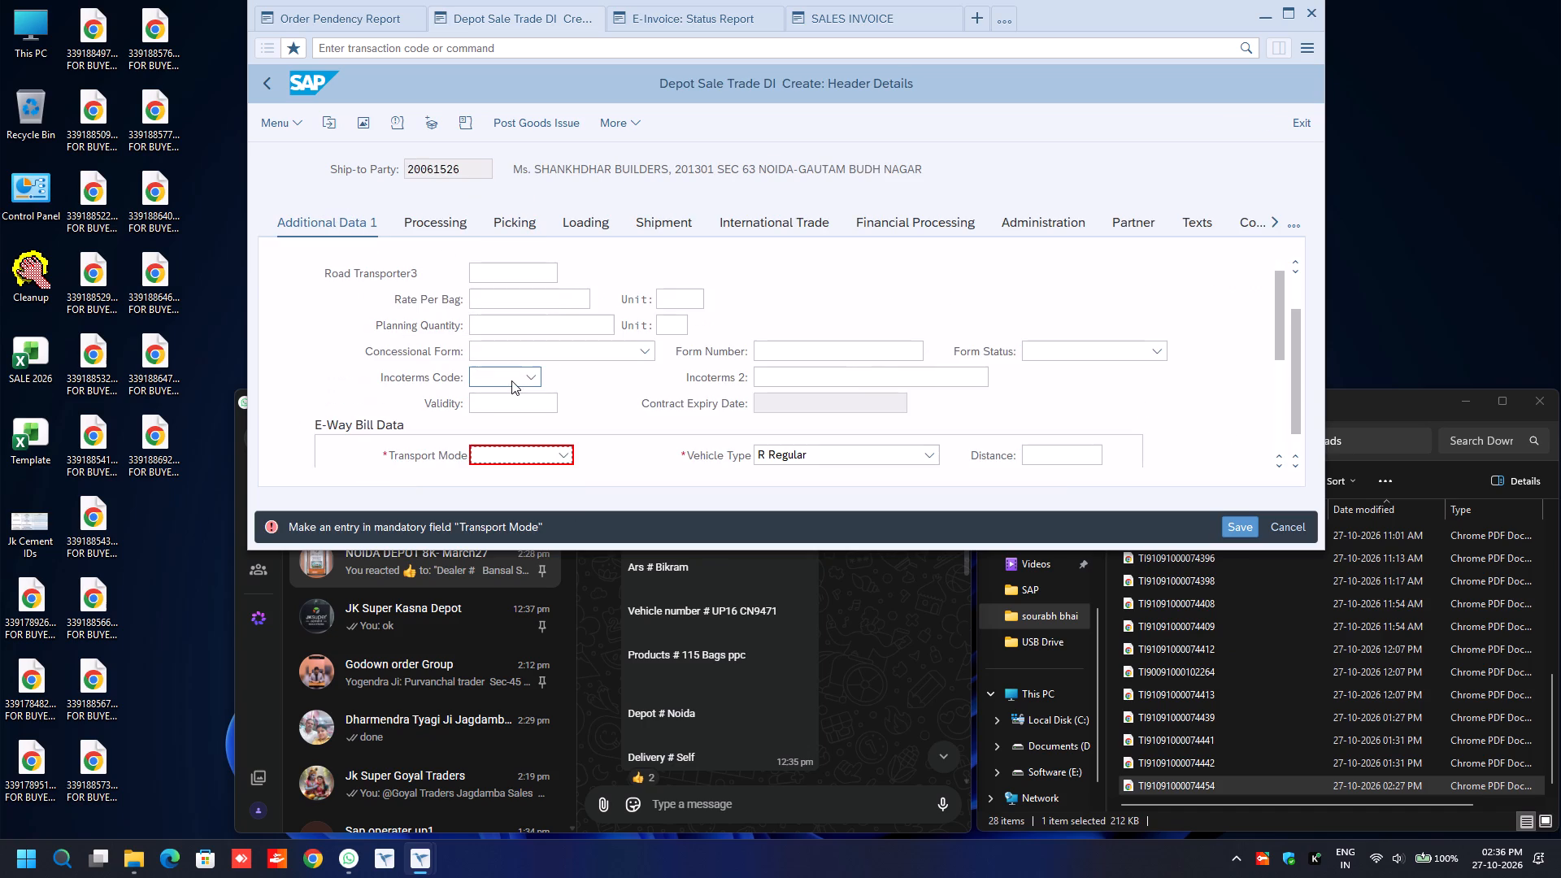
# Set the transport mode in the e-way bill data to Road and move on to the distance.
pyautogui.write('ro')
pyautogui.press('Tab')
pyautogui.press('Tab')
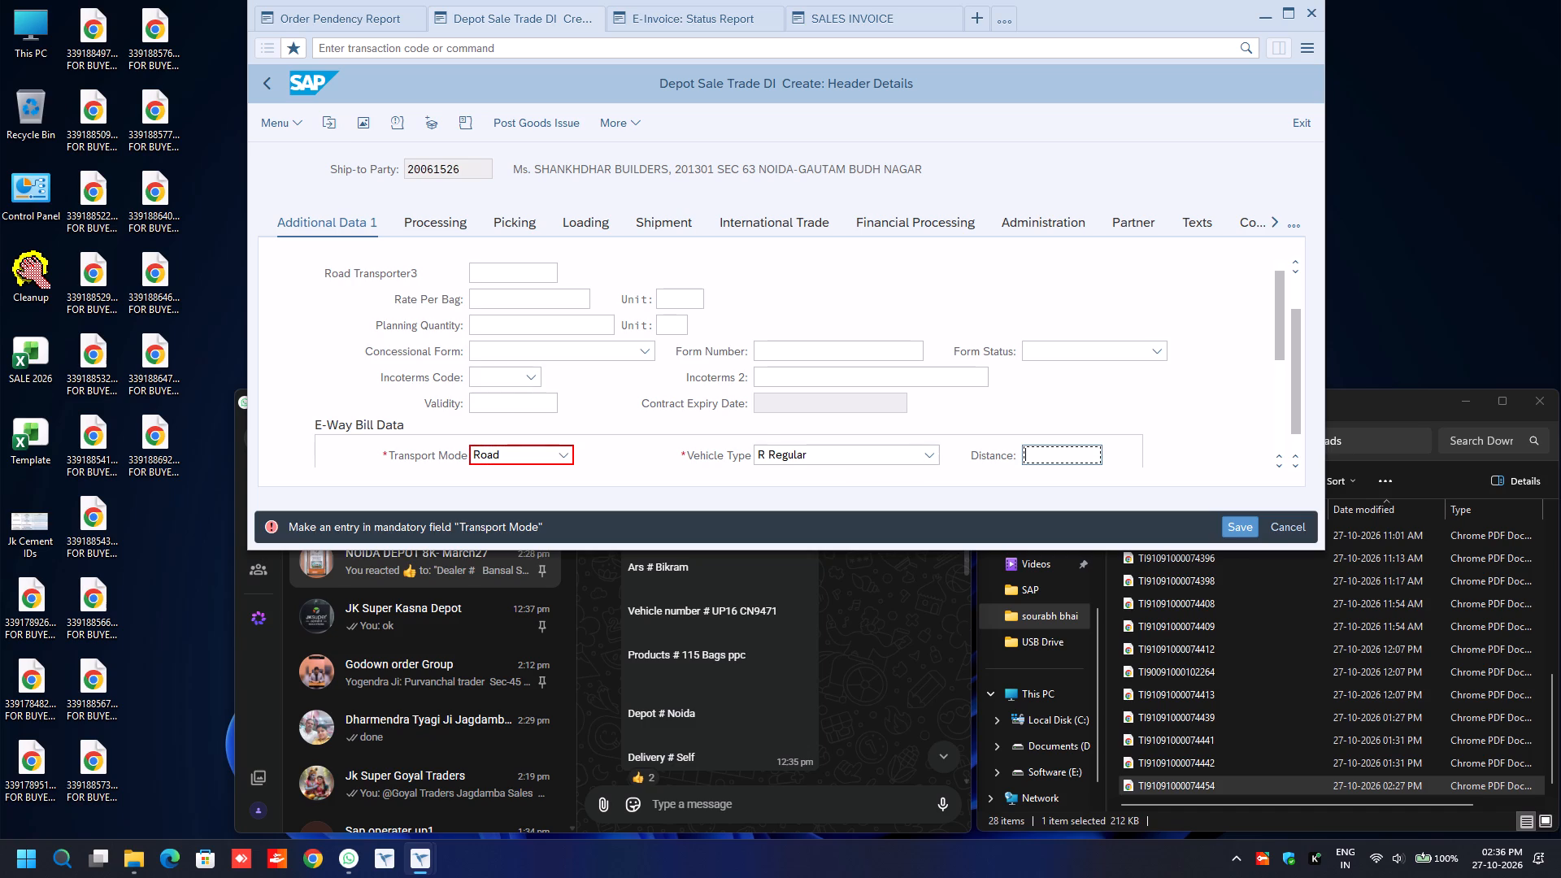
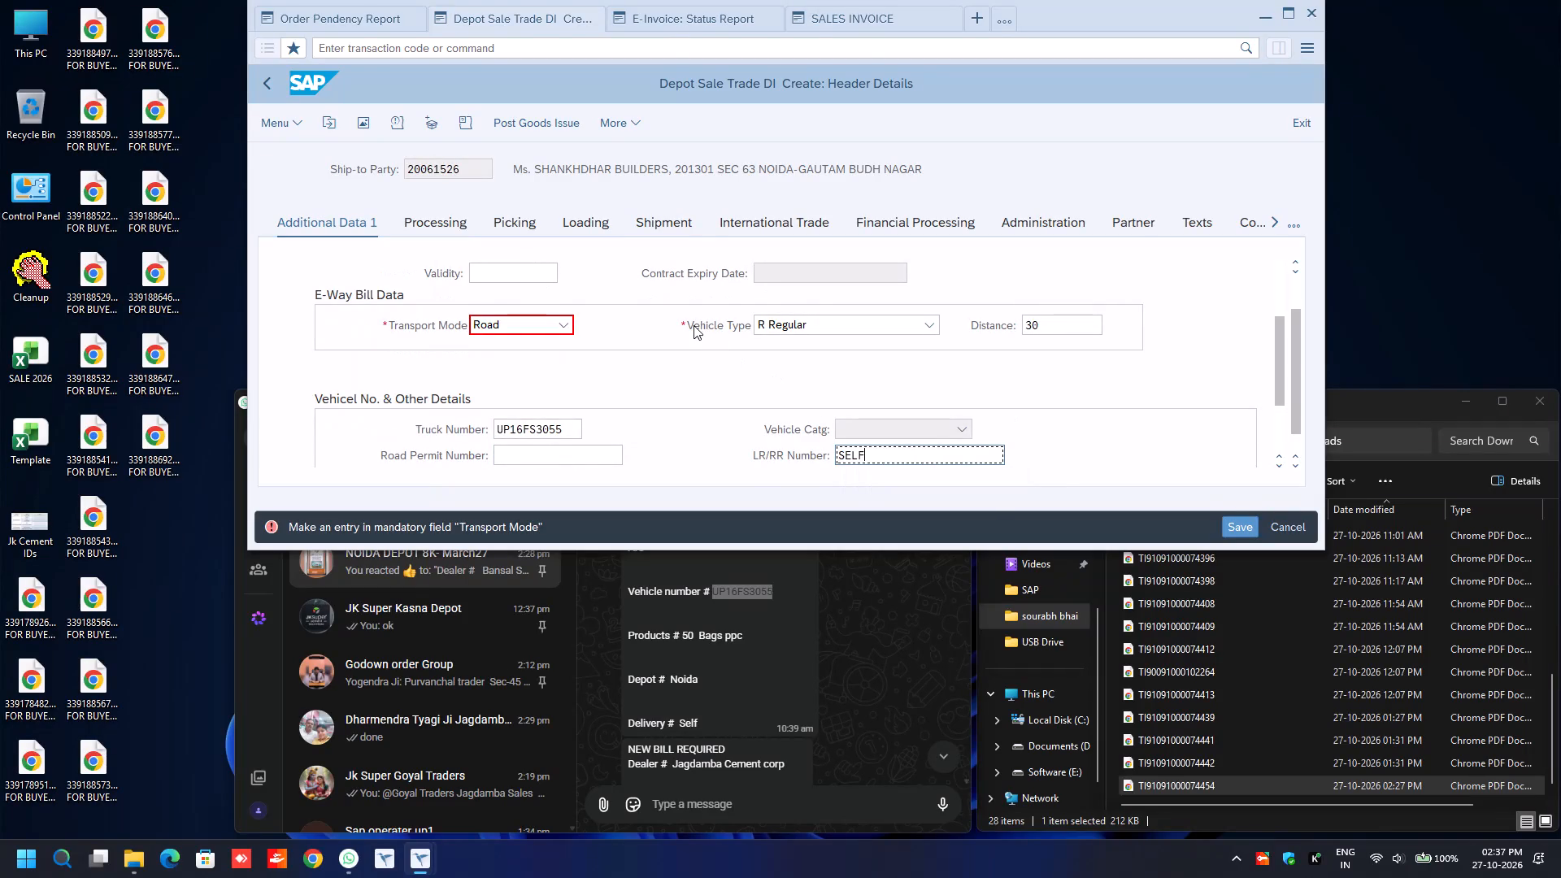
# Check the shipment data in the delivery header, return to the overview and post the goods issue for the Shankhdhar Builders delivery.
pyautogui.click(678, 224)
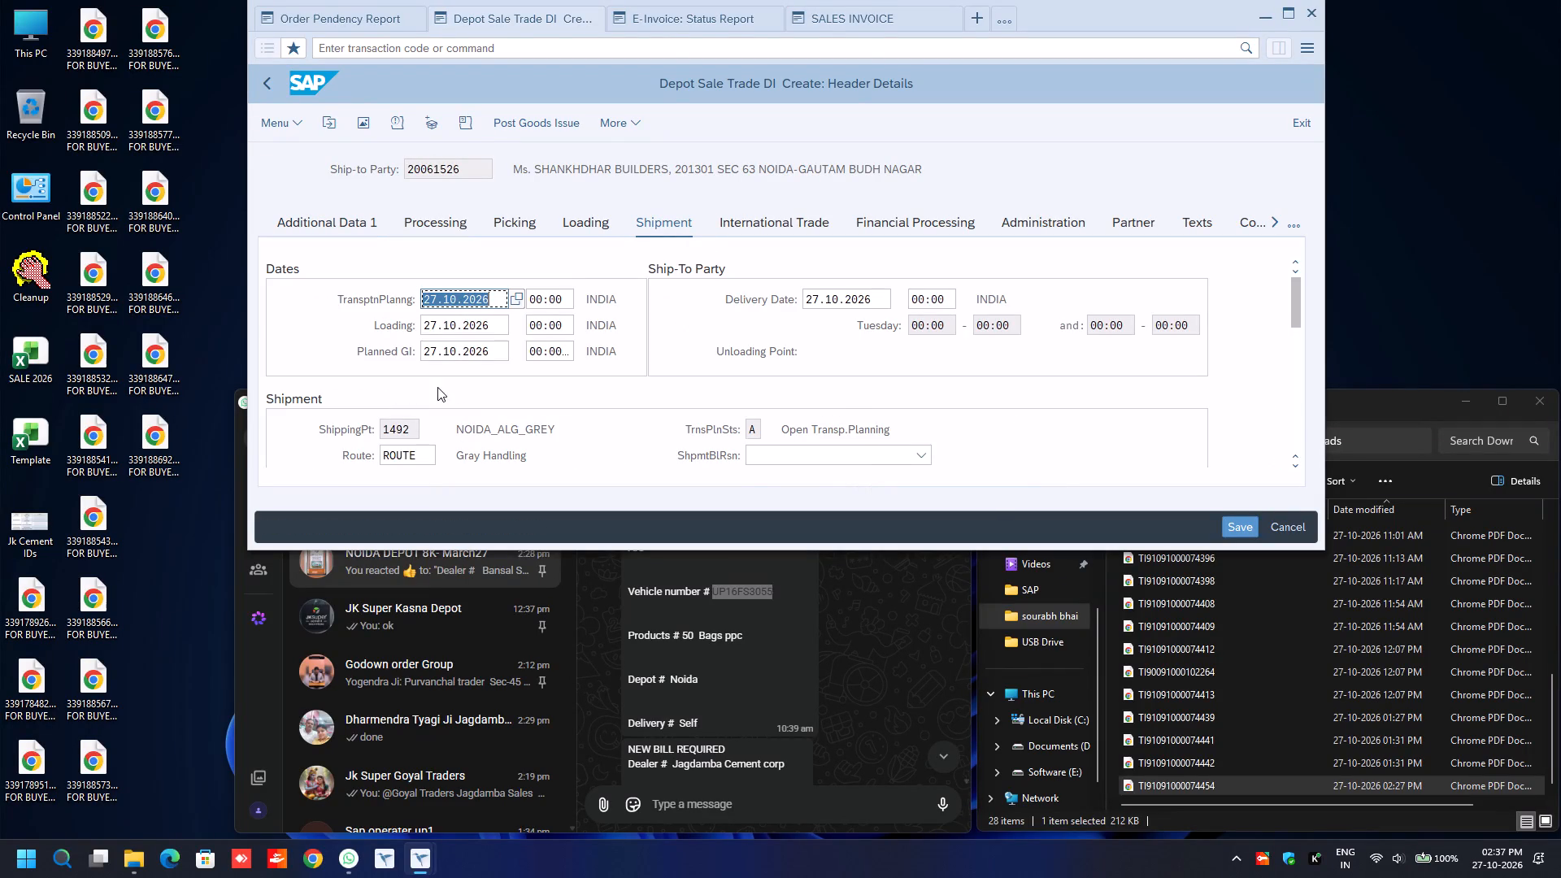
pyautogui.click(265, 80)
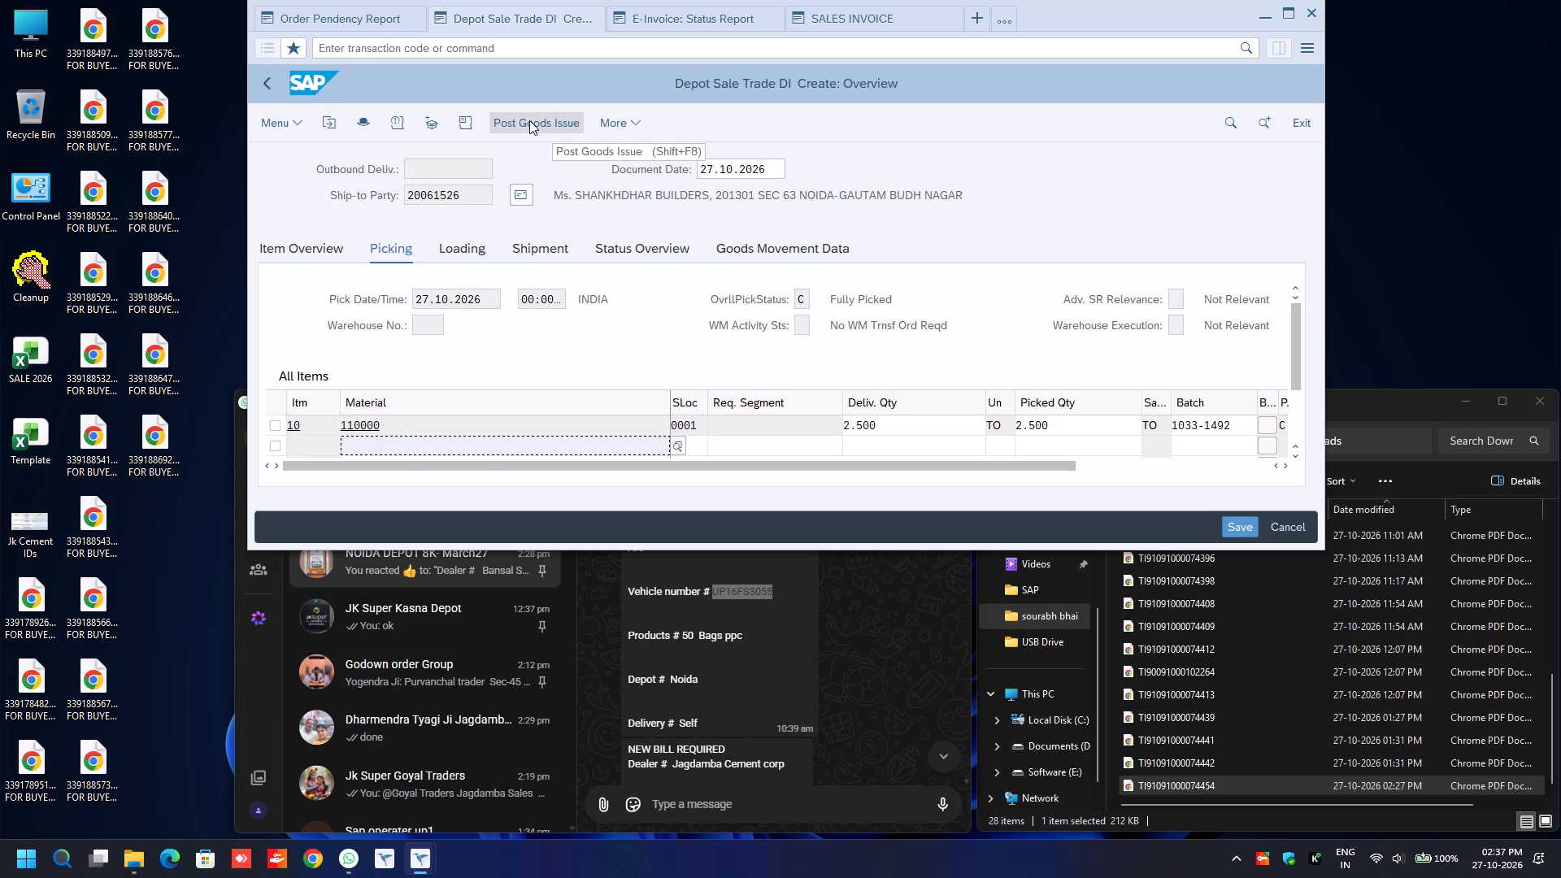
pyautogui.moveTo(529, 120); pyautogui.dragTo(537, 123)
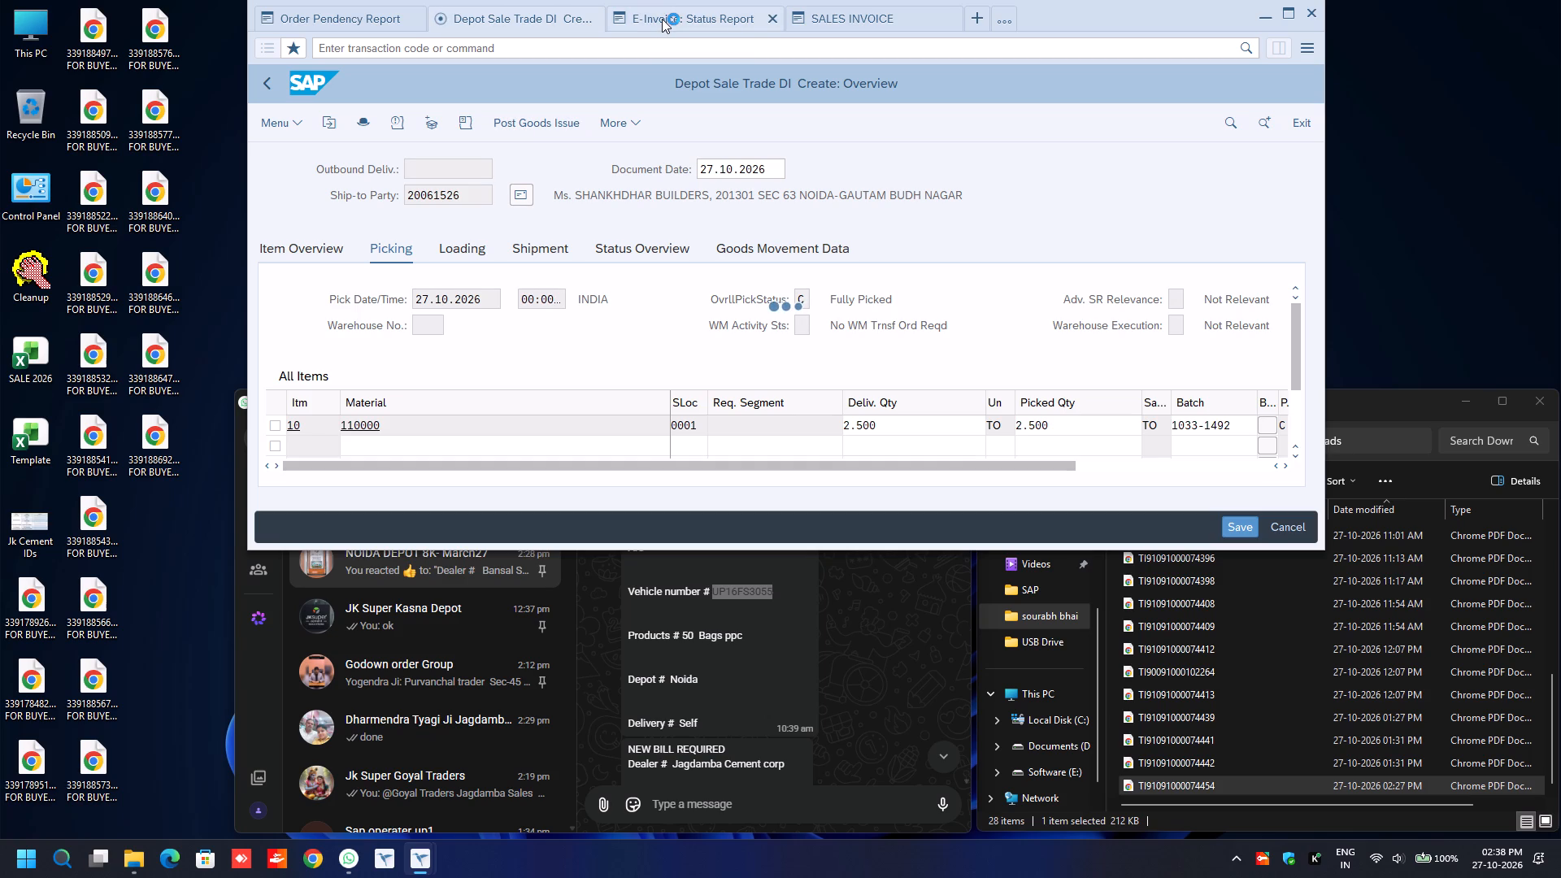
# Return from the e-invoice status report to the e-Document Cockpit selection and add plant 1071 alongside plant 1492.
pyautogui.click(662, 19)
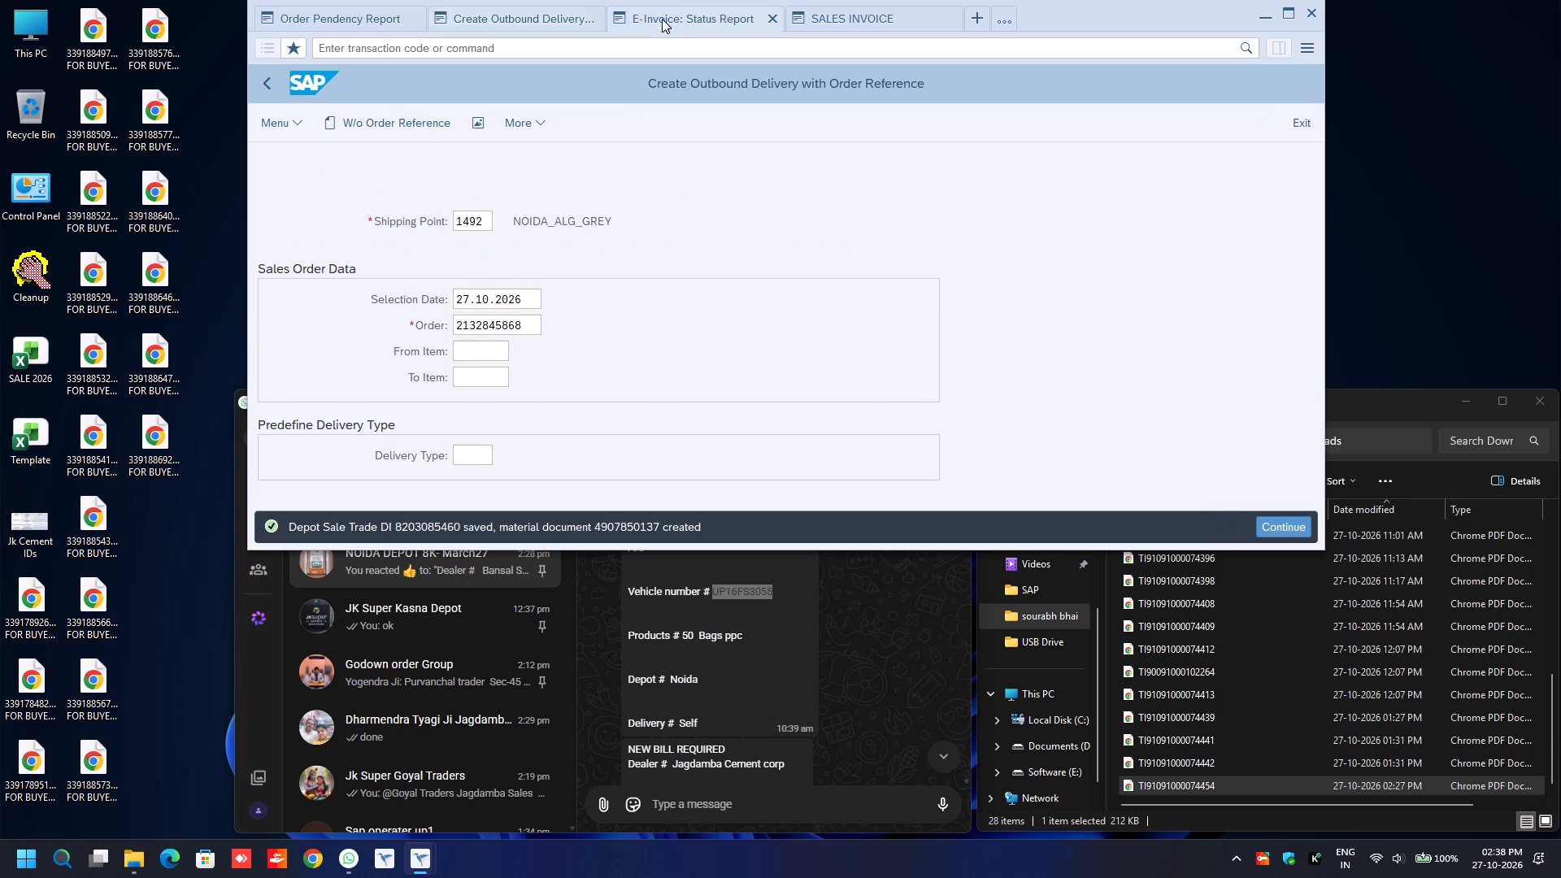
pyautogui.click(267, 88)
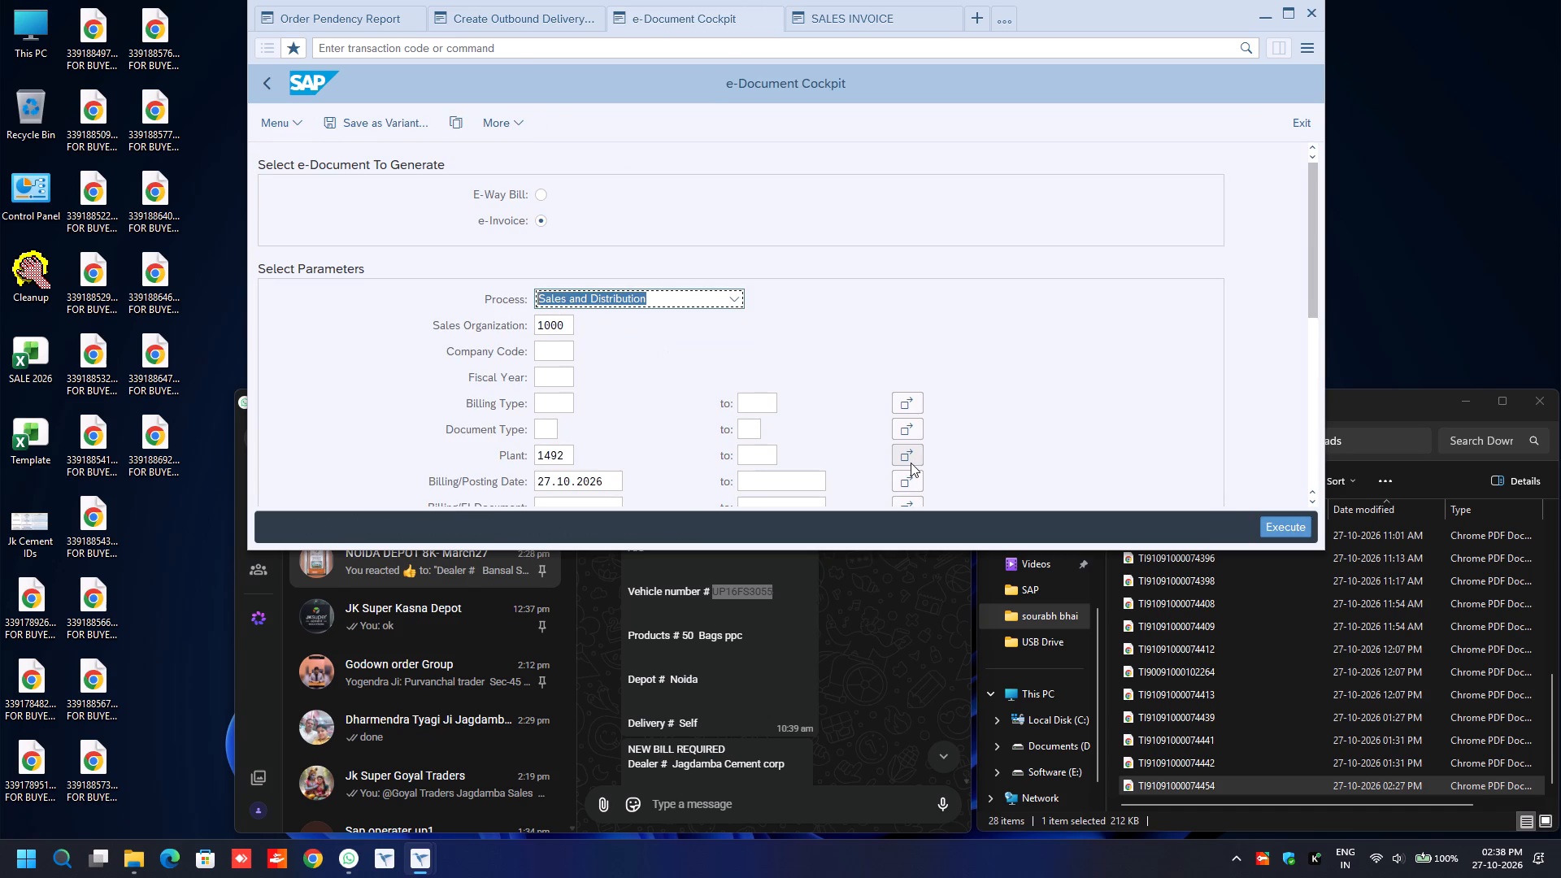
pyautogui.click(911, 463)
pyautogui.press('Down')
pyautogui.write('1071')
pyautogui.press('F8')
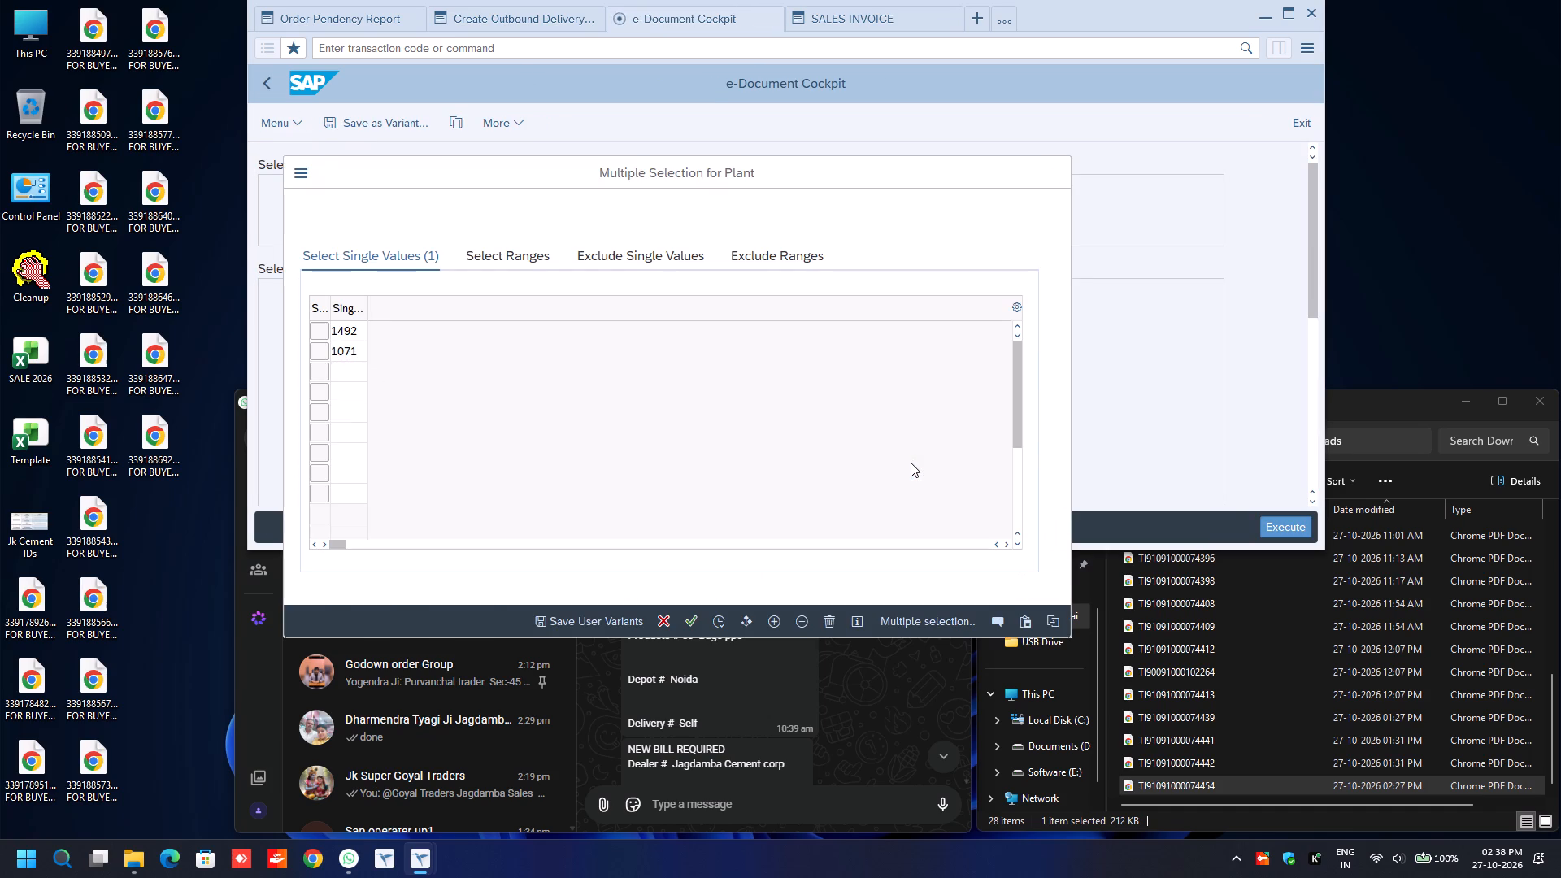
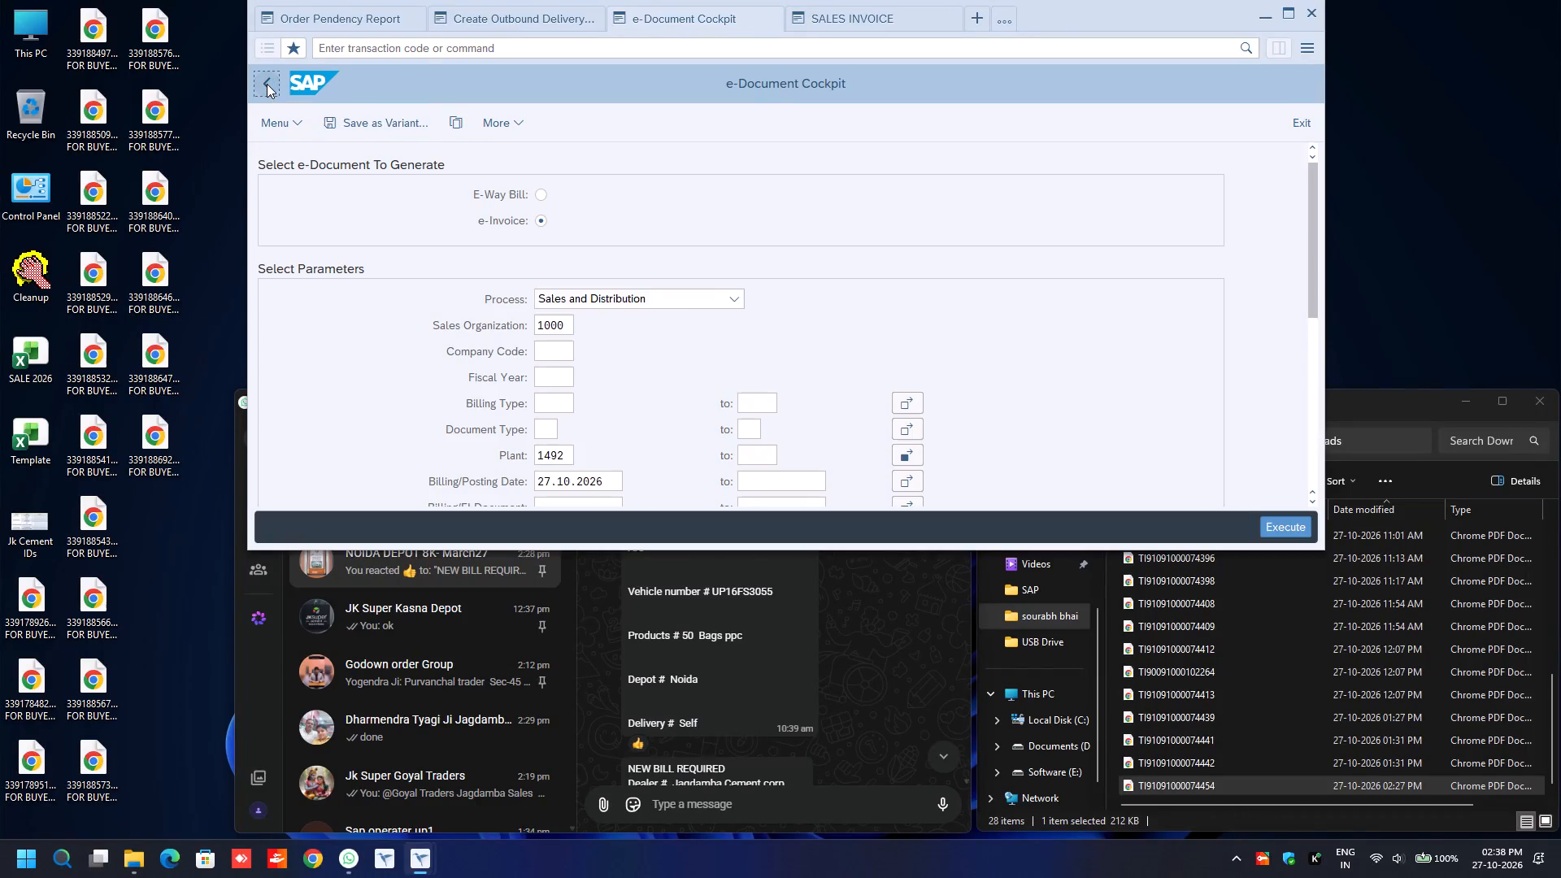
# Run the e-Invoice report for Sales and Distribution, sales organization 1000, plant 1492 and date 27.10.2026.
pyautogui.press('F8')
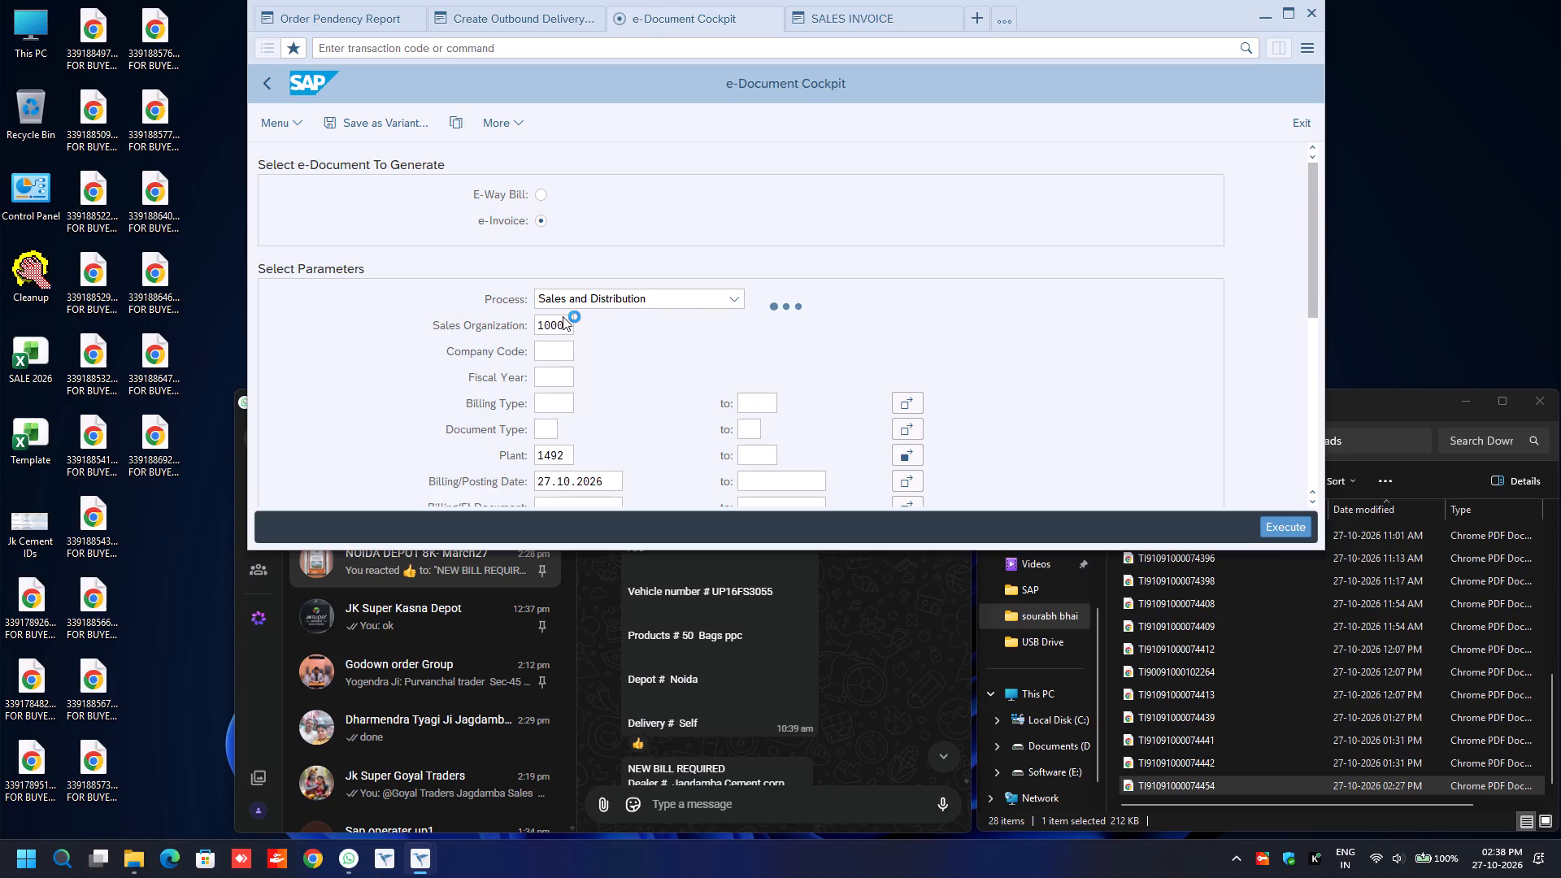
pyautogui.scroll(-1, 449, 309)
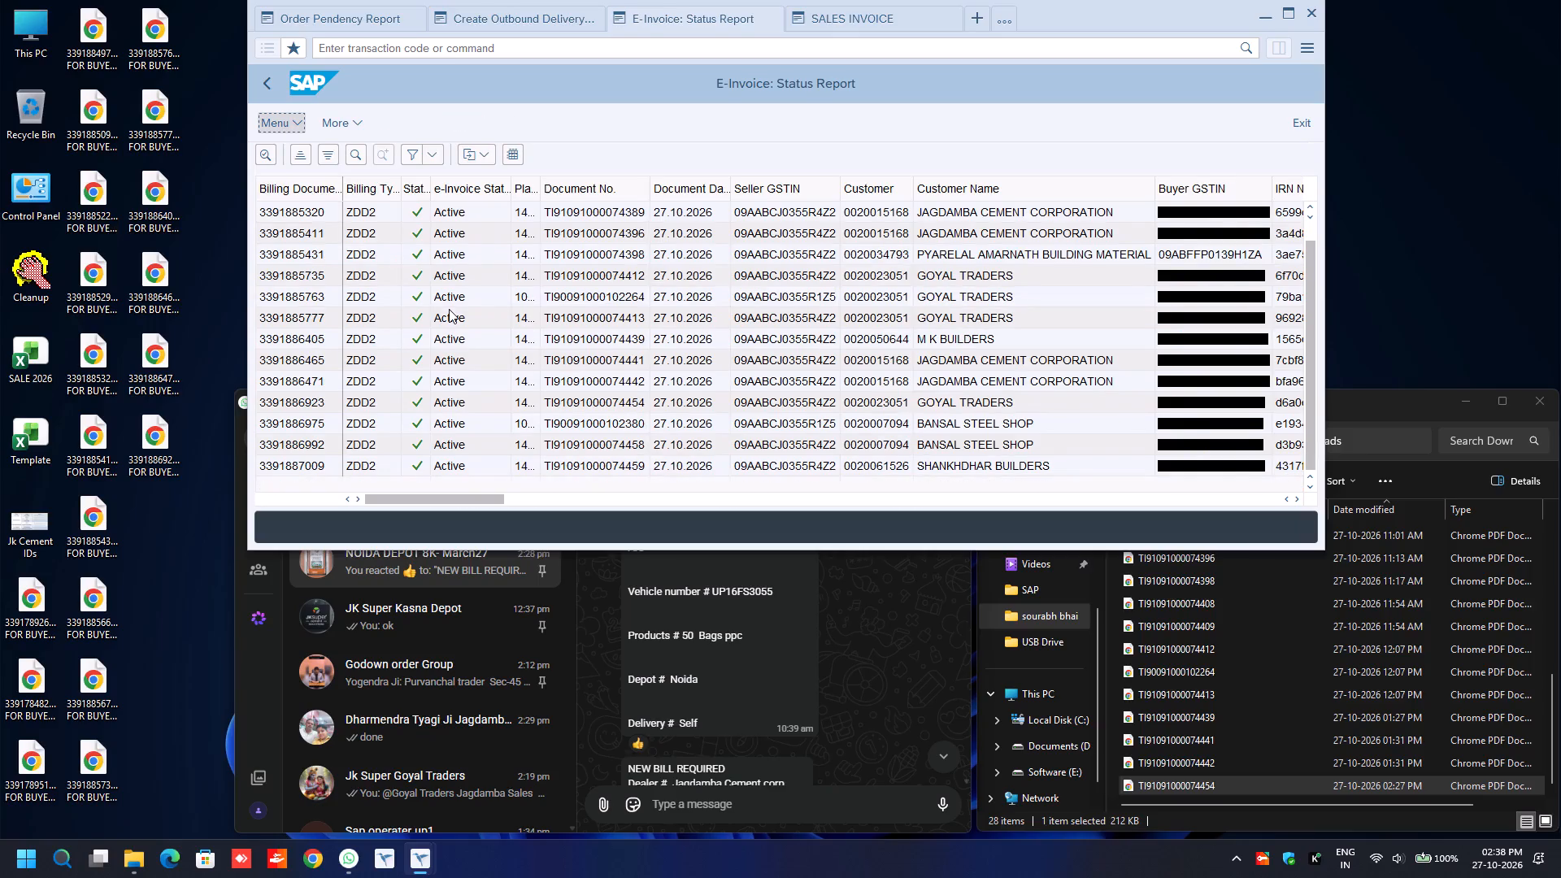
pyautogui.scroll(-1, 449, 309)
pyautogui.moveTo(447, 499); pyautogui.dragTo(1548, 515)
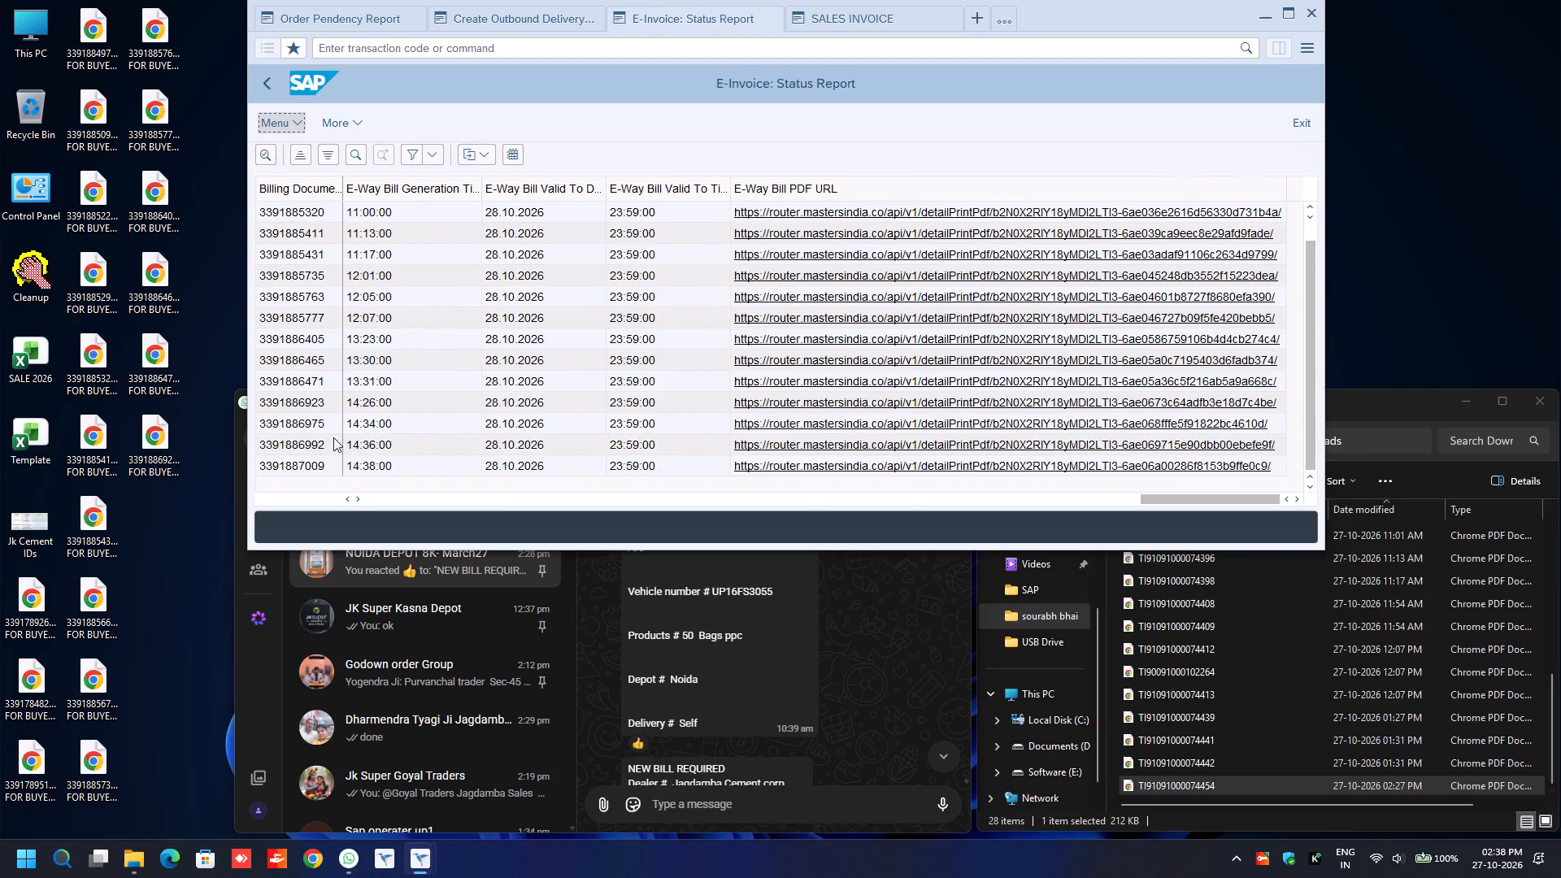
pyautogui.click(299, 423)
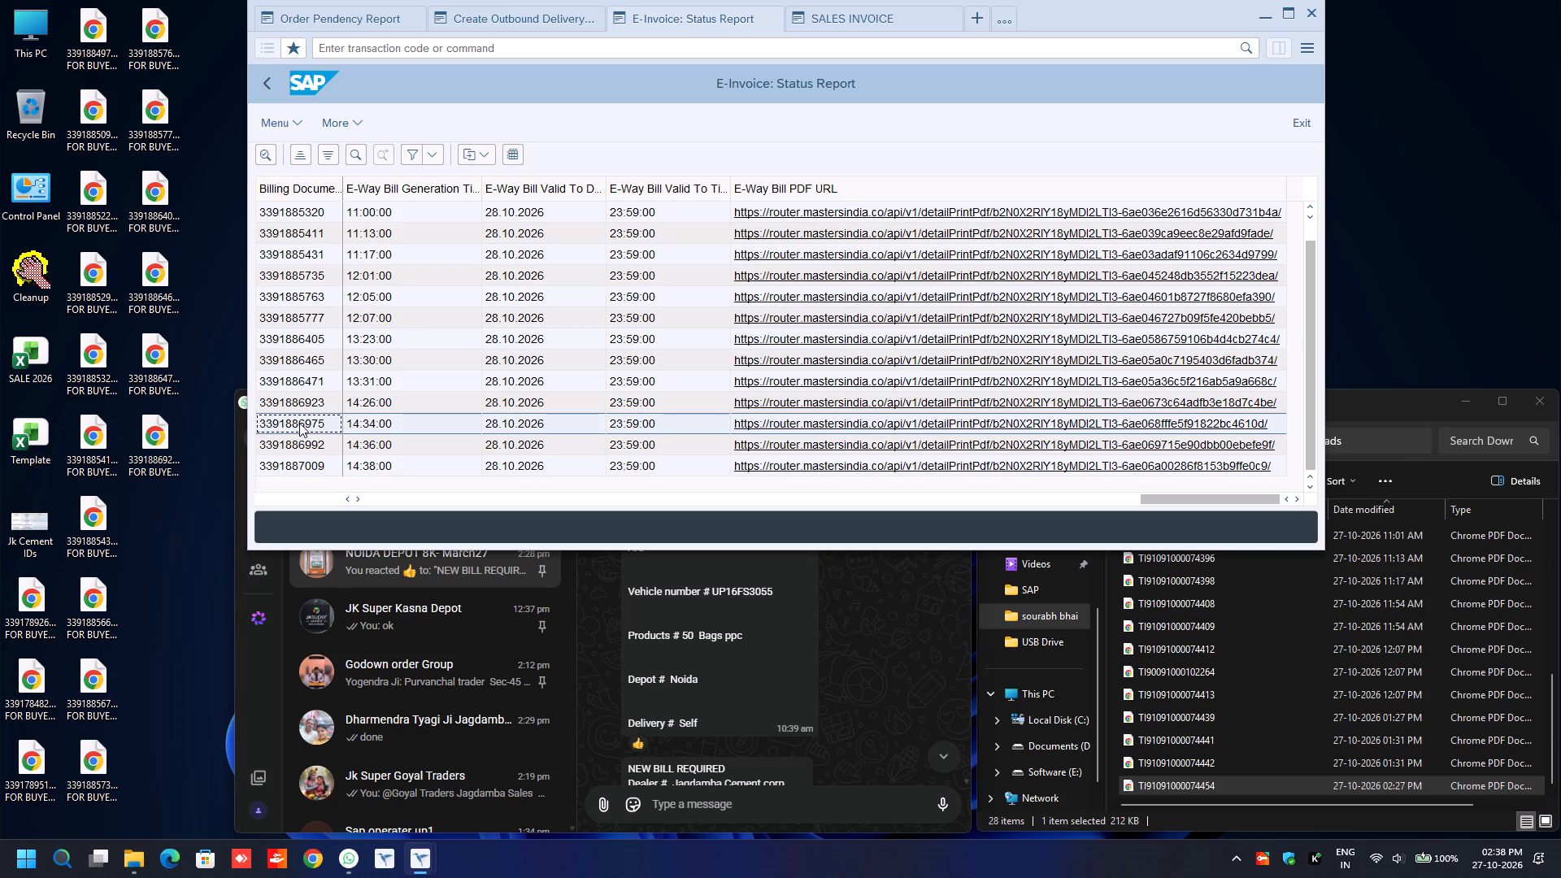
pyautogui.hotkey('ctrl', 'y')
pyautogui.hotkey('shift', 'Down')
pyautogui.hotkey('shift', 'Down')
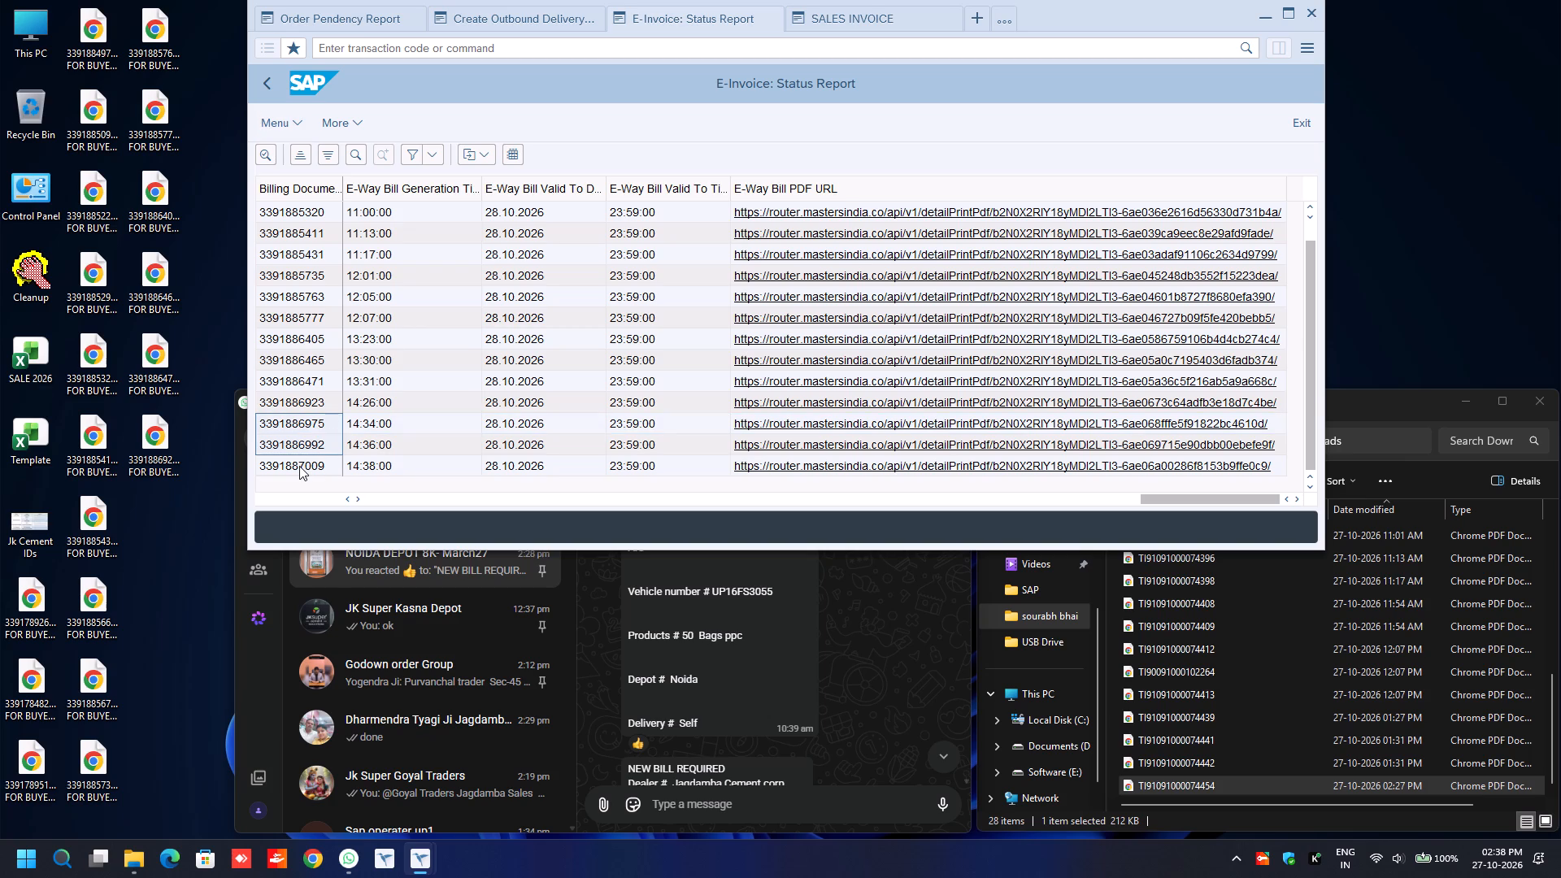
pyautogui.hotkey('ctrl', 'c')
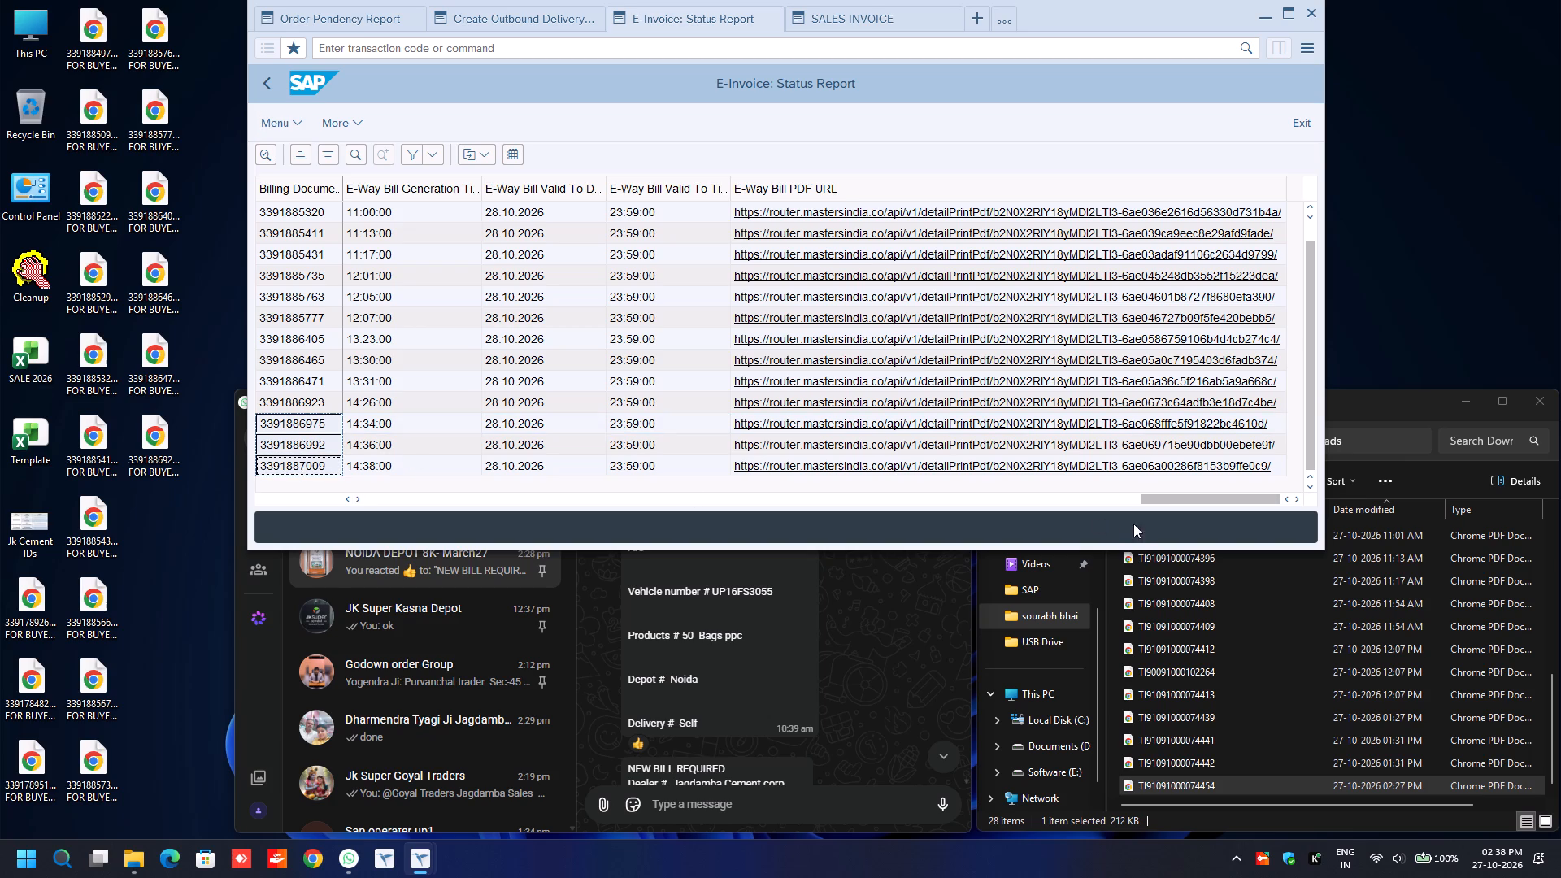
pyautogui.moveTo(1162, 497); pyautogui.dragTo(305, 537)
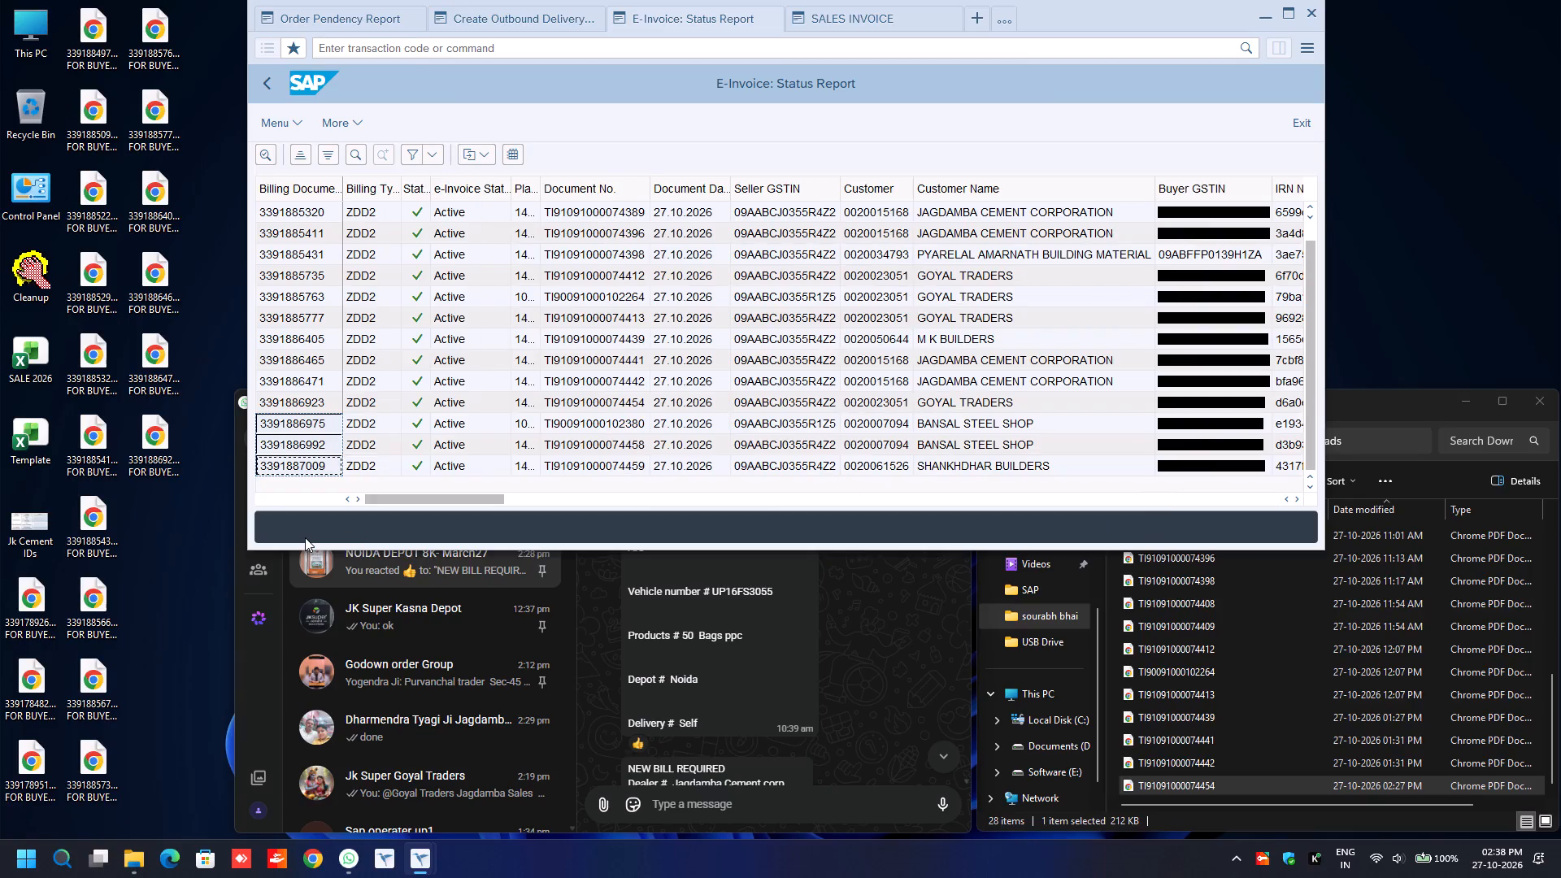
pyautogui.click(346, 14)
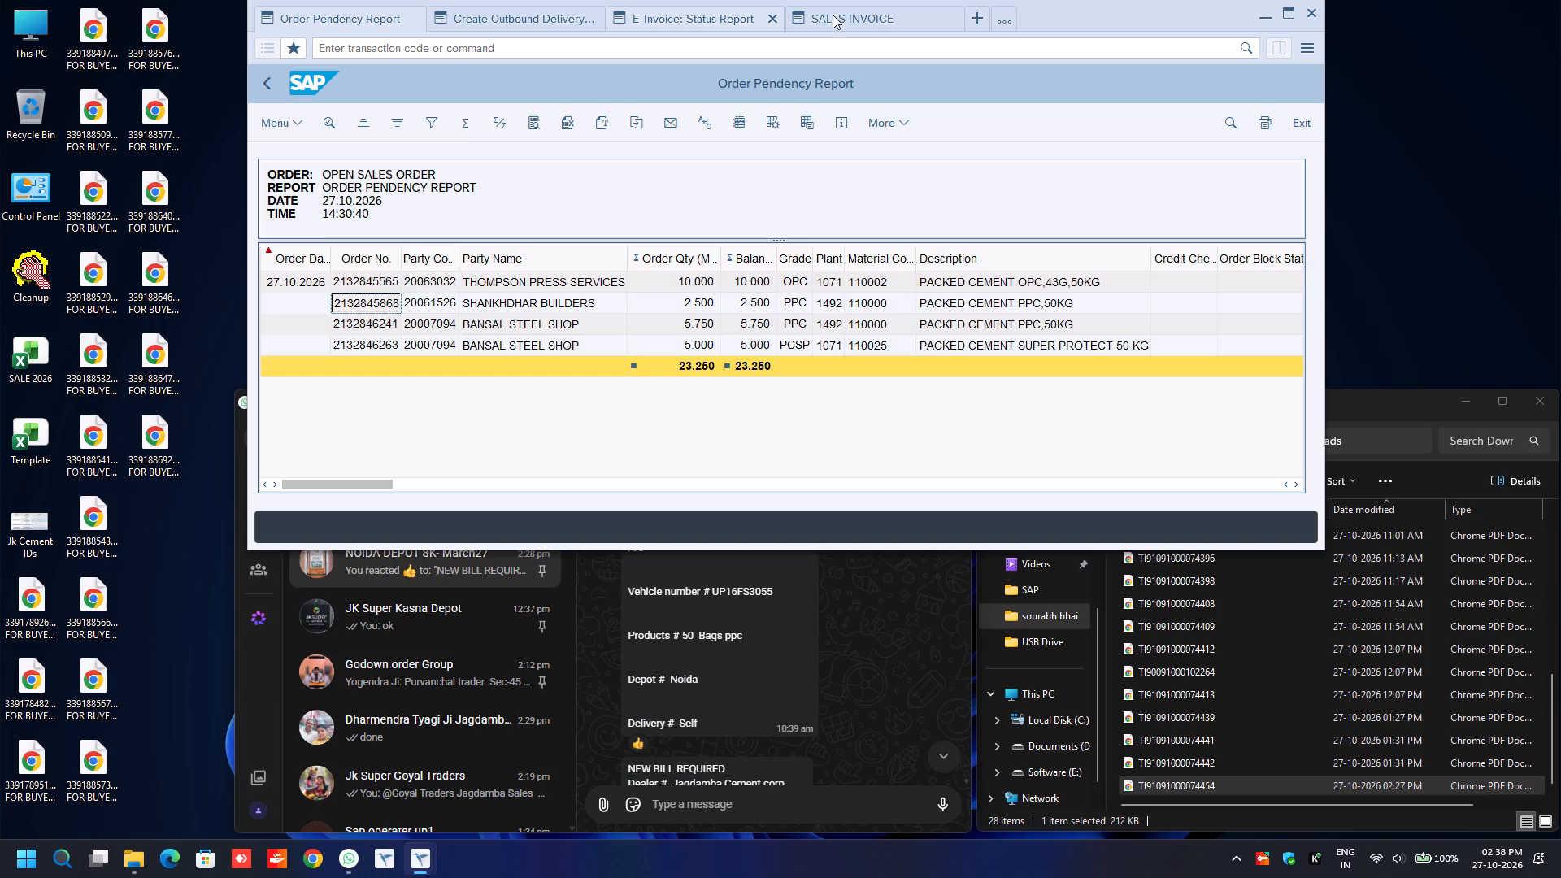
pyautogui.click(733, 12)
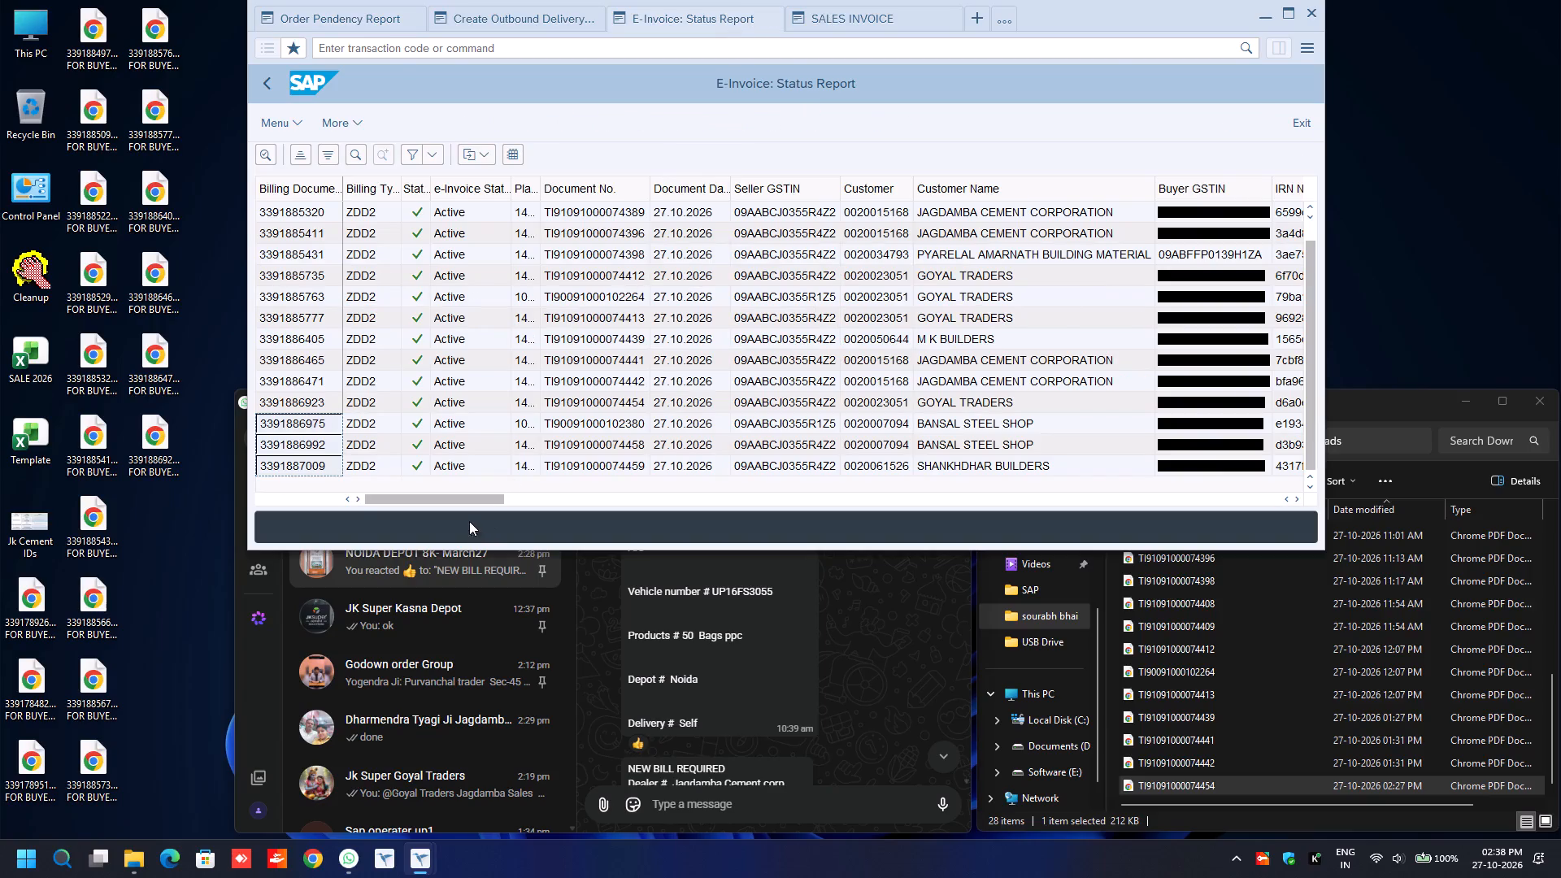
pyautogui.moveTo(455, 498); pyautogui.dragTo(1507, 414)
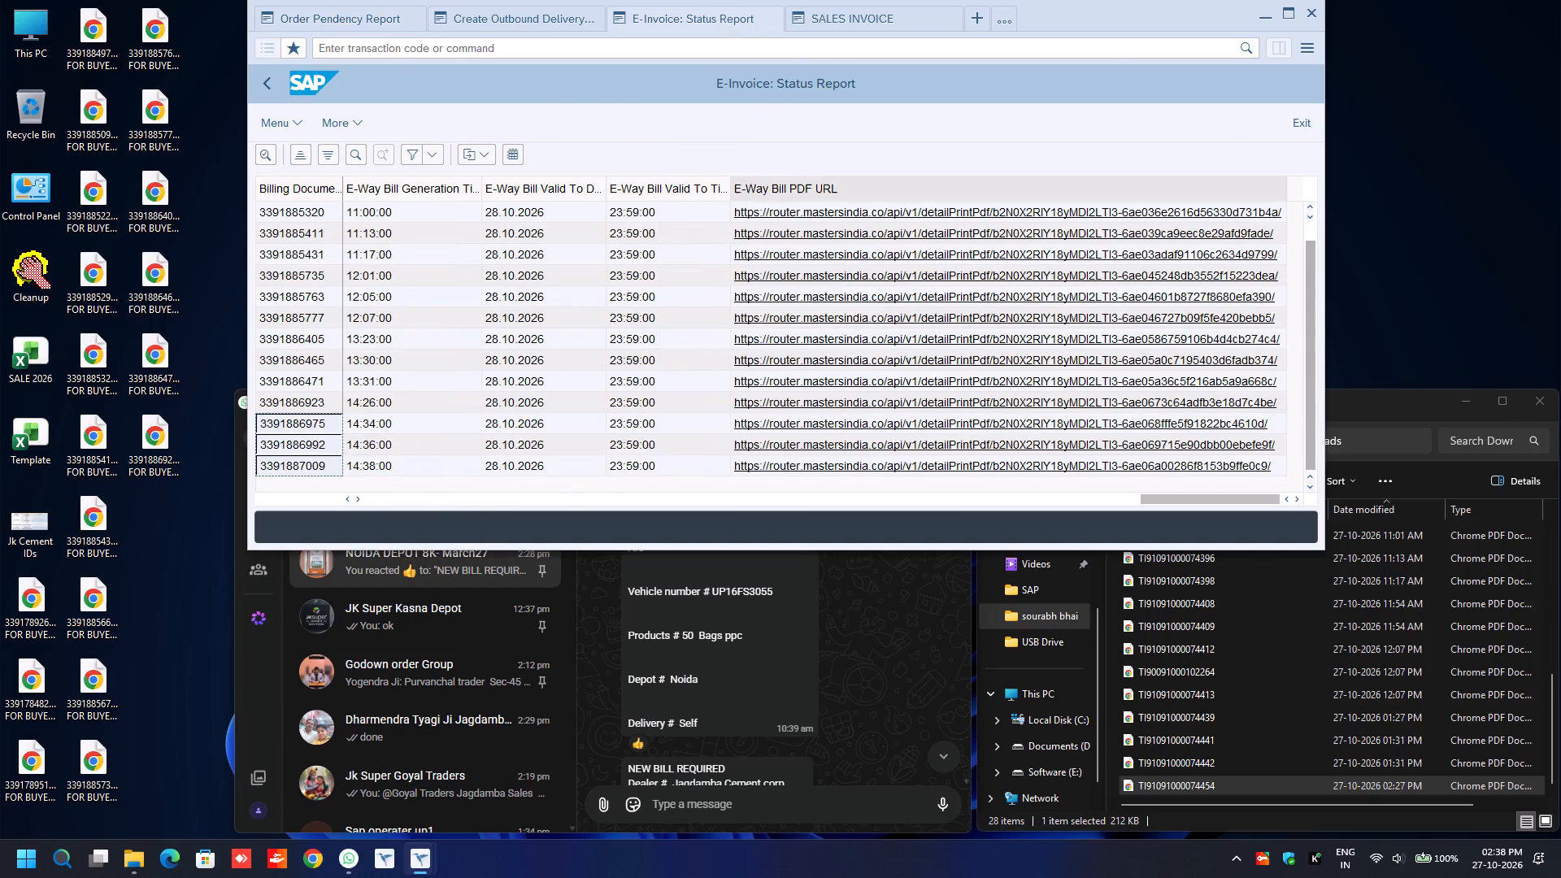
pyautogui.click(902, 20)
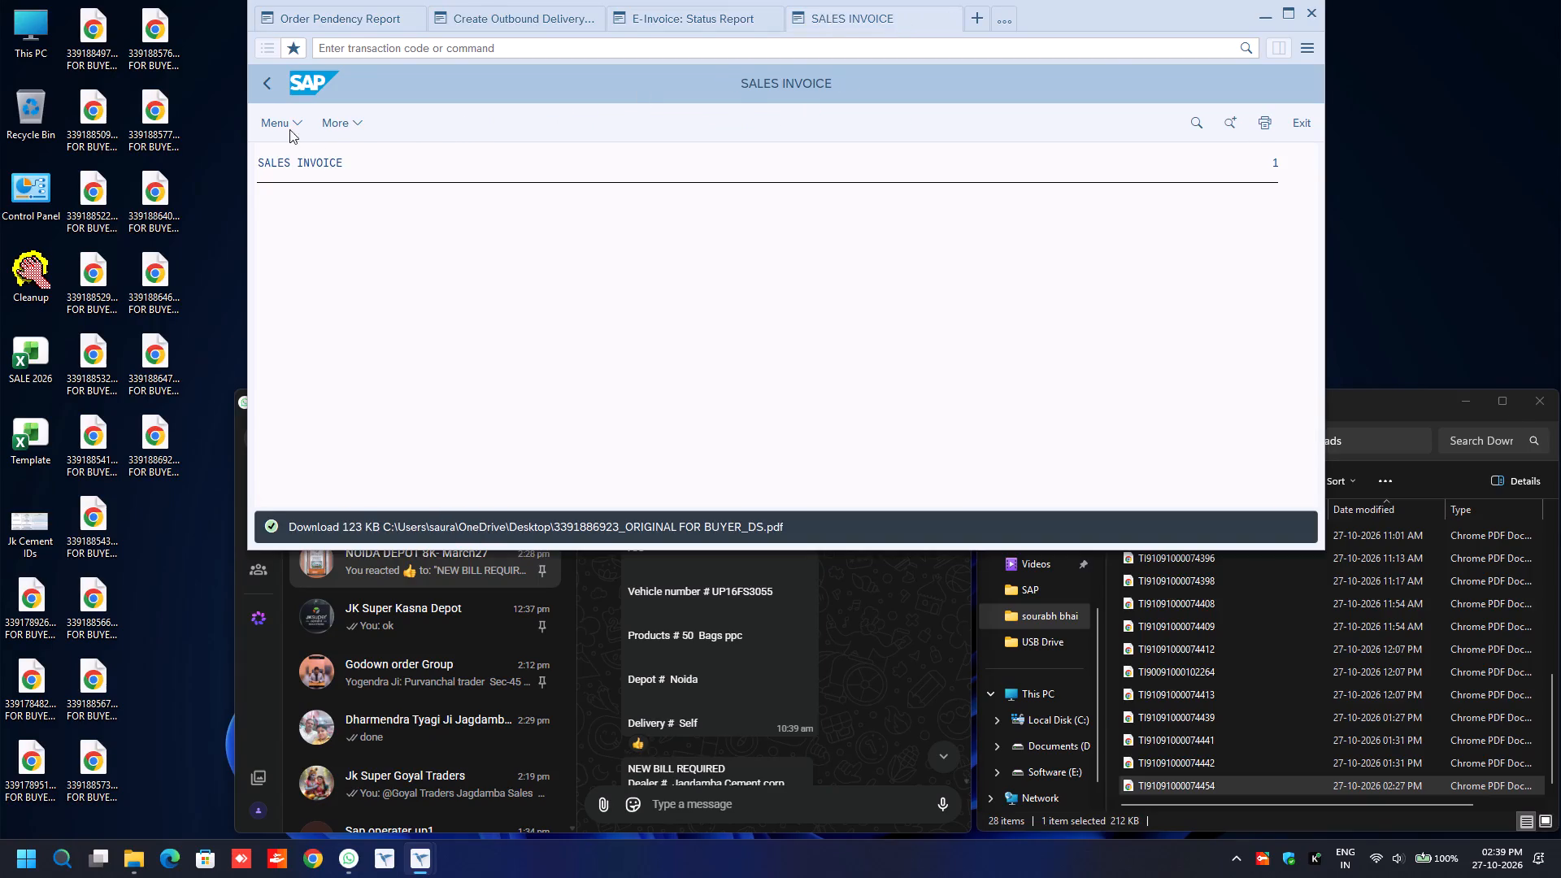
pyautogui.moveTo(254, 87); pyautogui.dragTo(267, 84)
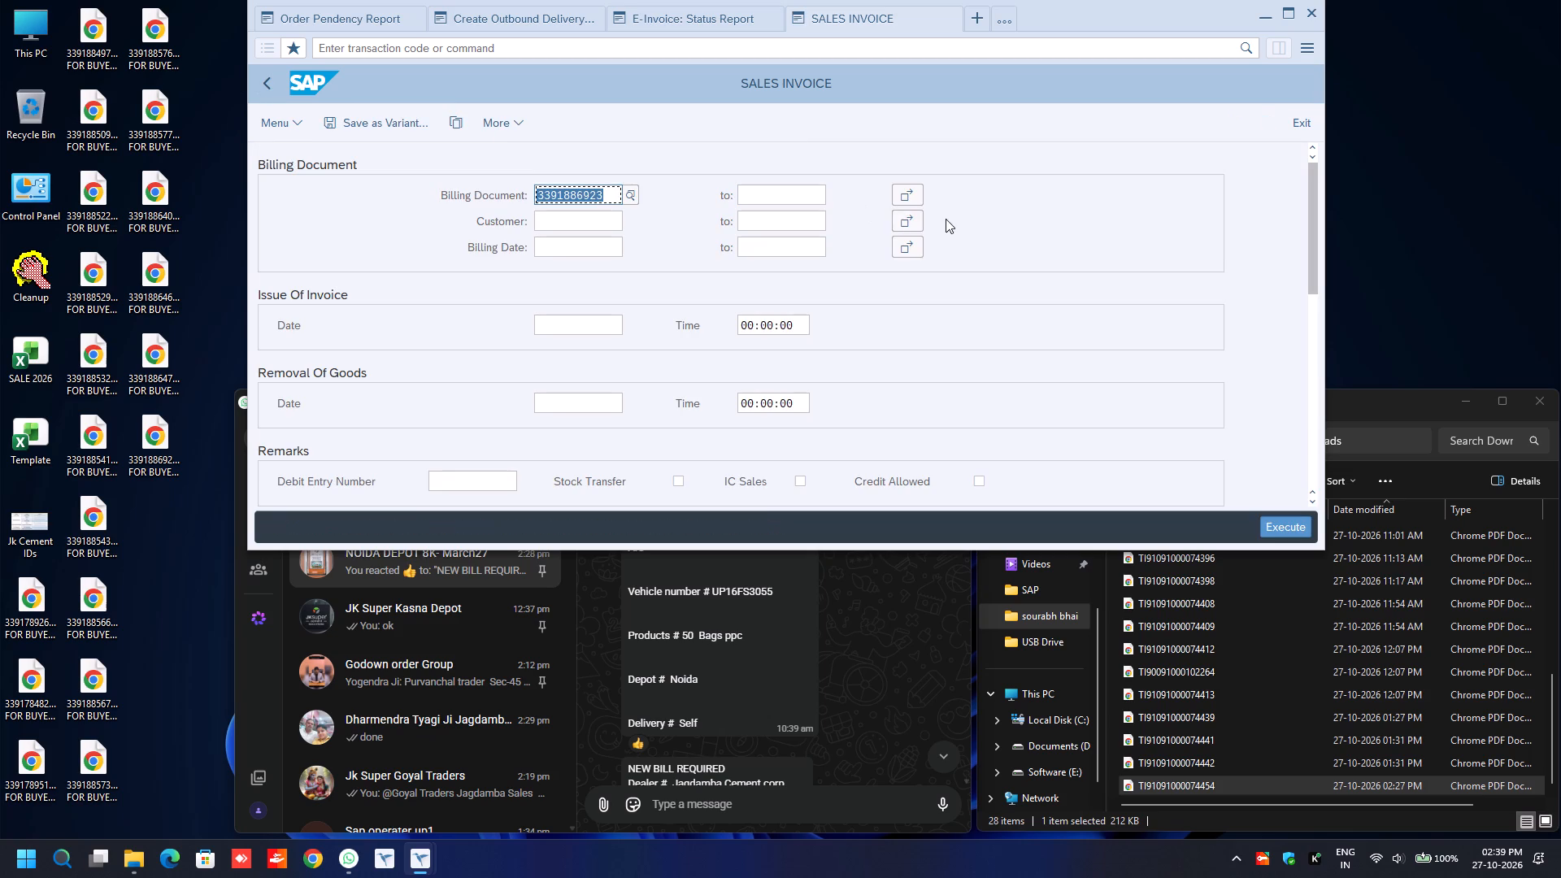
pyautogui.click(899, 193)
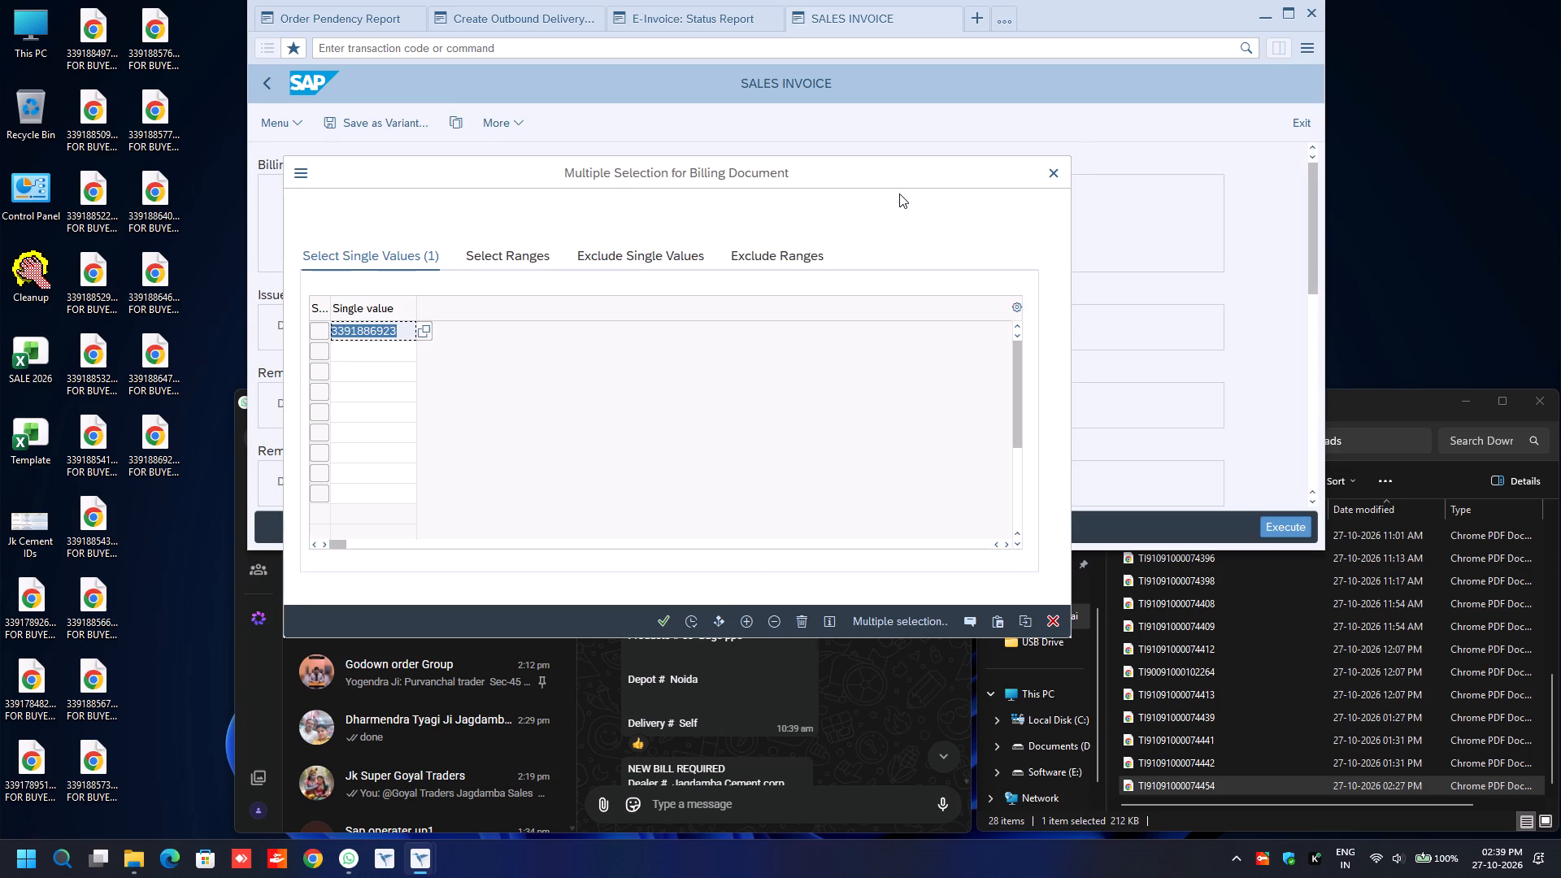
pyautogui.hotkey('ctrl', 'v')
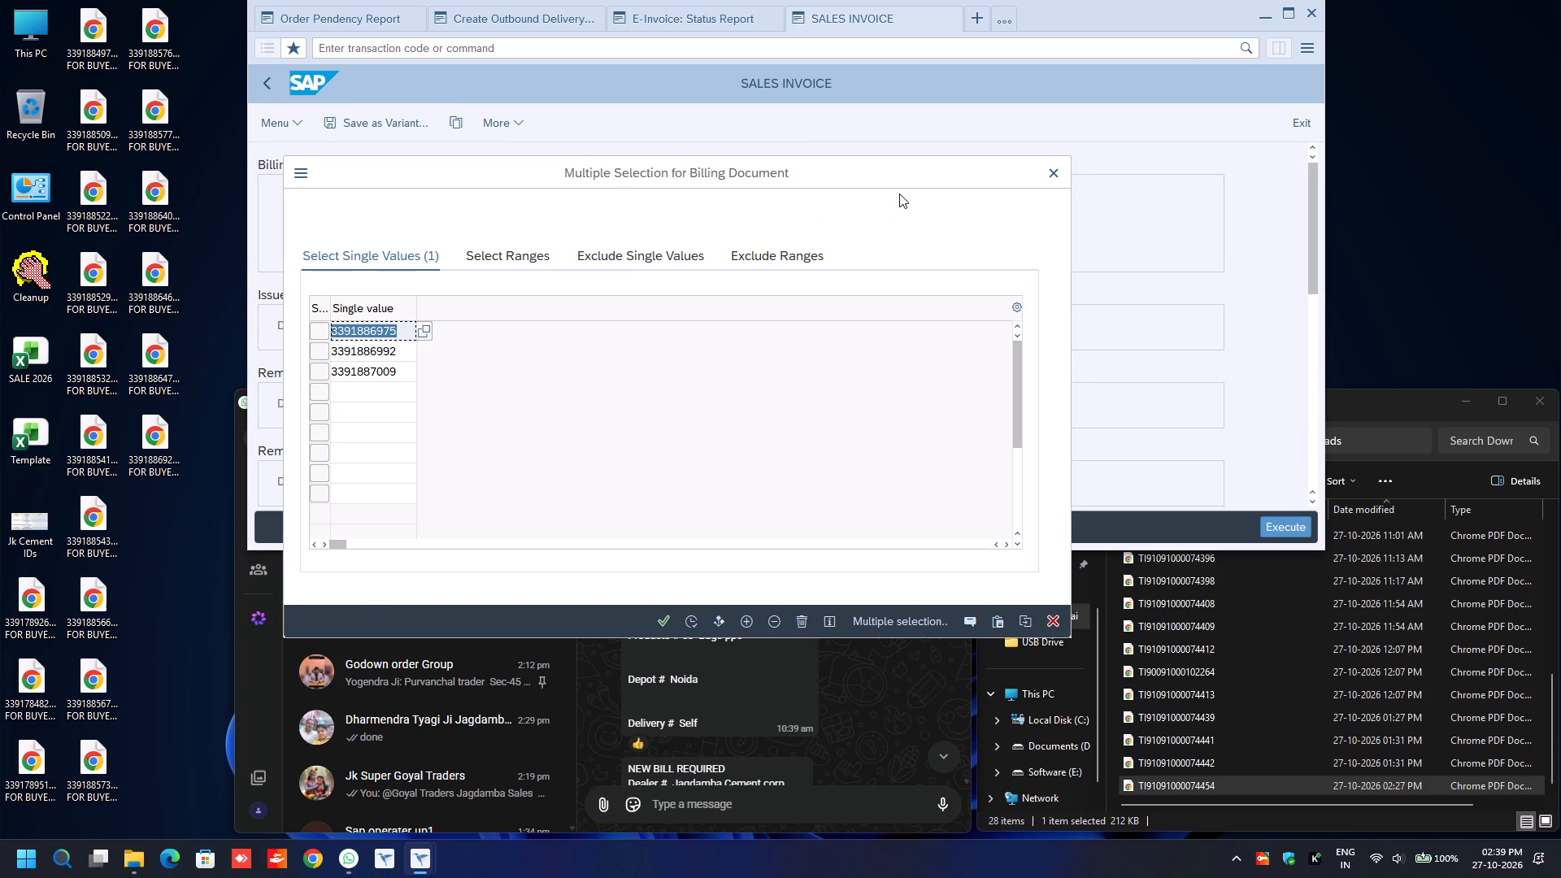
pyautogui.press('F8')
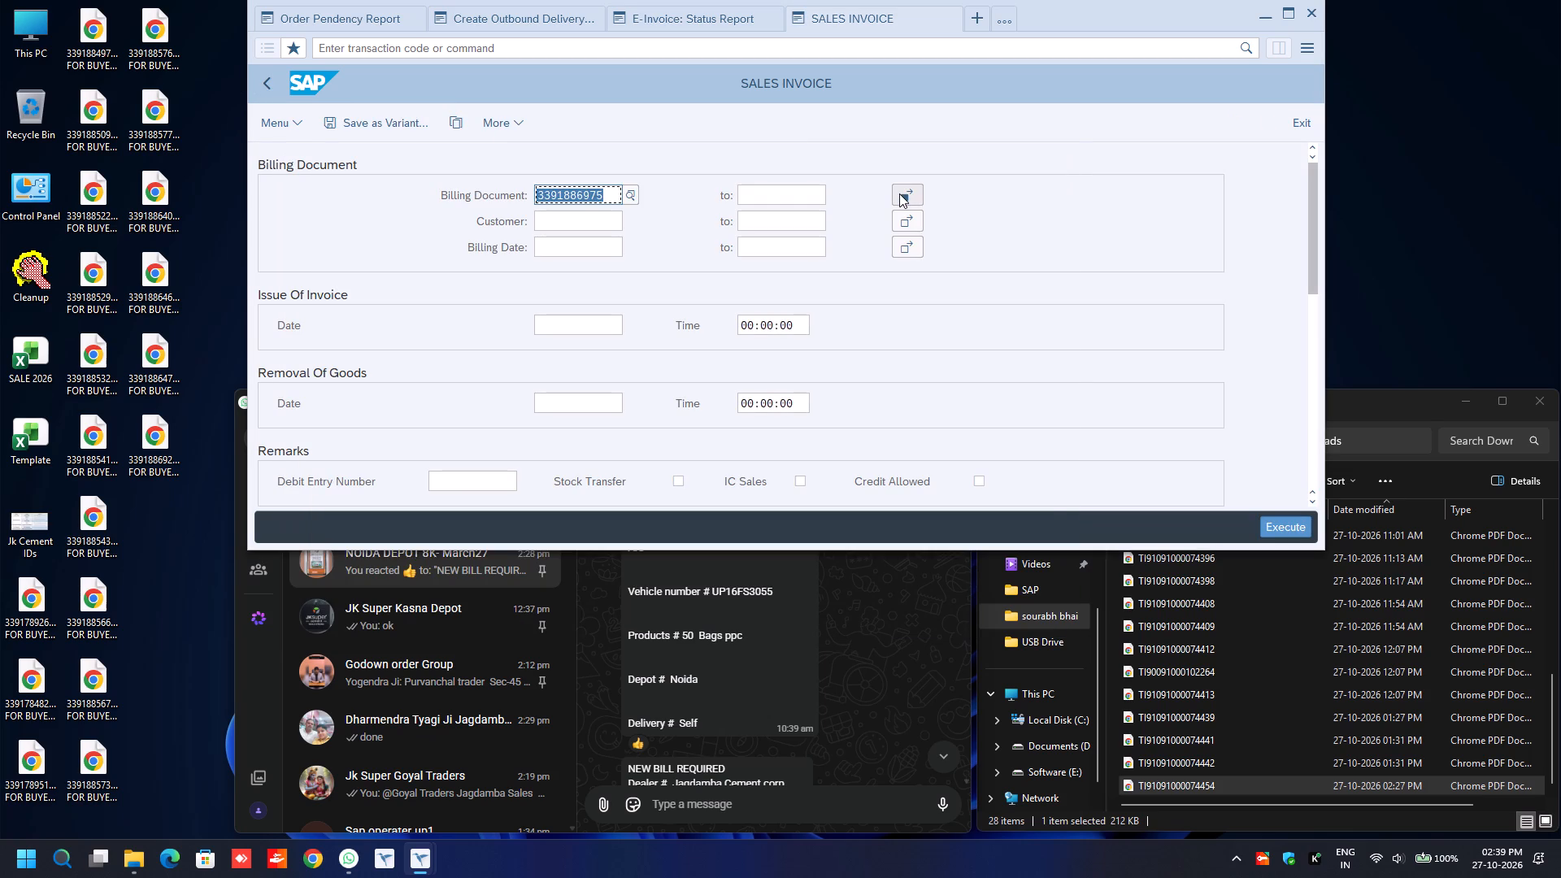
# Execute the sales invoice output for the selected billing documents, choosing the Original For Buyer copy.
pyautogui.press('F8')
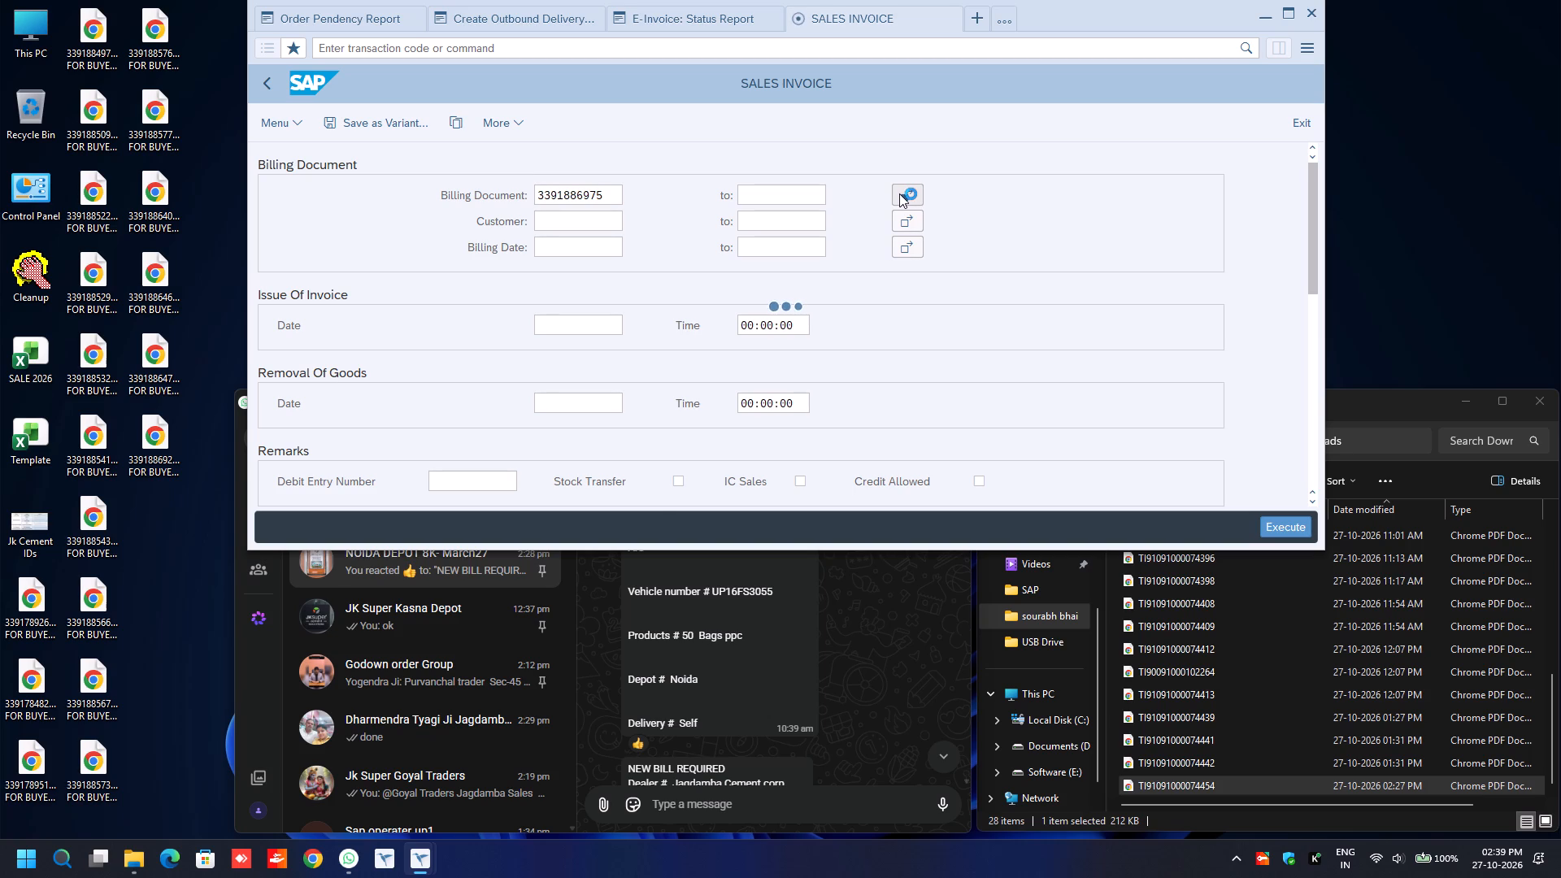
pyautogui.press('space')
pyautogui.press('Return')
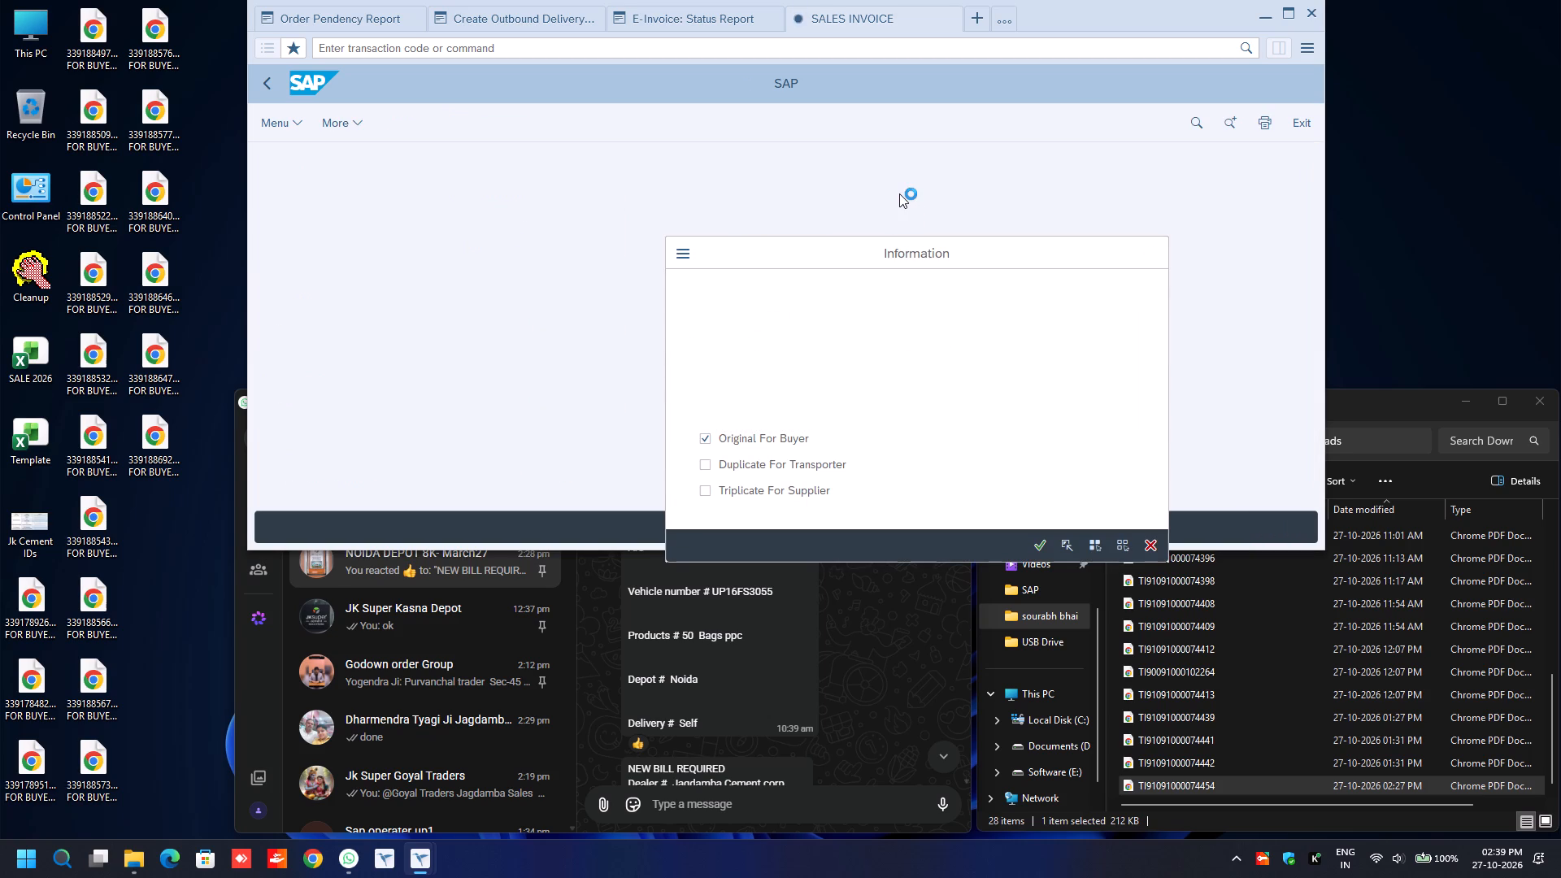
pyautogui.click(730, 22)
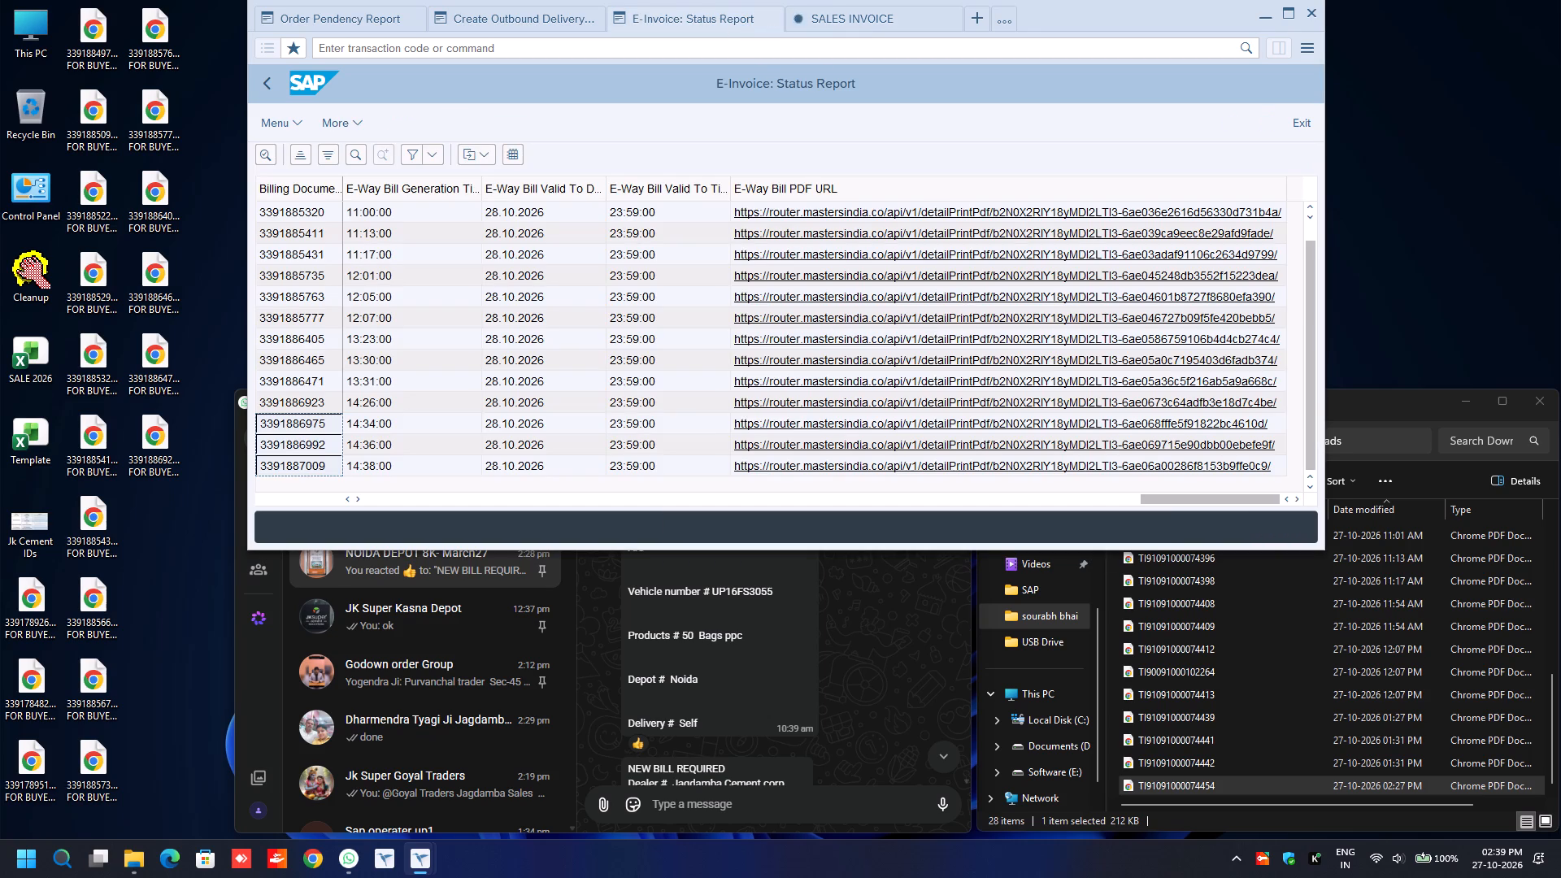
pyautogui.click(908, 422)
pyautogui.press('Left')
pyautogui.press('Return')
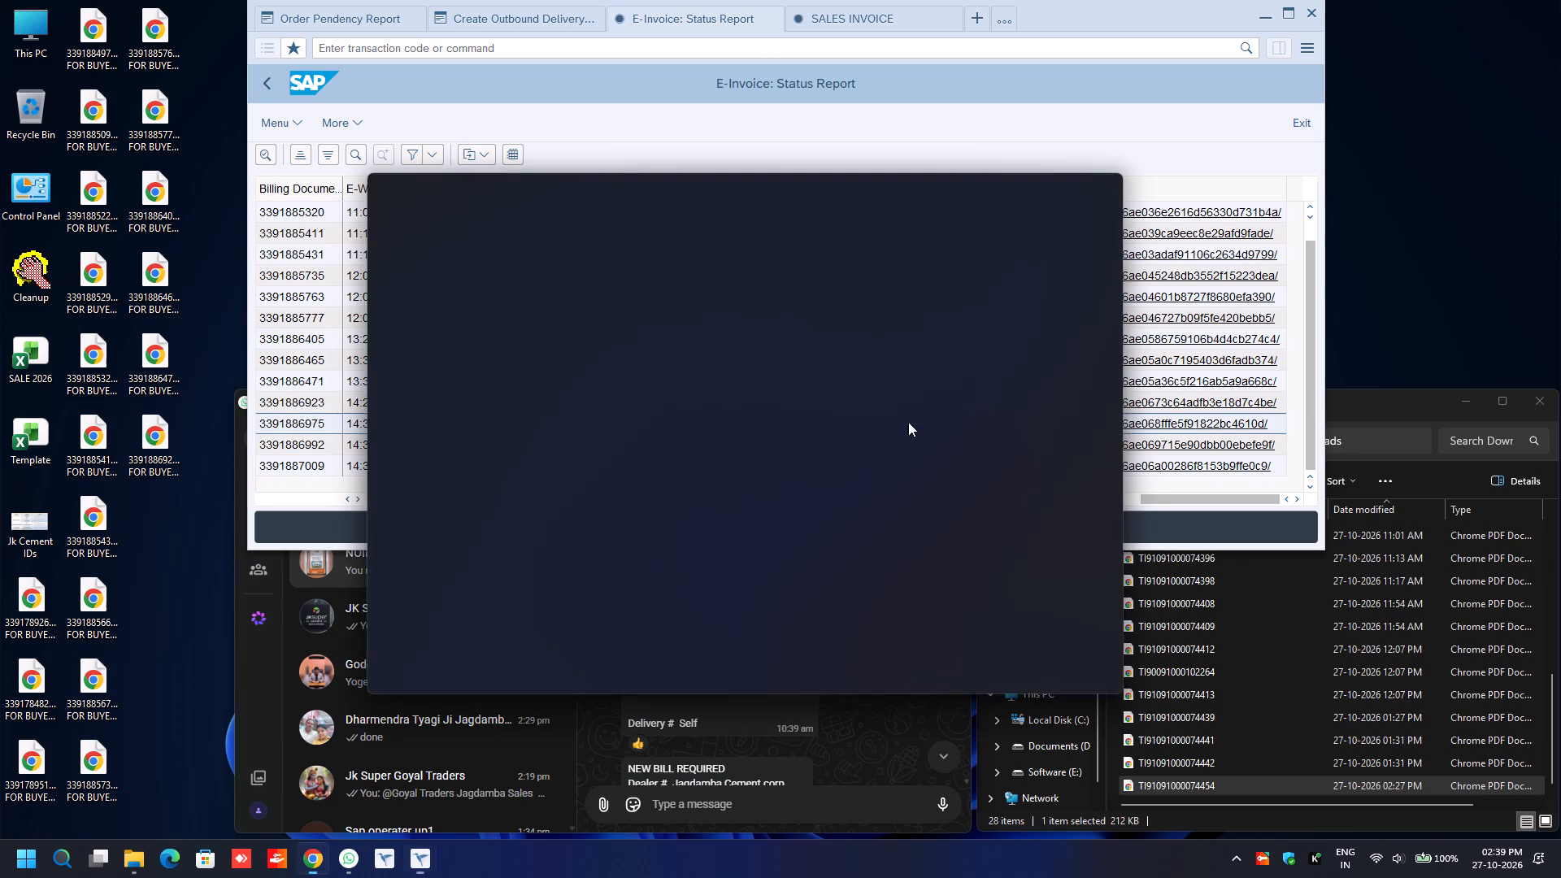
pyautogui.click(1183, 445)
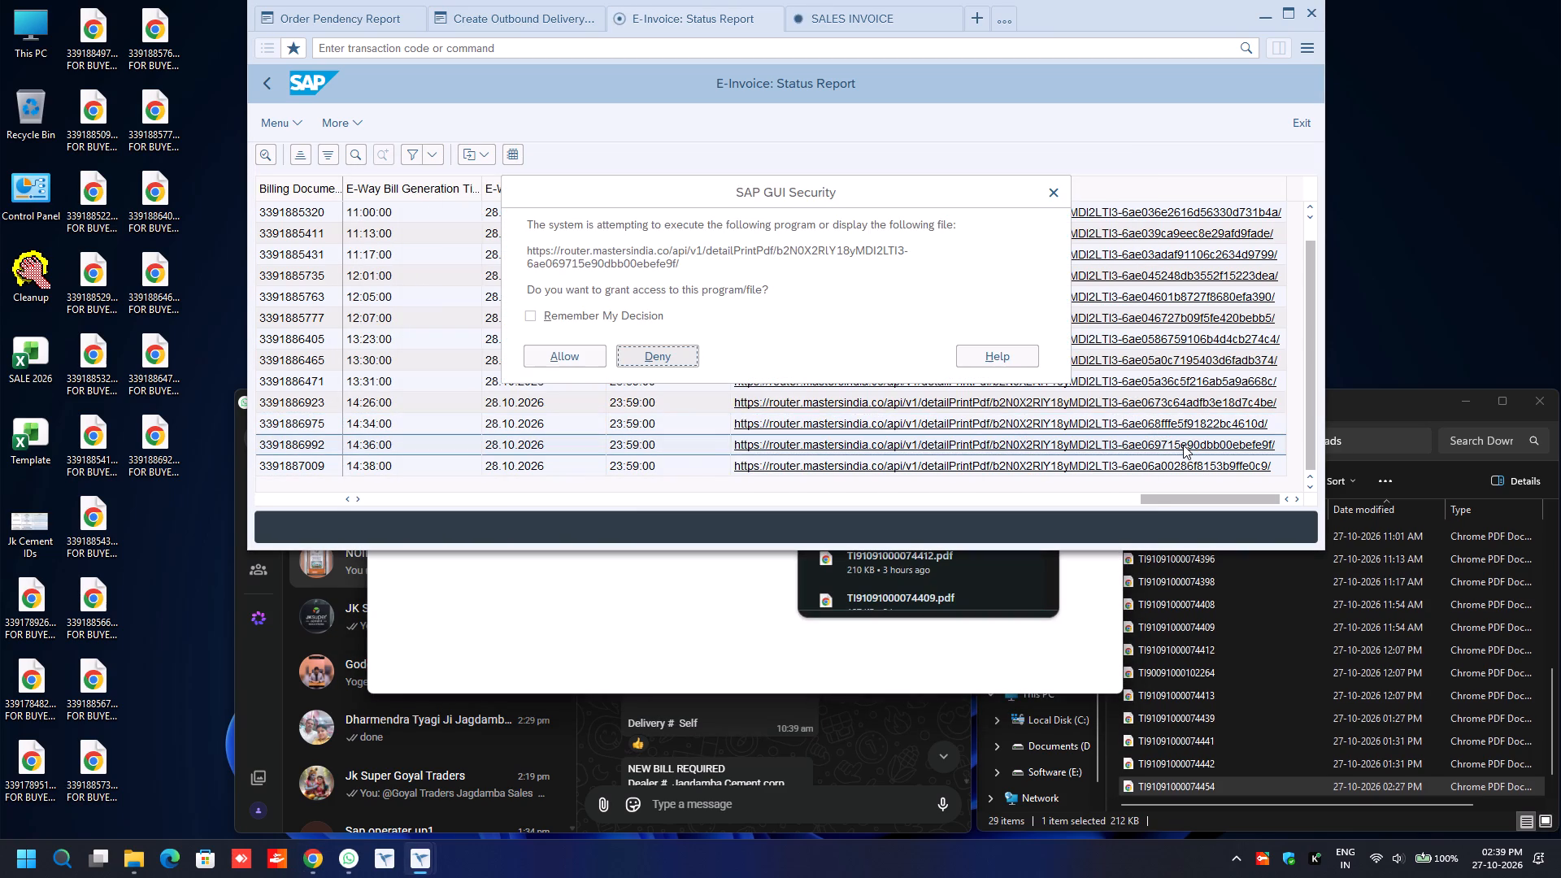
pyautogui.press('Left')
pyautogui.press('Return')
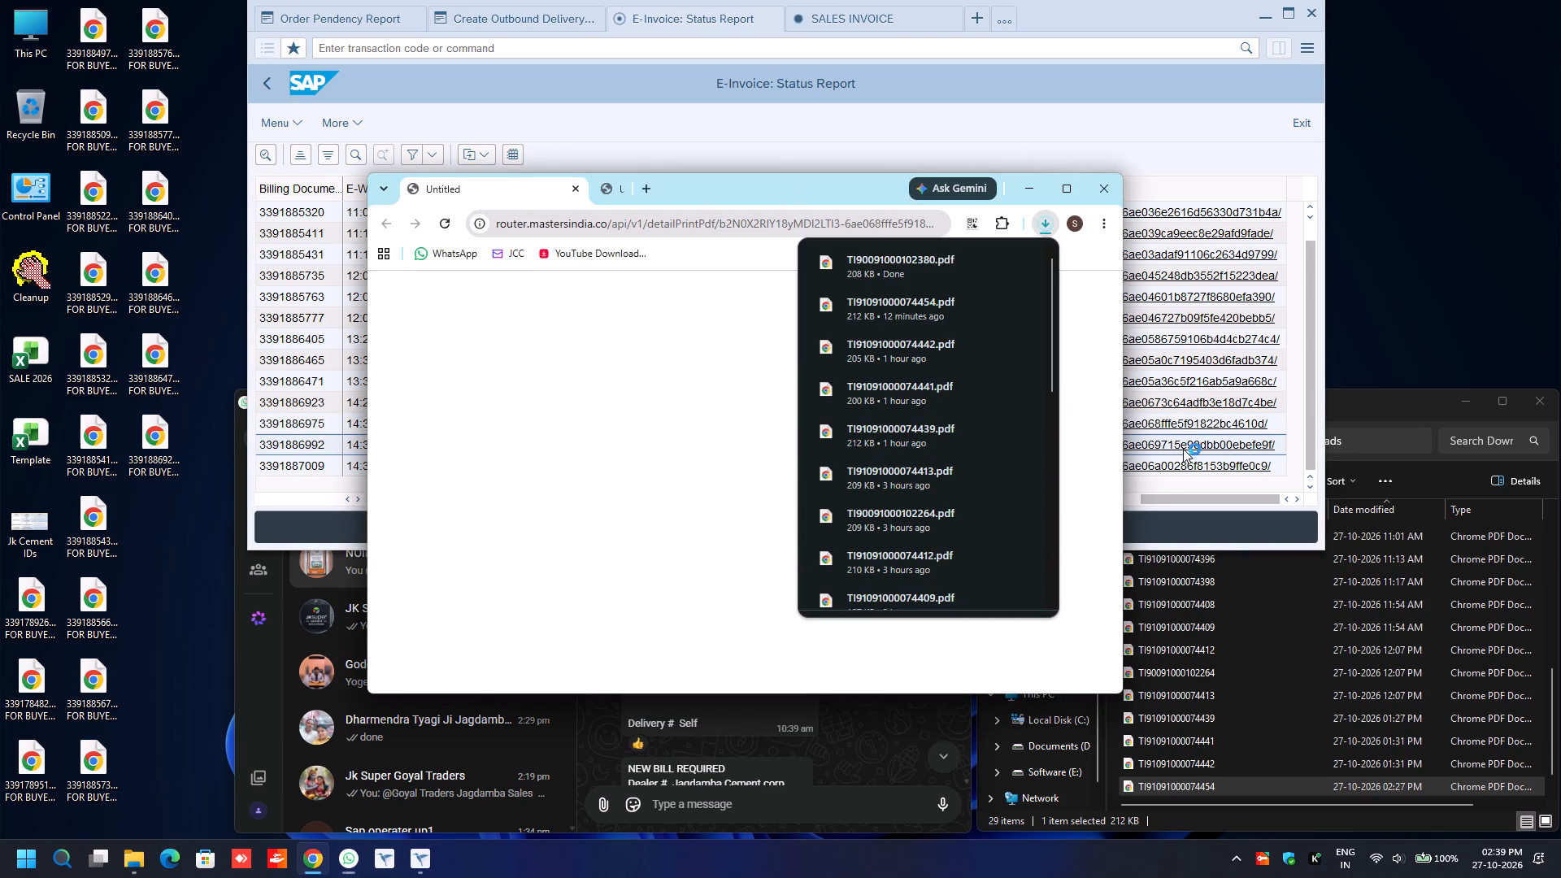
pyautogui.click(1182, 459)
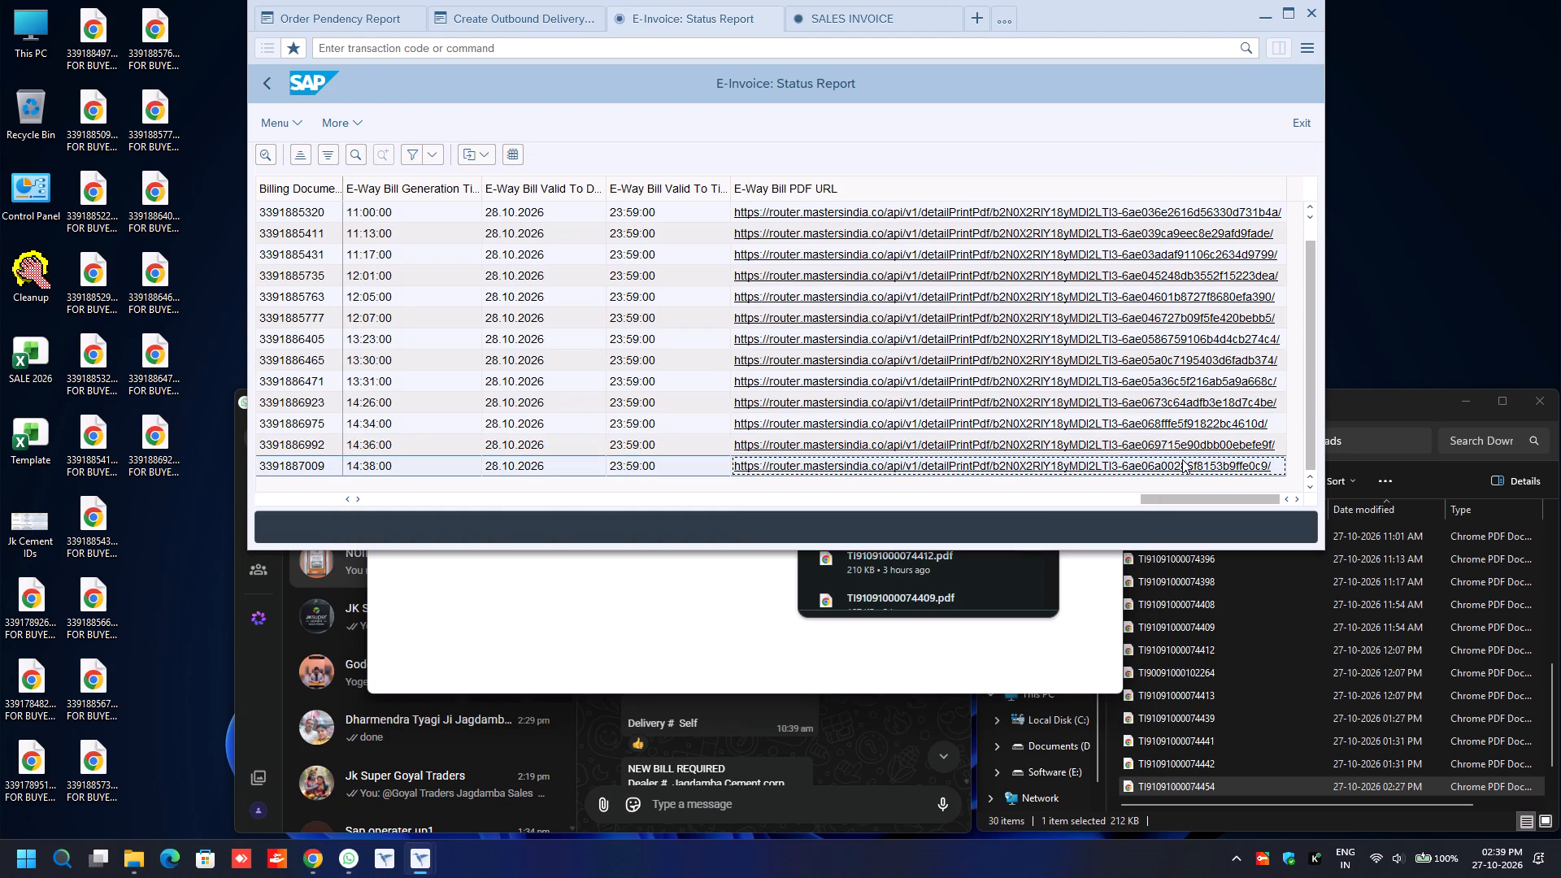
pyautogui.press('Left')
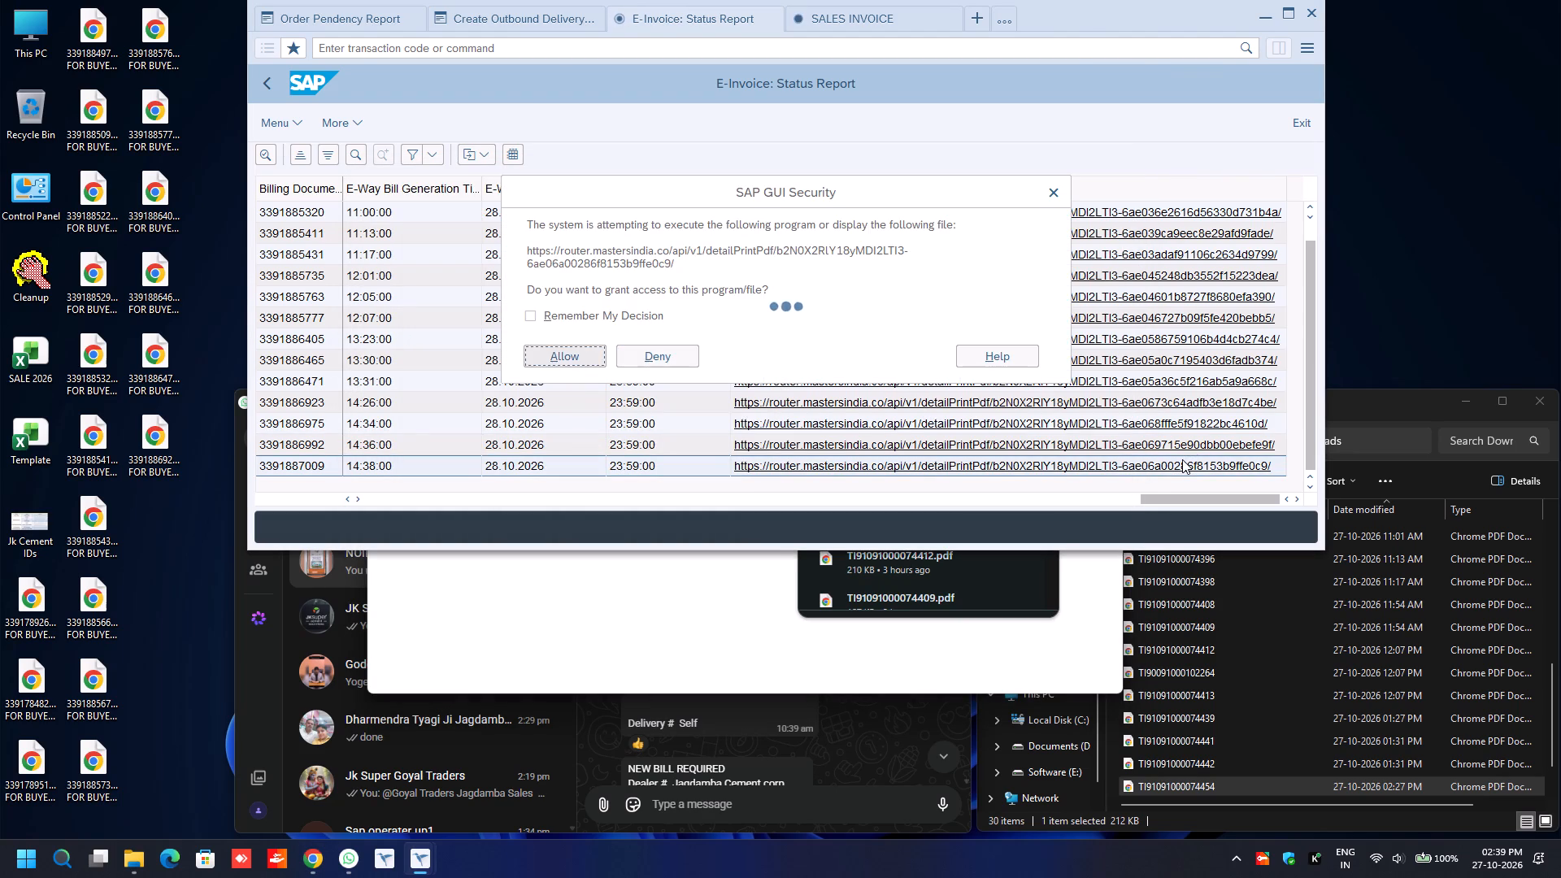
pyautogui.press('Return')
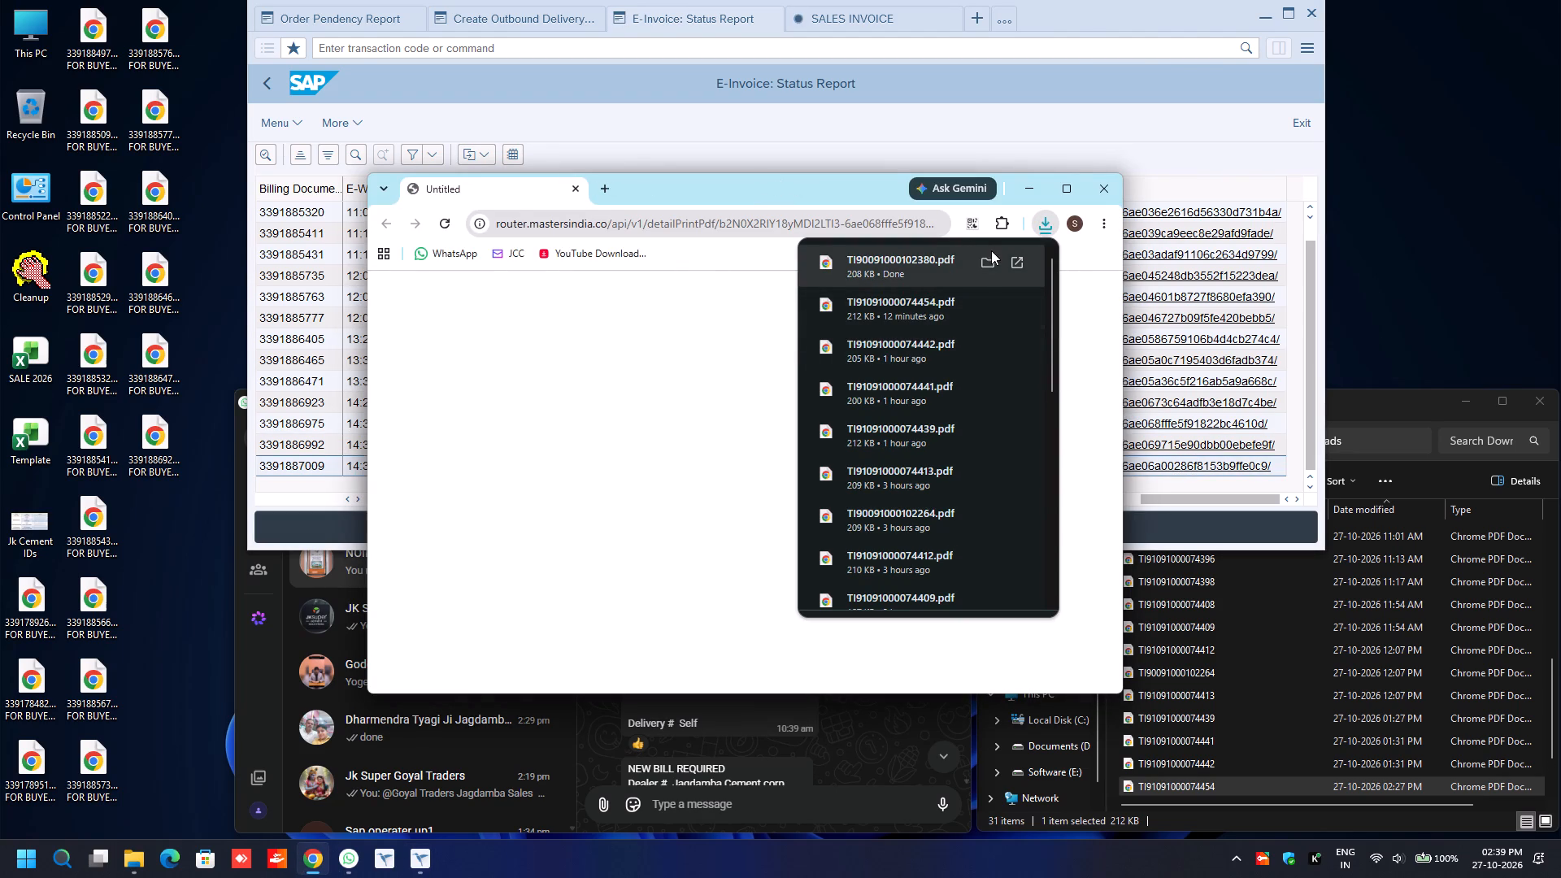
pyautogui.click(990, 262)
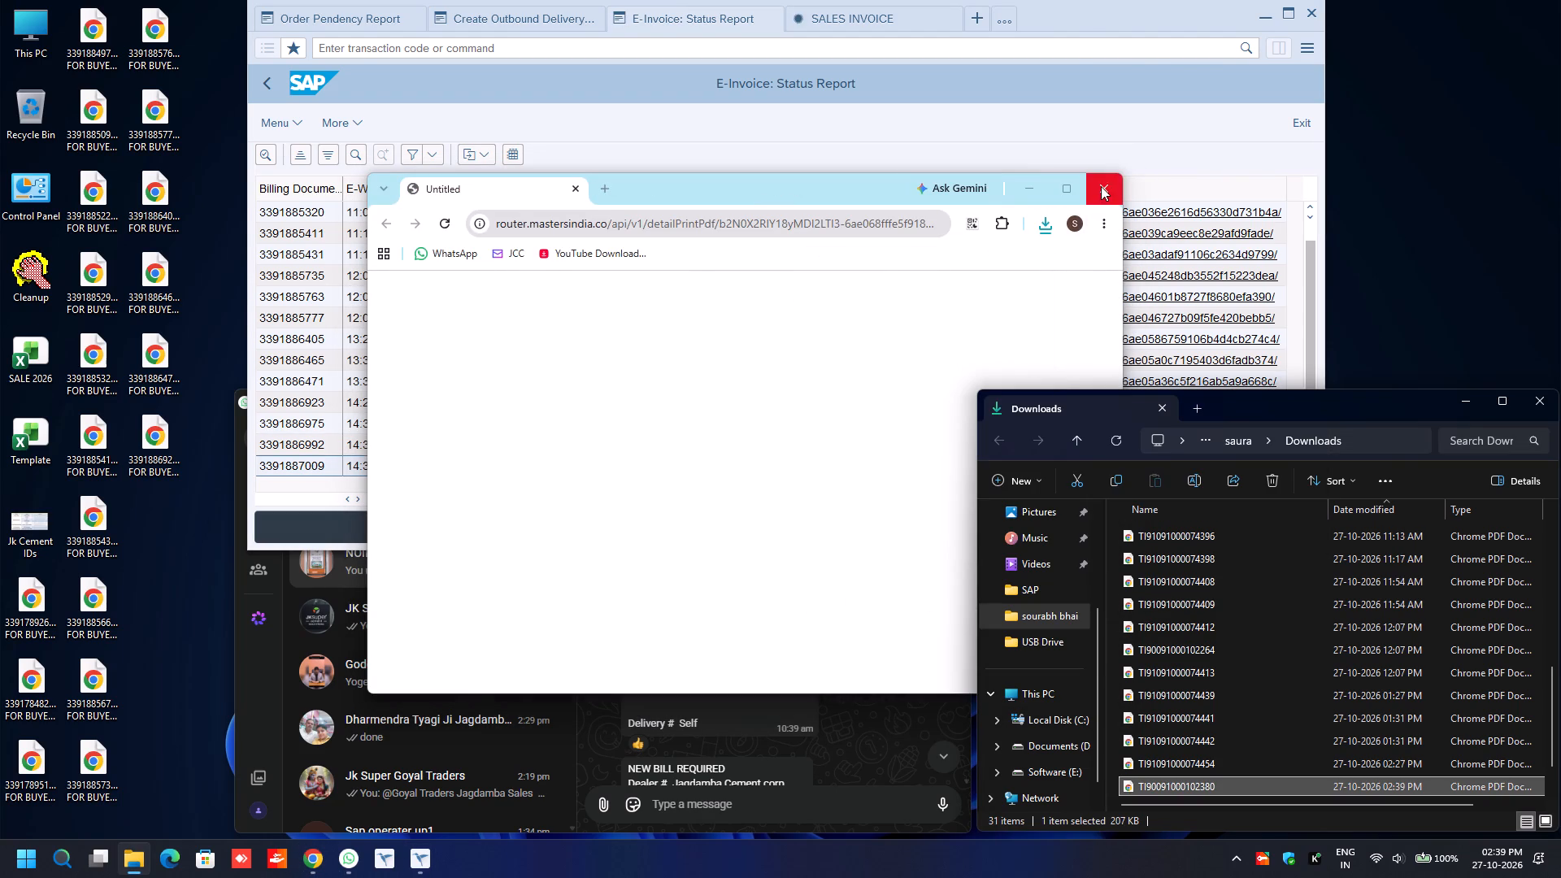
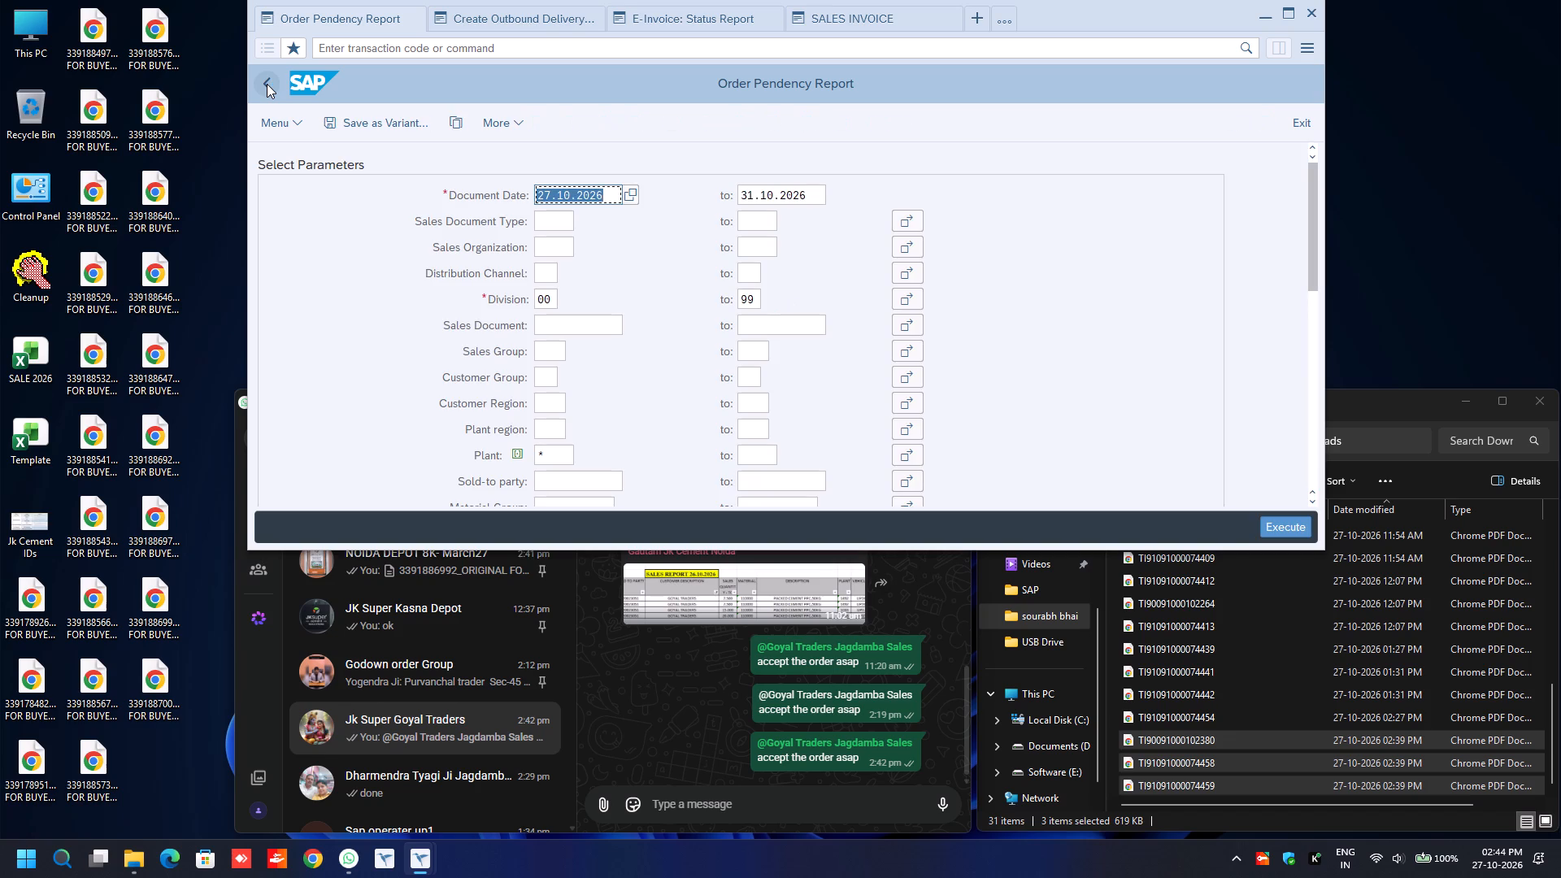
# Execute the Order Pendency Report for document dates 27.10.2026 to 31.10.2026, divisions 00 to 99 and all plants.
pyautogui.press('F8')
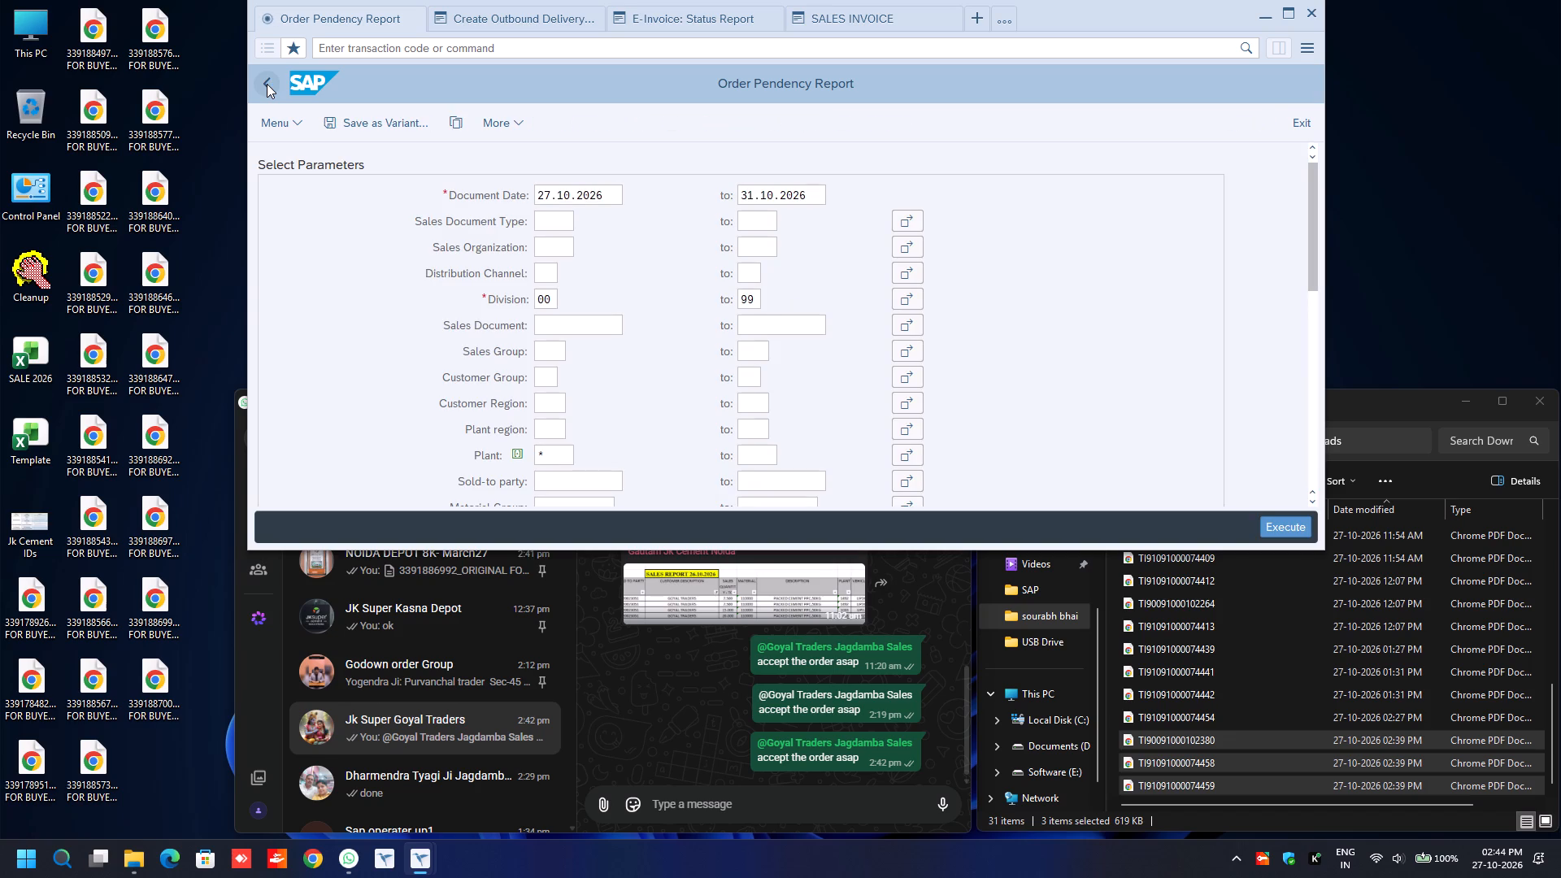
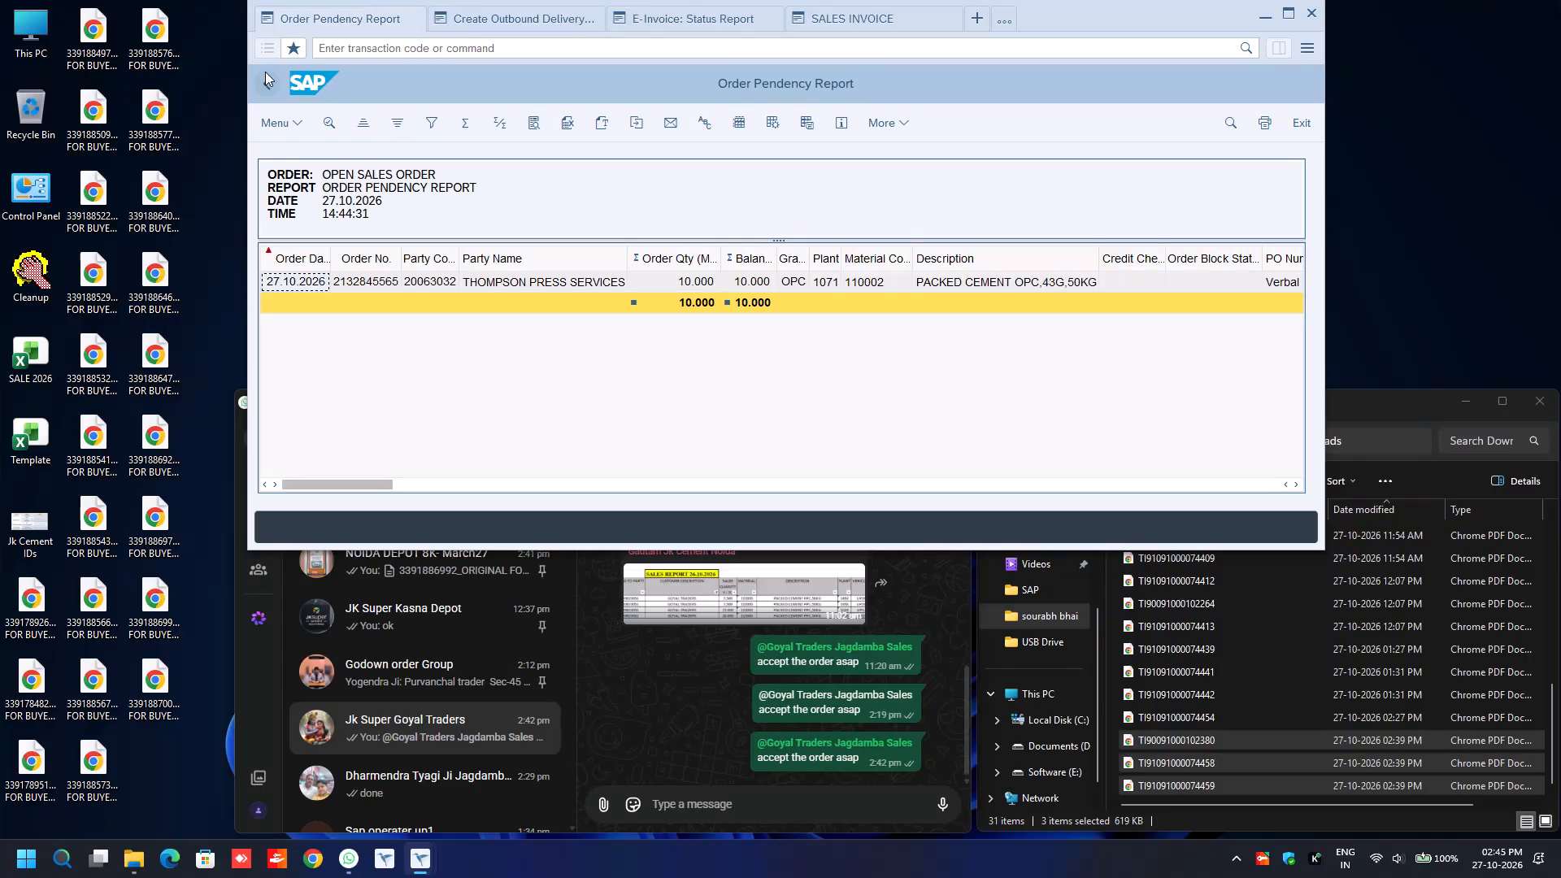
# Return to the Order Pendency Report selection and execute it again with the same dates, divisions and plants to refresh the pending orders.
pyautogui.moveTo(269, 76); pyautogui.dragTo(267, 84)
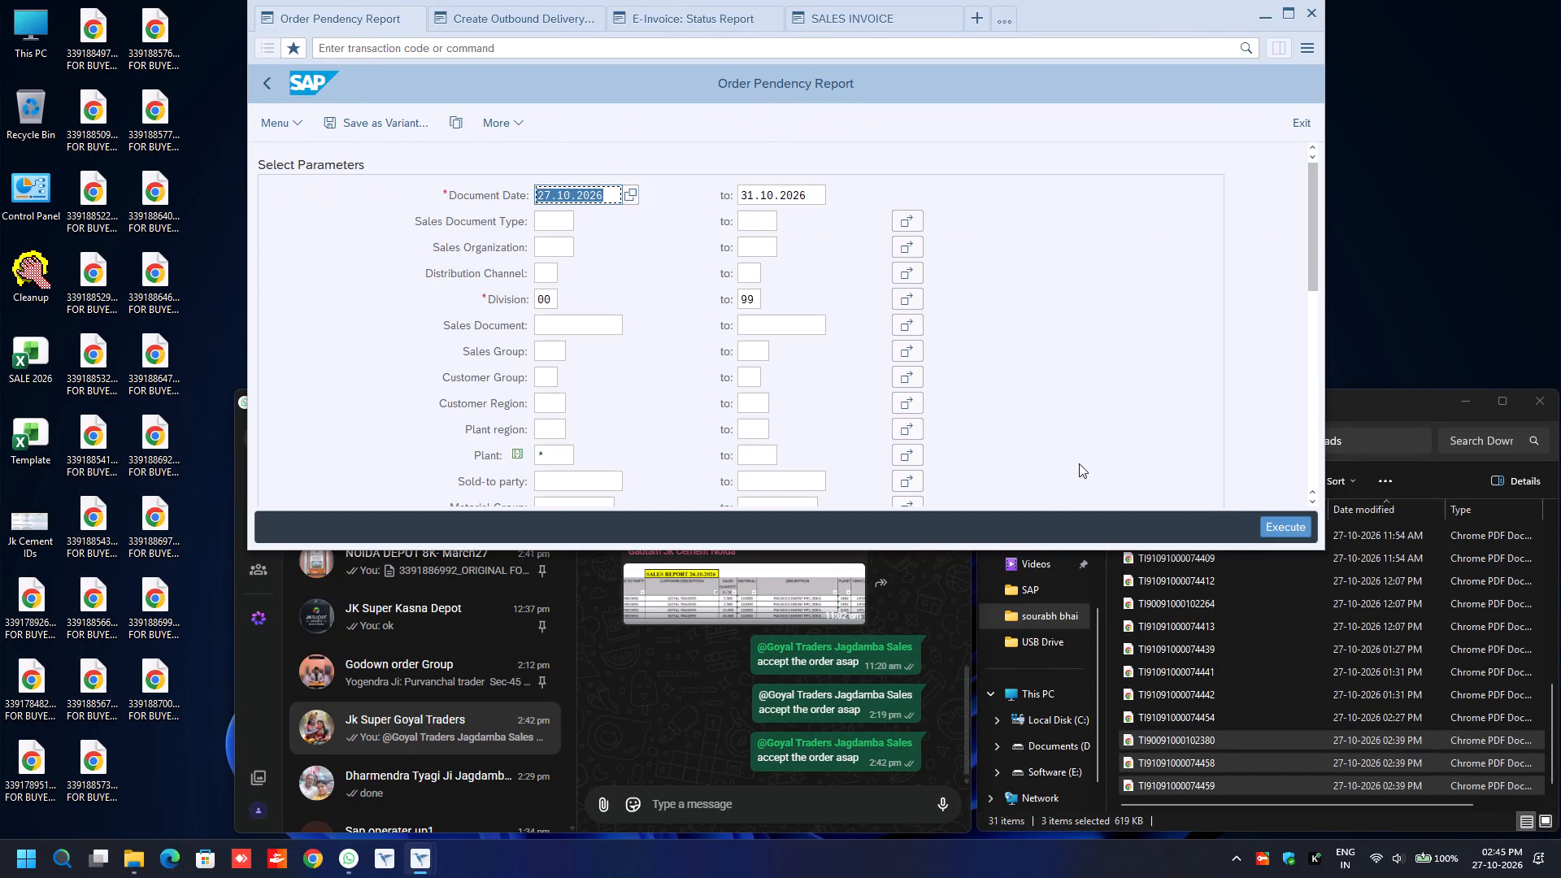
pyautogui.click(1283, 526)
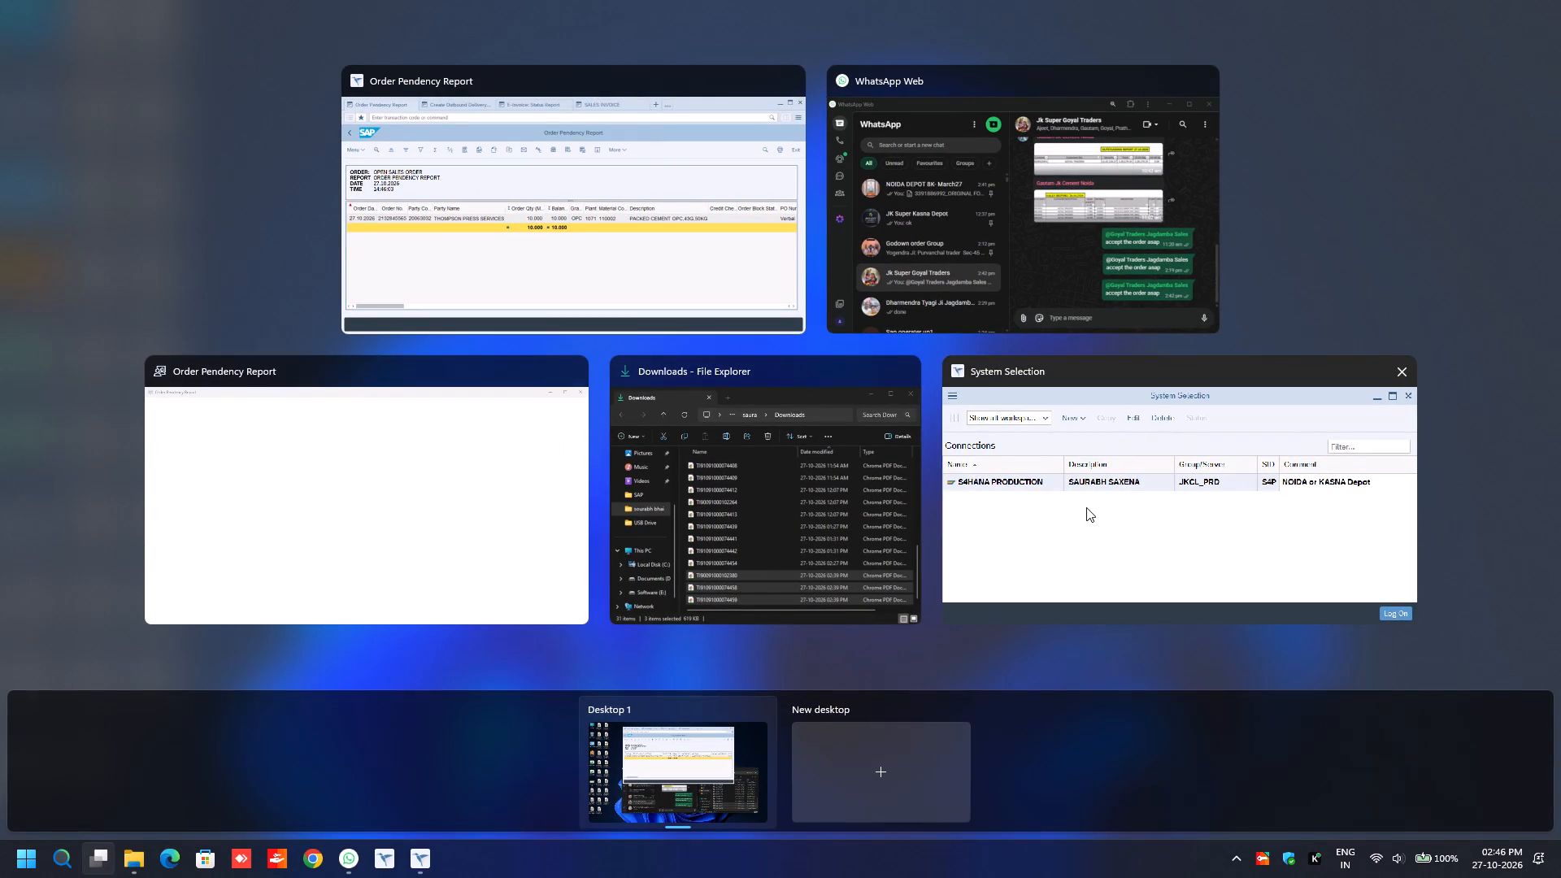
# Switch to the System Selection window listing the S4HANA PRODUCTION connection.
pyautogui.click(1086, 507)
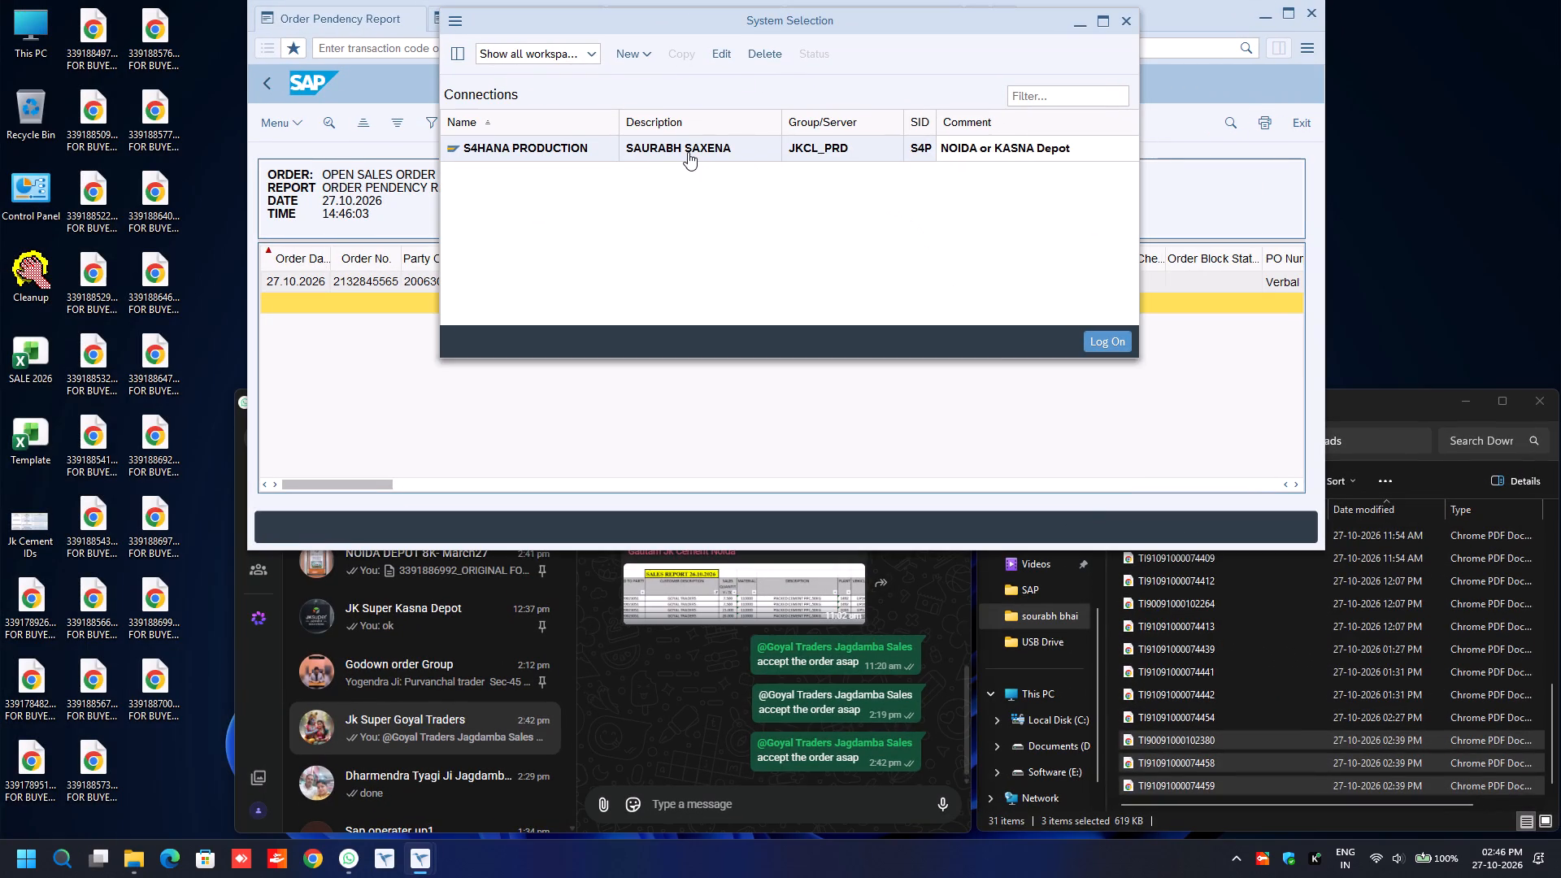
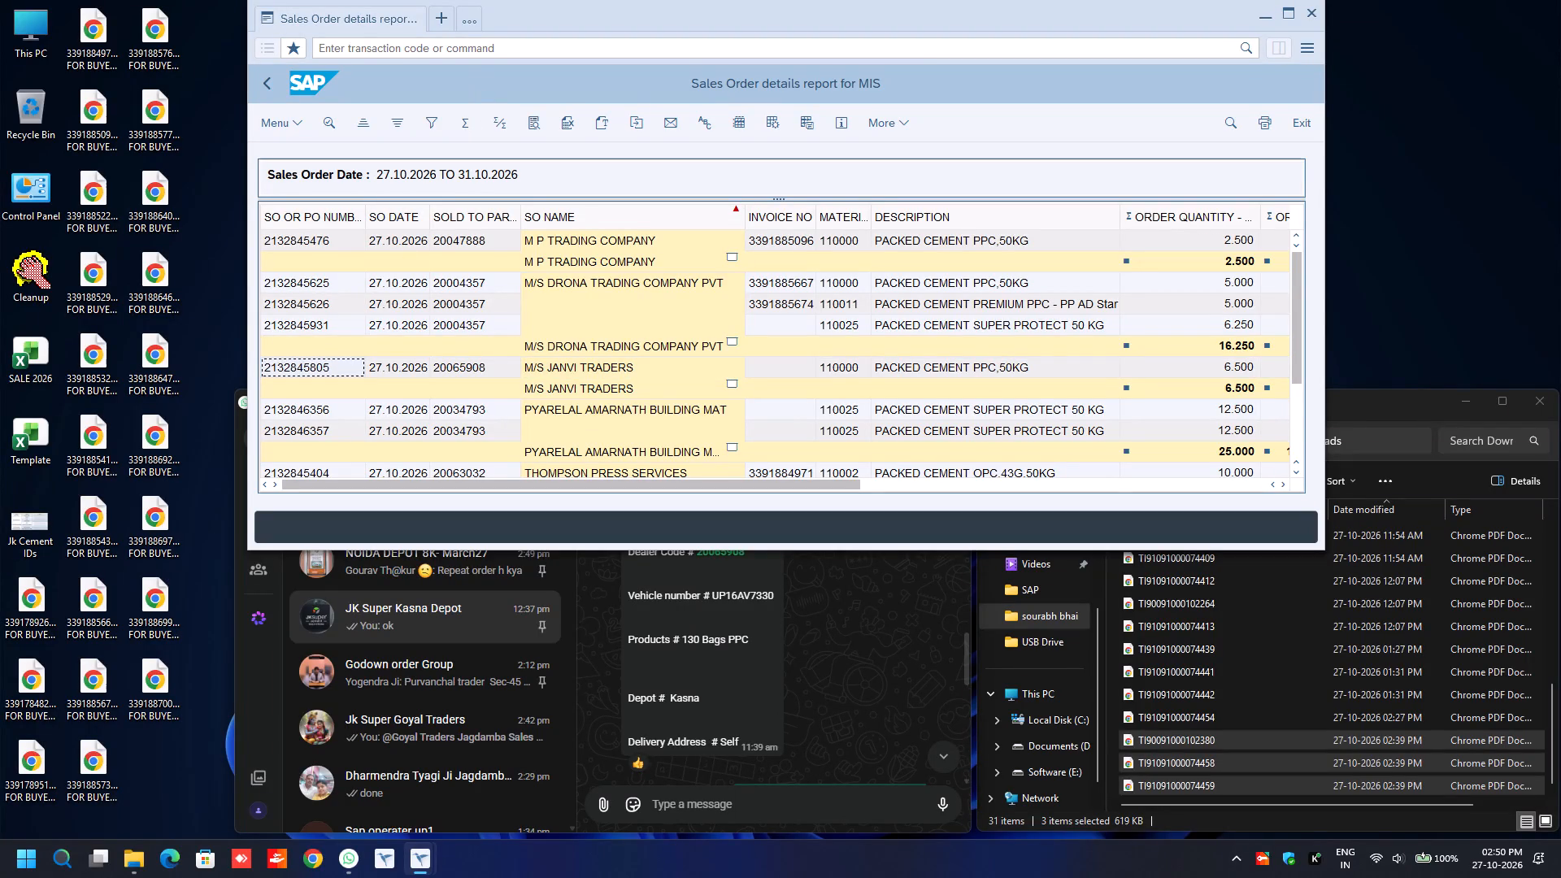
pyautogui.hotkey('ctrl', 'n')
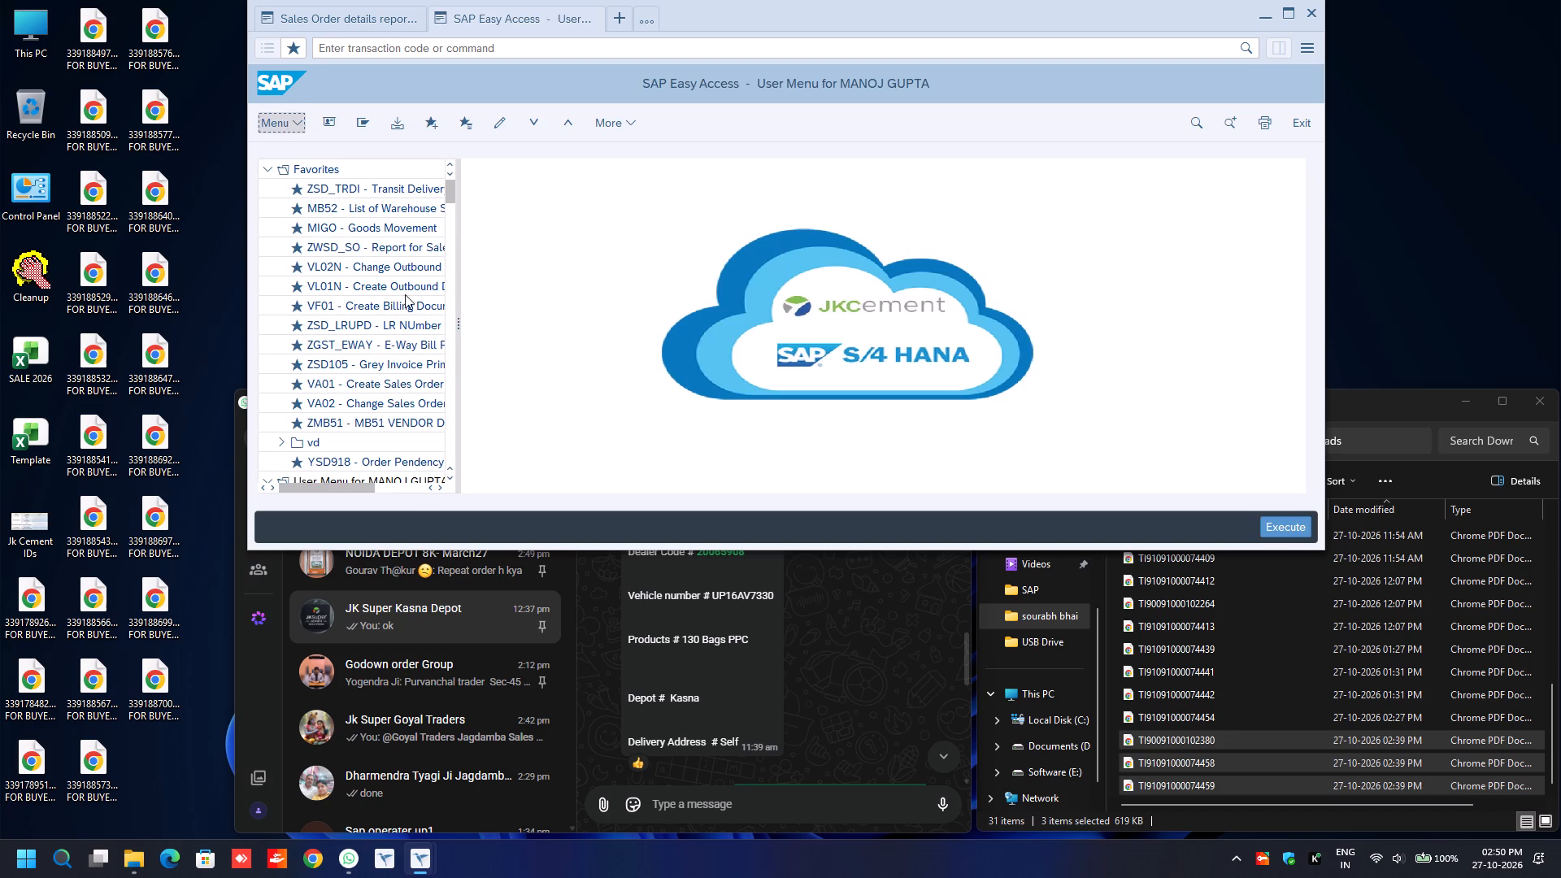
pyautogui.doubleClick(380, 279)
pyautogui.hotkey('ctrl', 'v')
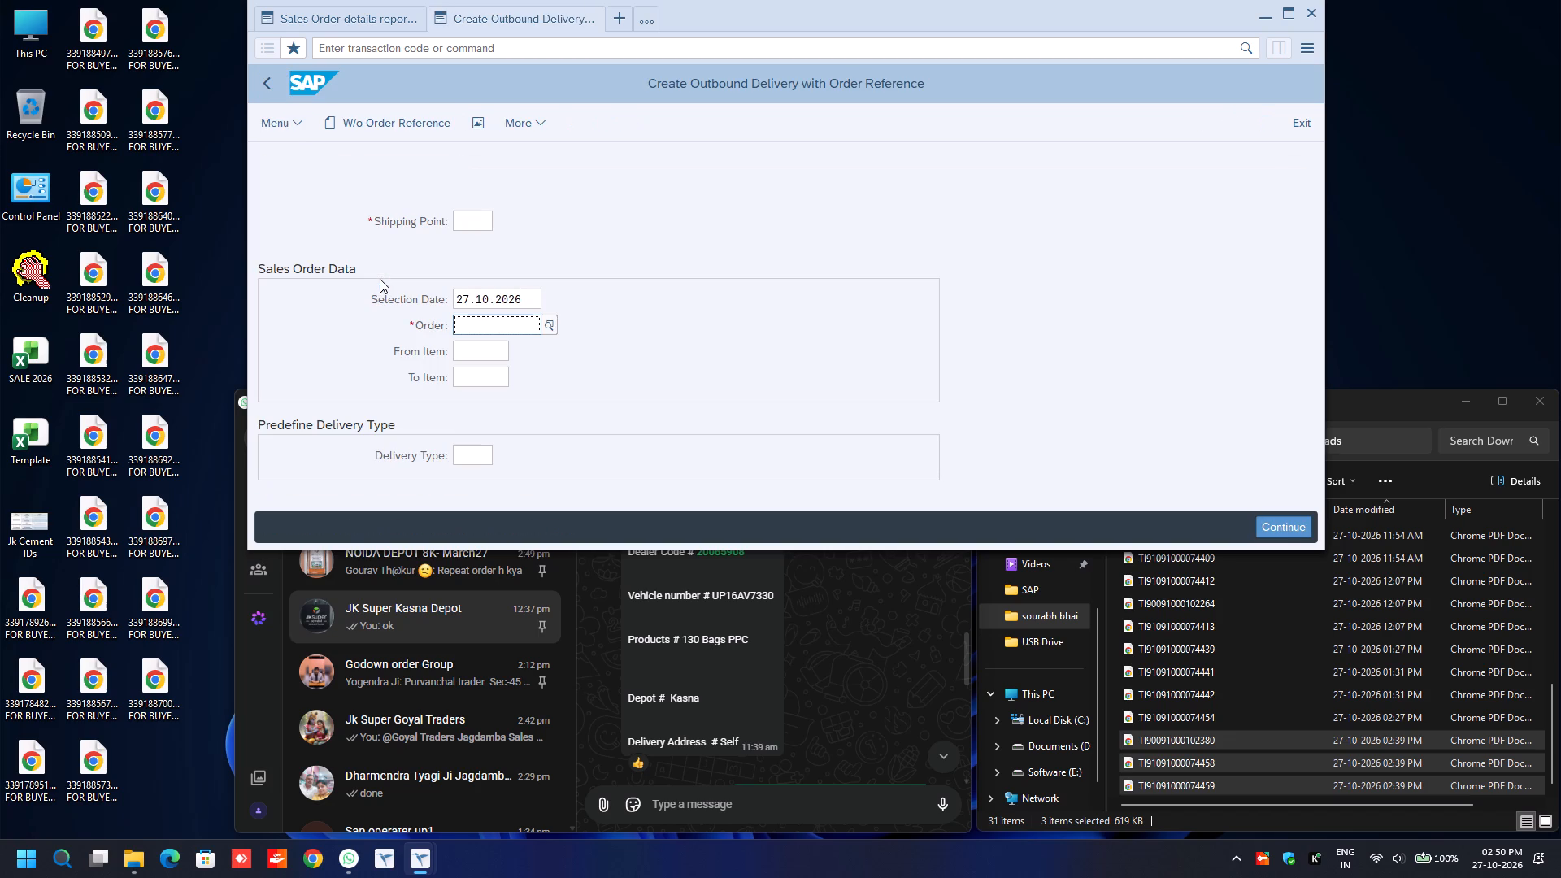
pyautogui.press('Up')
pyautogui.press('Up')
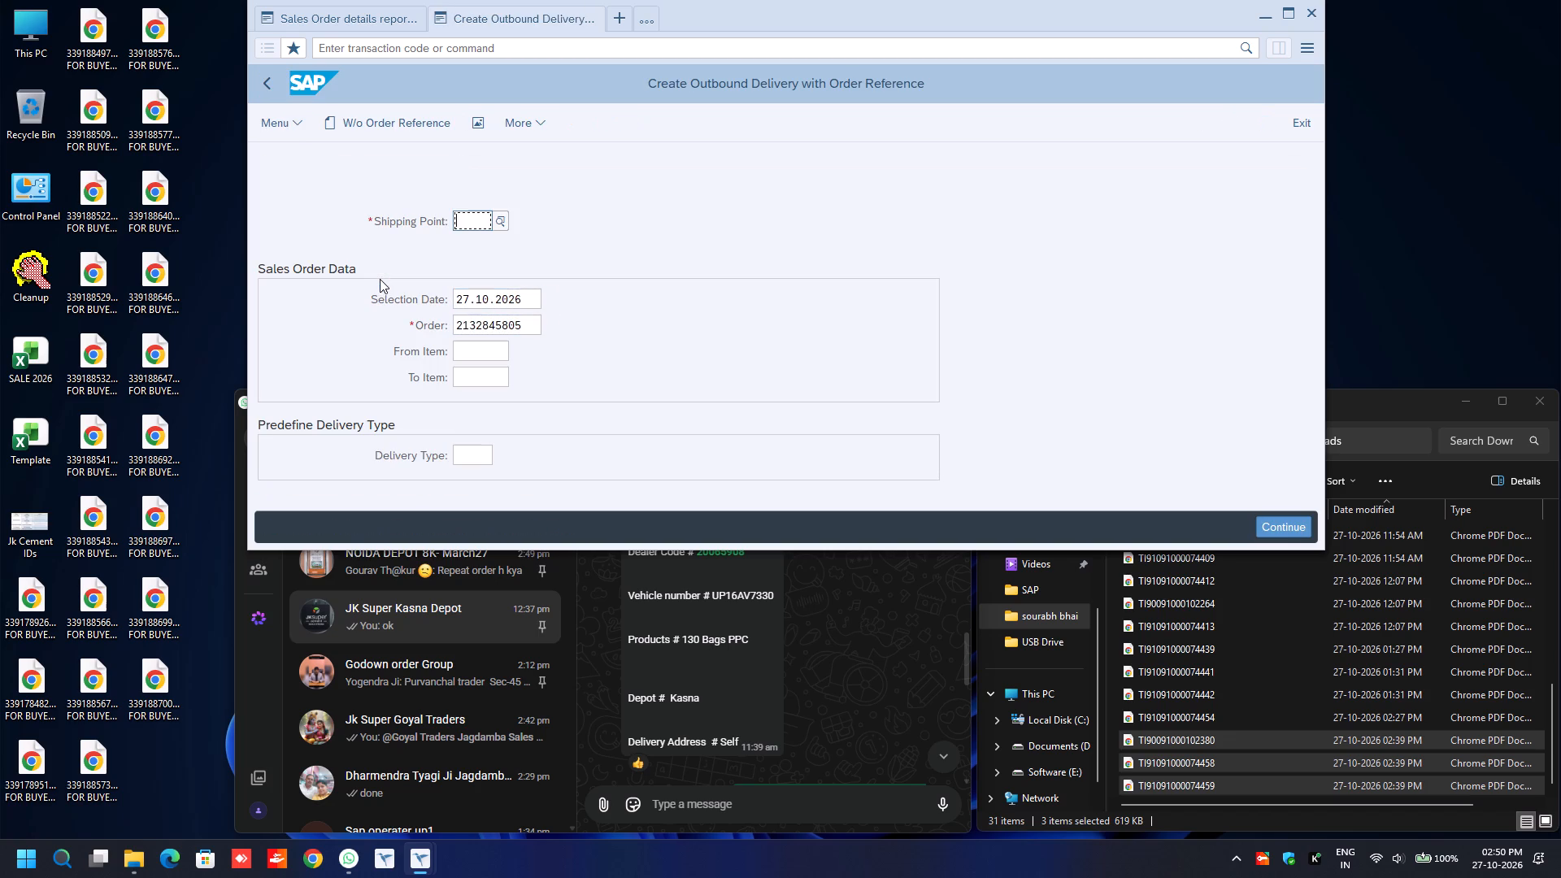
pyautogui.write('8135')
pyautogui.press('Return')
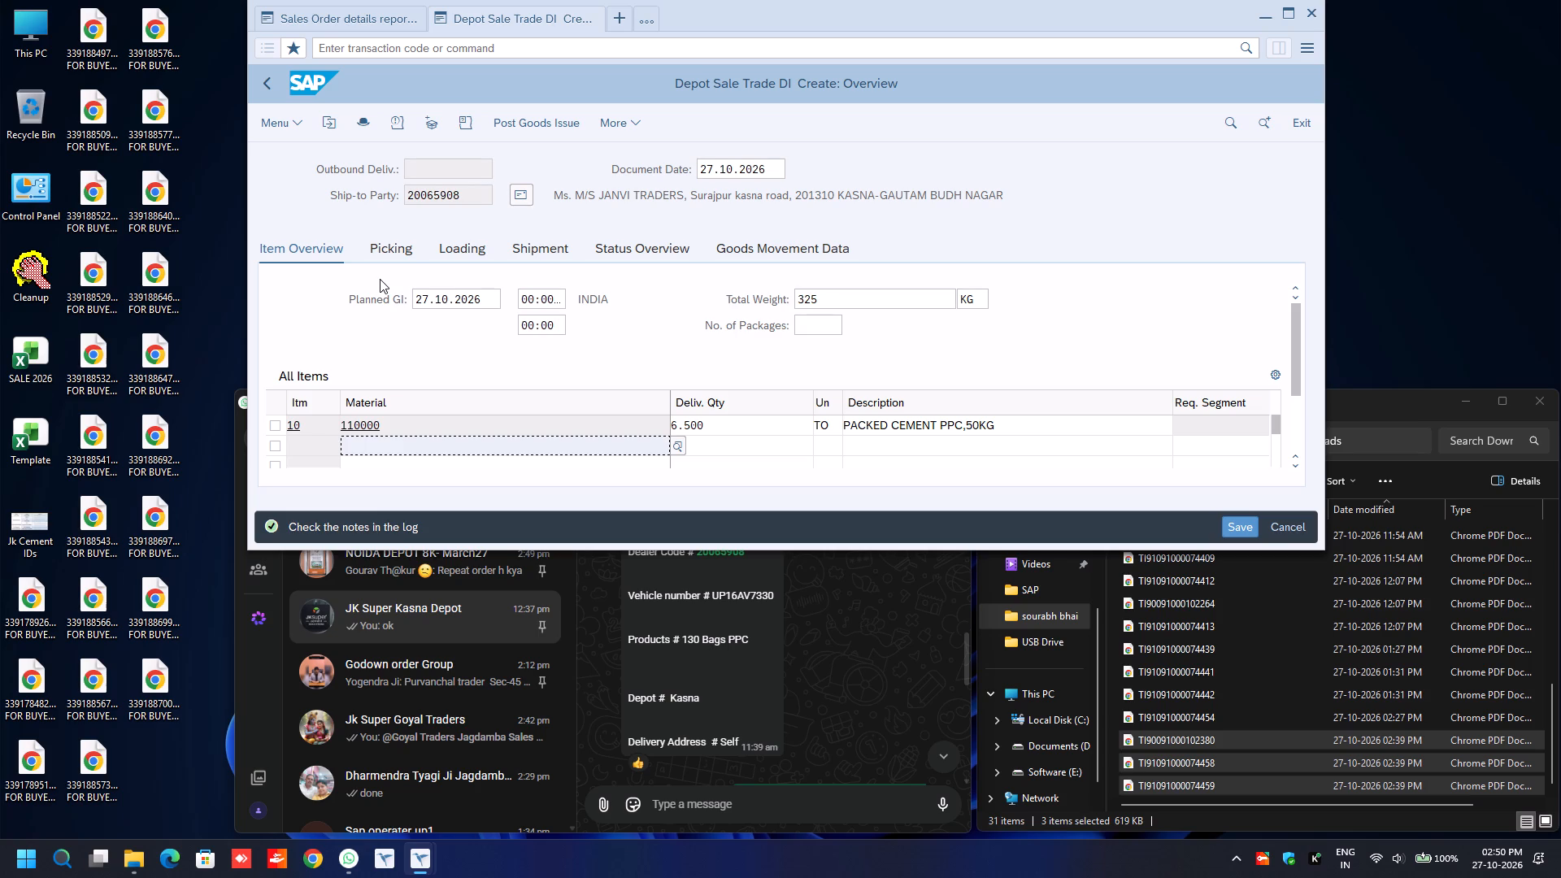
# Enter a picked quantity of 6.500 for item 10, material 110000, in the delivery's picking data.
pyautogui.click(395, 249)
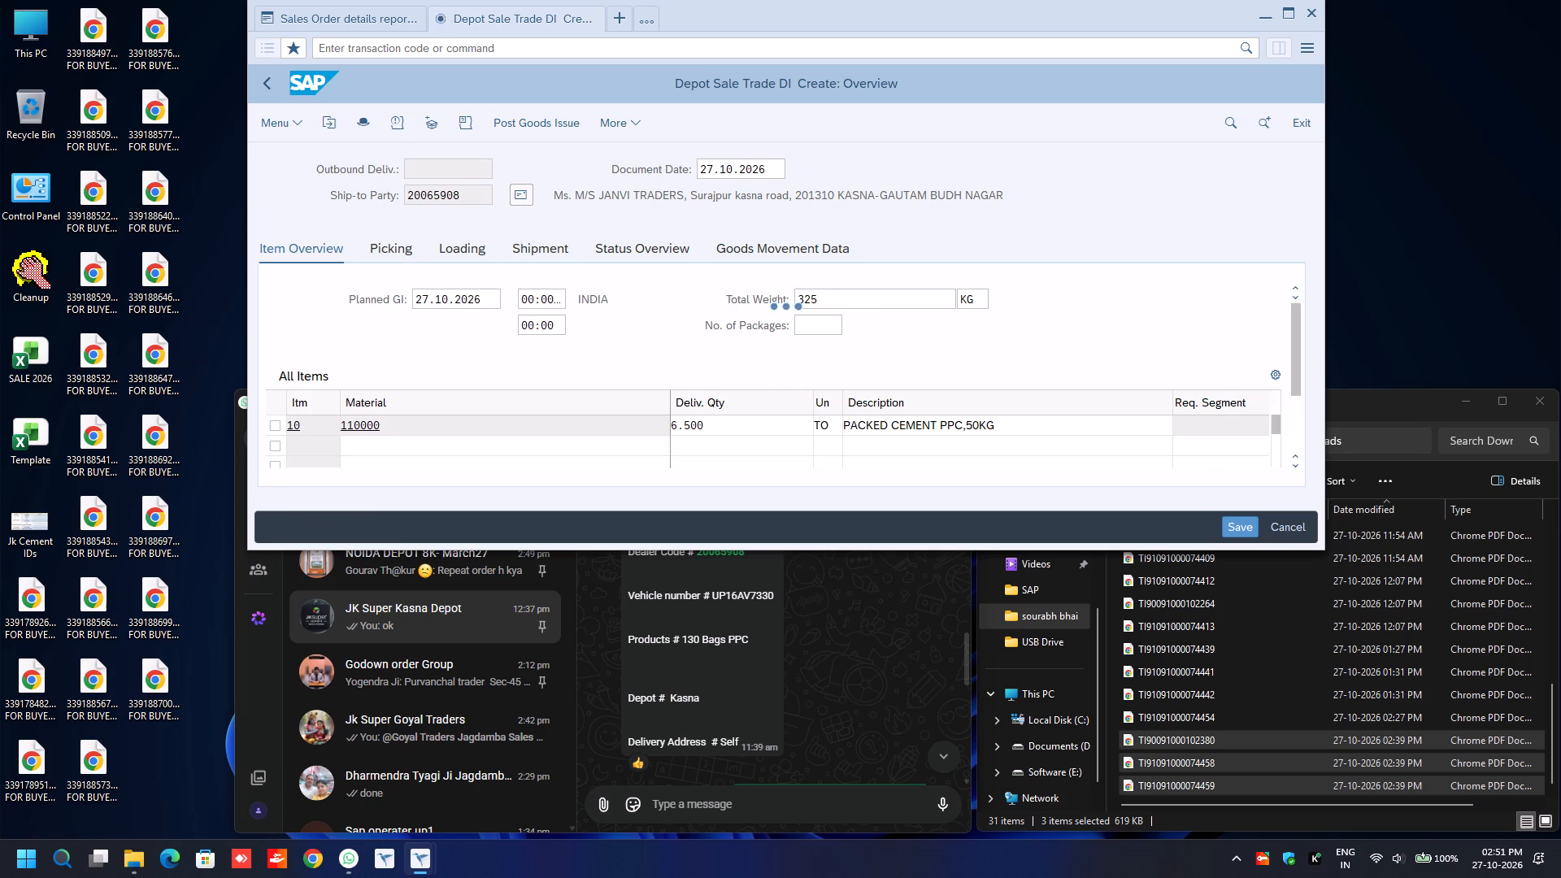
pyautogui.click(1072, 422)
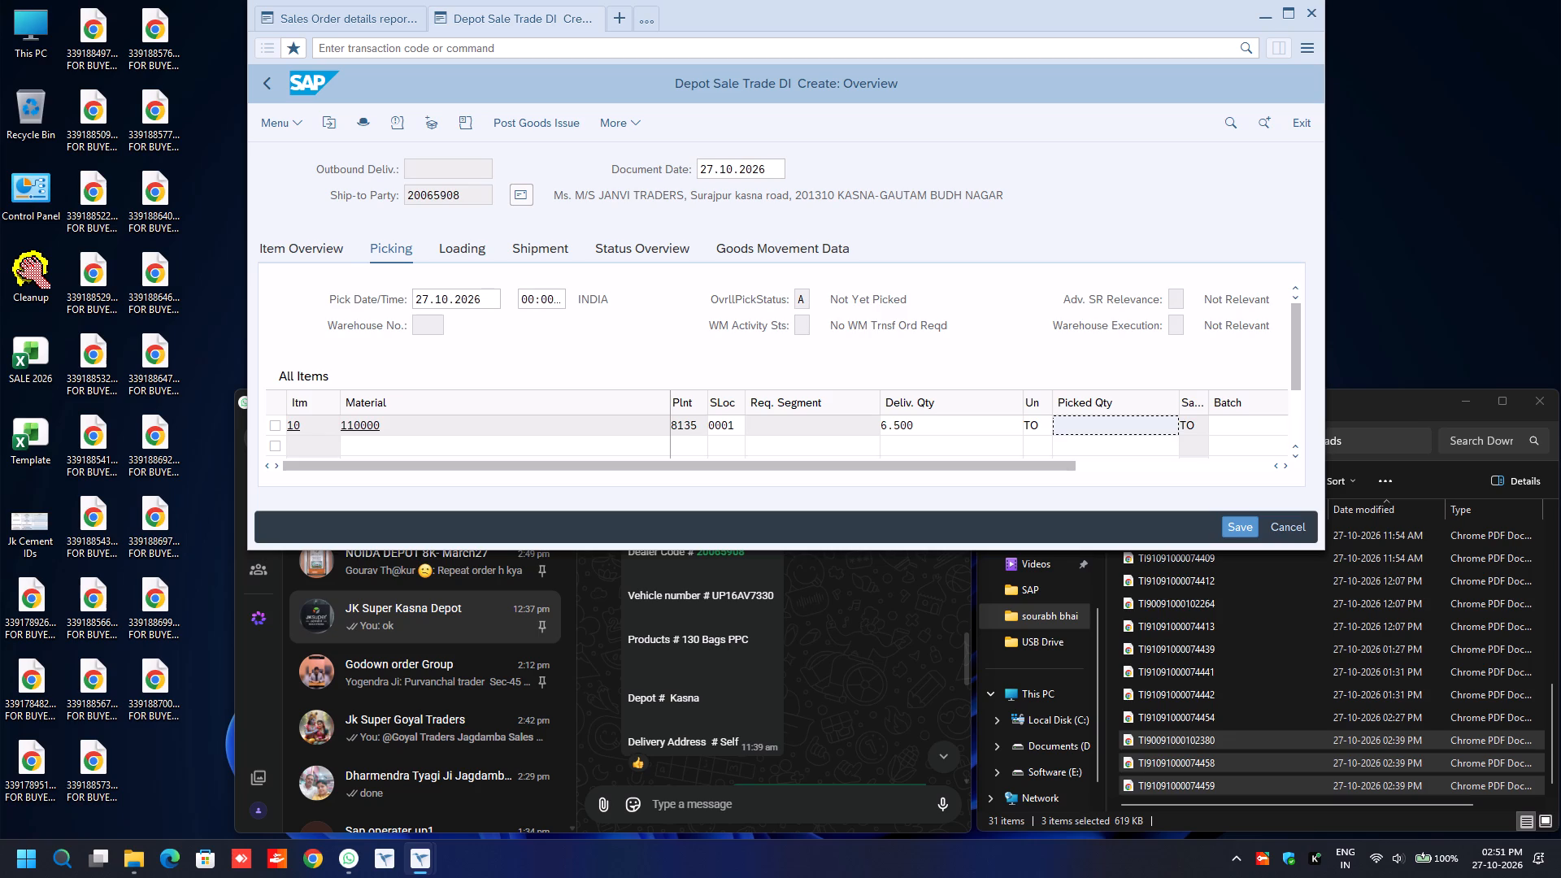
pyautogui.write('60')
pyautogui.press('BackSpace')
pyautogui.write('.5')
pyautogui.write('00')
pyautogui.press('Tab')
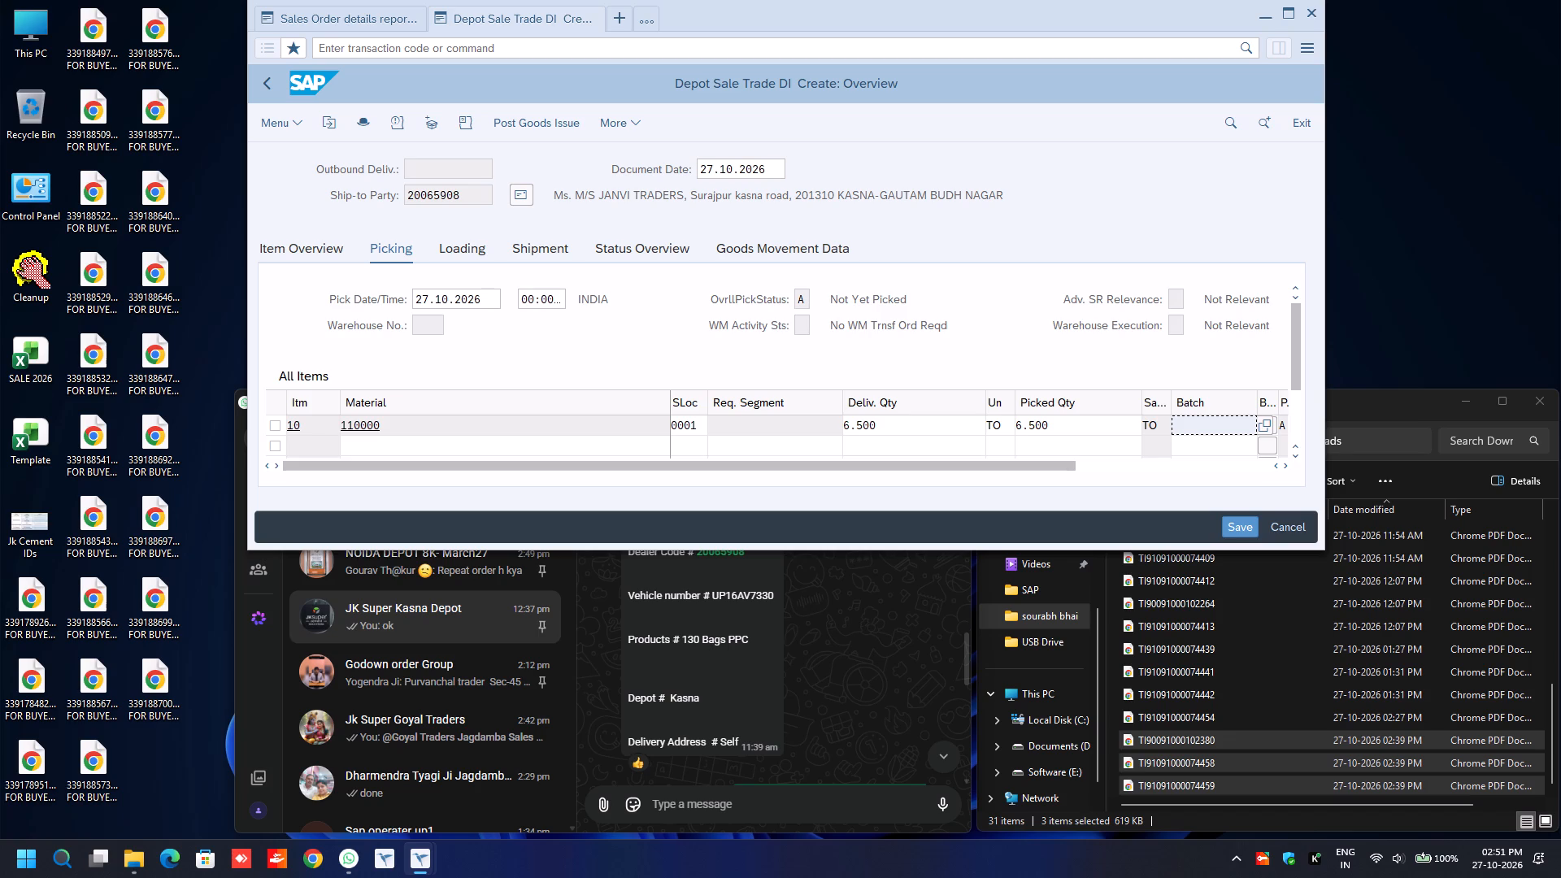
# Set the batch of delivery item 10 to 1033-8135.
pyautogui.write('1033')
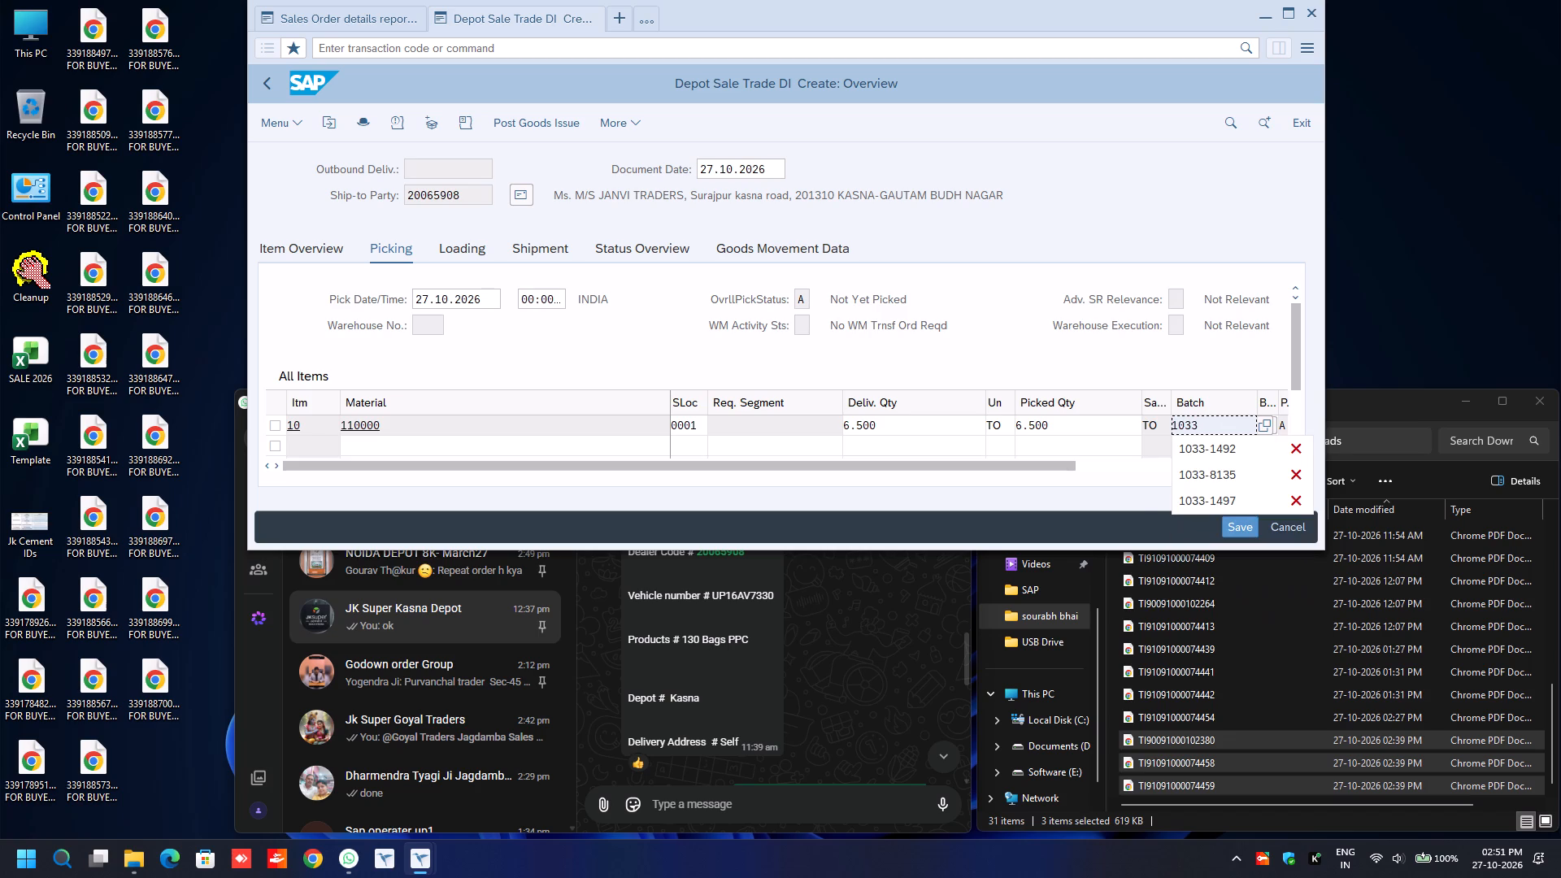
pyautogui.press('Down')
pyautogui.press('Return')
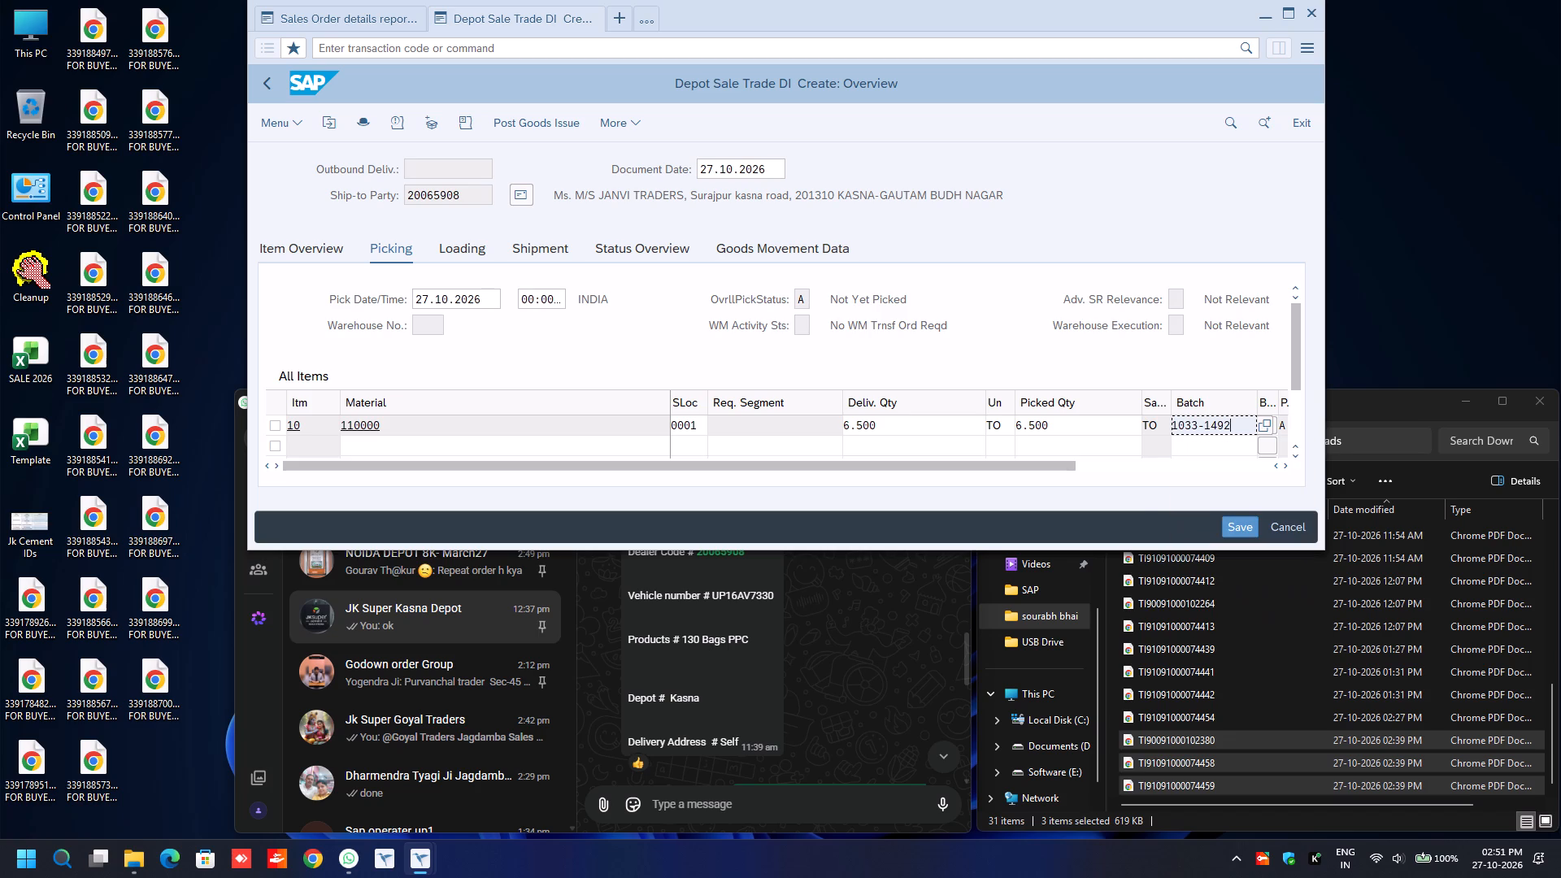
pyautogui.press('BackSpace')
pyautogui.press('BackSpace')
pyautogui.press('BackSpace')
pyautogui.press('BackSpace')
pyautogui.write('8135')
# Set the transport mode to ROAD in Additional Data 1 of the delivery header.
pyautogui.press('F8')
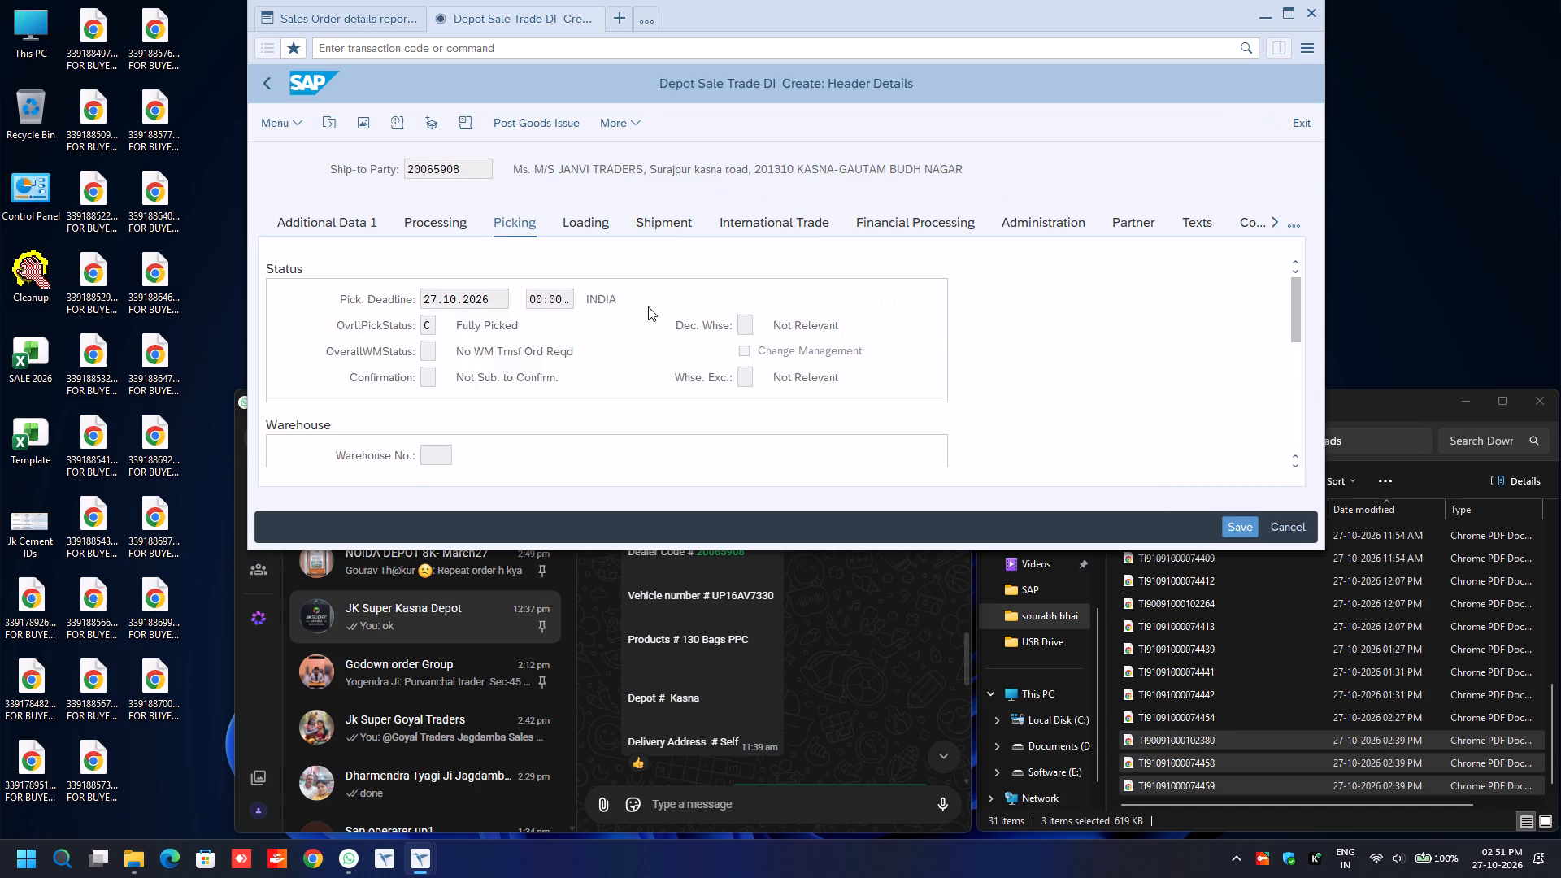
pyautogui.click(320, 221)
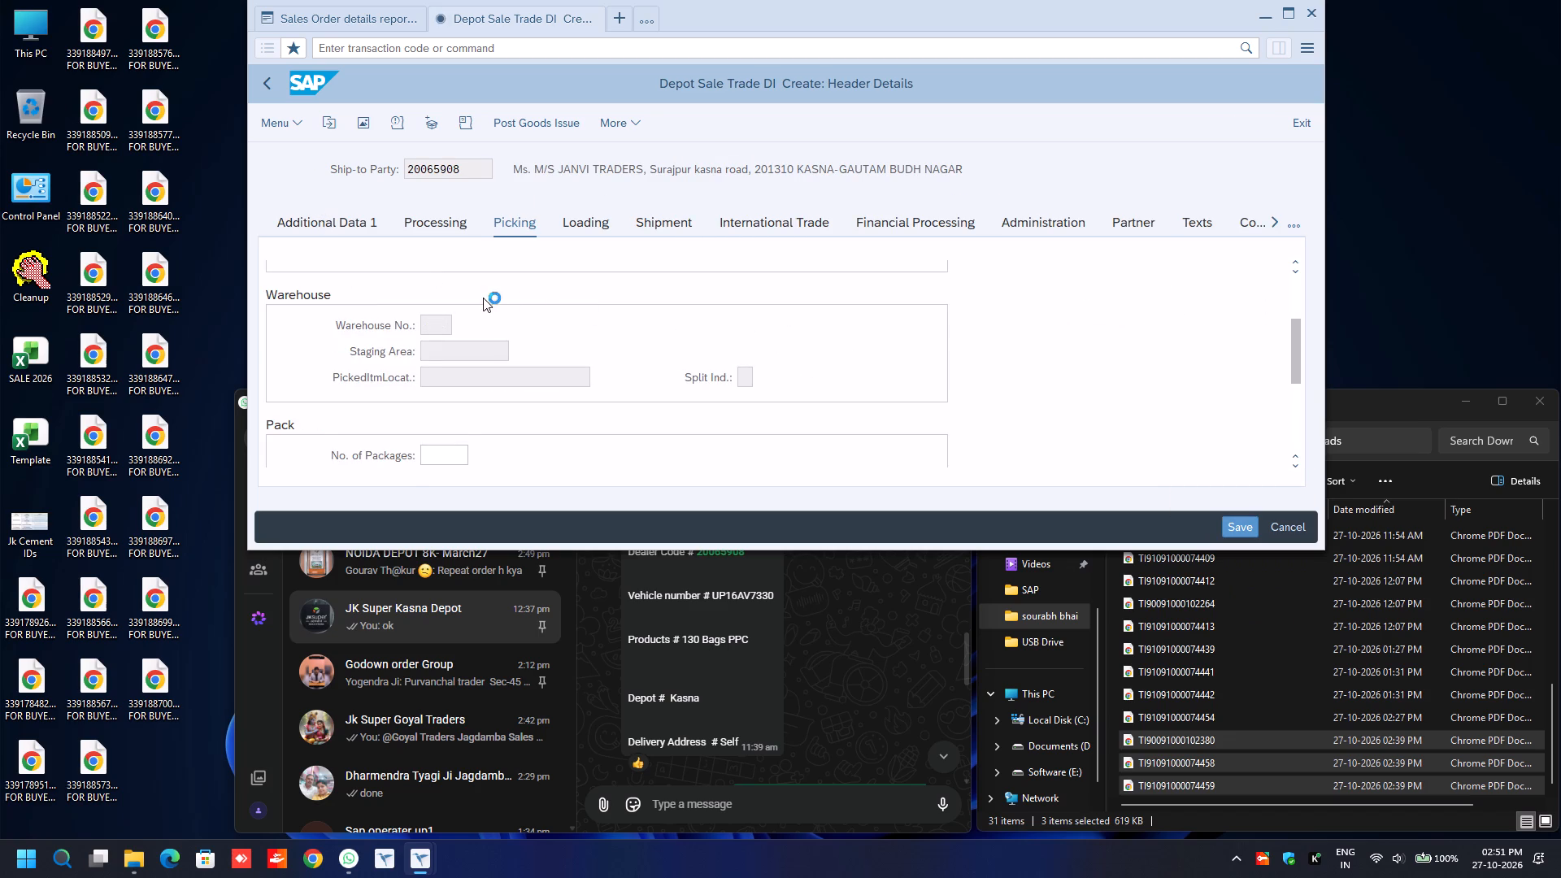
pyautogui.click(565, 324)
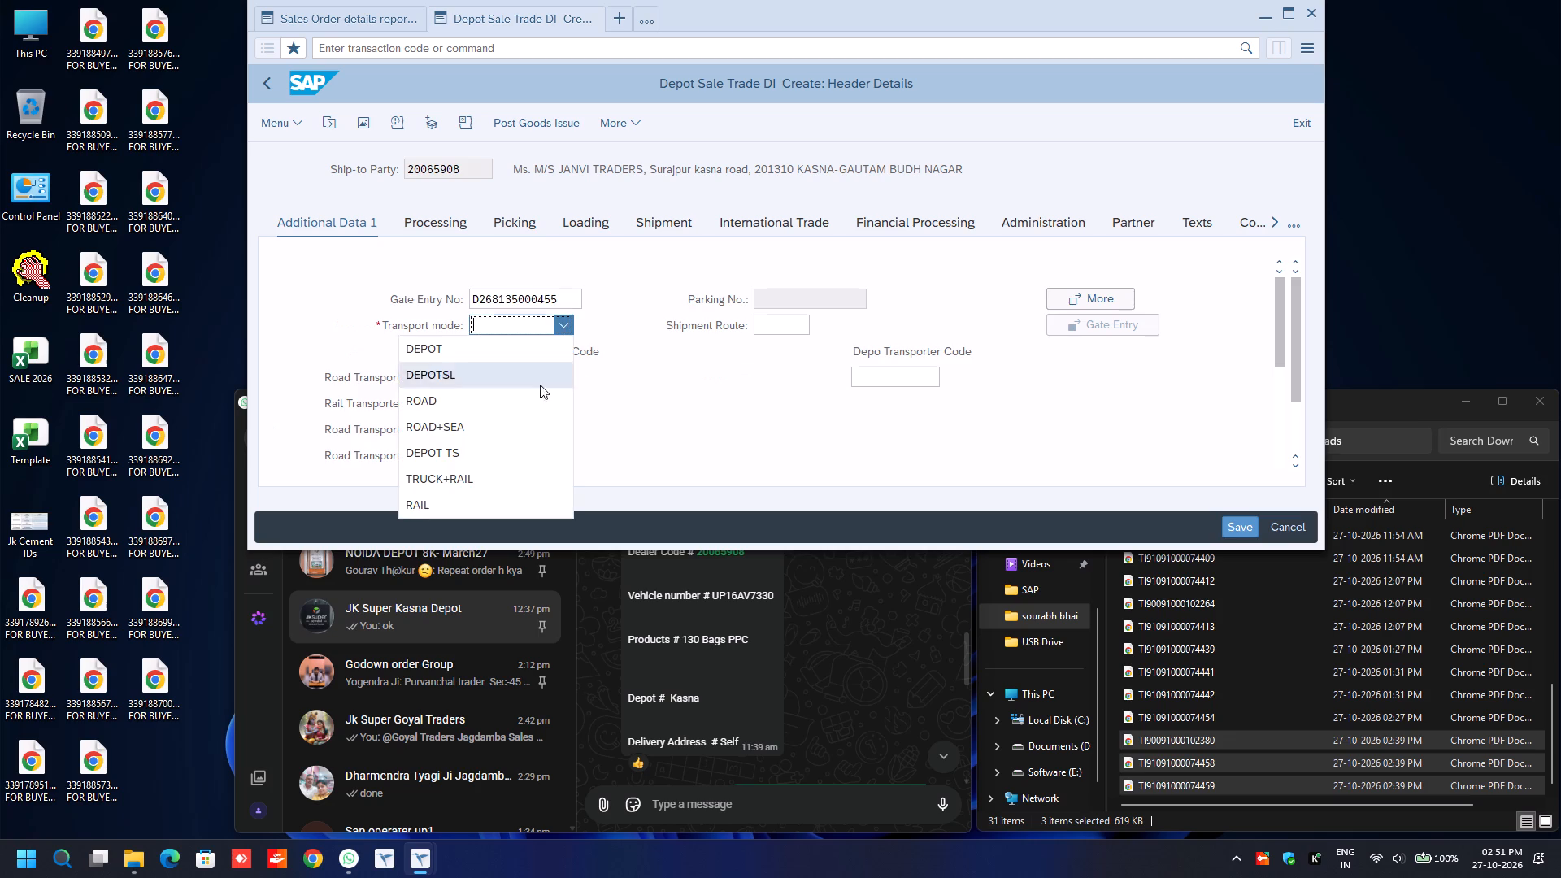
pyautogui.click(523, 406)
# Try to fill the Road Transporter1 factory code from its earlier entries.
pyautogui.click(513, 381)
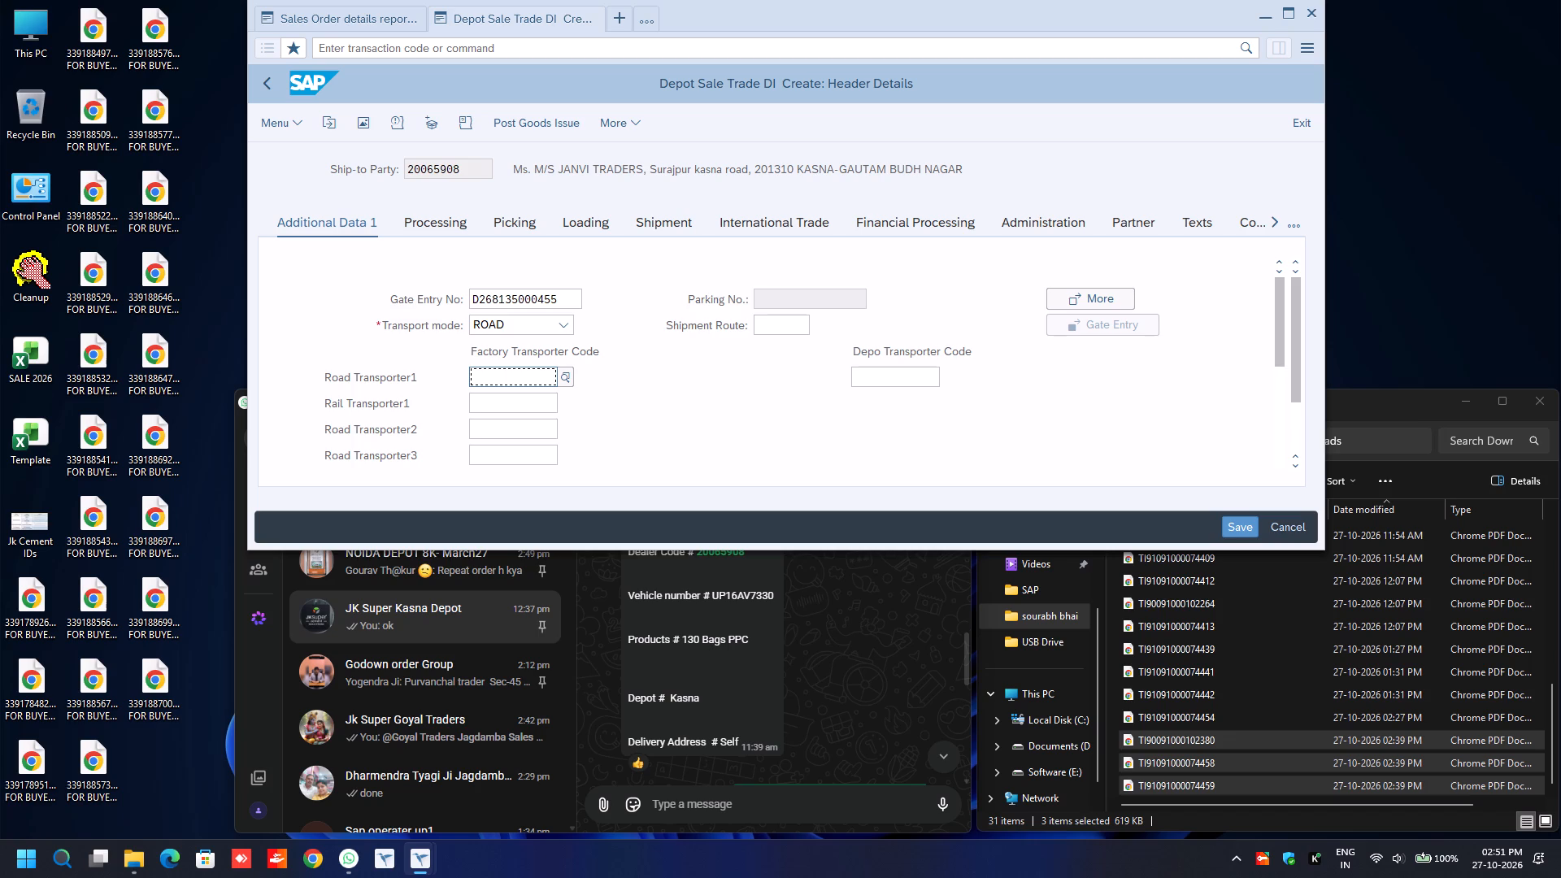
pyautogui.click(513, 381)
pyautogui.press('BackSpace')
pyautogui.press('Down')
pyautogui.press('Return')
# Set the transport mode in the E-Way Bill Data to Road and open the earlier entries for Distance.
pyautogui.press('Return')
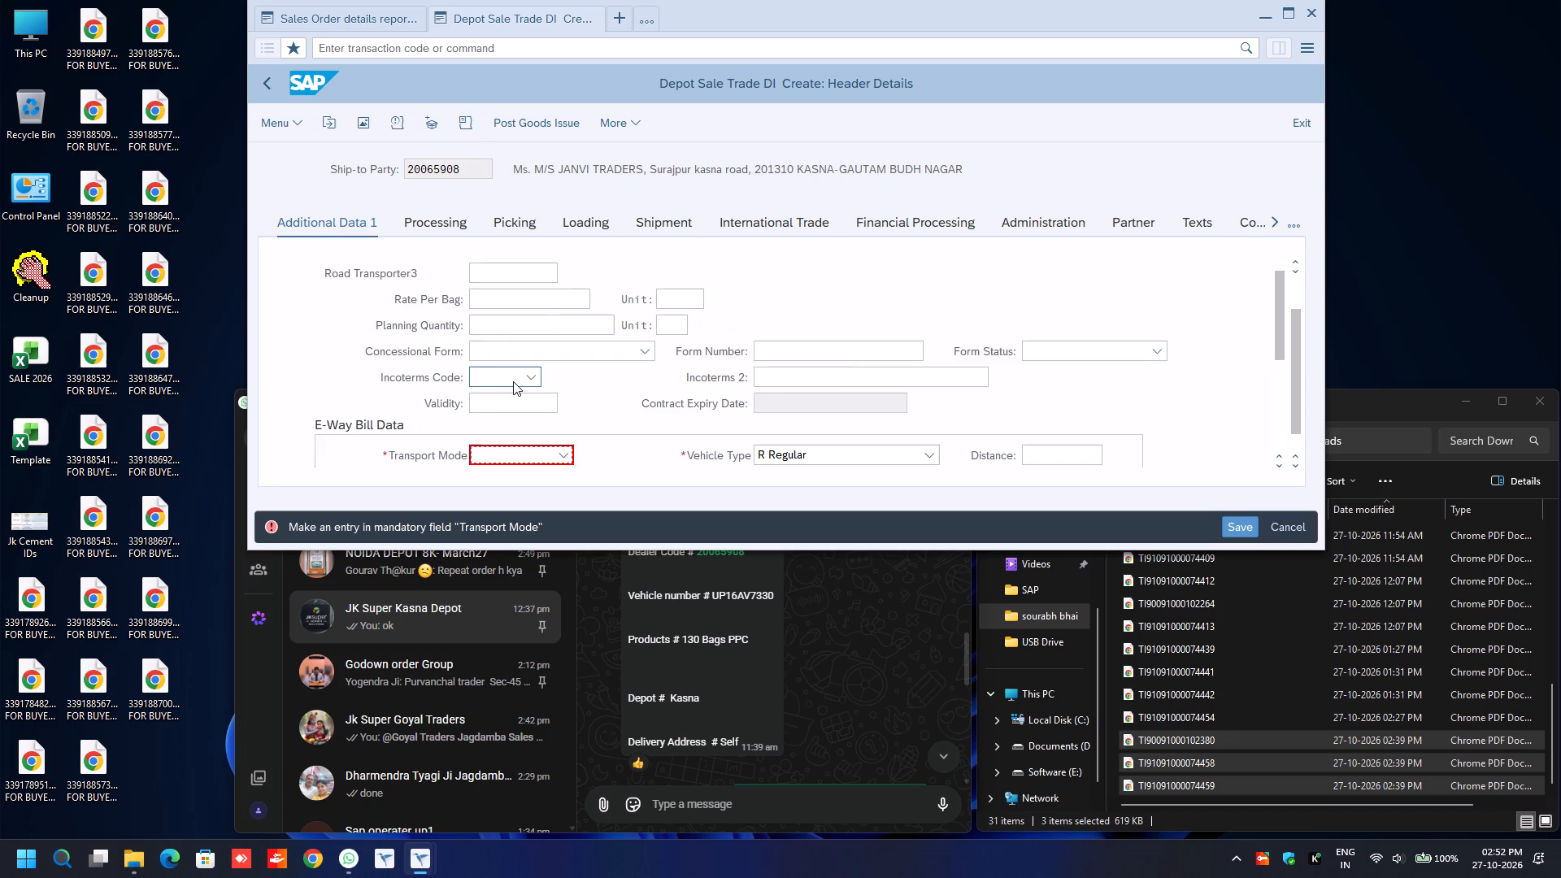
pyautogui.write('ro')
pyautogui.press('Tab')
pyautogui.press('Tab')
pyautogui.press('BackSpace')
pyautogui.press('Down')
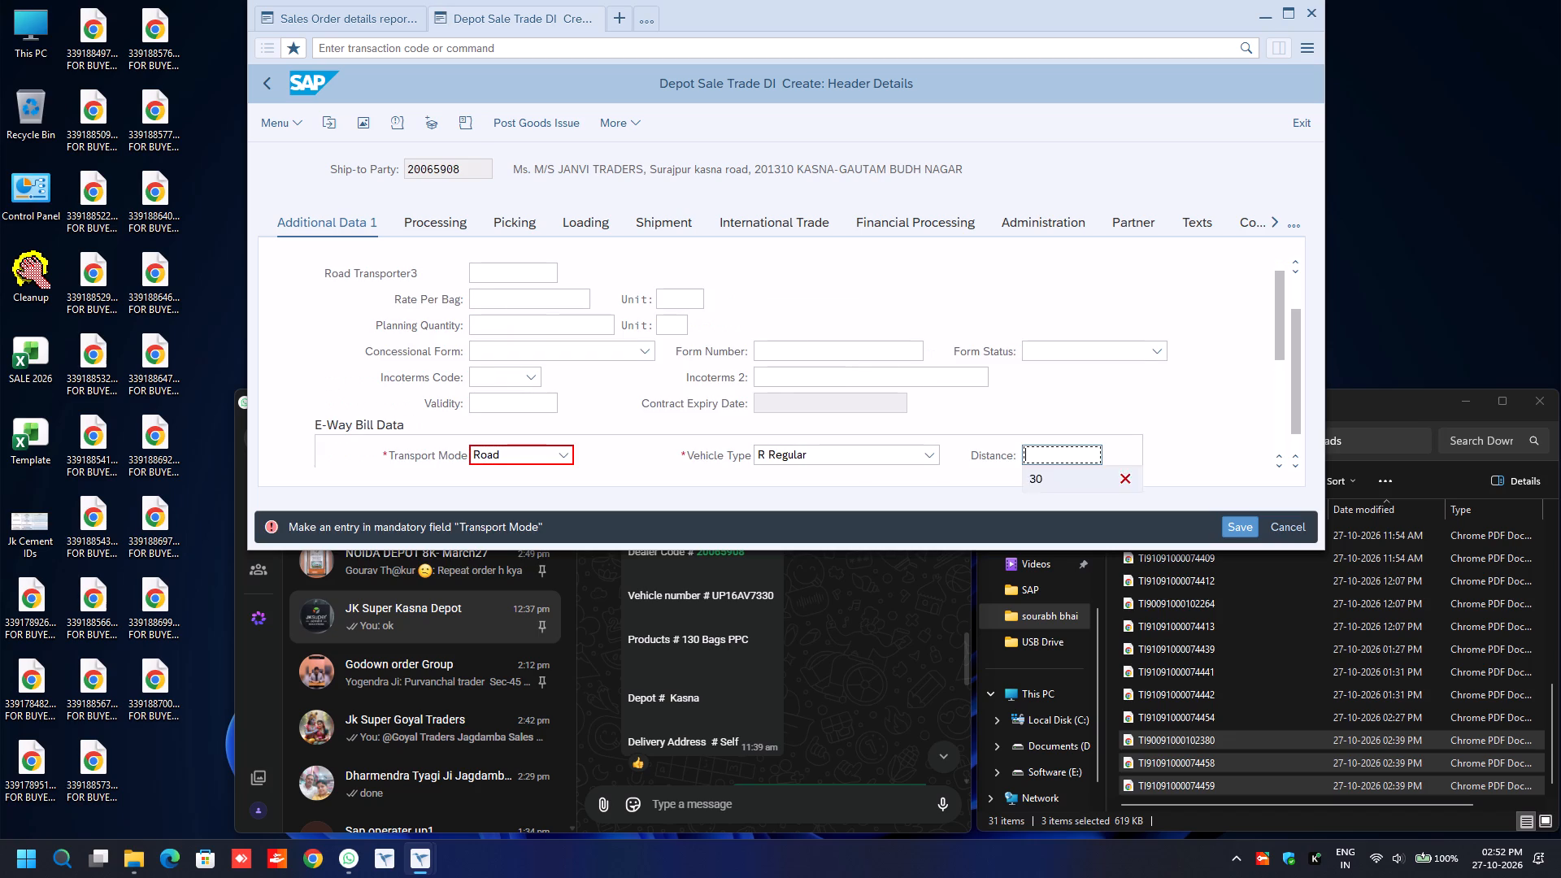
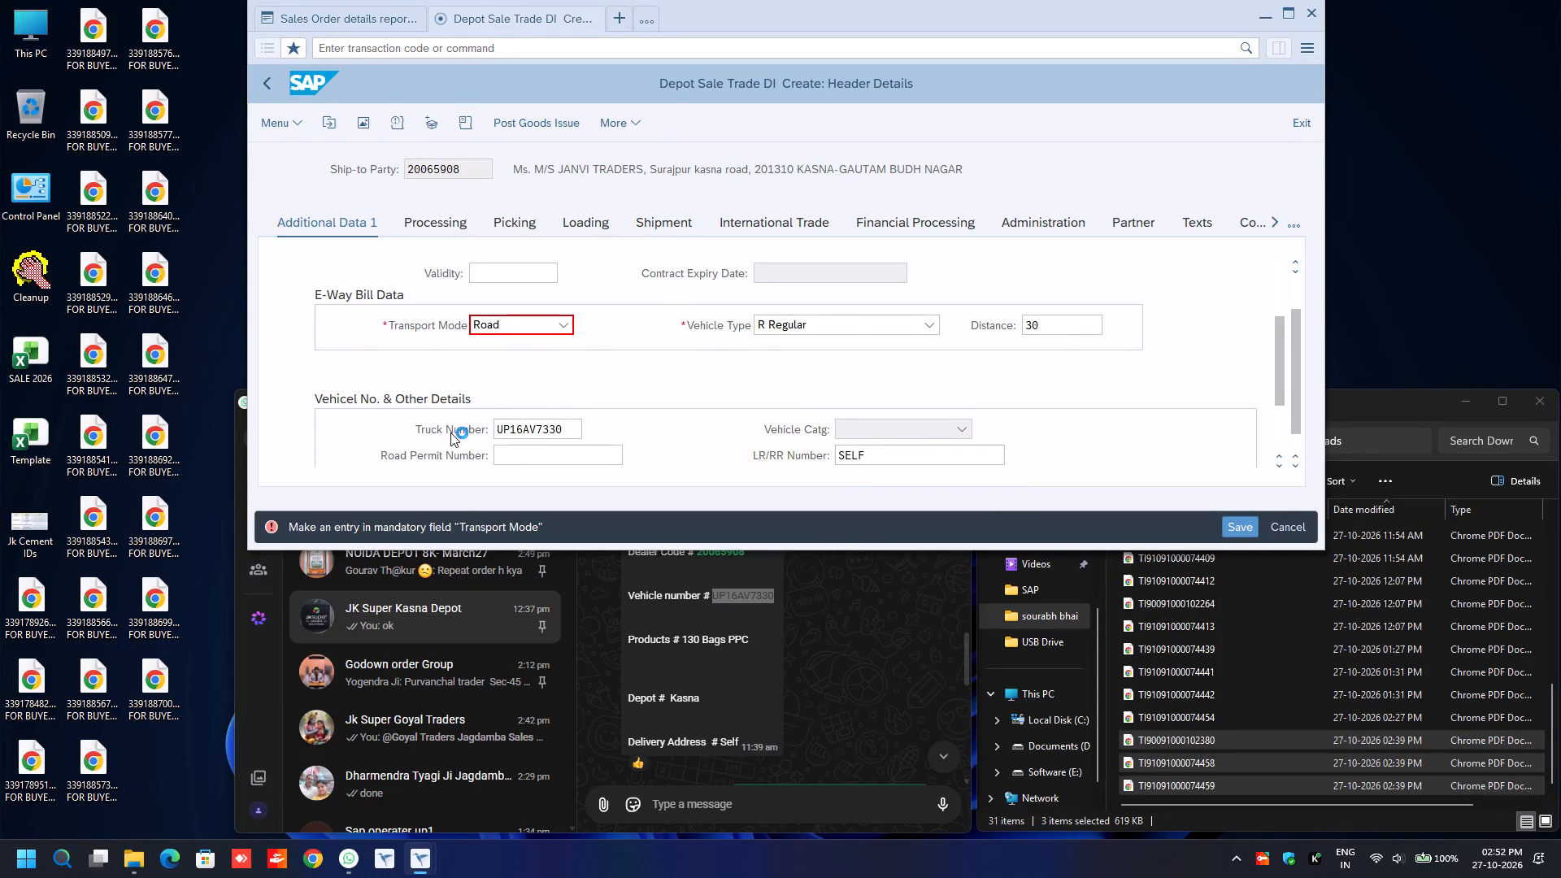
# Set the Route to ROUTE in the Shipment details of the delivery header.
pyautogui.click(422, 450)
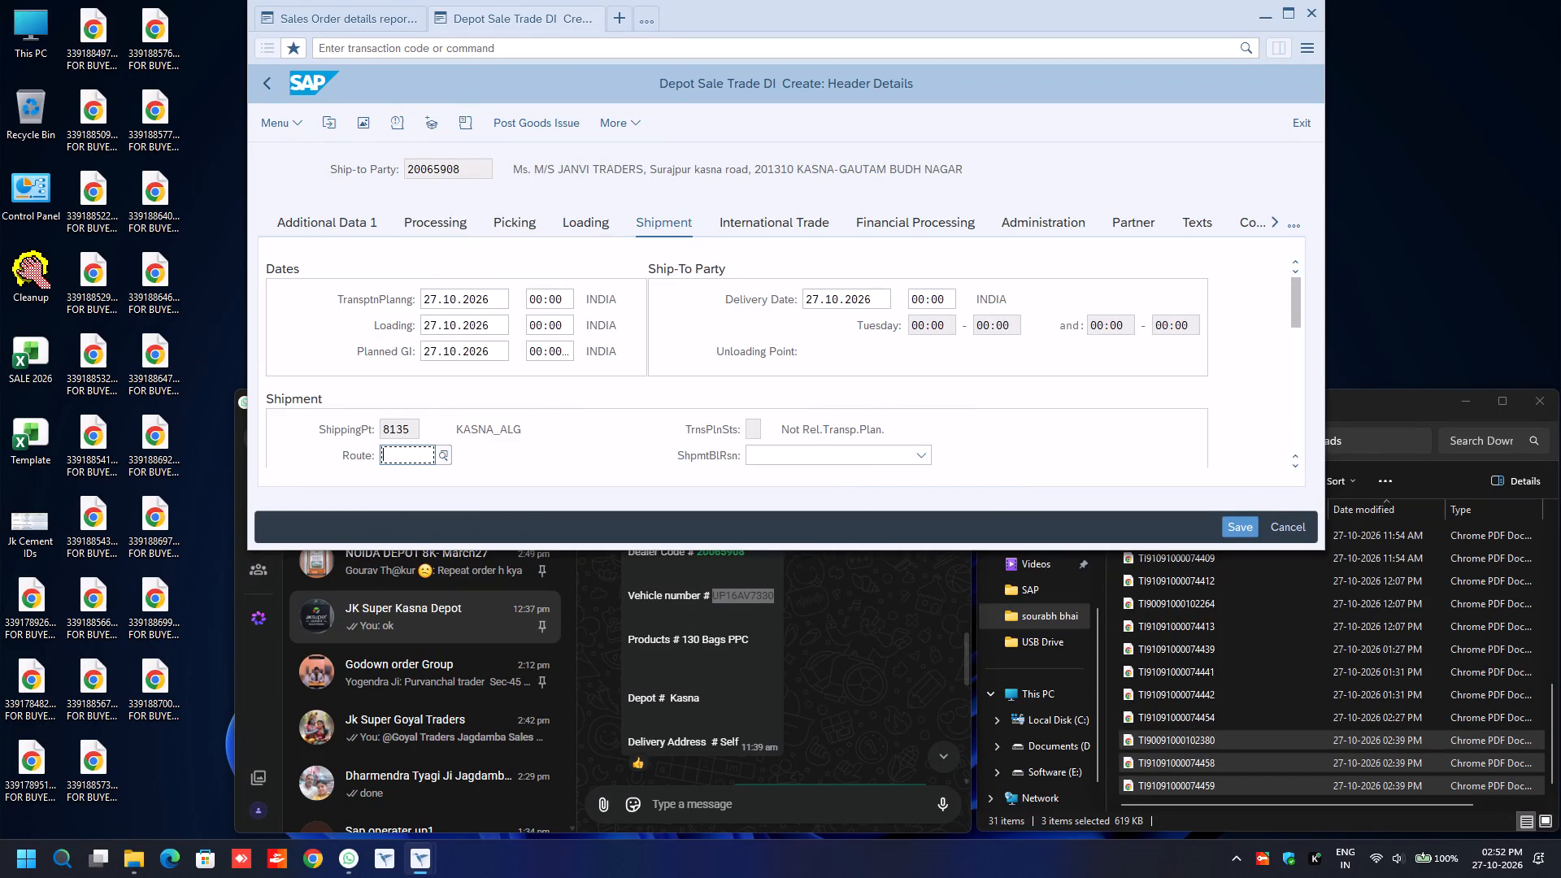
pyautogui.press('BackSpace')
pyautogui.press('Down')
pyautogui.press('Return')
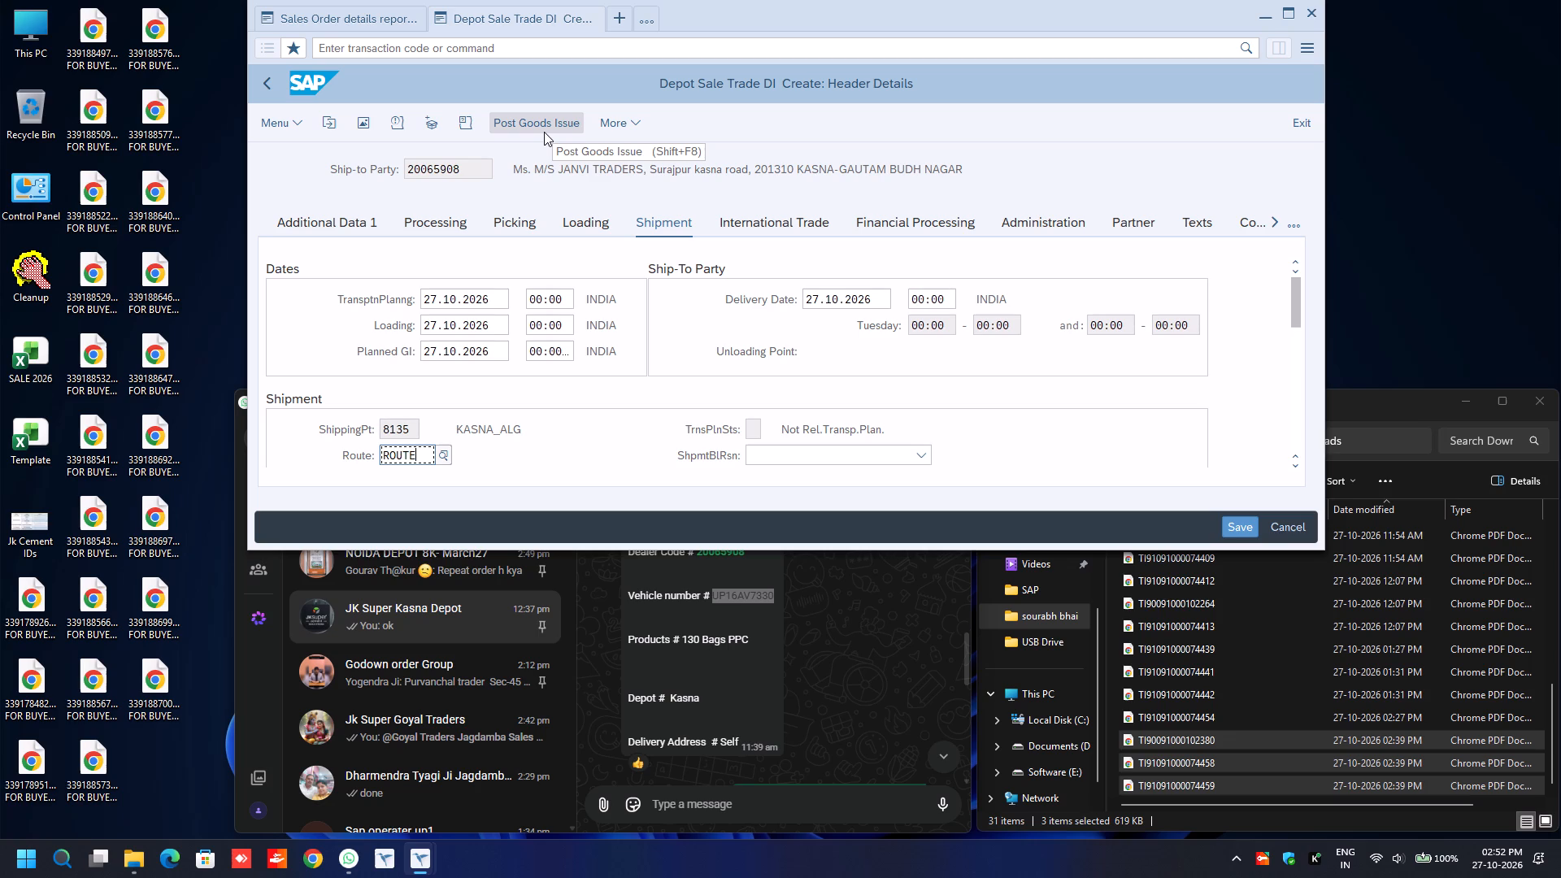
# Post the goods issue for the M/S Janvi Traders depot delivery.
pyautogui.moveTo(544, 132); pyautogui.dragTo(537, 123)
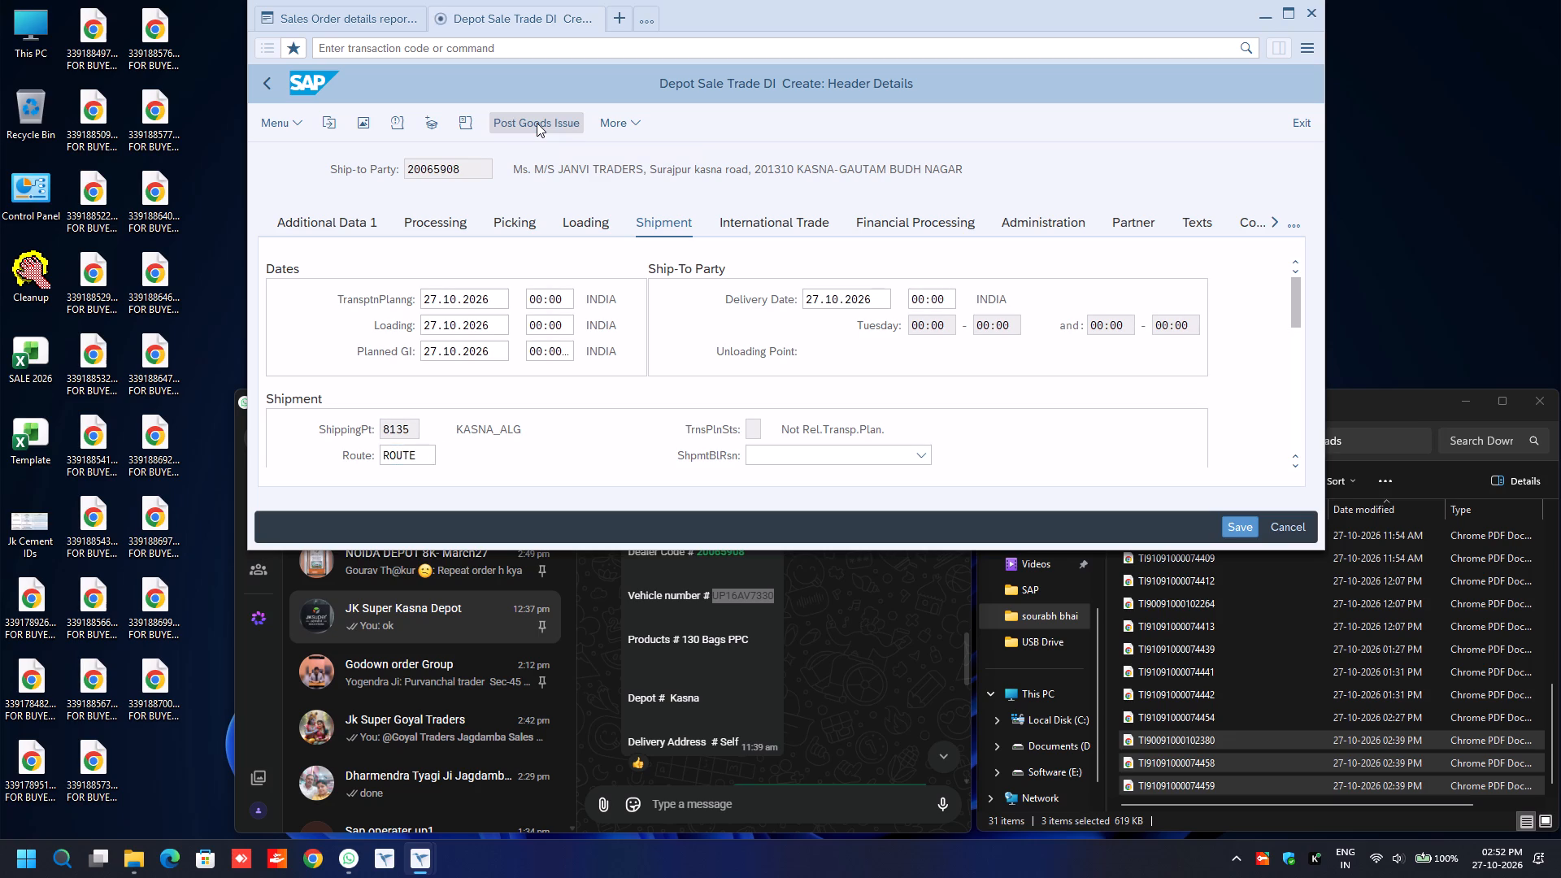
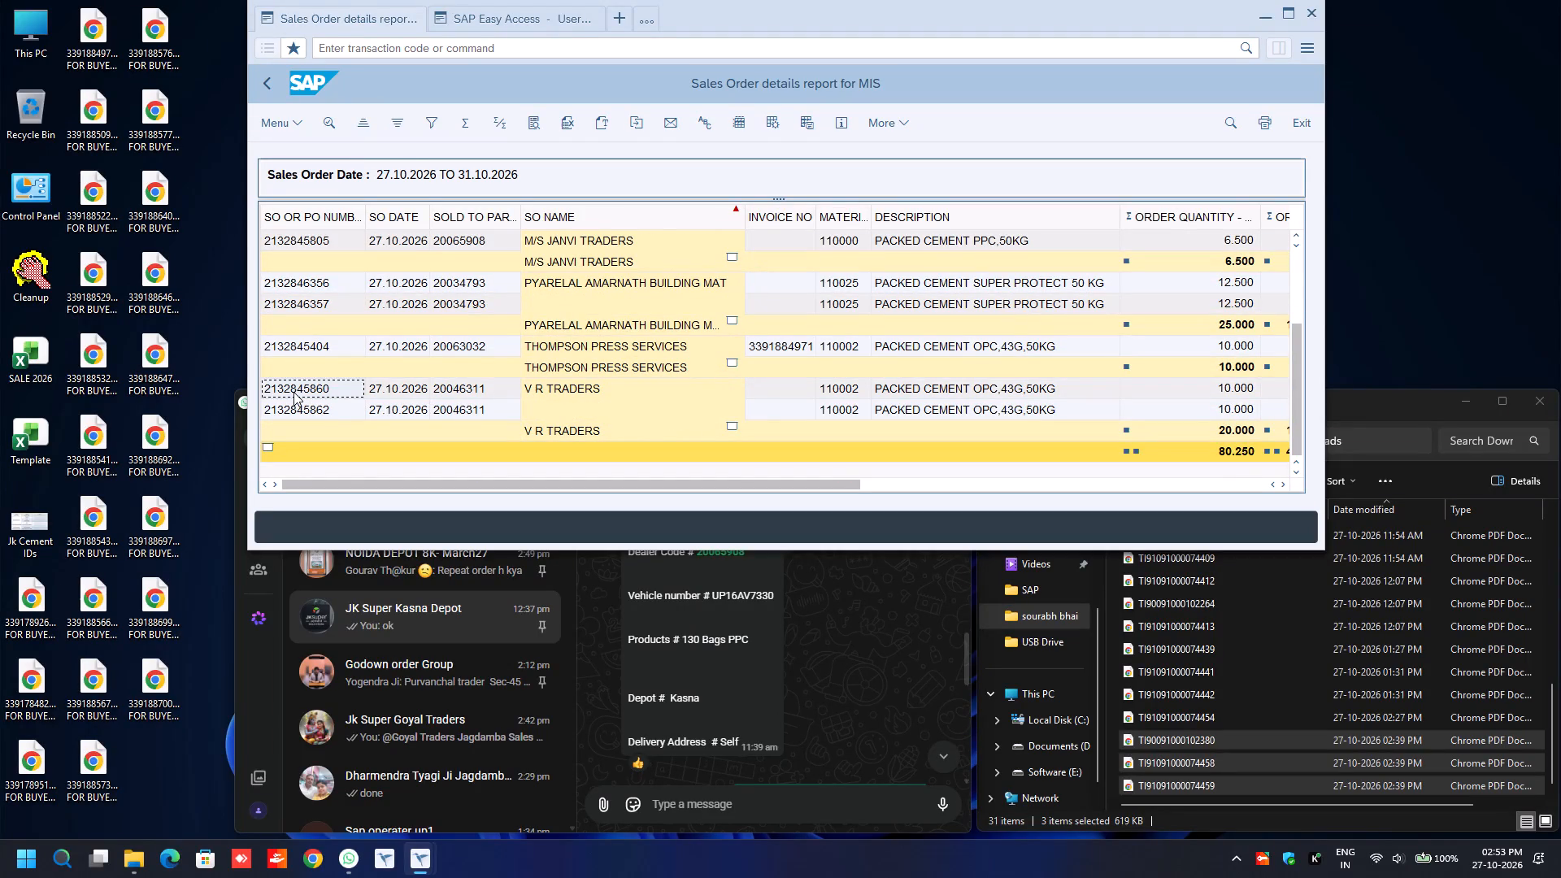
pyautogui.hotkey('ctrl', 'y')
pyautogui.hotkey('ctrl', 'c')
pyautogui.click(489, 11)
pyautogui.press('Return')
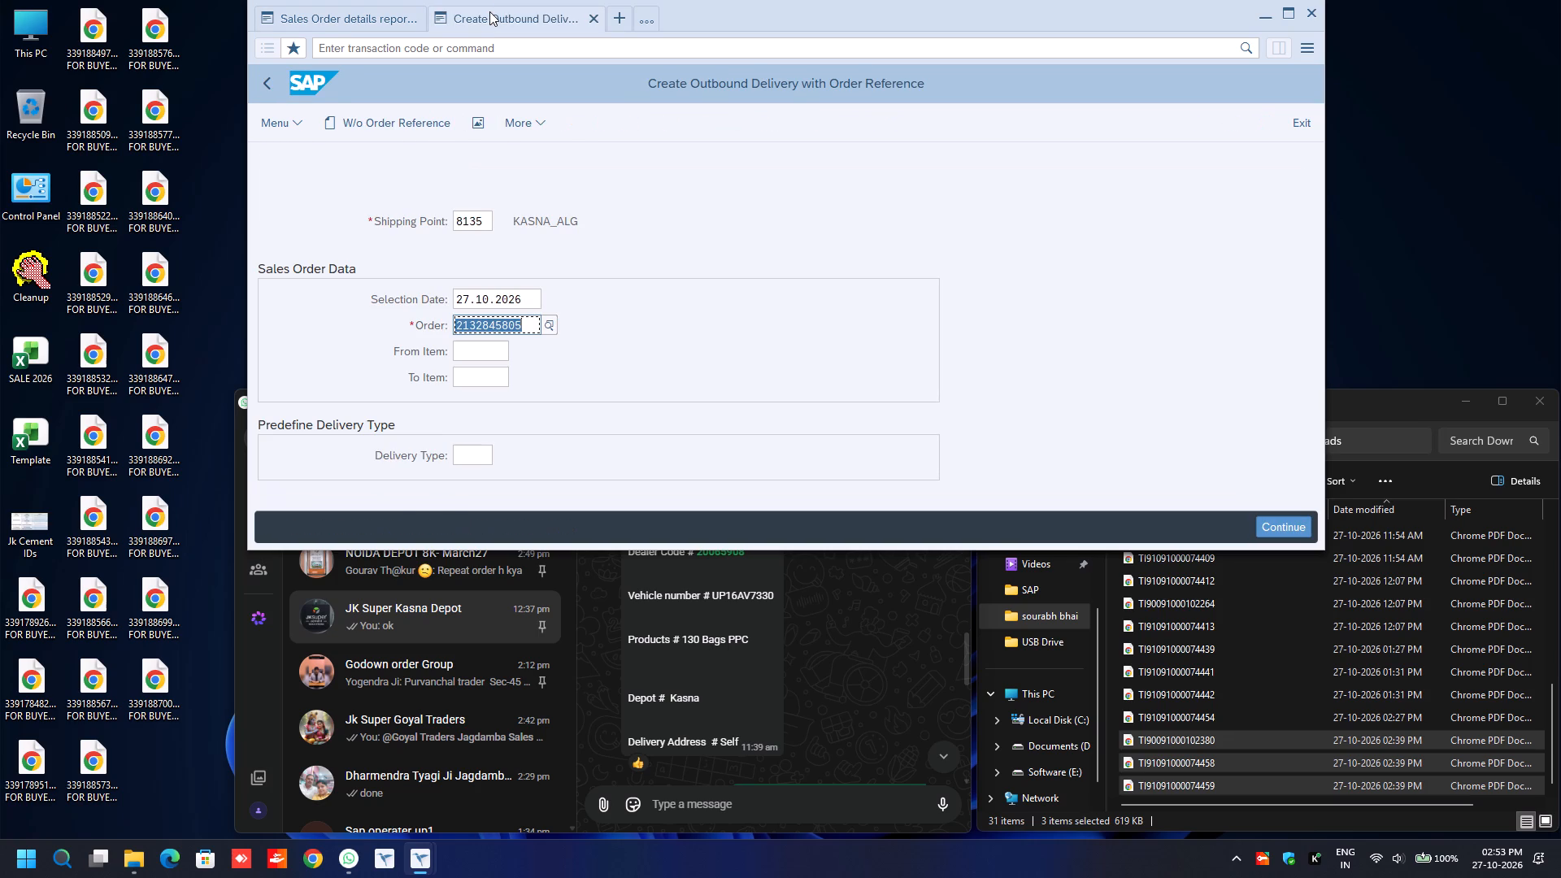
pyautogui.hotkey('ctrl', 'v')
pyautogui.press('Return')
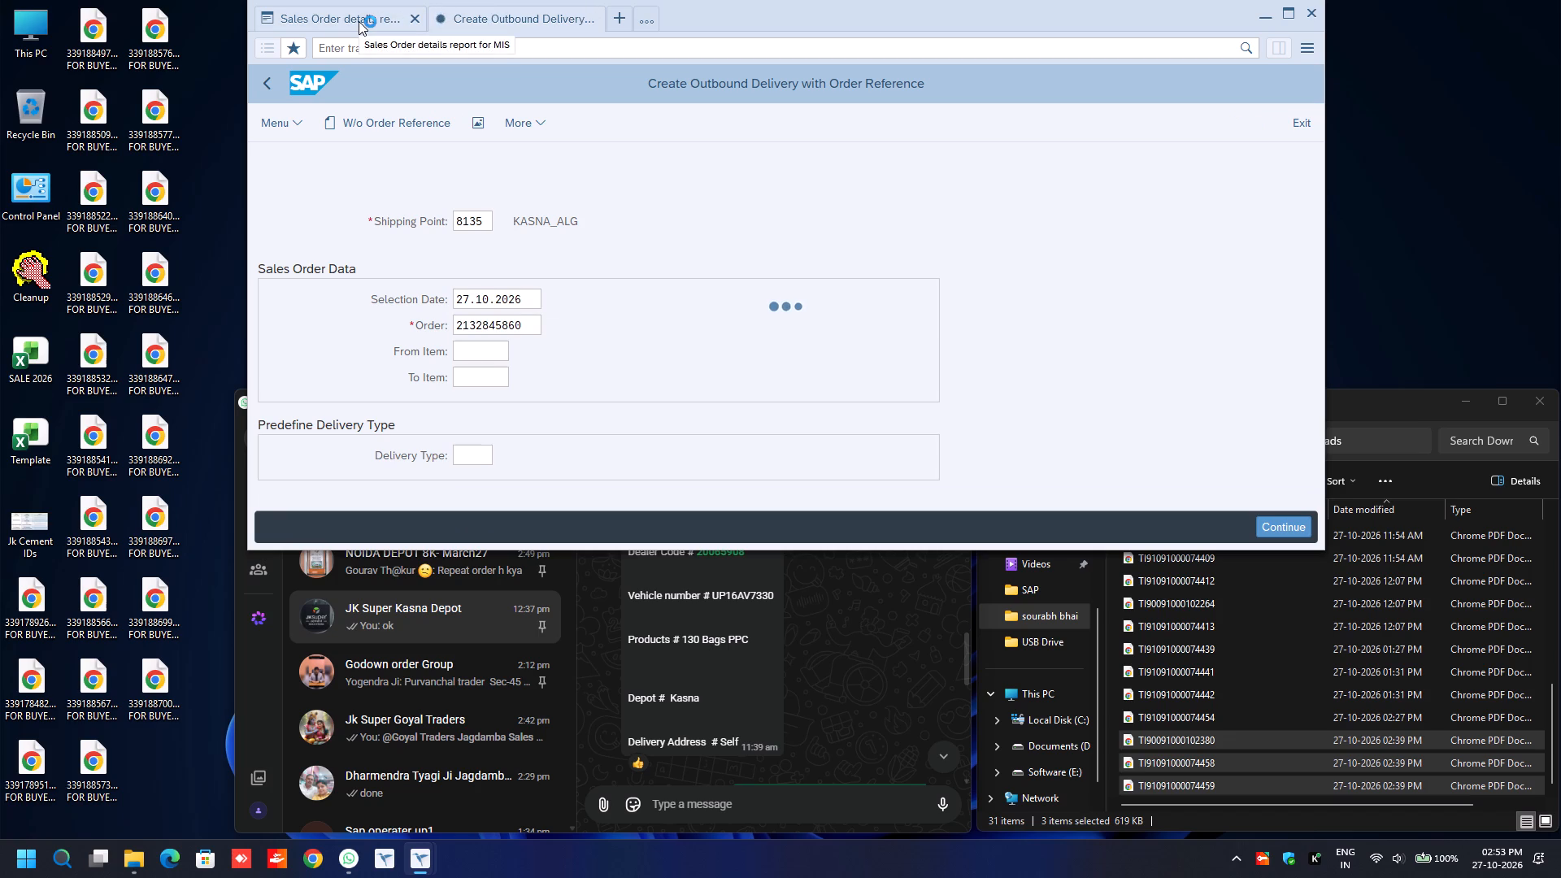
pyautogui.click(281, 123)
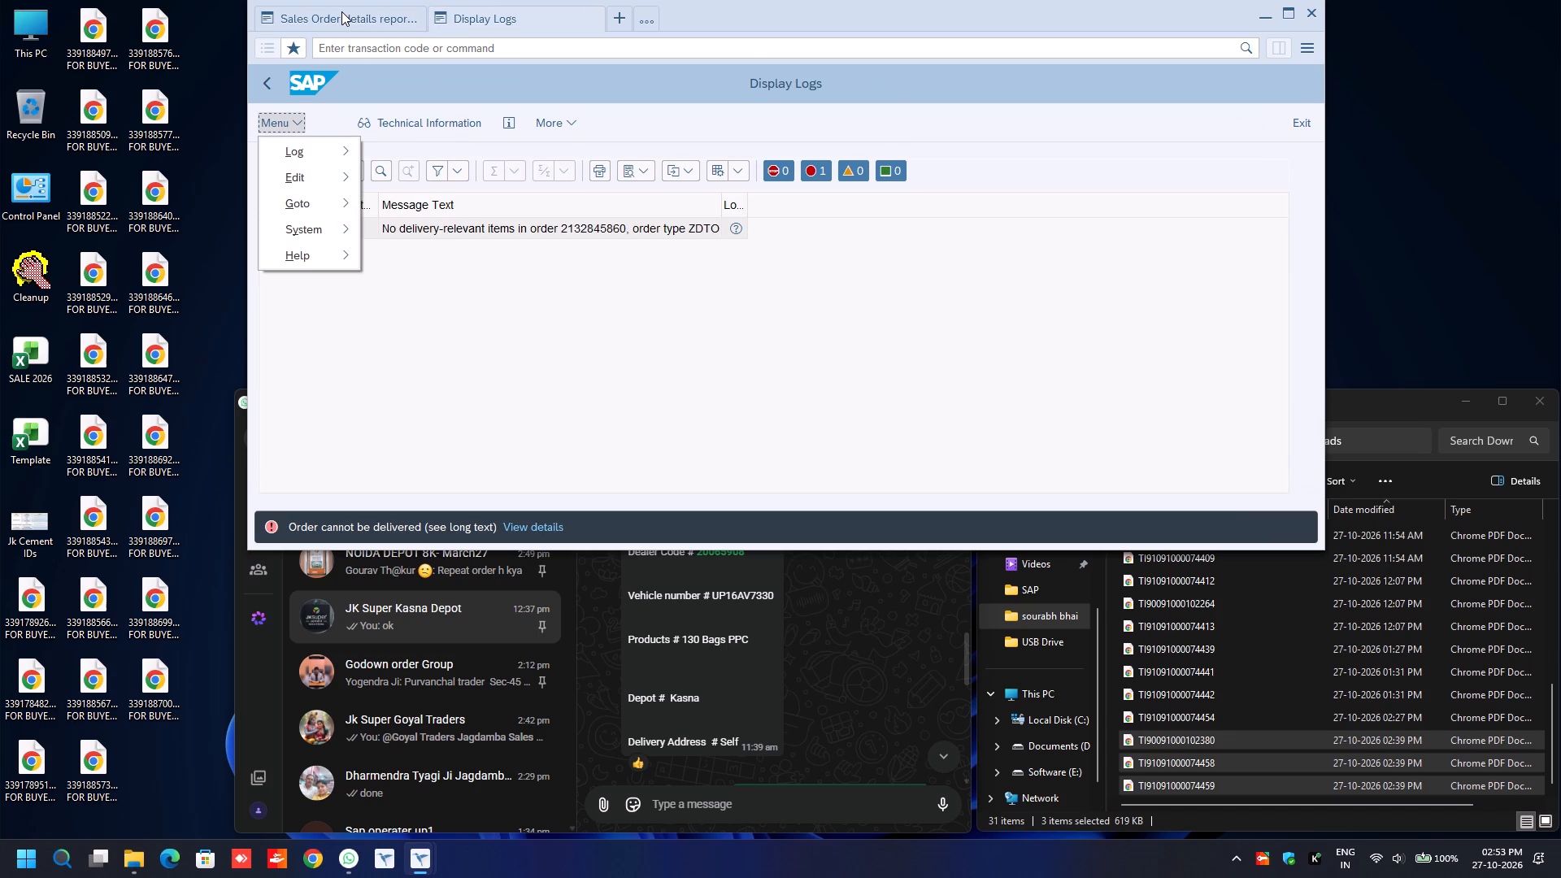
pyautogui.click(341, 11)
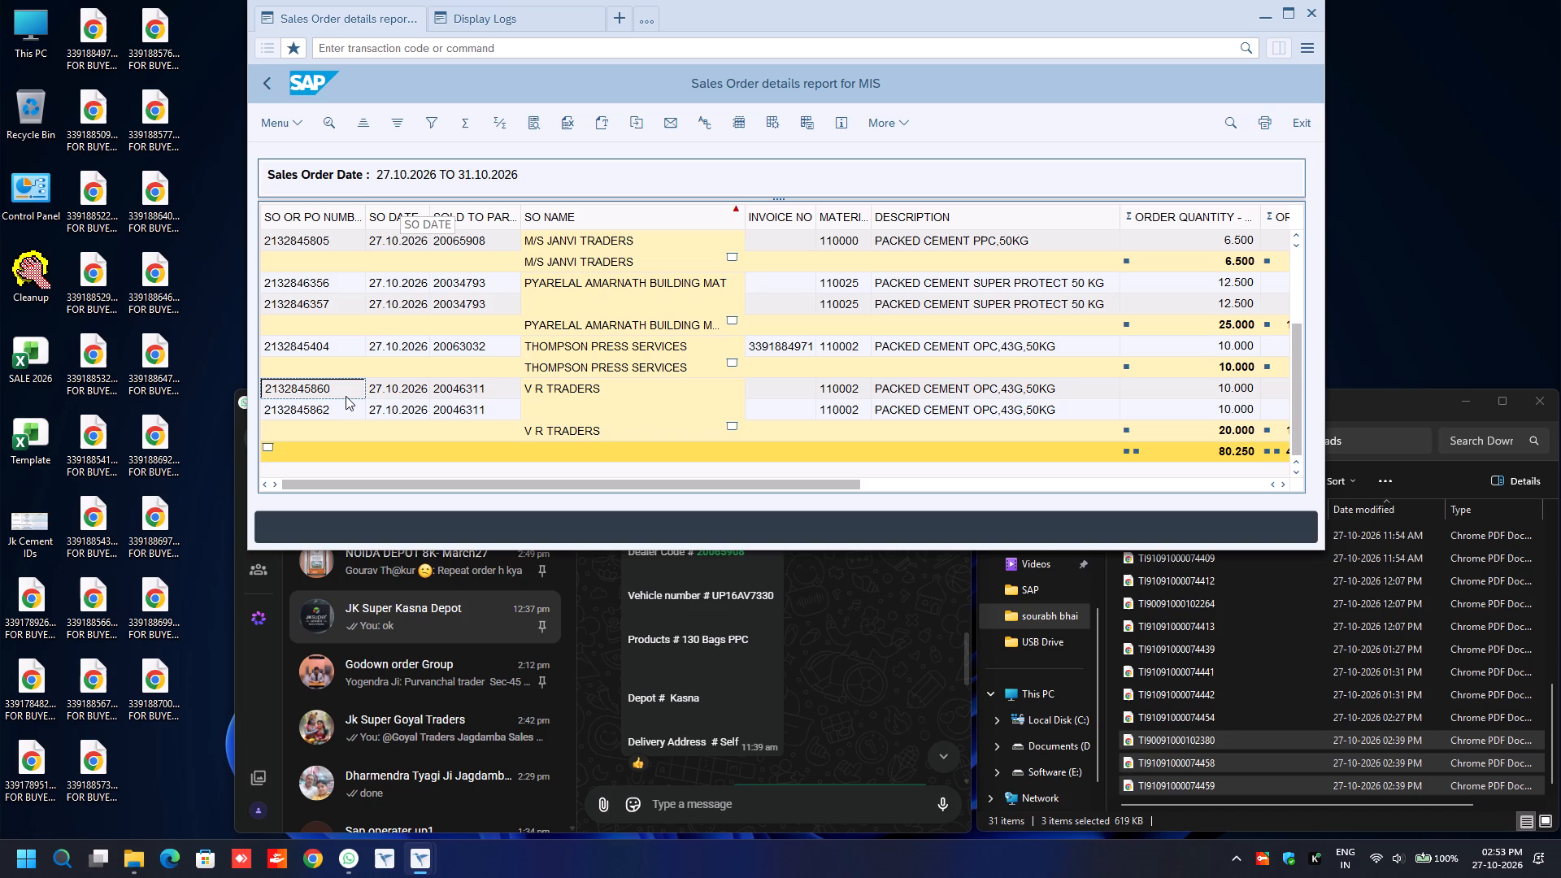
pyautogui.click(340, 404)
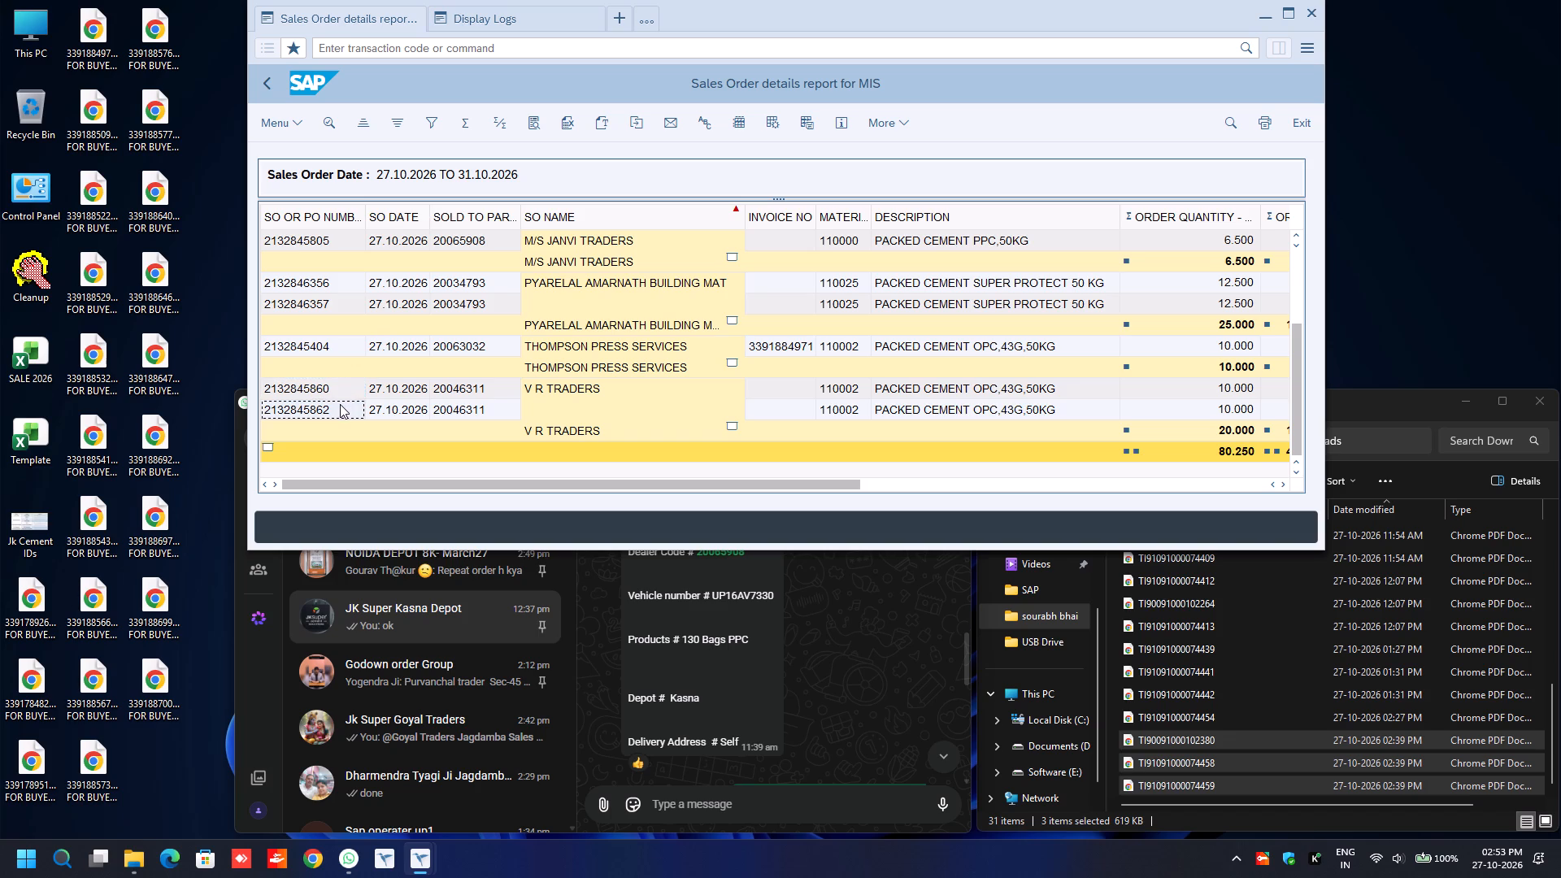
pyautogui.hotkey('ctrl', 'c')
pyautogui.moveTo(511, 15); pyautogui.dragTo(281, 123)
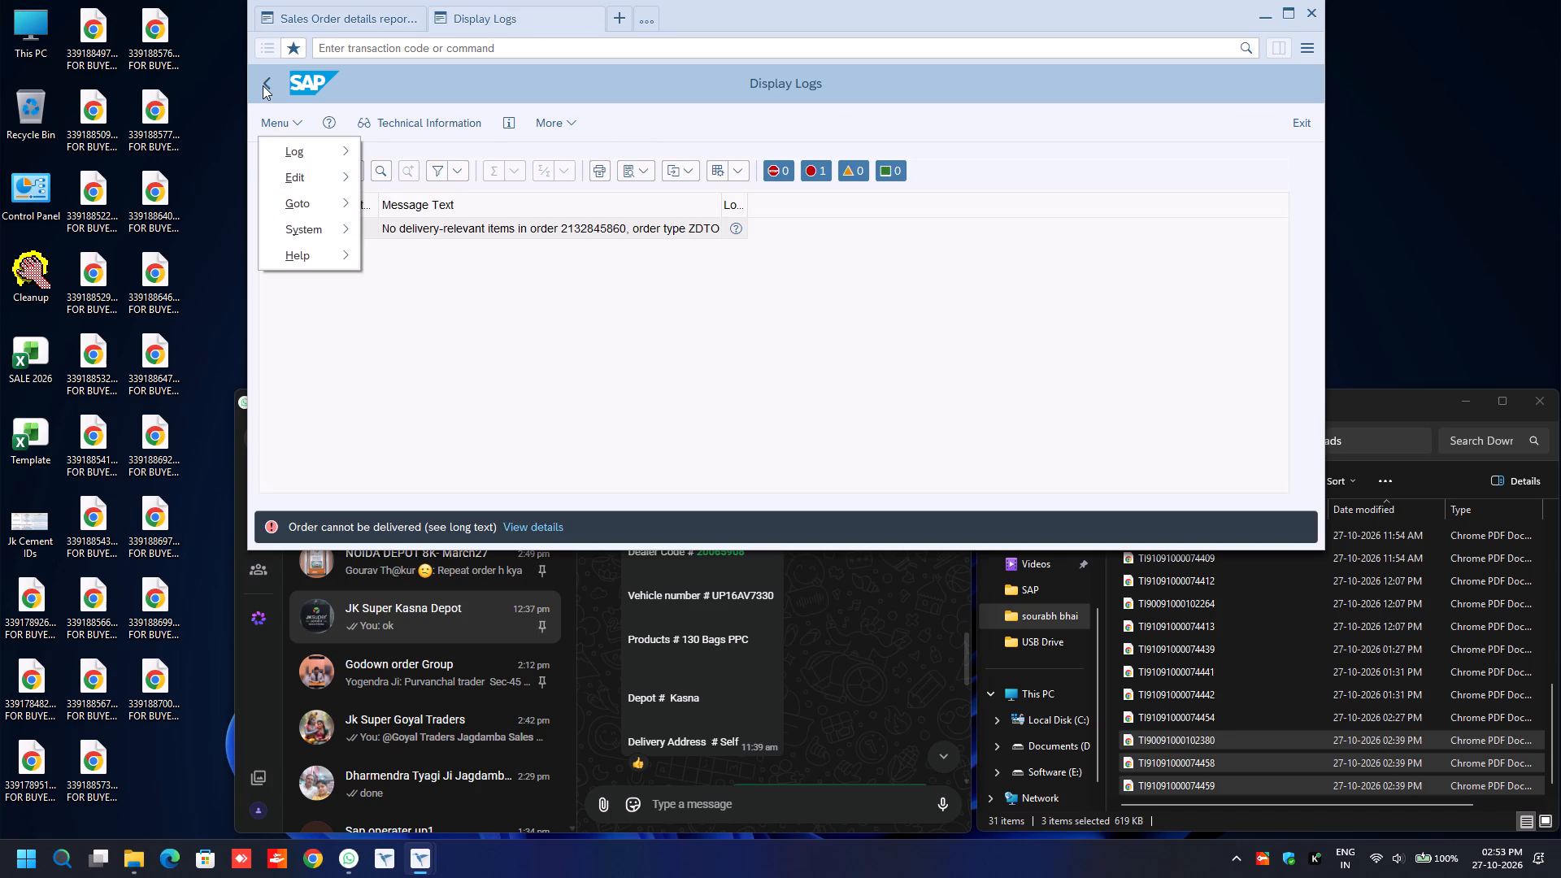
pyautogui.click(263, 85)
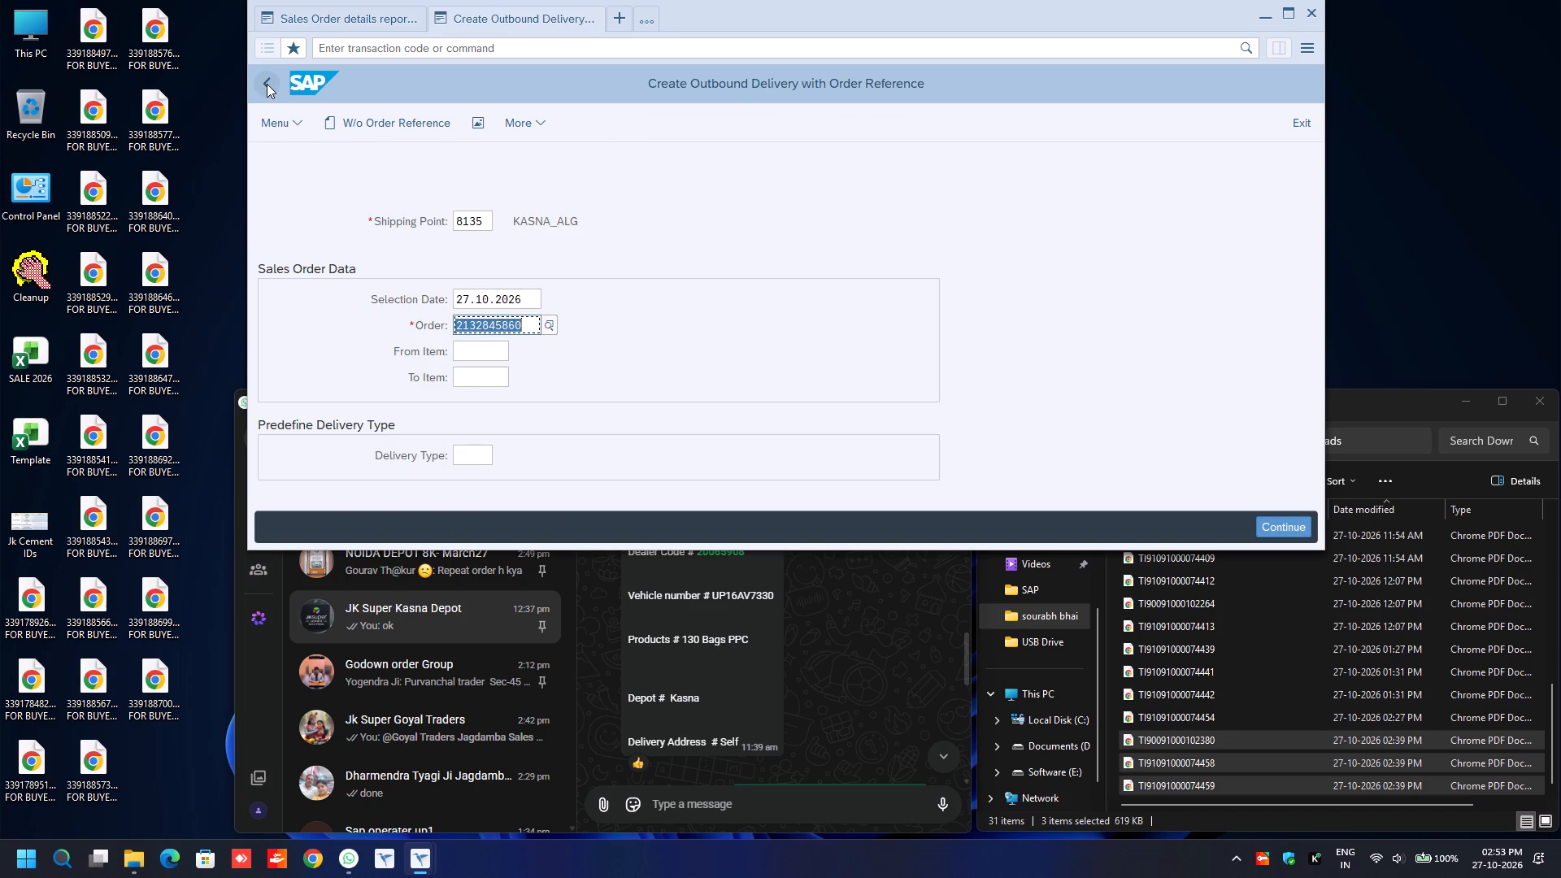
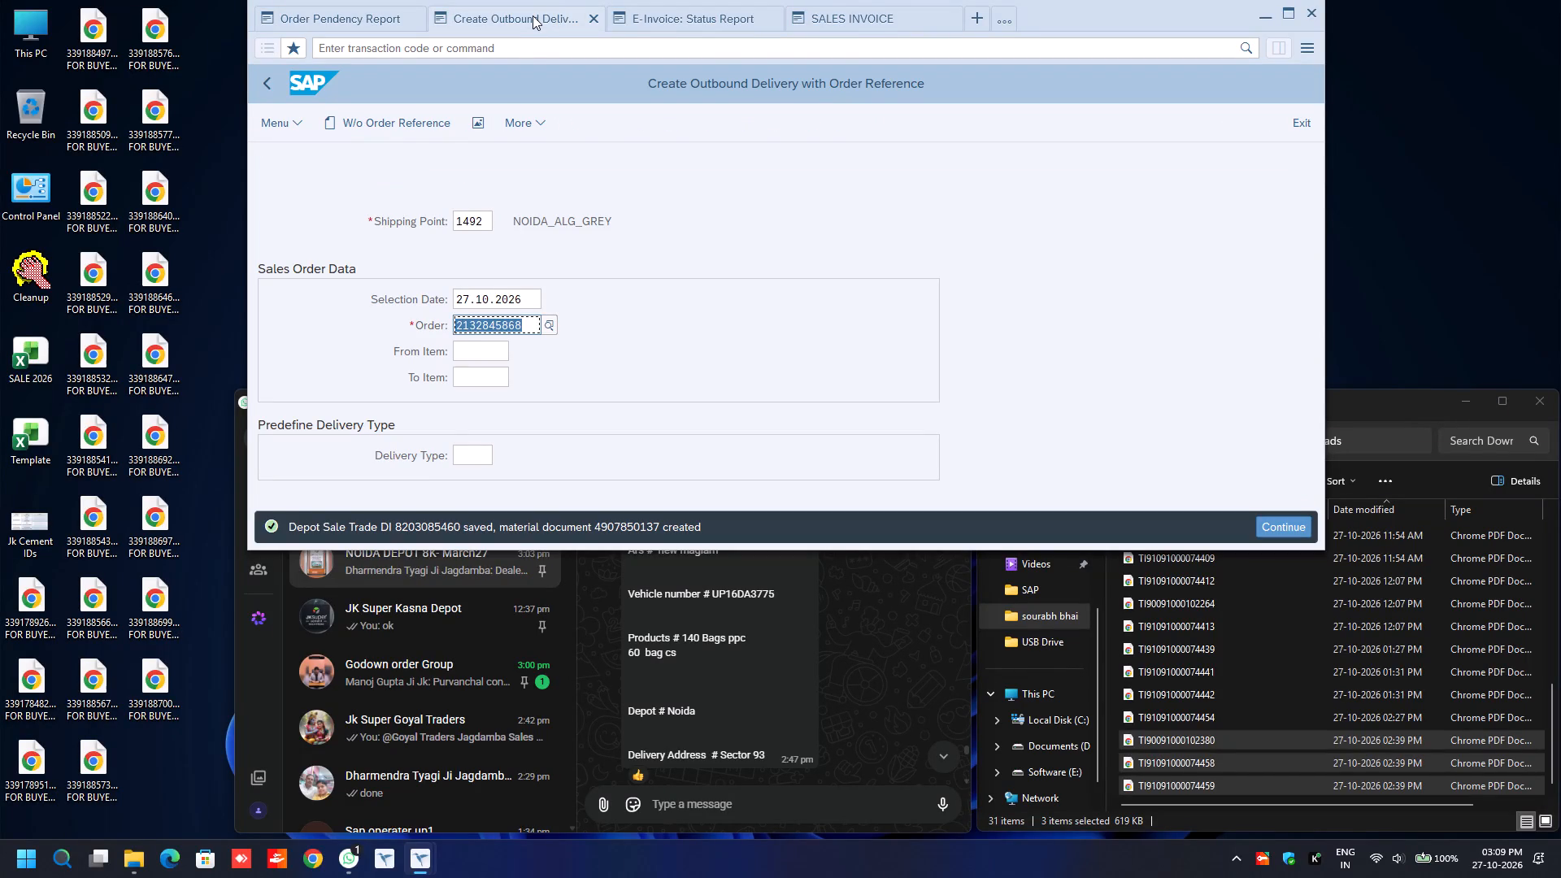
# Open the outbound delivery for the entered sales order and set its shipment route to ROUTE.
pyautogui.press('Return')
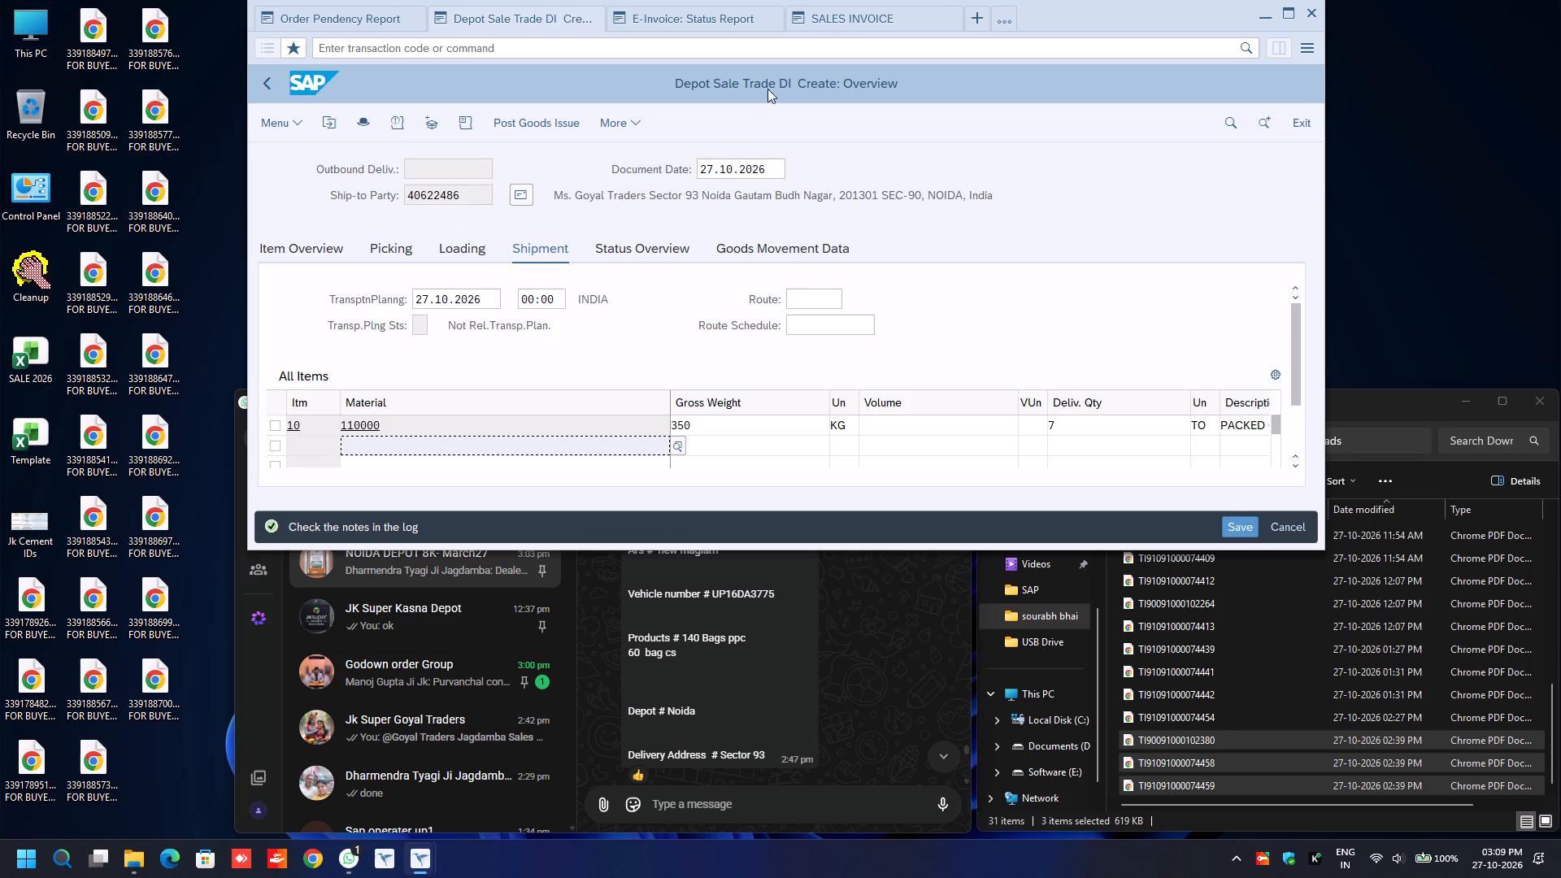
pyautogui.click(798, 299)
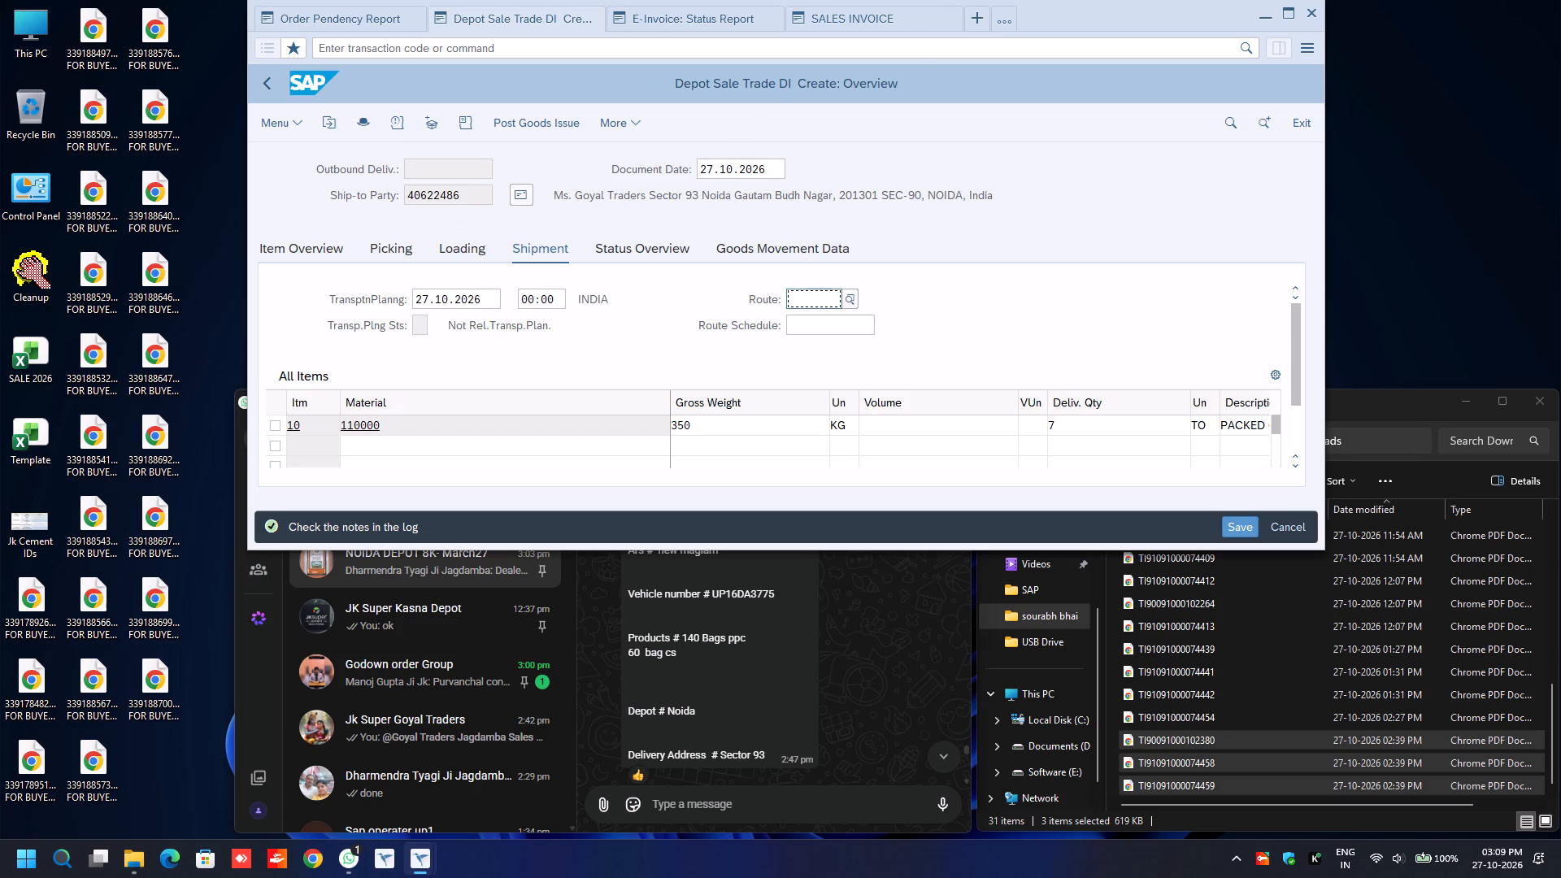
pyautogui.press('BackSpace')
pyautogui.press('Down')
pyautogui.press('Return')
# Enter a picked quantity of 7 and batch 1033-1492 for item 10, material 110000.
pyautogui.click(386, 250)
pyautogui.click(1115, 420)
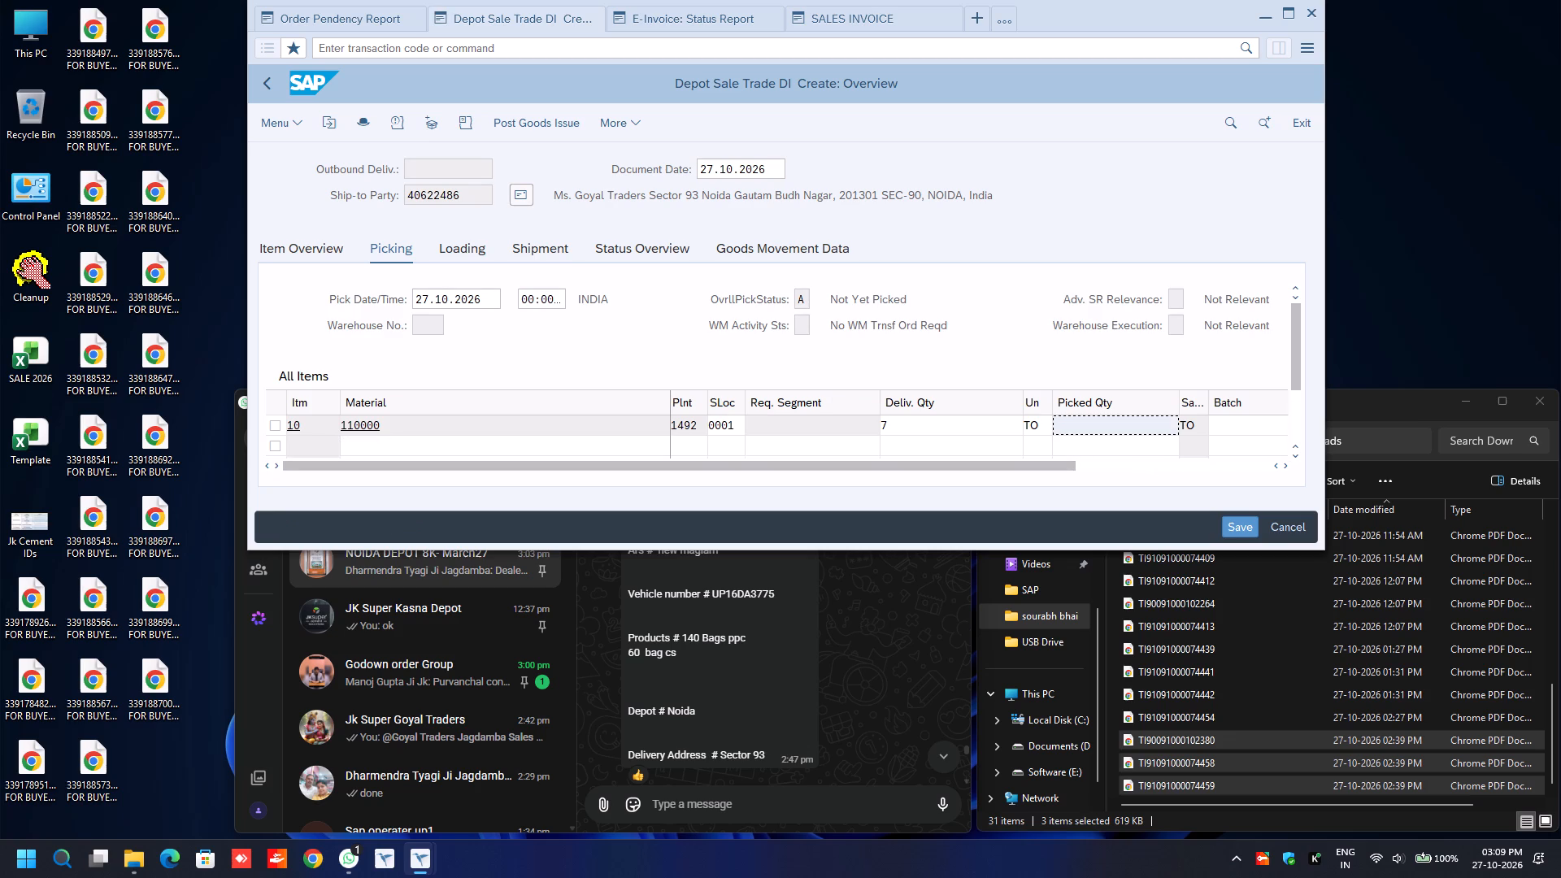
pyautogui.press('7')
pyautogui.press('Tab')
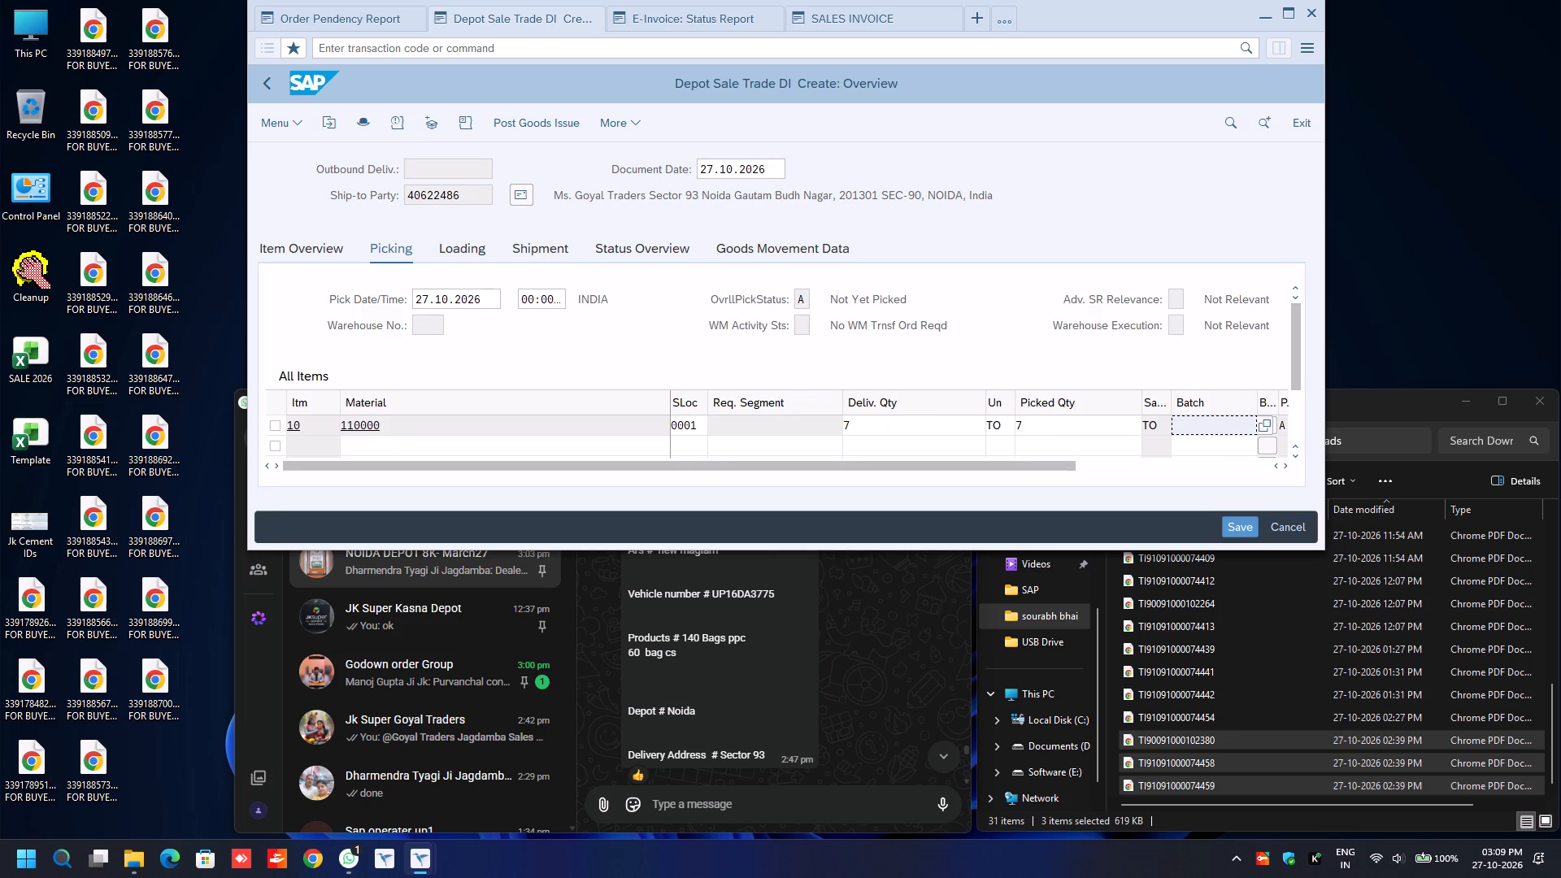
pyautogui.write('1033')
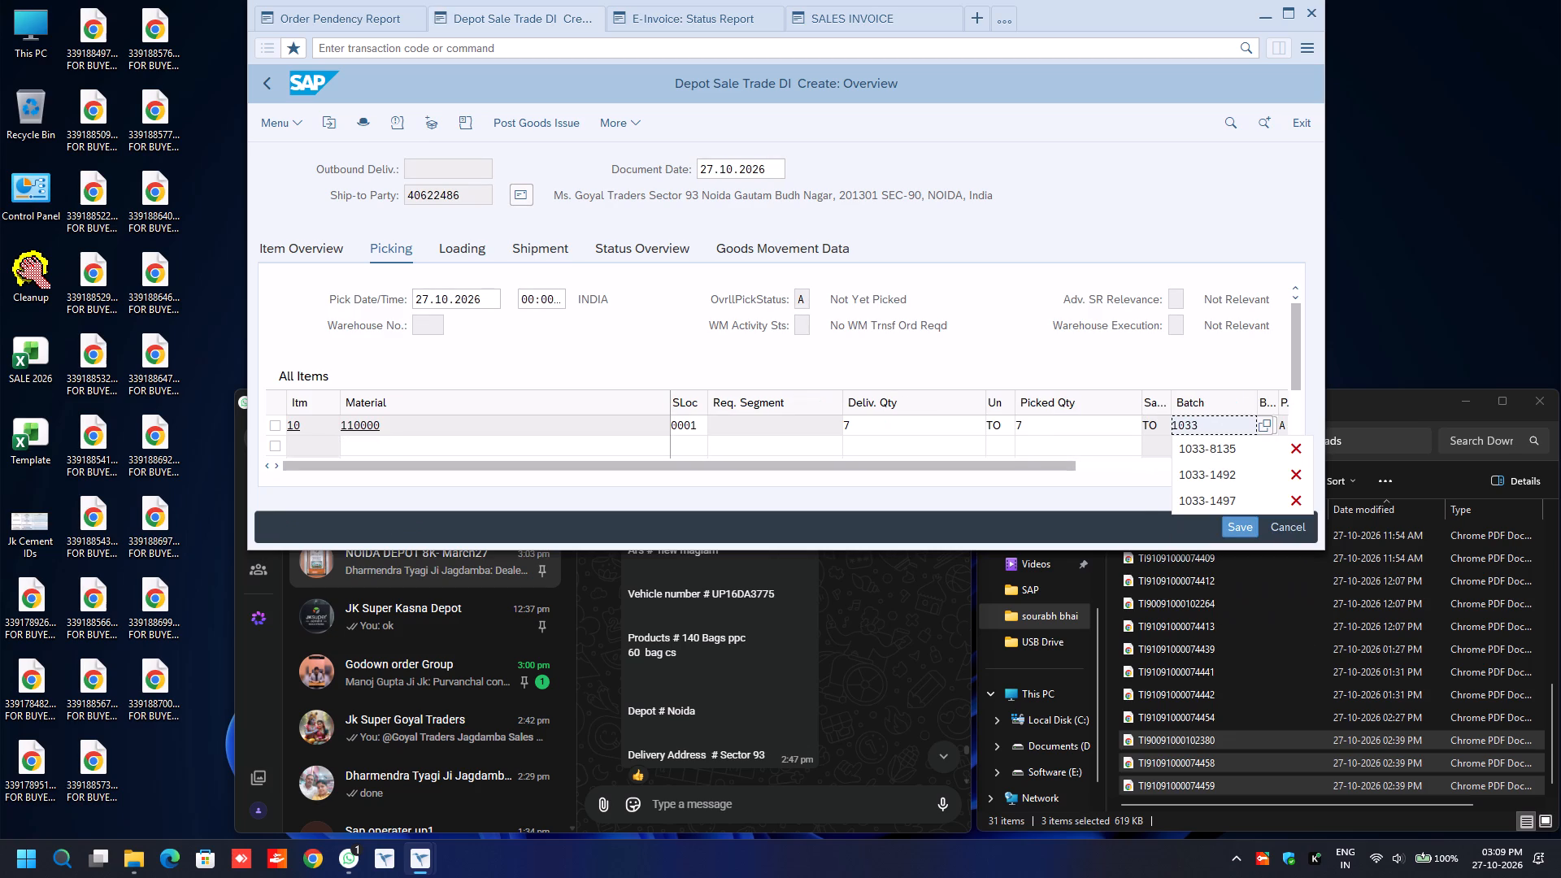
pyautogui.press('Down')
pyautogui.press('Down')
pyautogui.press('Return')
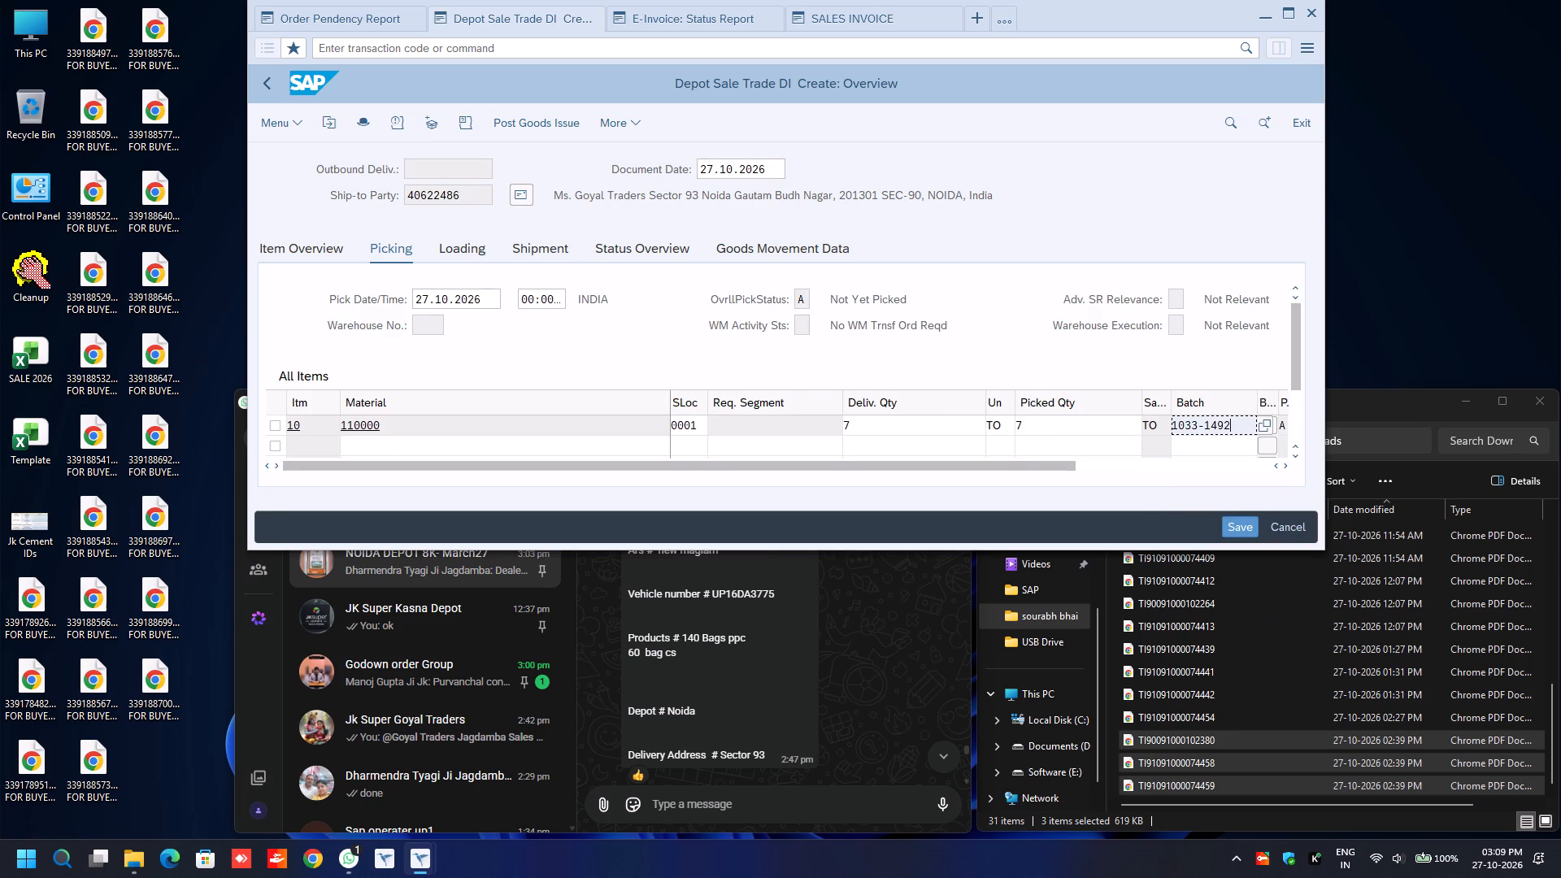
# In the delivery header's additional data, set the transport mode to ROAD and fill Road Transporter1 with the previously used transporter code.
pyautogui.press('F8')
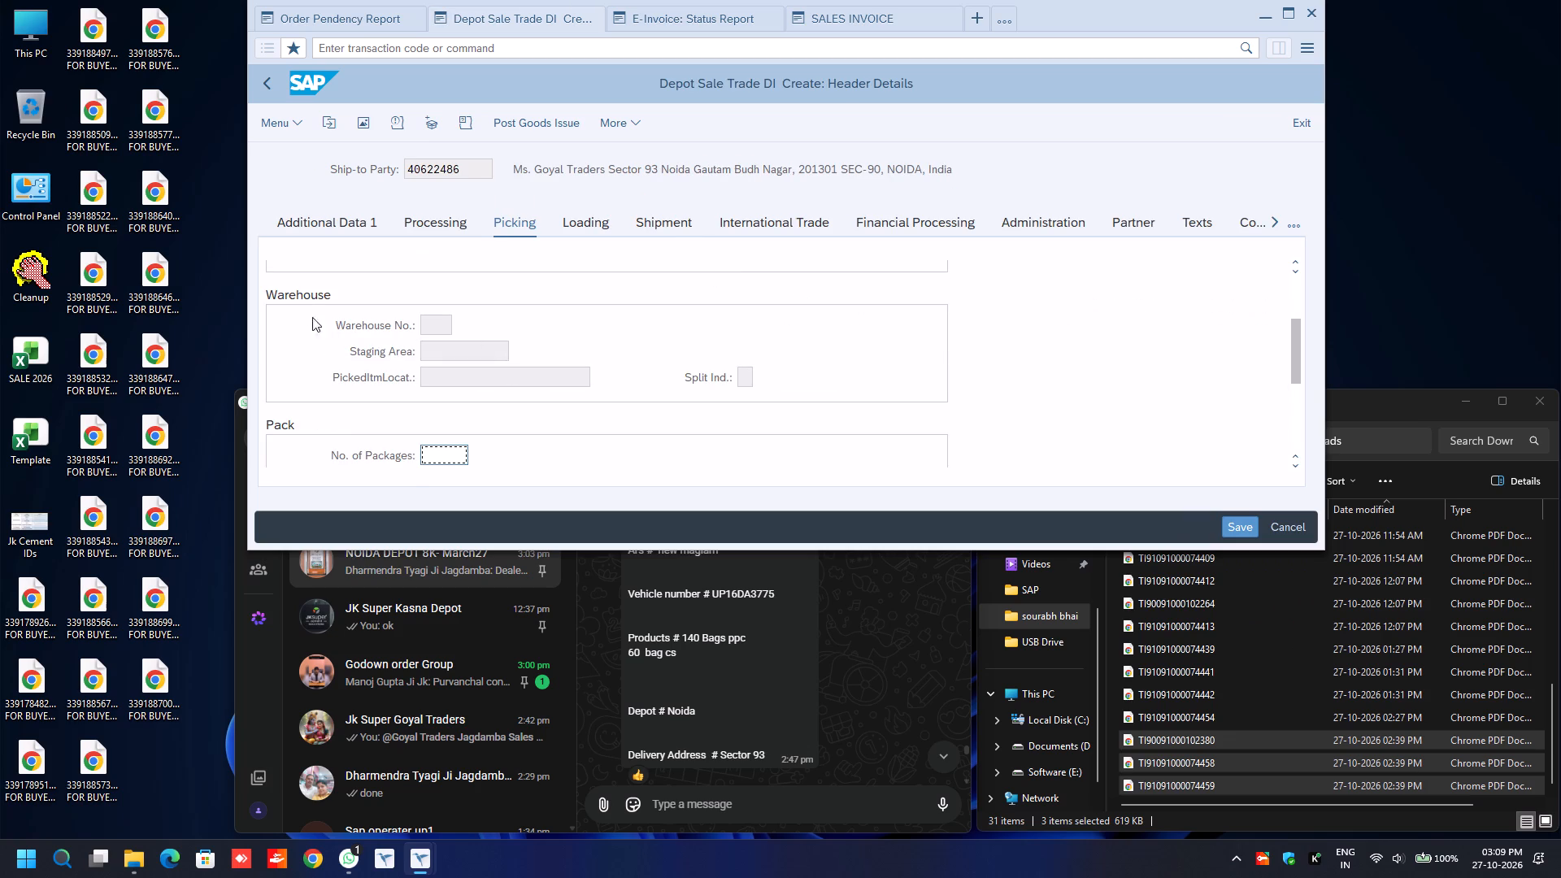
pyautogui.click(332, 218)
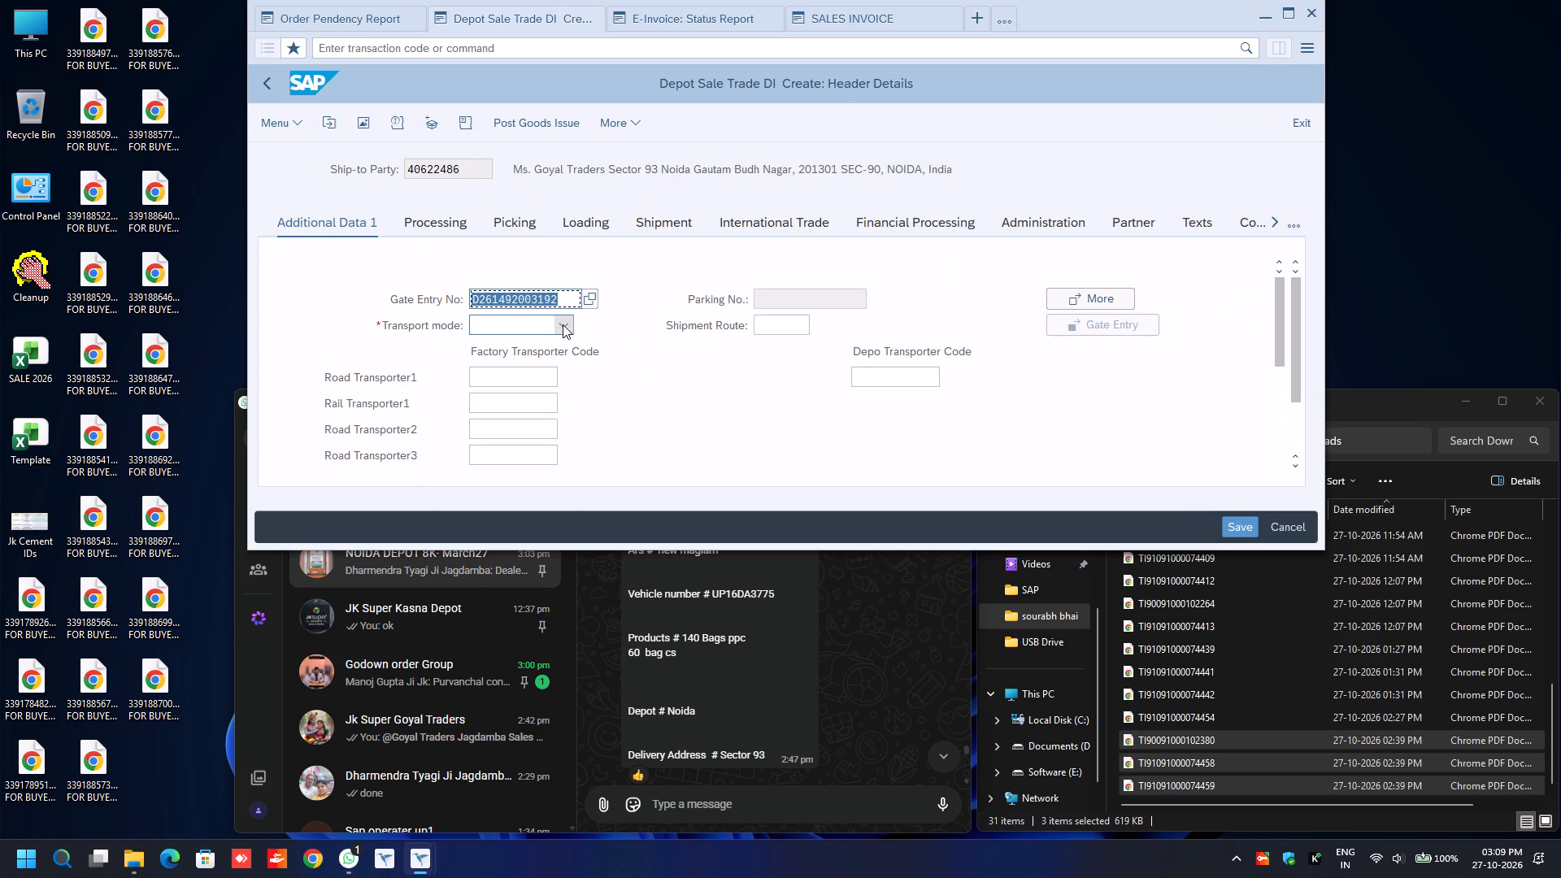
pyautogui.click(563, 324)
pyautogui.click(548, 403)
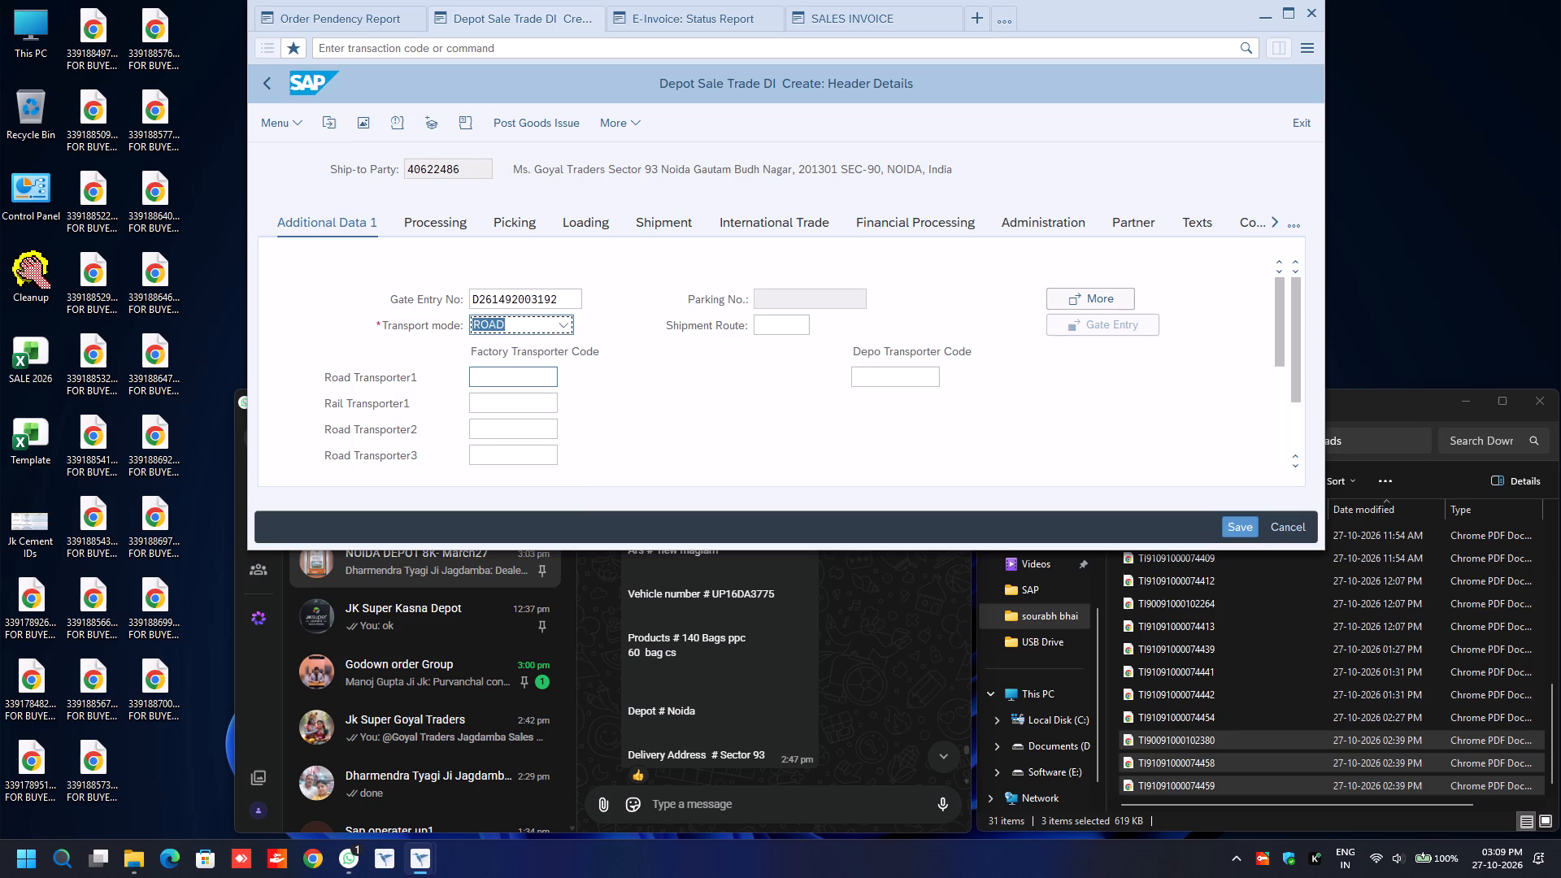
pyautogui.click(512, 374)
pyautogui.press('BackSpace')
pyautogui.press('Down')
pyautogui.press('Return')
pyautogui.press('Return')
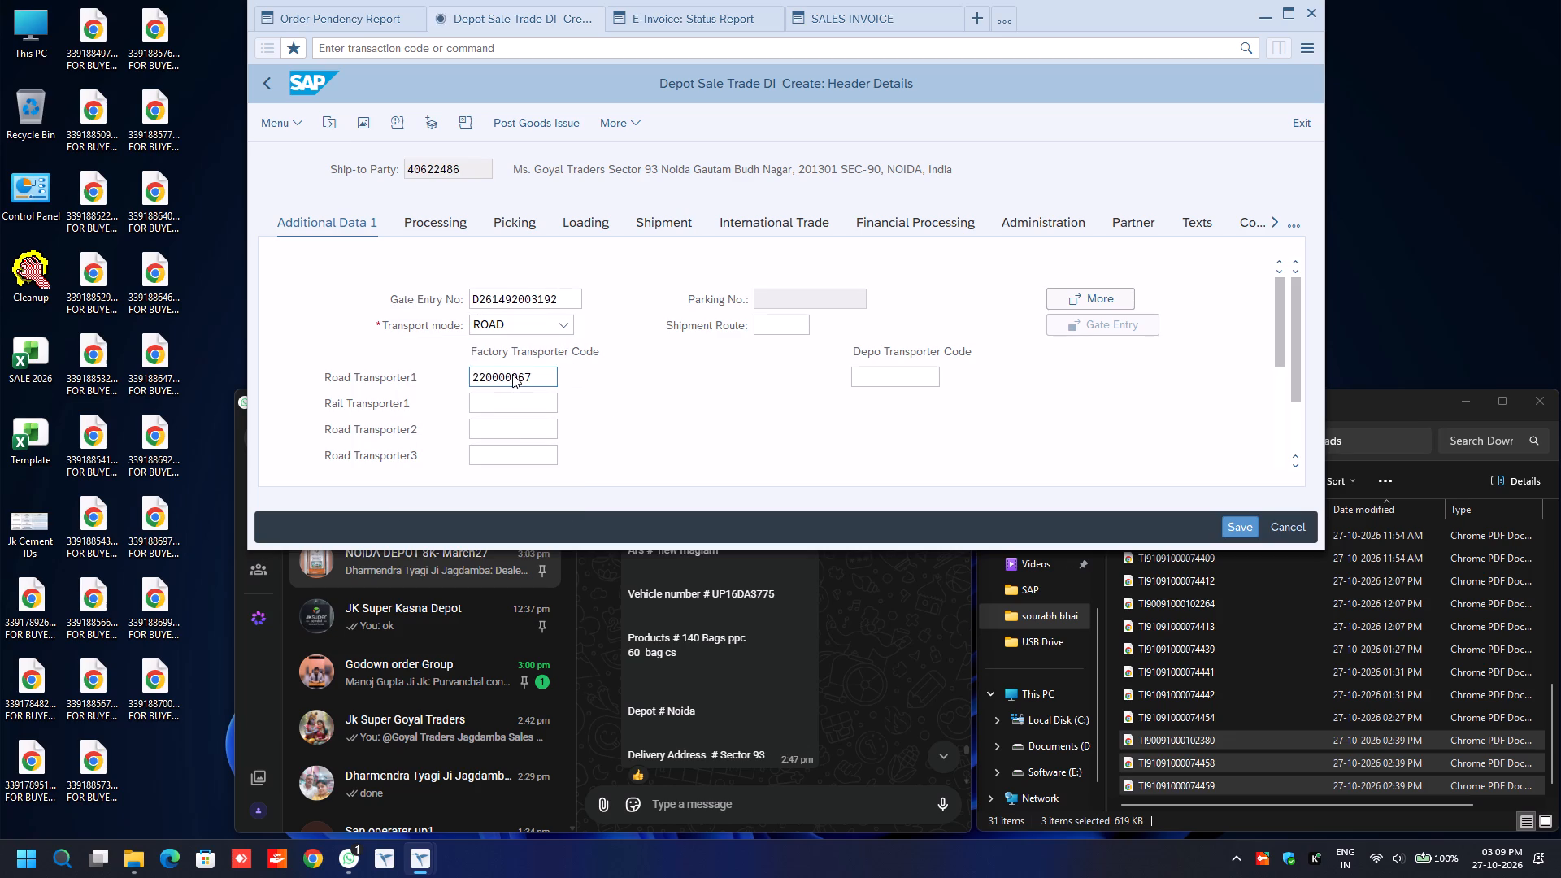
# Set the e-way bill transport mode to Road and move on to the distance entry.
pyautogui.write('ro')
pyautogui.press('Tab')
pyautogui.press('Tab')
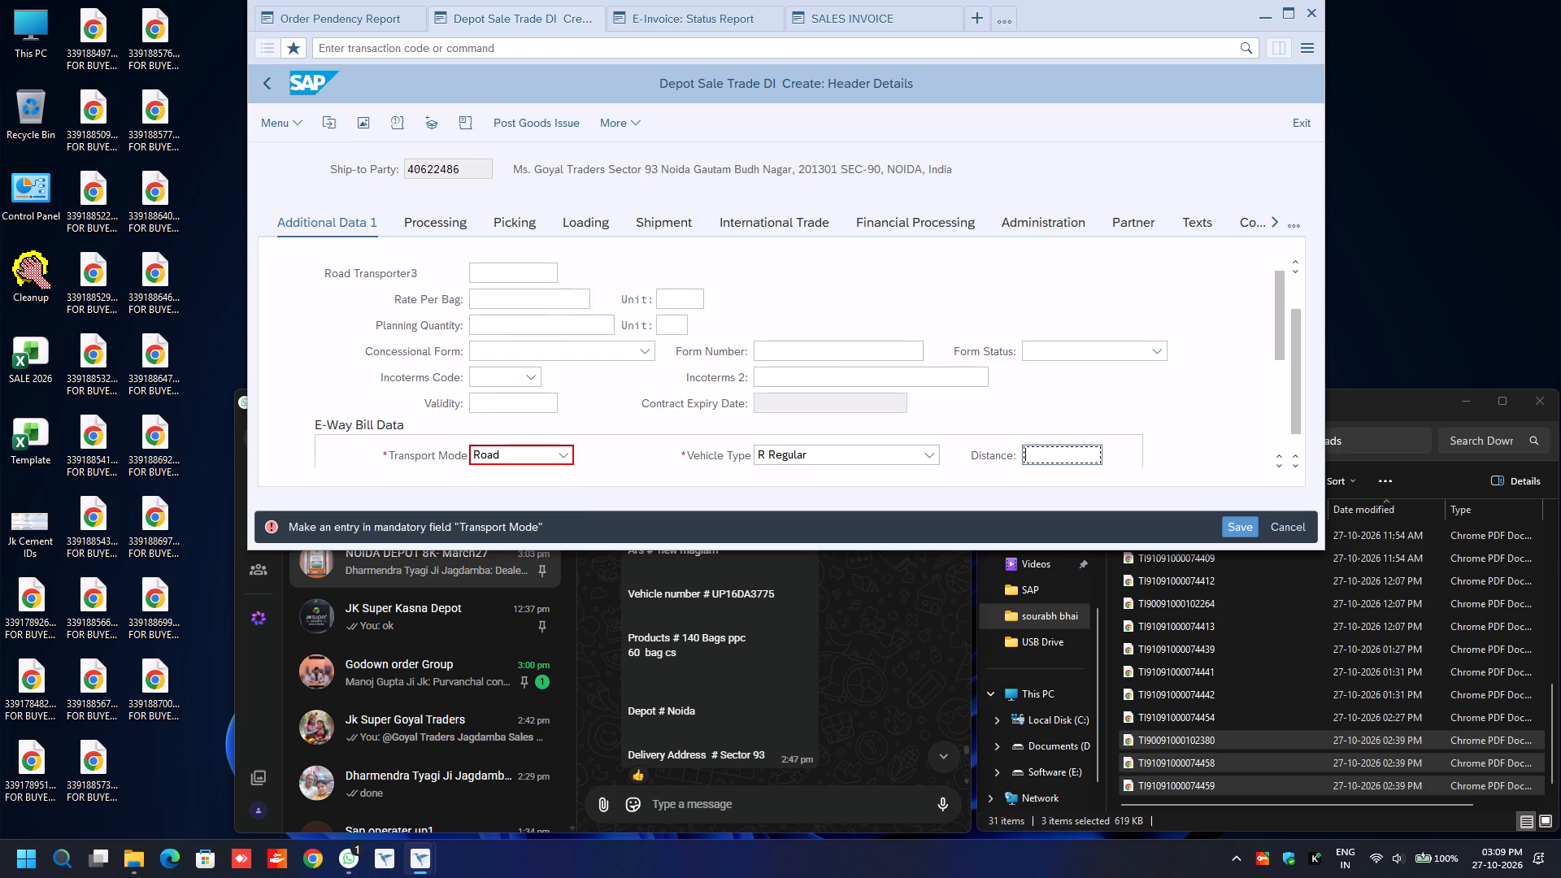
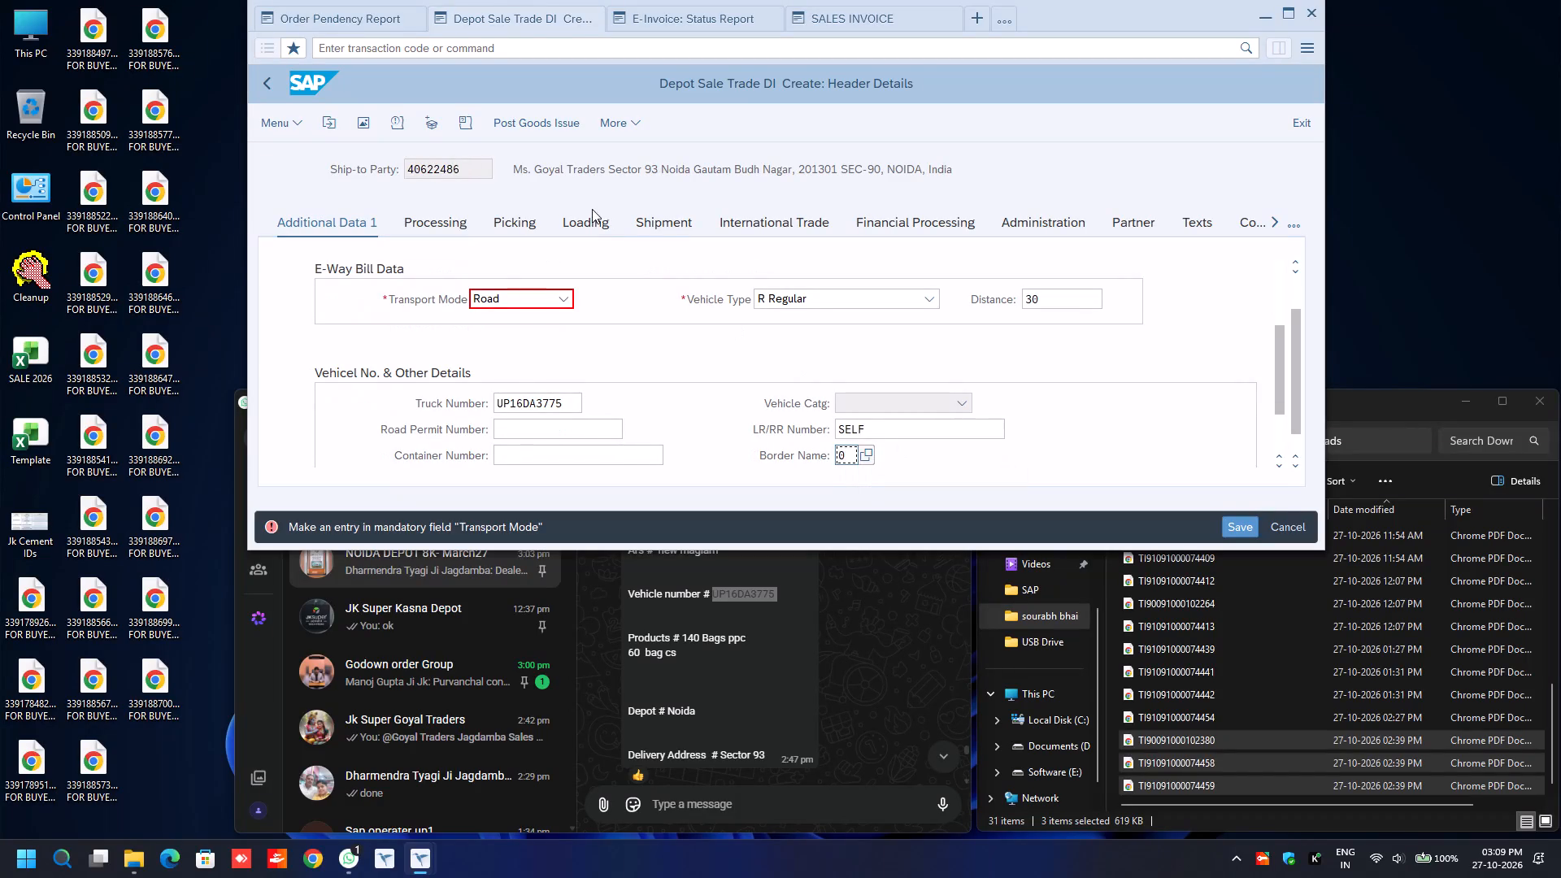
# Check the shipment details in the delivery header and post goods issue for the delivery.
pyautogui.click(672, 222)
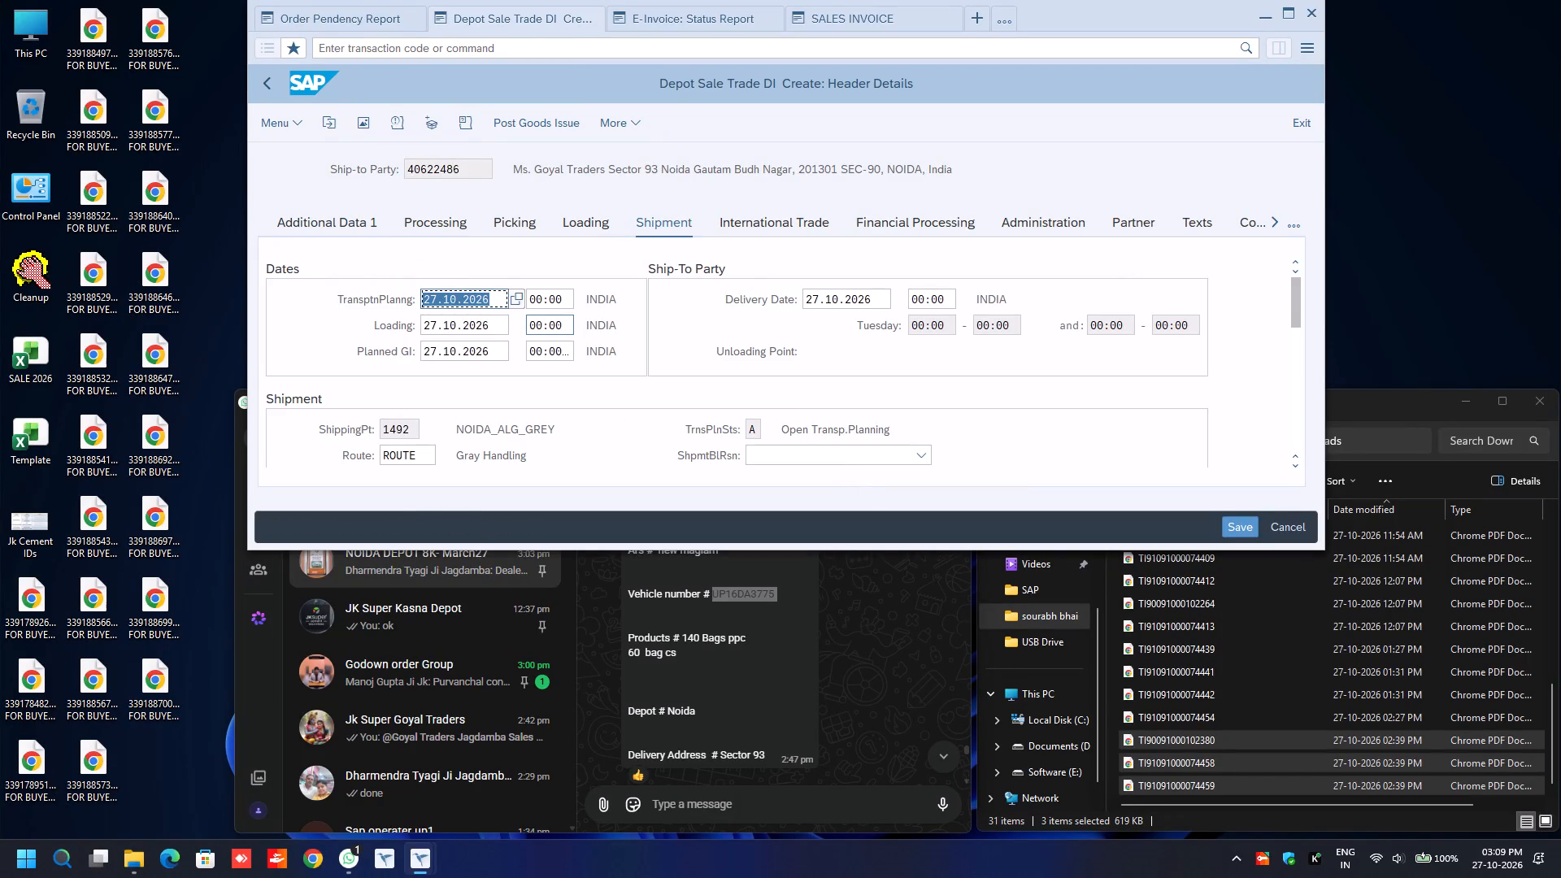
pyautogui.click(531, 124)
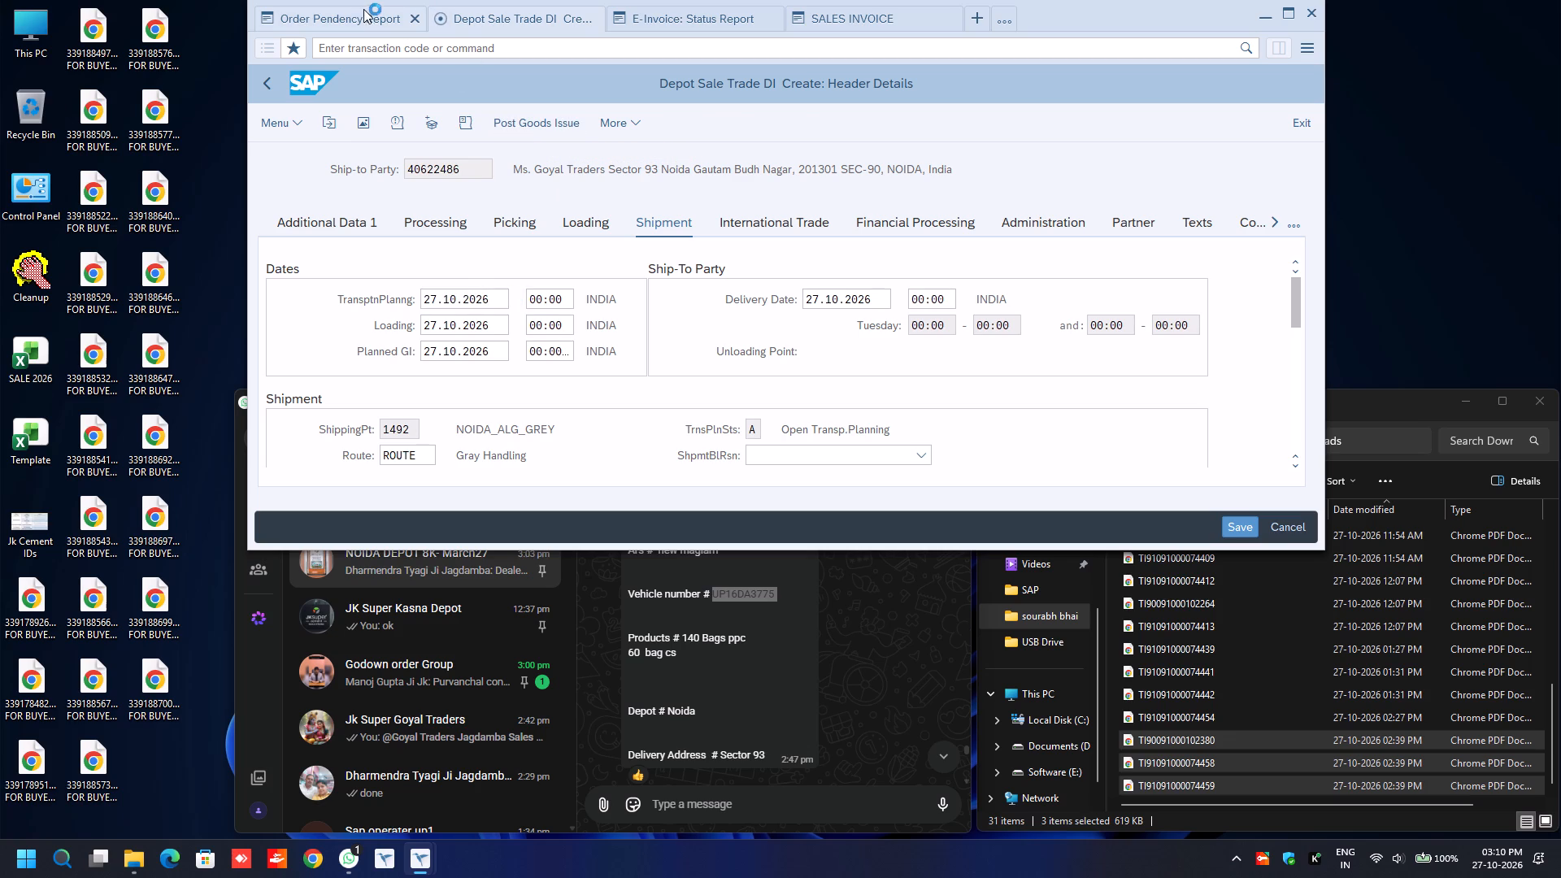
pyautogui.moveTo(352, 15); pyautogui.dragTo(267, 84)
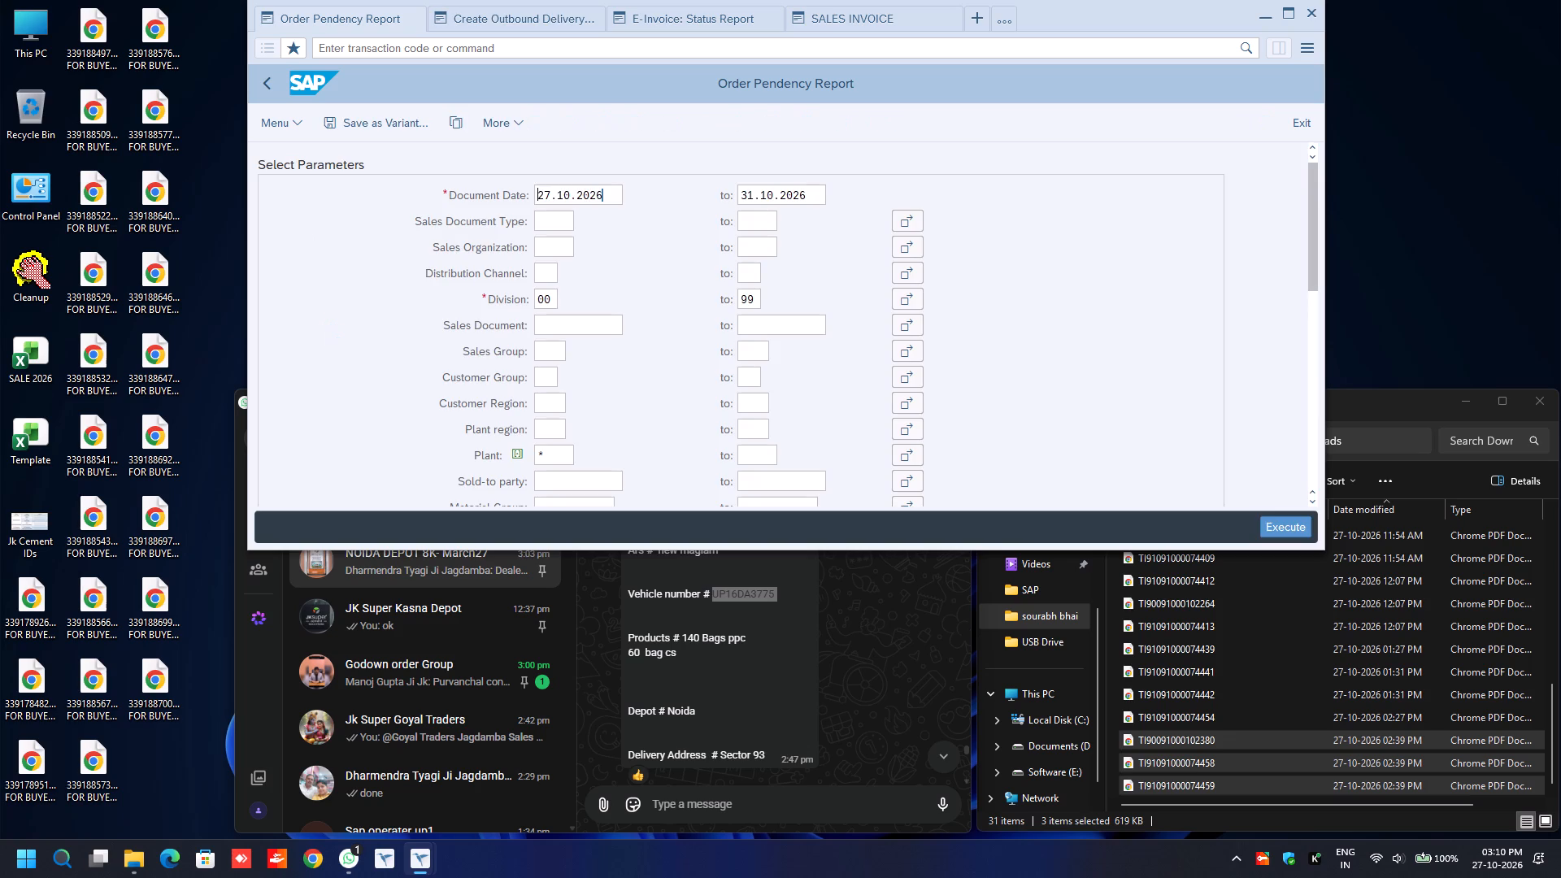
pyautogui.press('F8')
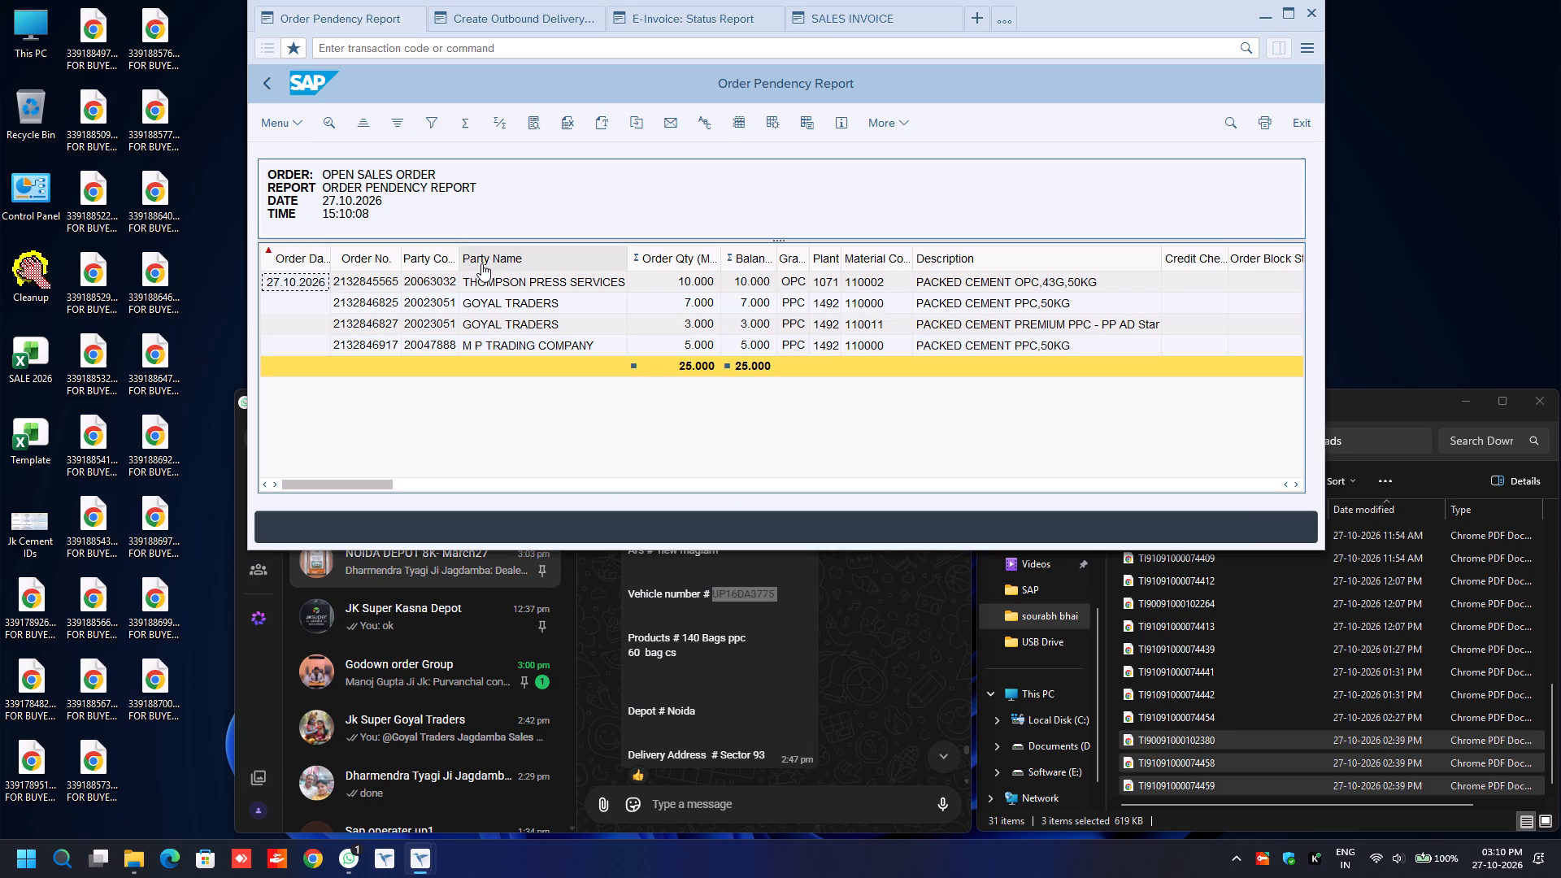
pyautogui.click(372, 320)
pyautogui.hotkey('ctrl', 'y')
pyautogui.hotkey('ctrl', 'c')
# Create an outbound delivery from the copied sales order and set its shipment route to ROUTE.
pyautogui.click(503, 13)
pyautogui.hotkey('ctrl', 'v')
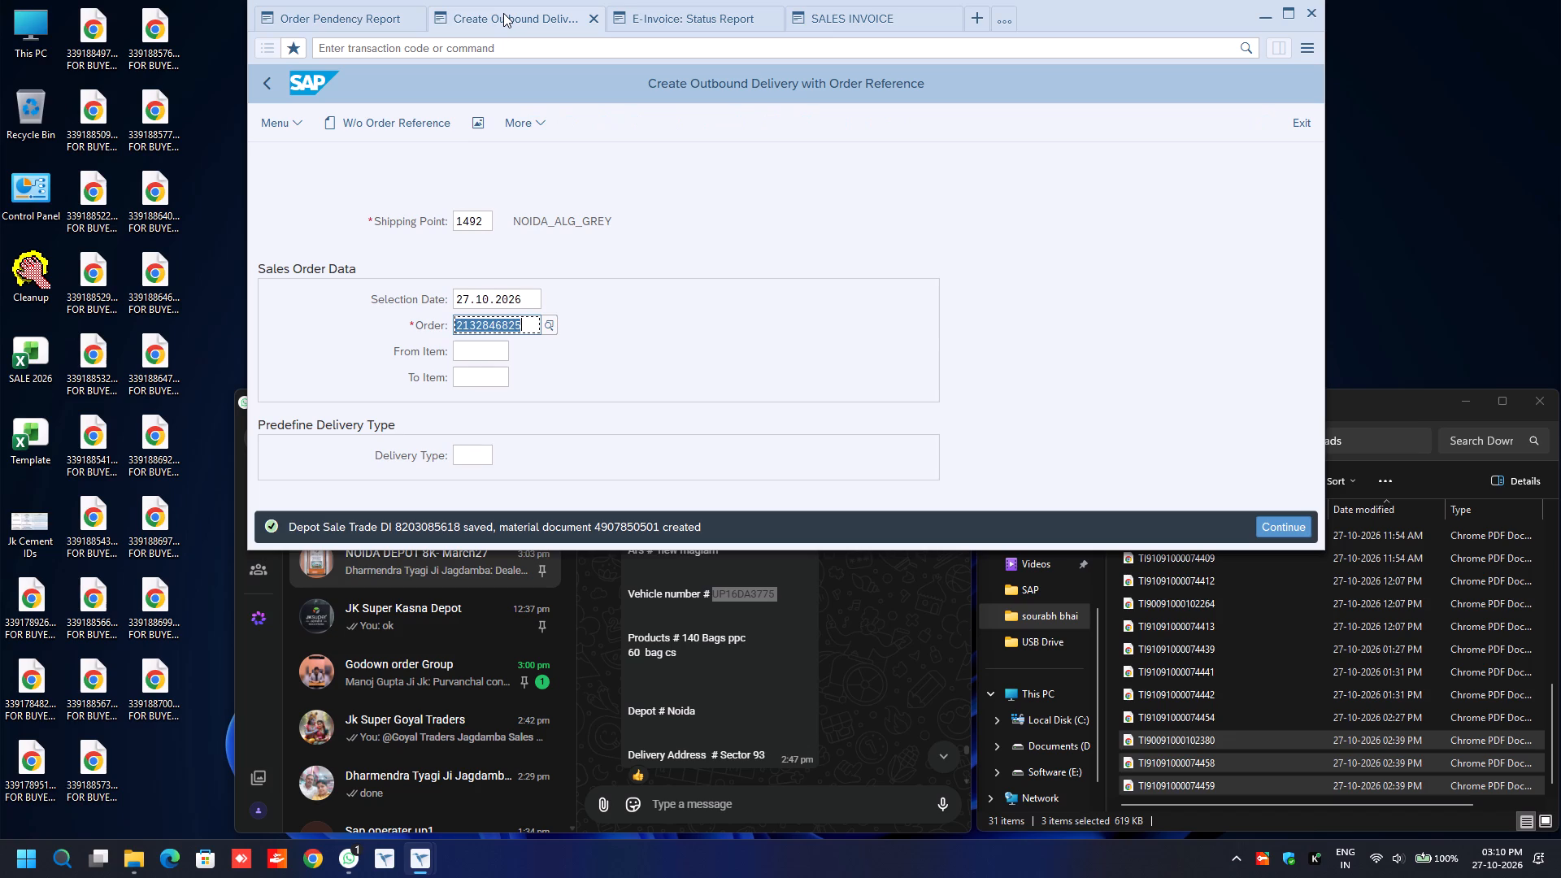
pyautogui.press('Return')
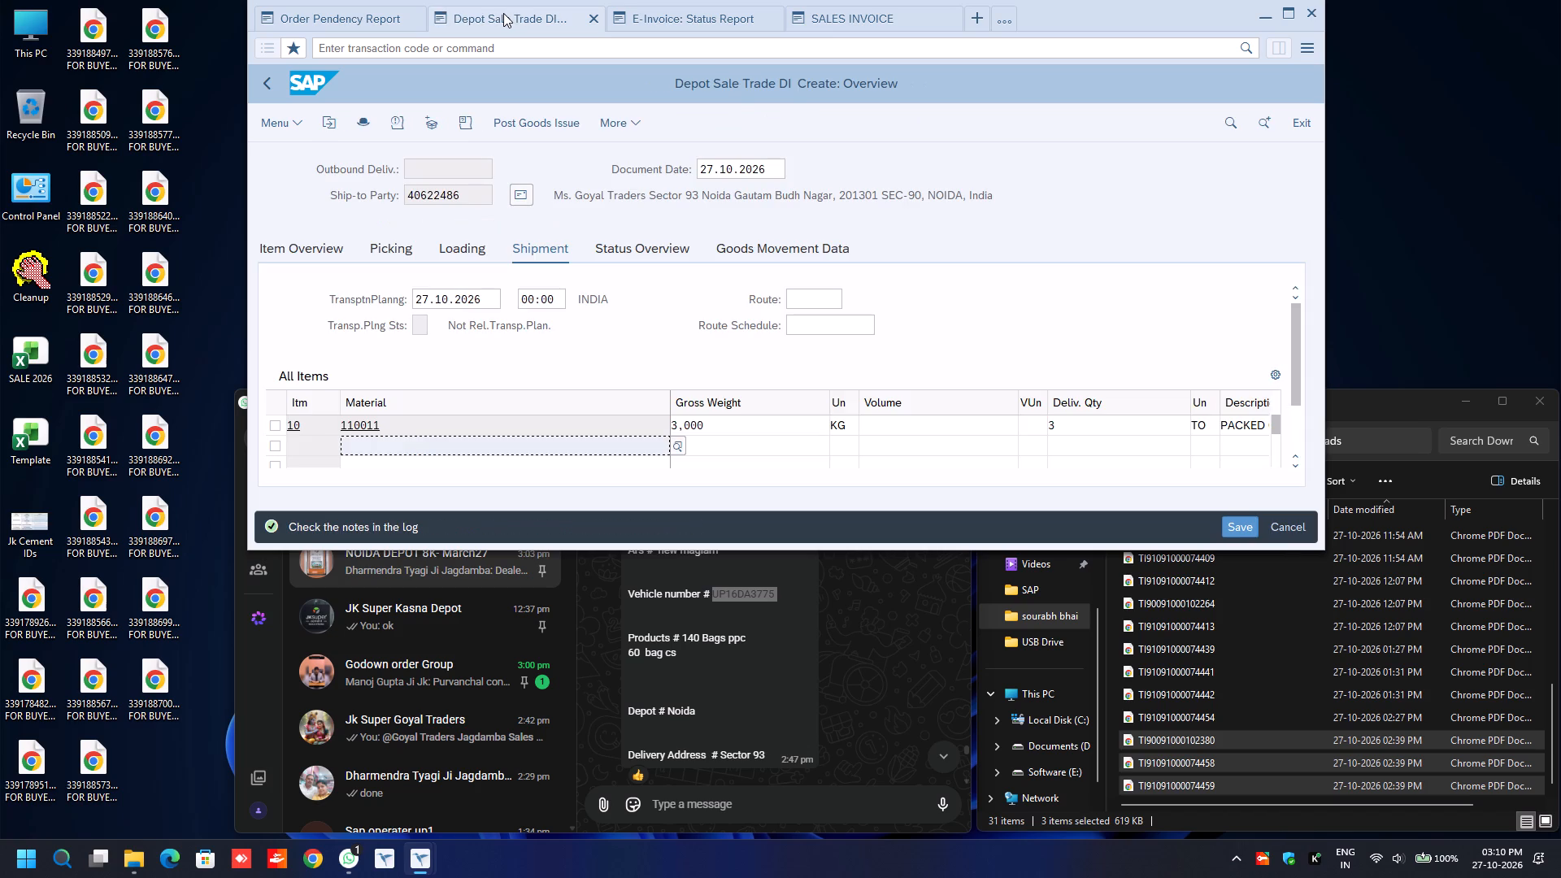
pyautogui.click(823, 298)
pyautogui.press('BackSpace')
pyautogui.press('Down')
pyautogui.press('Return')
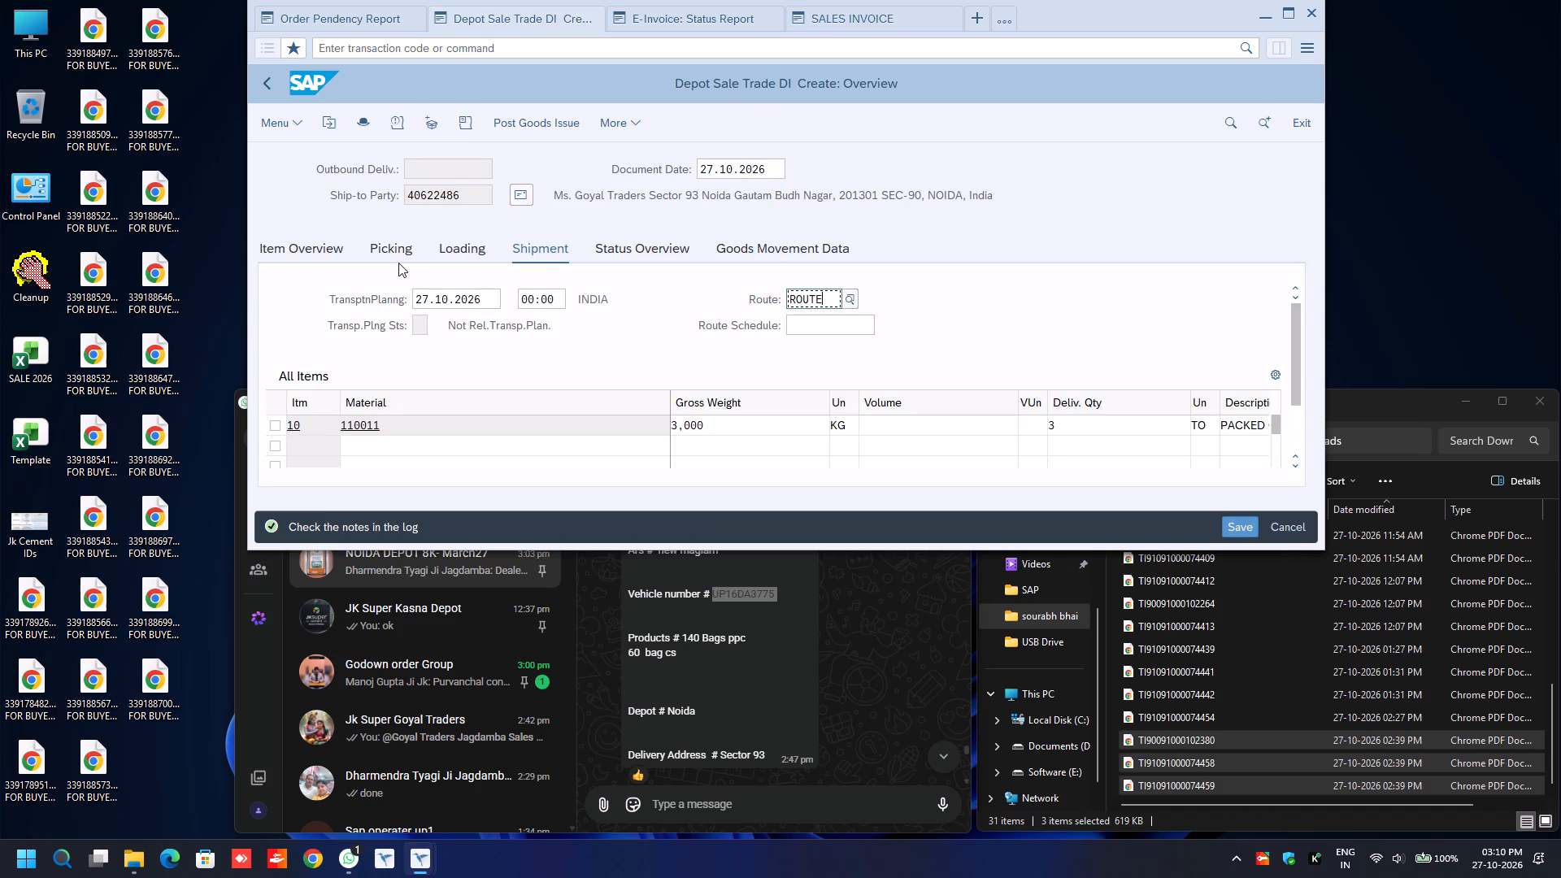
# Enter a picked quantity of 3 and batch 1033-1492 for item 10, material 110011.
pyautogui.click(385, 250)
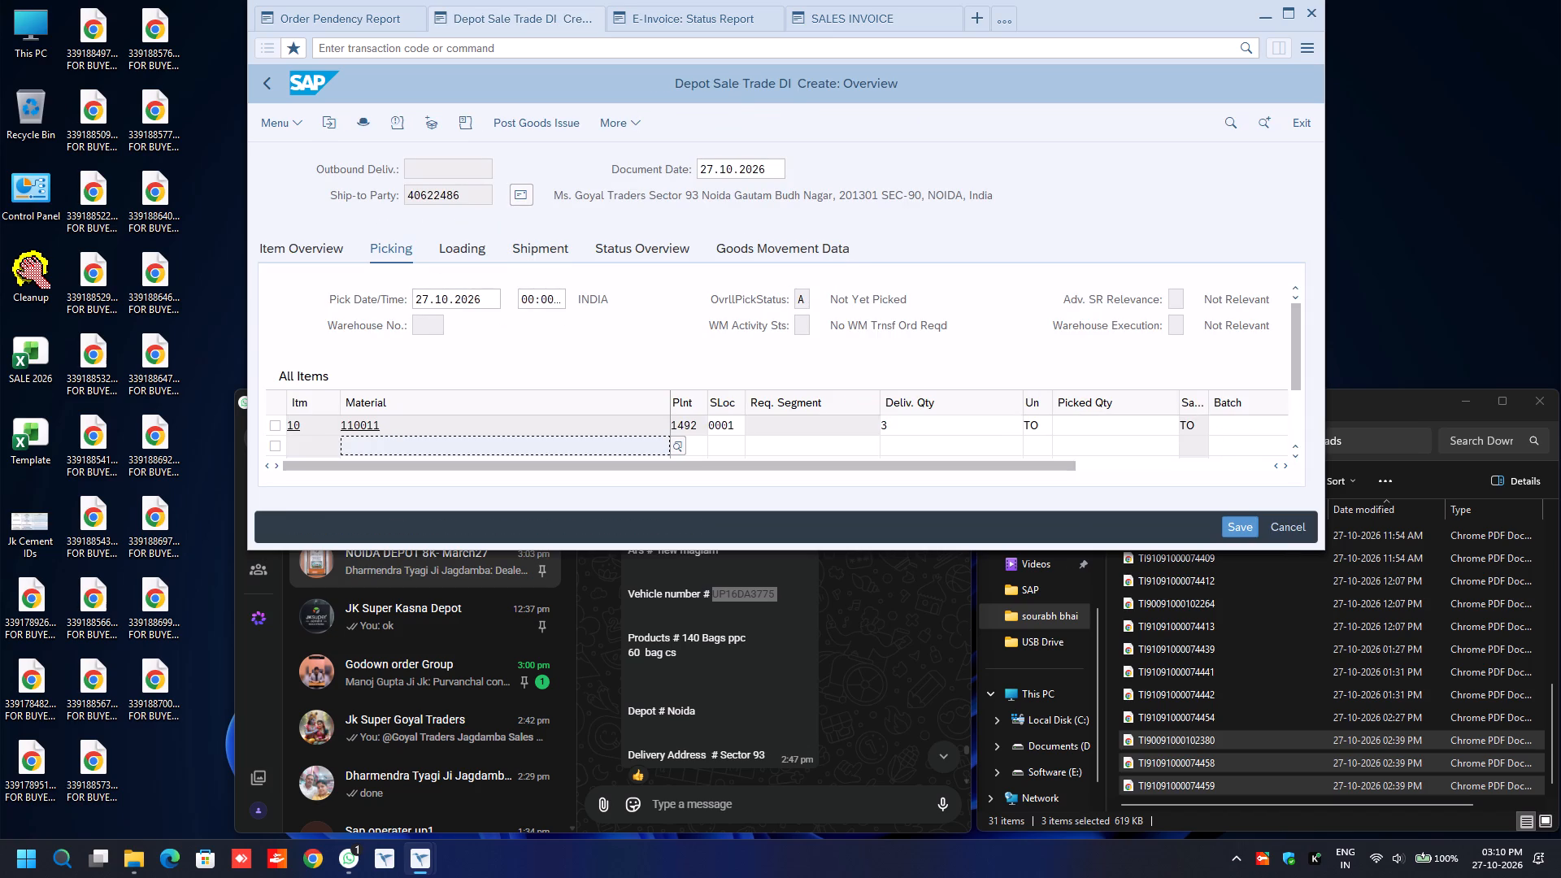
pyautogui.click(1133, 432)
pyautogui.press('3')
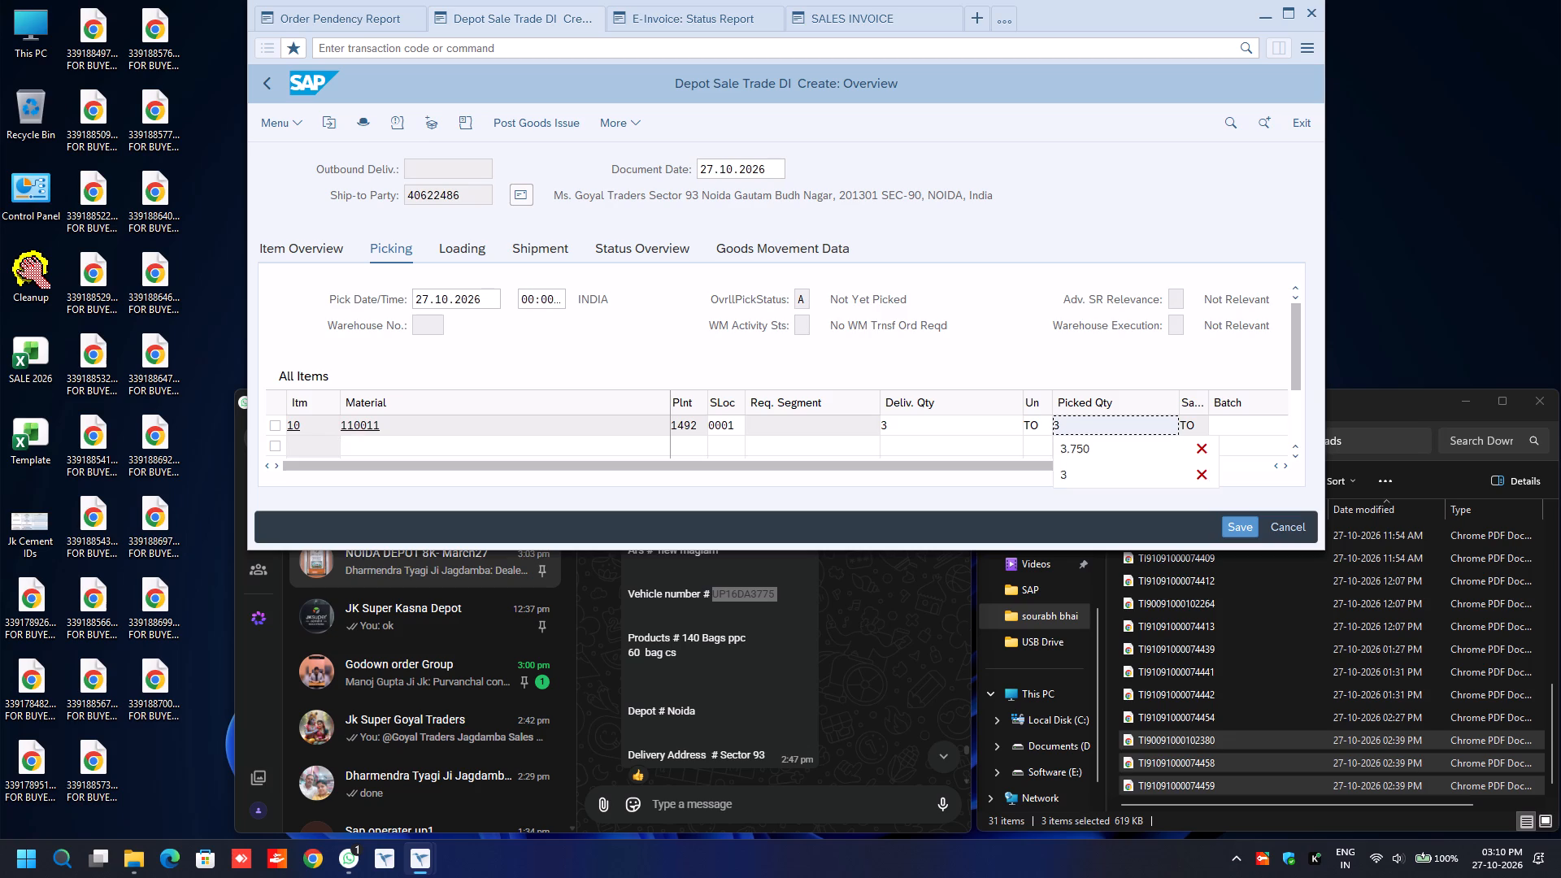
pyautogui.press('Tab')
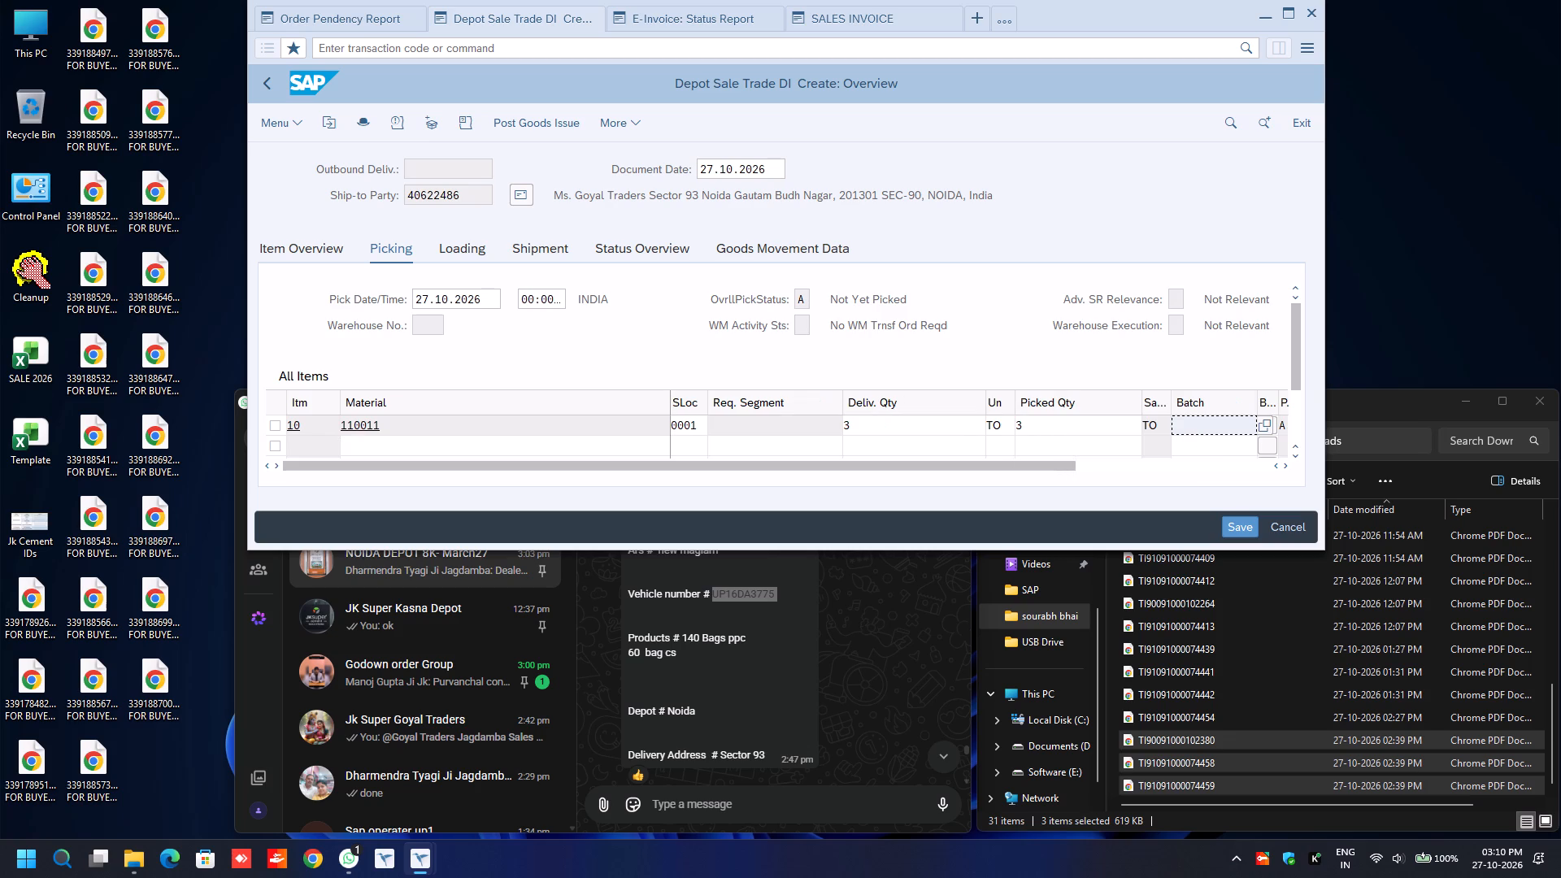
pyautogui.write('1033')
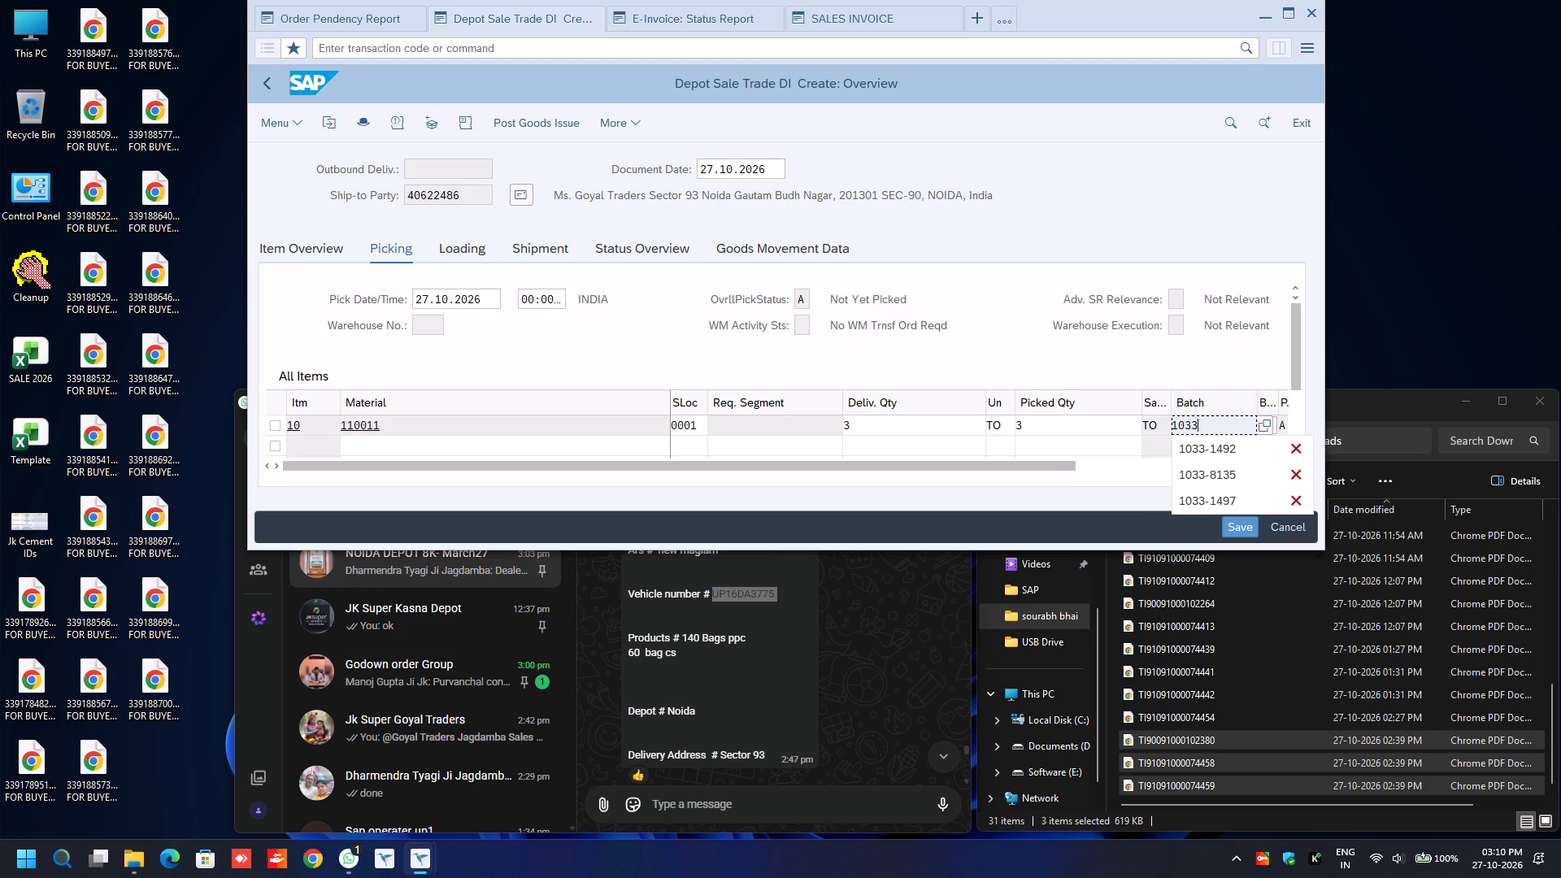
pyautogui.press('Down')
pyautogui.press('Return')
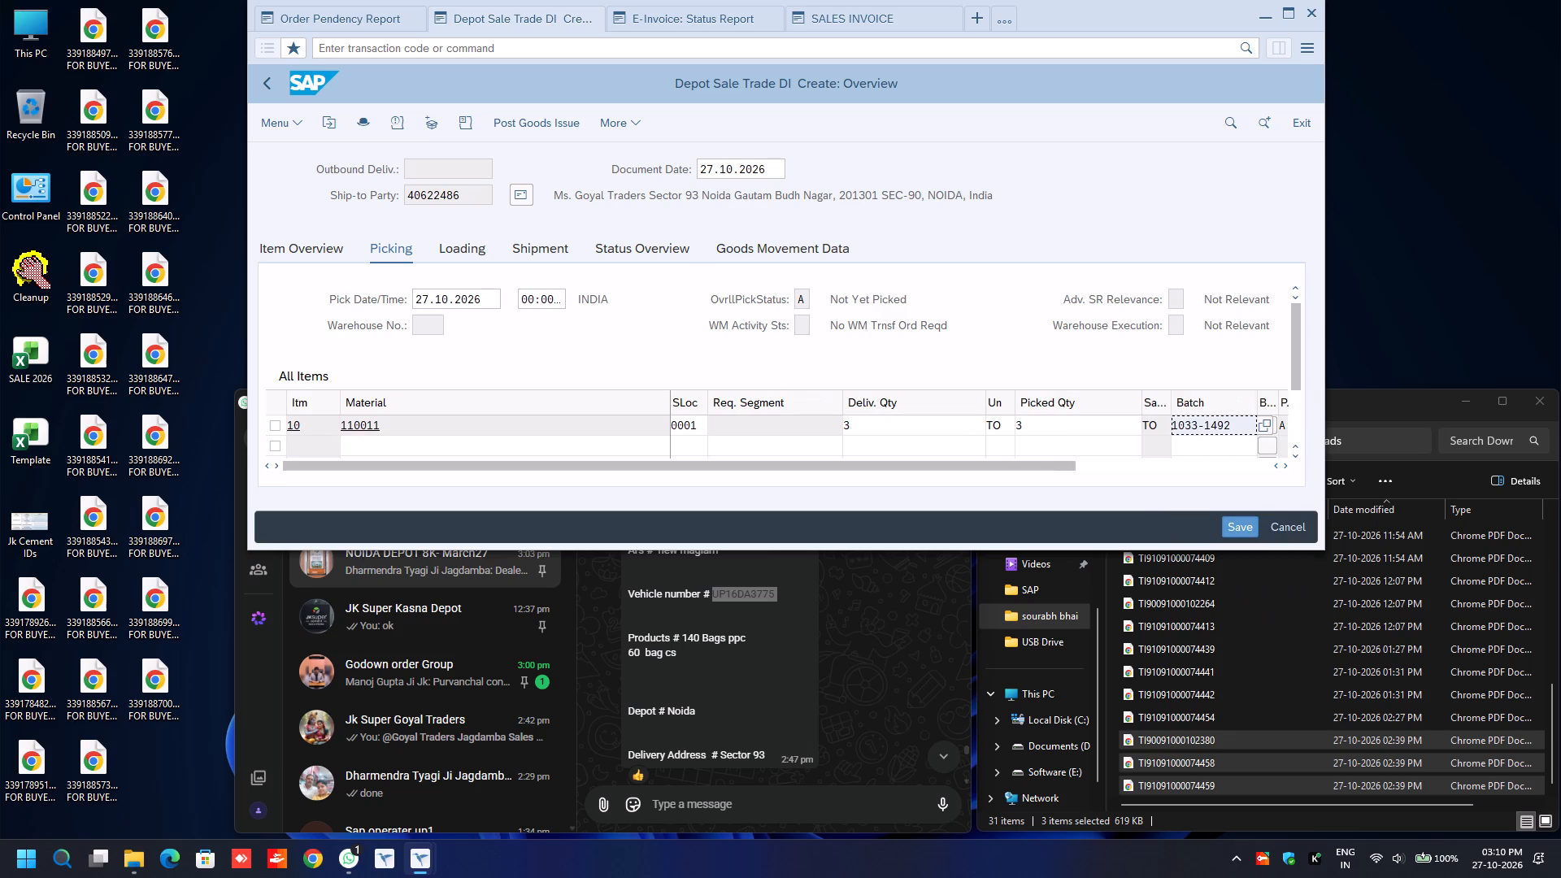
# In the delivery header's additional data, set the transport mode to ROAD and fill Road Transporter1 with the previously used transporter code.
pyautogui.press('F8')
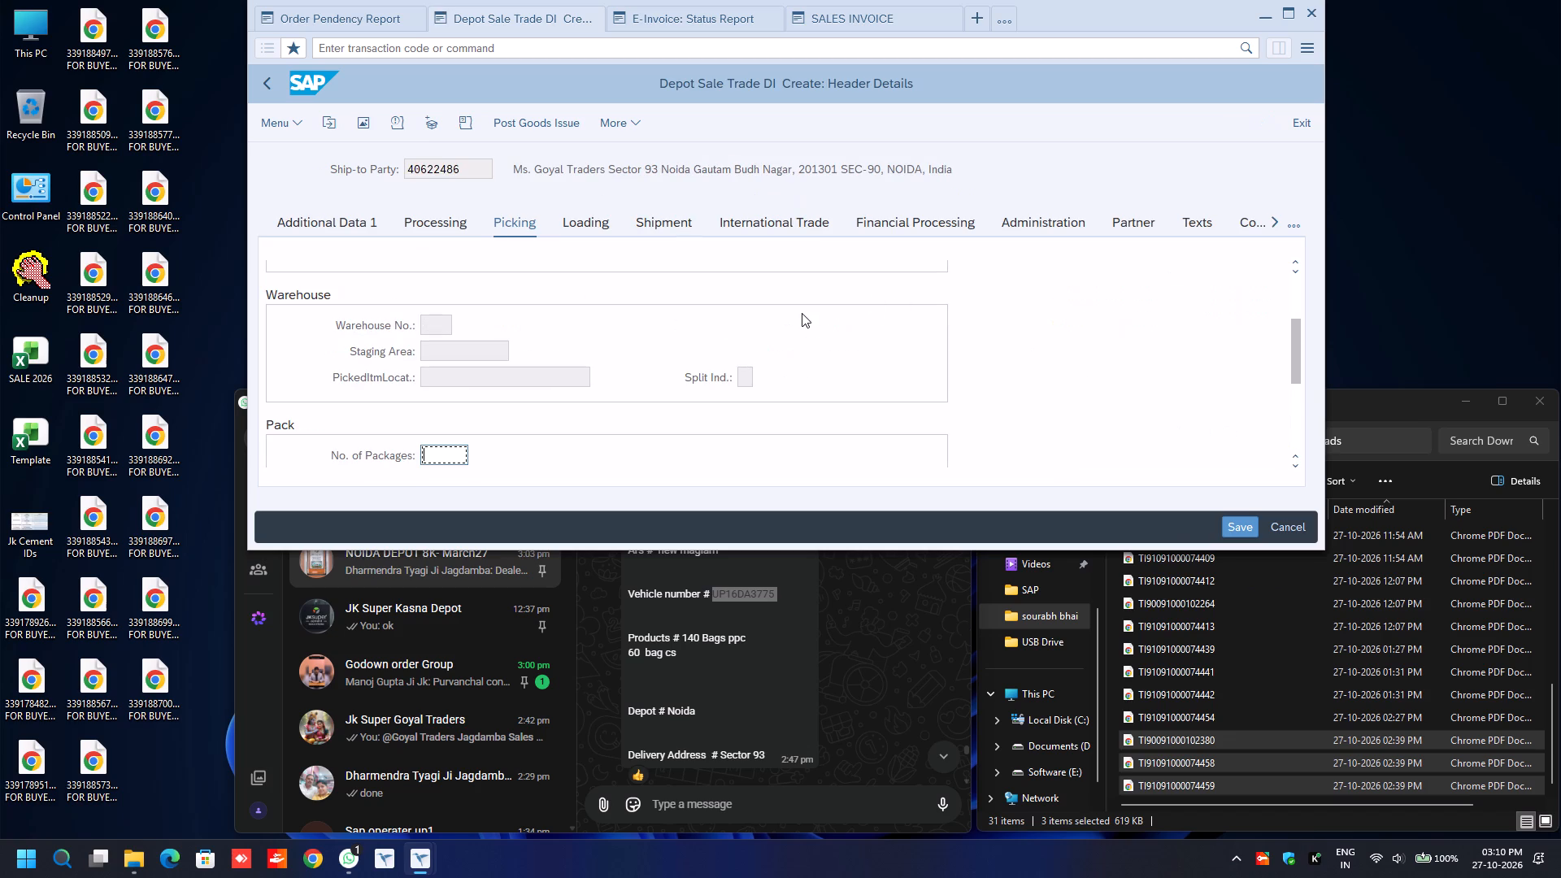
pyautogui.click(370, 226)
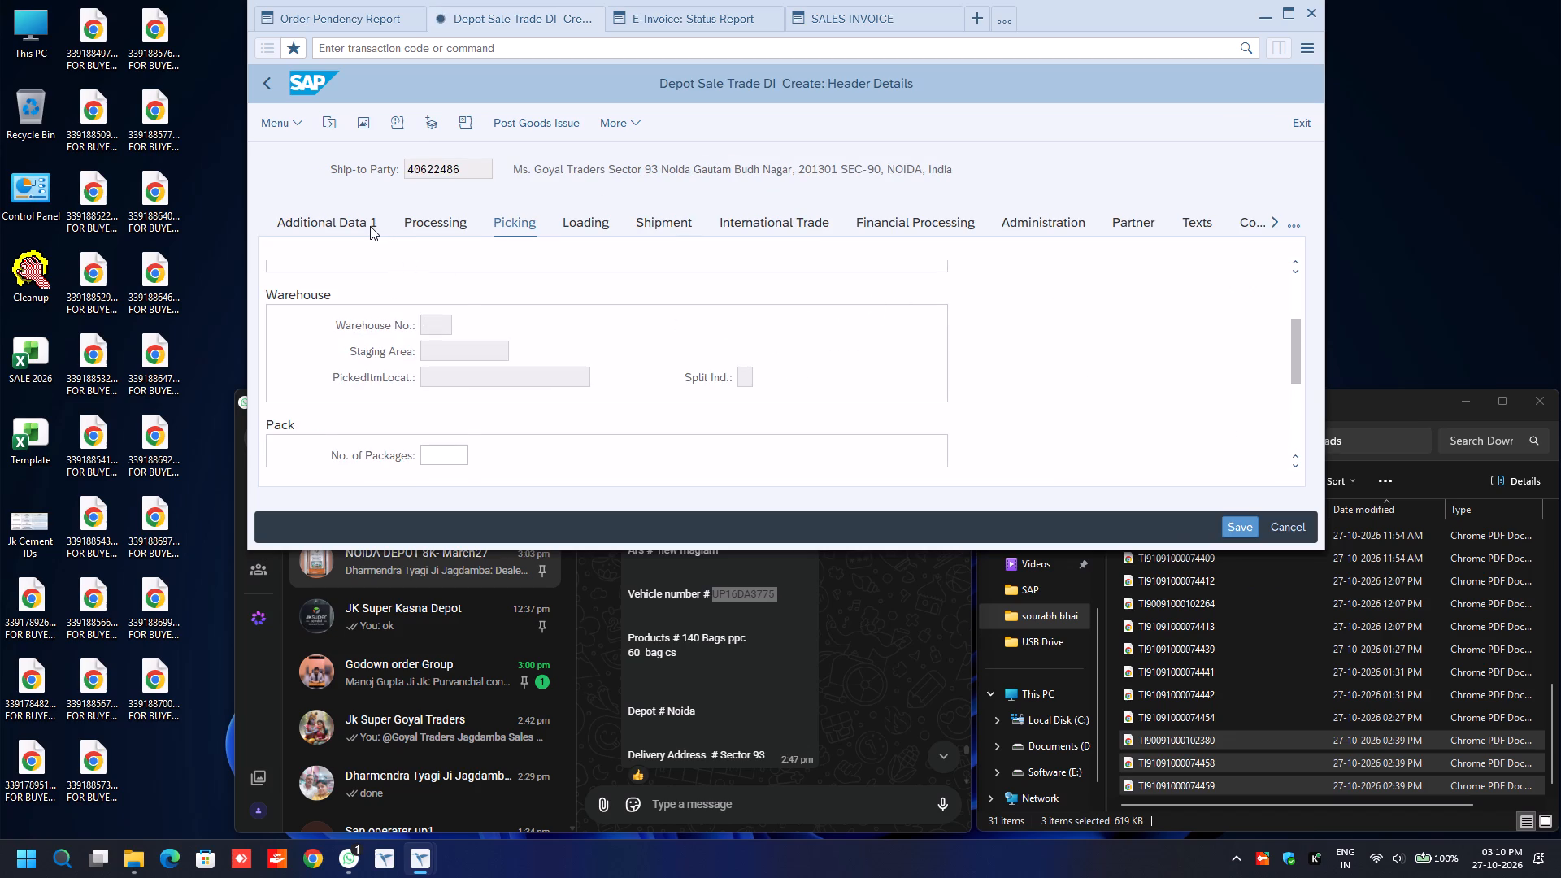
pyautogui.click(370, 226)
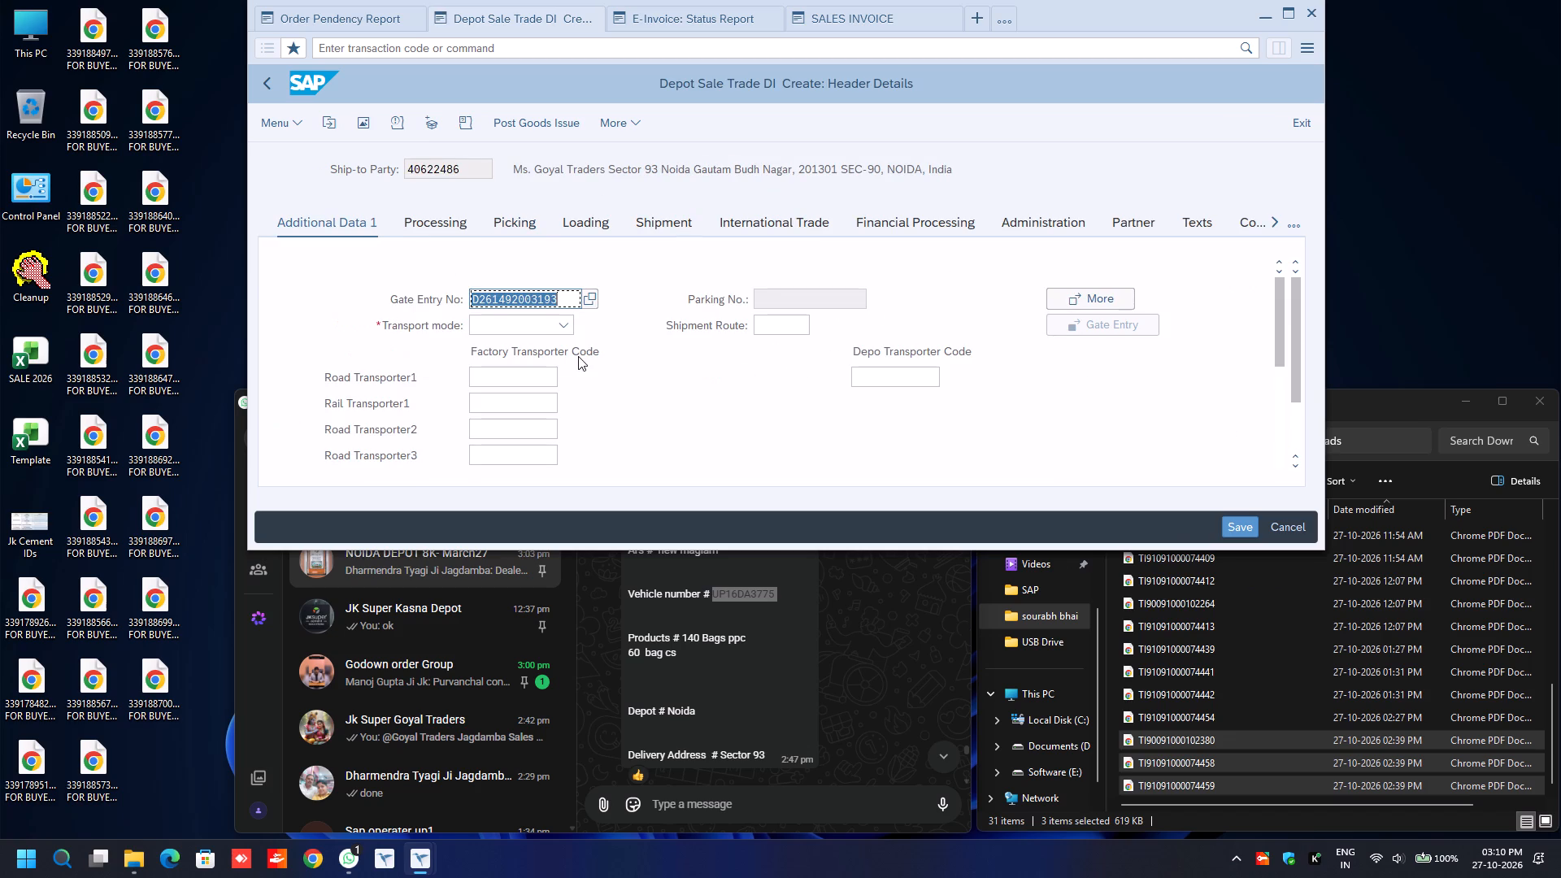
pyautogui.click(565, 324)
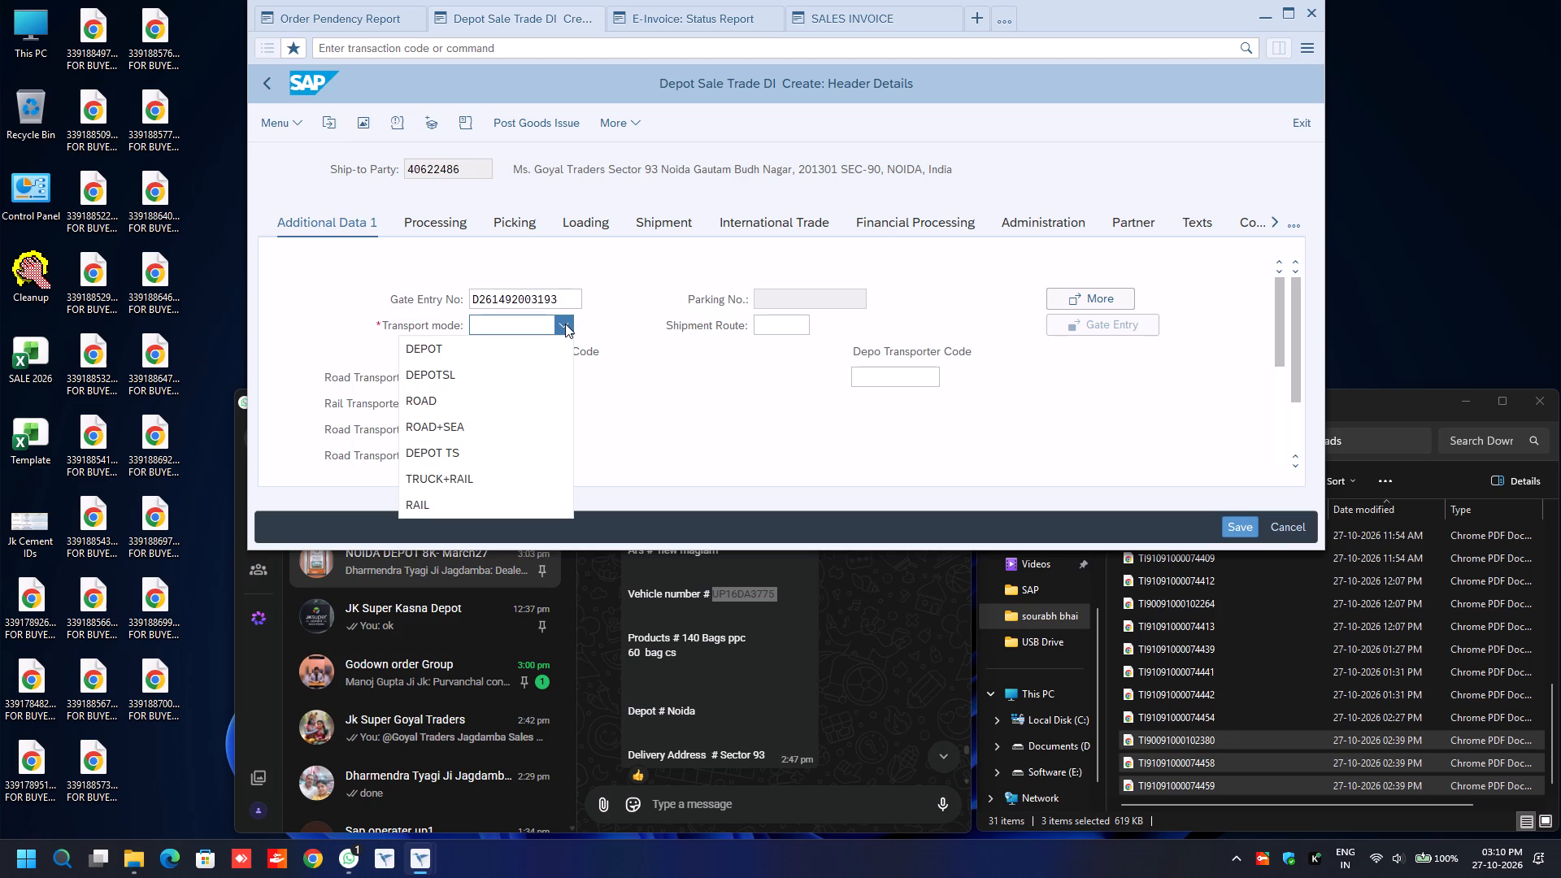
pyautogui.click(502, 401)
pyautogui.click(499, 374)
pyautogui.press('BackSpace')
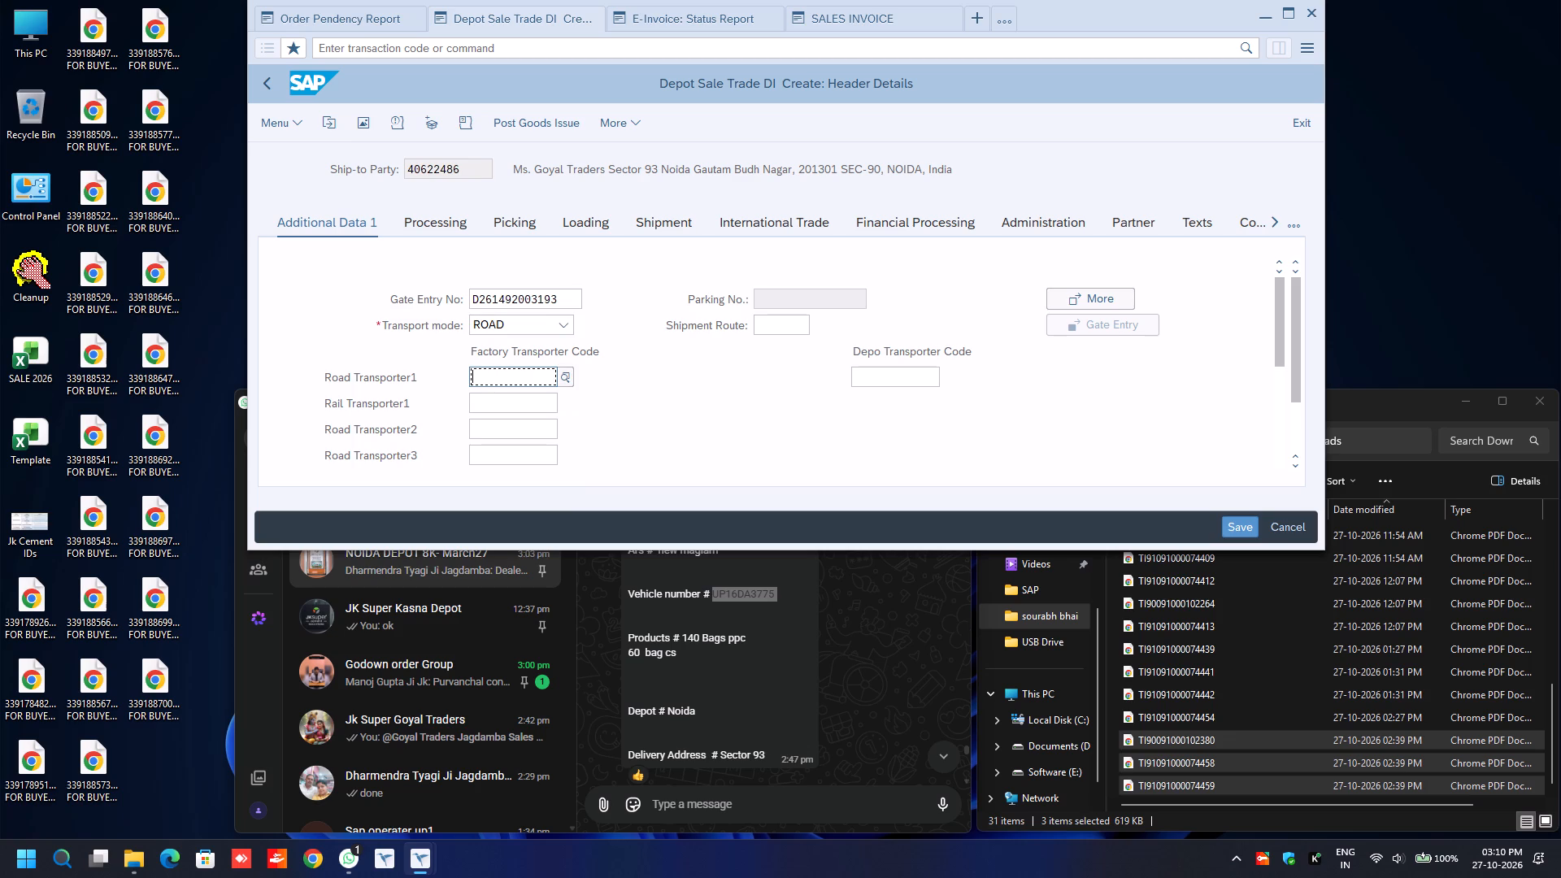
pyautogui.press('Down')
pyautogui.press('Return')
pyautogui.press('Return')
# In the e-way bill data, set the transport mode to Road and the distance to 30.
pyautogui.write('ro')
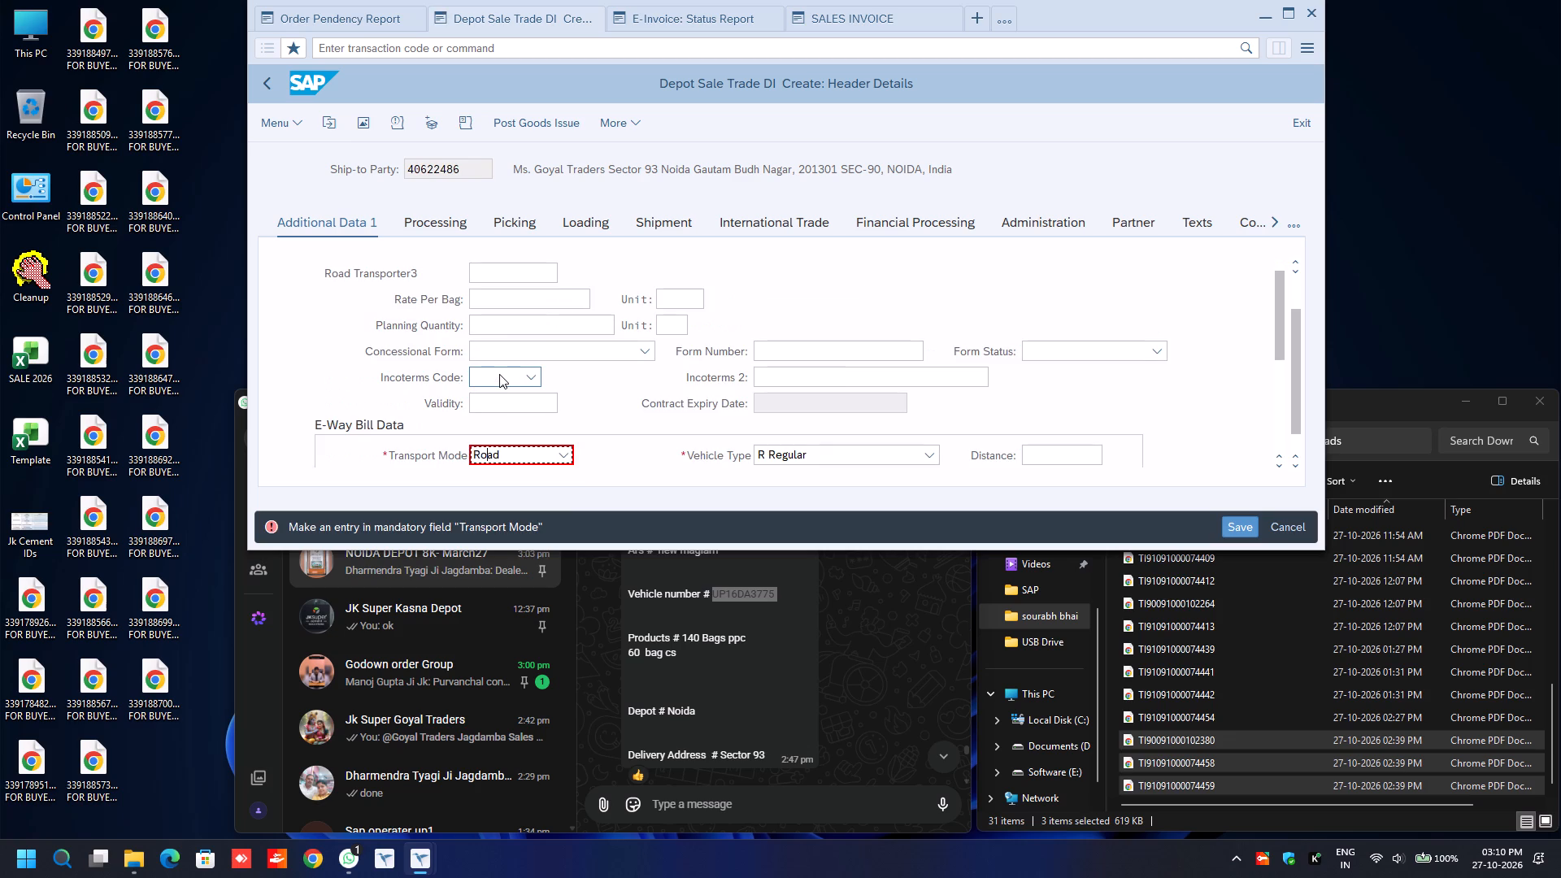
pyautogui.press('Tab')
pyautogui.press('Tab')
pyautogui.press('BackSpace')
pyautogui.press('Down')
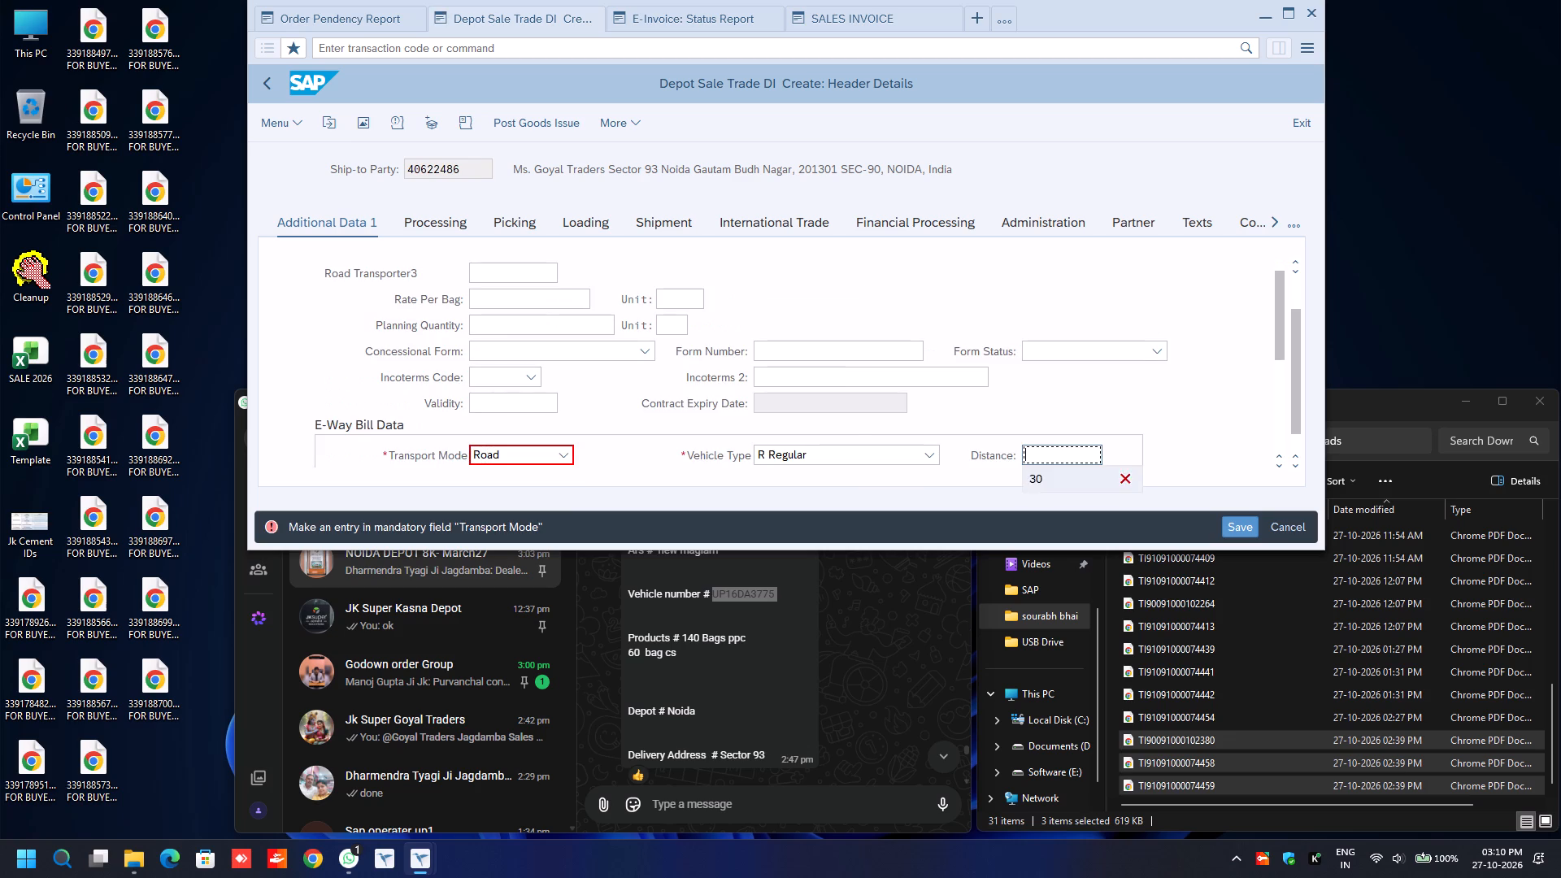
pyautogui.press('Return')
pyautogui.press('Down')
pyautogui.press('BackSpace')
pyautogui.press('Down')
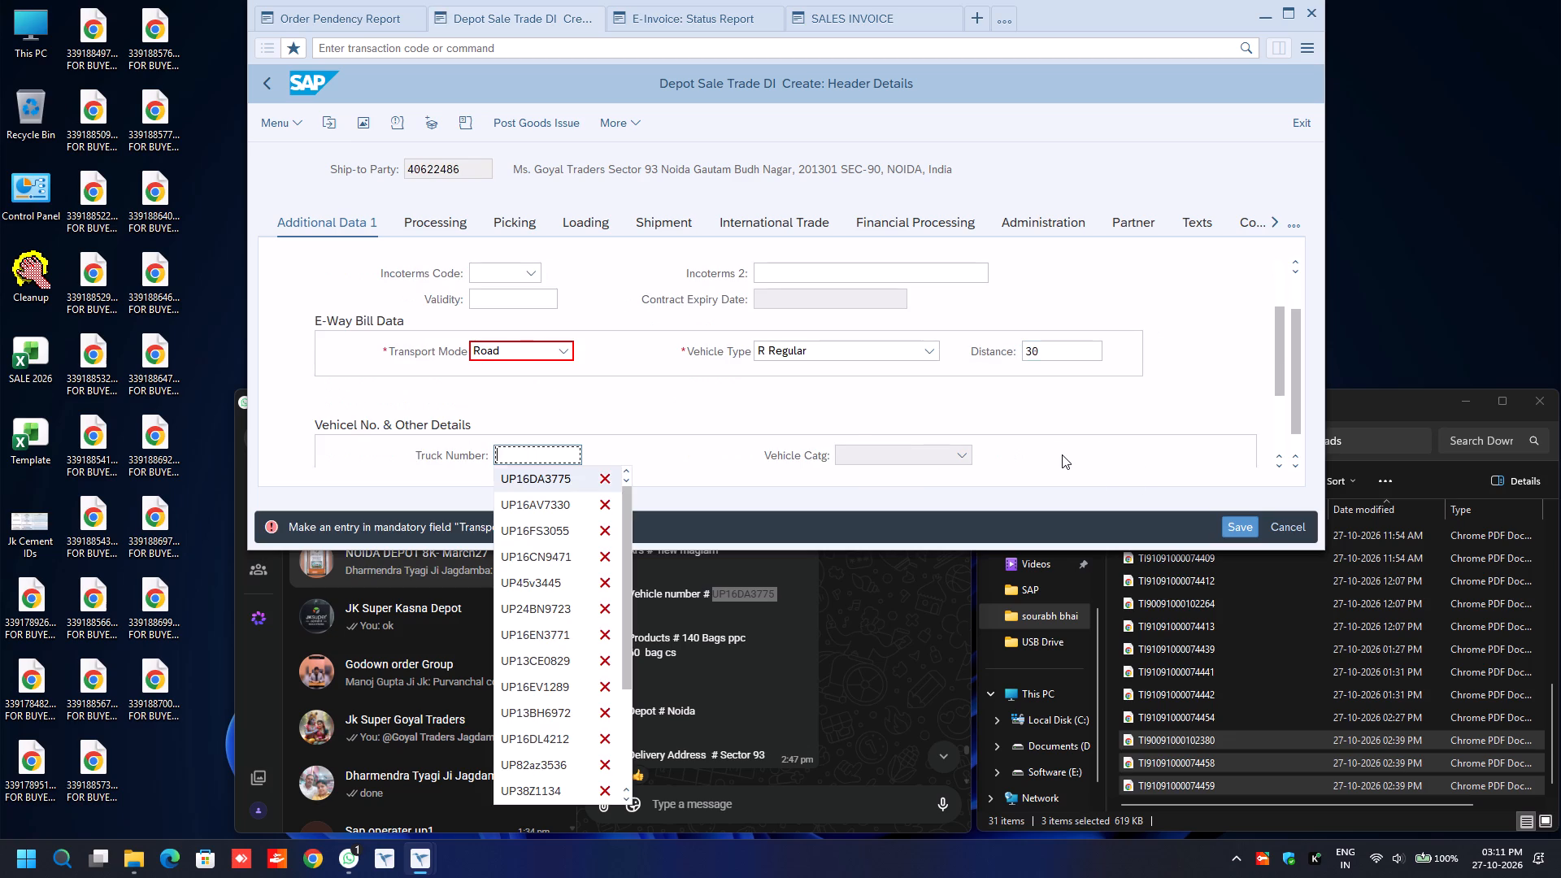
pyautogui.press('Return')
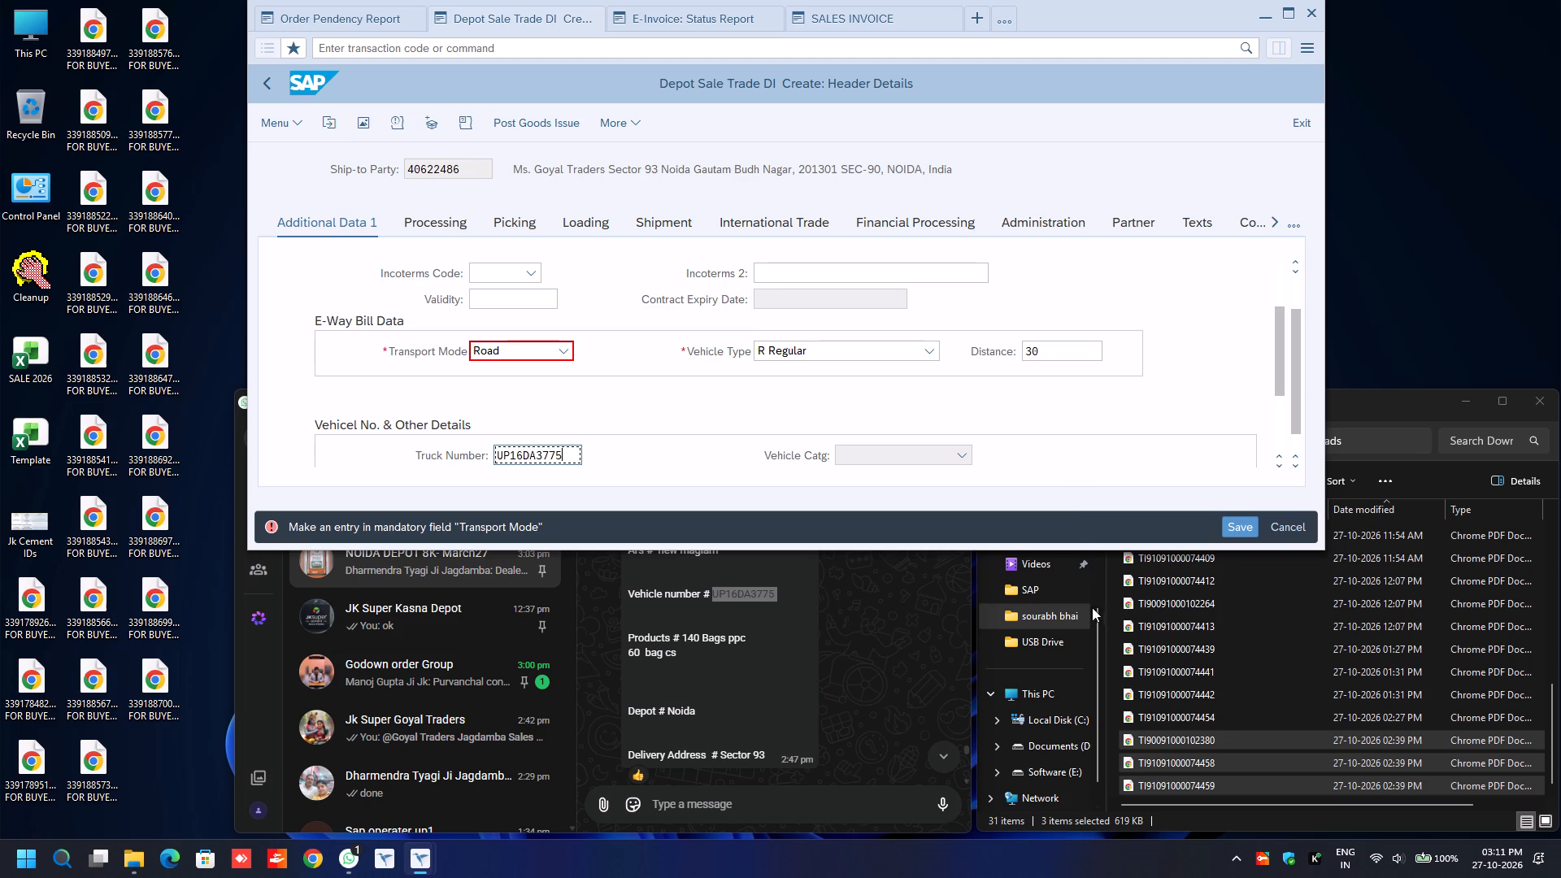
pyautogui.press('Tab')
pyautogui.press('Tab')
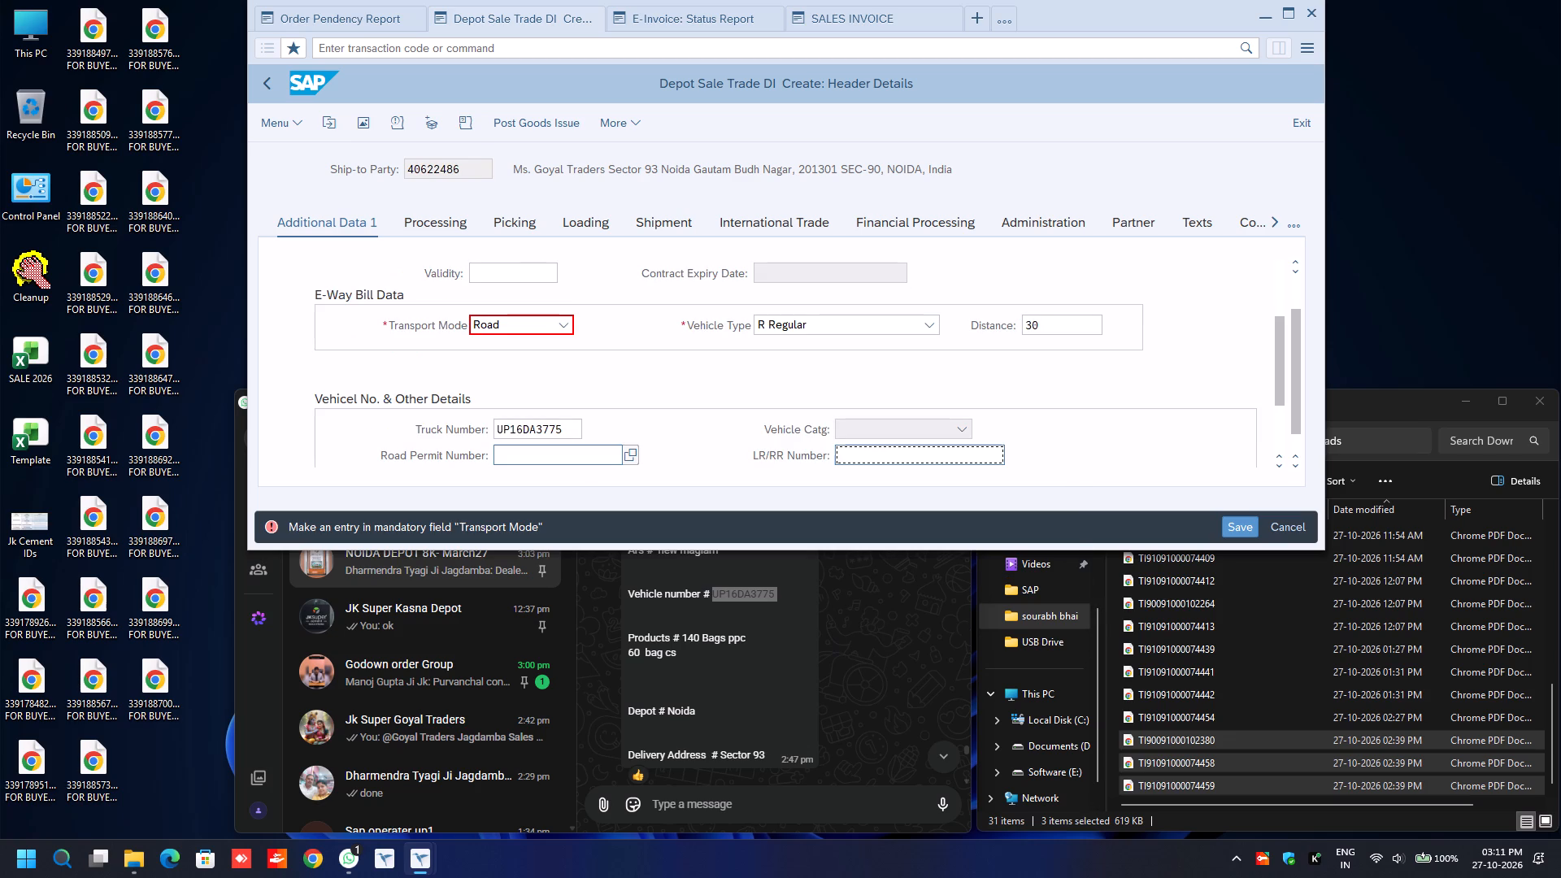
pyautogui.press('BackSpace')
pyautogui.press('Down')
pyautogui.press('Return')
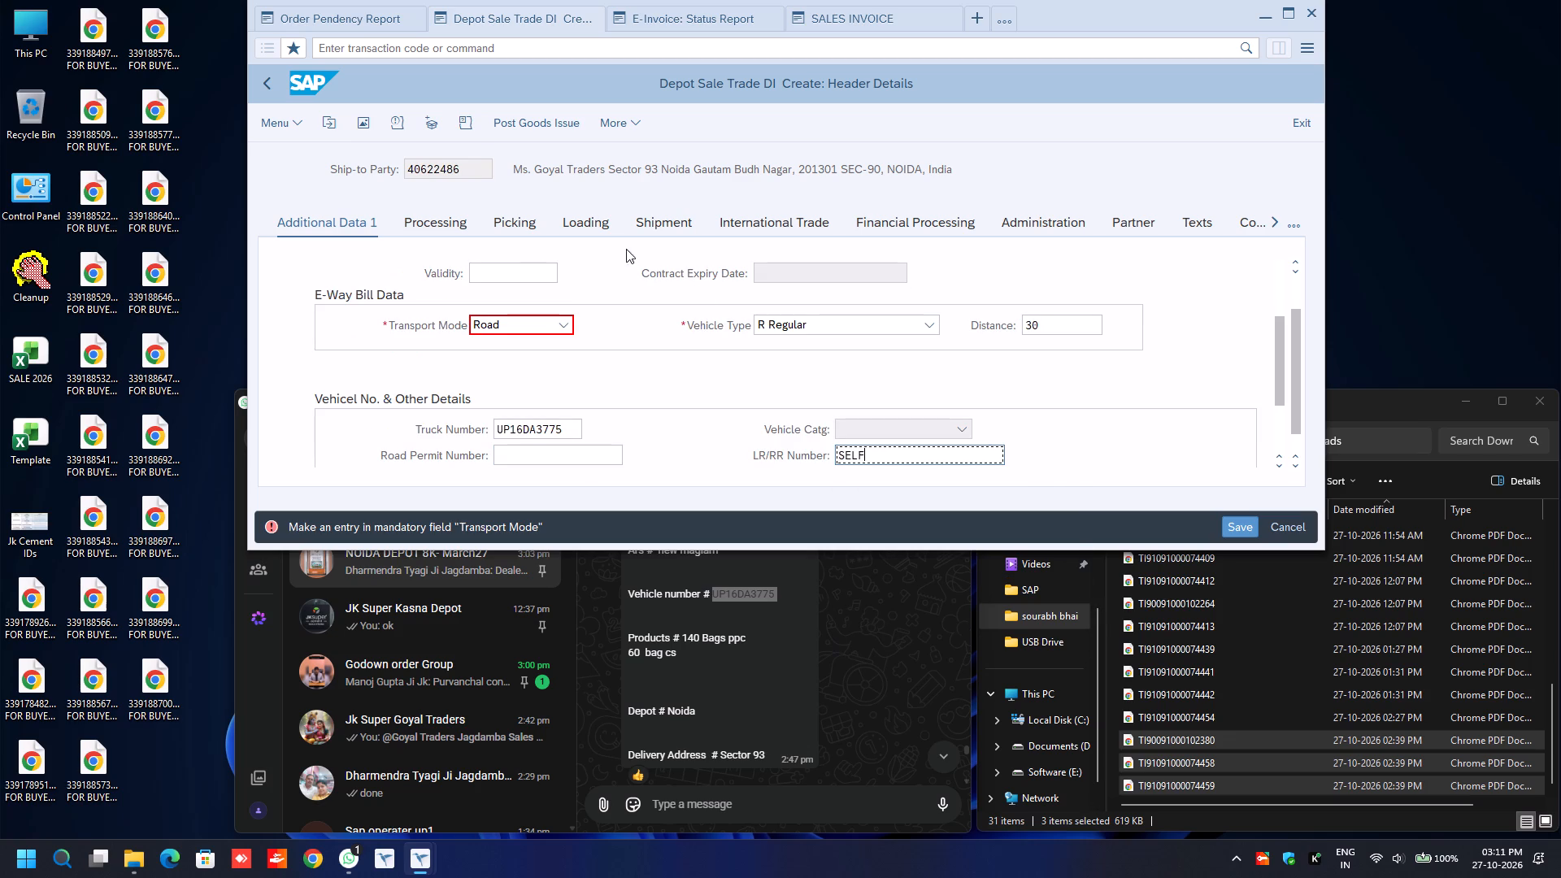
# Bring up the shipment details in the delivery header.
pyautogui.click(667, 222)
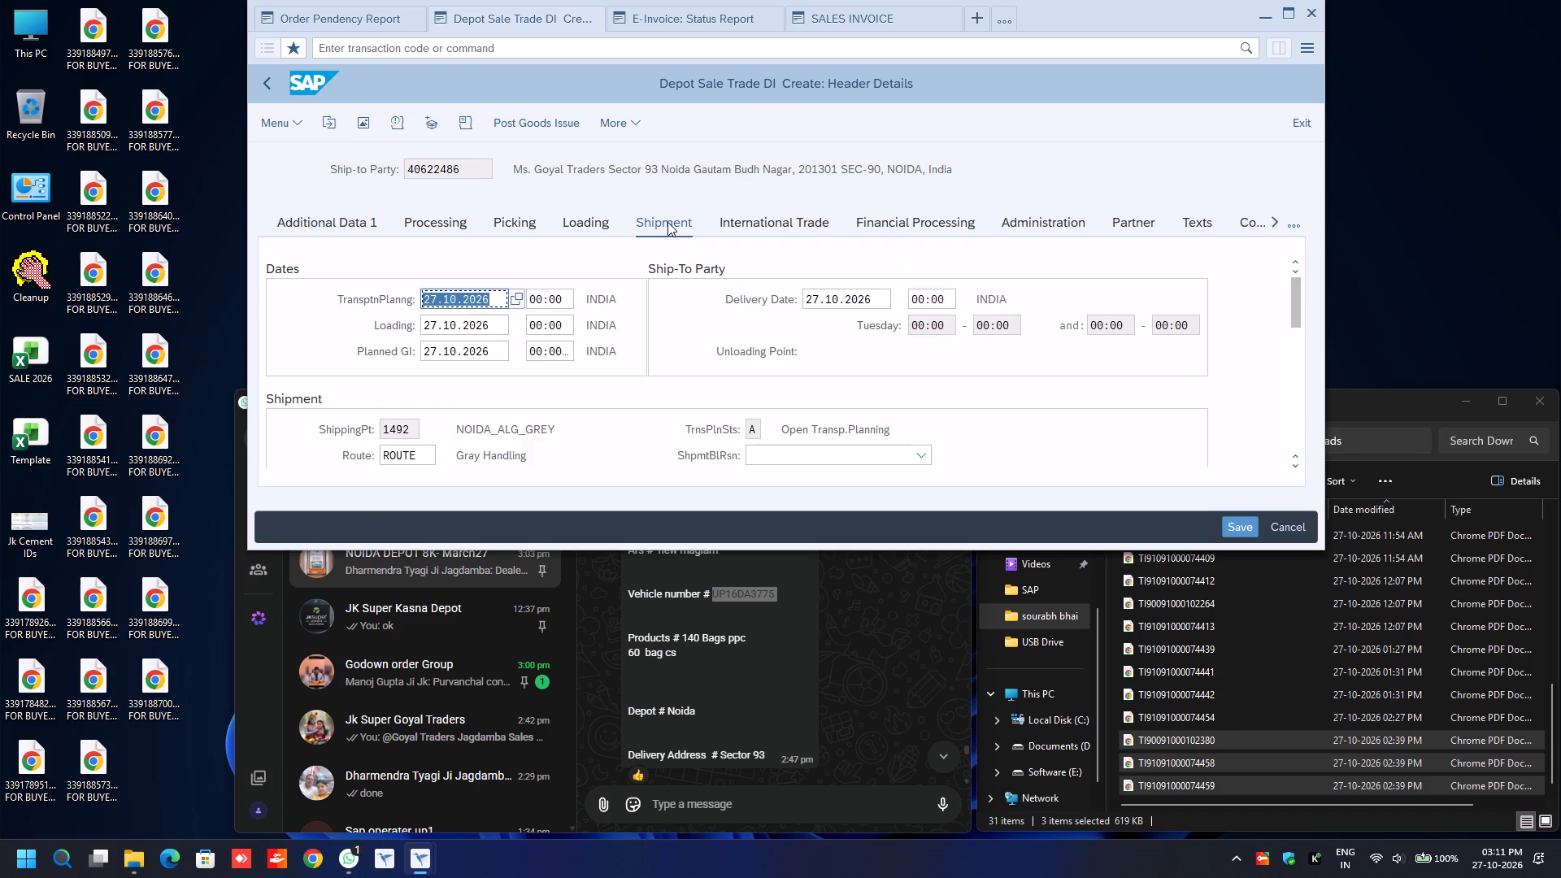
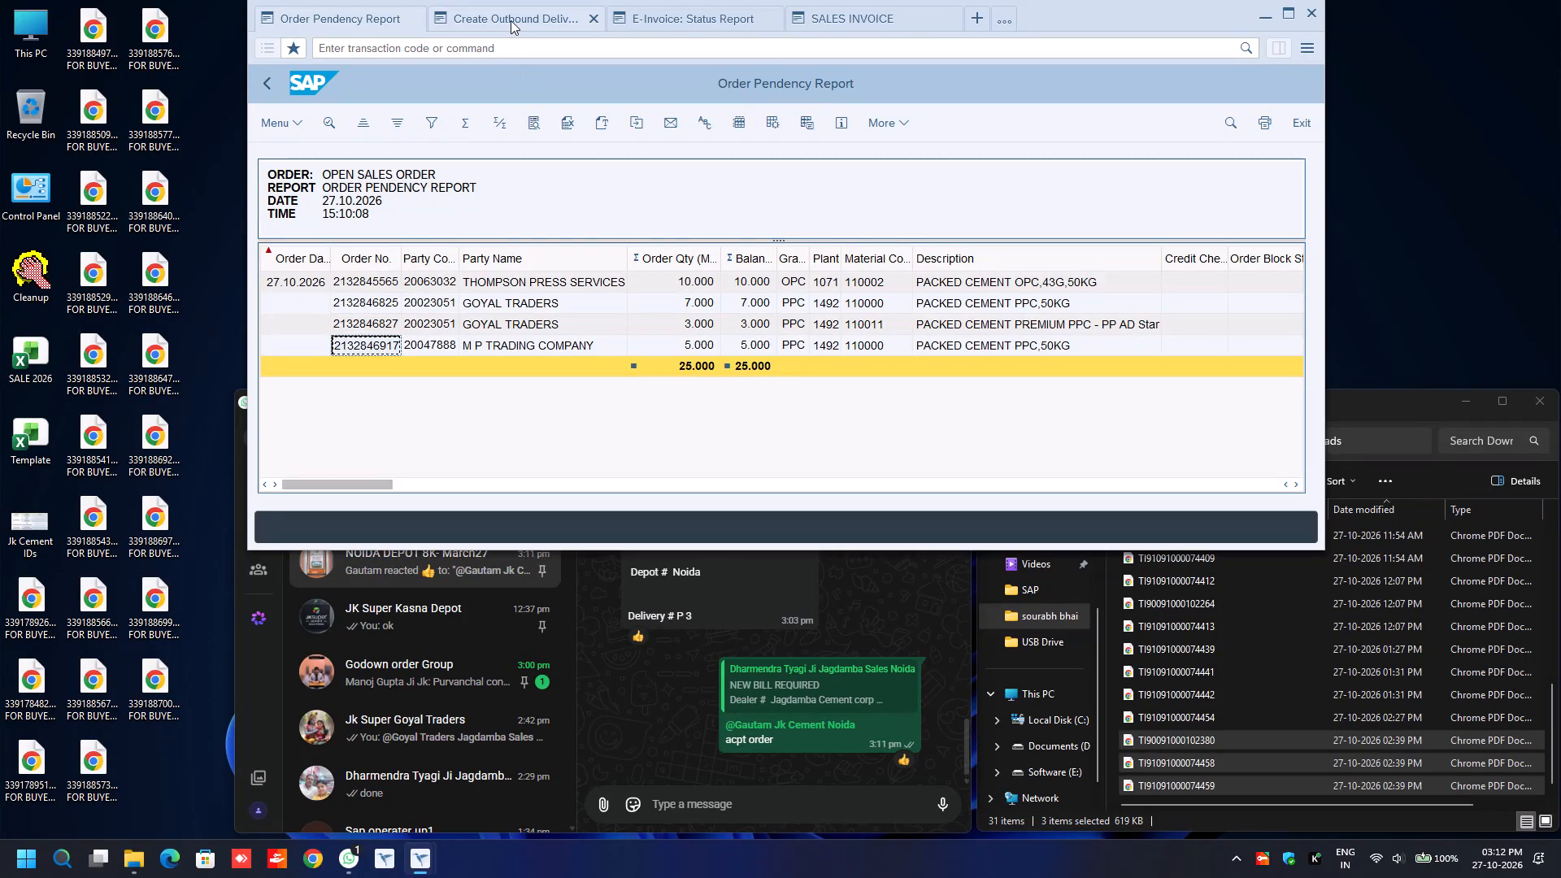
pyautogui.click(511, 20)
pyautogui.hotkey('ctrl', 'a')
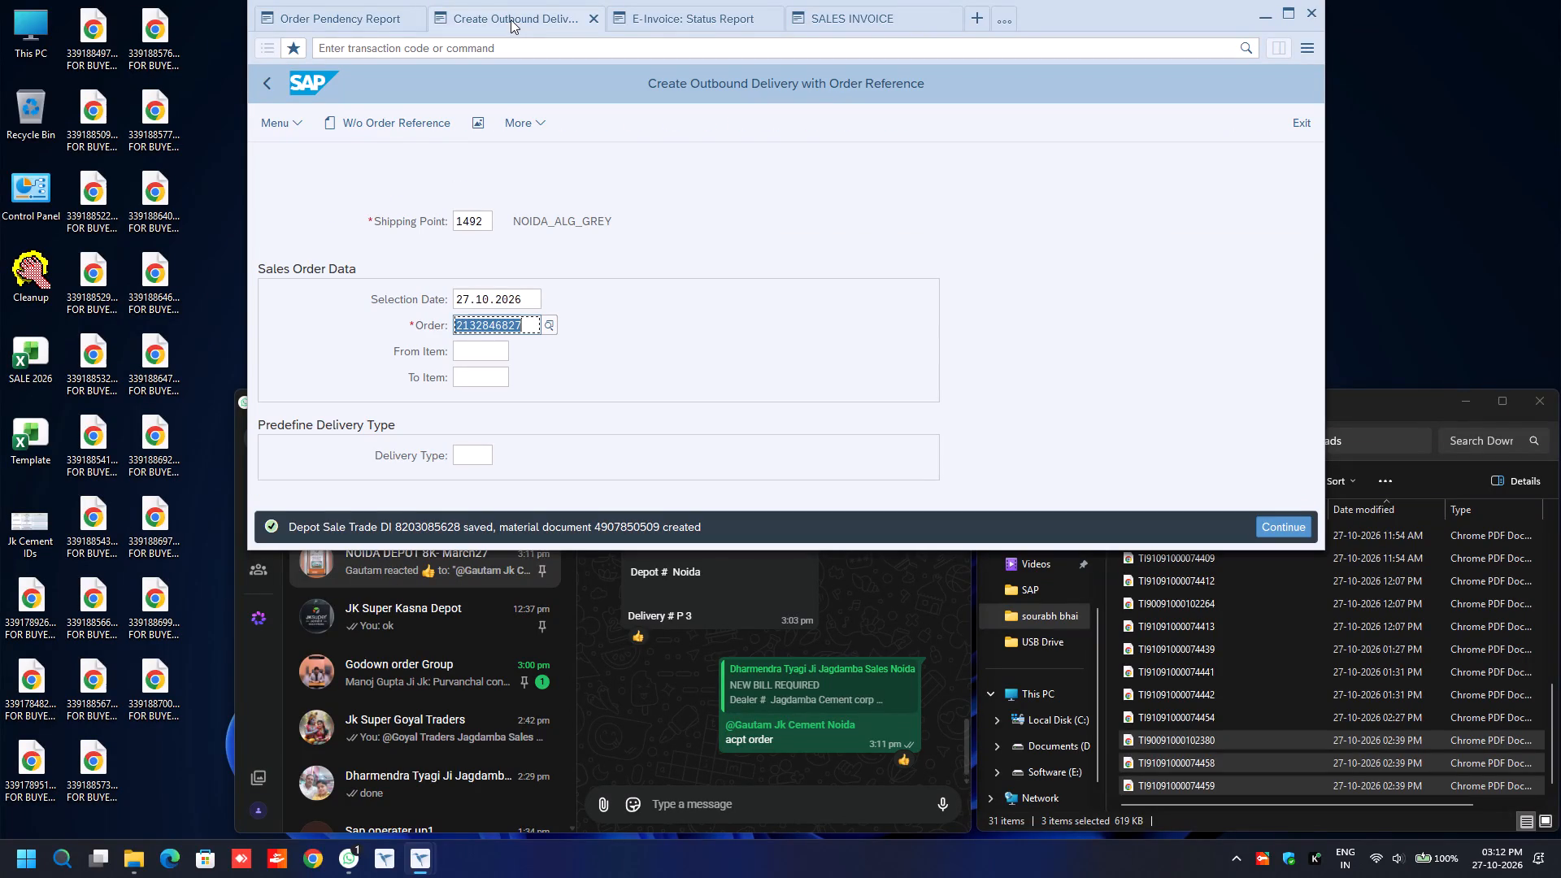
pyautogui.hotkey('ctrl', 'v')
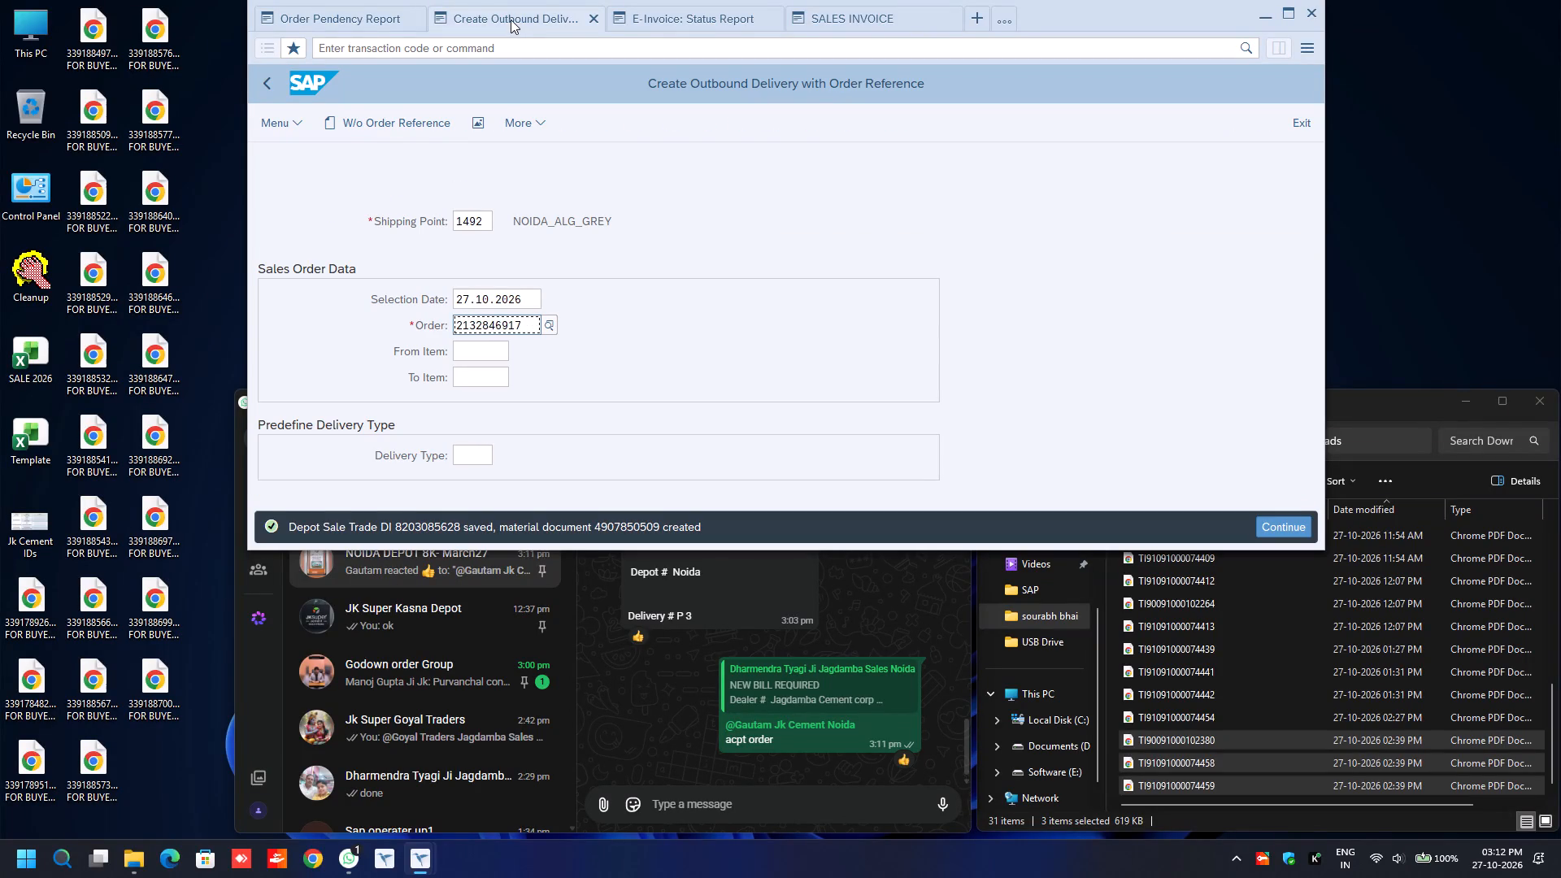
pyautogui.press('Return')
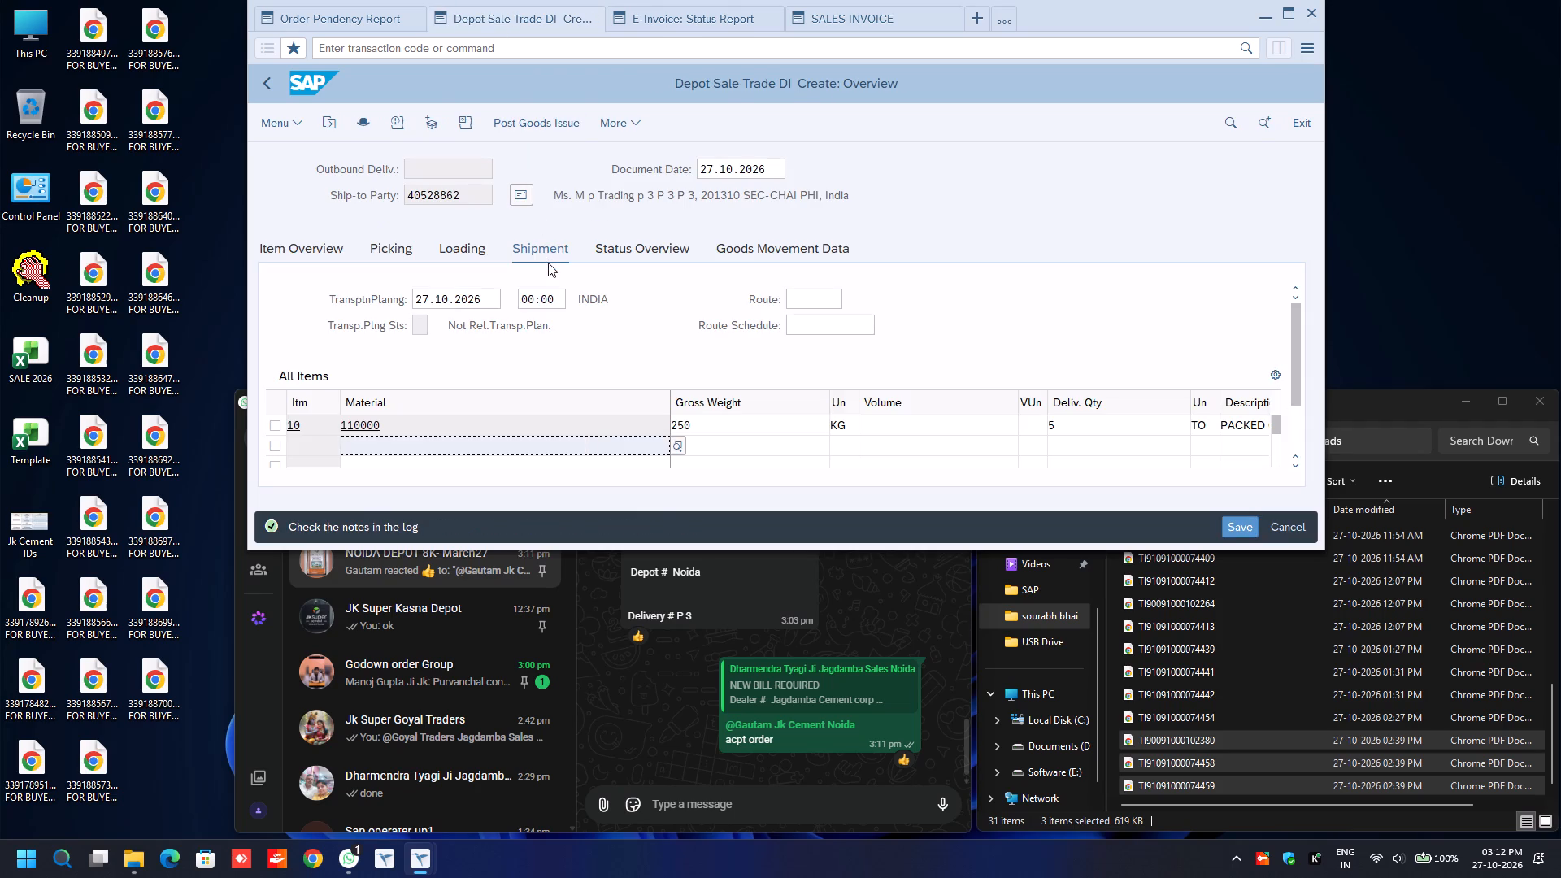
# Set the delivery's shipment route to ROUTE.
pyautogui.click(808, 297)
pyautogui.press('BackSpace')
pyautogui.press('Down')
pyautogui.press('Return')
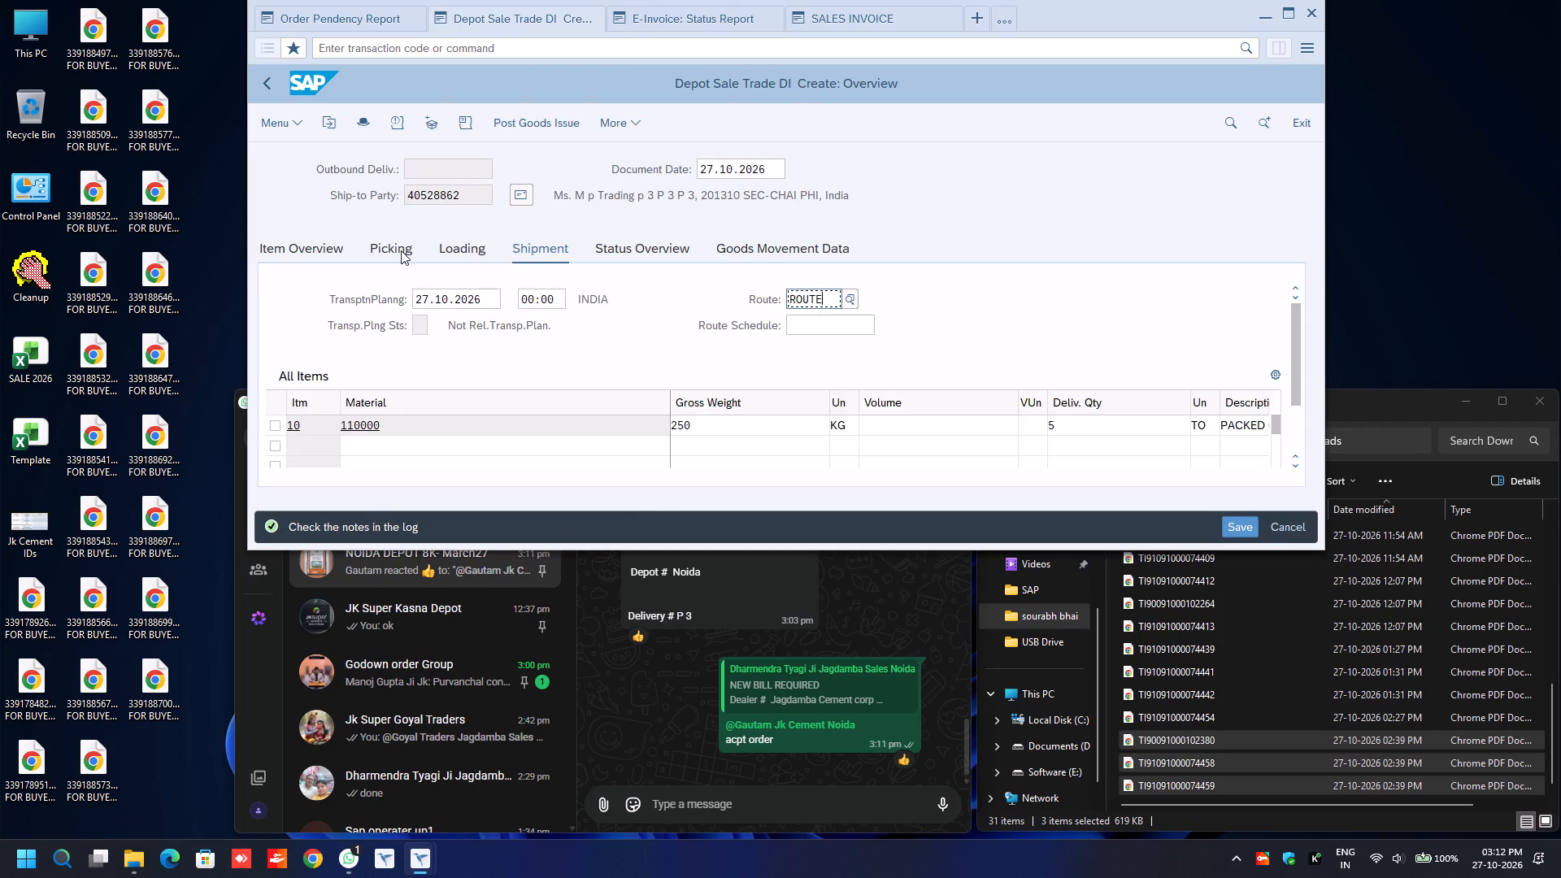
# In the picking data for material 110000, enter picked quantity 5 and batch 1033-1492.
pyautogui.click(389, 246)
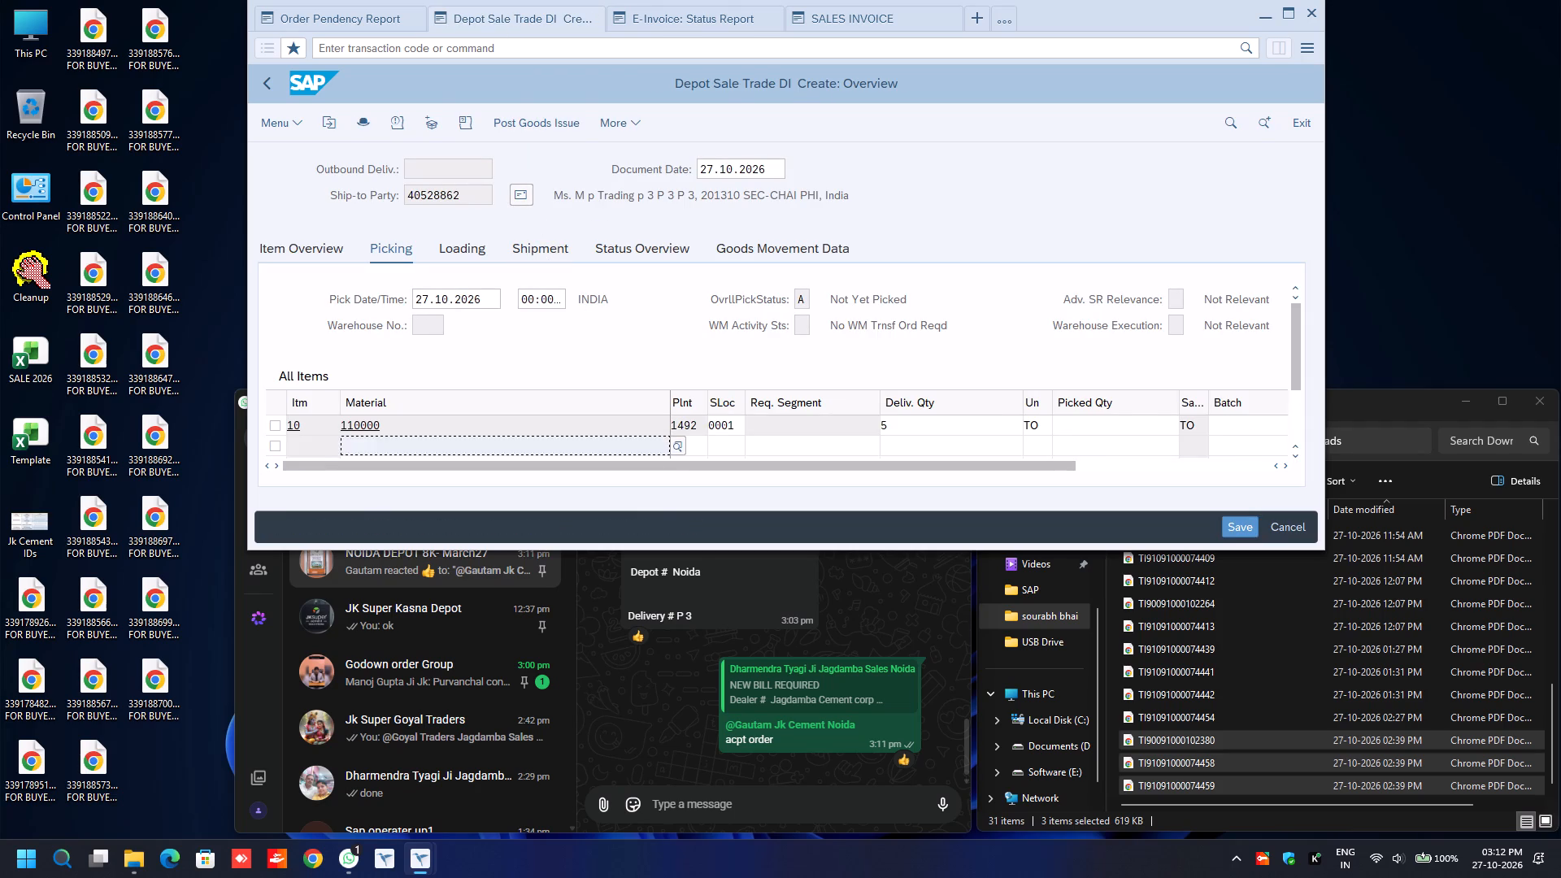
pyautogui.click(1137, 423)
pyautogui.press('5')
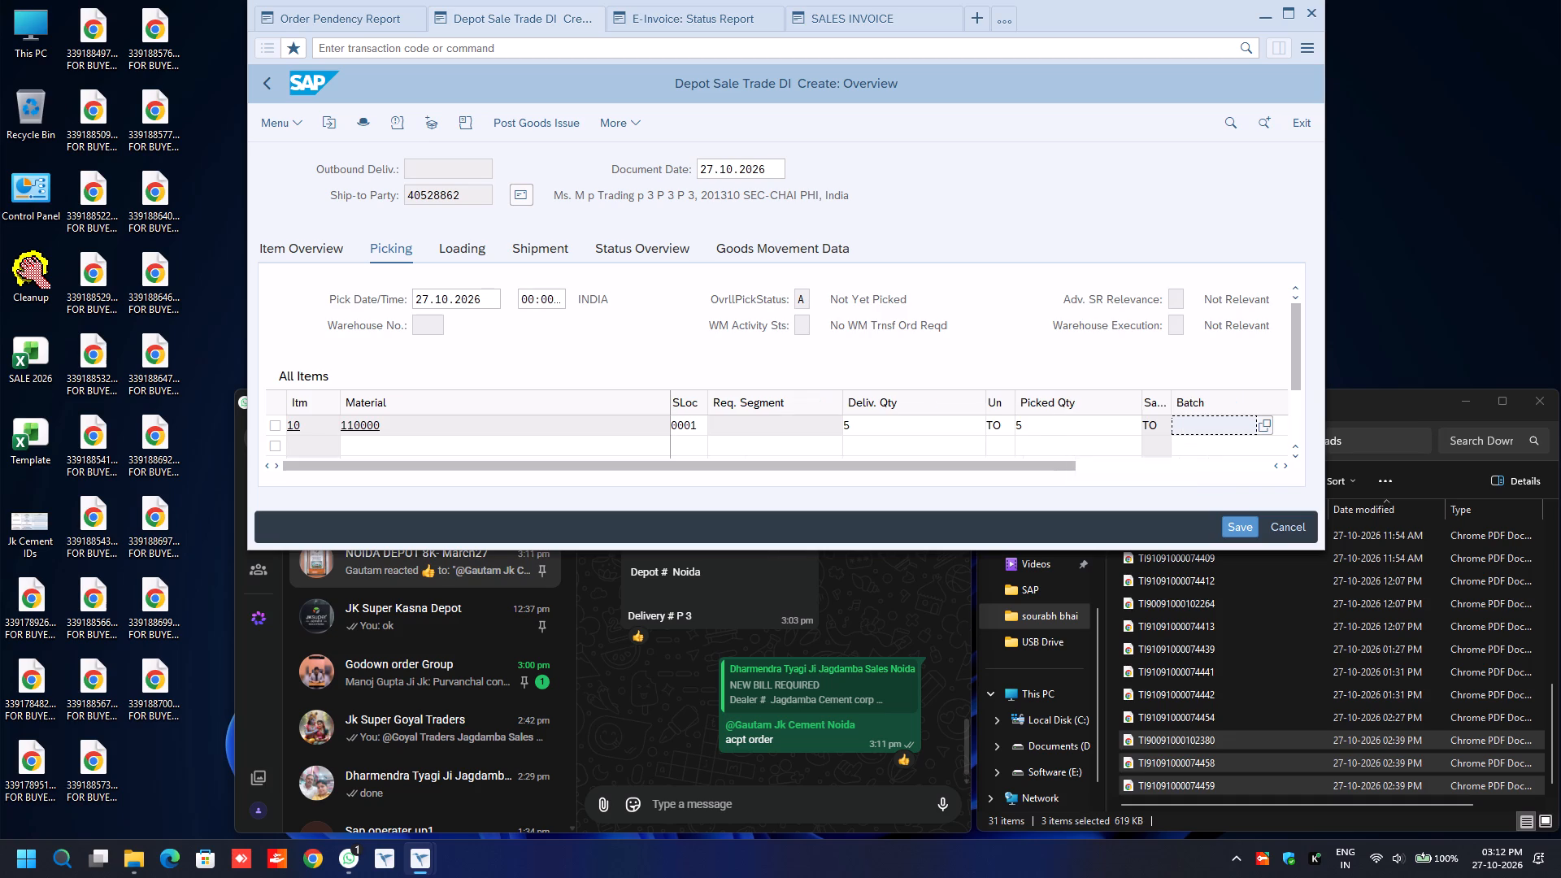
pyautogui.press('Tab')
pyautogui.write('1033')
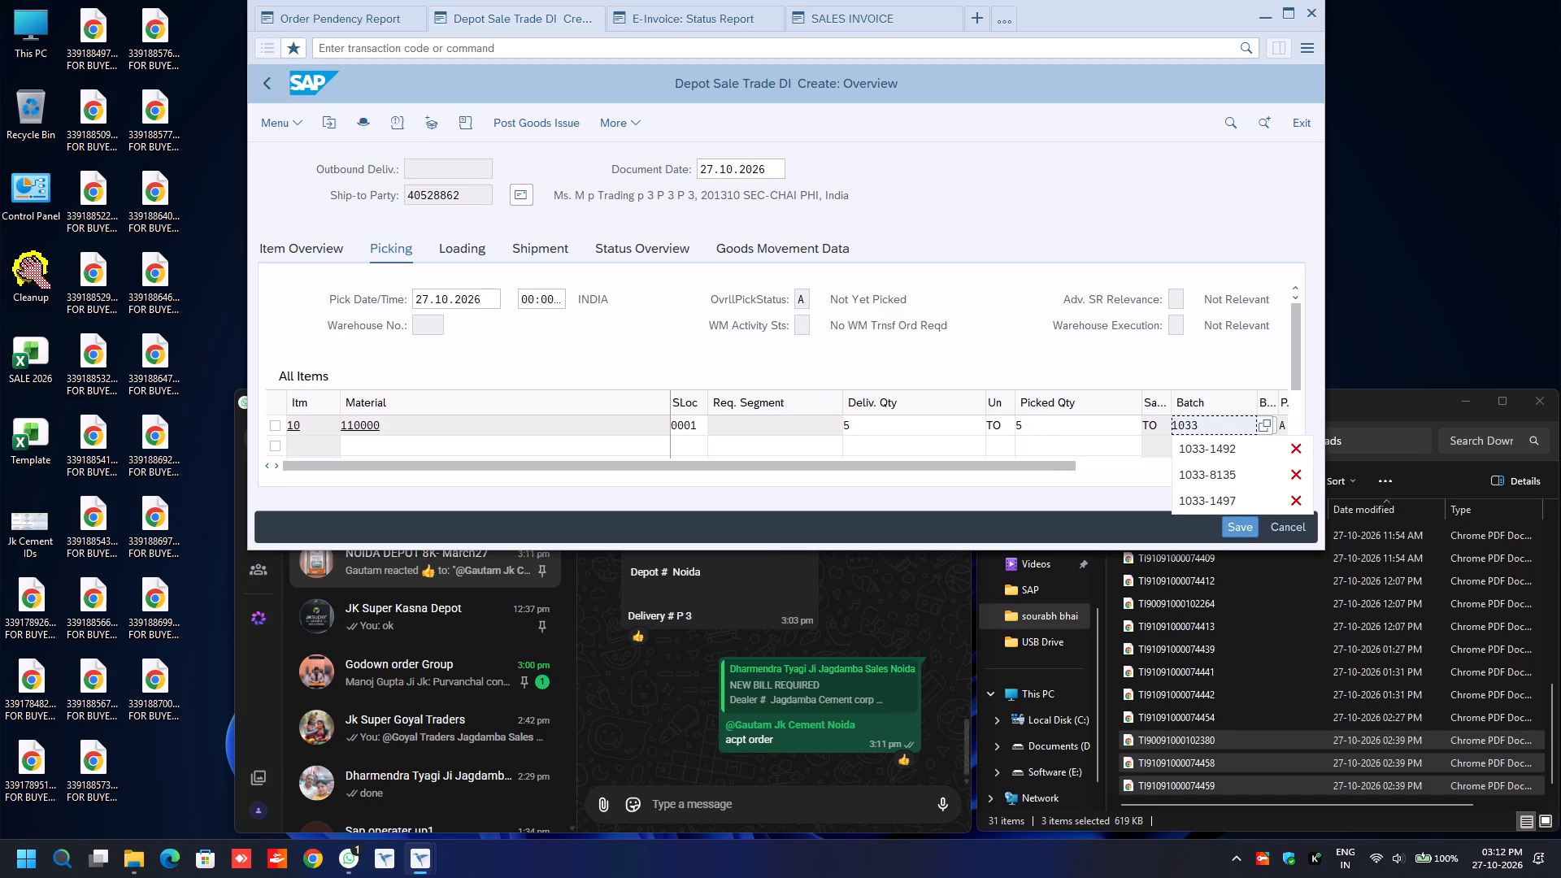
pyautogui.press('Down')
pyautogui.press('Return')
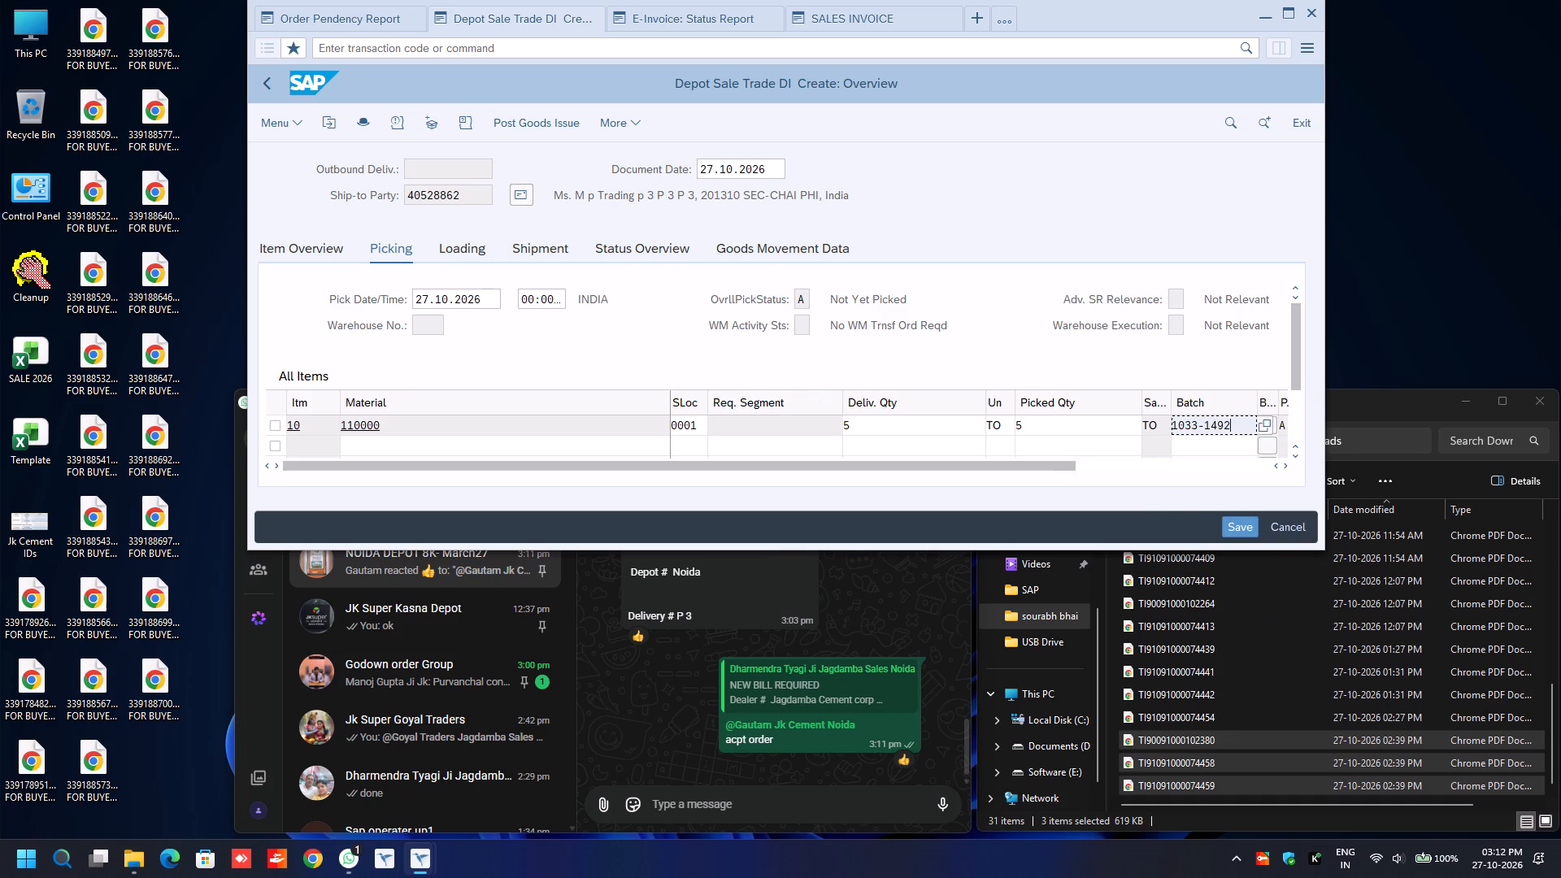
# In the delivery header's additional data, set the transport mode to ROAD and fill Road Transporter1 with the previously used transporter code.
pyautogui.press('F8')
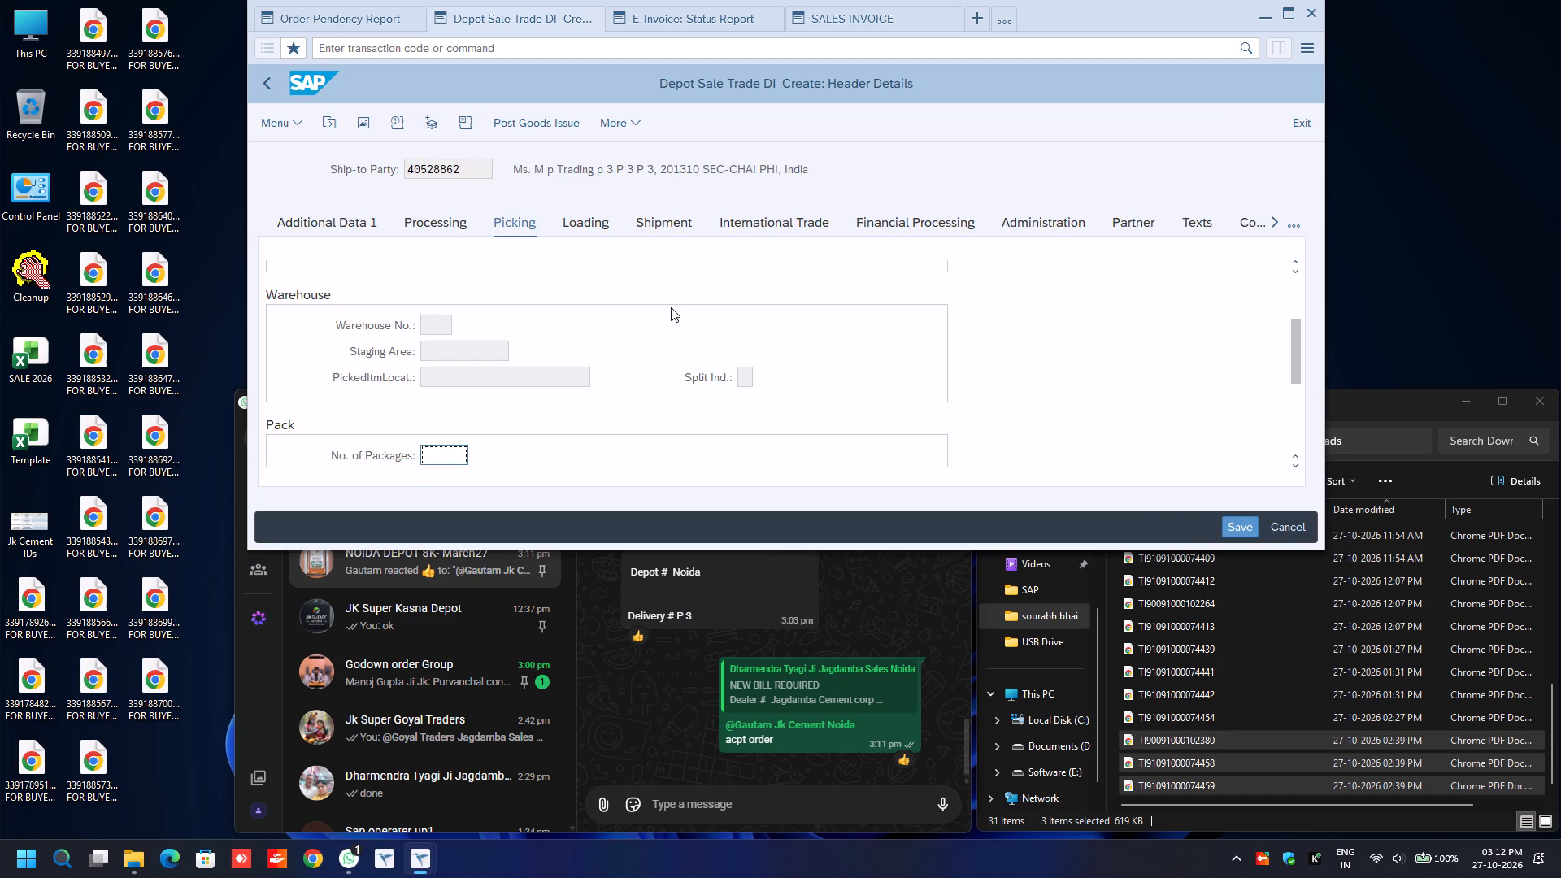
pyautogui.click(328, 219)
pyautogui.click(563, 324)
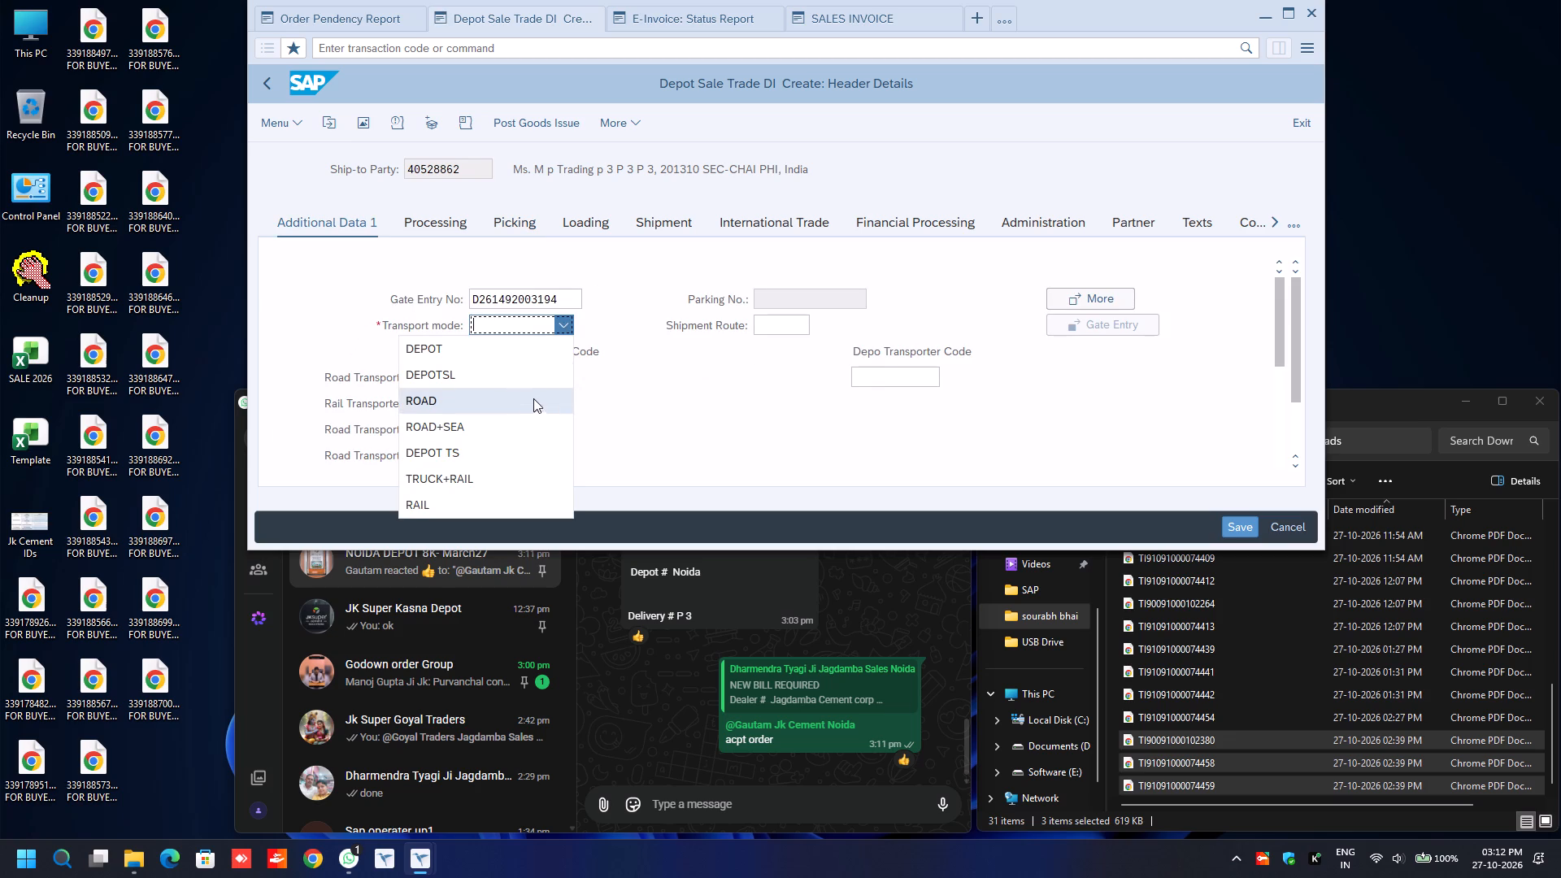
pyautogui.click(532, 400)
pyautogui.click(524, 369)
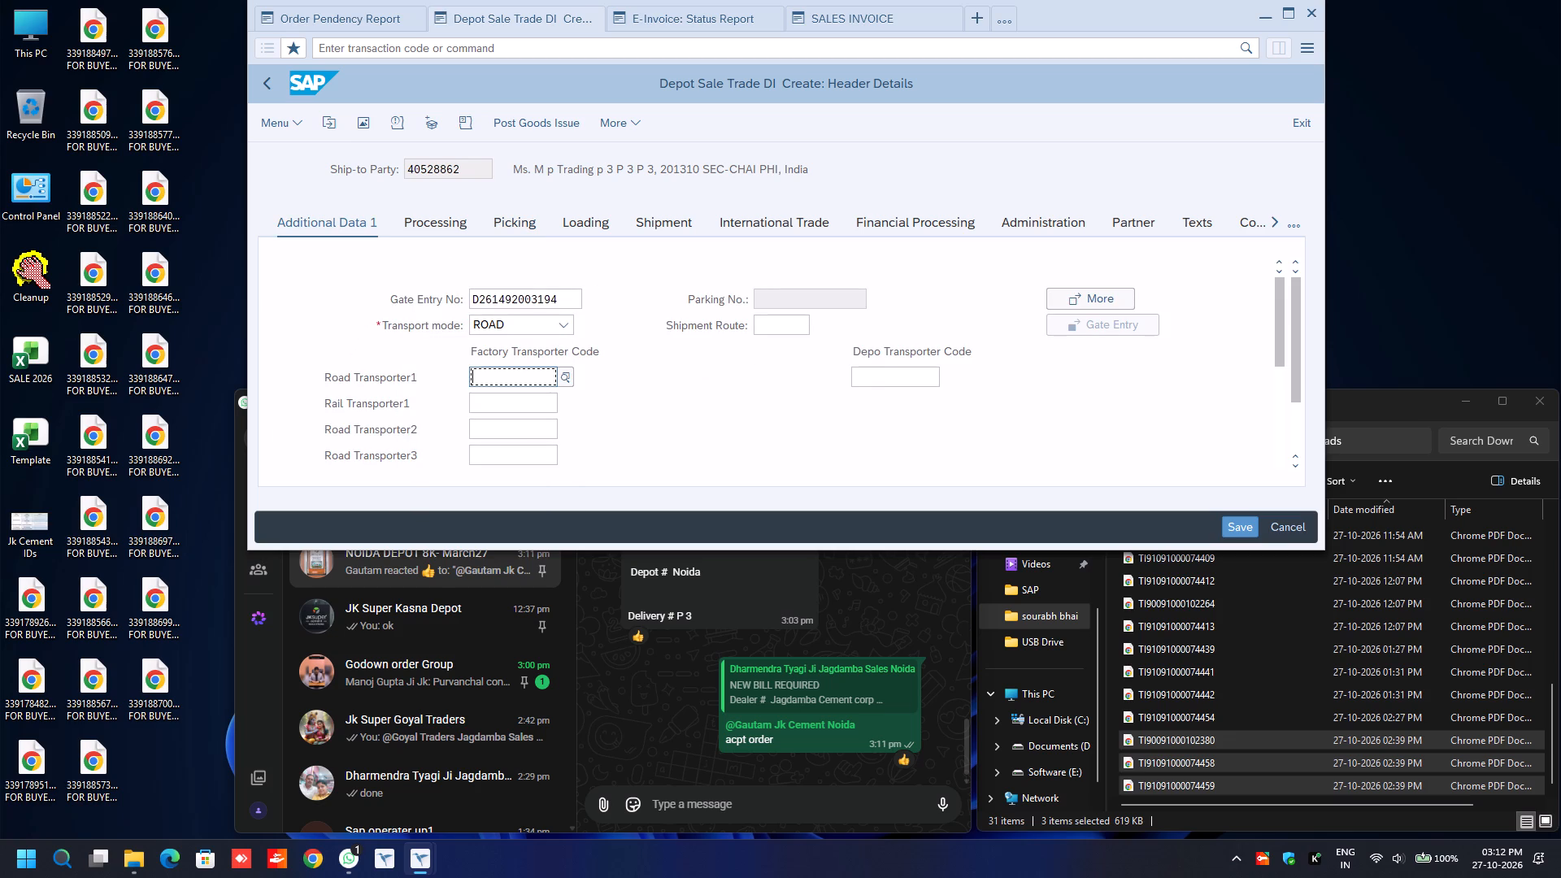
pyautogui.press('BackSpace')
pyautogui.press('Down')
pyautogui.press('Return')
pyautogui.press('Return')
# In the e-way bill data, set the transport mode to Road and the distance to 30.
pyautogui.write('ro')
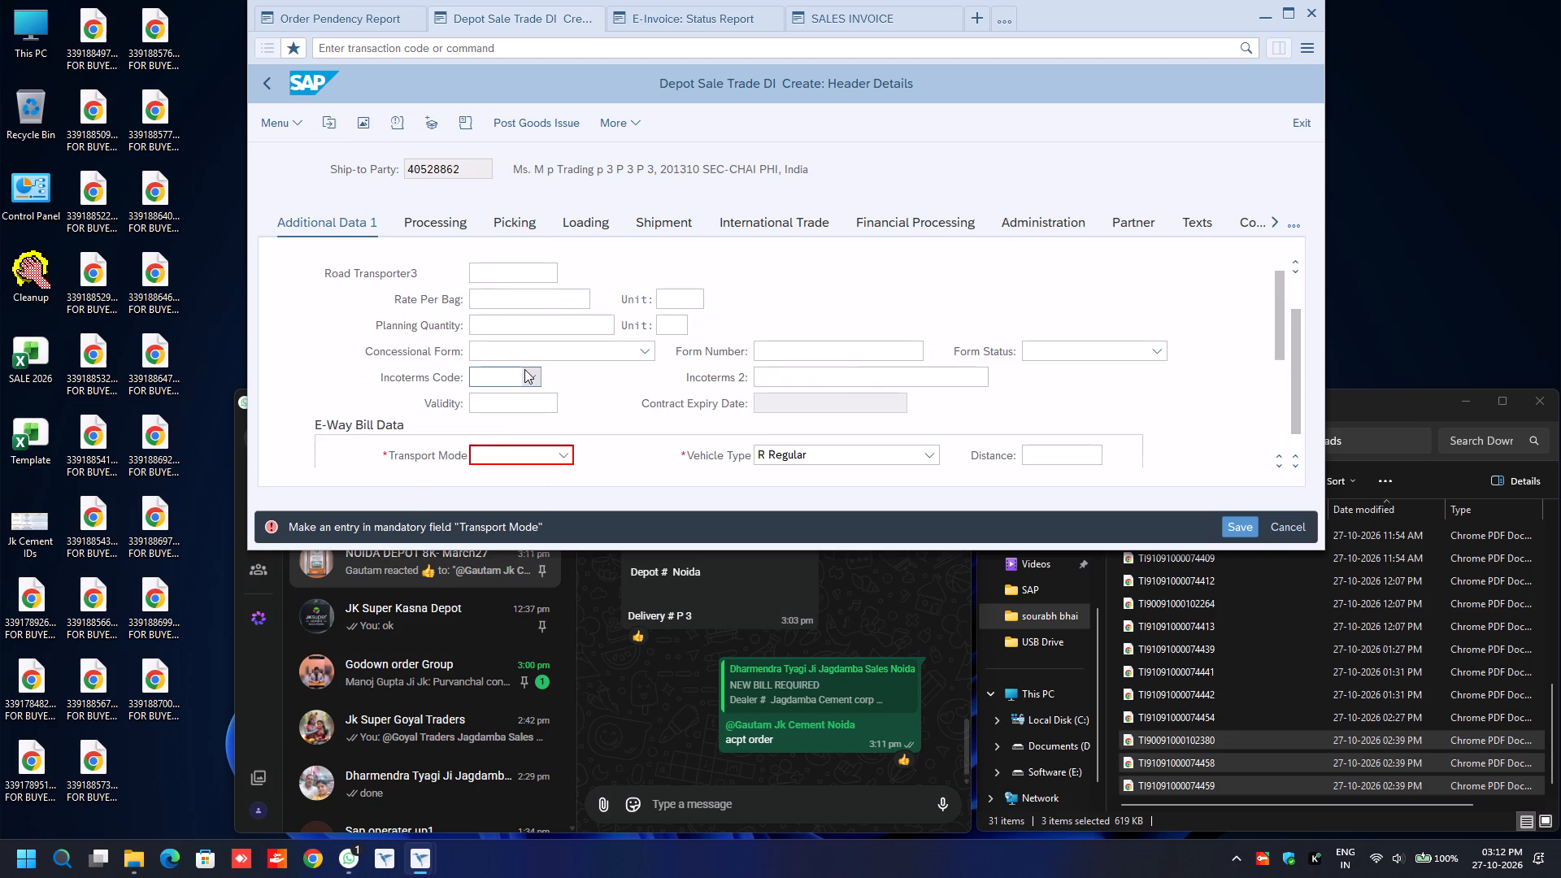
pyautogui.press('Tab')
pyautogui.press('Tab')
pyautogui.press('BackSpace')
pyautogui.press('Down')
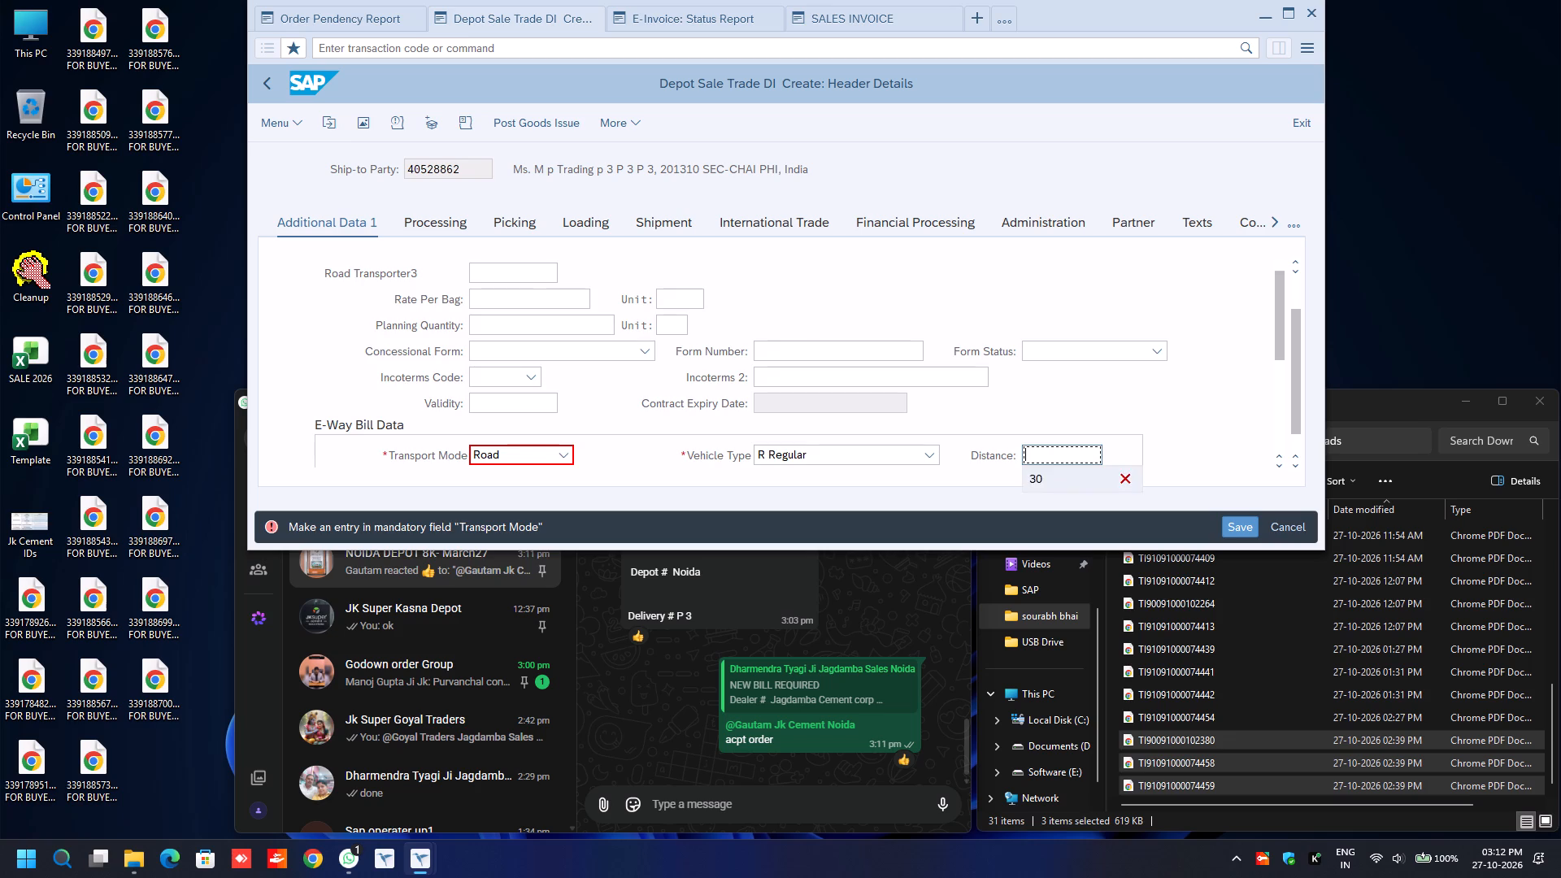
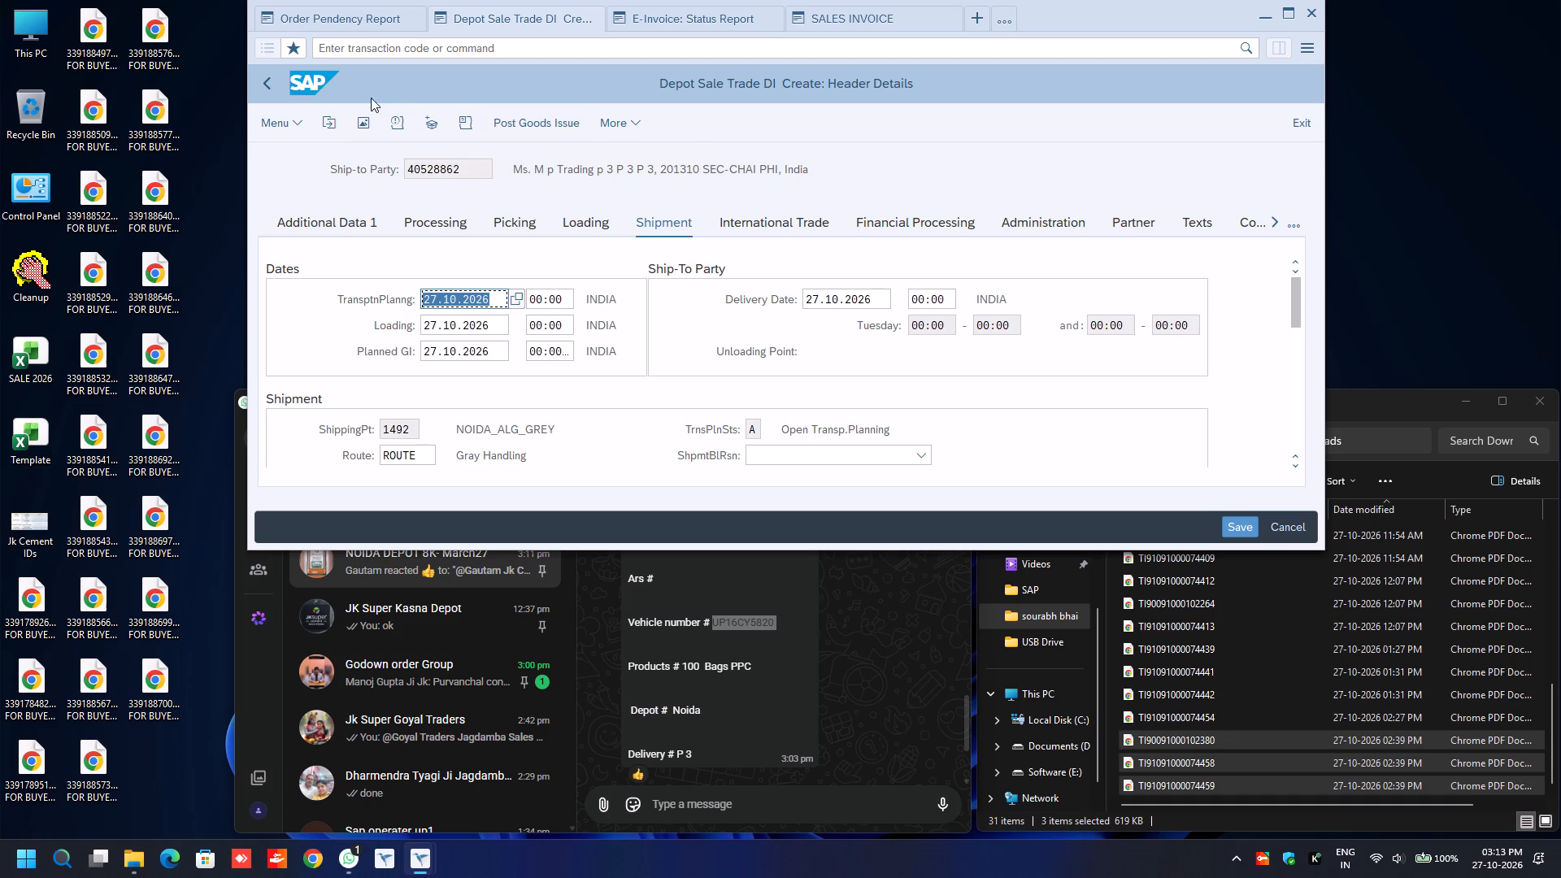
# Return to the delivery overview and post goods issue for the M P Trading Company delivery.
pyautogui.click(265, 80)
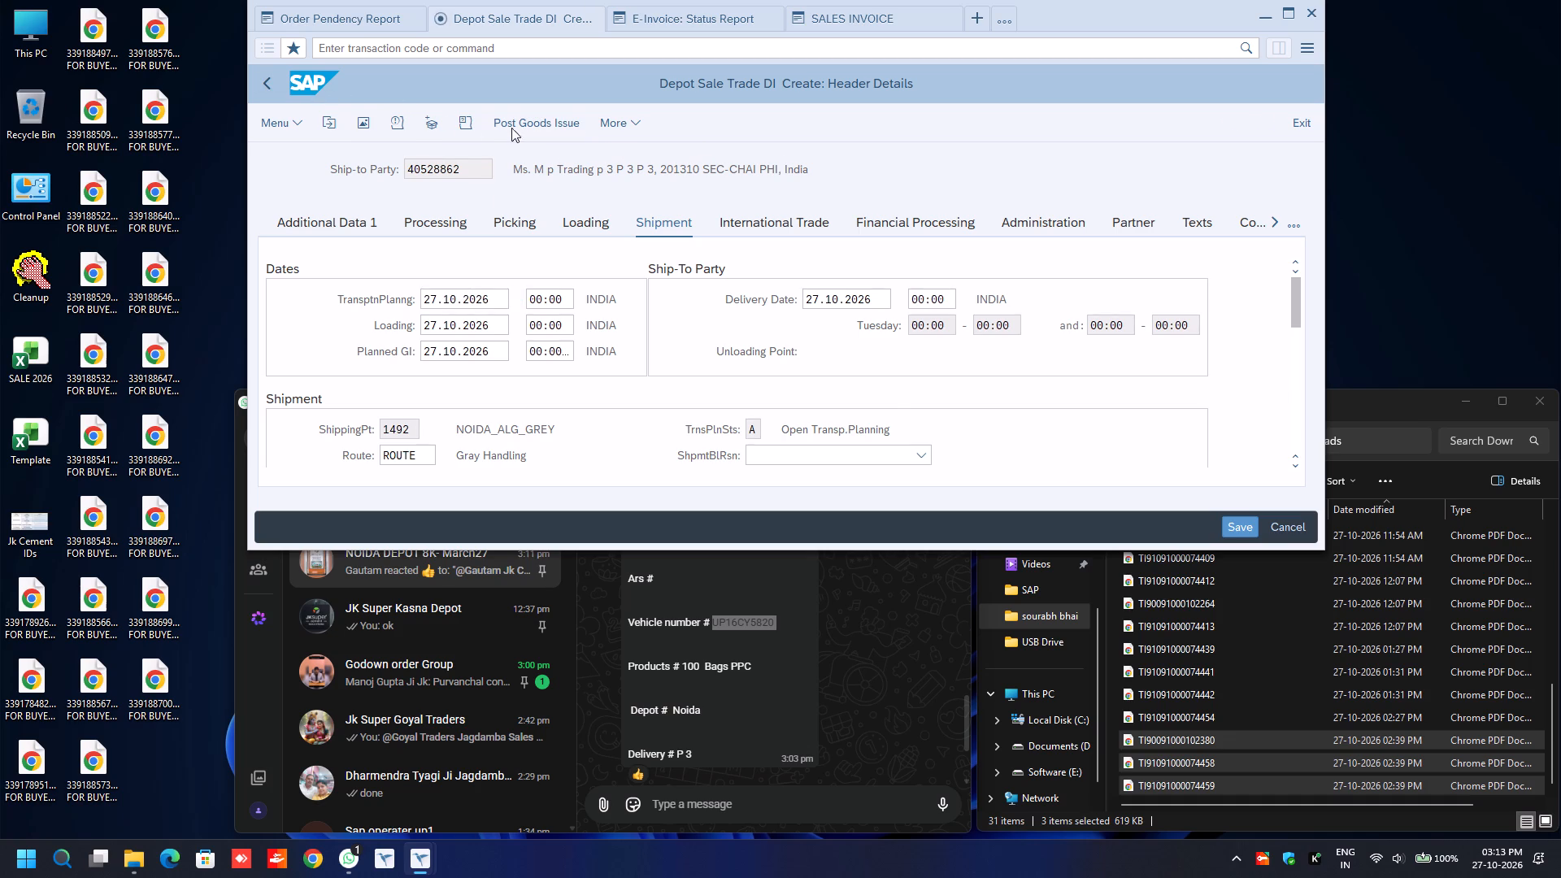
pyautogui.click(534, 125)
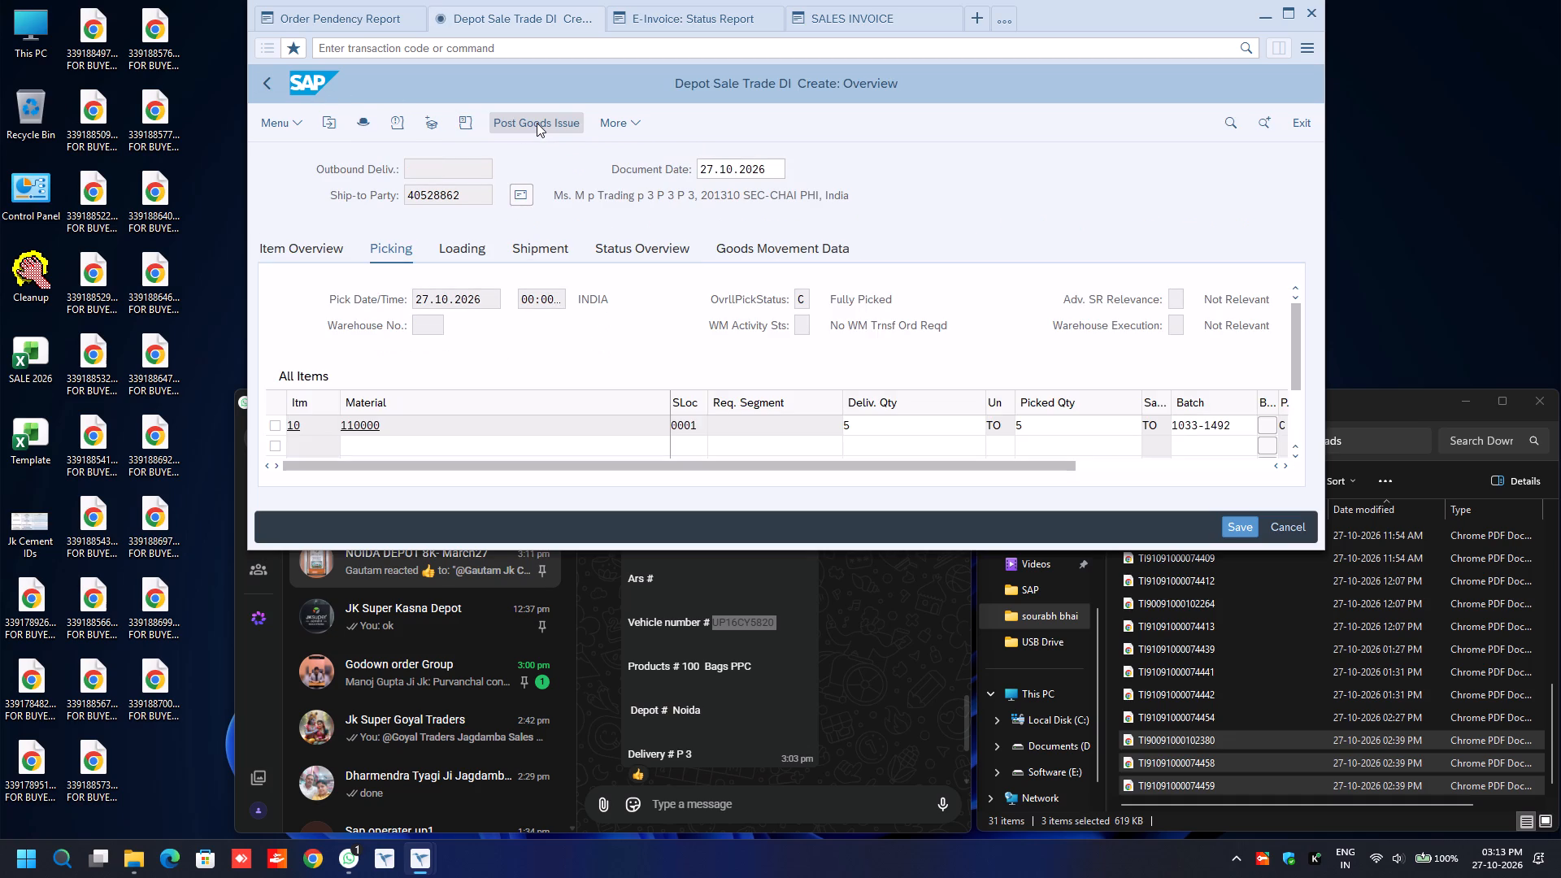
# Switch to the Order Pendency Report session and go back out of the open sales order list.
pyautogui.click(359, 22)
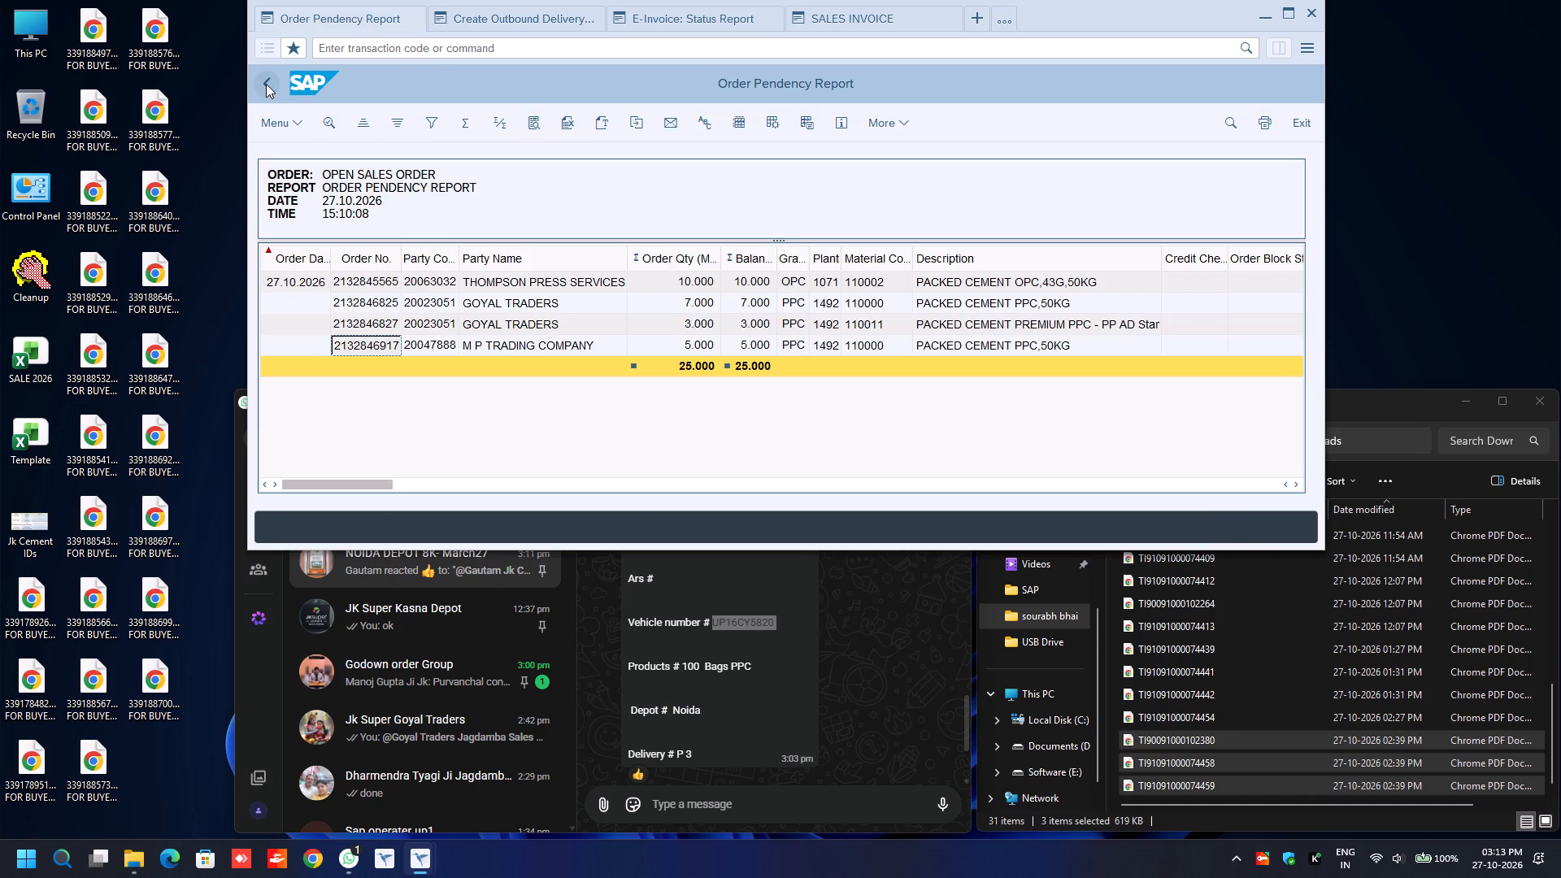
pyautogui.click(266, 84)
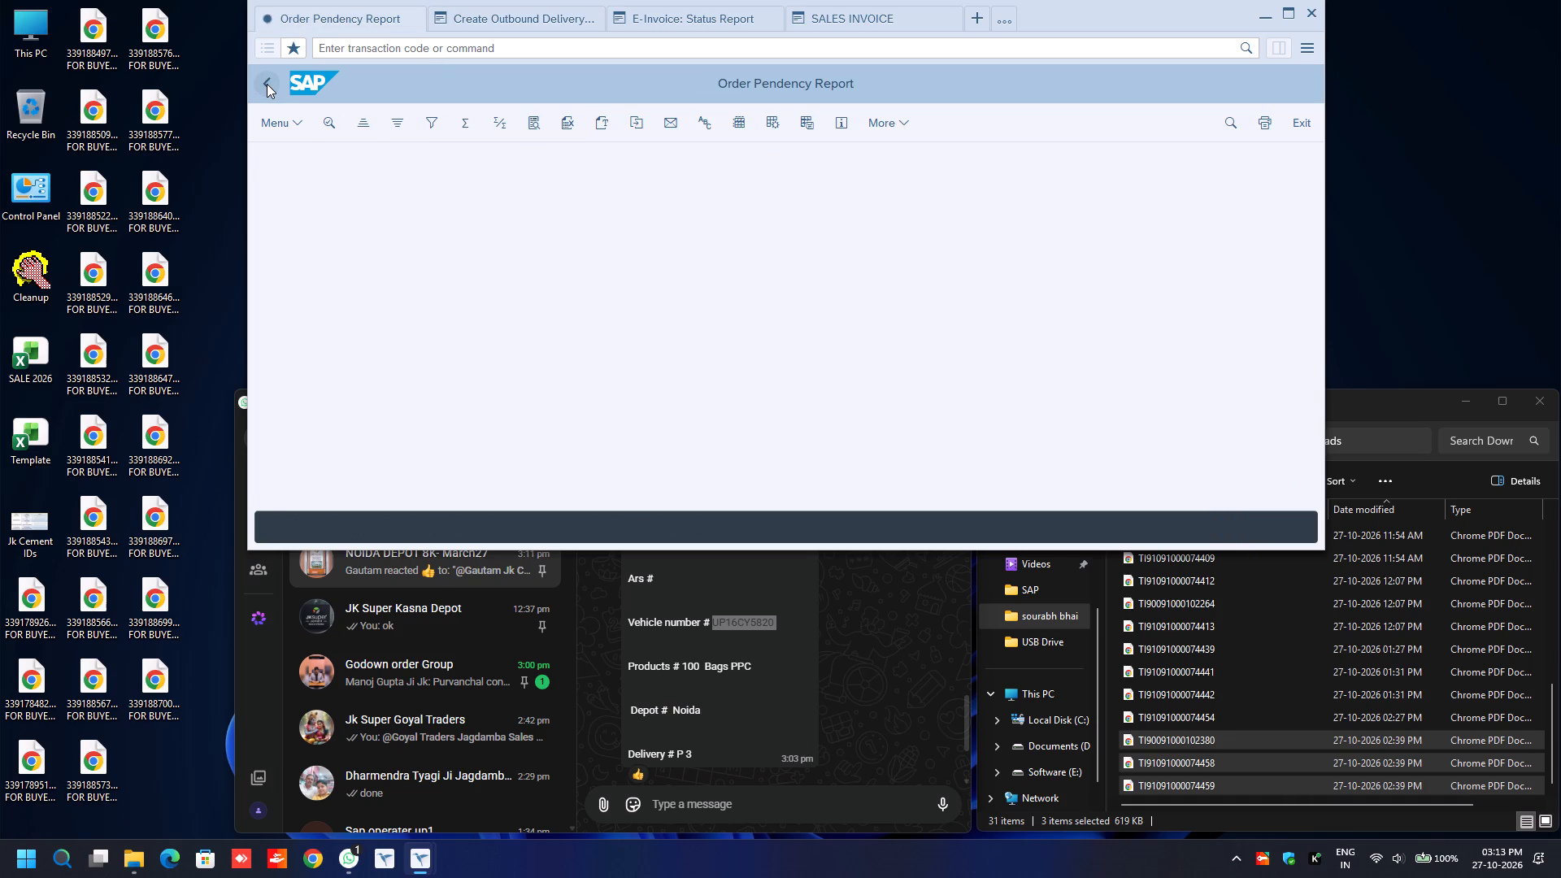
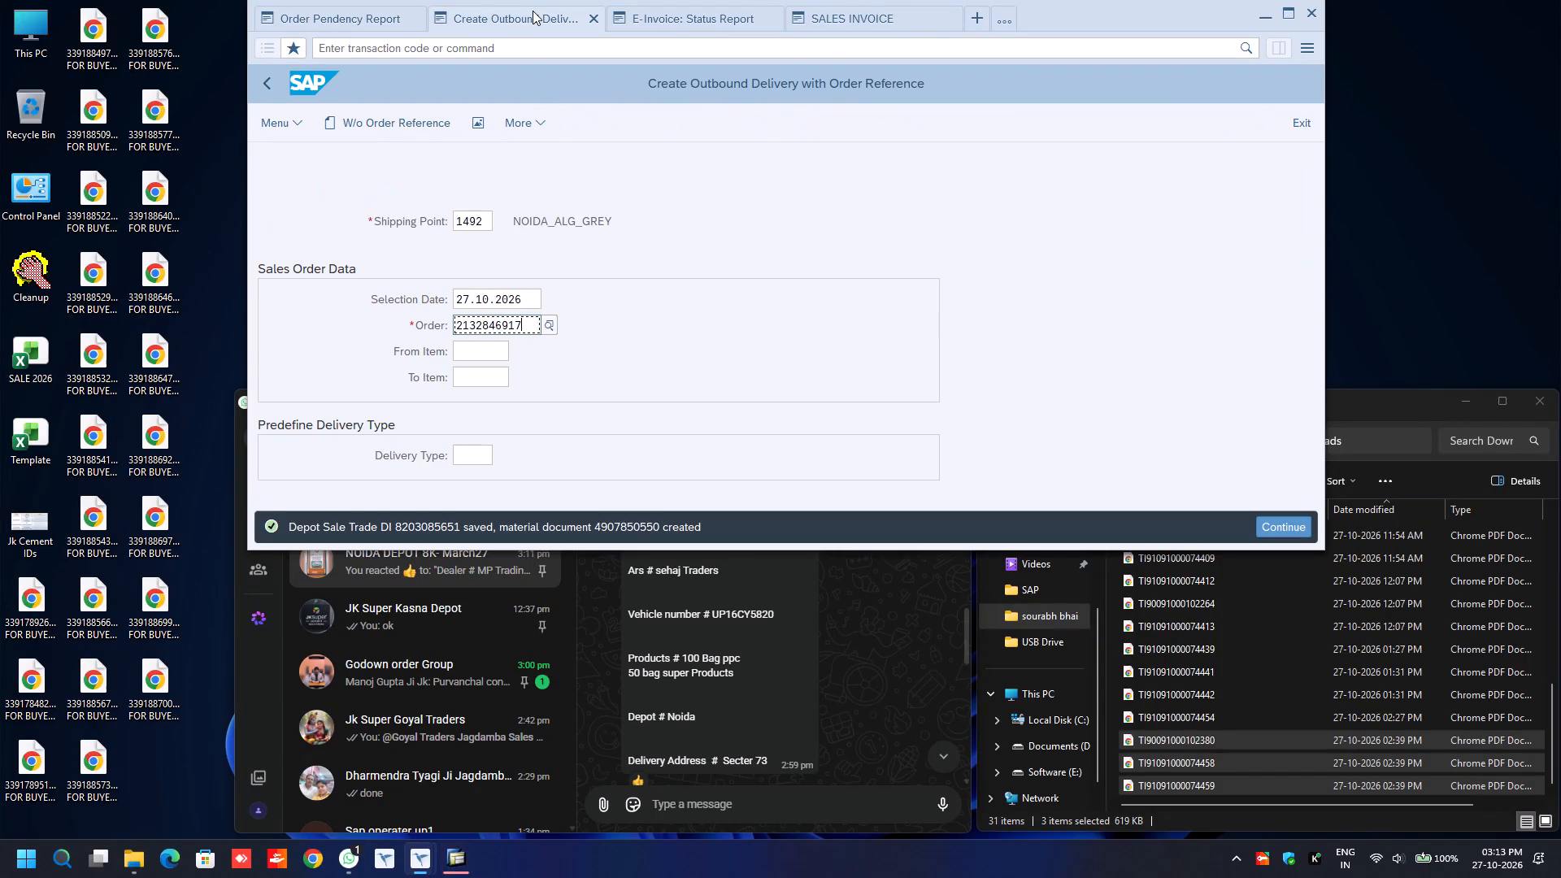
pyautogui.hotkey('ctrl', 'a')
pyautogui.hotkey('ctrl', 'v')
pyautogui.press('Return')
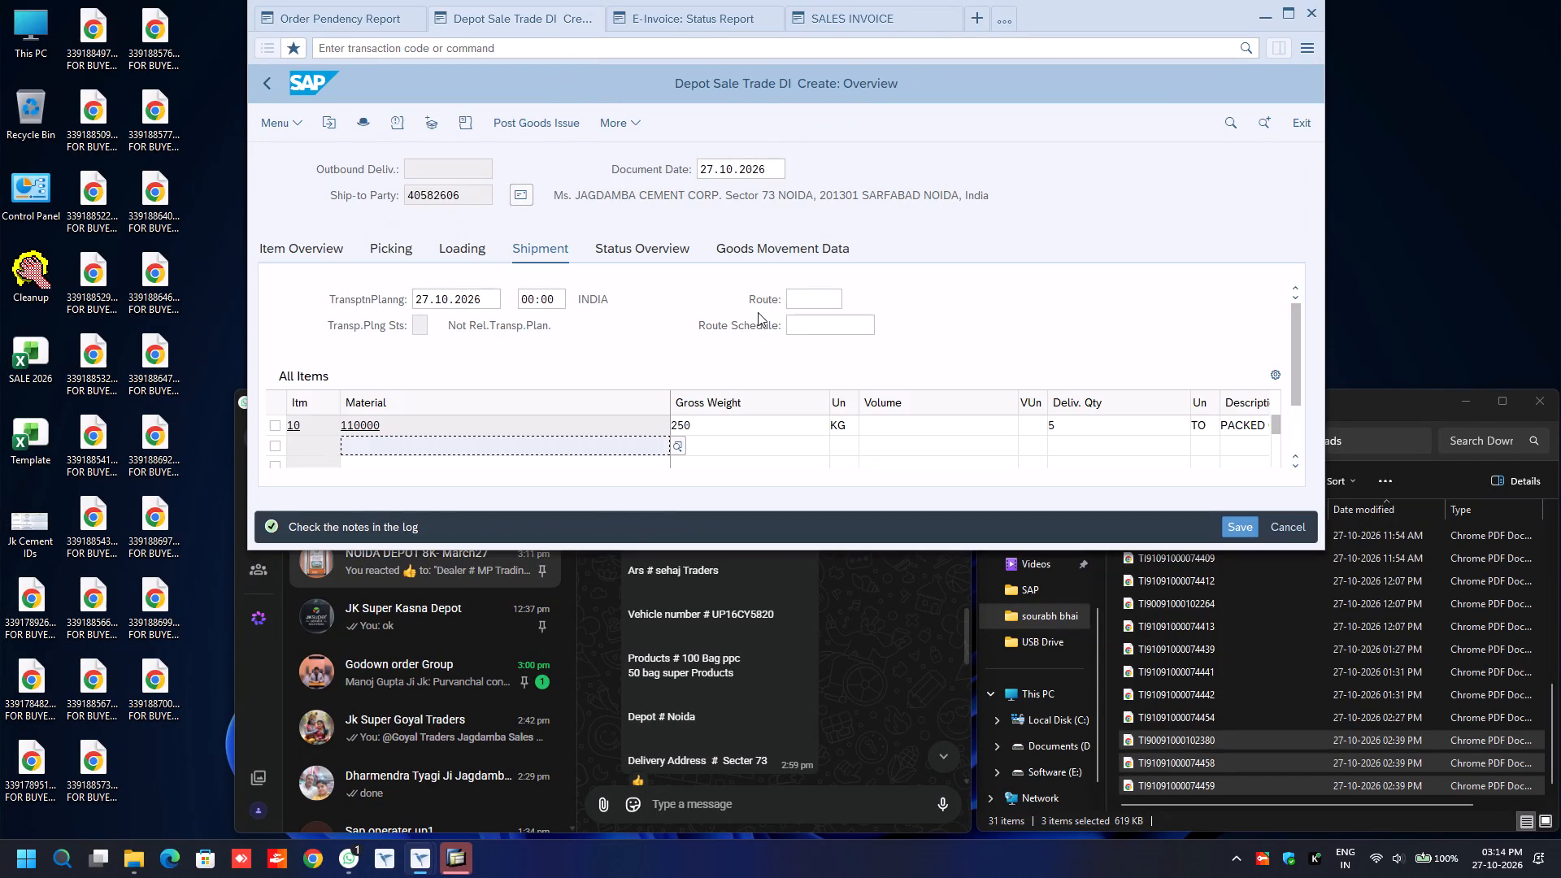
pyautogui.click(807, 293)
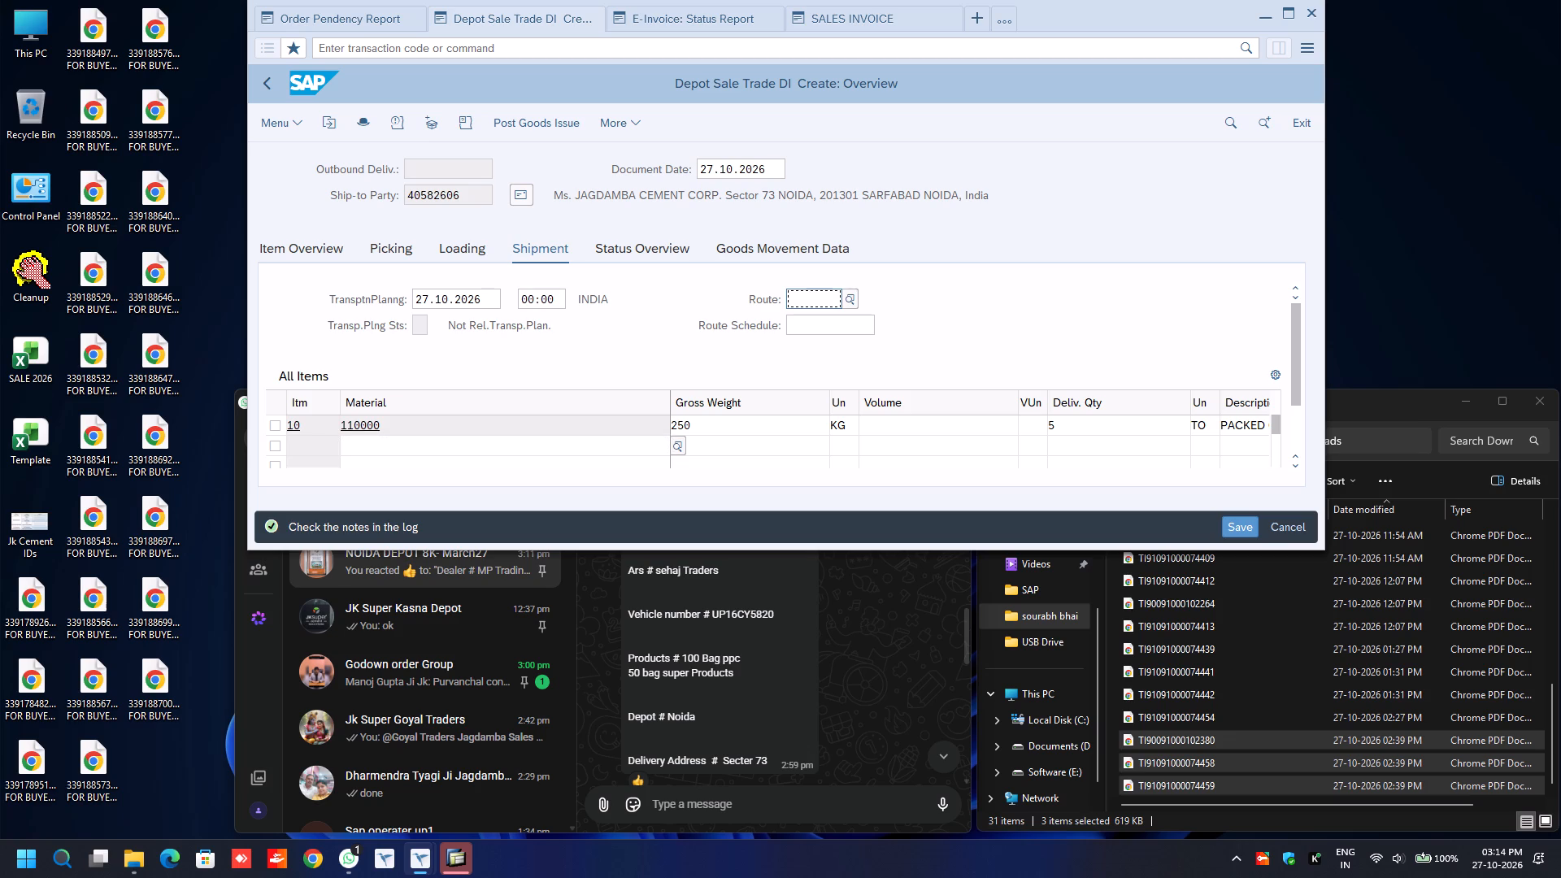
pyautogui.press('BackSpace')
pyautogui.press('Down')
pyautogui.press('Return')
# In the delivery's picking data, enter picked quantity 5 and batch 1033-1492 for material 110000.
pyautogui.click(377, 252)
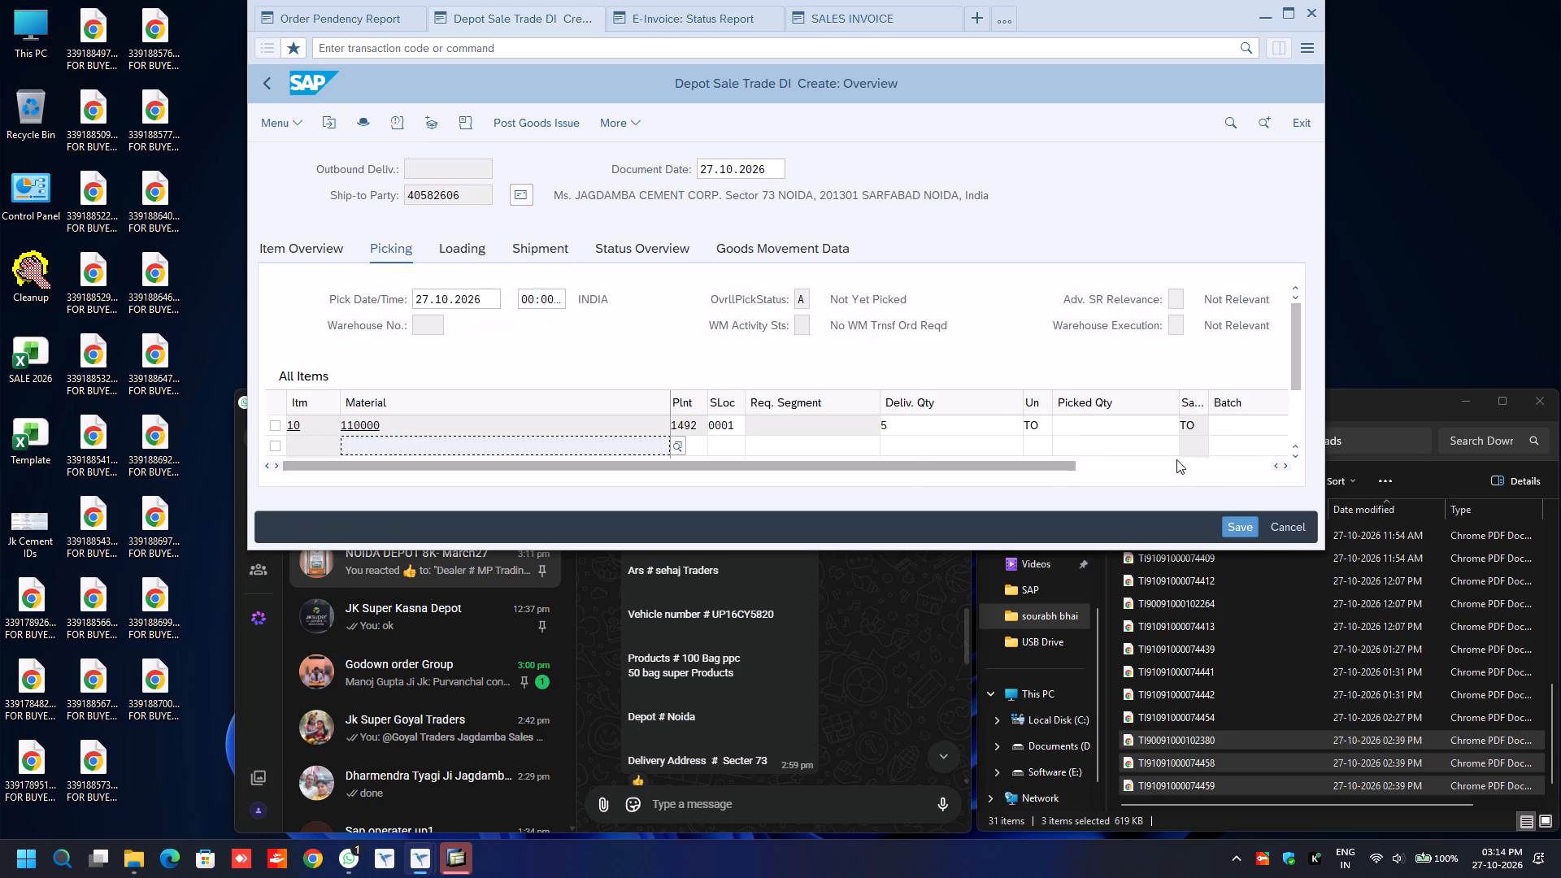
pyautogui.click(1133, 423)
pyautogui.press('5')
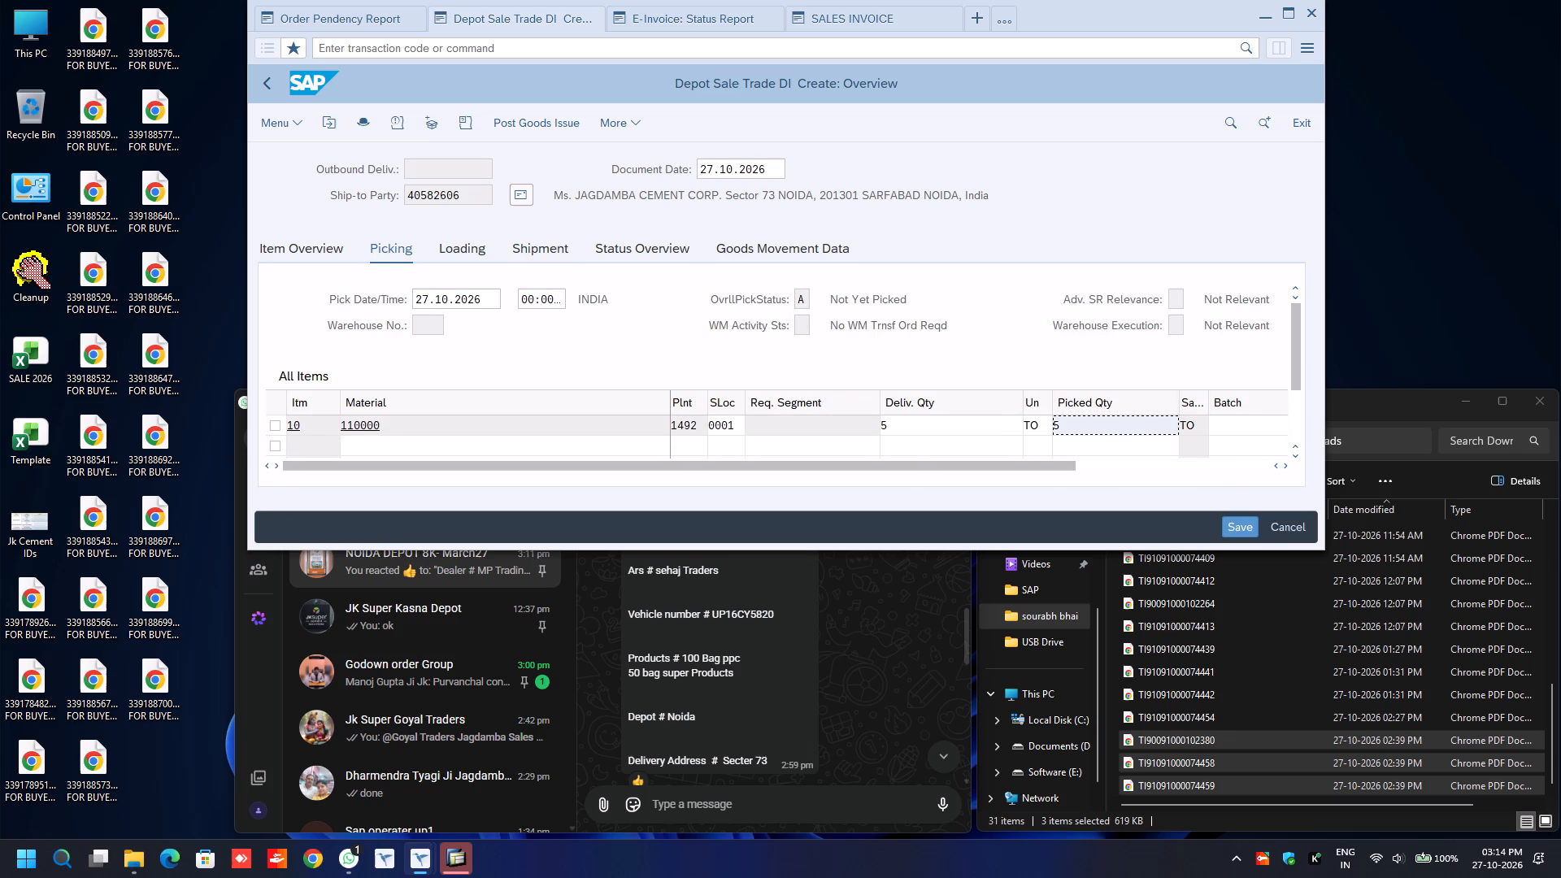
pyautogui.press('Tab')
pyautogui.write('1033')
pyautogui.press('Down')
pyautogui.press('Return')
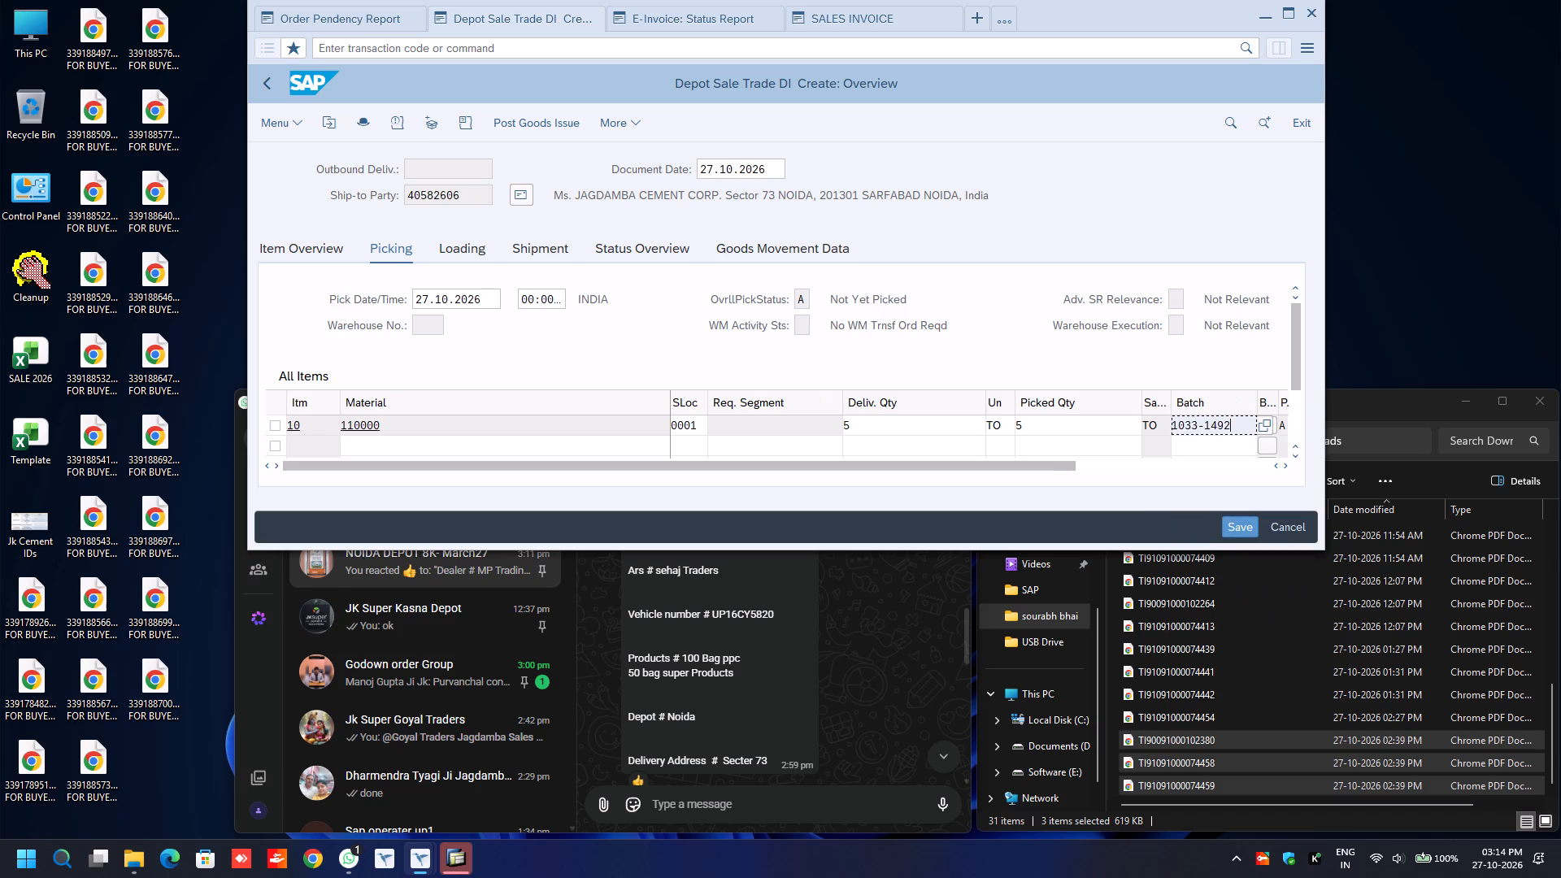
# In the delivery header's additional data, set the transport mode to ROAD and fill in the Road Transporter1 code.
pyautogui.press('F8')
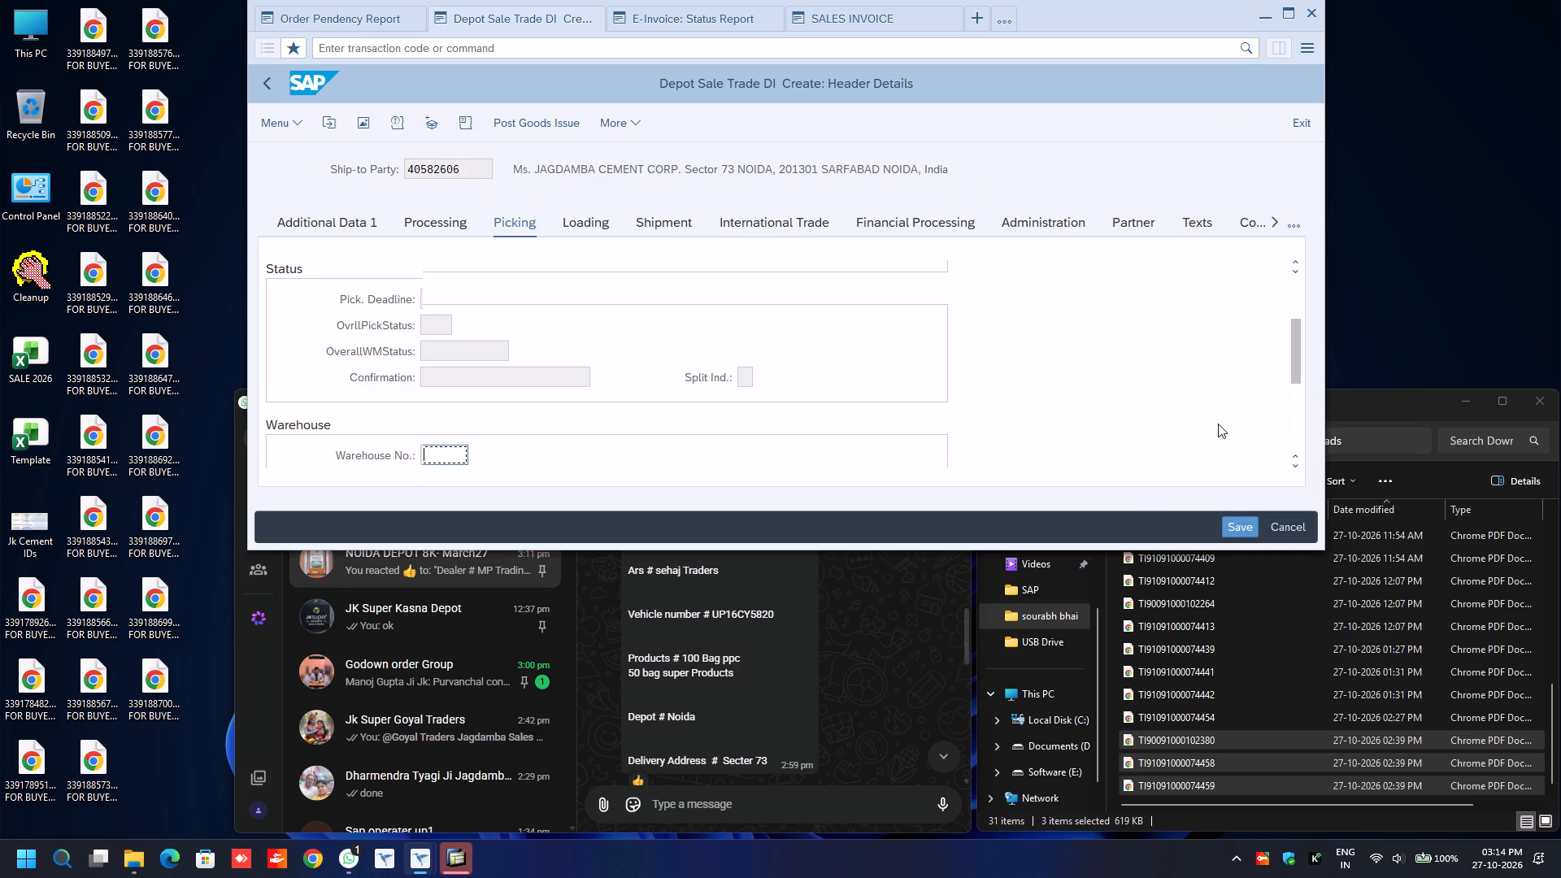
pyautogui.click(339, 217)
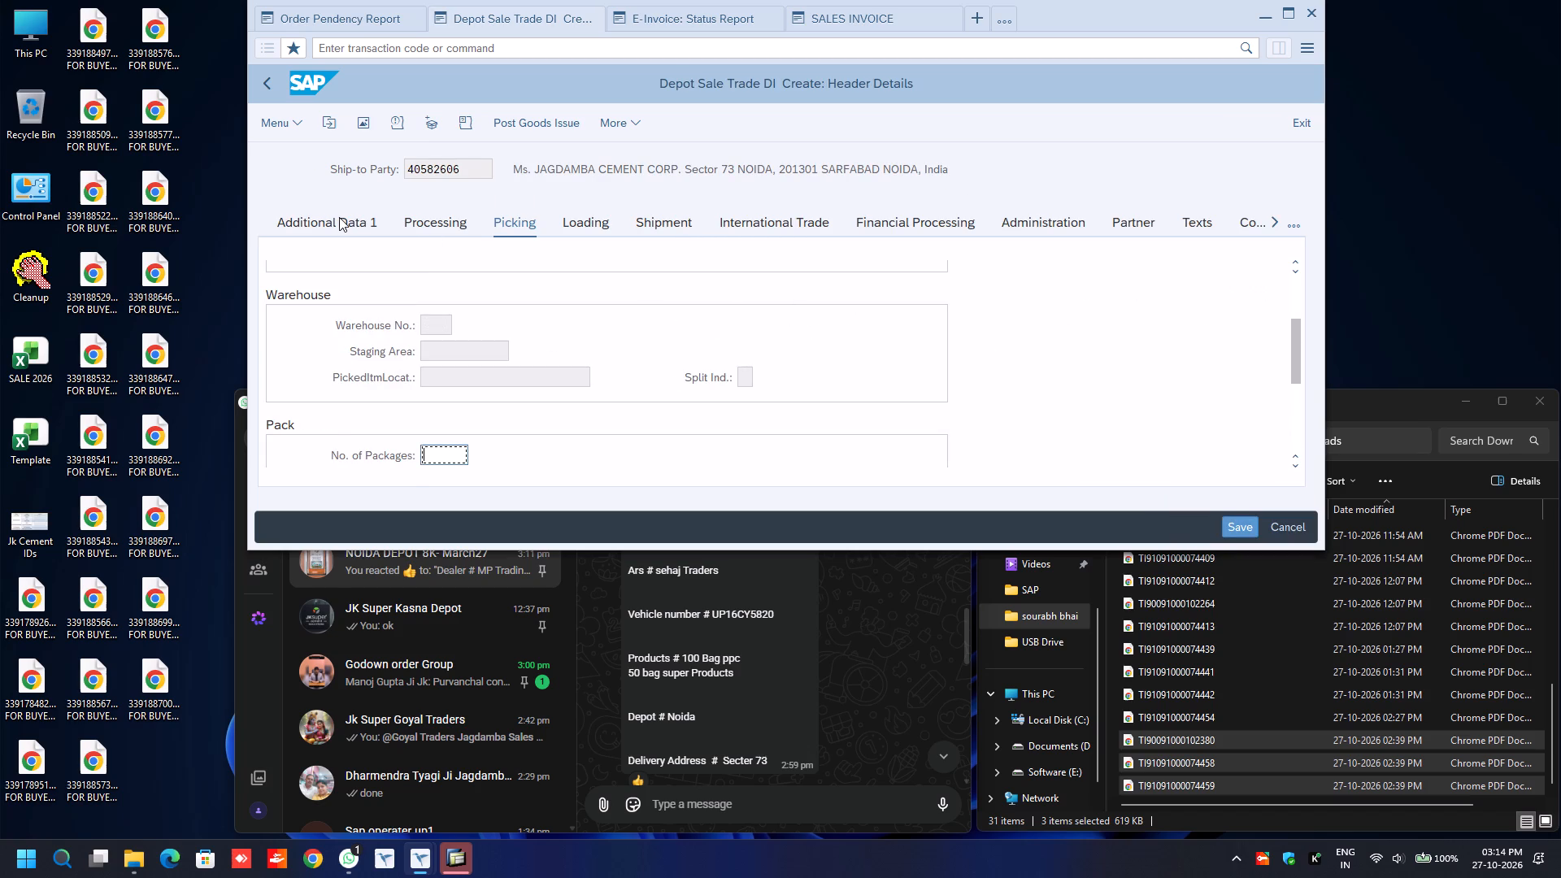
pyautogui.click(566, 328)
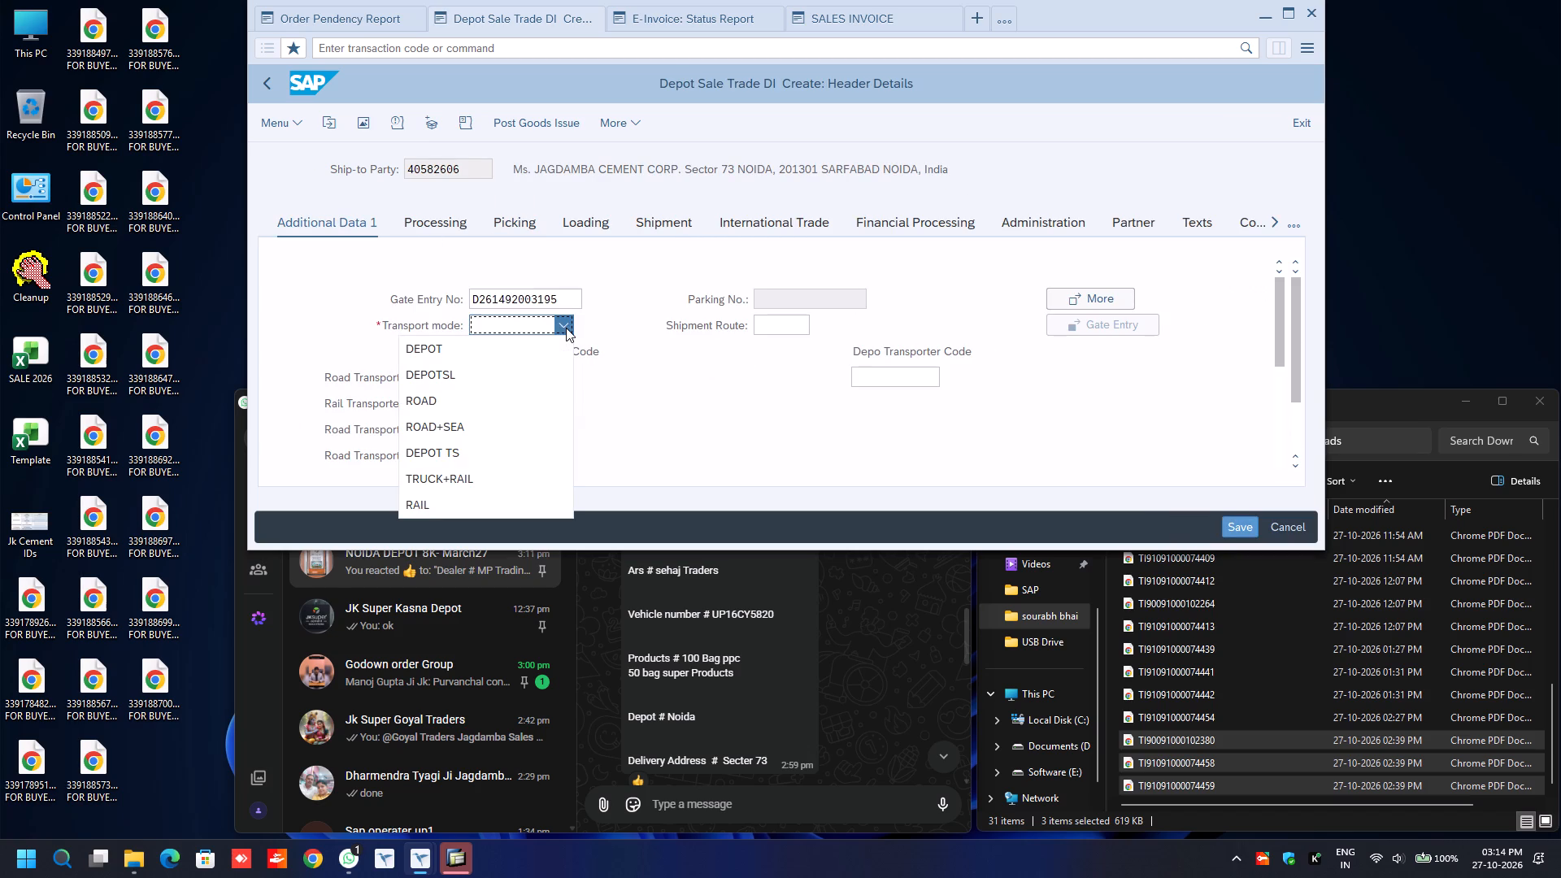
pyautogui.click(524, 403)
pyautogui.click(498, 376)
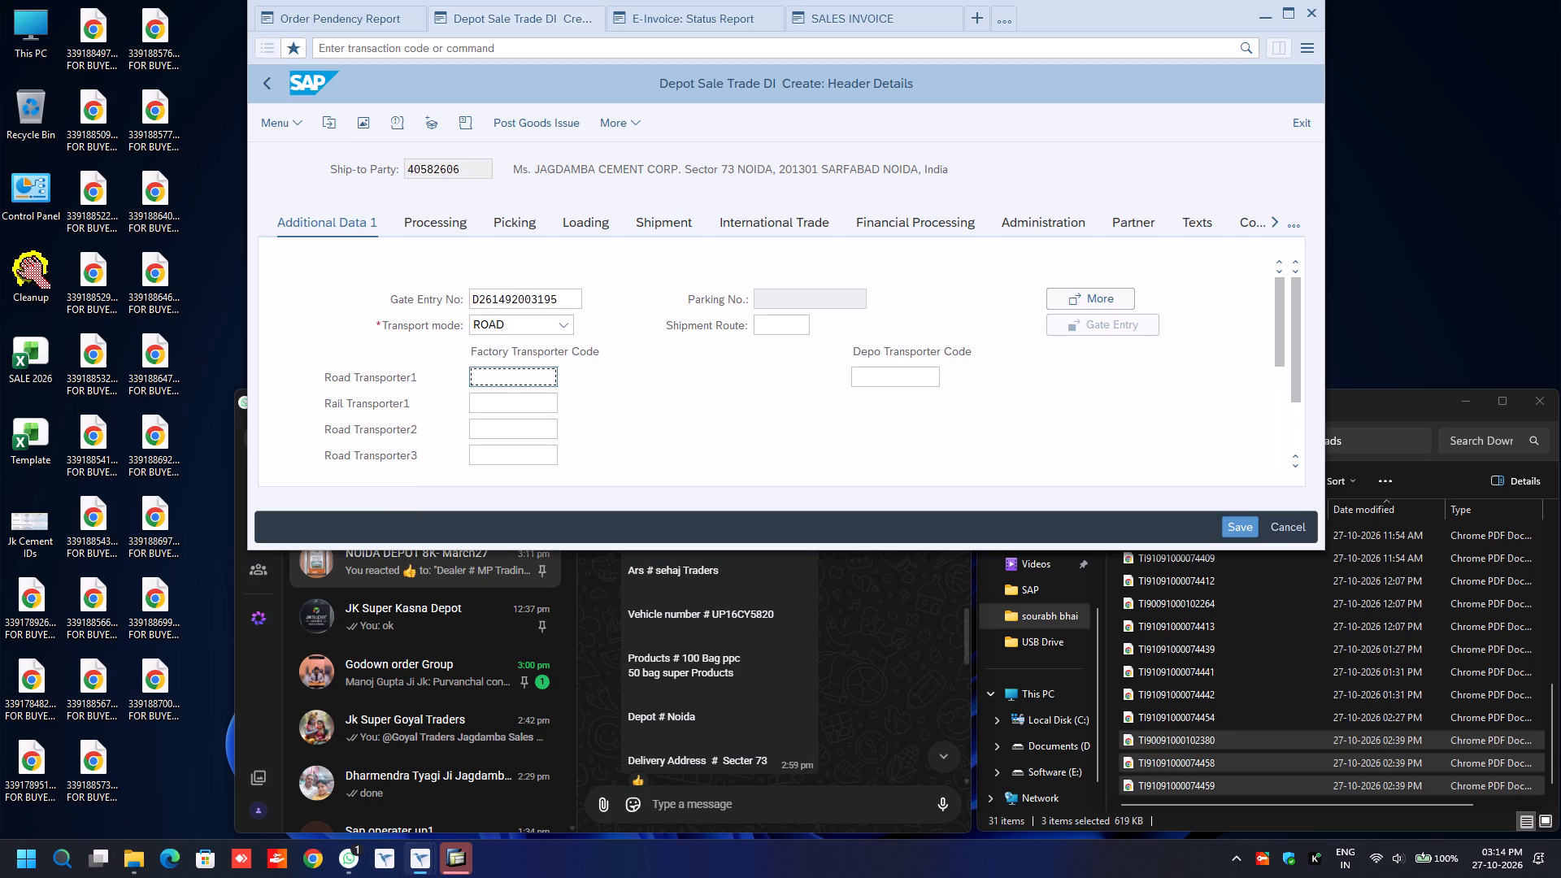
pyautogui.press('BackSpace')
pyautogui.press('Down')
pyautogui.press('Return')
pyautogui.press('Return')
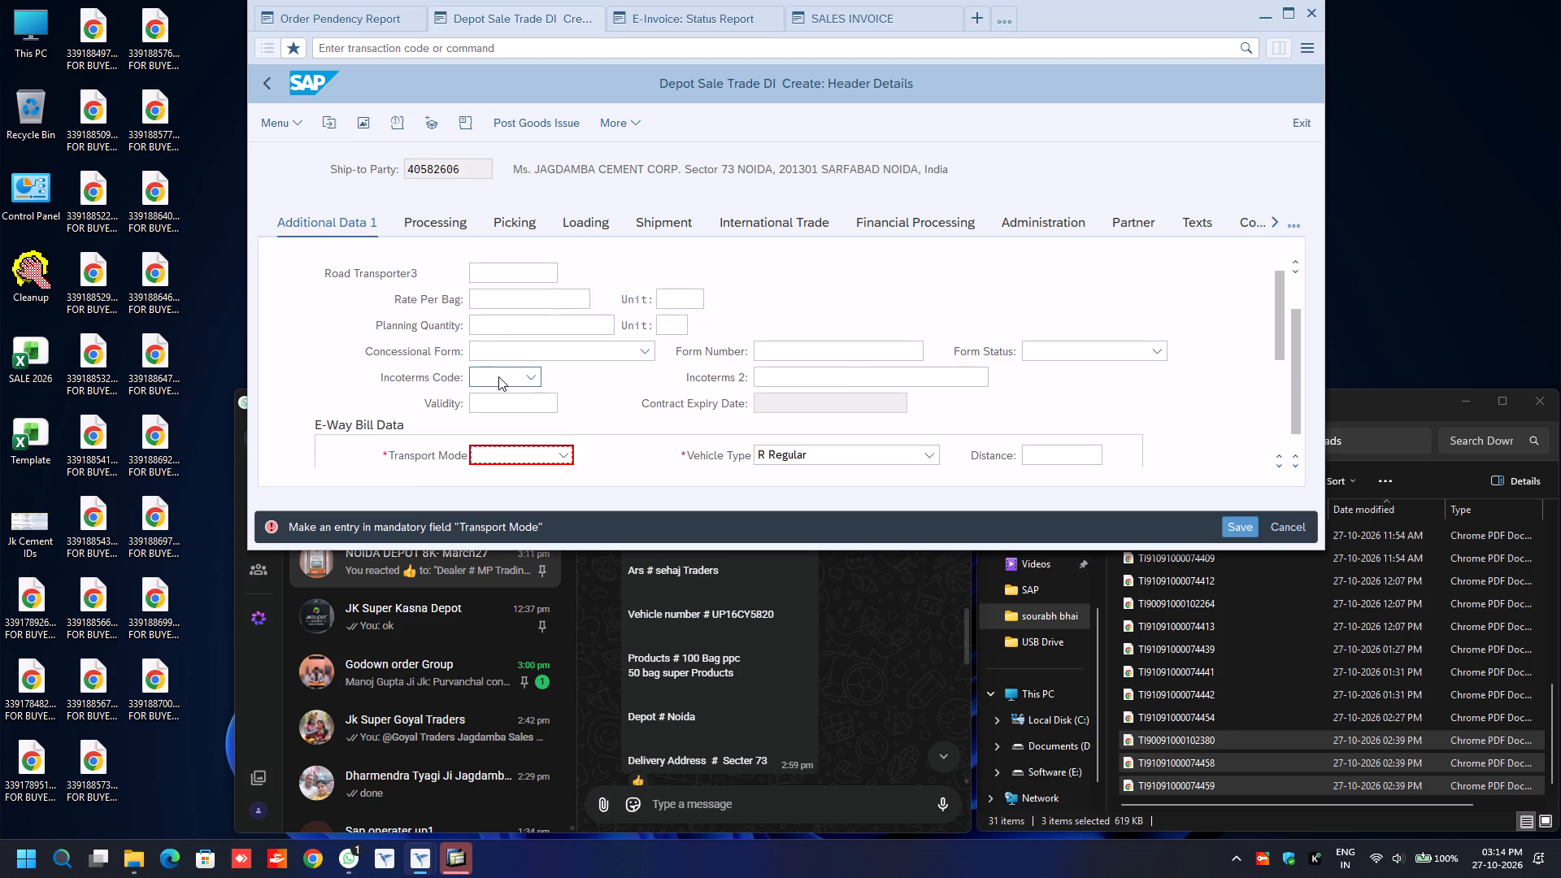
# Set the e-way bill transport mode to Road and the distance to 30.
pyautogui.write('ro')
pyautogui.press('Tab')
pyautogui.press('Tab')
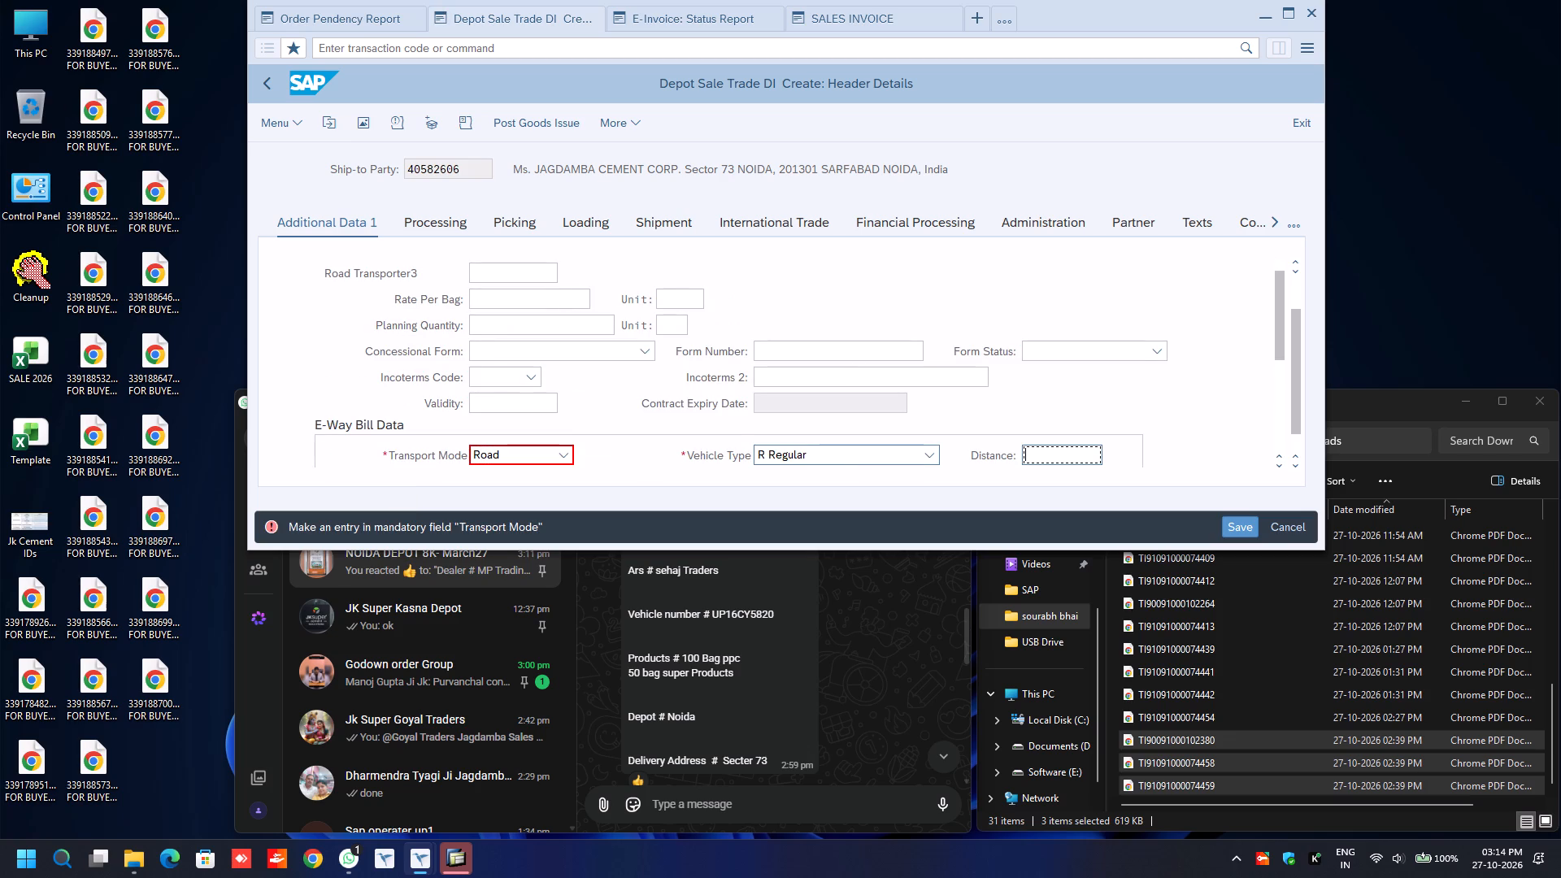
pyautogui.press('BackSpace')
pyautogui.press('Down')
pyautogui.press('Return')
pyautogui.press('Down')
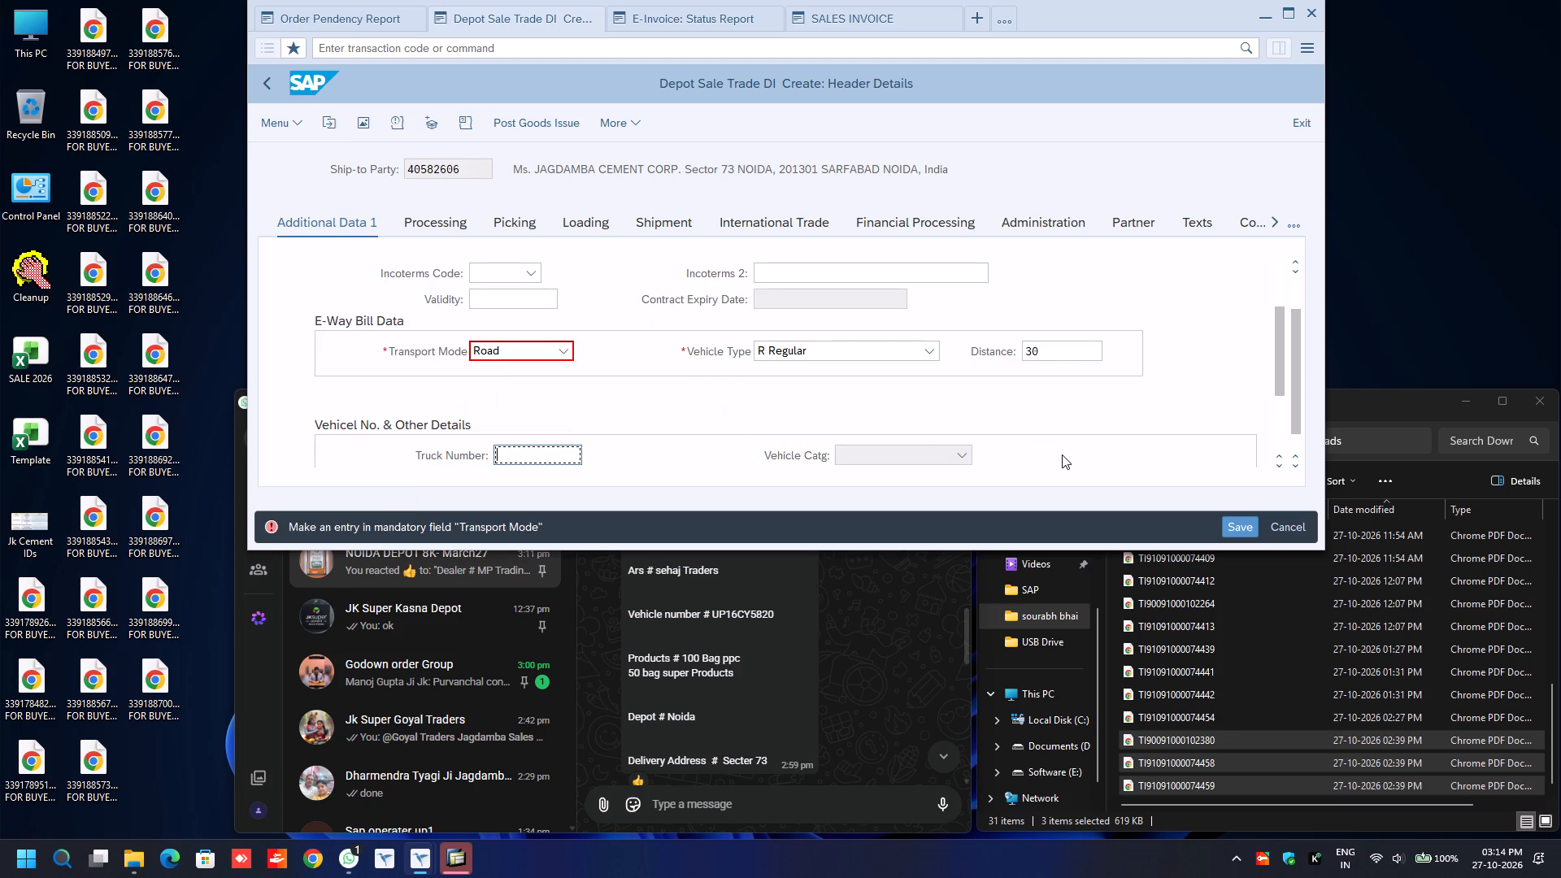
pyautogui.press('BackSpace')
pyautogui.press('Down')
pyautogui.press('Return')
pyautogui.press('Tab')
pyautogui.press('Tab')
pyautogui.press('BackSpace')
pyautogui.press('Down')
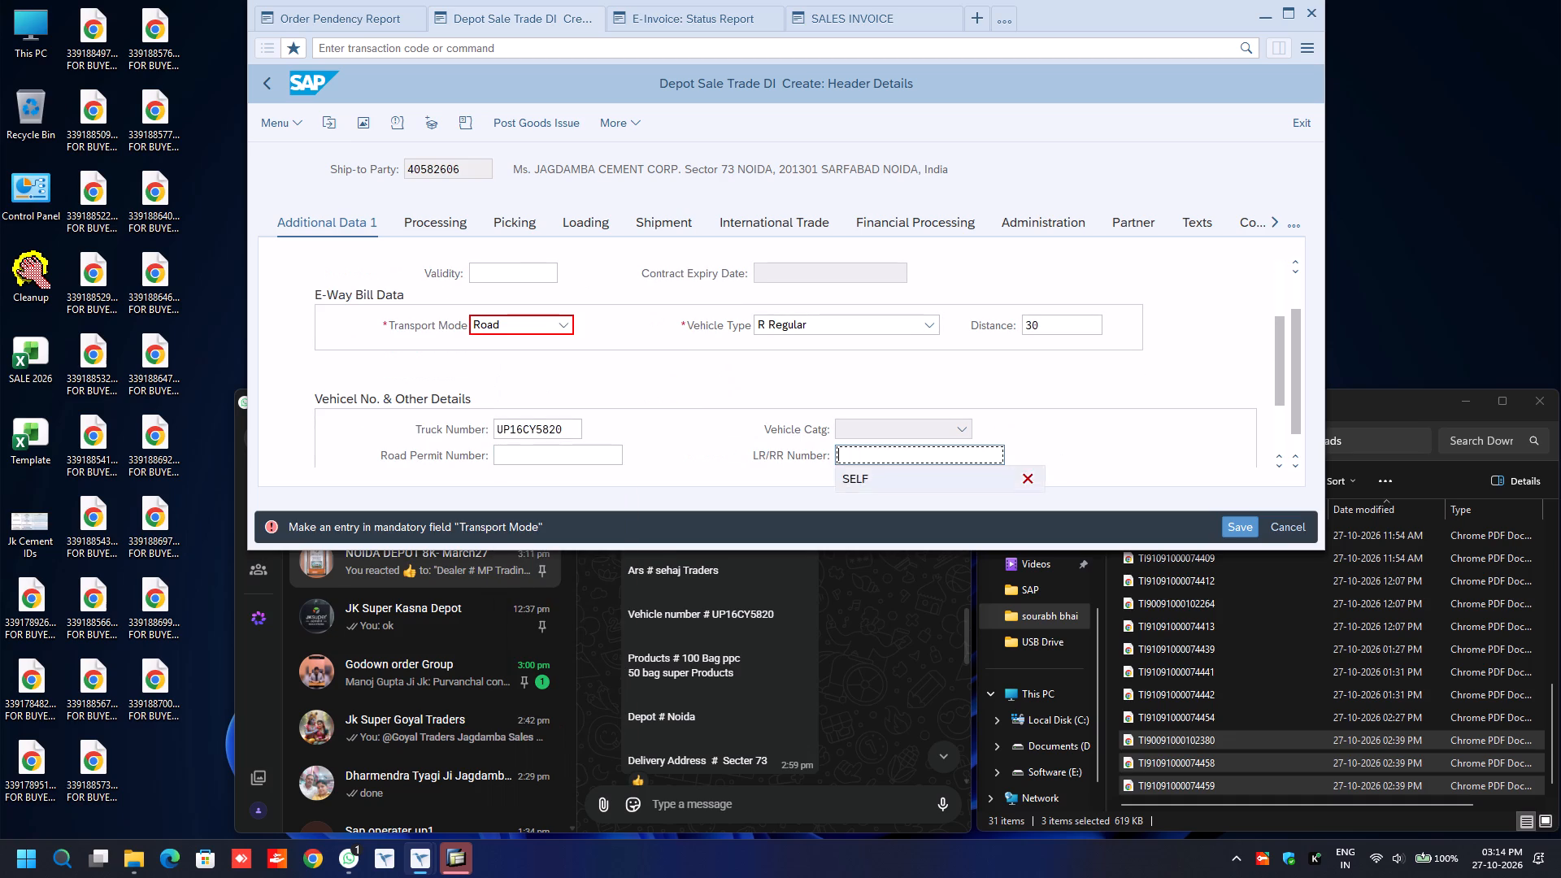
pyautogui.press('Return')
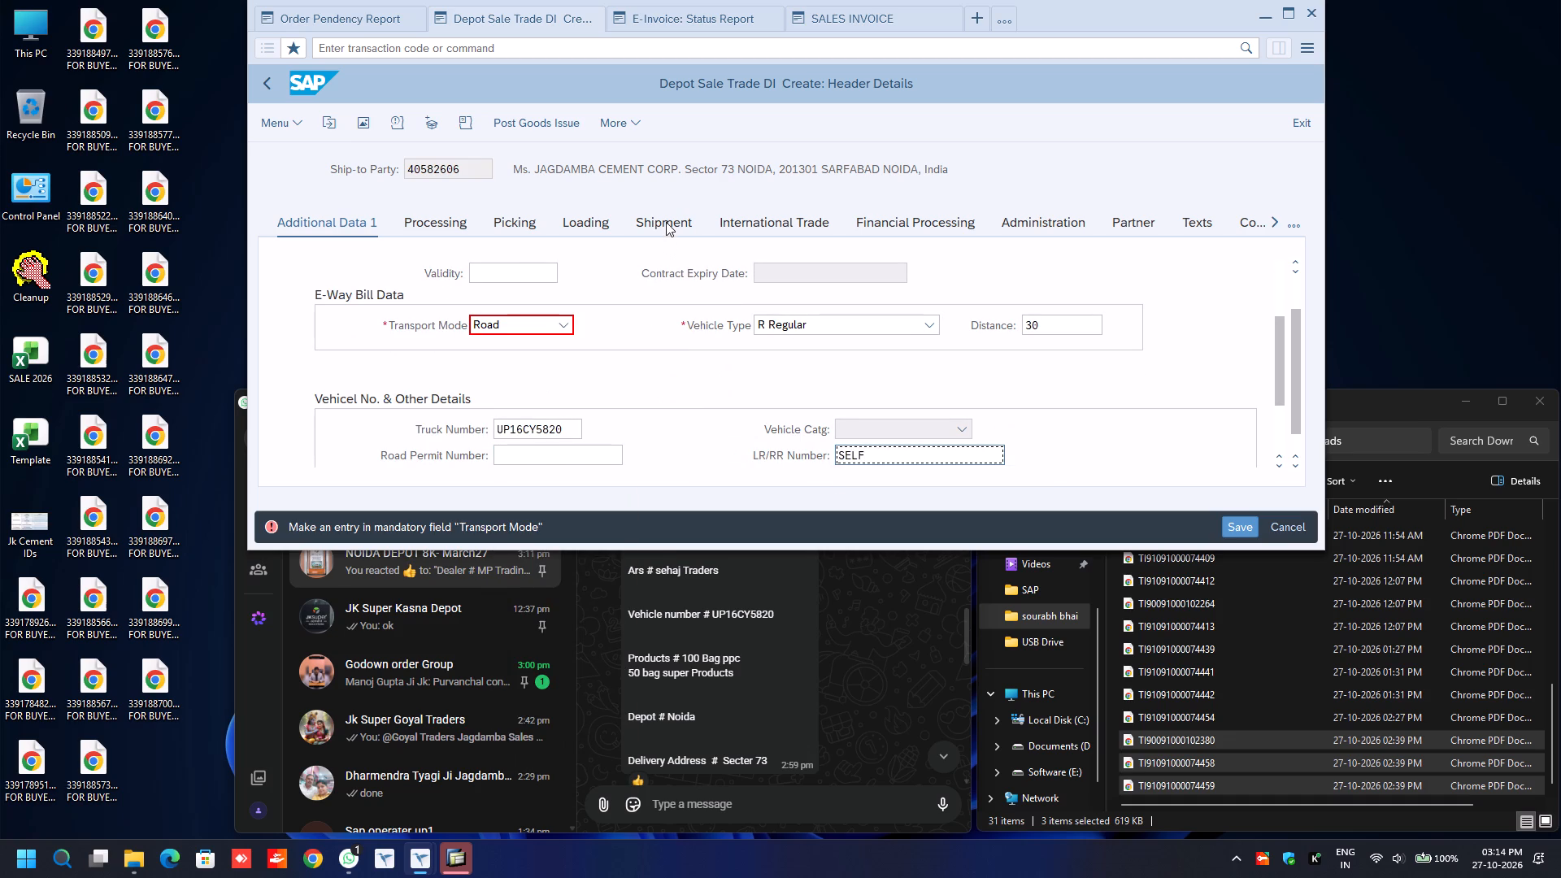
# Open the delivery header's shipment data and post goods issue for the Jagdamba Cement delivery.
pyautogui.click(666, 222)
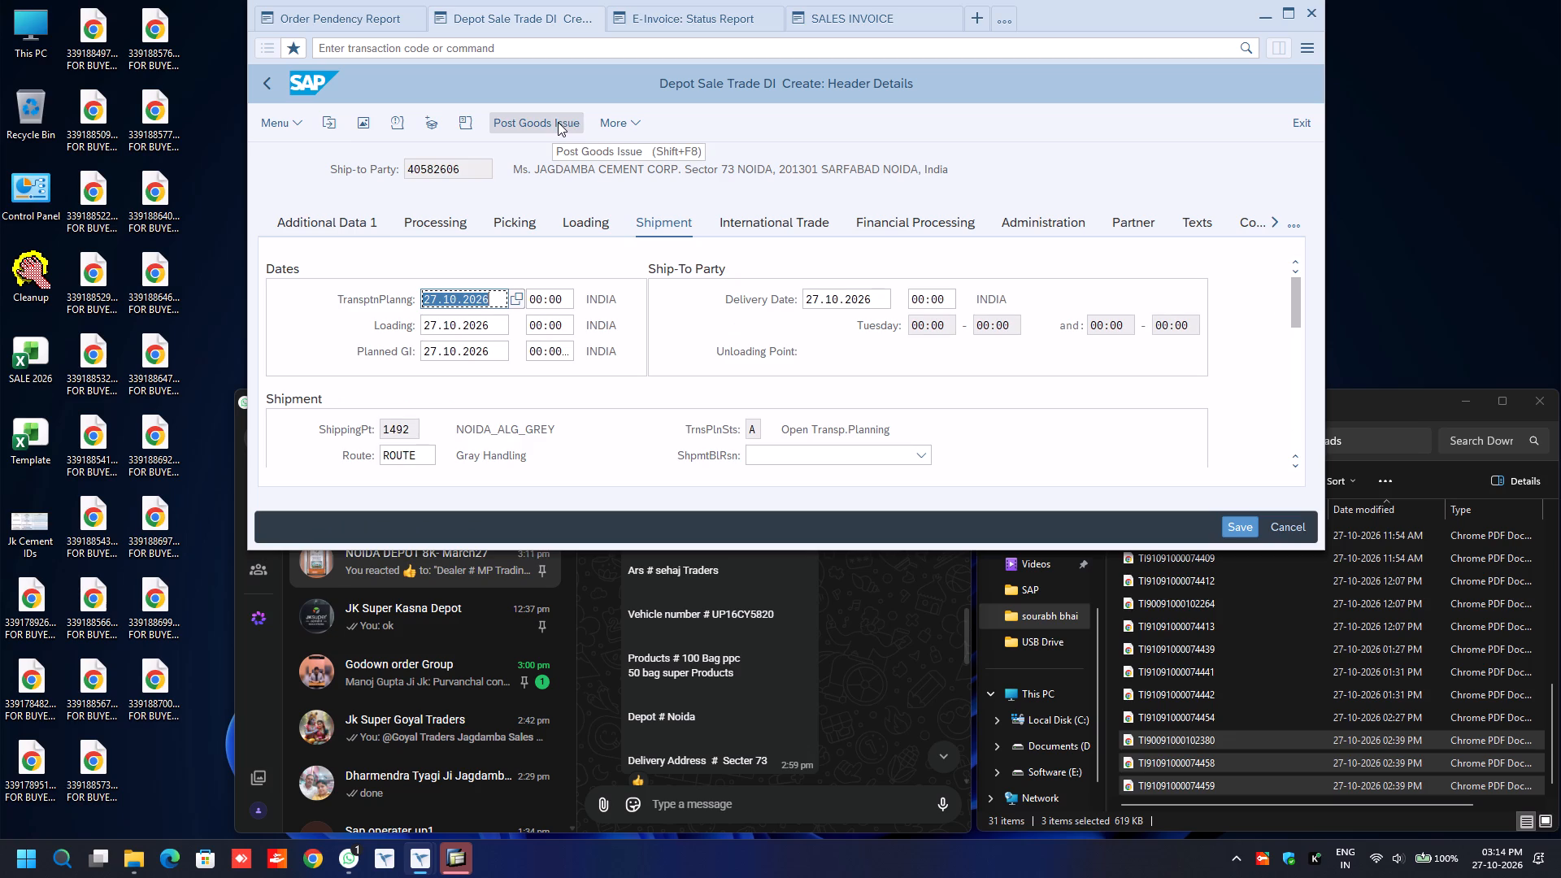
pyautogui.moveTo(558, 122); pyautogui.dragTo(537, 123)
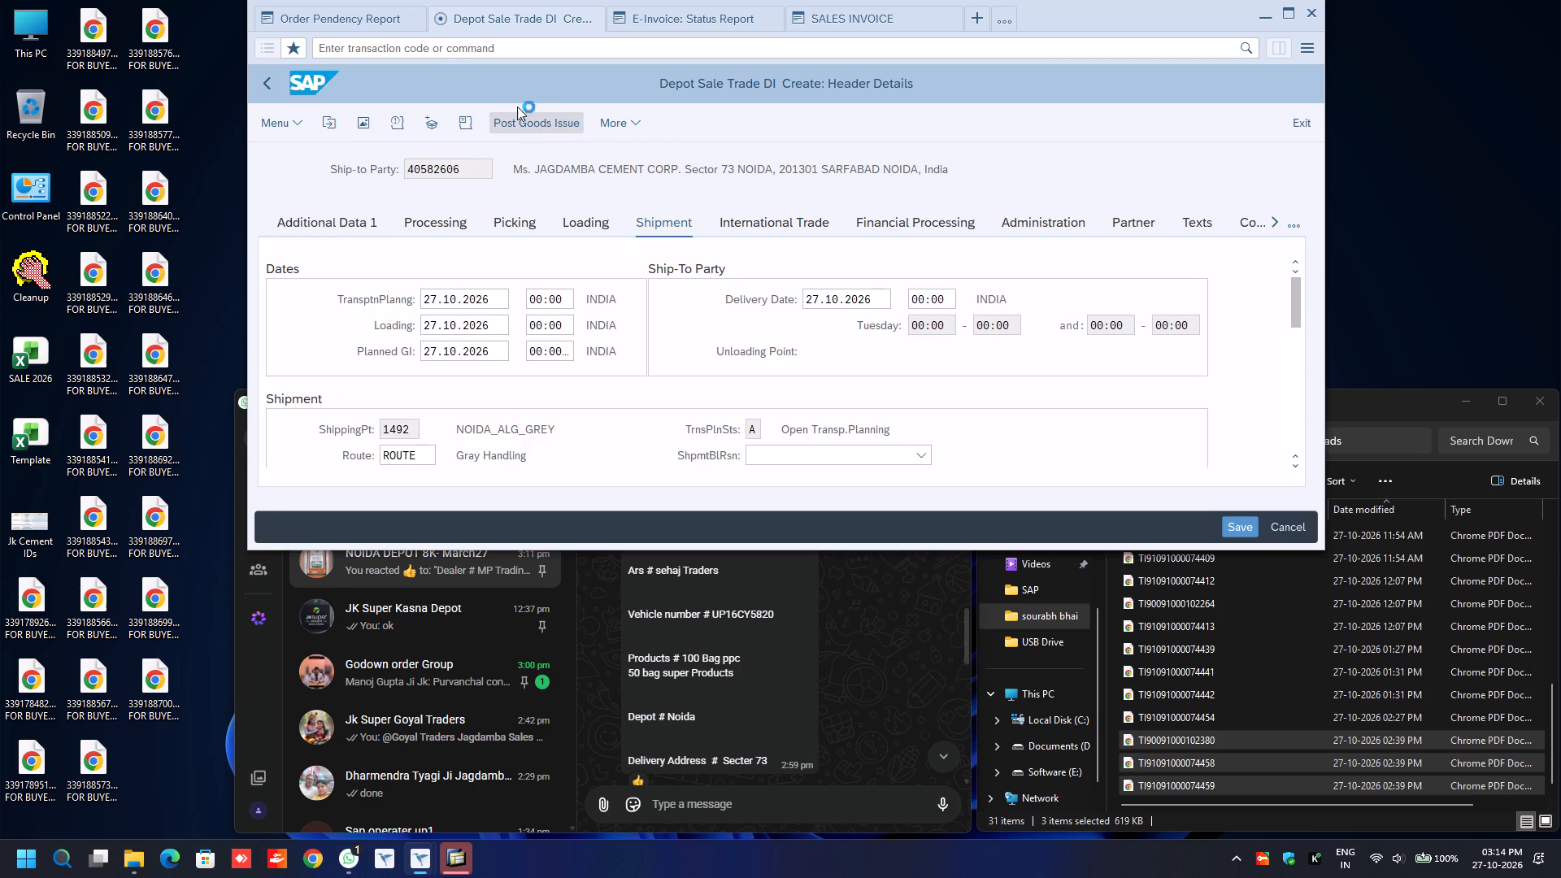
pyautogui.moveTo(347, 22); pyautogui.dragTo(267, 84)
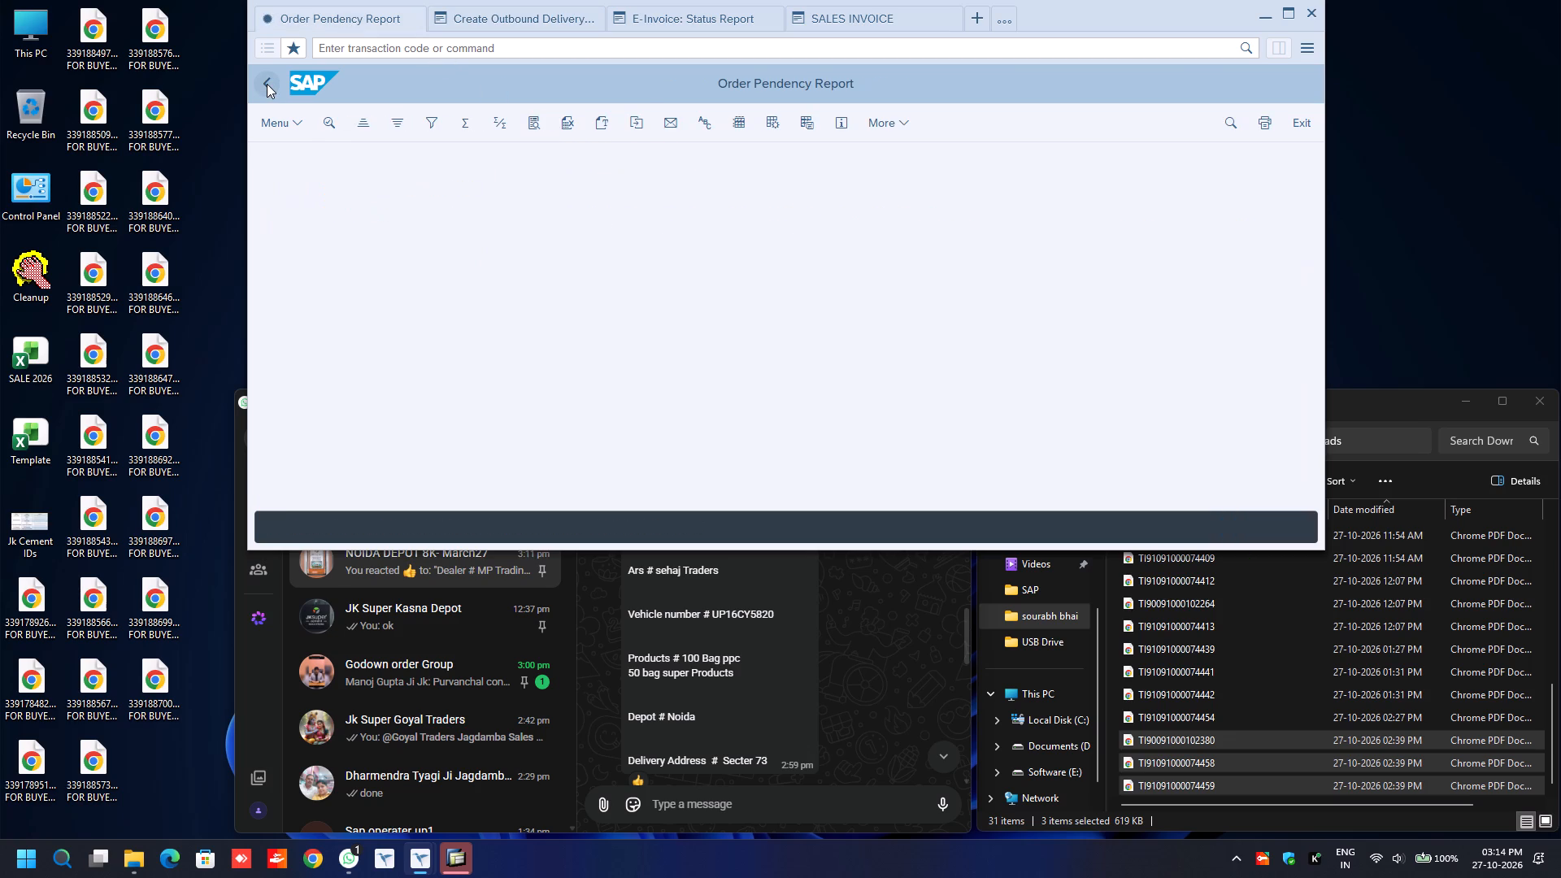
pyautogui.press('F8')
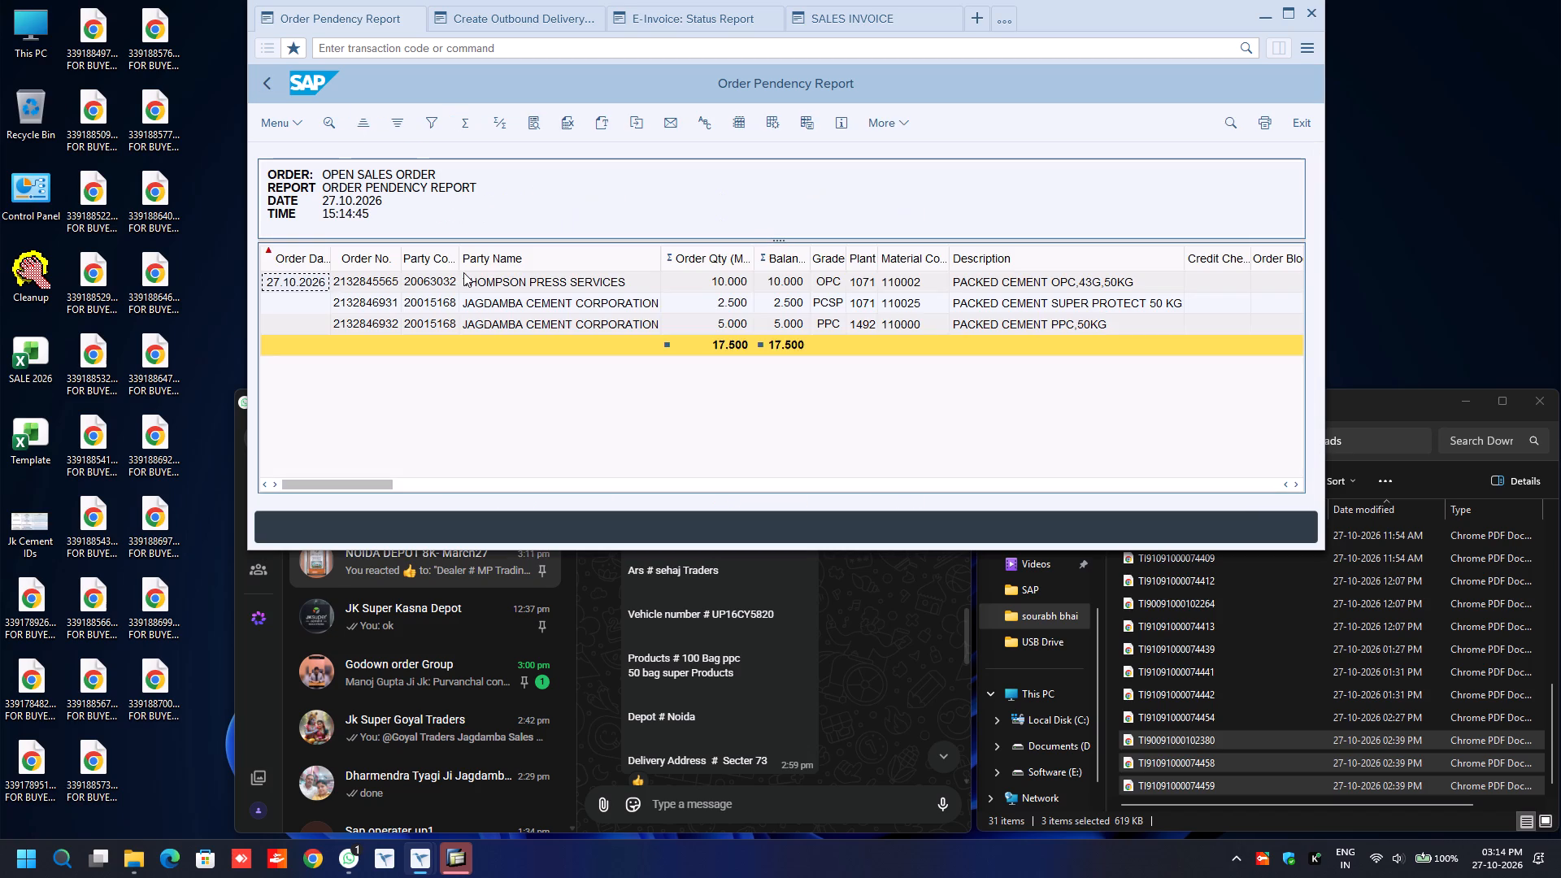
pyautogui.click(363, 305)
pyautogui.hotkey('ctrl', 'y')
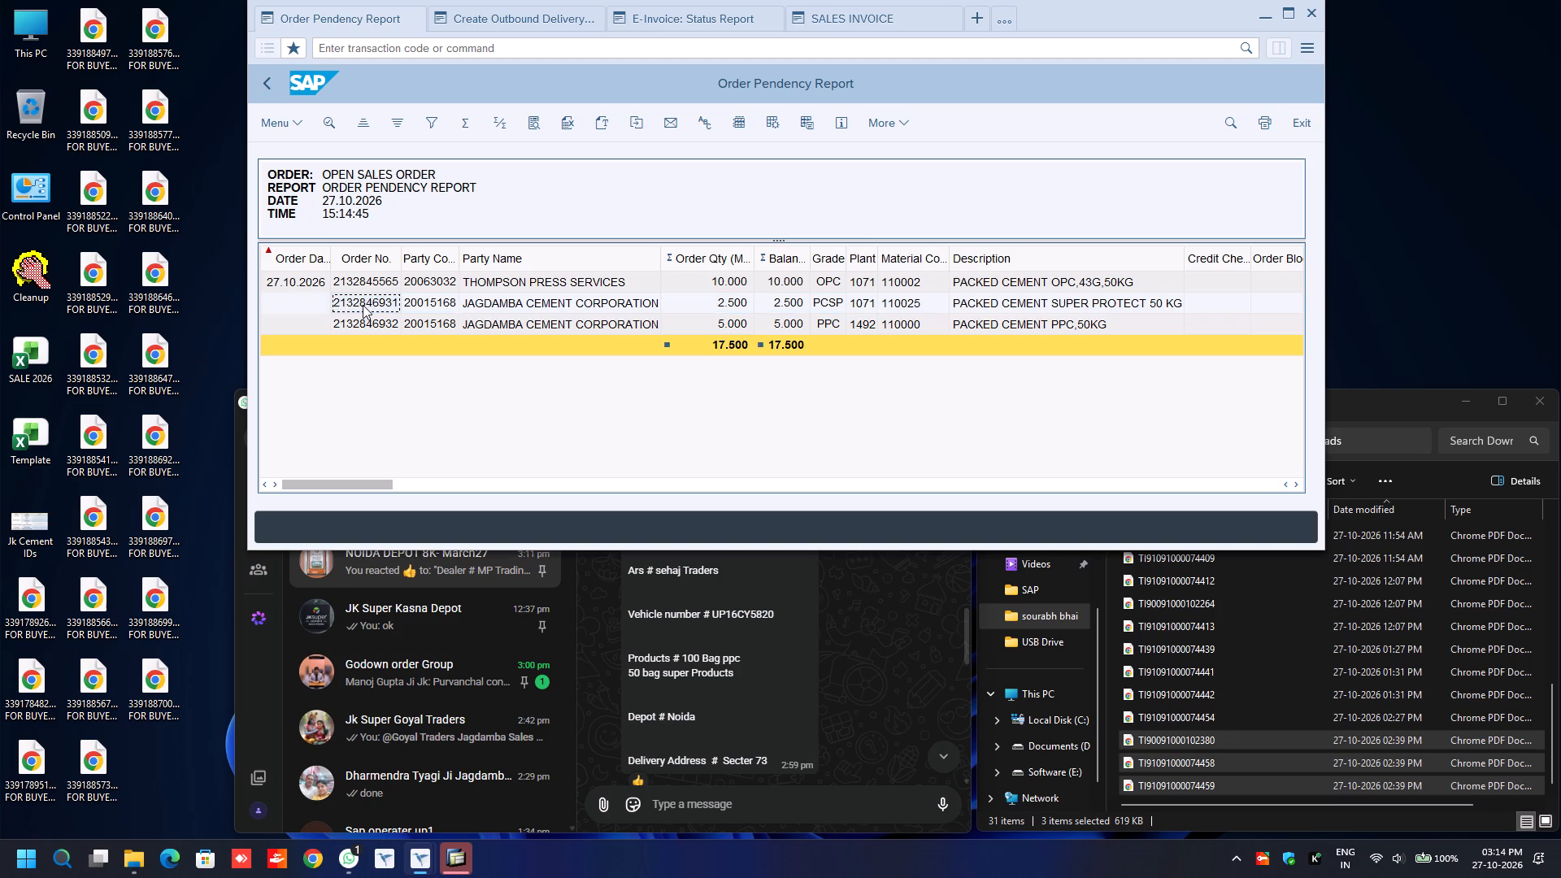
pyautogui.hotkey('ctrl', 'c')
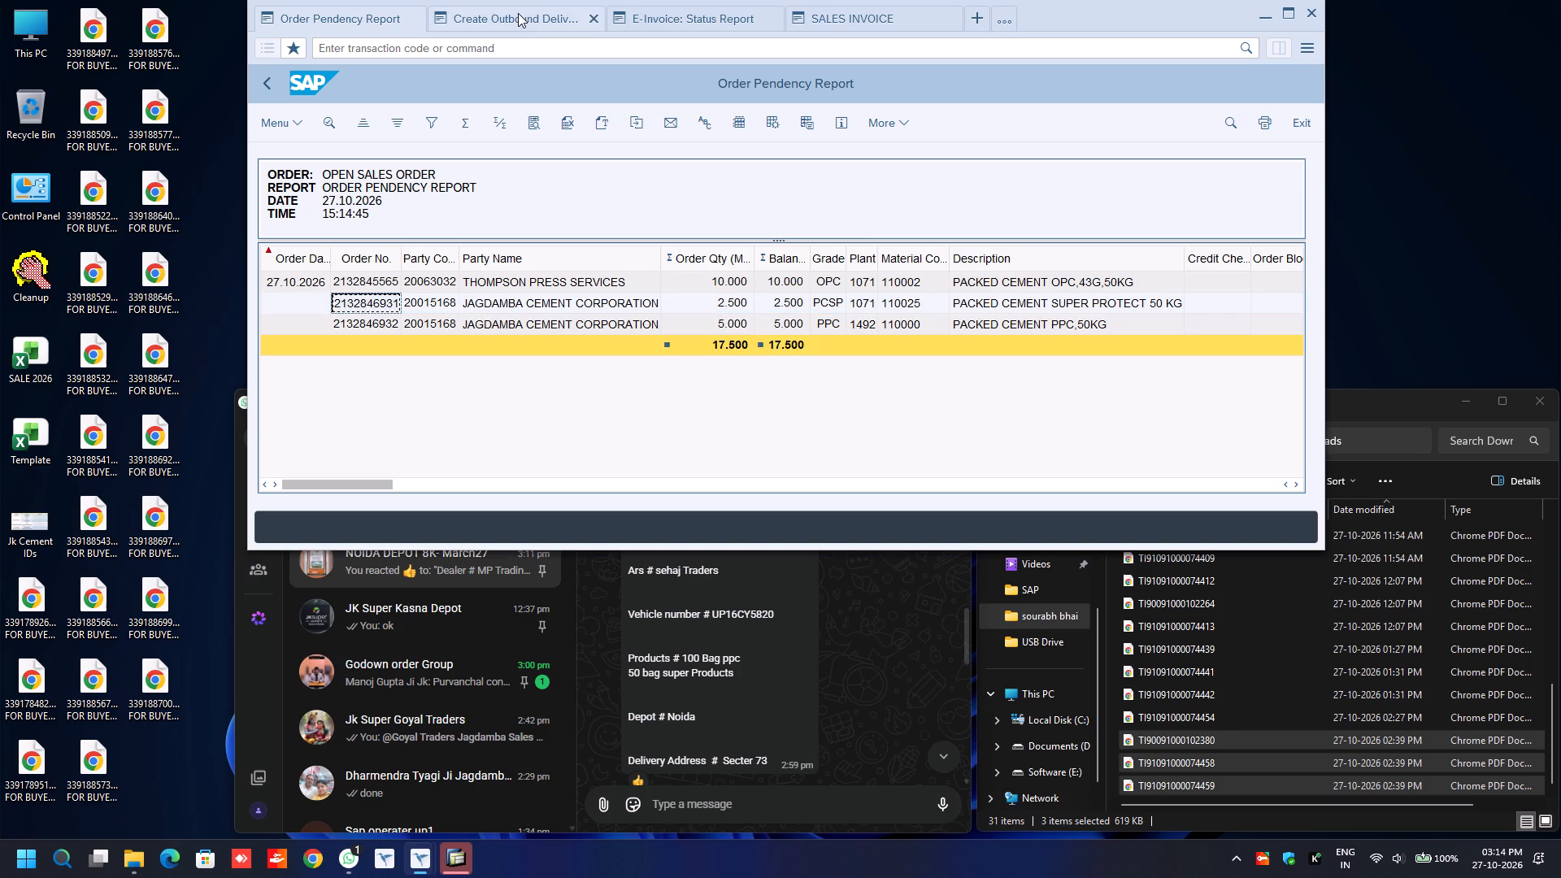
pyautogui.click(518, 13)
pyautogui.hotkey('ctrl', 'a')
pyautogui.hotkey('ctrl', 'v')
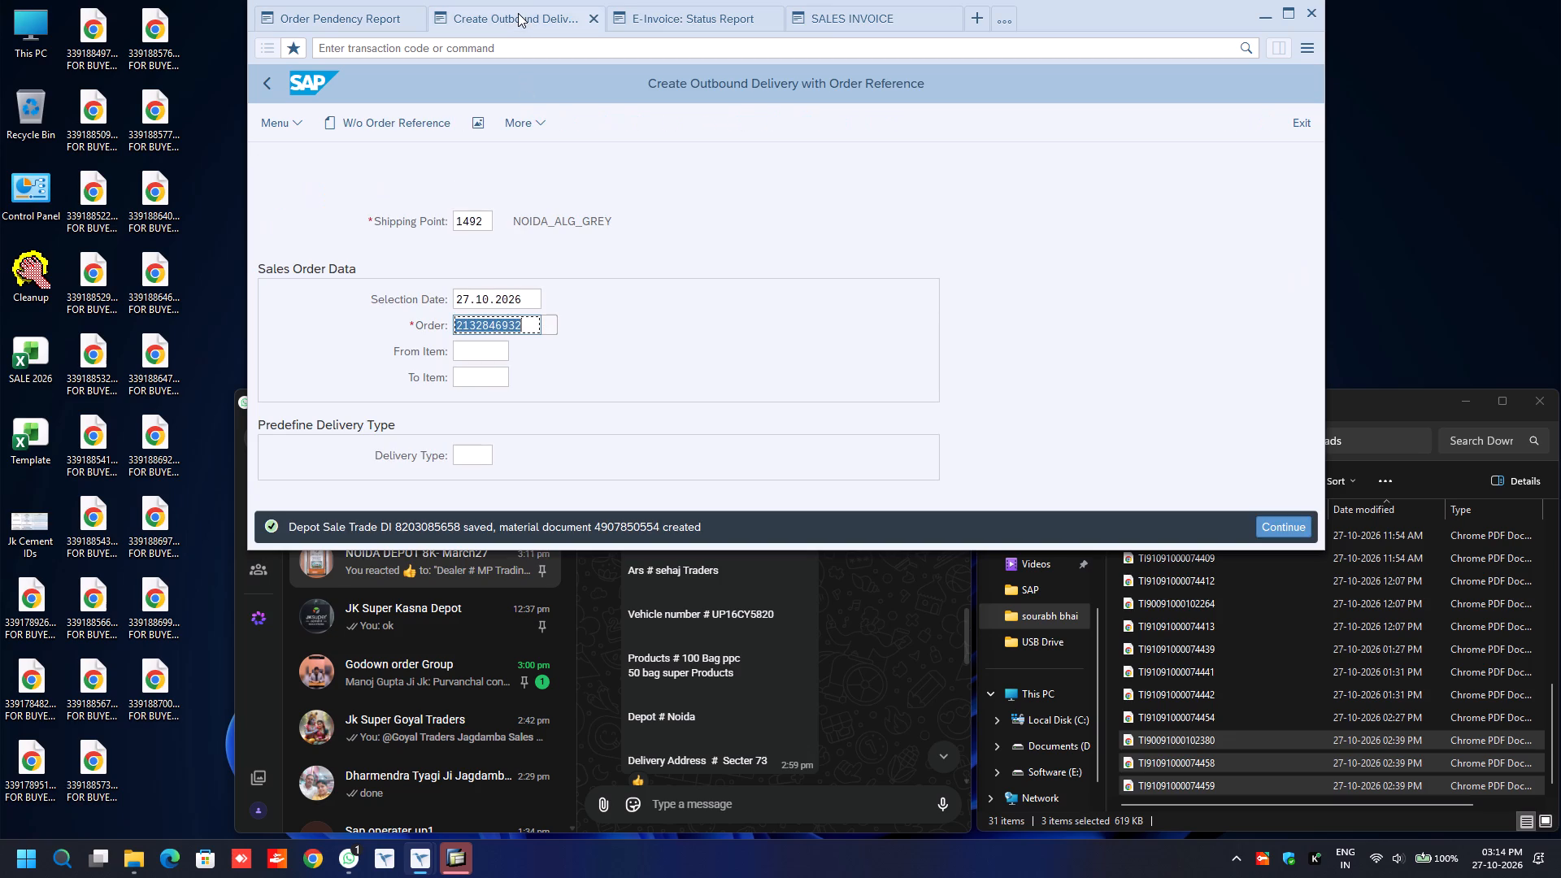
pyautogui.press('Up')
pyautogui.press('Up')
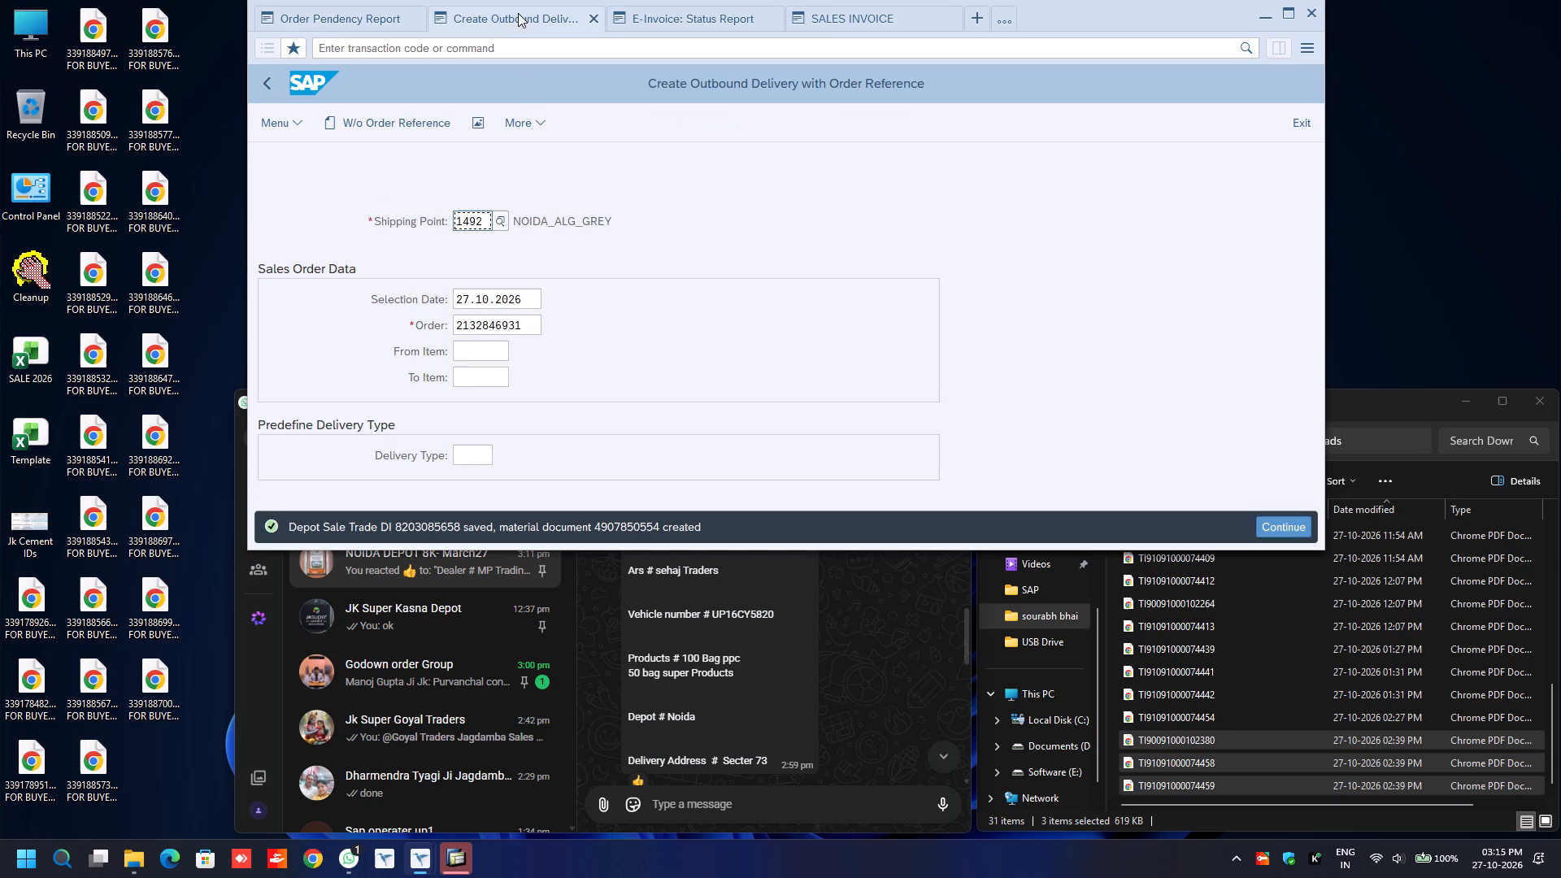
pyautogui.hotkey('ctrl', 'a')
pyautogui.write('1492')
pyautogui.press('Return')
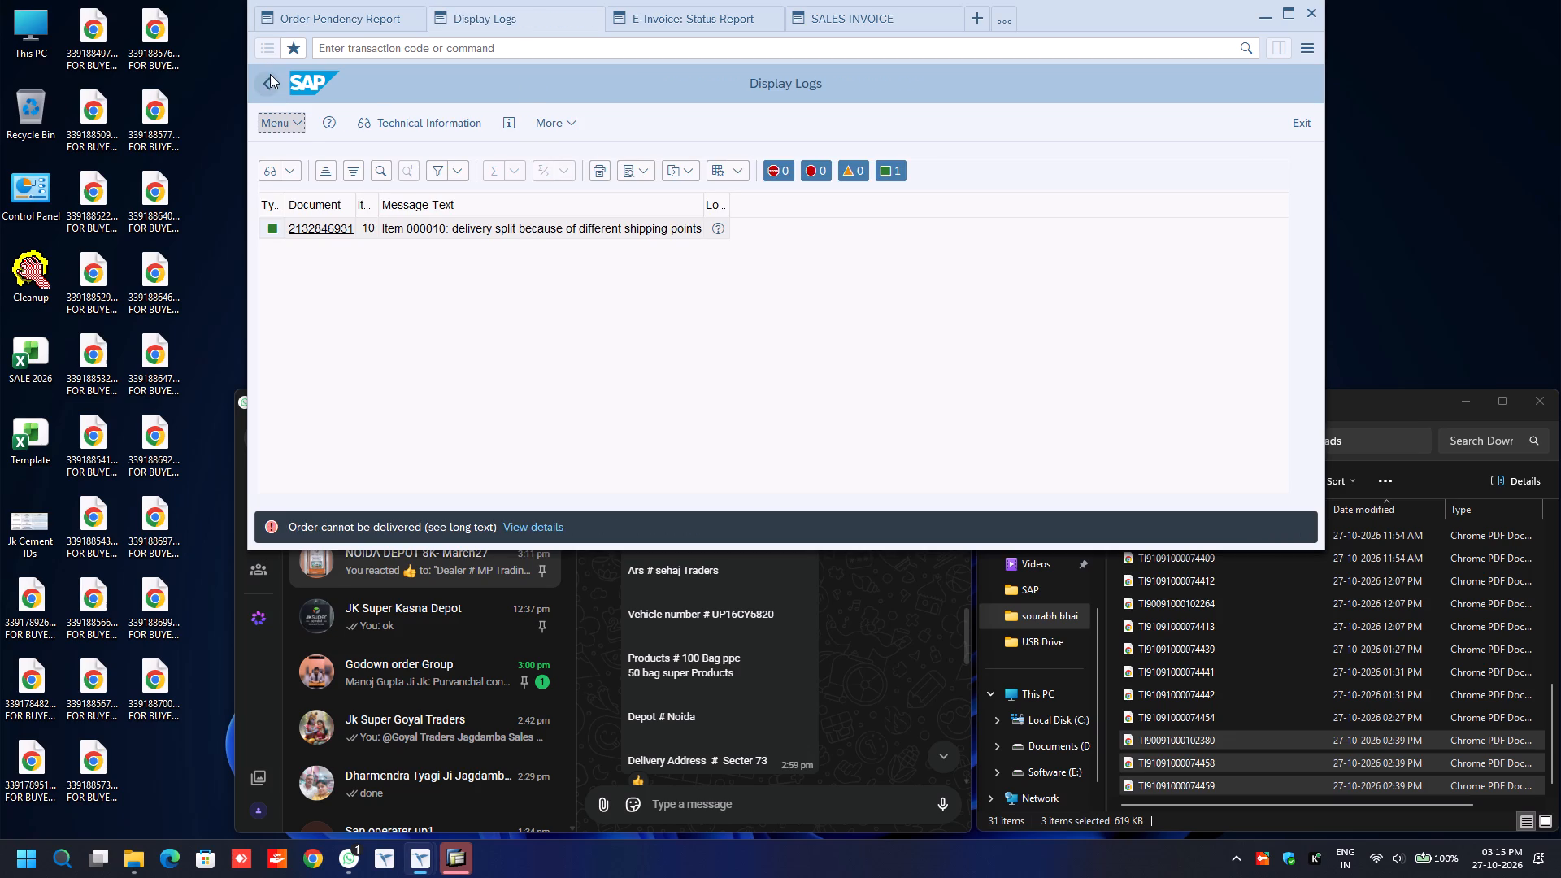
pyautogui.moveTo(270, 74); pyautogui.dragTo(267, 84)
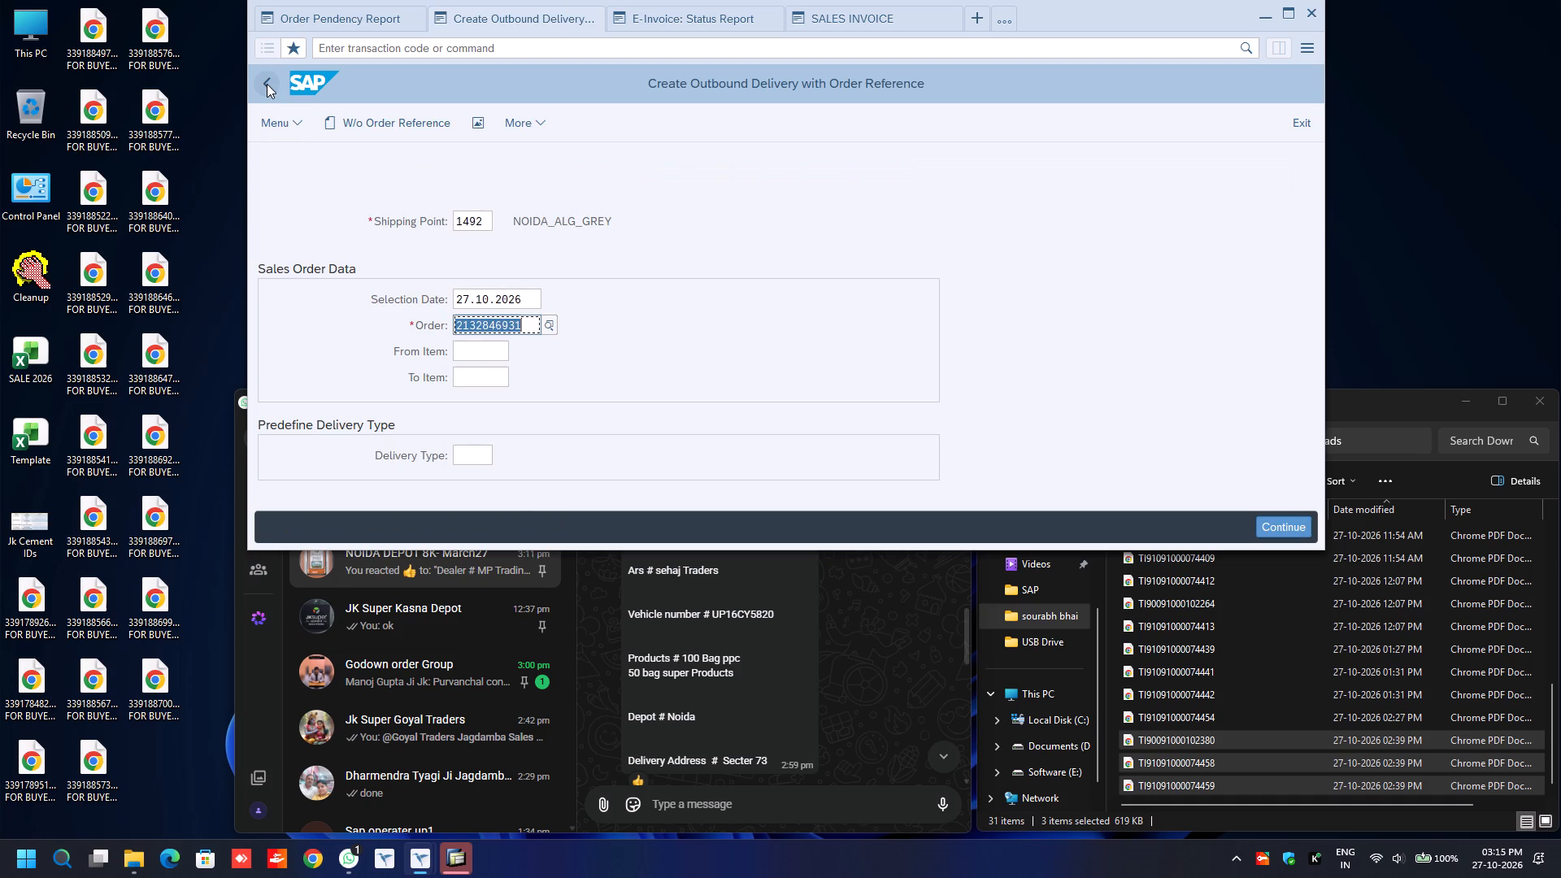
pyautogui.press('Up')
pyautogui.press('Up')
pyautogui.hotkey('ctrl', 'a')
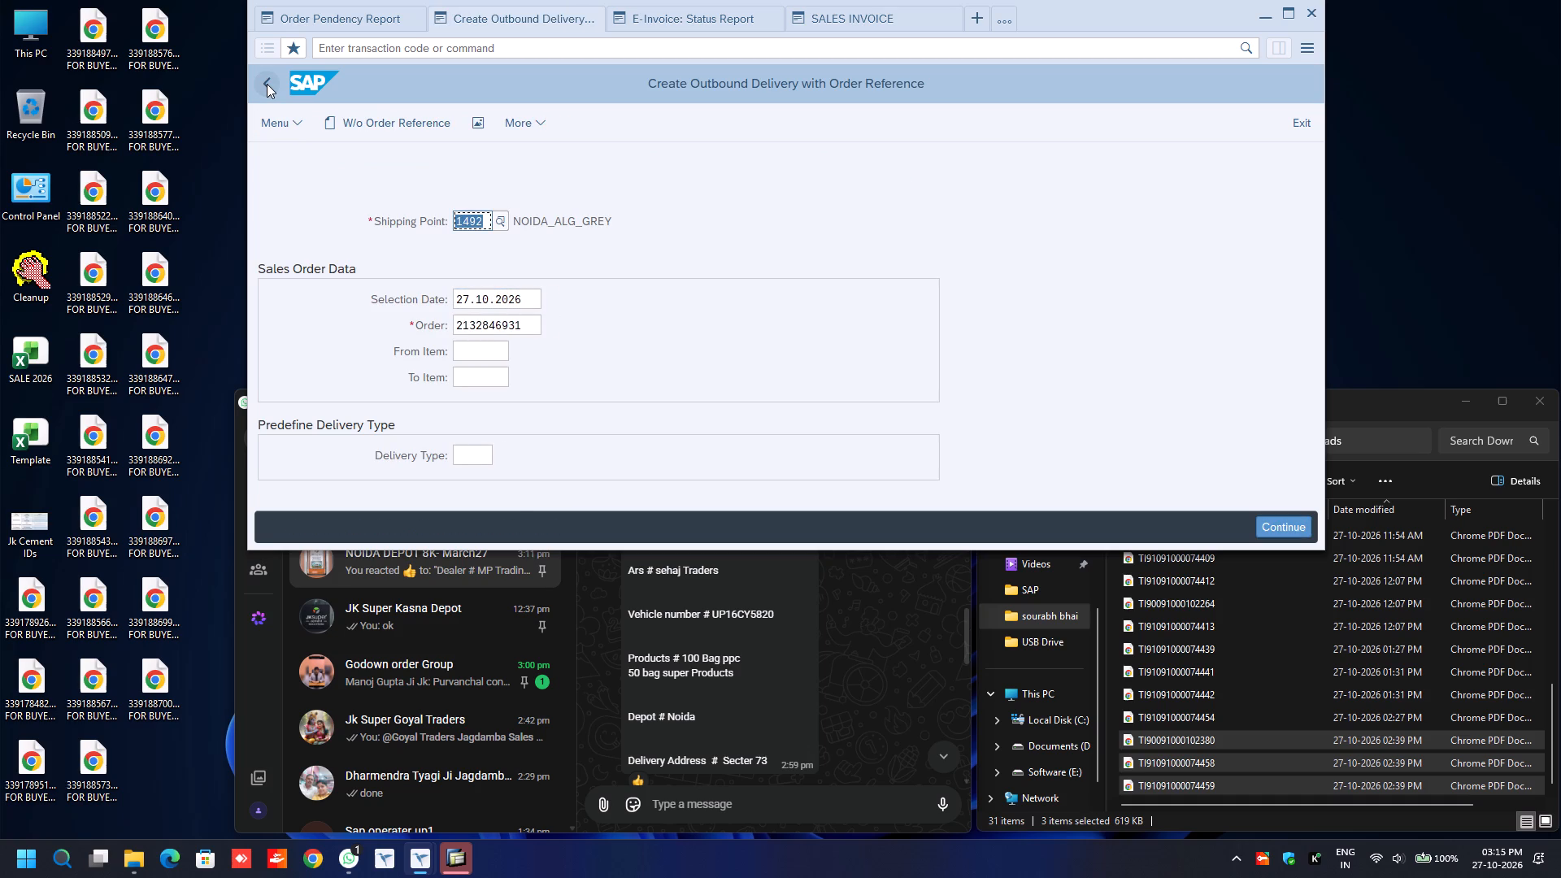
pyautogui.write('1071')
pyautogui.press('Return')
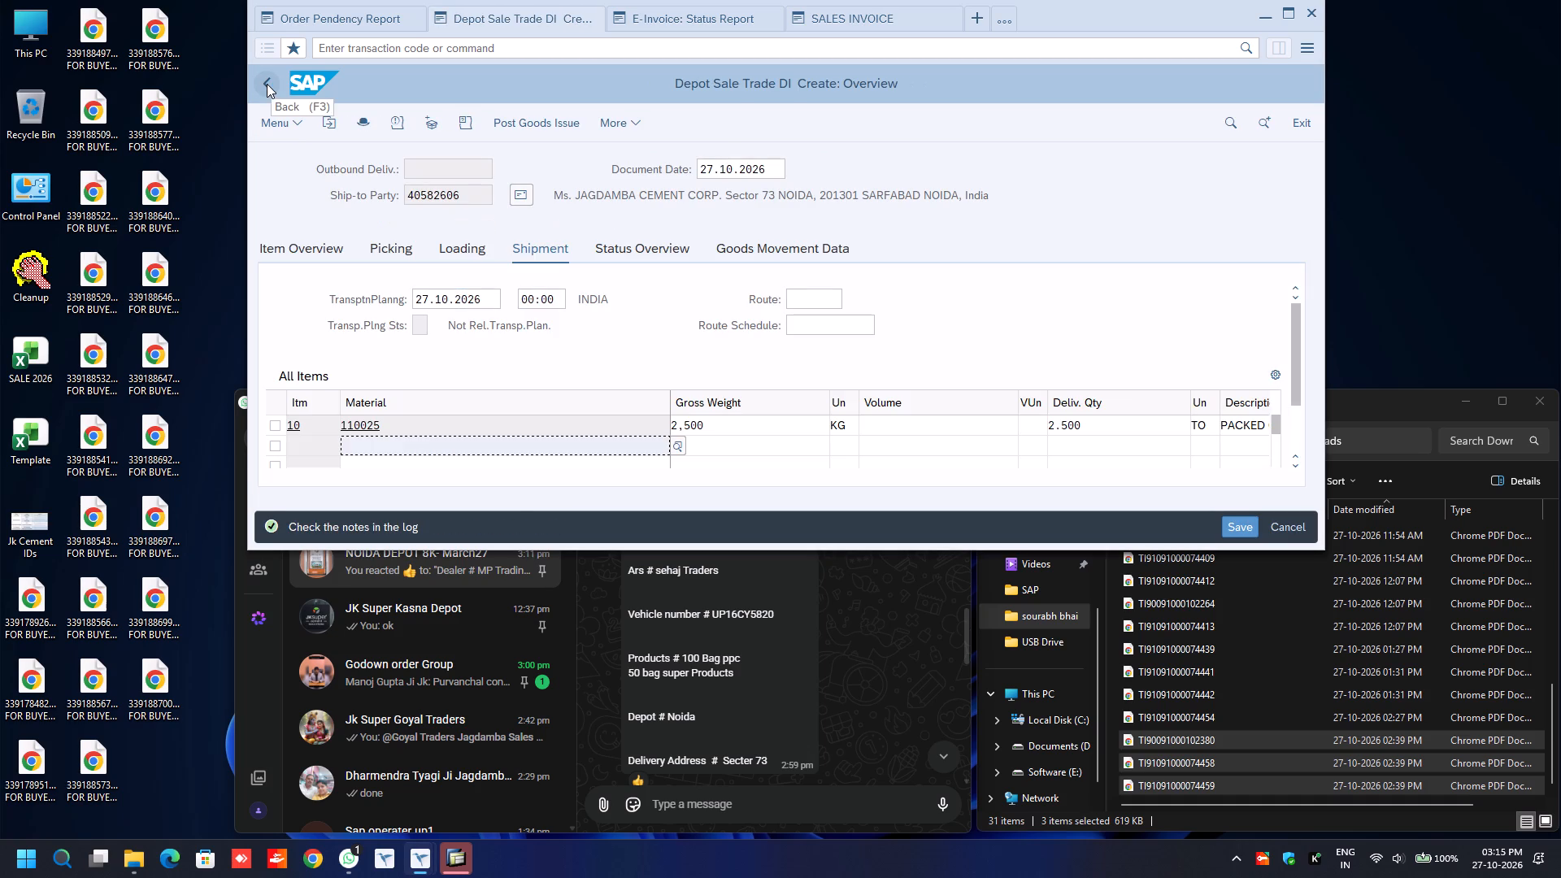
pyautogui.click(807, 298)
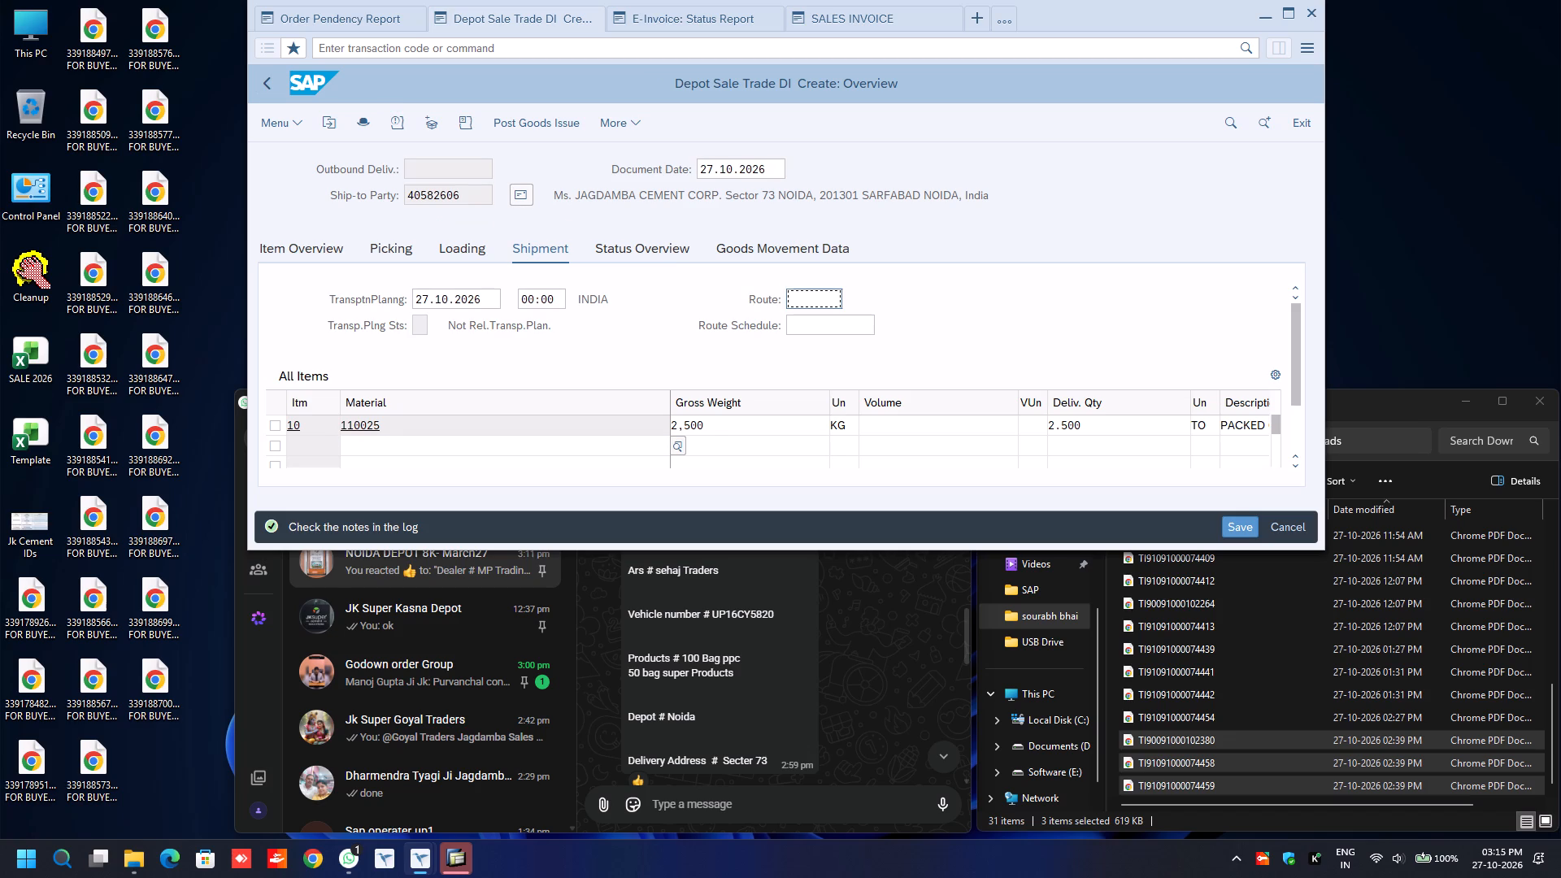
pyautogui.press('BackSpace')
pyautogui.press('Down')
pyautogui.press('Return')
# In the delivery's picking data, enter picked quantity 2.500 and batch 1001-1071 for material 110025.
pyautogui.click(385, 252)
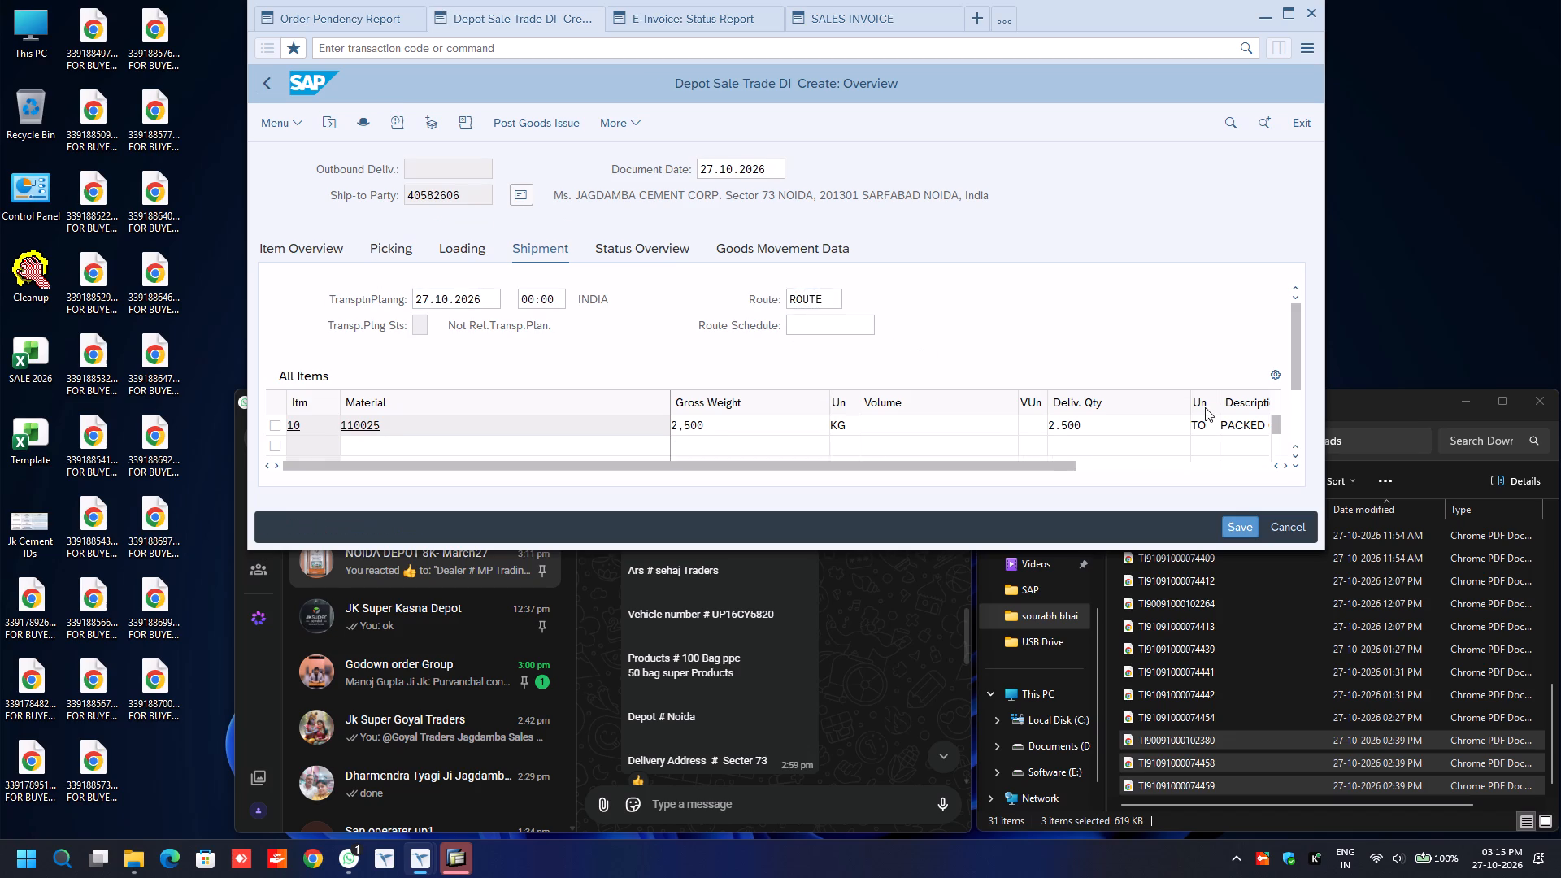
pyautogui.click(1105, 419)
pyautogui.write('2.500')
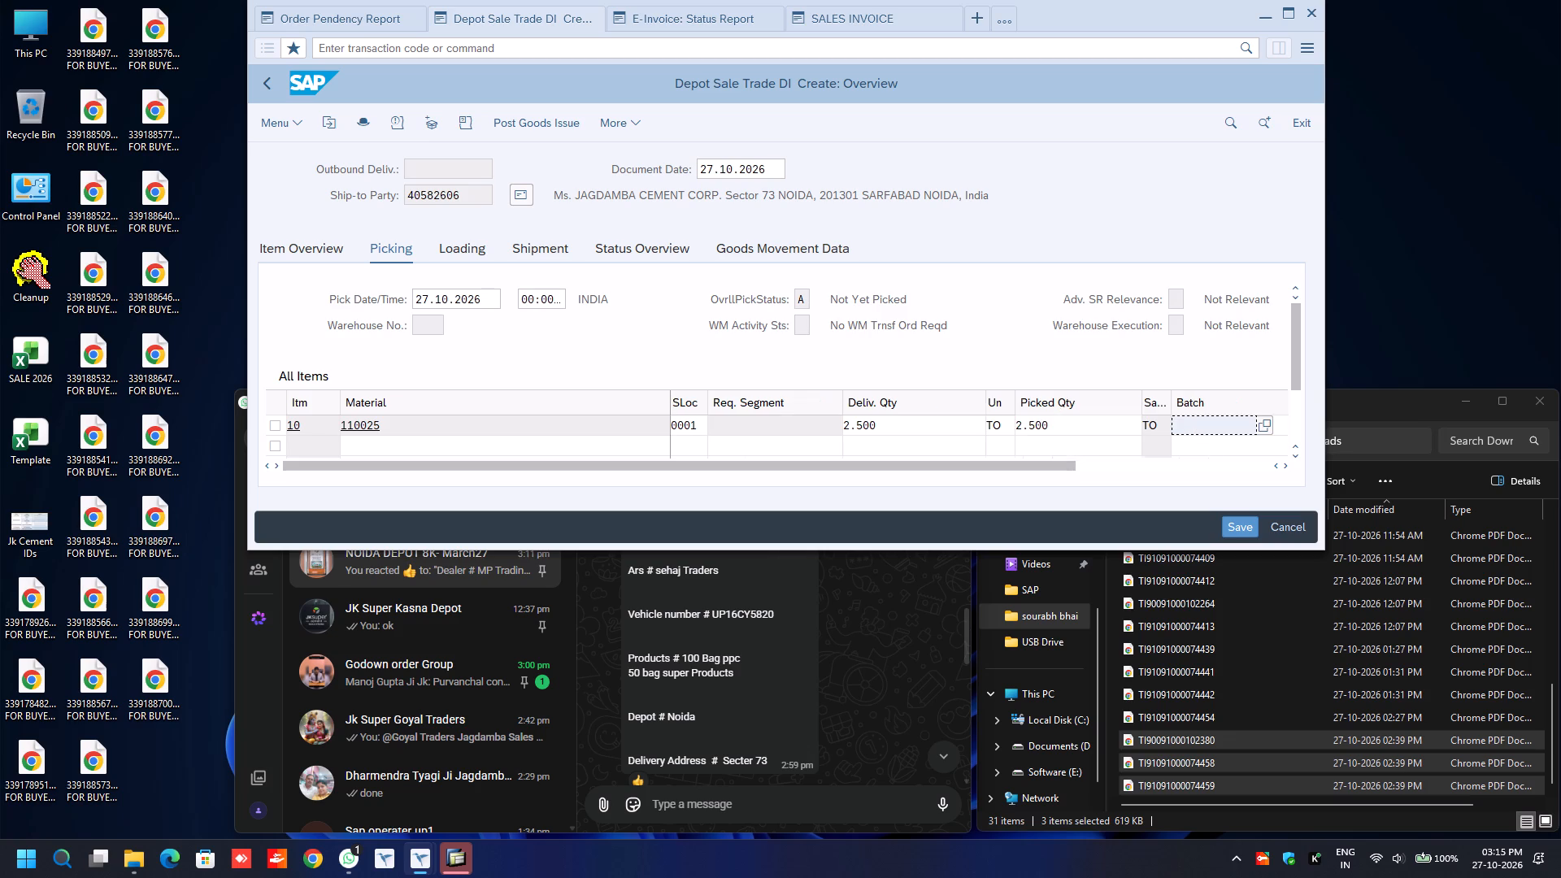
pyautogui.press('Tab')
pyautogui.write('1001')
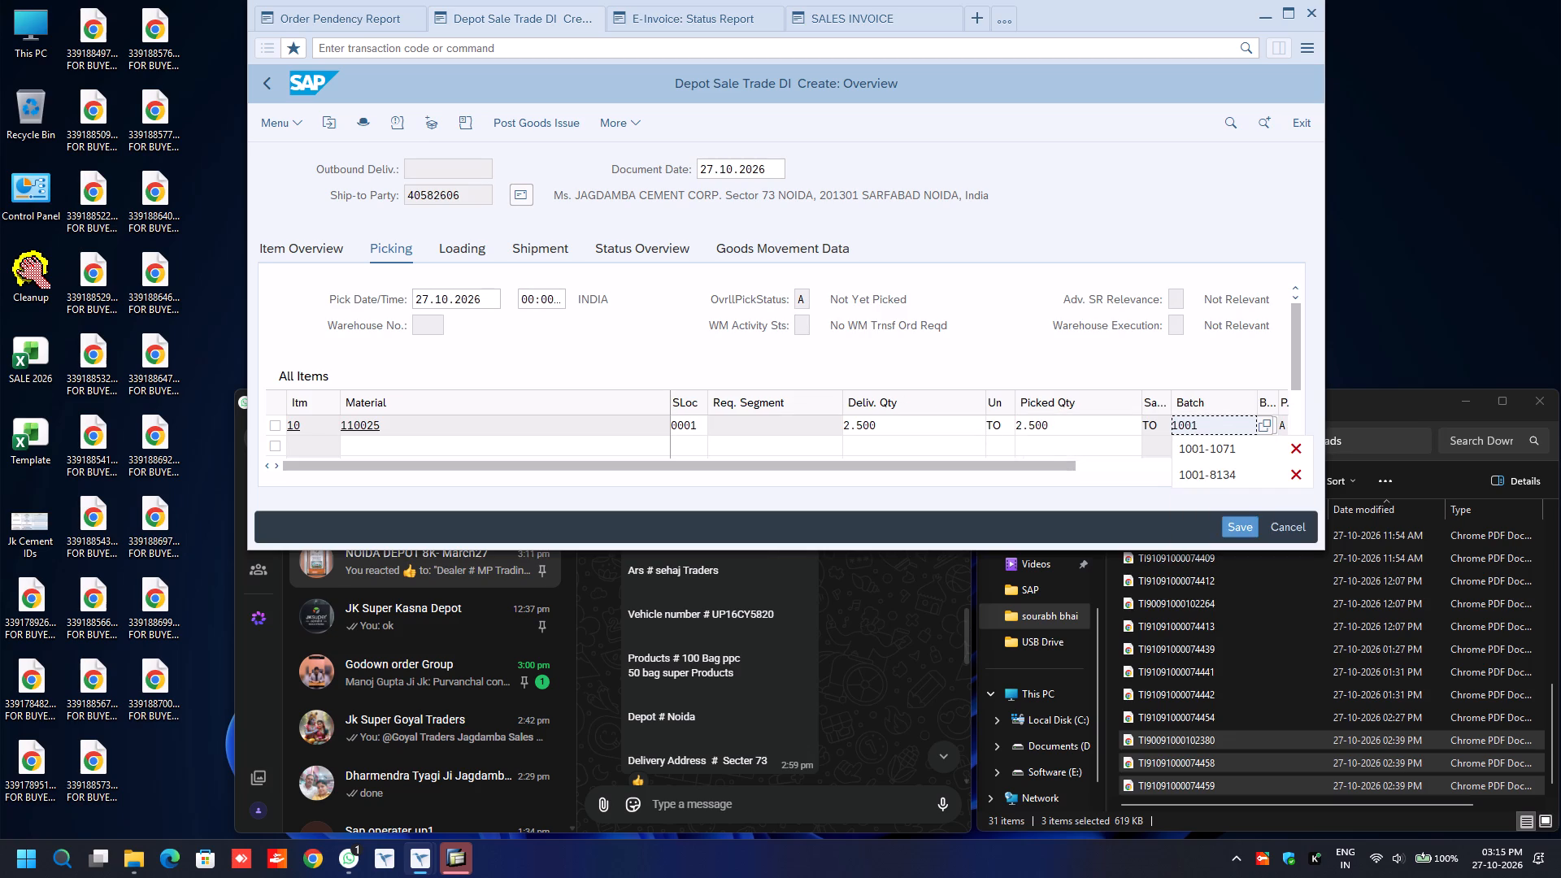
pyautogui.press('Down')
pyautogui.press('Return')
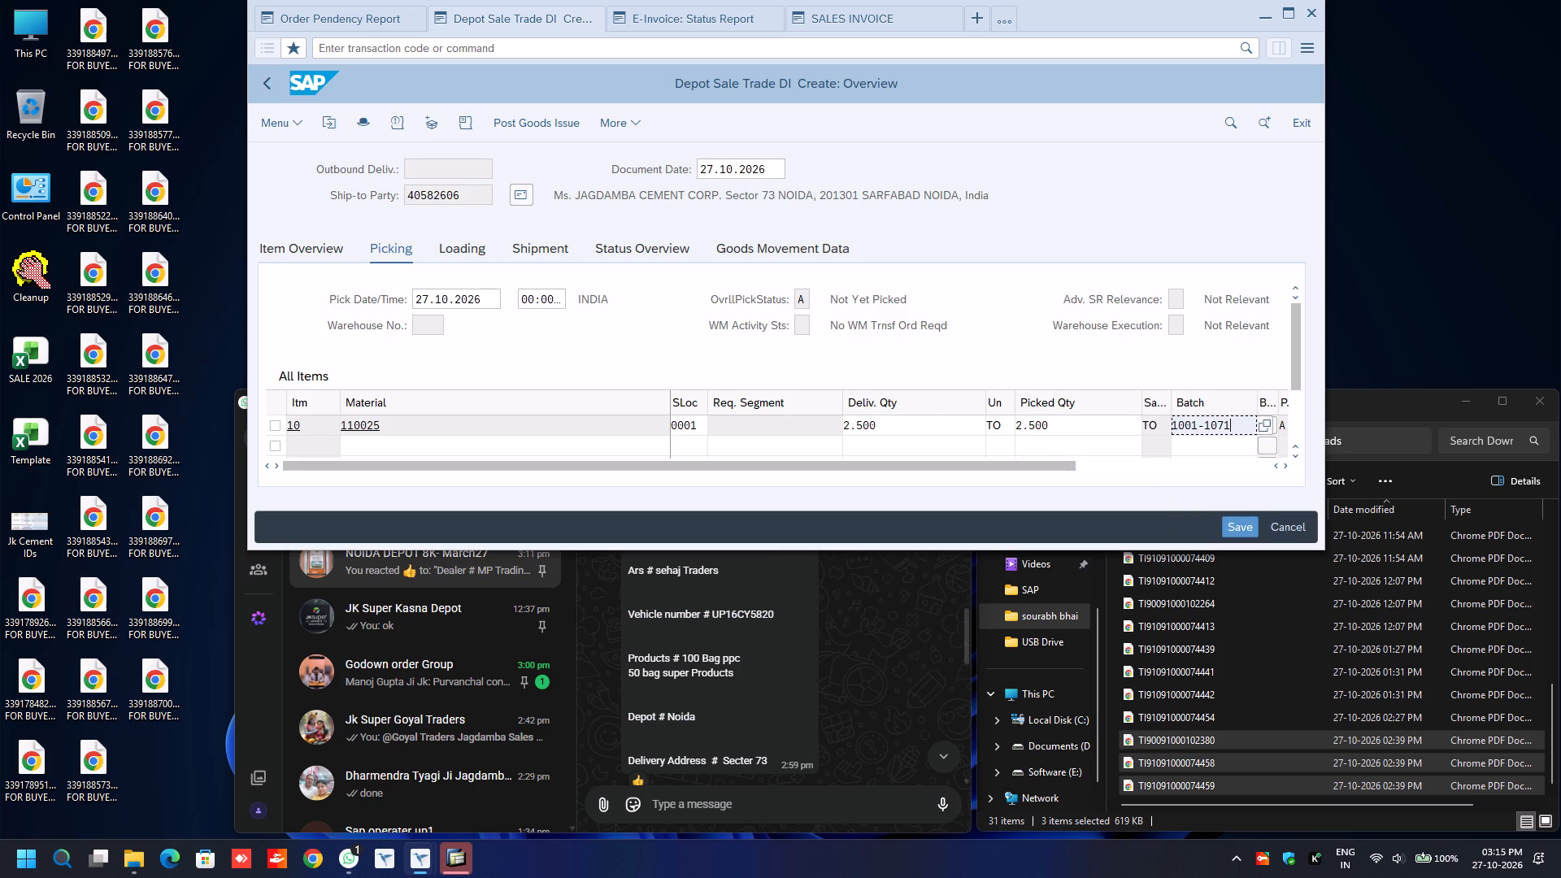
# In the delivery header's additional data, set the transport mode to ROAD and pick the previously used Road Transporter1 code.
pyautogui.press('F8')
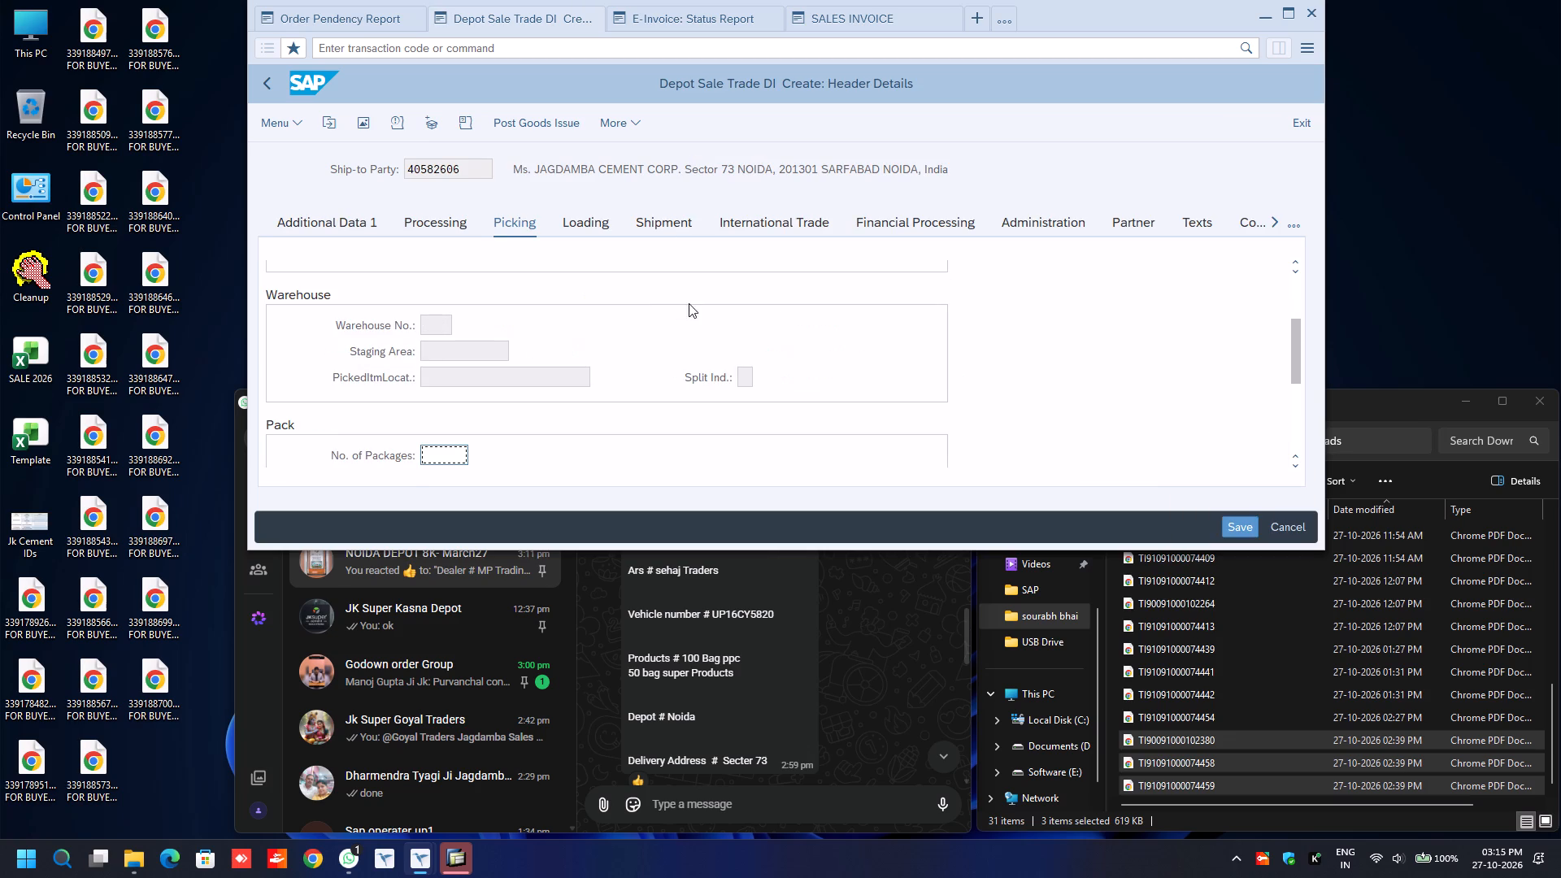
pyautogui.click(327, 223)
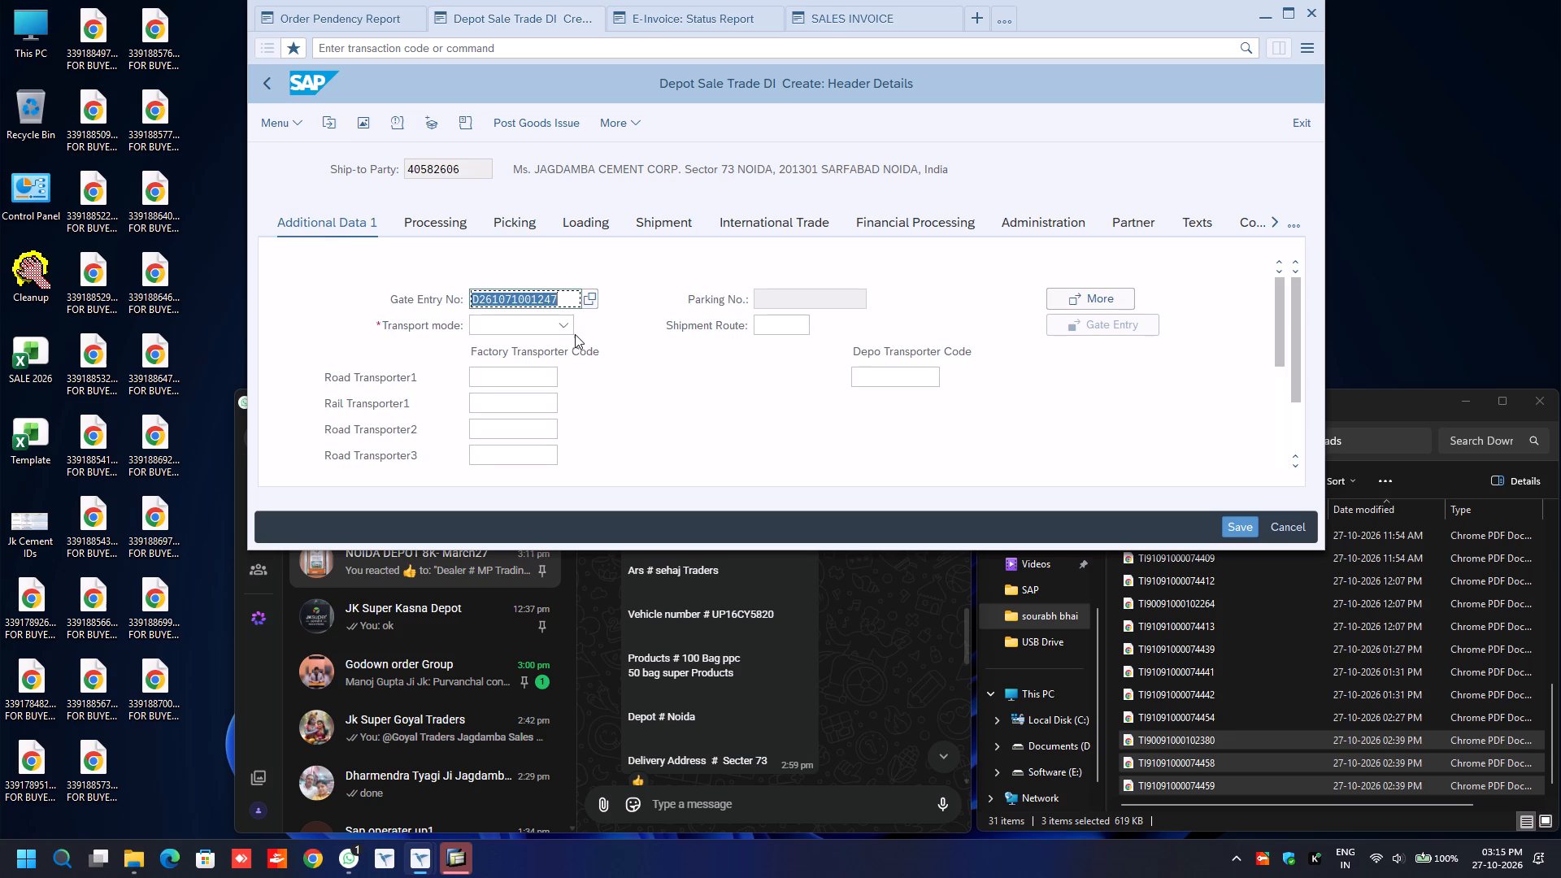
pyautogui.click(559, 333)
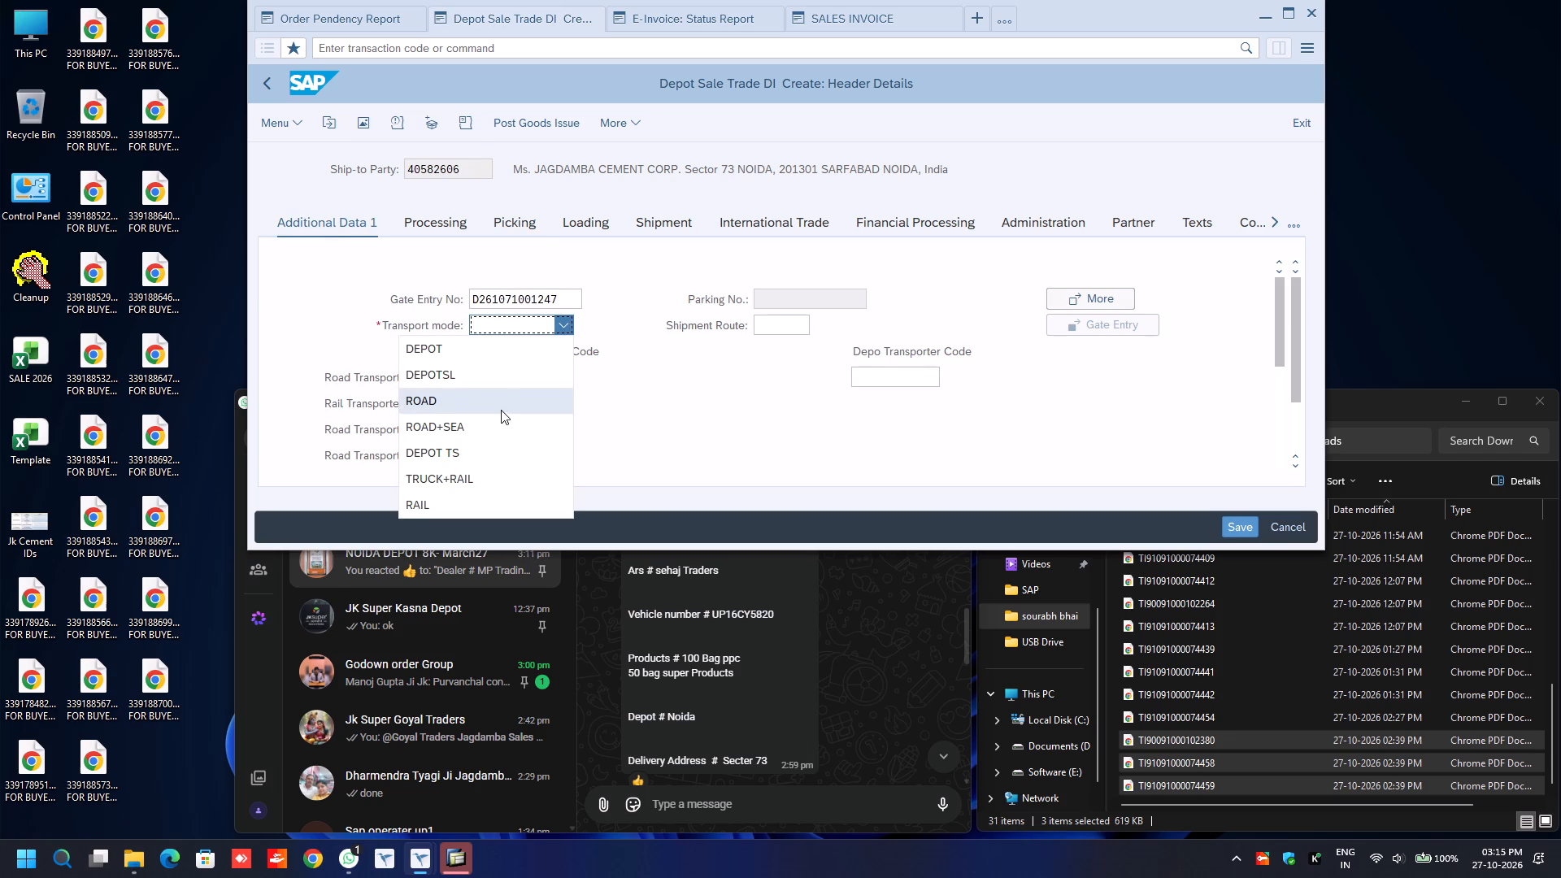
pyautogui.click(501, 410)
pyautogui.click(499, 382)
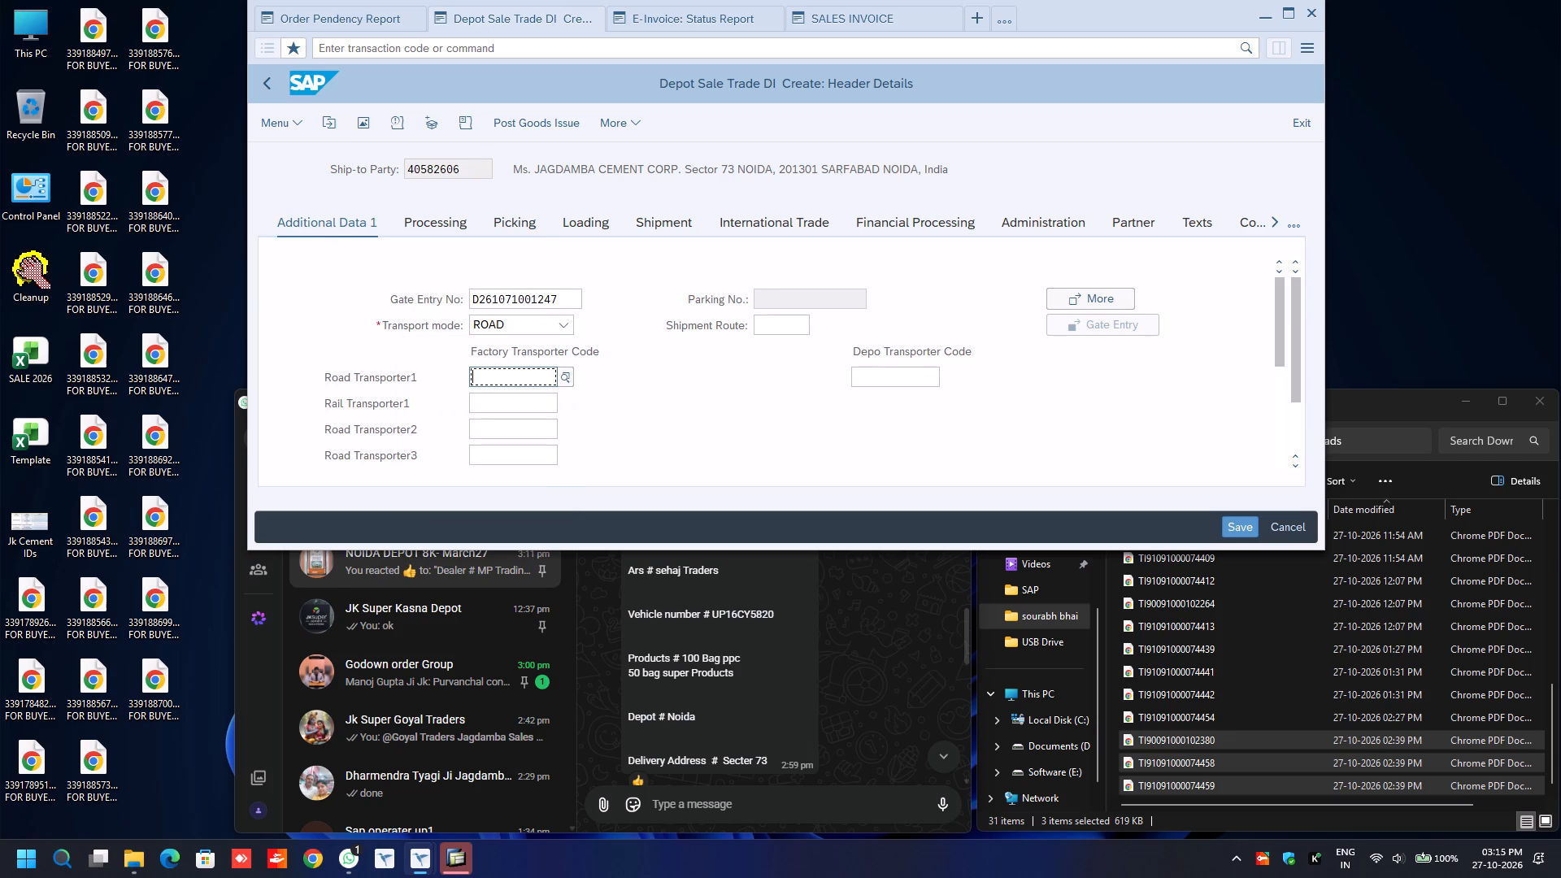
pyautogui.press('BackSpace')
pyautogui.press('Down')
pyautogui.press('Return')
# In the header's e-way bill data, set the transport mode to Road and the distance to 30.
pyautogui.press('Return')
pyautogui.write('ro')
pyautogui.press('Tab')
pyautogui.press('Tab')
pyautogui.press('BackSpace')
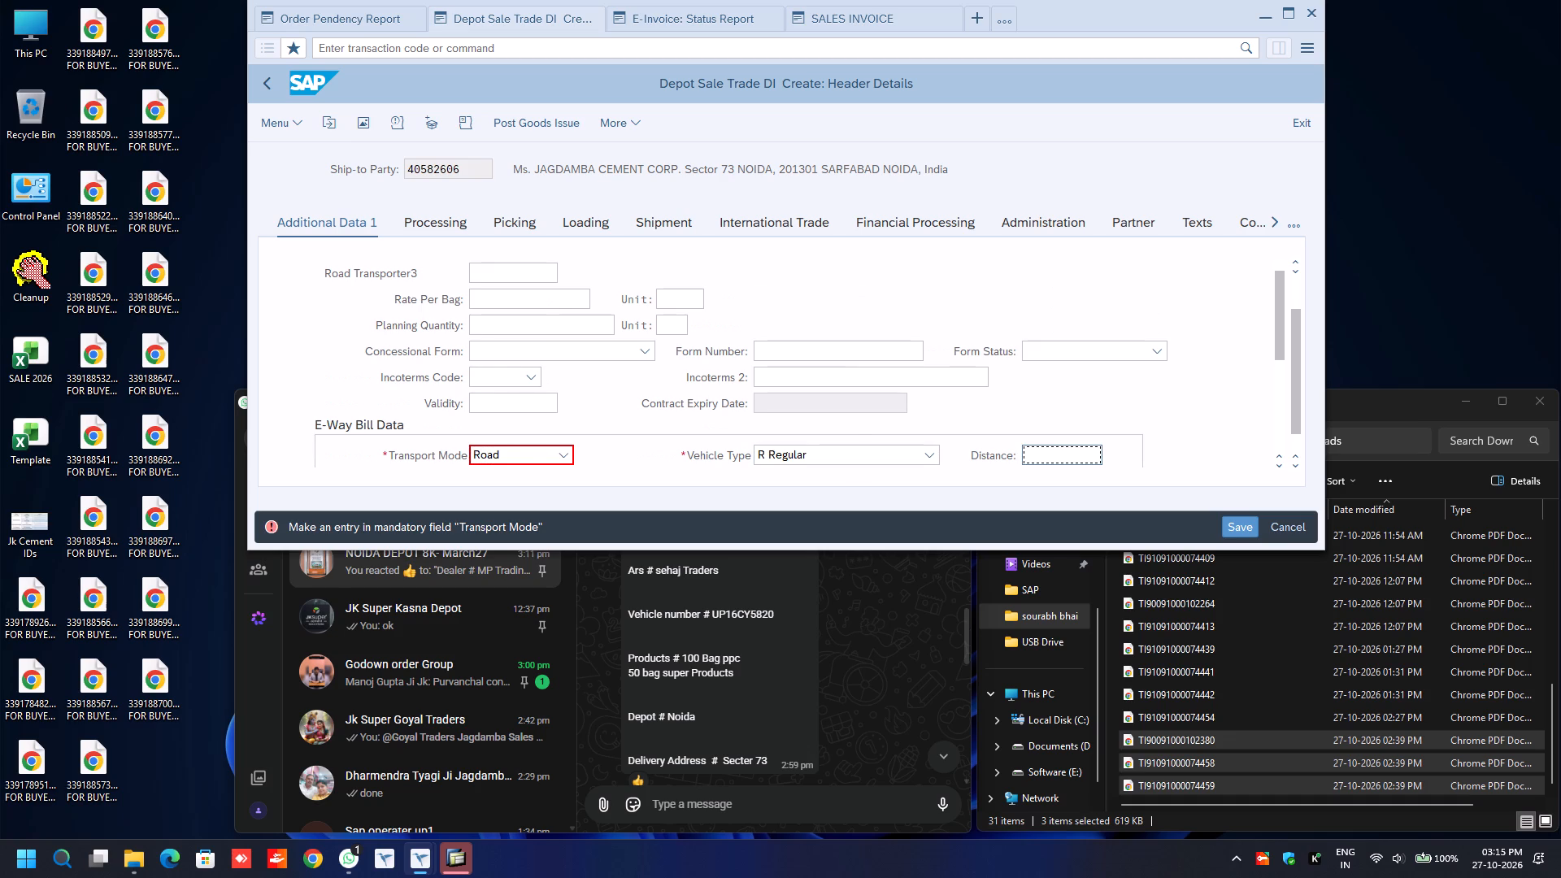
pyautogui.press('Down')
pyautogui.press('Return')
pyautogui.press('Down')
pyautogui.press('BackSpace')
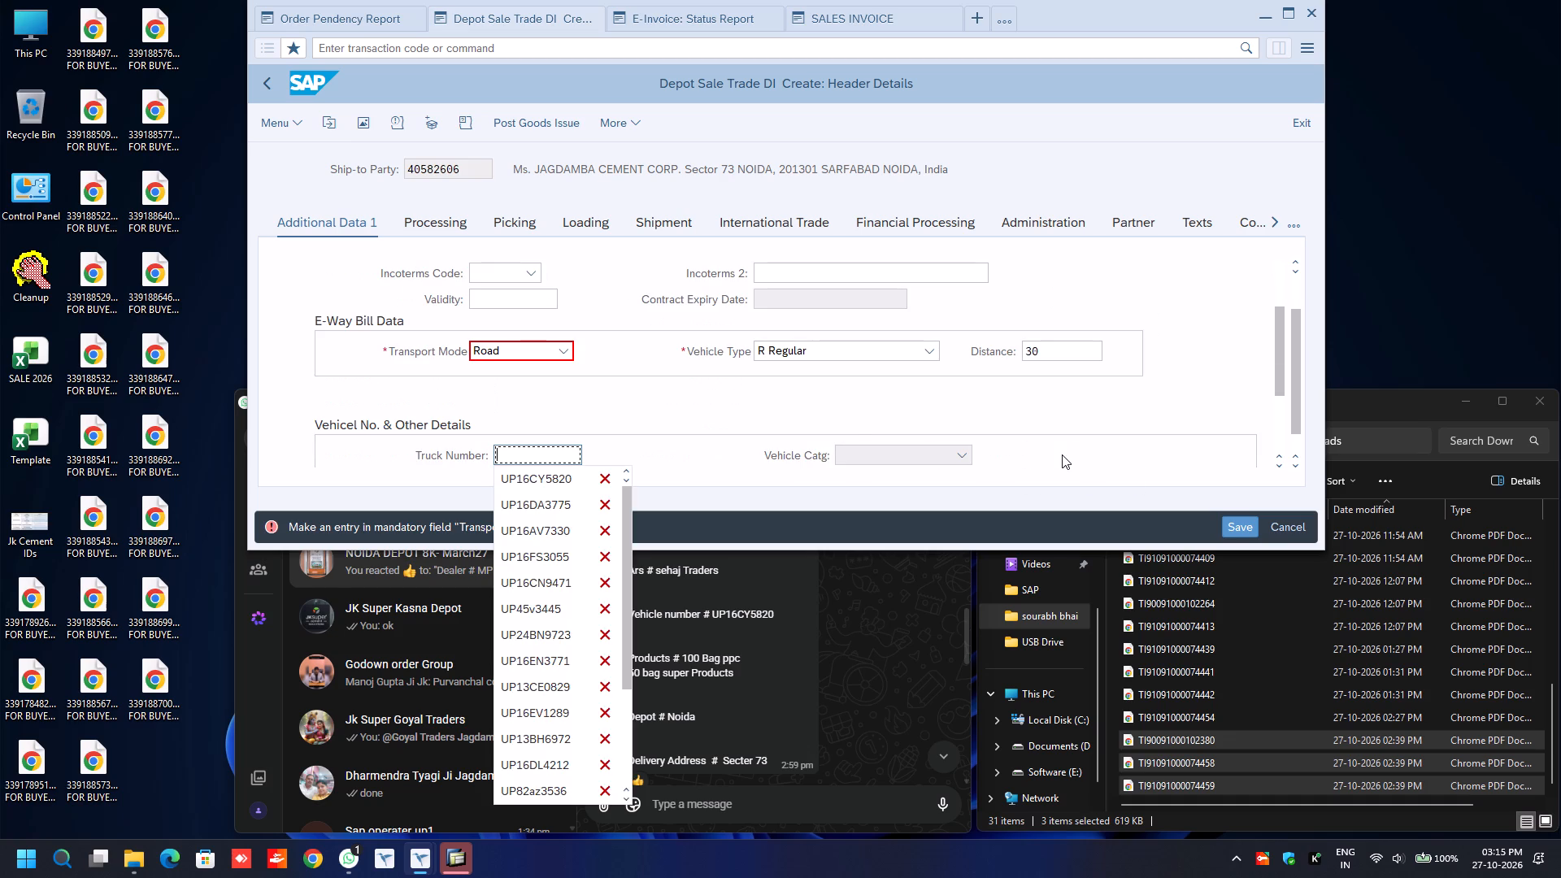
pyautogui.press('Down')
pyautogui.press('Return')
pyautogui.press('Down')
pyautogui.press('Tab')
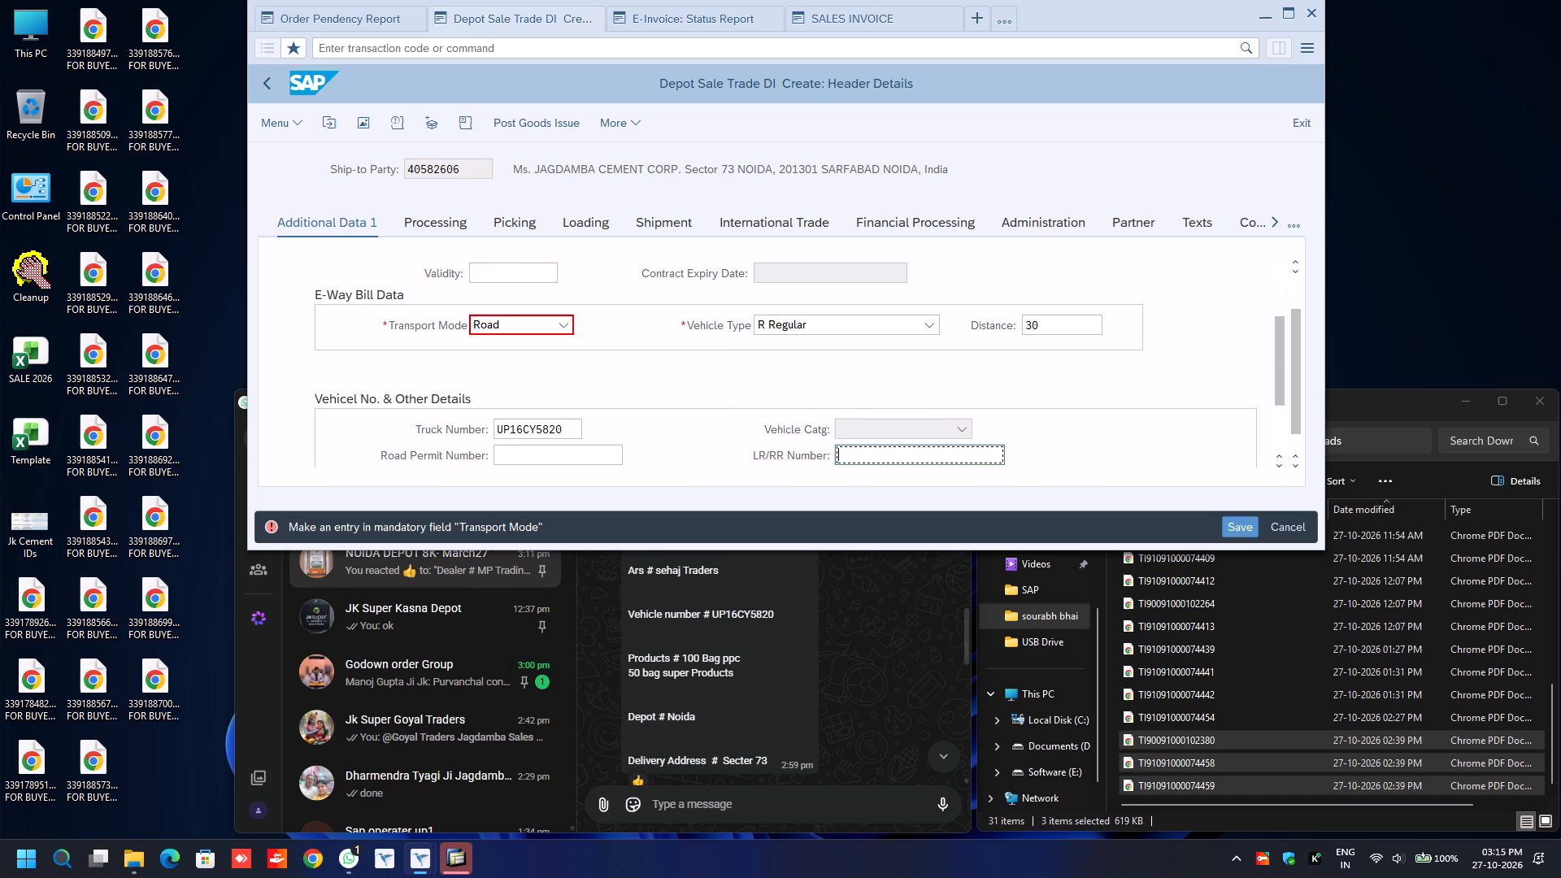
pyautogui.press('BackSpace')
pyautogui.press('Down')
pyautogui.press('Return')
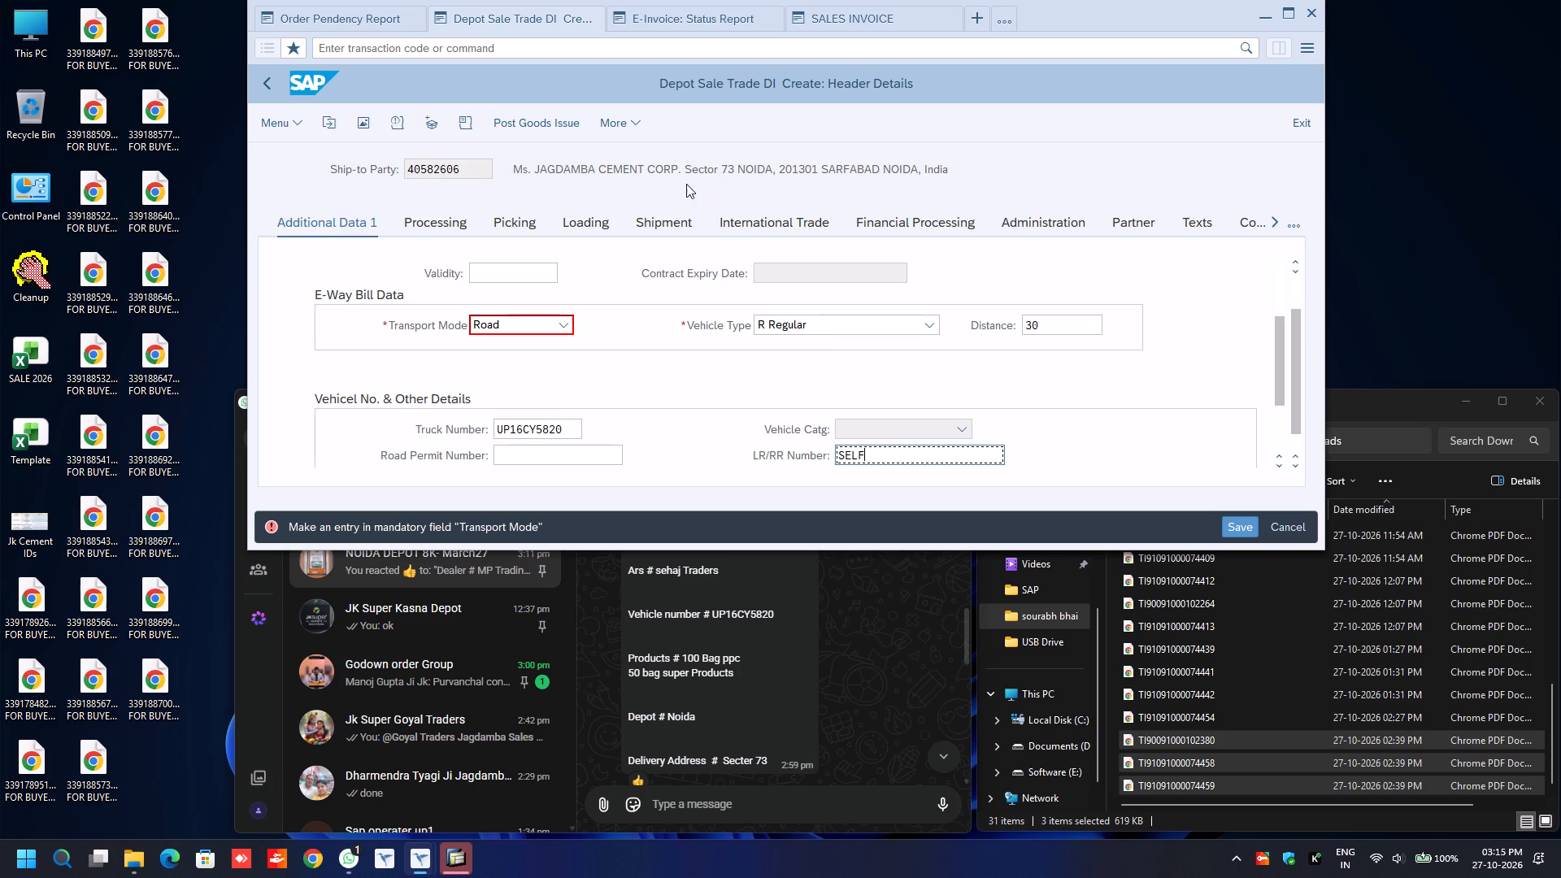
pyautogui.click(659, 217)
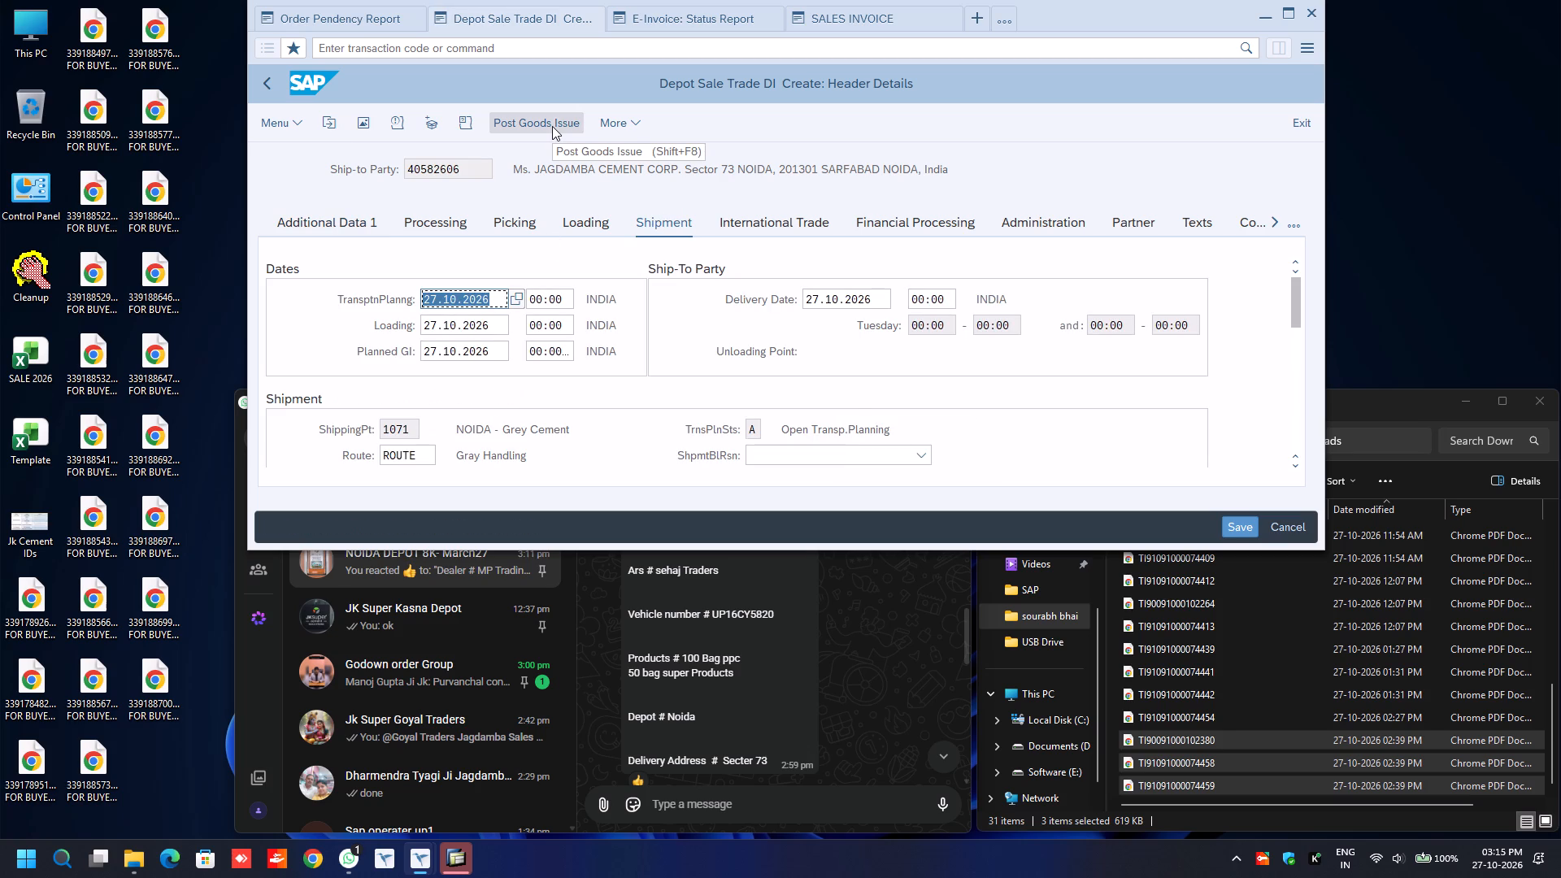
pyautogui.click(272, 80)
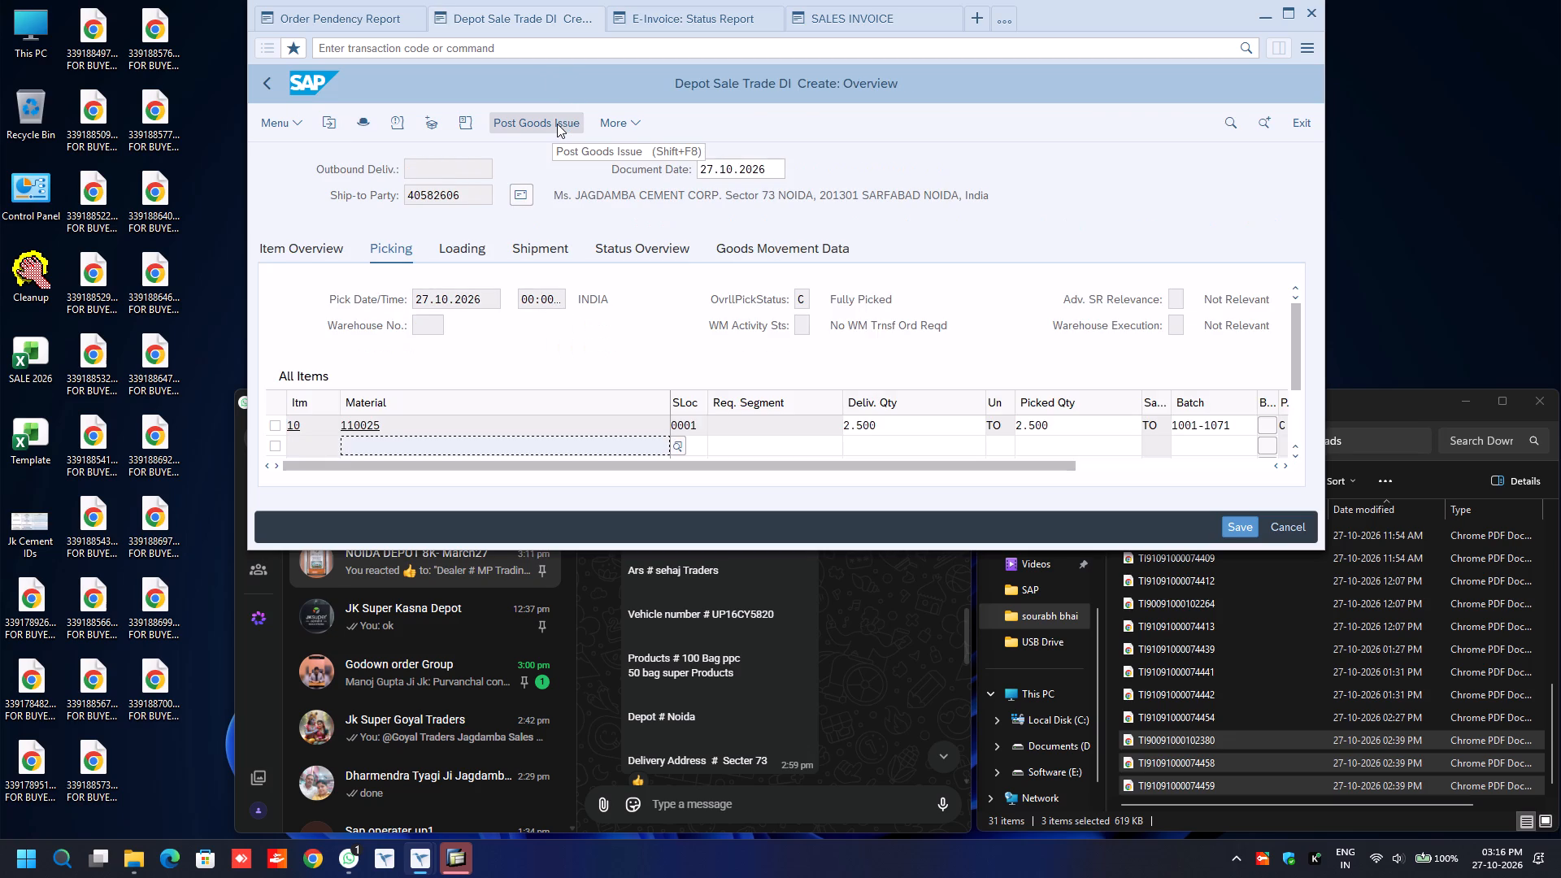
pyautogui.moveTo(557, 124); pyautogui.dragTo(537, 123)
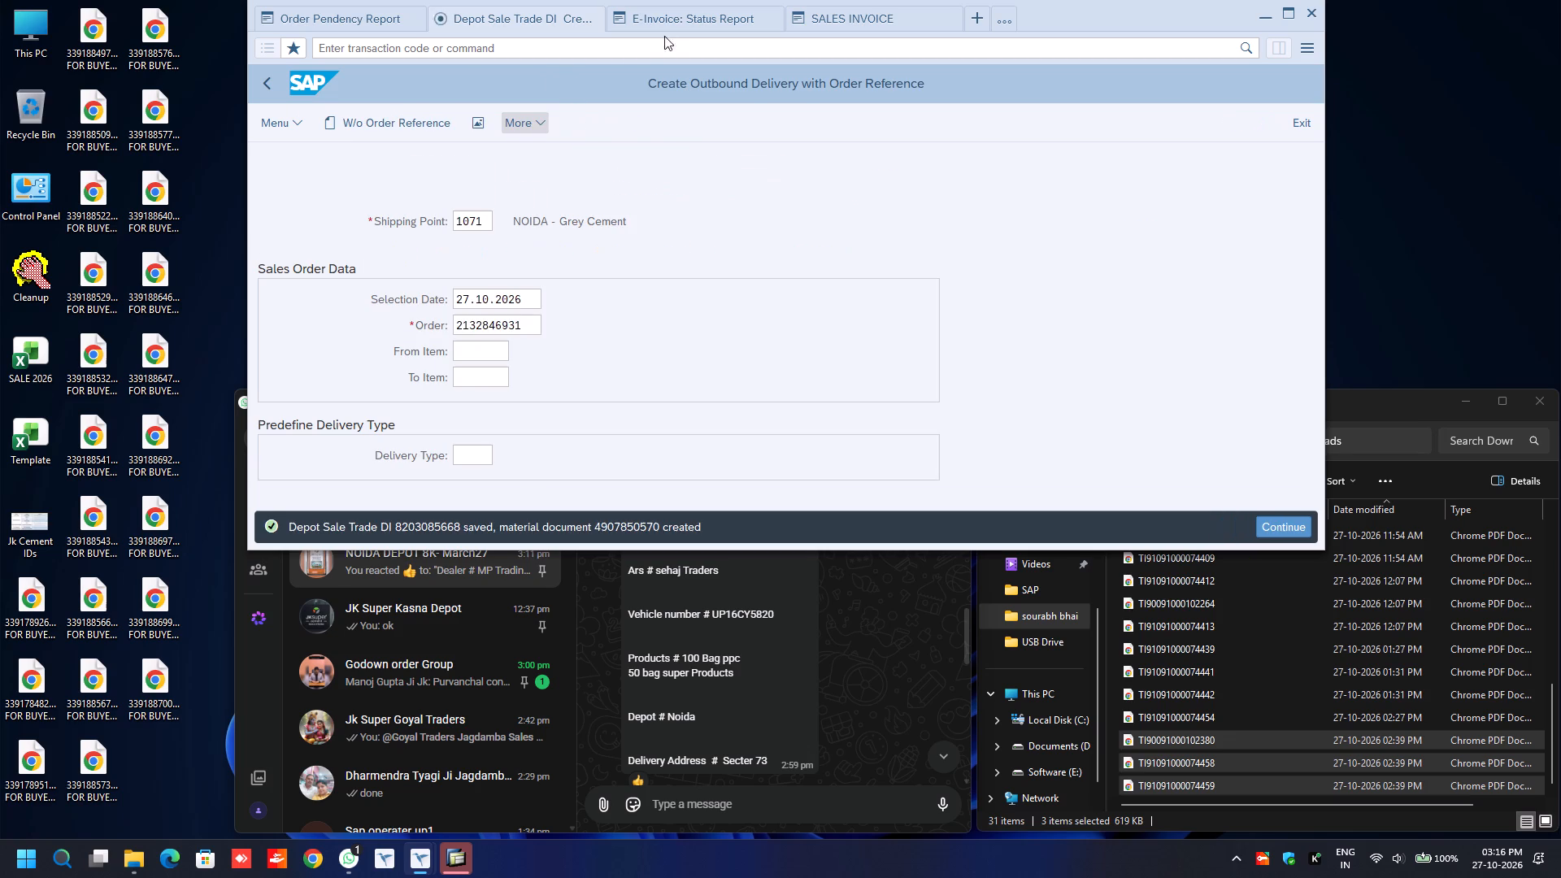
# Rerun the E-Invoice Status Report twice from the e-Document Cockpit for billing date 27.10.2026 to refresh the billing documents.
pyautogui.click(680, 14)
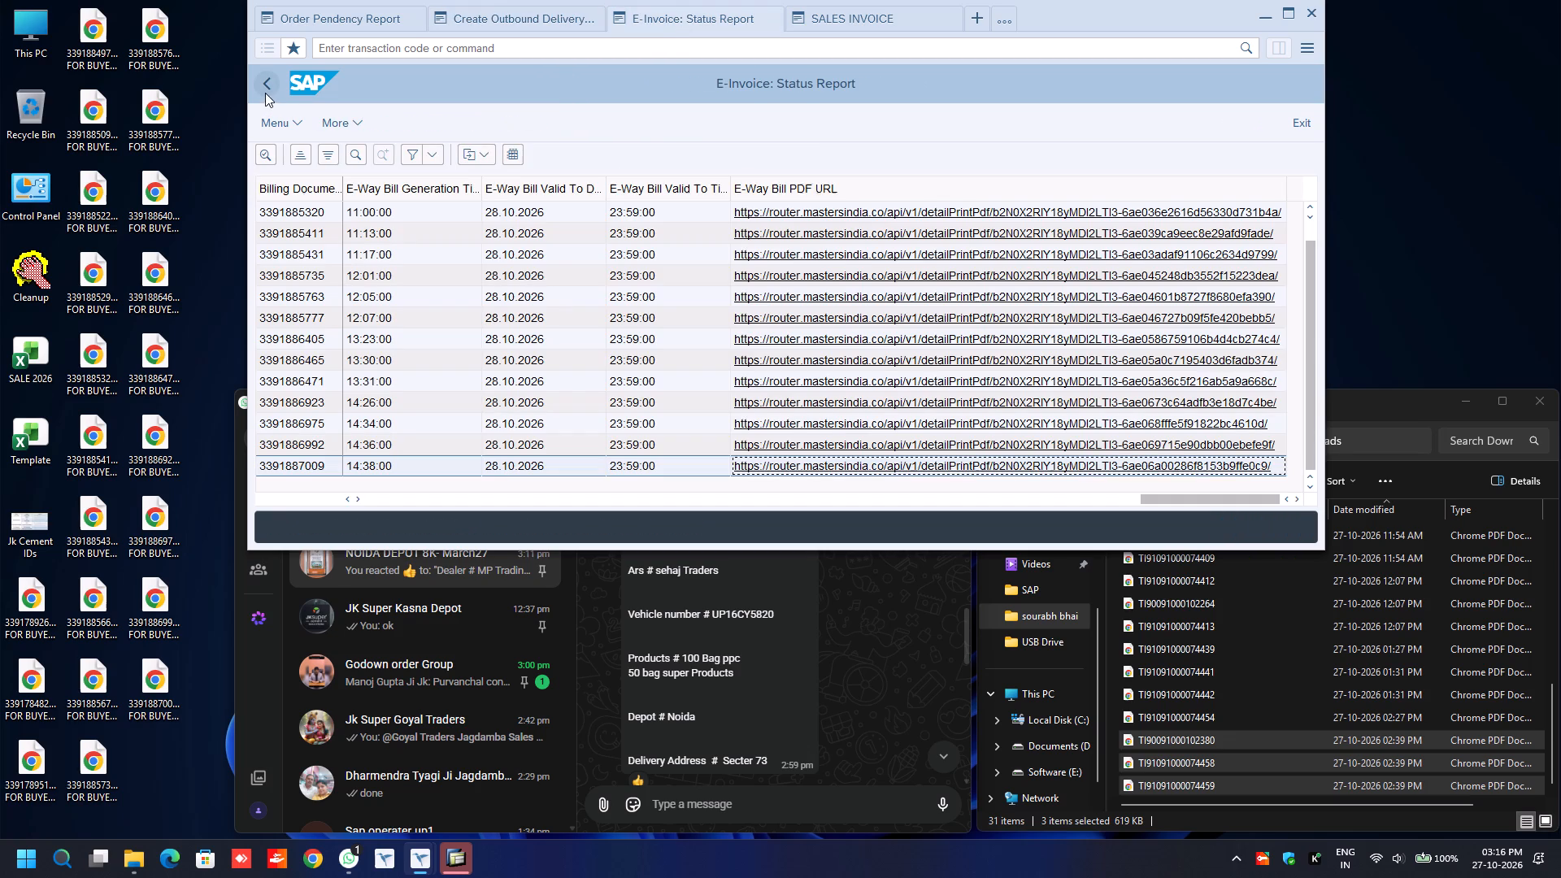
pyautogui.click(267, 89)
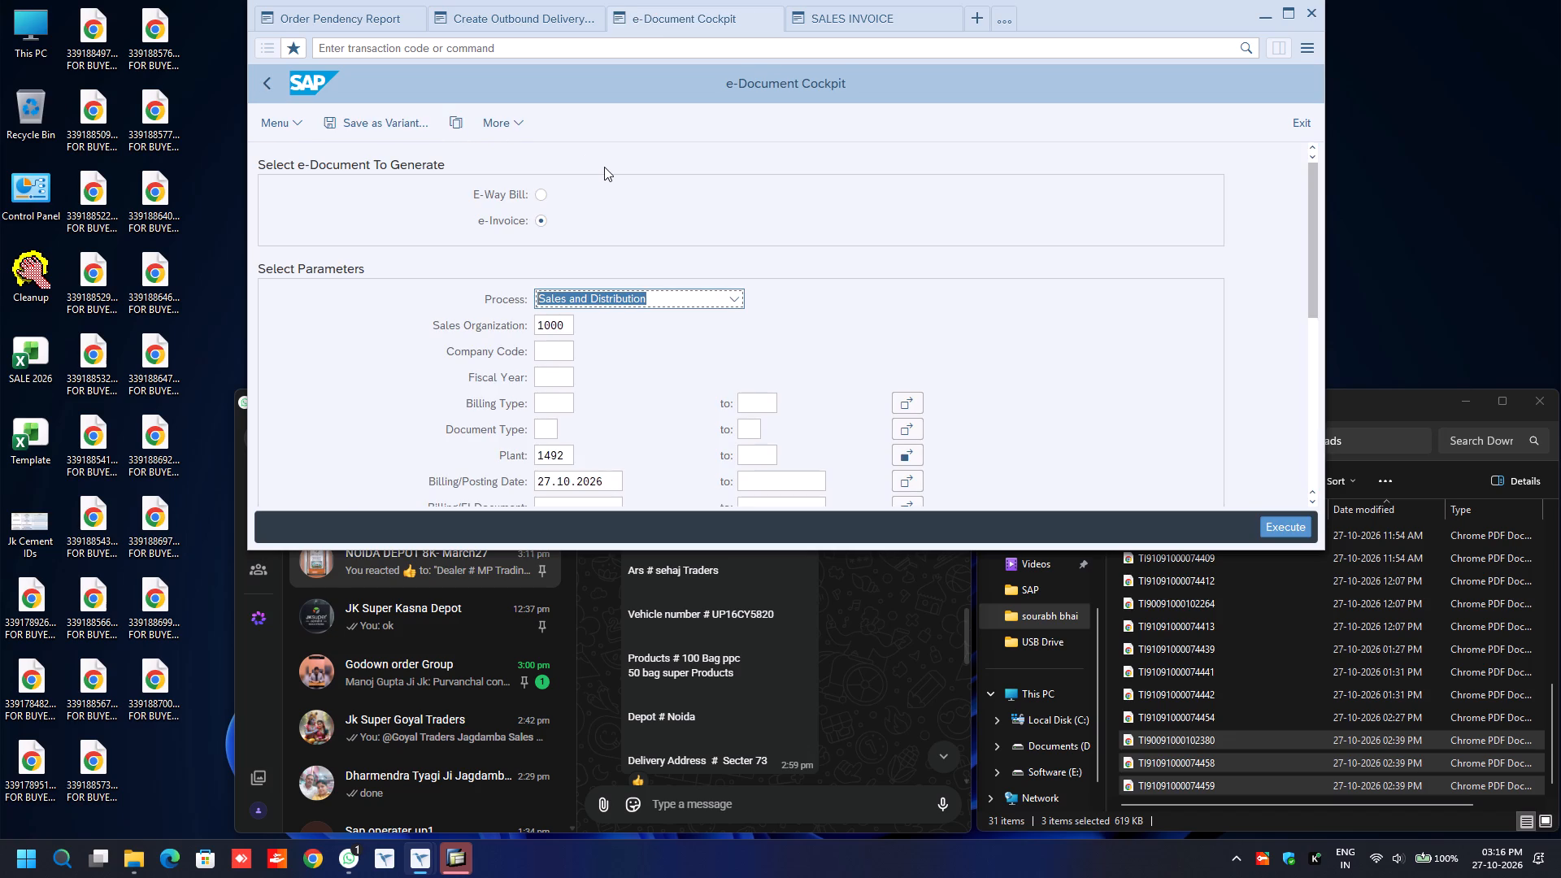
pyautogui.press('F8')
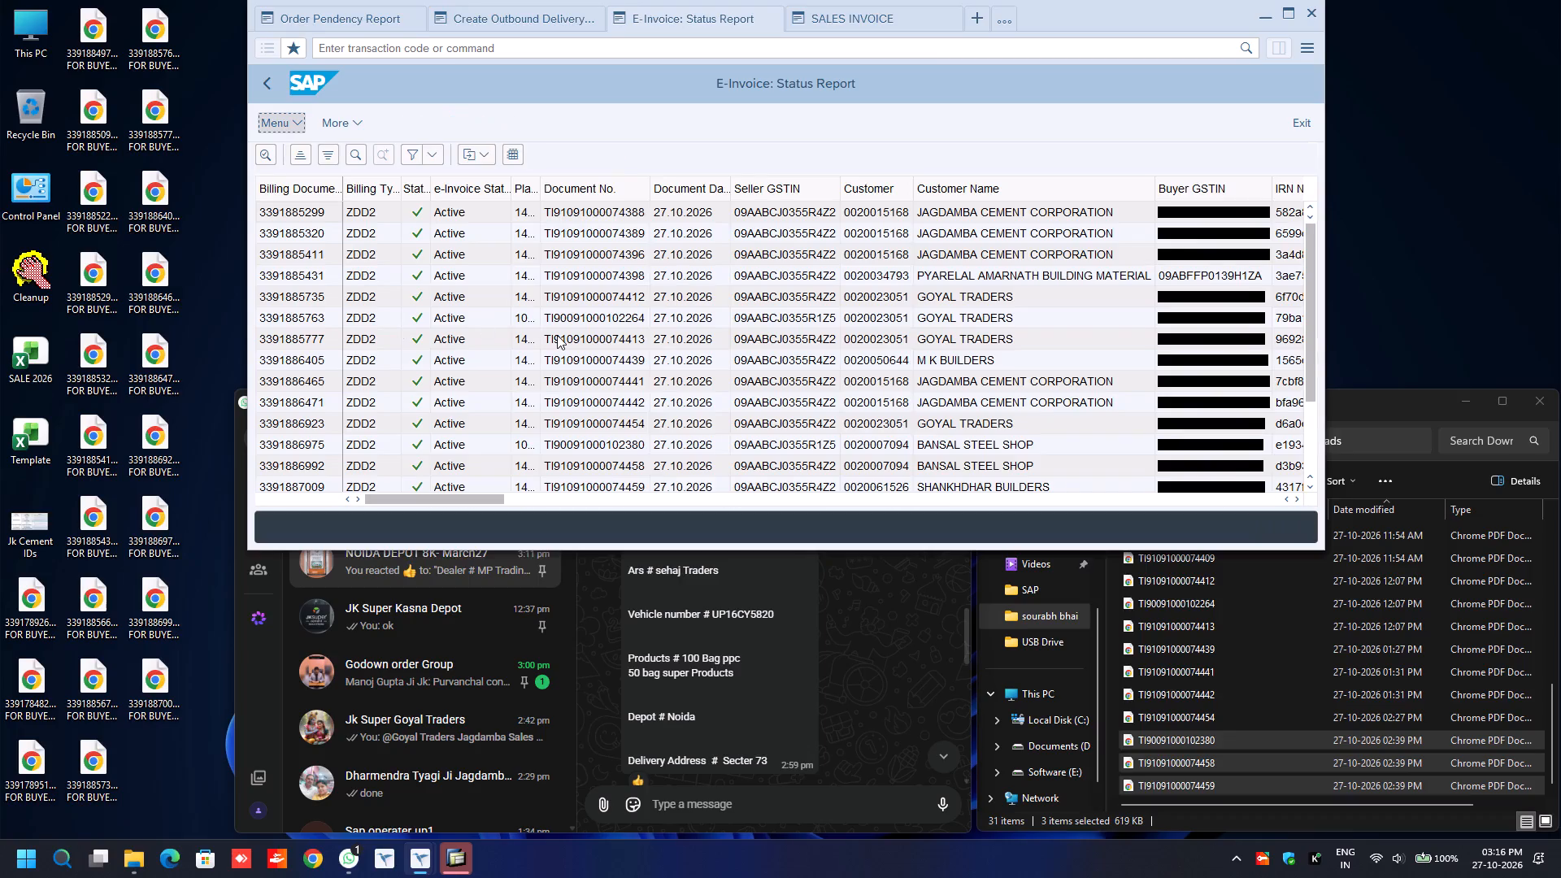
pyautogui.scroll(-8, 557, 335)
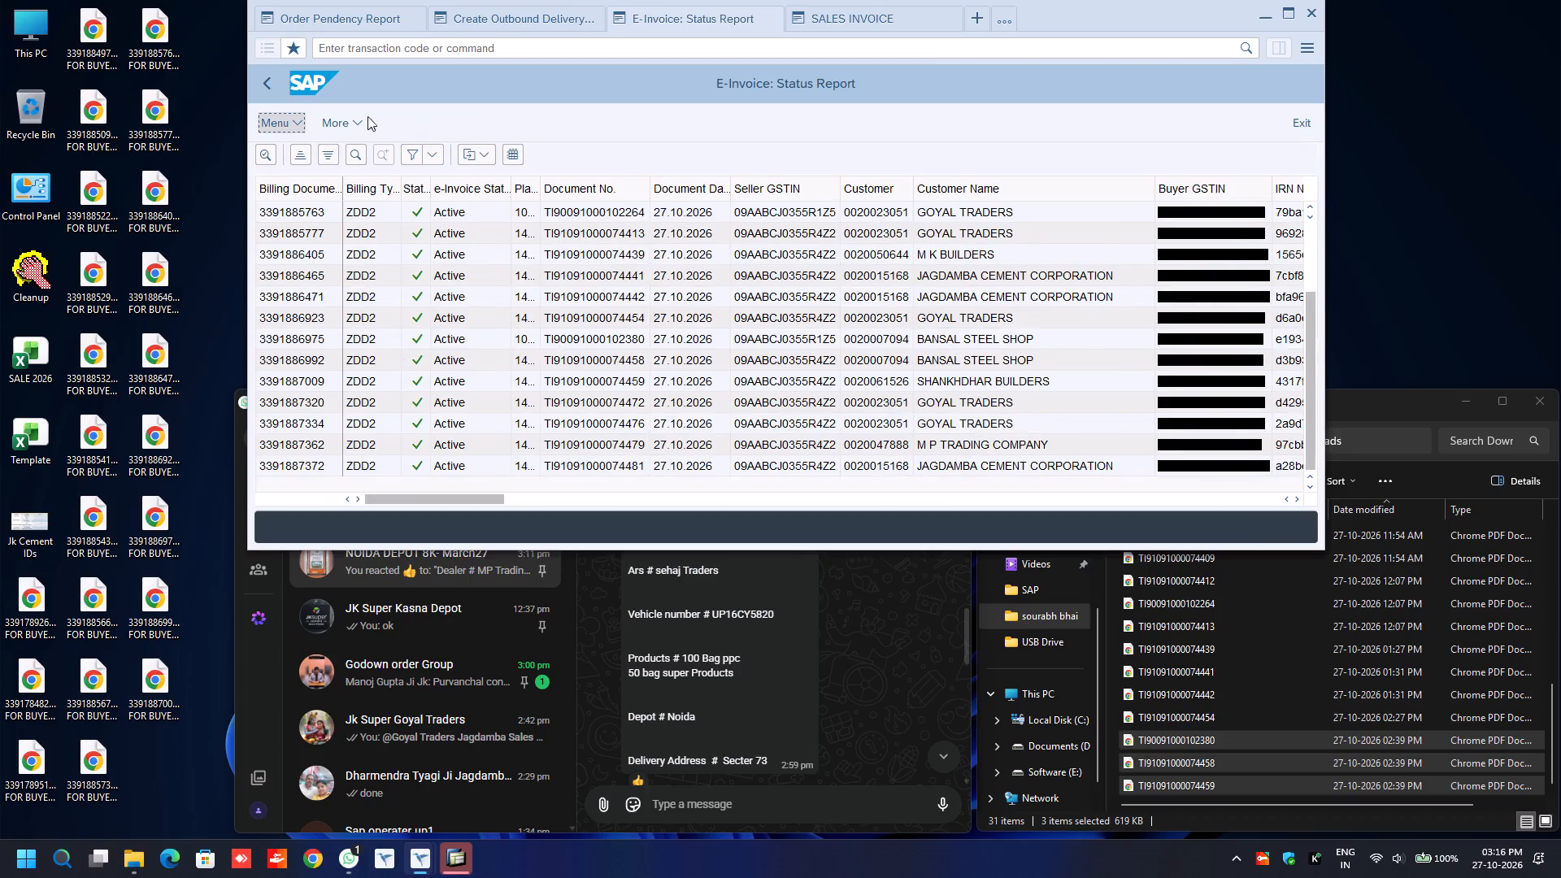
pyautogui.click(261, 86)
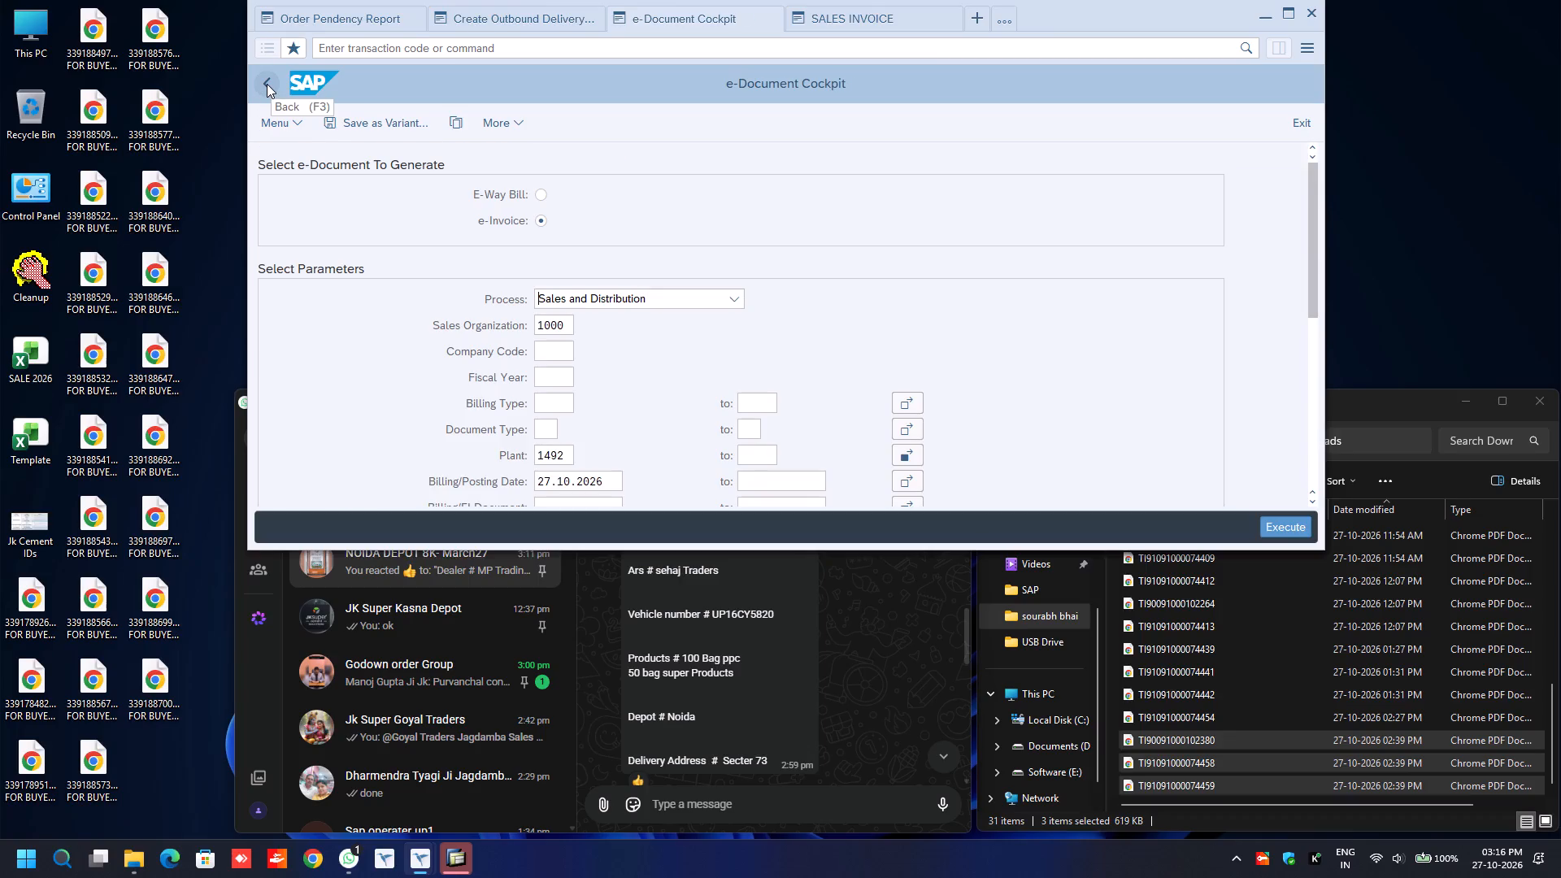
pyautogui.press('F8')
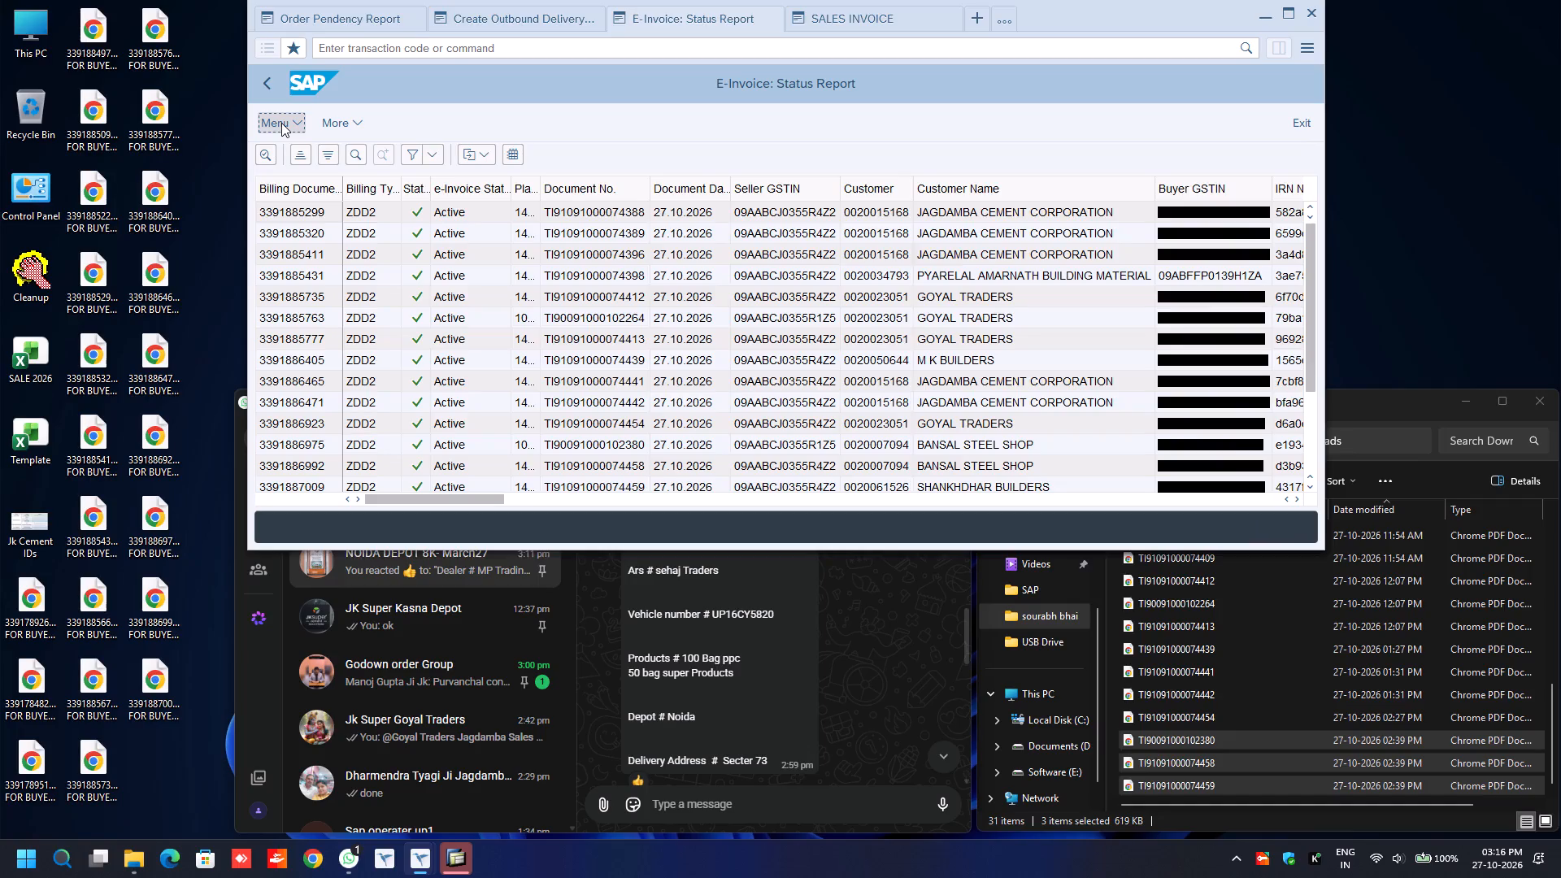
pyautogui.scroll(-10, 658, 372)
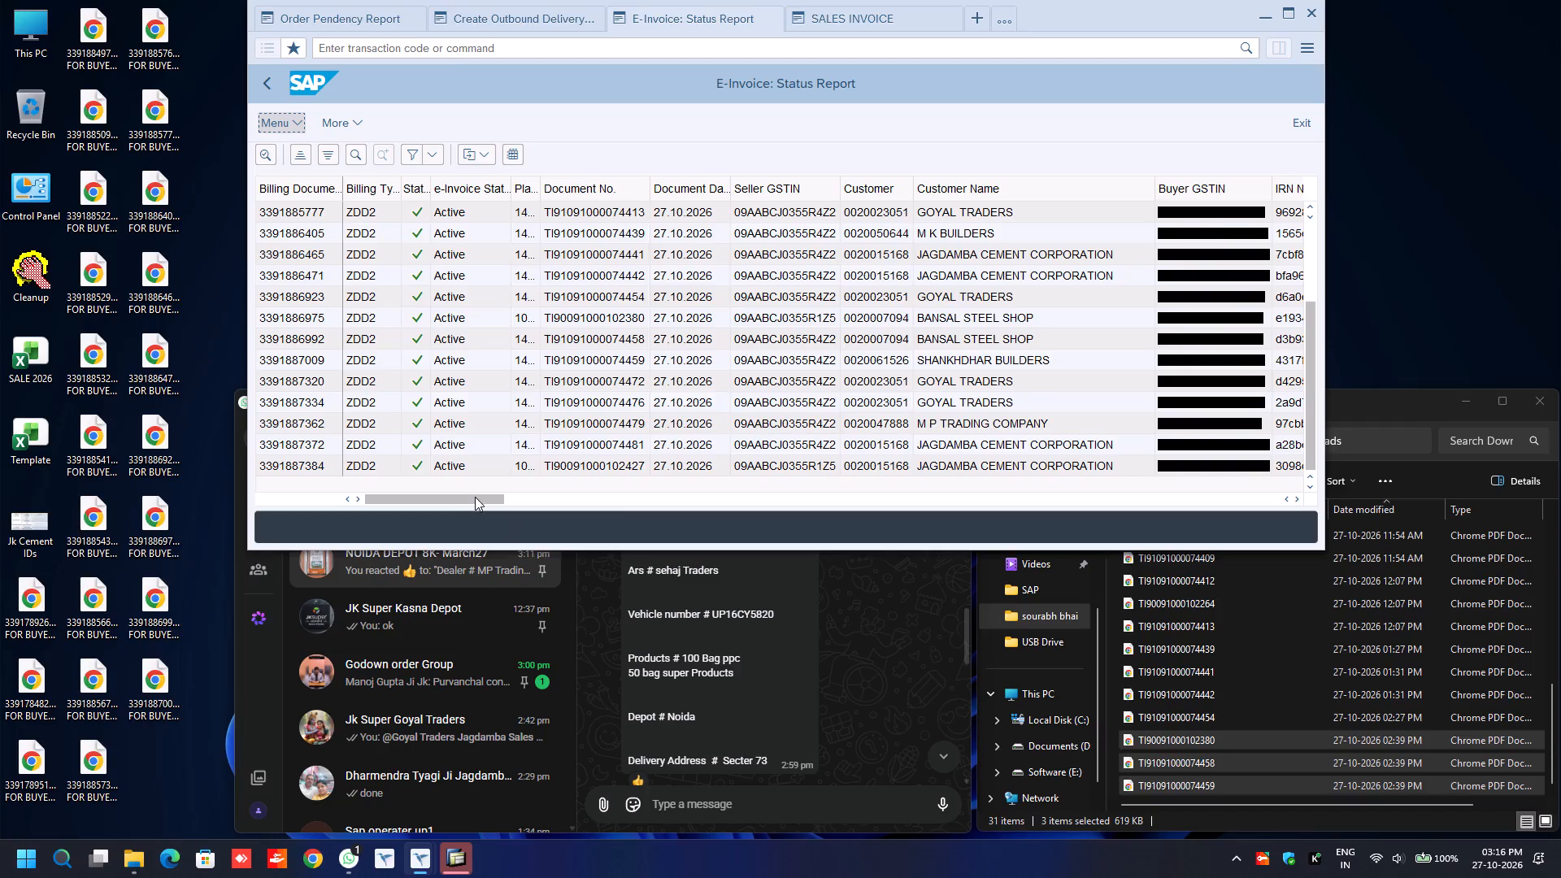
pyautogui.moveTo(475, 496); pyautogui.dragTo(1560, 446)
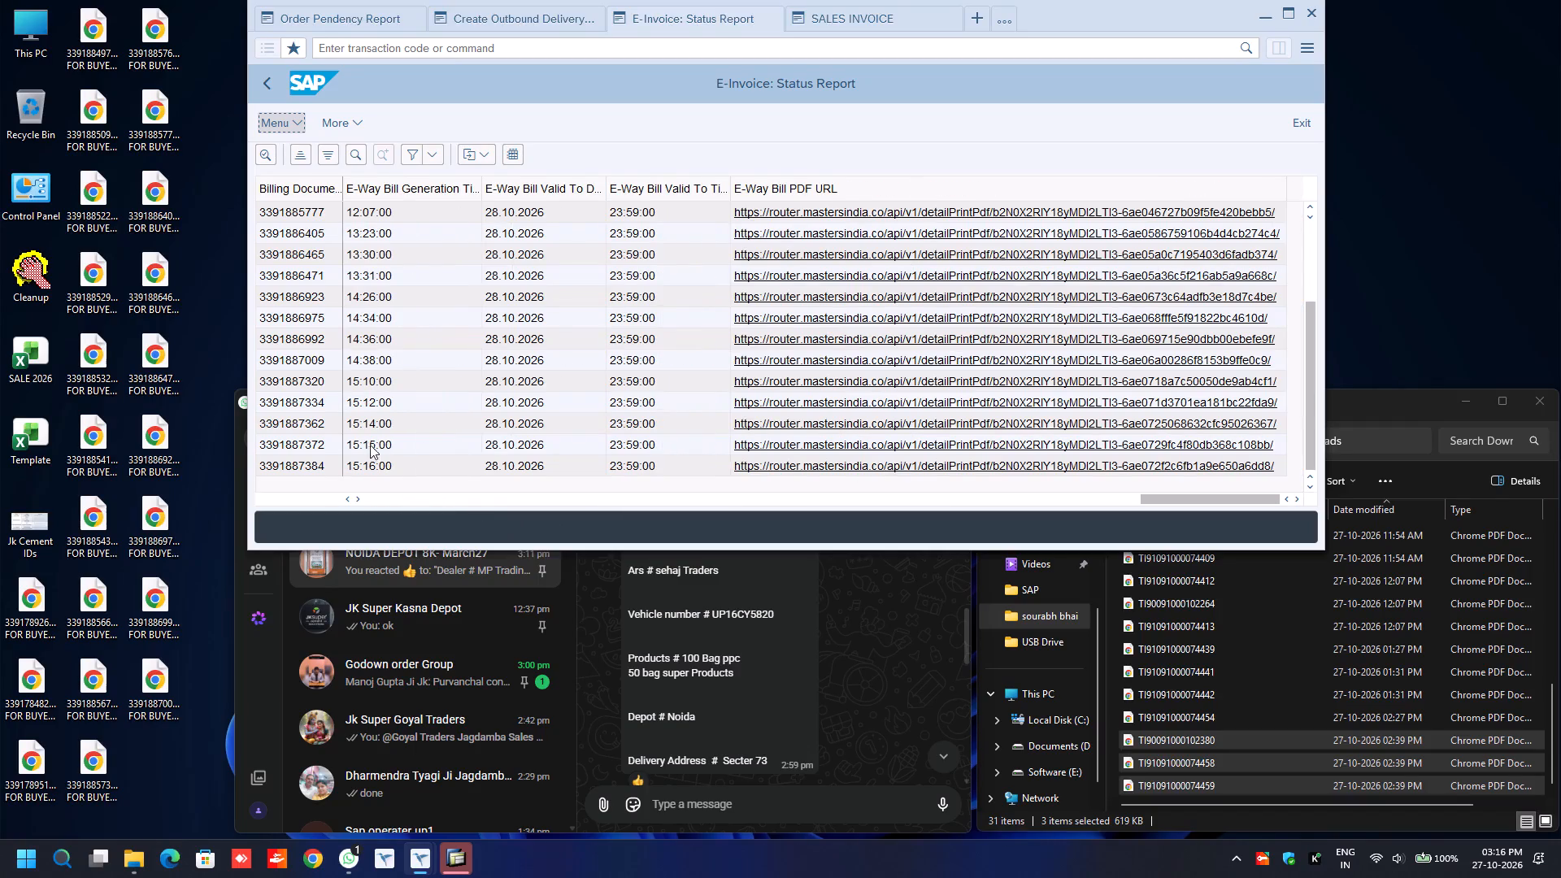
pyautogui.click(294, 376)
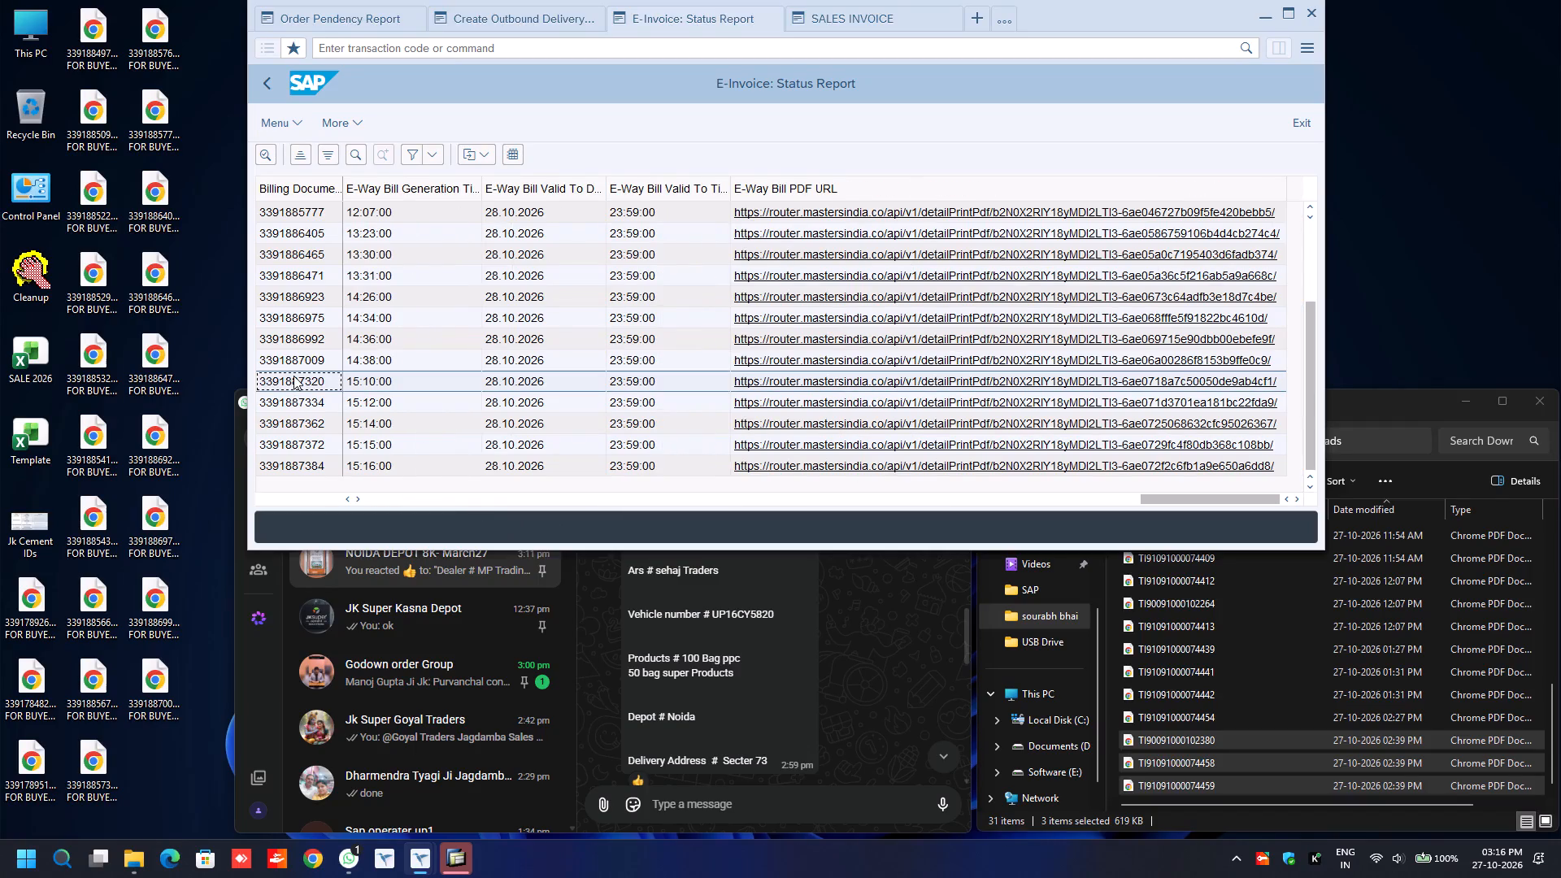
pyautogui.hotkey('ctrl', 'y')
pyautogui.hotkey('shift', 'Down')
pyautogui.hotkey('shift', 'Down')
pyautogui.hotkey('shift', 'Down')
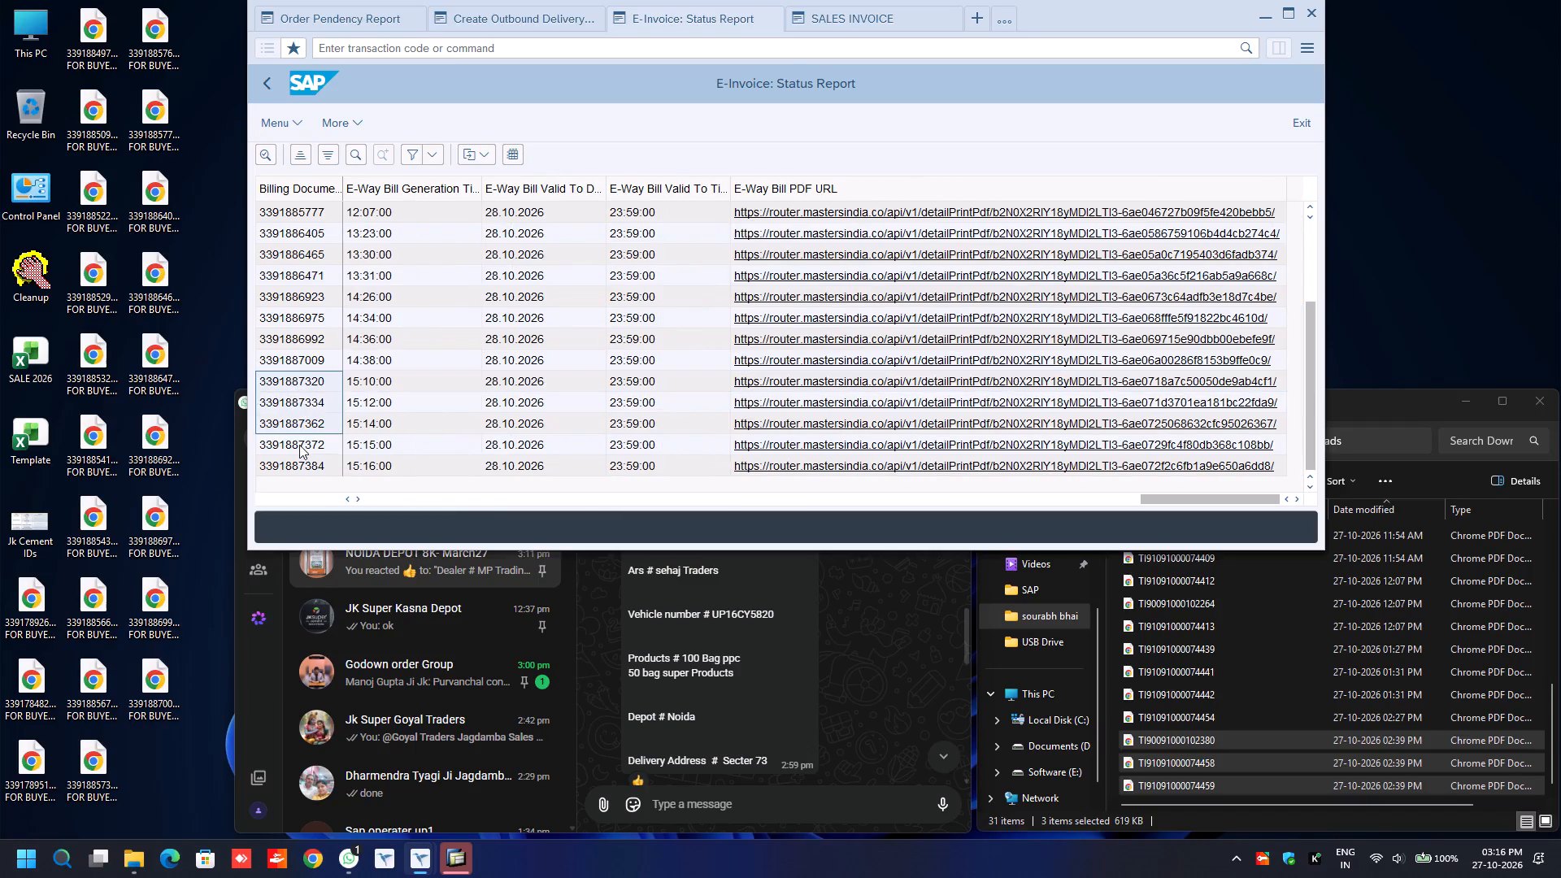
pyautogui.hotkey('shift', 'Down')
pyautogui.hotkey('ctrl', 'c')
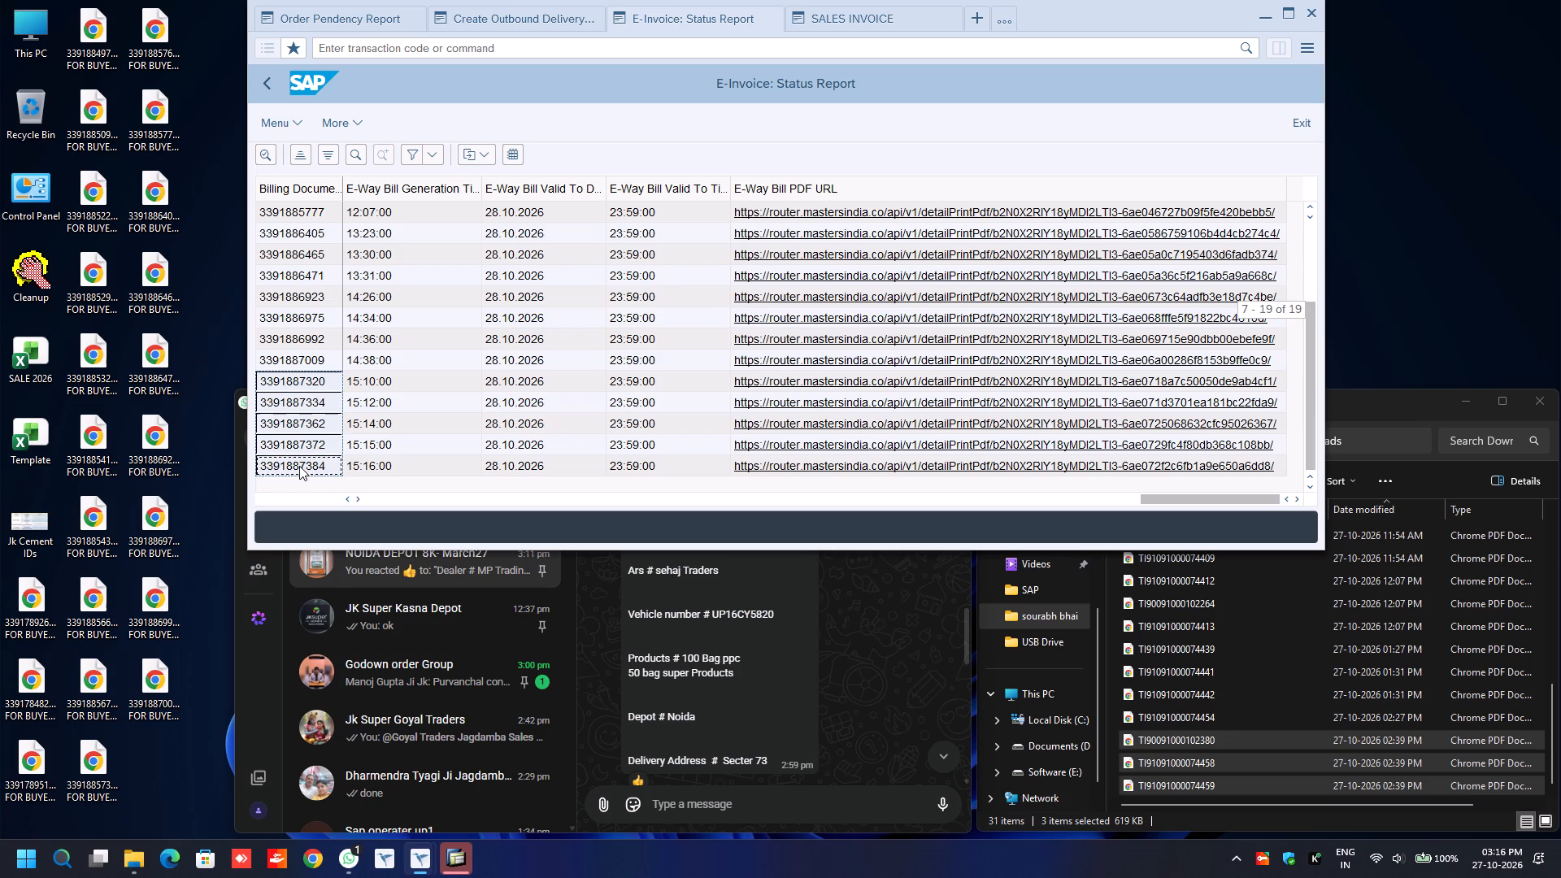
pyautogui.click(846, 8)
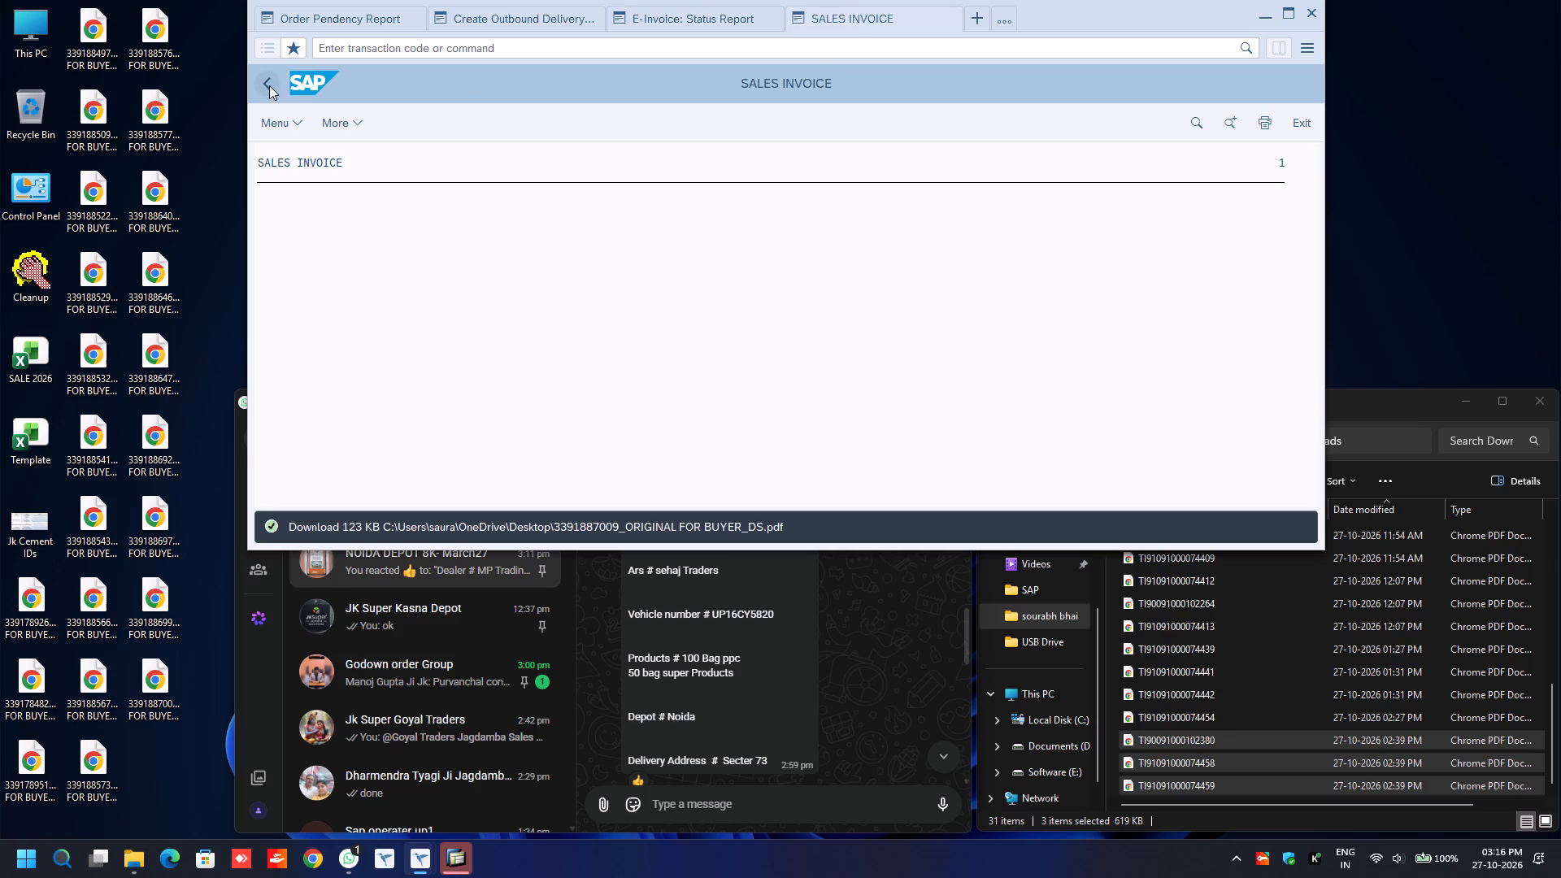
pyautogui.click(269, 85)
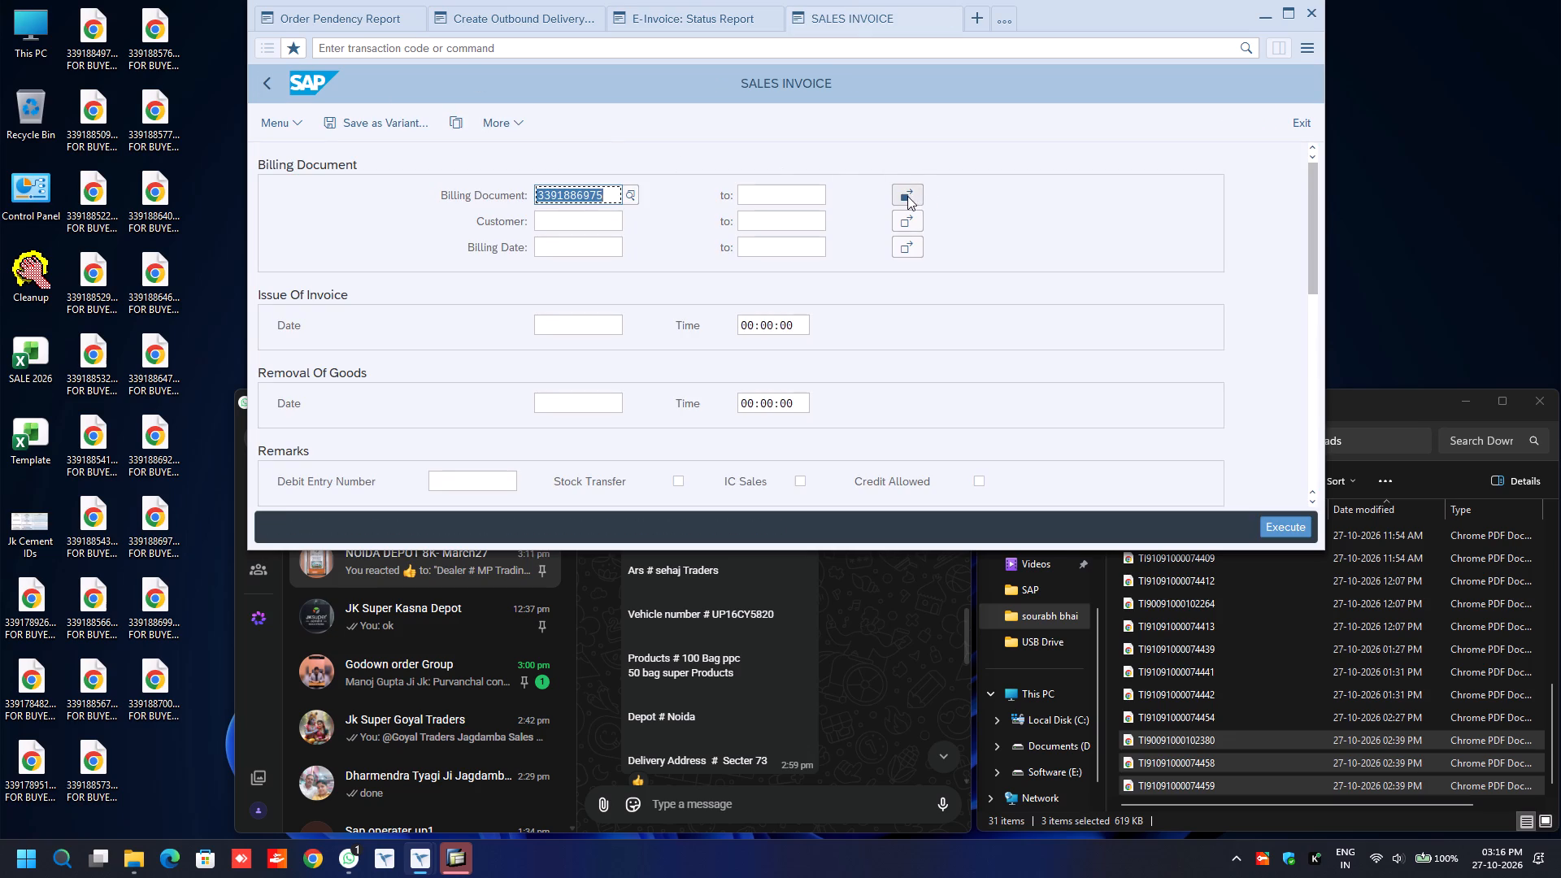
pyautogui.click(907, 196)
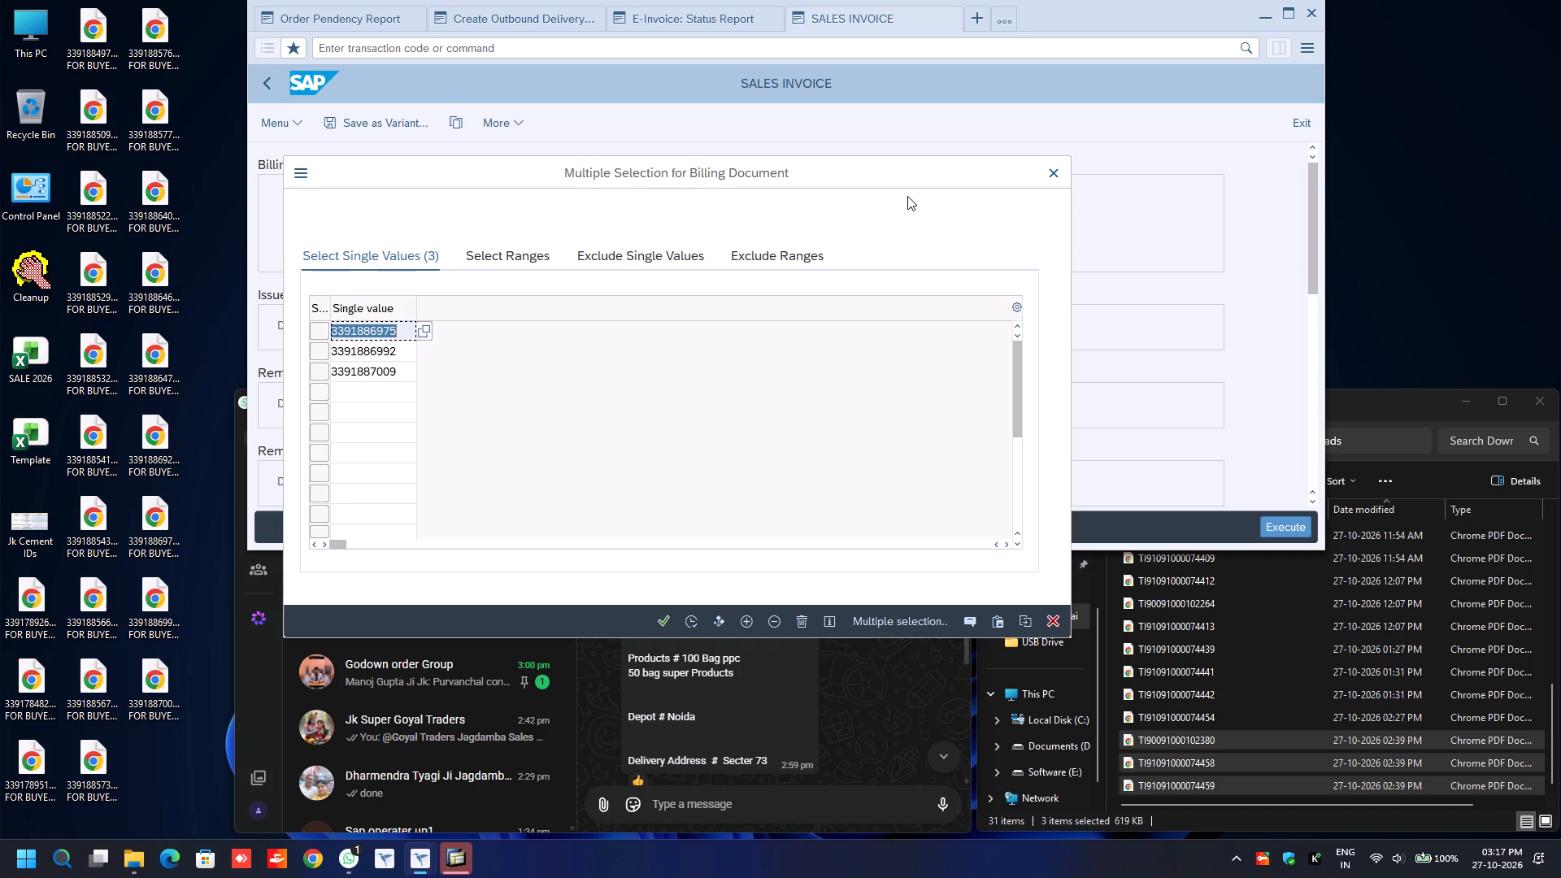
pyautogui.hotkey('ctrl', 'v')
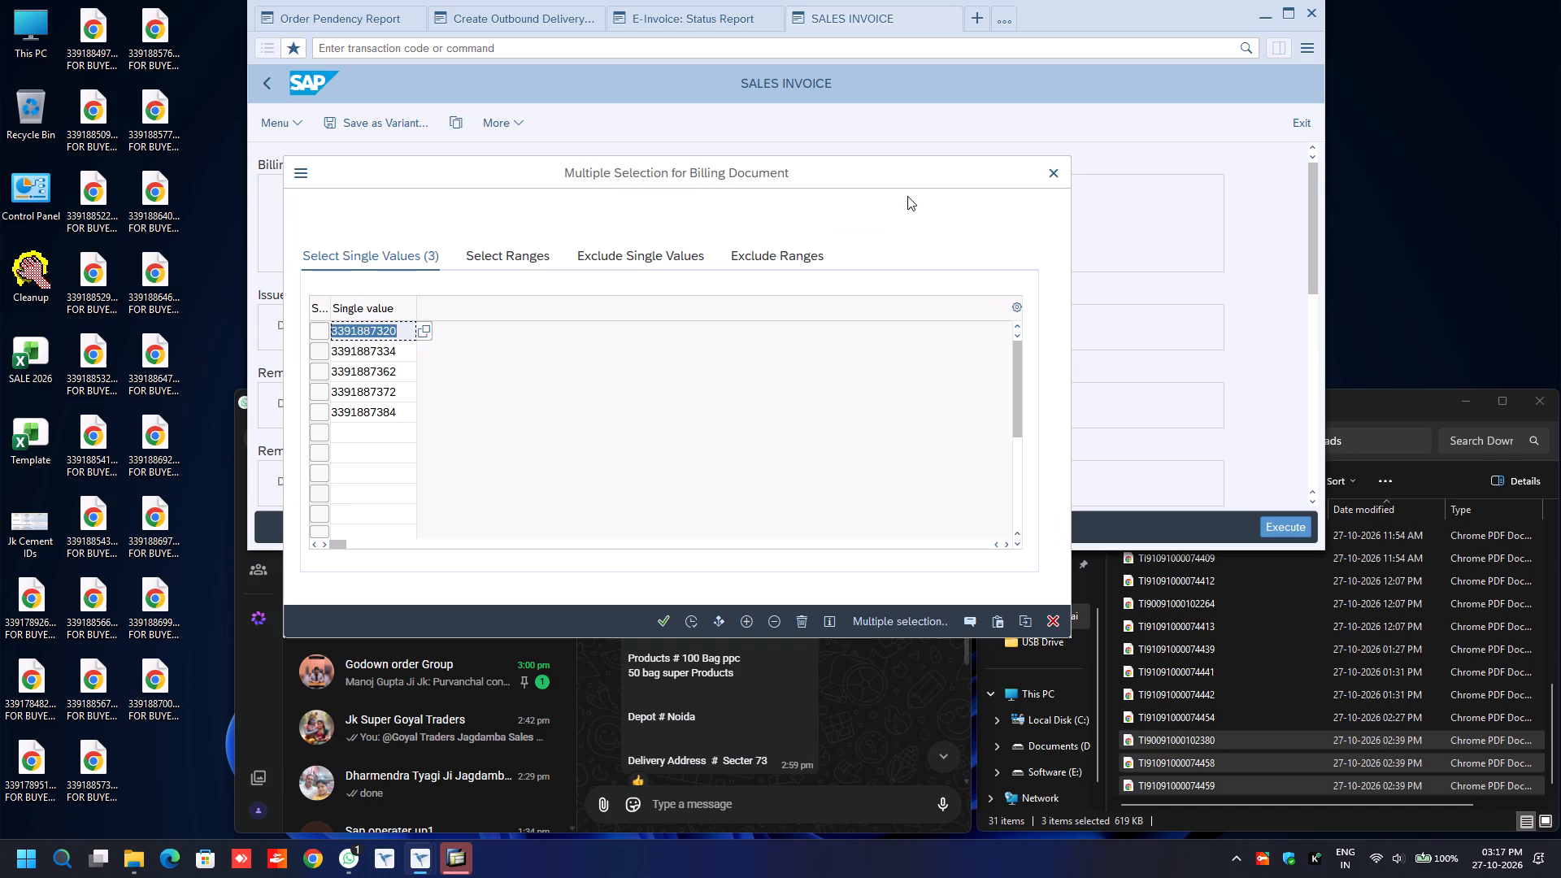
pyautogui.press('F8')
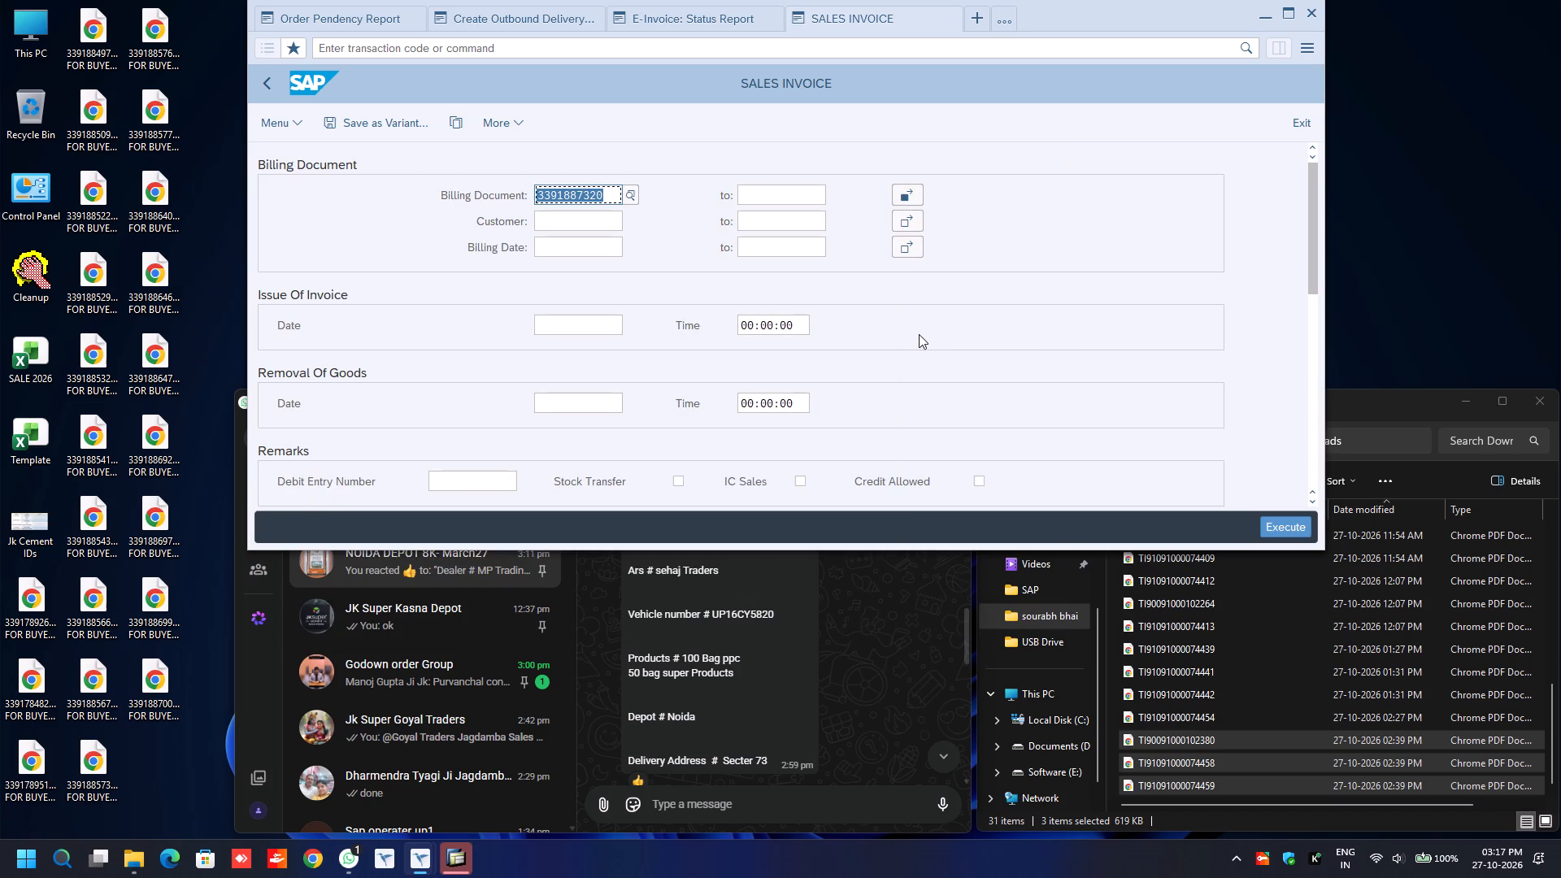
# Run the sales invoice output as a digitally signed A4 download, selecting only the Original For Buyer copy.
pyautogui.scroll(-13, 918, 334)
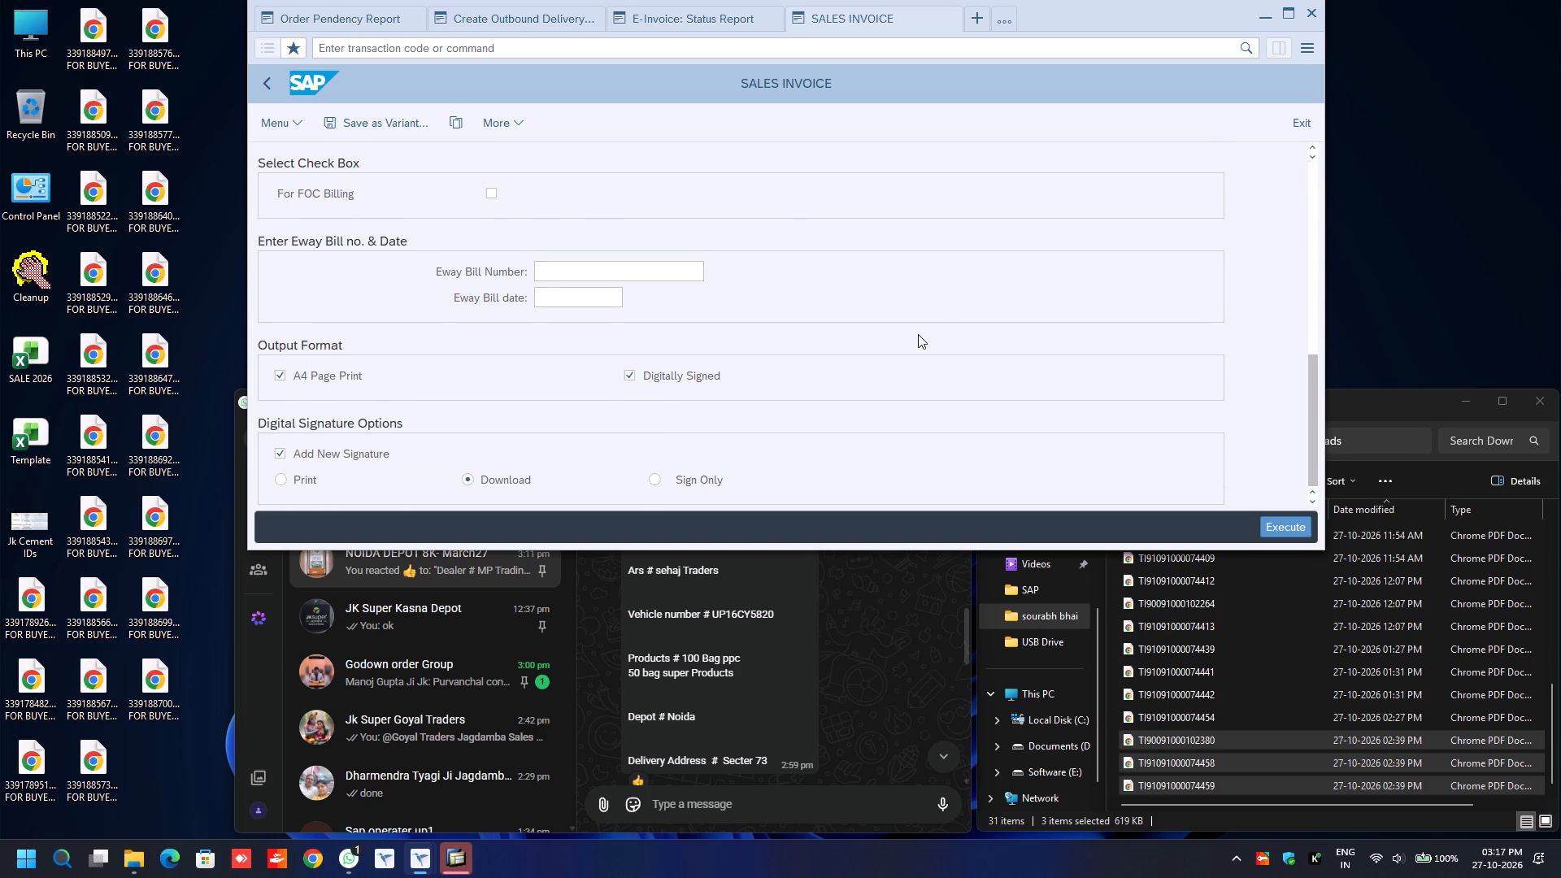
pyautogui.press('F8')
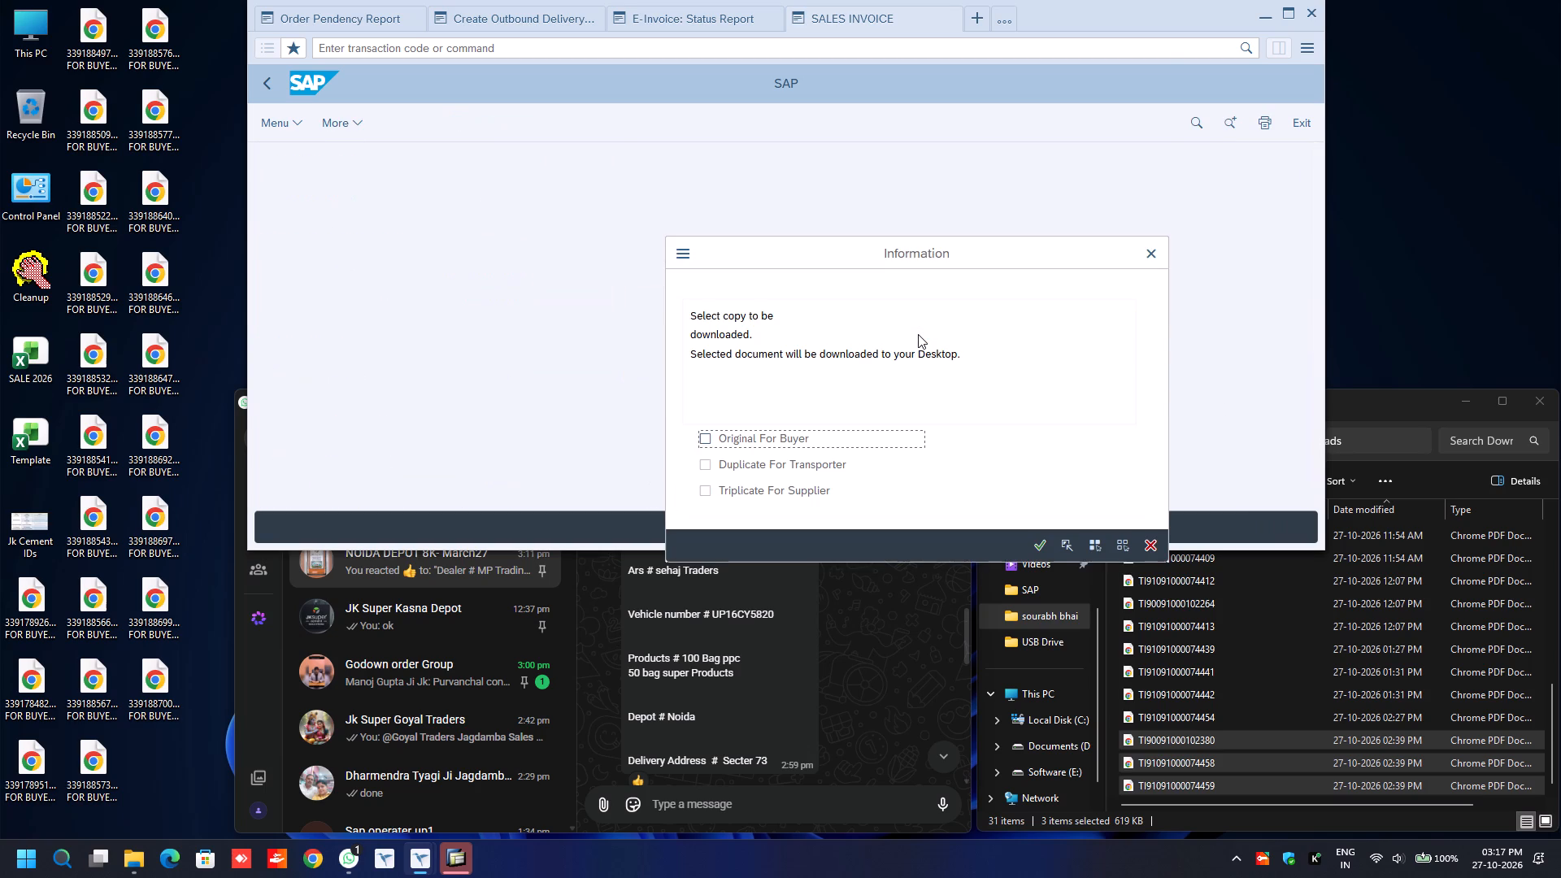
pyautogui.press('space')
pyautogui.press('Return')
pyautogui.click(711, 18)
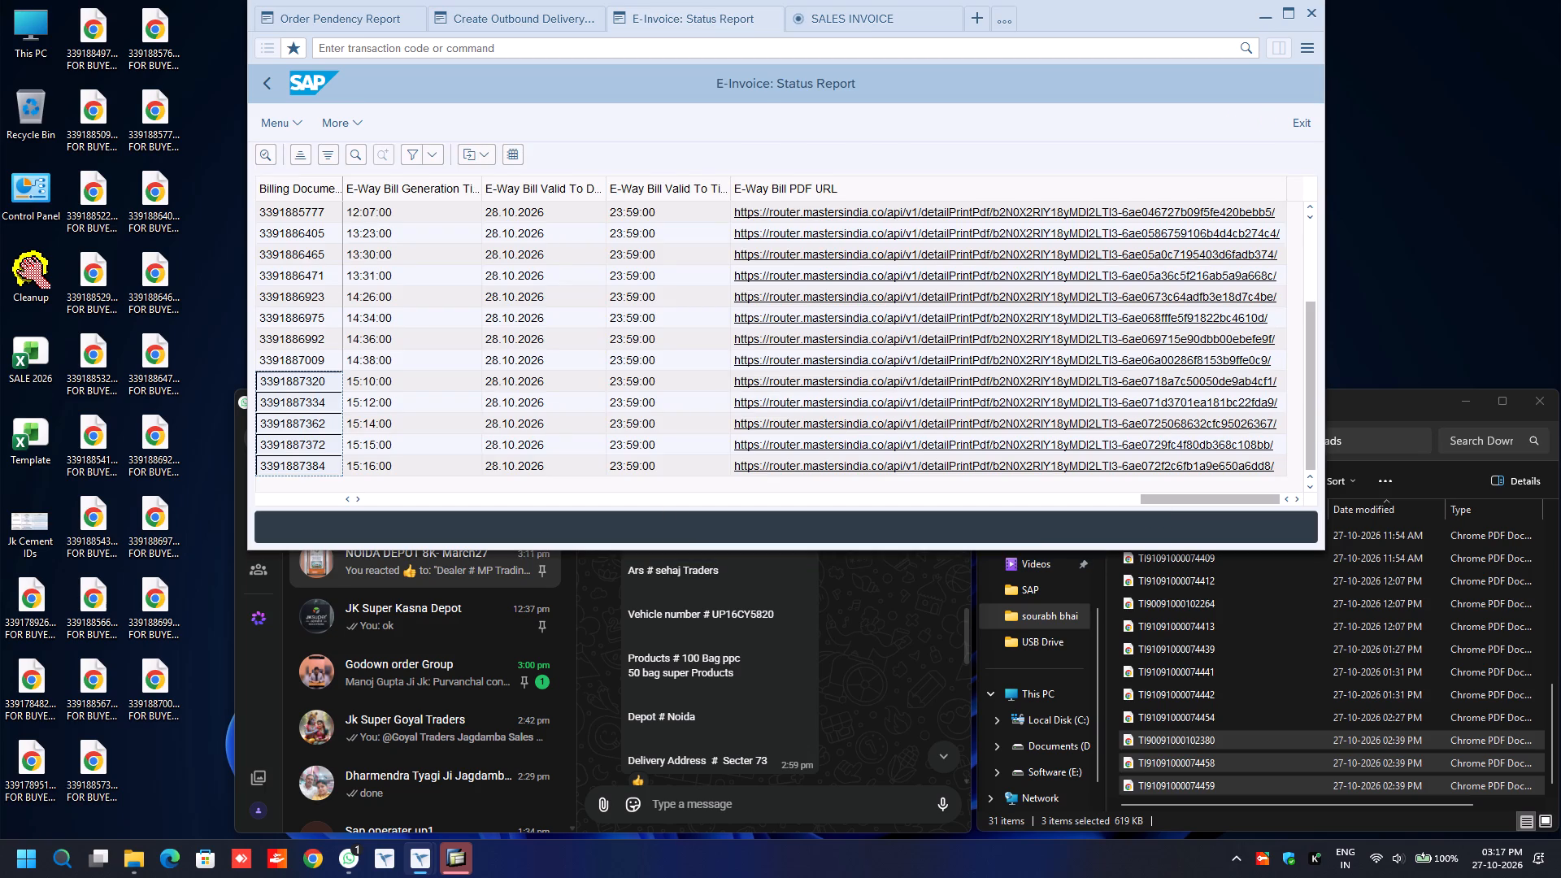
pyautogui.click(1126, 381)
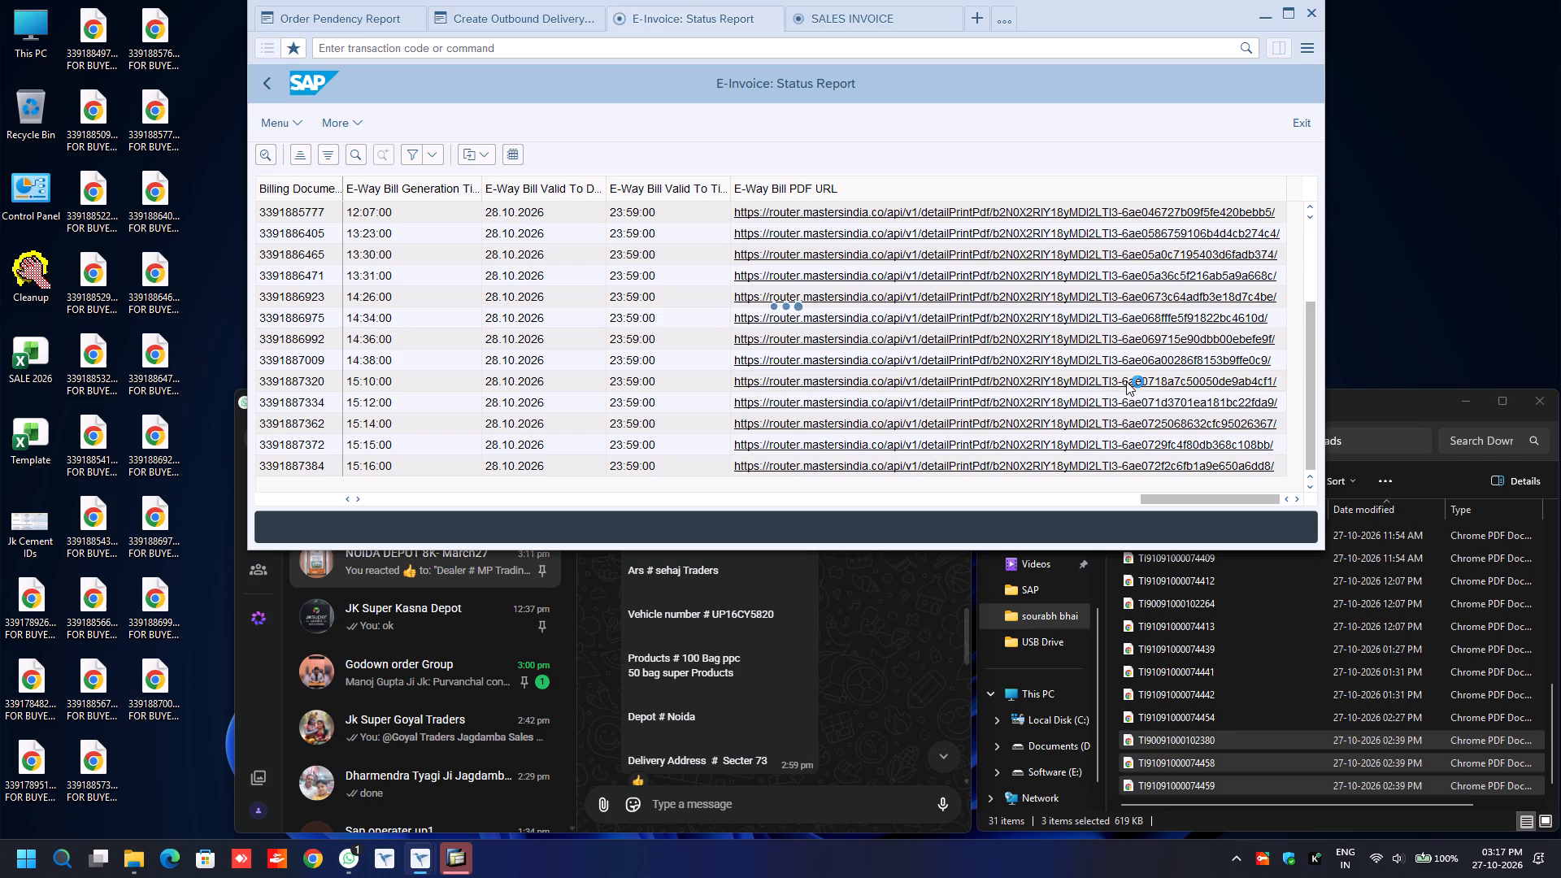
pyautogui.click(1126, 381)
pyautogui.click(457, 855)
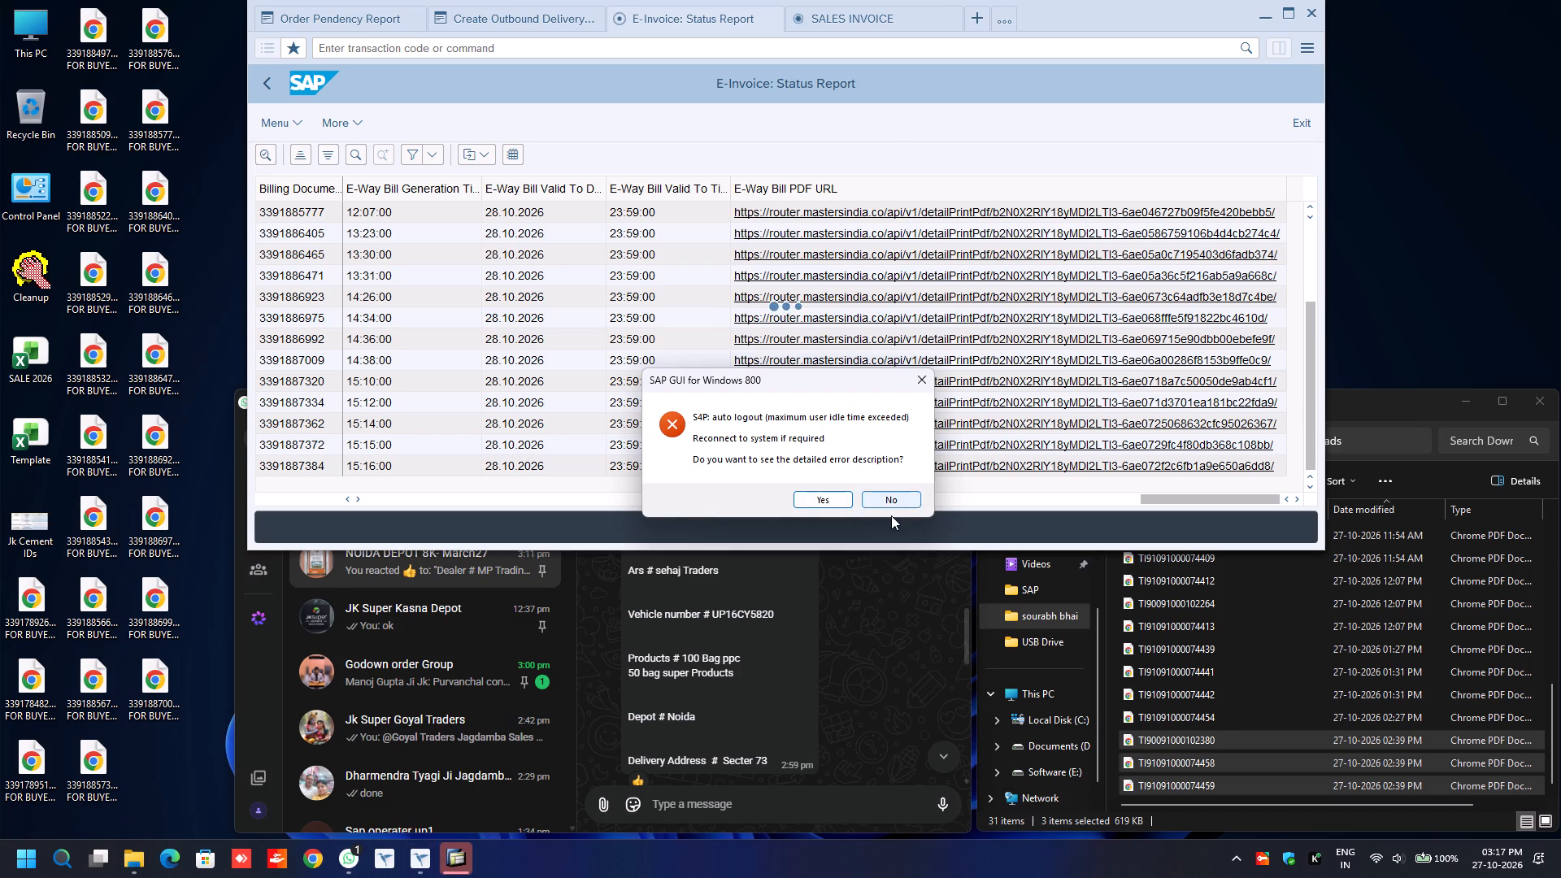
pyautogui.rightClick(890, 502)
pyautogui.click(890, 502)
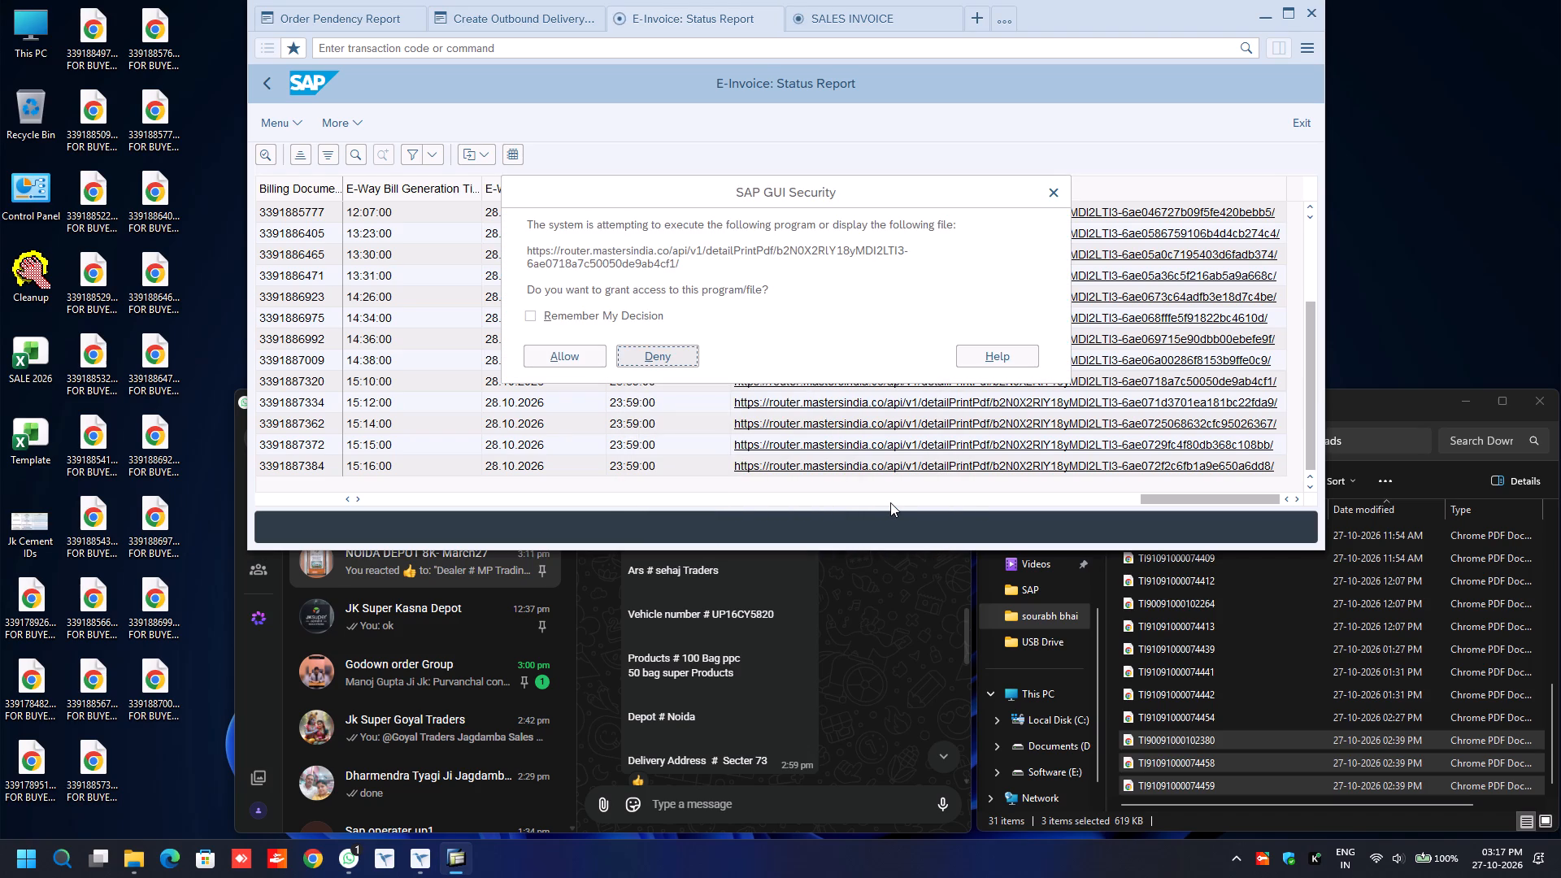
pyautogui.click(568, 359)
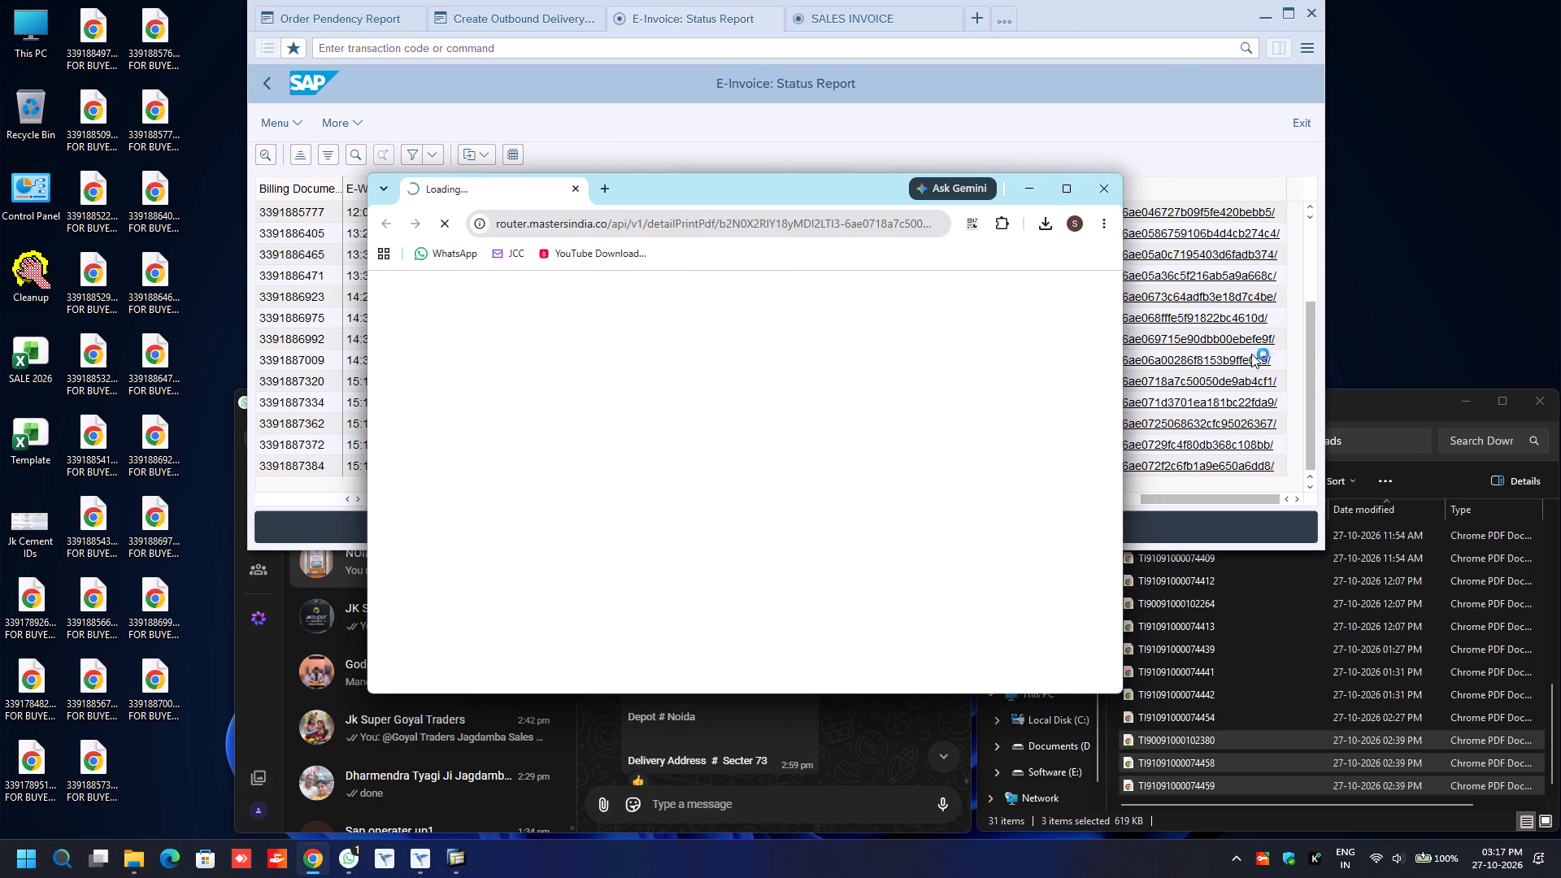
pyautogui.click(1102, 190)
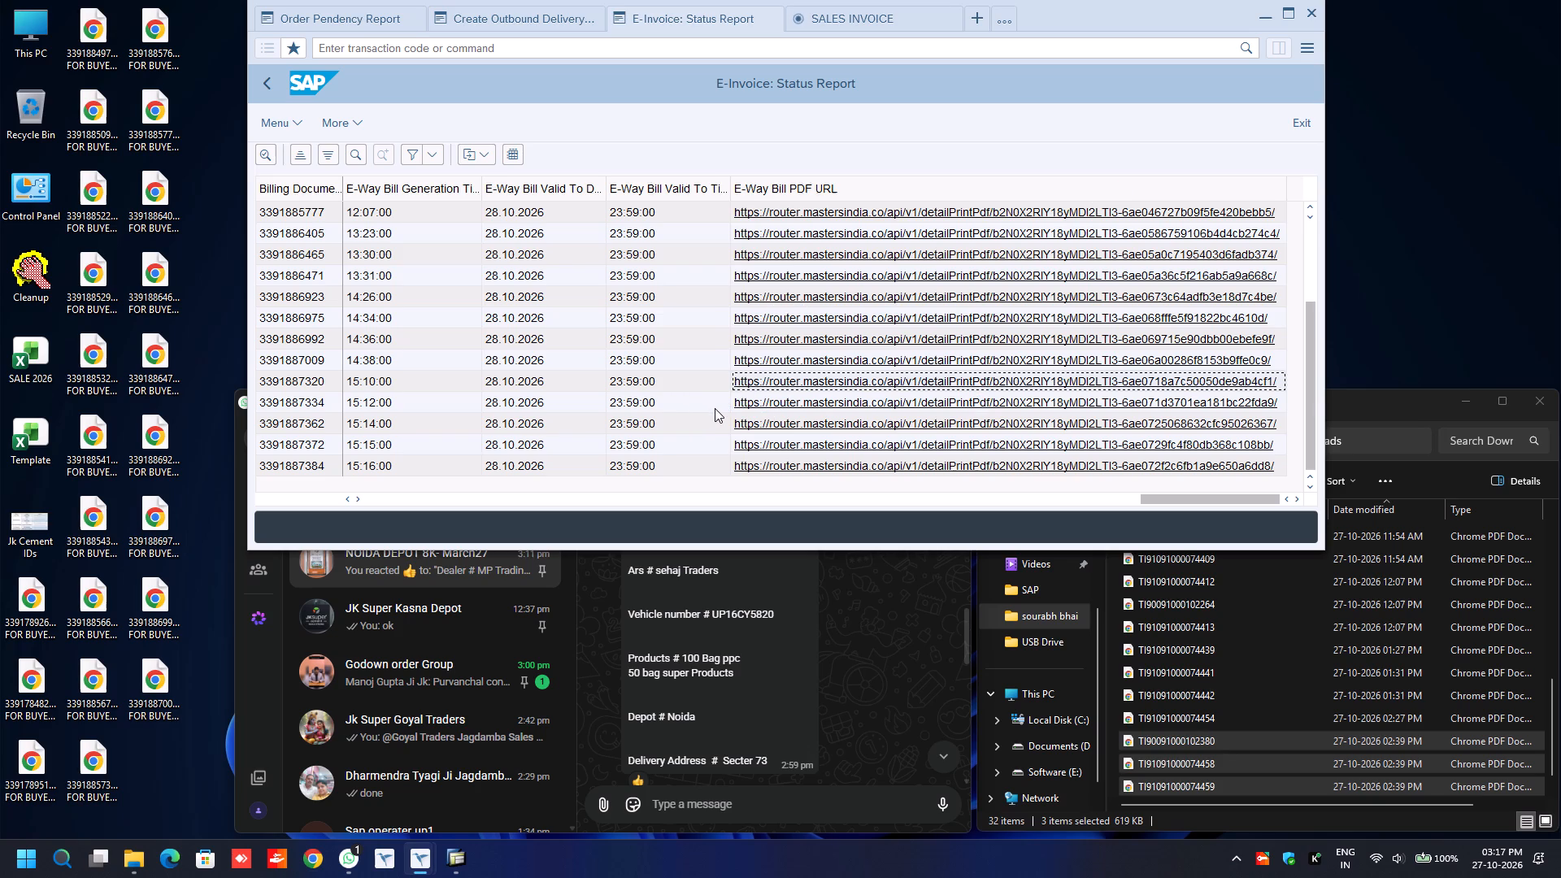
pyautogui.click(928, 397)
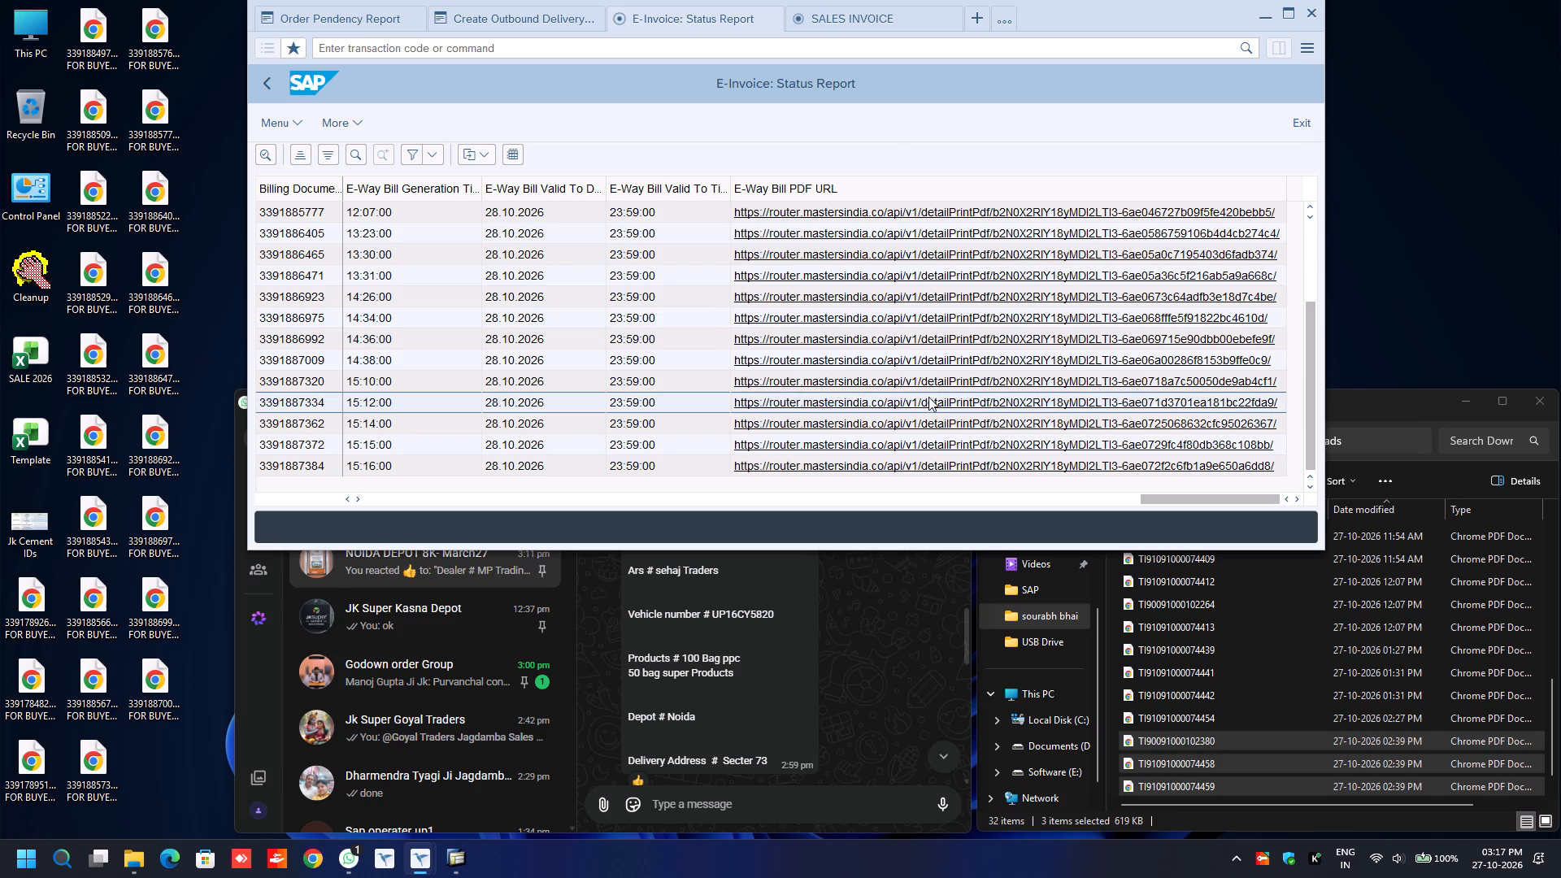
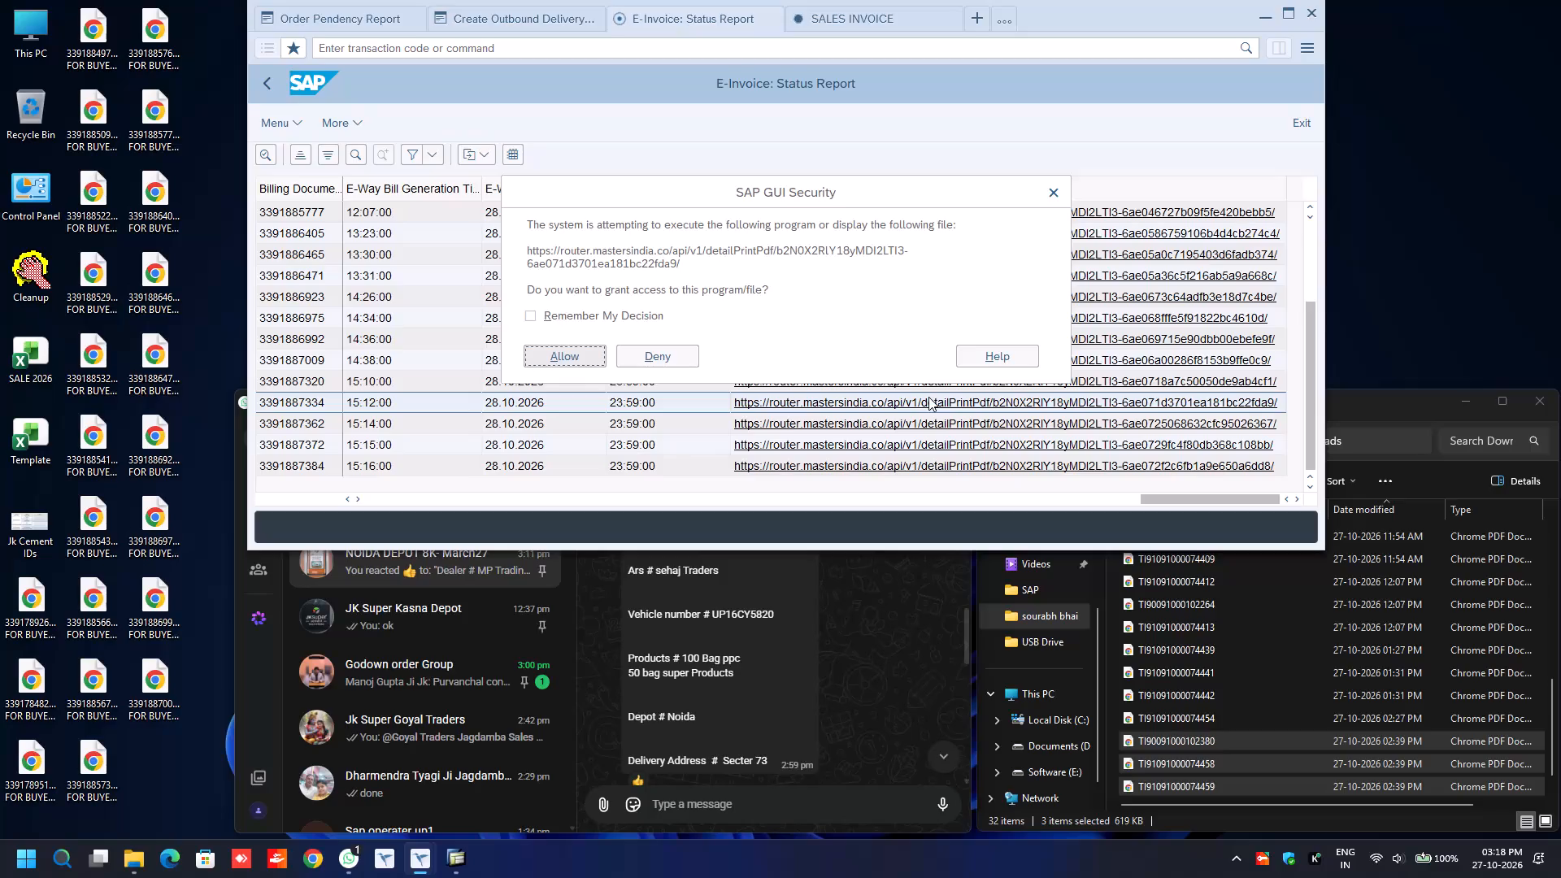
pyautogui.press('Return')
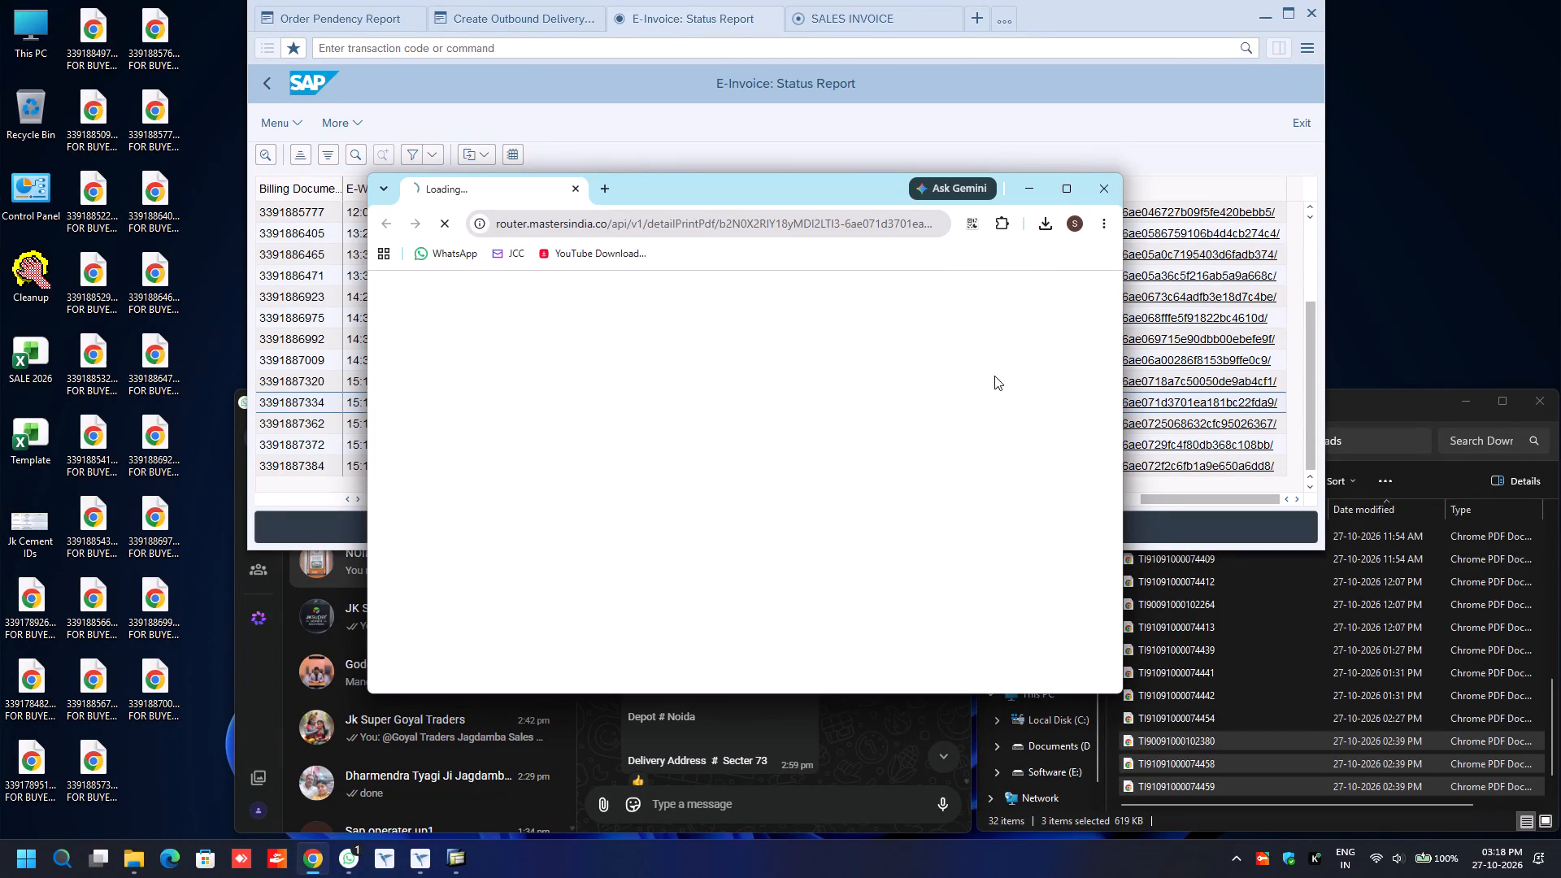
pyautogui.click(1199, 427)
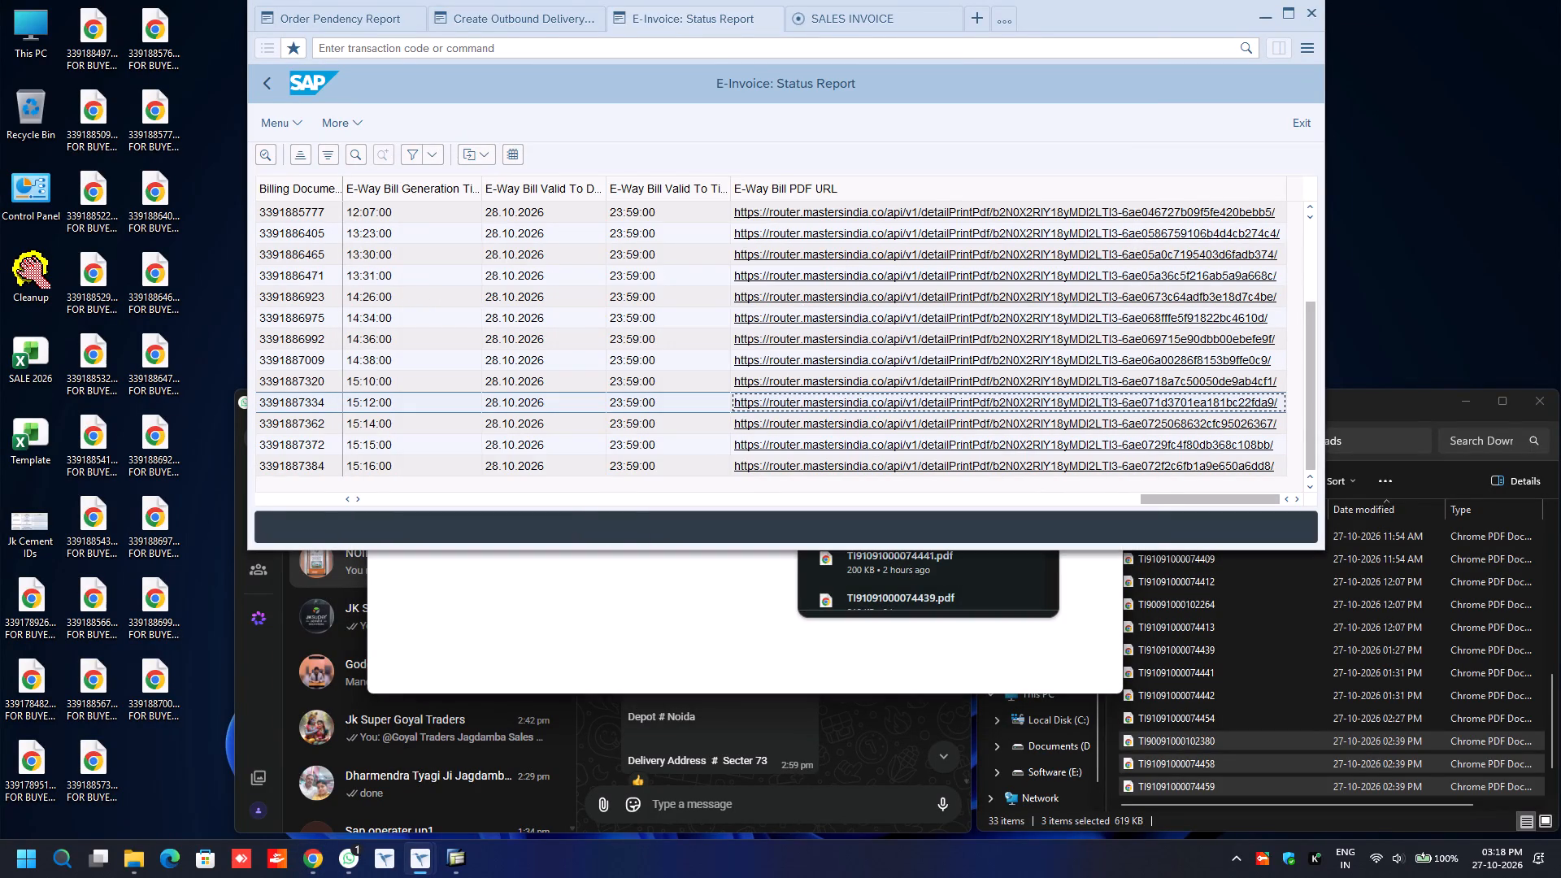
pyautogui.click(1199, 427)
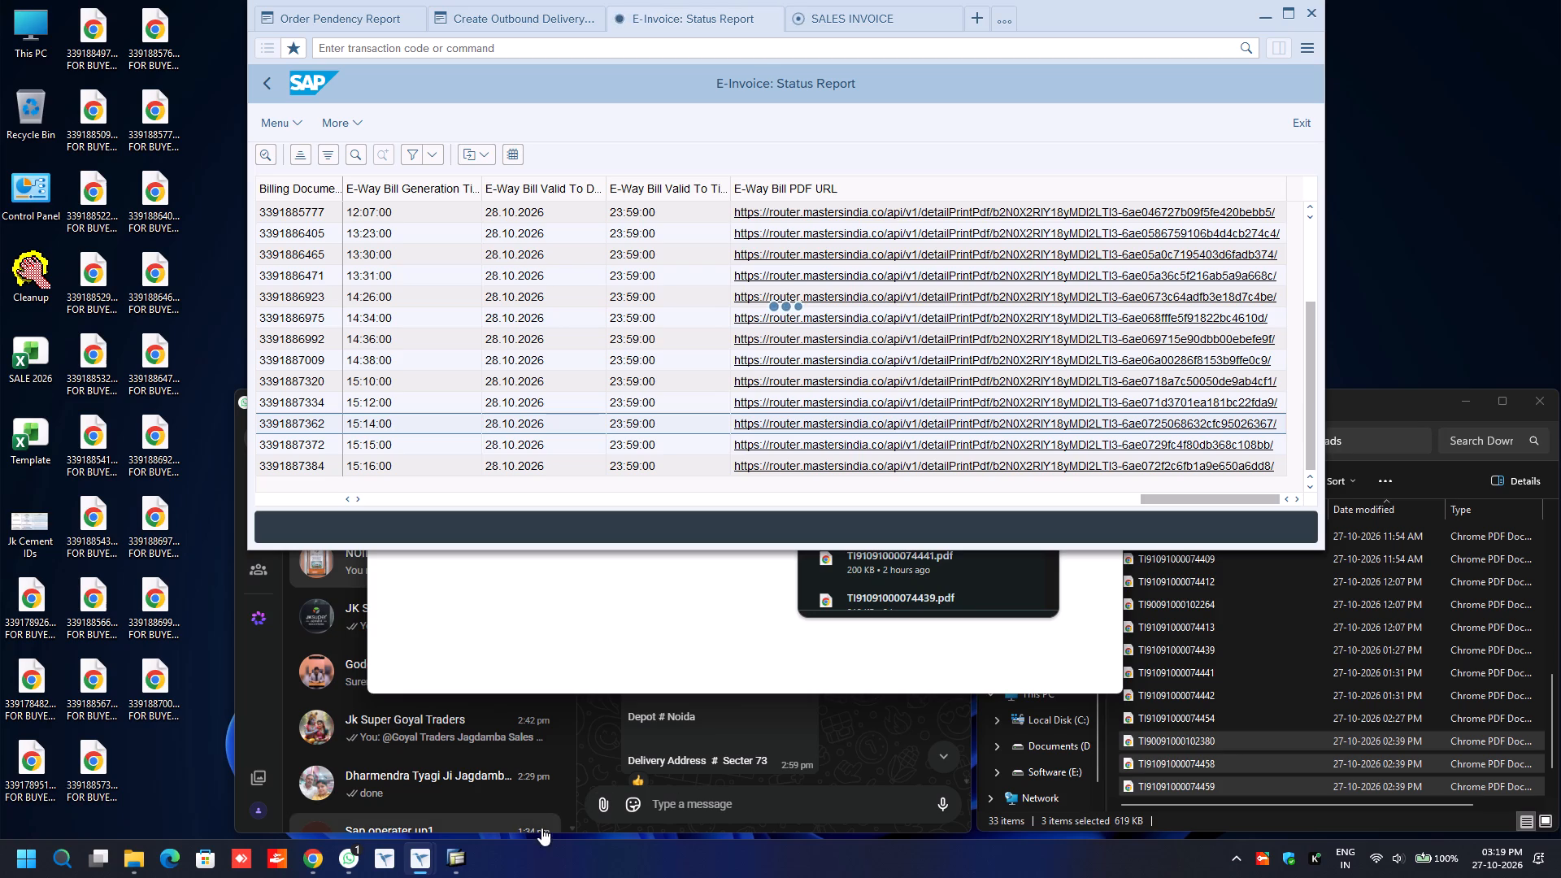
pyautogui.click(456, 860)
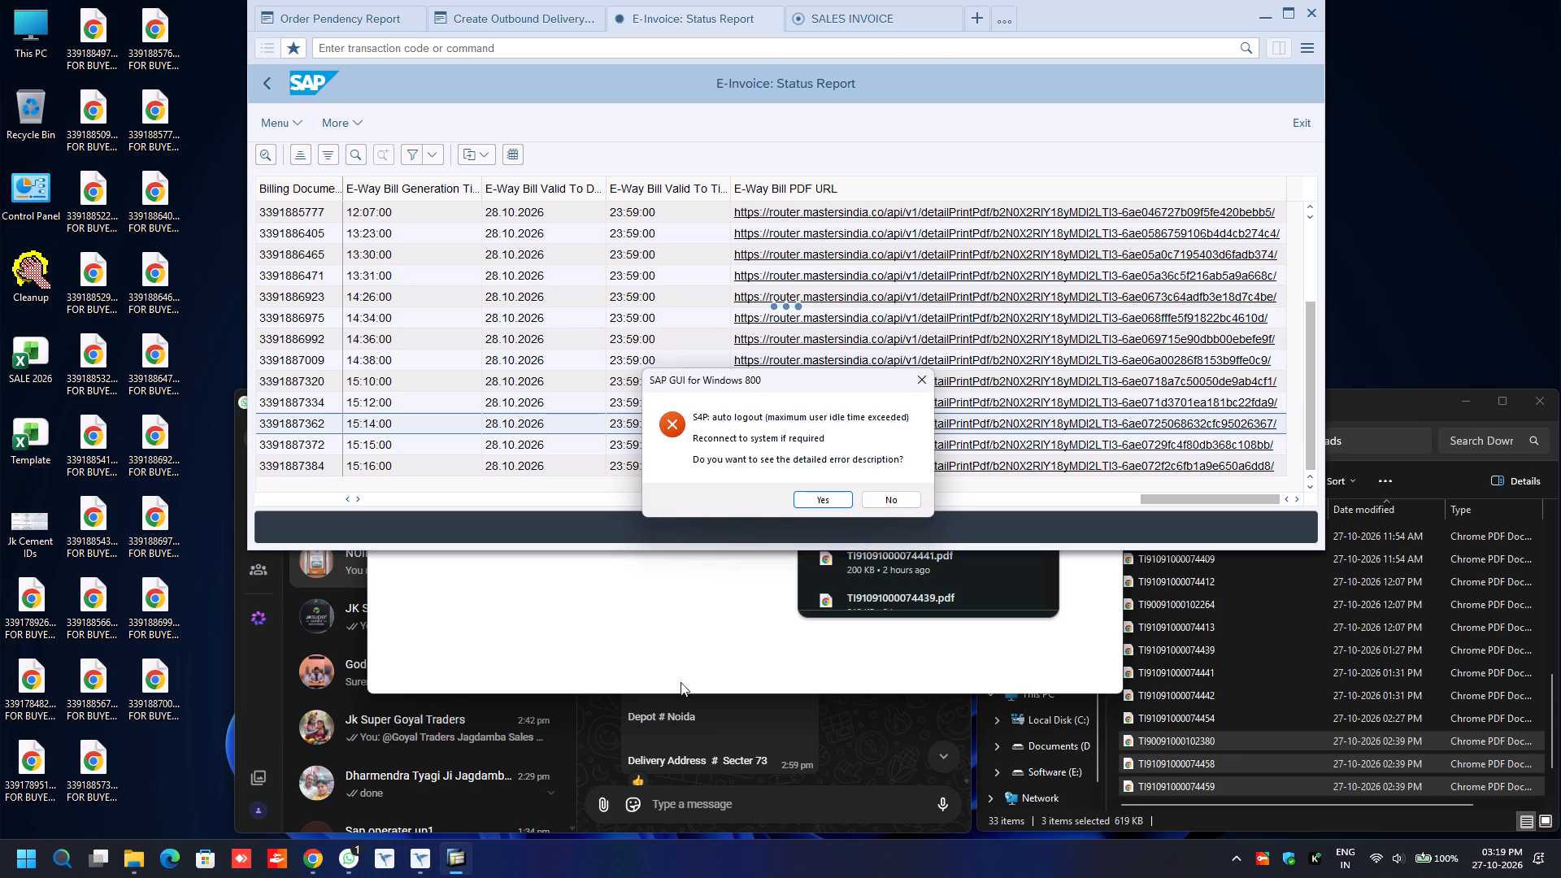
pyautogui.click(878, 496)
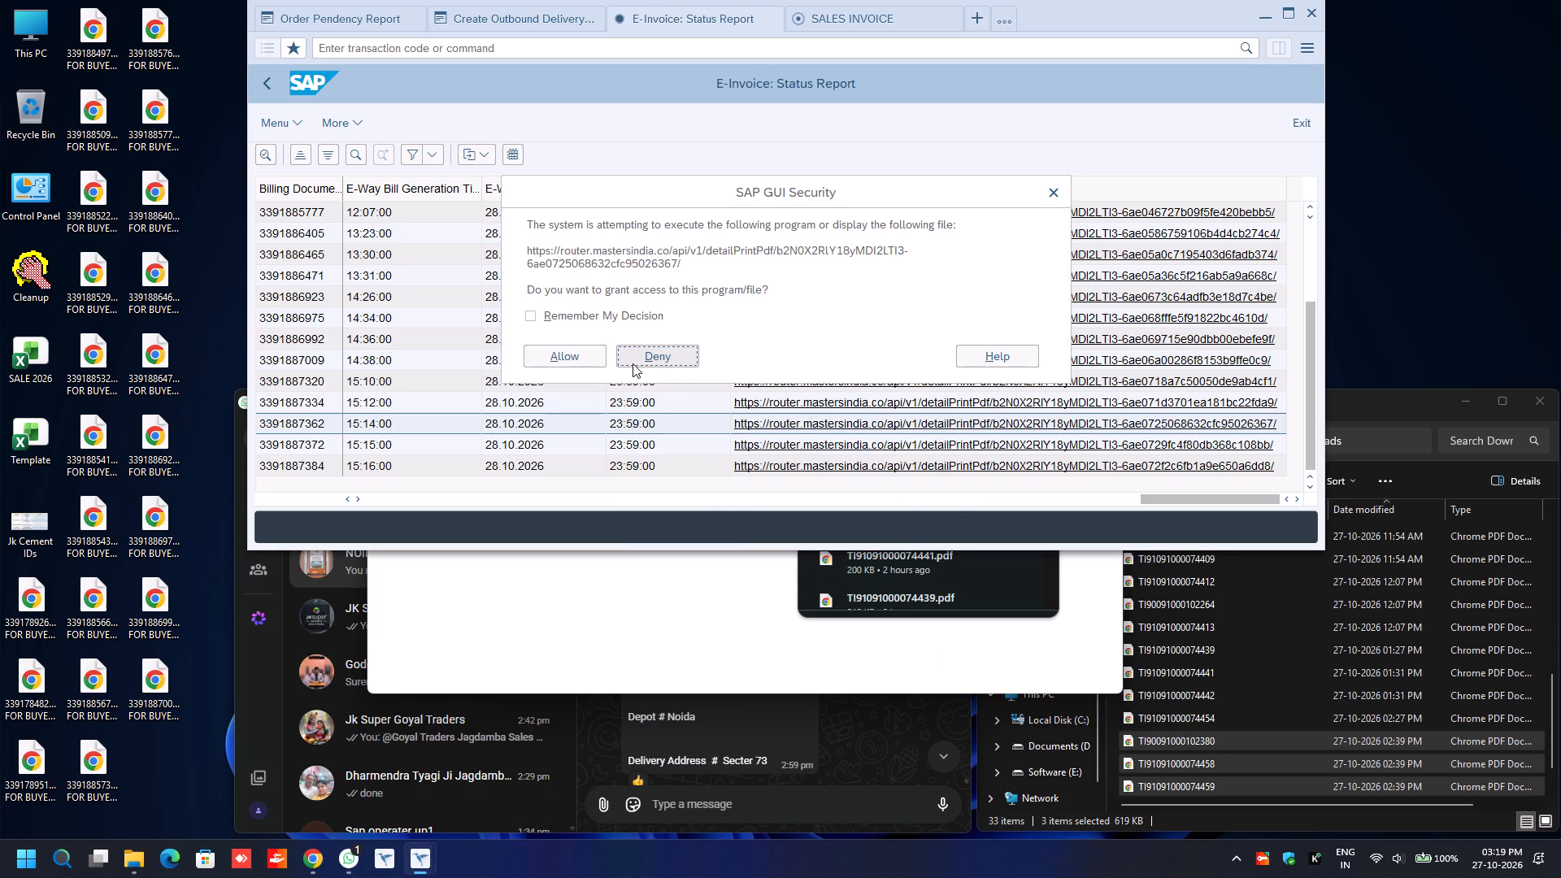
pyautogui.click(584, 356)
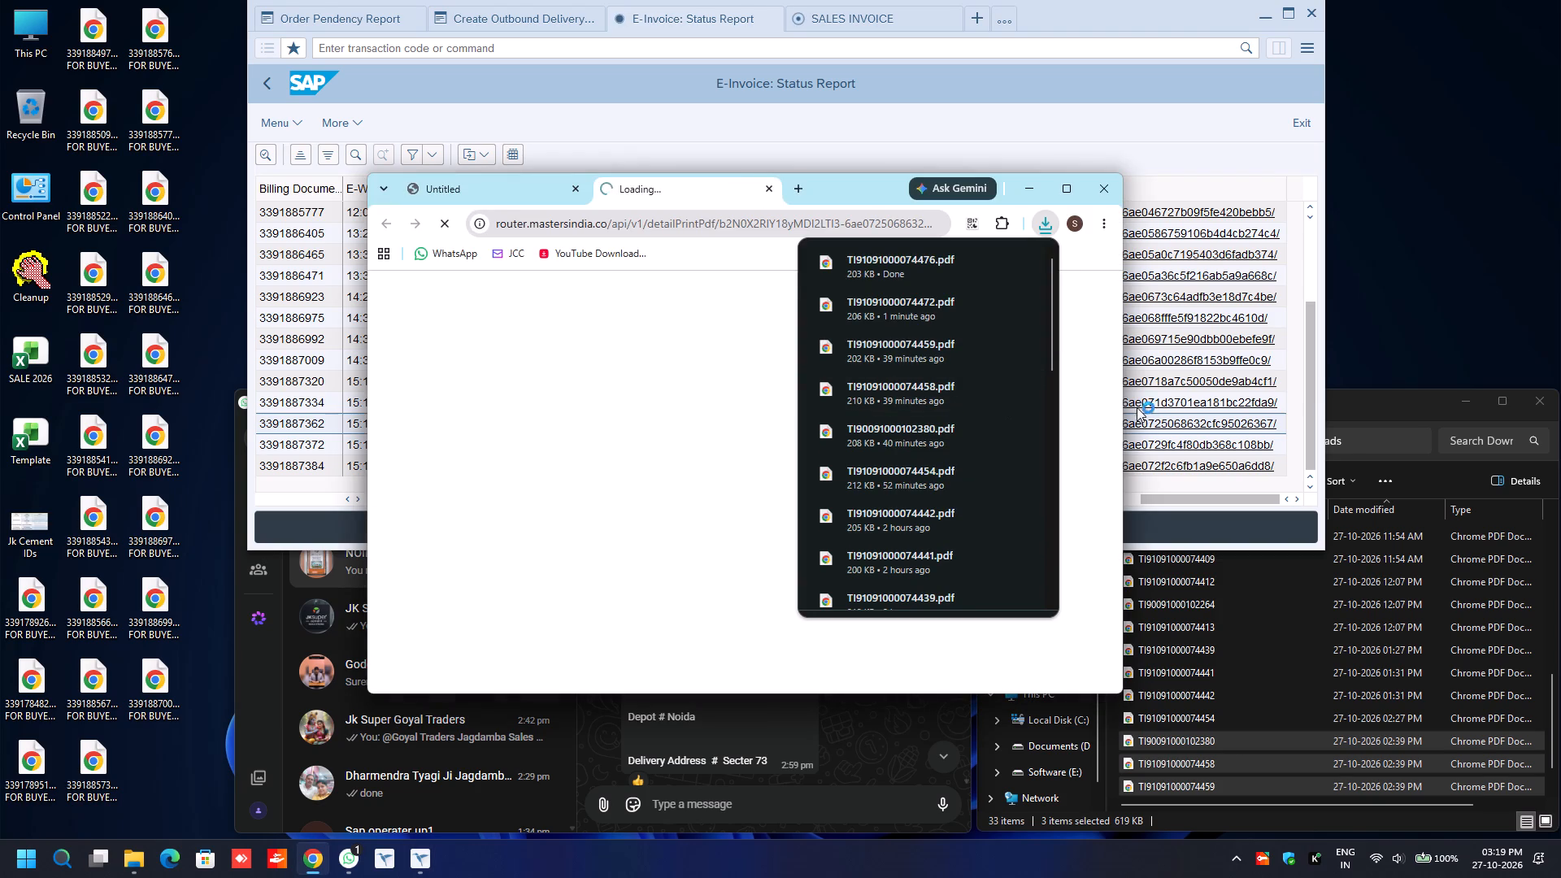
pyautogui.click(1179, 452)
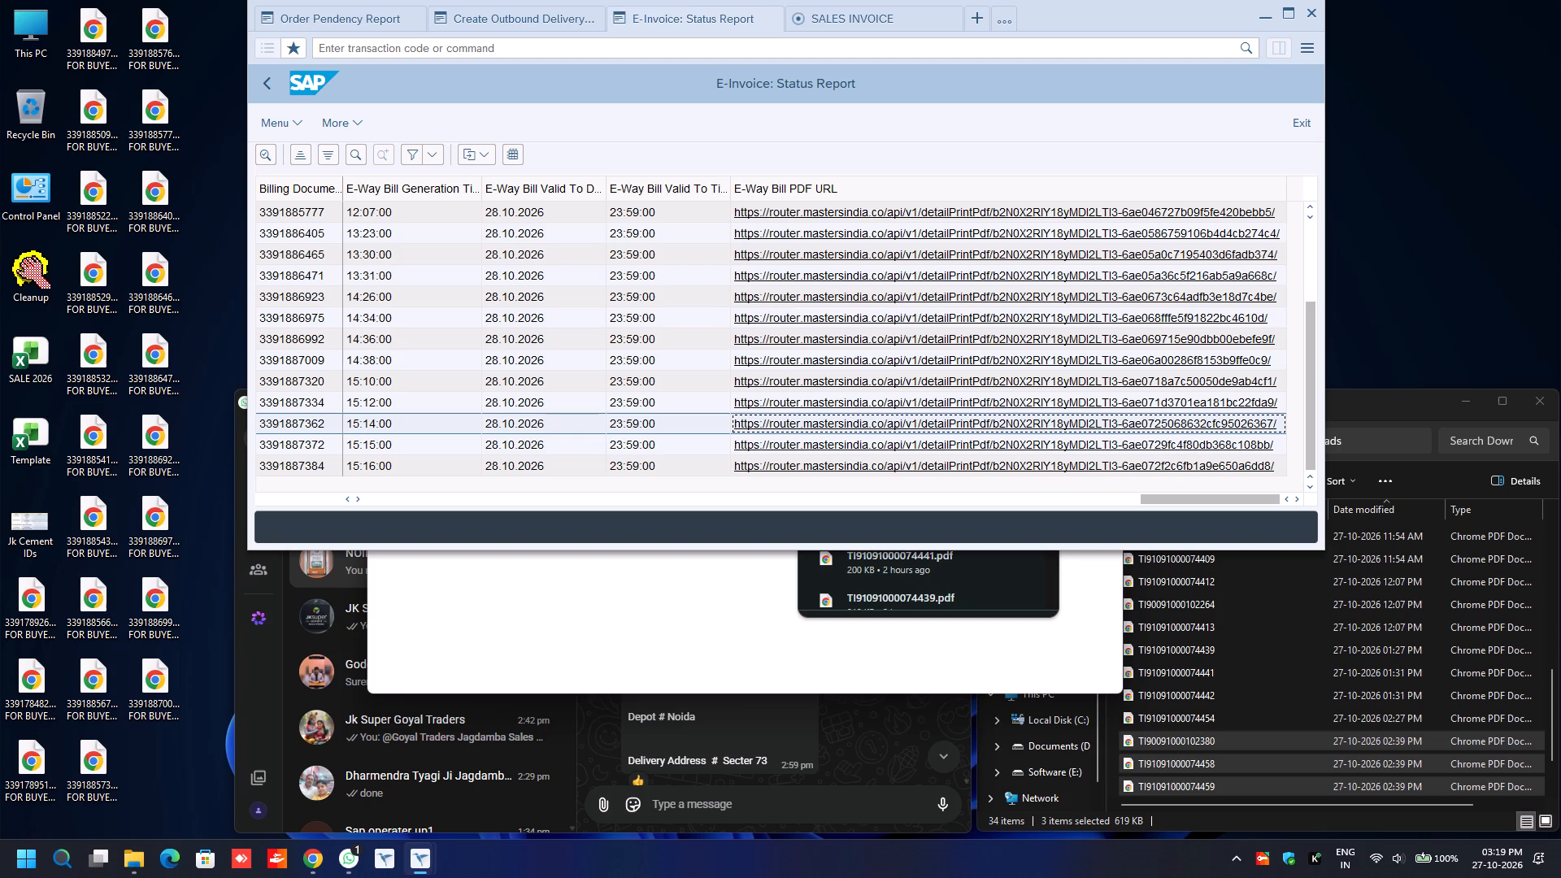
pyautogui.click(1179, 445)
pyautogui.press('Left')
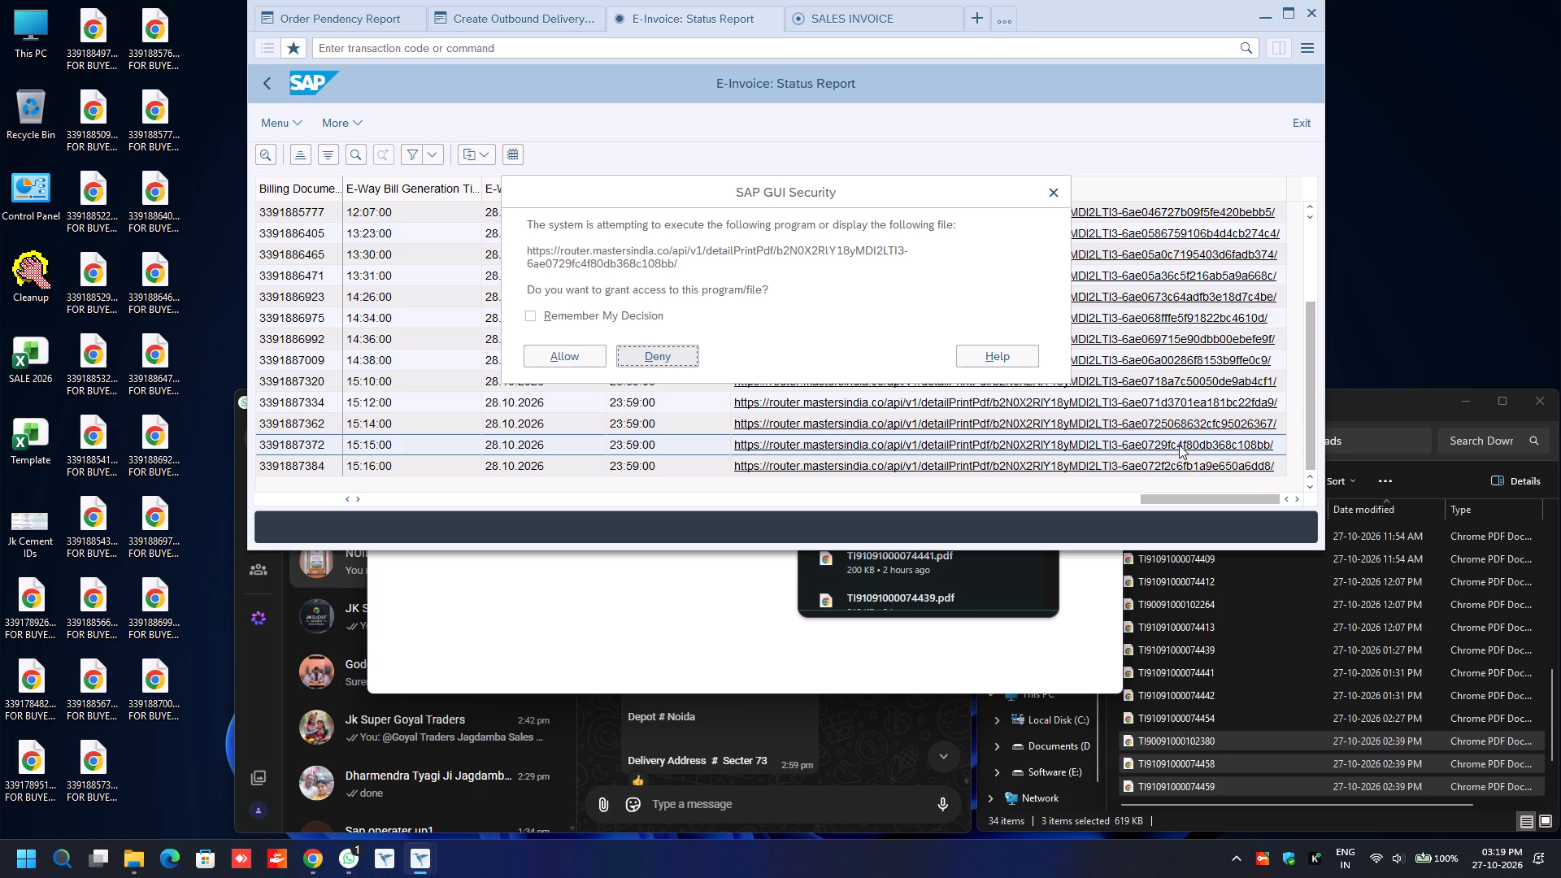
pyautogui.press('Return')
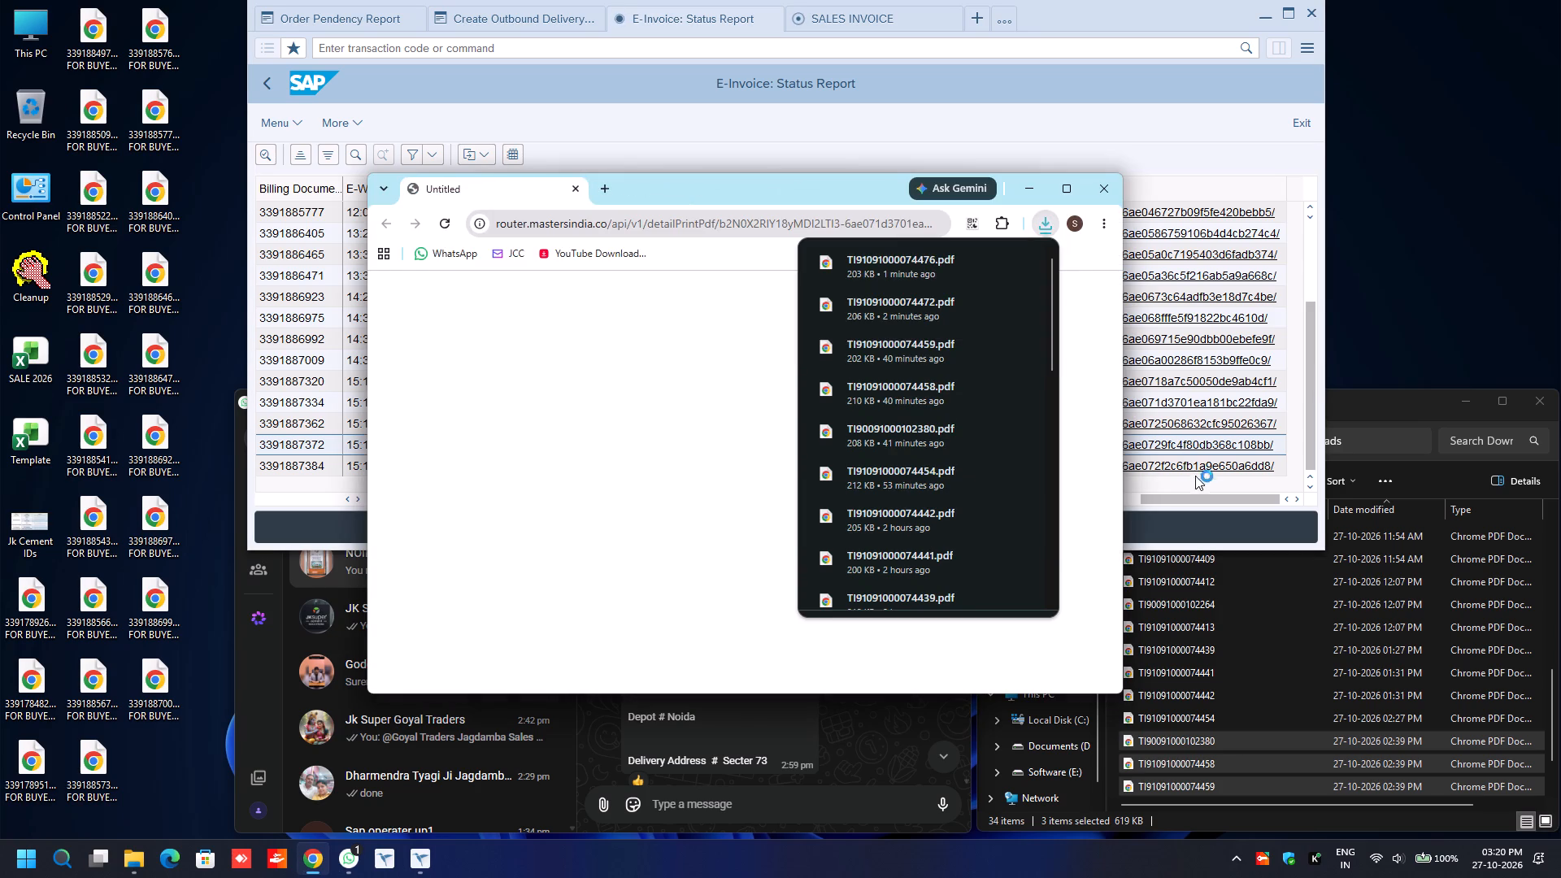
pyautogui.click(1194, 466)
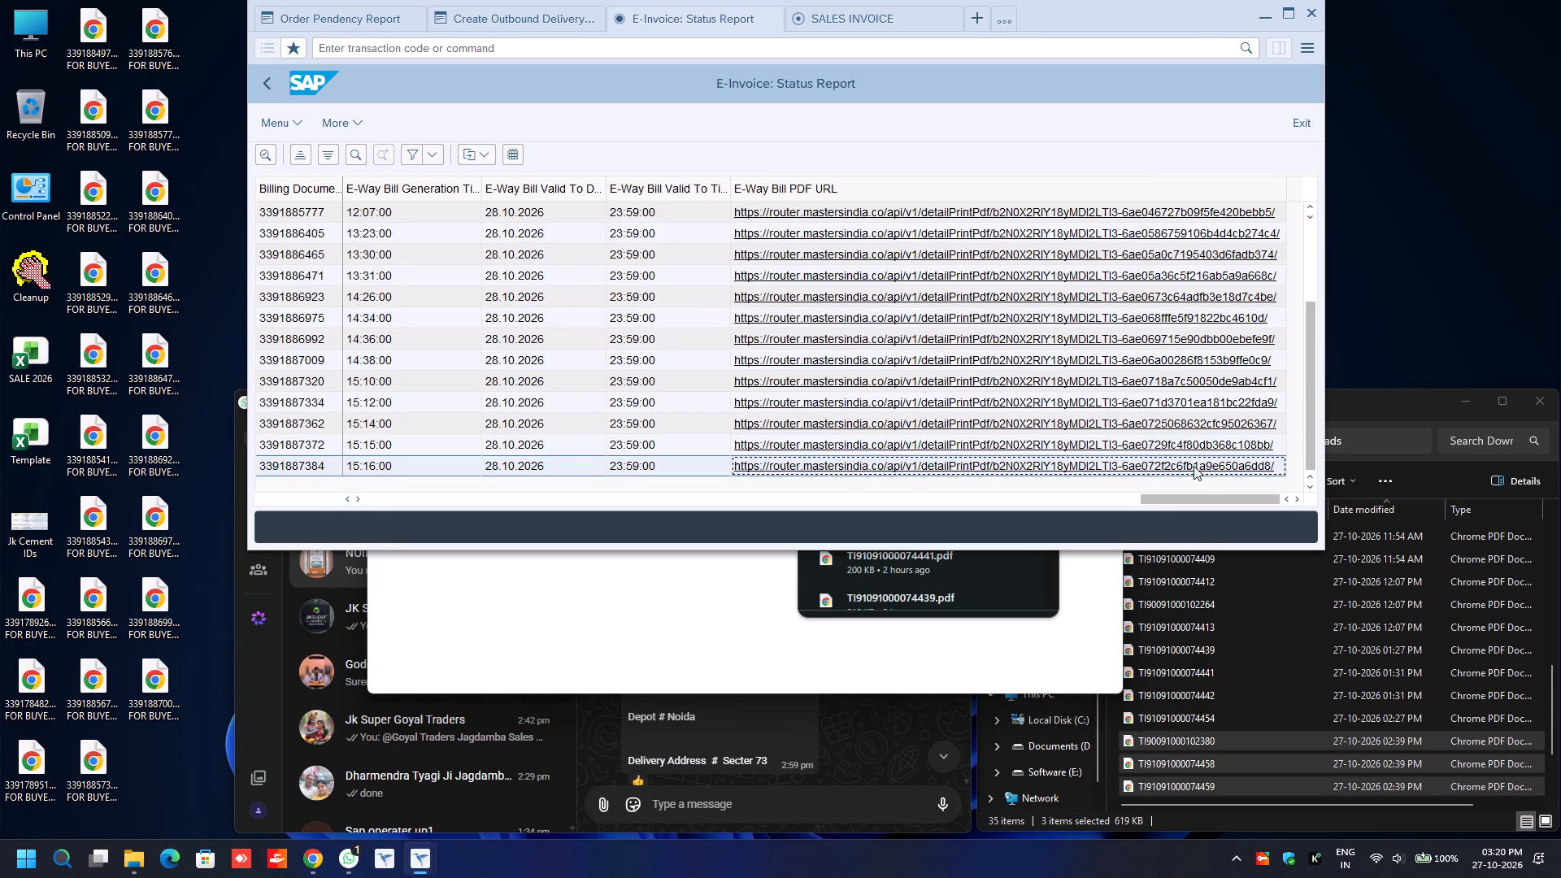
pyautogui.press('Left')
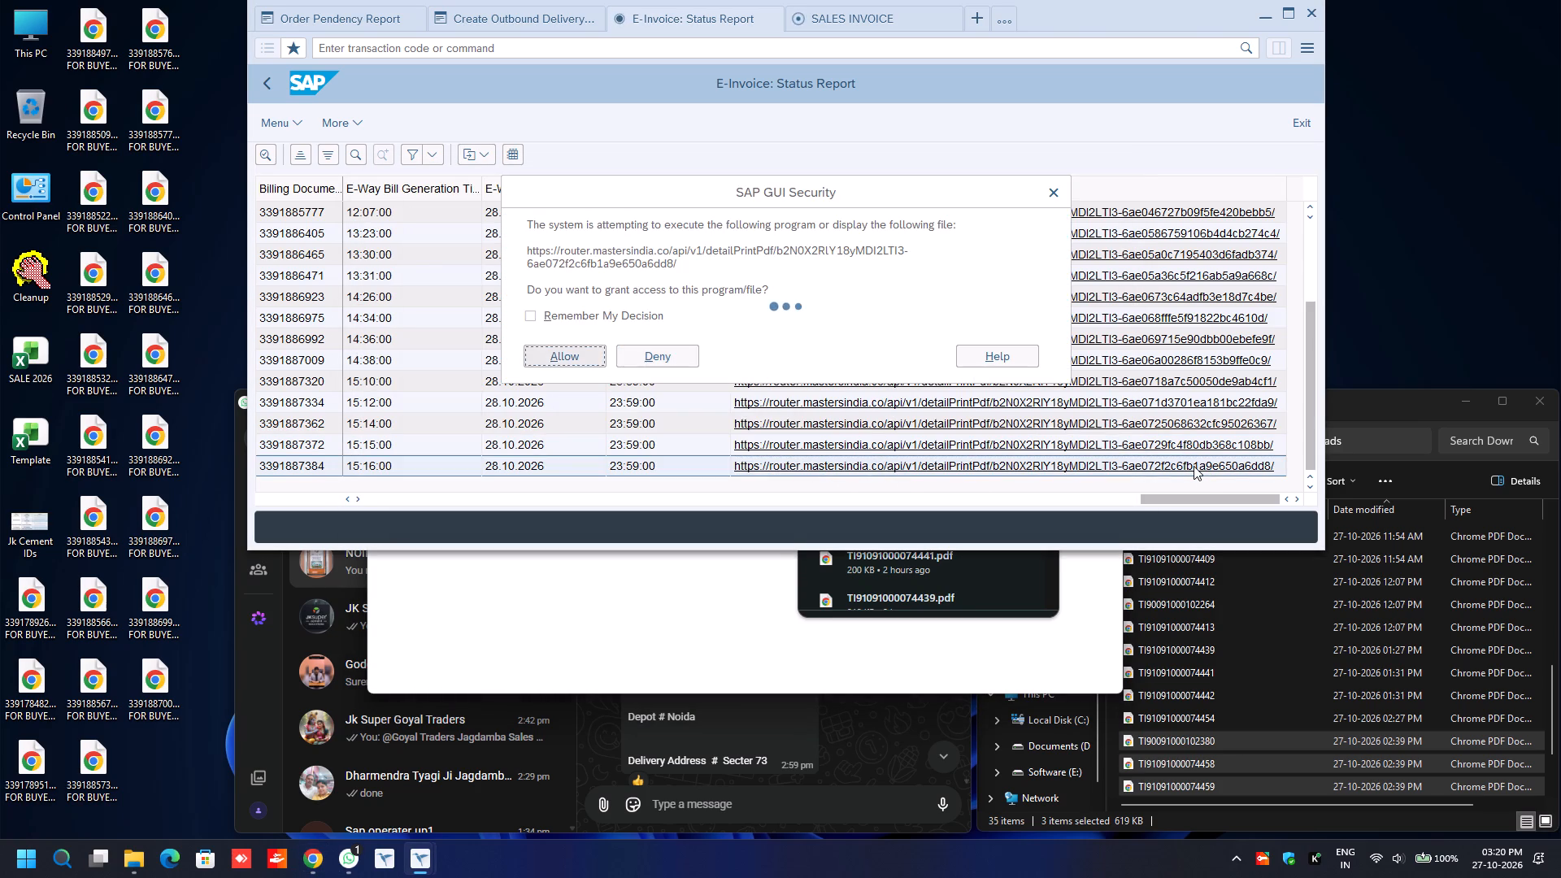
pyautogui.press('Return')
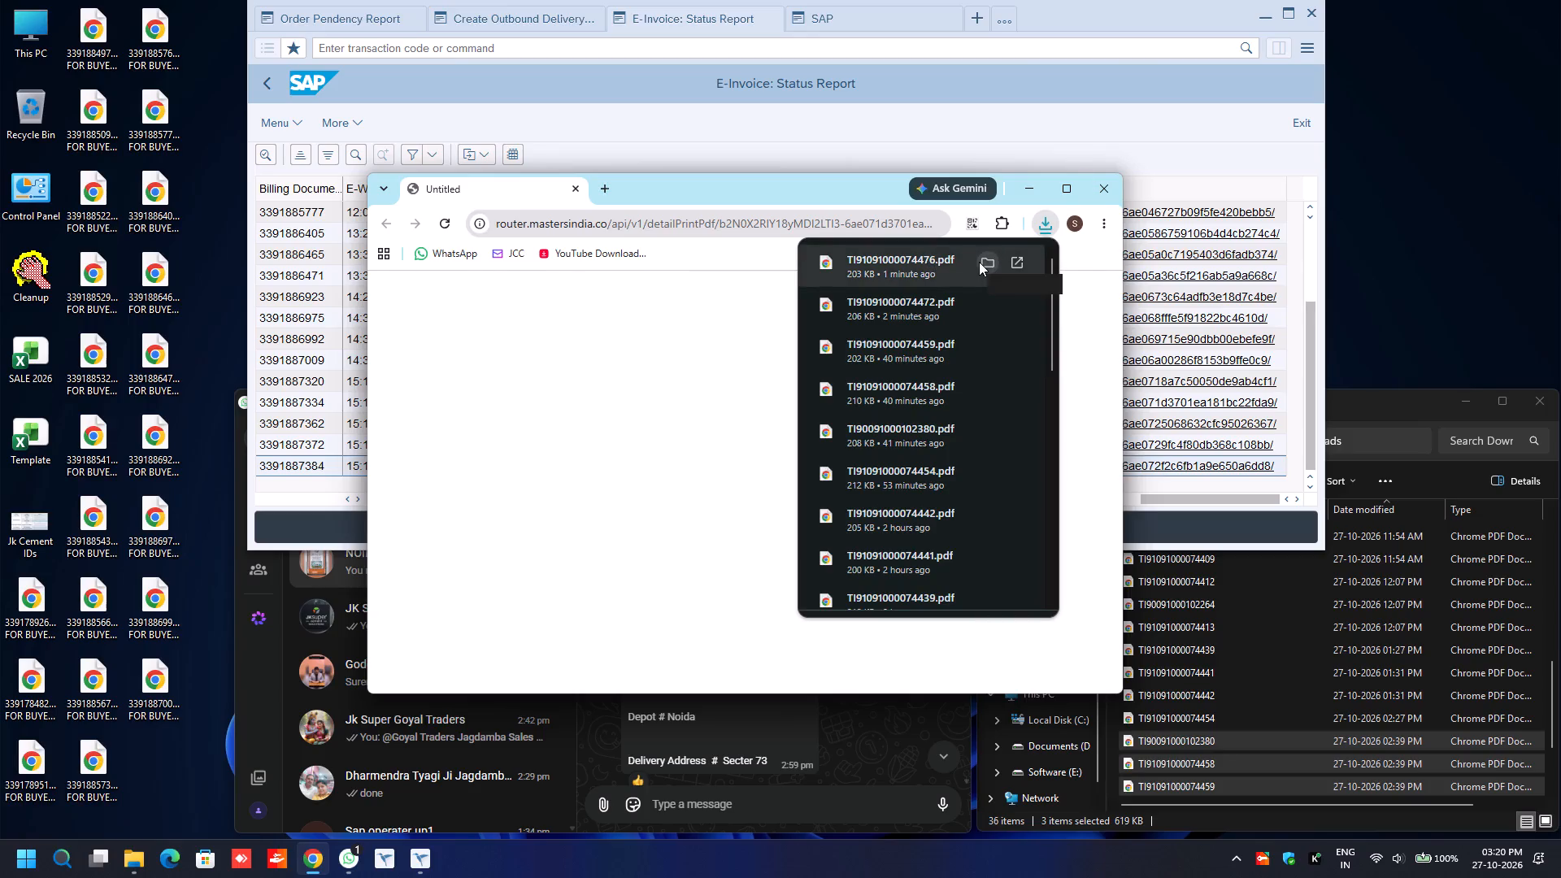
pyautogui.click(989, 259)
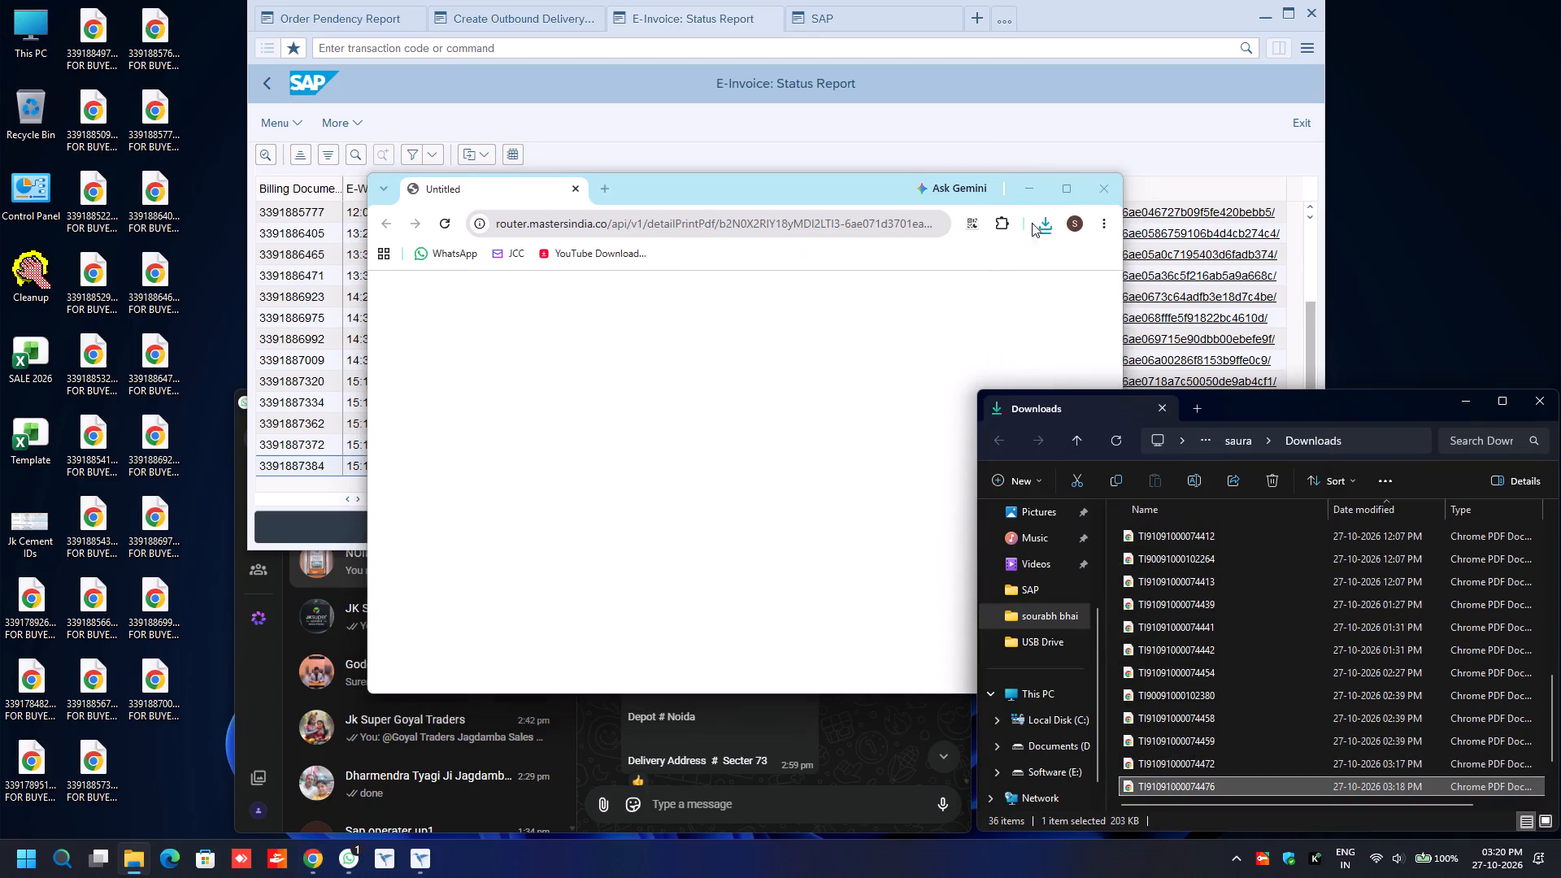
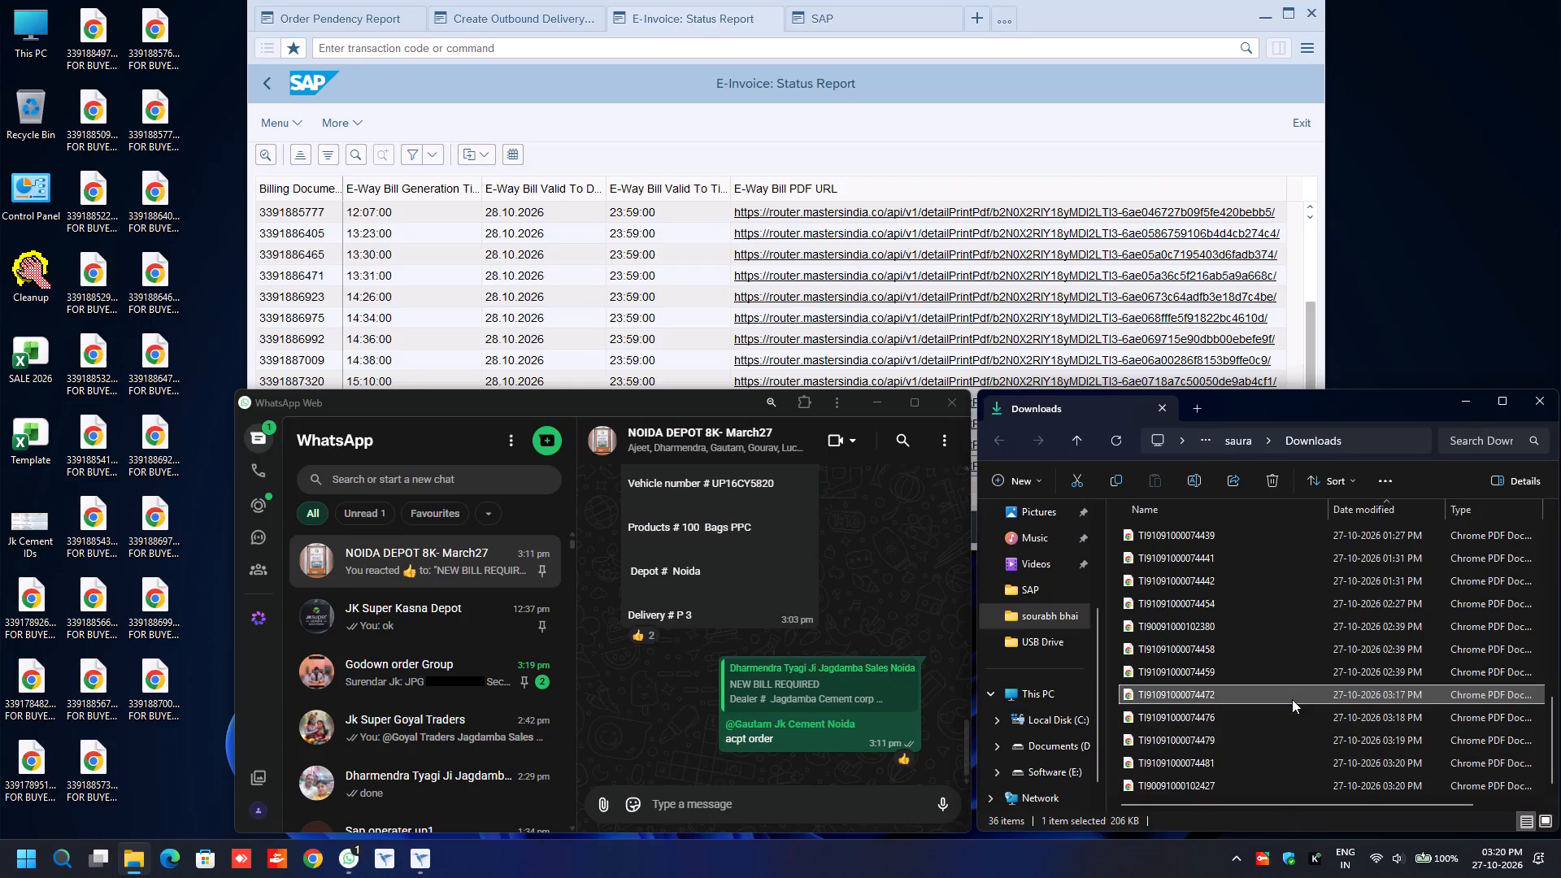
pyautogui.hotkey('shift', 'Down')
pyautogui.hotkey('shift', 'Down')
pyautogui.hotkey('shift', 'Down')
pyautogui.hotkey('shift', 'Down')
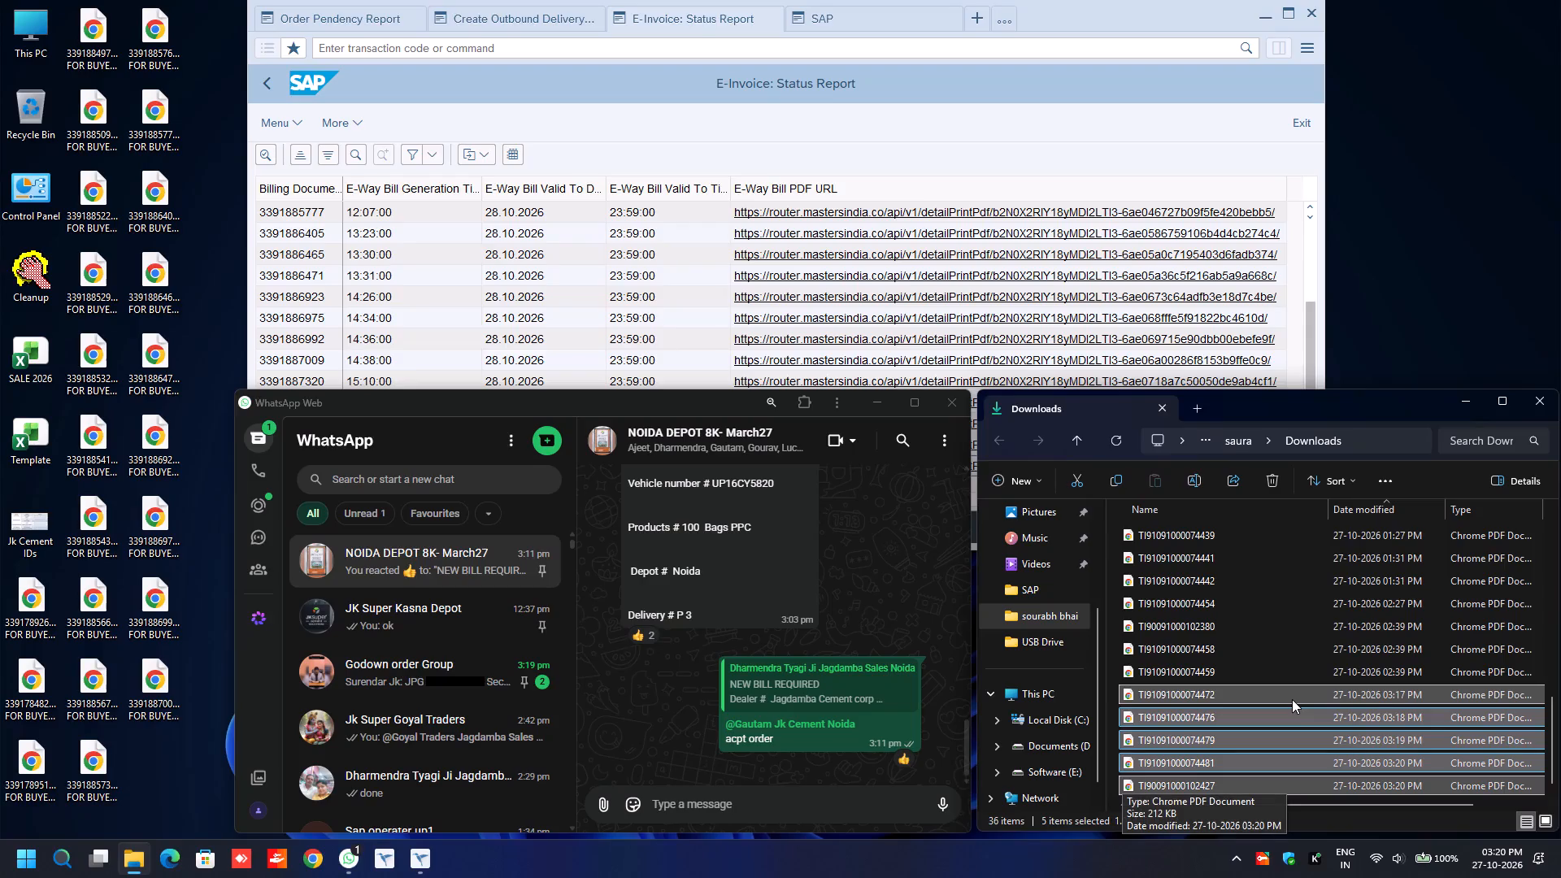
# Switch to the SAP session used for the sales invoice output.
pyautogui.click(862, 16)
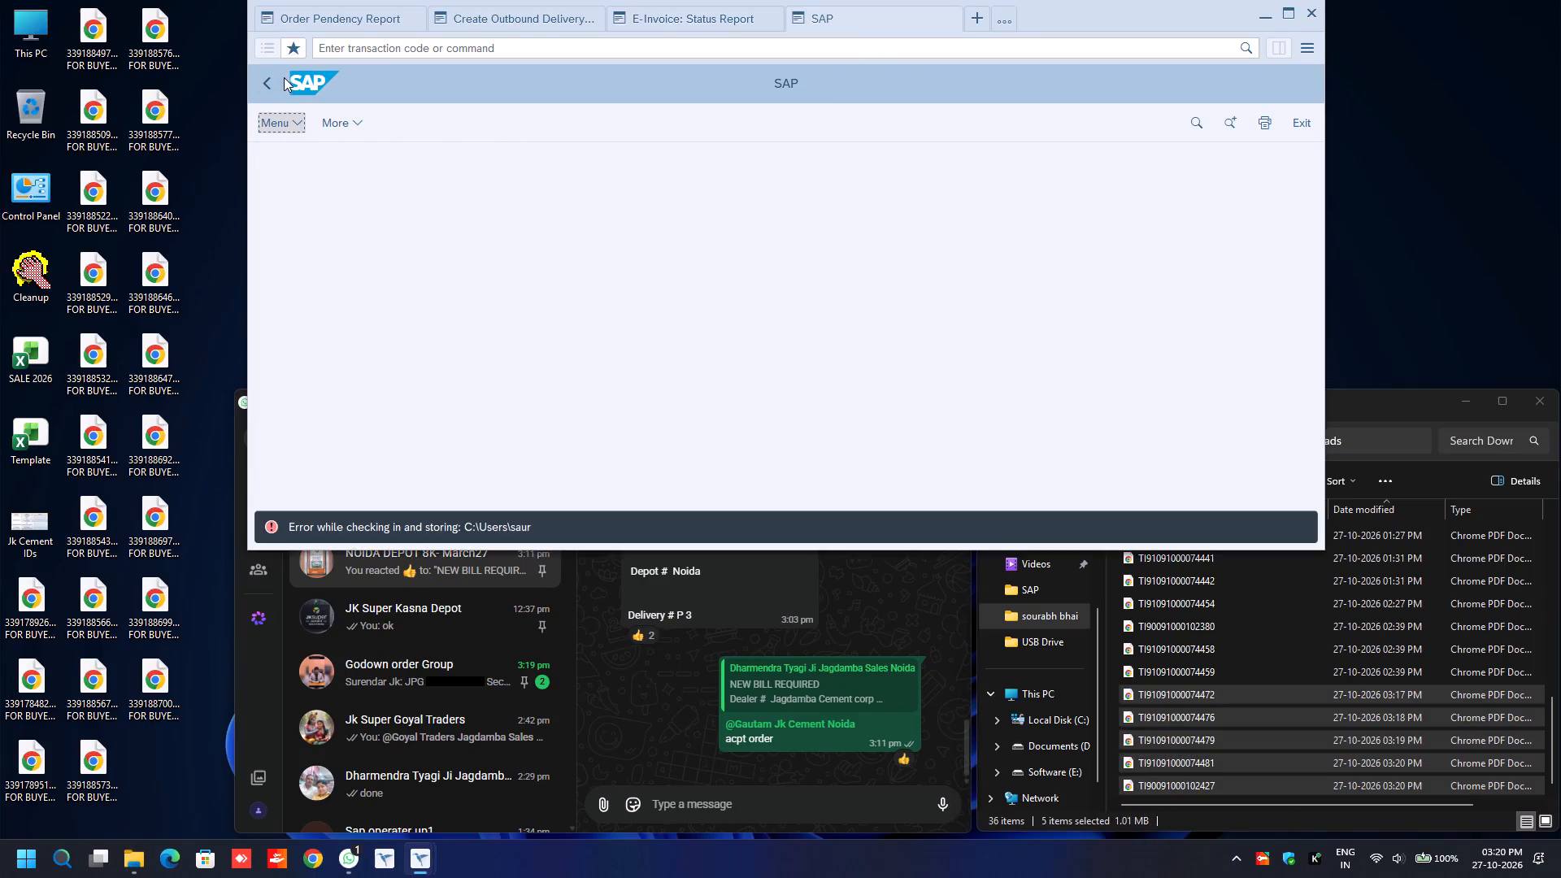
pyautogui.click(270, 87)
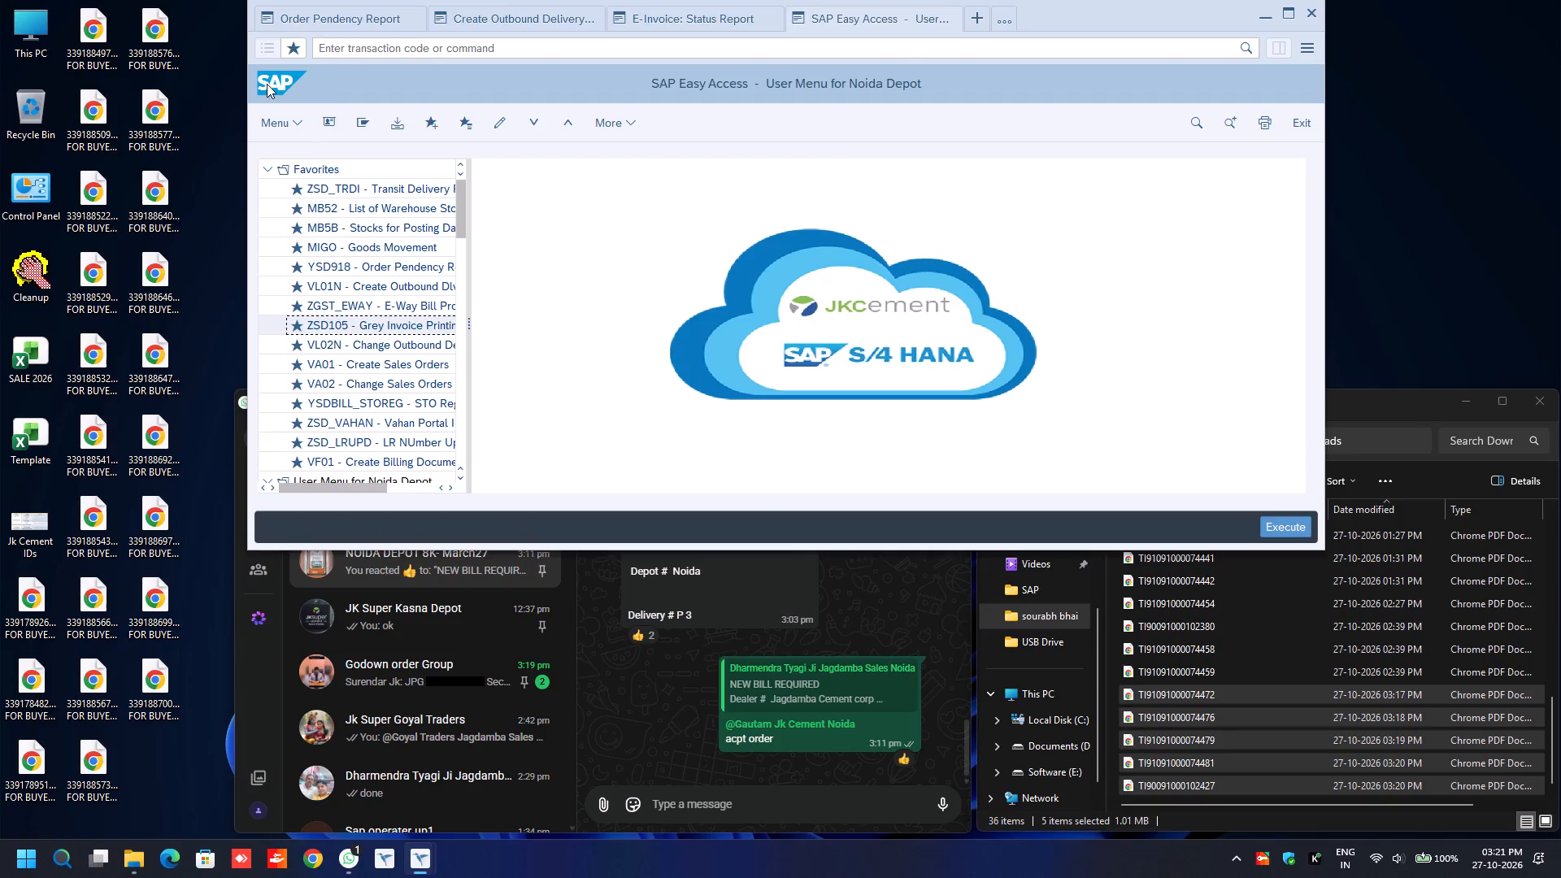
pyautogui.press('Return')
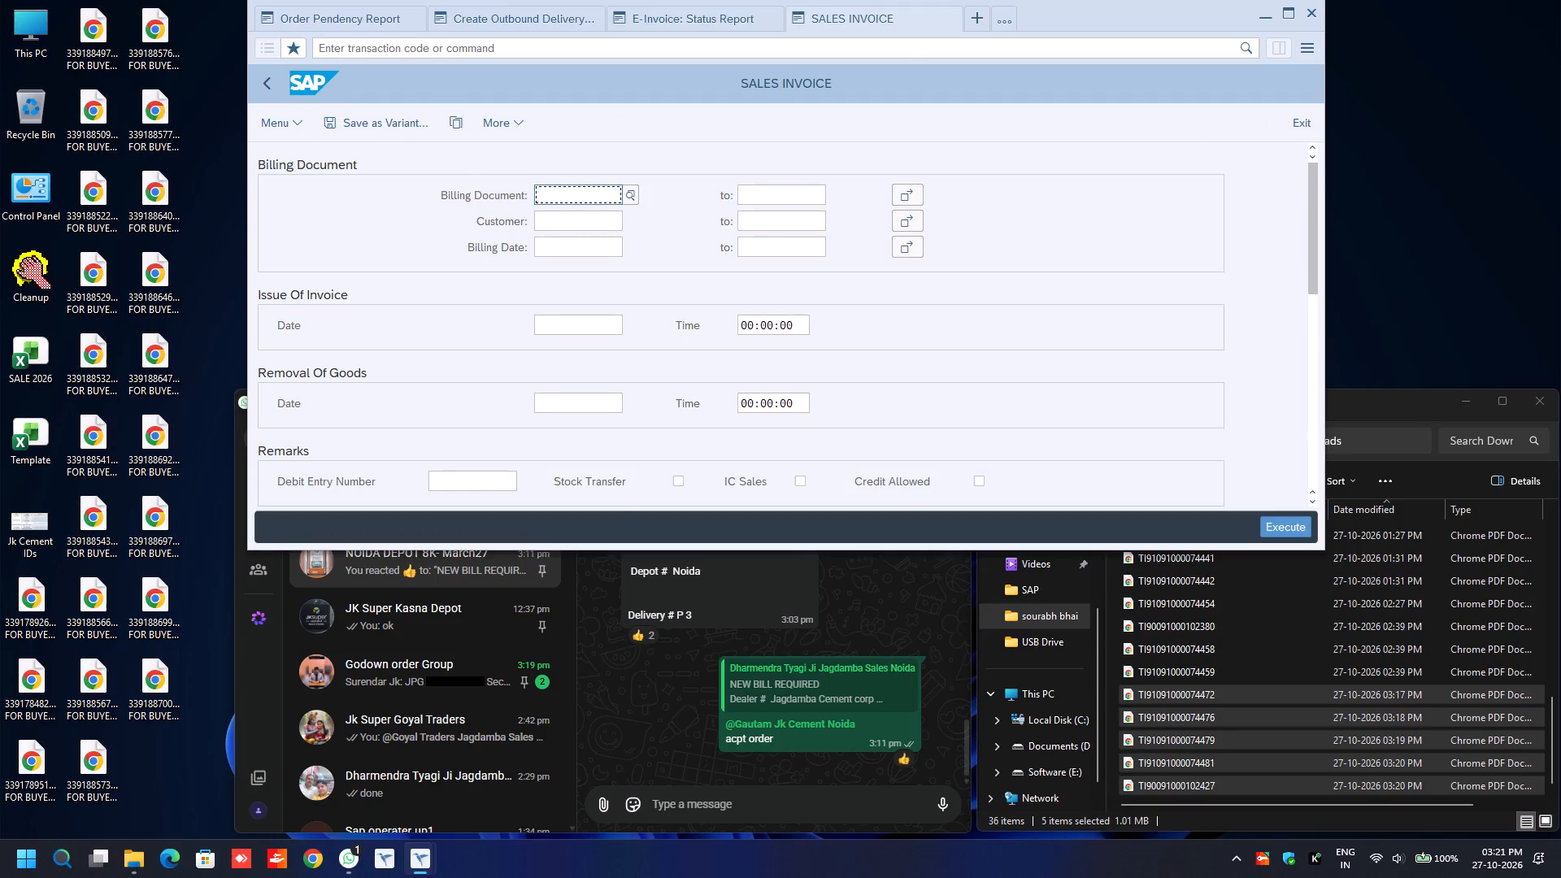
pyautogui.press('Tab')
pyautogui.press('Tab')
pyautogui.press('space')
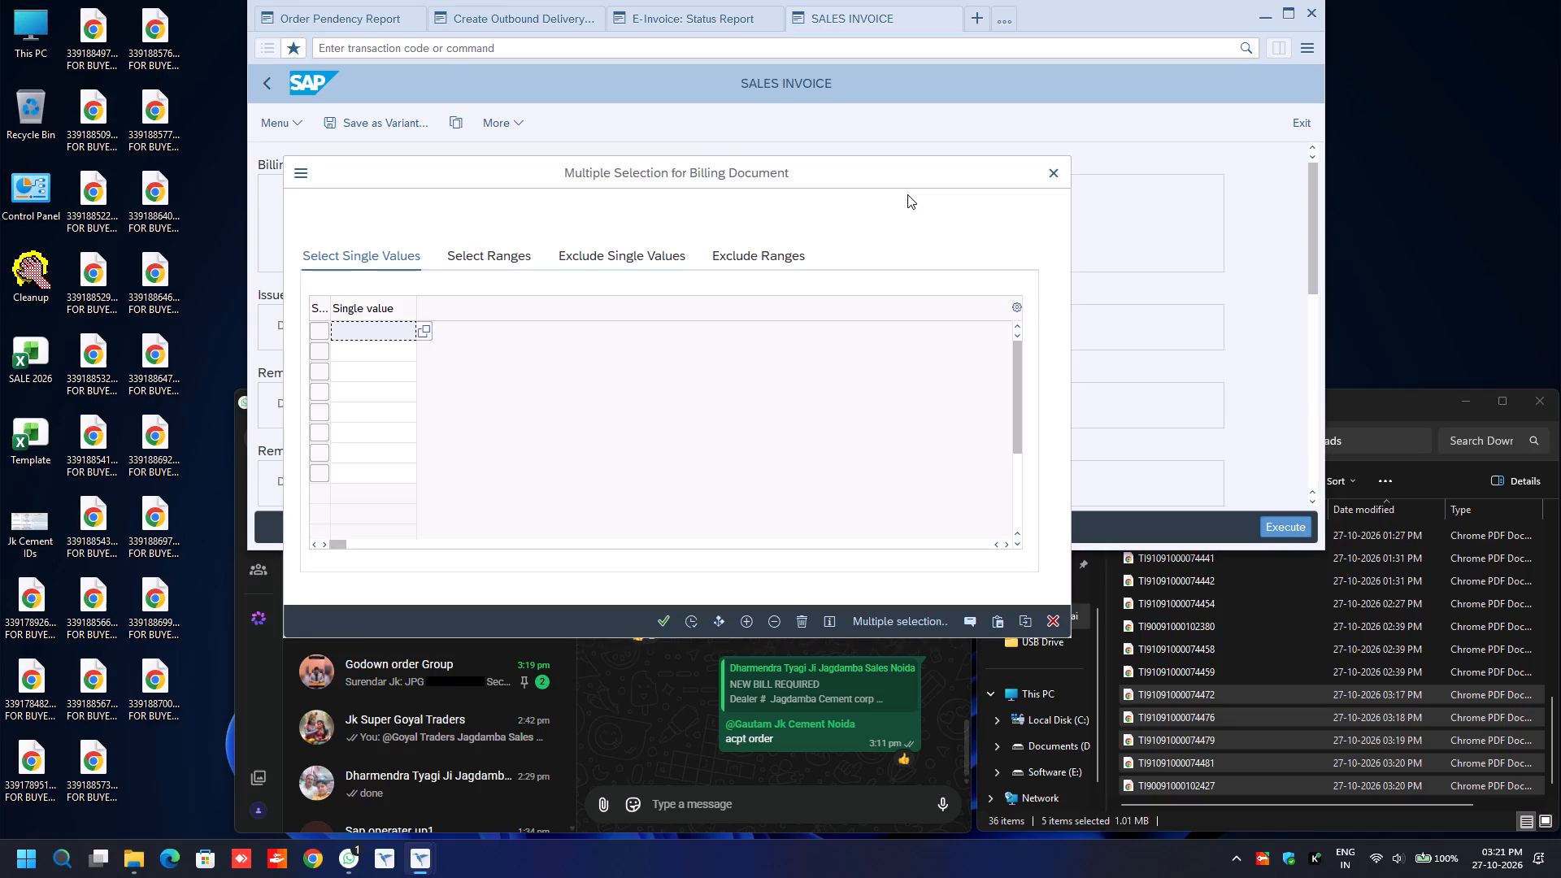
pyautogui.hotkey('ctrl', 'v')
pyautogui.press('F8')
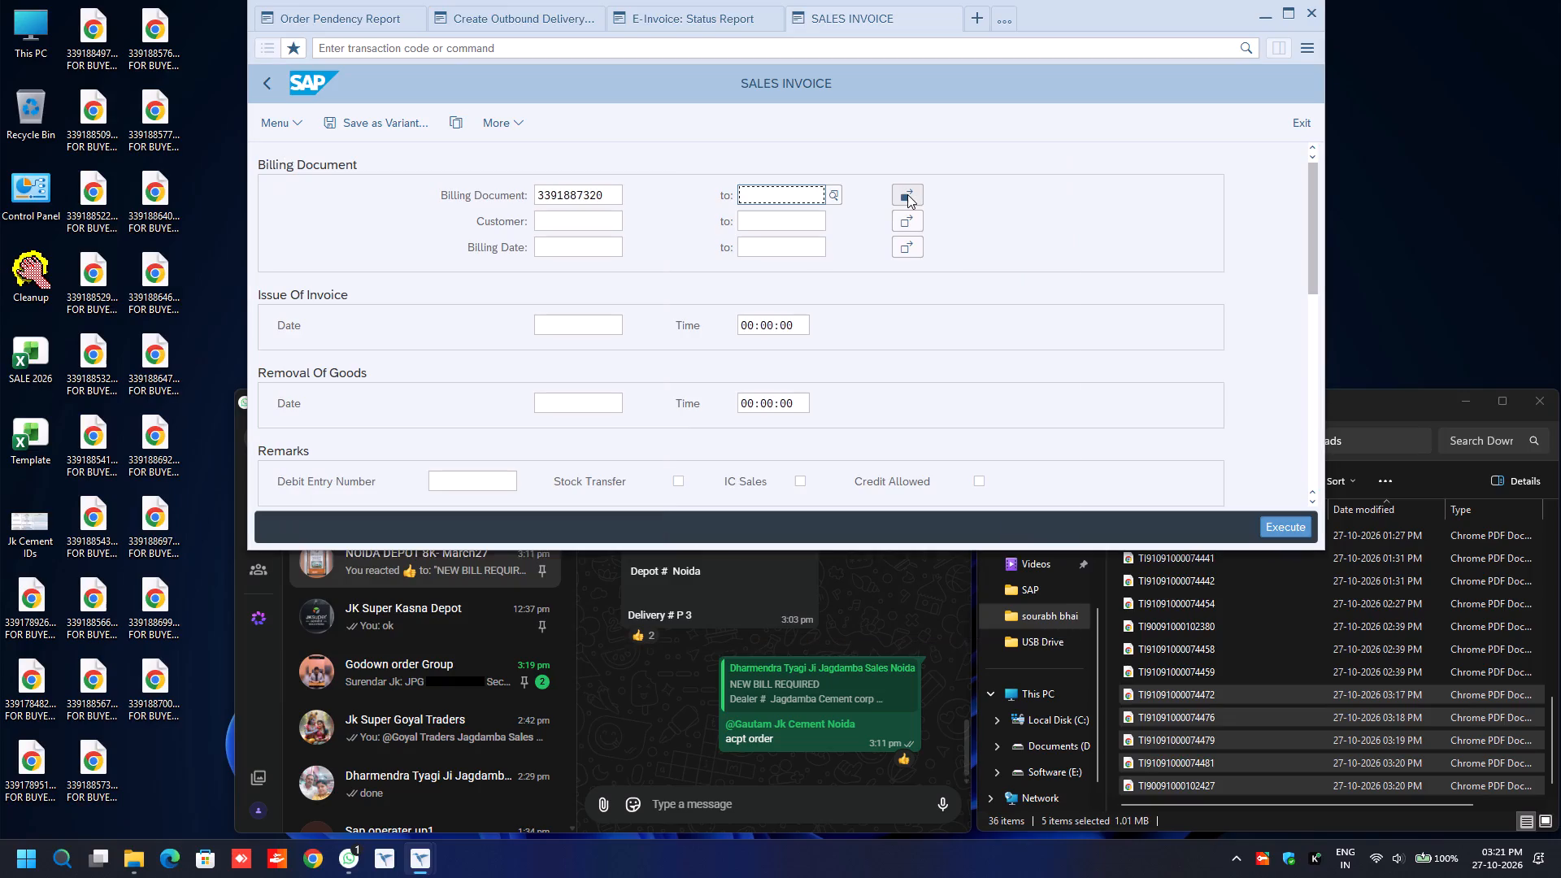
# Run the sales invoice output with A4 Page Print, Digitally Signed, Add New Signature and the Download option selected.
pyautogui.scroll(-4, 750, 292)
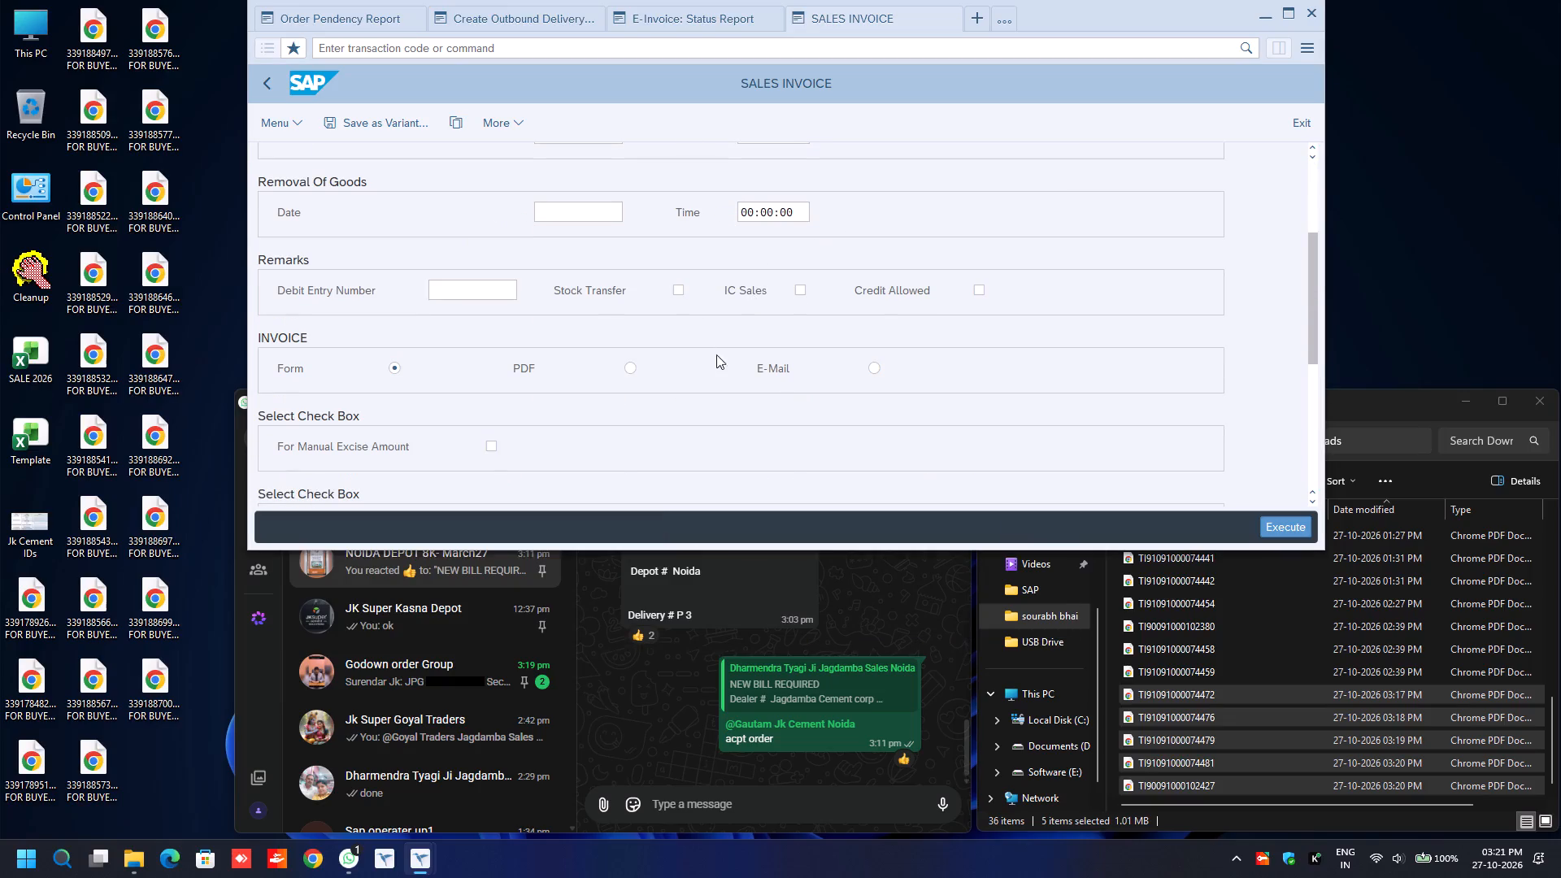
pyautogui.scroll(-8, 638, 379)
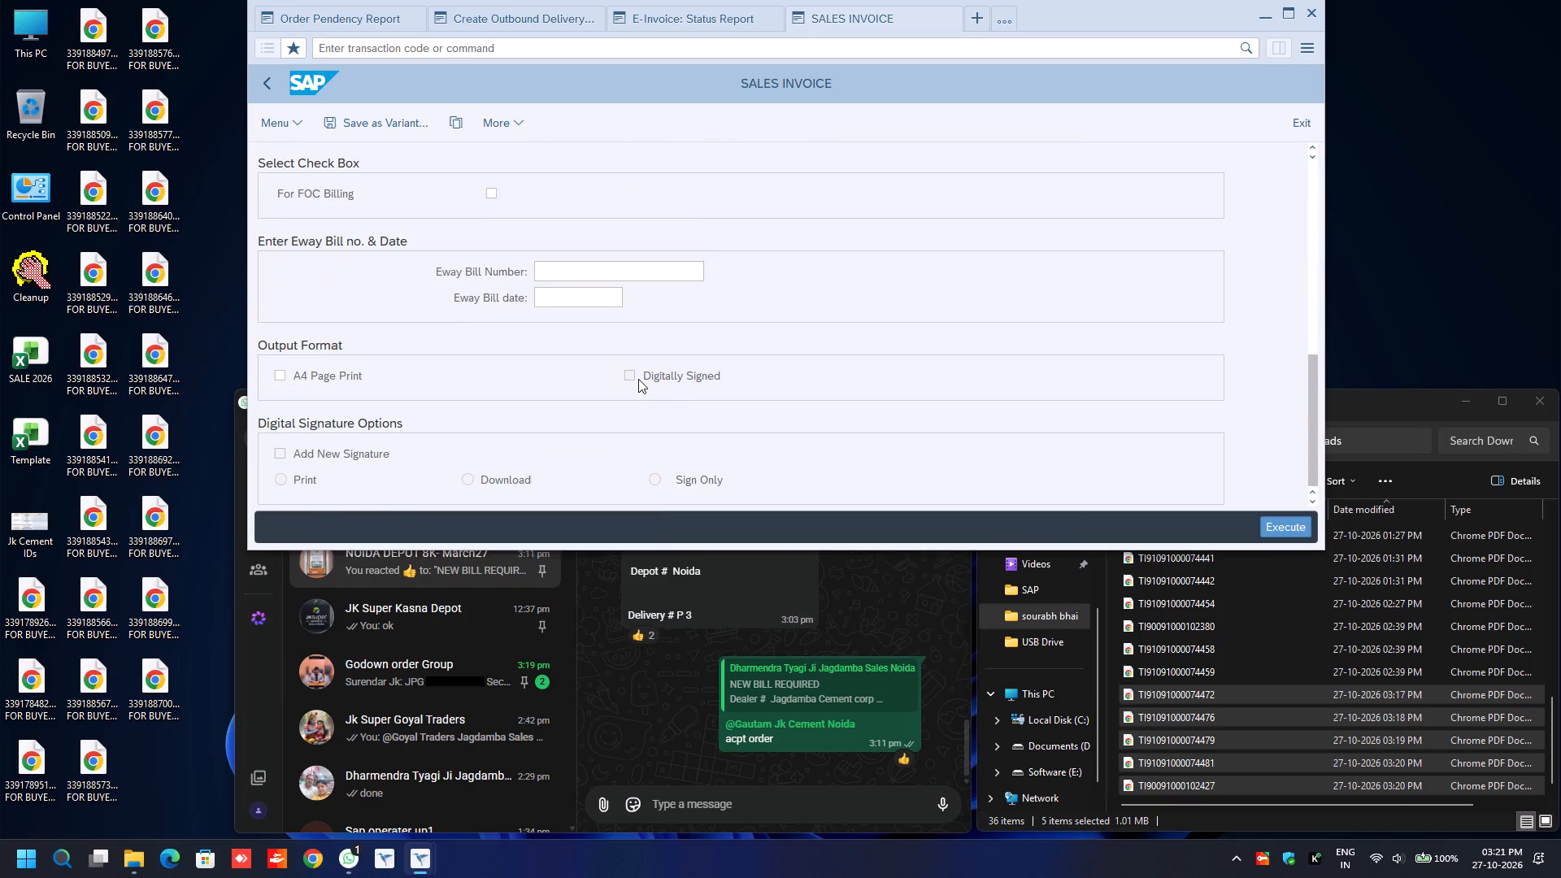
pyautogui.scroll(-4, 638, 379)
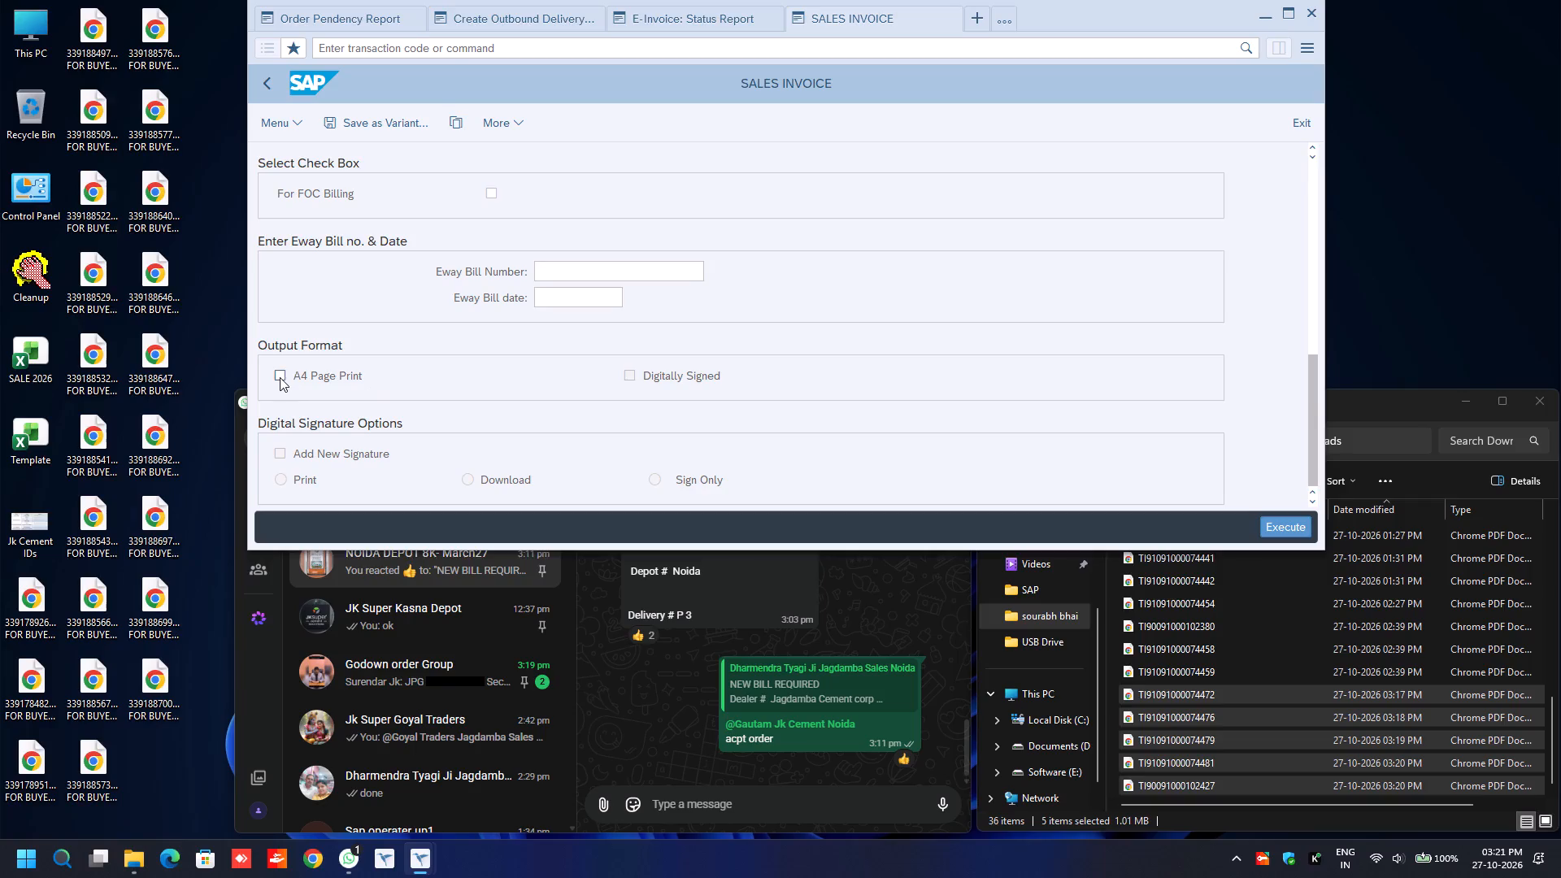
pyautogui.click(279, 377)
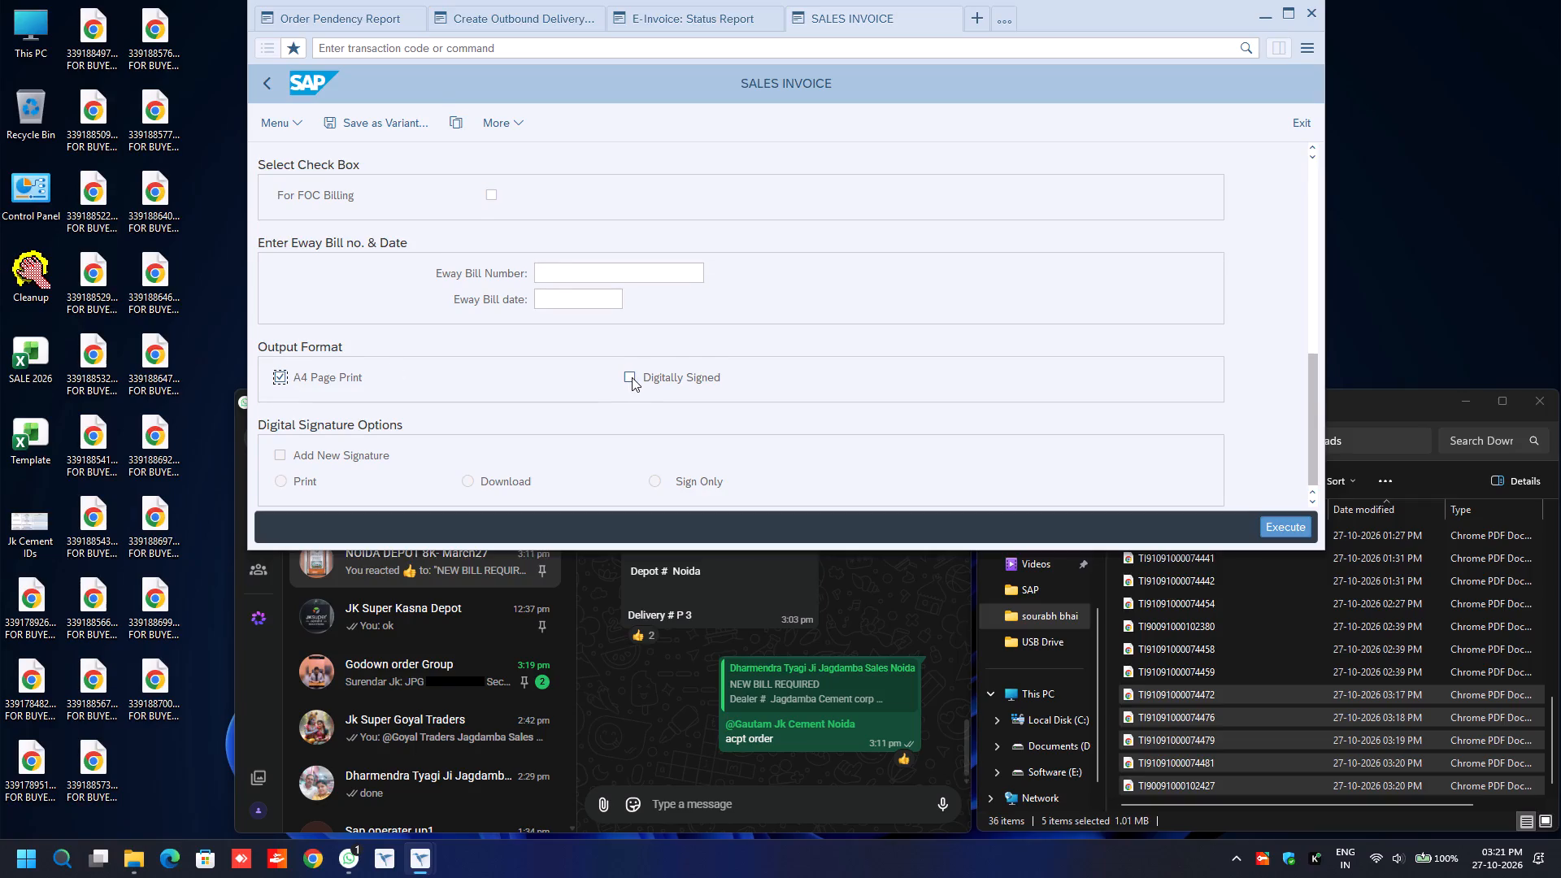
pyautogui.click(632, 377)
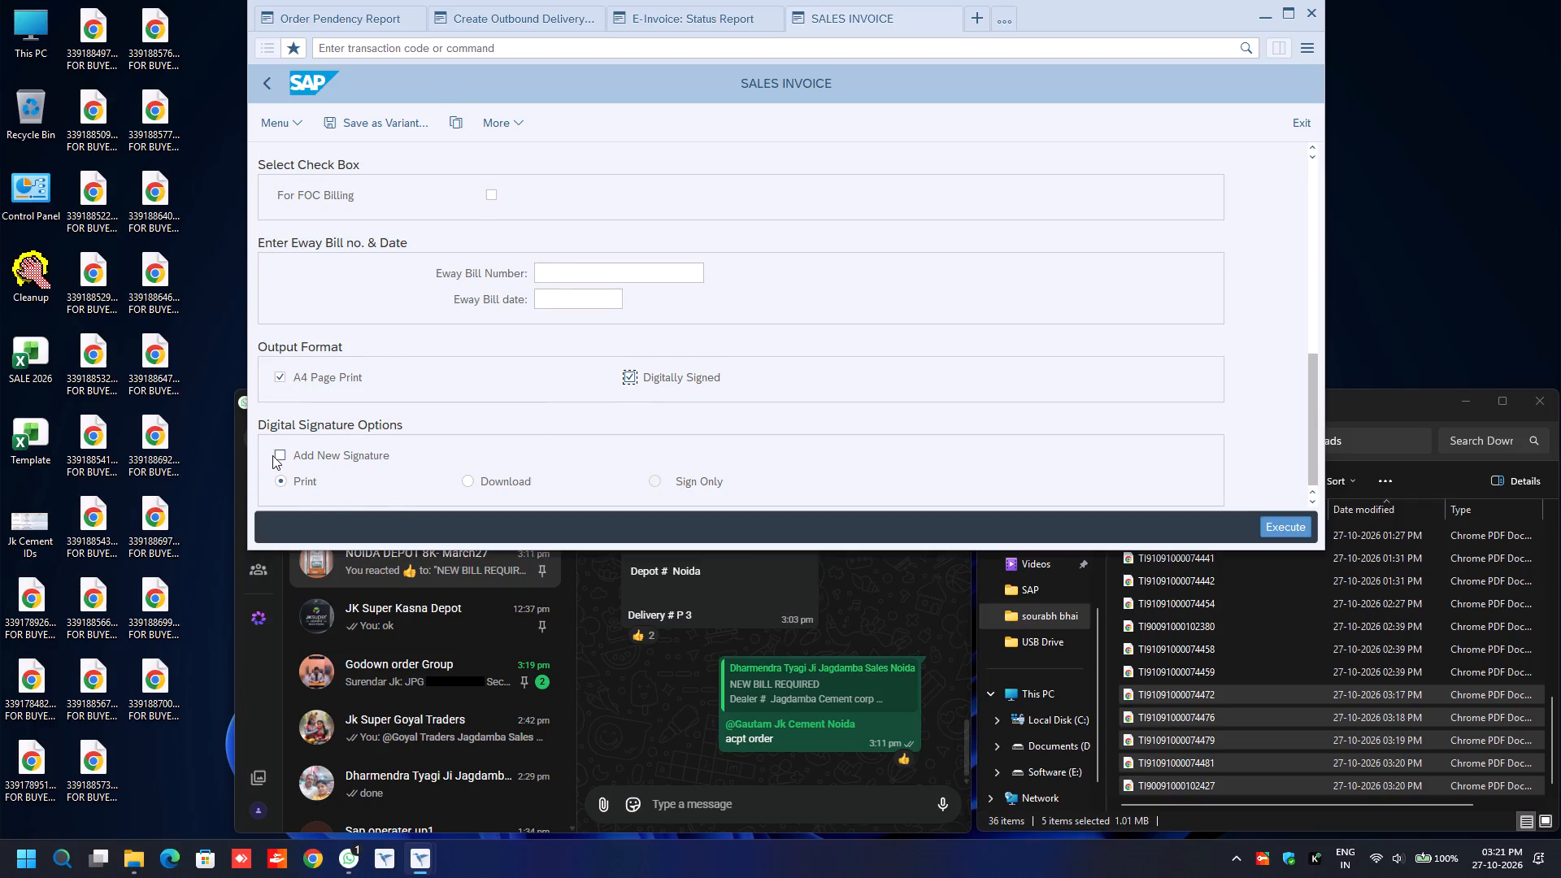
pyautogui.click(278, 454)
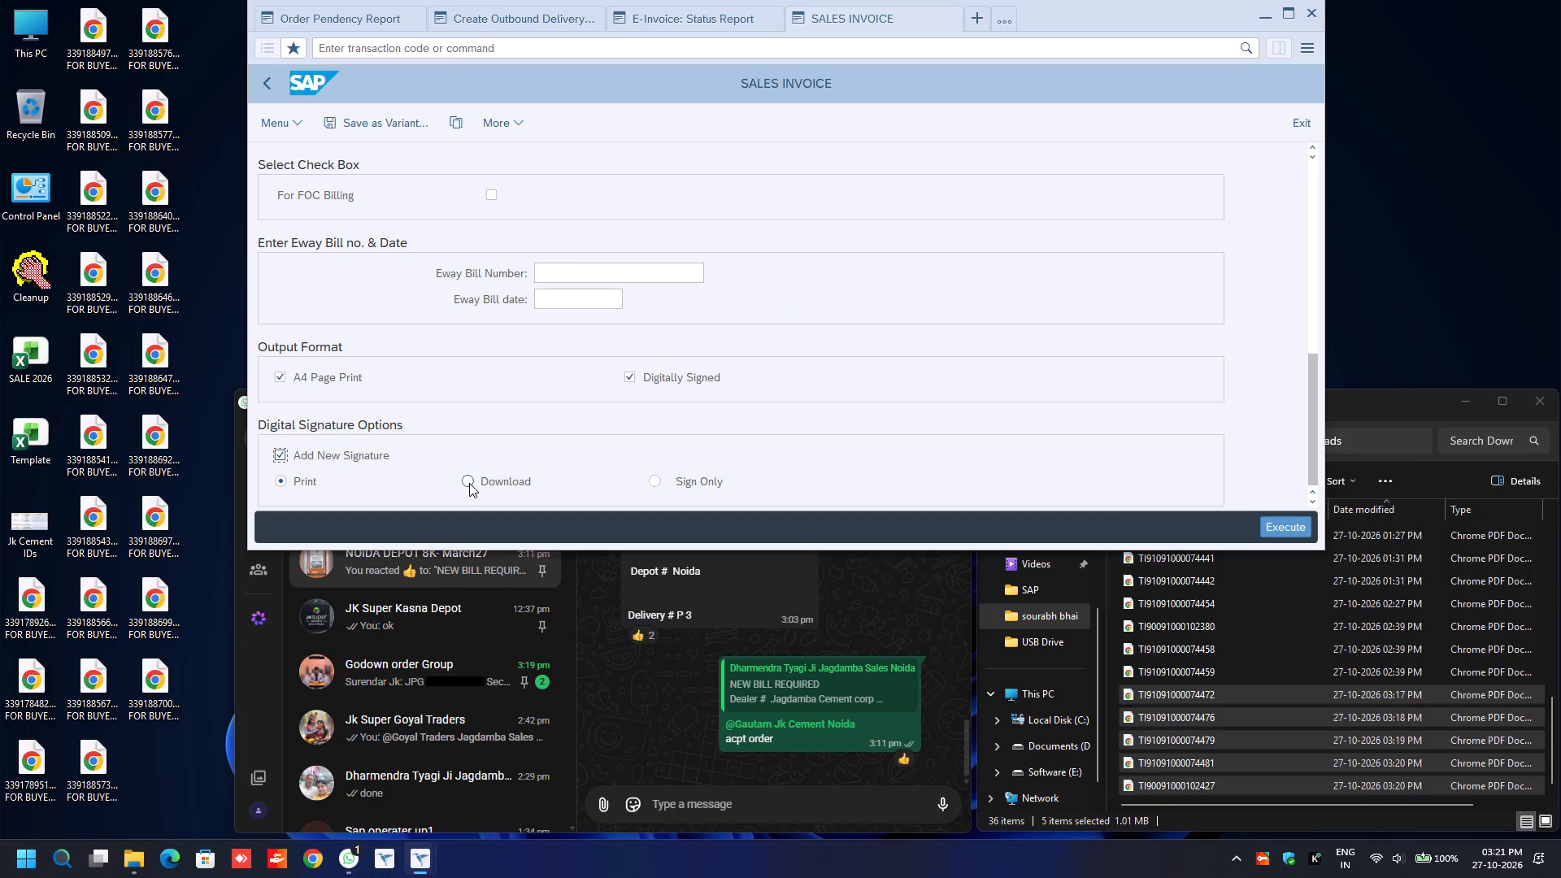
pyautogui.click(469, 483)
pyautogui.click(1289, 525)
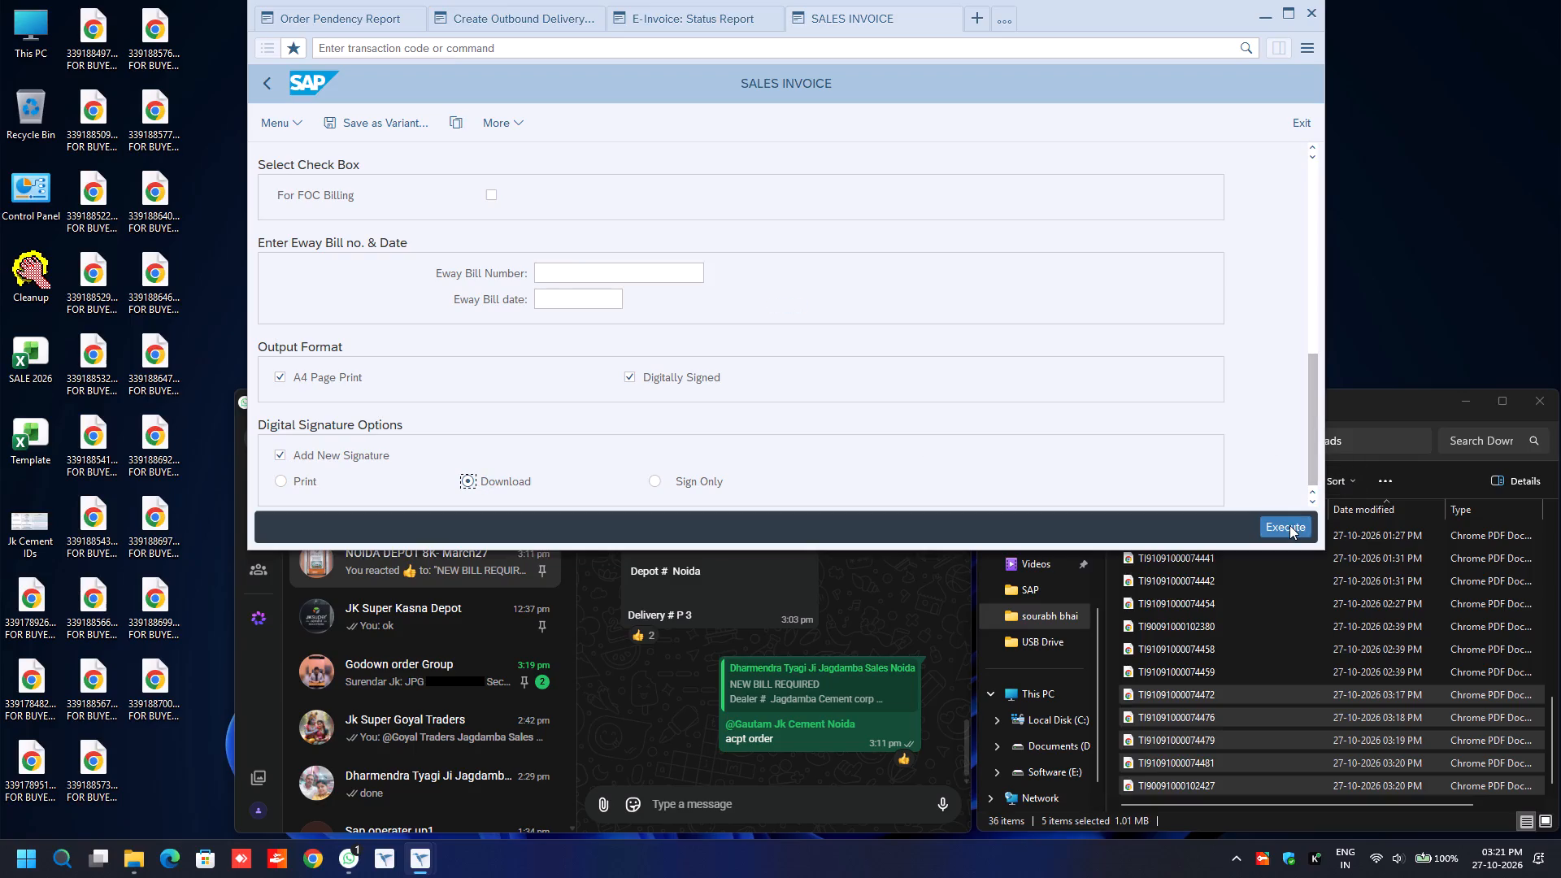
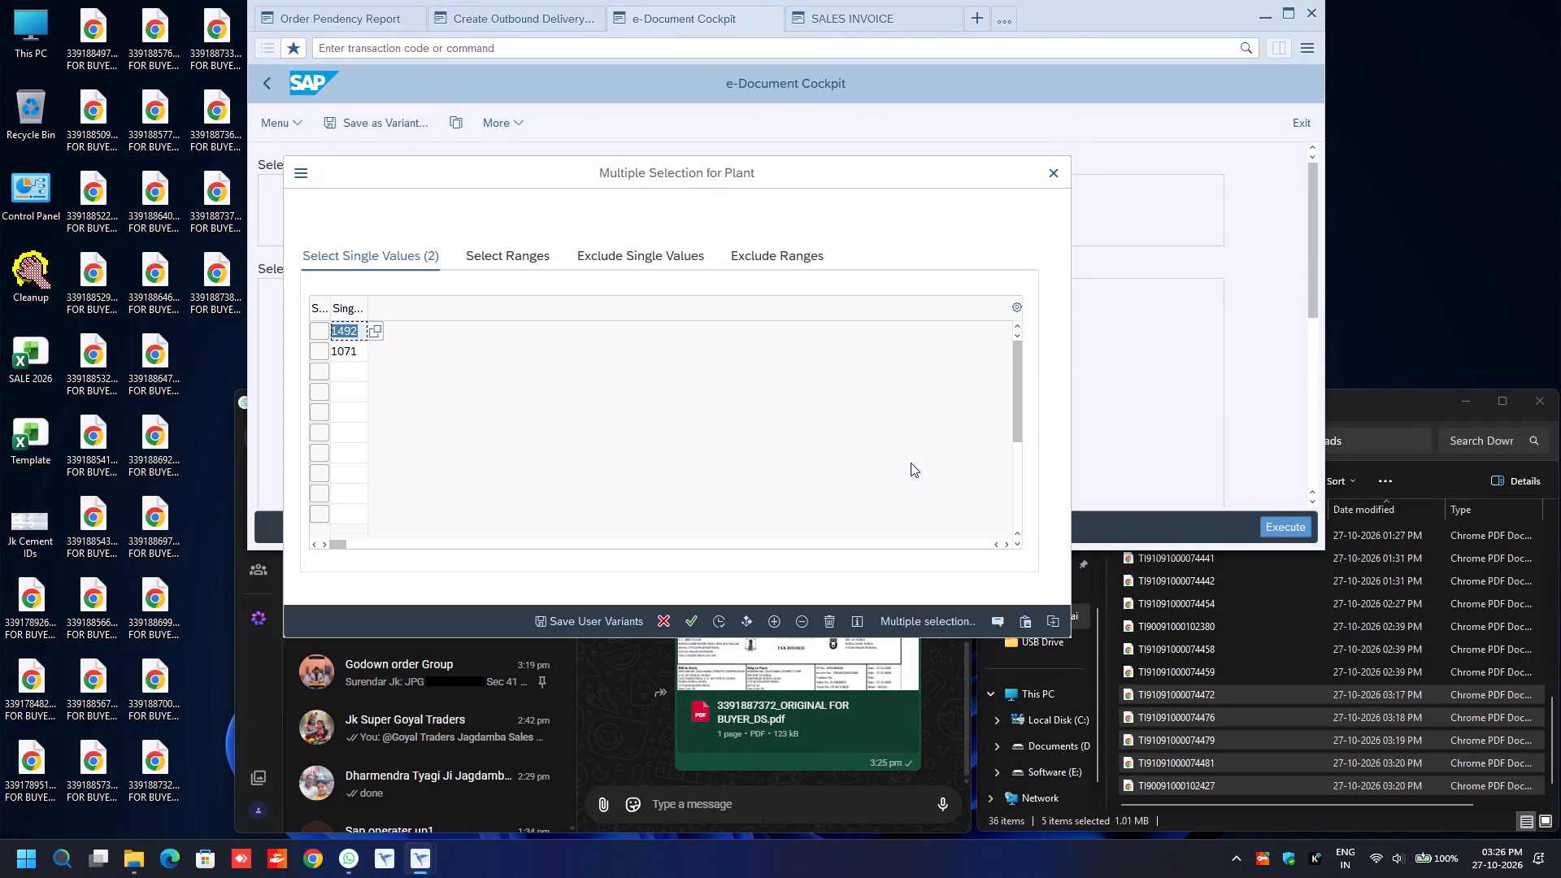
# Add plants 8134 and 8135 to the Plant multiple selection and run the e-Document Cockpit report.
pyautogui.press('Down')
pyautogui.press('Down')
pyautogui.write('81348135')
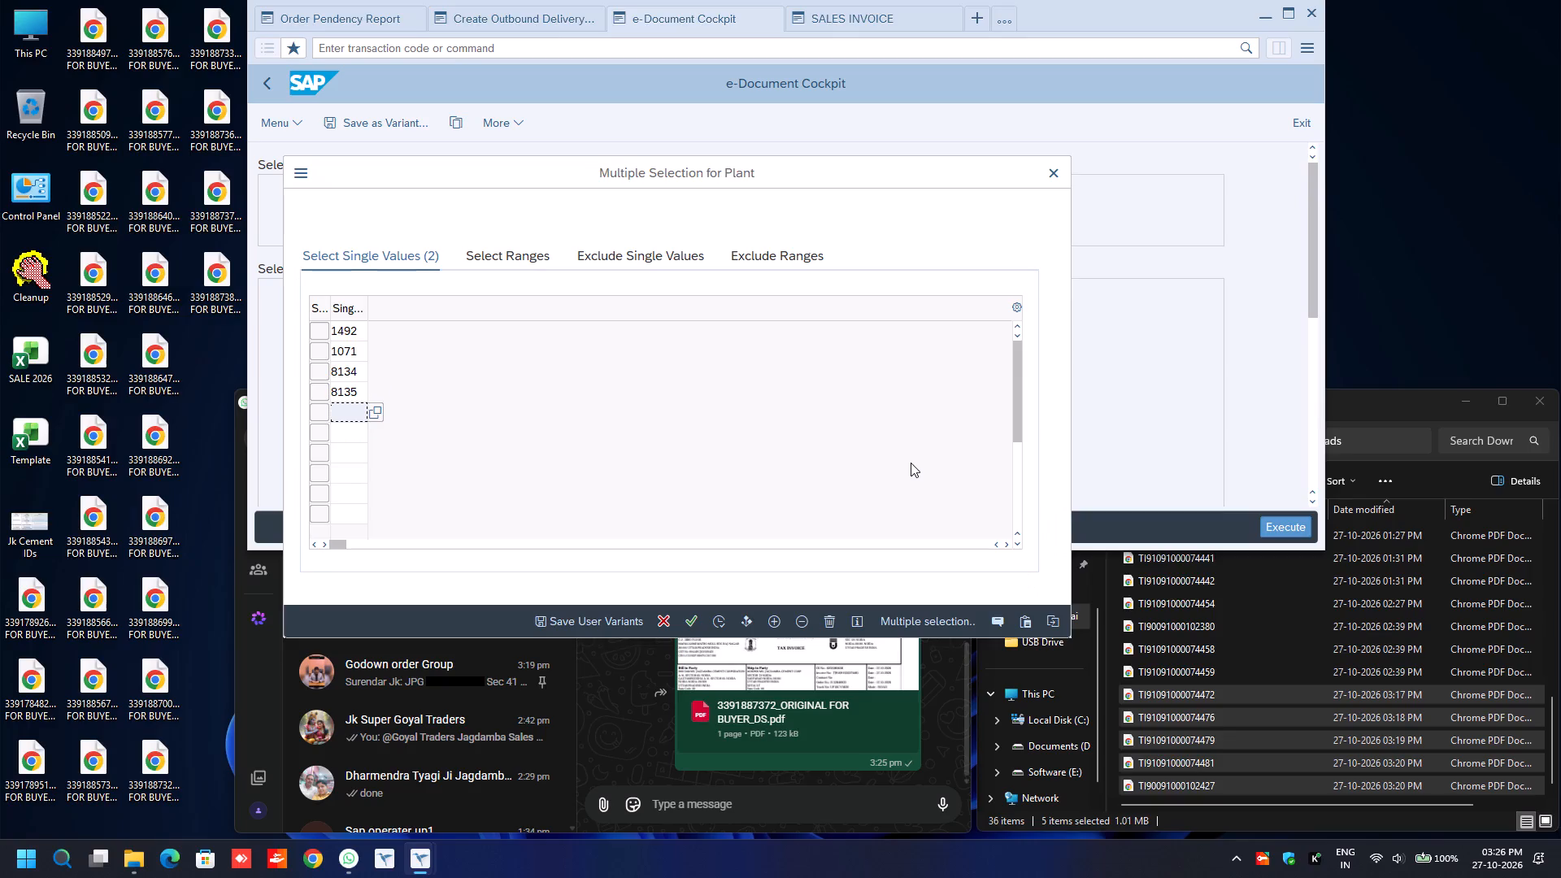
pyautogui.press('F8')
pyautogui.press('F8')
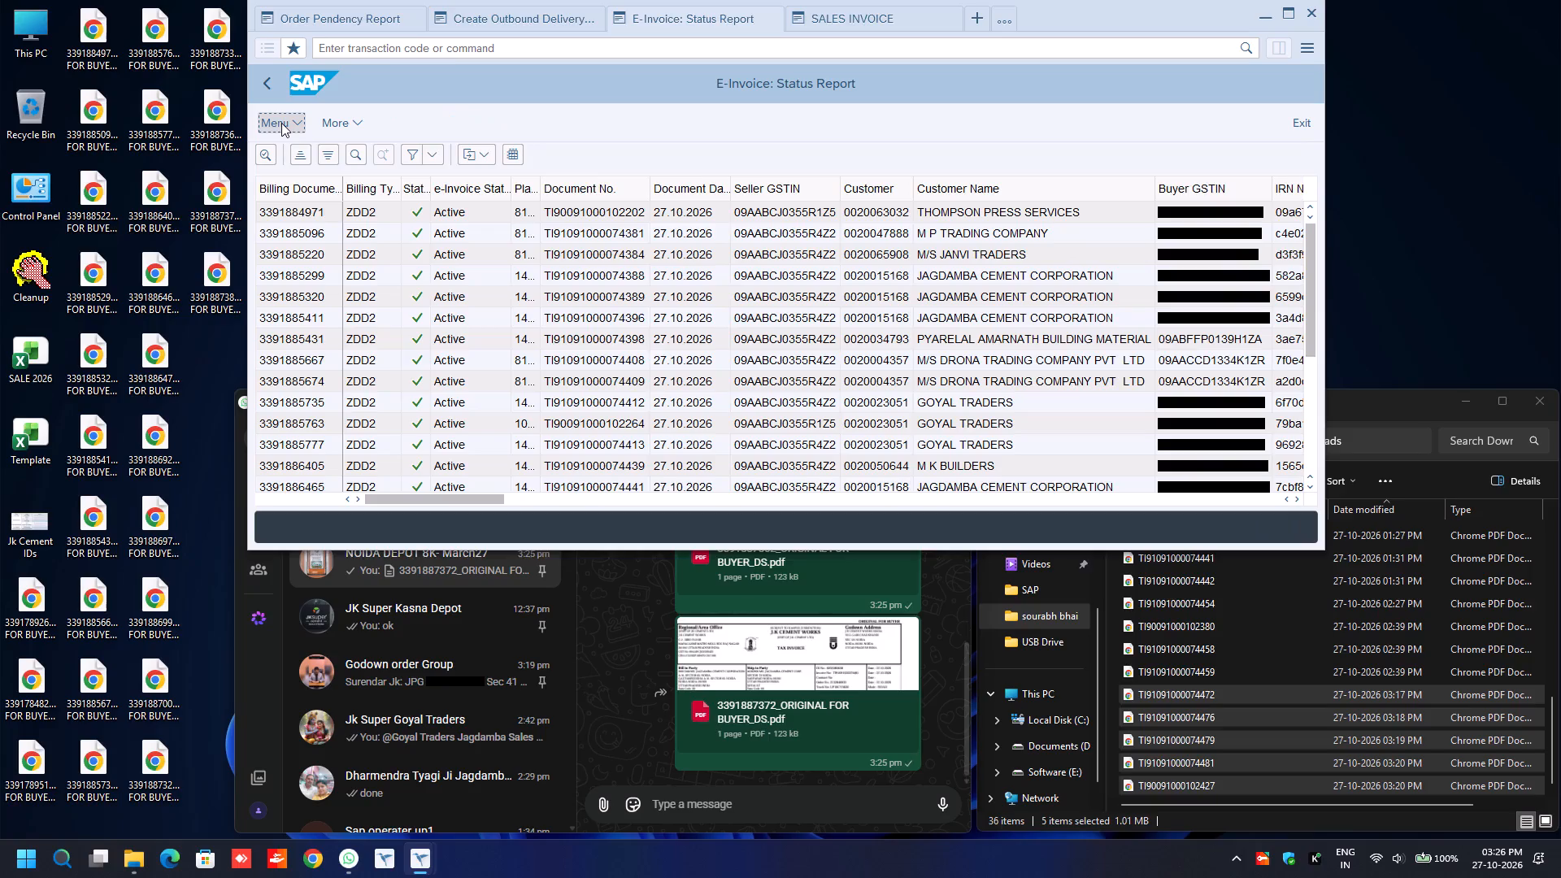
# Select the Customer column in the E-Invoice Status Report.
pyautogui.click(865, 193)
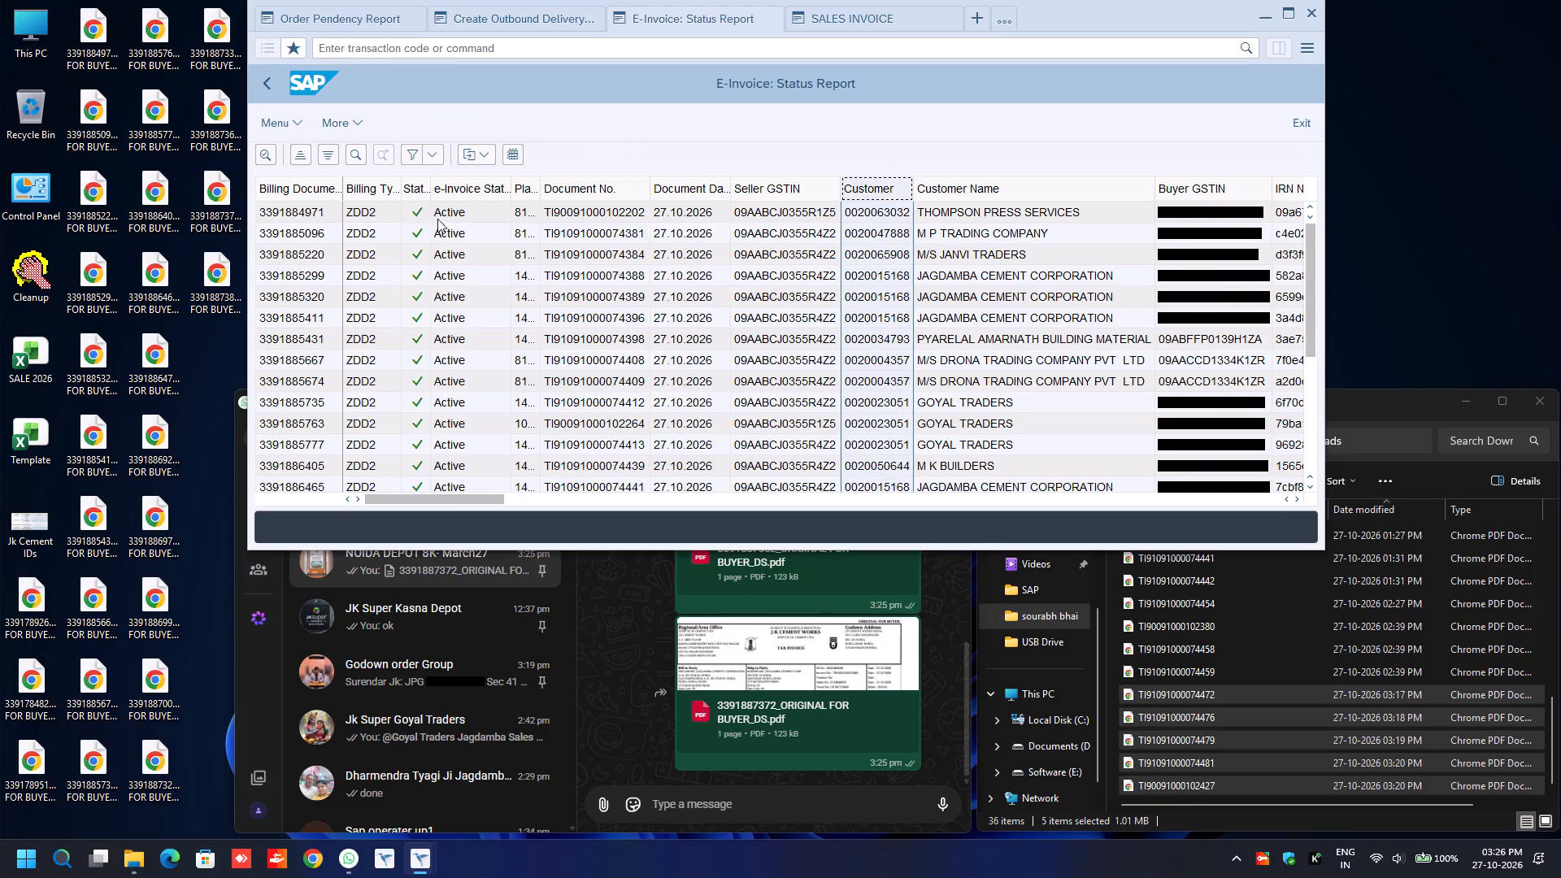
# Open the filter criteria for the Customer column of the E-Invoice Status Report.
pyautogui.moveTo(407, 149); pyautogui.dragTo(422, 154)
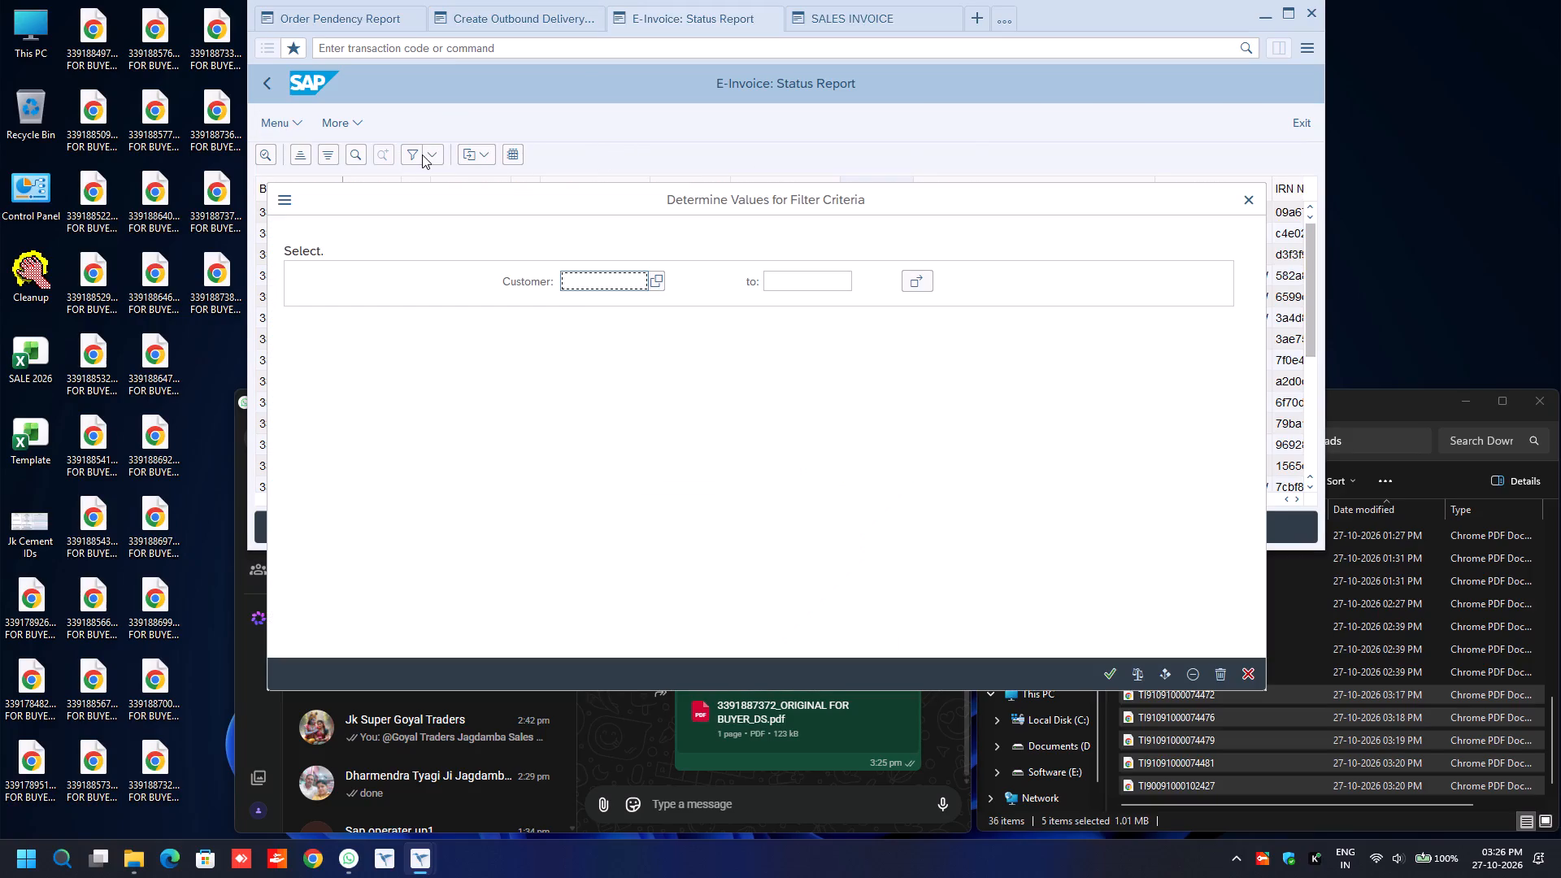
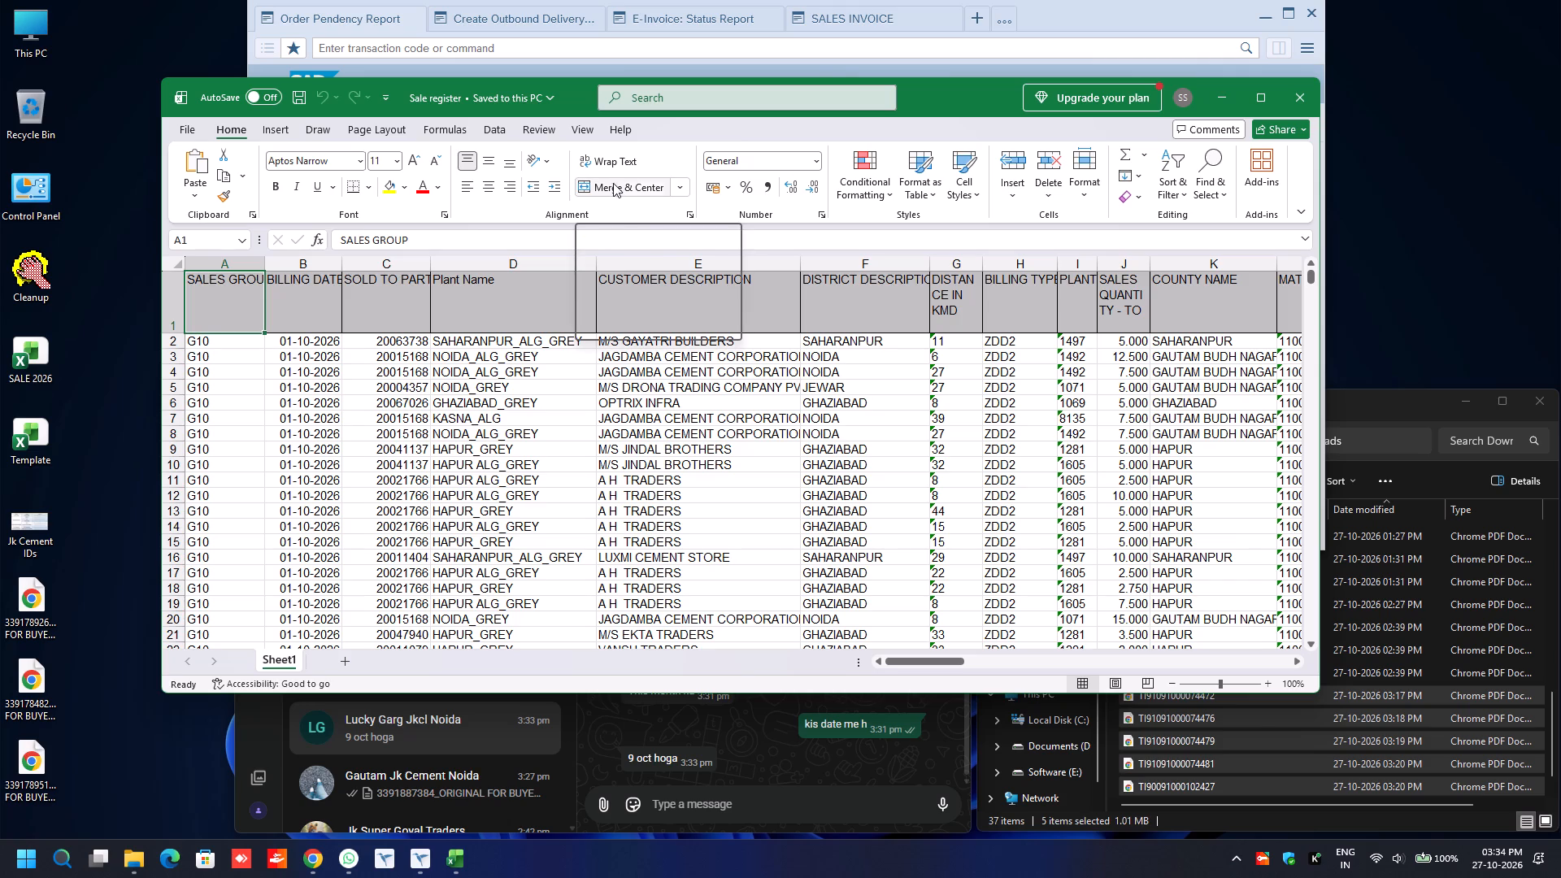
# Select the Plant Name header cell in the Sale register Excel workbook.
pyautogui.click(543, 311)
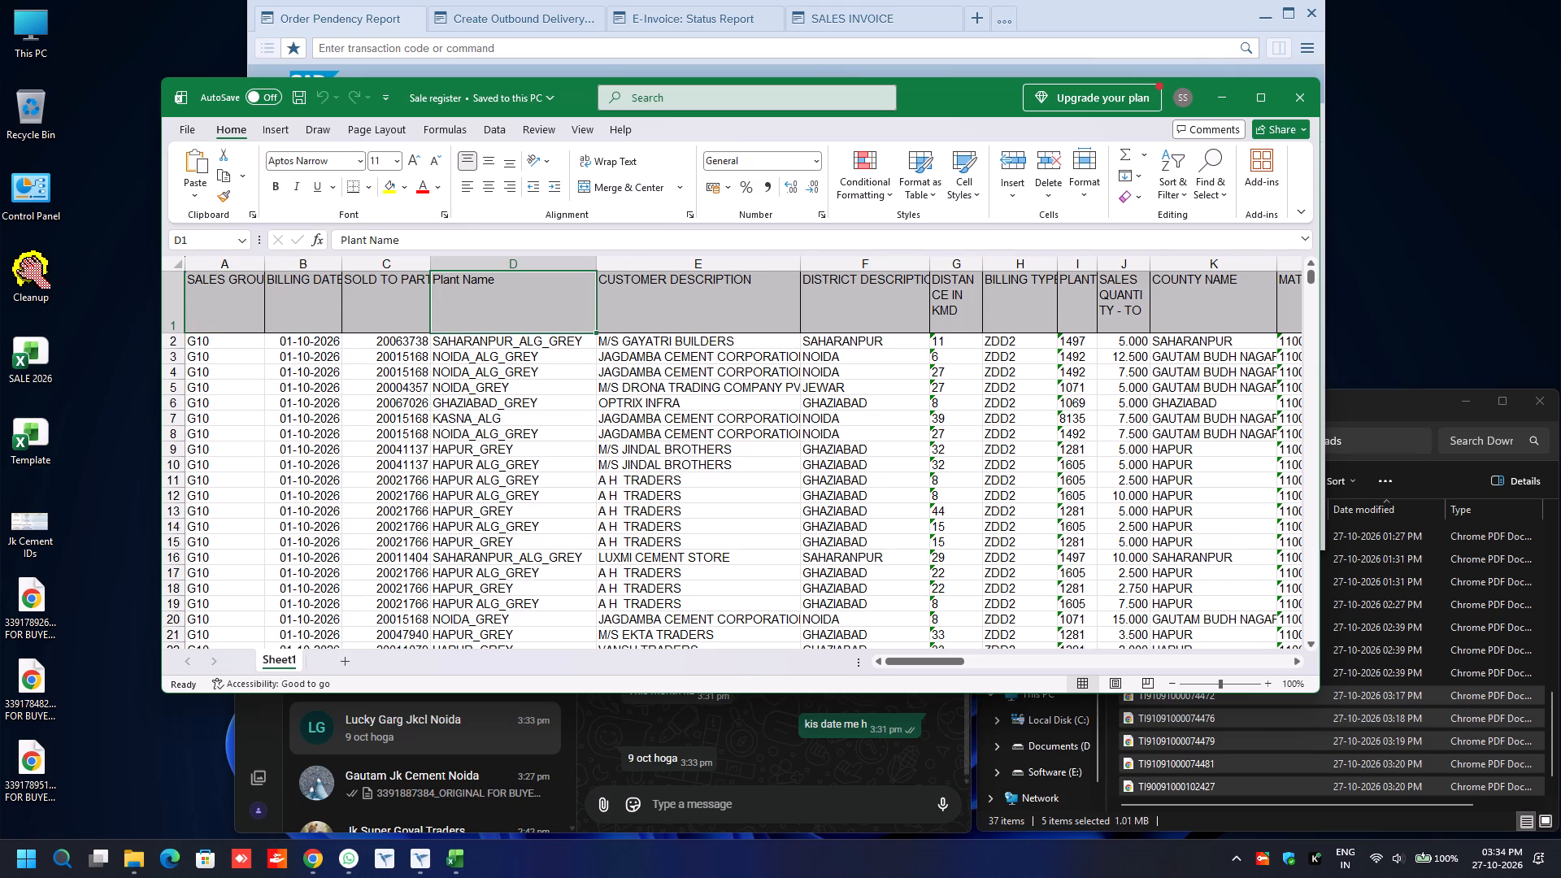
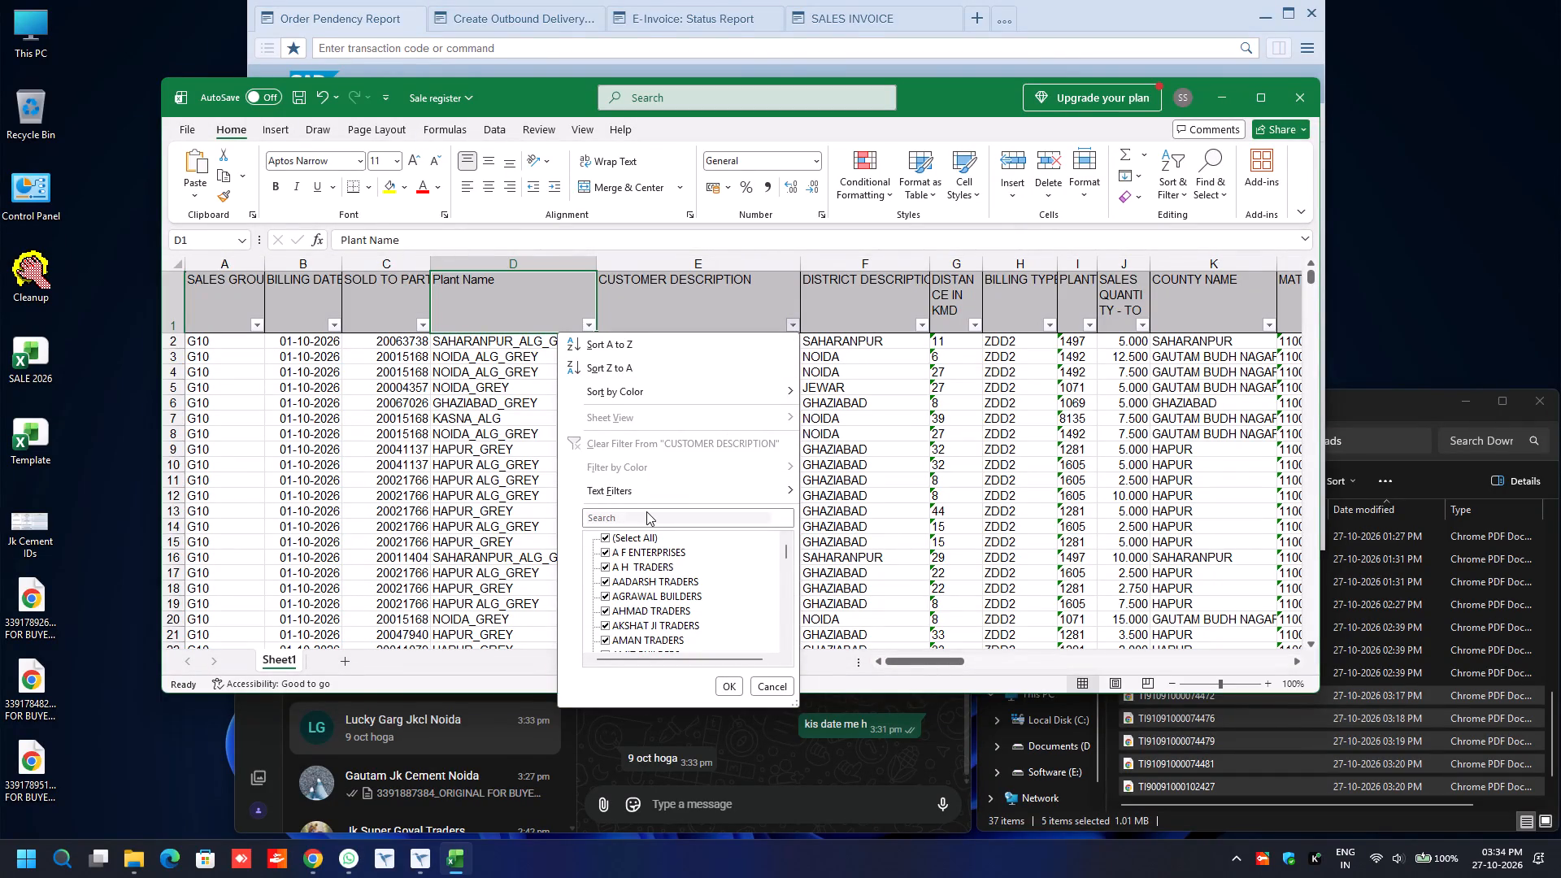
# Search the CUSTOMER DESCRIPTION column's filter list in the sale register for "dav".
pyautogui.click(653, 519)
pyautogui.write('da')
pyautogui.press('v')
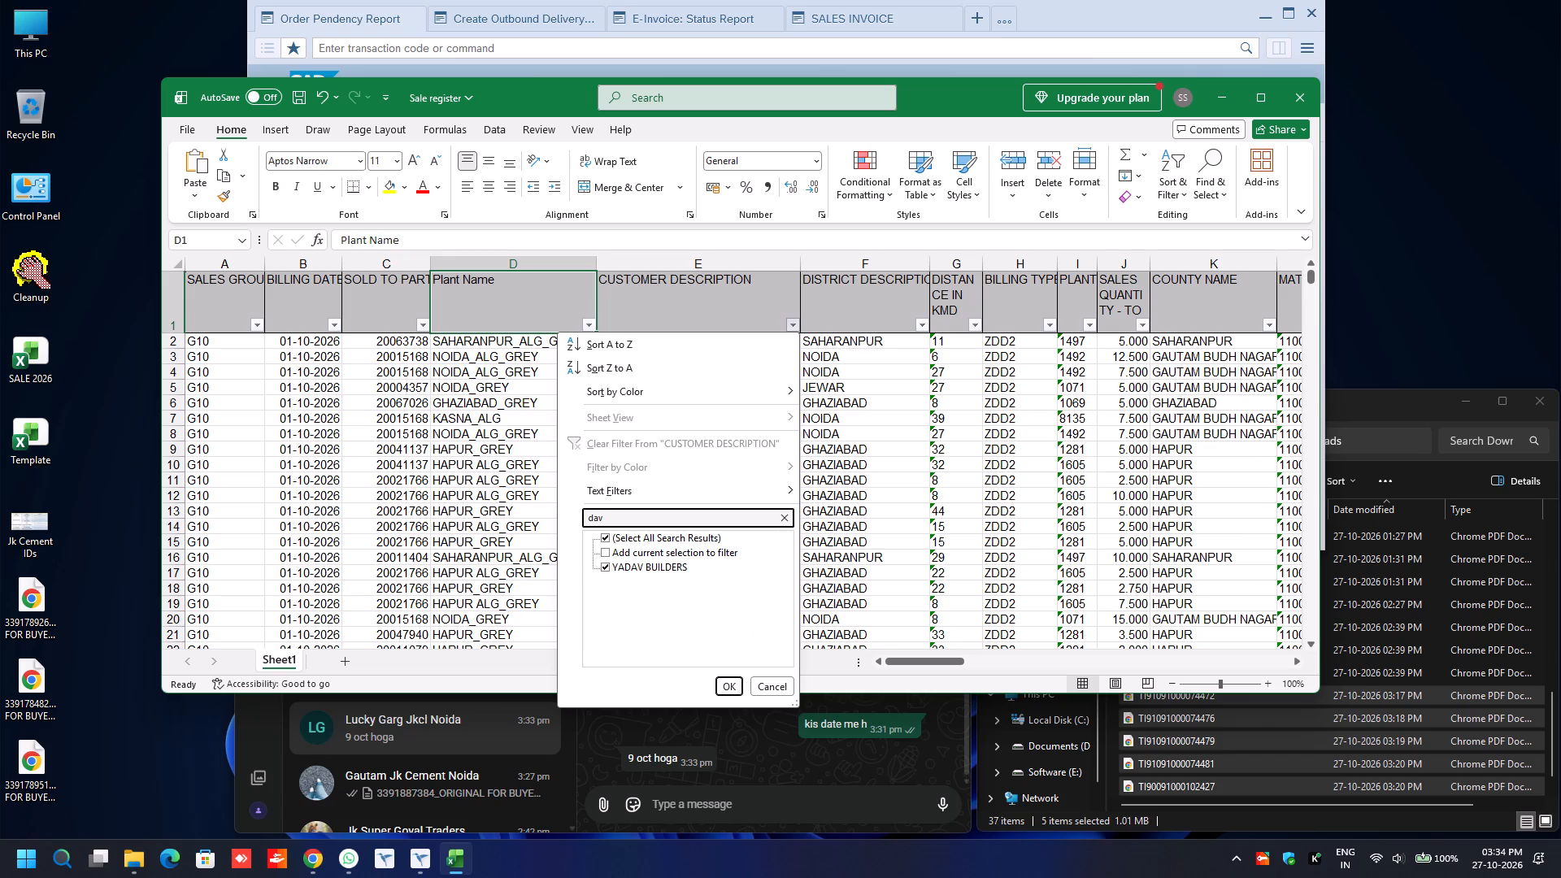
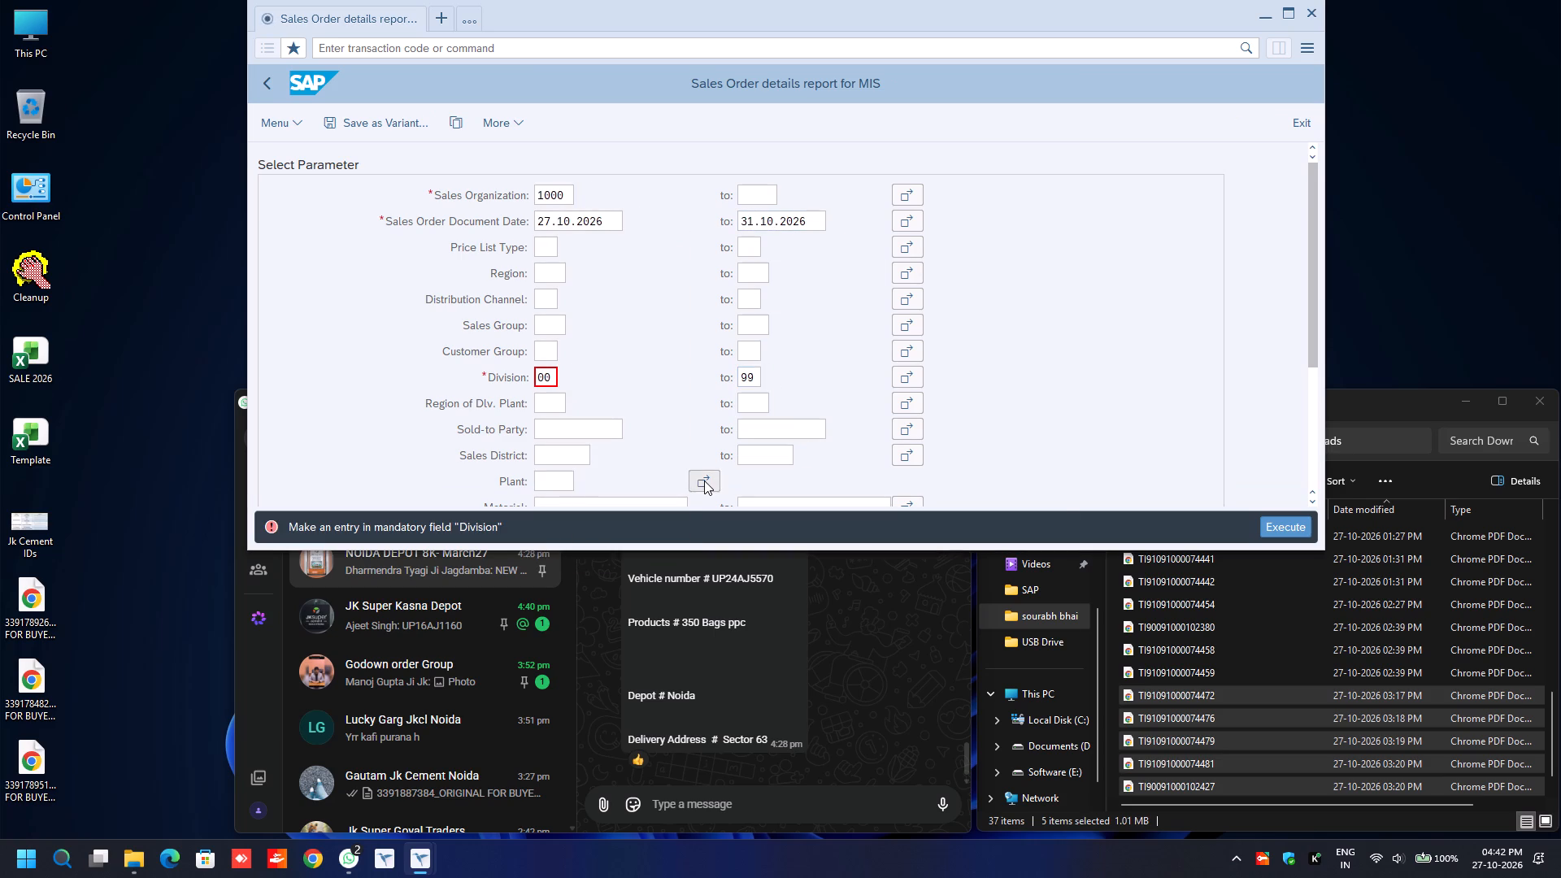
# Restrict the Sales Order details report to plants 8134 and 8135 and run it.
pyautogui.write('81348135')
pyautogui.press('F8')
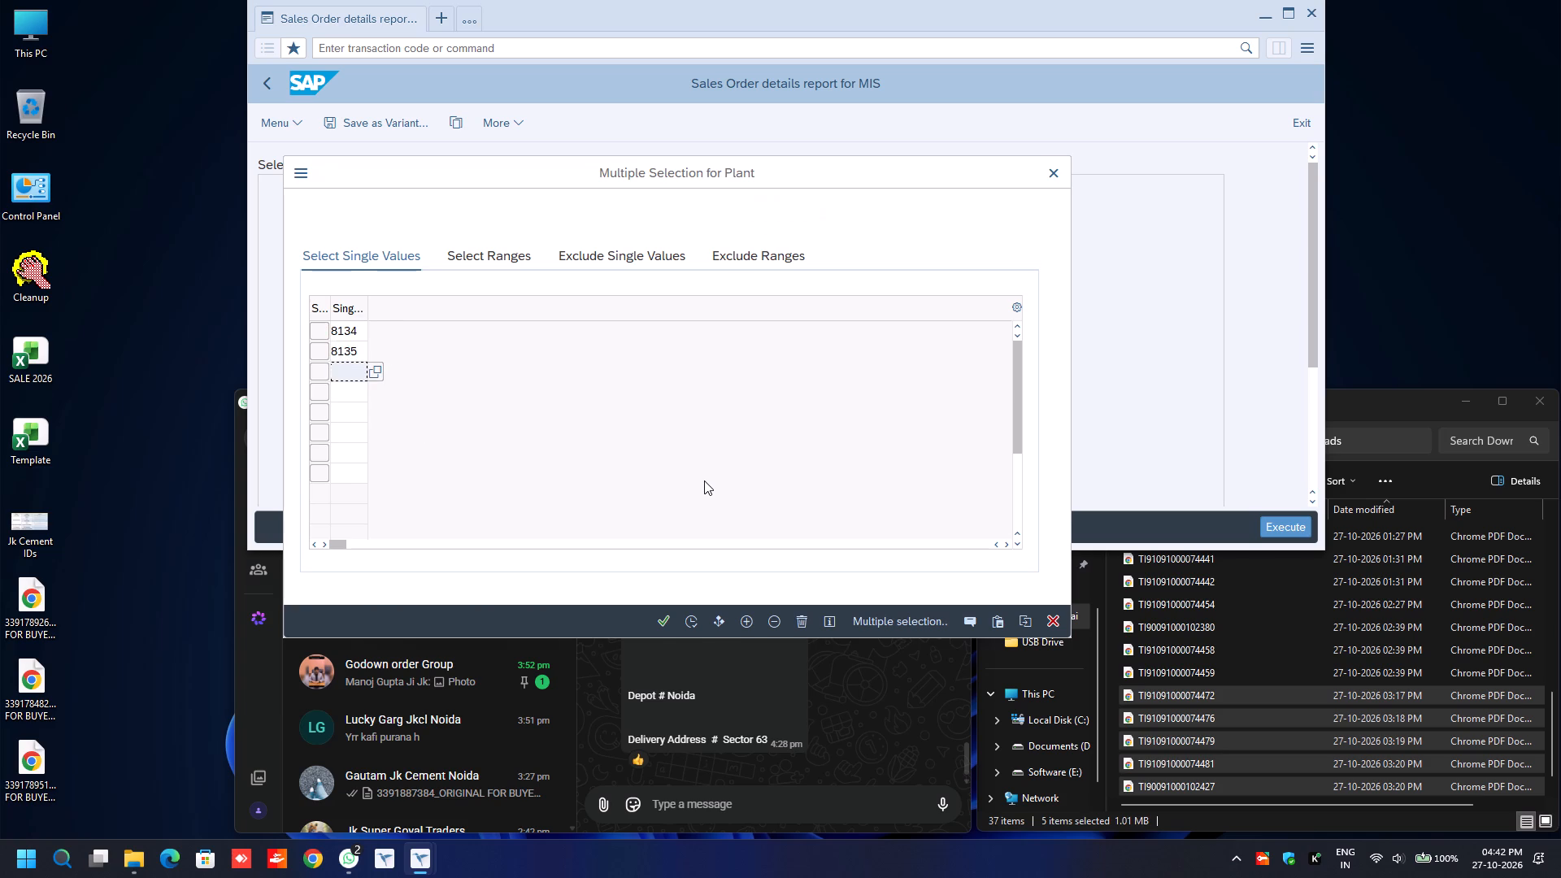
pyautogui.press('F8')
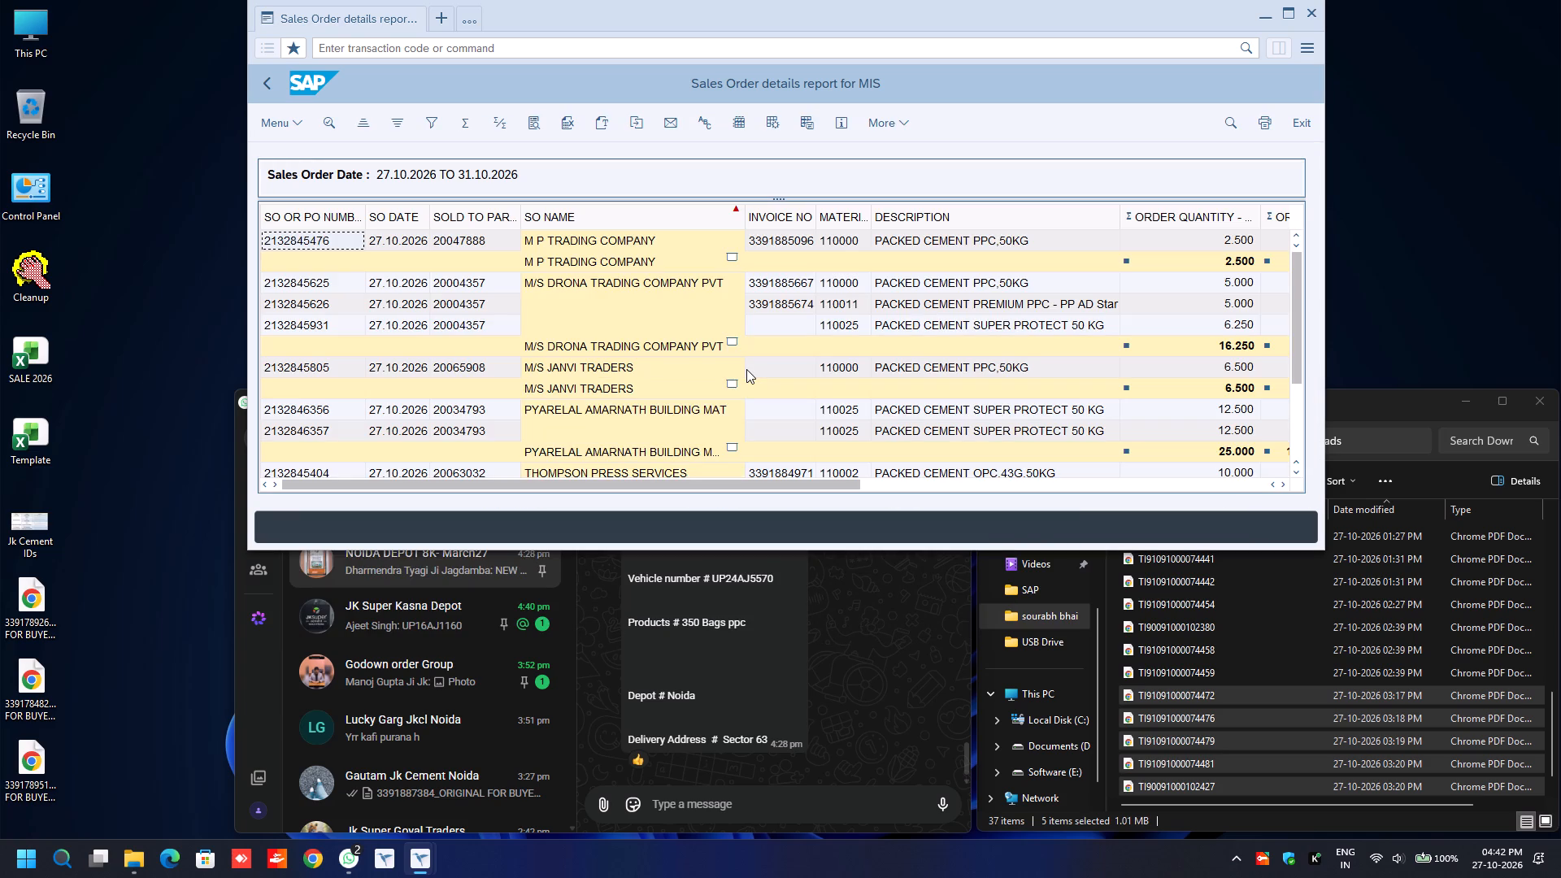
pyautogui.click(315, 365)
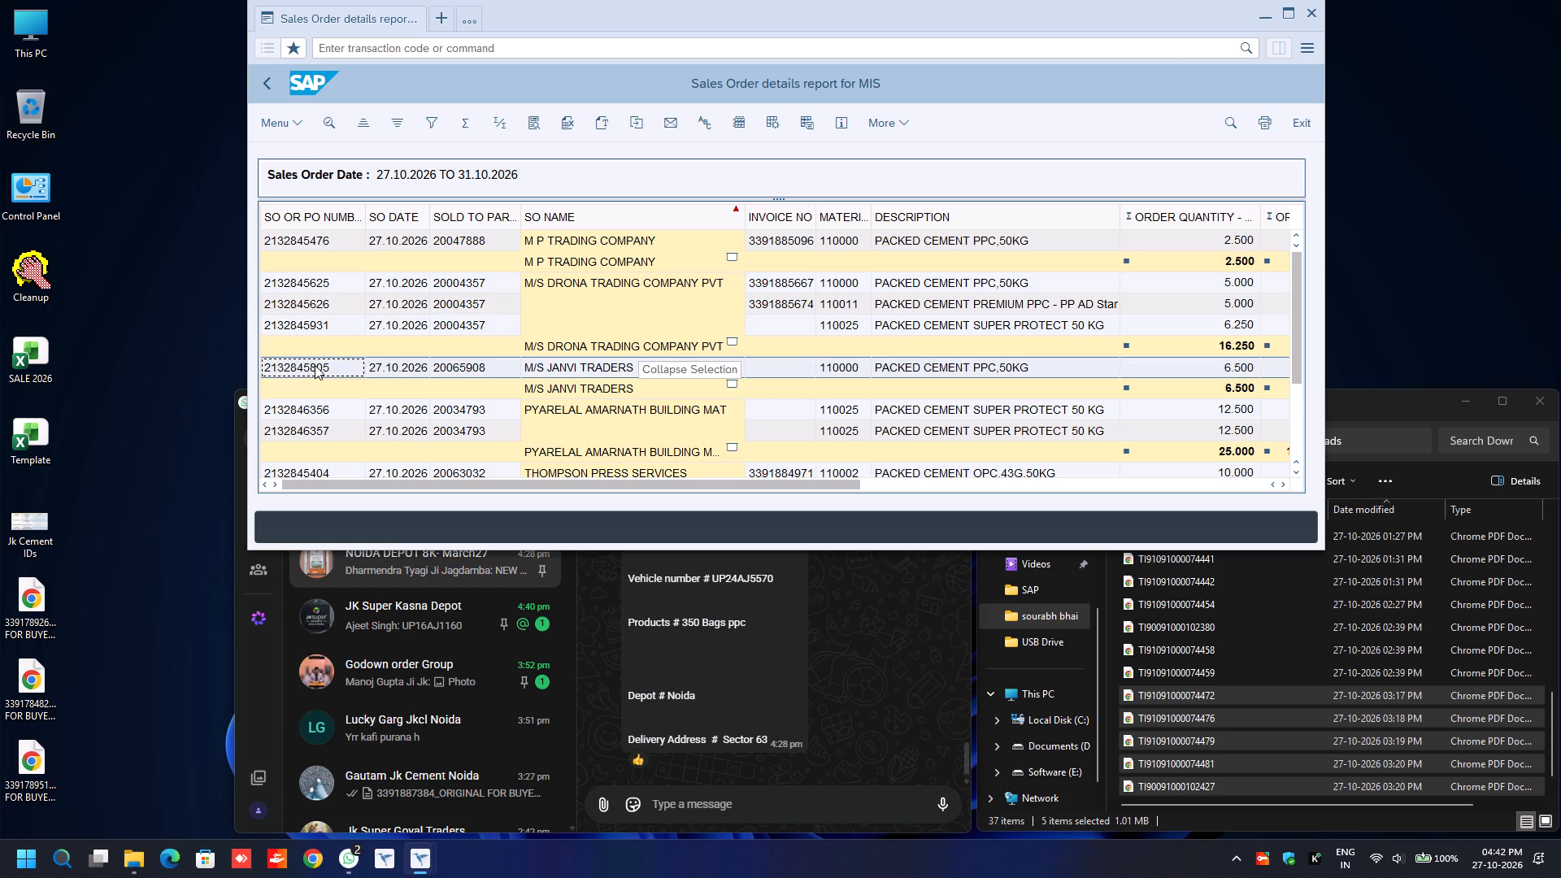
pyautogui.hotkey('ctrl', 'y')
pyautogui.hotkey('ctrl', 'c')
pyautogui.hotkey('ctrl', 'n')
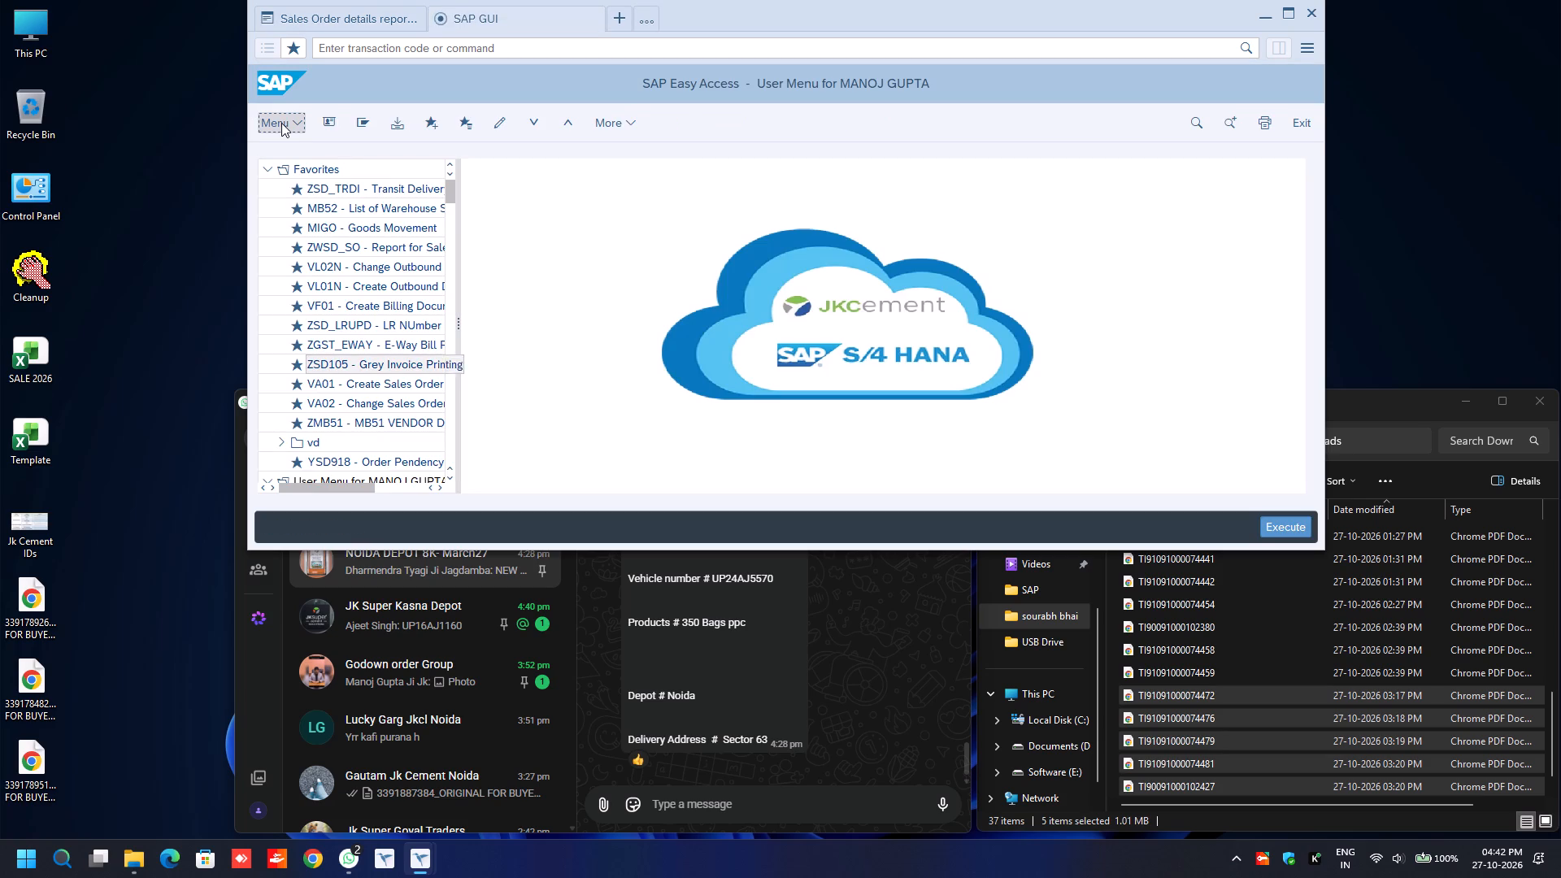
pyautogui.doubleClick(362, 290)
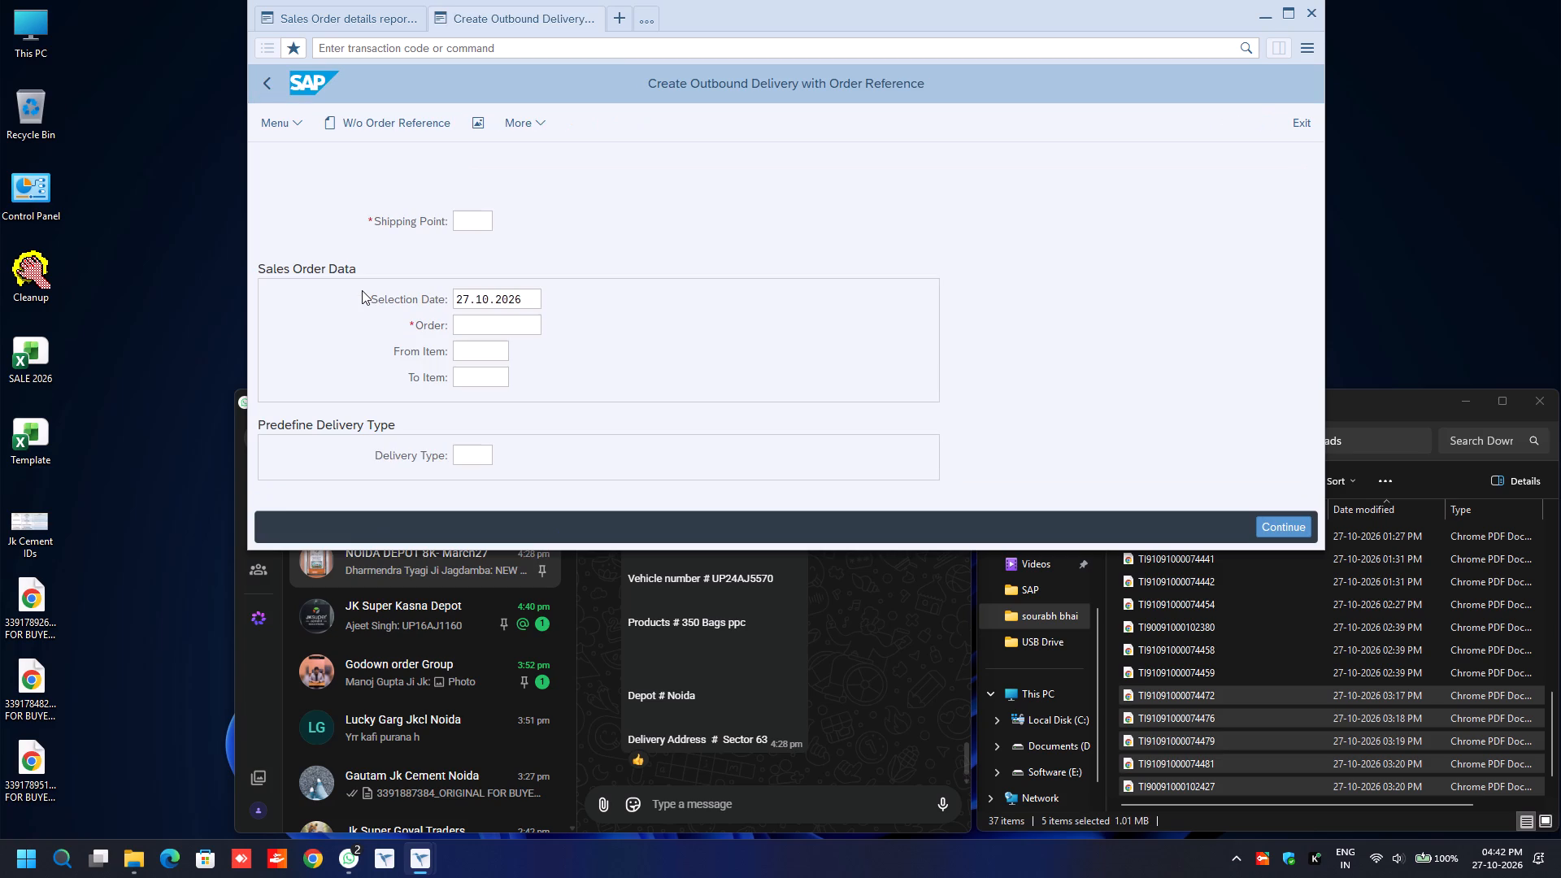
pyautogui.hotkey('ctrl', 'v')
pyautogui.press('Up')
pyautogui.press('Up')
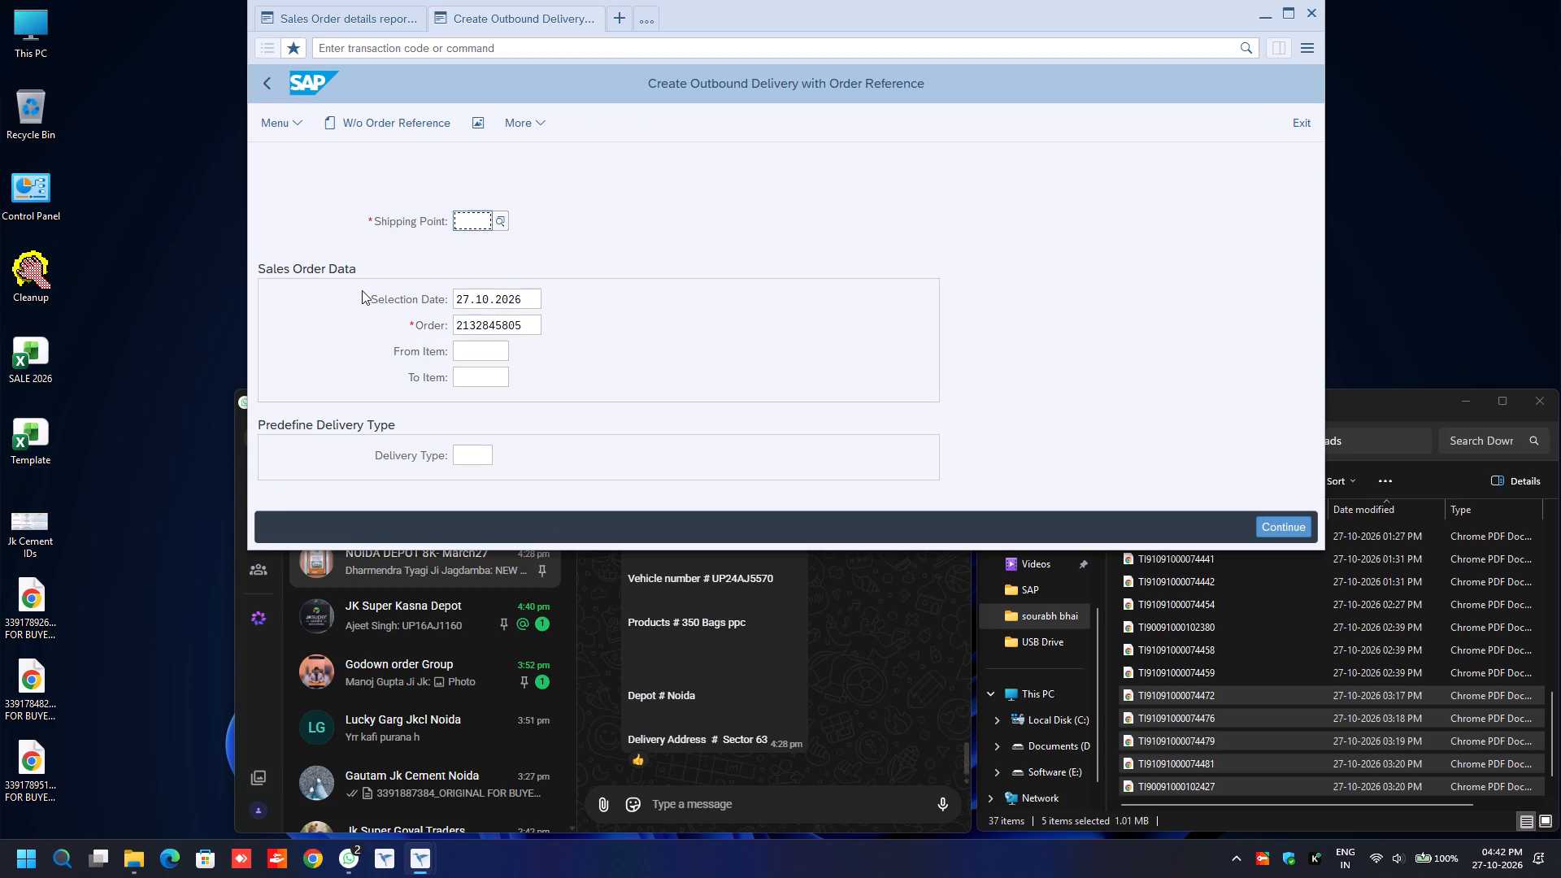
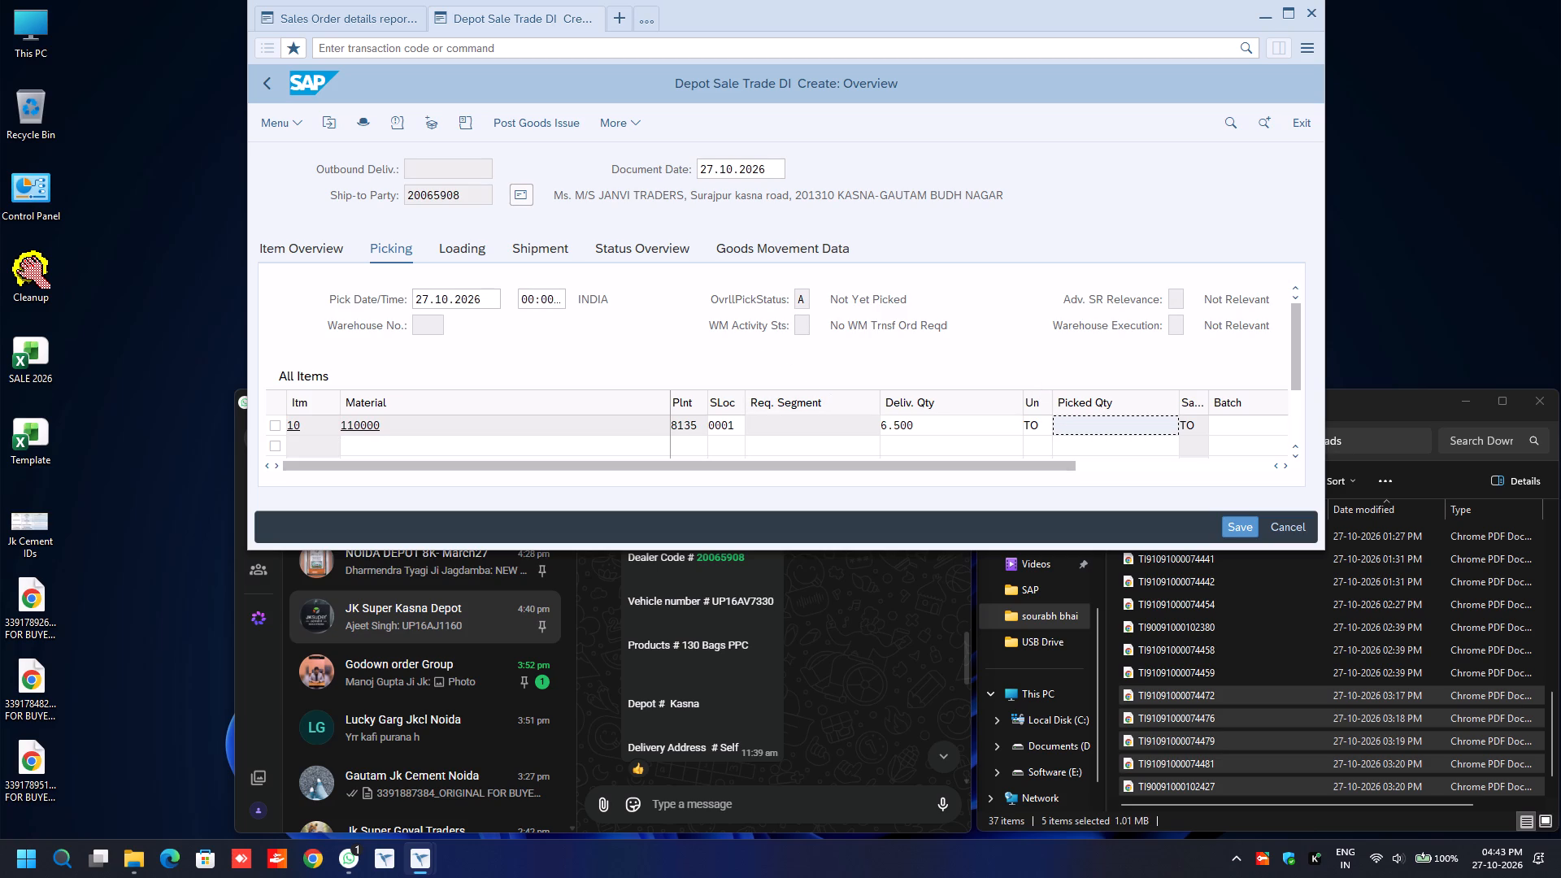
# Enter a picked quantity of 6.500 and batch 1033-8135 for item 10 of the delivery.
pyautogui.write('6.500')
pyautogui.press('Tab')
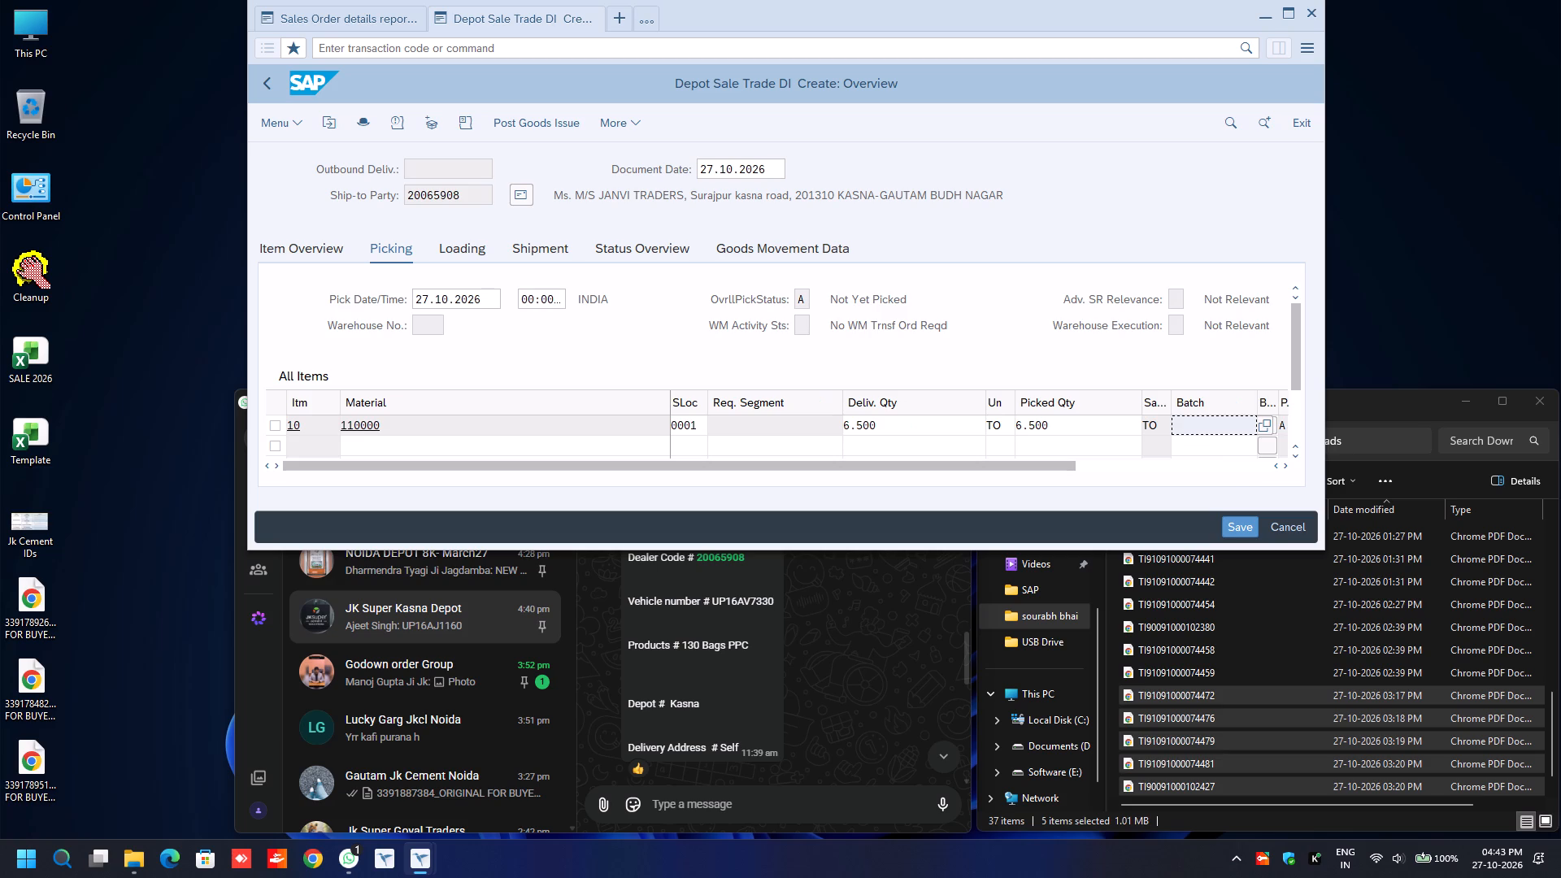
pyautogui.write('1033')
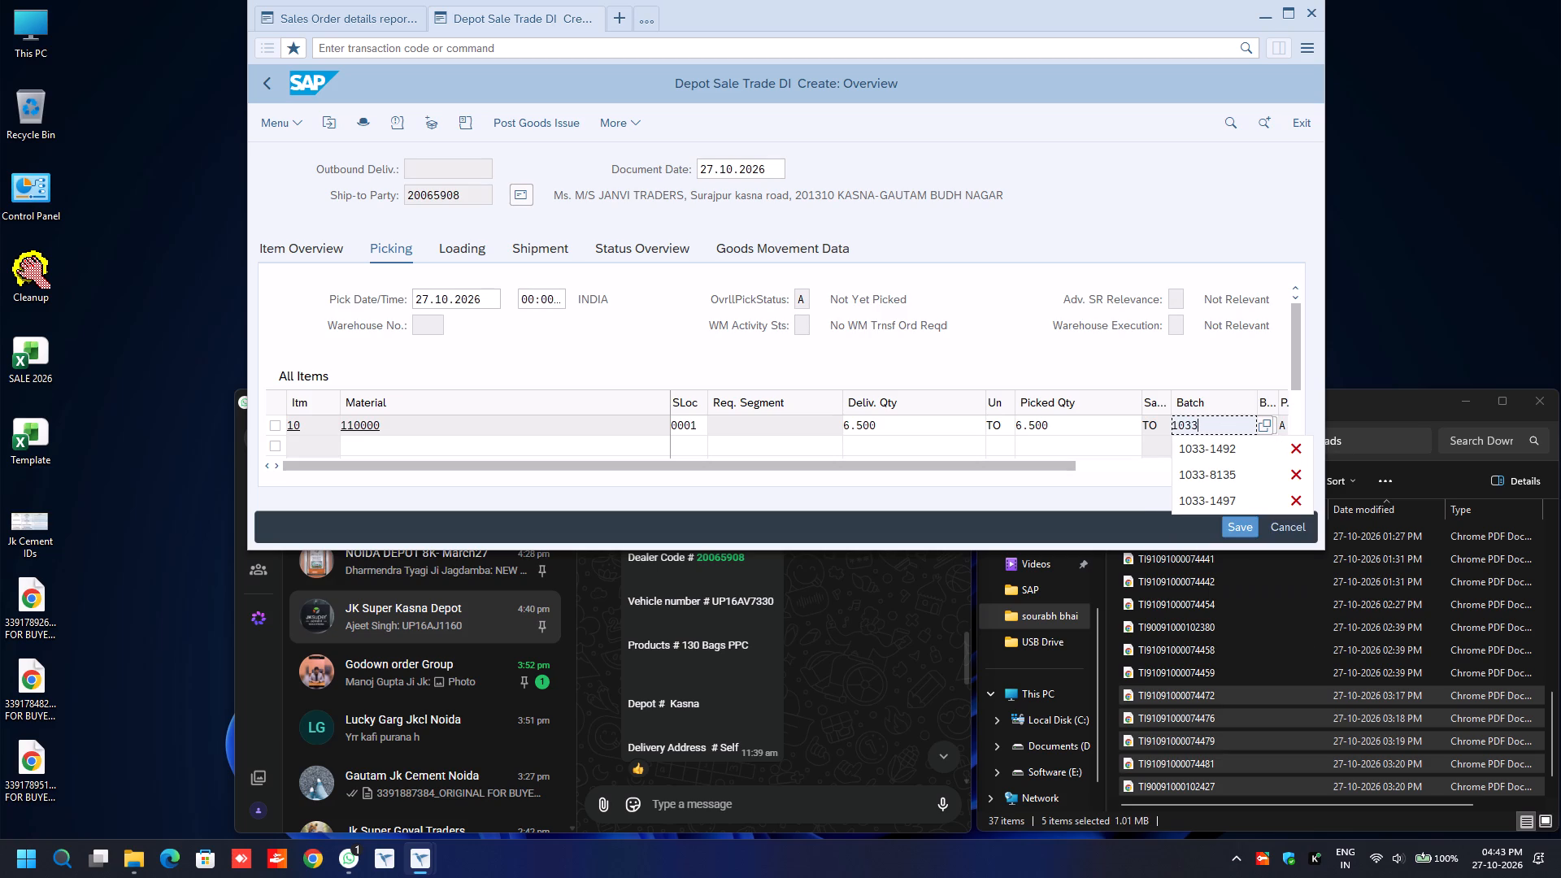
pyautogui.write('*81')
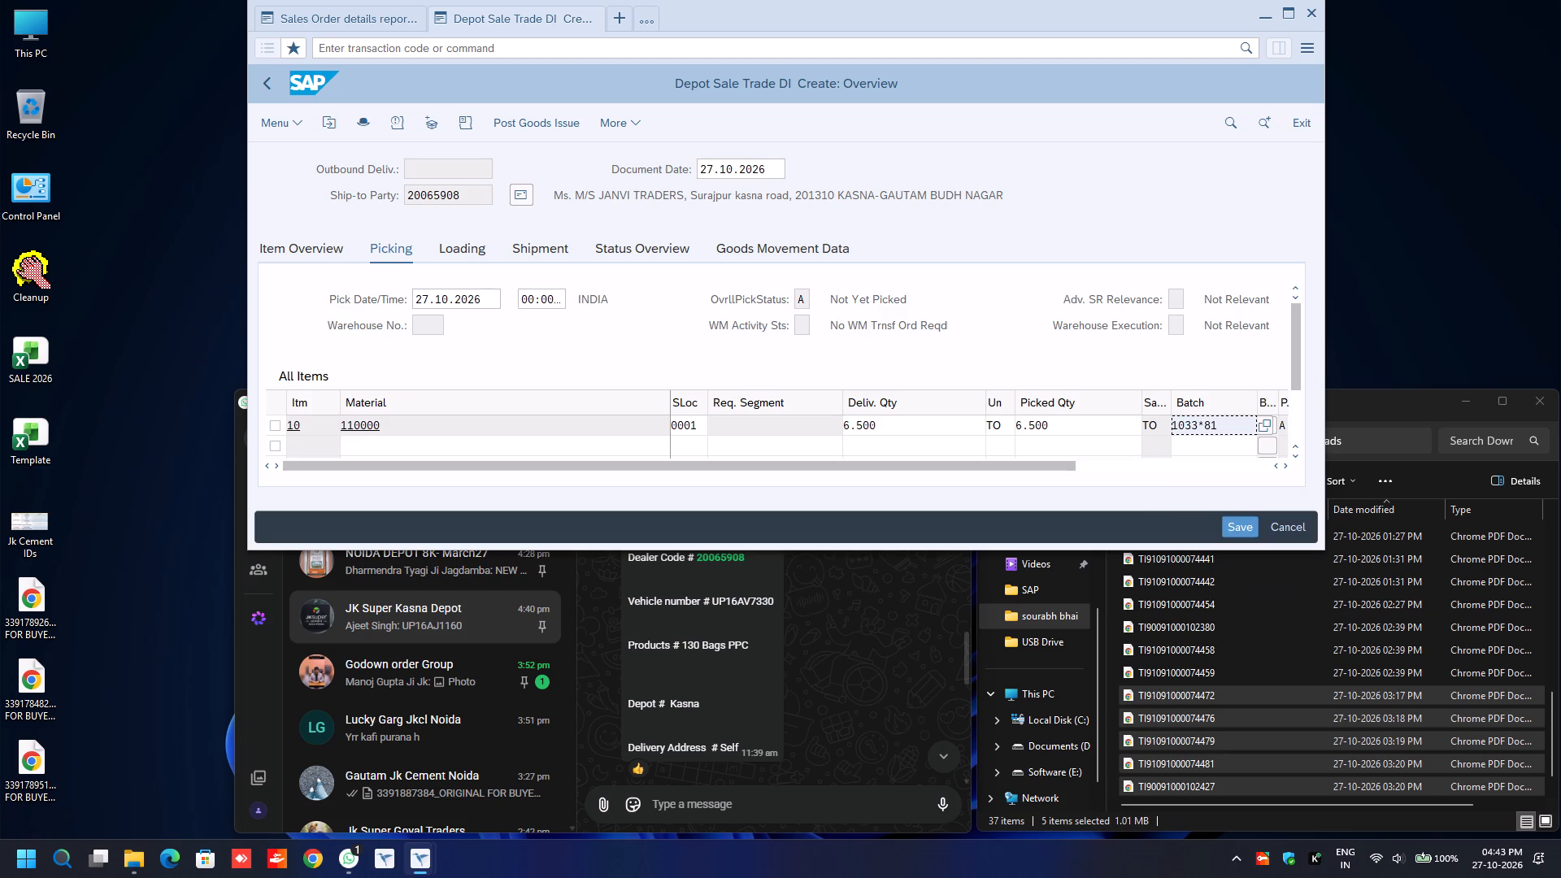
pyautogui.press('BackSpace')
pyautogui.press('BackSpace')
pyautogui.press('BackSpace')
pyautogui.write('-*')
pyautogui.press('BackSpace')
pyautogui.press('Down')
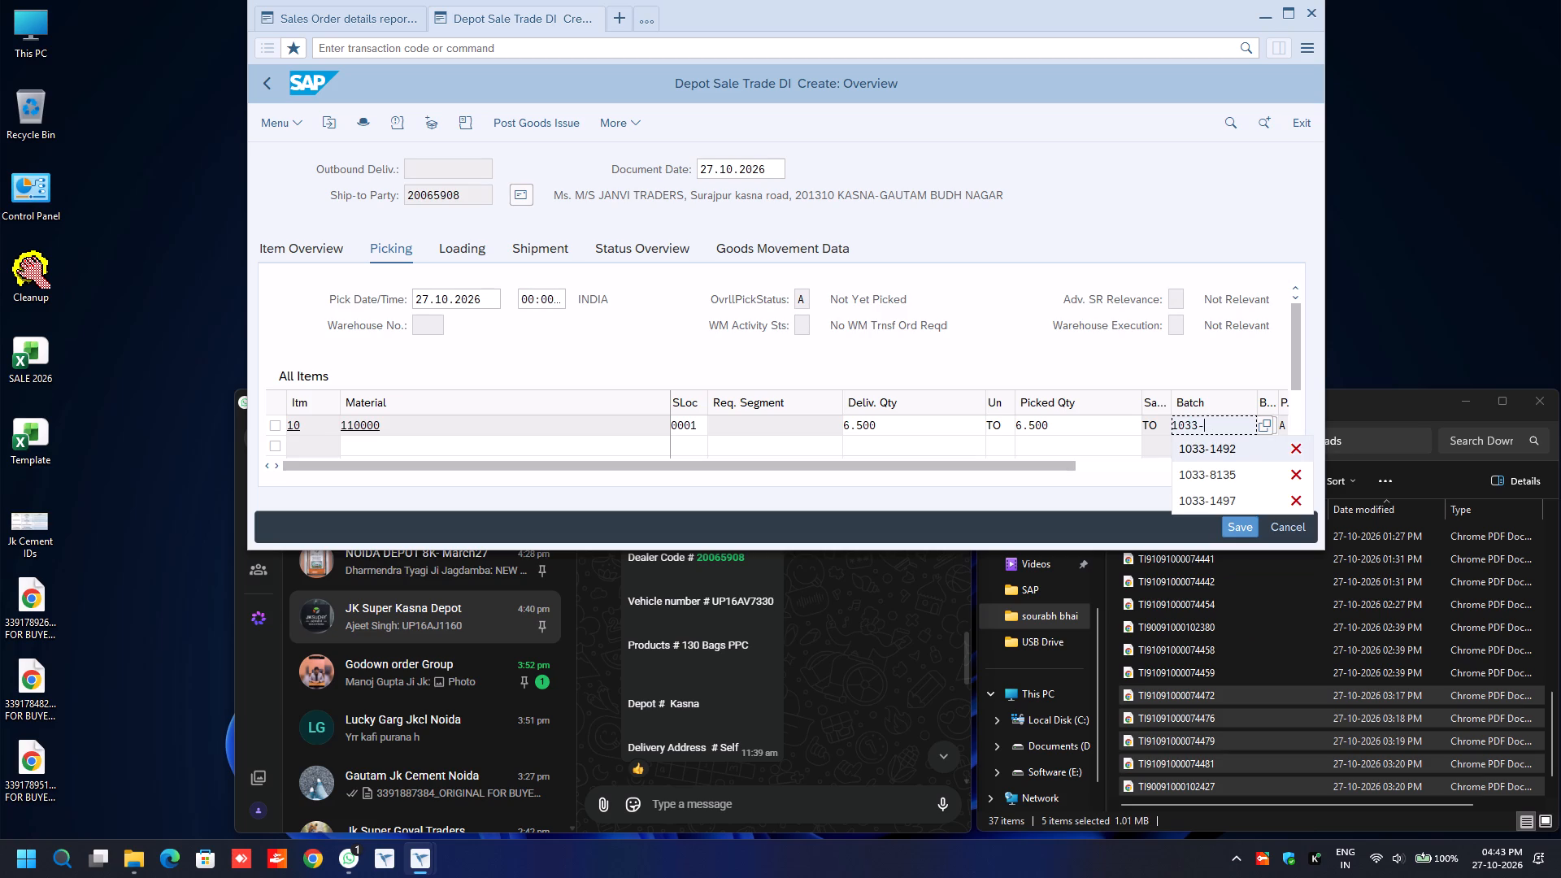
pyautogui.press('Down')
pyautogui.press('Return')
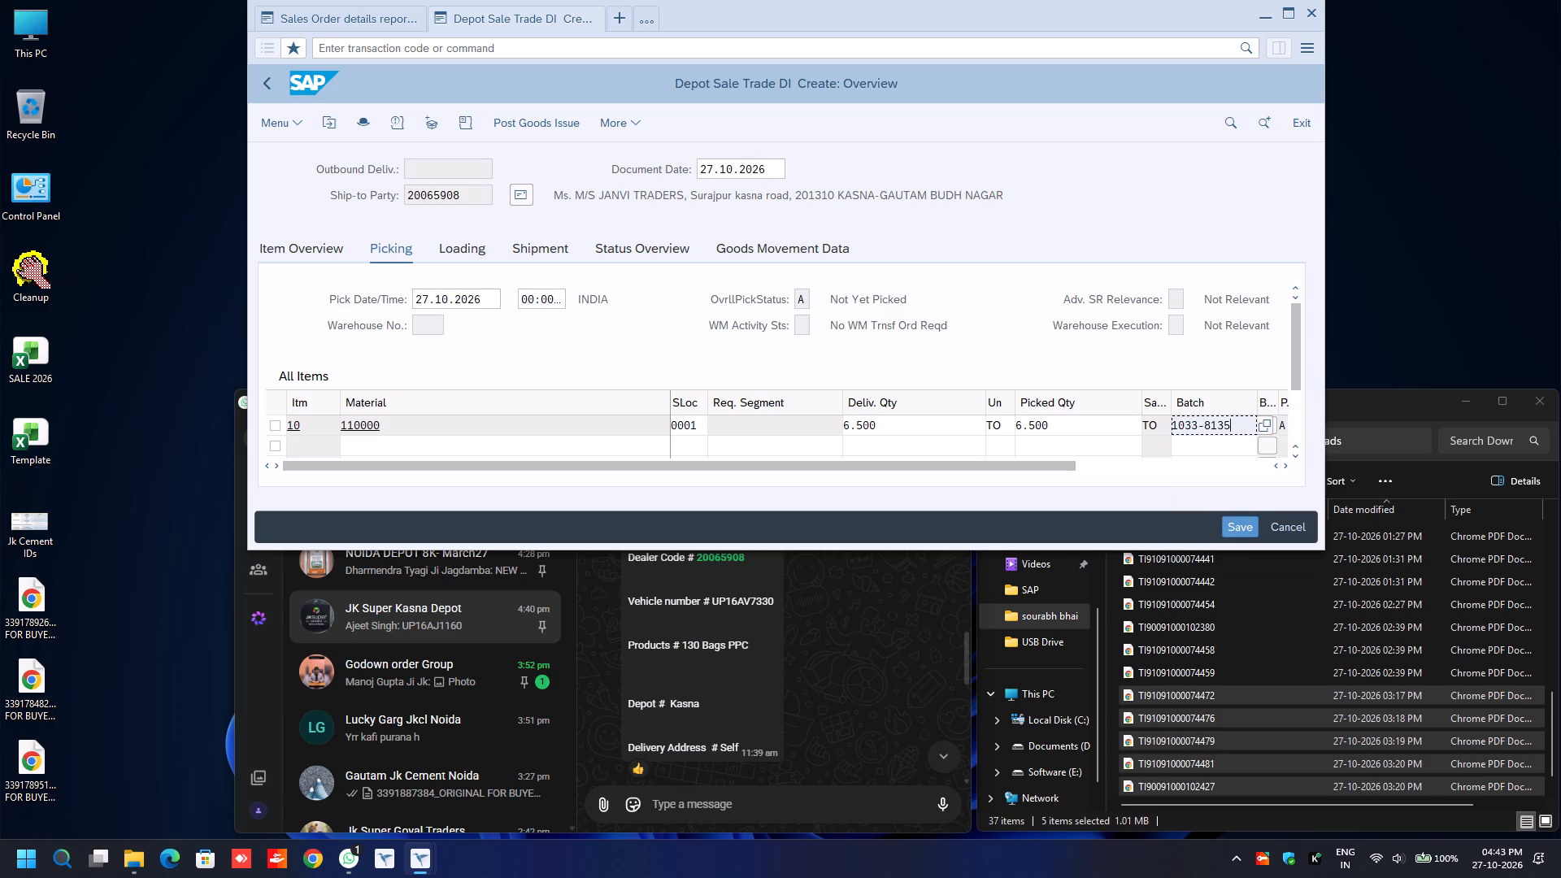
# In the delivery header's additional data, set the transport mode to ROAD and Road Transporter1 to 220000967.
pyautogui.press('F8')
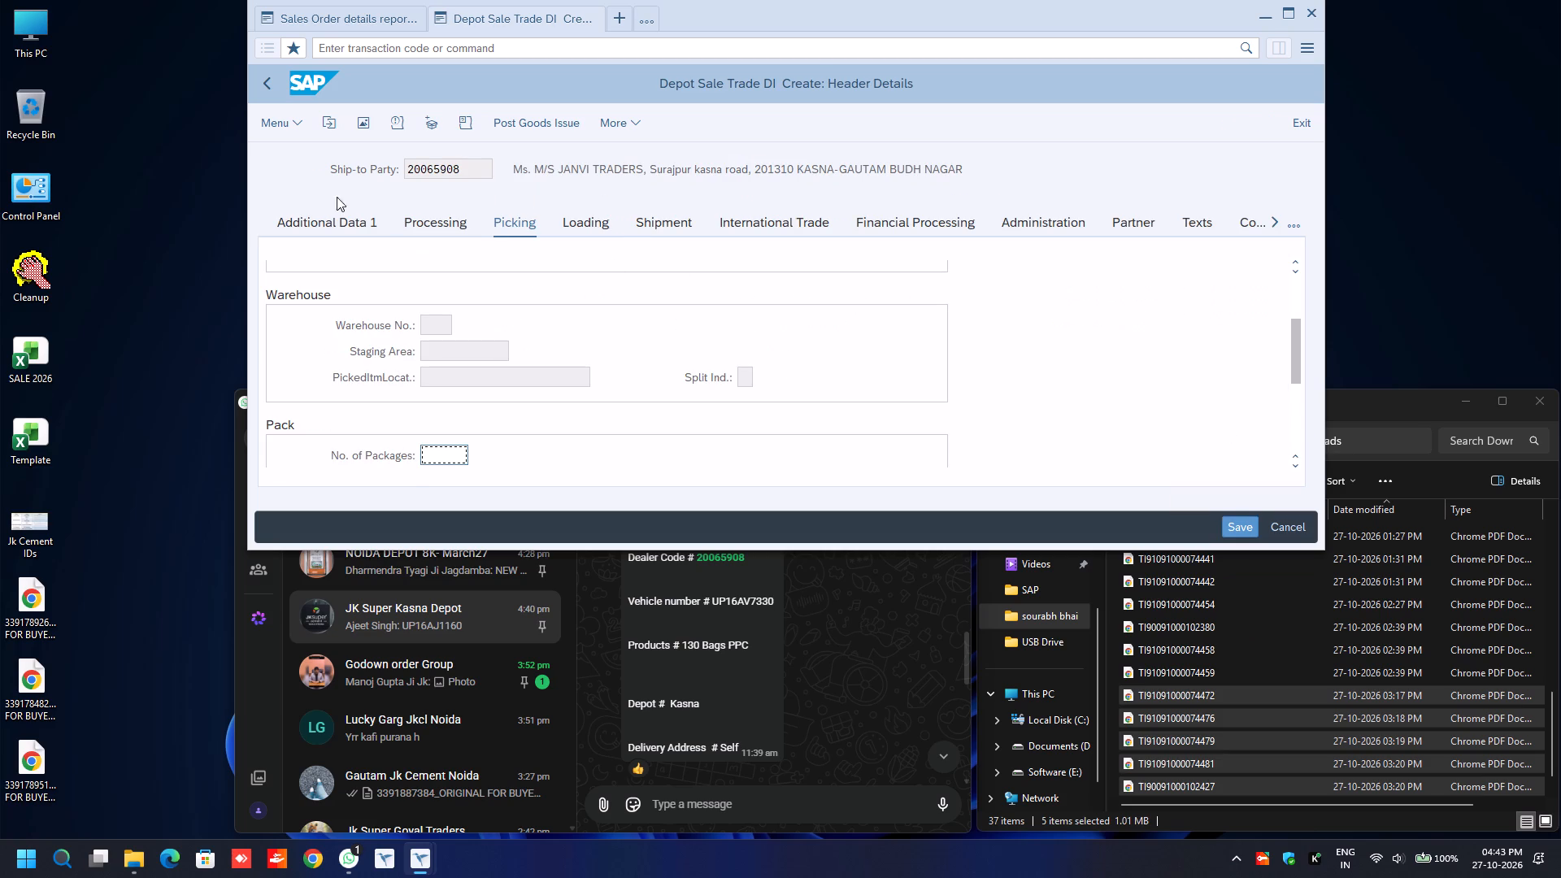
pyautogui.click(329, 221)
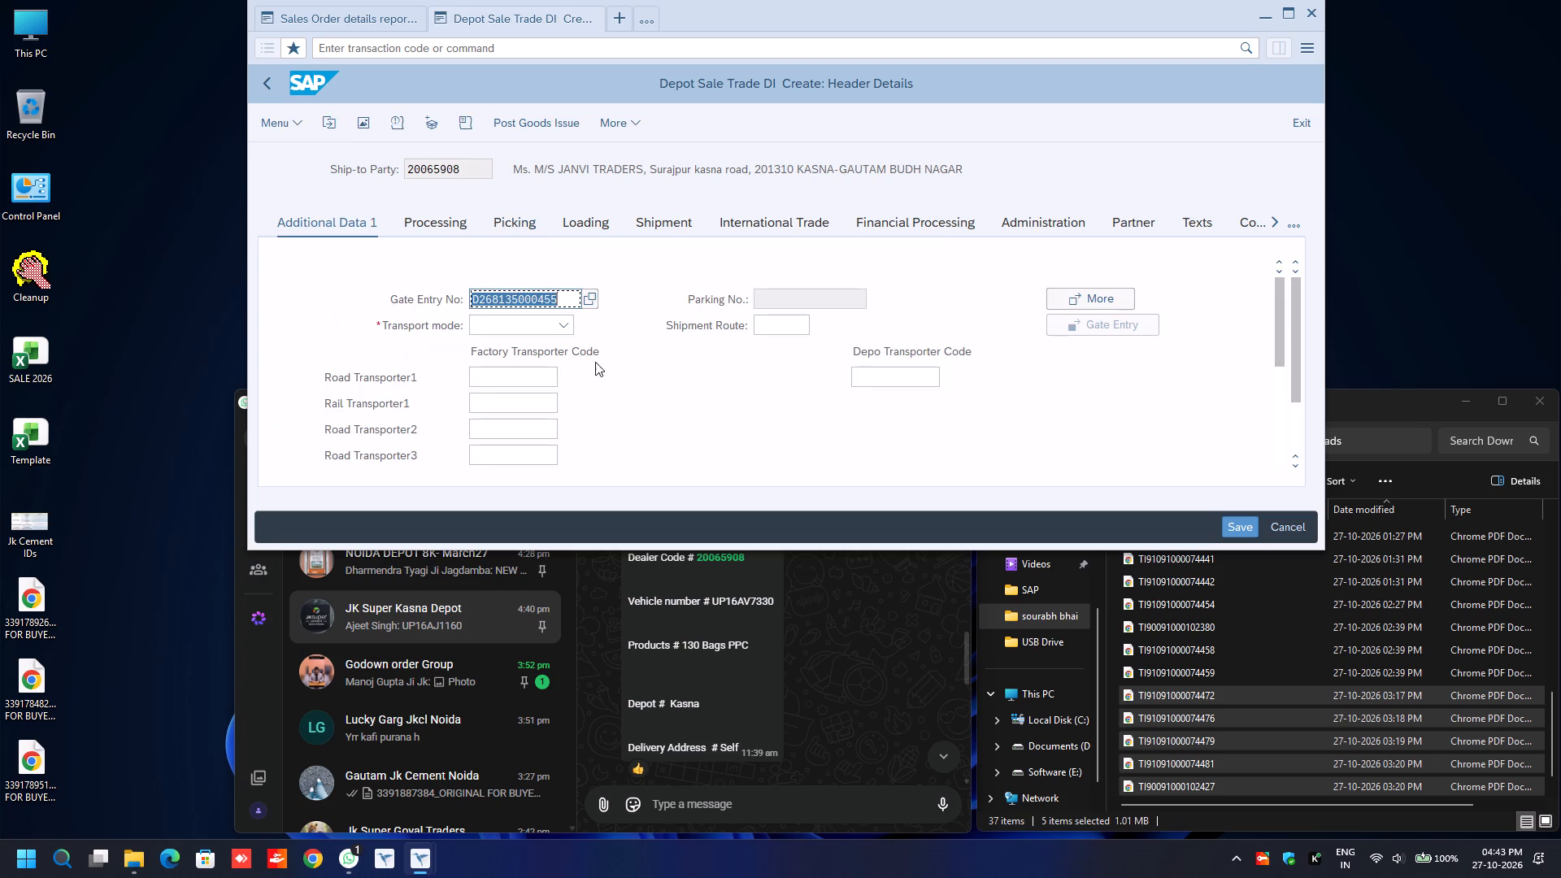
pyautogui.click(556, 318)
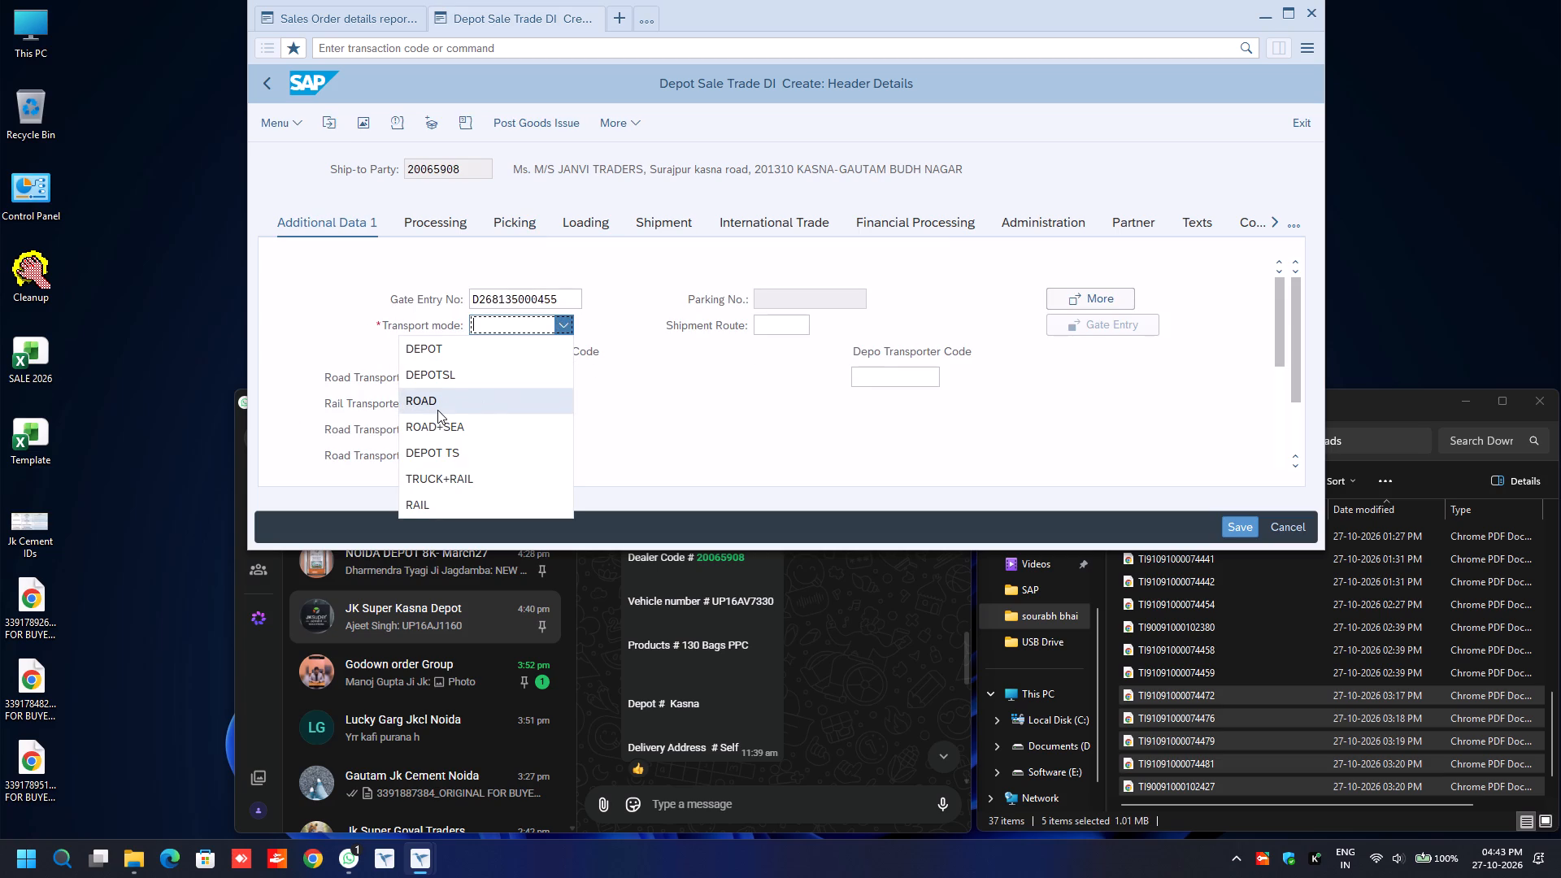
pyautogui.moveTo(437, 410); pyautogui.dragTo(471, 401)
pyautogui.click(471, 401)
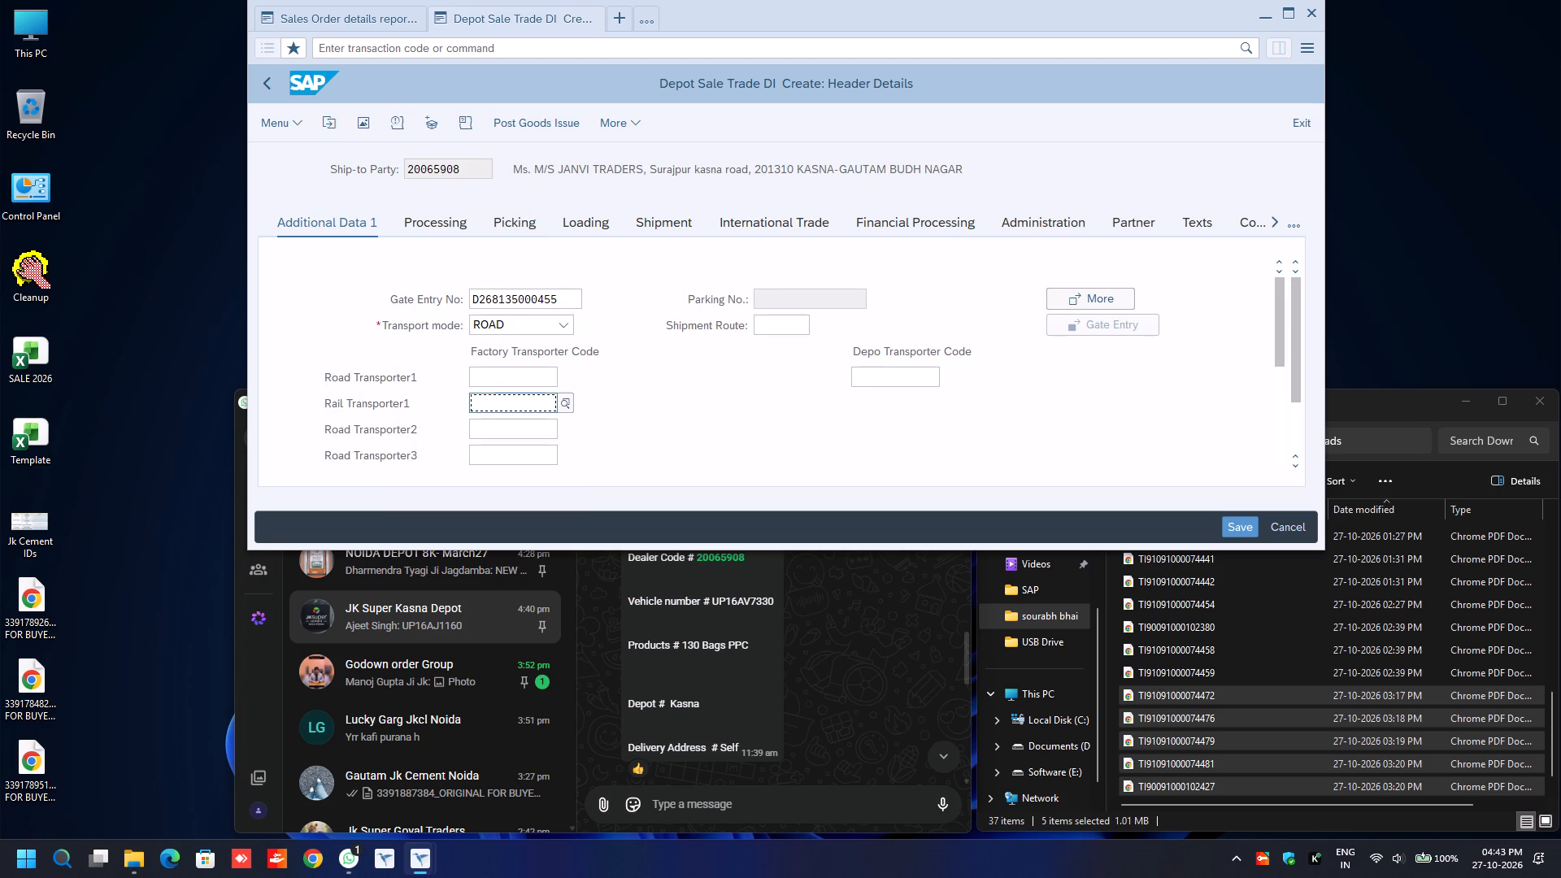
pyautogui.click(507, 377)
pyautogui.press('BackSpace')
pyautogui.press('Down')
pyautogui.press('Up')
pyautogui.press('Return')
pyautogui.press('Return')
# Fill the E-Way Bill data with transport mode Road, vehicle type R Regular and distance 30.
pyautogui.write('ro')
pyautogui.press('Tab')
pyautogui.press('Tab')
pyautogui.press('BackSpace')
pyautogui.press('Down')
pyautogui.press('Up')
pyautogui.press('Return')
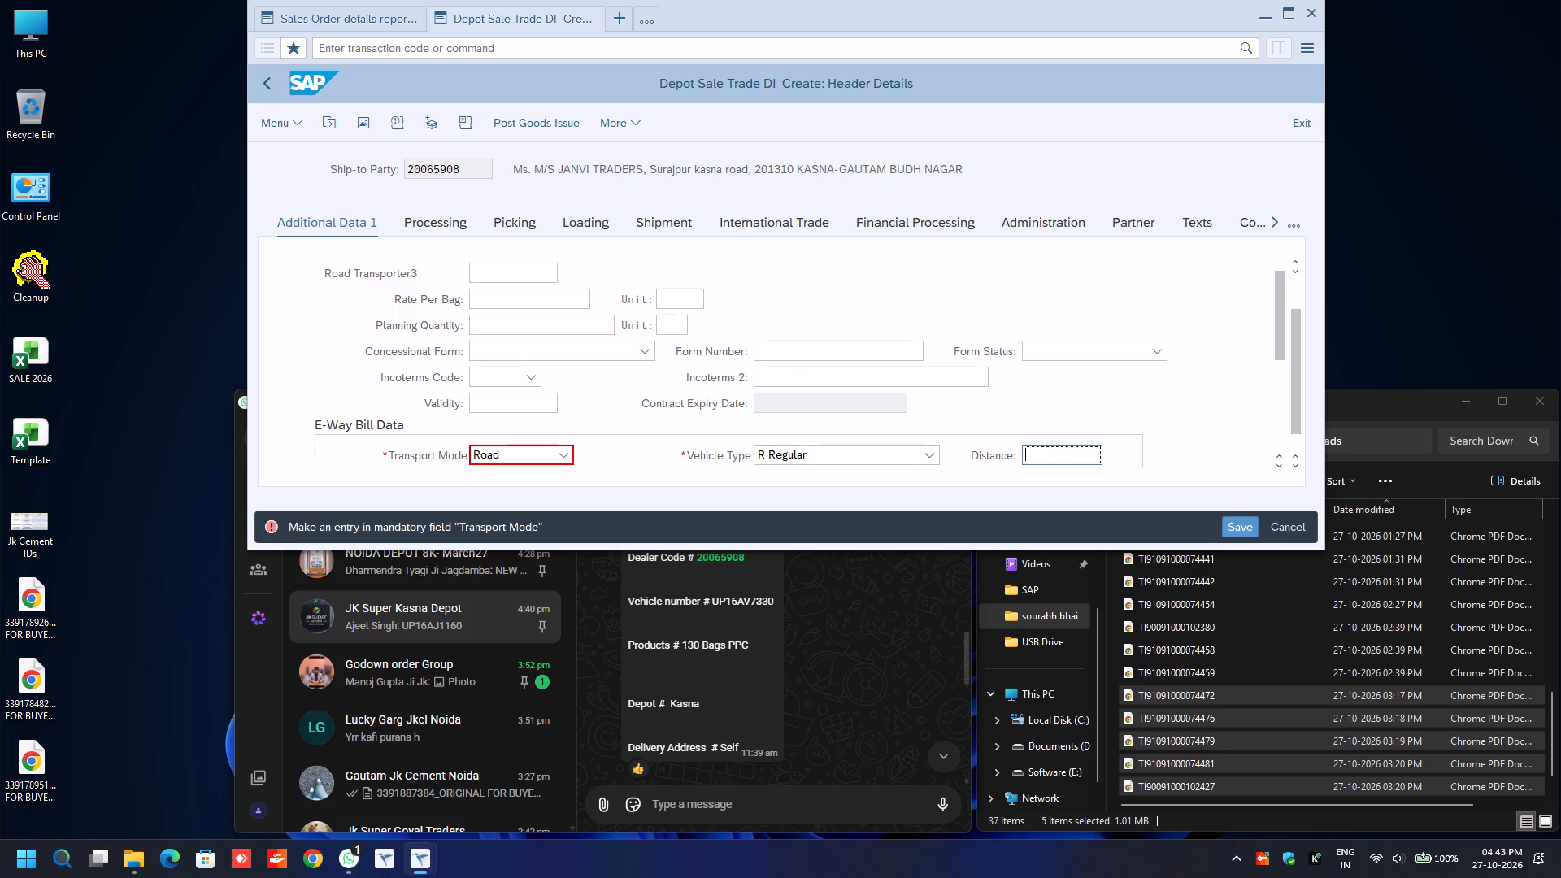
pyautogui.press('Down')
pyautogui.press('Up')
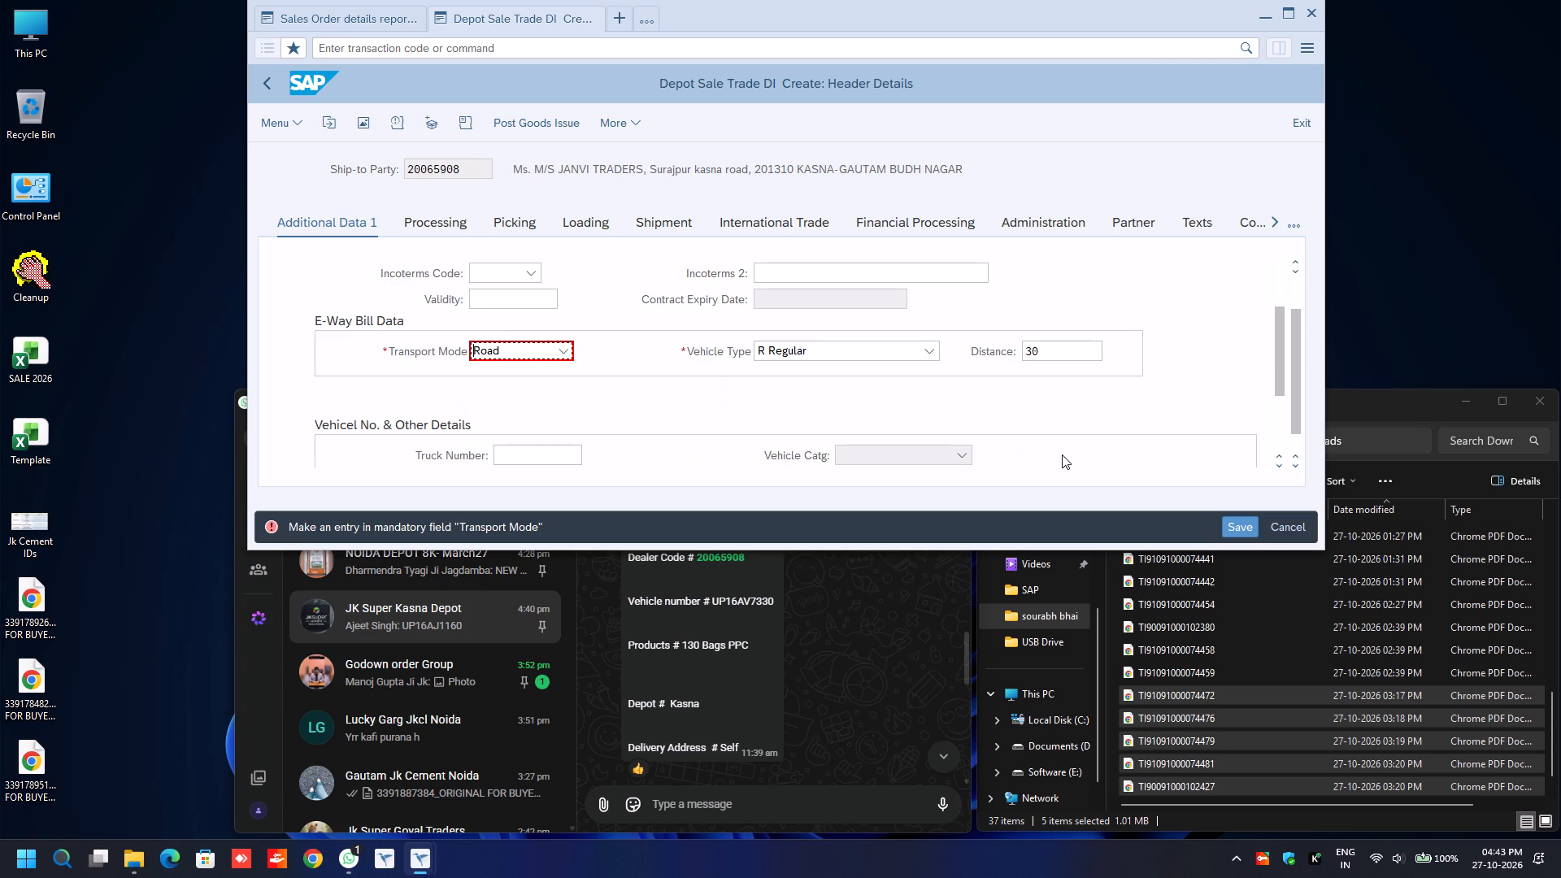
pyautogui.press('Tab')
pyautogui.press('Tab')
pyautogui.press('Tab')
pyautogui.hotkey('ctrl', 'v')
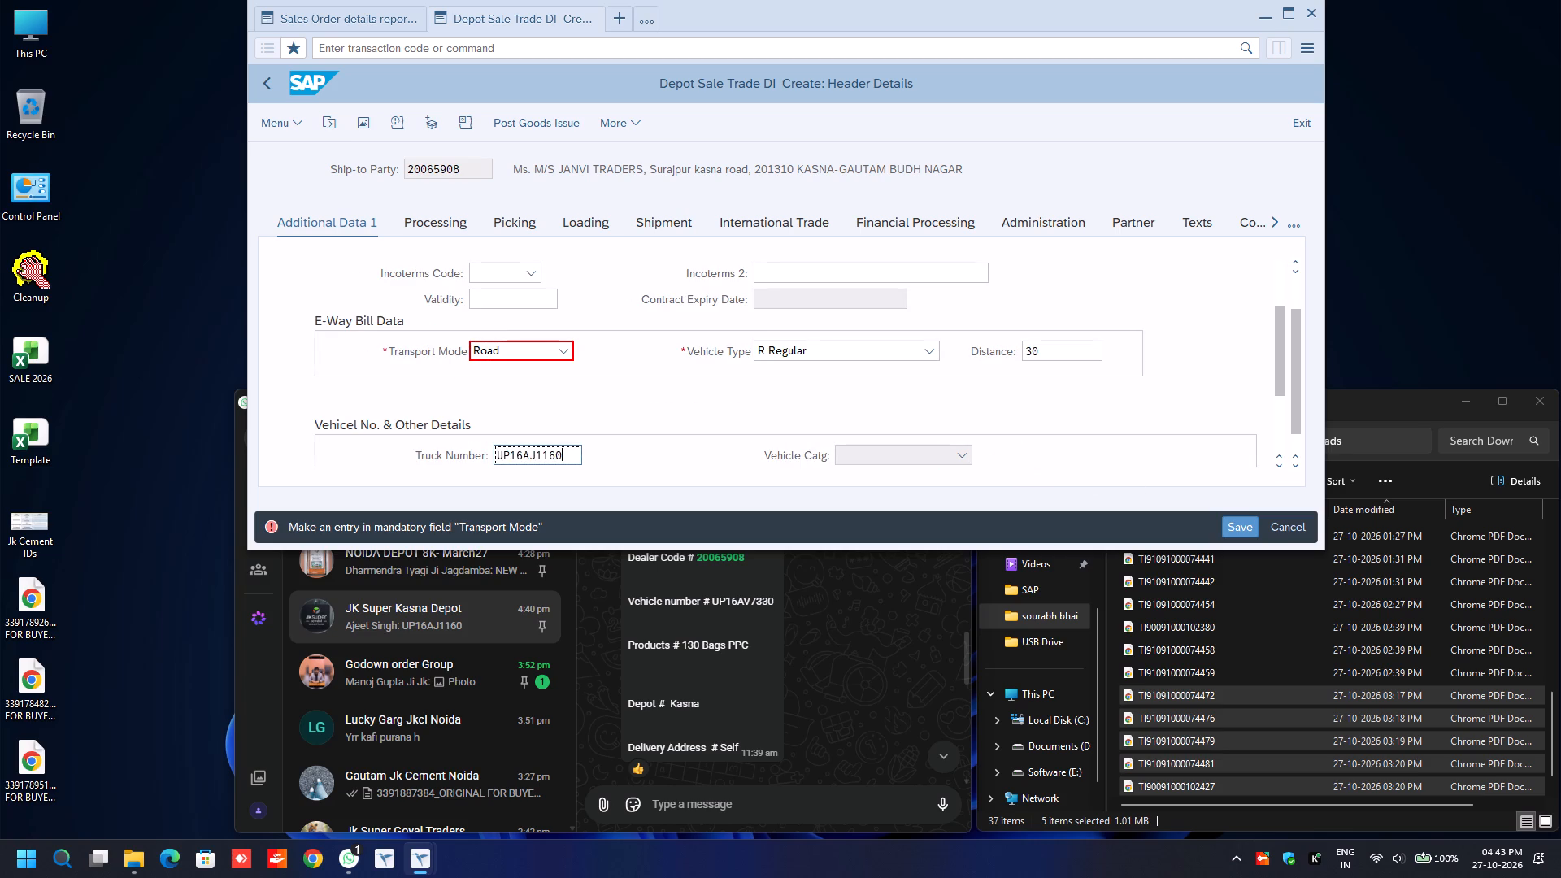
pyautogui.press('Tab')
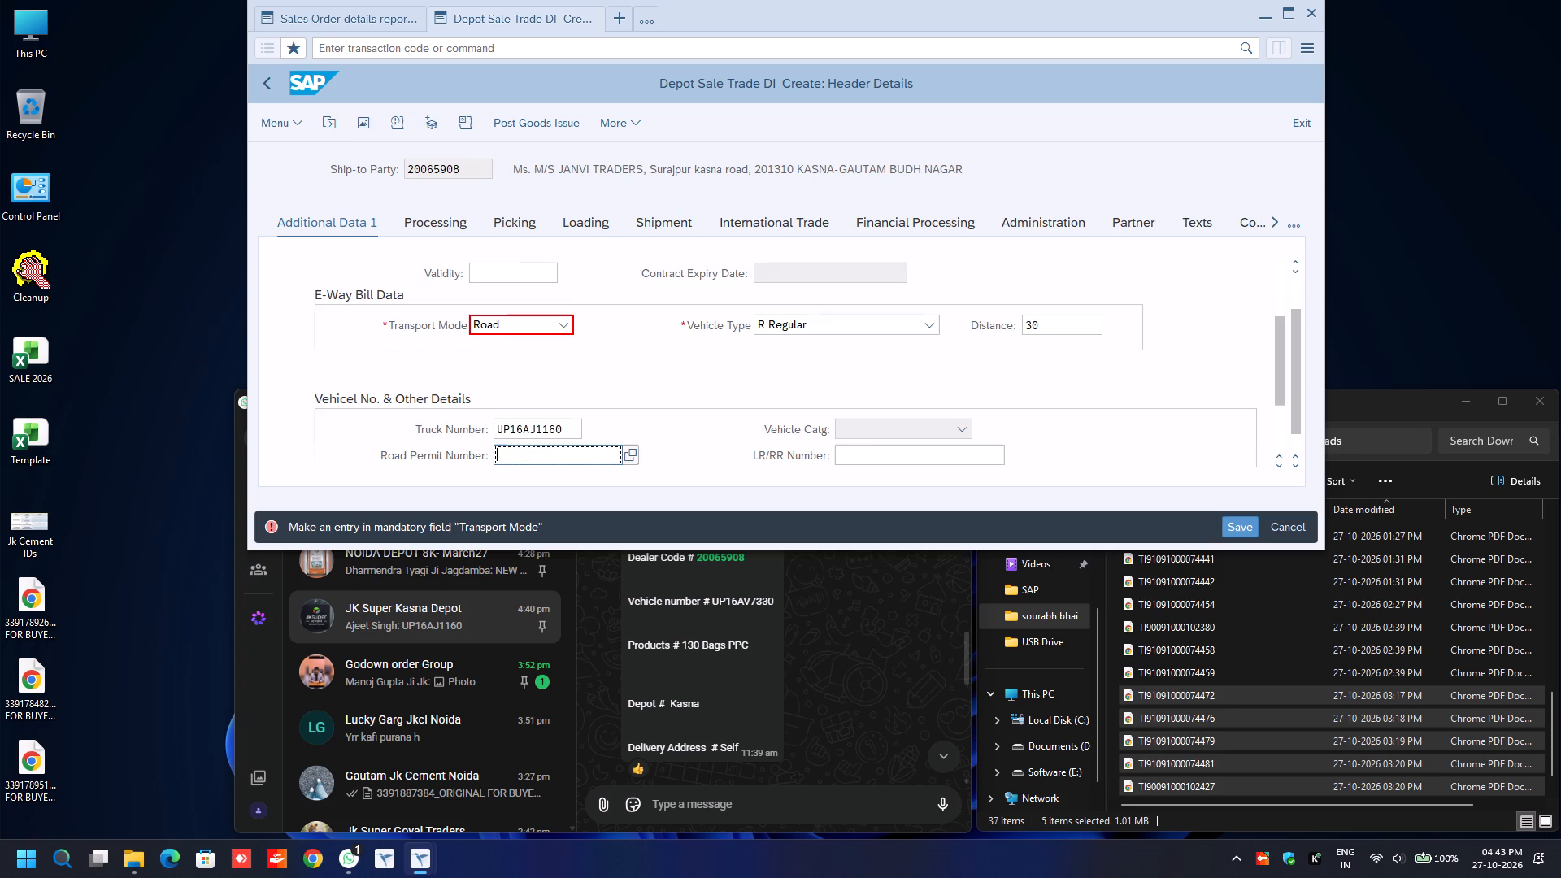
pyautogui.press('Tab')
pyautogui.press('BackSpace')
pyautogui.press('Down')
pyautogui.press('Return')
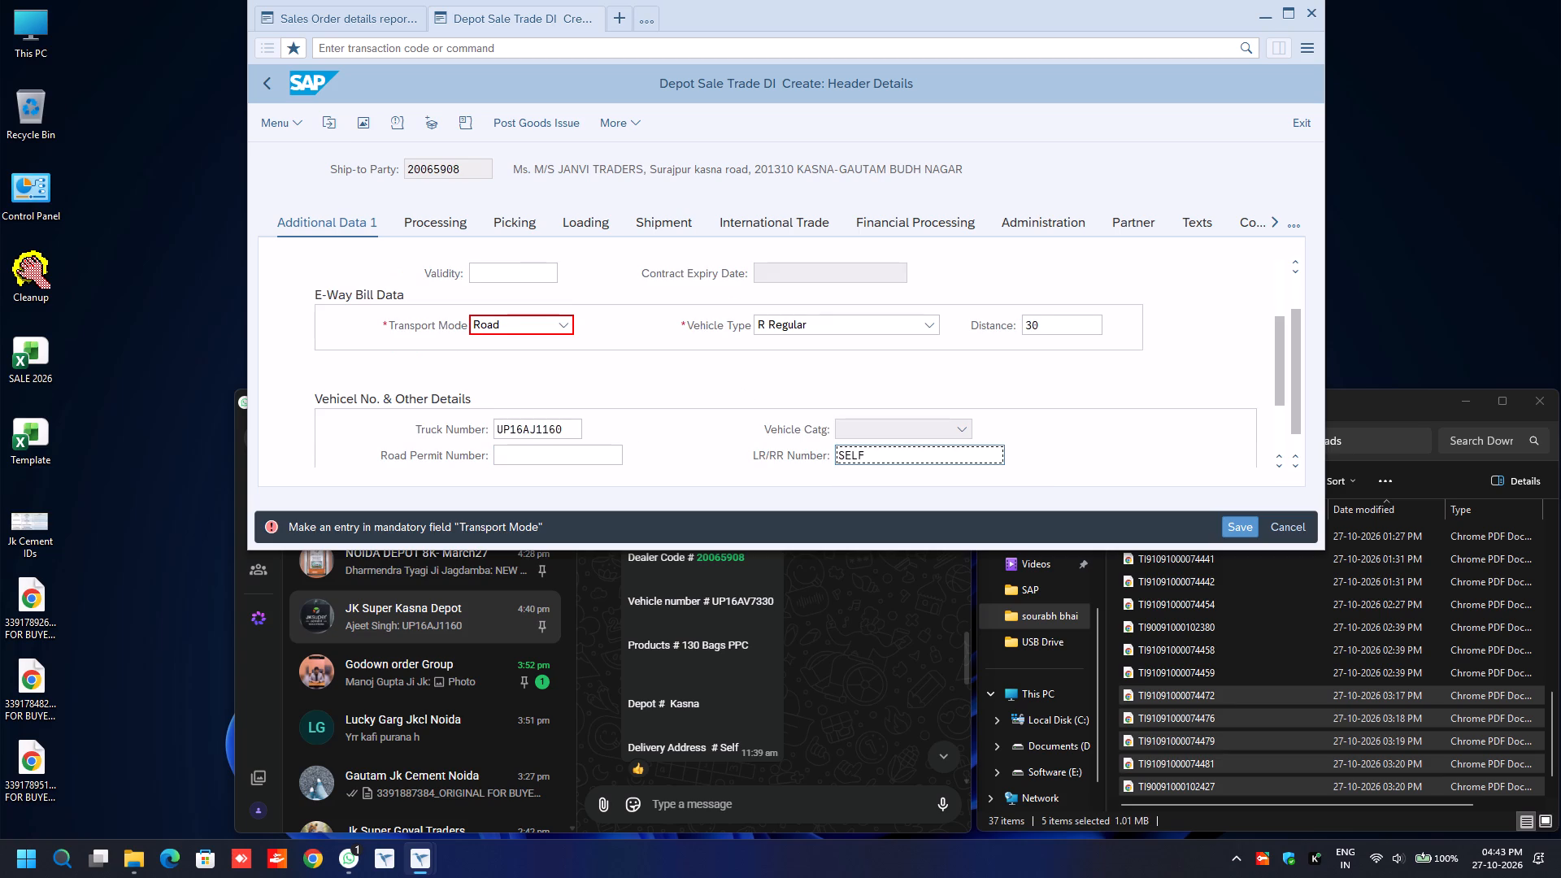
# Set the delivery's shipment route to ROUTE and post the goods issue.
pyautogui.click(669, 221)
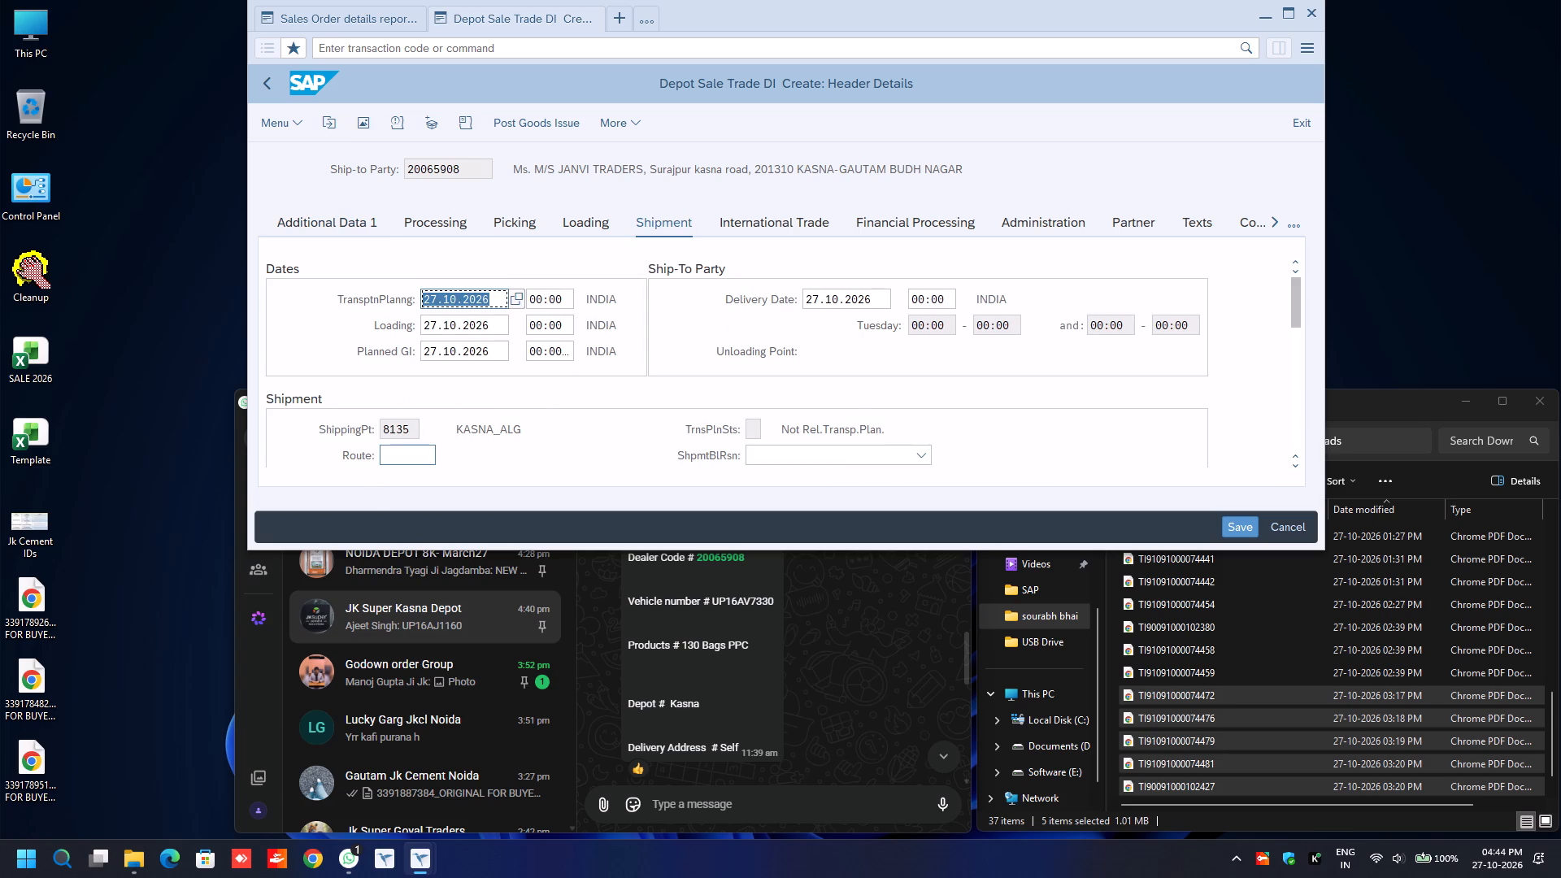
pyautogui.click(402, 446)
pyautogui.press('BackSpace')
pyautogui.press('Down')
pyautogui.press('Return')
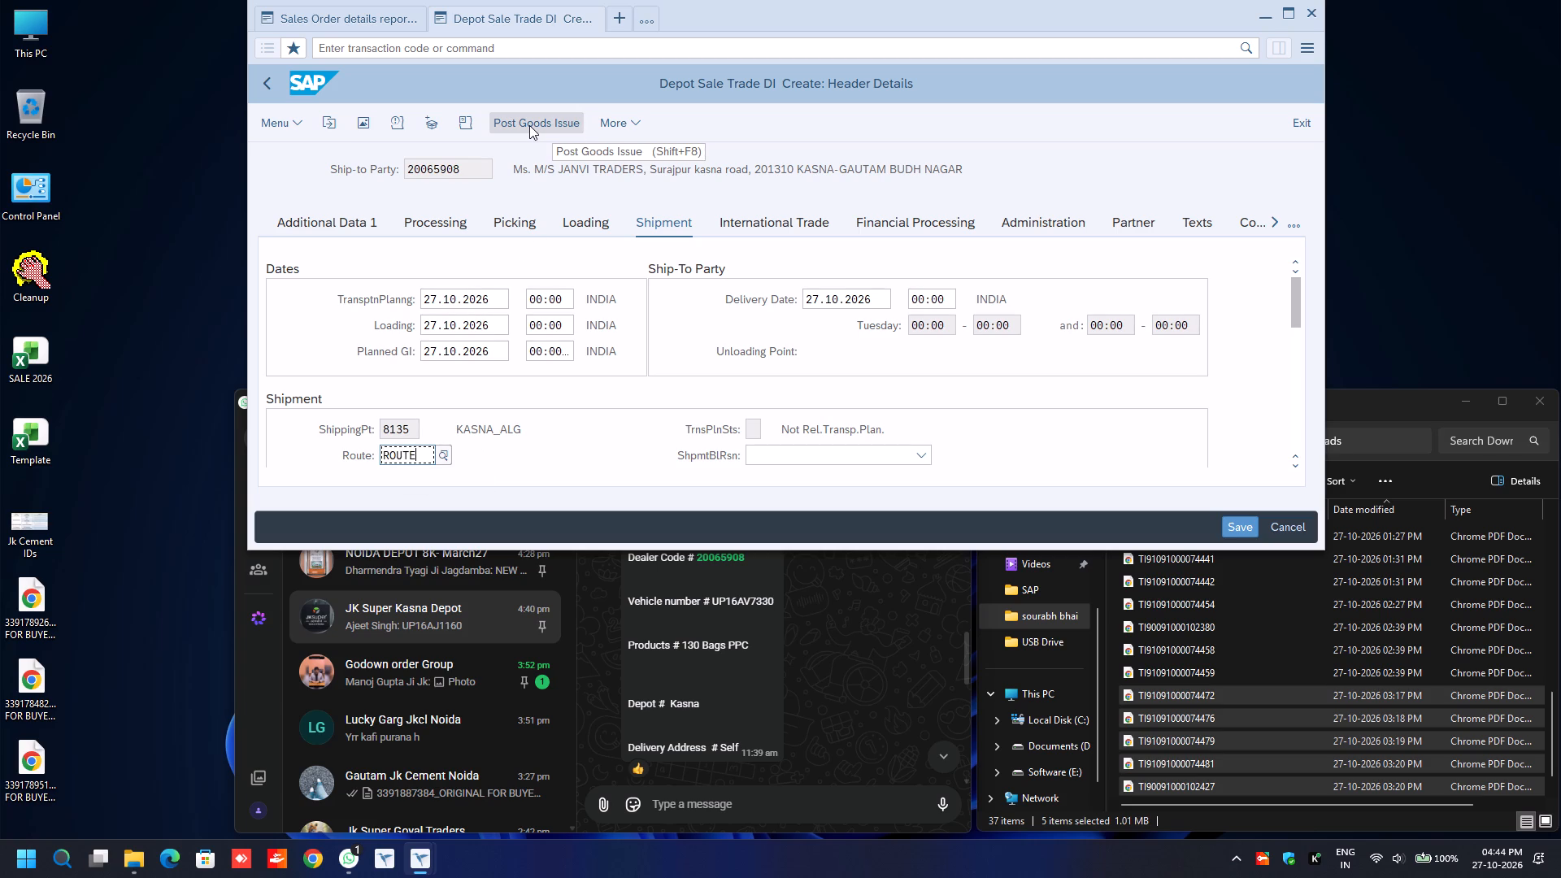
pyautogui.moveTo(529, 125); pyautogui.dragTo(537, 123)
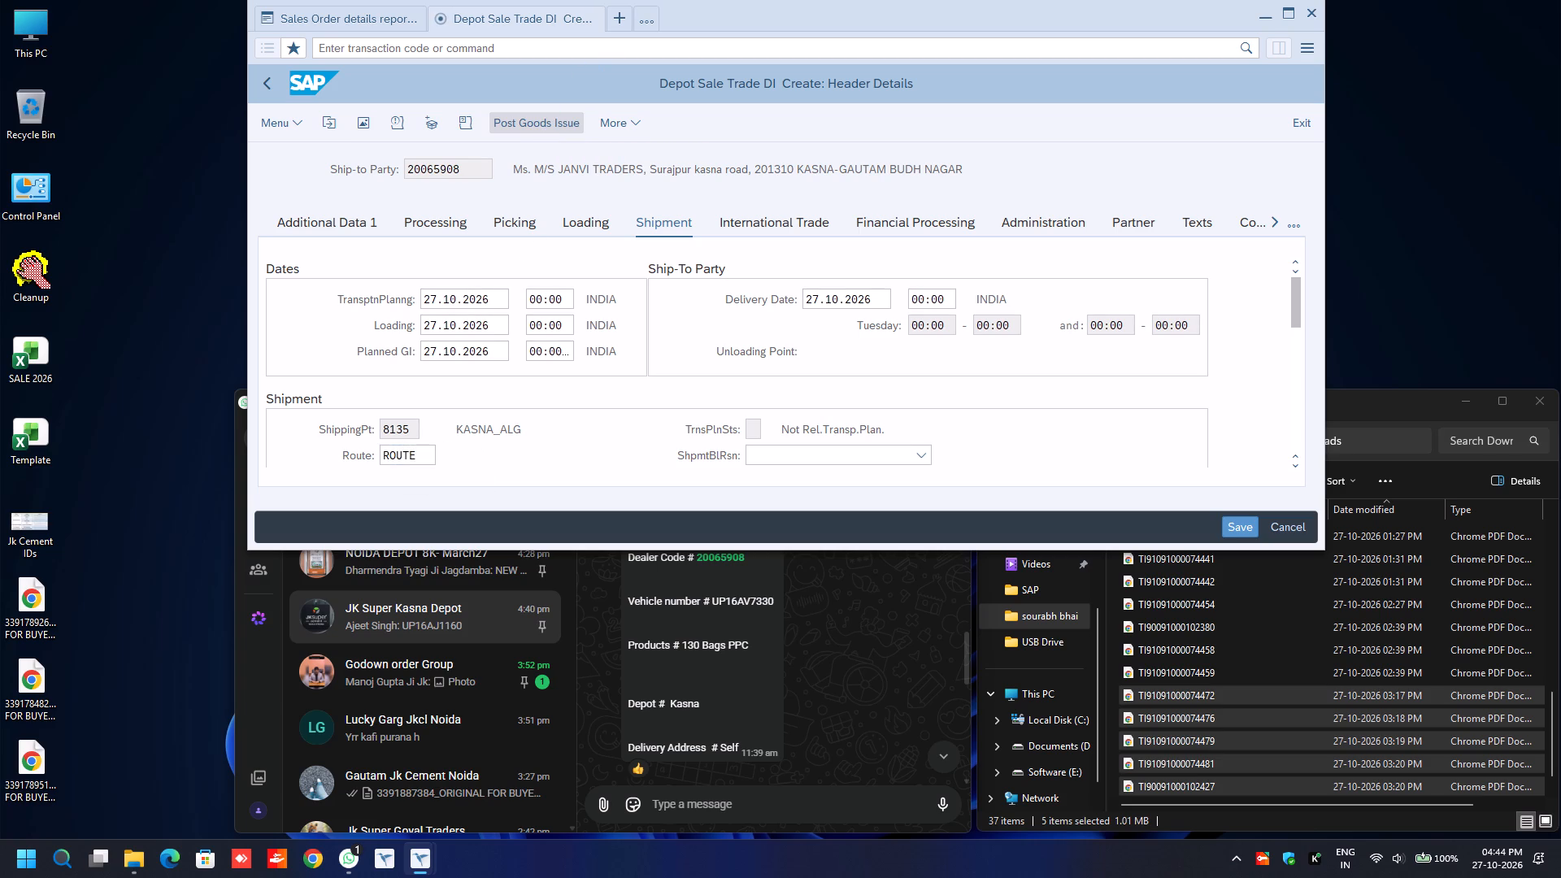
# Open the e-Document Cockpit (ZGST_EWAY) in a new session.
pyautogui.click(623, 23)
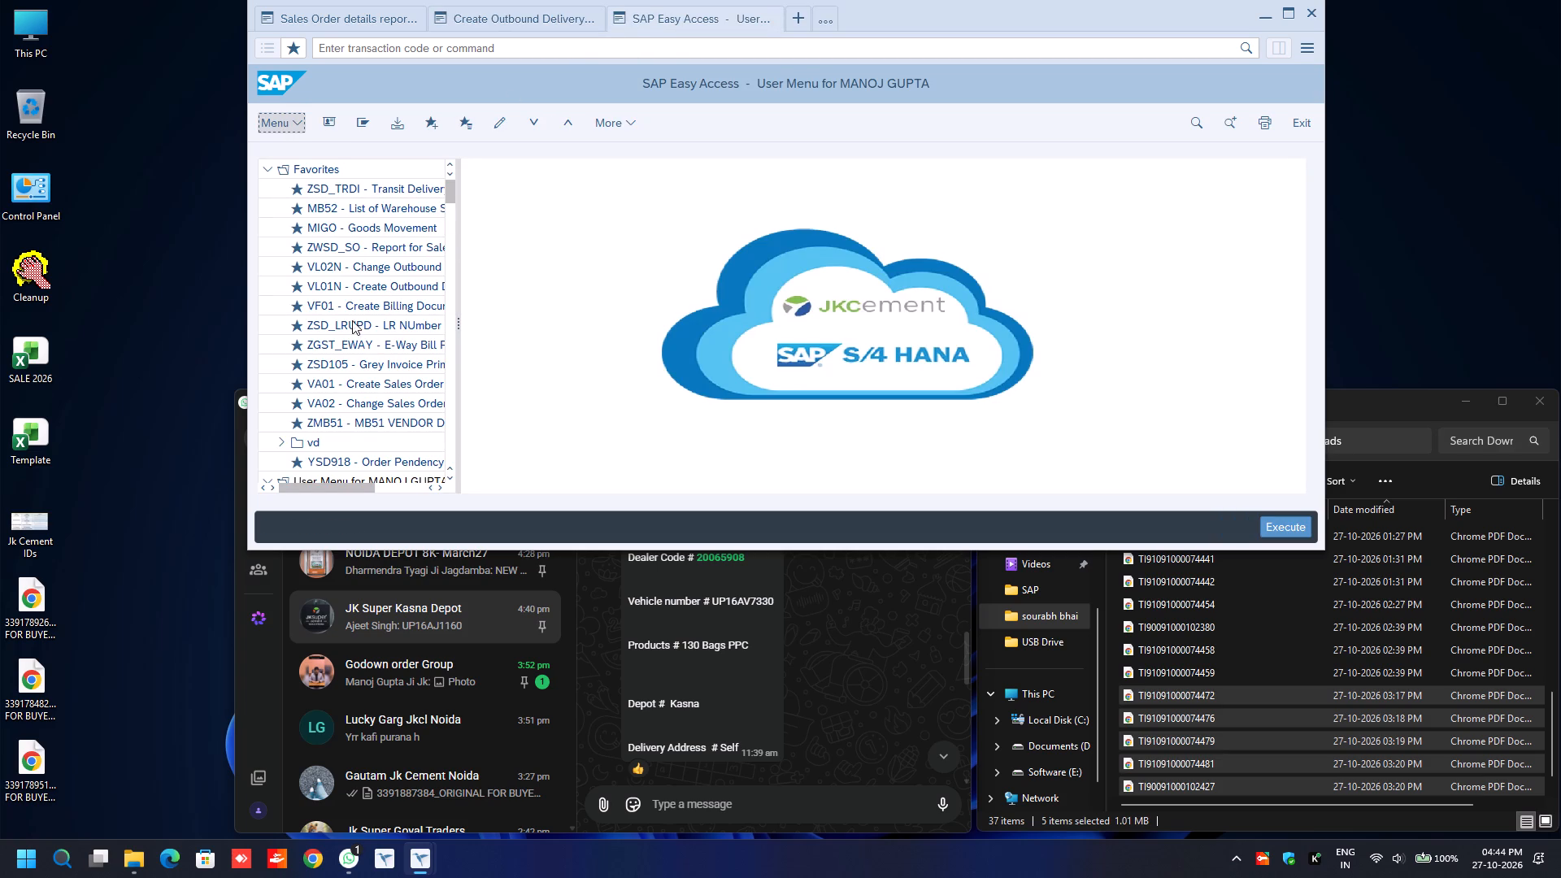
pyautogui.click(342, 328)
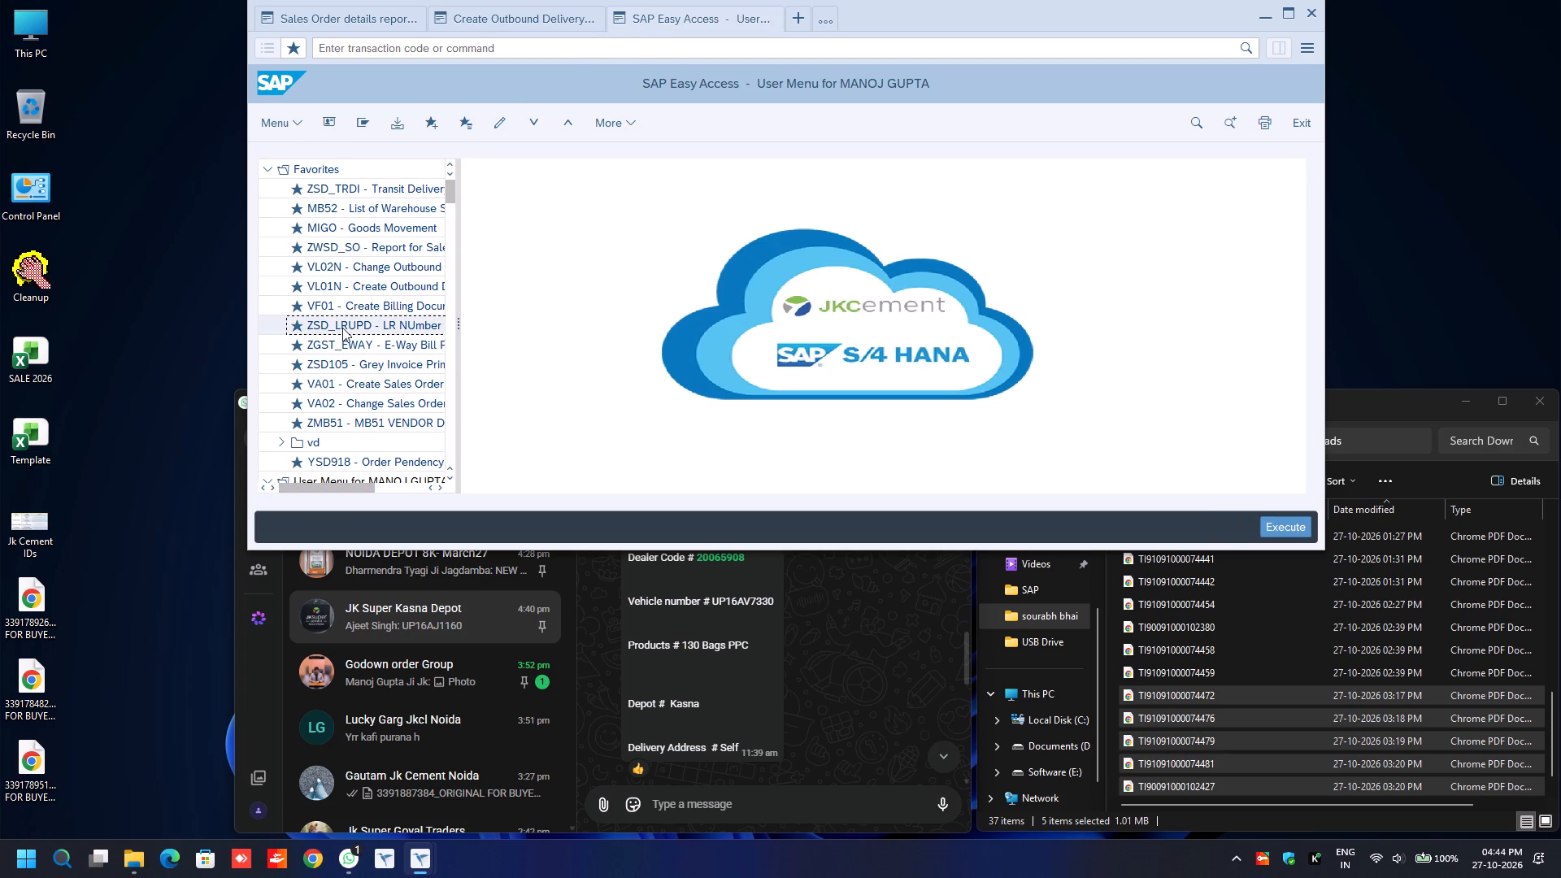
pyautogui.press('Down')
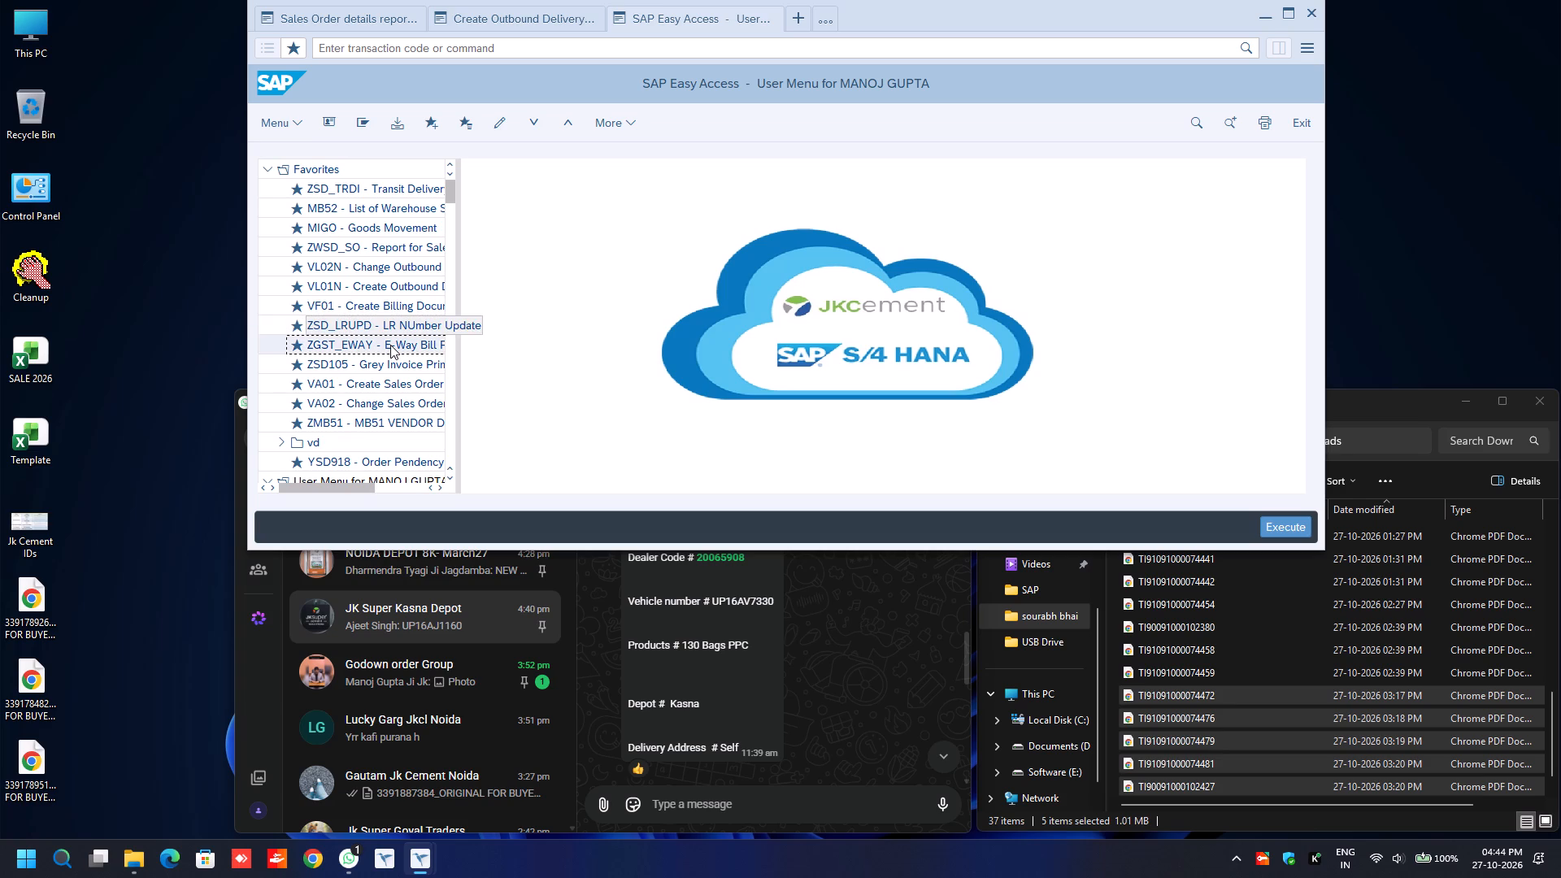
pyautogui.press('Return')
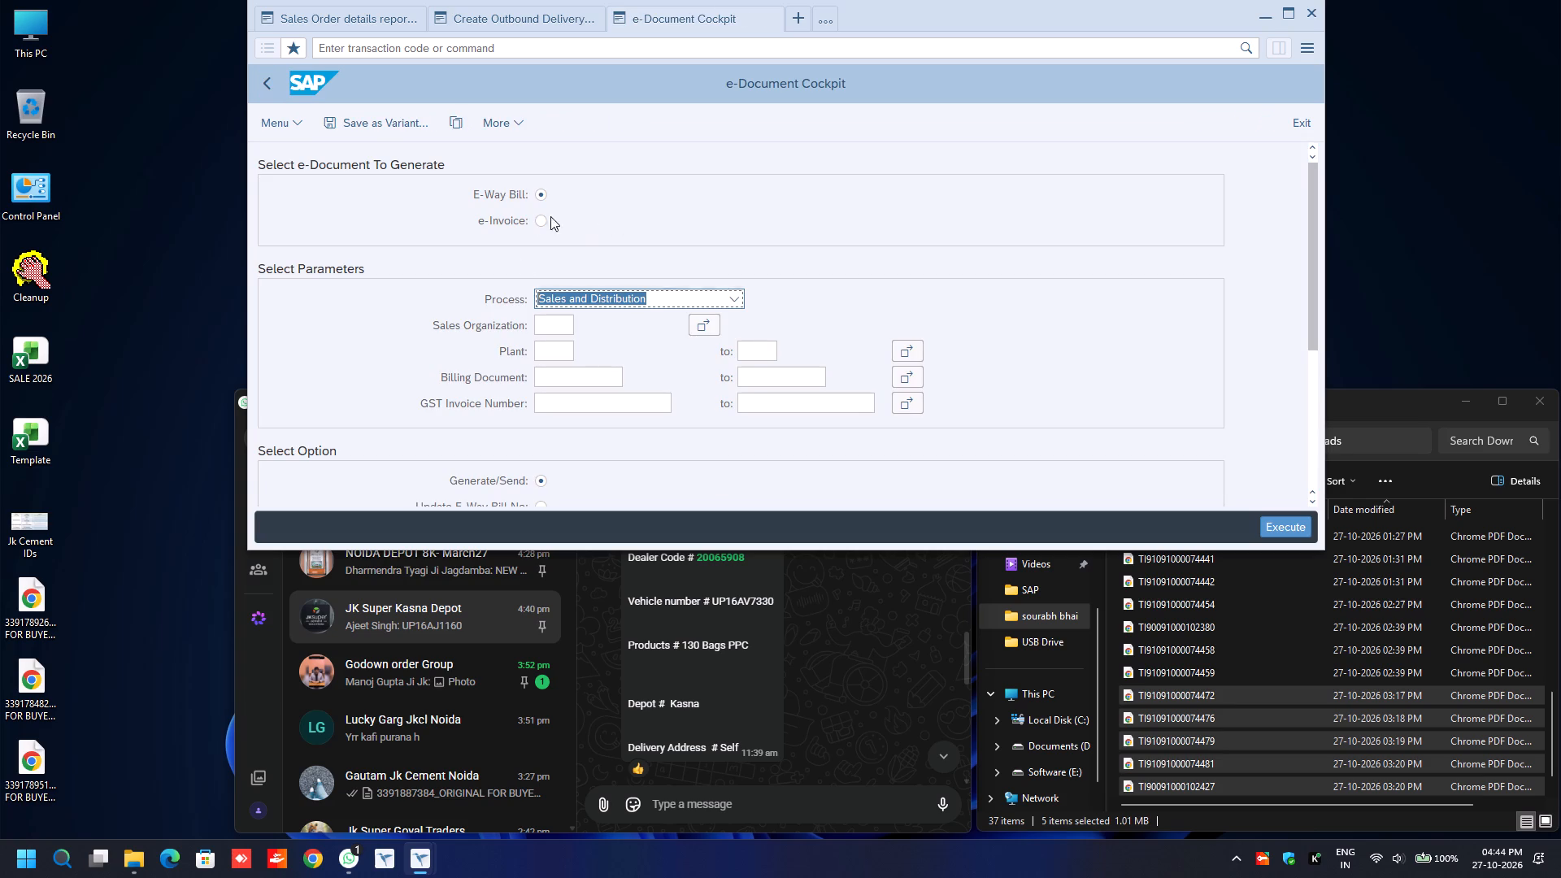
# Select e-Invoice as the document to generate, with process Sales and Distribution and sales organization 1000.
pyautogui.click(530, 216)
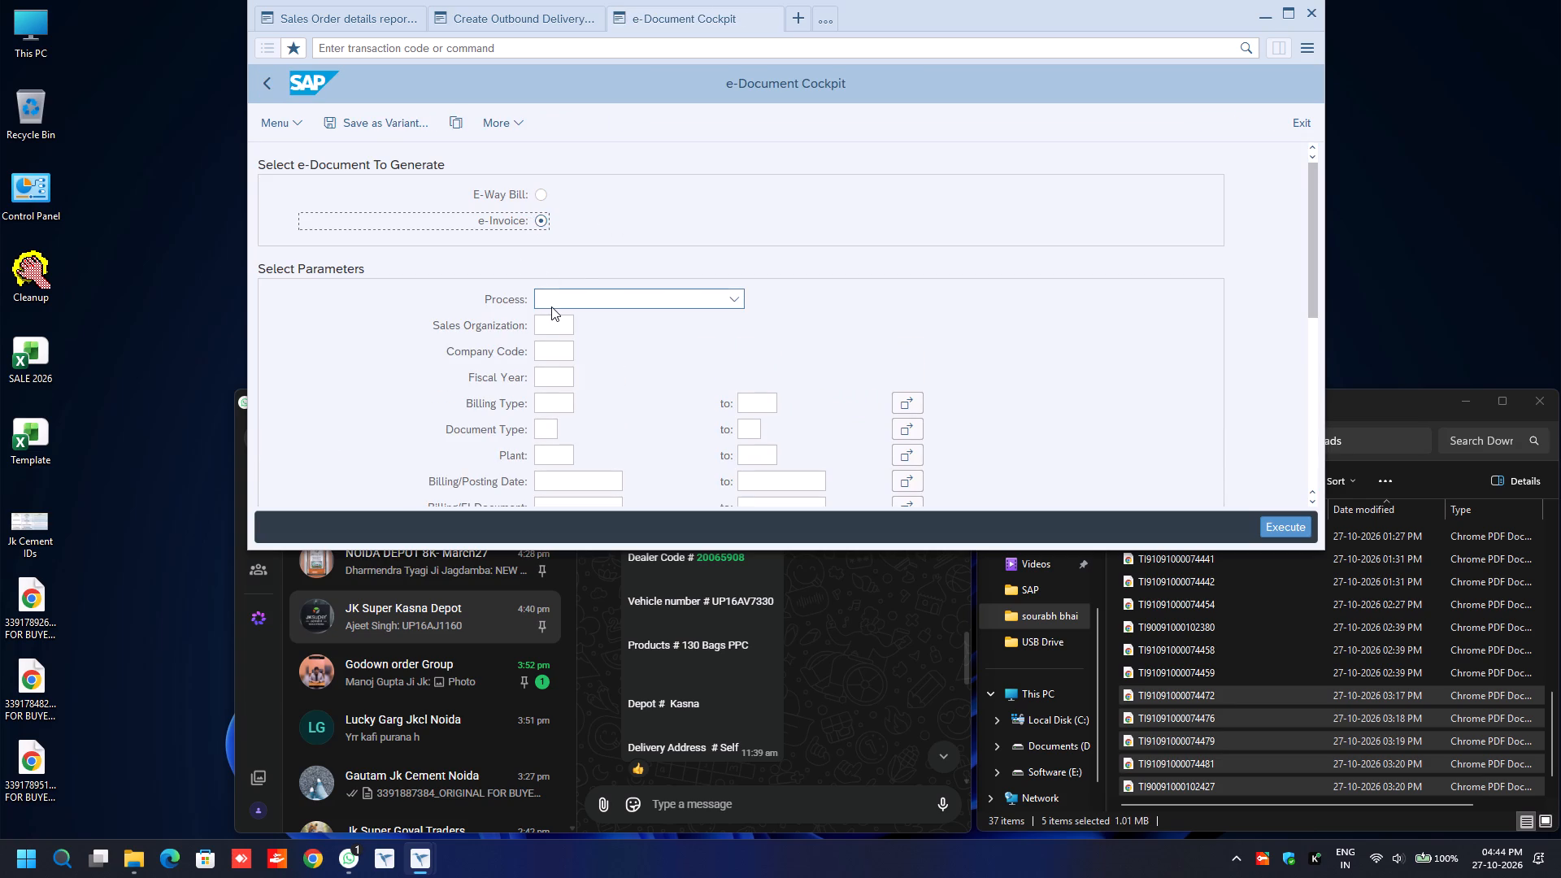
pyautogui.click(551, 306)
pyautogui.click(554, 327)
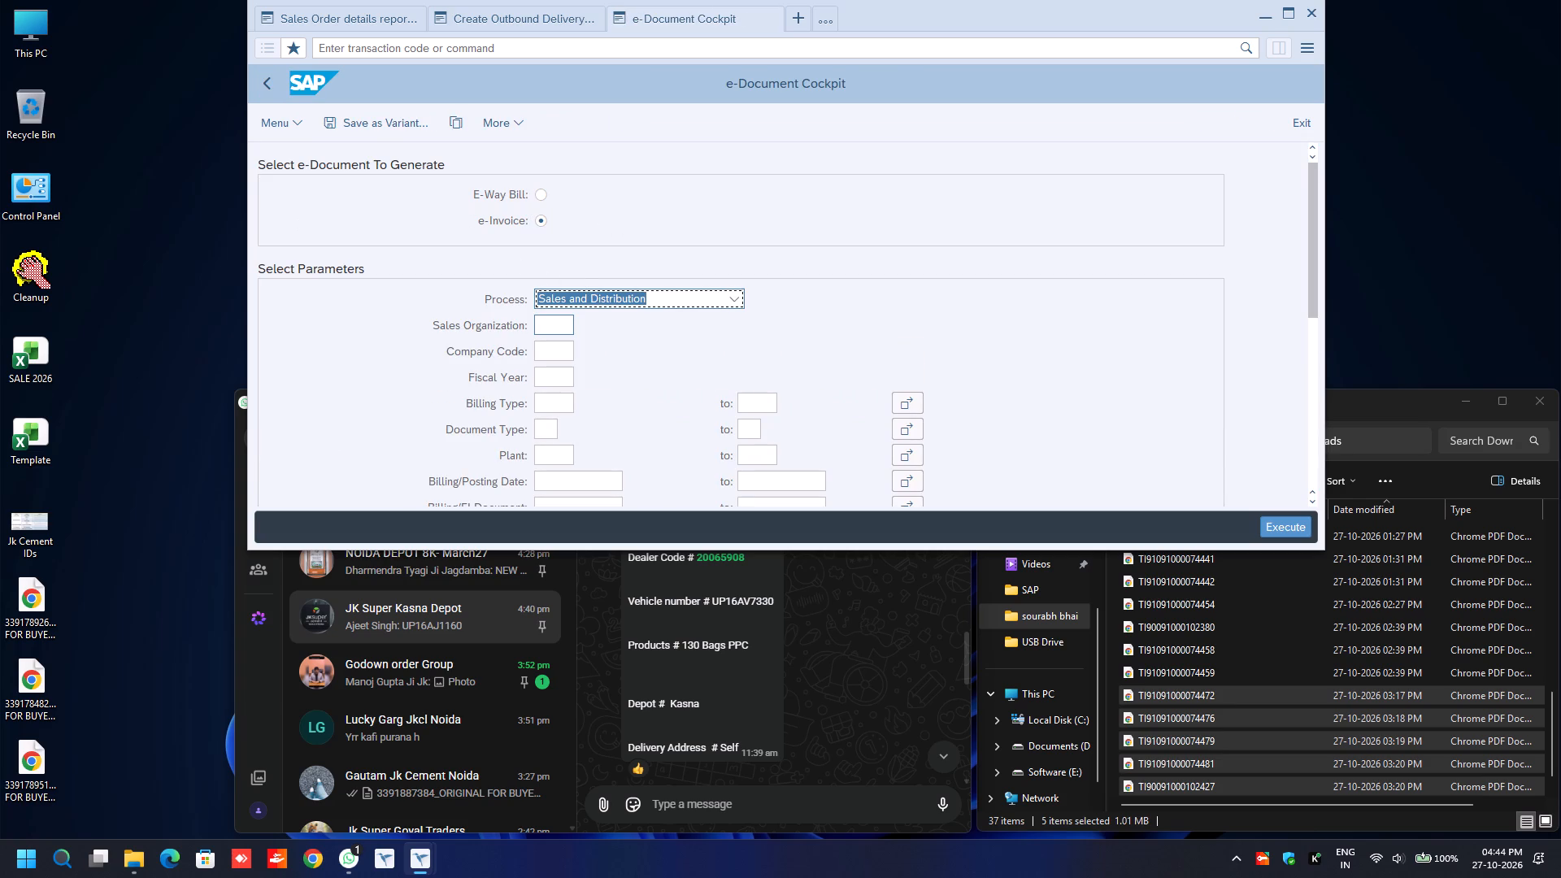
pyautogui.press('BackSpace')
pyautogui.press('Down')
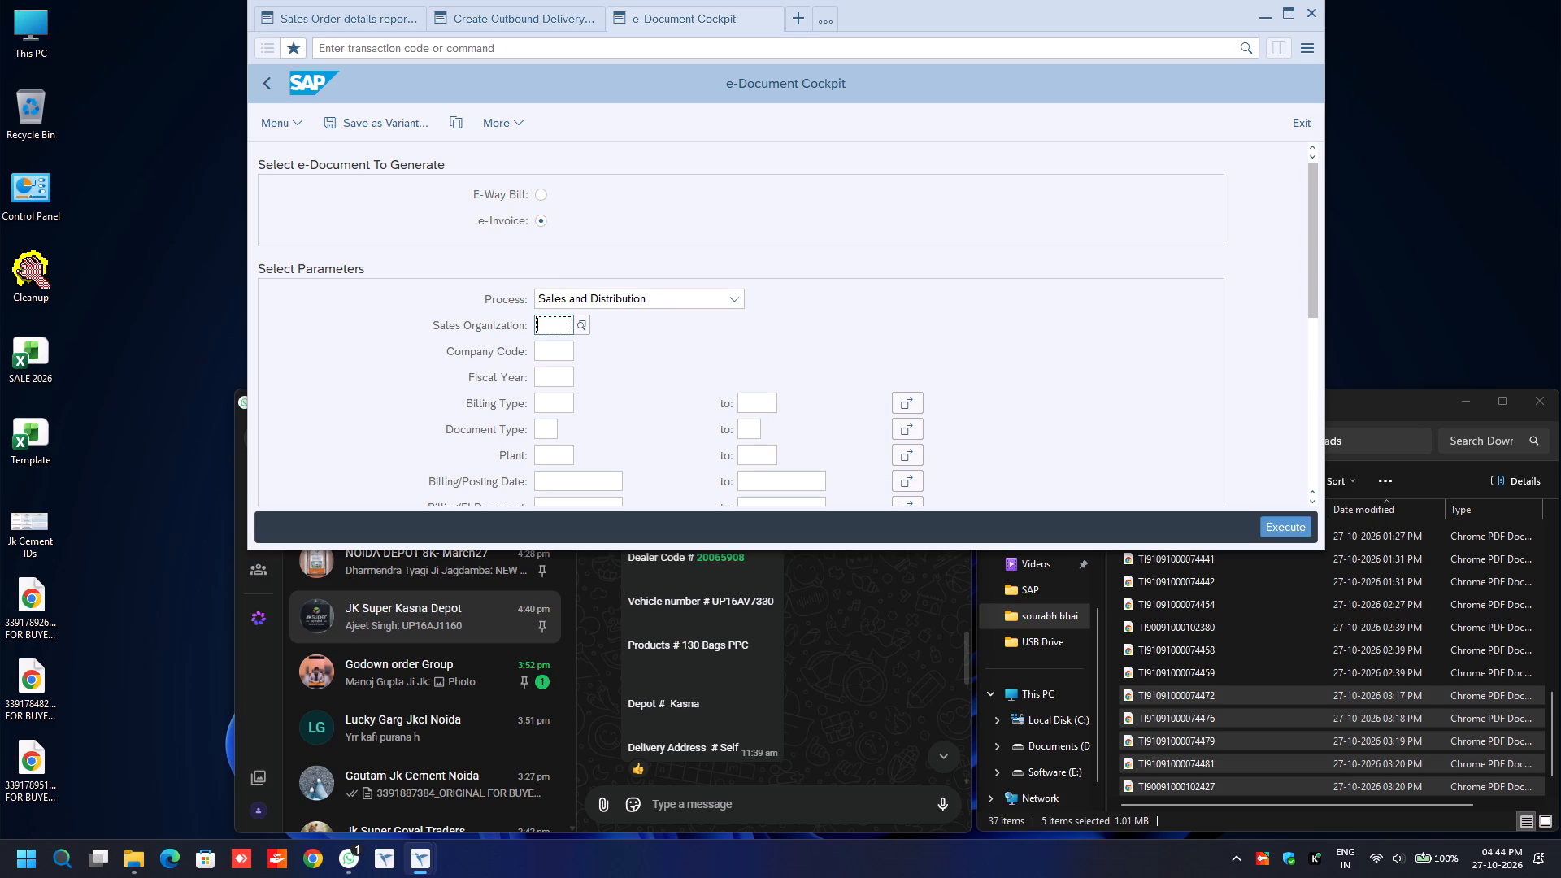
pyautogui.press('BackSpace')
pyautogui.press('Down')
pyautogui.press('Return')
pyautogui.press('Return')
# Restrict the e-invoice selection to plant 8135 and billing/posting date 27.10.2026.
pyautogui.press('Down')
pyautogui.press('Down')
pyautogui.press('Down')
pyautogui.press('Down')
pyautogui.press('Down')
pyautogui.press('BackSpace')
pyautogui.press('Down')
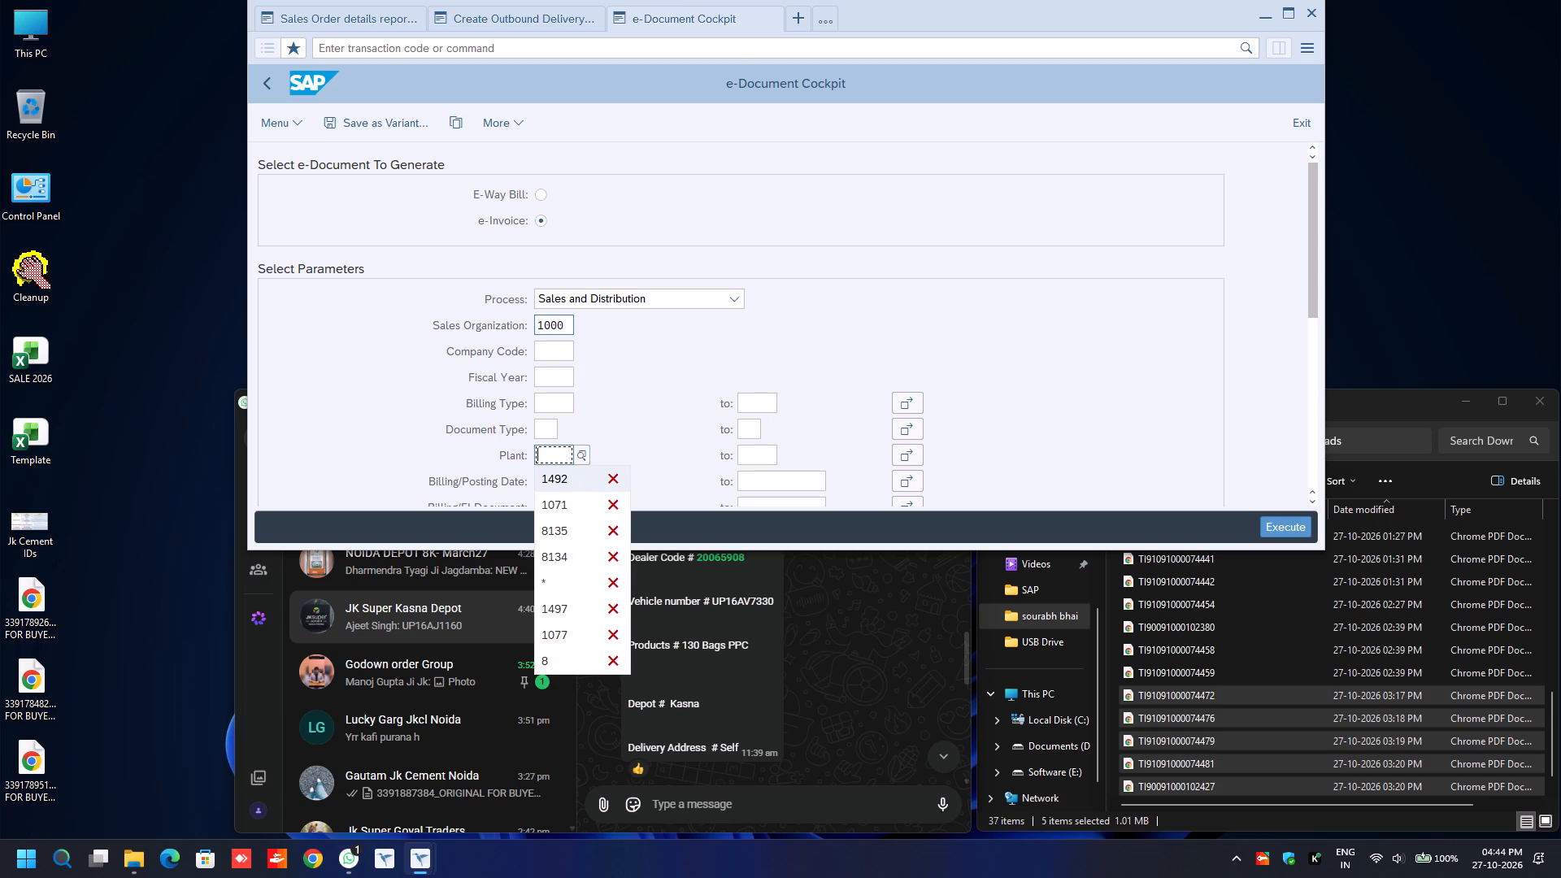
pyautogui.write('816')
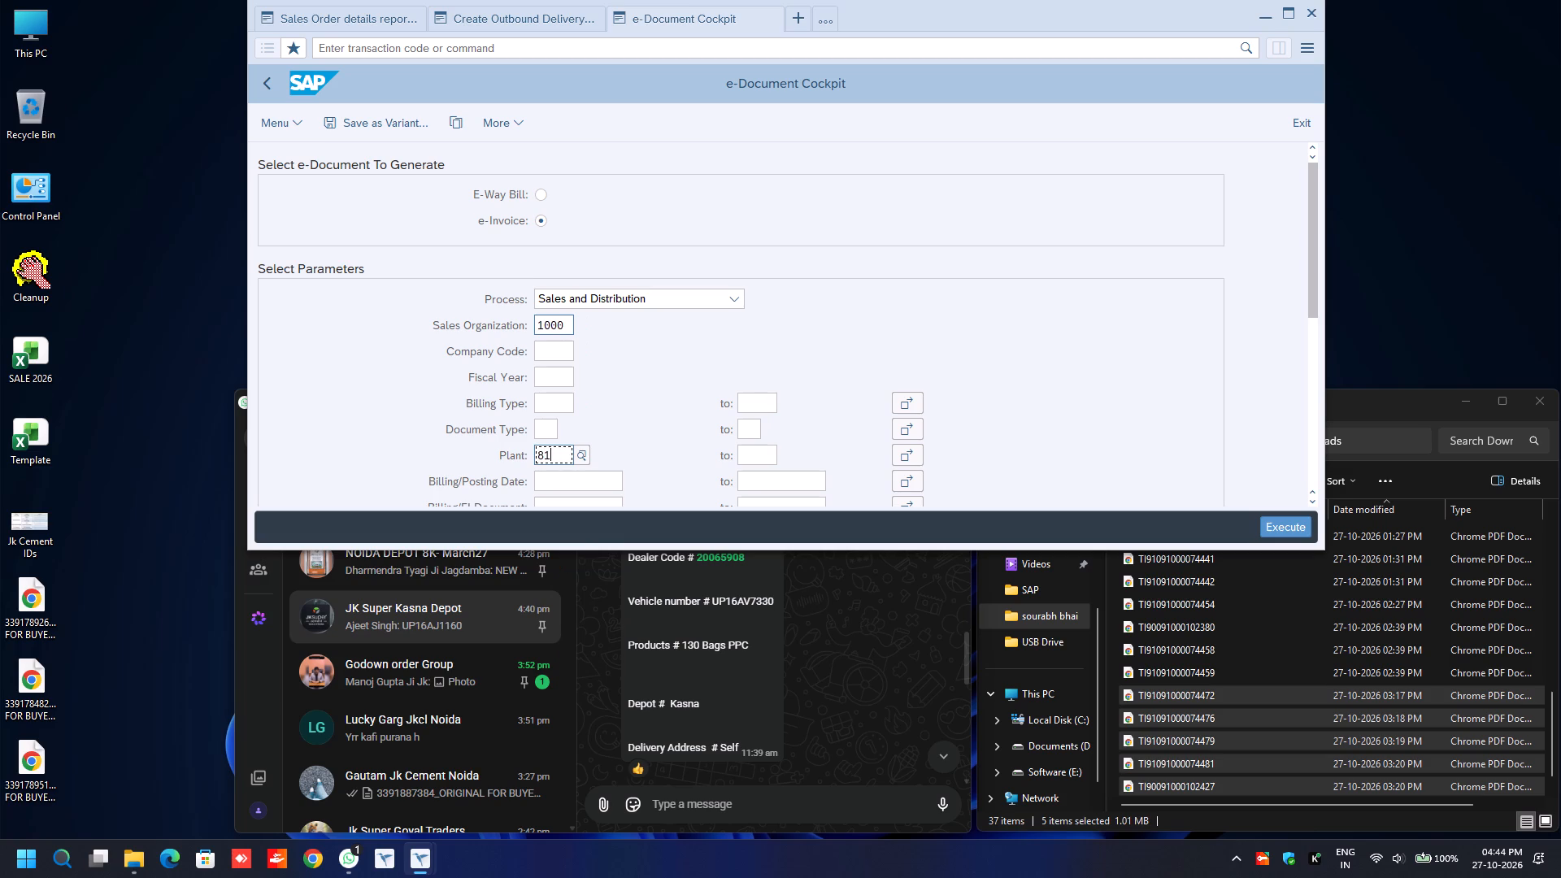
pyautogui.press('BackSpace')
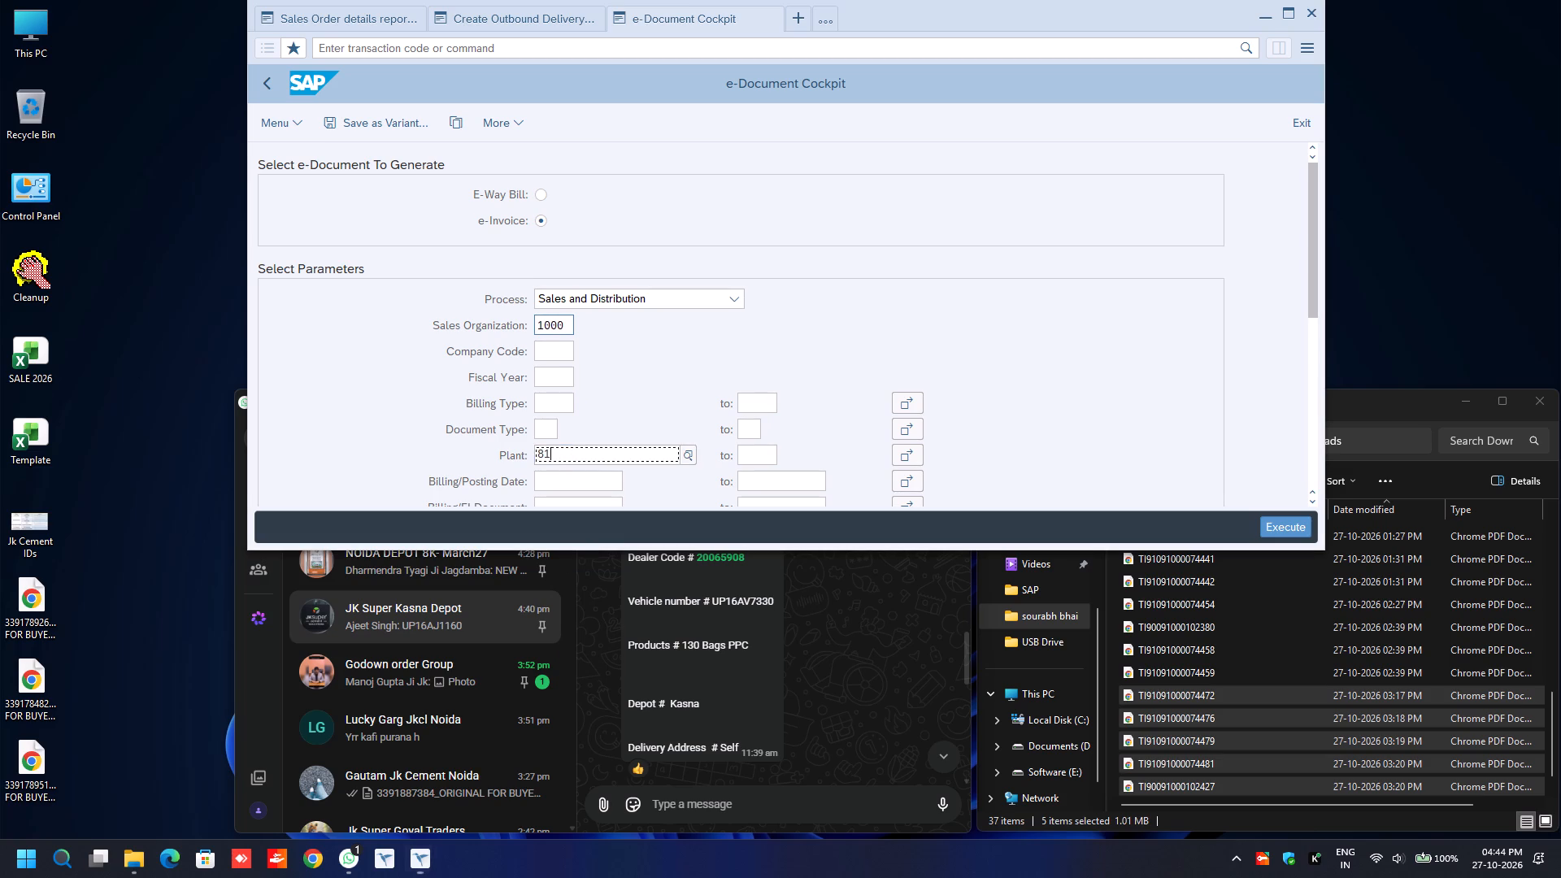
pyautogui.write('35')
pyautogui.press('Return')
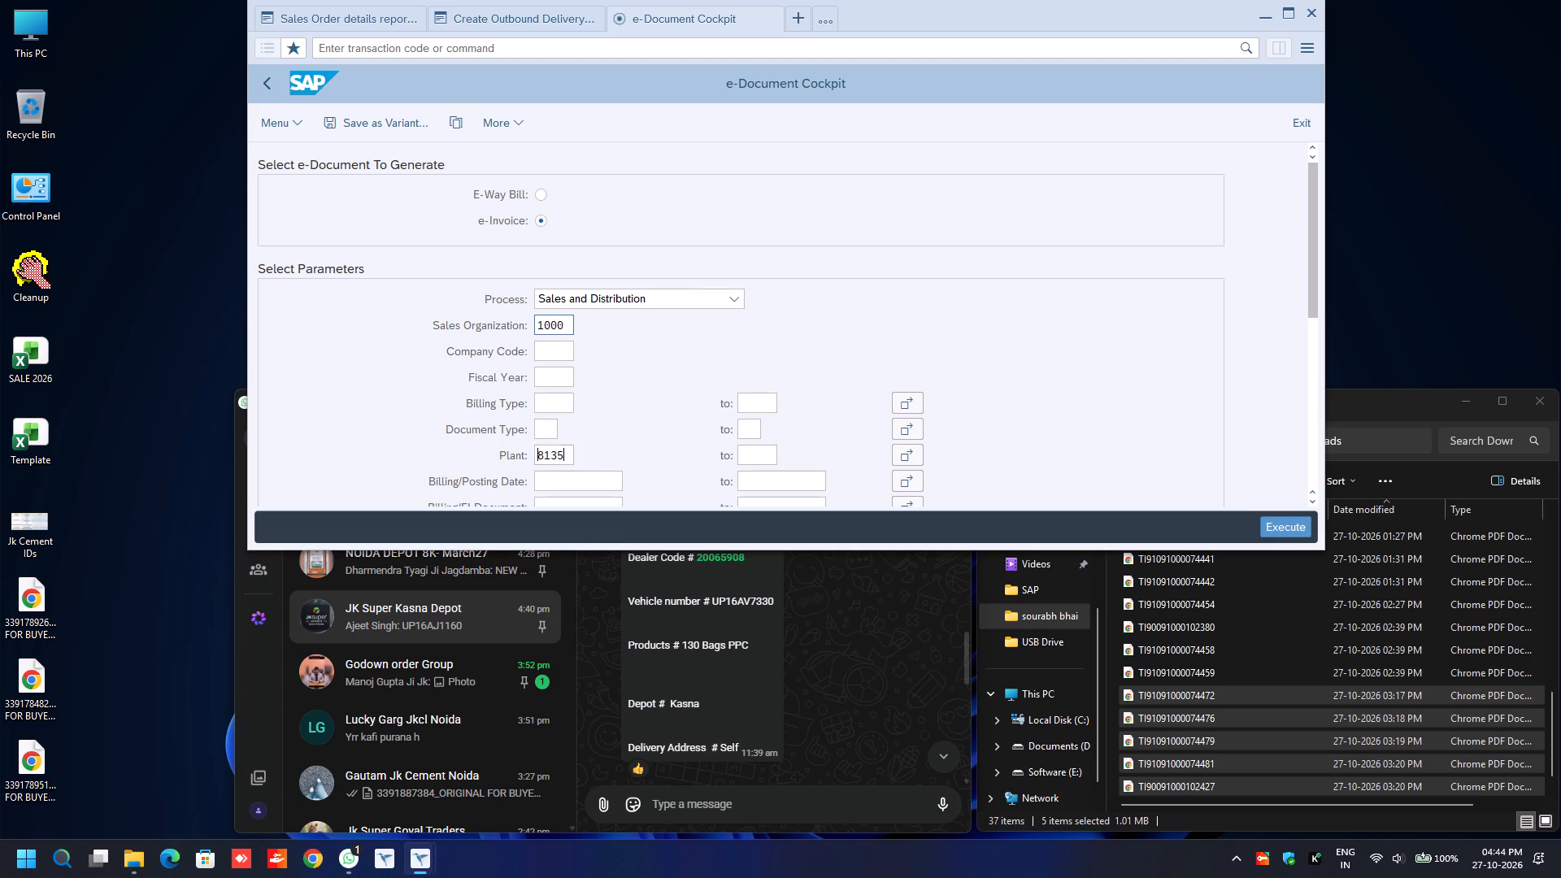
pyautogui.press('Down')
pyautogui.press('BackSpace')
pyautogui.press('Down')
pyautogui.press('Return')
# Run the e-invoice status report with the e-Invoice with E-Way Bill option selected.
pyautogui.scroll(-2, 554, 327)
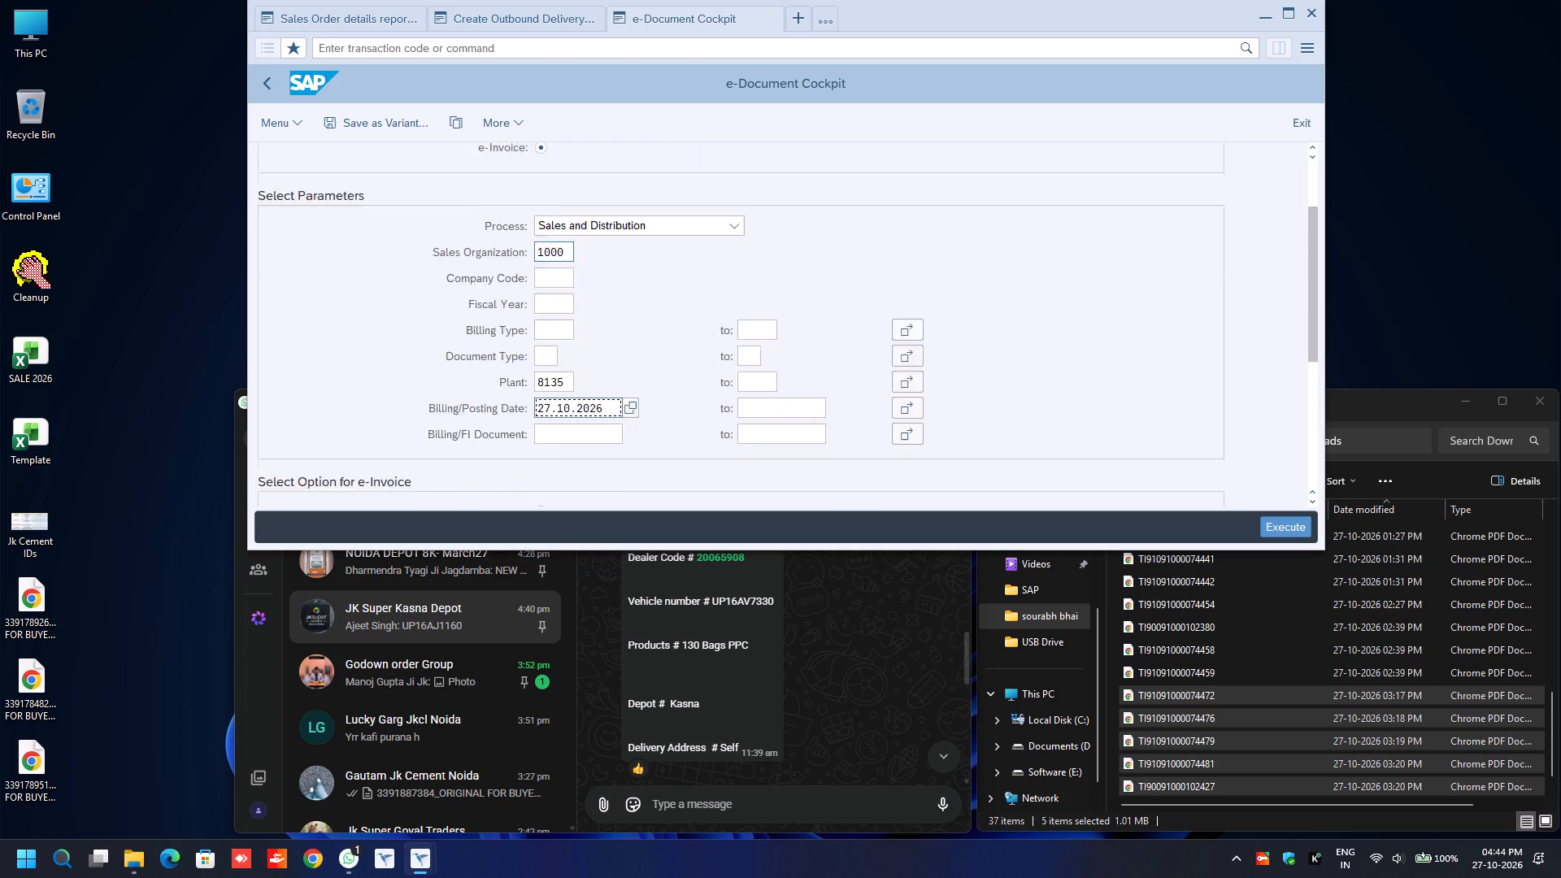
pyautogui.scroll(-1, 554, 327)
pyautogui.click(537, 241)
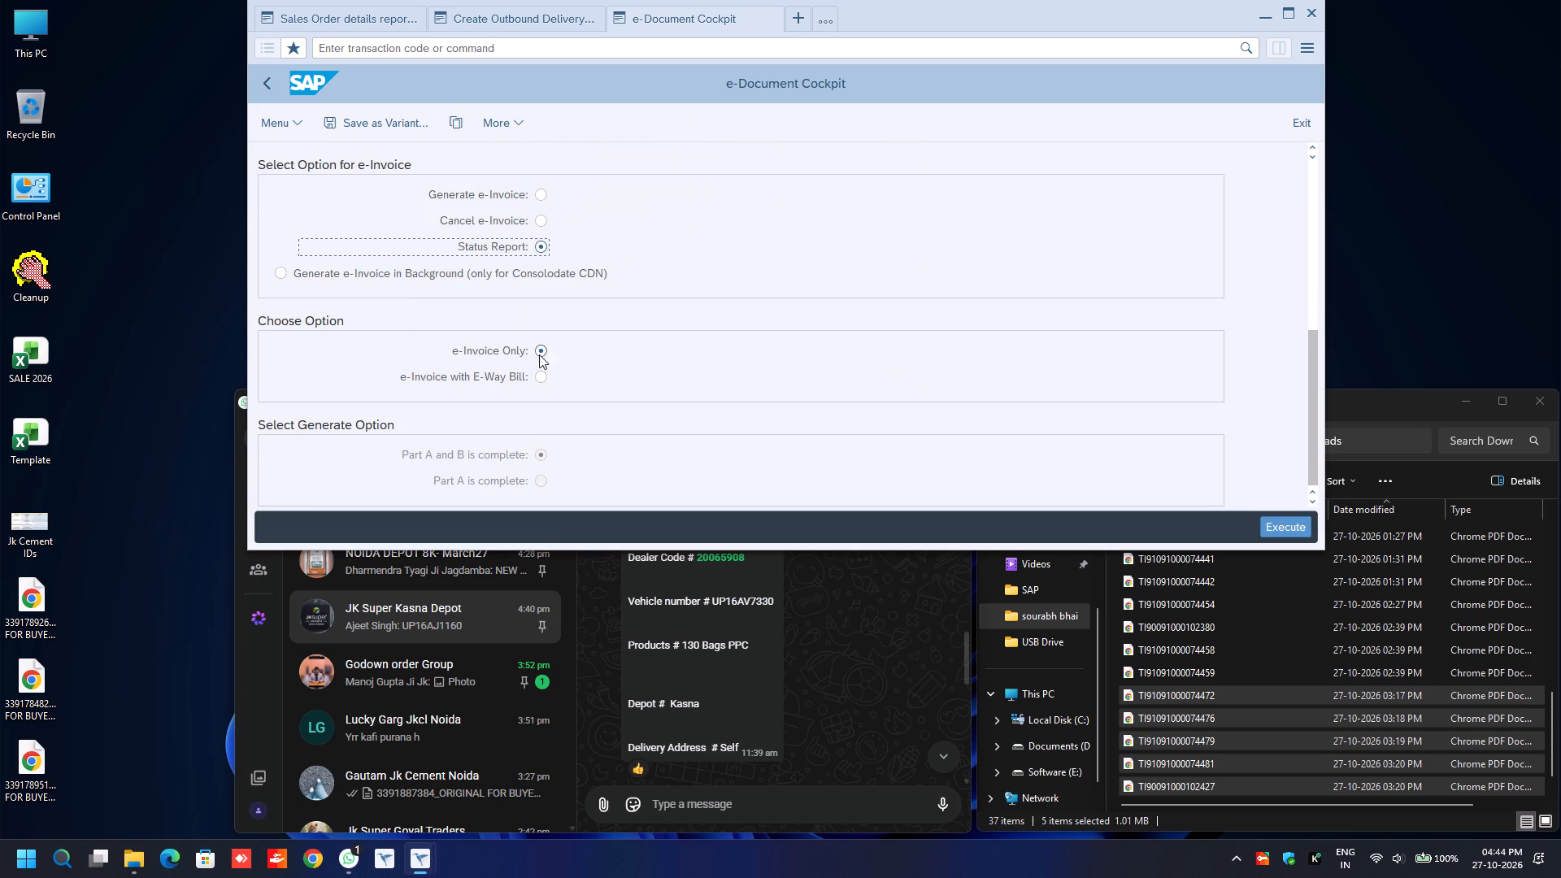
pyautogui.click(538, 381)
pyautogui.press('F8')
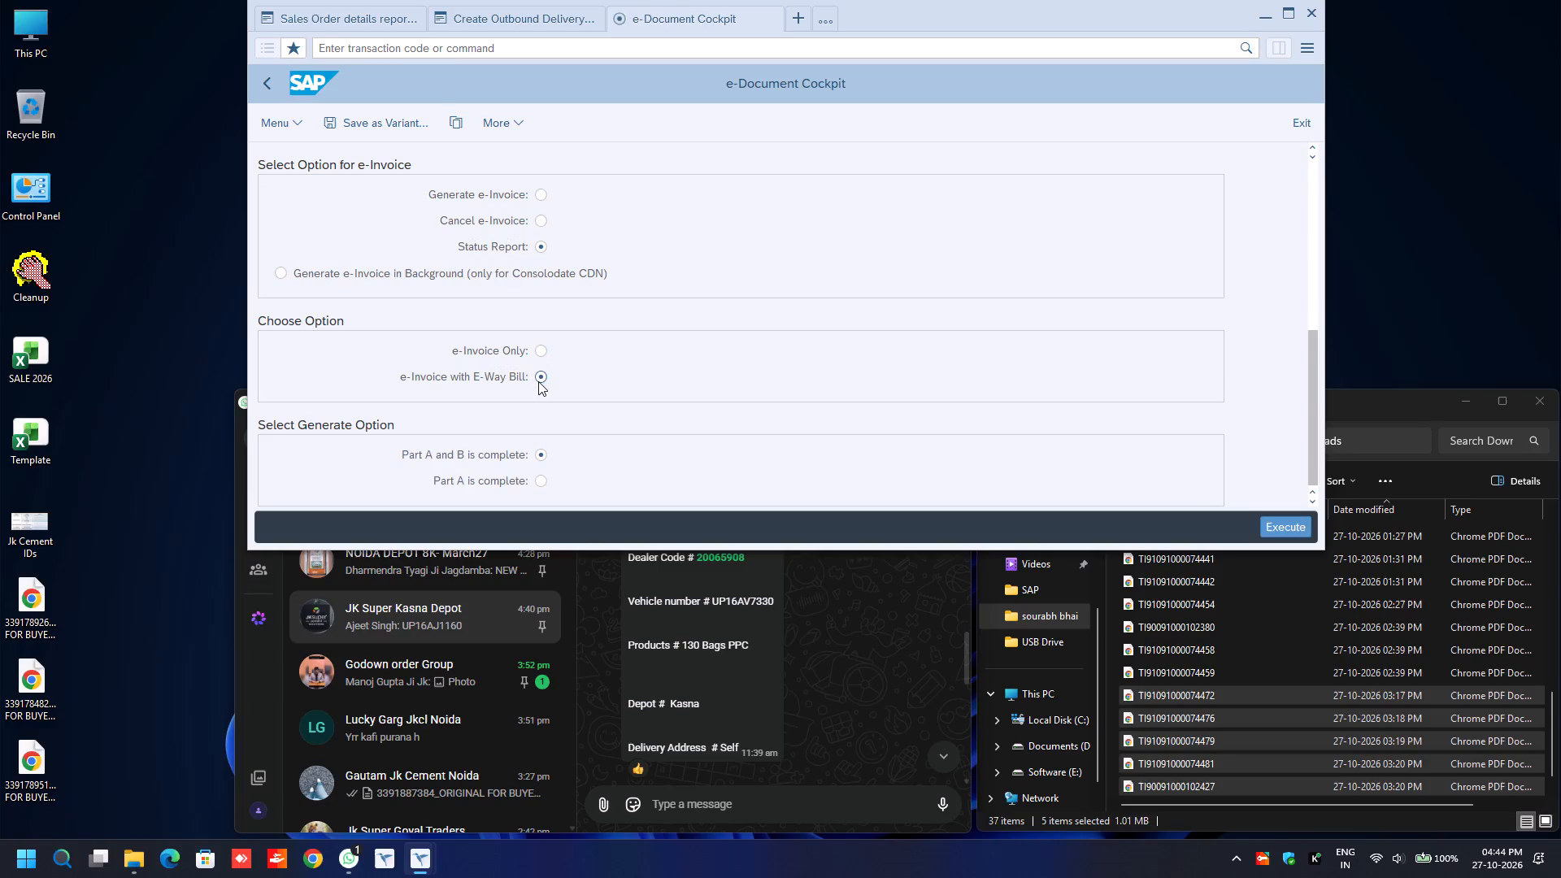
pyautogui.click(281, 123)
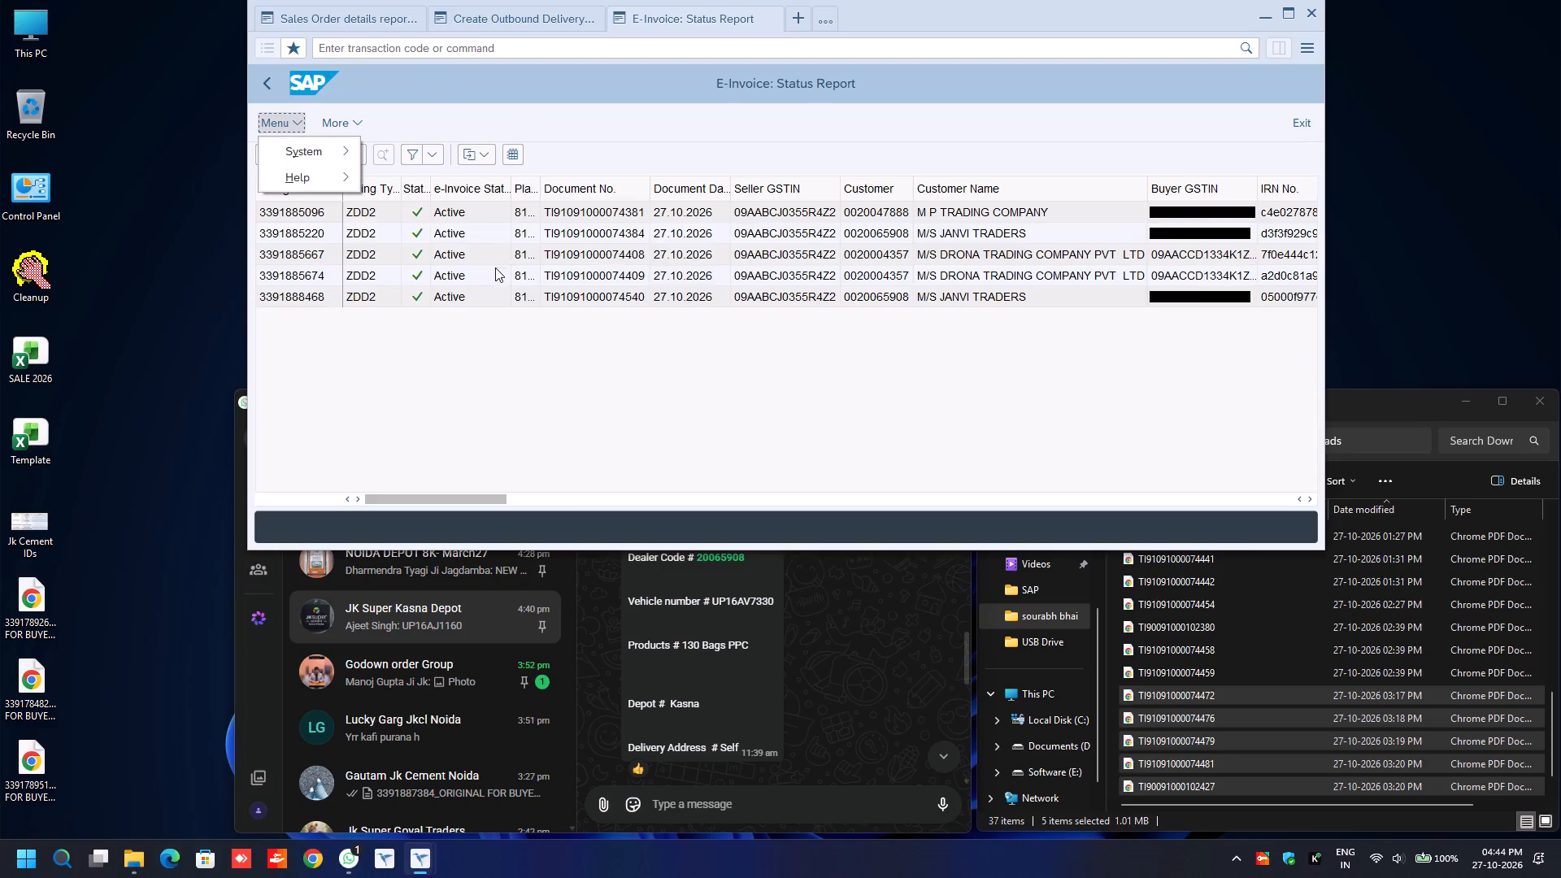
pyautogui.click(486, 337)
pyautogui.scroll(-3, 486, 337)
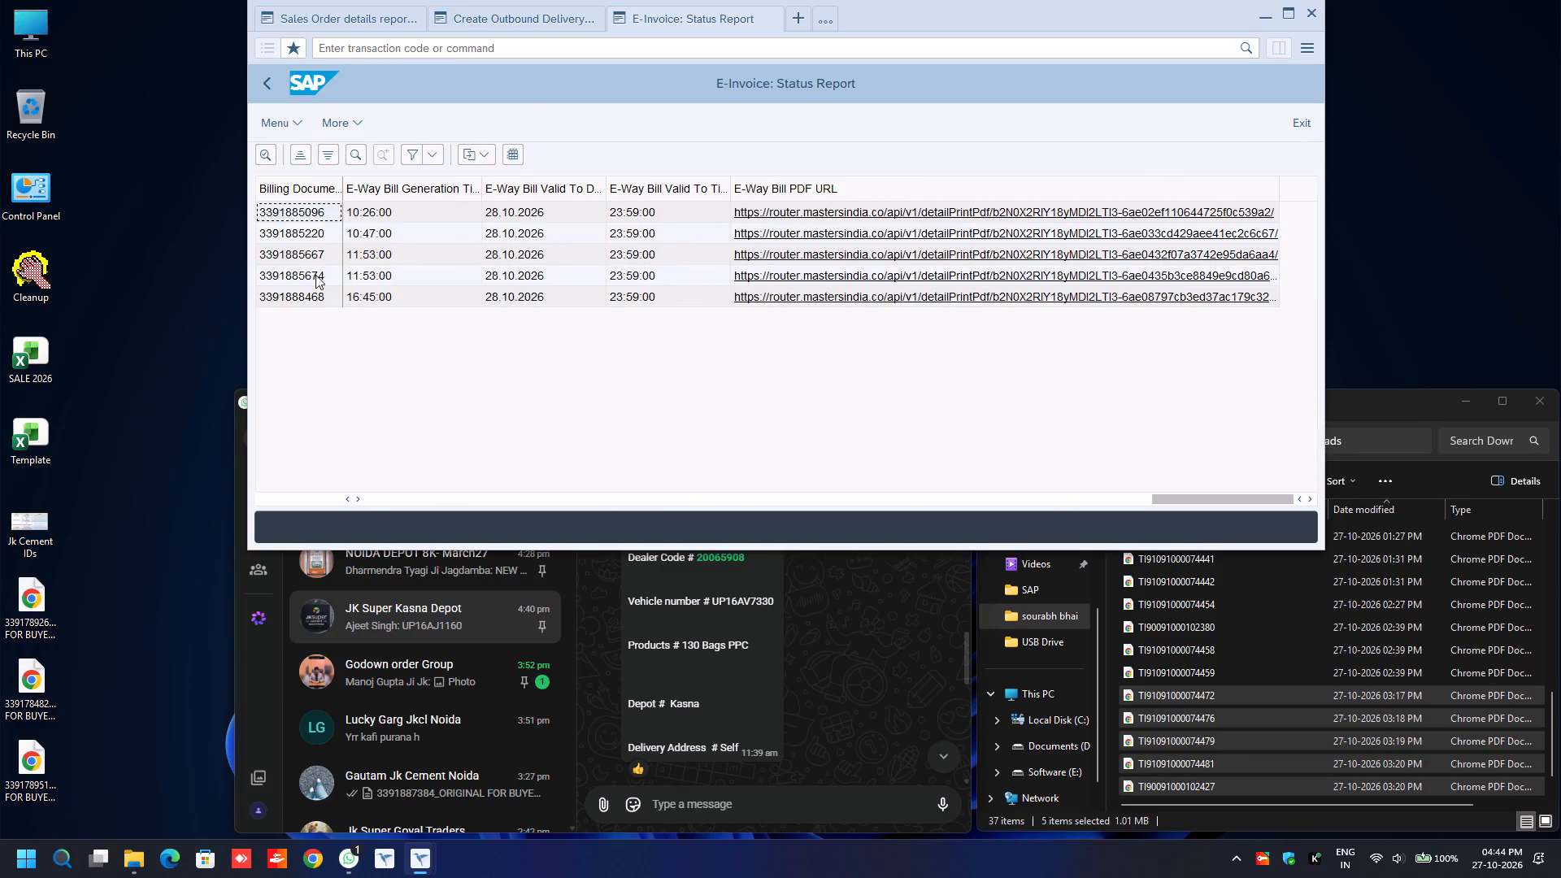
pyautogui.click(295, 293)
pyautogui.hotkey('ctrl', 'y')
pyautogui.hotkey('ctrl', 'c')
pyautogui.hotkey('ctrl', 'n')
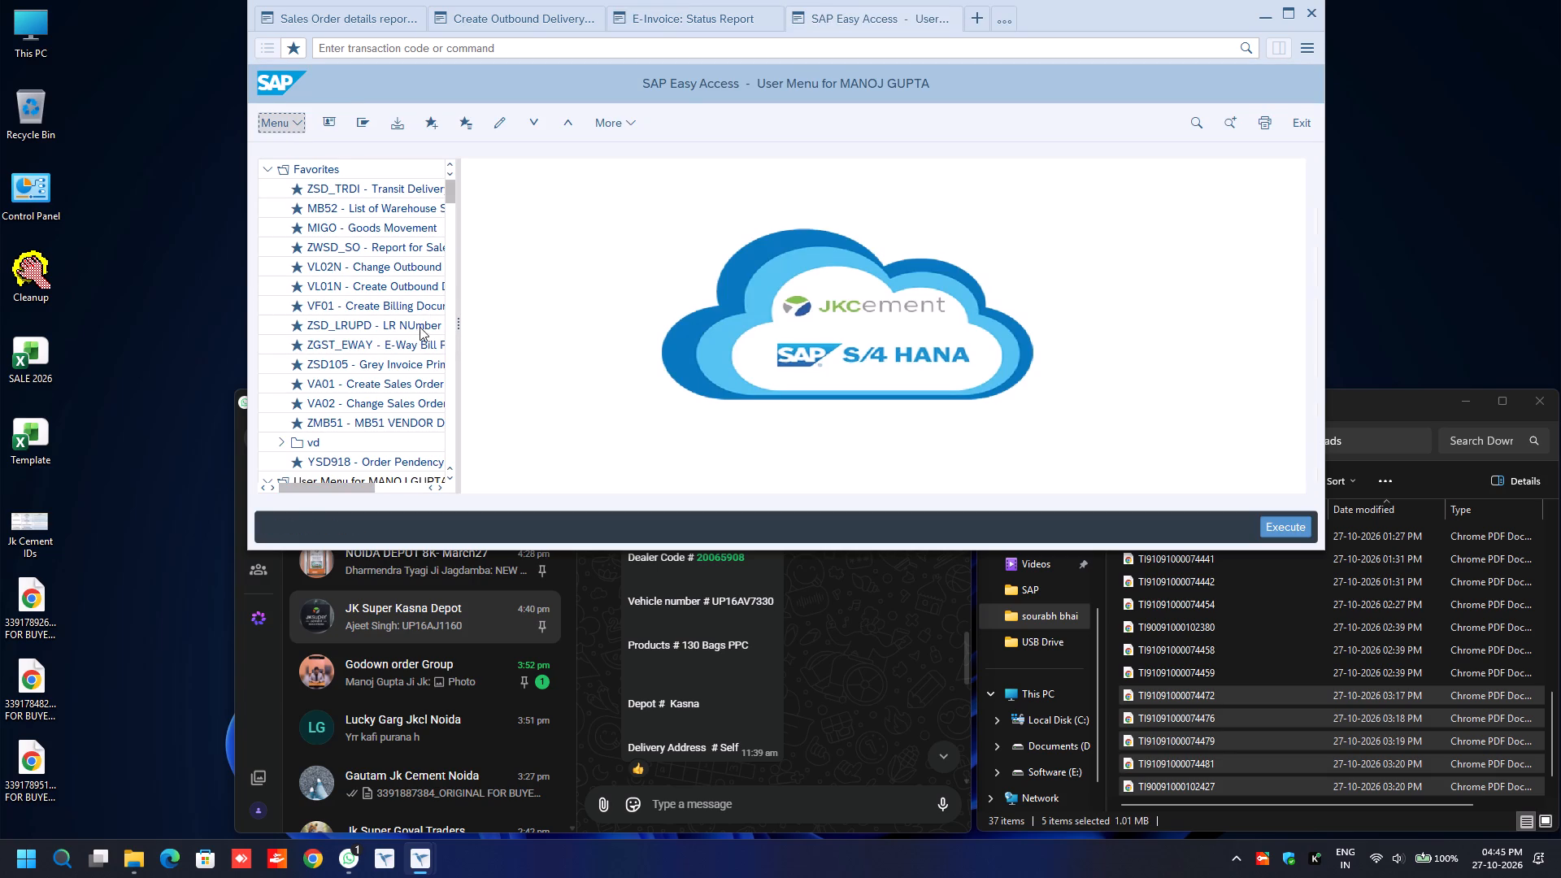
pyautogui.doubleClick(400, 361)
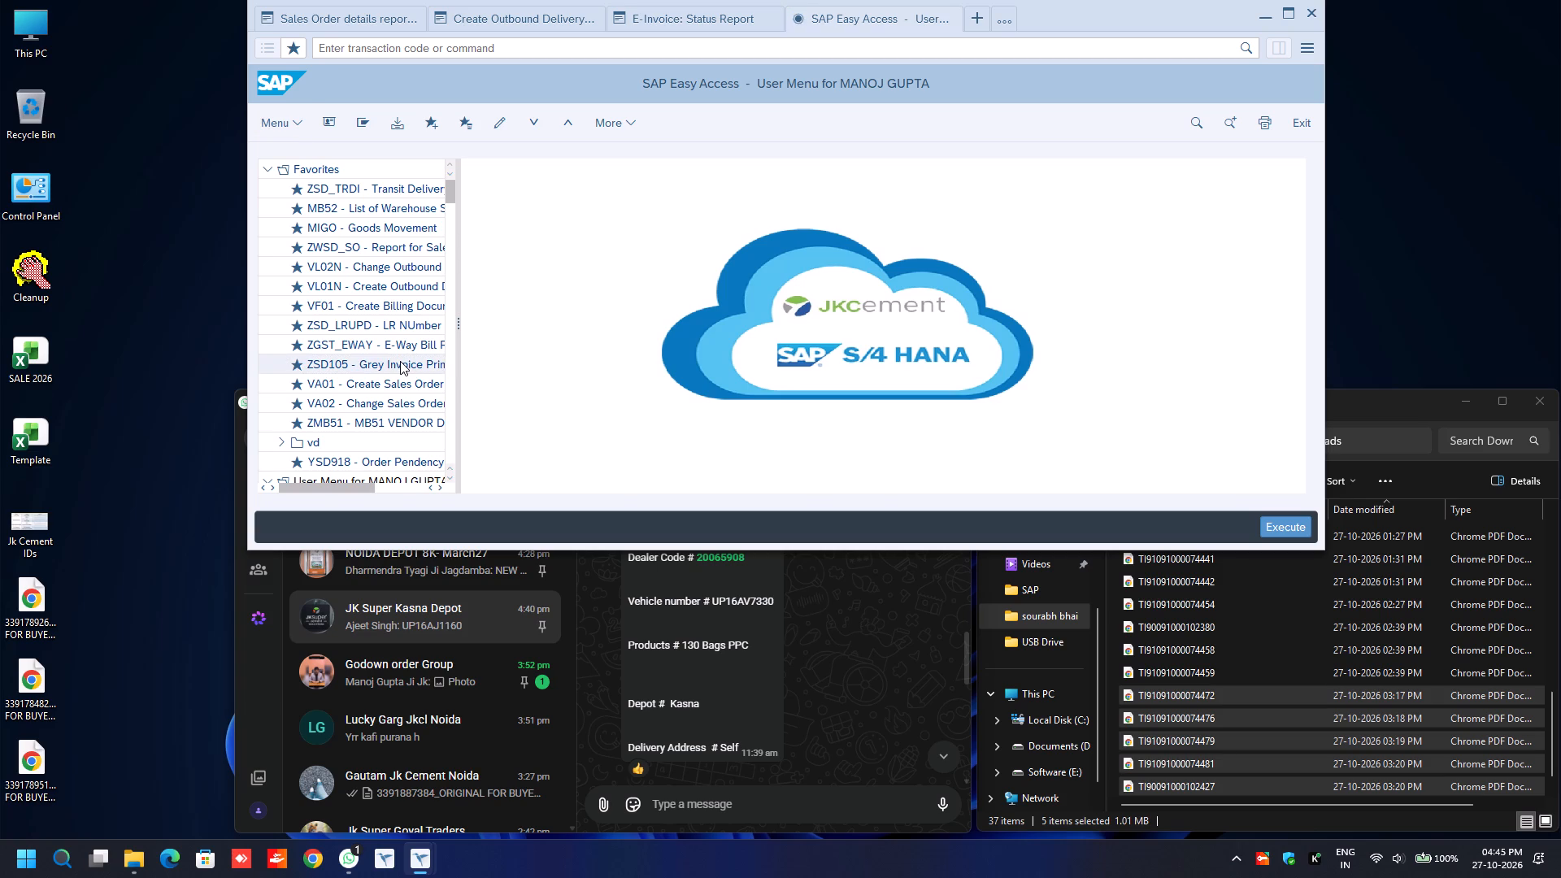
pyautogui.hotkey('ctrl', 'v')
# Download the invoice's Original For Buyer copy as an A4 page print, digitally signed with a new signature added.
pyautogui.scroll(-4, 400, 361)
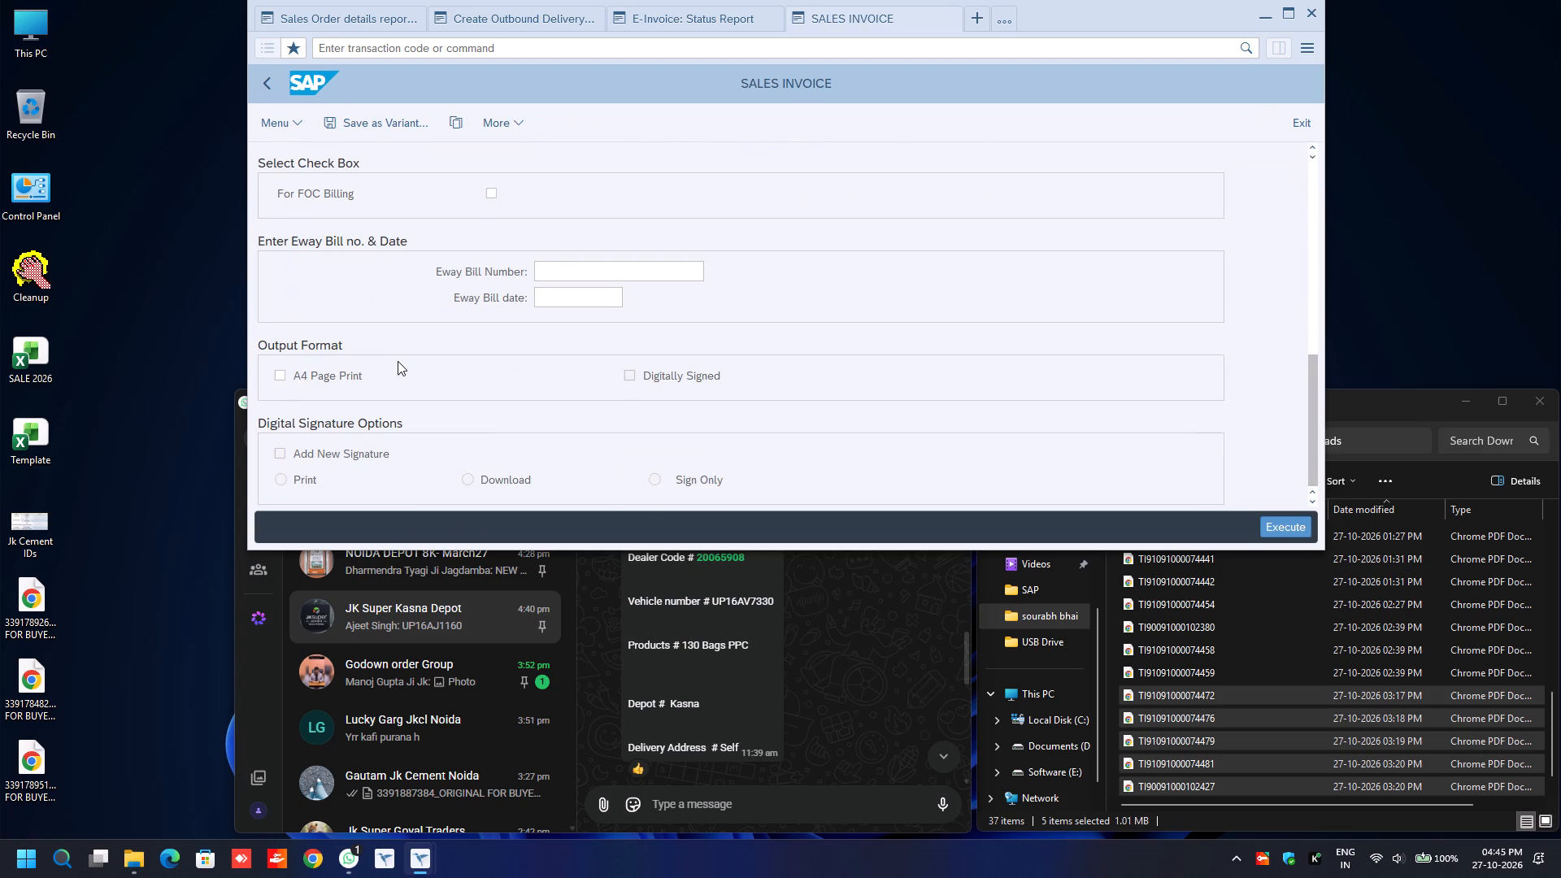
pyautogui.click(276, 377)
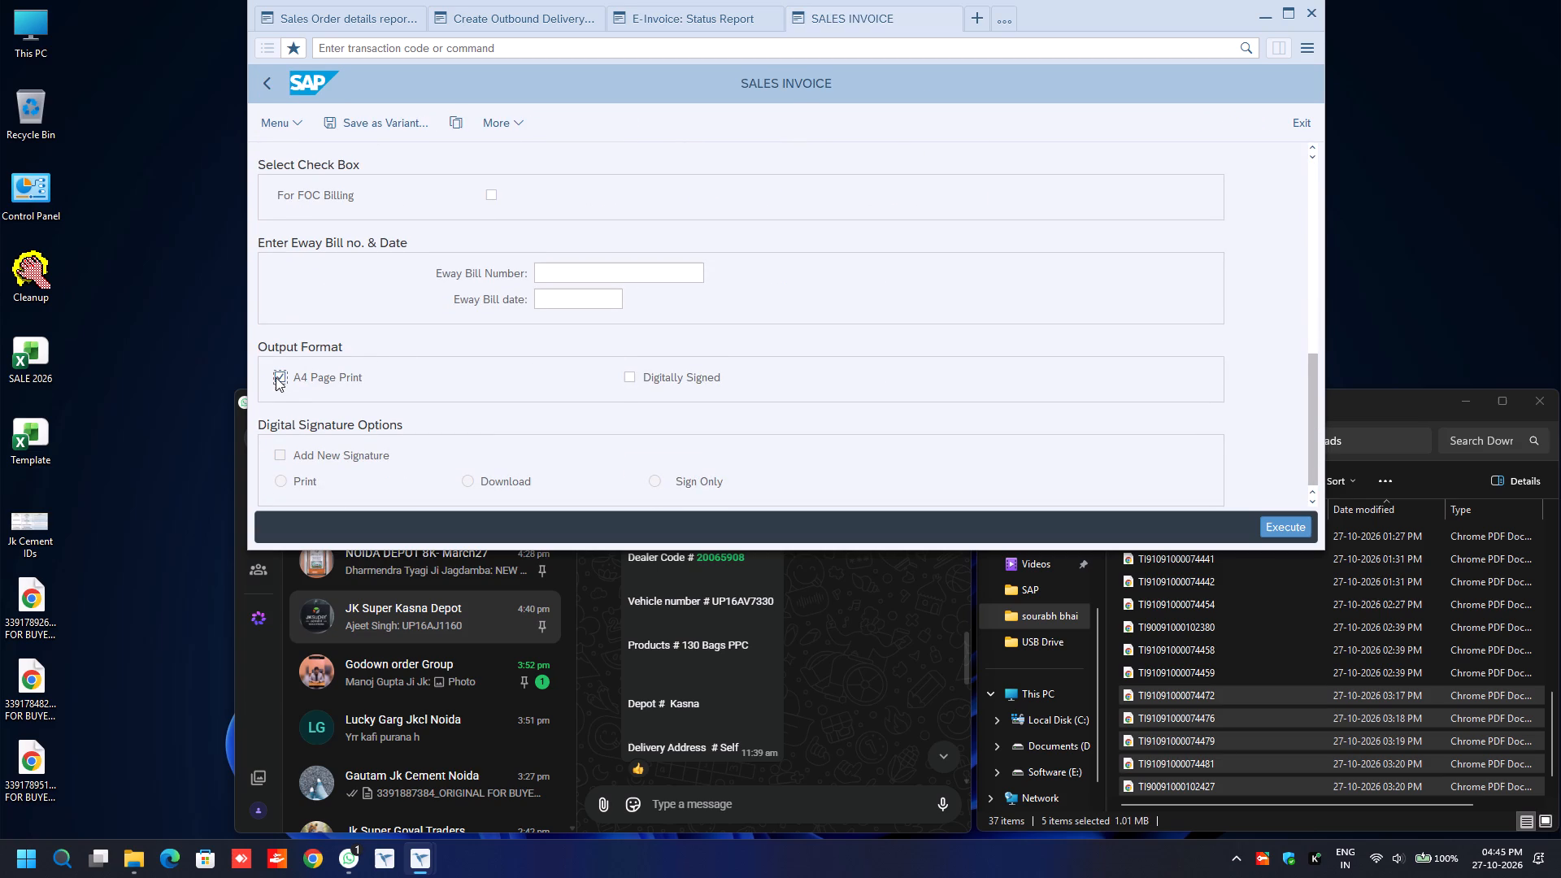
pyautogui.press('Tab')
pyautogui.press('space')
pyautogui.press('Tab')
pyautogui.press('space')
pyautogui.press('Tab')
pyautogui.press('Right')
pyautogui.press('F8')
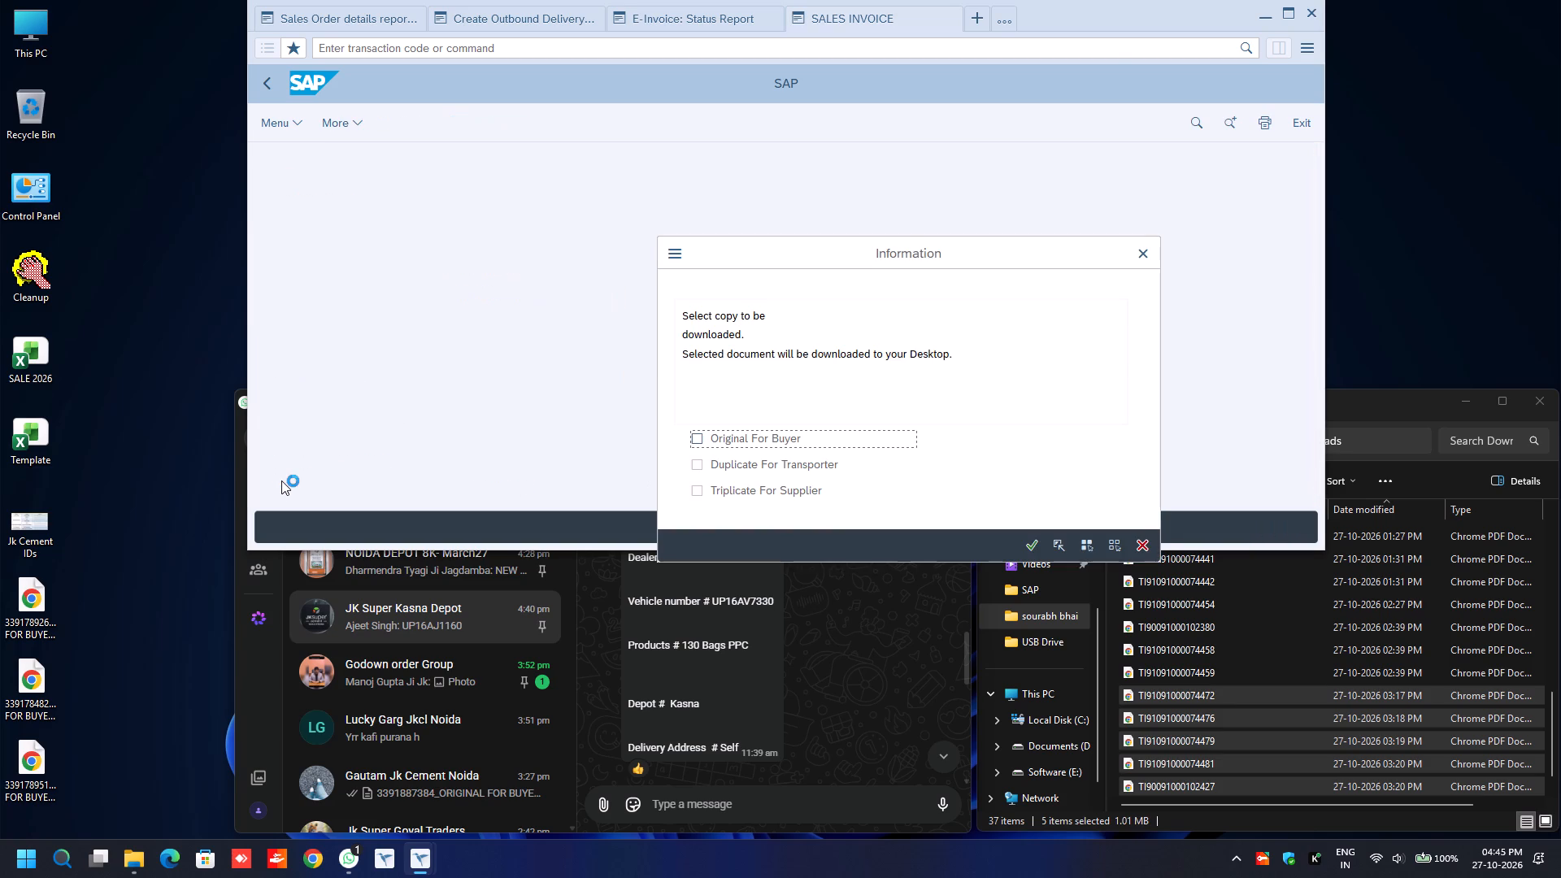
pyautogui.press('space')
pyautogui.press('Return')
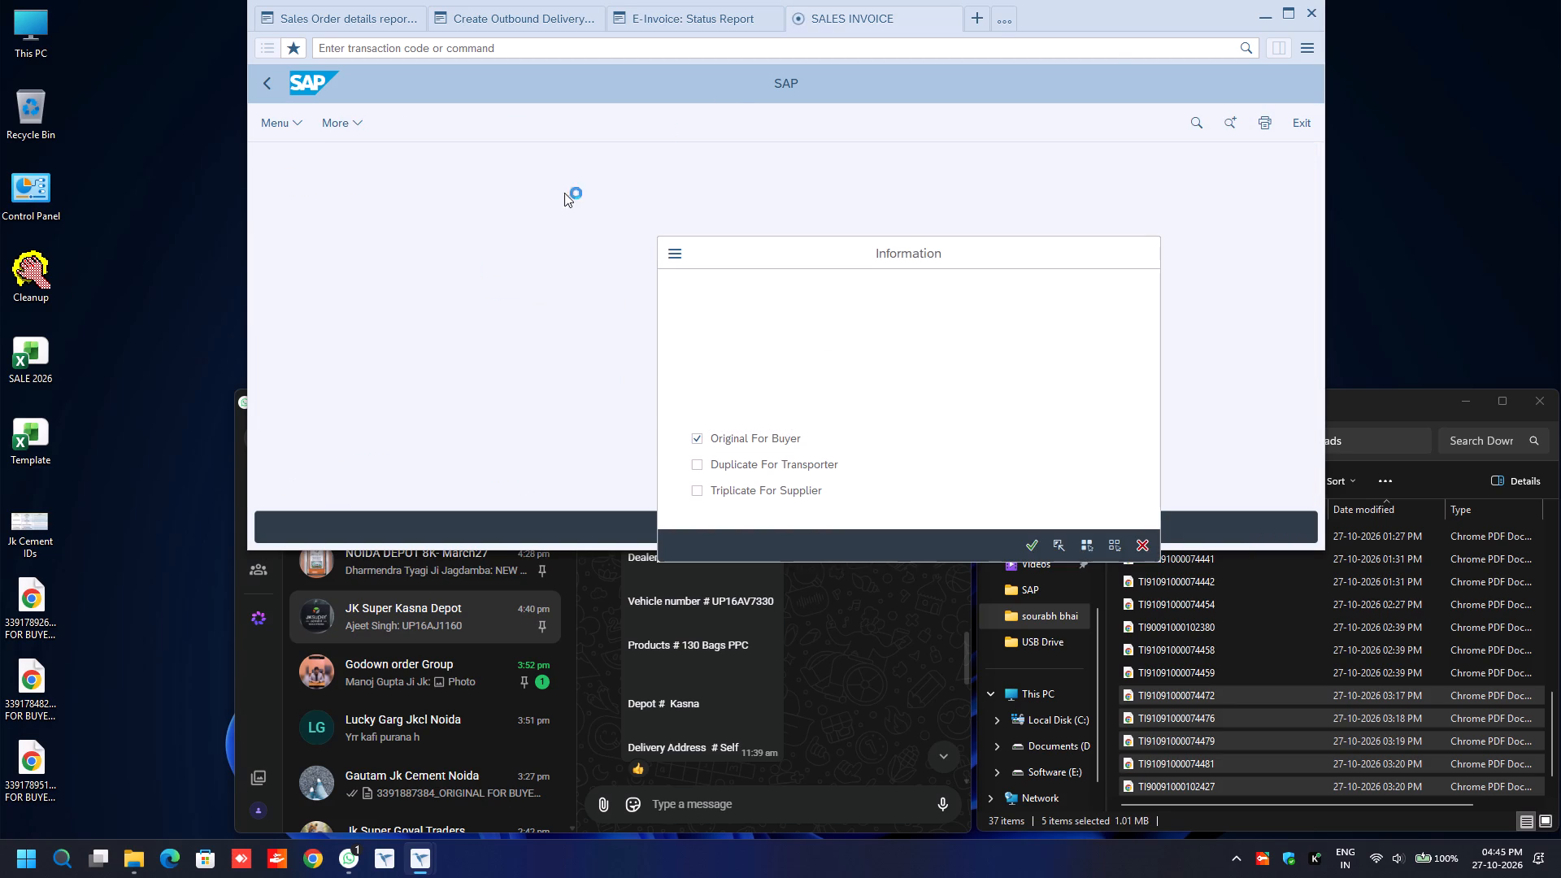
pyautogui.click(698, 14)
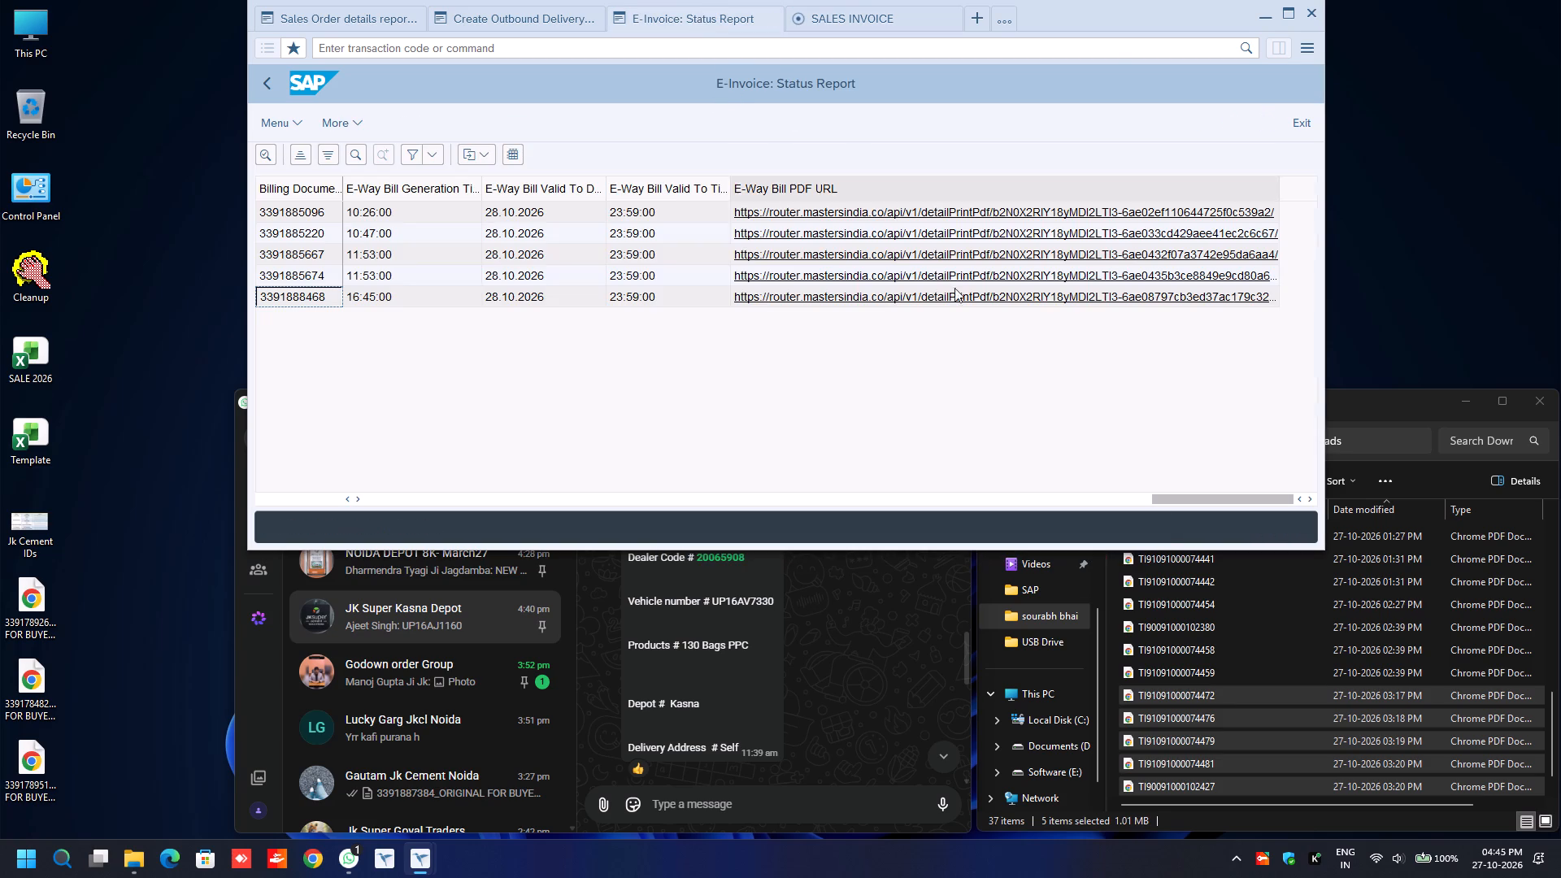
pyautogui.click(972, 291)
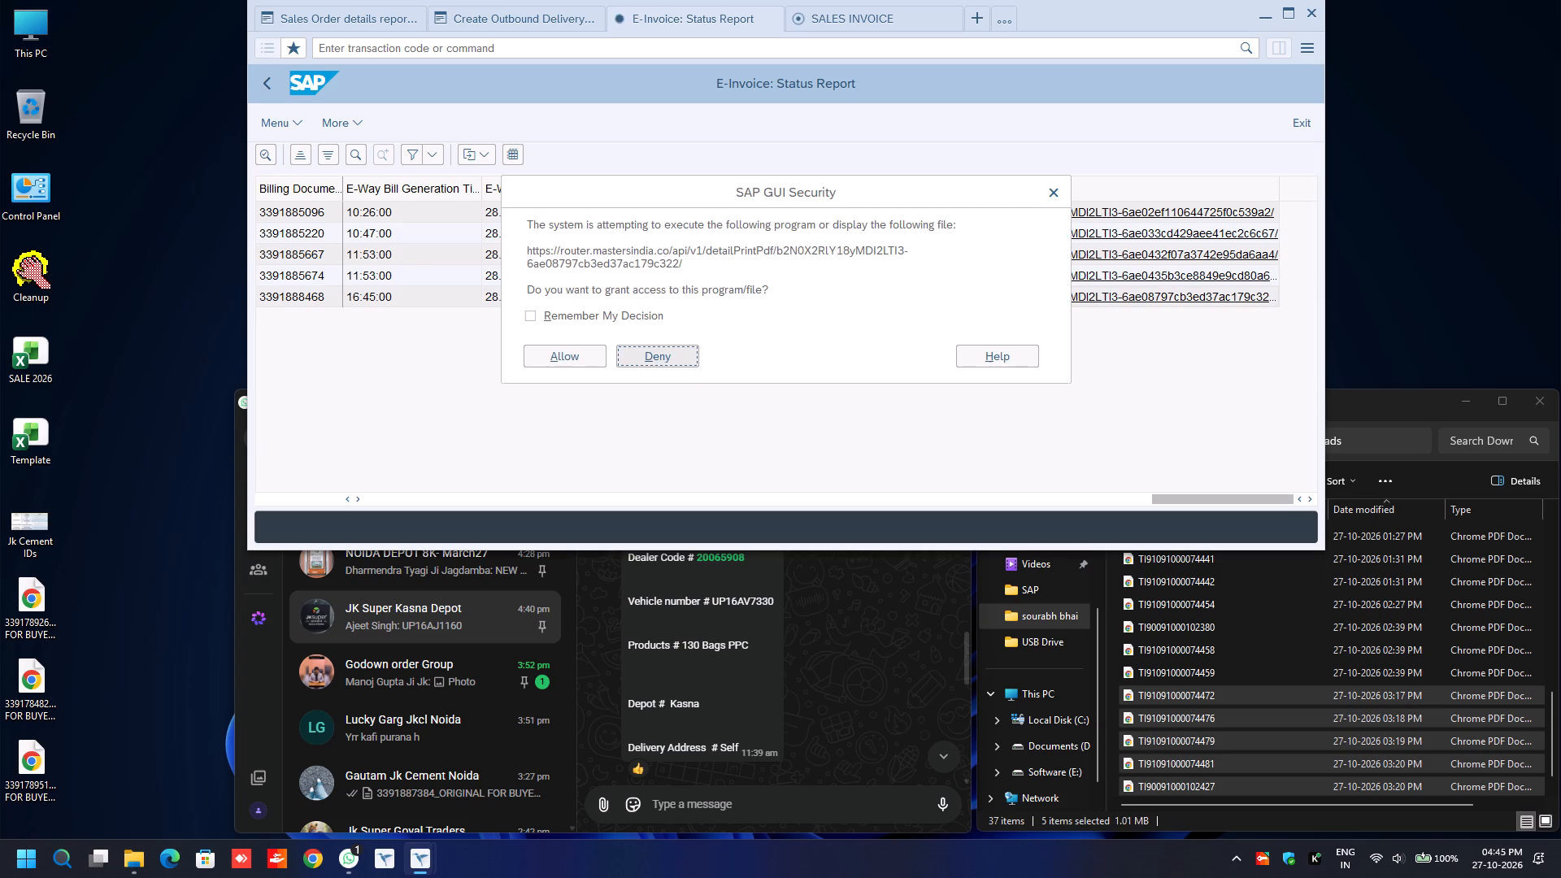
pyautogui.press('Left')
pyautogui.press('Return')
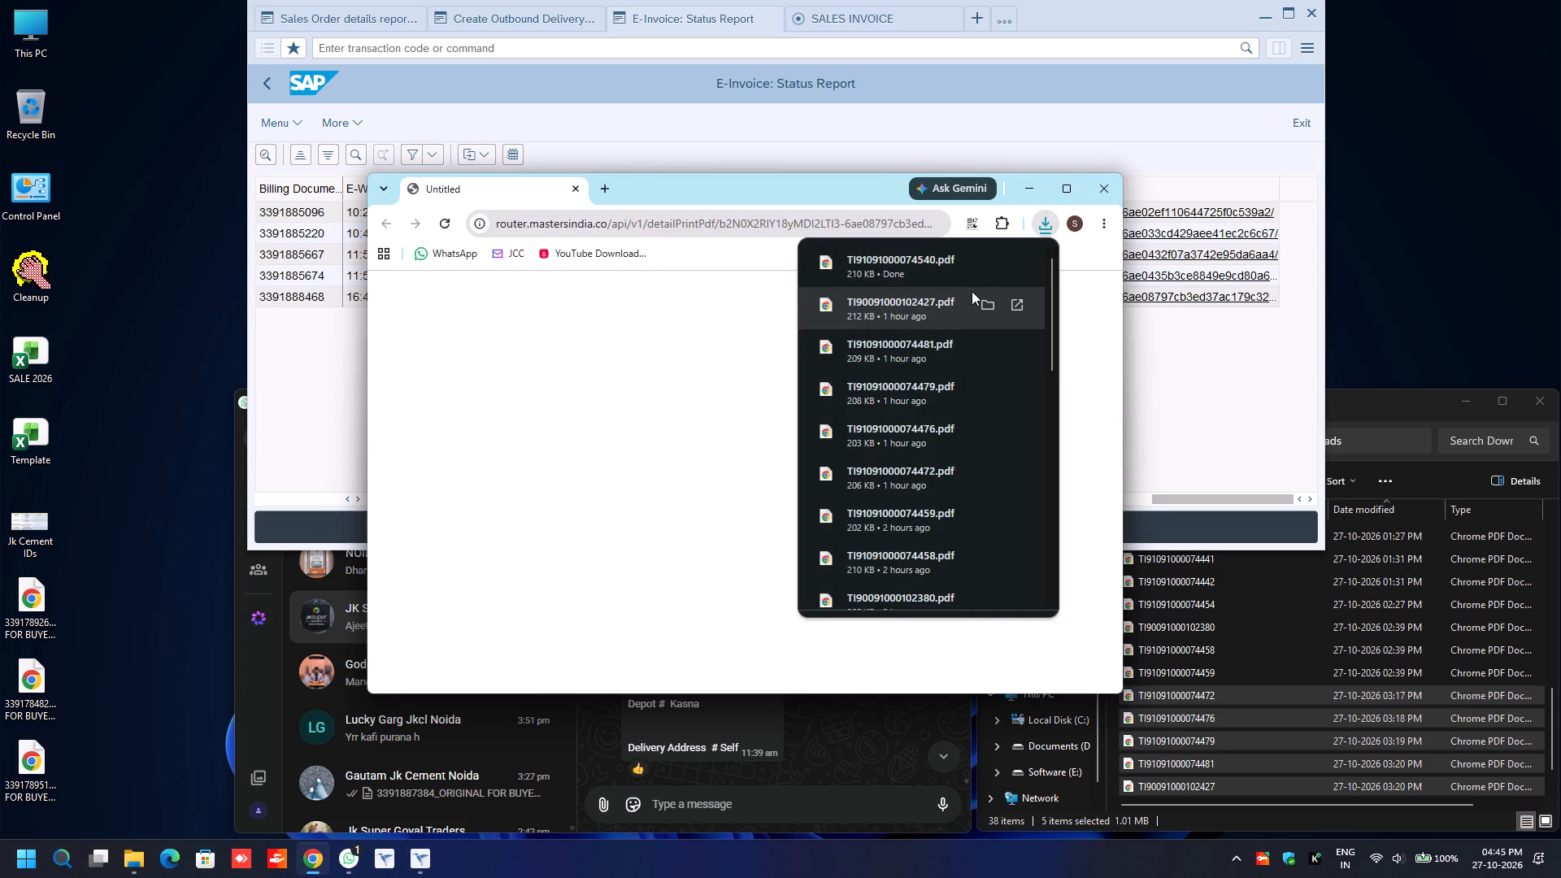
pyautogui.click(990, 254)
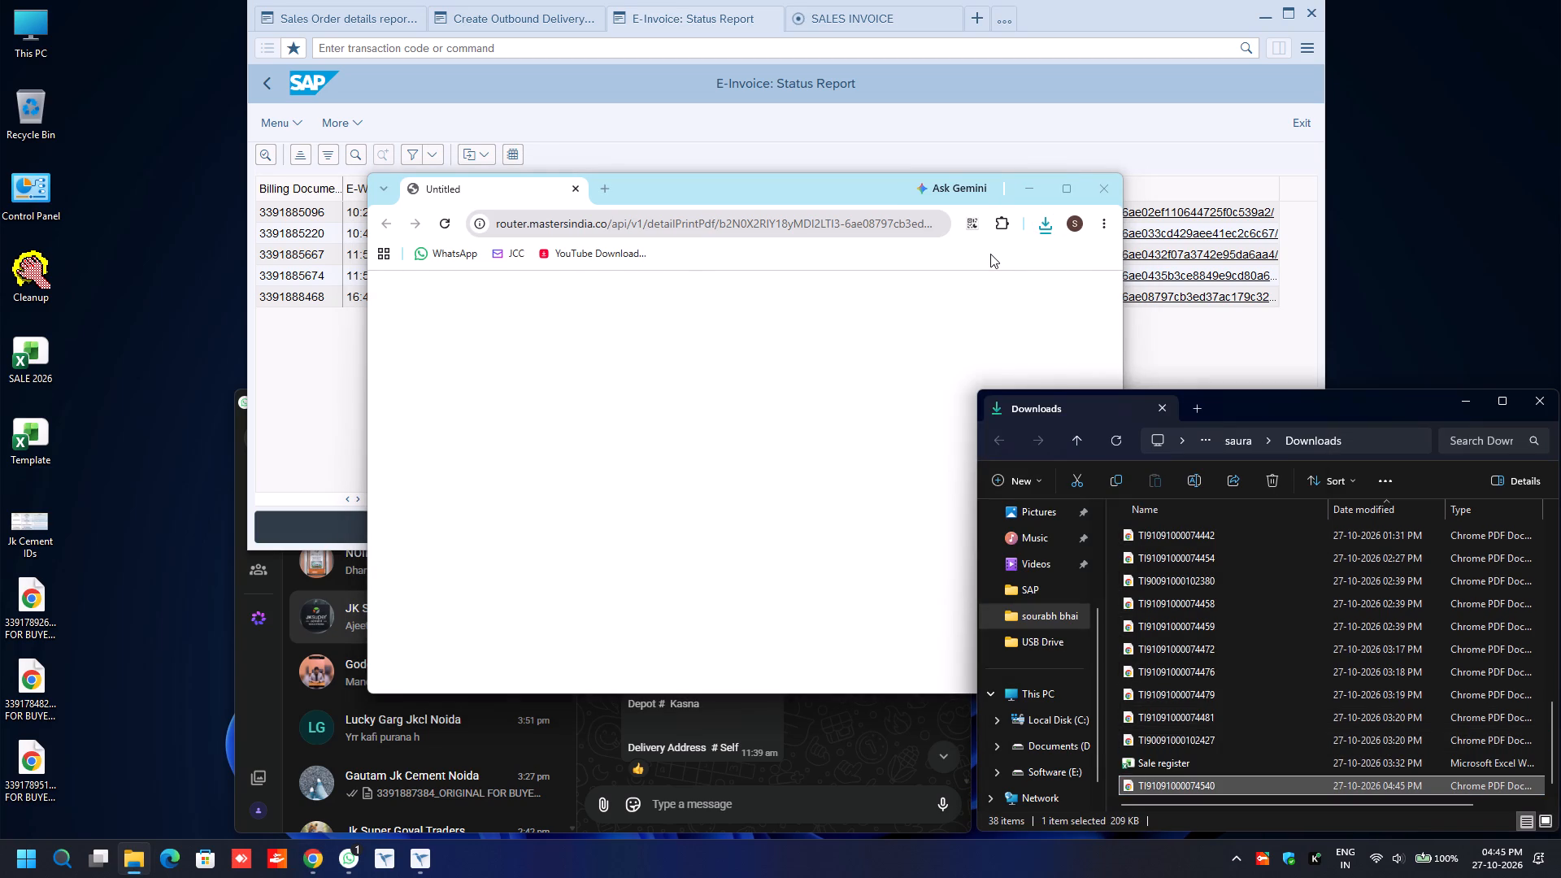
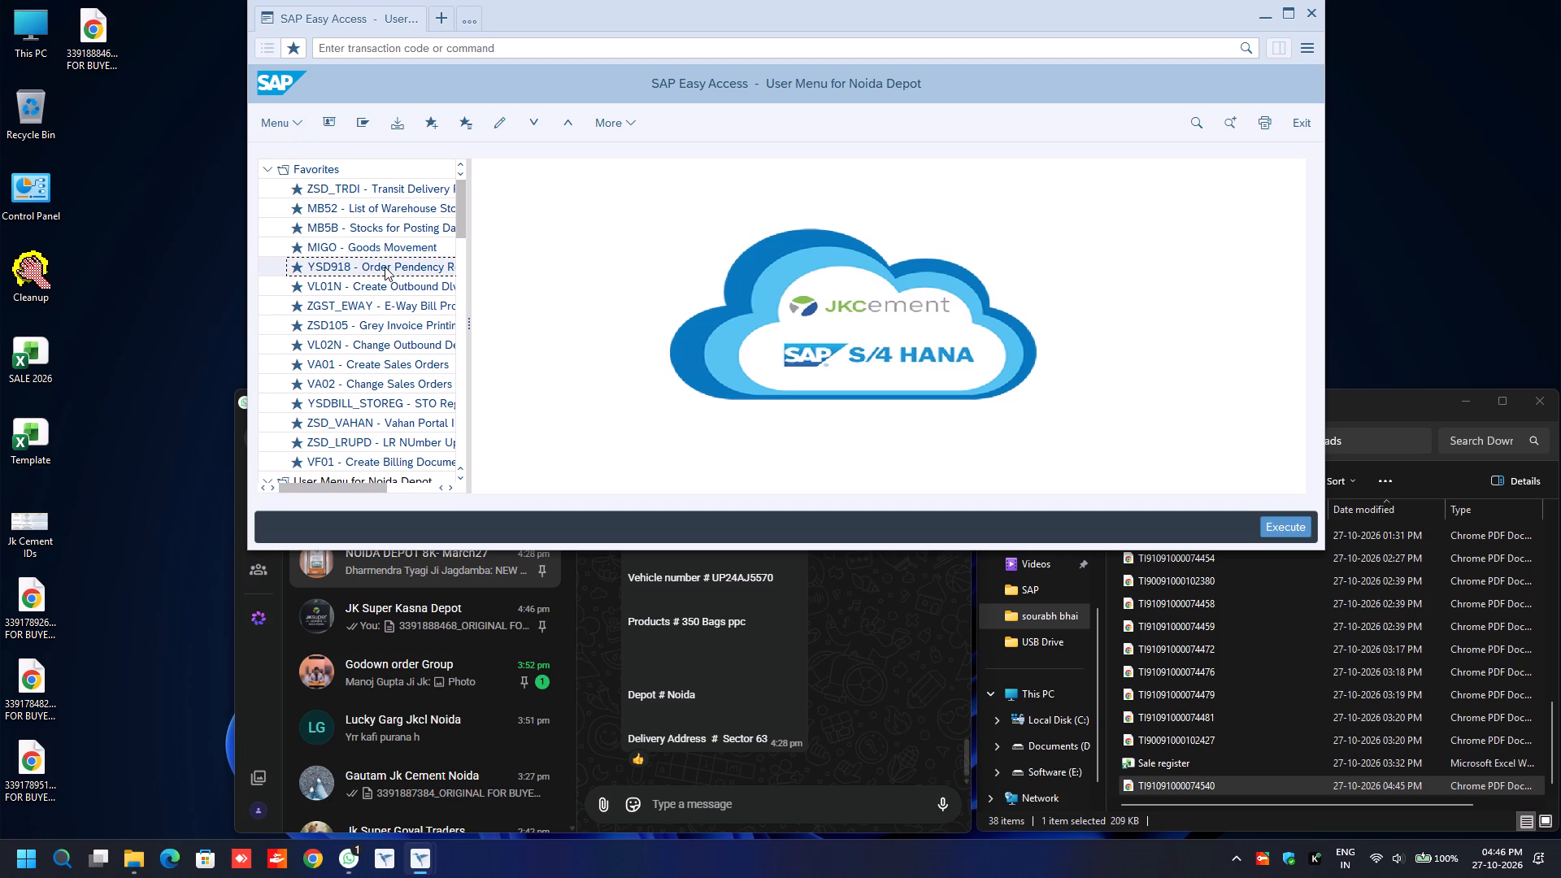
# Open the YSD918 Order Pendency Report and set the document date range from 27.10.2026 to 31.10.2026.
pyautogui.press('Return')
pyautogui.press('BackSpace')
pyautogui.press('Down')
pyautogui.press('Return')
pyautogui.press('Down')
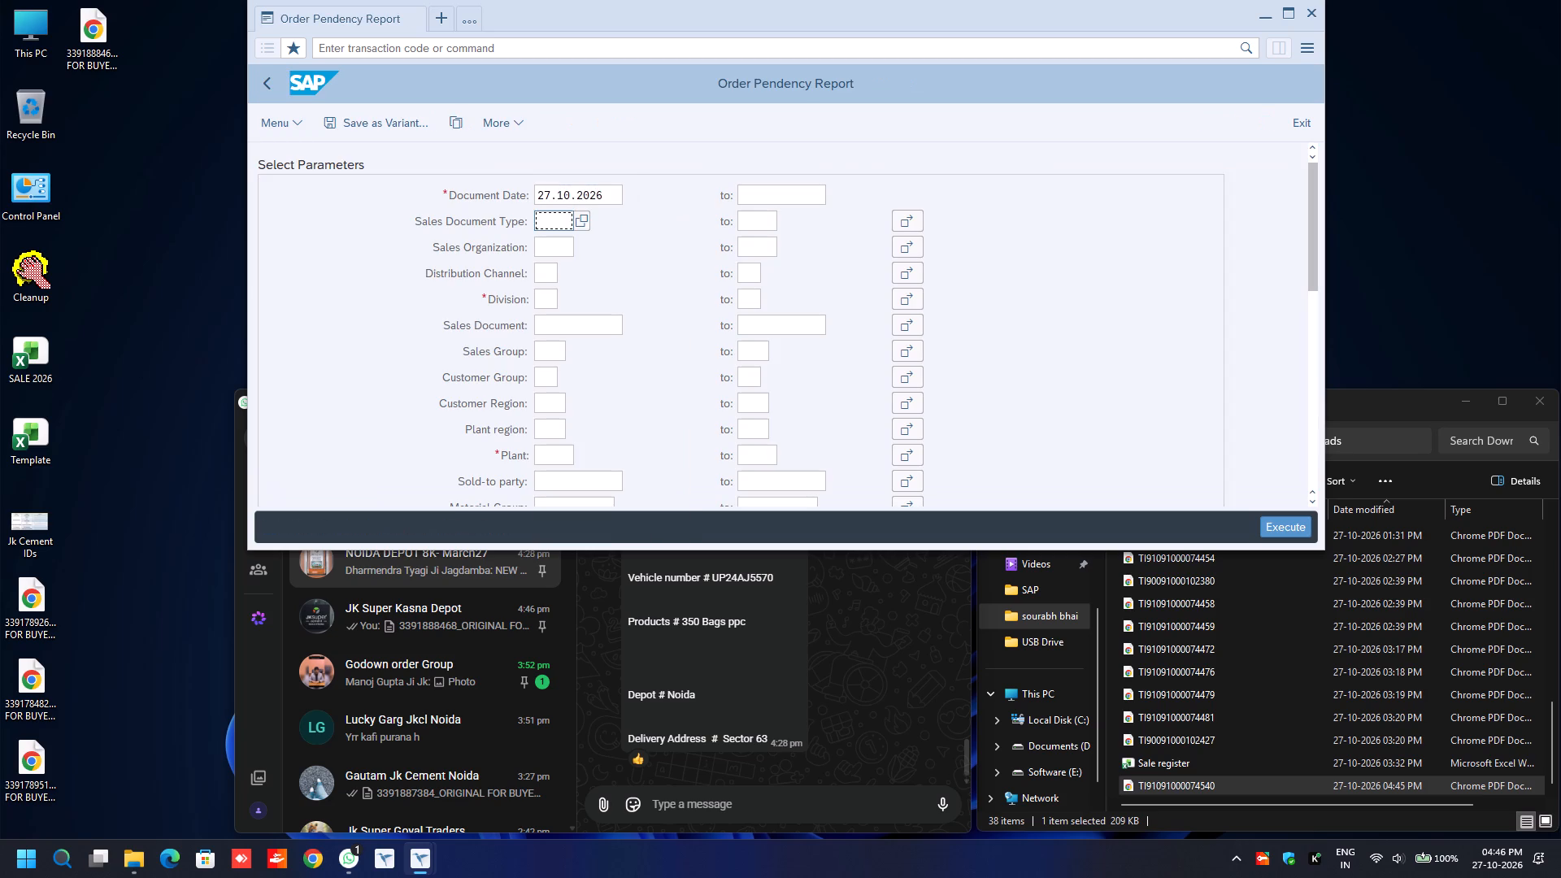
pyautogui.press('Up')
pyautogui.press('Tab')
pyautogui.press('BackSpace')
pyautogui.press('Down')
pyautogui.press('Return')
pyautogui.press('Return')
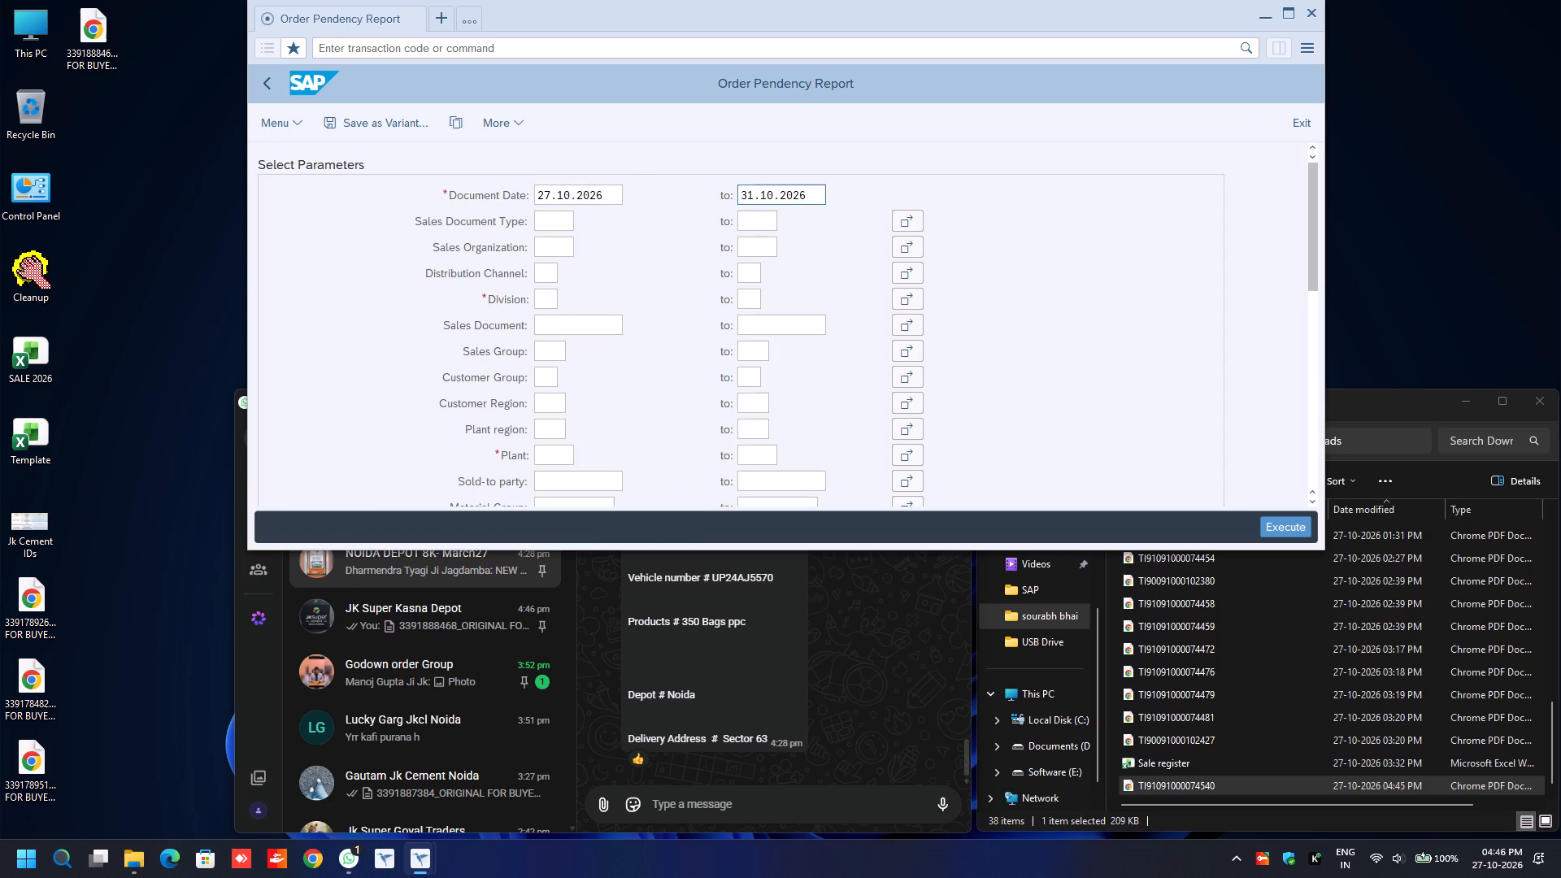
# Set the division range from 00 to 99 and the plant to * in the report selection.
pyautogui.press('BackSpace')
pyautogui.press('Down')
pyautogui.press('Return')
pyautogui.press('Tab')
pyautogui.press('BackSpace')
pyautogui.press('Down')
pyautogui.press('Return')
pyautogui.press('Return')
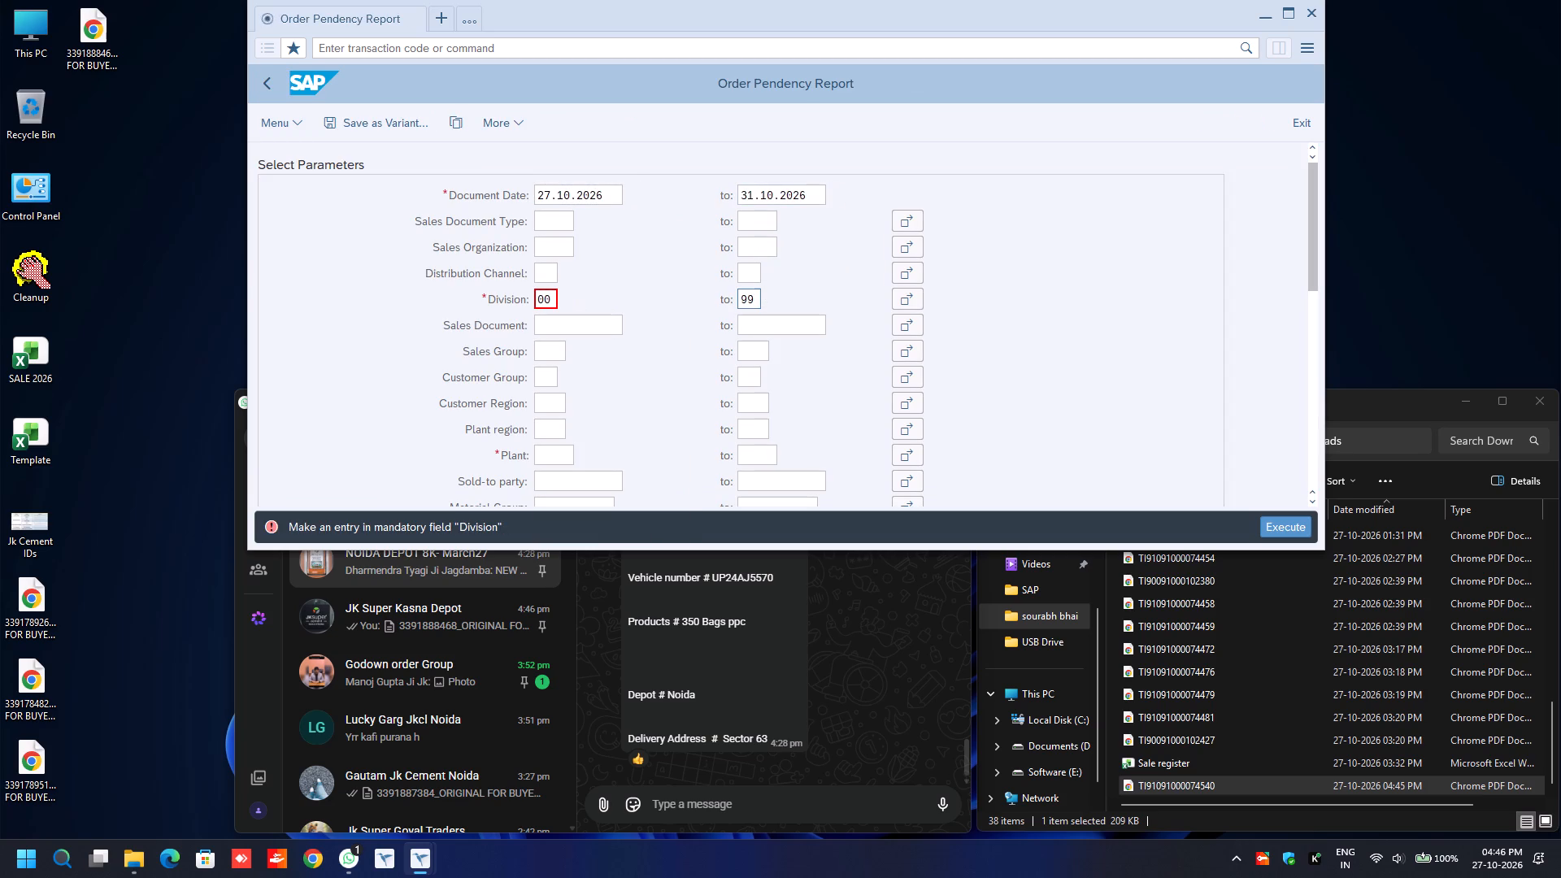
pyautogui.press('BackSpace')
pyautogui.press('Down')
pyautogui.press('Return')
# Choose the order category for the pendency report.
pyautogui.scroll(-2, 365, 257)
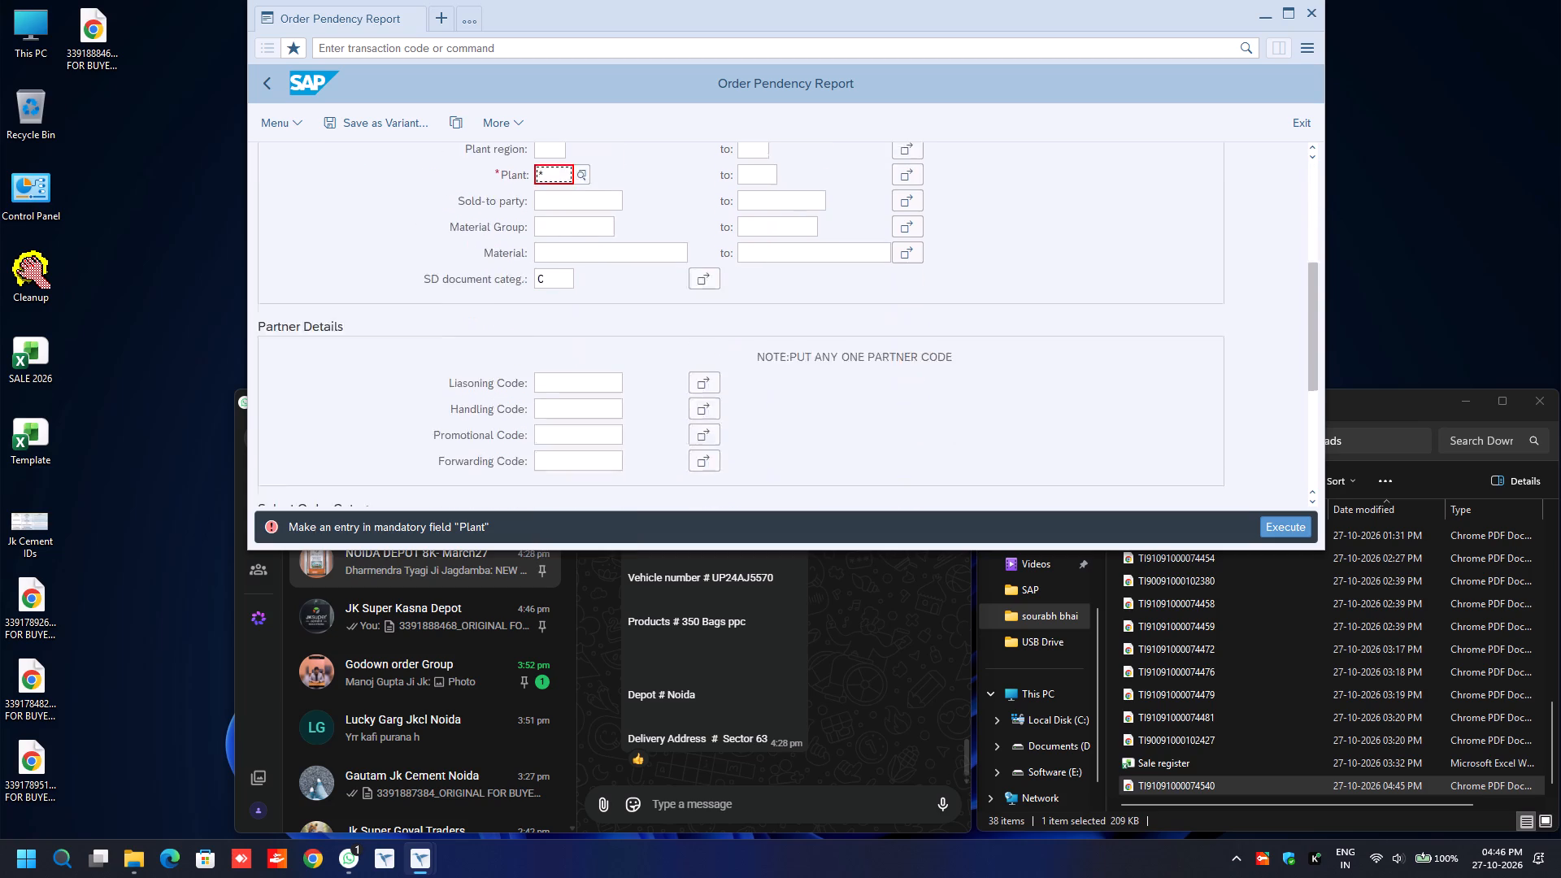
pyautogui.scroll(-4, 689, 388)
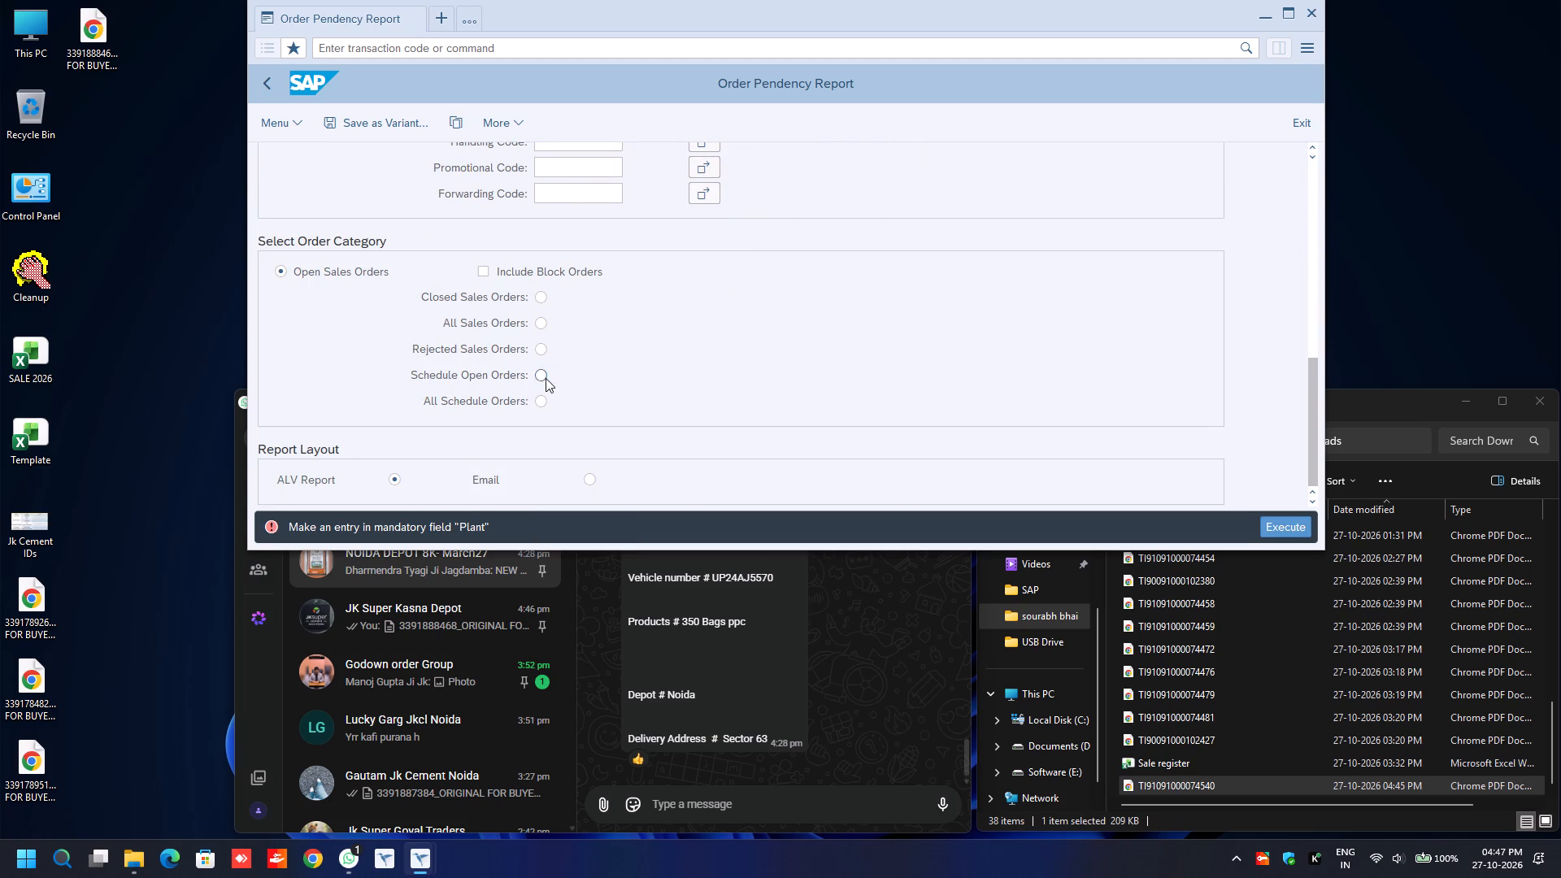
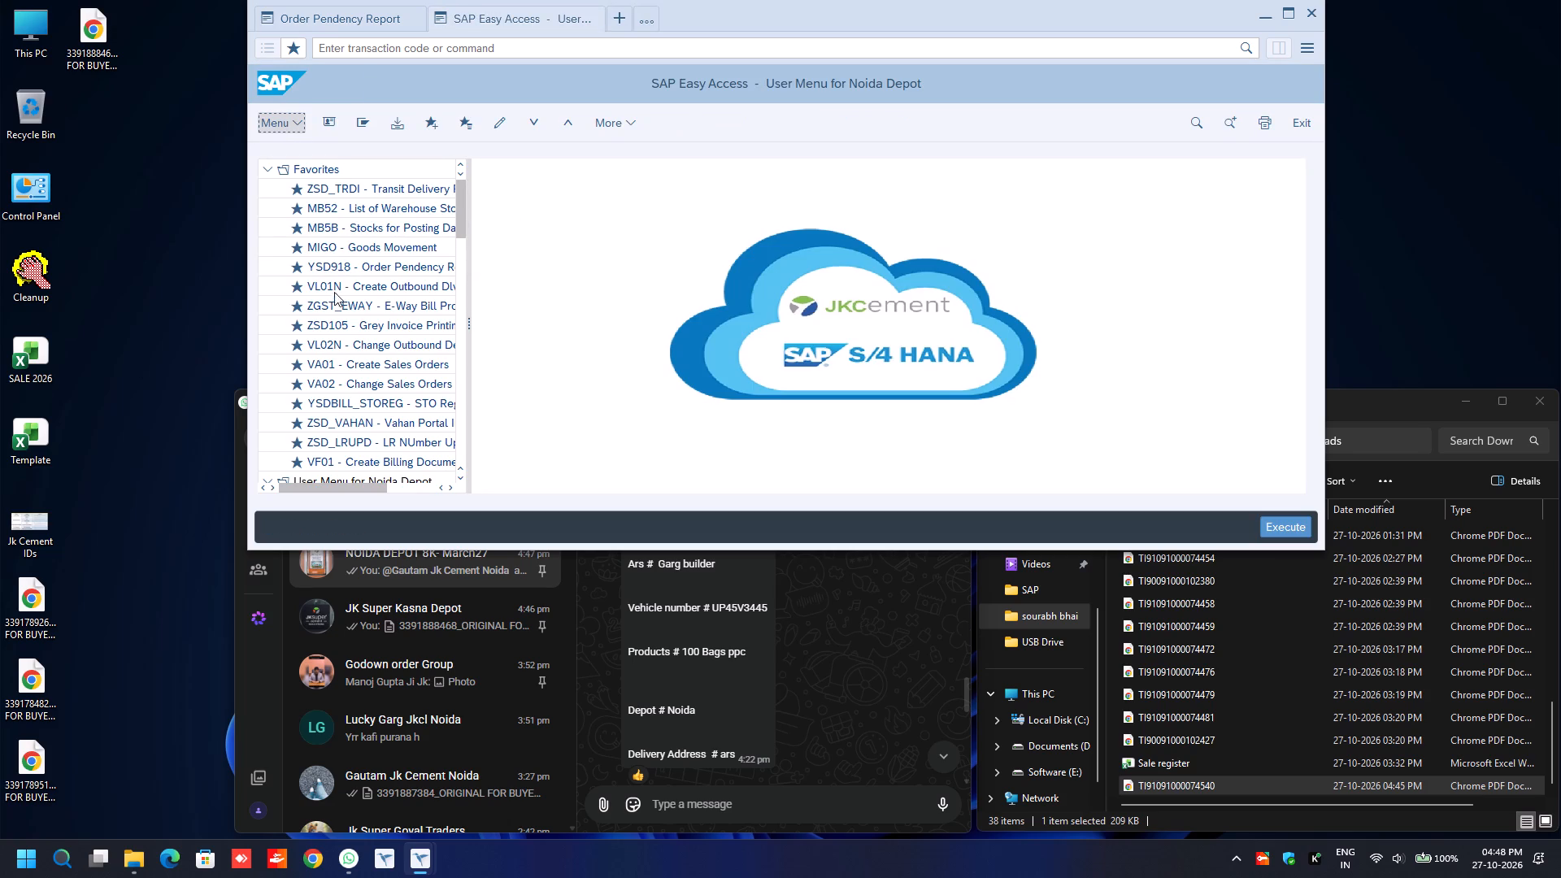
pyautogui.doubleClick(342, 280)
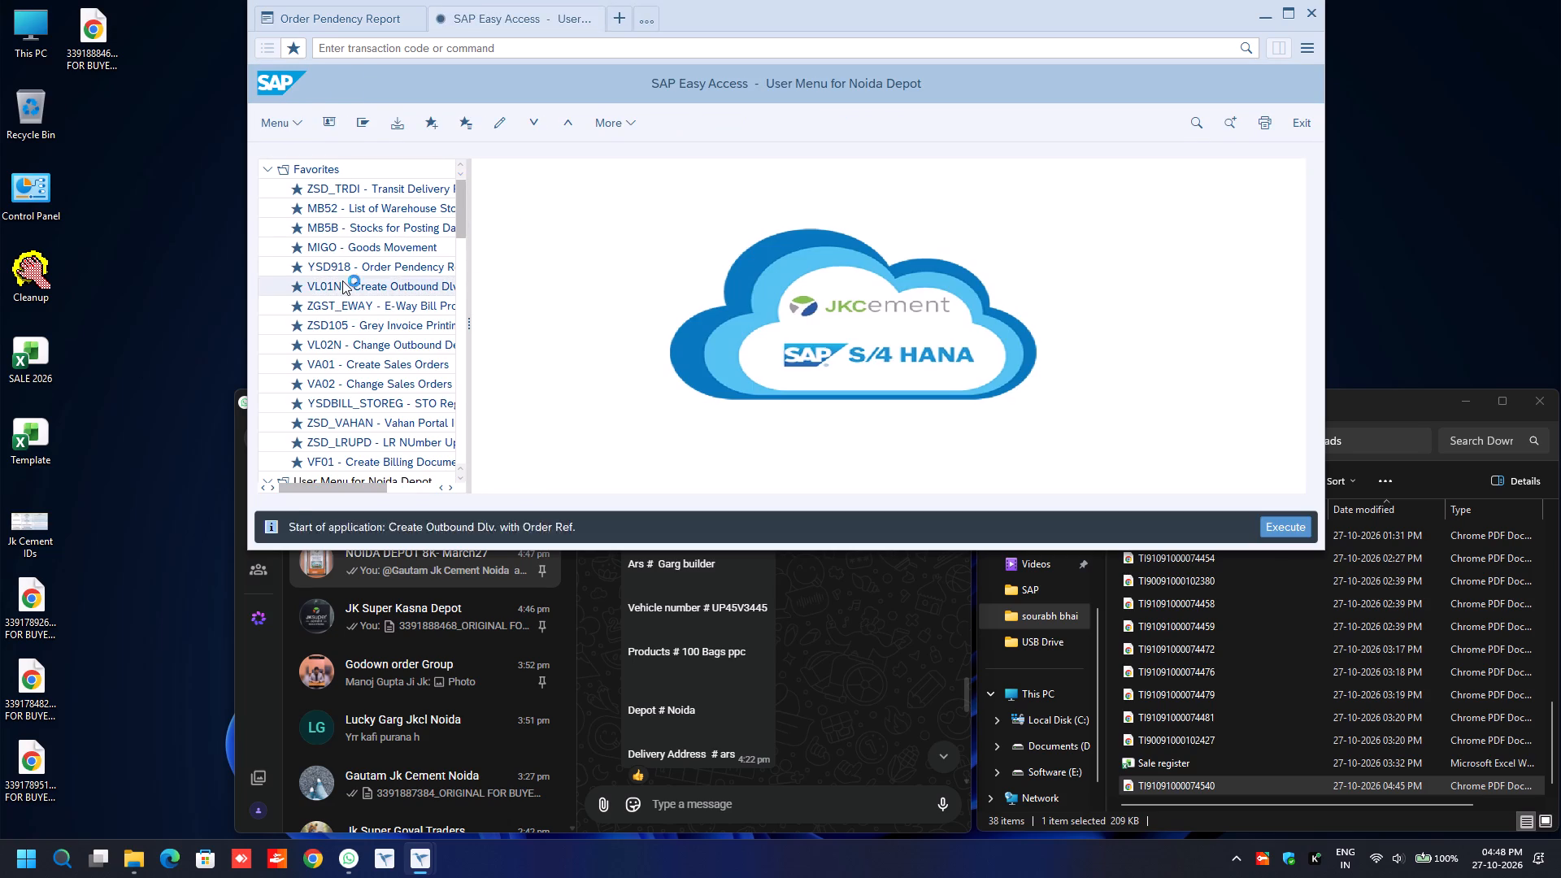
pyautogui.hotkey('ctrl', 'v')
pyautogui.press('Up')
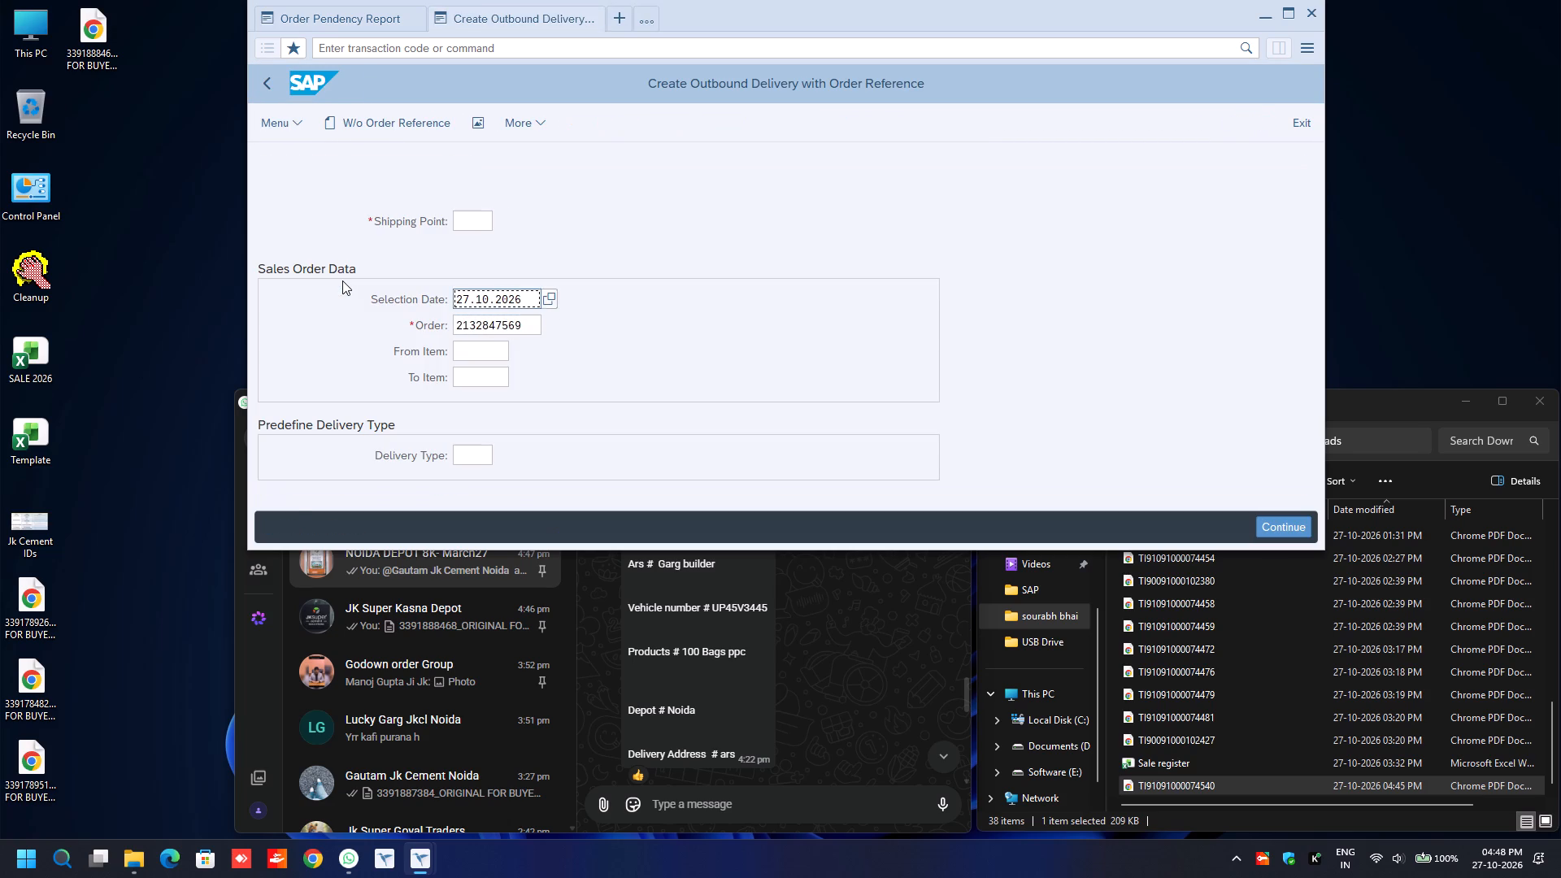
pyautogui.press('Up')
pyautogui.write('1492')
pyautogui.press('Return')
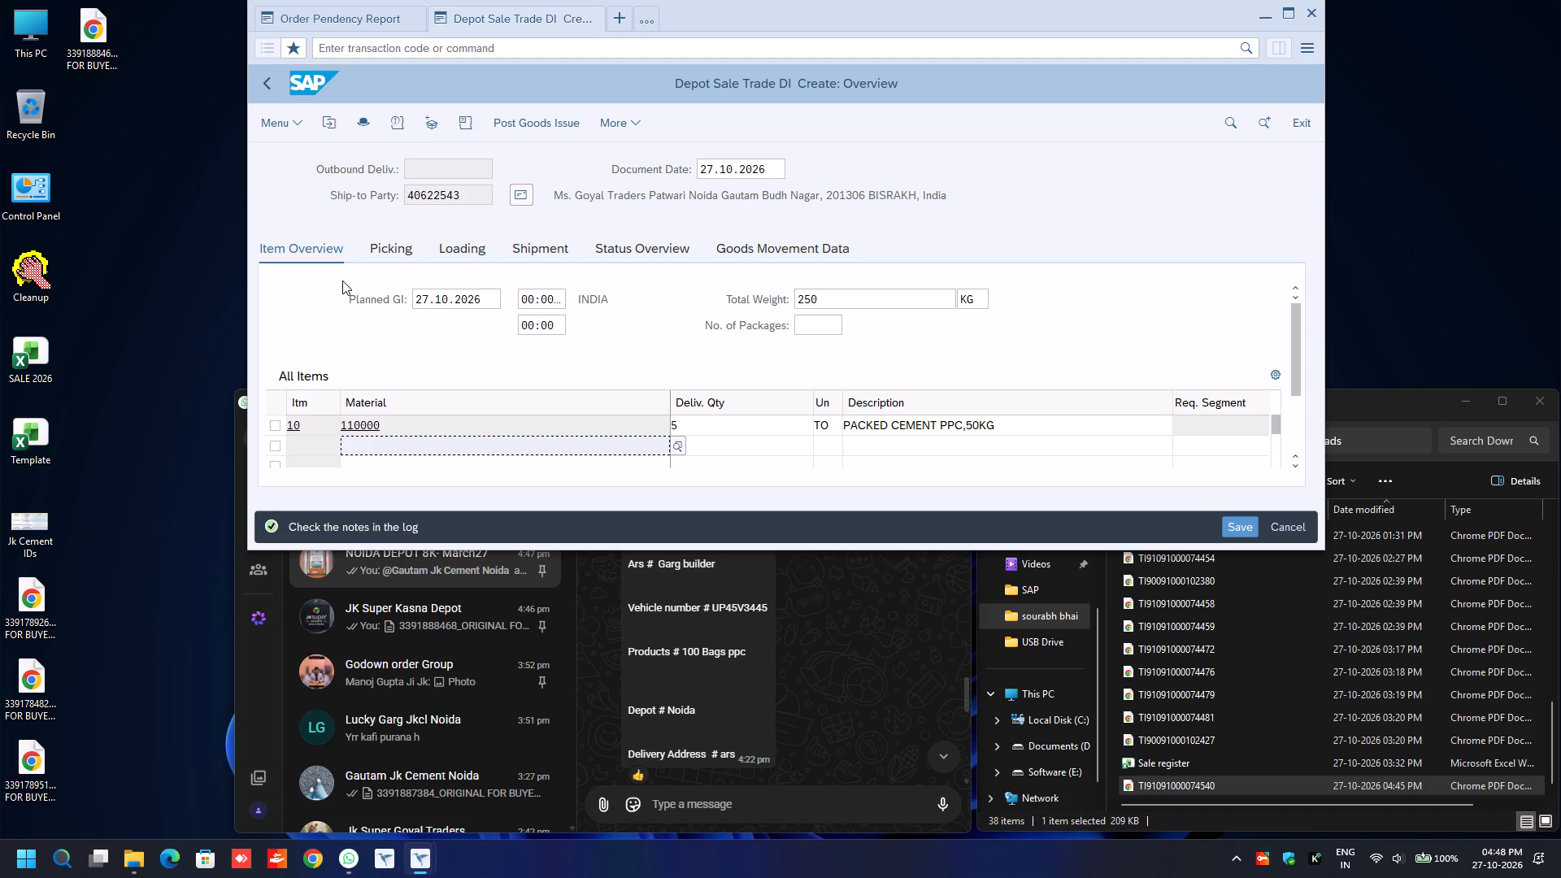
# In the delivery's picking data, set the picked quantity of material 110000 to 5 and enter the batch starting with 1033.
pyautogui.click(394, 251)
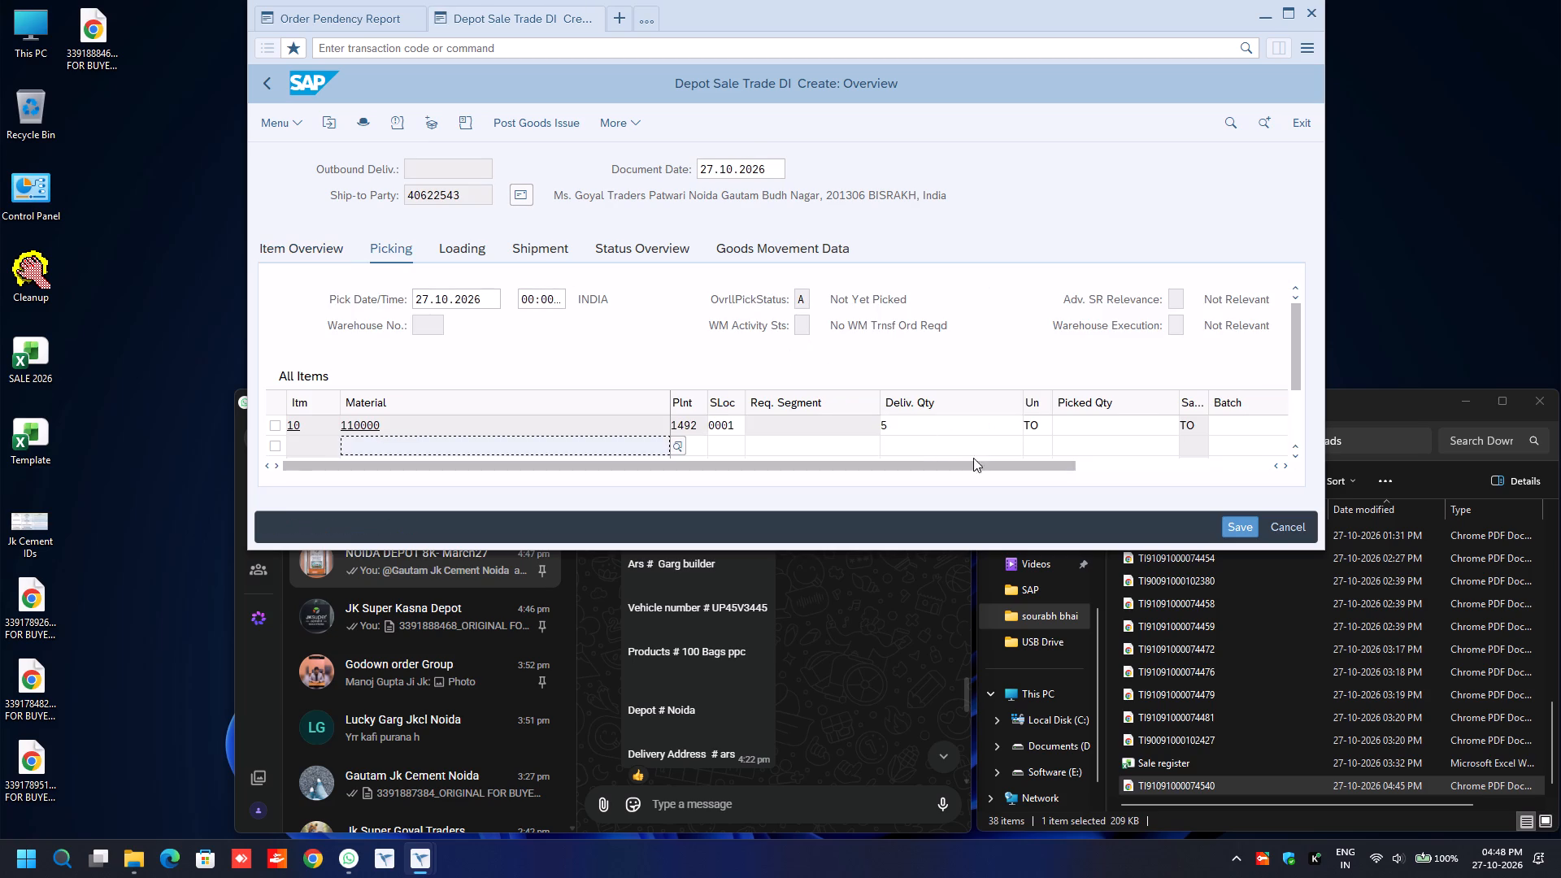
pyautogui.click(1094, 423)
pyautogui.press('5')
pyautogui.press('Tab')
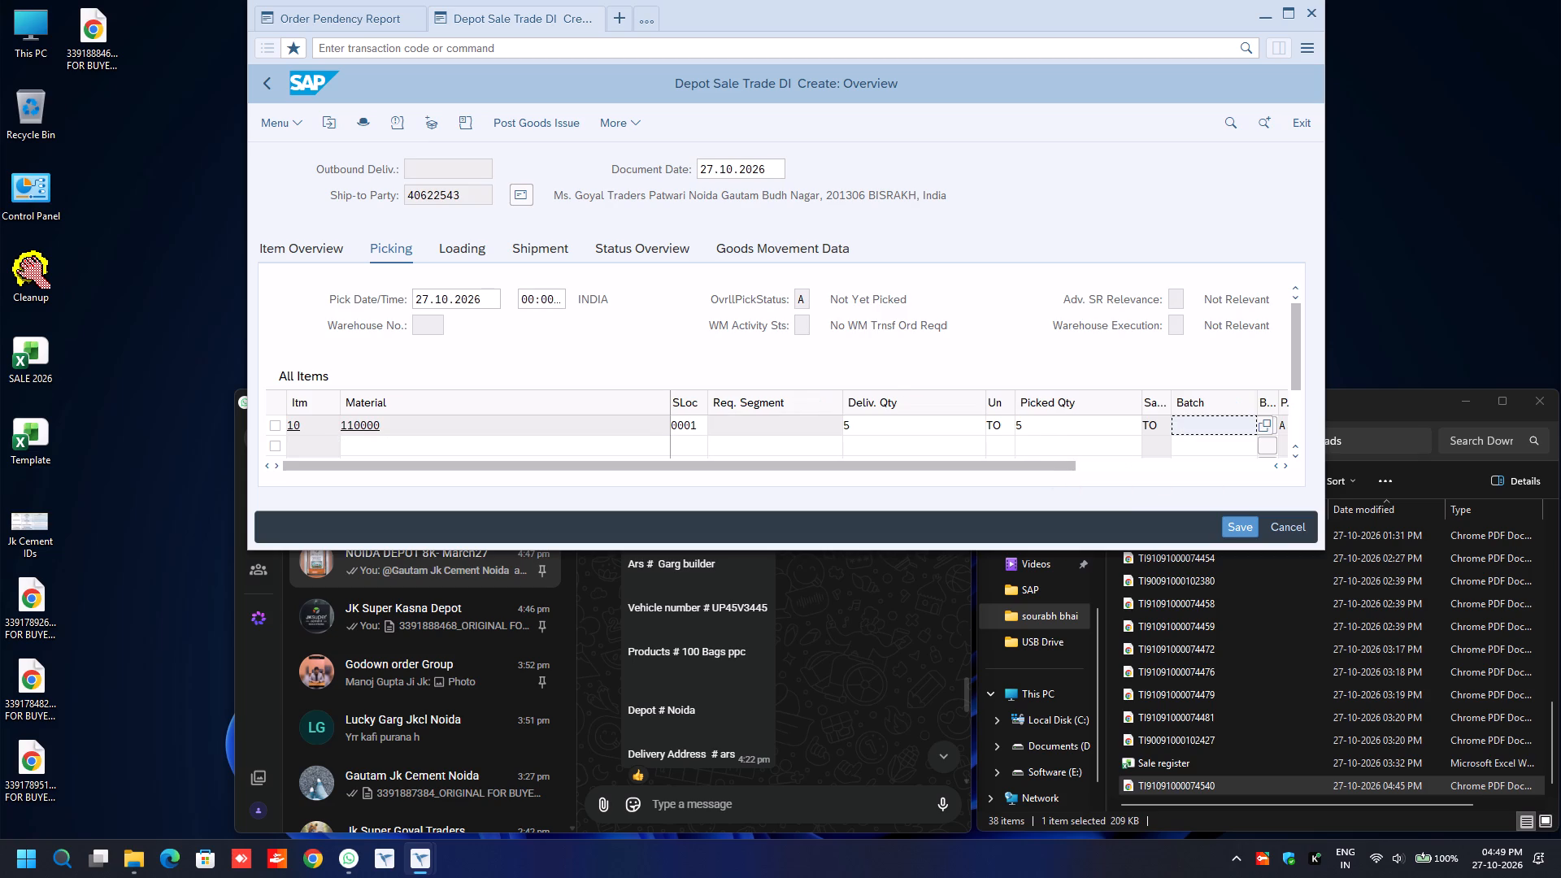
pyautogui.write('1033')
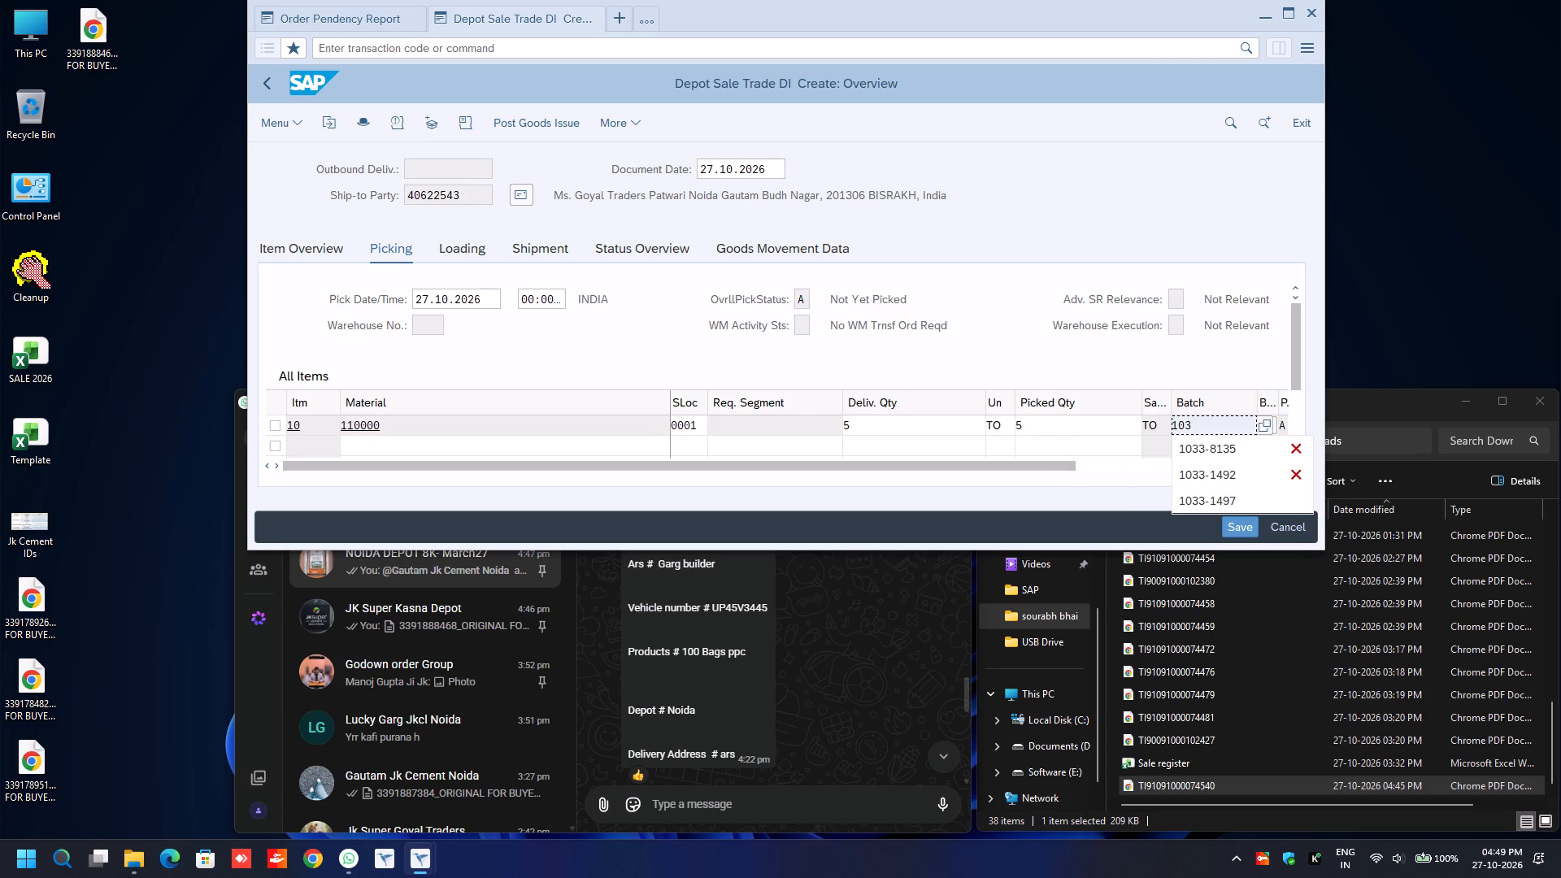
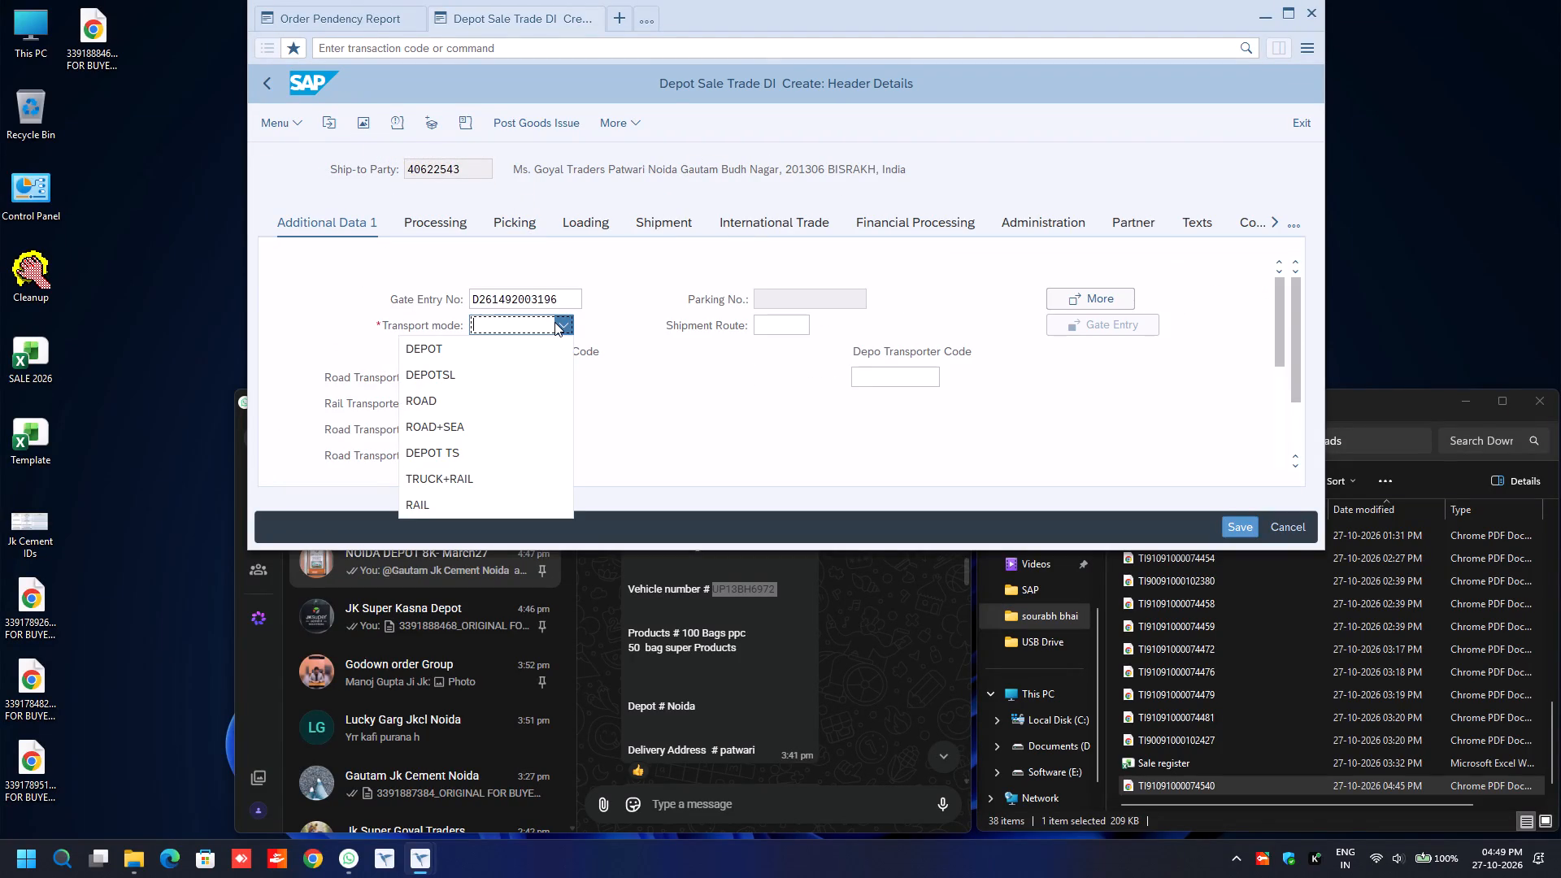
# Set the delivery header's transport mode to ROAD and fill the Road Transporter1 factory code with a previously used entry.
pyautogui.click(476, 402)
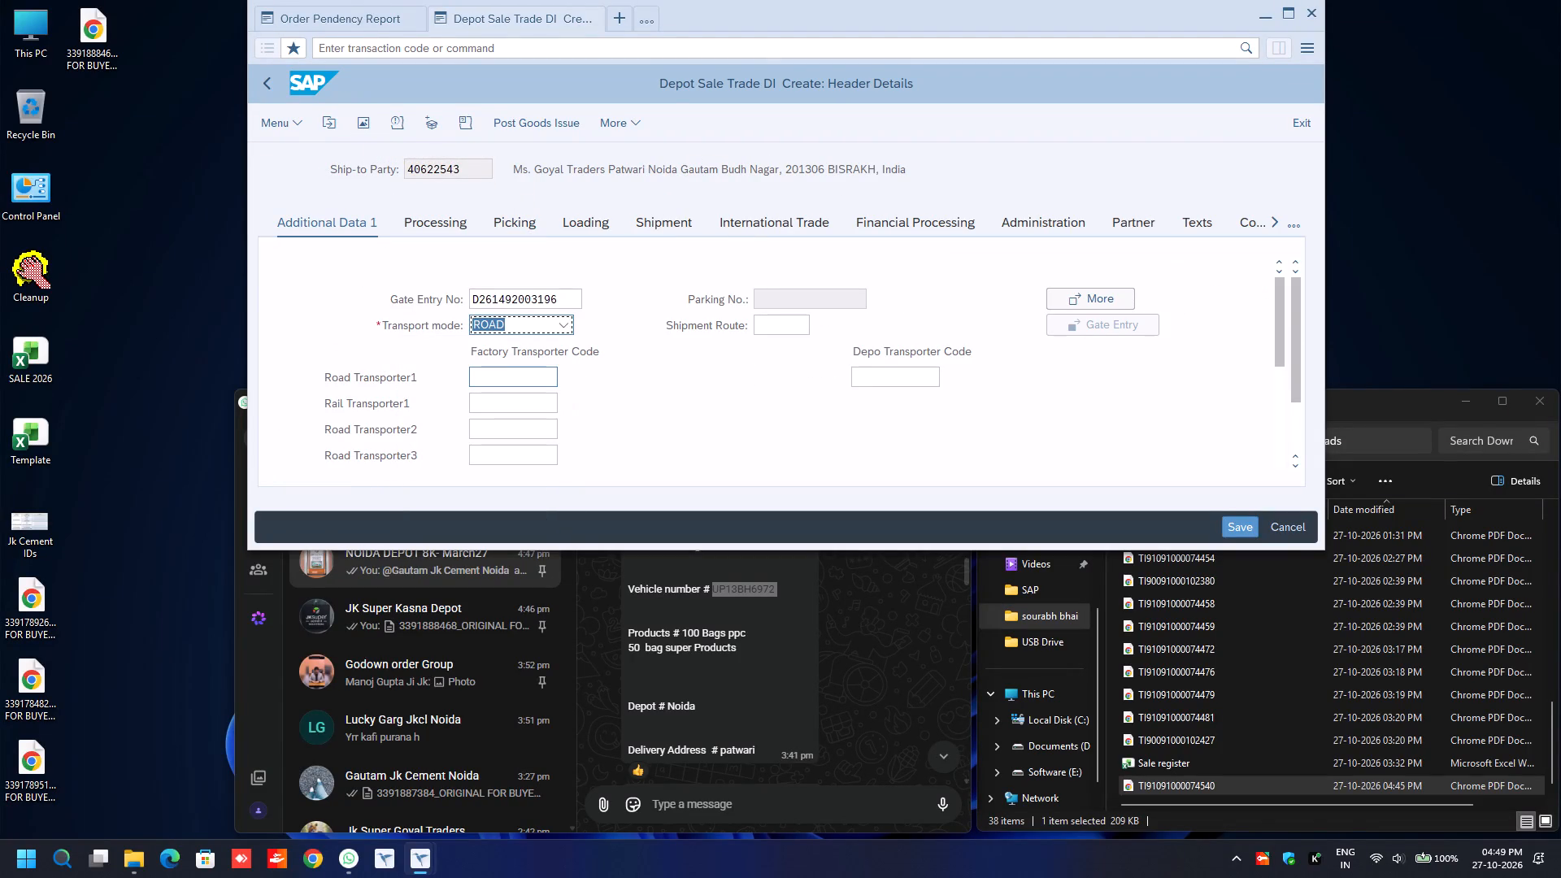
pyautogui.click(498, 376)
pyautogui.press('BackSpace')
pyautogui.press('Down')
pyautogui.press('Return')
pyautogui.press('Return')
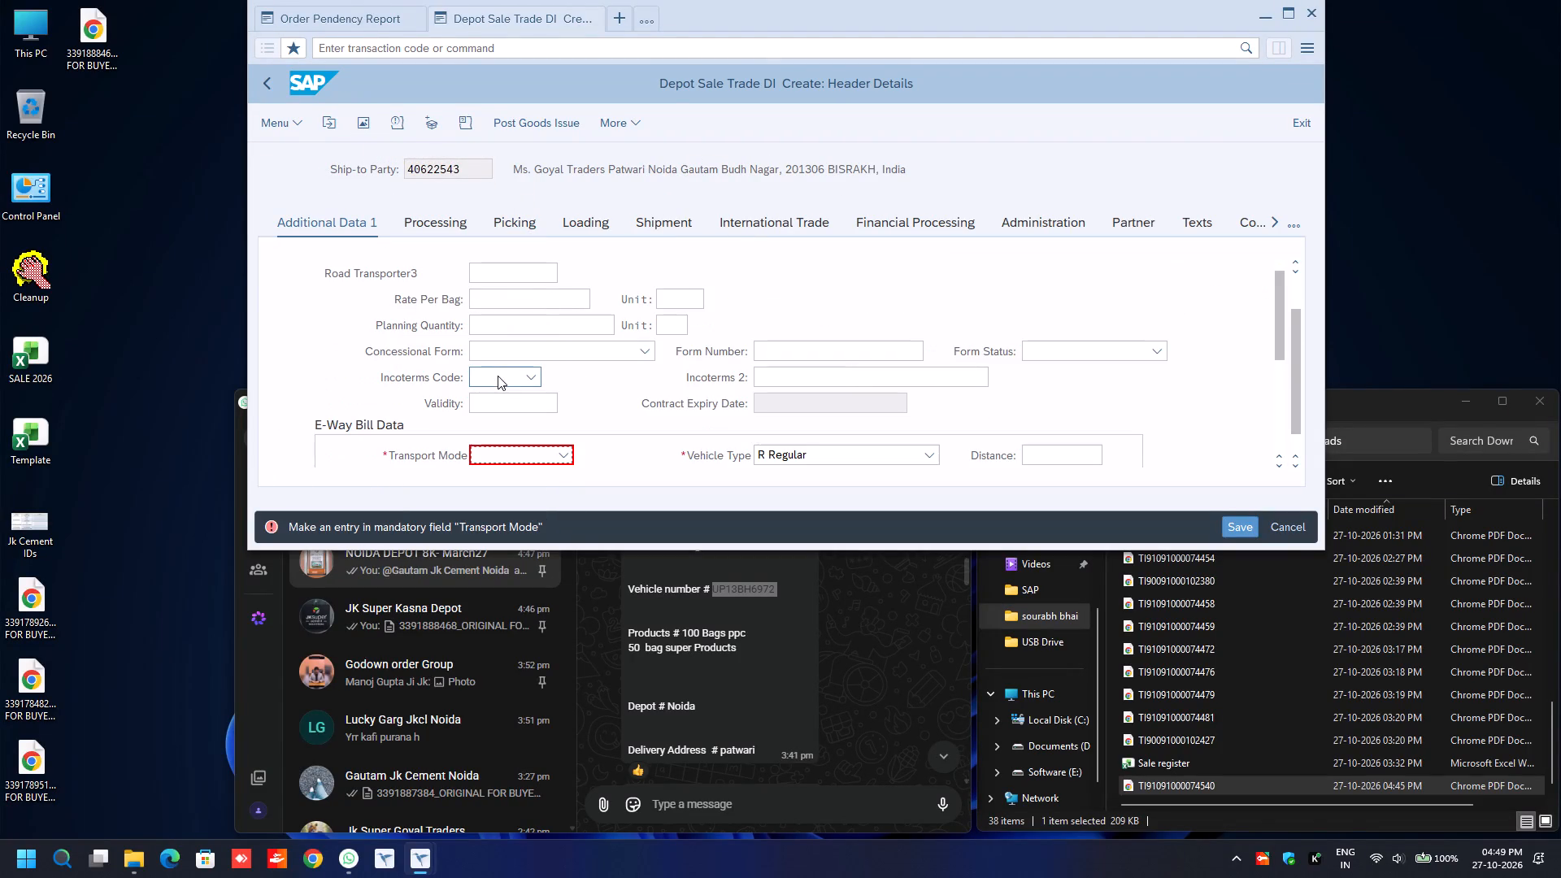
# Fill the E-Way Bill Data with transport mode Road and a distance of 30.
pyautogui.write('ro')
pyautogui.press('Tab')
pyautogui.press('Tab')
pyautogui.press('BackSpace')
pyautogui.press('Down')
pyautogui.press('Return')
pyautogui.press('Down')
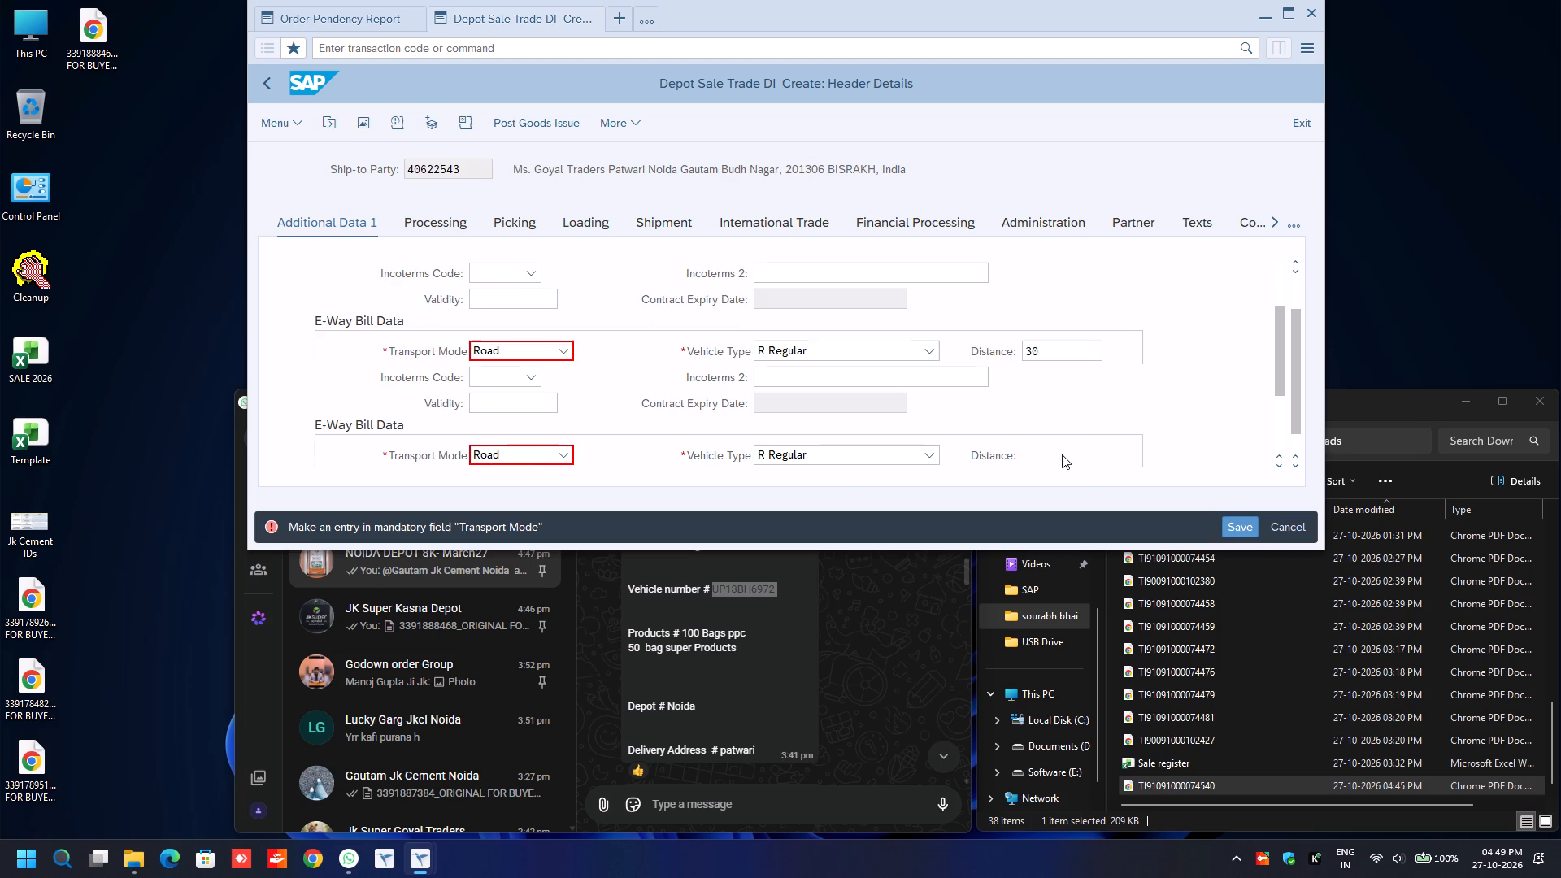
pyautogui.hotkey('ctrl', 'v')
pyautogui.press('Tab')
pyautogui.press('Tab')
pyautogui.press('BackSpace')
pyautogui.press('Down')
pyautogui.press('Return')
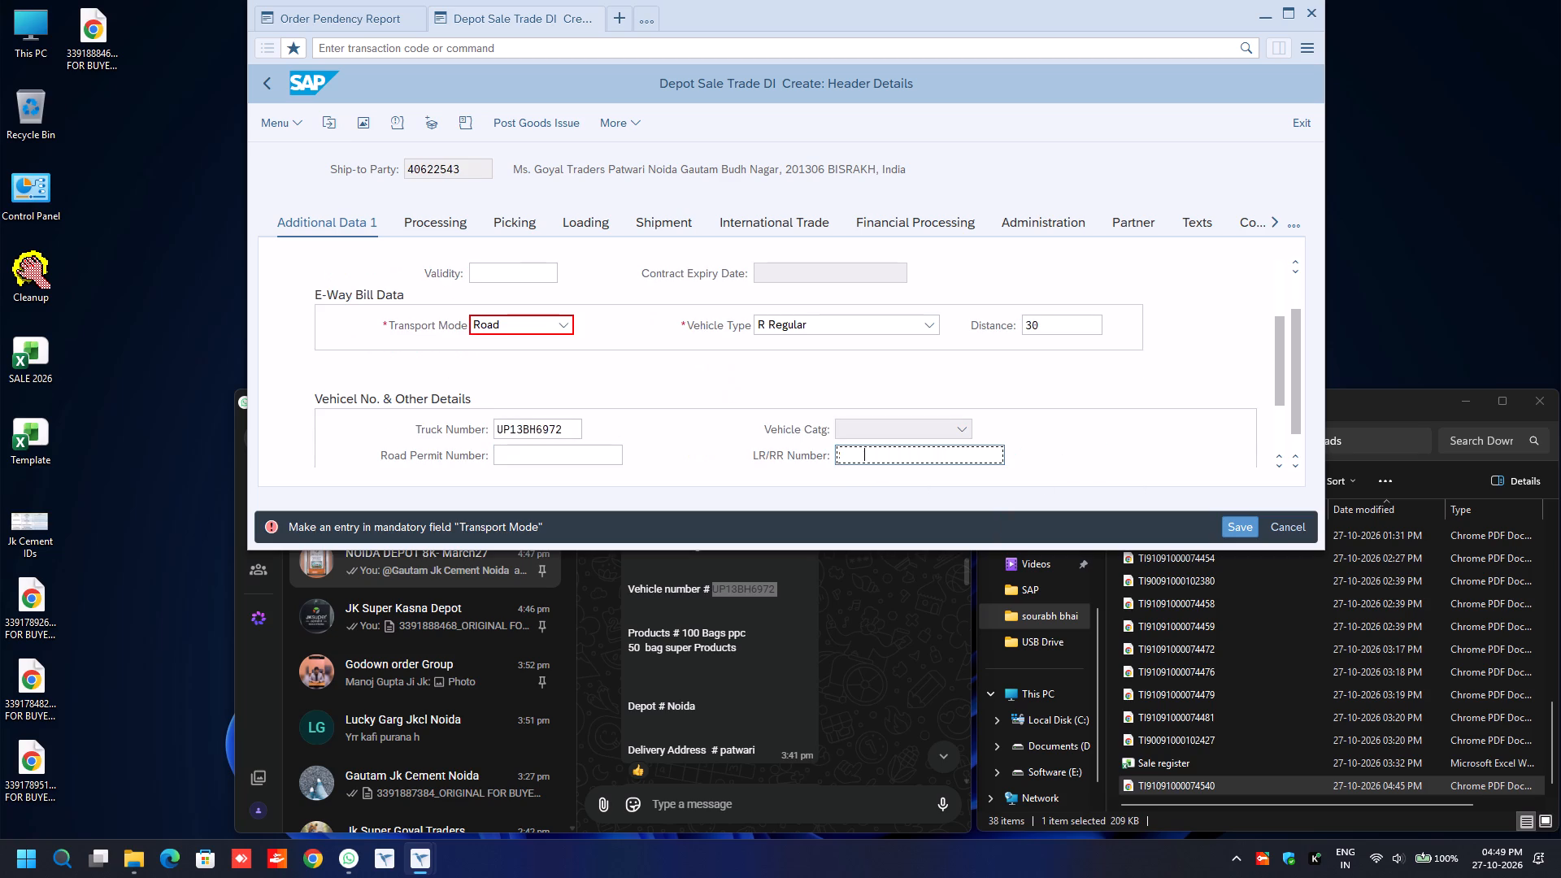
# Set the route to ROUTE in the delivery header's shipment details.
pyautogui.click(668, 224)
pyautogui.click(408, 457)
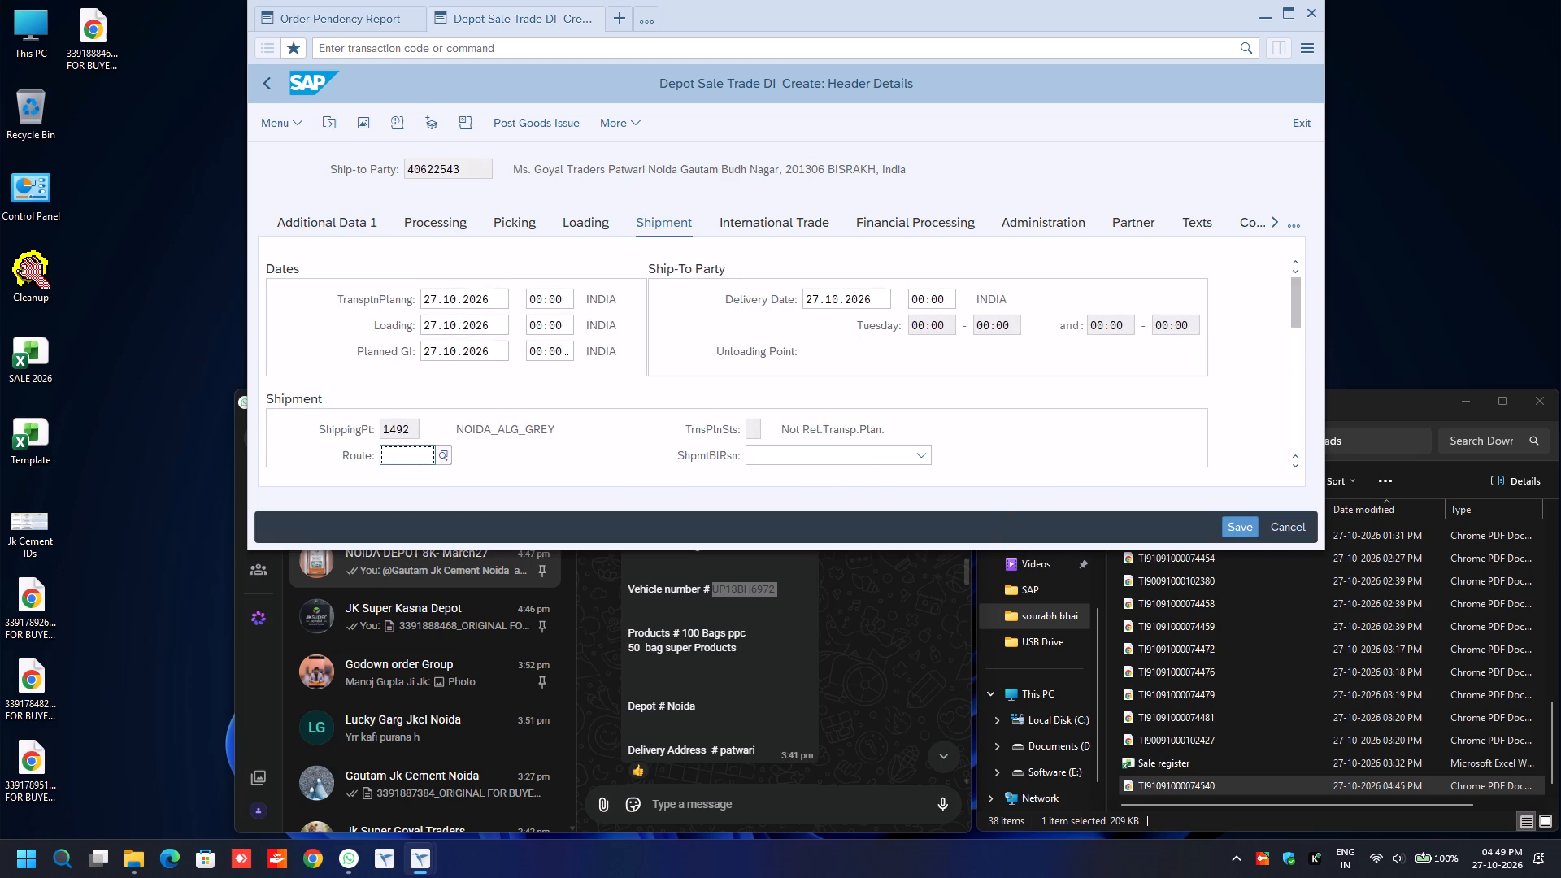
pyautogui.press('BackSpace')
pyautogui.press('Down')
pyautogui.press('Return')
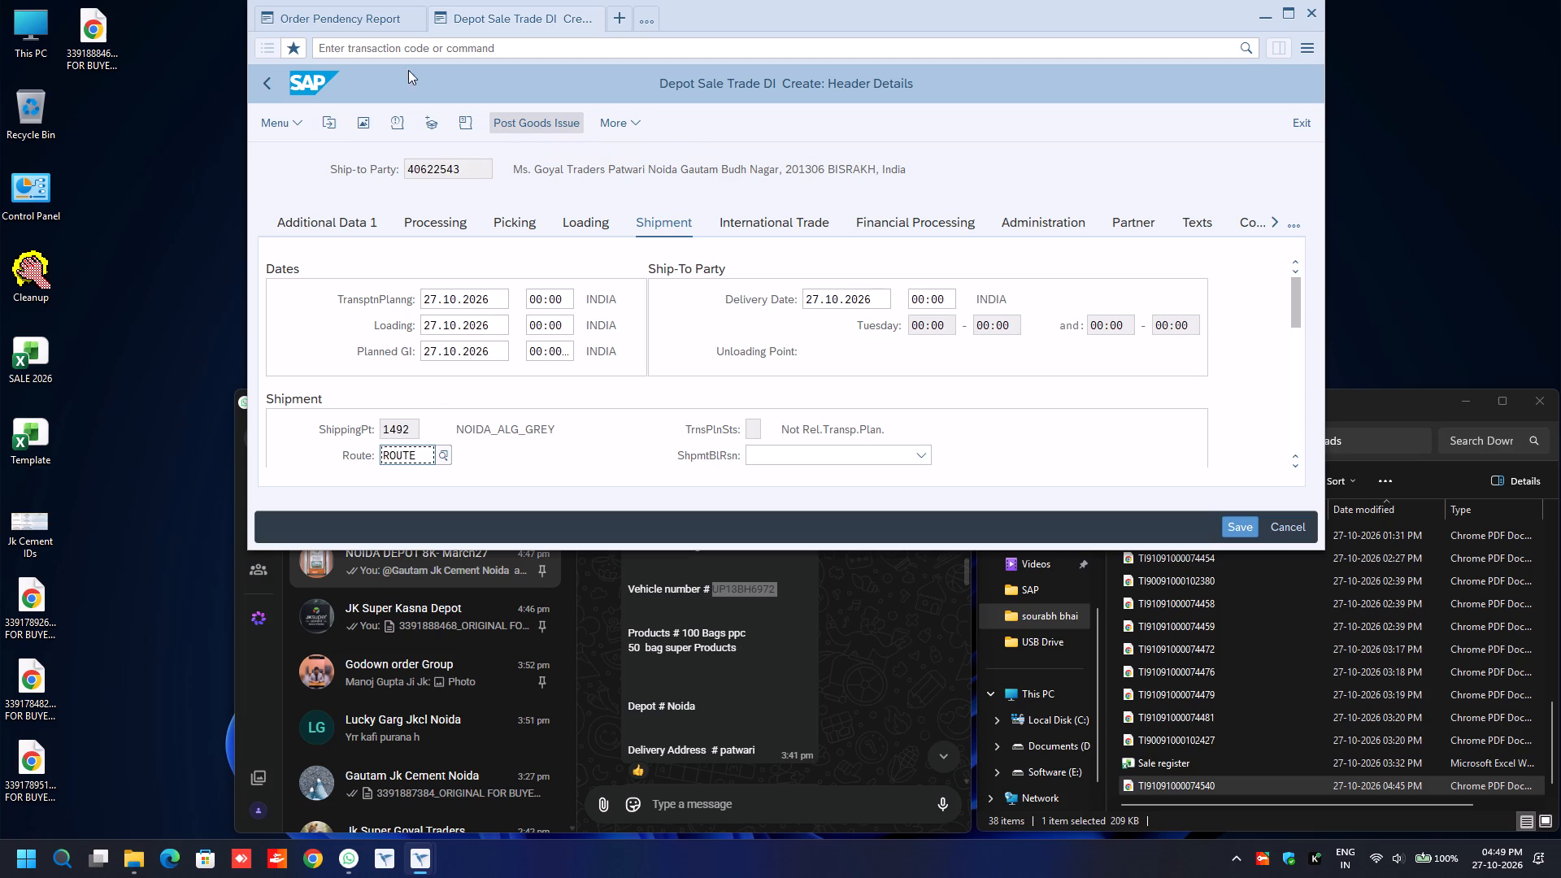
pyautogui.click(262, 82)
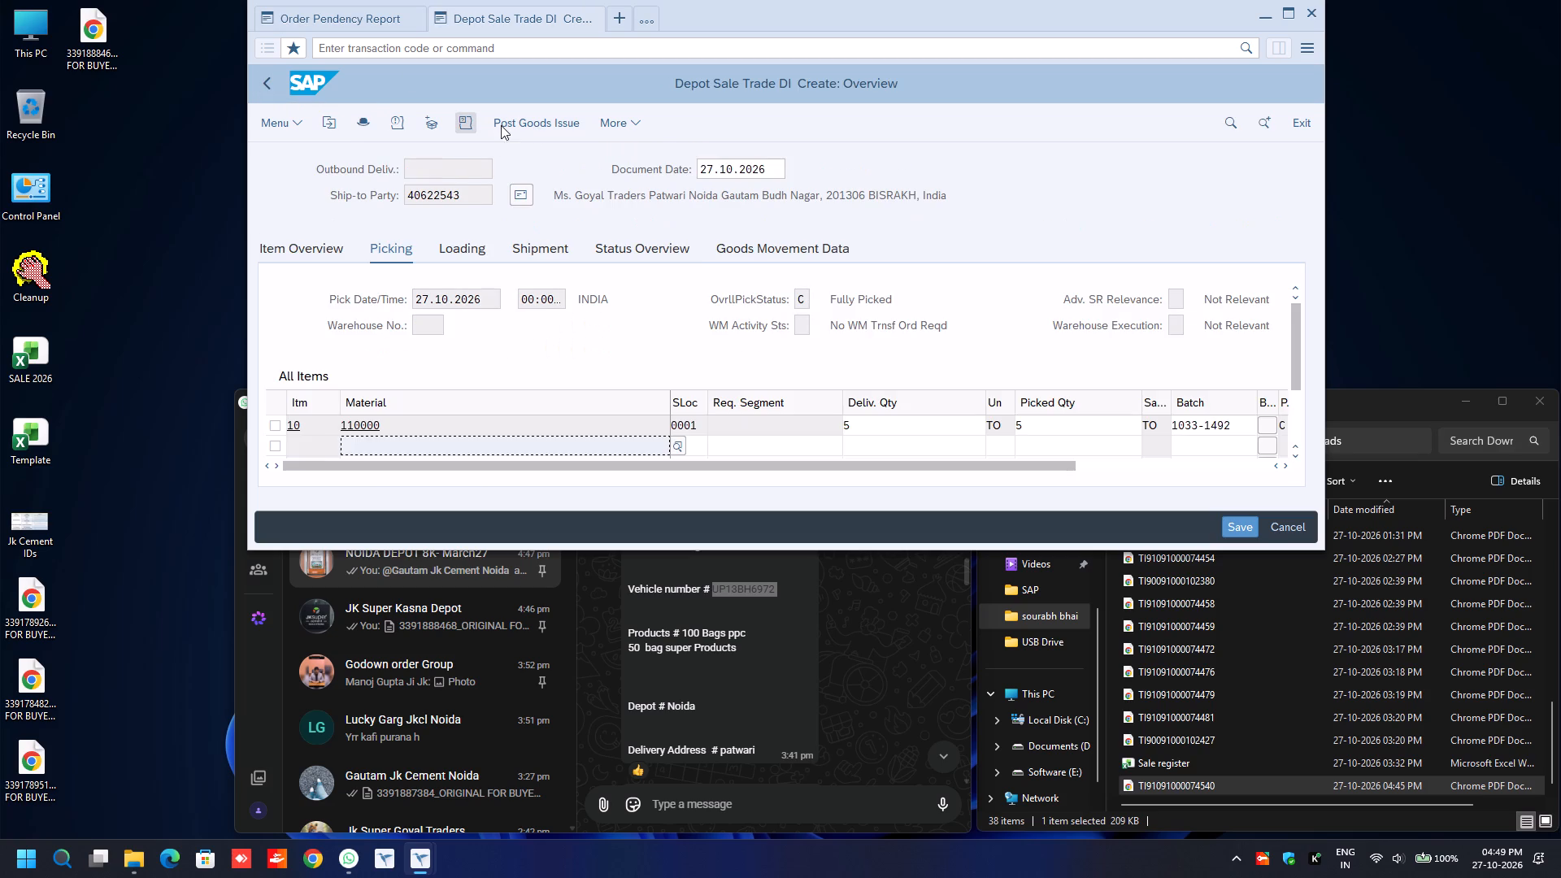
pyautogui.moveTo(520, 116); pyautogui.dragTo(537, 123)
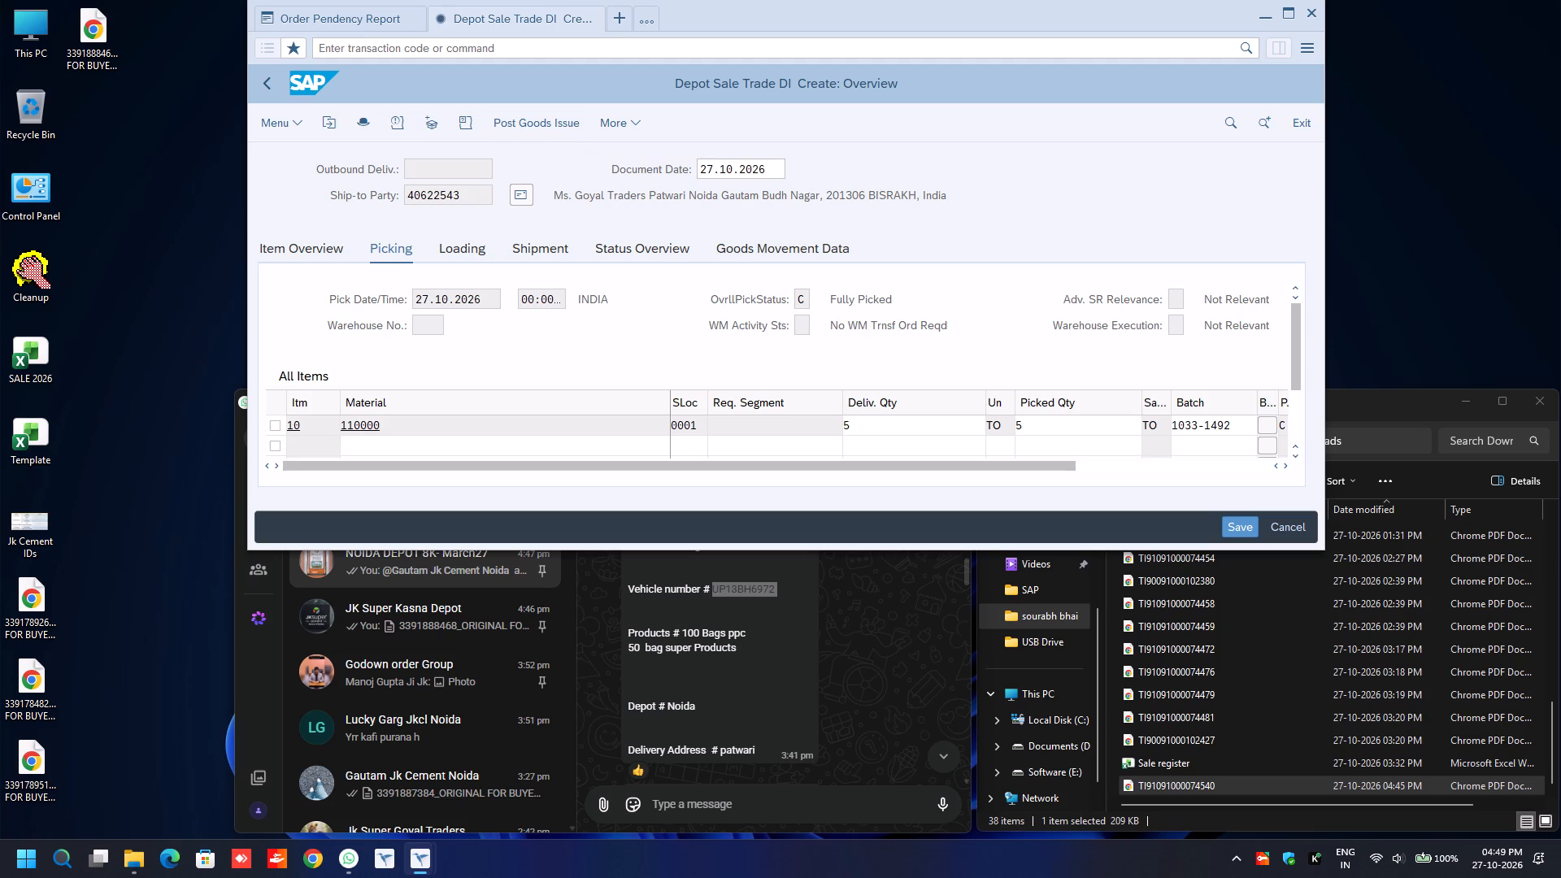
pyautogui.click(363, 16)
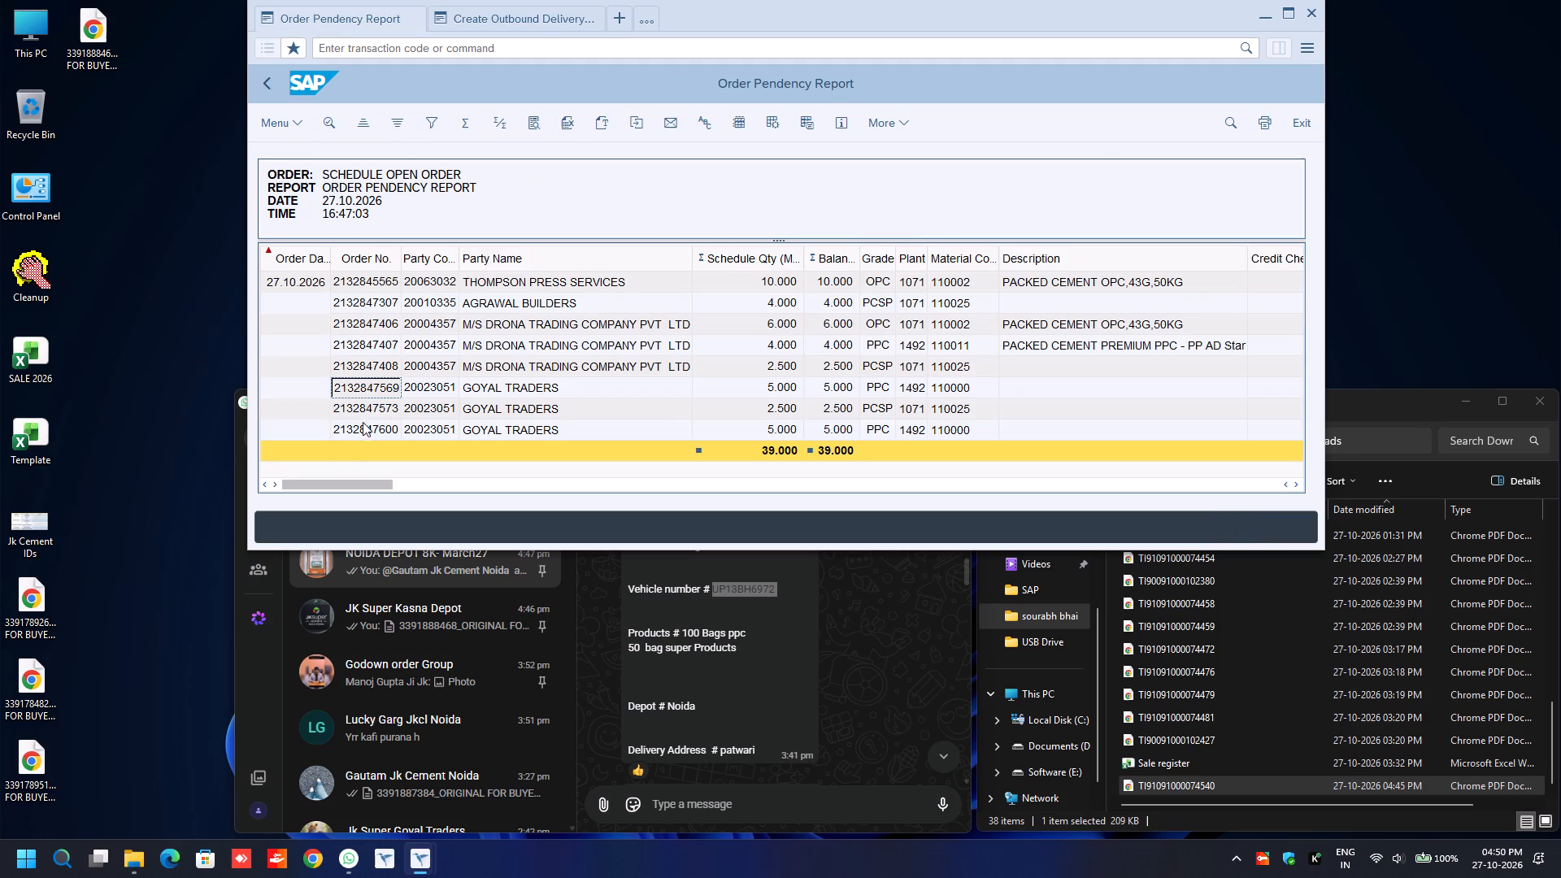
pyautogui.click(369, 403)
pyautogui.hotkey('ctrl', 'c')
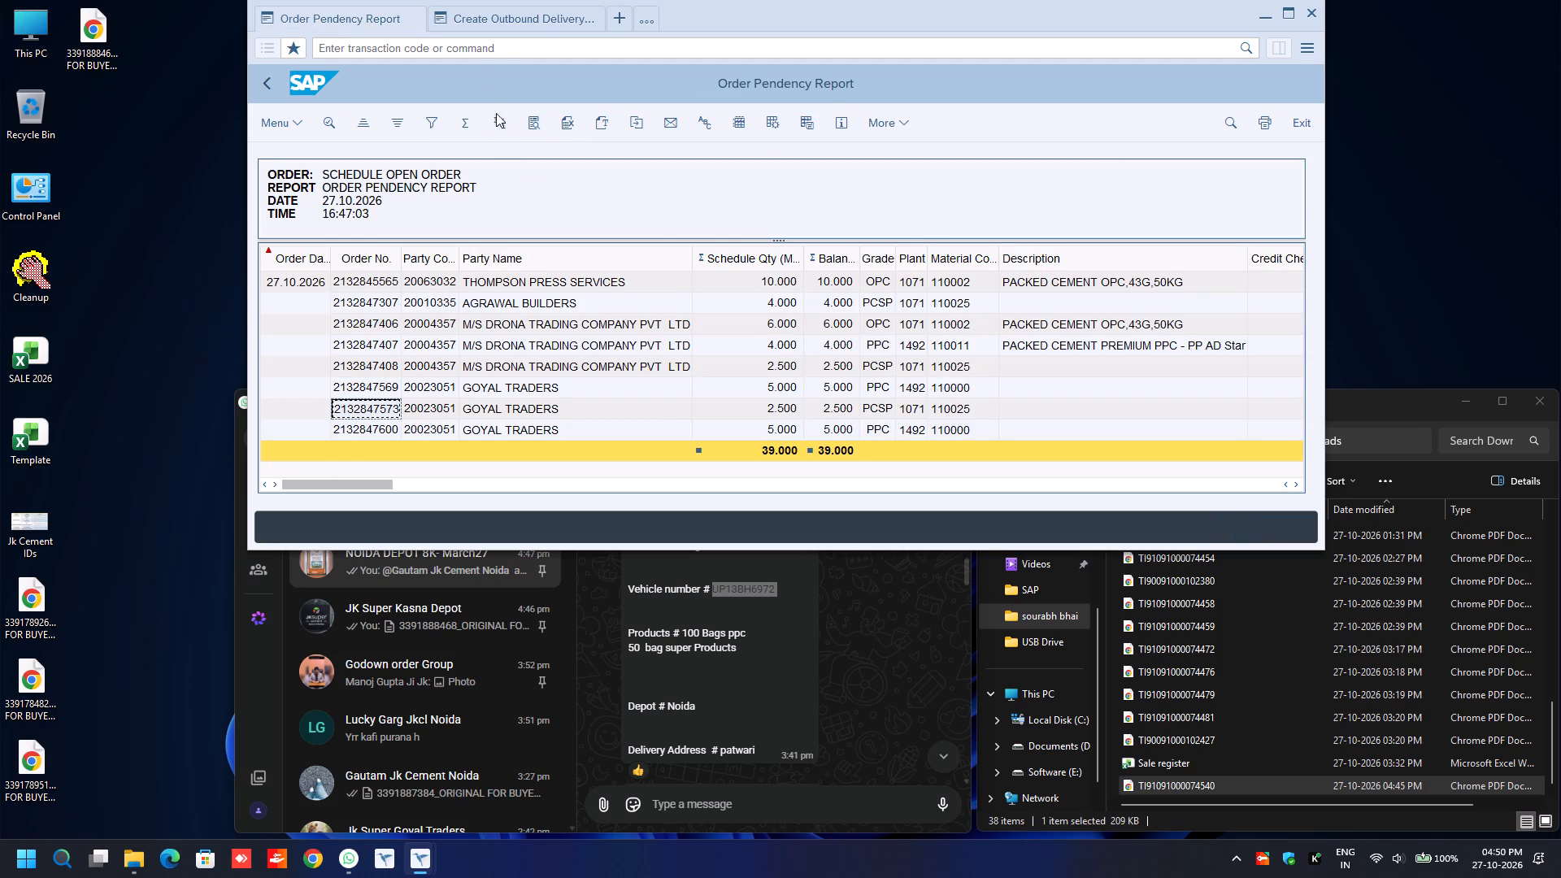
pyautogui.click(494, 20)
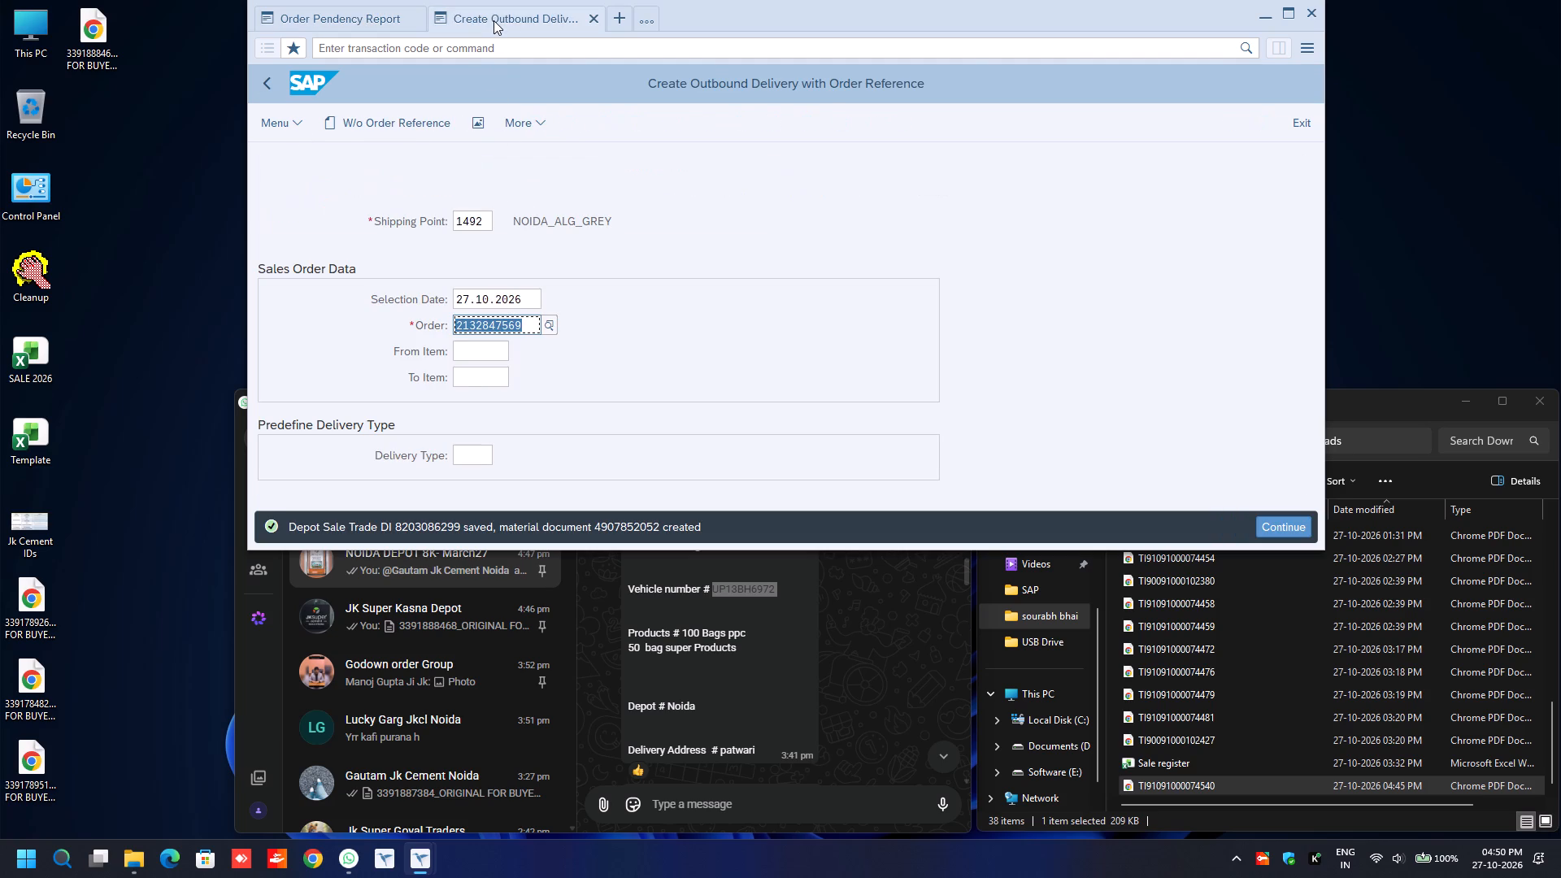
pyautogui.hotkey('ctrl', 'v')
pyautogui.press('Return')
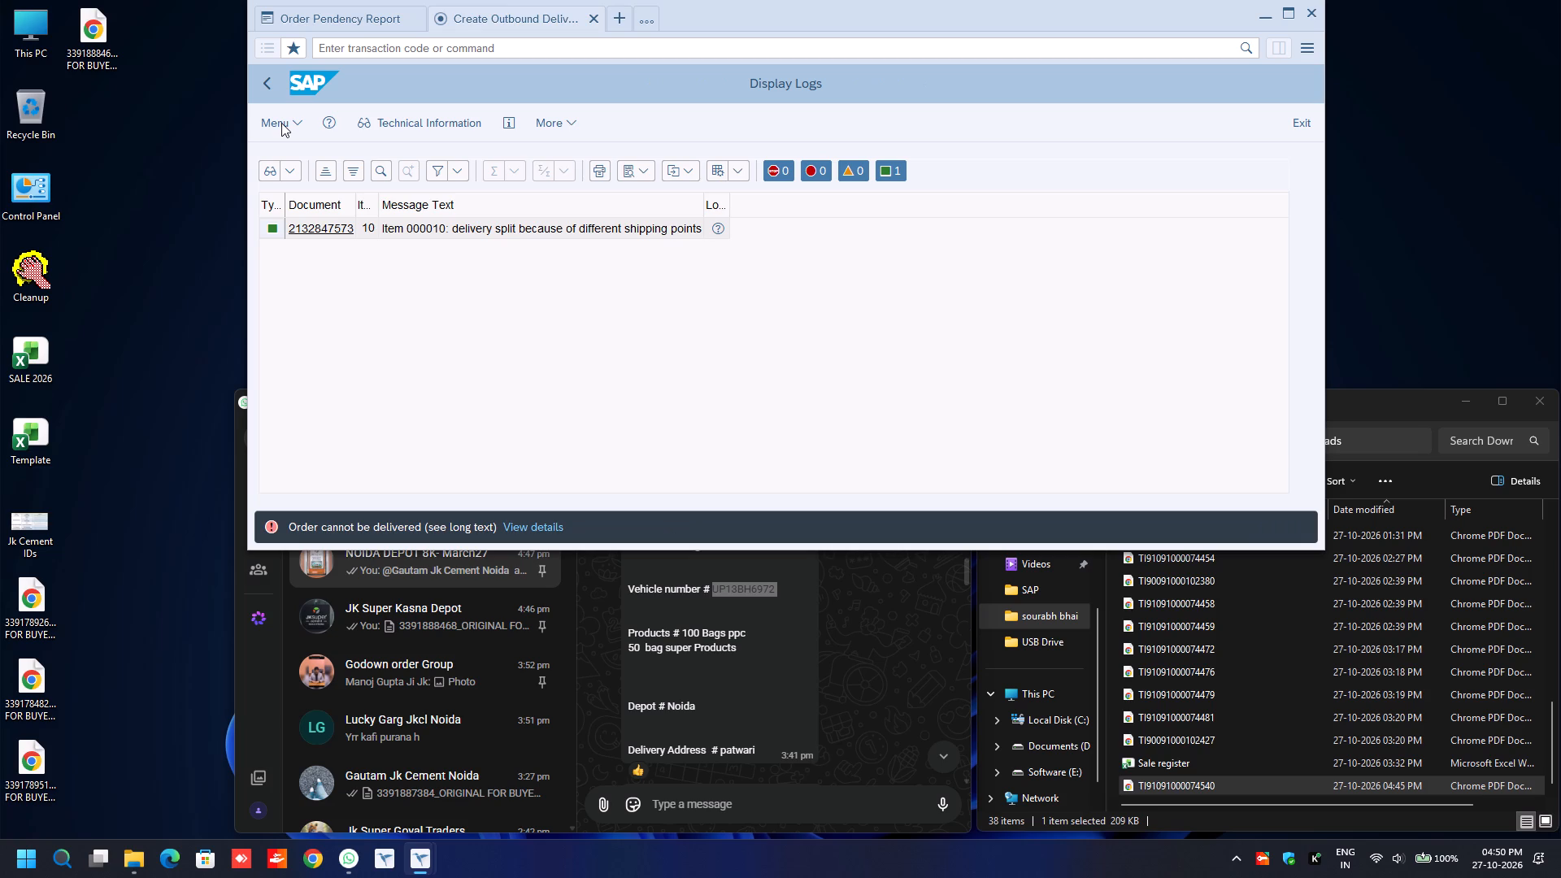
pyautogui.click(265, 85)
pyautogui.press('Up')
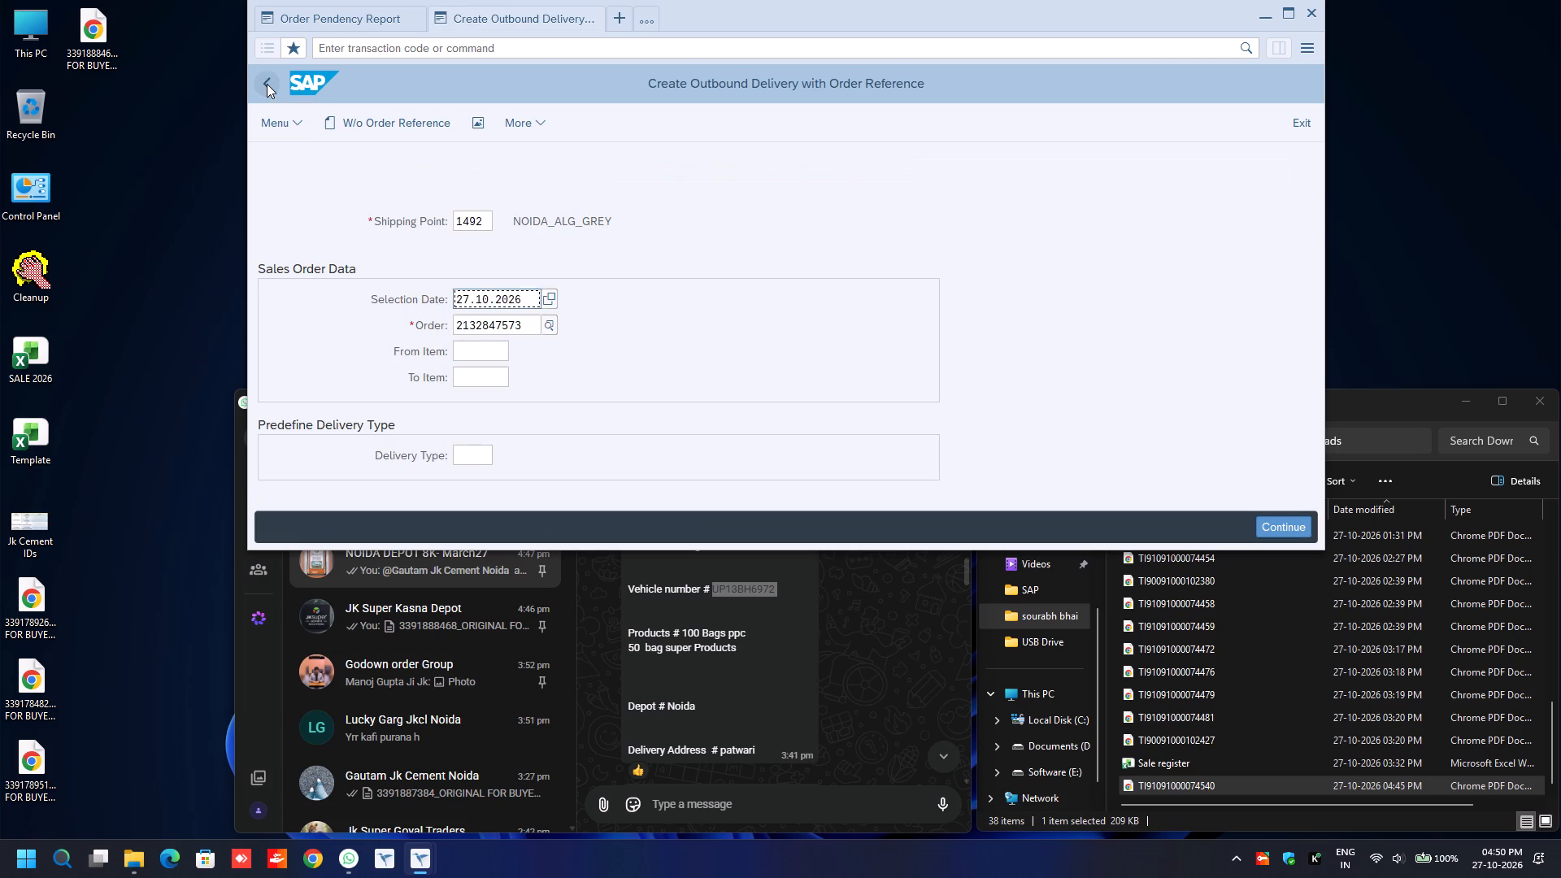
pyautogui.press('Up')
pyautogui.hotkey('ctrl', 'a')
pyautogui.write('1071')
pyautogui.press('Return')
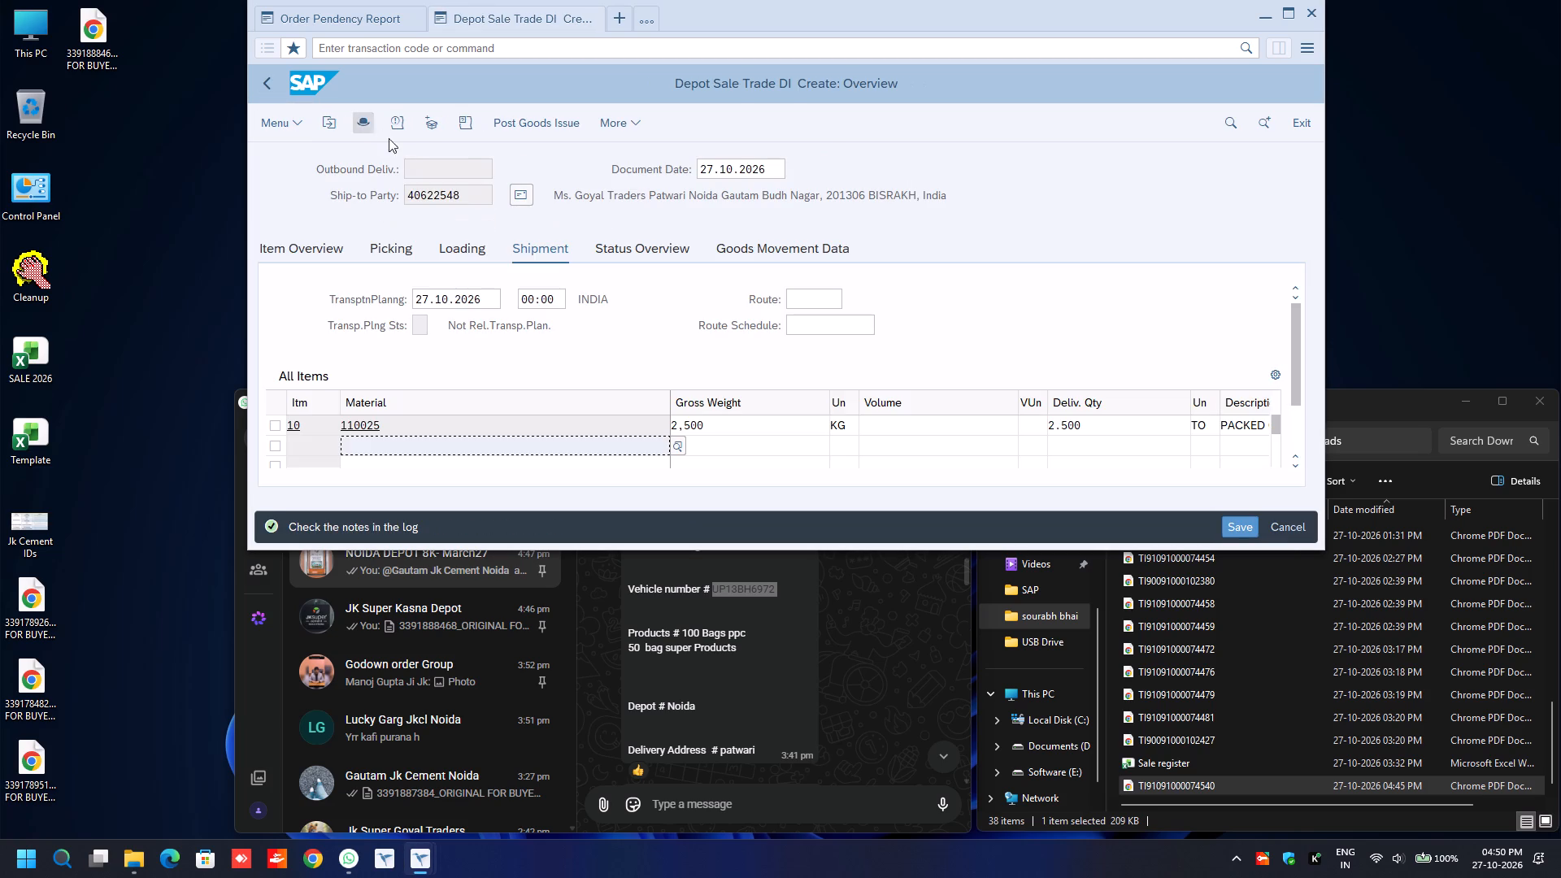
pyautogui.click(807, 296)
pyautogui.press('BackSpace')
pyautogui.press('Down')
pyautogui.press('Return')
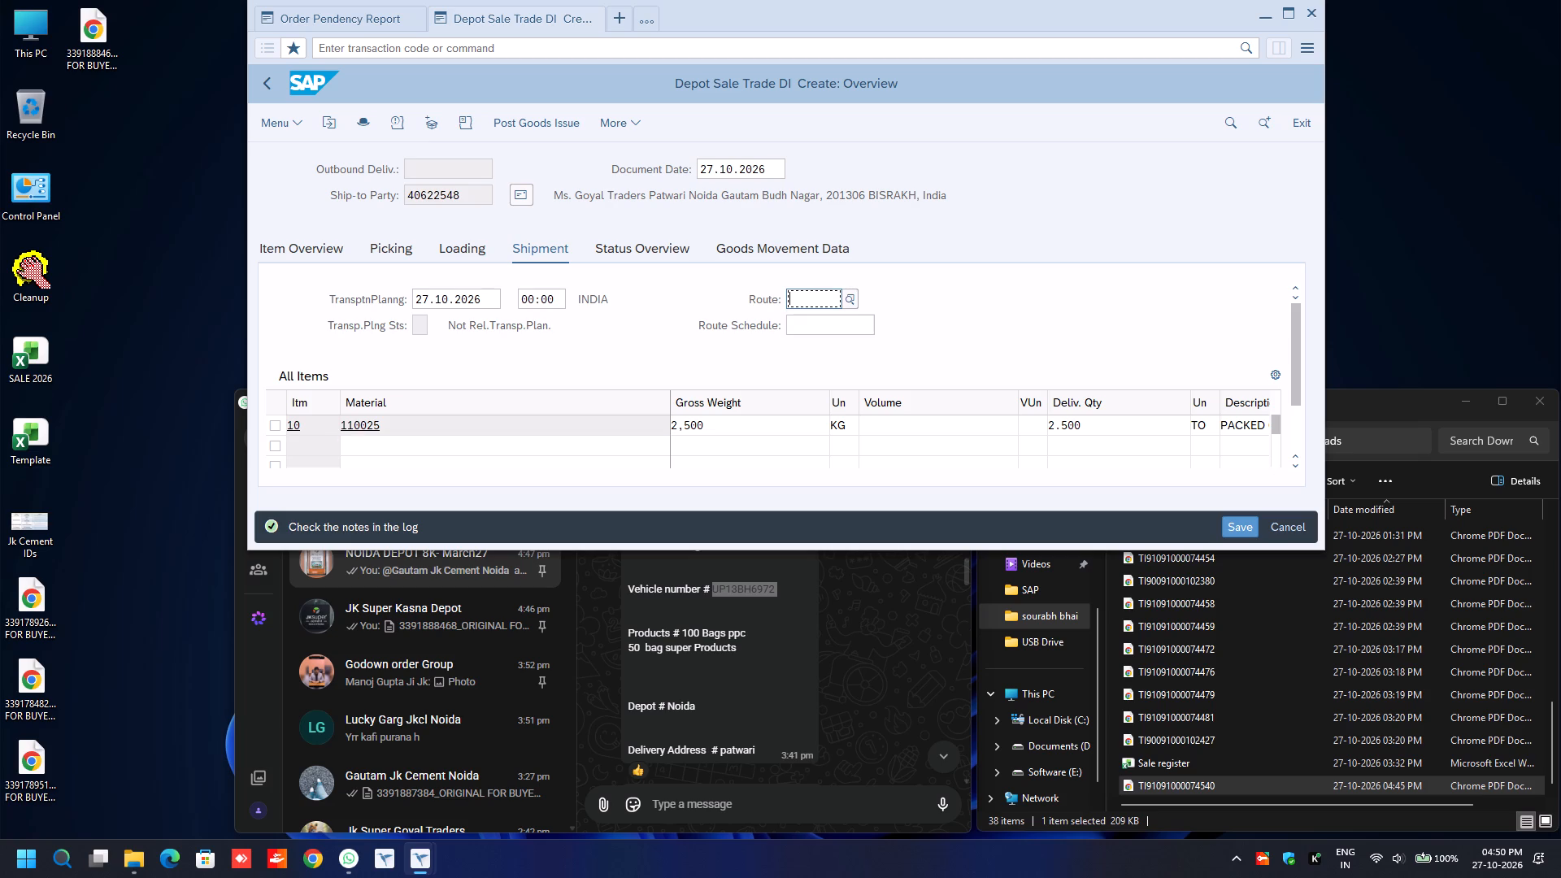
pyautogui.click(398, 243)
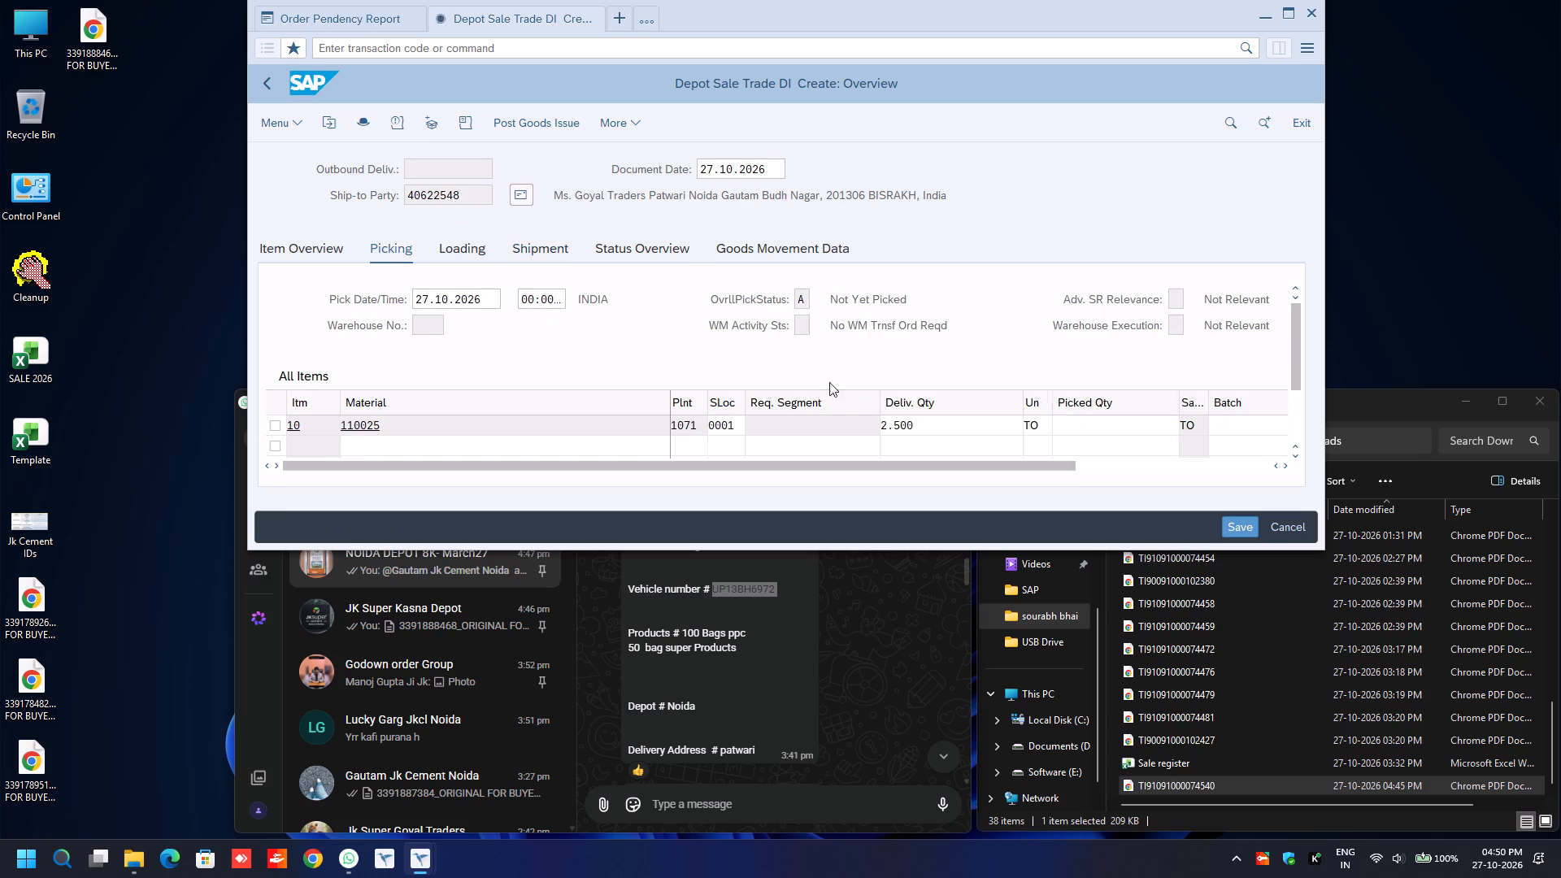
# Enter a picked quantity of 2.500 and batch 1001-1071 for delivery item 10, material 110025.
pyautogui.click(1153, 427)
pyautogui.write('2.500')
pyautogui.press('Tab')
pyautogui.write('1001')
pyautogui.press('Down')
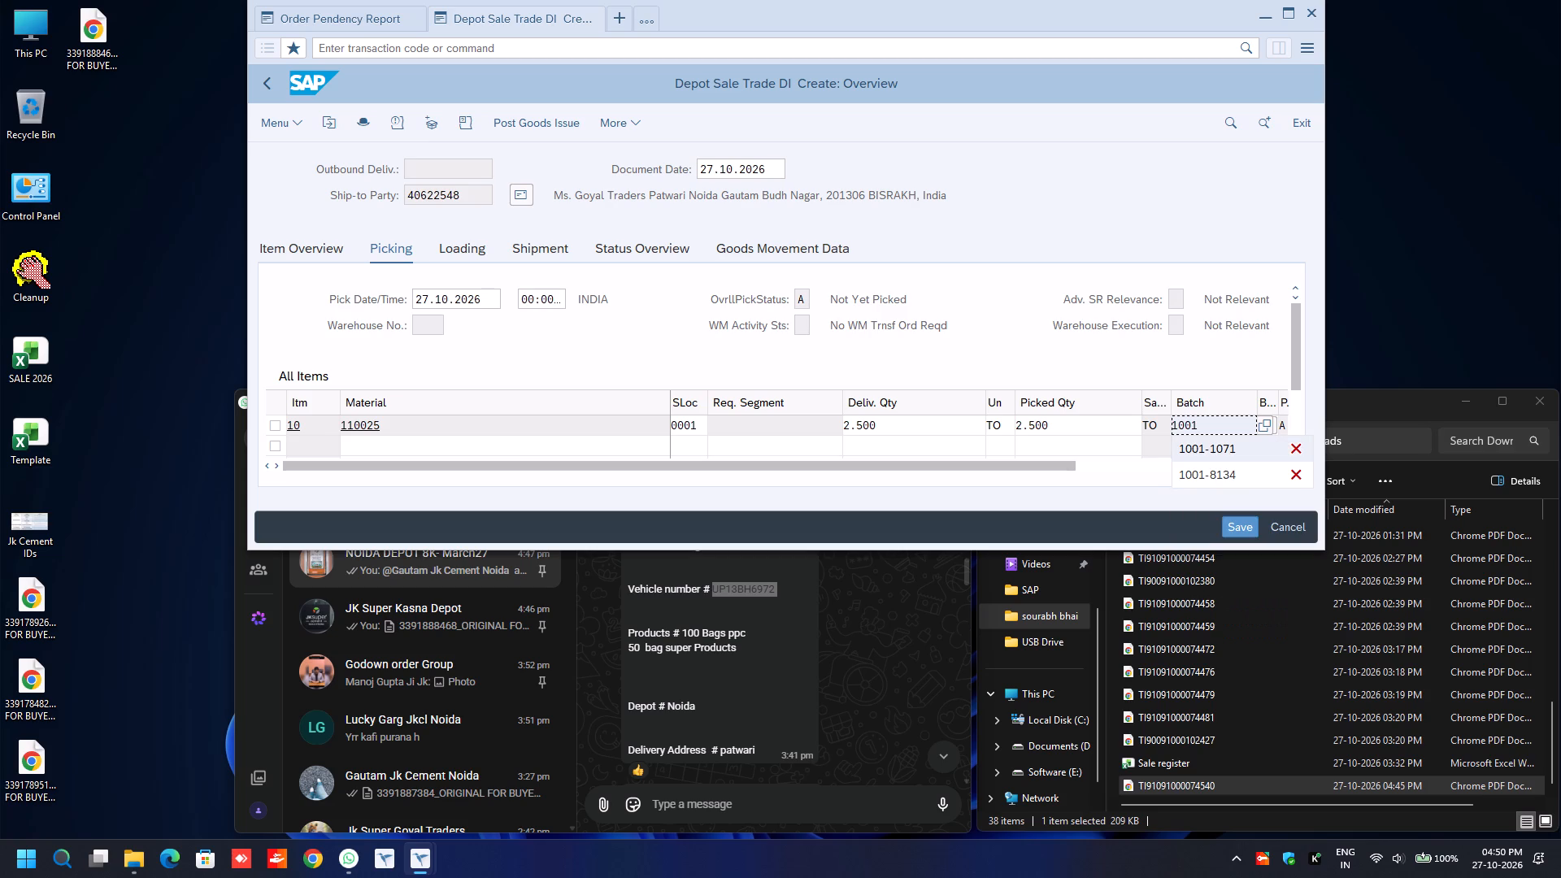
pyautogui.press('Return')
# In the delivery header's additional data, set the transport mode to ROAD and fill in the factory code for Road Transporter1.
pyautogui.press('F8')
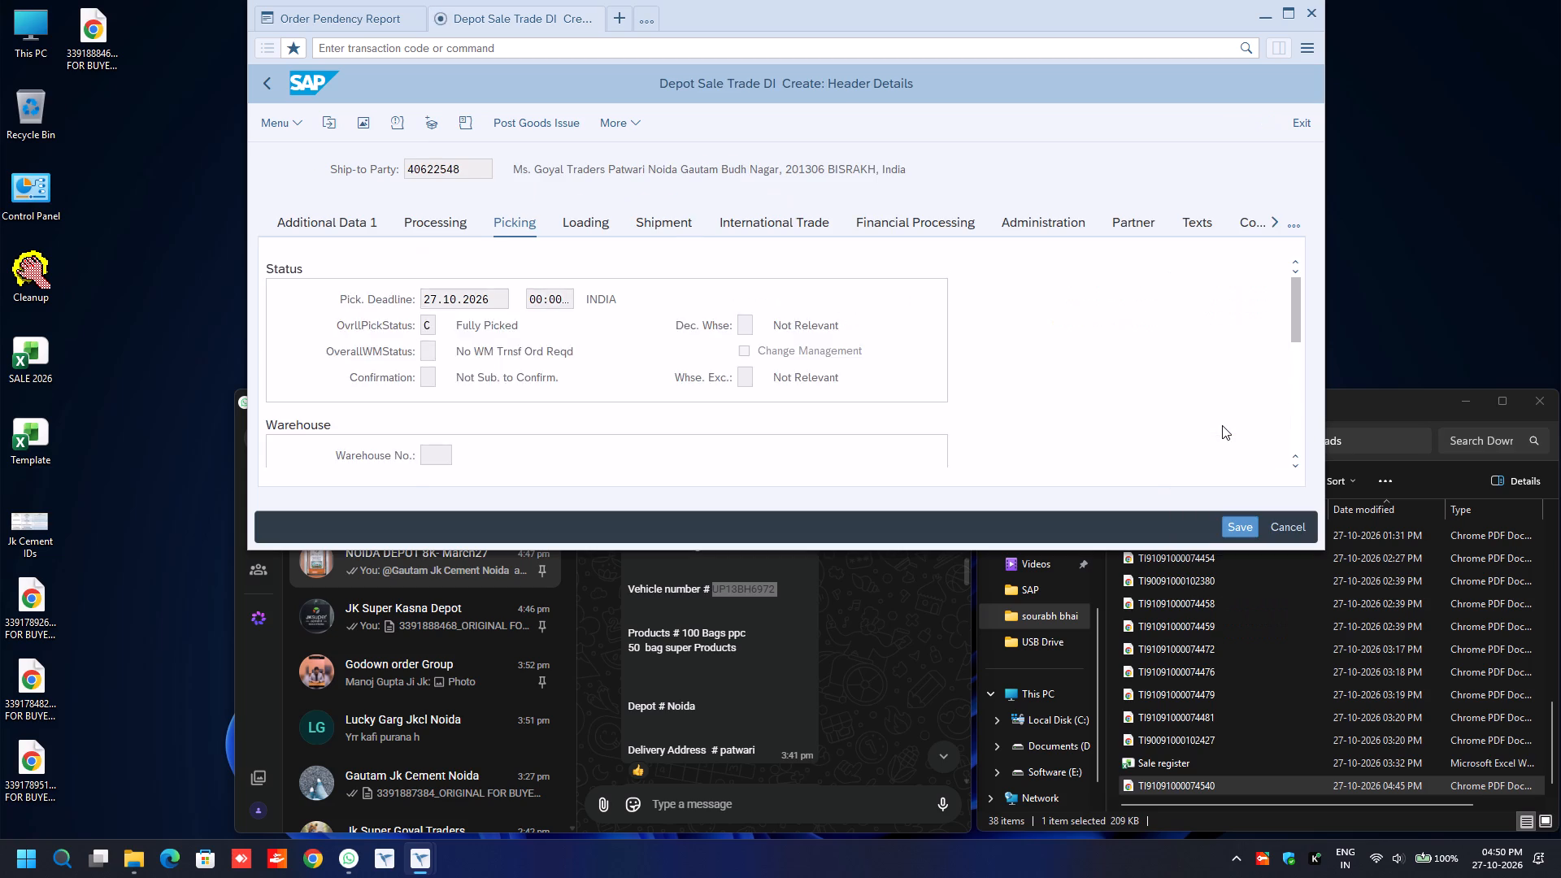
pyautogui.click(366, 225)
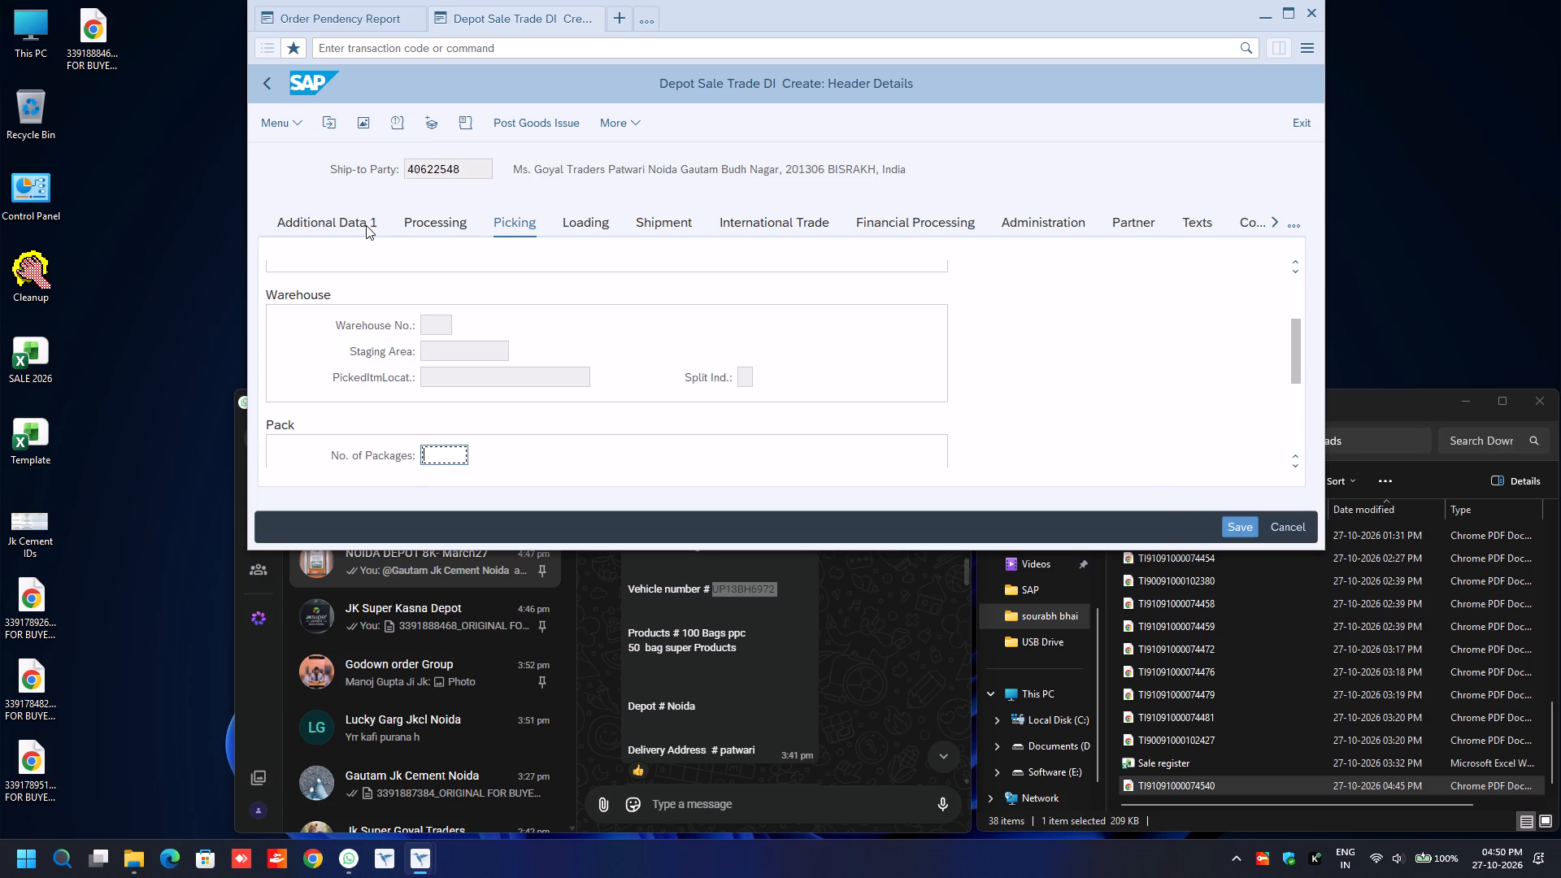
pyautogui.click(559, 328)
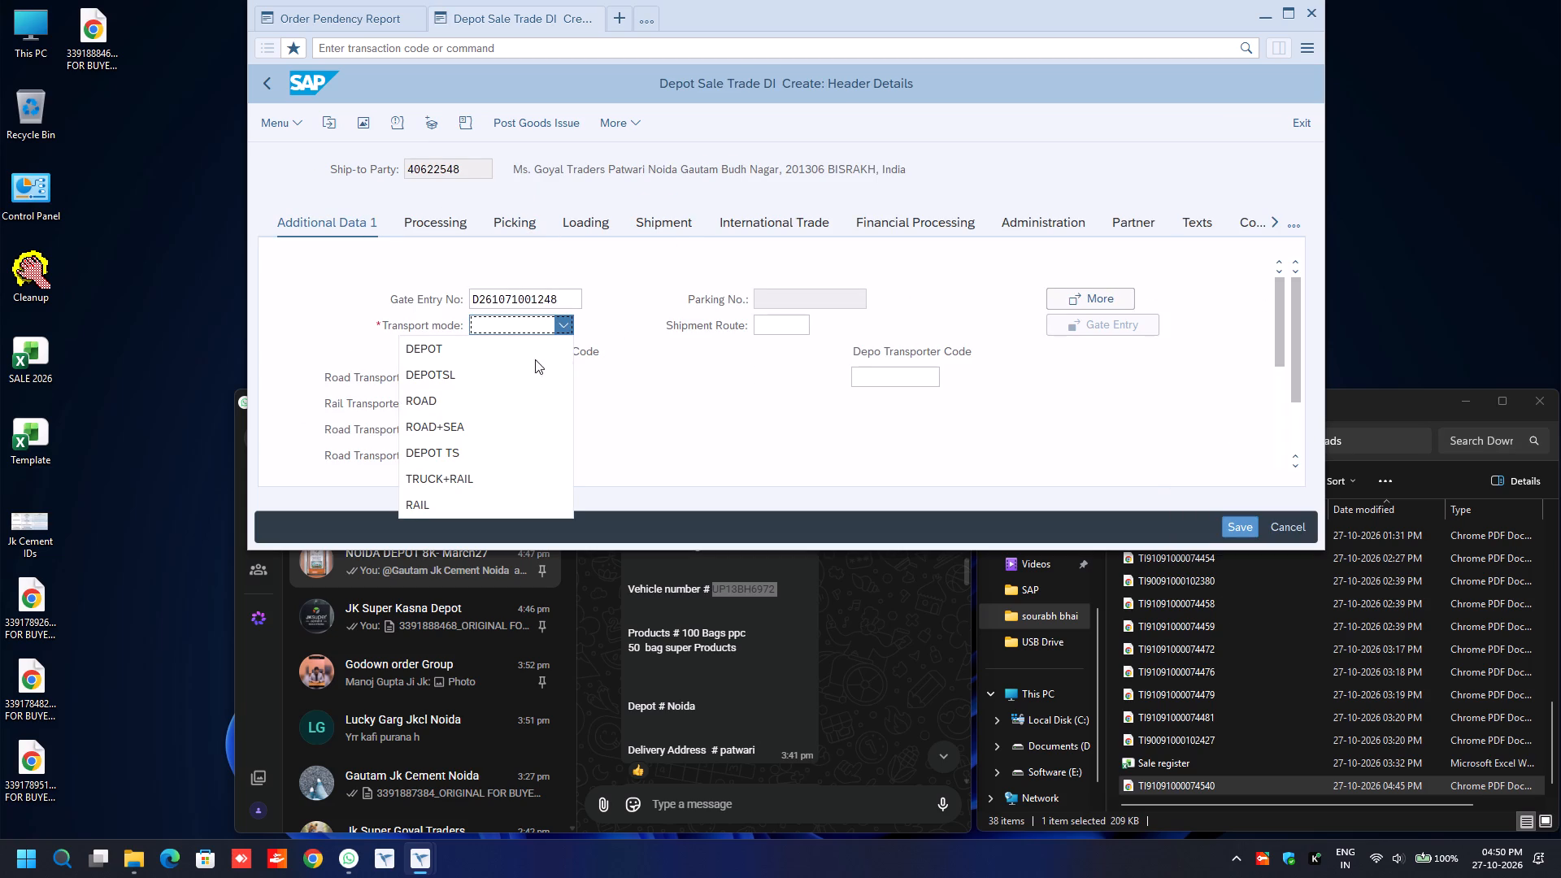
pyautogui.click(509, 399)
pyautogui.click(497, 380)
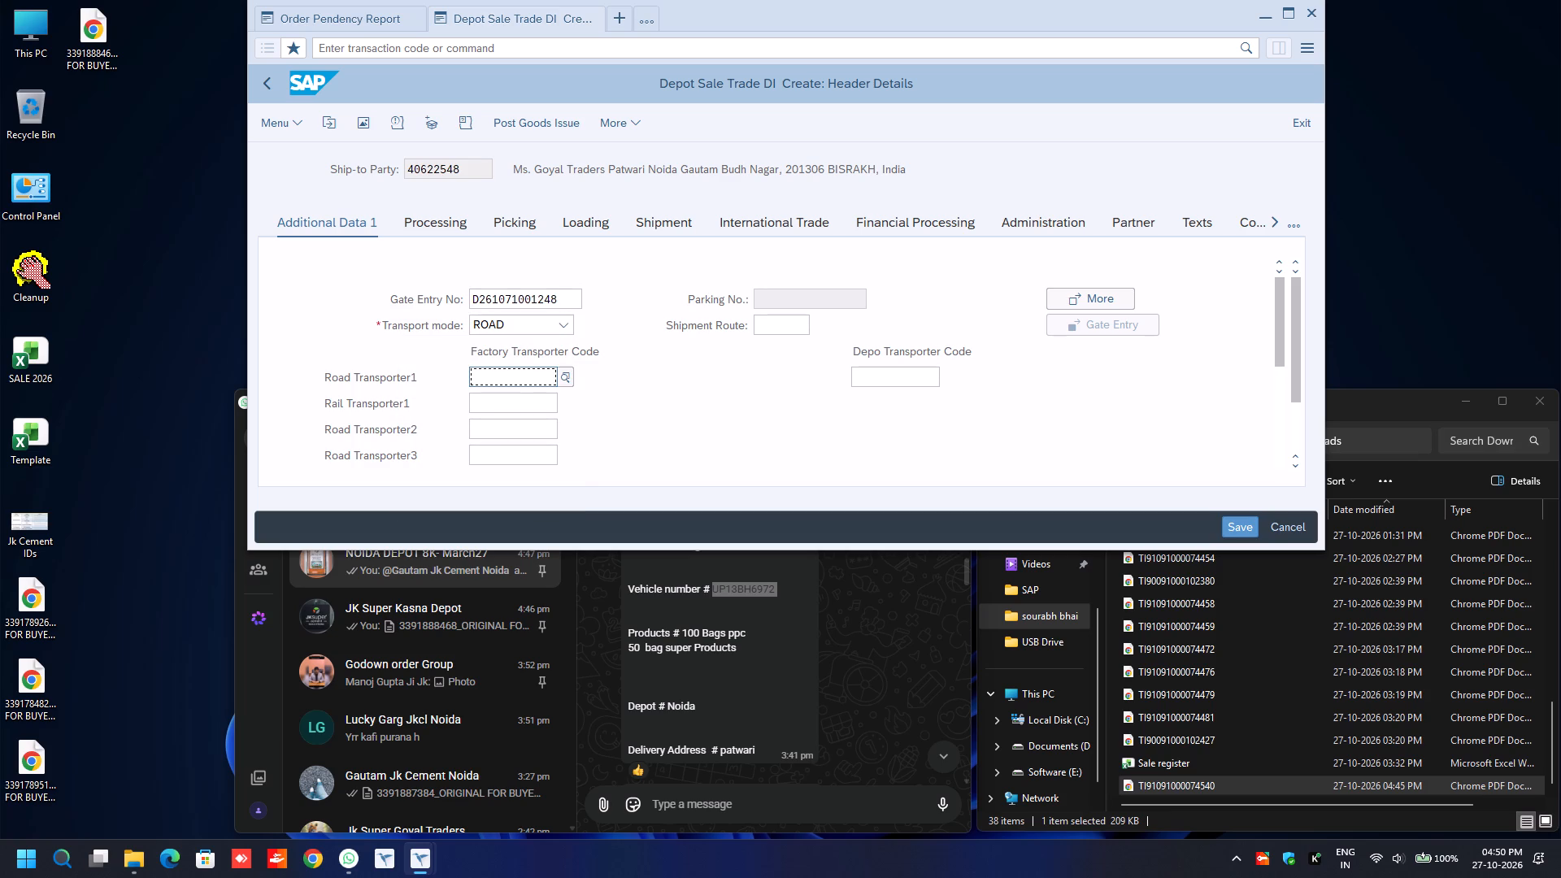
pyautogui.press('BackSpace')
pyautogui.press('Down')
pyautogui.press('Return')
pyautogui.press('Return')
# Set the e-way bill transport mode to Road and the distance to 30.
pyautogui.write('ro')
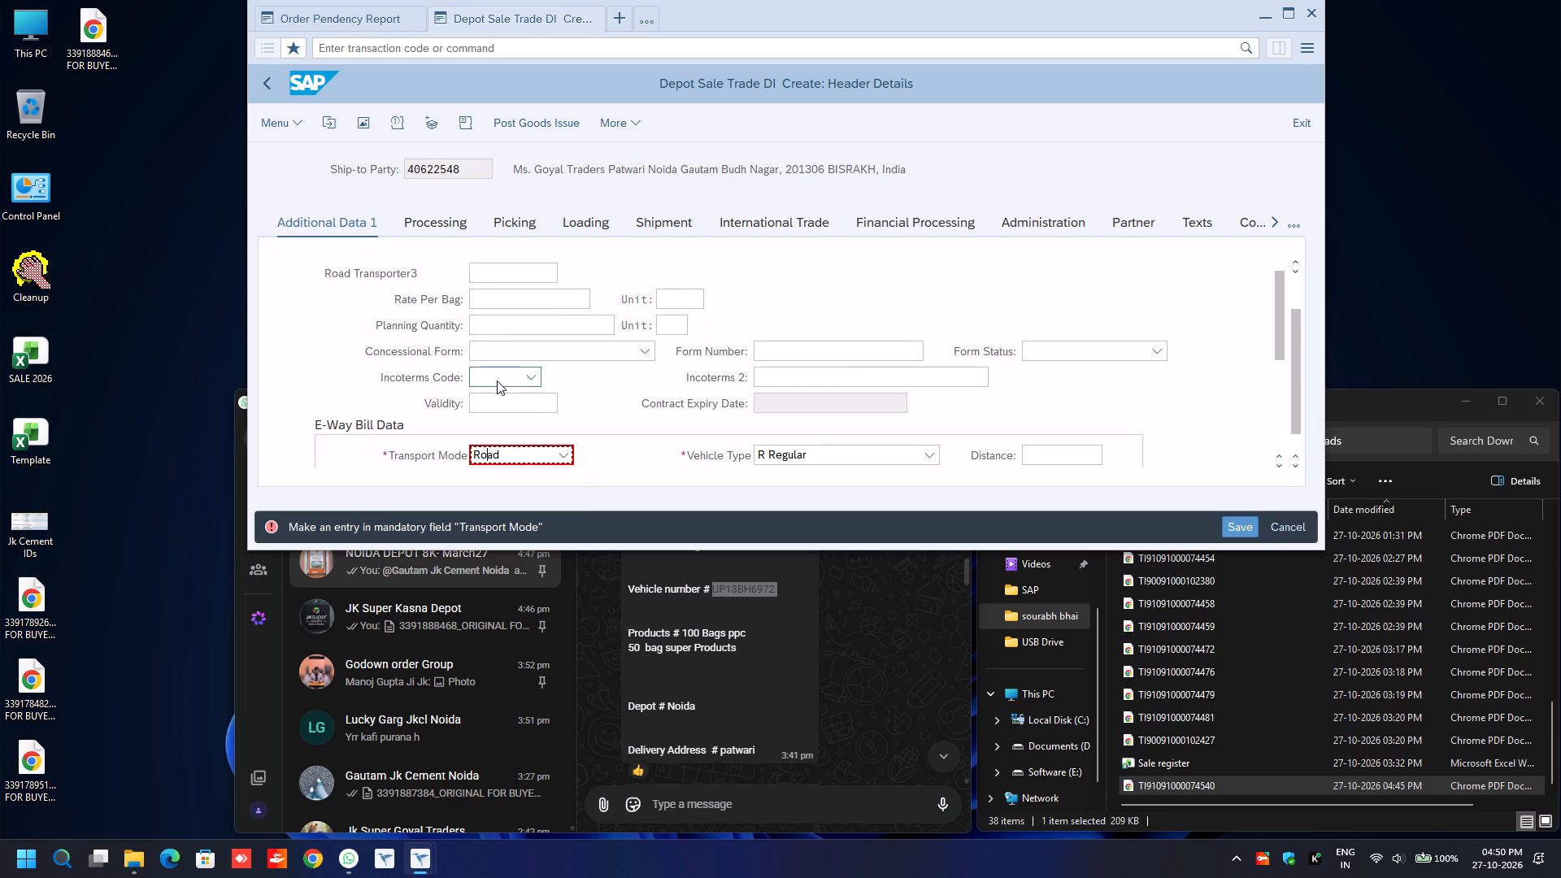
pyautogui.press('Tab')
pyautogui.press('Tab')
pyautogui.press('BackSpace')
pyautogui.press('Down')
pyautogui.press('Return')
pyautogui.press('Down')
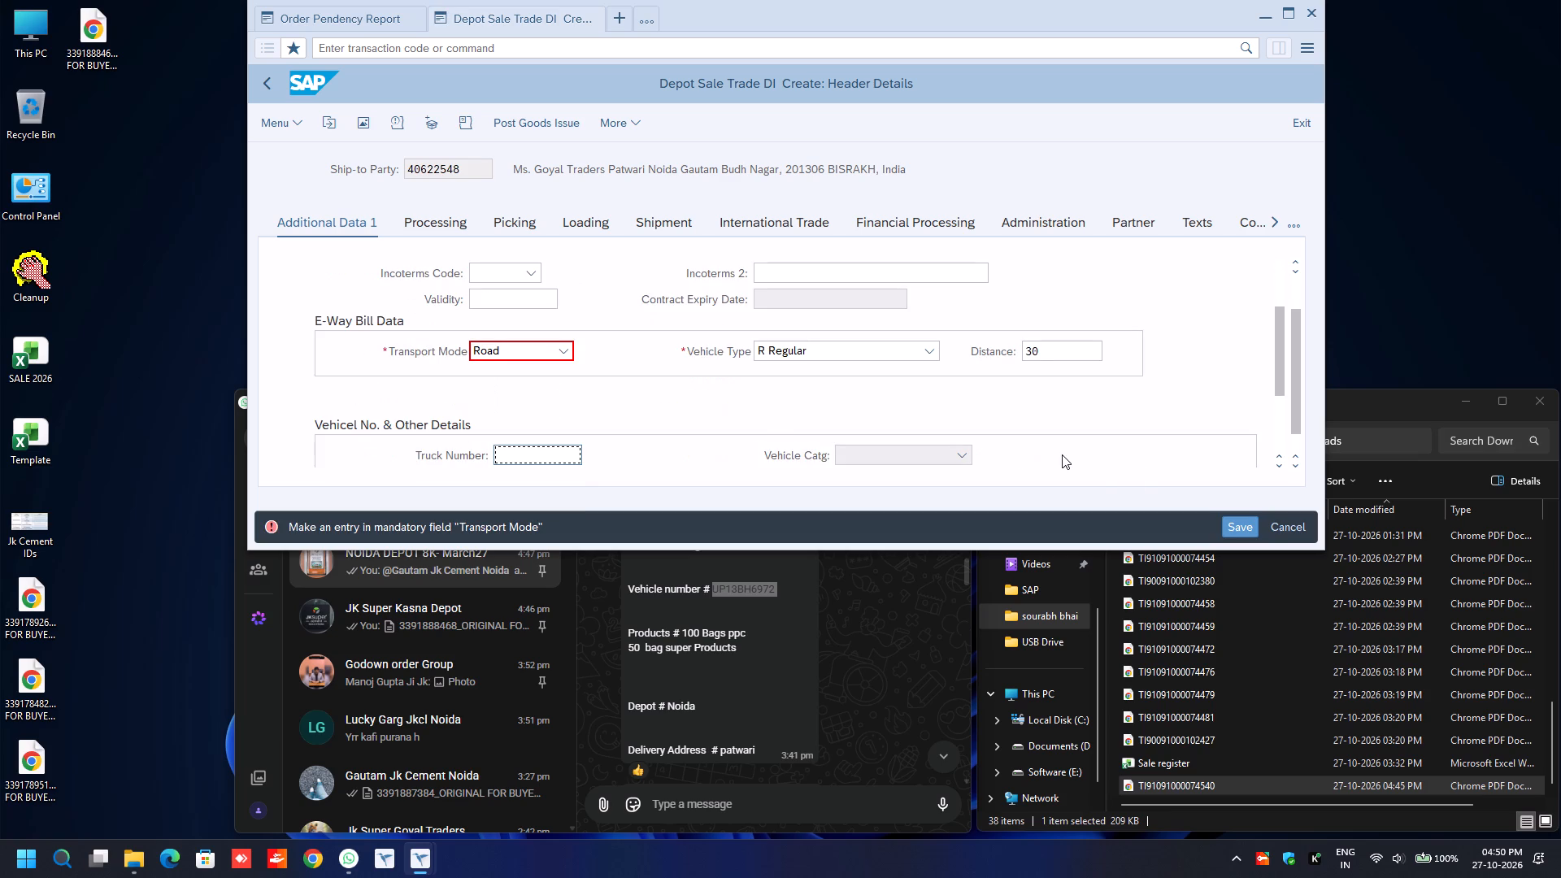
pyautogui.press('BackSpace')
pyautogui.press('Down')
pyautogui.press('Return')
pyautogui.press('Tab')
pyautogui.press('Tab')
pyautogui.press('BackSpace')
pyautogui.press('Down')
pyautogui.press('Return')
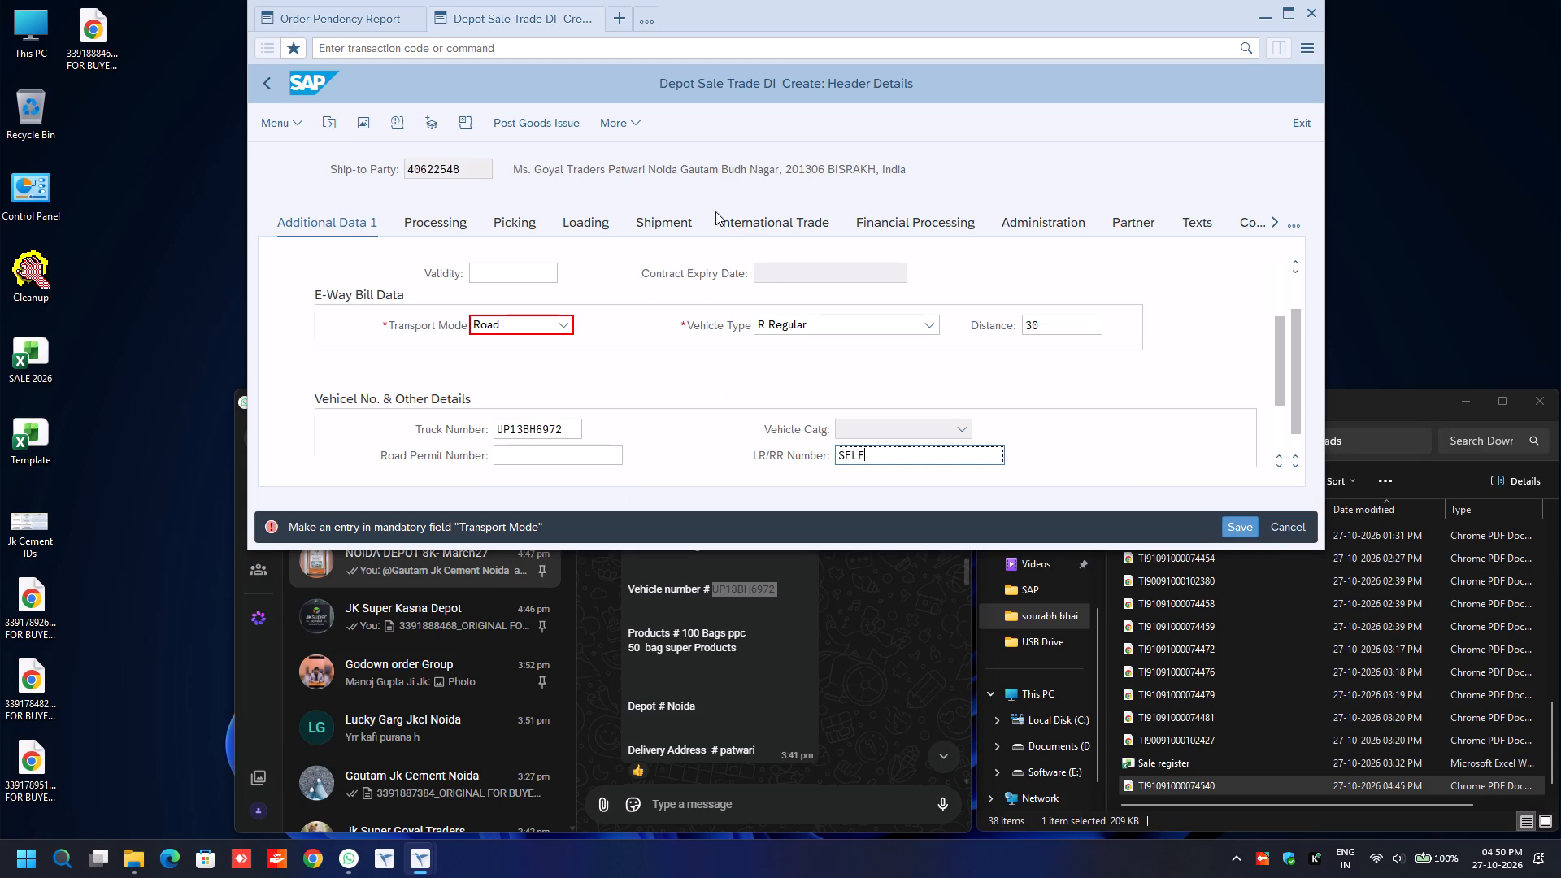
# Open the delivery header's shipment details at the means-of-transport and shipping condition fields.
pyautogui.click(654, 220)
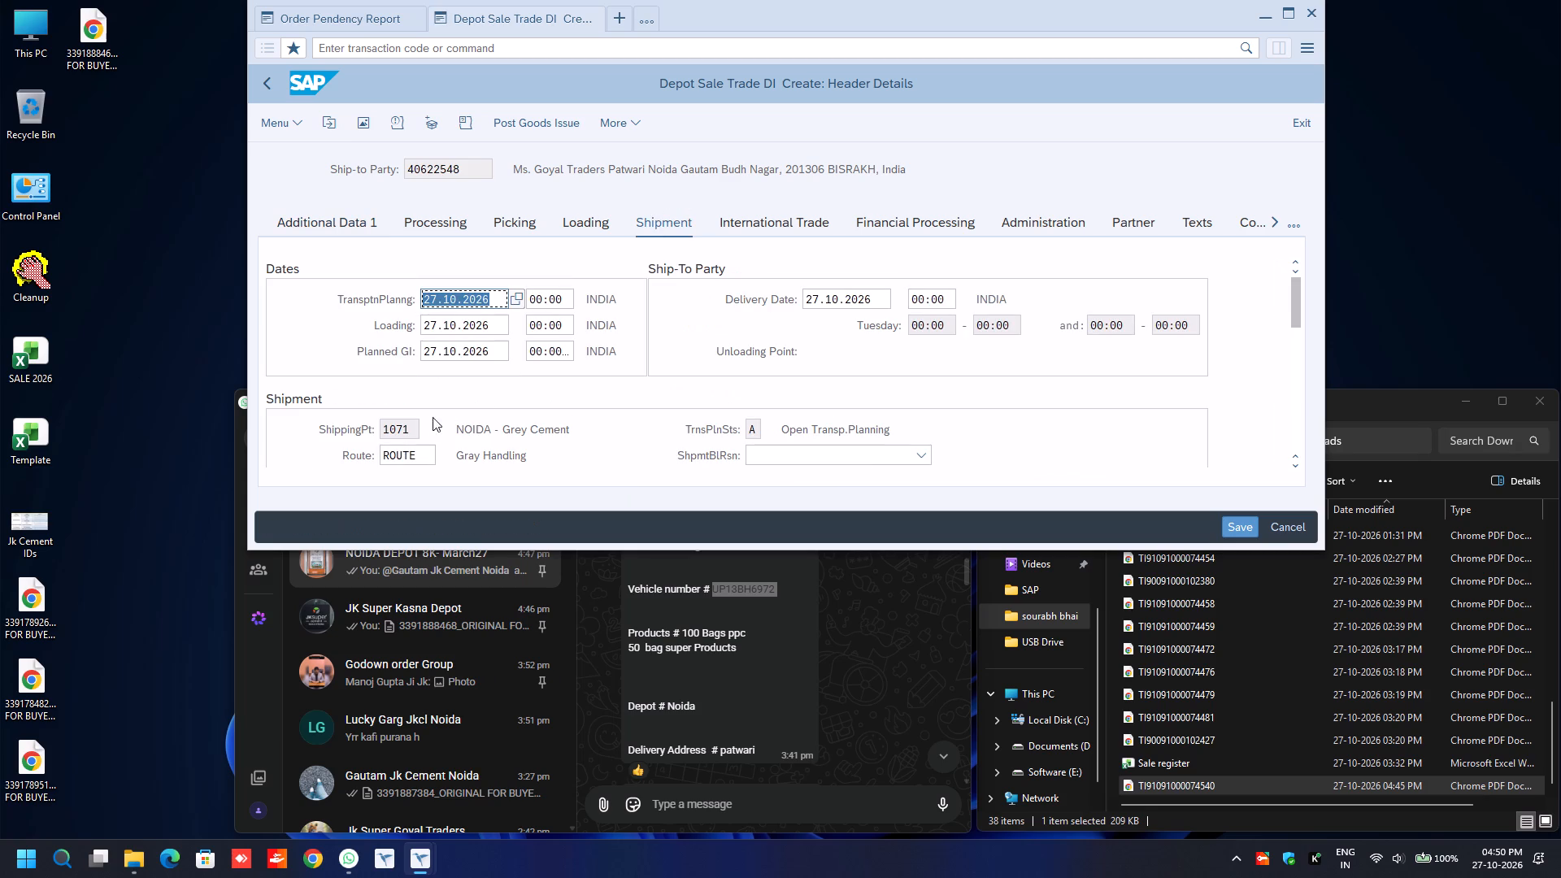
pyautogui.scroll(-1, 533, 384)
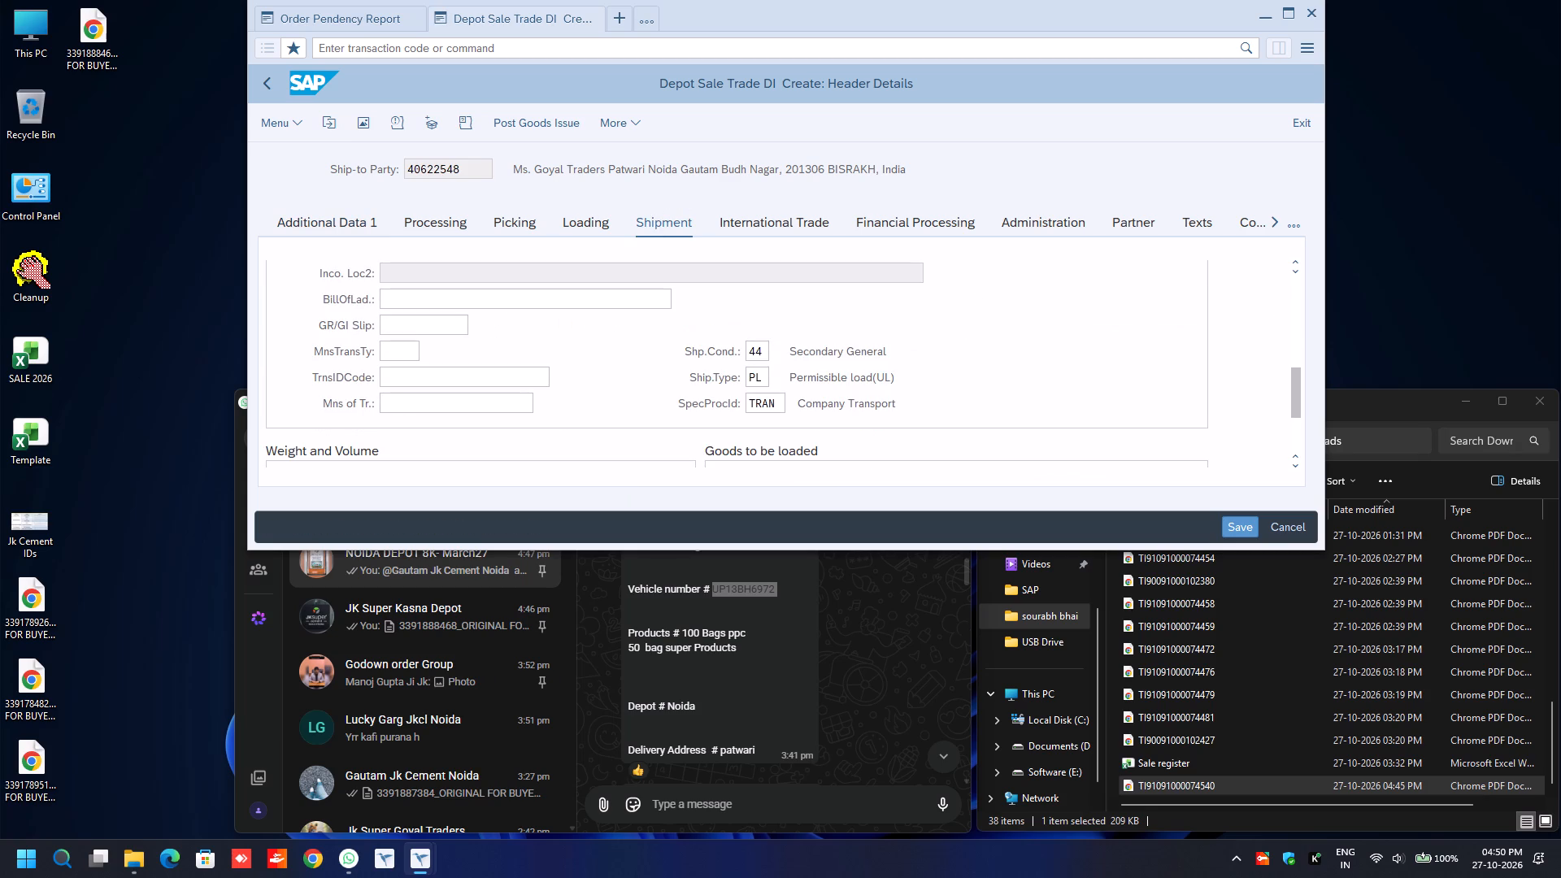
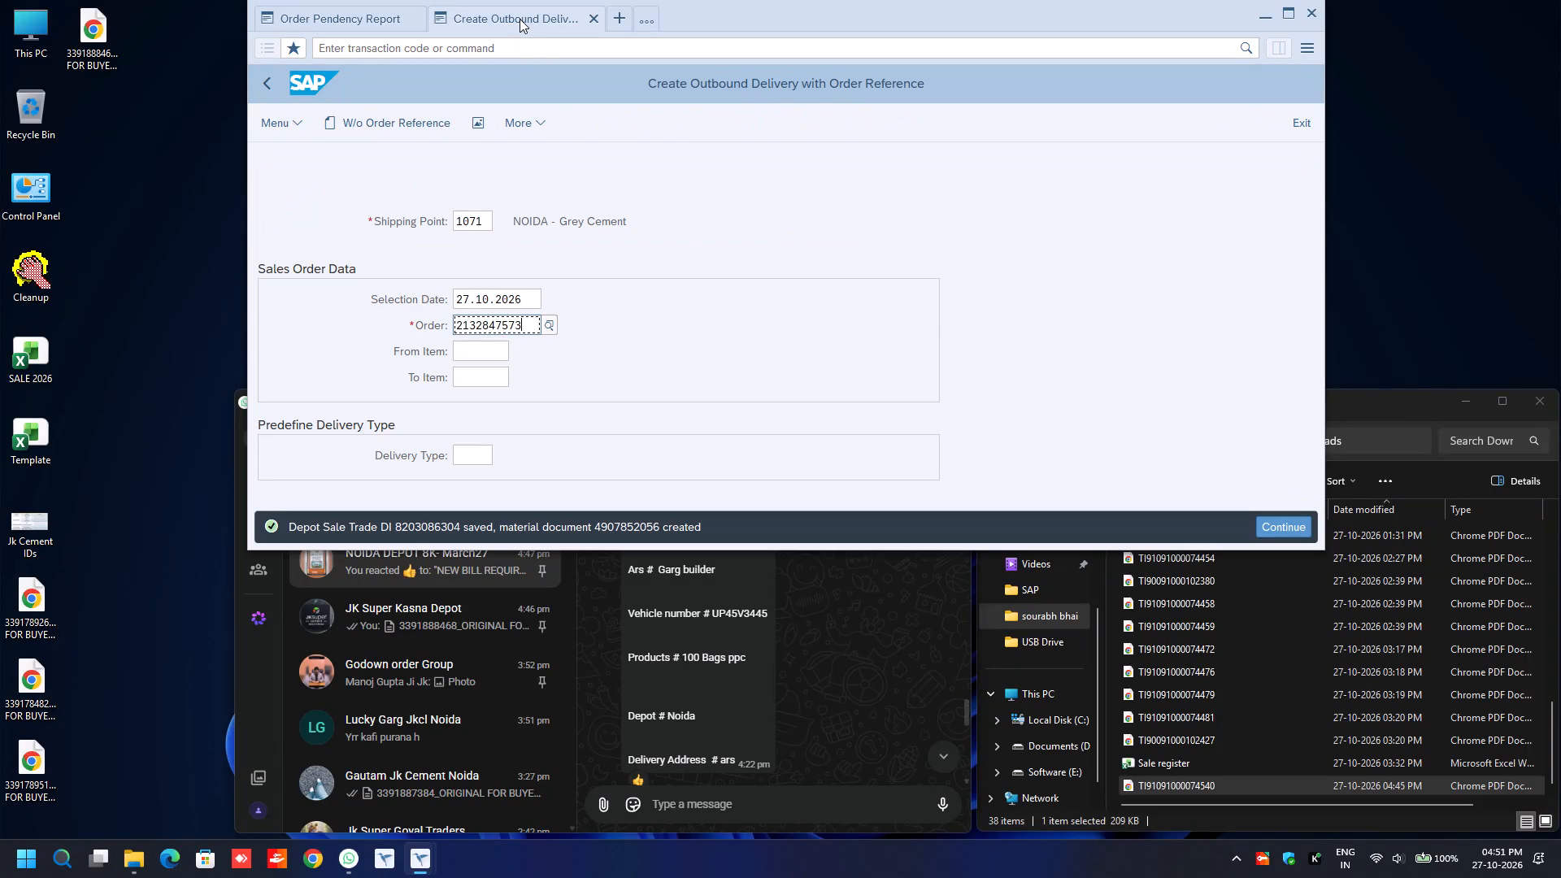
pyautogui.hotkey('ctrl', 'a')
pyautogui.hotkey('ctrl', 'v')
pyautogui.press('Return')
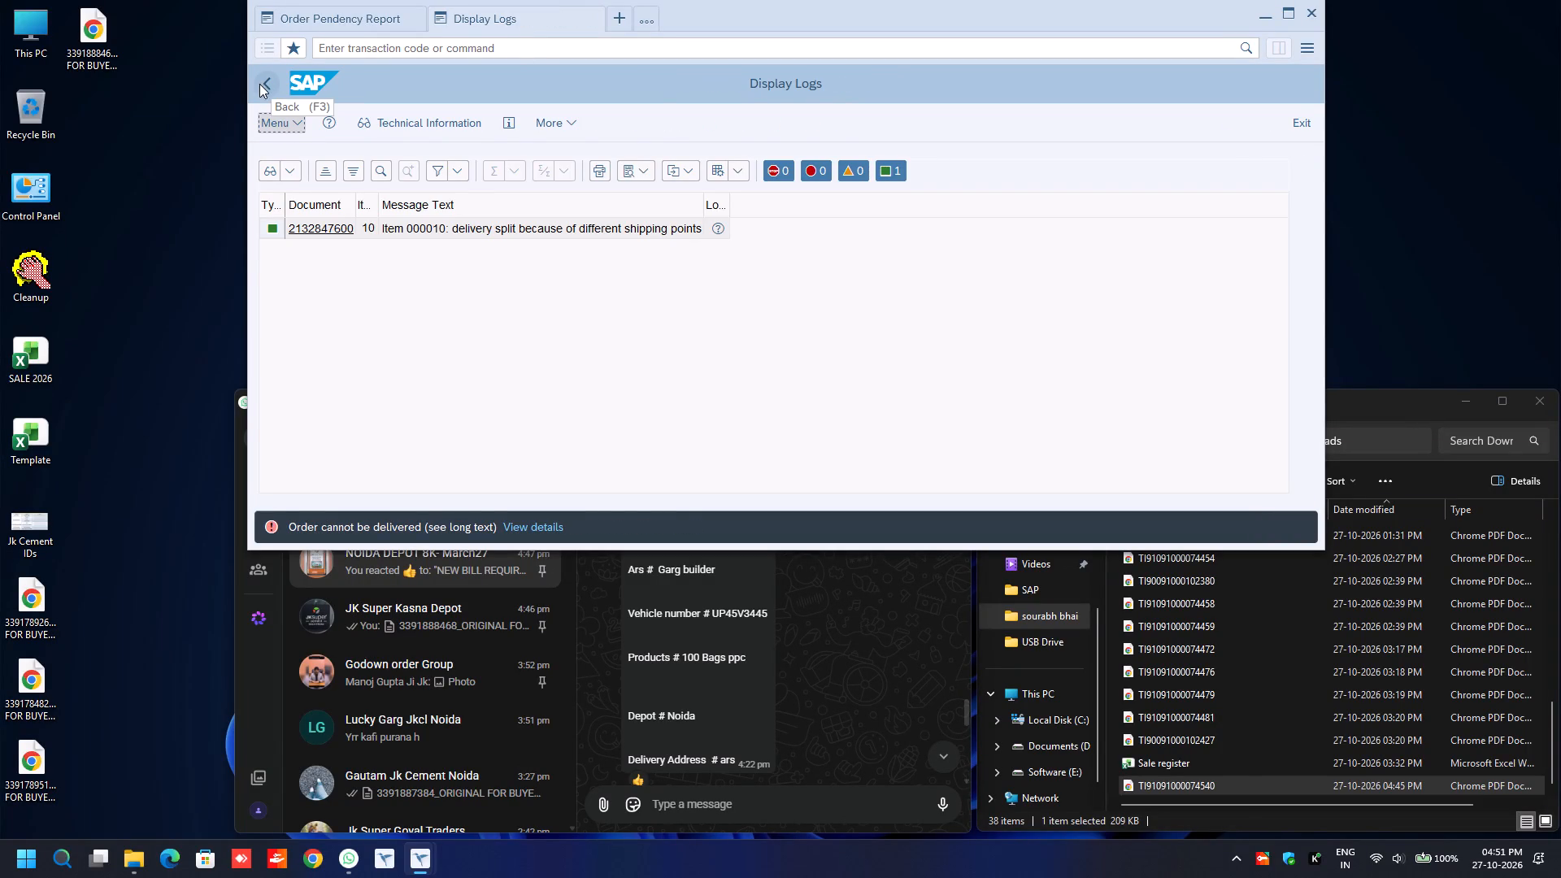
pyautogui.moveTo(259, 84); pyautogui.dragTo(267, 84)
pyautogui.press('Up')
pyautogui.press('Up')
pyautogui.hotkey('ctrl', 'a')
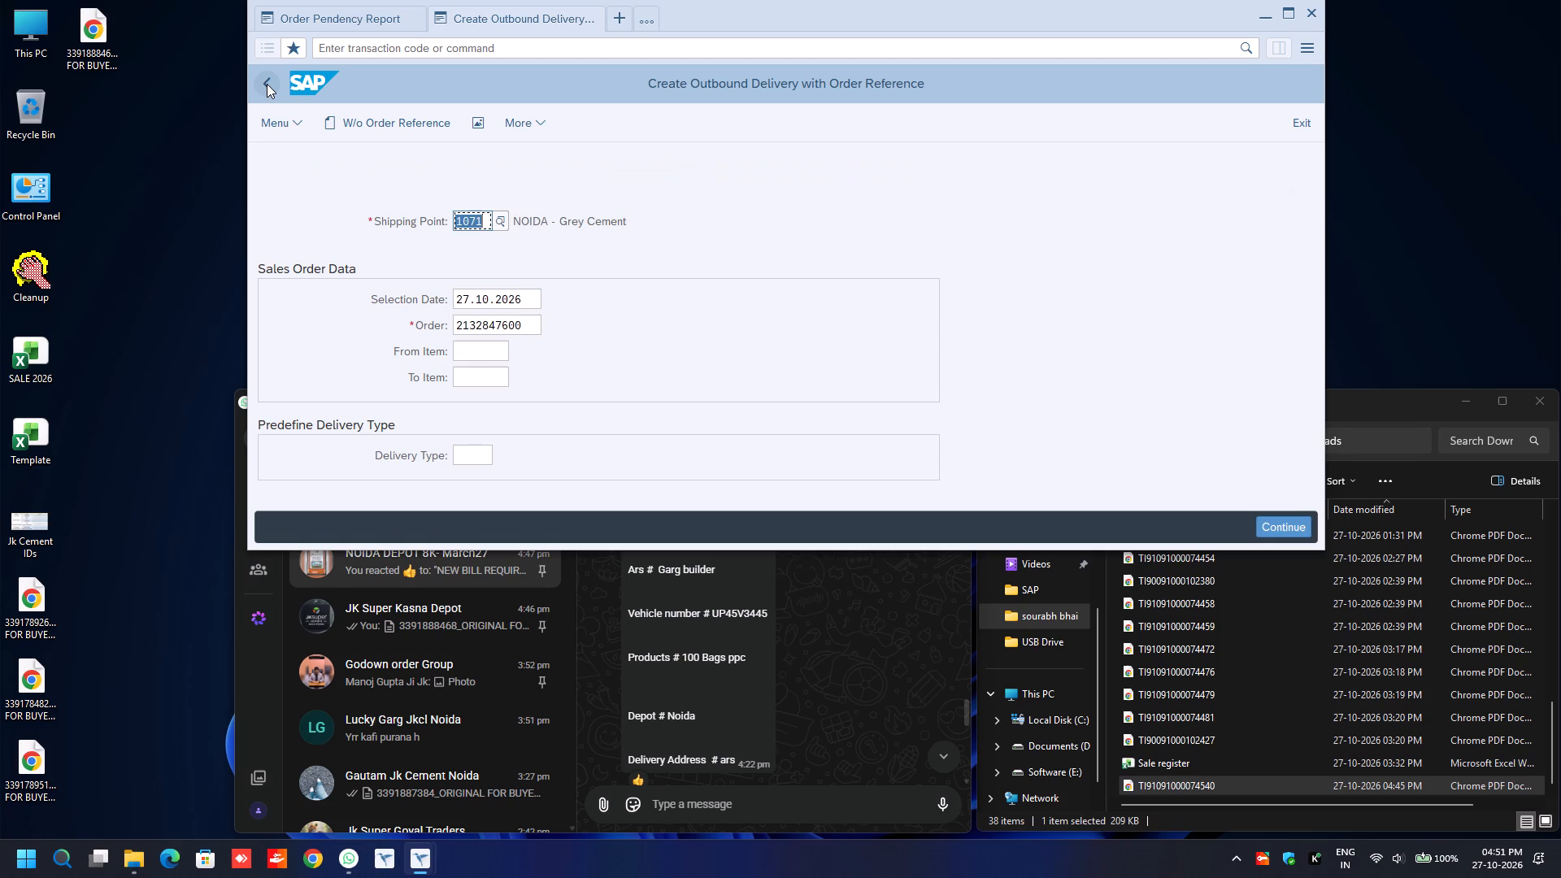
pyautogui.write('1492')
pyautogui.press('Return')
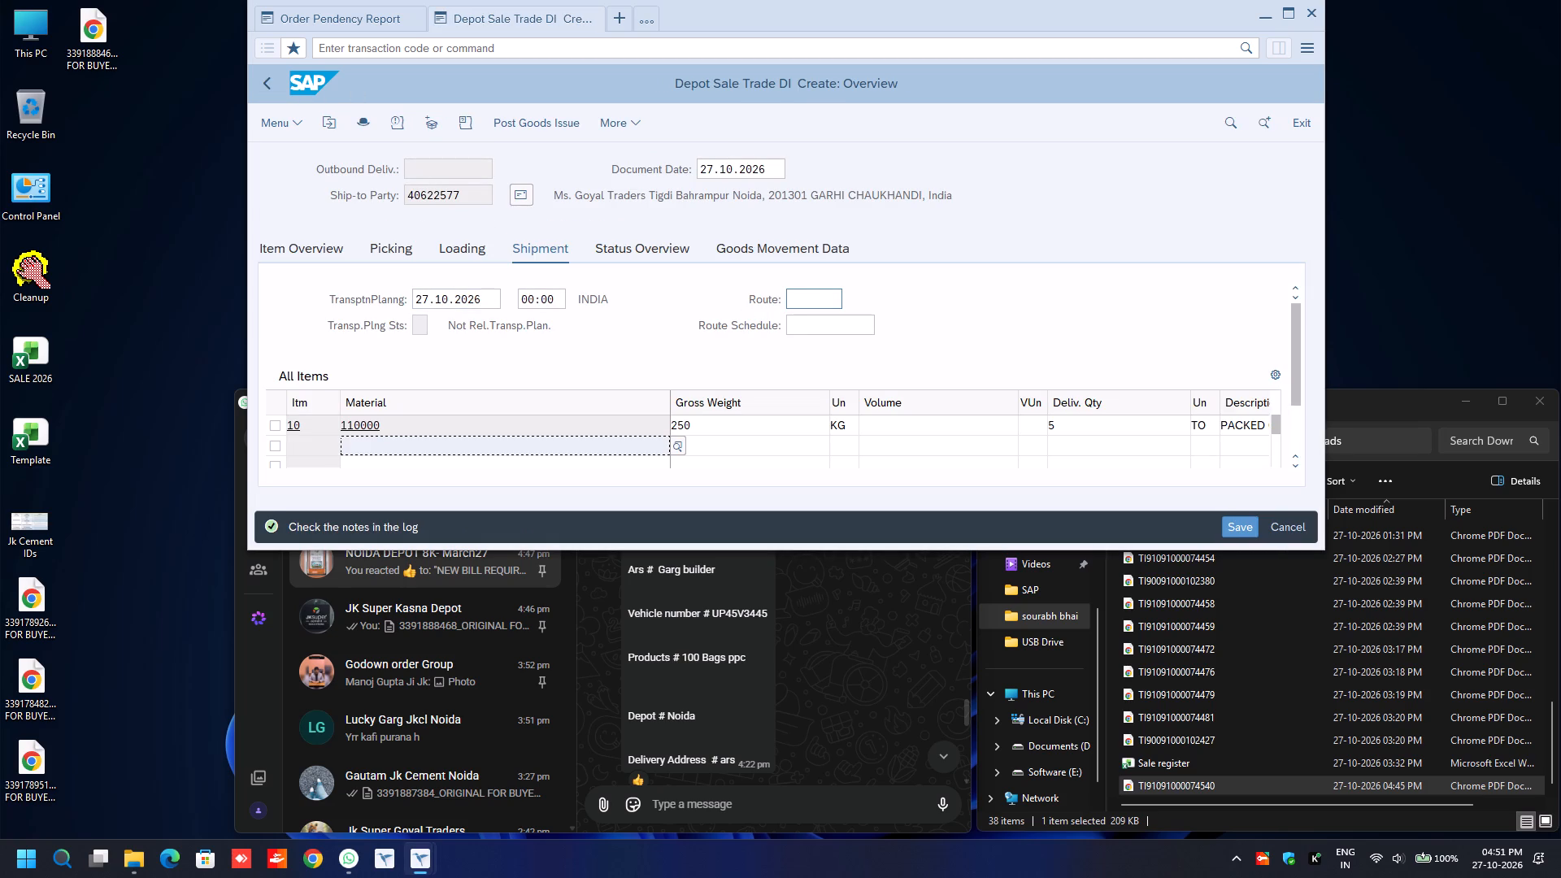
pyautogui.click(810, 300)
pyautogui.press('BackSpace')
pyautogui.press('Down')
pyautogui.press('Return')
# In the picking data for material 110000, set the picked quantity to 5 and choose the previously used batch starting with 1033.
pyautogui.click(397, 250)
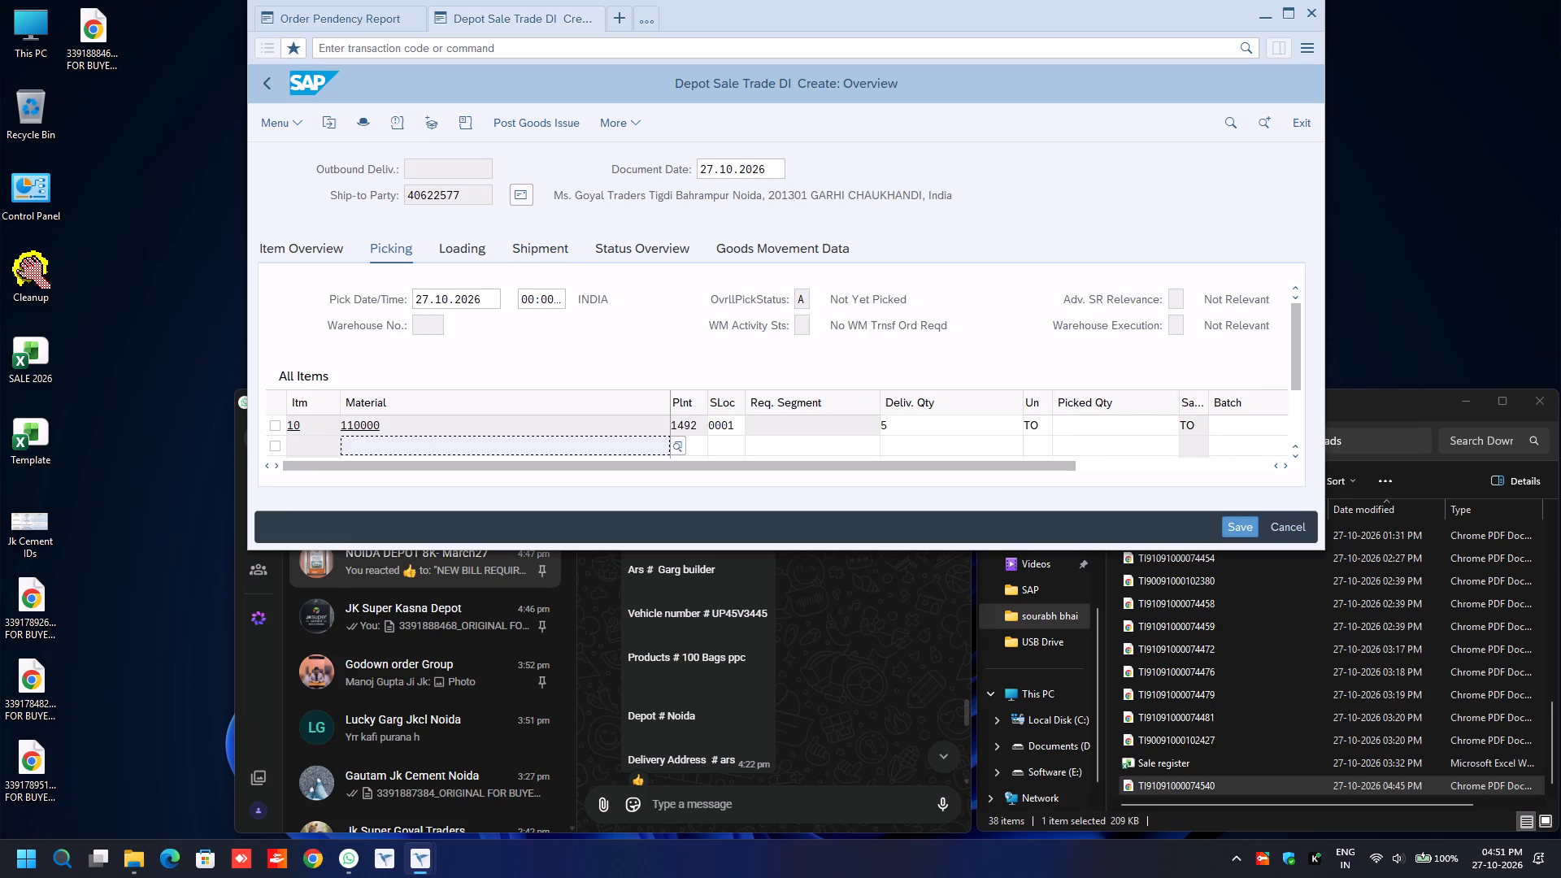
pyautogui.click(1123, 425)
pyautogui.press('5')
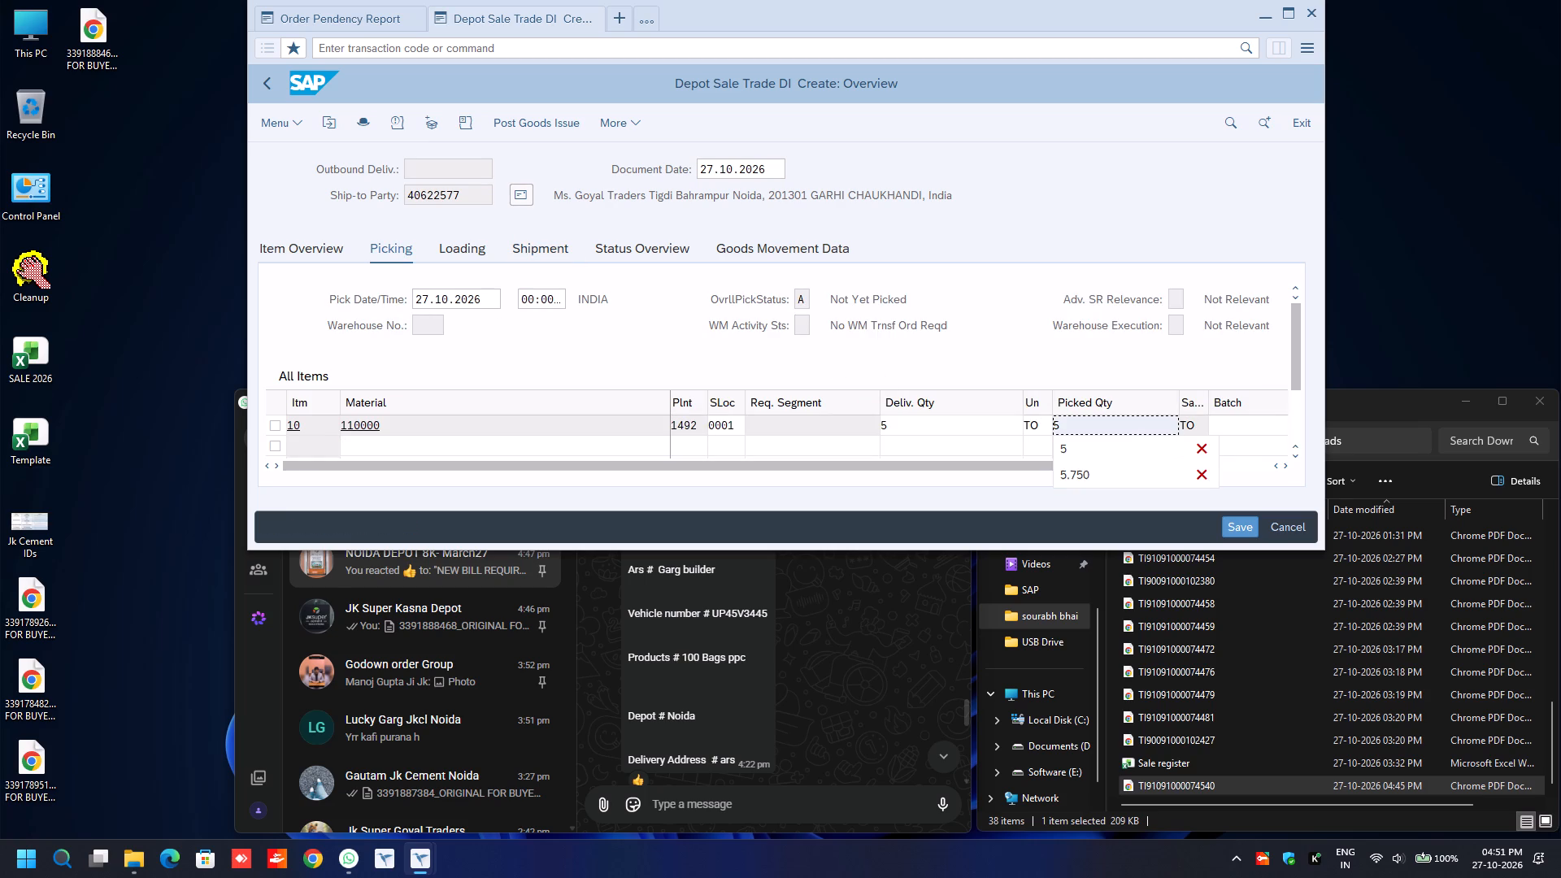
pyautogui.press('Tab')
pyautogui.write('1033')
pyautogui.press('Down')
pyautogui.press('Return')
# In the delivery header's additional data, set the transport mode to ROAD and fill Road Transporter1's factory code with the previously used entry.
pyautogui.press('F8')
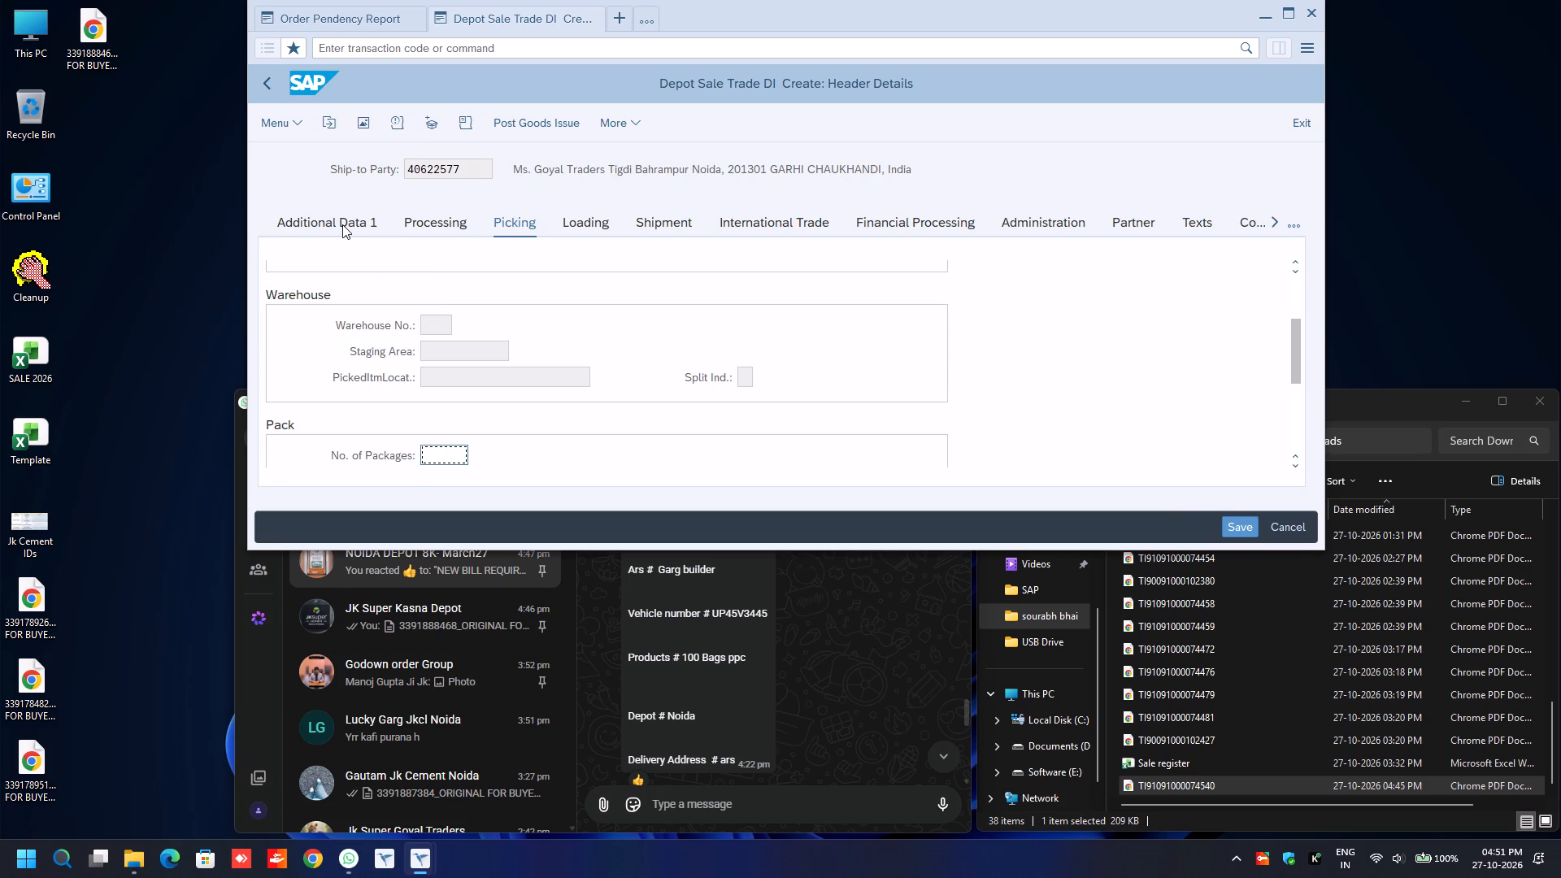
pyautogui.click(342, 224)
pyautogui.click(564, 328)
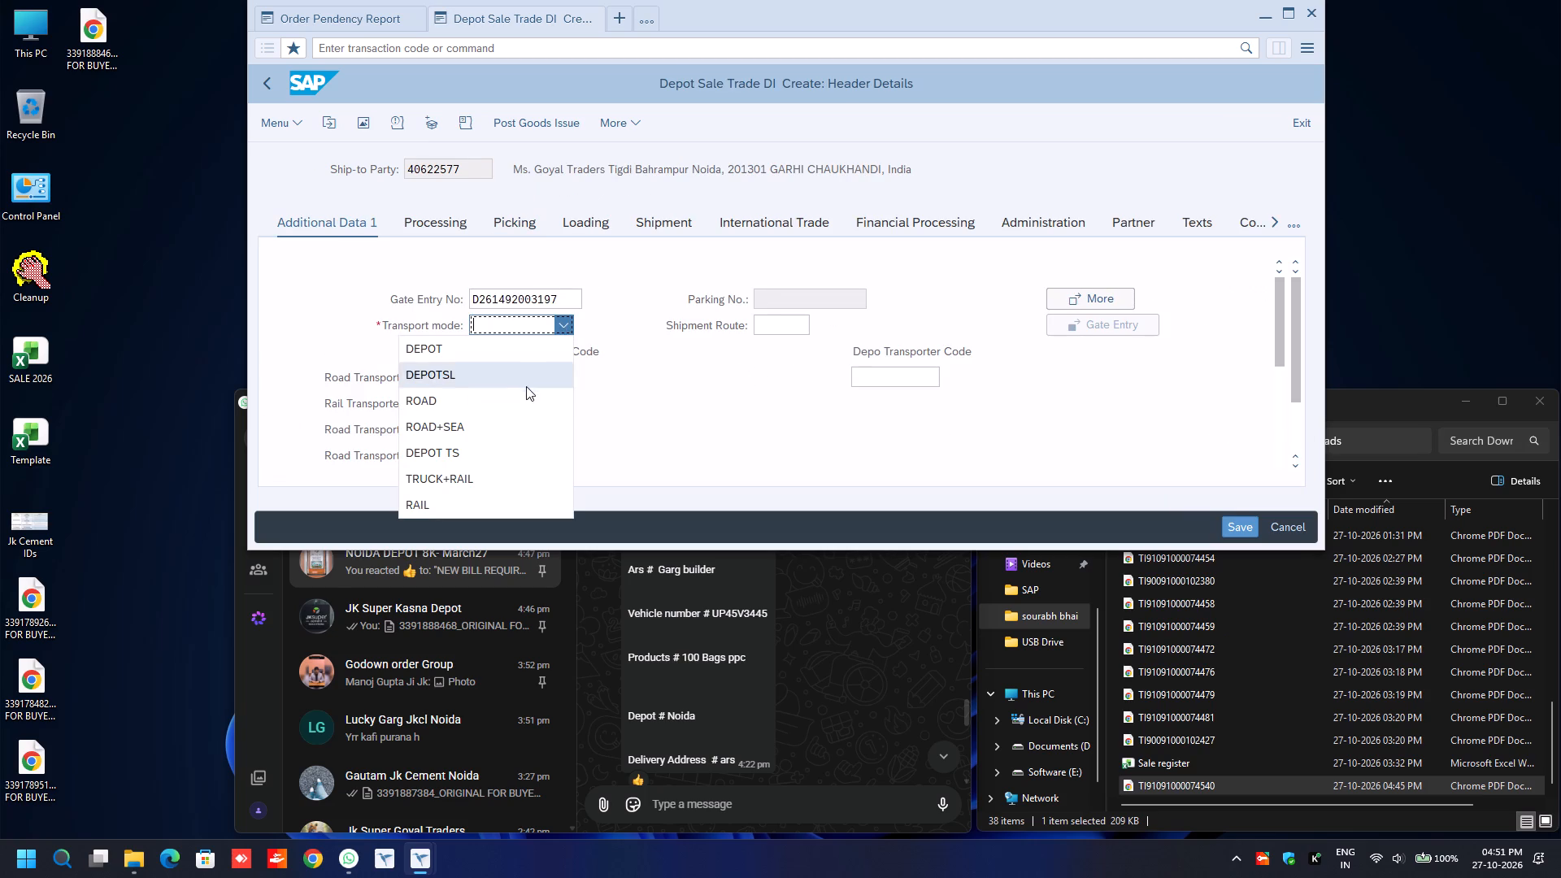
pyautogui.click(520, 397)
pyautogui.click(499, 367)
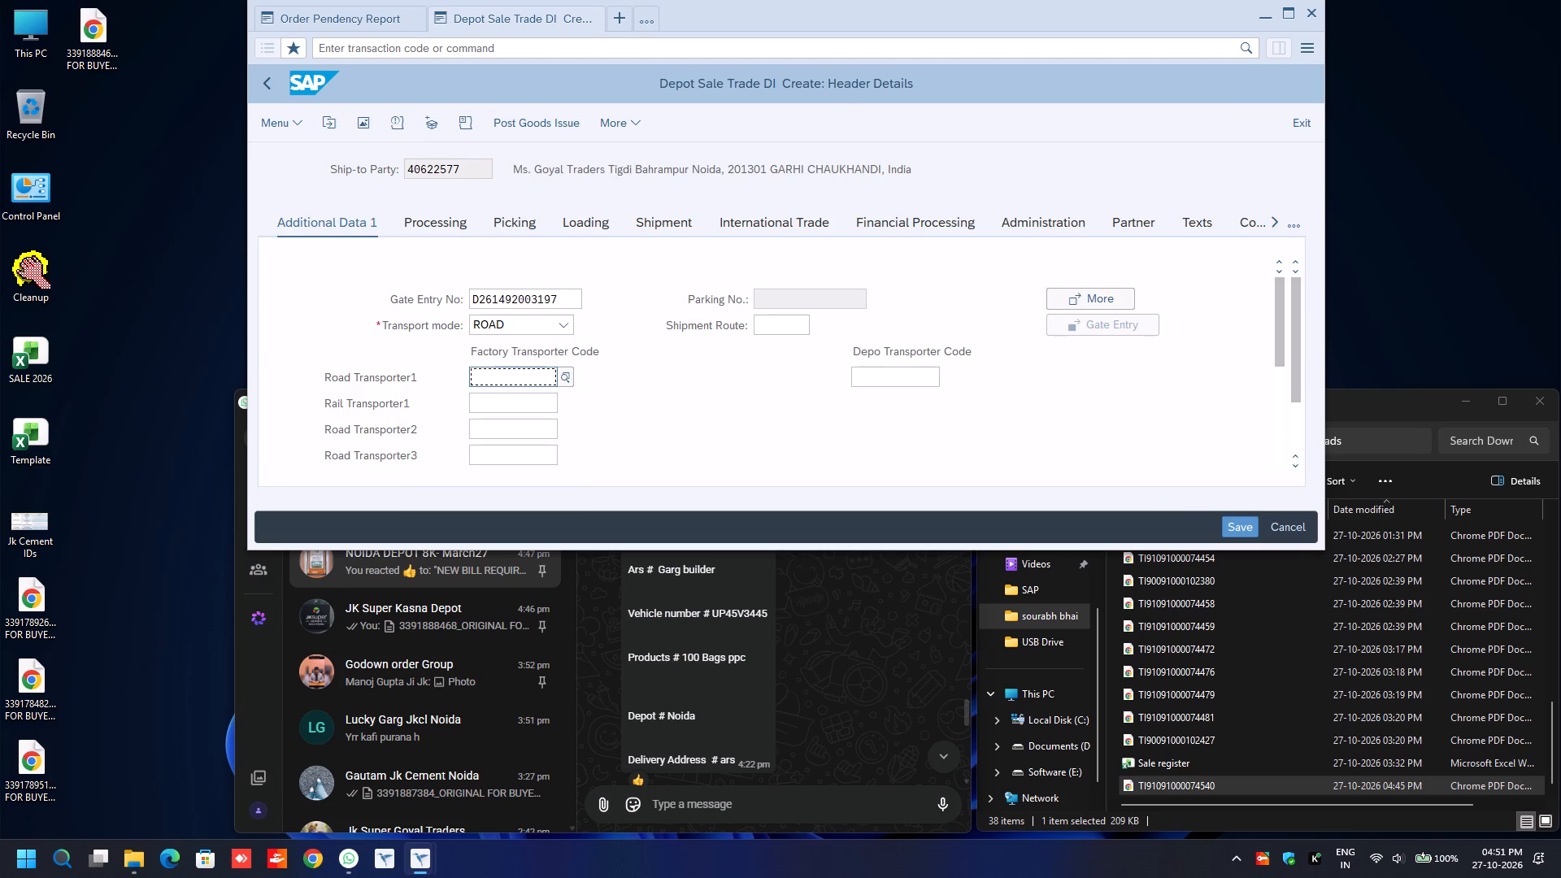
pyautogui.press('BackSpace')
pyautogui.press('Down')
pyautogui.press('Return')
pyautogui.press('Return')
# Set the transport mode in the E-Way Bill data to Road.
pyautogui.write('ro')
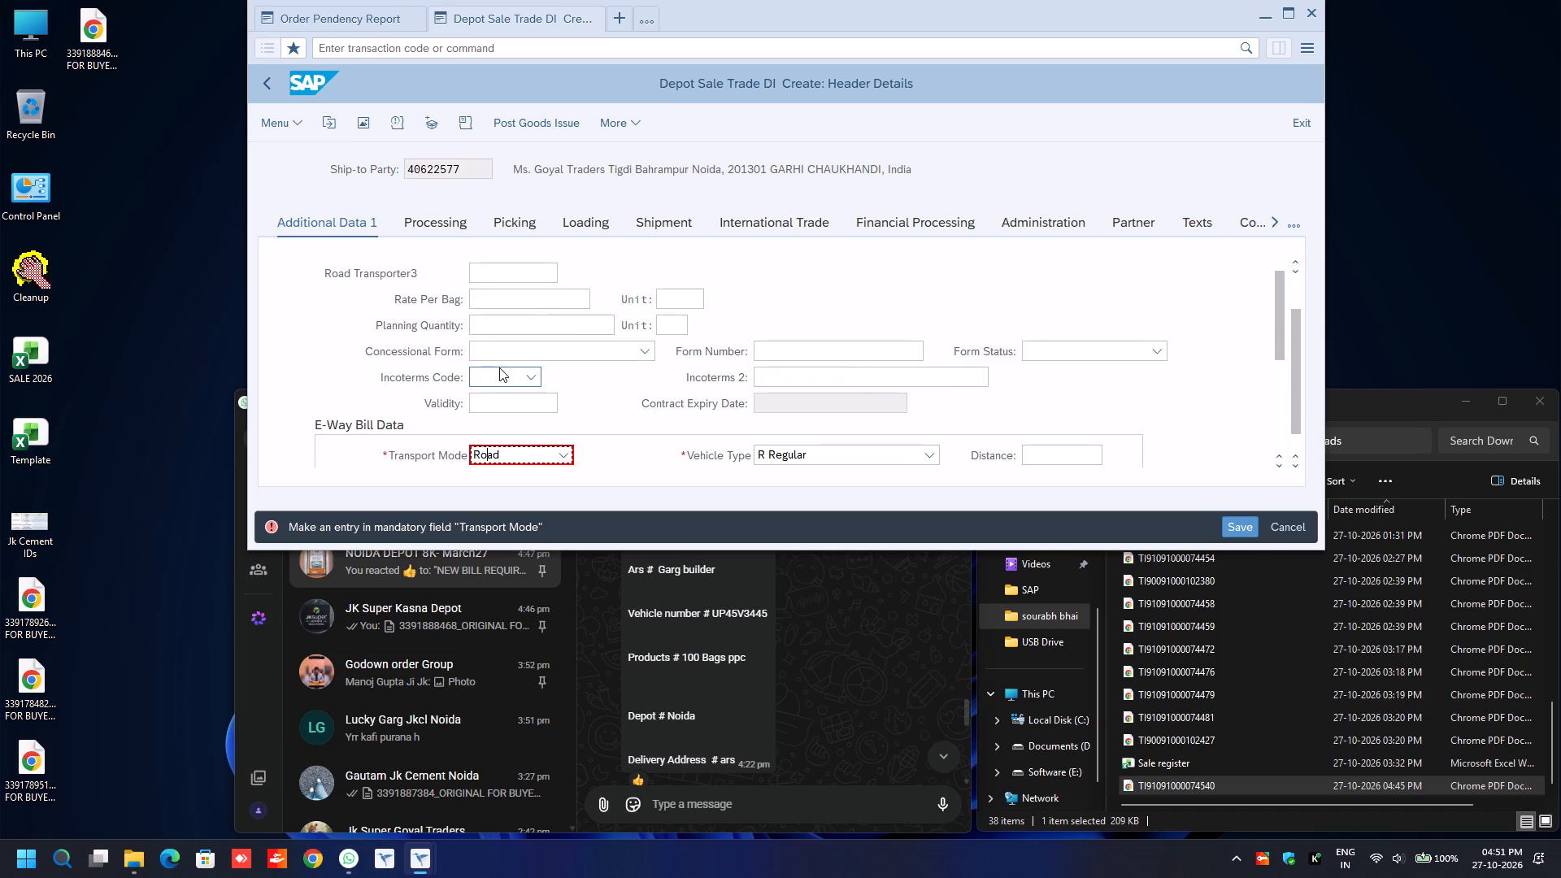
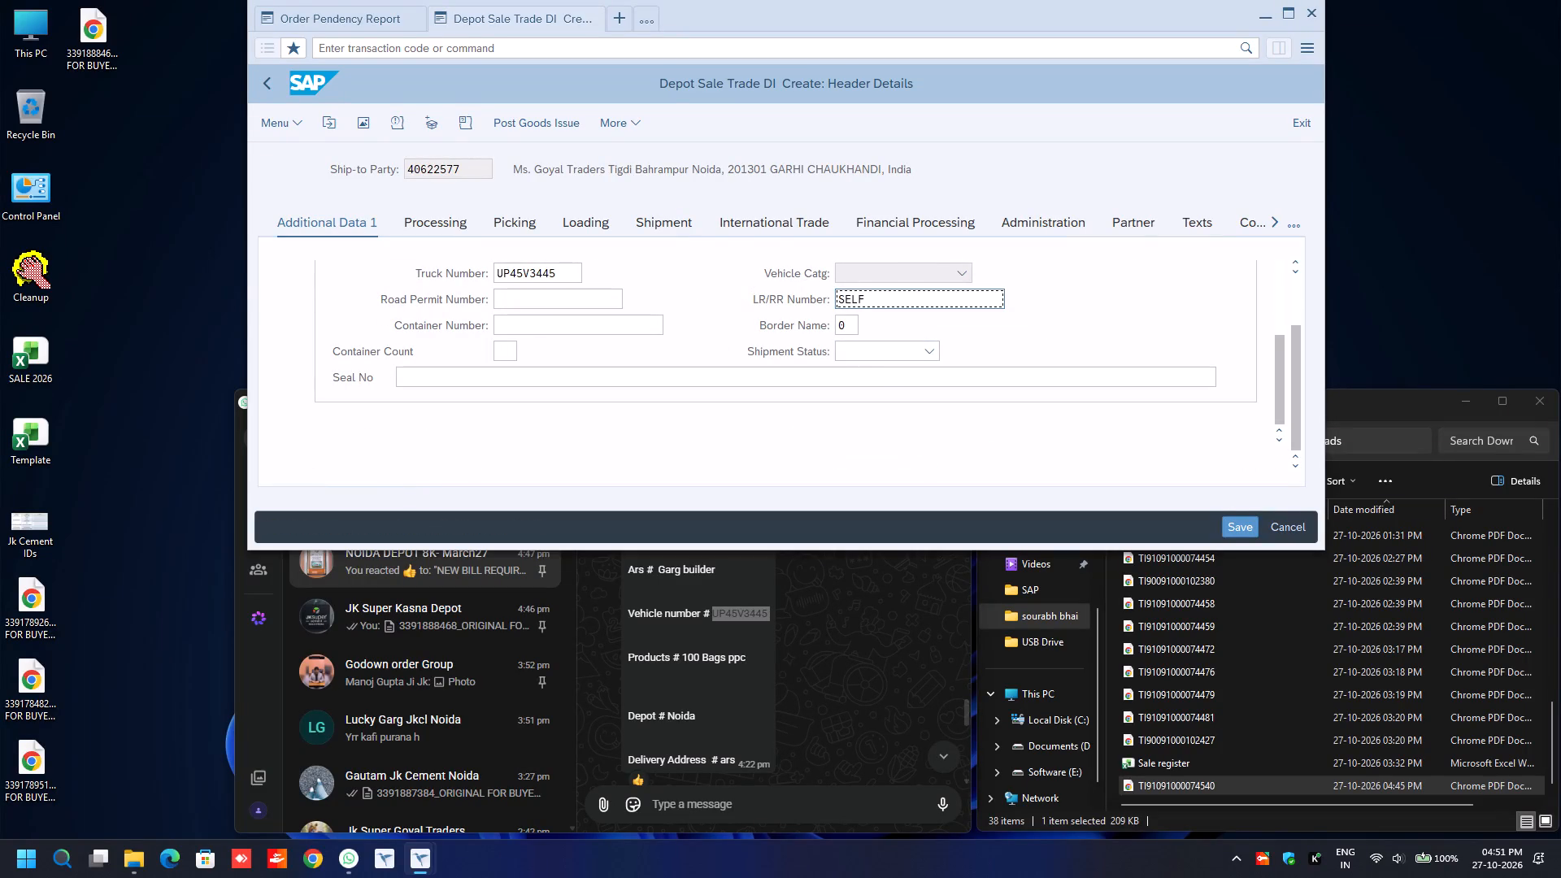
# Open the shipment details in the header of the Goyal Traders delivery.
pyautogui.click(673, 216)
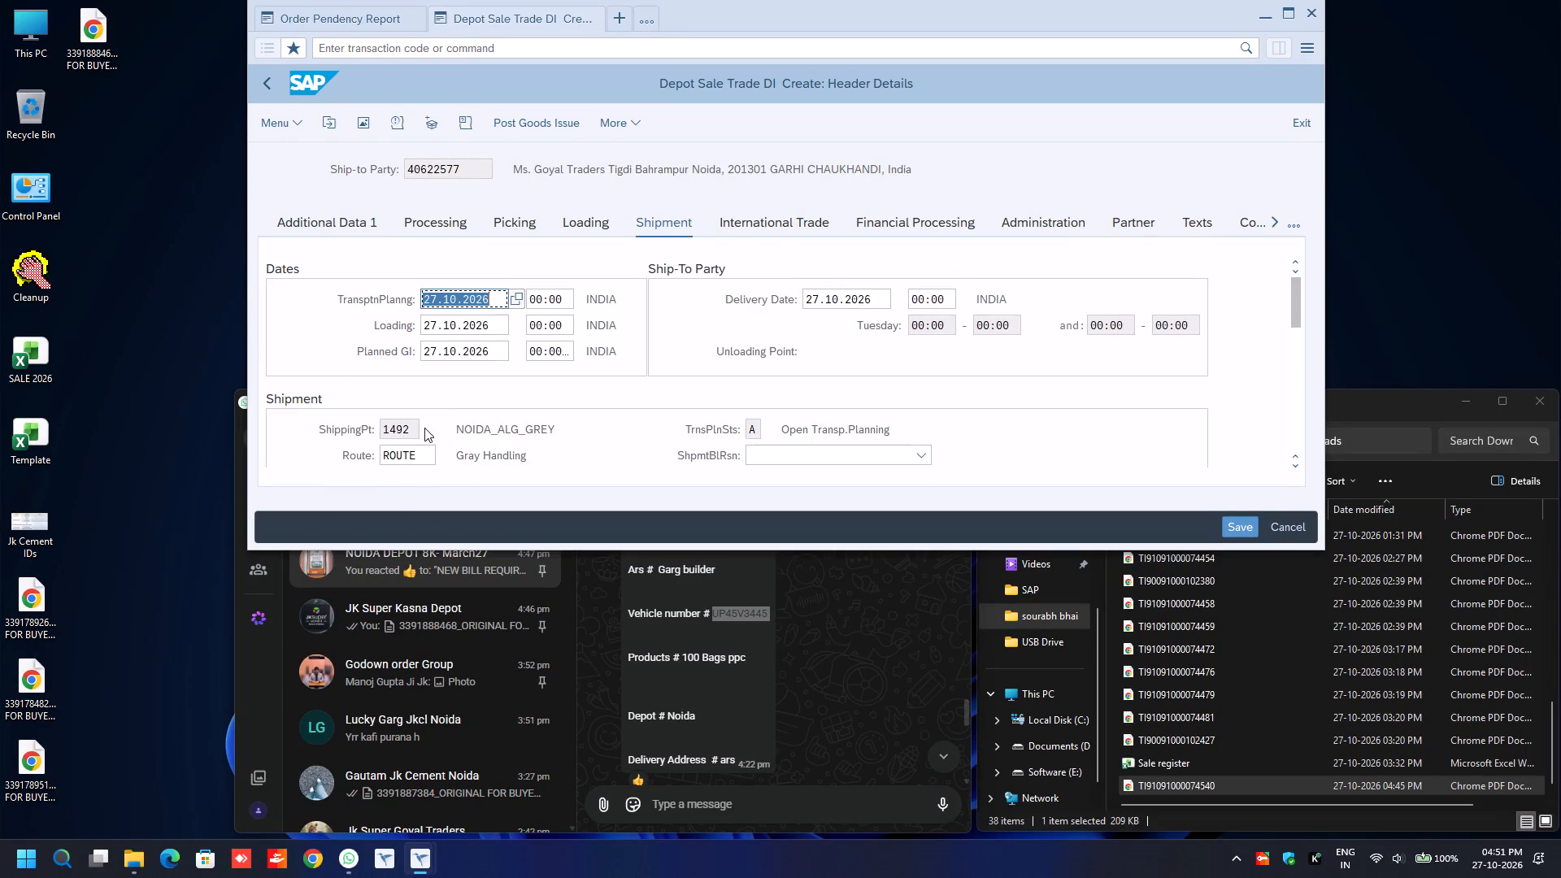
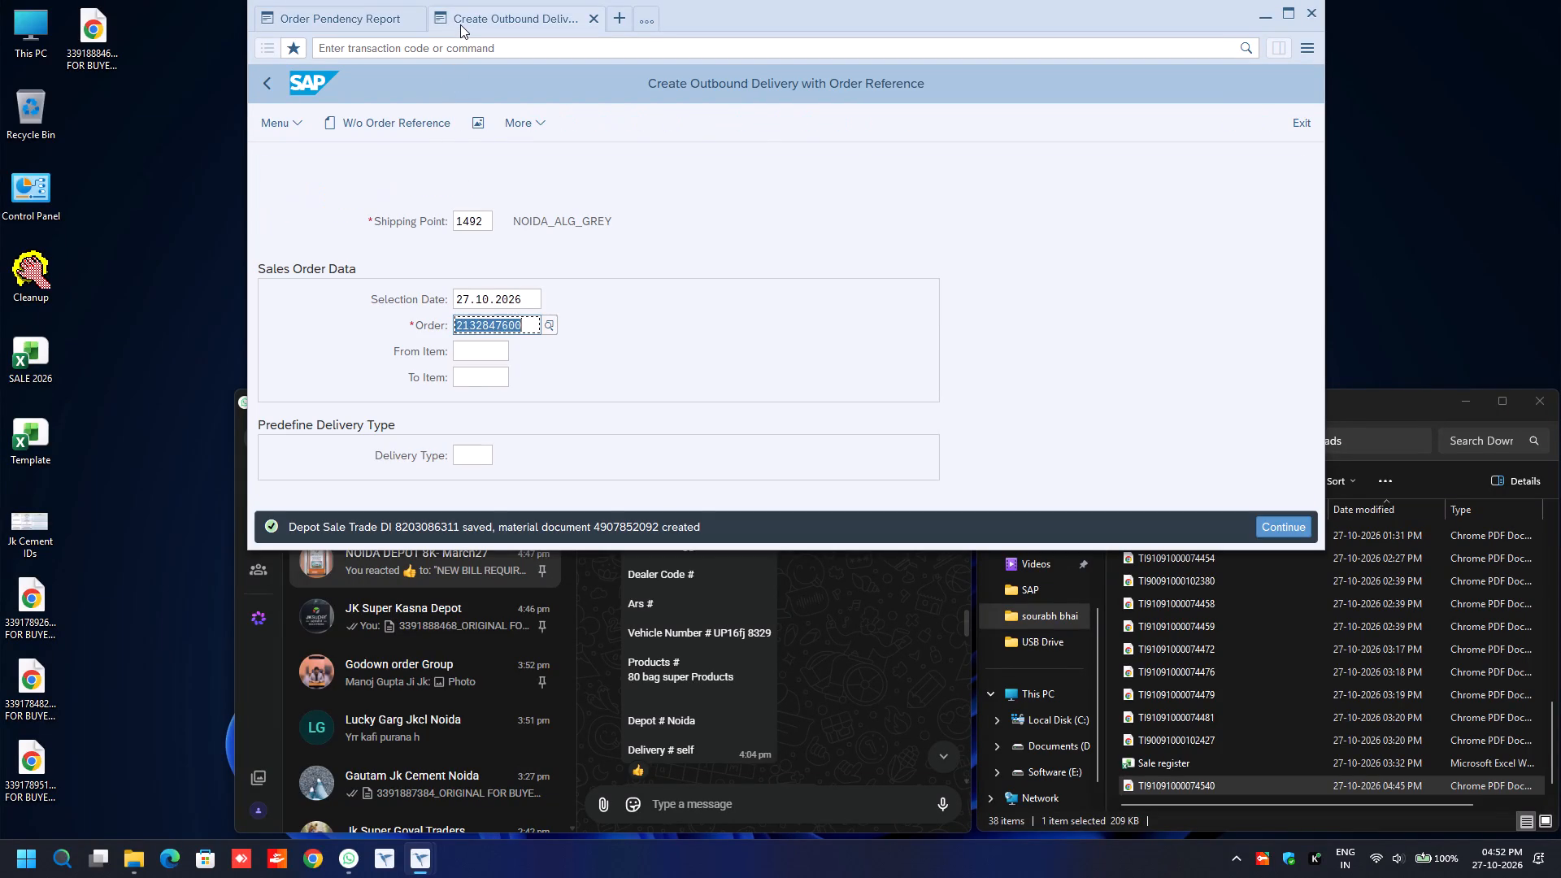
pyautogui.hotkey('ctrl', 'v')
pyautogui.press('Return')
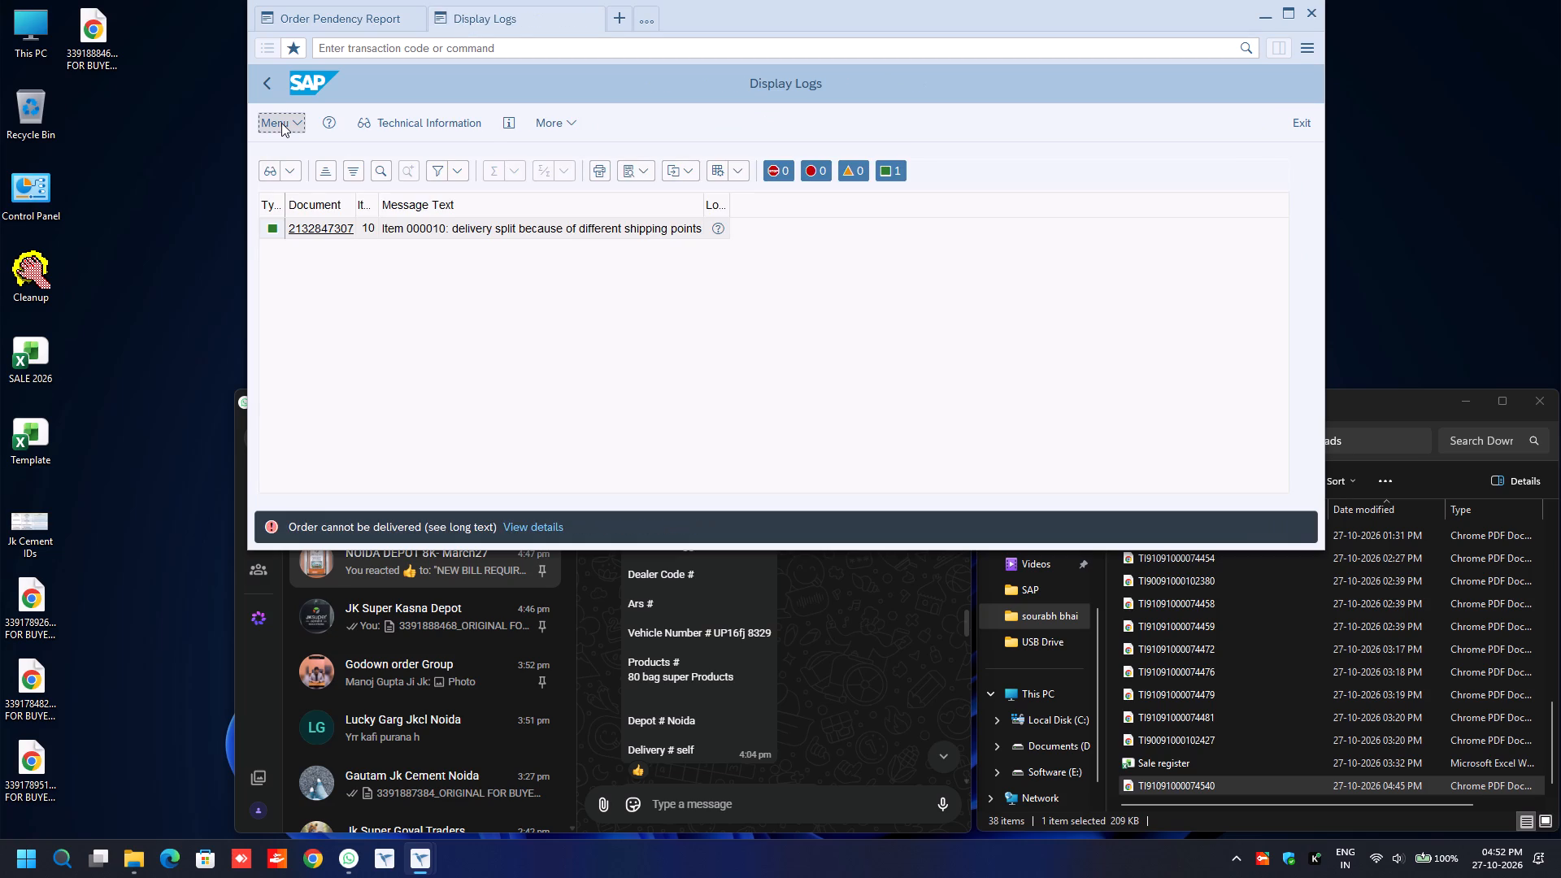
pyautogui.click(263, 84)
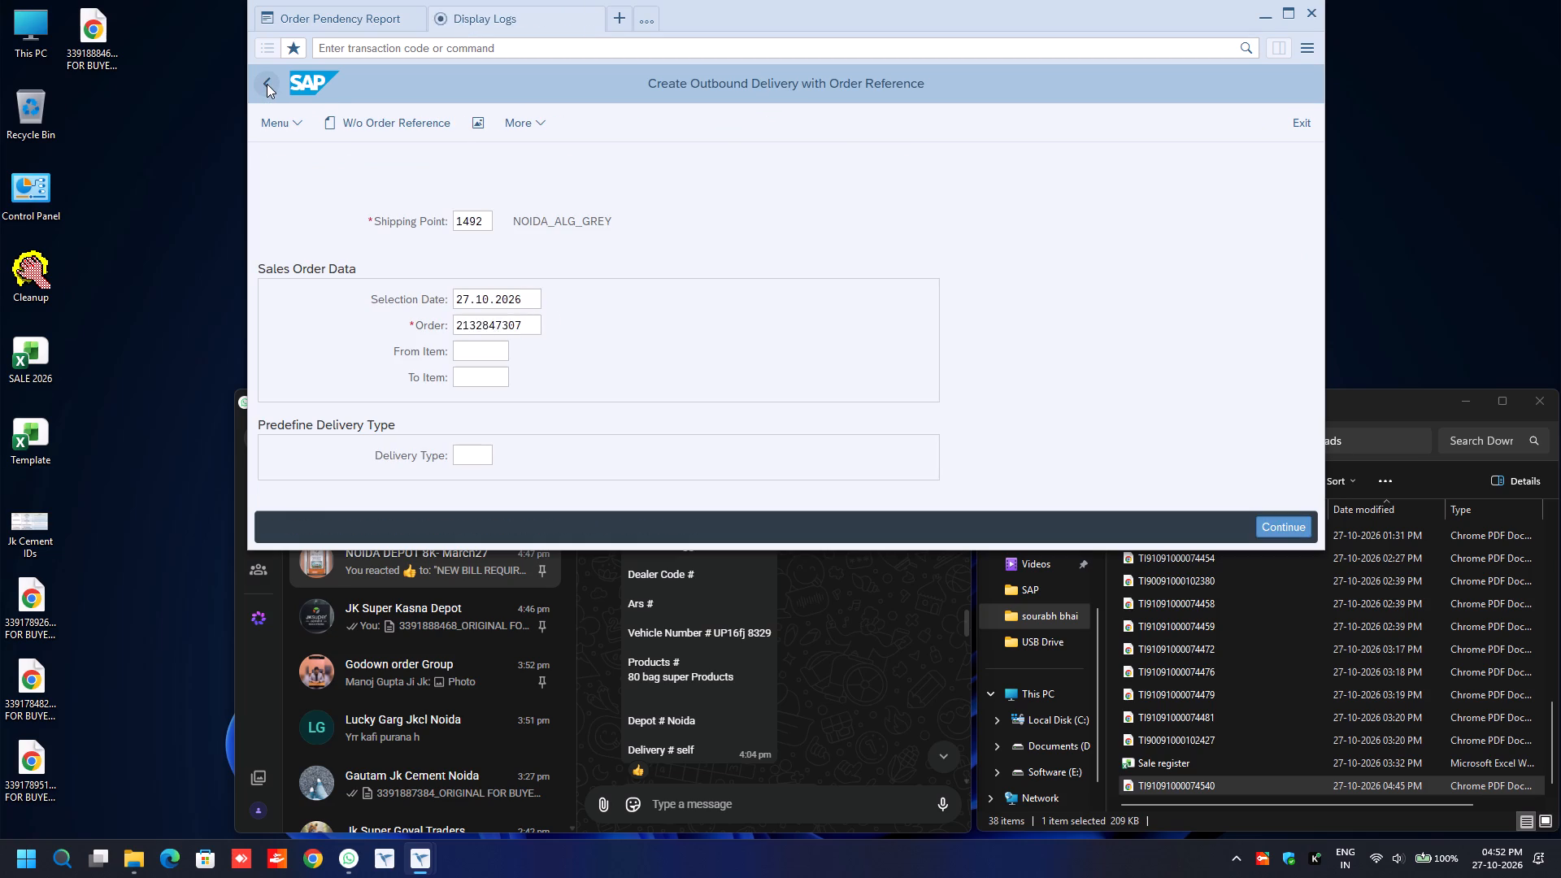
pyautogui.press('Up')
pyautogui.press('Up')
pyautogui.hotkey('ctrl', 'a')
pyautogui.write('1071')
pyautogui.press('Return')
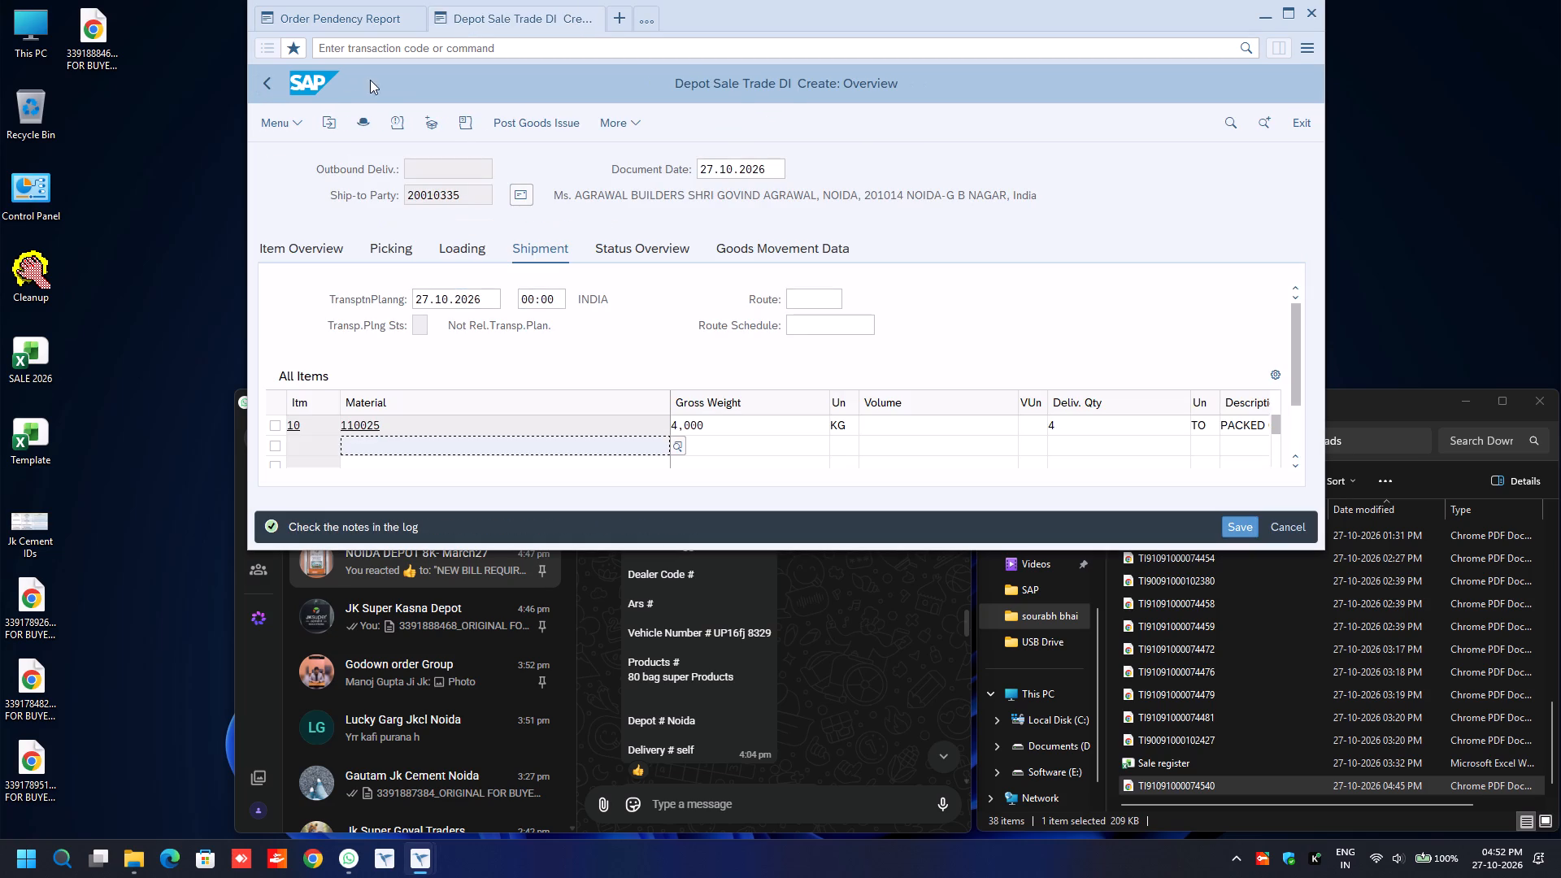
# Set the shipment route of the Agrawal Builders delivery to ROUTE.
pyautogui.click(807, 298)
pyautogui.press('BackSpace')
pyautogui.press('Down')
pyautogui.press('Return')
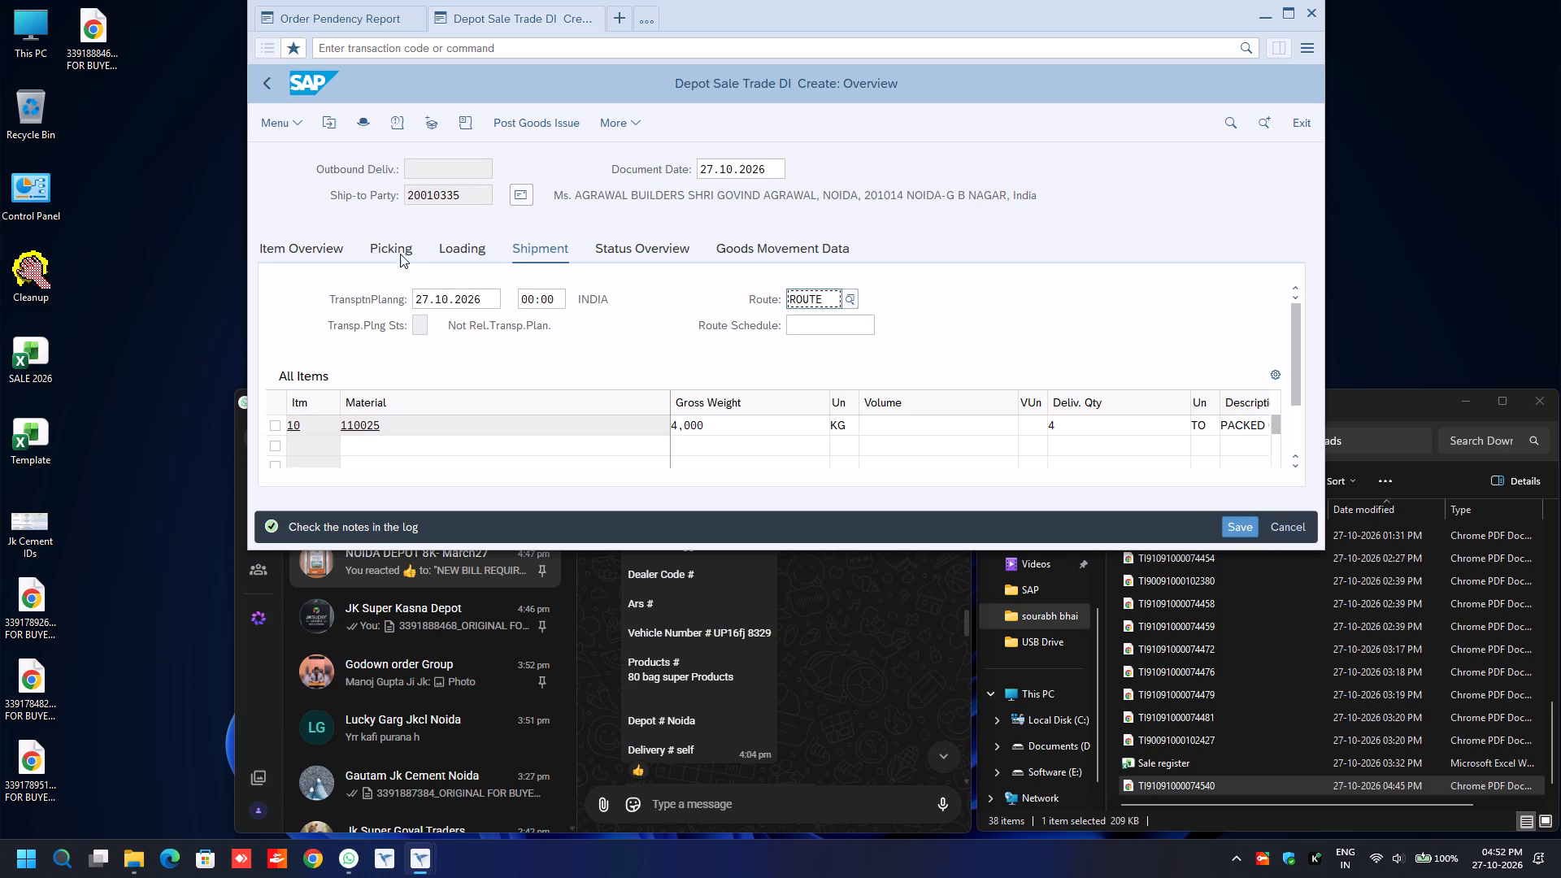
# In the picking data for item 10, material 110025, enter picked quantity 4 and batch 1001-1071.
pyautogui.click(395, 249)
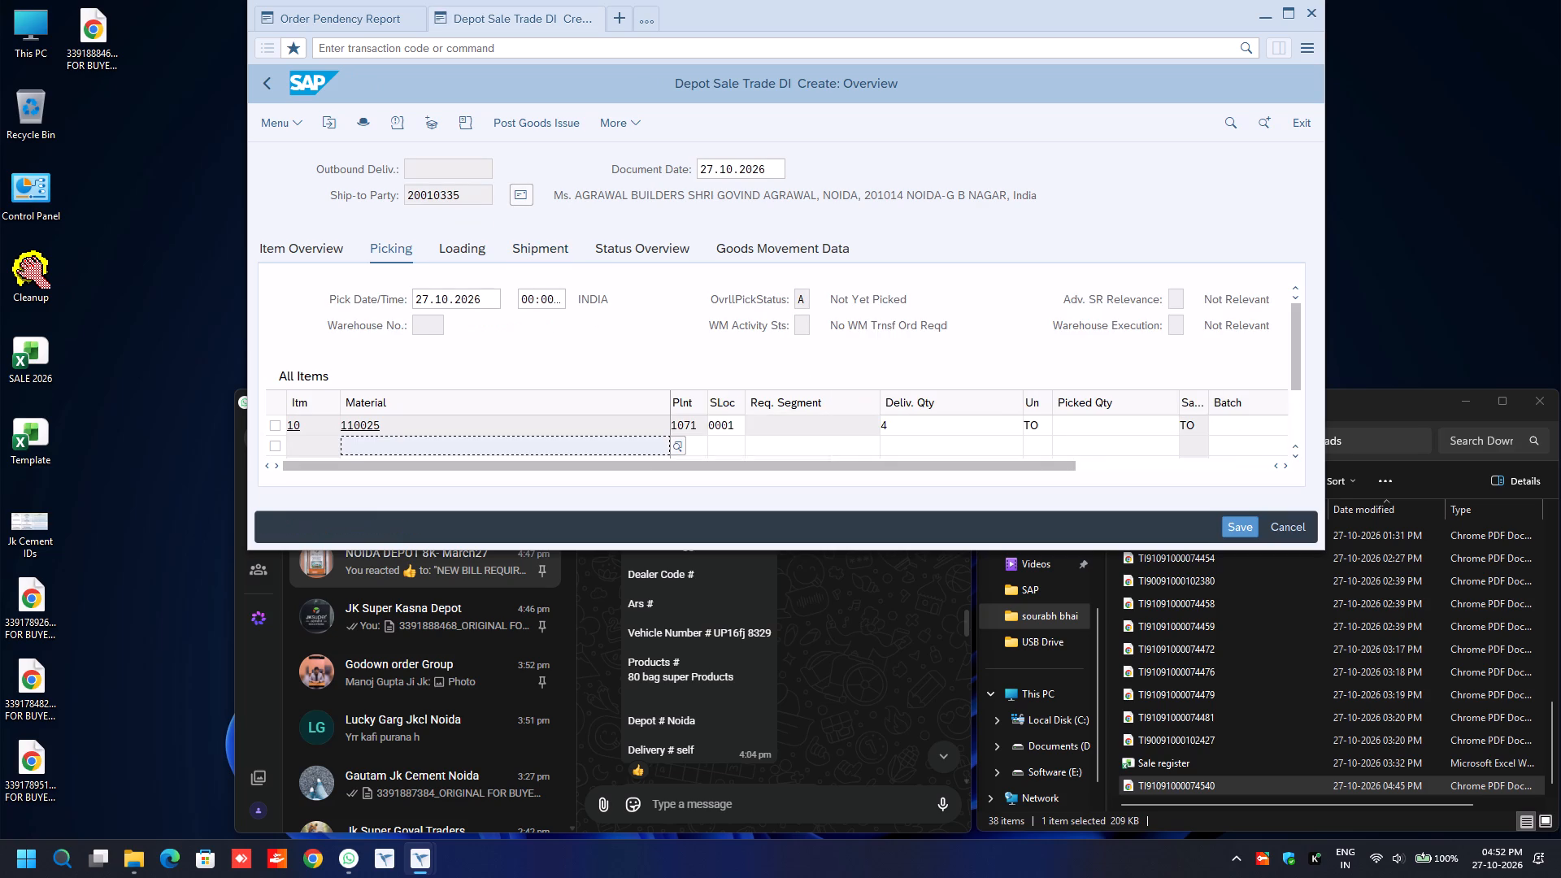
pyautogui.click(1113, 428)
pyautogui.press('4')
pyautogui.press('Tab')
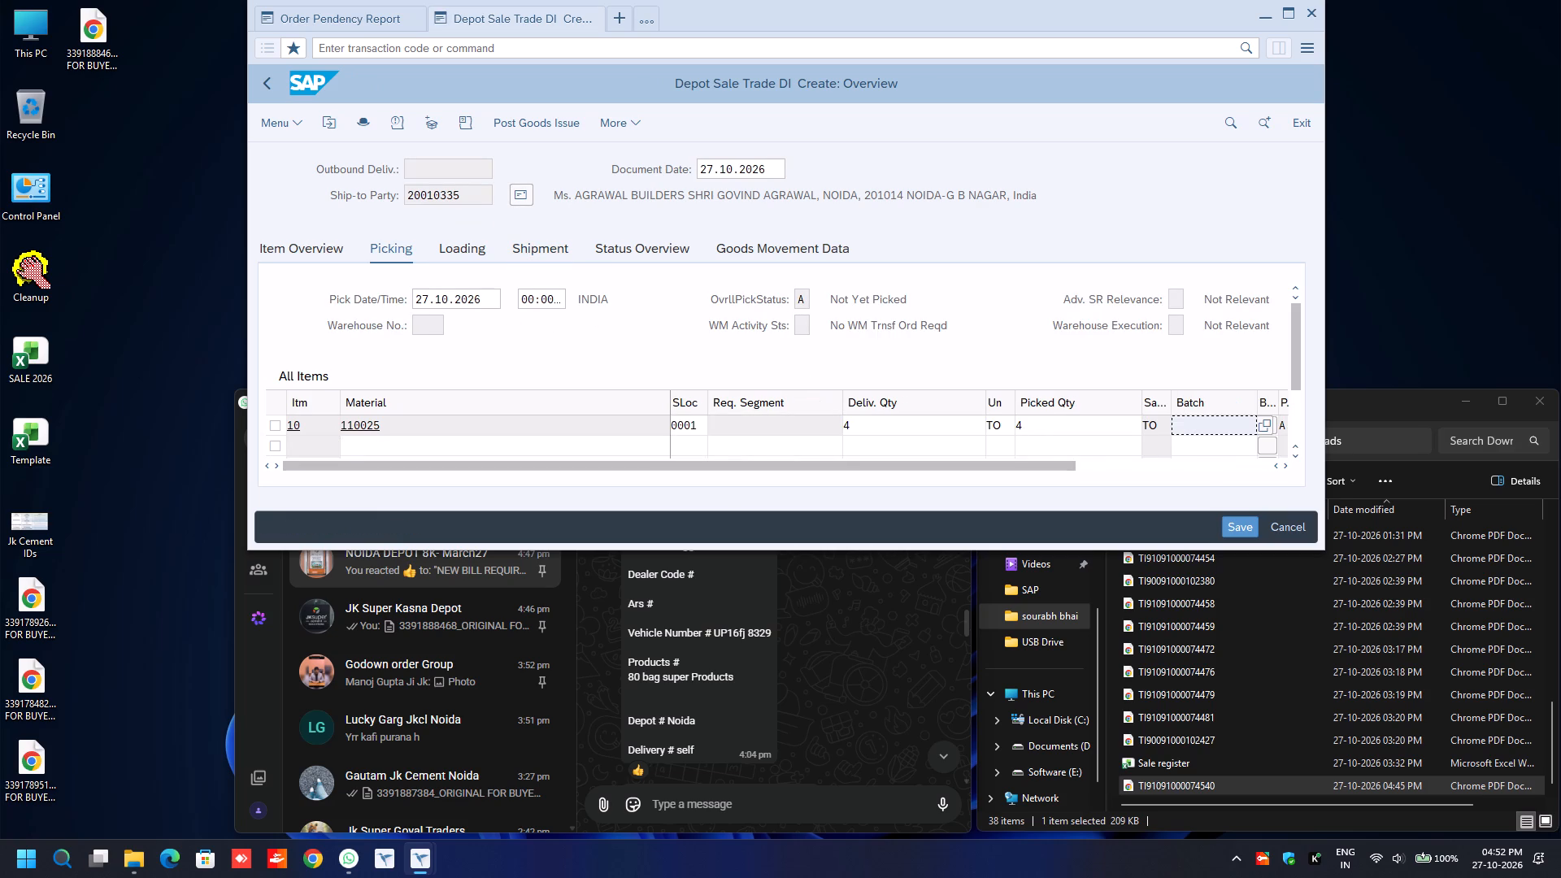
pyautogui.write('10')
pyautogui.write('01')
pyautogui.press('Down')
pyautogui.press('Return')
# Open the Additional Data 1 details in the header of the Agrawal Builders delivery.
pyautogui.press('F8')
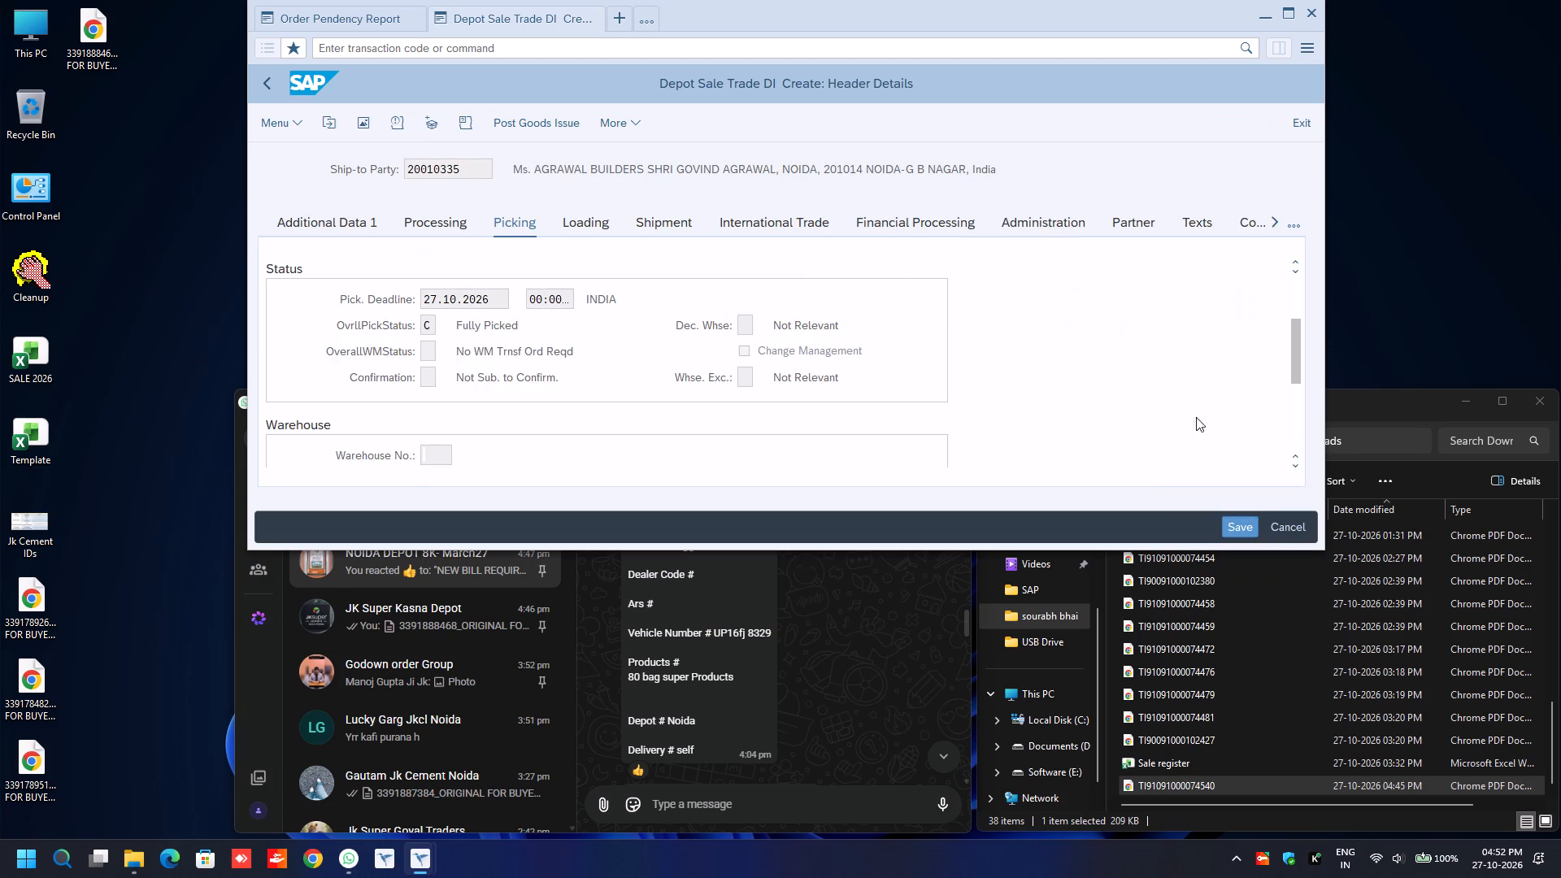
pyautogui.click(313, 218)
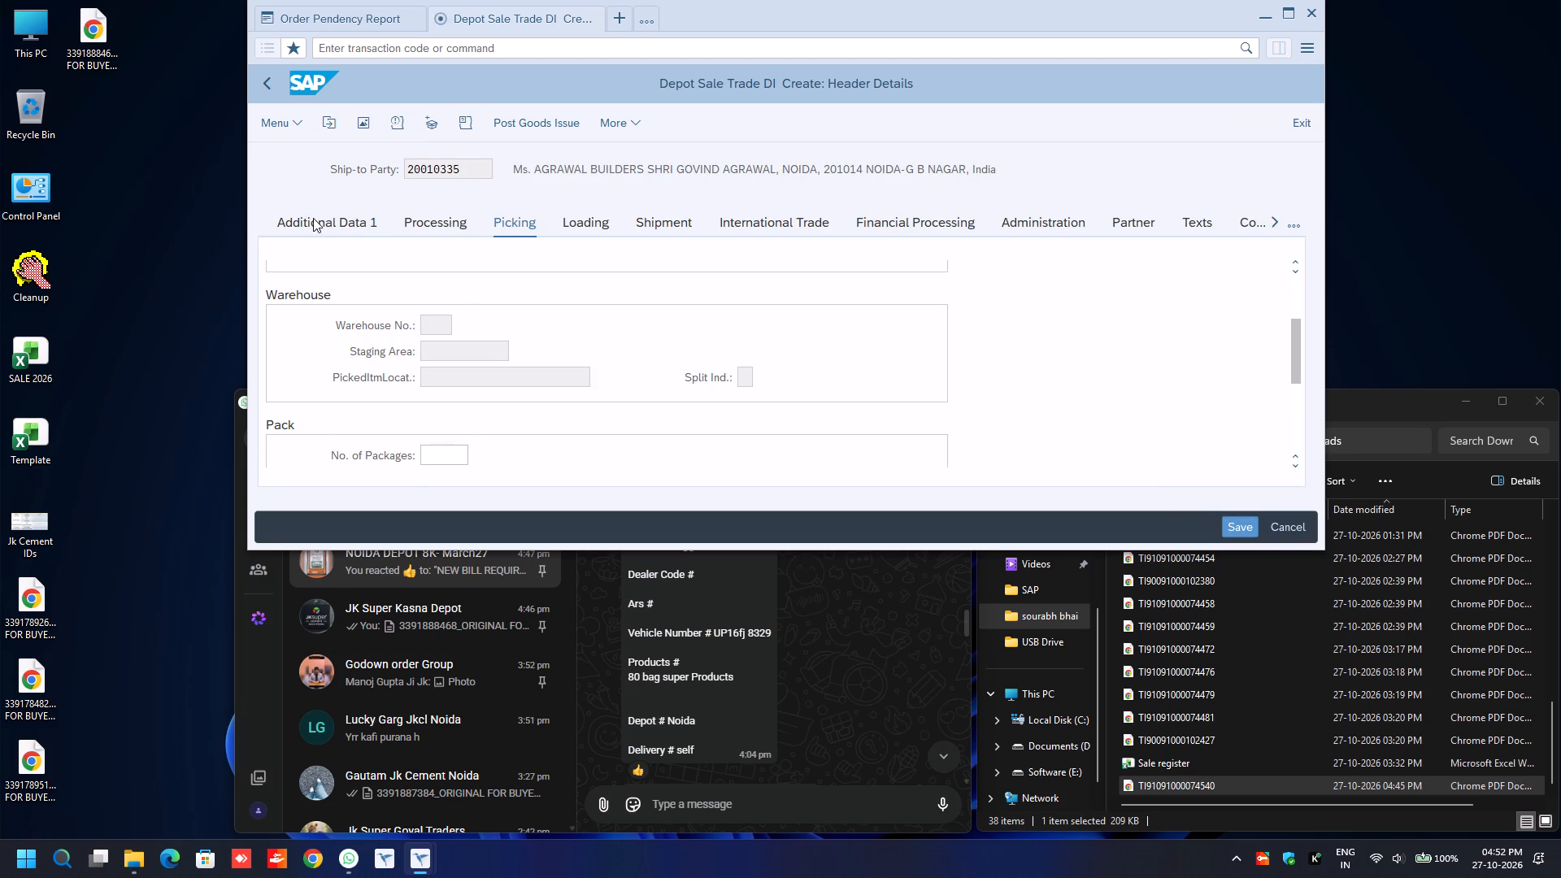
# Set the Agrawal Builders delivery's transport mode to ROAD and fill Road Transporter1 with a previously used factory transporter code.
pyautogui.click(567, 323)
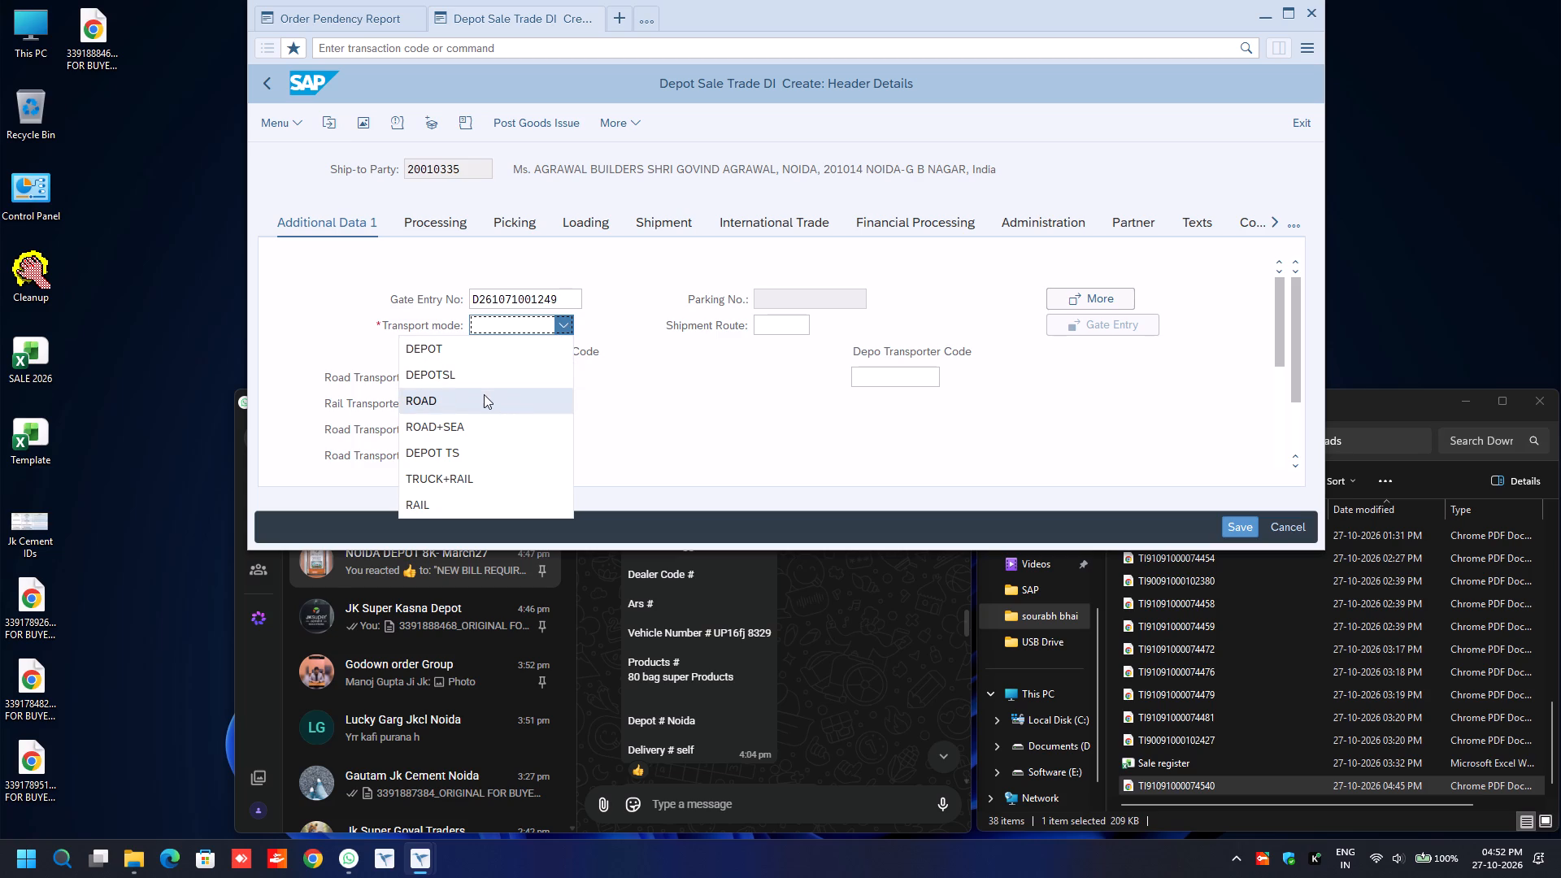
pyautogui.click(484, 394)
pyautogui.click(494, 374)
pyautogui.press('BackSpace')
pyautogui.press('Down')
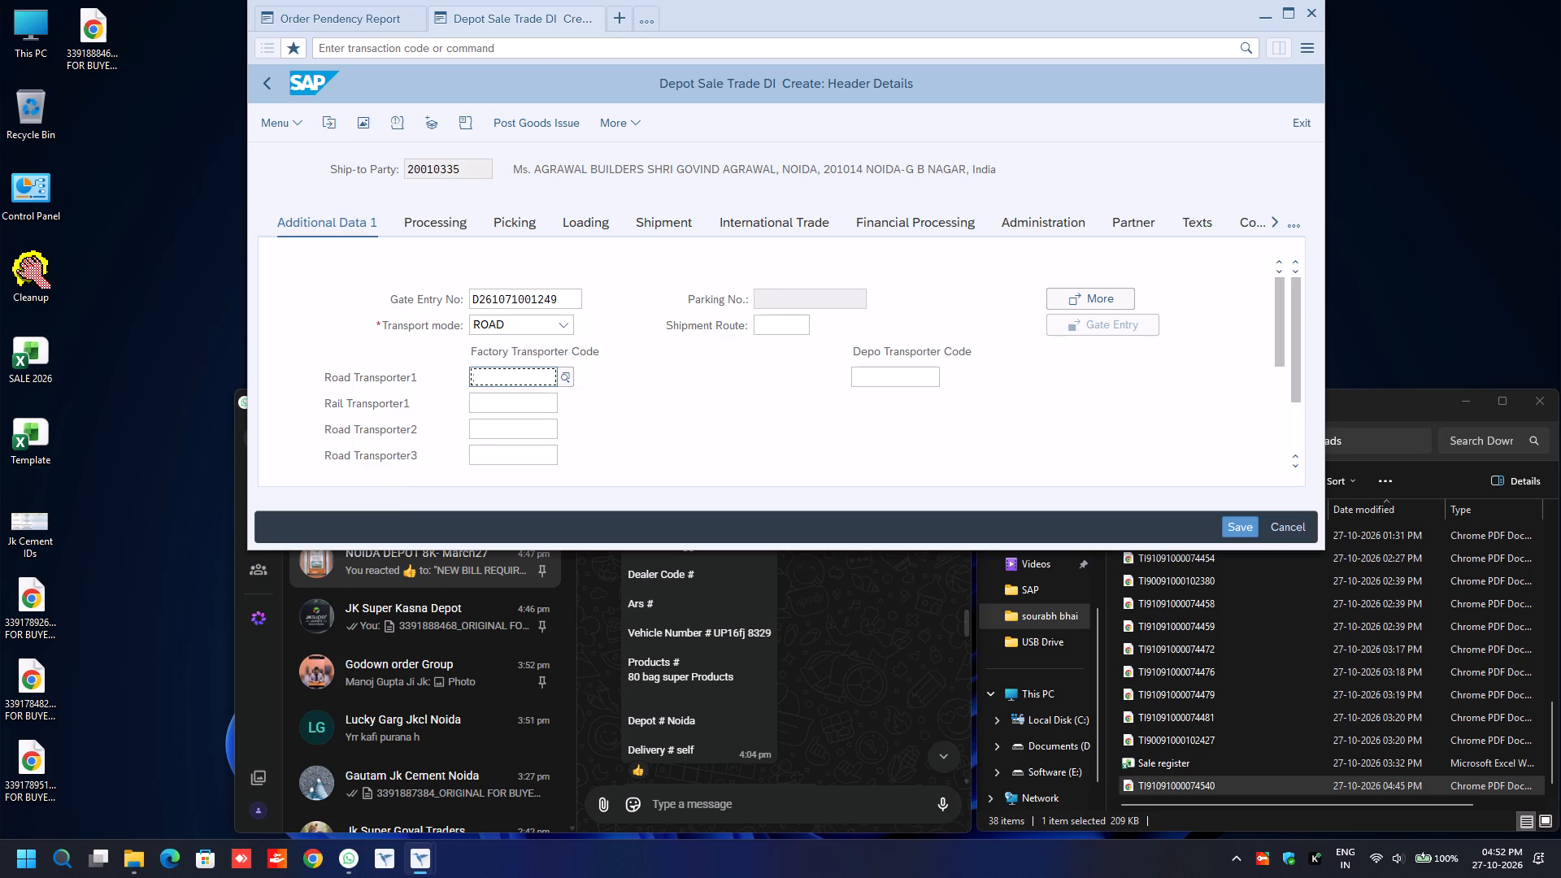
pyautogui.press('Return')
pyautogui.press('Return')
# In the e-way bill data, set the transport mode to Road and the distance to 30.
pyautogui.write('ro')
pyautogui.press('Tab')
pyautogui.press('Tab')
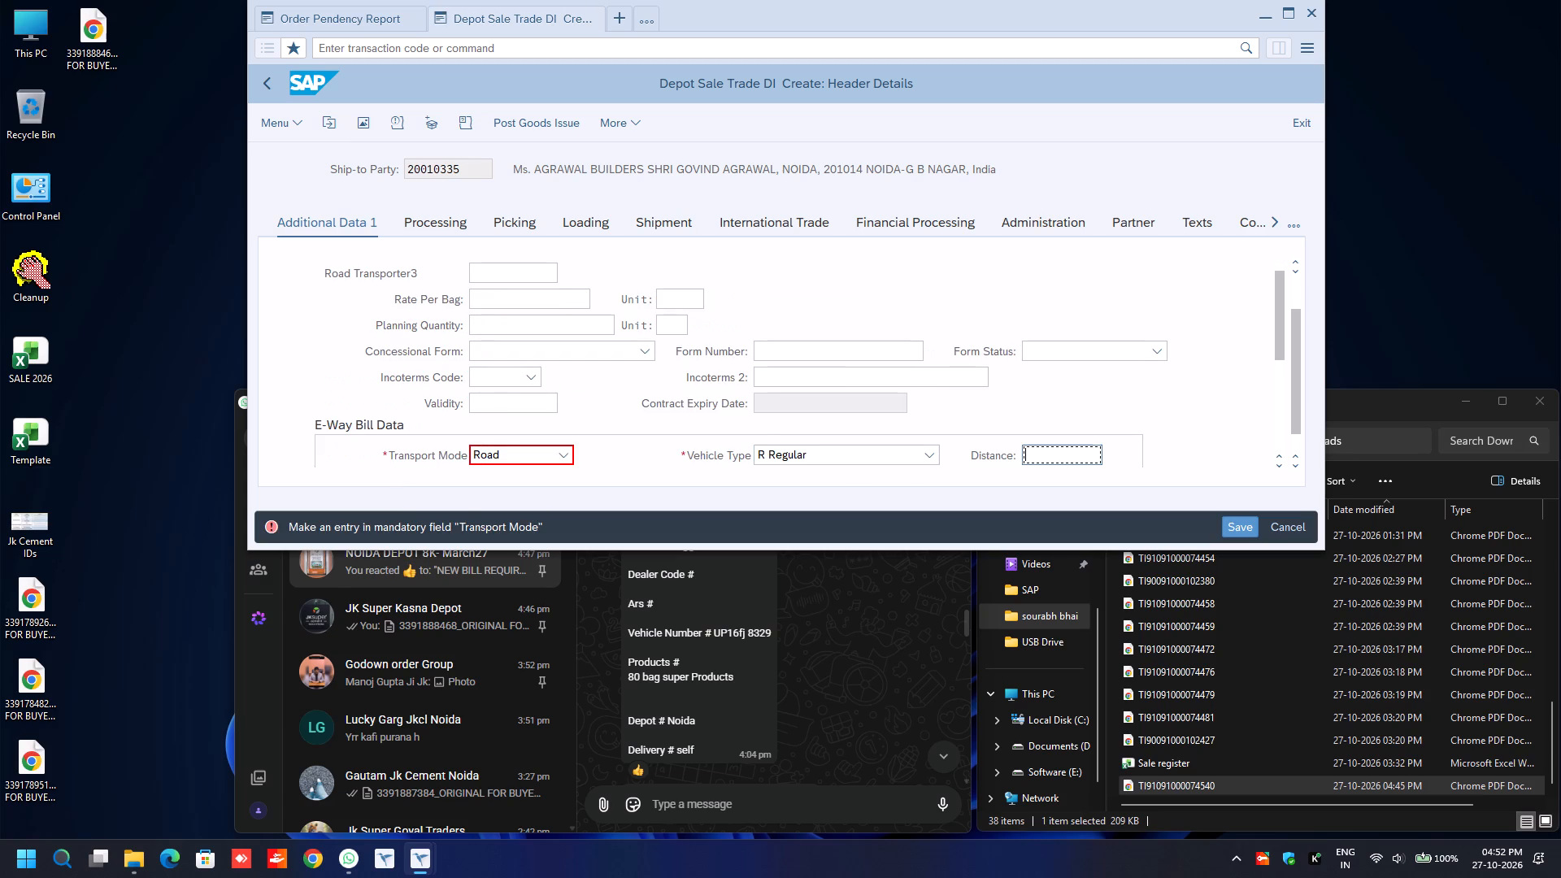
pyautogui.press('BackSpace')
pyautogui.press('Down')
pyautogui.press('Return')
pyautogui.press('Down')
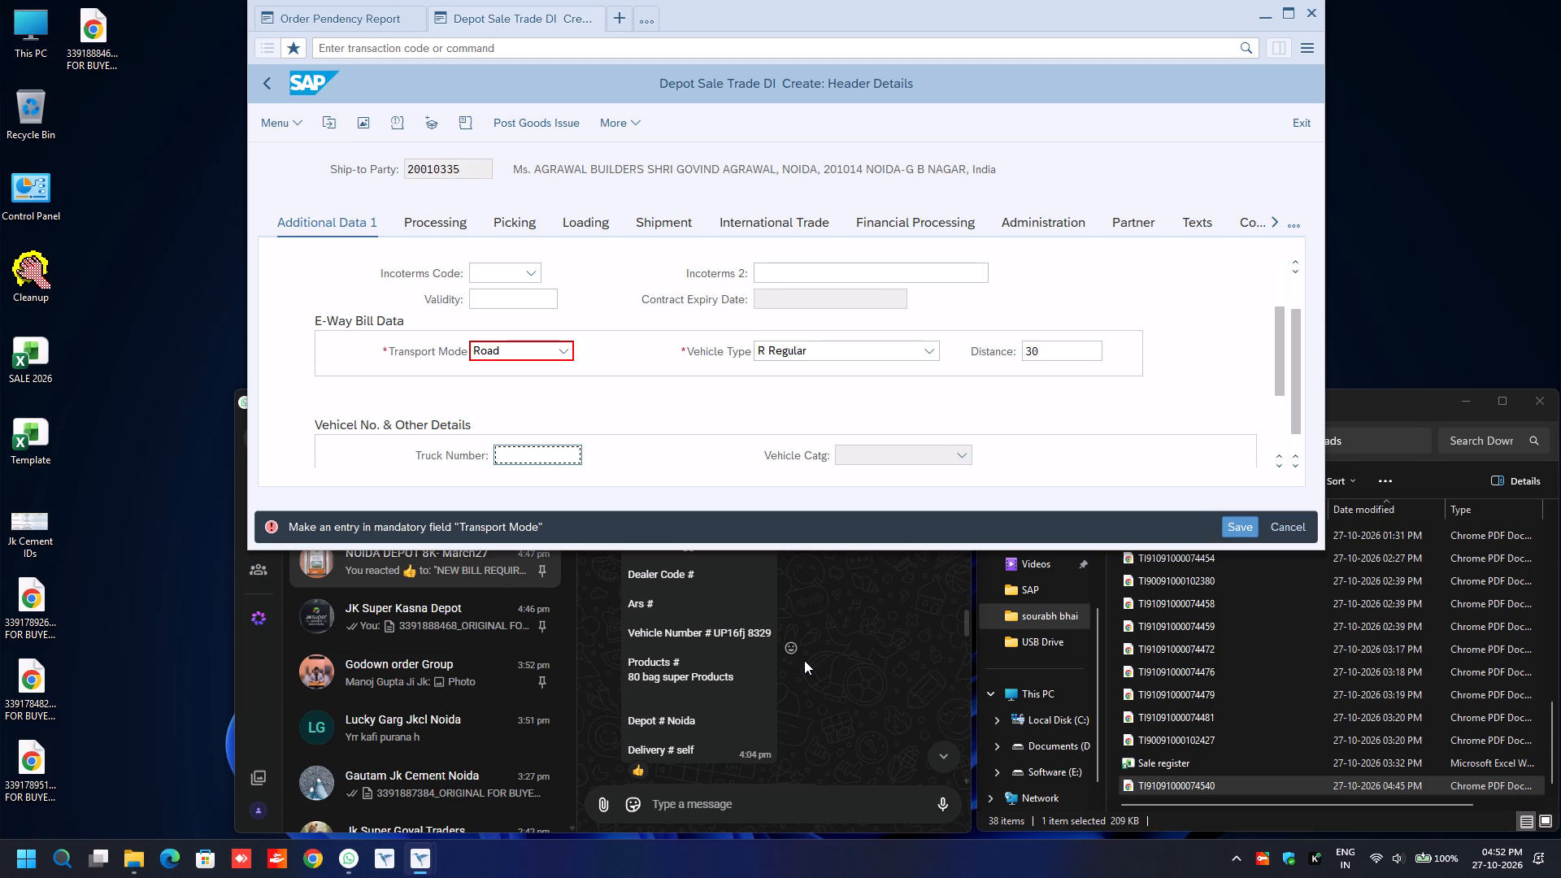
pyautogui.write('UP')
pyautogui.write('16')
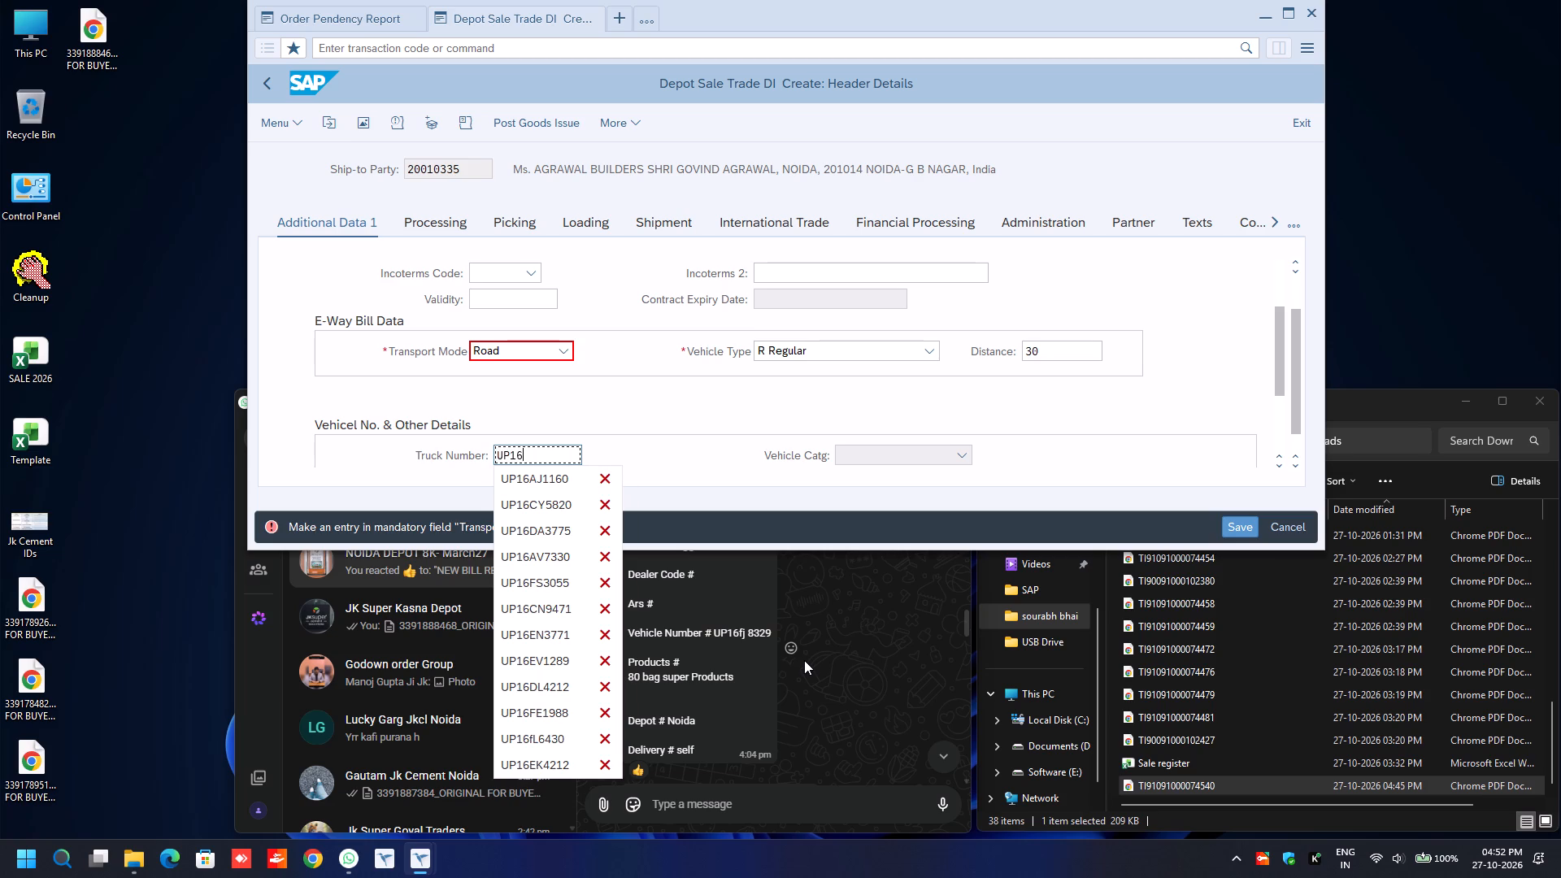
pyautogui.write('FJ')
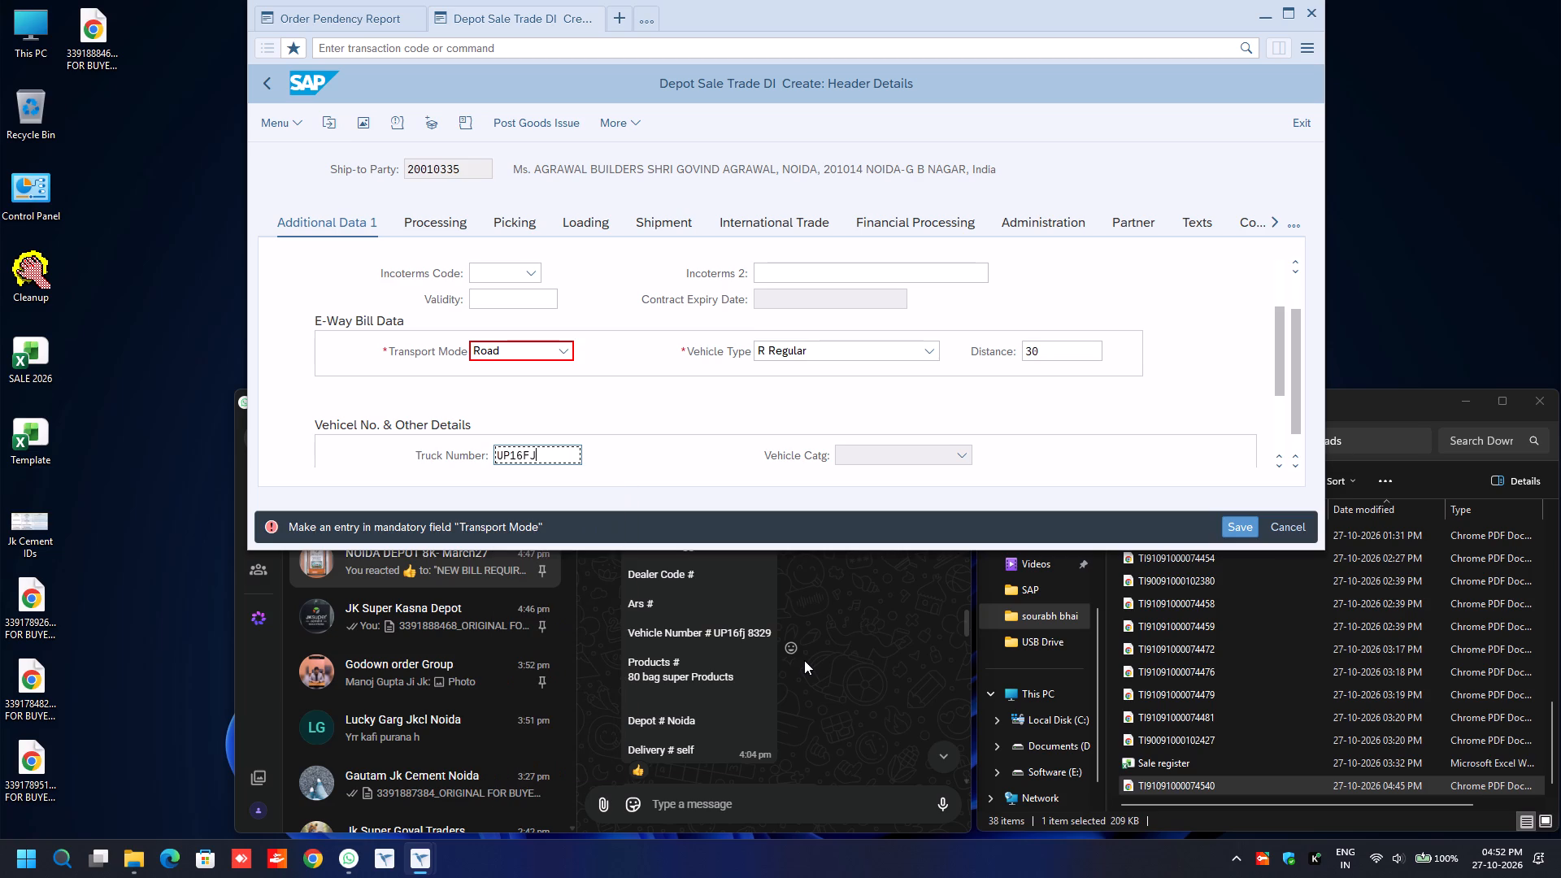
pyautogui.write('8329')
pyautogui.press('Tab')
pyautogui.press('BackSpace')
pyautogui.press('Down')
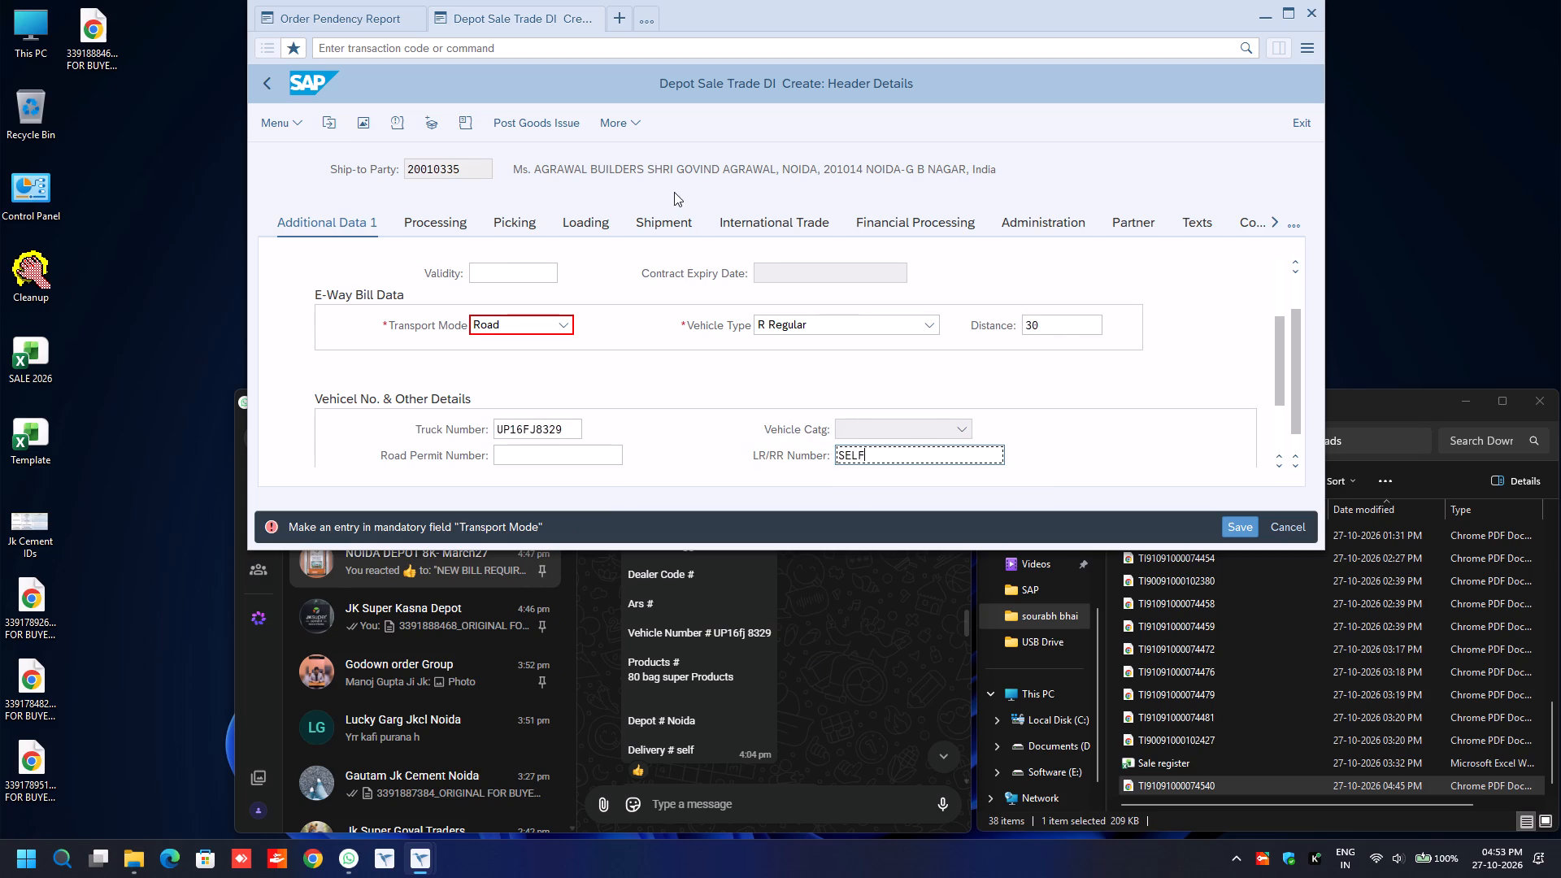
# Open the shipment details in the header of the Agrawal Builders delivery.
pyautogui.click(664, 215)
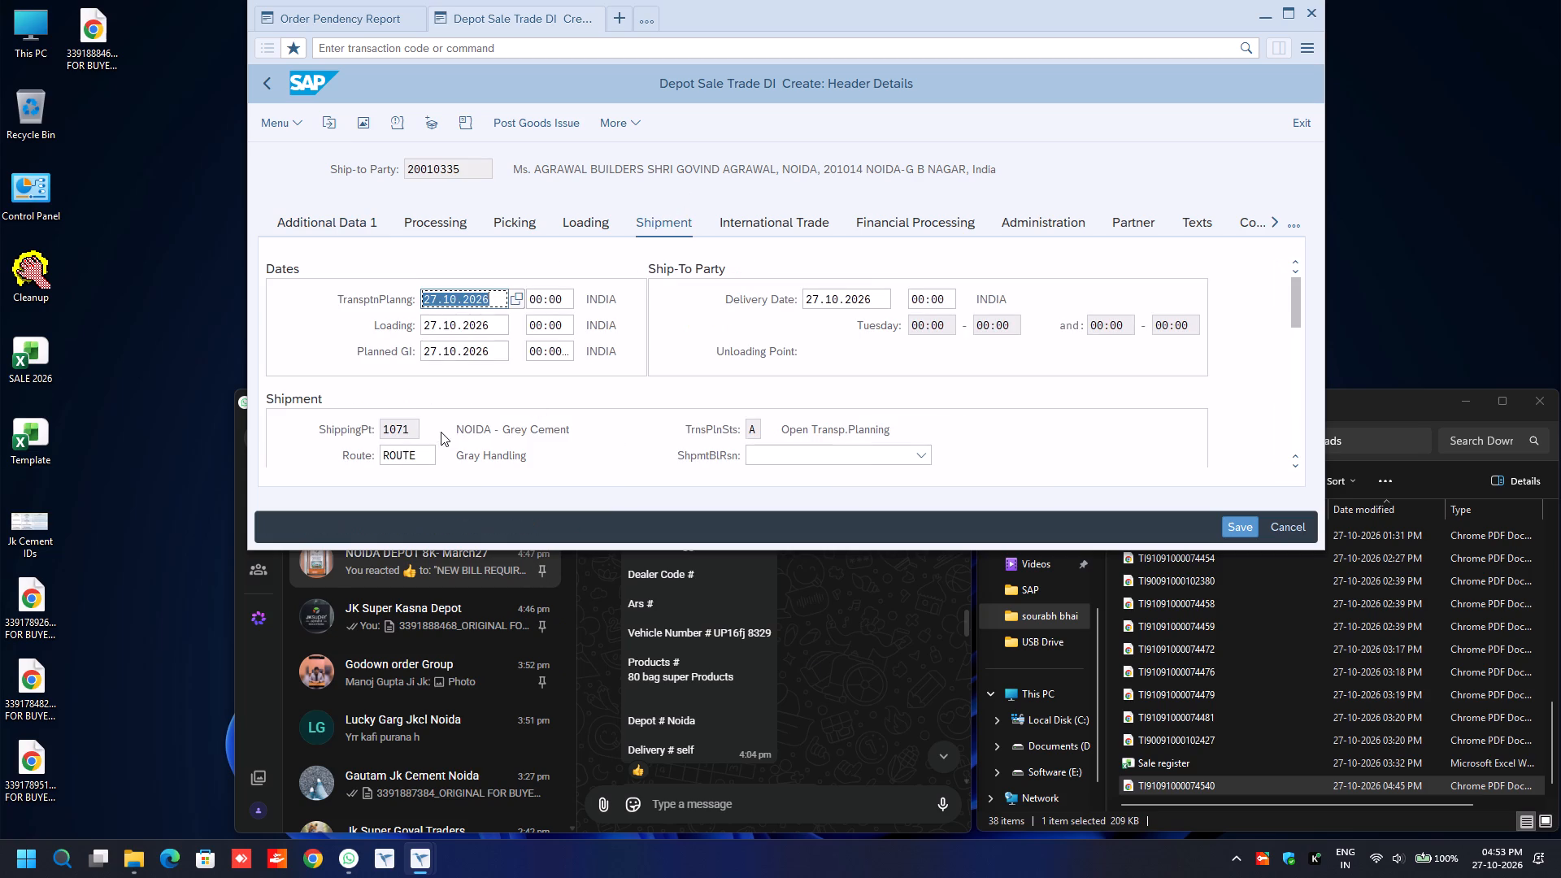
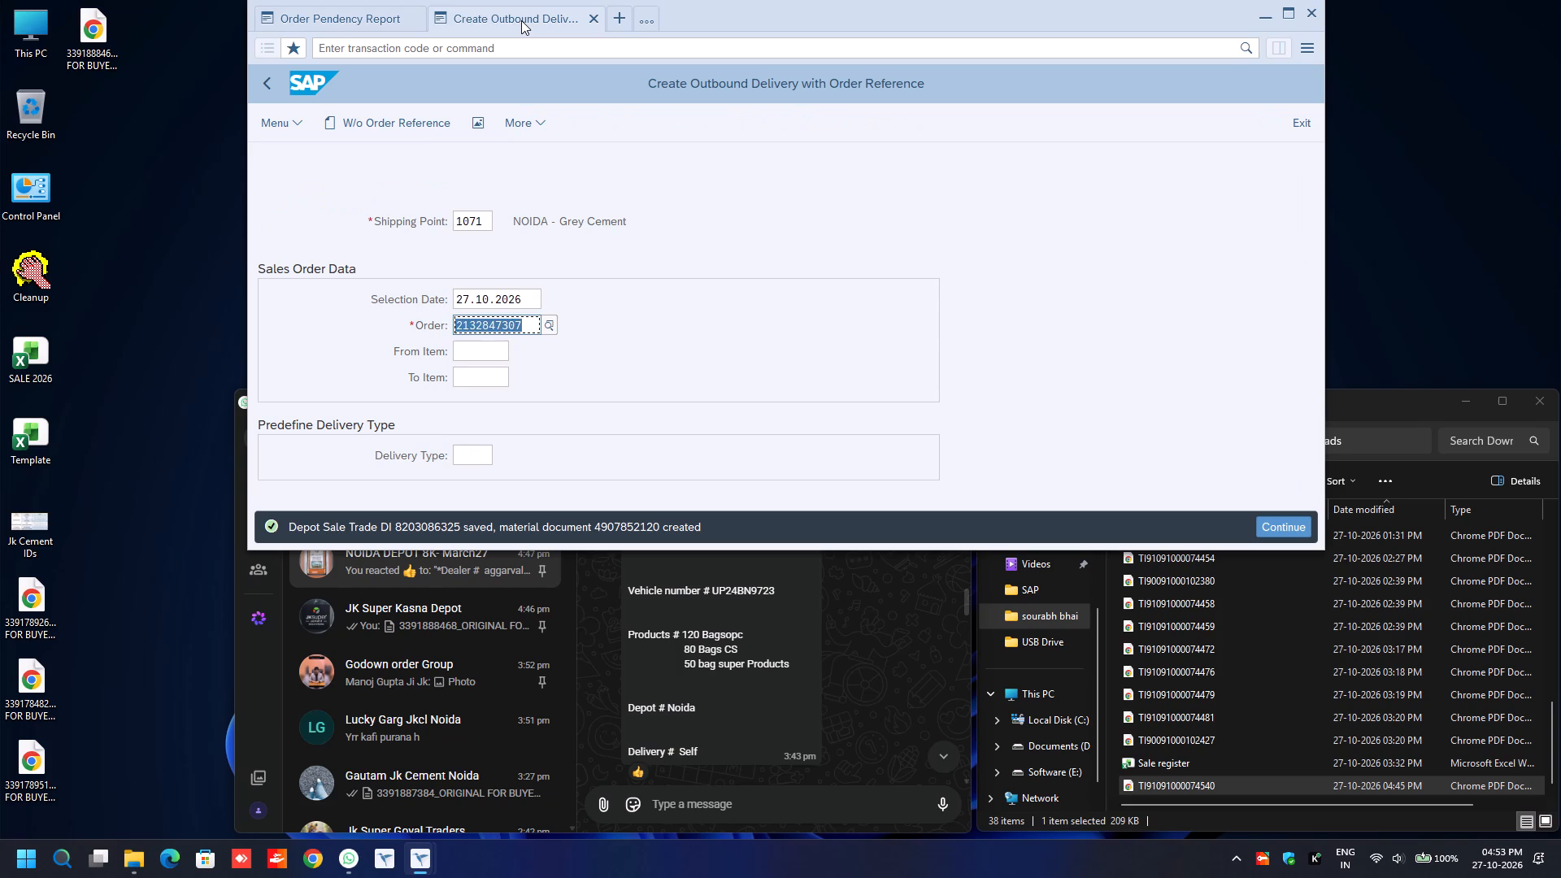
# Start a new outbound delivery with reference to the copied sales order number for Drona Trading Company.
pyautogui.hotkey('ctrl', 'v')
pyautogui.press('Return')
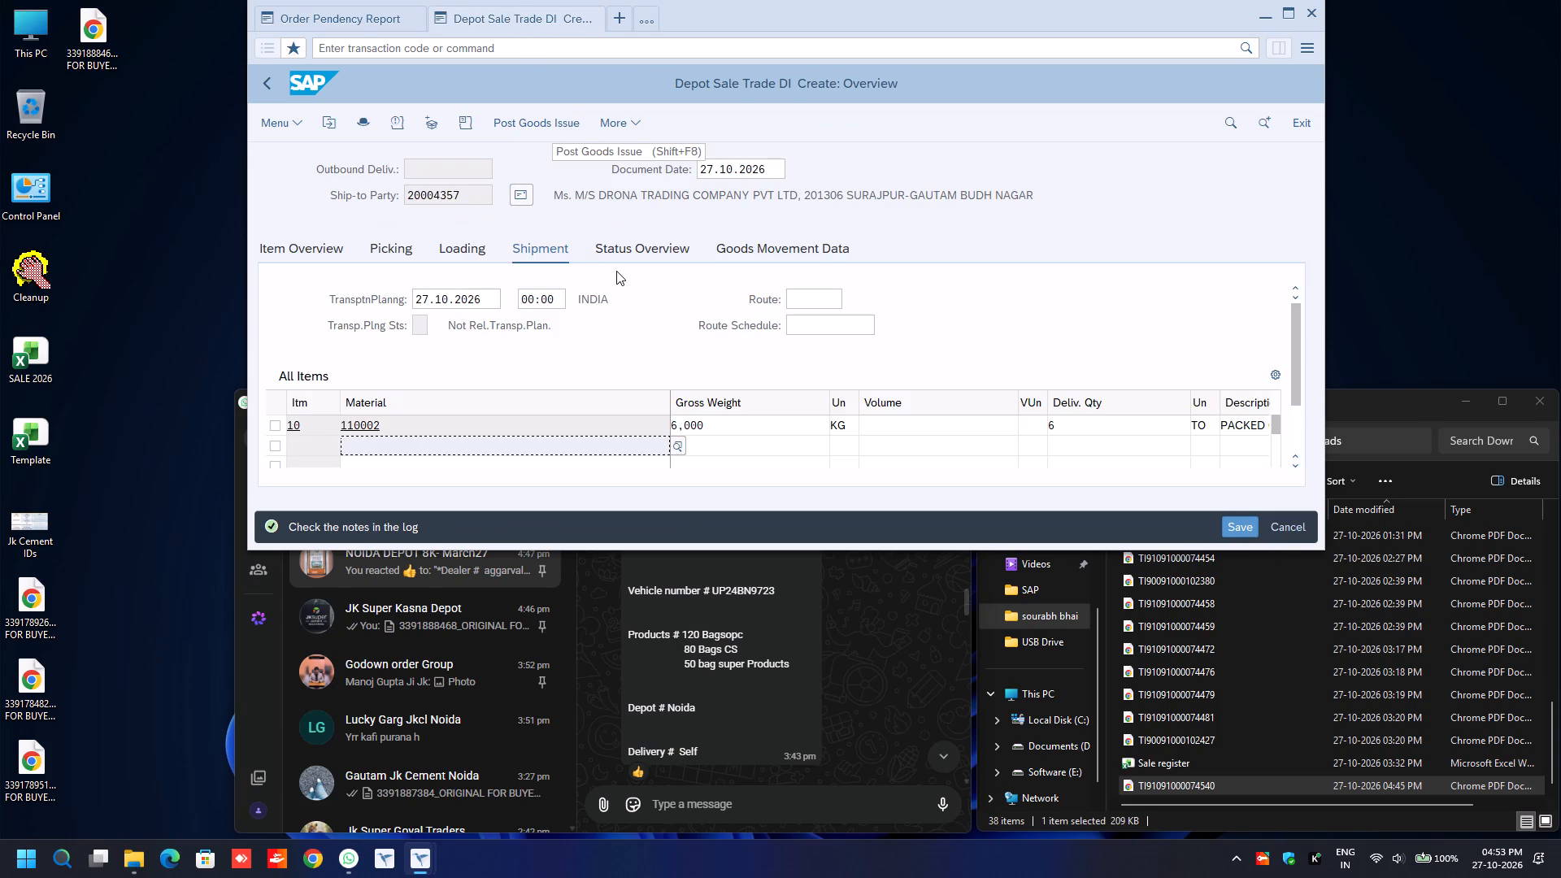
# Set the shipment route of the Drona Trading Company delivery to ROUTE.
pyautogui.click(807, 299)
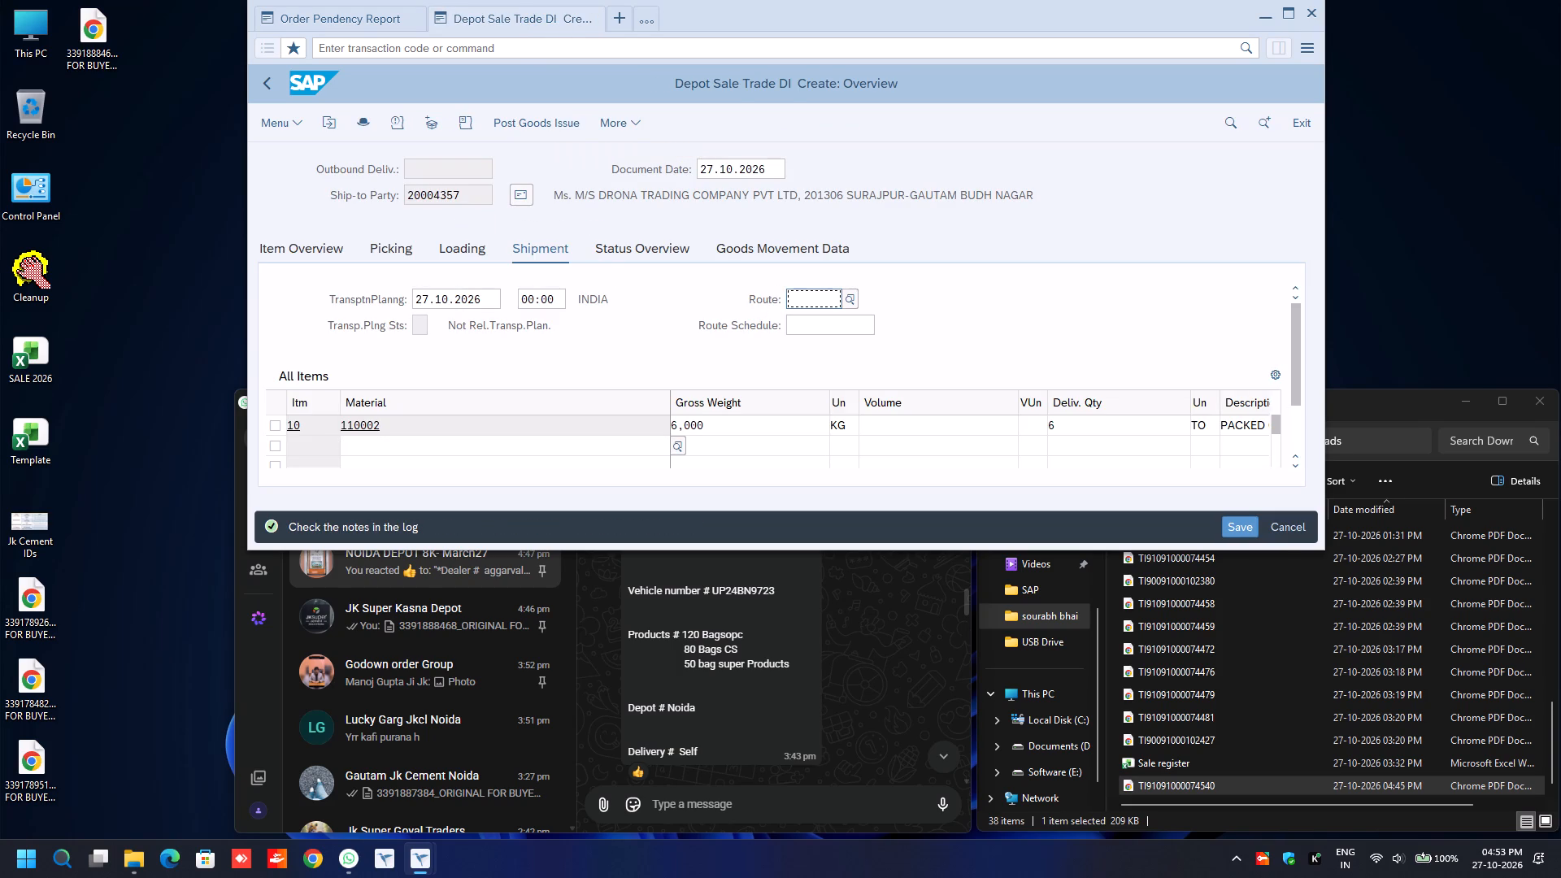
pyautogui.press('BackSpace')
pyautogui.press('Down')
pyautogui.press('Return')
# In the picking data for item 10, material 110002, enter picked quantity 6 and batch 1004-1071.
pyautogui.click(393, 248)
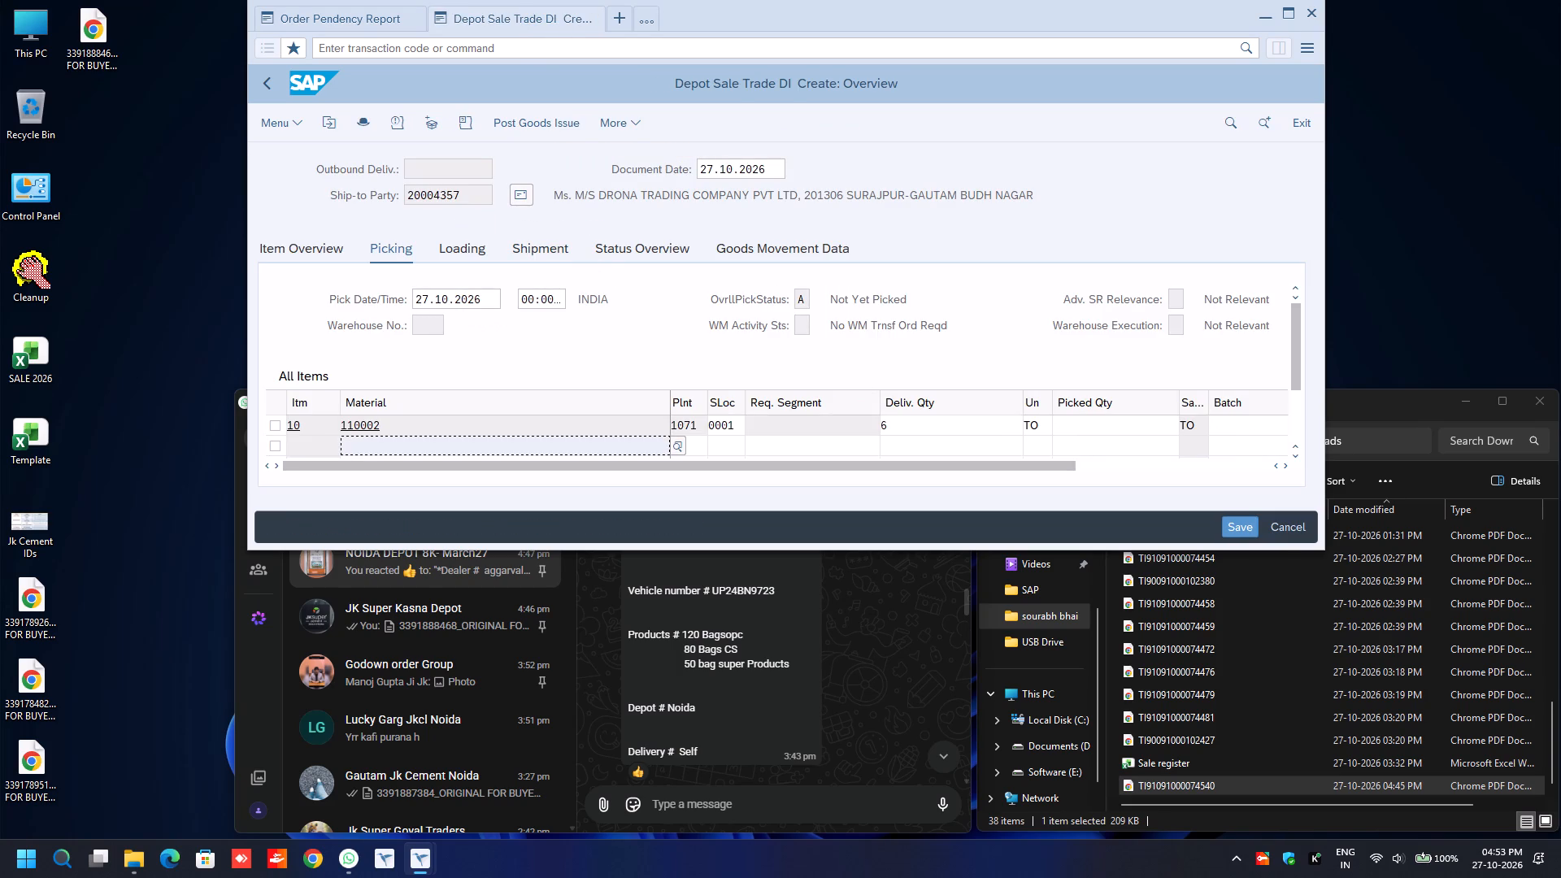
pyautogui.click(1086, 421)
pyautogui.press('6')
pyautogui.press('Tab')
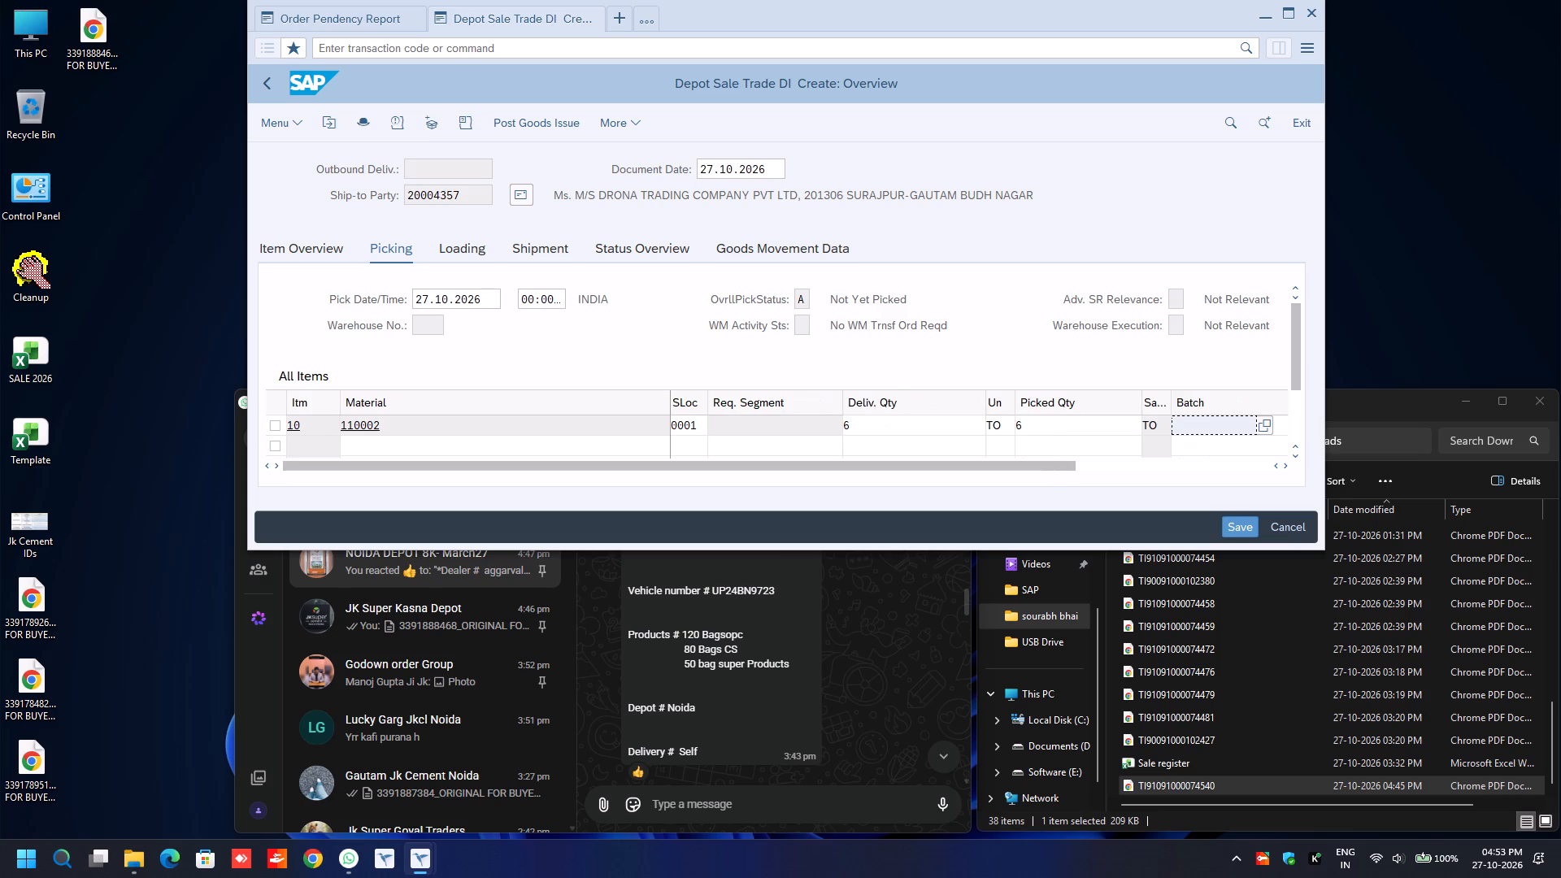
pyautogui.write('1004')
pyautogui.press('Down')
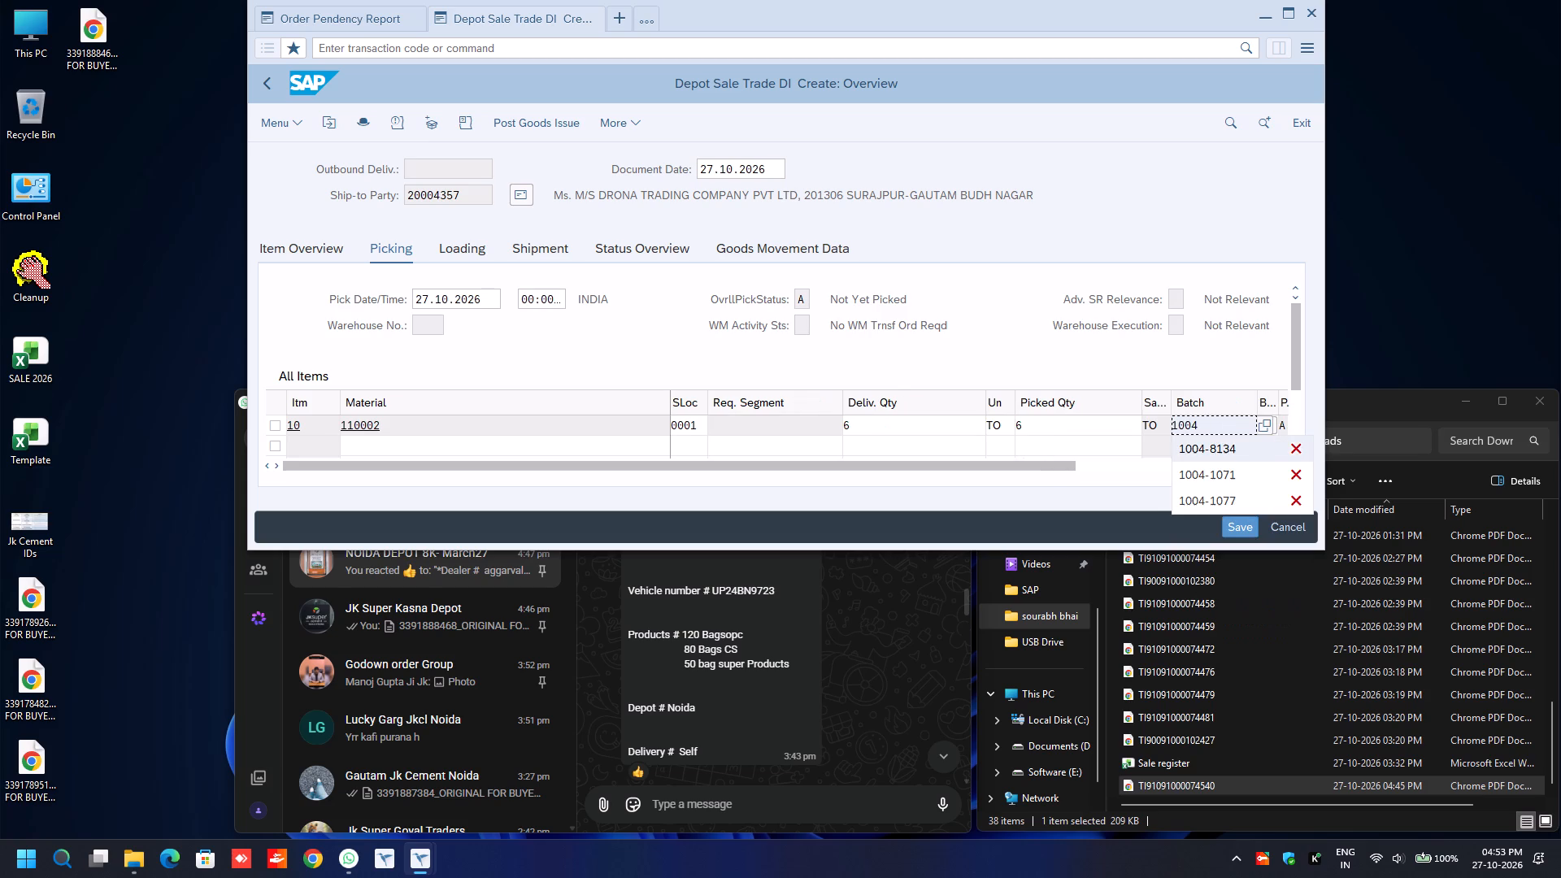
pyautogui.press('Down')
pyautogui.press('Return')
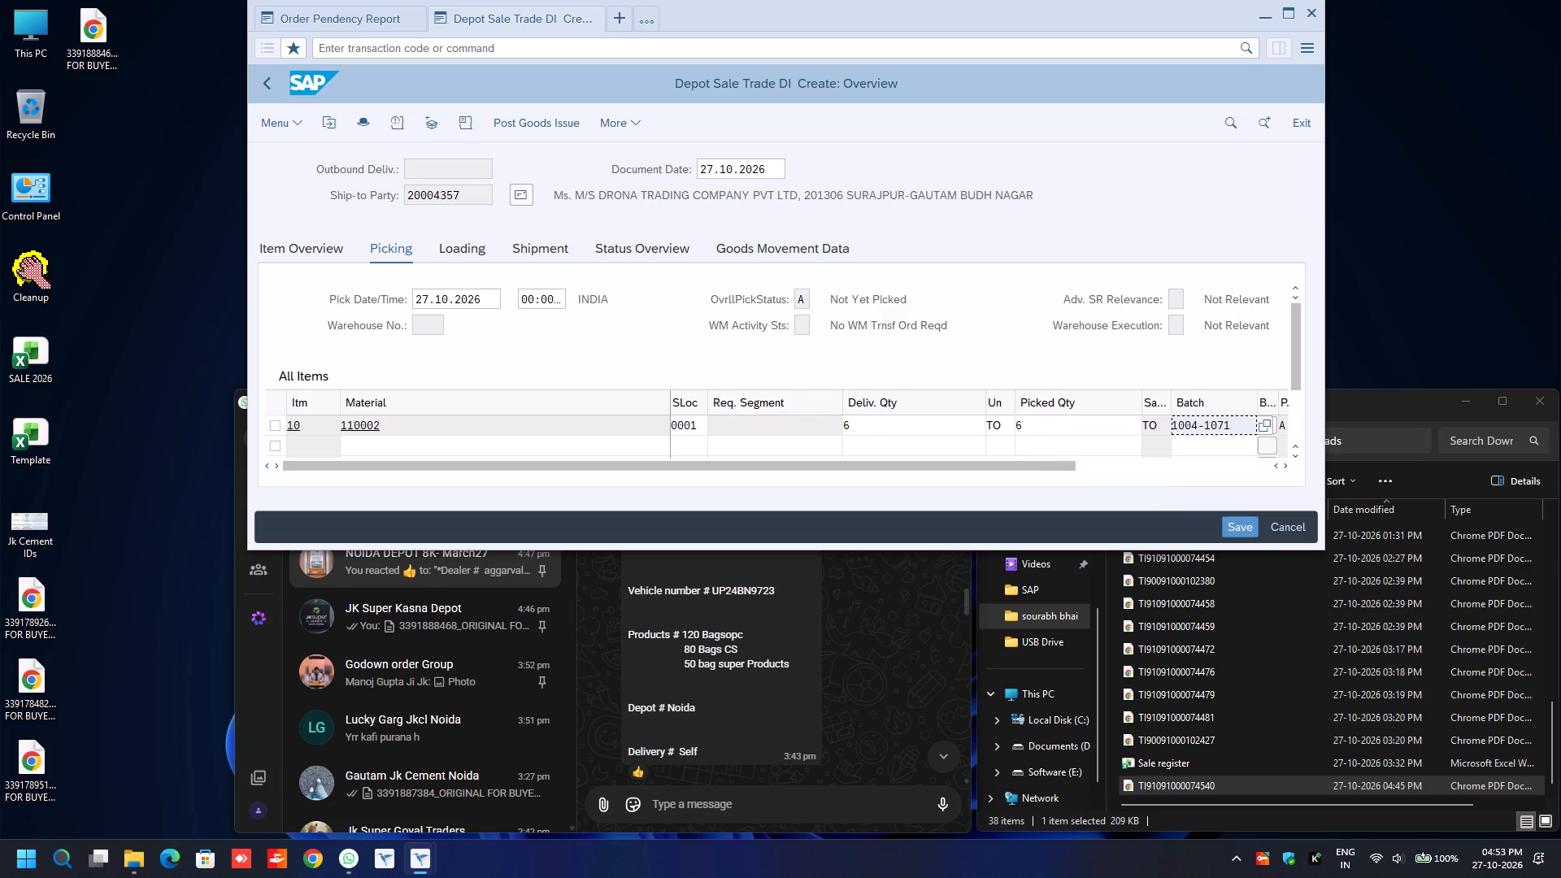
# In the delivery header's Additional Data 1, set the transport mode to ROAD and fill in the Road Transporter1 factory code.
pyautogui.press('F8')
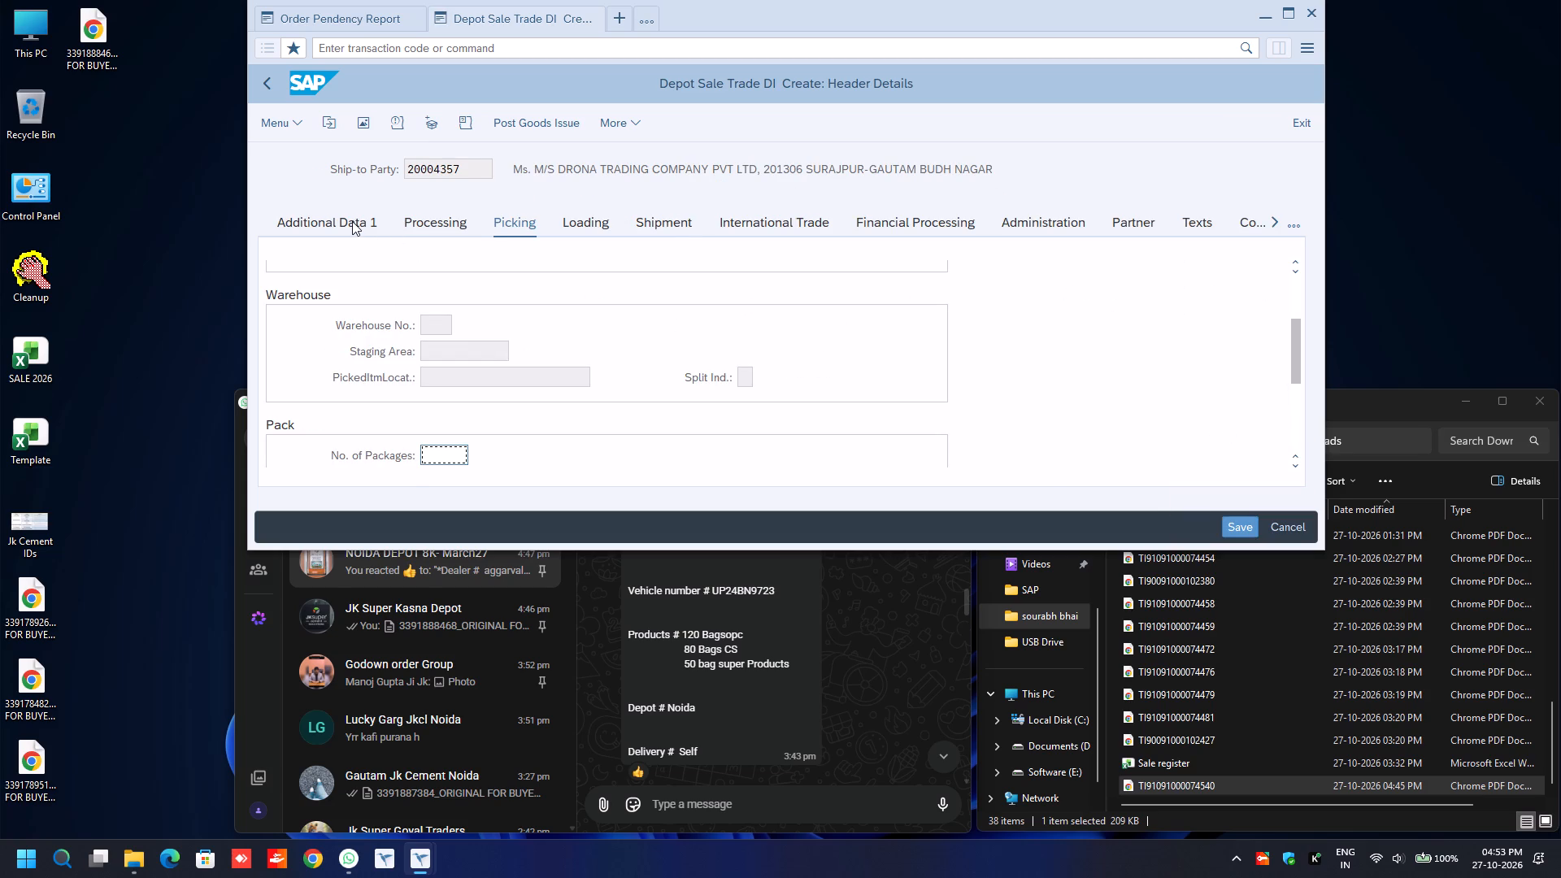
pyautogui.click(352, 221)
pyautogui.click(566, 330)
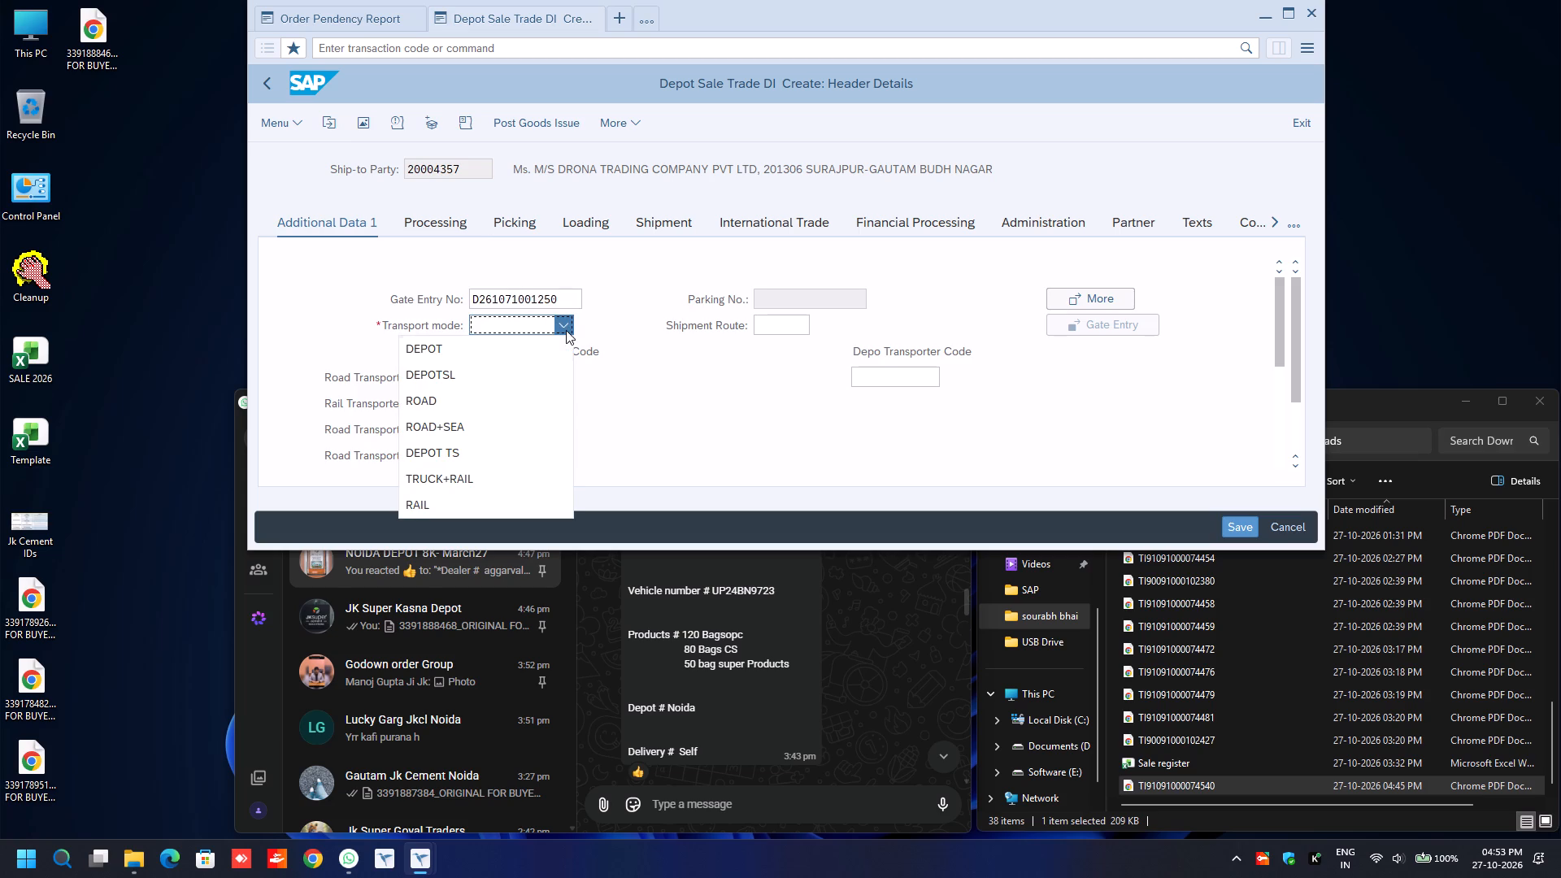
pyautogui.click(524, 398)
pyautogui.click(511, 374)
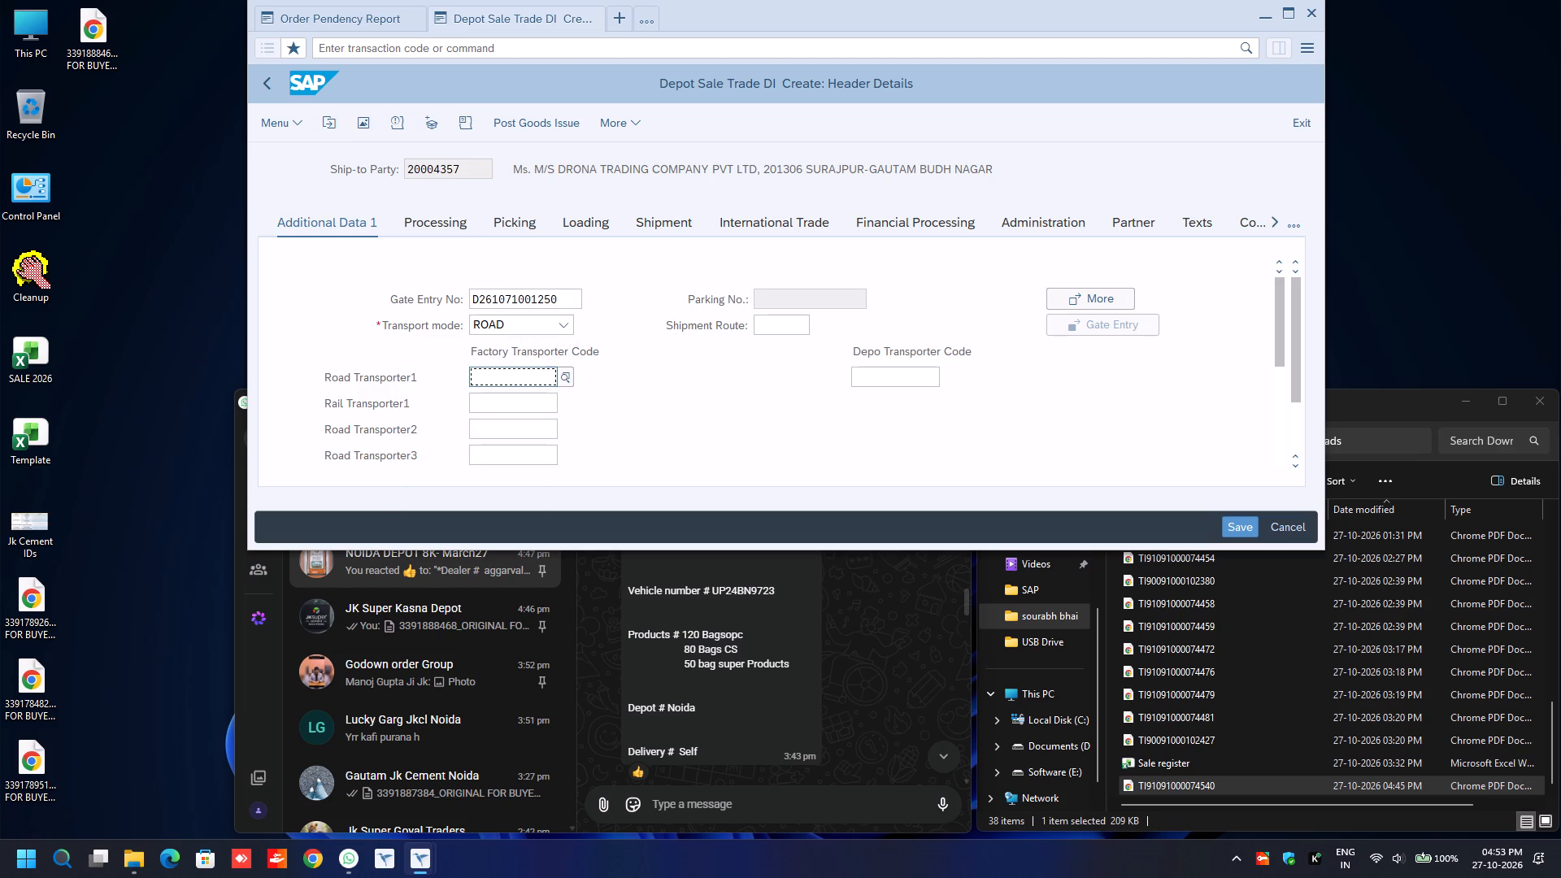
pyautogui.press('BackSpace')
pyautogui.press('Down')
pyautogui.press('Return')
pyautogui.press('Return')
# Set the transport mode in the E-Way Bill Data to Road.
pyautogui.write('ro')
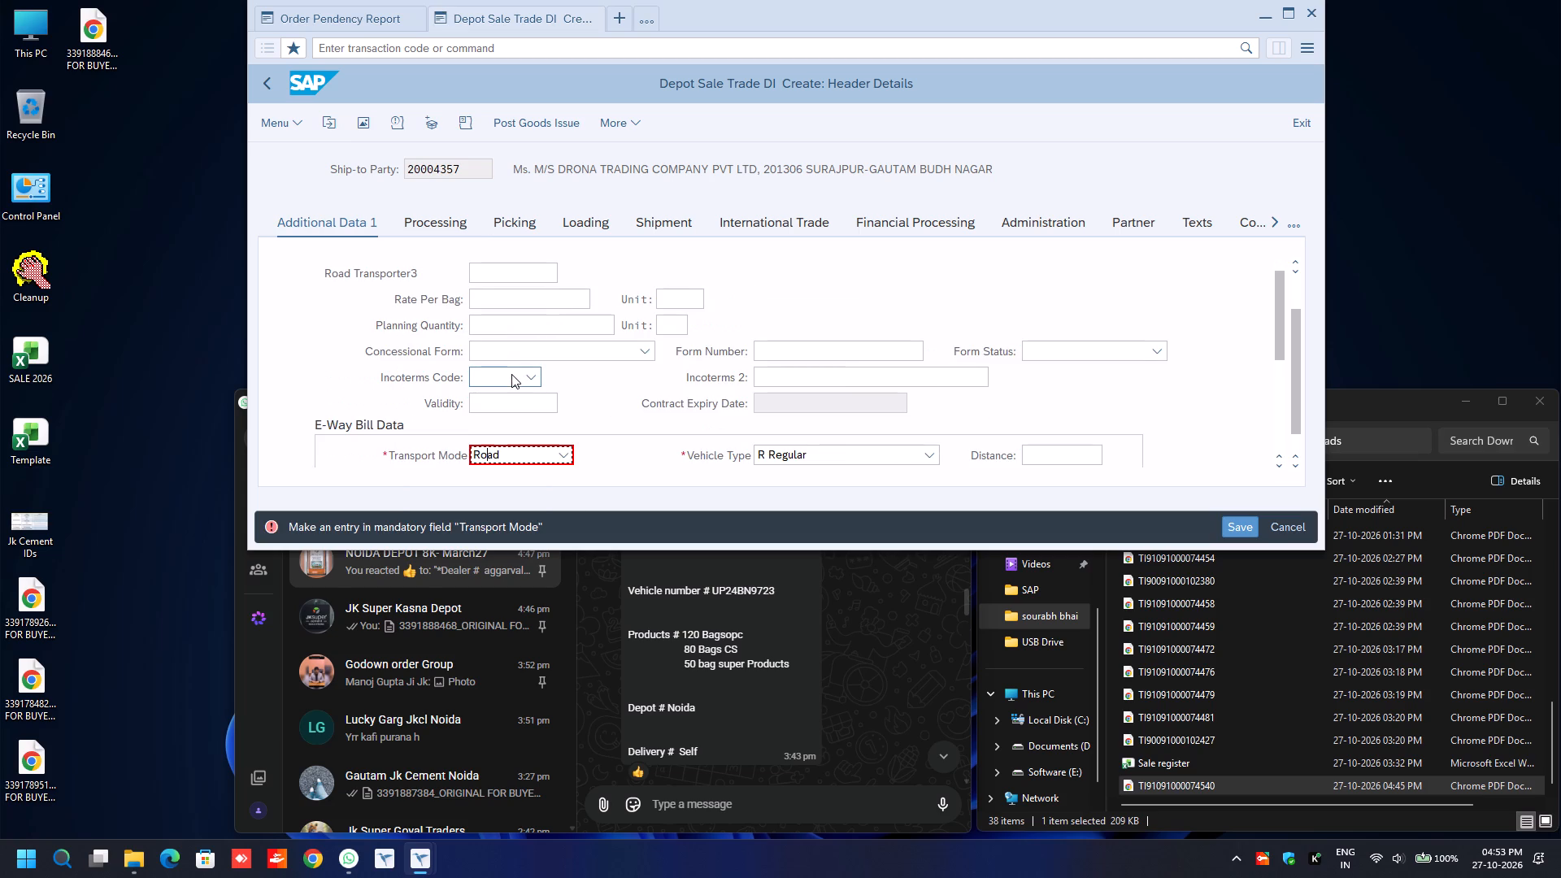
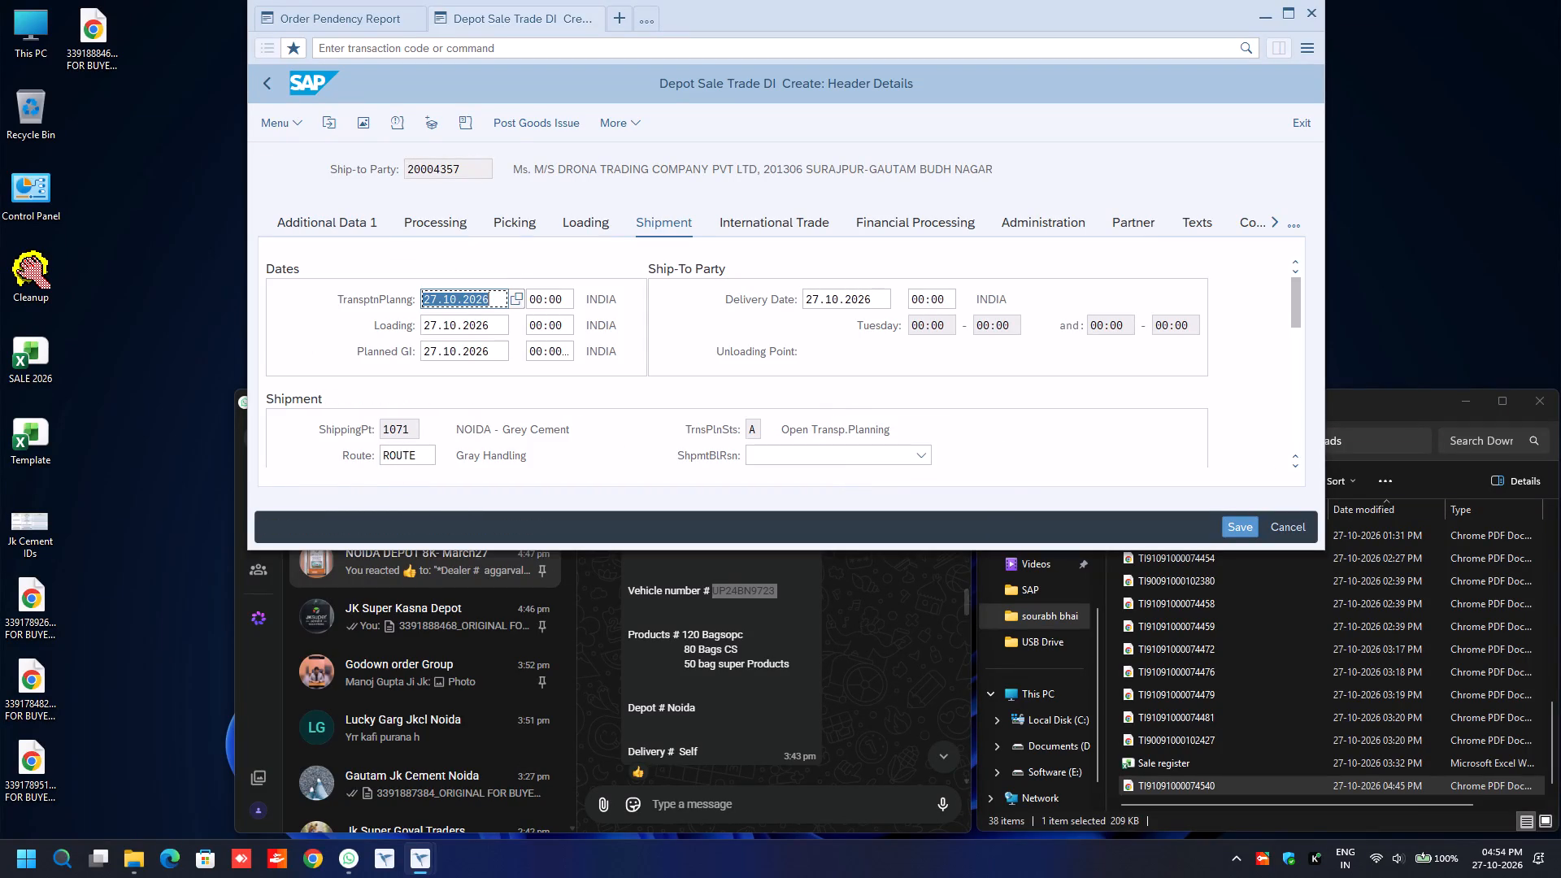
# Post goods issue for the Drona Trading Company delivery of material 110002.
pyautogui.moveTo(547, 120); pyautogui.dragTo(537, 123)
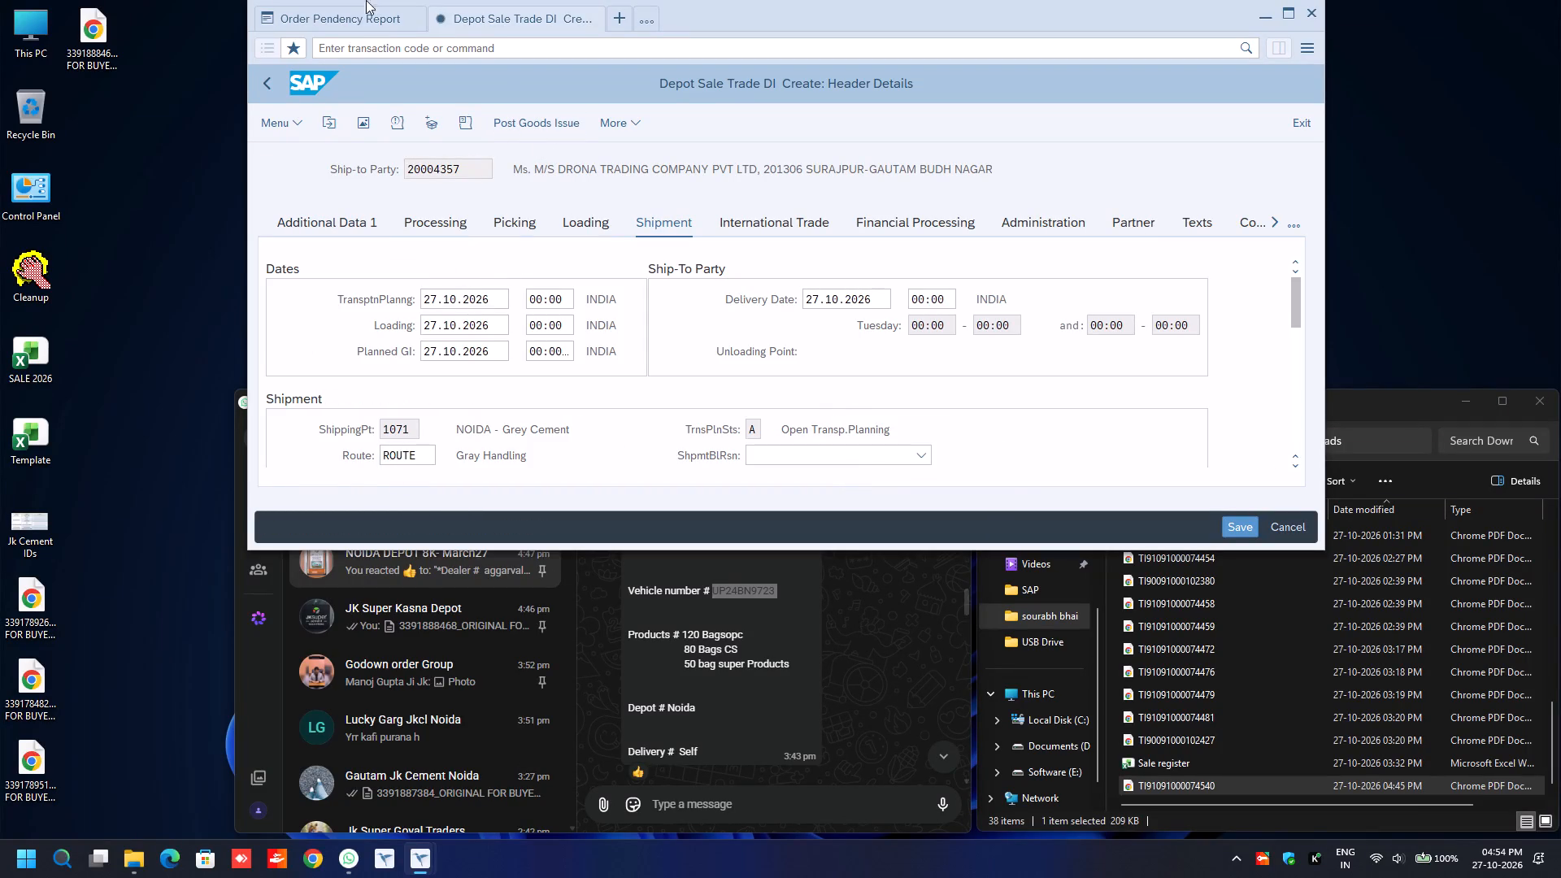
pyautogui.click(346, 19)
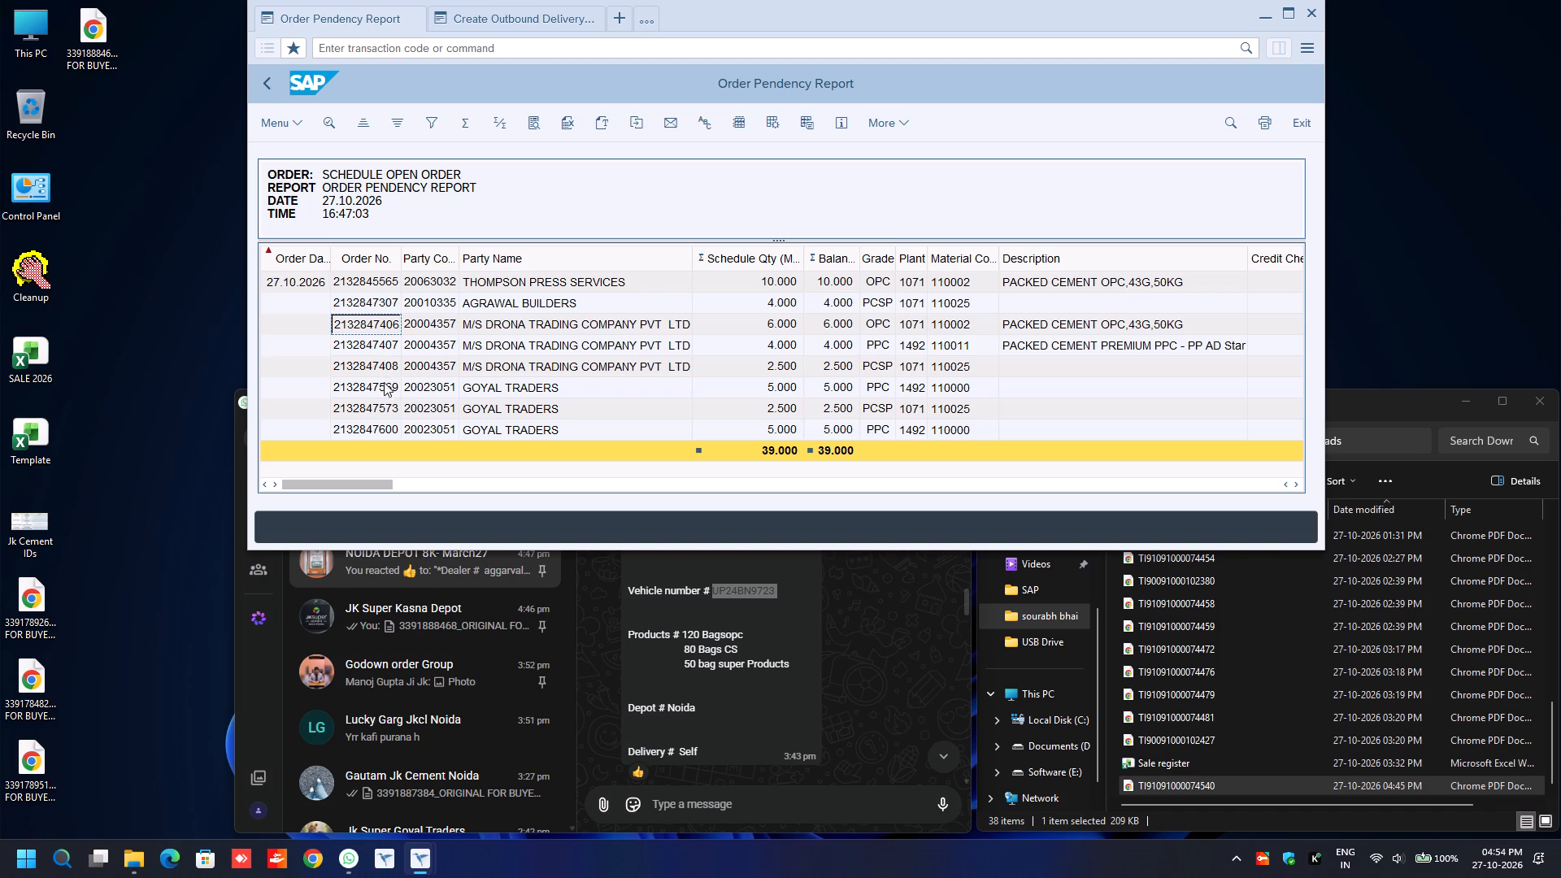
pyautogui.click(376, 366)
pyautogui.hotkey('ctrl', 'c')
pyautogui.click(521, 10)
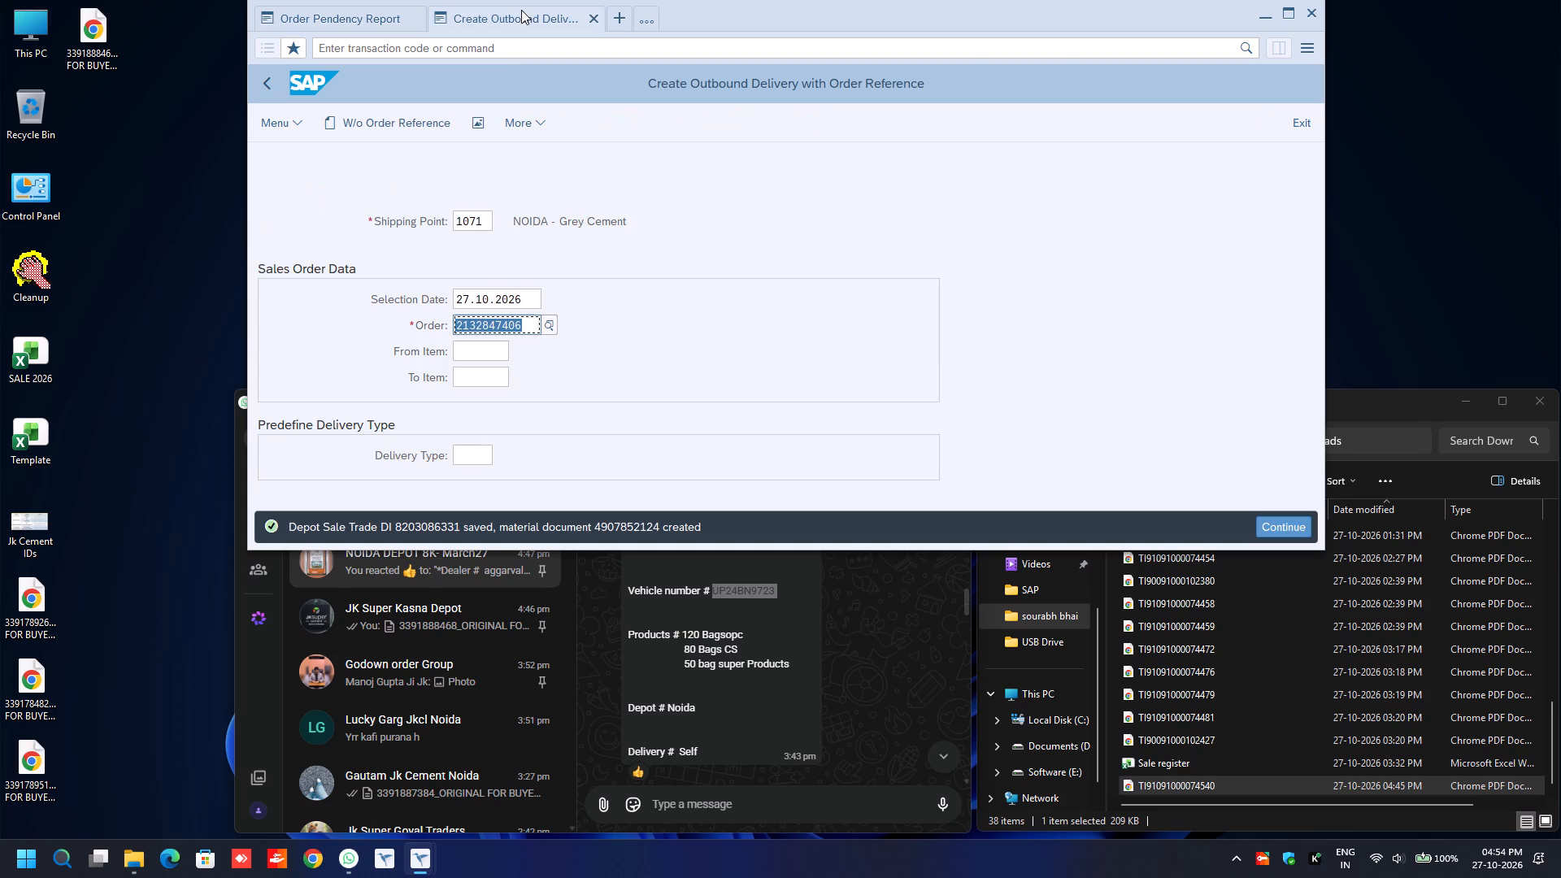
pyautogui.hotkey('ctrl', 'v')
pyautogui.press('Return')
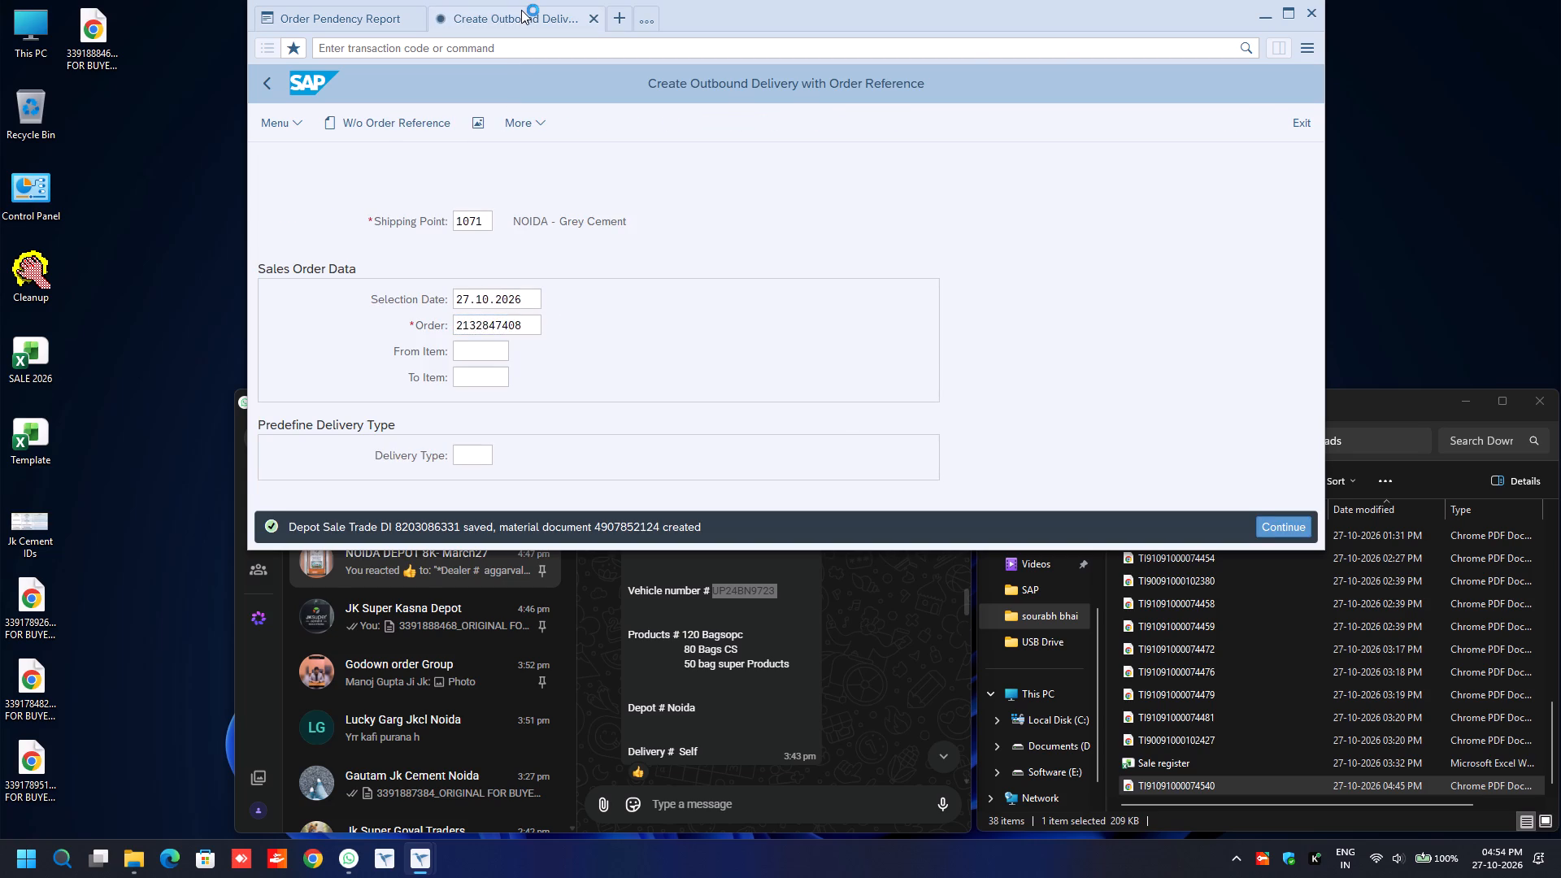
# Set the shipment route of the material 110025 delivery to ROUTE.
pyautogui.click(811, 305)
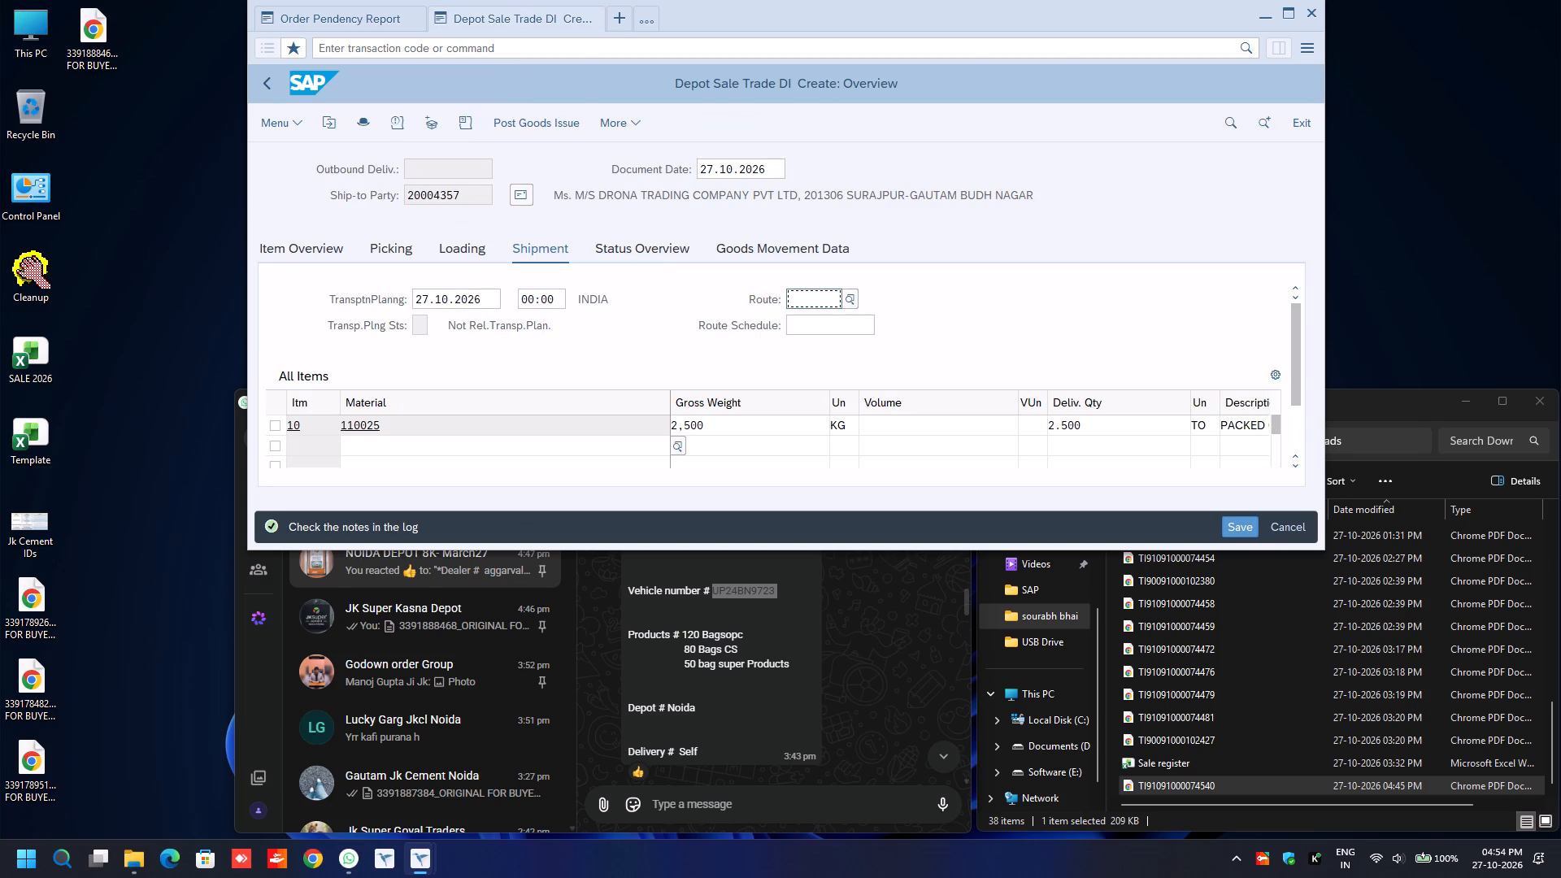
pyautogui.press('BackSpace')
pyautogui.press('Down')
pyautogui.press('Return')
# In the picking data for item 10, material 110025, enter picked quantity 2.500 and batch 1001-1071.
pyautogui.click(397, 250)
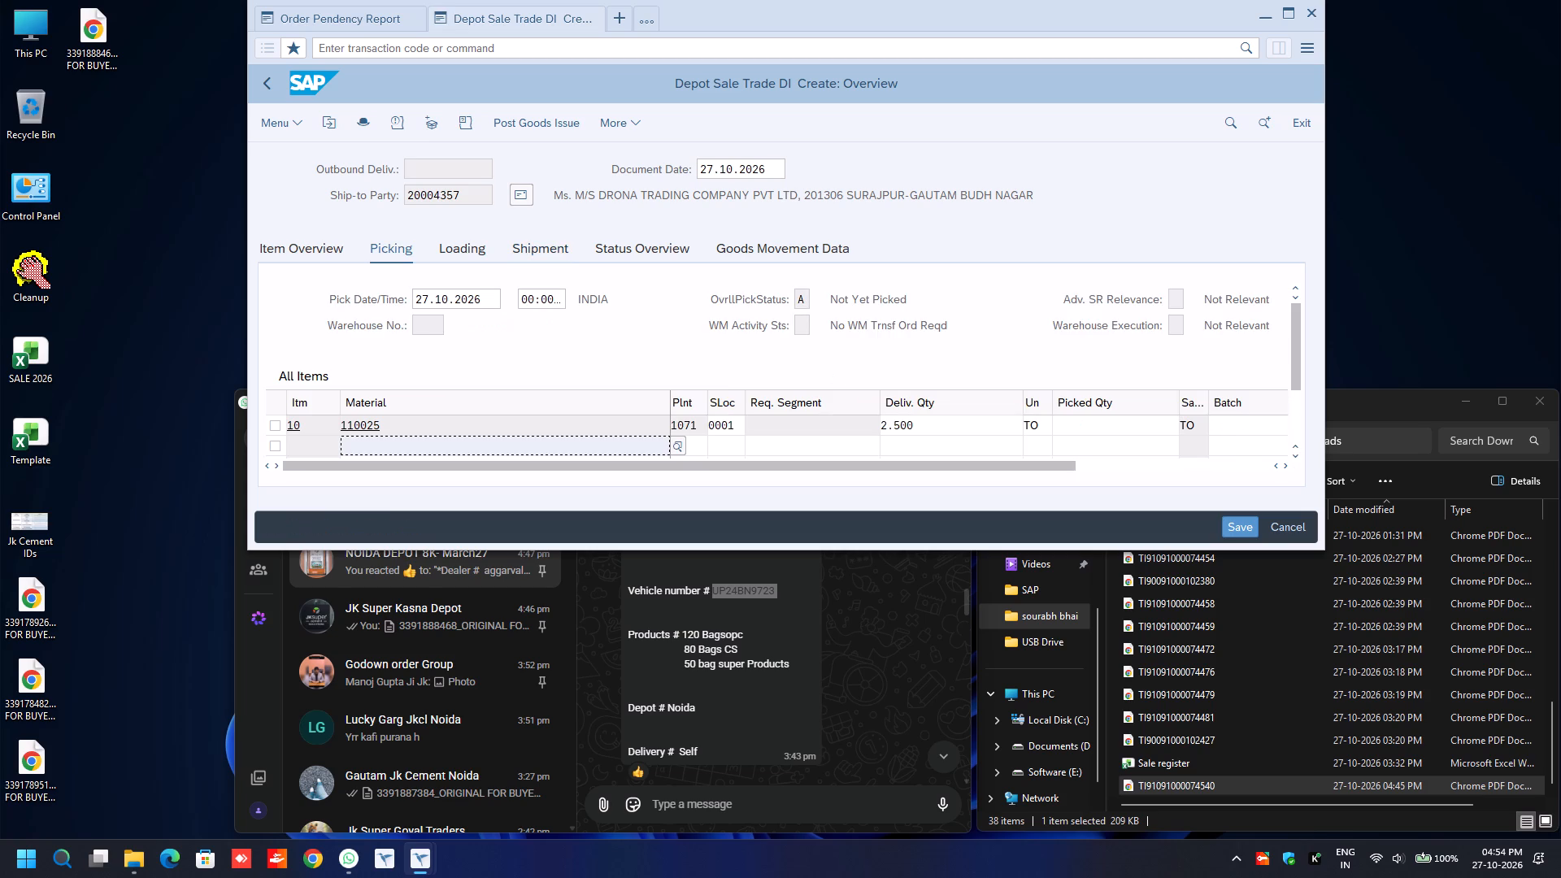
pyautogui.click(1075, 423)
pyautogui.write('2.500')
pyautogui.press('Tab')
pyautogui.write('1001')
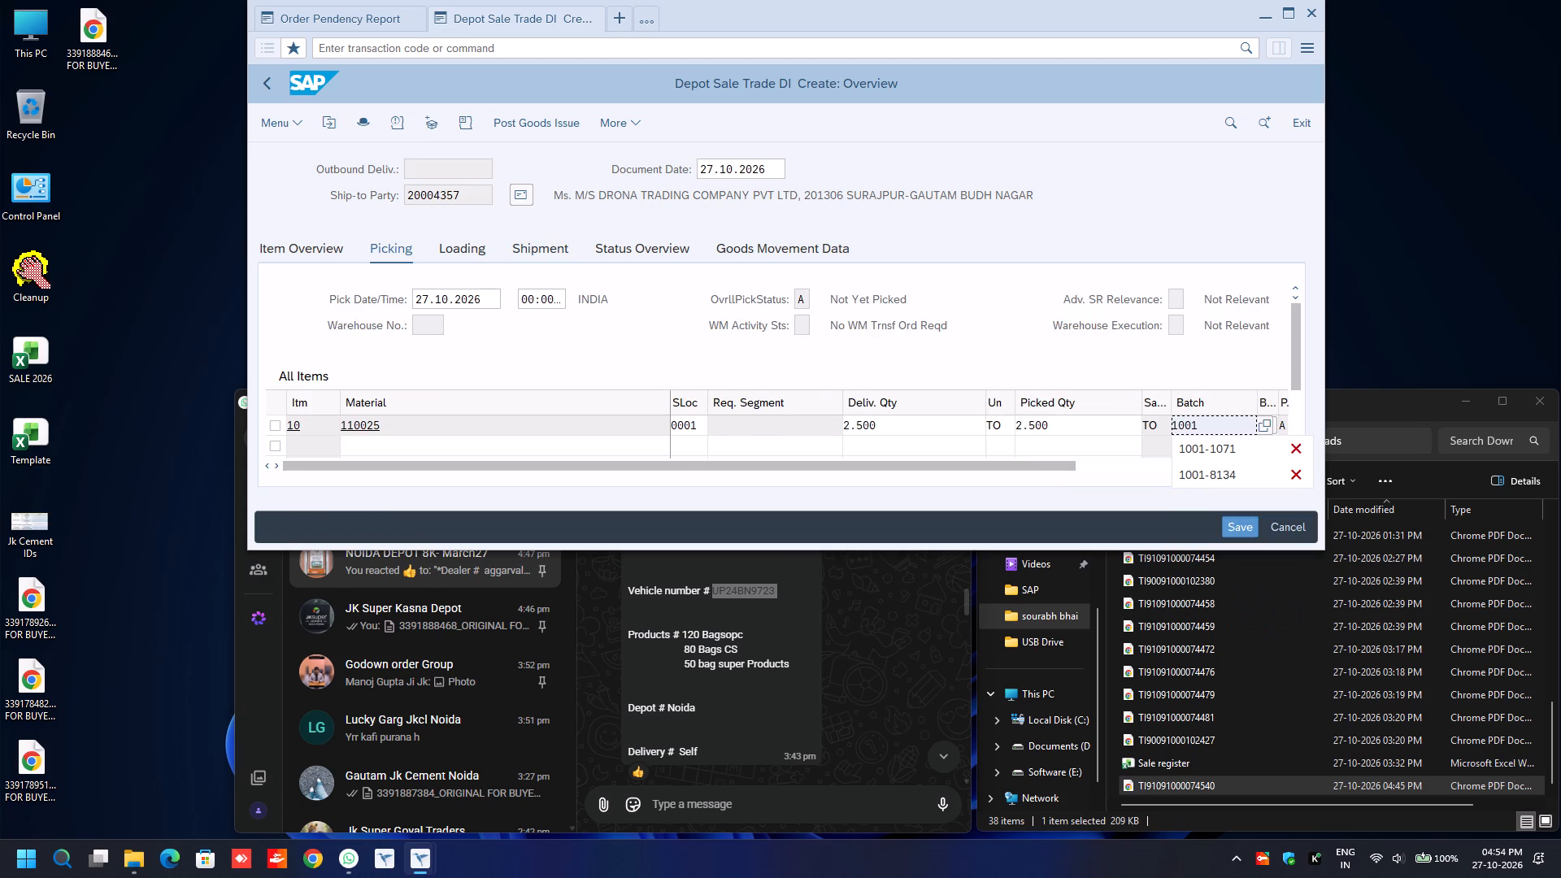
pyautogui.press('Down')
pyautogui.press('Return')
# In the delivery header's Additional Data 1, set the transport mode to ROAD and fill in the Road Transporter1 factory code.
pyautogui.press('F8')
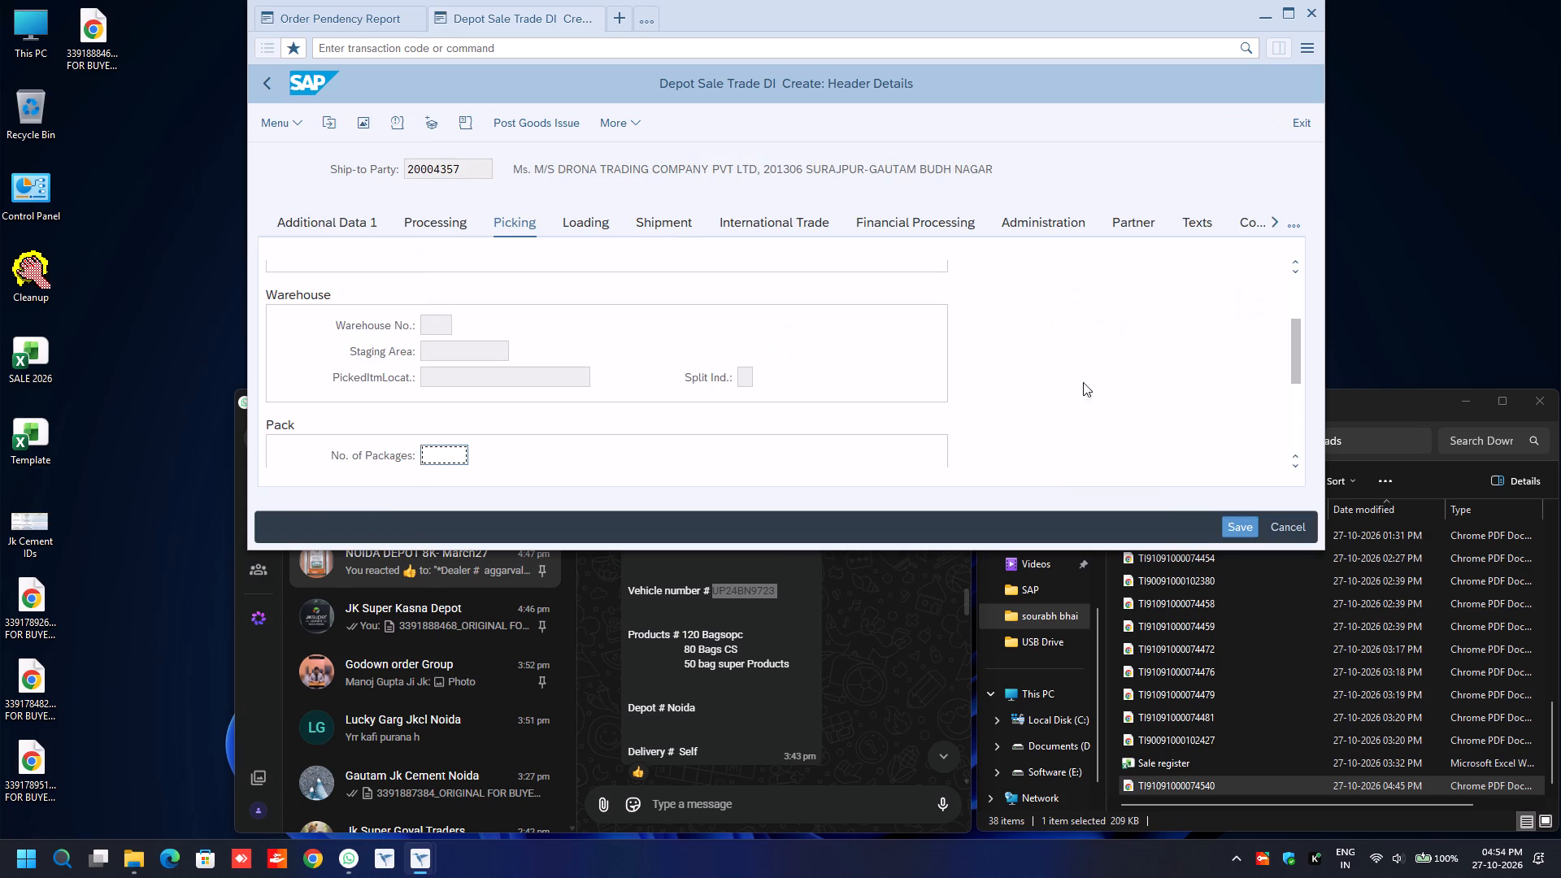
pyautogui.click(330, 224)
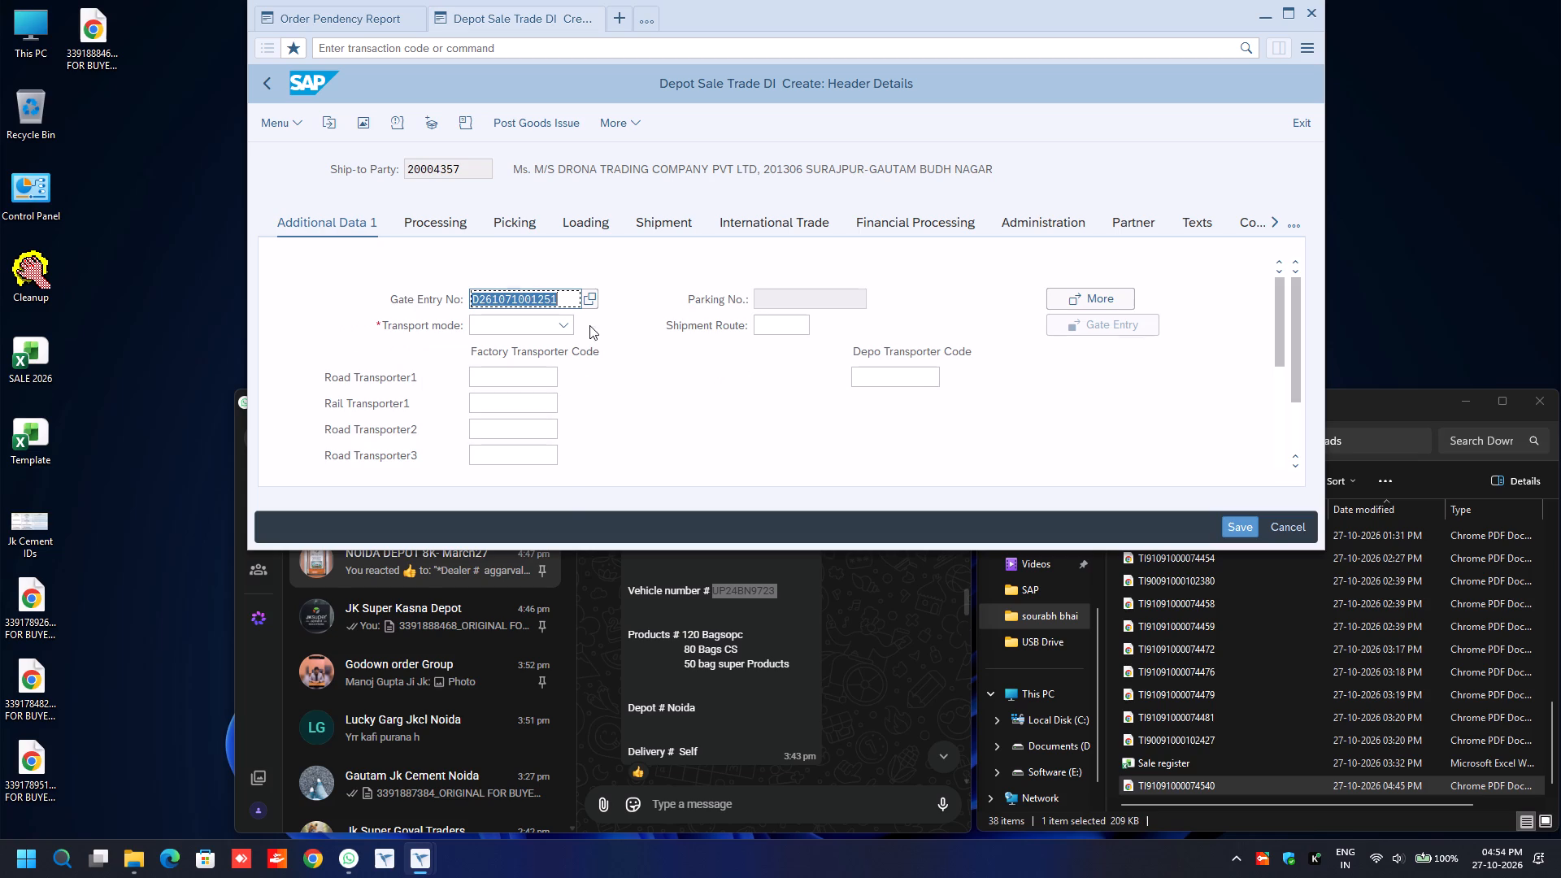
pyautogui.click(556, 324)
pyautogui.click(498, 393)
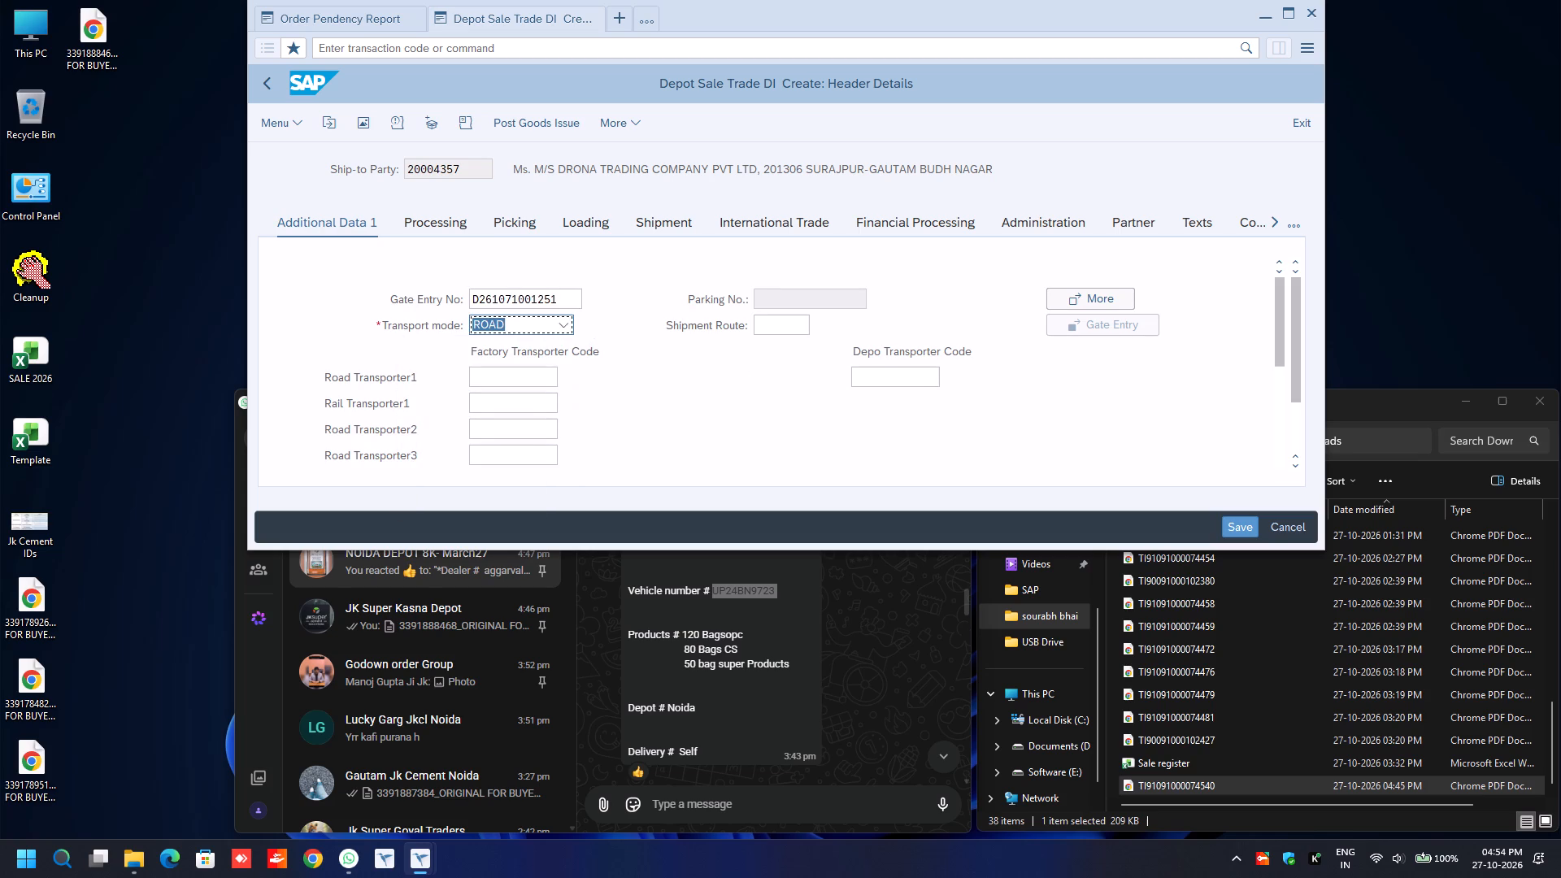
pyautogui.click(490, 376)
pyautogui.press('BackSpace')
pyautogui.press('Down')
pyautogui.press('Return')
pyautogui.press('Return')
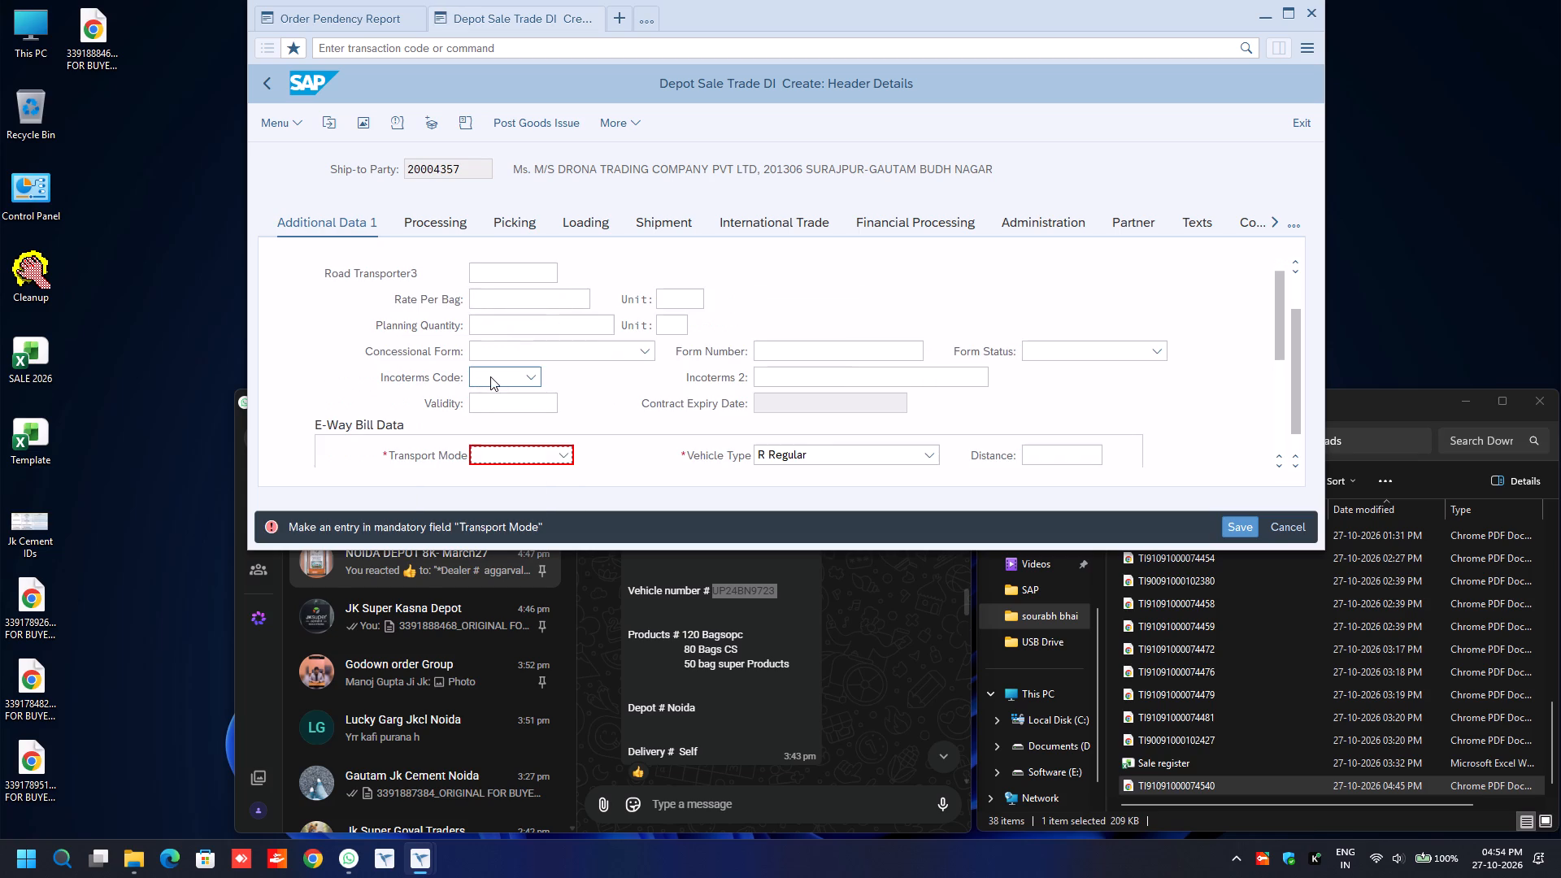
# In the E-Way Bill Data, set the transport mode to Road and the distance to 30.
pyautogui.write('ro')
pyautogui.press('Tab')
pyautogui.press('Tab')
pyautogui.press('BackSpace')
pyautogui.press('Down')
pyautogui.press('Return')
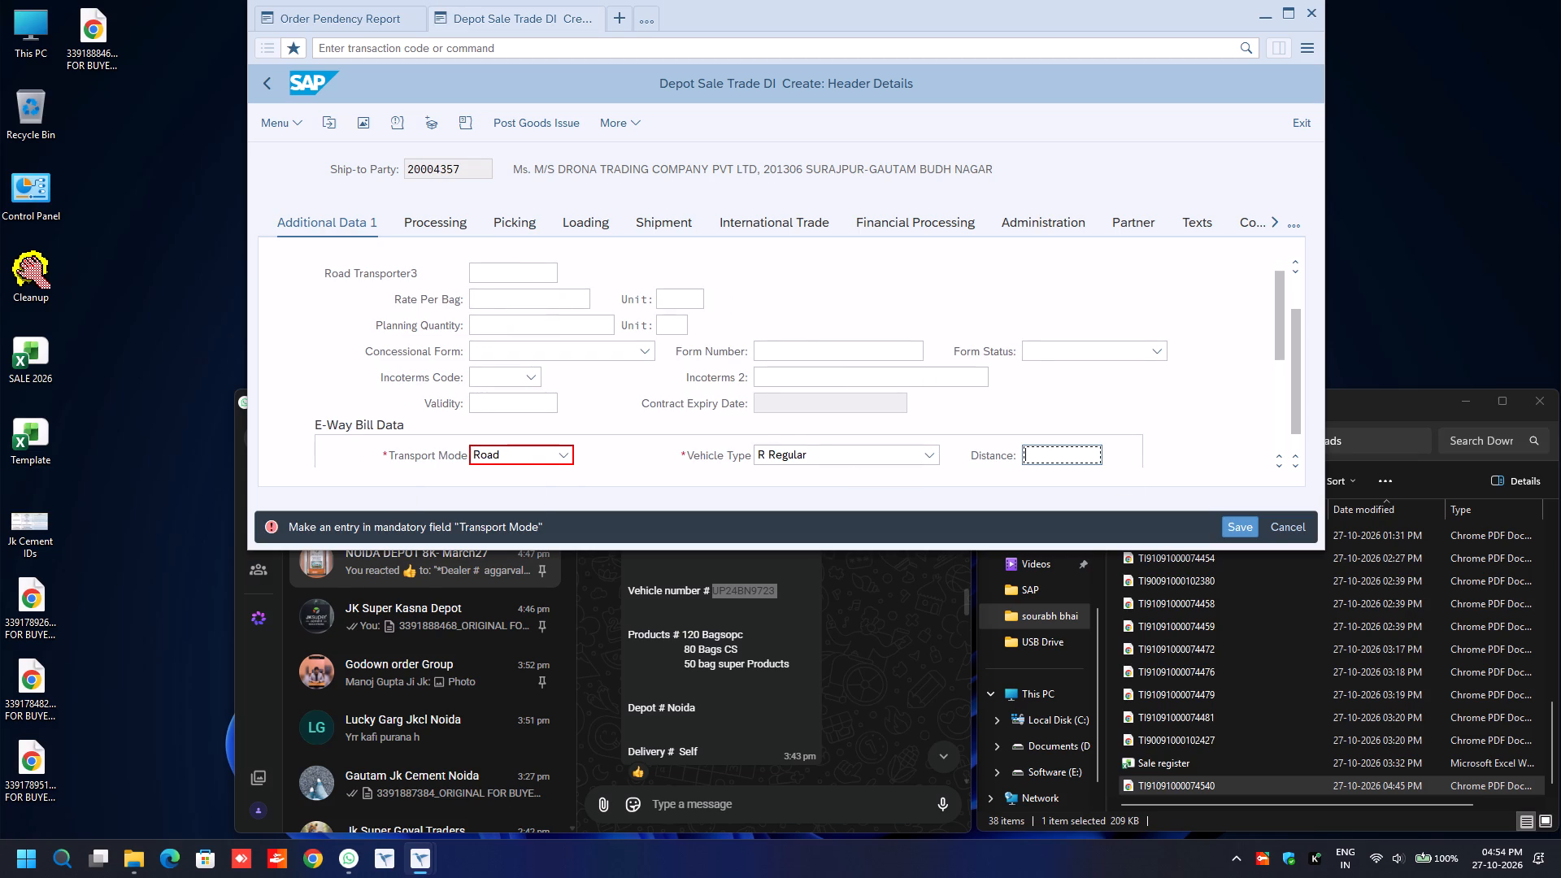
pyautogui.press('Down')
pyautogui.press('BackSpace')
pyautogui.press('Down')
pyautogui.press('Return')
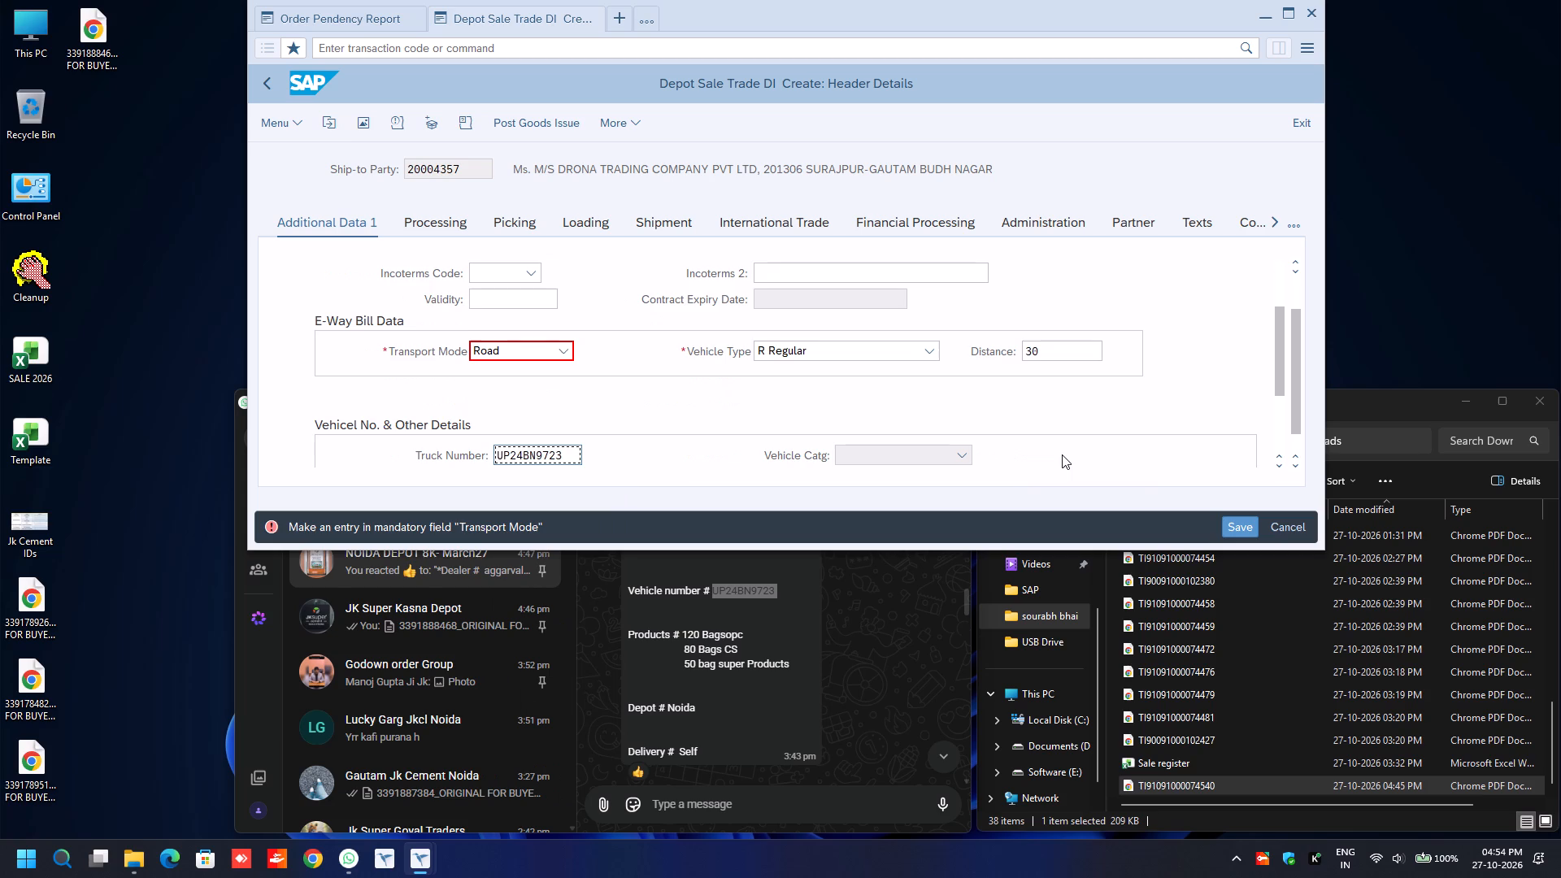
pyautogui.press('Tab')
pyautogui.press('Tab')
pyautogui.press('BackSpace')
pyautogui.press('Down')
pyautogui.press('Return')
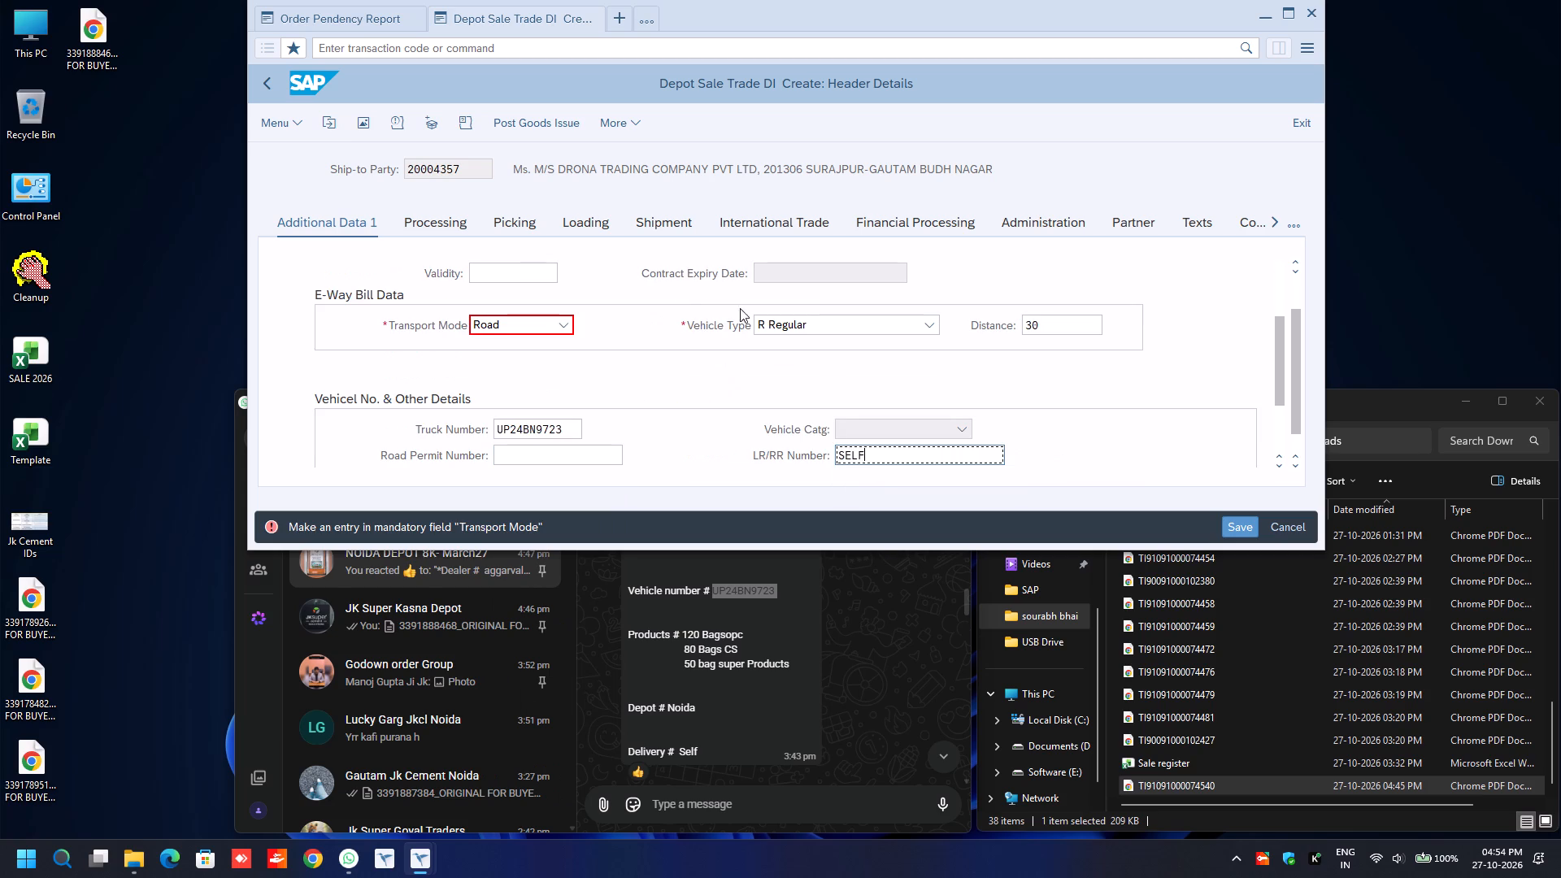
# Review the header's shipment data and post goods issue for the material 110025 delivery.
pyautogui.click(667, 220)
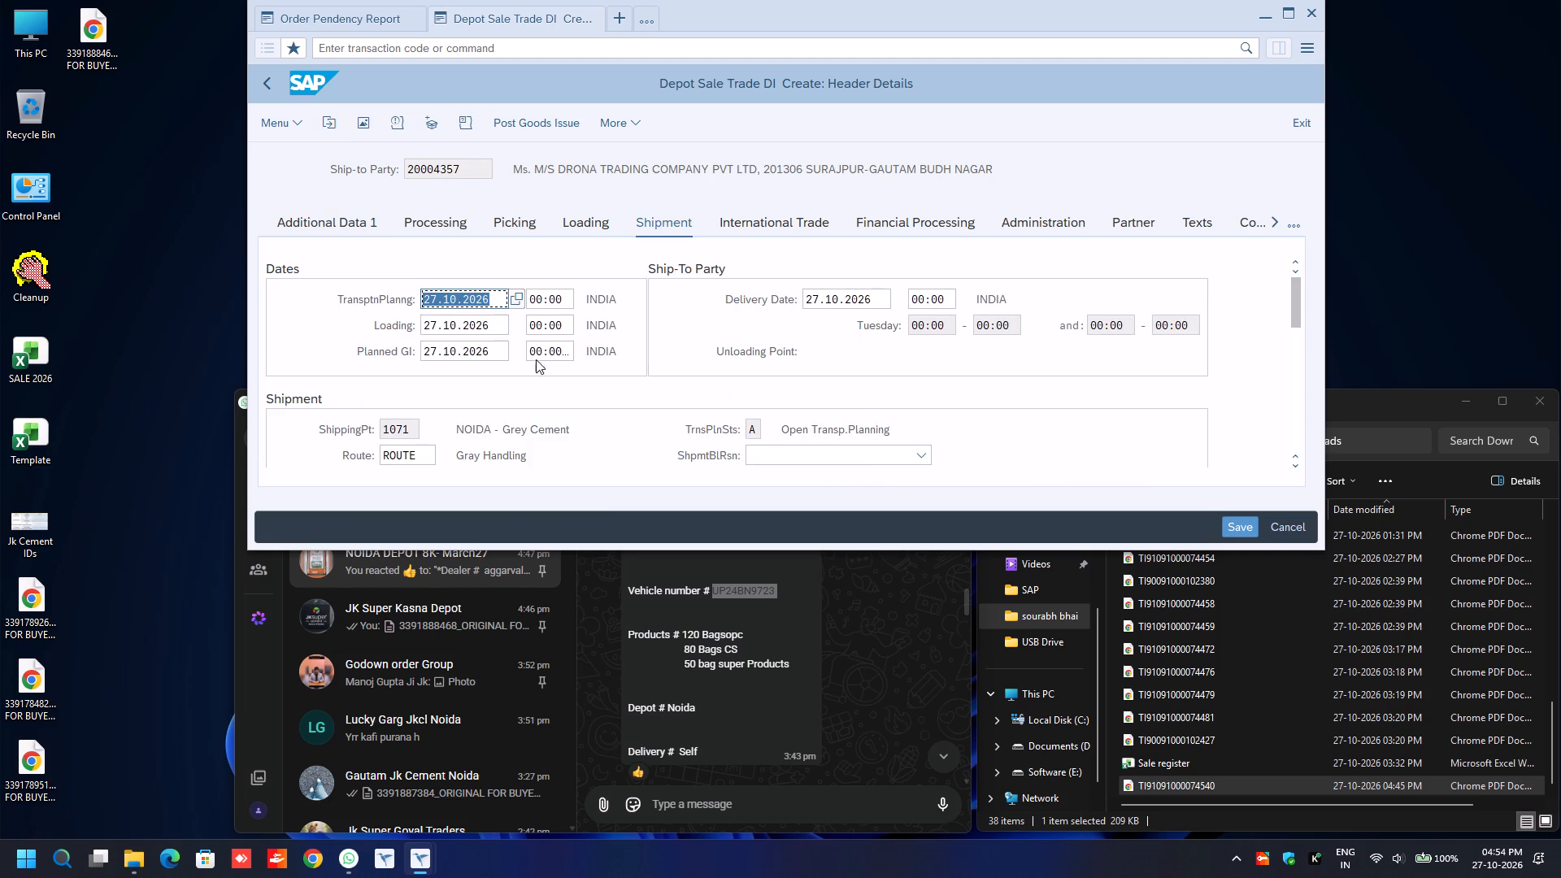
pyautogui.moveTo(523, 122); pyautogui.dragTo(537, 123)
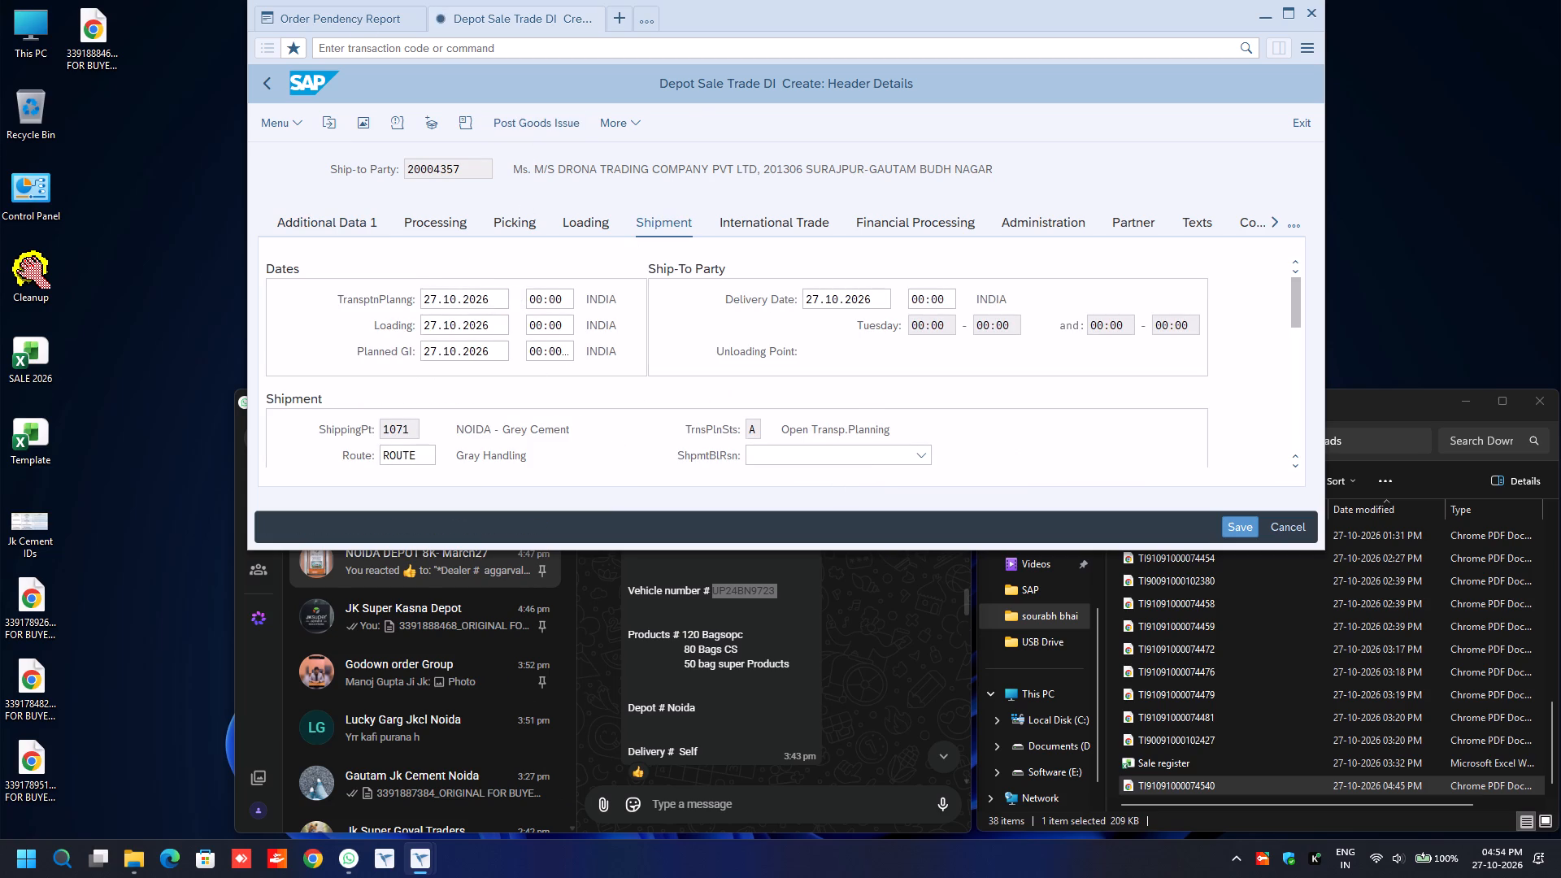
pyautogui.click(341, 17)
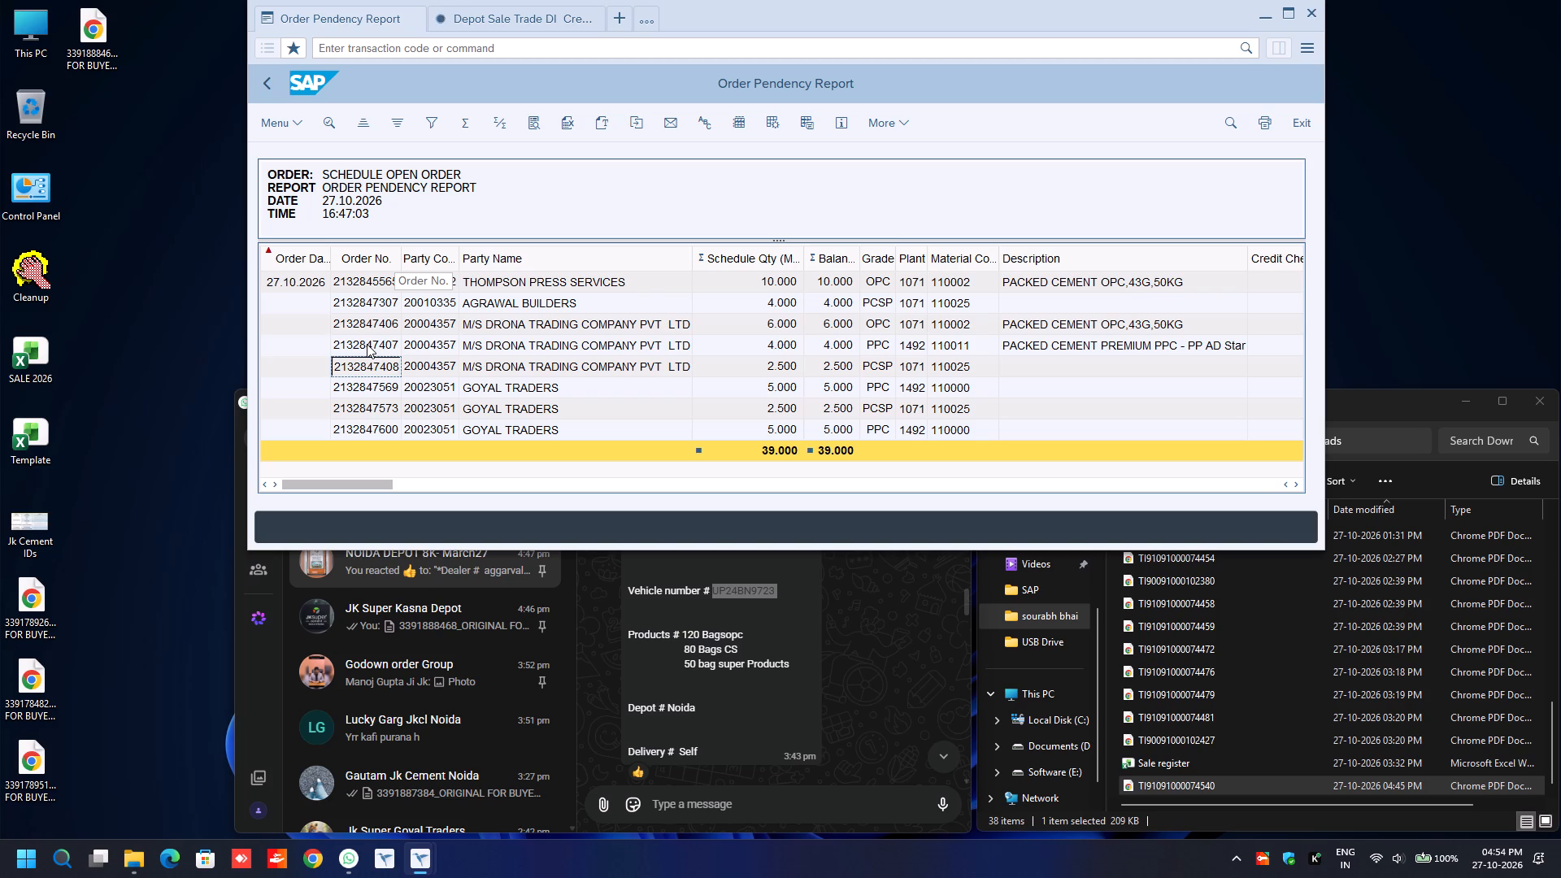
pyautogui.click(367, 344)
pyautogui.hotkey('ctrl', 'y')
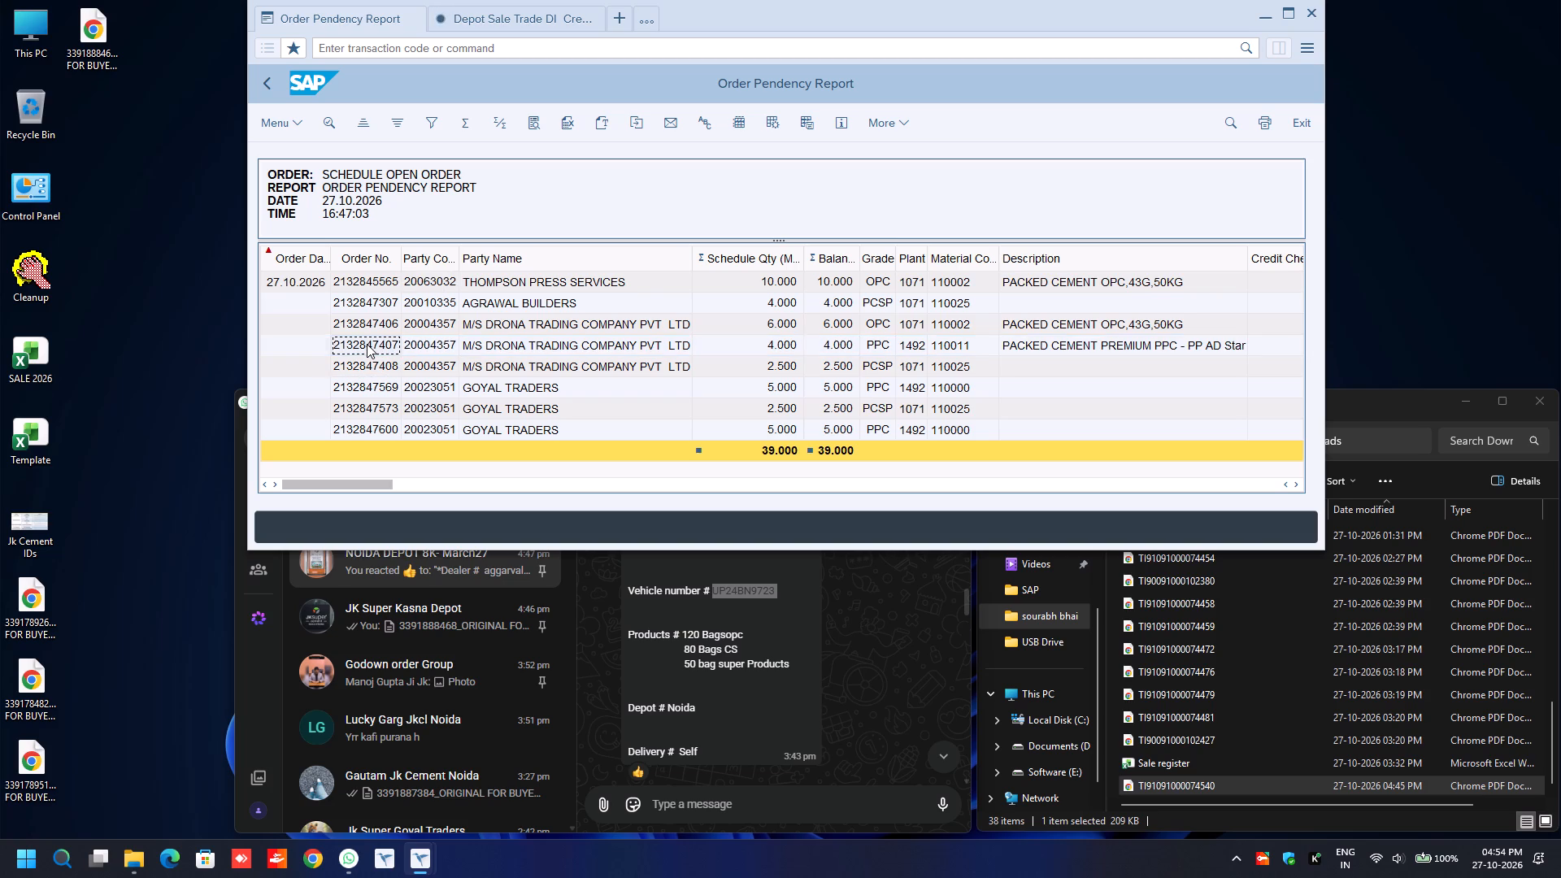
pyautogui.hotkey('ctrl', 'c')
pyautogui.click(502, 16)
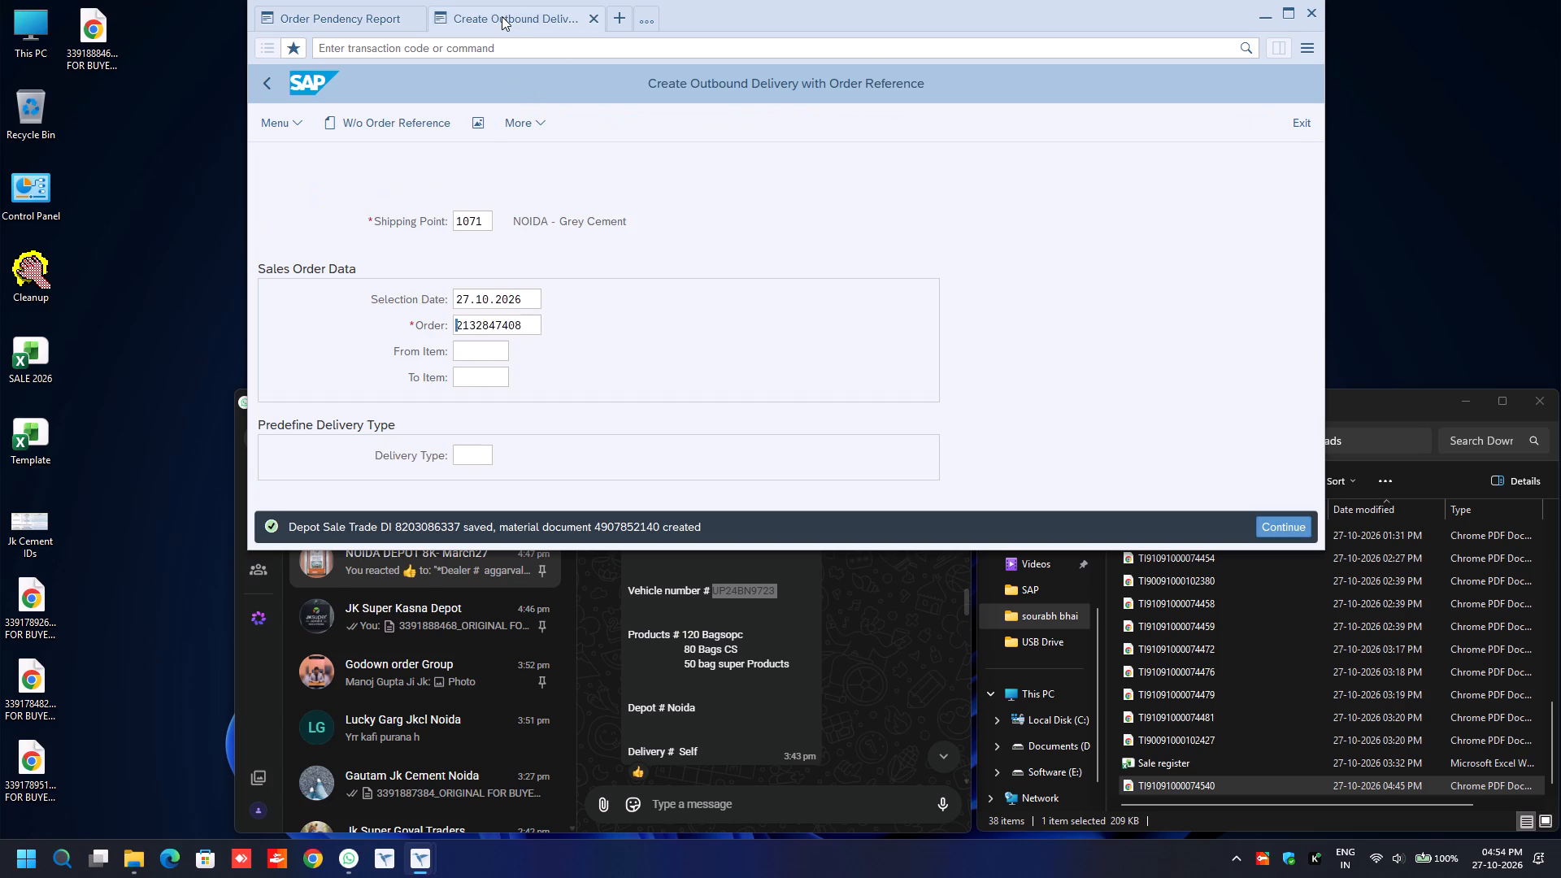
pyautogui.hotkey('ctrl', 'v')
pyautogui.press('Return')
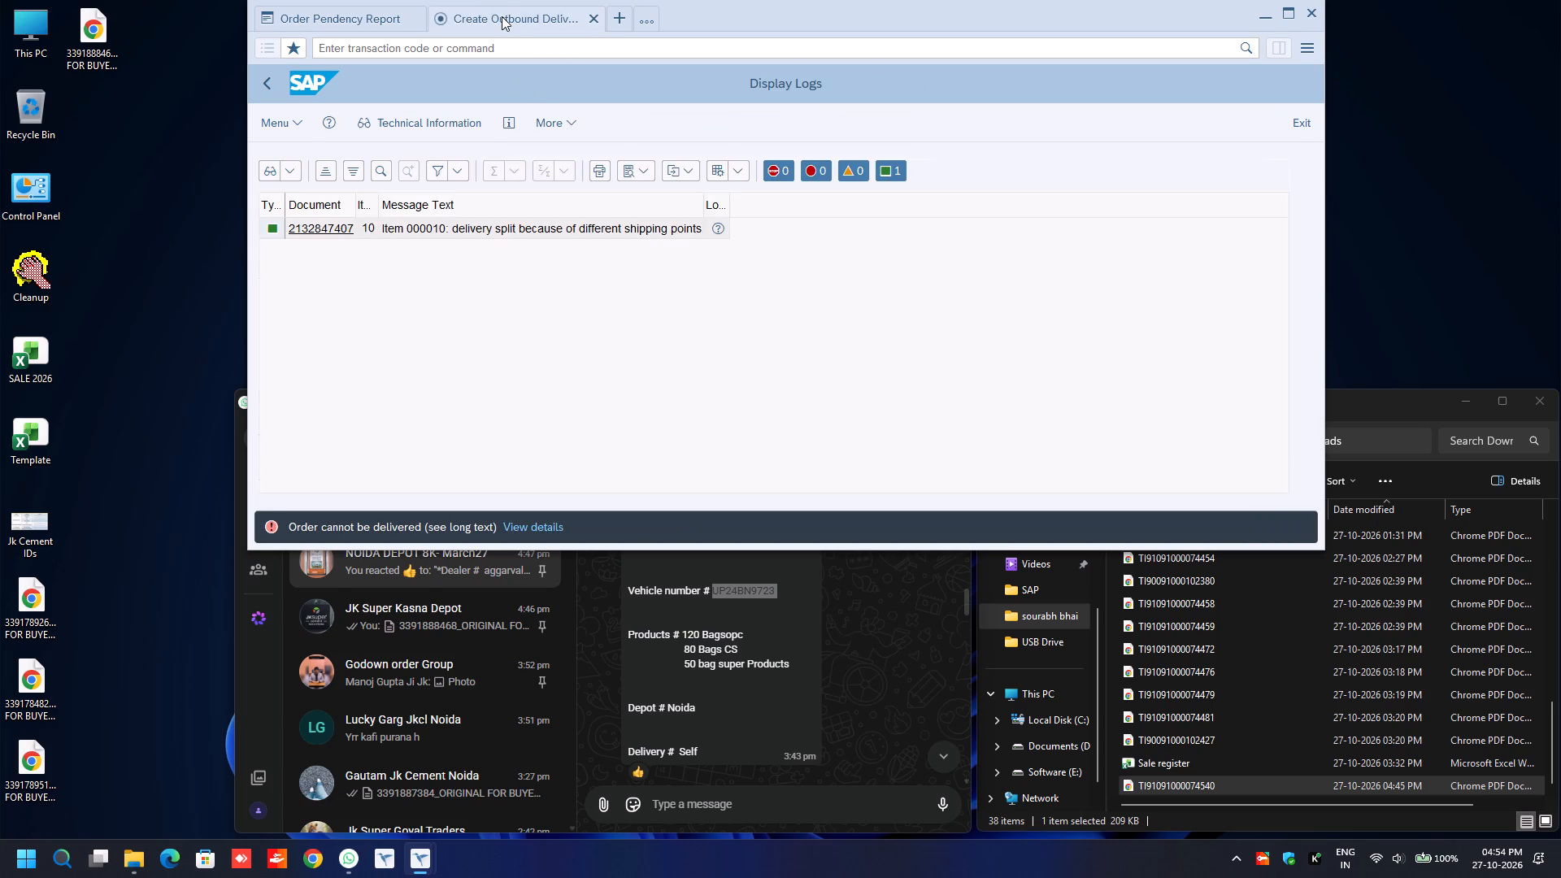
pyautogui.press('Escape')
pyautogui.press('Up')
pyautogui.press('Up')
pyautogui.hotkey('ctrl', 'a')
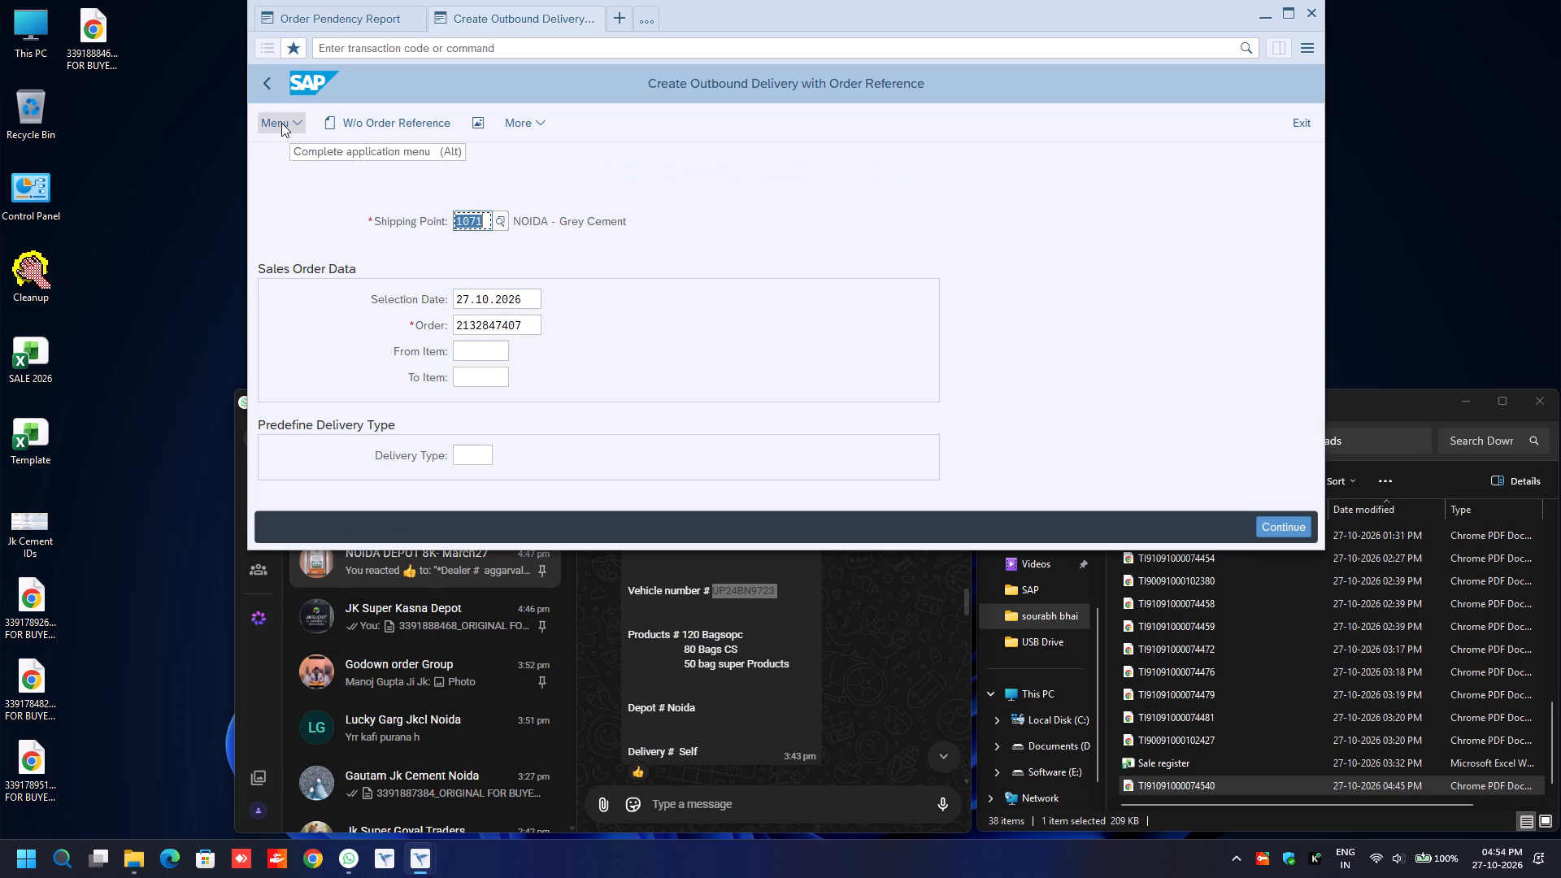
pyautogui.write('1492')
pyautogui.press('Return')
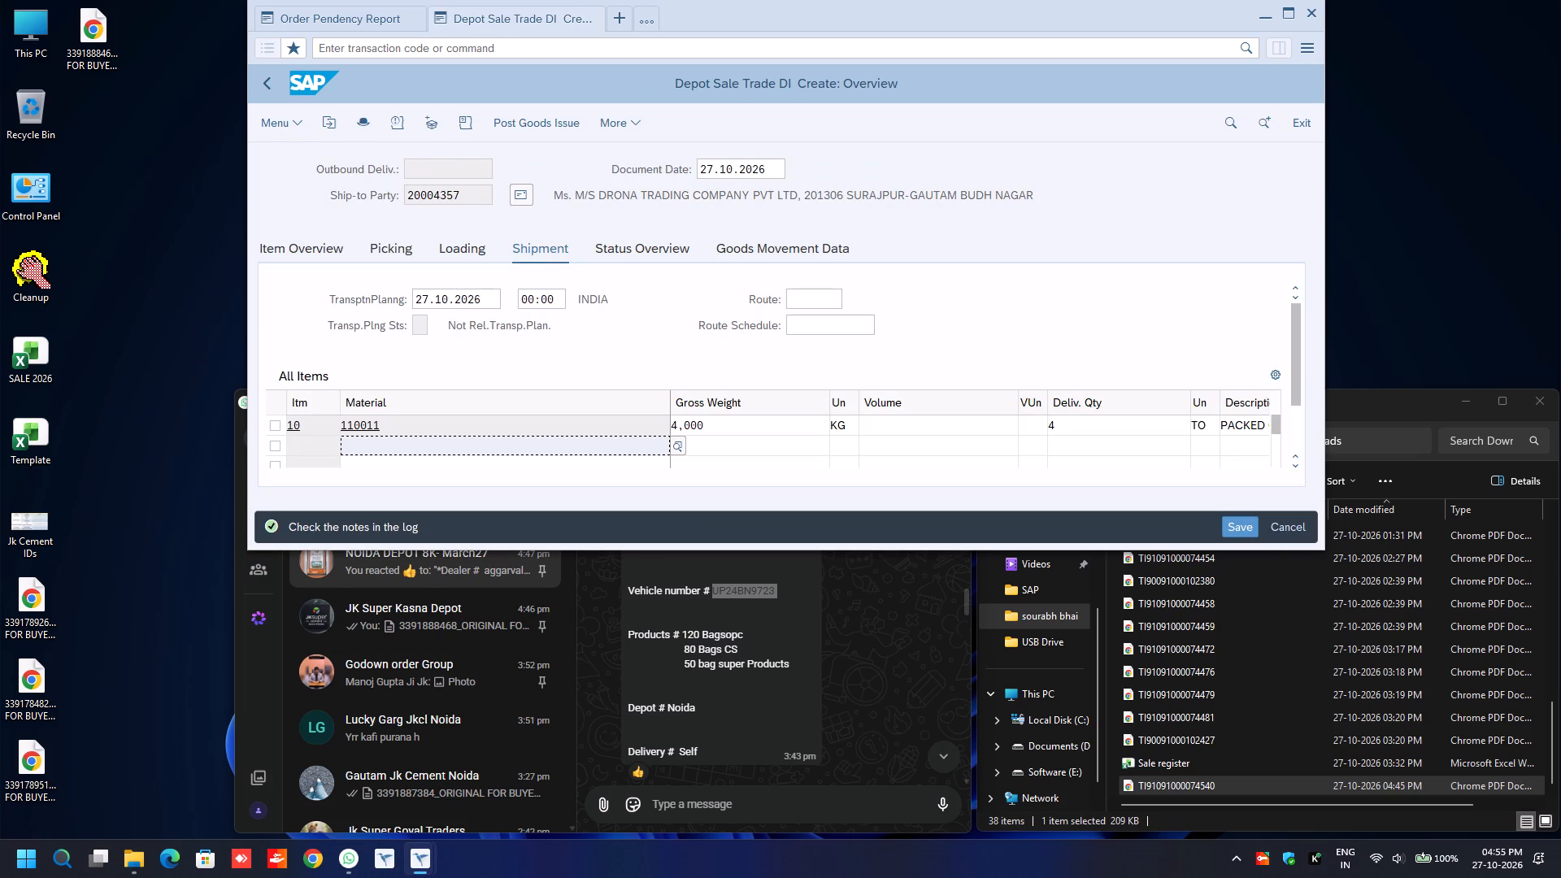
# Set the shipment route of the material 110011 delivery to ROUTE.
pyautogui.click(825, 304)
pyautogui.press('BackSpace')
pyautogui.press('Down')
pyautogui.press('Return')
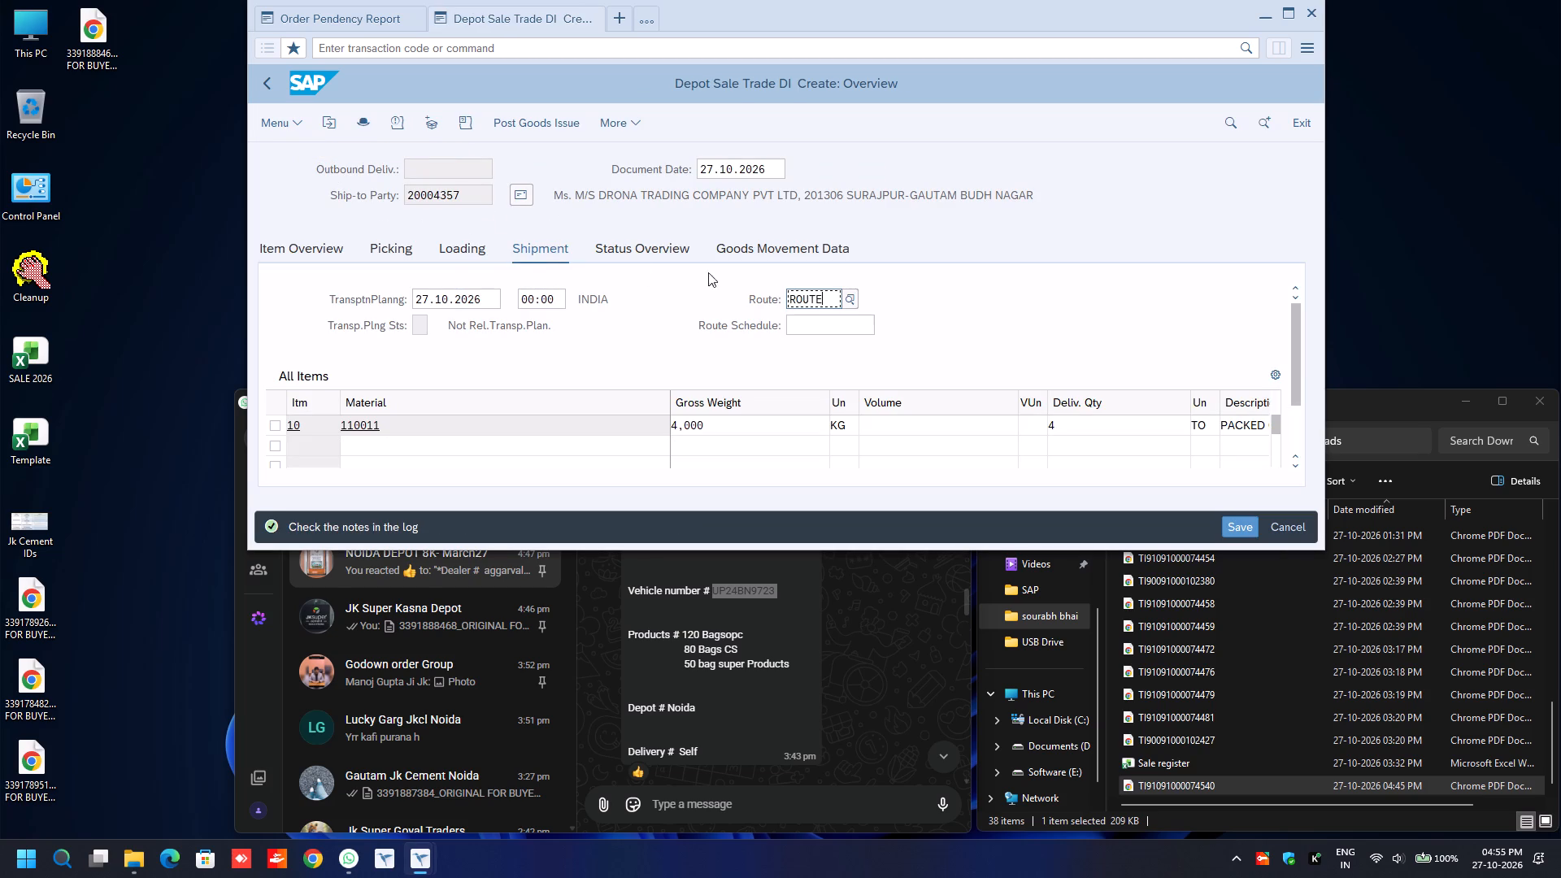
# In the picking data for item 10, material 110011, enter picked quantity 4 and batch 1033-1492.
pyautogui.click(387, 246)
pyautogui.click(1086, 424)
pyautogui.press('4')
pyautogui.press('Tab')
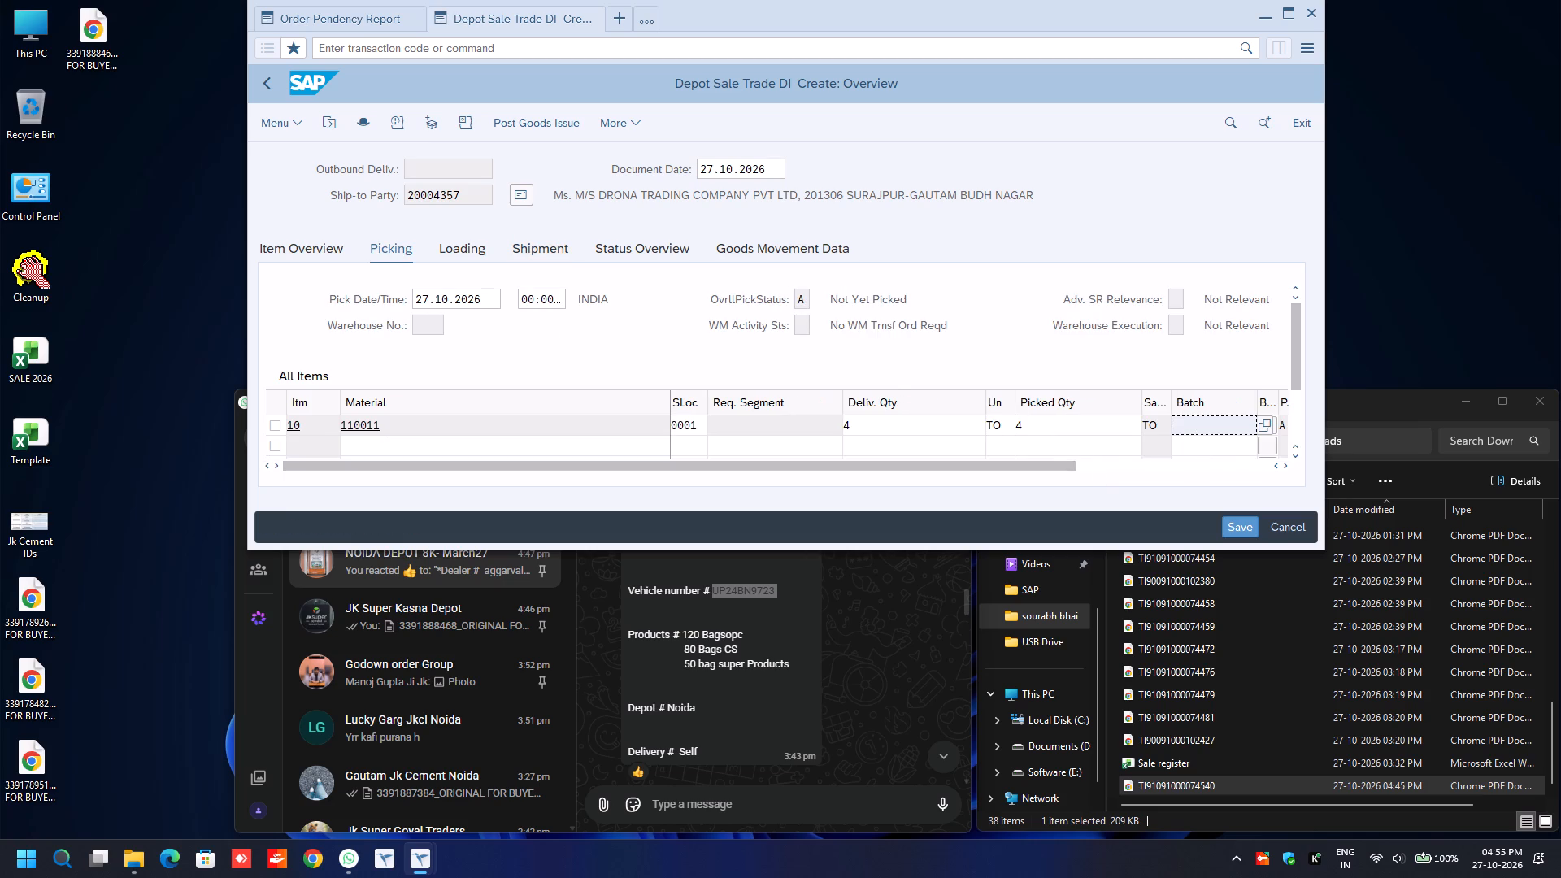
pyautogui.write('1033')
pyautogui.press('Down')
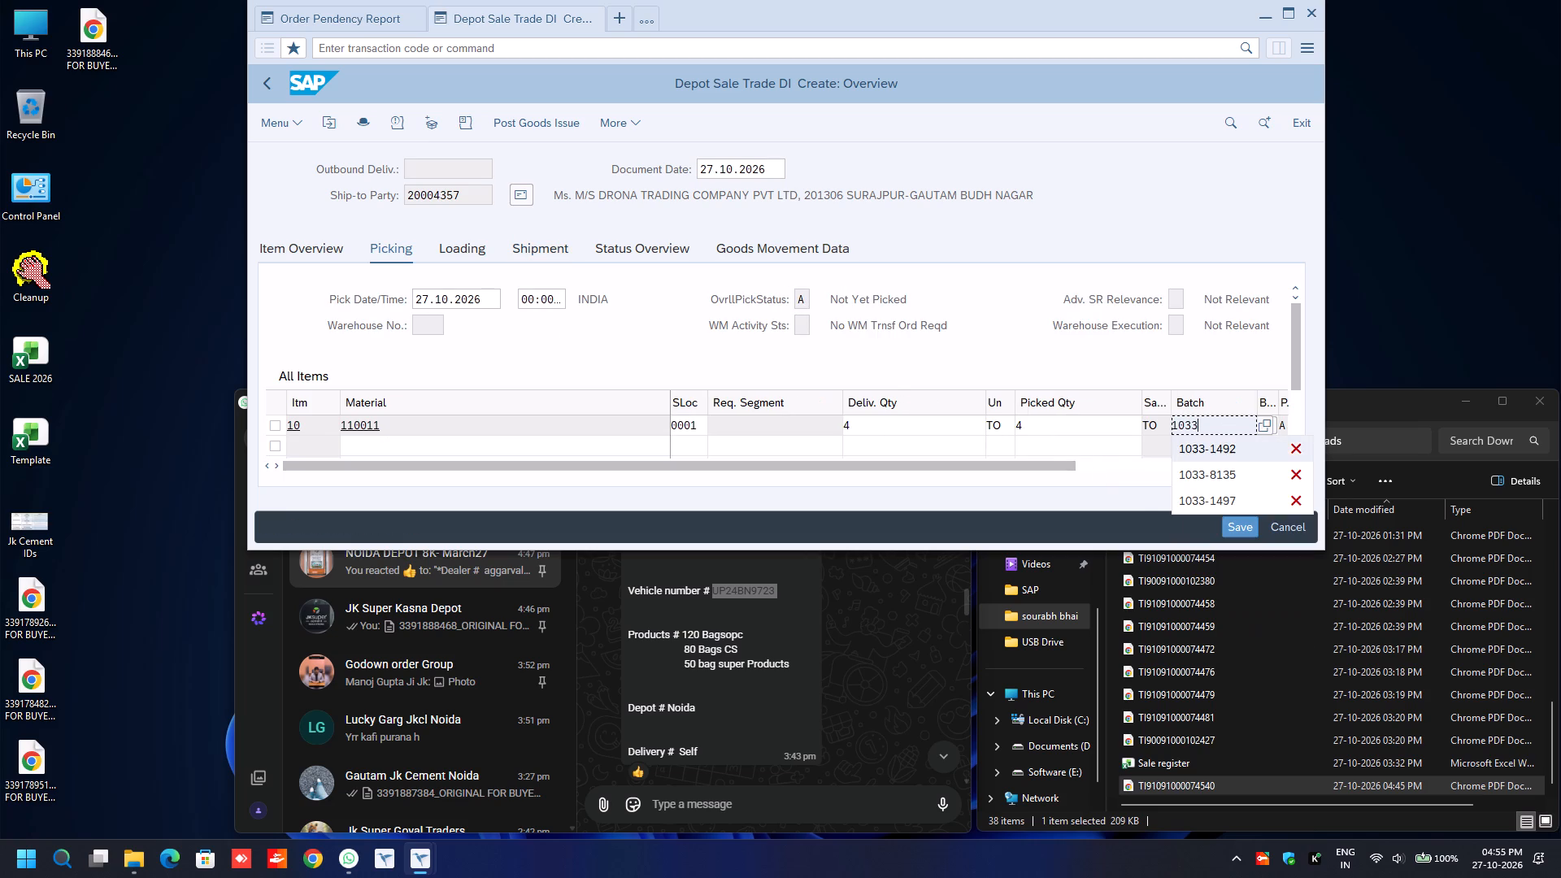
pyautogui.press('Return')
# In the delivery header's Additional Data 1, set the transport mode to ROAD and the Road Transporter1 factory code to 220000967.
pyautogui.press('F8')
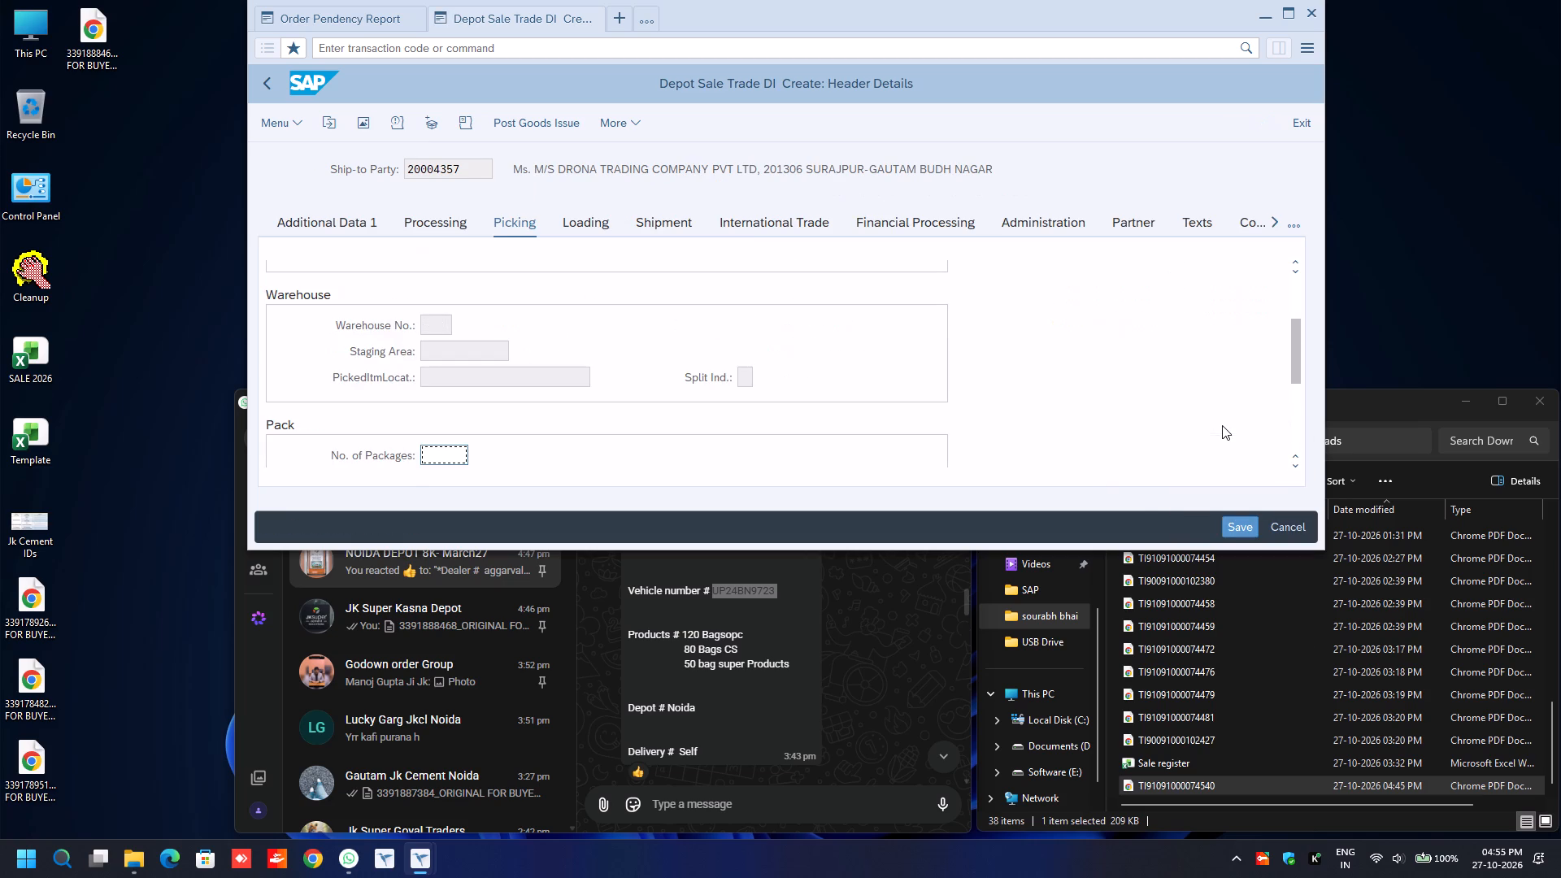
pyautogui.click(351, 224)
pyautogui.click(559, 329)
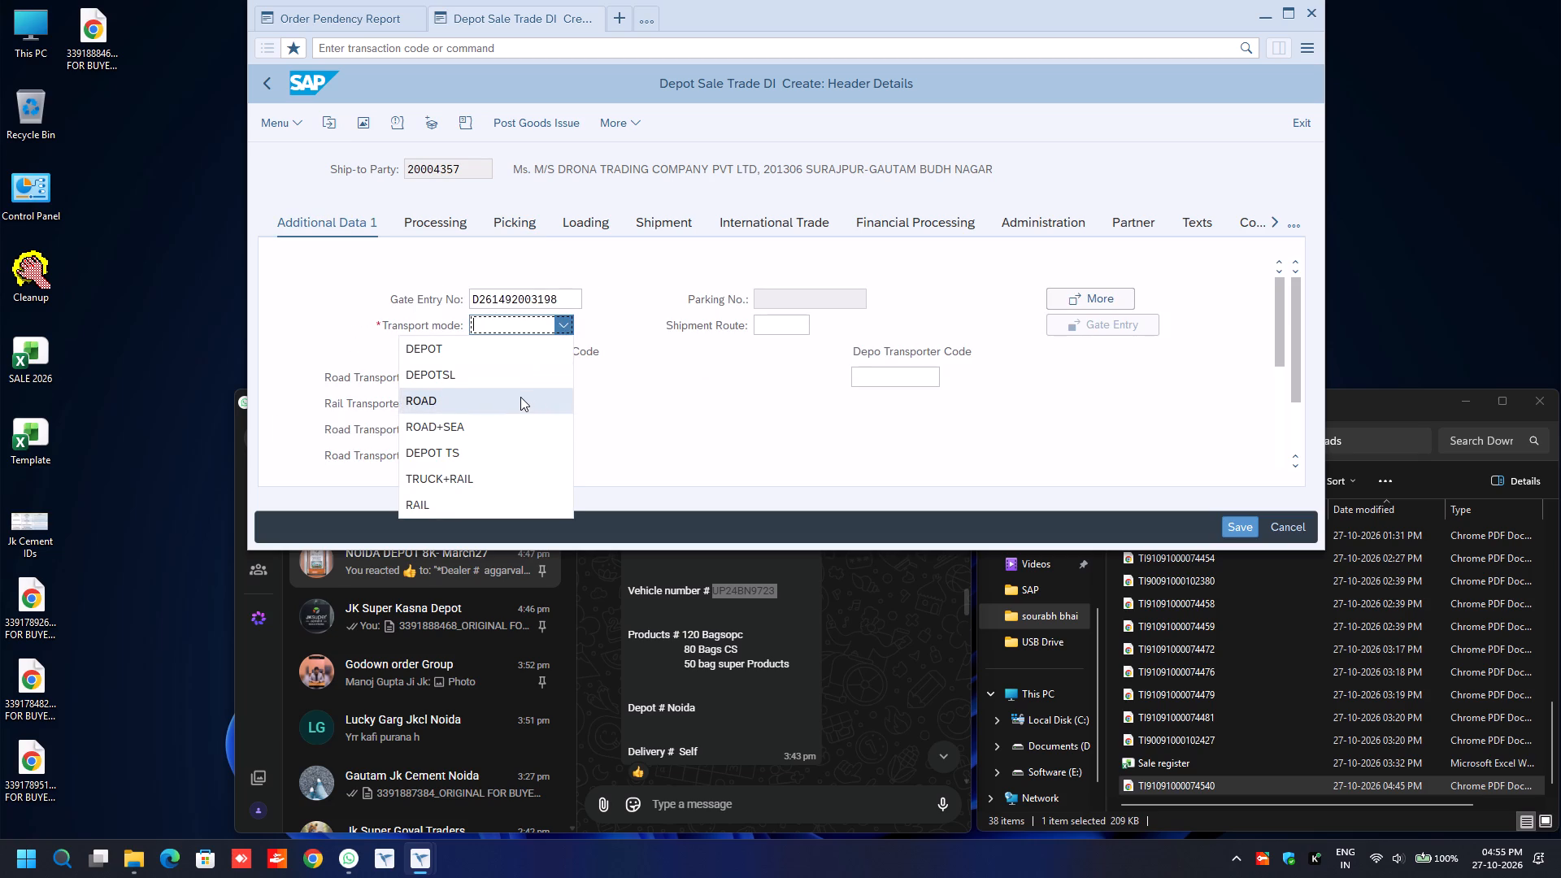
pyautogui.click(520, 397)
pyautogui.click(504, 376)
pyautogui.press('BackSpace')
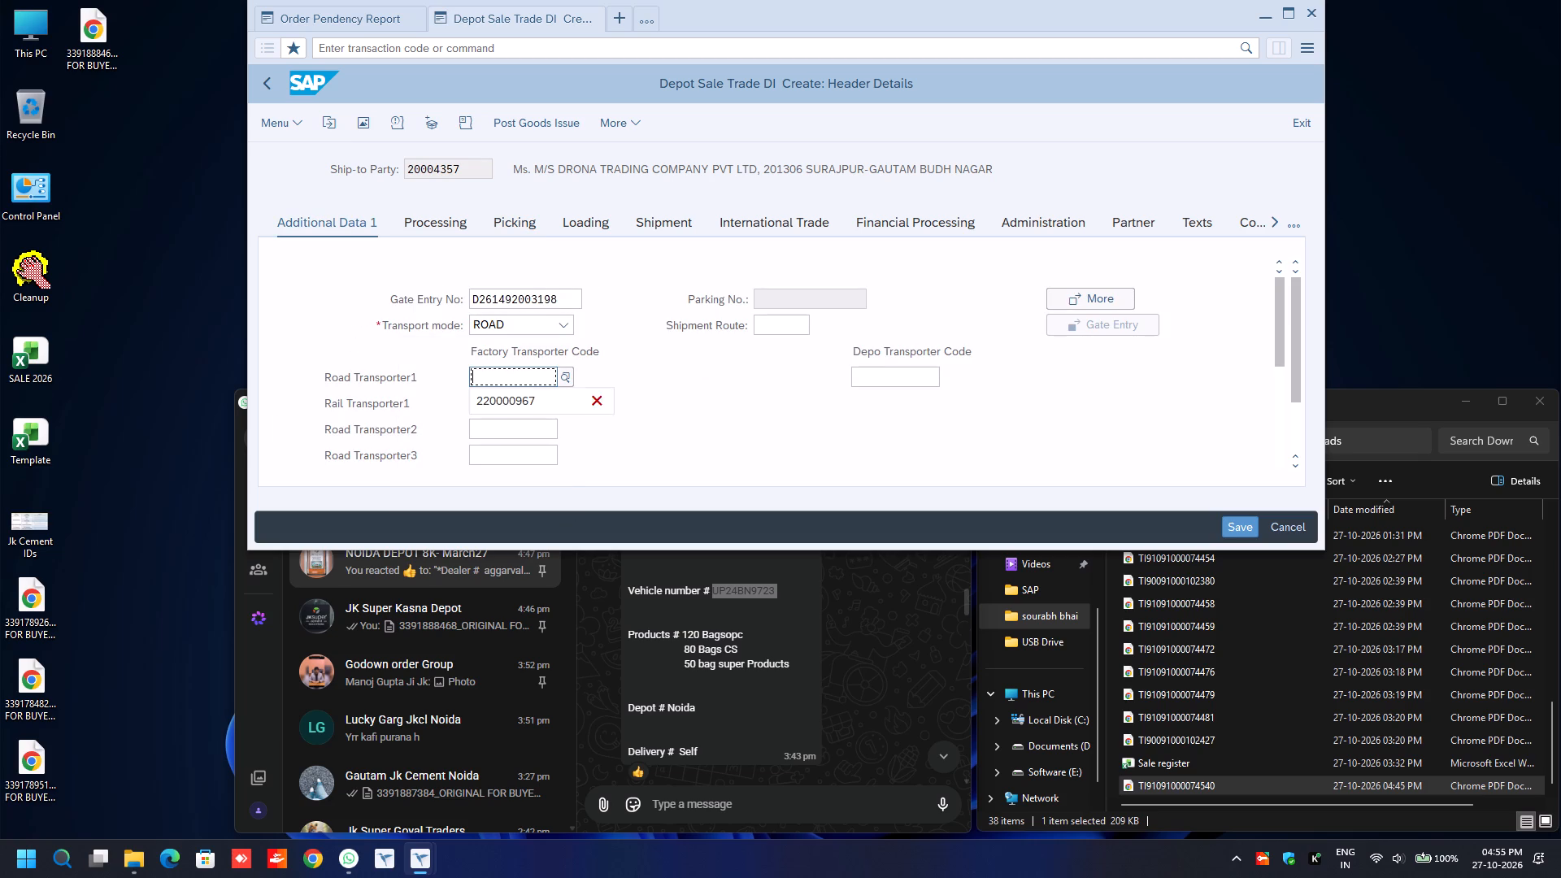
pyautogui.press('Down')
pyautogui.press('Return')
pyautogui.press('Return')
# In the E-Way Bill Data, set the transport mode to Road and the distance to 30.
pyautogui.write('ro')
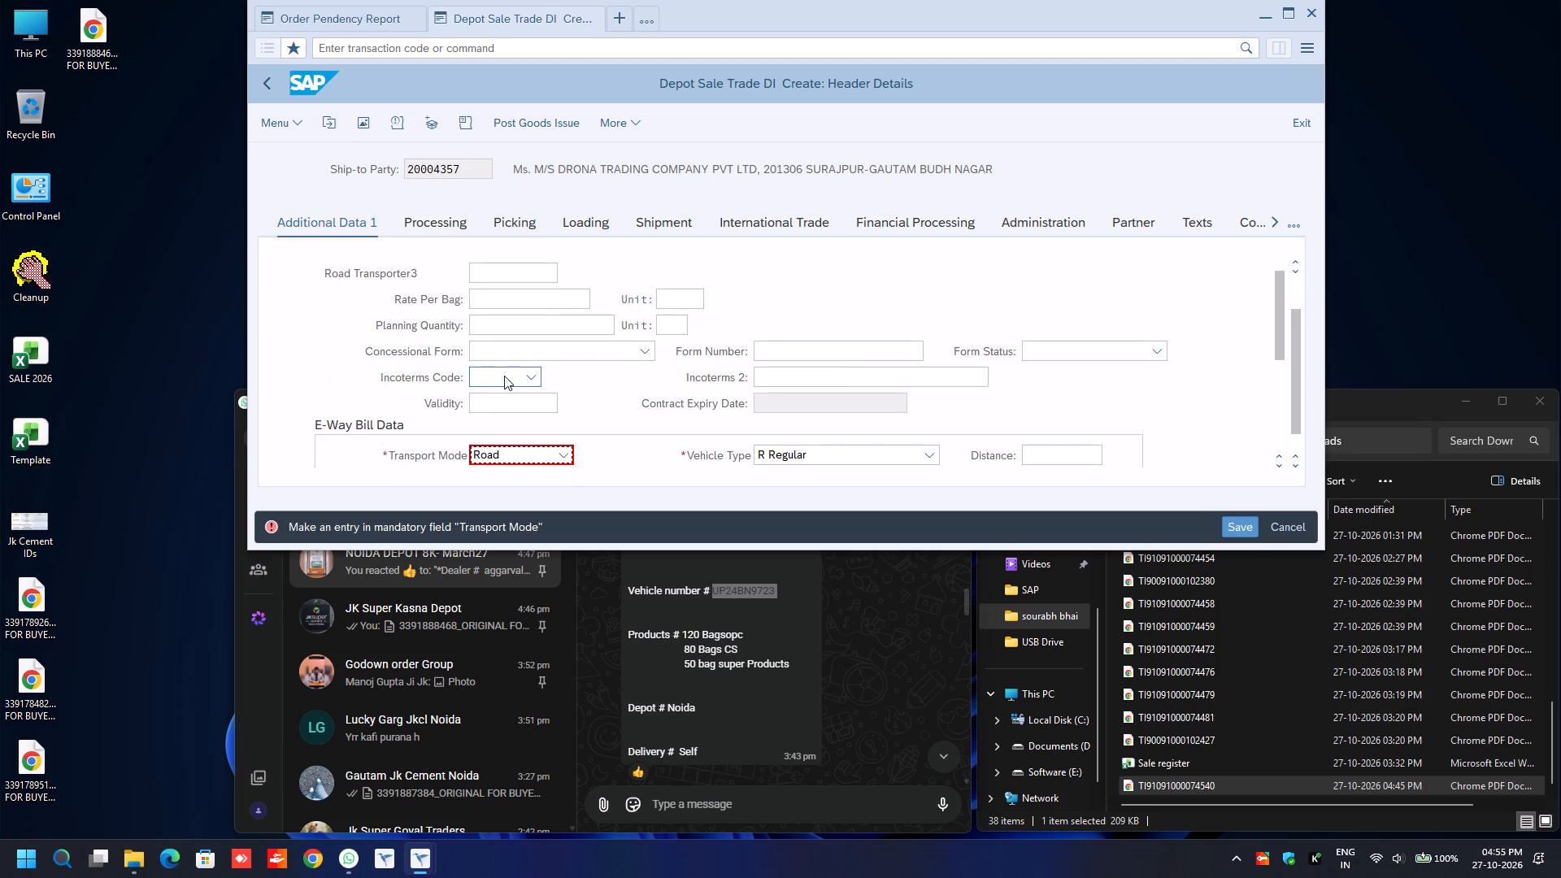
pyautogui.press('Tab')
pyautogui.press('Tab')
pyautogui.press('BackSpace')
pyautogui.press('Down')
pyautogui.press('Return')
pyautogui.press('Down')
pyautogui.press('BackSpace')
pyautogui.press('Down')
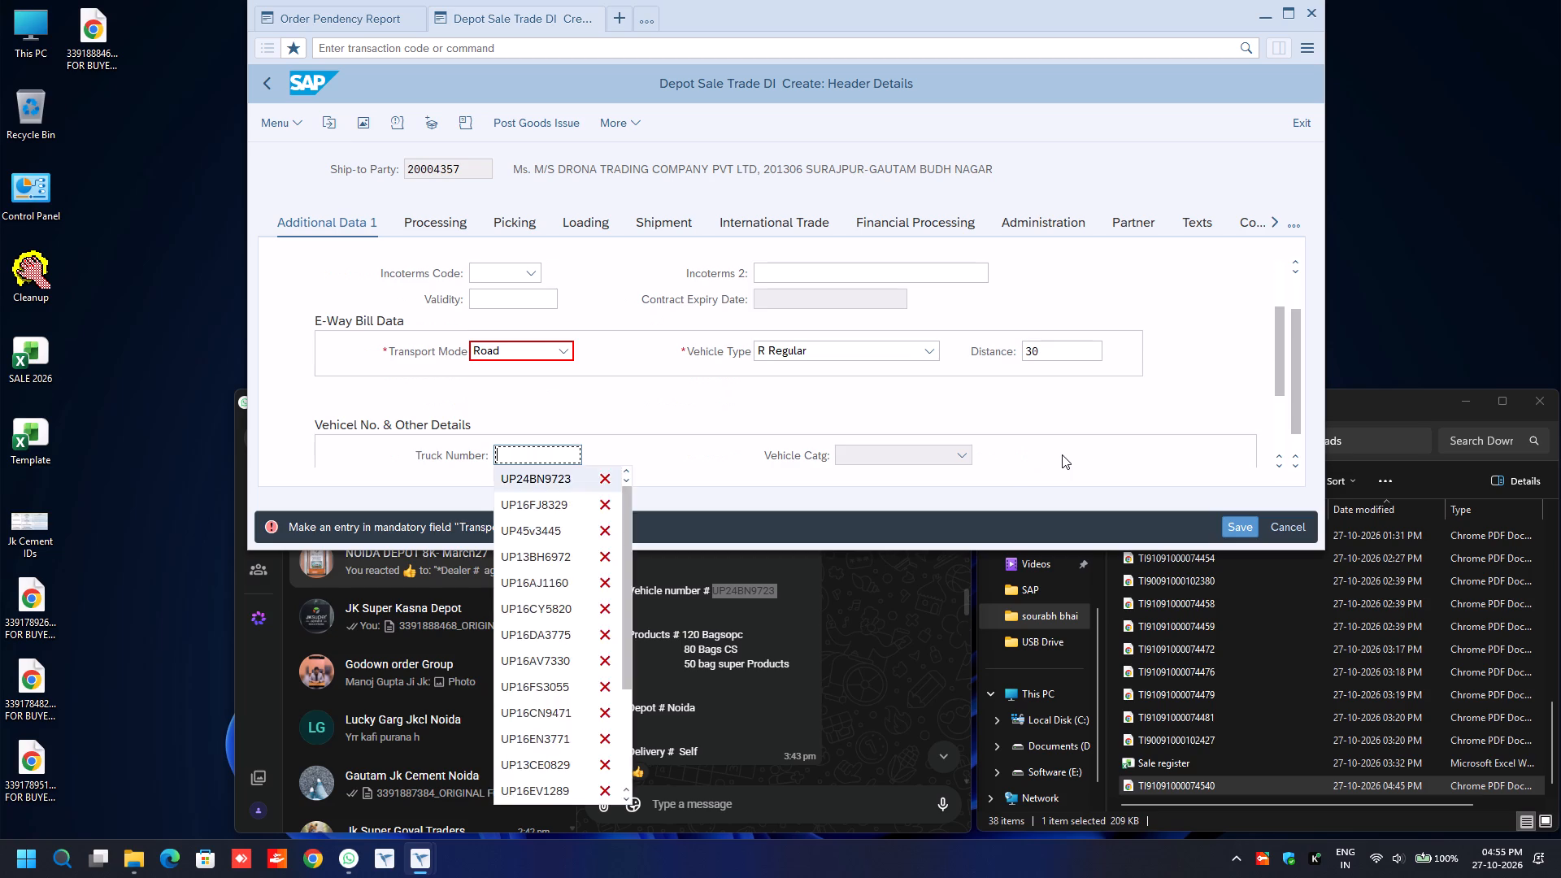
pyautogui.press('Return')
pyautogui.press('Tab')
pyautogui.press('Tab')
pyautogui.press('BackSpace')
pyautogui.press('Down')
pyautogui.press('Return')
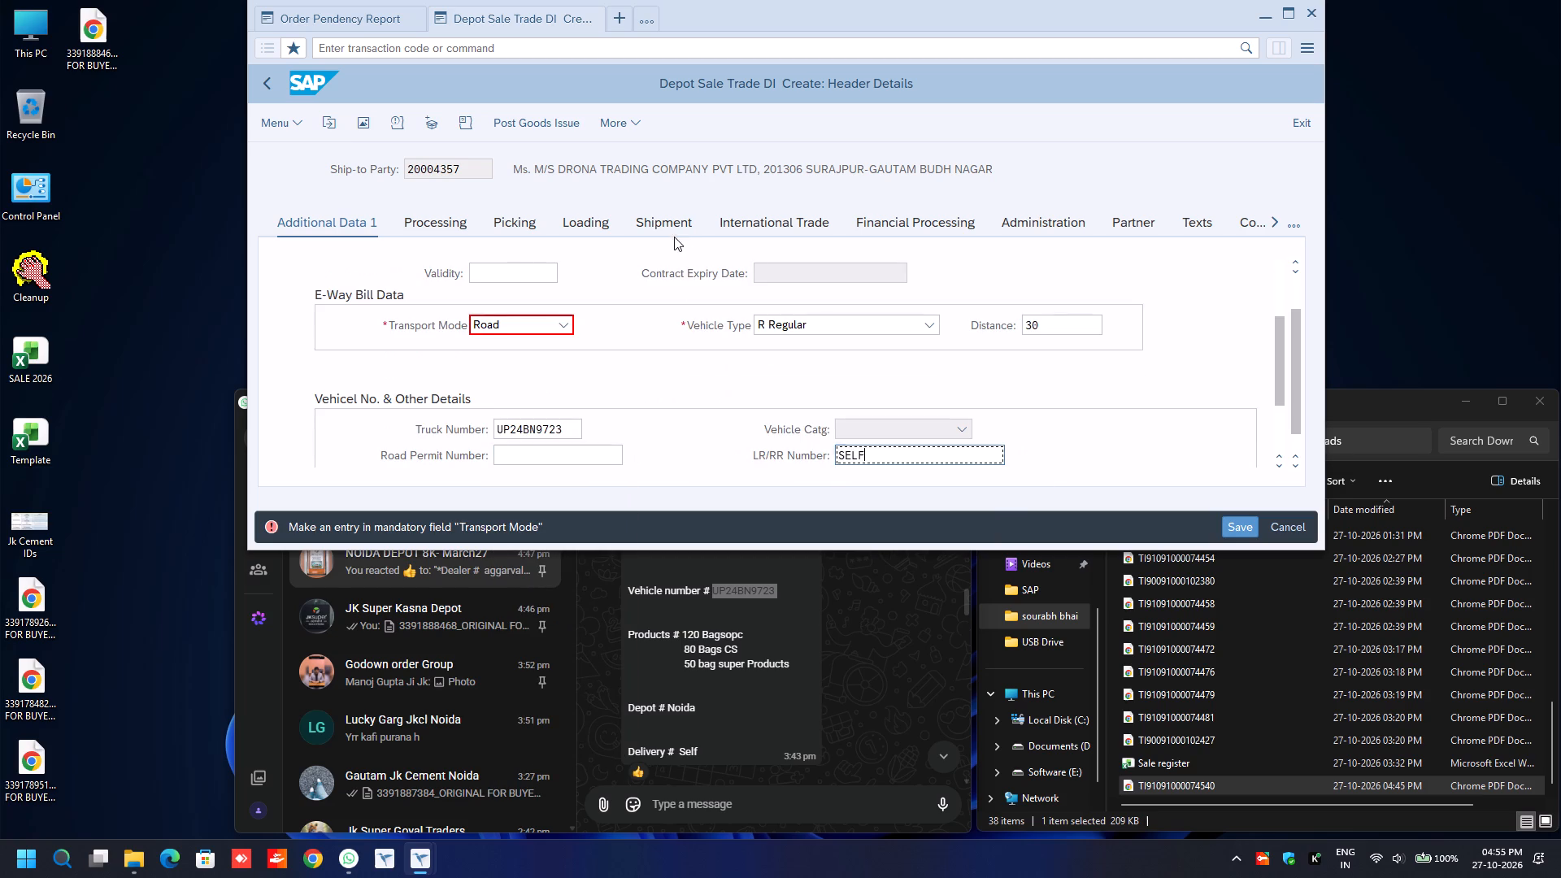
# Review the header's shipment data and post goods issue for the material 110011 delivery.
pyautogui.click(668, 225)
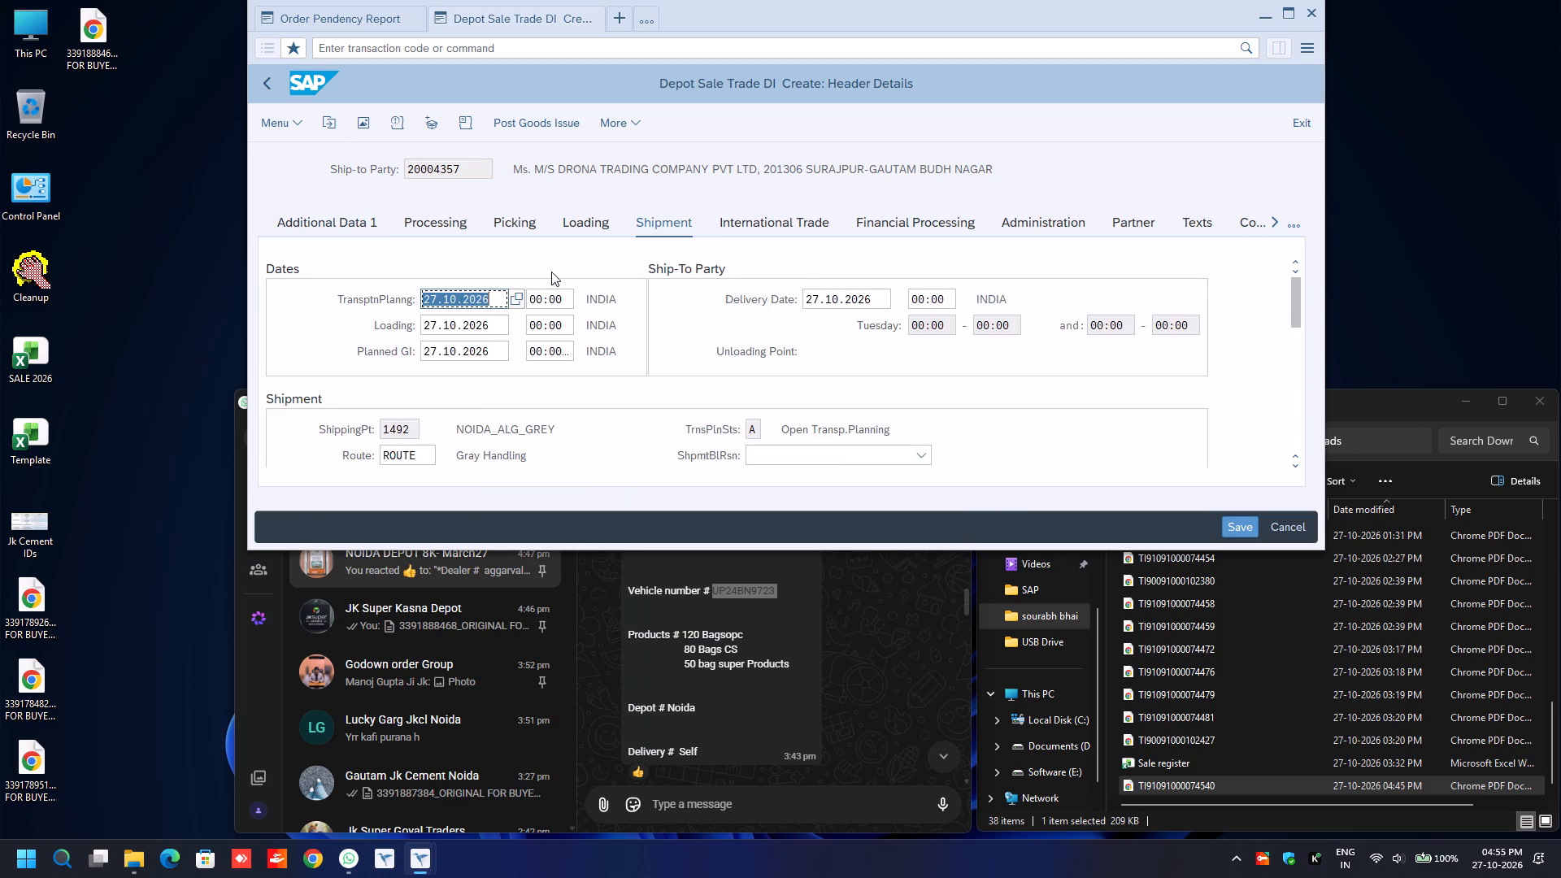
pyautogui.click(531, 120)
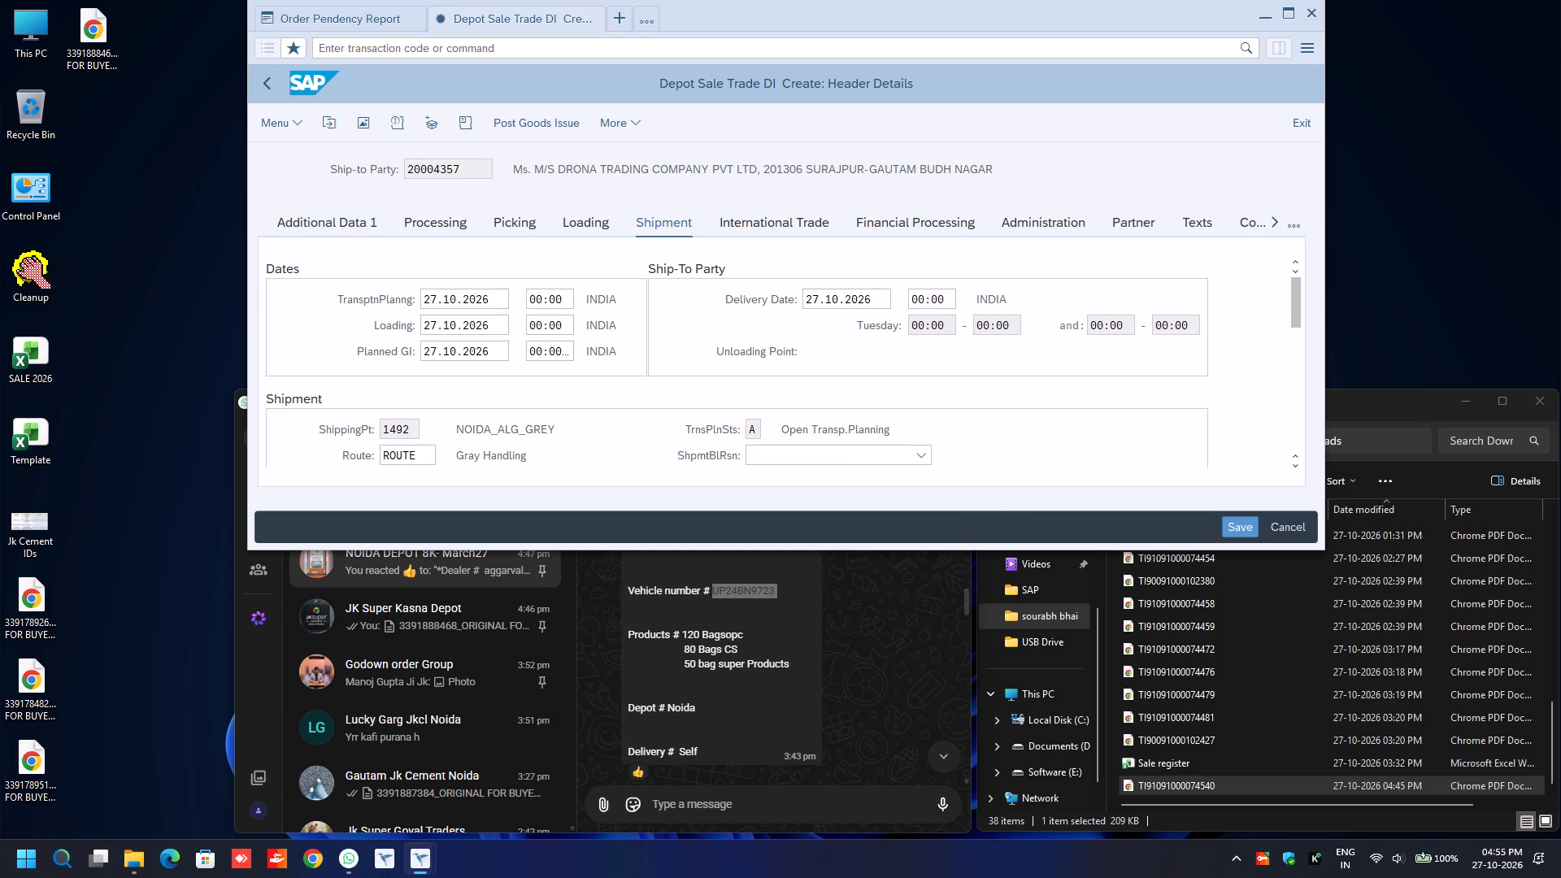
# Rerun the Order Pendency Report to recheck the open orders.
pyautogui.click(354, 18)
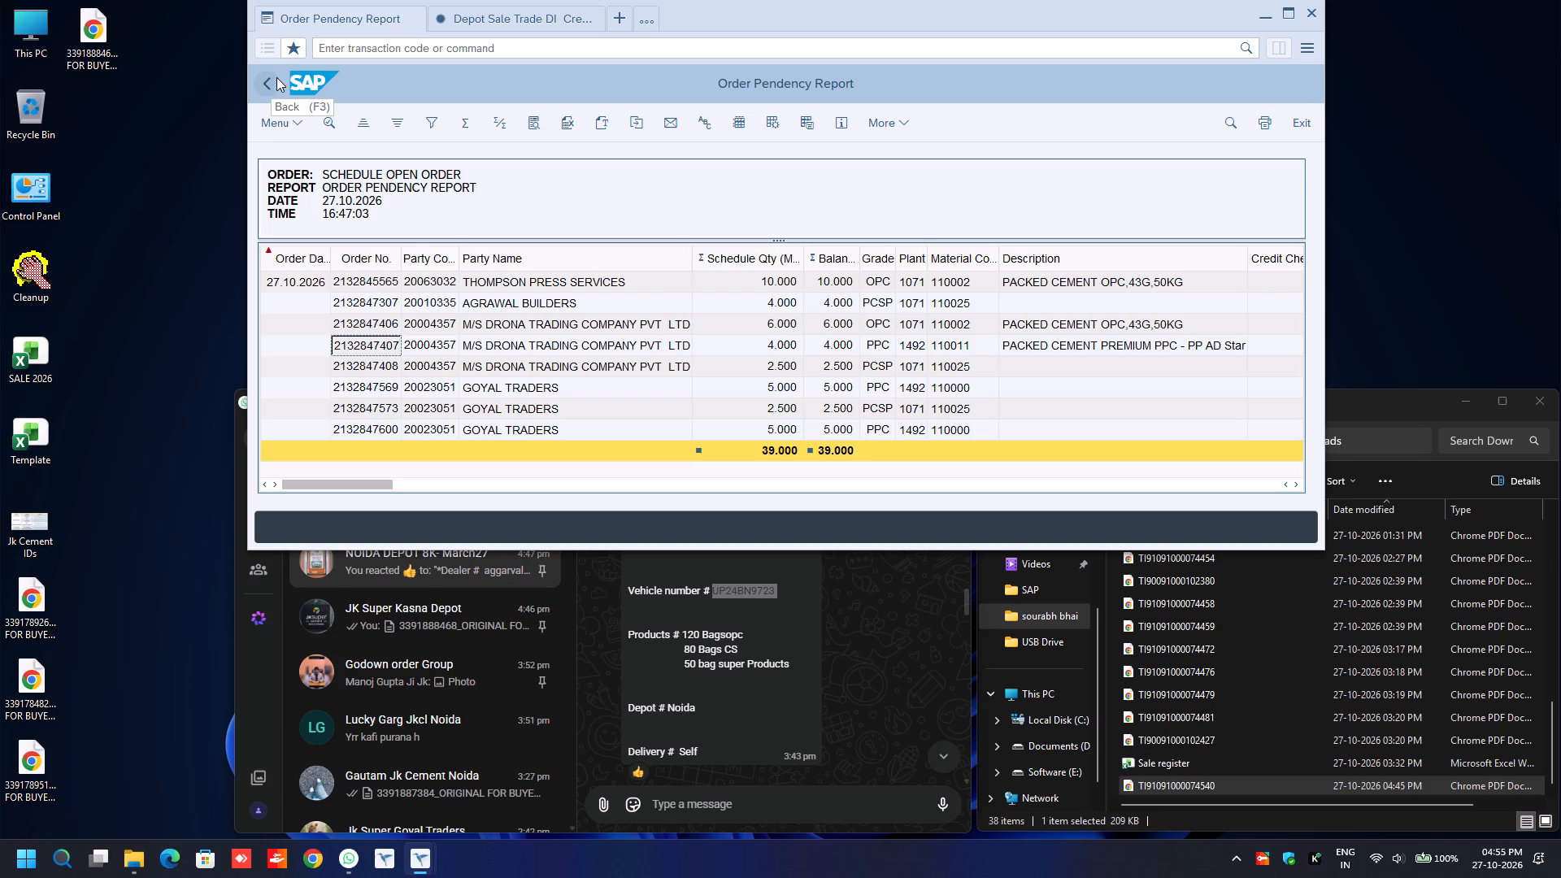
pyautogui.moveTo(276, 77); pyautogui.dragTo(267, 84)
pyautogui.press('F8')
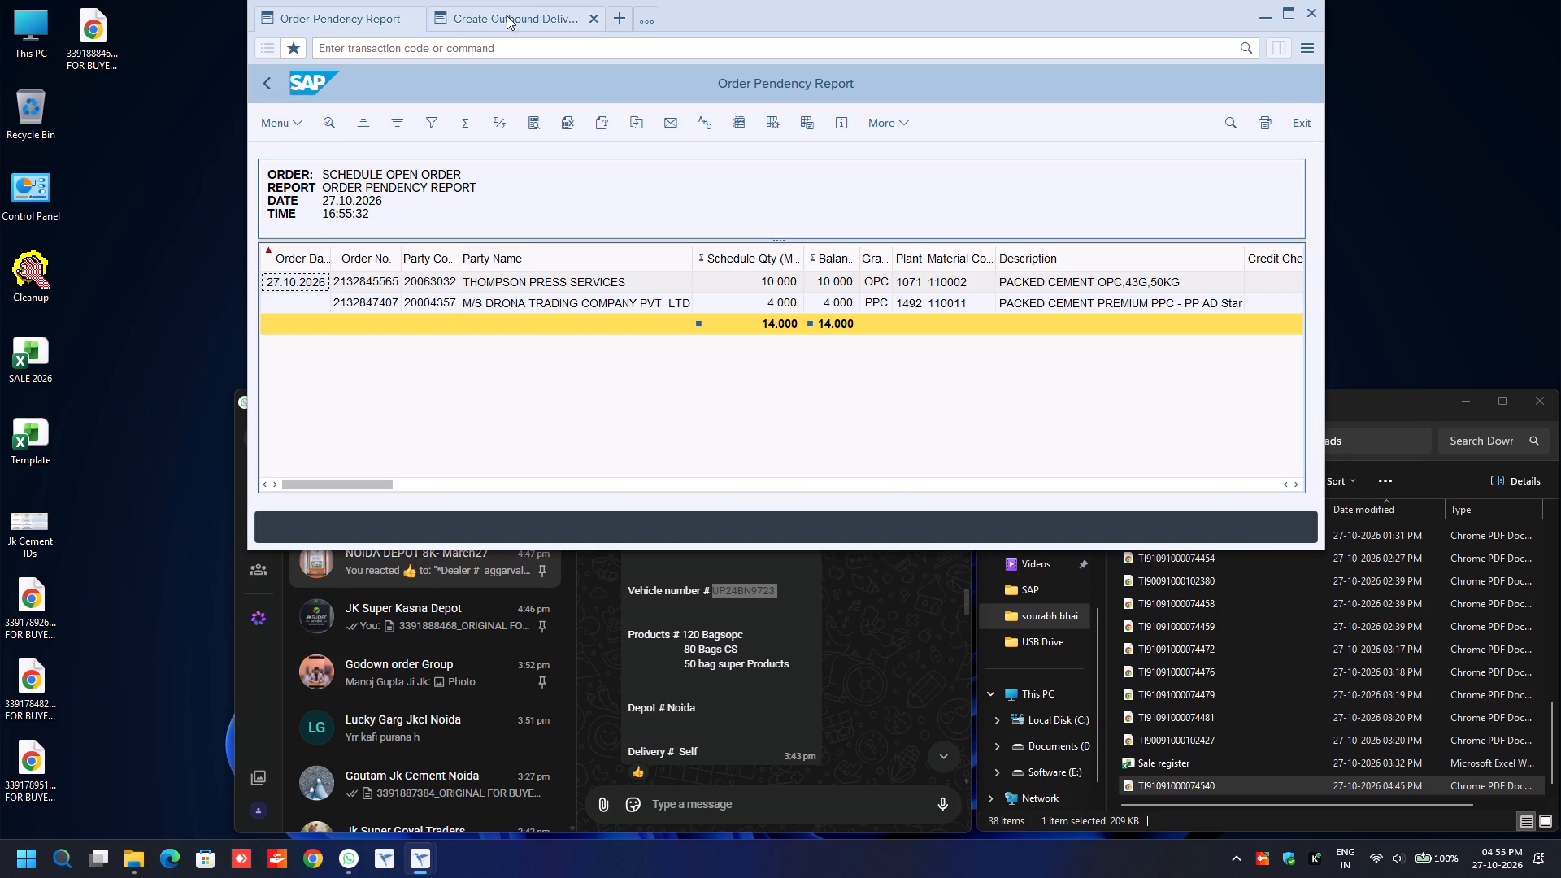
# Return to the outbound delivery creation session.
pyautogui.click(506, 17)
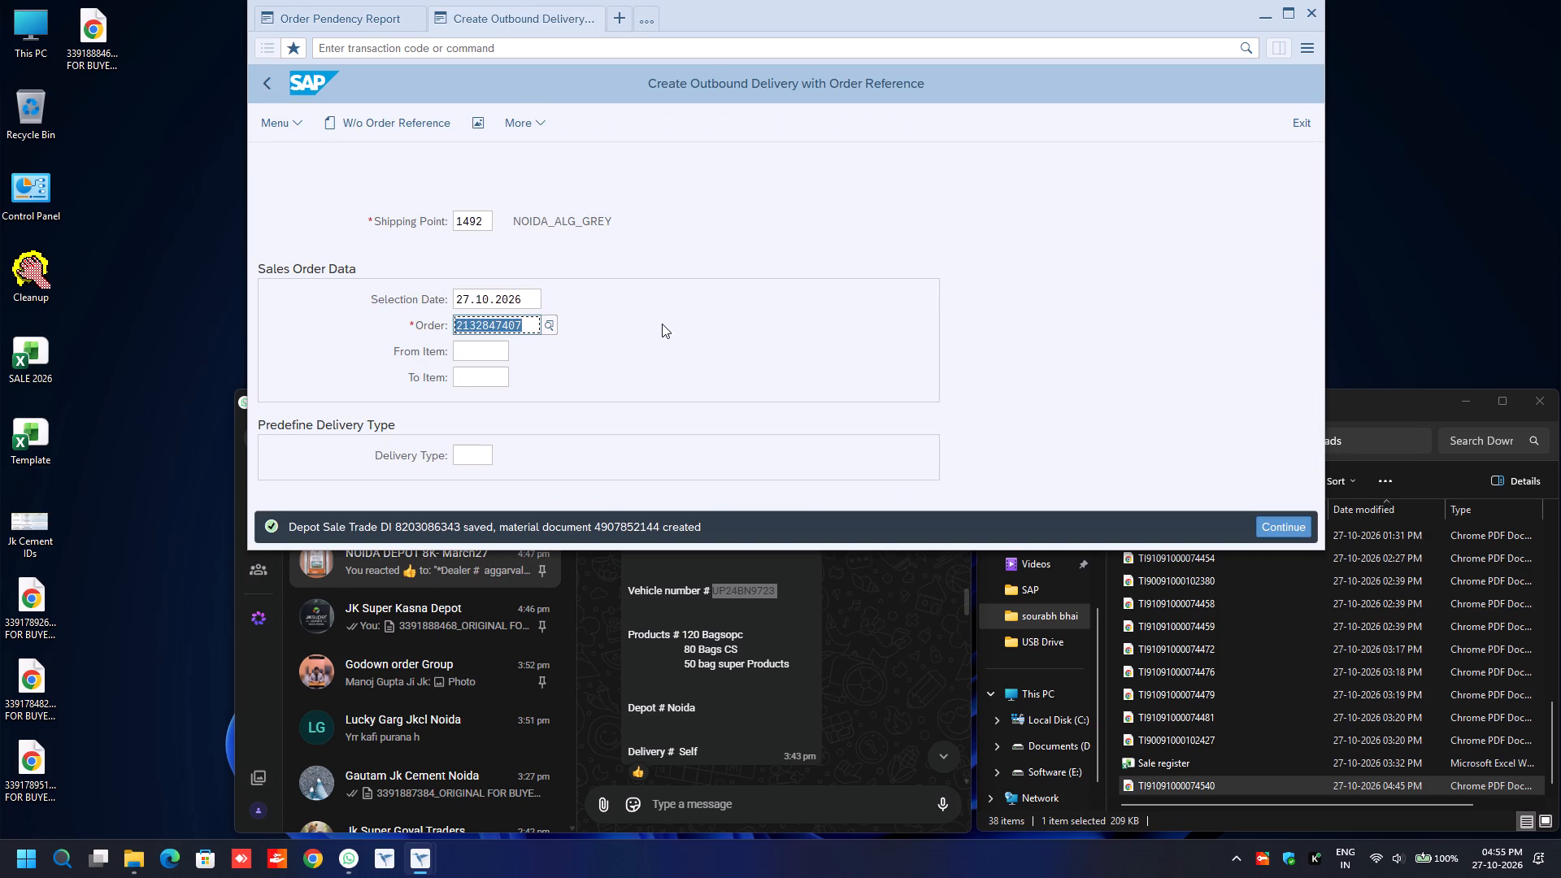
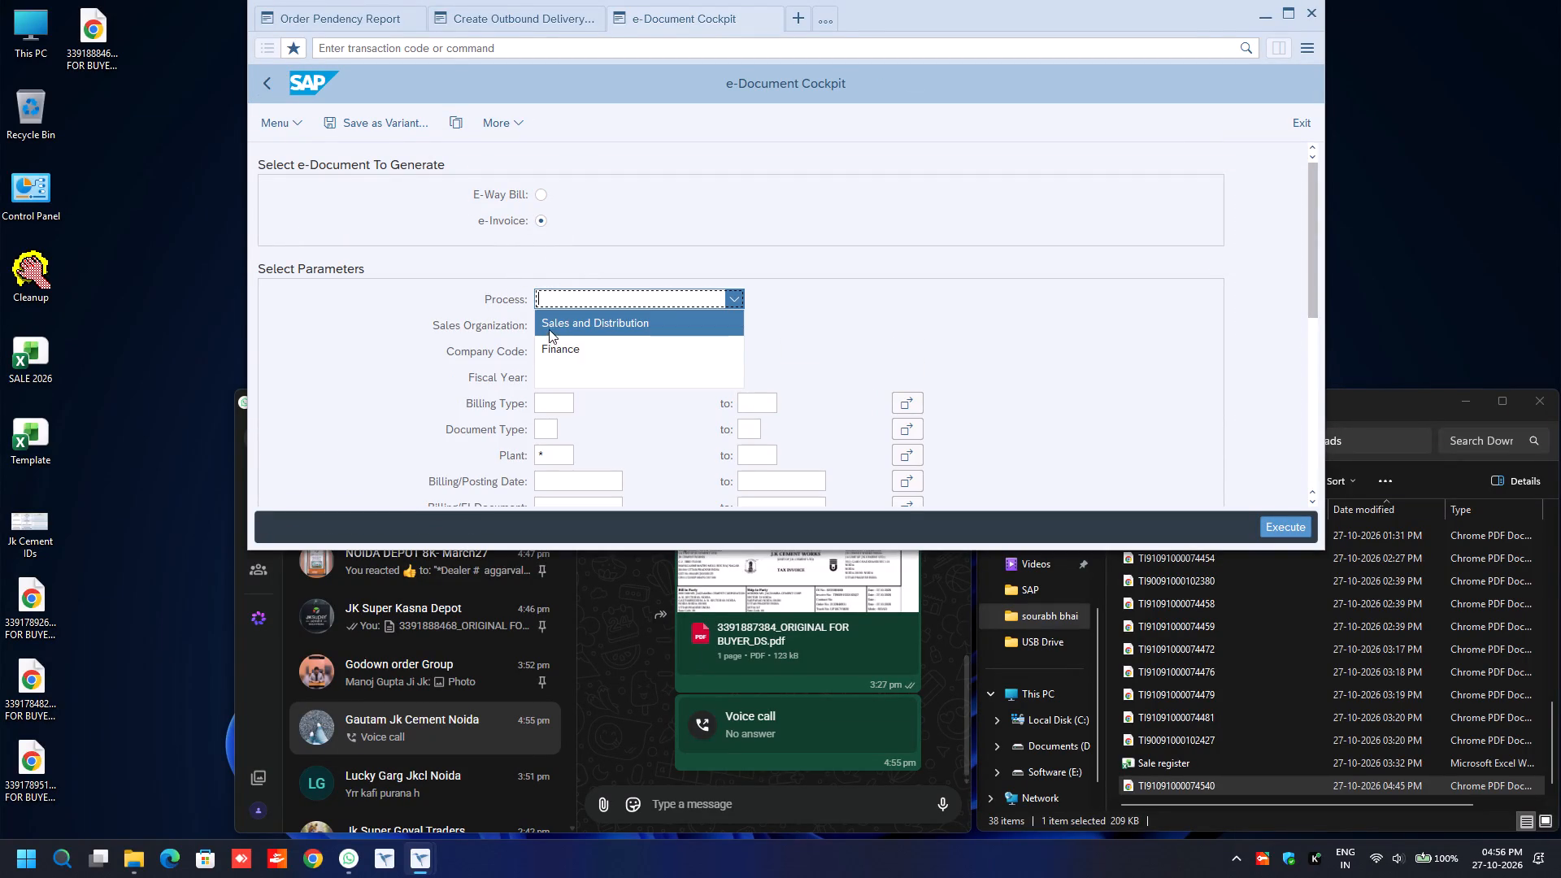
# Set the e-Invoice selection to process Sales and Distribution, sales organization 1000, and plants 1071 and 1492.
pyautogui.moveTo(549, 329); pyautogui.dragTo(549, 326)
pyautogui.click(549, 326)
pyautogui.press('BackSpace')
pyautogui.press('Down')
pyautogui.press('Return')
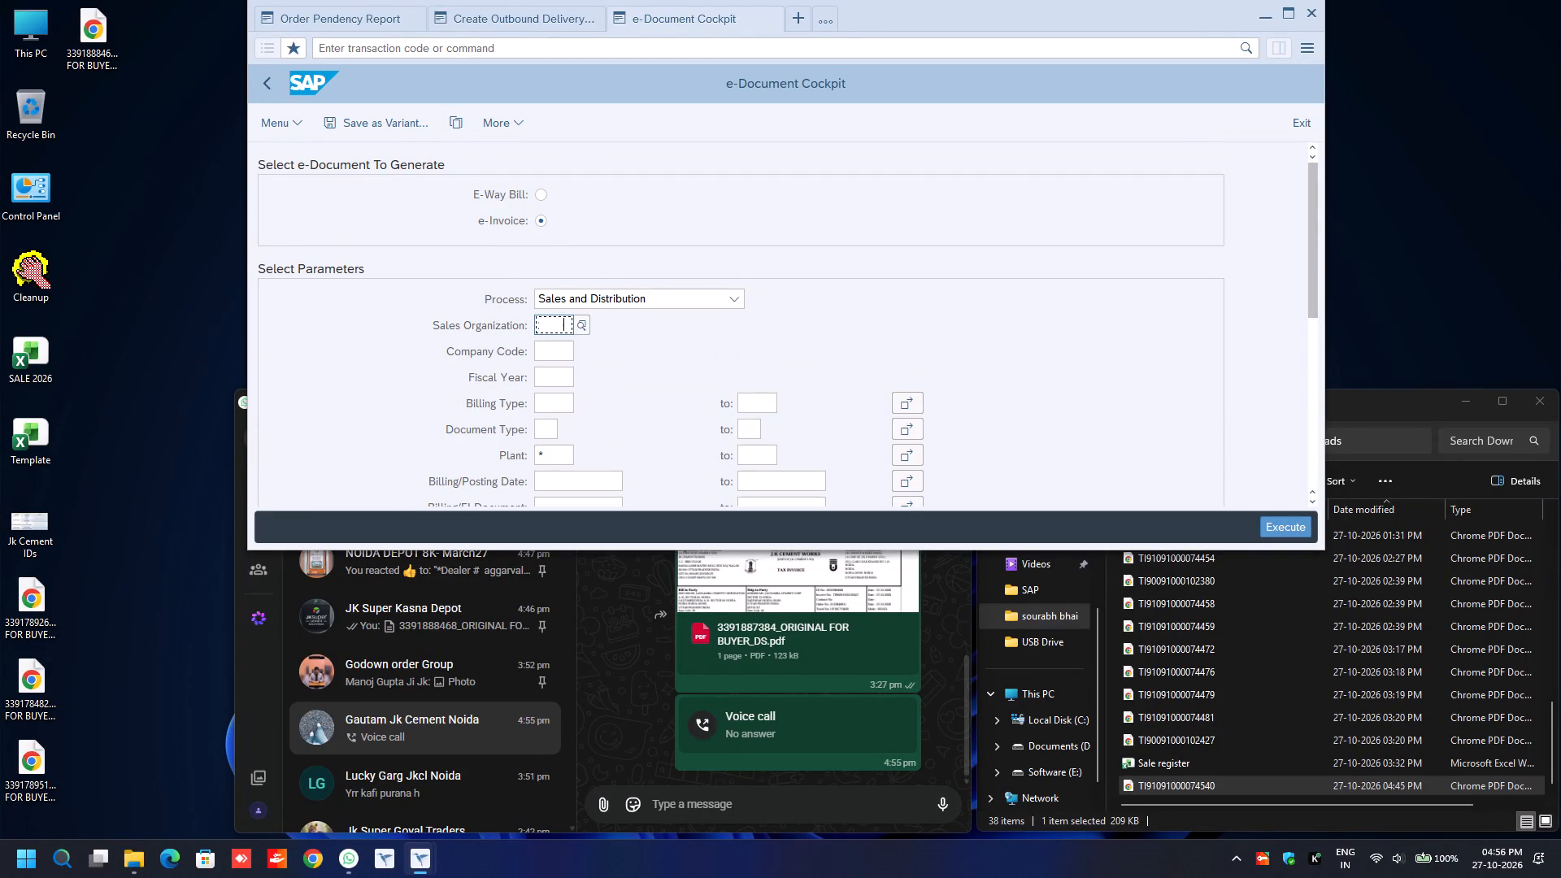
pyautogui.click(914, 450)
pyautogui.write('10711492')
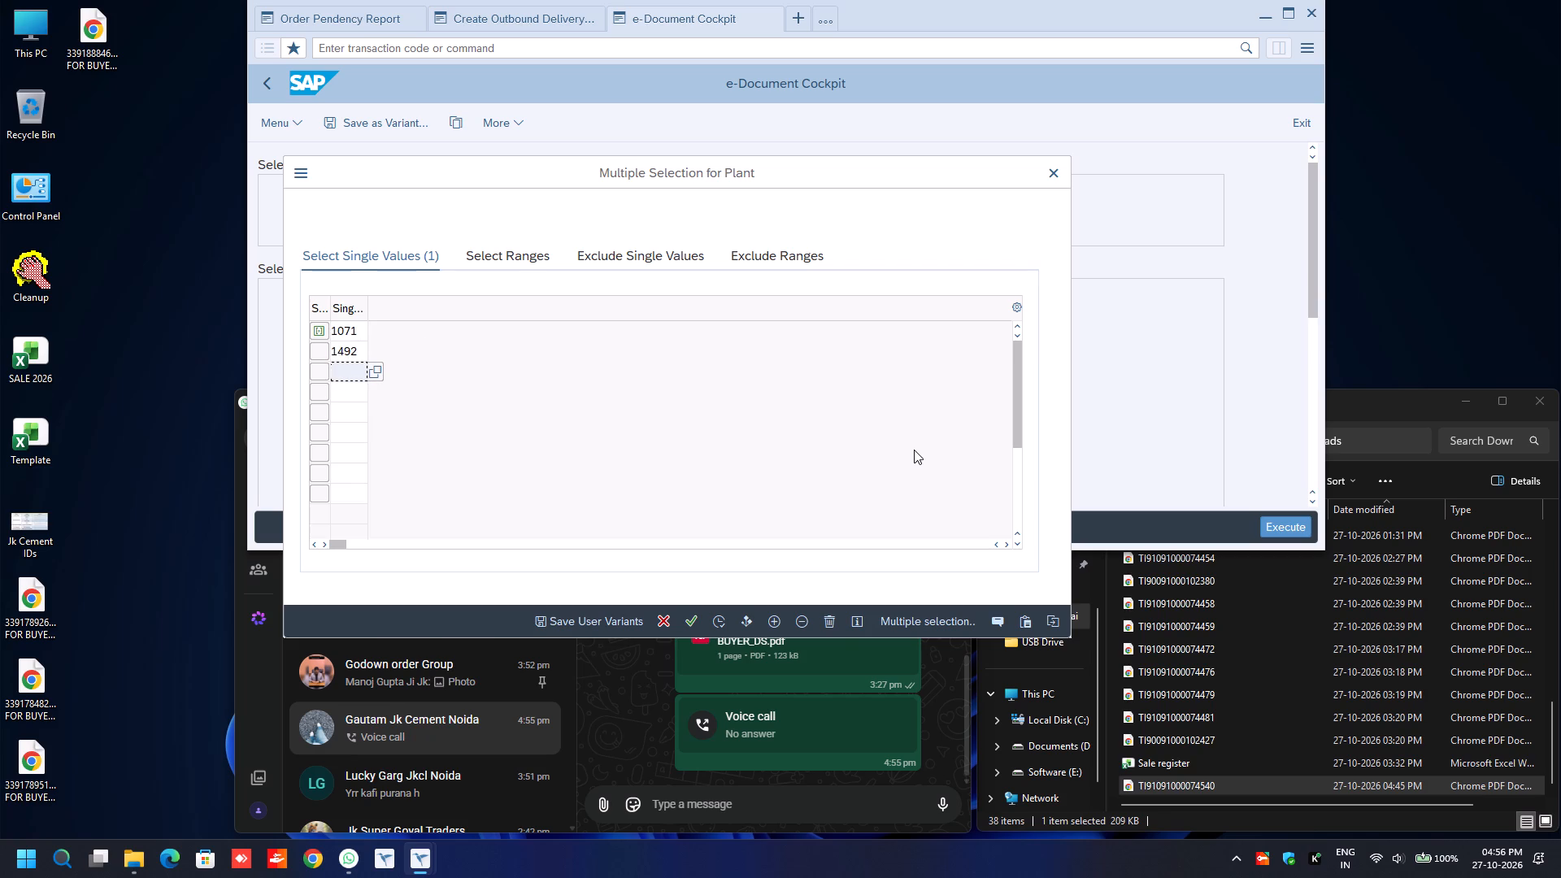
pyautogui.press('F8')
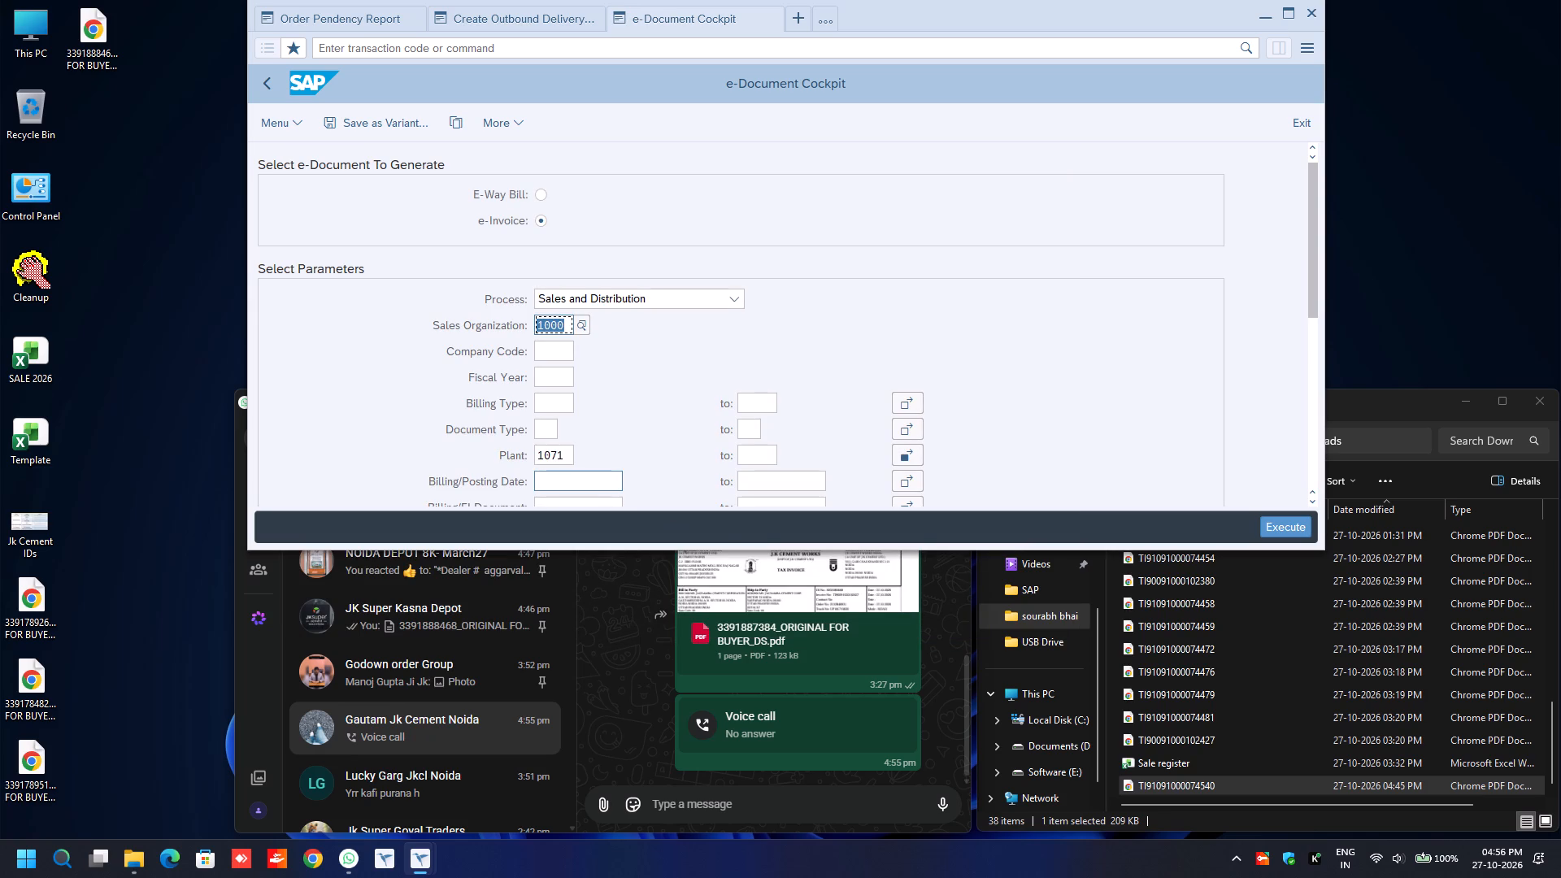
# Fill in the billing date and run the Status Report with the e-Invoice with E-Way Bill option.
pyautogui.click(582, 480)
pyautogui.press('BackSpace')
pyautogui.press('Down')
pyautogui.press('Return')
pyautogui.scroll(-12, 582, 480)
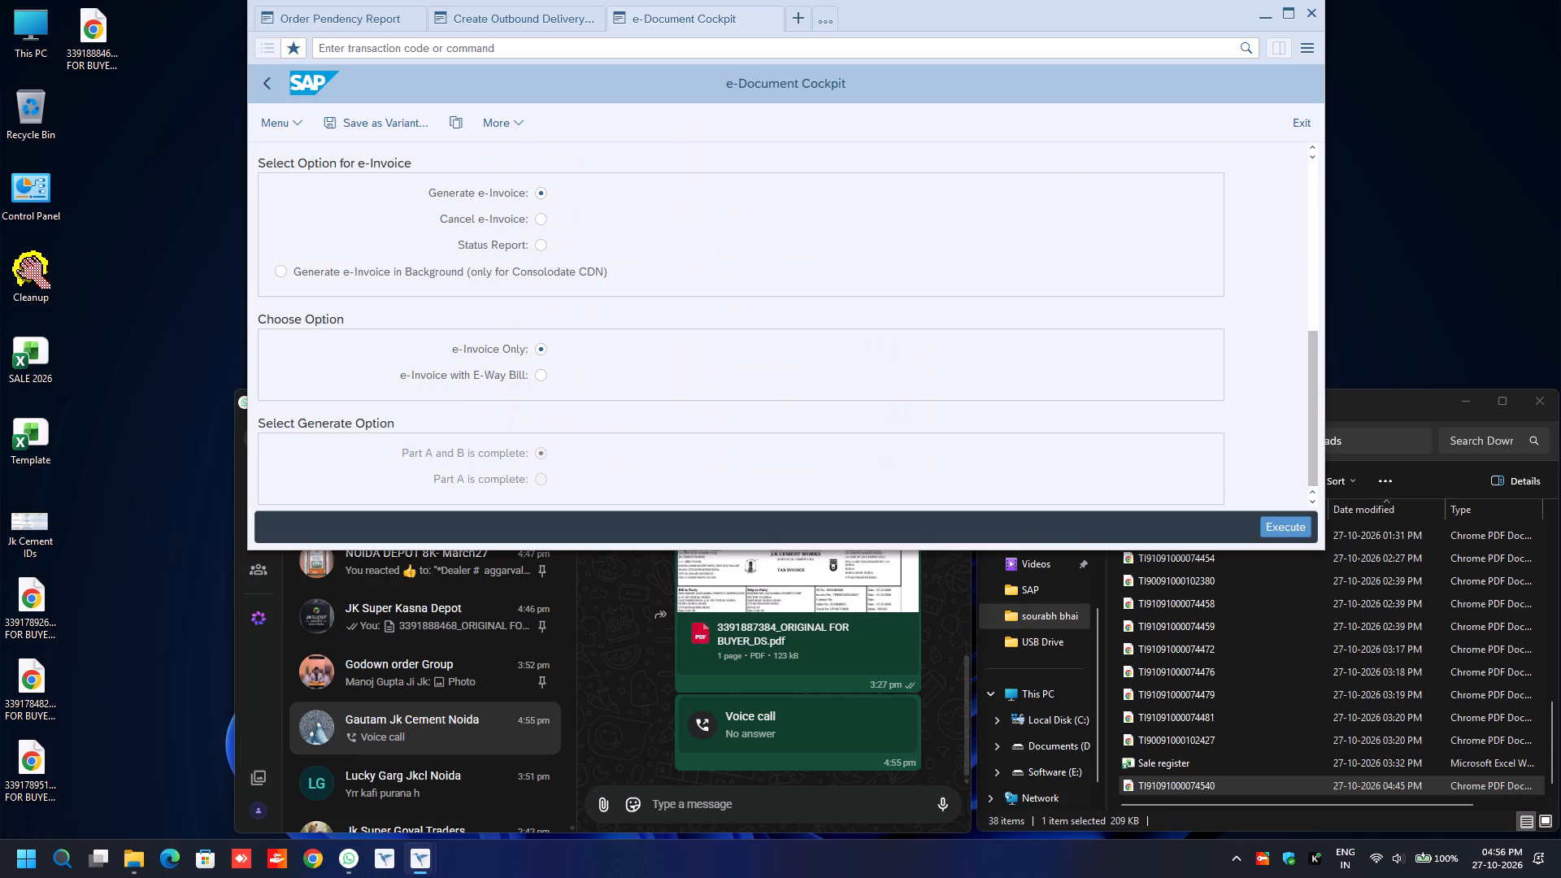
pyautogui.scroll(-1, 582, 480)
pyautogui.click(541, 243)
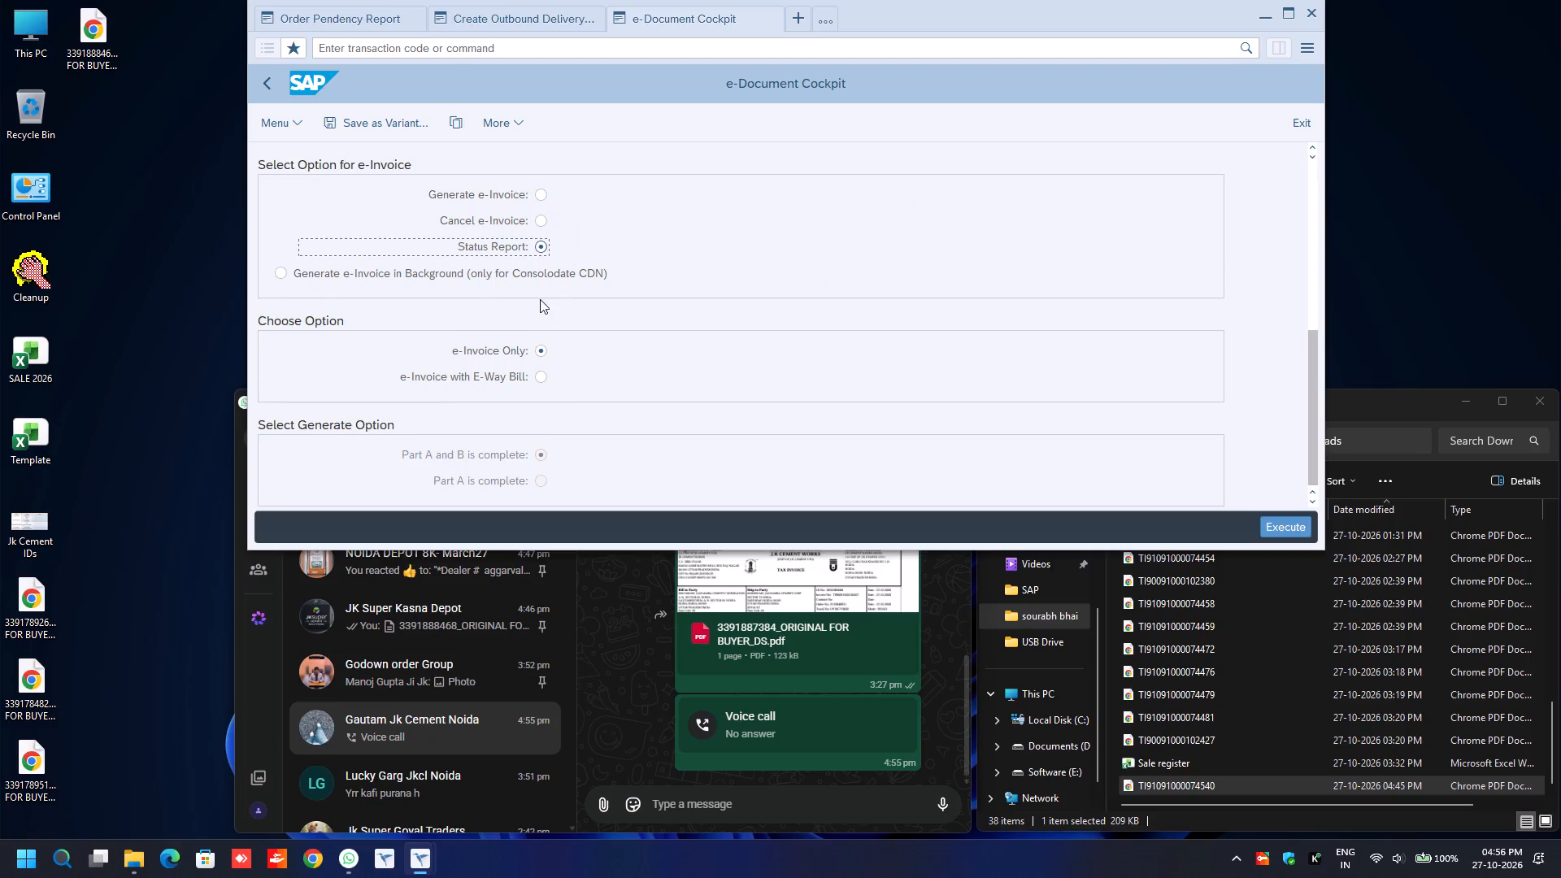
pyautogui.click(545, 371)
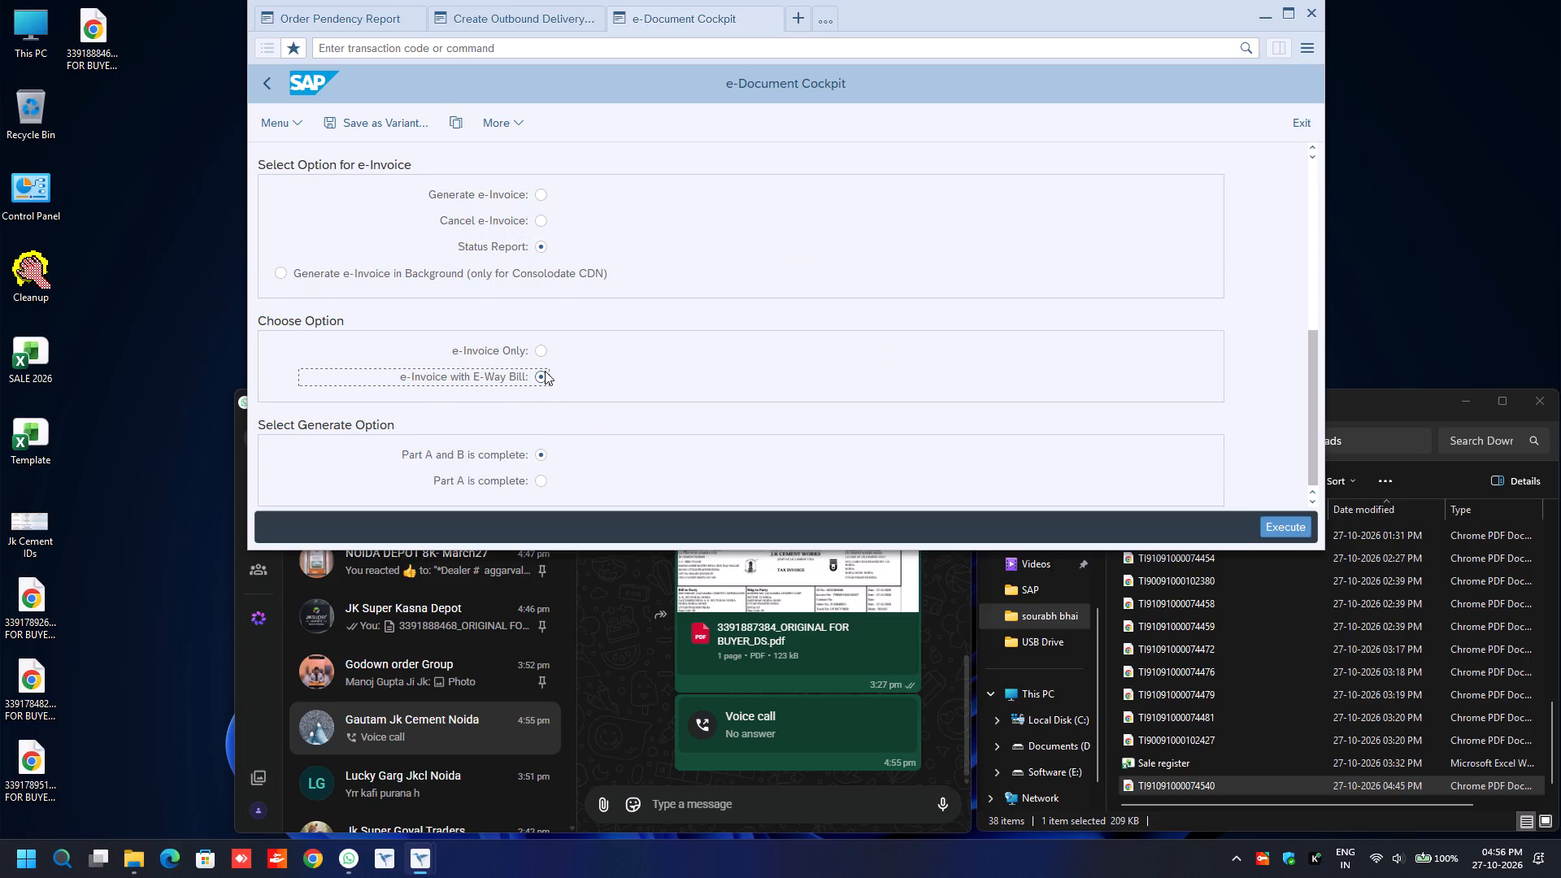
pyautogui.press('F8')
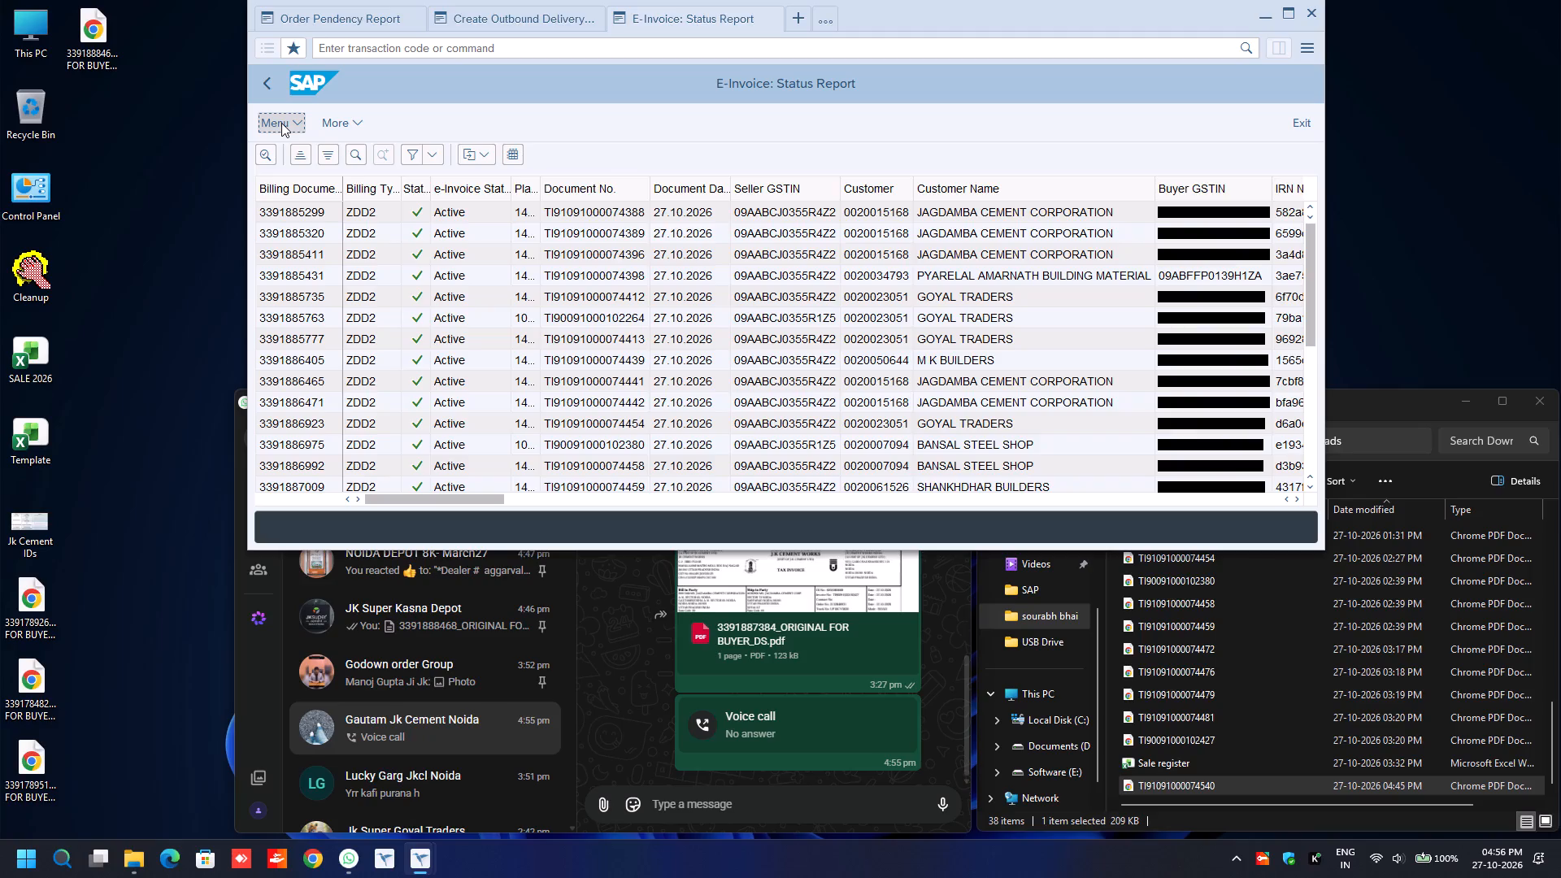
pyautogui.scroll(-3, 910, 393)
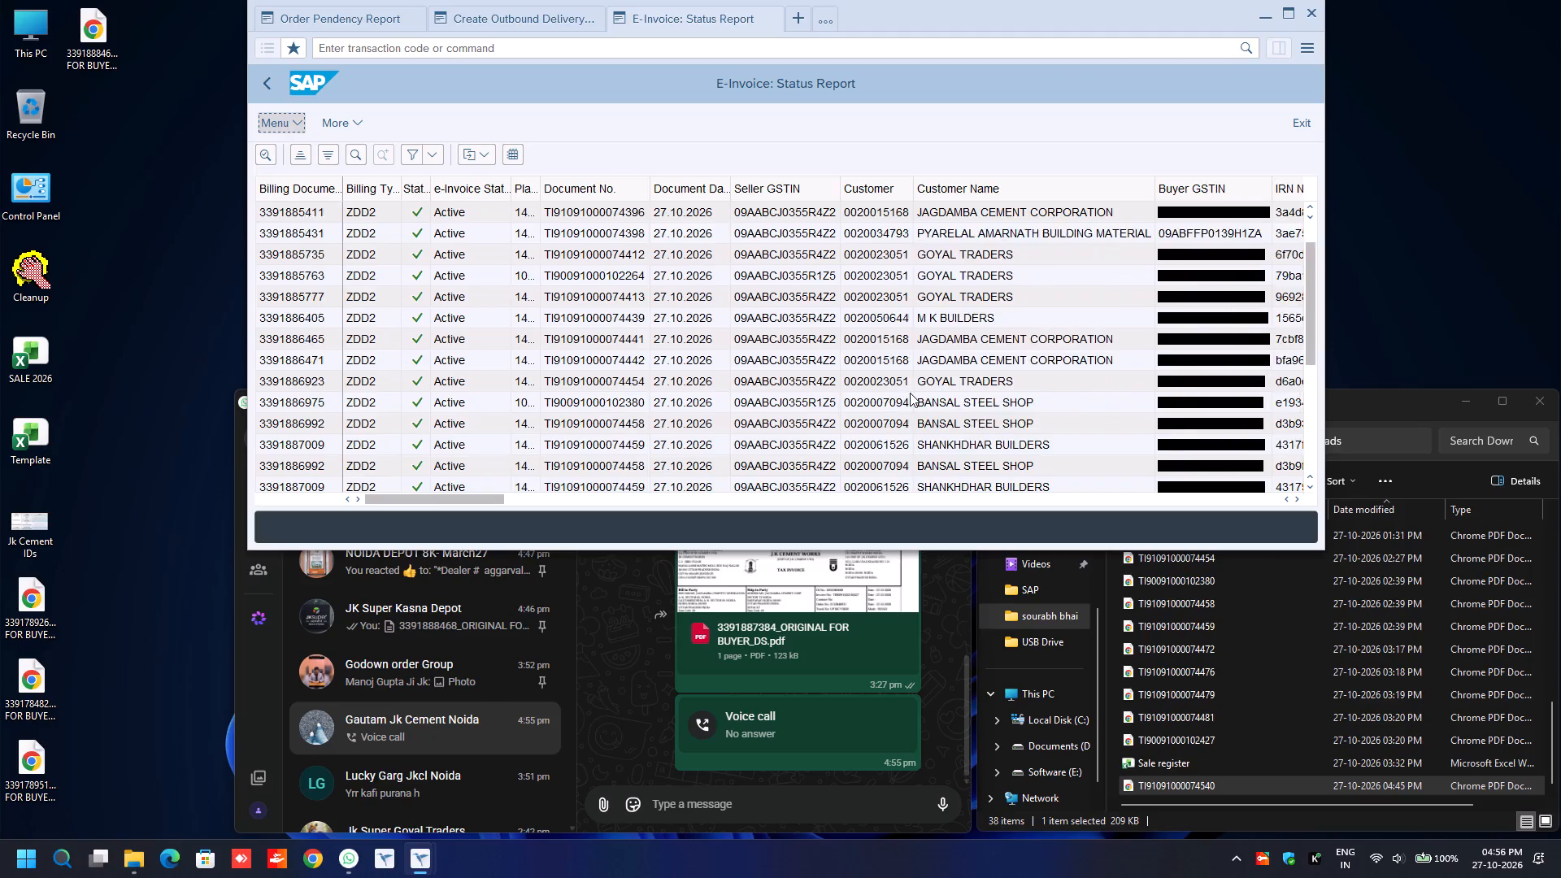
pyautogui.scroll(-4, 910, 393)
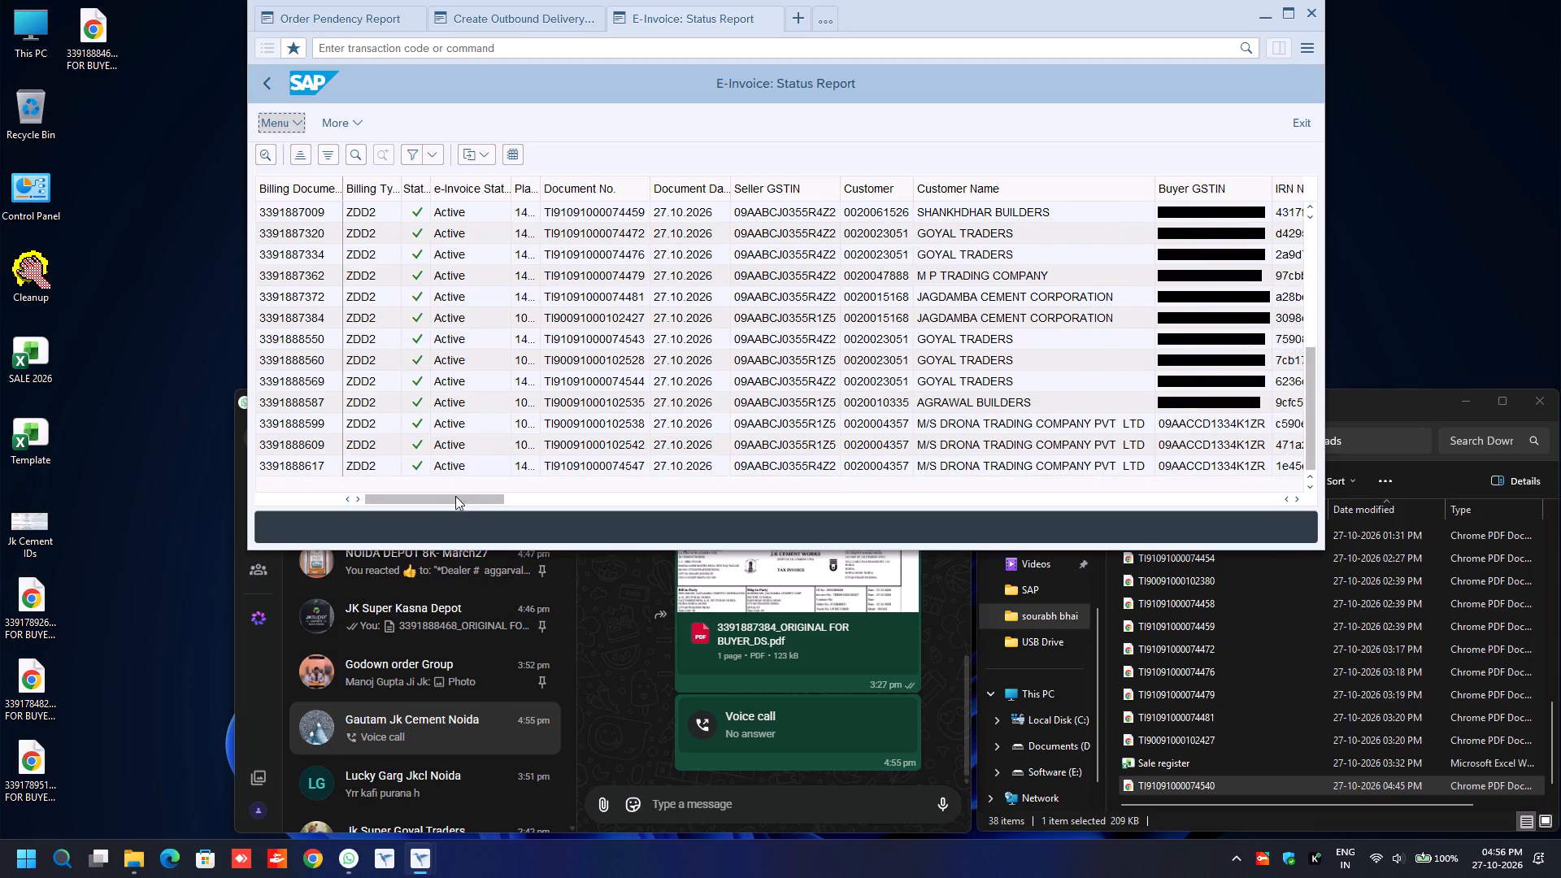
pyautogui.moveTo(455, 497); pyautogui.dragTo(1459, 474)
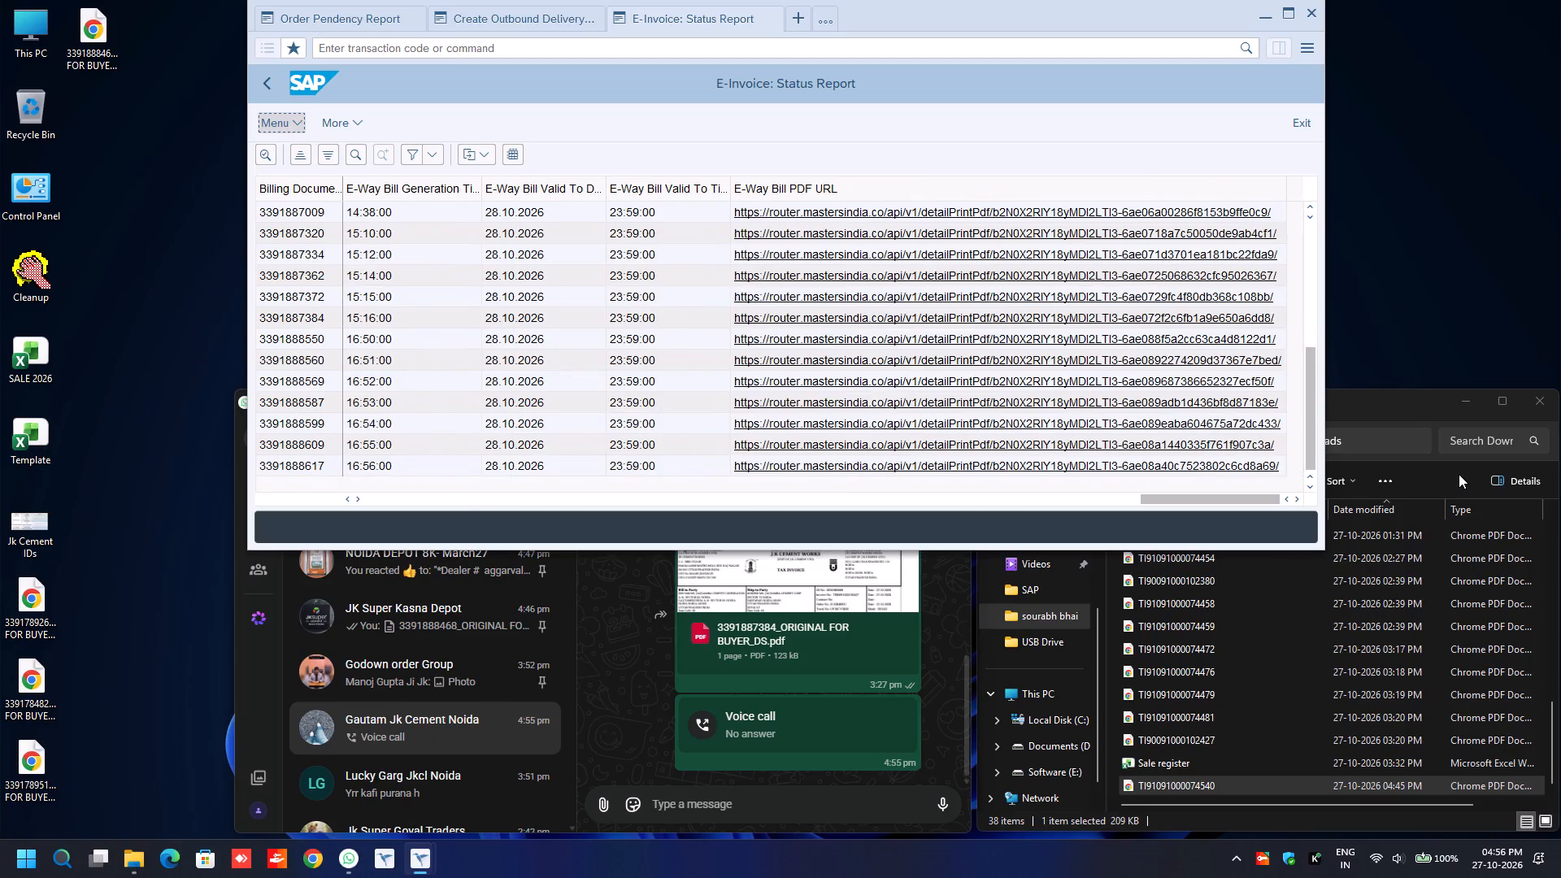
pyautogui.click(298, 339)
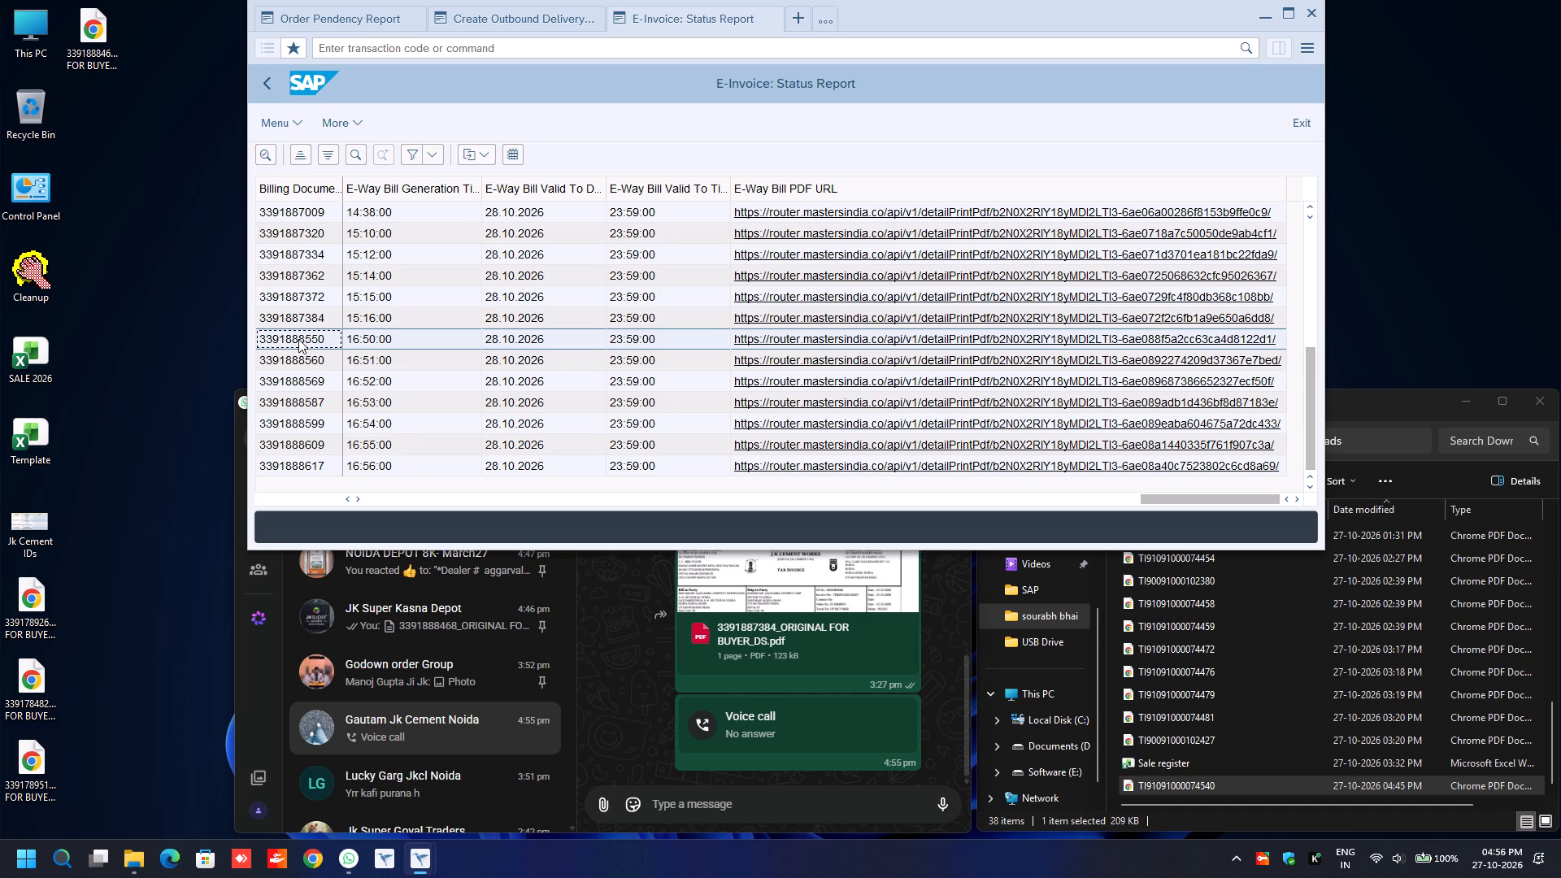
pyautogui.hotkey('ctrl', 'y')
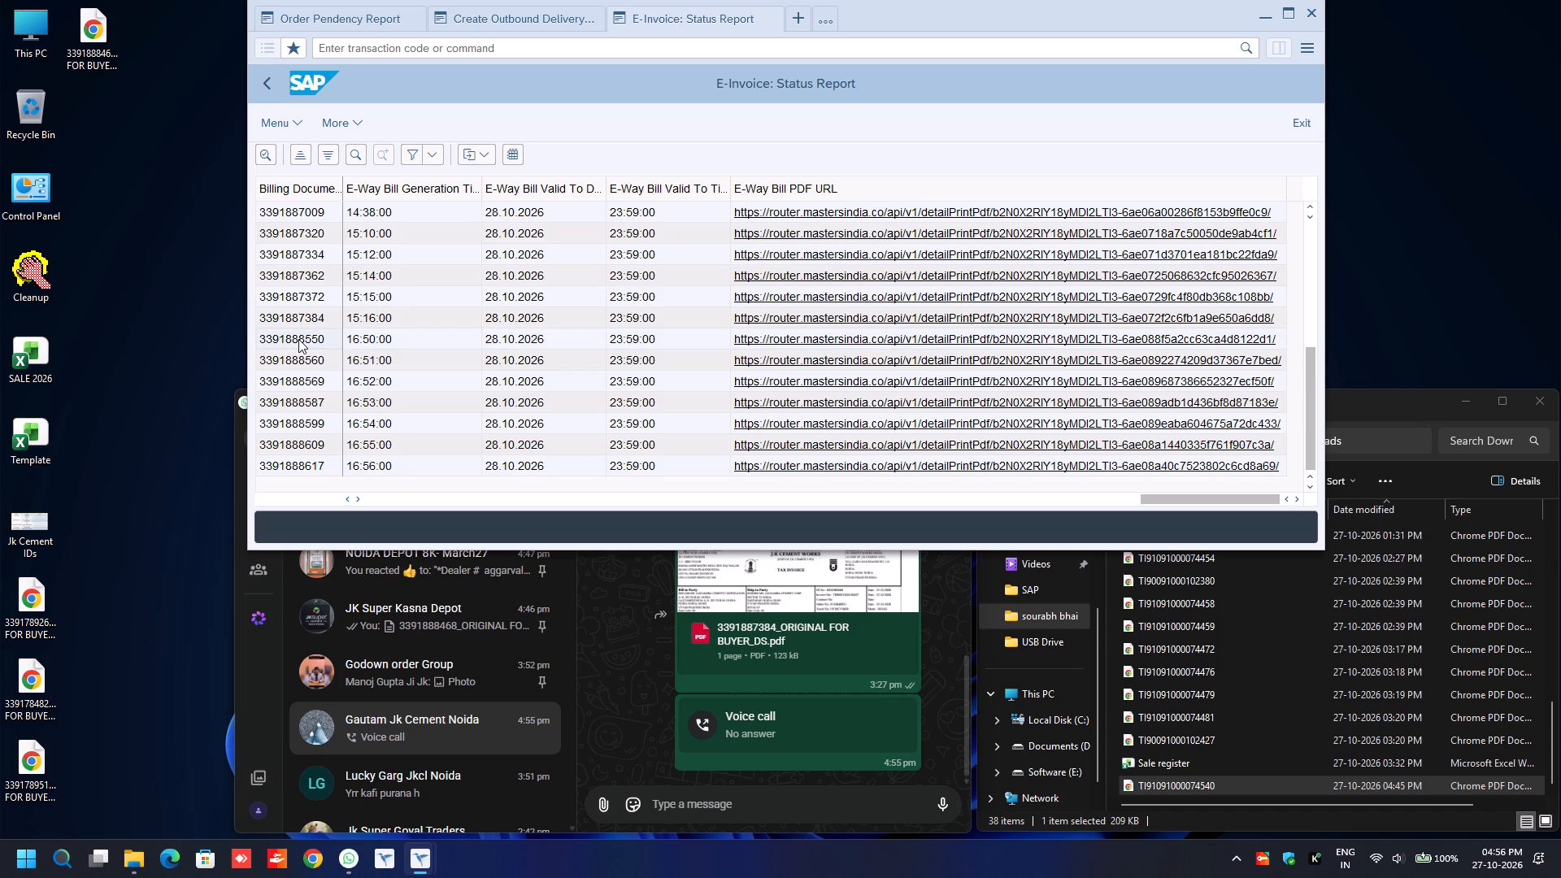
pyautogui.hotkey('shift', 'Down')
pyautogui.hotkey('shift', 'Down')
pyautogui.hotkey('shift', 'Down')
pyautogui.hotkey('shift', 'Down')
pyautogui.hotkey('shift', 'Down')
pyautogui.hotkey('shift', 'Down')
pyautogui.hotkey('ctrl', 'c')
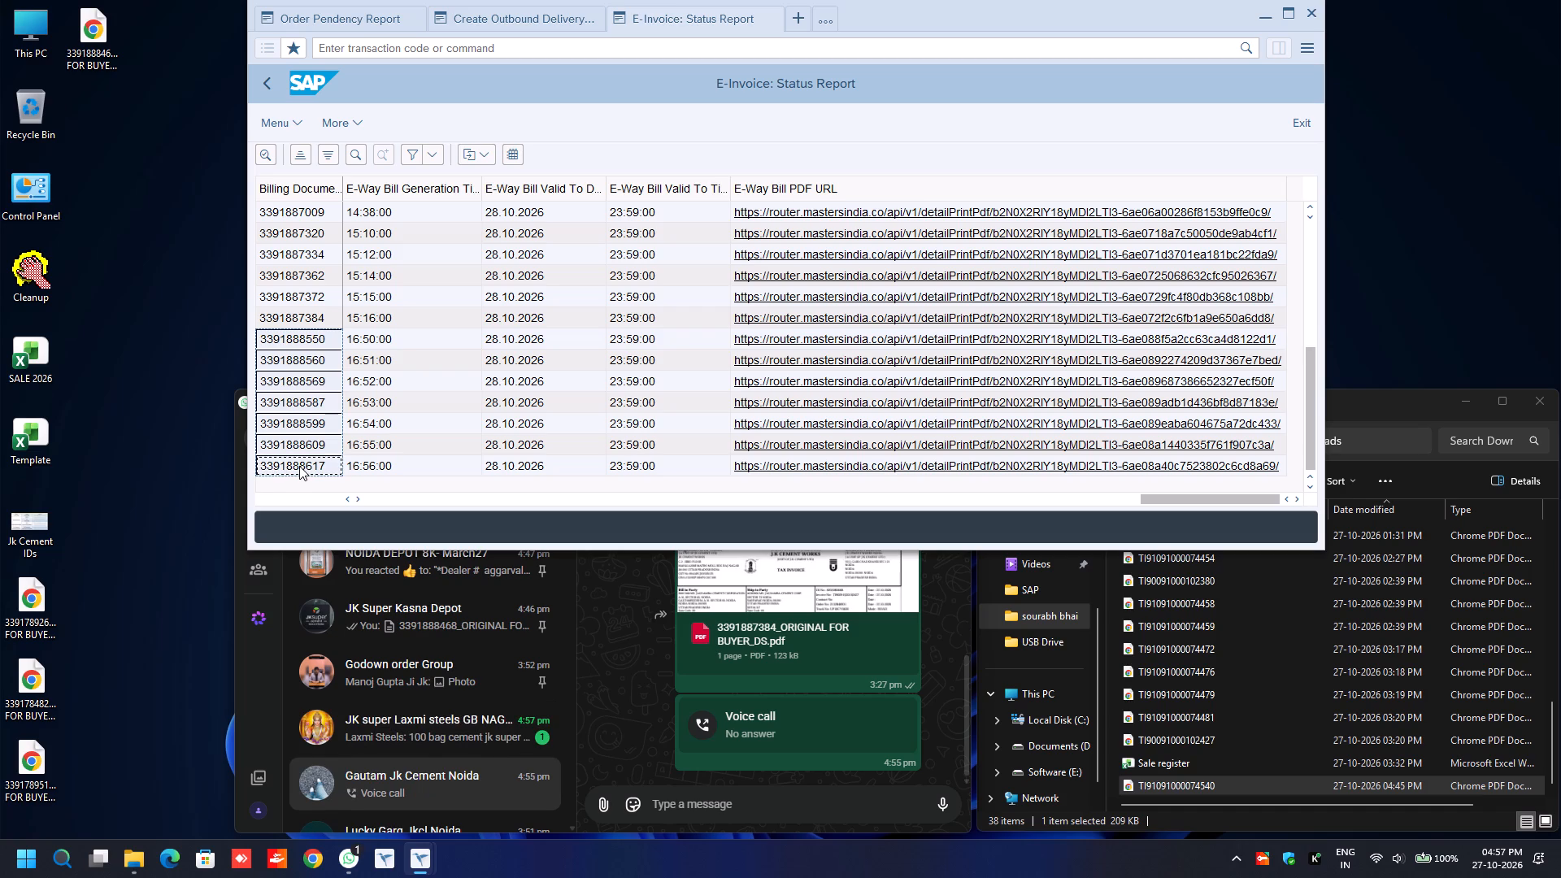
# Open ZSD105 Grey Invoice Printing in a new session and enter the copied billing documents as a multiple selection.
pyautogui.hotkey('ctrl', 'n')
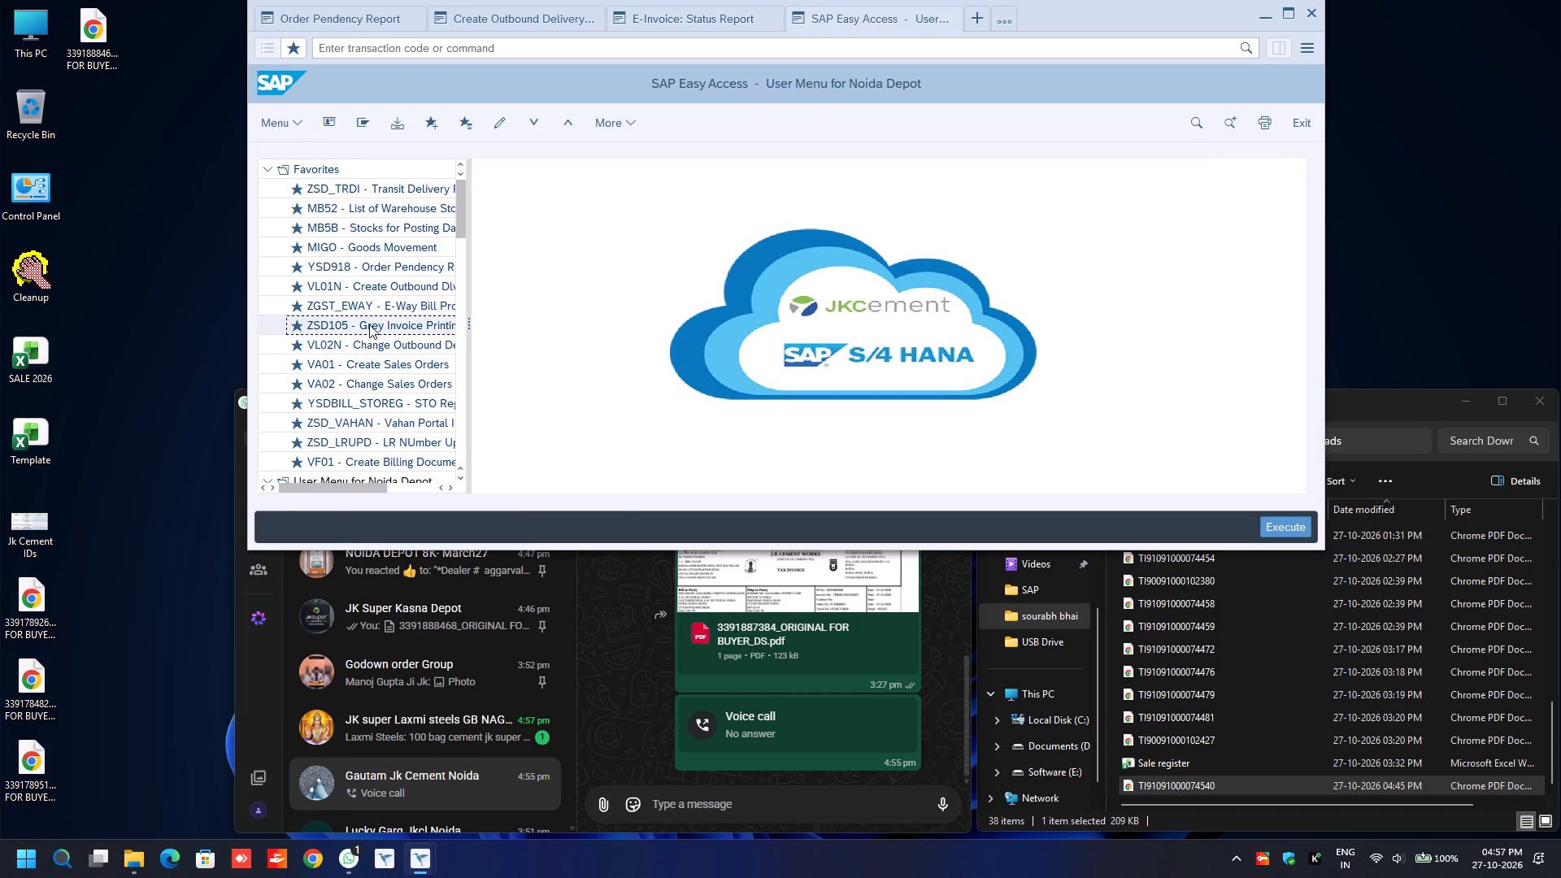
pyautogui.doubleClick(369, 324)
pyautogui.press('Tab')
pyautogui.press('Tab')
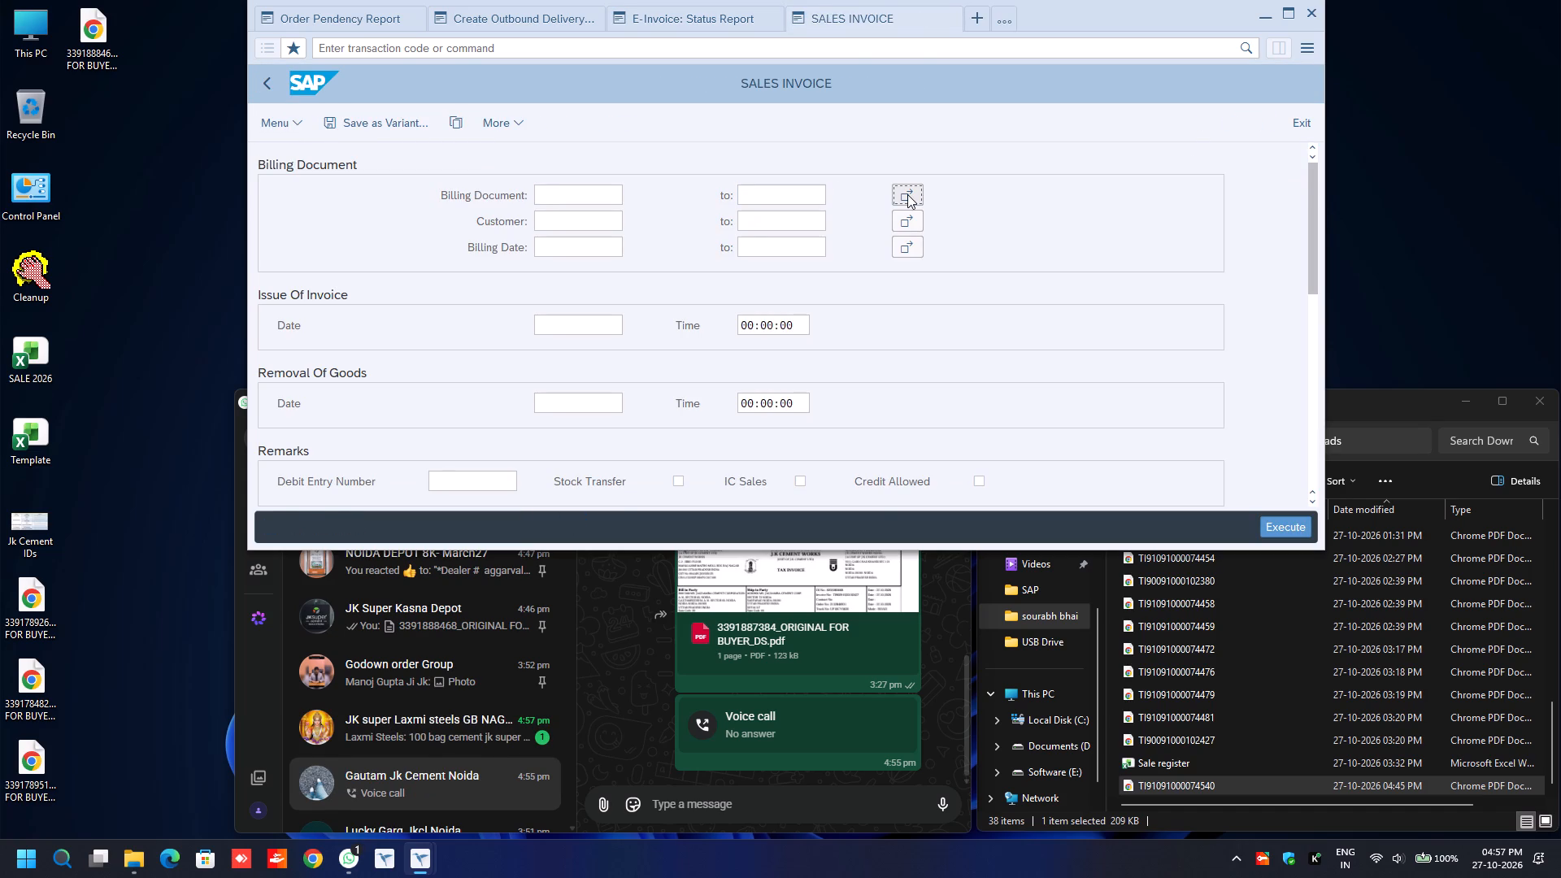
pyautogui.press('space')
pyautogui.hotkey('ctrl', 'v')
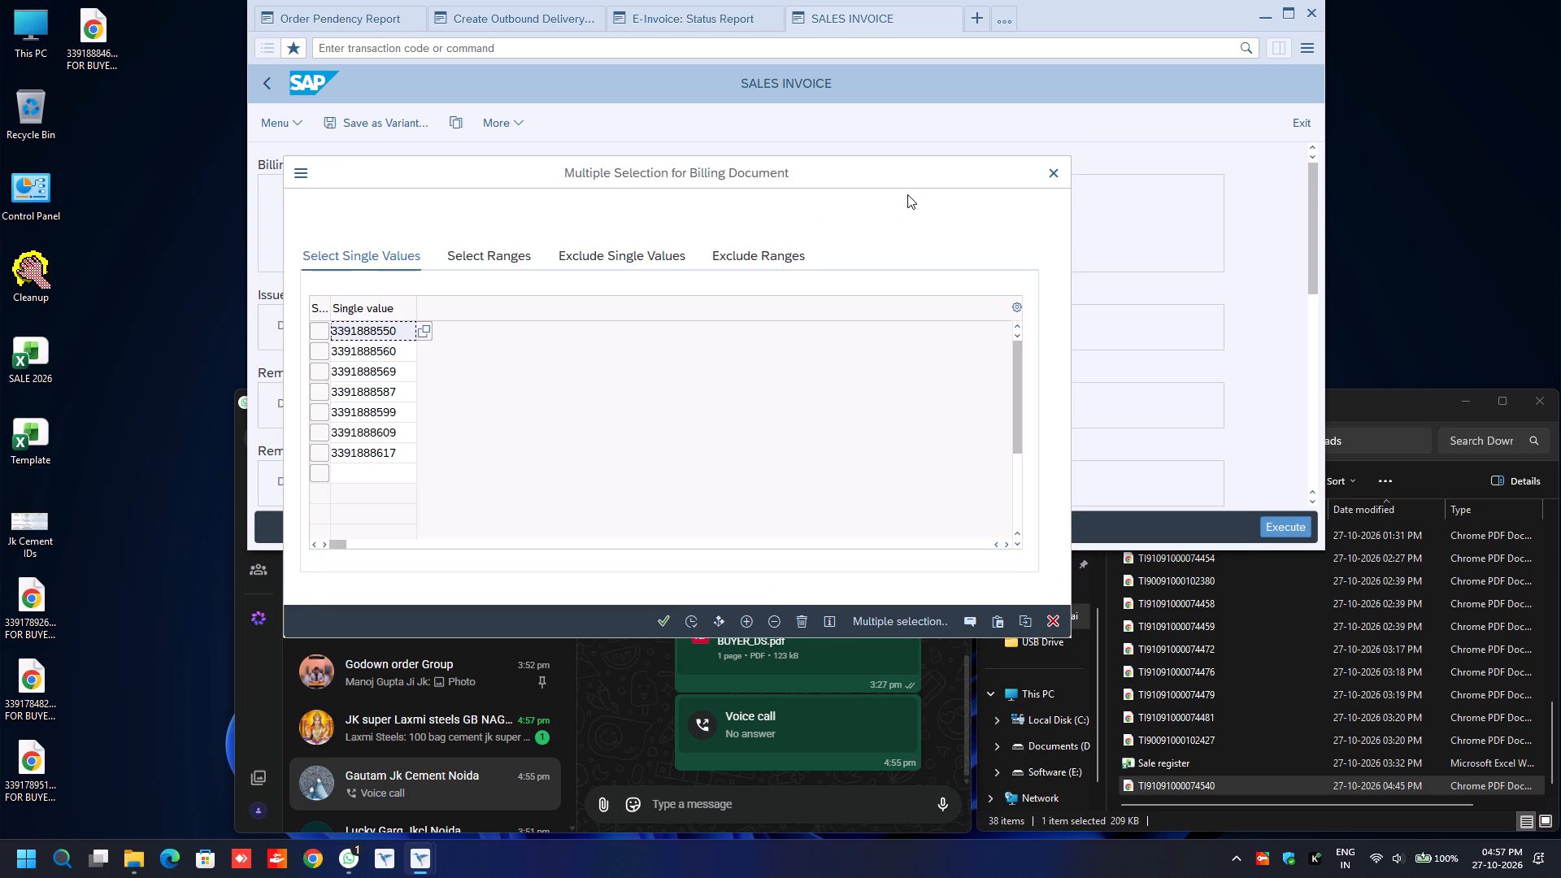
pyautogui.press('F8')
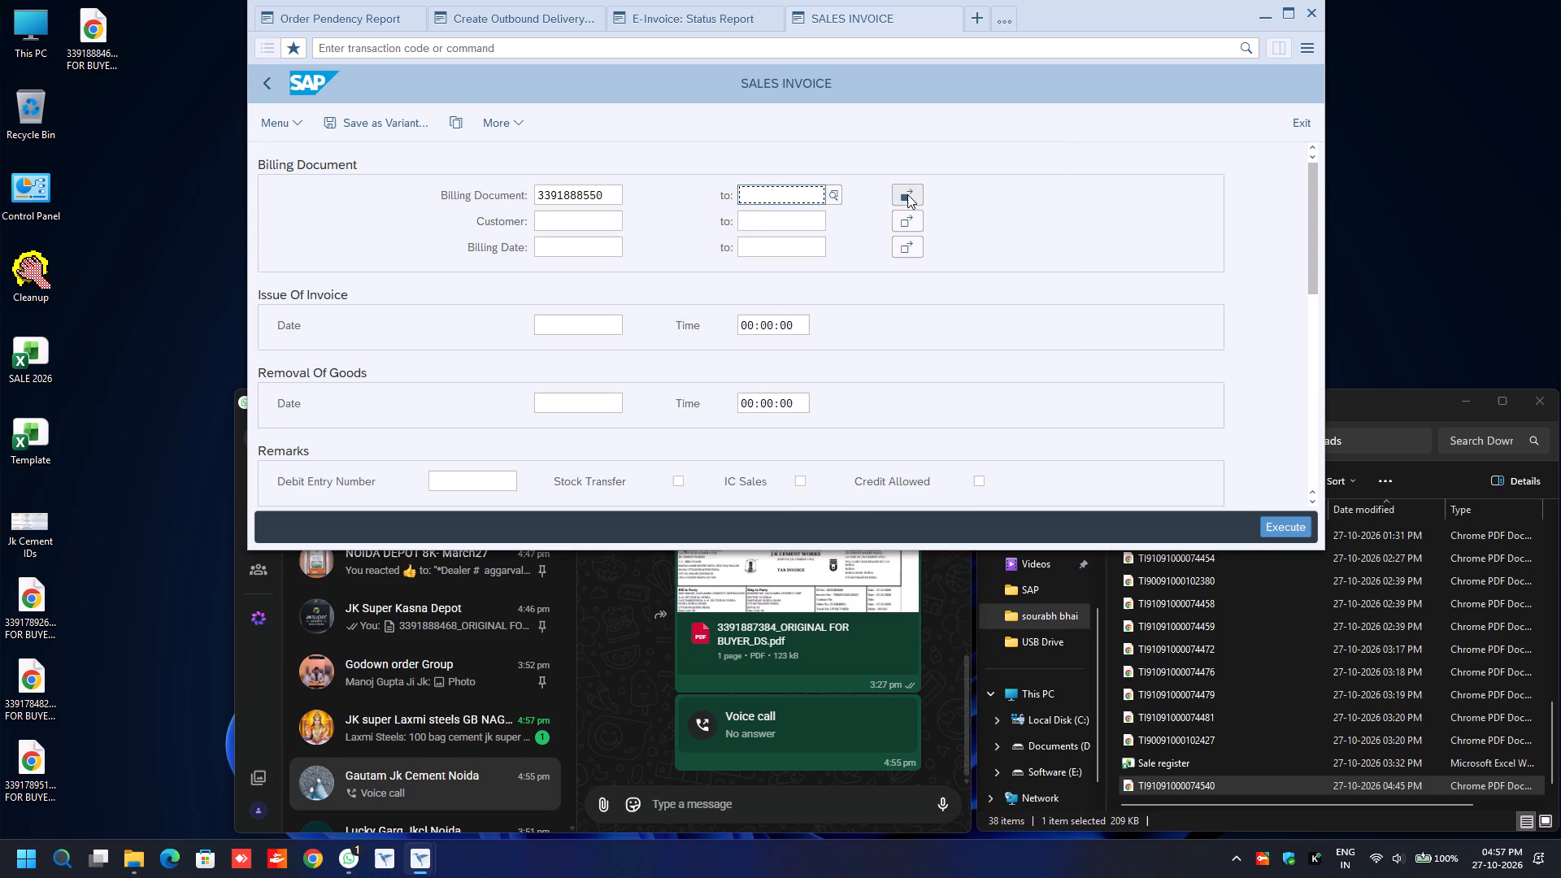
# Select A4 Page Print, Digitally Signed, Add New Signature and Download for the invoices, and execute.
pyautogui.scroll(-14, 615, 249)
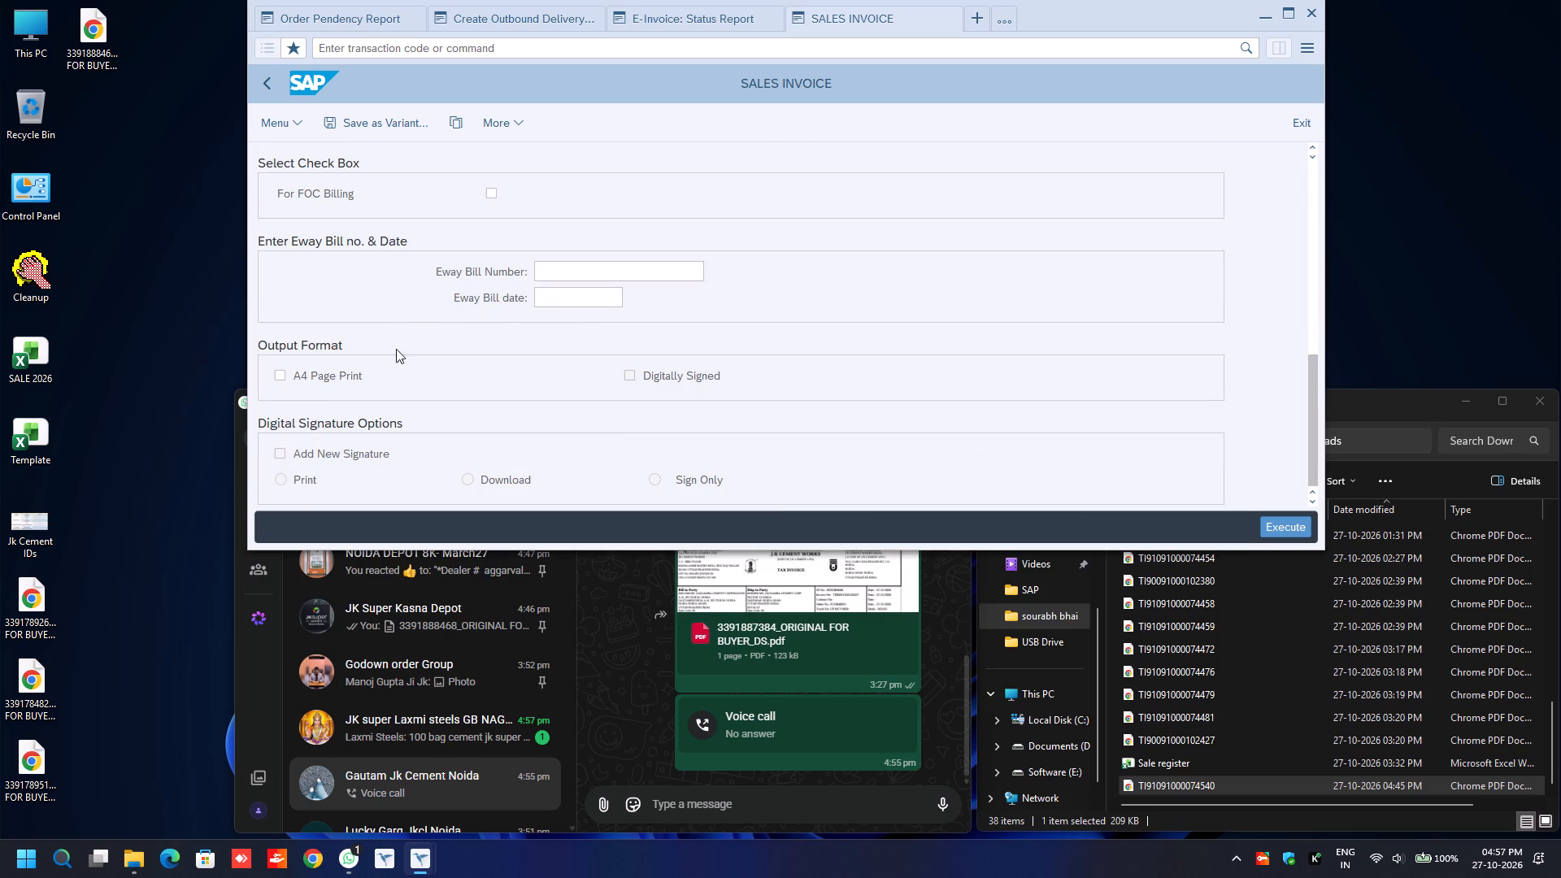
pyautogui.click(280, 376)
pyautogui.press('Tab')
pyautogui.press('space')
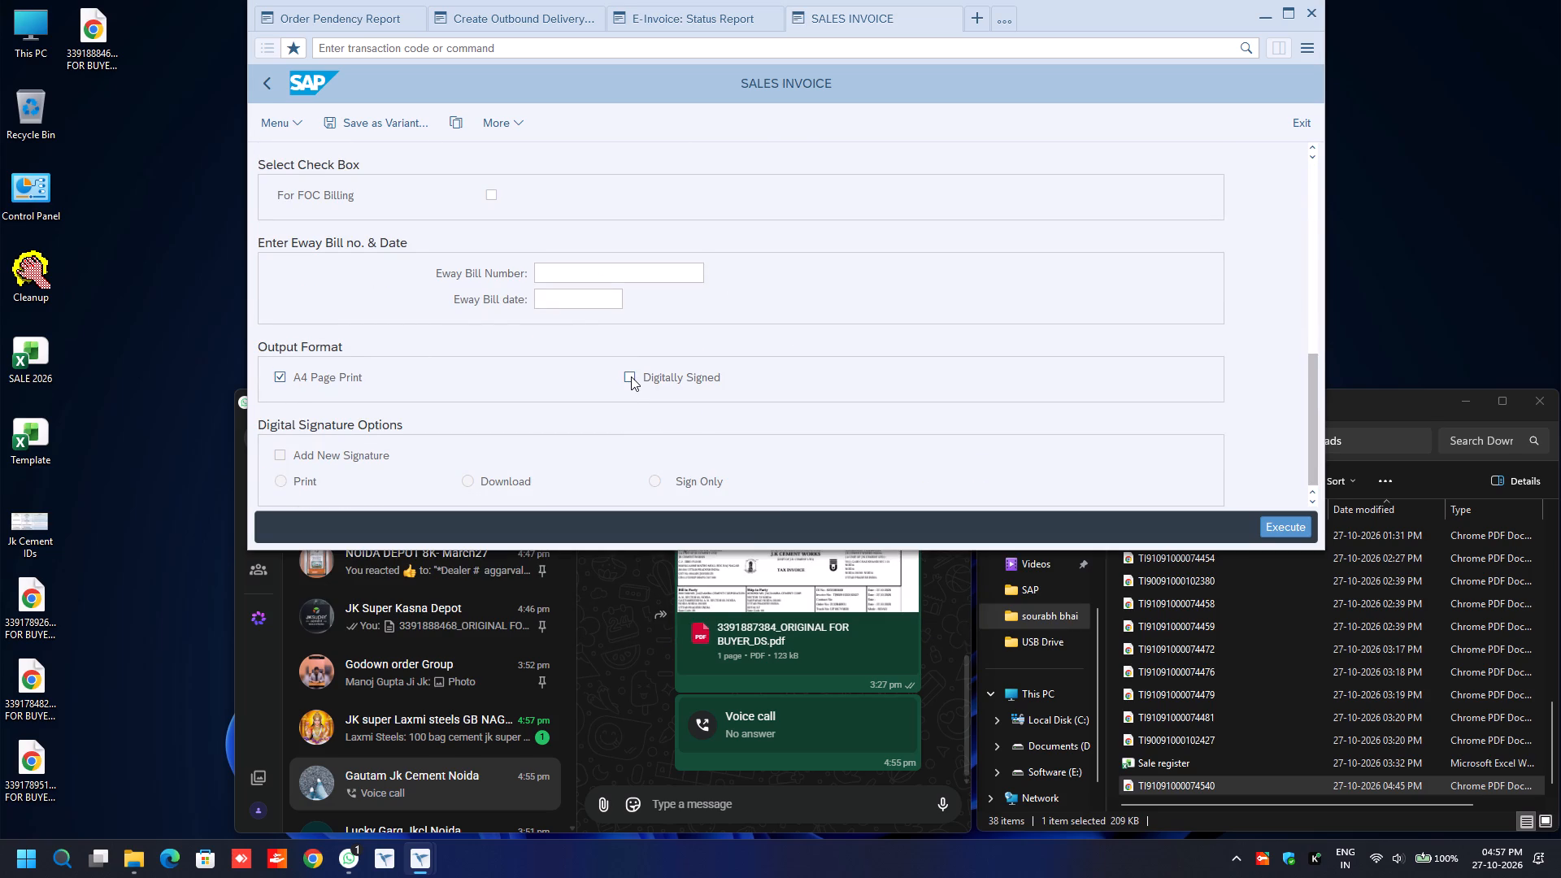
pyautogui.press('Tab')
pyautogui.press('space')
pyautogui.press('Tab')
pyautogui.press('Right')
pyautogui.press('F8')
# Choose only the Original For Buyer copy and start the invoice download.
pyautogui.press('space')
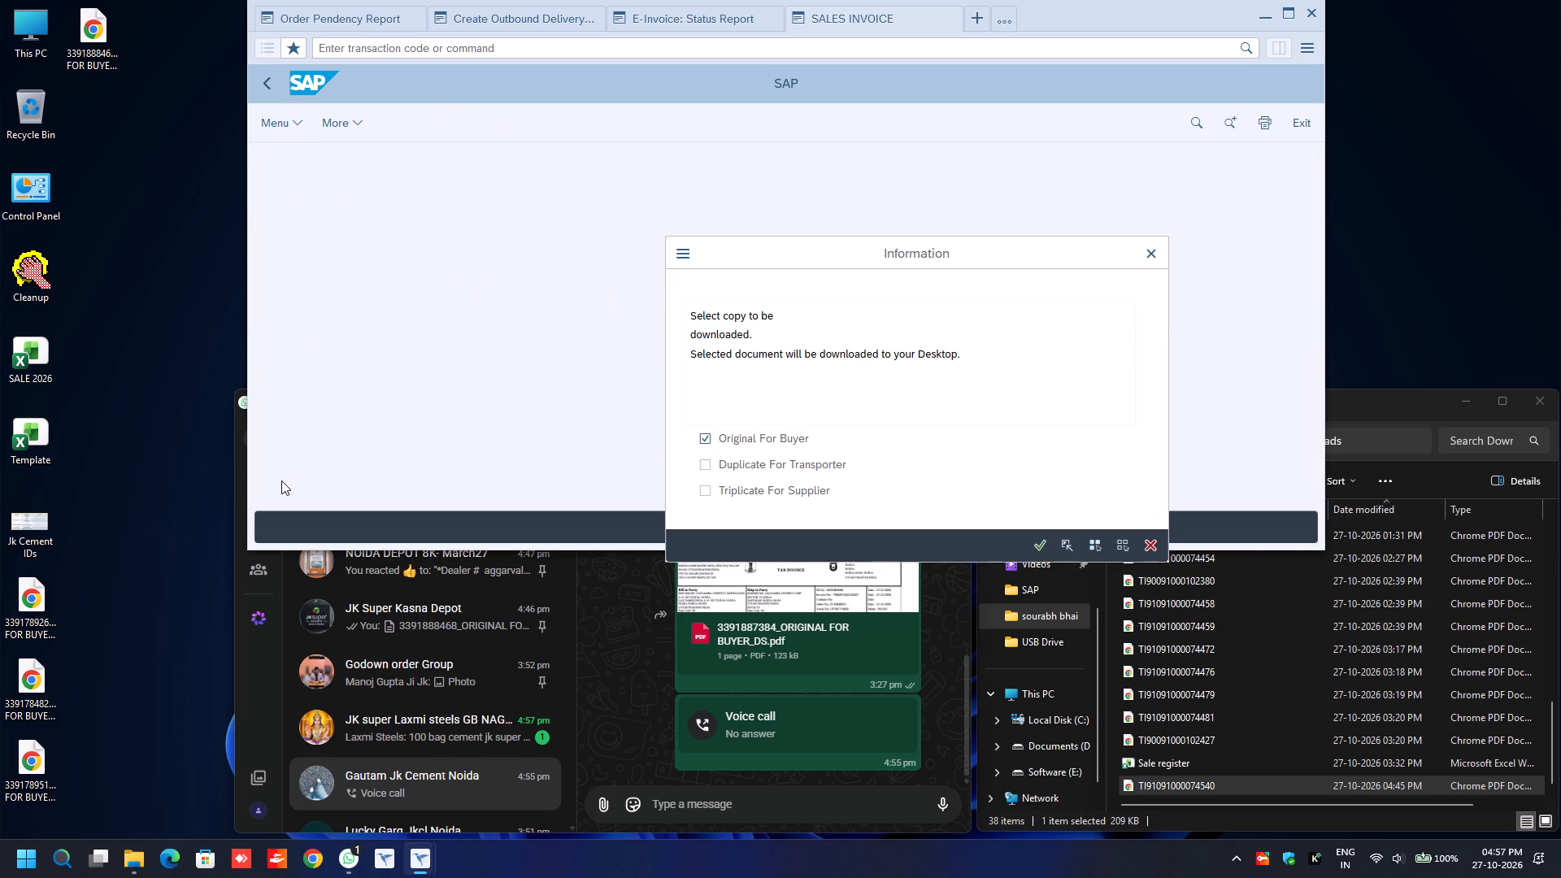
pyautogui.press('Return')
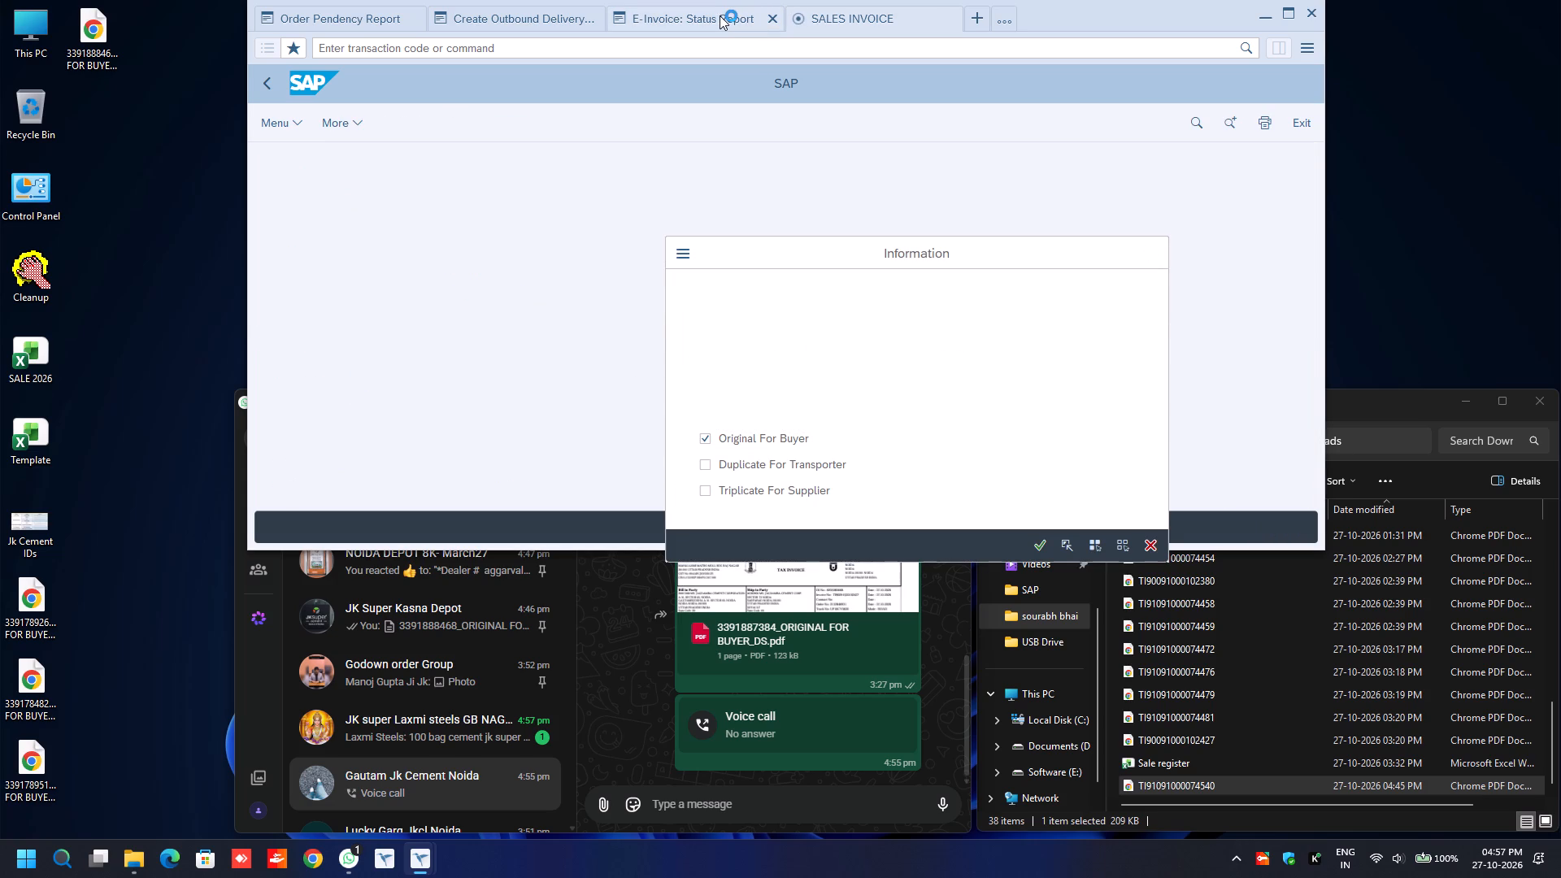
pyautogui.click(720, 15)
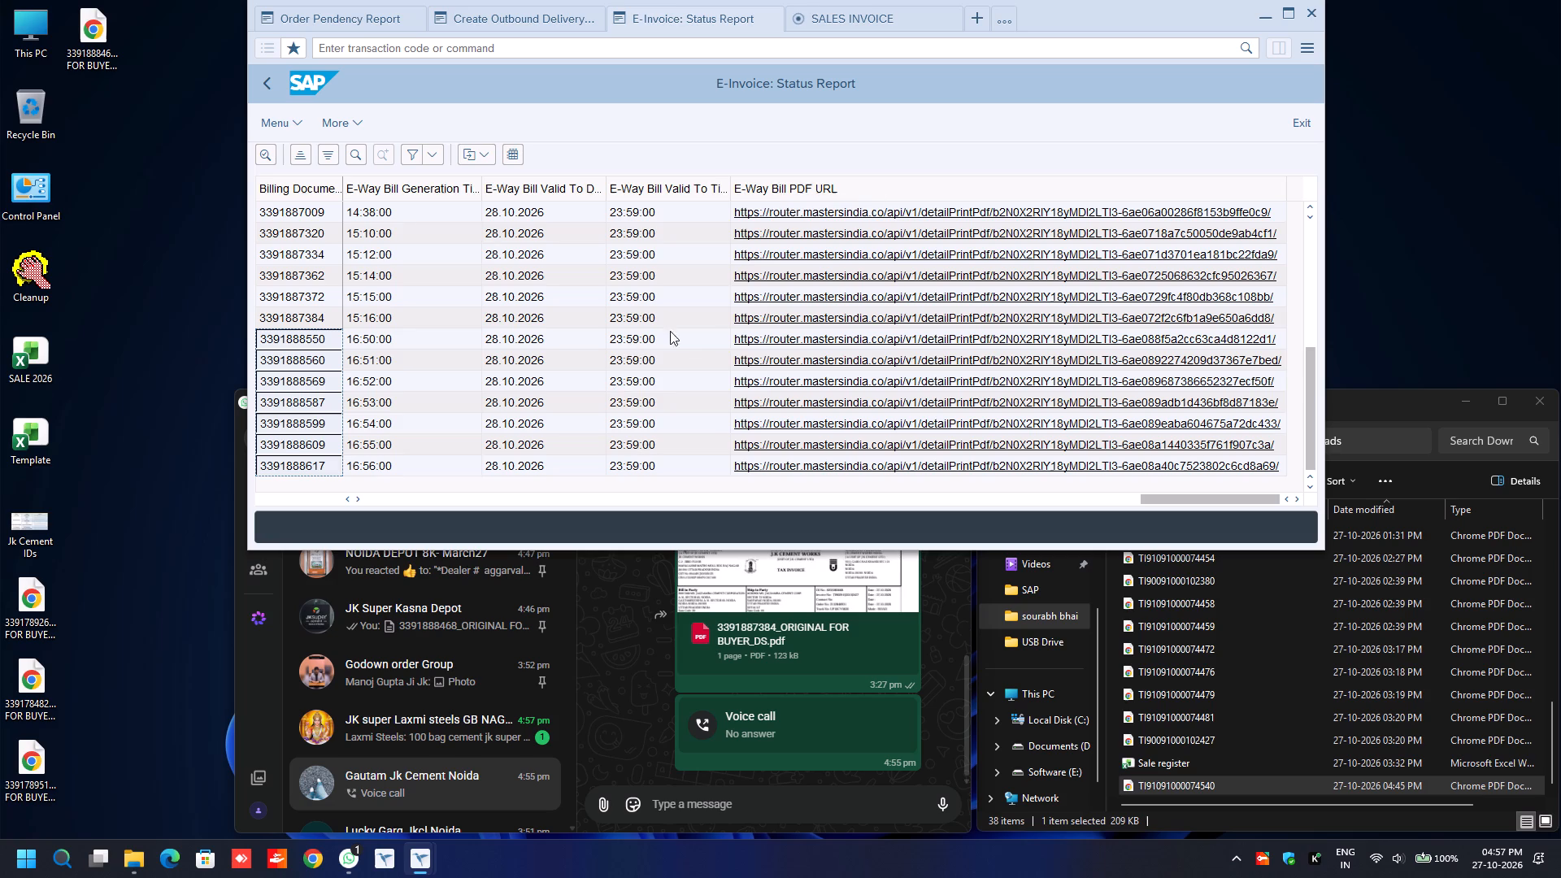
pyautogui.click(1118, 333)
pyautogui.press('Left')
pyautogui.press('Return')
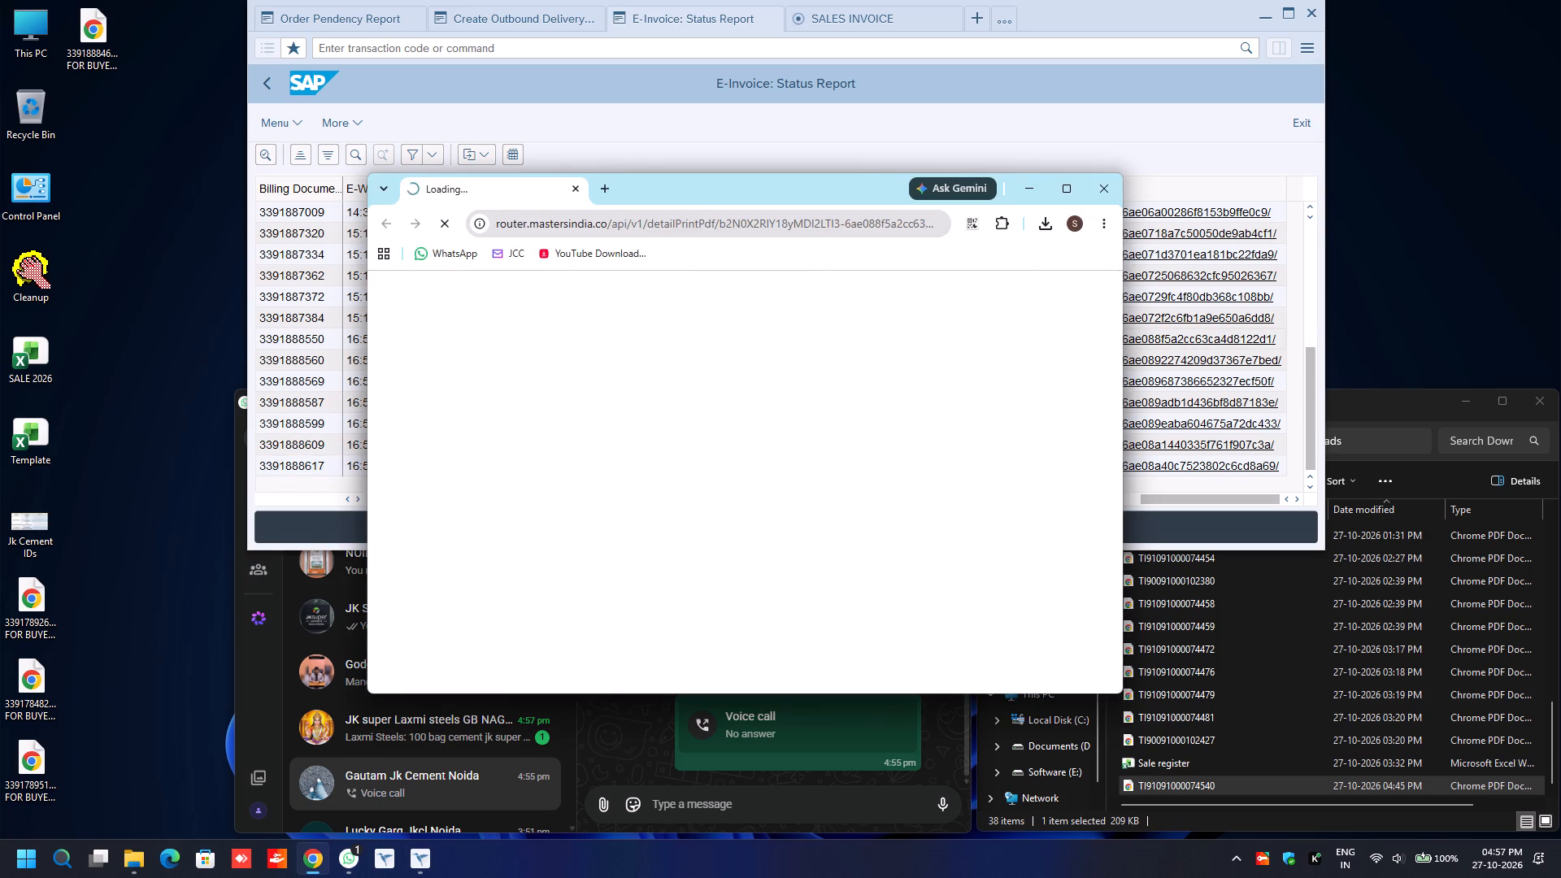
pyautogui.click(1147, 354)
pyautogui.press('Left')
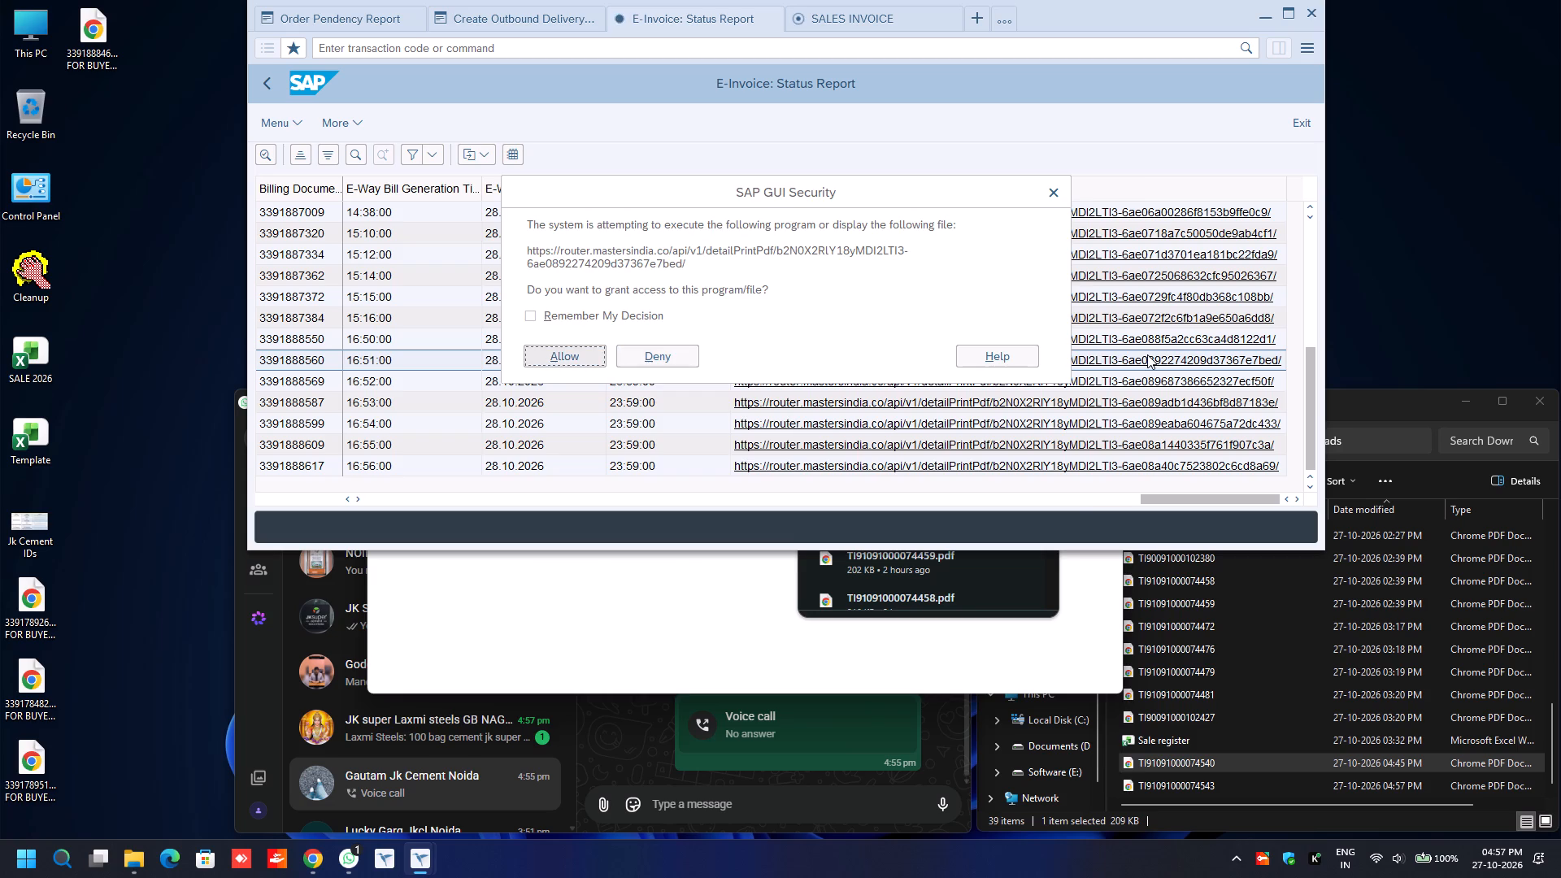
pyautogui.press('Return')
pyautogui.click(1146, 382)
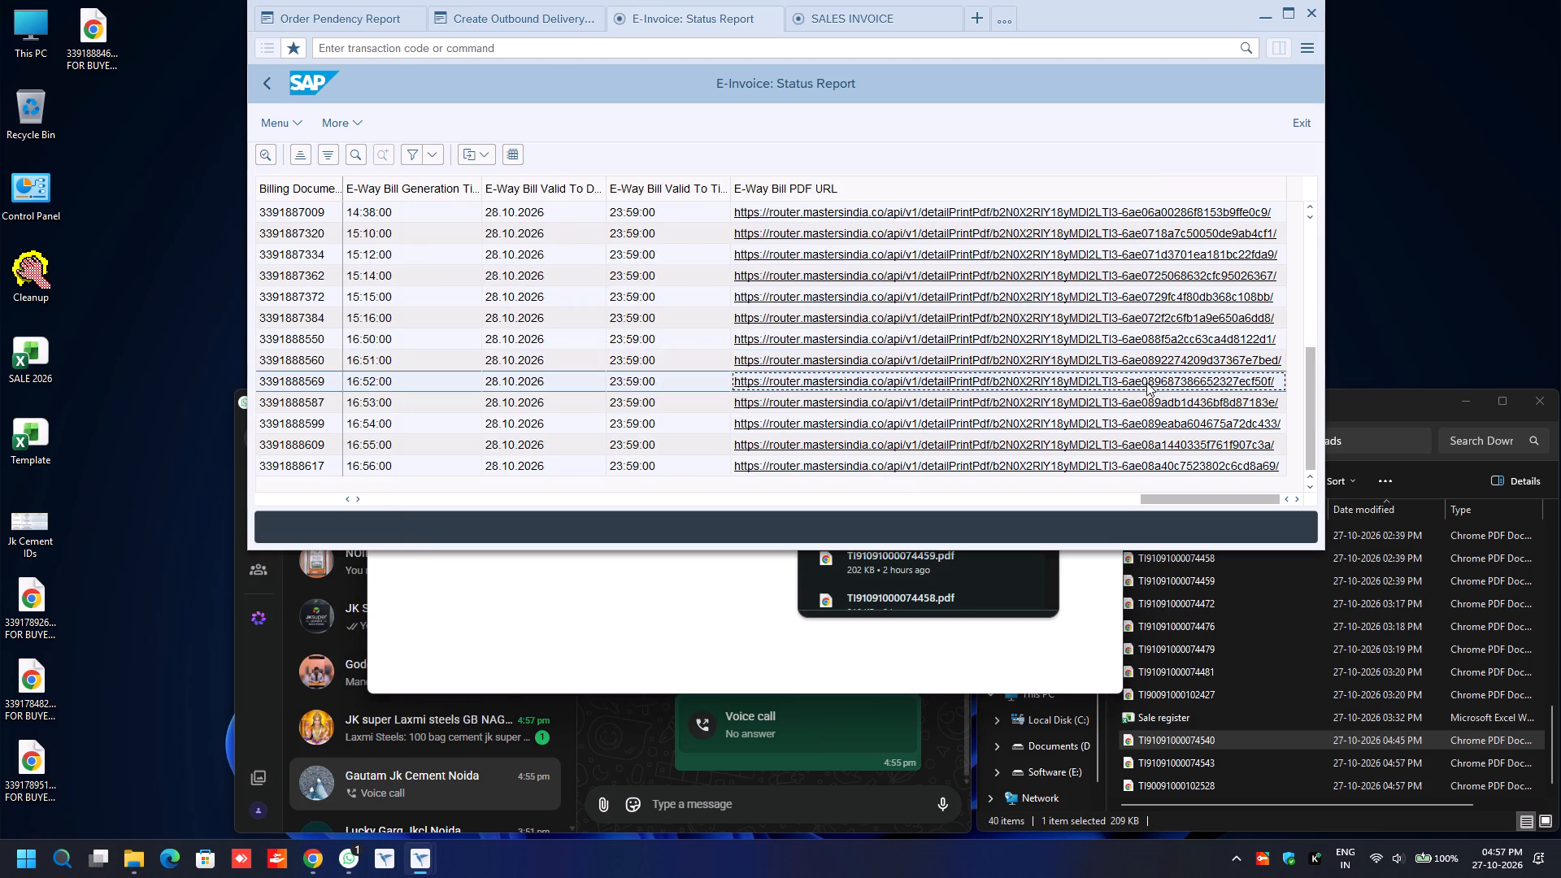
pyautogui.press('Left')
pyautogui.press('Return')
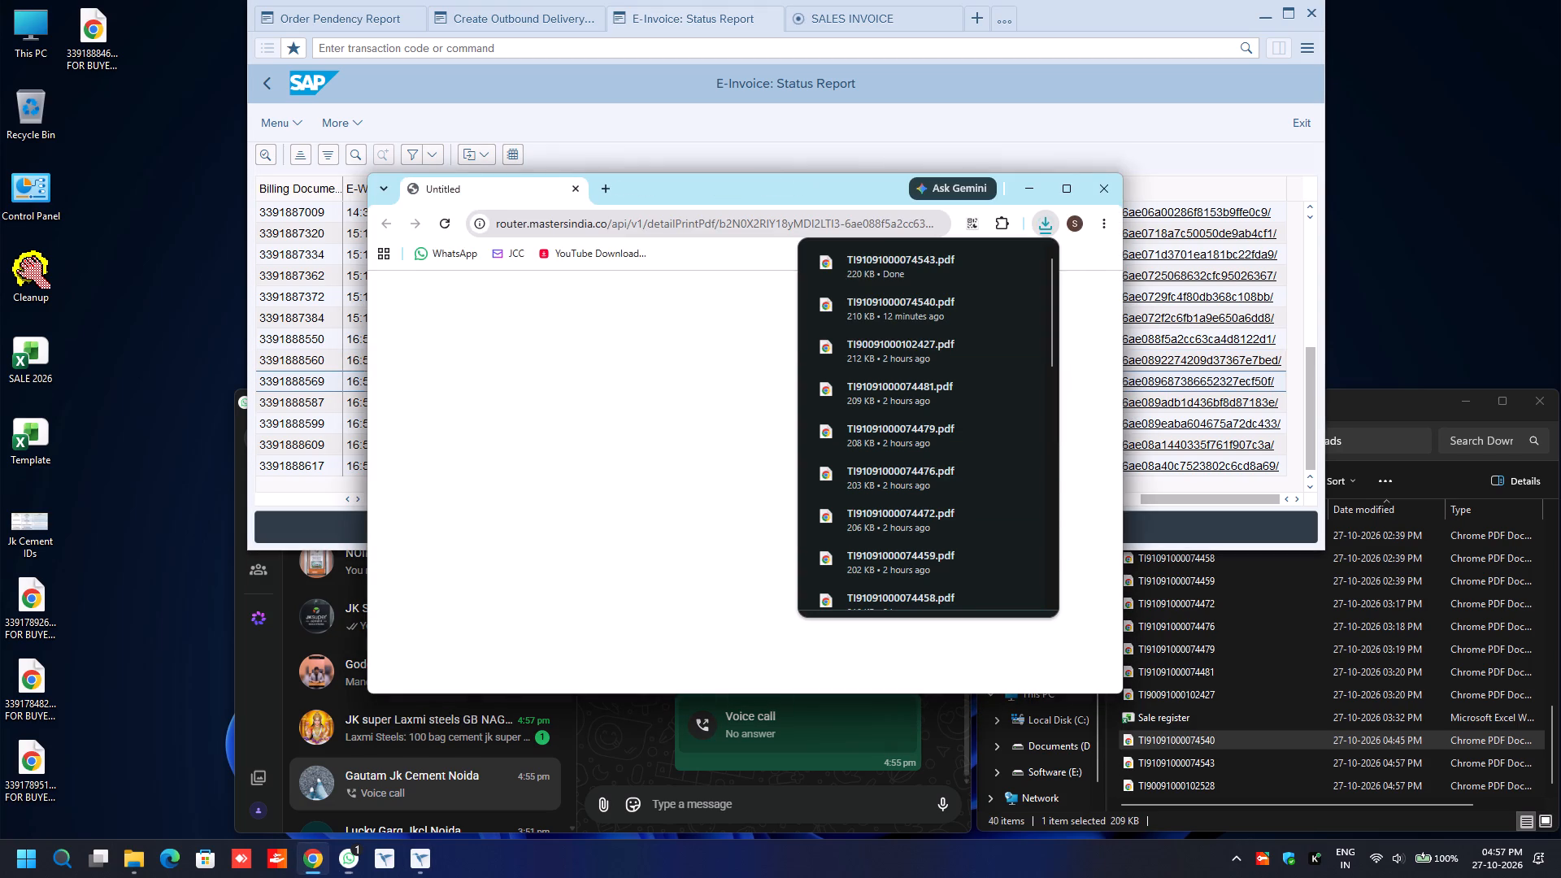
pyautogui.click(1150, 398)
pyautogui.press('Left')
pyautogui.press('Return')
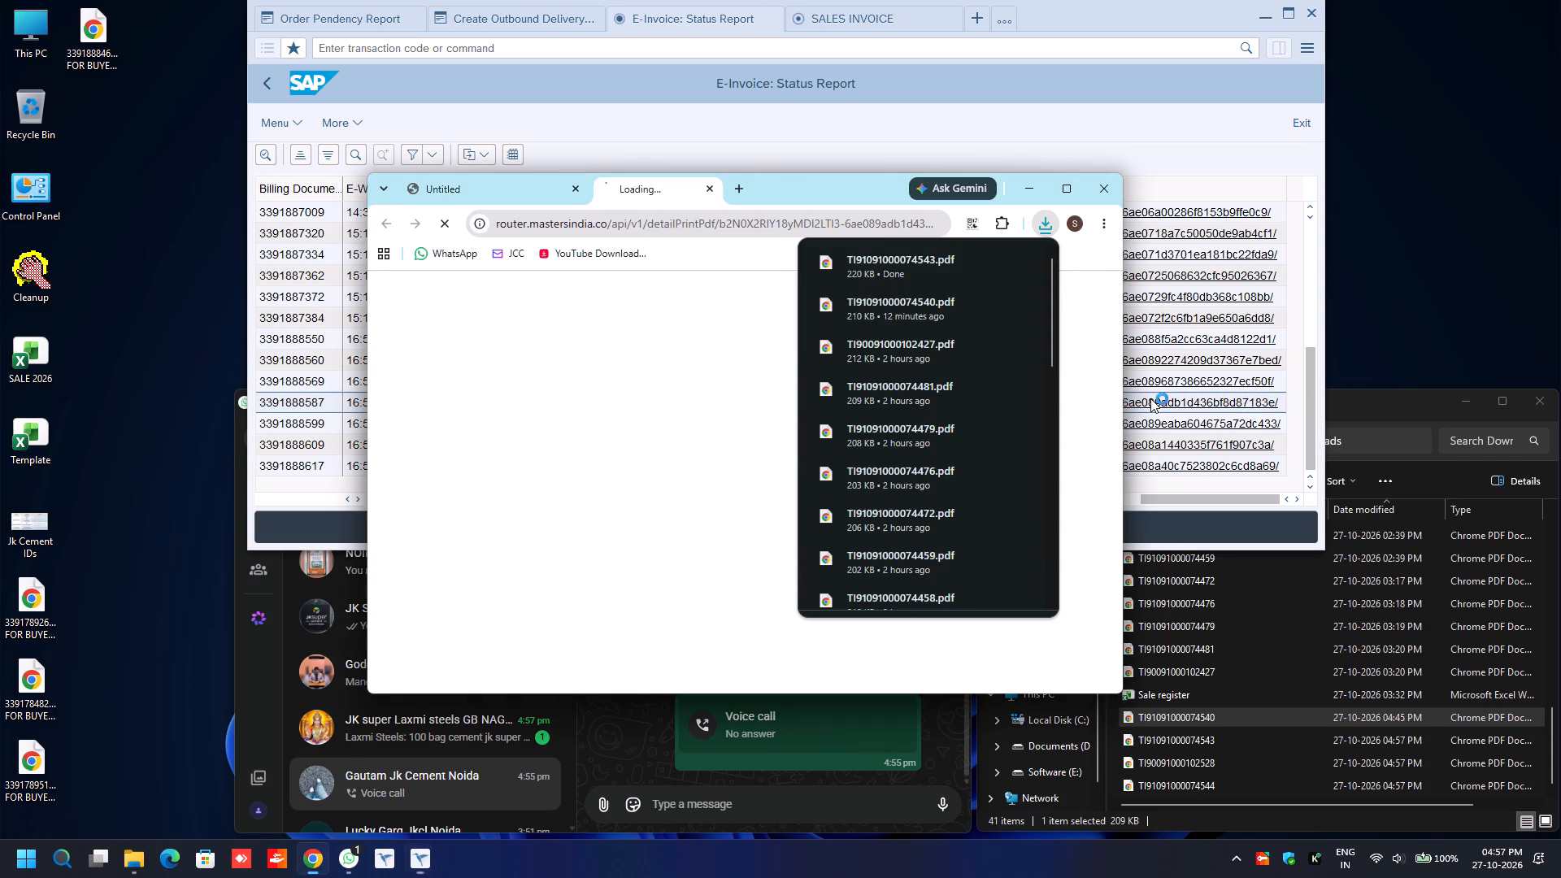
pyautogui.click(1155, 421)
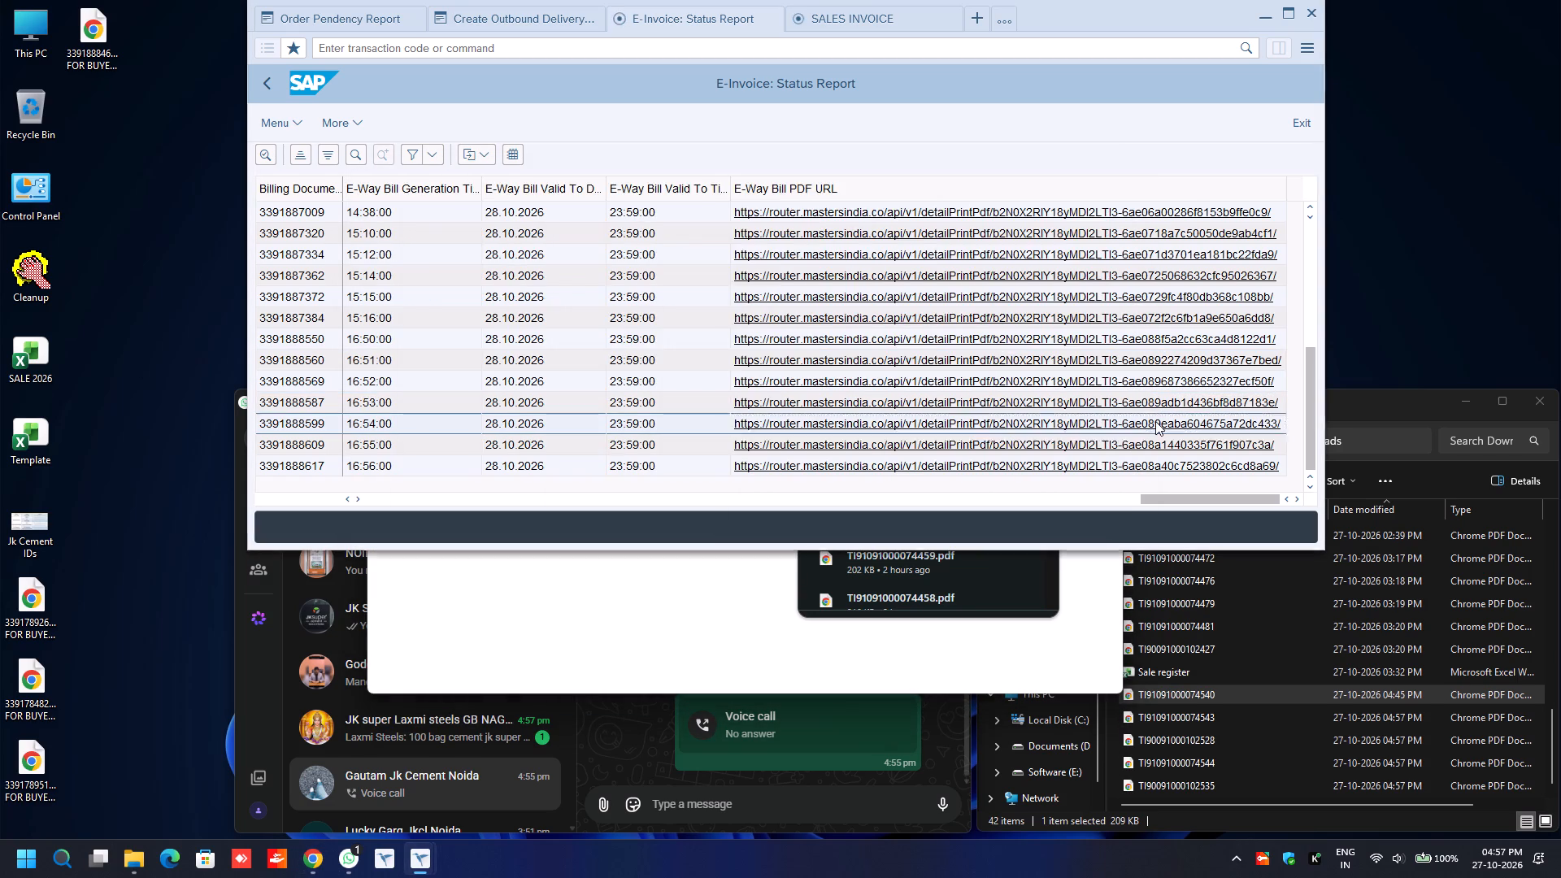
pyautogui.press('Left')
pyautogui.press('Return')
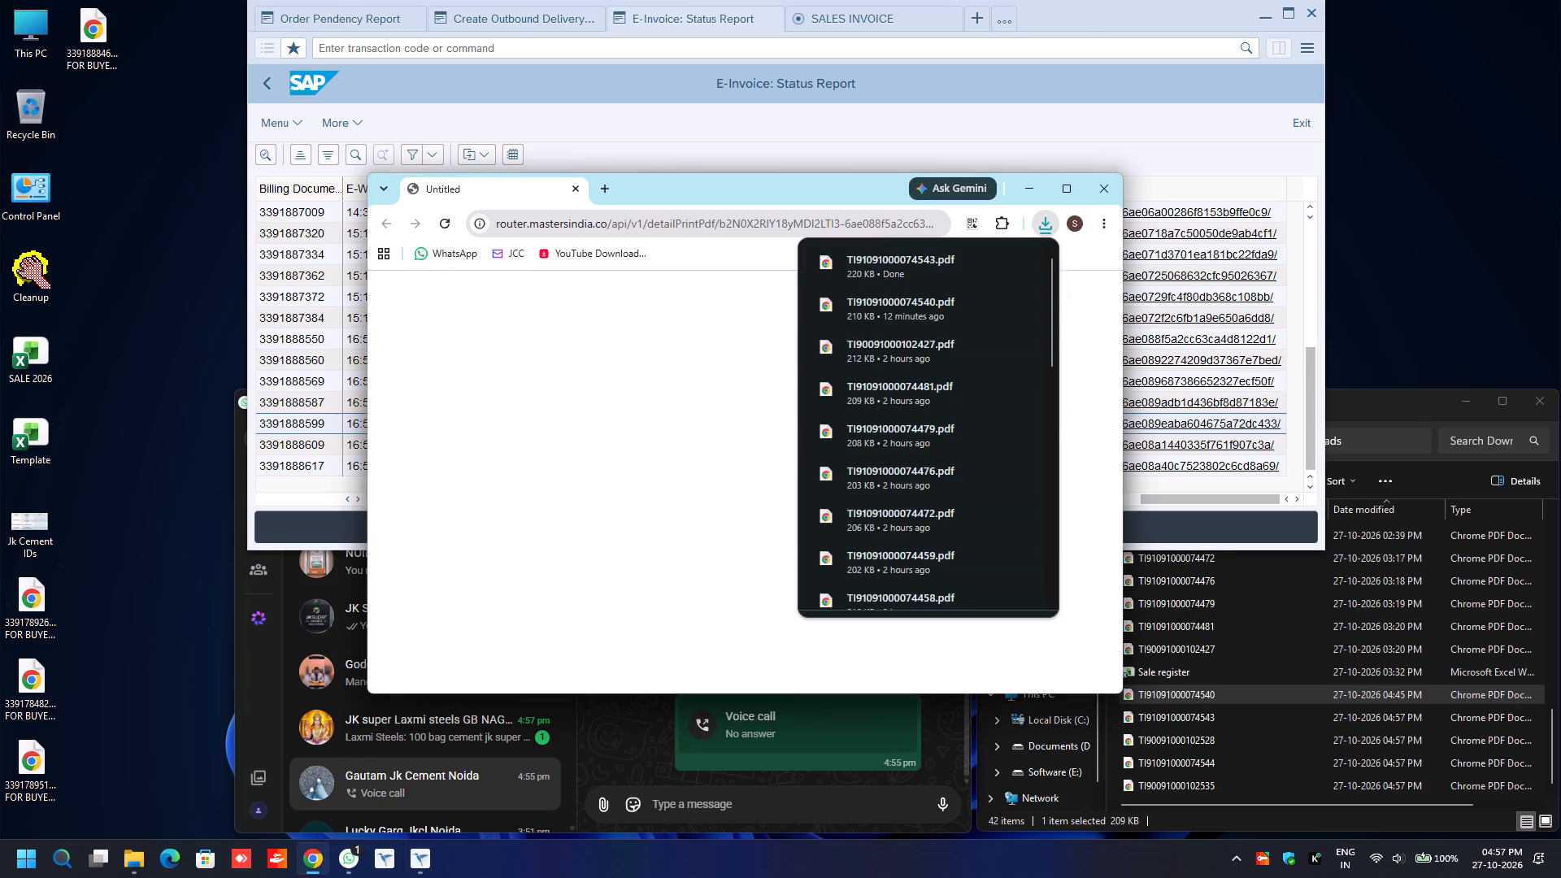
pyautogui.click(1159, 440)
pyautogui.press('Left')
pyautogui.press('Return')
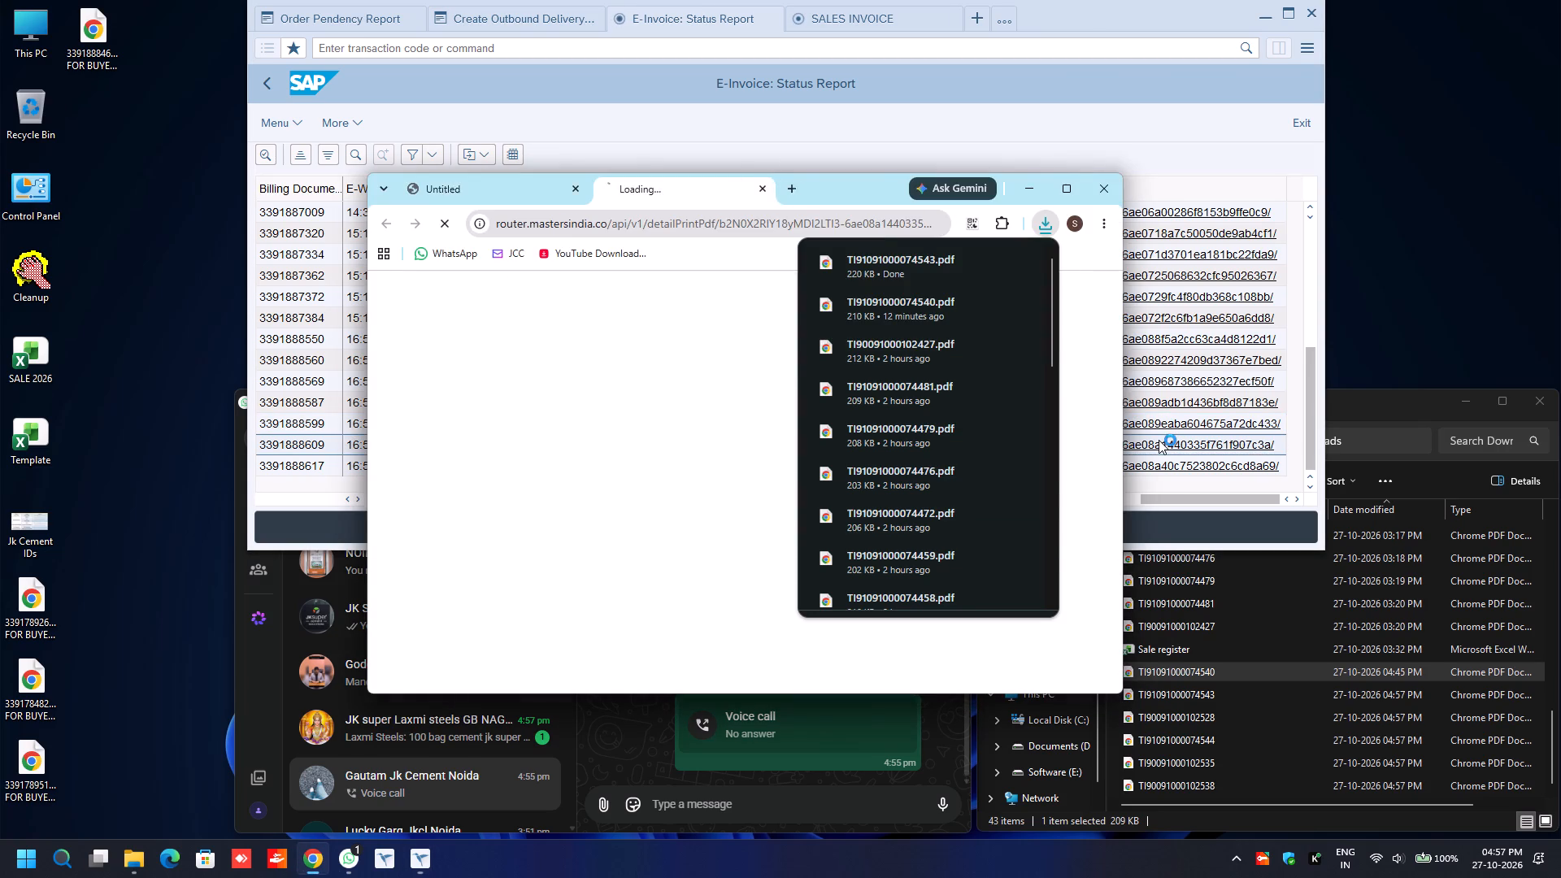
pyautogui.click(1172, 460)
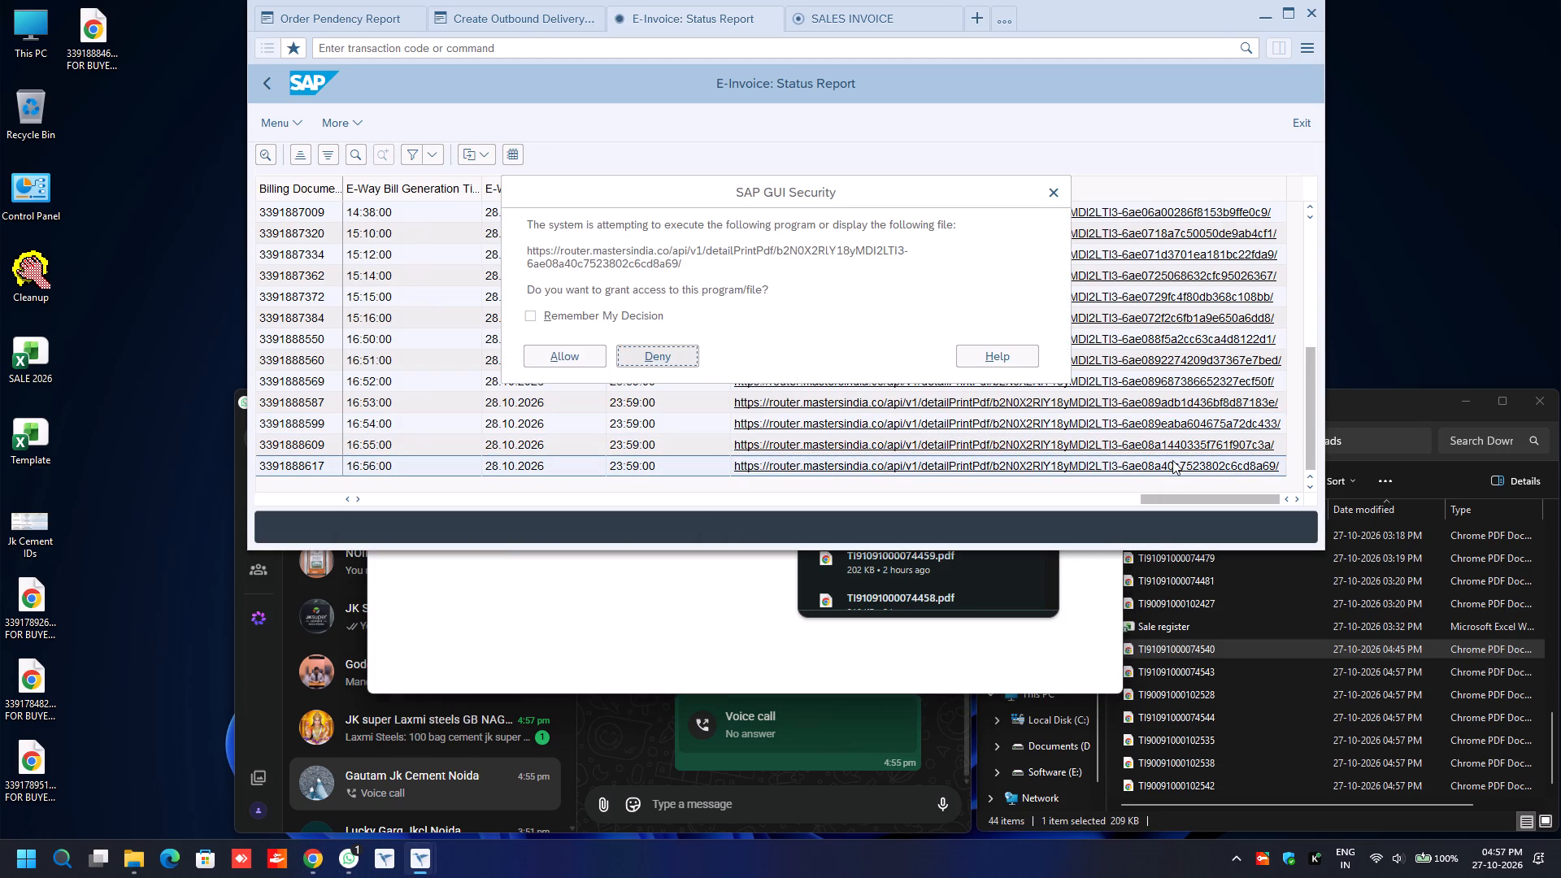
pyautogui.press('Left')
pyautogui.press('Return')
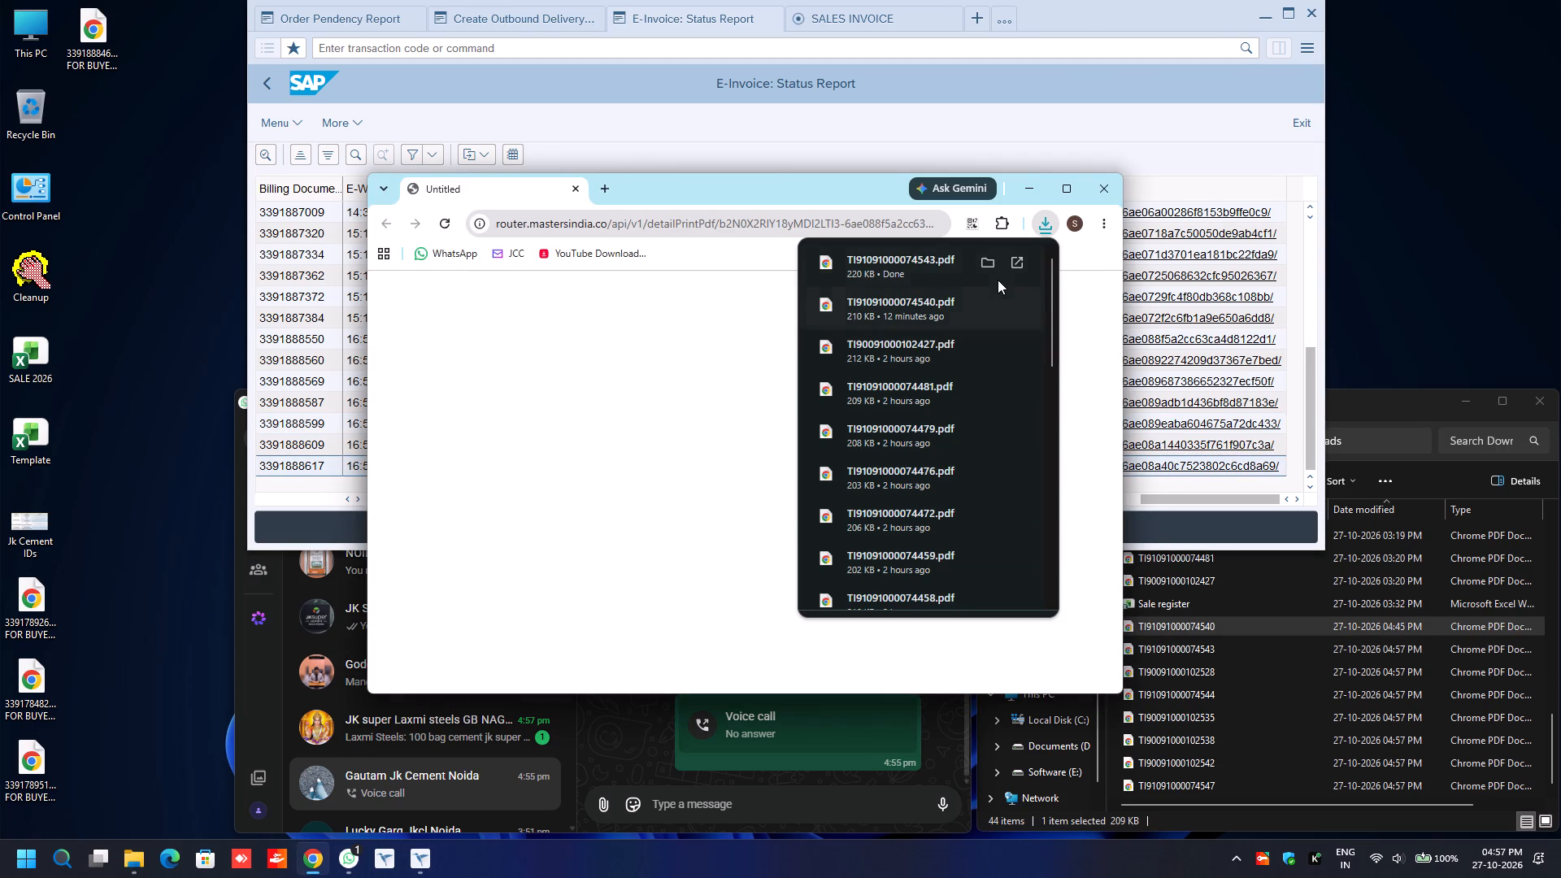
pyautogui.click(988, 262)
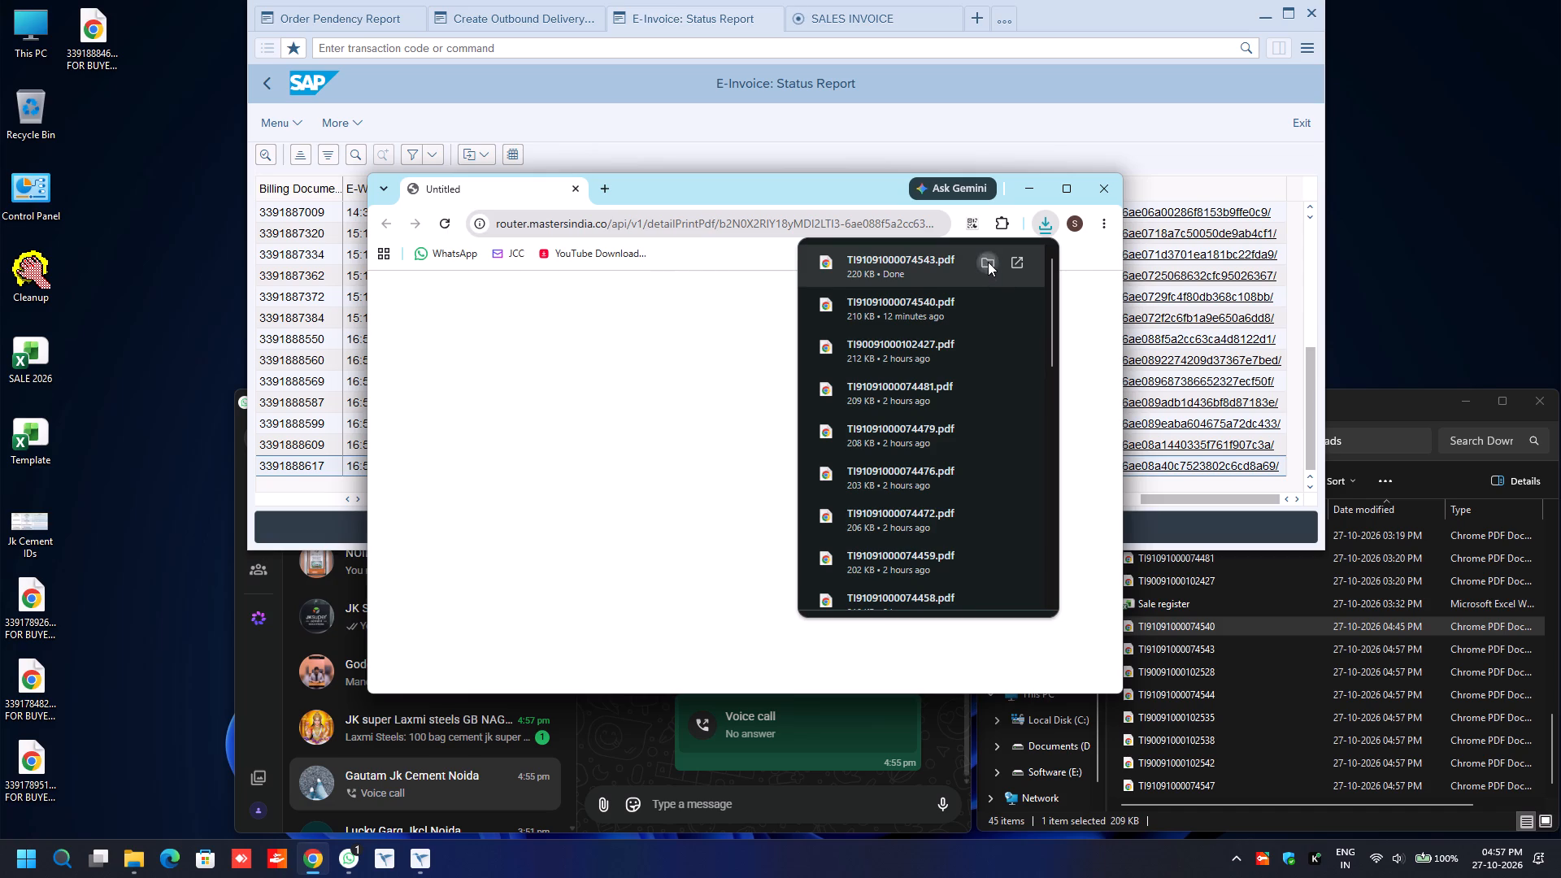
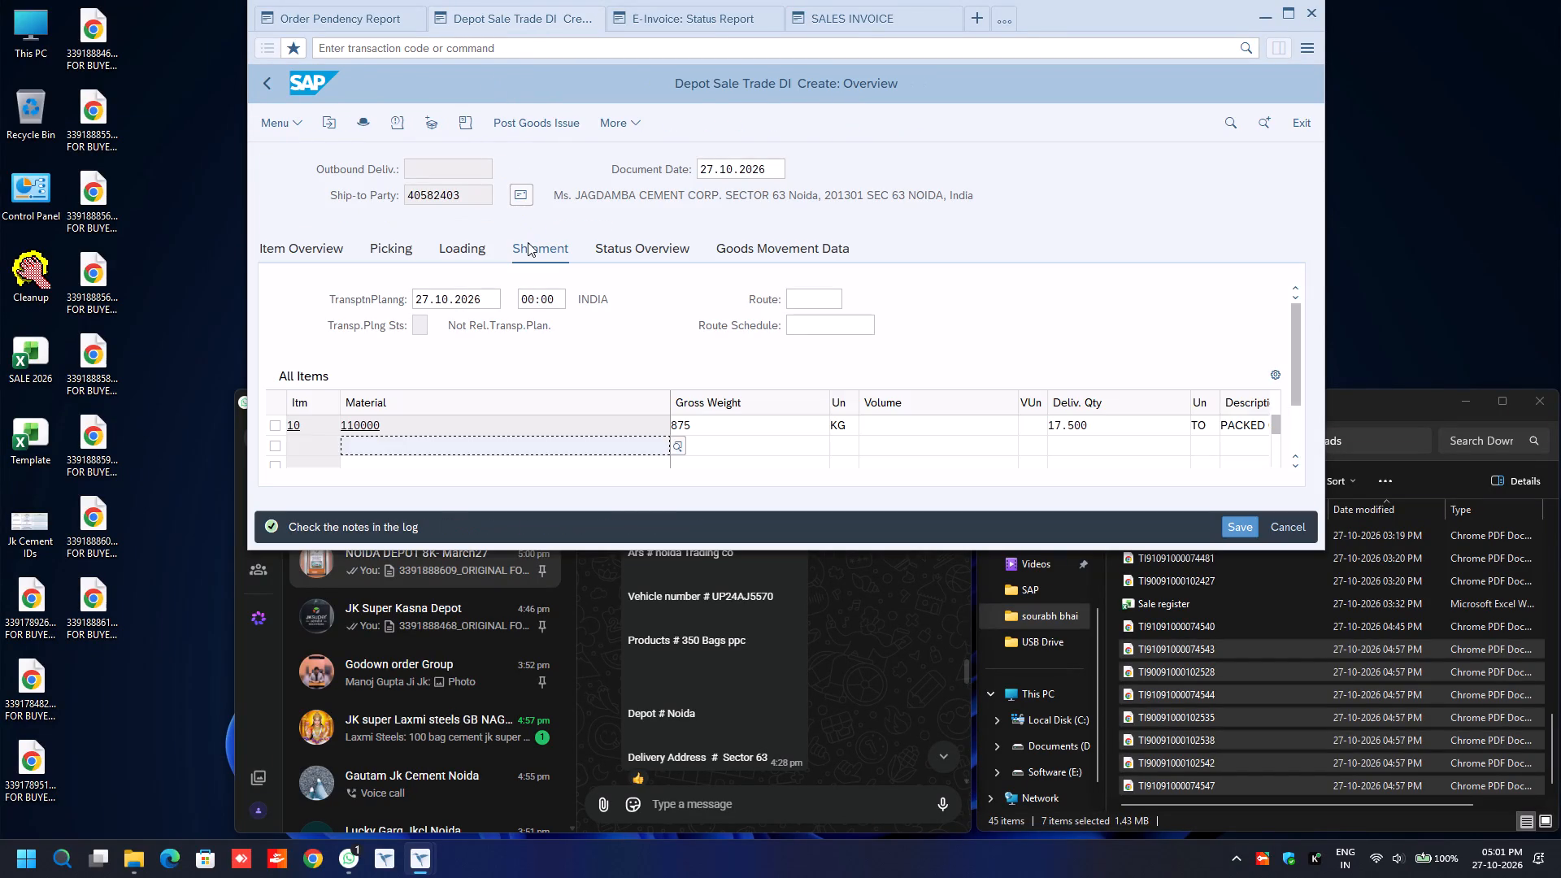
# Set the delivery's shipment route to ROUTE from the earlier entries.
pyautogui.click(825, 302)
pyautogui.press('BackSpace')
pyautogui.press('Down')
pyautogui.press('Return')
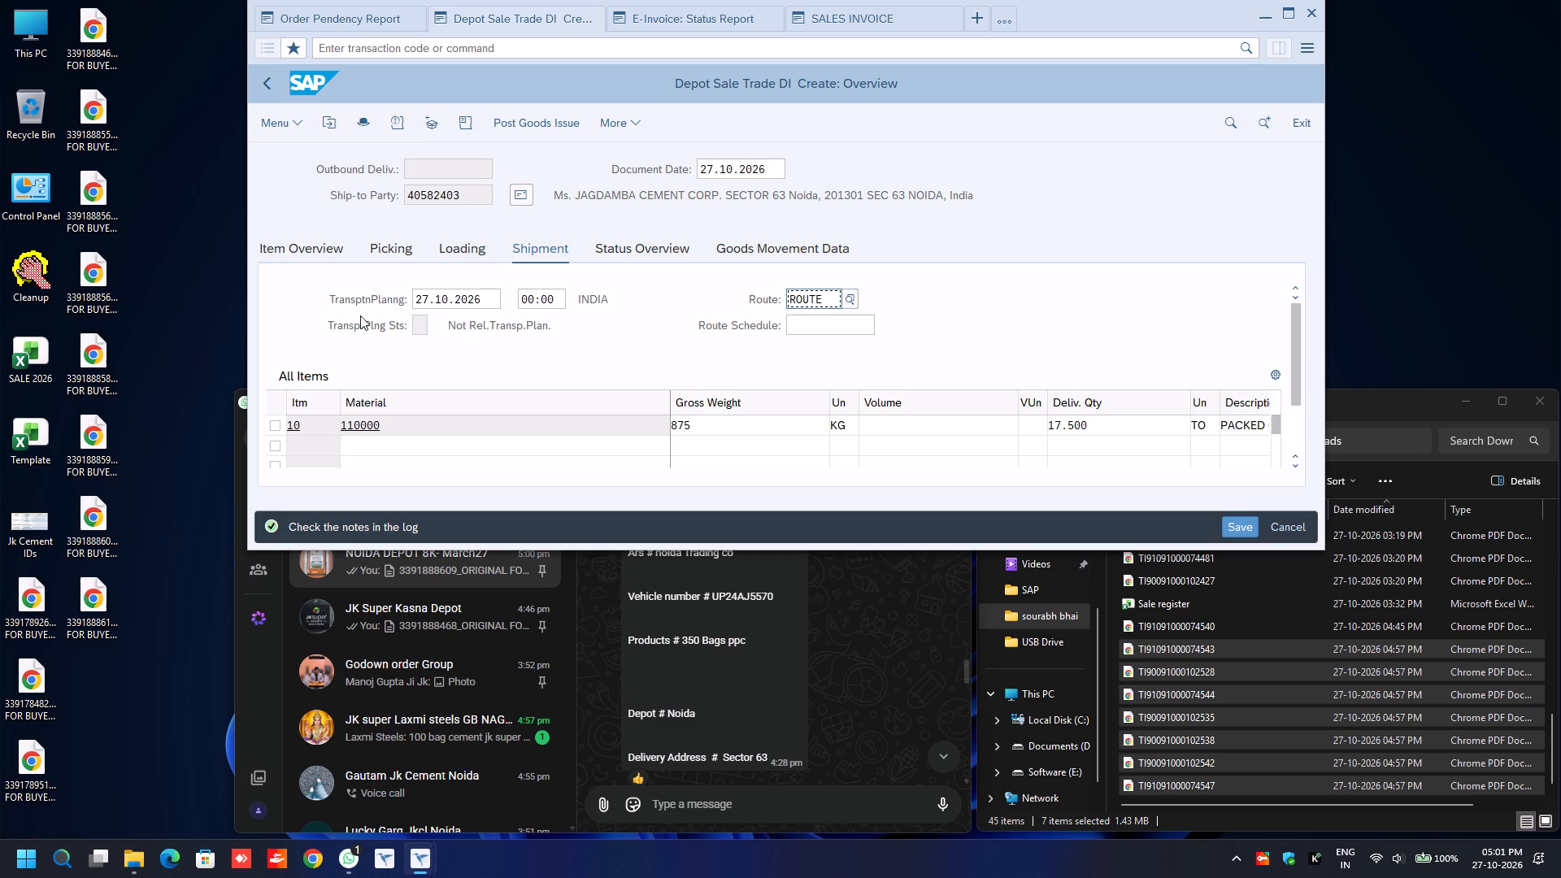
# In the picking data for item 10, enter a picked quantity of 17.500 and choose batch 1033-1492.
pyautogui.click(394, 247)
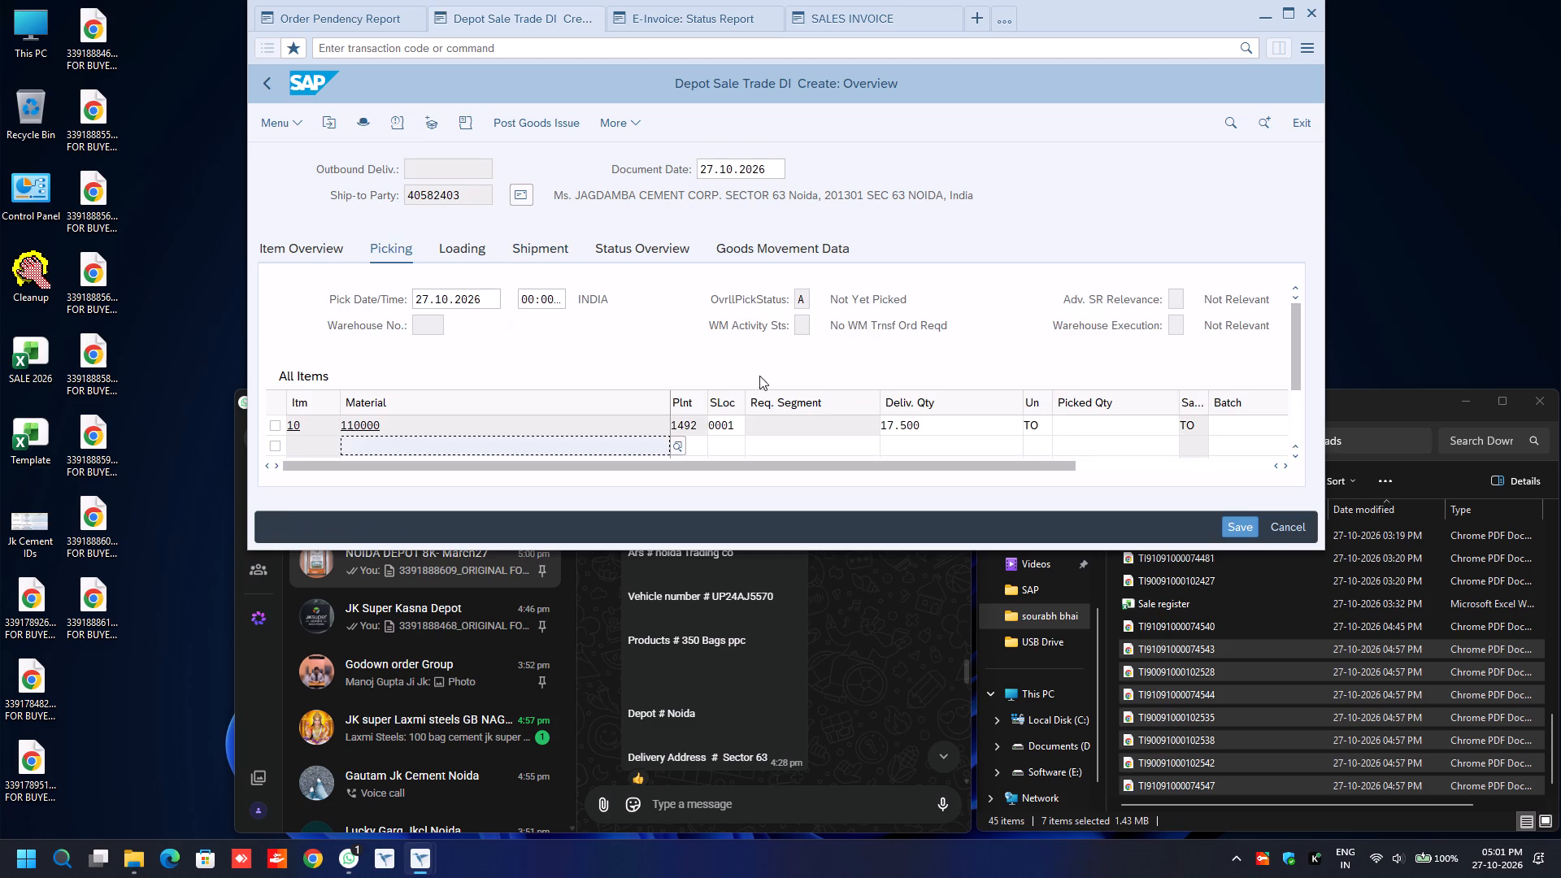
pyautogui.click(1078, 420)
pyautogui.write('17.500')
pyautogui.press('Tab')
pyautogui.write('1033')
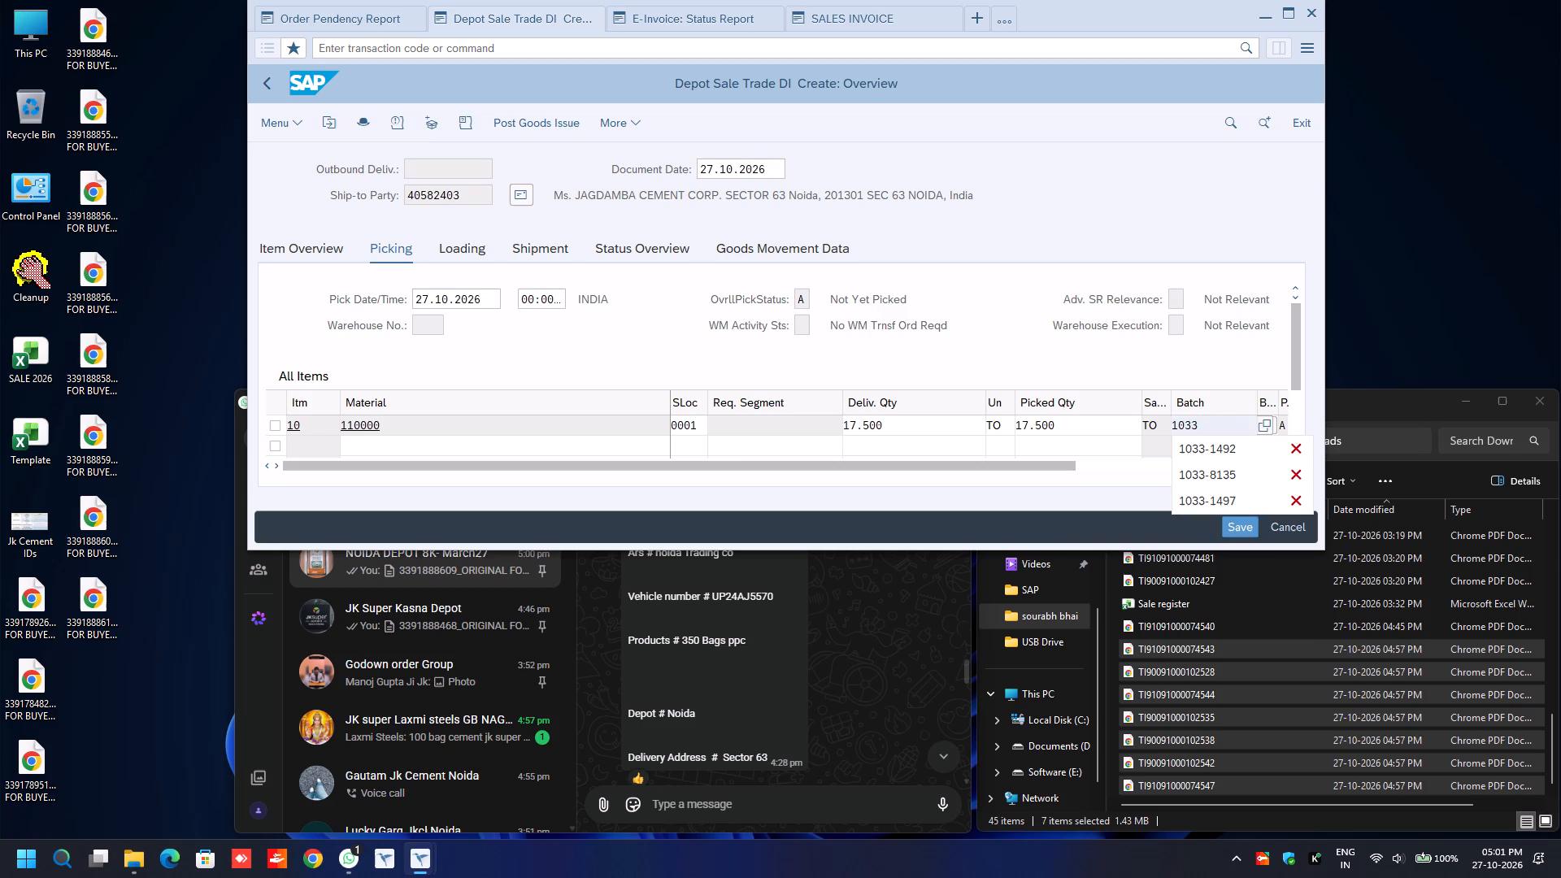
pyautogui.press('Down')
pyautogui.press('Return')
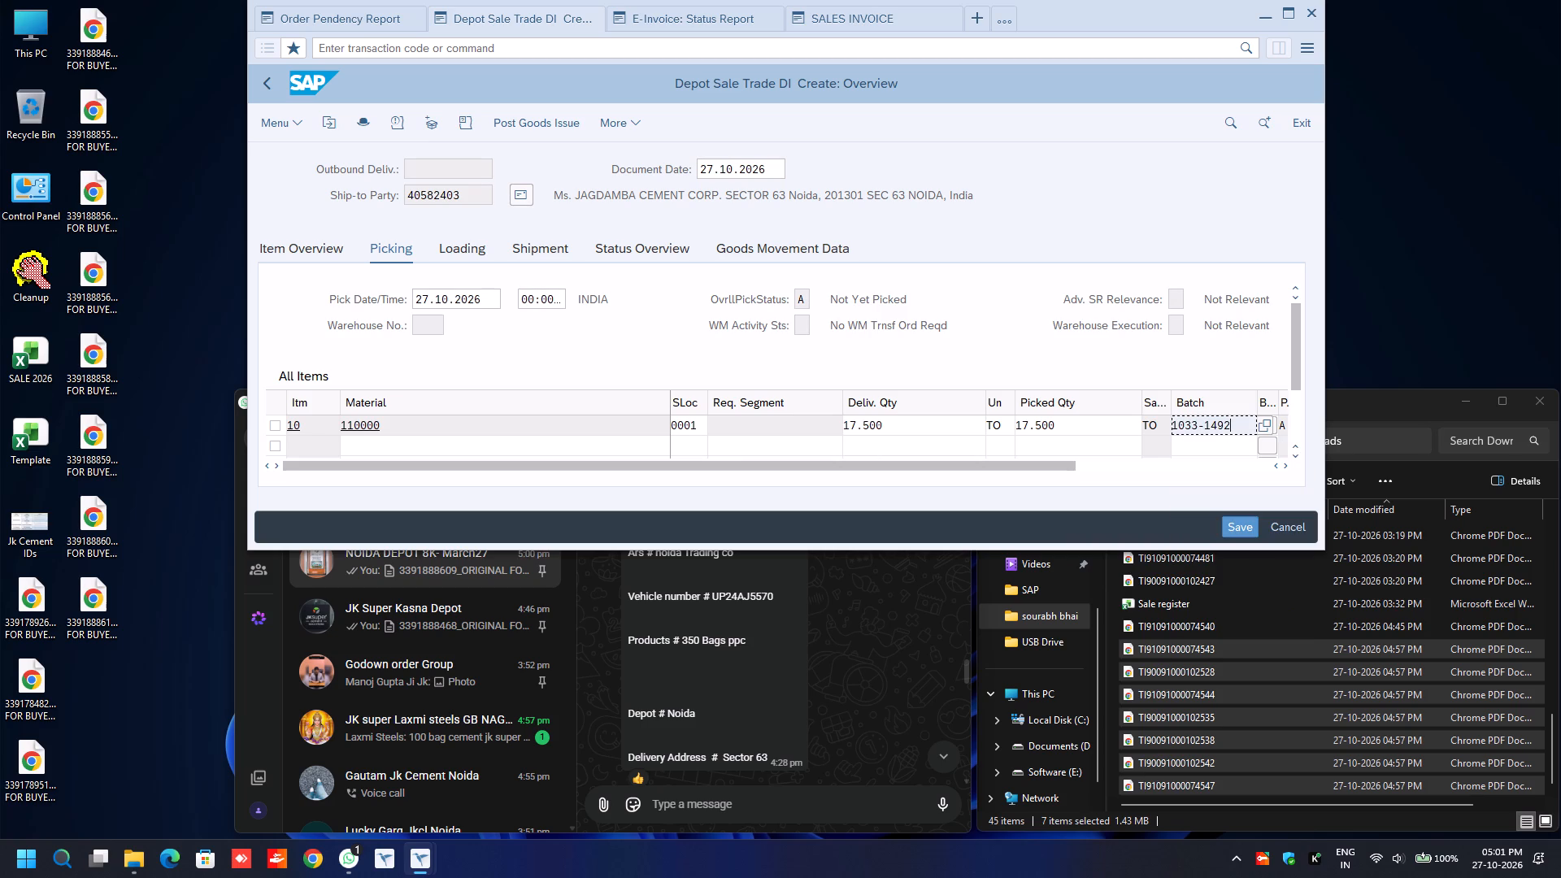
# In the delivery header's additional data, set the transport mode to ROAD and fill Road Transporter1 with the previously used factory transporter code.
pyautogui.press('F8')
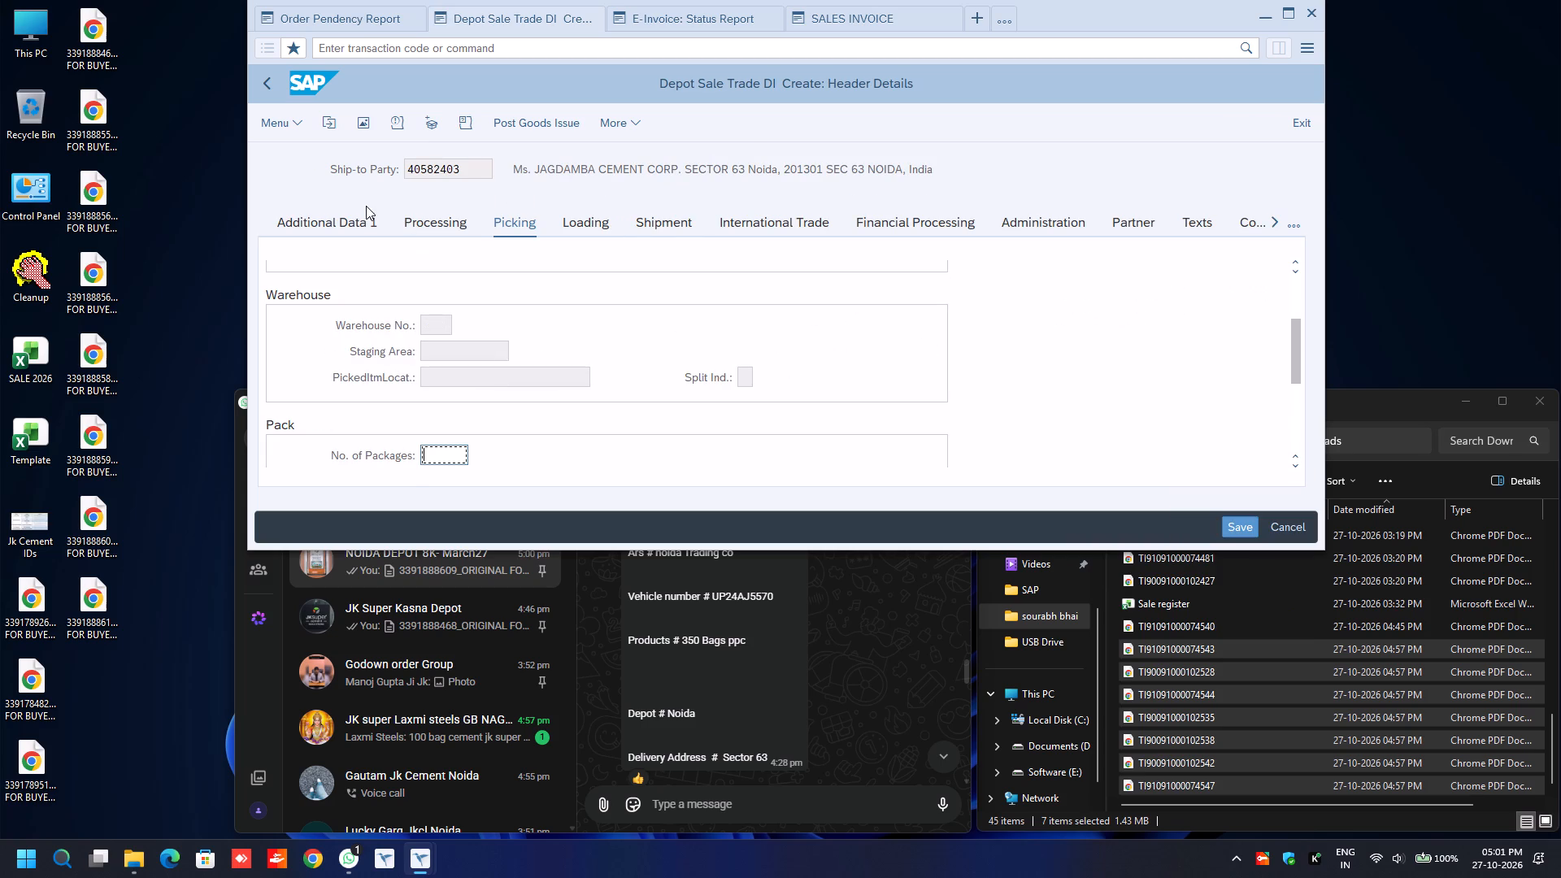
pyautogui.click(344, 221)
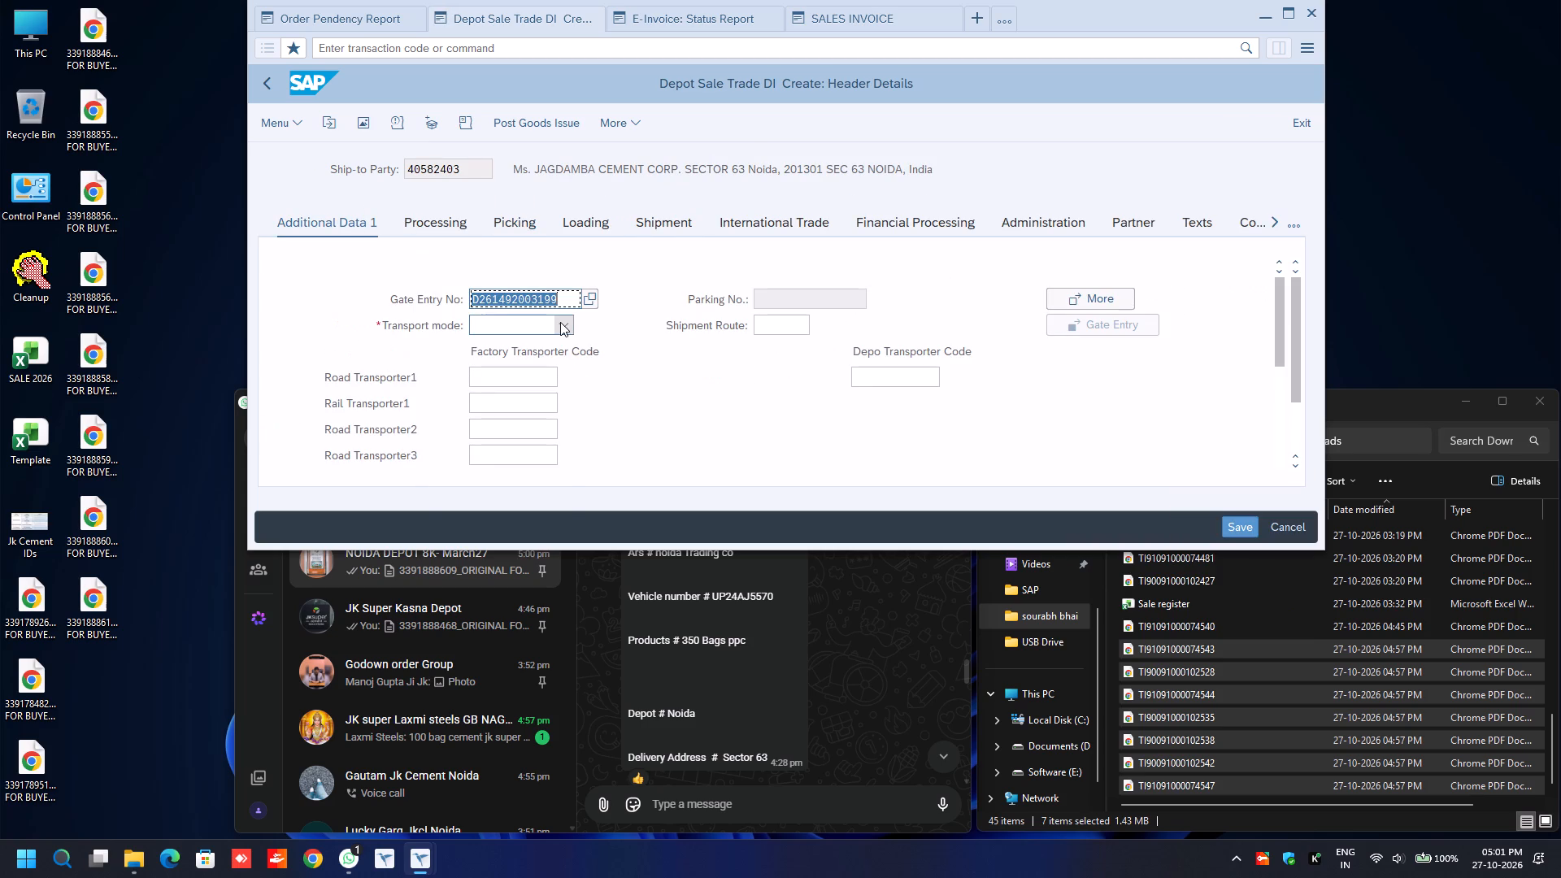
pyautogui.click(560, 322)
pyautogui.click(502, 398)
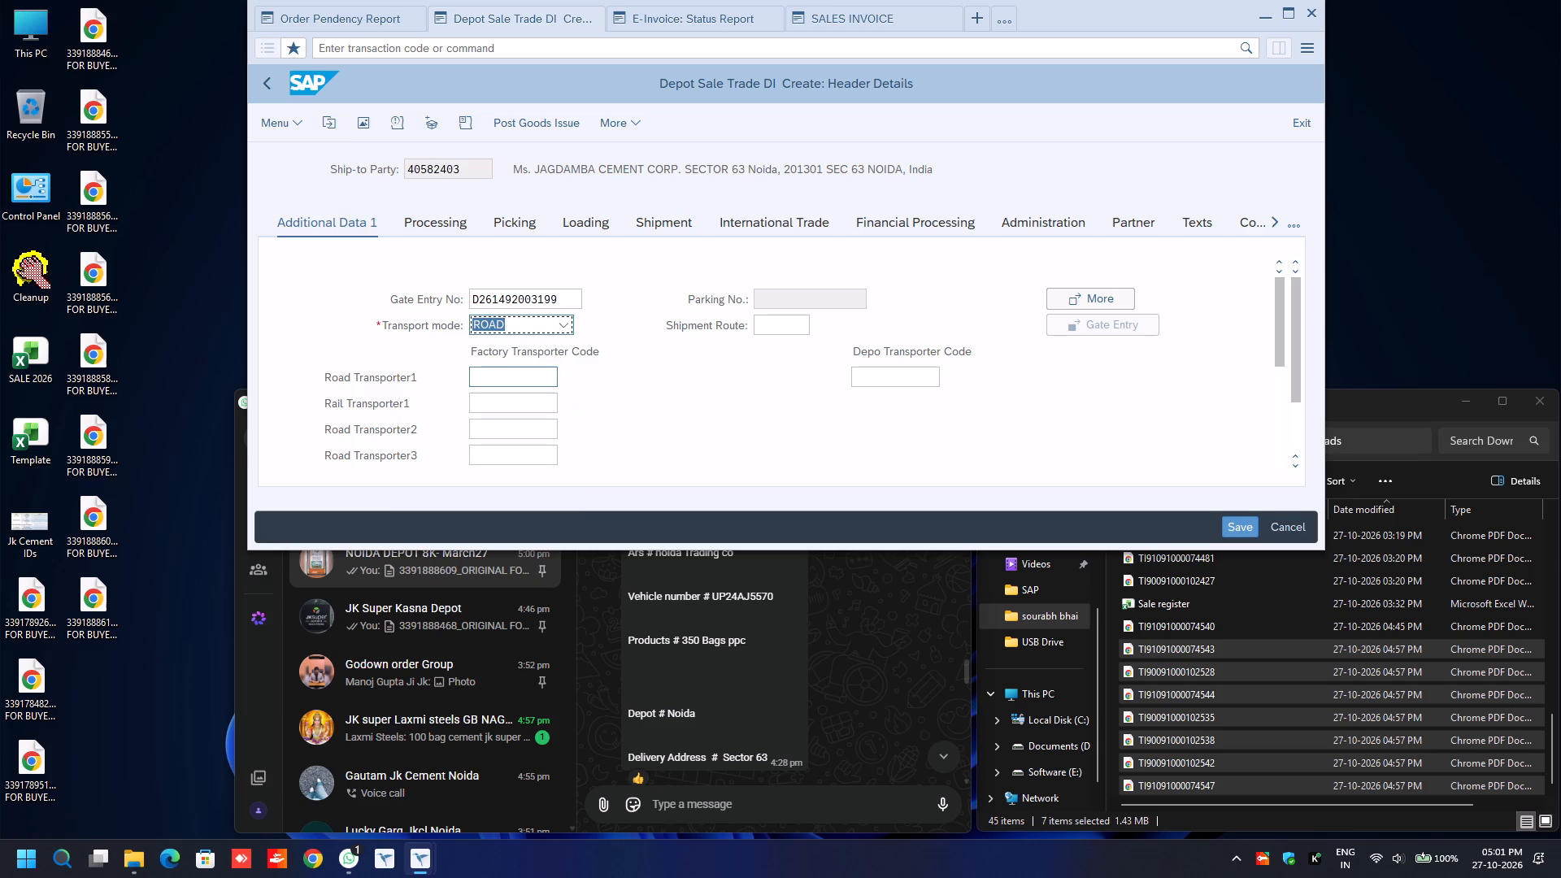
pyautogui.click(492, 376)
pyautogui.press('BackSpace')
pyautogui.press('Down')
pyautogui.press('Return')
pyautogui.press('Return')
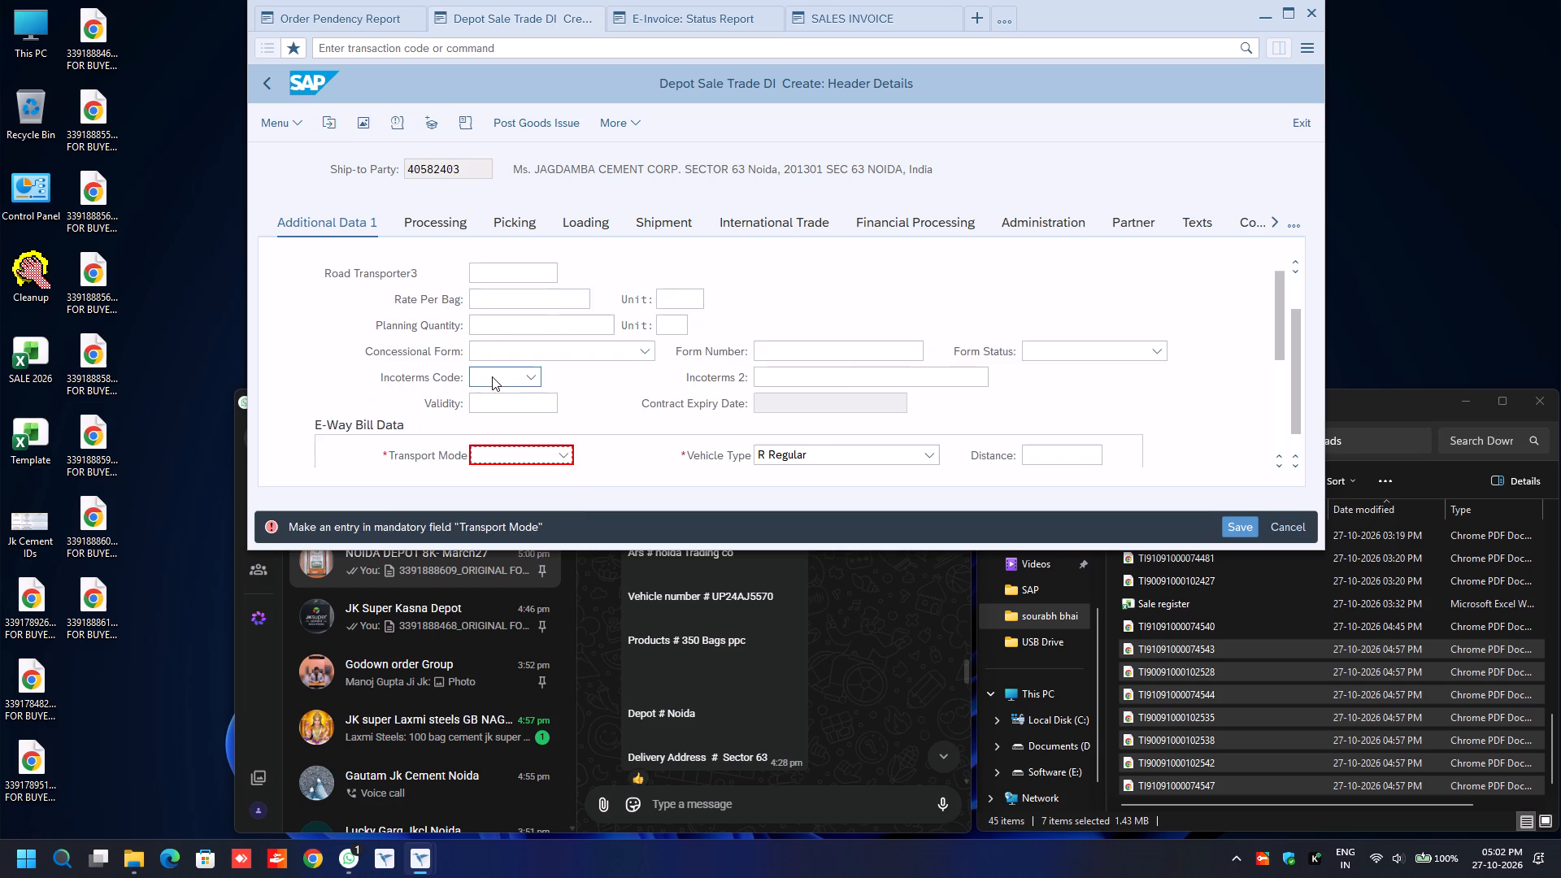
# In the header's E-Way Bill Data, set the transport mode to Road, keep the Regular vehicle type and go to the distance.
pyautogui.write('ro')
pyautogui.press('Tab')
pyautogui.press('Tab')
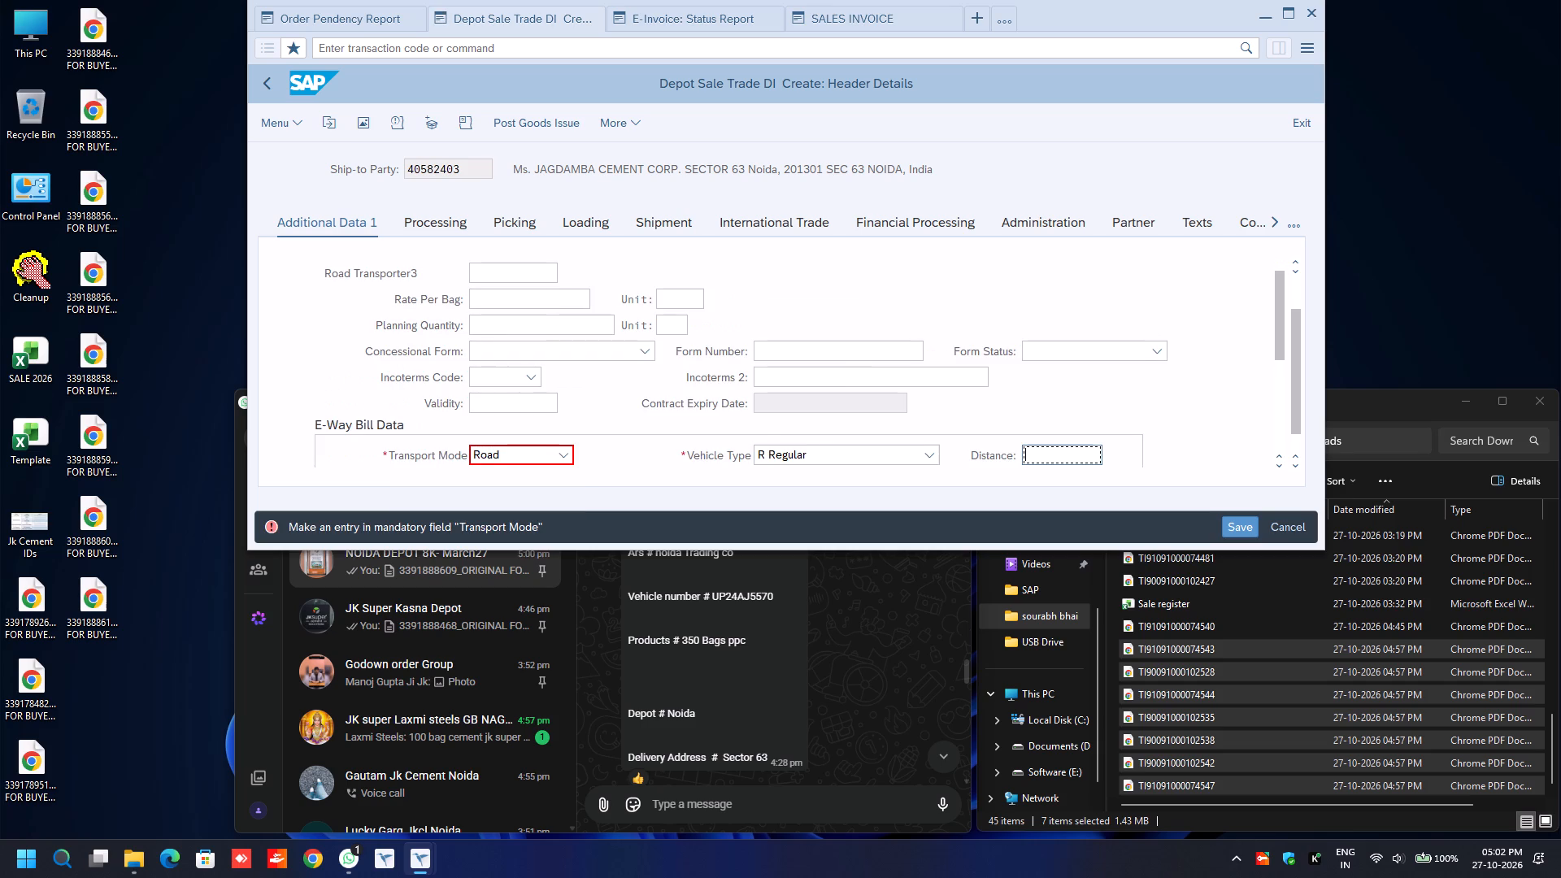
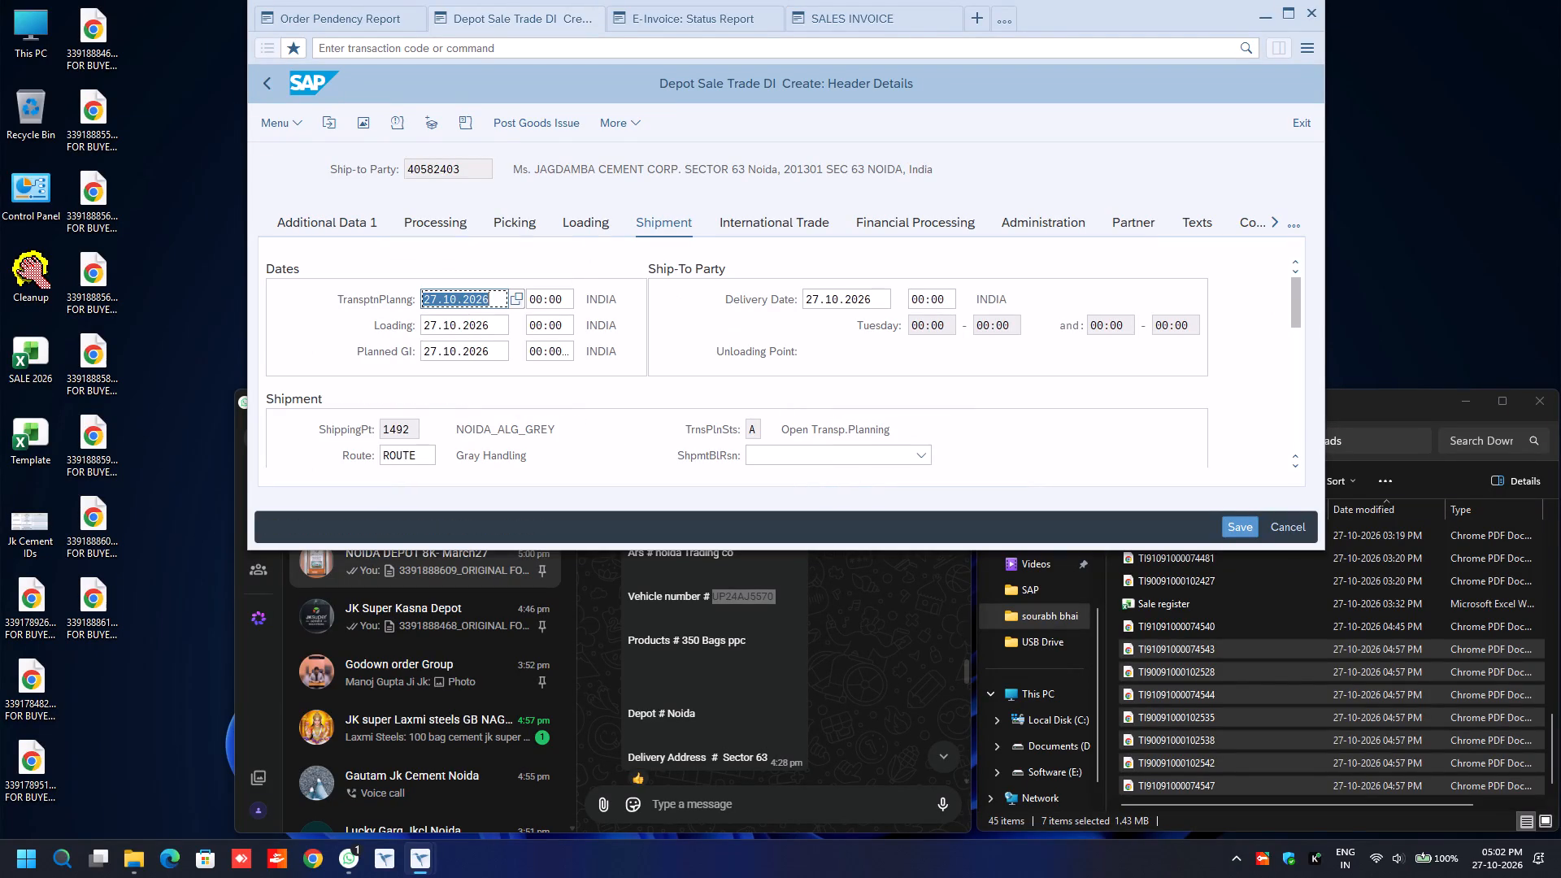
pyautogui.moveTo(515, 120); pyautogui.dragTo(537, 123)
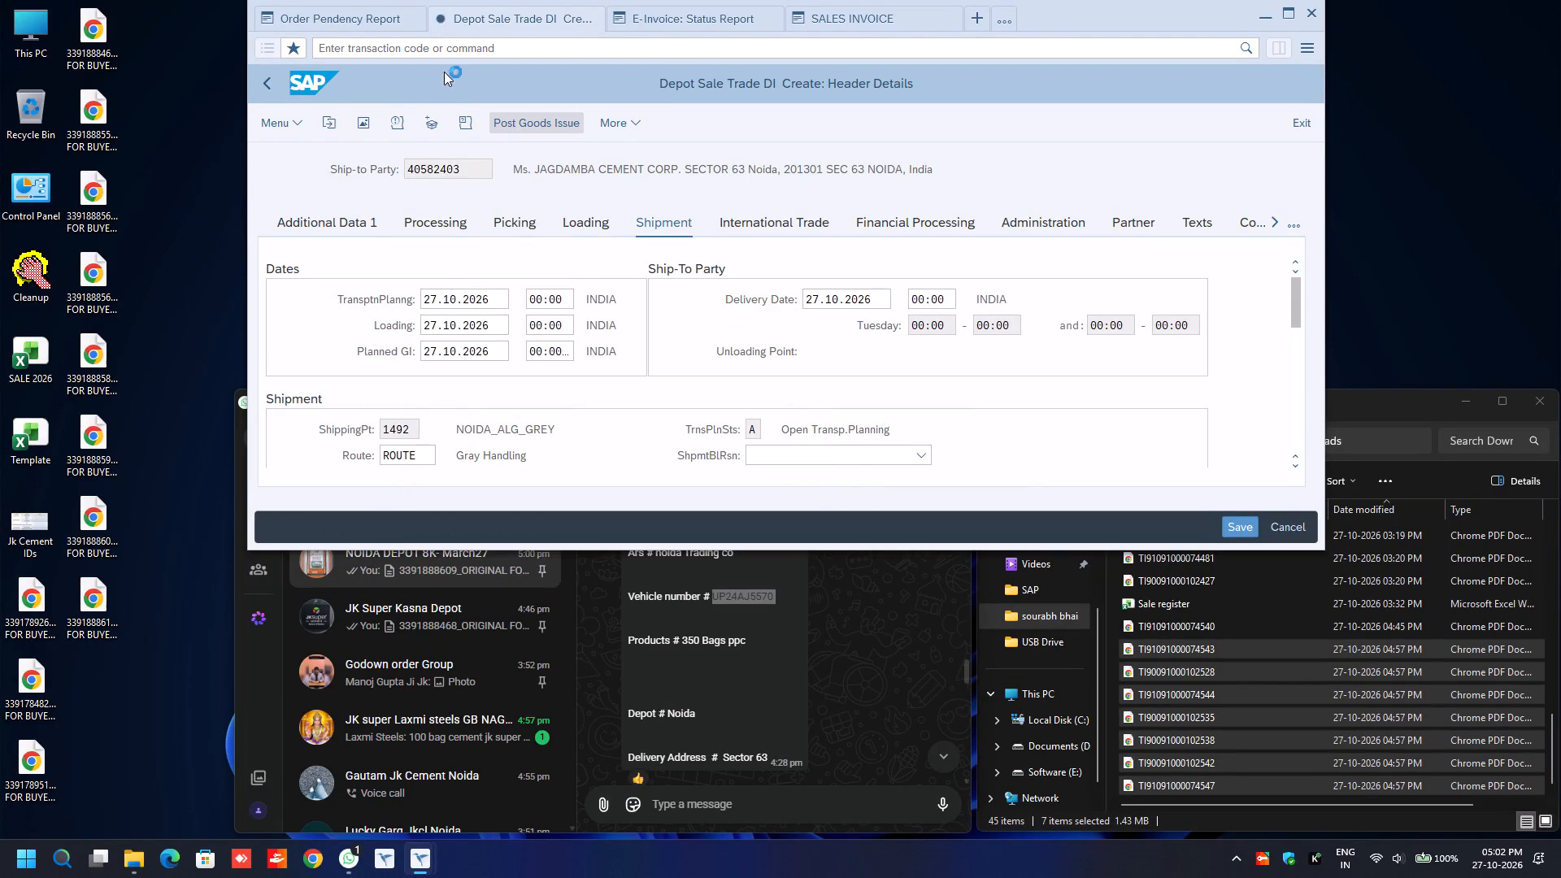
# Switch to the Order Pendency Report session and go to its selection parameters.
pyautogui.moveTo(356, 24); pyautogui.dragTo(267, 84)
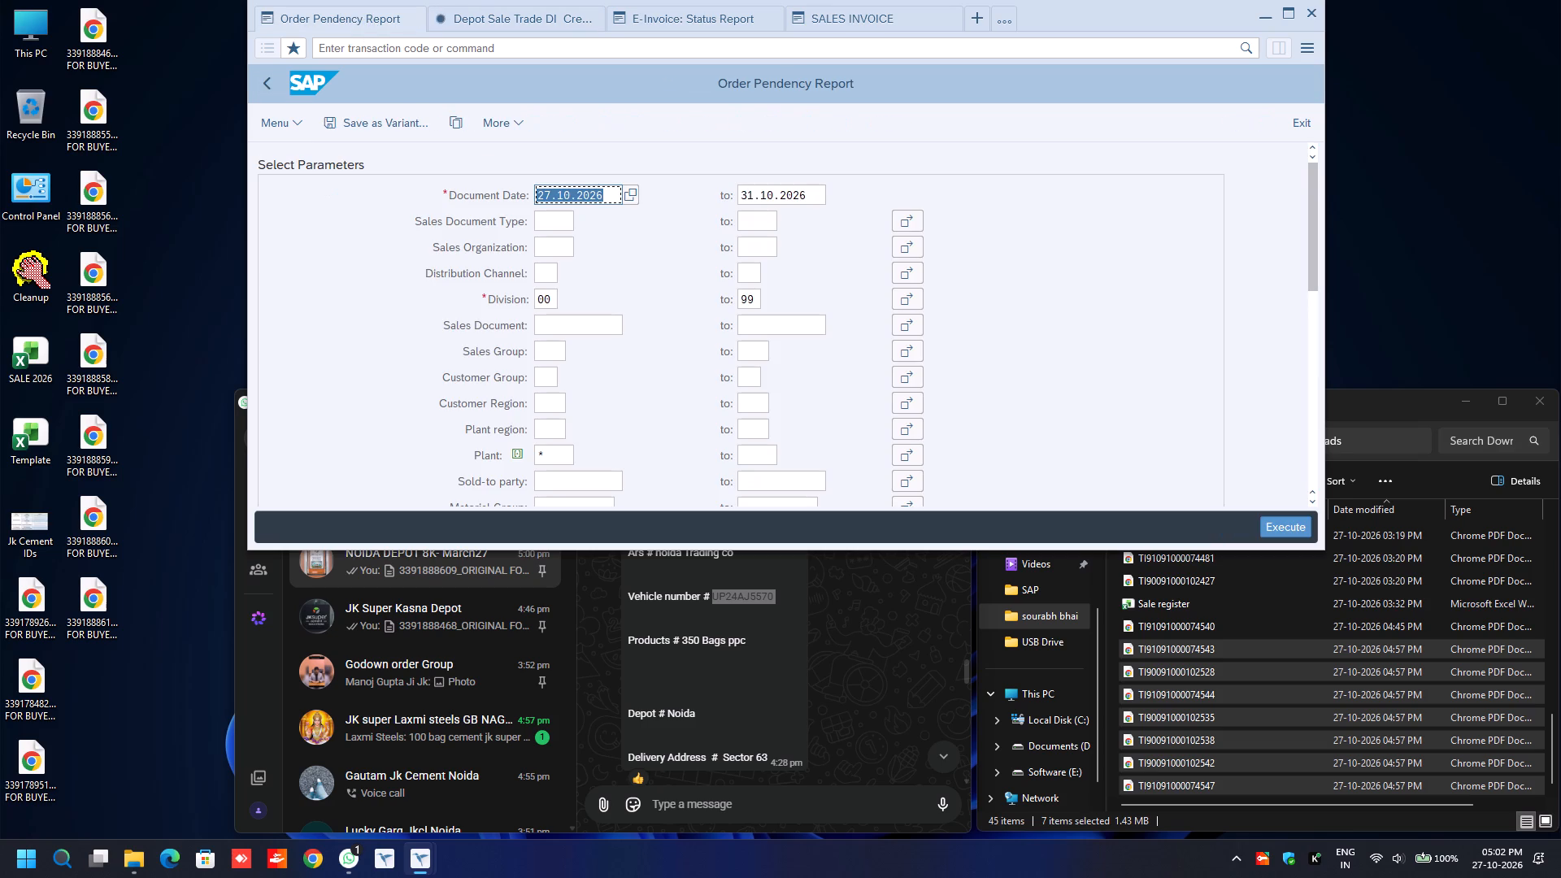
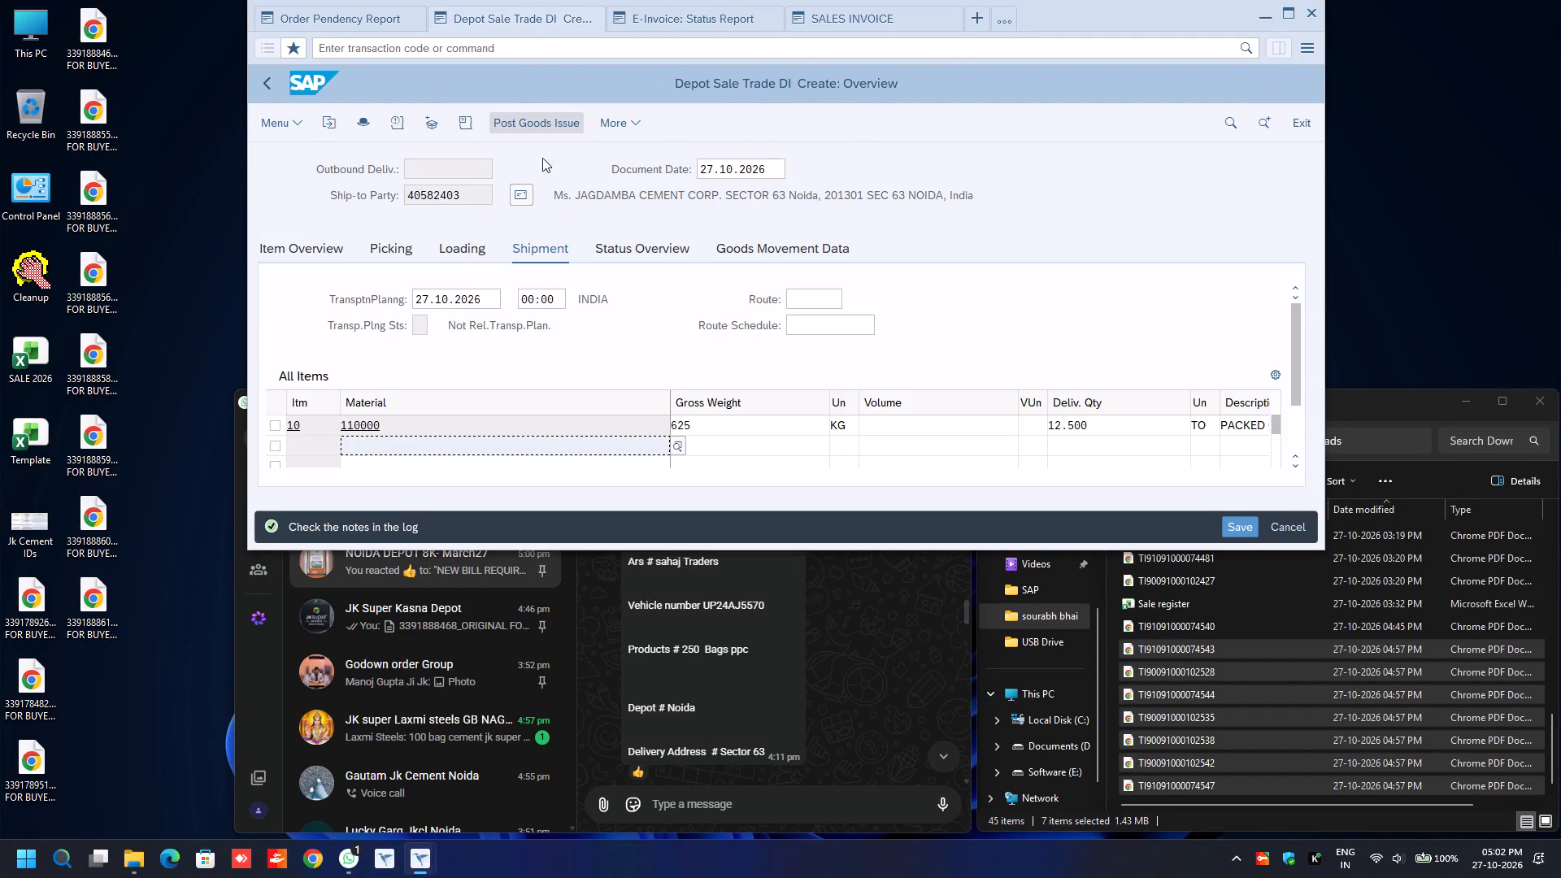
# Set the route in the delivery's shipment data to ROUTE.
pyautogui.click(807, 302)
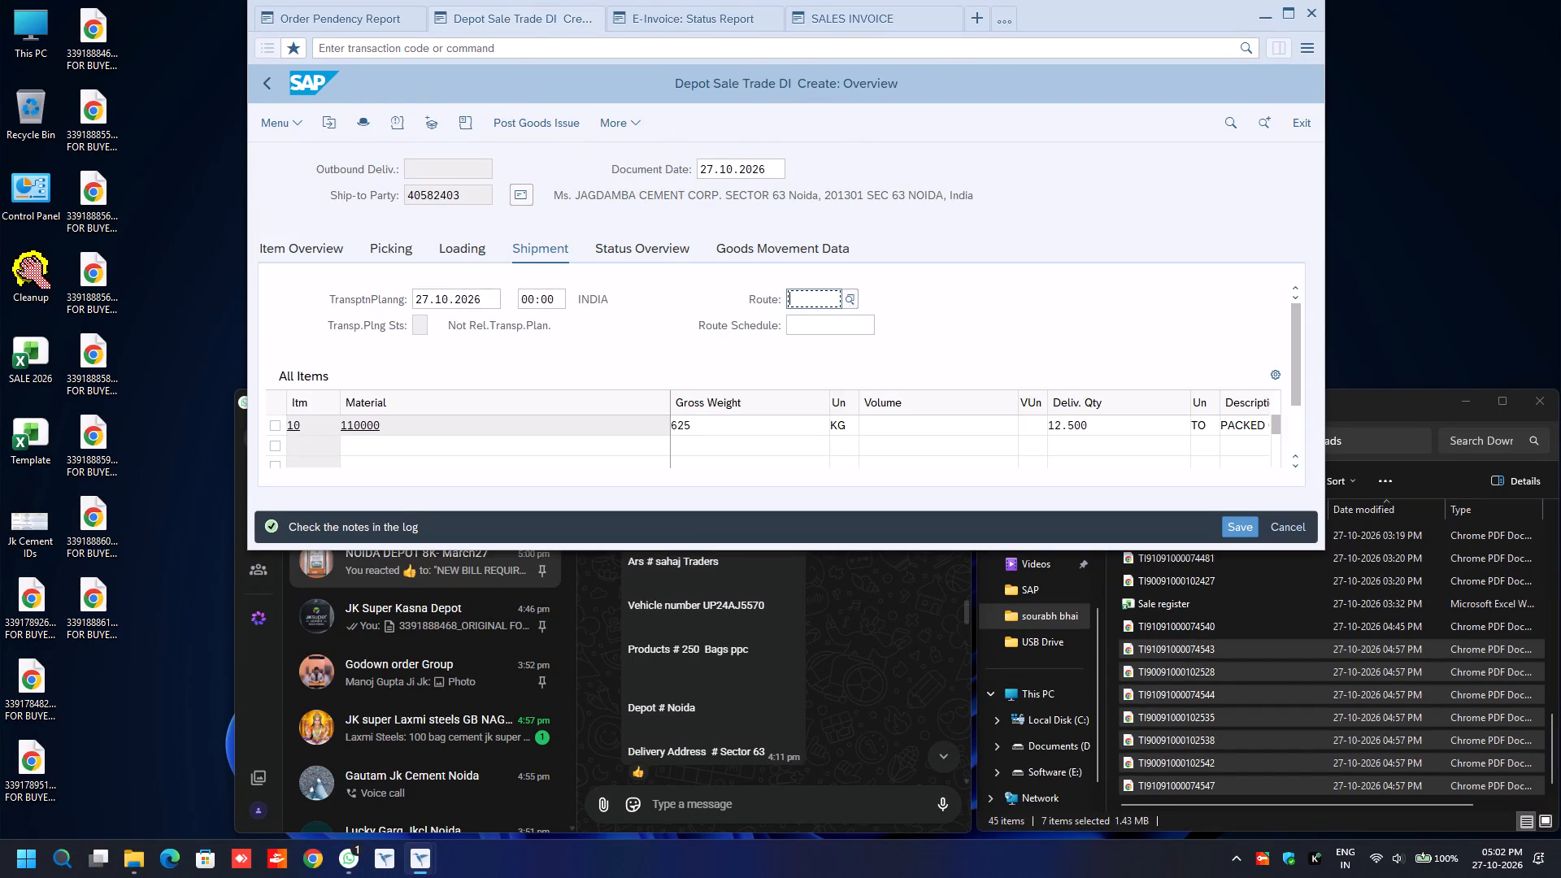
pyautogui.press('BackSpace')
pyautogui.press('Down')
pyautogui.press('Return')
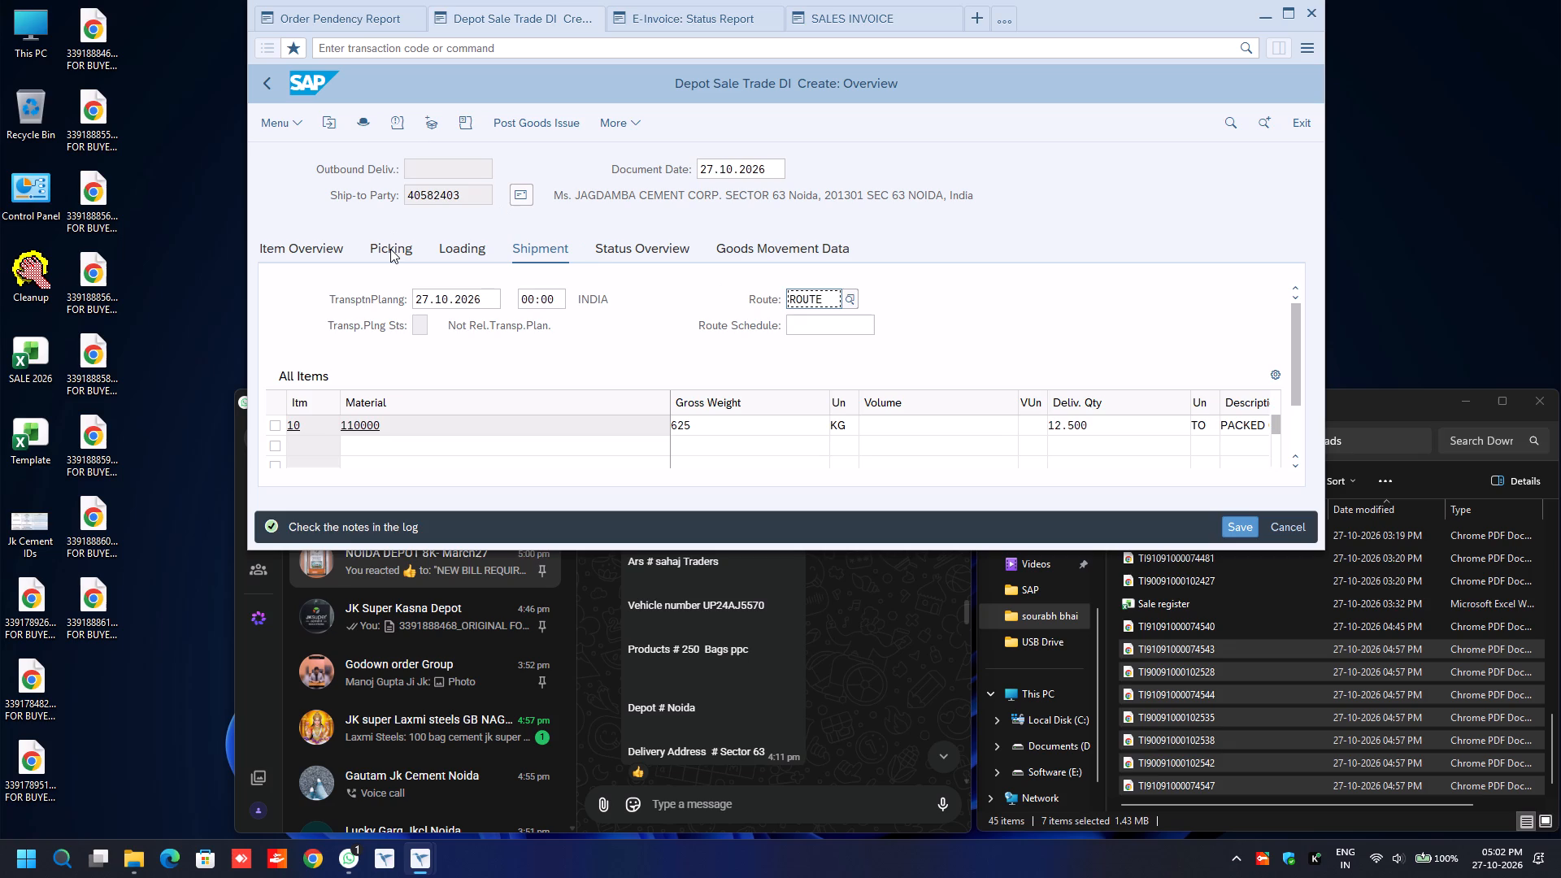
# Enter a picked quantity of 12.500 and batch 1033-1492 for delivery item 10, material 110000.
pyautogui.click(390, 249)
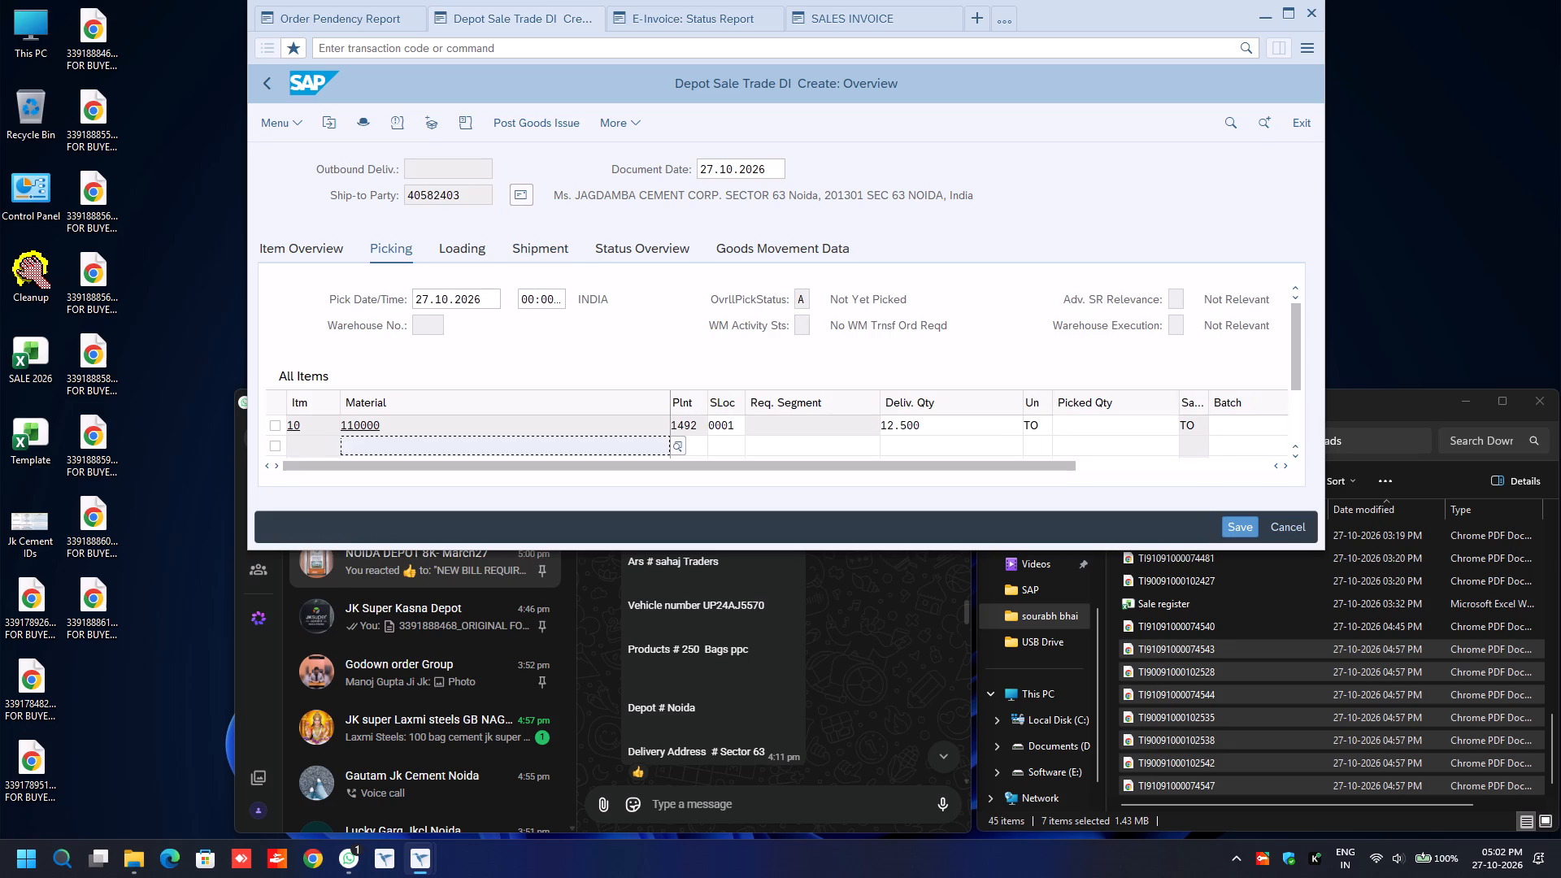
pyautogui.click(1110, 420)
pyautogui.write('12.500')
pyautogui.press('Tab')
pyautogui.write('1033')
pyautogui.press('Down')
pyautogui.press('Return')
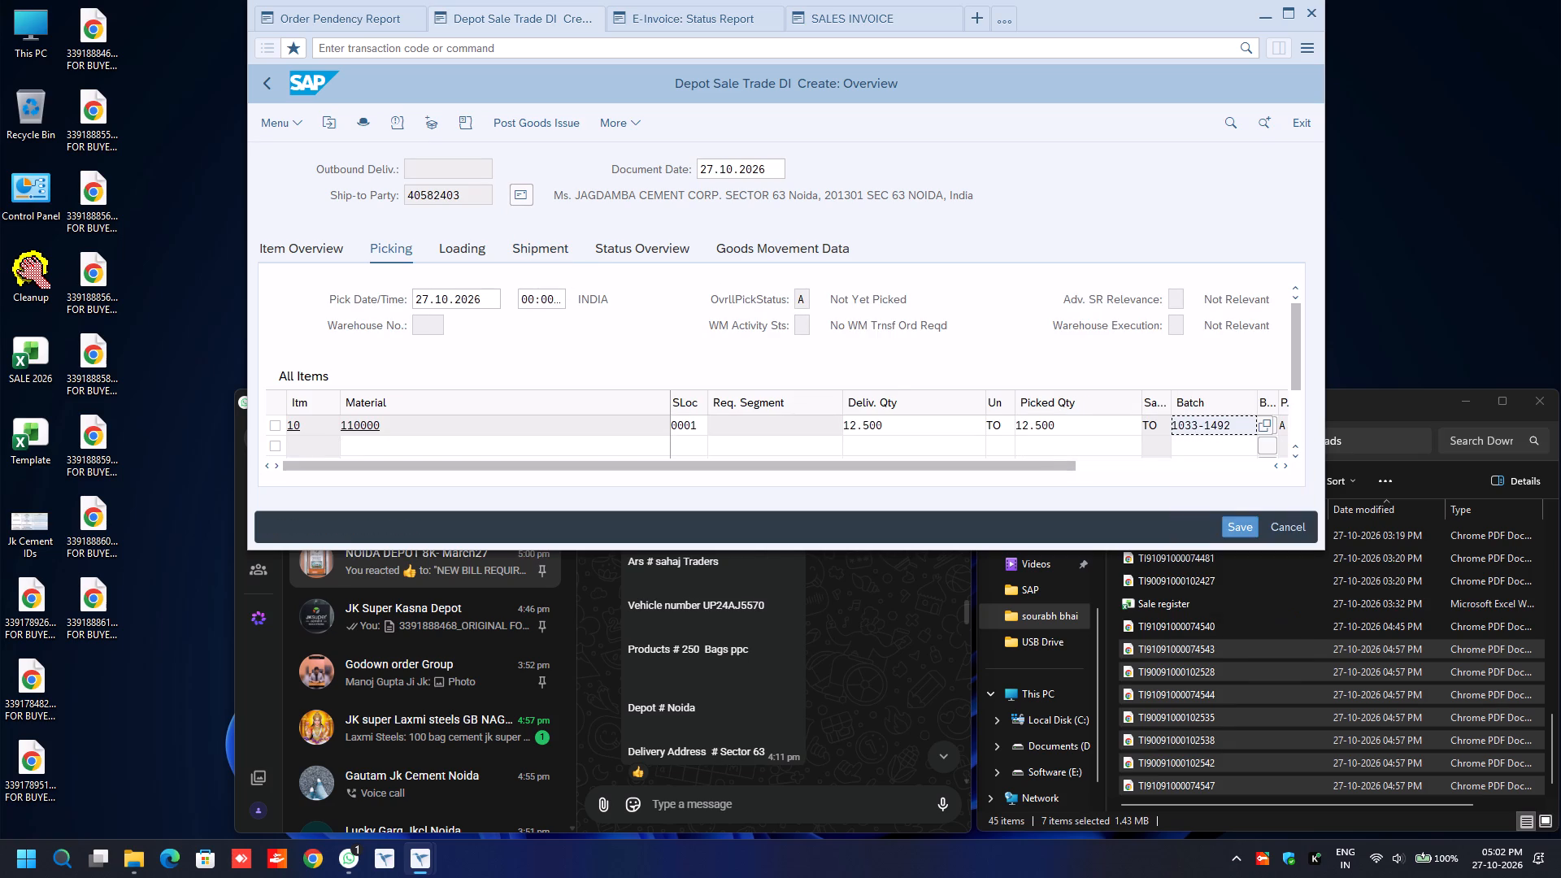
# In the delivery header's additional data, set the transport mode to ROAD and fill Road Transporter1 with the previously used code.
pyautogui.press('F8')
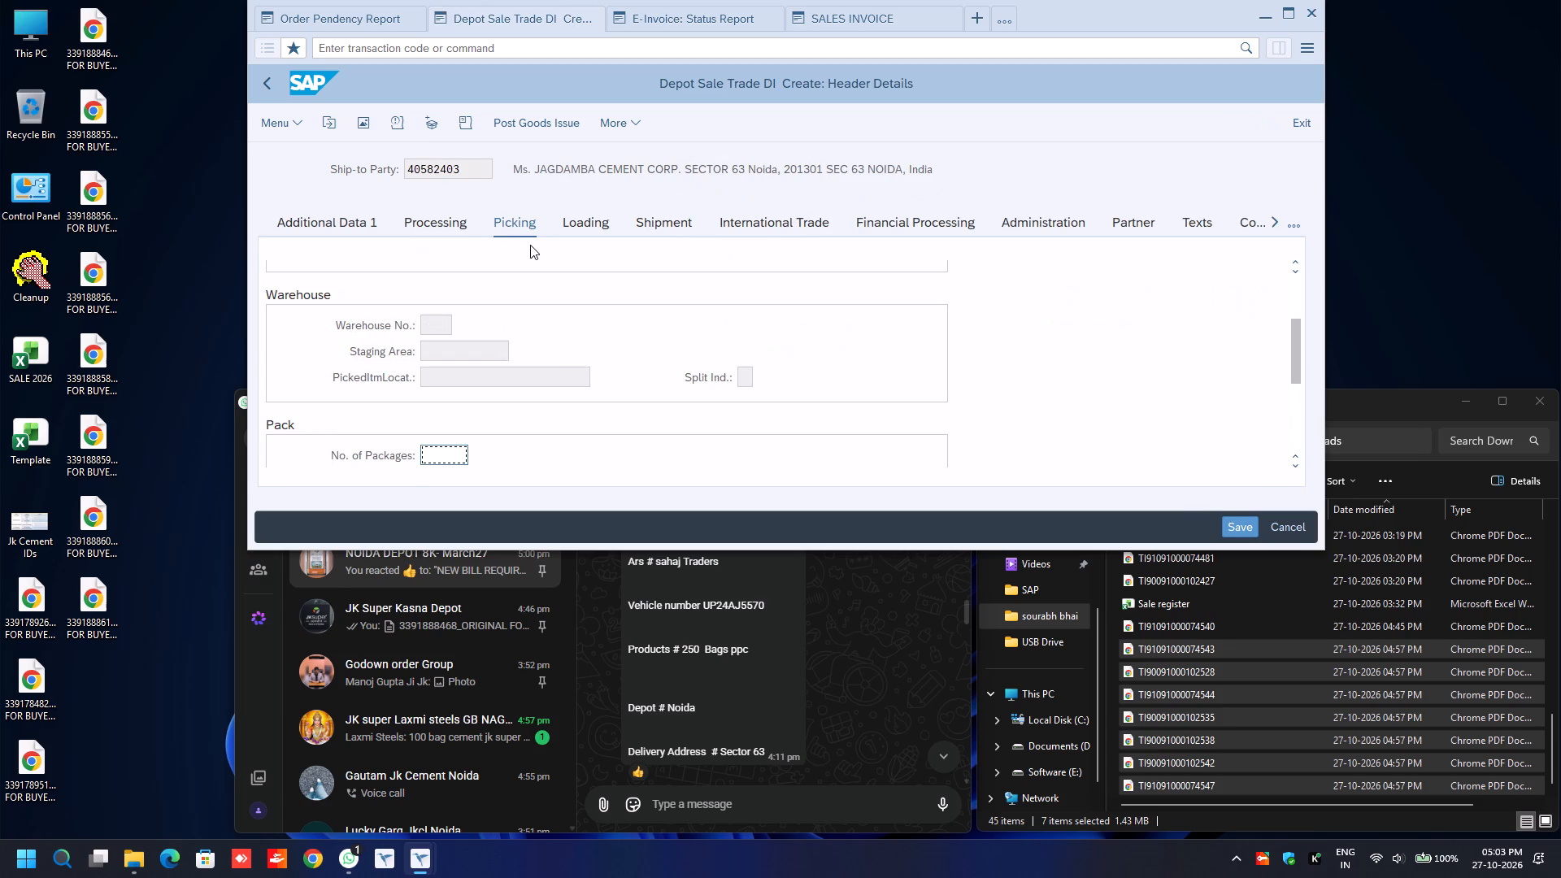
pyautogui.click(346, 218)
pyautogui.click(559, 322)
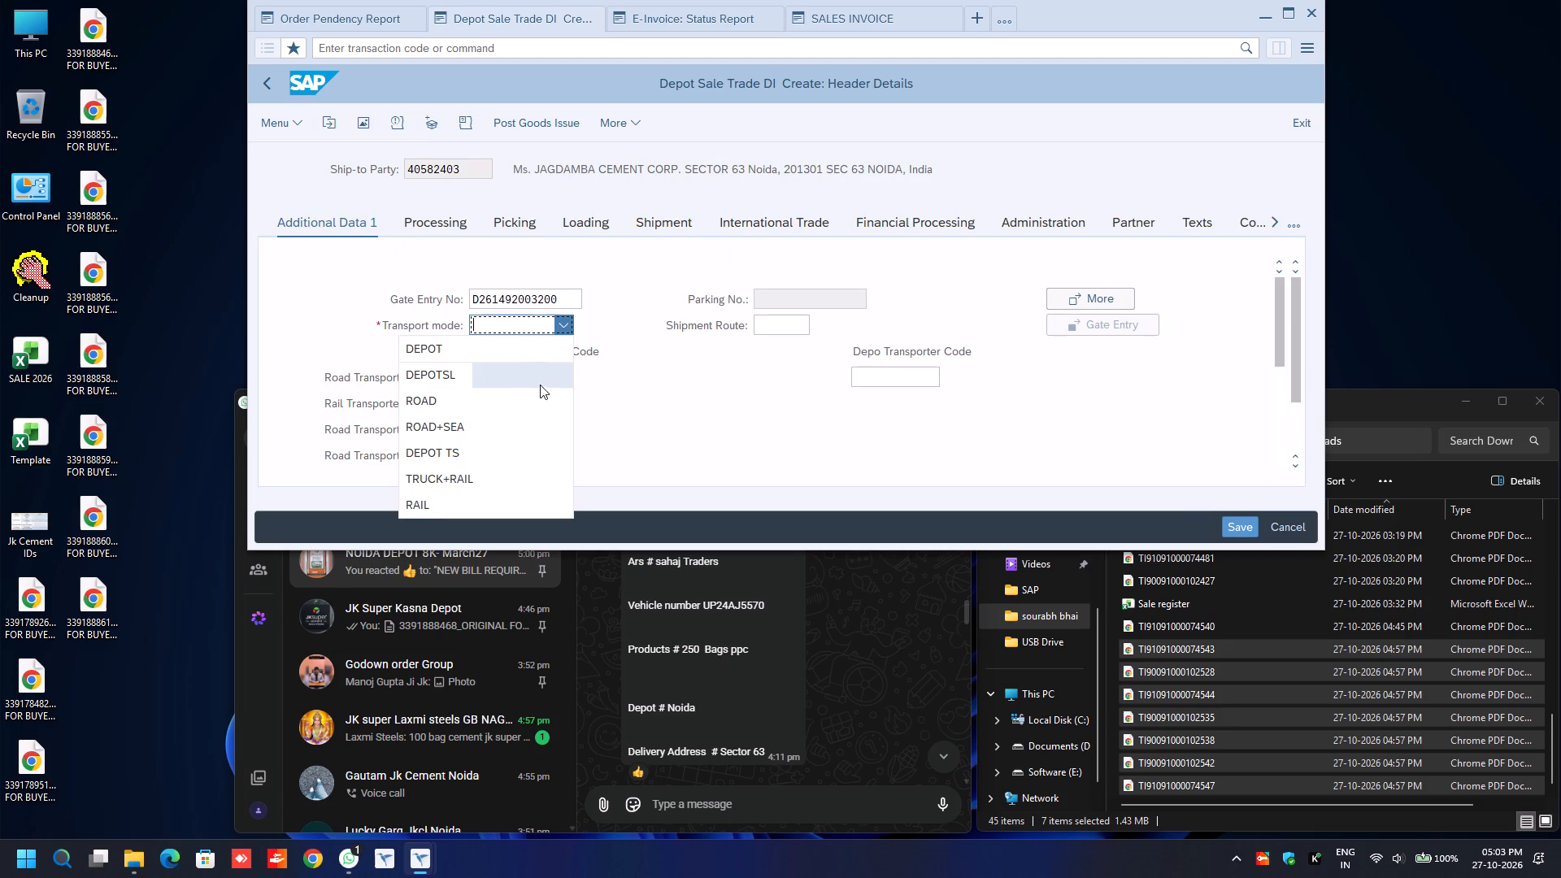
pyautogui.click(537, 396)
pyautogui.click(515, 378)
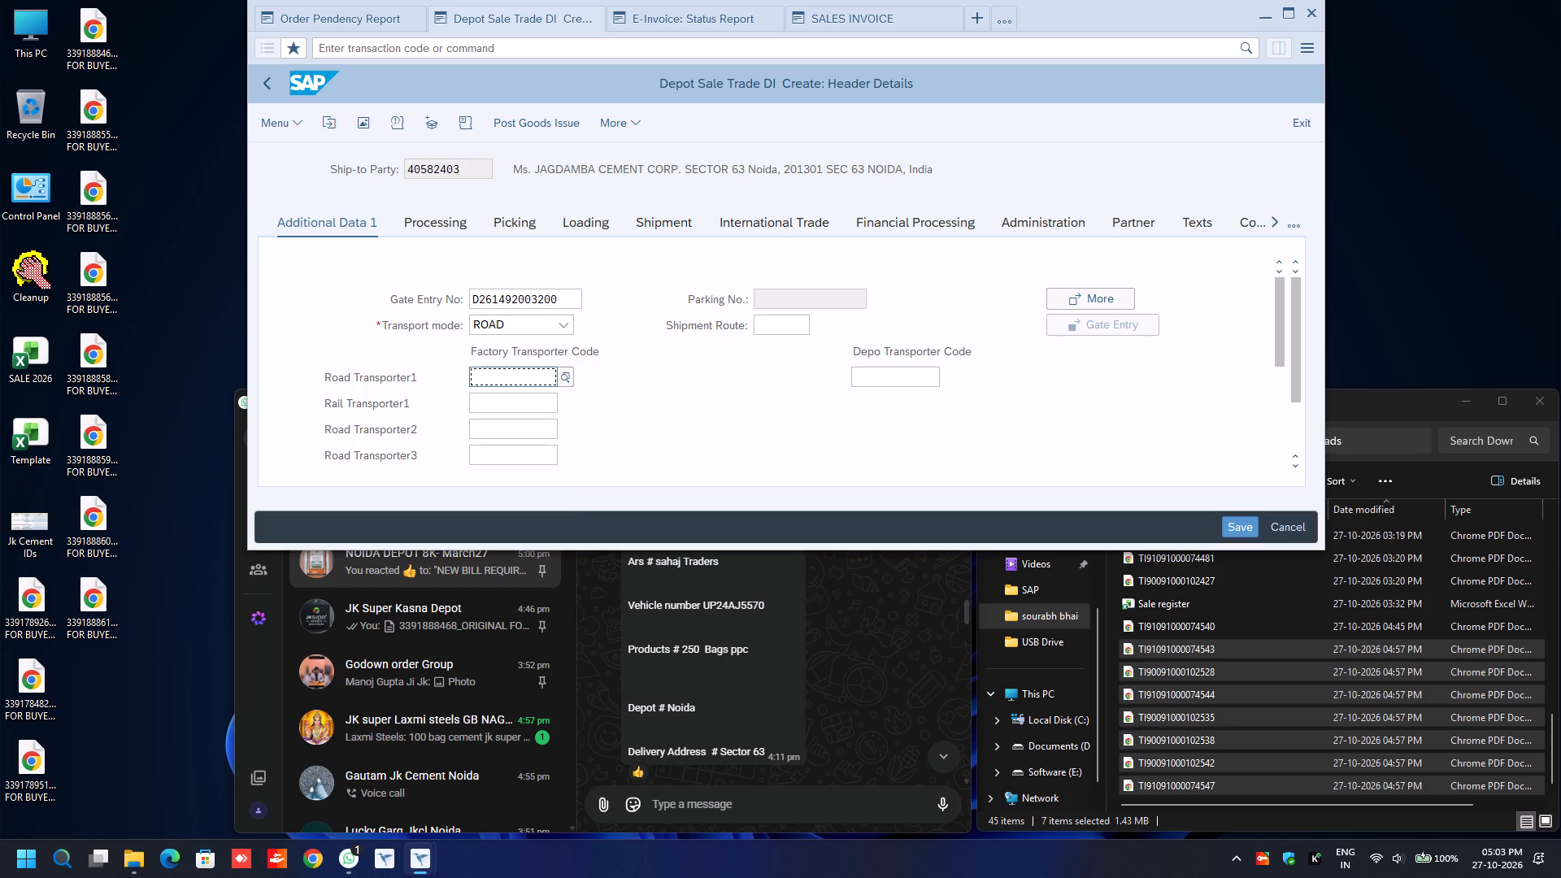
pyautogui.press('BackSpace')
pyautogui.press('Down')
pyautogui.press('Return')
pyautogui.press('Return')
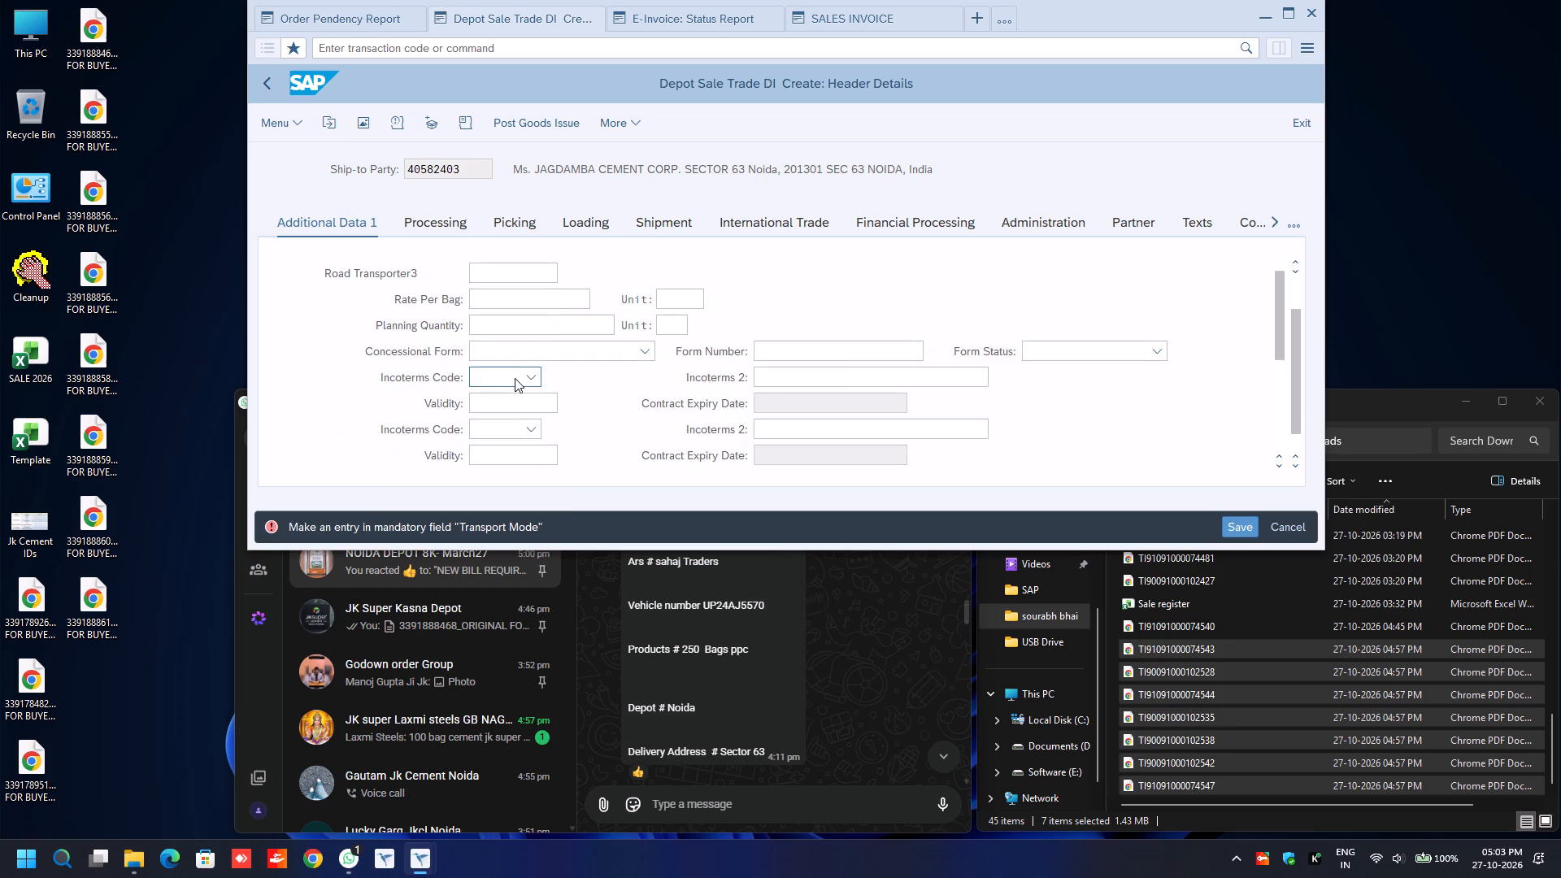
# Fill the E-Way Bill Data with transport mode Road and a distance of 30.
pyautogui.write('ro')
pyautogui.press('Tab')
pyautogui.press('Tab')
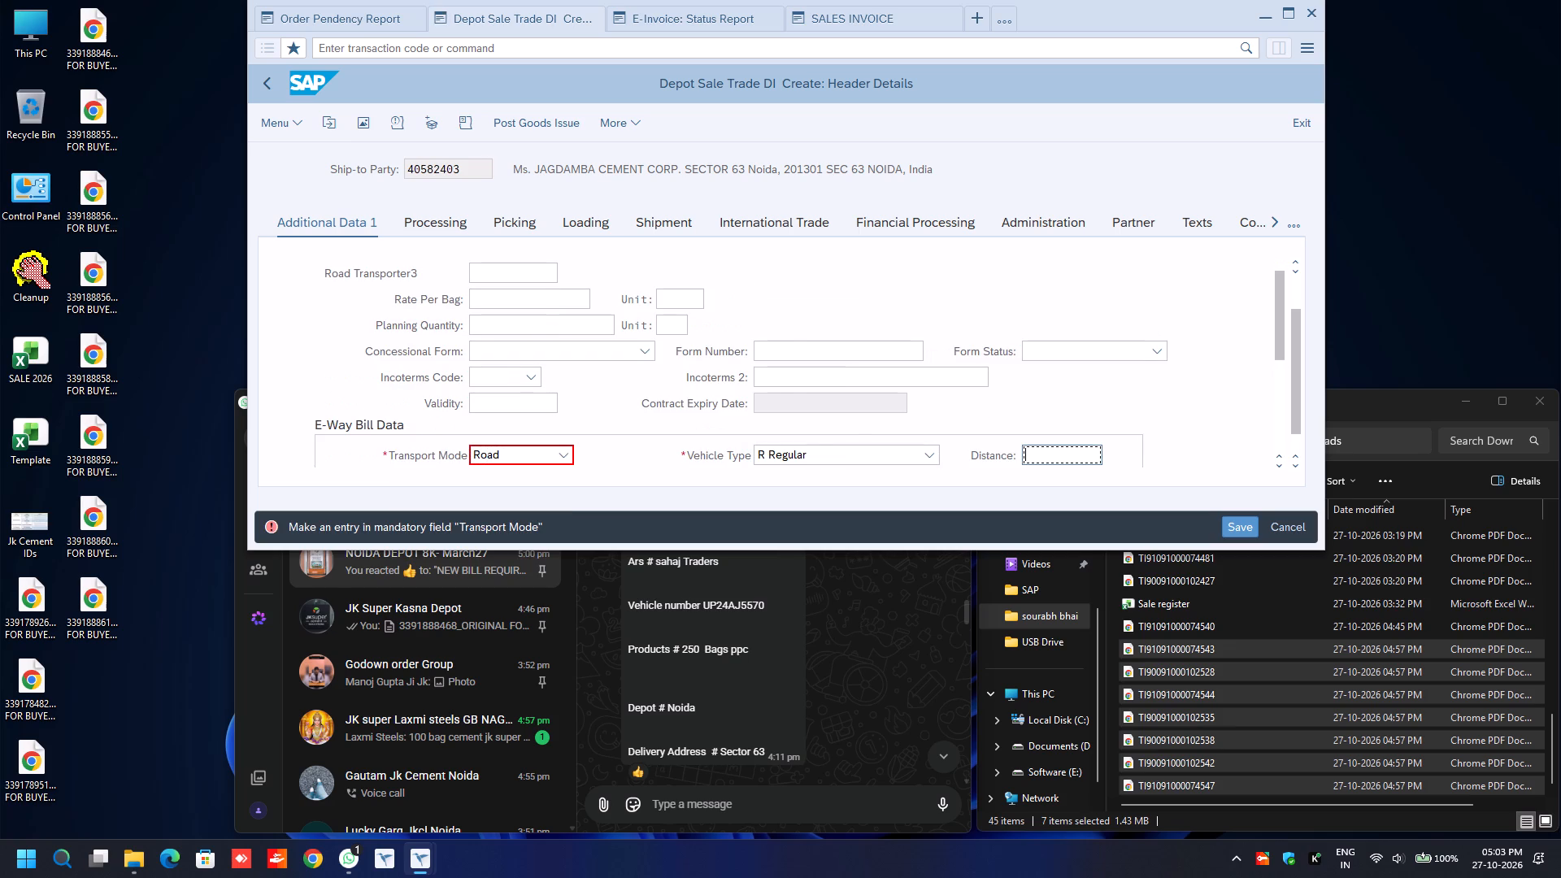
pyautogui.press('BackSpace')
pyautogui.press('Down')
pyautogui.press('Return')
pyautogui.press('Down')
pyautogui.press('BackSpace')
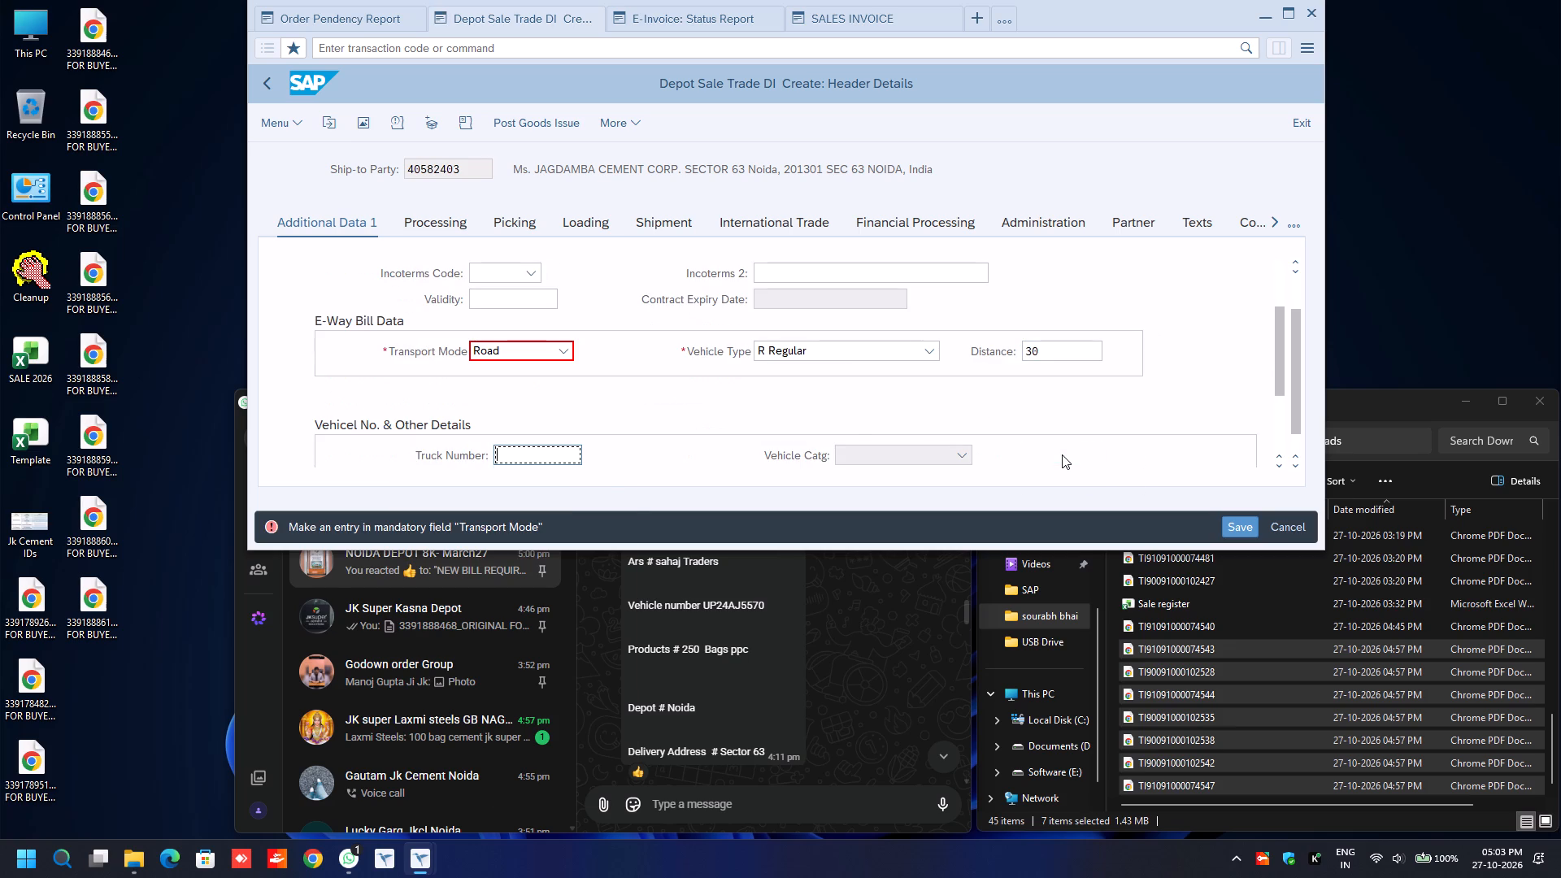
pyautogui.press('Down')
pyautogui.press('Return')
pyautogui.press('Down')
pyautogui.press('Tab')
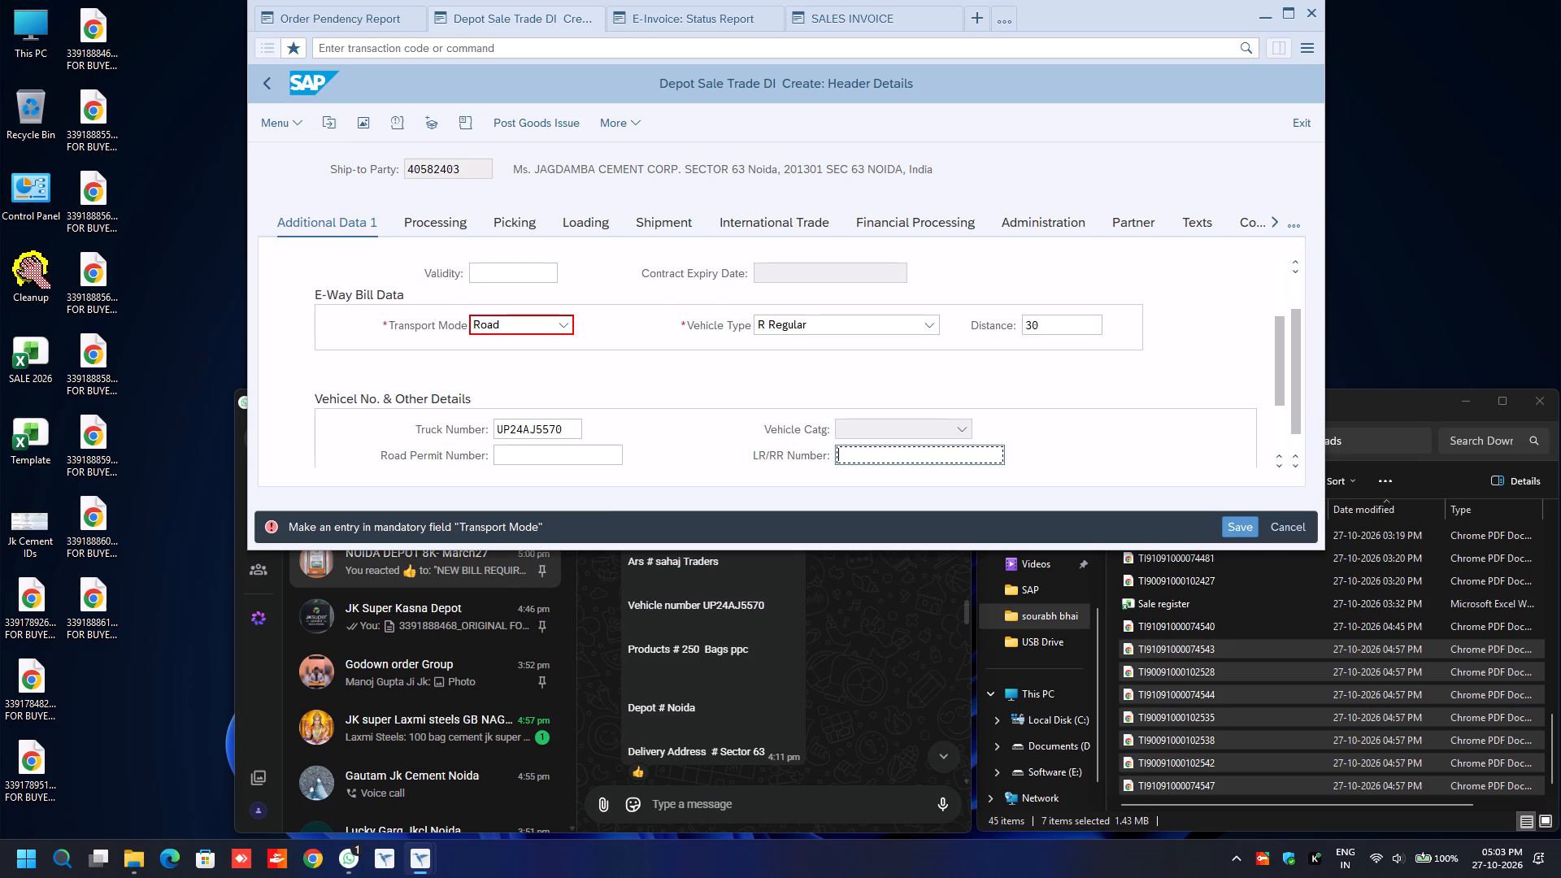
pyautogui.press('BackSpace')
pyautogui.press('Down')
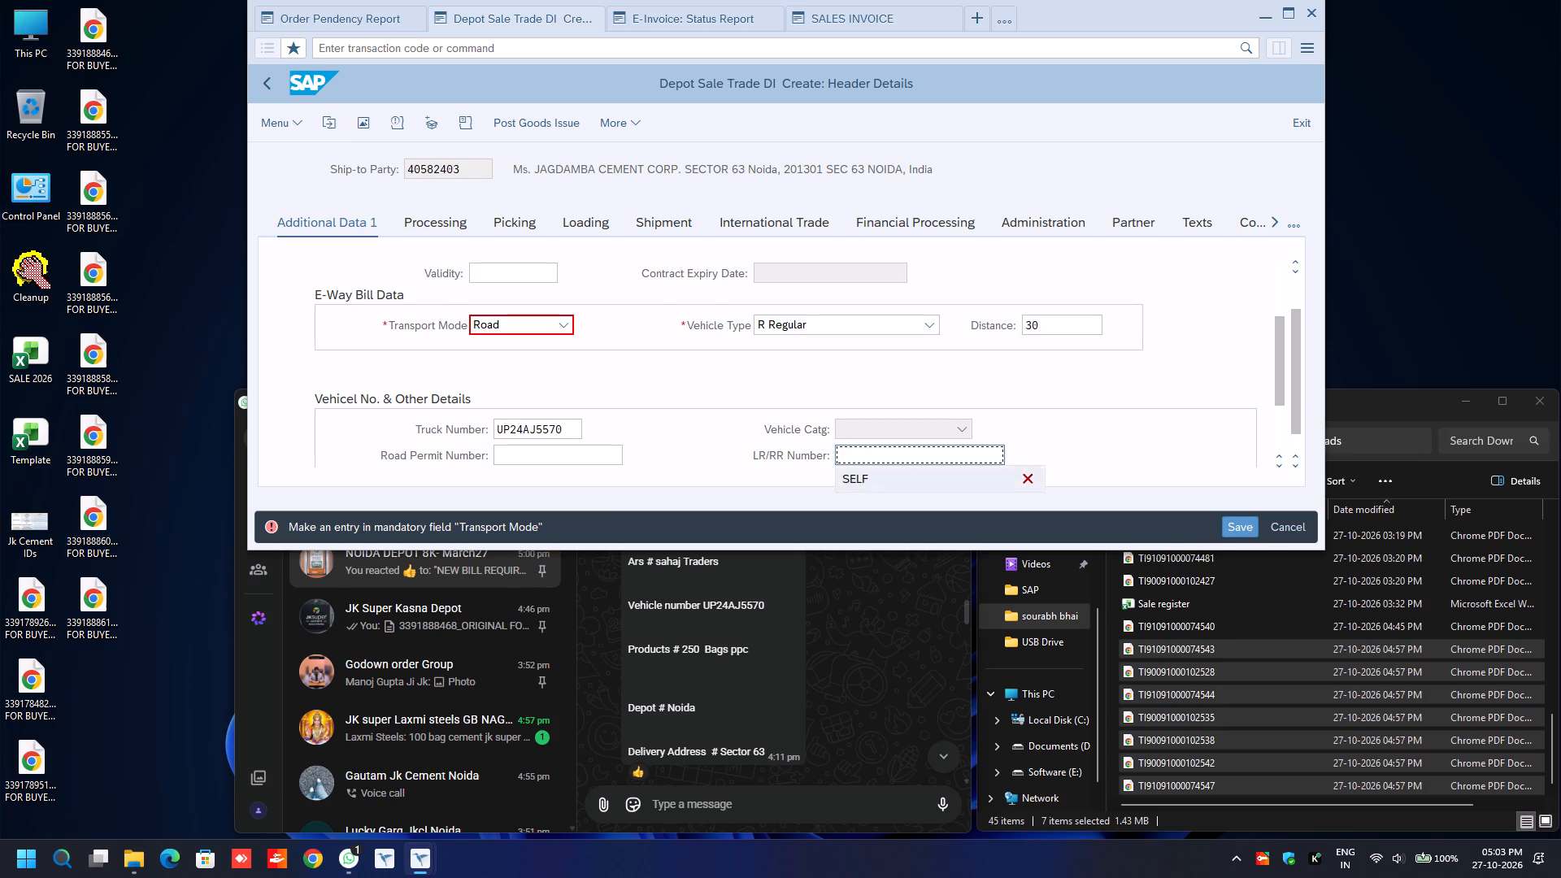
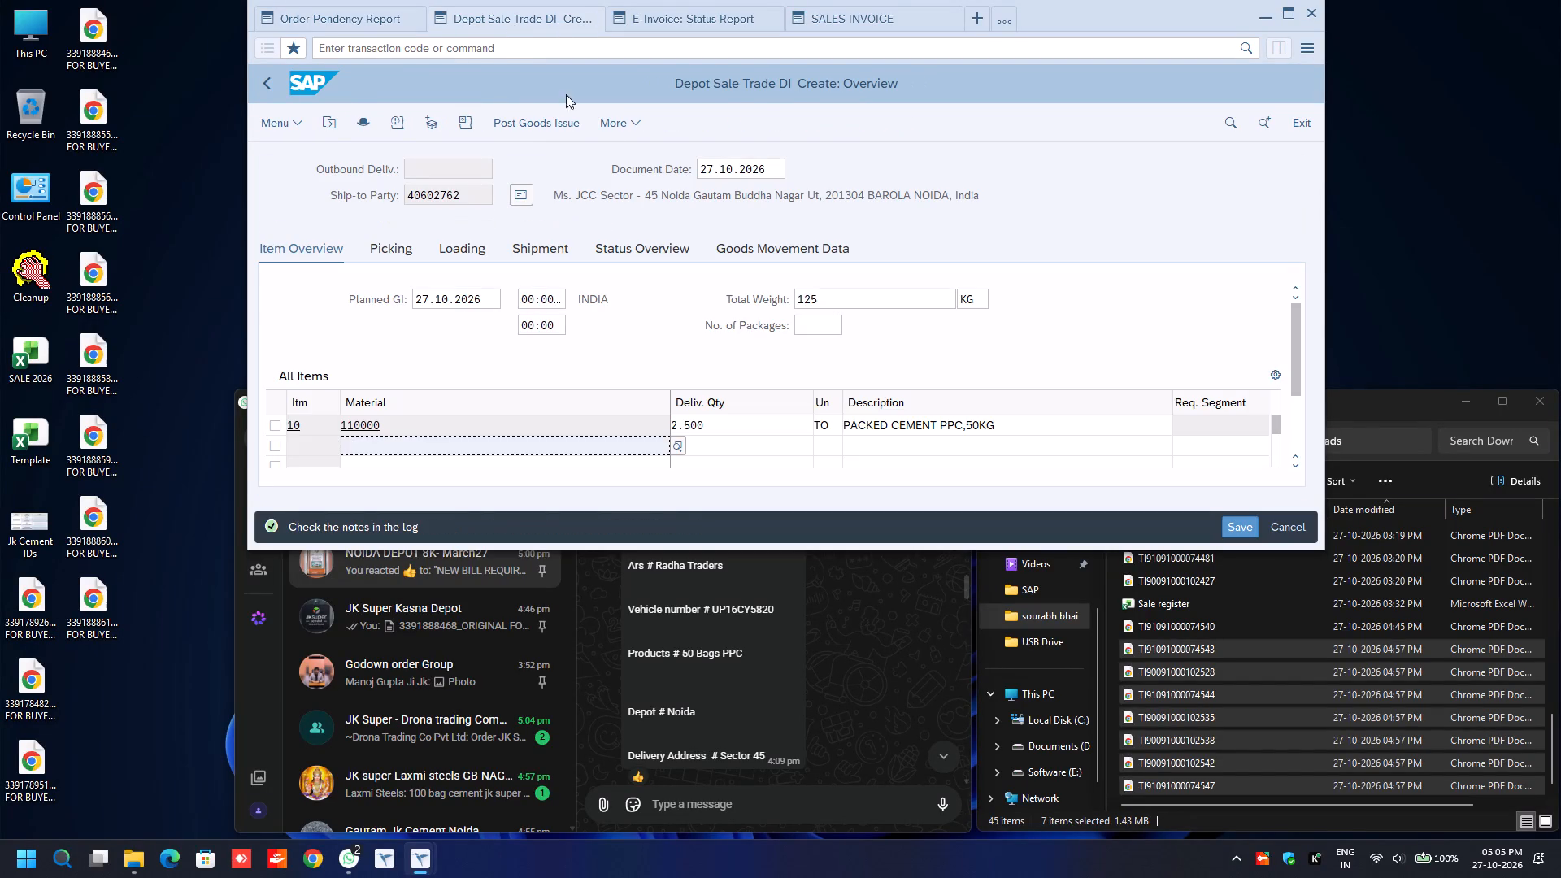
# Enter a picked quantity of 2.500 and batch 1033-1492 for delivery item 10, material 110000.
pyautogui.click(396, 247)
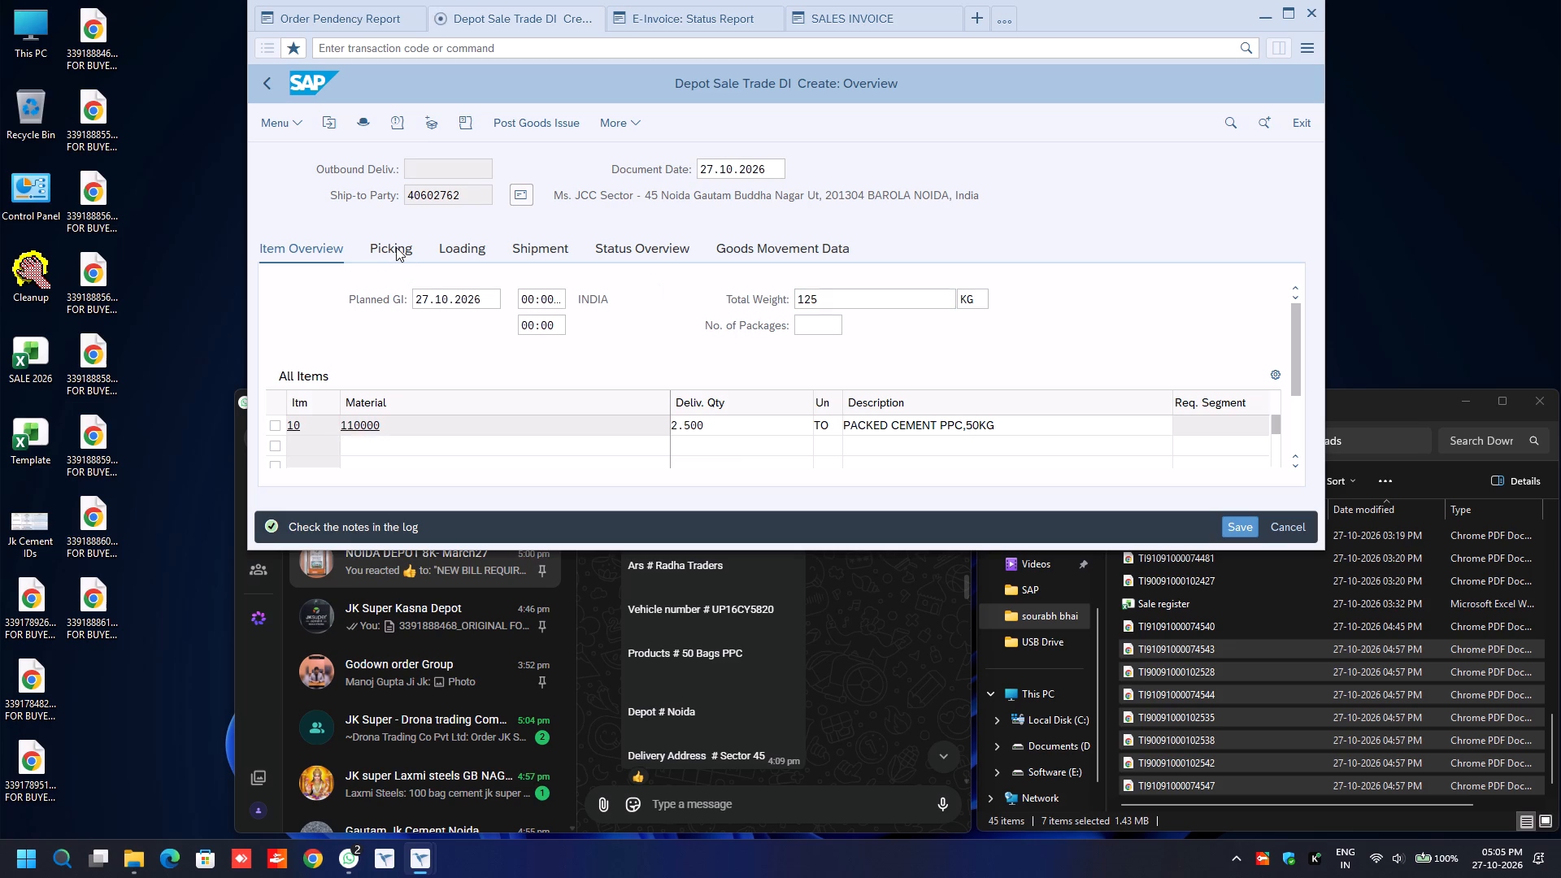
pyautogui.click(1112, 428)
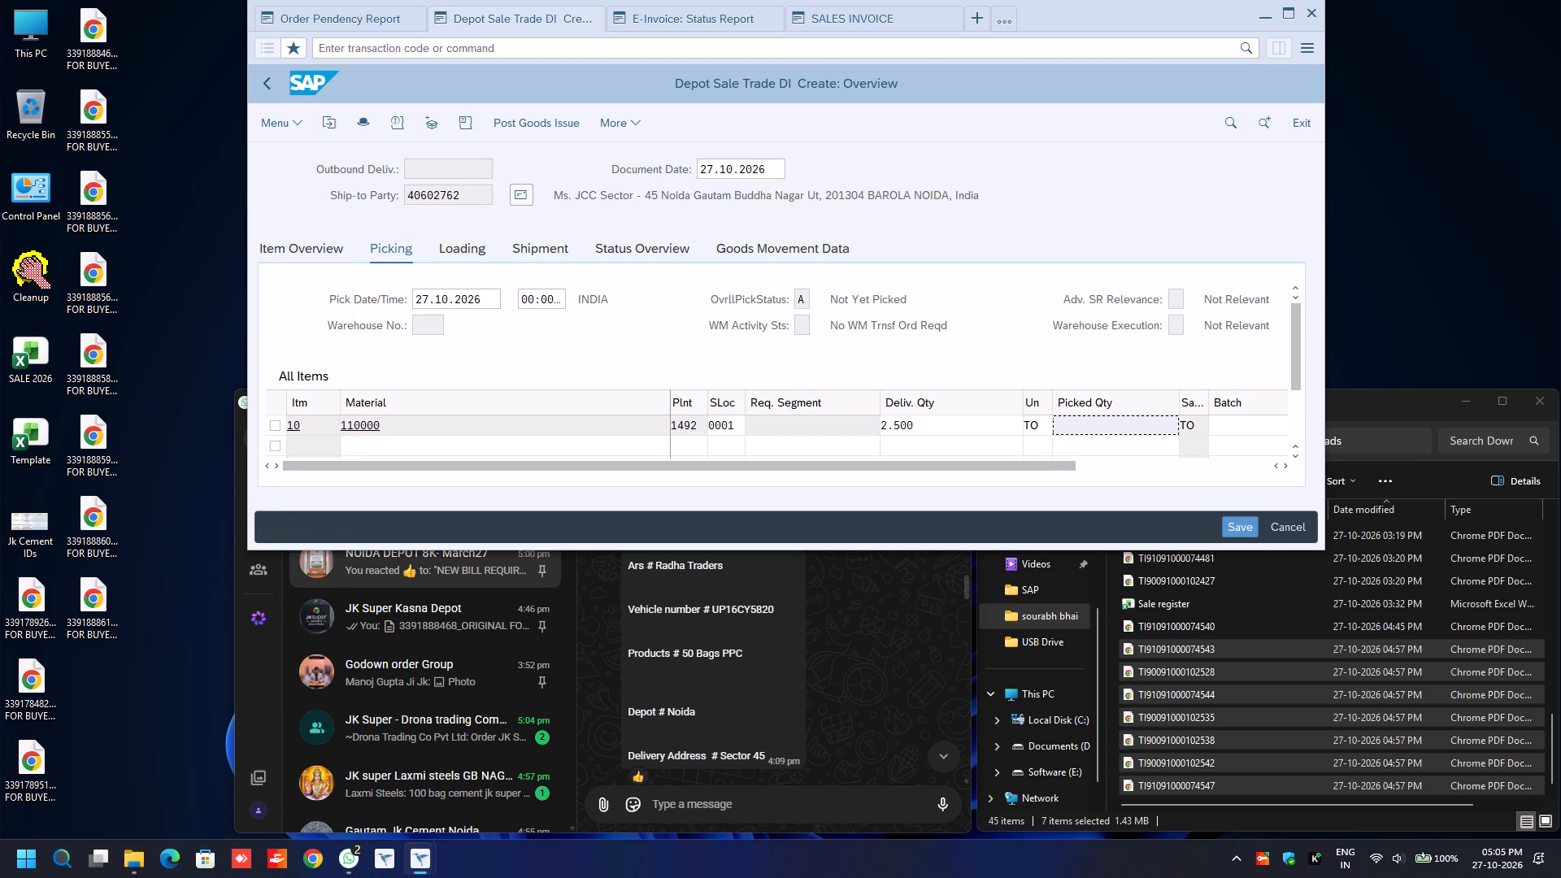
pyautogui.write('2.500')
pyautogui.press('Tab')
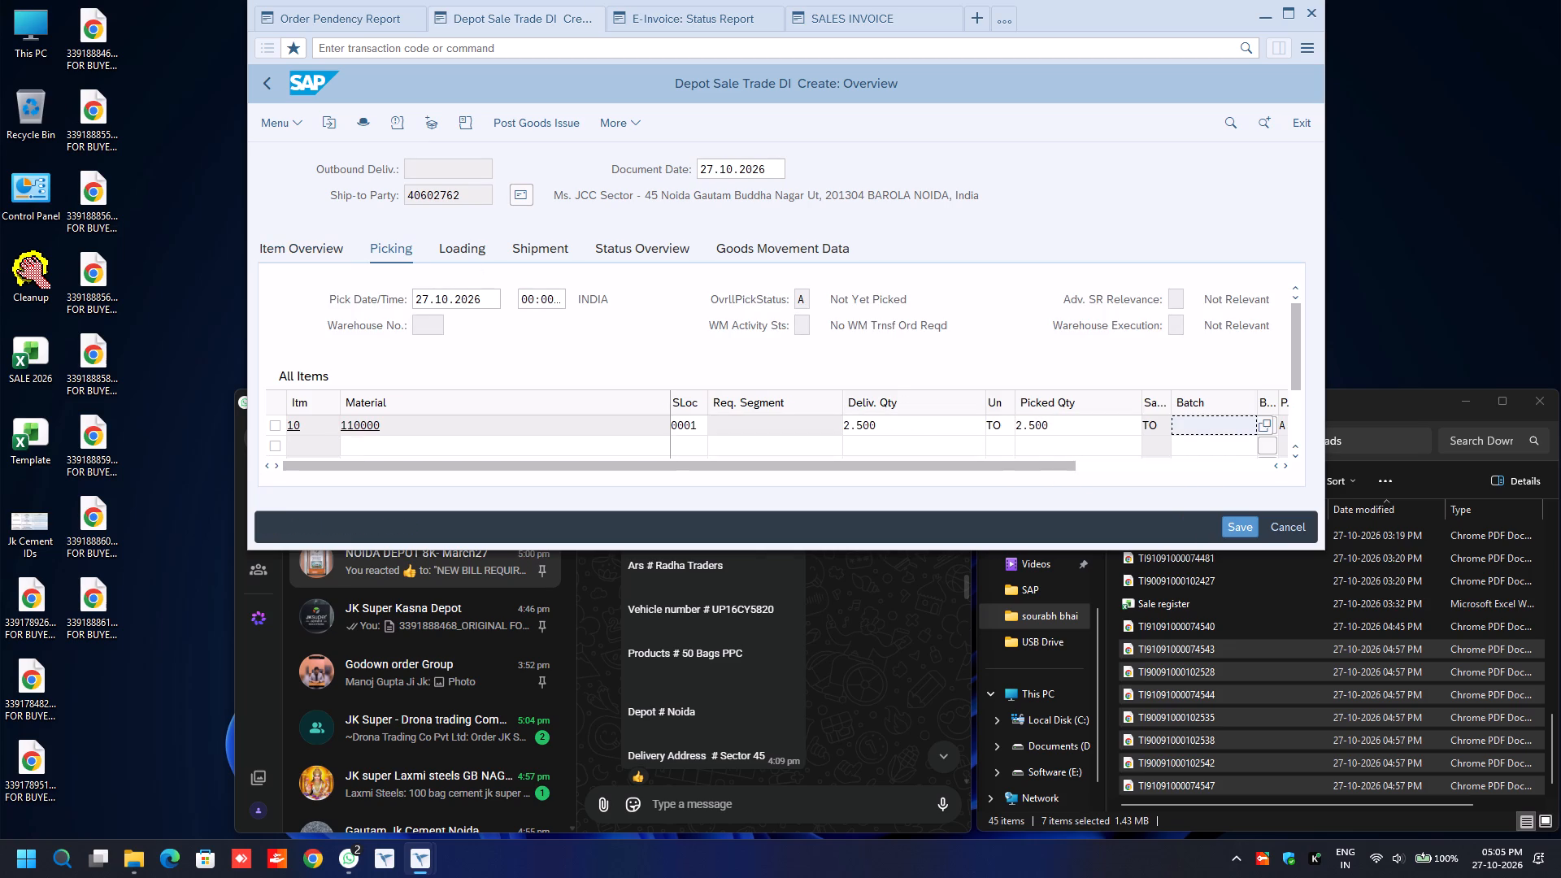
pyautogui.write('1033')
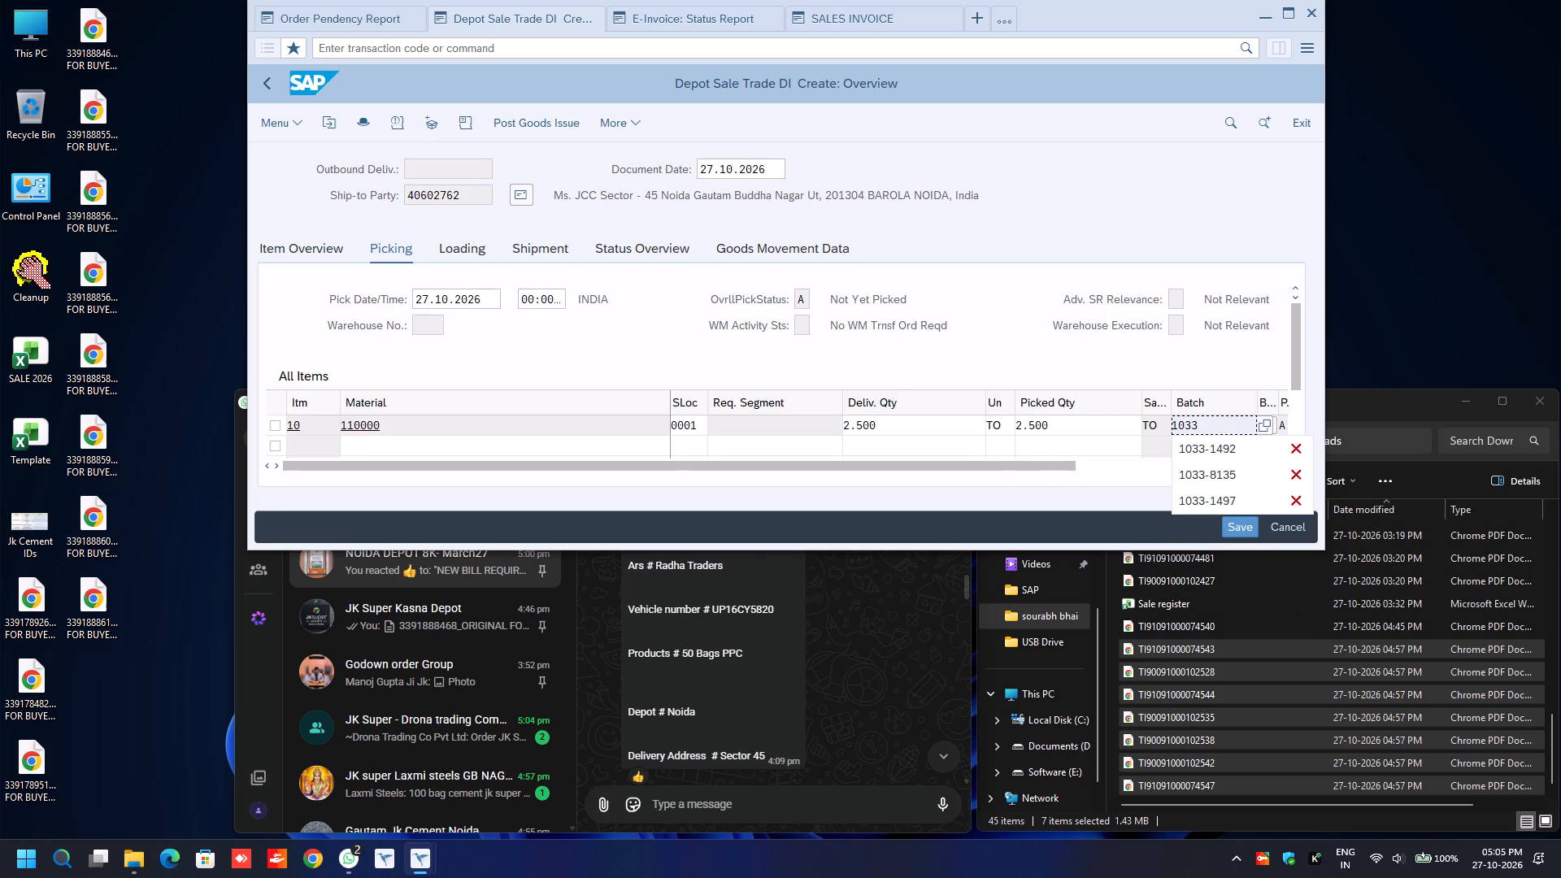
pyautogui.press('Down')
pyautogui.press('Return')
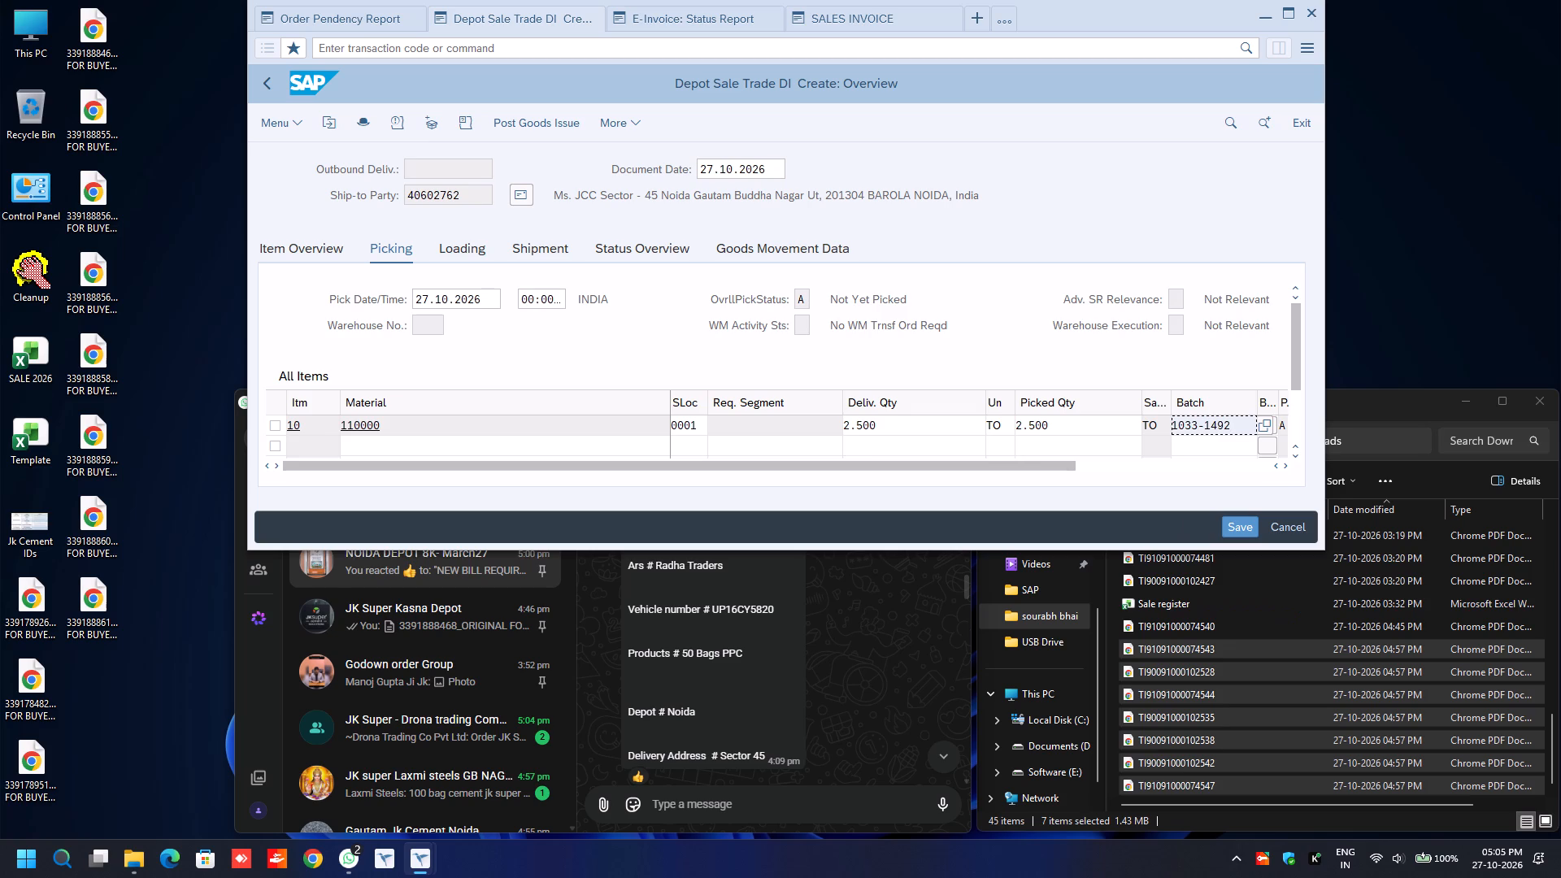
# In the delivery header's additional data, set the transport mode to ROAD and fill Road Transporter1 with the previously used code.
pyautogui.press('F8')
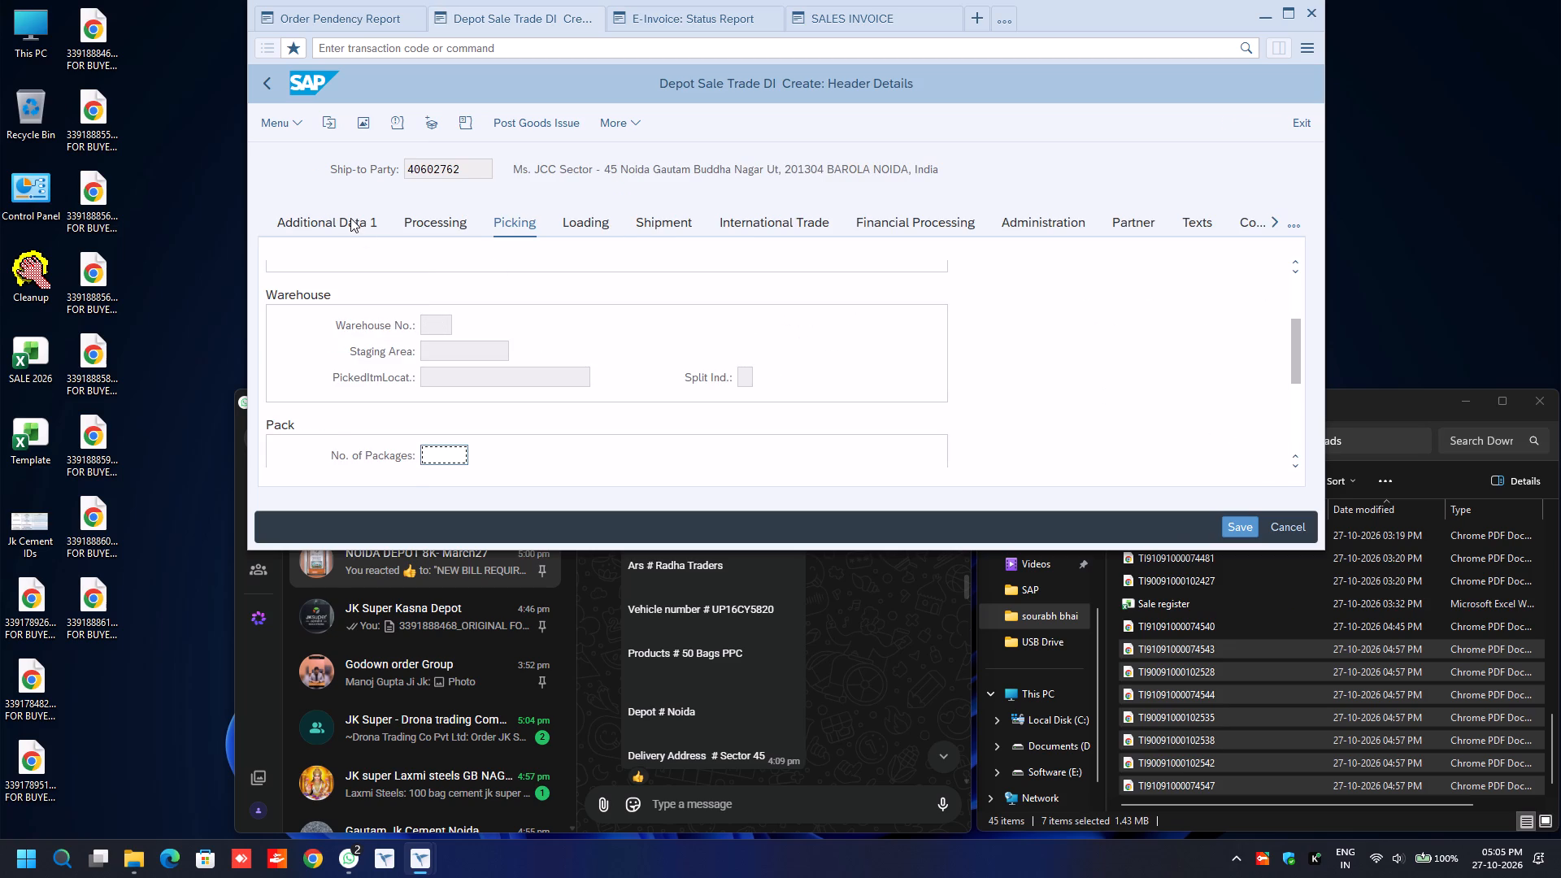
pyautogui.click(350, 218)
pyautogui.click(561, 324)
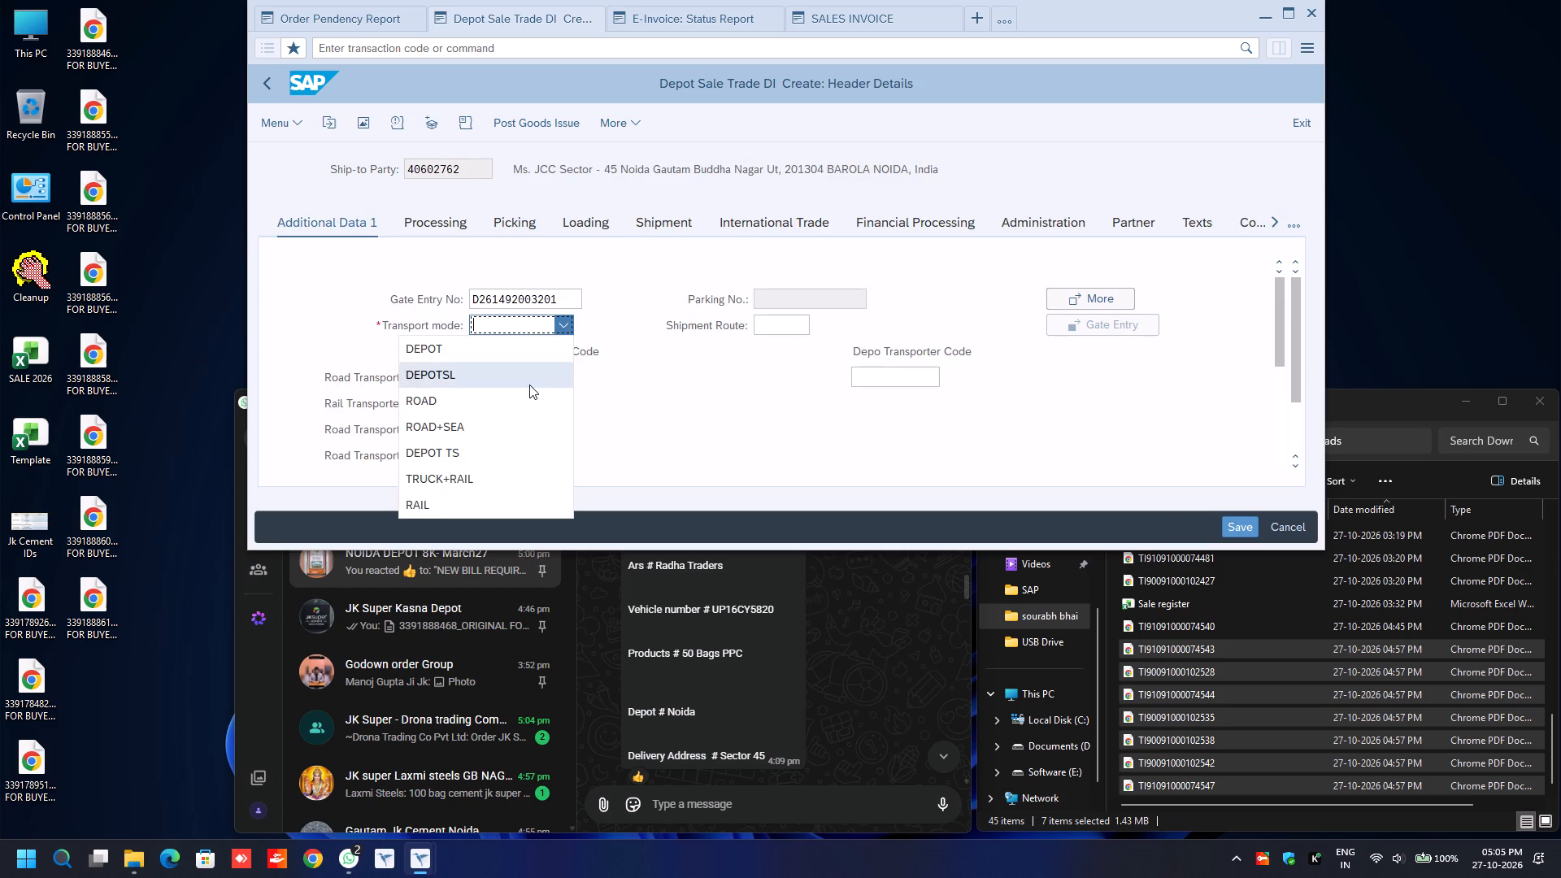
pyautogui.click(524, 390)
pyautogui.click(507, 374)
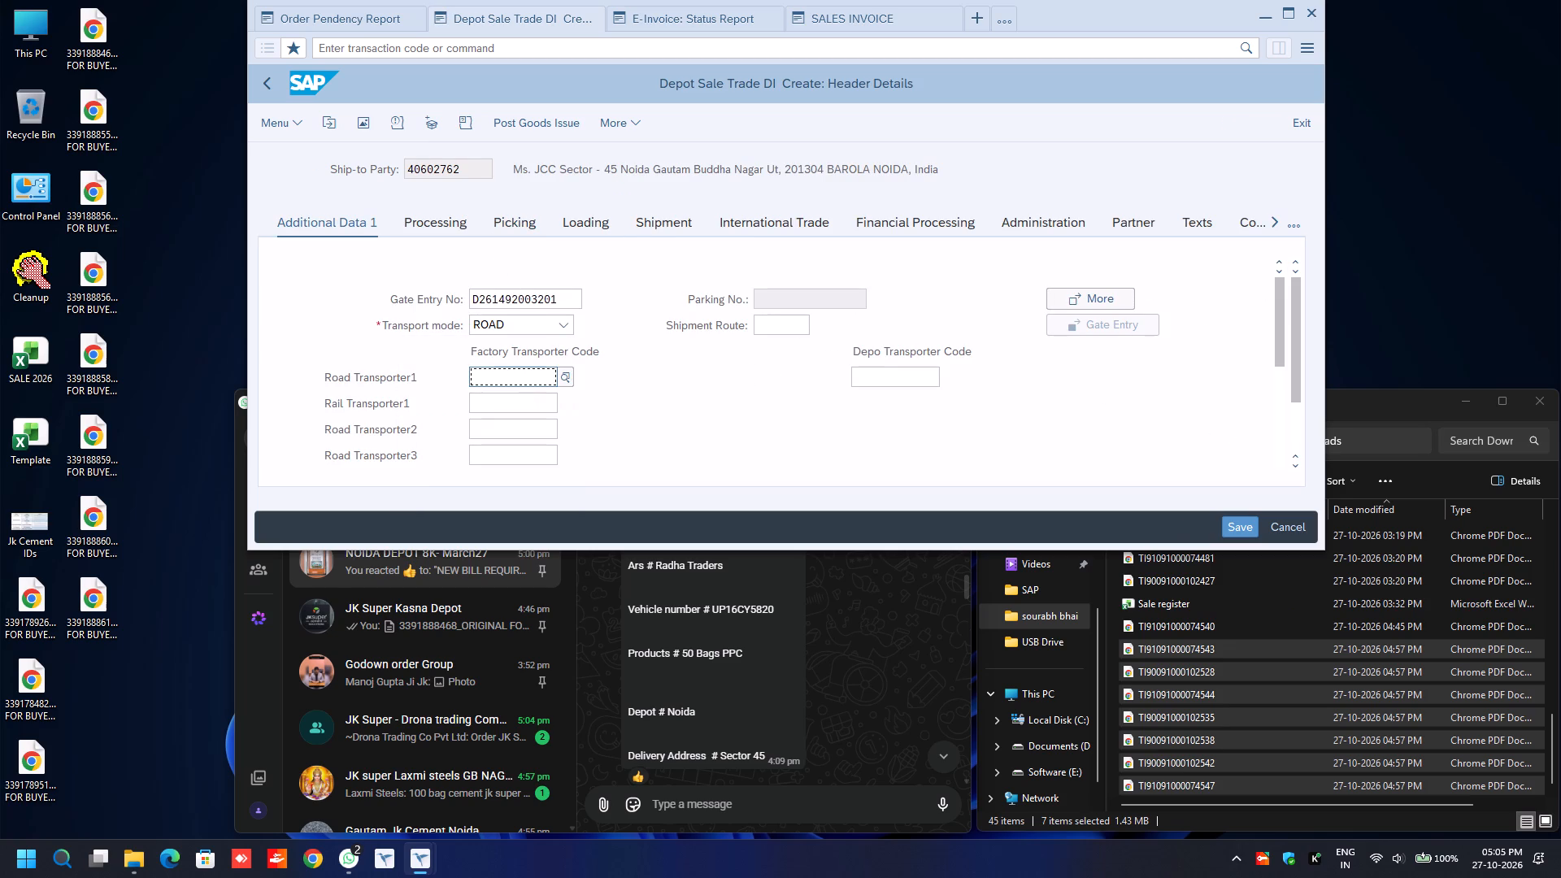
pyautogui.press('BackSpace')
pyautogui.press('Down')
pyautogui.press('Return')
pyautogui.press('Return')
# Fill the E-Way Bill Data with transport mode Road and a distance of 30.
pyautogui.write('ro')
pyautogui.press('Tab')
pyautogui.press('Tab')
pyautogui.press('BackSpace')
pyautogui.press('Down')
pyautogui.press('Return')
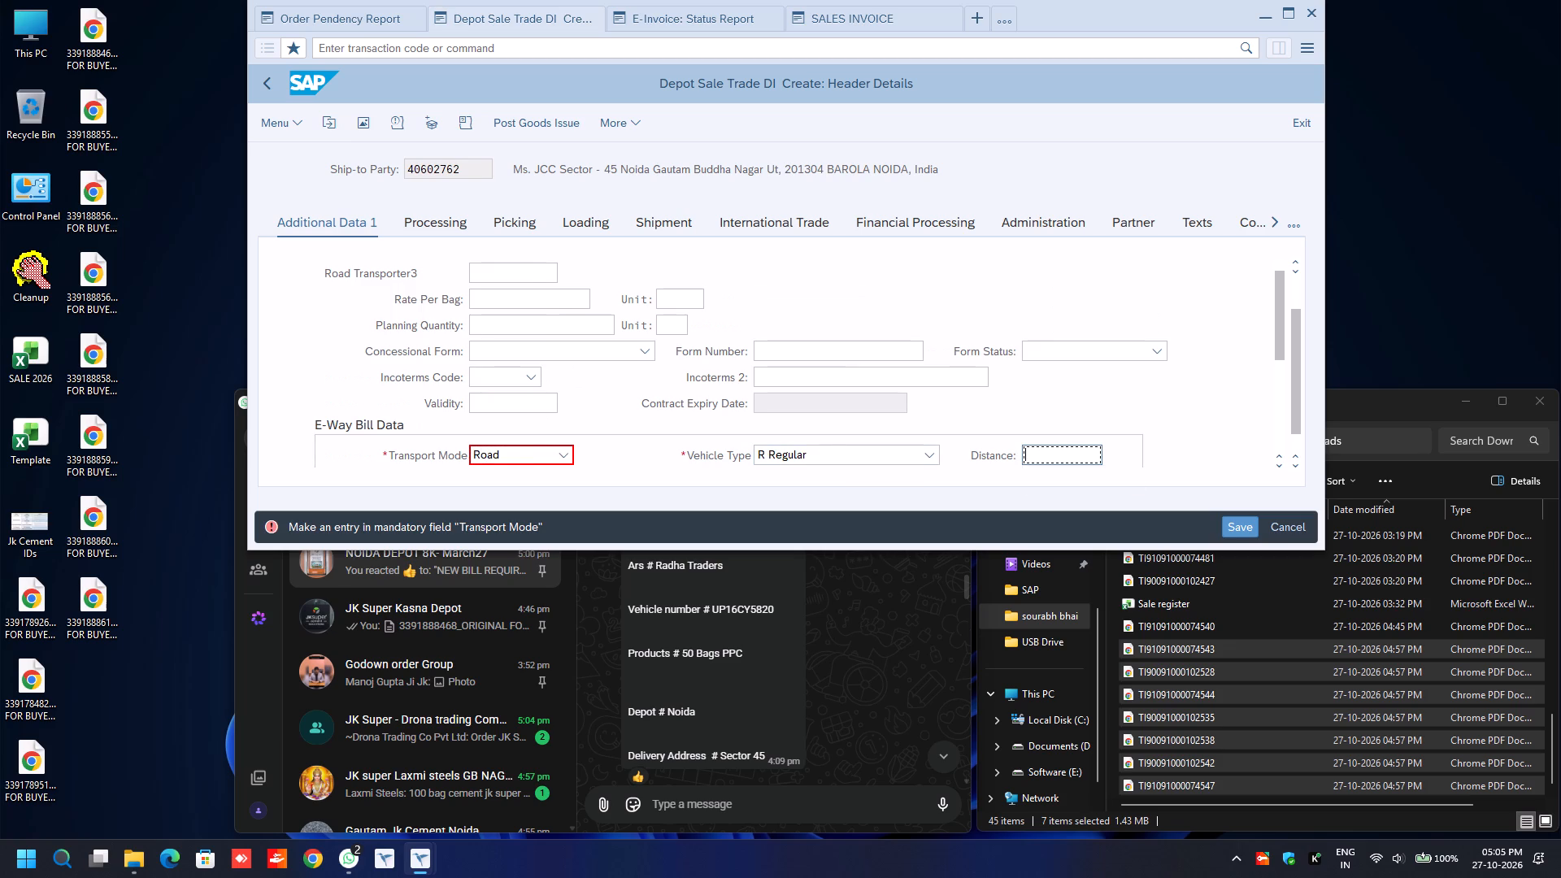
pyautogui.press('Down')
pyautogui.press('BackSpace')
pyautogui.press('Down')
pyautogui.press('Down')
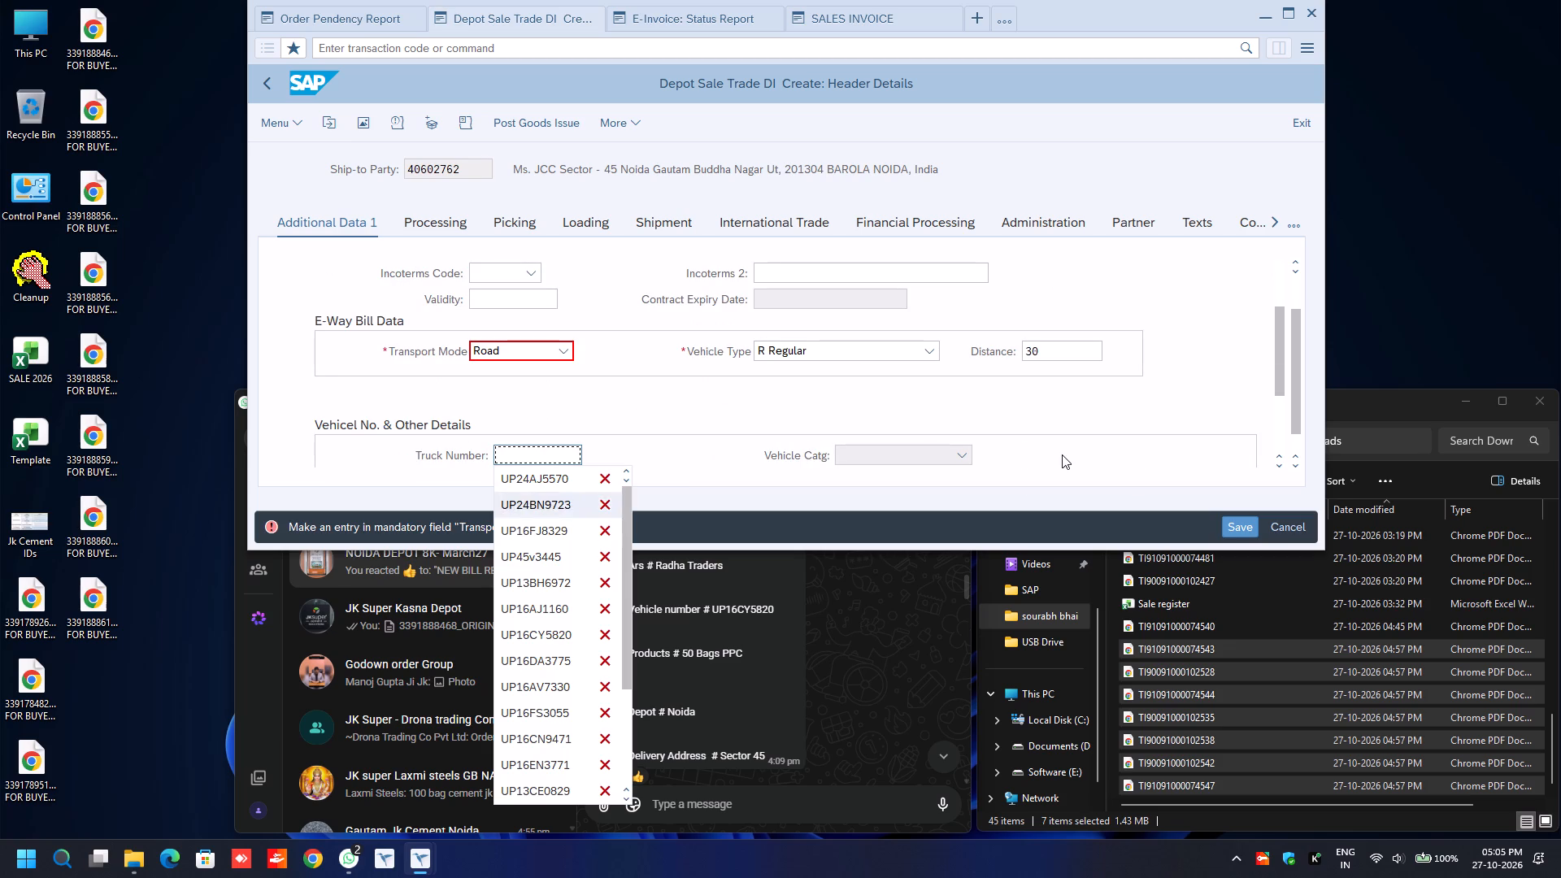
pyautogui.press('Down')
pyautogui.press('Down')
pyautogui.press('Down')
pyautogui.press('Down')
pyautogui.press('Down')
pyautogui.press('Return')
pyautogui.press('Down')
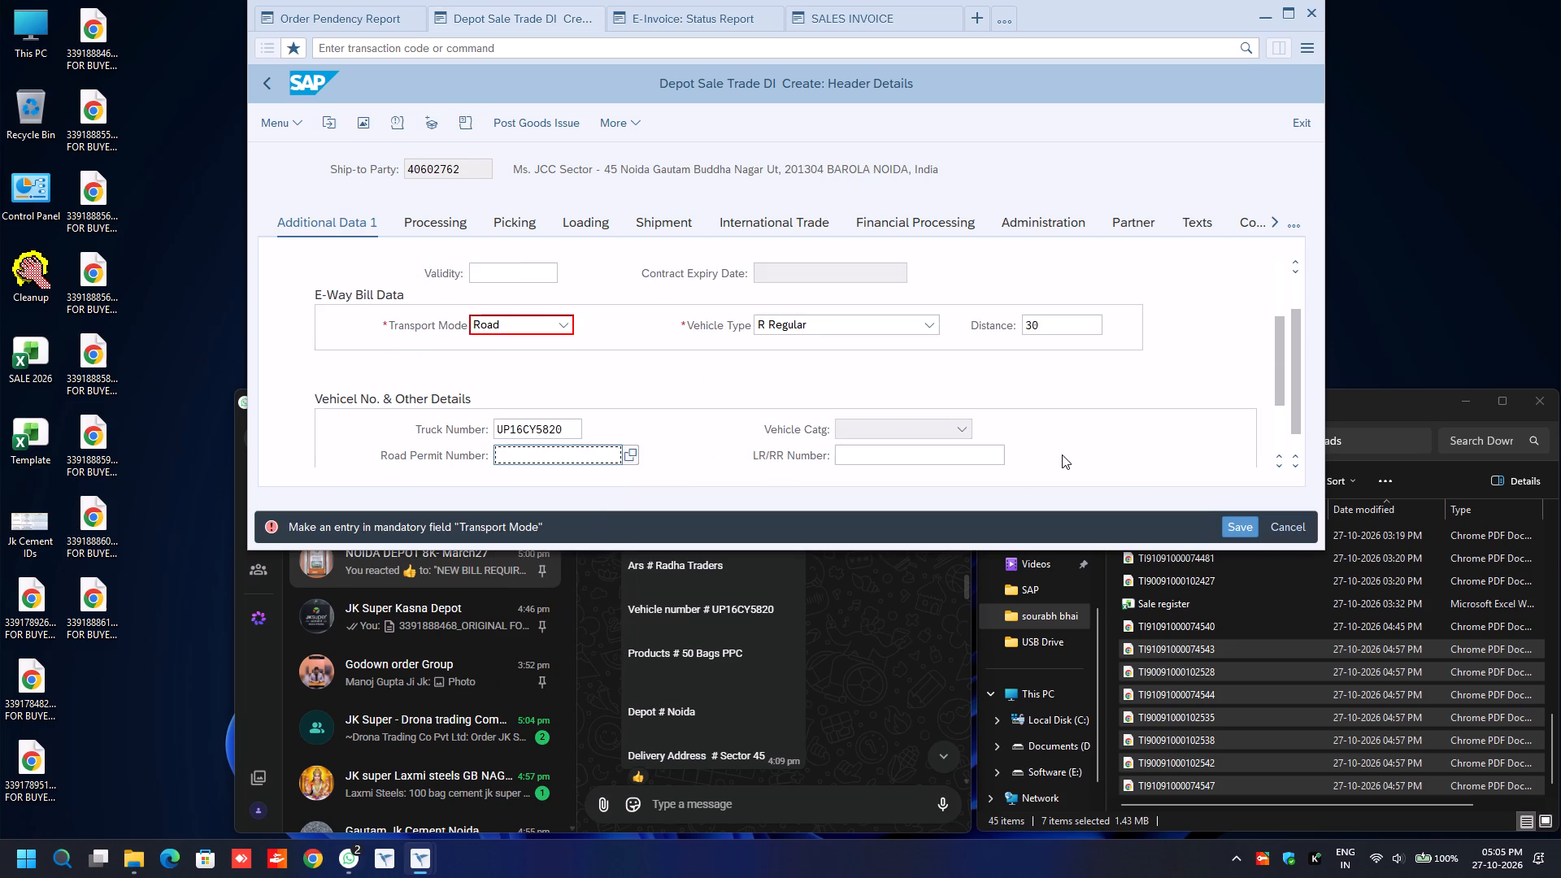
pyautogui.press('Tab')
pyautogui.press('BackSpace')
pyautogui.press('Down')
pyautogui.press('Return')
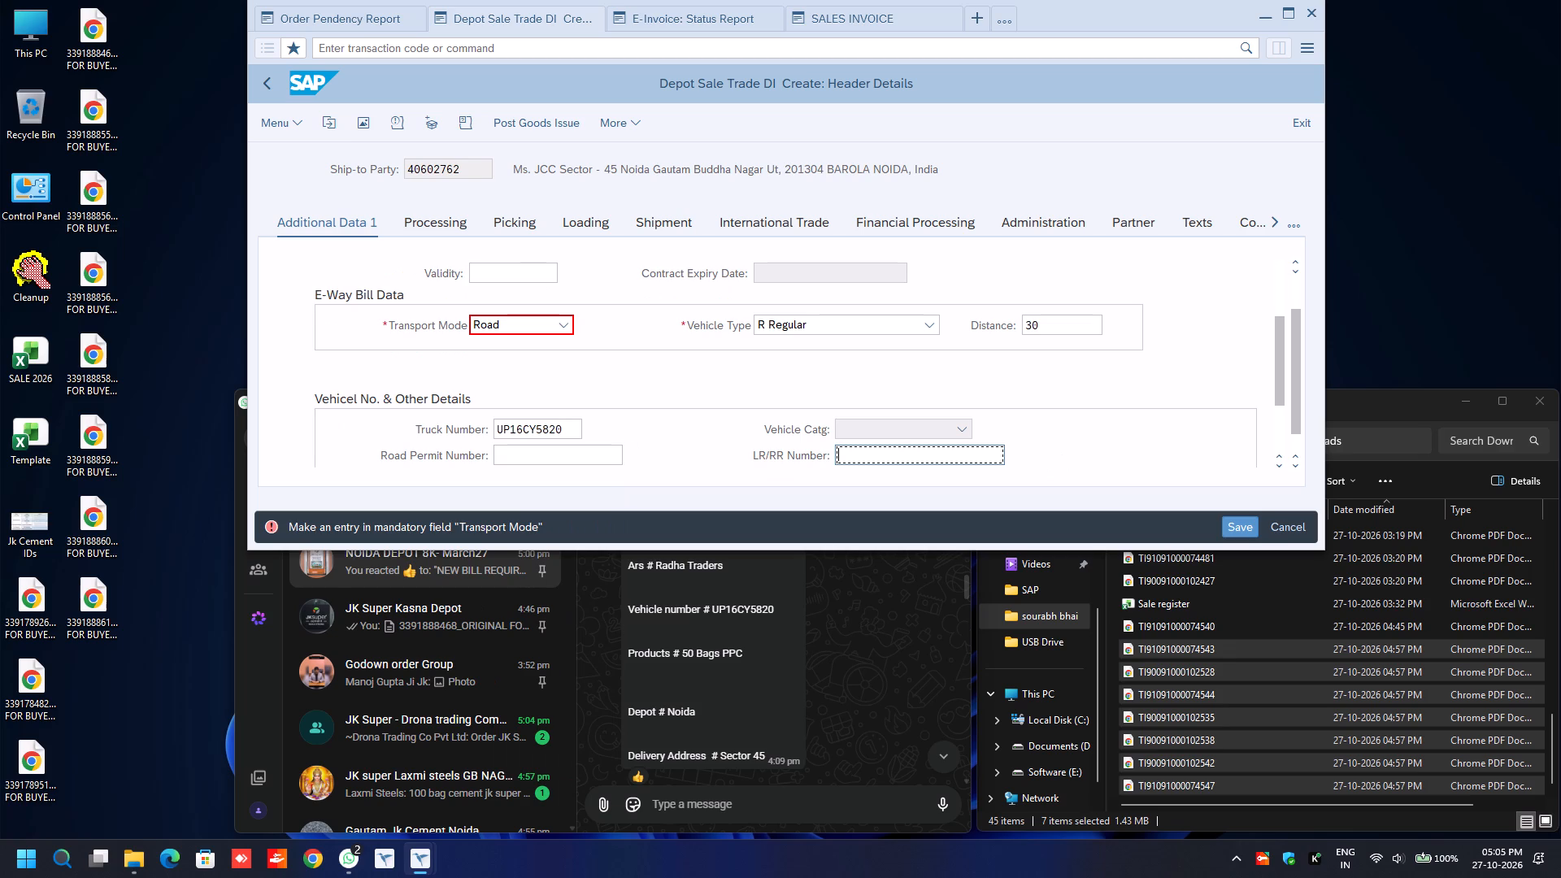
# Set the route in the delivery header's shipment data to ROUTE.
pyautogui.click(659, 222)
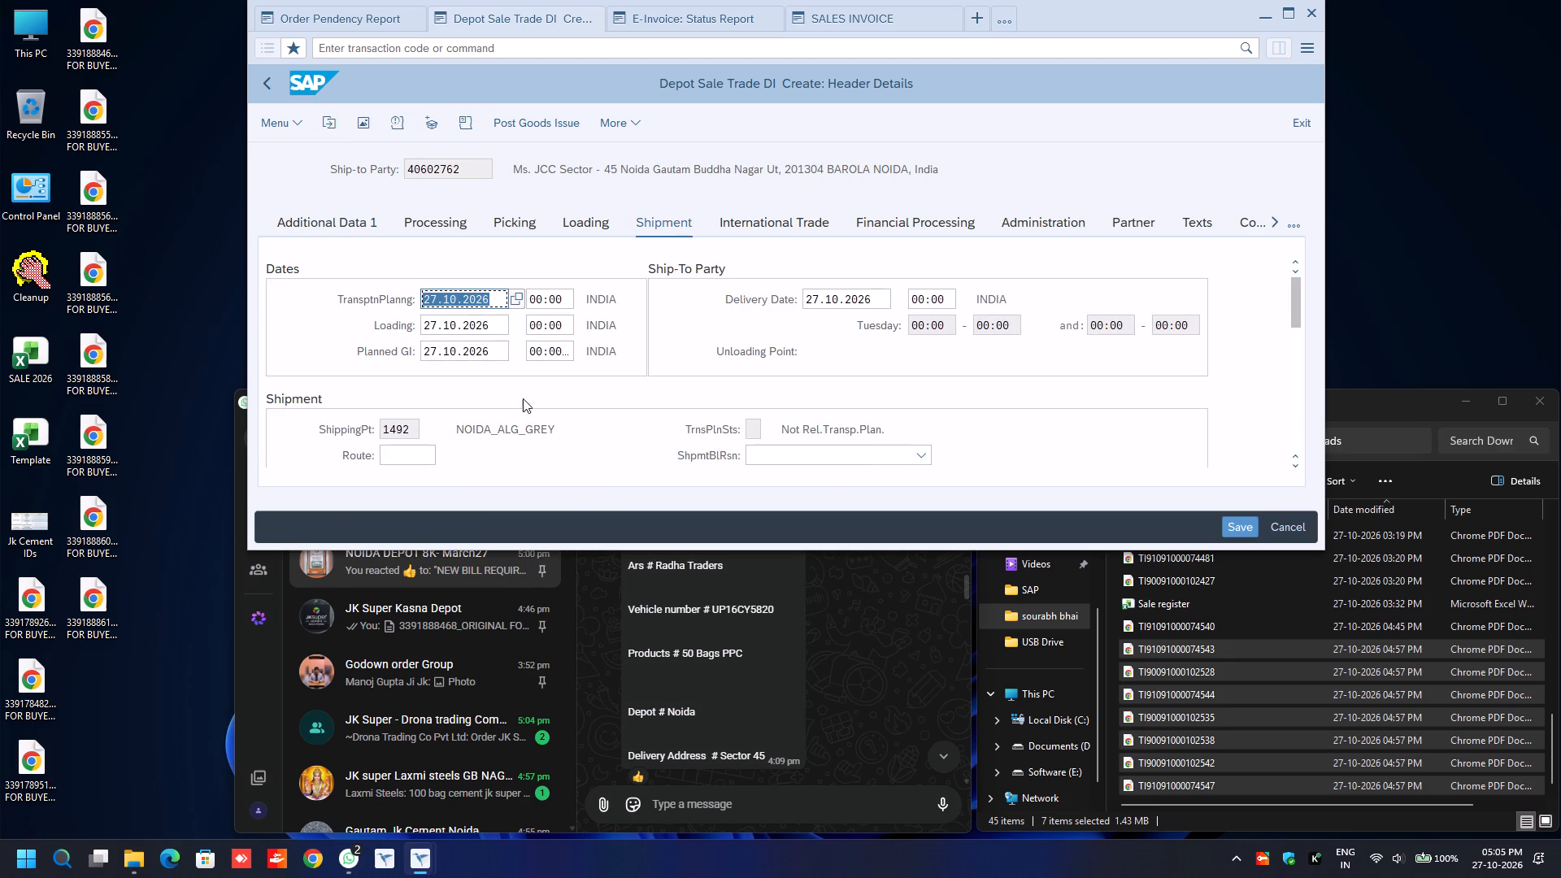
pyautogui.click(424, 452)
pyautogui.press('BackSpace')
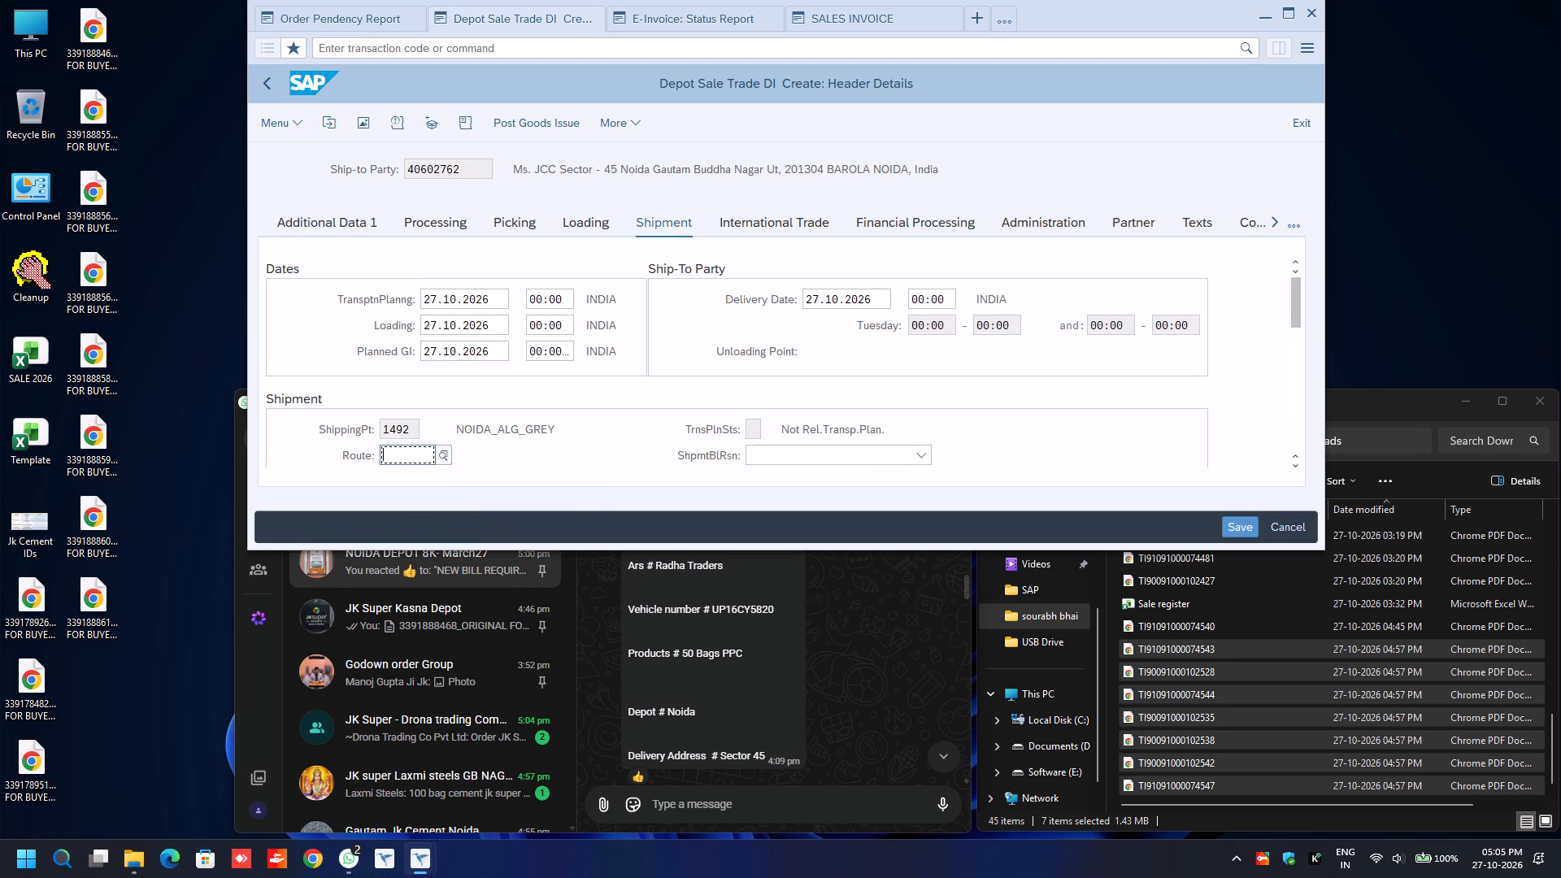
pyautogui.press('Down')
pyautogui.press('Return')
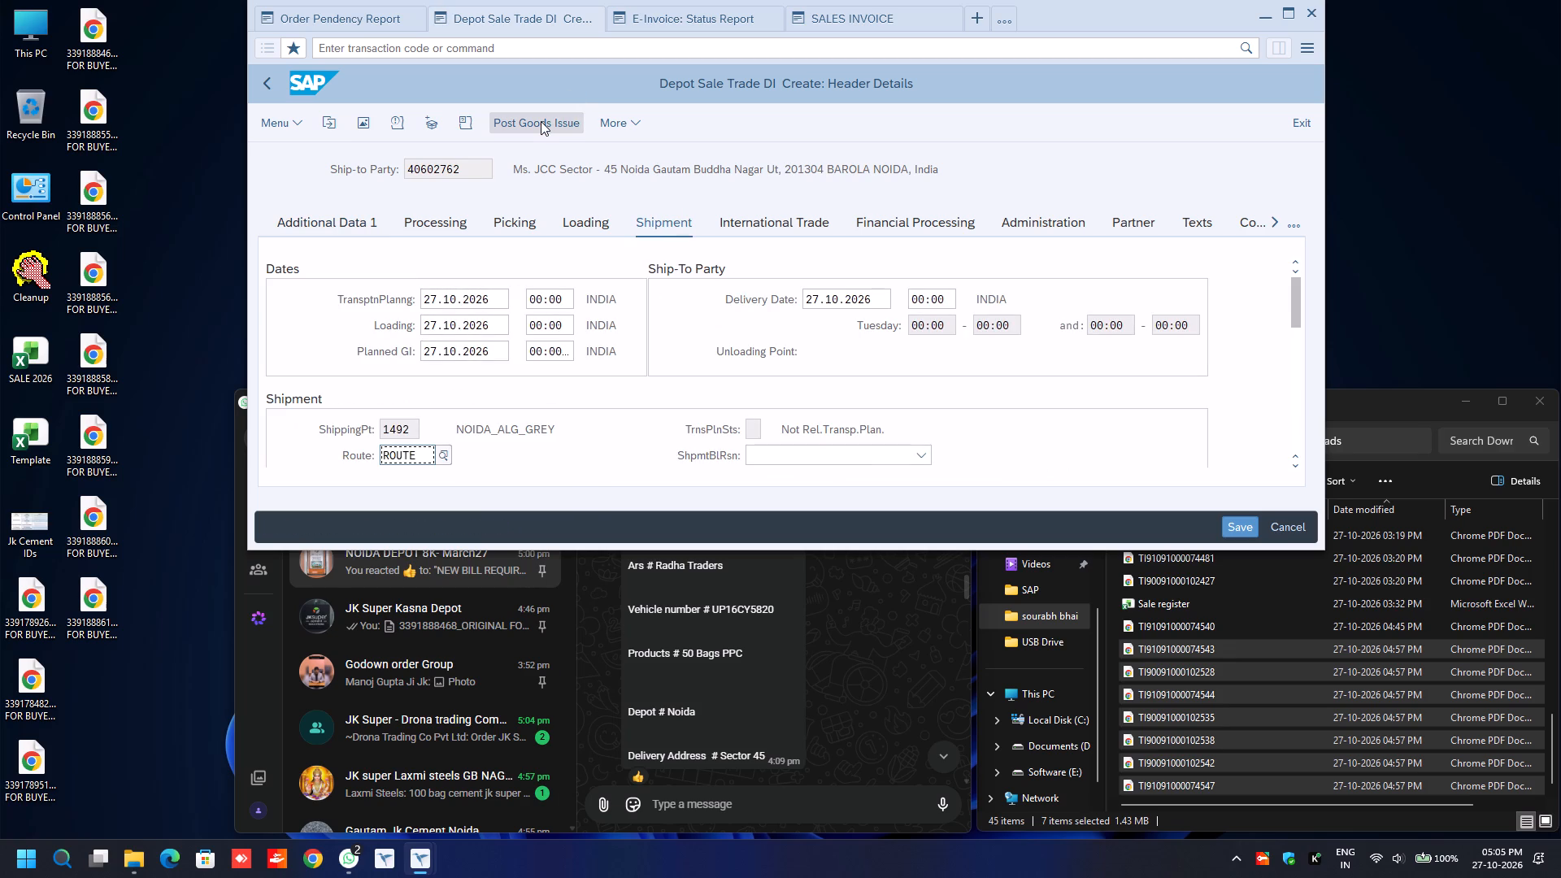
pyautogui.click(541, 121)
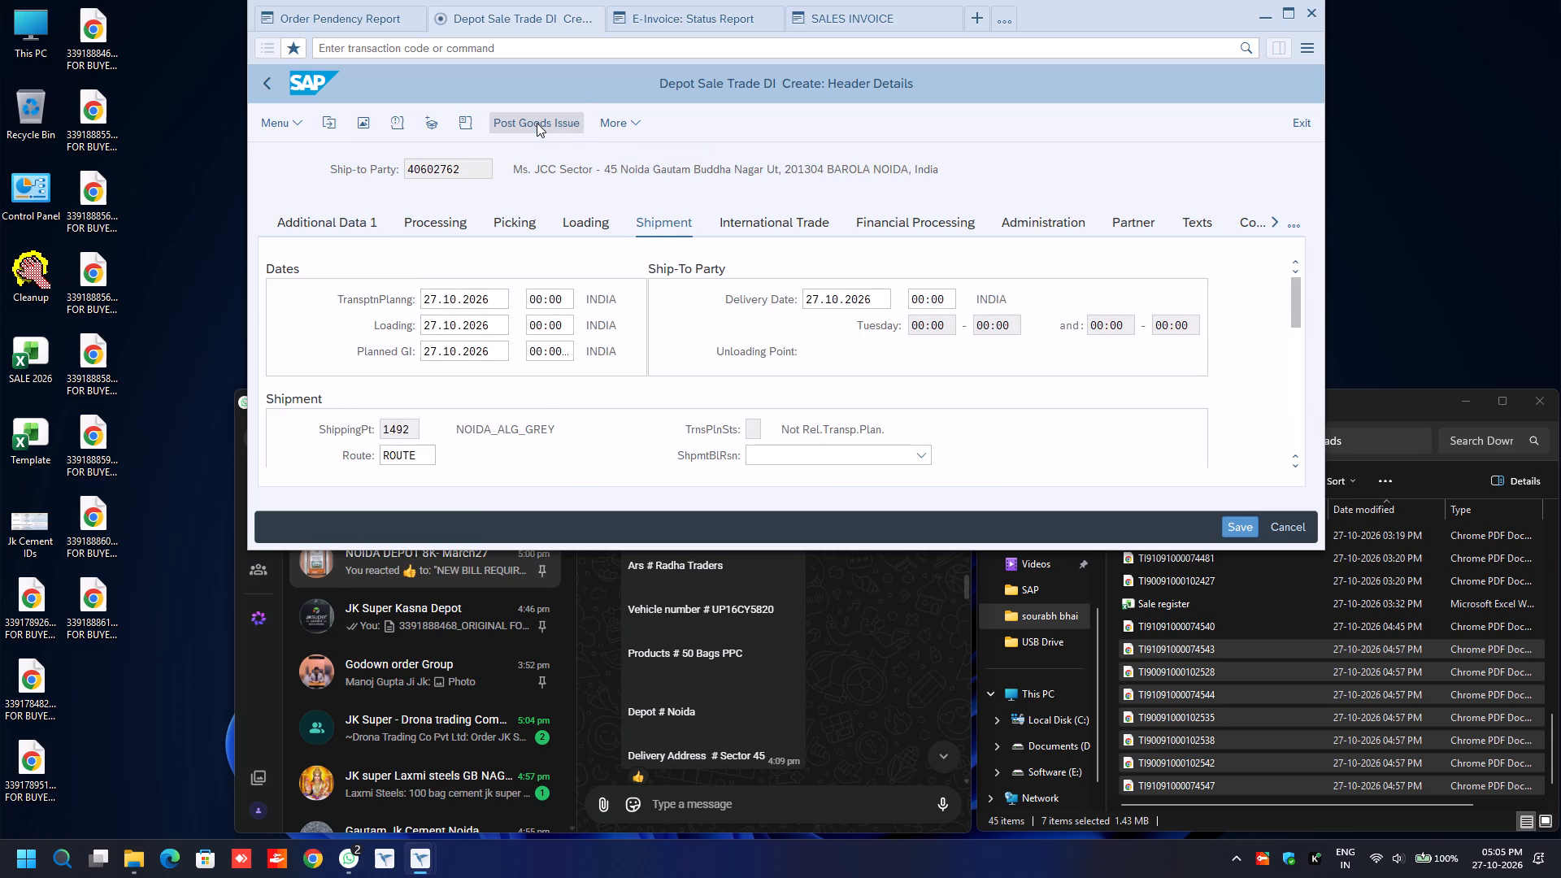
# Go back from the E-Invoice Status Report to the e-Document Cockpit selection parameters.
pyautogui.click(654, 18)
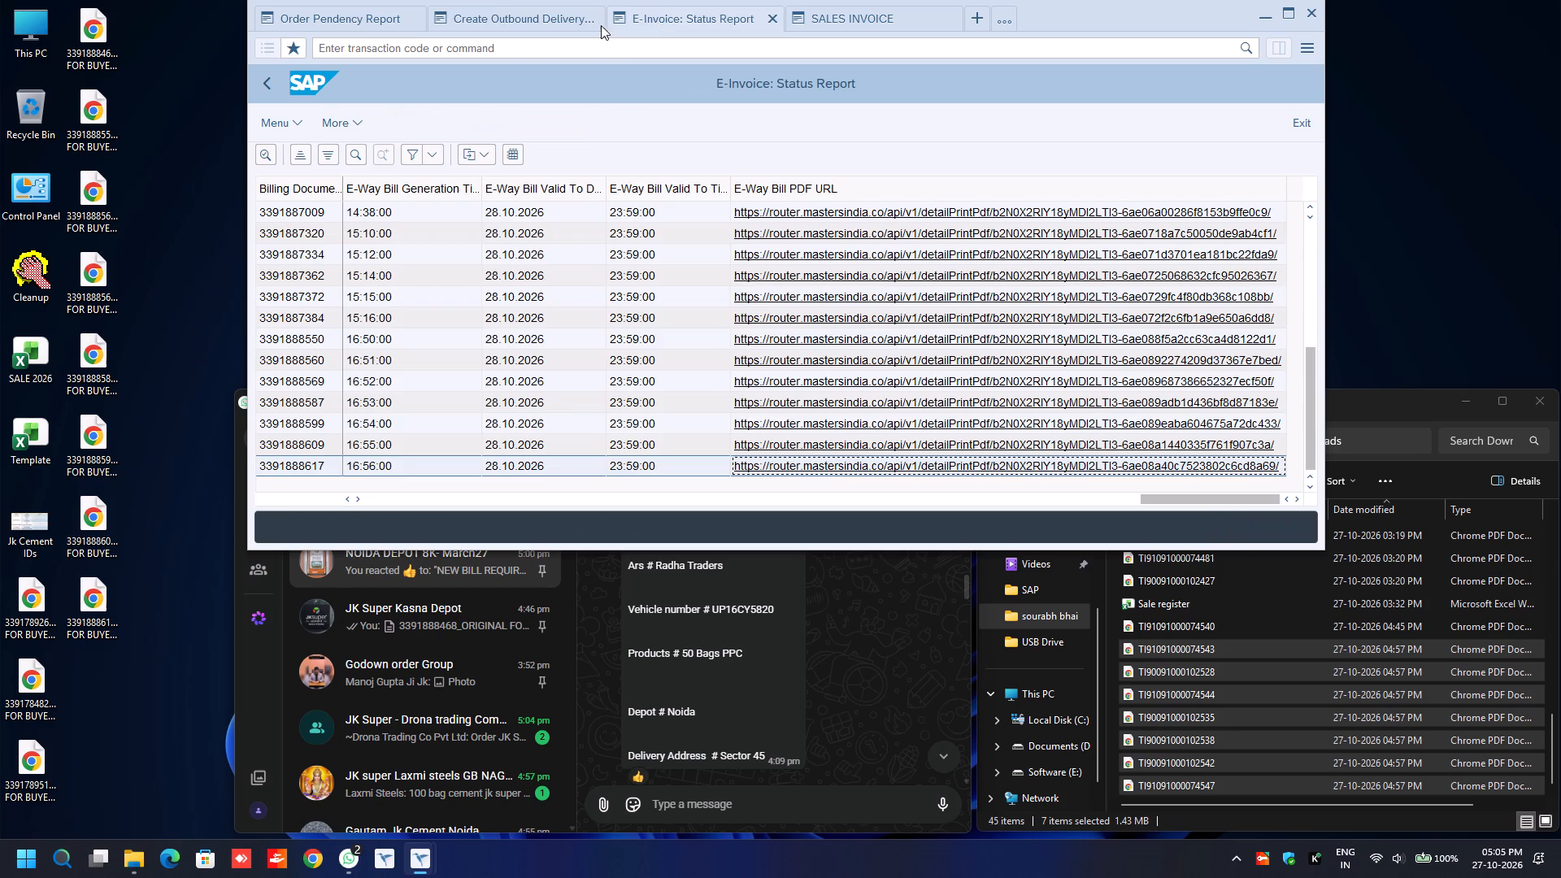
pyautogui.click(265, 81)
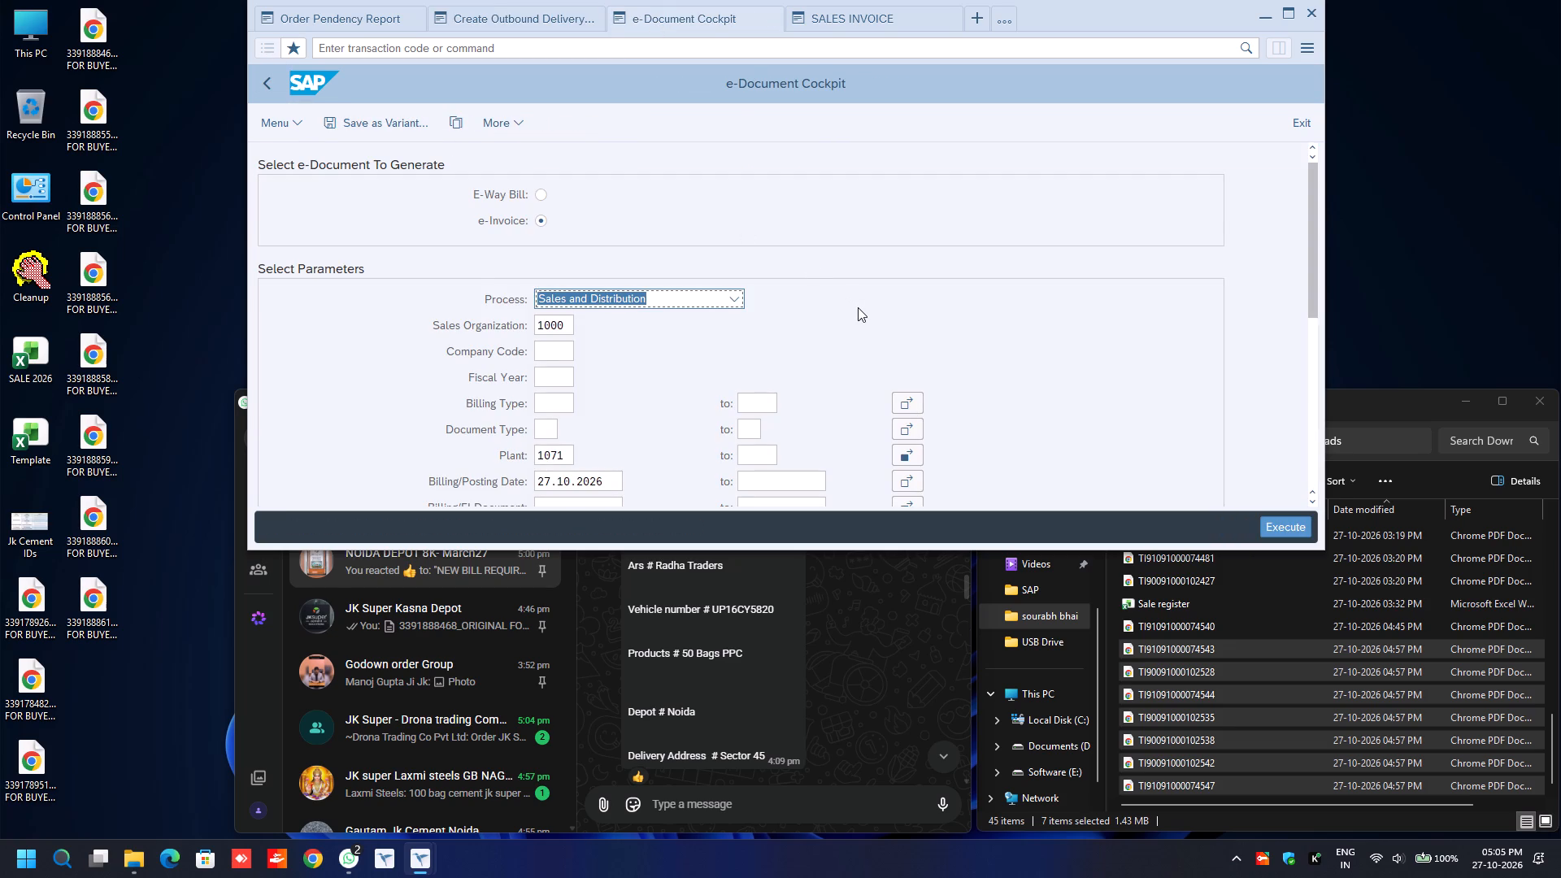
pyautogui.scroll(-12, 858, 307)
pyautogui.scroll(10, 858, 307)
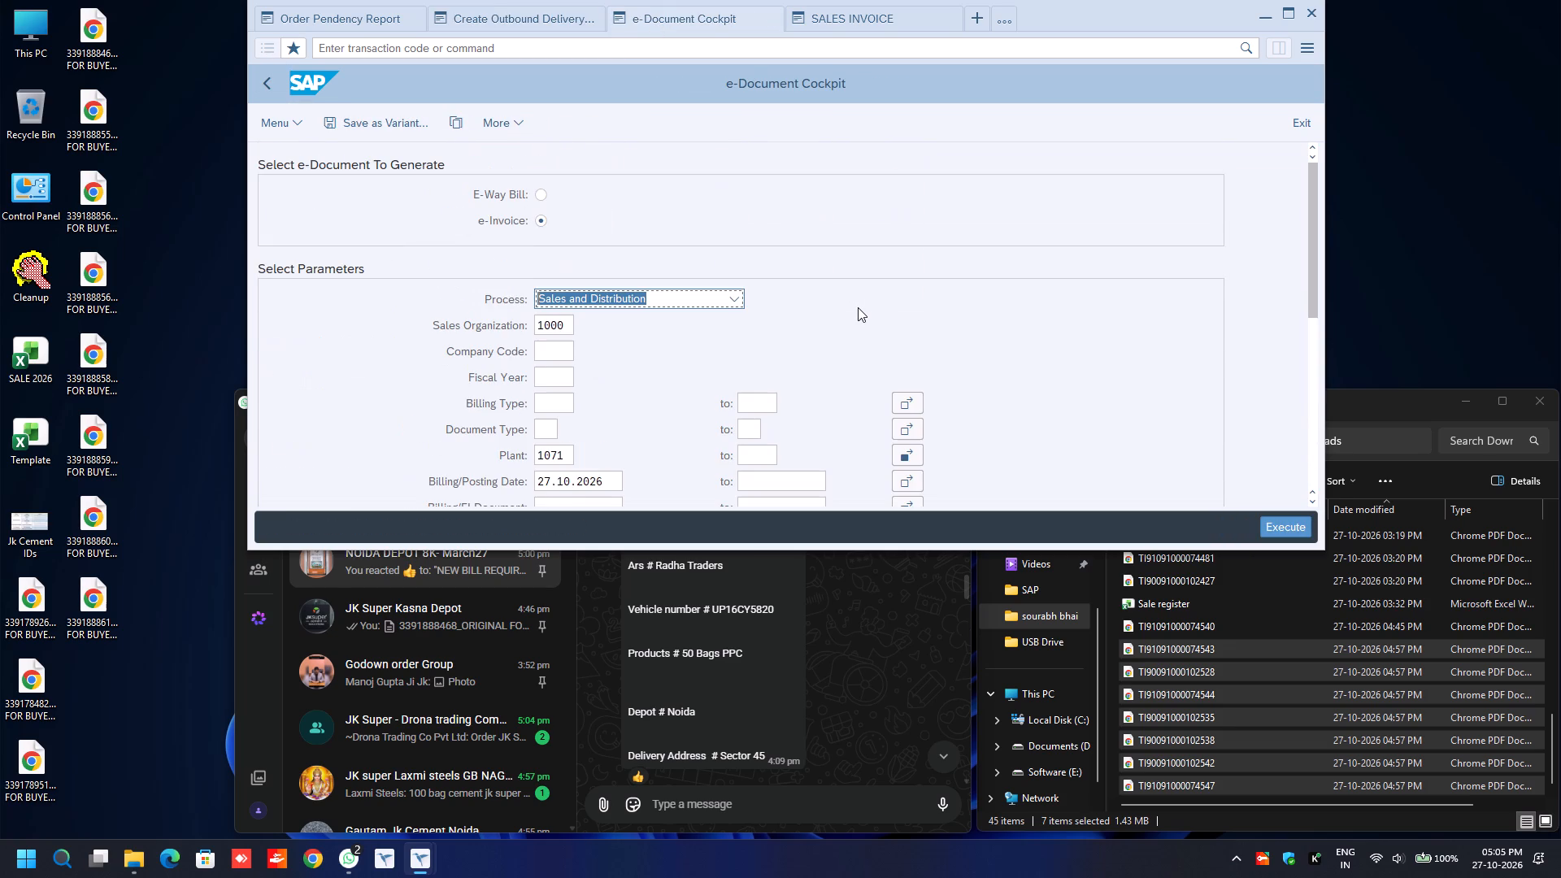
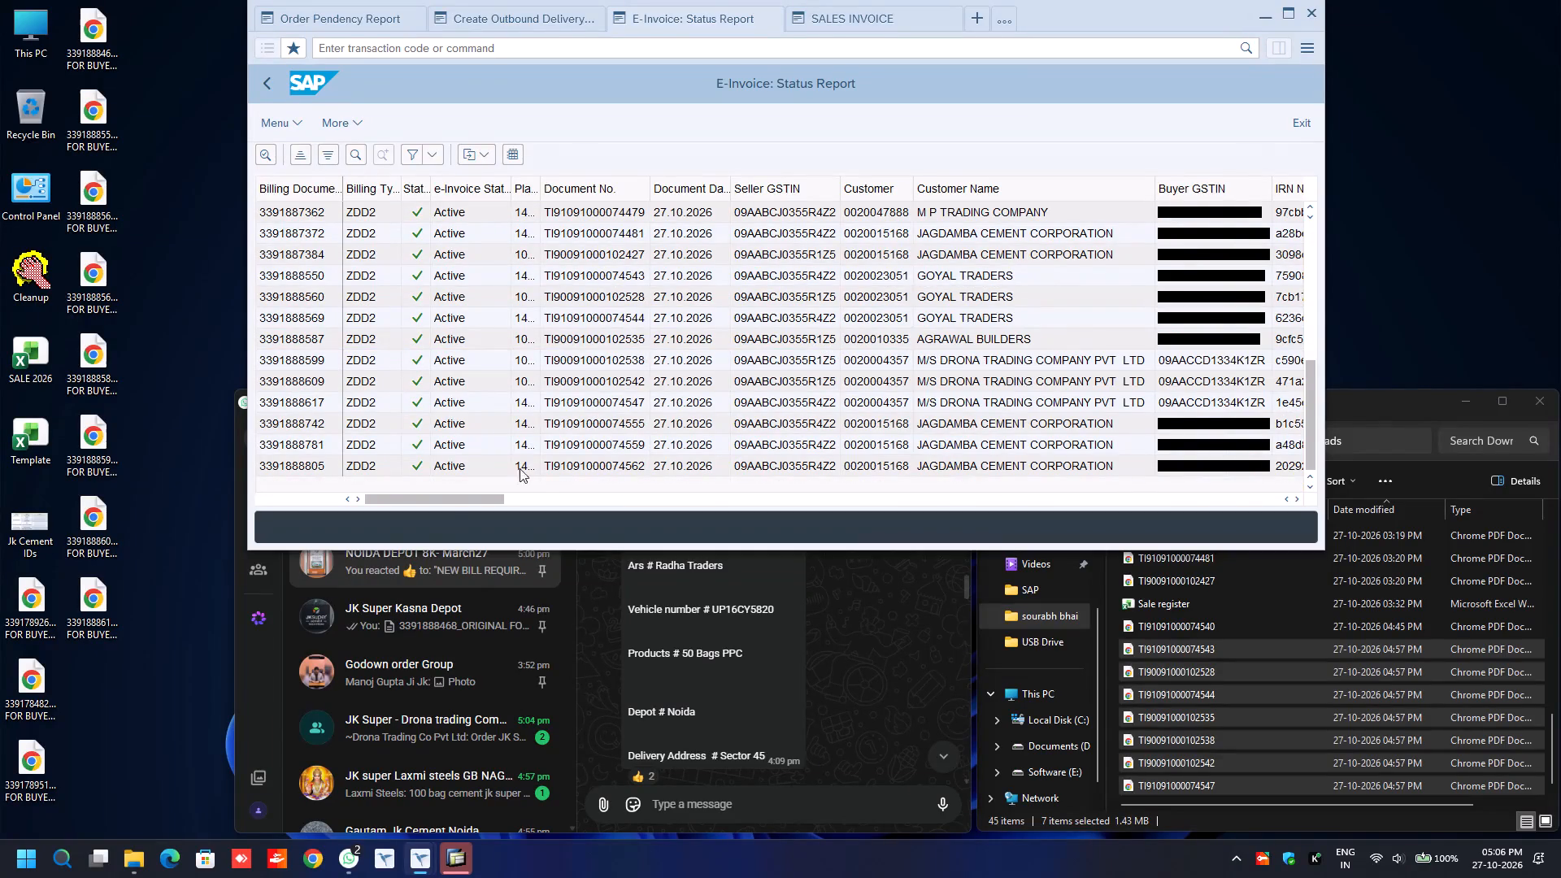
pyautogui.moveTo(422, 501); pyautogui.dragTo(1359, 554)
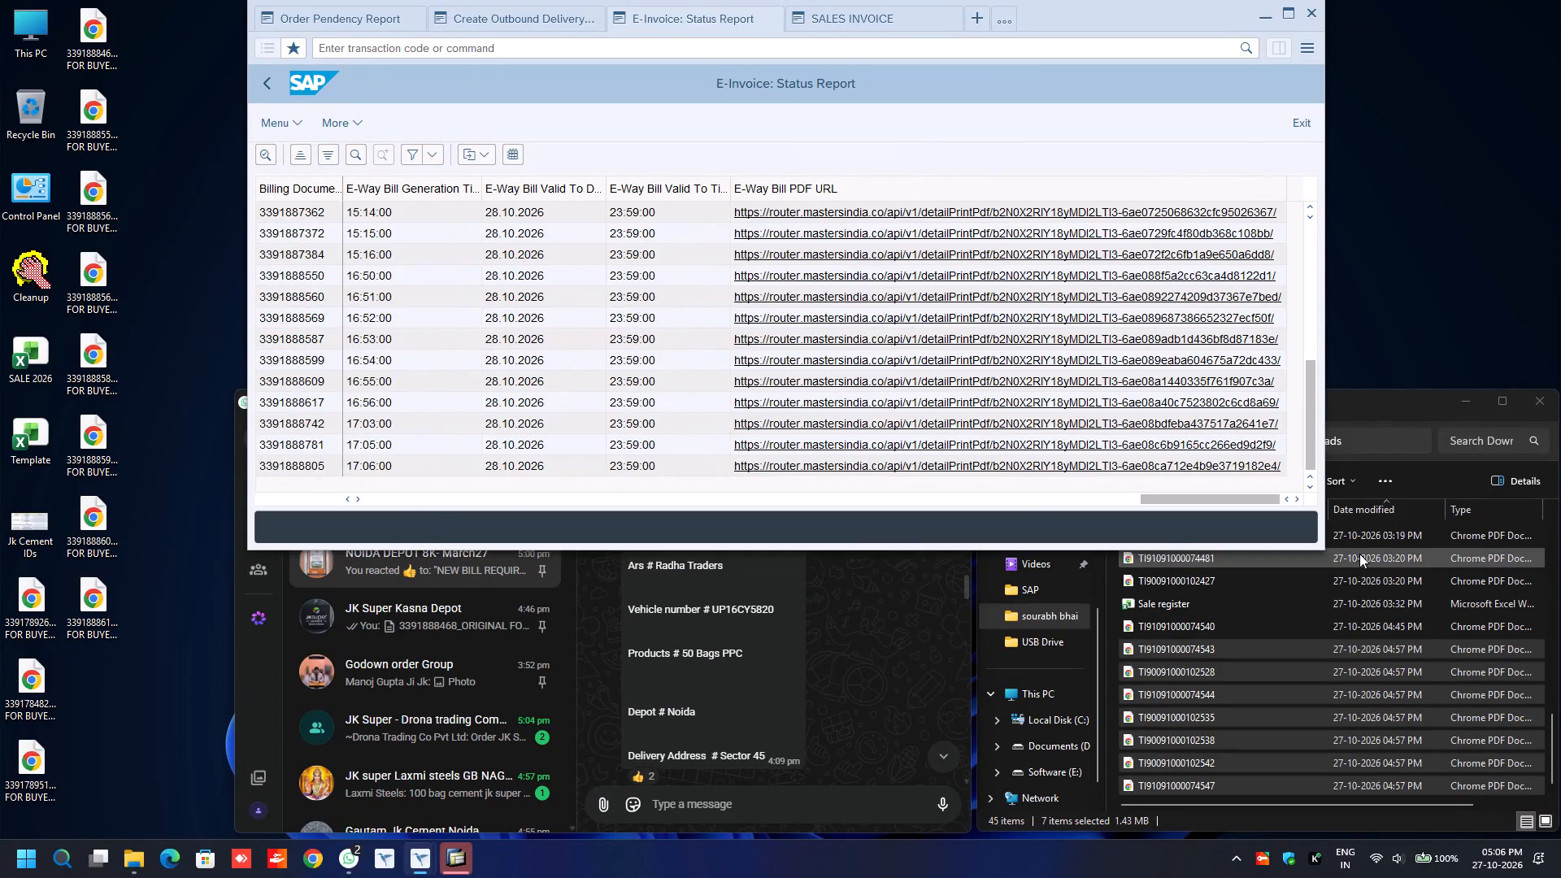
pyautogui.click(297, 419)
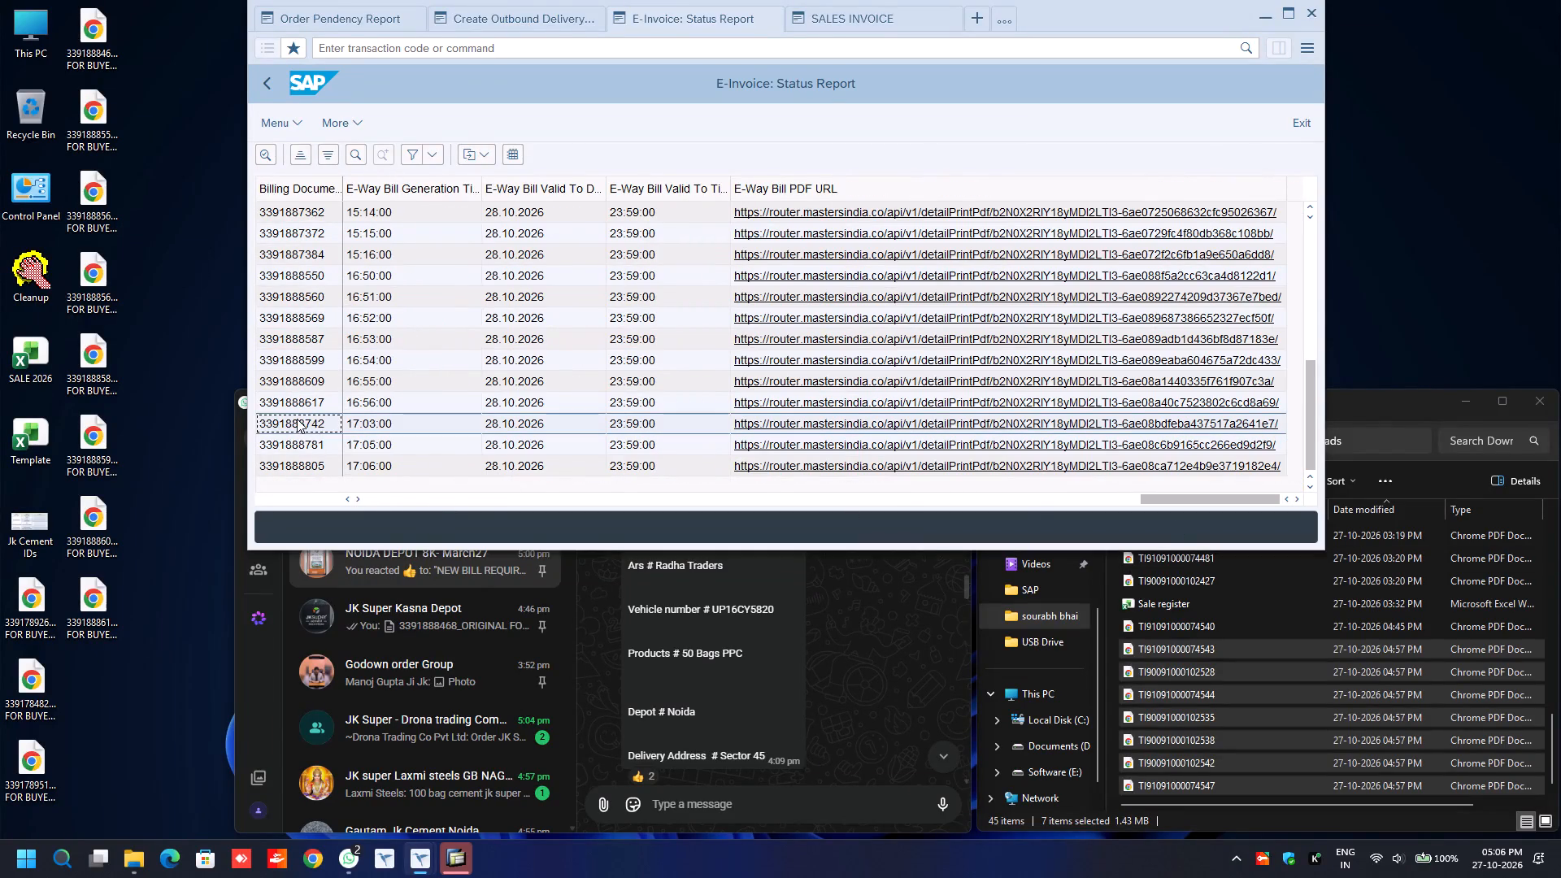
pyautogui.hotkey('ctrl', 'y')
pyautogui.hotkey('shift', 'Down')
pyautogui.hotkey('shift', 'Down')
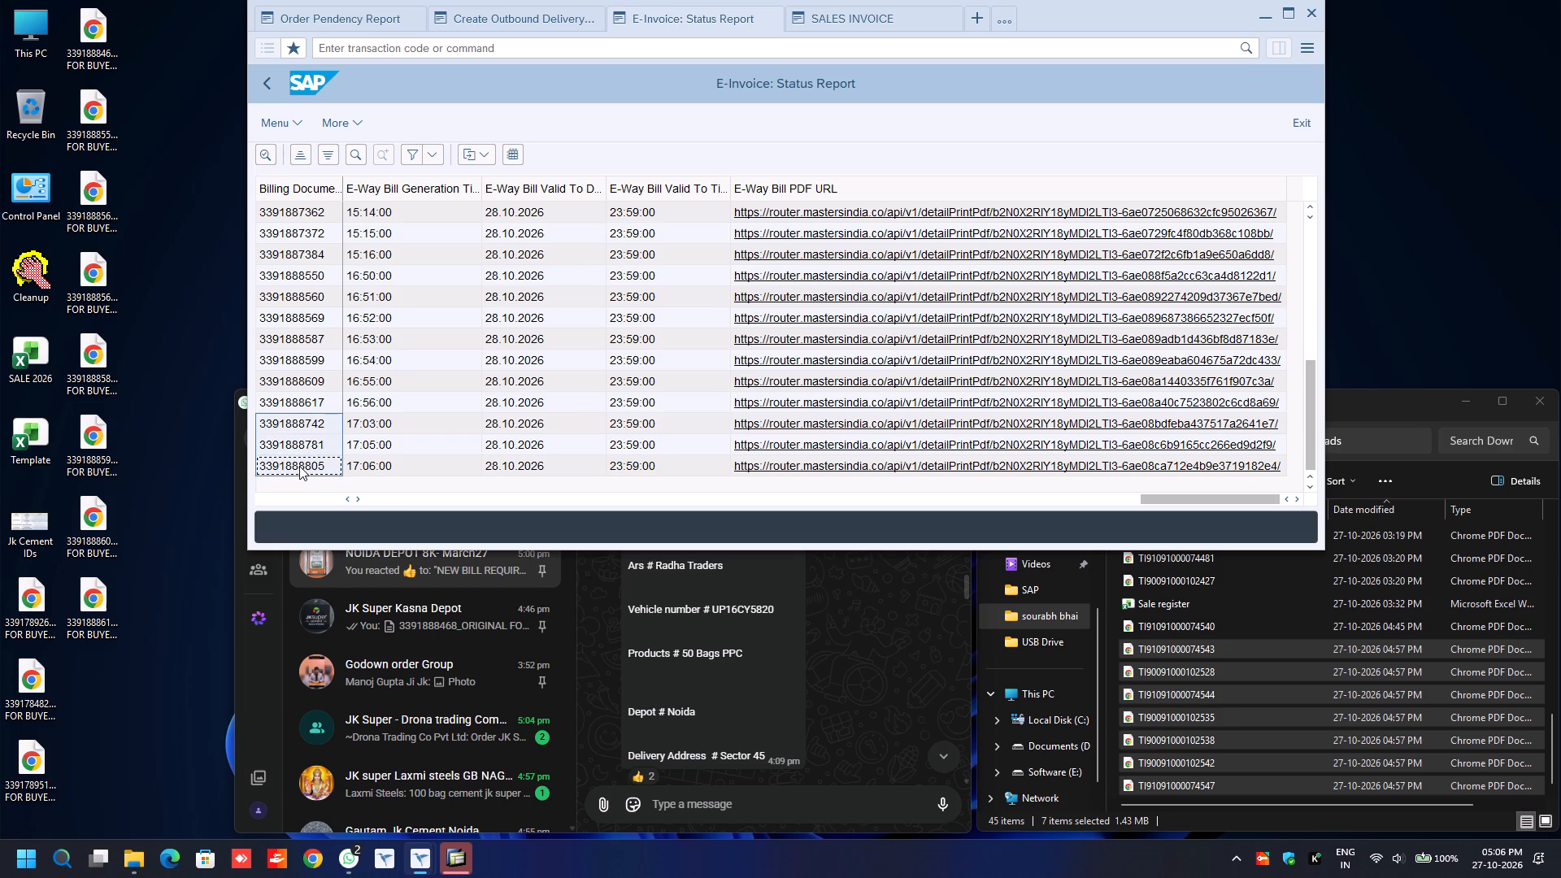
pyautogui.hotkey('ctrl', 'c')
# Paste the three copied billing document numbers over the first entries in the Sales Invoice report's multiple selection for Billing Document.
pyautogui.click(863, 20)
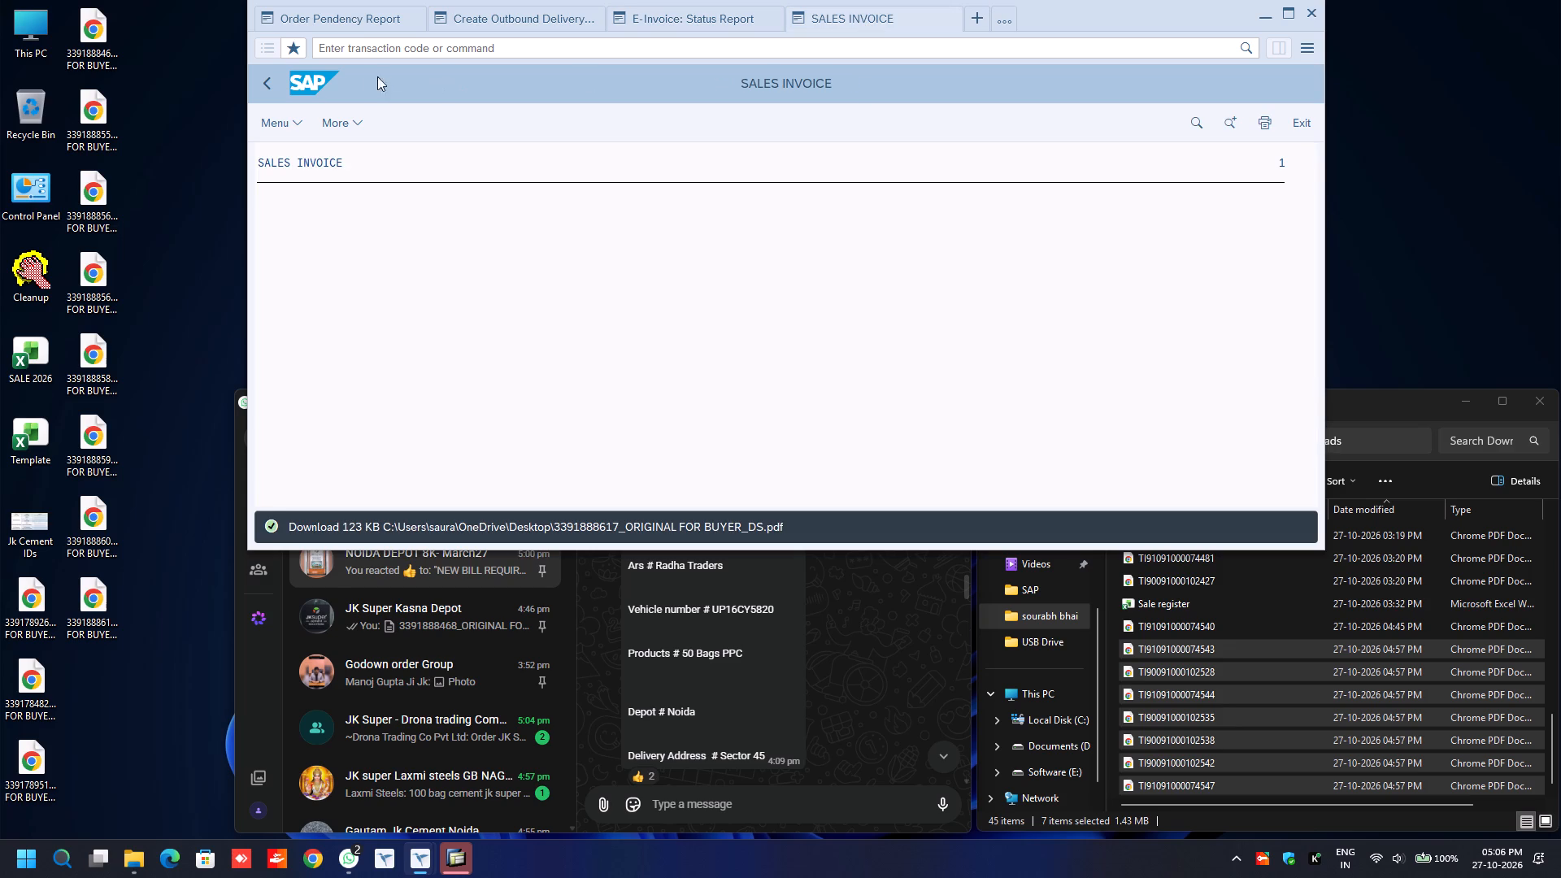
pyautogui.click(267, 84)
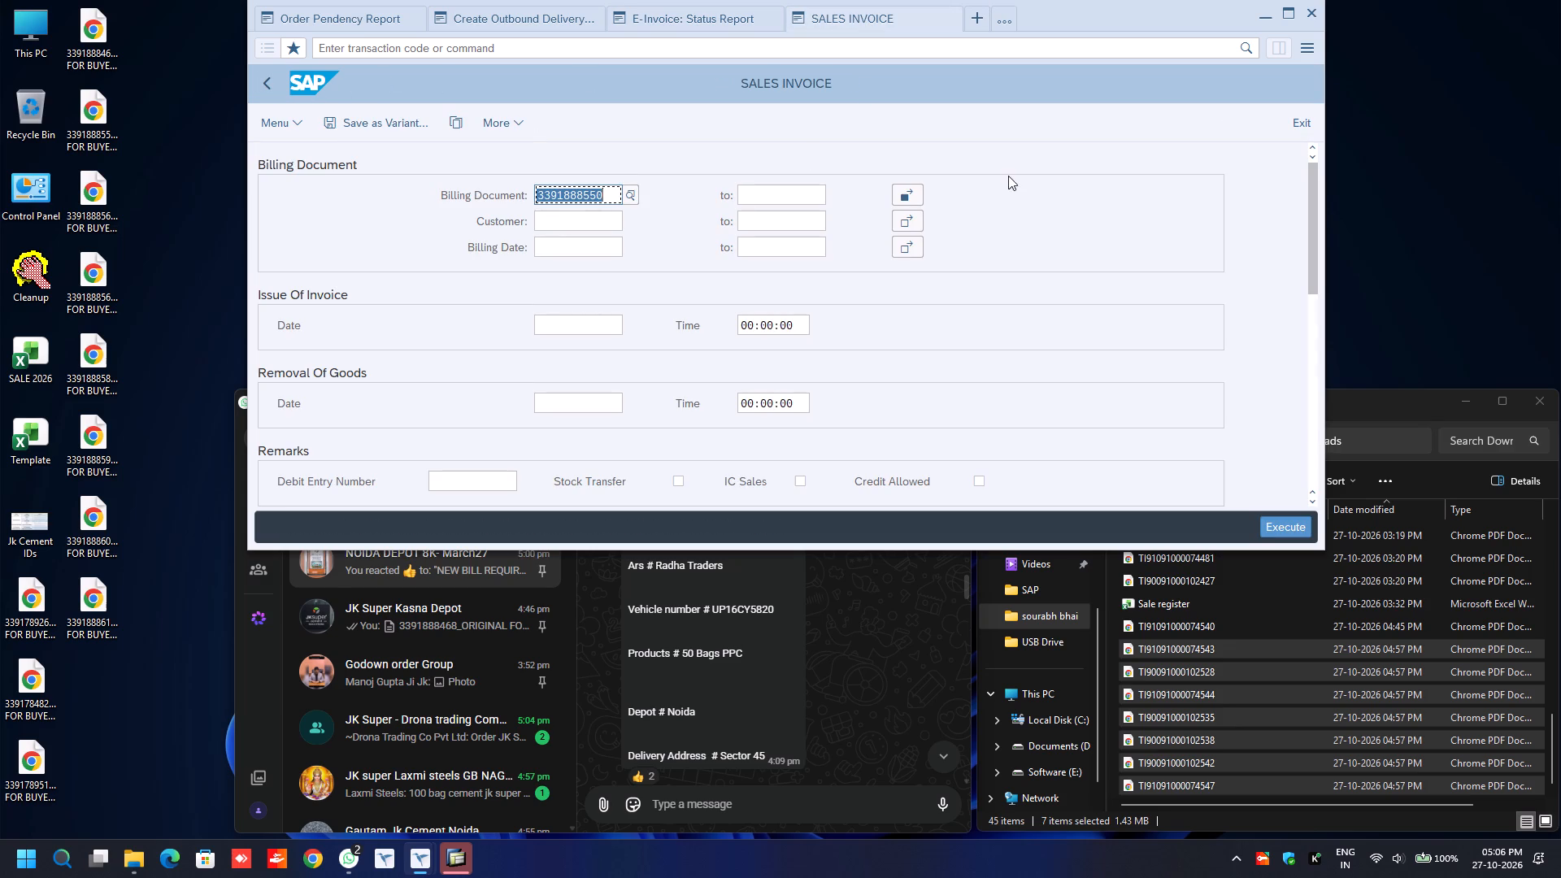
pyautogui.click(914, 191)
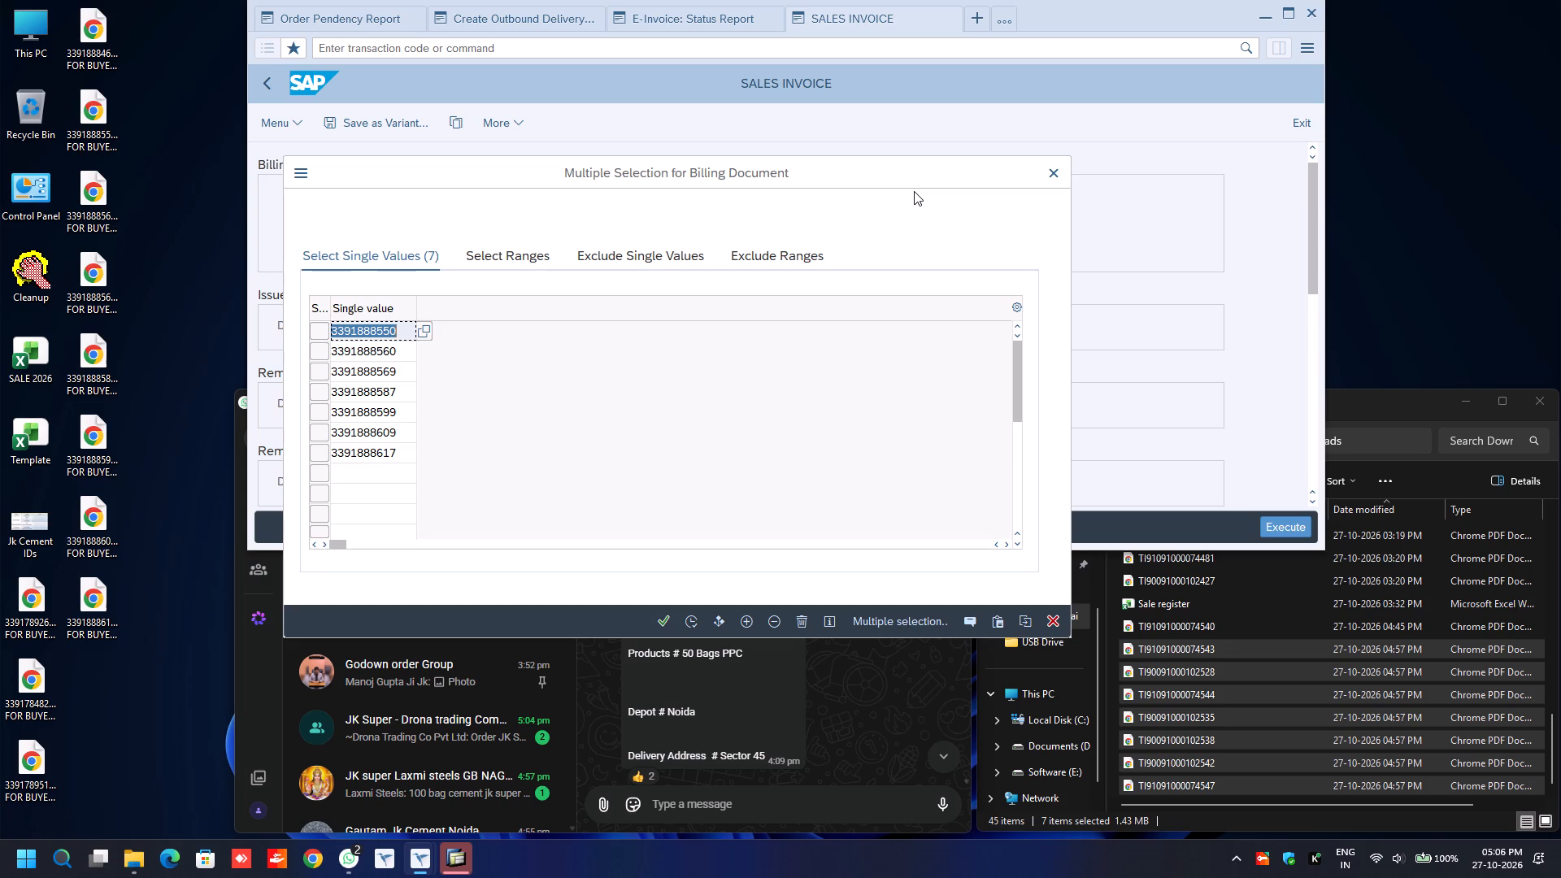
pyautogui.hotkey('ctrl', 'v')
pyautogui.press('Down')
pyautogui.press('Down')
pyautogui.press('Down')
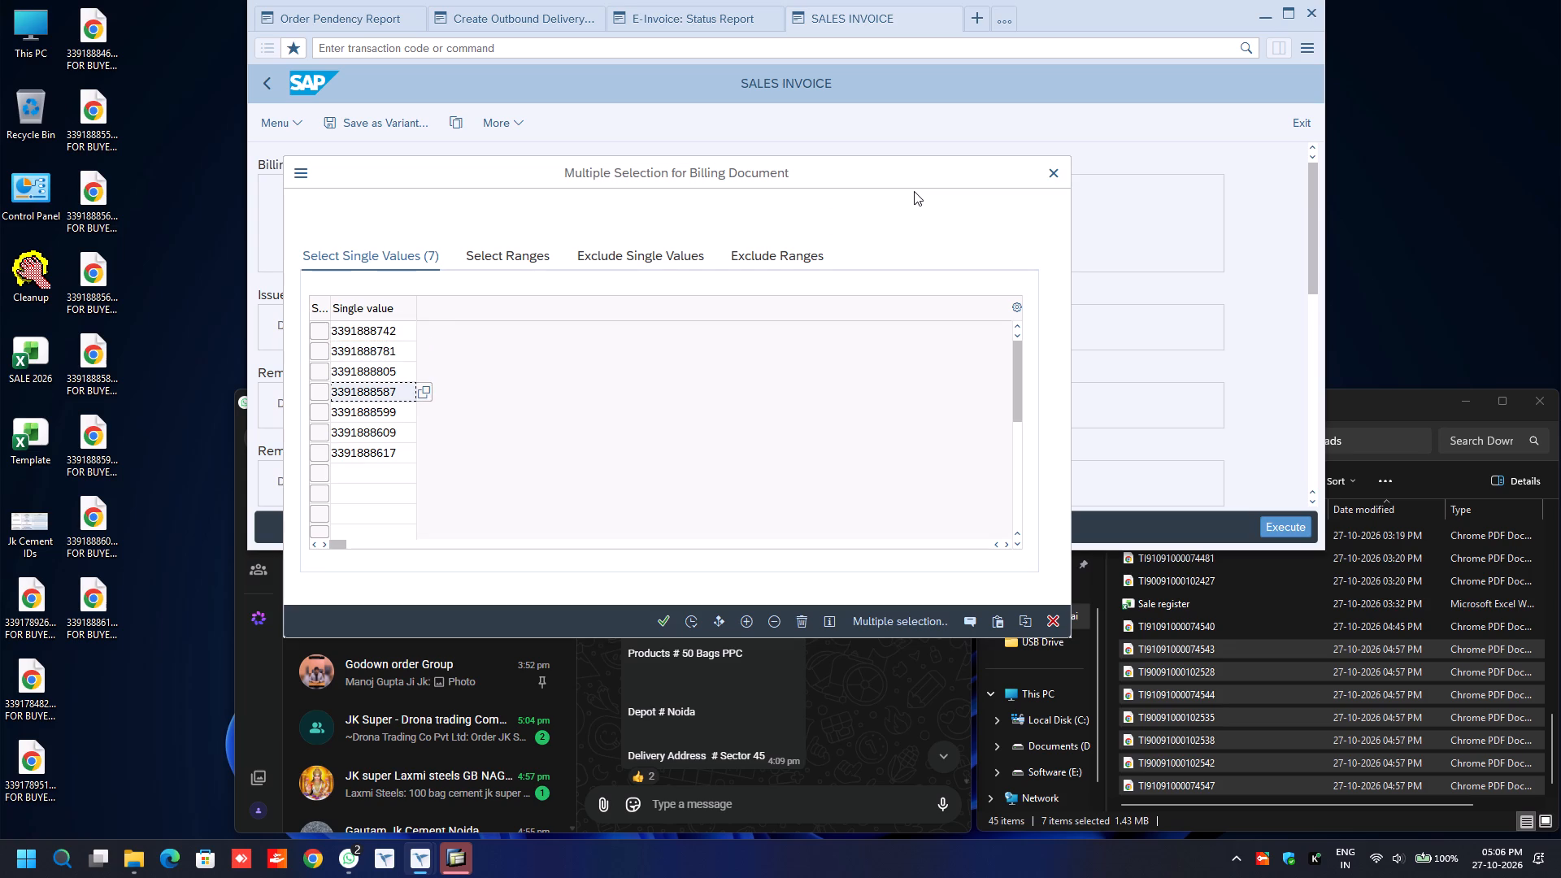
pyautogui.hotkey('ctrl', 'a')
pyautogui.press('Delete')
pyautogui.press('Up')
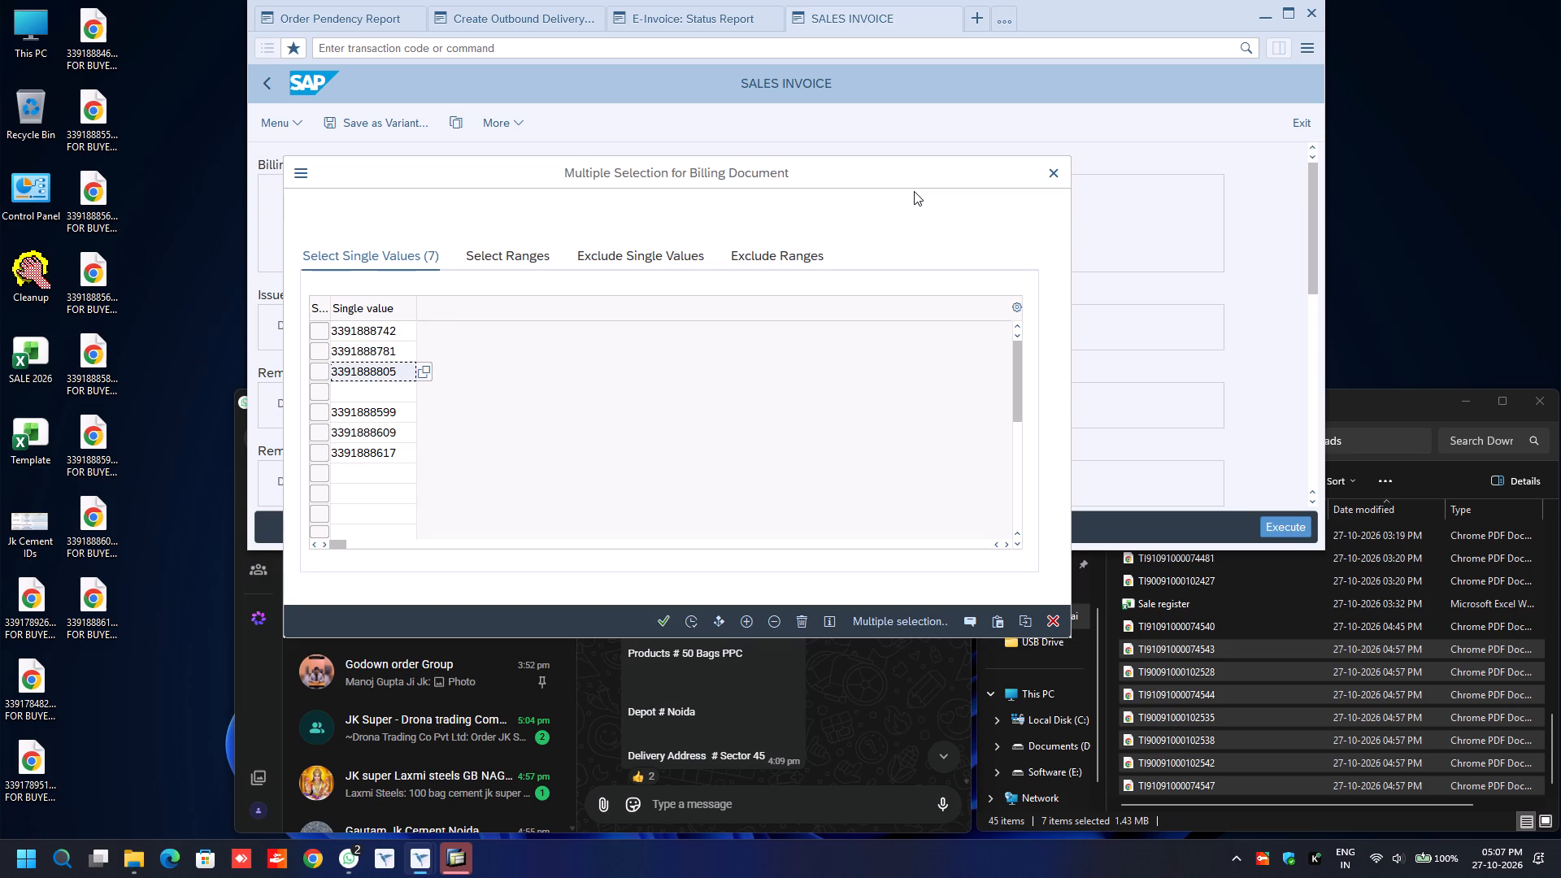
pyautogui.press('Down')
pyautogui.press('Down')
pyautogui.hotkey('ctrl', 'a')
pyautogui.press('Delete')
pyautogui.press('Down')
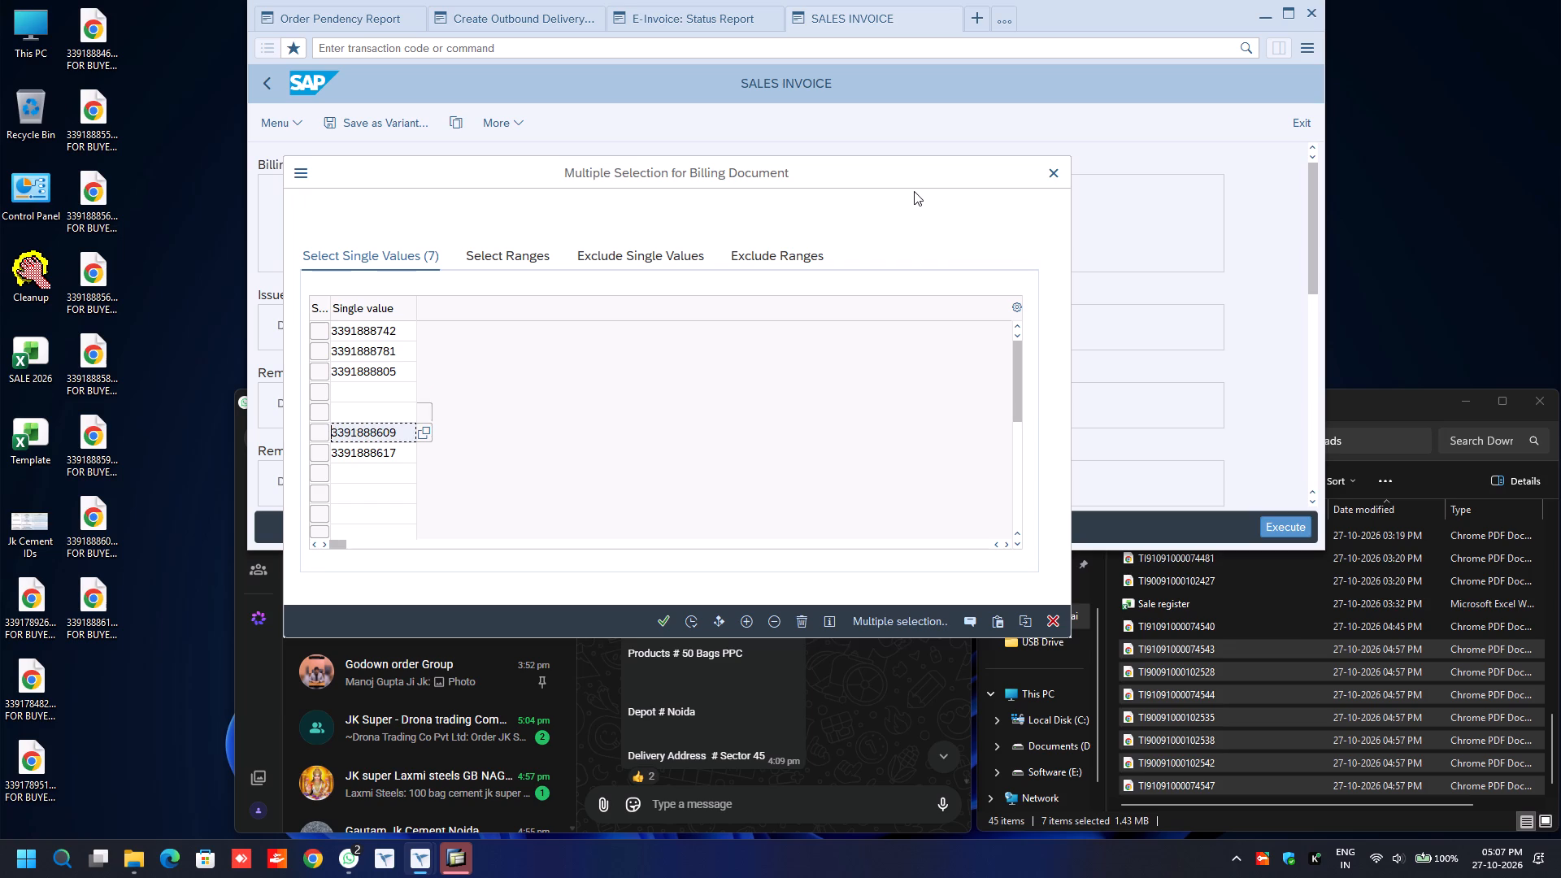
pyautogui.hotkey('ctrl', 'a')
pyautogui.press('Delete')
pyautogui.press('Down')
pyautogui.hotkey('ctrl', 'a')
pyautogui.press('Delete')
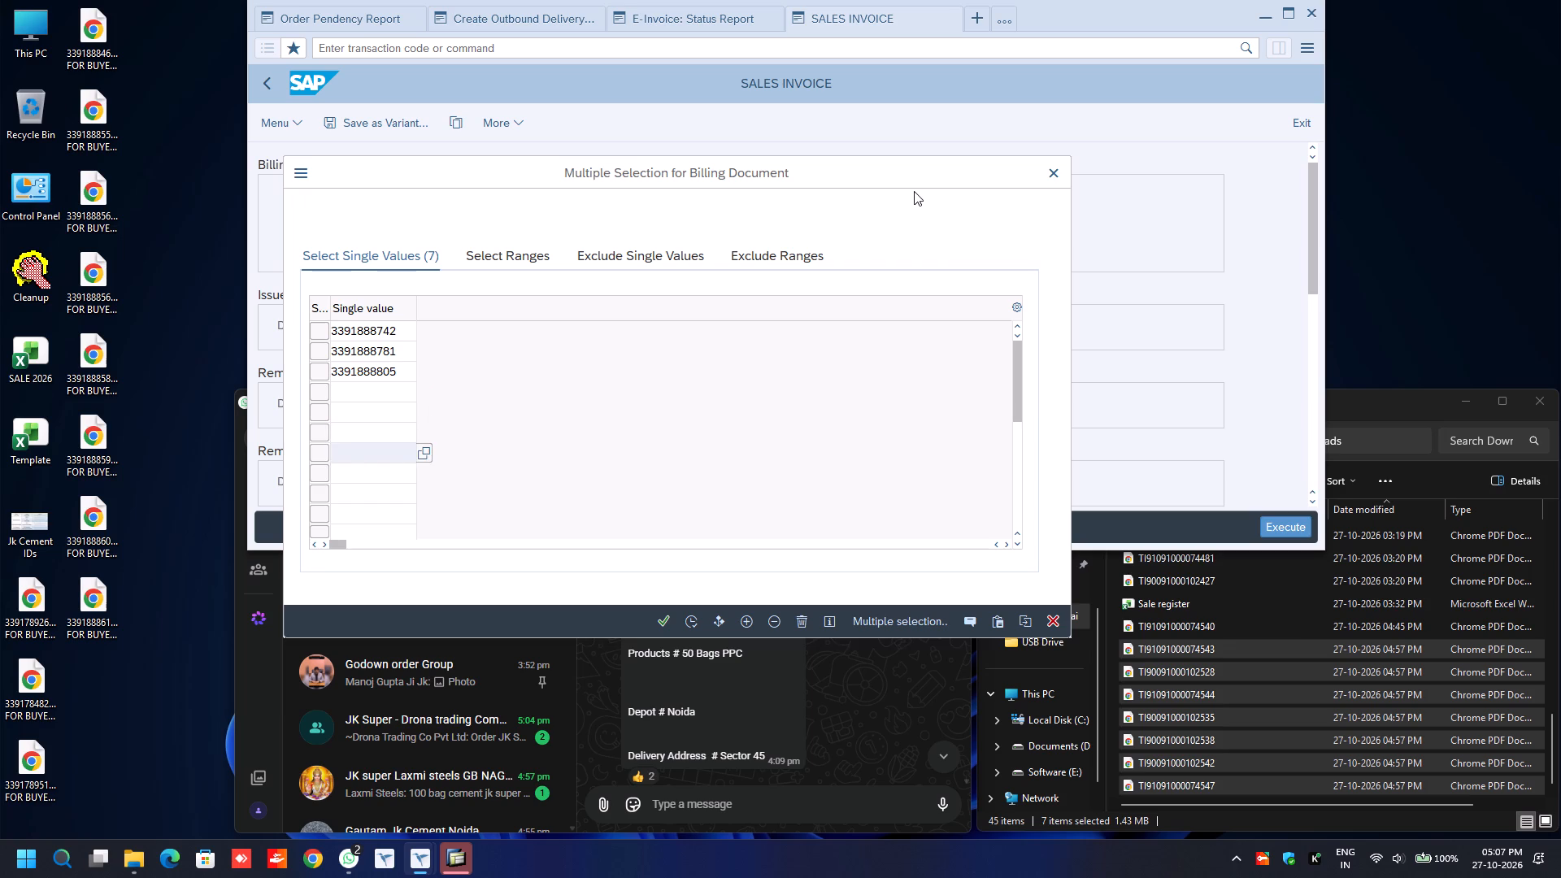
pyautogui.press('F8')
# Run the Sales Invoice report and download the Original For Buyer copies for the selected billing documents.
pyautogui.press('F8')
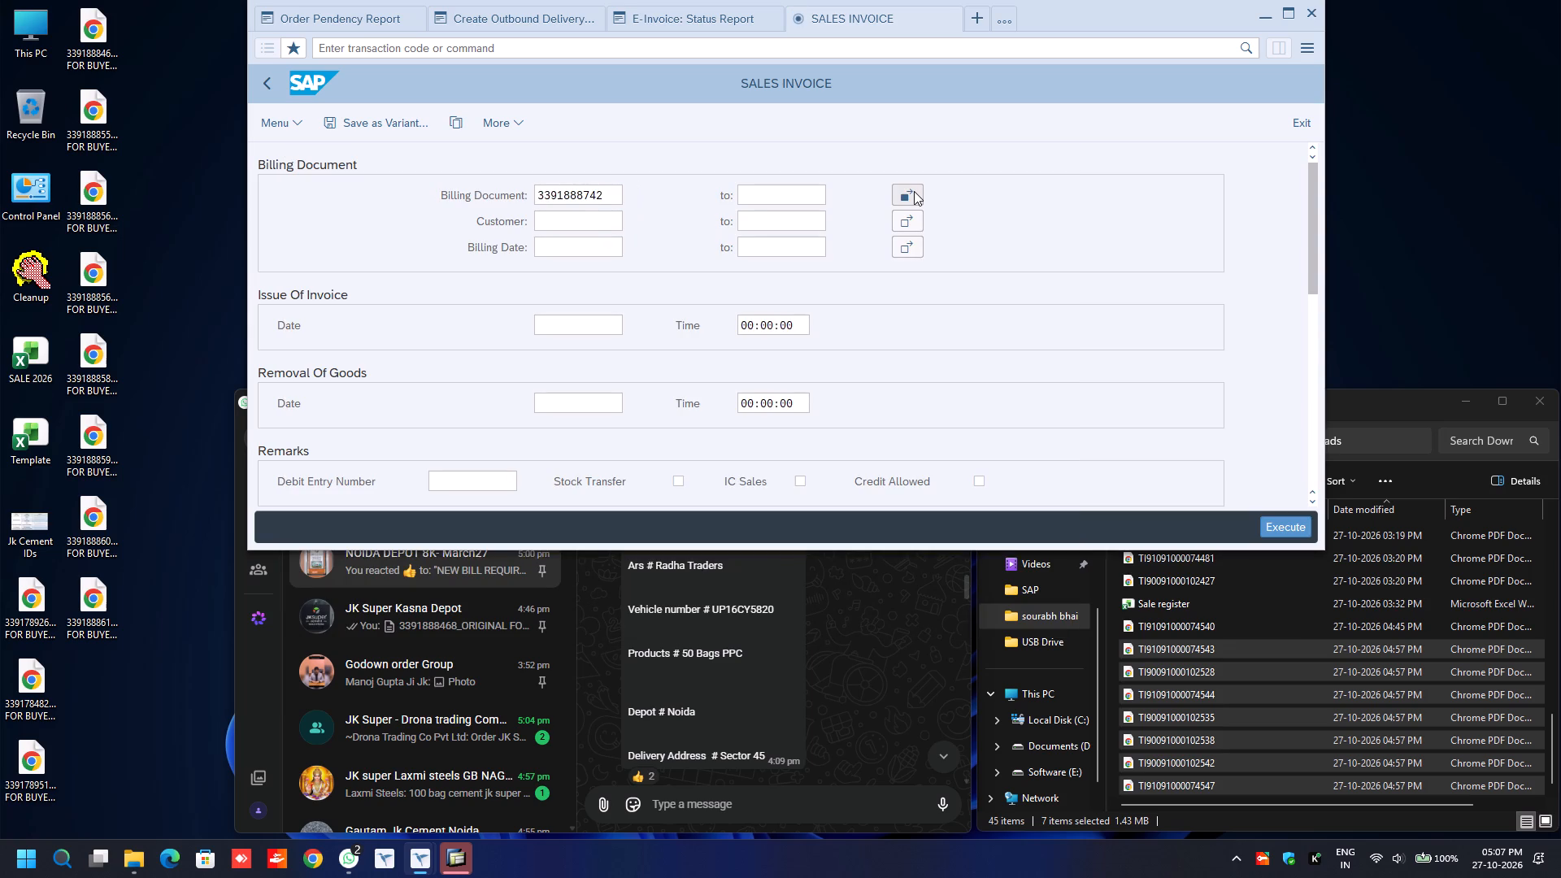
pyautogui.press('space')
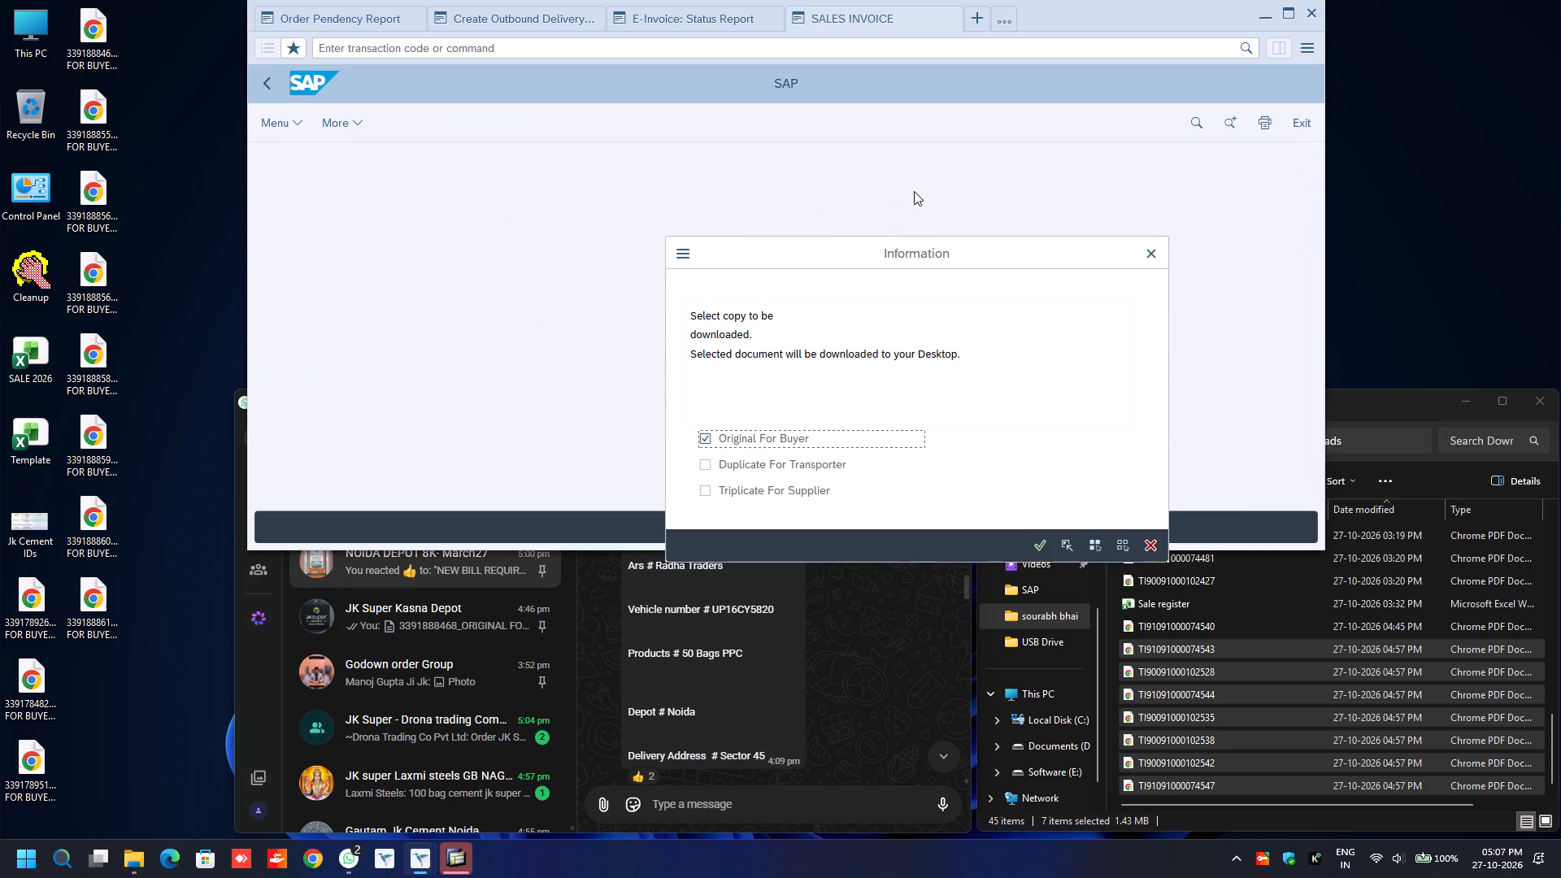
pyautogui.press('Return')
pyautogui.click(711, 20)
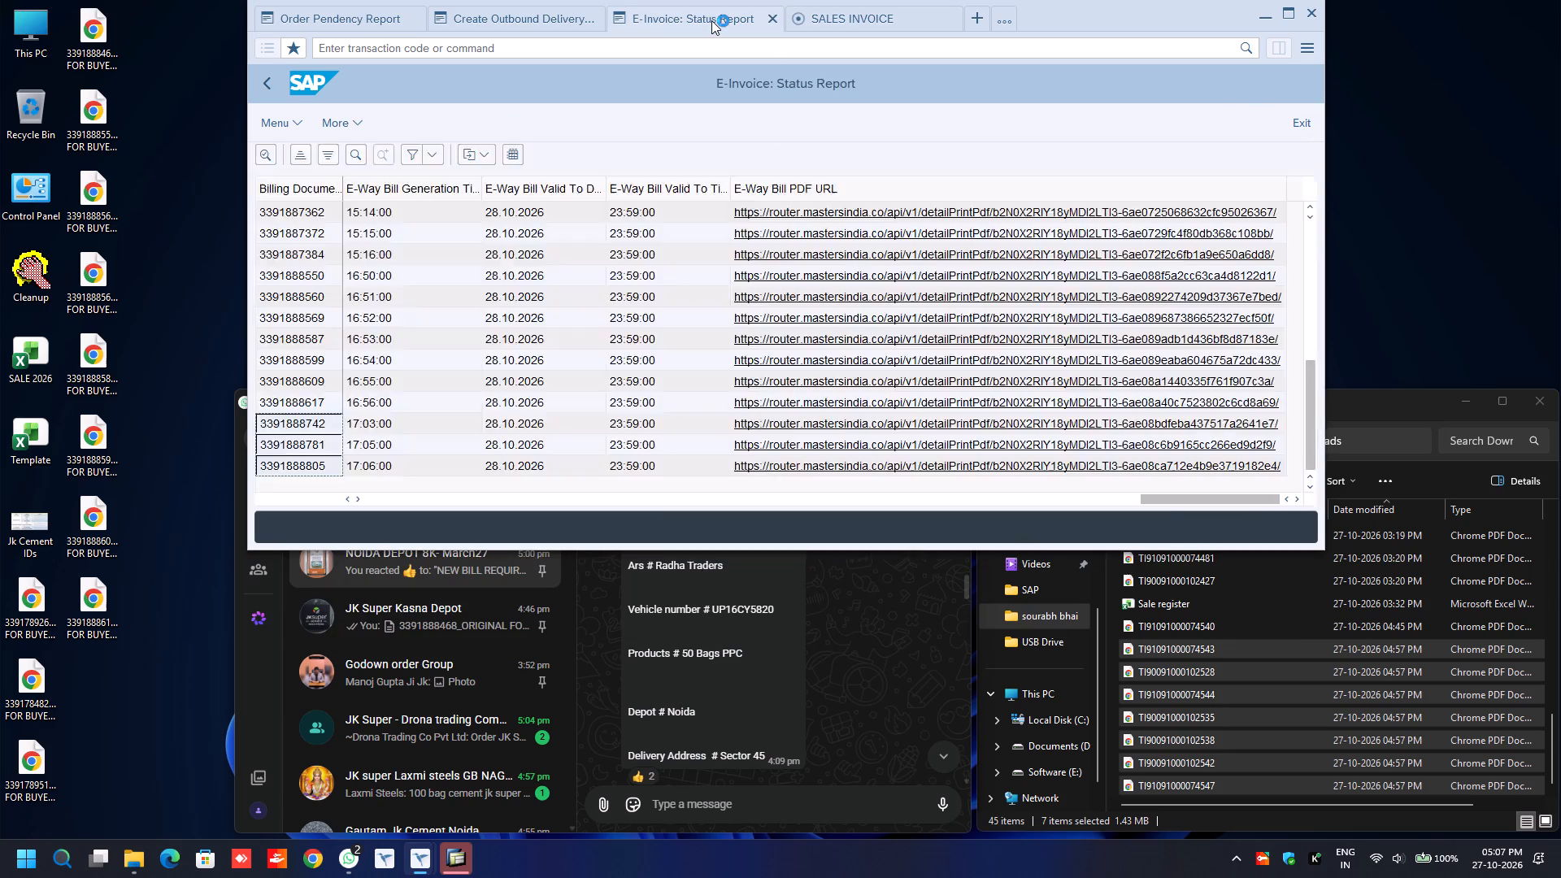
pyautogui.click(909, 421)
pyautogui.press('Left')
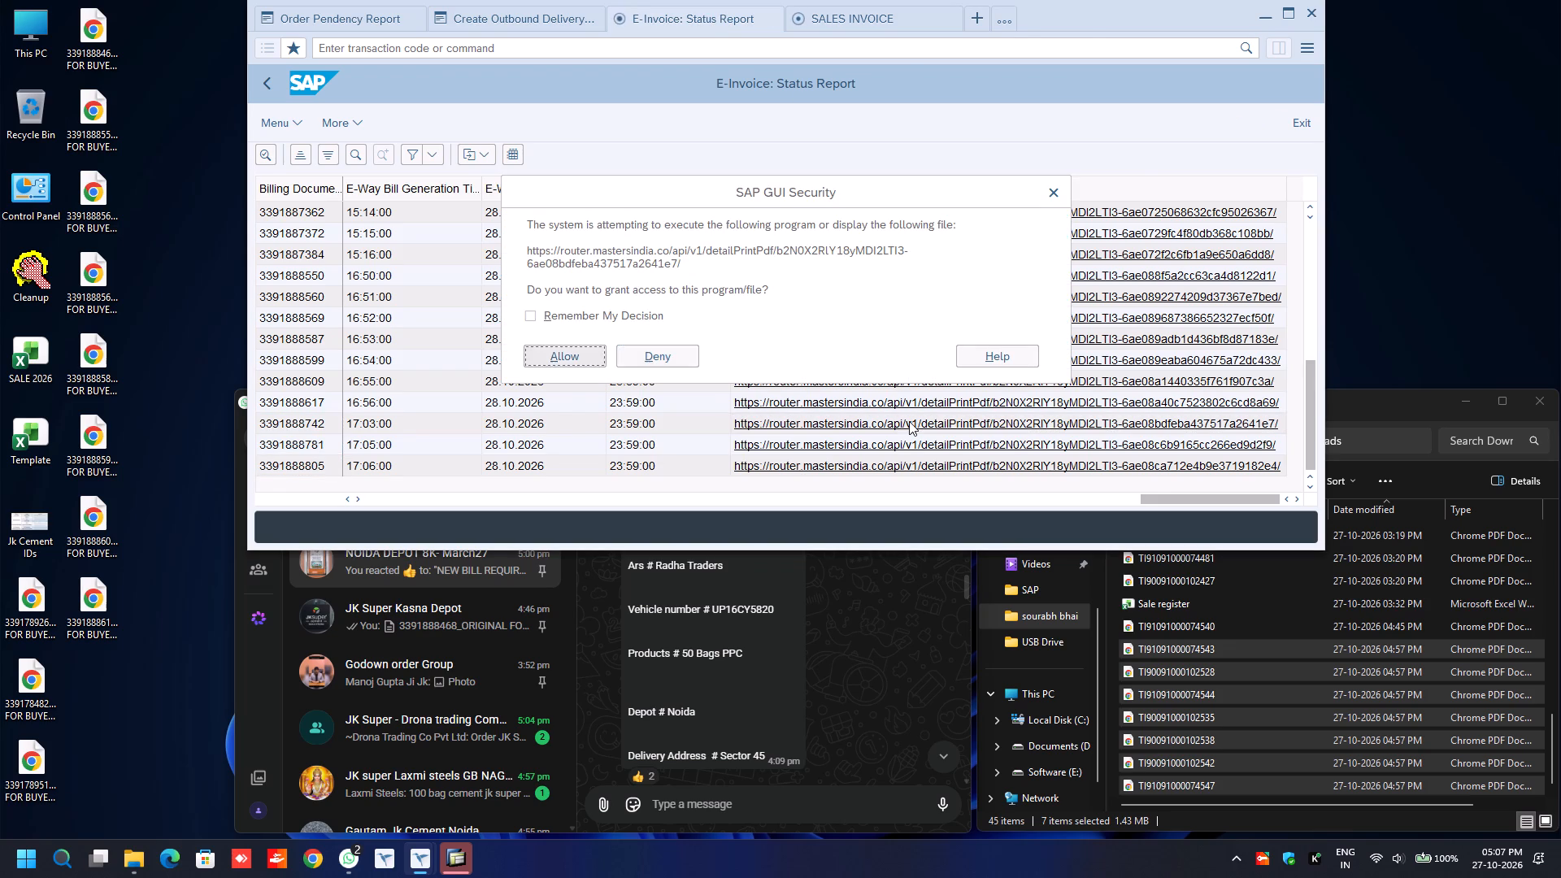
pyautogui.press('Return')
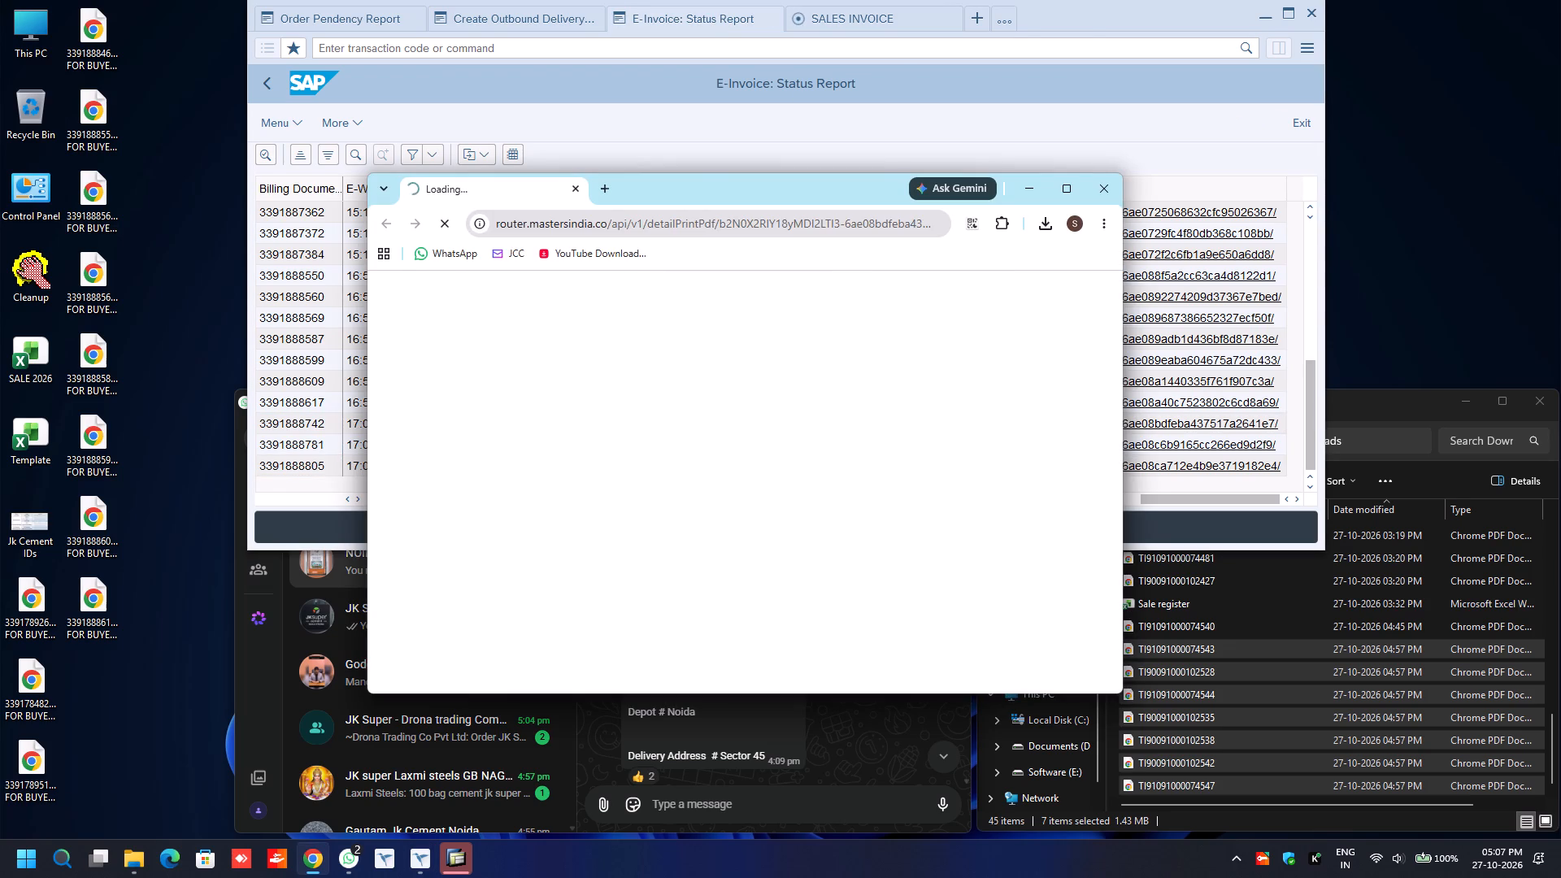
pyautogui.click(1146, 442)
pyautogui.press('Left')
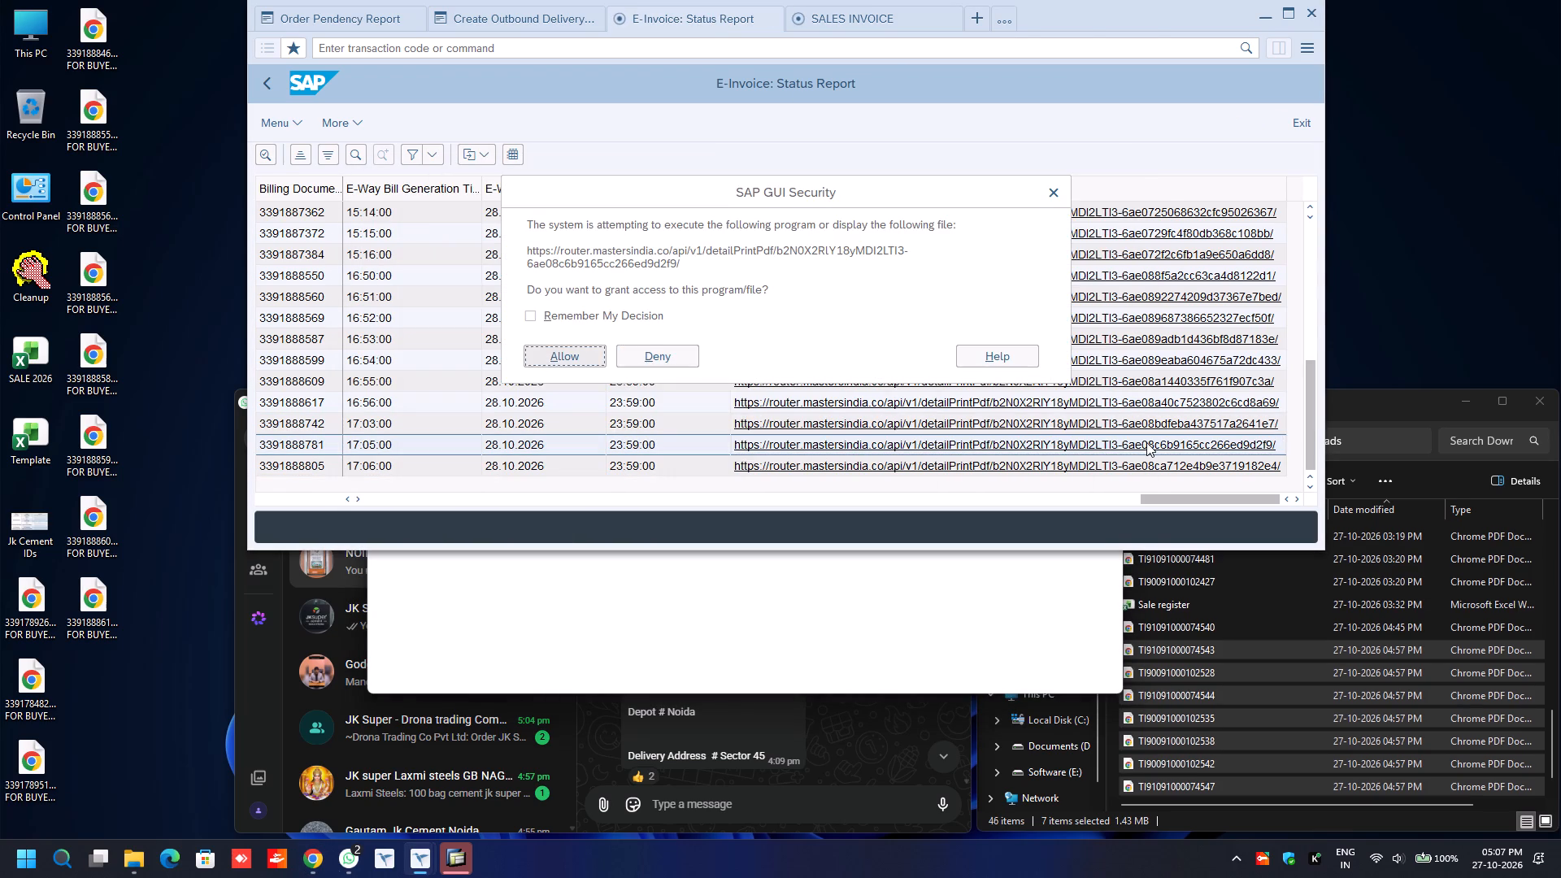
pyautogui.press('Return')
pyautogui.click(1146, 462)
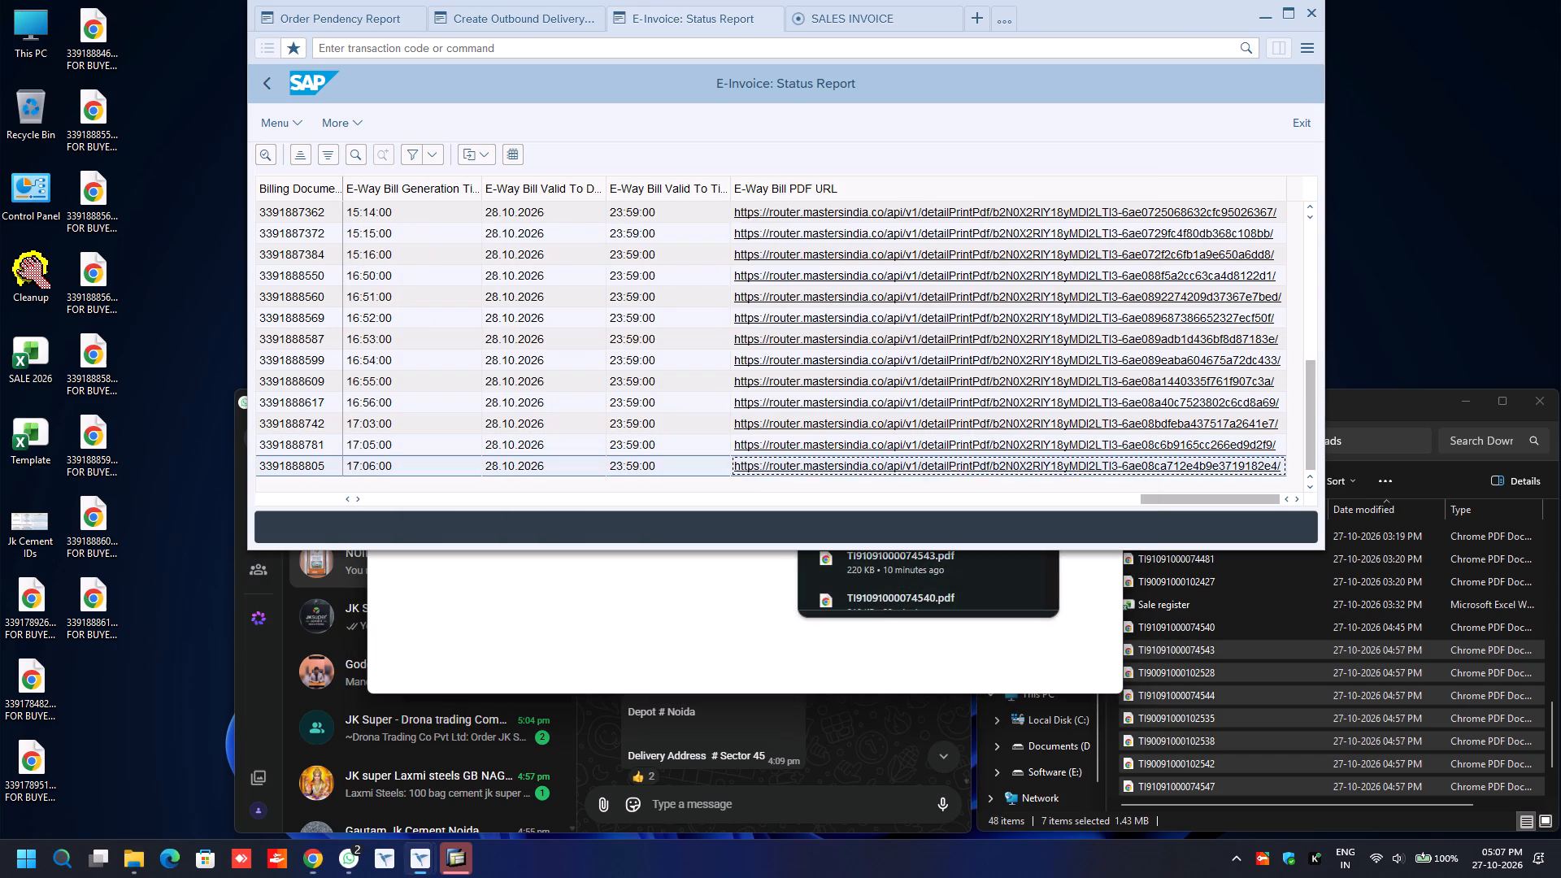
pyautogui.press('Left')
pyautogui.press('Return')
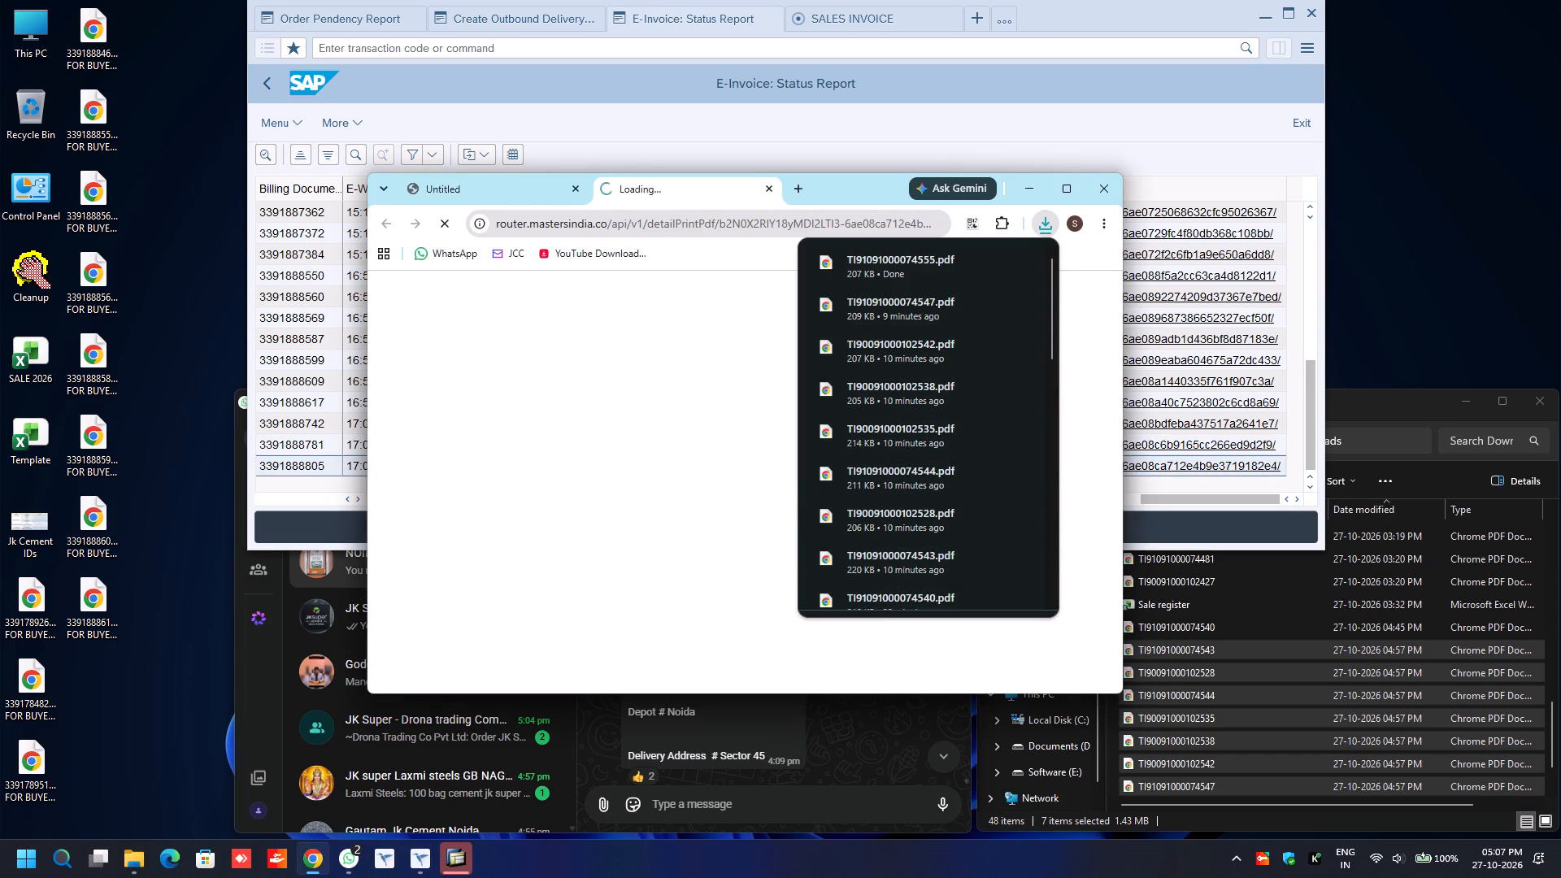
# Show the downloaded e-way bill TI91091000074555.pdf in the Downloads folder.
pyautogui.click(990, 260)
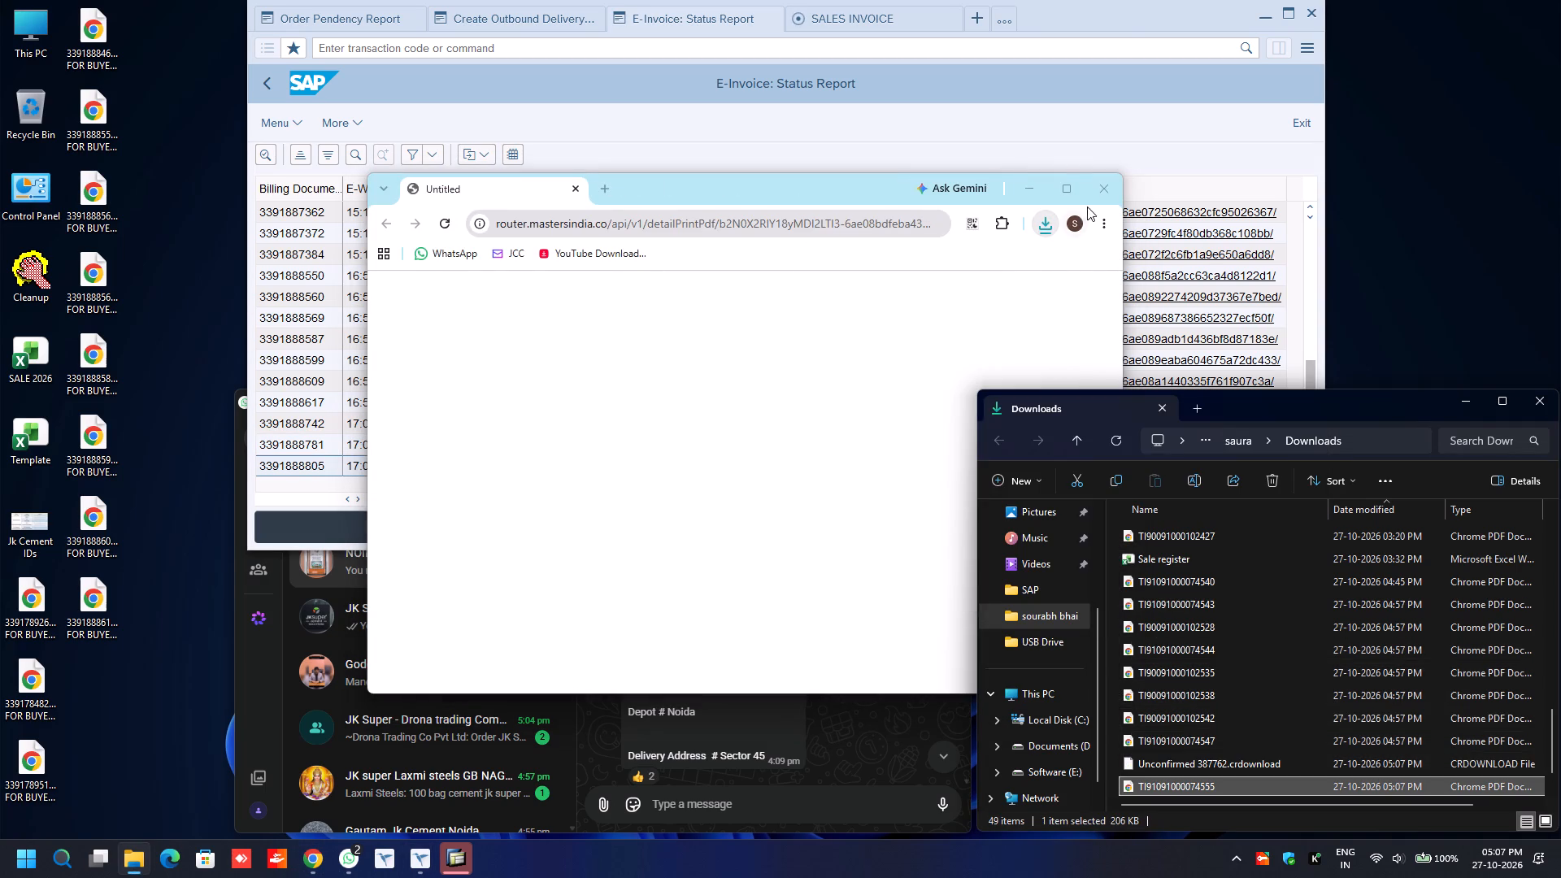
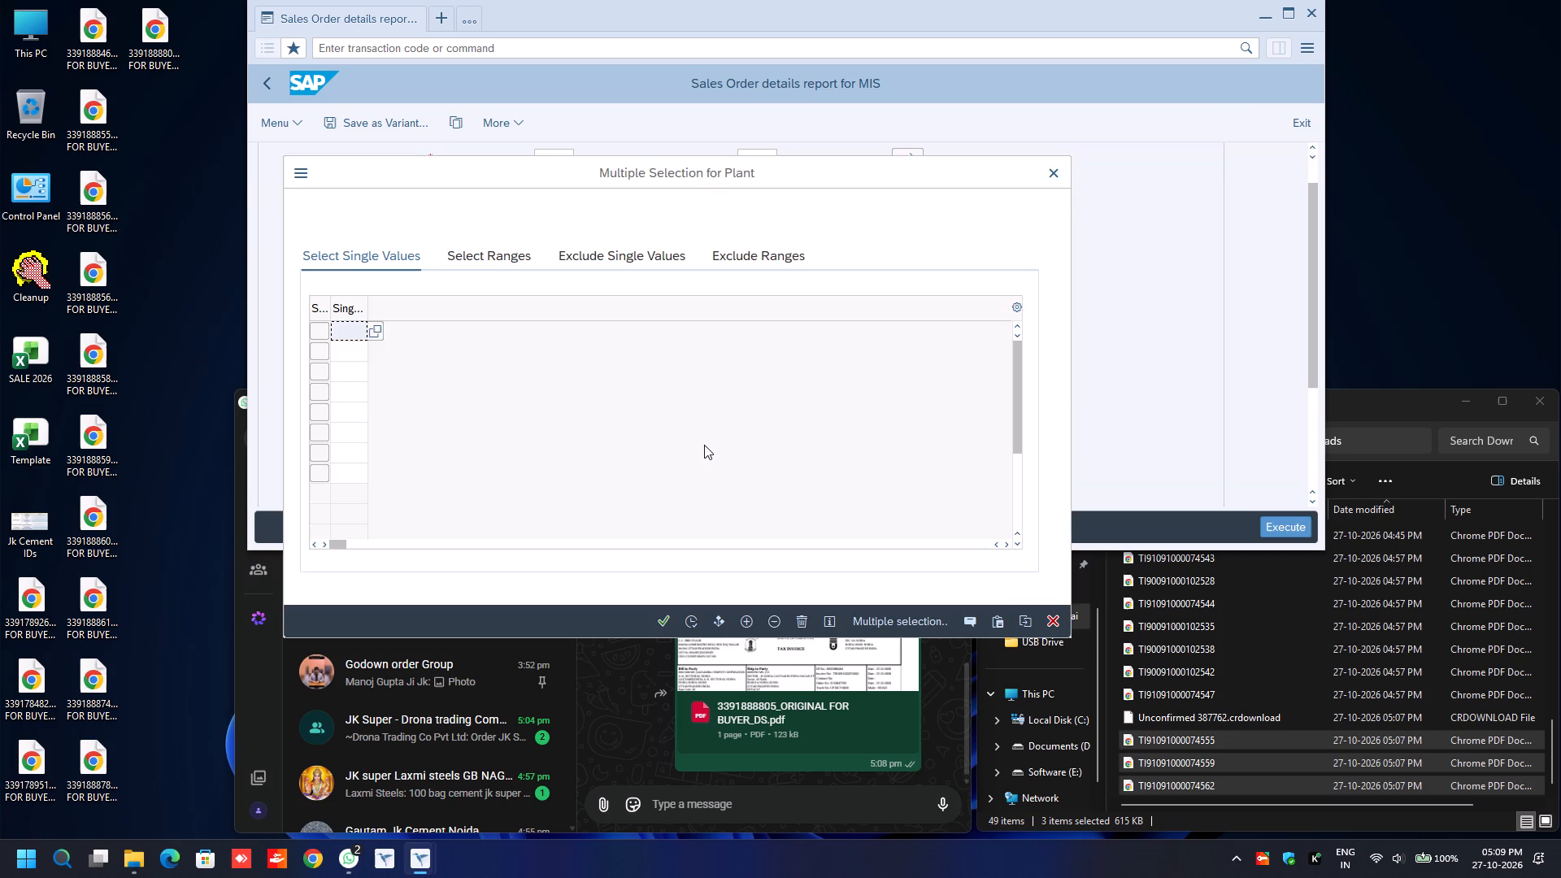
# Run the Sales Order details report with plants 8134 and 8135 as the selected single values.
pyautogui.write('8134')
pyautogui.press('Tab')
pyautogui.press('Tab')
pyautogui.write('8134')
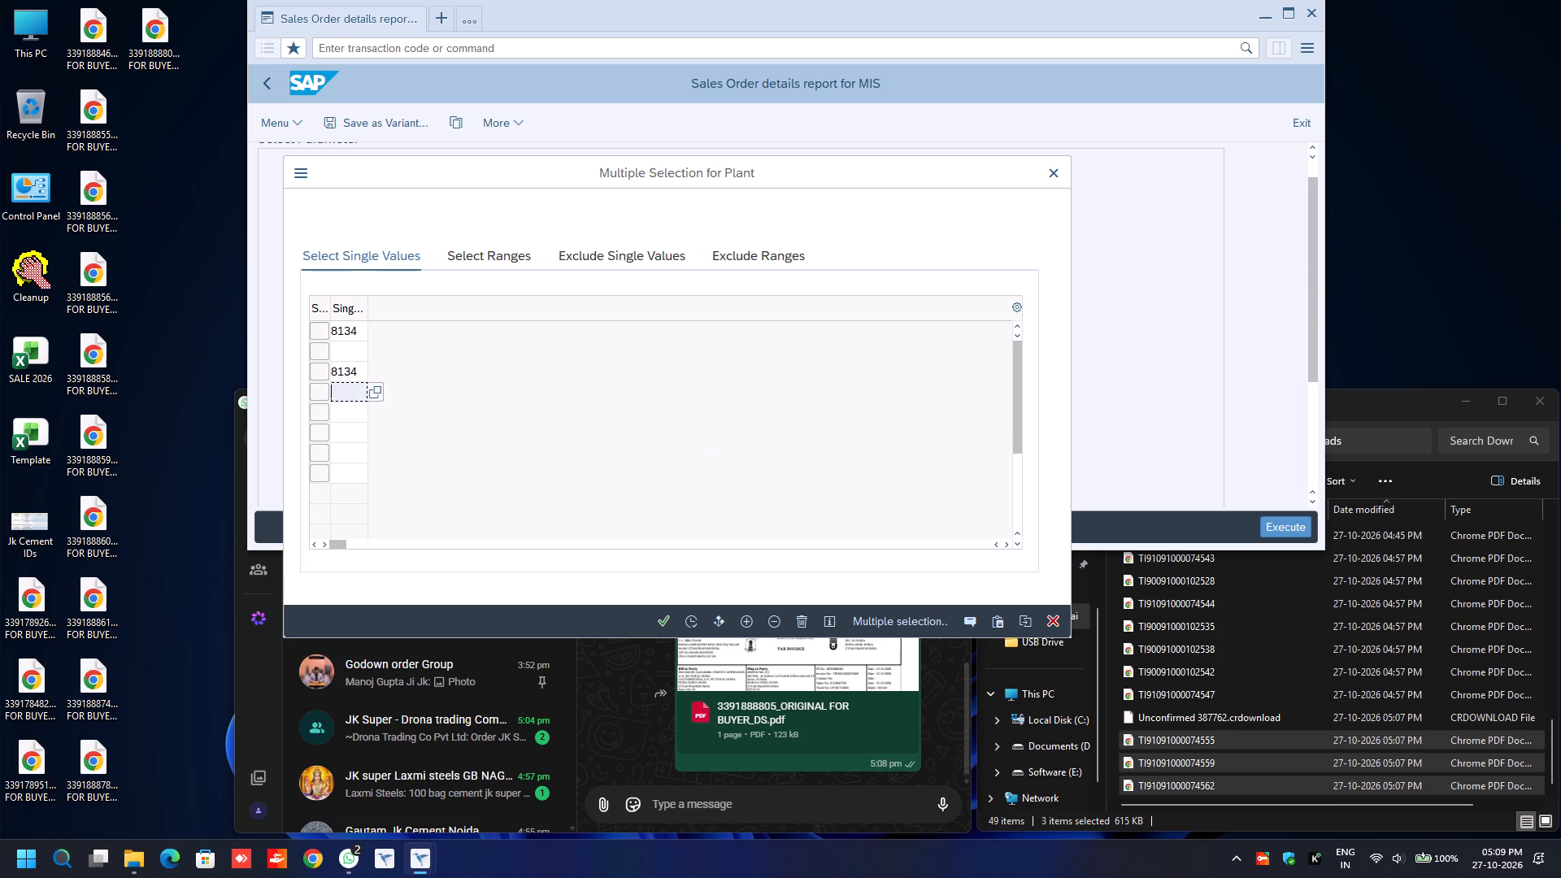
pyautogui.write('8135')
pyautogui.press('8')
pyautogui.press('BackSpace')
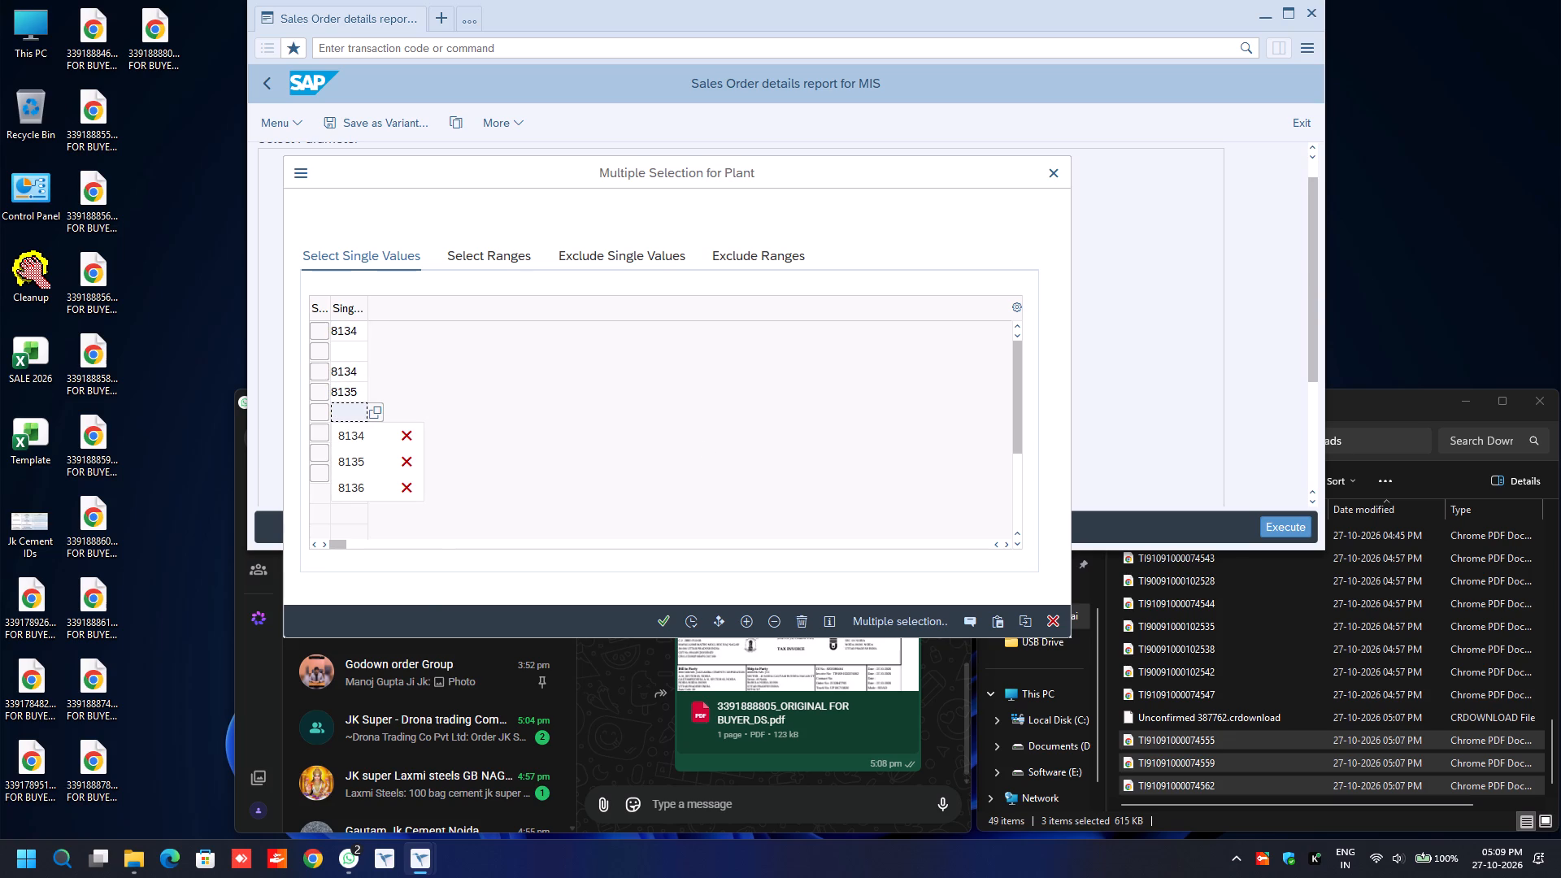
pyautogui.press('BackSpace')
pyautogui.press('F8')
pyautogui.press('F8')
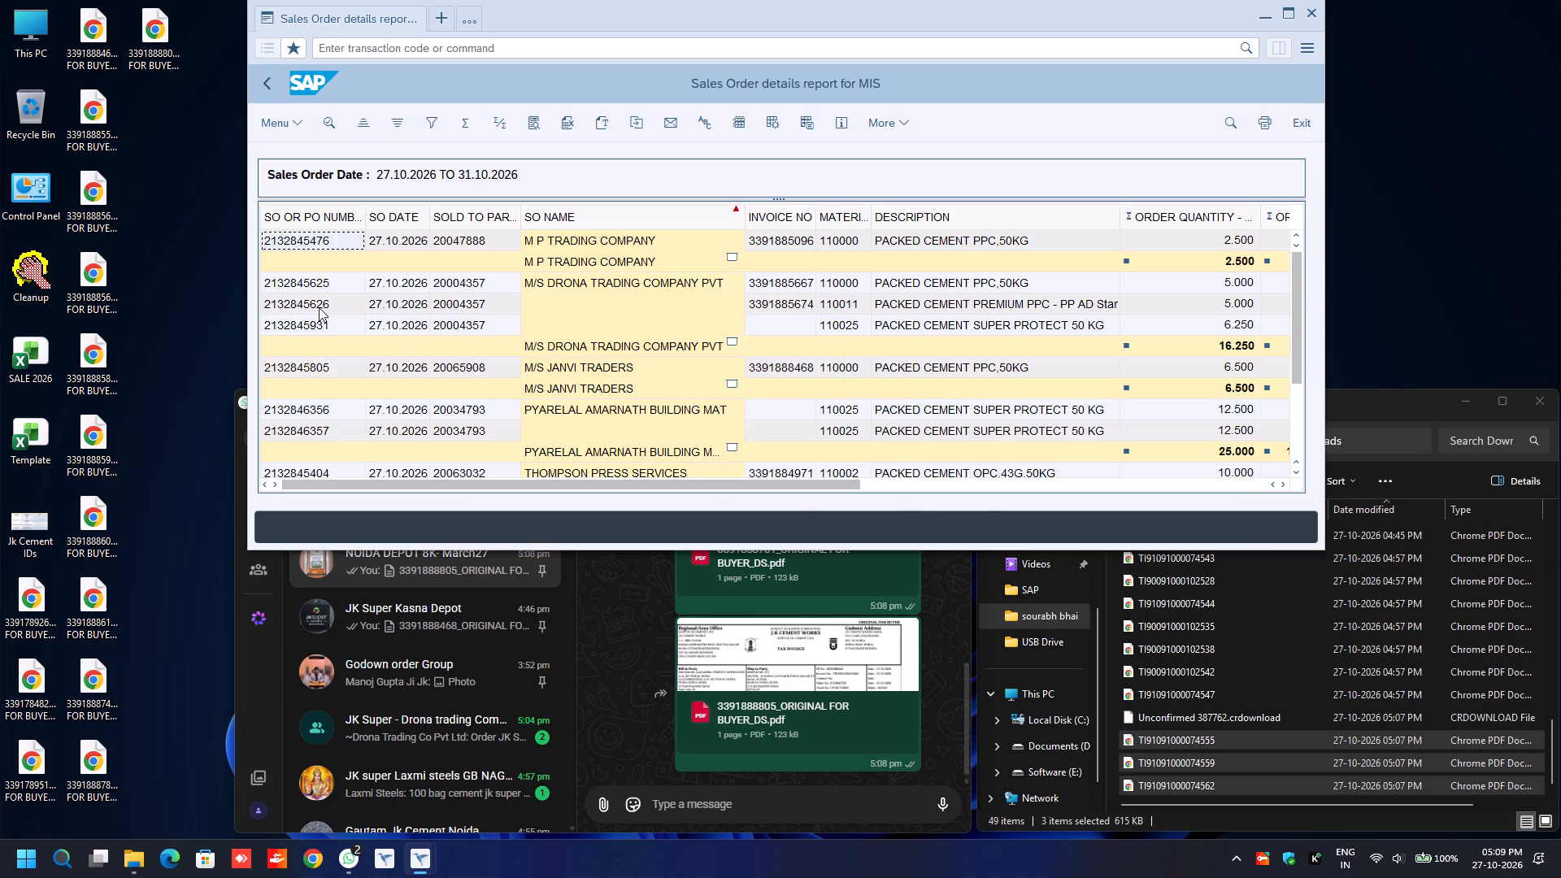
pyautogui.click(299, 323)
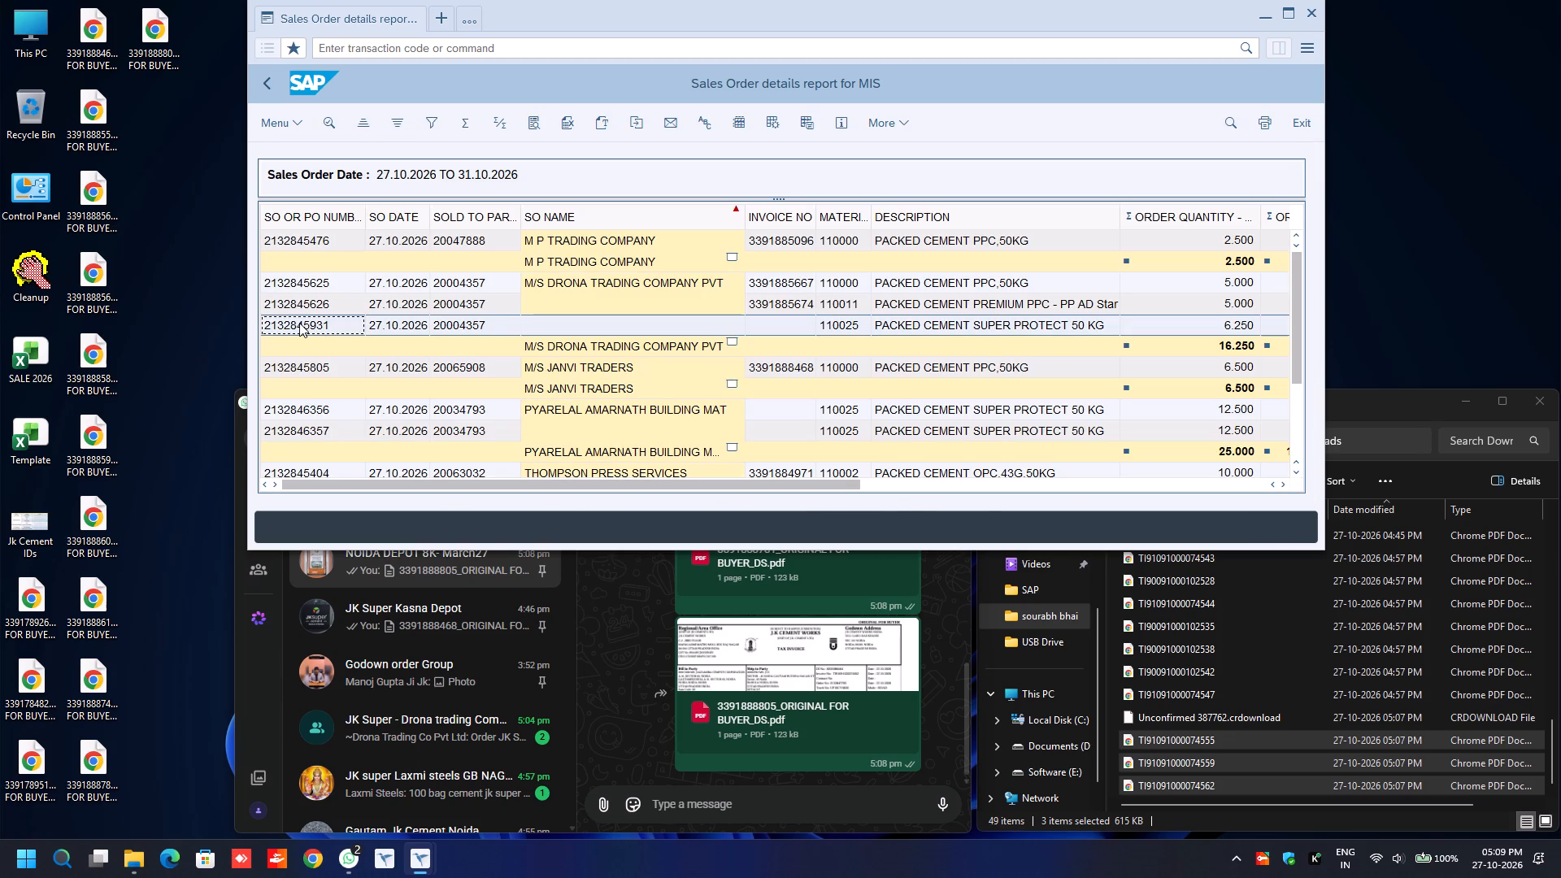
pyautogui.hotkey('ctrl', 'y')
pyautogui.hotkey('ctrl', 'c')
pyautogui.hotkey('ctrl', 'n')
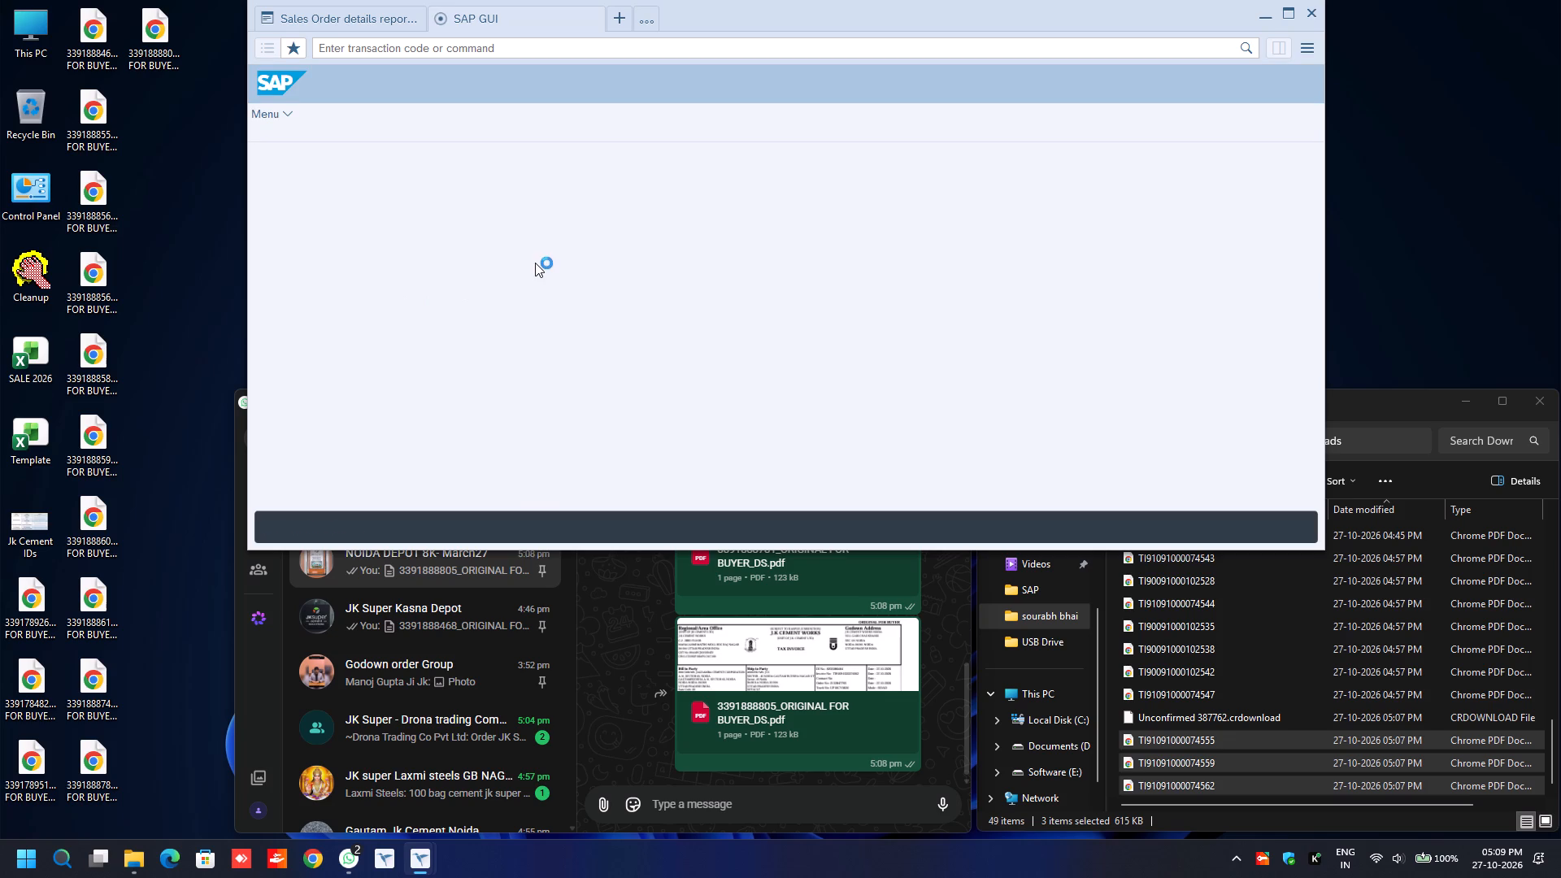
pyautogui.doubleClick(346, 288)
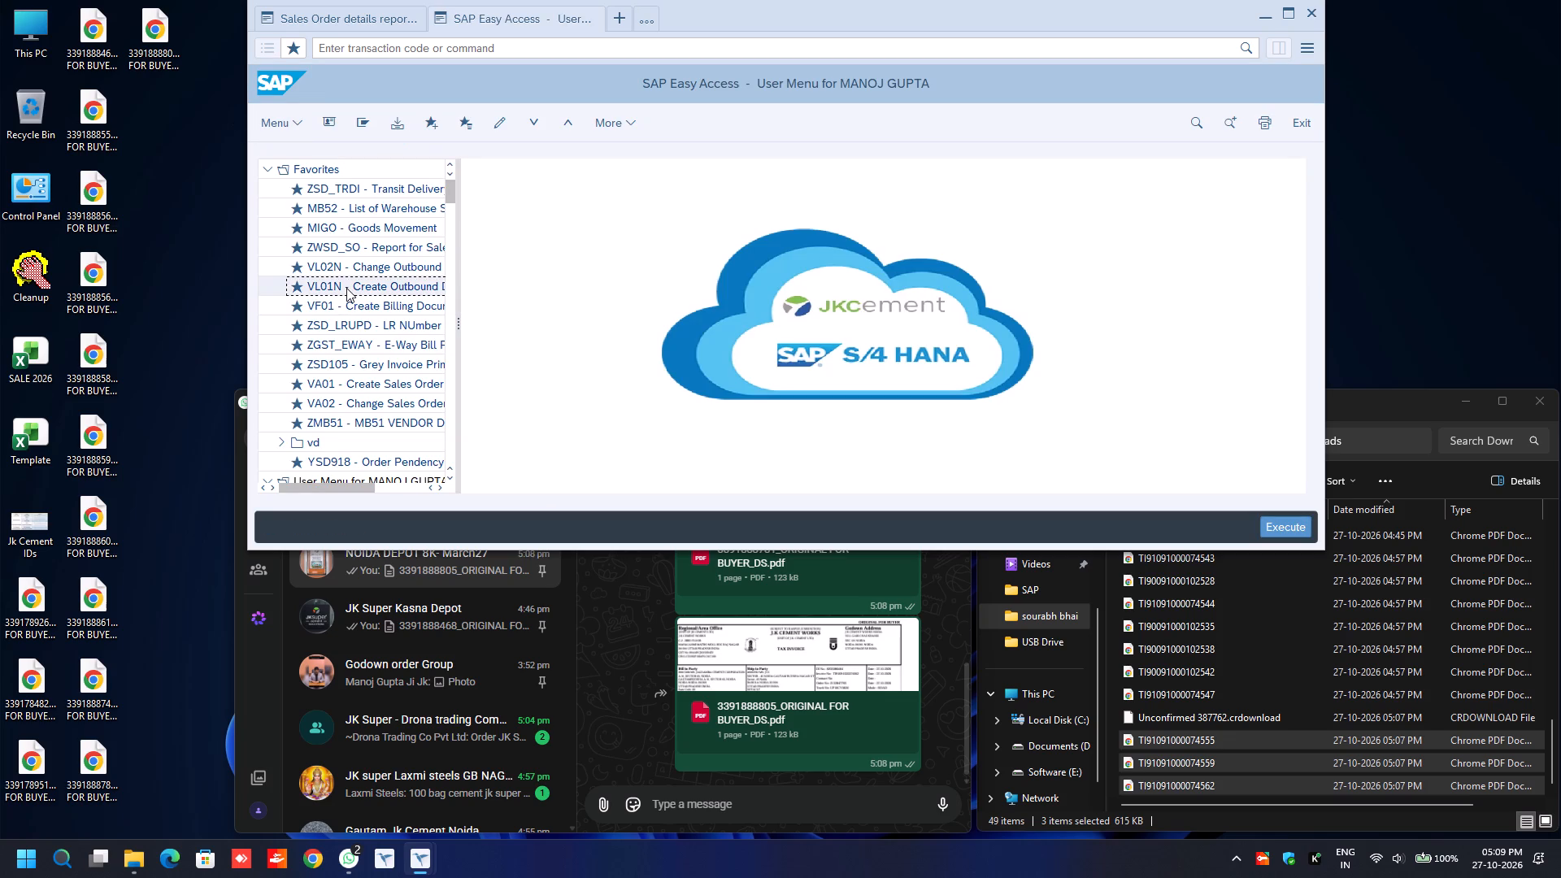
pyautogui.hotkey('ctrl', 'v')
pyautogui.press('Up')
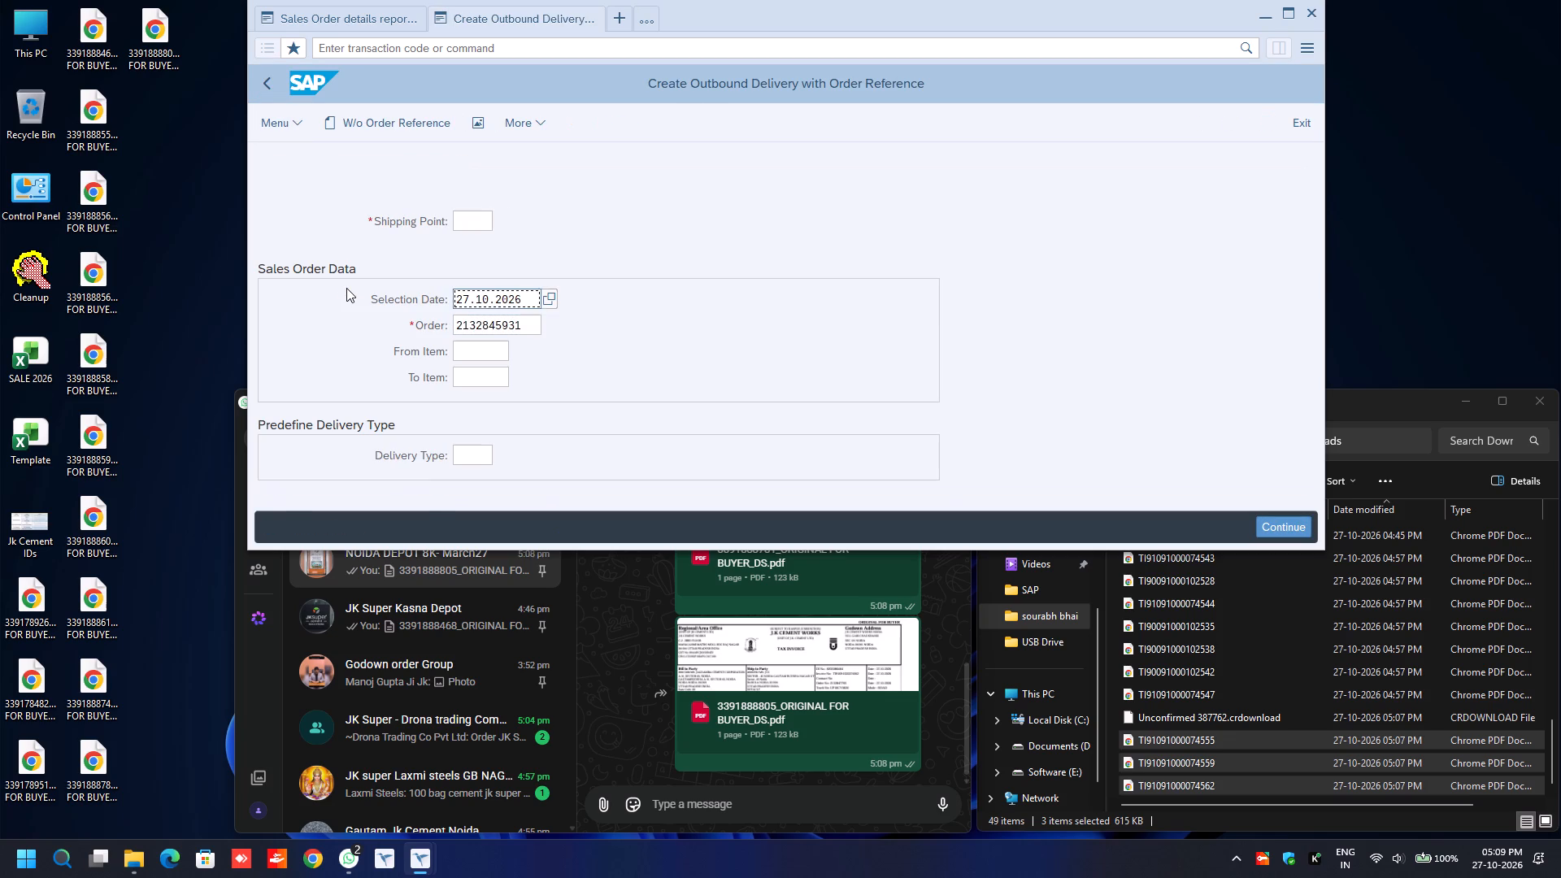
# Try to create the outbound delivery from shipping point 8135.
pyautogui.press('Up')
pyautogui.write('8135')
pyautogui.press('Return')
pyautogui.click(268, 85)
pyautogui.press('Up')
pyautogui.press('Up')
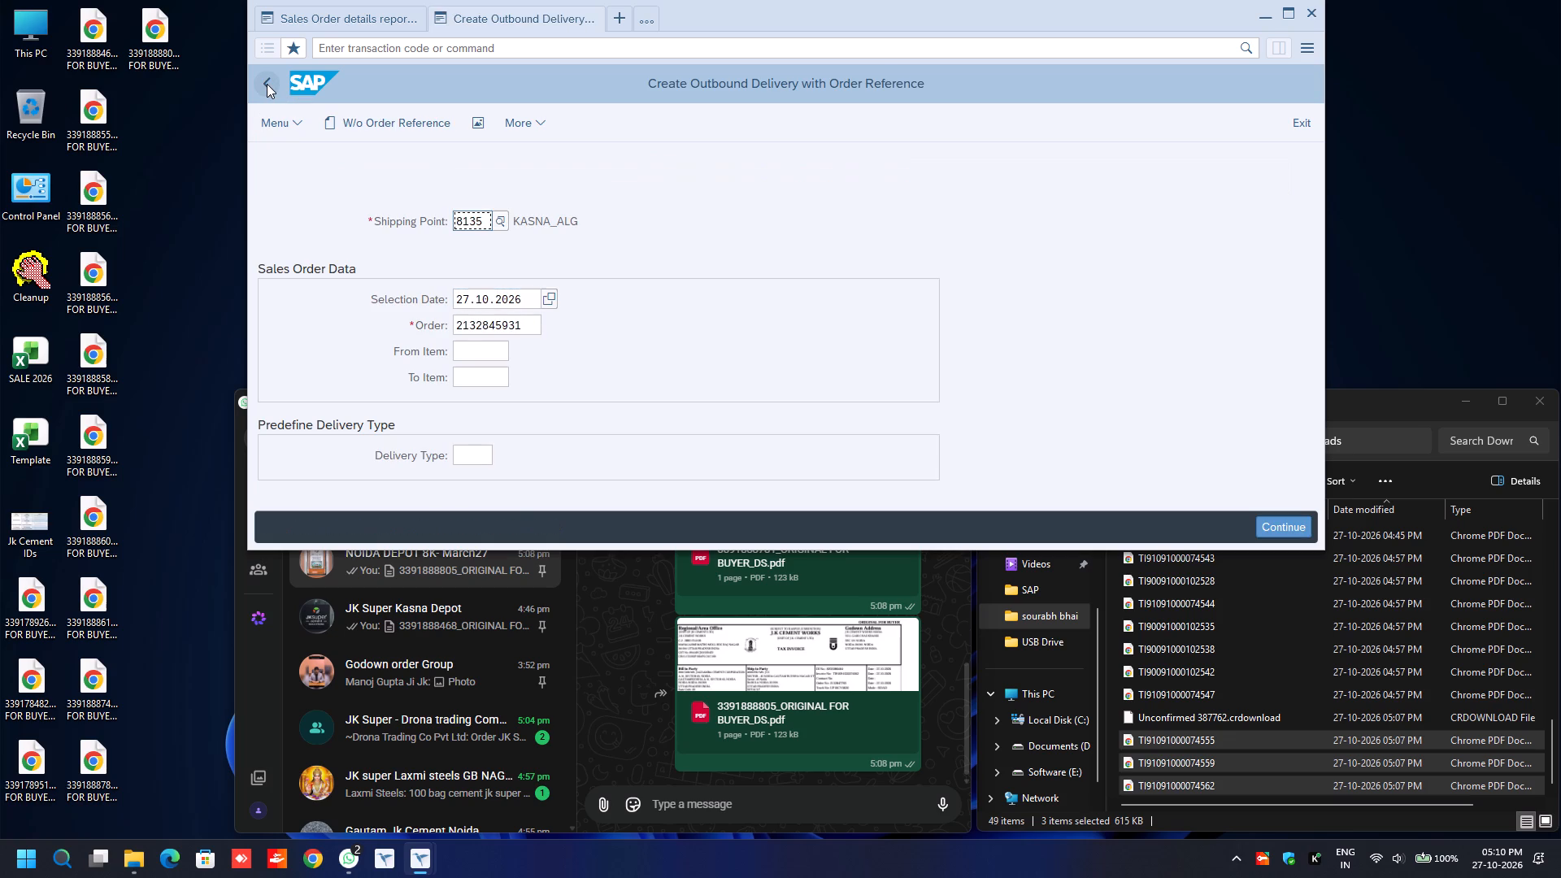
pyautogui.press('BackSpace')
pyautogui.press('4')
pyautogui.press('Return')
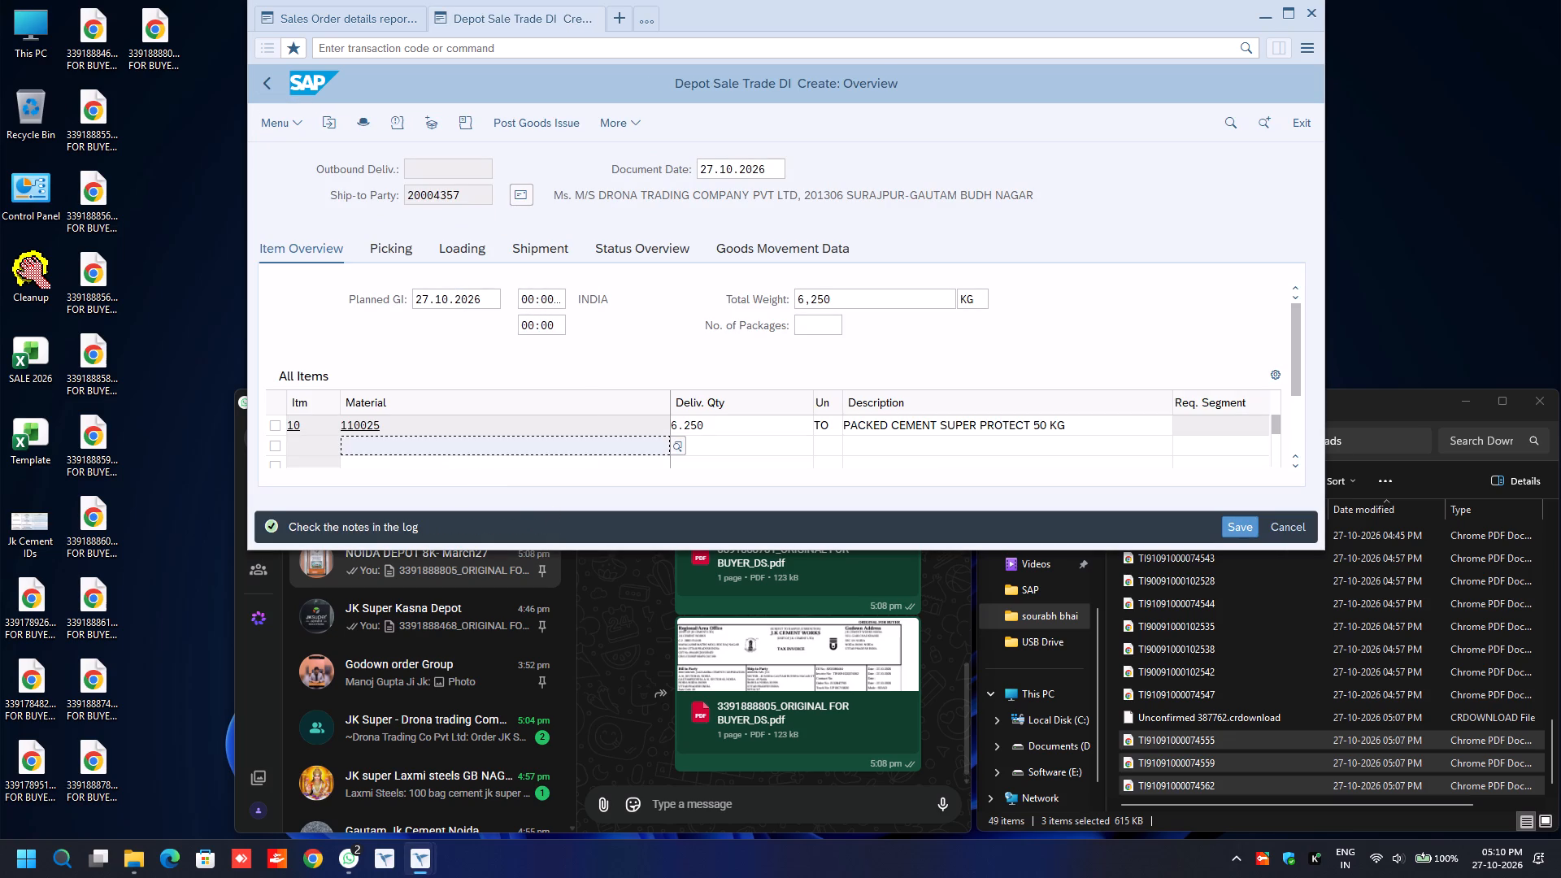
# Enter a picked quantity of 6.250 for item 10 and assign a previously used batch starting with 1001.
pyautogui.click(389, 239)
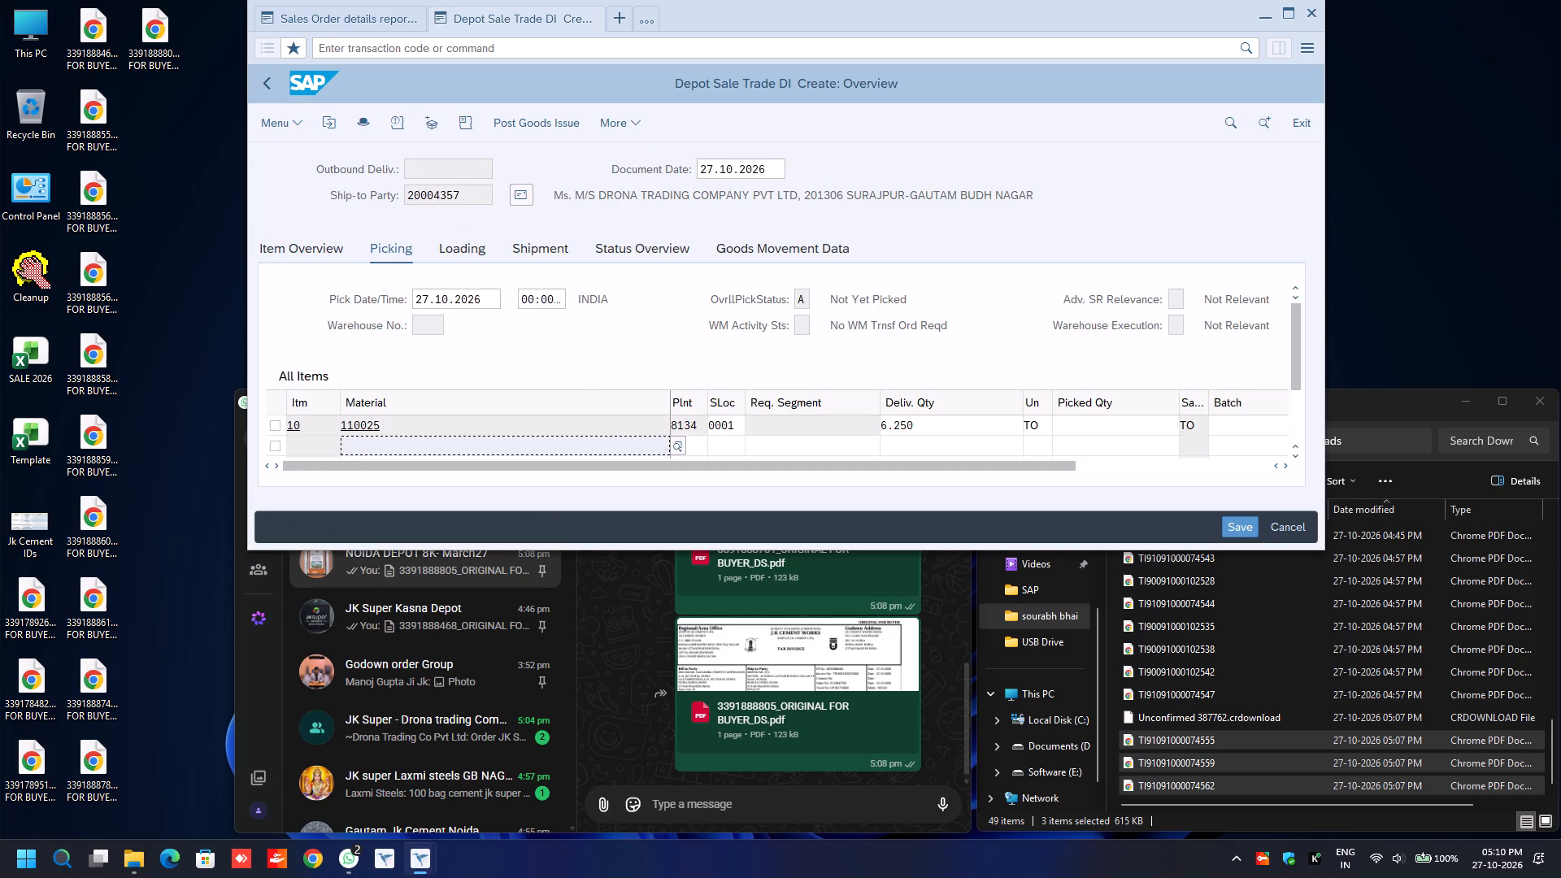
pyautogui.click(1092, 424)
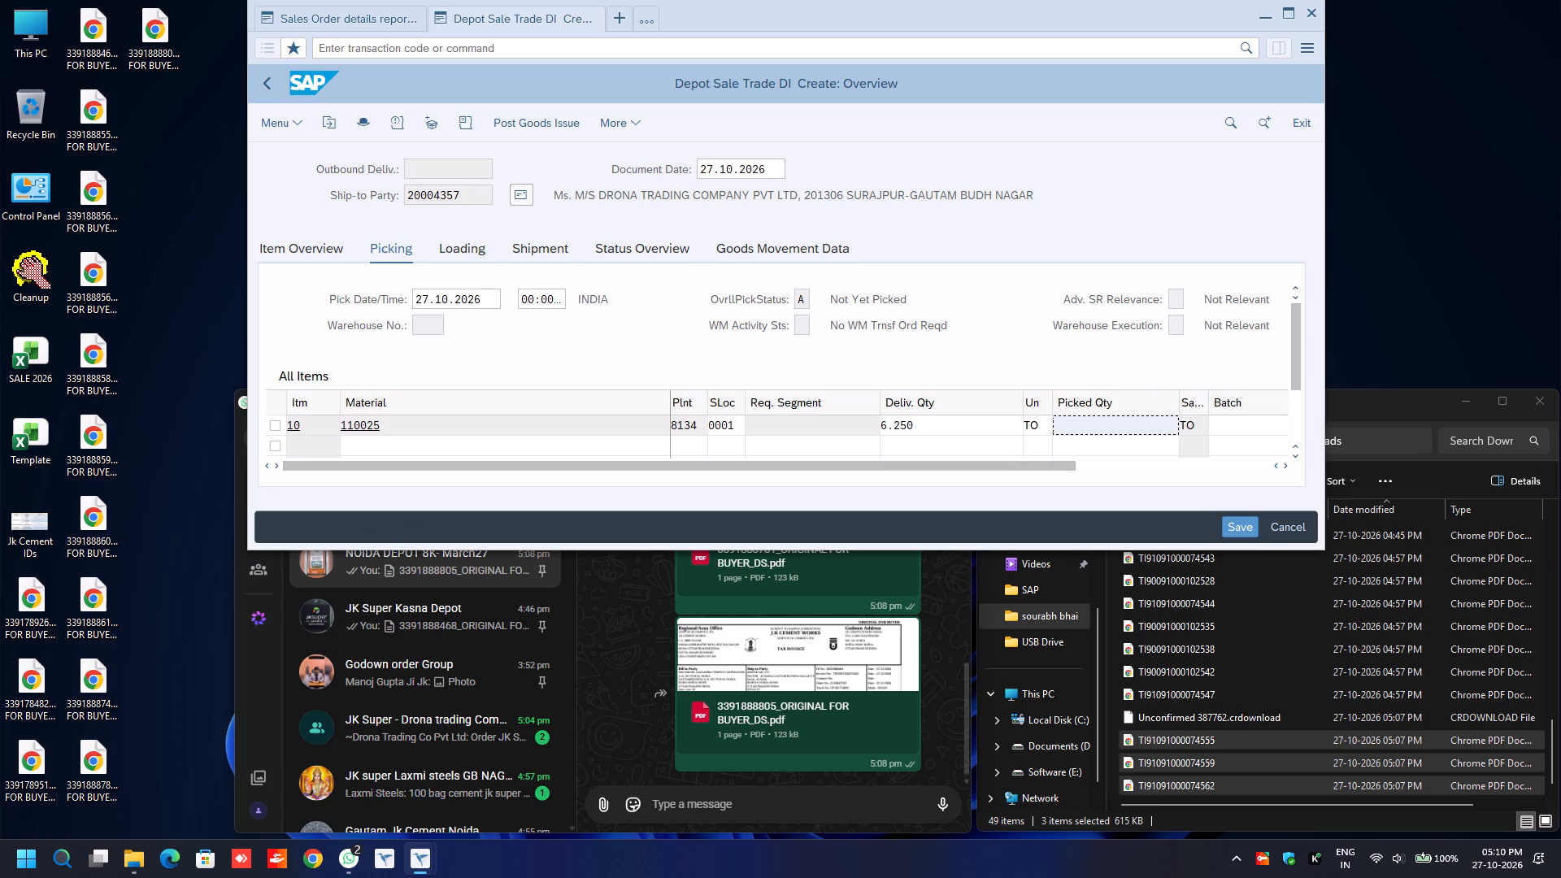
pyautogui.press('6')
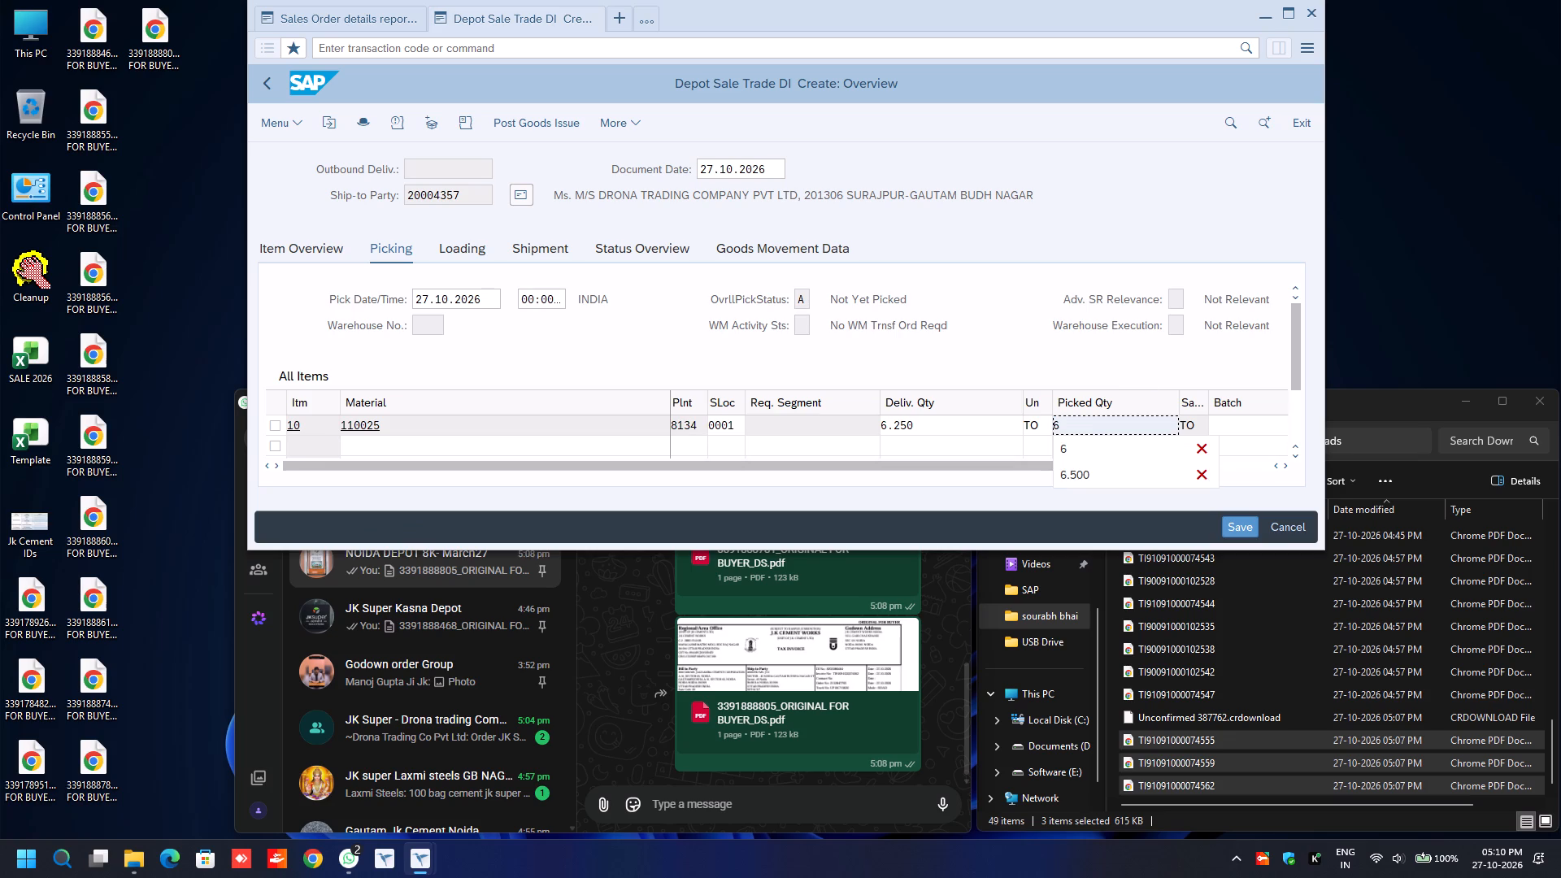
pyautogui.write('.250')
pyautogui.press('Tab')
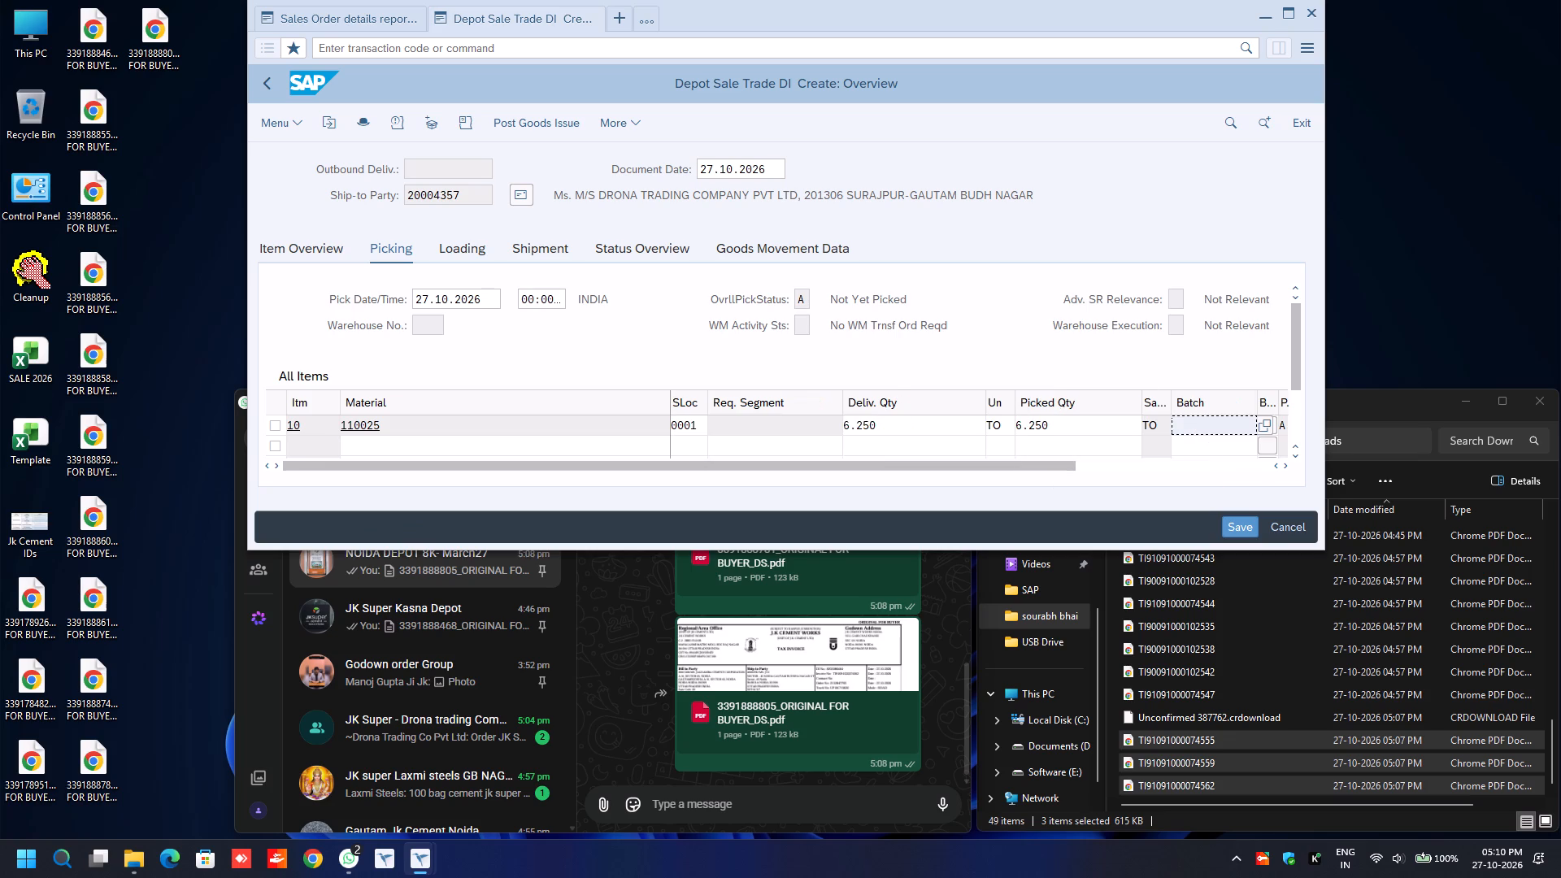
pyautogui.write('1001')
pyautogui.press('Down')
pyautogui.press('Down')
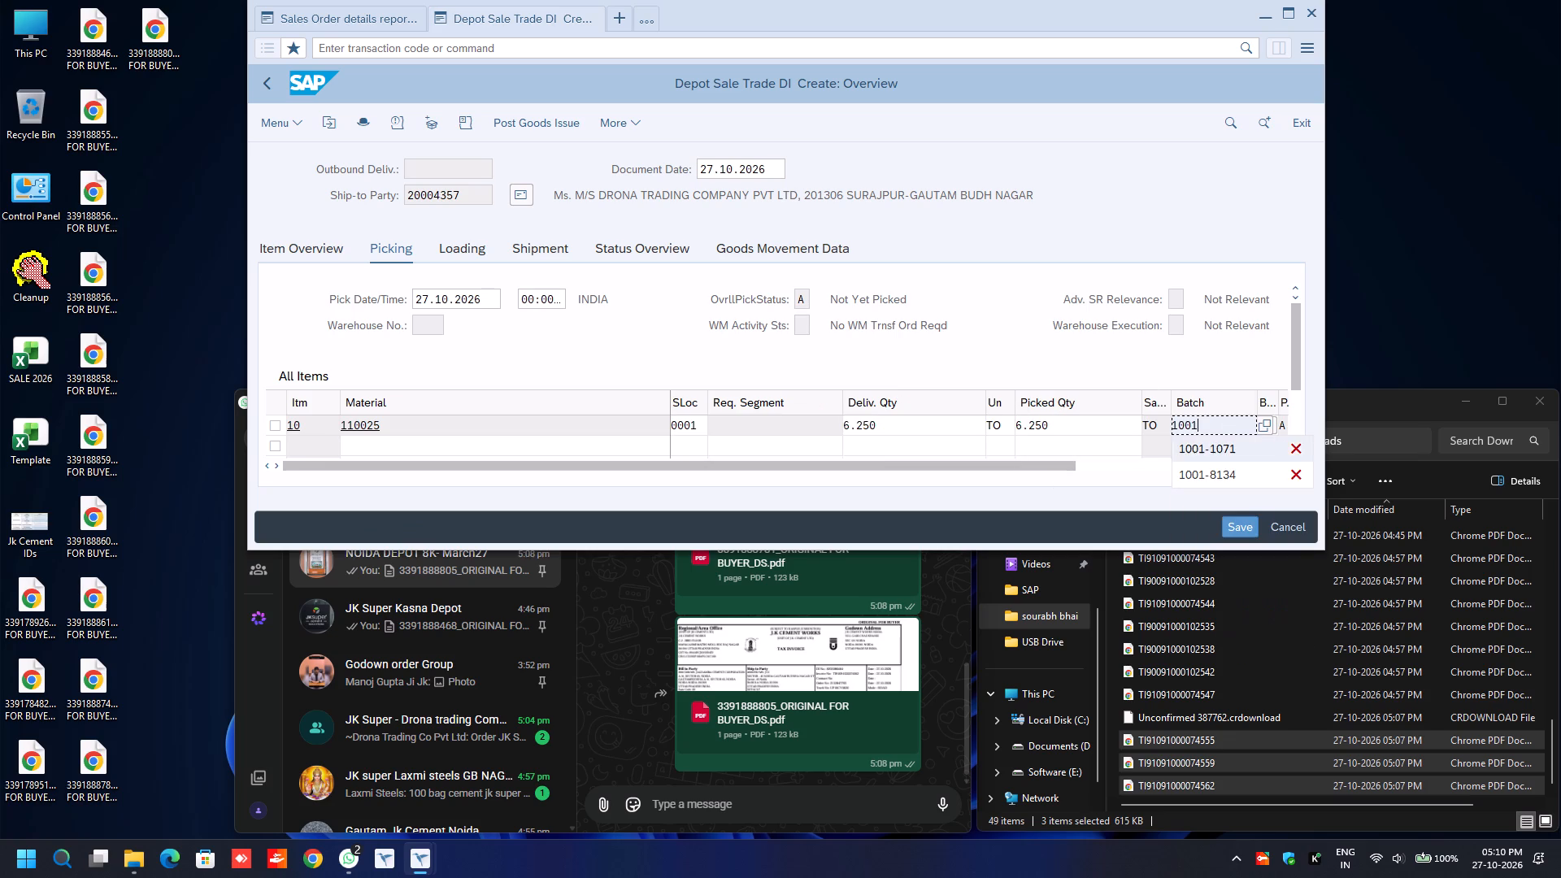
pyautogui.press('Return')
# In the delivery header's additional data, set the transport mode to ROAD and Road Transporter1 to 220000967.
pyautogui.press('F8')
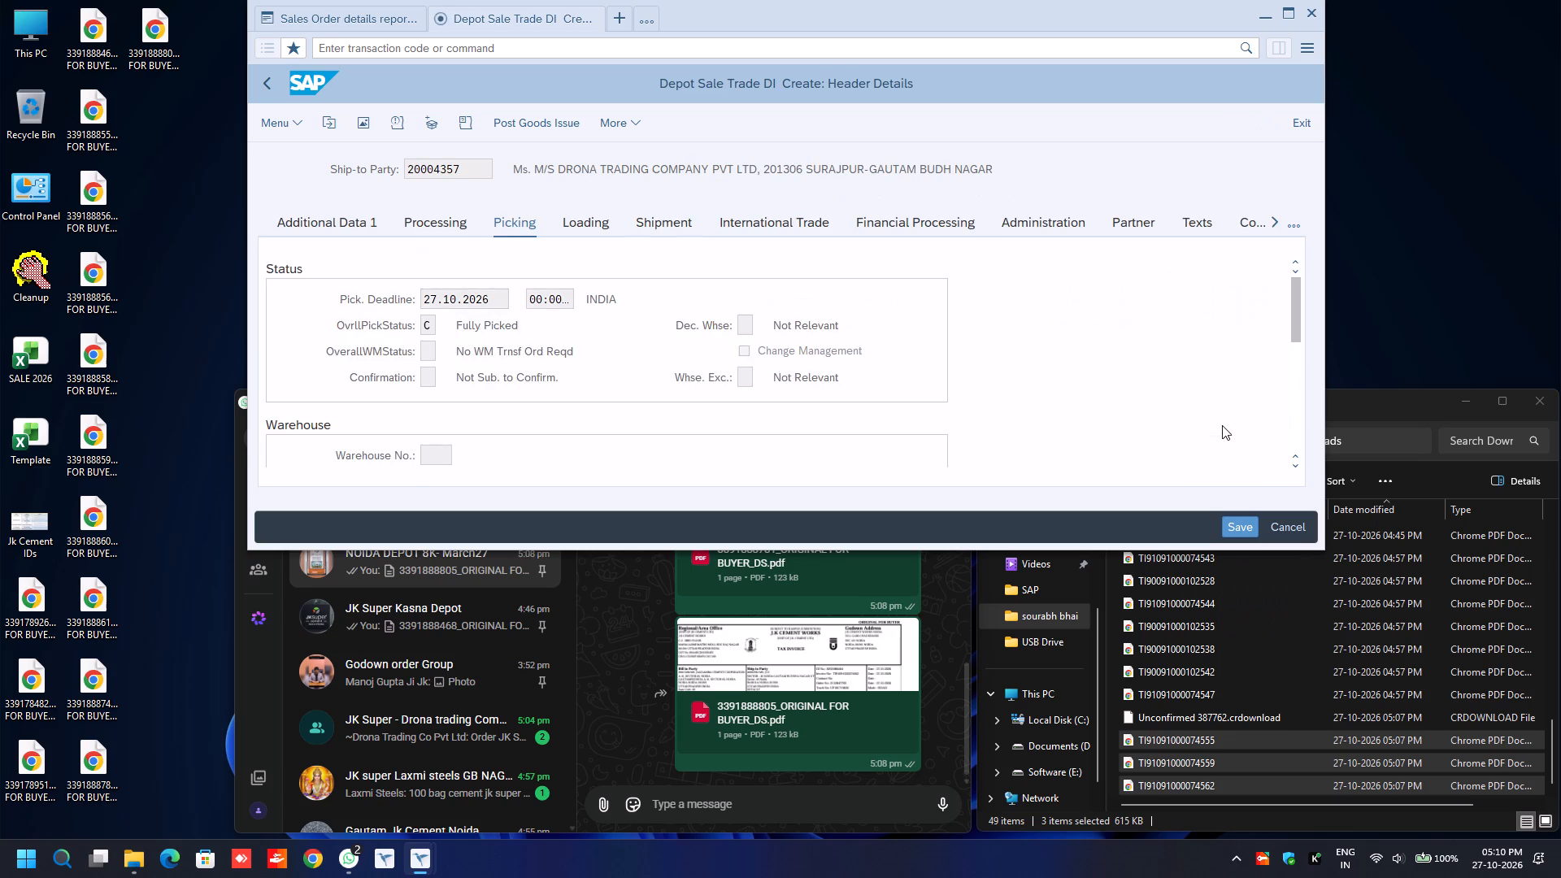
pyautogui.click(339, 218)
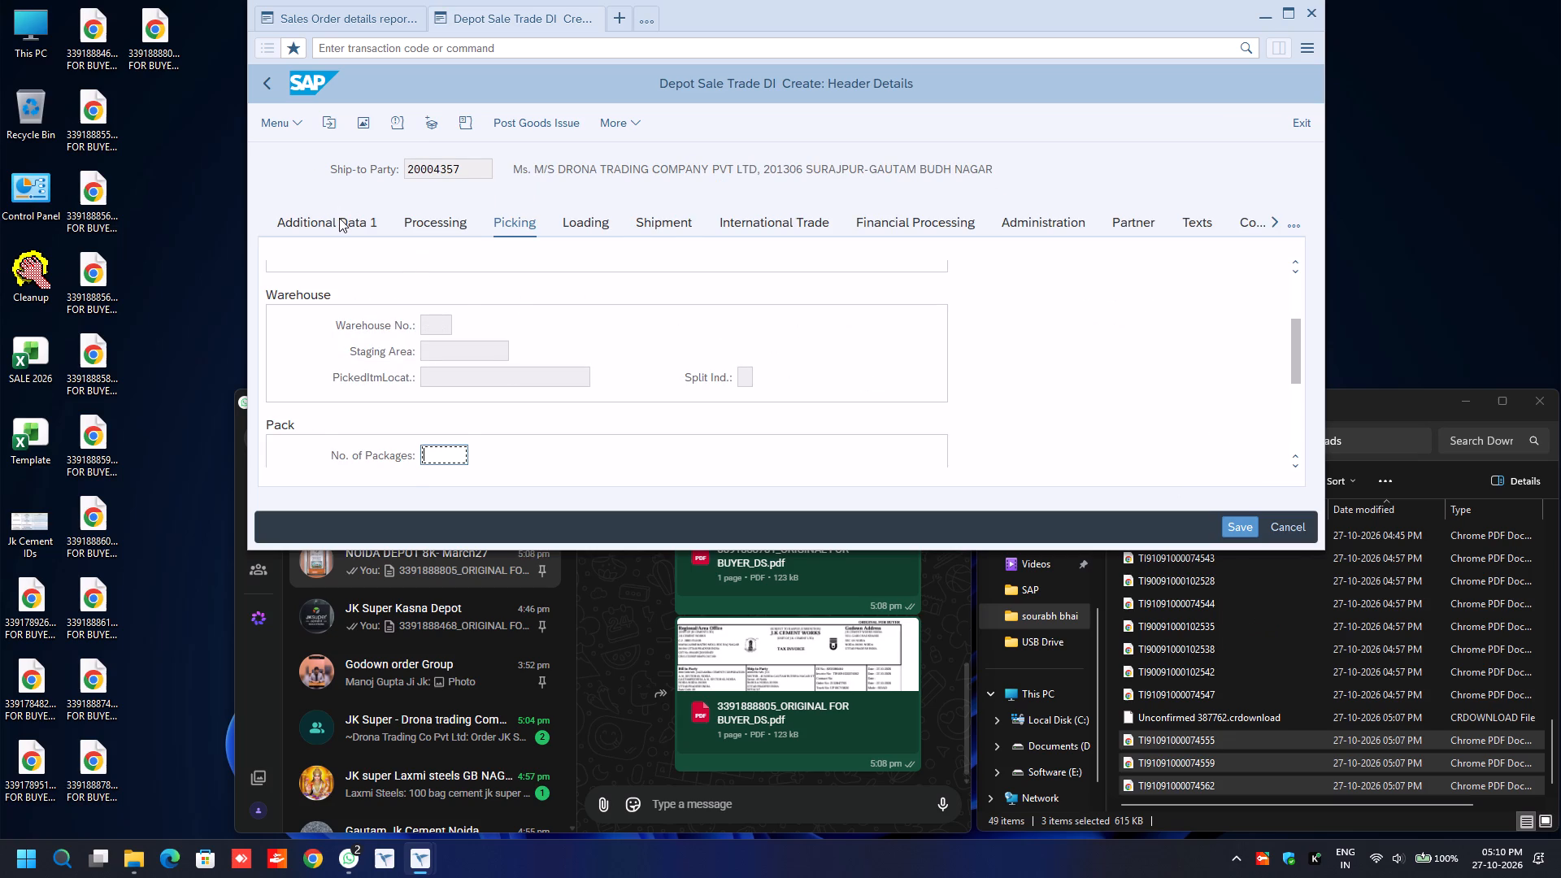
pyautogui.click(566, 319)
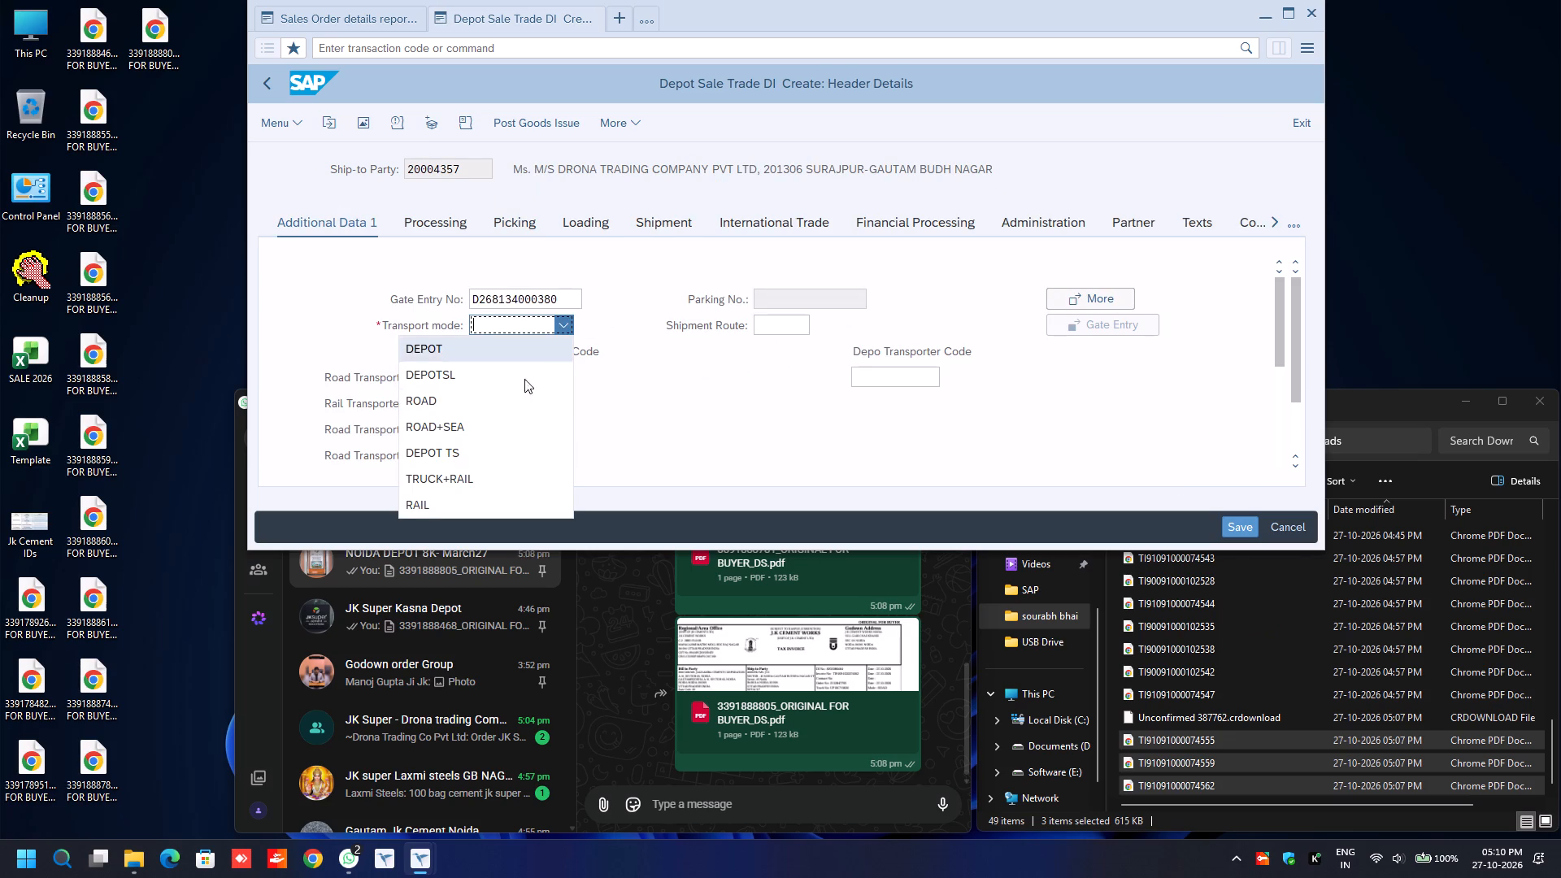
pyautogui.click(509, 398)
pyautogui.click(500, 377)
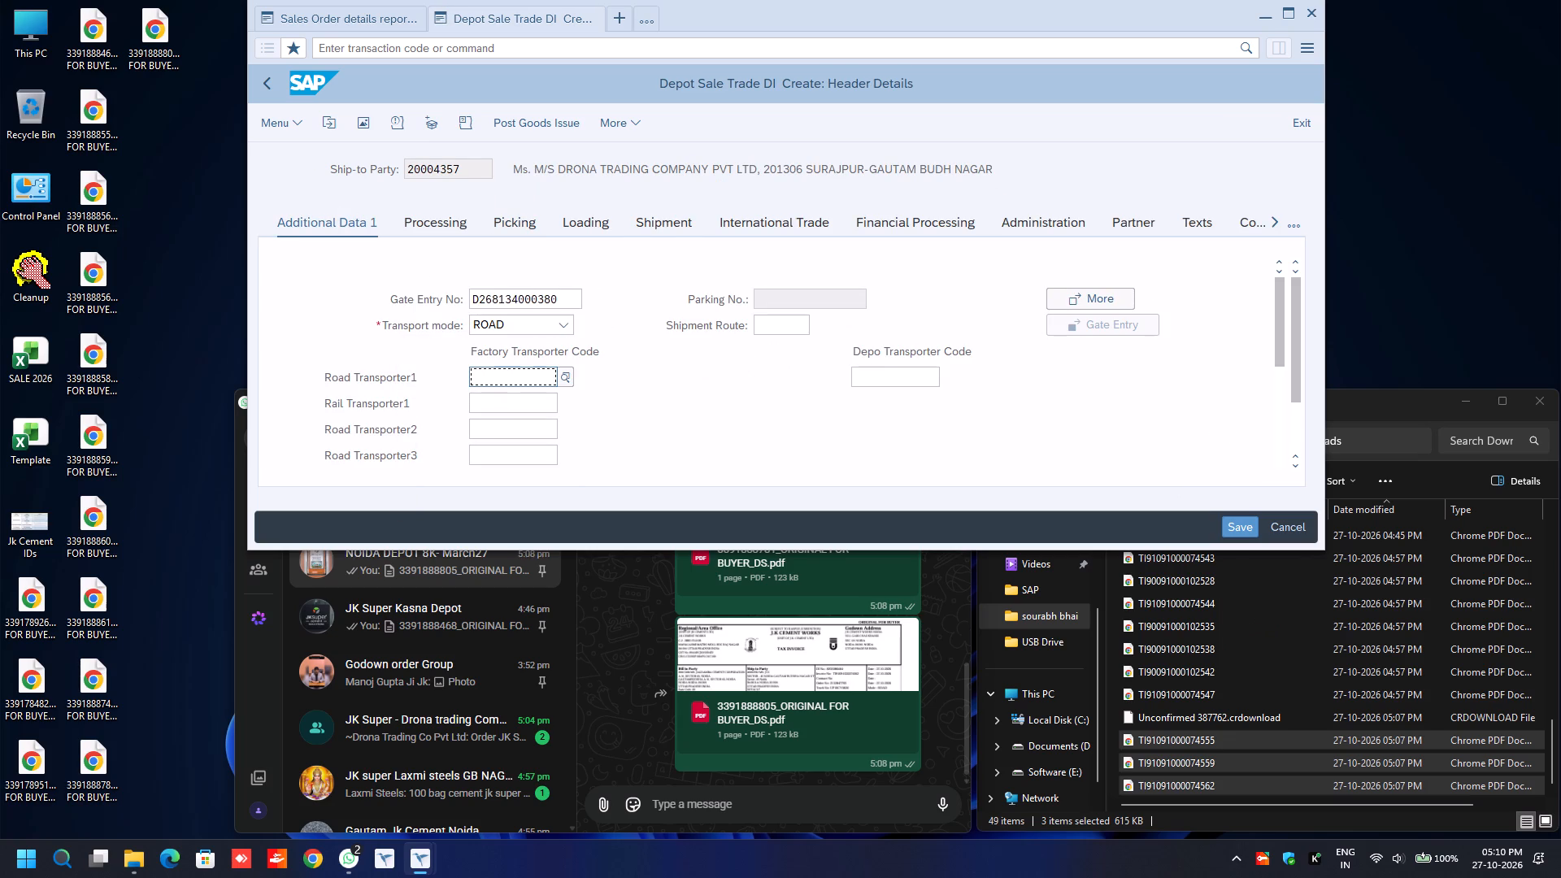
pyautogui.press('BackSpace')
pyautogui.press('Down')
pyautogui.press('Return')
pyautogui.press('Down')
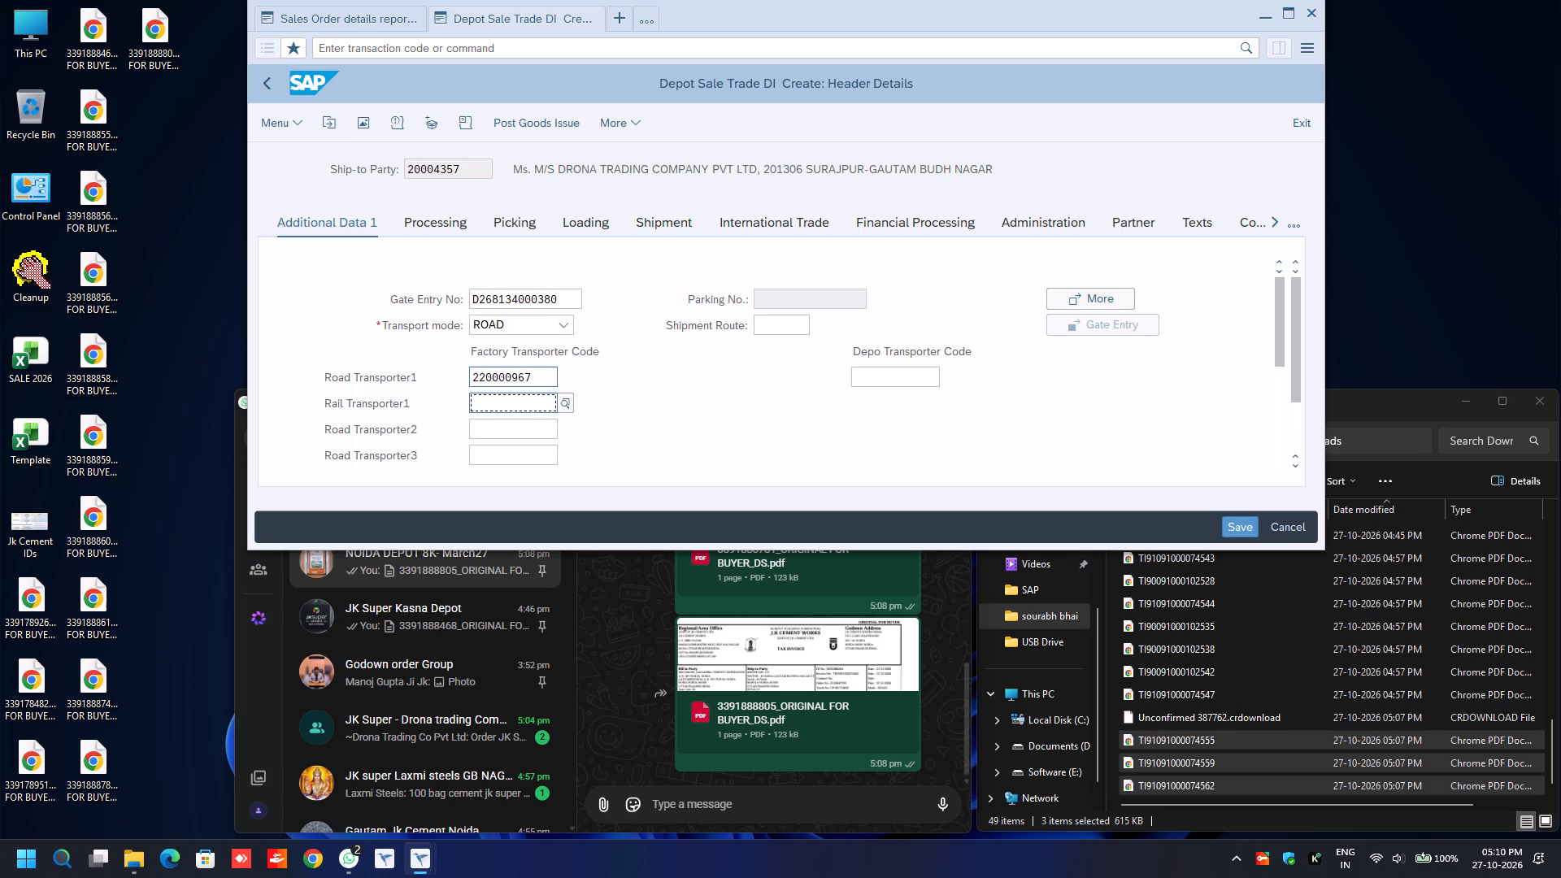
# Fill in the e-way bill data with transport mode Road and distance 30.
pyautogui.press('Return')
pyautogui.write('ro')
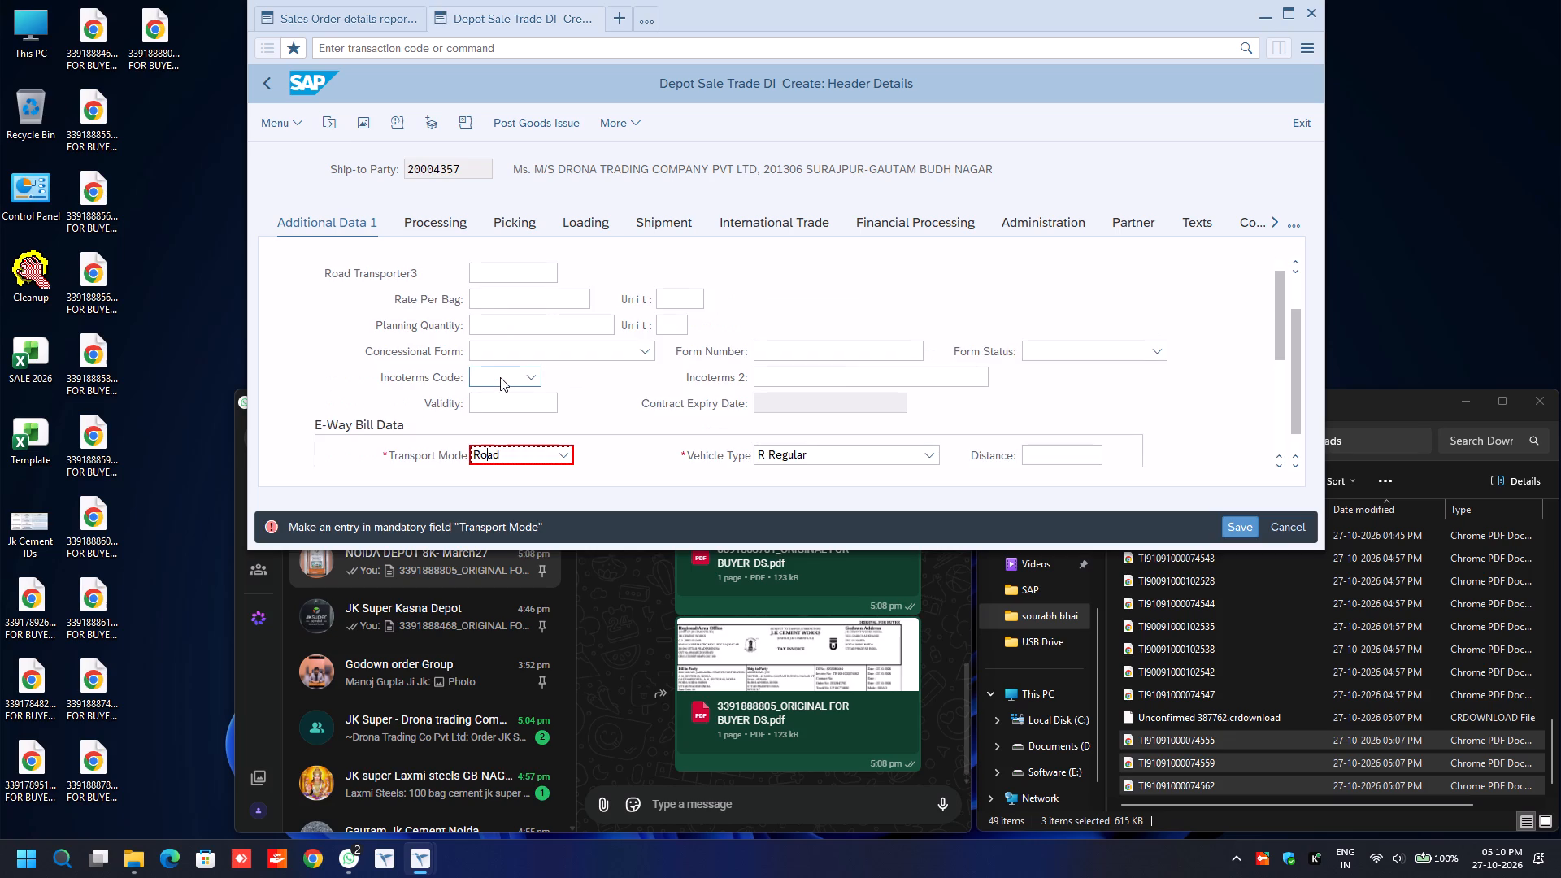
pyautogui.press('Tab')
pyautogui.press('Tab')
pyautogui.press('BackSpace')
pyautogui.press('Down')
pyautogui.press('Return')
pyautogui.press('Down')
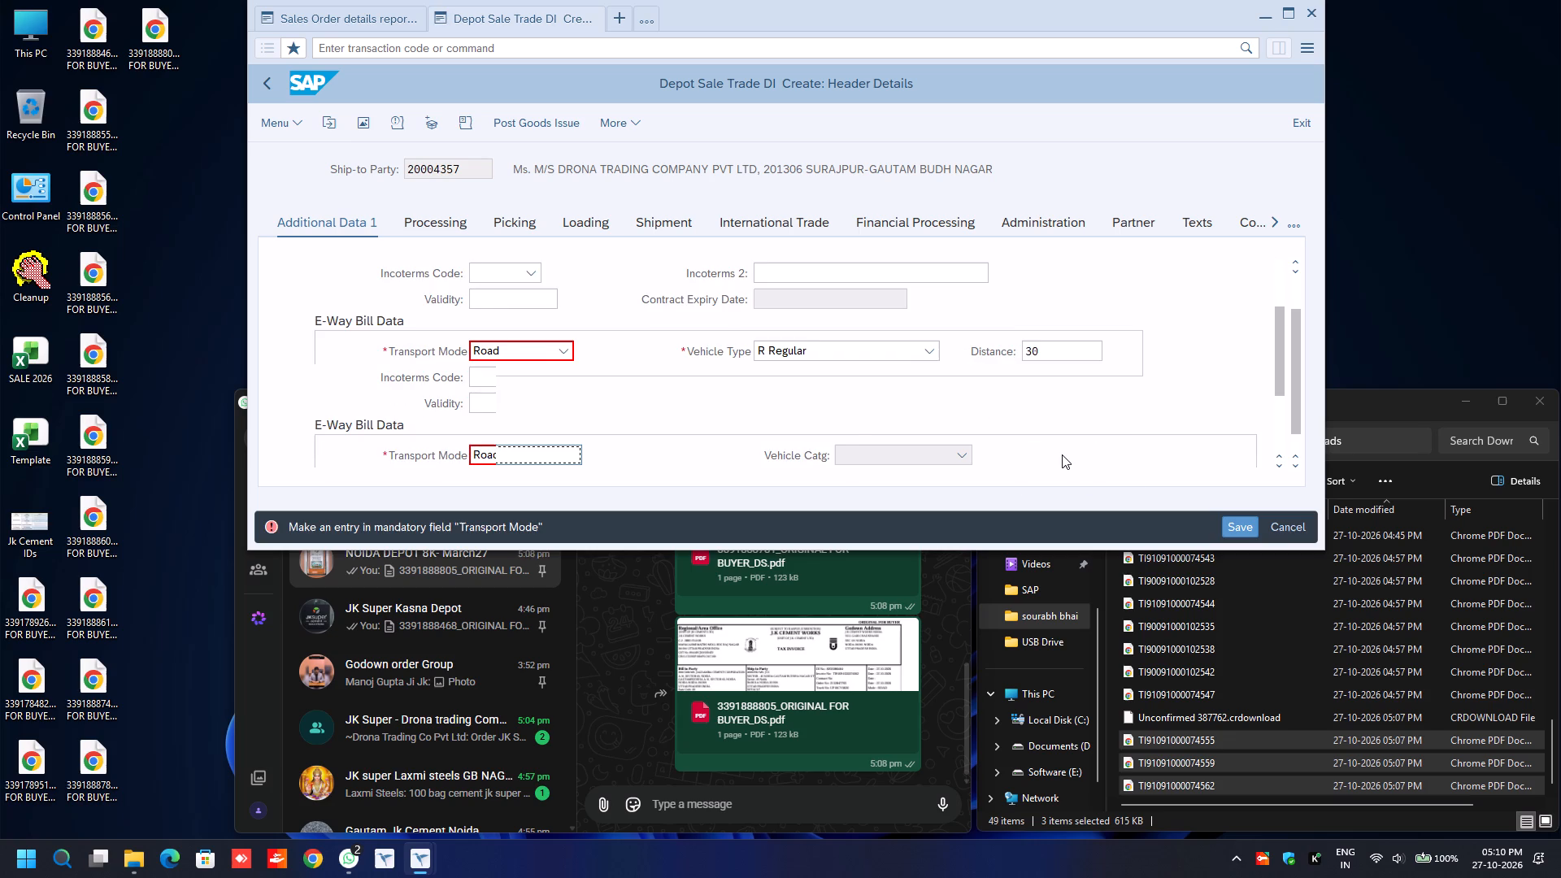
pyautogui.press('BackSpace')
pyautogui.press('Down')
pyautogui.press('Down')
pyautogui.press('Down')
pyautogui.press('Down')
pyautogui.press('Down')
pyautogui.press('Down')
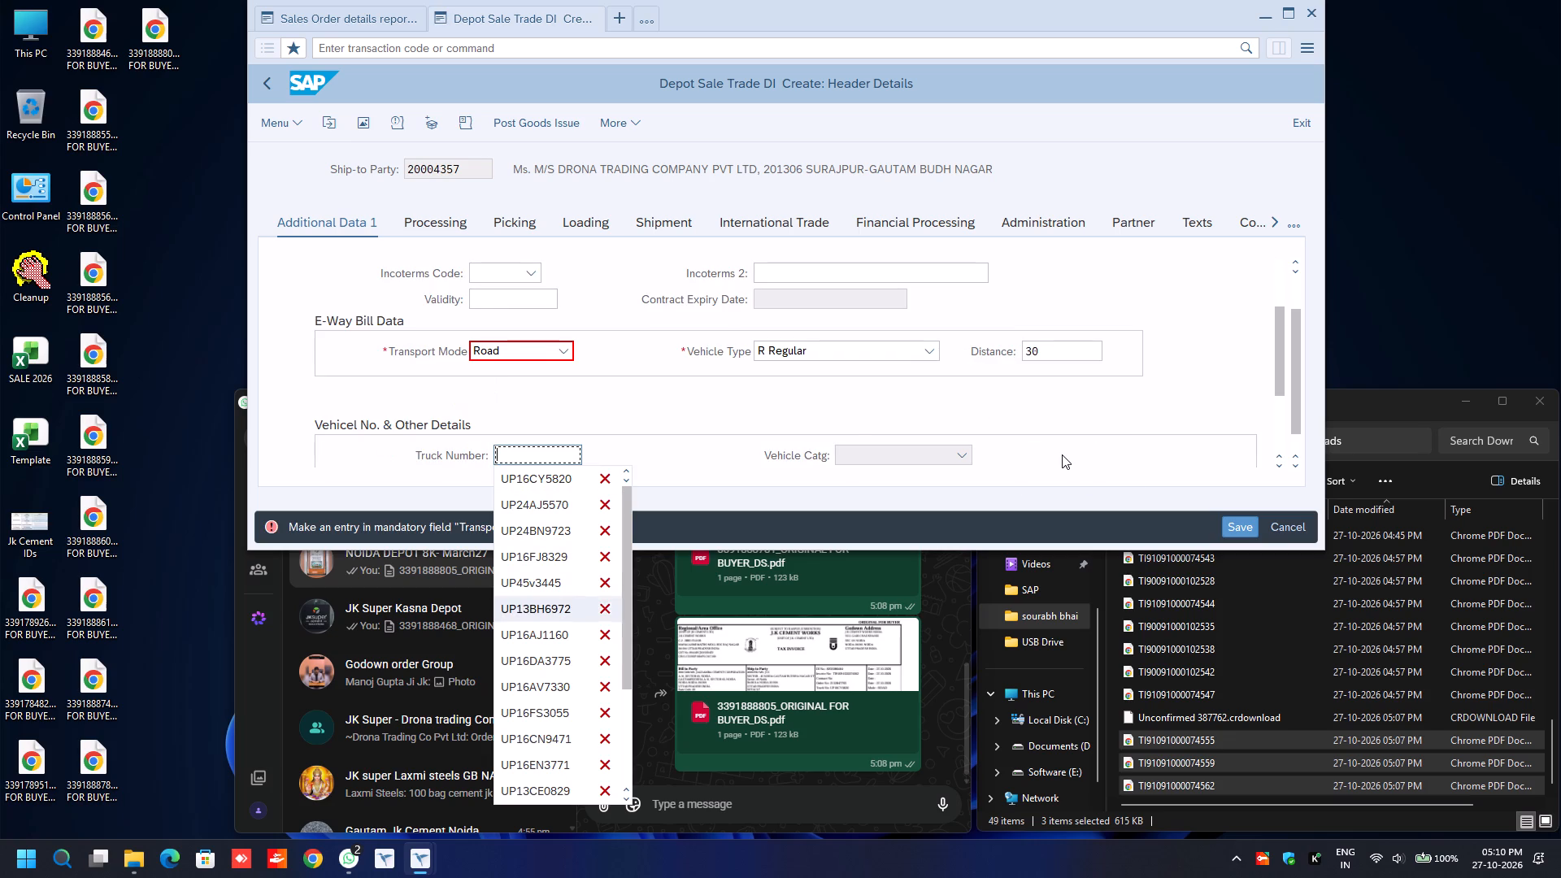
pyautogui.press('Down')
pyautogui.press('Down')
pyautogui.press('Down')
pyautogui.press('Down')
pyautogui.press('Down')
pyautogui.press('Down')
pyautogui.press('Down')
pyautogui.press('Down')
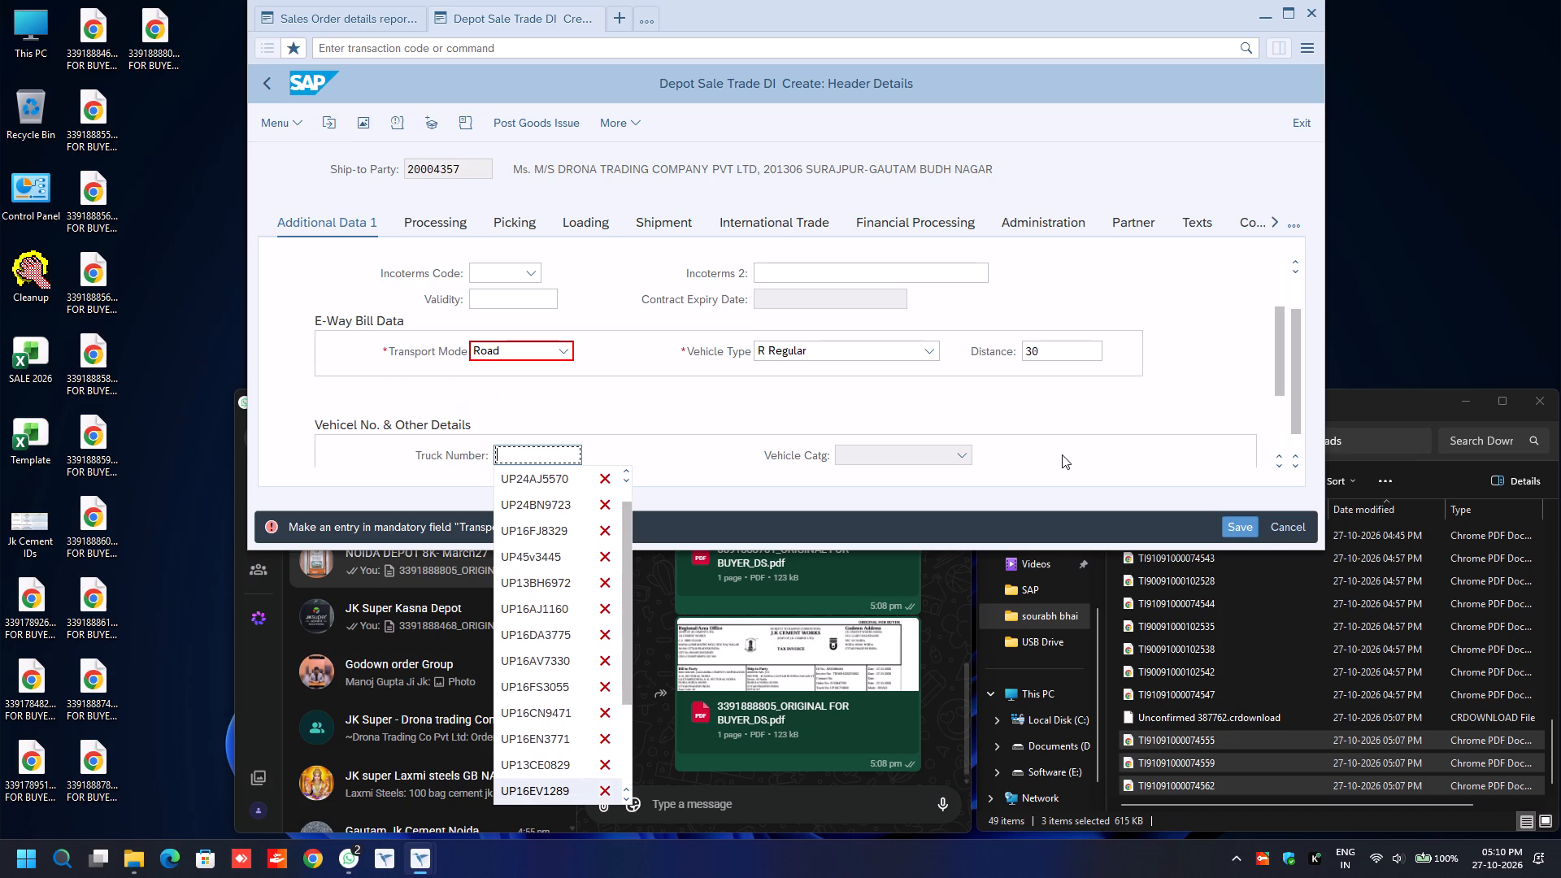
pyautogui.press('Down')
pyautogui.press('Down')
pyautogui.press('Down')
pyautogui.press('Down')
pyautogui.press('Down')
pyautogui.press('Up')
pyautogui.press('Return')
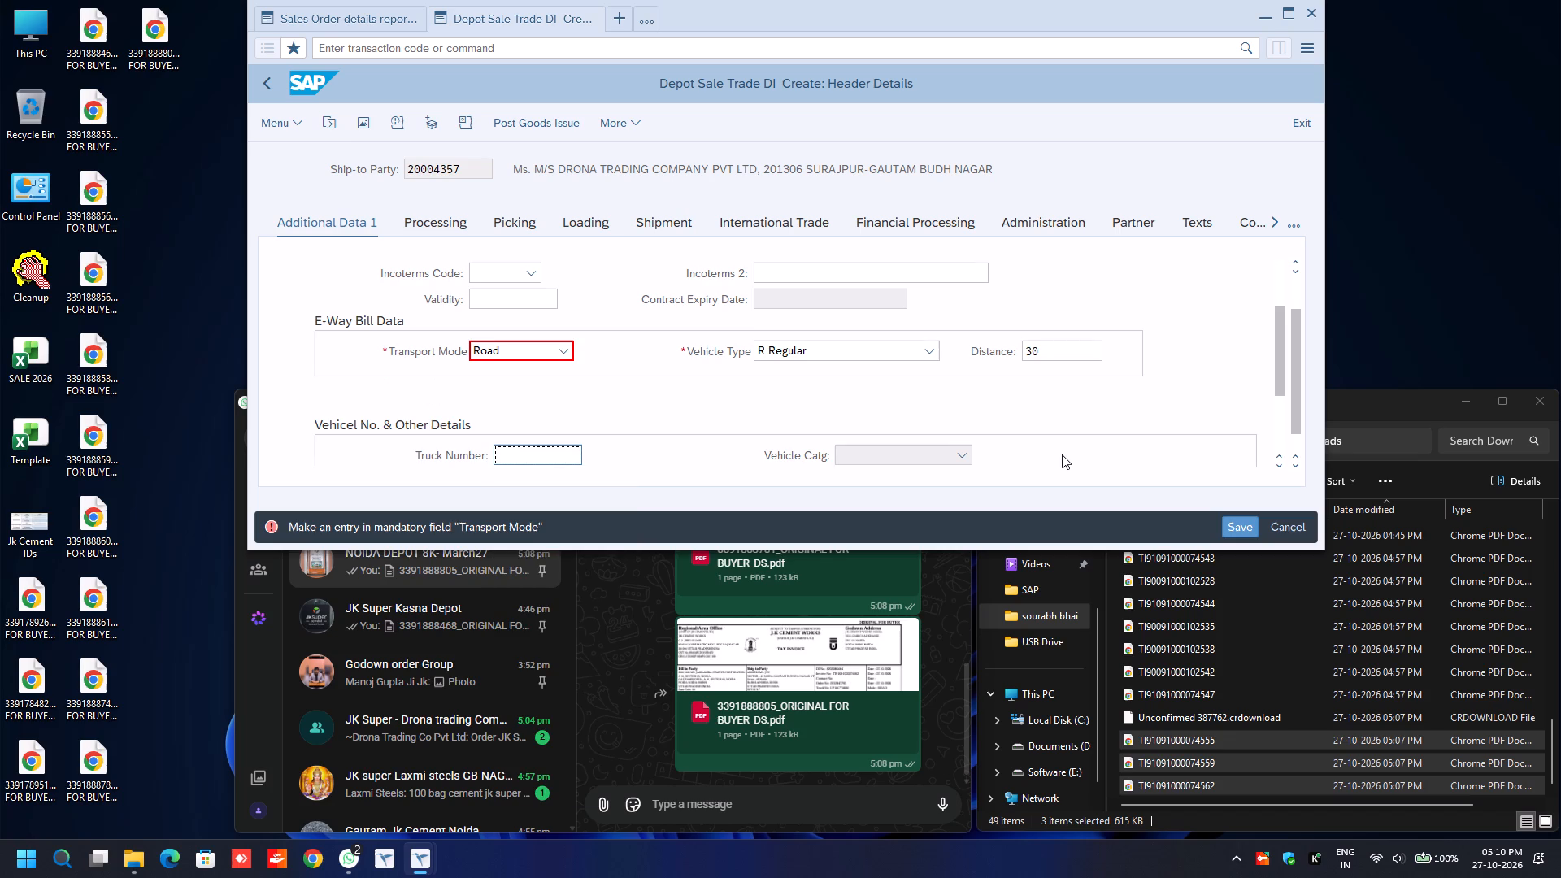
# Set the LR/RR number to SELF in the vehicle details.
pyautogui.press('Tab')
pyautogui.press('Tab')
pyautogui.press('BackSpace')
pyautogui.press('Down')
pyautogui.press('Return')
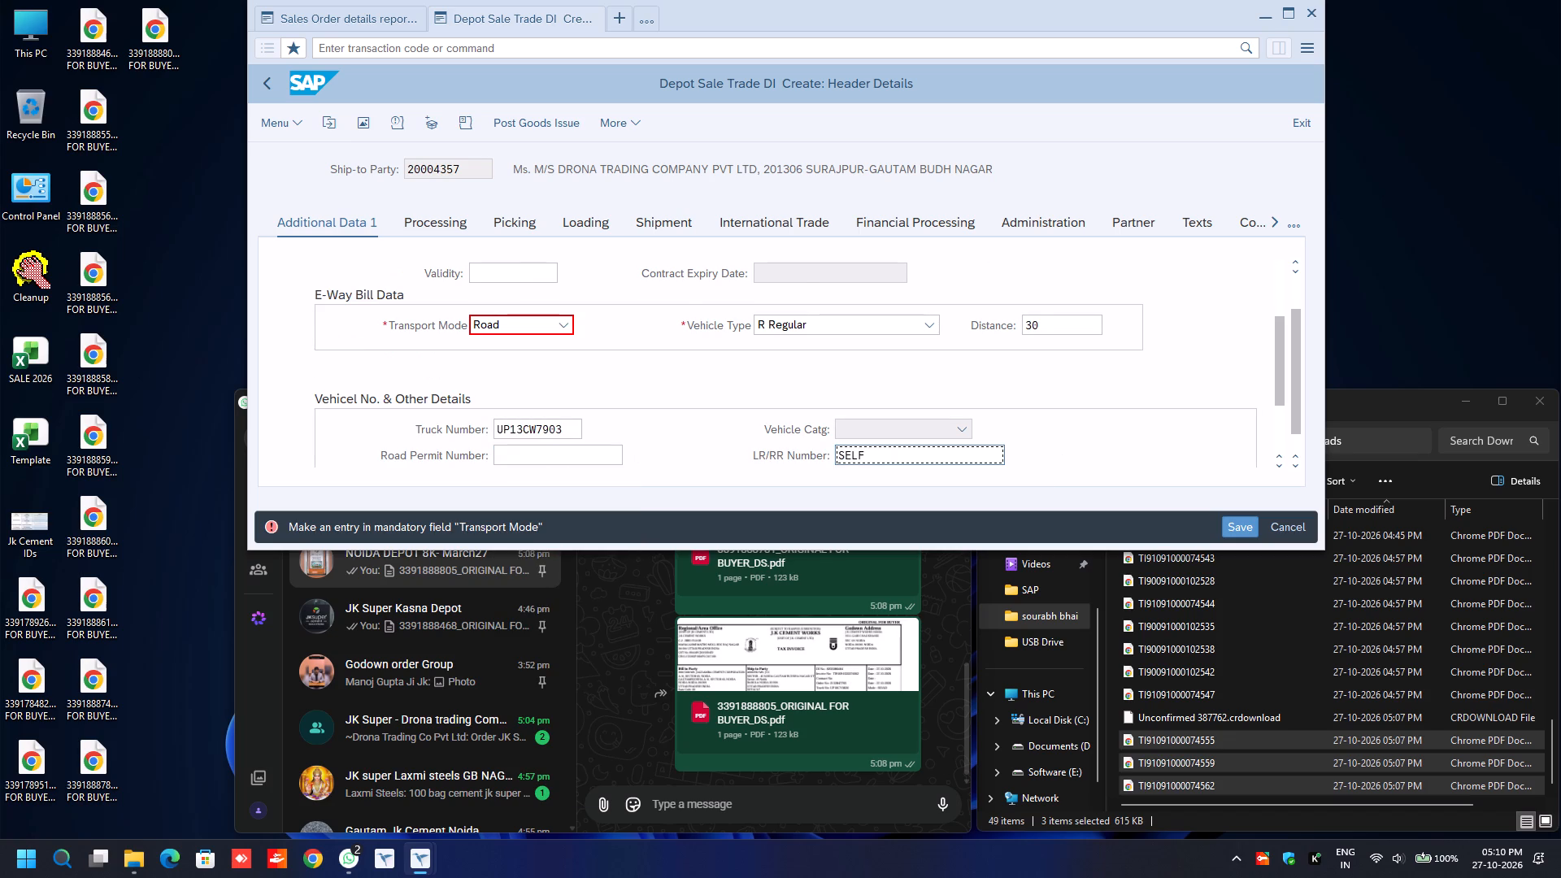
# Open the shipment details of the delivery header.
pyautogui.click(666, 224)
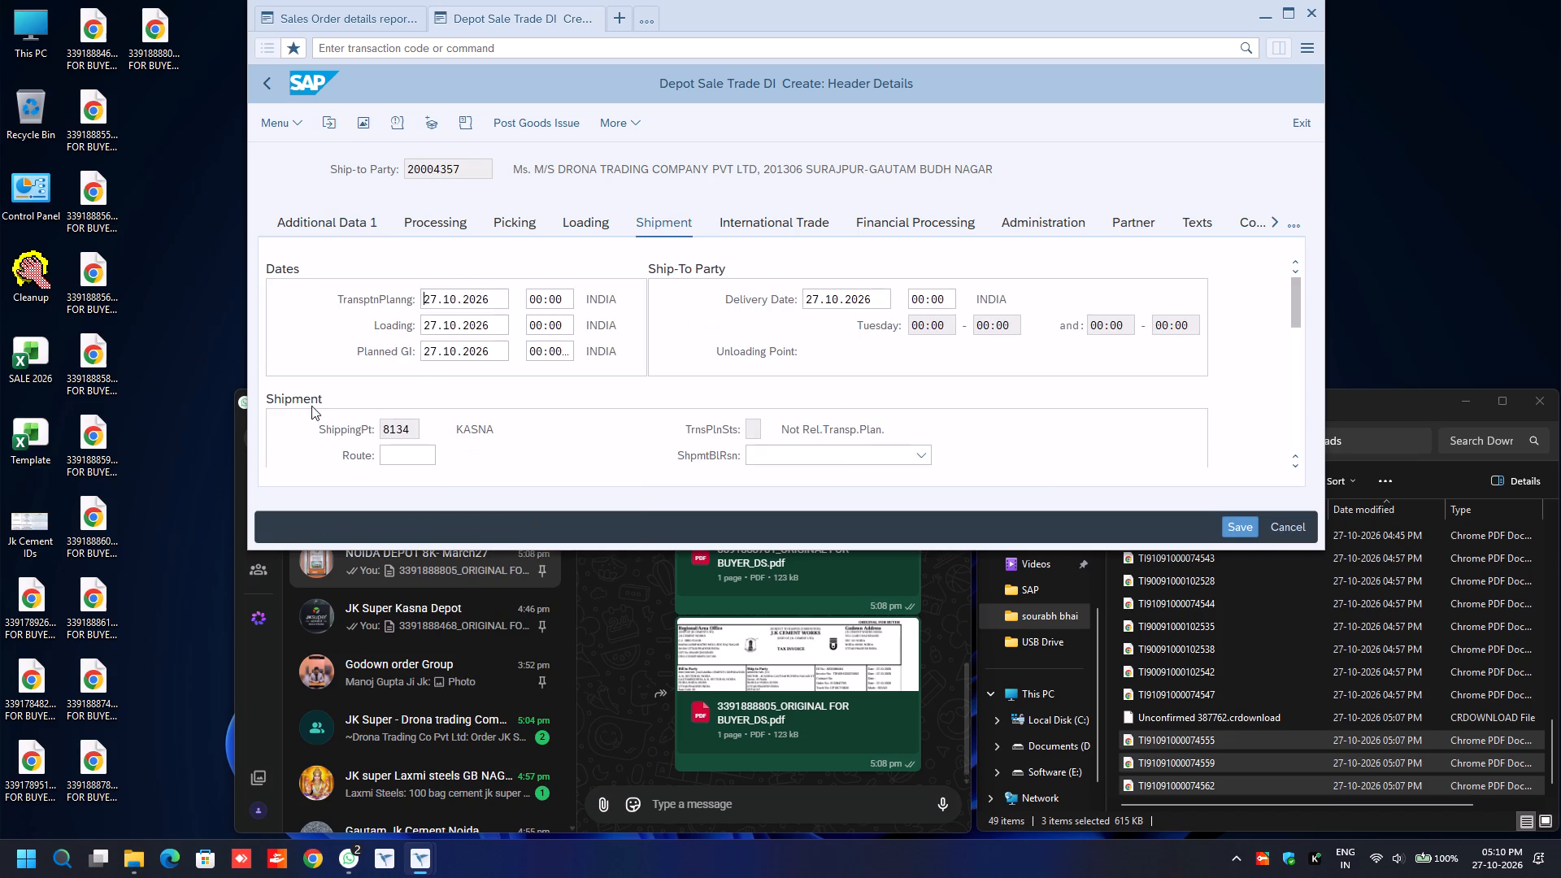
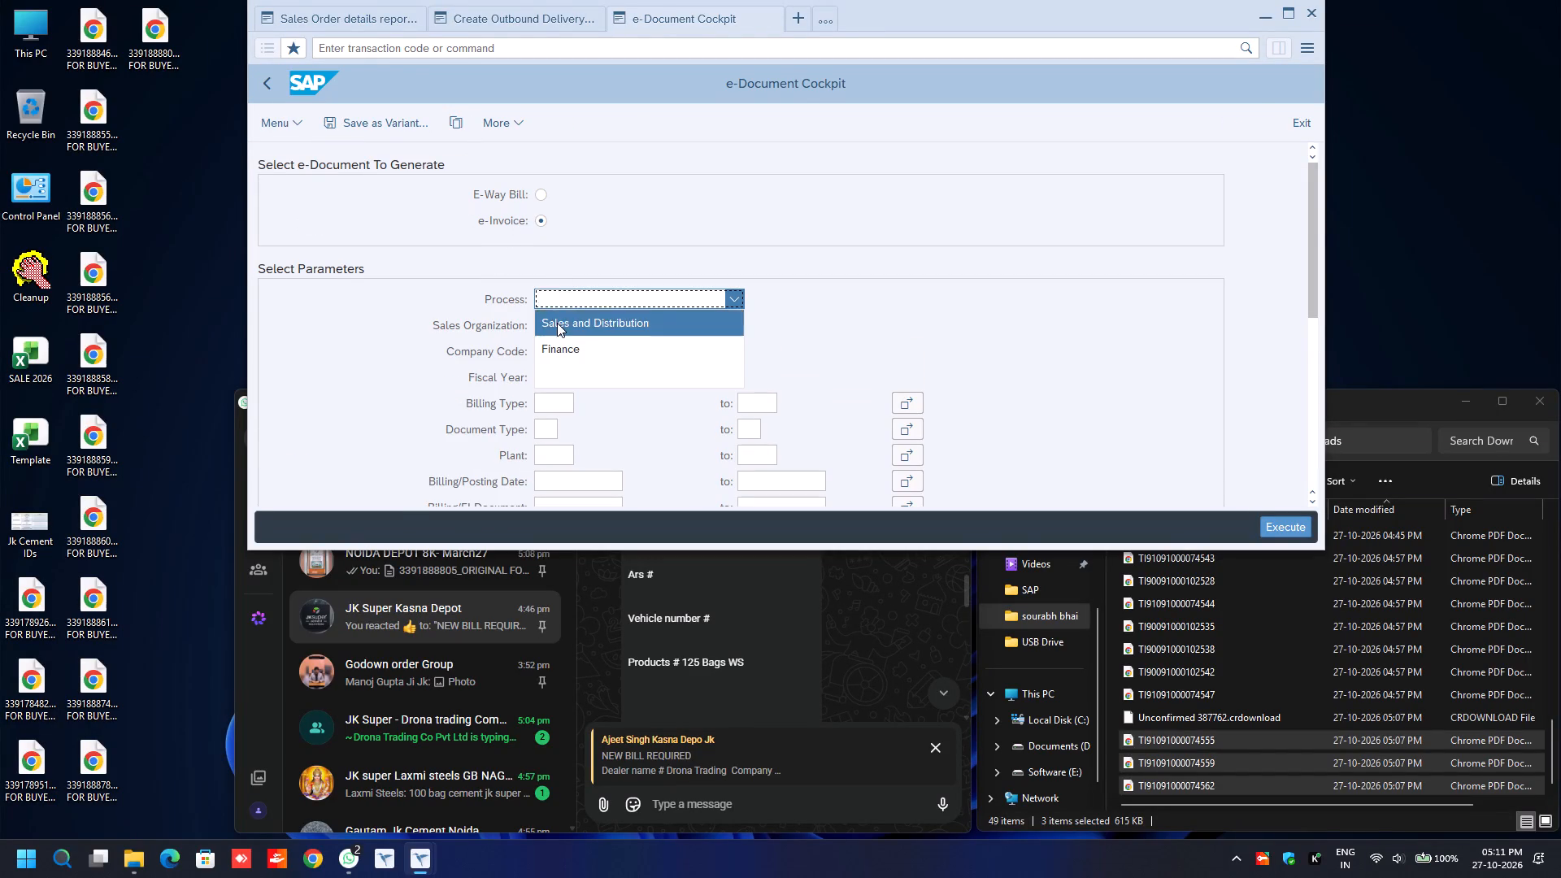
# Fill in the e-invoice selection with process Sales and Distribution, sales organization 1000, plant 8134 and billing date 27.10.2026.
pyautogui.click(557, 323)
pyautogui.press('BackSpace')
pyautogui.press('Down')
pyautogui.press('Return')
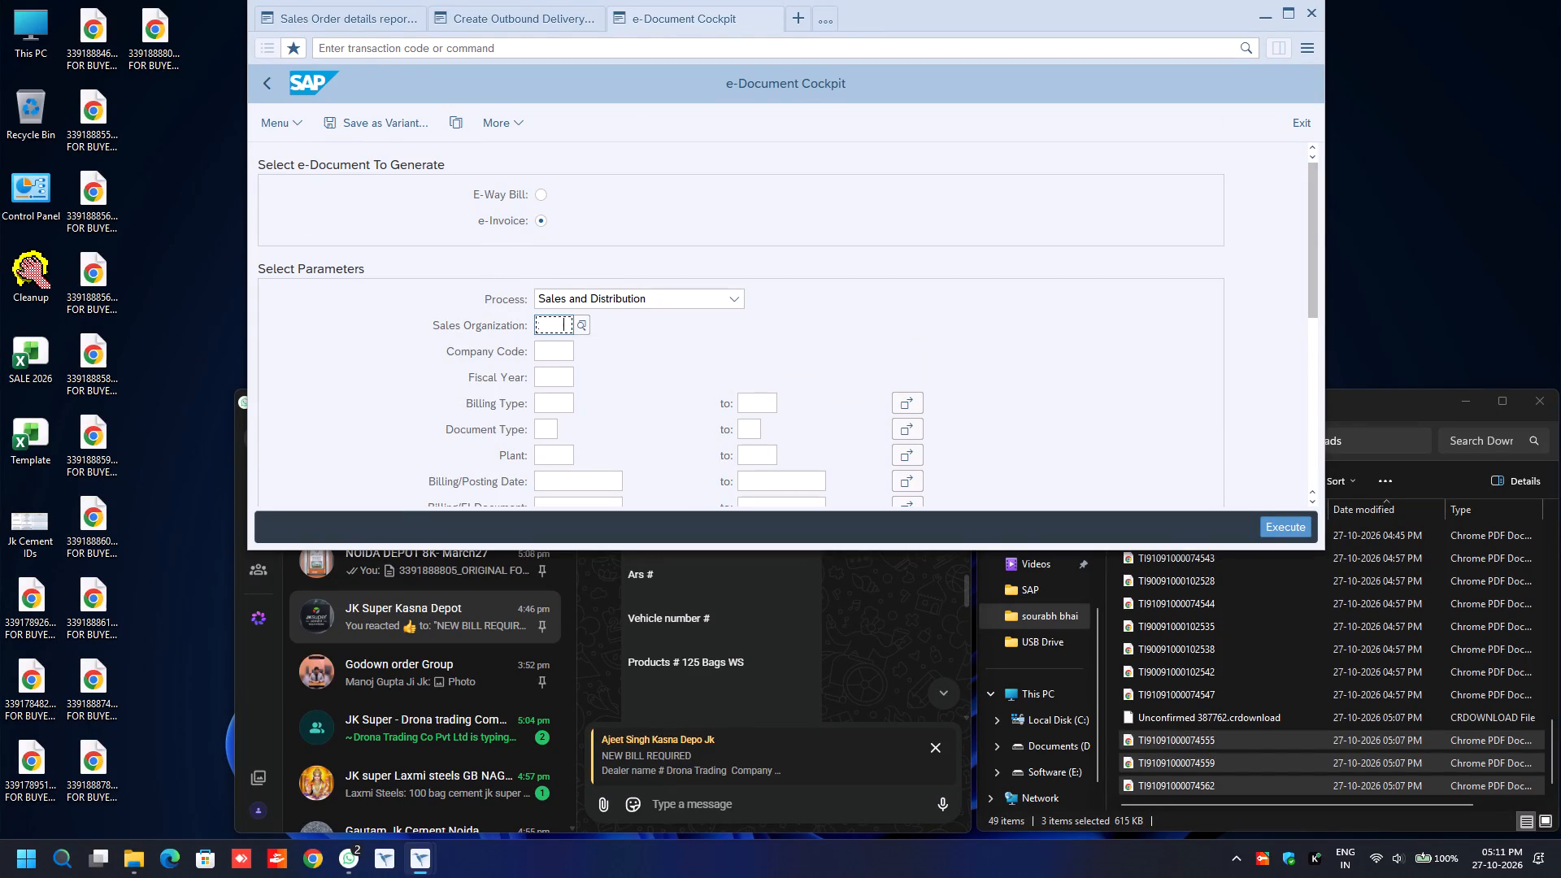
pyautogui.press('Down')
pyautogui.press('Down')
pyautogui.press('Down')
pyautogui.press('Down')
pyautogui.press('Down')
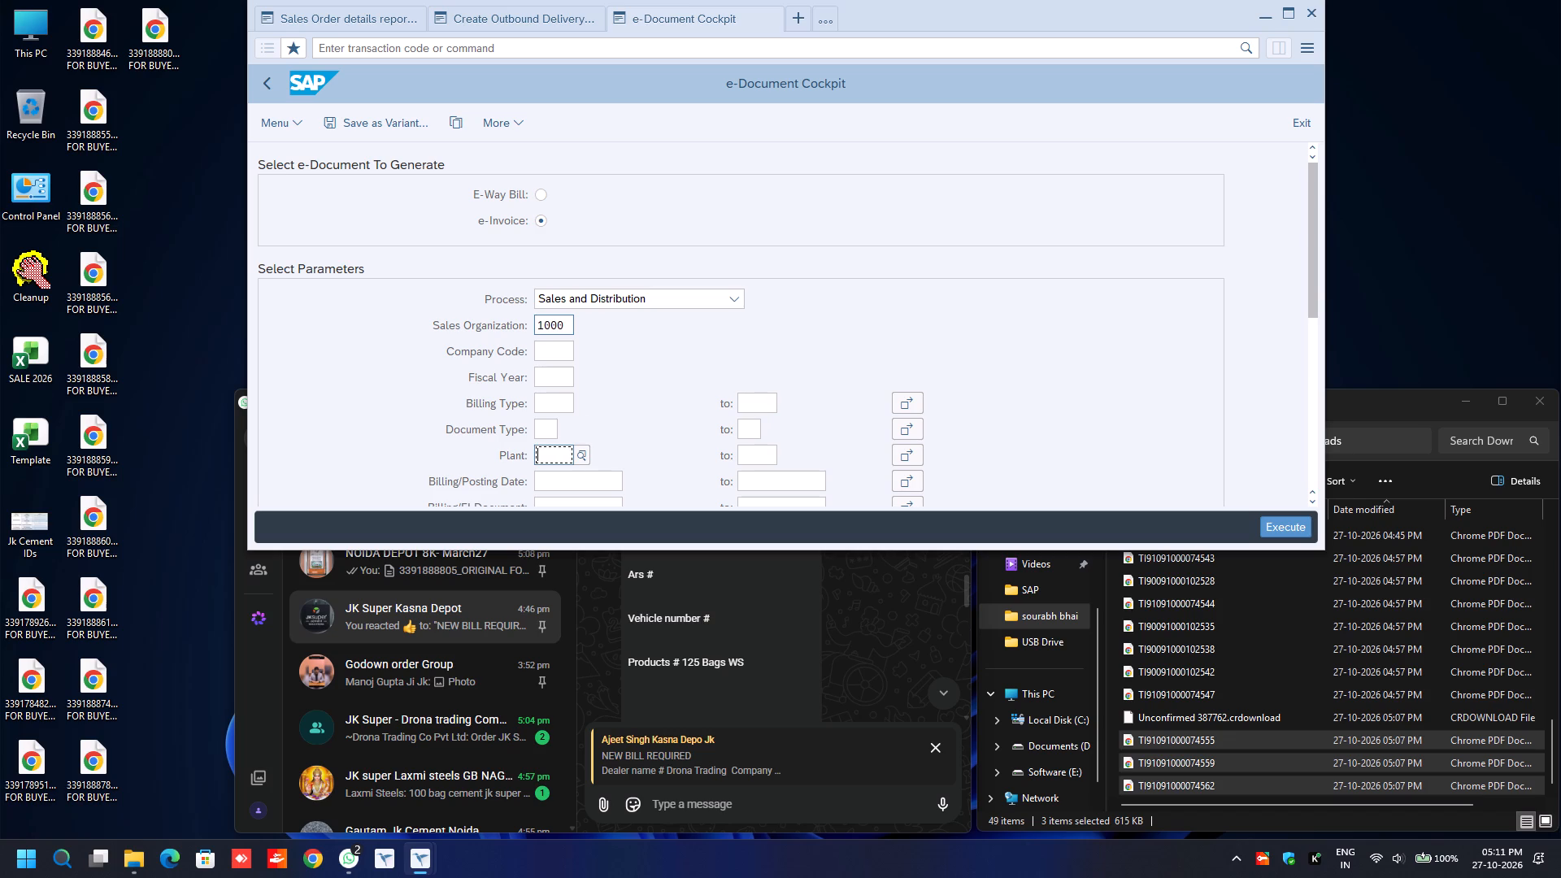
pyautogui.write('8135')
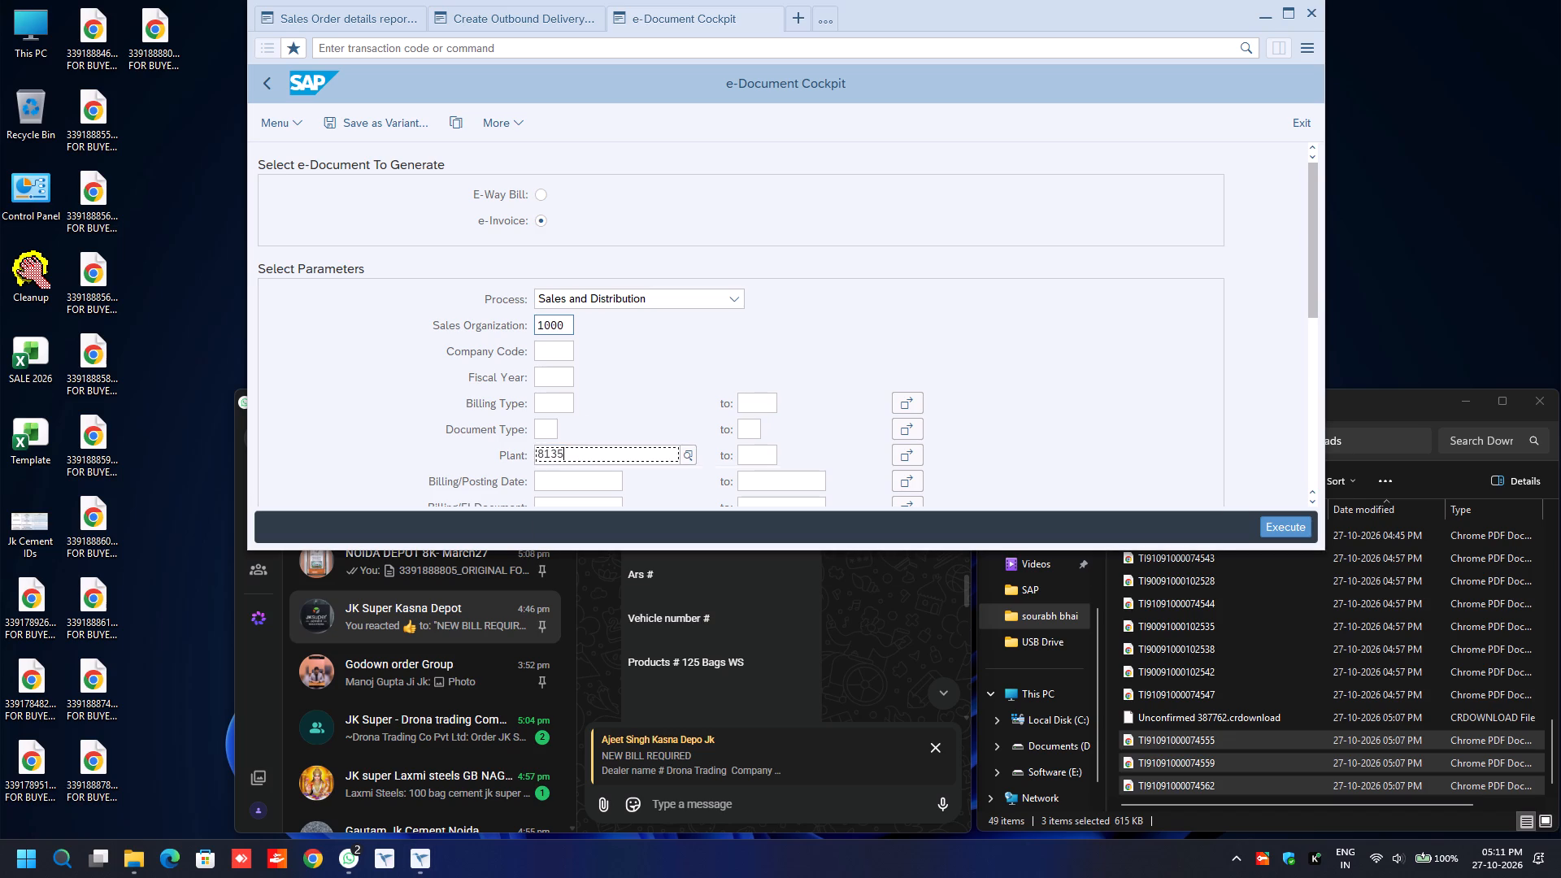
pyautogui.press('BackSpace')
pyautogui.press('4')
pyautogui.press('Return')
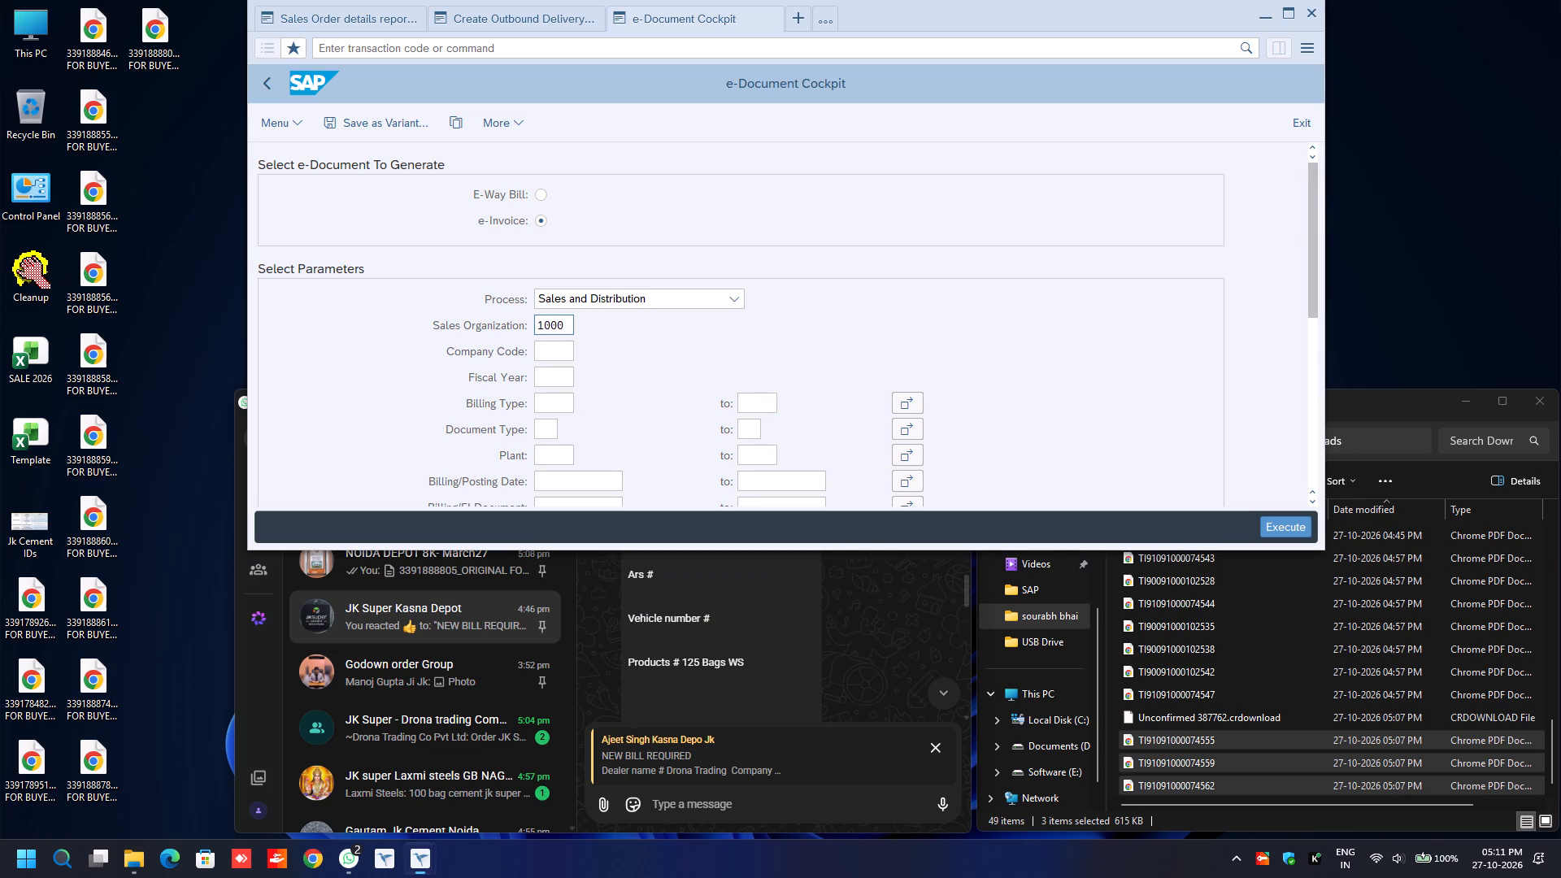
pyautogui.press('Down')
pyautogui.press('BackSpace')
pyautogui.press('Down')
pyautogui.press('Return')
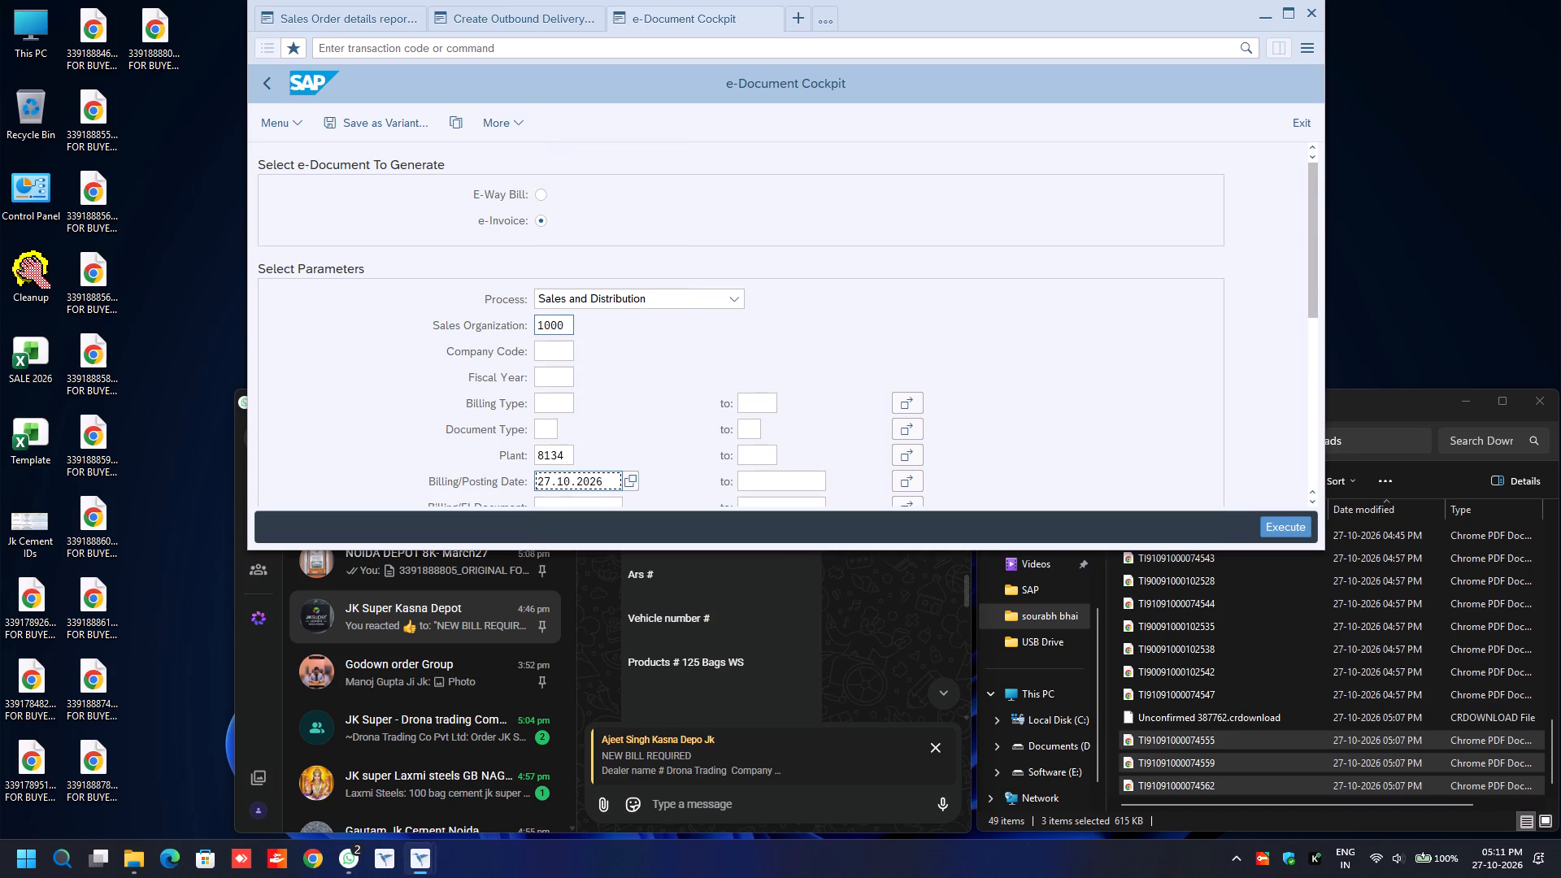
# Run the e-invoice Status Report for e-Invoice with E-Way Bill.
pyautogui.scroll(-9, 557, 323)
pyautogui.click(533, 246)
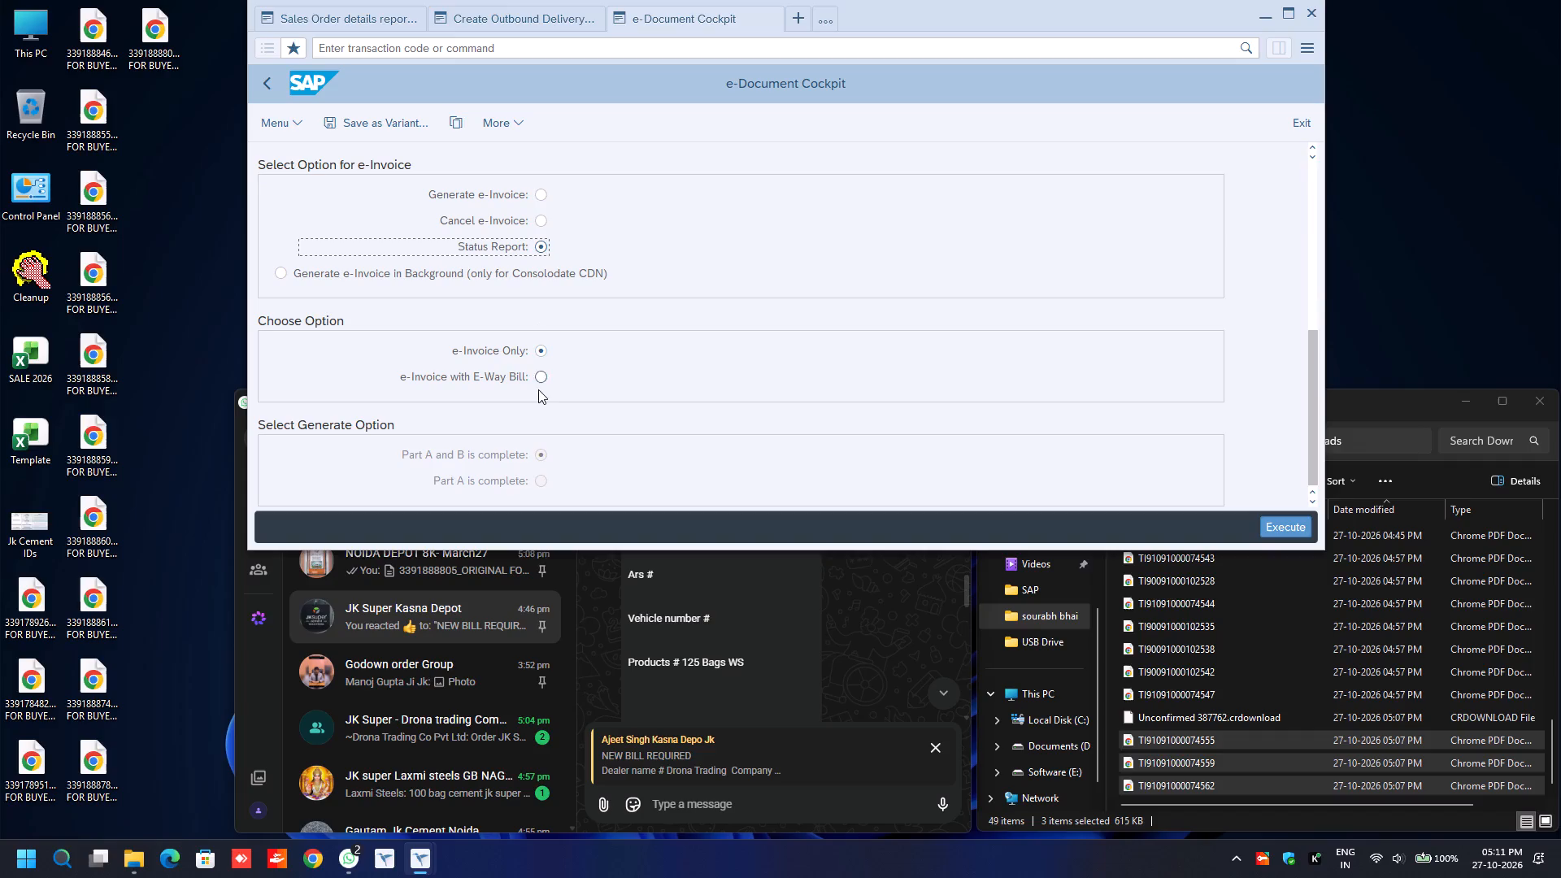
pyautogui.click(537, 380)
pyautogui.press('F8')
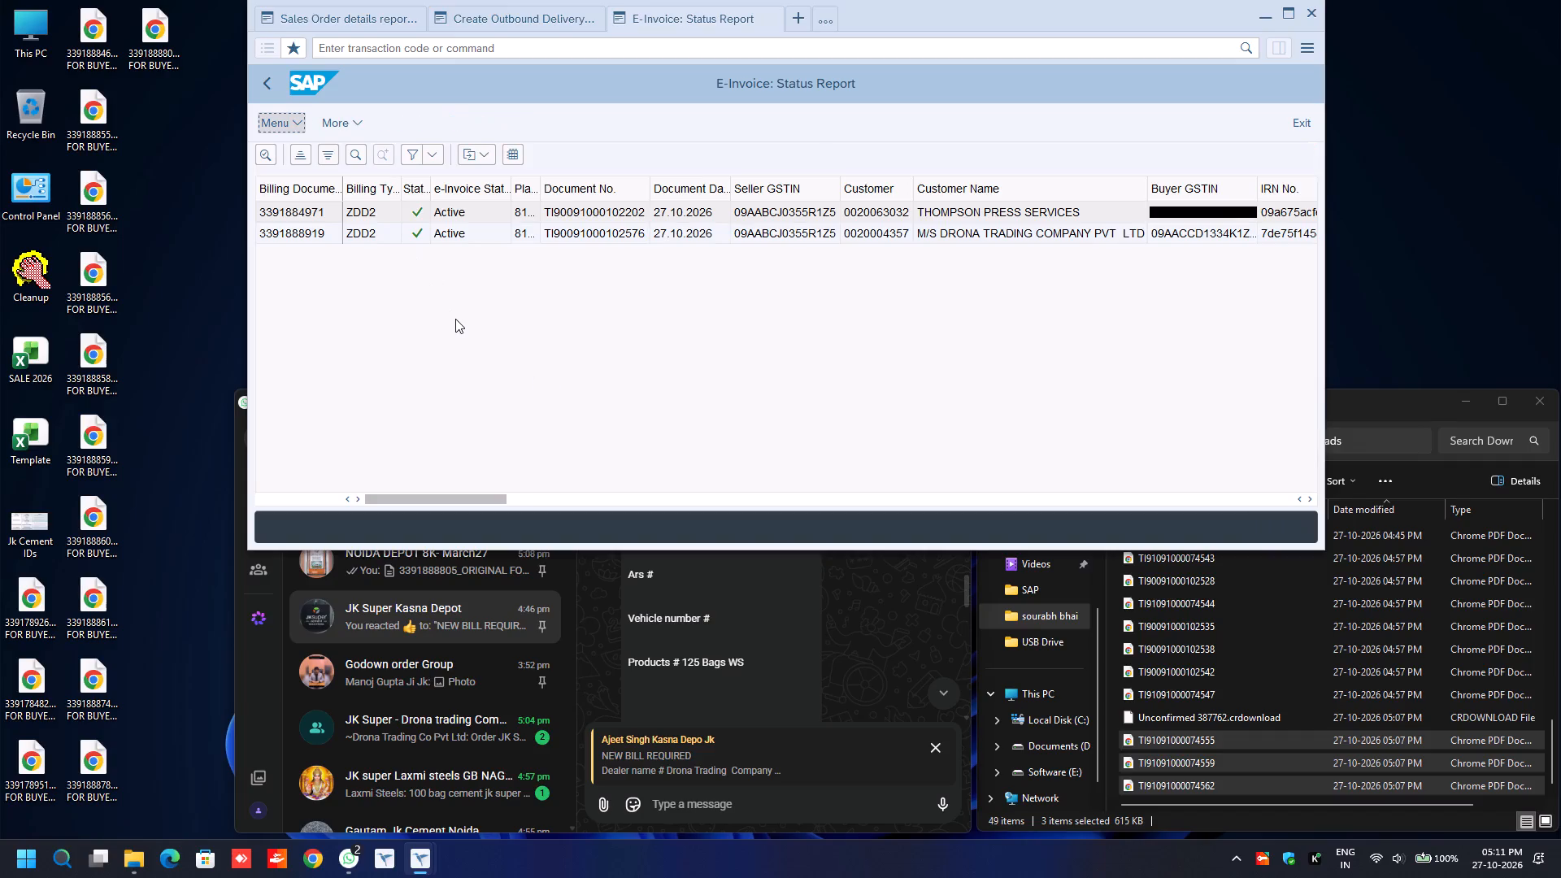
pyautogui.scroll(-8, 455, 319)
pyautogui.click(302, 223)
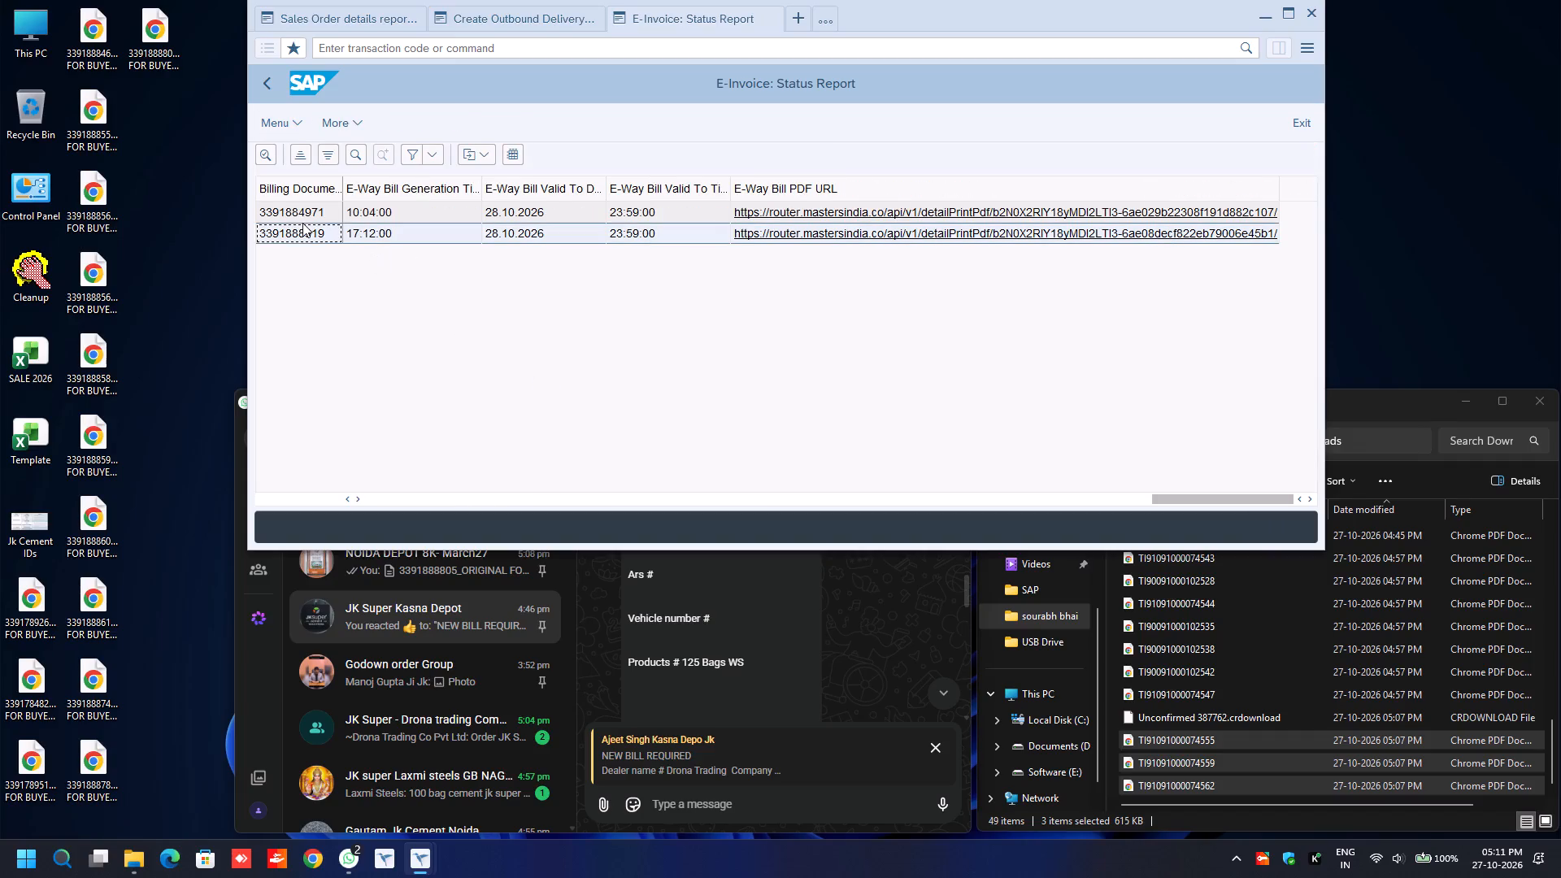
pyautogui.hotkey('ctrl', 'y')
pyautogui.hotkey('ctrl', 'c')
pyautogui.hotkey('ctrl', 'n')
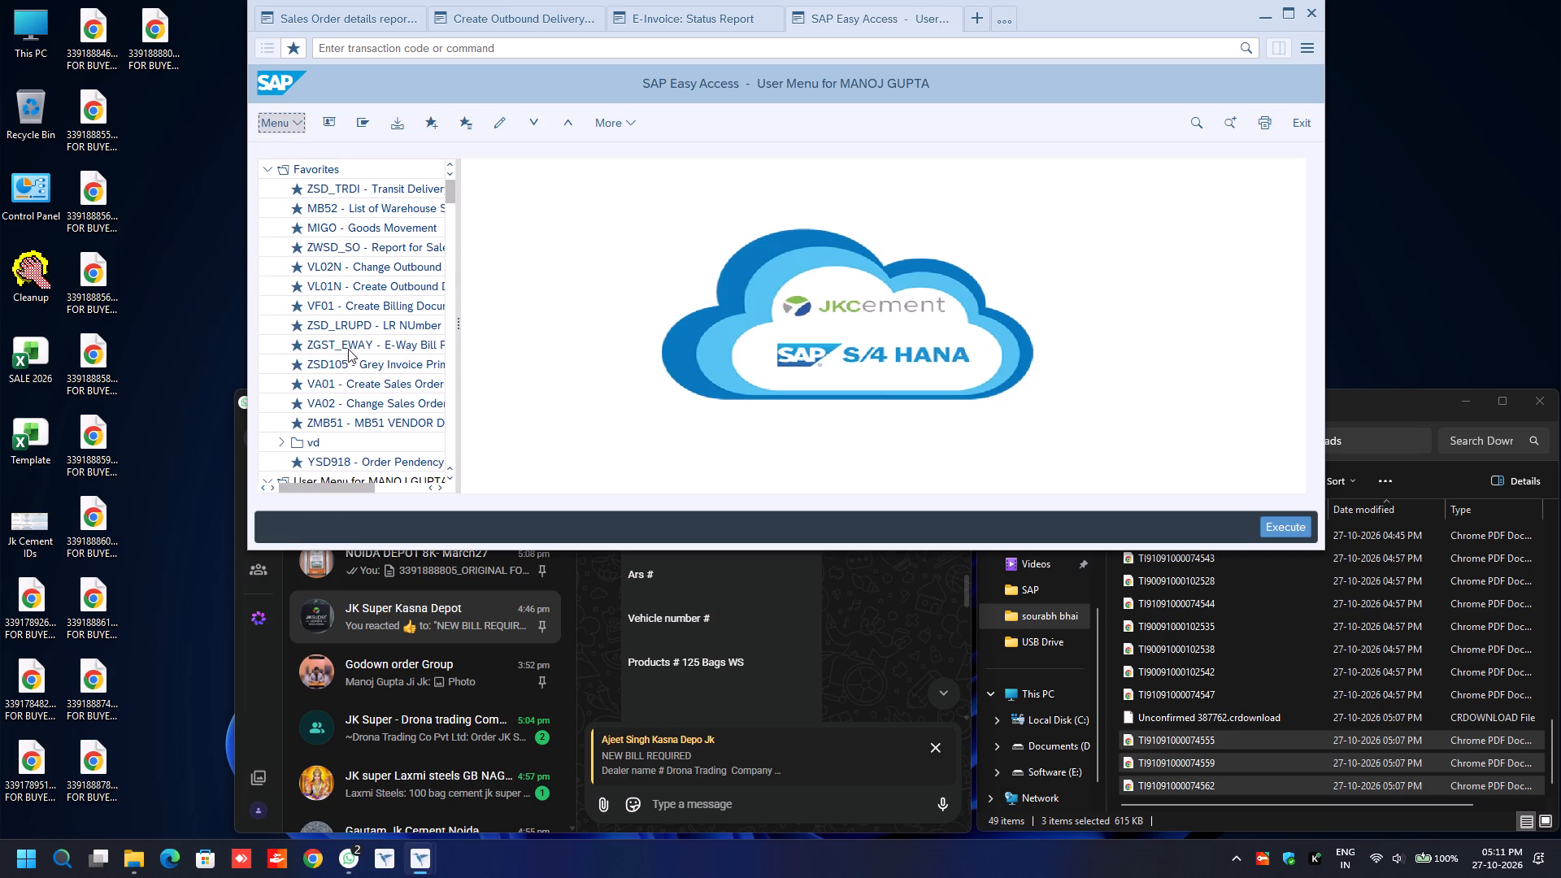
pyautogui.doubleClick(341, 357)
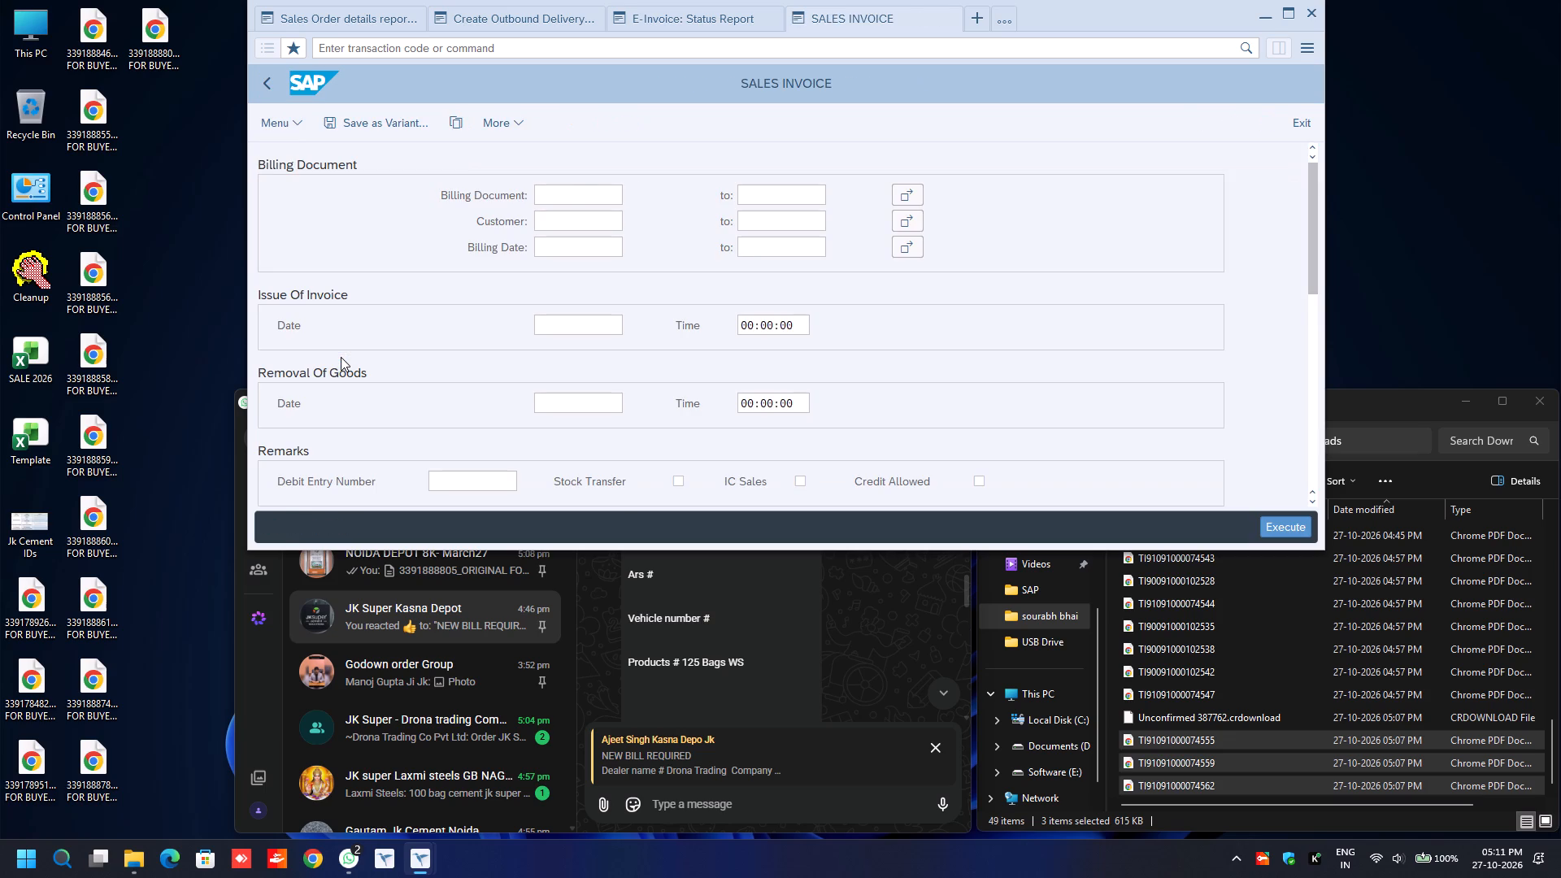
pyautogui.hotkey('ctrl', 'v')
# Run the sales invoice output as a digitally signed A4 page print, adding a new signature with the Download option.
pyautogui.scroll(-10, 341, 357)
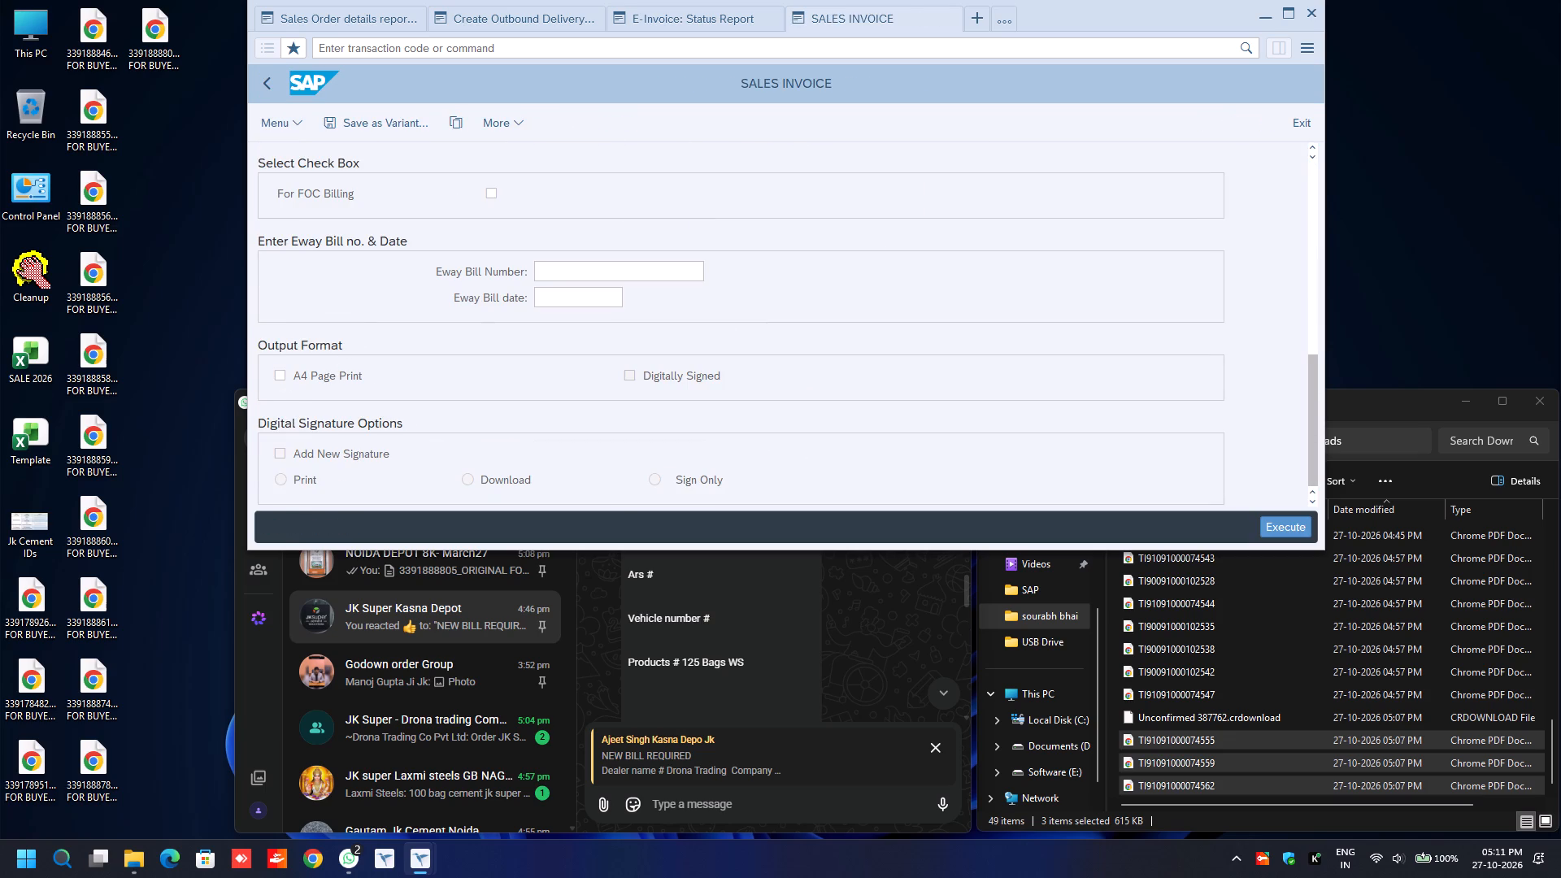
pyautogui.click(277, 375)
pyautogui.press('Tab')
pyautogui.press('space')
pyautogui.press('Tab')
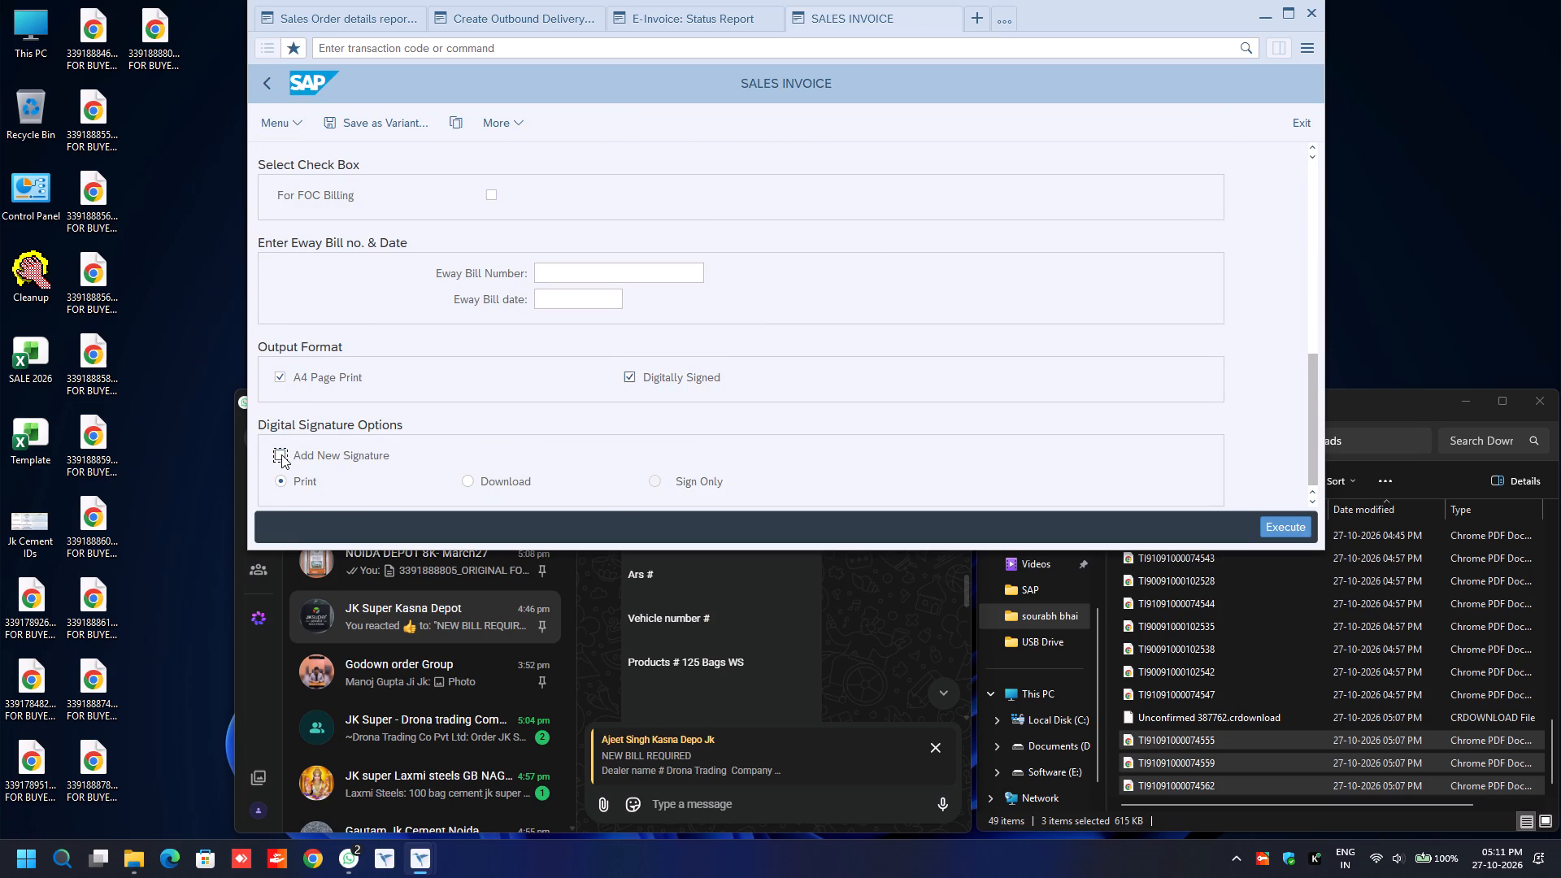
pyautogui.press('space')
pyautogui.press('Tab')
pyautogui.press('Right')
pyautogui.press('F8')
# Choose the Original For Buyer copy for the signed invoice and confirm.
pyautogui.press('space')
pyautogui.press('Return')
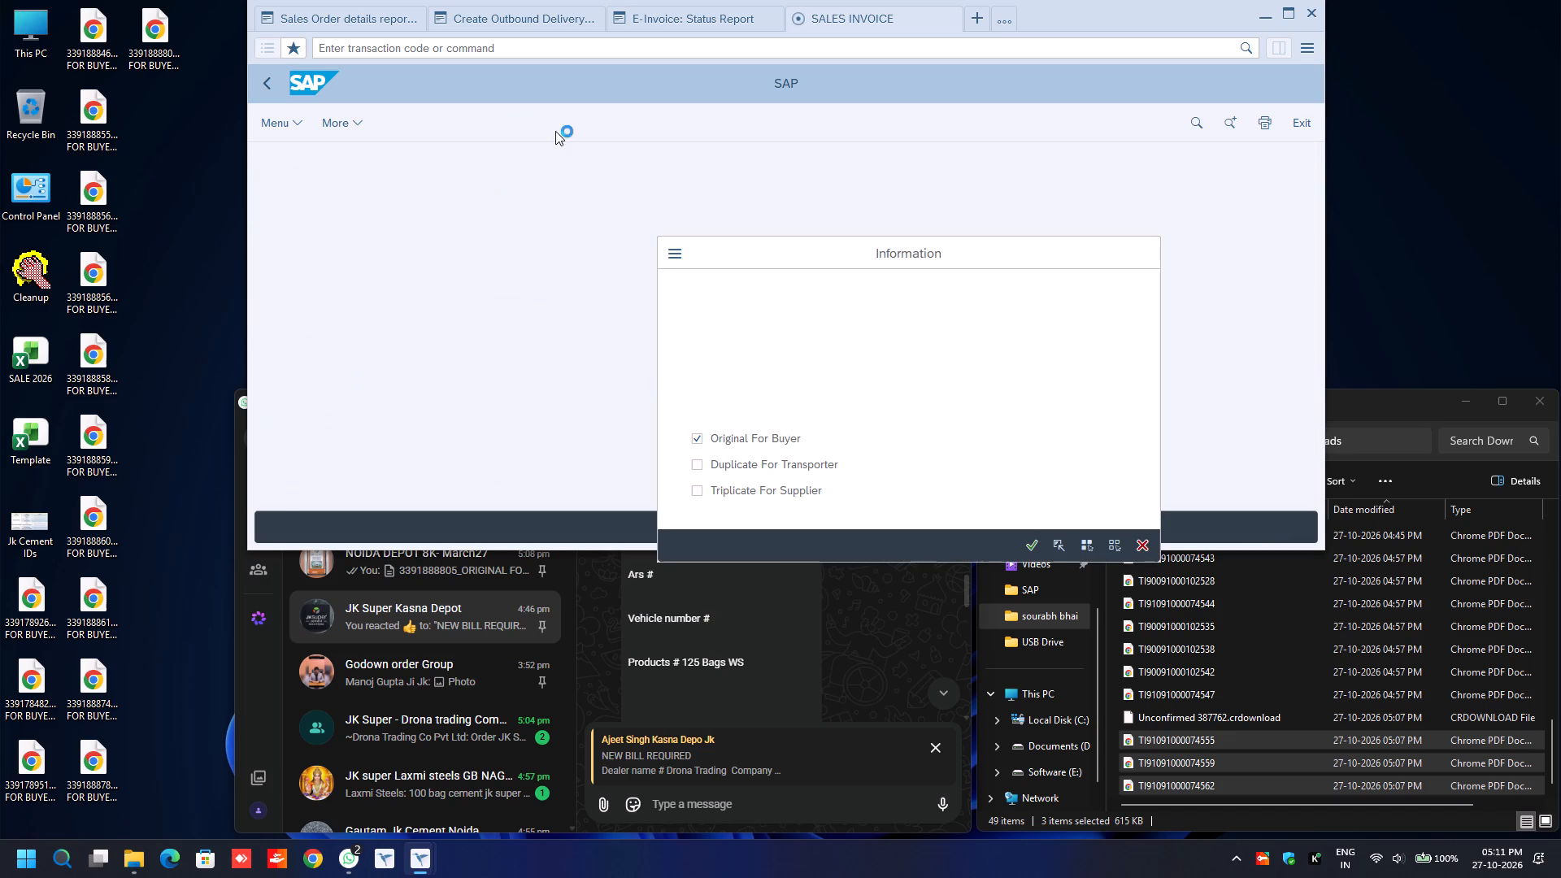
# Return to the E-Invoice Status Report session with the e-way bill PDF links.
pyautogui.click(694, 15)
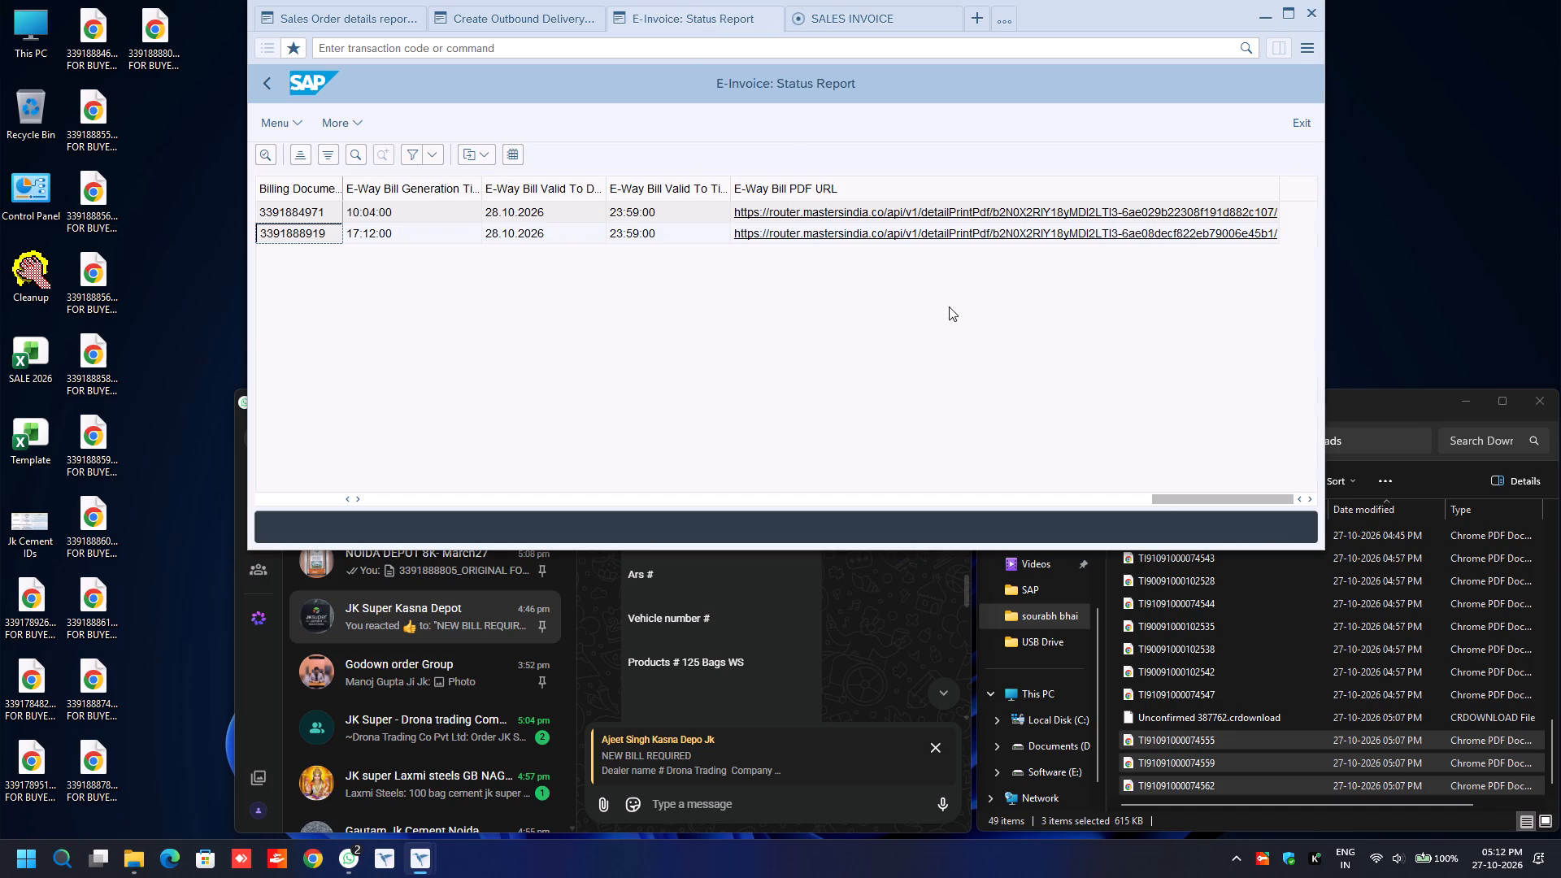
pyautogui.click(950, 224)
pyautogui.press('Left')
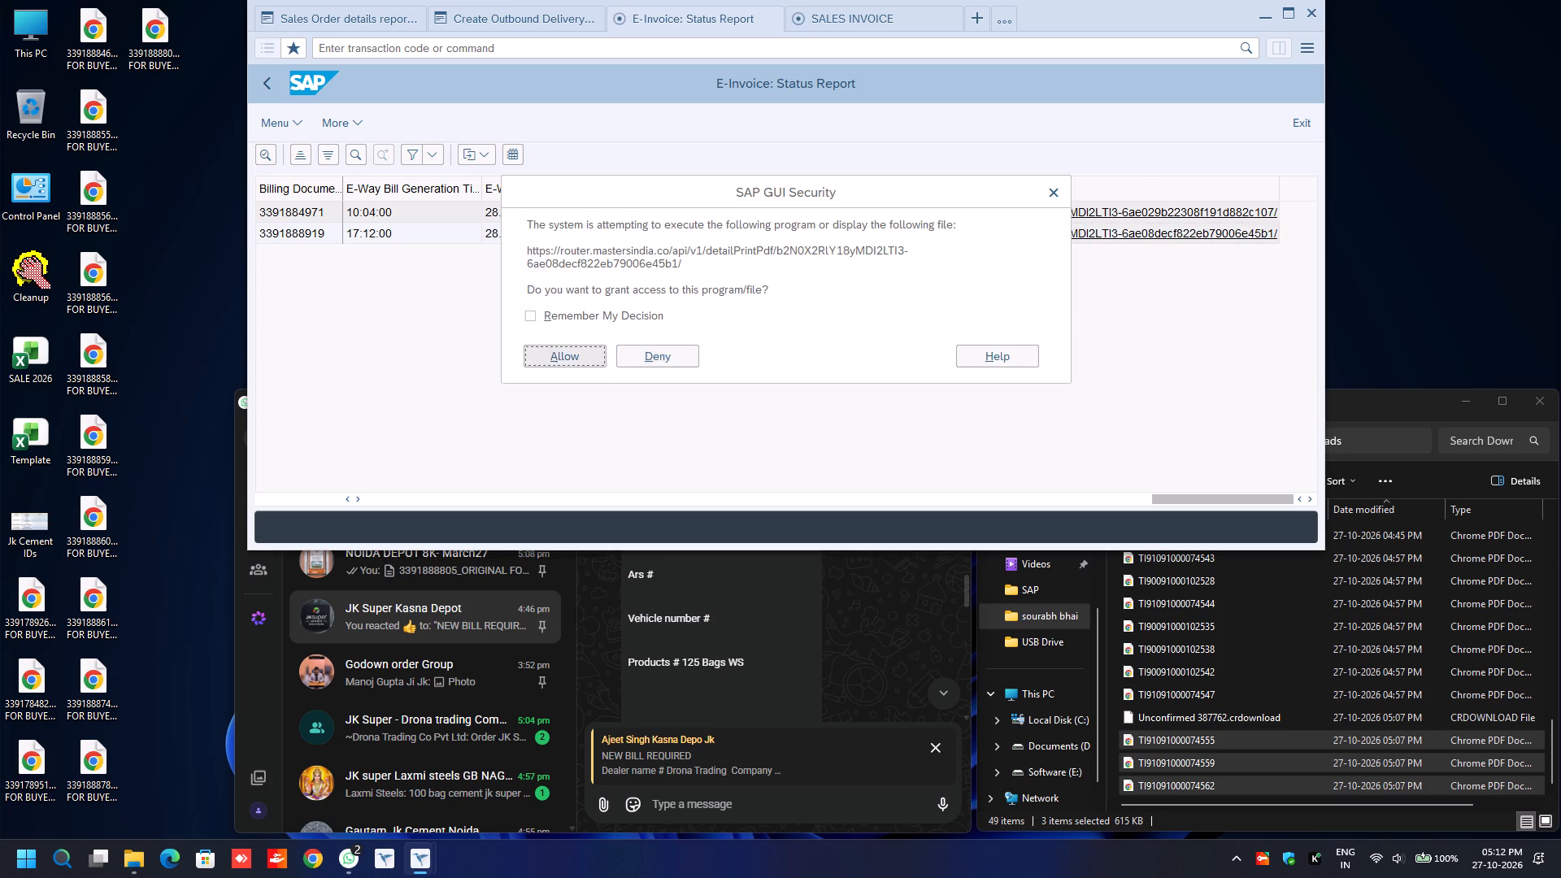
pyautogui.press('Return')
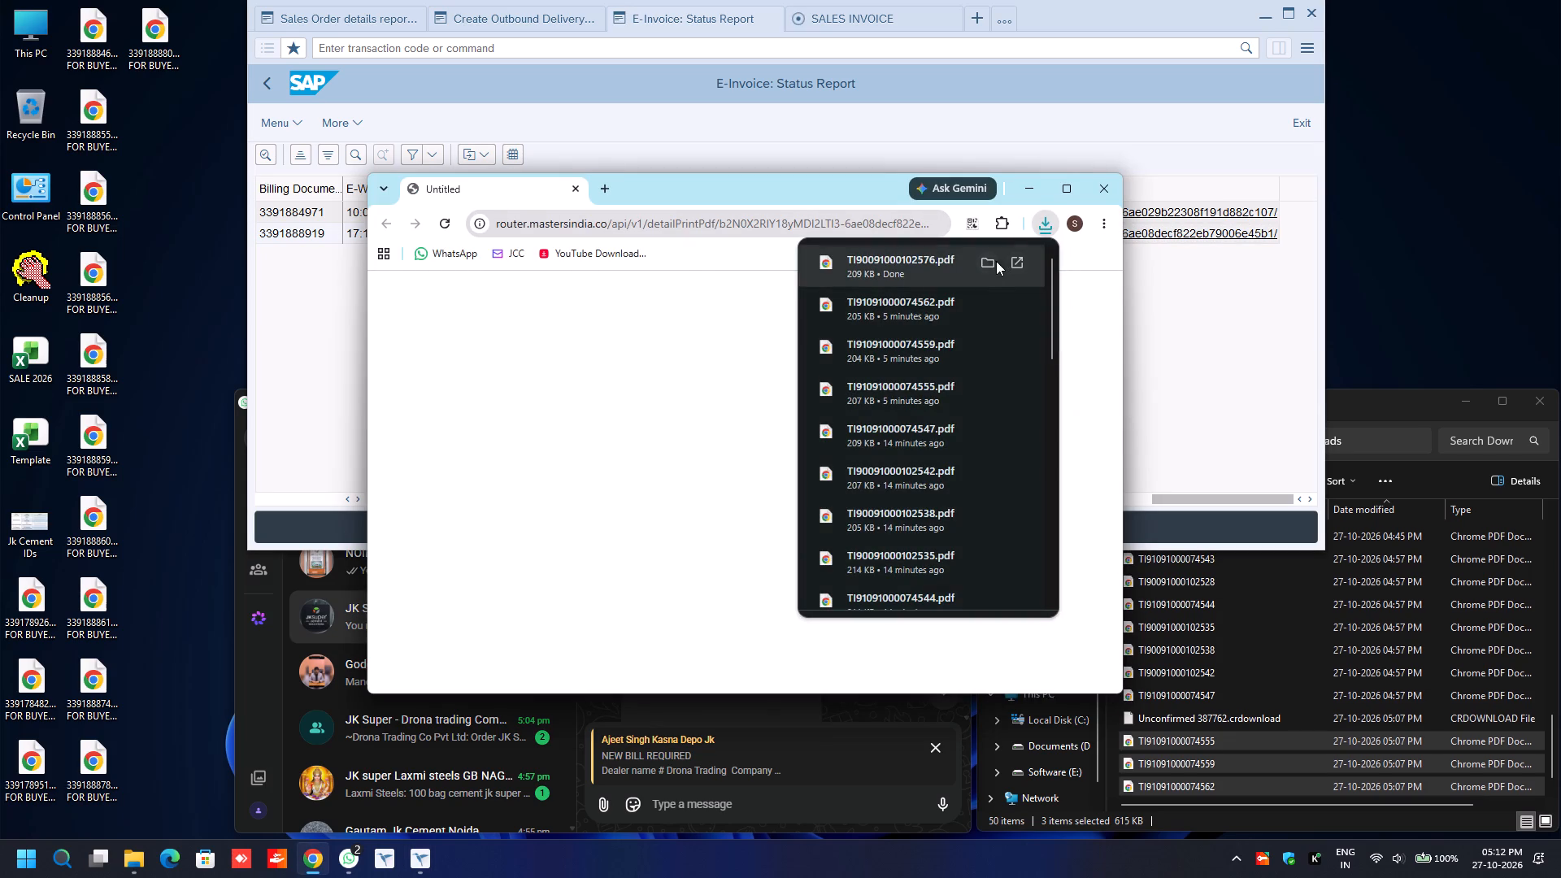
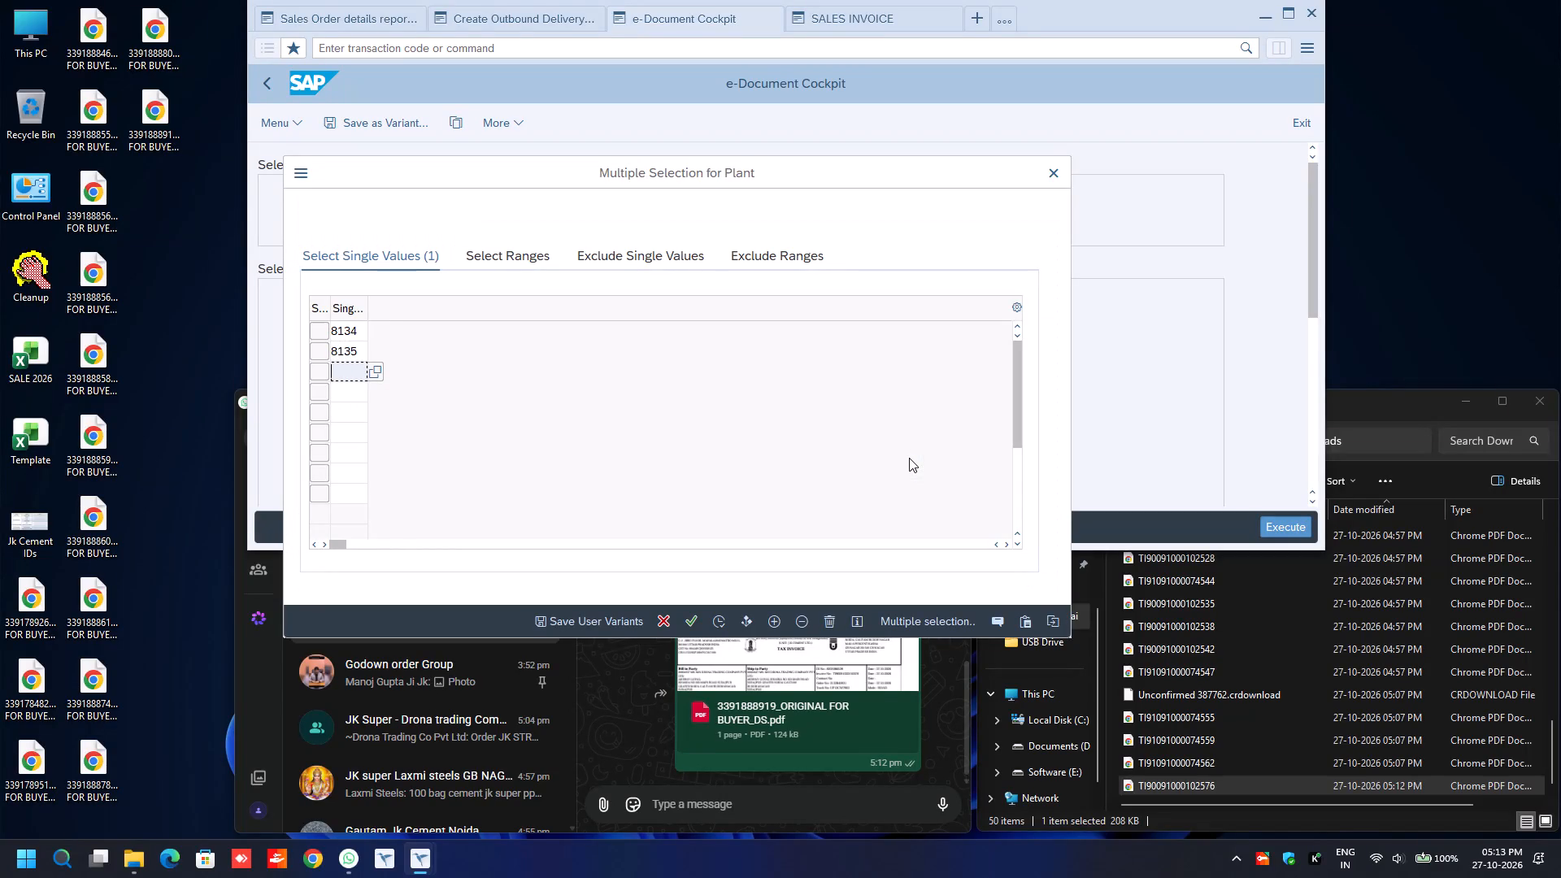
# Add plants 1071 and 1492 to the single values of the e-invoice plant selection and apply the selection.
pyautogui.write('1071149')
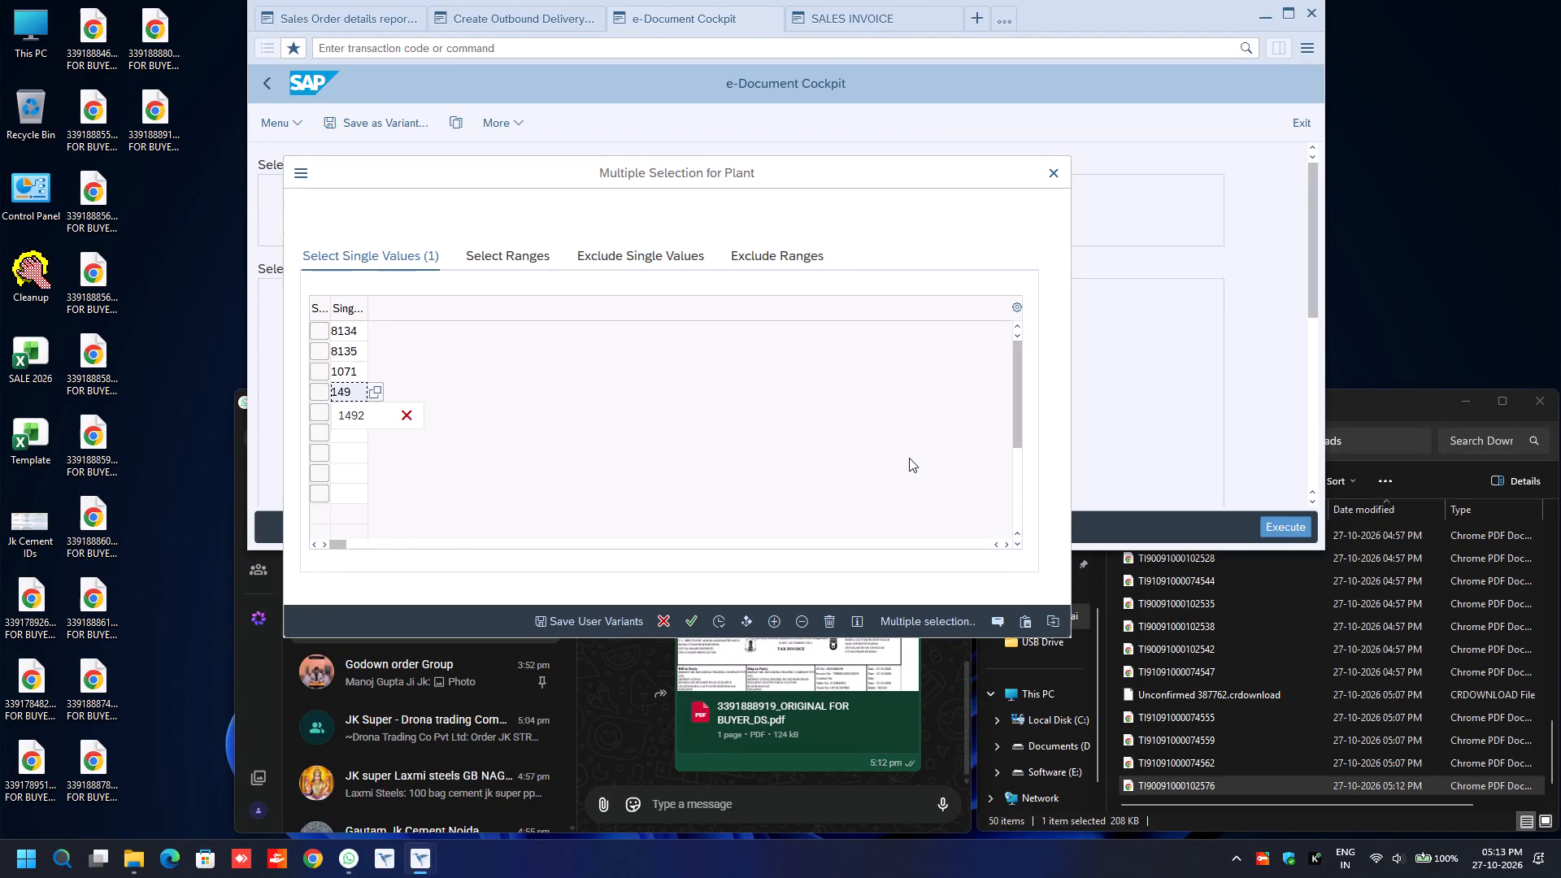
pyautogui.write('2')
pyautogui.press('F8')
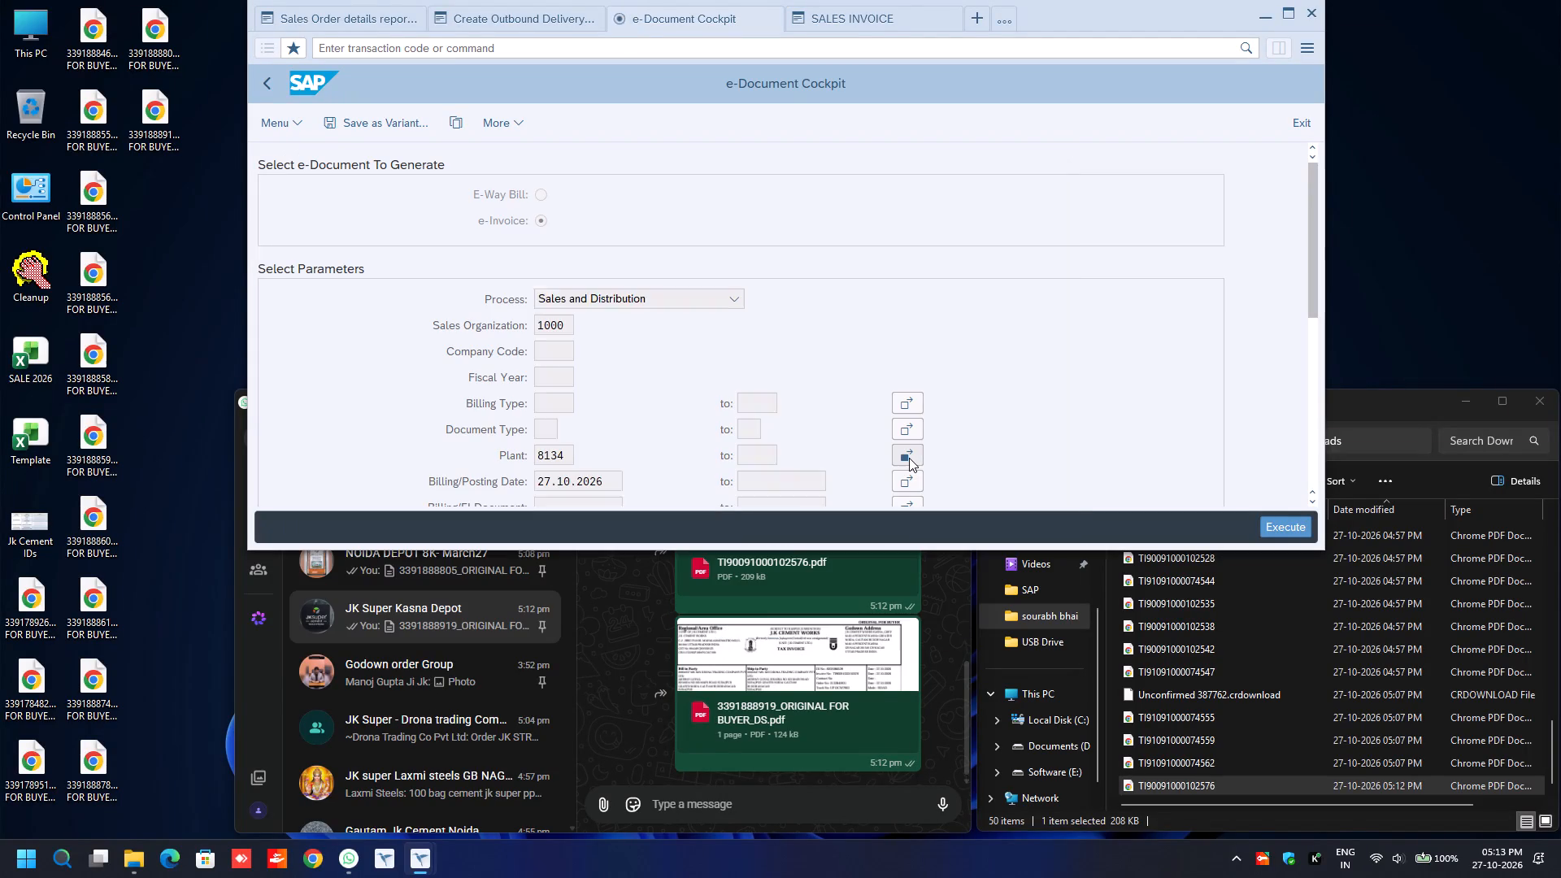
# Run the e-Invoice status report for Sales and Distribution, sales organization 1000, with billing date 27.10.2026 and the entered plant selection.
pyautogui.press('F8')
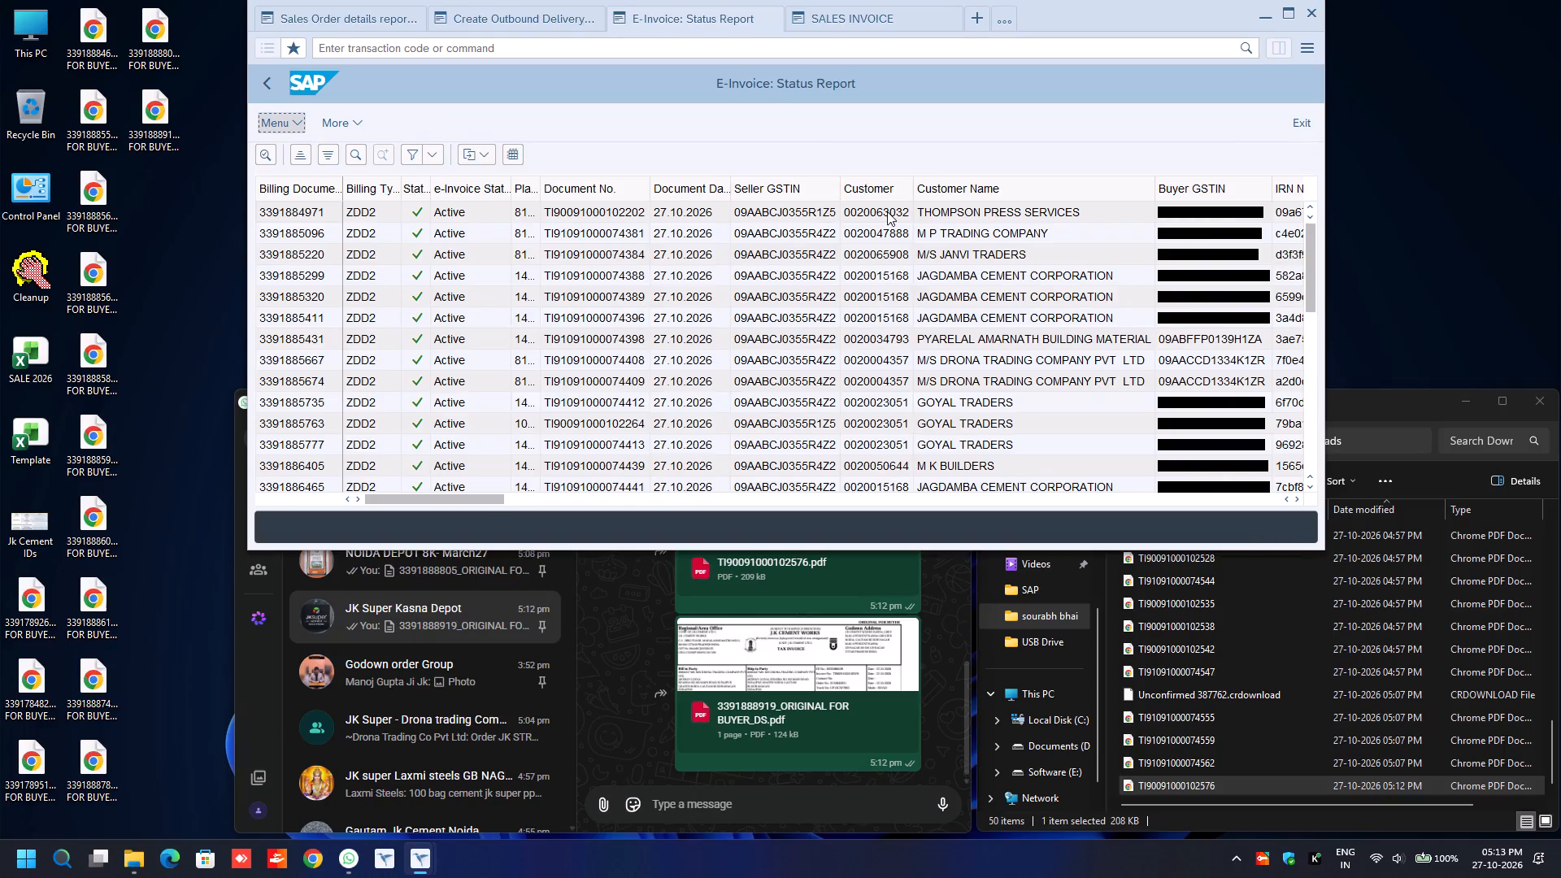
# Select the Customer column in the e-invoice status report for filtering.
pyautogui.click(875, 191)
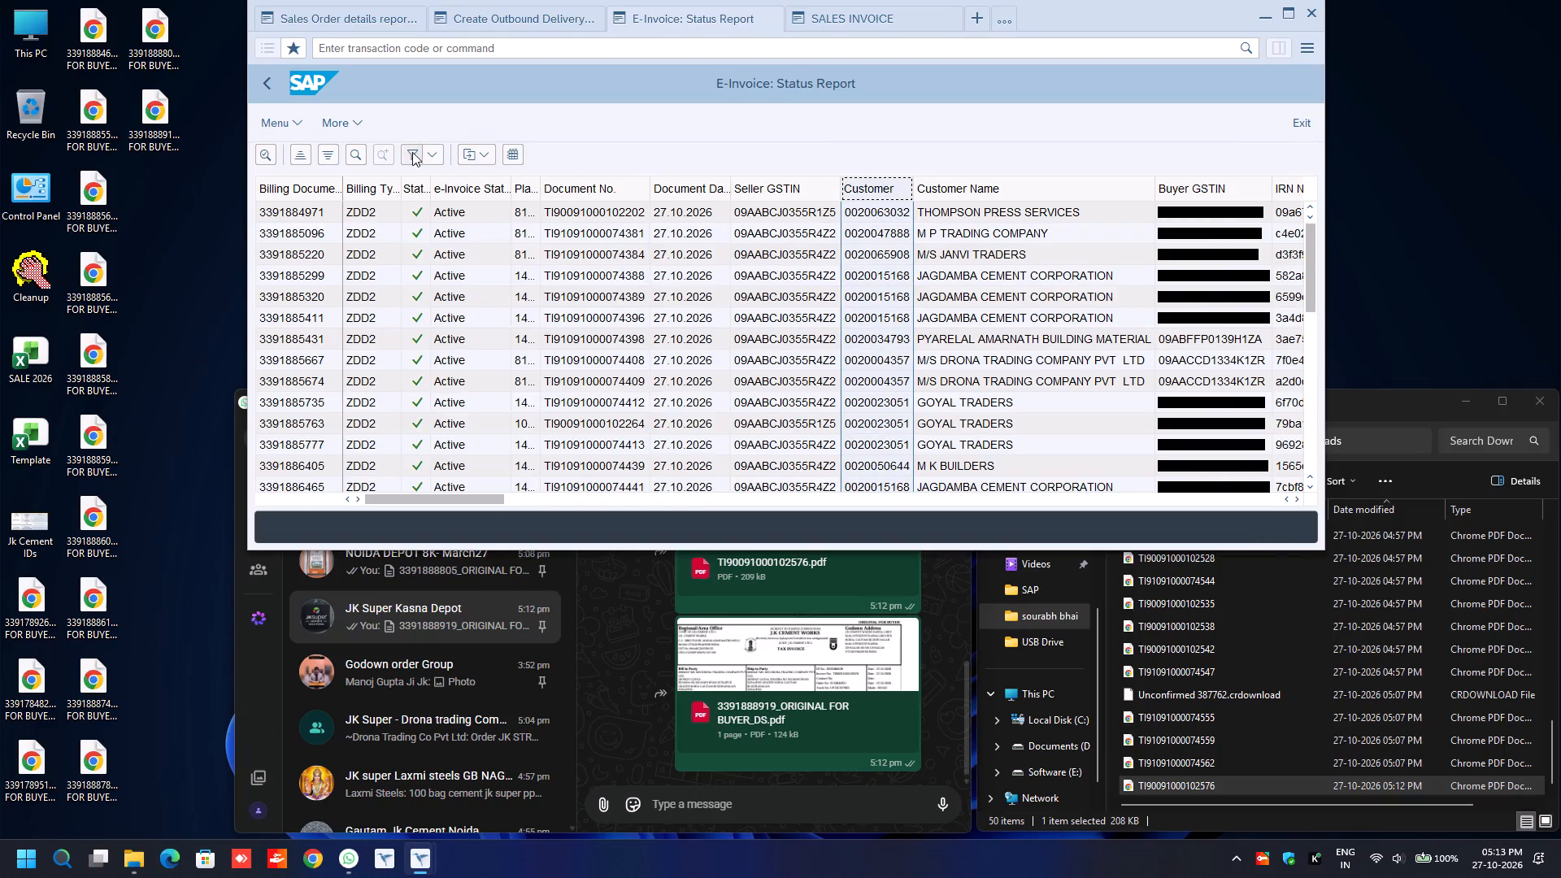
pyautogui.moveTo(409, 150); pyautogui.dragTo(422, 154)
pyautogui.press('BackSpace')
pyautogui.press('Down')
pyautogui.press('Return')
pyautogui.press('Return')
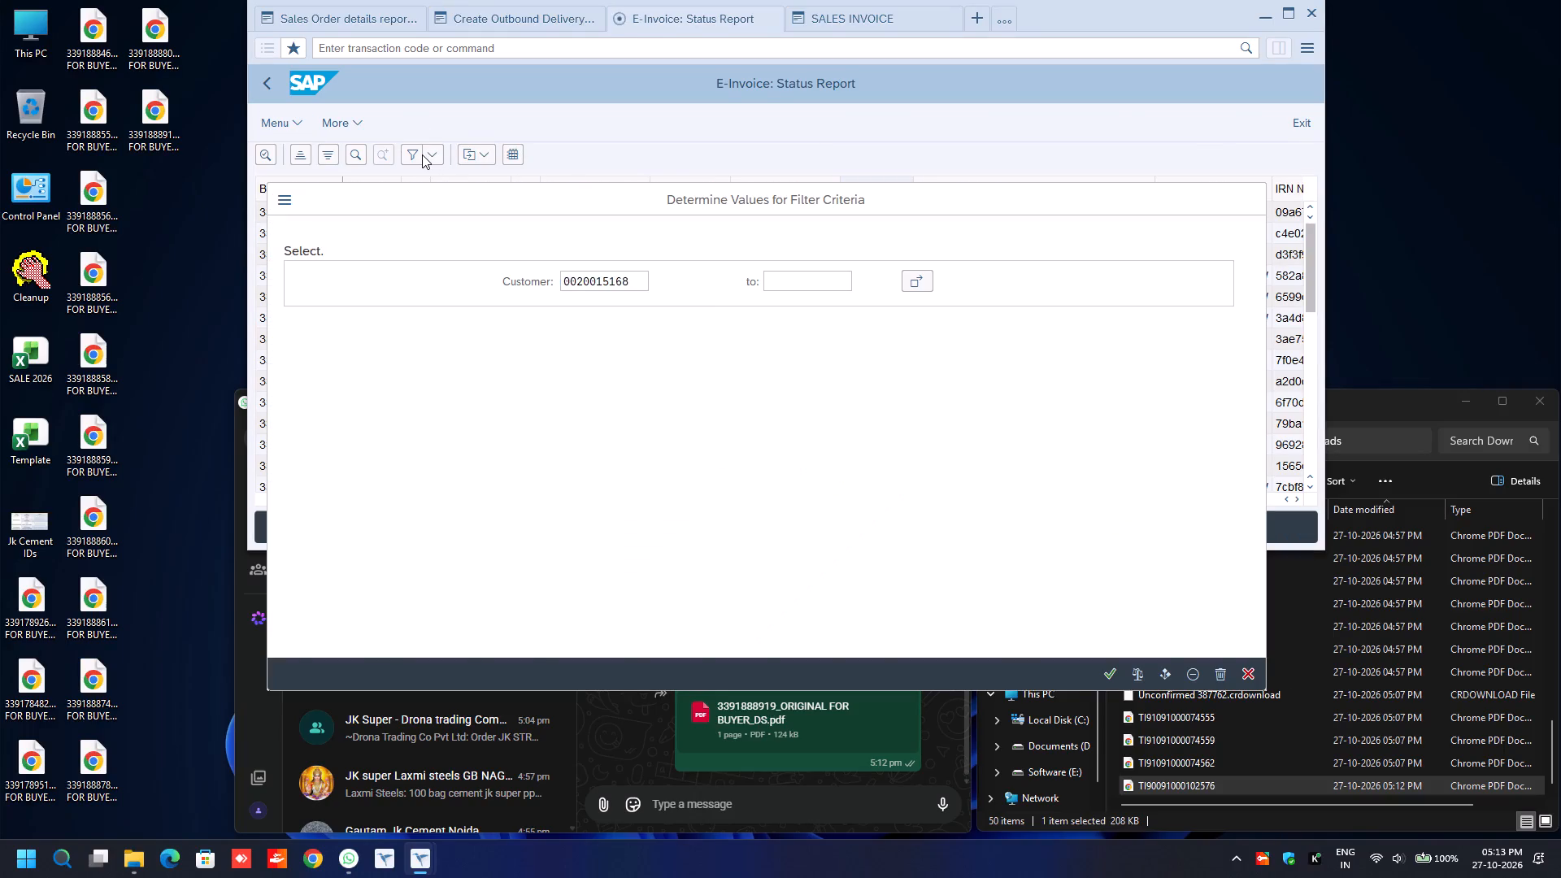
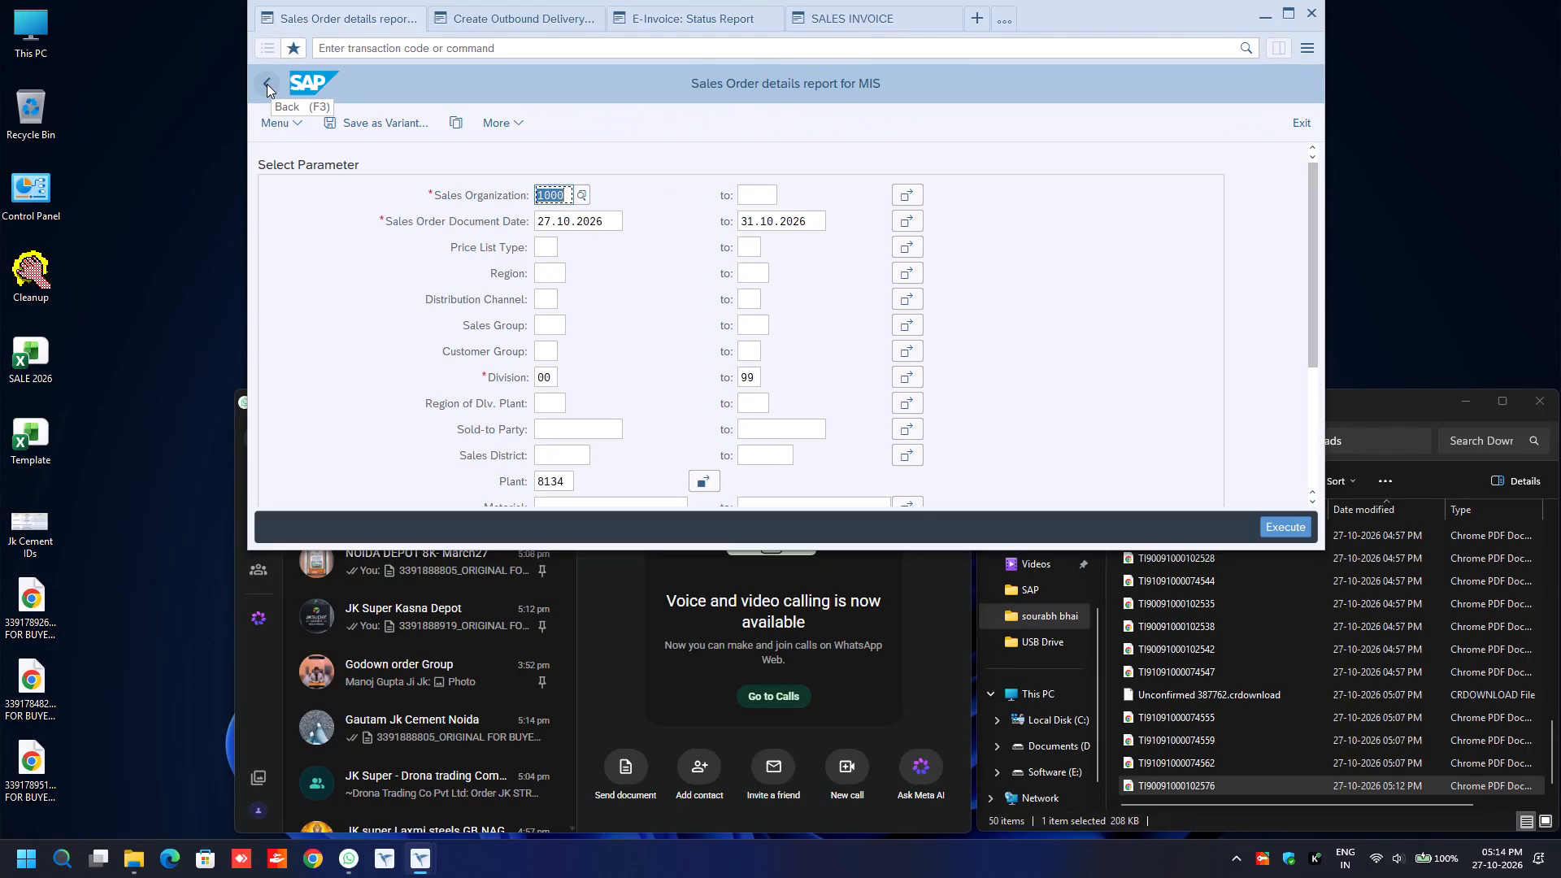
# Run the Sales Order details report for sales organization 1000, plant 8134, dates 27.10.2026 to 31.10.2026, and review the listed orders.
pyautogui.press('F8')
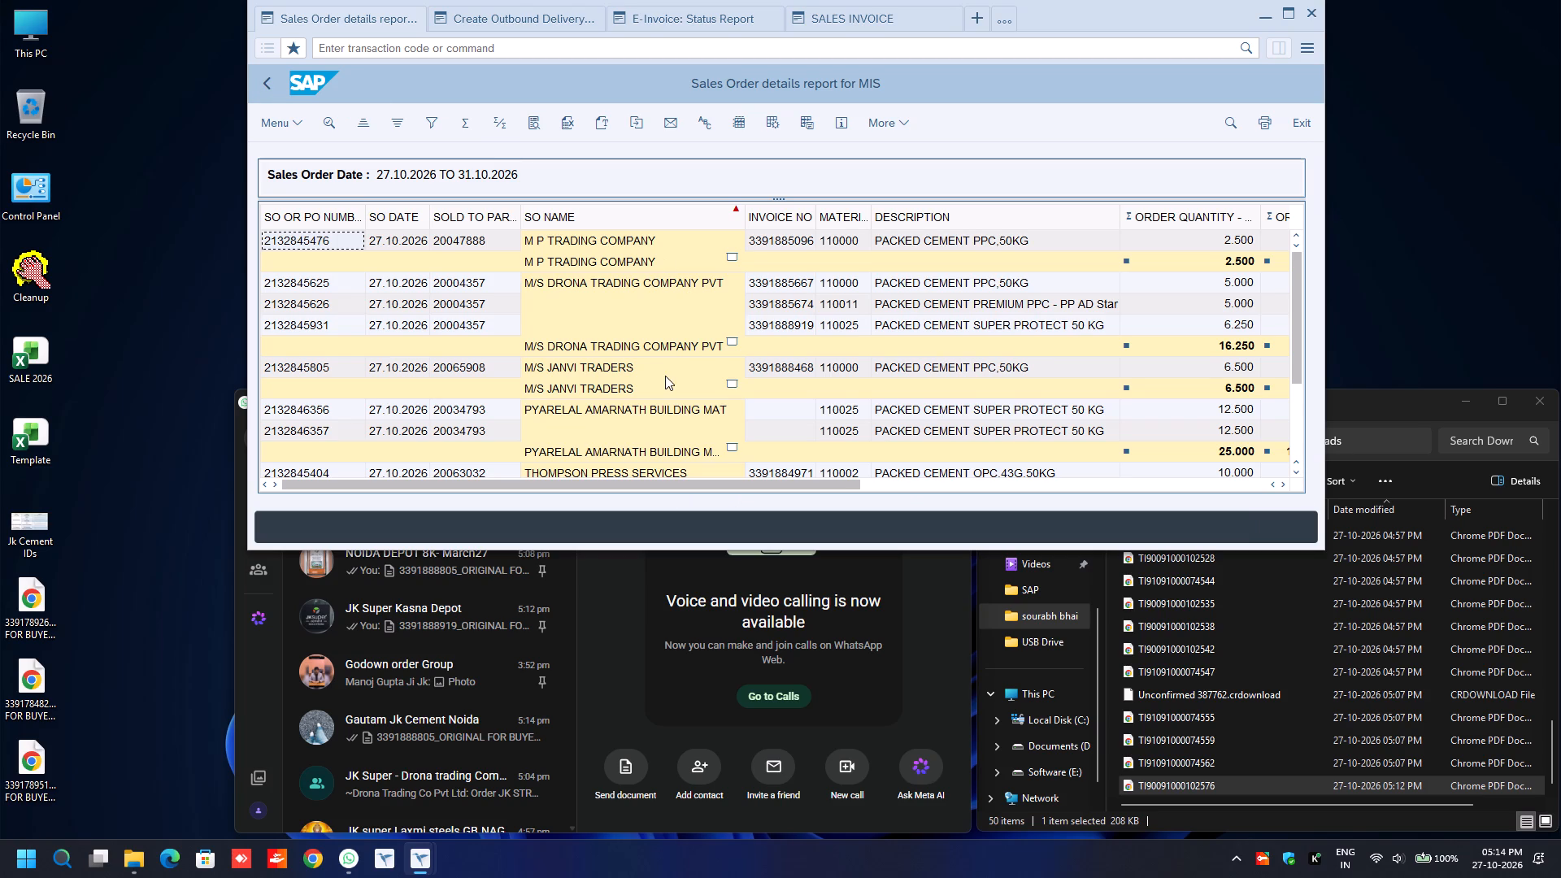
pyautogui.scroll(-19, 665, 377)
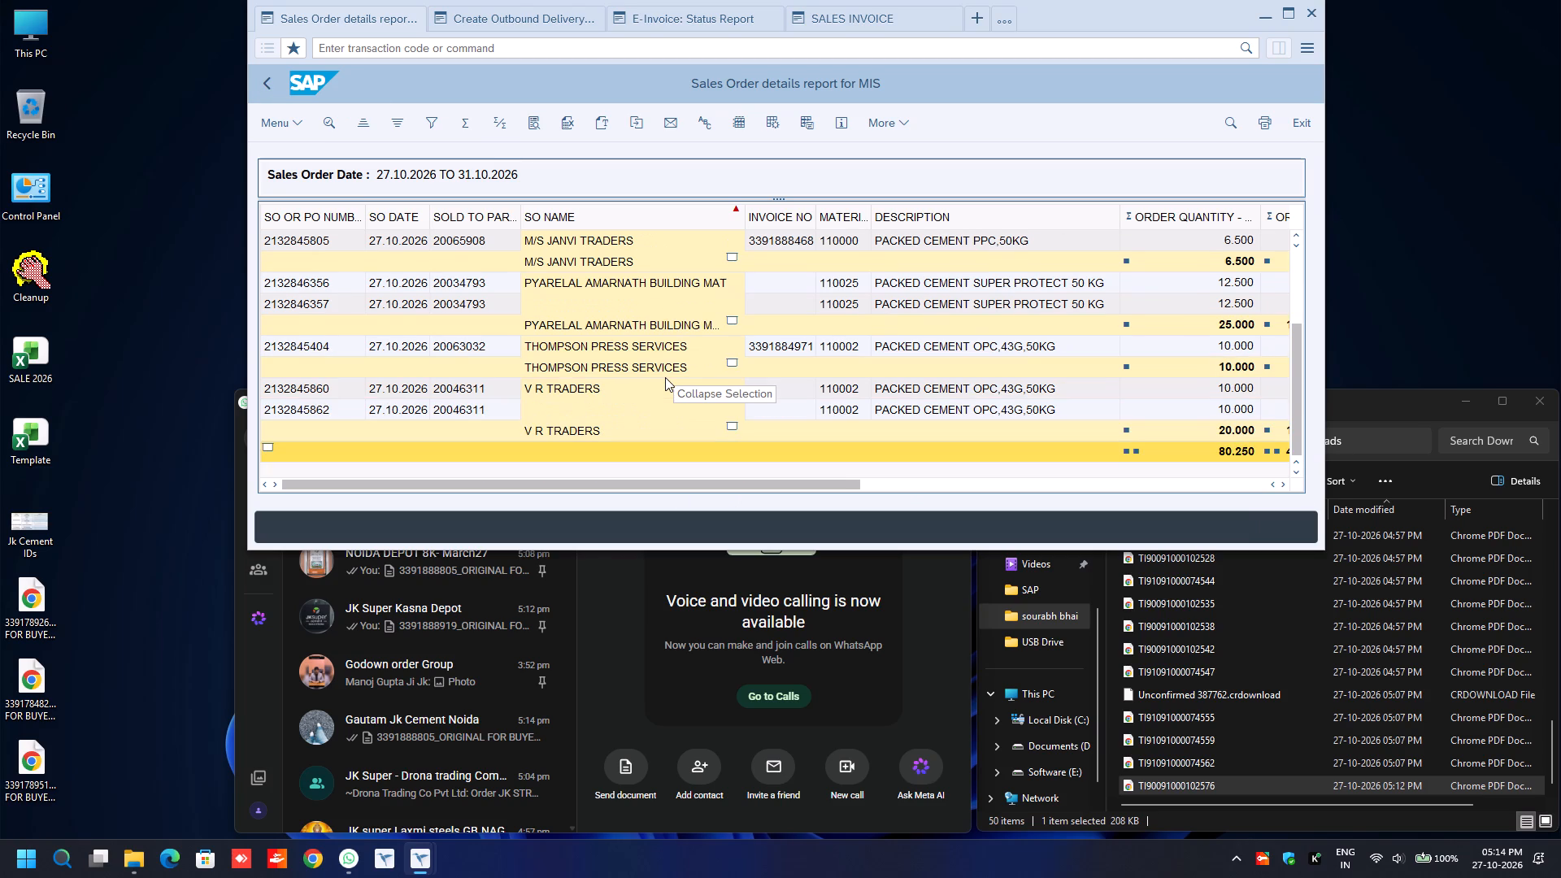
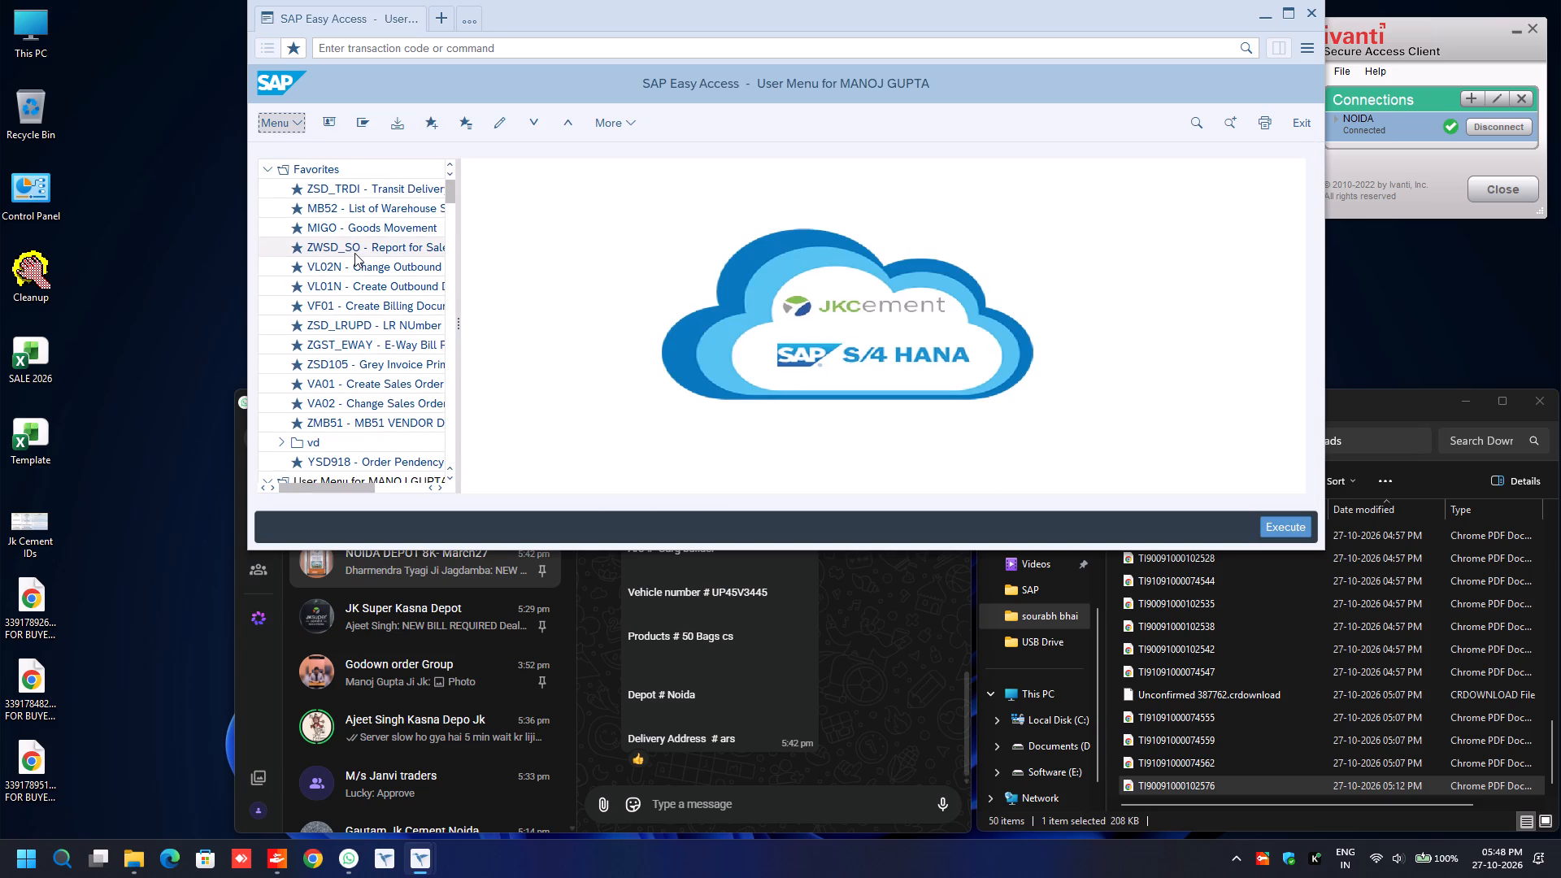
# Open the ZWSD_SO sales order details report from the favorites.
pyautogui.click(354, 253)
pyautogui.press('Return')
# Set the report criteria to sales organization 1000, document dates 27.10.2026 to 31.10.2026 and divisions 00 to 99.
pyautogui.press('BackSpace')
pyautogui.press('Down')
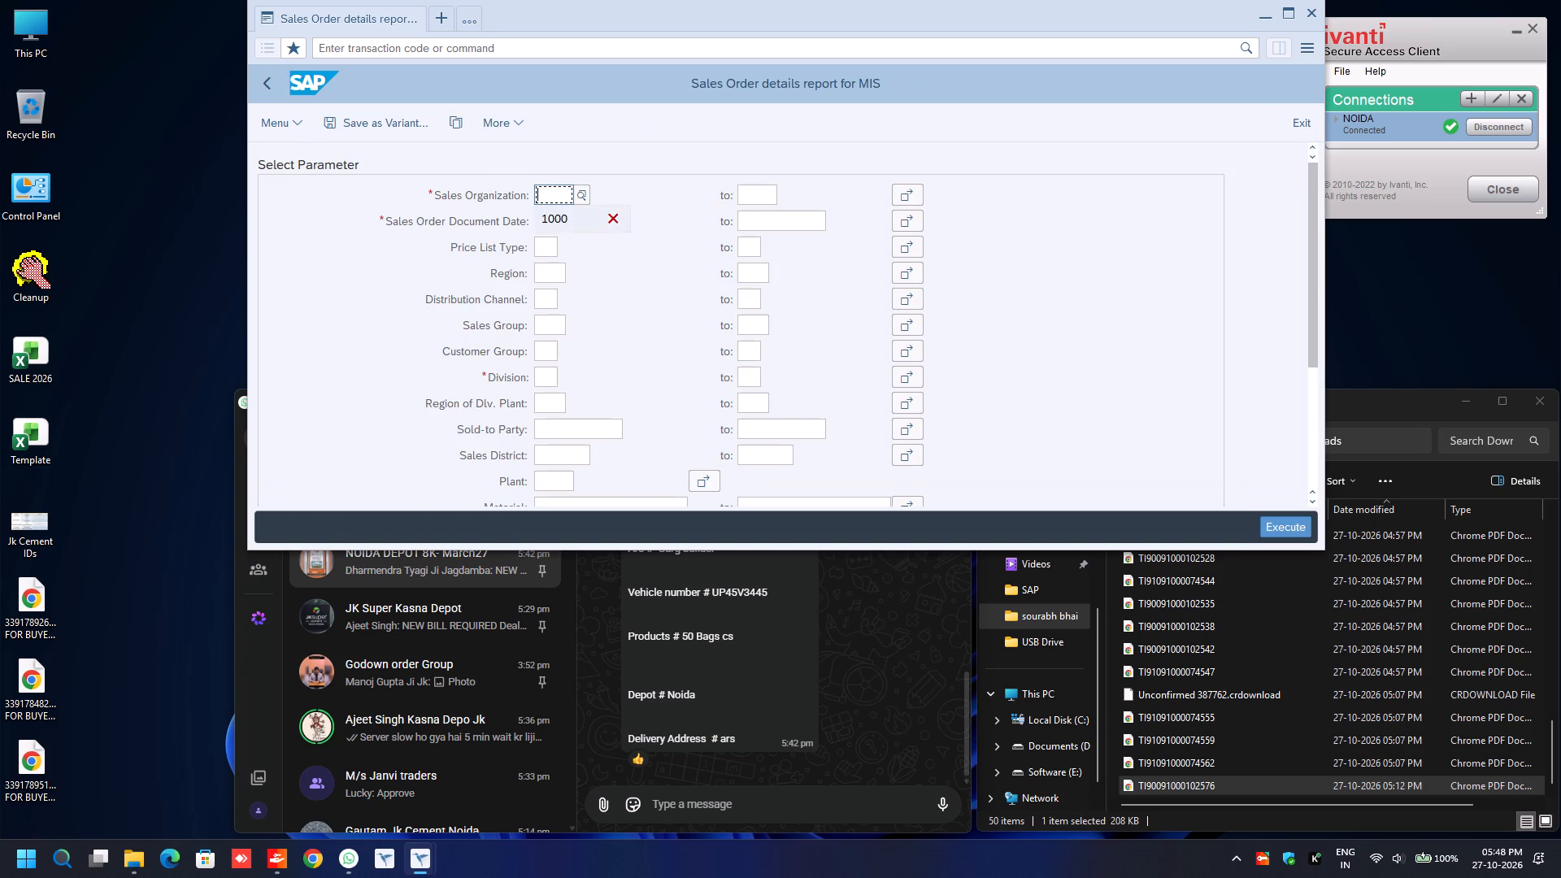
pyautogui.press('Return')
pyautogui.press('Down')
pyautogui.press('BackSpace')
pyautogui.press('Down')
pyautogui.press('Return')
pyautogui.press('Tab')
pyautogui.press('BackSpace')
pyautogui.press('Down')
pyautogui.press('Return')
pyautogui.press('Return')
pyautogui.press('BackSpace')
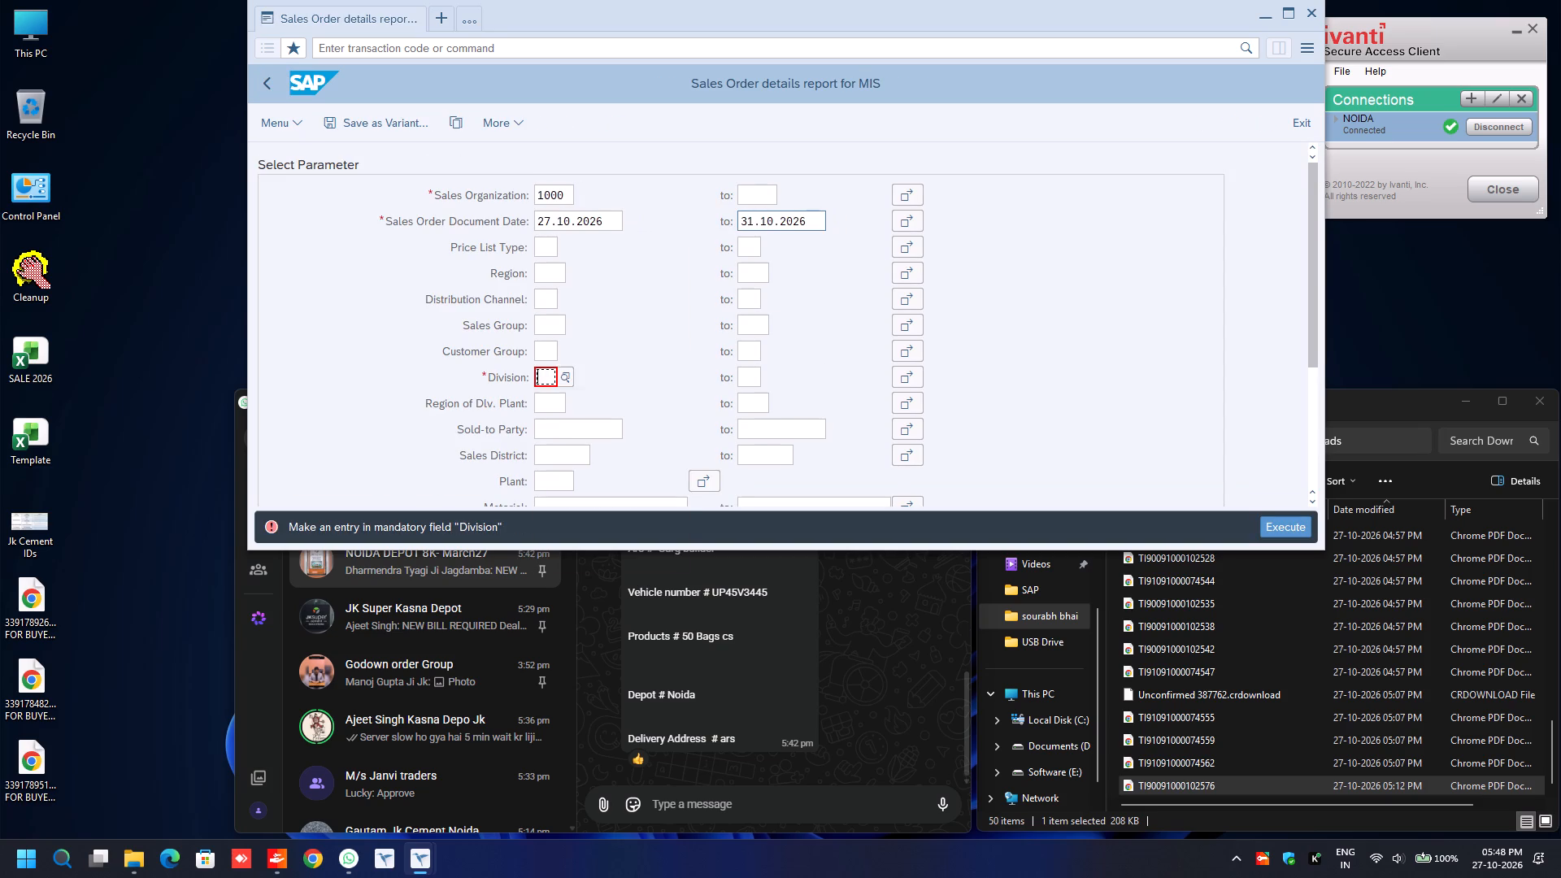
pyautogui.press('Down')
pyautogui.press('Return')
pyautogui.press('Tab')
pyautogui.press('BackSpace')
pyautogui.press('Down')
pyautogui.press('Return')
# Enter plant 8134 and a second plant starting with 8 as single values in the multiple selection for Plant.
pyautogui.press('Down')
pyautogui.press('Down')
pyautogui.press('Down')
pyautogui.press('Down')
pyautogui.press('Tab')
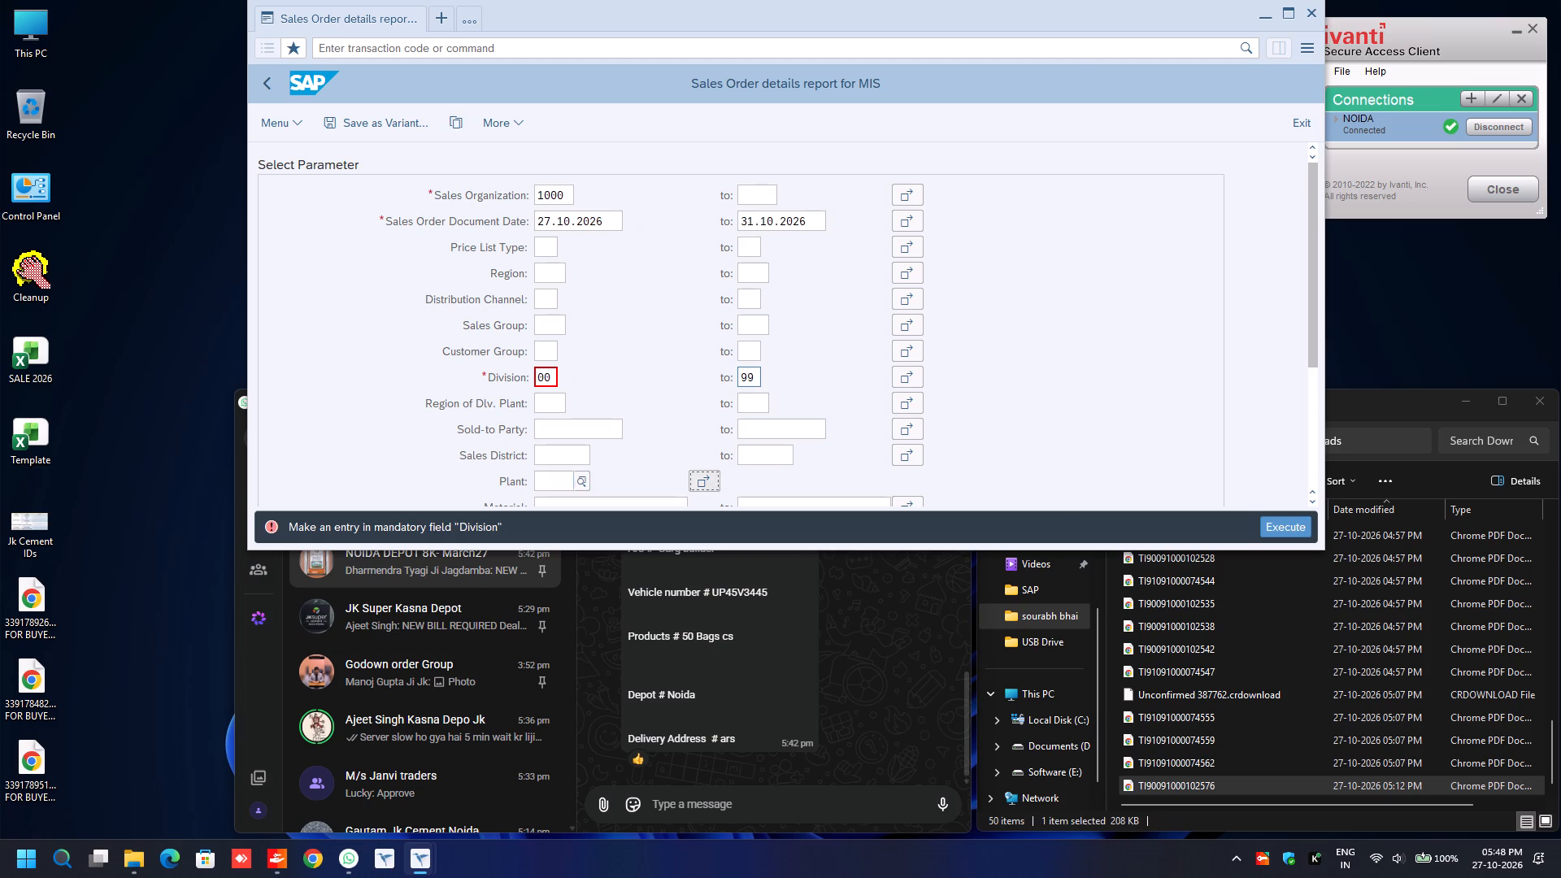
pyautogui.press('Return')
pyautogui.write('81348')
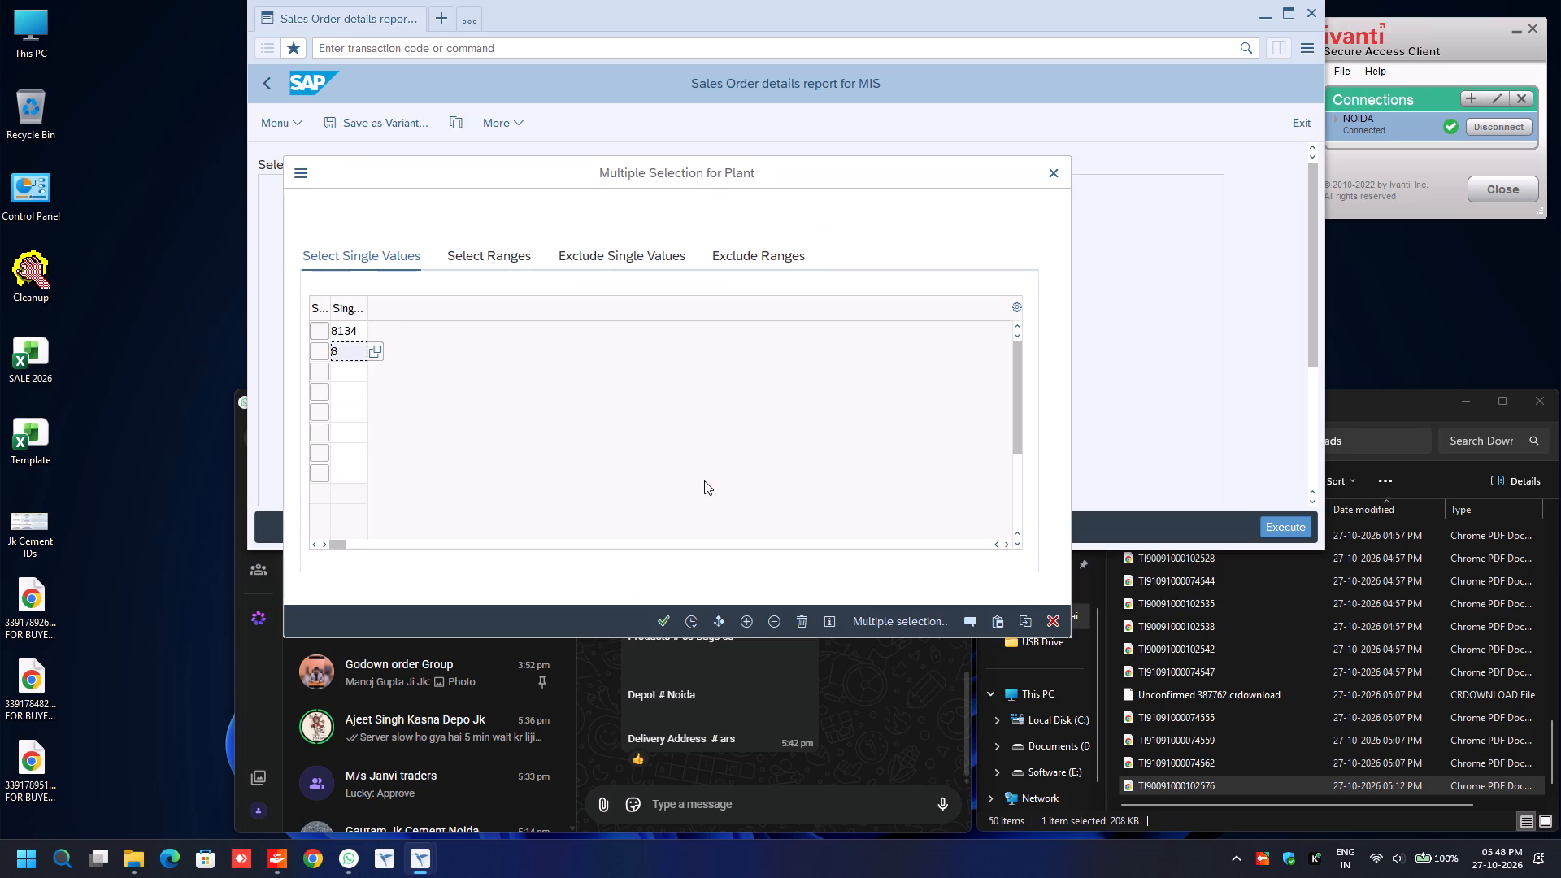
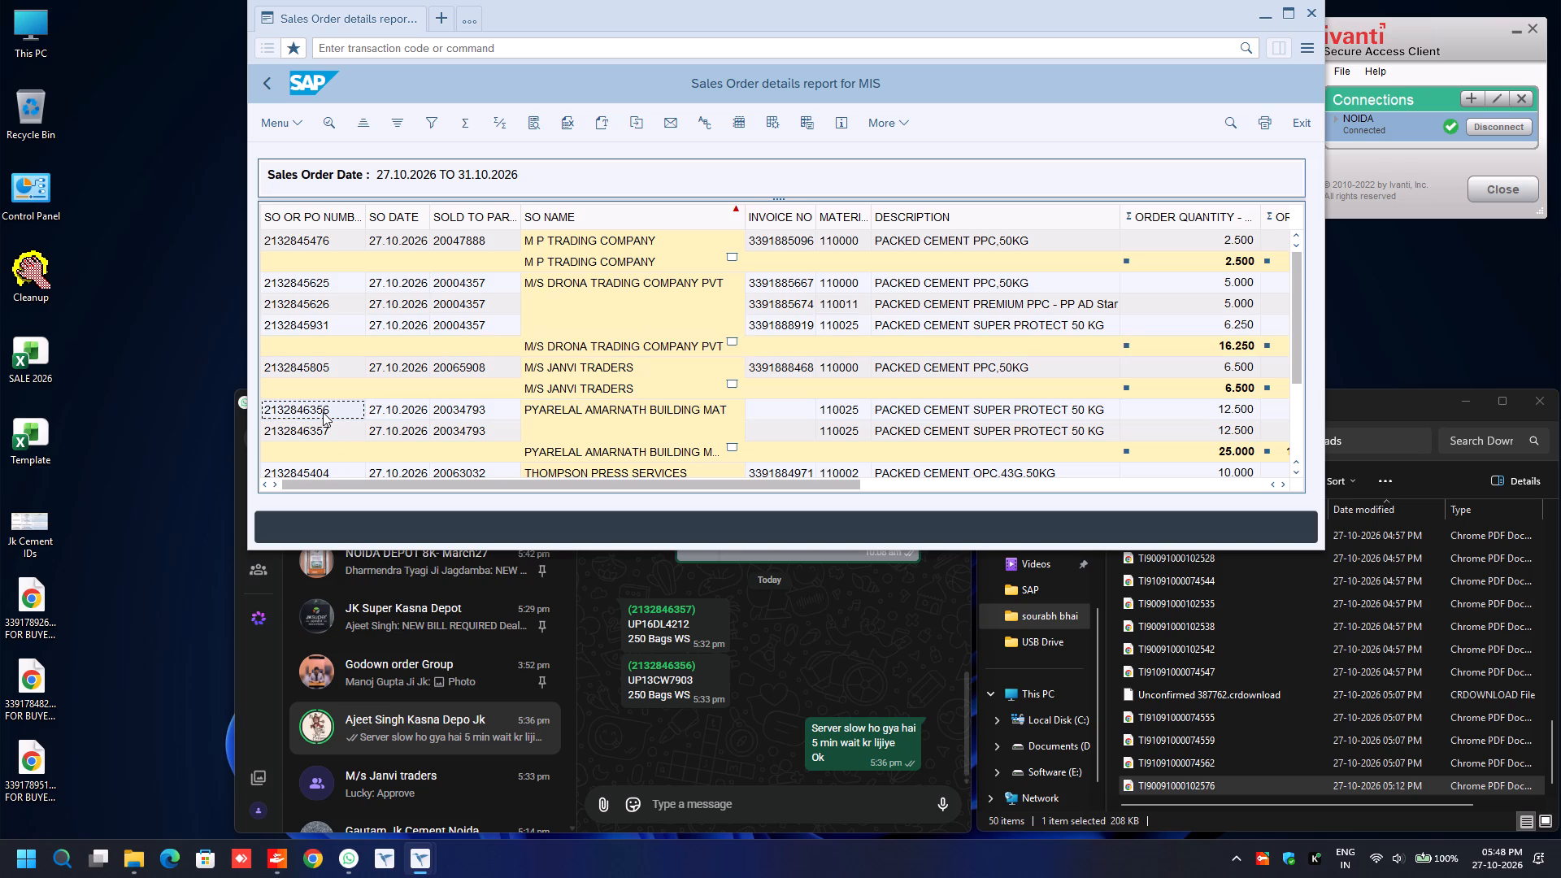
pyautogui.hotkey('ctrl', 'n')
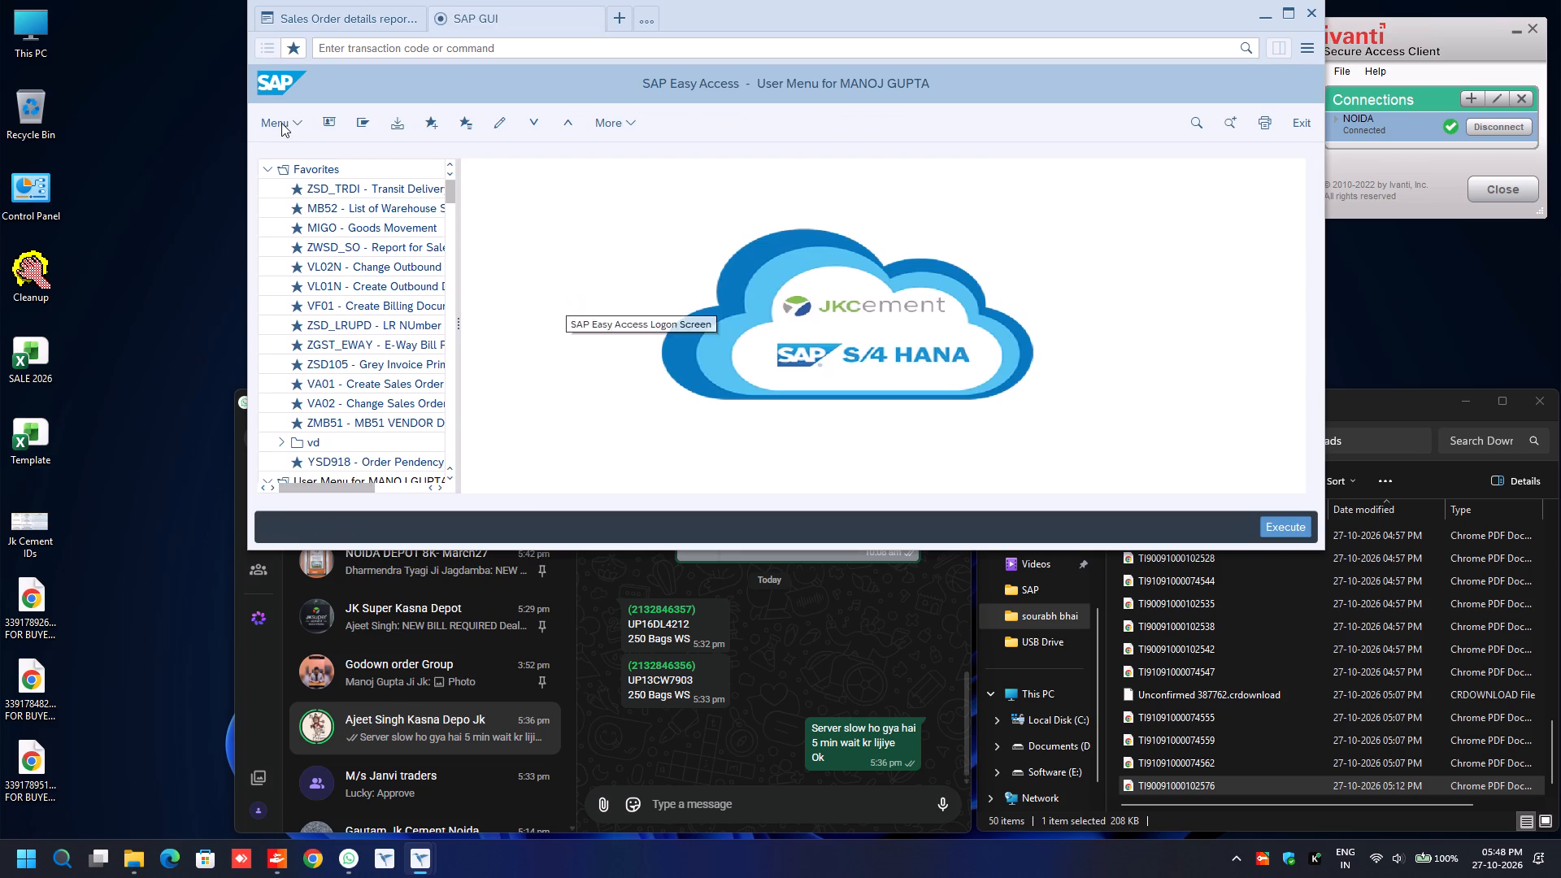
pyautogui.doubleClick(333, 288)
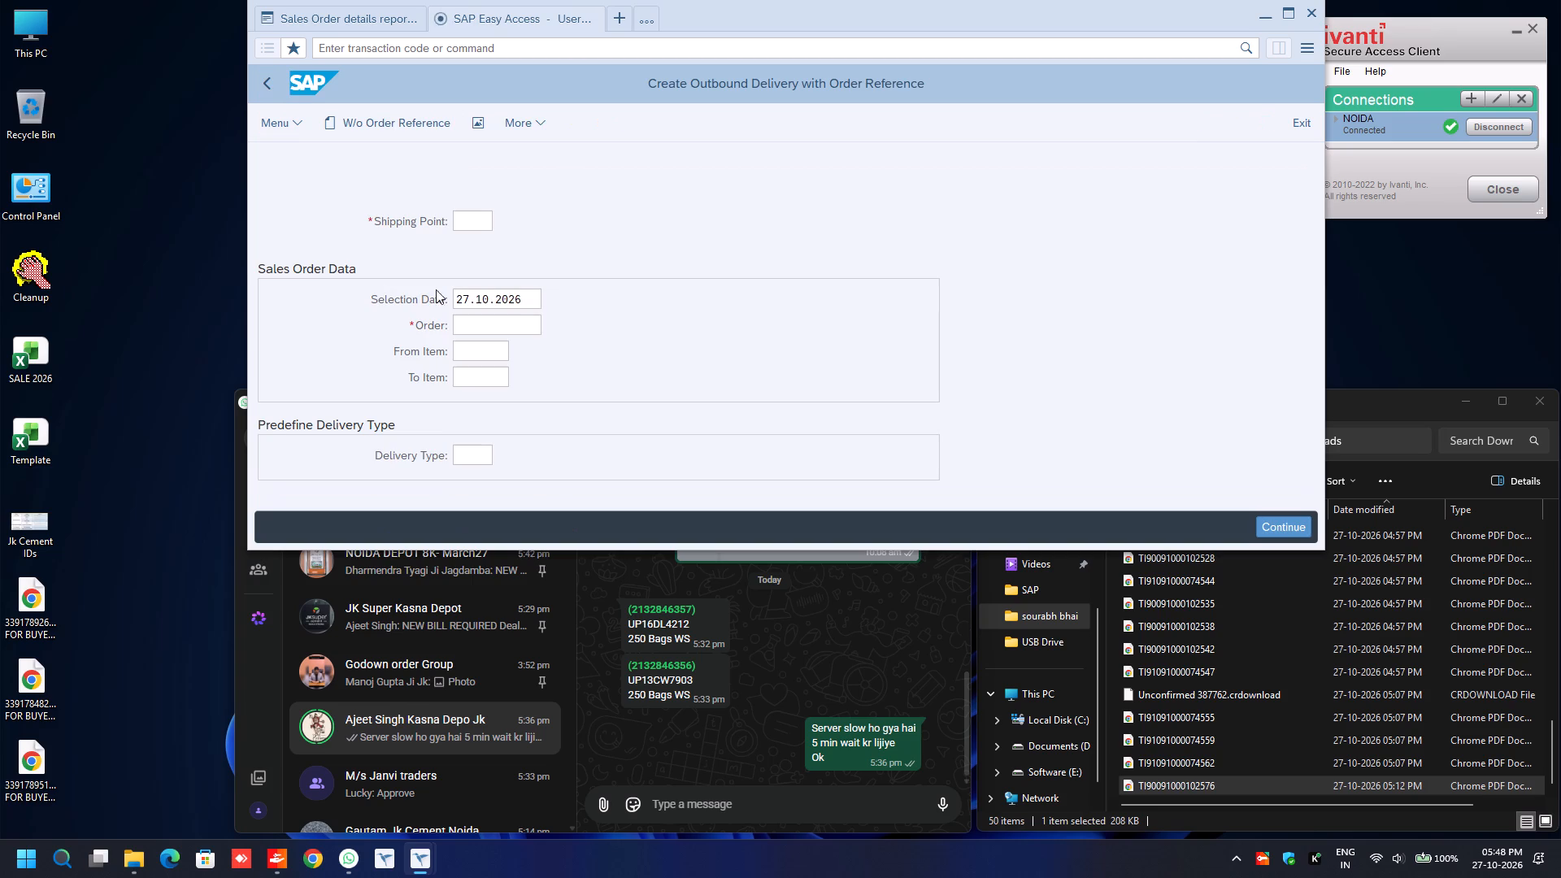
pyautogui.hotkey('ctrl', 'v')
pyautogui.press('Up')
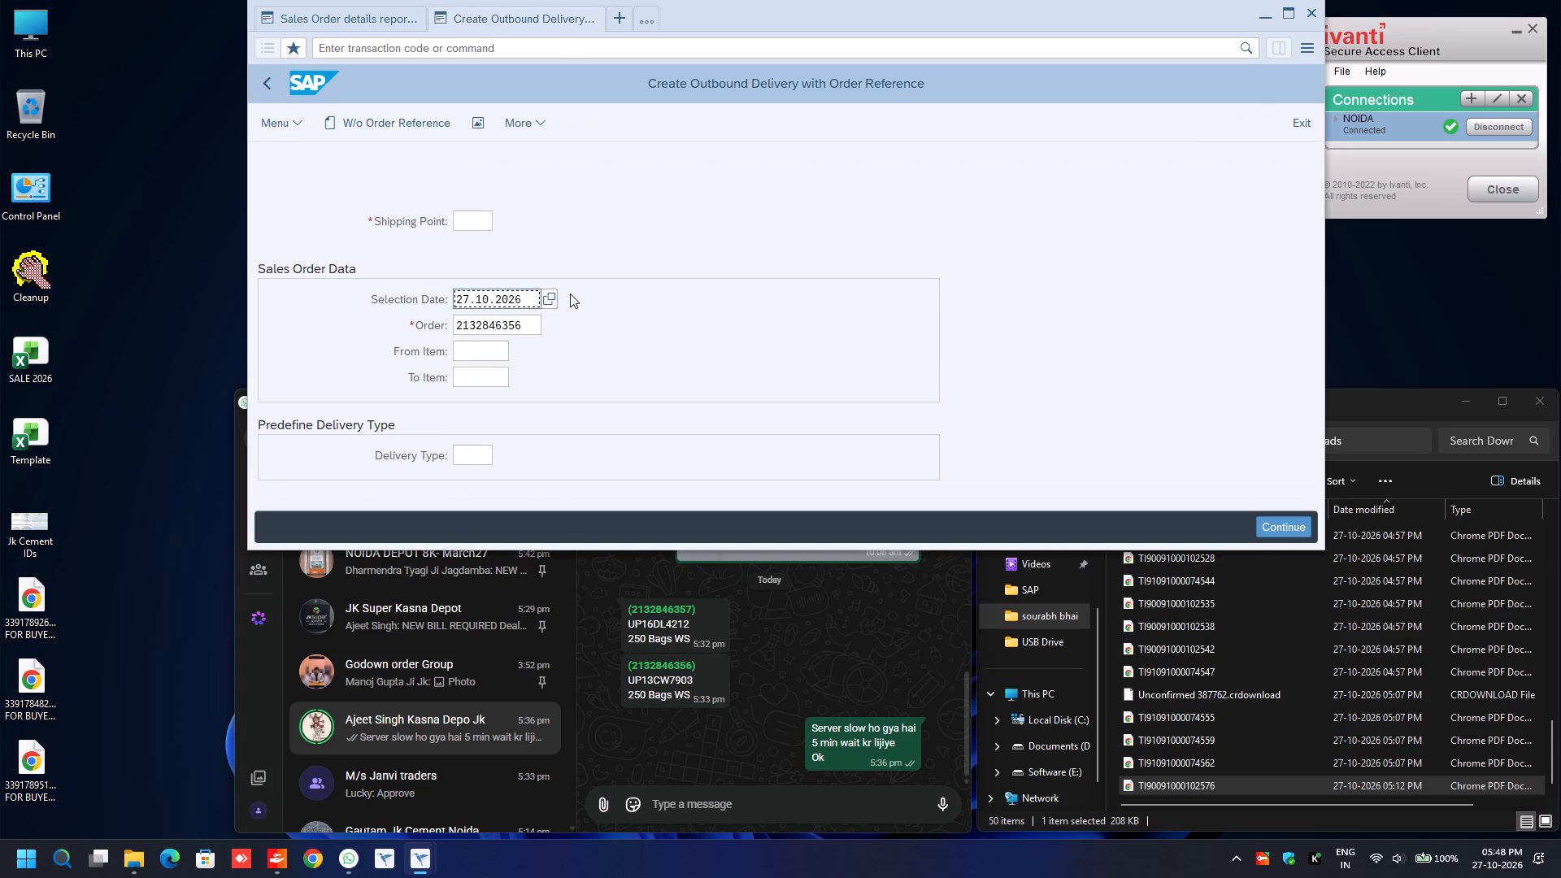
pyautogui.press('Up')
pyautogui.write('10')
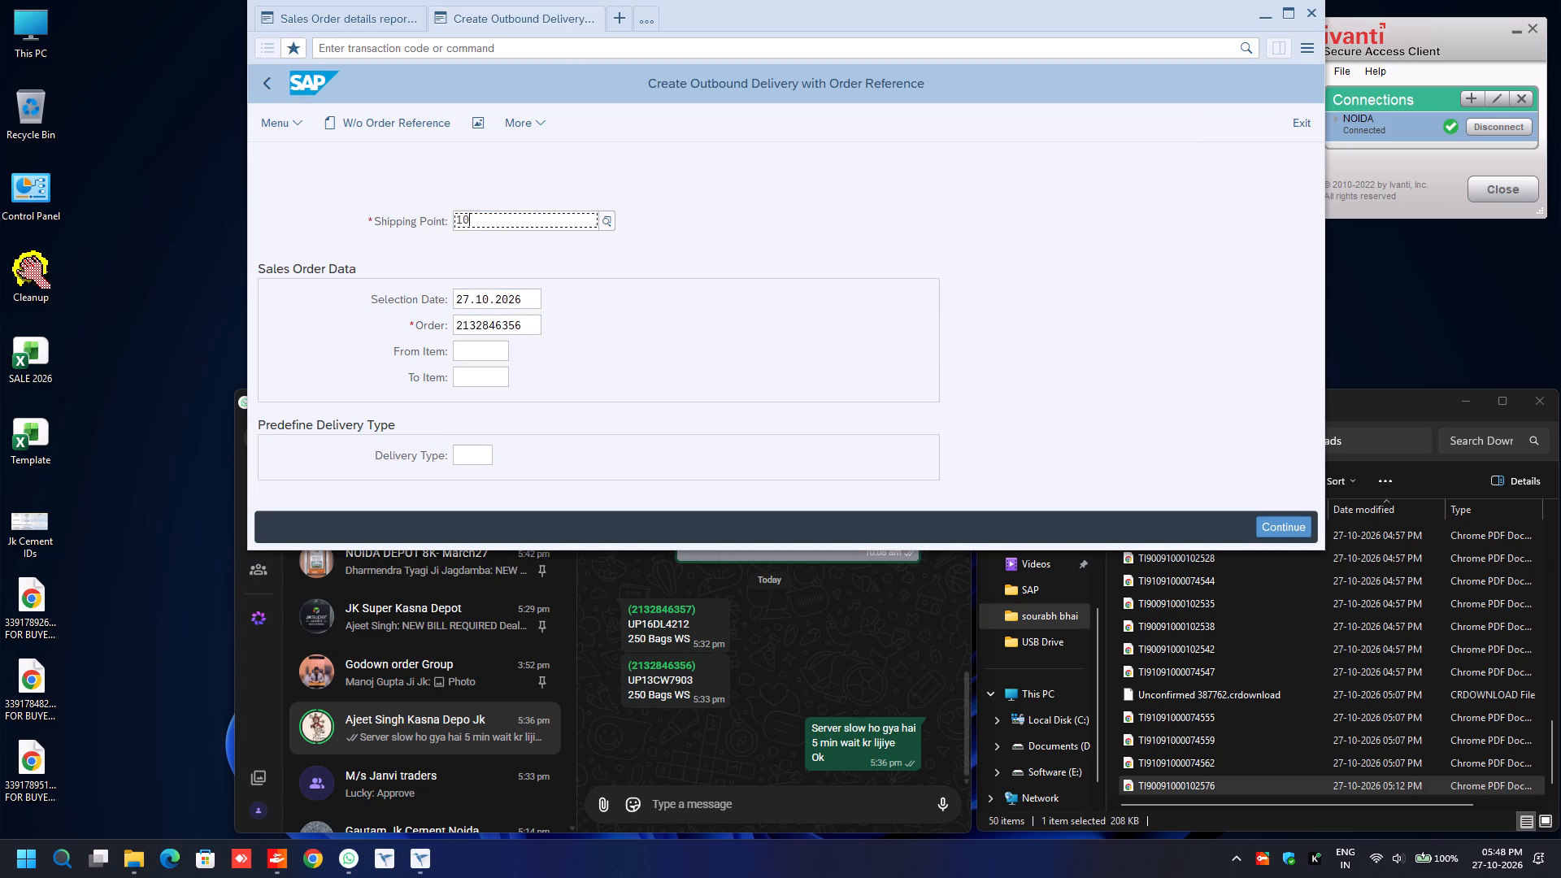
pyautogui.press('BackSpace')
pyautogui.press('BackSpace')
pyautogui.write('8134')
pyautogui.press('Return')
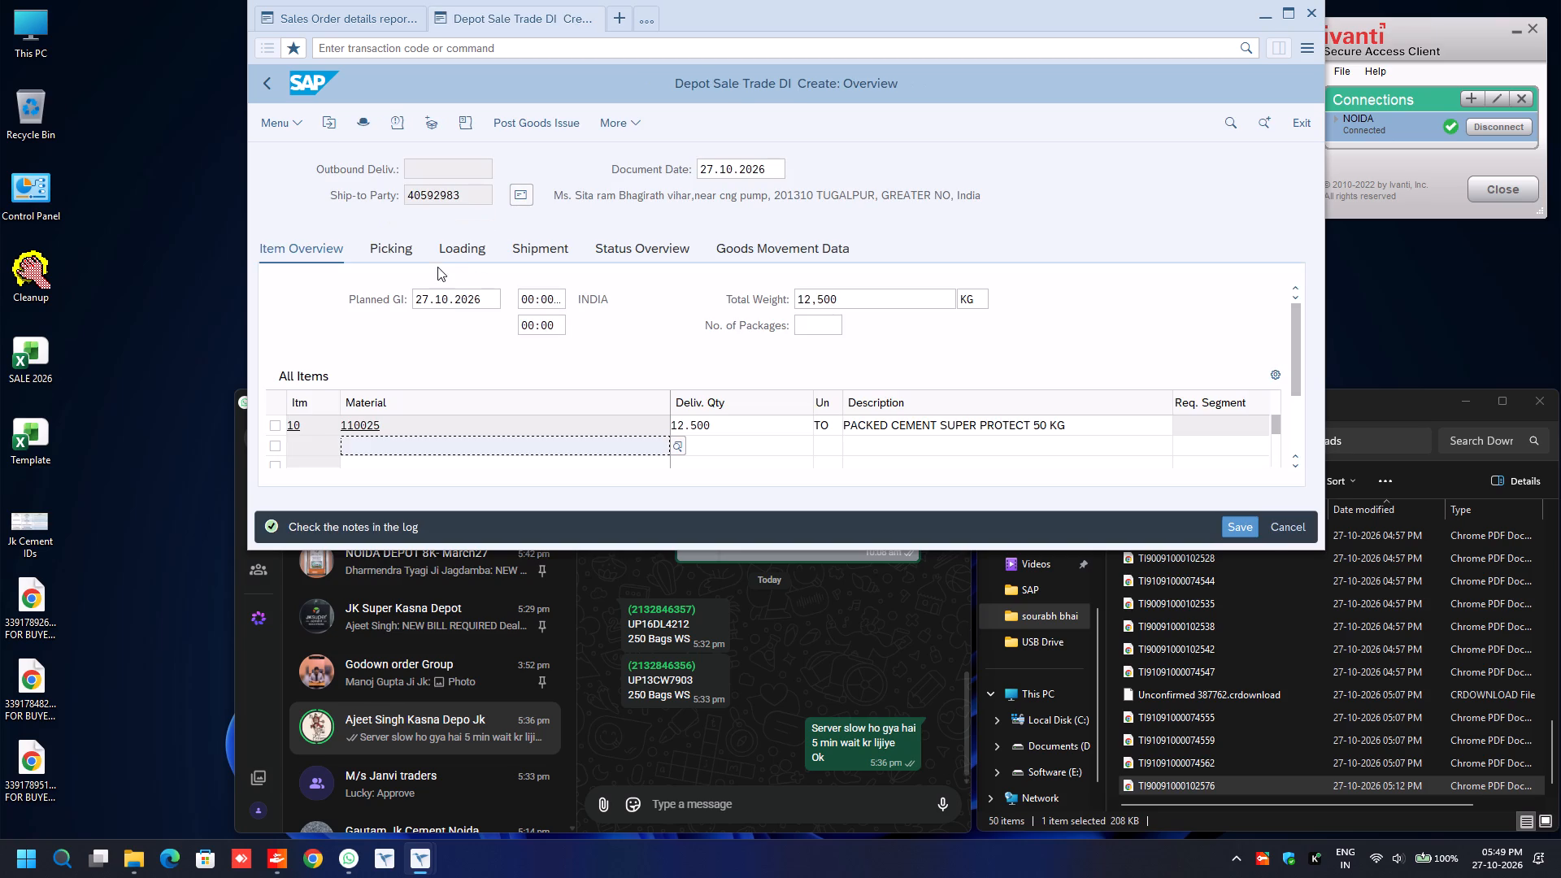
# In the picking data of item 10, enter picked quantity 12.500 and batch 1001-8134.
pyautogui.click(385, 248)
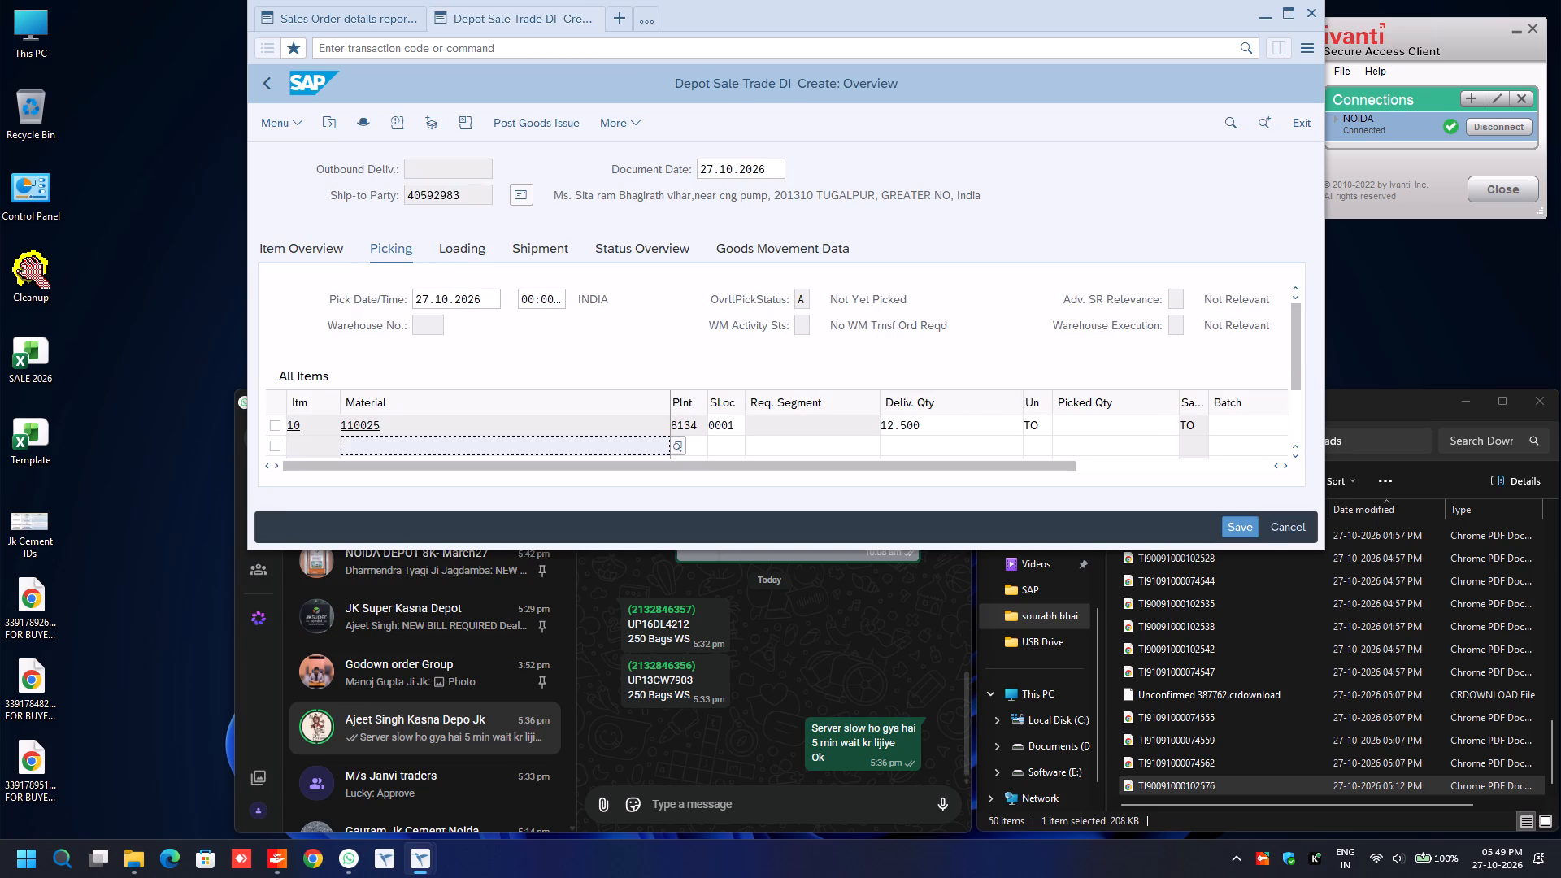
pyautogui.click(1114, 426)
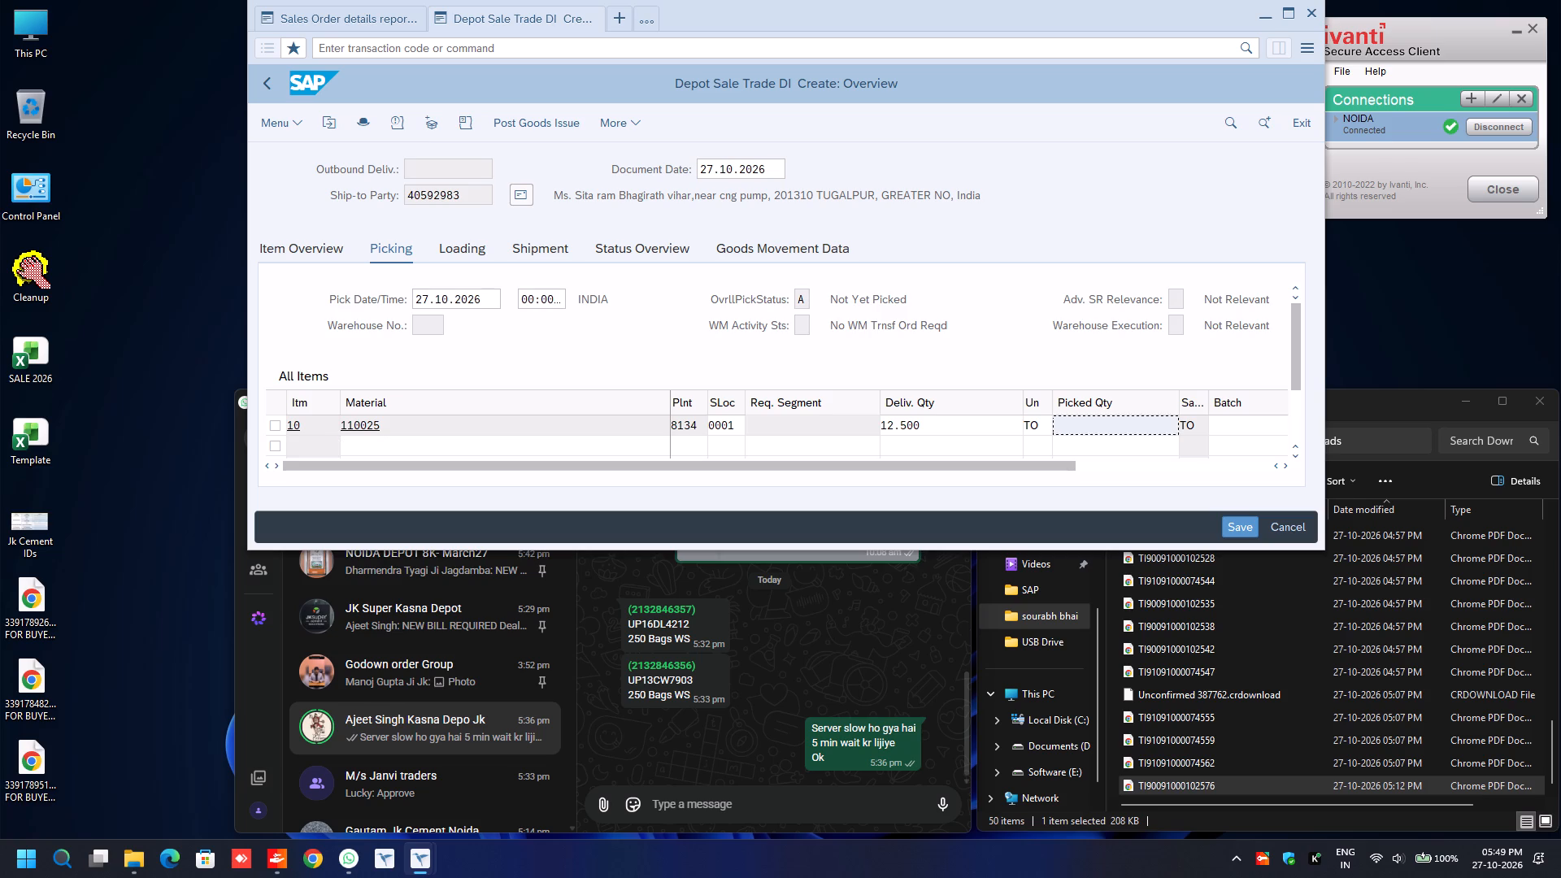
pyautogui.write('12.500')
pyautogui.press('Tab')
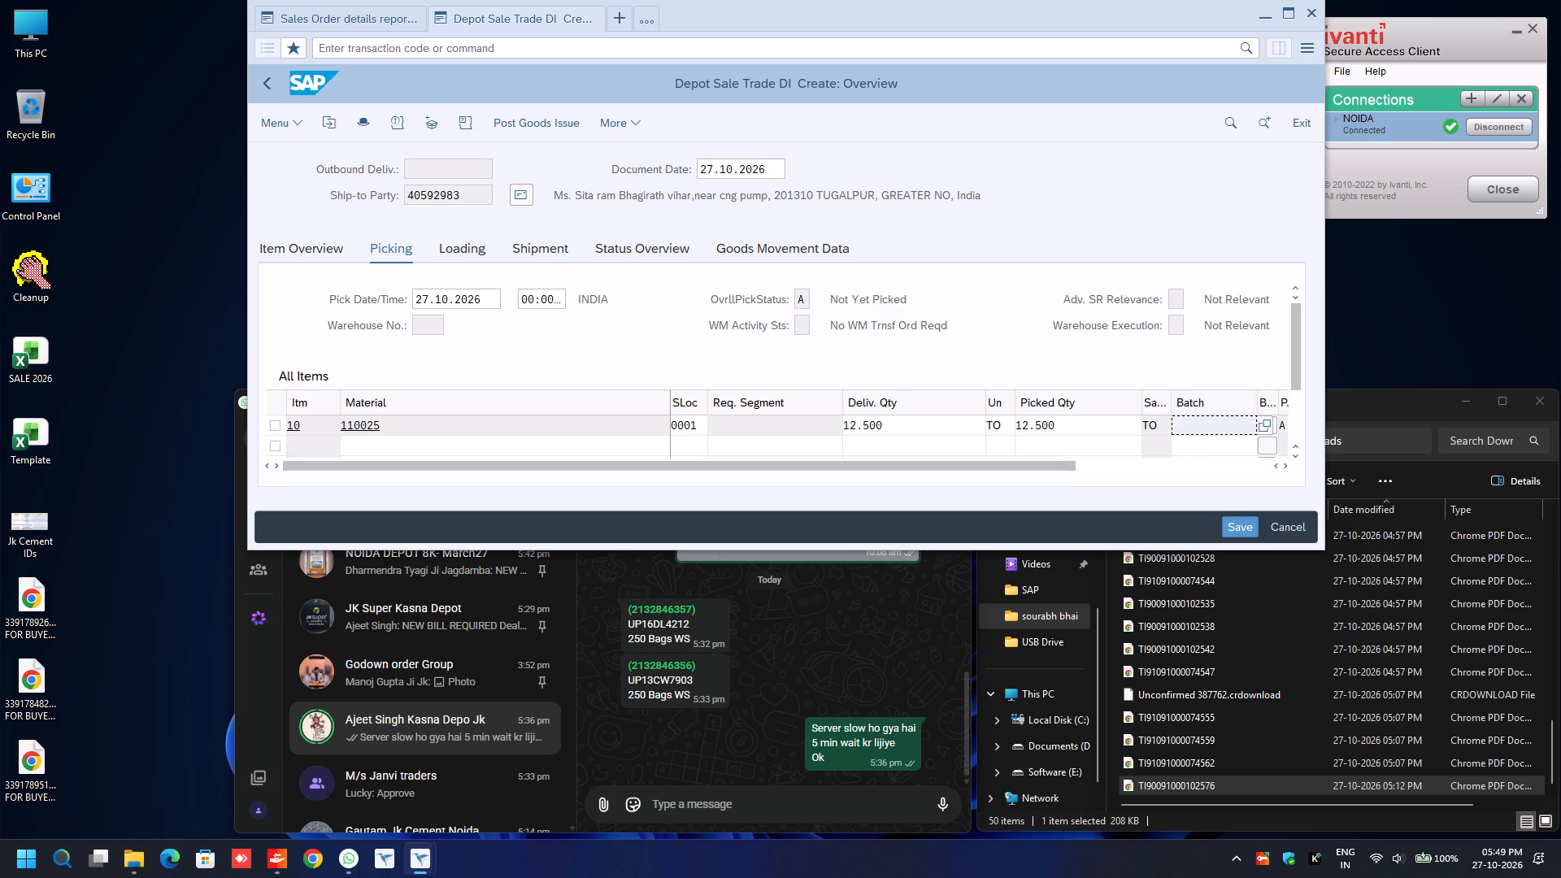
pyautogui.write('1001')
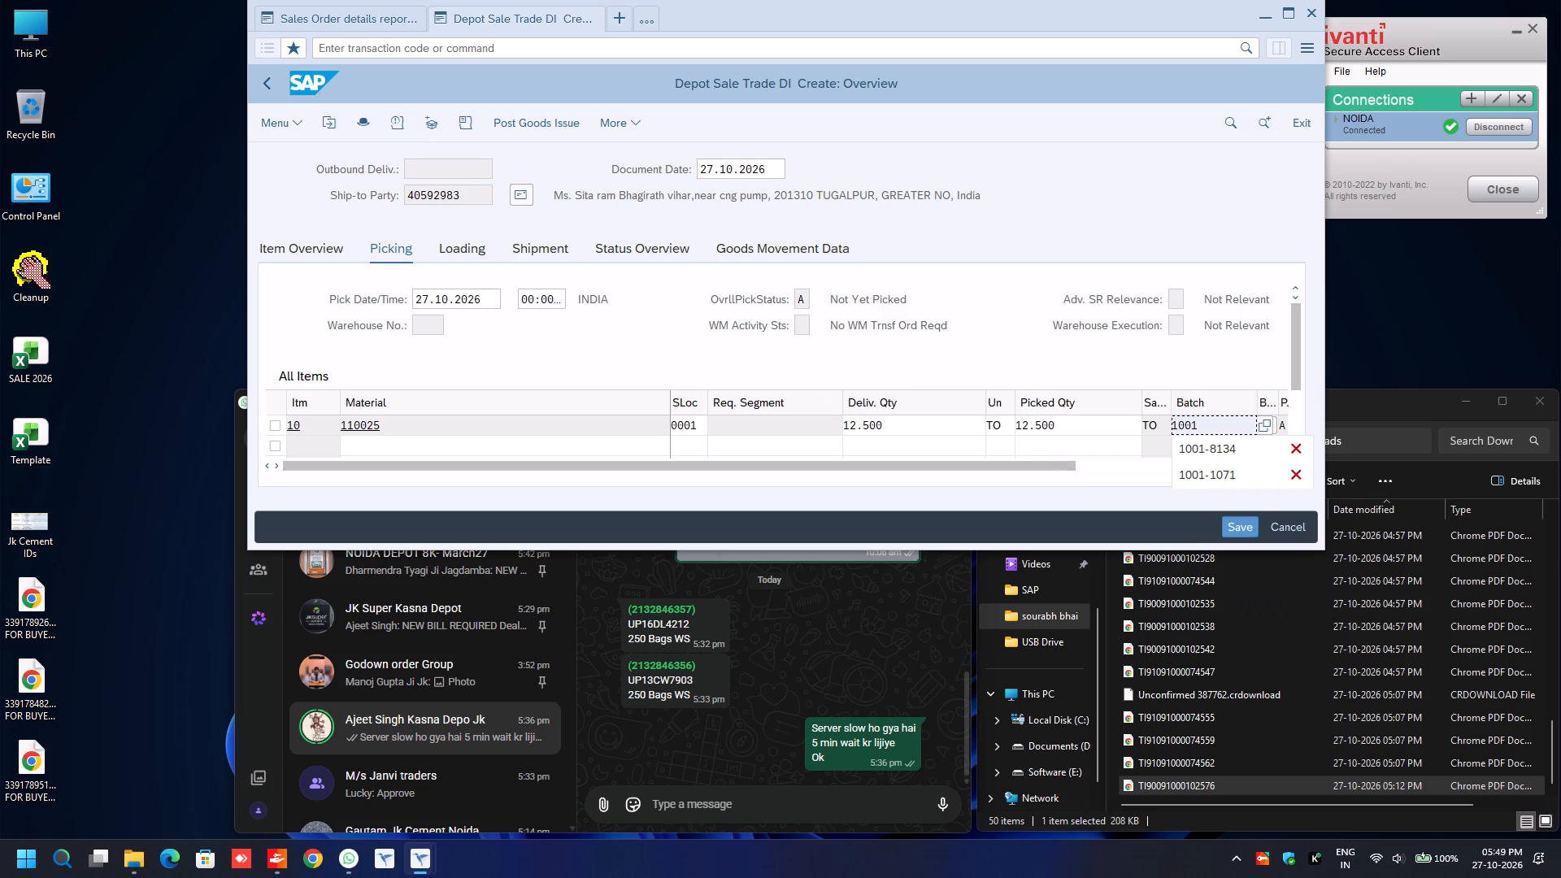
pyautogui.press('Down')
pyautogui.press('Return')
# In the delivery header's additional data, set the transport mode to ROAD and fill Road Transporter1 with the previously used factory transporter code.
pyautogui.press('F8')
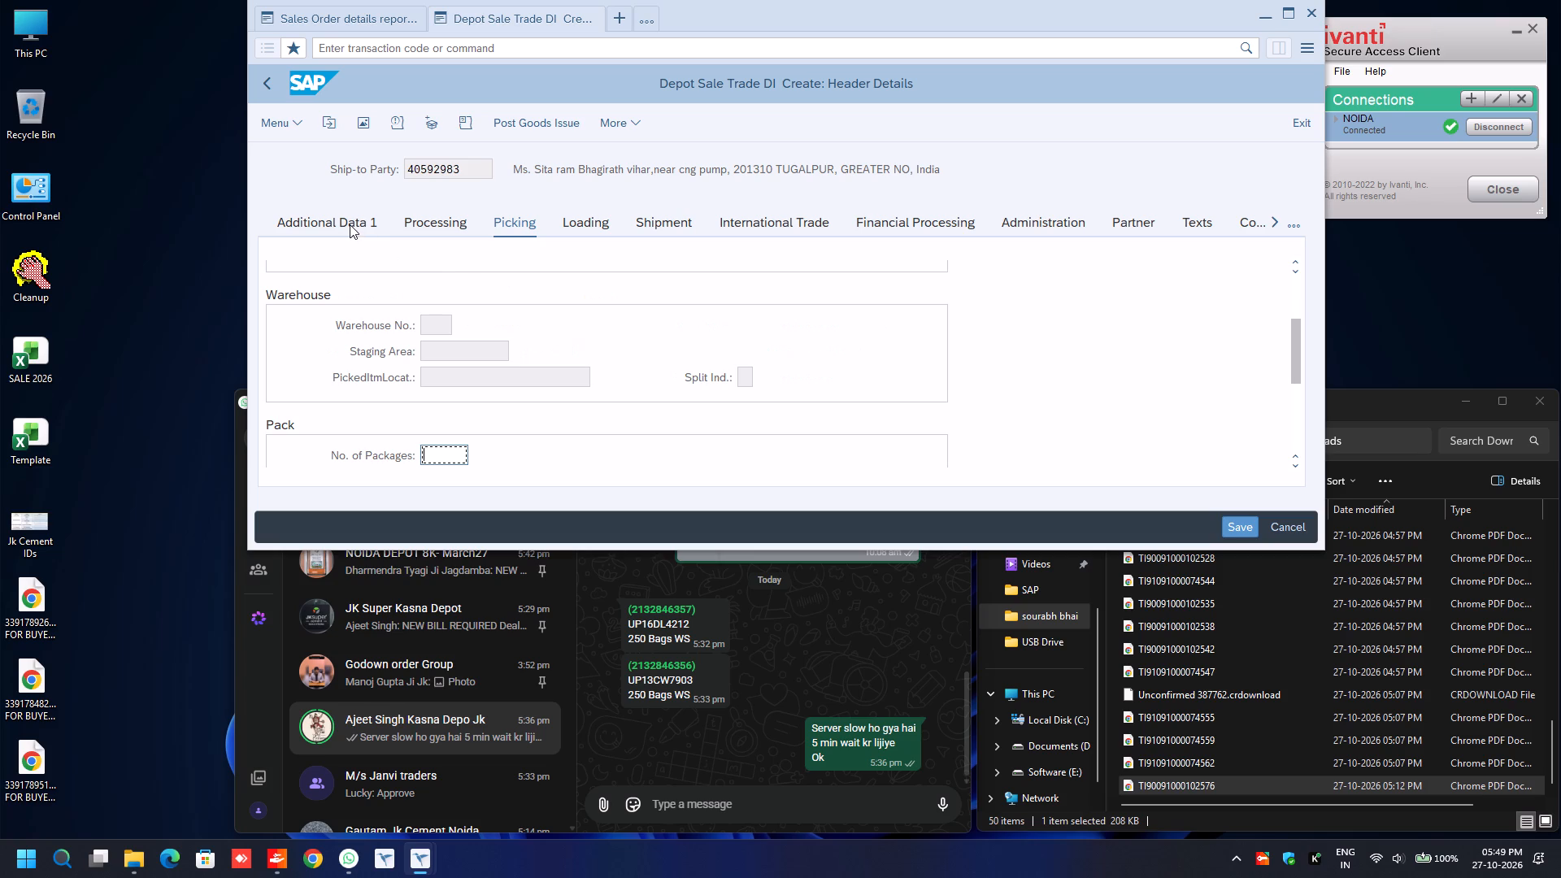
pyautogui.click(350, 224)
pyautogui.click(563, 319)
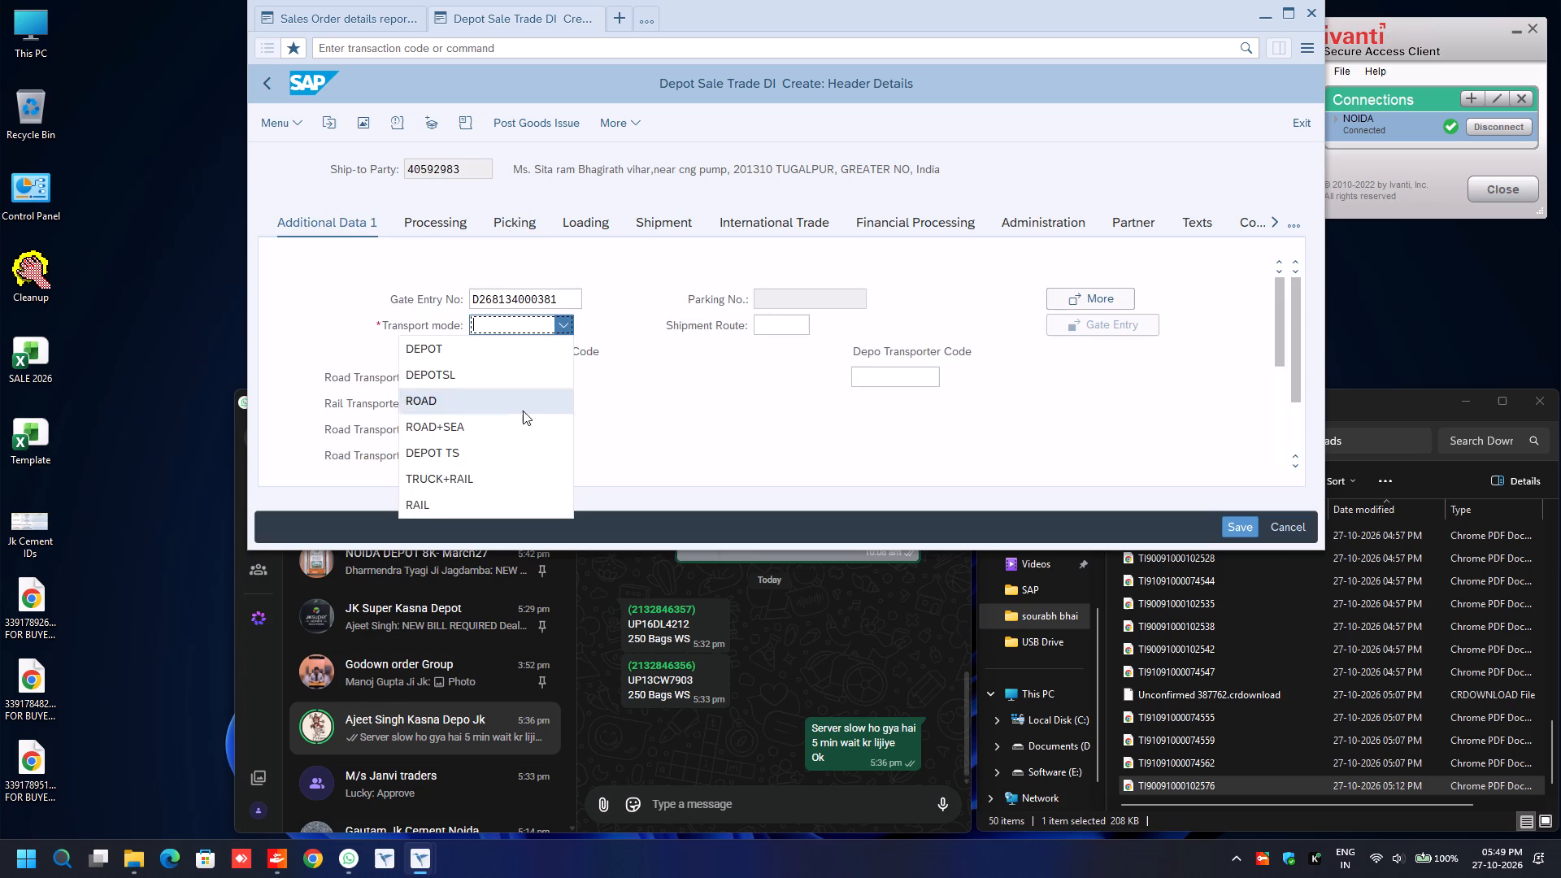
pyautogui.click(515, 405)
pyautogui.click(509, 382)
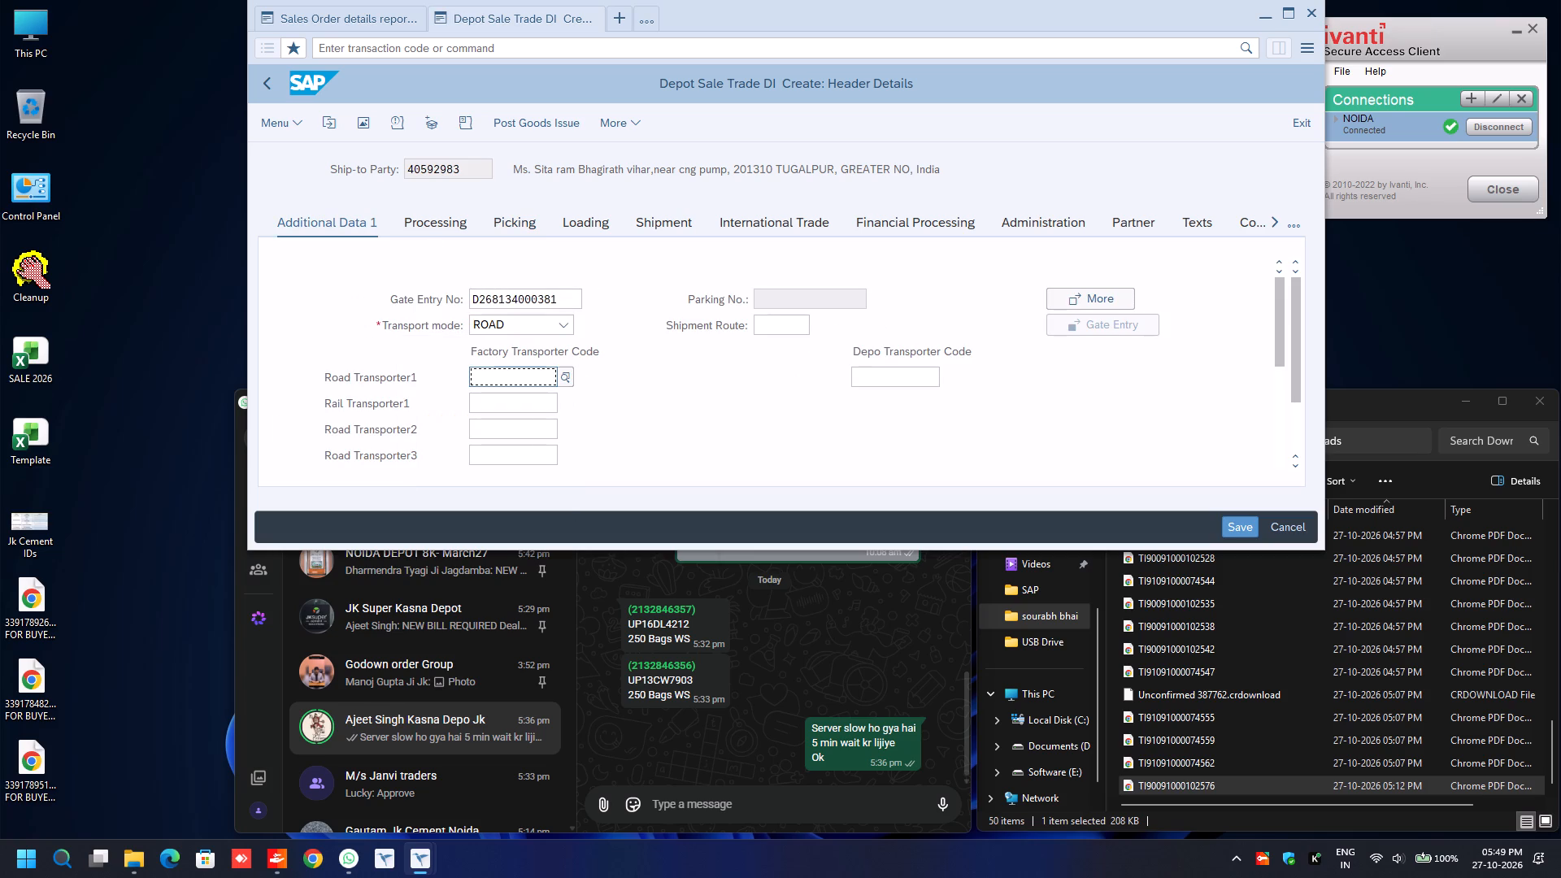
pyautogui.press('BackSpace')
pyautogui.press('Down')
pyautogui.press('Return')
pyautogui.press('Return')
# Set the transport mode in the e-way bill data to Road.
pyautogui.write('ro')
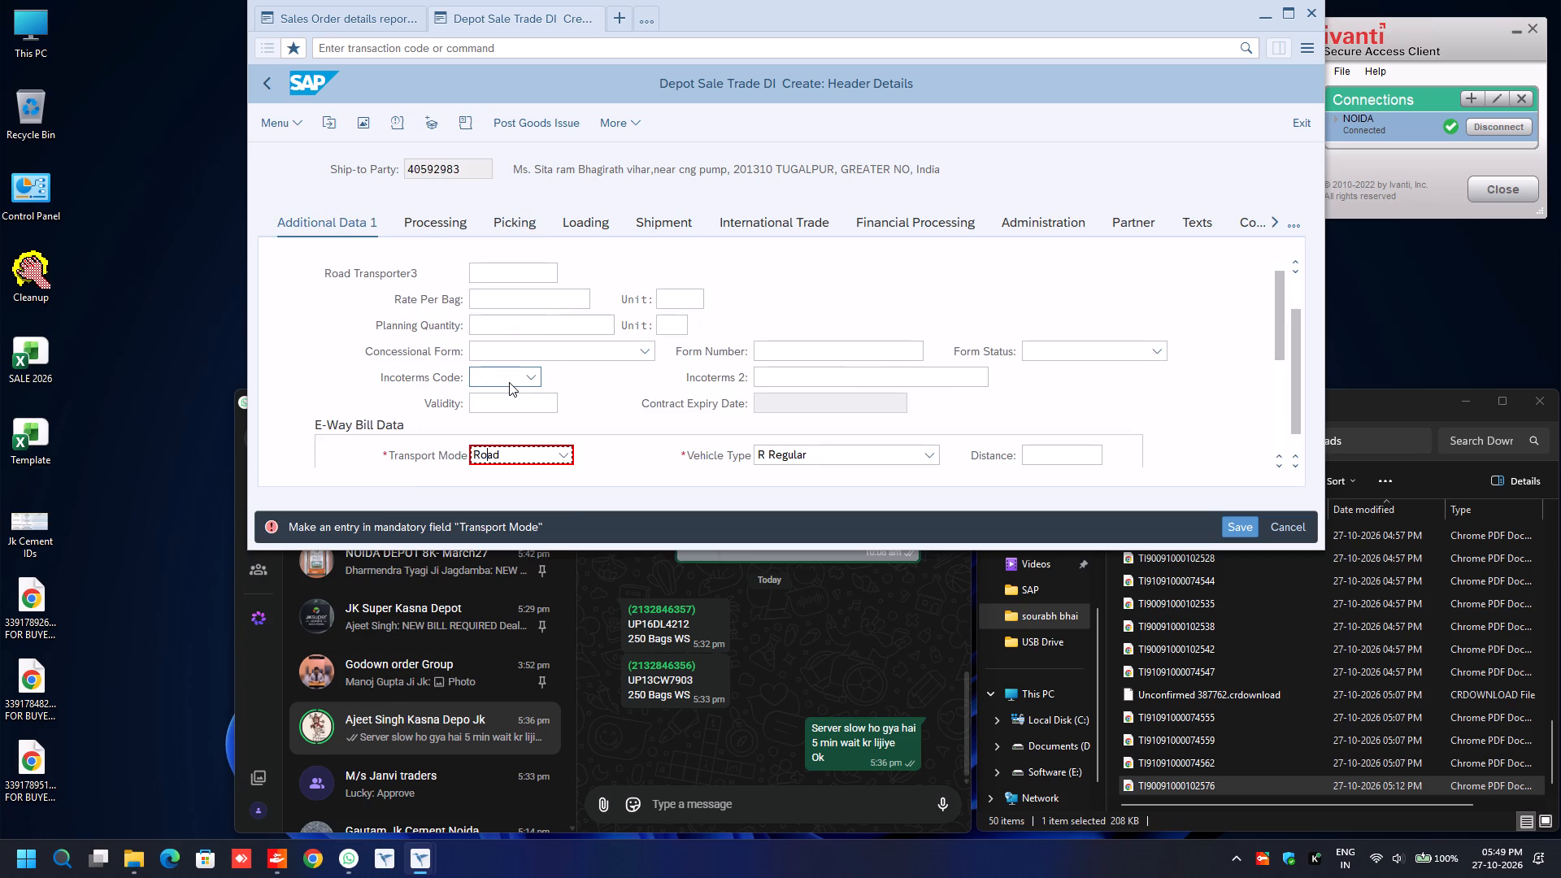
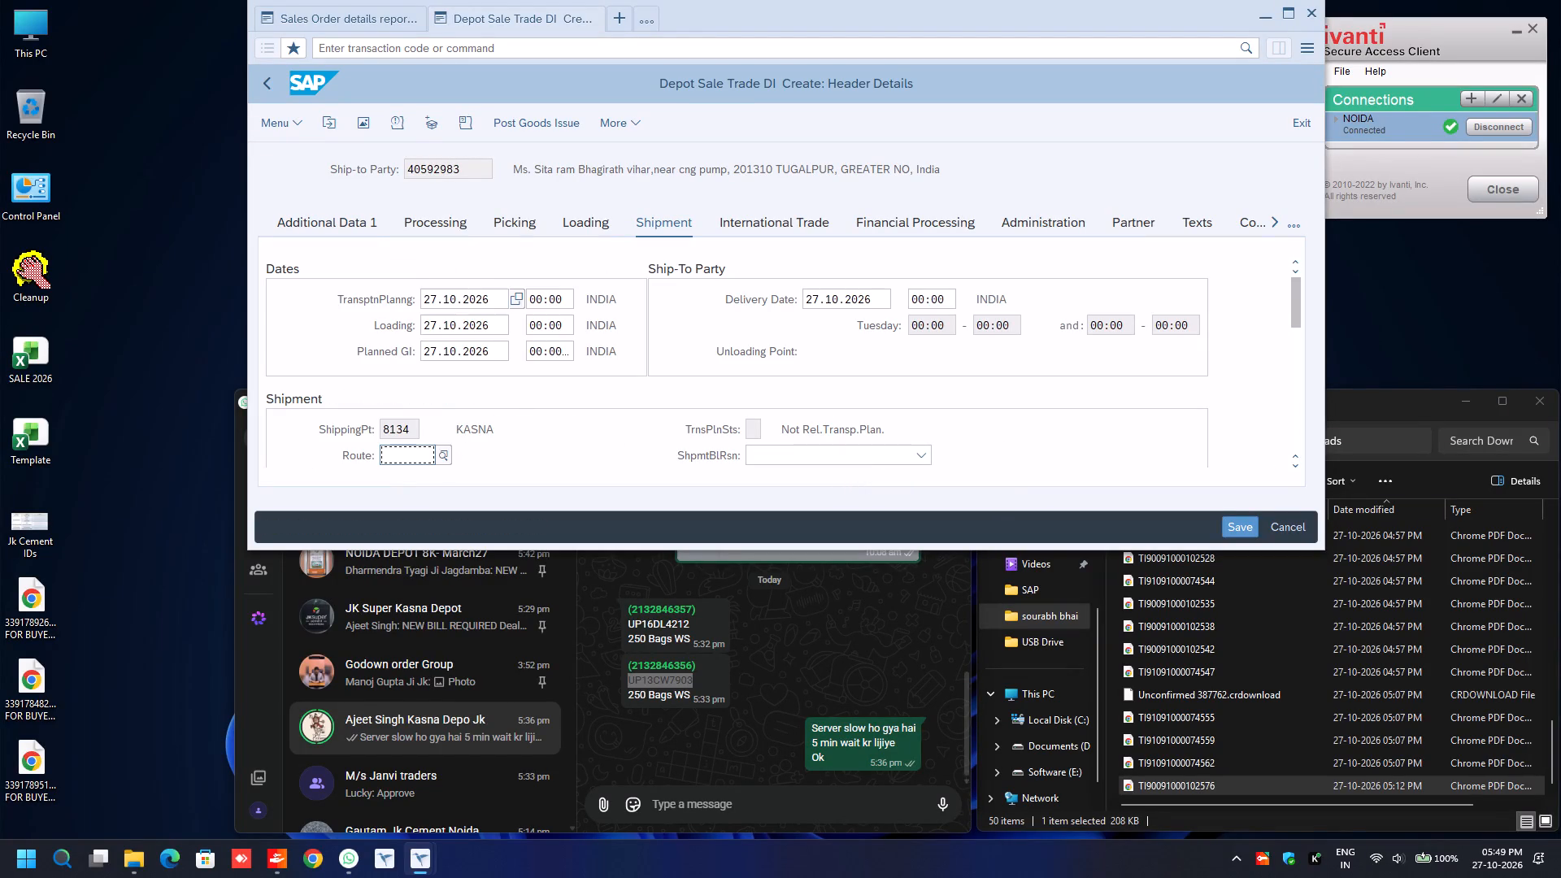
pyautogui.press('BackSpace')
pyautogui.press('Down')
pyautogui.press('Return')
pyautogui.click(345, 28)
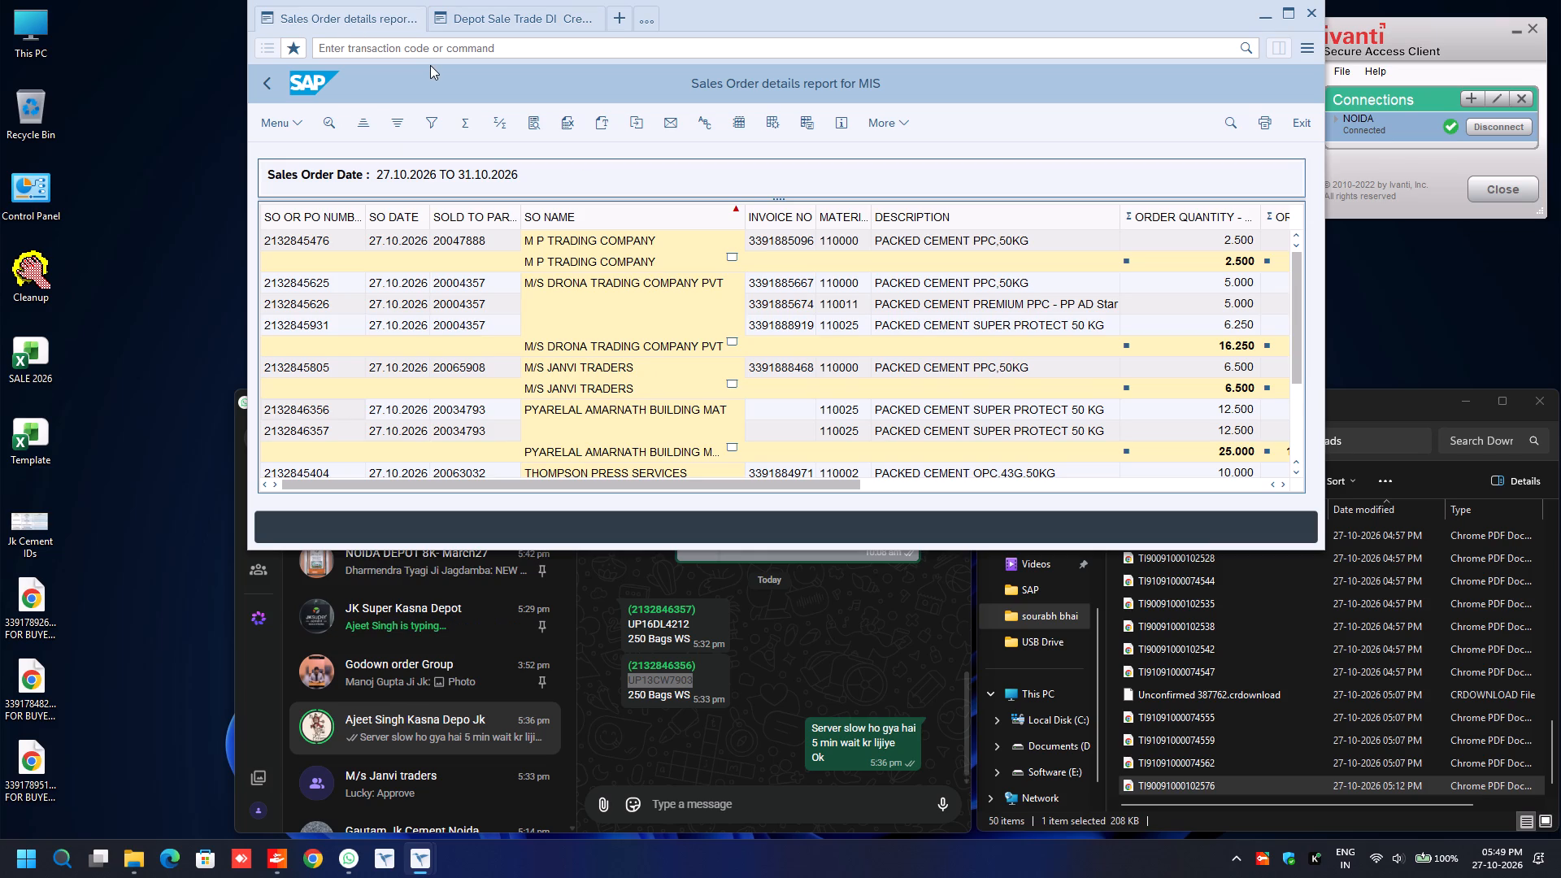
pyautogui.click(540, 20)
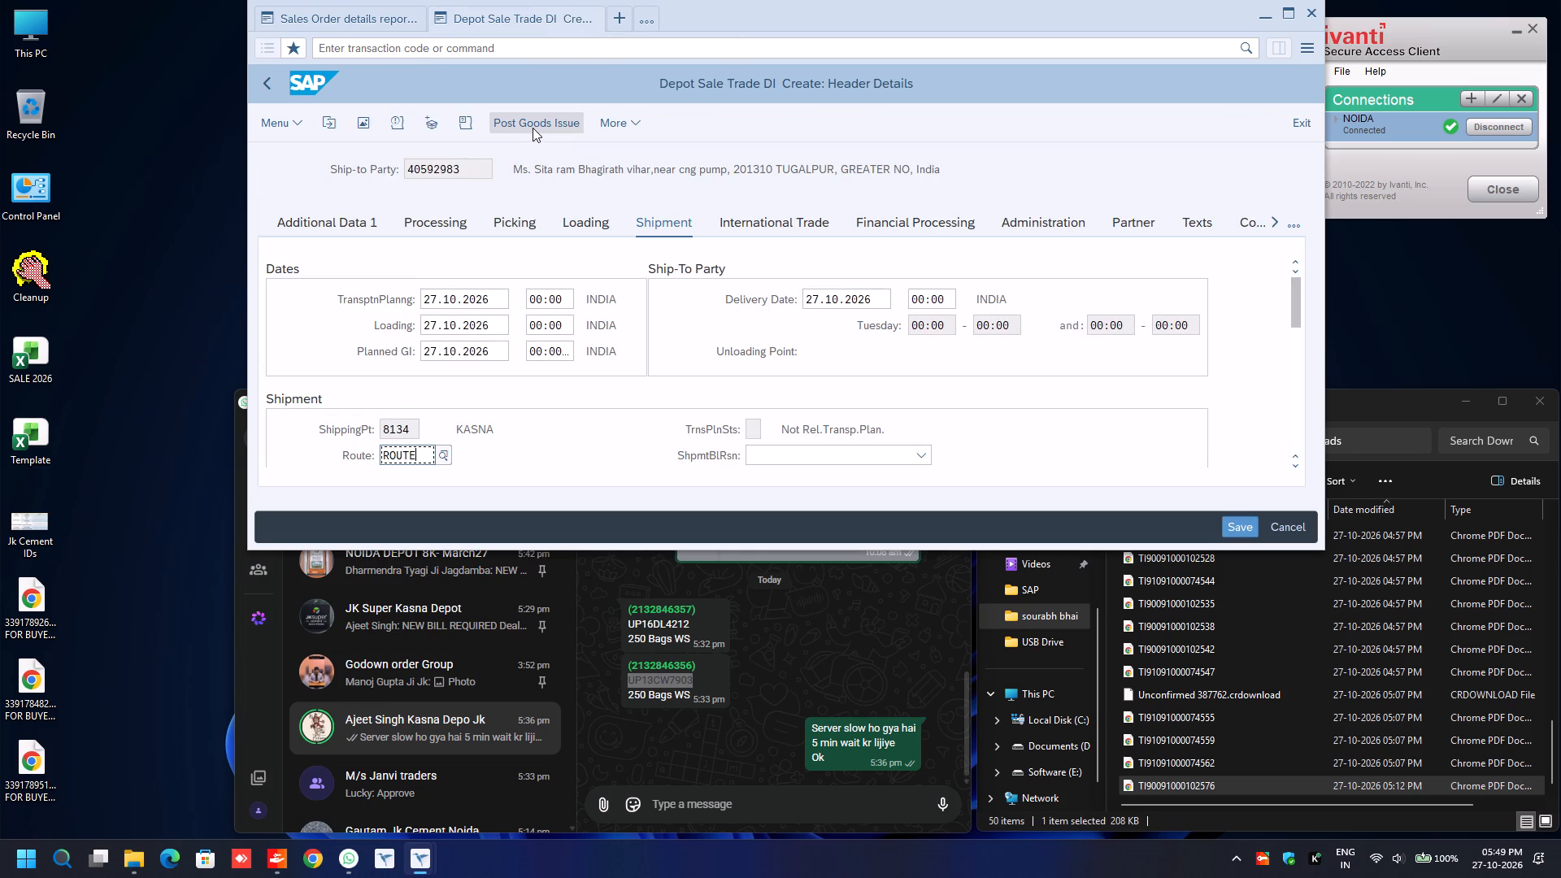
pyautogui.click(533, 128)
pyautogui.click(367, 21)
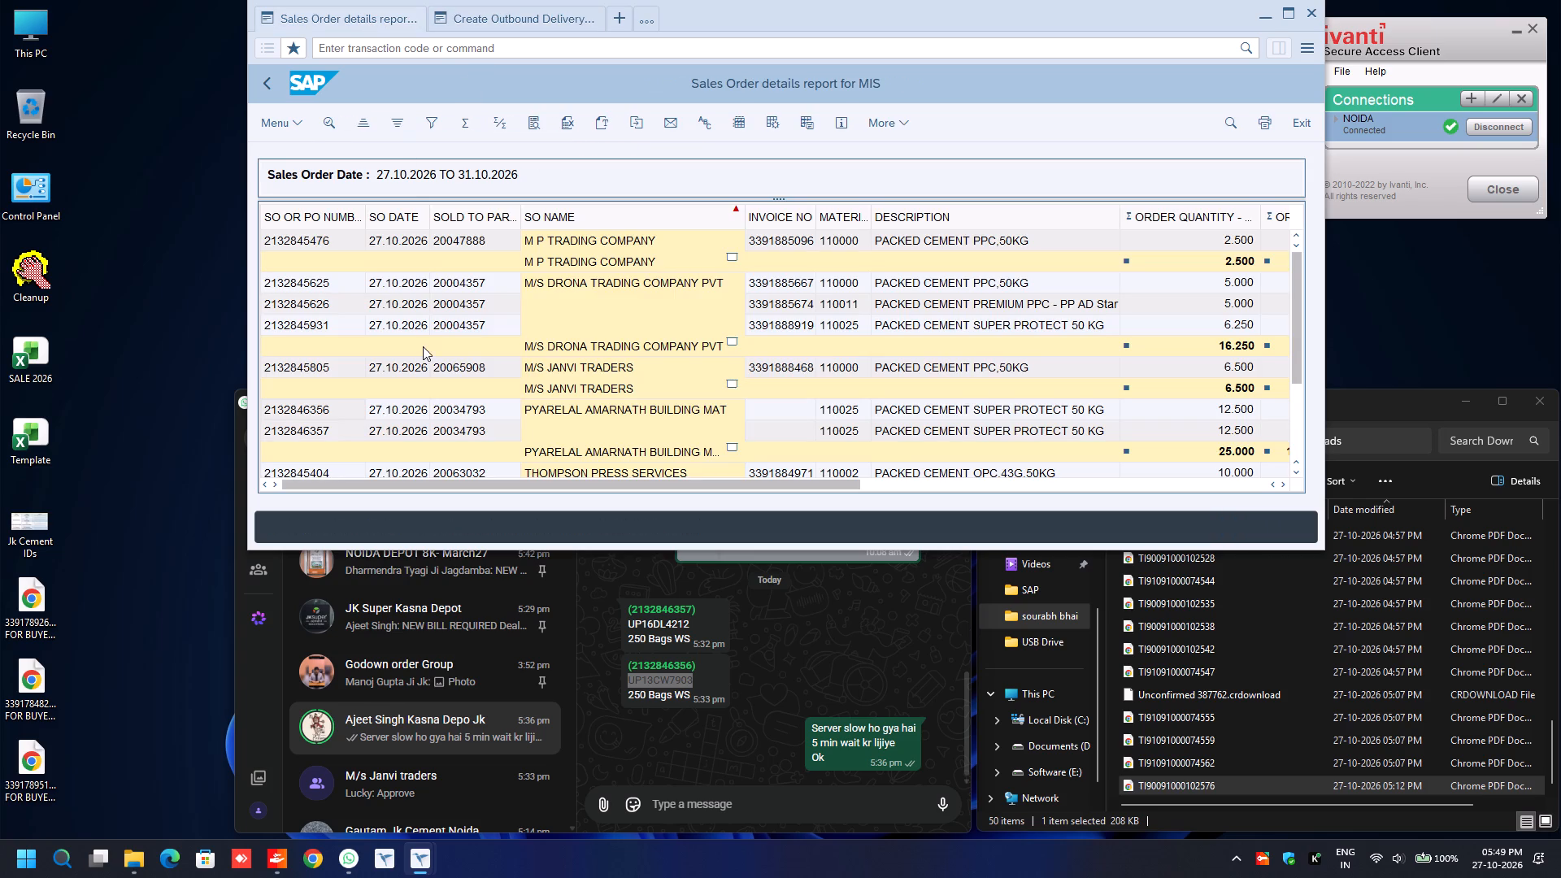
pyautogui.click(309, 431)
pyautogui.hotkey('ctrl', 'c')
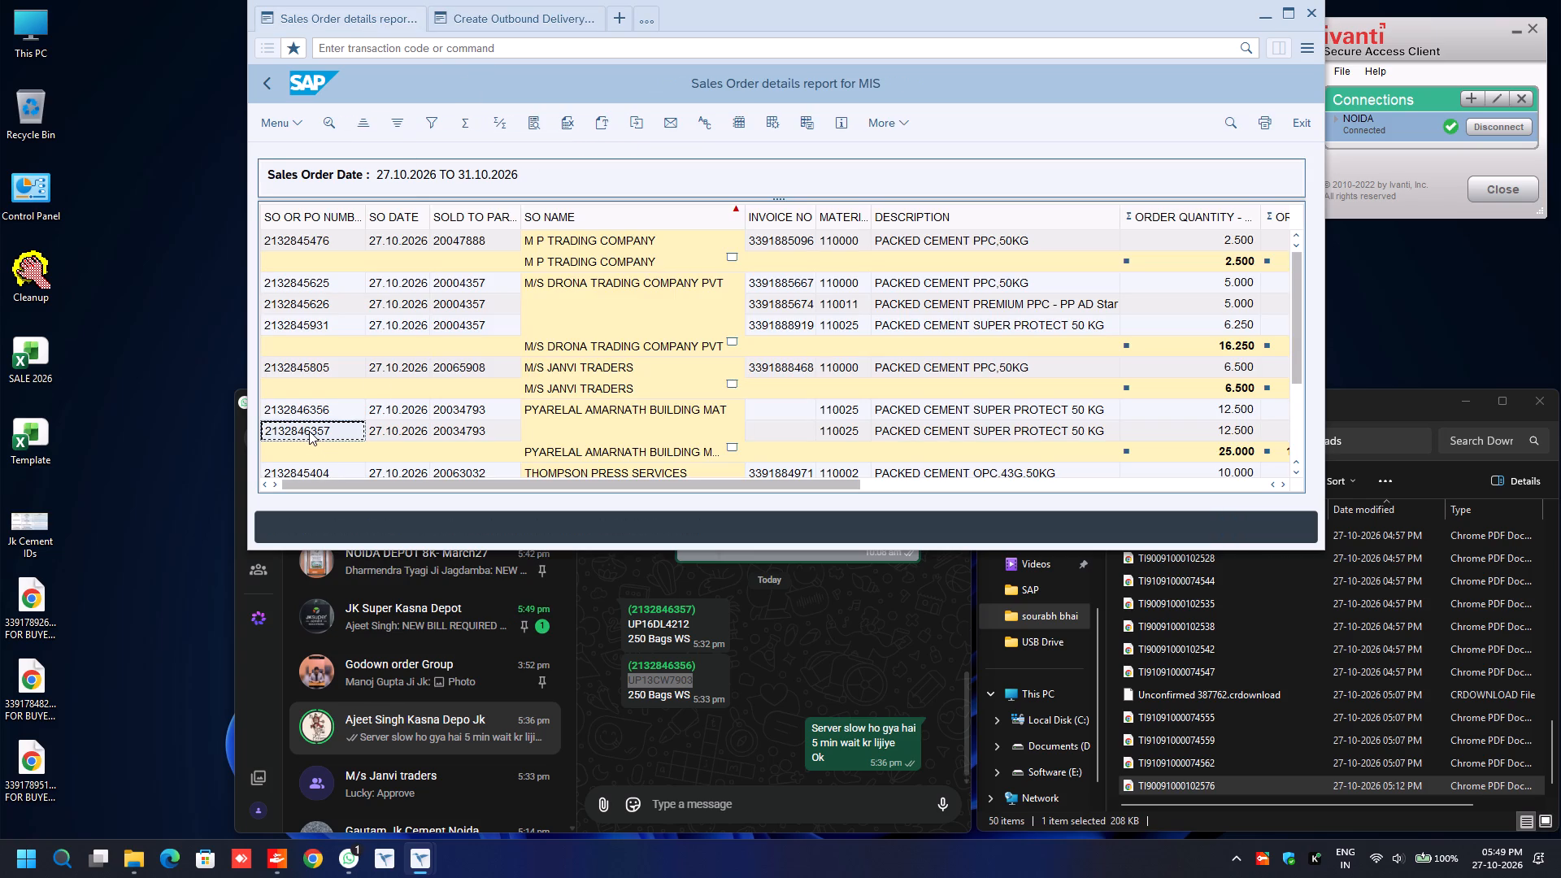
pyautogui.click(524, 23)
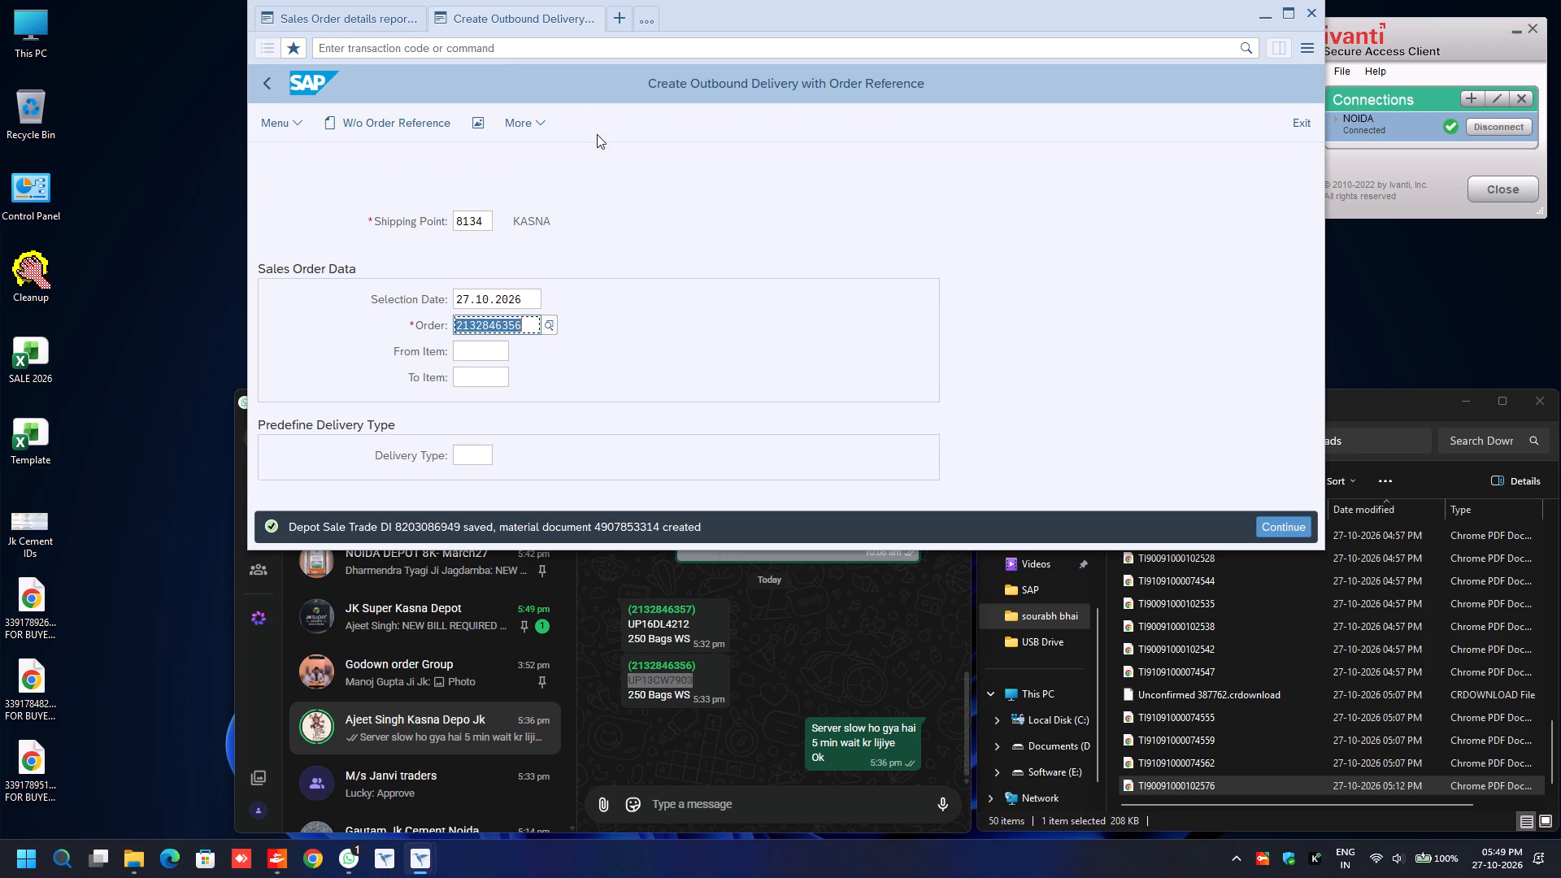
pyautogui.hotkey('ctrl', 'v')
pyautogui.press('Return')
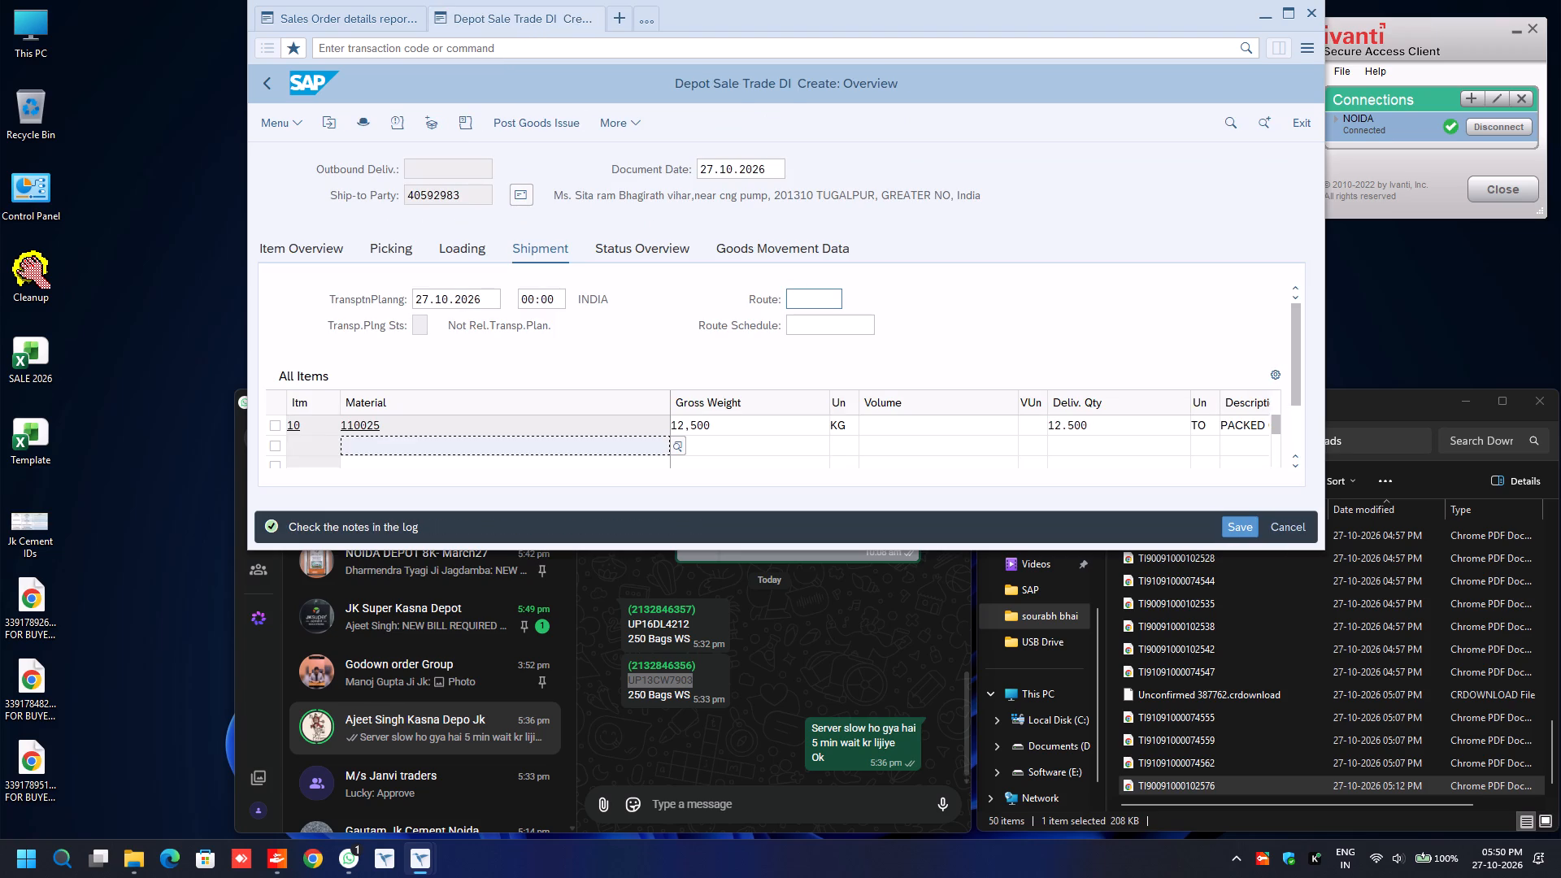
# Set the route to ROUTE in the new delivery's shipment data.
pyautogui.click(820, 302)
pyautogui.press('BackSpace')
pyautogui.press('Down')
pyautogui.press('Return')
# In the picking data of item 10, enter picked quantity 12.500 and fill in the previously used batch.
pyautogui.click(388, 244)
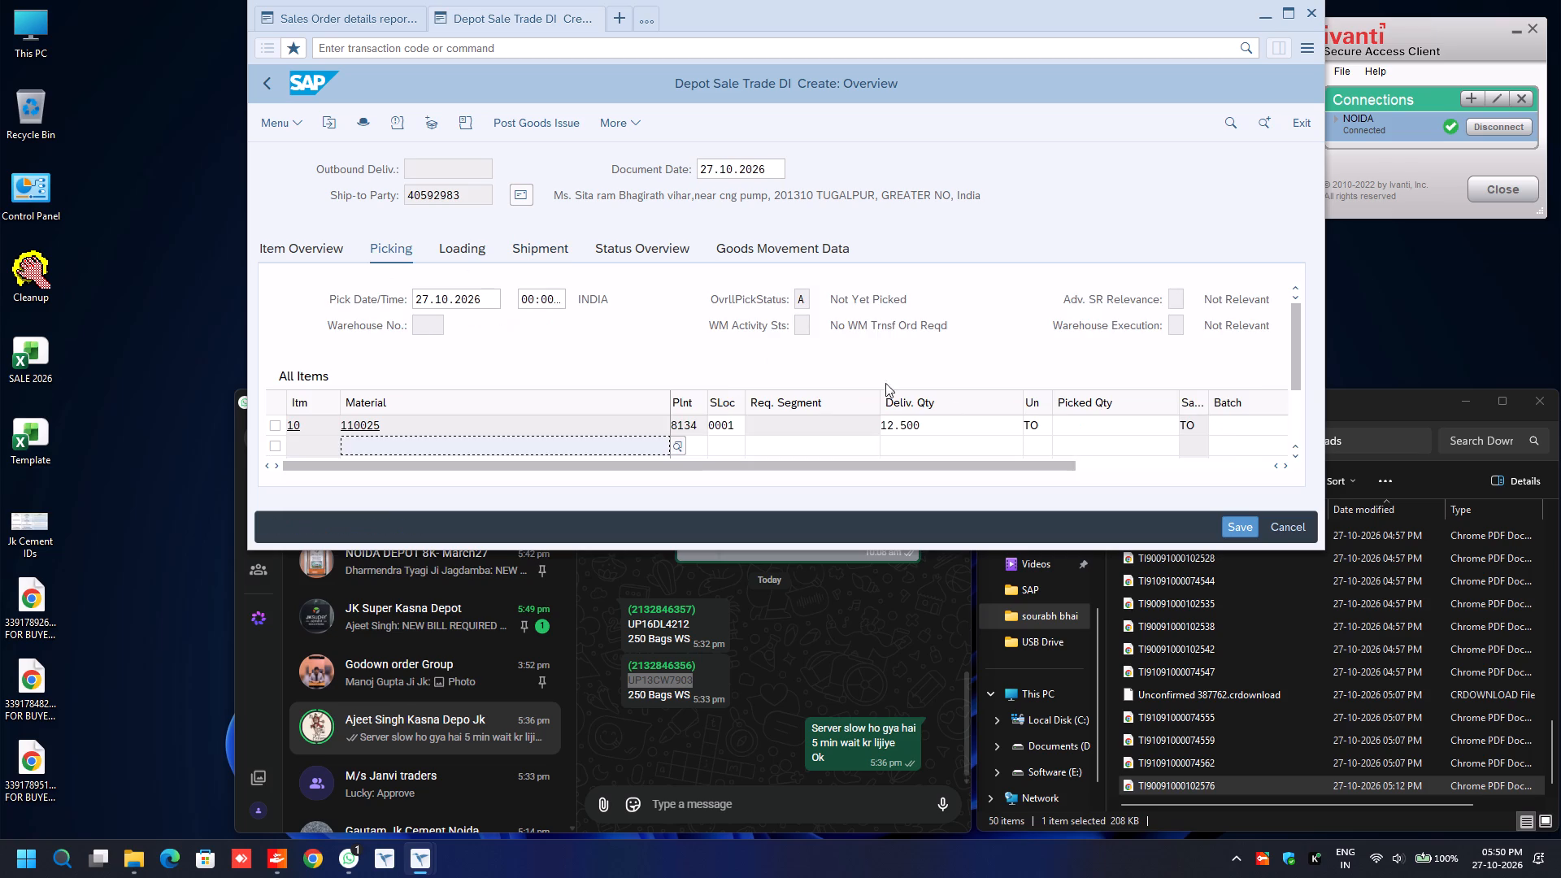
pyautogui.click(1133, 428)
pyautogui.write('12.500')
pyautogui.press('Tab')
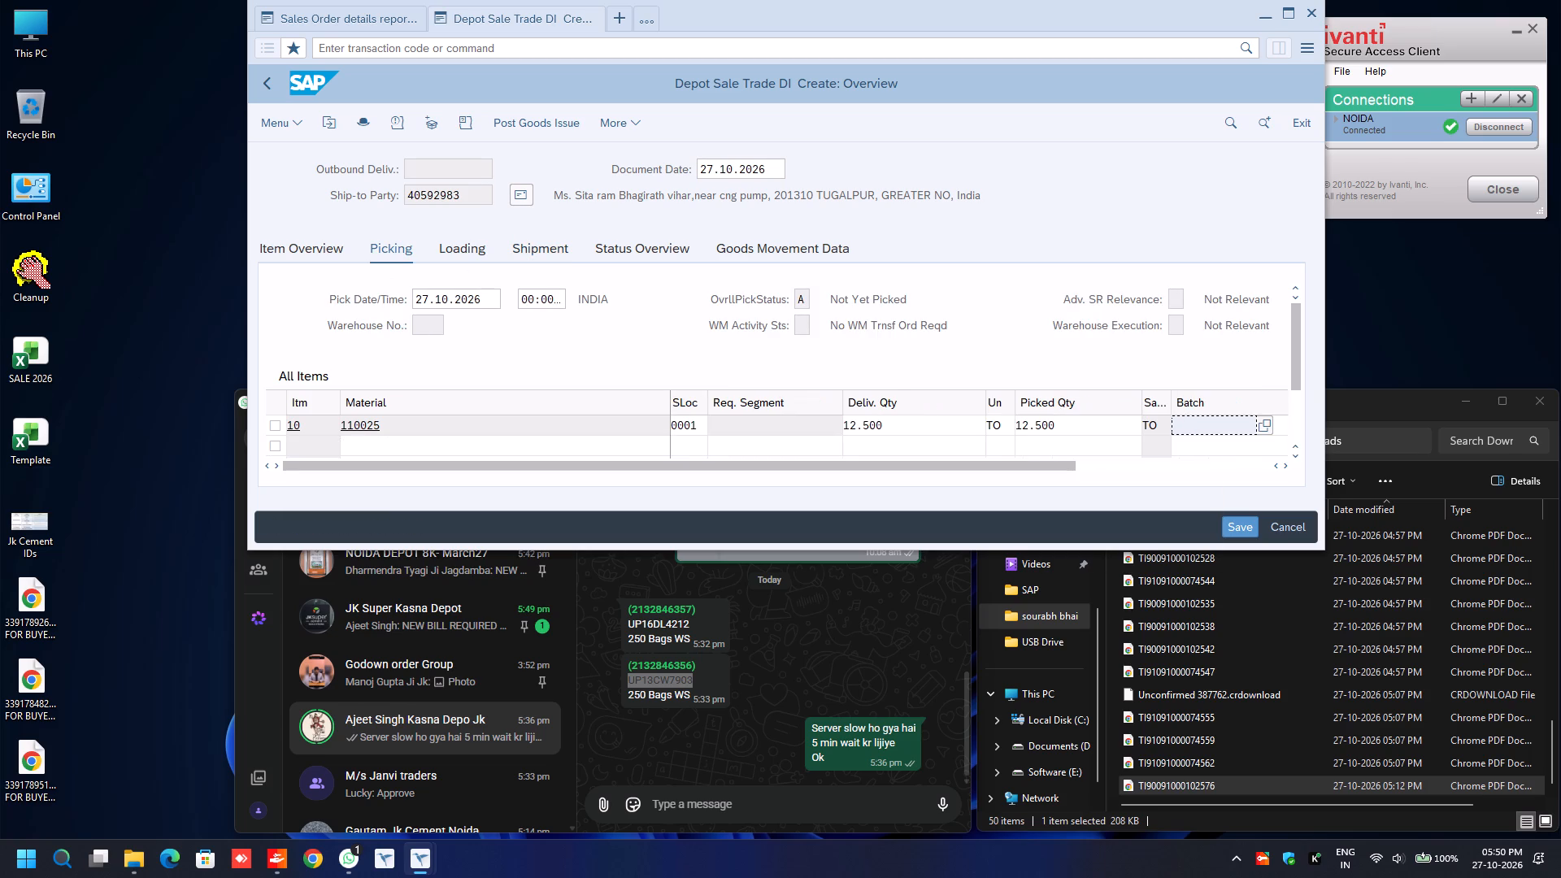
pyautogui.press('BackSpace')
pyautogui.press('Down')
pyautogui.press('Return')
# In the delivery header's additional data, set the transport mode to ROAD and fill Road Transporter1 with the previously used factory transporter code.
pyautogui.press('F8')
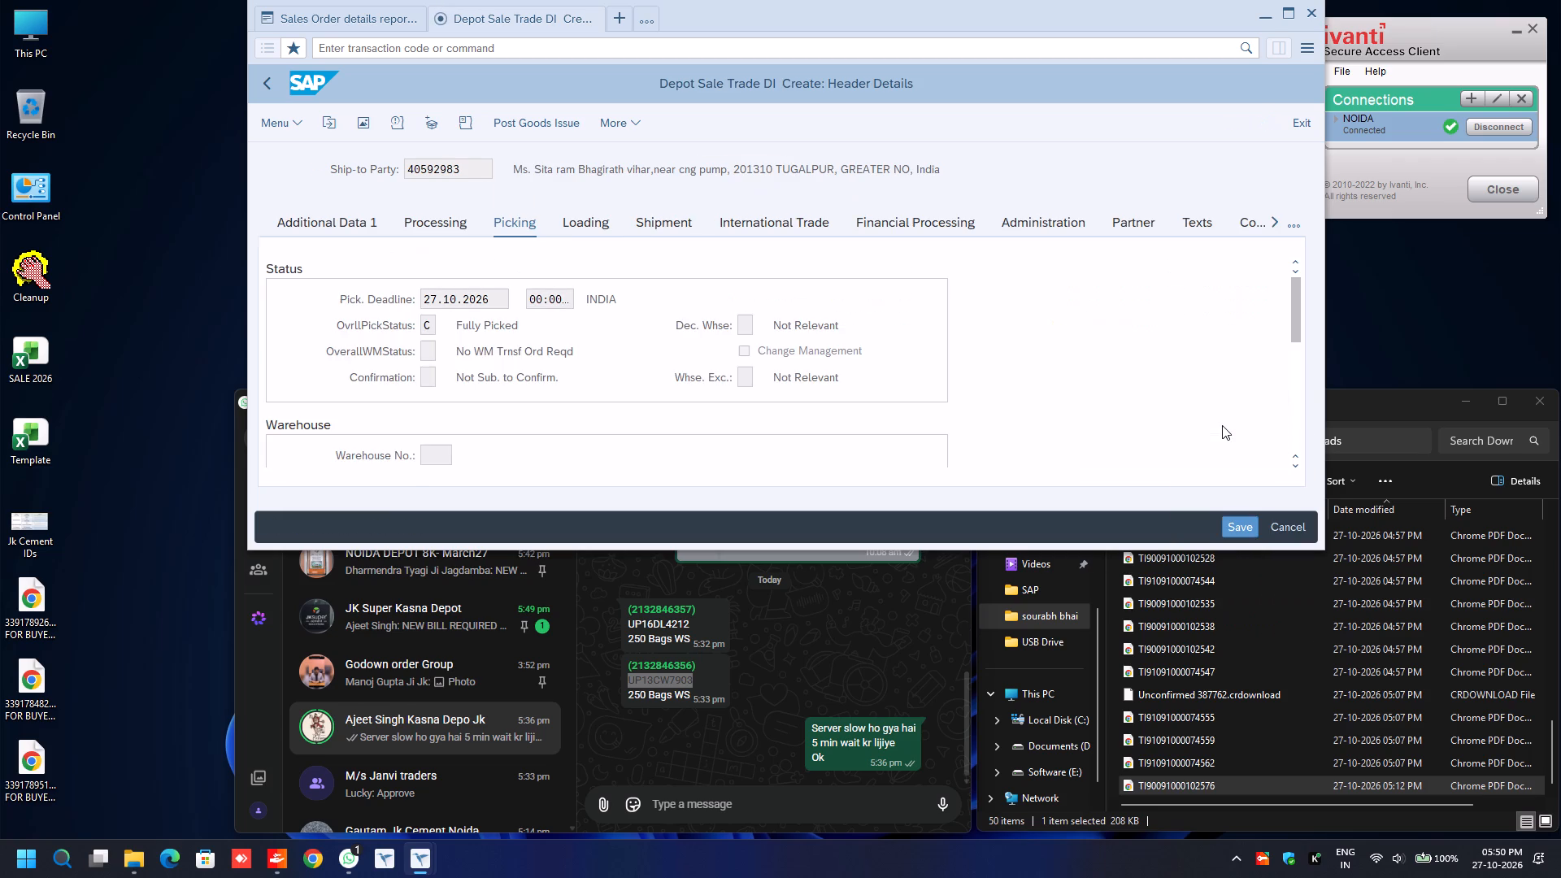
pyautogui.click(338, 226)
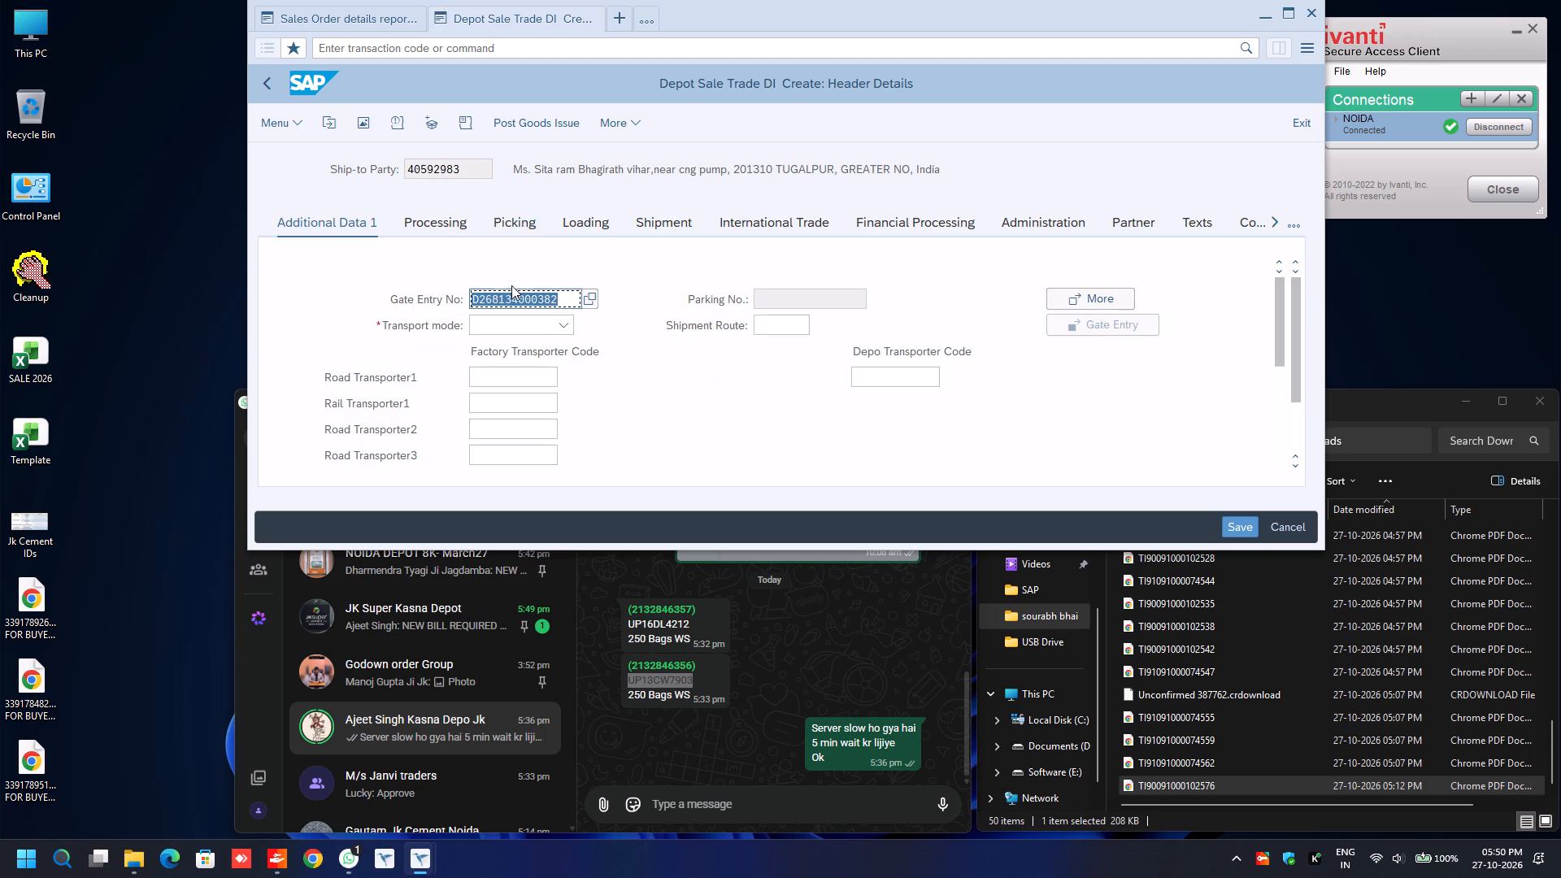
pyautogui.click(562, 321)
pyautogui.click(525, 397)
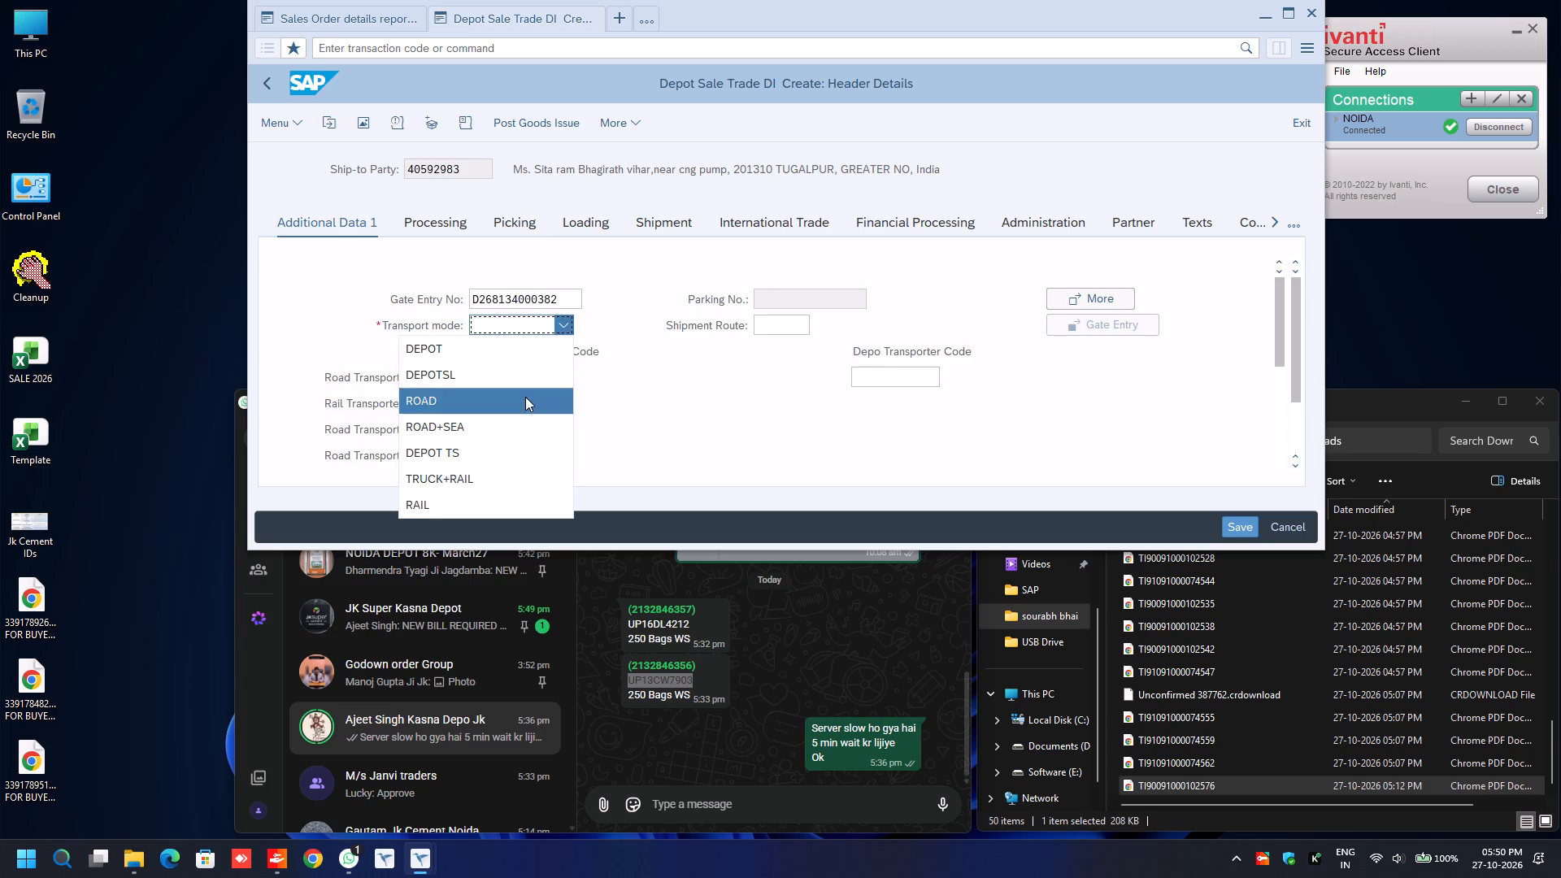
pyautogui.click(514, 372)
pyautogui.press('BackSpace')
pyautogui.press('Down')
pyautogui.press('Return')
pyautogui.press('Return')
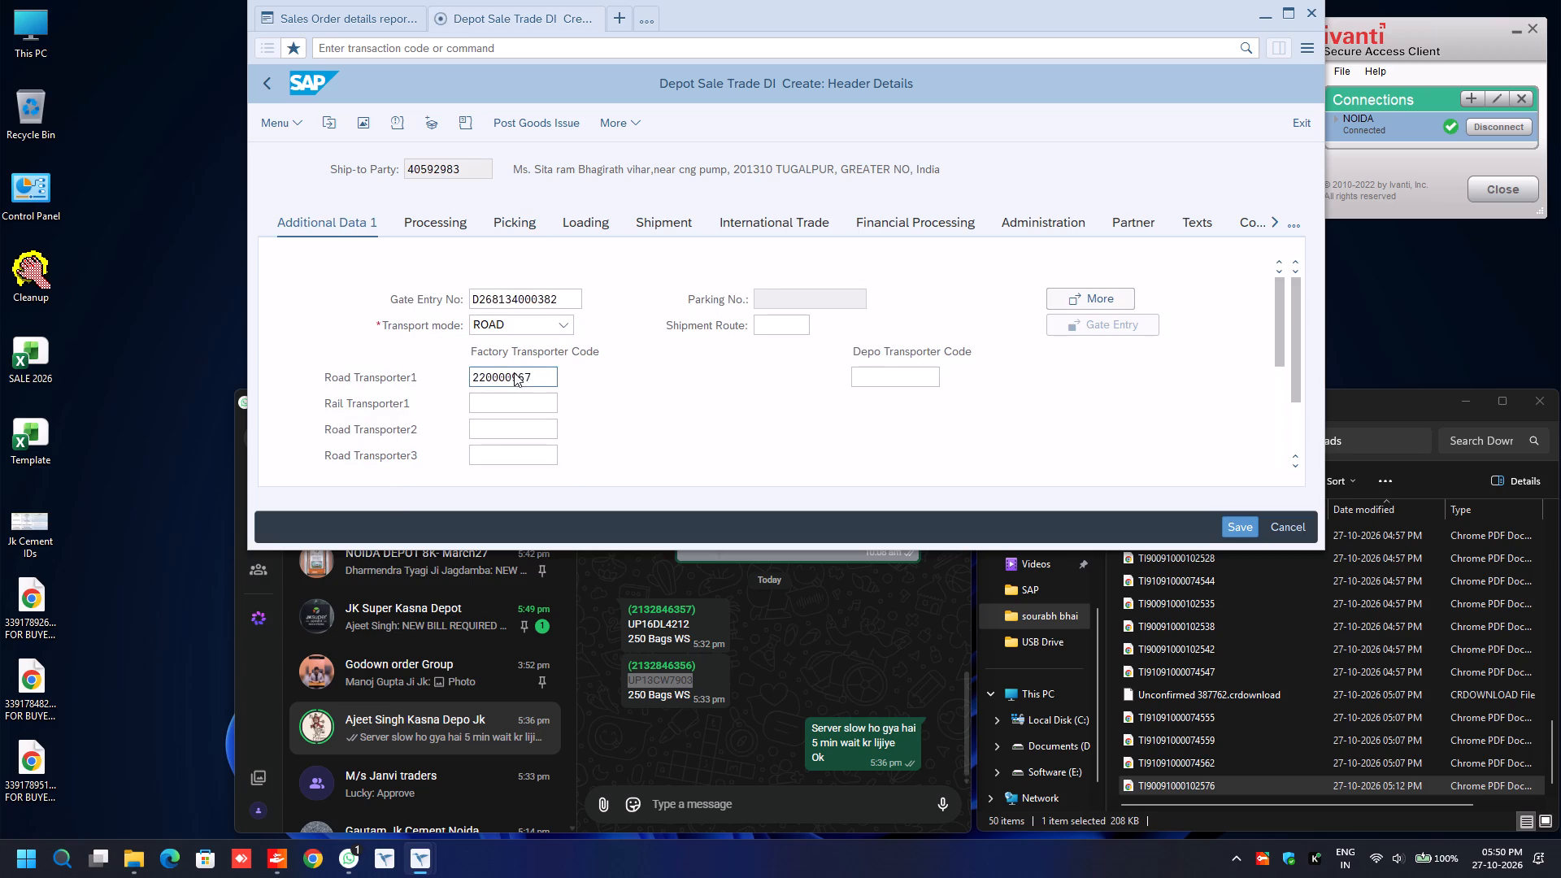
# In the e-way bill data, set the transport mode to Road and fill the distance with the previously used entry.
pyautogui.write('ro')
pyautogui.press('Tab')
pyautogui.press('Tab')
pyautogui.press('BackSpace')
pyautogui.press('Down')
pyautogui.press('Return')
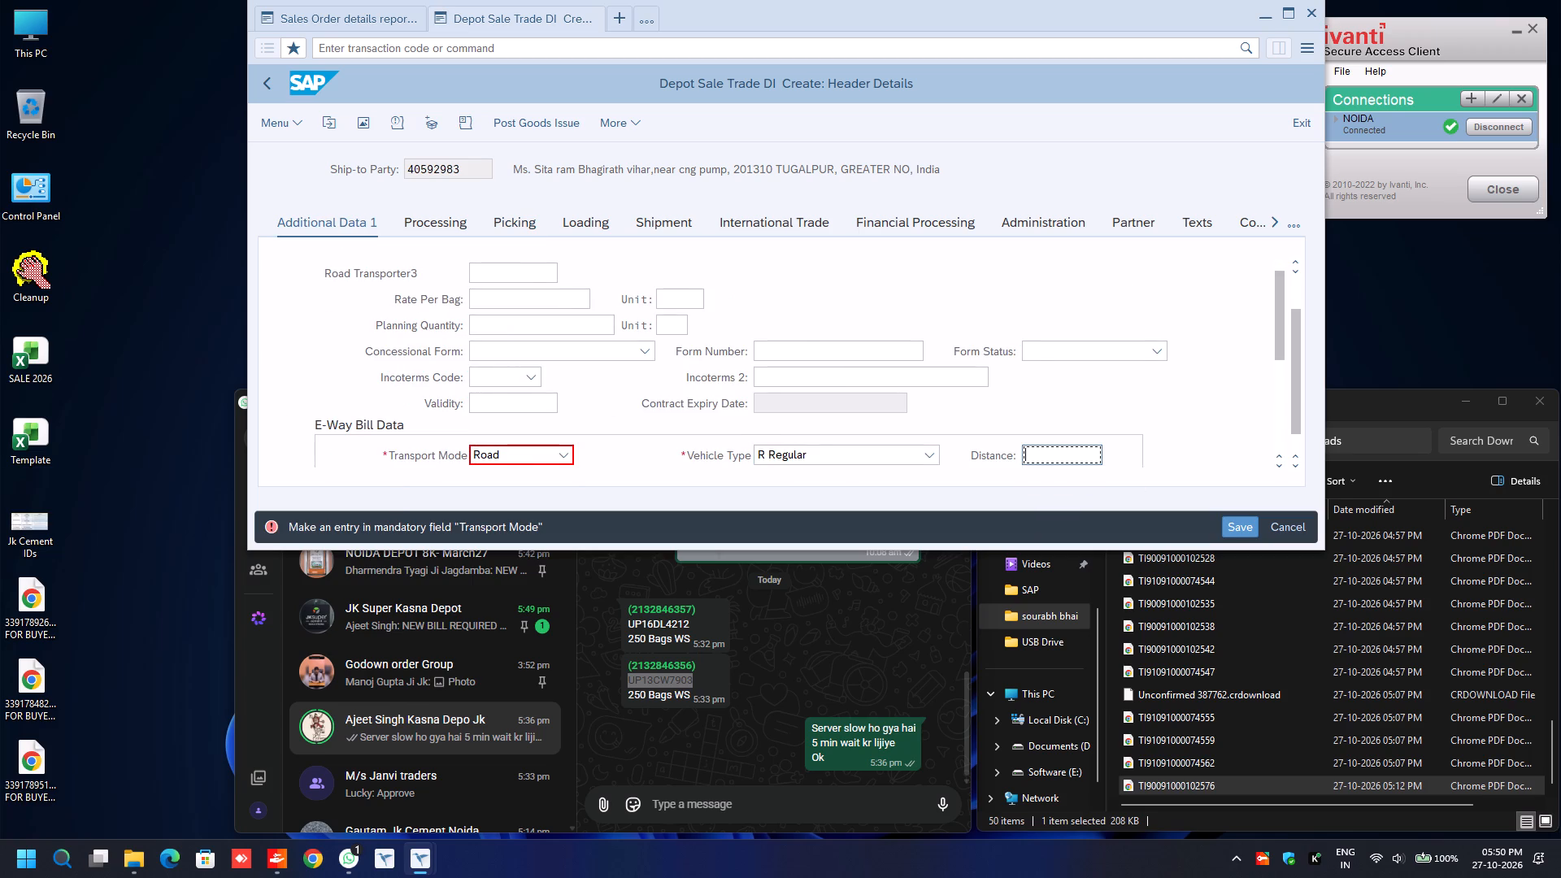
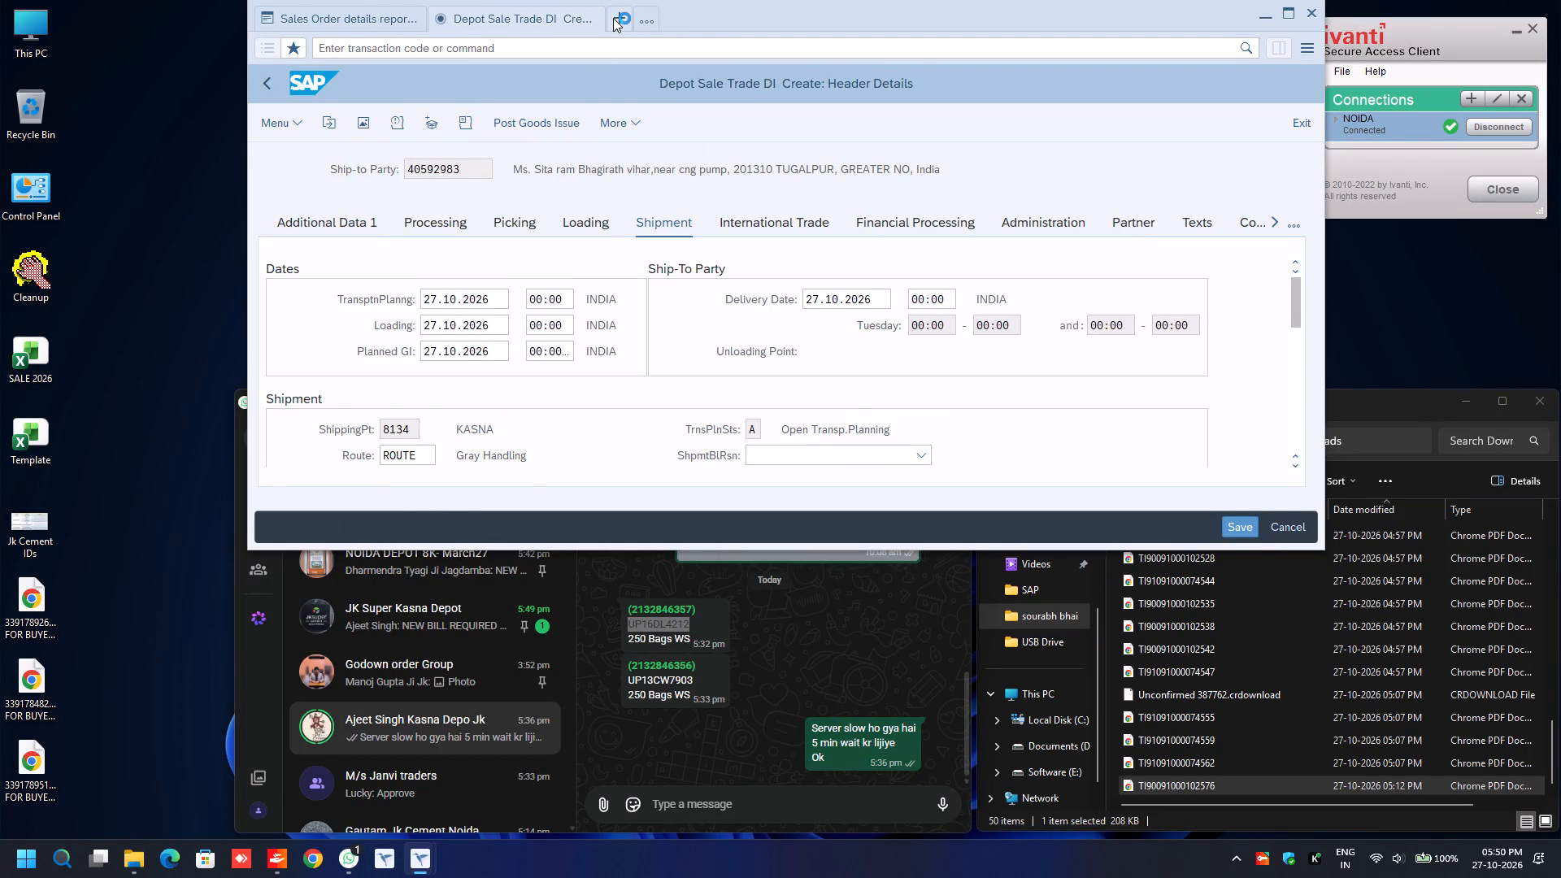
# Open E-Way Bill Processing (ZGST_EWAY) in a new session and select e-Invoice as the e-document to generate.
pyautogui.click(613, 18)
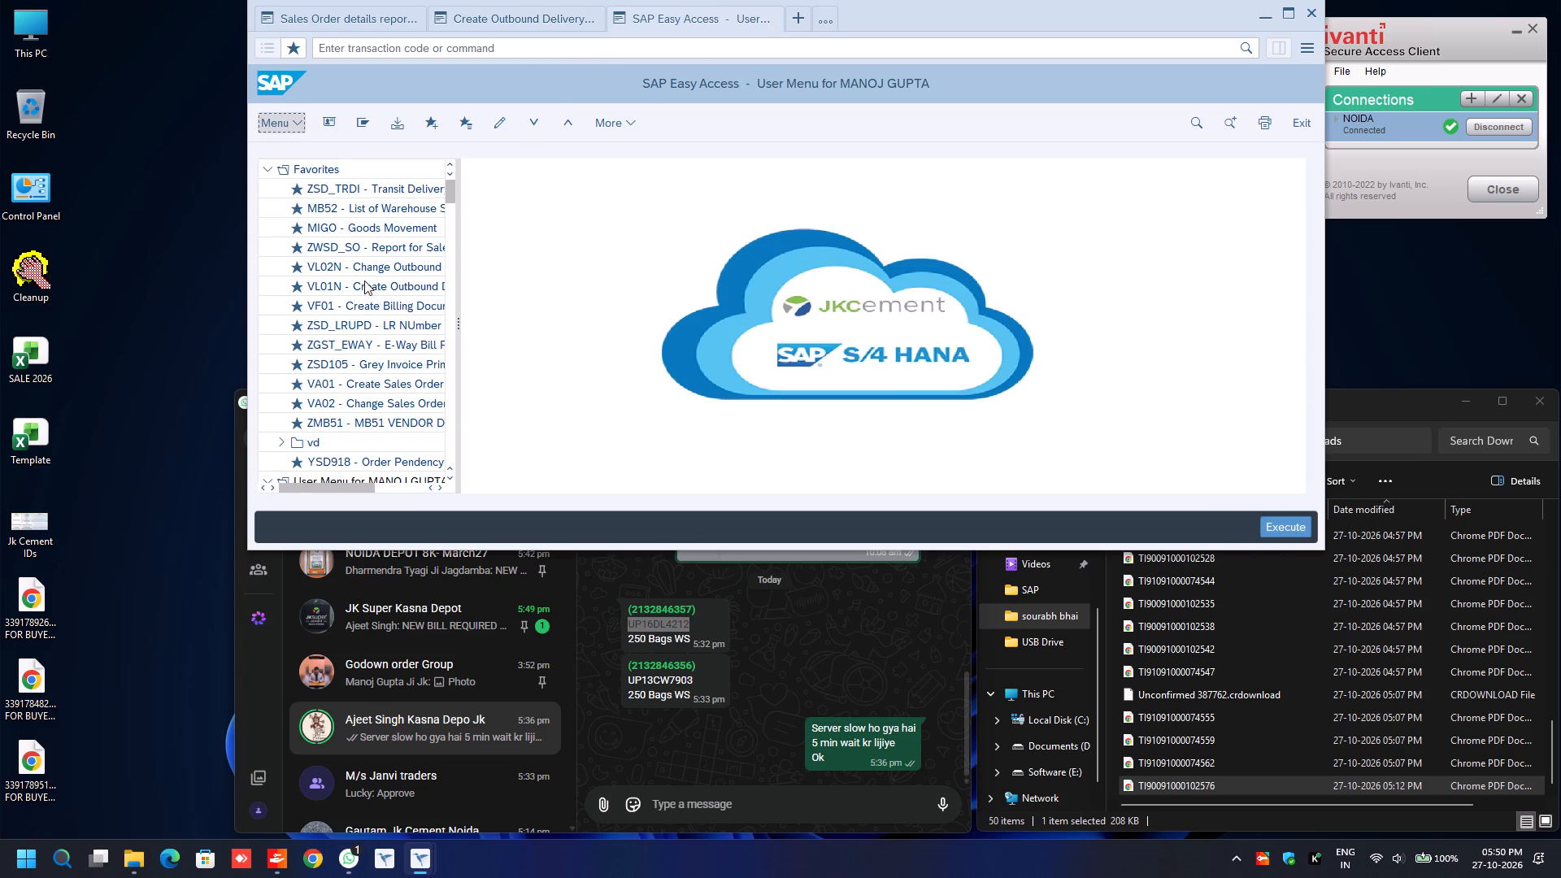
pyautogui.doubleClick(363, 347)
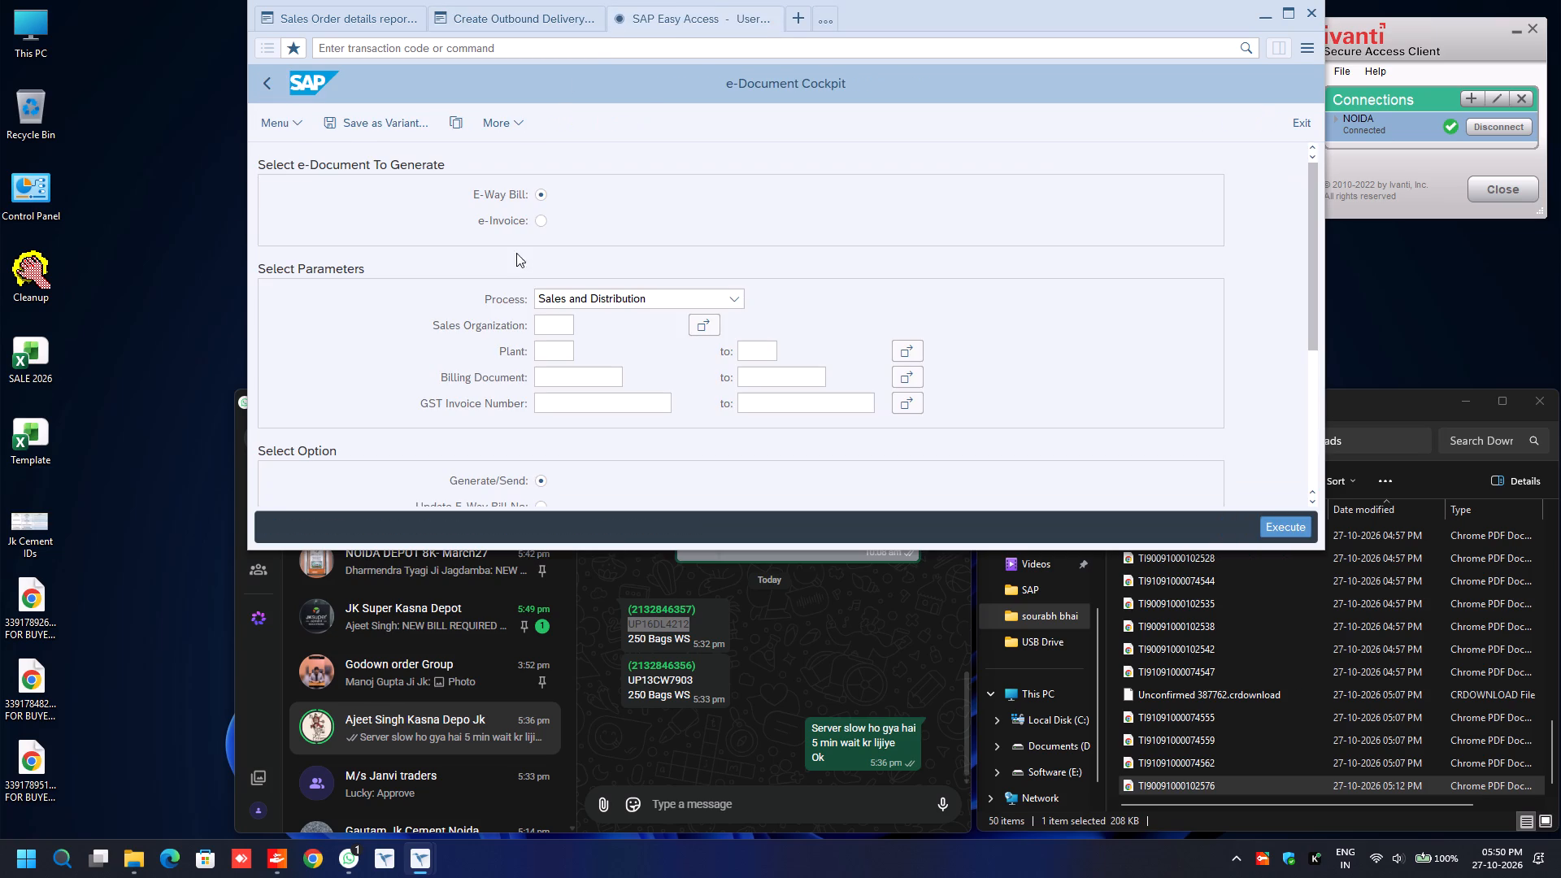
pyautogui.click(530, 219)
pyautogui.click(547, 293)
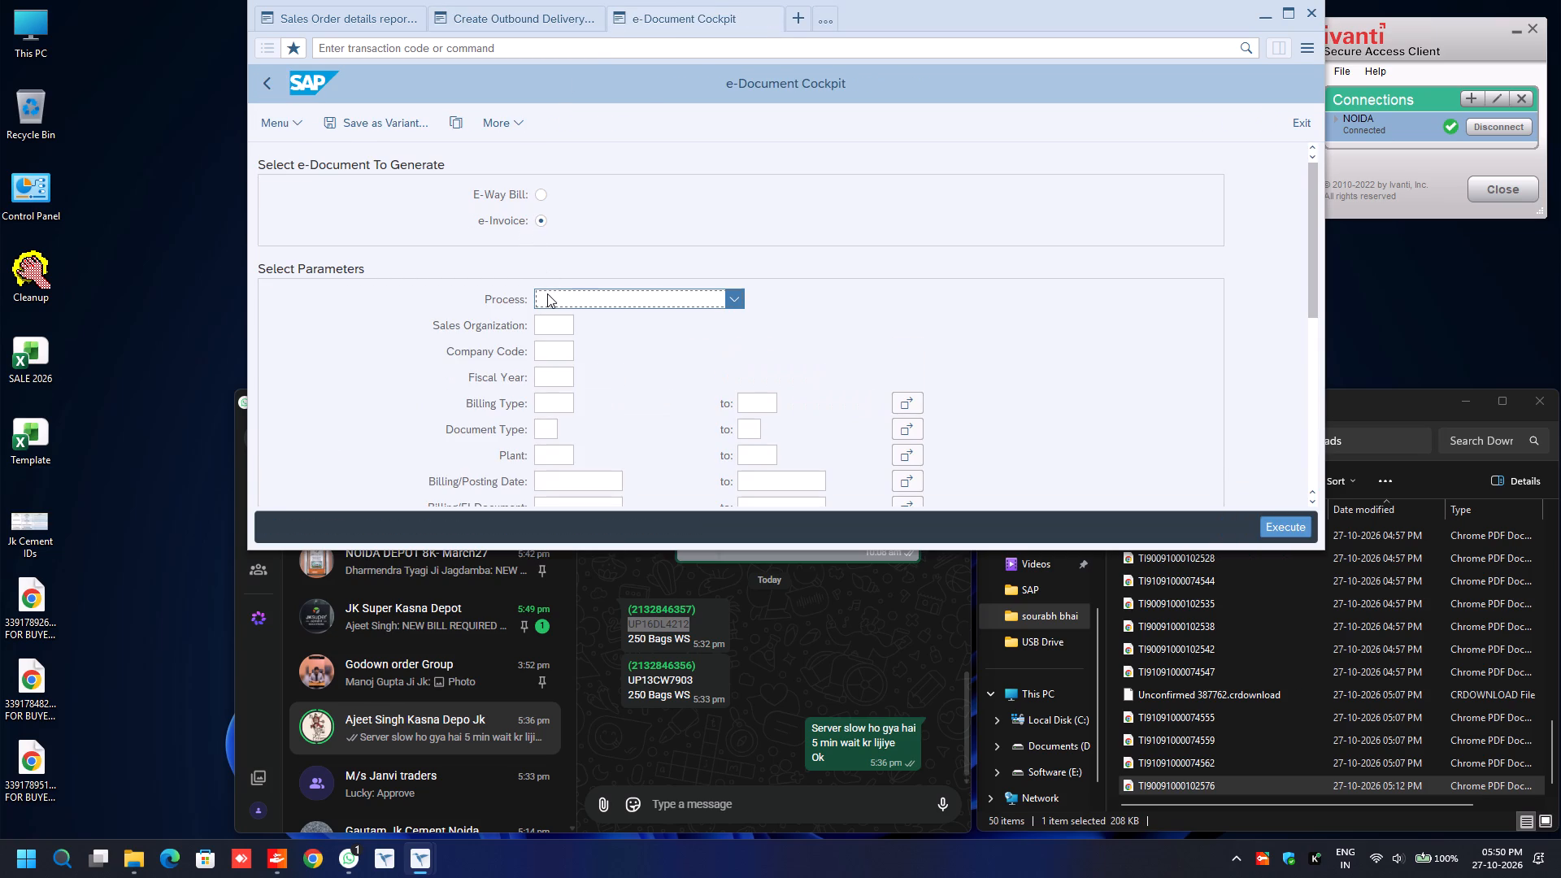
# Set the sales organization to 1000 and the plant to 8134, and fill the Billing/Posting Date with the previously used entry.
pyautogui.click(548, 321)
pyautogui.click(548, 321)
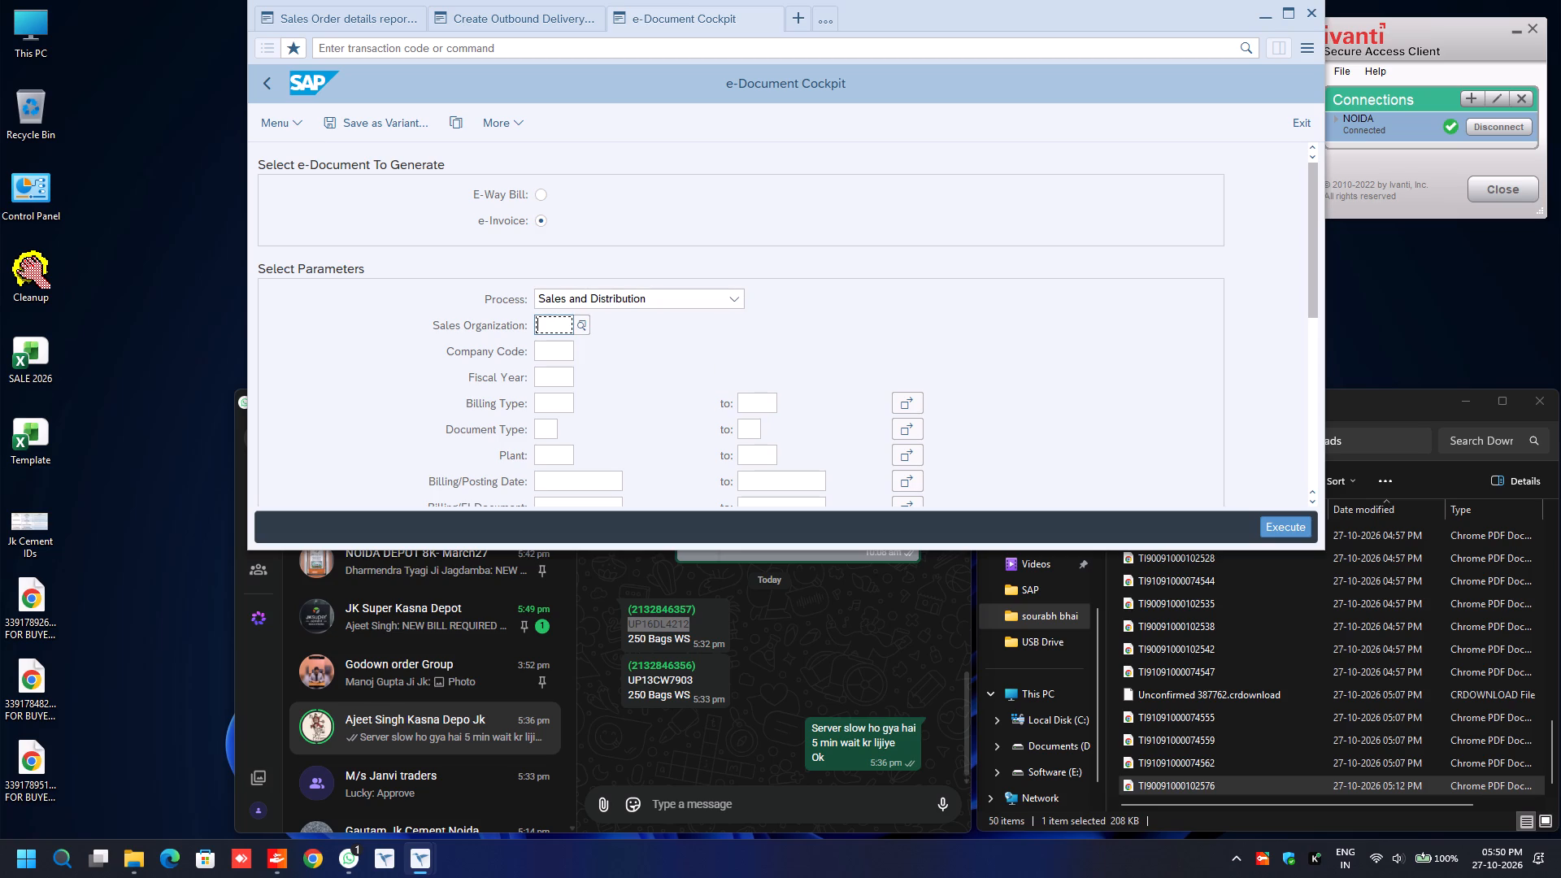
pyautogui.press('BackSpace')
pyautogui.press('Down')
pyautogui.press('Return')
pyautogui.click(550, 453)
pyautogui.write('8134')
pyautogui.press('Return')
pyautogui.press('Down')
pyautogui.press('BackSpace')
pyautogui.press('Down')
pyautogui.press('Return')
# Choose Status Report with the e-Invoice with E-Way Bill option, run the report, and rerun it to refresh the statuses.
pyautogui.scroll(-10, 550, 453)
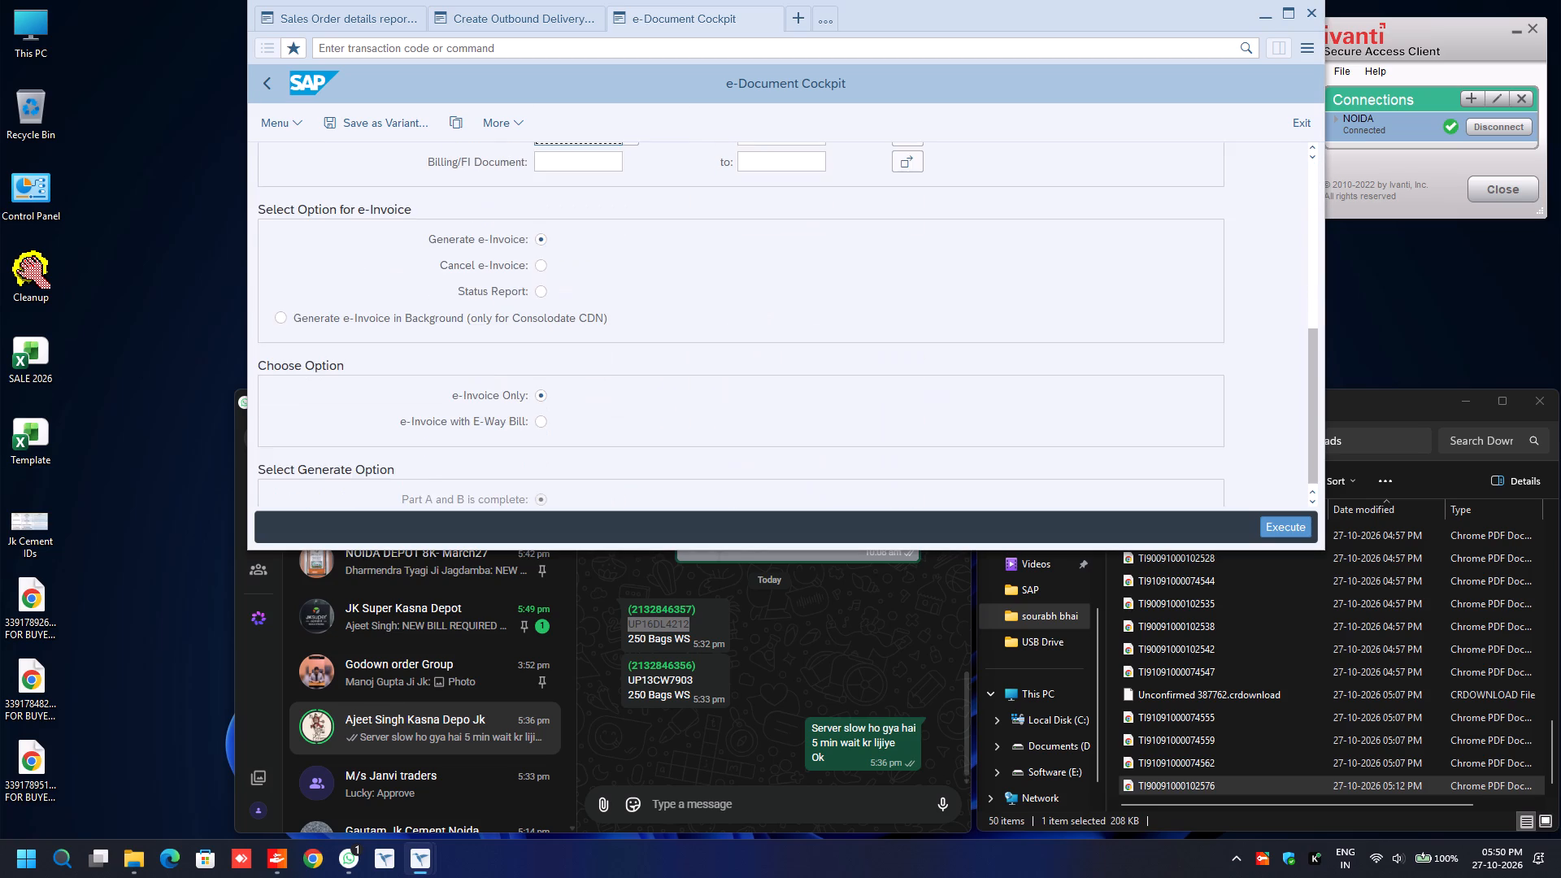
pyautogui.click(534, 252)
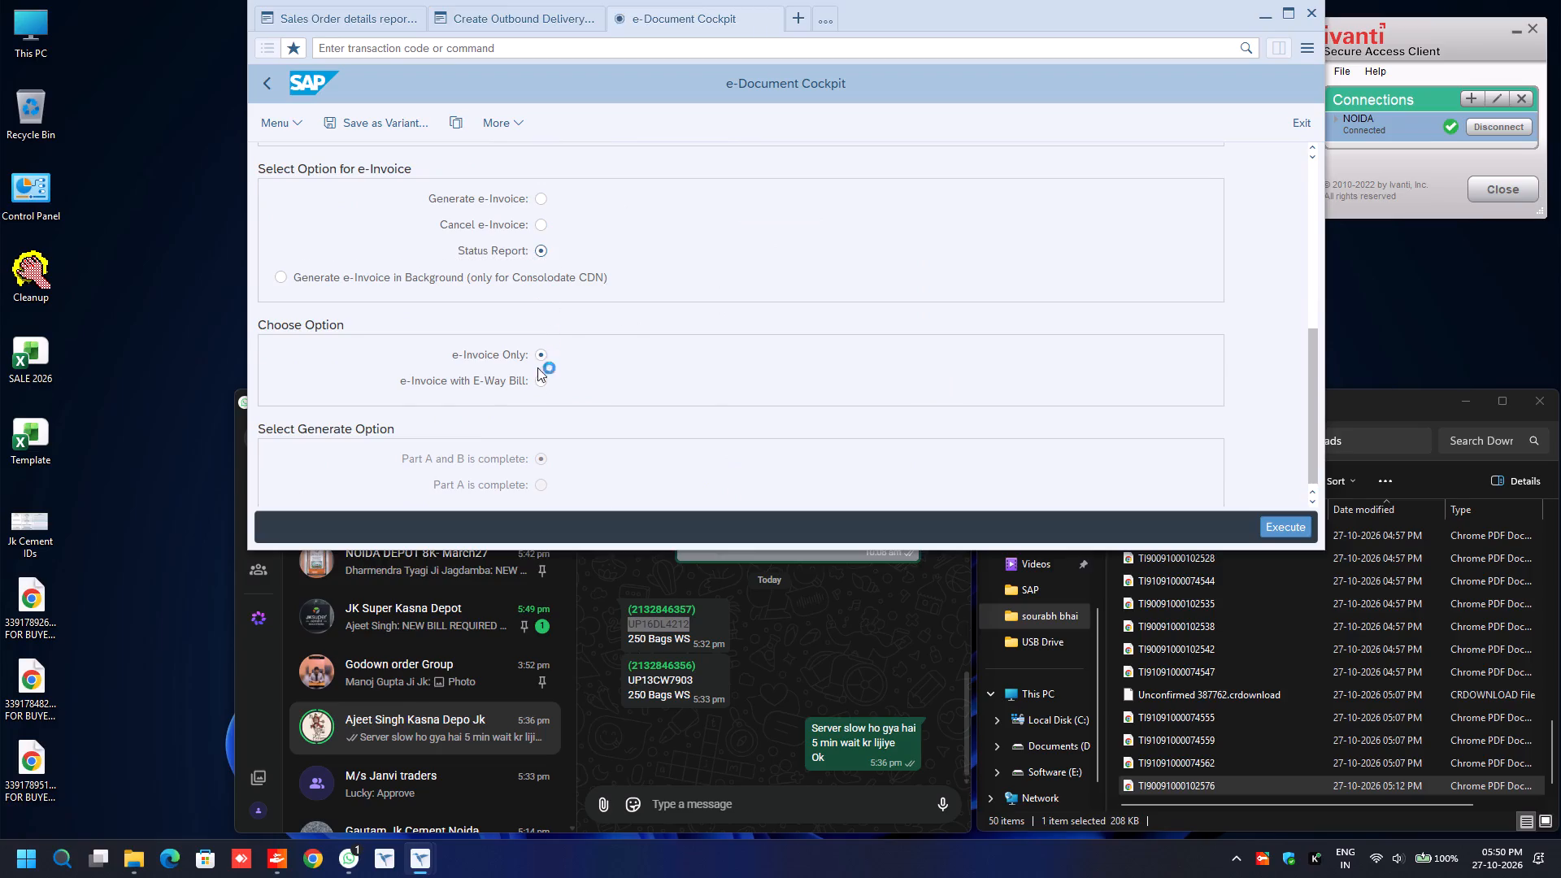
pyautogui.click(534, 385)
pyautogui.press('F8')
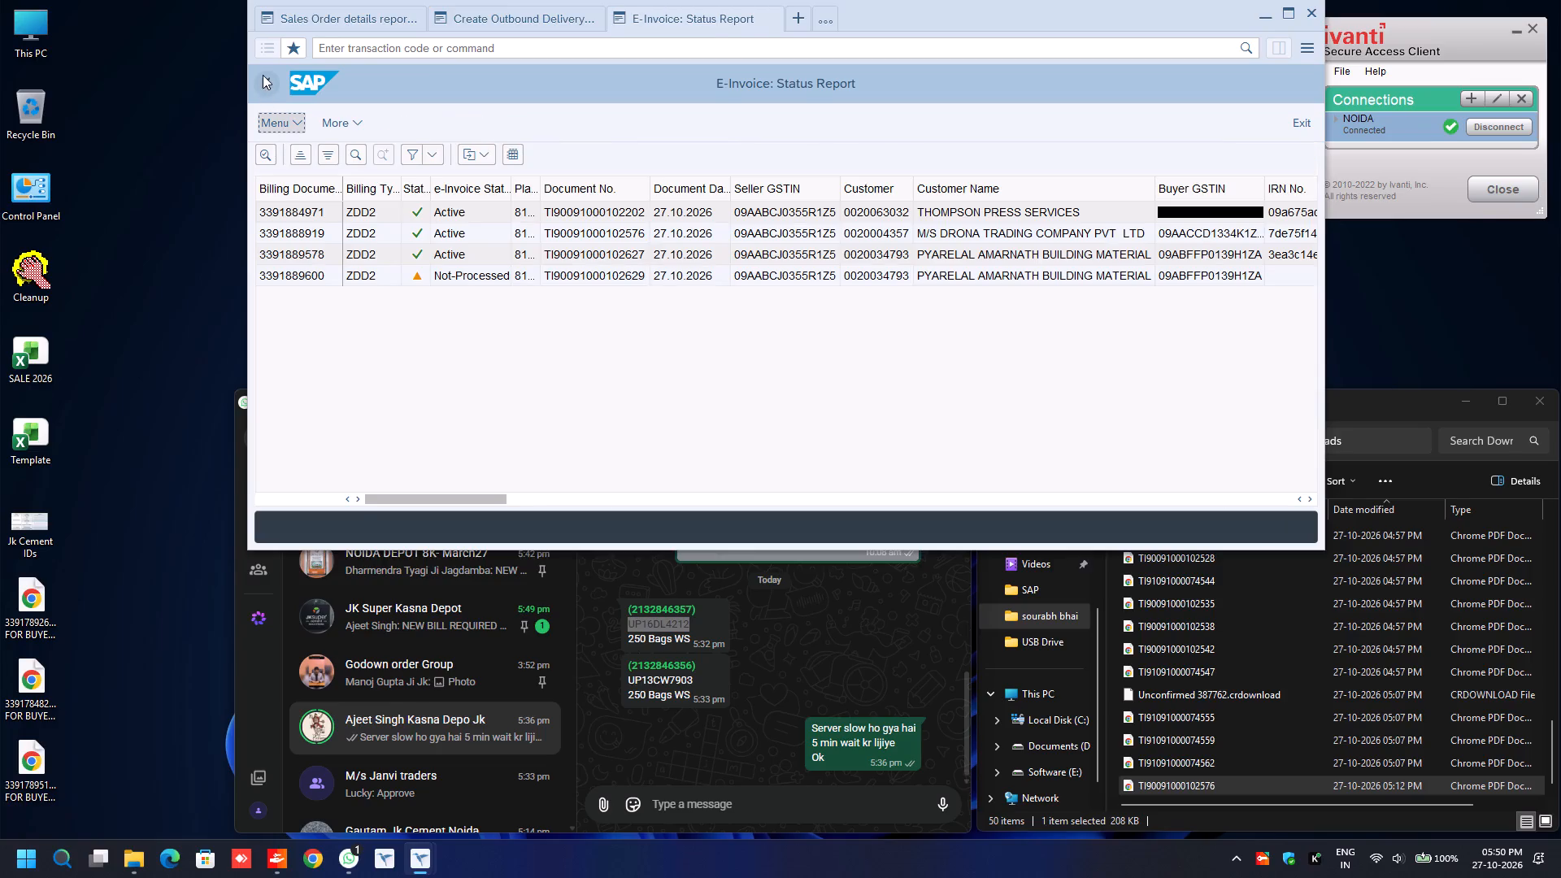
pyautogui.moveTo(263, 75); pyautogui.dragTo(267, 84)
pyautogui.press('F8')
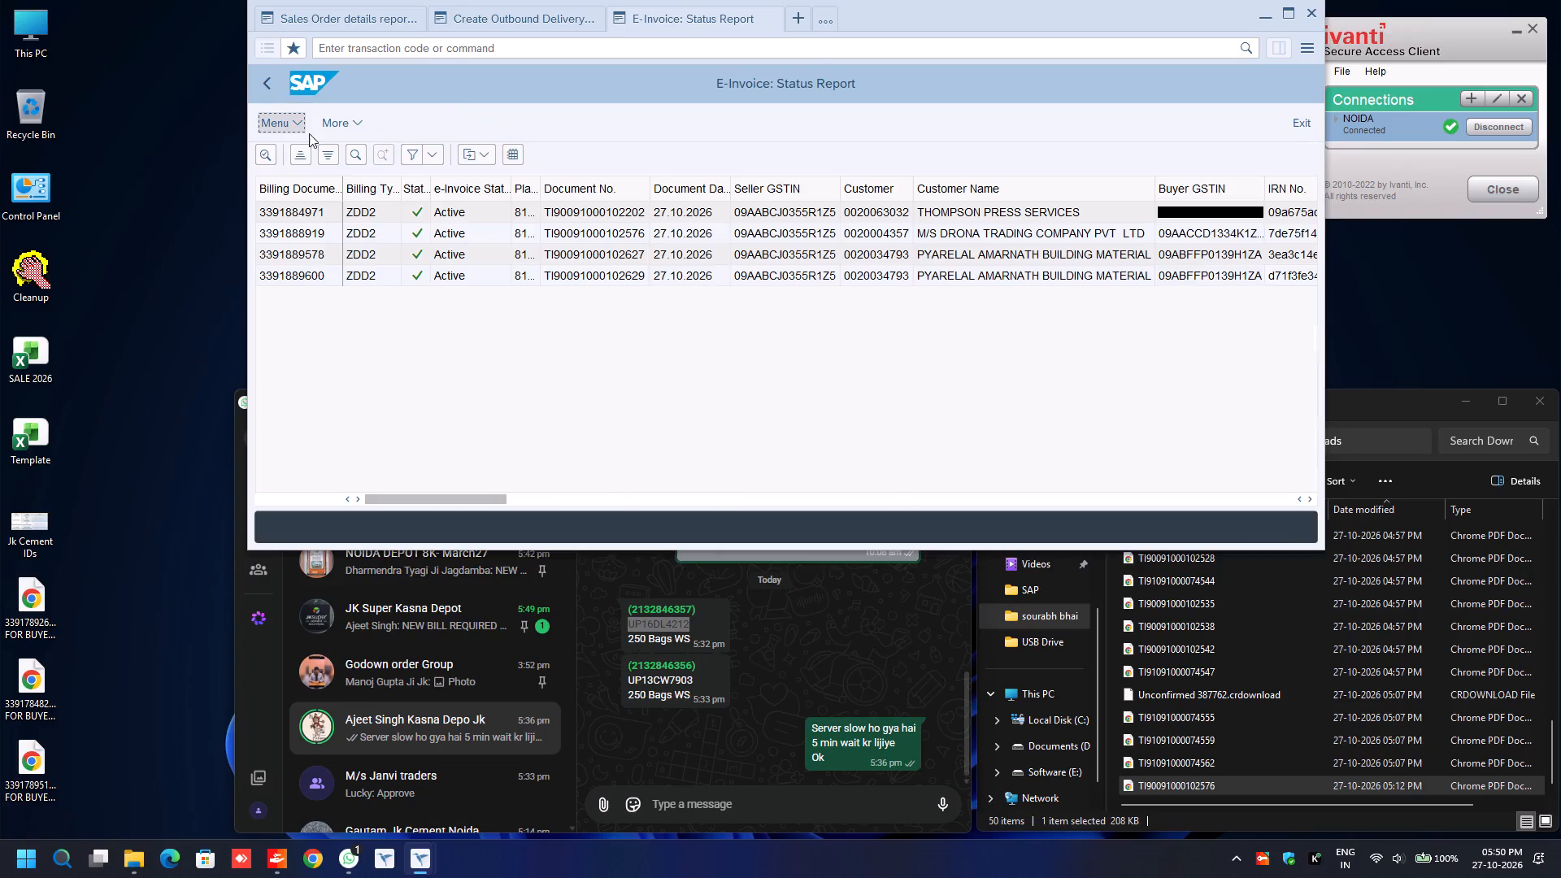
pyautogui.scroll(-9, 469, 328)
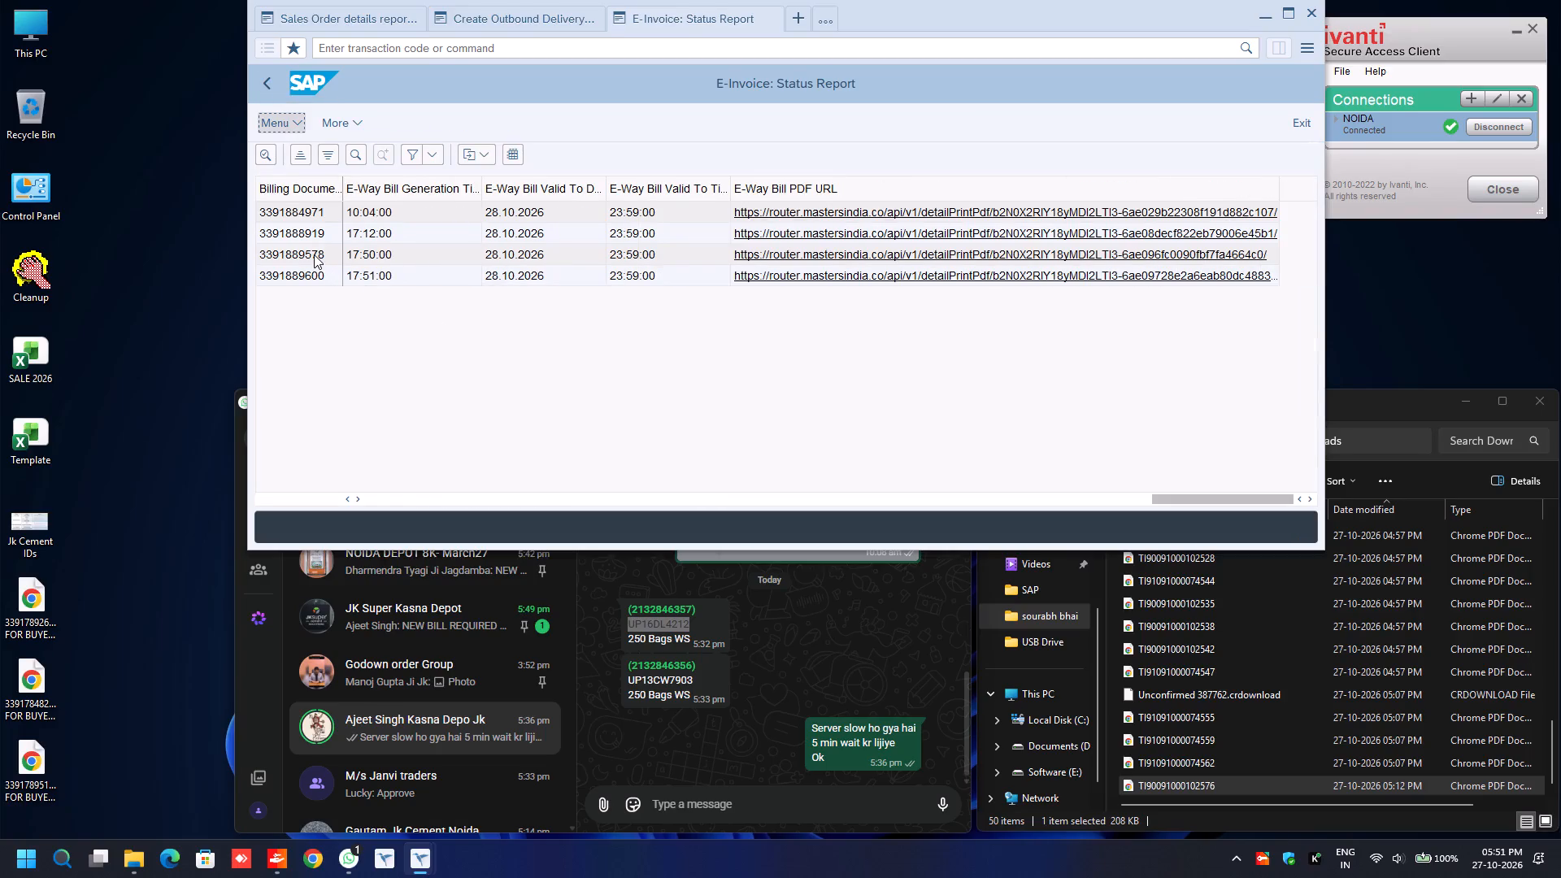
pyautogui.click(314, 254)
pyautogui.hotkey('ctrl', 'y')
pyautogui.hotkey('shift', 'Down')
pyautogui.hotkey('ctrl', 'c')
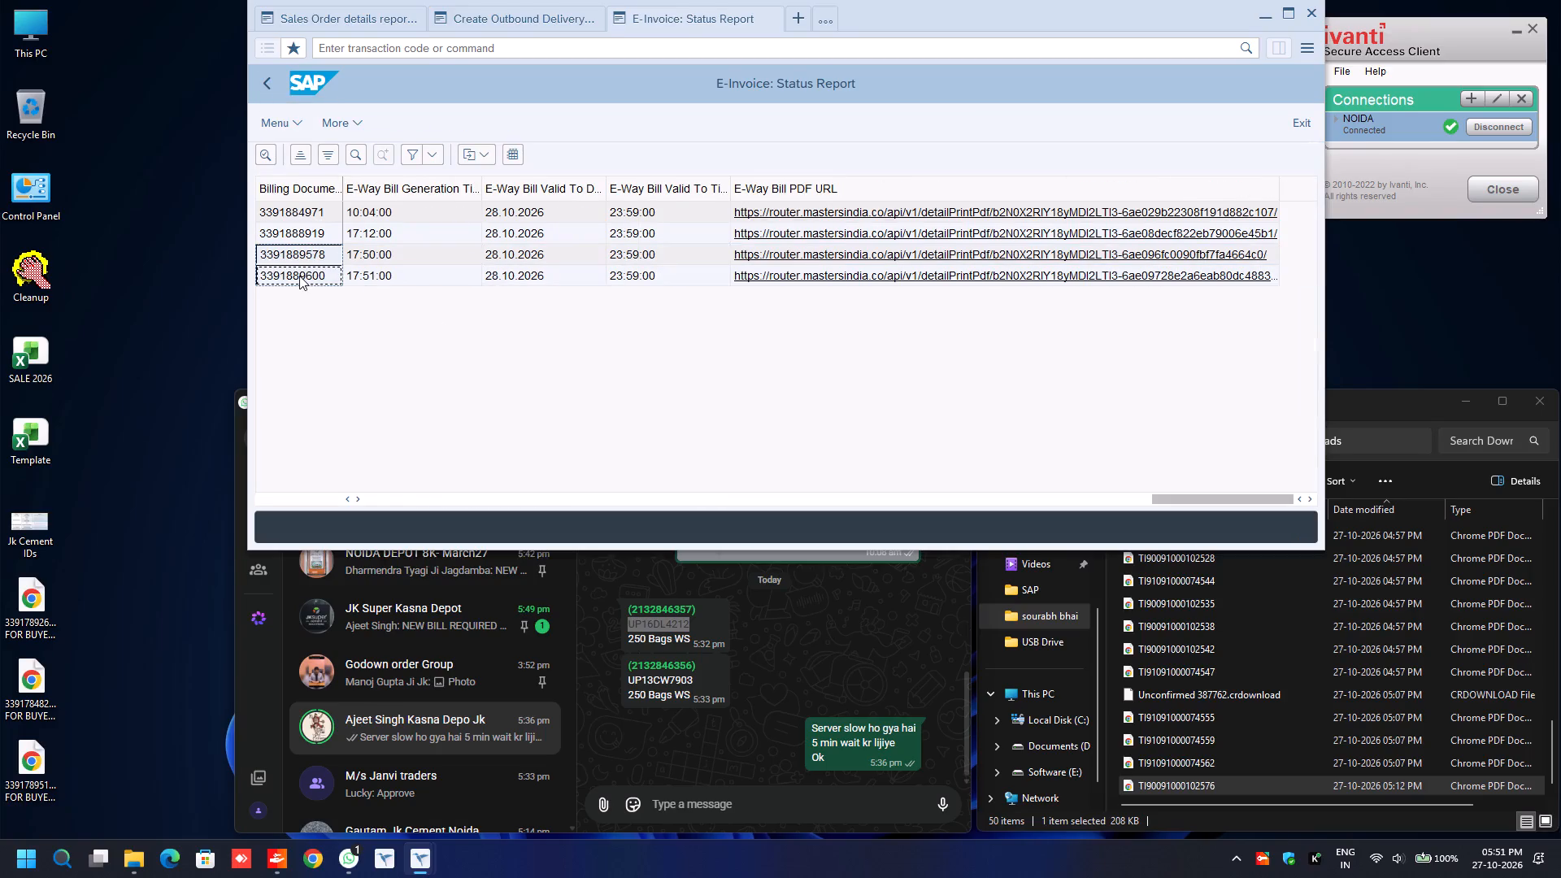
# Open Grey Invoice Print (ZSD105) in a new session and paste the copied numbers into the Billing Document multiple selection.
pyautogui.hotkey('ctrl', 'n')
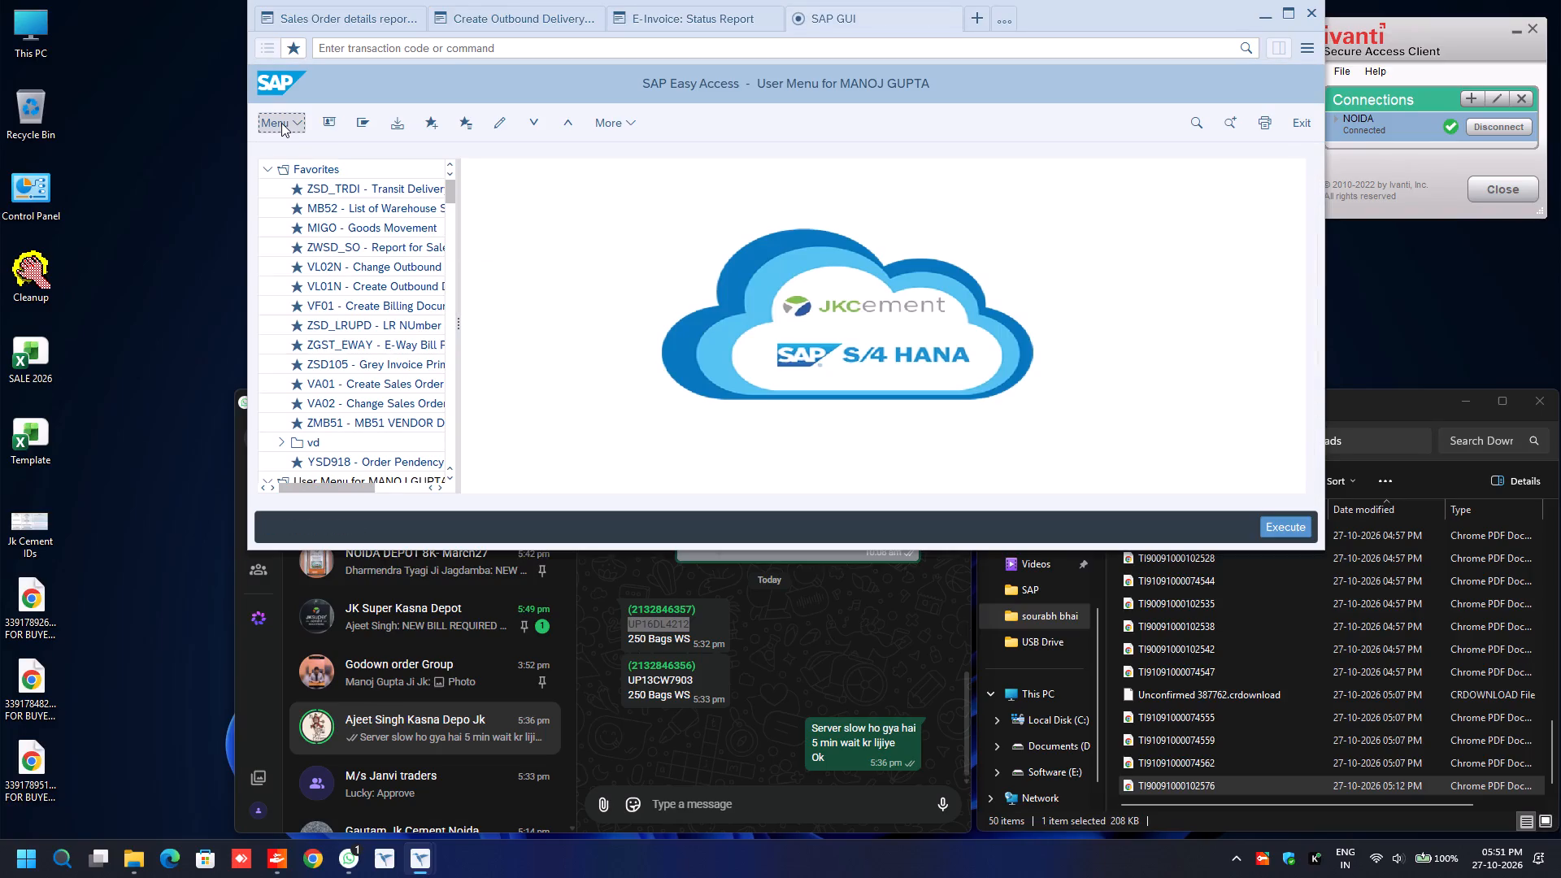
pyautogui.doubleClick(369, 363)
pyautogui.press('Tab')
pyautogui.press('Tab')
pyautogui.press('space')
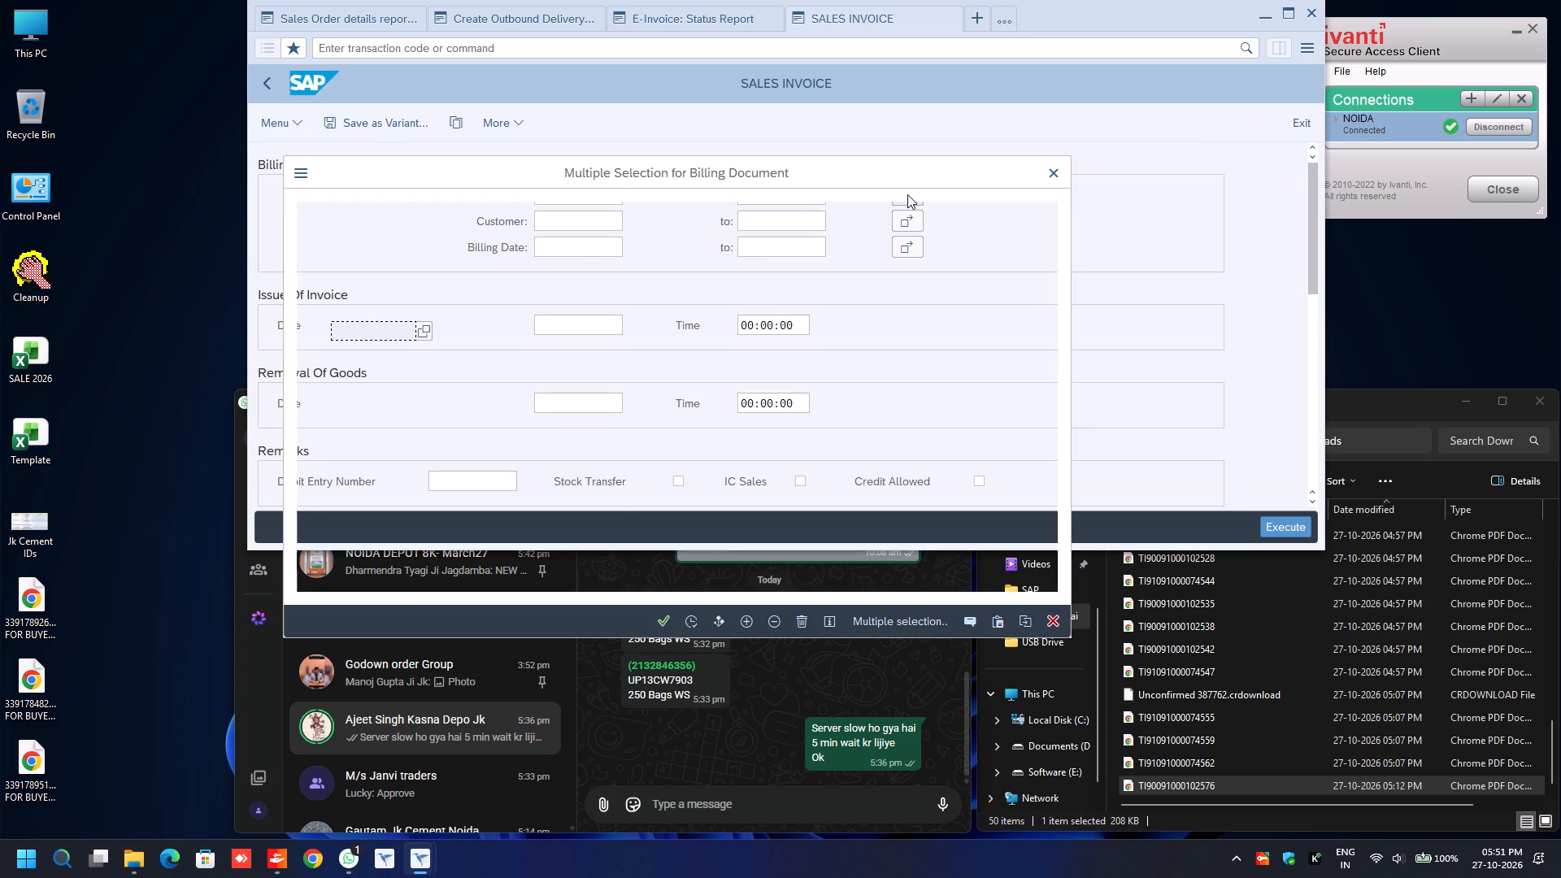
pyautogui.hotkey('ctrl', 'v')
pyautogui.press('F8')
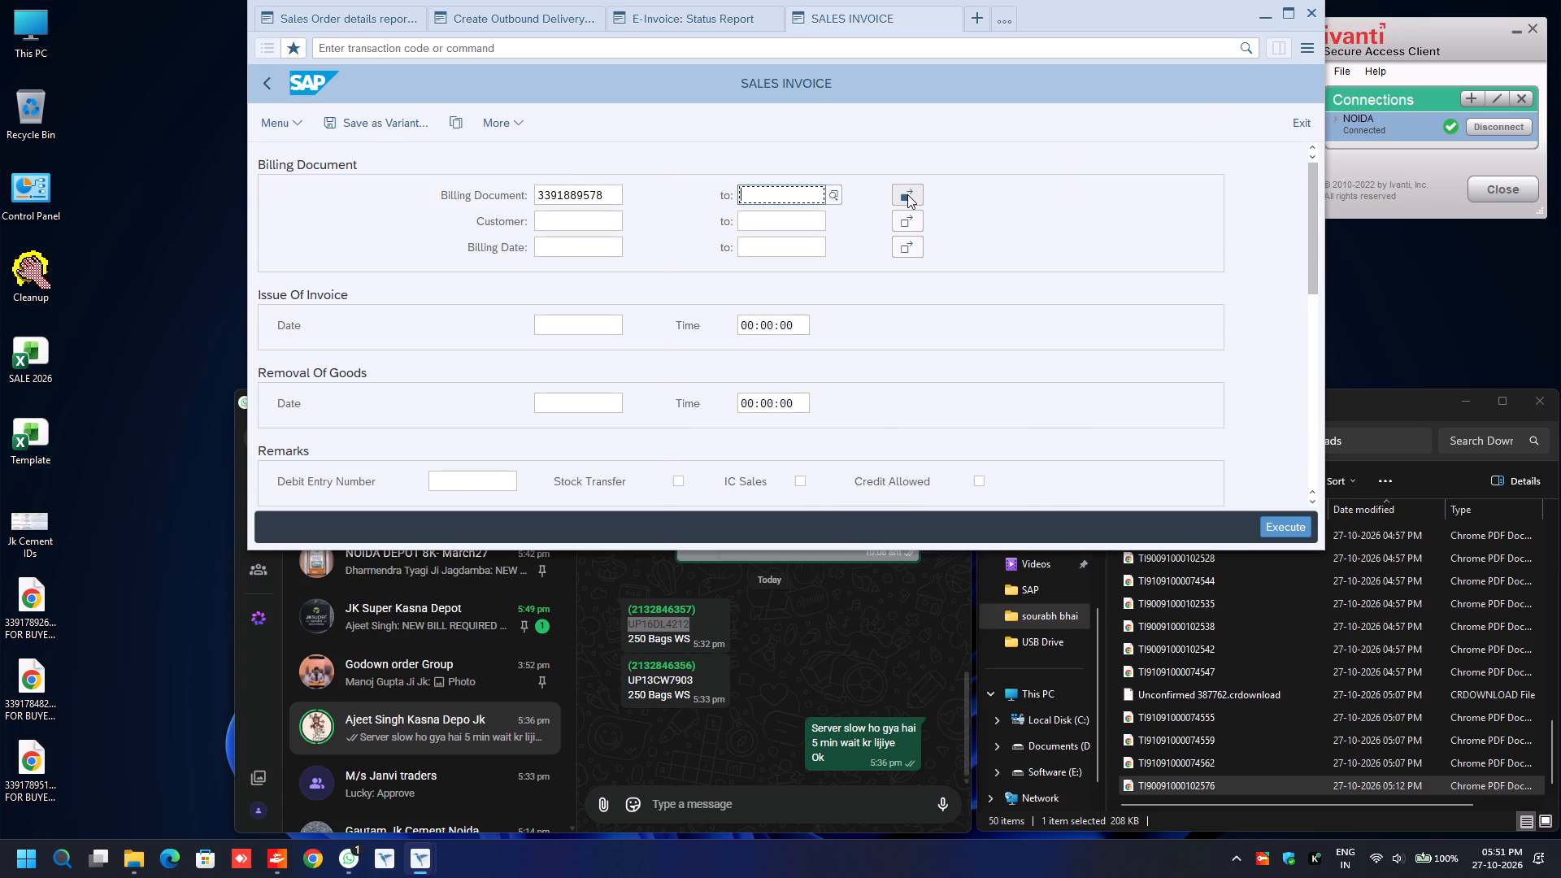
# Select A4 Page Print, Digitally Signed, Add New Signature and Download, run the sales invoice output, and download the Original For Buyer copy.
pyautogui.scroll(-9, 369, 363)
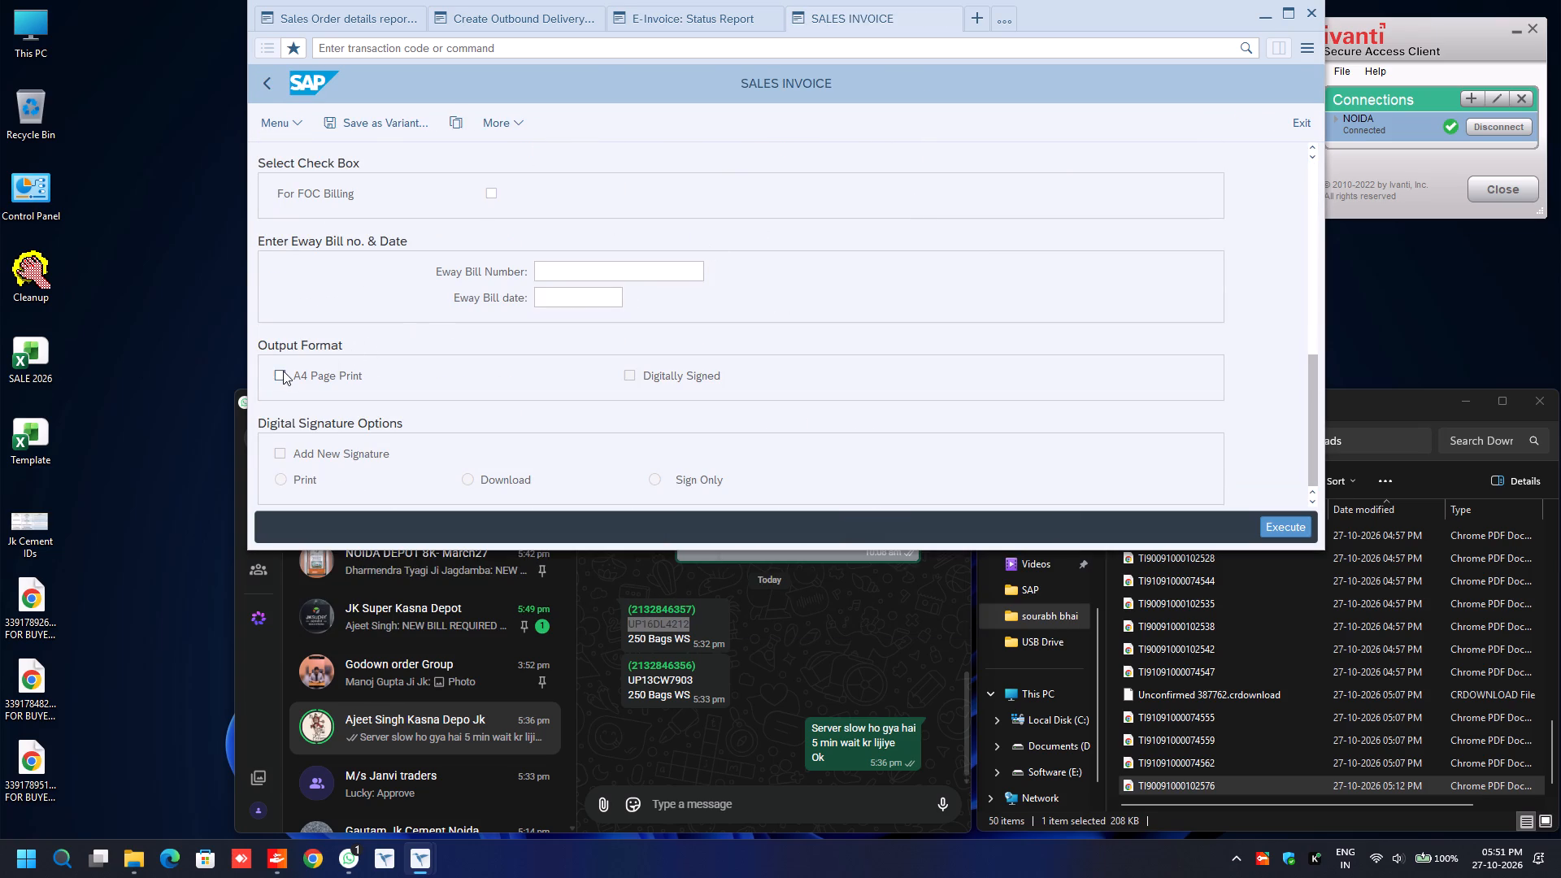
pyautogui.click(282, 372)
pyautogui.press('Tab')
pyautogui.press('space')
pyautogui.press('Tab')
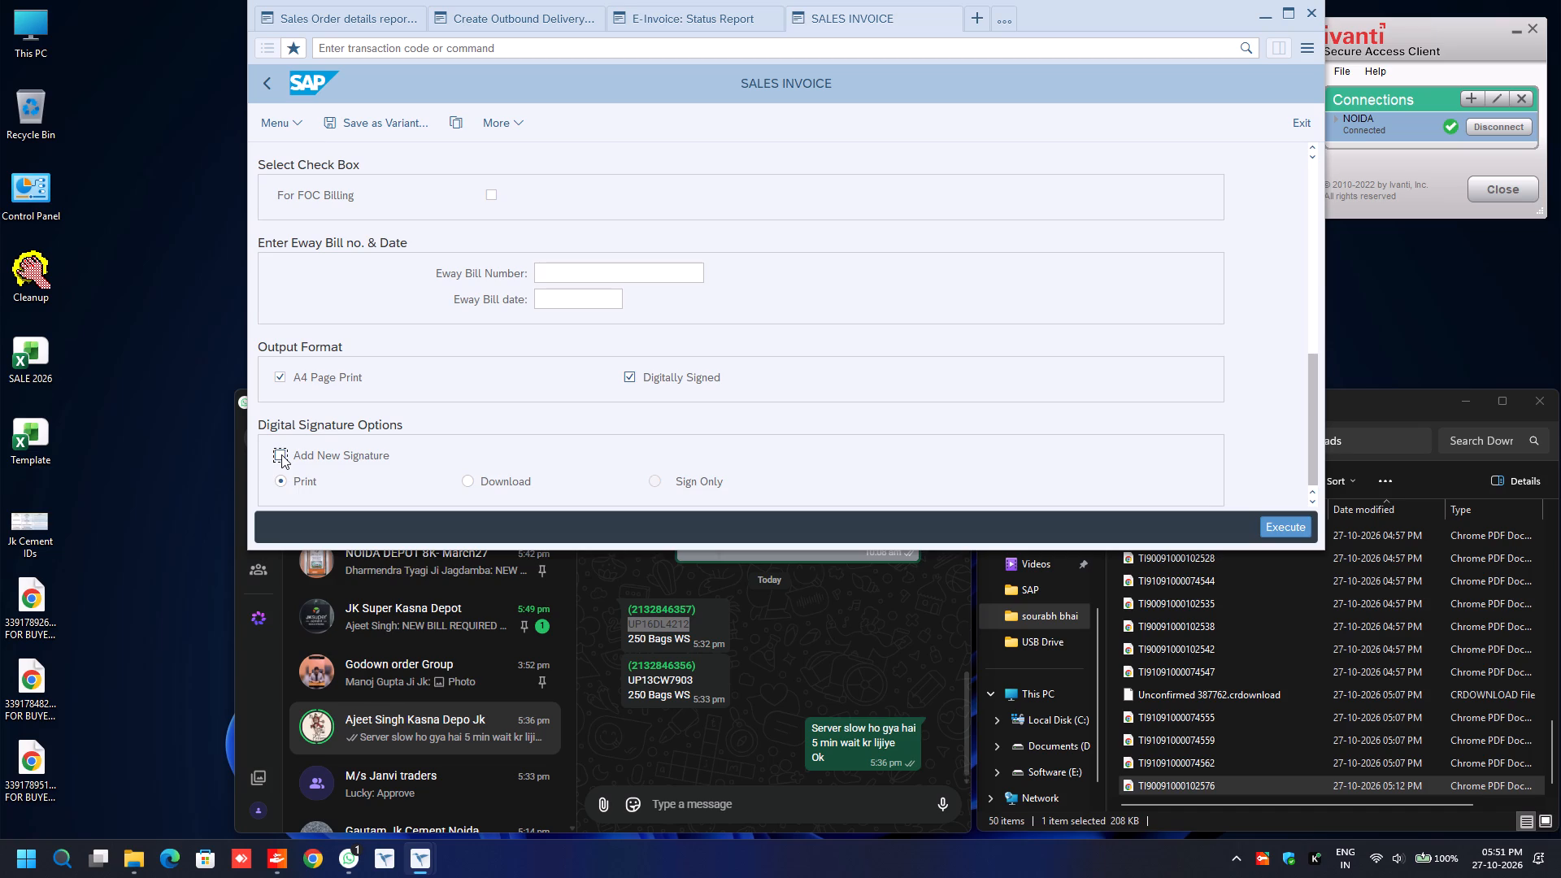
pyautogui.press('space')
pyautogui.press('Tab')
pyautogui.press('Right')
pyautogui.press('F8')
pyautogui.press('space')
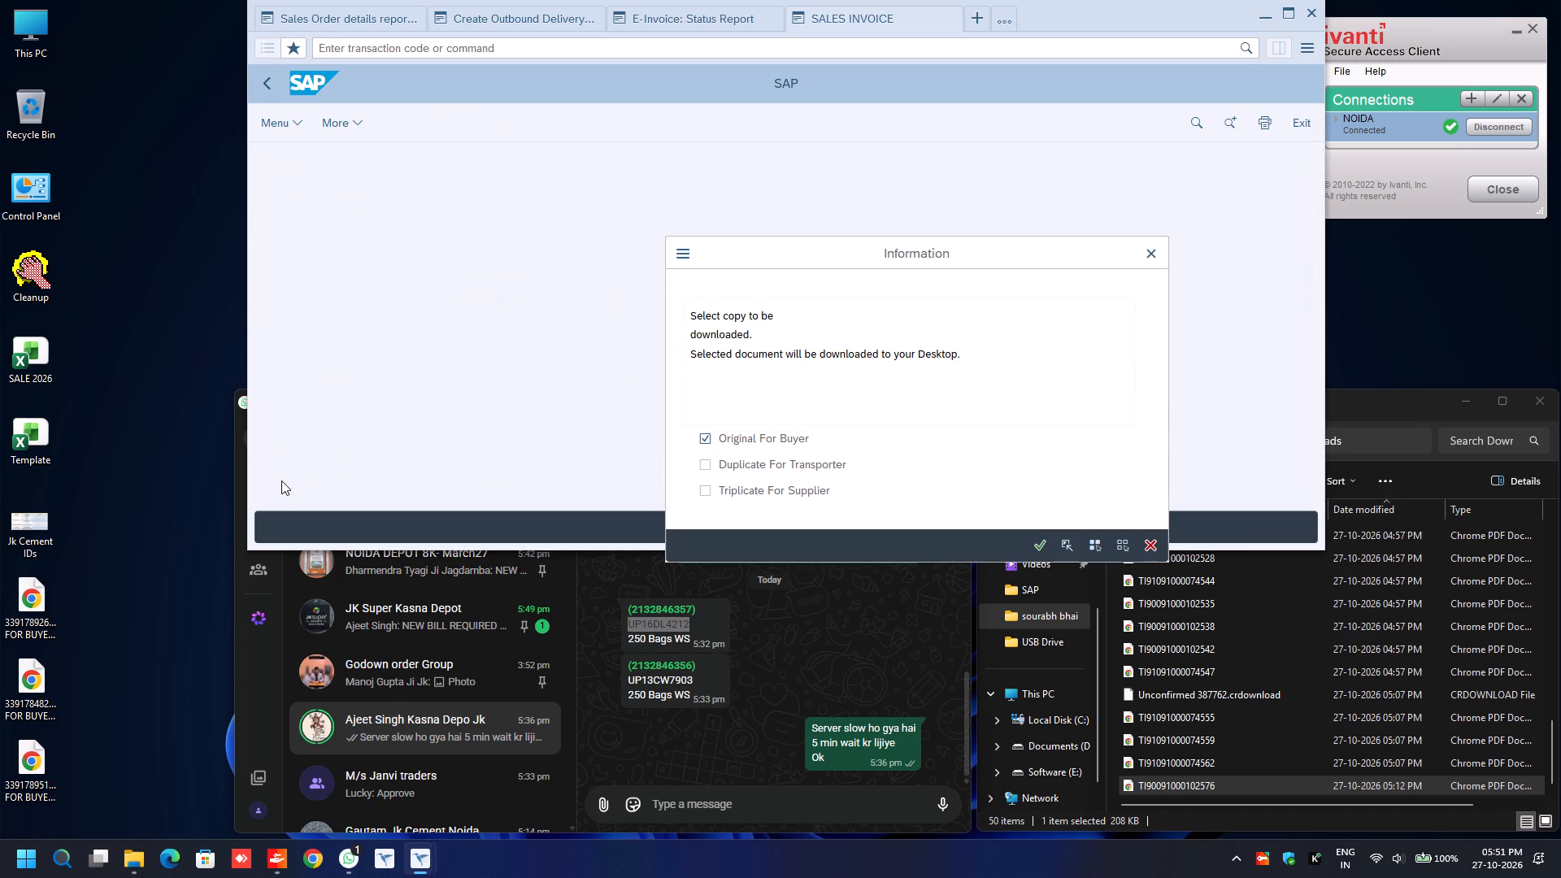
pyautogui.press('Return')
pyautogui.click(675, 23)
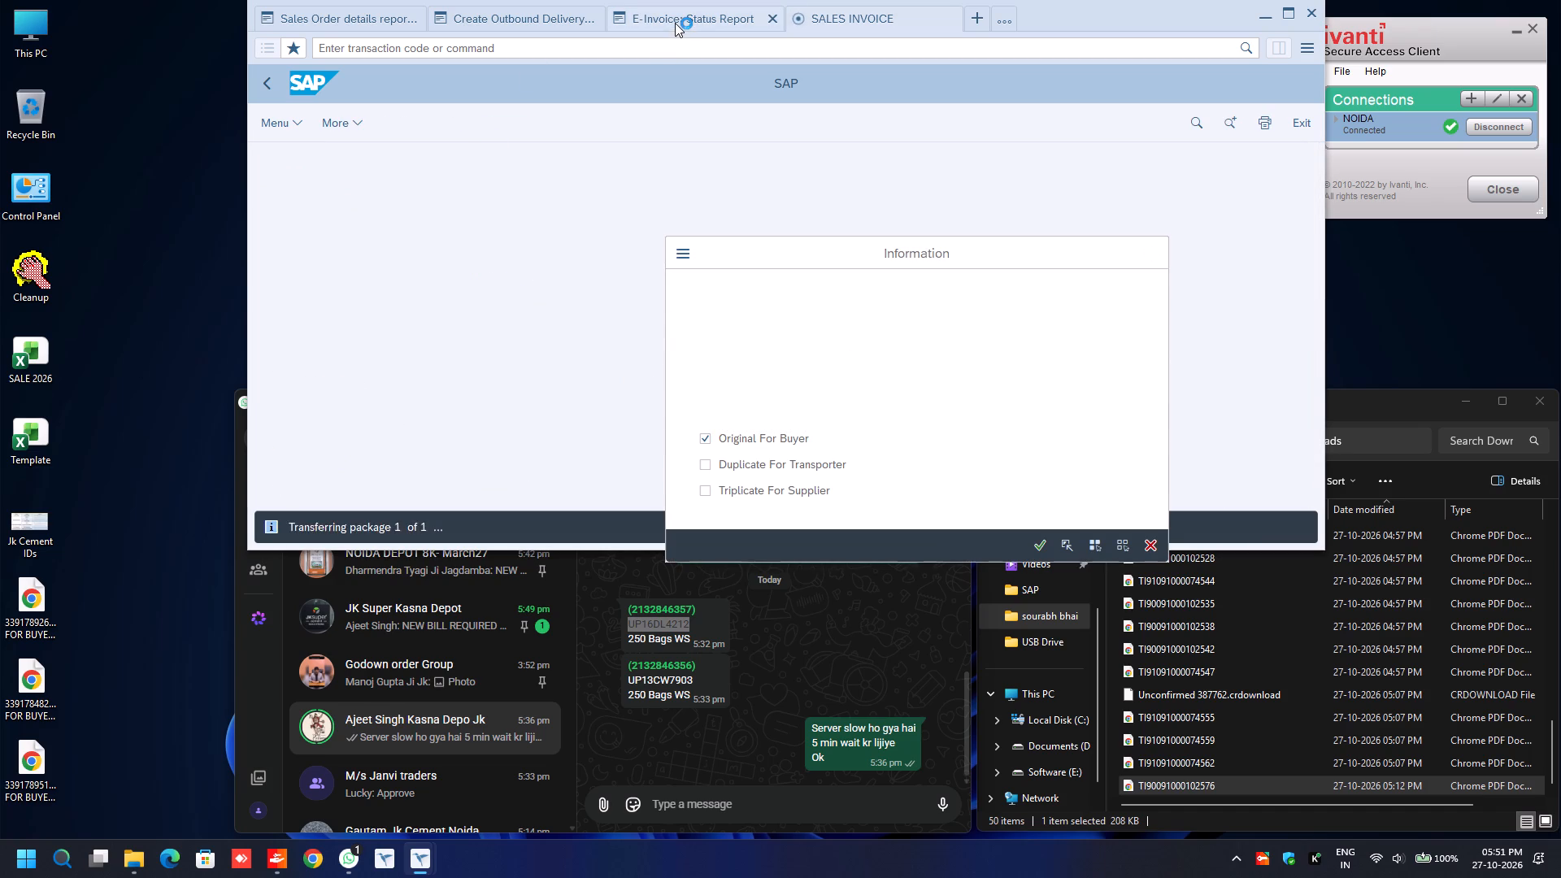
pyautogui.click(882, 252)
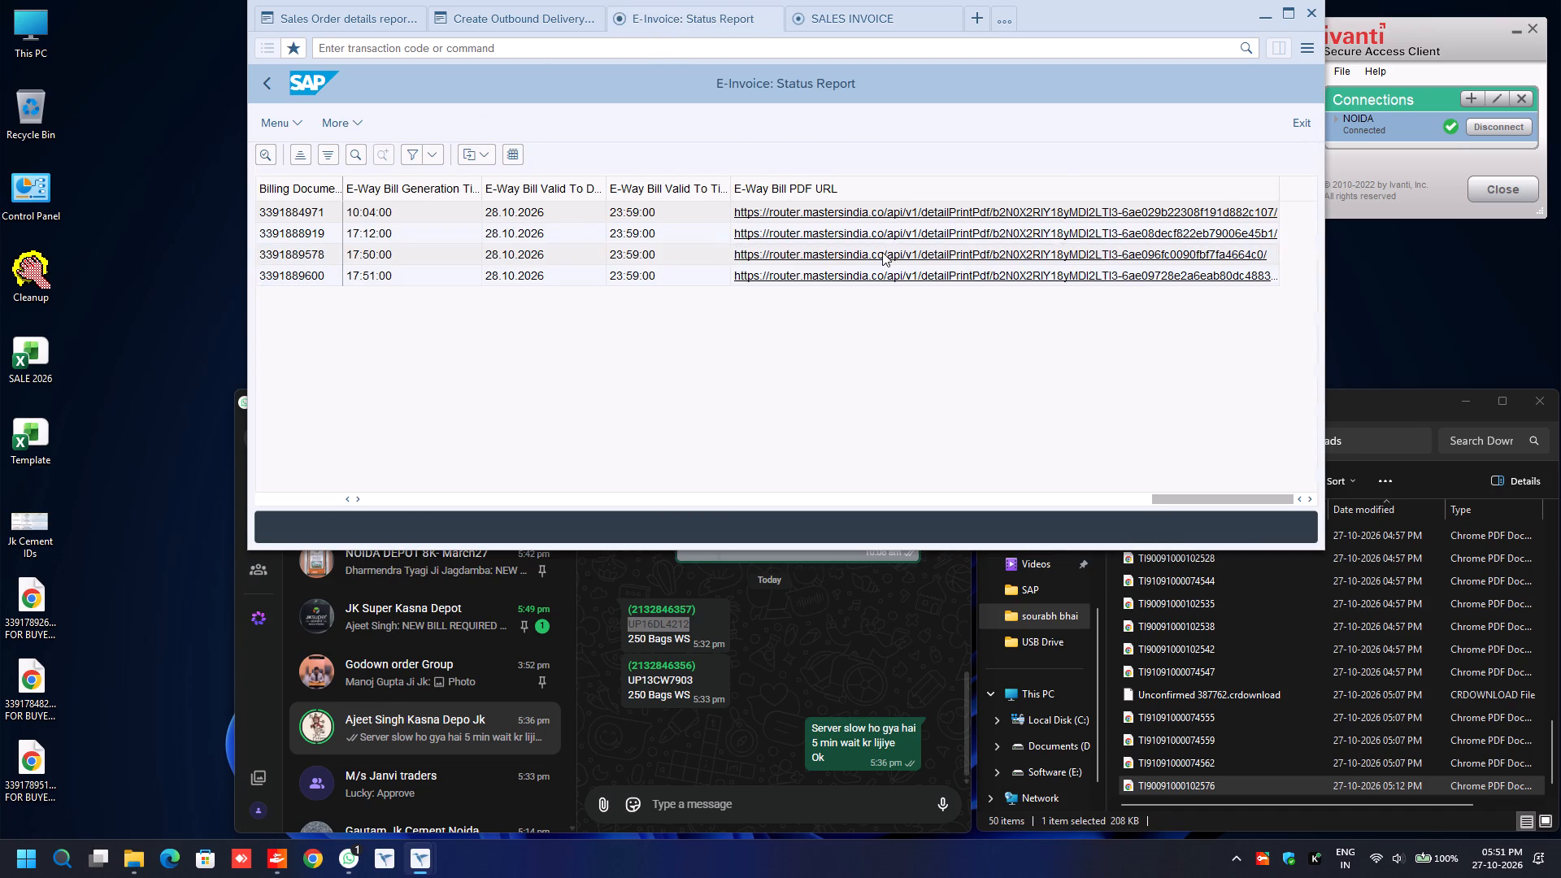
pyautogui.press('Left')
pyautogui.press('Return')
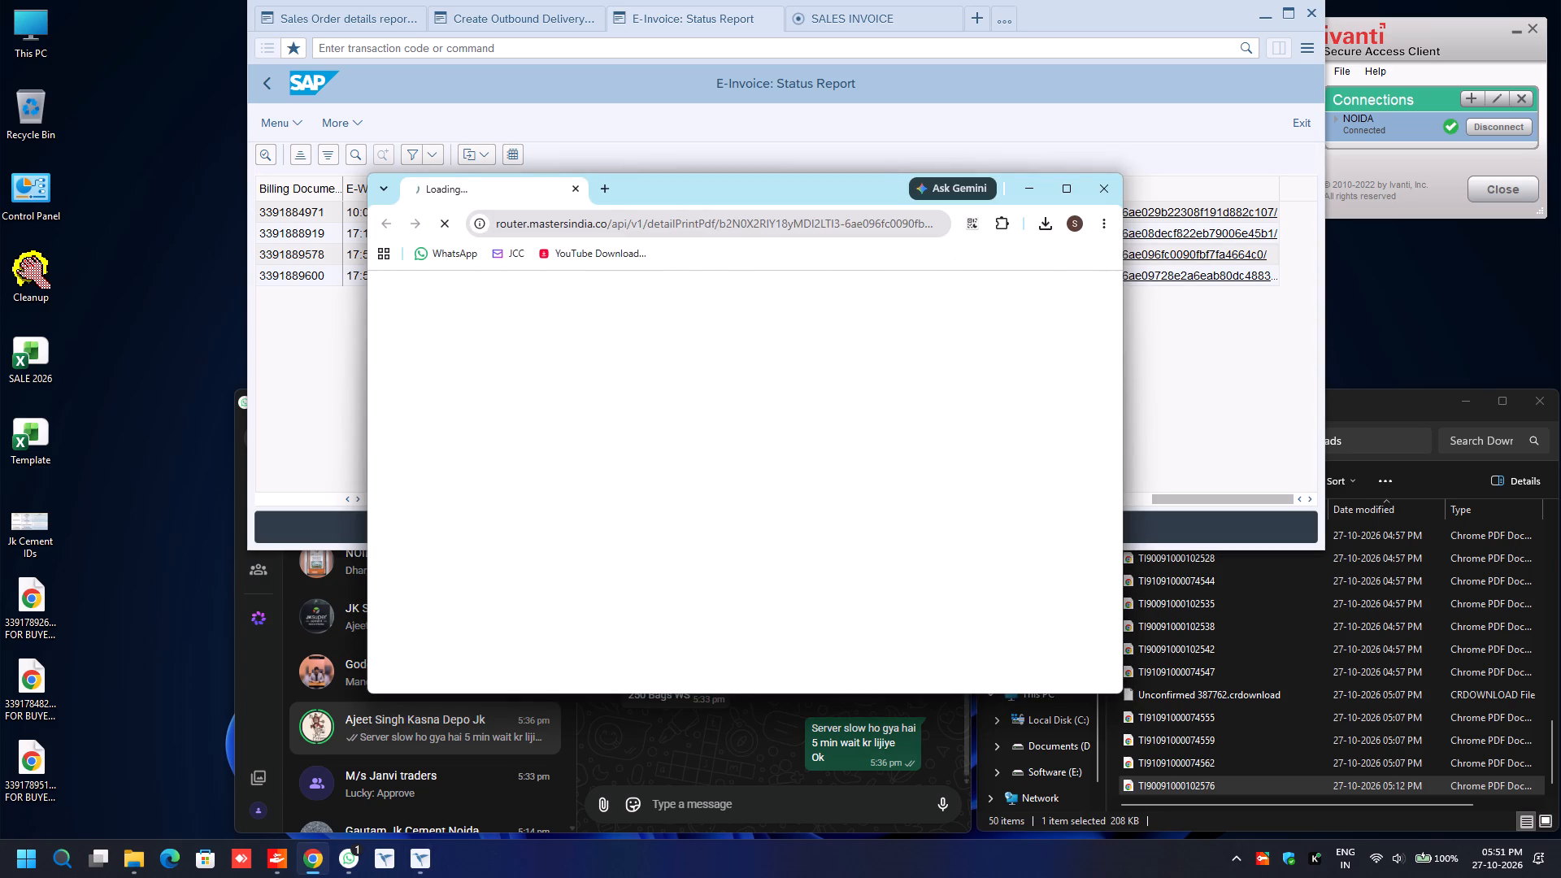
pyautogui.click(1145, 273)
pyautogui.press('Left')
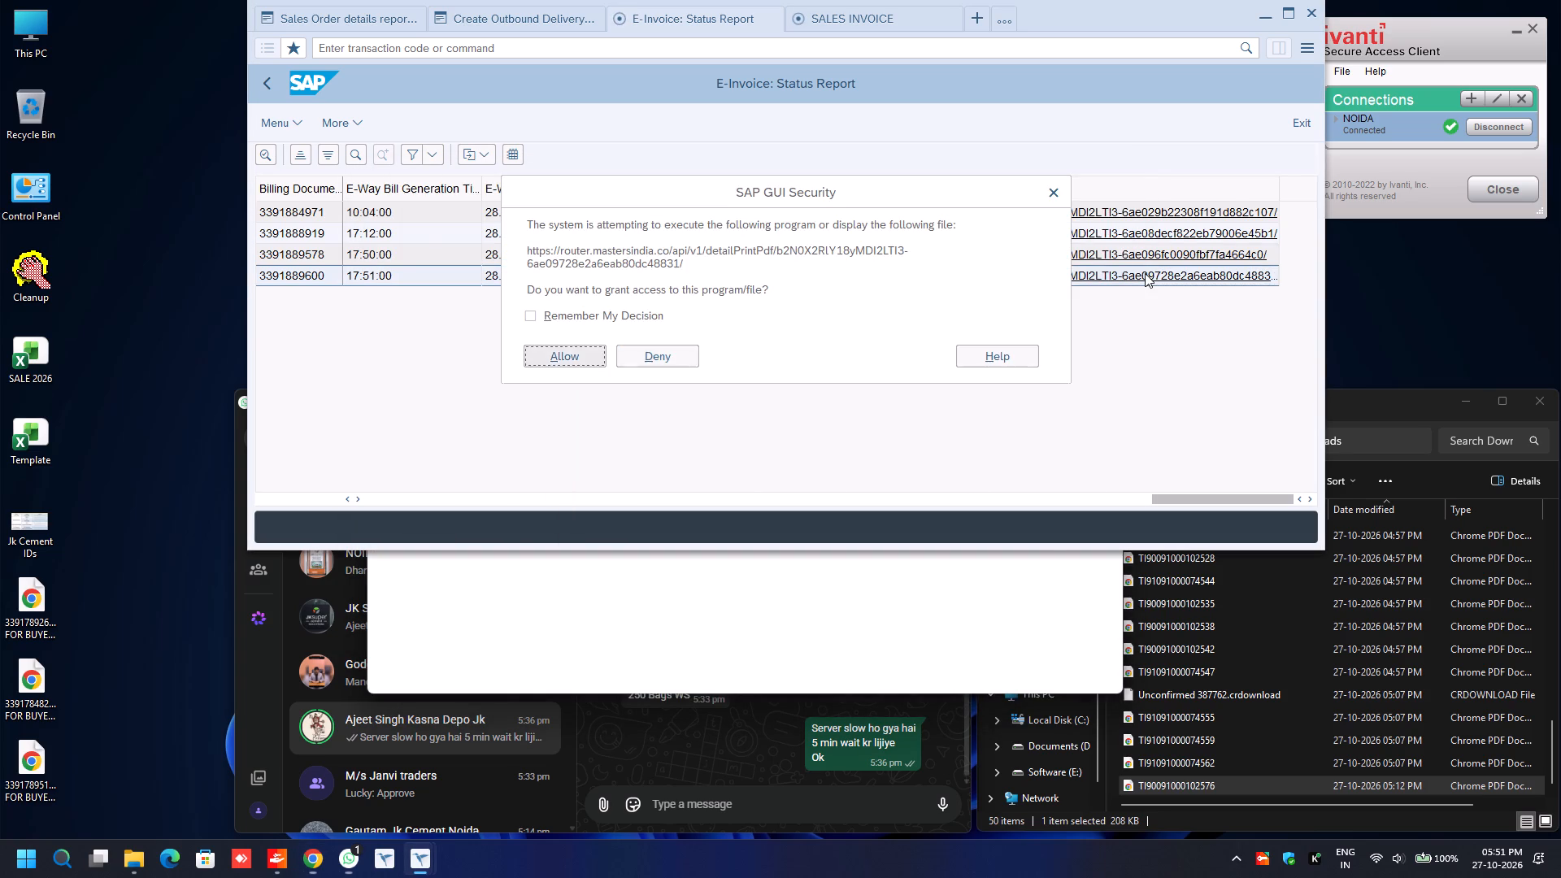
pyautogui.press('Return')
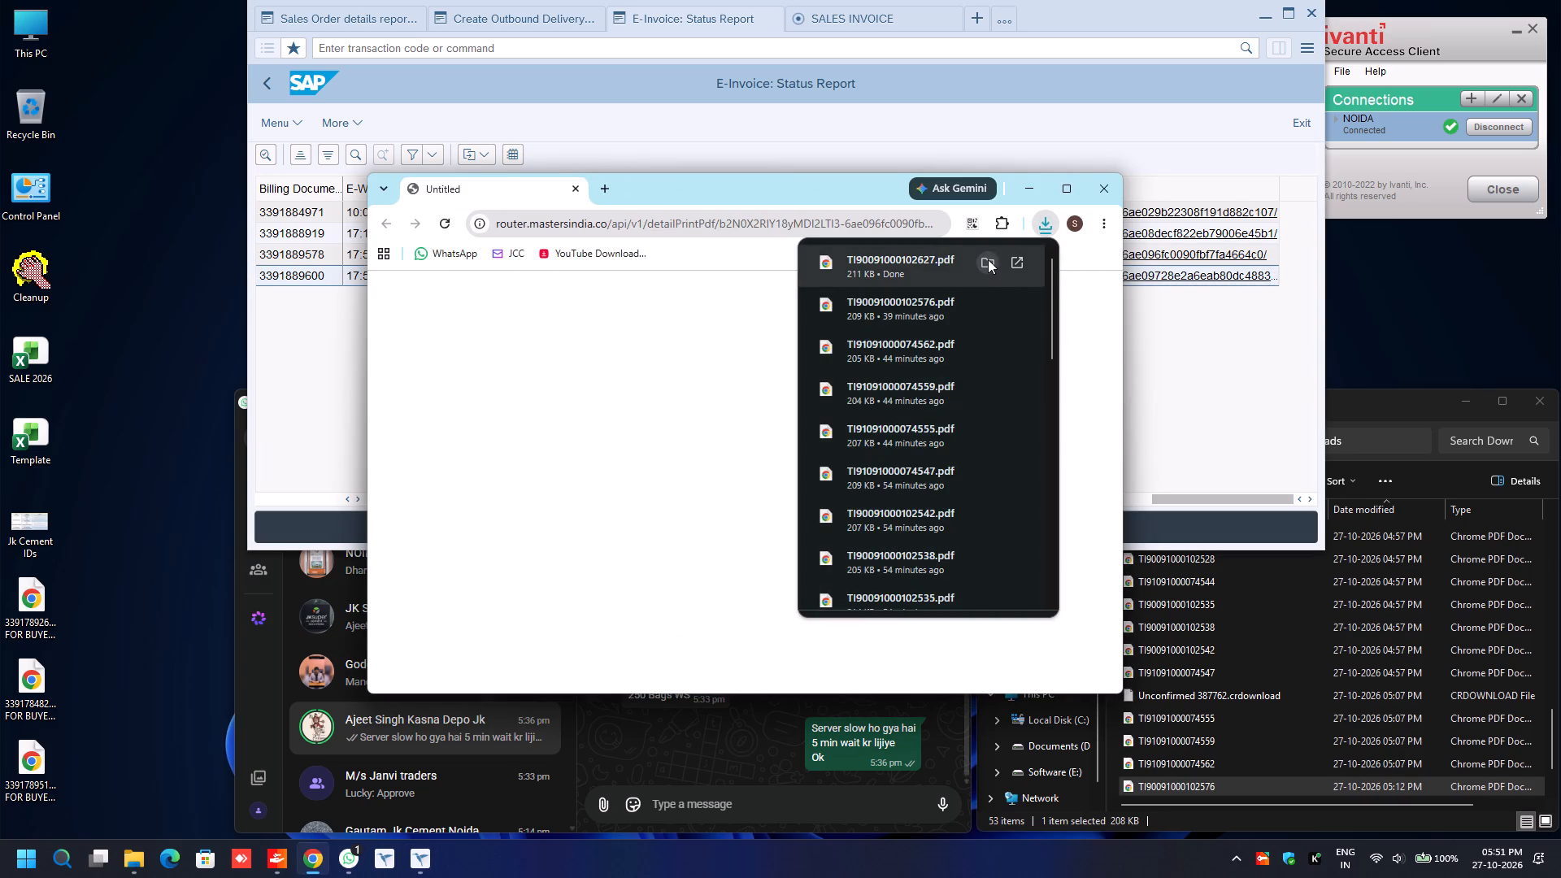
pyautogui.click(988, 259)
pyautogui.click(1109, 192)
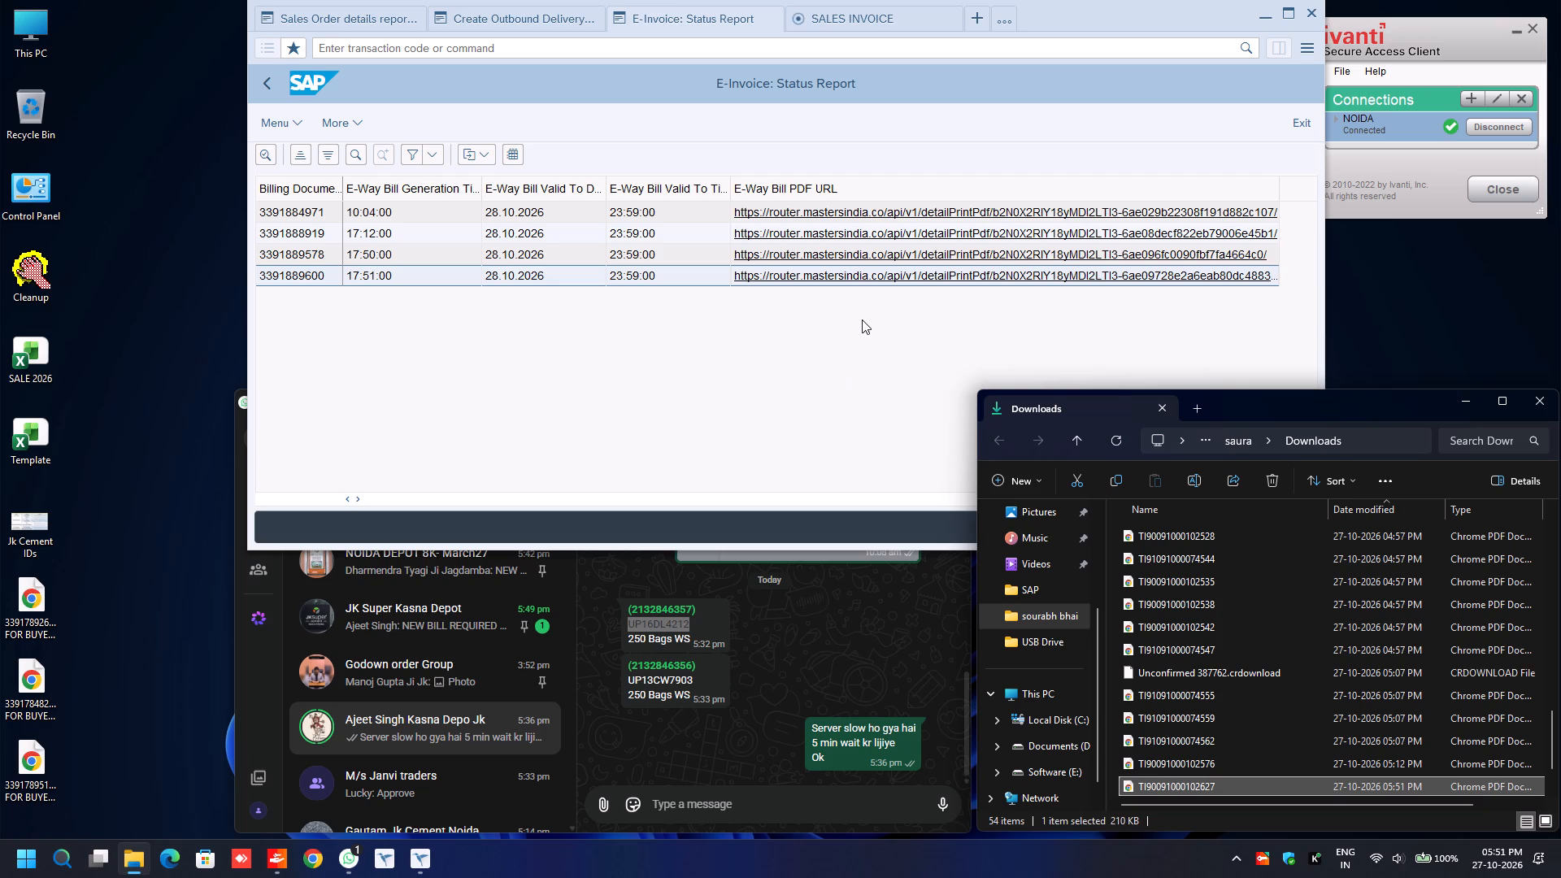
pyautogui.scroll(-7, 861, 650)
pyautogui.click(1190, 789)
pyautogui.hotkey('shift', 'Up')
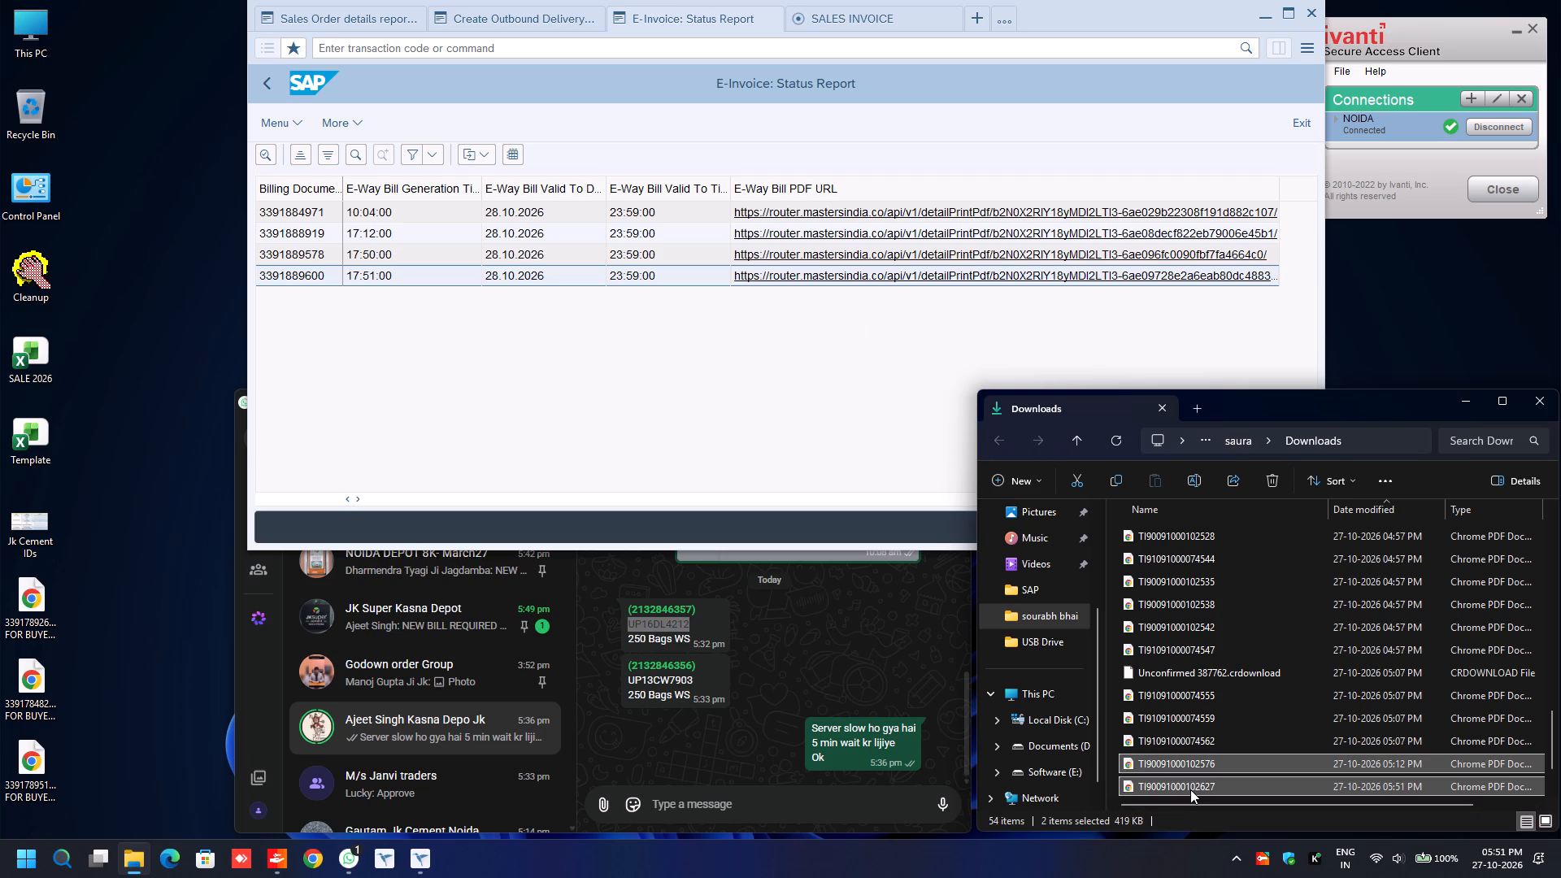
pyautogui.click(1190, 789)
pyautogui.hotkey('shift', 'Down')
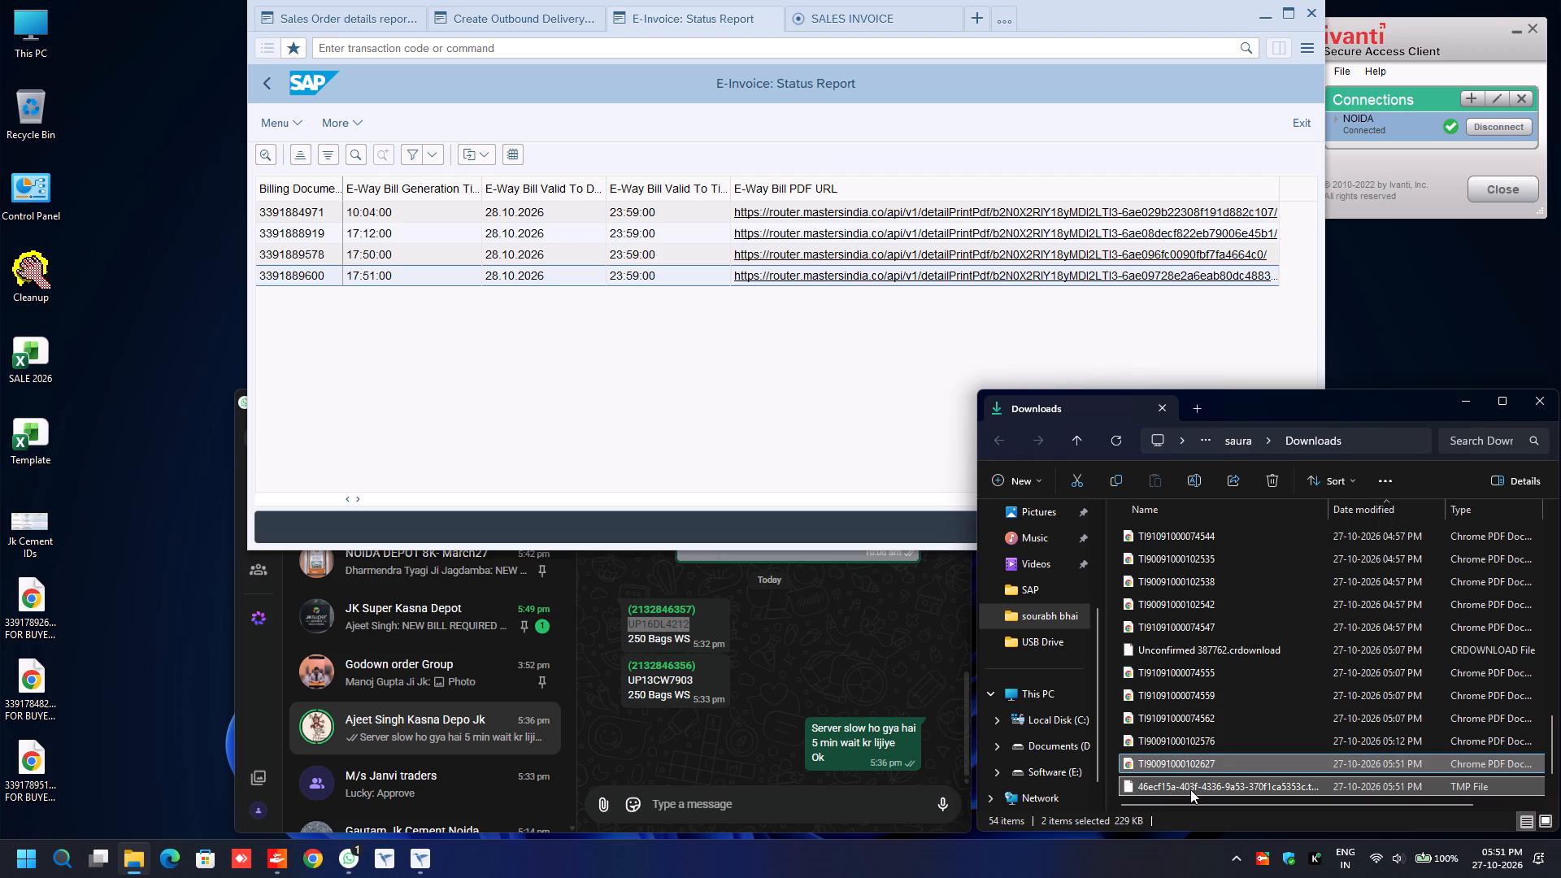
pyautogui.scroll(-4, 1189, 713)
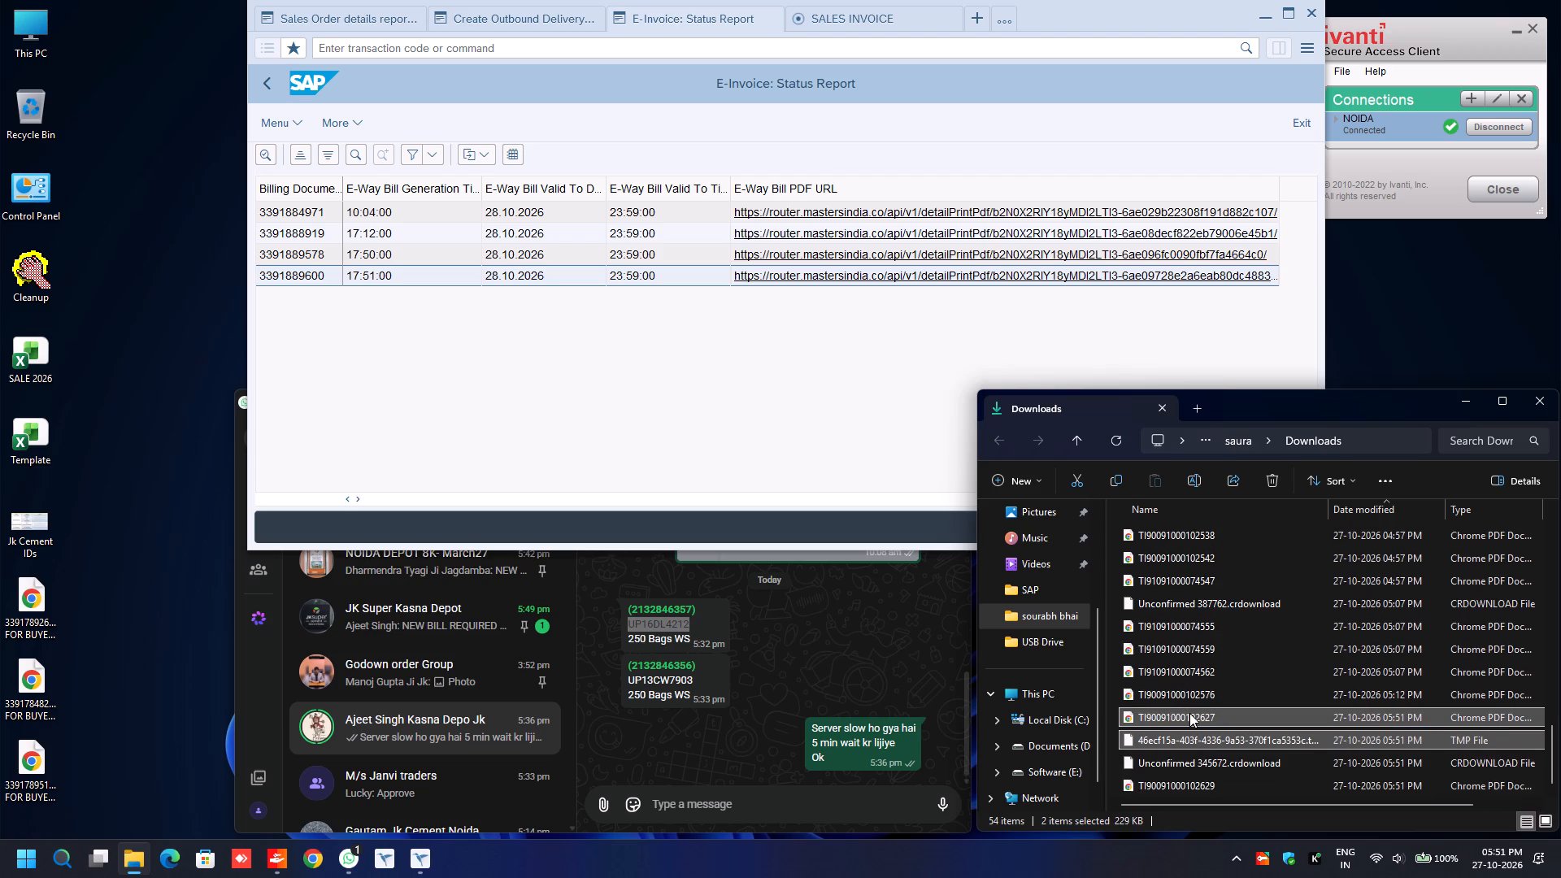
pyautogui.scroll(-4, 1189, 713)
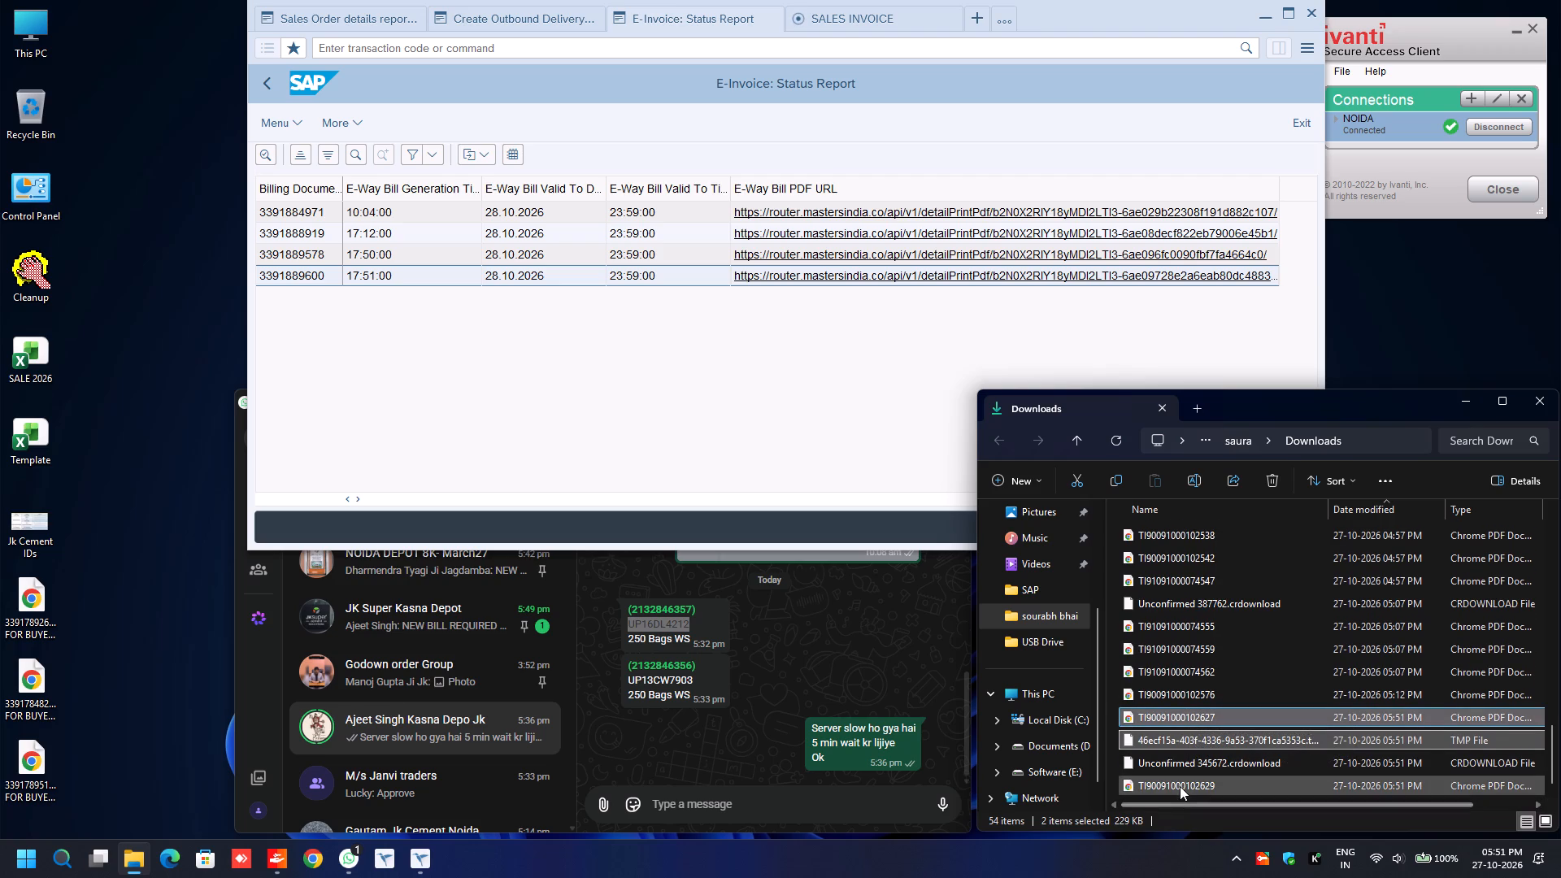
pyautogui.keyDown('ctrl'); pyautogui.click(1180, 783); pyautogui.keyUp('ctrl')
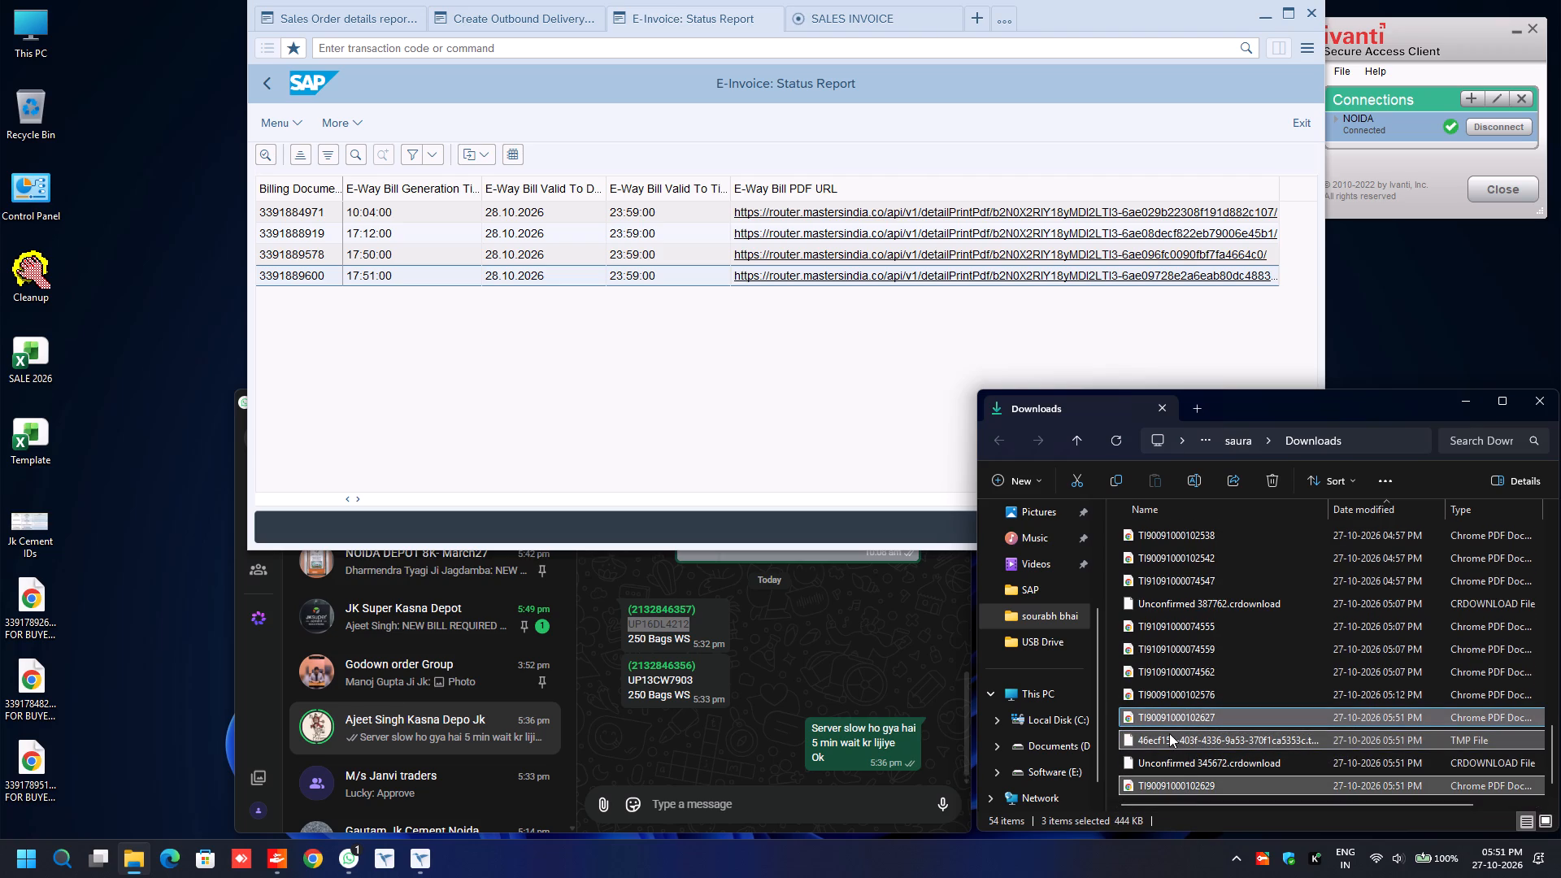
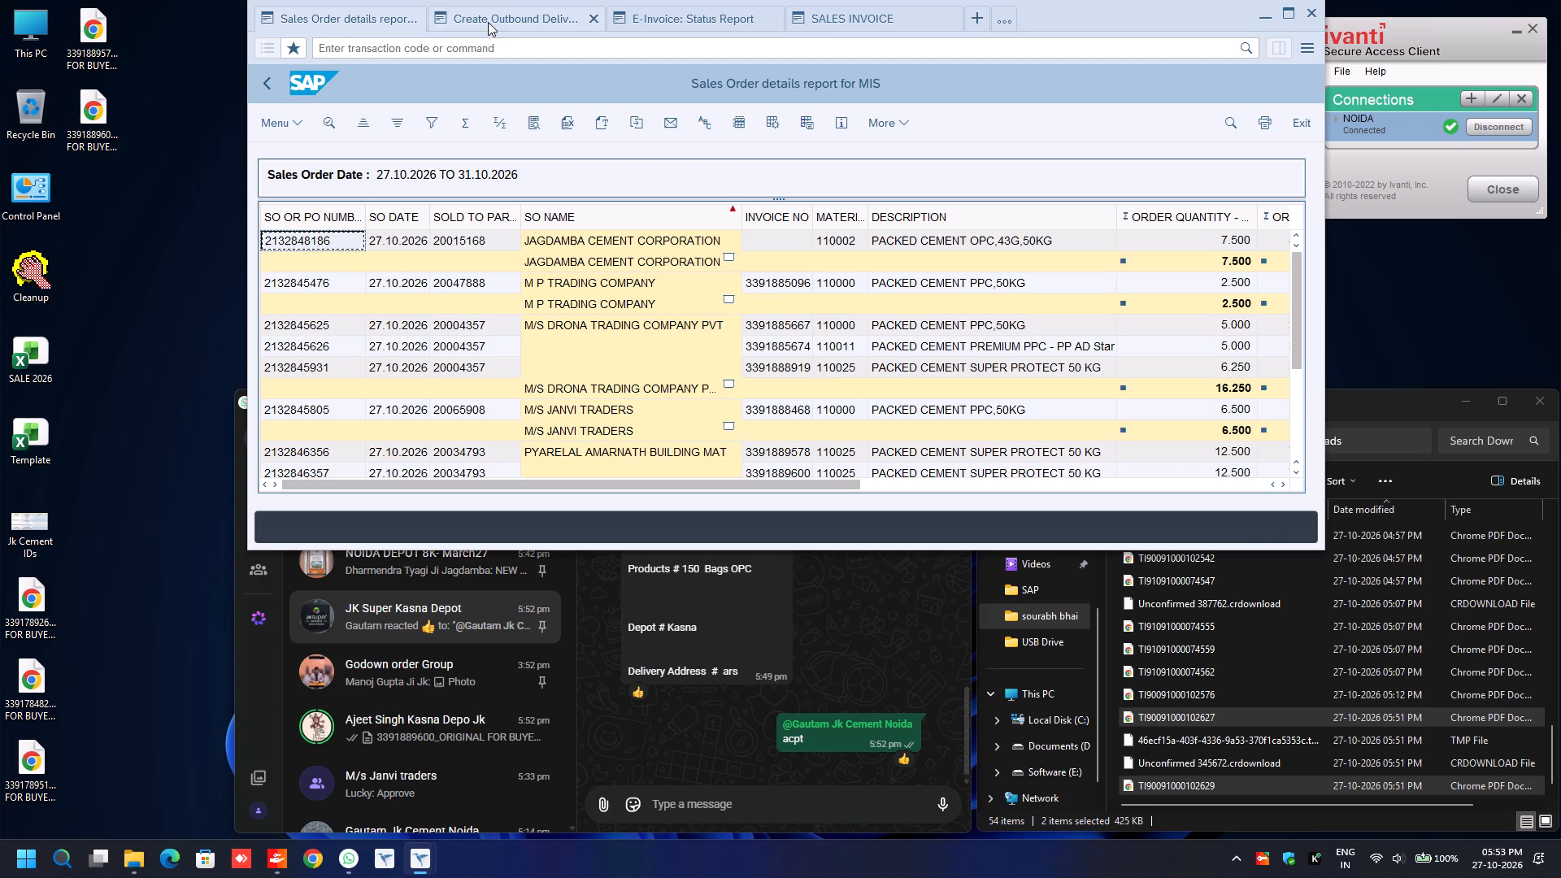
pyautogui.click(494, 13)
pyautogui.hotkey('ctrl', 'a')
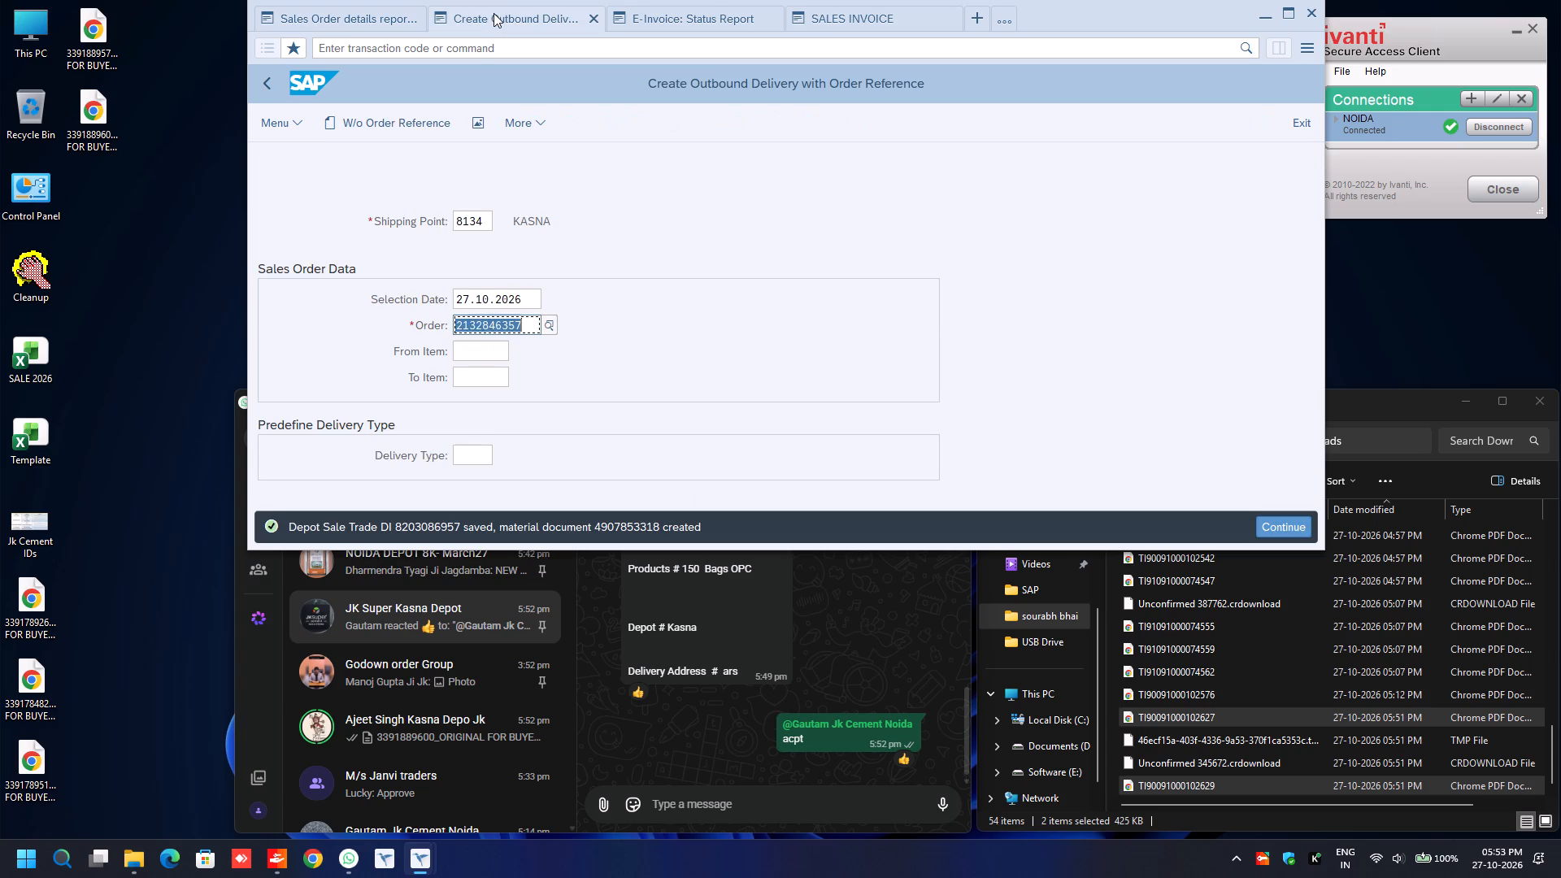
pyautogui.hotkey('ctrl', 'v')
pyautogui.press('Return')
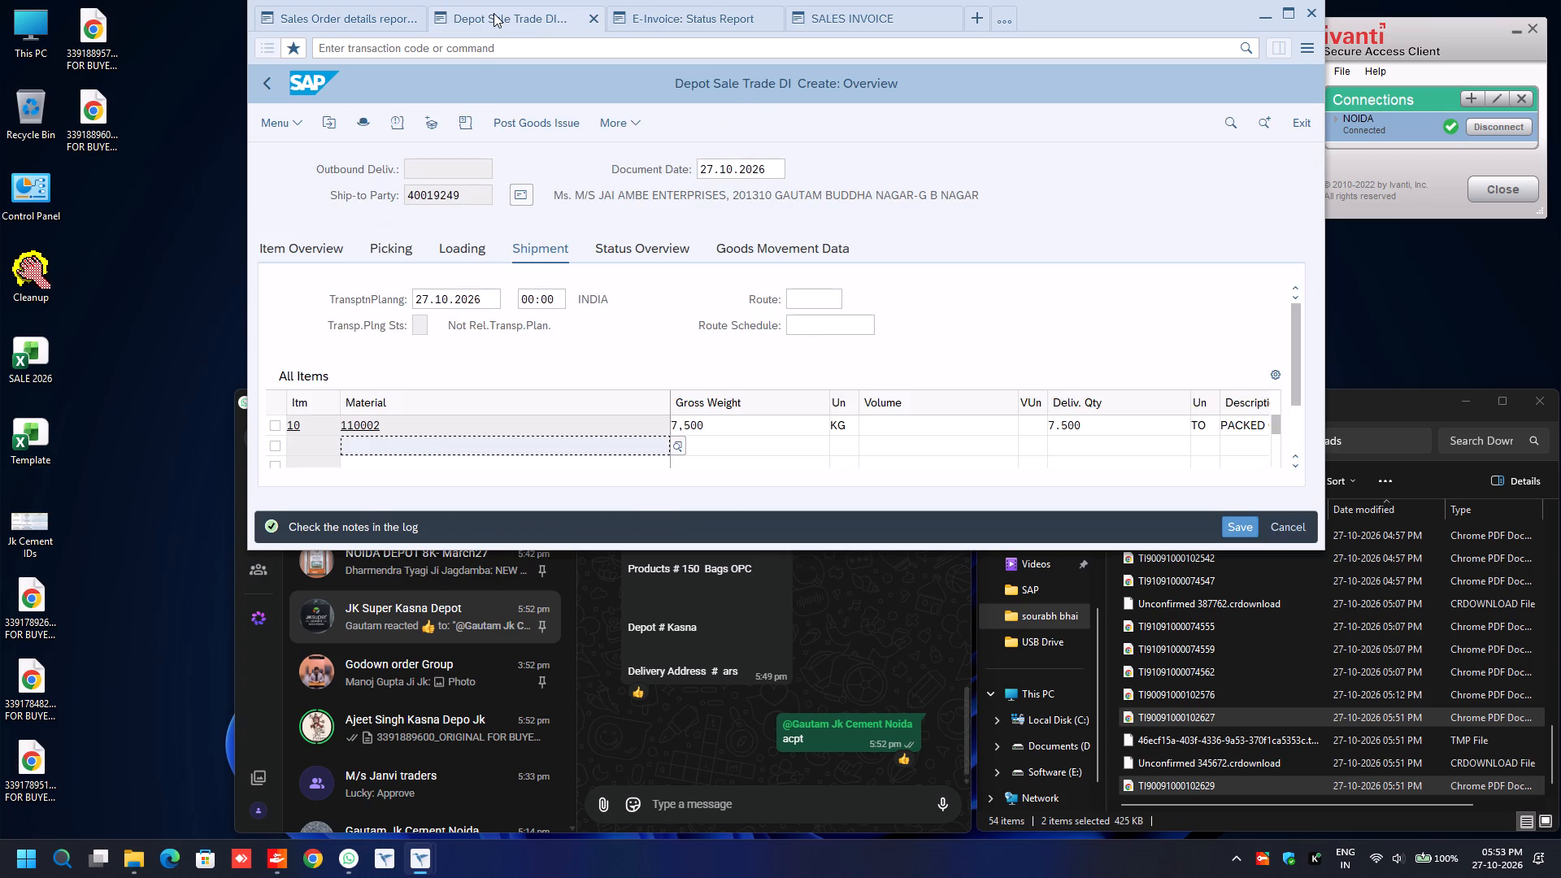
# Set the delivery's shipment route to ROUTE.
pyautogui.click(819, 298)
pyautogui.press('BackSpace')
pyautogui.press('Down')
pyautogui.press('Return')
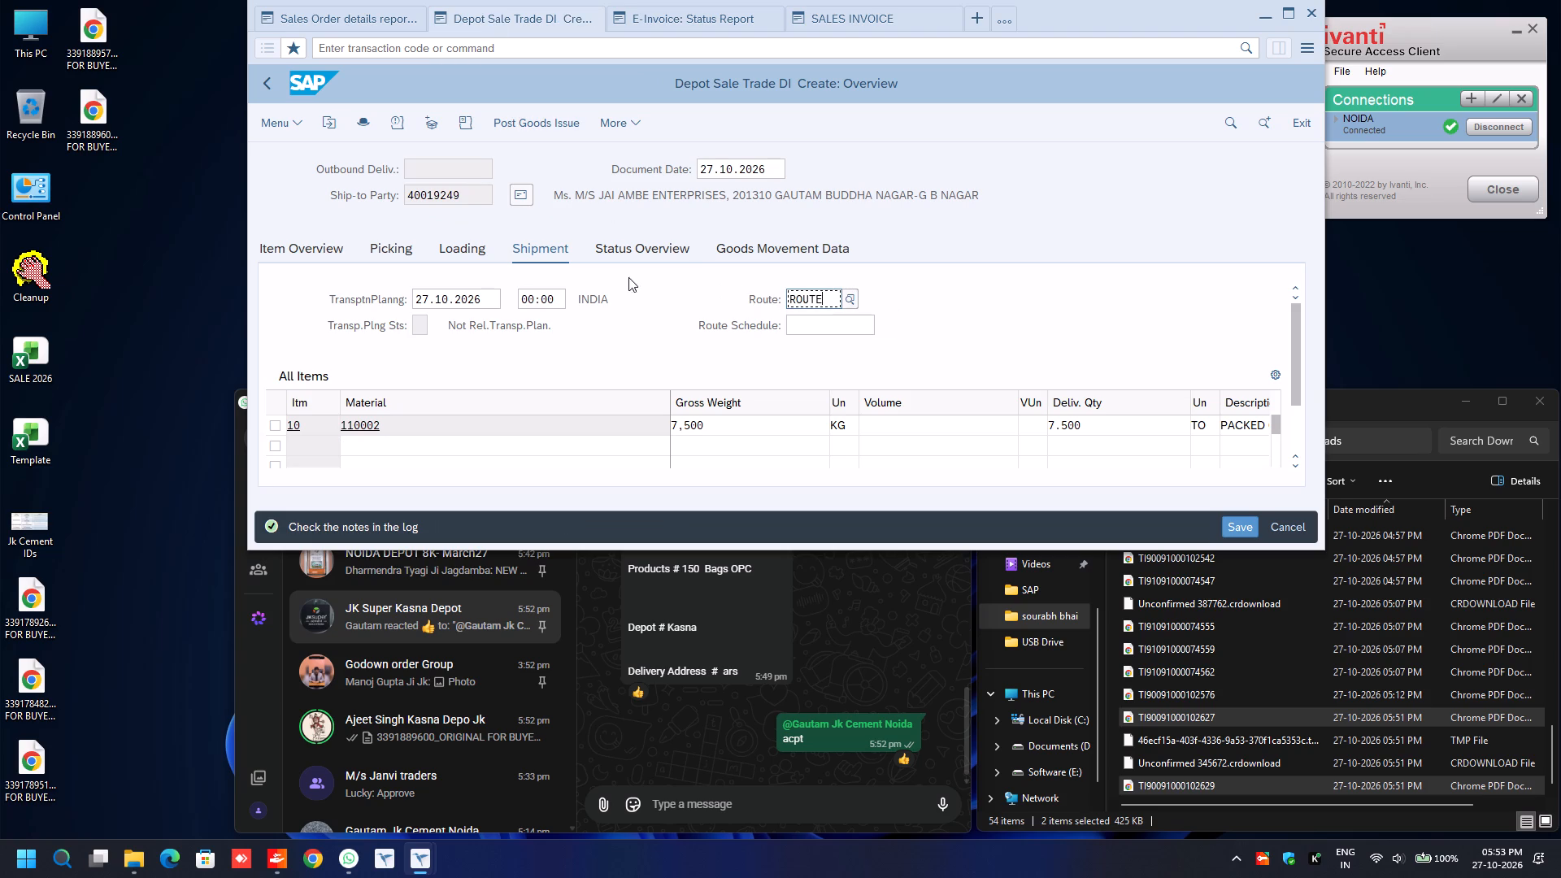
# In the picking data of item 10, material 110002, enter picked quantity 7.500 and batch 1004-8134.
pyautogui.click(402, 250)
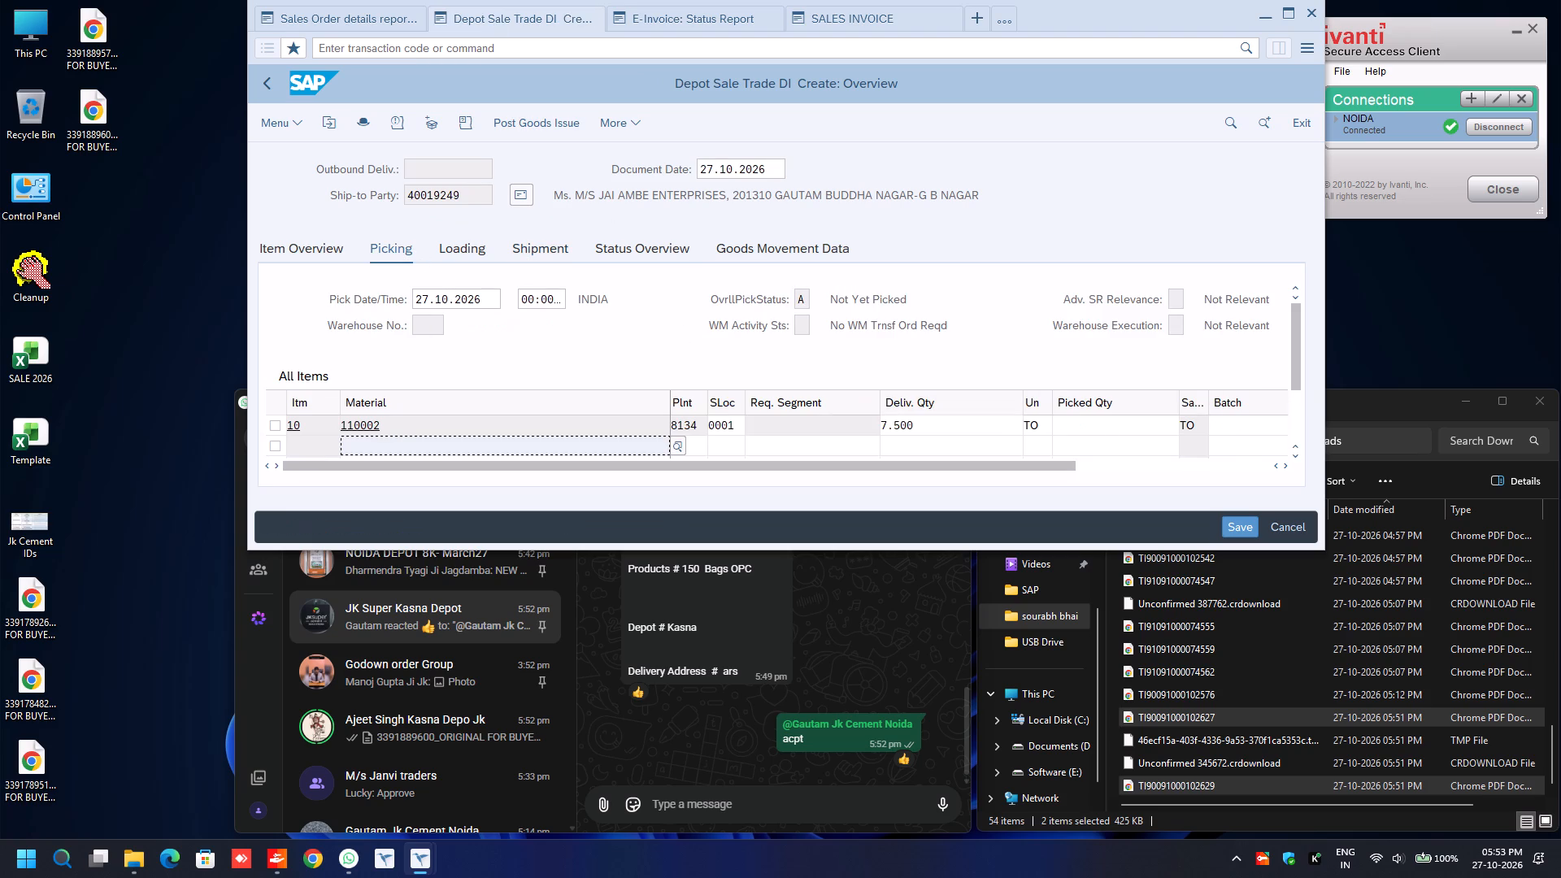
pyautogui.click(1120, 428)
pyautogui.write('7.500')
pyautogui.press('Tab')
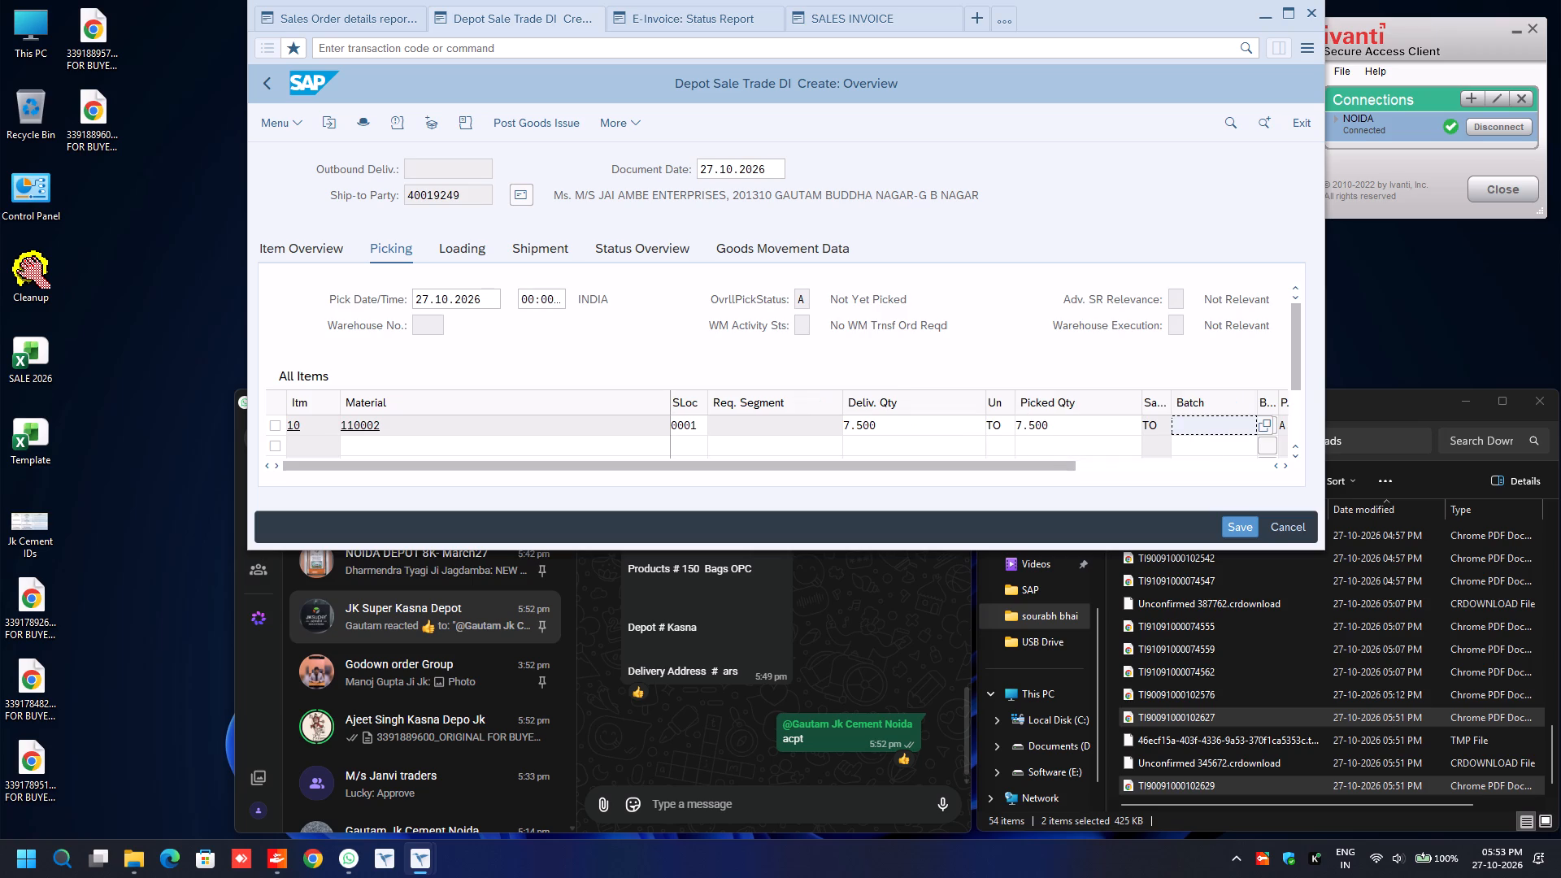
pyautogui.write('103')
pyautogui.press('BackSpace')
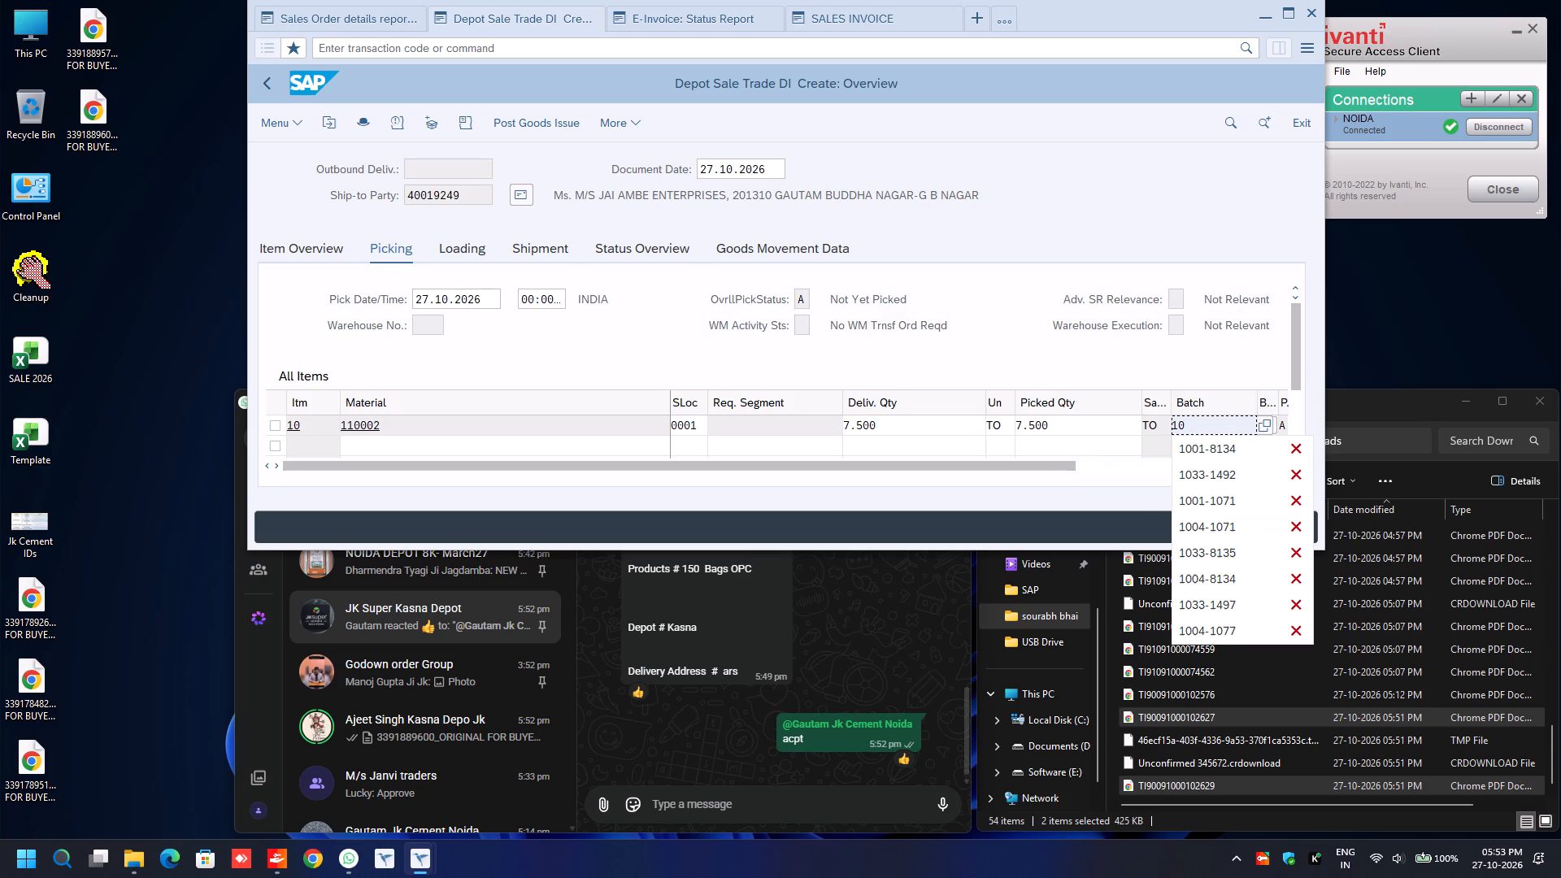
pyautogui.write('04')
pyautogui.press('Down')
pyautogui.press('Down')
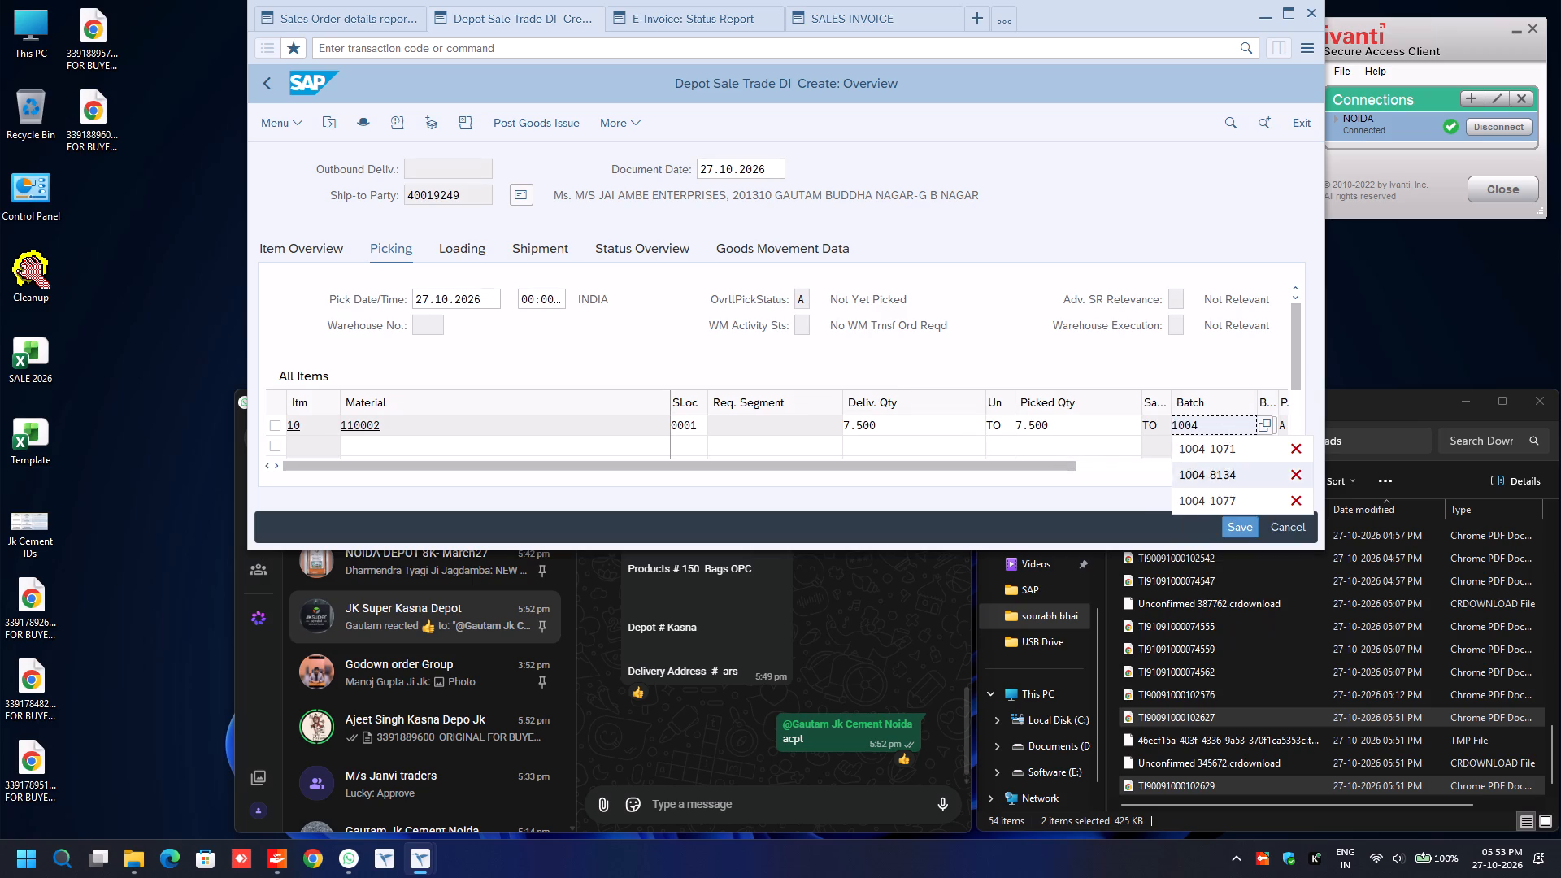
pyautogui.press('Return')
# In the delivery header's additional data, set transport mode ROAD and Road Transporter1 to 220000967.
pyautogui.press('F8')
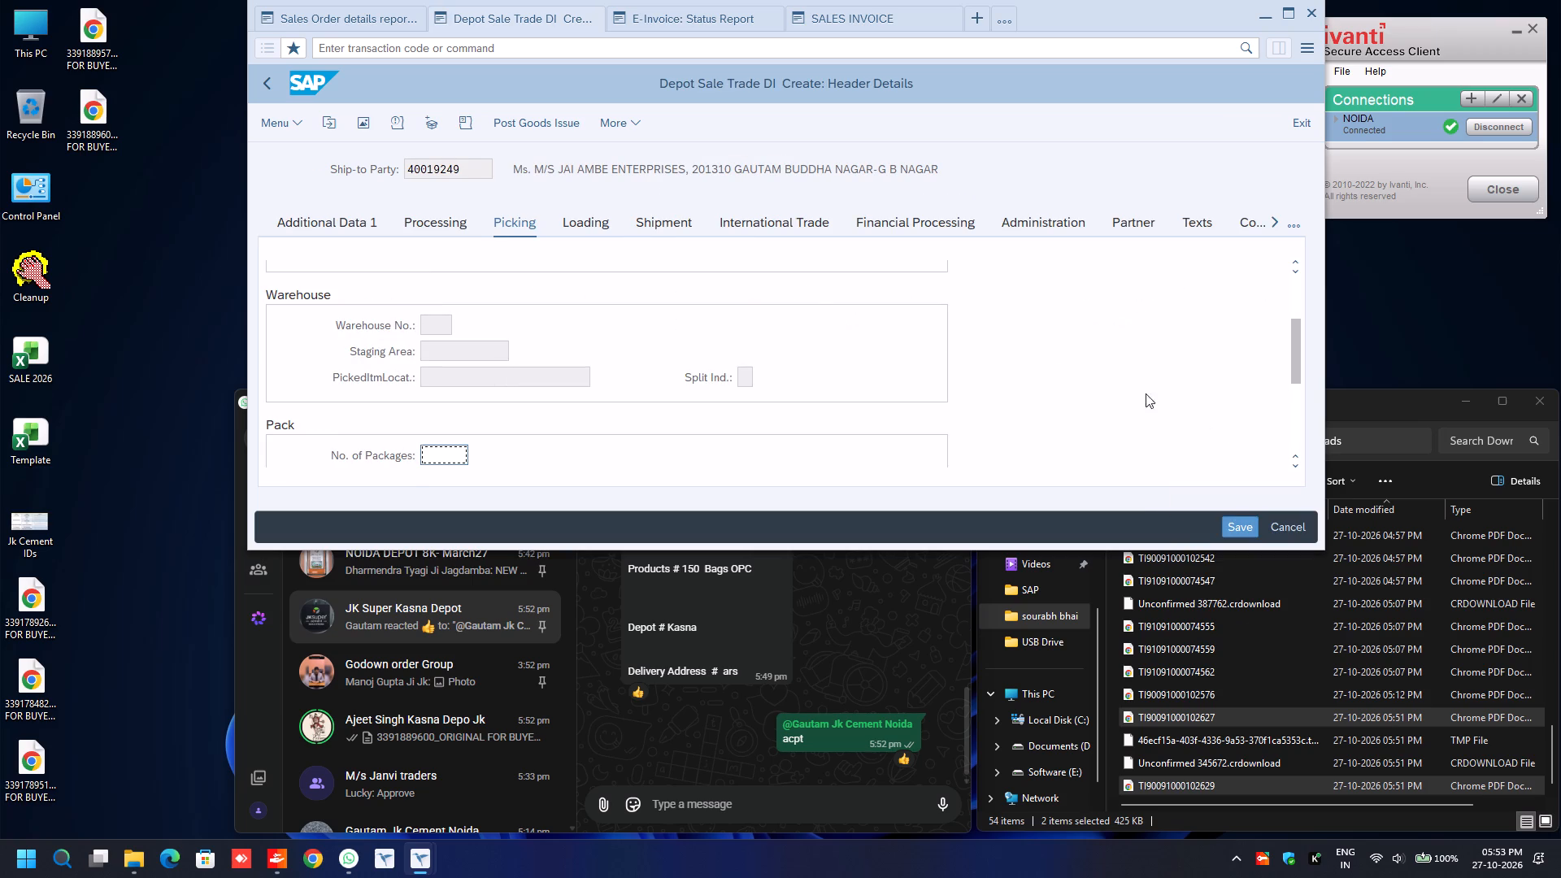
pyautogui.click(353, 222)
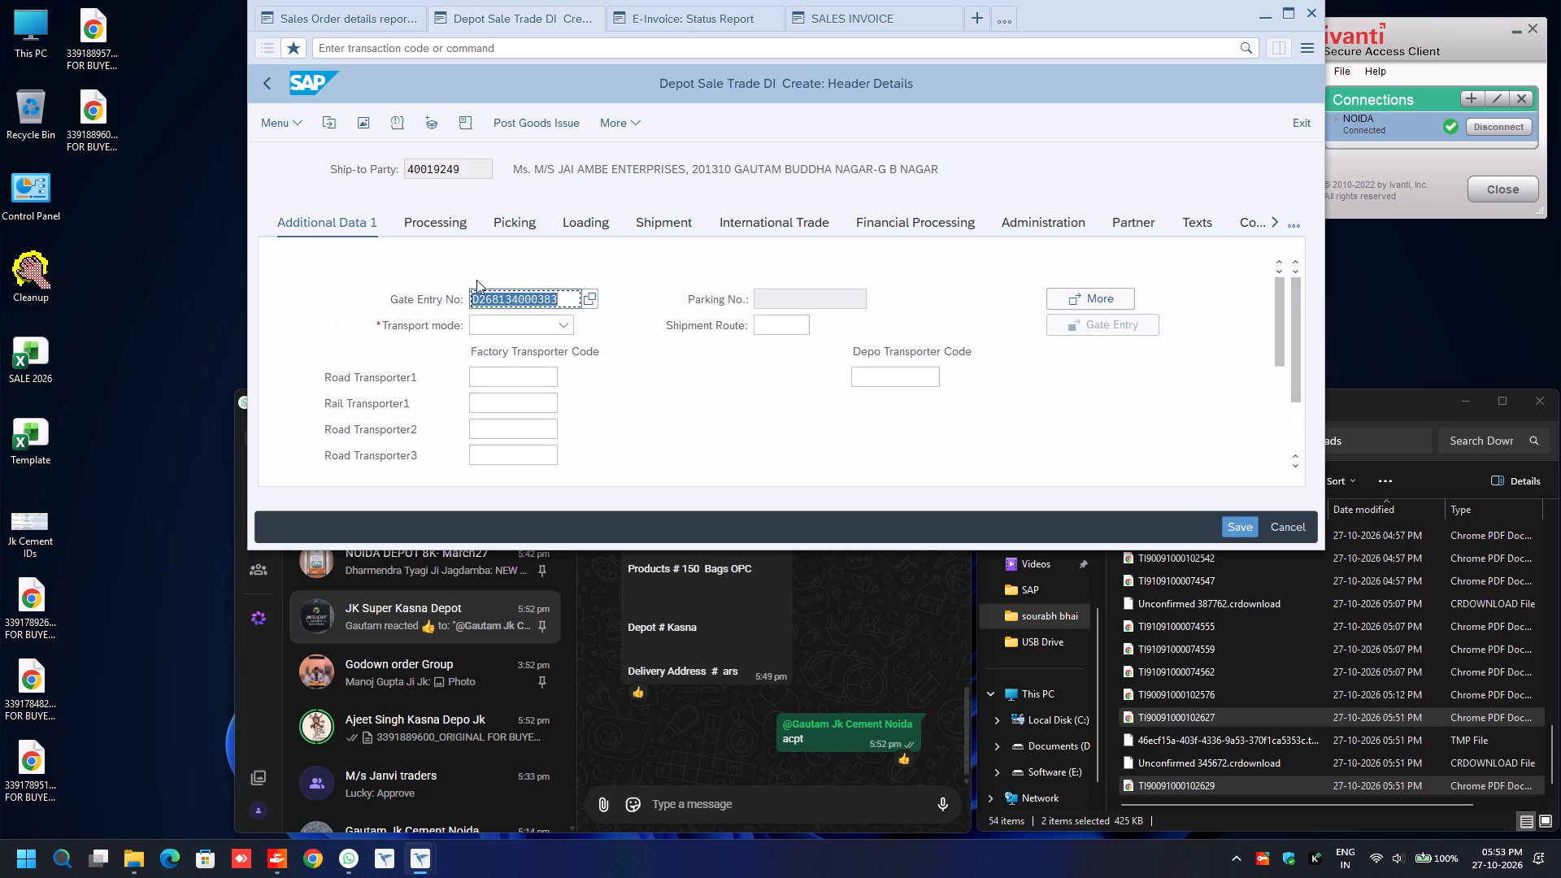
pyautogui.click(567, 328)
pyautogui.click(524, 393)
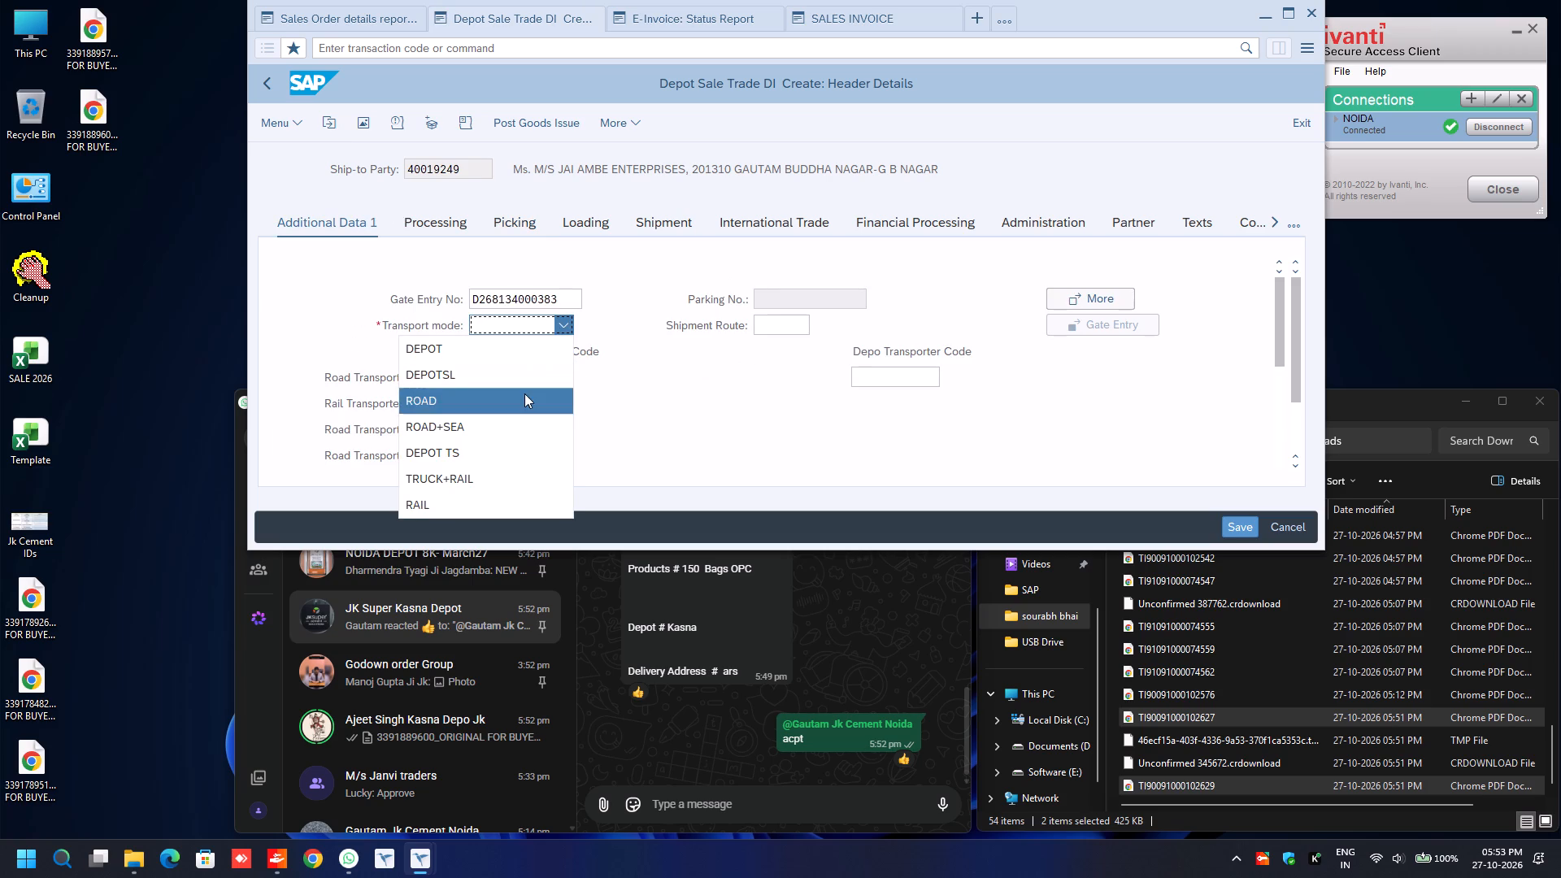
pyautogui.click(520, 375)
pyautogui.press('BackSpace')
pyautogui.press('Down')
pyautogui.press('Return')
pyautogui.press('Return')
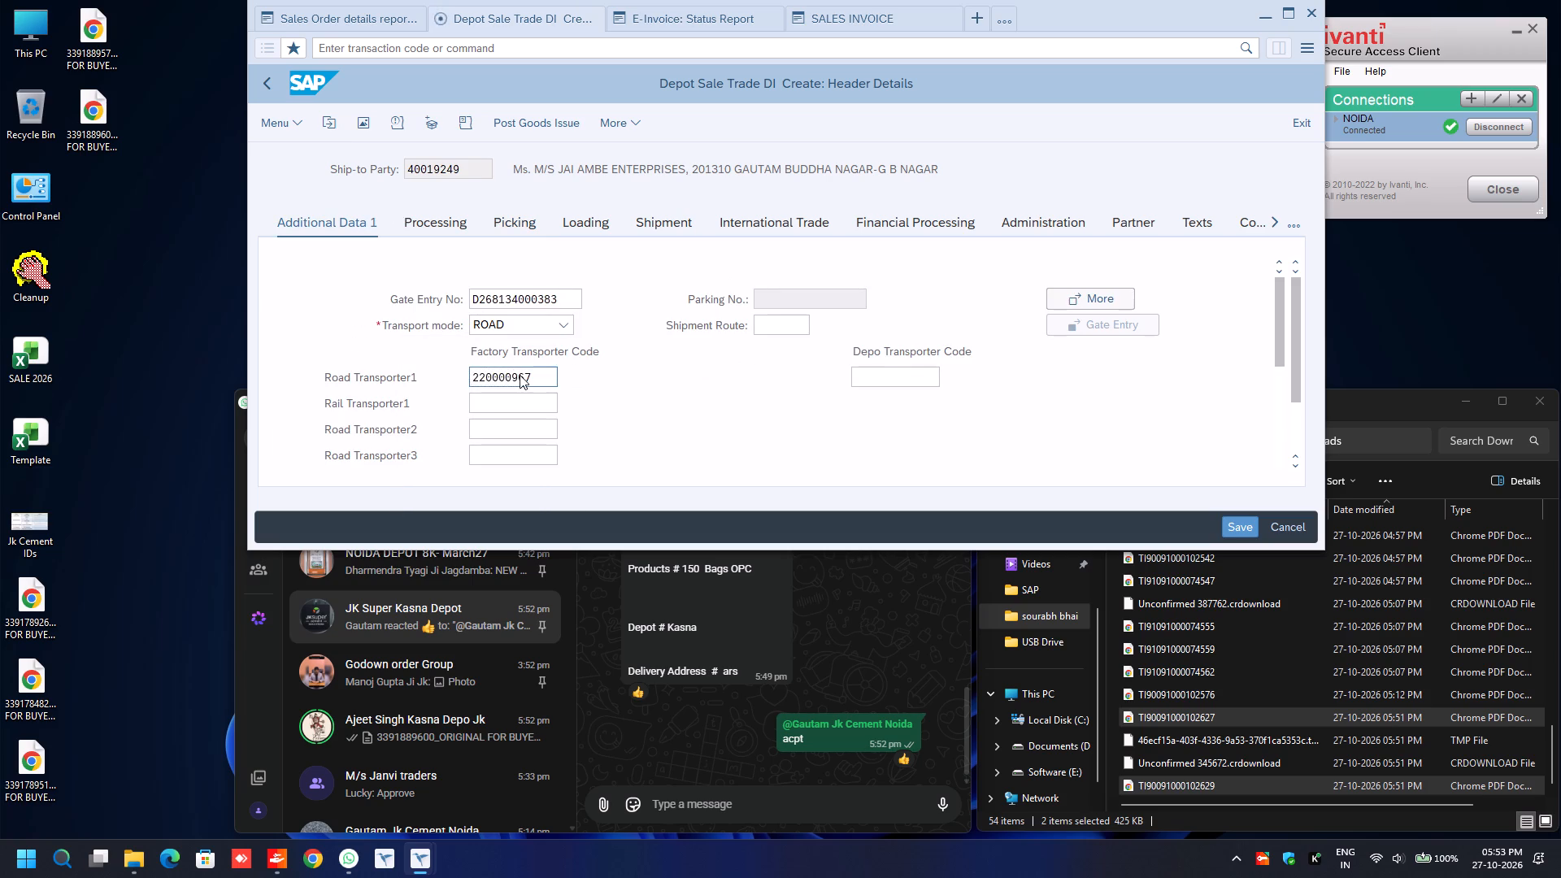
# In the E-Way Bill Data, set the transport mode to Road and the distance to 30.
pyautogui.write('ro')
pyautogui.press('Tab')
pyautogui.press('Tab')
pyautogui.press('BackSpace')
pyautogui.press('Down')
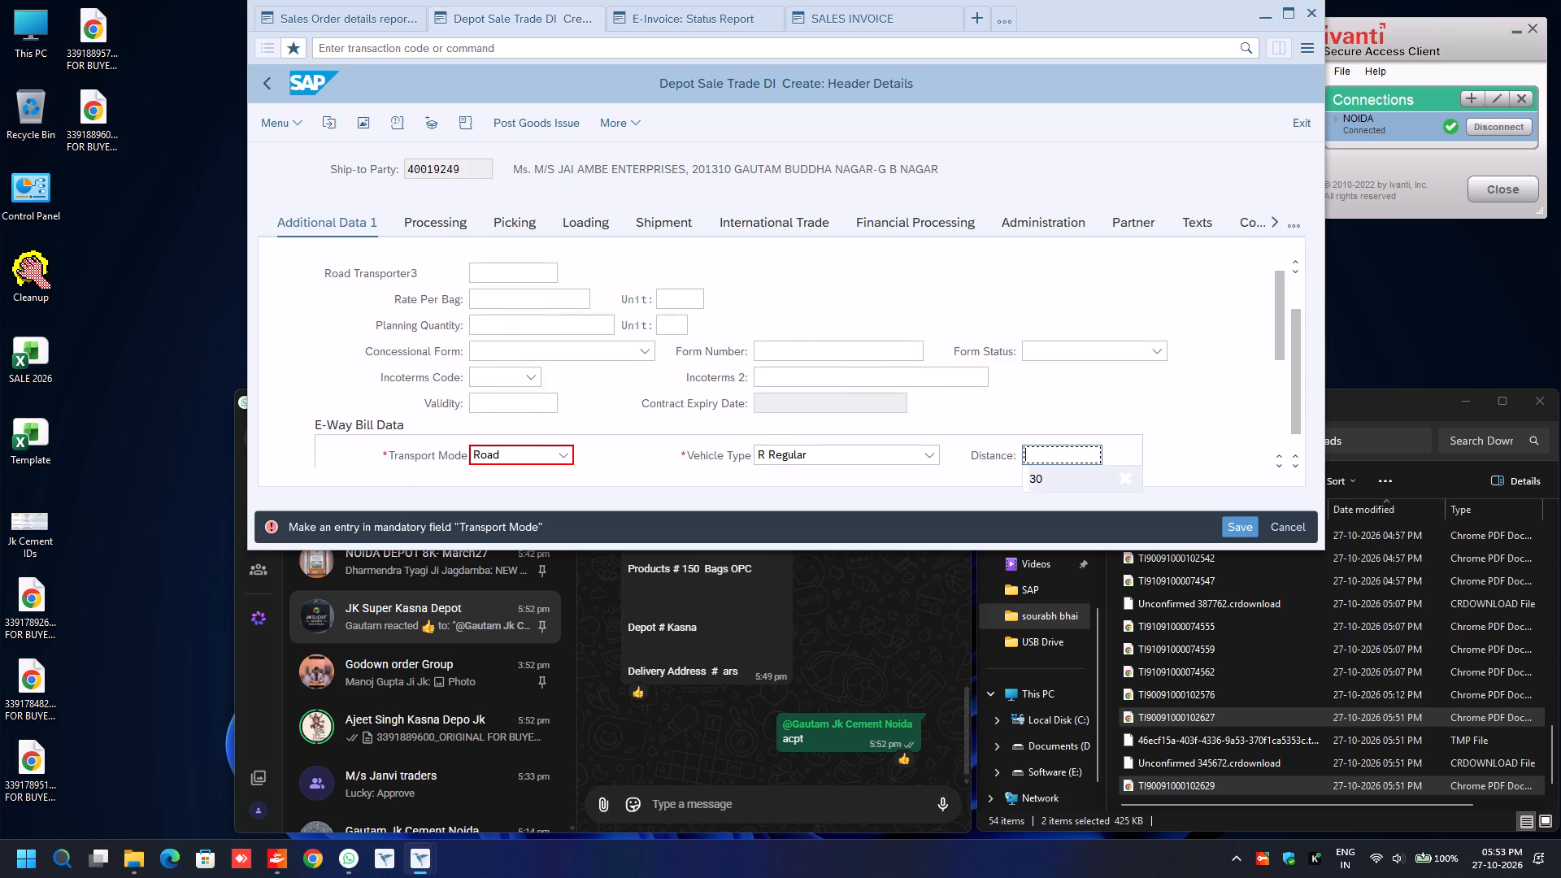
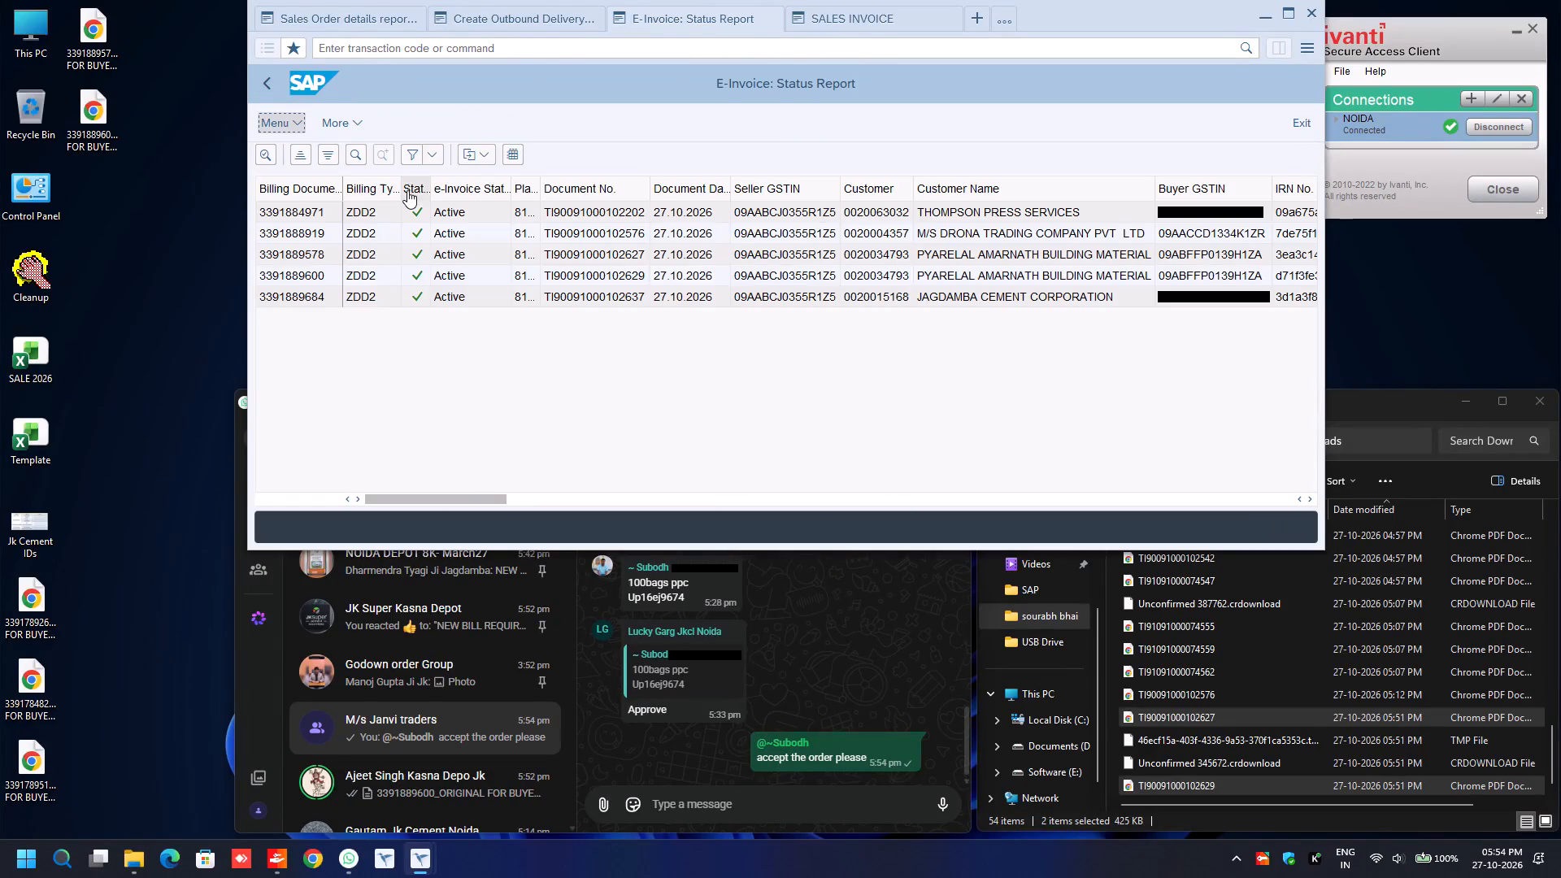
pyautogui.scroll(-10, 544, 377)
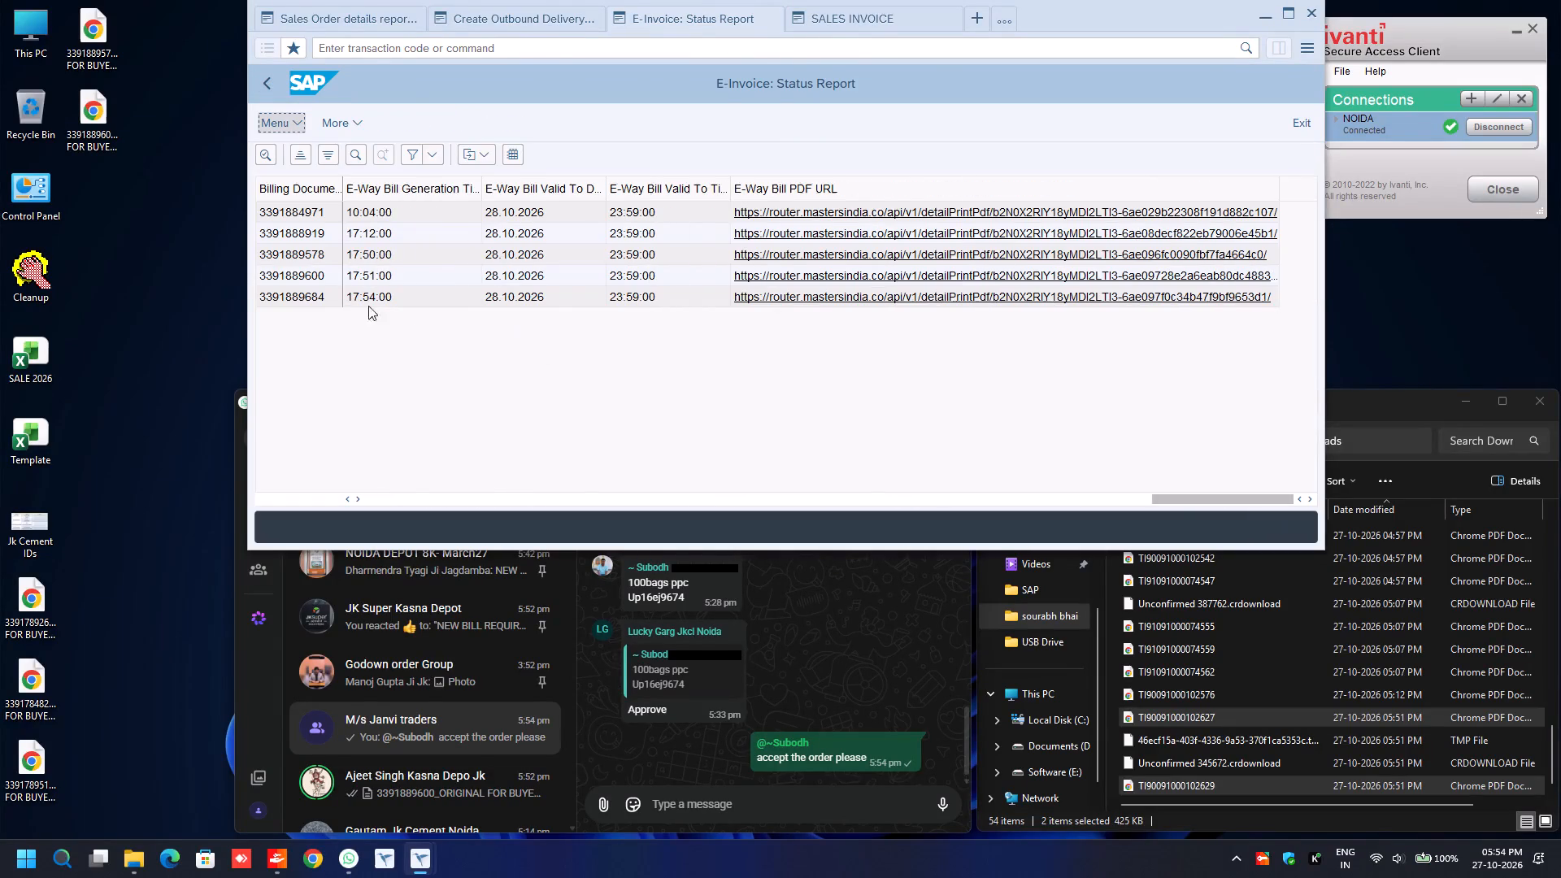
pyautogui.click(309, 298)
pyautogui.hotkey('ctrl', 'y')
pyautogui.hotkey('ctrl', 'c')
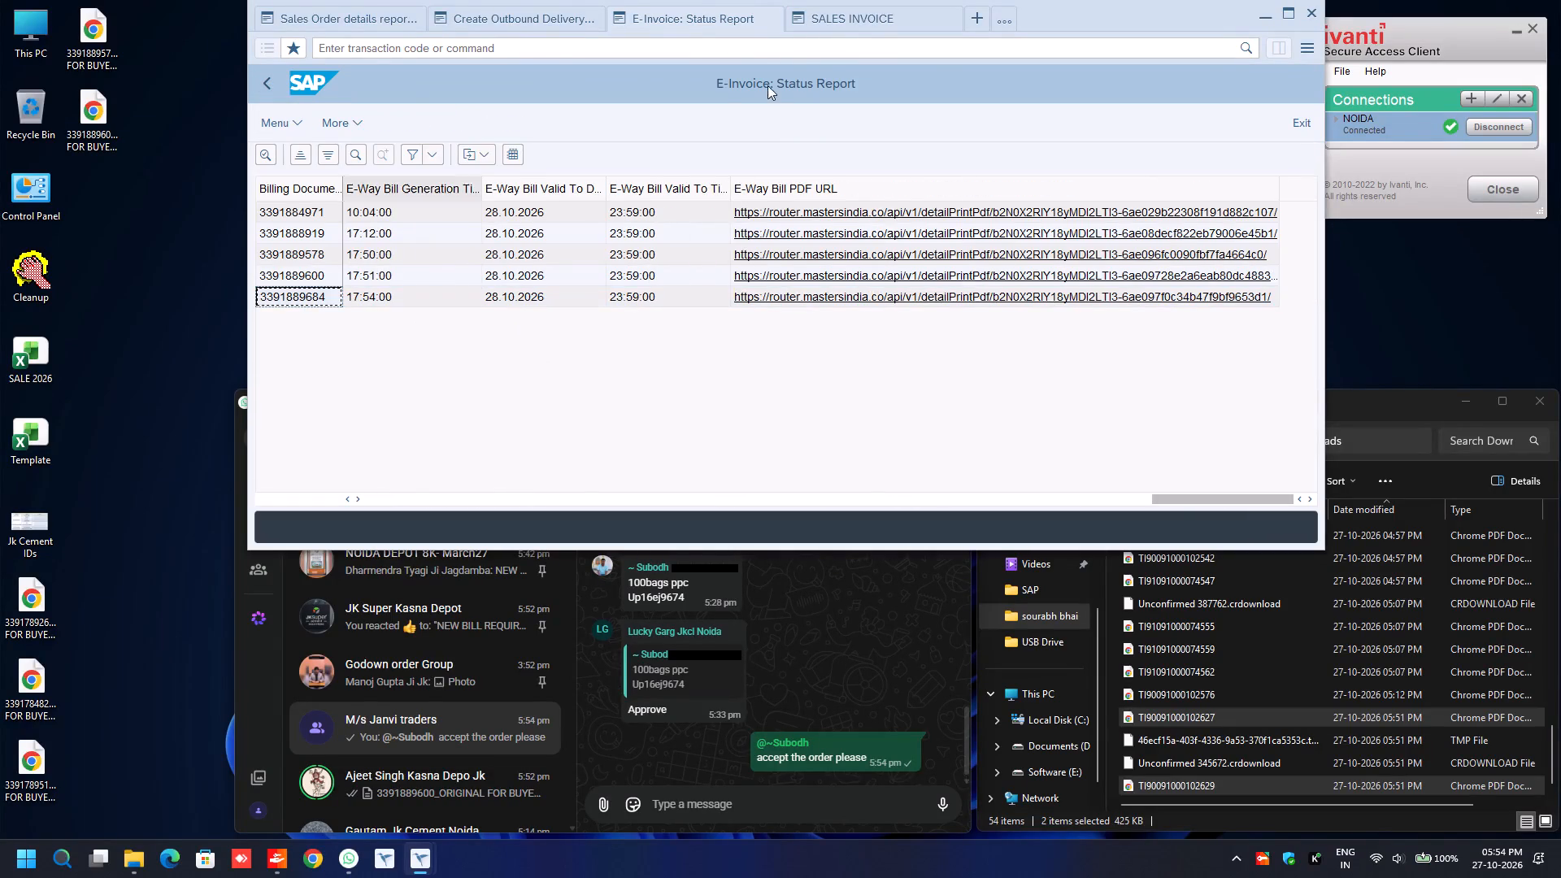
pyautogui.click(864, 20)
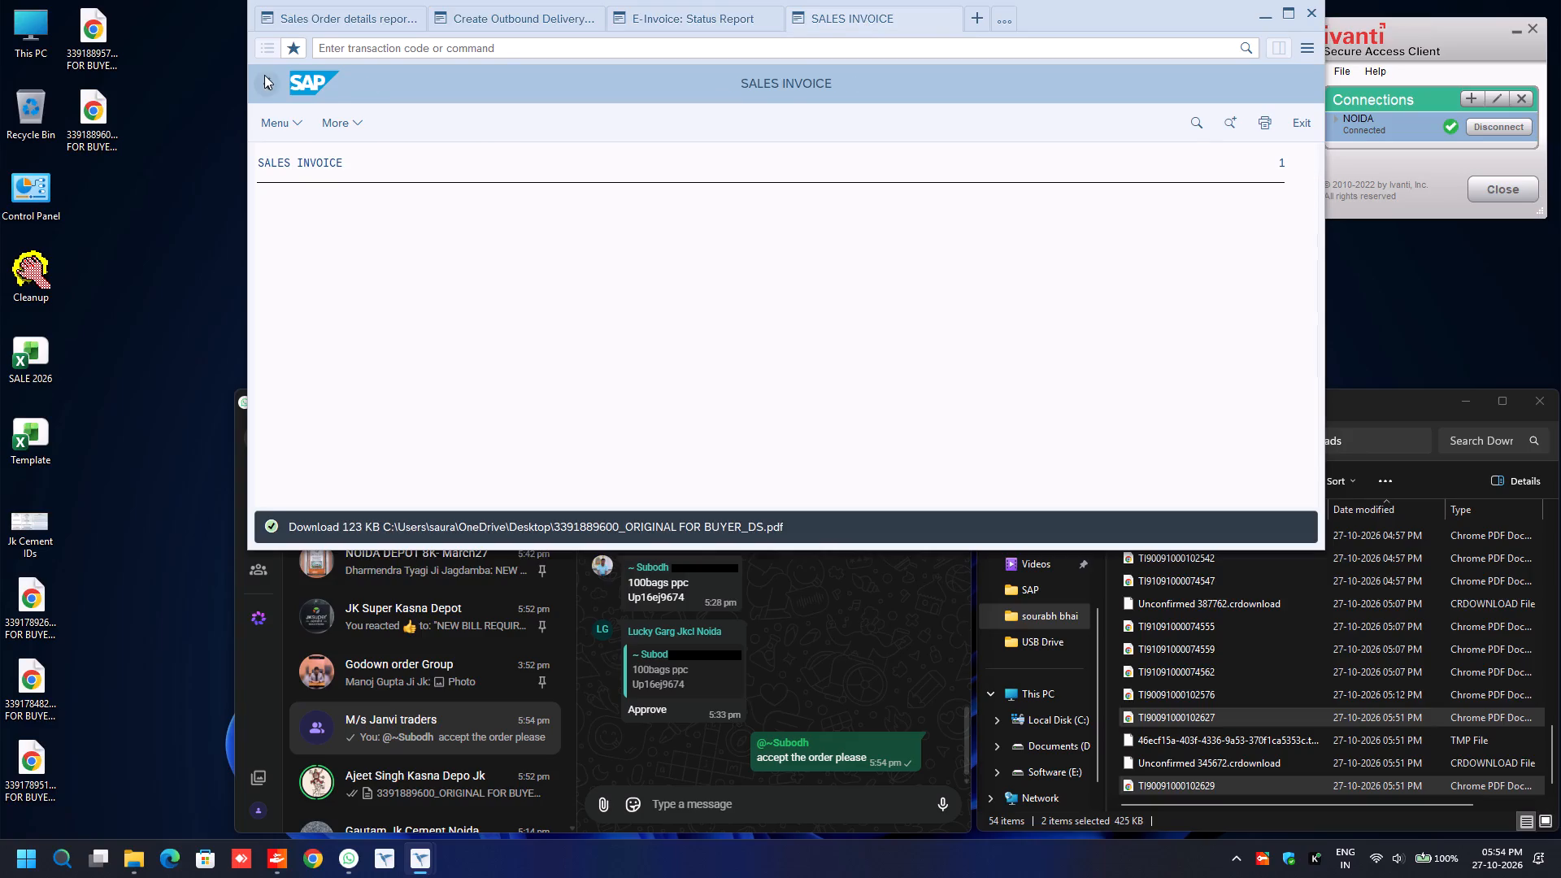
pyautogui.click(266, 78)
pyautogui.press('Tab')
pyautogui.press('Tab')
pyautogui.press('space')
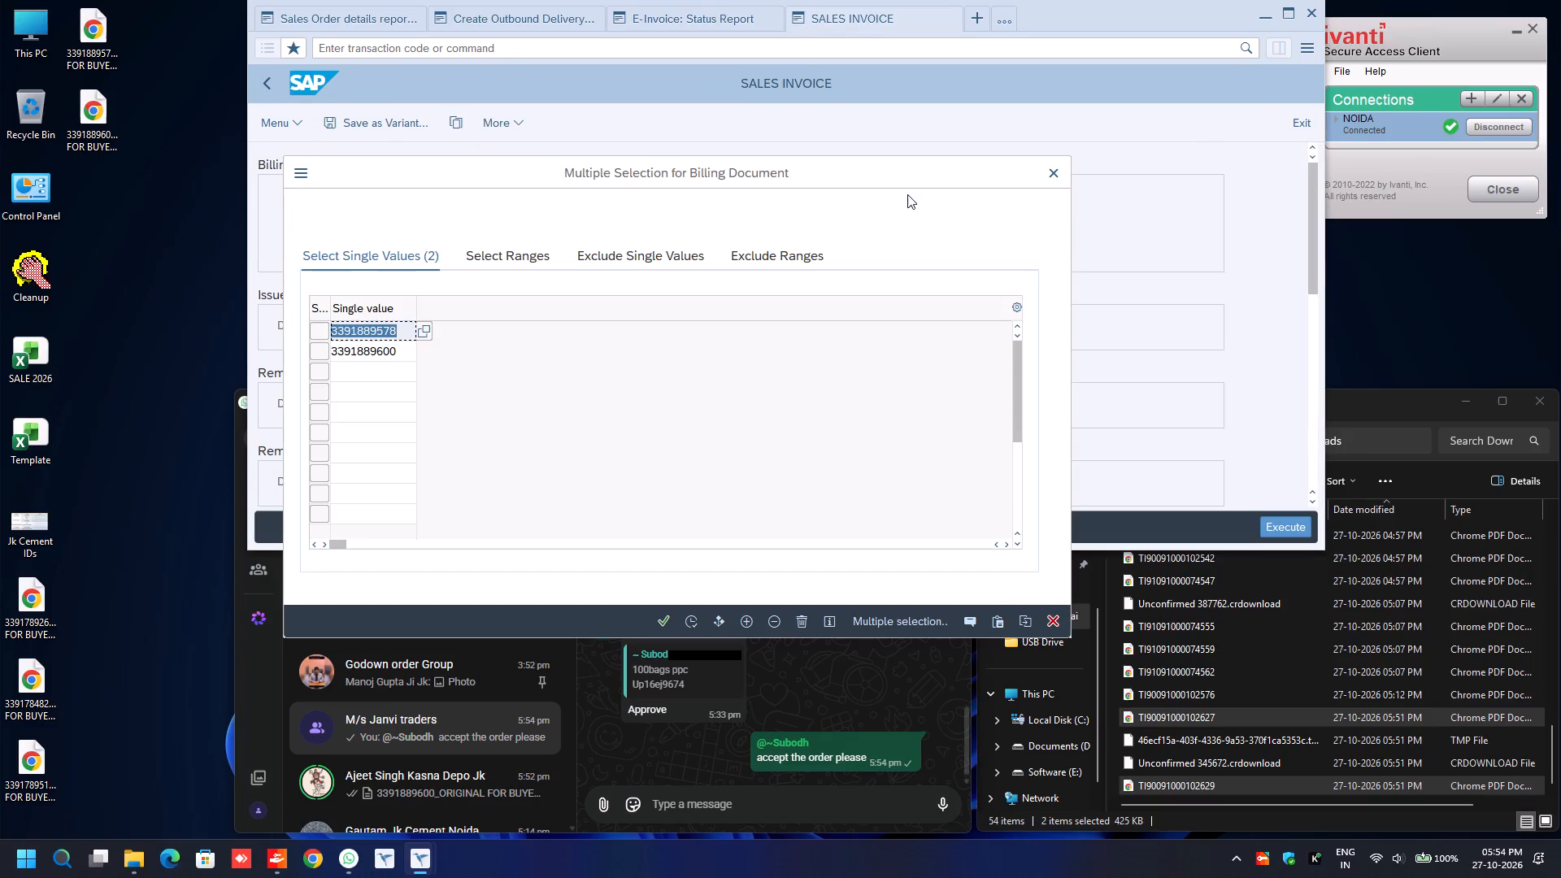
pyautogui.hotkey('ctrl', 'v')
pyautogui.press('Down')
pyautogui.hotkey('ctrl', 'a')
pyautogui.press('Delete')
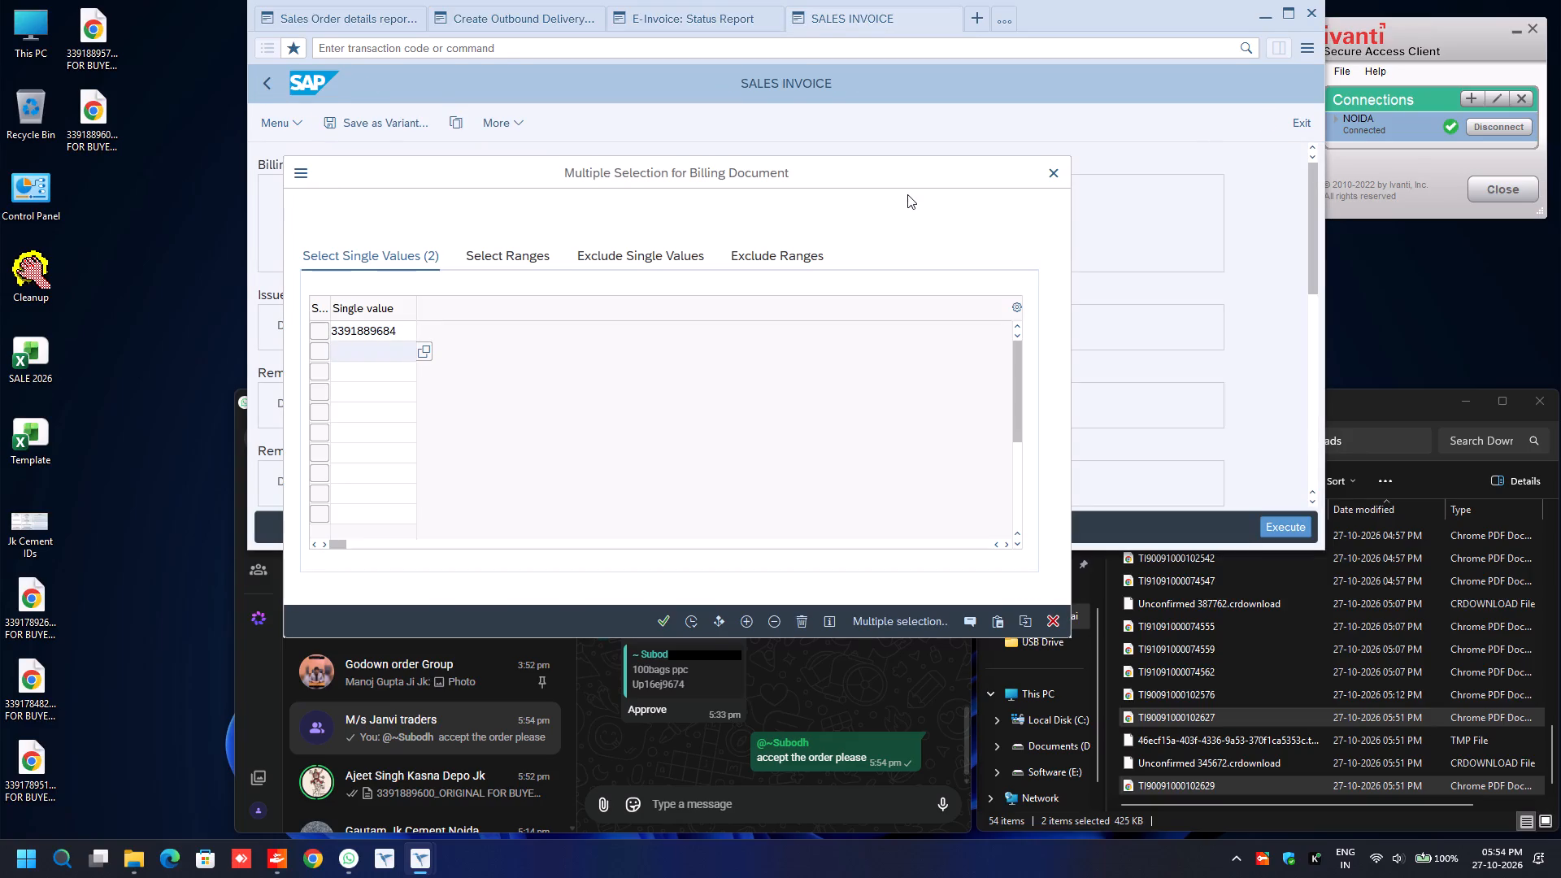
pyautogui.press('F8')
# Run the sales invoice output for the selected billing document with only the Original For Buyer copy chosen.
pyautogui.press('F8')
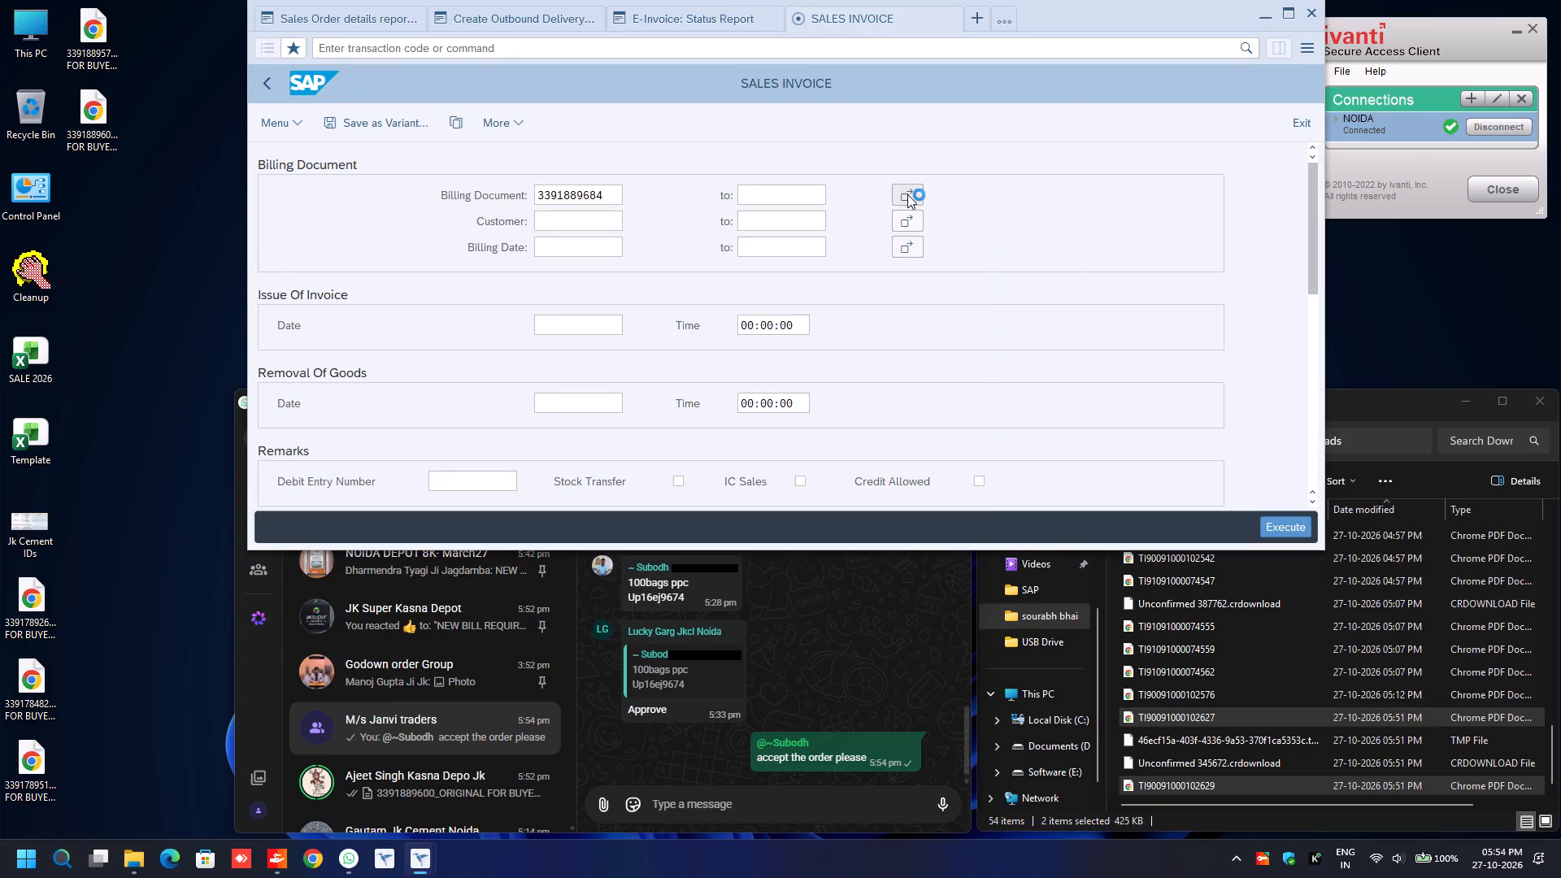
pyautogui.press('space')
pyautogui.press('Return')
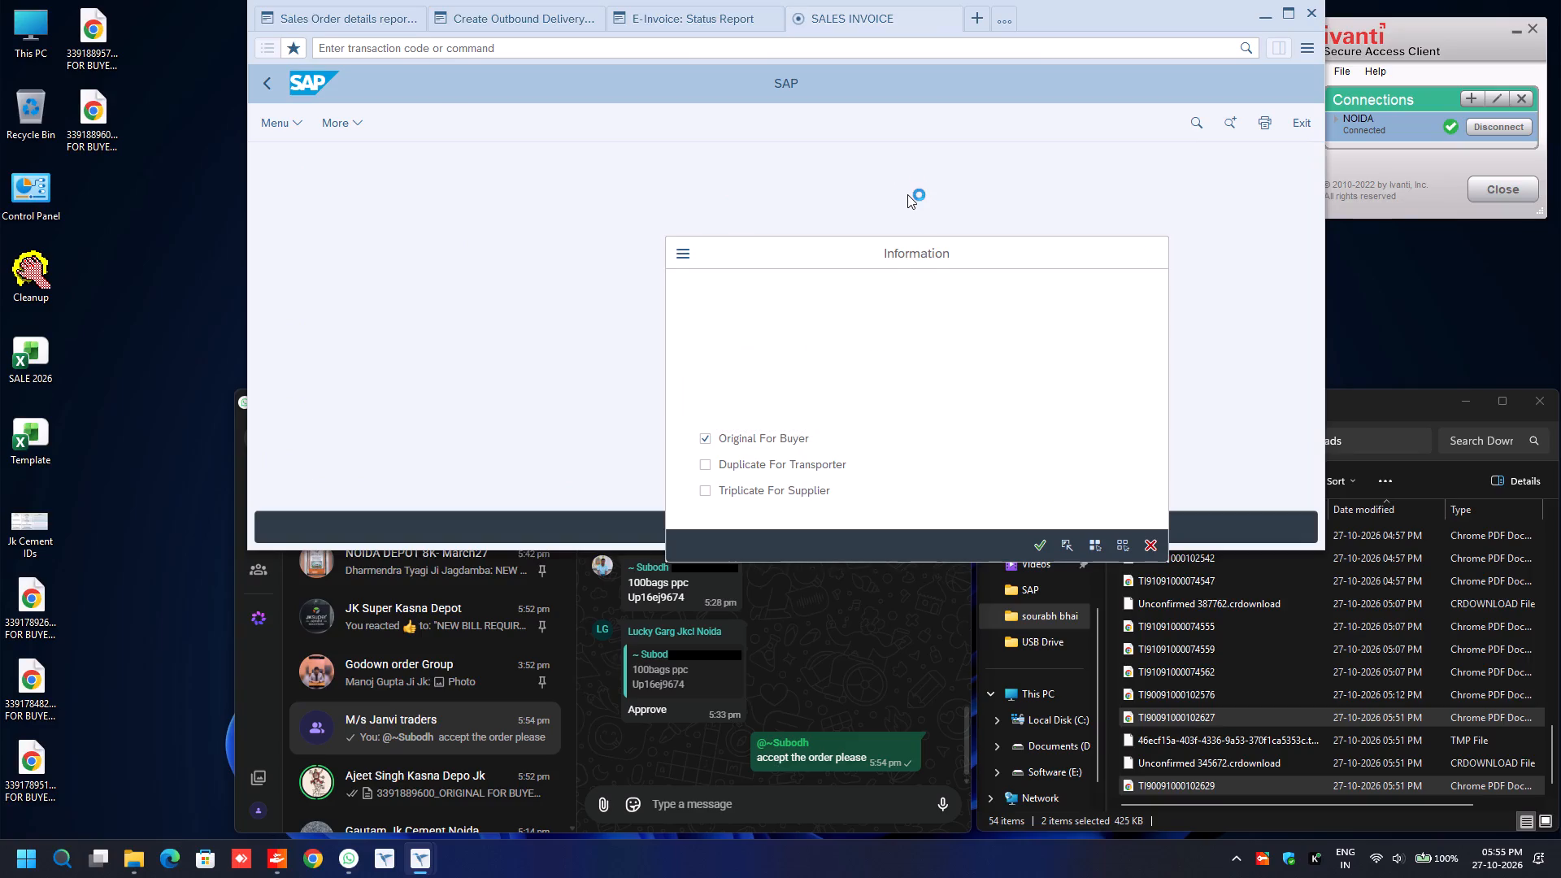
pyautogui.click(723, 18)
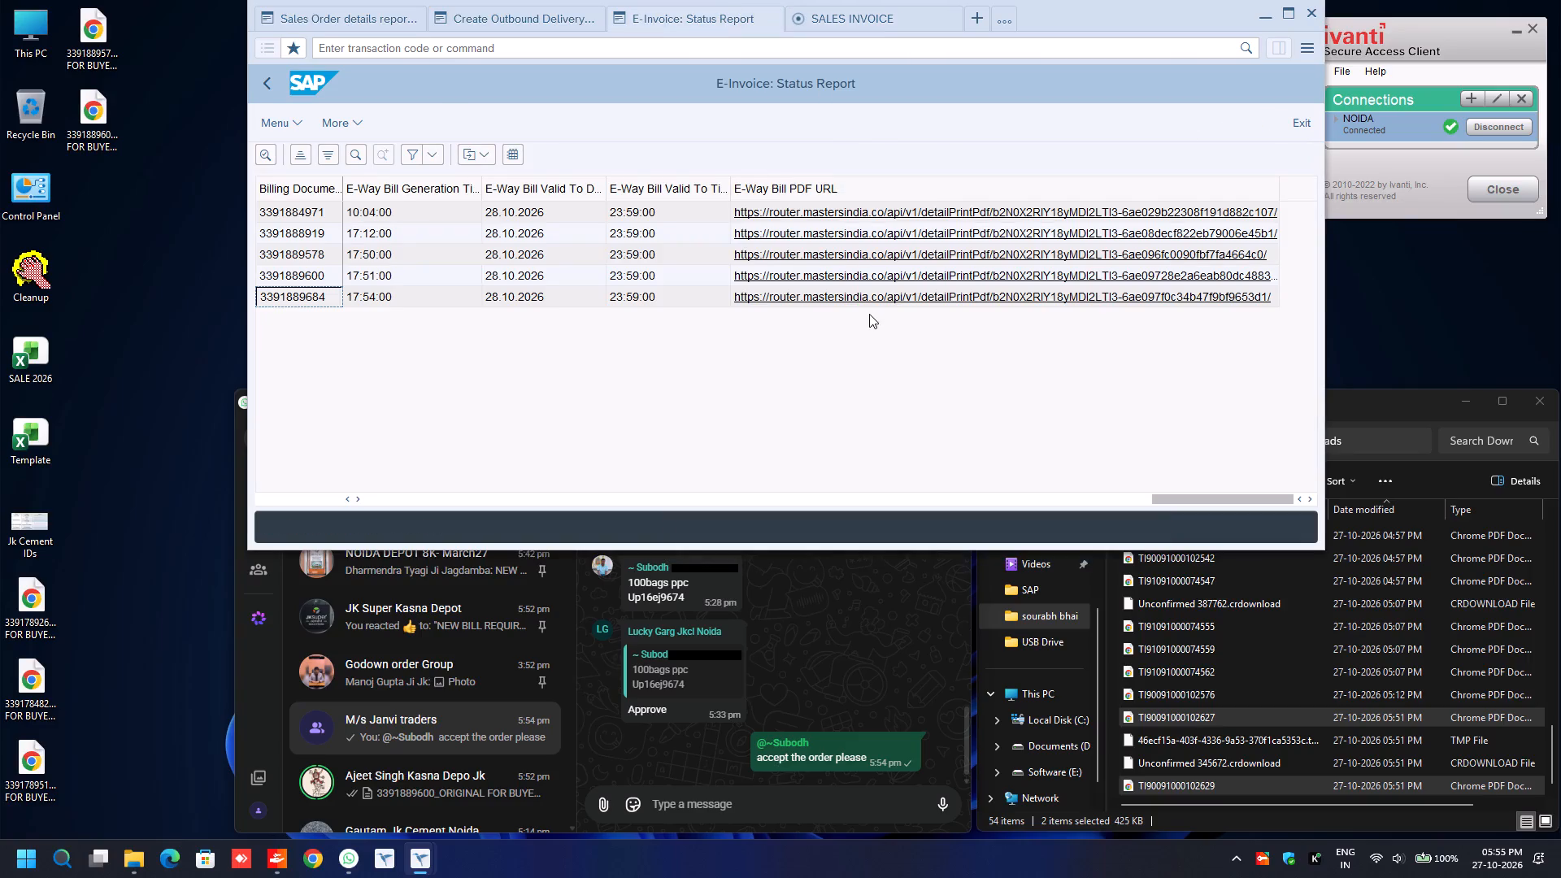
pyautogui.click(867, 297)
pyautogui.press('Left')
pyautogui.press('Return')
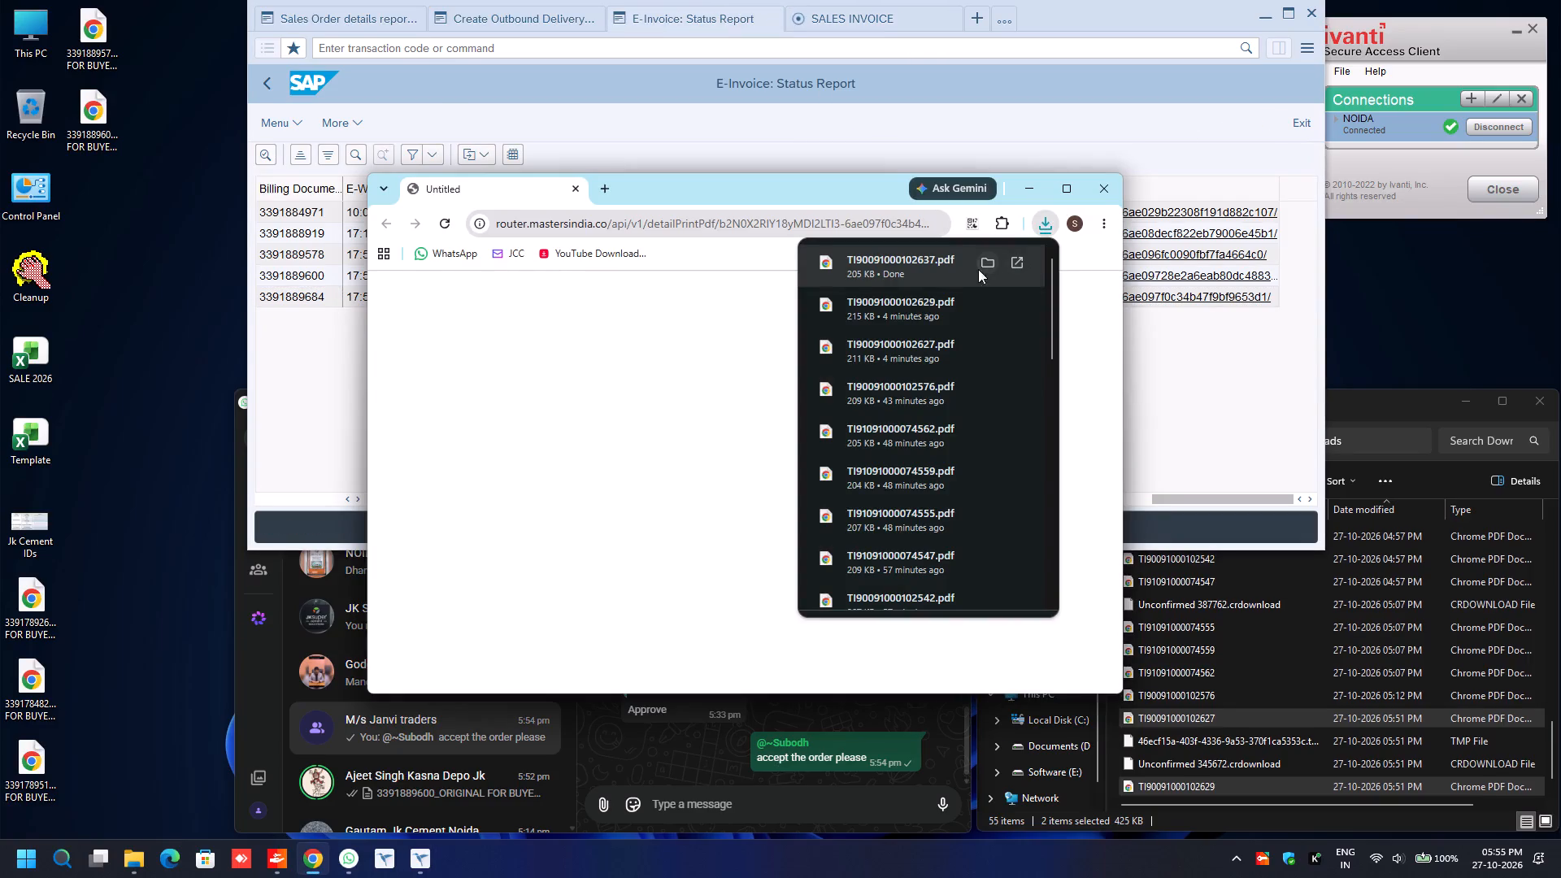
pyautogui.click(987, 261)
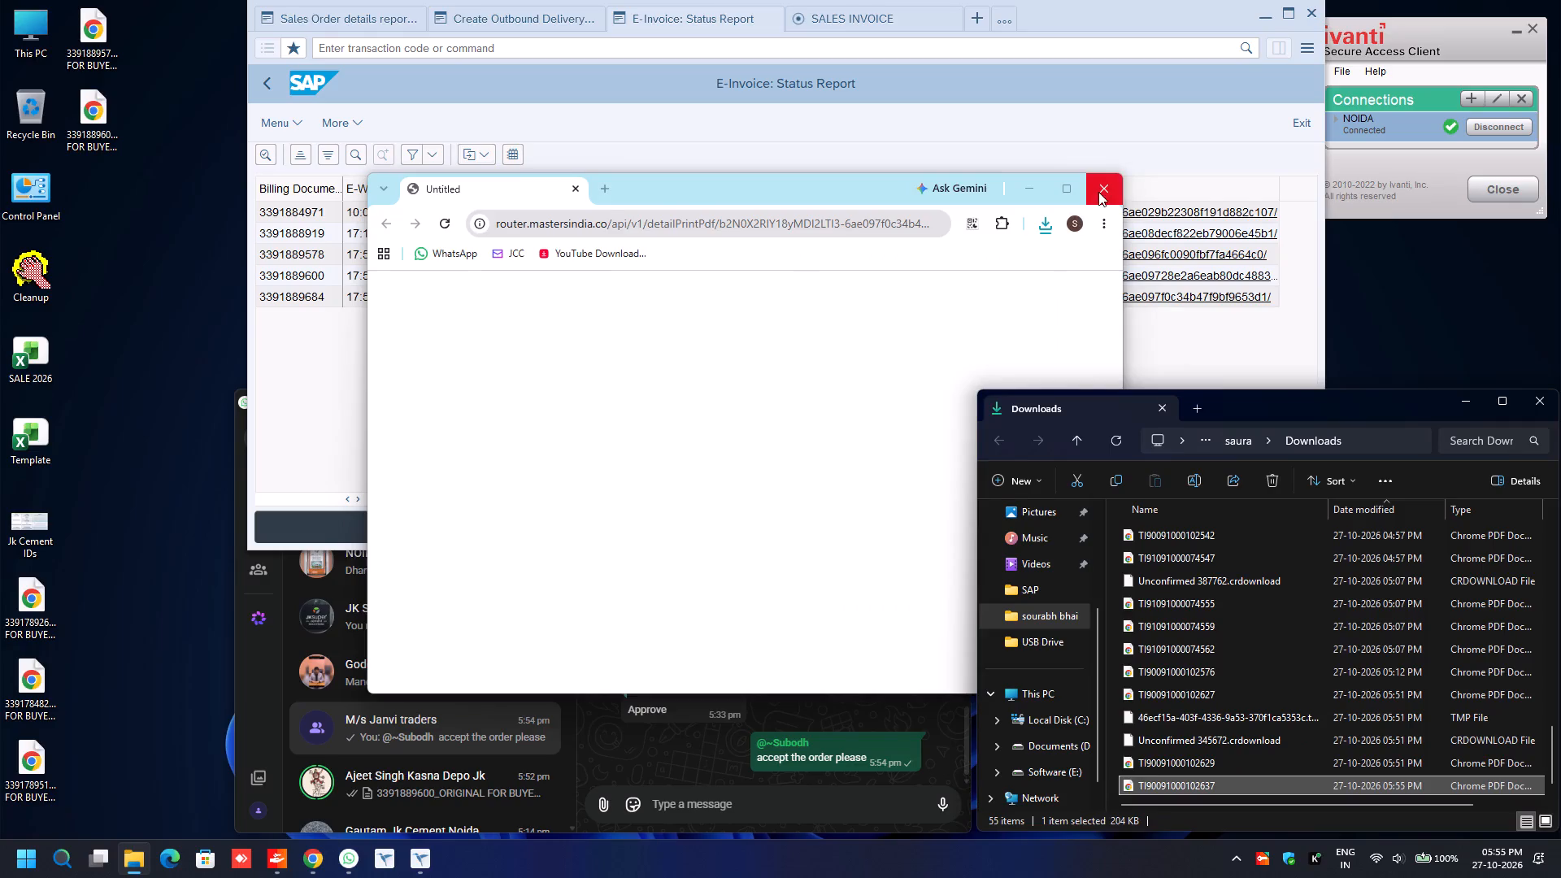
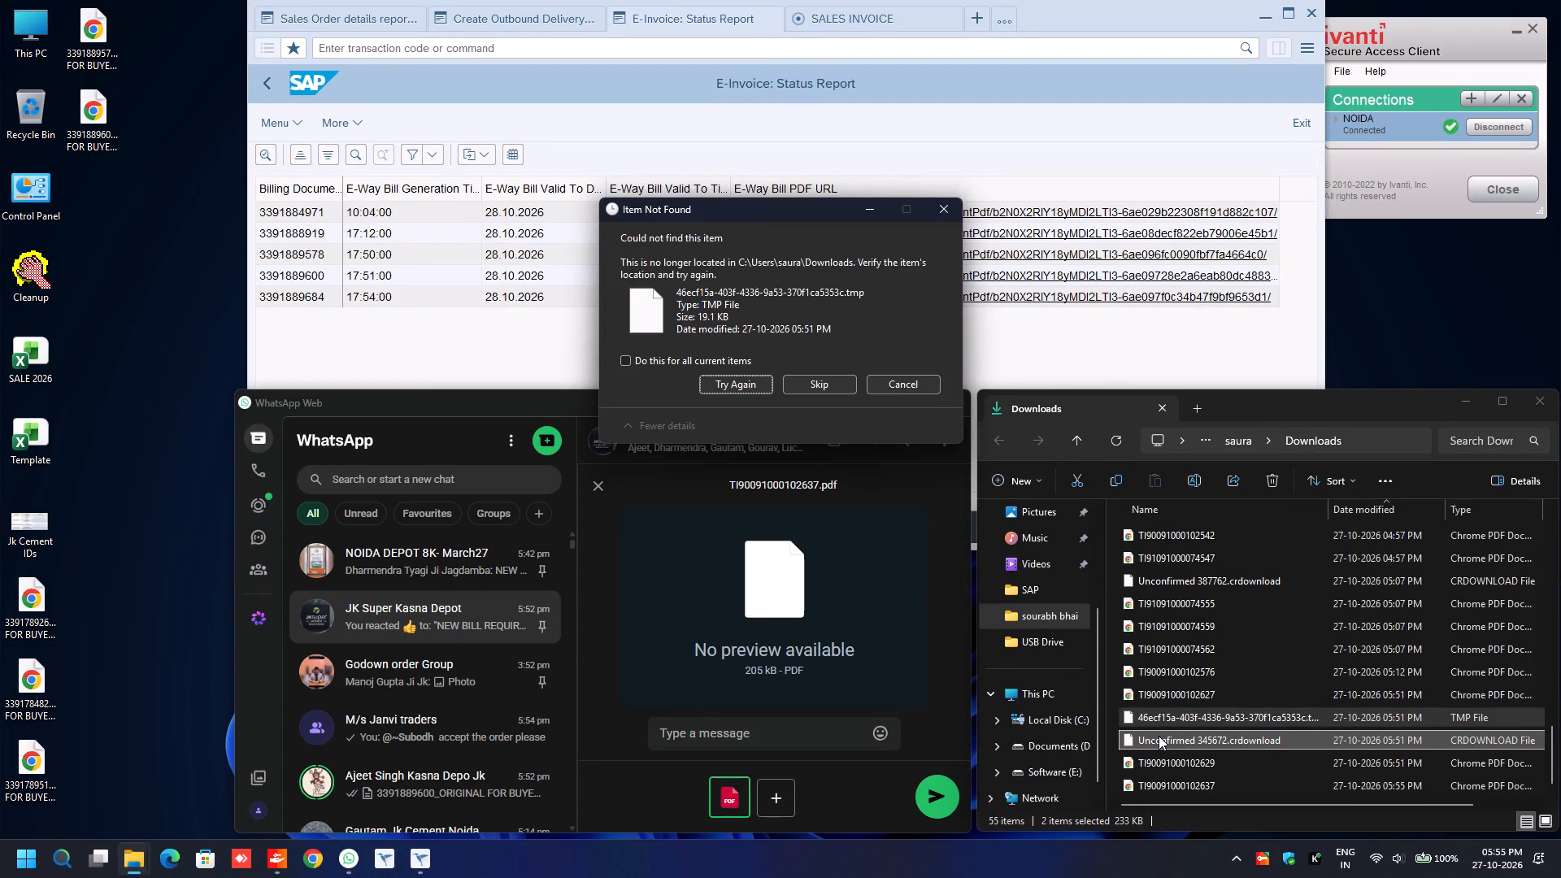
# Retry the file operation on the missing TMP file in the Downloads folder, then skip that file.
pyautogui.press('Return')
pyautogui.press('Right')
pyautogui.press('Return')
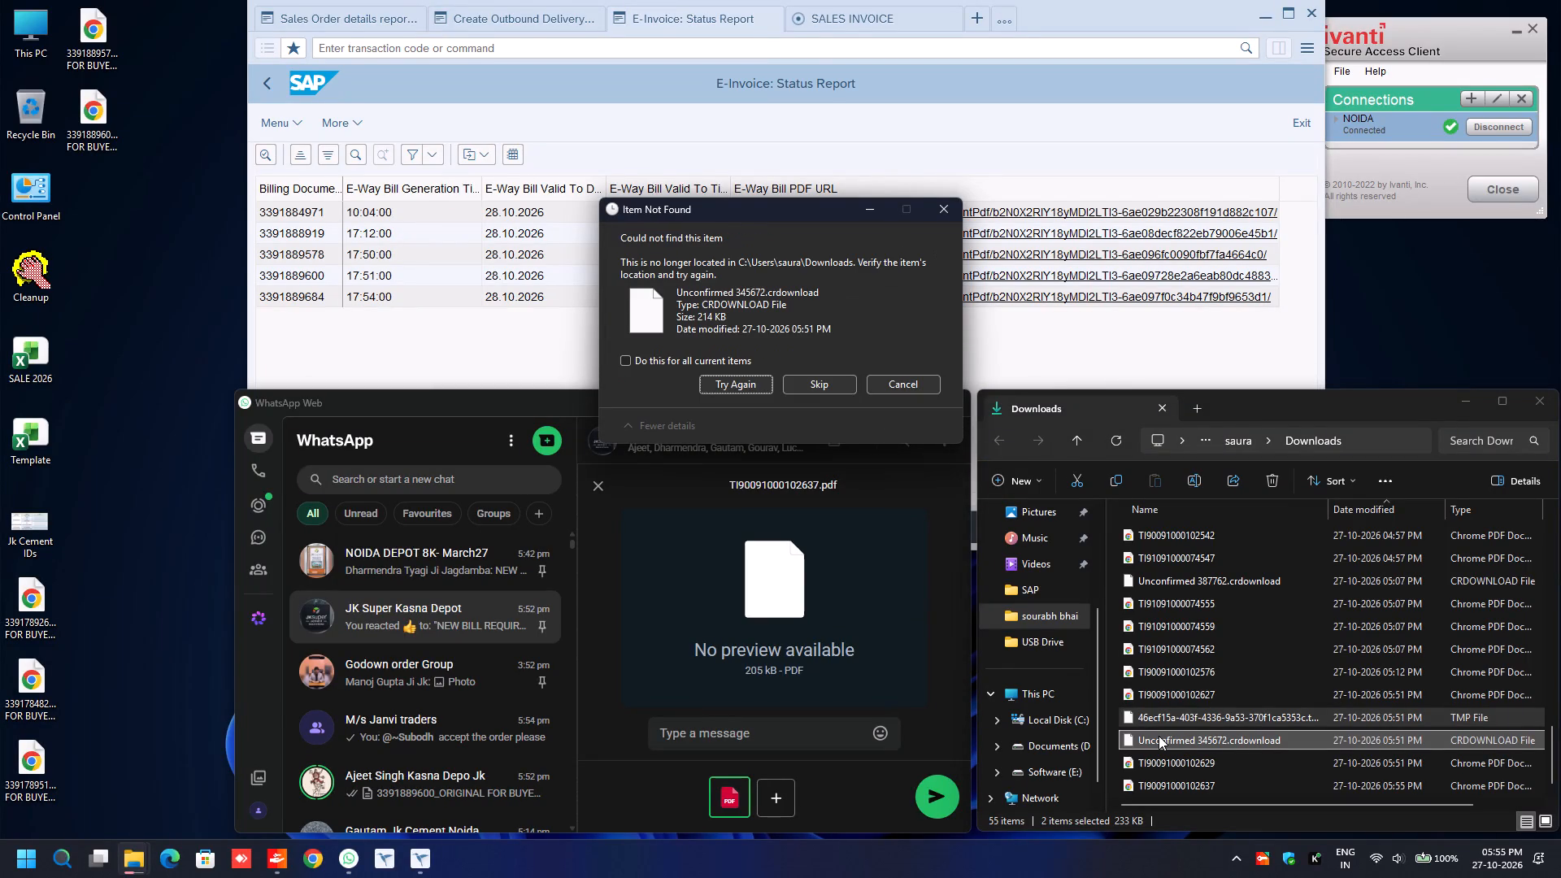
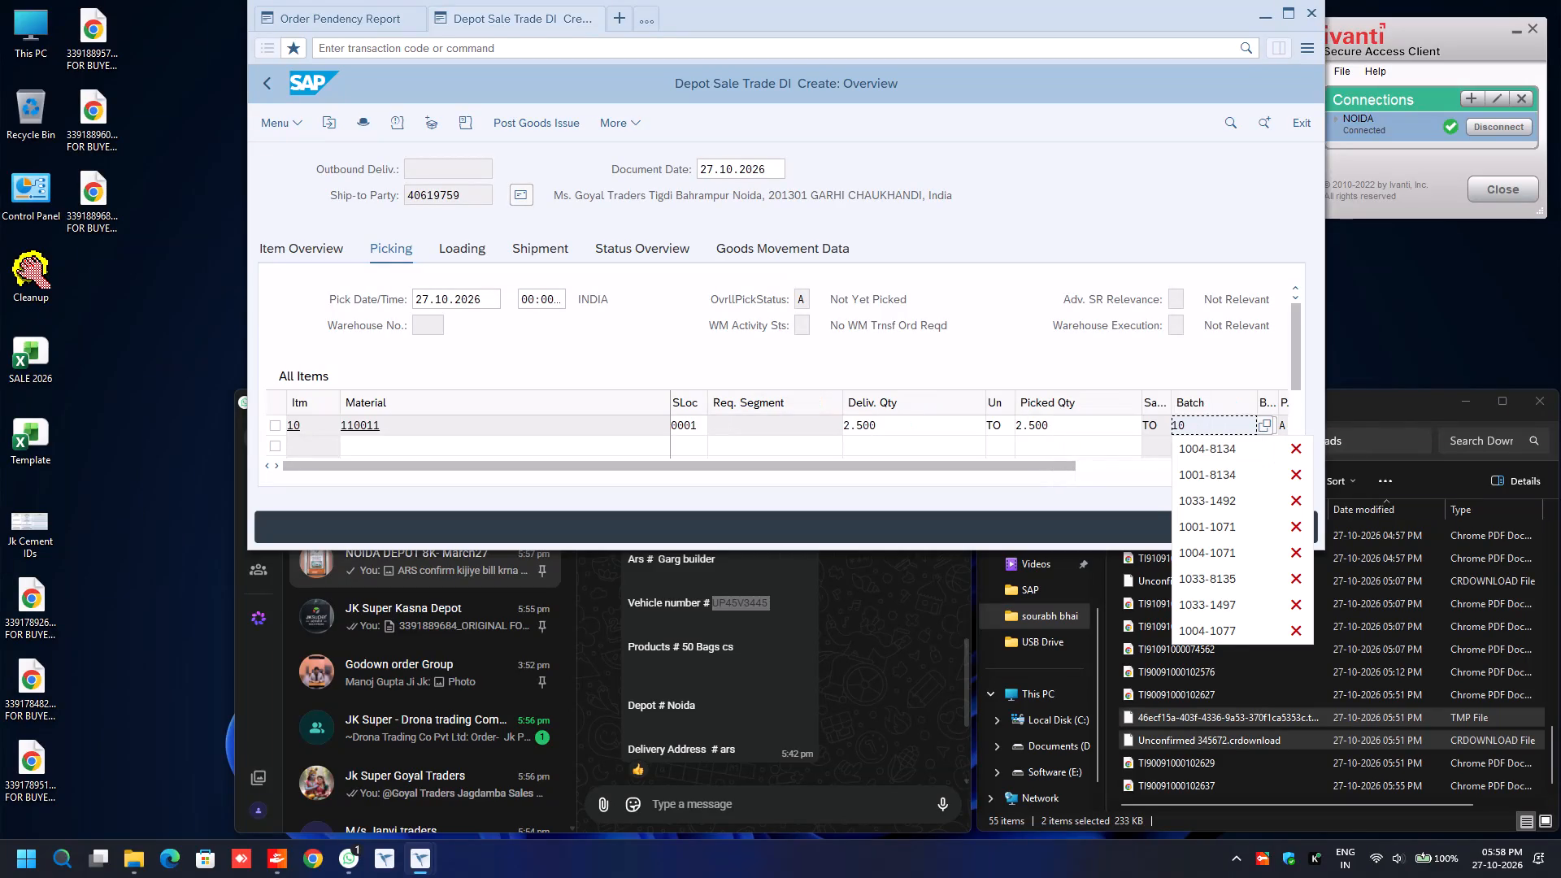
# Assign batch 1033-1492 to delivery item 10, material 110011.
pyautogui.write('33')
pyautogui.press('Down')
pyautogui.press('Return')
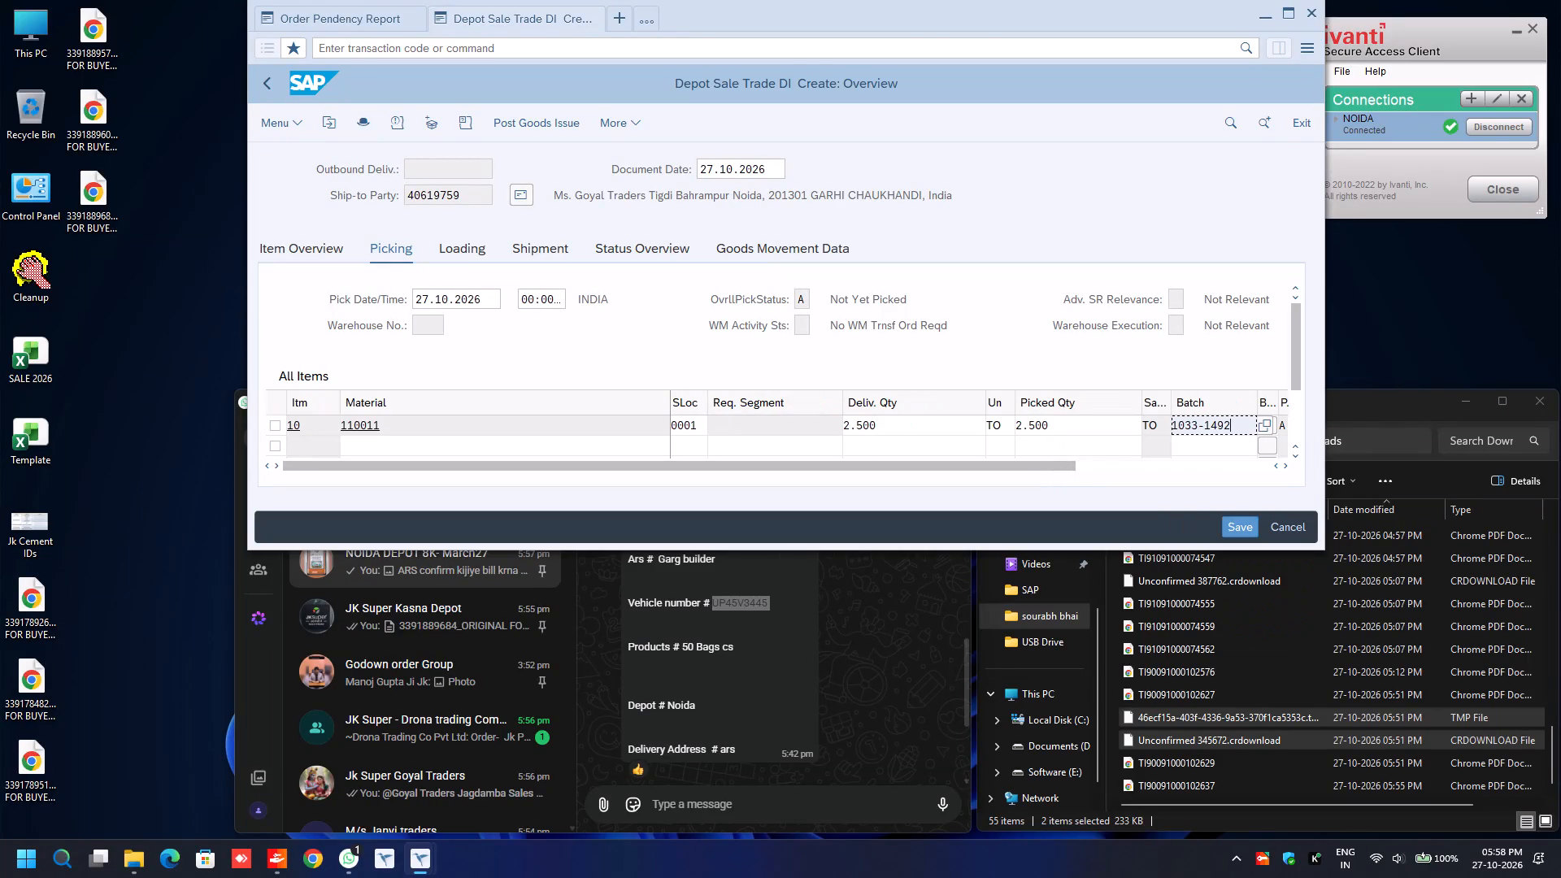
# In the delivery header's additional data, set the transport mode to ROAD and fill in the factory code for Road Transporter1.
pyautogui.press('F8')
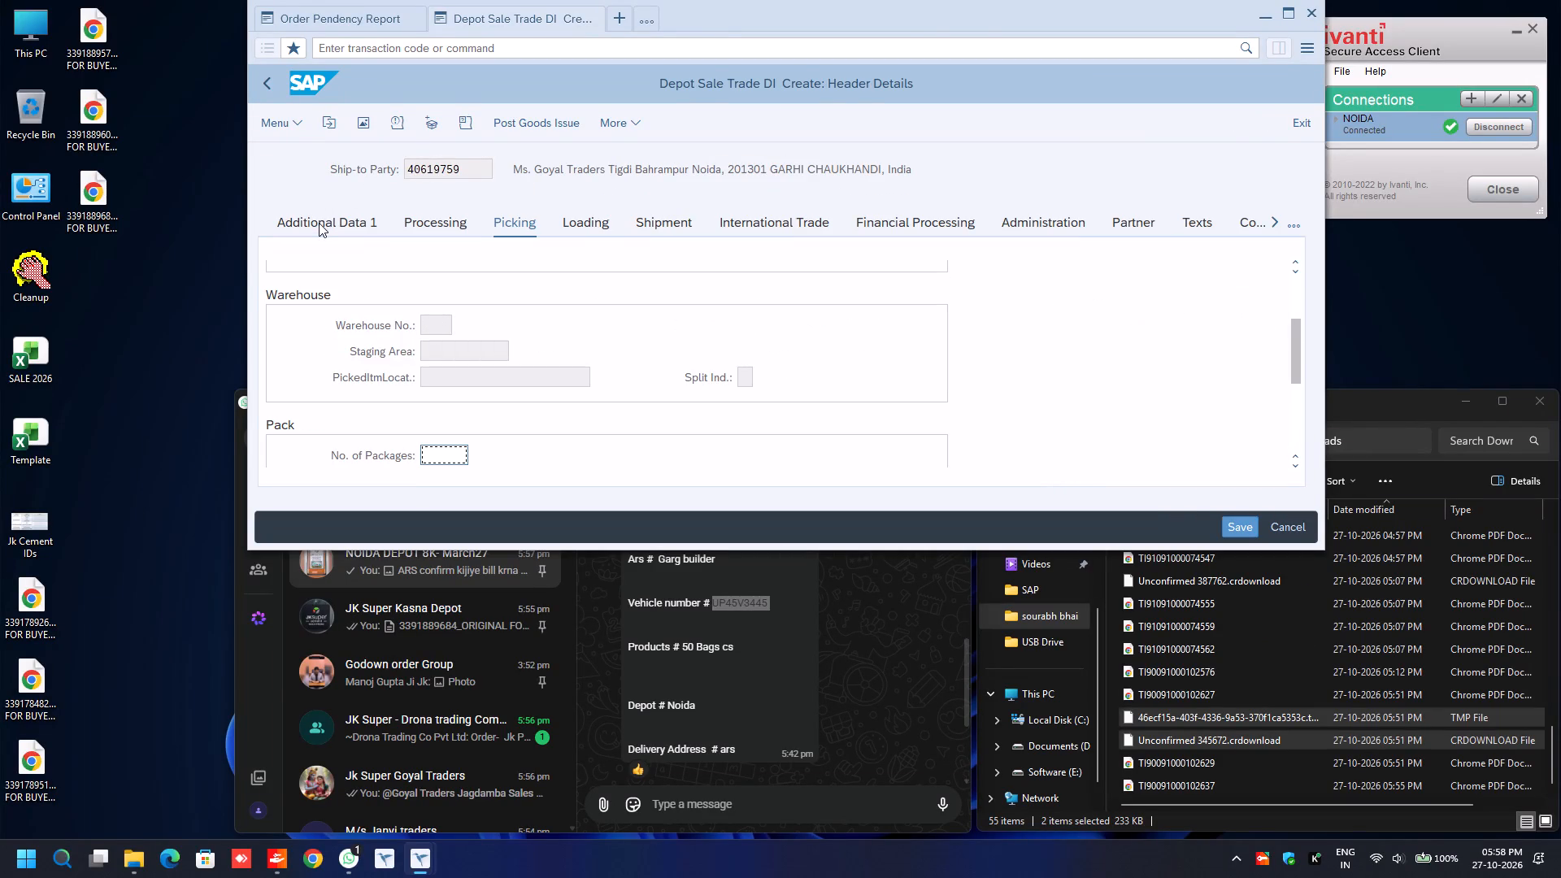
pyautogui.click(319, 223)
pyautogui.click(563, 322)
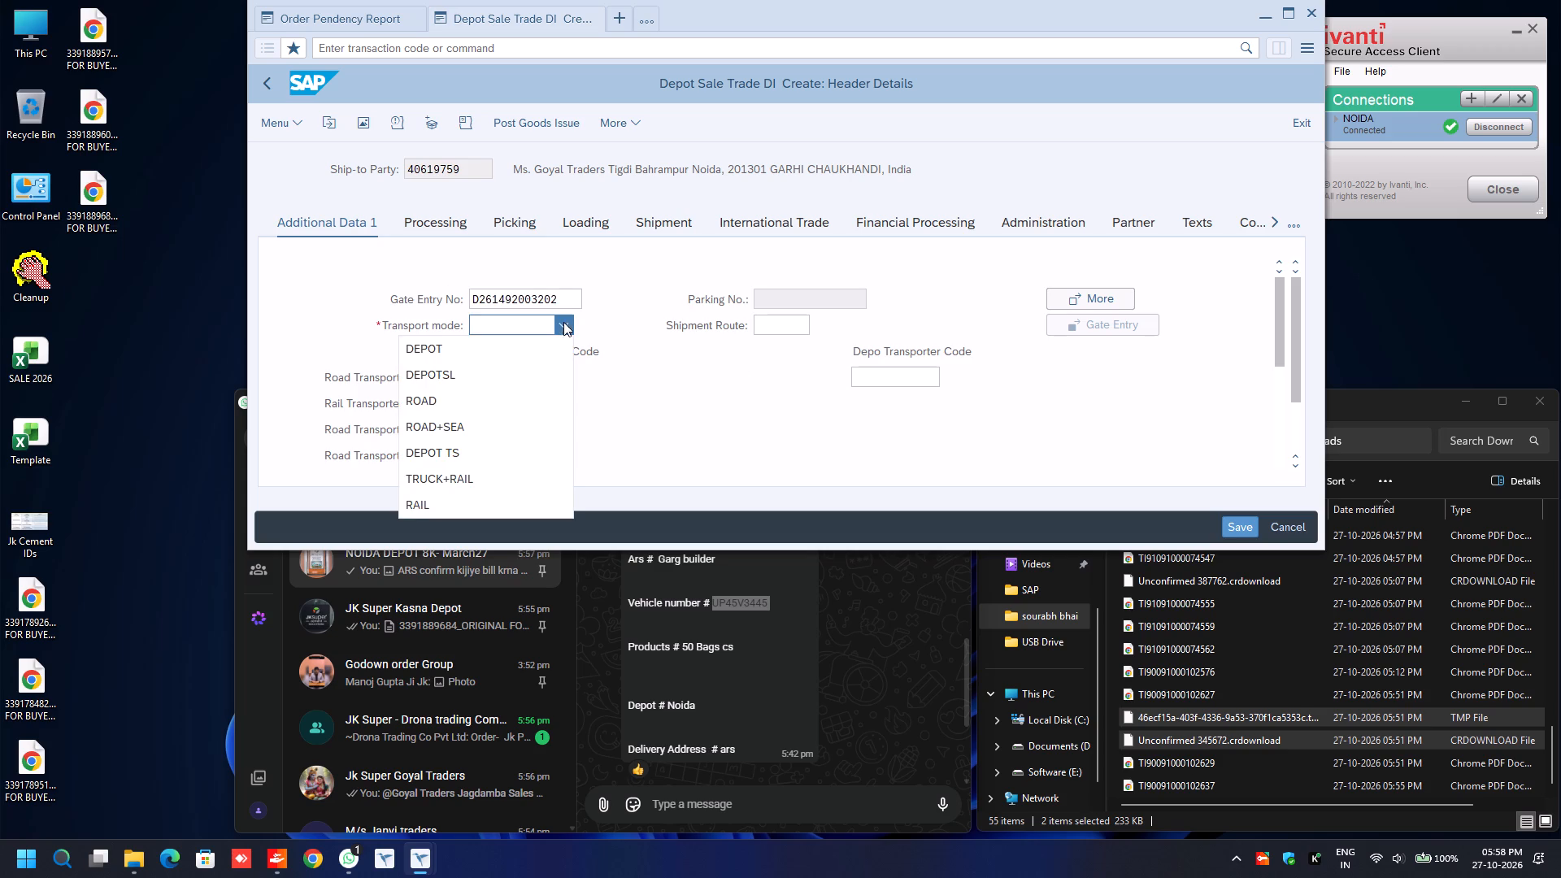
pyautogui.click(522, 402)
pyautogui.click(513, 374)
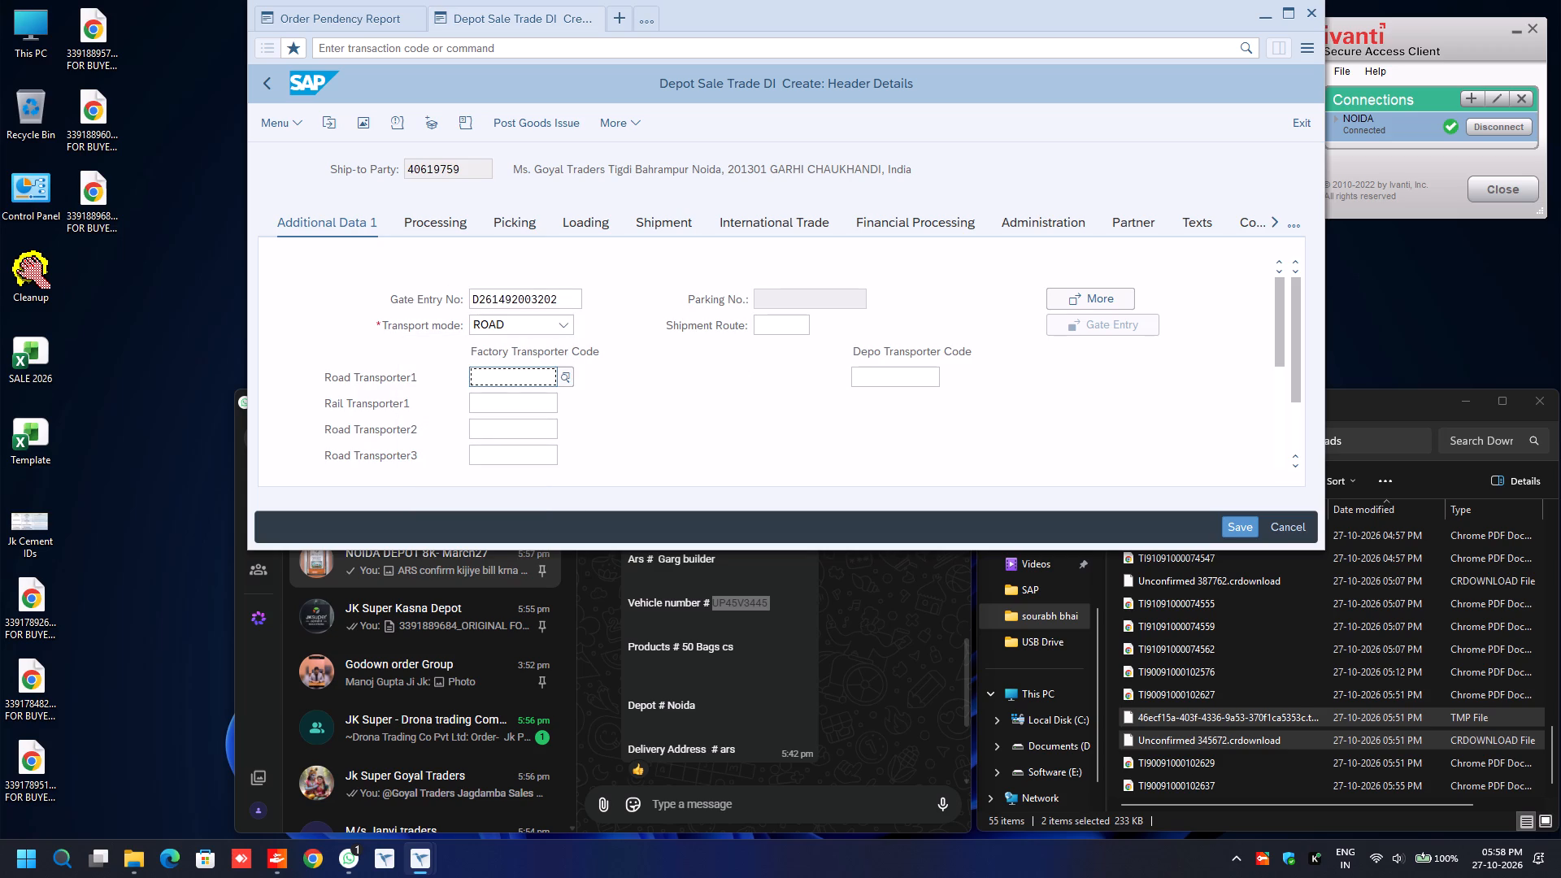
pyautogui.press('BackSpace')
pyautogui.press('Down')
pyautogui.press('Return')
# Fill in the e-way bill data with transport mode Road and a distance of 30.
pyautogui.press('Return')
pyautogui.write('ro')
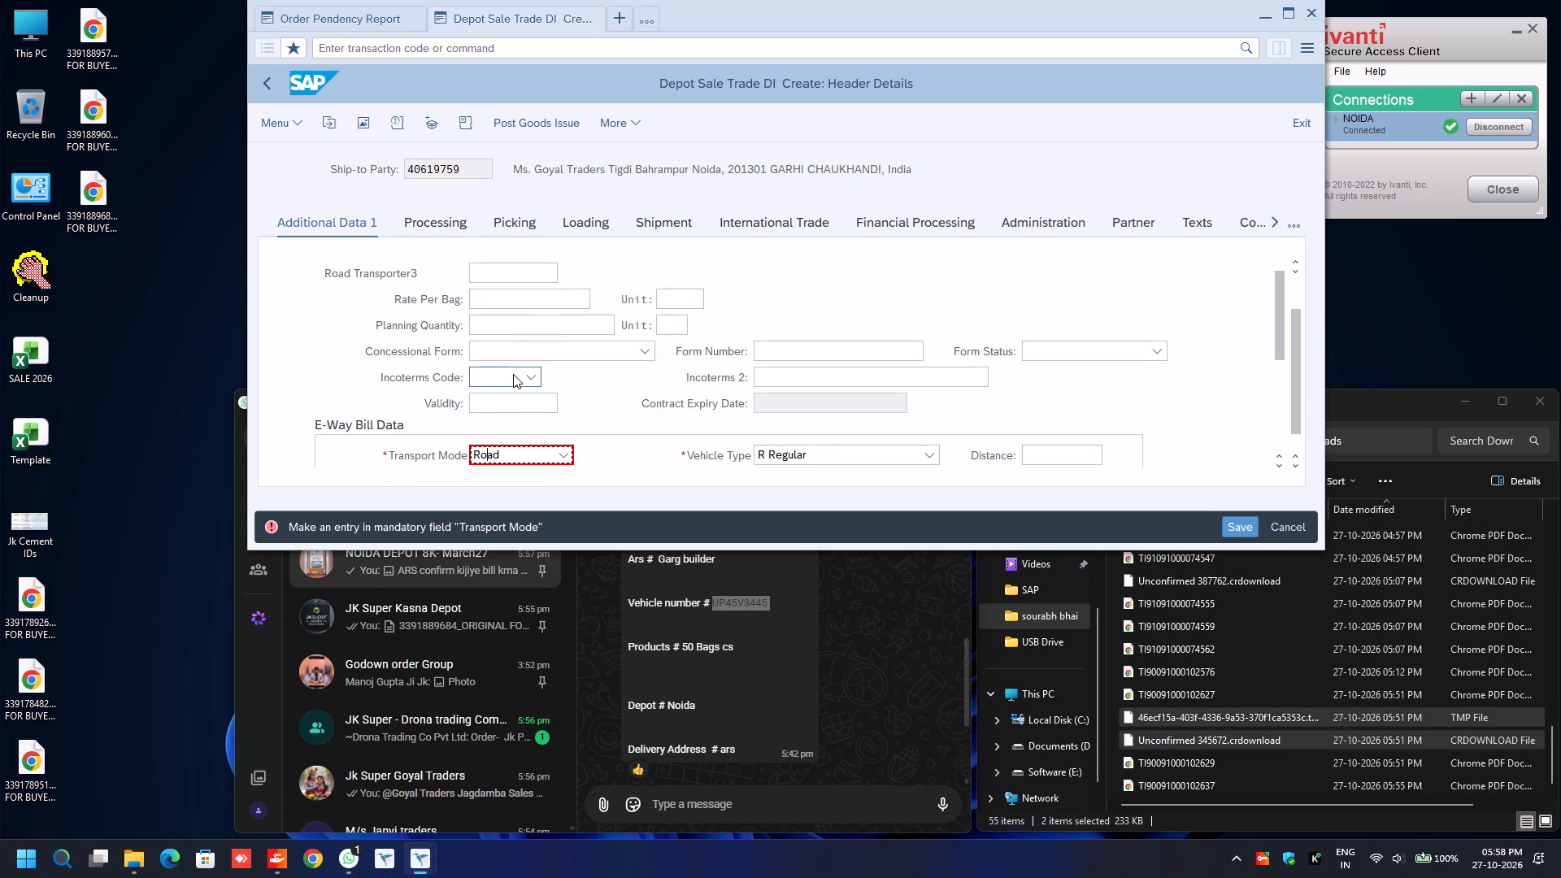
pyautogui.press('Tab')
pyautogui.press('Tab')
pyautogui.press('BackSpace')
pyautogui.press('Down')
pyautogui.press('Return')
pyautogui.press('Down')
pyautogui.hotkey('ctrl', 'v')
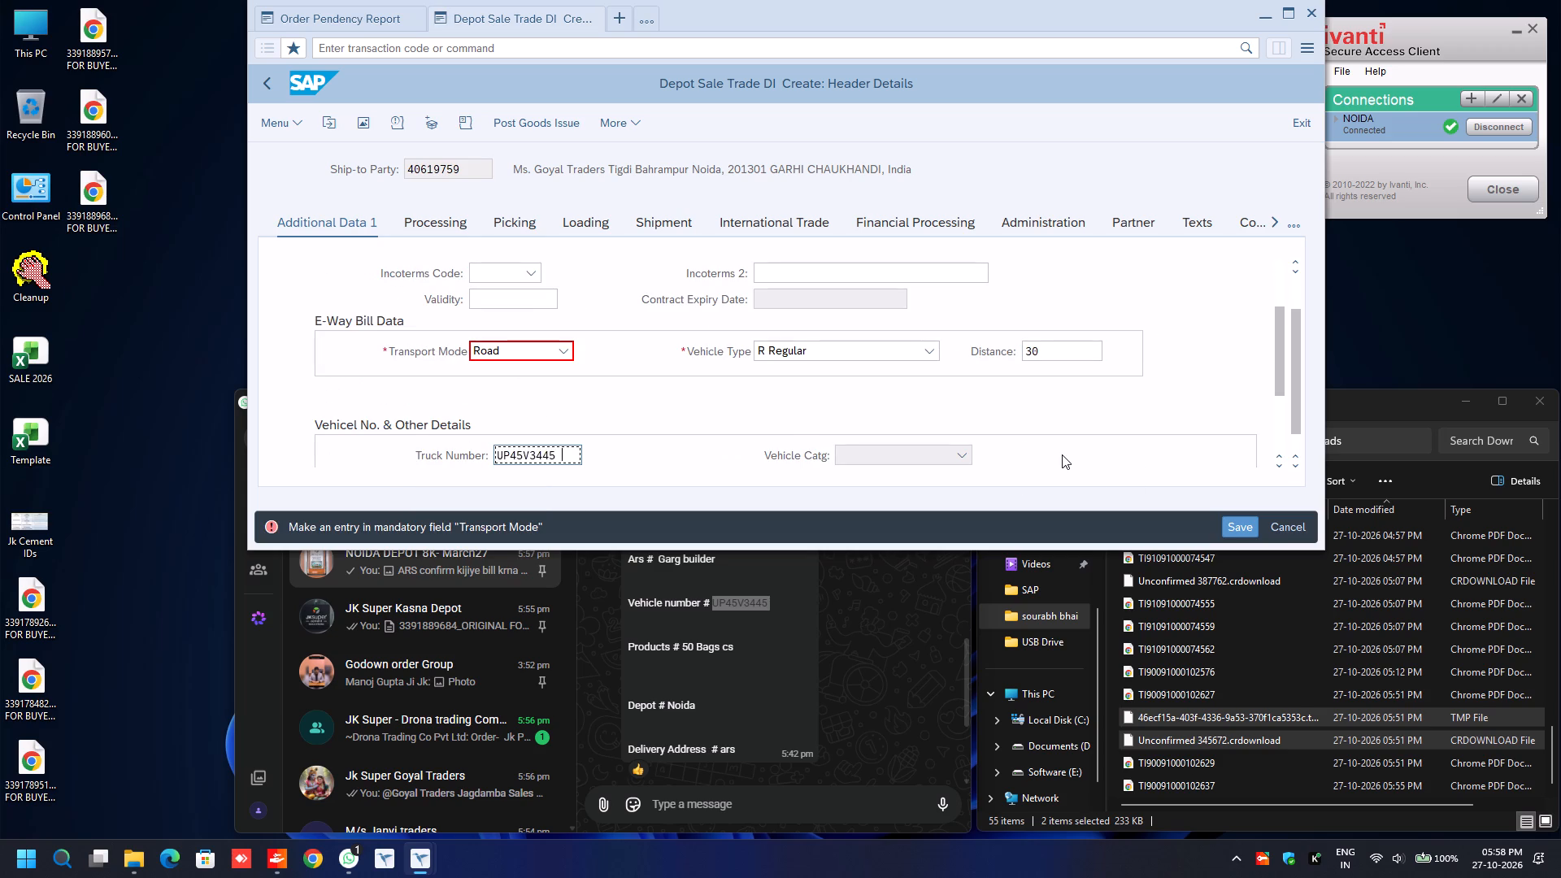
pyautogui.press('Tab')
pyautogui.press('Tab')
pyautogui.press('BackSpace')
pyautogui.press('Down')
pyautogui.press('Return')
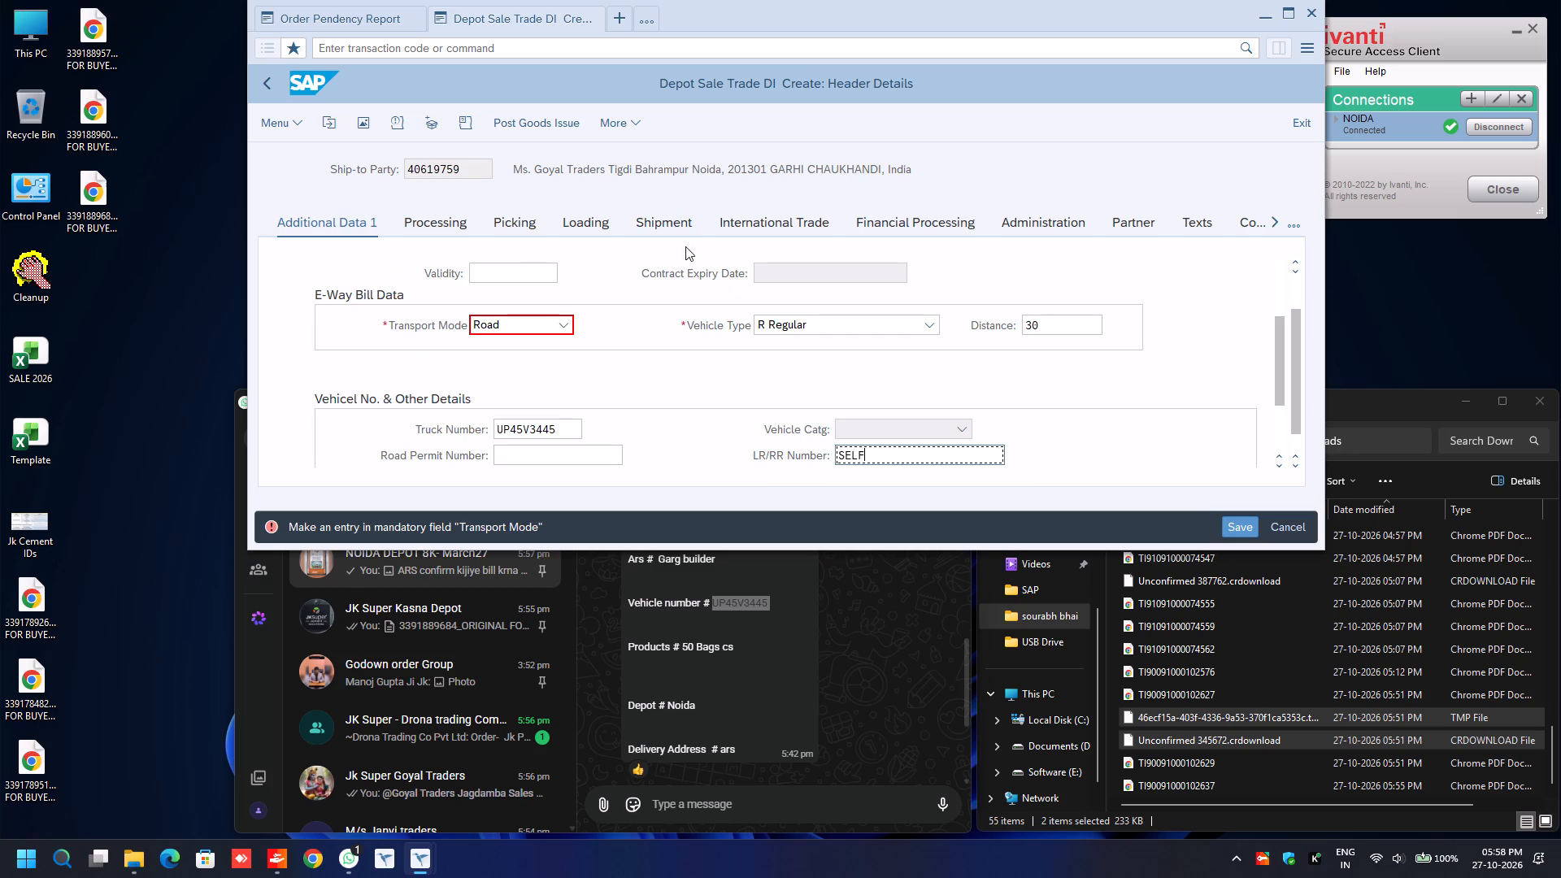
# Open the shipment details of the delivery header.
pyautogui.click(663, 225)
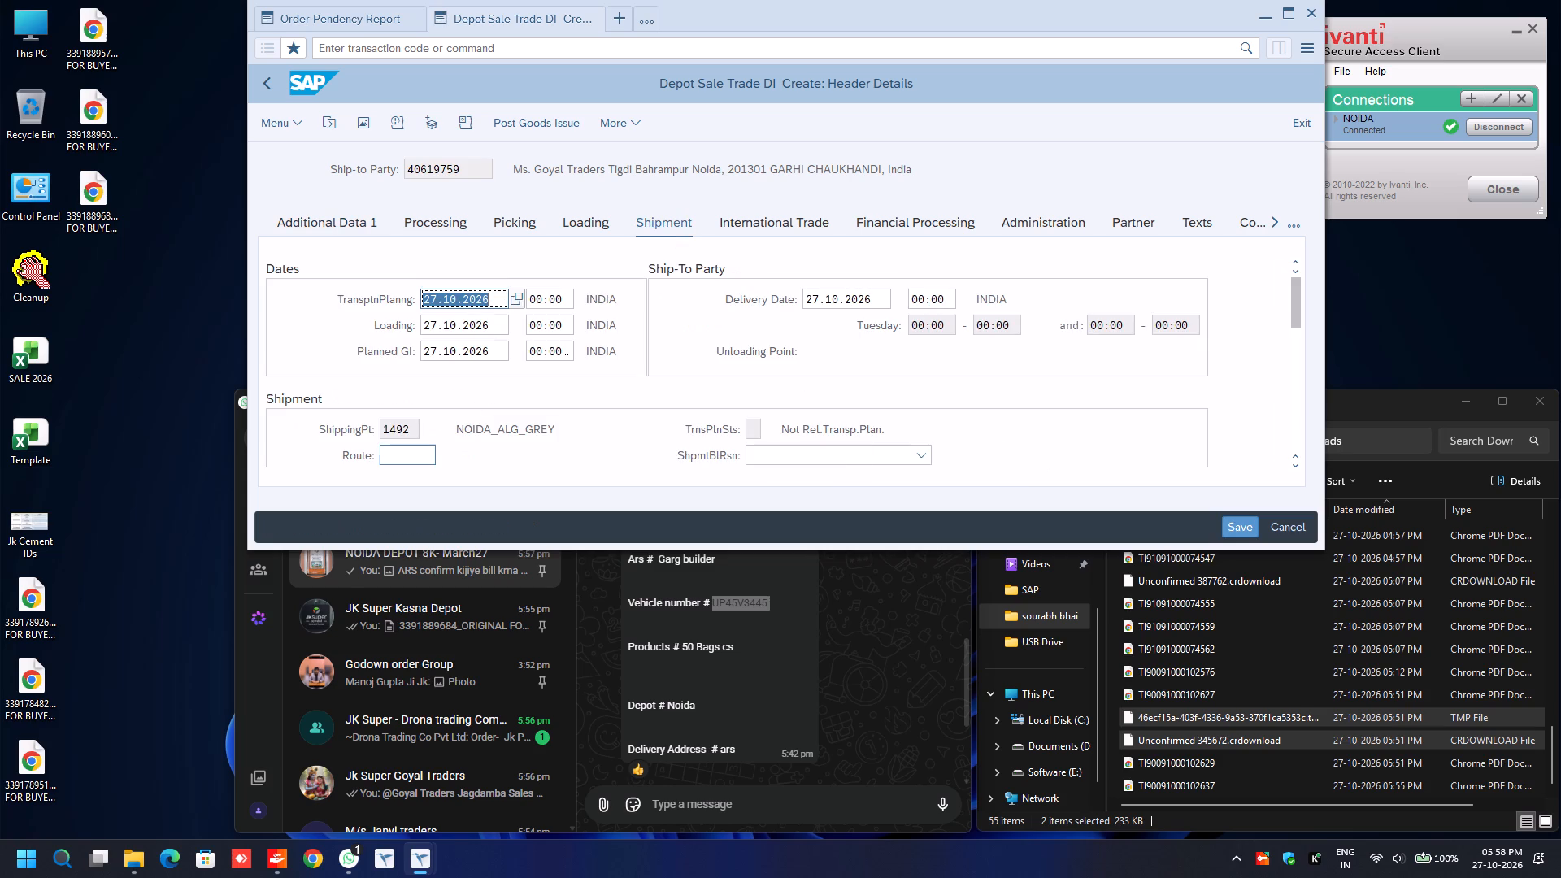
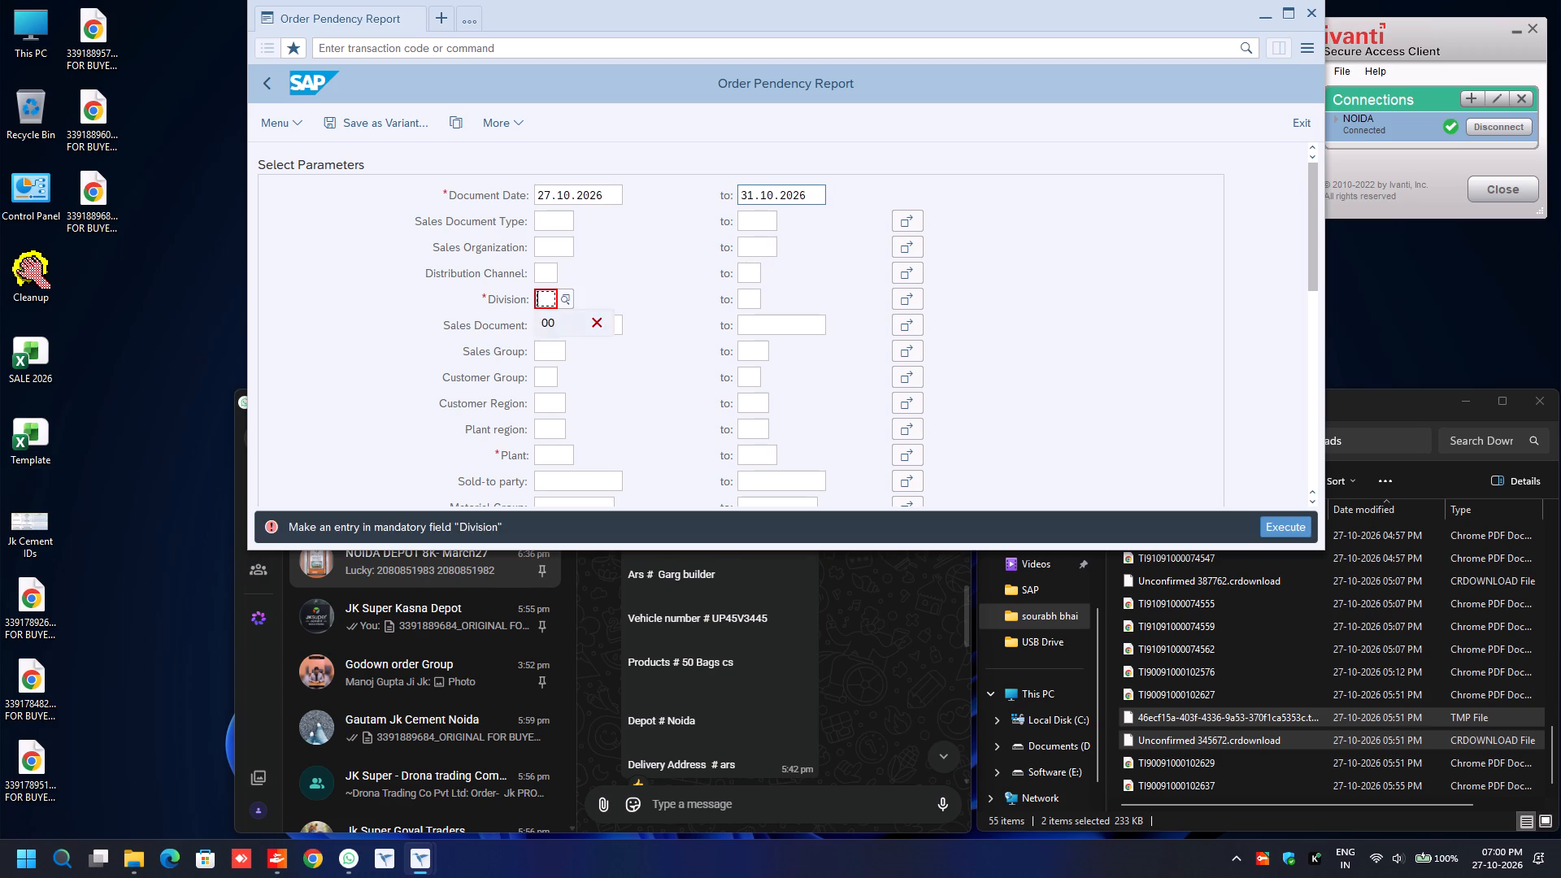
# Fill in the Order Pendency Report's division range 00 to 99 and its mandatory plant.
pyautogui.press('Return')
pyautogui.press('Tab')
pyautogui.press('BackSpace')
pyautogui.press('Down')
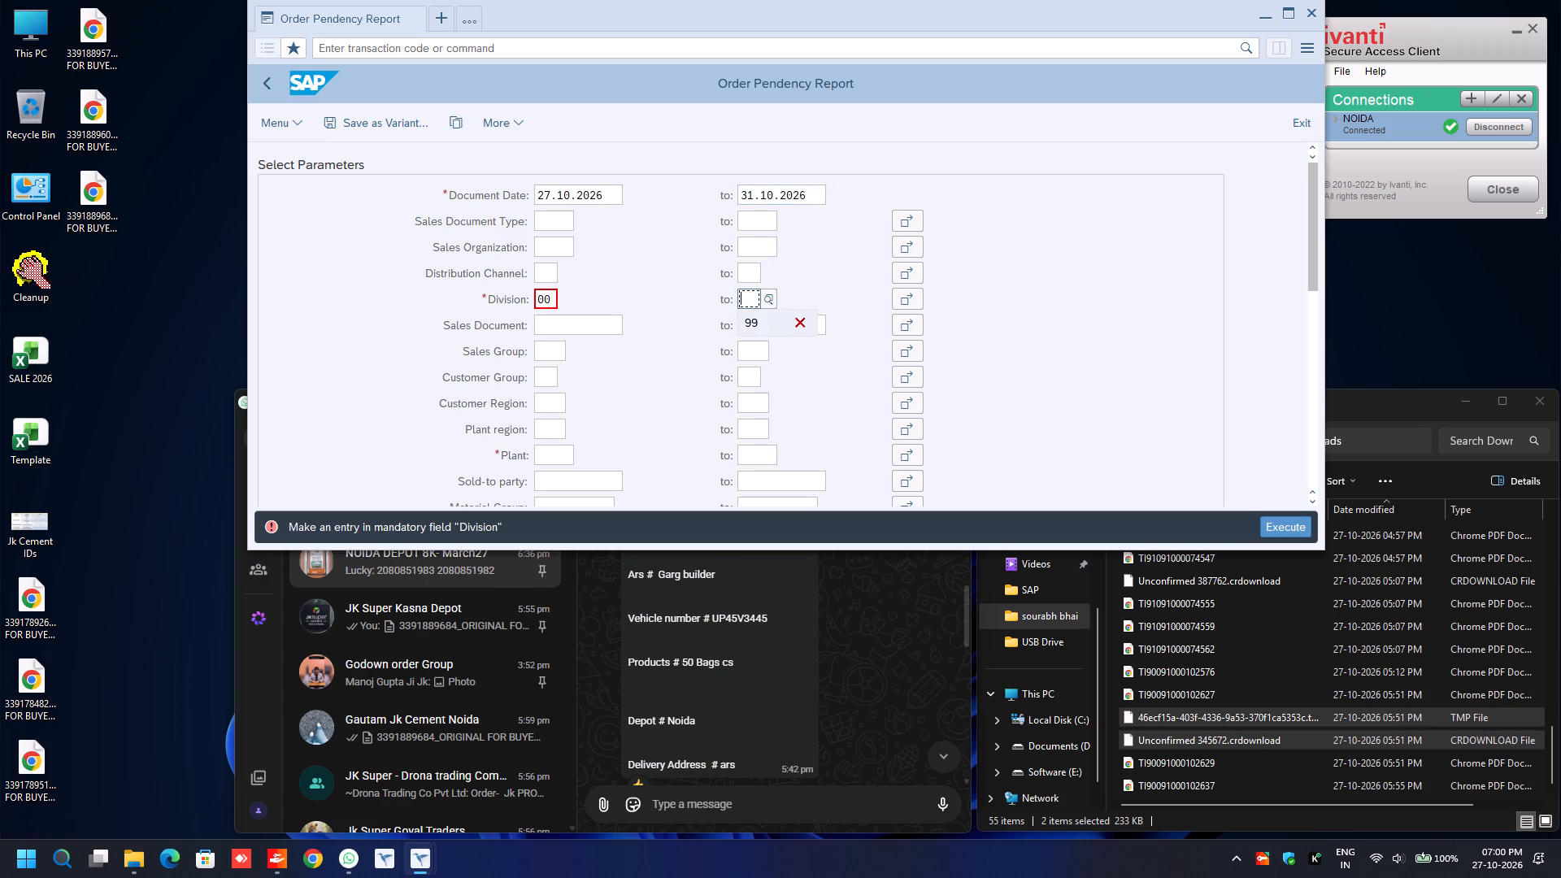
pyautogui.press('Return')
pyautogui.press('Return')
pyautogui.press('BackSpace')
pyautogui.press('Down')
pyautogui.press('Return')
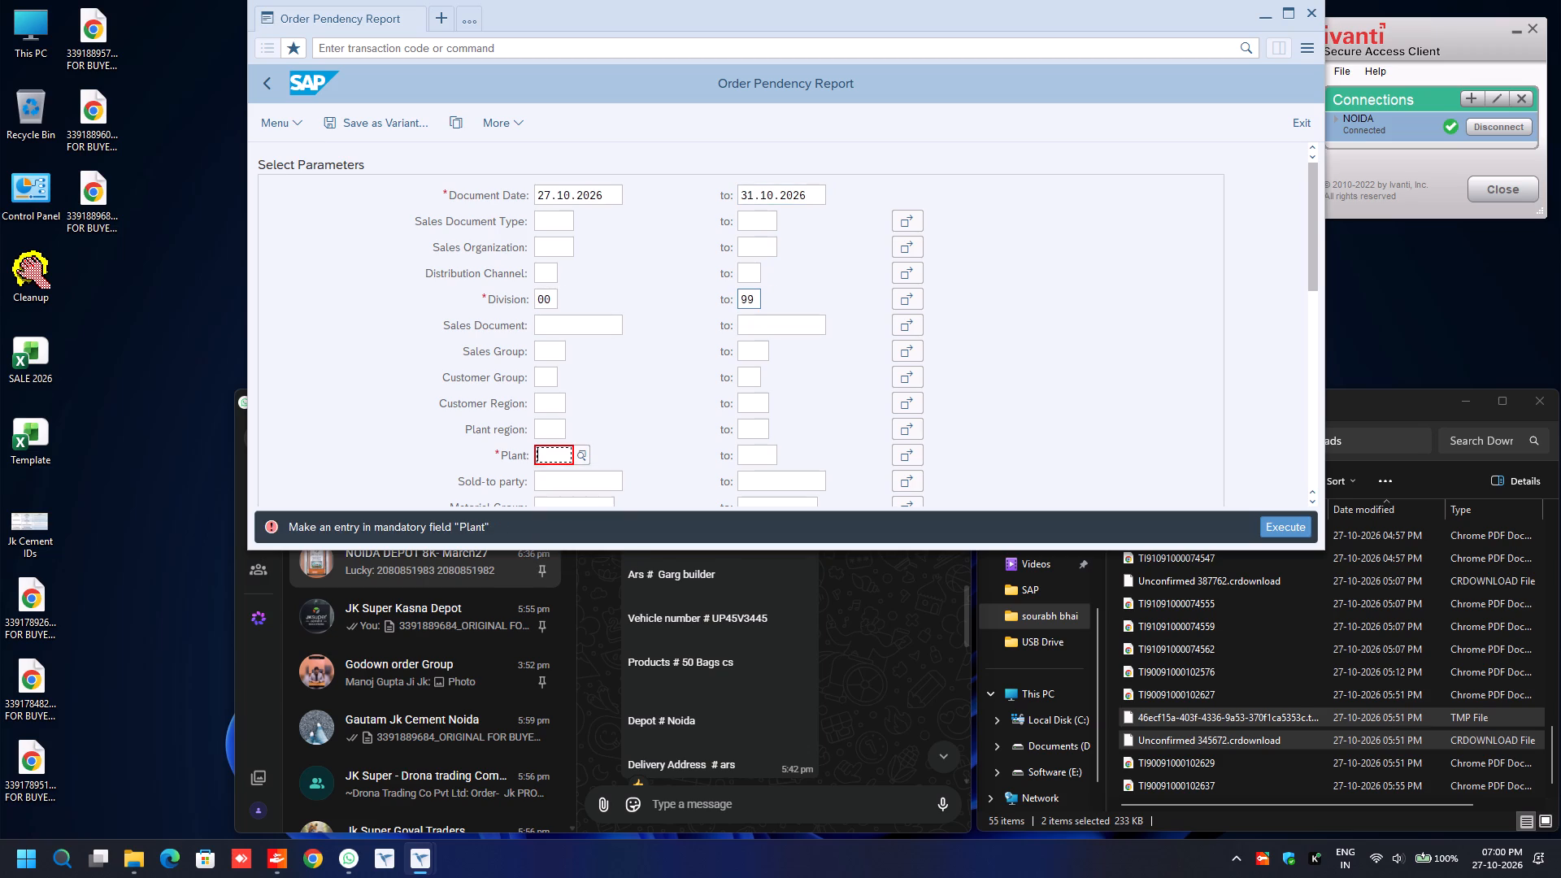
pyautogui.press('Return')
# Choose Schedule Open Orders as the order category and run the report.
pyautogui.scroll(-9, 832, 350)
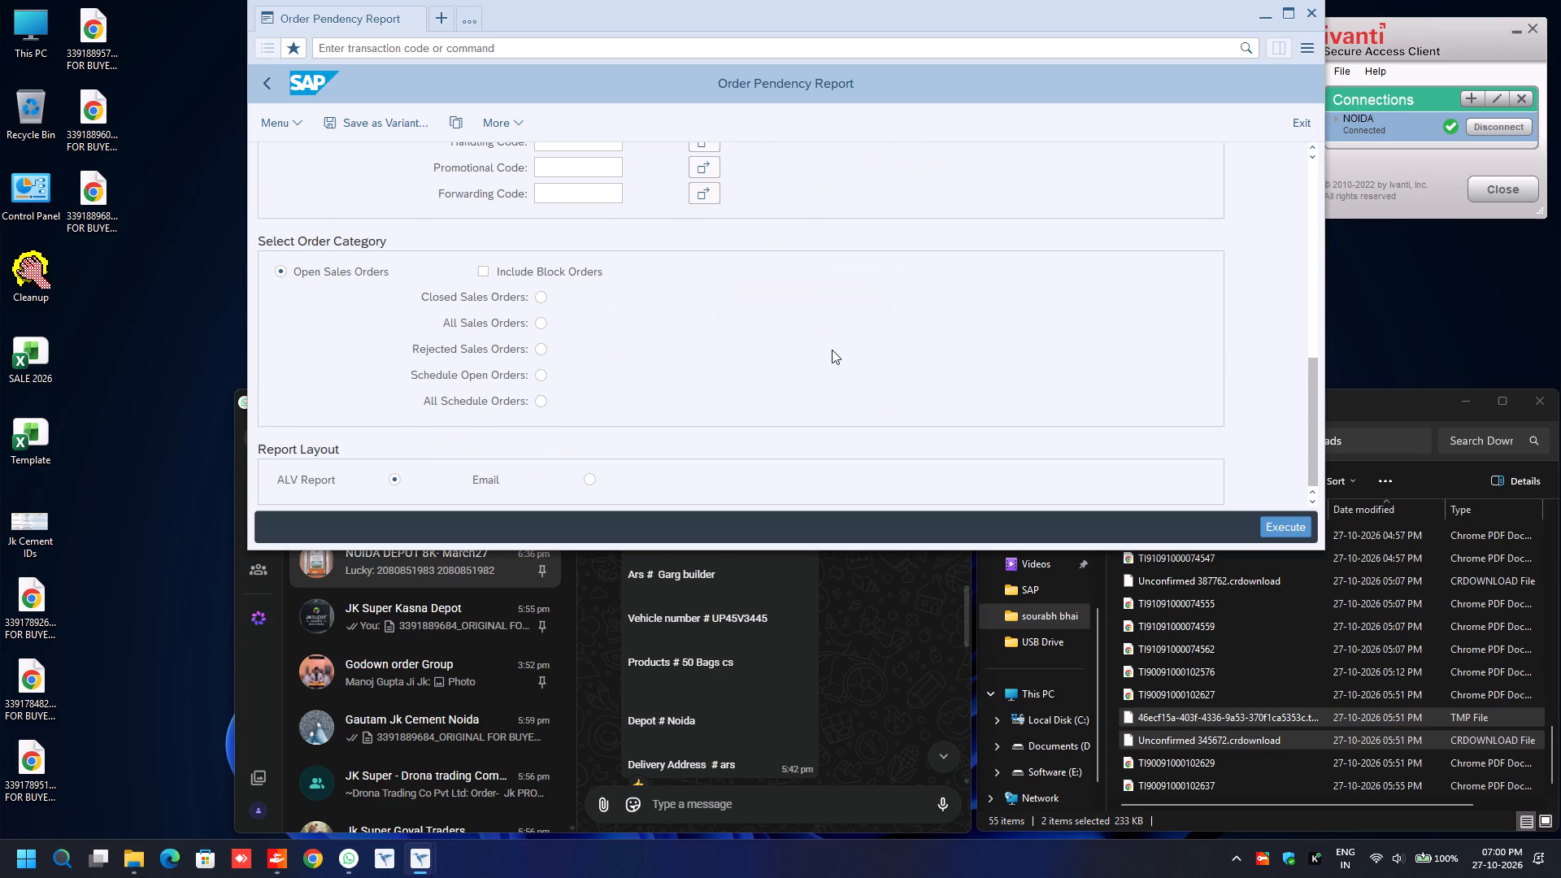
pyautogui.click(537, 380)
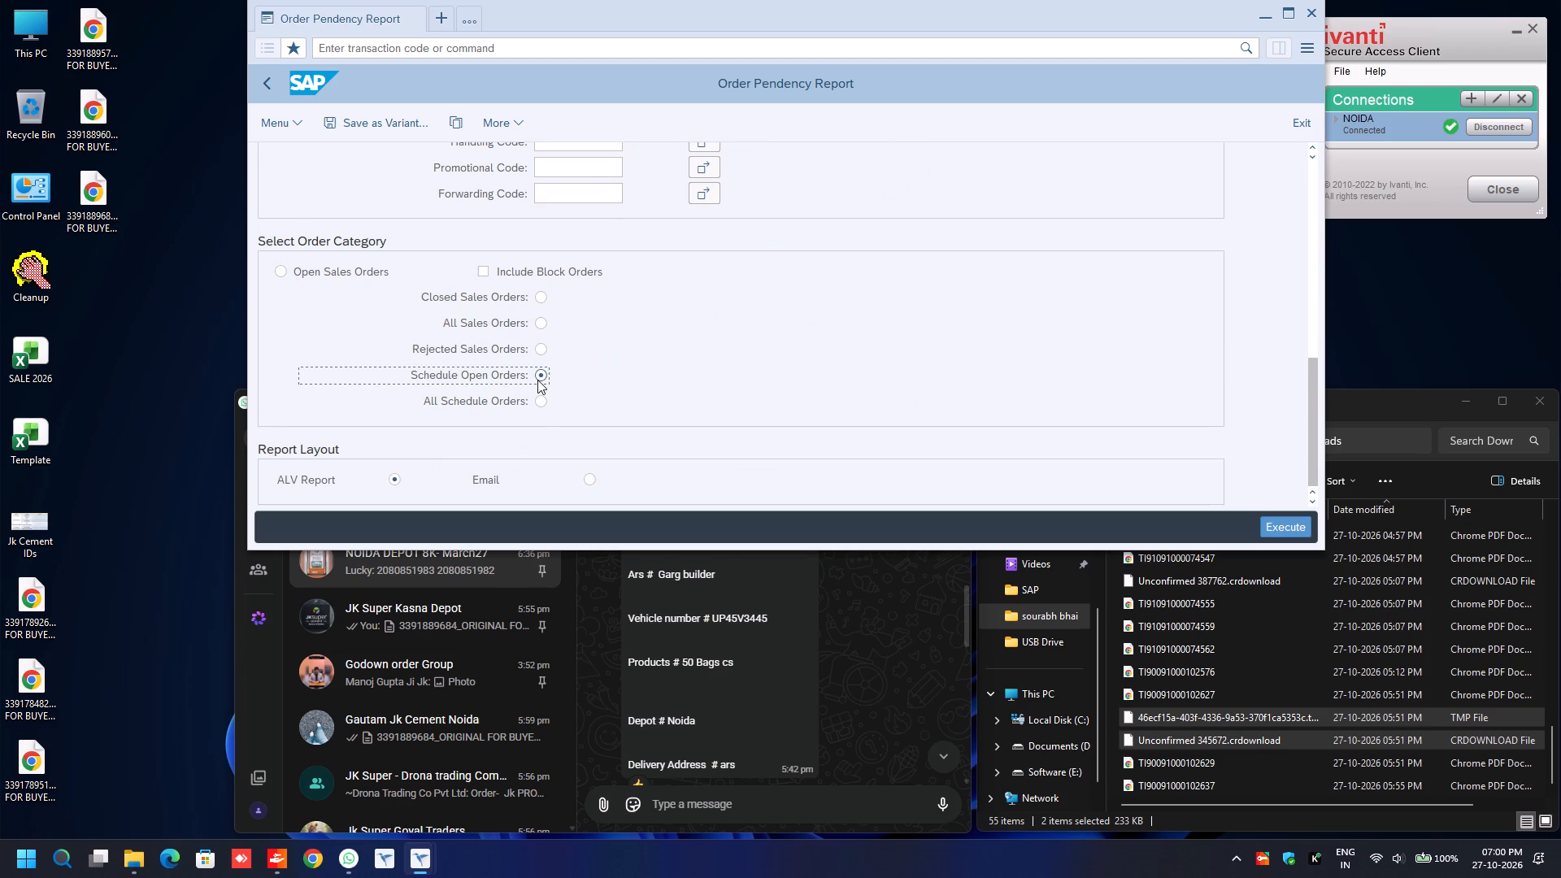
pyautogui.click(537, 380)
pyautogui.press('F8')
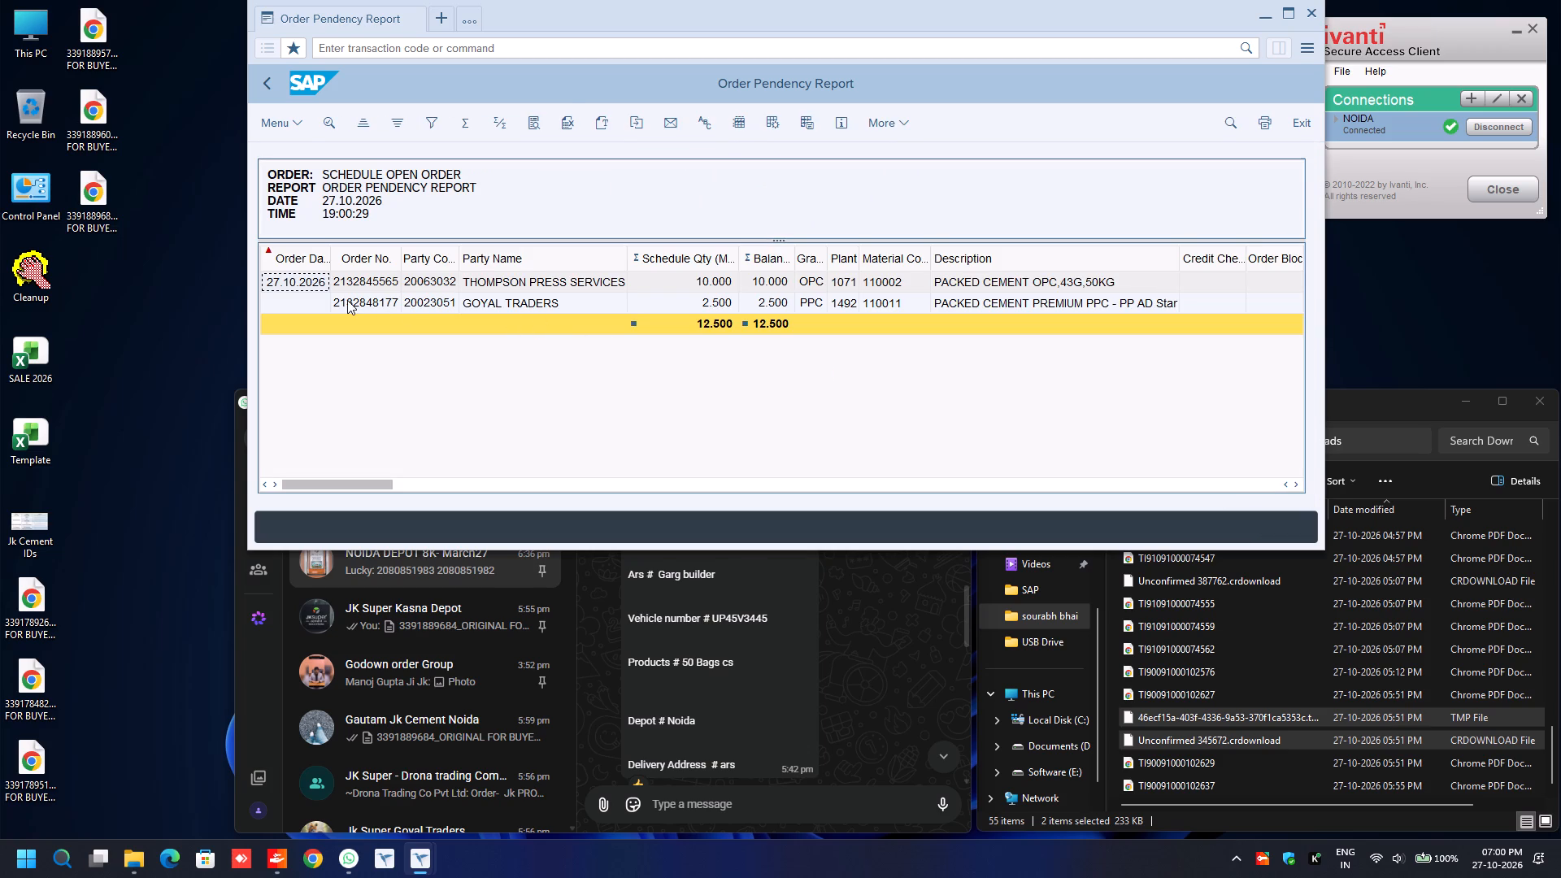
pyautogui.click(343, 300)
pyautogui.hotkey('ctrl', 'y')
pyautogui.hotkey('ctrl', 'c')
pyautogui.hotkey('ctrl', 'n')
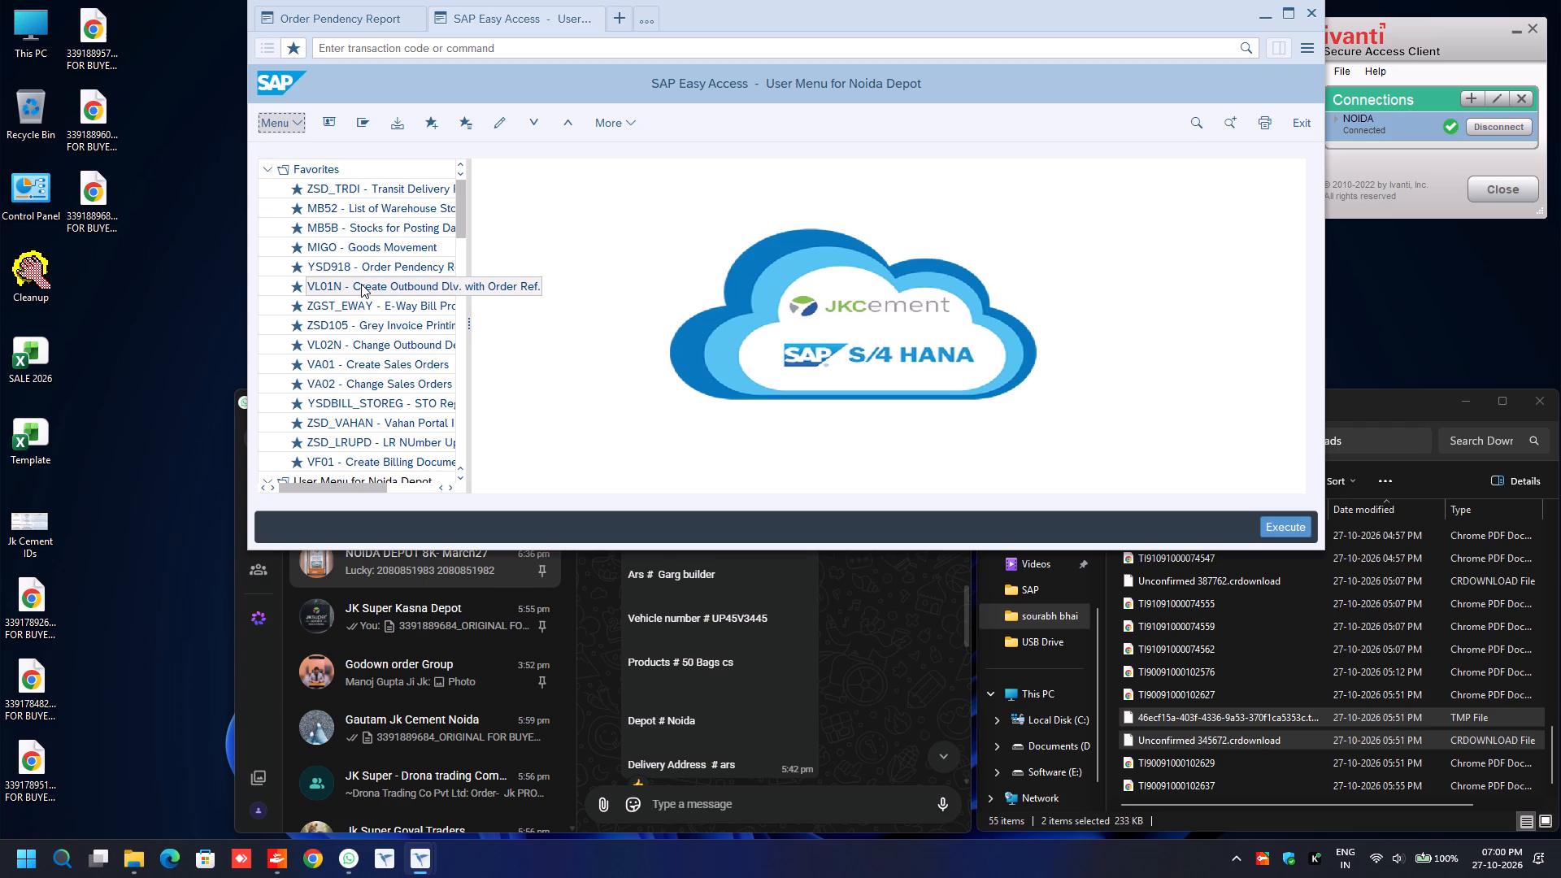
pyautogui.doubleClick(361, 284)
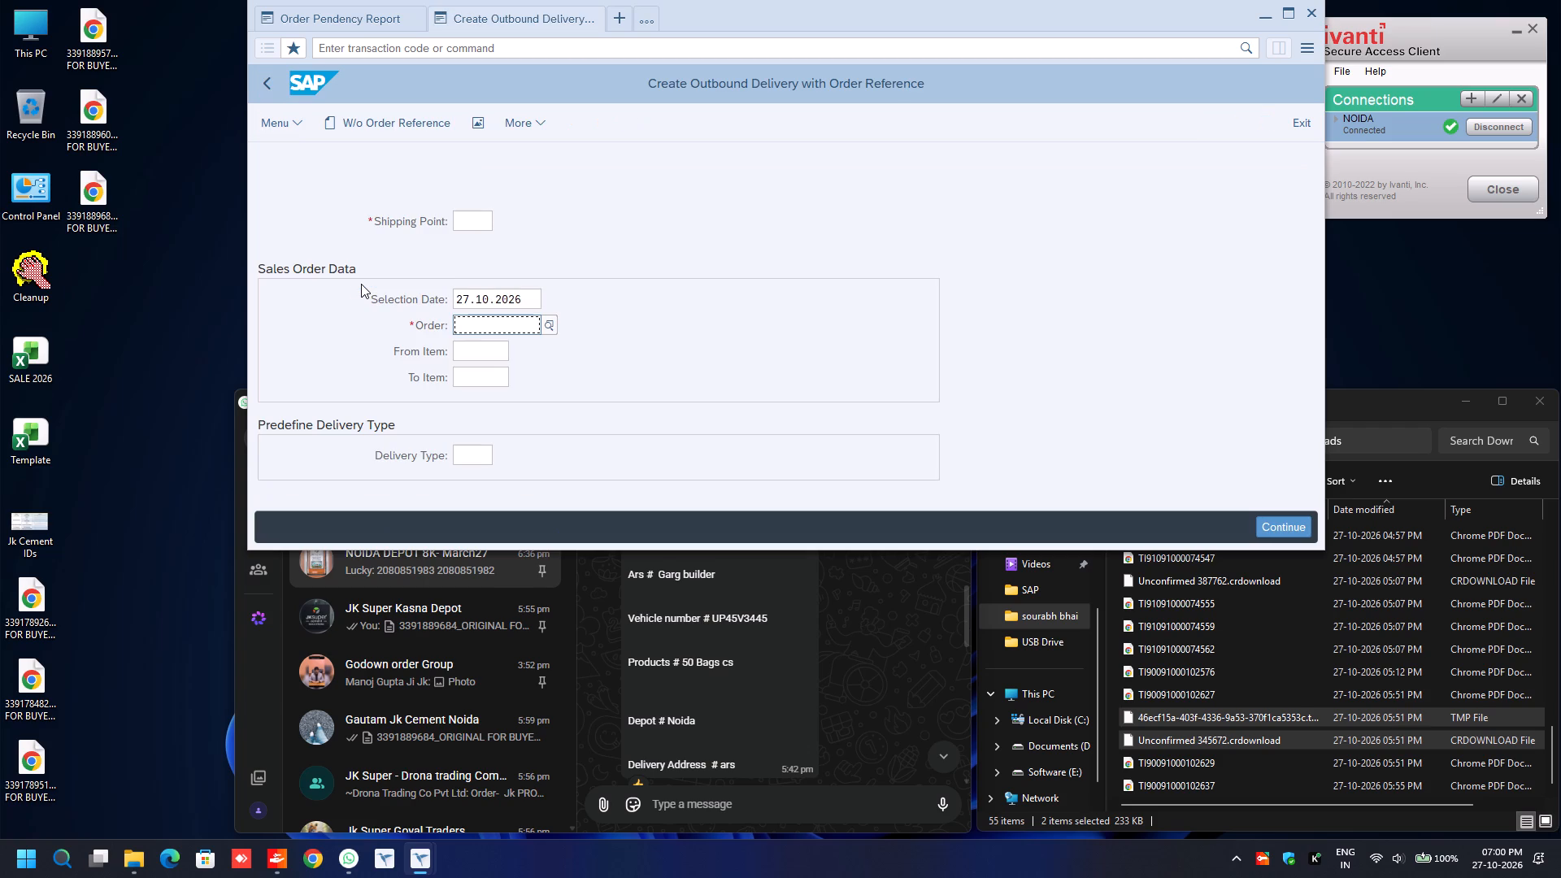
pyautogui.hotkey('ctrl', 'v')
pyautogui.press('Up')
pyautogui.press('Up')
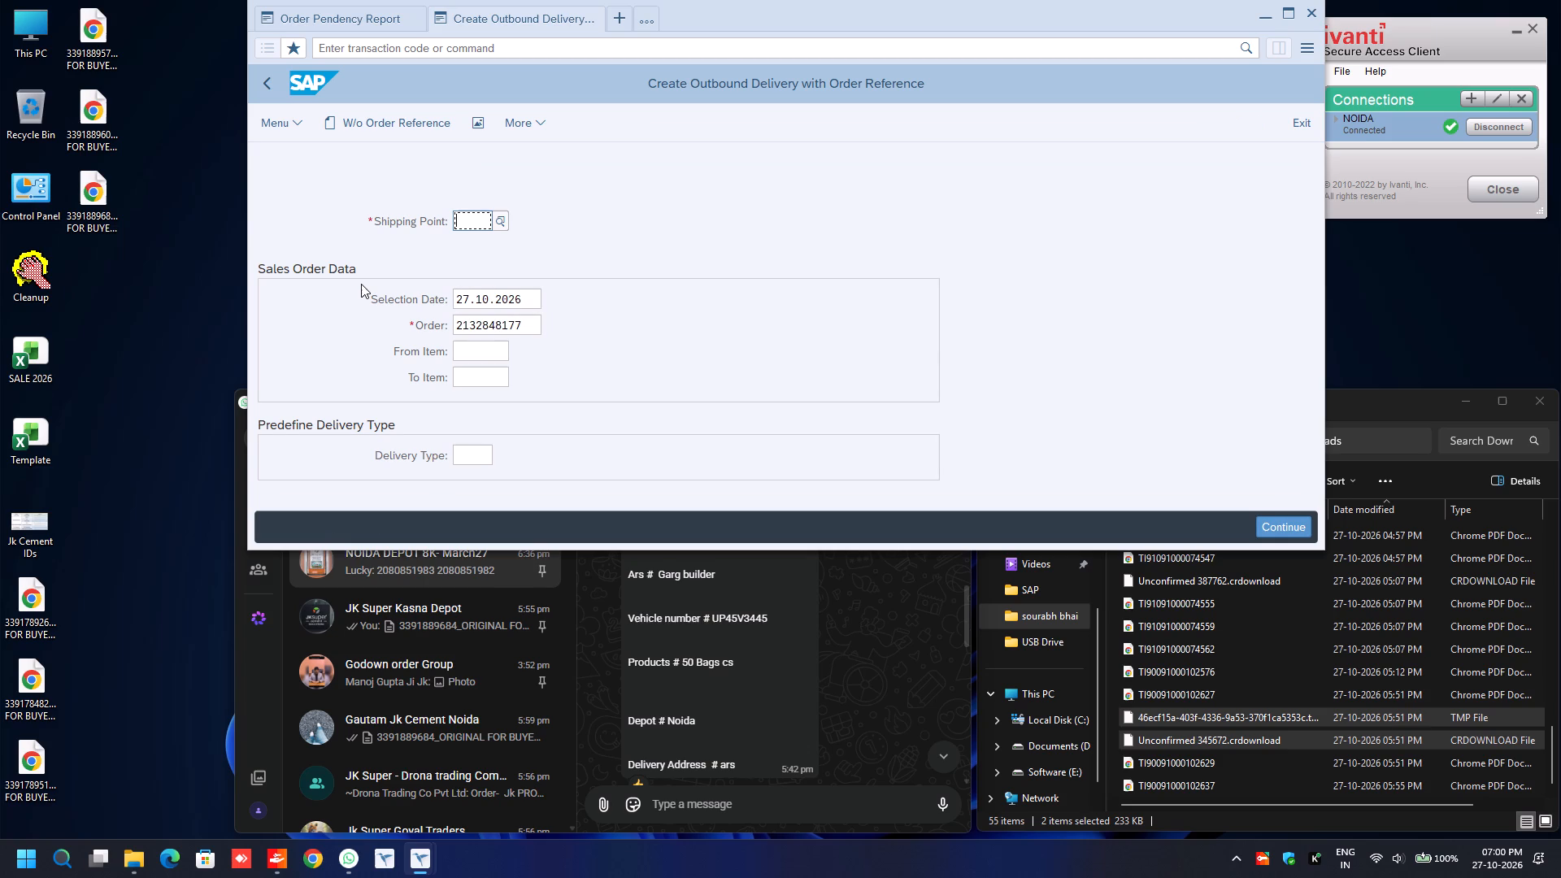
pyautogui.write('1492')
pyautogui.press('Return')
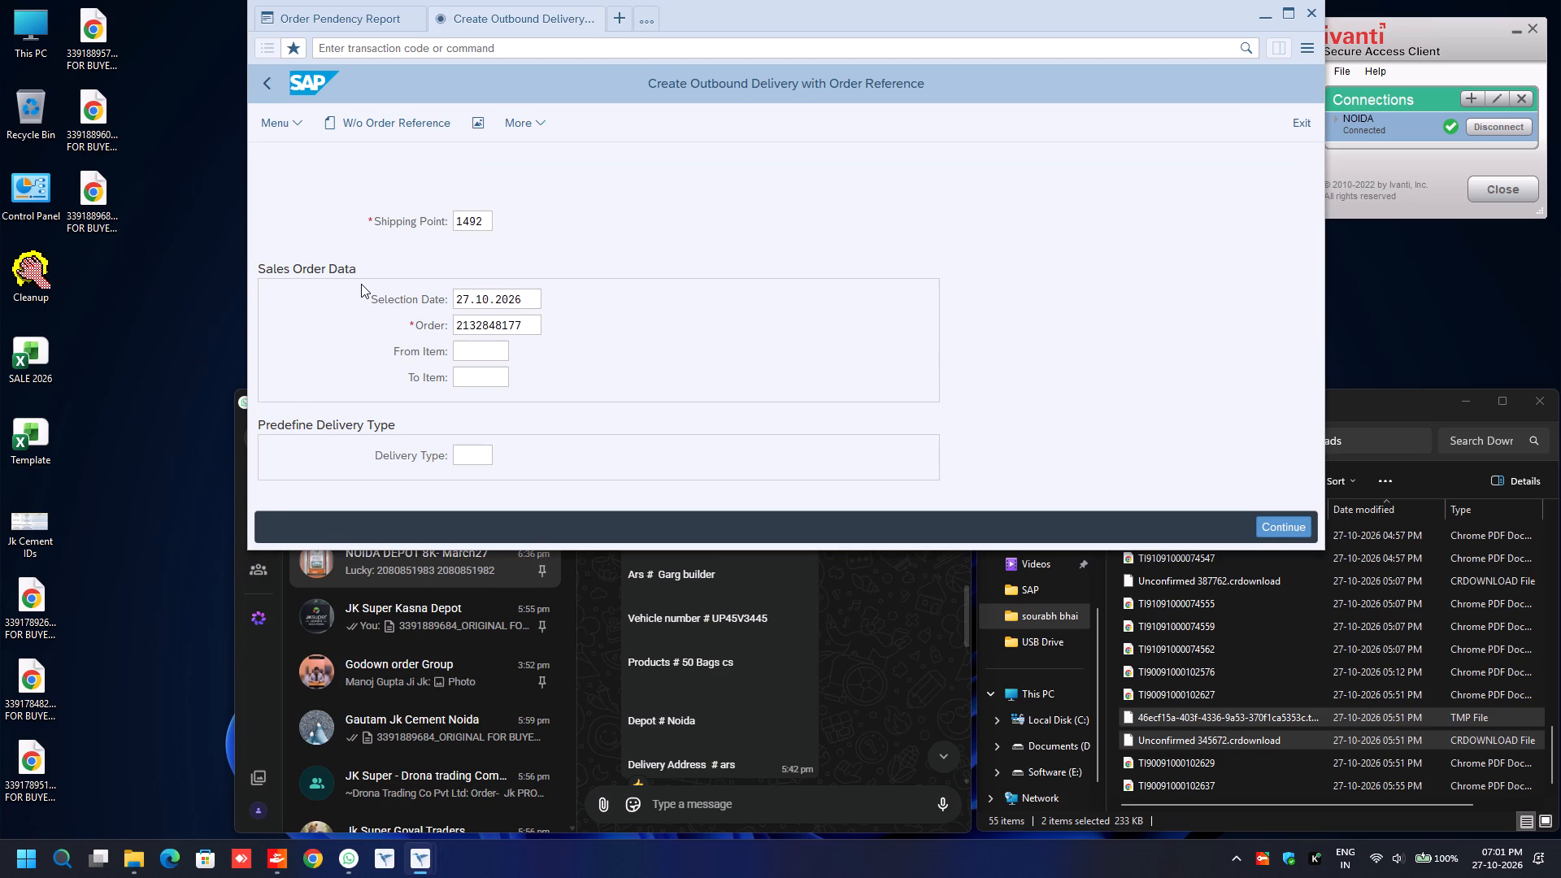
# In the delivery's picking data, enter a picked quantity of 2.500 and batch 1033-1492 for item 10.
pyautogui.click(391, 251)
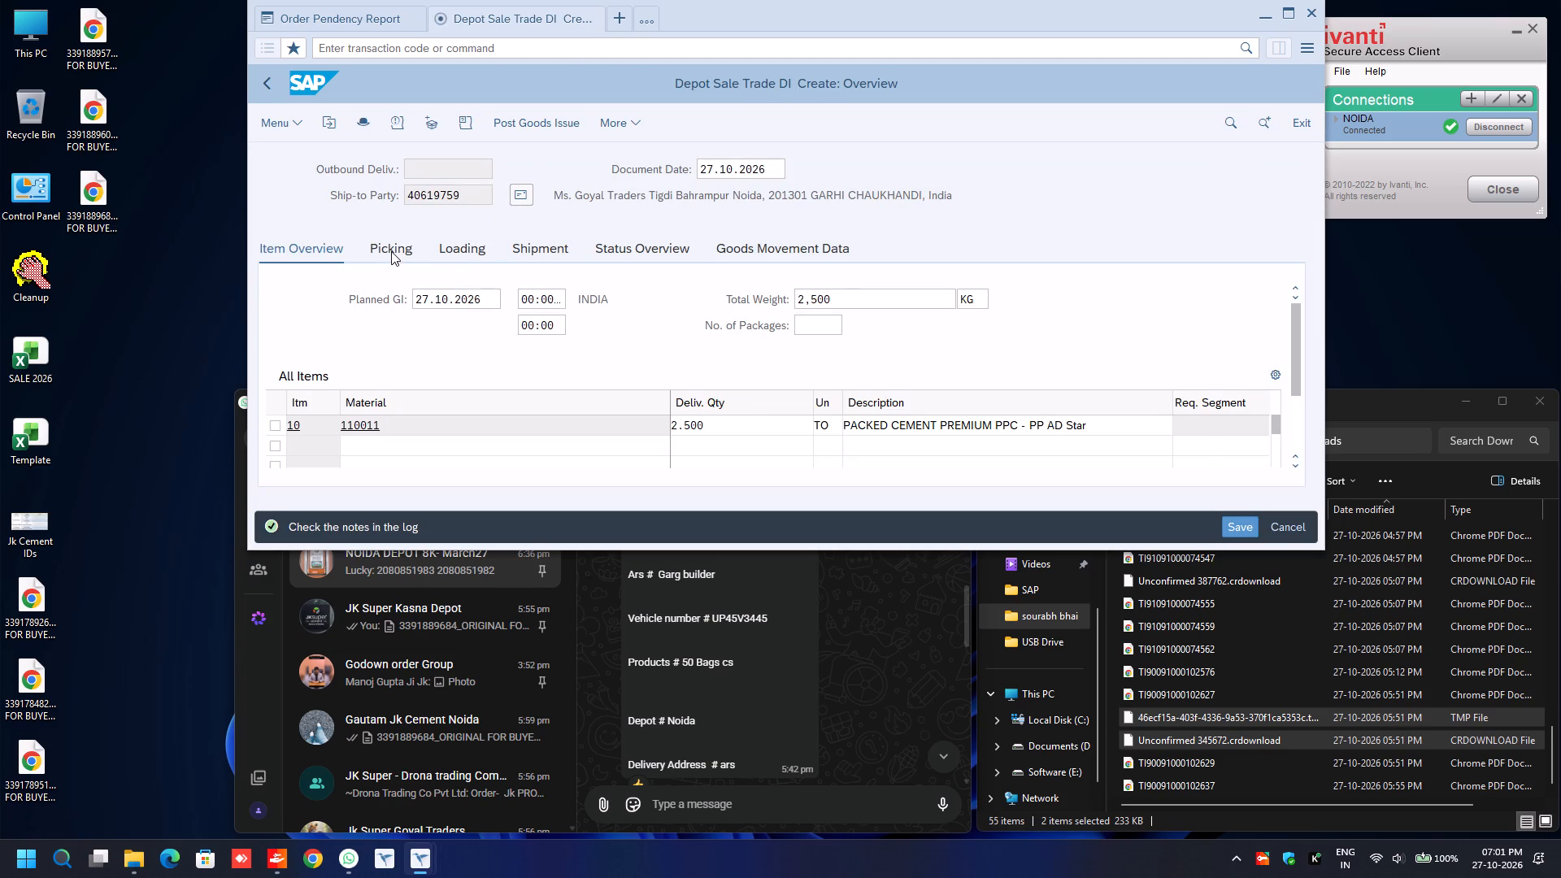
pyautogui.click(1071, 423)
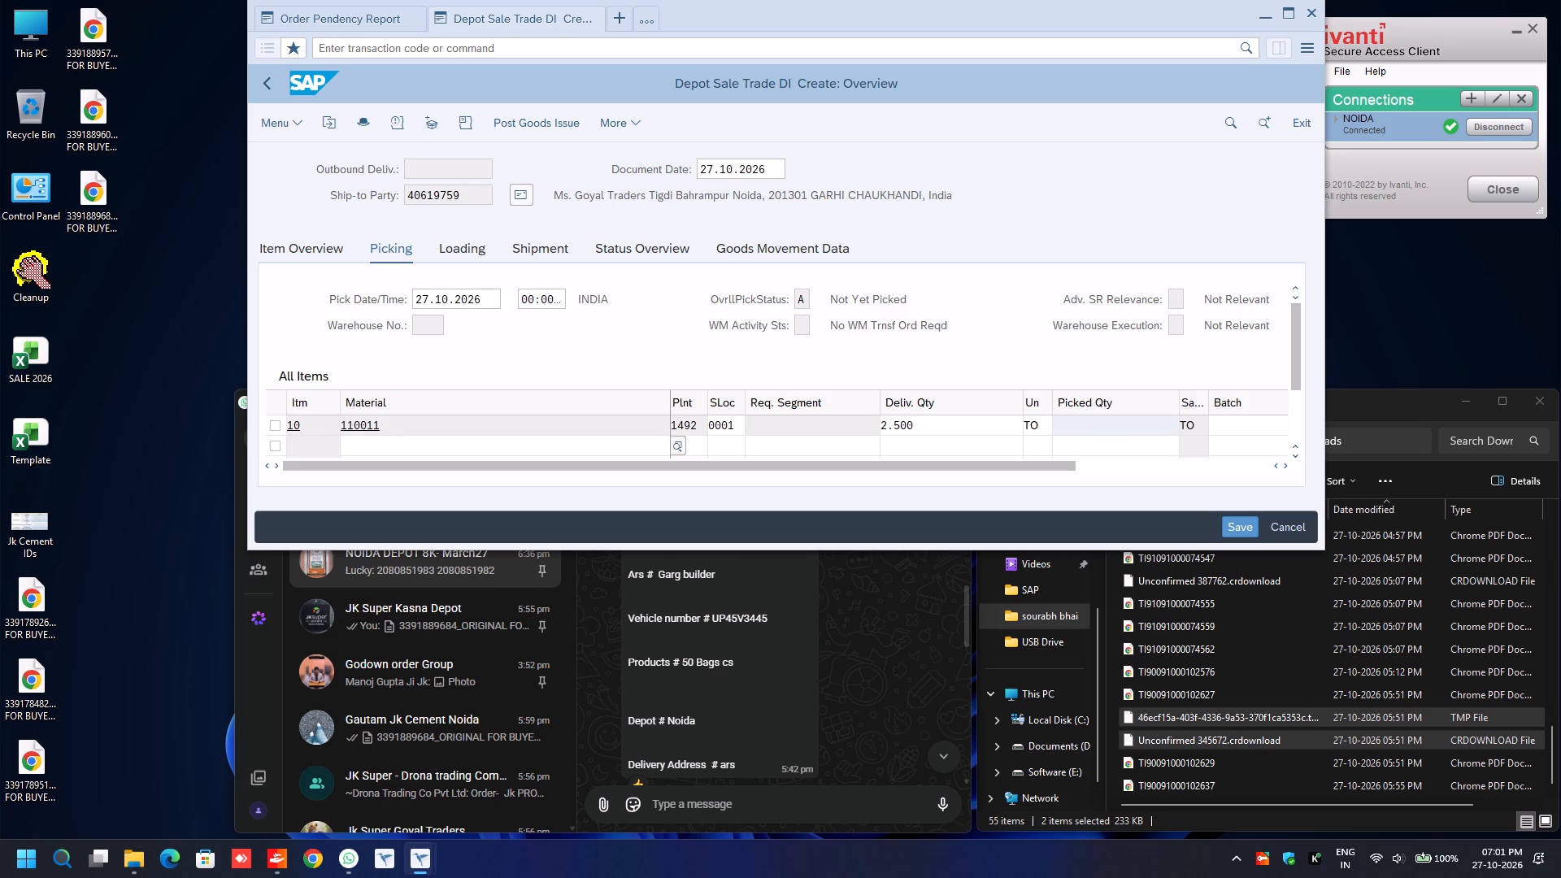
pyautogui.write('2.500')
pyautogui.press('Tab')
pyautogui.write('1033')
pyautogui.press('Down')
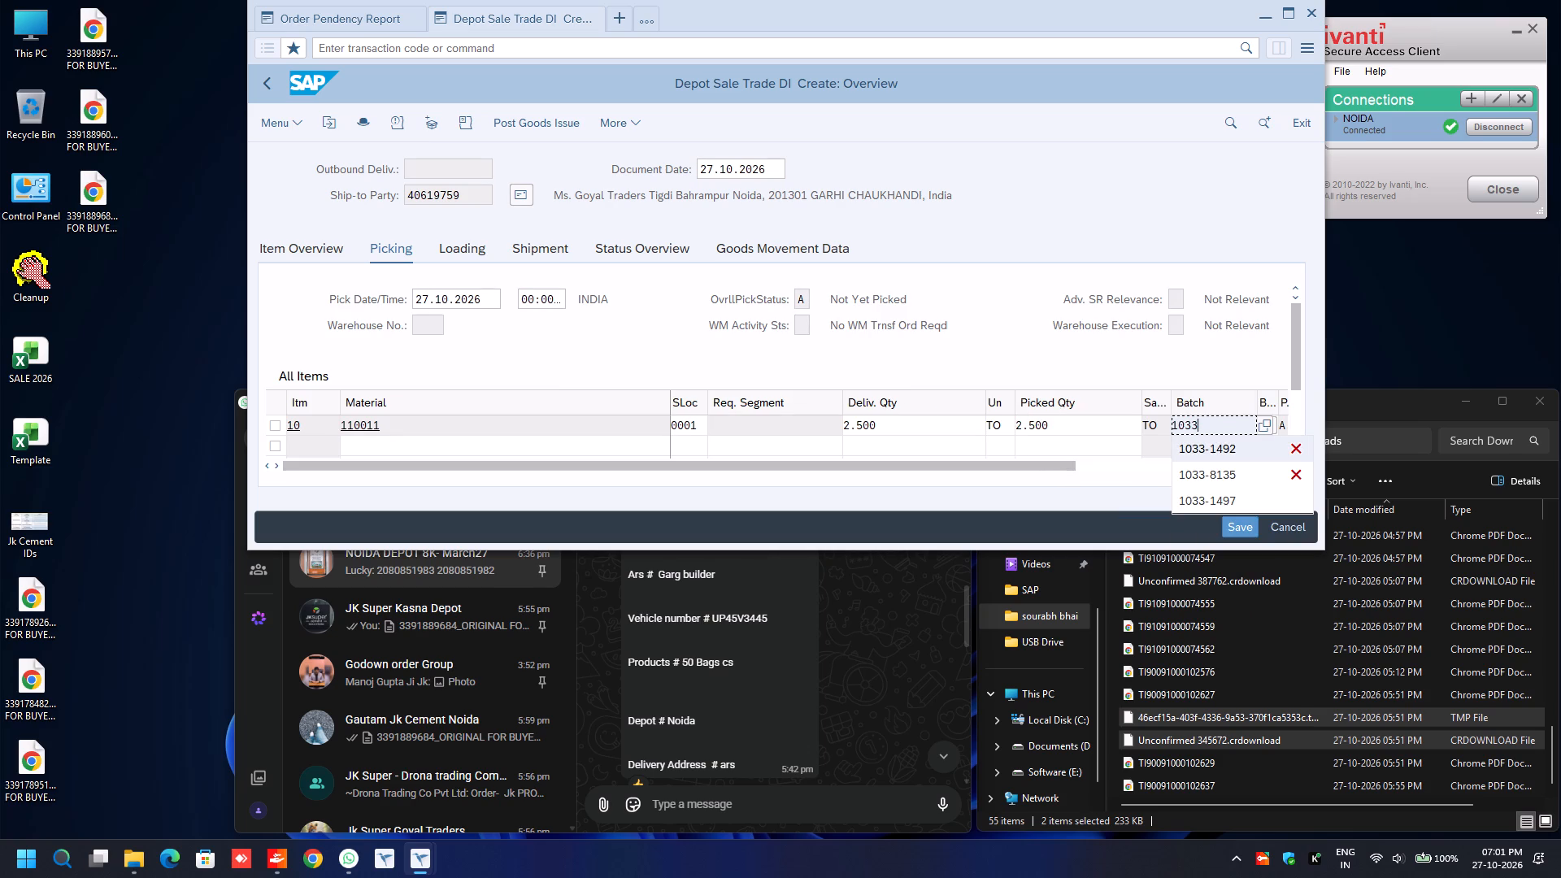
pyautogui.press('Return')
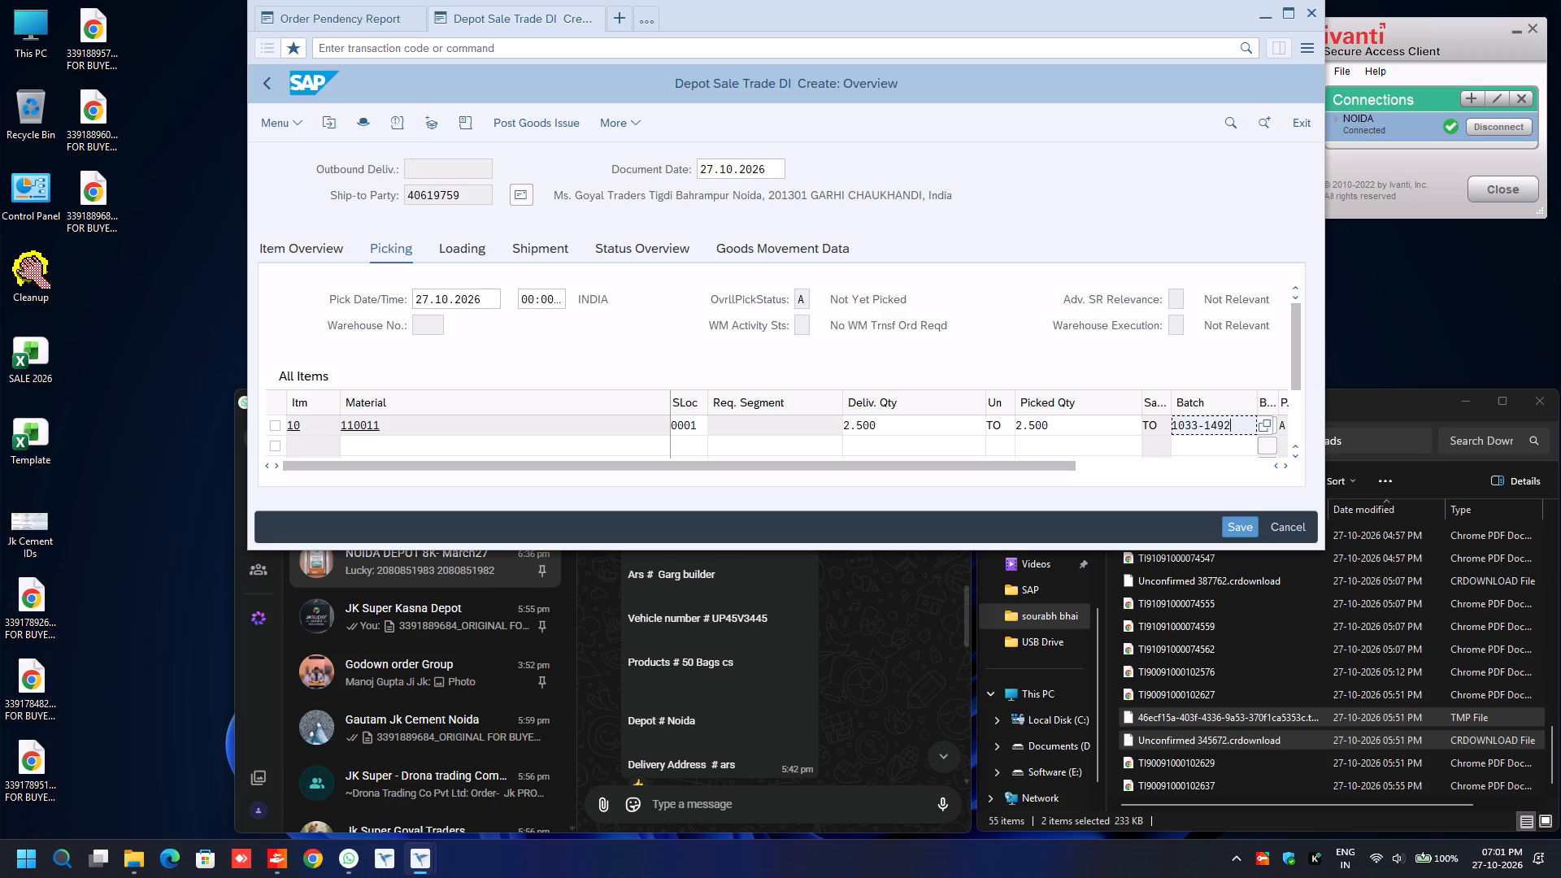
# In the delivery header's additional data, set the transport mode to ROAD and fill in the factory code for Road Transporter1.
pyautogui.press('F8')
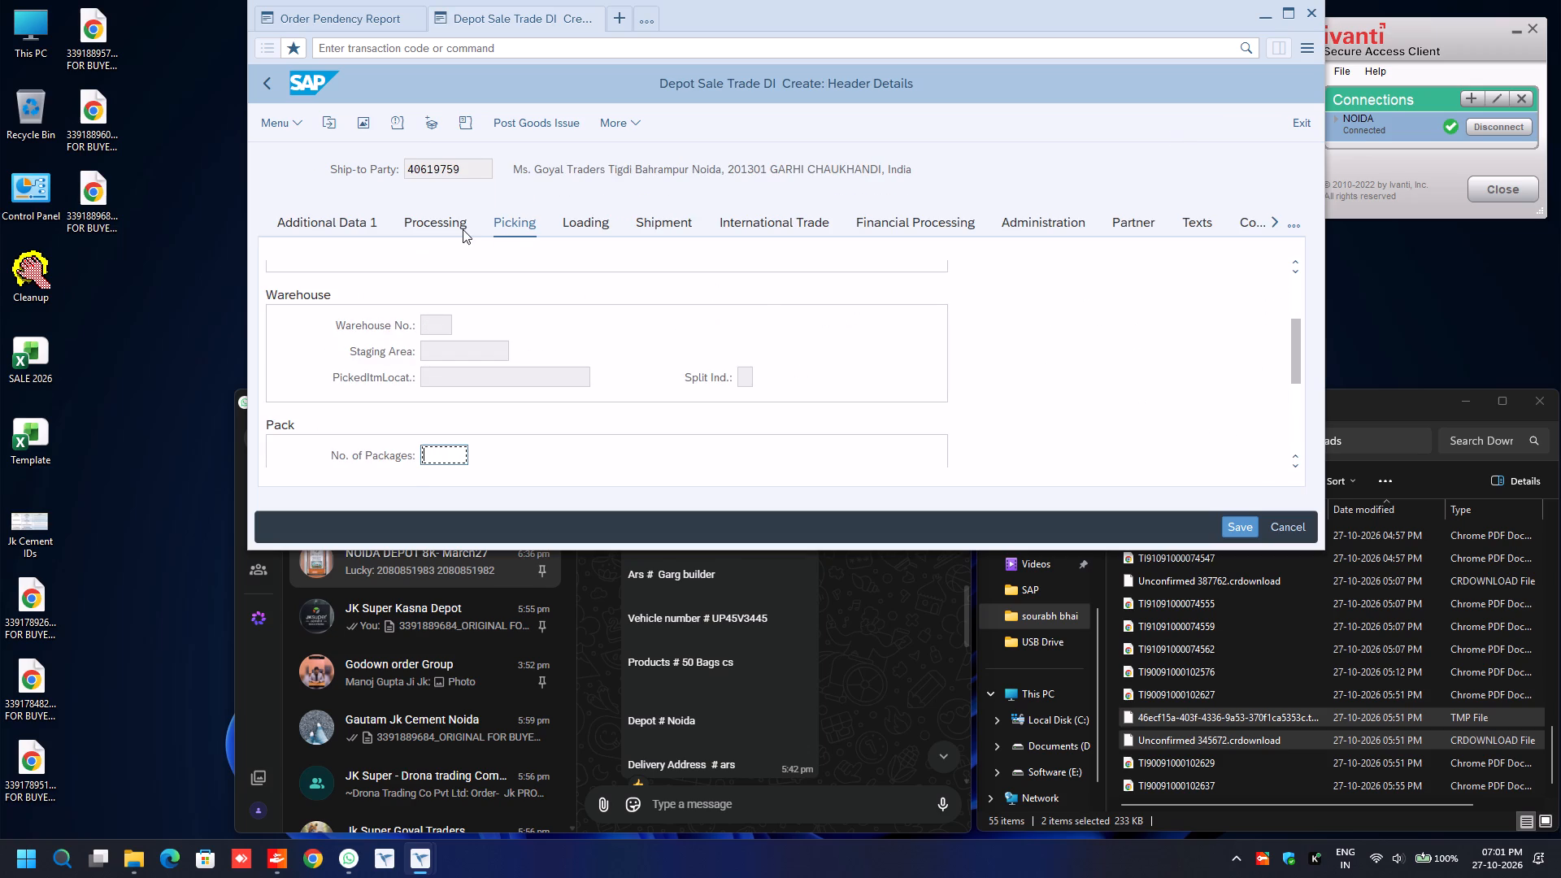
pyautogui.click(346, 217)
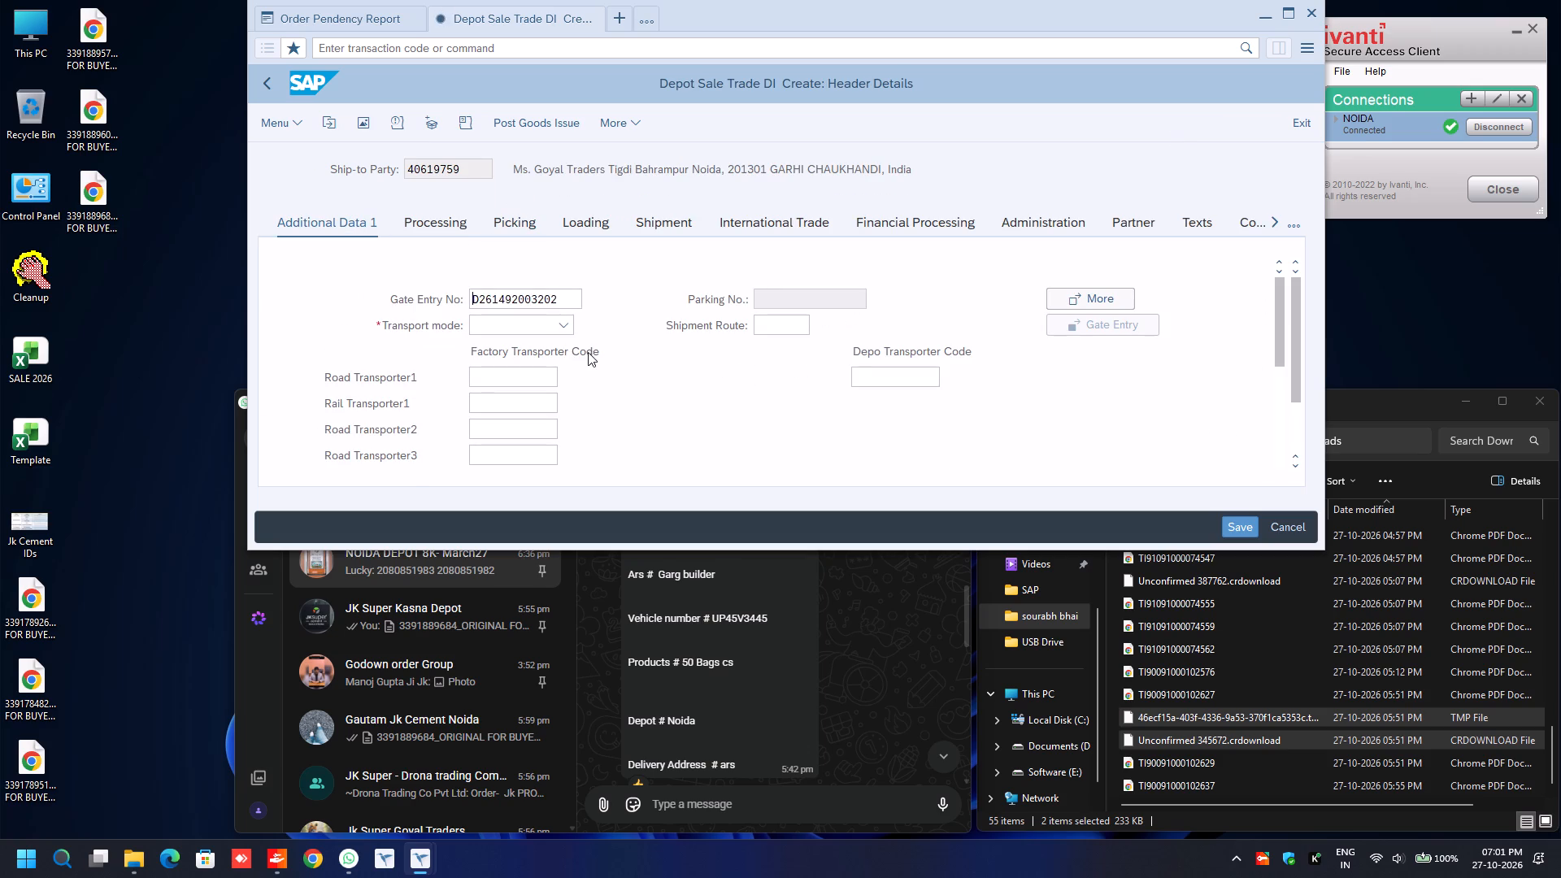
pyautogui.click(562, 325)
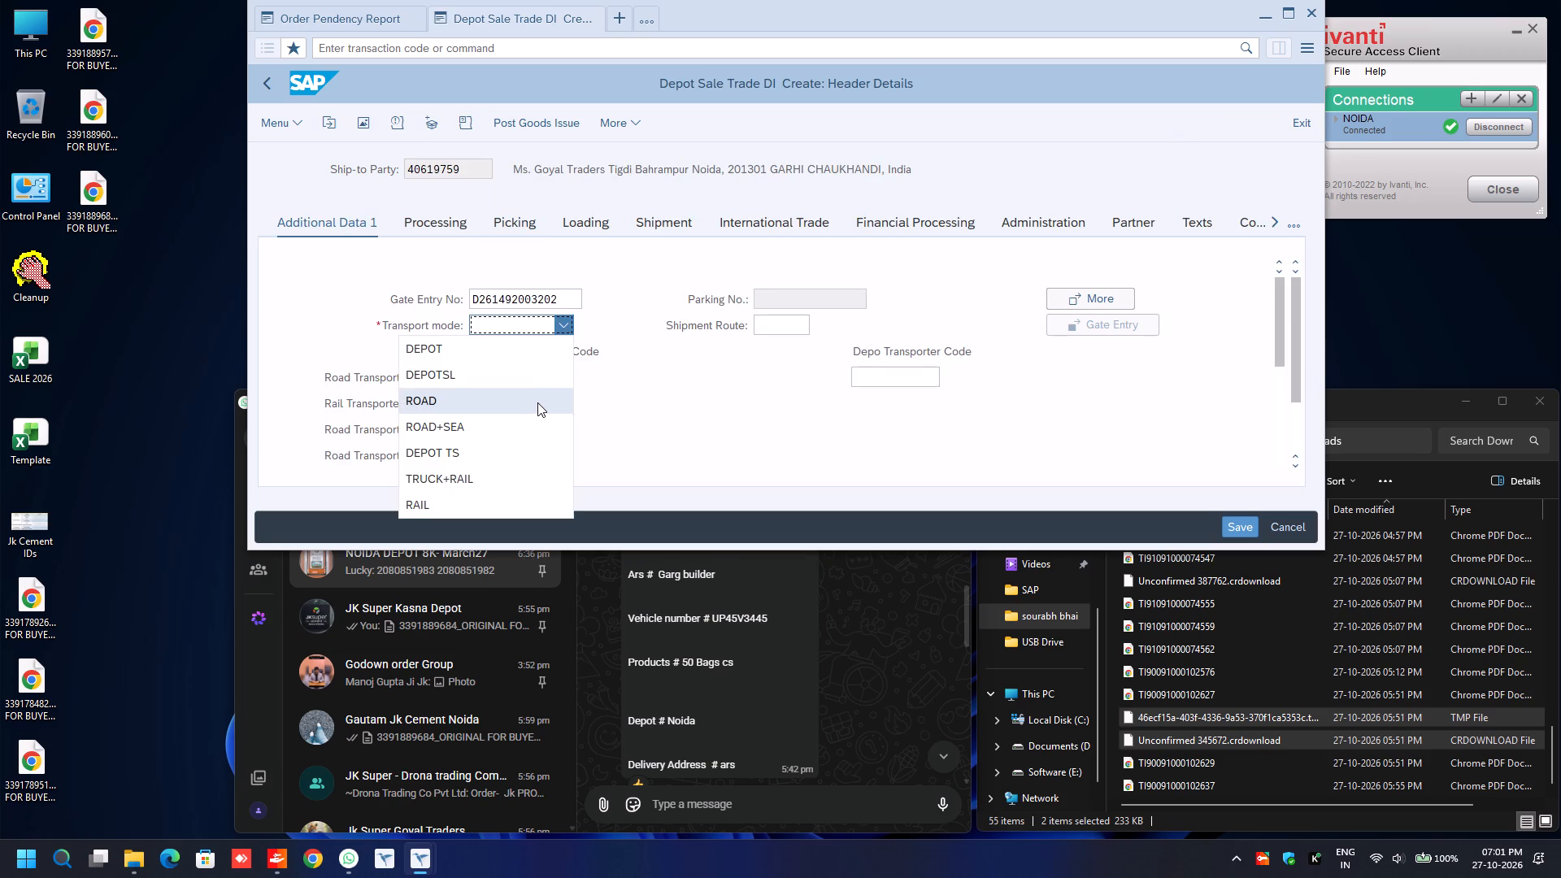
pyautogui.click(537, 402)
pyautogui.click(534, 371)
pyautogui.press('BackSpace')
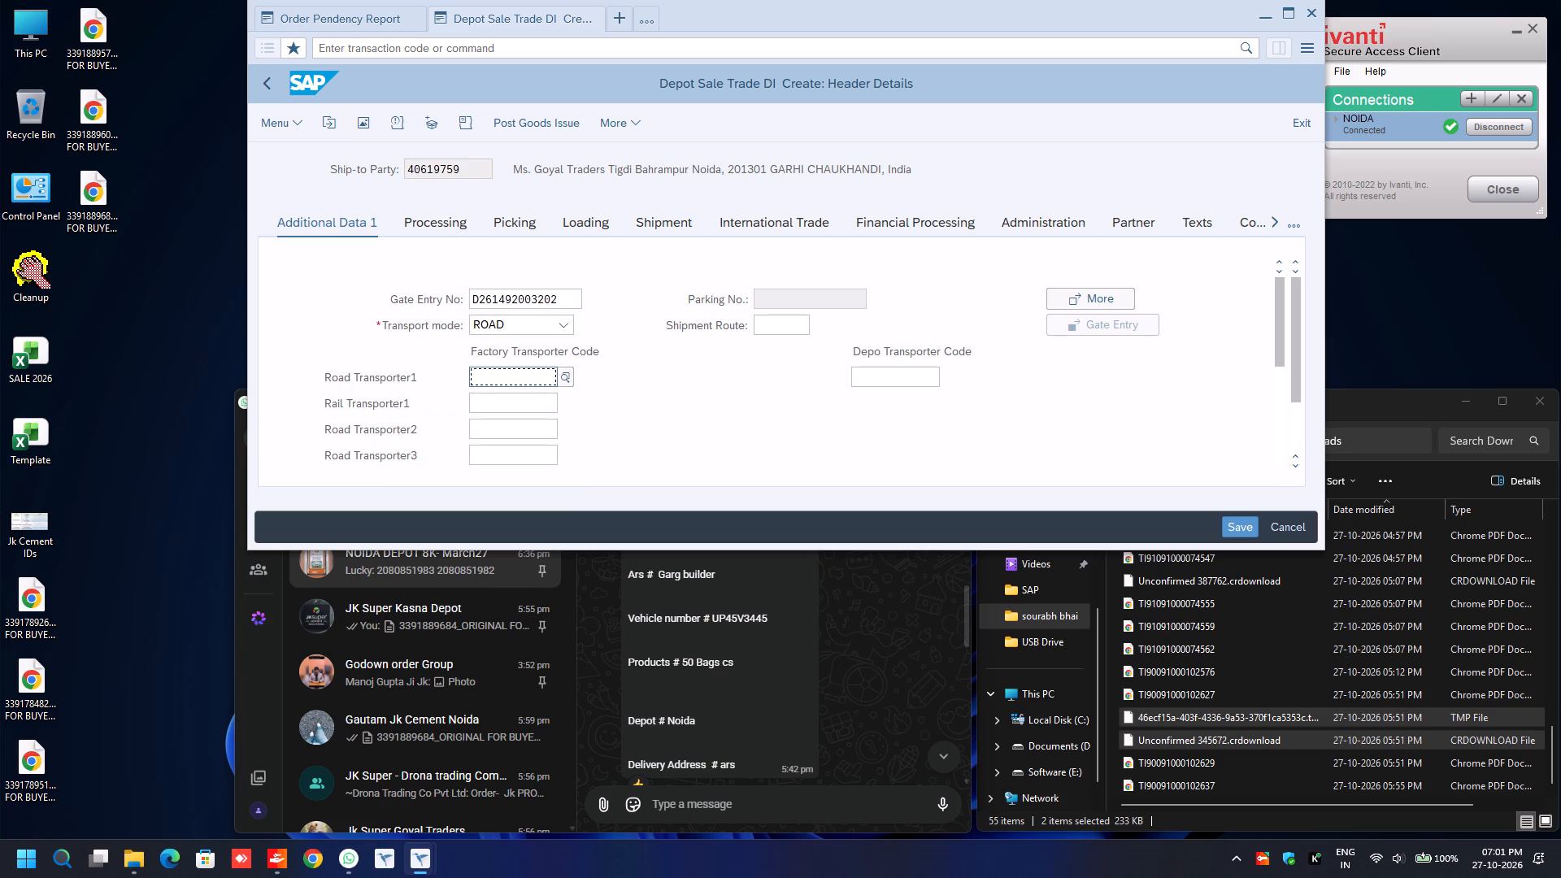
pyautogui.press('Down')
pyautogui.press('Return')
pyautogui.press('Return')
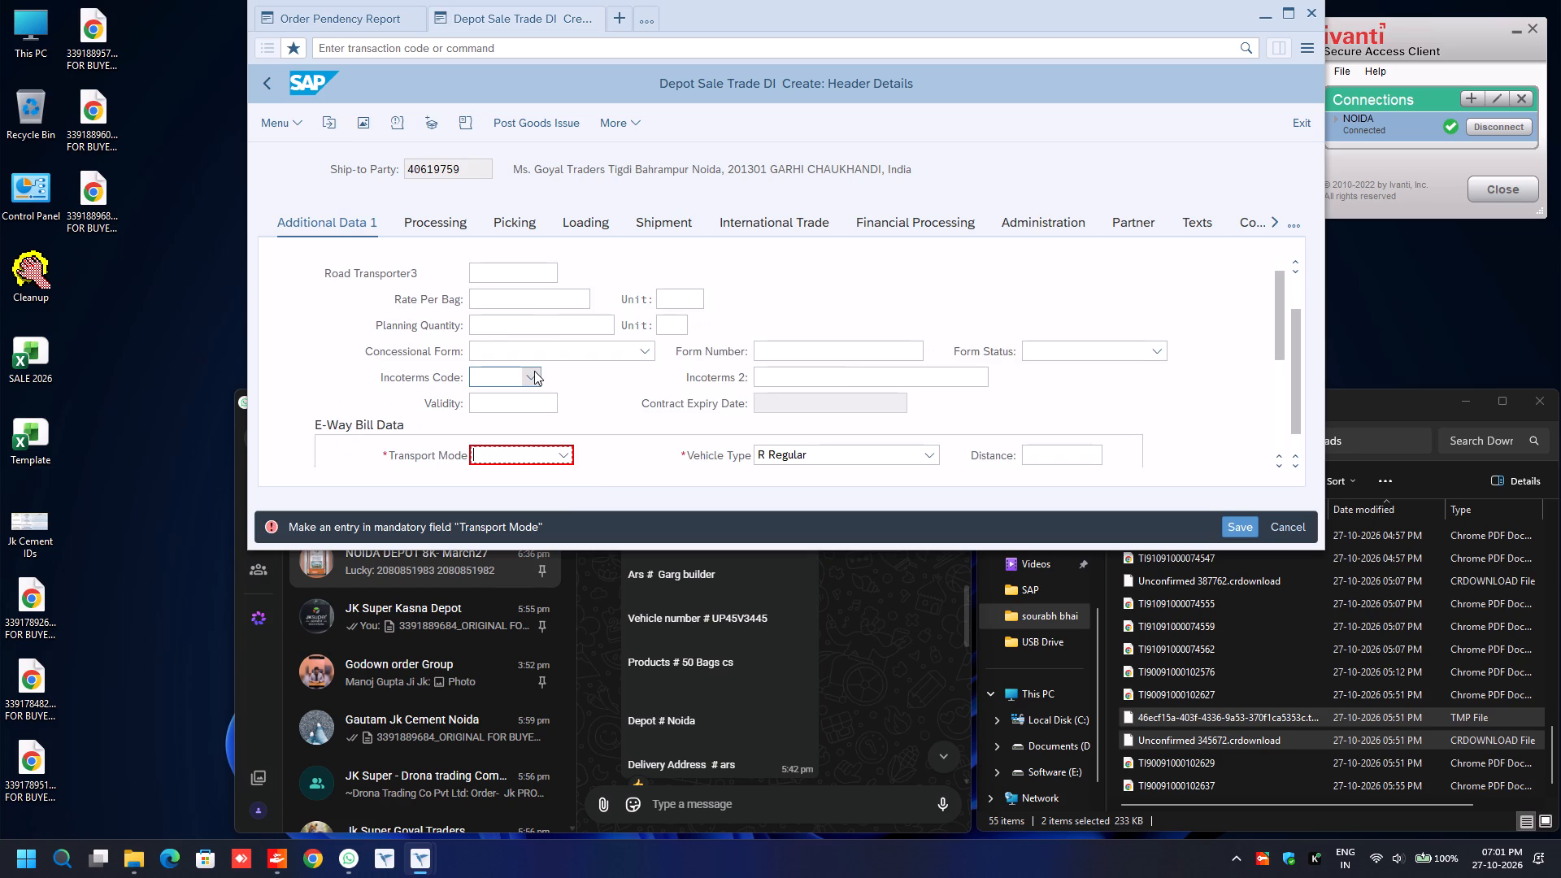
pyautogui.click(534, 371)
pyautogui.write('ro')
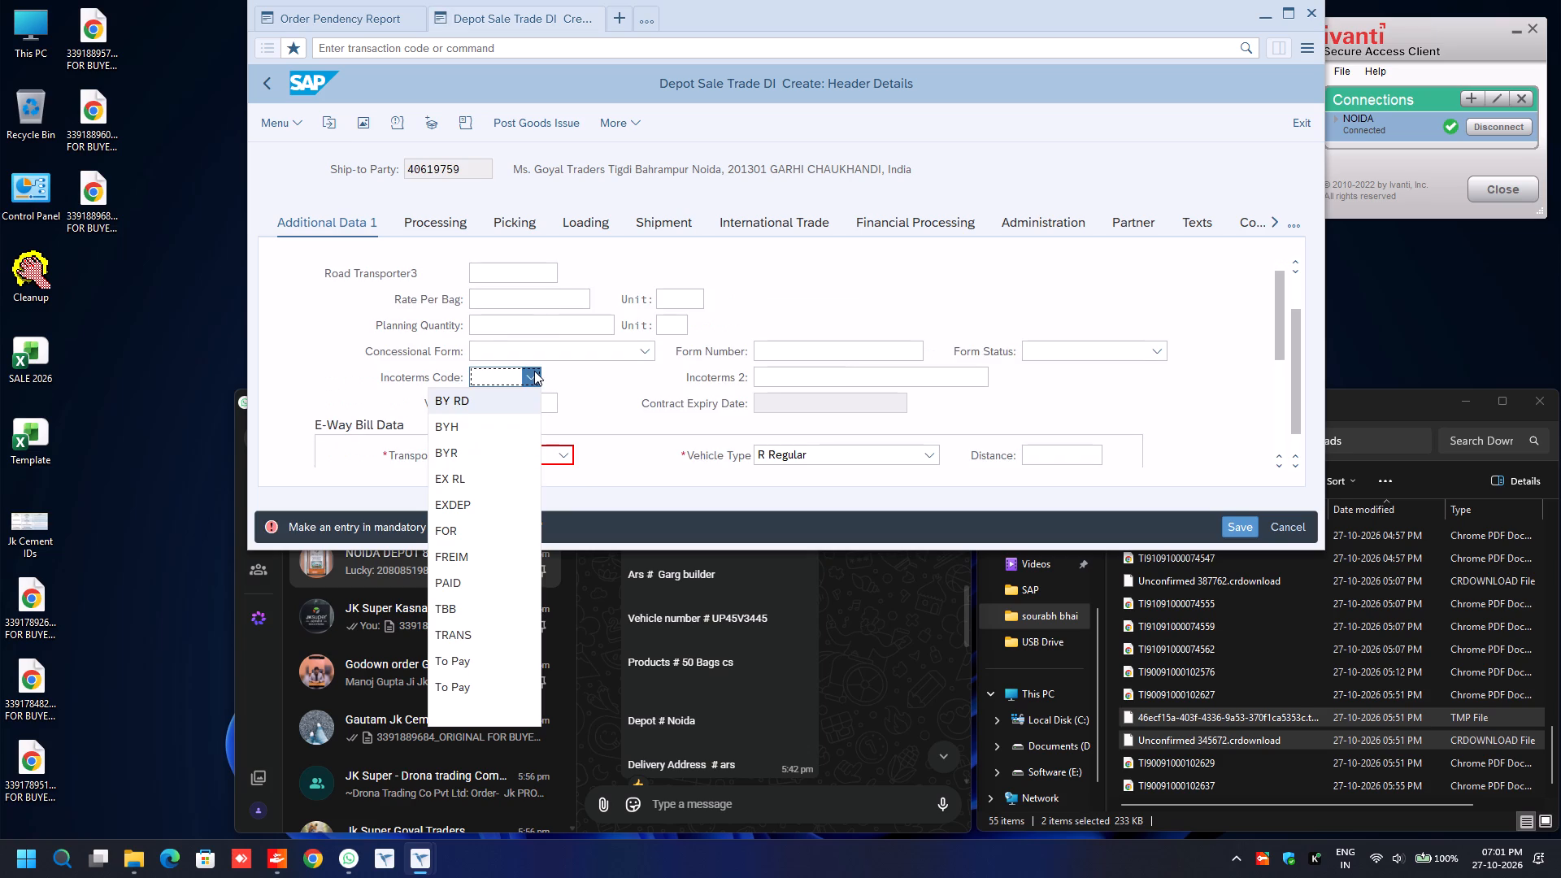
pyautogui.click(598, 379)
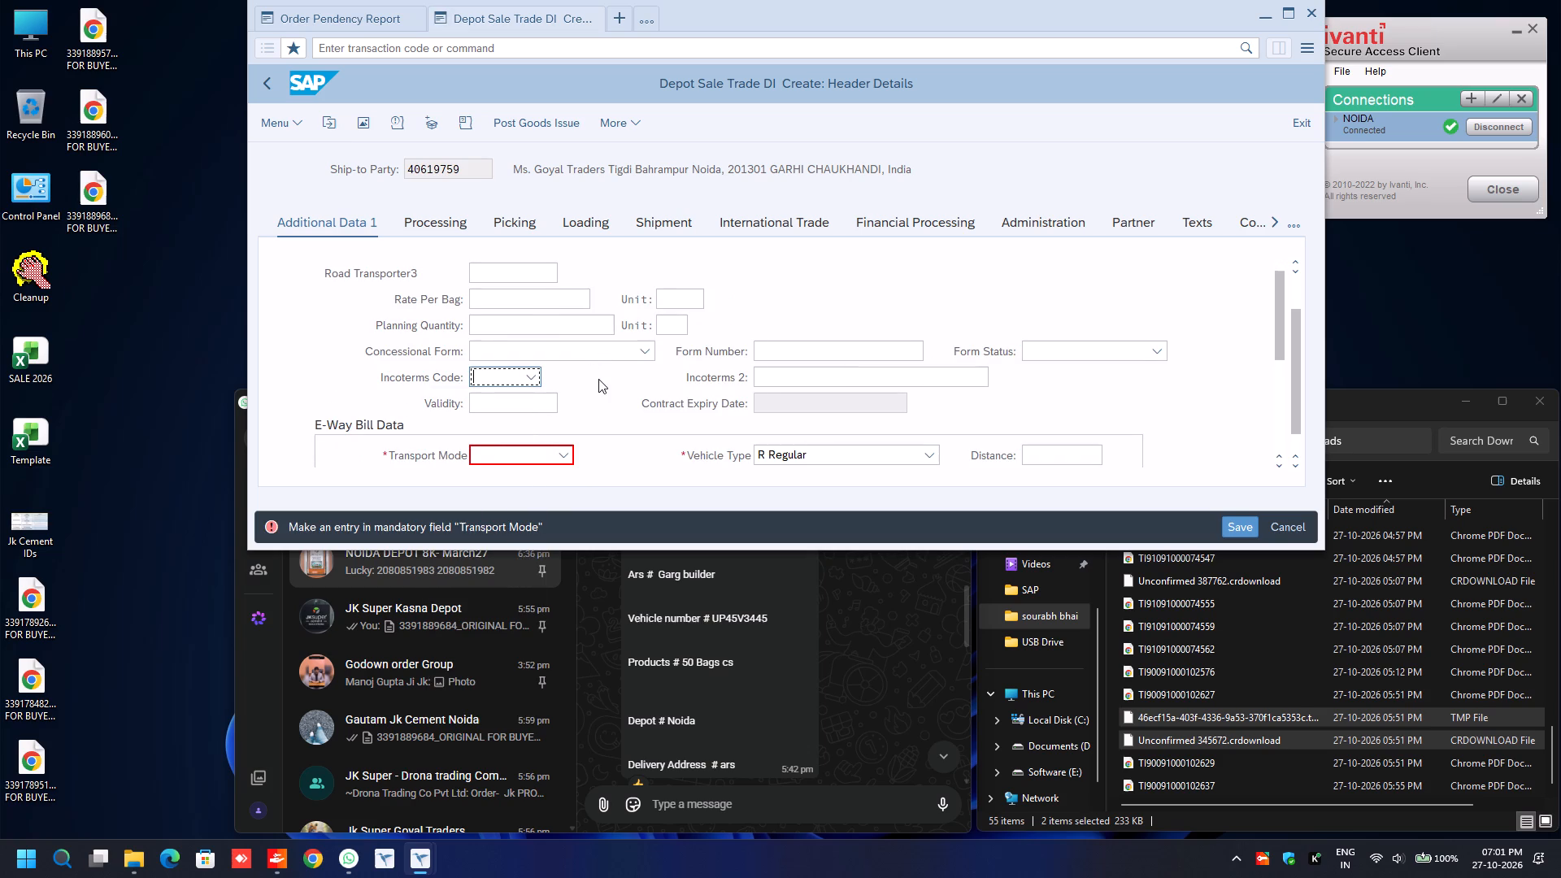
# Fill in the e-way bill data with transport mode Road and a distance of 30.
pyautogui.click(497, 453)
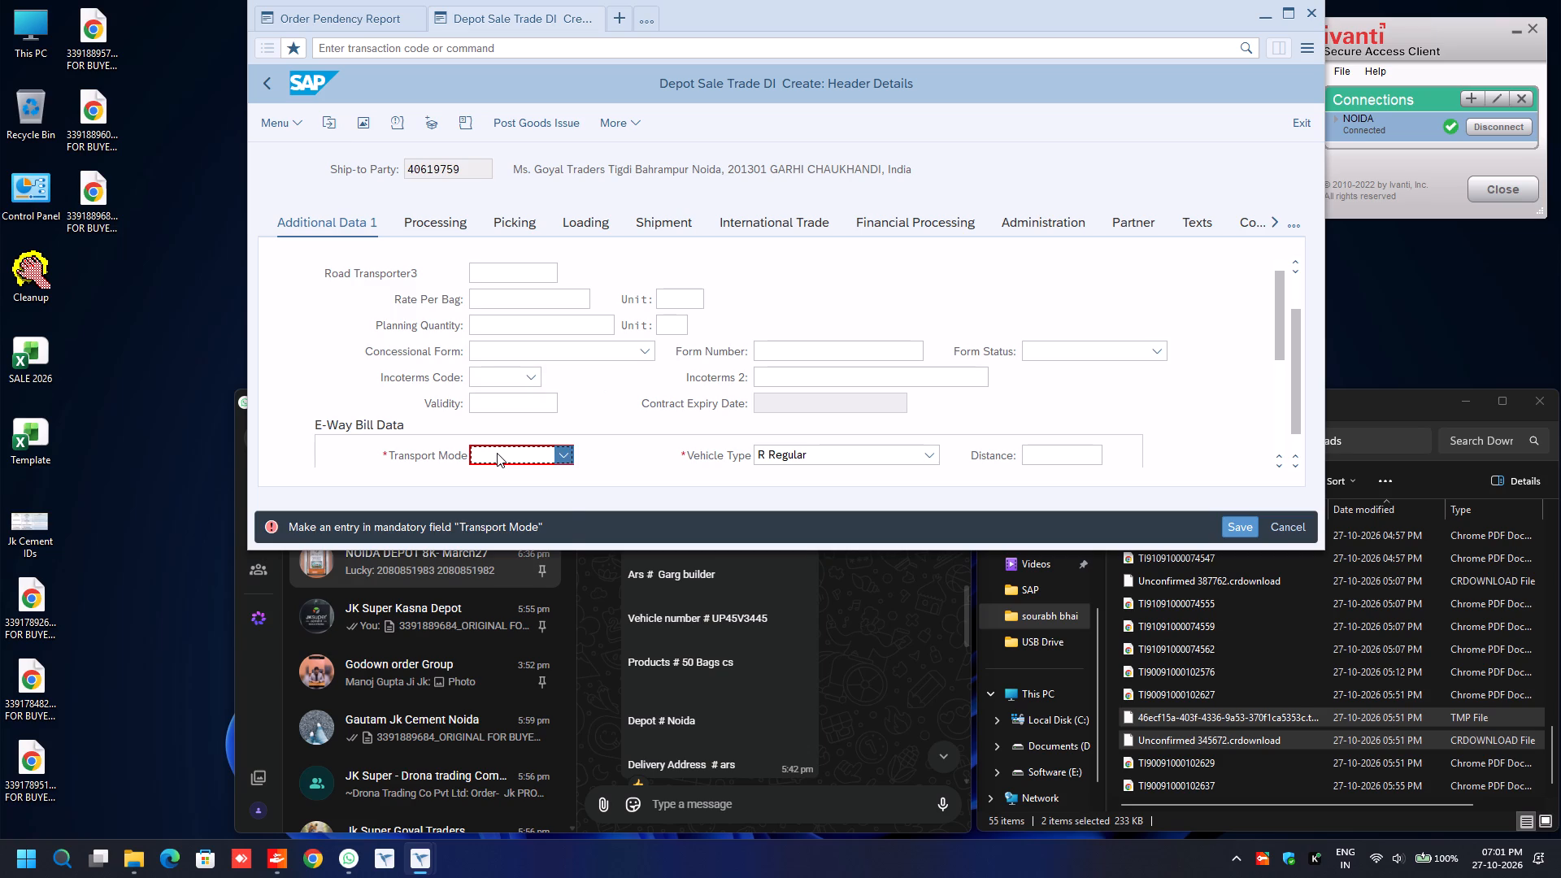
pyautogui.click(516, 511)
pyautogui.click(1076, 452)
pyautogui.press('BackSpace')
pyautogui.press('Down')
pyautogui.press('Return')
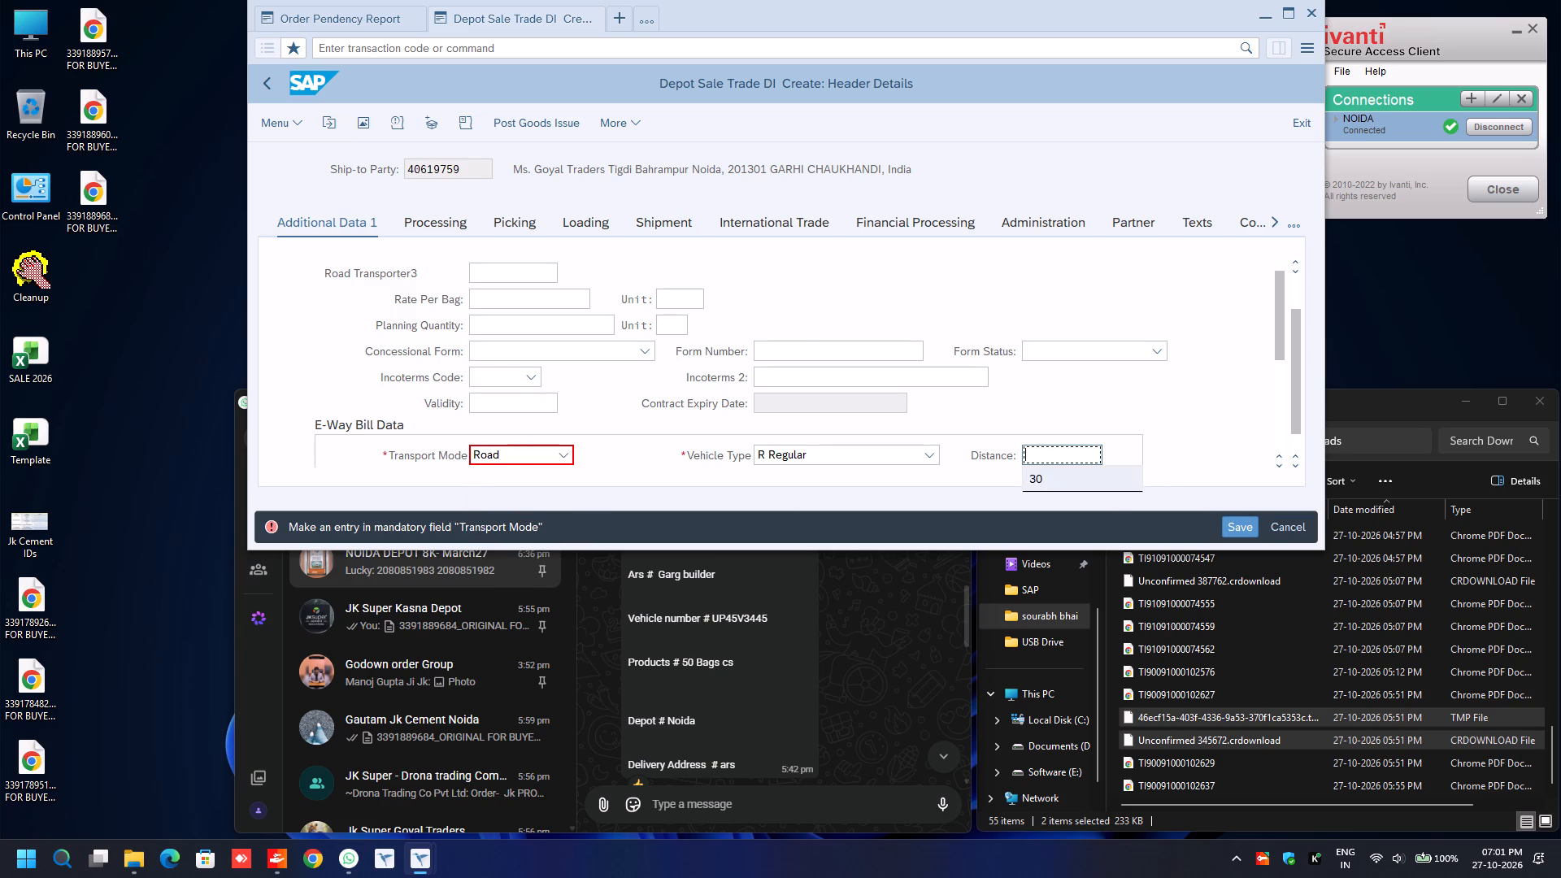
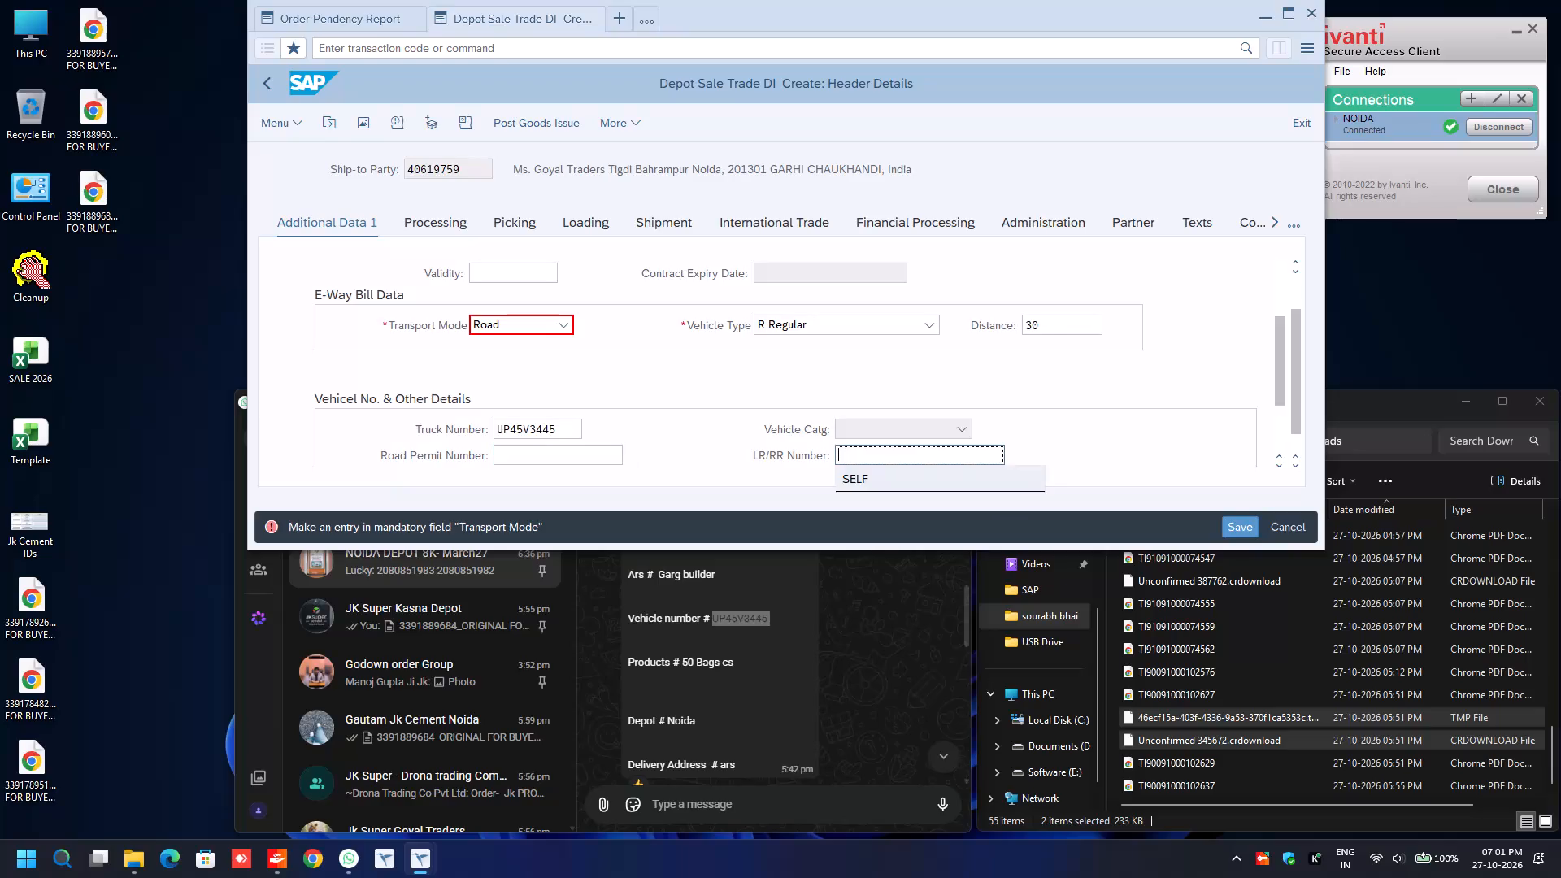
# Complete the delivery header with LR/RR number SELF and set the shipment route to ROUTE.
pyautogui.press('Return')
pyautogui.click(663, 228)
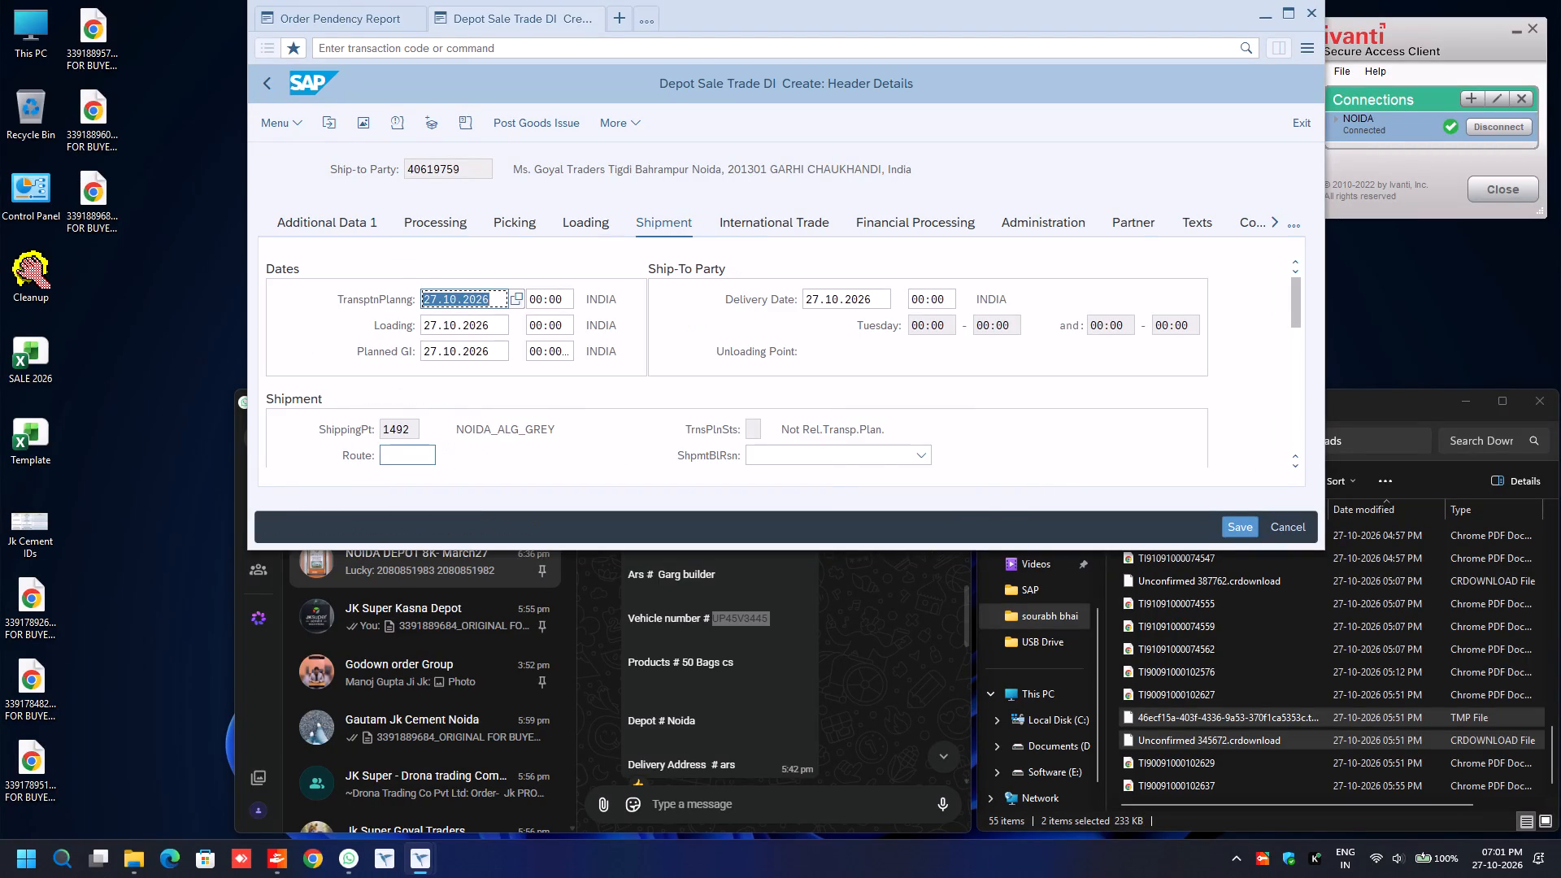
pyautogui.click(411, 454)
pyautogui.press('BackSpace')
pyautogui.press('Down')
pyautogui.press('Return')
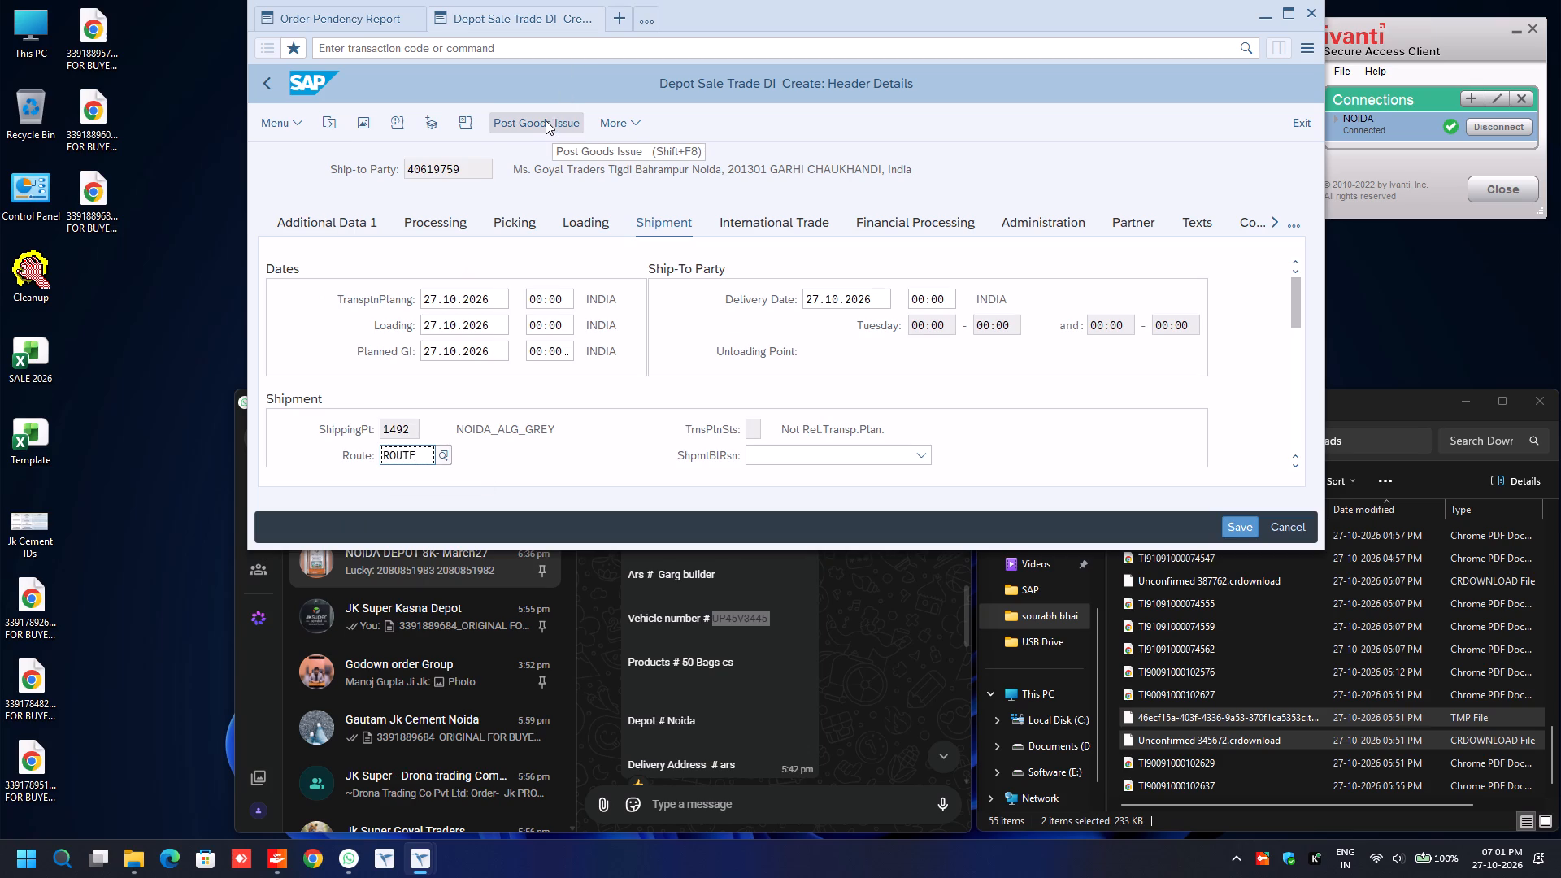
# Post the goods issue for the Goyal Traders delivery.
pyautogui.moveTo(546, 120); pyautogui.dragTo(537, 123)
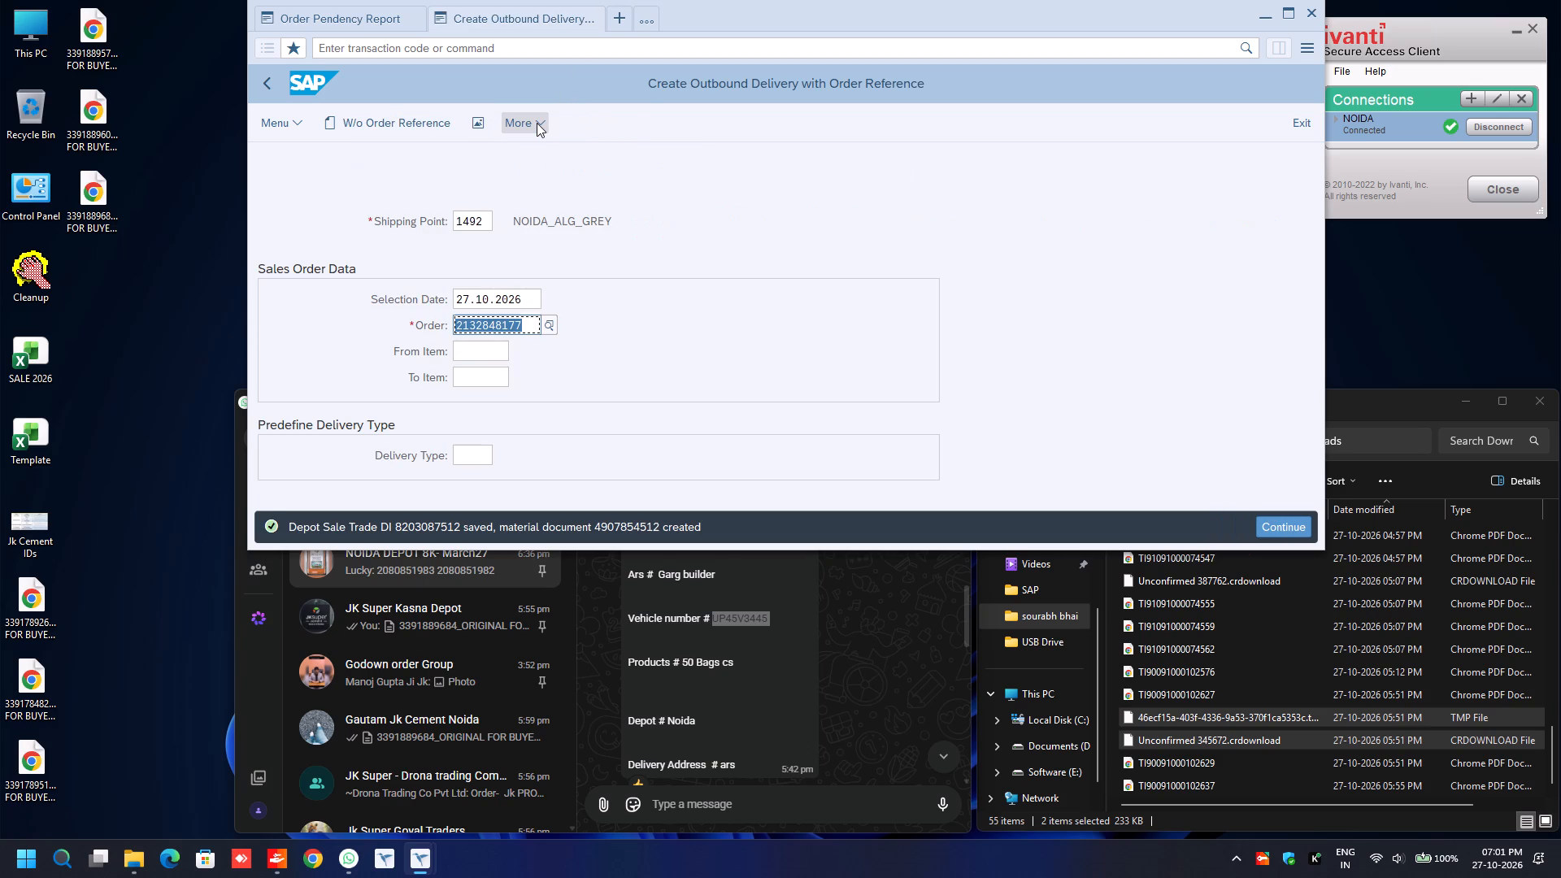
# Start ZGST_EWAY in a new session and select e-Invoice for Sales and Distribution with sales organization 1000.
pyautogui.click(619, 20)
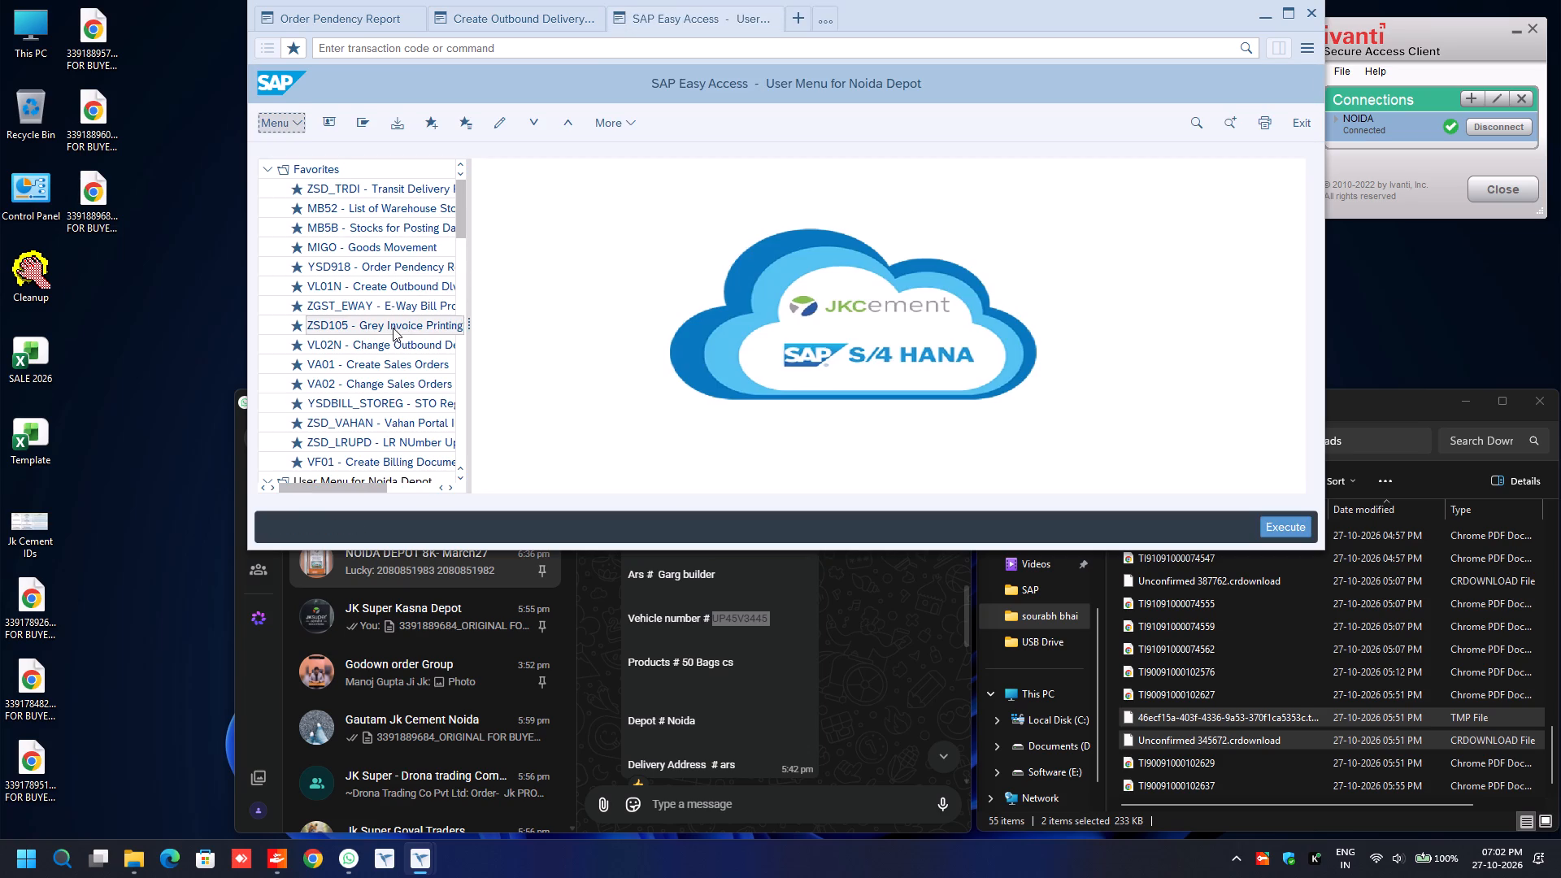
pyautogui.doubleClick(376, 308)
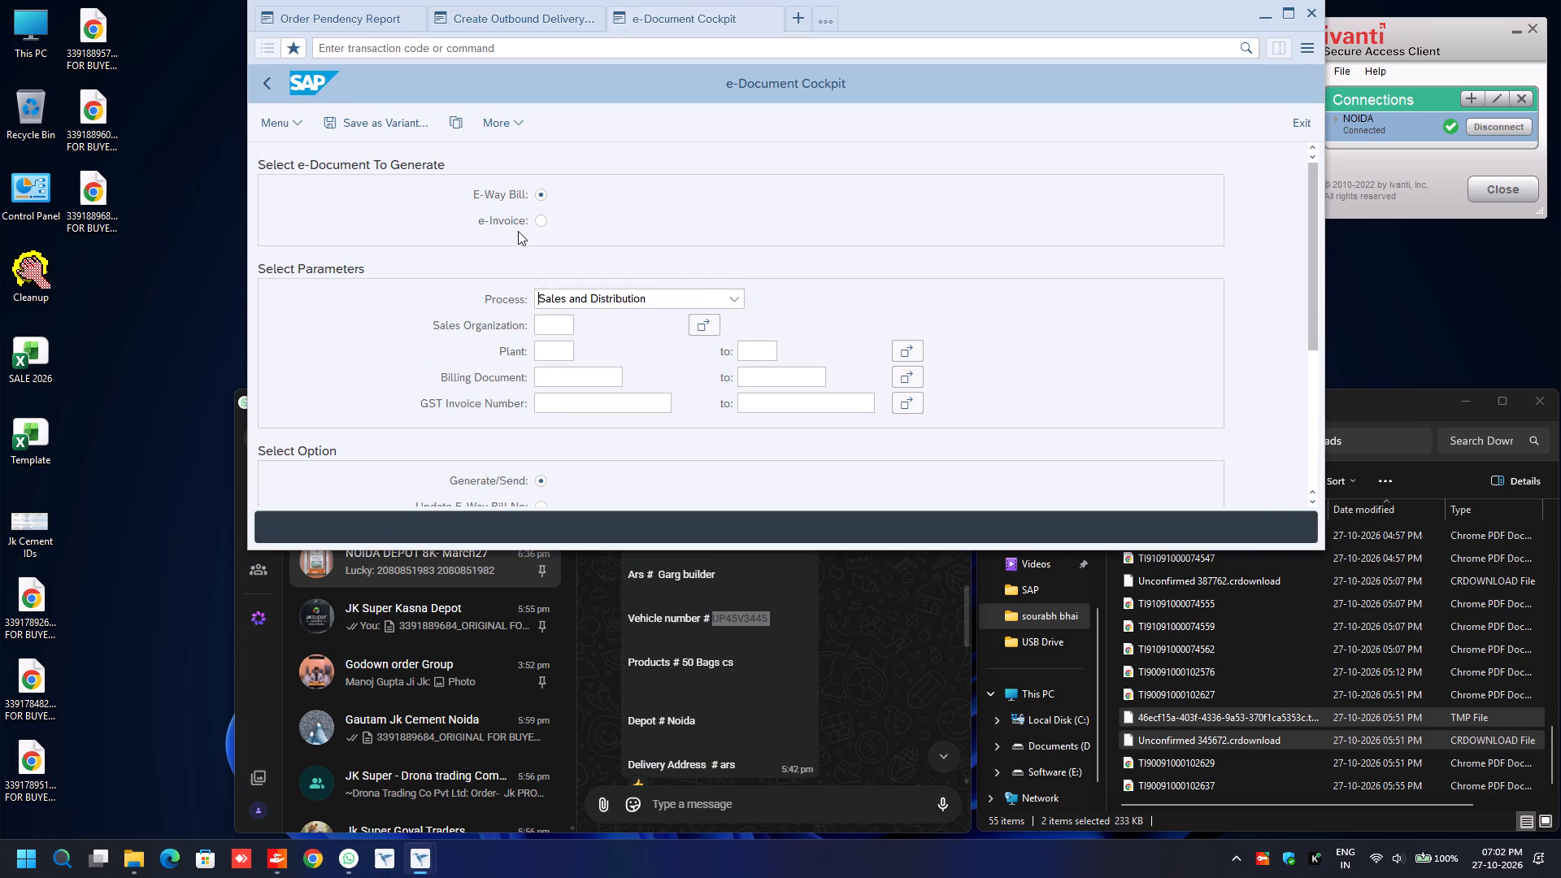
pyautogui.click(526, 221)
pyautogui.click(544, 298)
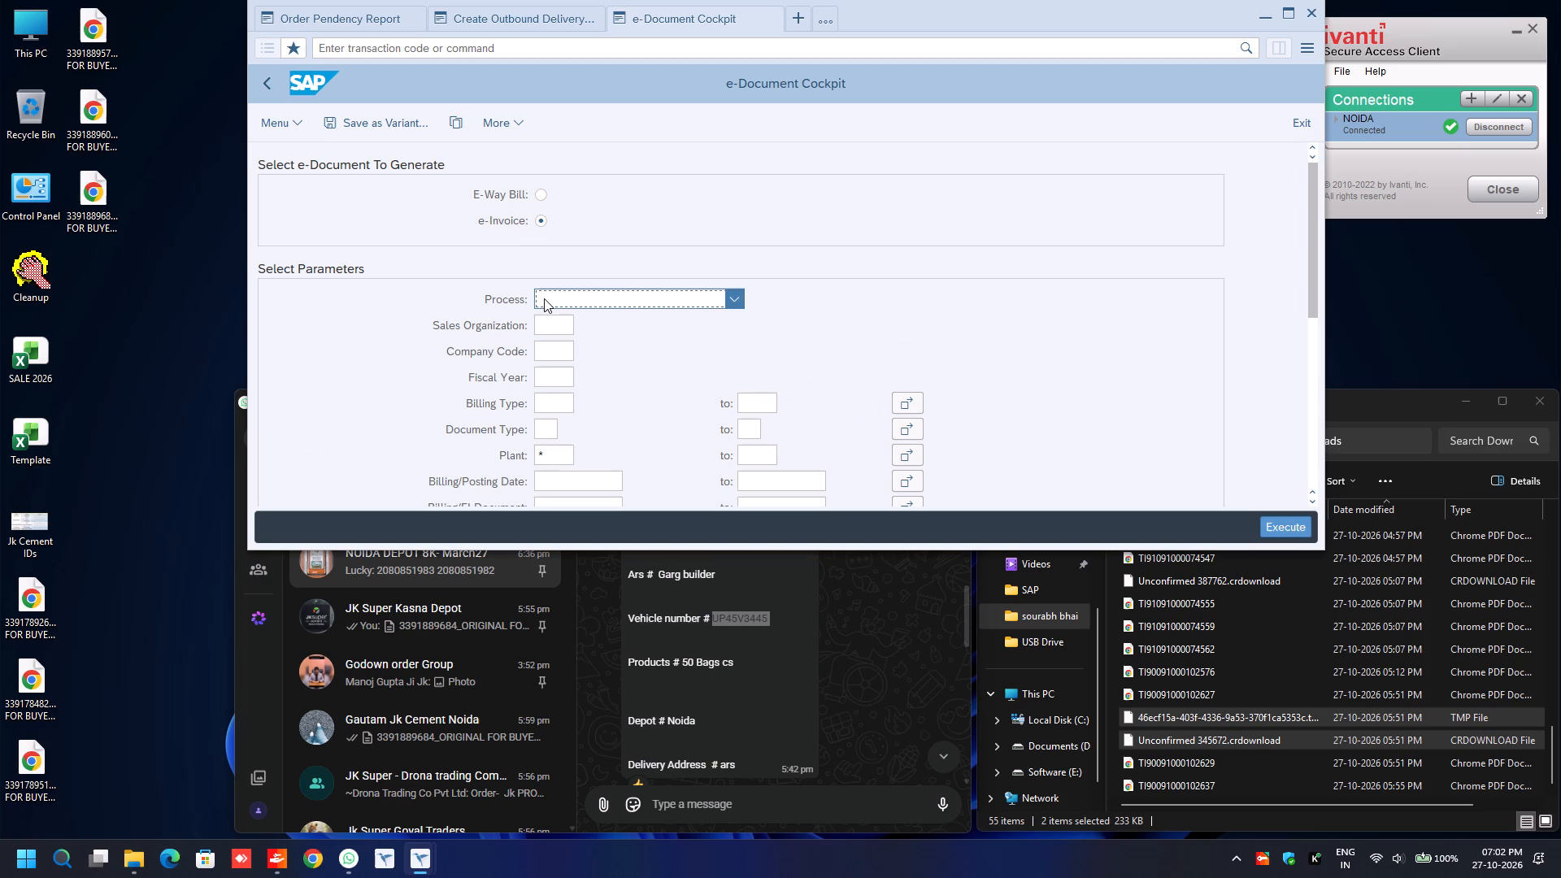
pyautogui.click(553, 325)
pyautogui.click(553, 325)
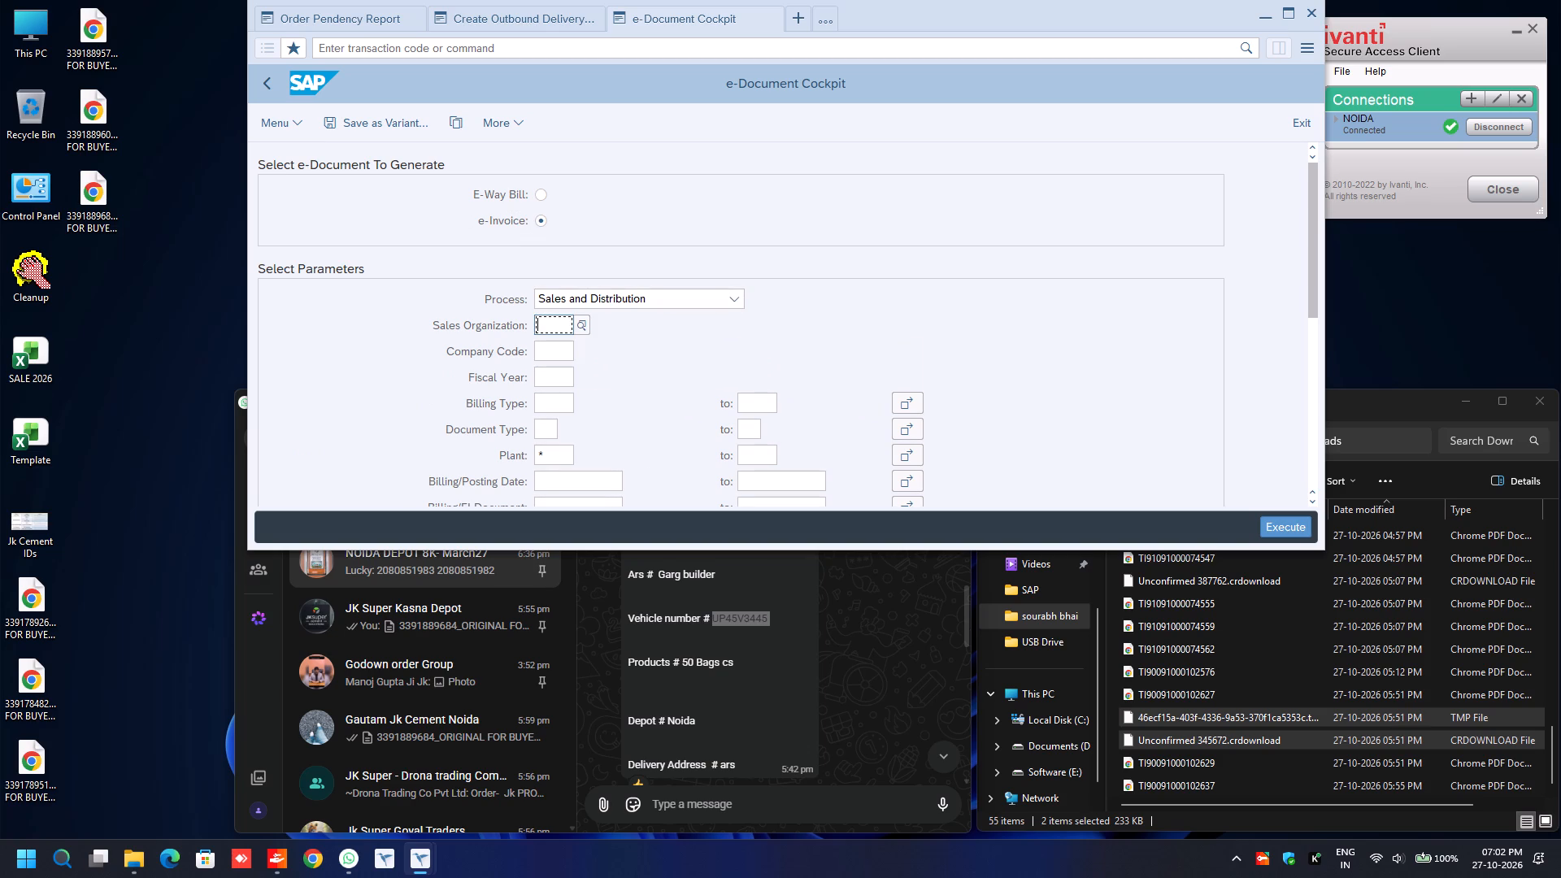
pyautogui.press('BackSpace')
pyautogui.press('Down')
pyautogui.press('Down')
pyautogui.press('Return')
pyautogui.press('Down')
# Restrict the e-Invoice selection to plant 1492 and billing/posting date 27.10.2026.
pyautogui.click(555, 450)
pyautogui.press('BackSpace')
pyautogui.write('1492')
pyautogui.press('Return')
pyautogui.press('Down')
pyautogui.press('BackSpace')
pyautogui.press('Down')
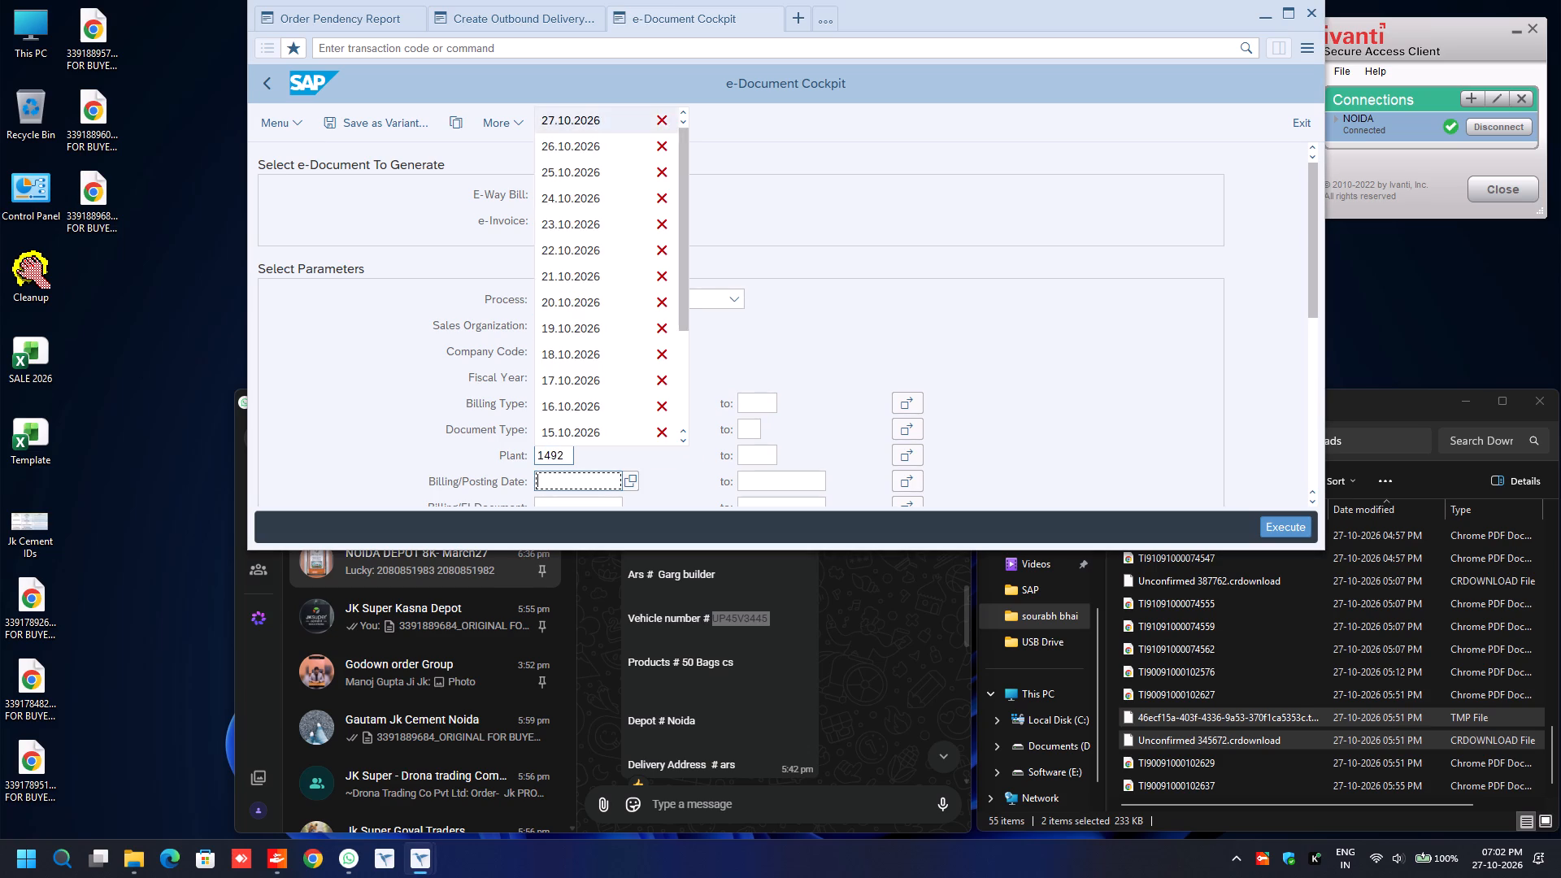
pyautogui.press('Return')
# Run the e-Invoice status report with the e-Invoice with E-Way Bill option.
pyautogui.scroll(-9, 555, 450)
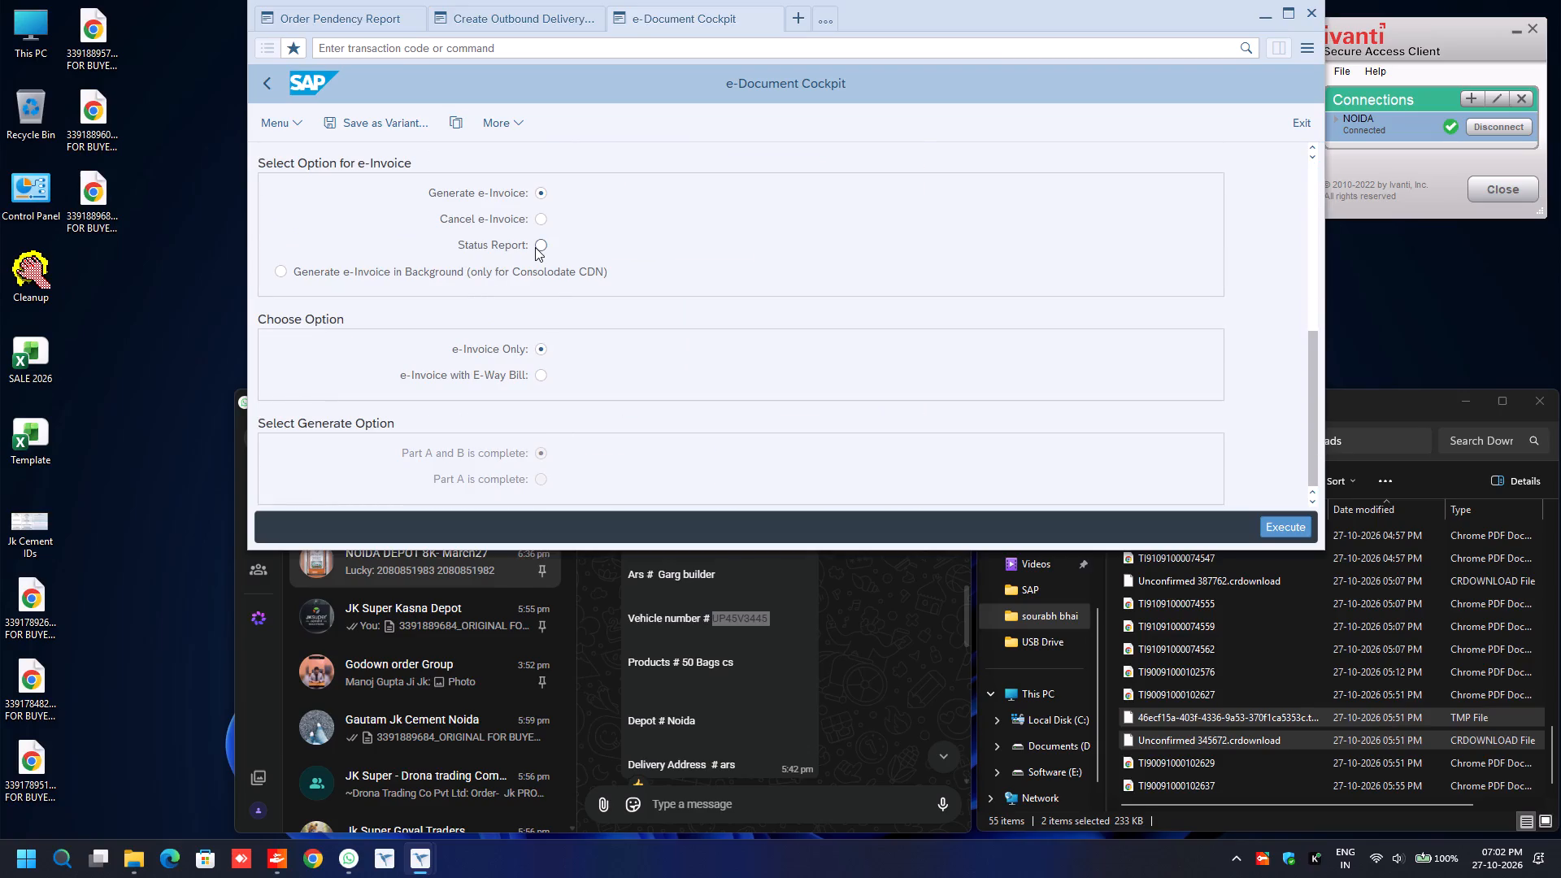
pyautogui.click(535, 247)
pyautogui.click(537, 370)
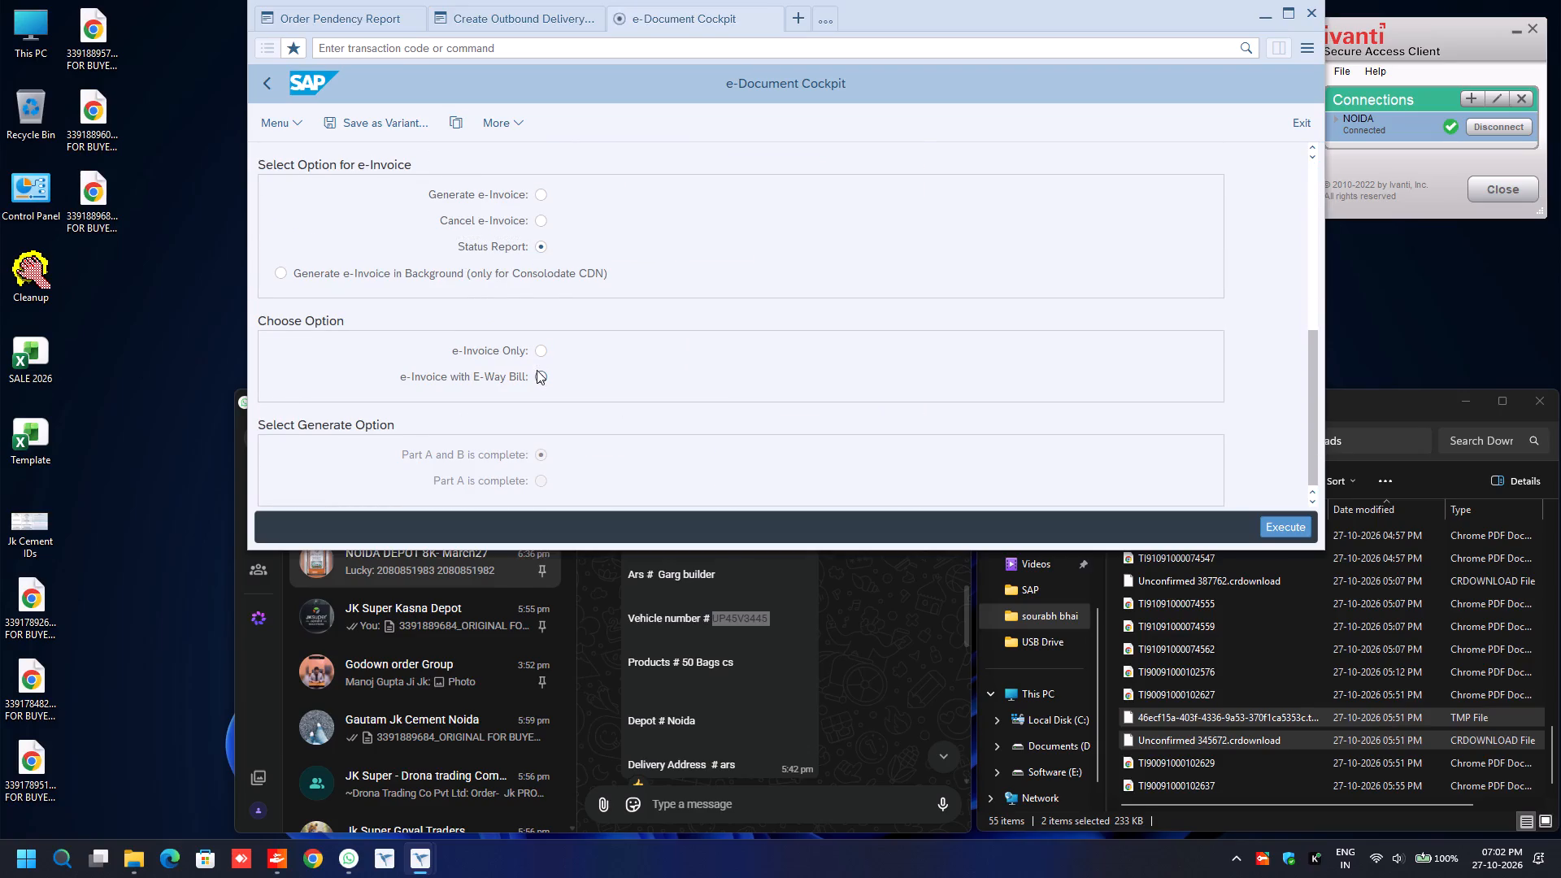
pyautogui.press('F8')
pyautogui.scroll(-9, 574, 351)
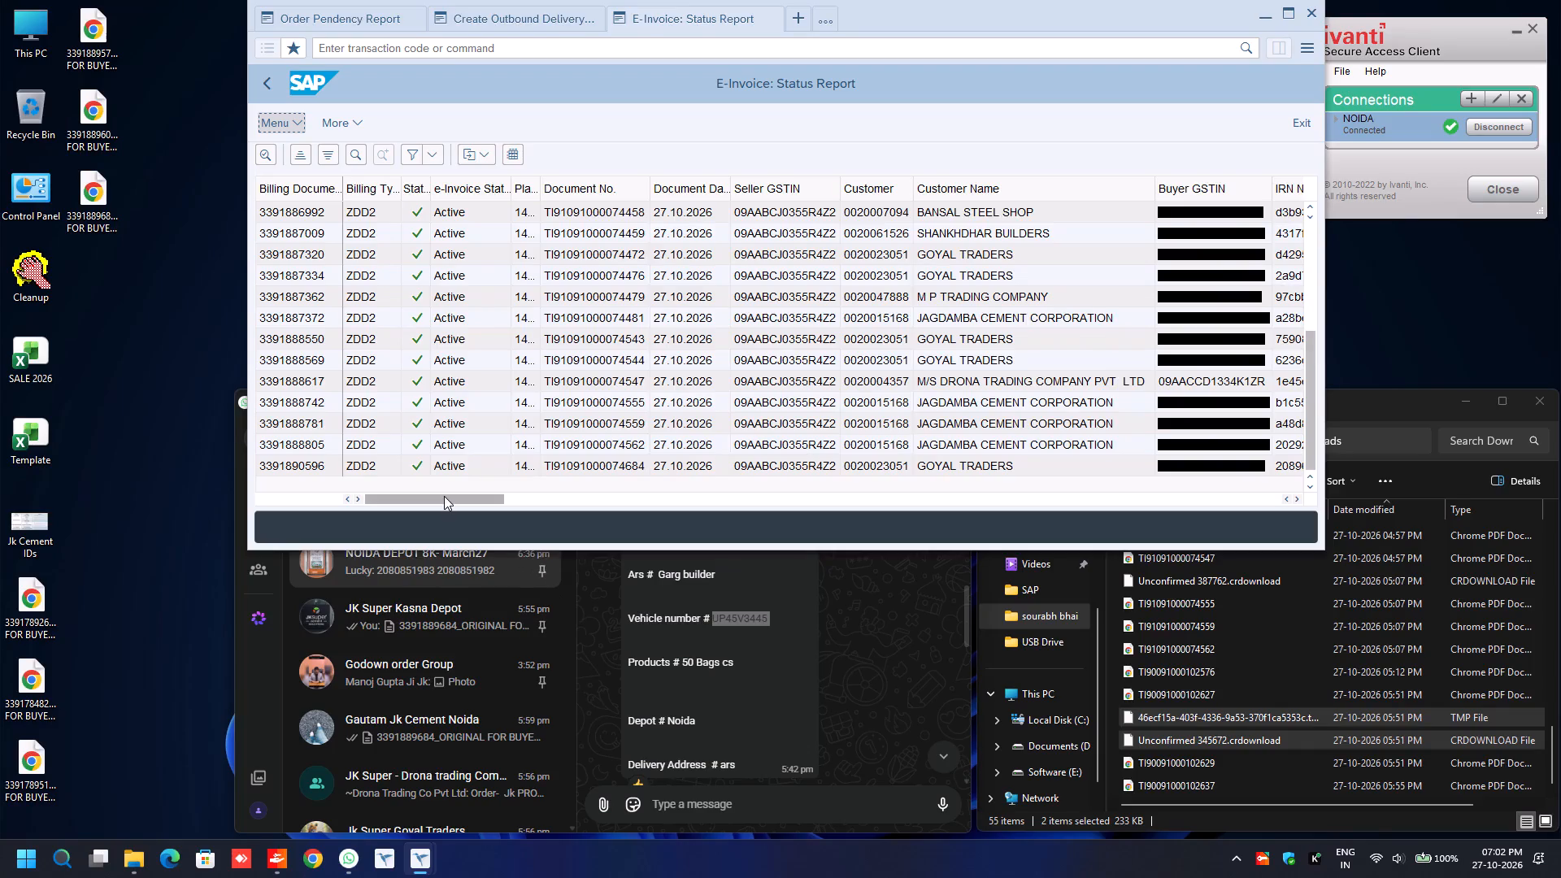
pyautogui.moveTo(444, 496); pyautogui.dragTo(1370, 514)
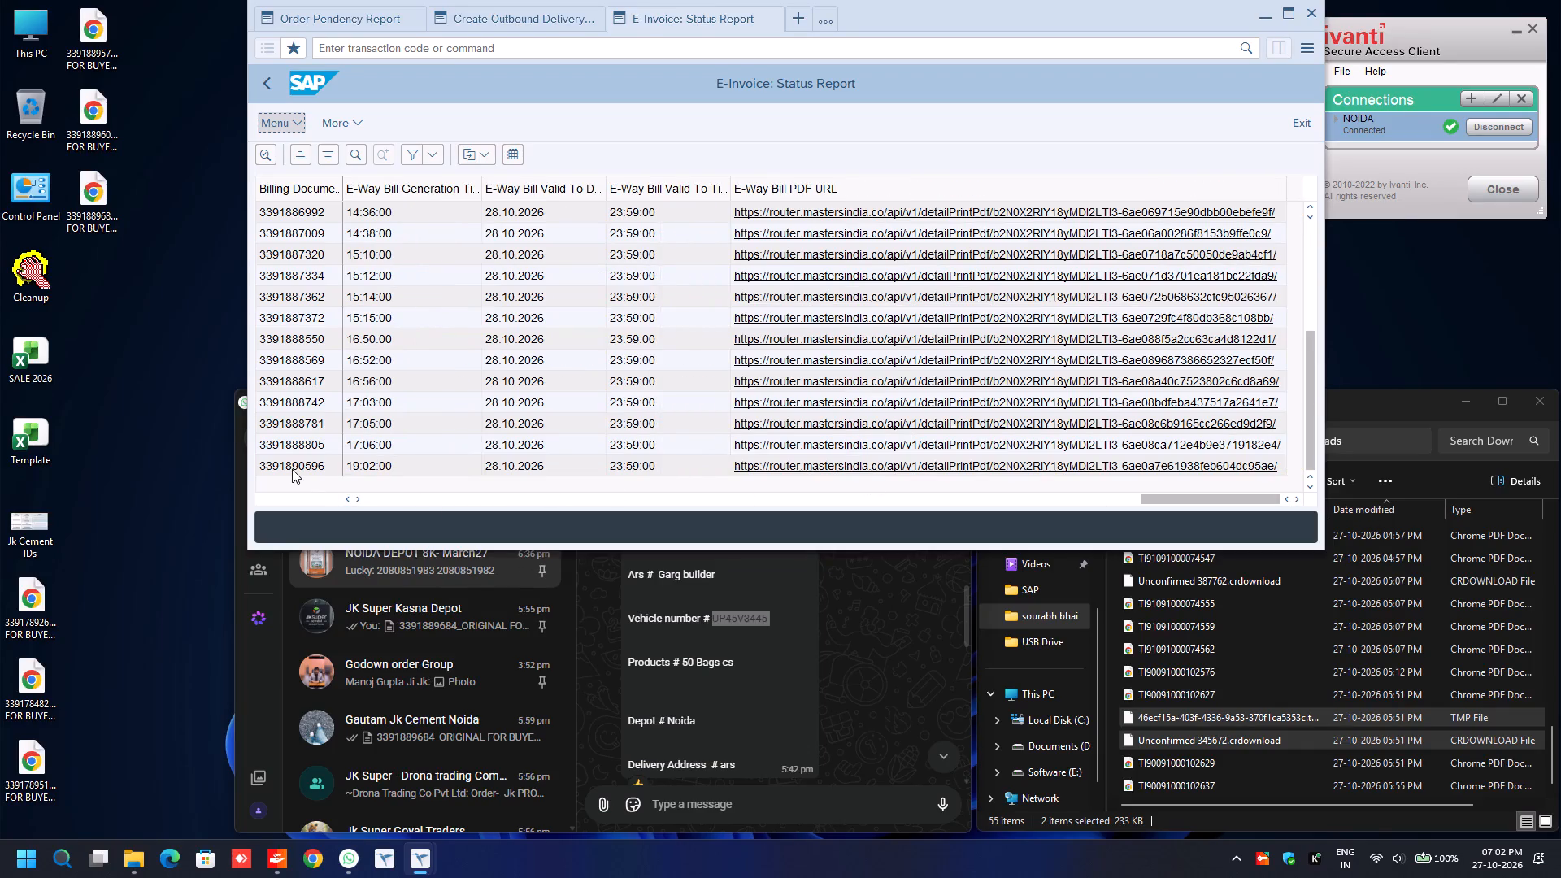
pyautogui.click(292, 469)
pyautogui.hotkey('ctrl', 'y')
pyautogui.hotkey('ctrl', 'c')
pyautogui.hotkey('ctrl', 'n')
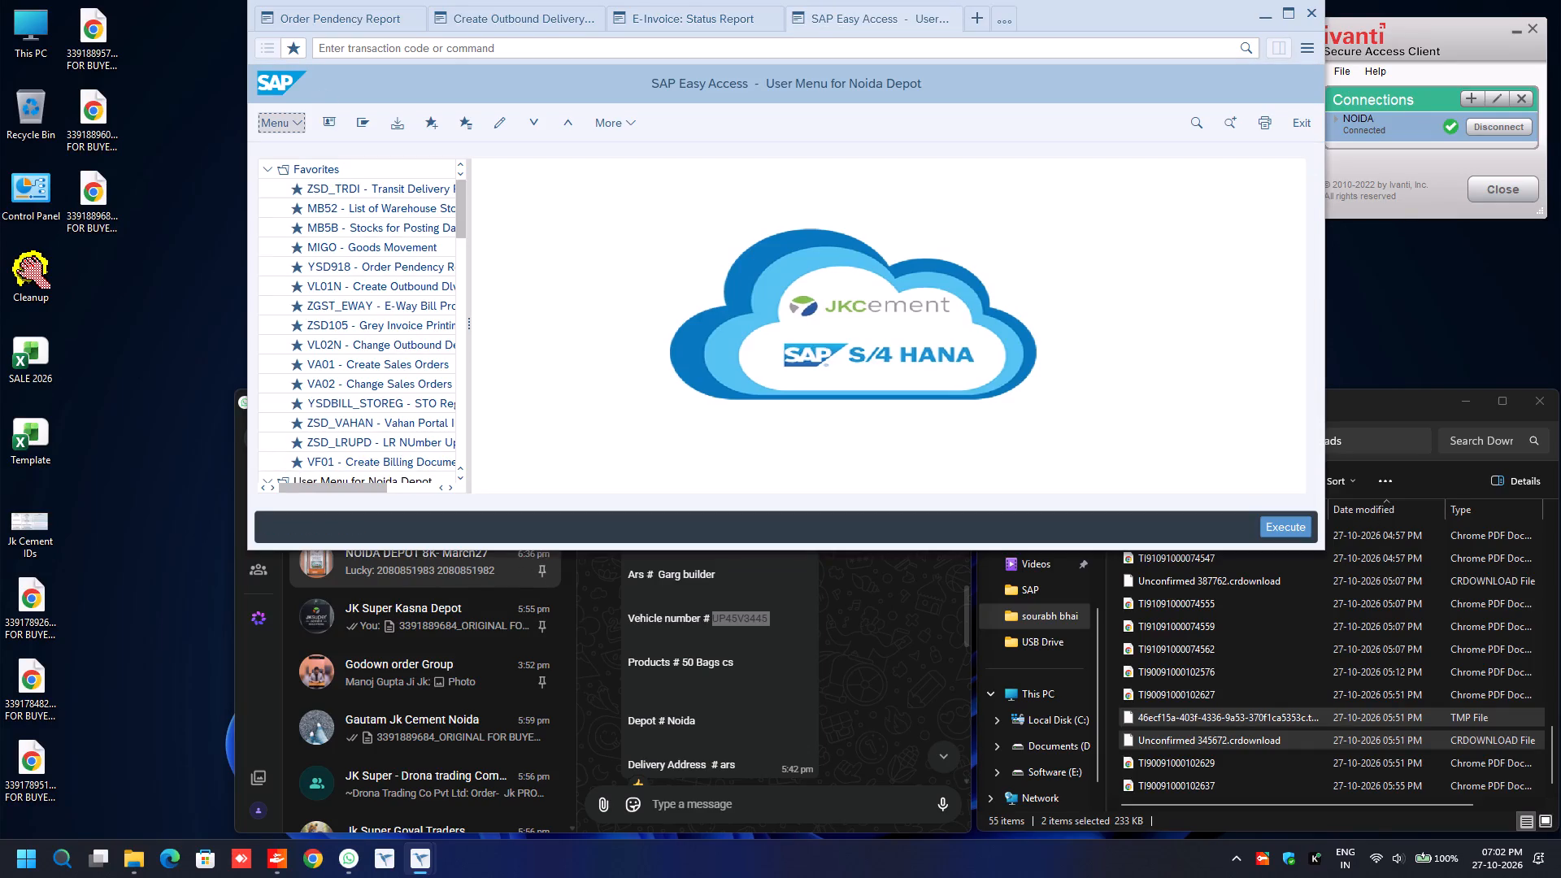
pyautogui.doubleClick(366, 328)
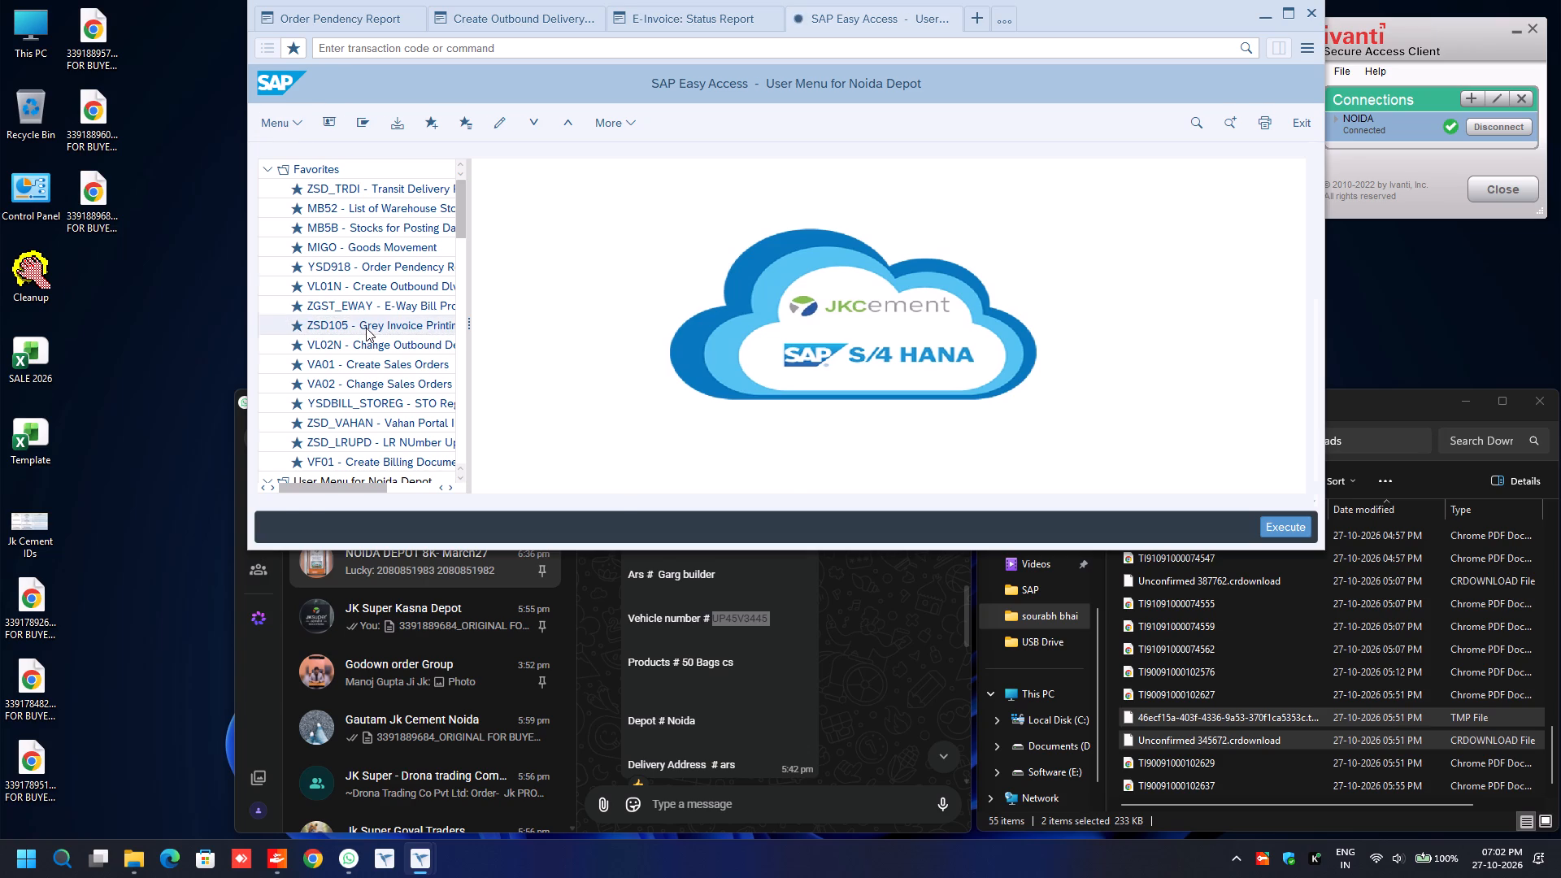
pyautogui.hotkey('ctrl', 'v')
# Download the invoice's Original For Buyer copy as a digitally signed A4 page print with a new signature added.
pyautogui.scroll(-11, 366, 328)
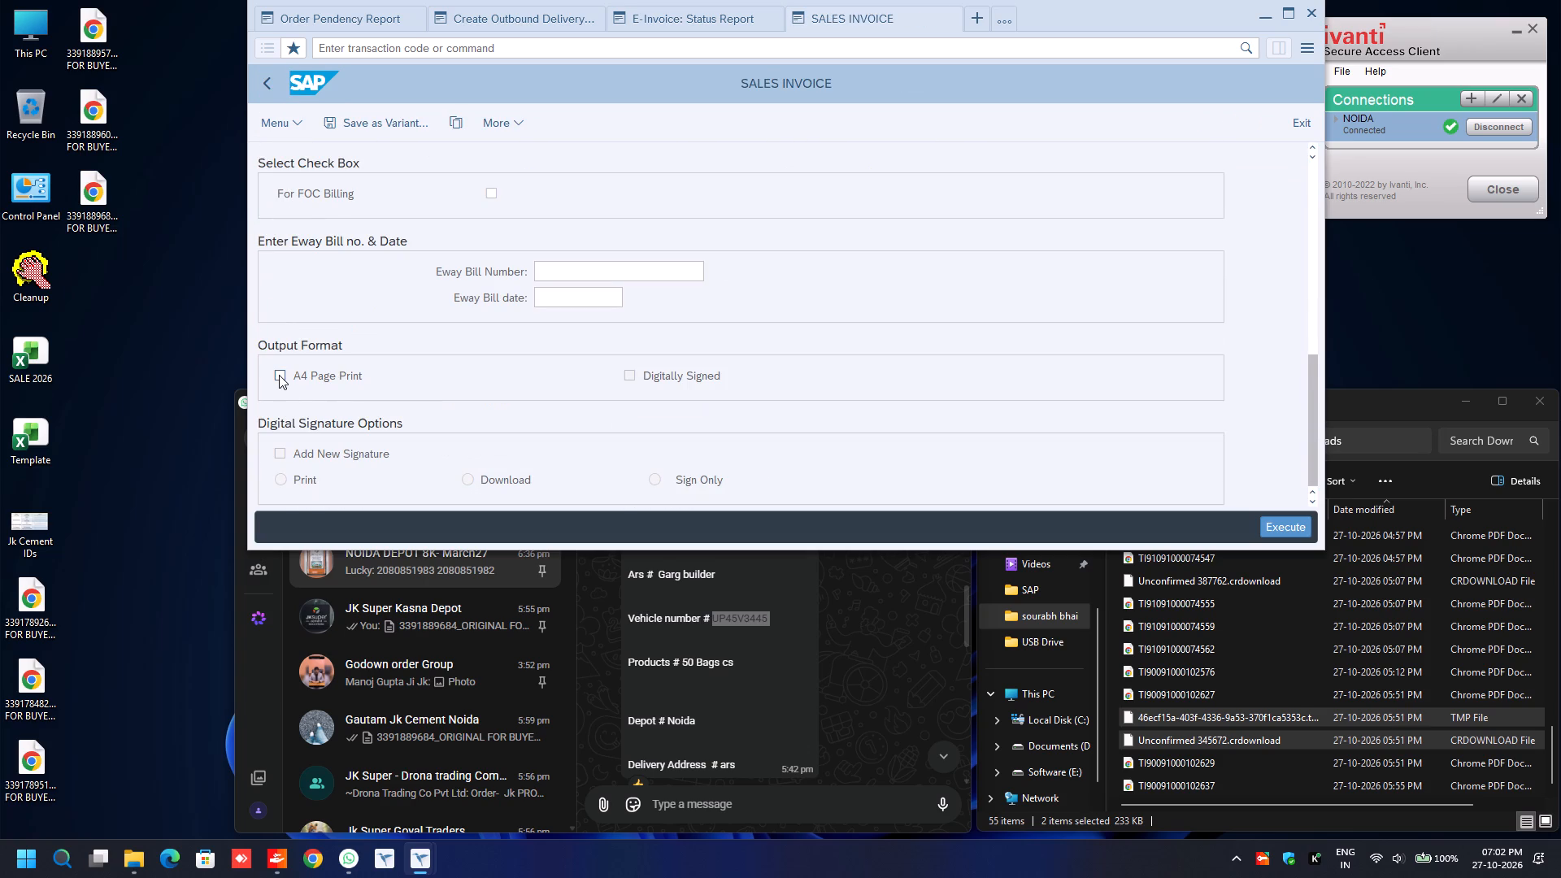
pyautogui.click(279, 375)
pyautogui.click(628, 377)
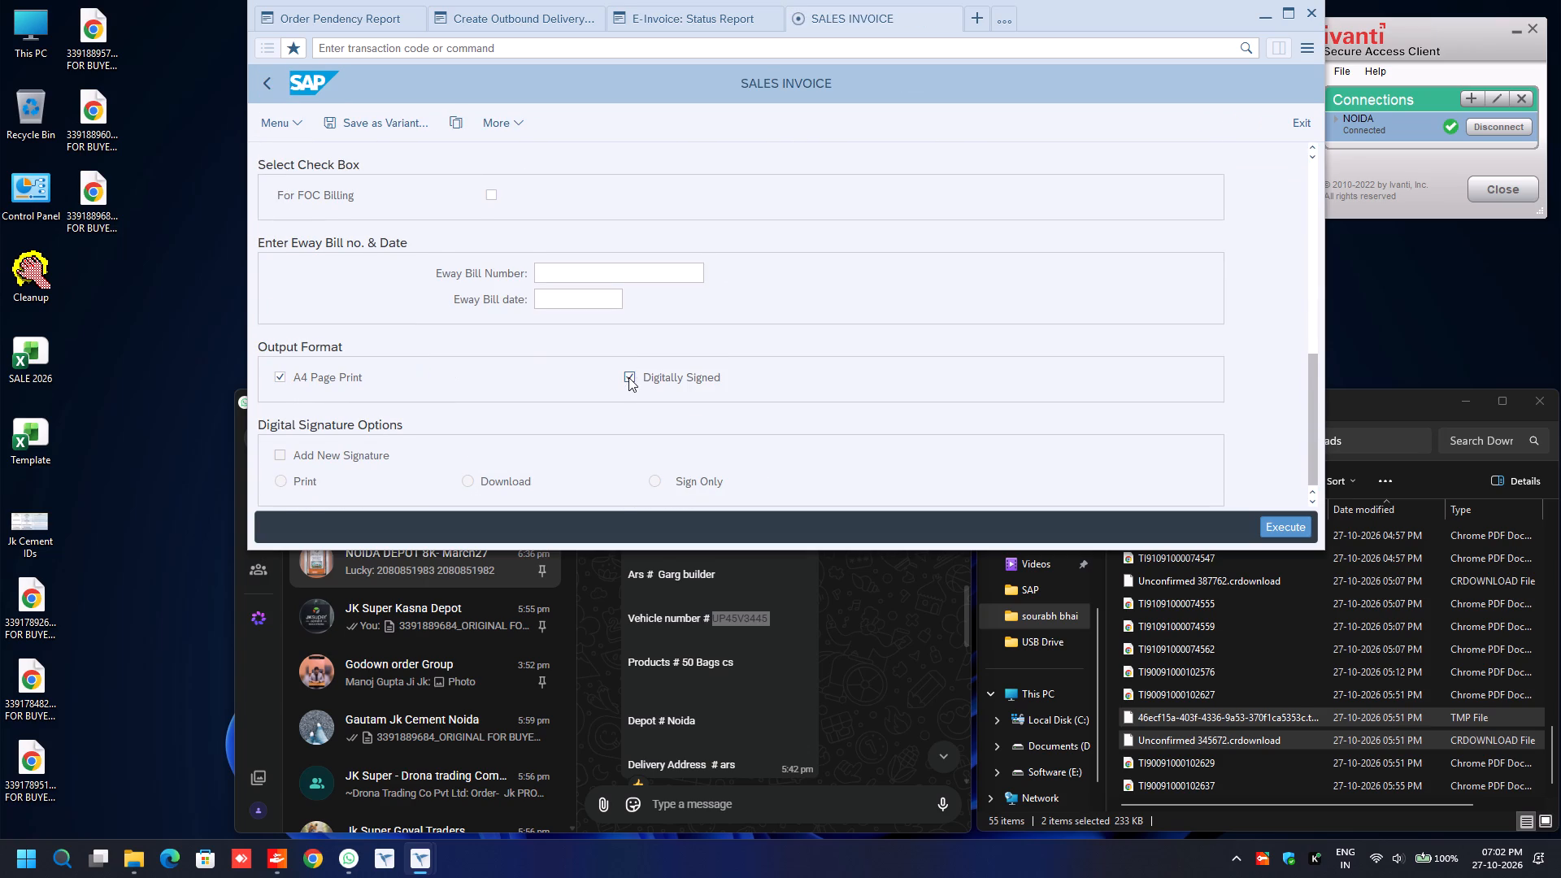
pyautogui.click(282, 453)
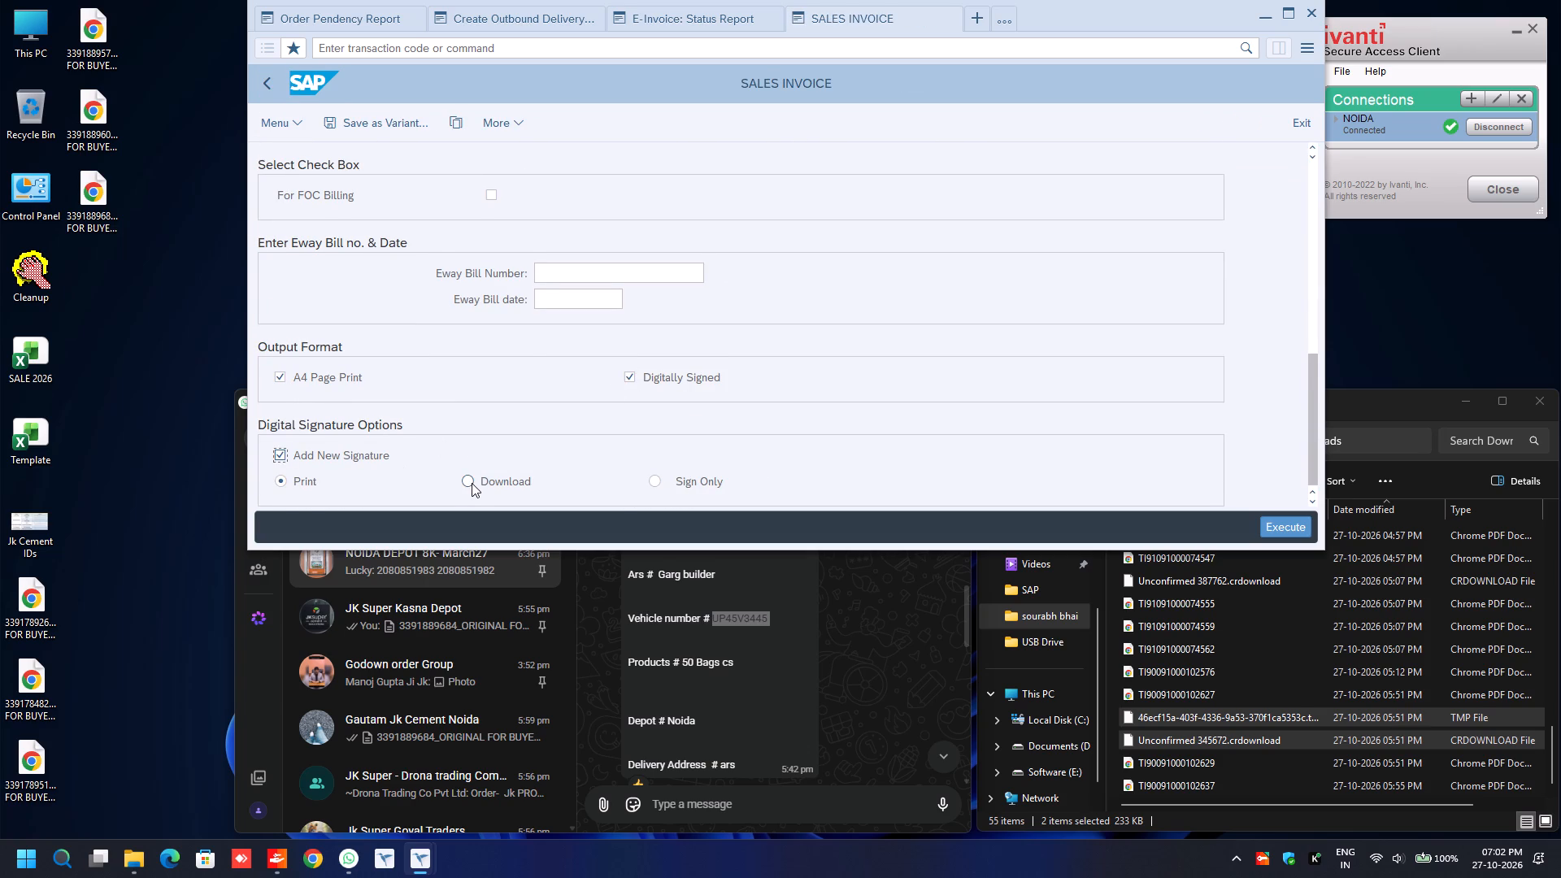
pyautogui.click(472, 484)
pyautogui.press('F8')
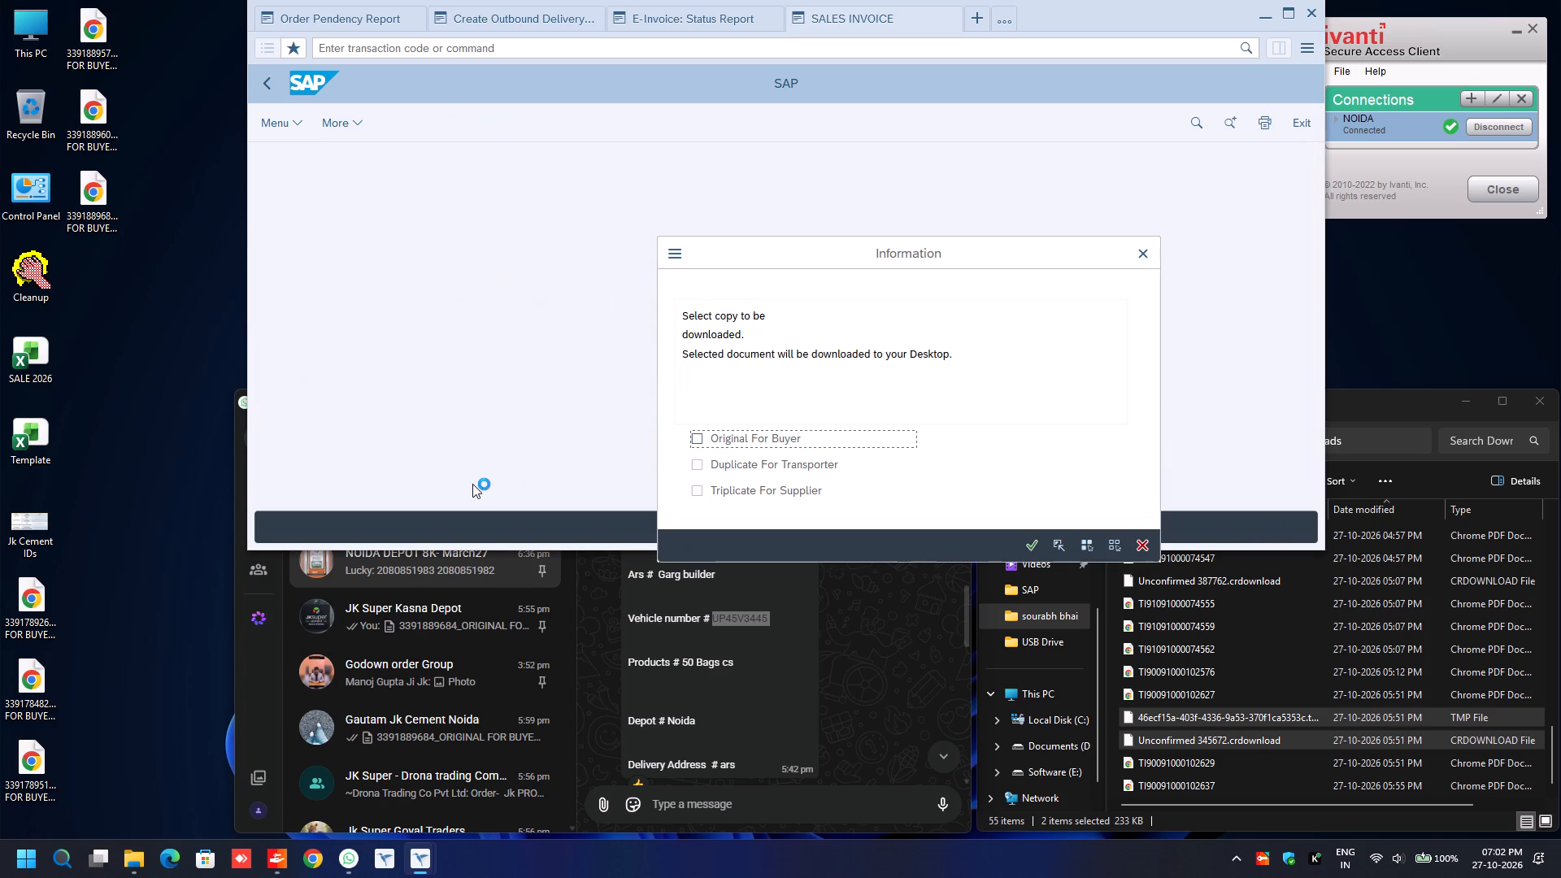
pyautogui.press('space')
pyautogui.press('Return')
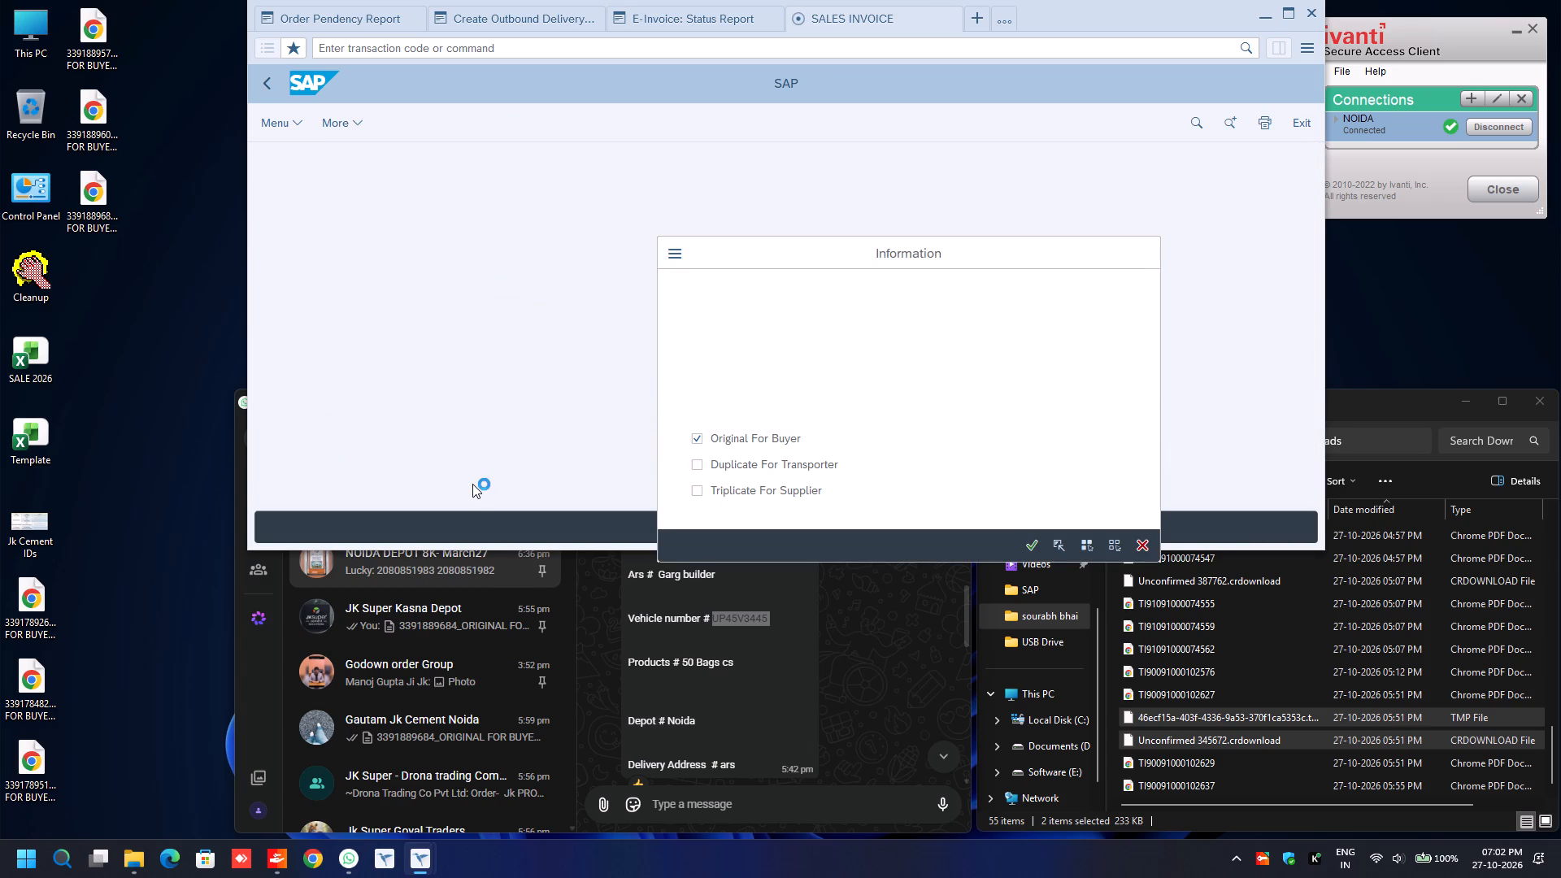
pyautogui.moveTo(472, 484); pyautogui.dragTo(689, 102)
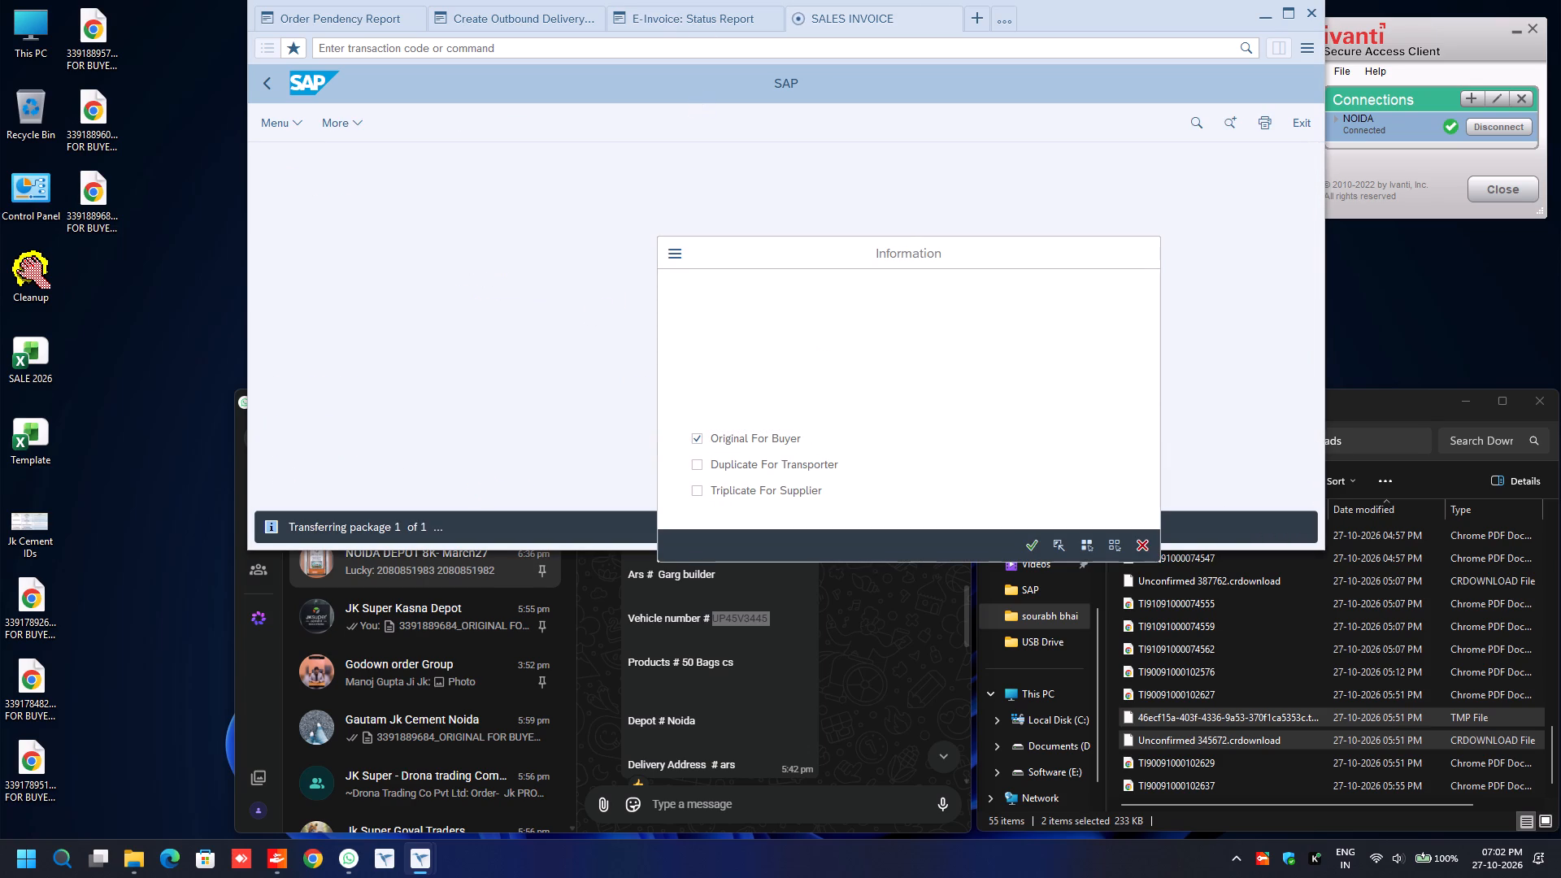
pyautogui.click(683, 17)
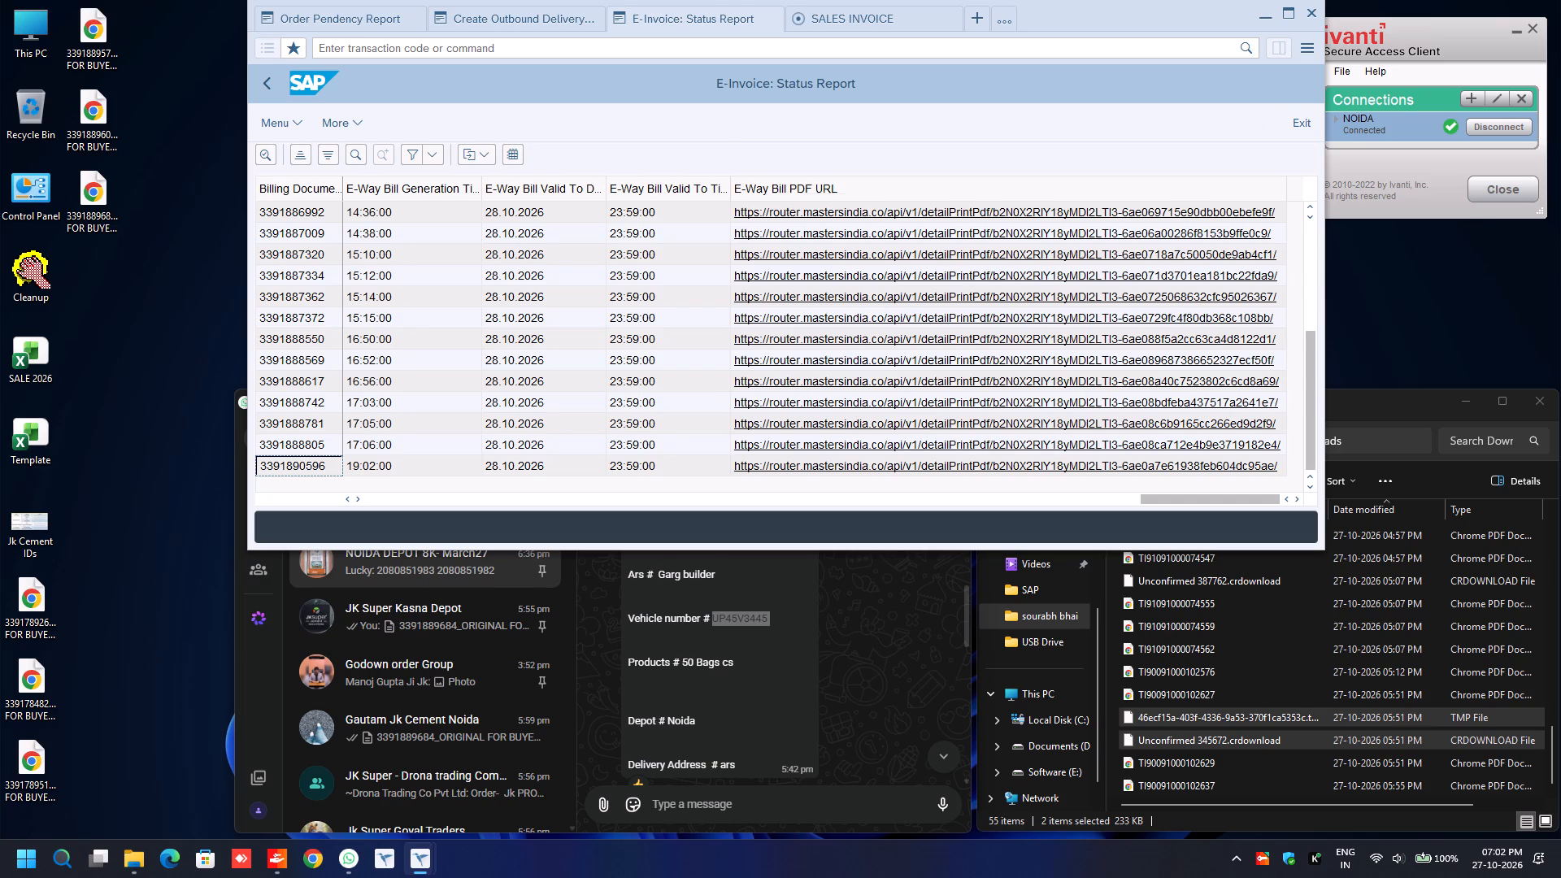
pyautogui.click(921, 462)
pyautogui.press('Left')
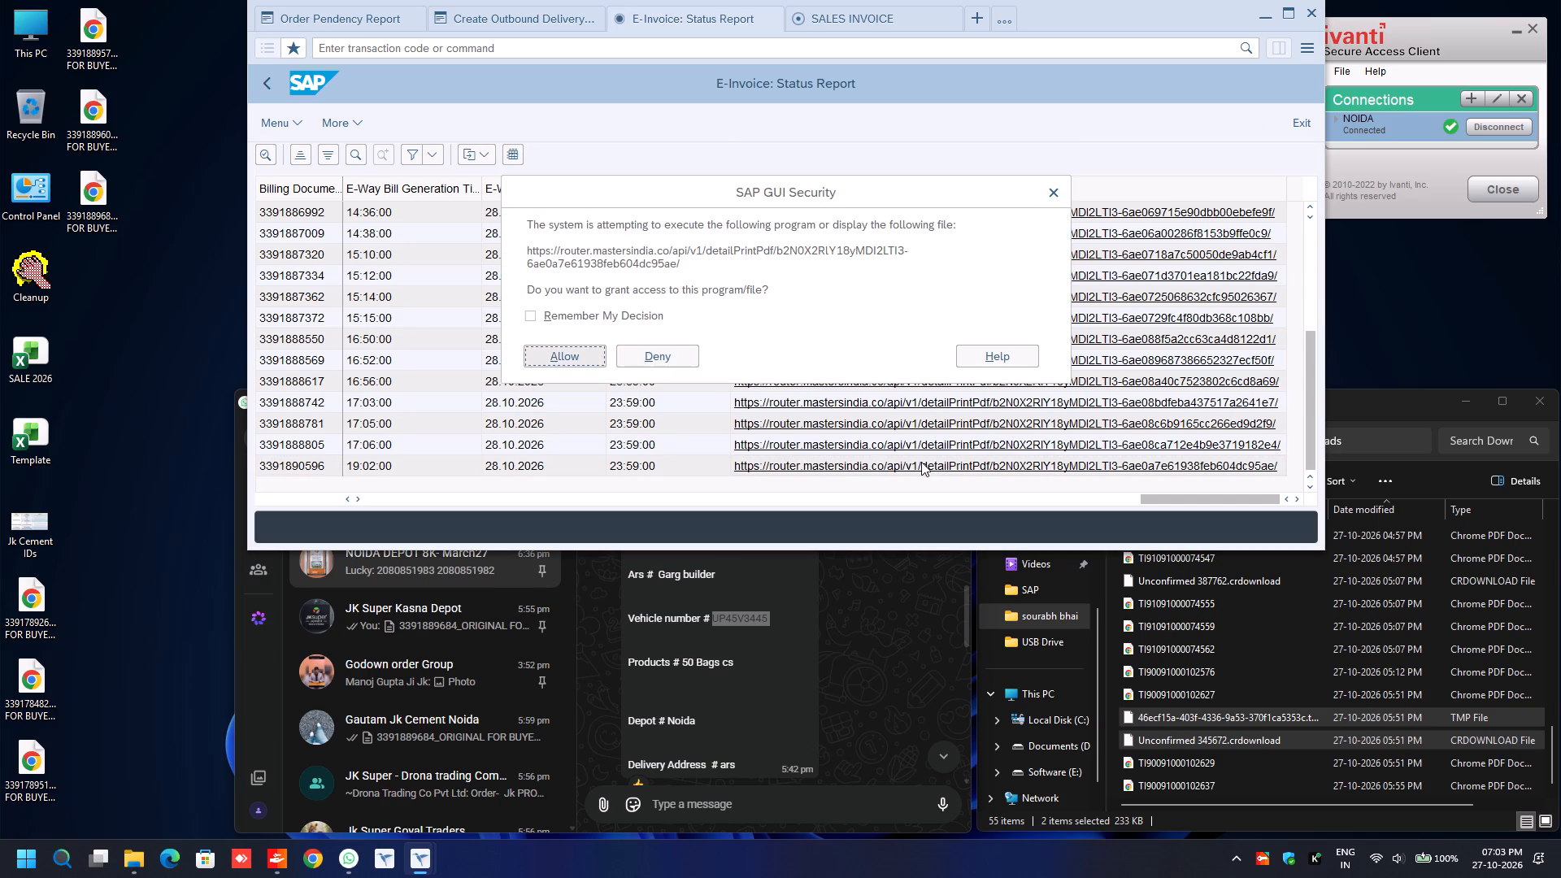
pyautogui.press('Return')
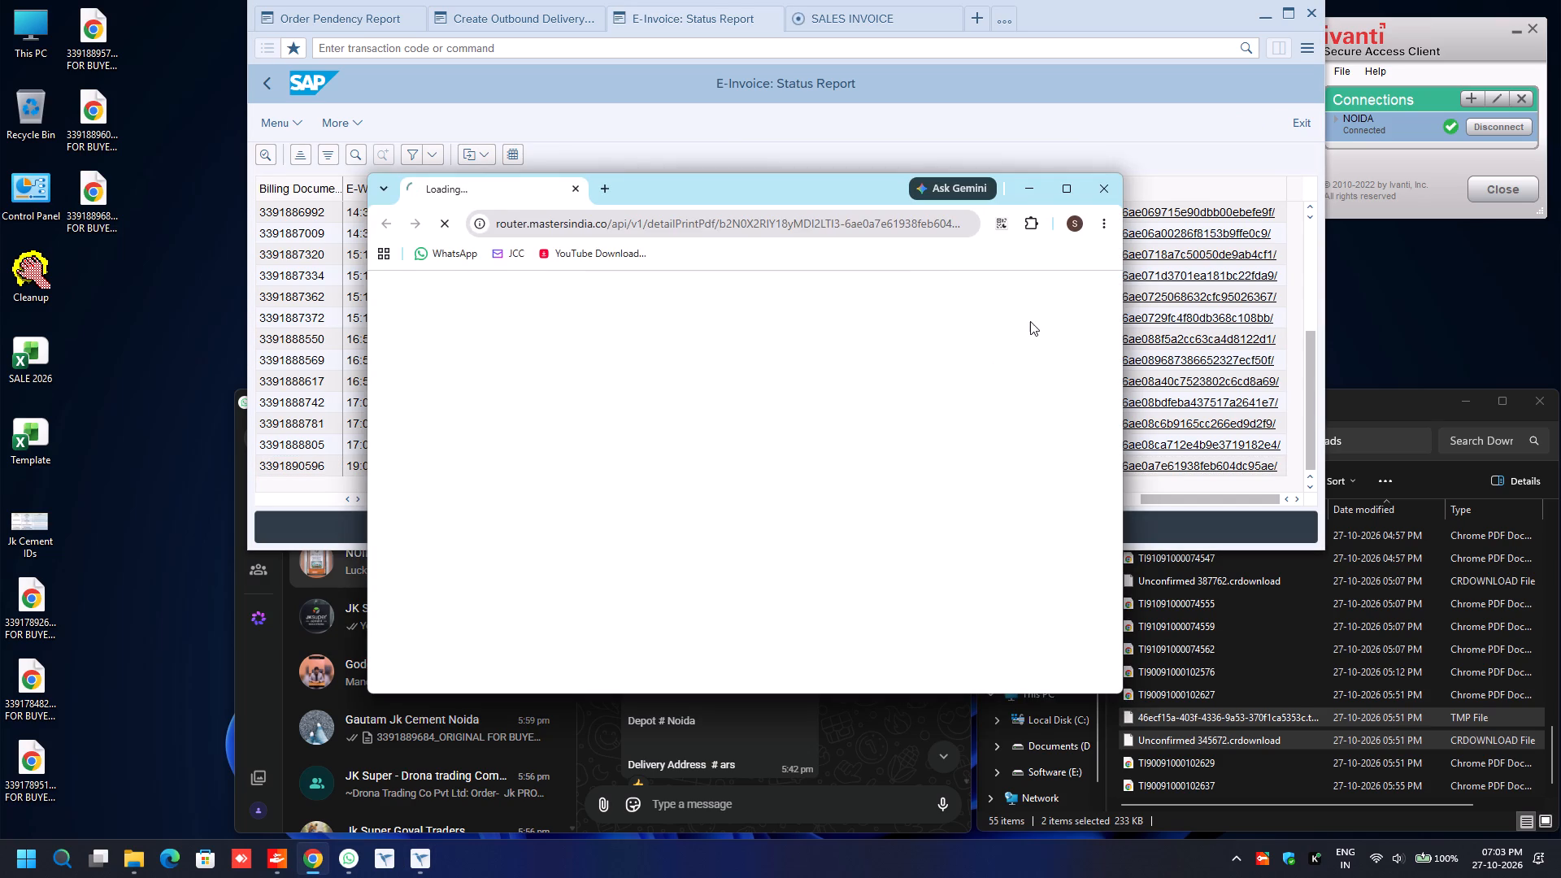
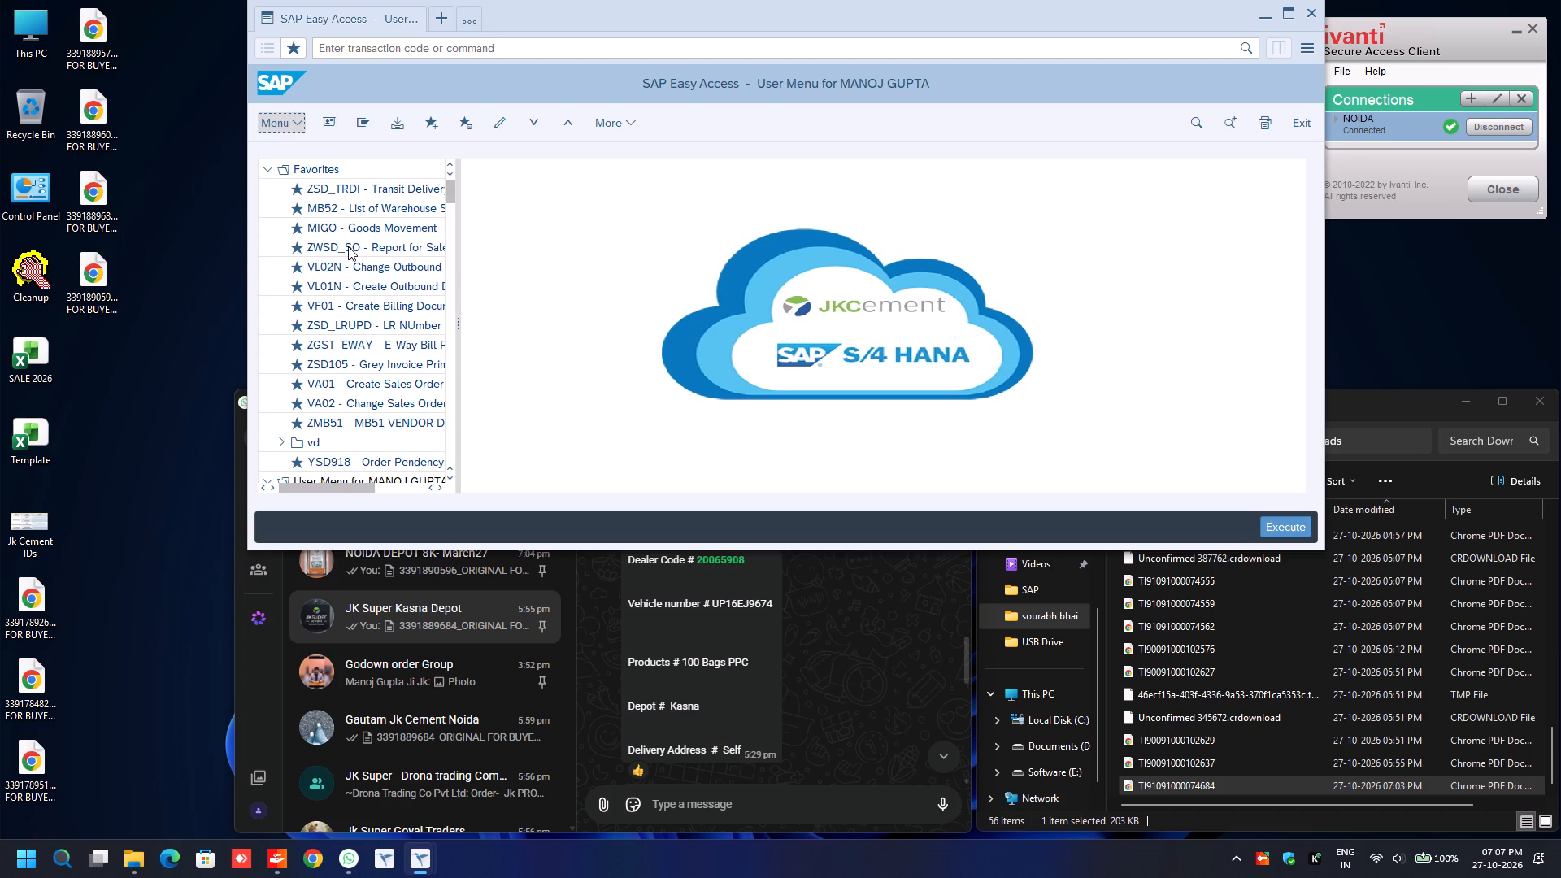
# Open the ZWSD_SO sales order report and set sales organization 1000 and document dates 27.10.2026 to 31.10.2026.
pyautogui.press('Return')
pyautogui.press('BackSpace')
pyautogui.press('Down')
pyautogui.press('Return')
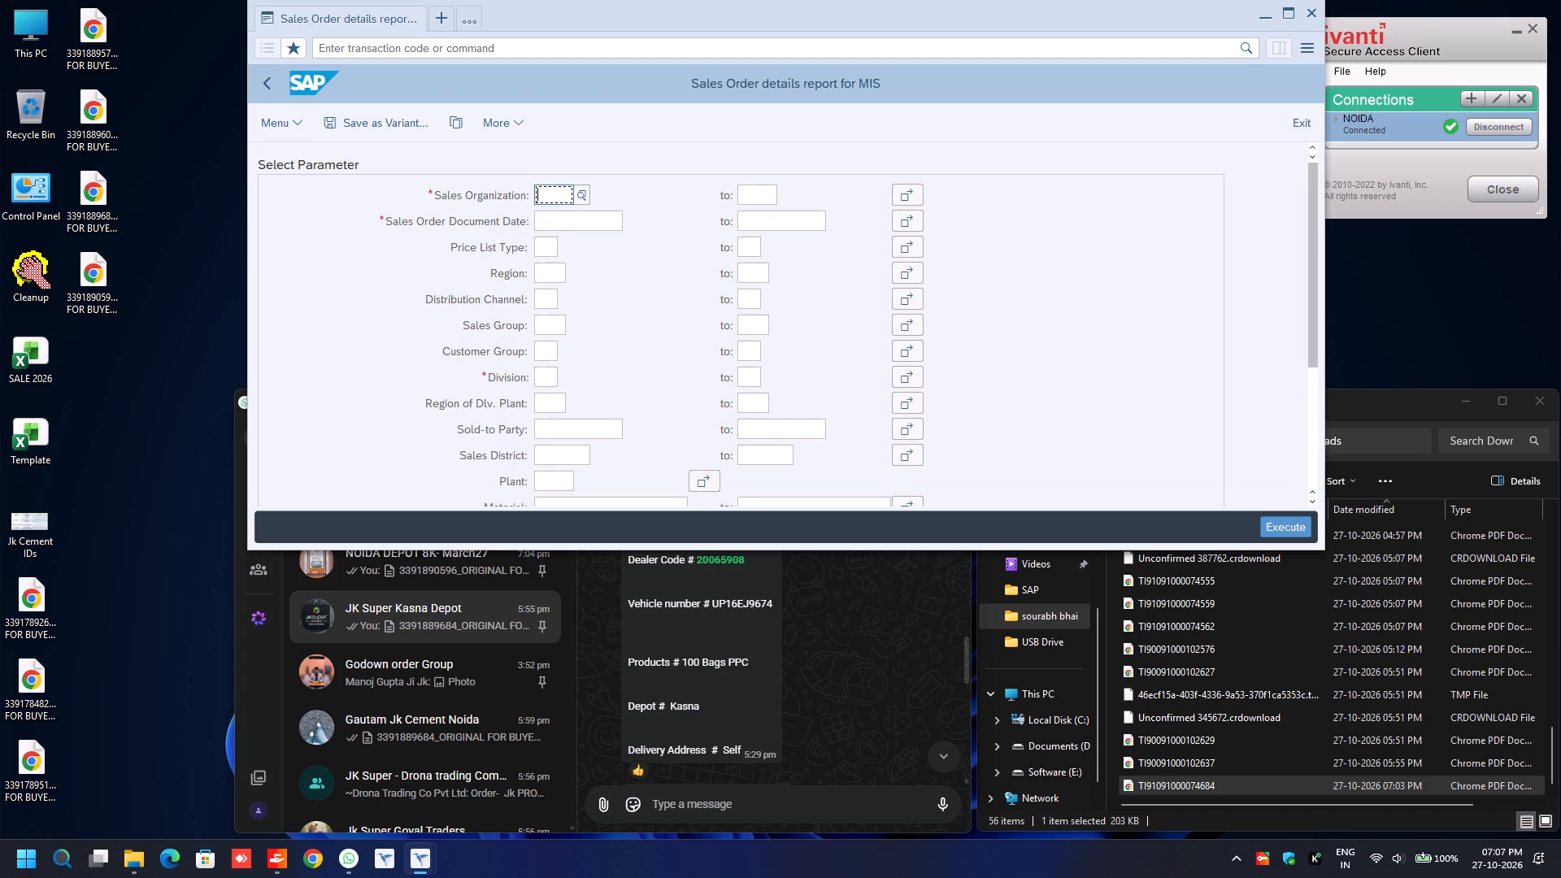
pyautogui.press('Down')
pyautogui.press('BackSpace')
pyautogui.press('Down')
pyautogui.press('Return')
pyautogui.press('Tab')
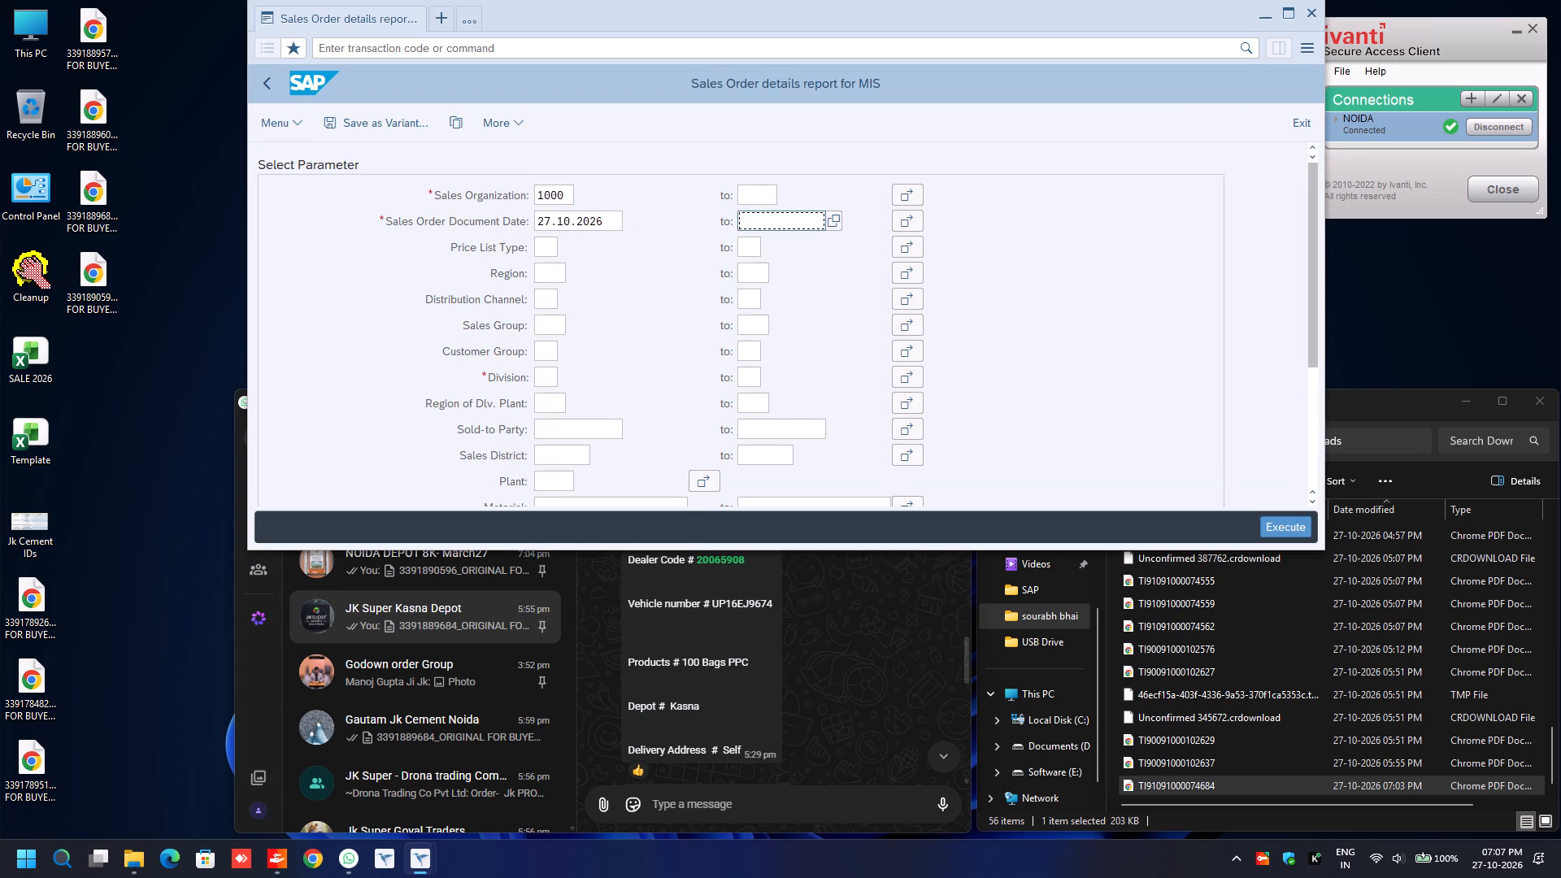
pyautogui.press('BackSpace')
pyautogui.press('Down')
pyautogui.press('Return')
# Set the report's division range from 00 to 99.
pyautogui.press('Return')
pyautogui.press('BackSpace')
pyautogui.press('Down')
pyautogui.press('Return')
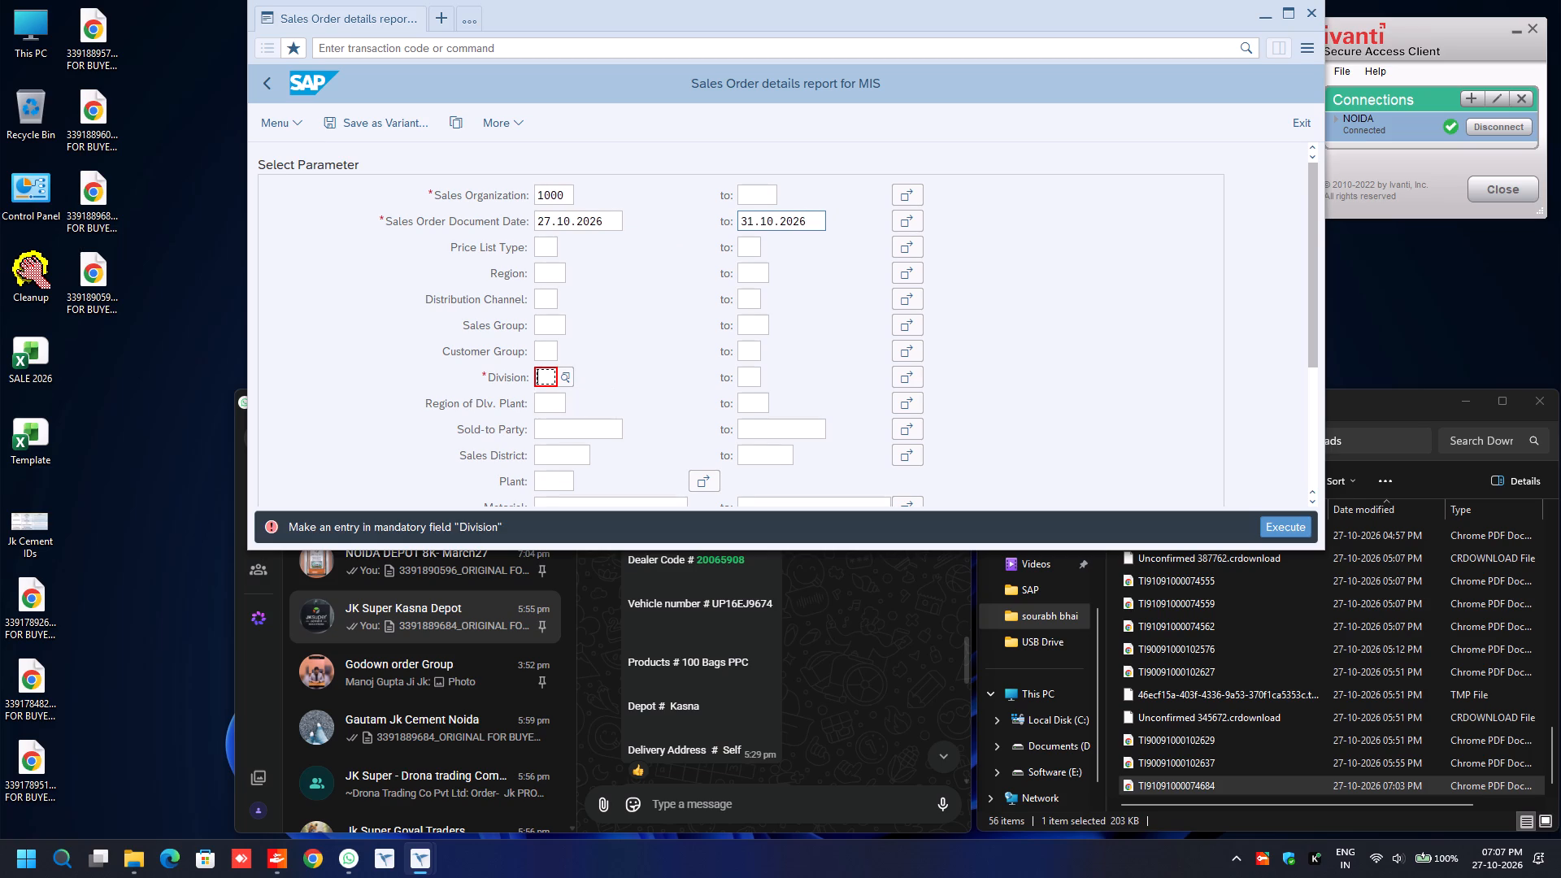
pyautogui.press('Tab')
pyautogui.press('BackSpace')
pyautogui.press('Down')
pyautogui.press('Return')
pyautogui.press('Return')
# Add plants 8134 and 8135 as single values in the plant selection and run the sales order report.
pyautogui.press('Down')
pyautogui.press('Down')
pyautogui.press('Down')
pyautogui.press('Down')
pyautogui.press('Tab')
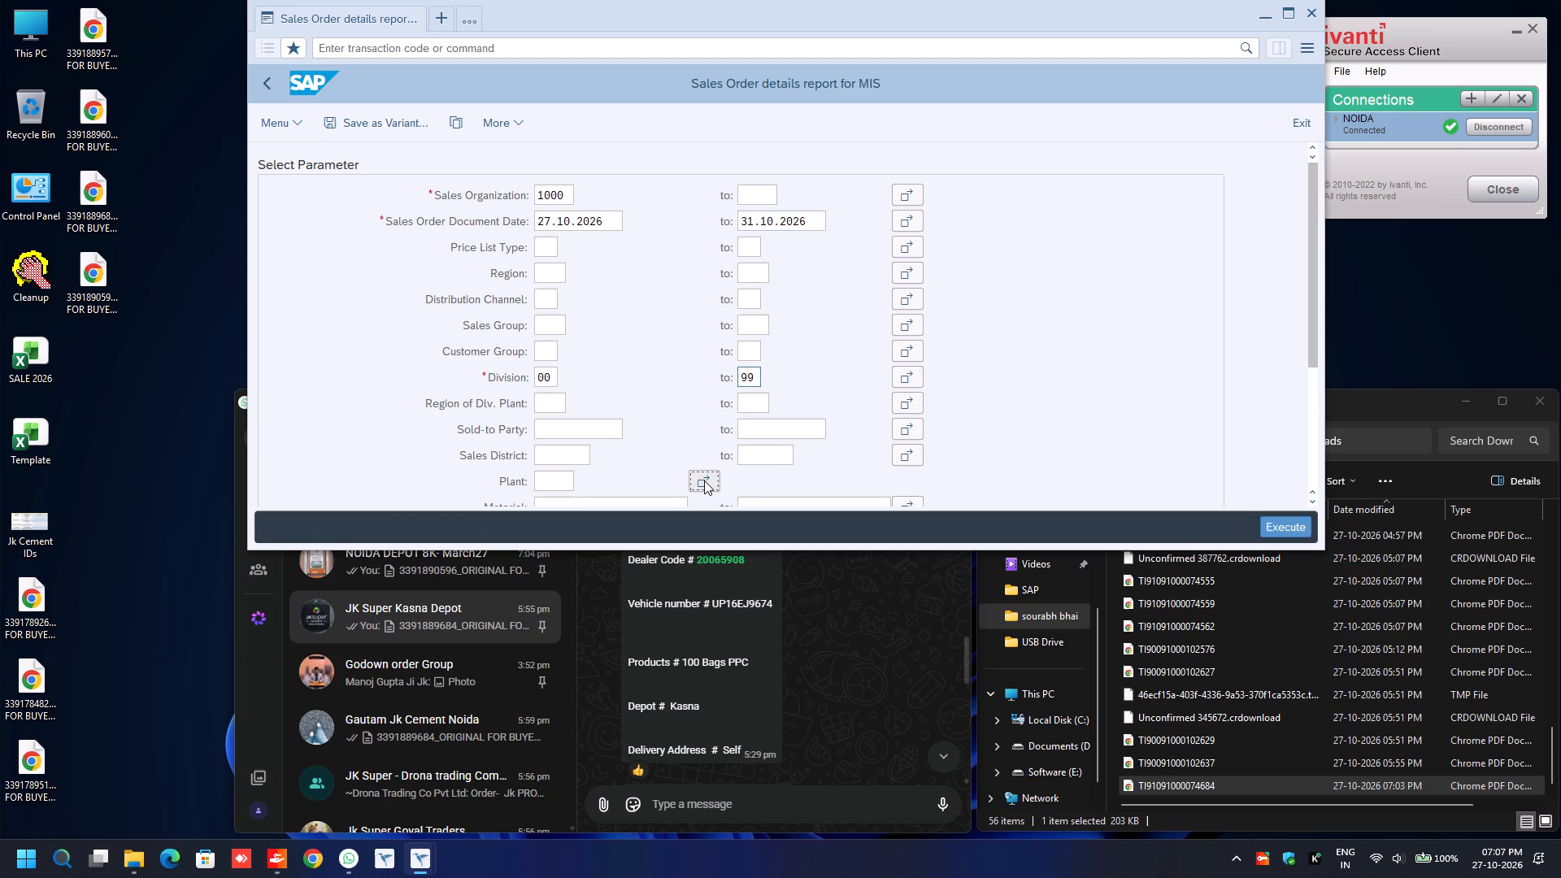
pyautogui.press('space')
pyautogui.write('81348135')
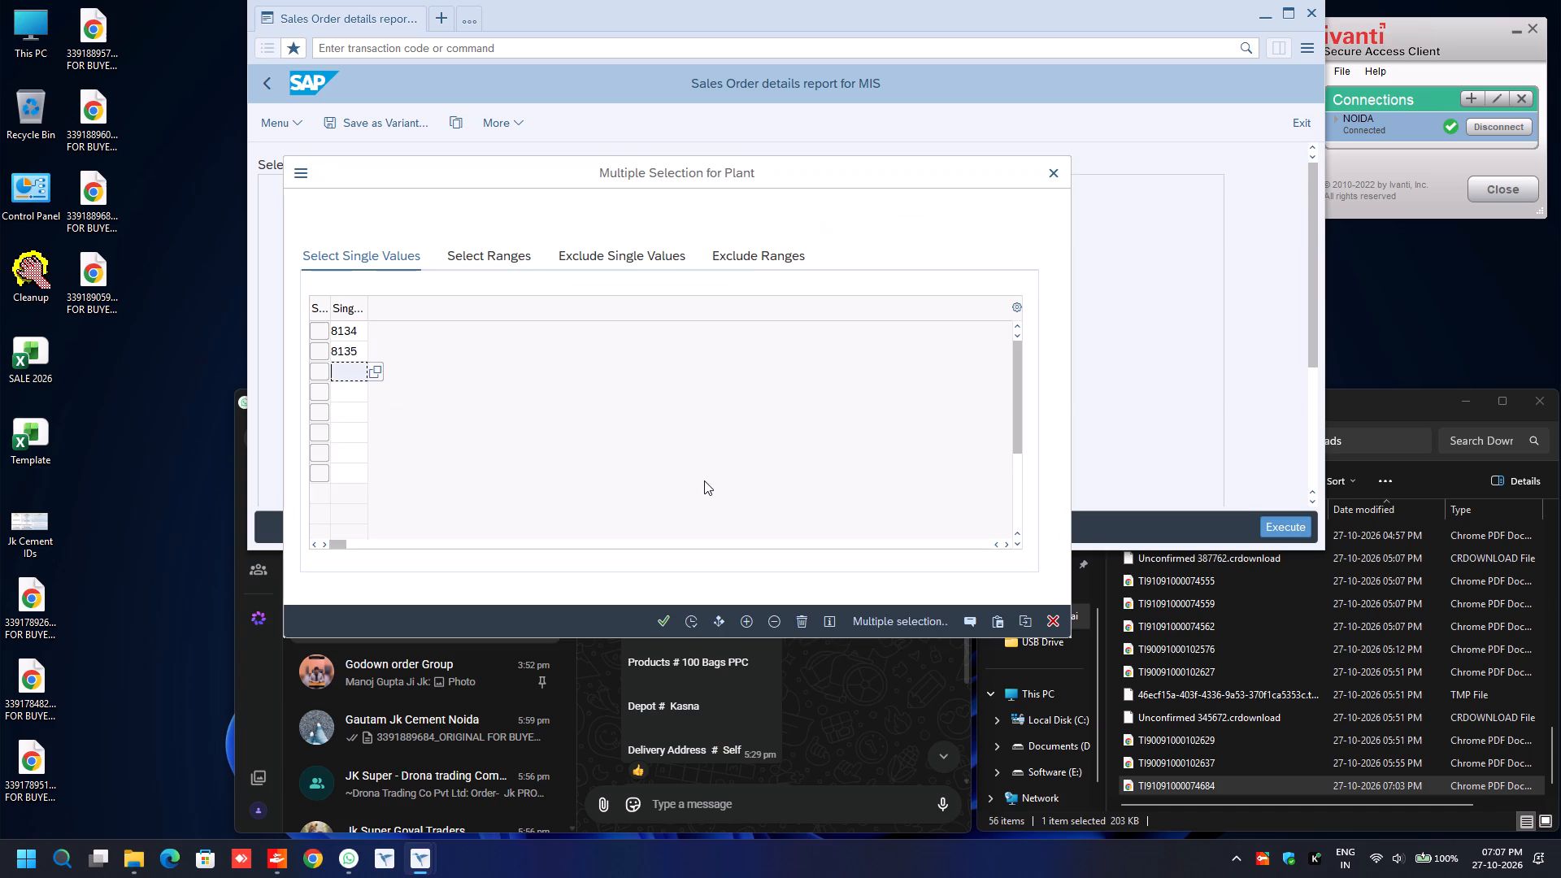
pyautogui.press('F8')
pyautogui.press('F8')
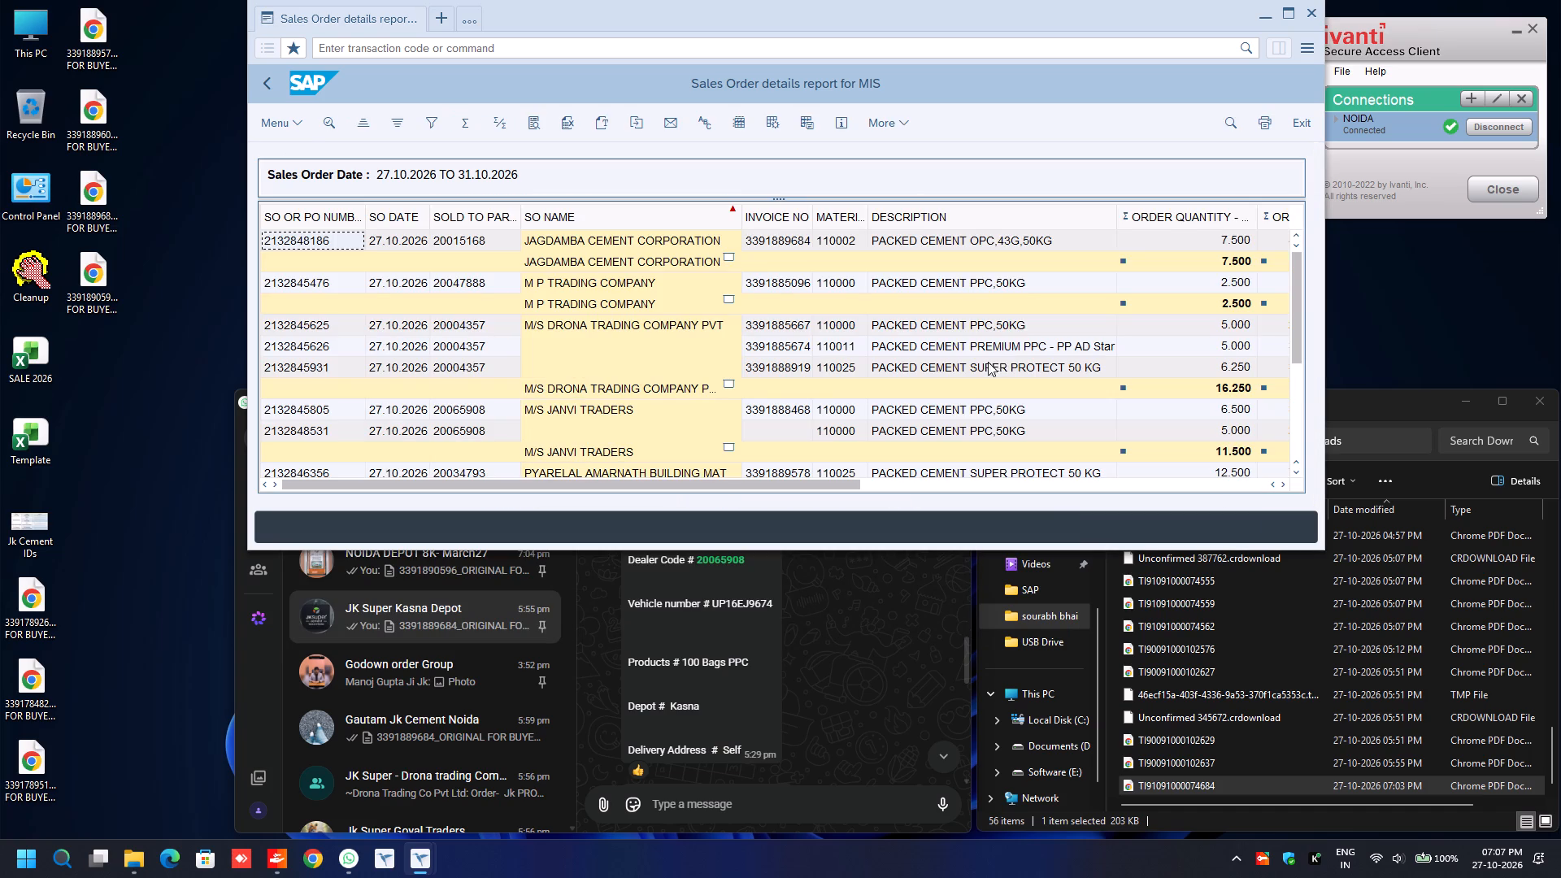
pyautogui.scroll(-1, 894, 398)
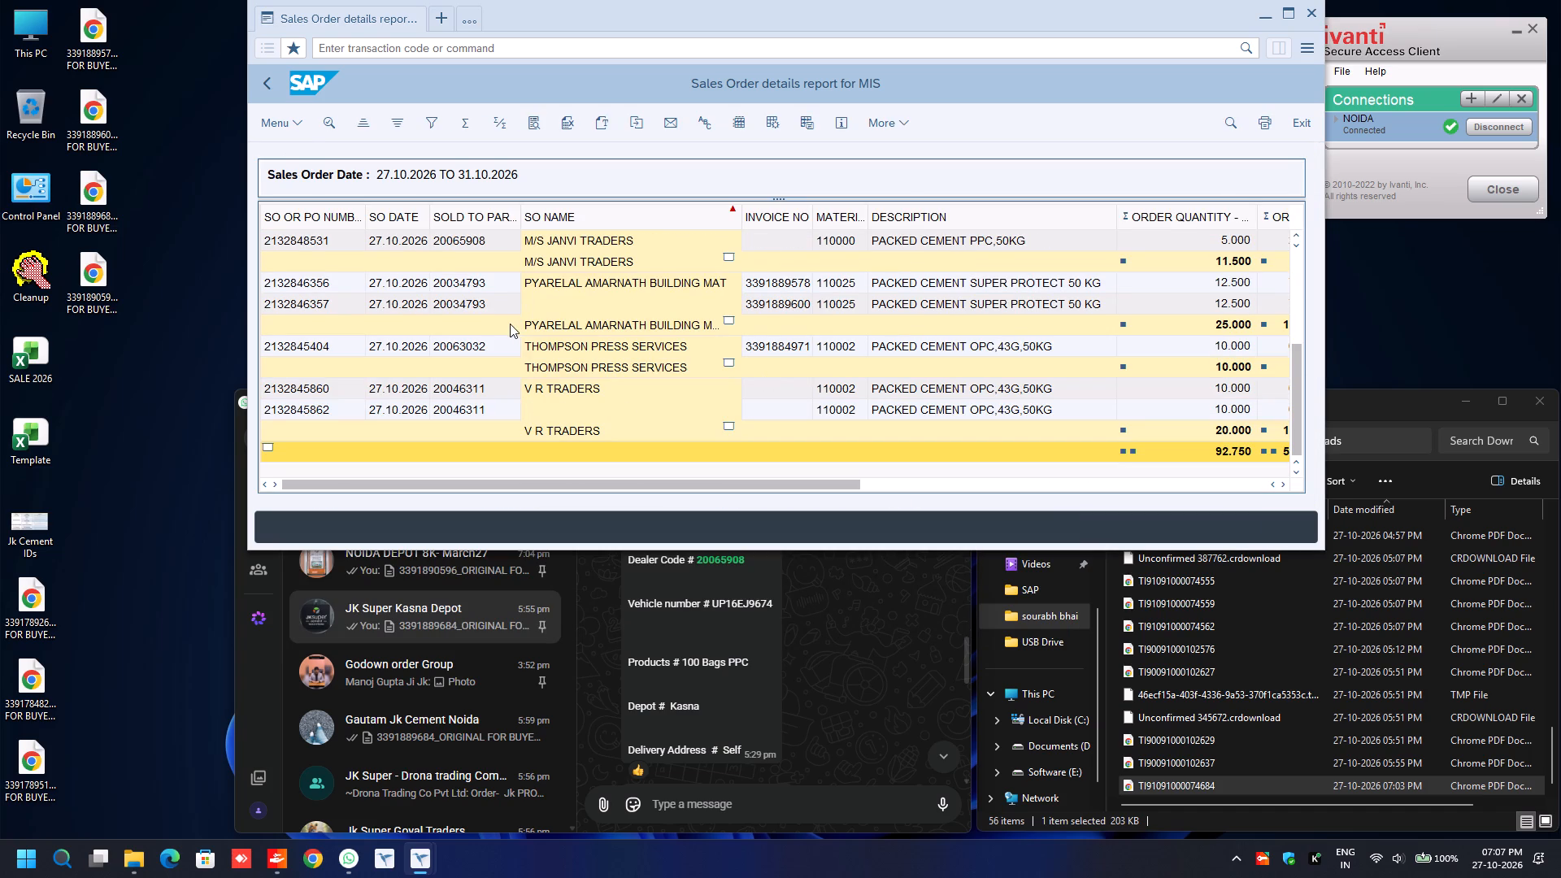
pyautogui.scroll(1, 510, 324)
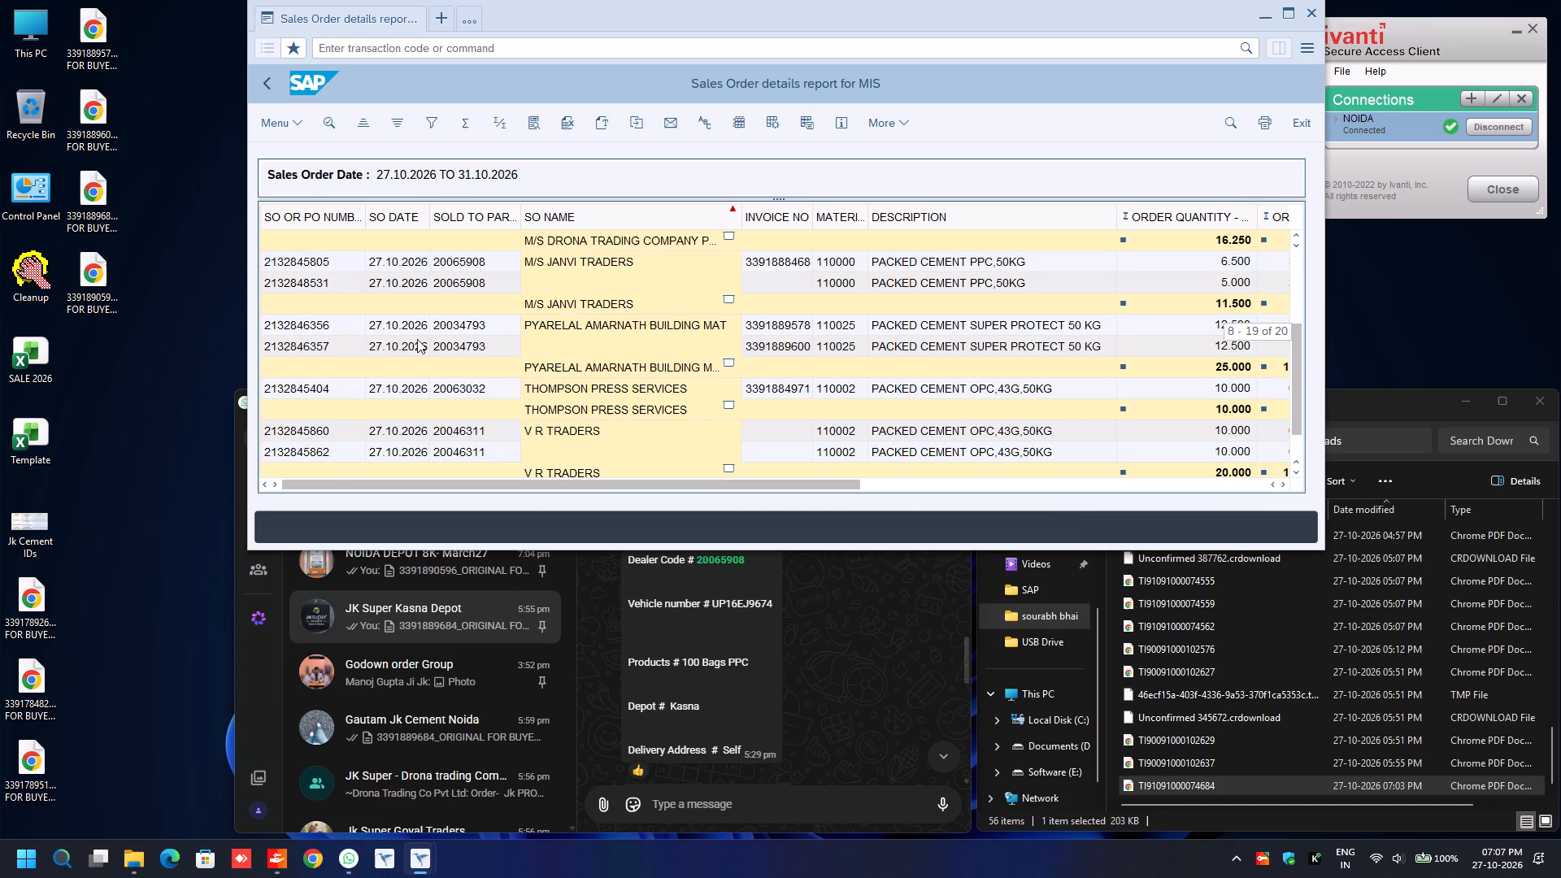
pyautogui.click(337, 335)
pyautogui.press('Down')
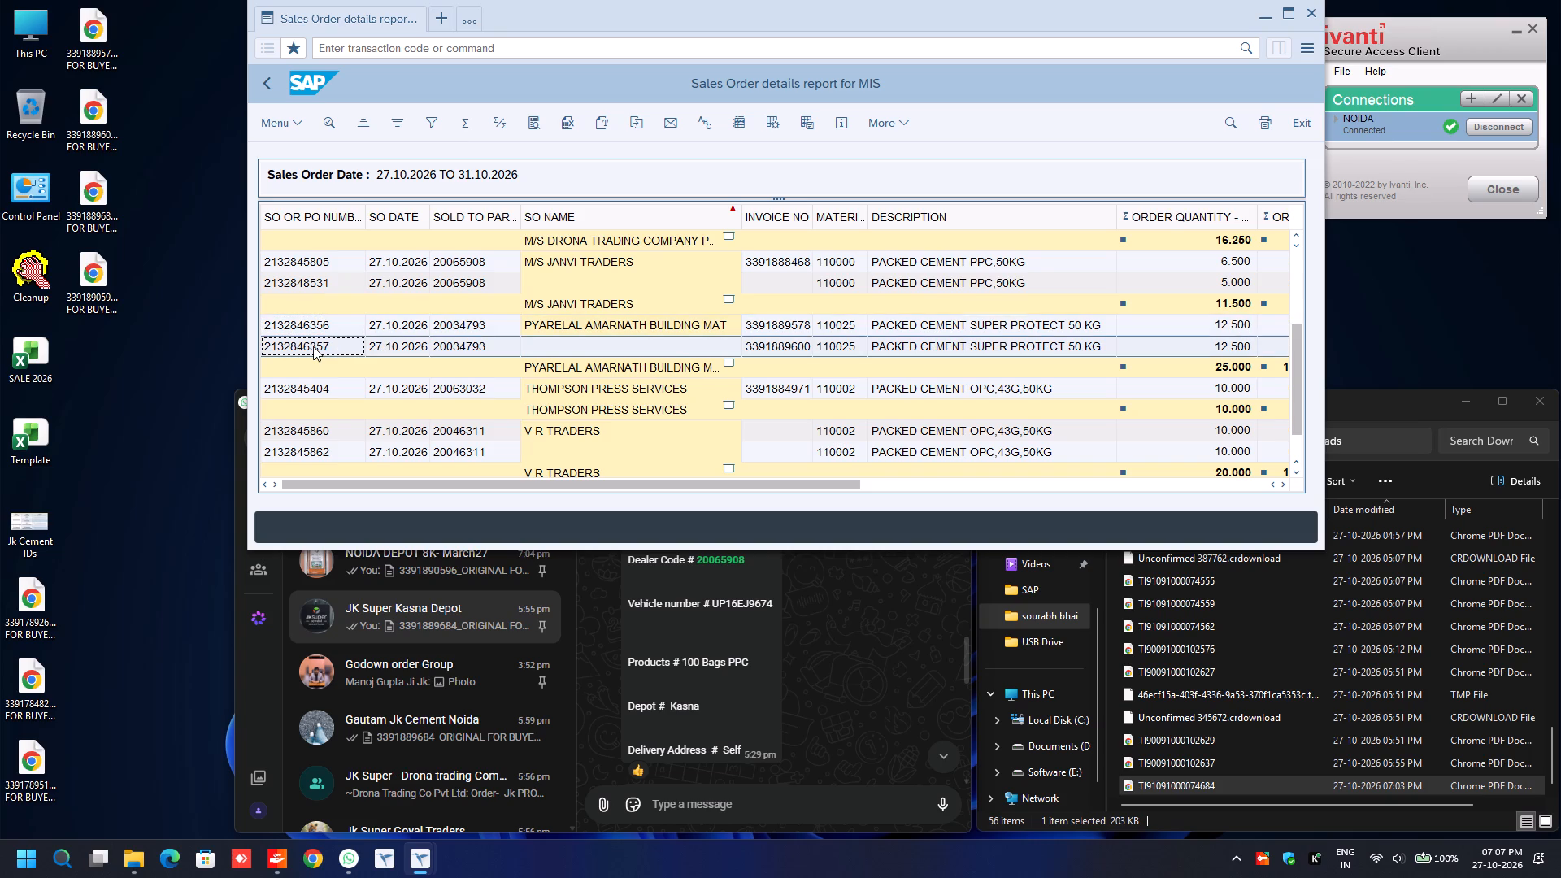
pyautogui.hotkey('ctrl', 'y')
pyautogui.hotkey('ctrl', 'c')
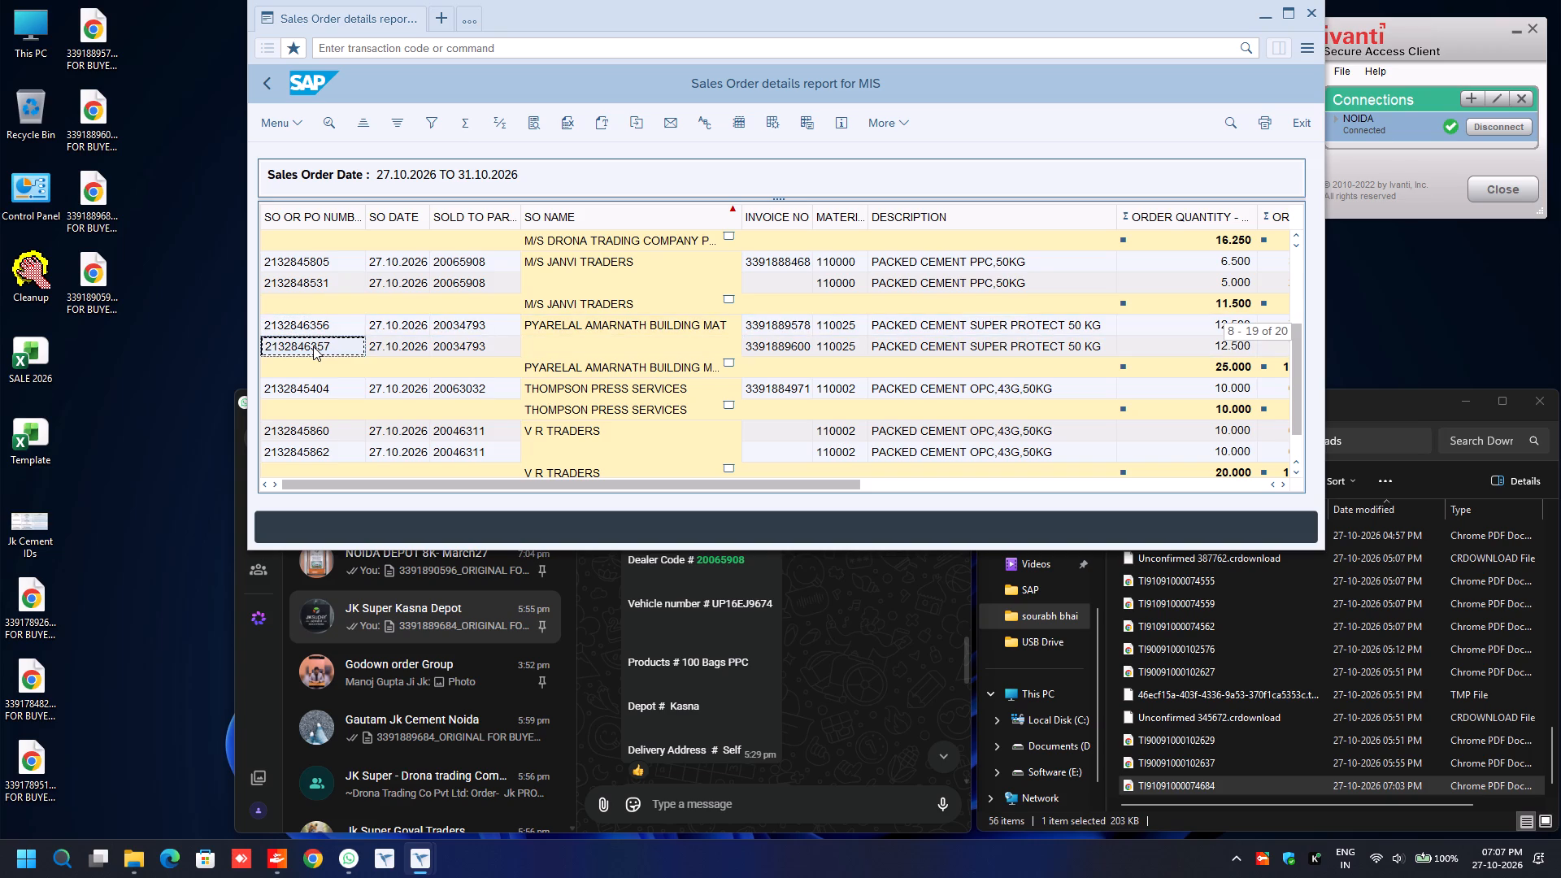
pyautogui.hotkey('ctrl', 'n')
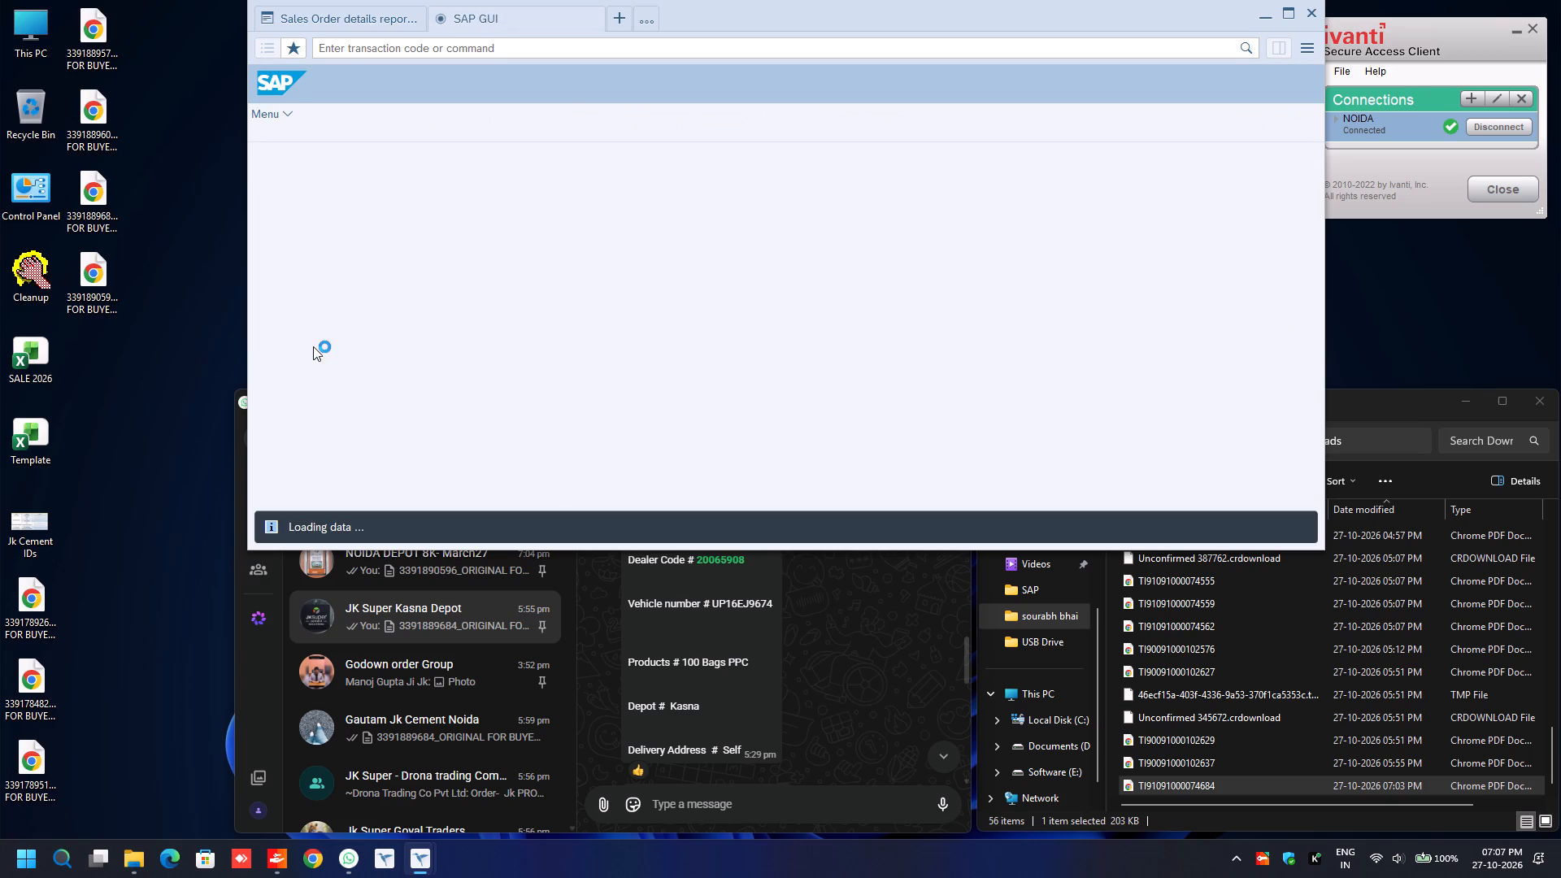
pyautogui.click(302, 7)
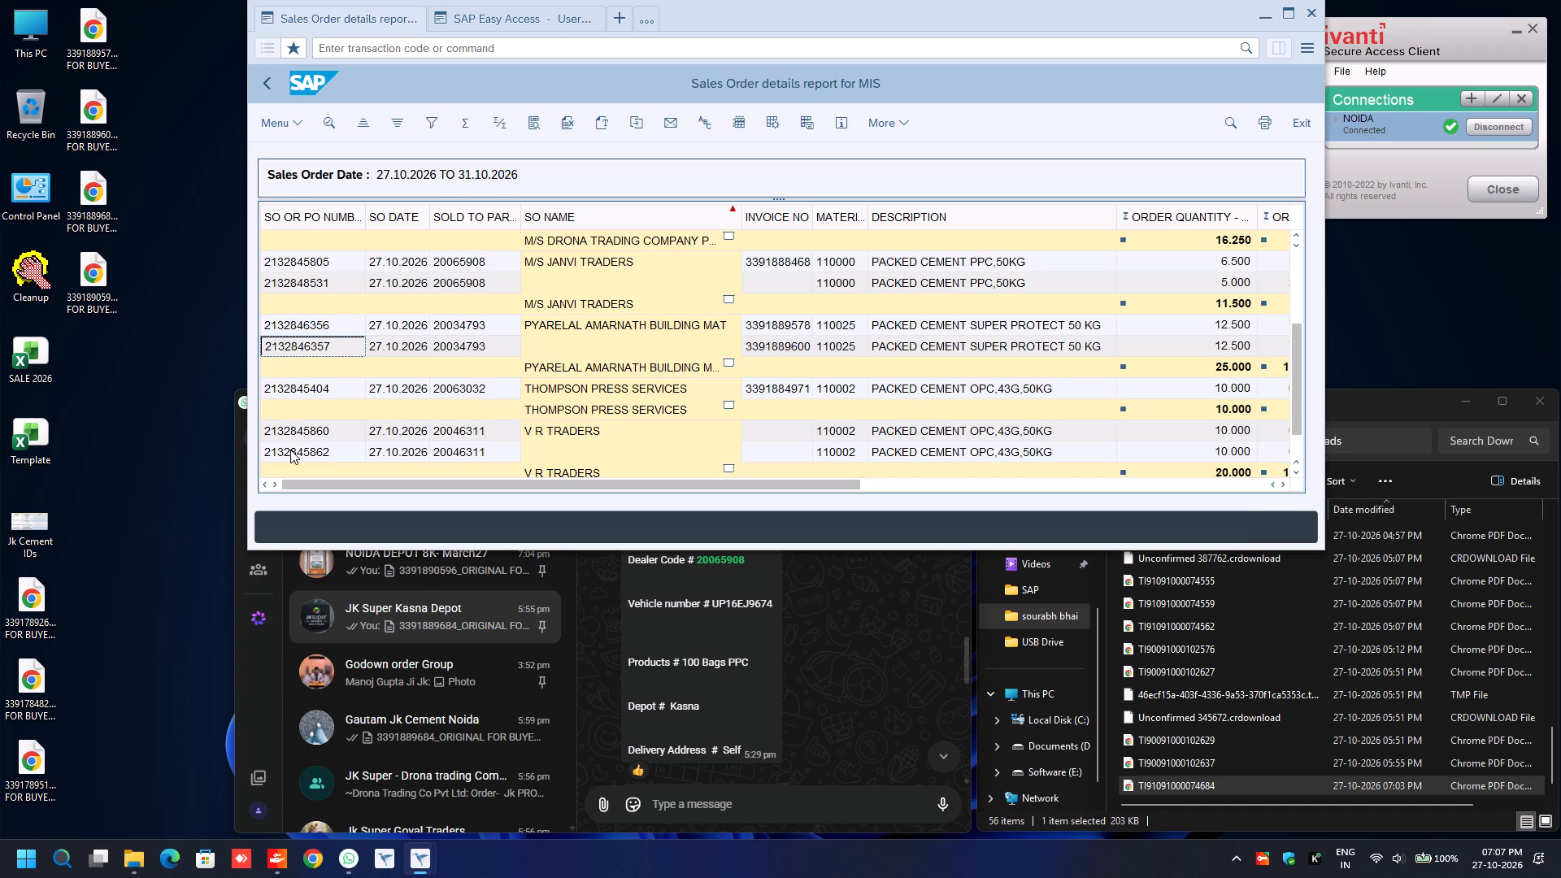
pyautogui.click(311, 278)
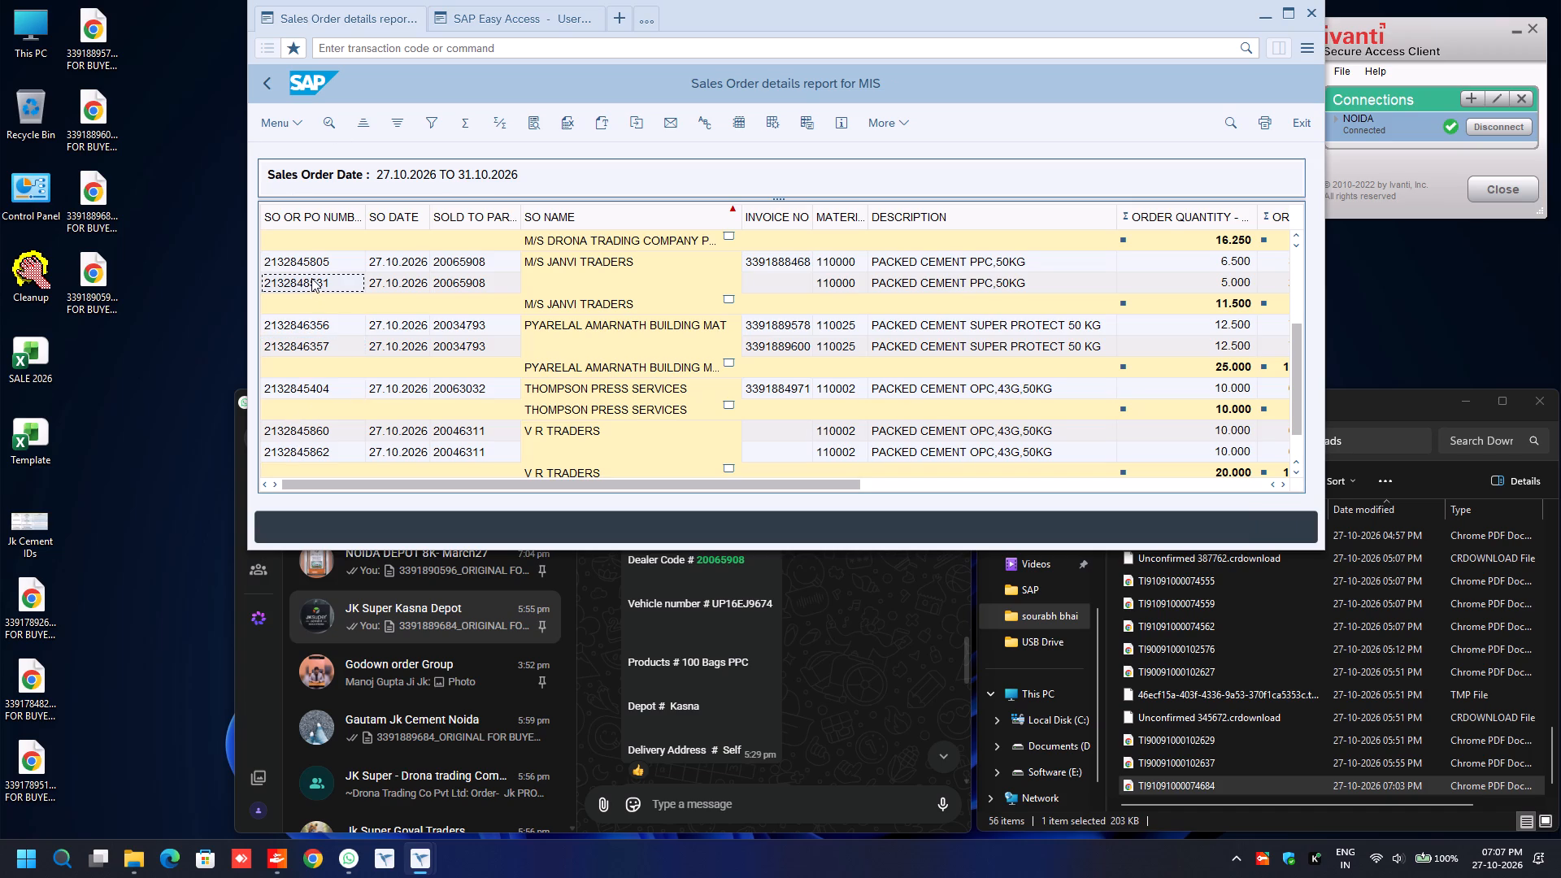
pyautogui.hotkey('ctrl', 'c')
pyautogui.moveTo(508, 13); pyautogui.dragTo(281, 123)
pyautogui.click(402, 294)
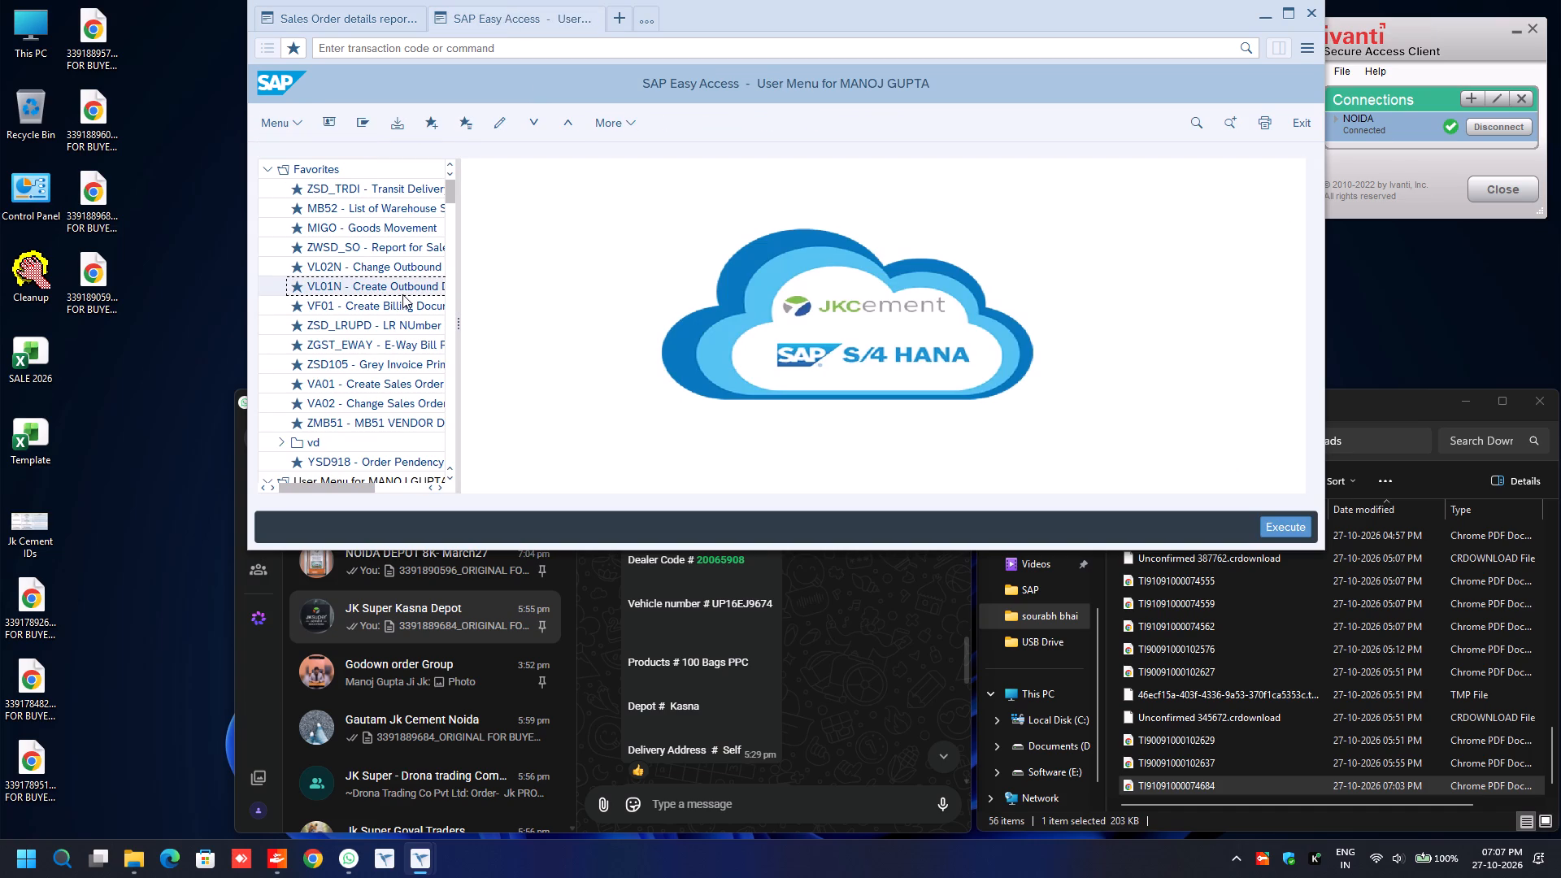
pyautogui.press('Return')
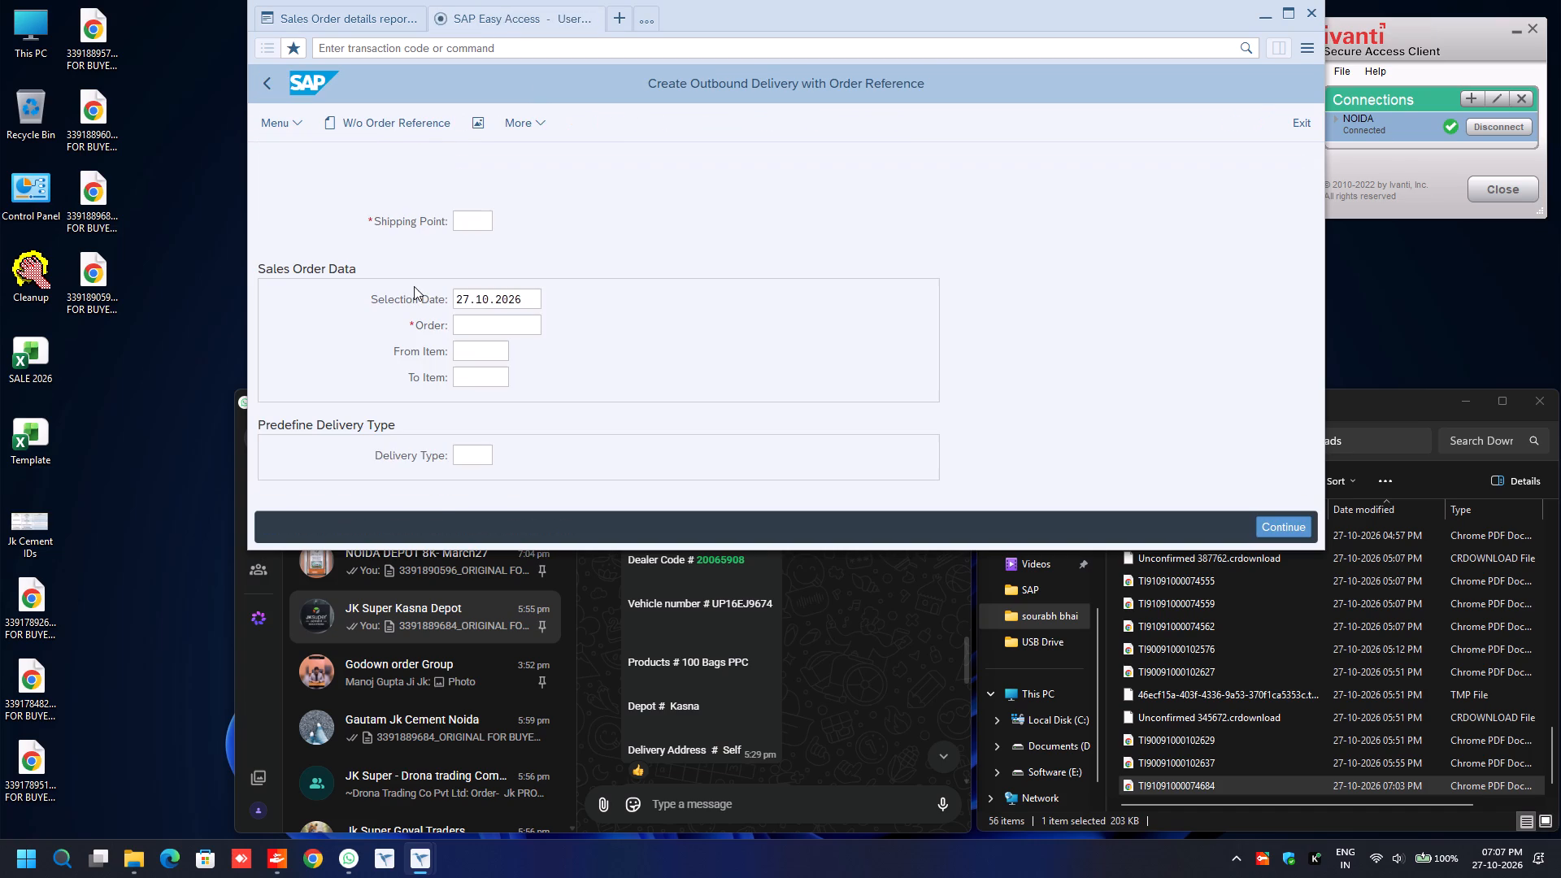
pyautogui.hotkey('ctrl', 'v')
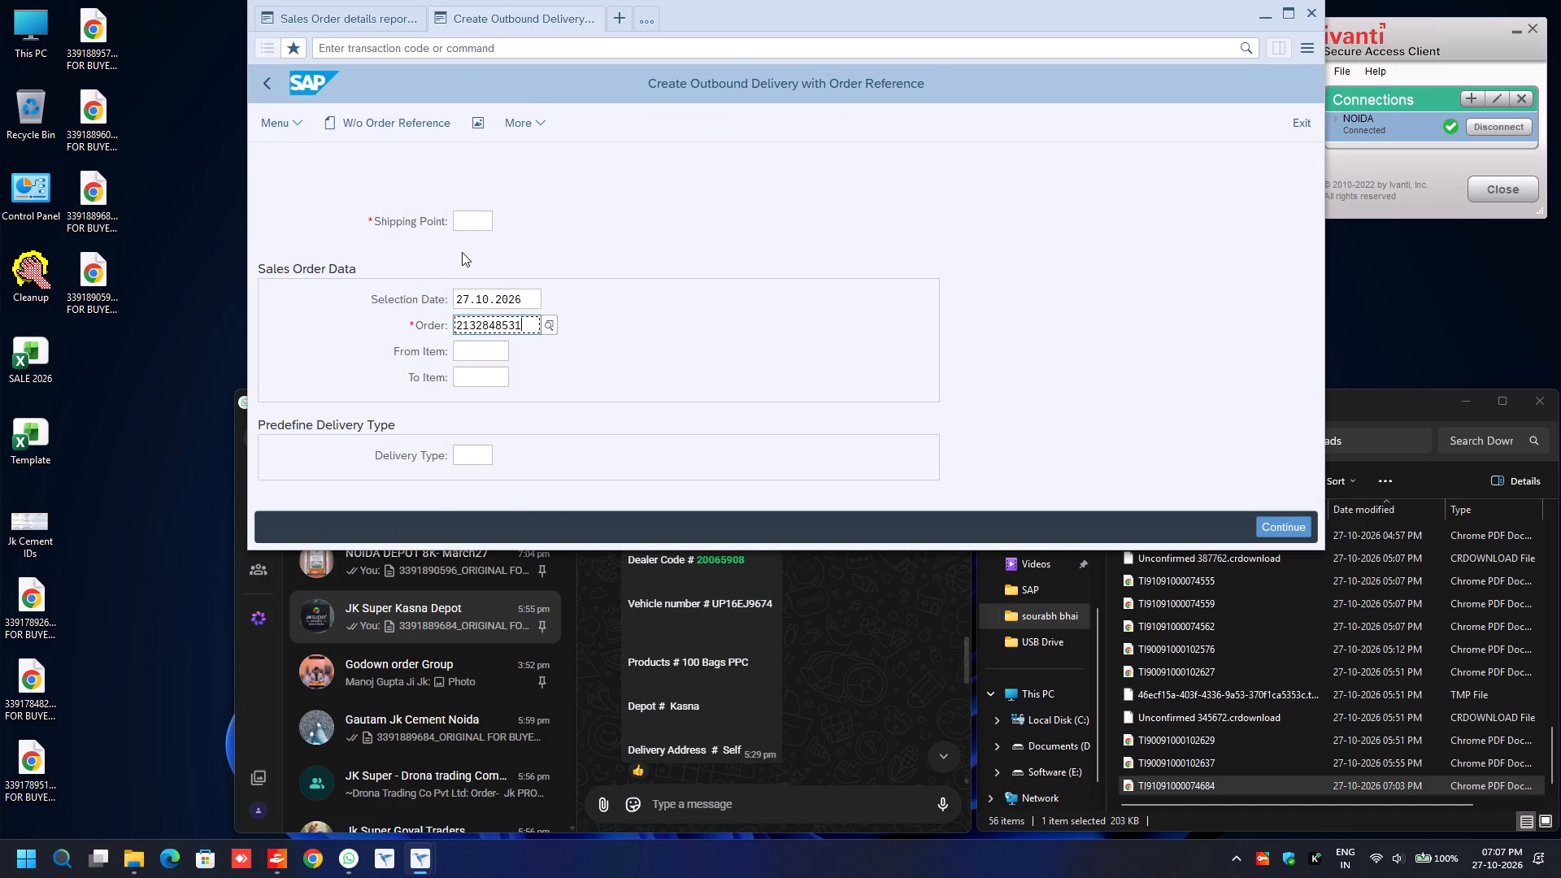
pyautogui.press('Up')
pyautogui.press('Up')
pyautogui.write('8135')
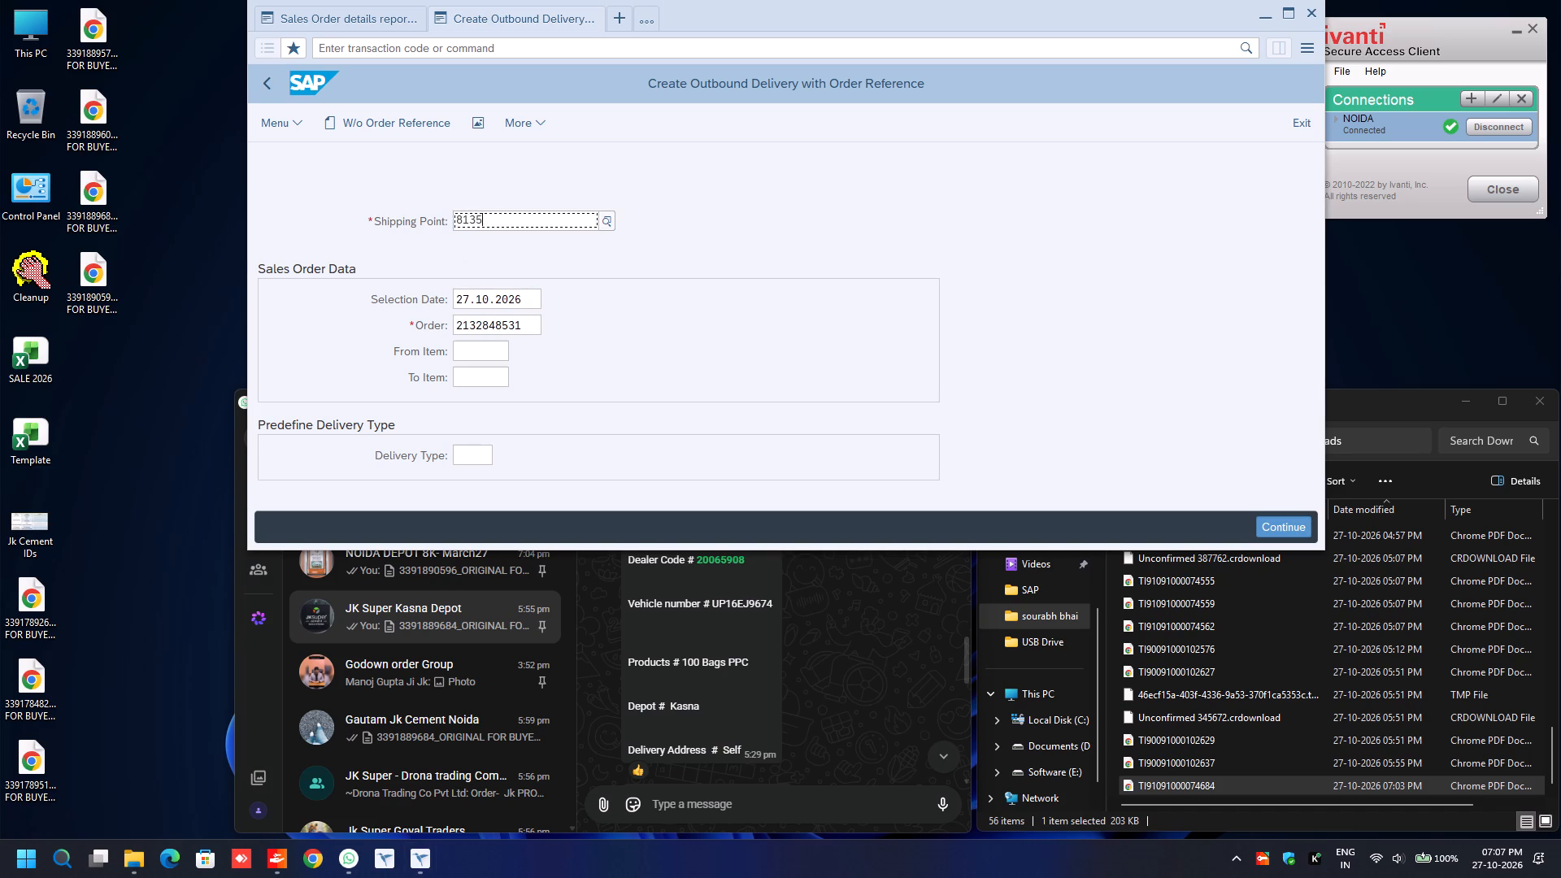
pyautogui.press('Return')
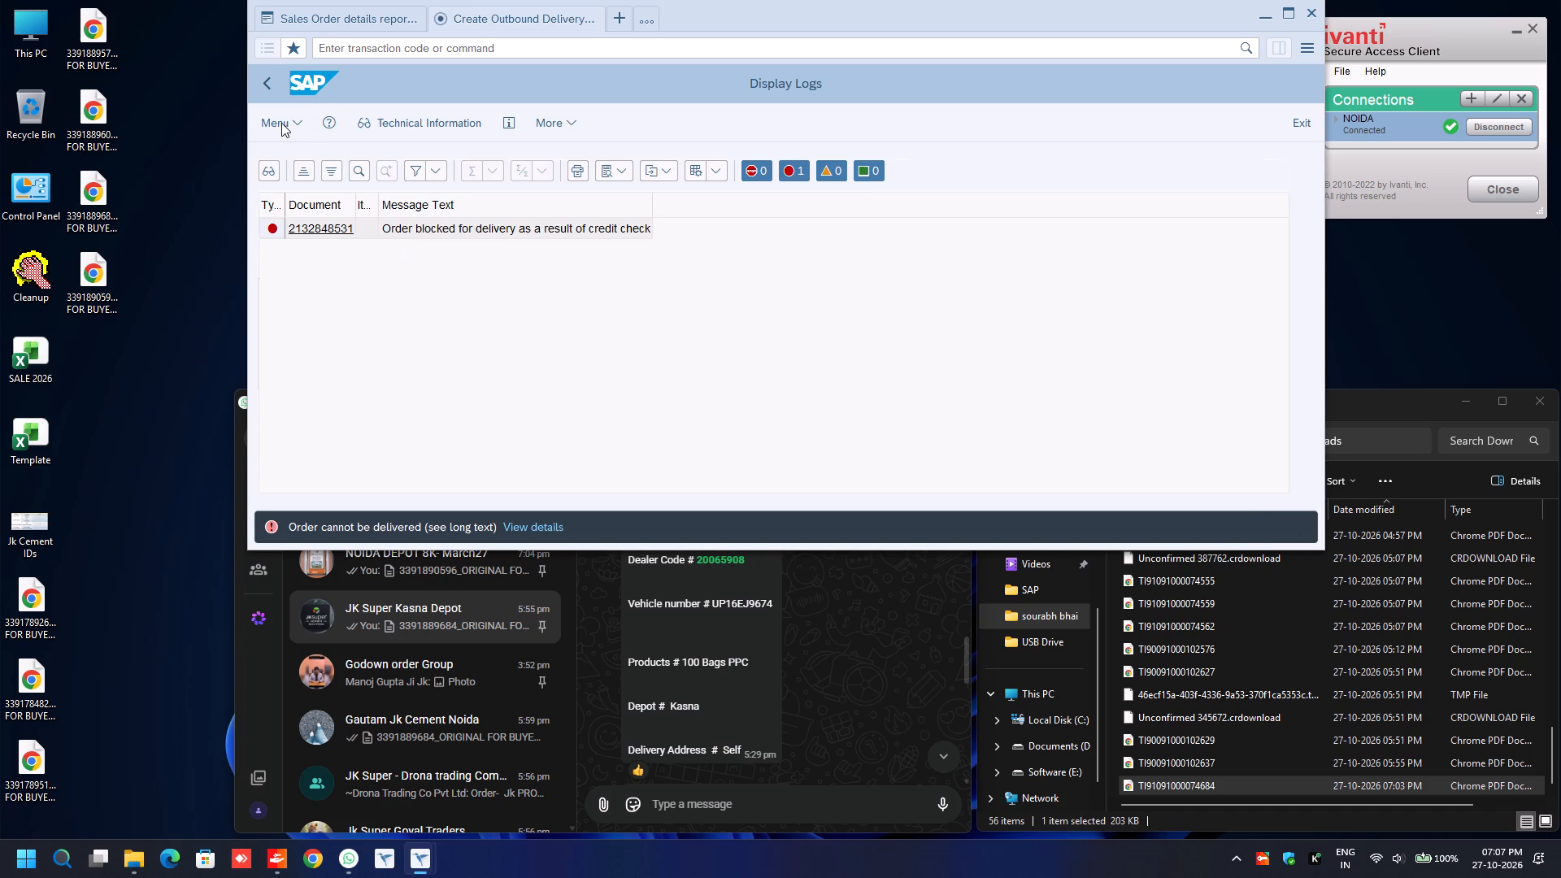
pyautogui.press('Print')
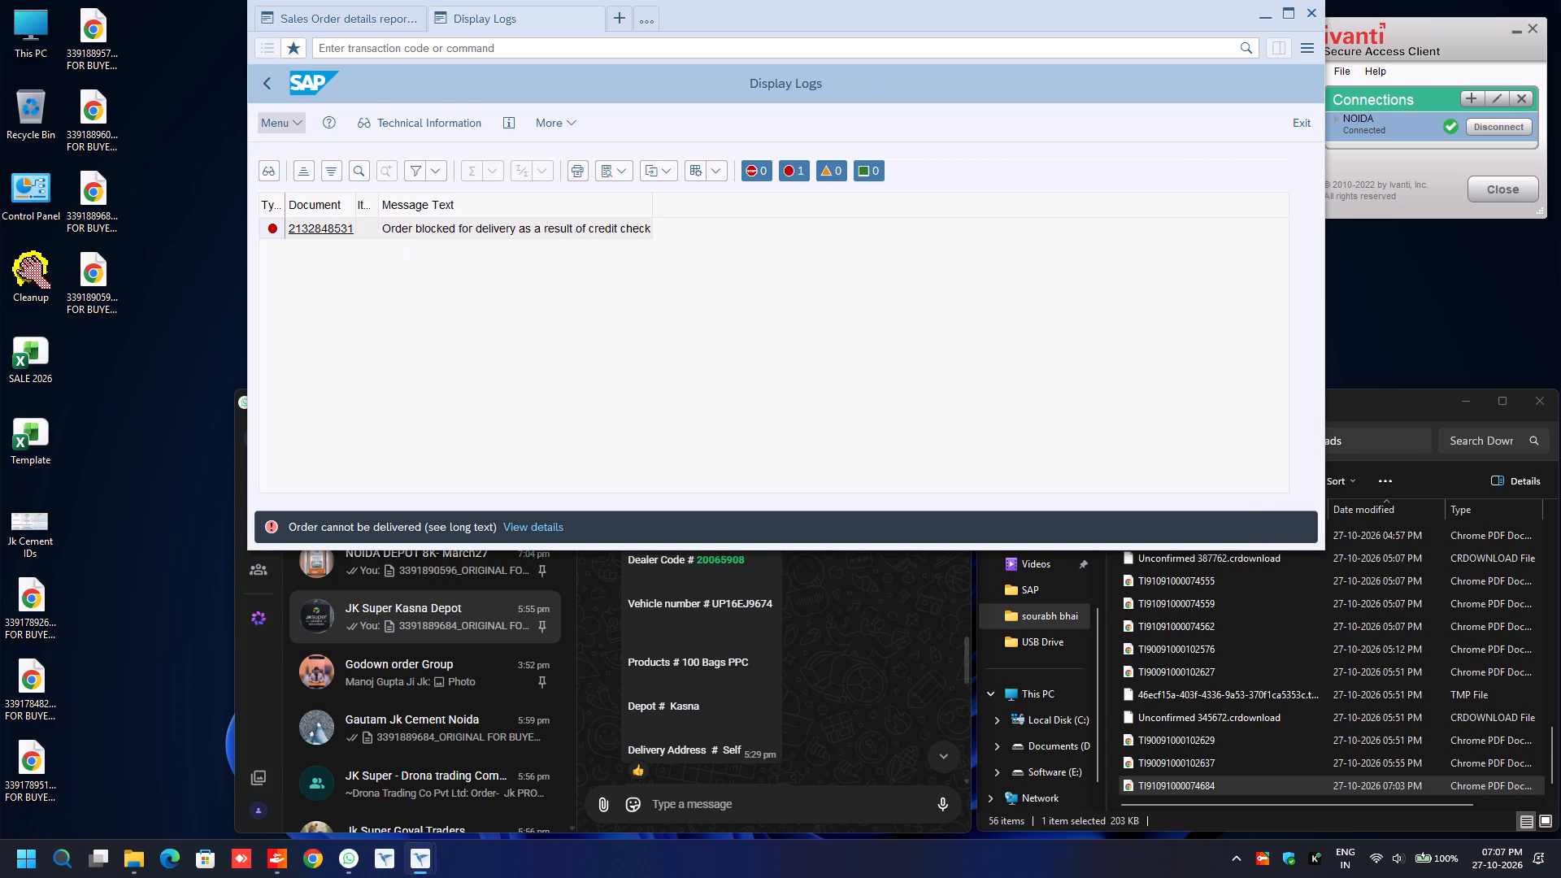
pyautogui.moveTo(255, 155); pyautogui.dragTo(689, 246)
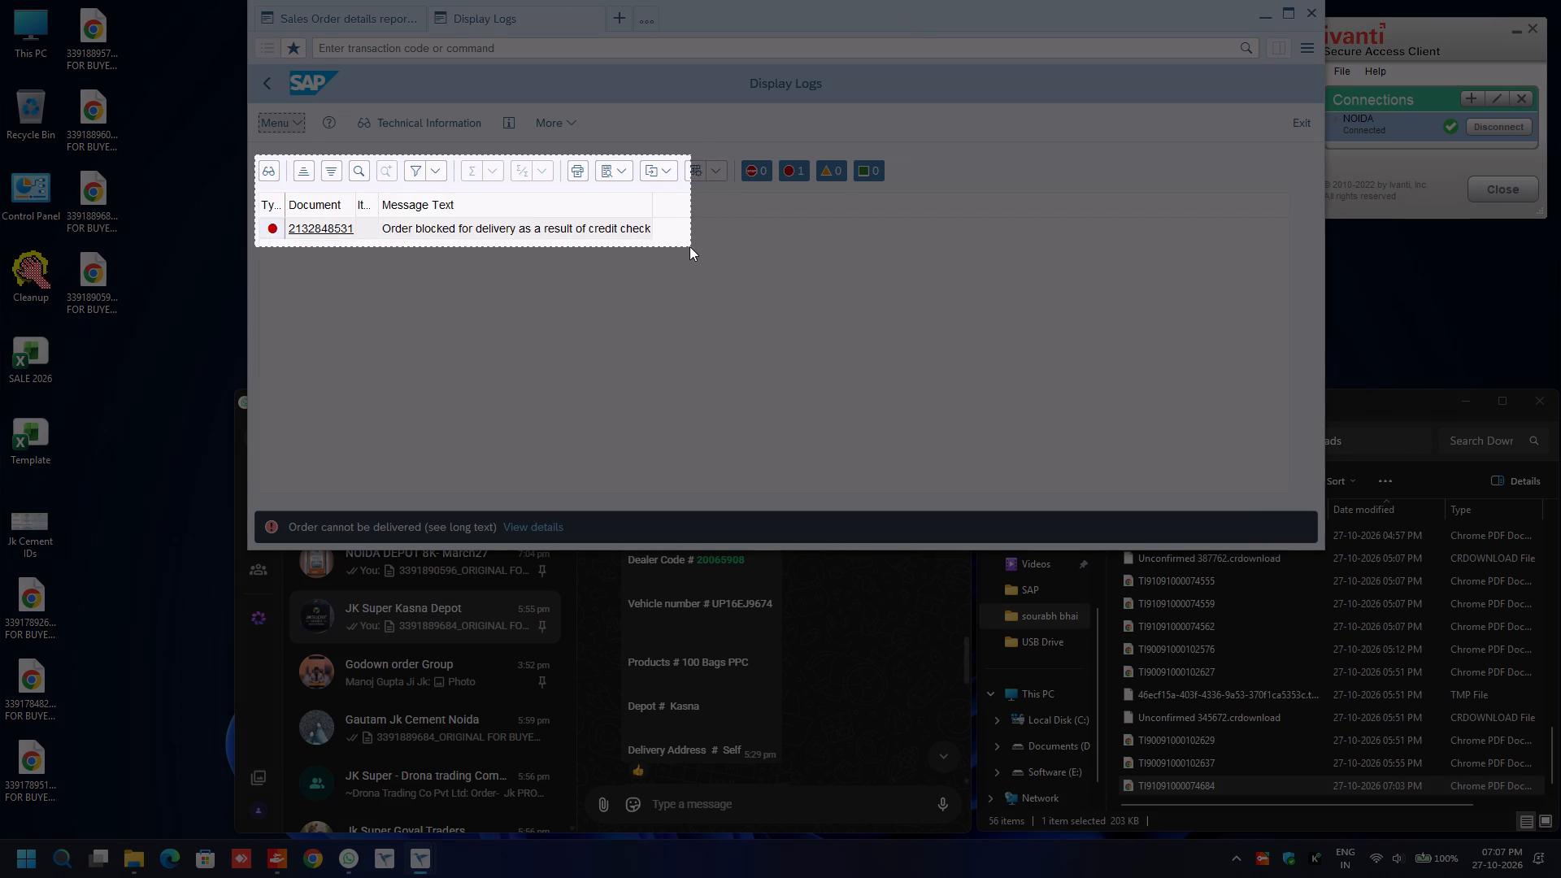